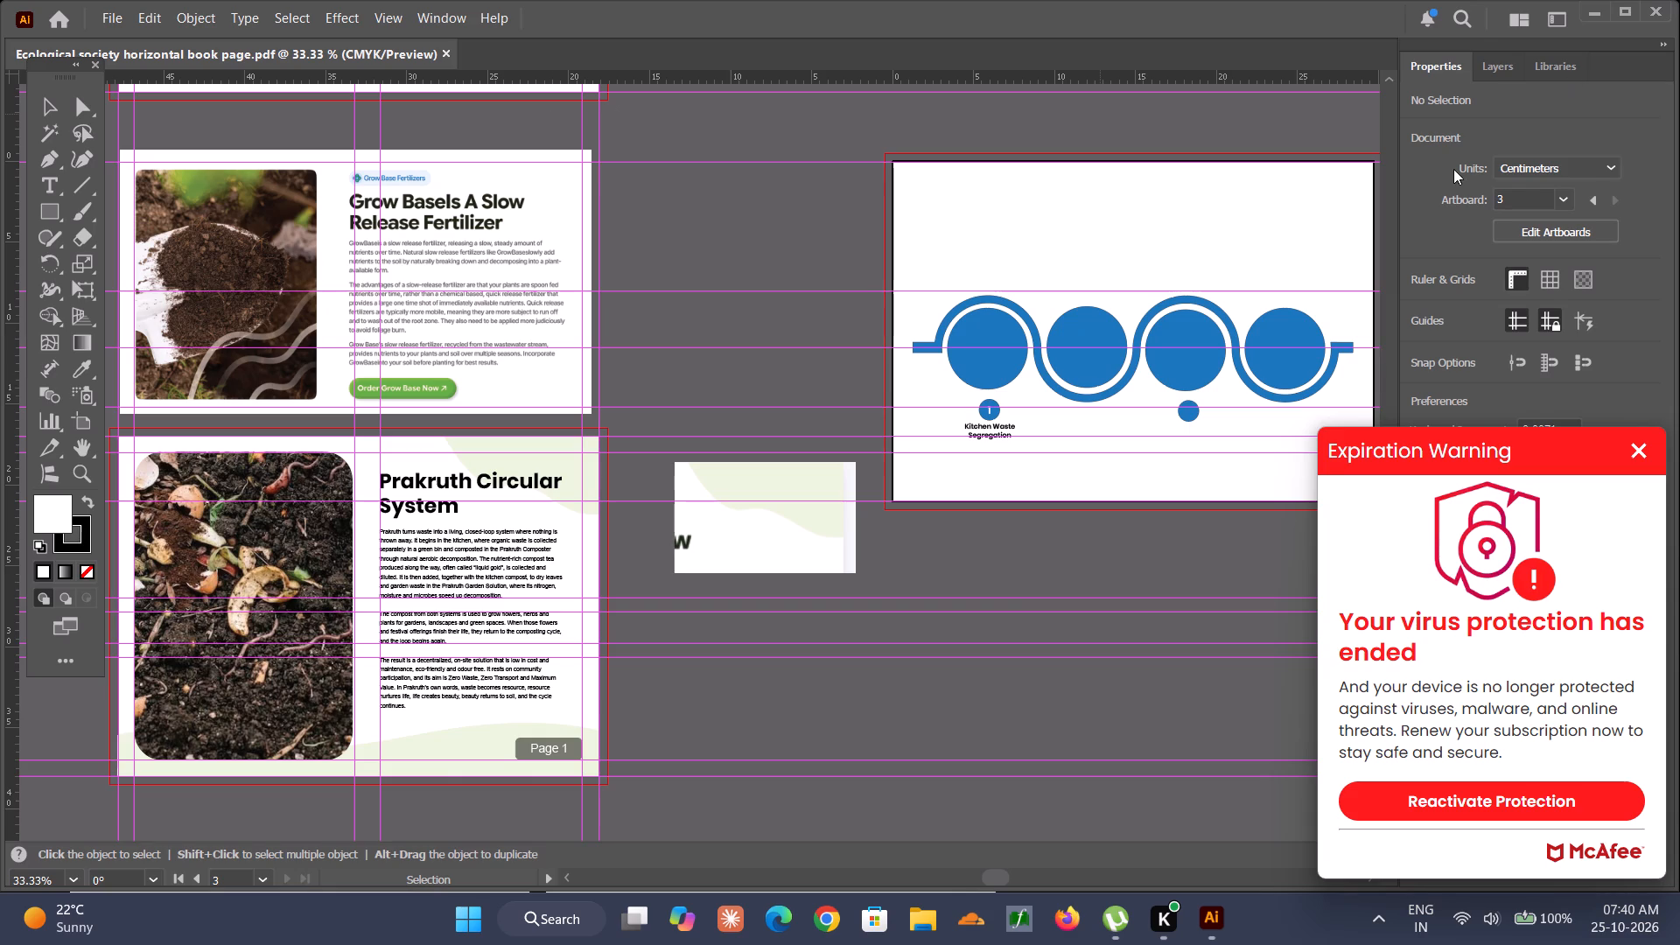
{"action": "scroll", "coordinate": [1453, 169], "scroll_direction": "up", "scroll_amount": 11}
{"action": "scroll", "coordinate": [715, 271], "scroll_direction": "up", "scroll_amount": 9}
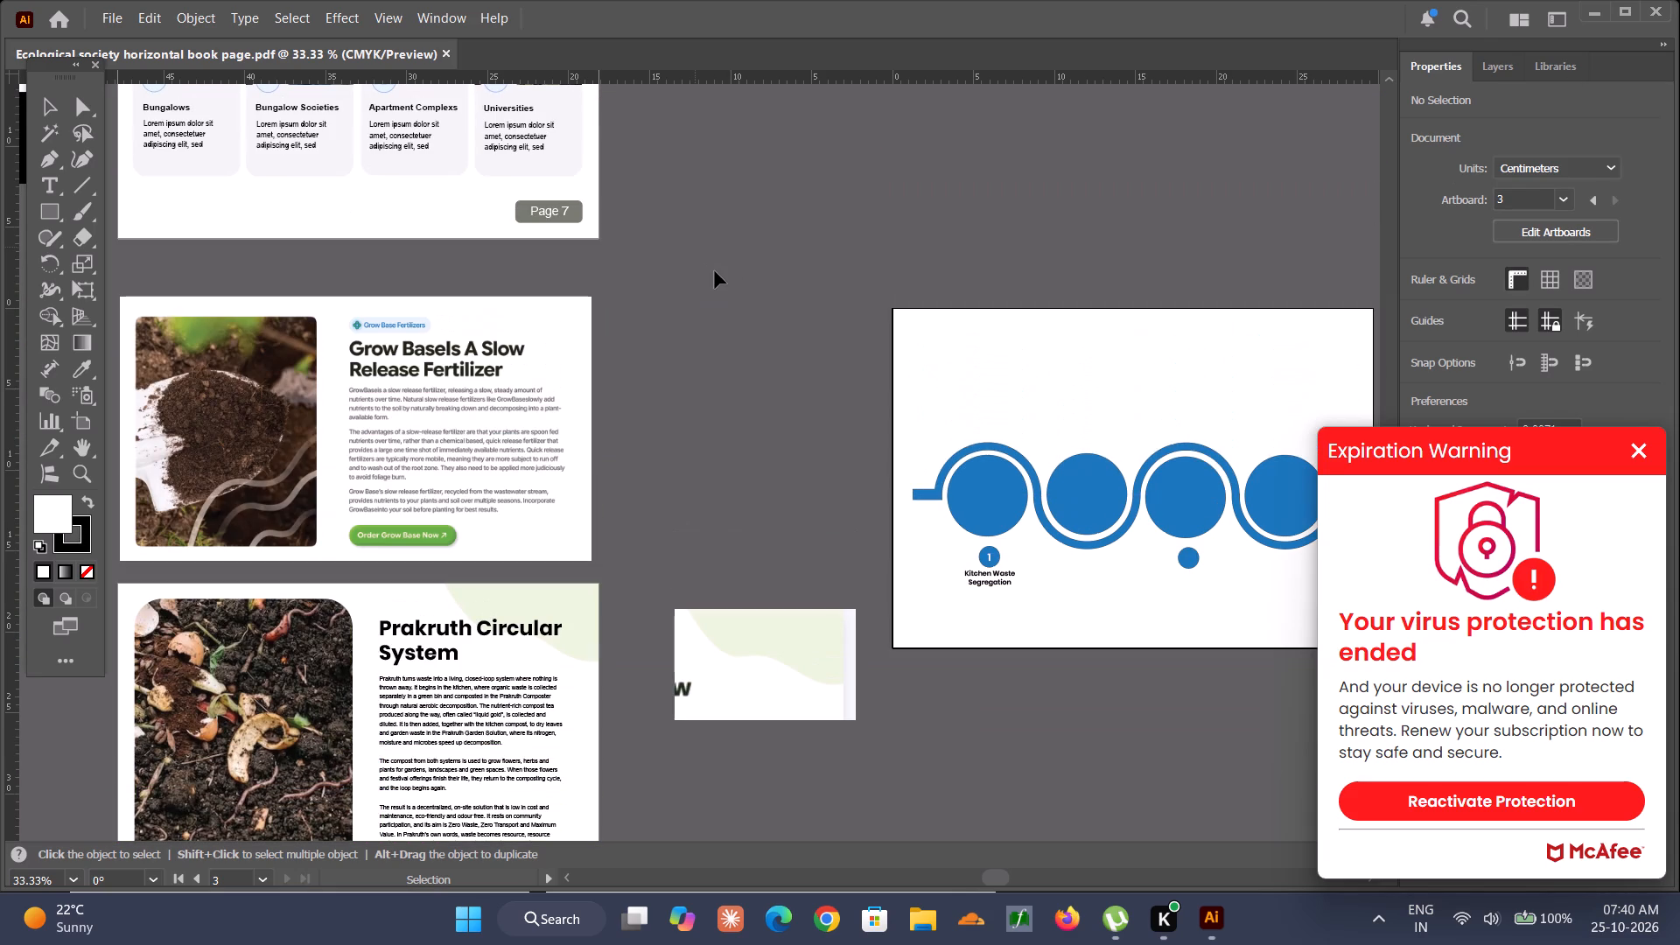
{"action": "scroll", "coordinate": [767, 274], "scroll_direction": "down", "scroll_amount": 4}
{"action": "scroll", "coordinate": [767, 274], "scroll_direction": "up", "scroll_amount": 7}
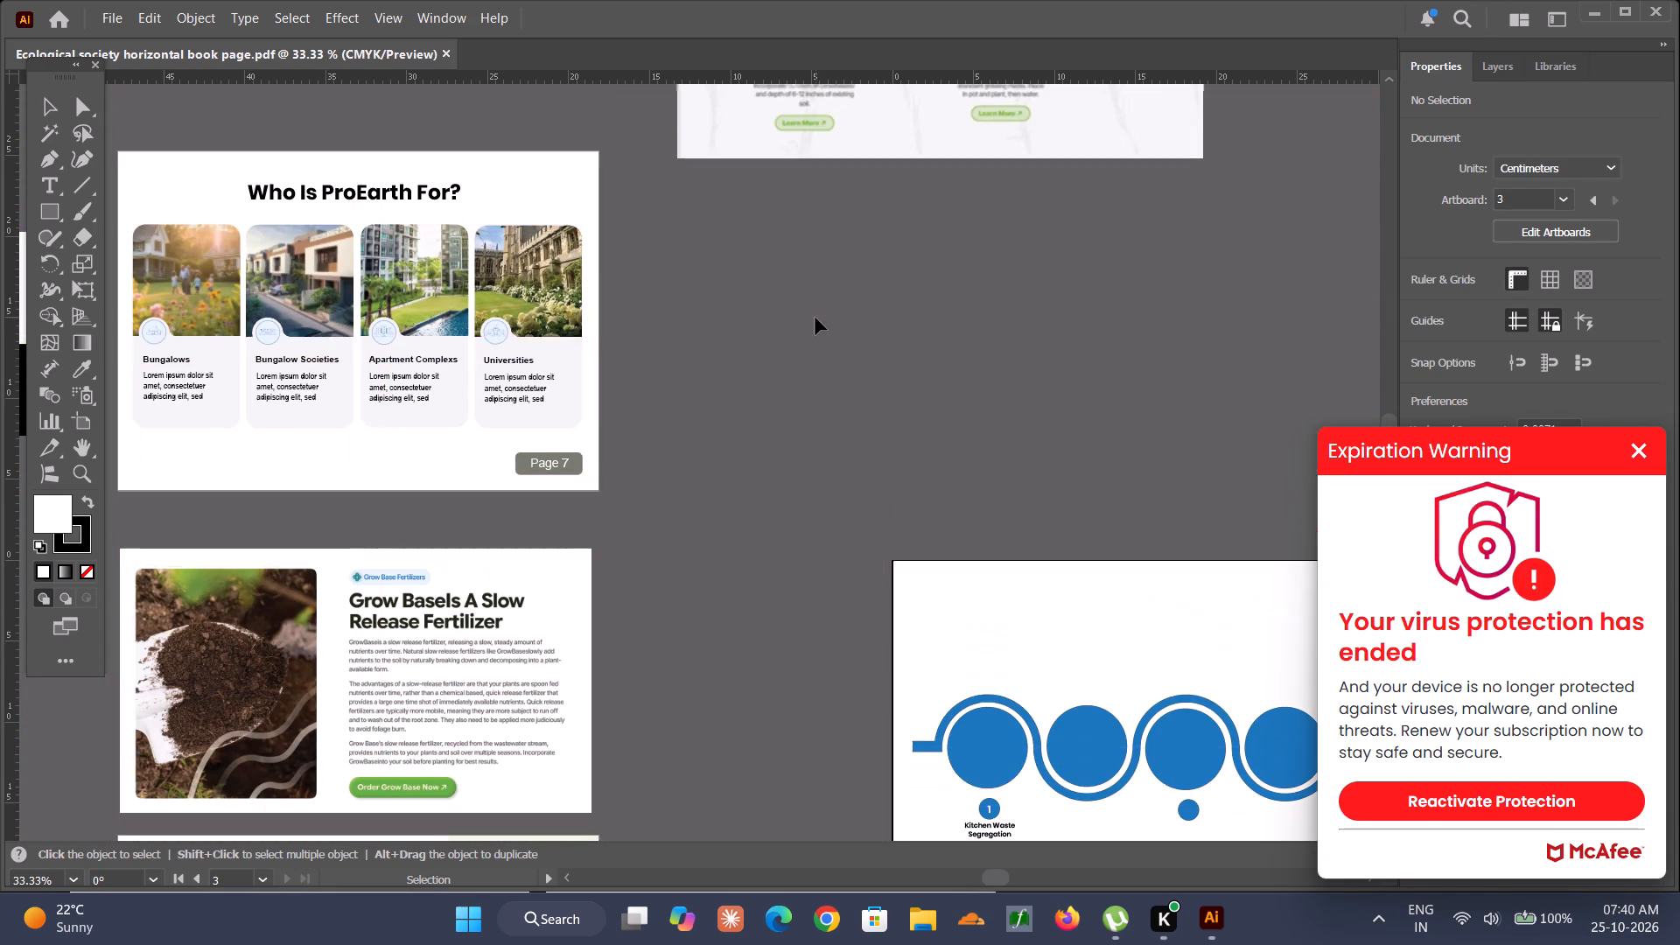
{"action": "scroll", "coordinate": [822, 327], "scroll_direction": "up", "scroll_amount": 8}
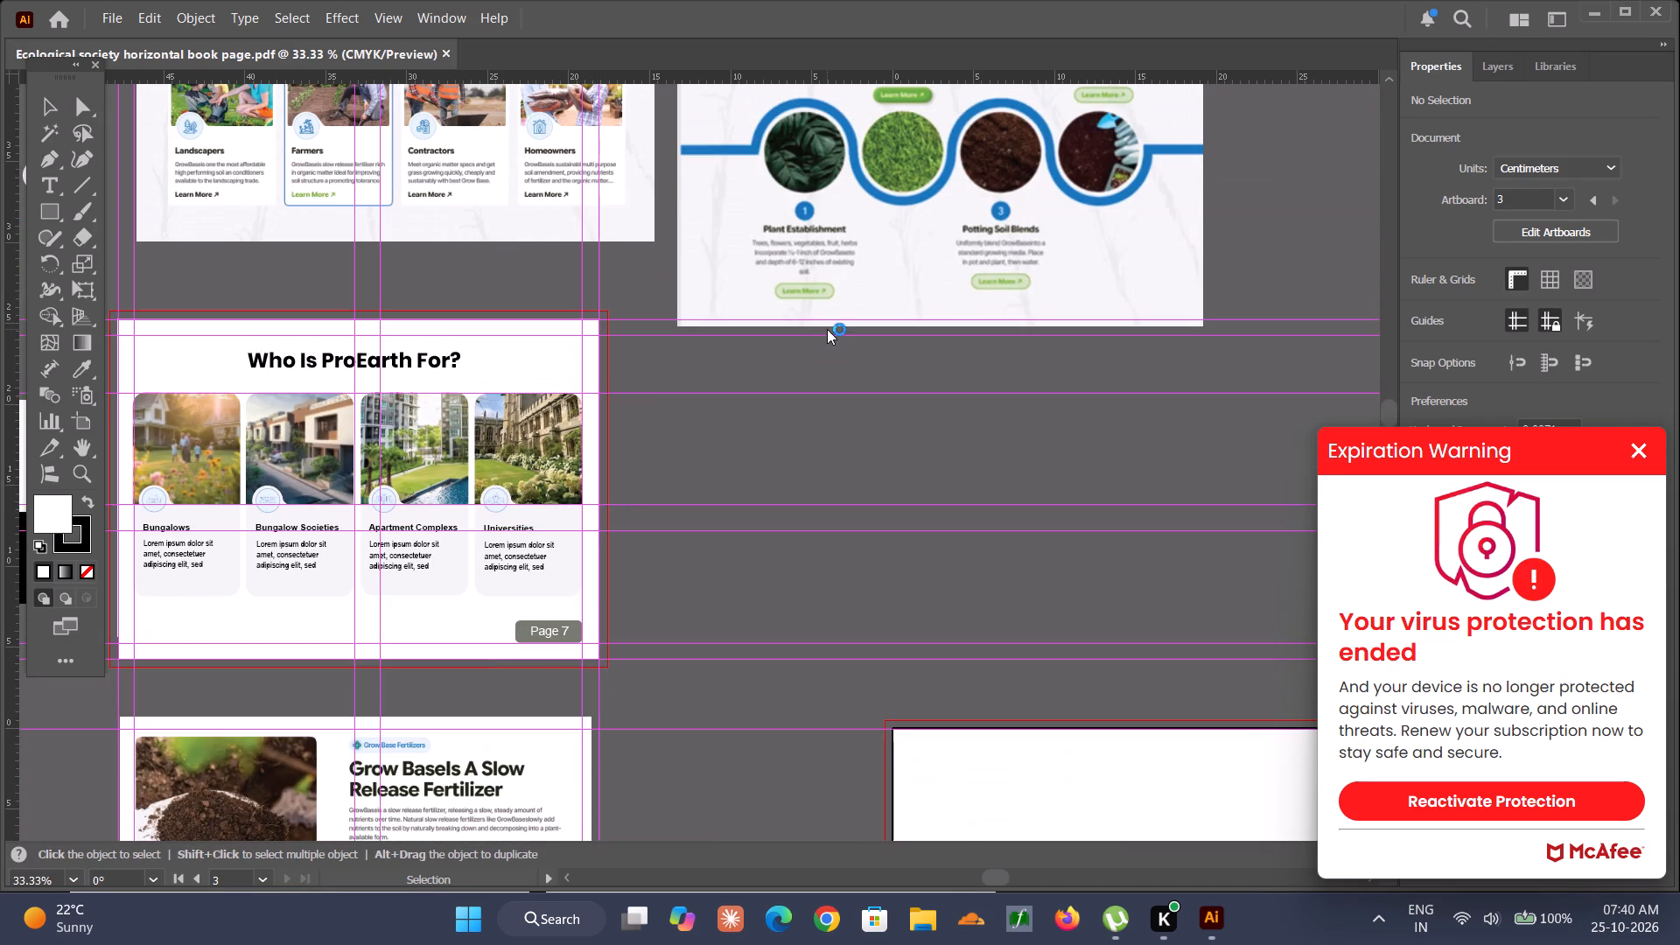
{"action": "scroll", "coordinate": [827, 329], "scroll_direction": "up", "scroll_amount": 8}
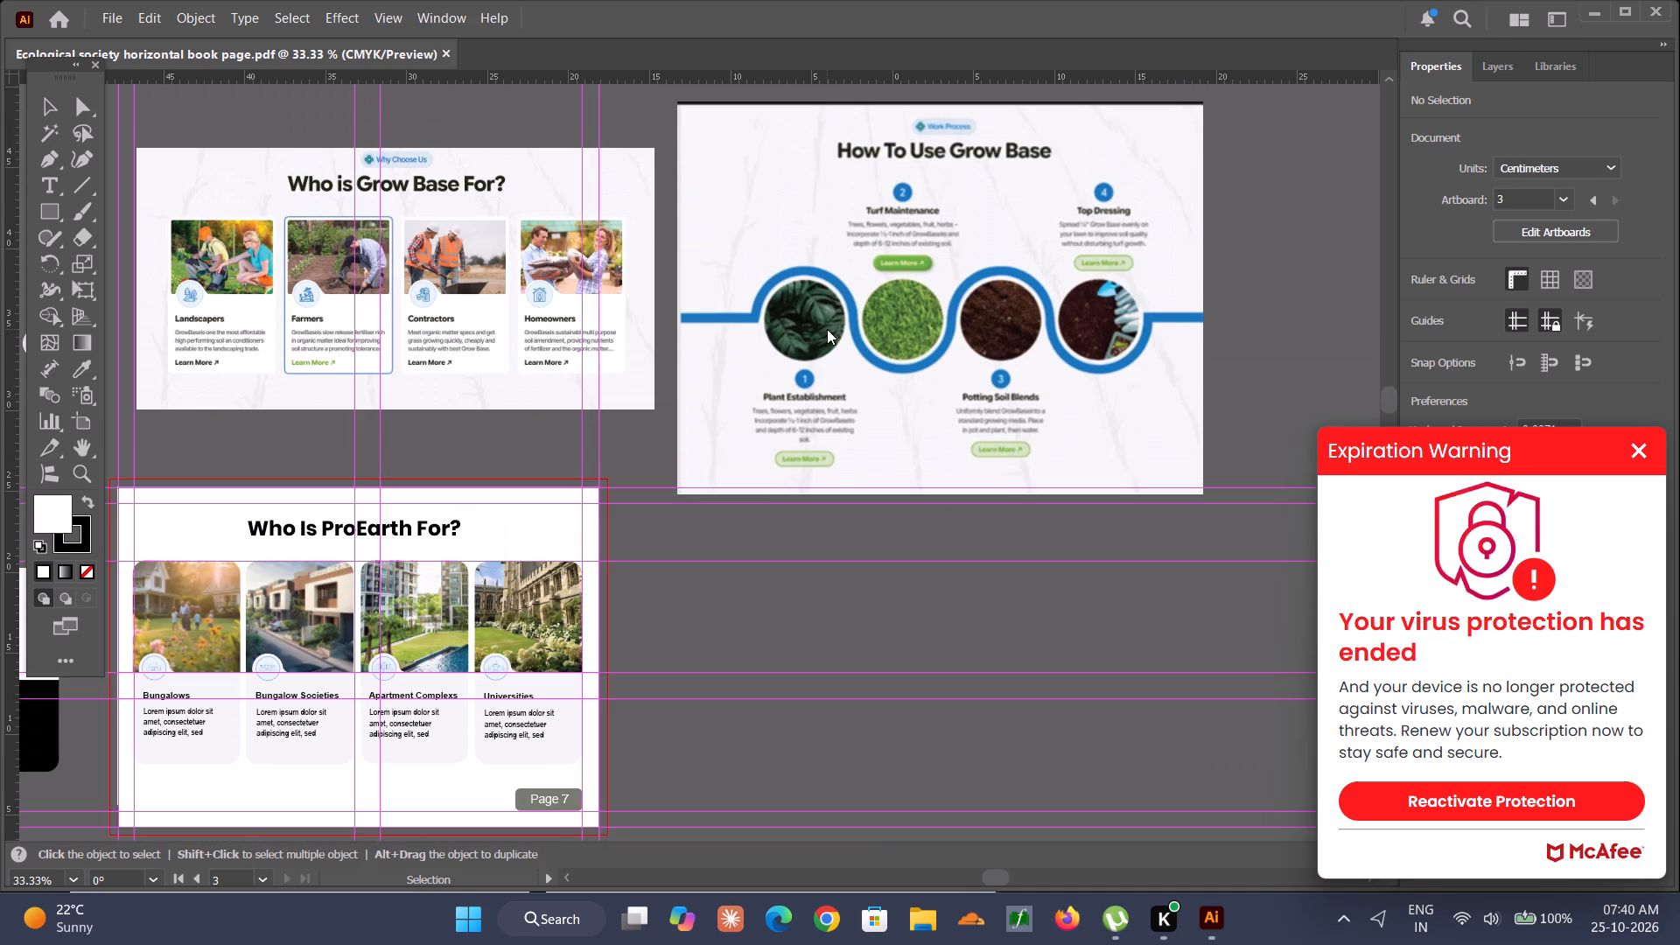
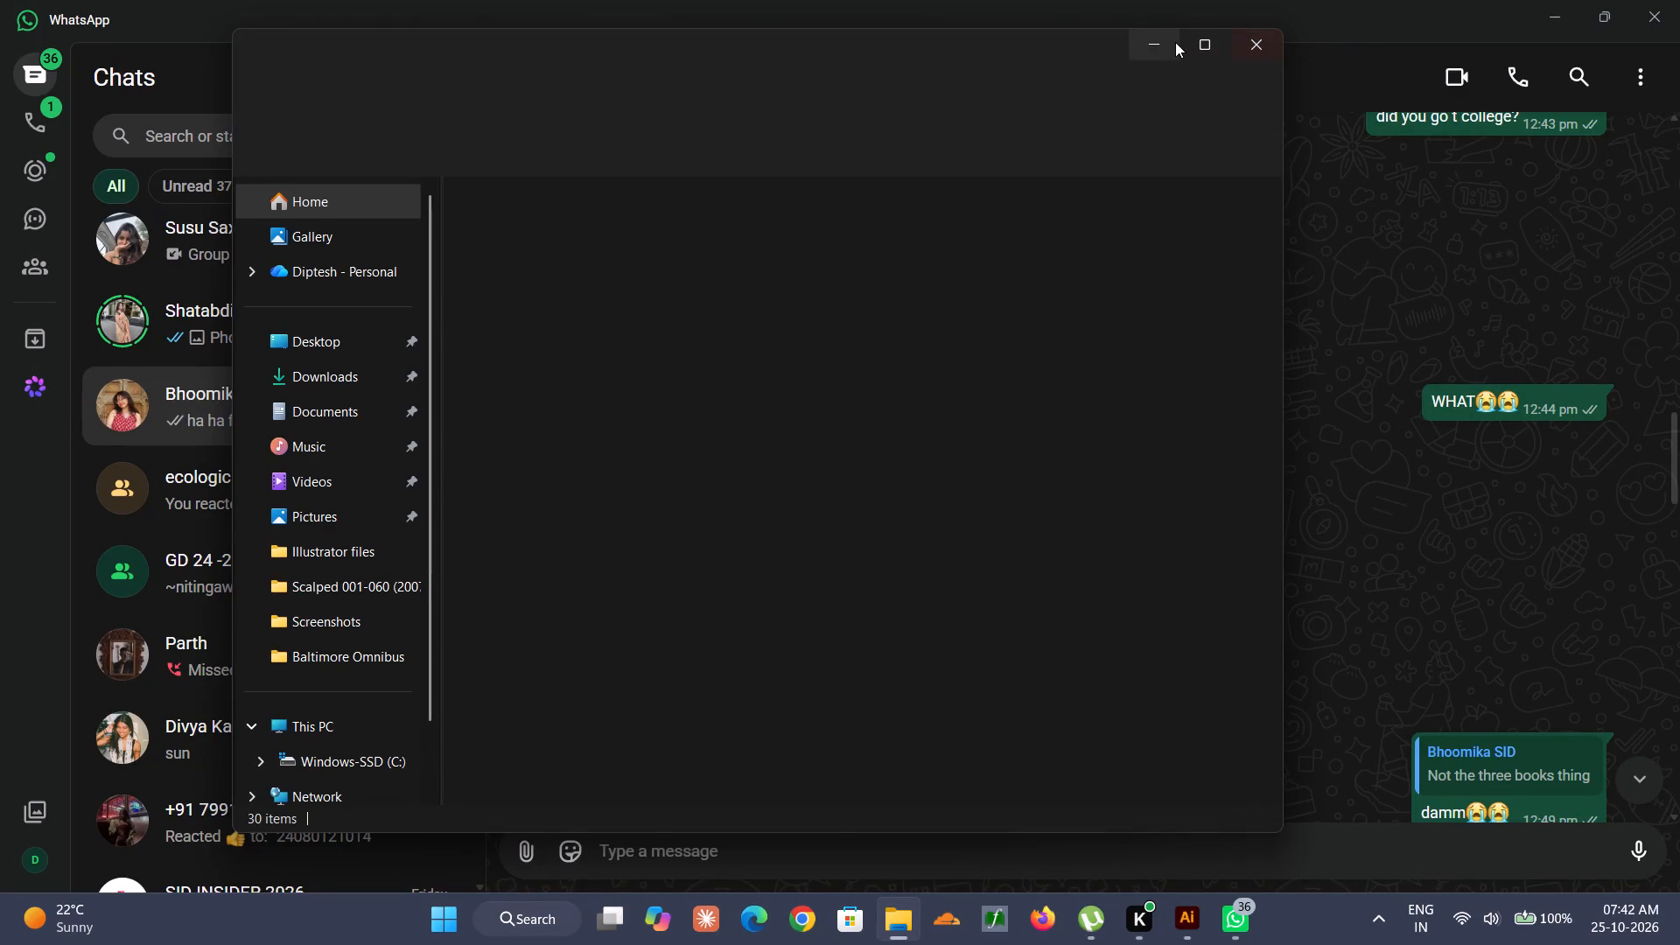
Search the Downloads folder for "prak" and open the PDF 2025_12_11_Prakruth_Composter_Basic.
{"action": "left_click", "coordinate": [1212, 41]}
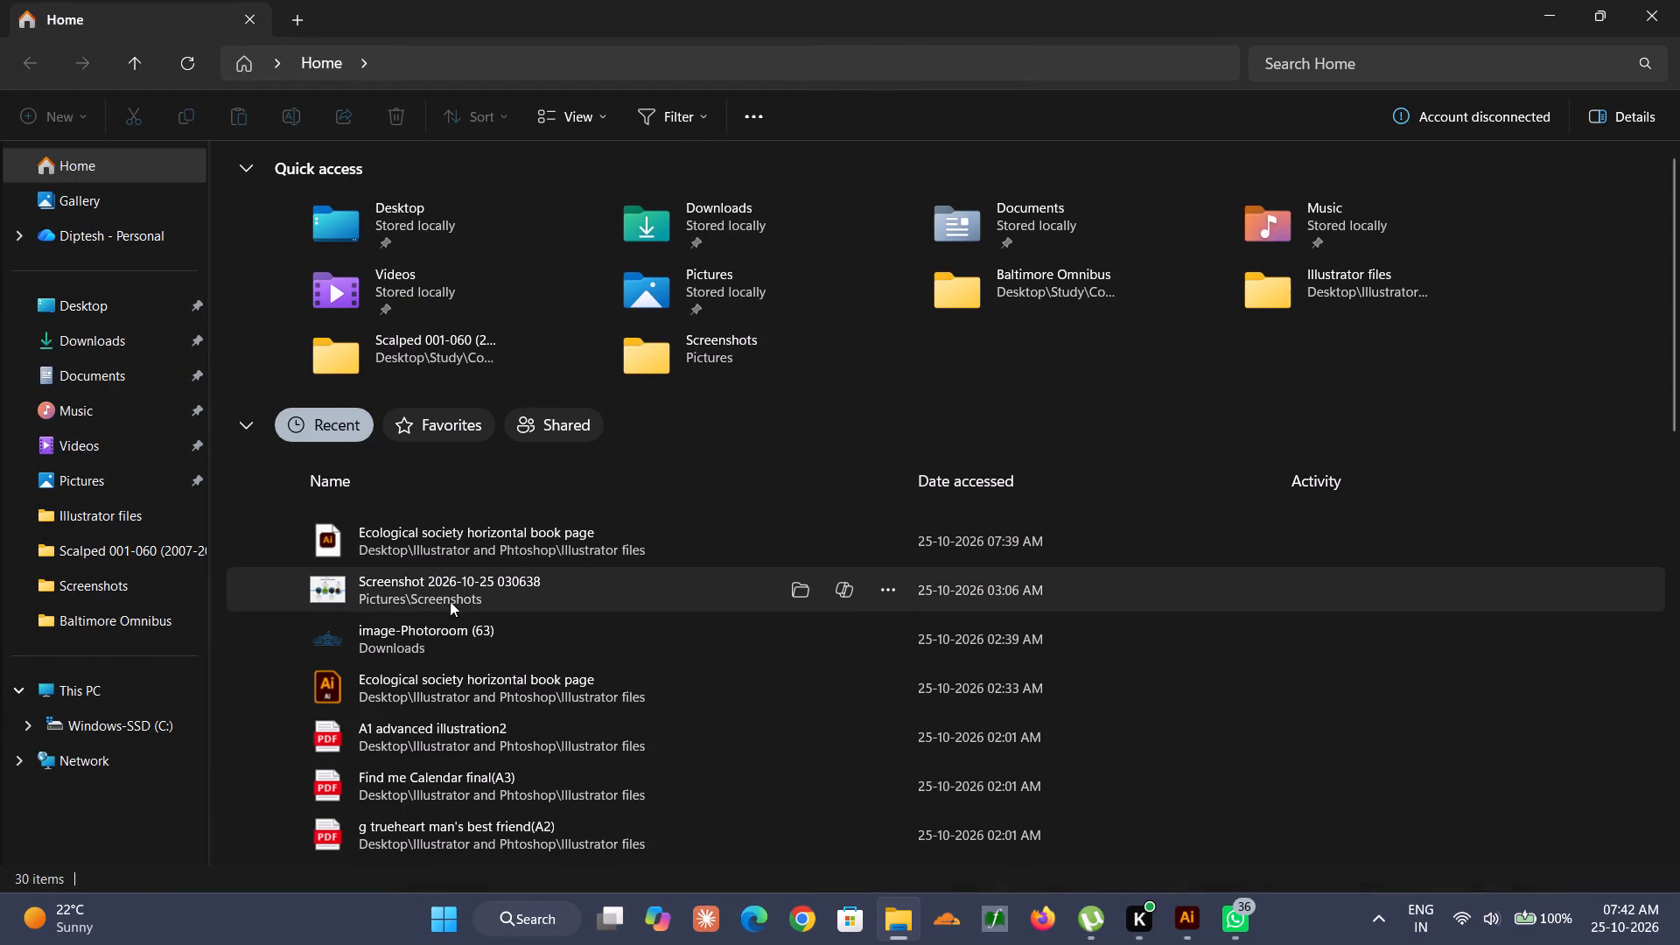
{"action": "scroll", "coordinate": [465, 608], "scroll_direction": "down", "scroll_amount": 3}
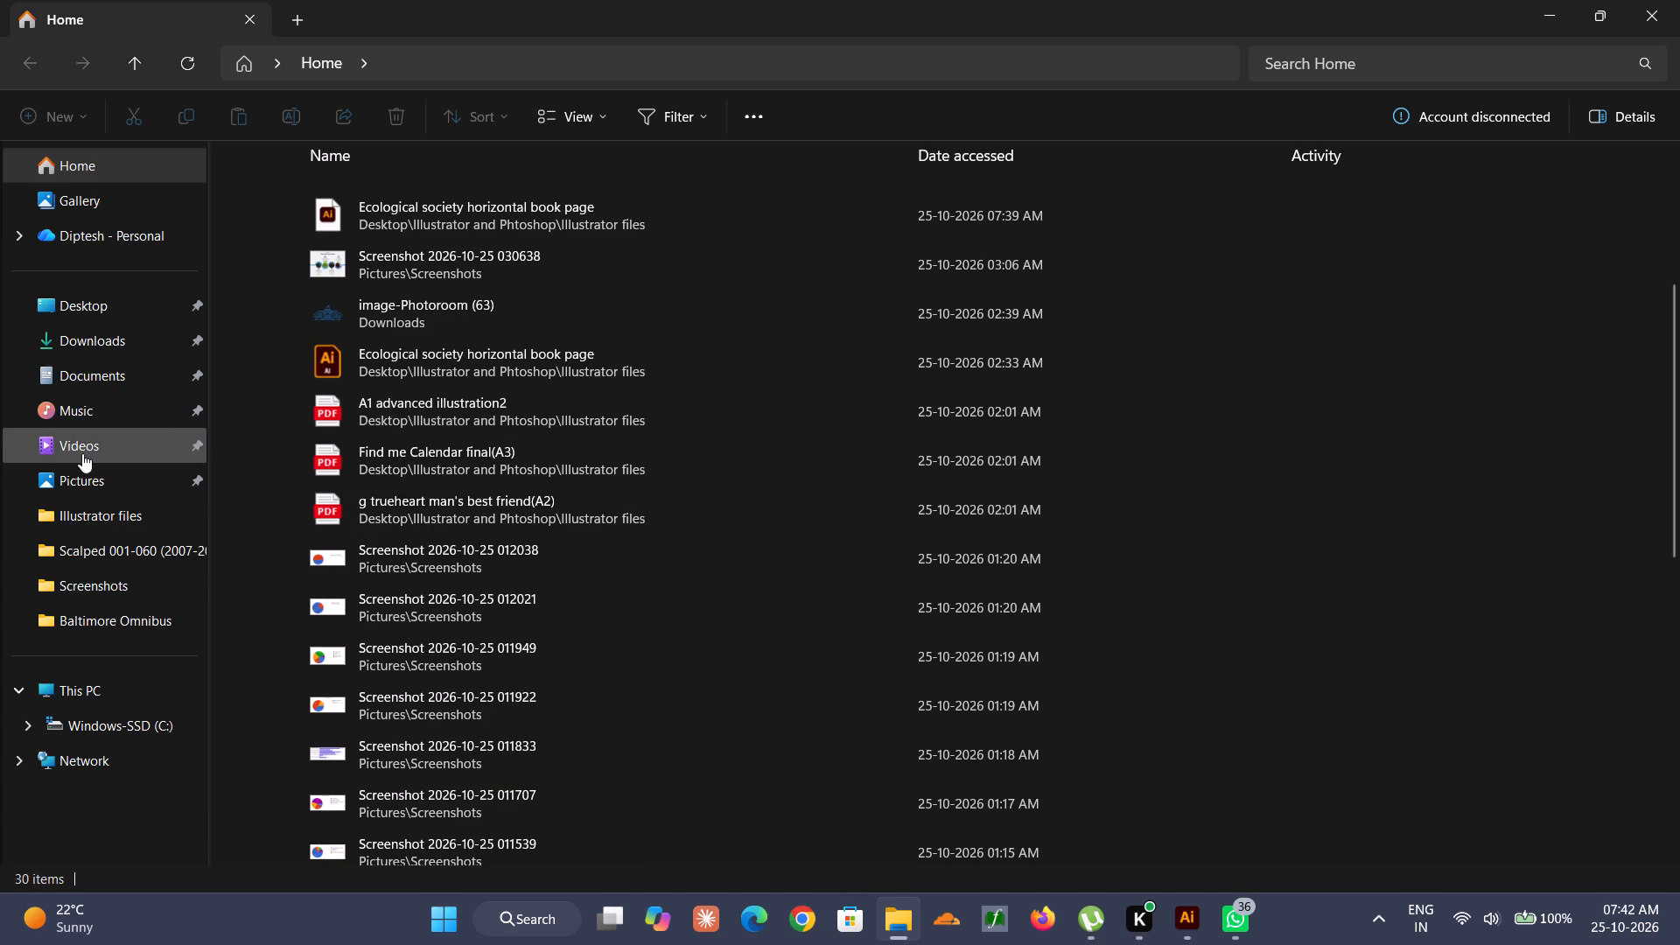
{"action": "left_click", "coordinate": [122, 339]}
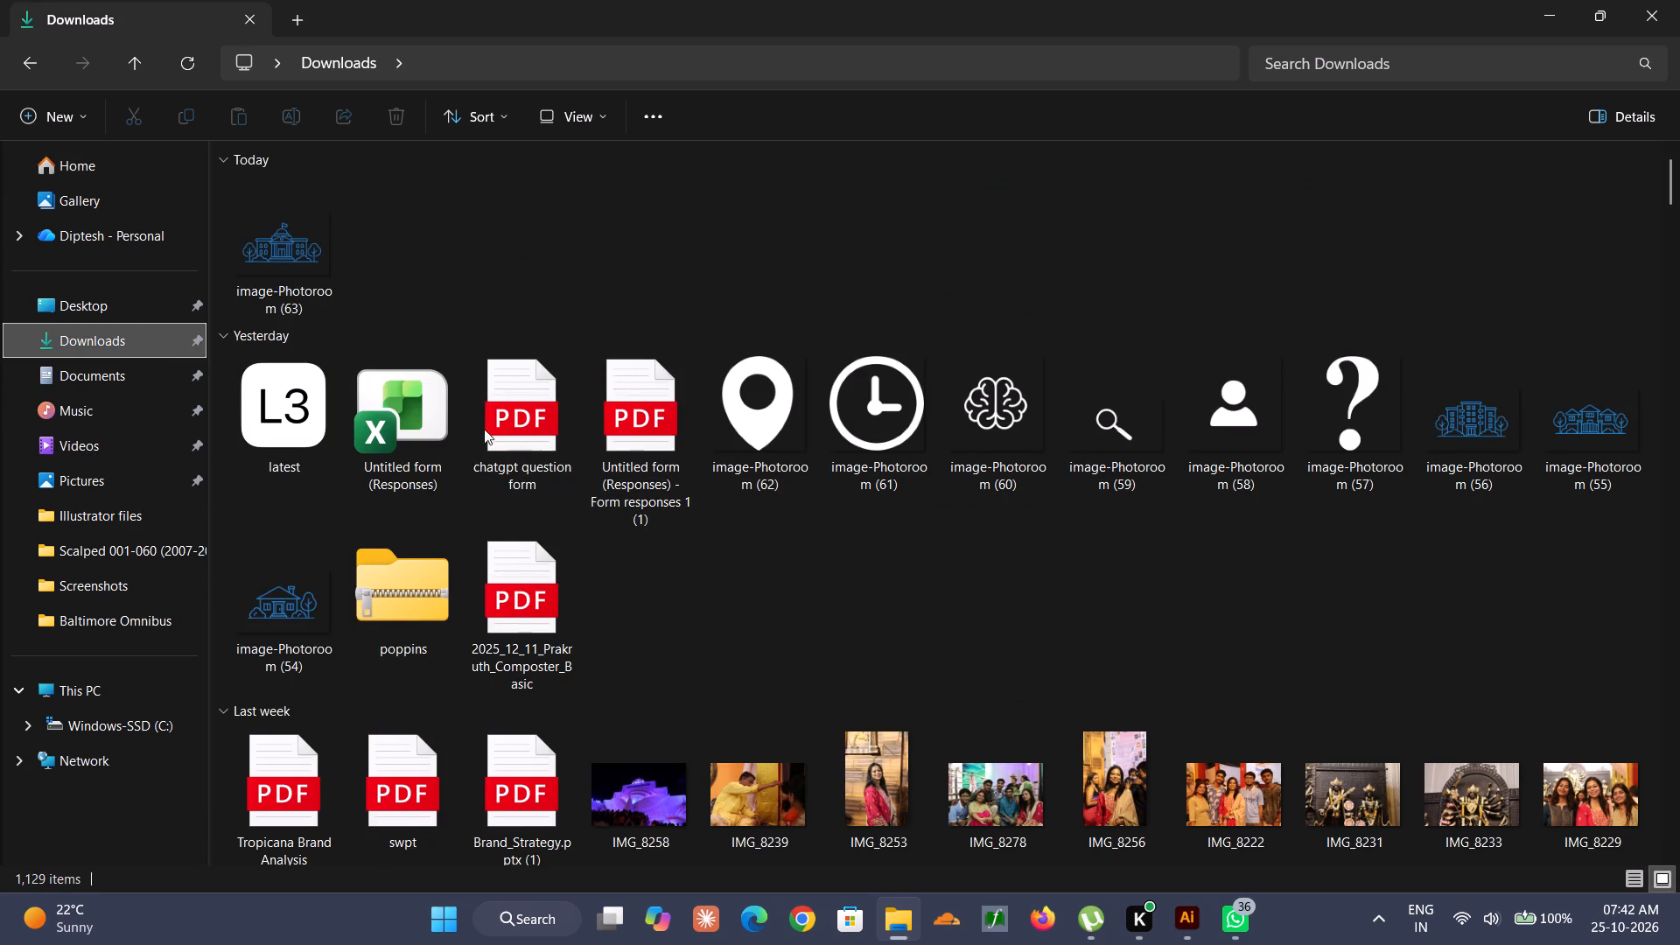
{"action": "left_click", "coordinate": [553, 419]}
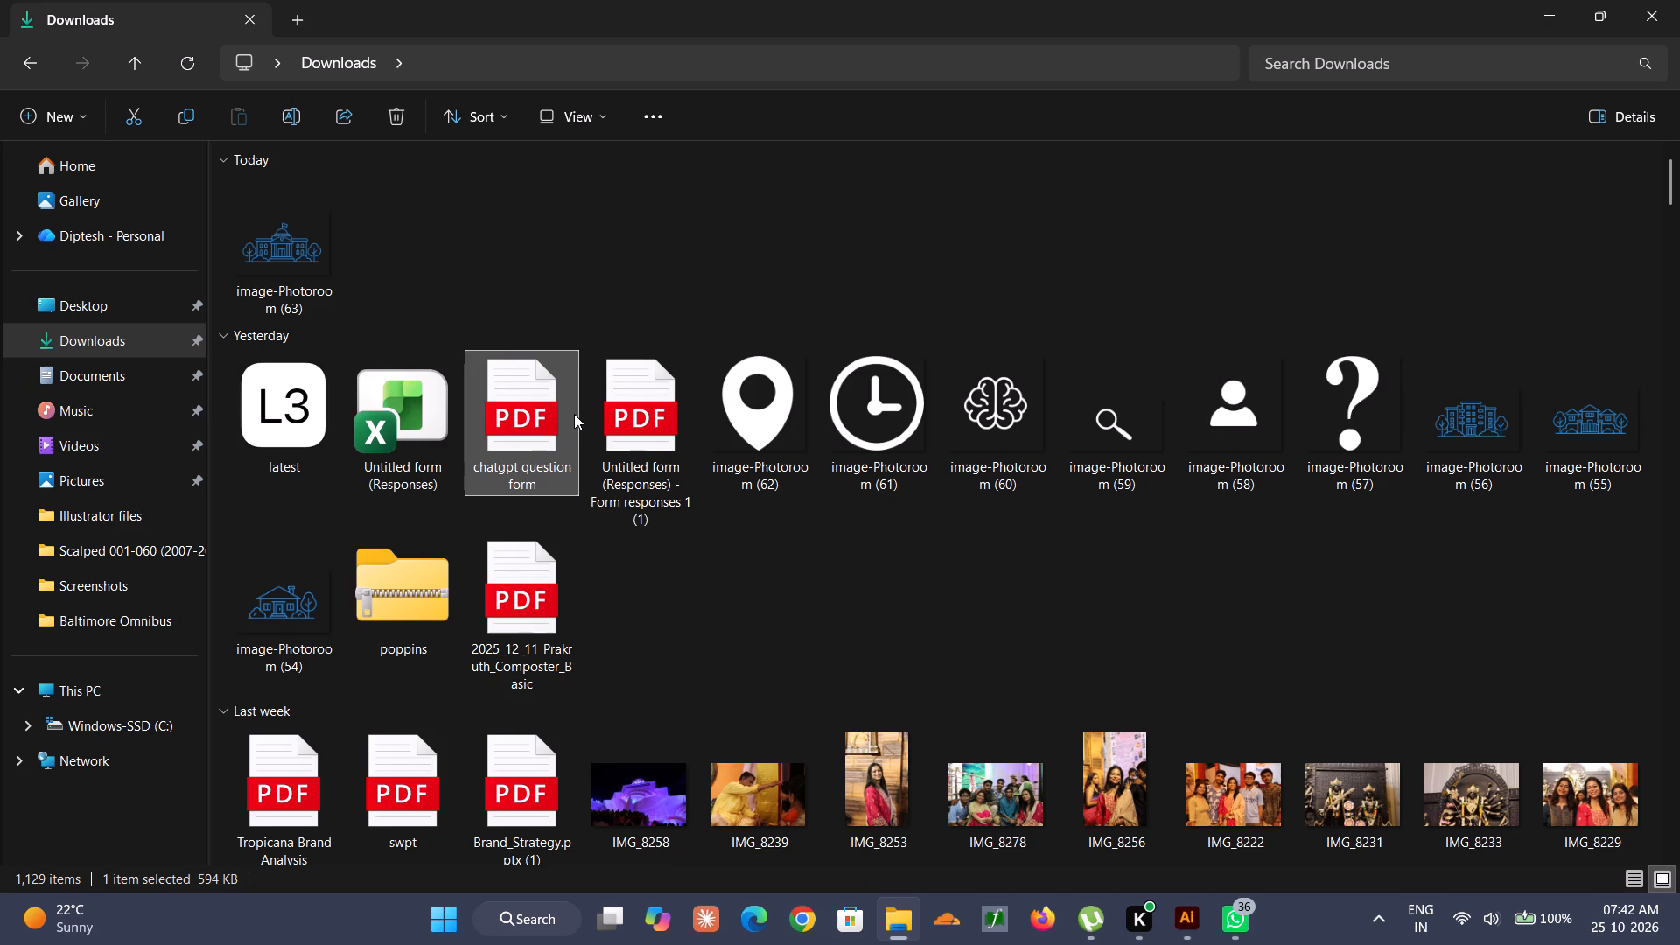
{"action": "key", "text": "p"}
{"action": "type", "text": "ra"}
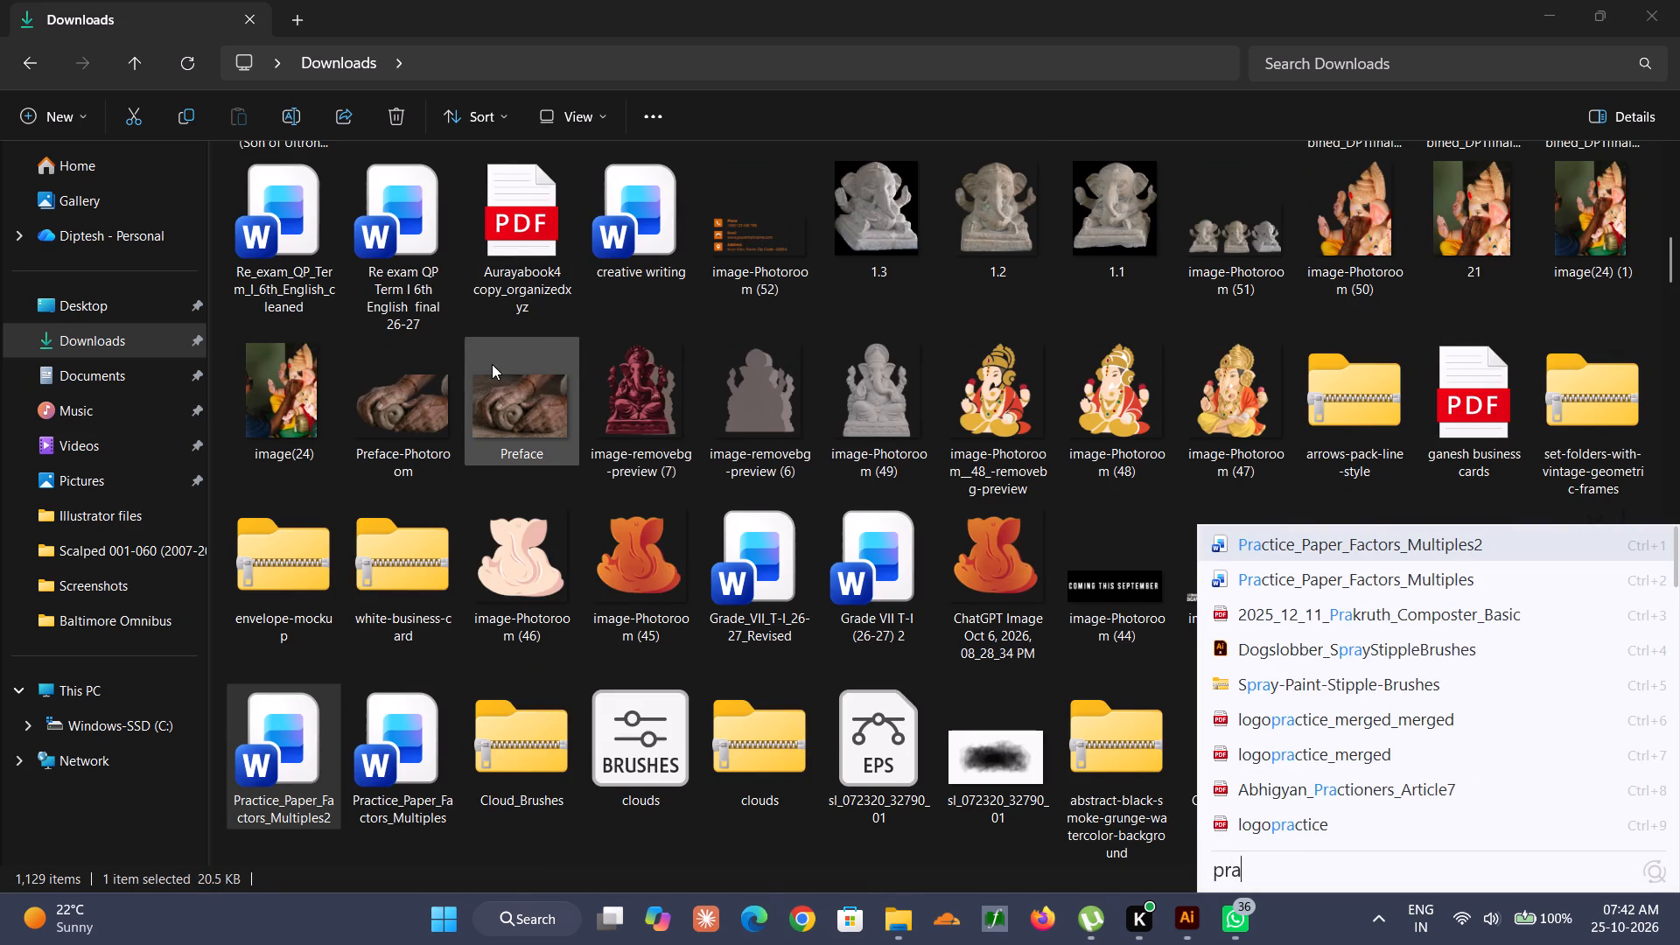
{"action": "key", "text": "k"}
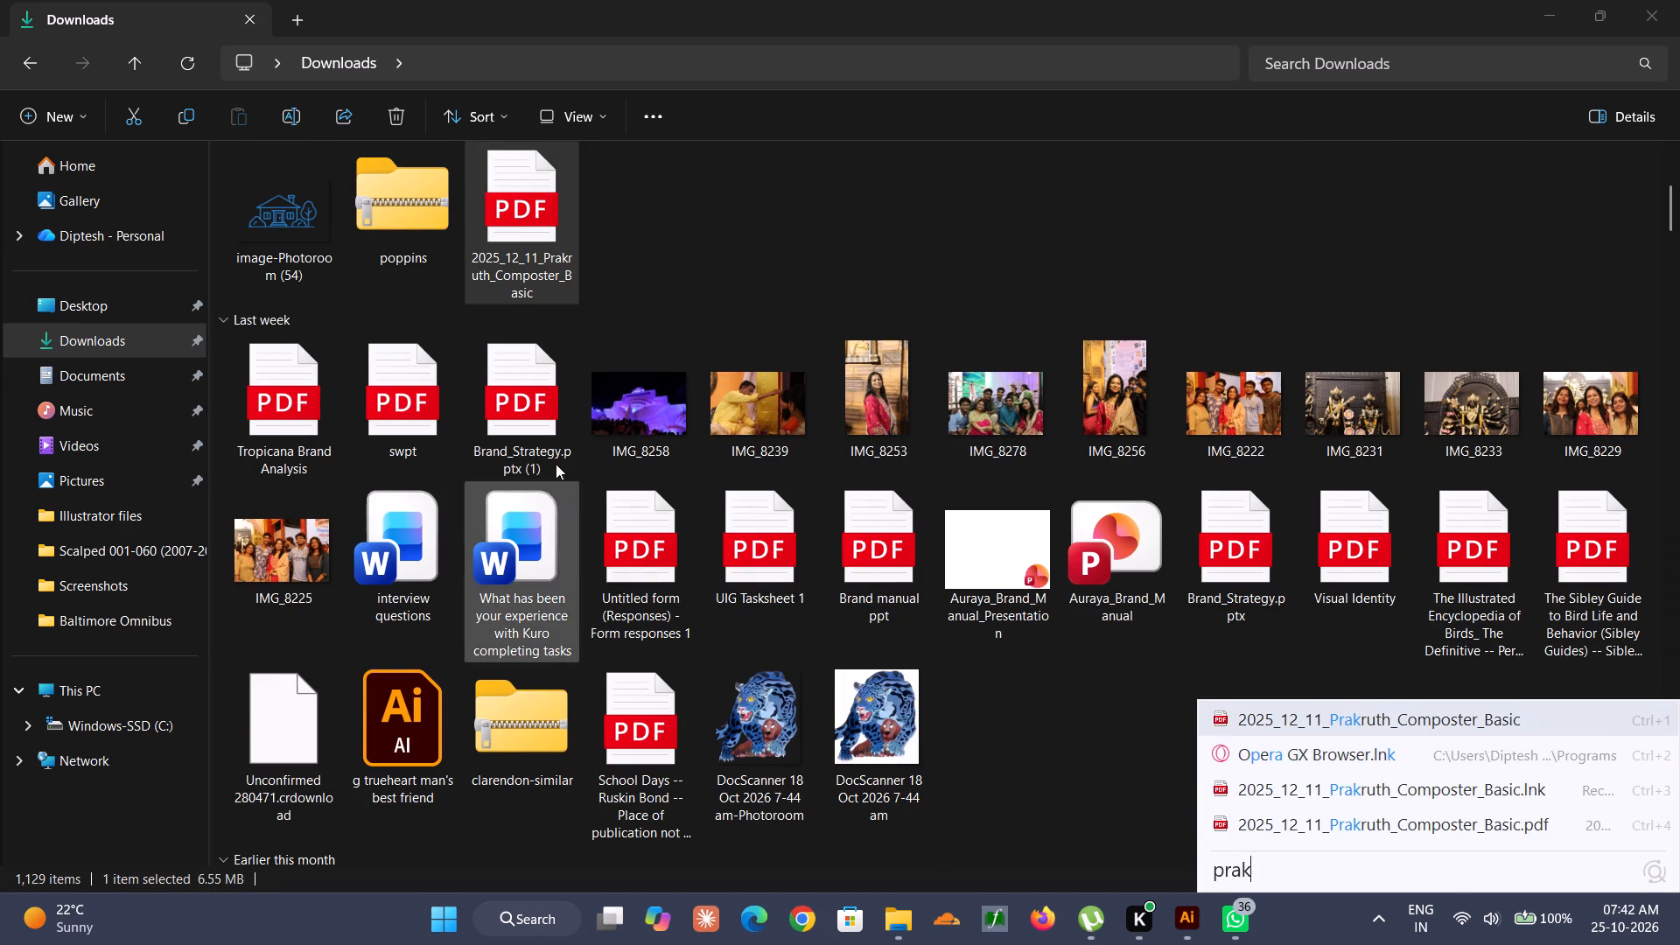
{"action": "scroll", "coordinate": [561, 443], "scroll_direction": "up", "scroll_amount": 13}
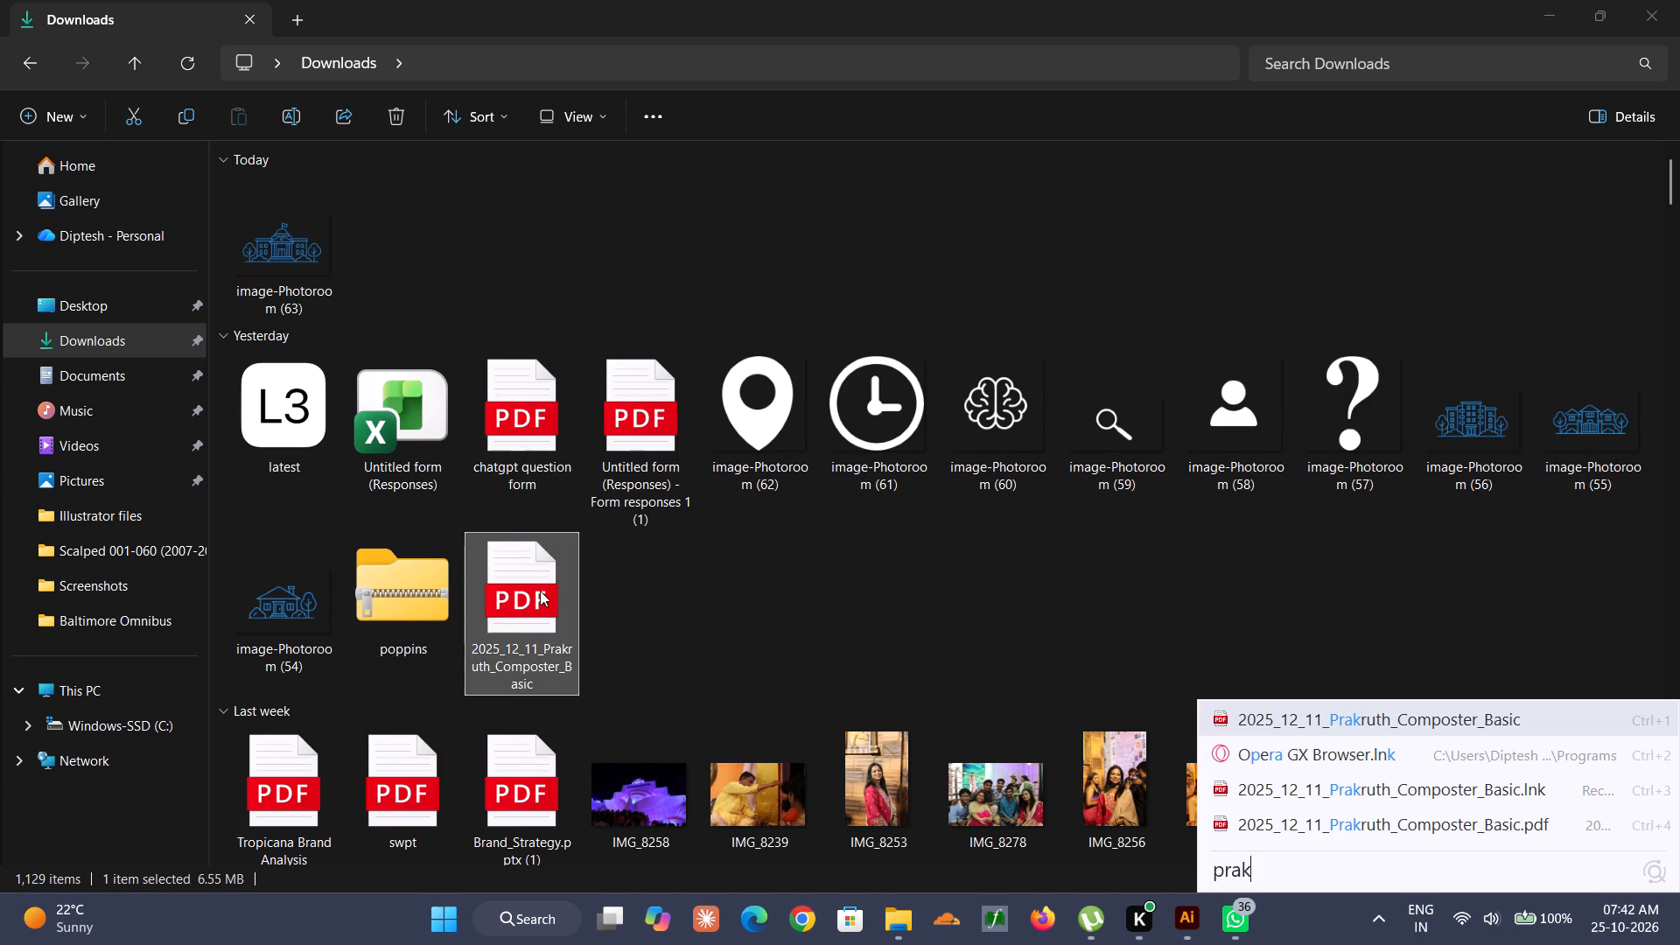
{"action": "double_click", "coordinate": [540, 591]}
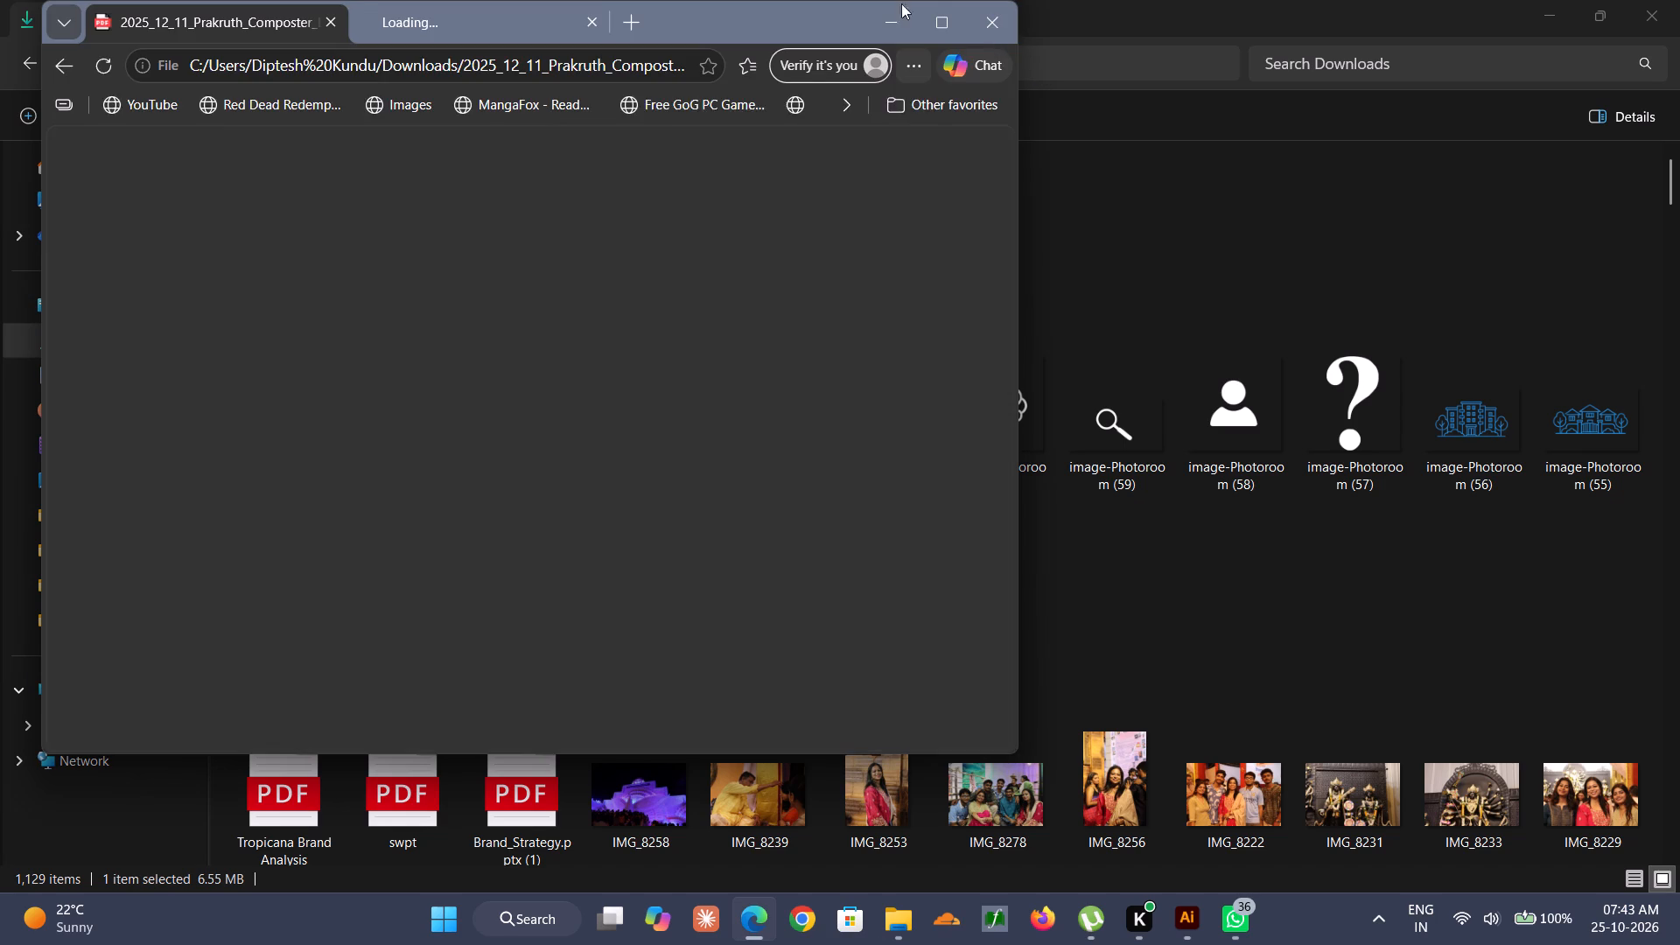
Find the Prakruth Circular System page in the composter PDF and examine its numbered steps.
{"action": "left_click", "coordinate": [948, 15]}
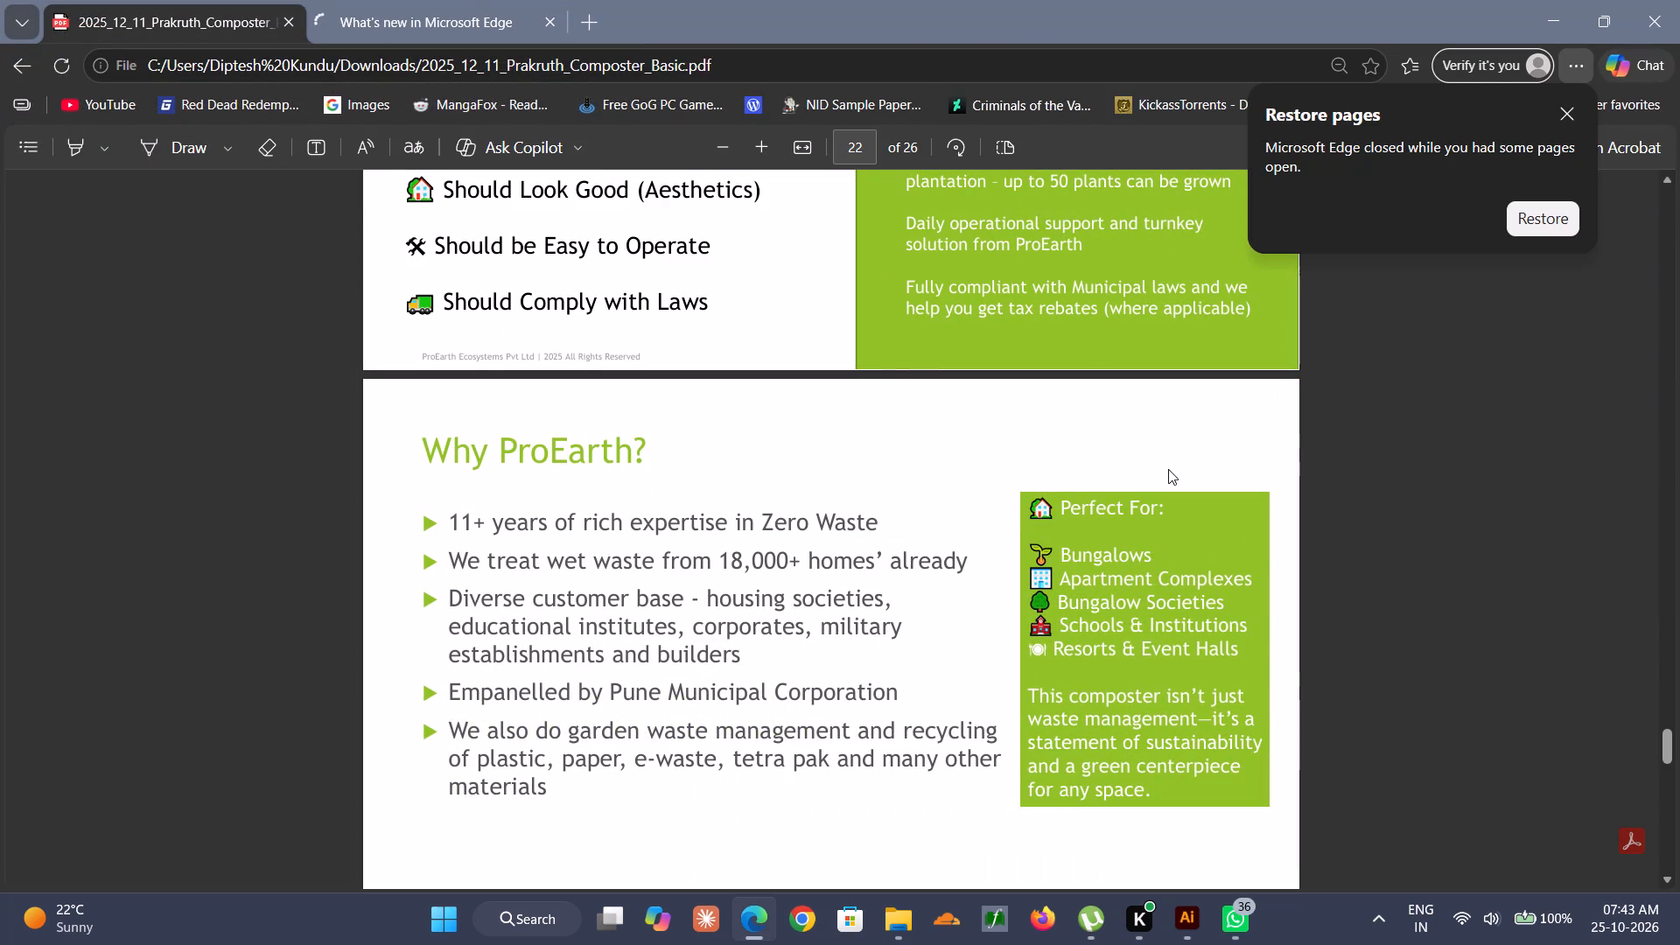
{"action": "scroll", "coordinate": [1144, 486], "scroll_direction": "up", "scroll_amount": 4}
{"action": "scroll", "coordinate": [993, 832], "scroll_direction": "up", "scroll_amount": 3}
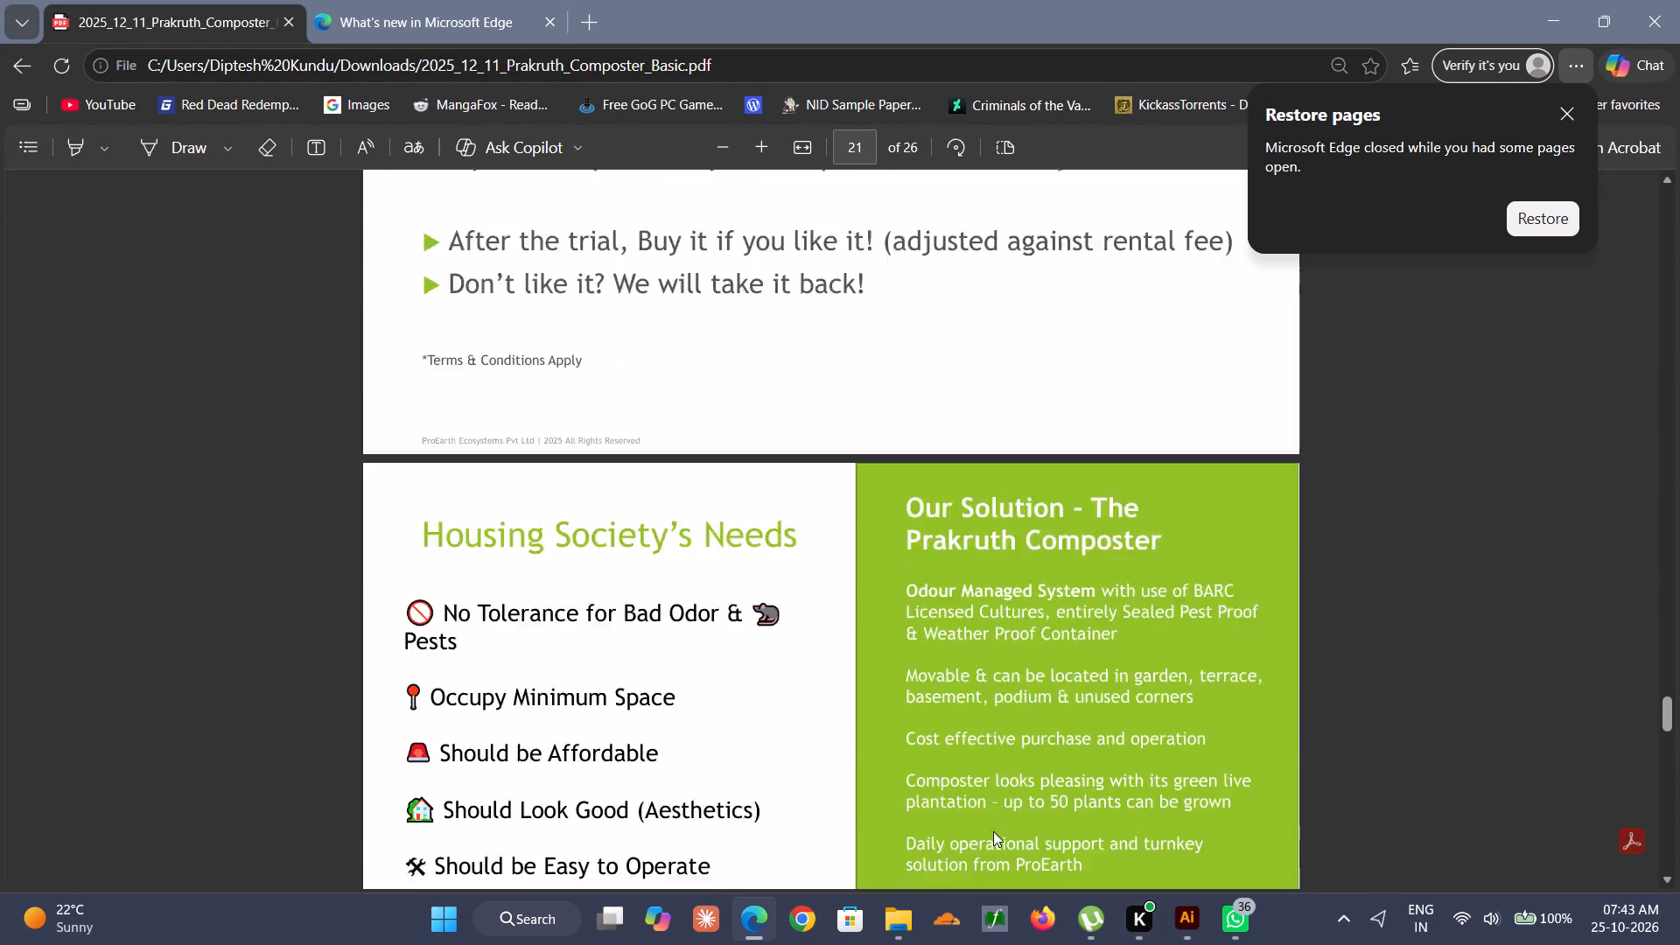
{"action": "scroll", "coordinate": [993, 831], "scroll_direction": "up", "scroll_amount": 20}
{"action": "scroll", "coordinate": [993, 831], "scroll_direction": "up", "scroll_amount": 11}
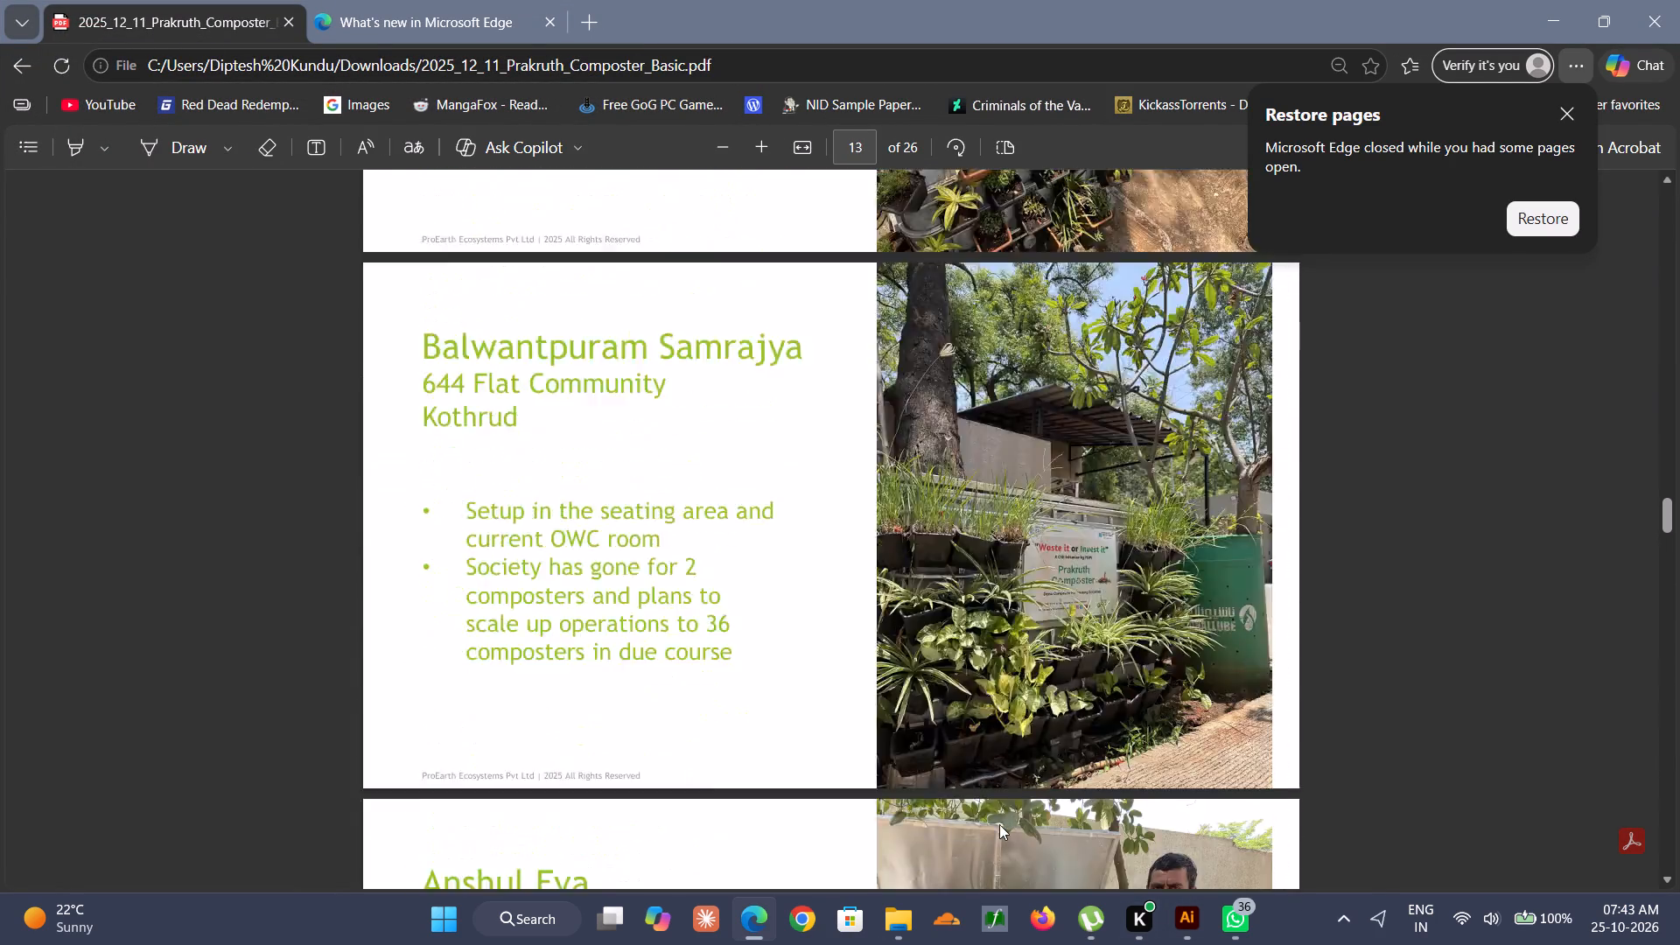
{"action": "scroll", "coordinate": [999, 824], "scroll_direction": "up", "scroll_amount": 20}
{"action": "scroll", "coordinate": [999, 824], "scroll_direction": "up", "scroll_amount": 11}
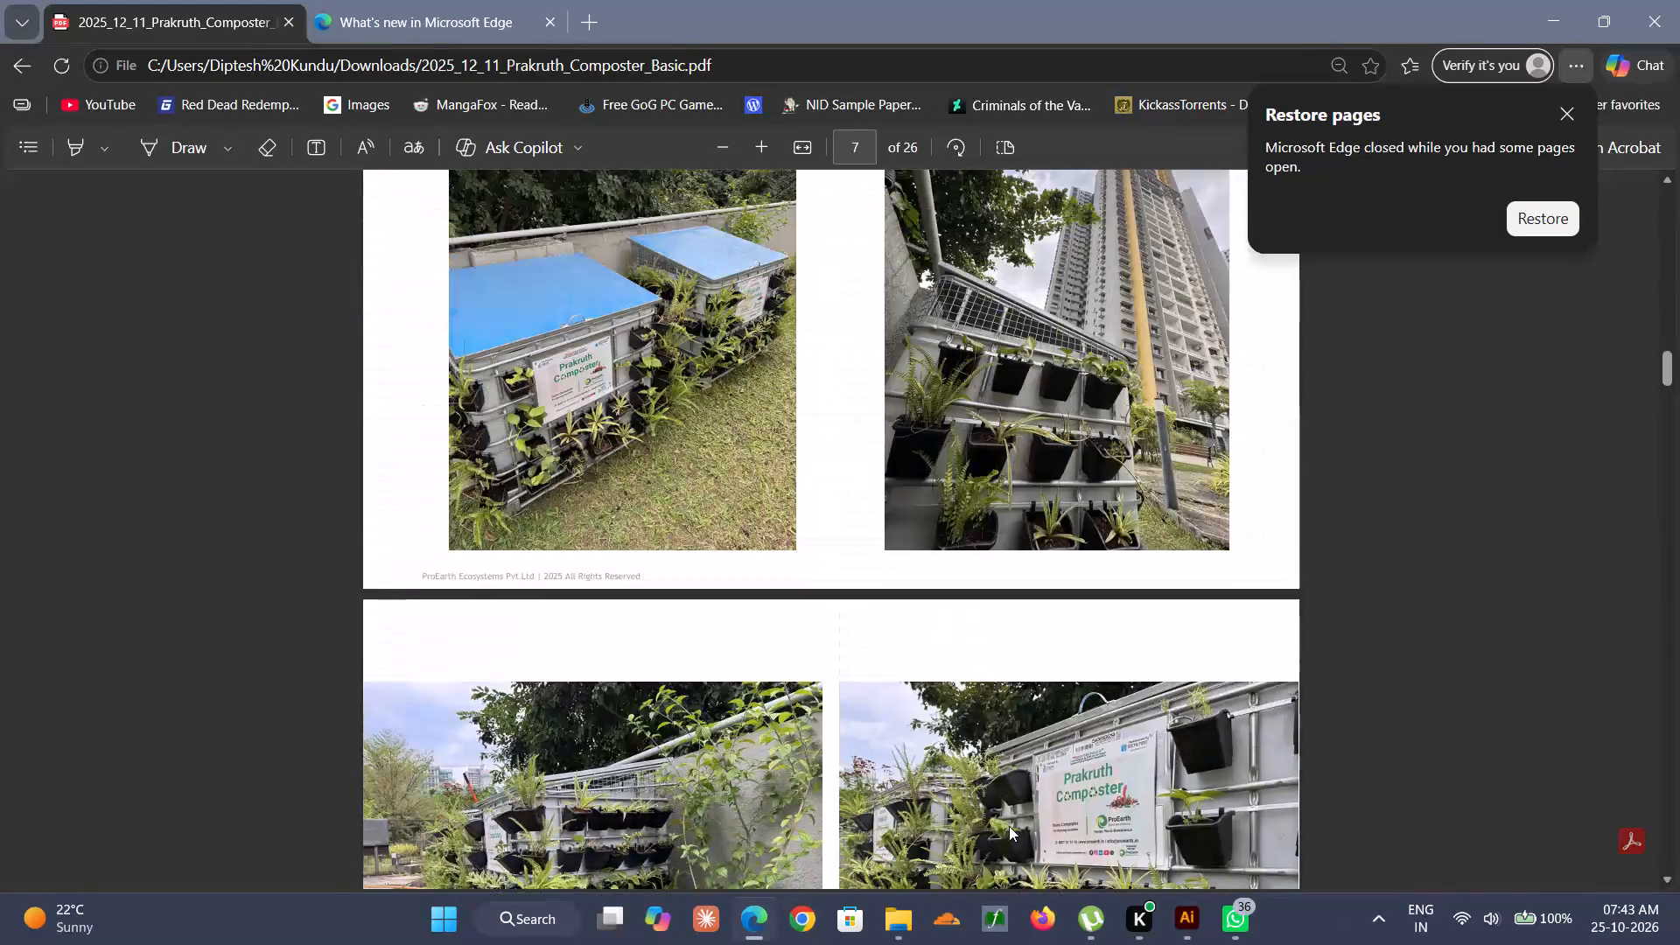
{"action": "scroll", "coordinate": [1009, 826], "scroll_direction": "up", "scroll_amount": 20}
{"action": "scroll", "coordinate": [1009, 826], "scroll_direction": "up", "scroll_amount": 11}
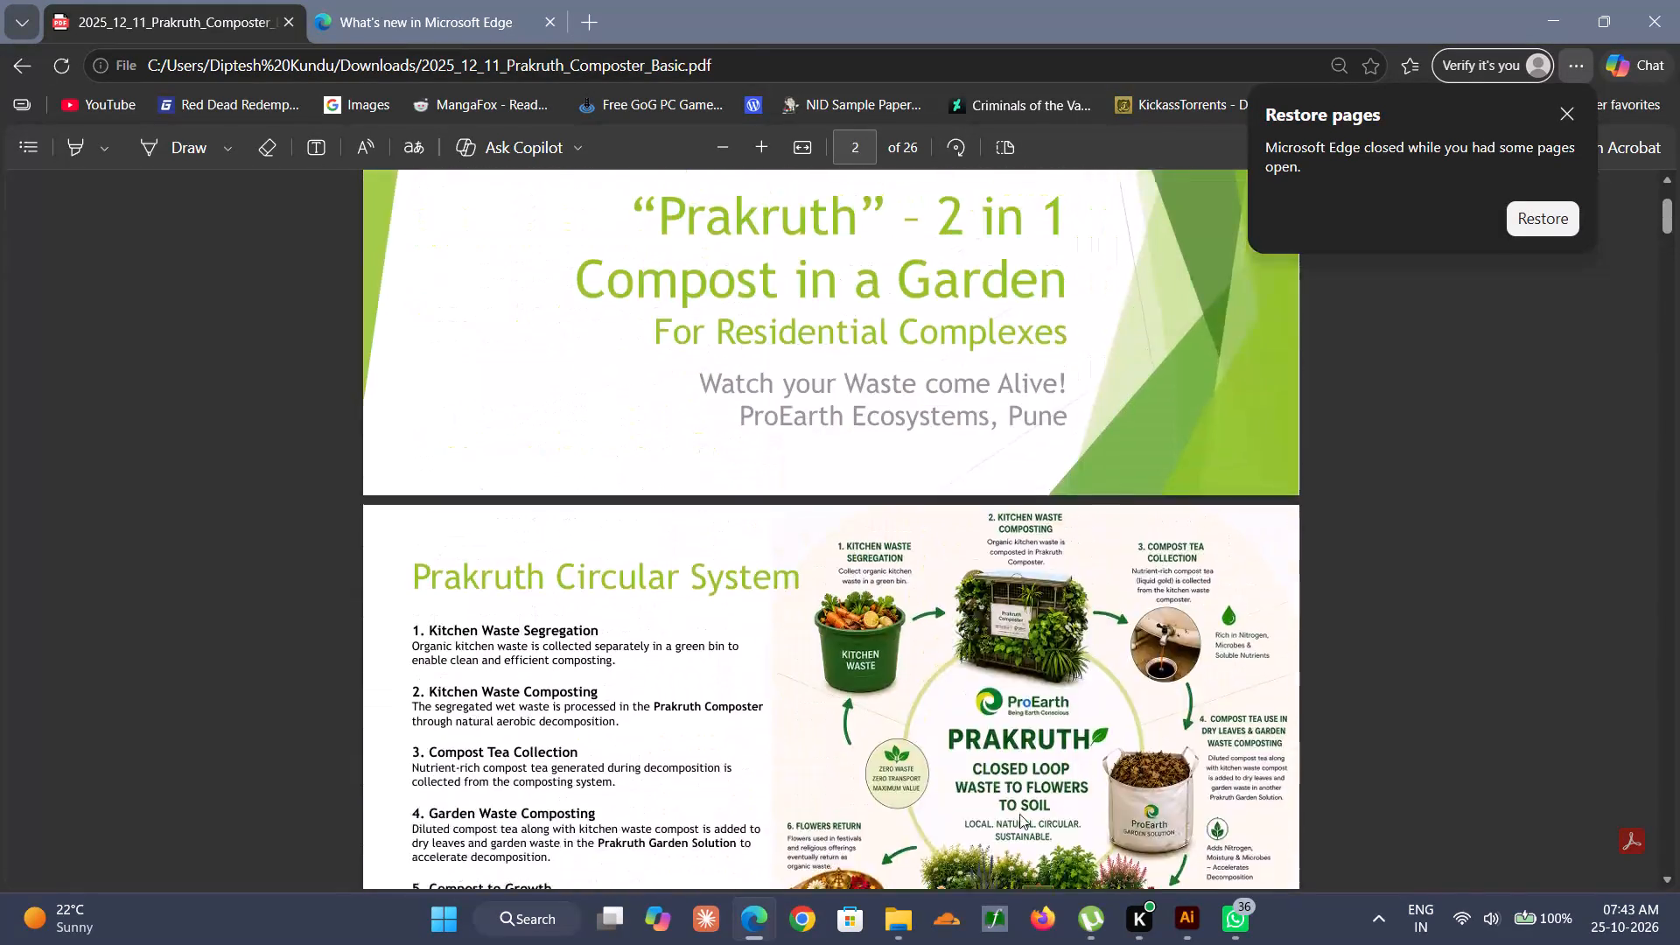
{"action": "scroll", "coordinate": [1022, 812], "scroll_direction": "down", "scroll_amount": 3}
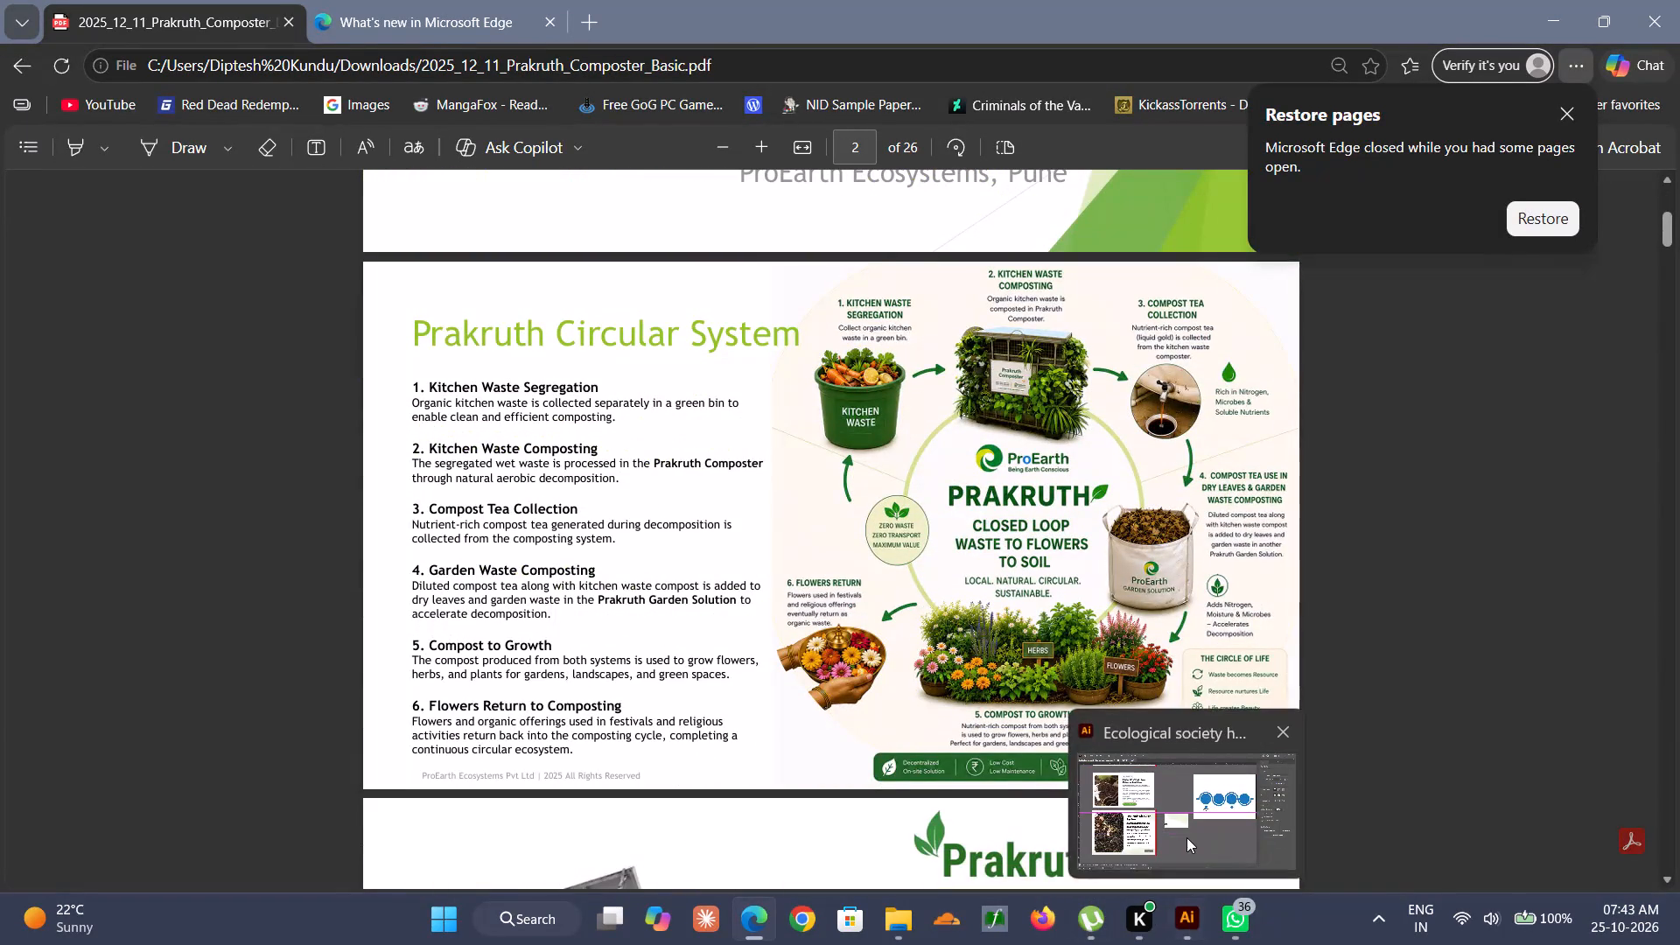
Switch to Illustrator and look over the circle diagram artboard alongside the neighbouring page layouts.
{"action": "left_click", "coordinate": [1186, 836]}
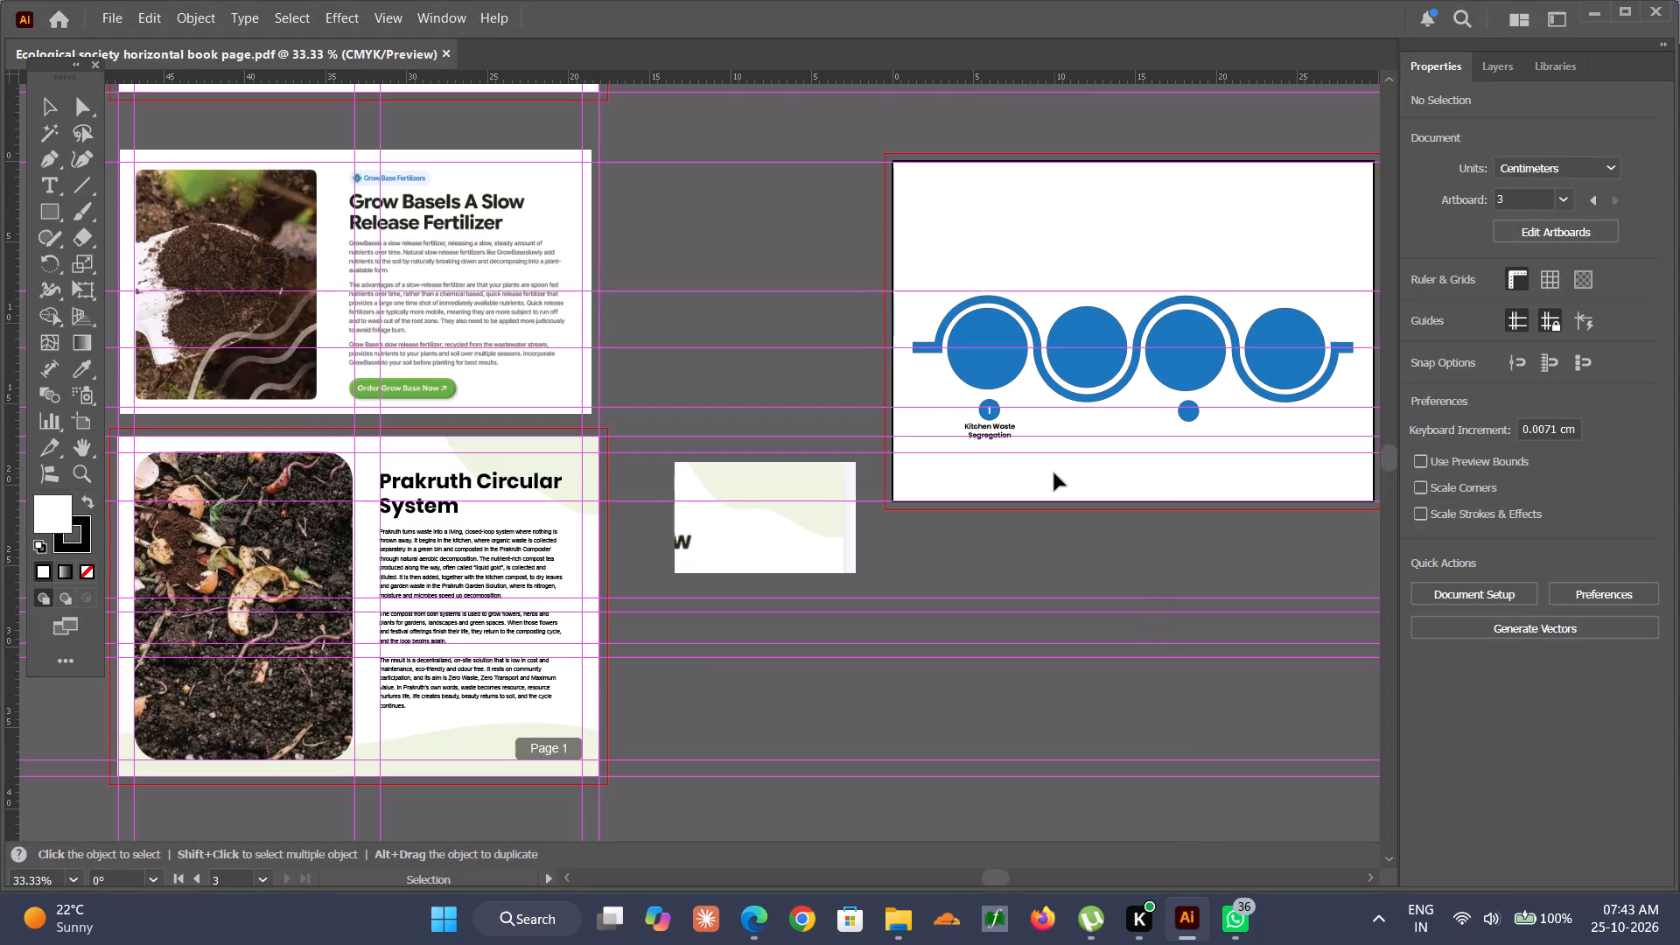
{"action": "scroll", "coordinate": [1054, 473], "scroll_direction": "left", "scroll_amount": 1}
{"action": "scroll", "coordinate": [1054, 473], "scroll_direction": "up", "scroll_amount": 2}
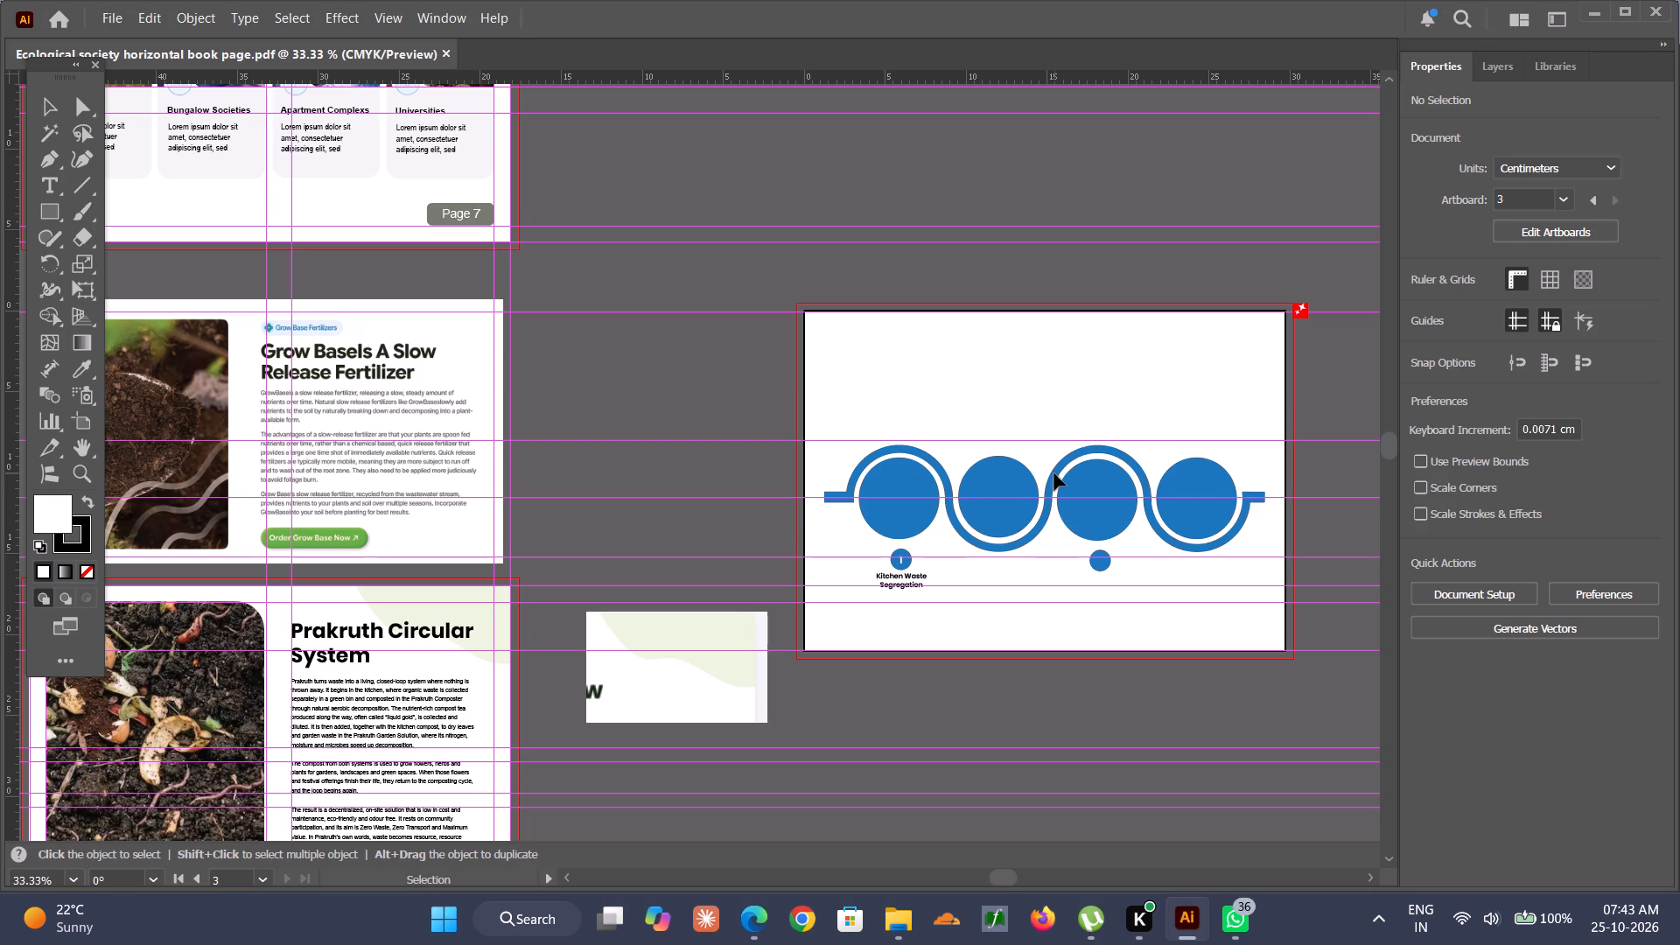
{"action": "scroll", "coordinate": [1054, 473], "scroll_direction": "up", "scroll_amount": 2}
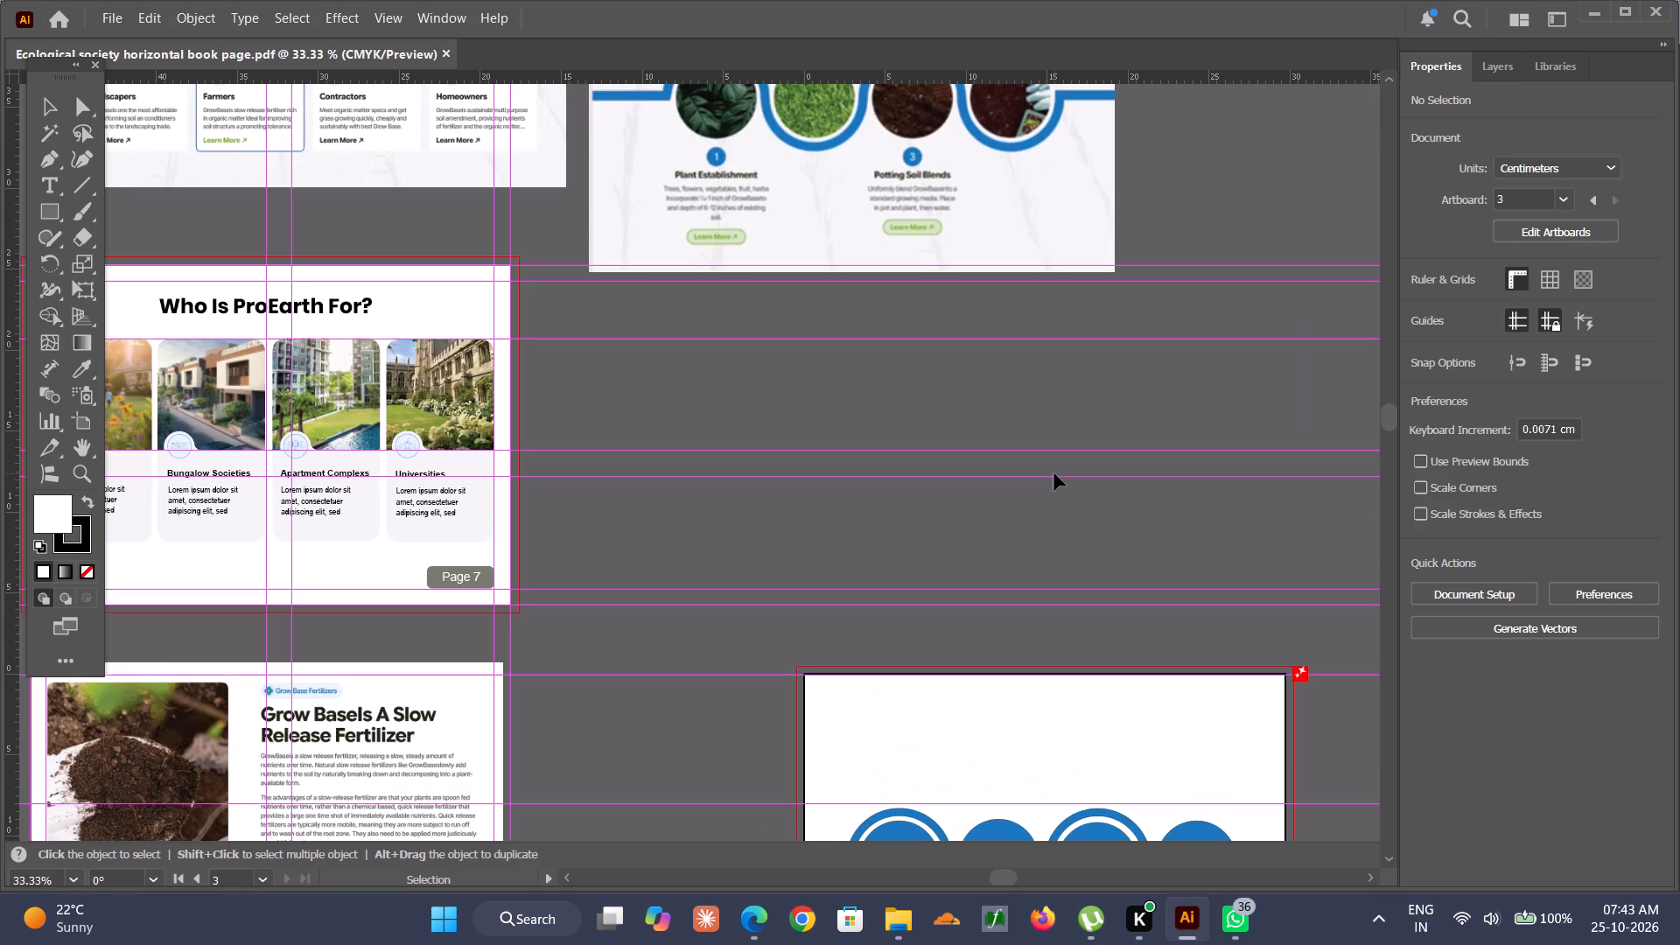
{"action": "scroll", "coordinate": [1054, 473], "scroll_direction": "down", "scroll_amount": 1}
{"action": "scroll", "coordinate": [1054, 473], "scroll_direction": "up", "scroll_amount": 1}
{"action": "scroll", "coordinate": [1054, 473], "scroll_direction": "down", "scroll_amount": 2}
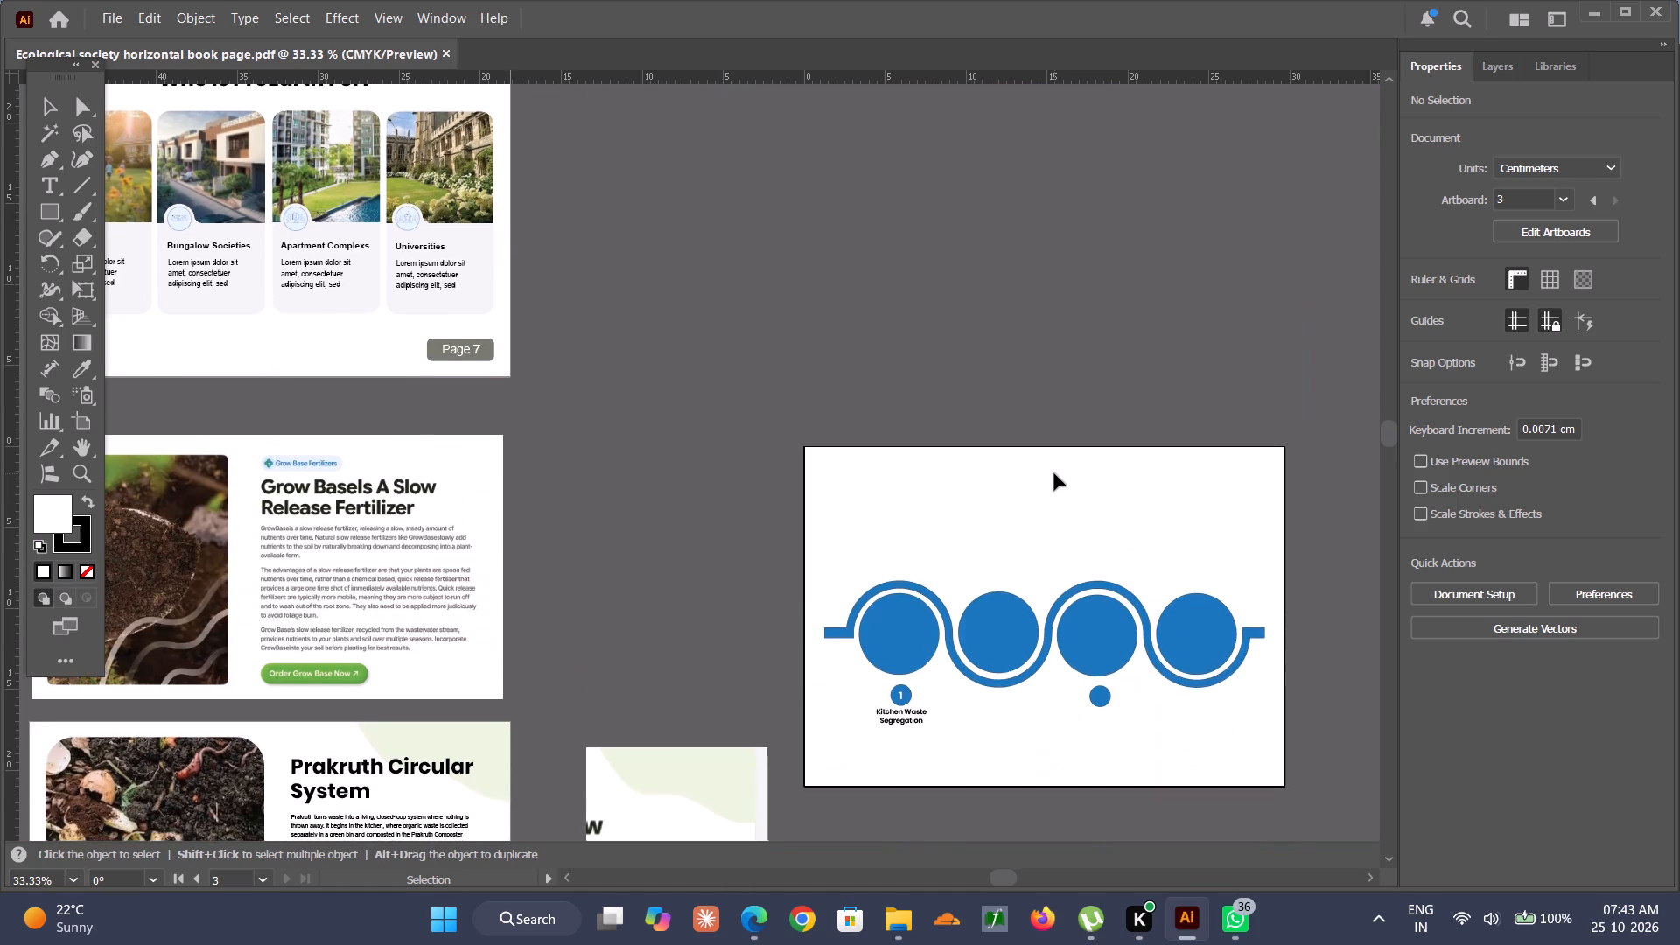
{"action": "scroll", "coordinate": [1038, 603], "scroll_direction": "up", "scroll_amount": 2}
{"action": "scroll", "coordinate": [1038, 603], "scroll_direction": "down", "scroll_amount": 2}
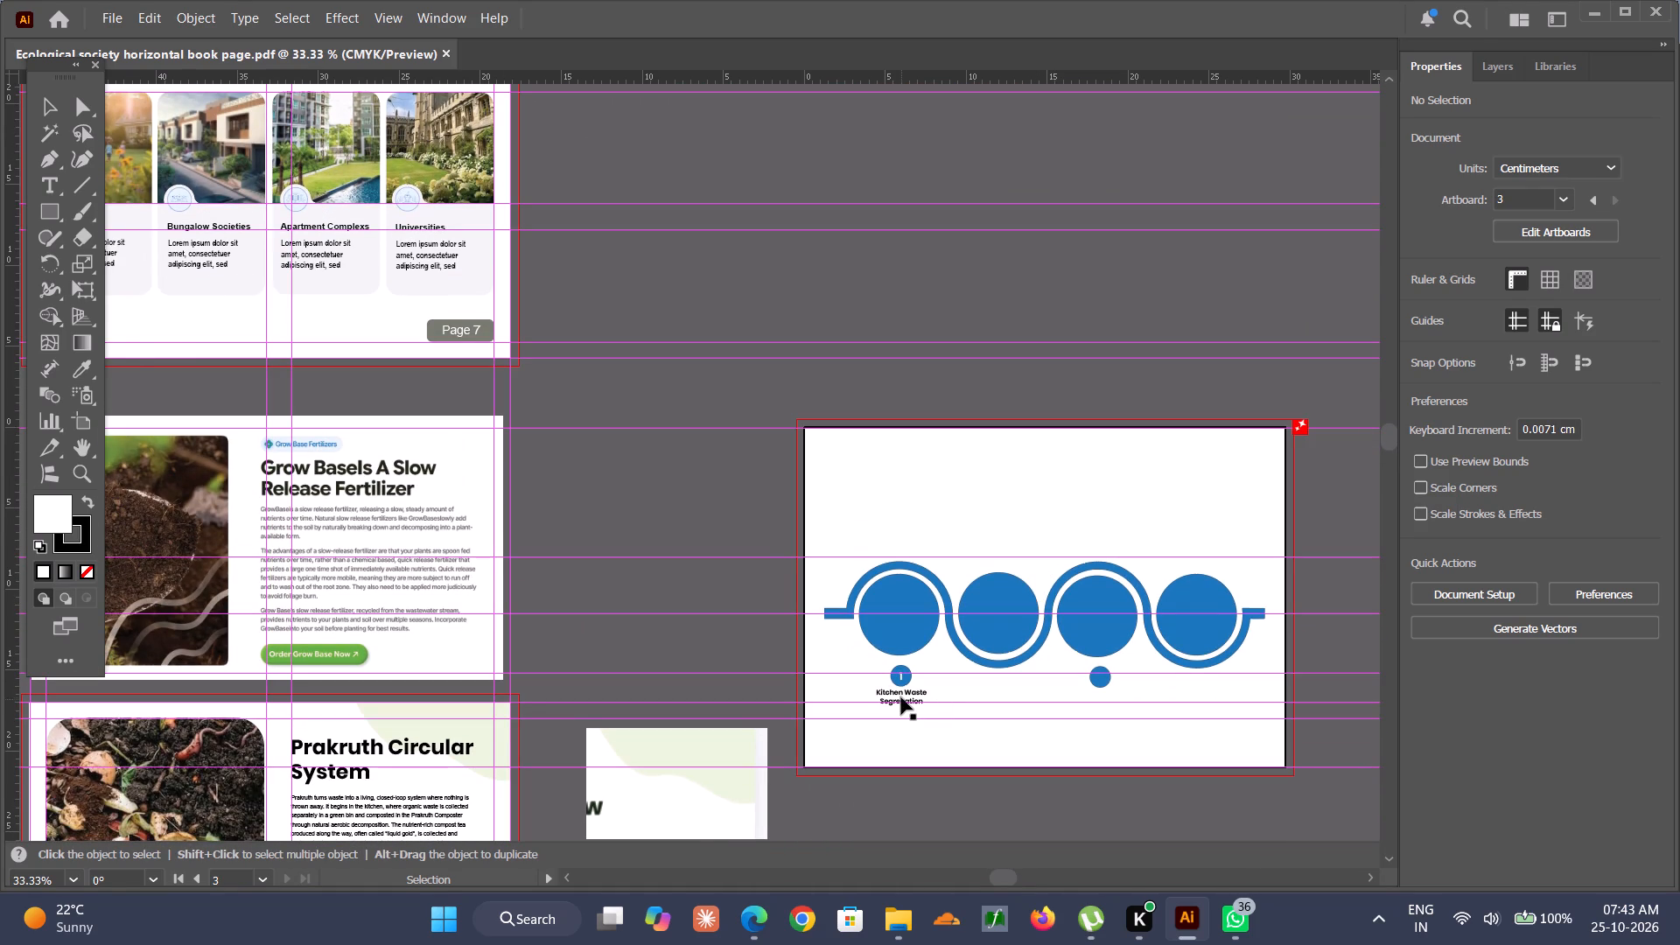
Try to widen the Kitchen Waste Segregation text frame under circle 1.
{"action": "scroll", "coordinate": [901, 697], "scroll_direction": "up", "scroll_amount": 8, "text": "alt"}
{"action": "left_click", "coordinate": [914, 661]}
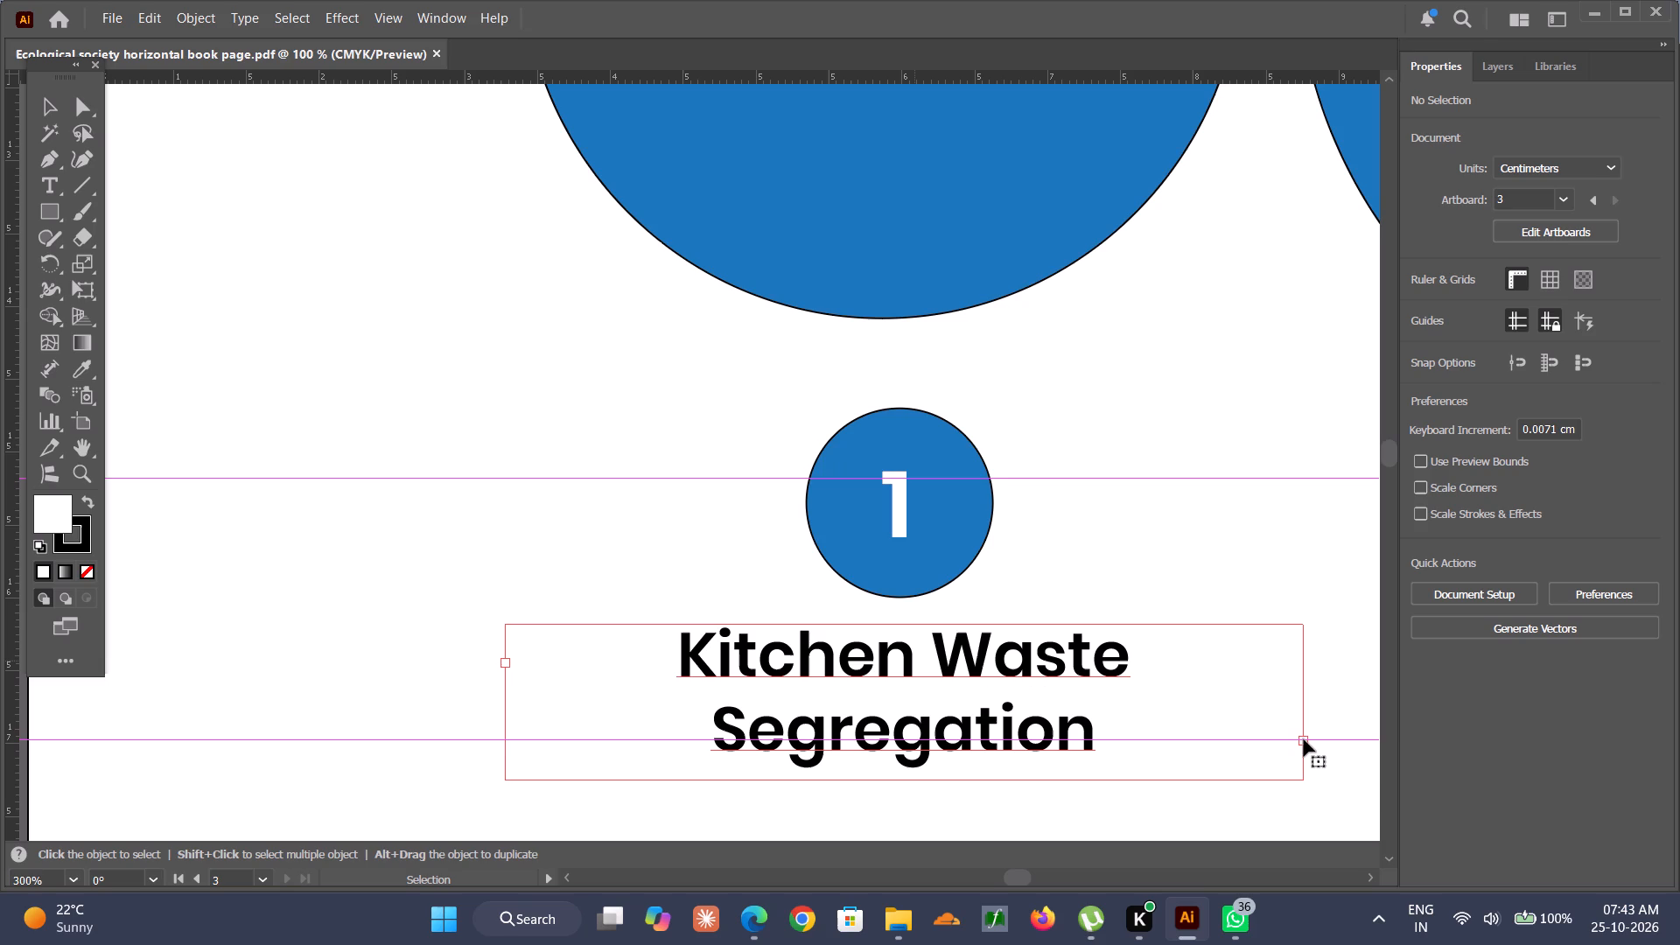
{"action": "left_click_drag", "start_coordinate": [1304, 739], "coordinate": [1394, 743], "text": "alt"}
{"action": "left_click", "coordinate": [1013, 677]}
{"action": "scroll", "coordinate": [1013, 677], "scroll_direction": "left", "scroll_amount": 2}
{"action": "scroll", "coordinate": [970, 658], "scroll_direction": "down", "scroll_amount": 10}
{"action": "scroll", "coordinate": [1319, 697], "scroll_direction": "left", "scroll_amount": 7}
Widen the Kitchen Waste Segregation text frame to about 6.95 cm so the heading fits on one line.
{"action": "left_click_drag", "start_coordinate": [1129, 409], "coordinate": [631, 686]}
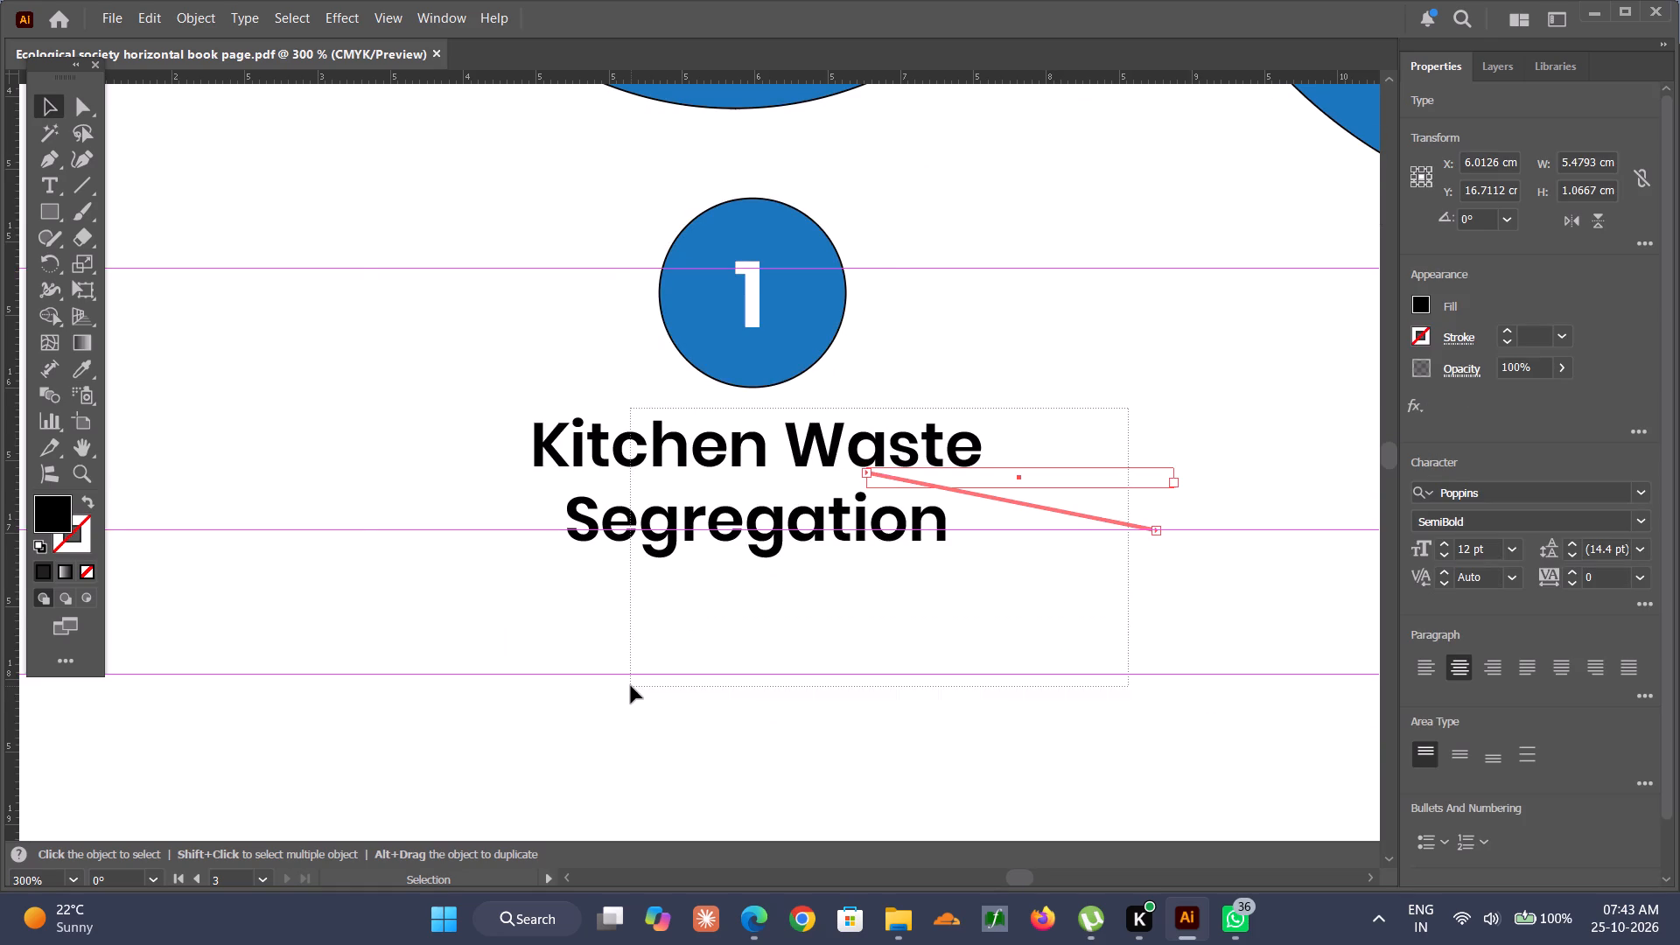
{"action": "left_click", "coordinate": [915, 611]}
{"action": "left_click_drag", "start_coordinate": [1081, 486], "coordinate": [1103, 576]}
{"action": "left_click", "coordinate": [1088, 510]}
{"action": "double_click", "coordinate": [1088, 514]}
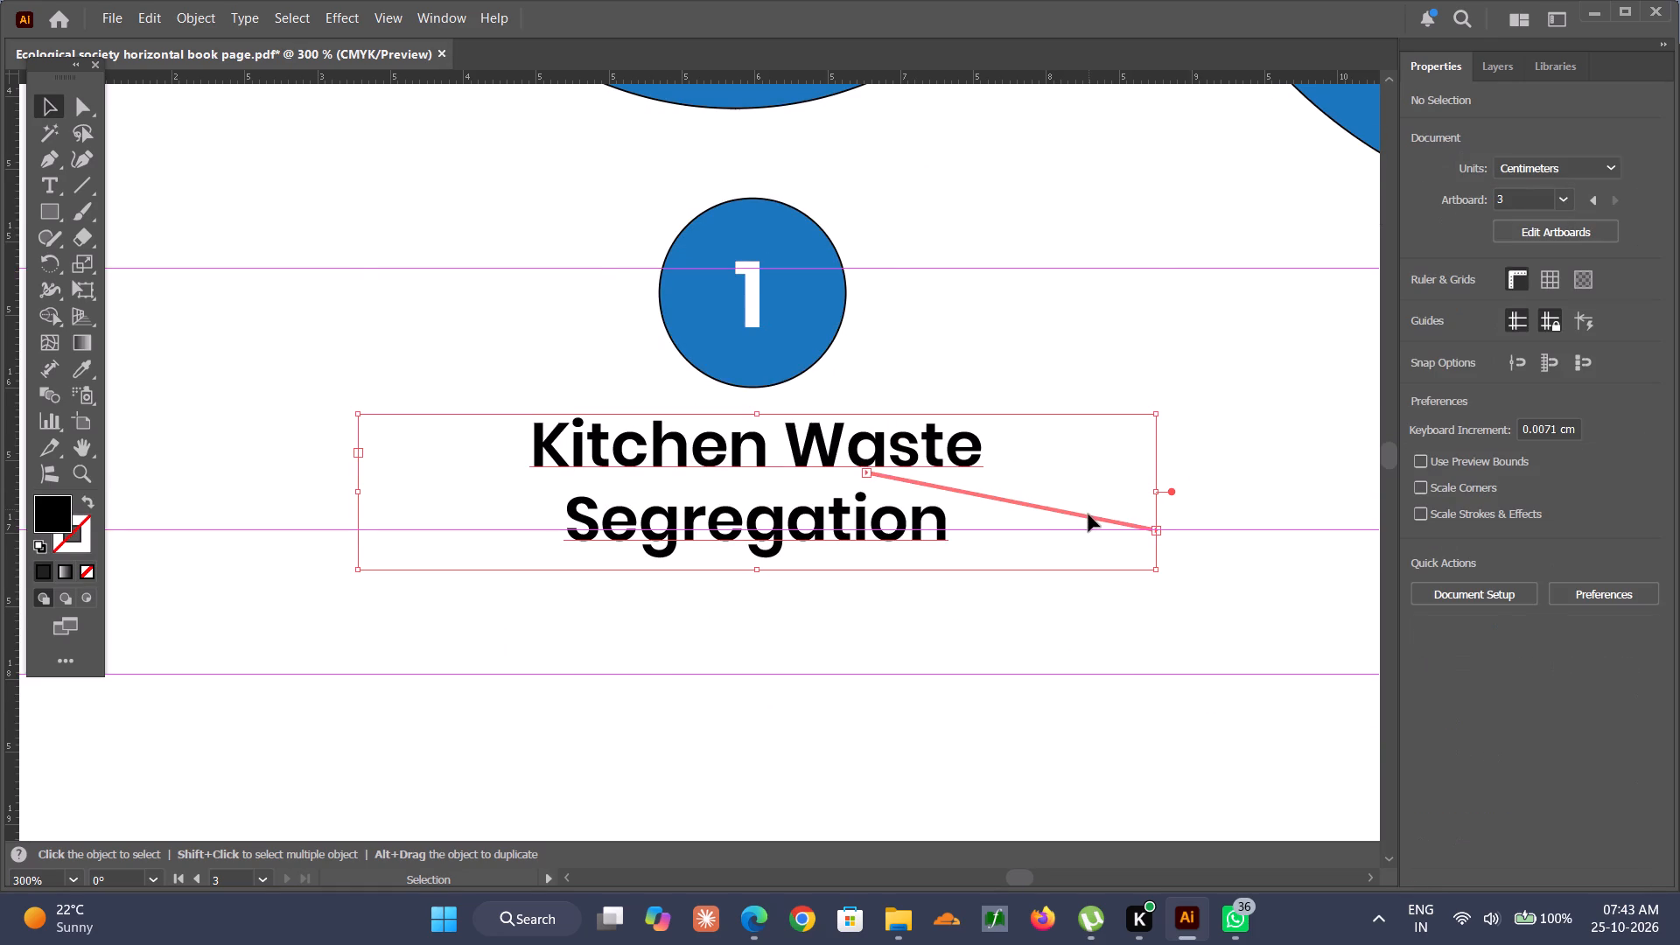
{"action": "left_click_drag", "start_coordinate": [1088, 514], "coordinate": [1093, 533]}
{"action": "left_click_drag", "start_coordinate": [1074, 515], "coordinate": [1245, 499]}
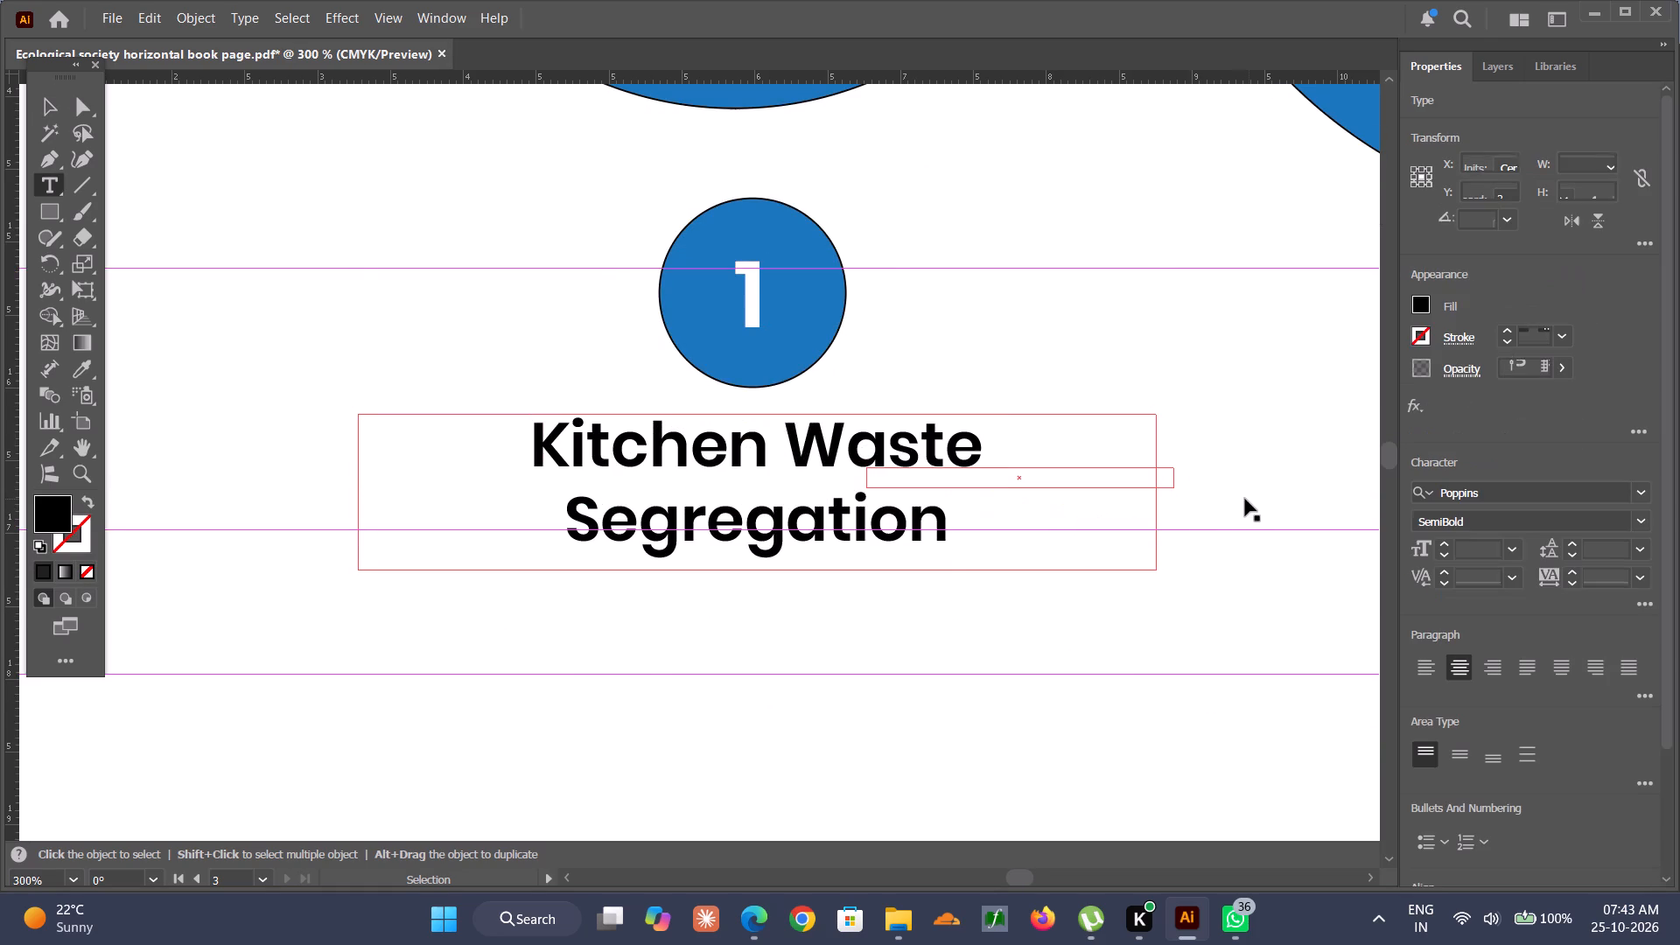
{"action": "left_click_drag", "start_coordinate": [1245, 499], "coordinate": [1243, 499]}
{"action": "left_click", "coordinate": [1053, 565]}
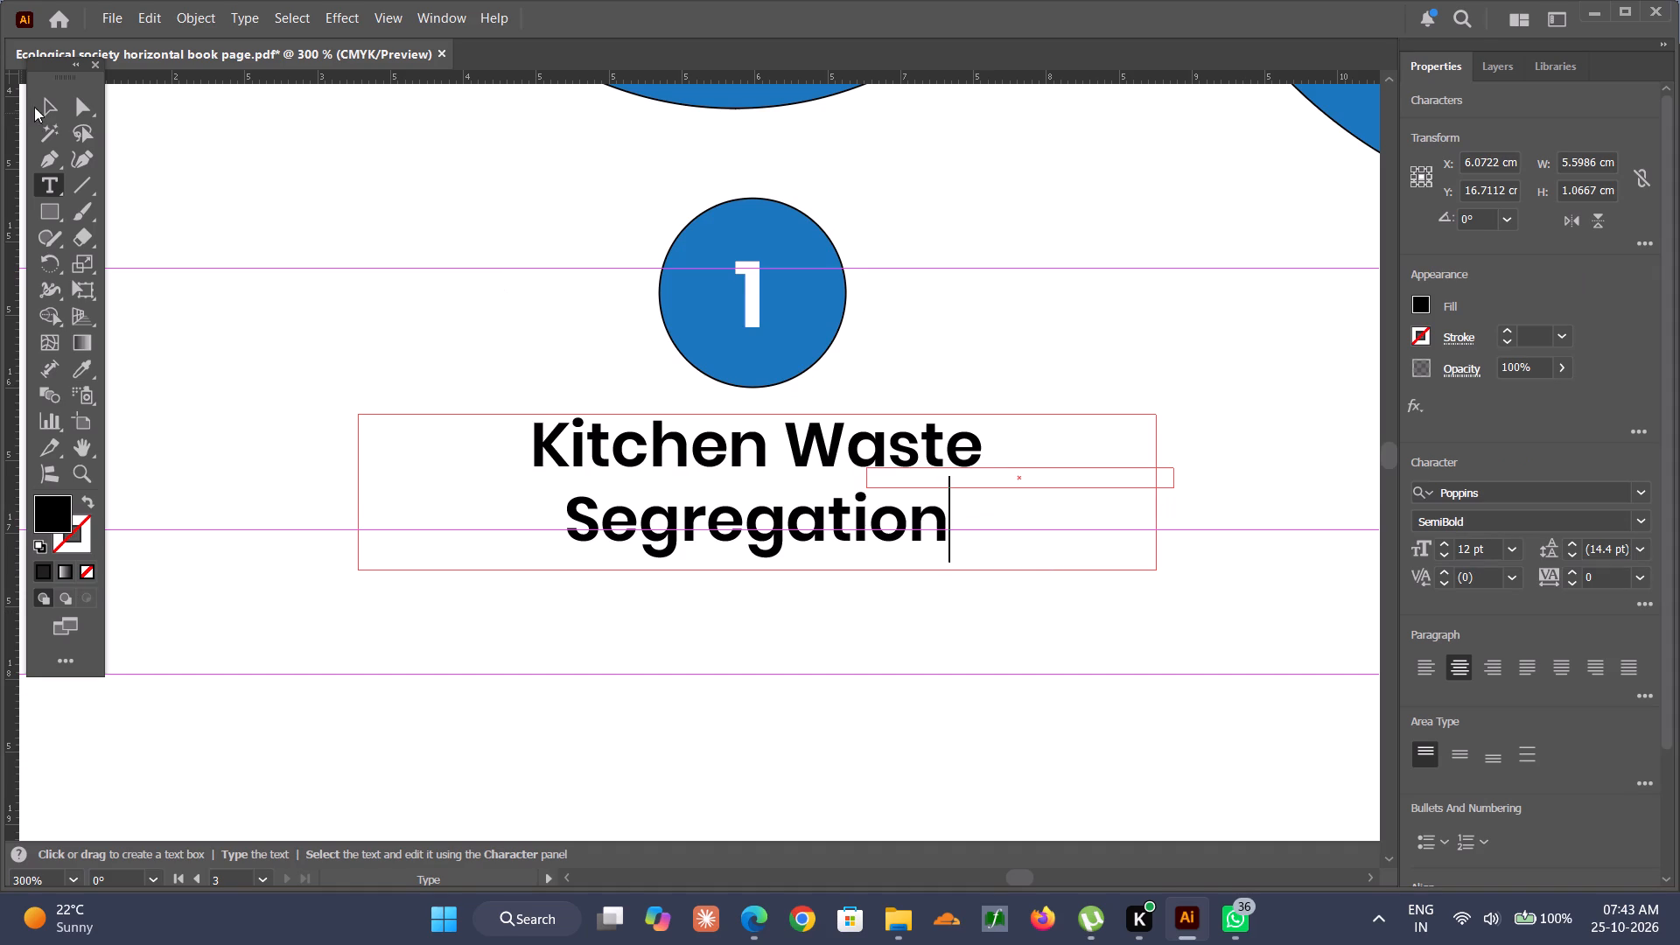
{"action": "left_click", "coordinate": [58, 109]}
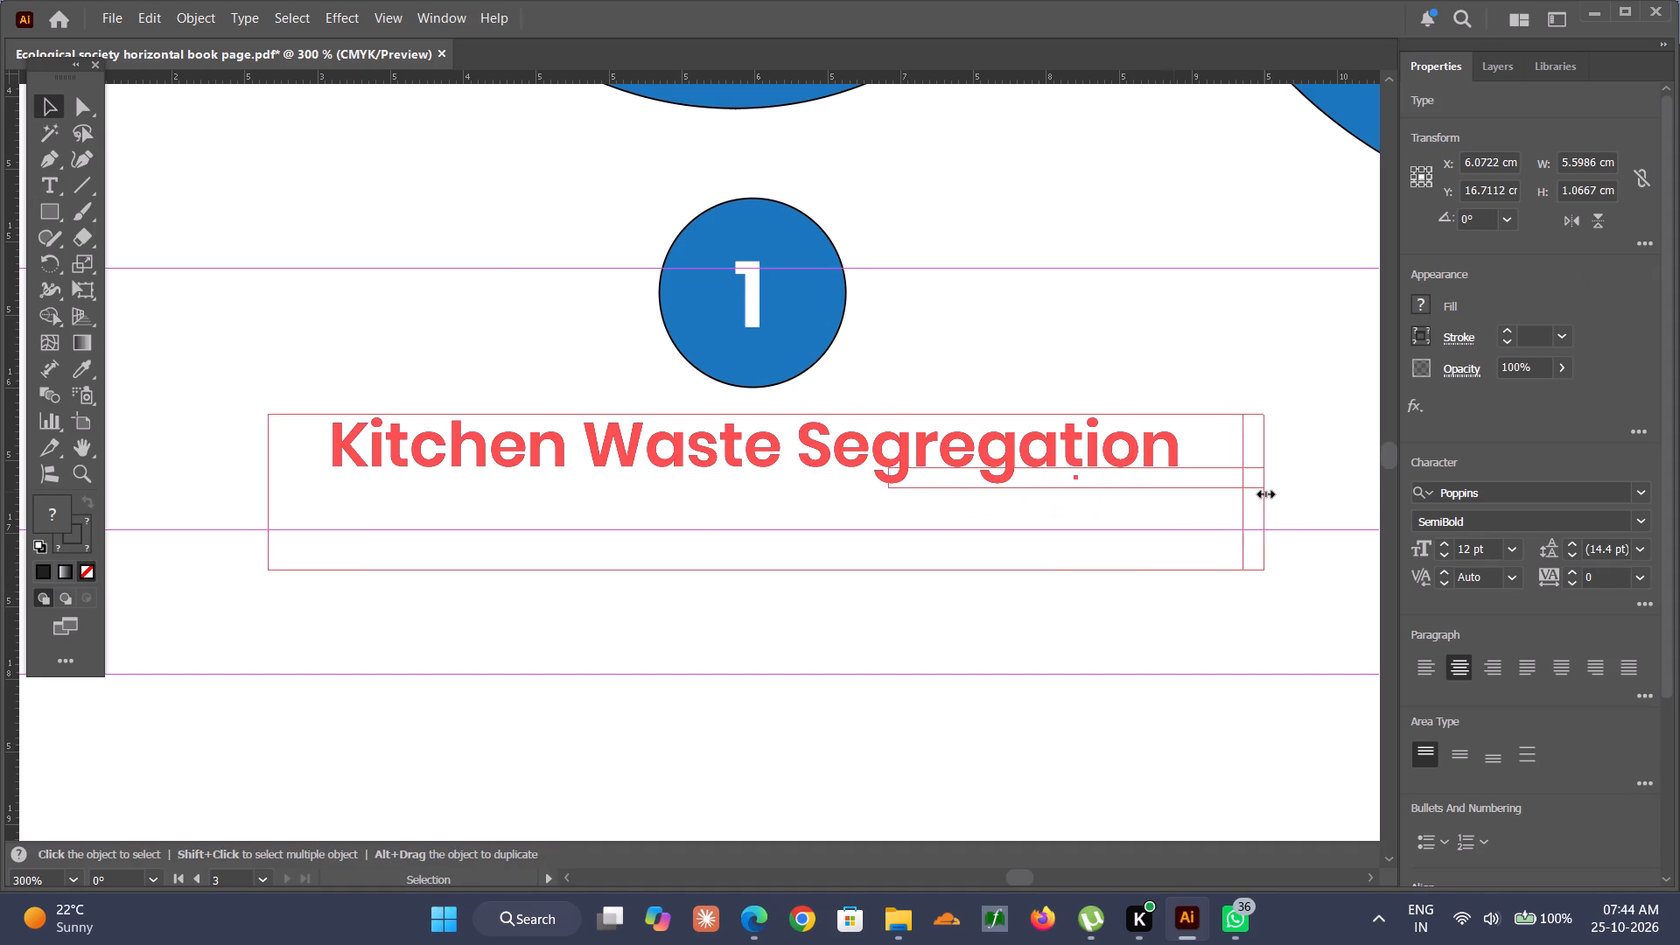
{"action": "left_click", "coordinate": [1283, 495], "text": "alt"}
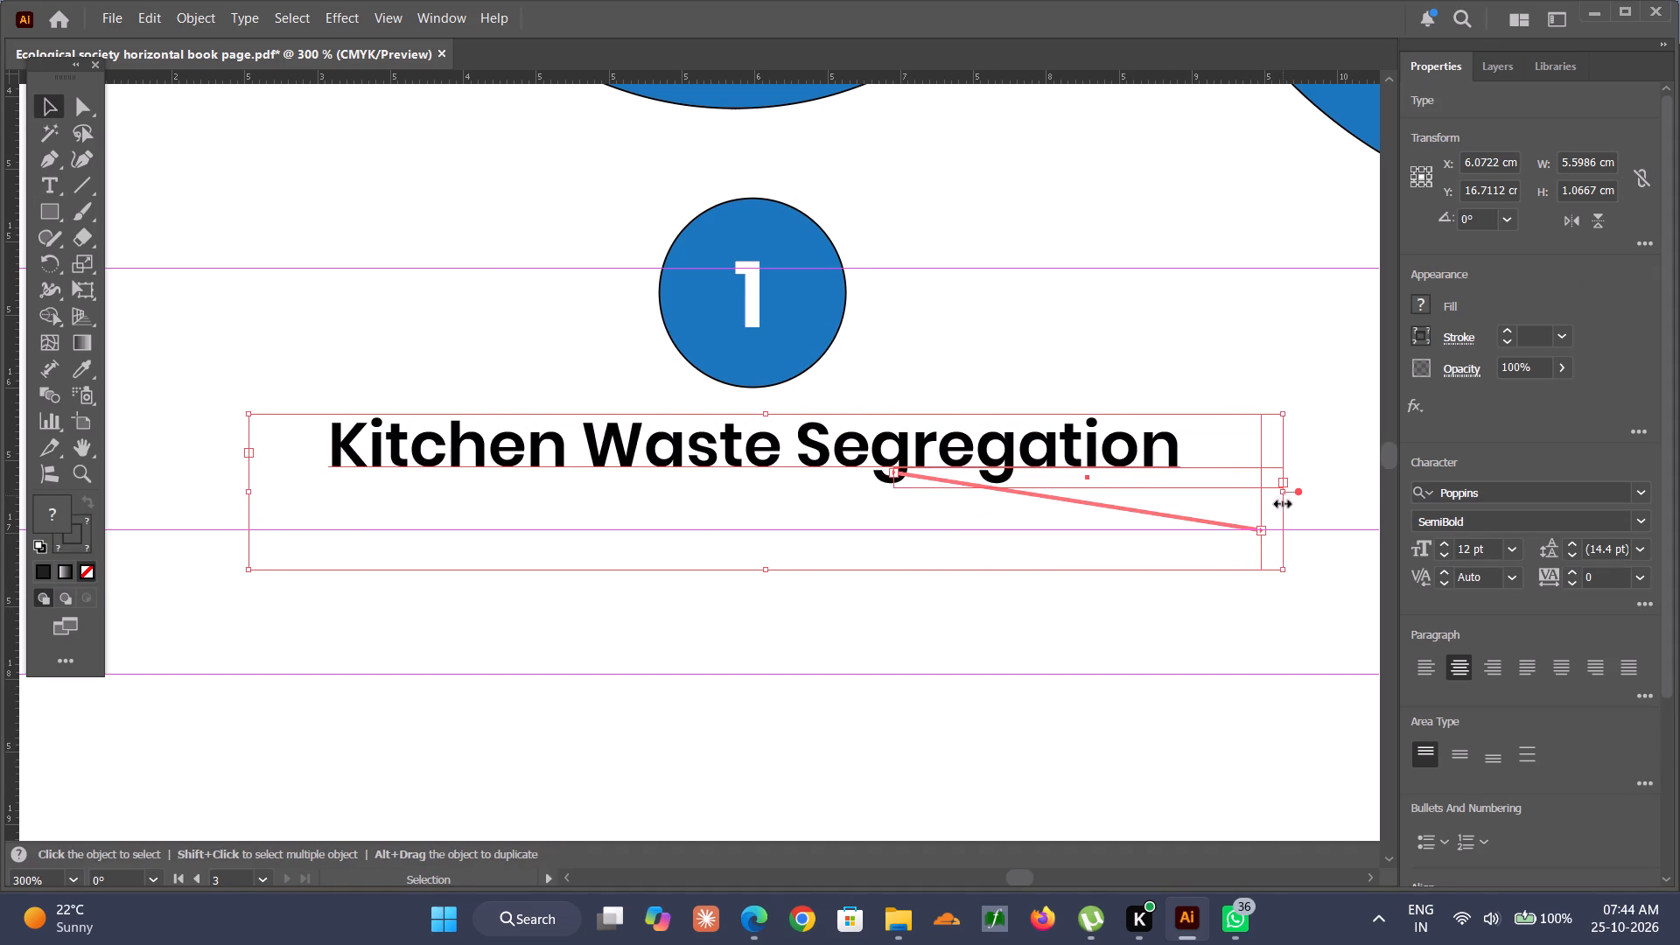
Delete the small stray text frame threaded to the Kitchen Waste Segregation heading.
{"action": "left_click", "coordinate": [1239, 533]}
{"action": "double_click", "coordinate": [1235, 528]}
{"action": "left_click_drag", "start_coordinate": [1238, 523], "coordinate": [1205, 552]}
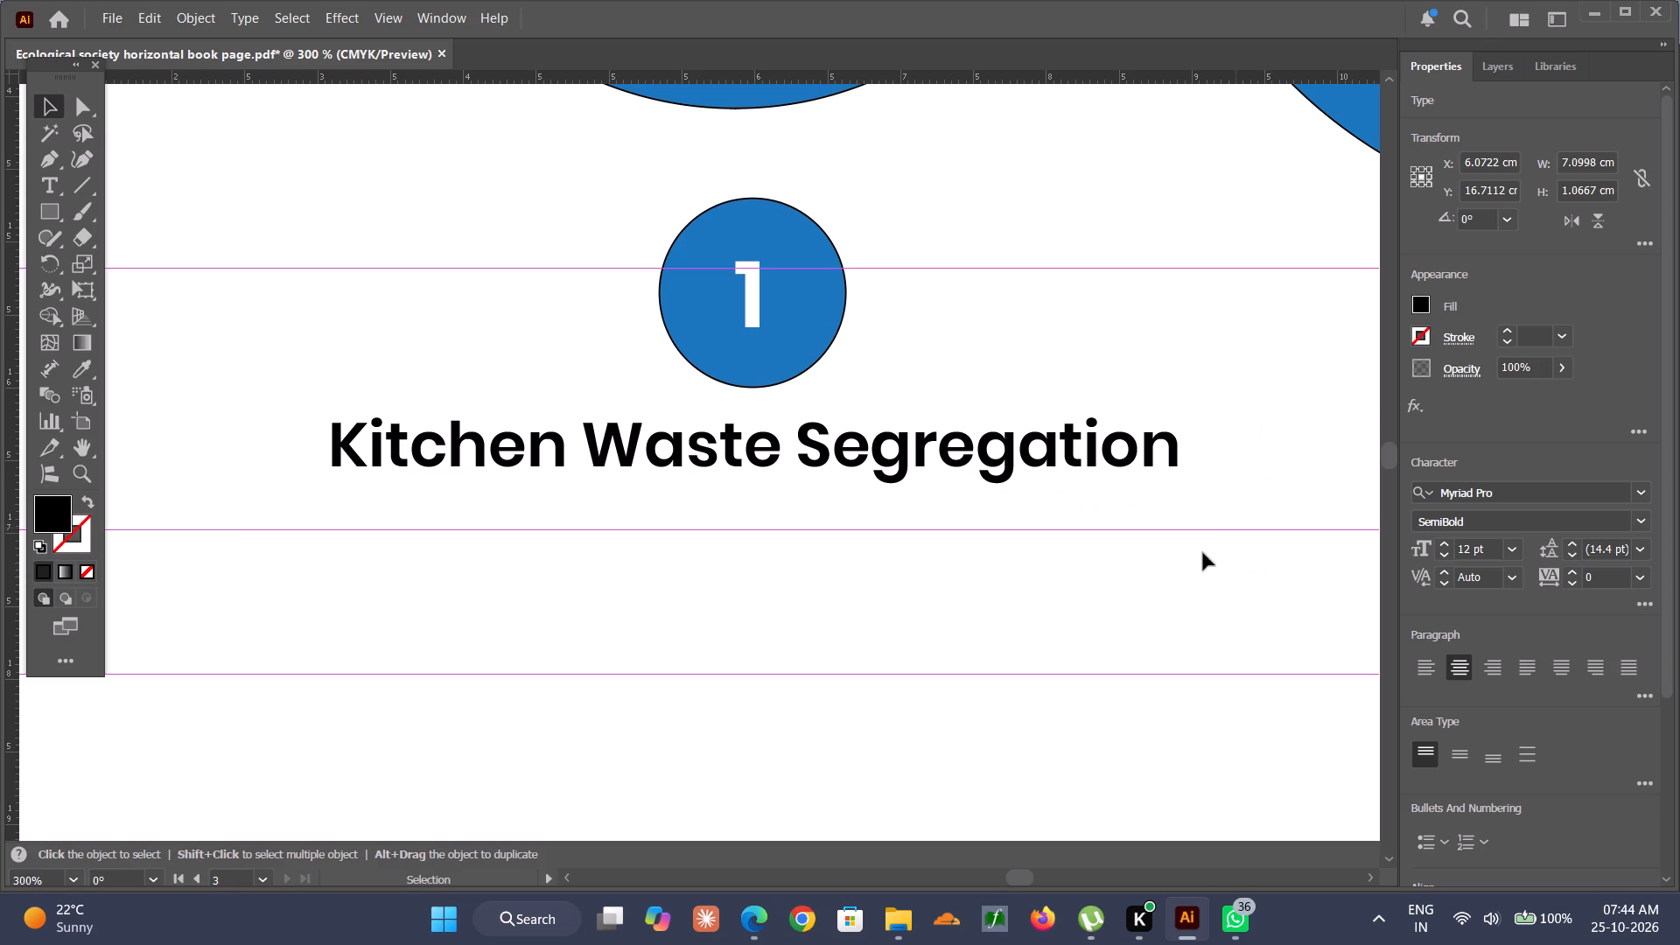
{"action": "left_click_drag", "start_coordinate": [1242, 495], "coordinate": [1188, 578]}
{"action": "left_click_drag", "start_coordinate": [1137, 605], "coordinate": [1263, 539]}
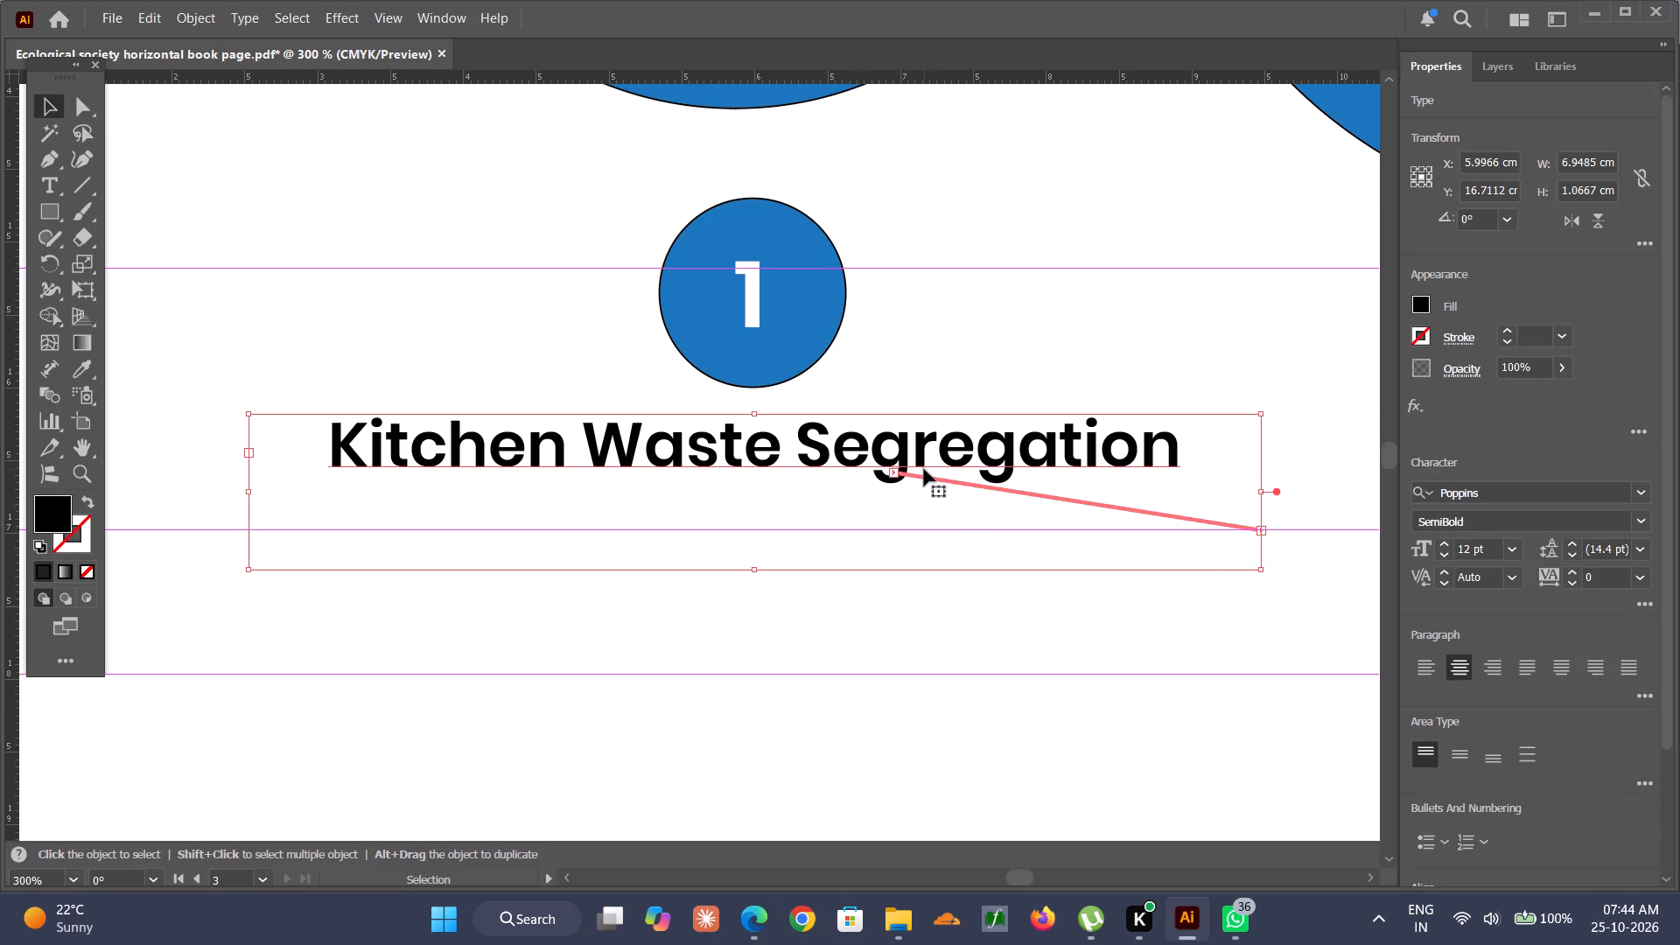
{"action": "left_click", "coordinate": [892, 472]}
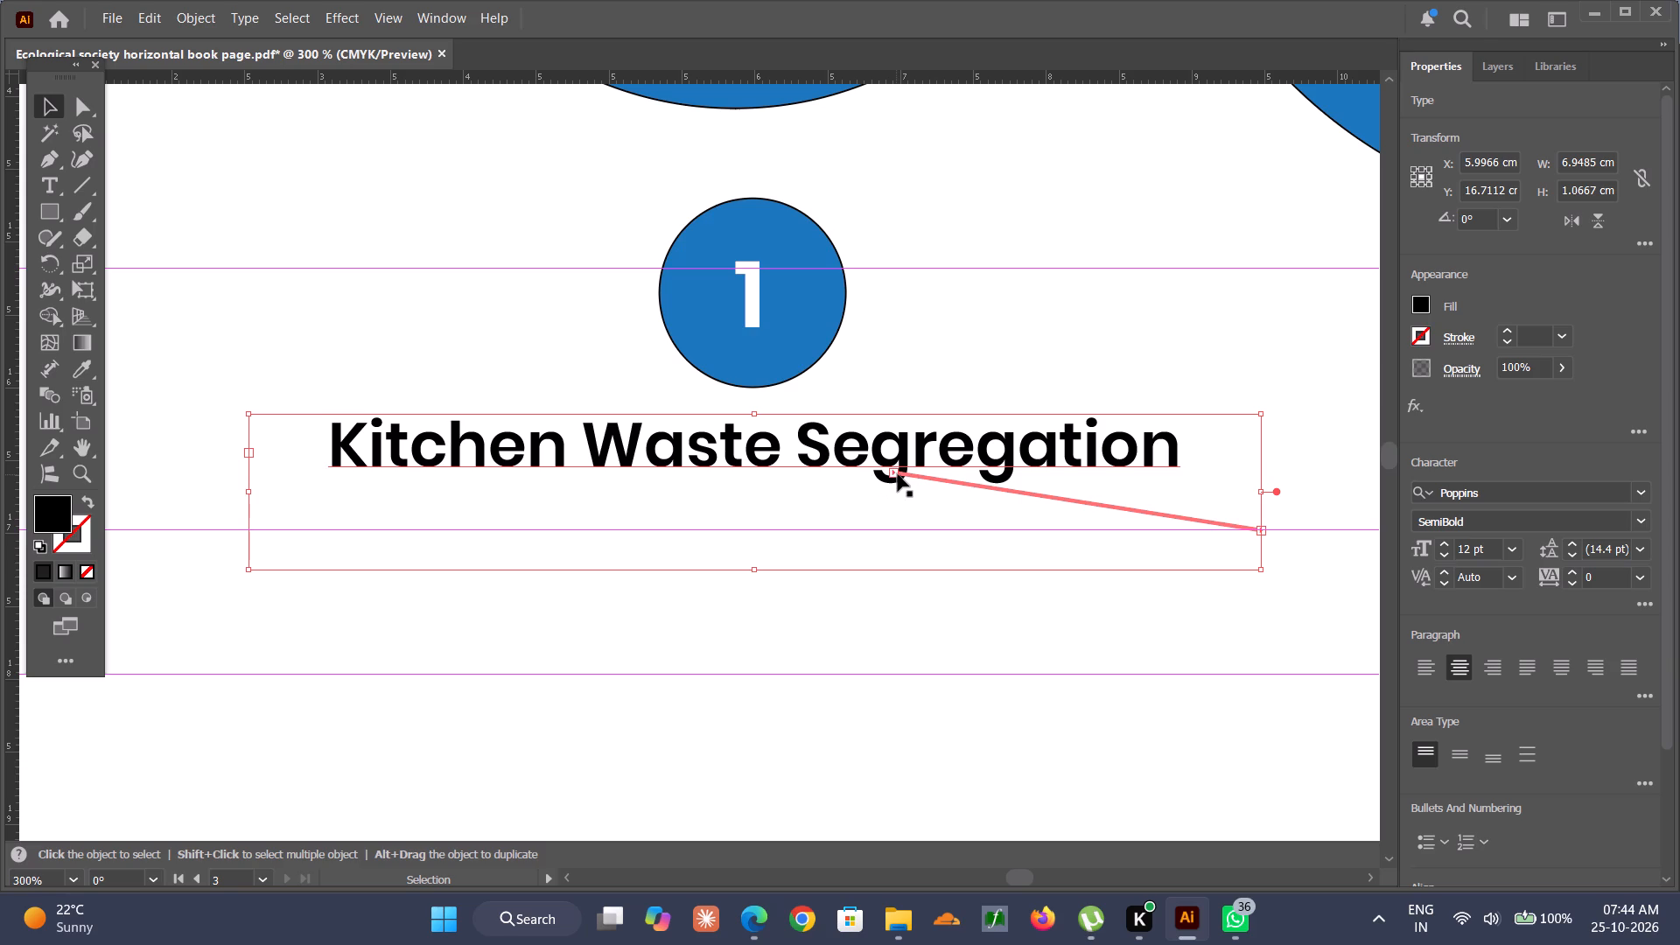
{"action": "triple_click", "coordinate": [897, 474]}
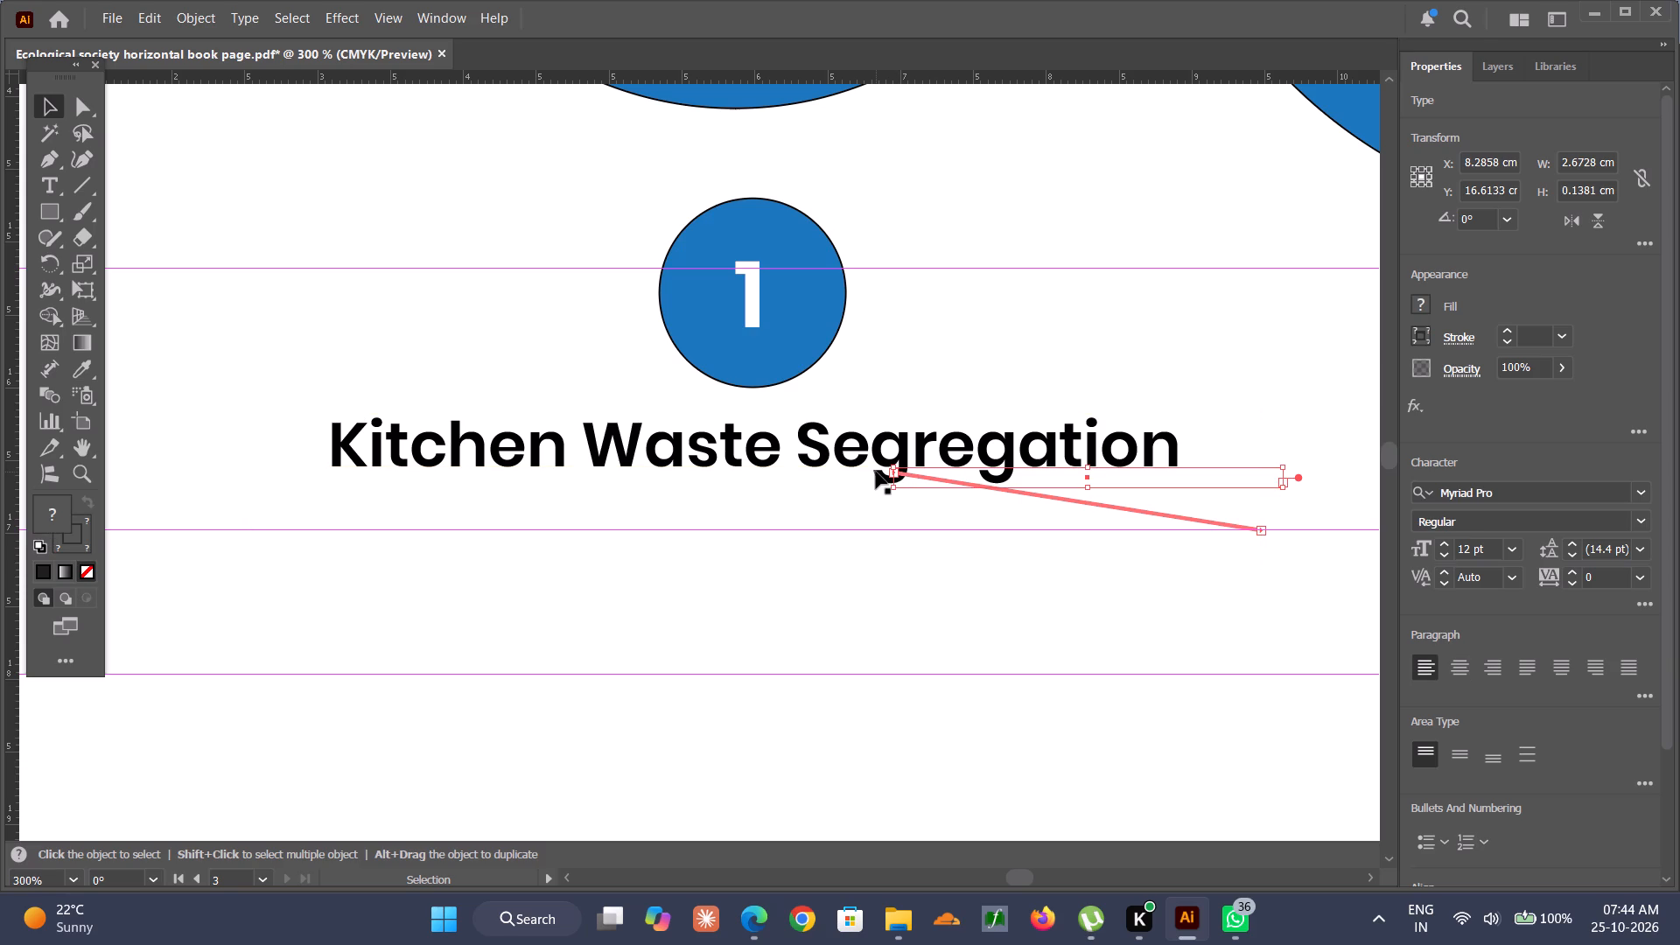
{"action": "key", "text": "BackSpace"}
{"action": "left_click_drag", "start_coordinate": [1230, 325], "coordinate": [1230, 326]}
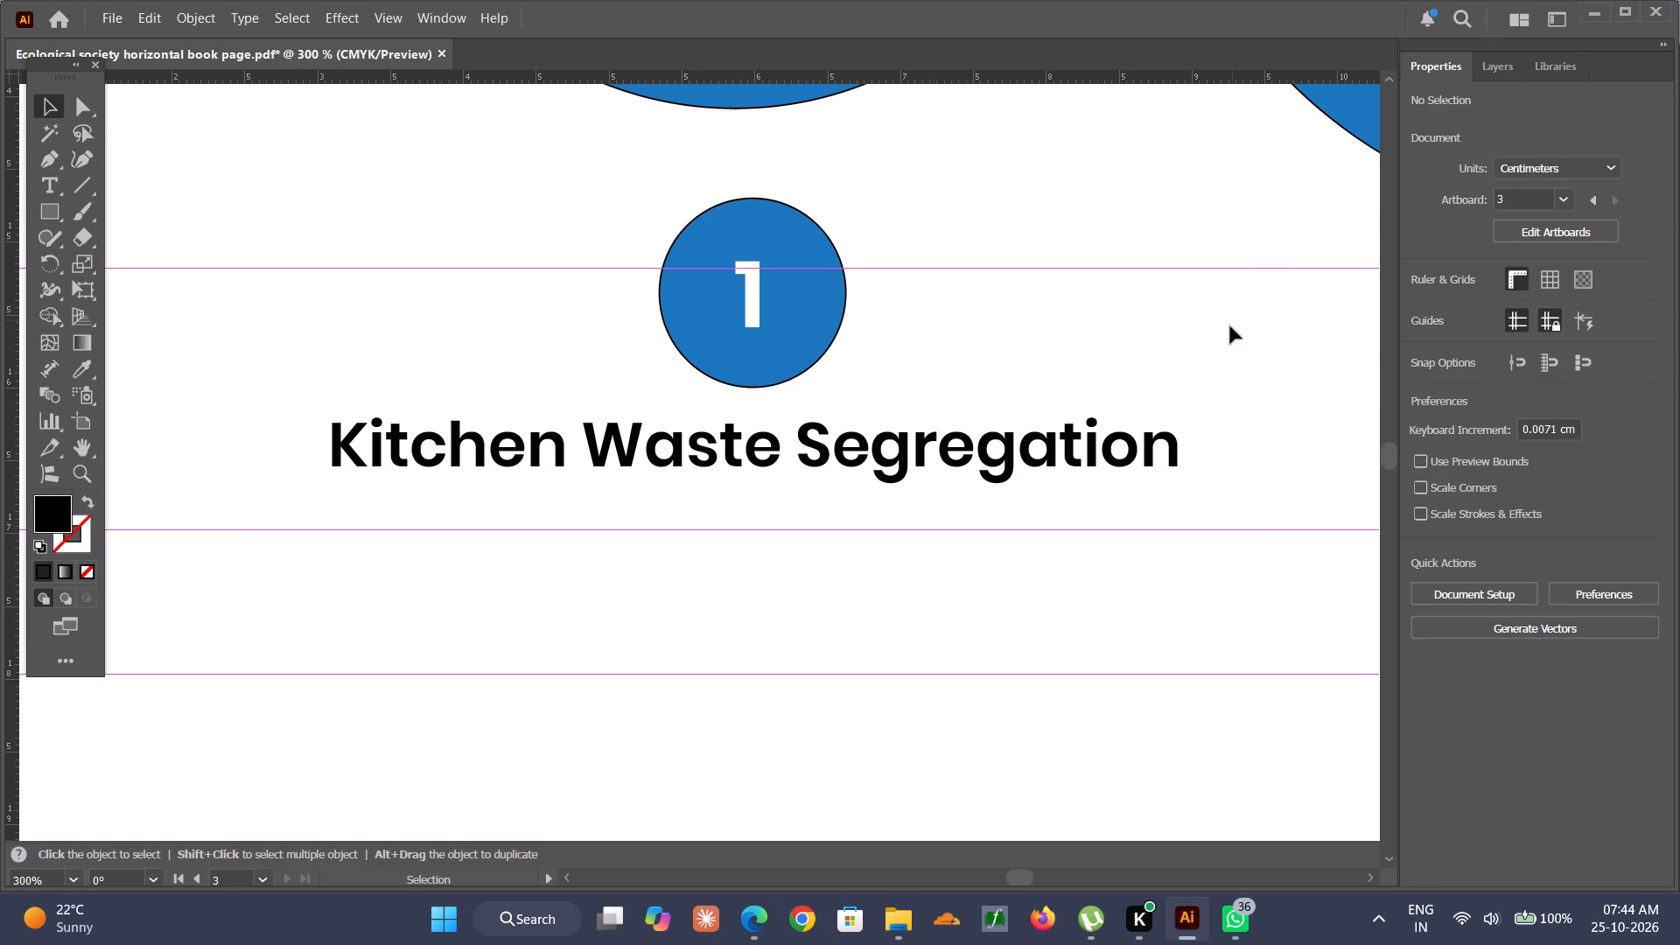
{"action": "left_click_drag", "start_coordinate": [1230, 326], "coordinate": [1030, 636]}
{"action": "left_click", "coordinate": [1036, 640]}
Compare the circle diagram artboard with the How To Use Grow Base reference layout and its heading and description arrangement.
{"action": "scroll", "coordinate": [1045, 636], "scroll_direction": "down", "scroll_amount": 8, "text": "alt"}
{"action": "scroll", "coordinate": [1107, 459], "scroll_direction": "up", "scroll_amount": 2}
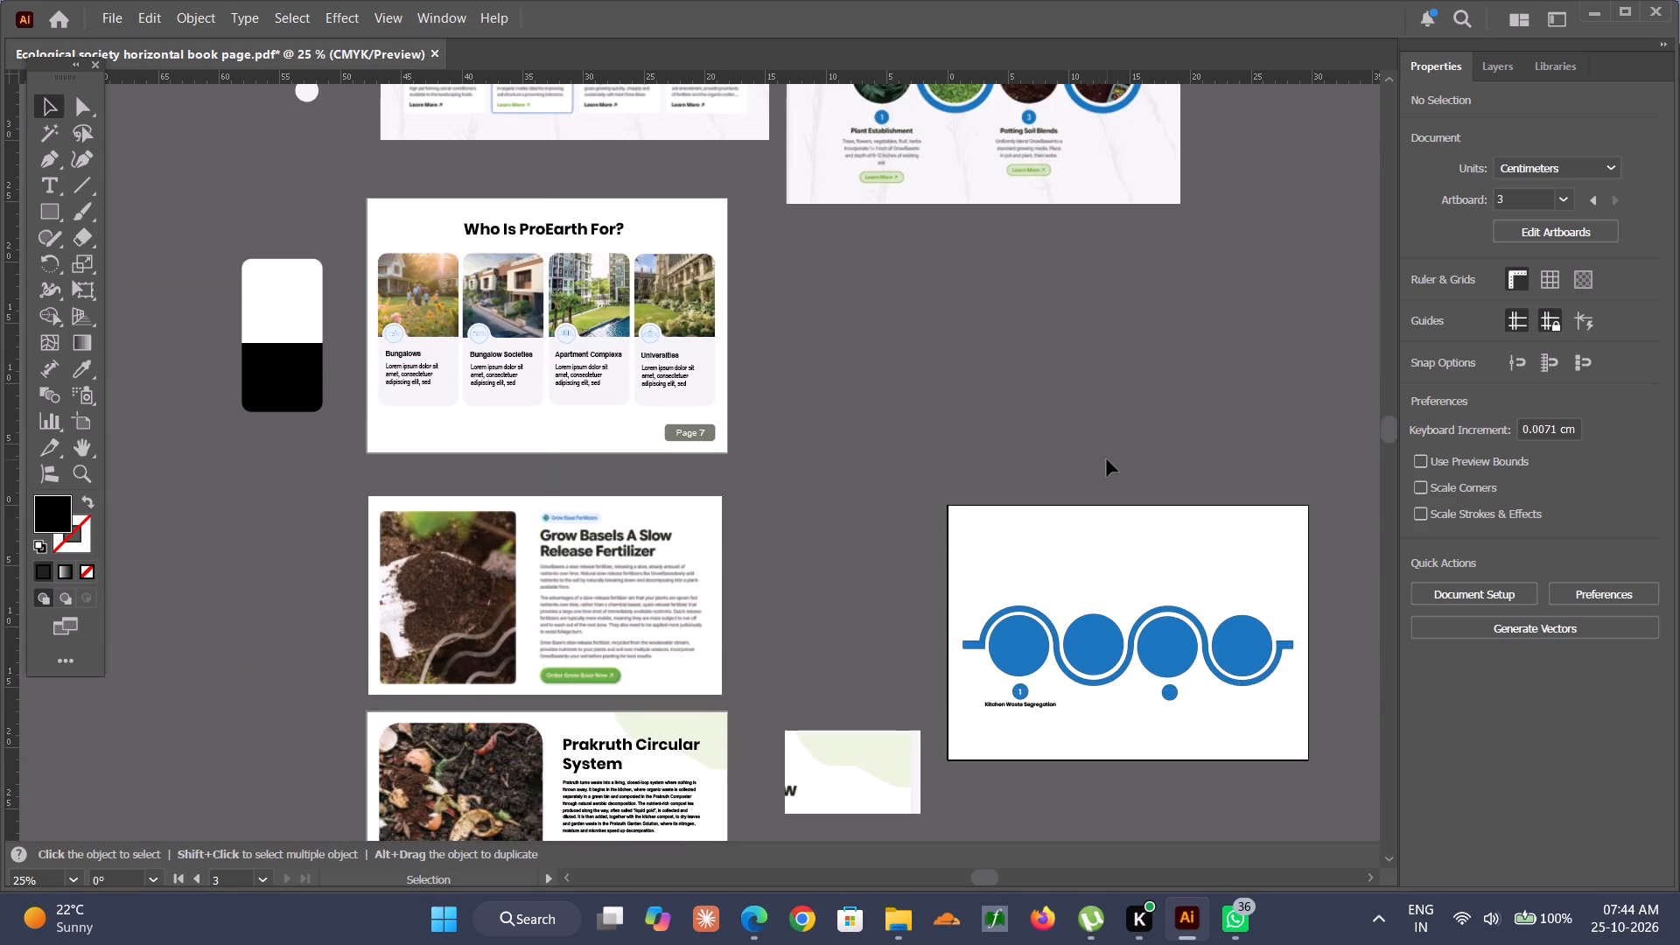
{"action": "scroll", "coordinate": [1107, 459], "scroll_direction": "up", "scroll_amount": 6}
{"action": "scroll", "coordinate": [1107, 459], "scroll_direction": "down", "scroll_amount": 2}
{"action": "scroll", "coordinate": [1109, 486], "scroll_direction": "up", "scroll_amount": 2}
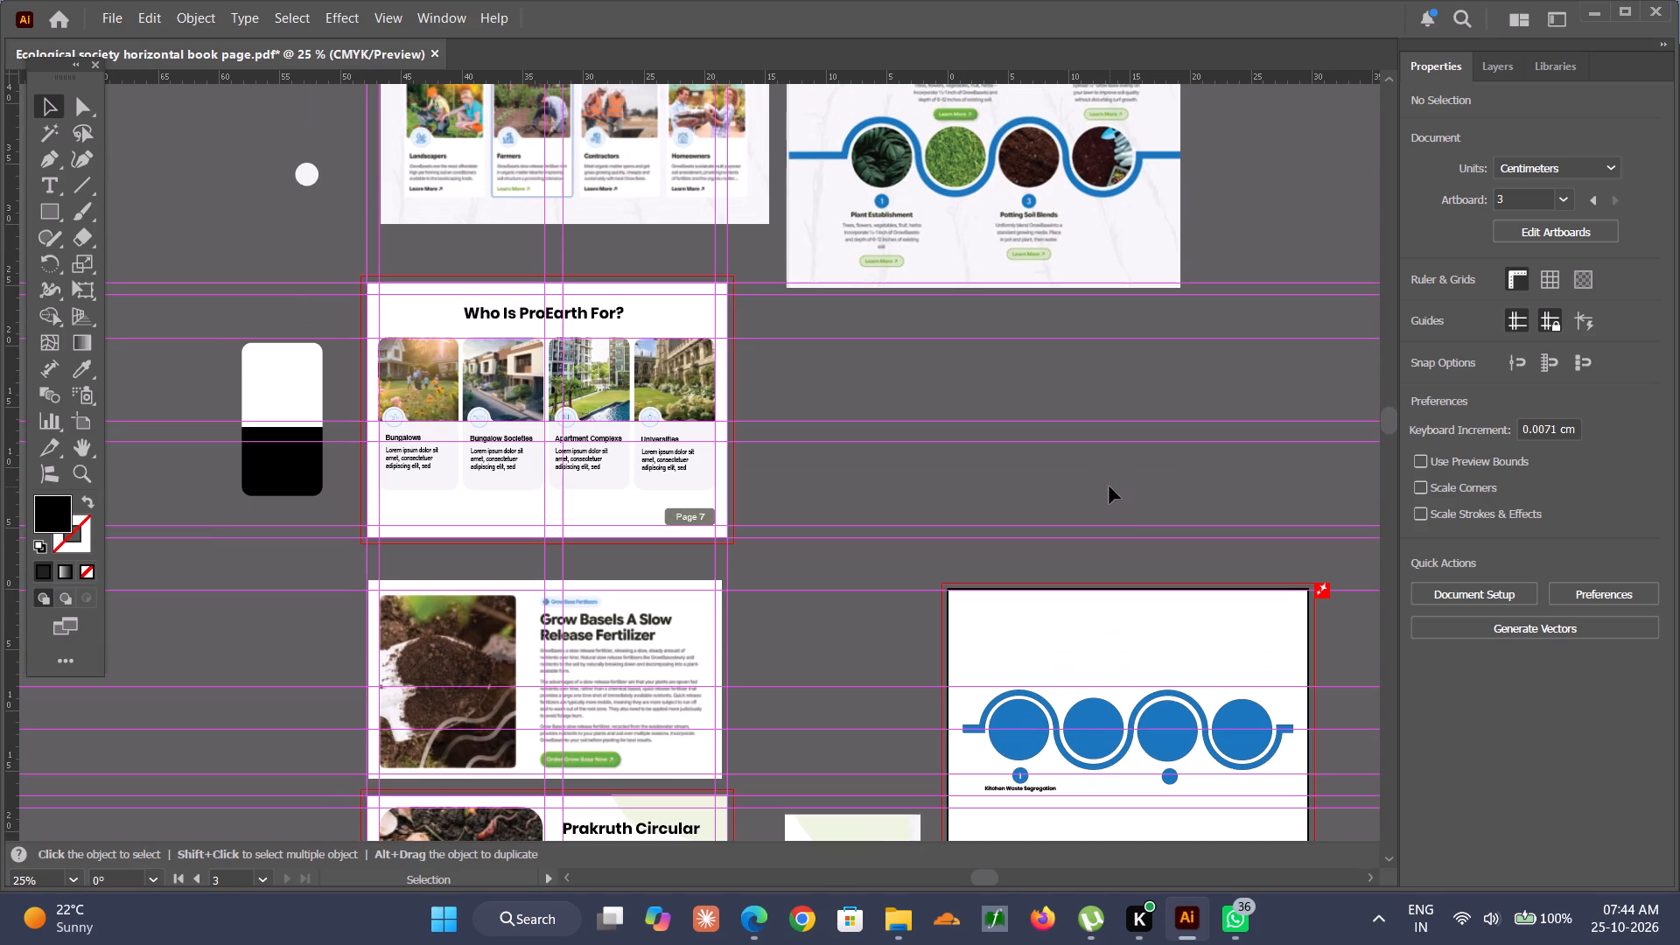
{"action": "scroll", "coordinate": [1109, 486], "scroll_direction": "up", "scroll_amount": 6}
{"action": "scroll", "coordinate": [982, 374], "scroll_direction": "up", "scroll_amount": 4, "text": "alt"}
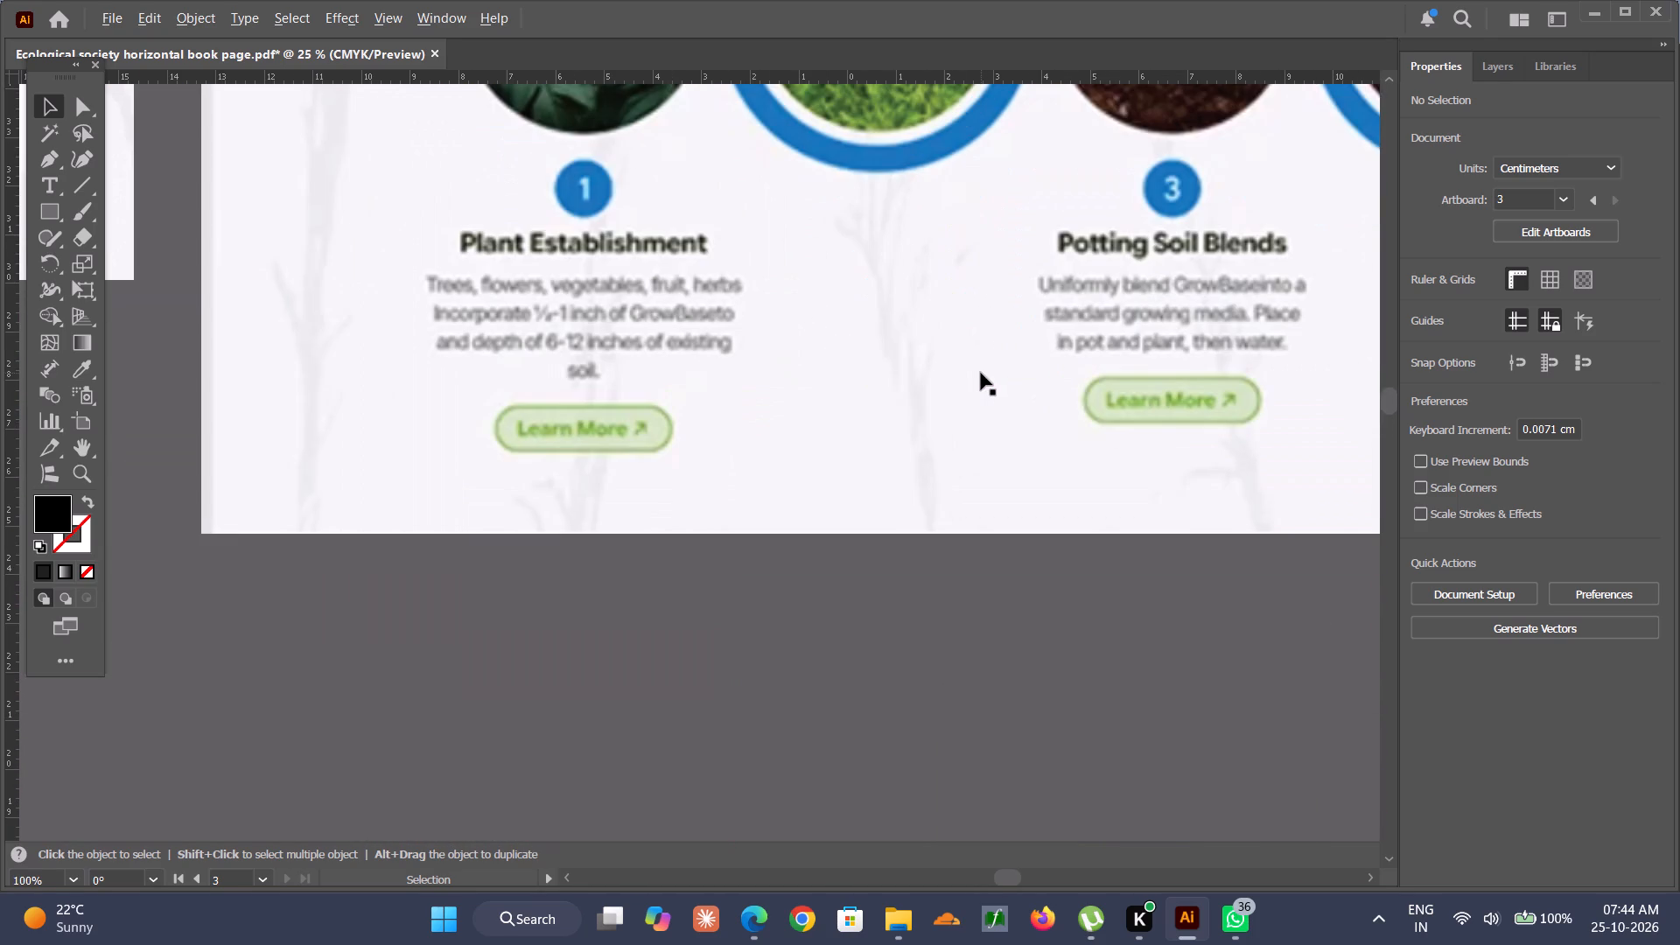
{"action": "scroll", "coordinate": [981, 373], "scroll_direction": "down", "scroll_amount": 15}
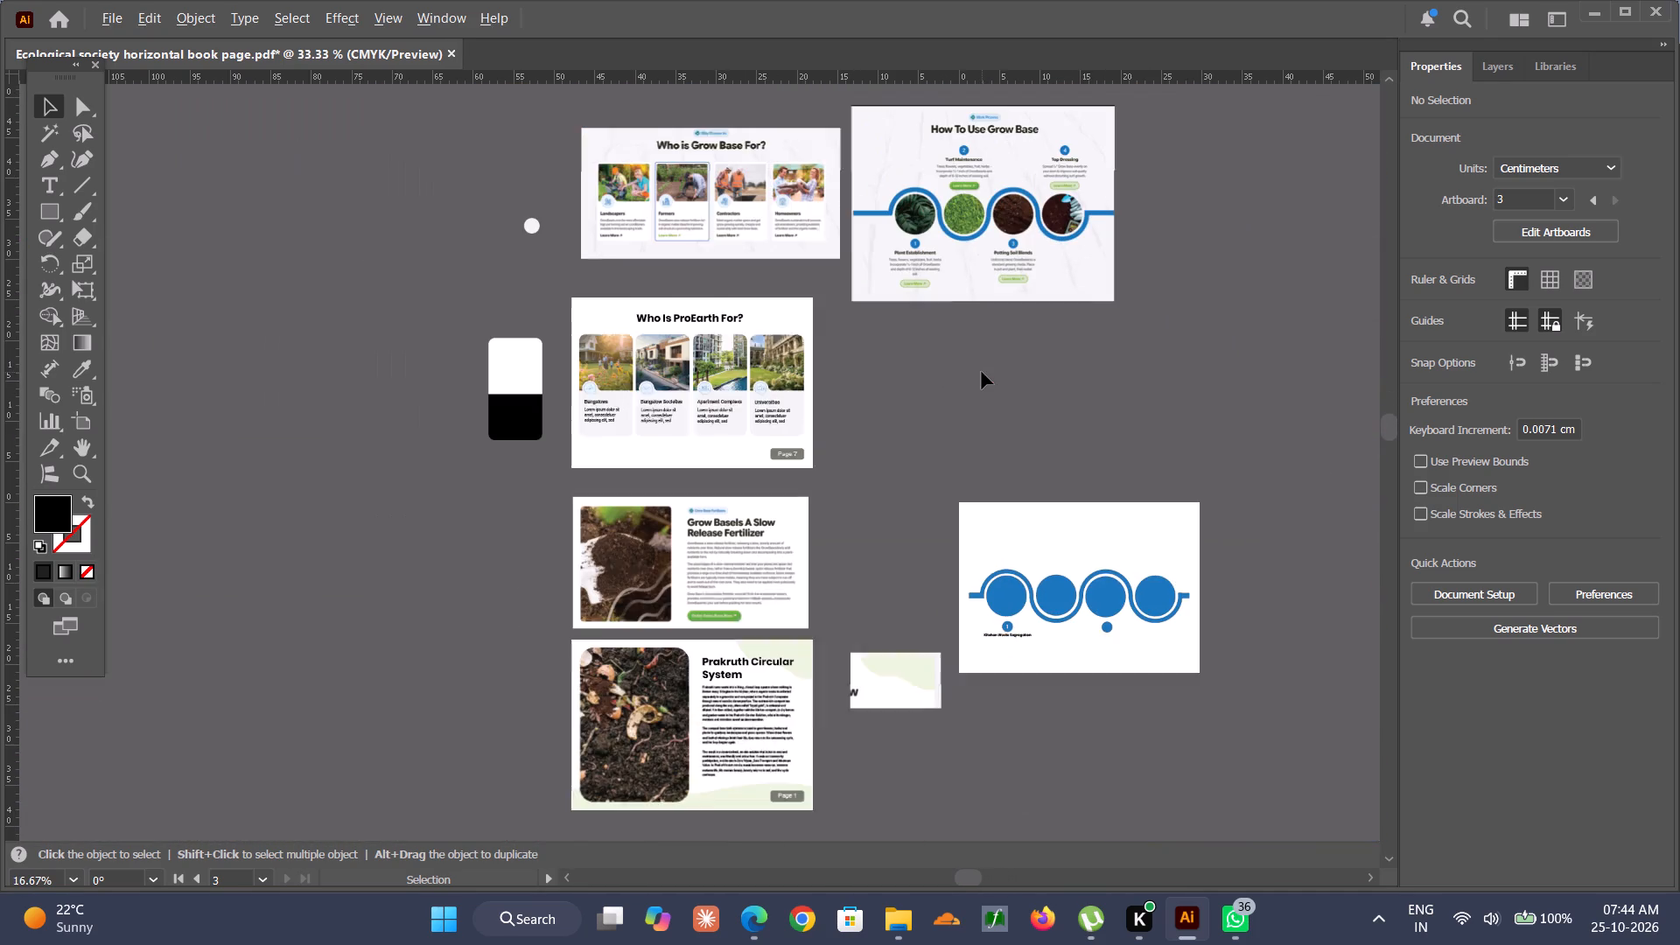
{"action": "scroll", "coordinate": [585, 696], "scroll_direction": "down", "scroll_amount": 4}
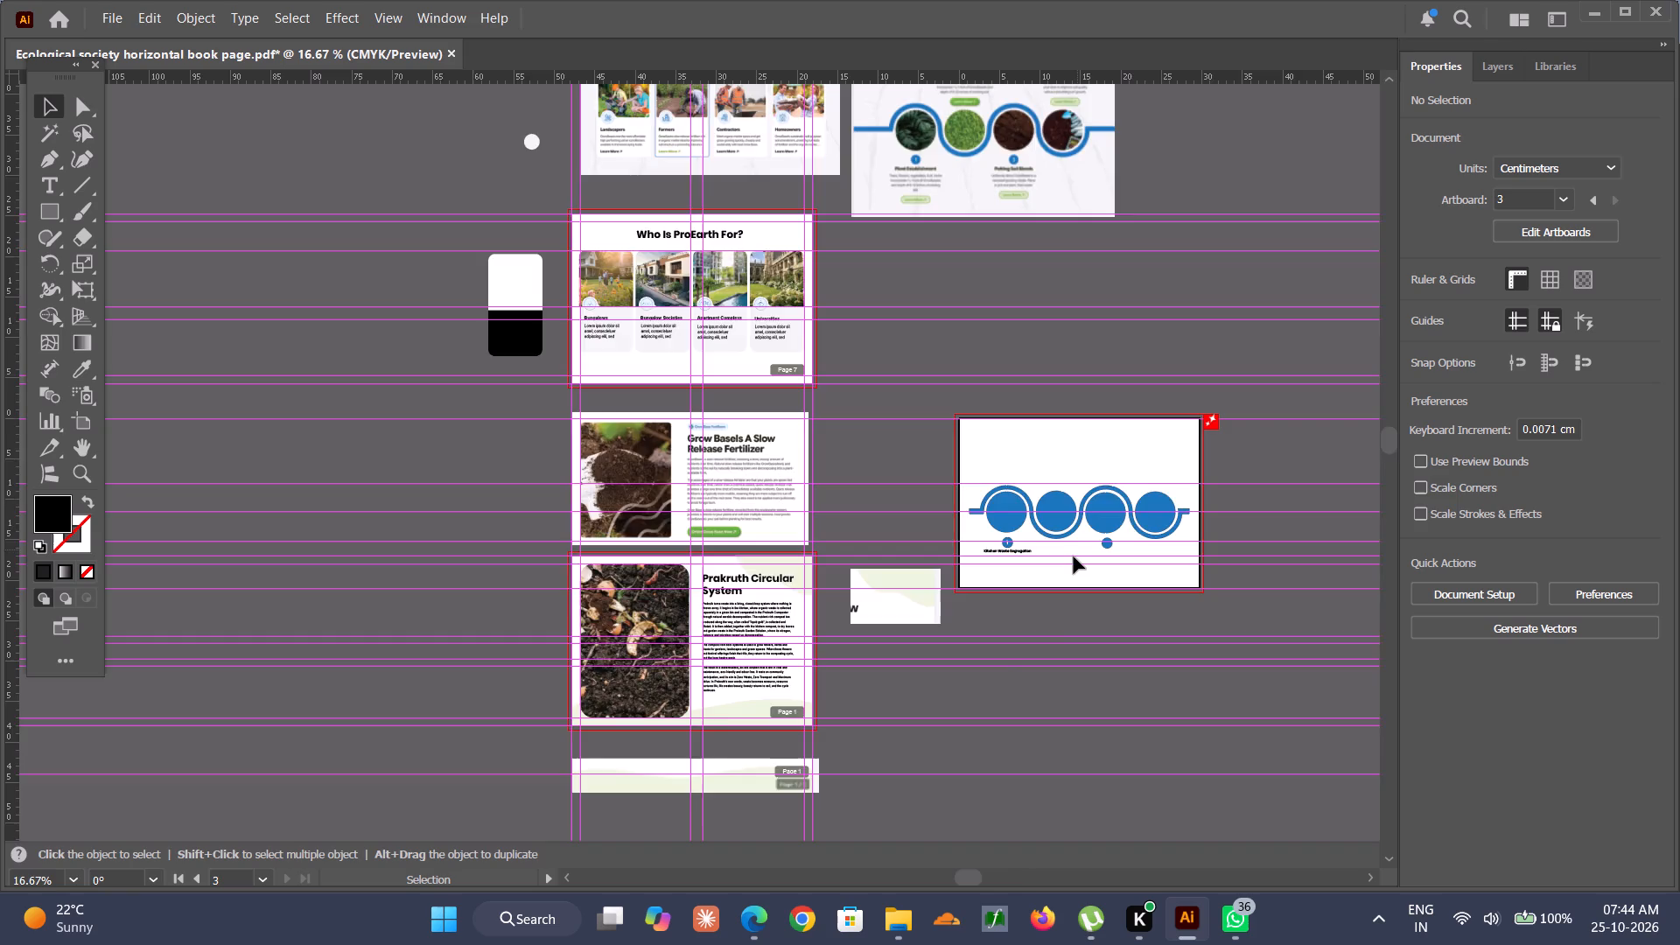
{"action": "scroll", "coordinate": [1074, 556], "scroll_direction": "up", "scroll_amount": 8, "text": "alt"}
{"action": "scroll", "coordinate": [1074, 556], "scroll_direction": "down", "scroll_amount": 4, "text": "alt"}
{"action": "scroll", "coordinate": [1074, 556], "scroll_direction": "left", "scroll_amount": 2}
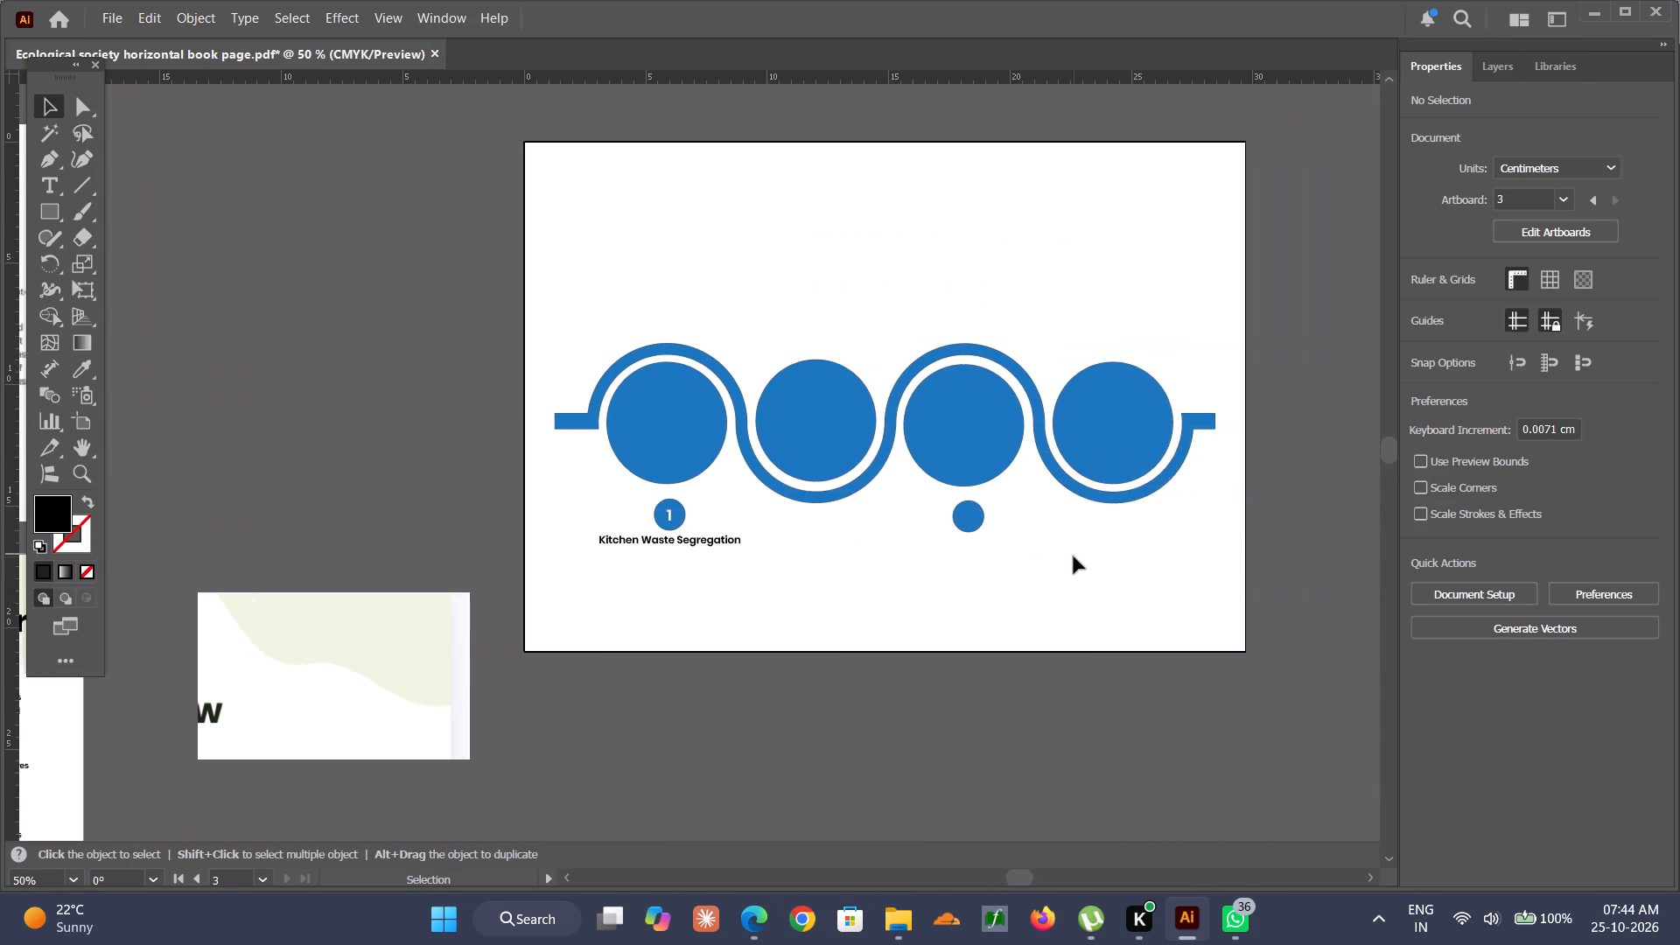
{"action": "scroll", "coordinate": [1074, 556], "scroll_direction": "left", "scroll_amount": 1}
{"action": "scroll", "coordinate": [780, 529], "scroll_direction": "down", "scroll_amount": 1, "text": "alt"}
{"action": "scroll", "coordinate": [780, 529], "scroll_direction": "up", "scroll_amount": 1, "text": "alt"}
{"action": "scroll", "coordinate": [780, 529], "scroll_direction": "down", "scroll_amount": 2, "text": "alt"}
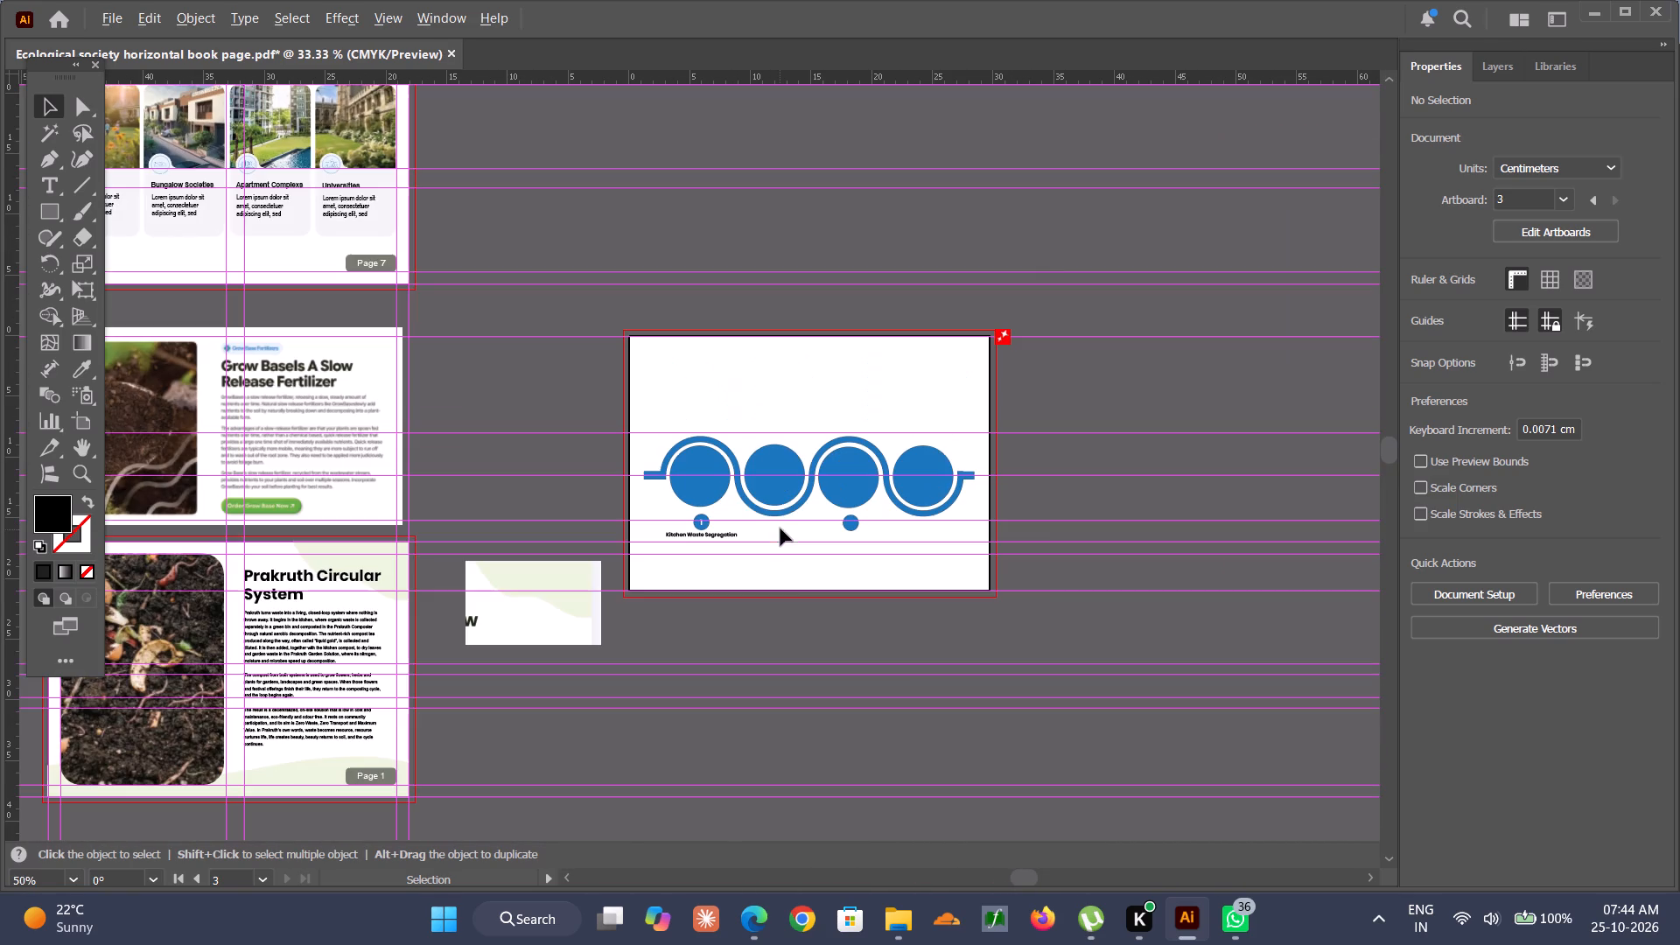
{"action": "scroll", "coordinate": [662, 490], "scroll_direction": "up", "scroll_amount": 4}
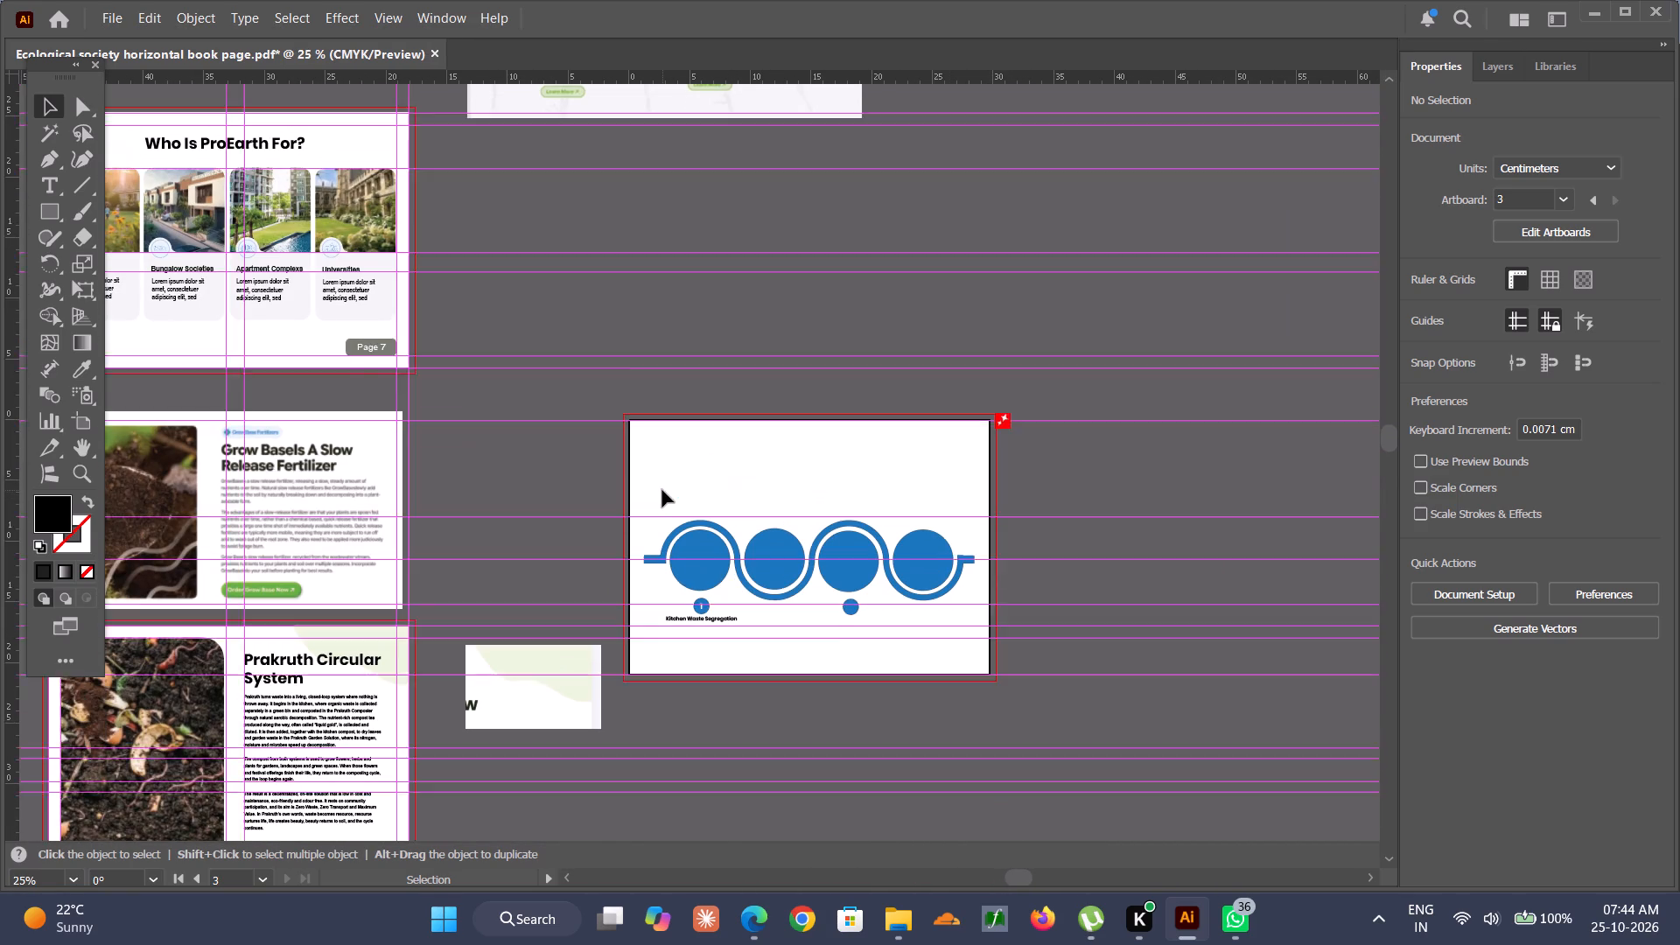
Compare the badge, heading and description placement in the Grow Base reference layout with the circle diagram artboard.
{"action": "scroll", "coordinate": [662, 490], "scroll_direction": "up", "scroll_amount": 10}
{"action": "scroll", "coordinate": [563, 270], "scroll_direction": "up", "scroll_amount": 7}
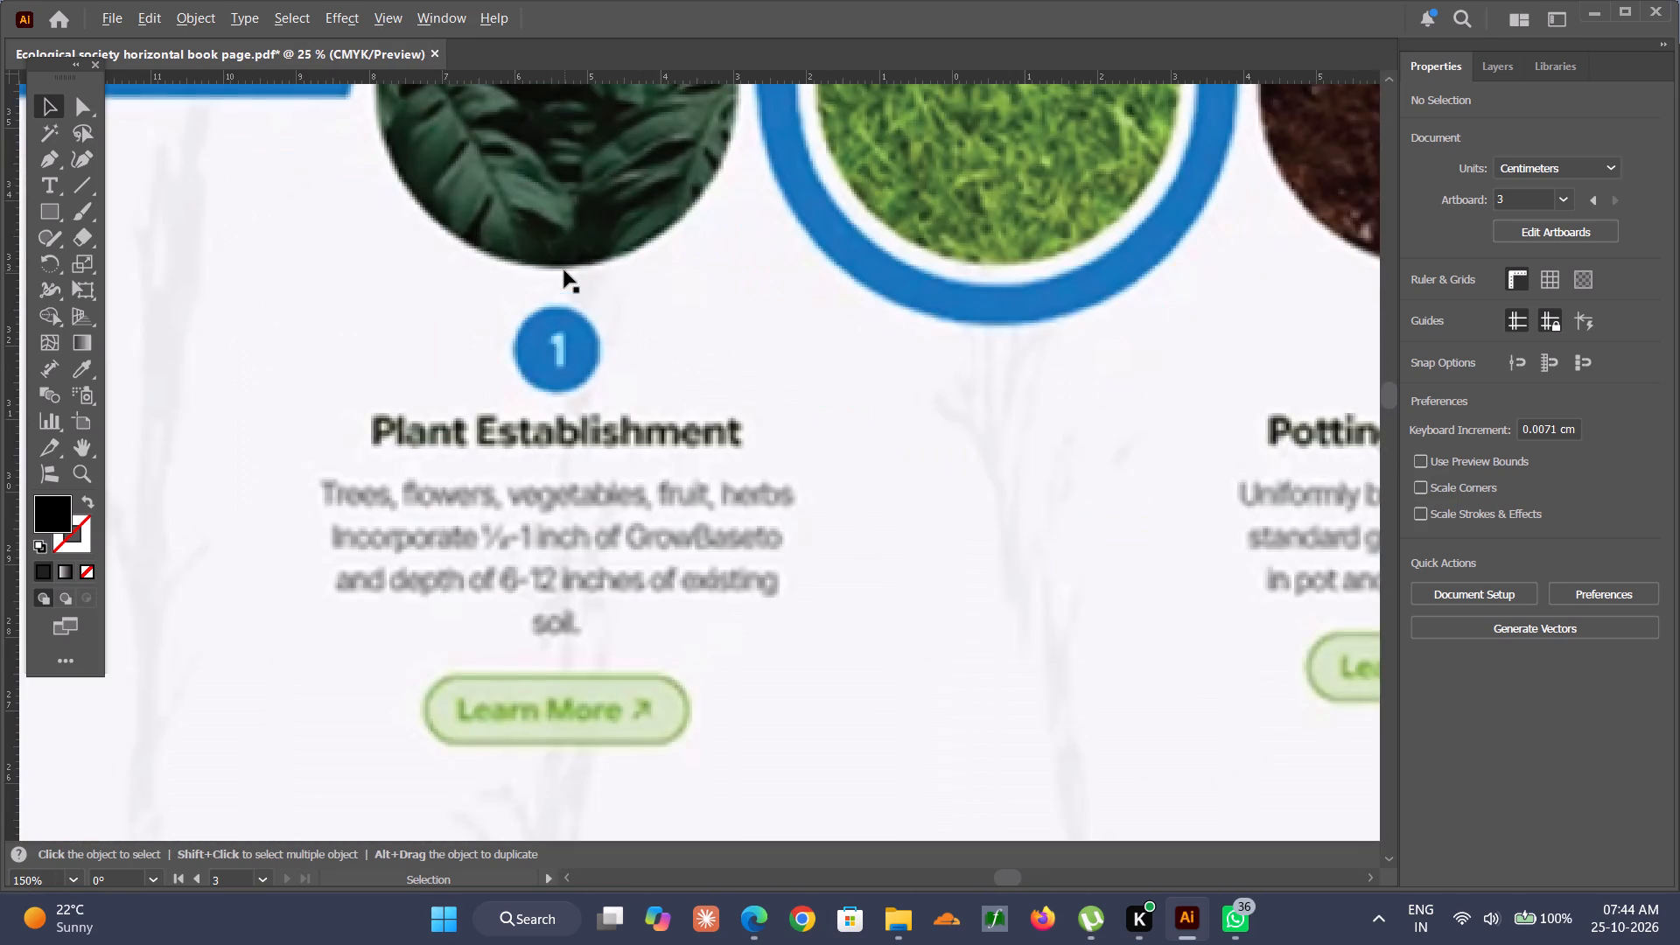
{"action": "scroll", "coordinate": [564, 270], "scroll_direction": "down", "scroll_amount": 6, "text": "alt"}
{"action": "scroll", "coordinate": [565, 271], "scroll_direction": "up", "scroll_amount": 6}
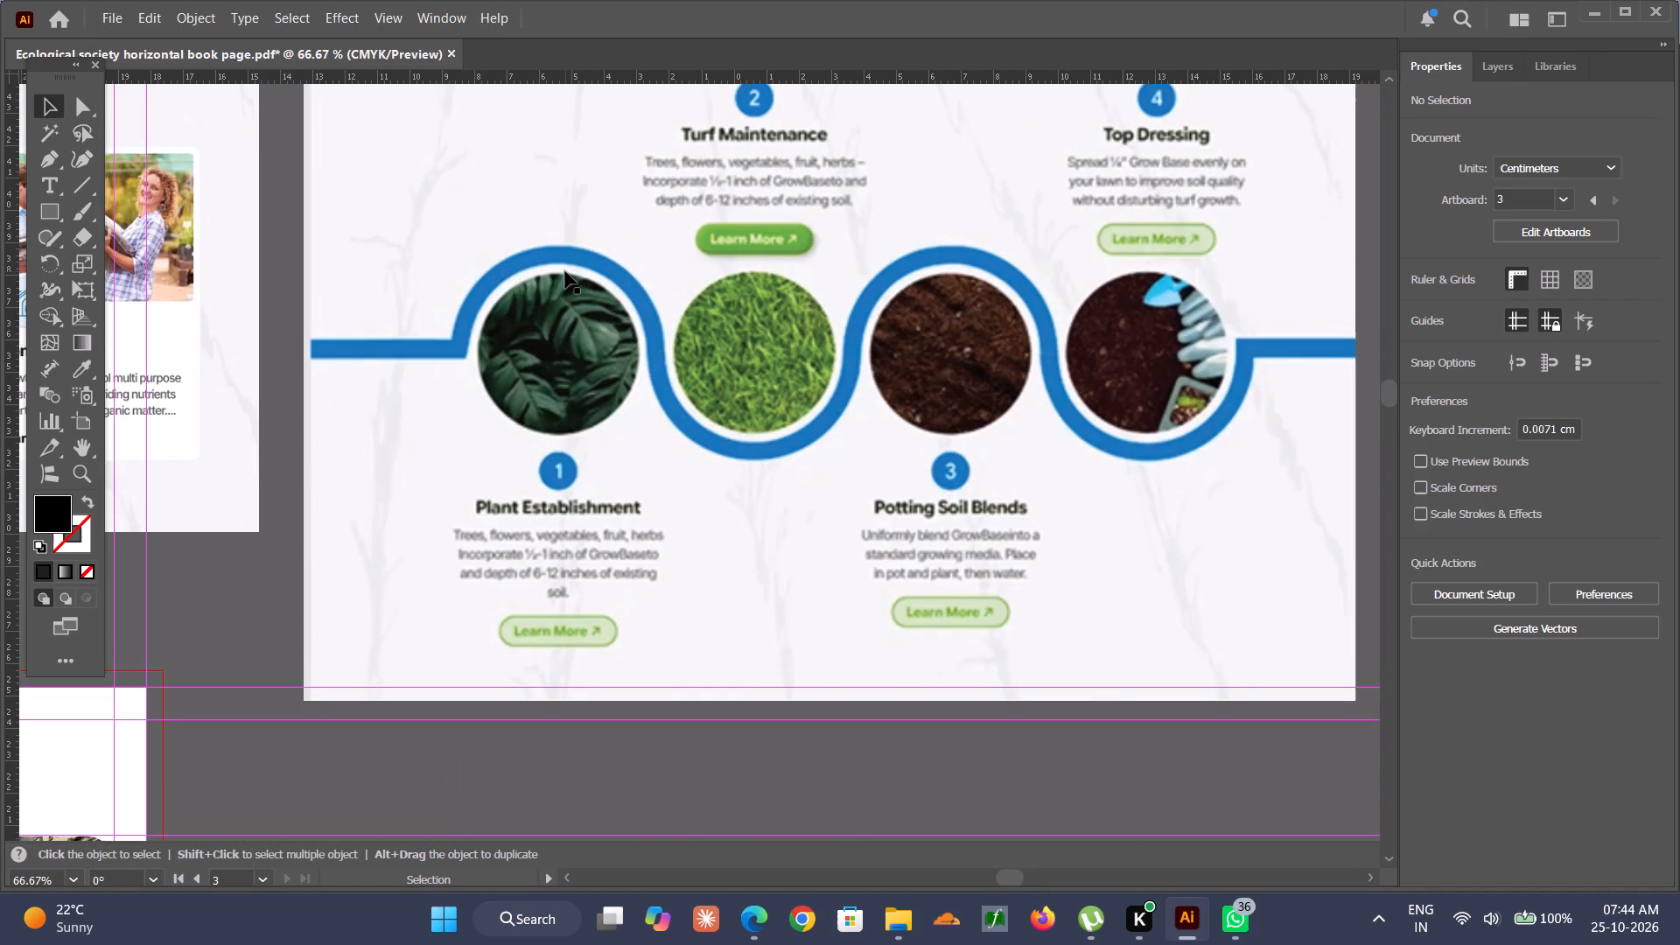
{"action": "scroll", "coordinate": [573, 320], "scroll_direction": "down", "scroll_amount": 4, "text": "alt"}
{"action": "scroll", "coordinate": [719, 778], "scroll_direction": "up", "scroll_amount": 1, "text": "alt"}
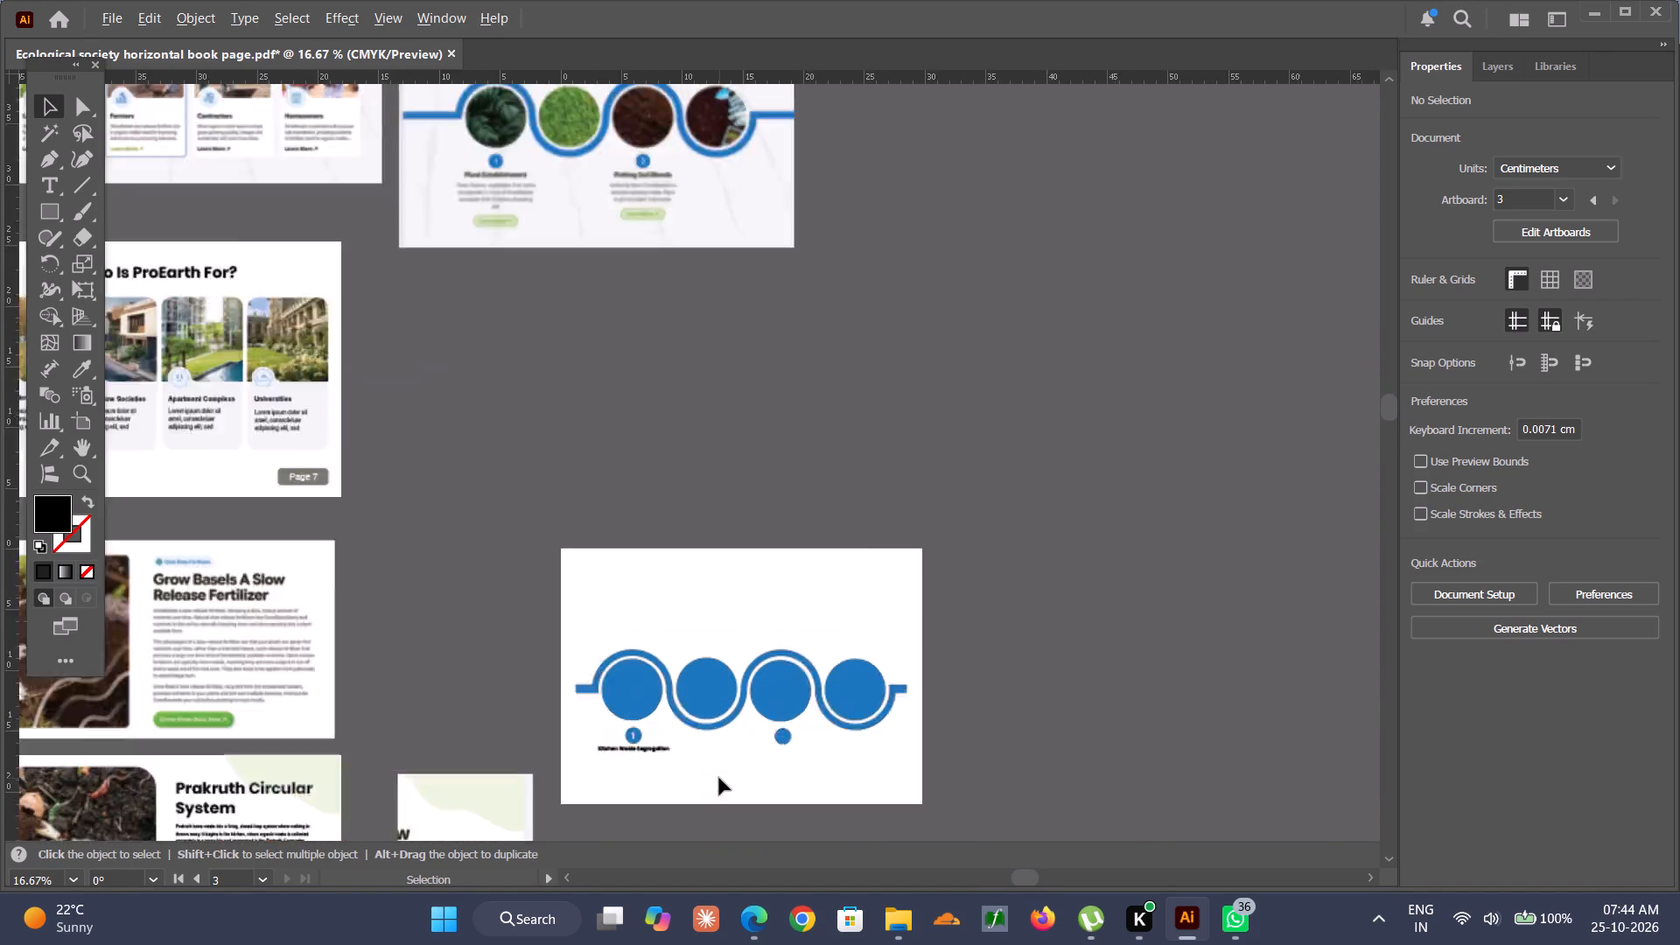
{"action": "scroll", "coordinate": [719, 778], "scroll_direction": "up", "scroll_amount": 2, "text": "alt"}
{"action": "scroll", "coordinate": [686, 745], "scroll_direction": "up", "scroll_amount": 3}
{"action": "scroll", "coordinate": [686, 745], "scroll_direction": "down", "scroll_amount": 9}
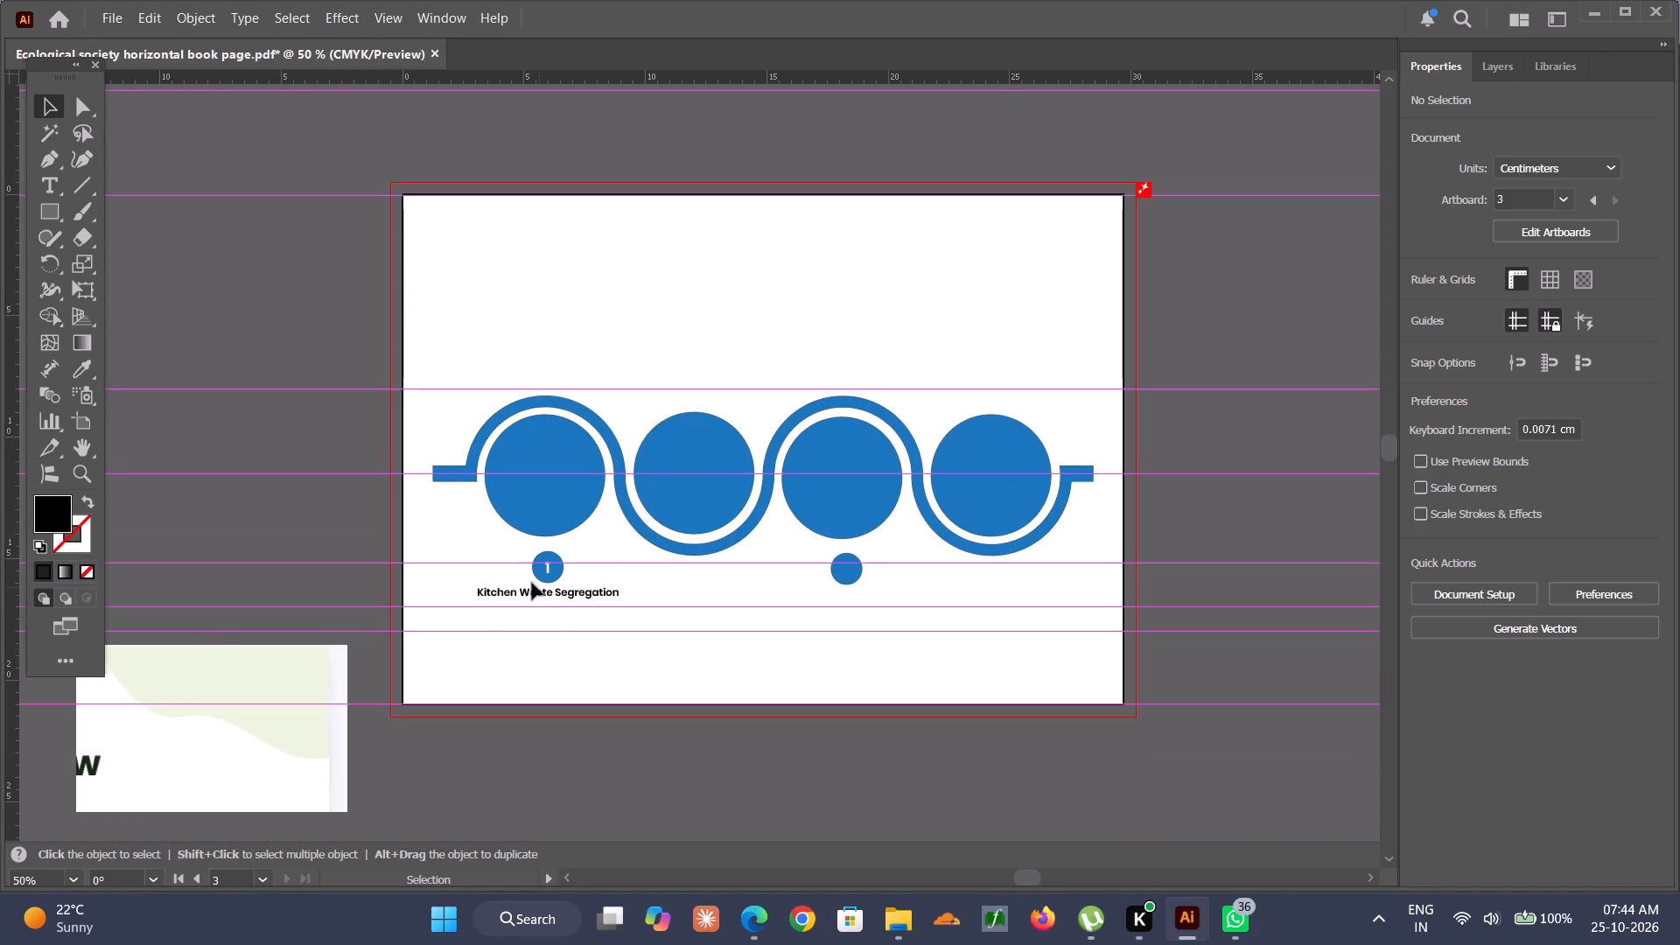
{"action": "scroll", "coordinate": [521, 577], "scroll_direction": "down", "scroll_amount": 2, "text": "alt"}
{"action": "scroll", "coordinate": [561, 250], "scroll_direction": "up", "scroll_amount": 9}
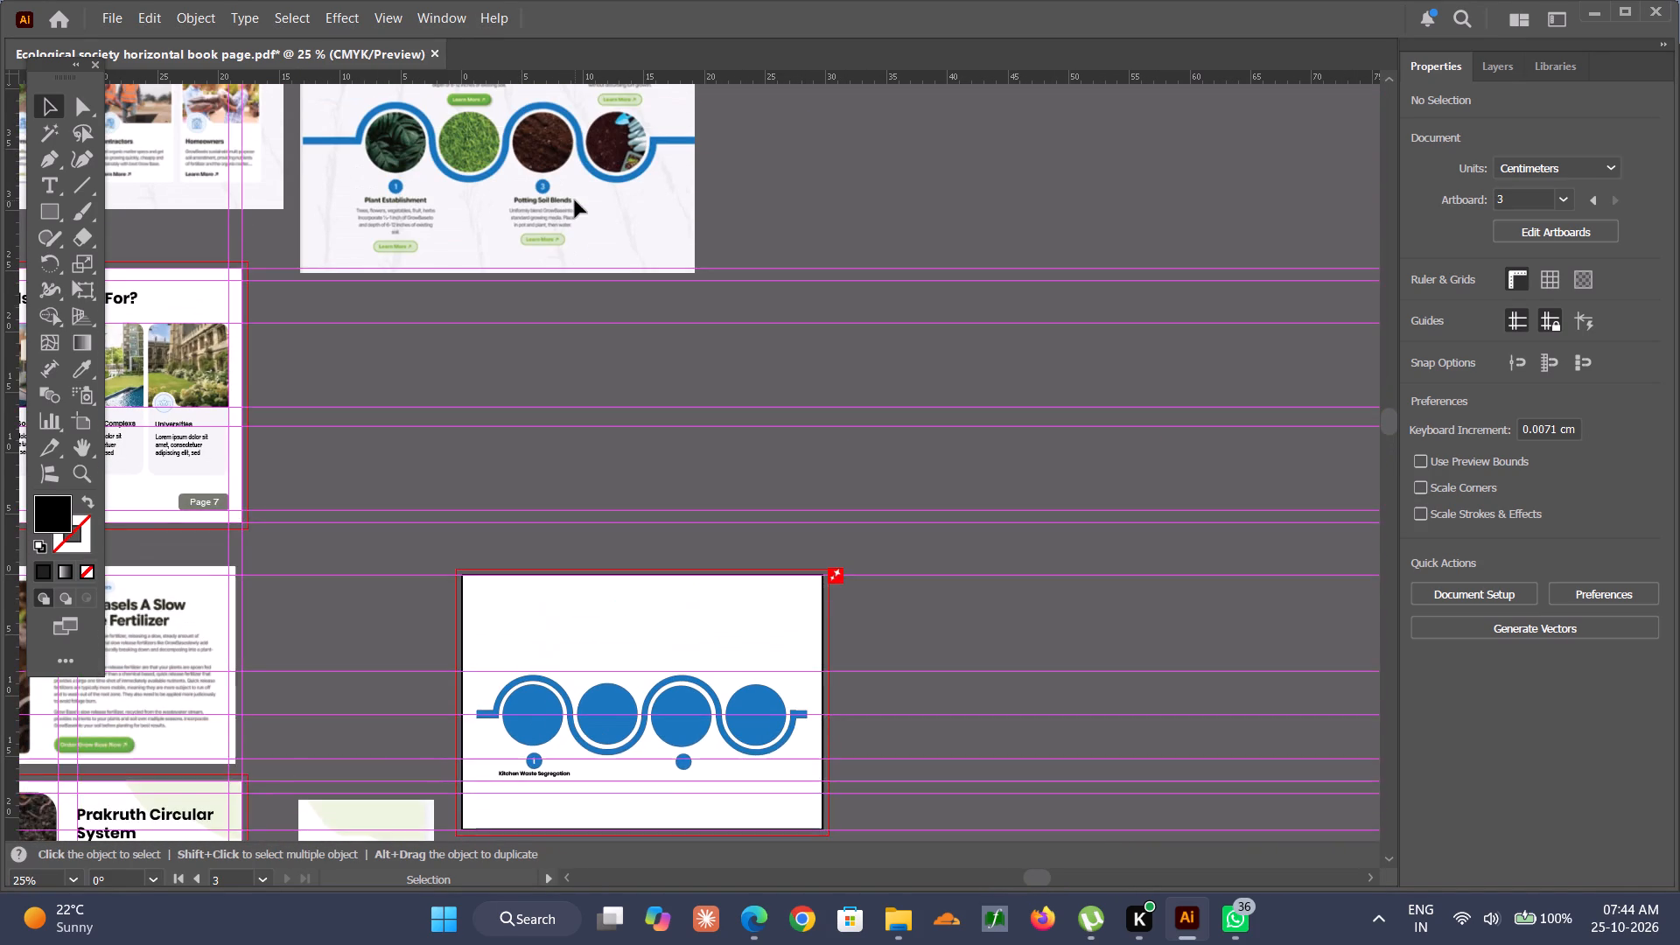
{"action": "scroll", "coordinate": [575, 200], "scroll_direction": "up", "scroll_amount": 2}
{"action": "scroll", "coordinate": [584, 191], "scroll_direction": "down", "scroll_amount": 6}
{"action": "scroll", "coordinate": [525, 696], "scroll_direction": "up", "scroll_amount": 3, "text": "alt"}
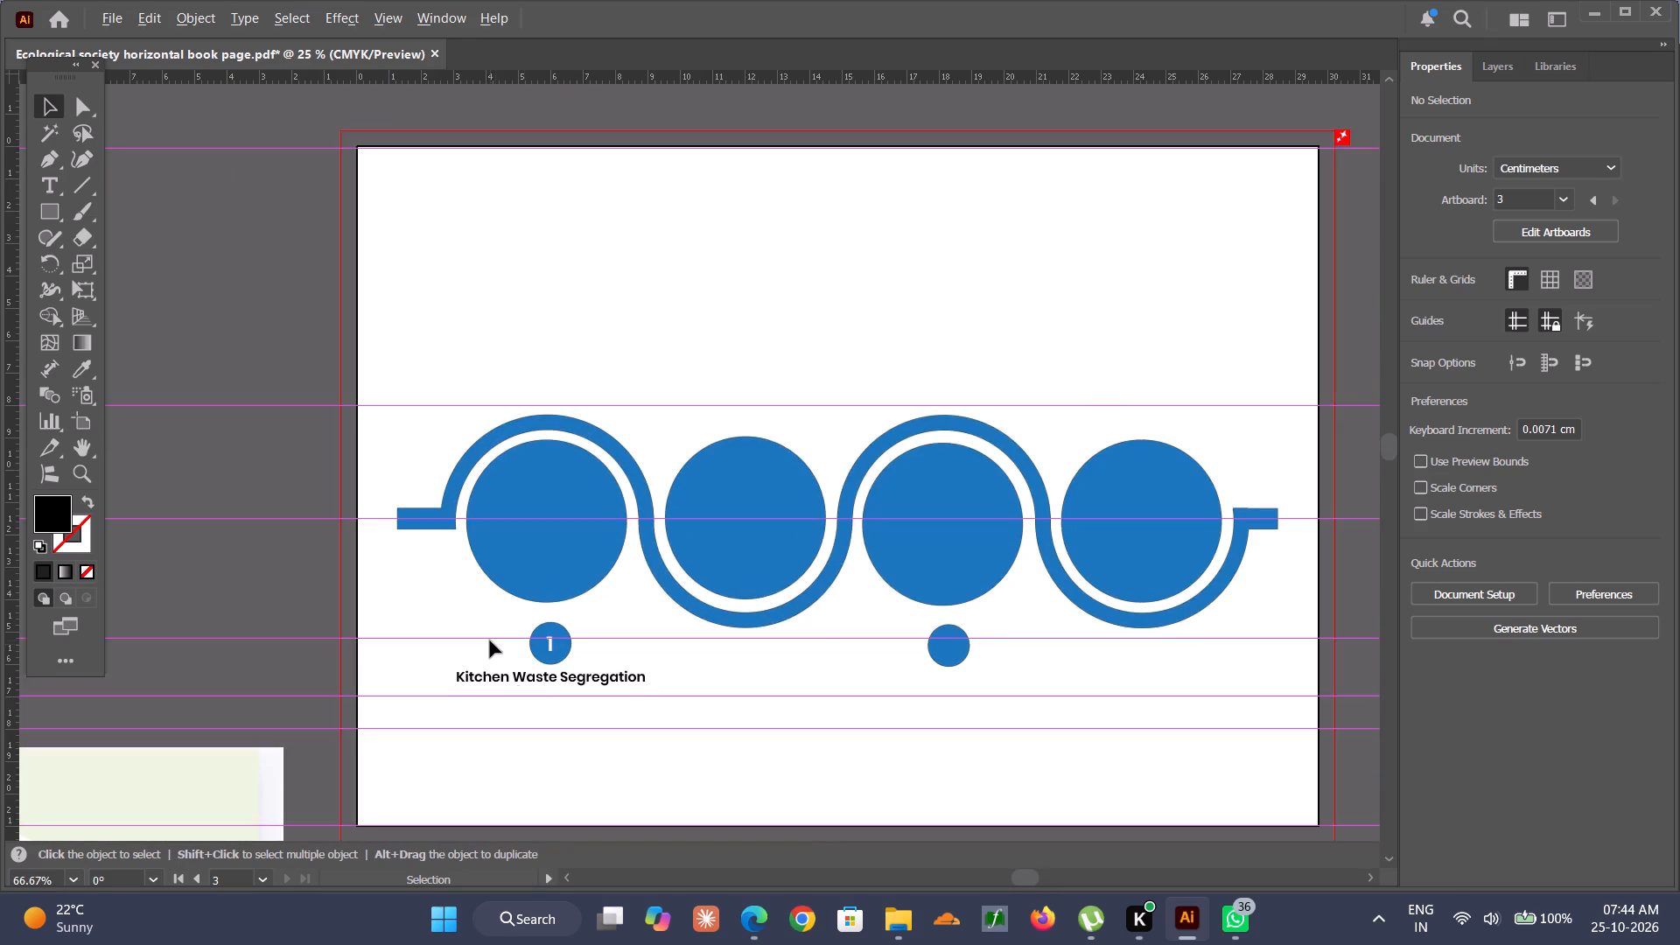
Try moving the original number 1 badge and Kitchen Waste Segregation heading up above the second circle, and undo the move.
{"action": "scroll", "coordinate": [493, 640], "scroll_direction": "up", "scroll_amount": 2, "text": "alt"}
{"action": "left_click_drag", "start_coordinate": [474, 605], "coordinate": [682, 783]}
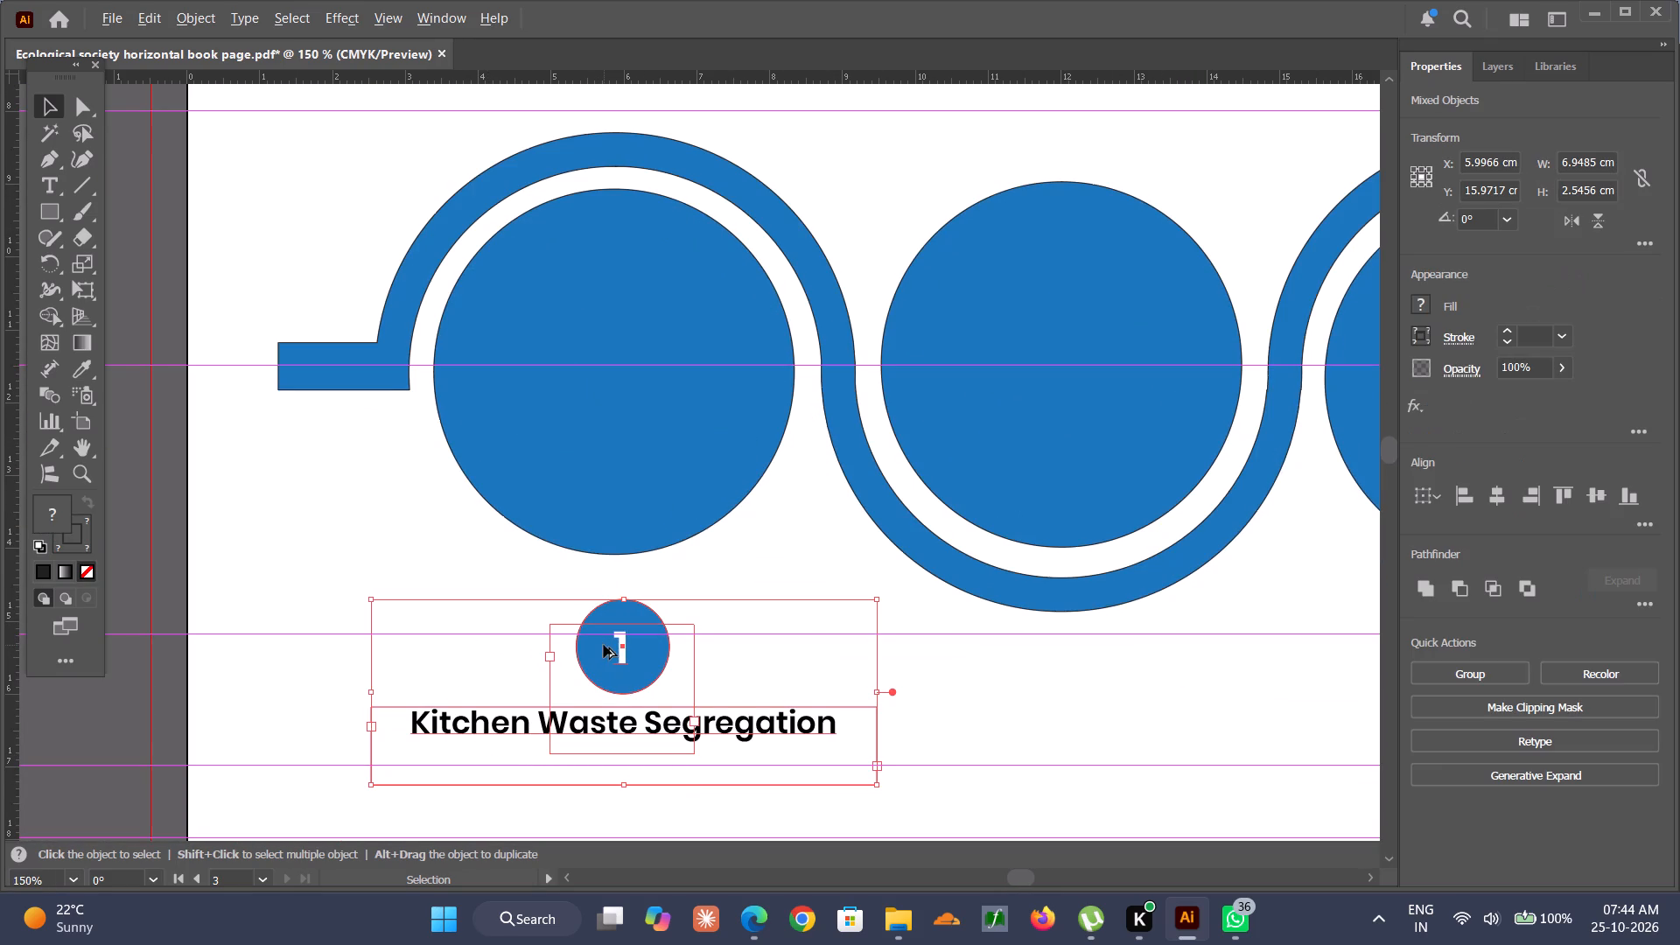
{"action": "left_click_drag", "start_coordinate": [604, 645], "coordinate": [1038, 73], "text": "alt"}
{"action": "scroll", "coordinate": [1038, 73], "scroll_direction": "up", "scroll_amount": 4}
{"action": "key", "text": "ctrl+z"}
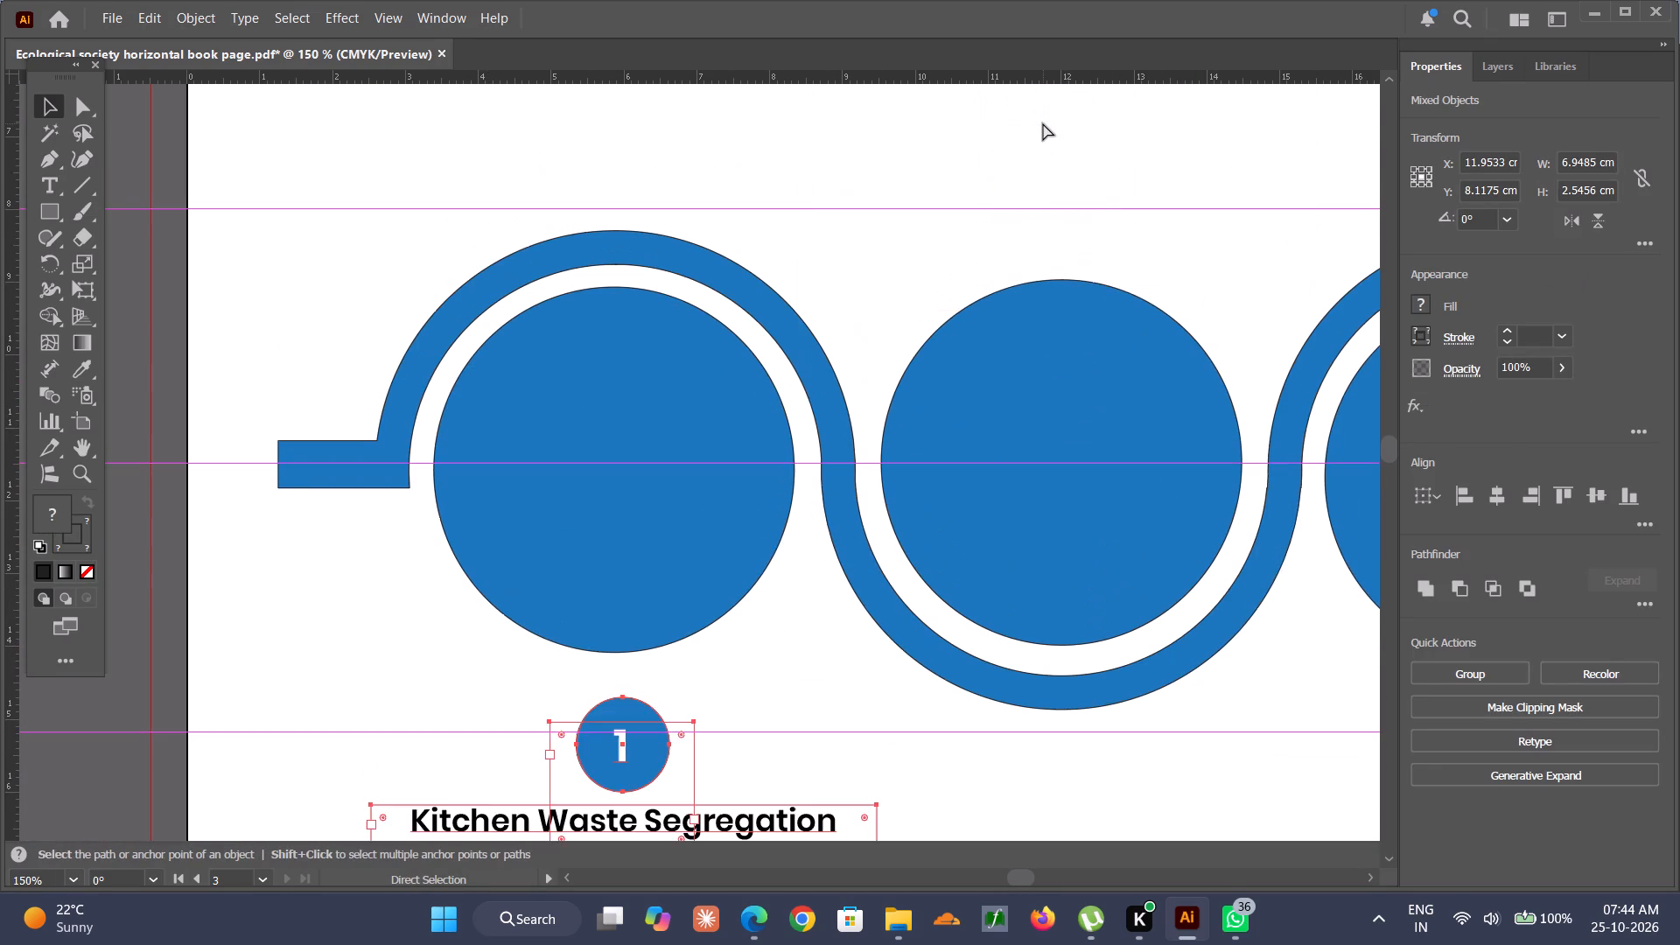
Copy the number 1 badge with its Kitchen Waste Segregation heading and place the duplicate above the second circle, at about X 11.94, Y 3.97 cm.
{"action": "scroll", "coordinate": [1037, 153], "scroll_direction": "down", "scroll_amount": 3, "text": "alt"}
{"action": "key", "text": "ctrl+c"}
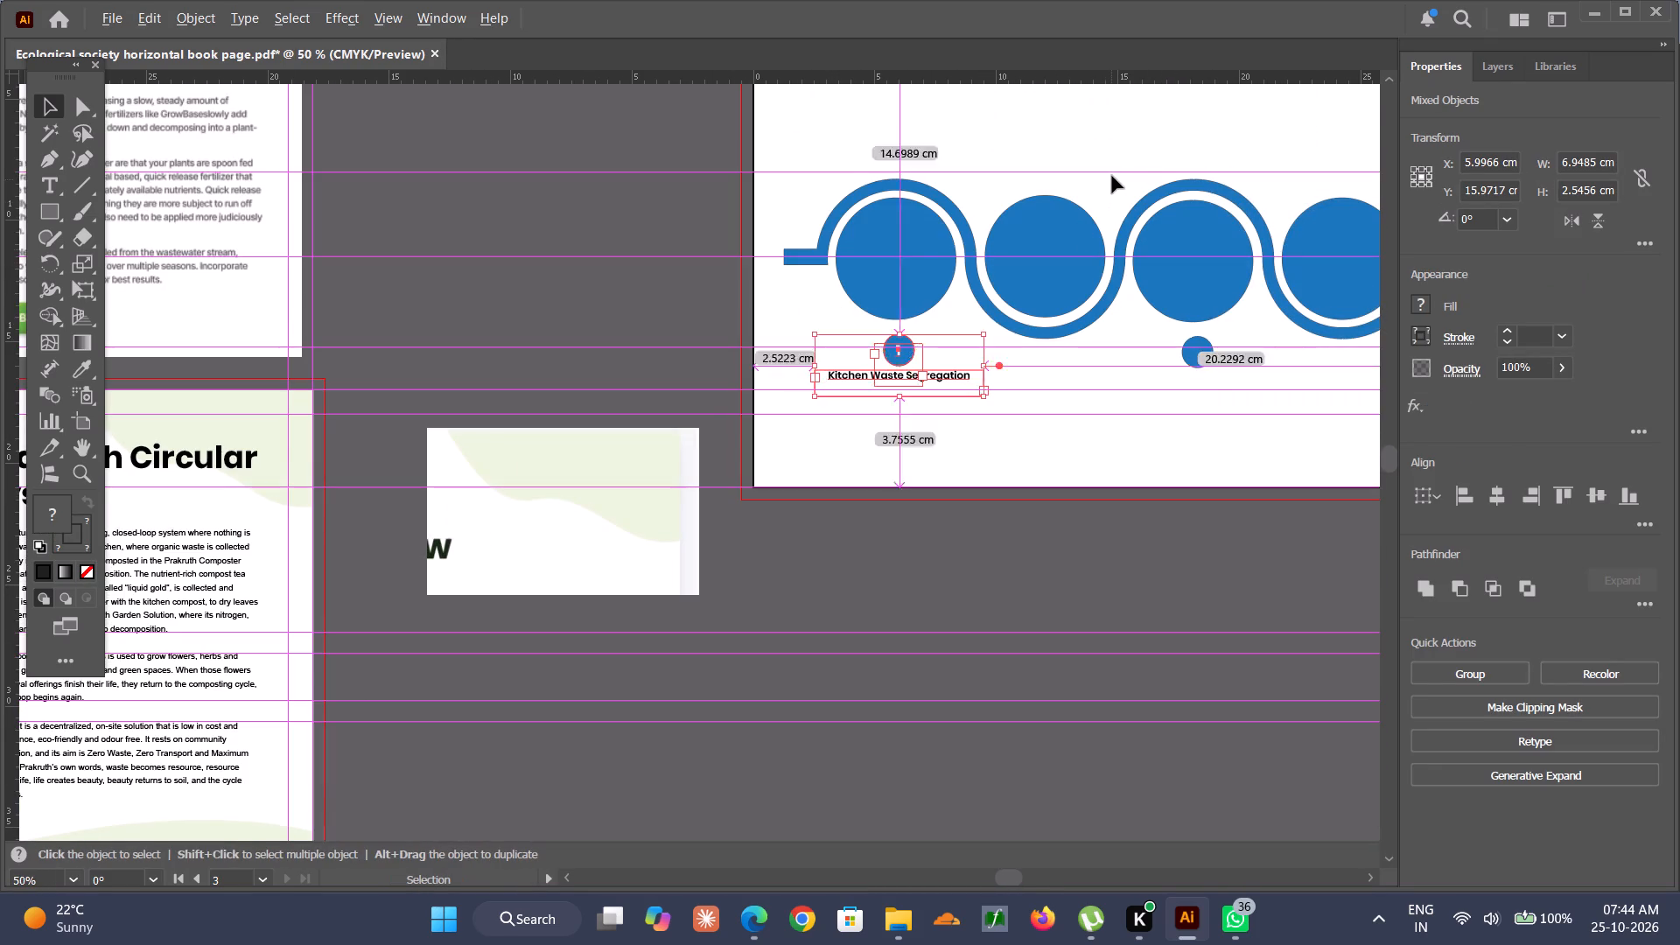
{"action": "scroll", "coordinate": [1111, 174], "scroll_direction": "up", "scroll_amount": 20, "text": "alt"}
{"action": "scroll", "coordinate": [1111, 174], "scroll_direction": "up", "scroll_amount": 3, "text": "alt"}
{"action": "key", "text": "ctrl+v"}
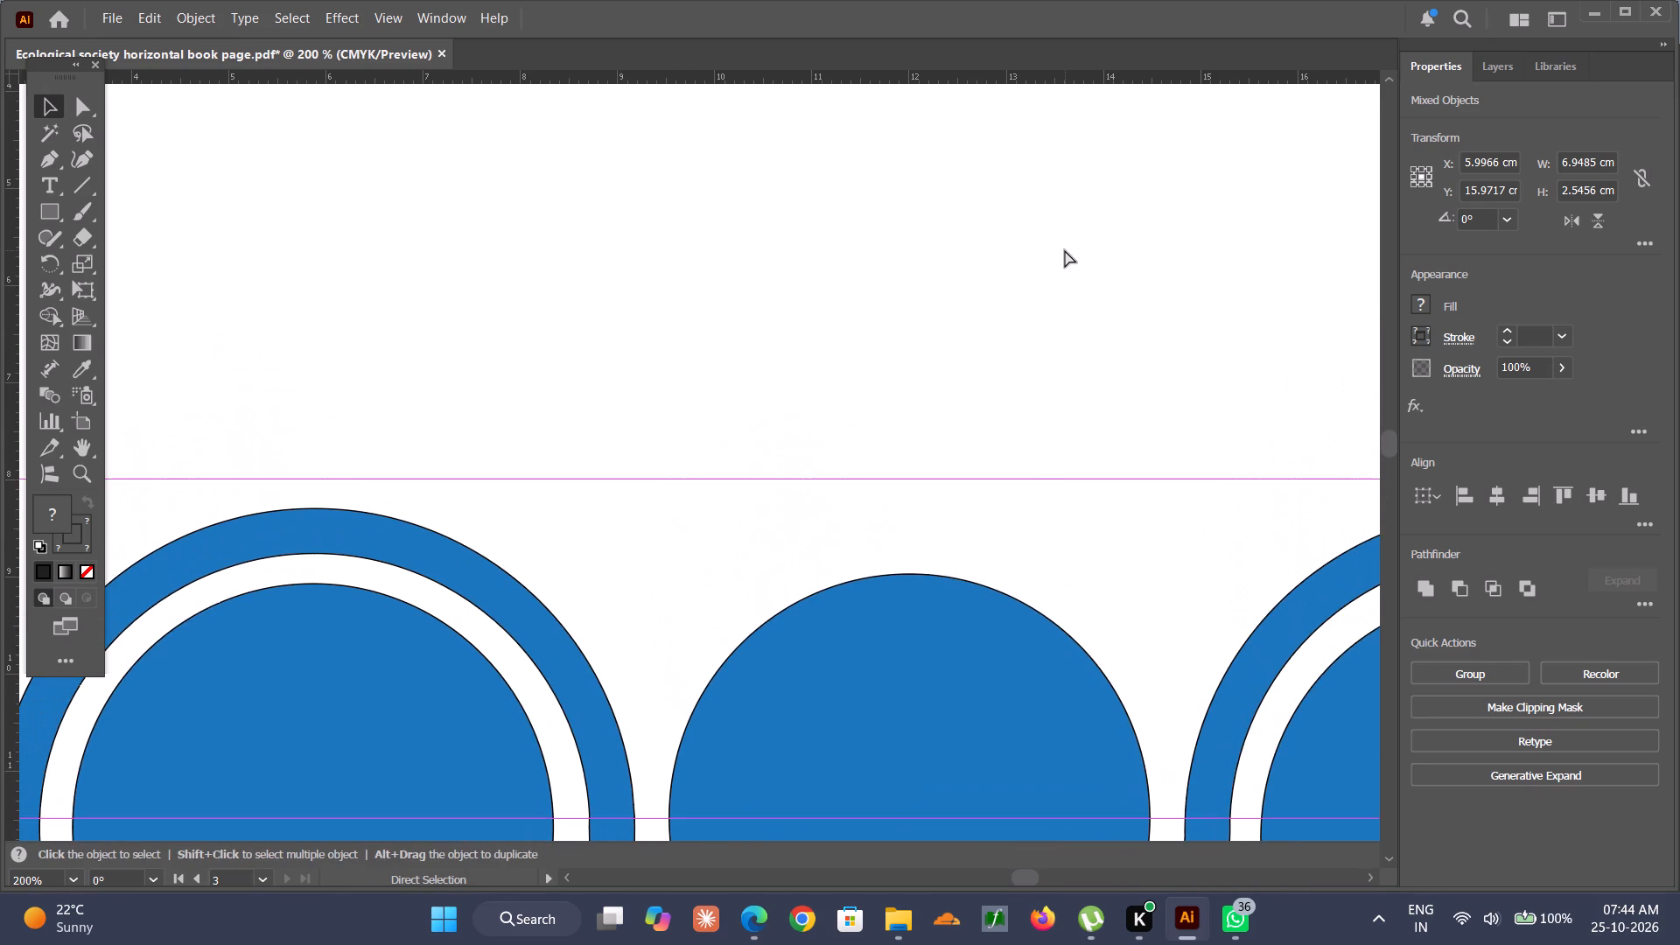
{"action": "left_click_drag", "start_coordinate": [706, 419], "coordinate": [898, 169]}
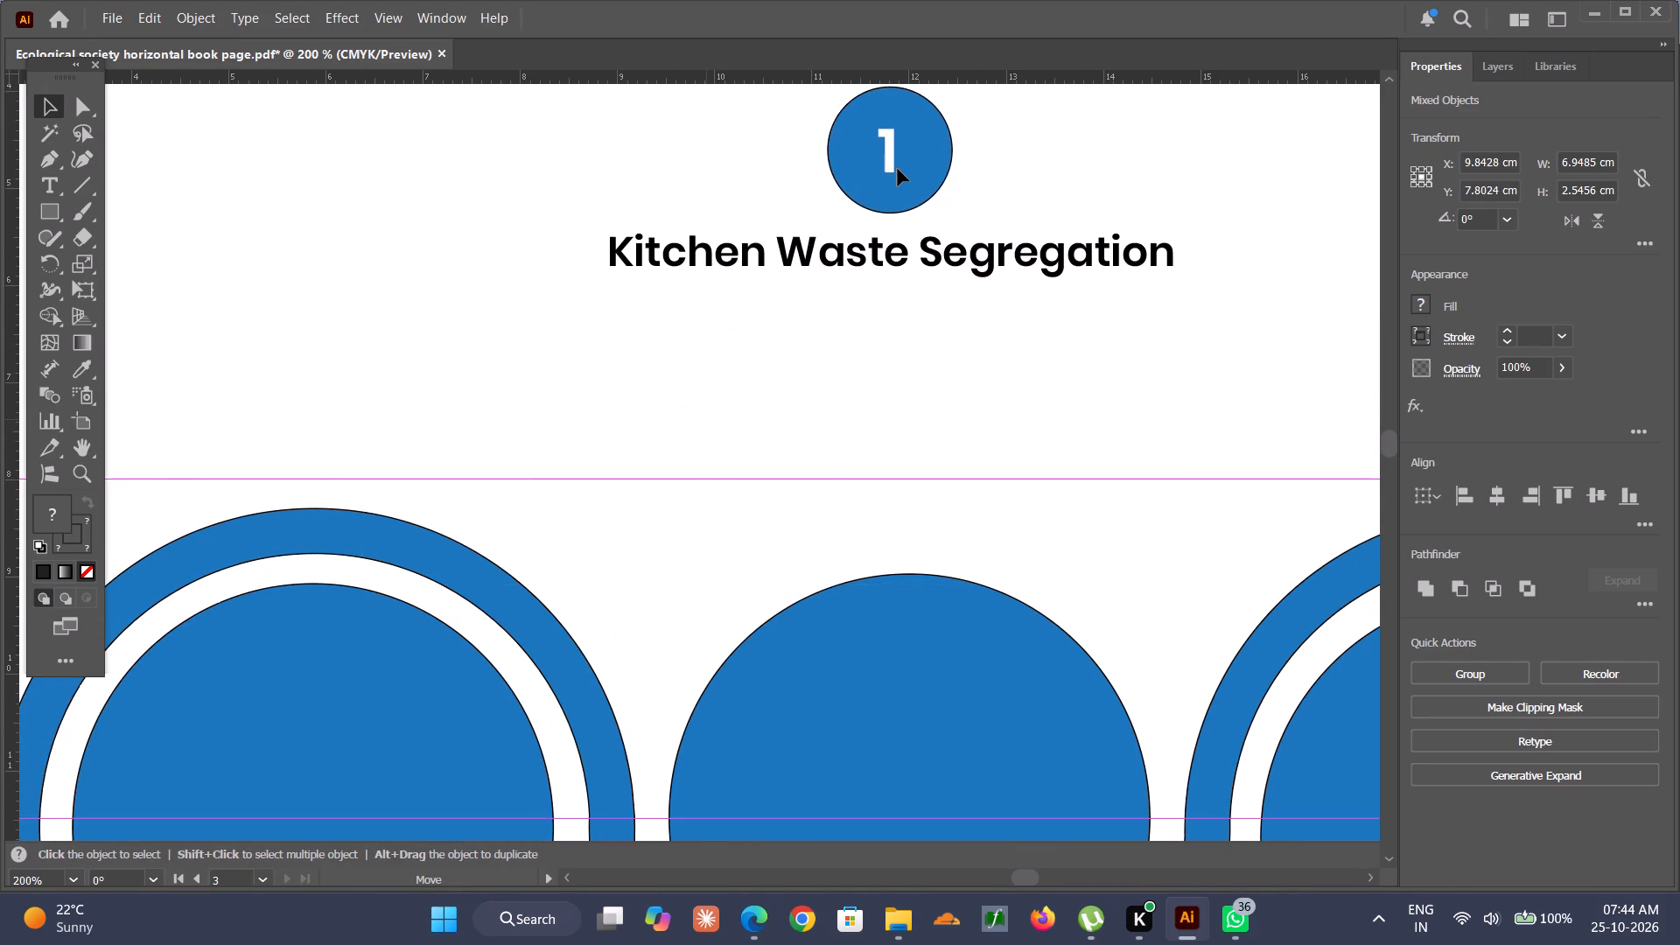
{"action": "left_click_drag", "start_coordinate": [898, 169], "coordinate": [891, 160]}
{"action": "scroll", "coordinate": [900, 161], "scroll_direction": "down", "scroll_amount": 3, "text": "alt"}
{"action": "scroll", "coordinate": [900, 161], "scroll_direction": "up", "scroll_amount": 7}
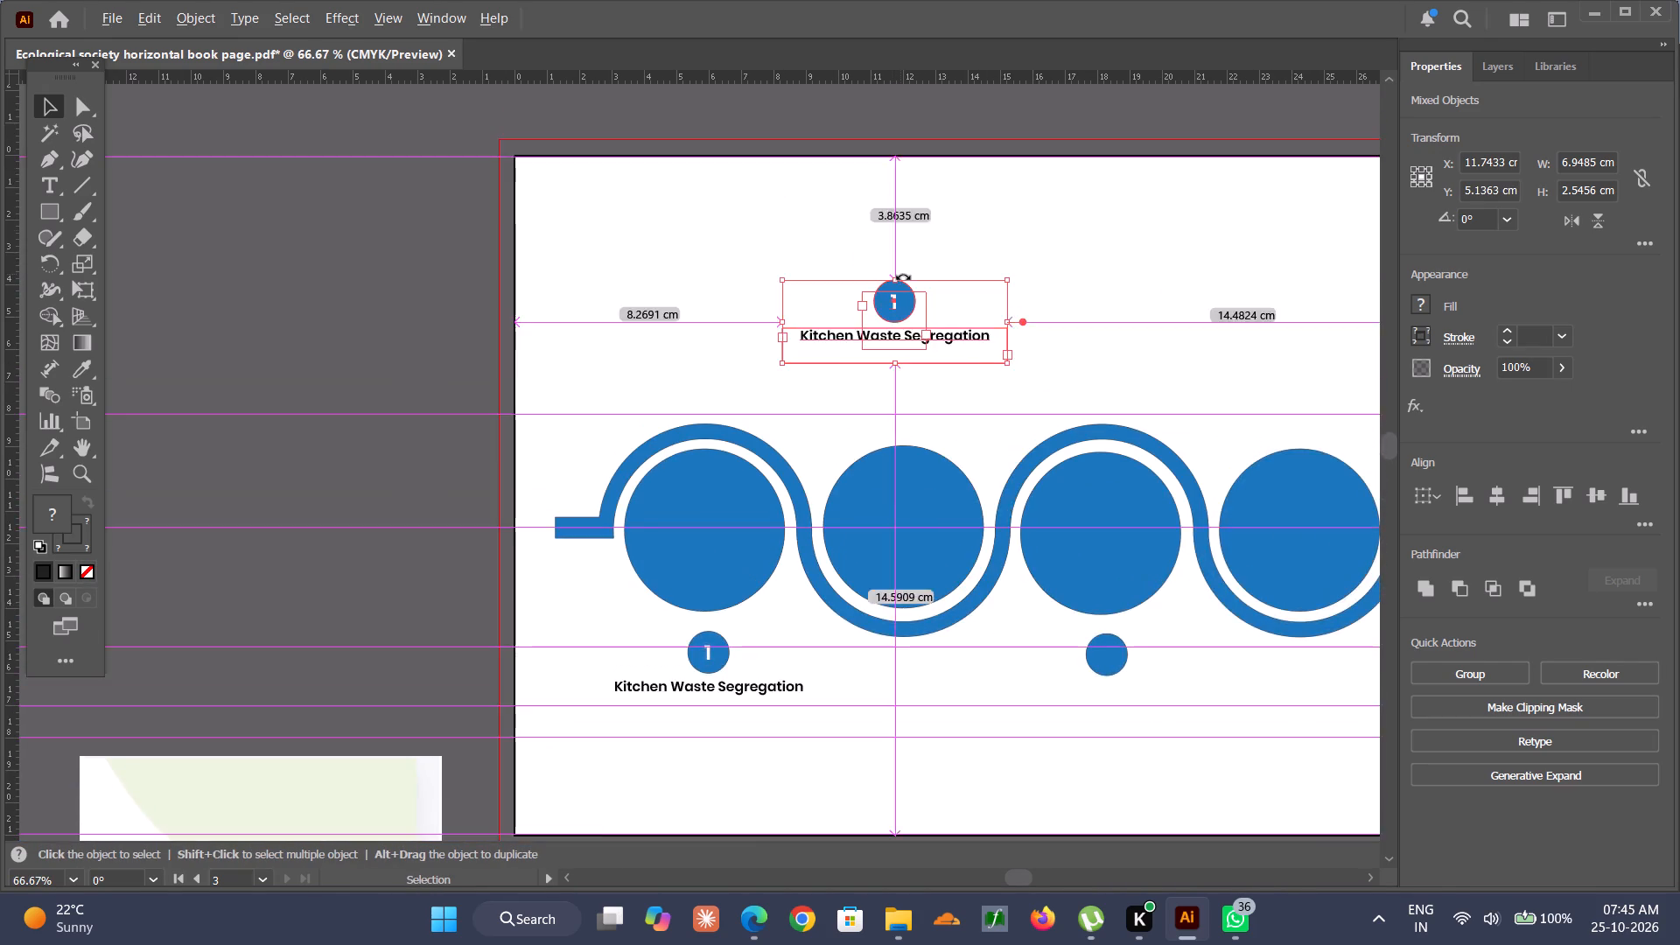
{"action": "scroll", "coordinate": [903, 276], "scroll_direction": "up", "scroll_amount": 2, "text": "alt"}
{"action": "left_click_drag", "start_coordinate": [892, 324], "coordinate": [906, 239]}
{"action": "scroll", "coordinate": [906, 239], "scroll_direction": "down", "scroll_amount": 3}
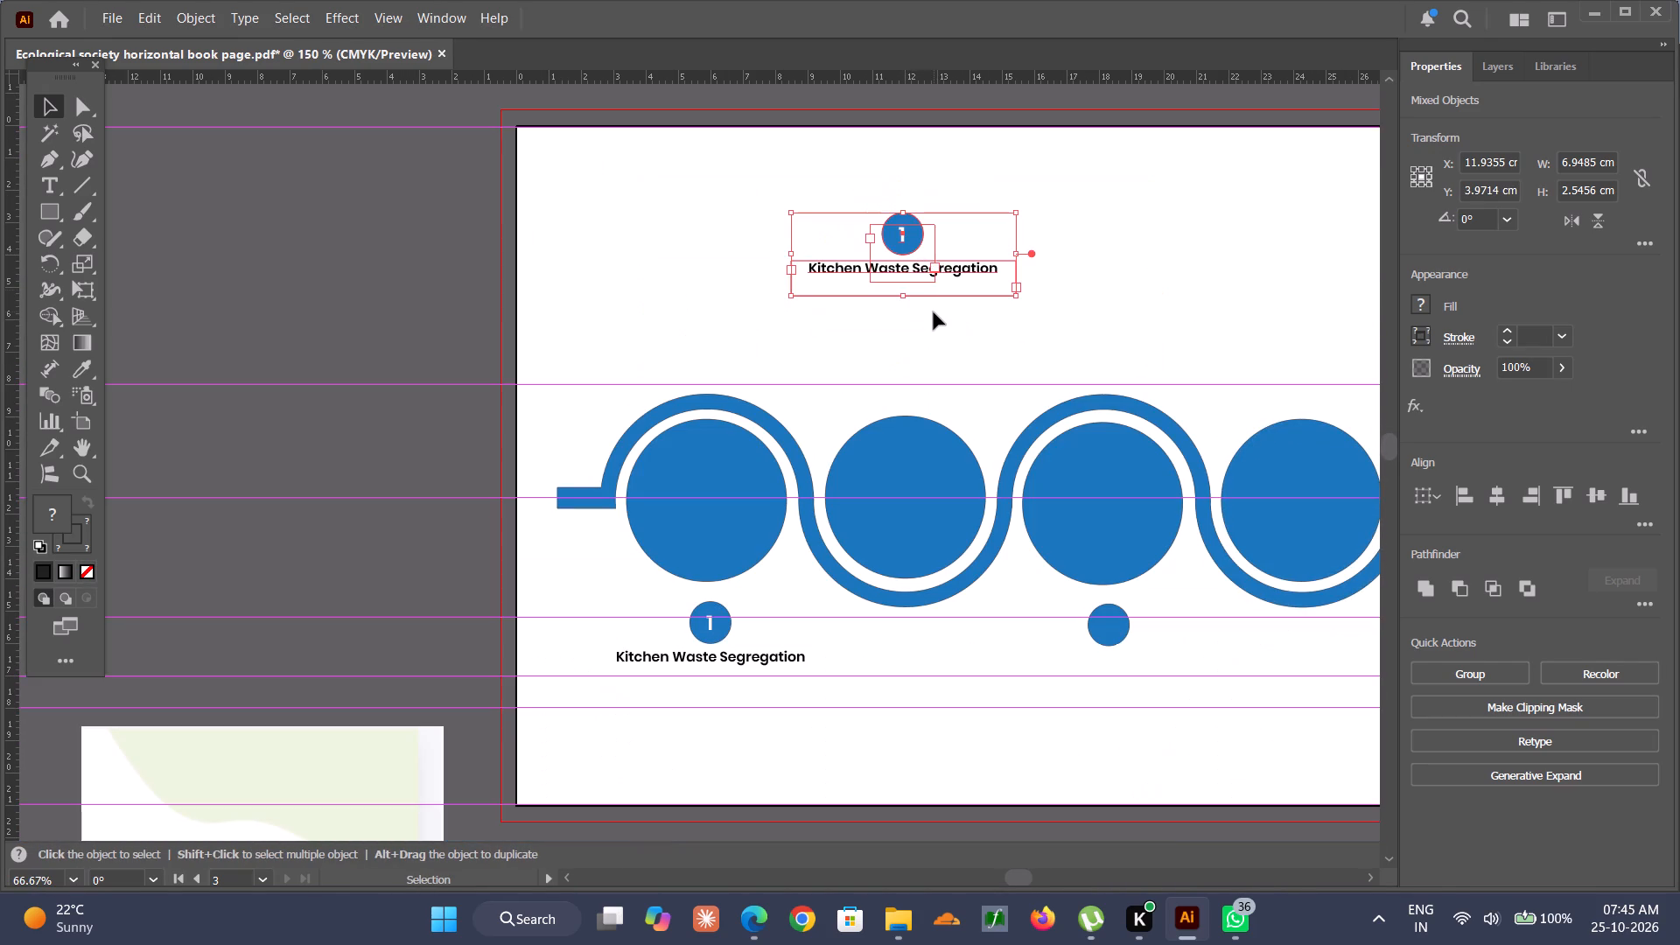
{"action": "left_click", "coordinate": [934, 312]}
{"action": "scroll", "coordinate": [934, 314], "scroll_direction": "down", "scroll_amount": 3, "text": "alt"}
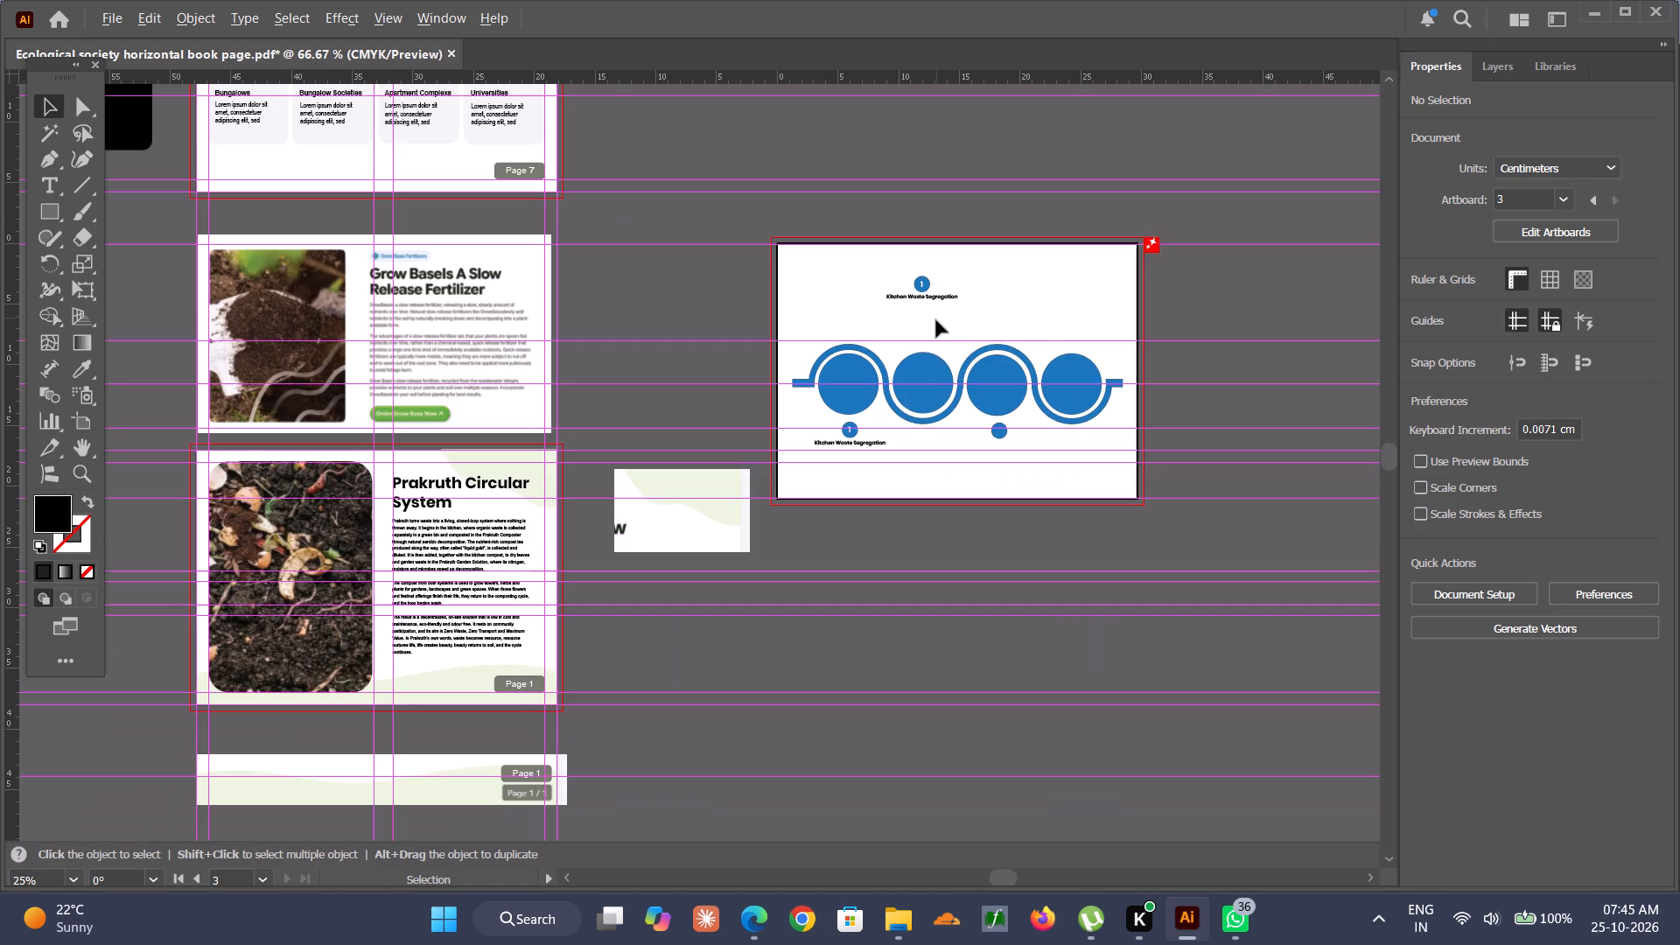
Add horizontal guides at about 16.44 cm along the Kitchen Waste Segregation heading and 14.65 cm near the top of the lower number 1 badge.
{"action": "scroll", "coordinate": [938, 340], "scroll_direction": "up", "scroll_amount": 2, "text": "alt"}
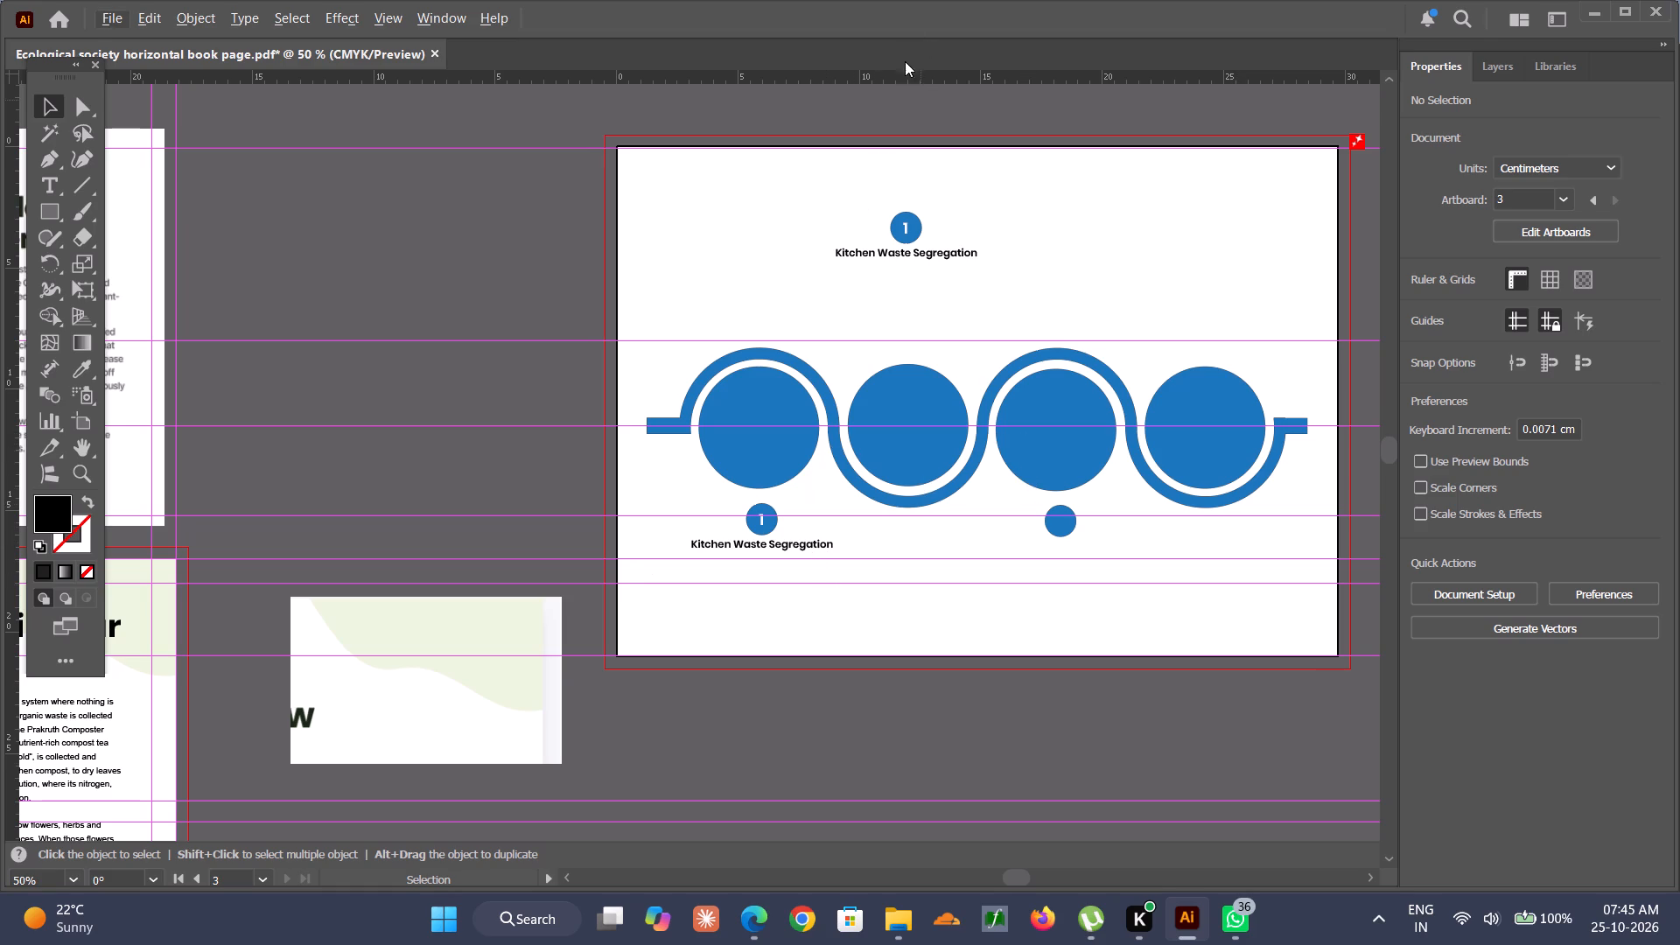
{"action": "left_click_drag", "start_coordinate": [898, 76], "coordinate": [844, 547]}
{"action": "left_click_drag", "start_coordinate": [889, 76], "coordinate": [850, 507]}
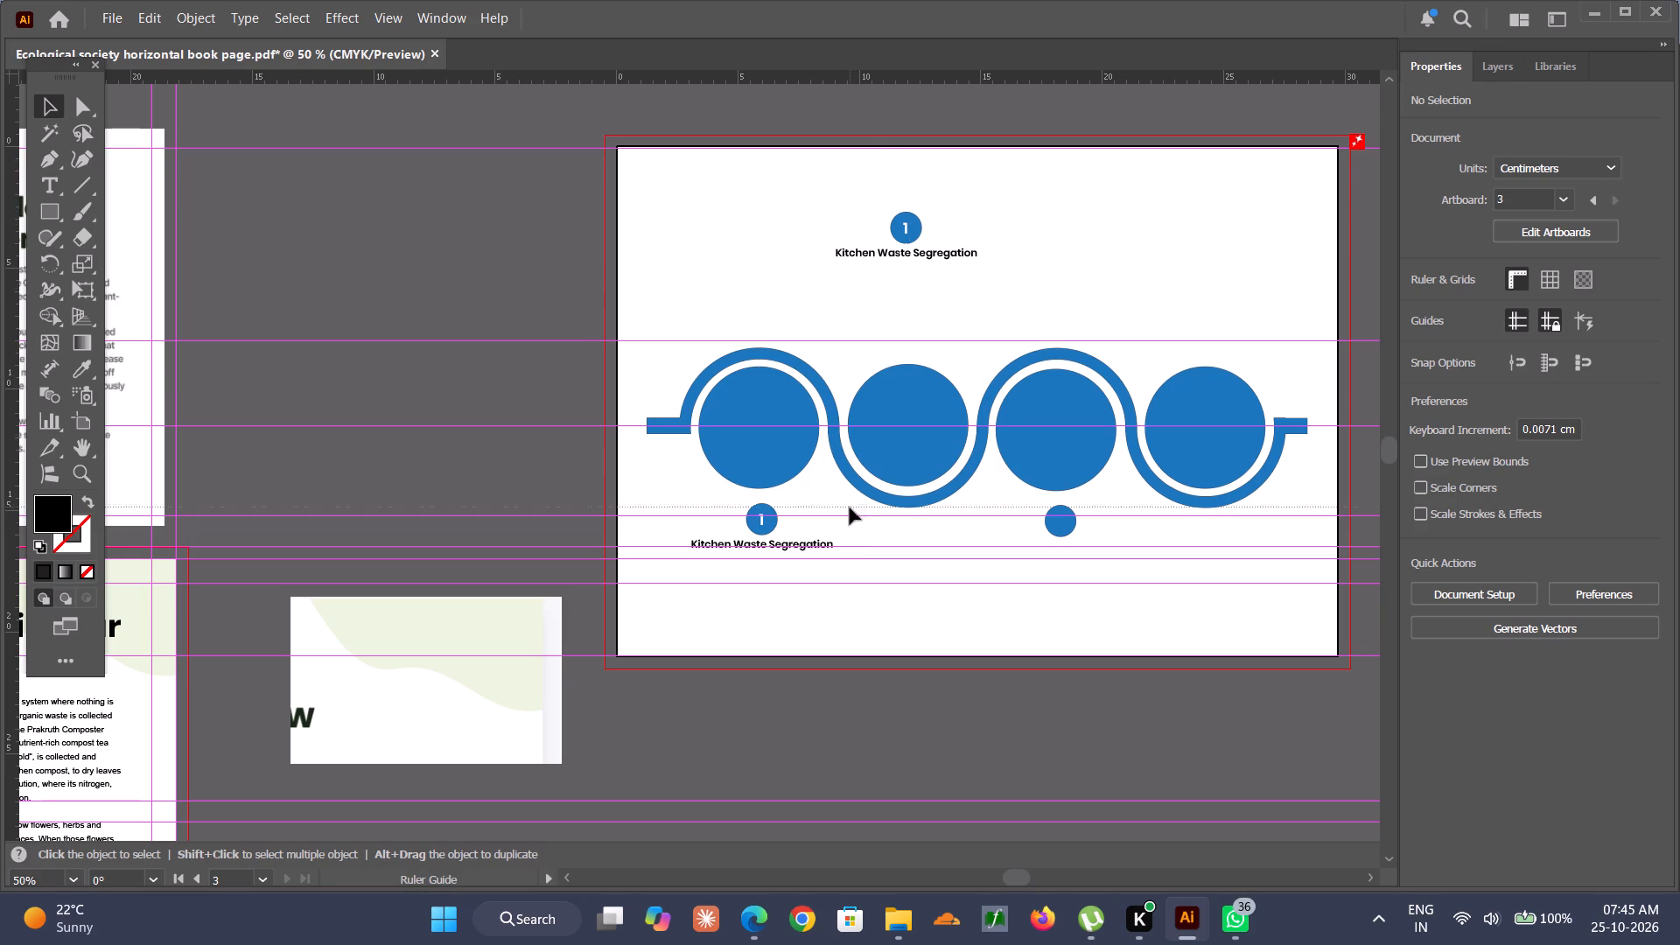
{"action": "left_click_drag", "start_coordinate": [850, 507], "coordinate": [841, 502]}
{"action": "left_click_drag", "start_coordinate": [841, 502], "coordinate": [840, 502]}
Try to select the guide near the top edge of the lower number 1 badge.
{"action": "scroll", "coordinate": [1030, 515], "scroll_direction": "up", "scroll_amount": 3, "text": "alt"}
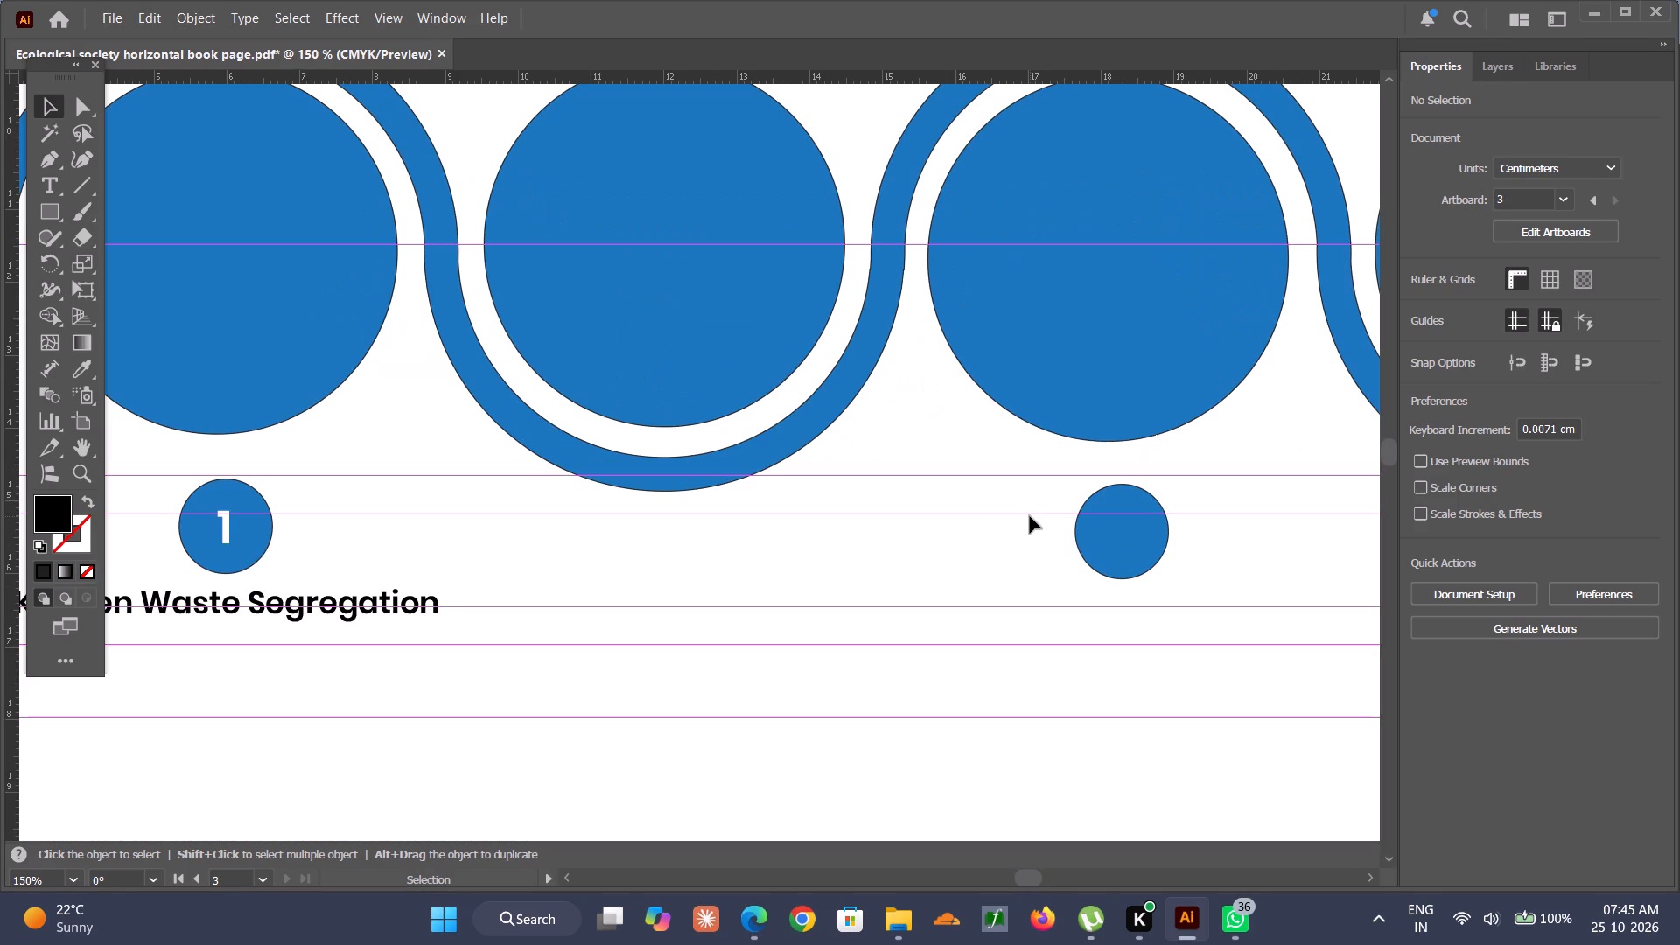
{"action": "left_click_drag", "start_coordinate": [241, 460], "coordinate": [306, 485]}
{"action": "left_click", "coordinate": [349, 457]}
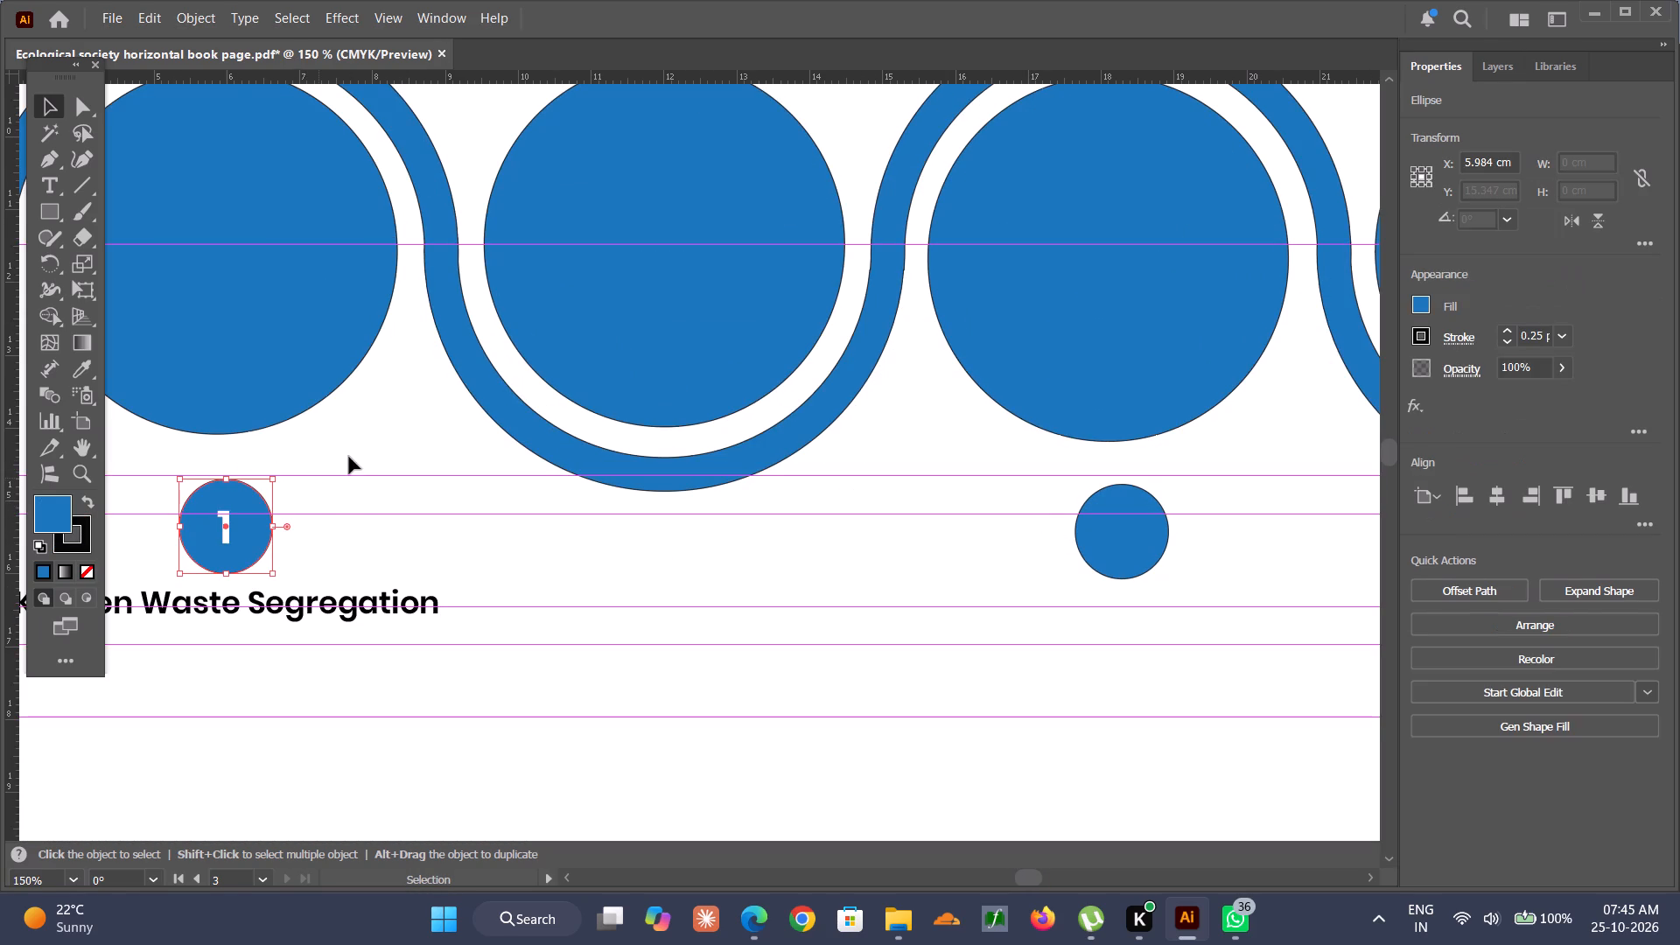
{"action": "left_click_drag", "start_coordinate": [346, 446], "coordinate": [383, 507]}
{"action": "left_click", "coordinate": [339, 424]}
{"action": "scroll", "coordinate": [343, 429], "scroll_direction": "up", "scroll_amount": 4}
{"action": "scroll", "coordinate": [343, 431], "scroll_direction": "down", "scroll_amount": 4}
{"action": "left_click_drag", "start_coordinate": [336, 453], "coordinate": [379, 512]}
Lower the guide above the lower number 1 badge to 14.685 cm, unlocking the guides for the move and relocking them.
{"action": "right_click", "coordinate": [359, 451]}
{"action": "right_click", "coordinate": [356, 450]}
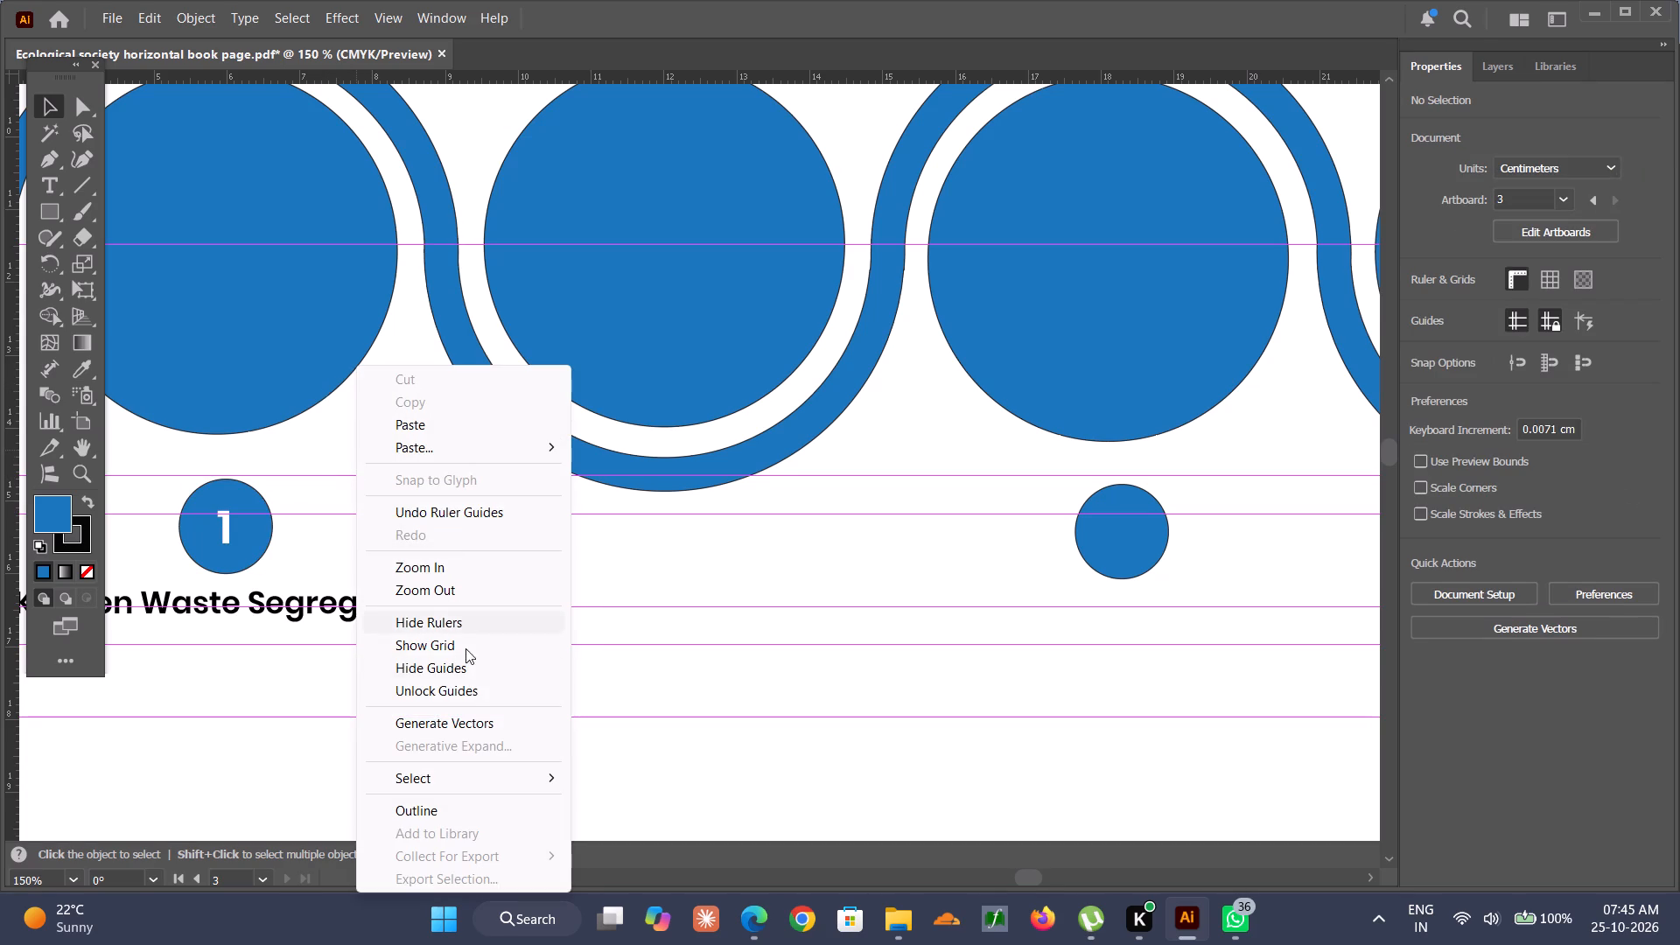
{"action": "left_click", "coordinate": [466, 687]}
{"action": "left_click_drag", "start_coordinate": [315, 460], "coordinate": [358, 508]}
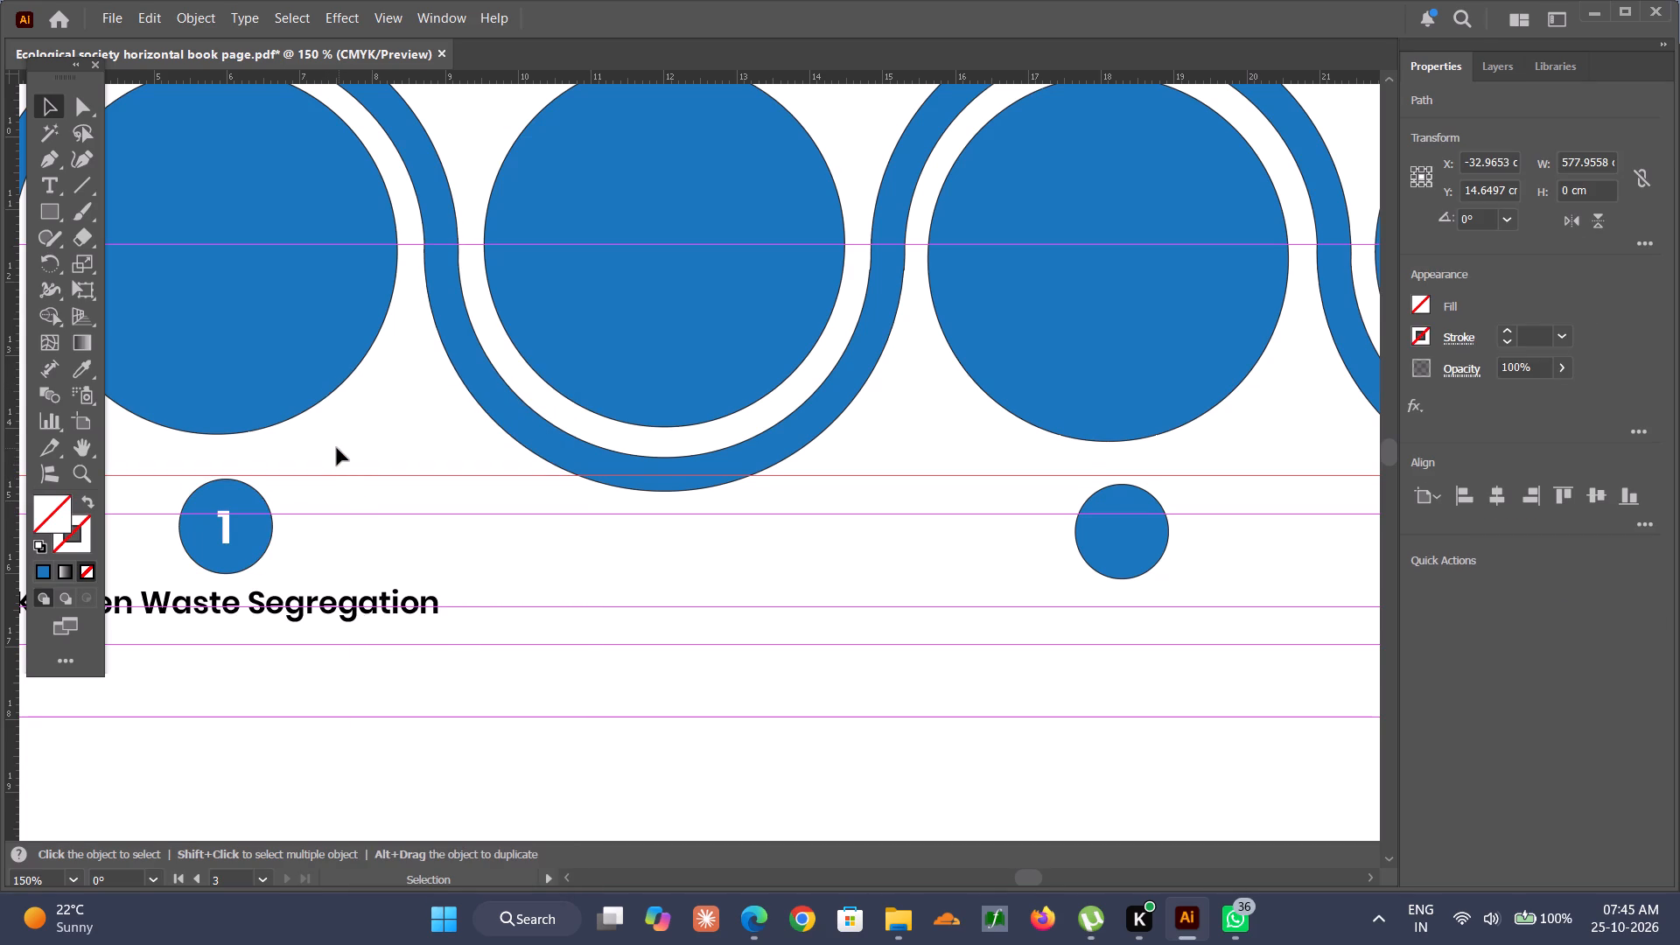
{"action": "key", "text": "Down"}
{"action": "key", "text": "Down"}
{"action": "key", "text": "Down"}
{"action": "key", "text": "Down"}
{"action": "key", "text": "Down"}
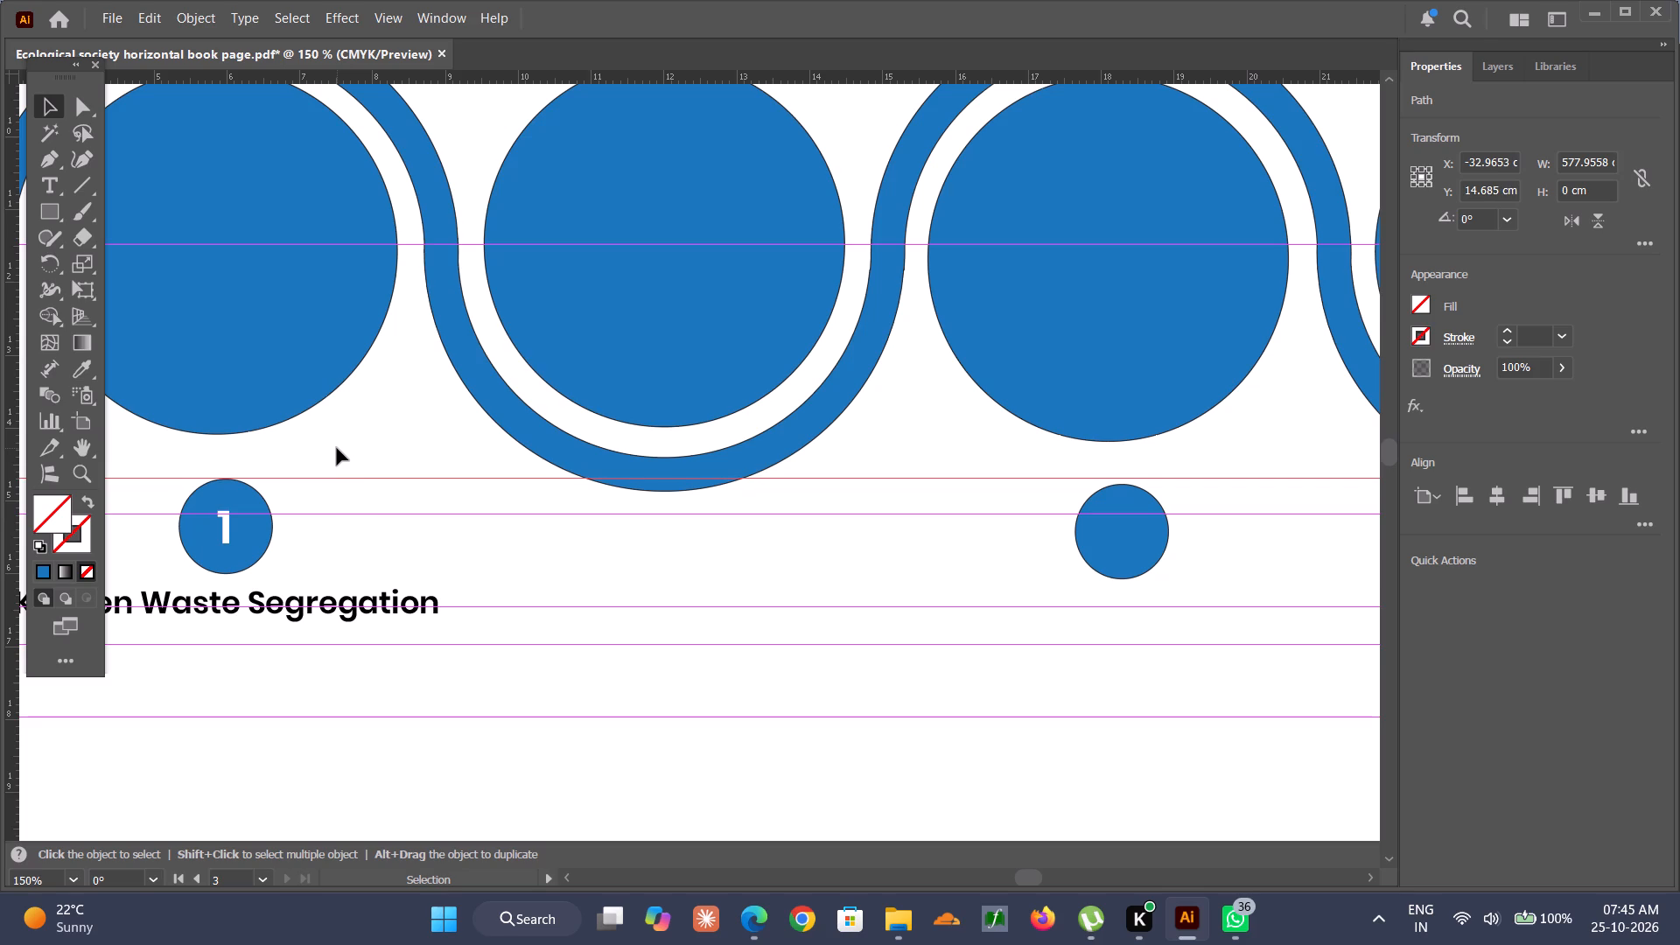
{"action": "right_click", "coordinate": [338, 447]}
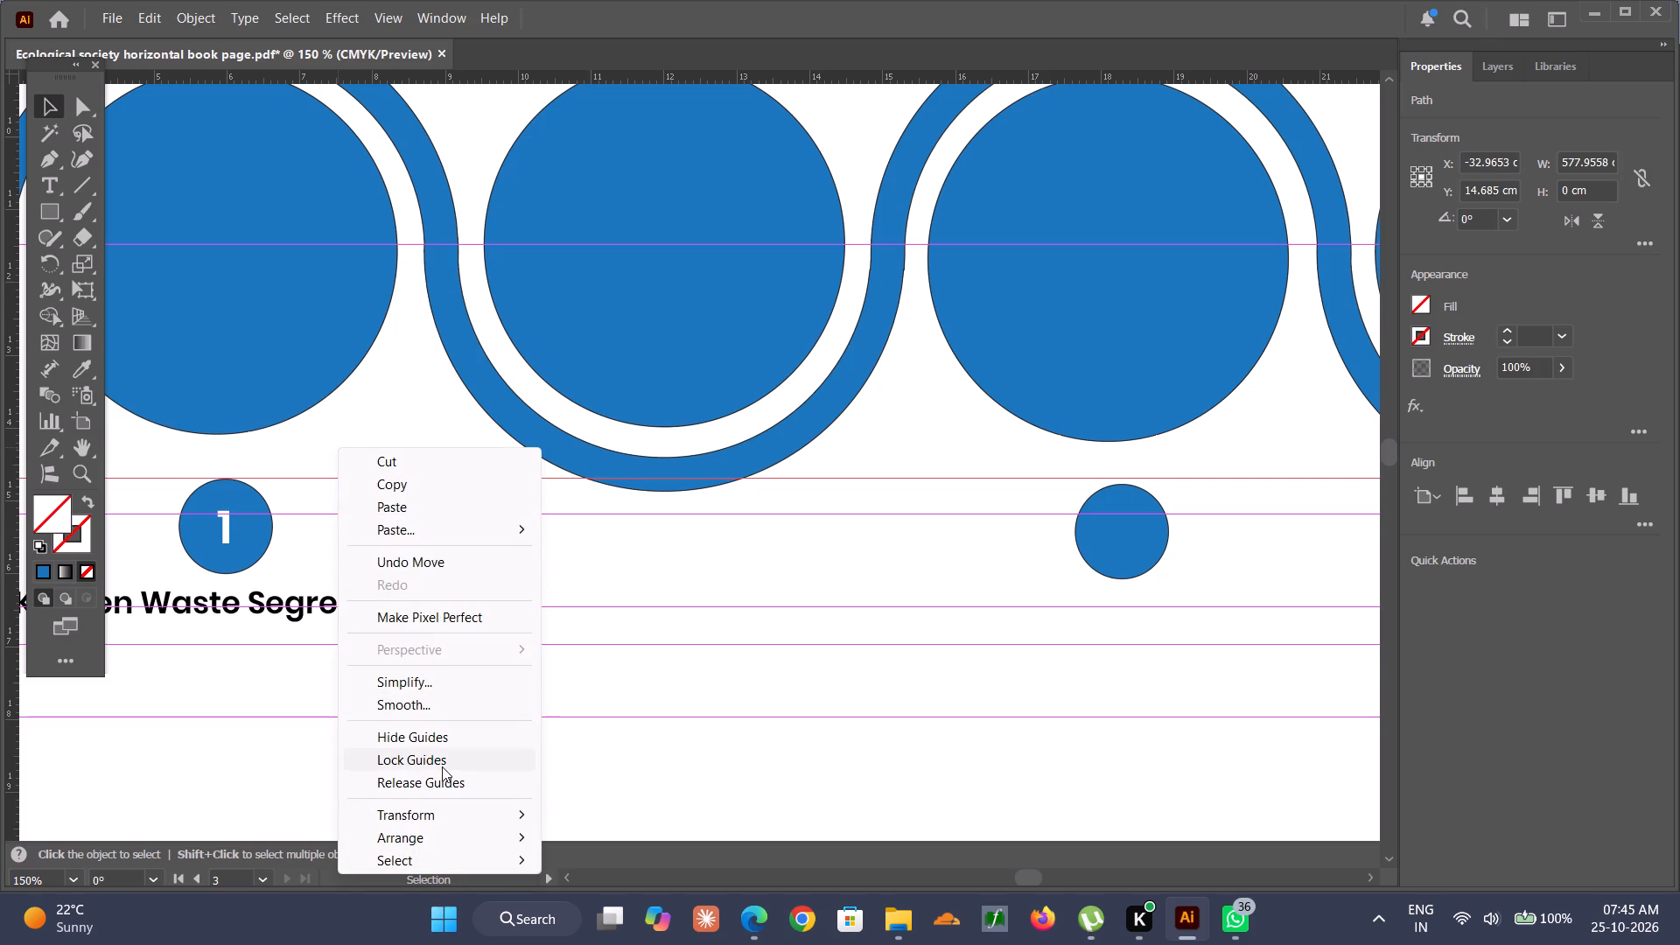
{"action": "left_click", "coordinate": [442, 766]}
Move the empty badge under the third circle up to the guide, level with the lower number 1 badge.
{"action": "left_click", "coordinate": [1111, 550]}
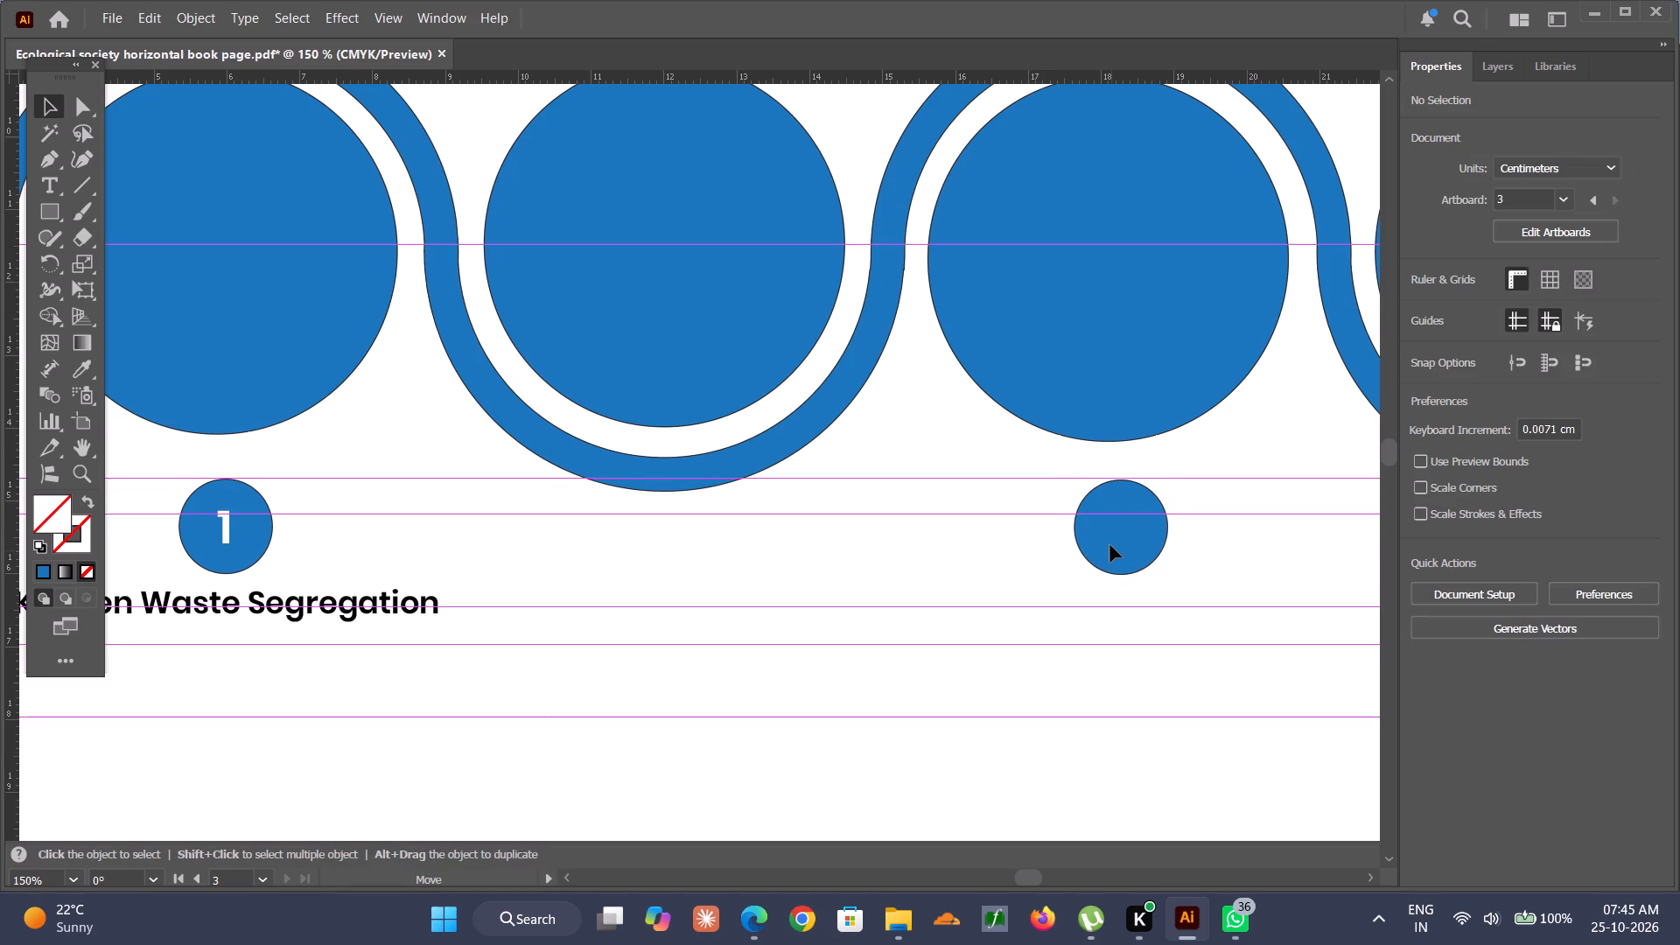
{"action": "left_click", "coordinate": [563, 582]}
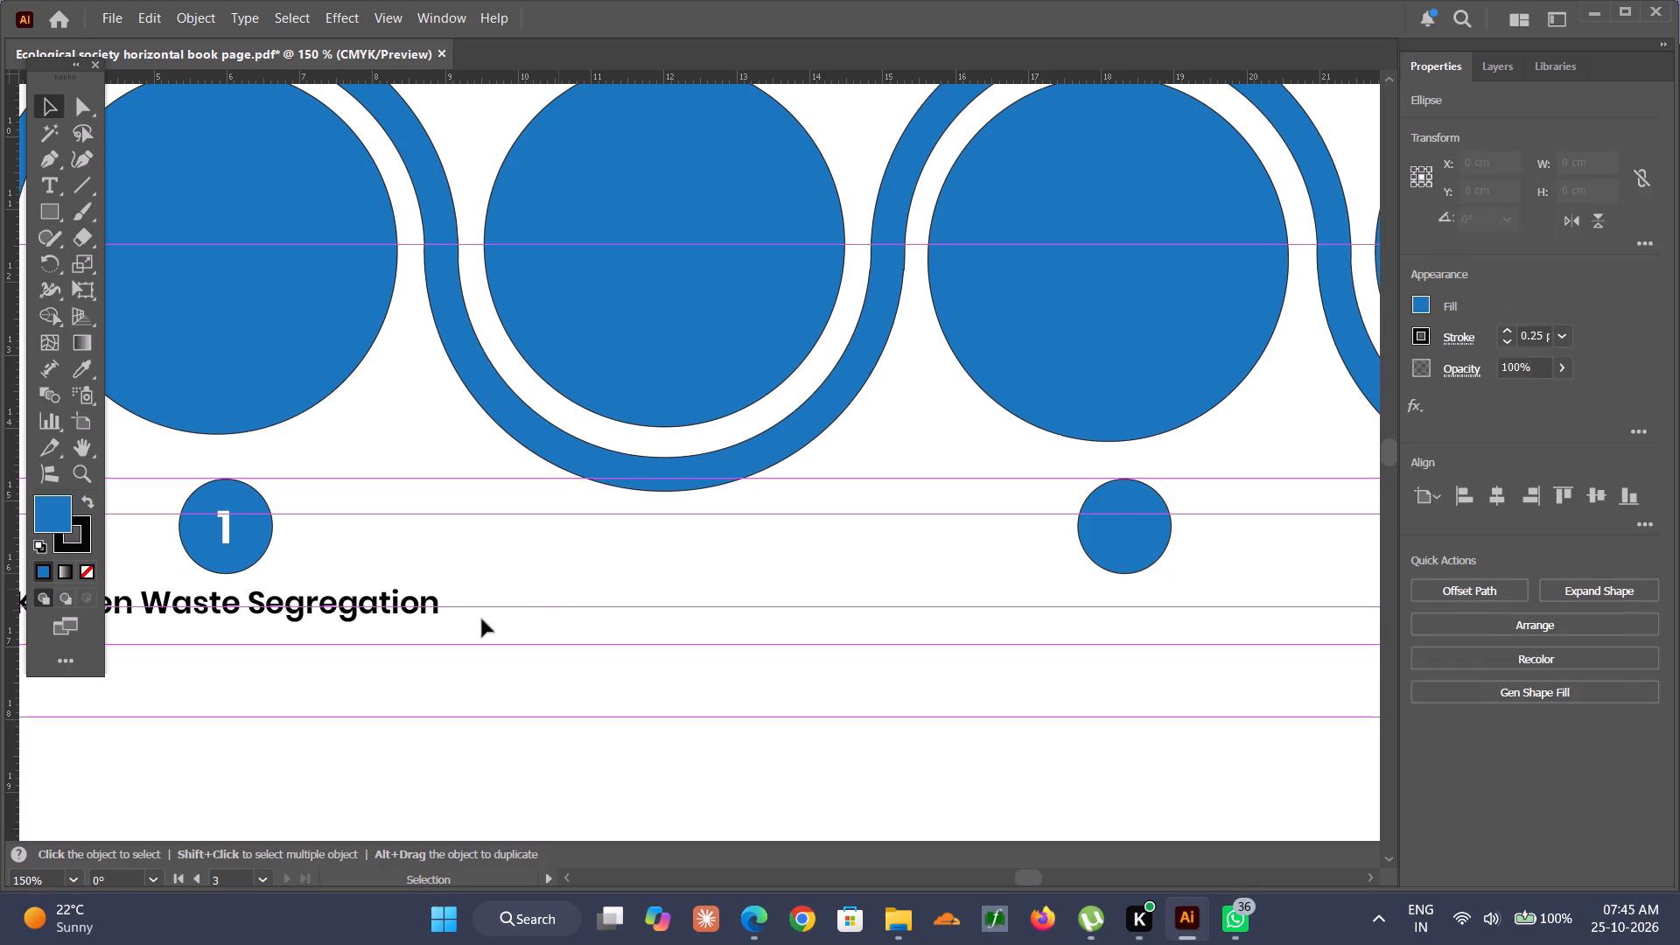
Lower the guide along the Kitchen Waste Segregation baseline to about 16.54 cm, unlocking the guides for the move and relocking them.
{"action": "left_click_drag", "start_coordinate": [472, 580], "coordinate": [516, 626]}
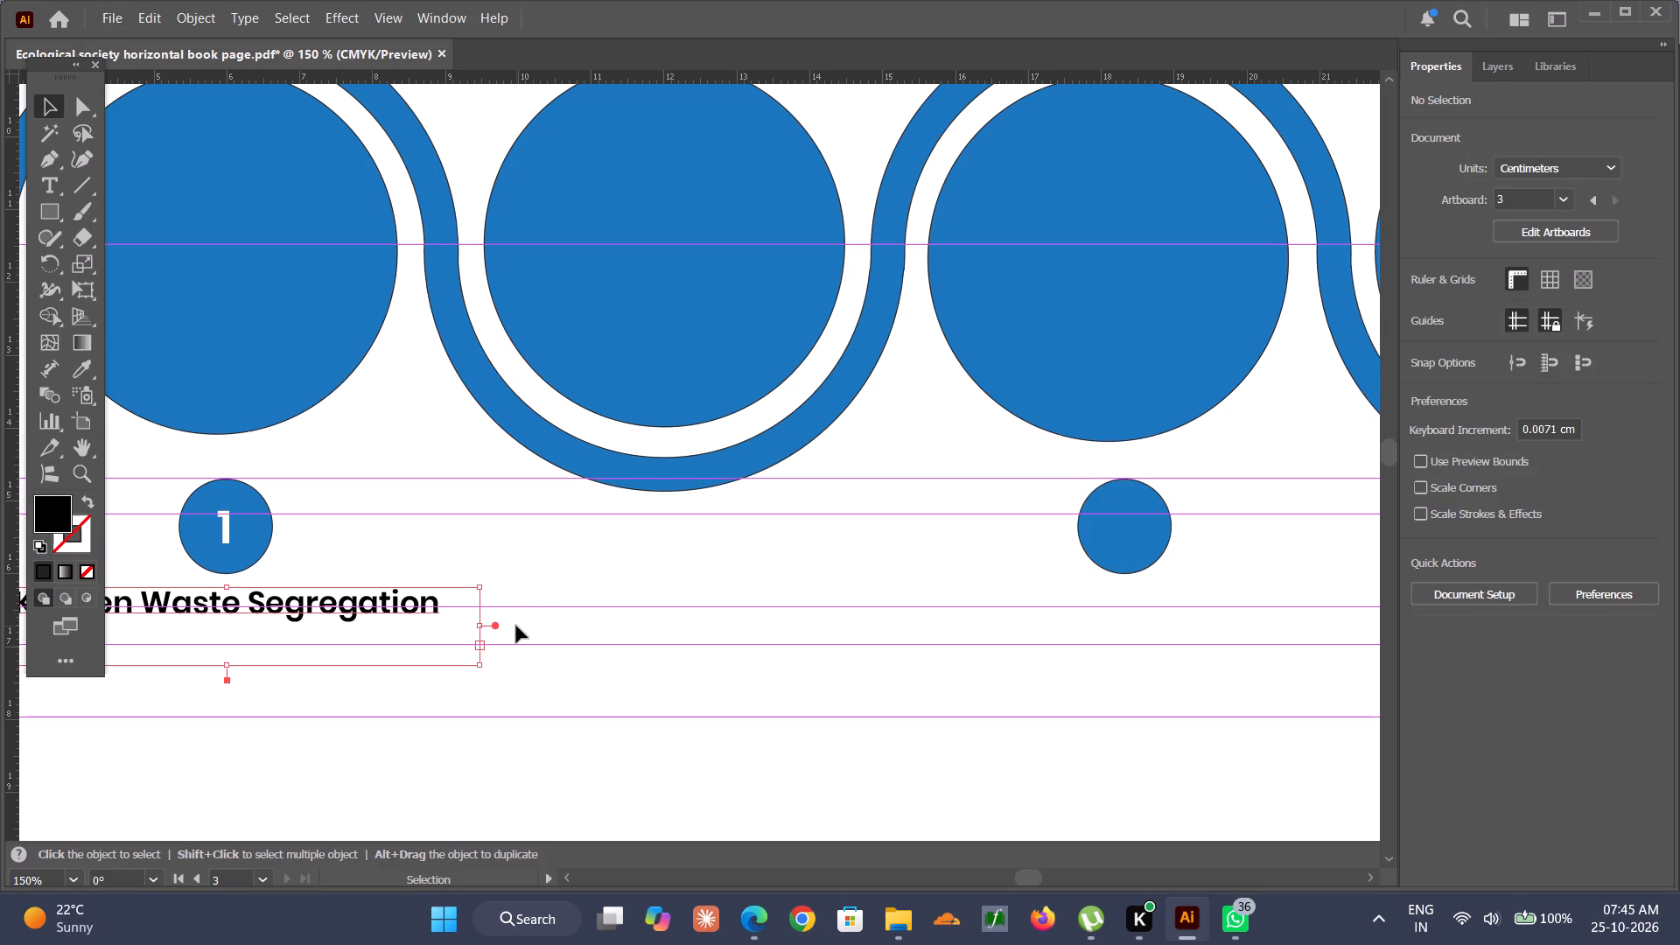
{"action": "left_click", "coordinate": [521, 568]}
{"action": "right_click", "coordinate": [511, 559]}
{"action": "left_click", "coordinate": [662, 357]}
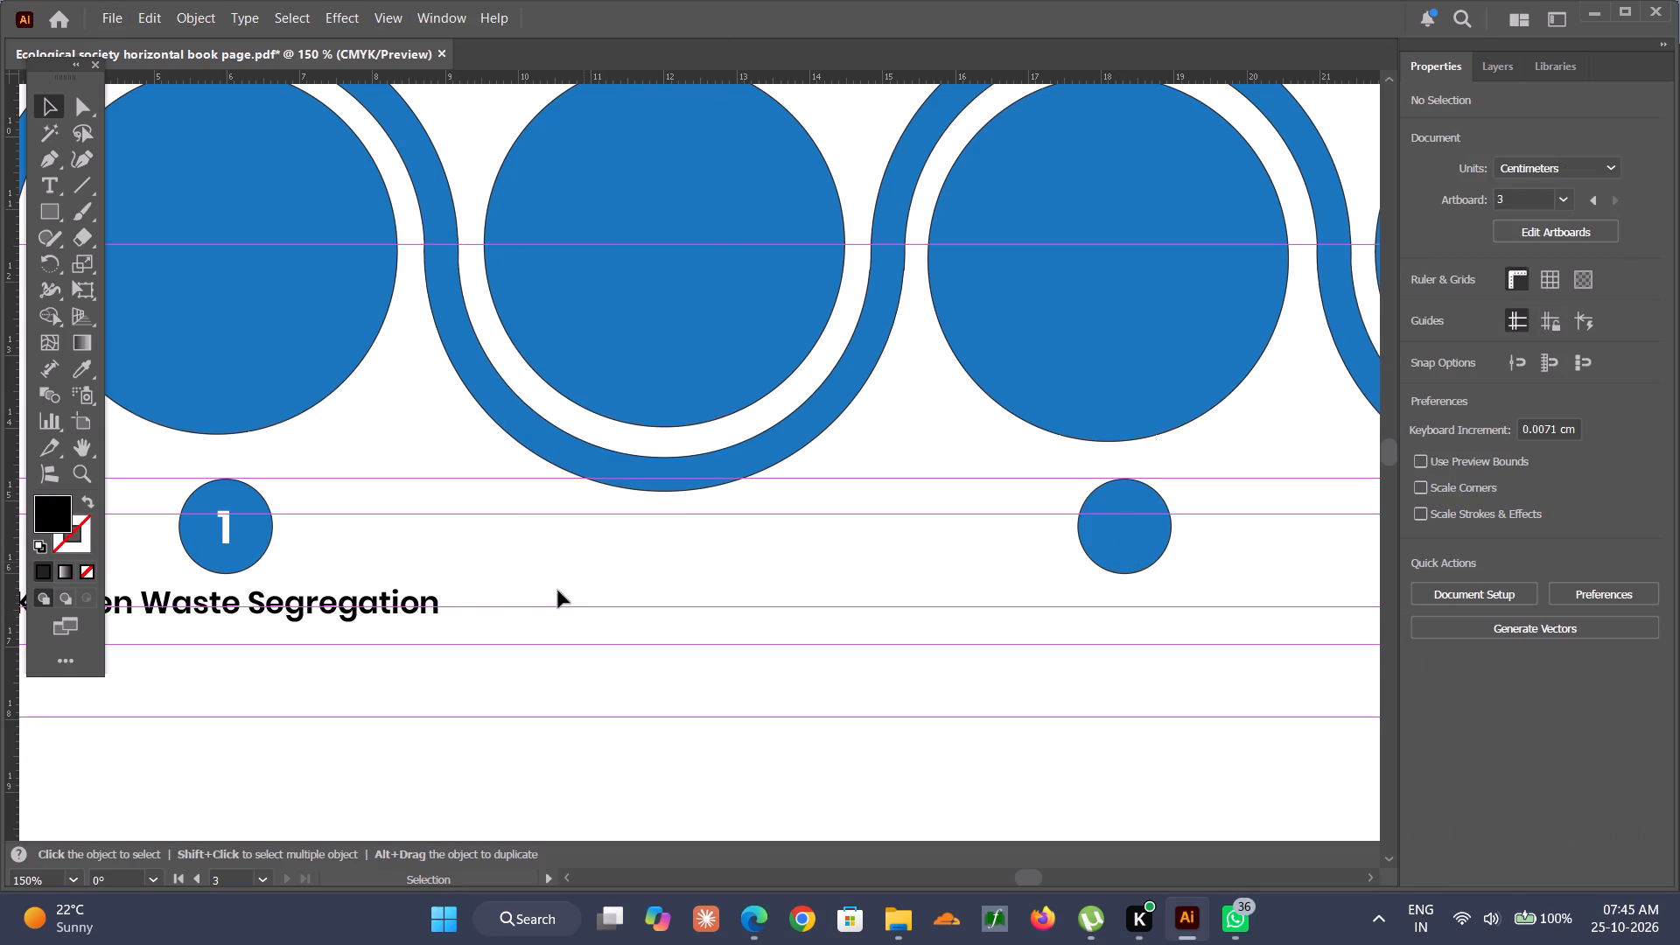
{"action": "left_click_drag", "start_coordinate": [558, 591], "coordinate": [578, 620]}
{"action": "key", "text": "Down"}
{"action": "key", "text": "Down"}
{"action": "key", "text": "Down"}
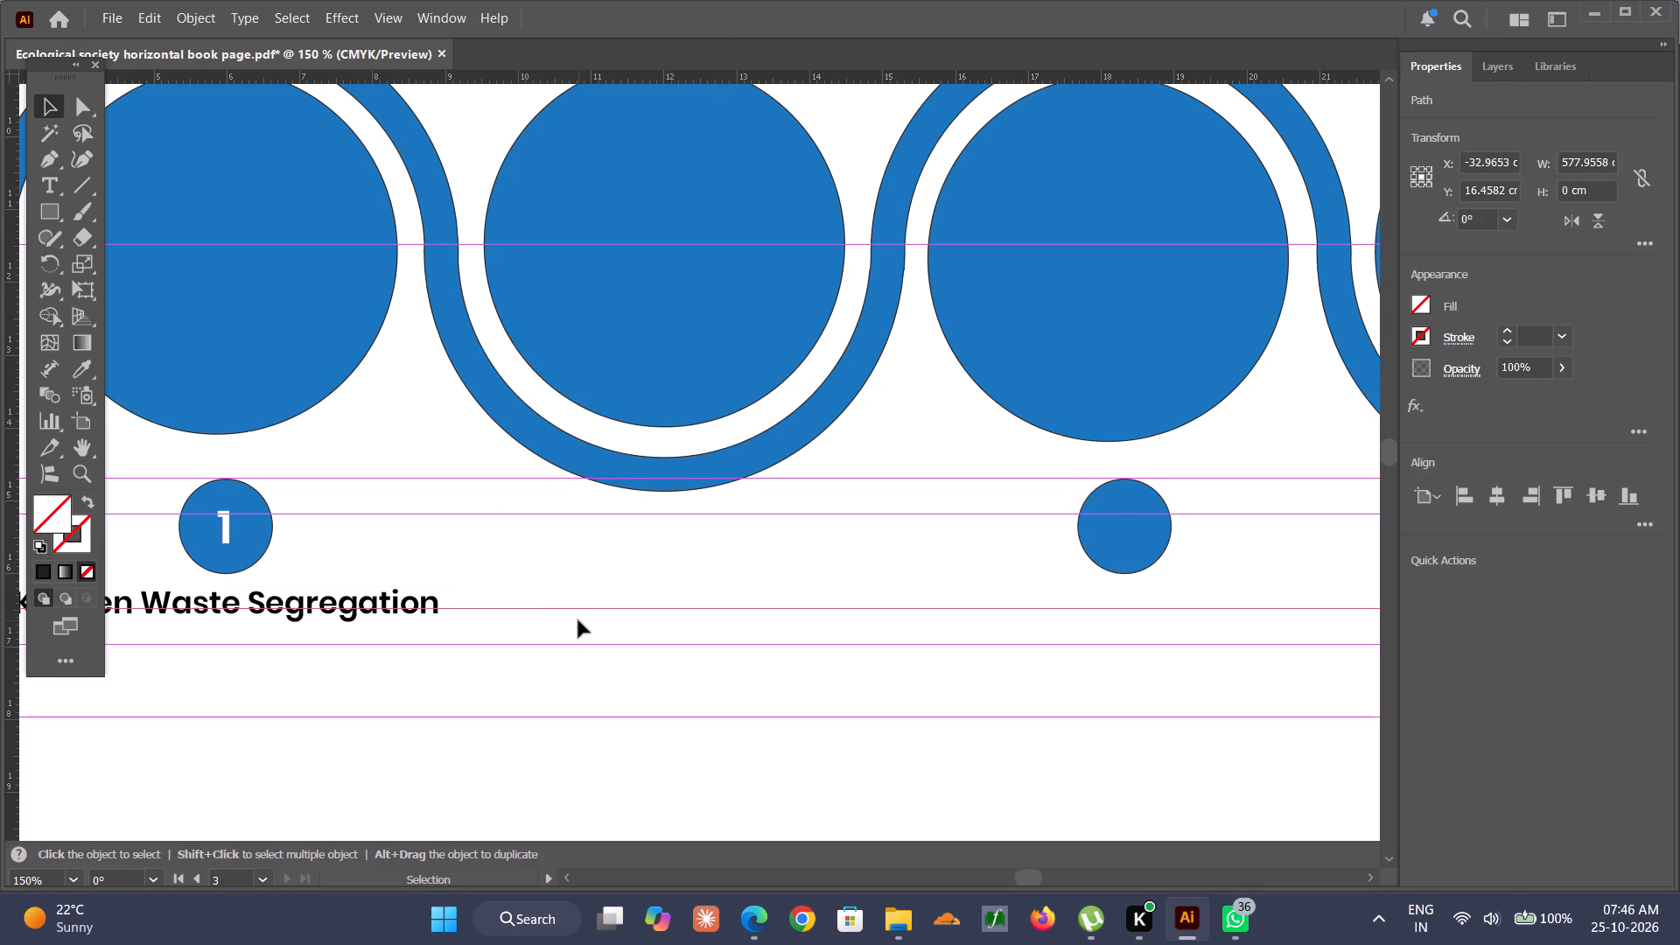
{"action": "key", "text": "Down"}
{"action": "key", "text": "Down"}
{"action": "key", "text": "Down"}
{"action": "key", "text": "Down"}
{"action": "key", "text": "Down"}
{"action": "key", "text": "Down"}
{"action": "key", "text": "Down"}
{"action": "key", "text": "Down"}
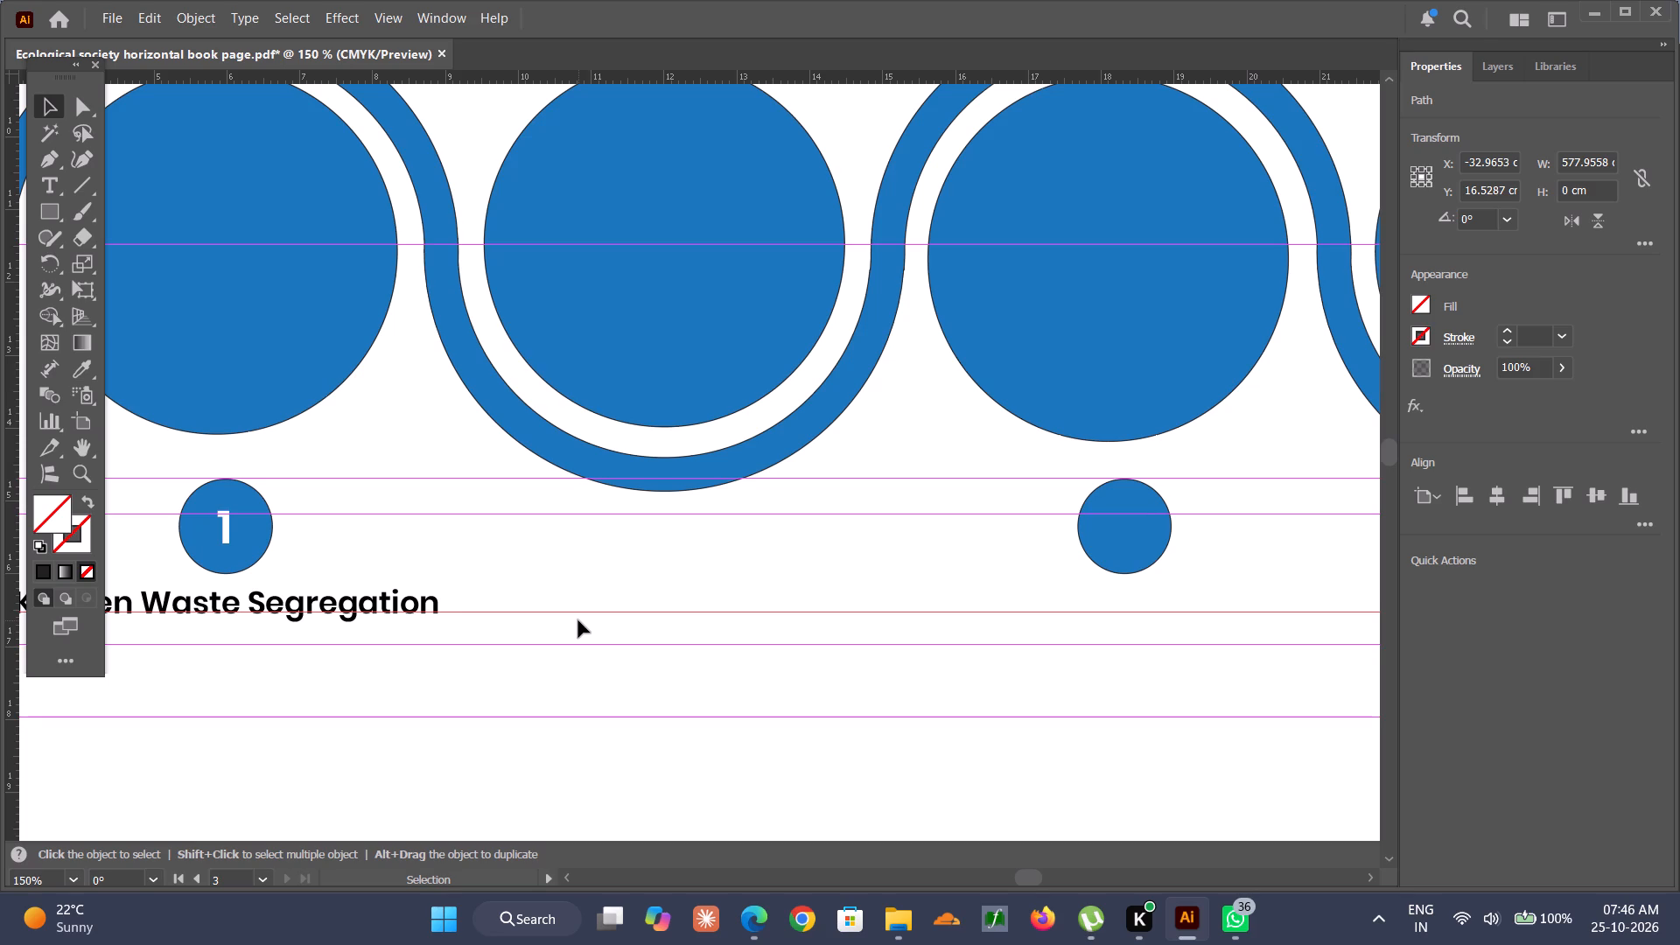
{"action": "key", "text": "Down"}
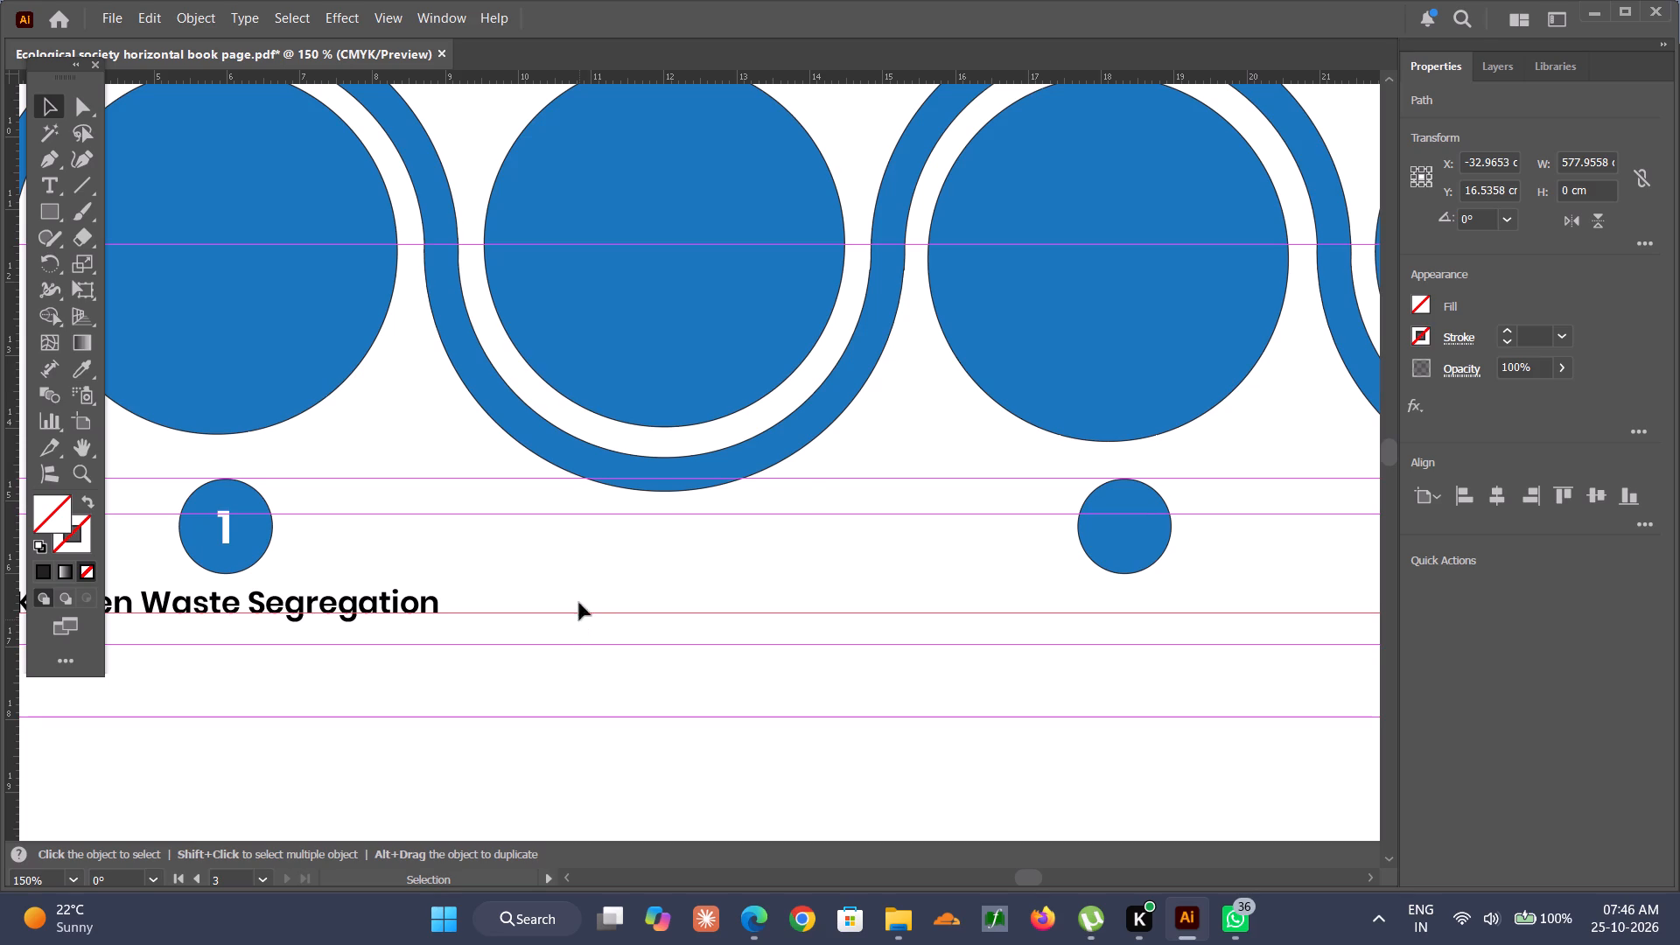
{"action": "right_click", "coordinate": [604, 528]}
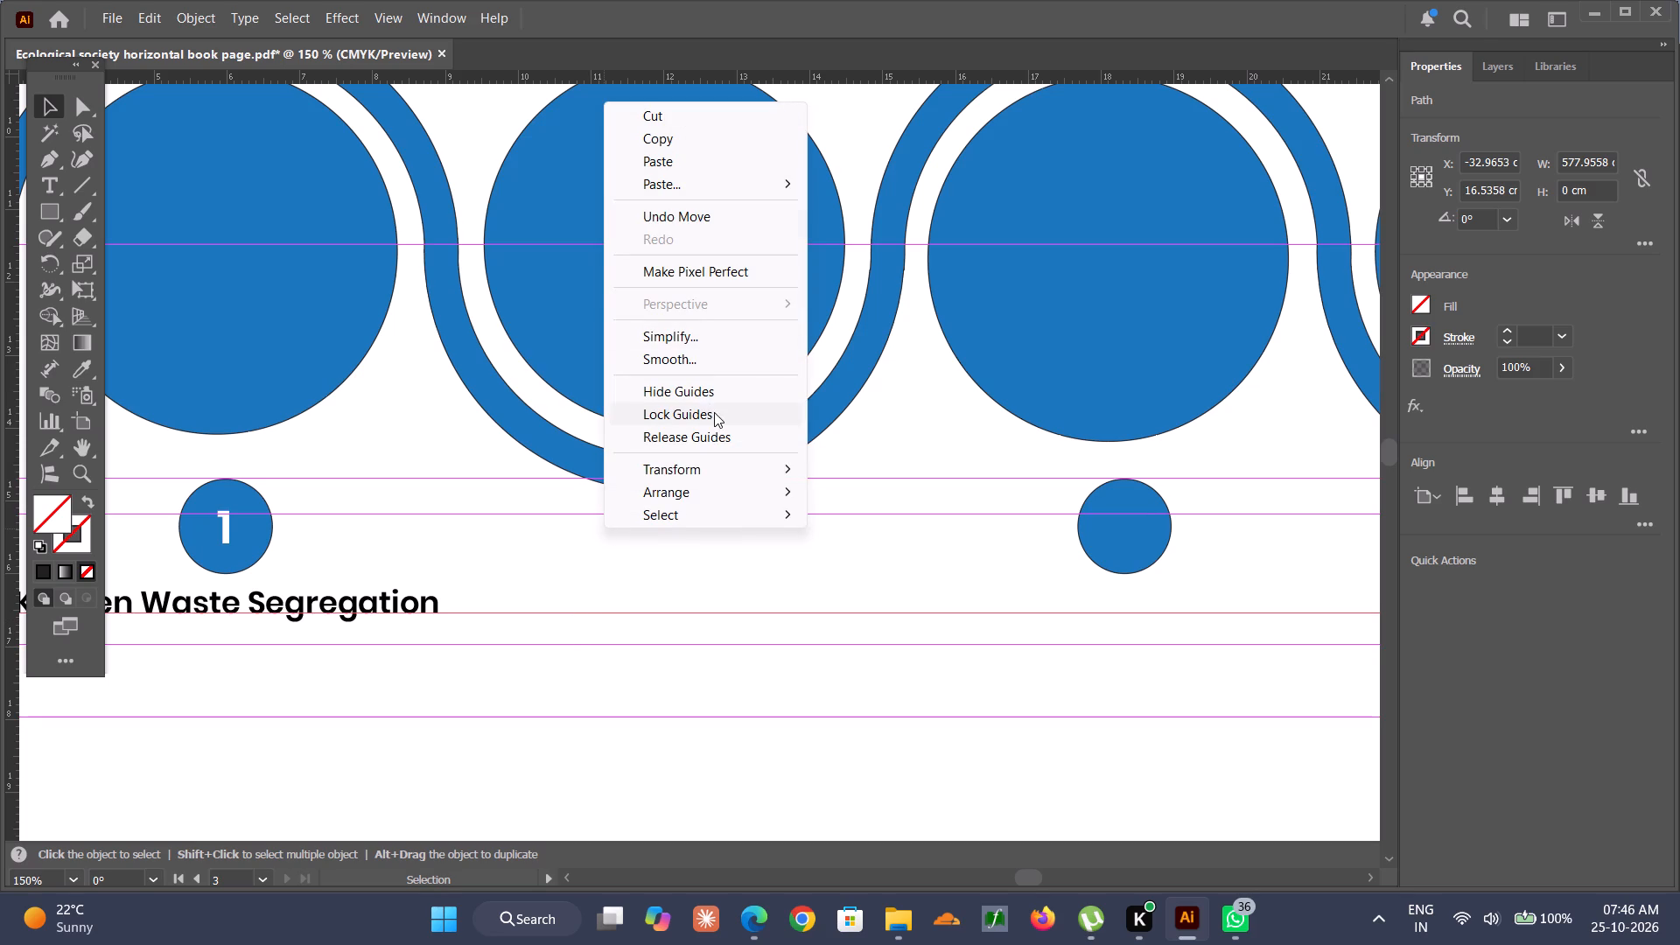
{"action": "left_click", "coordinate": [714, 412]}
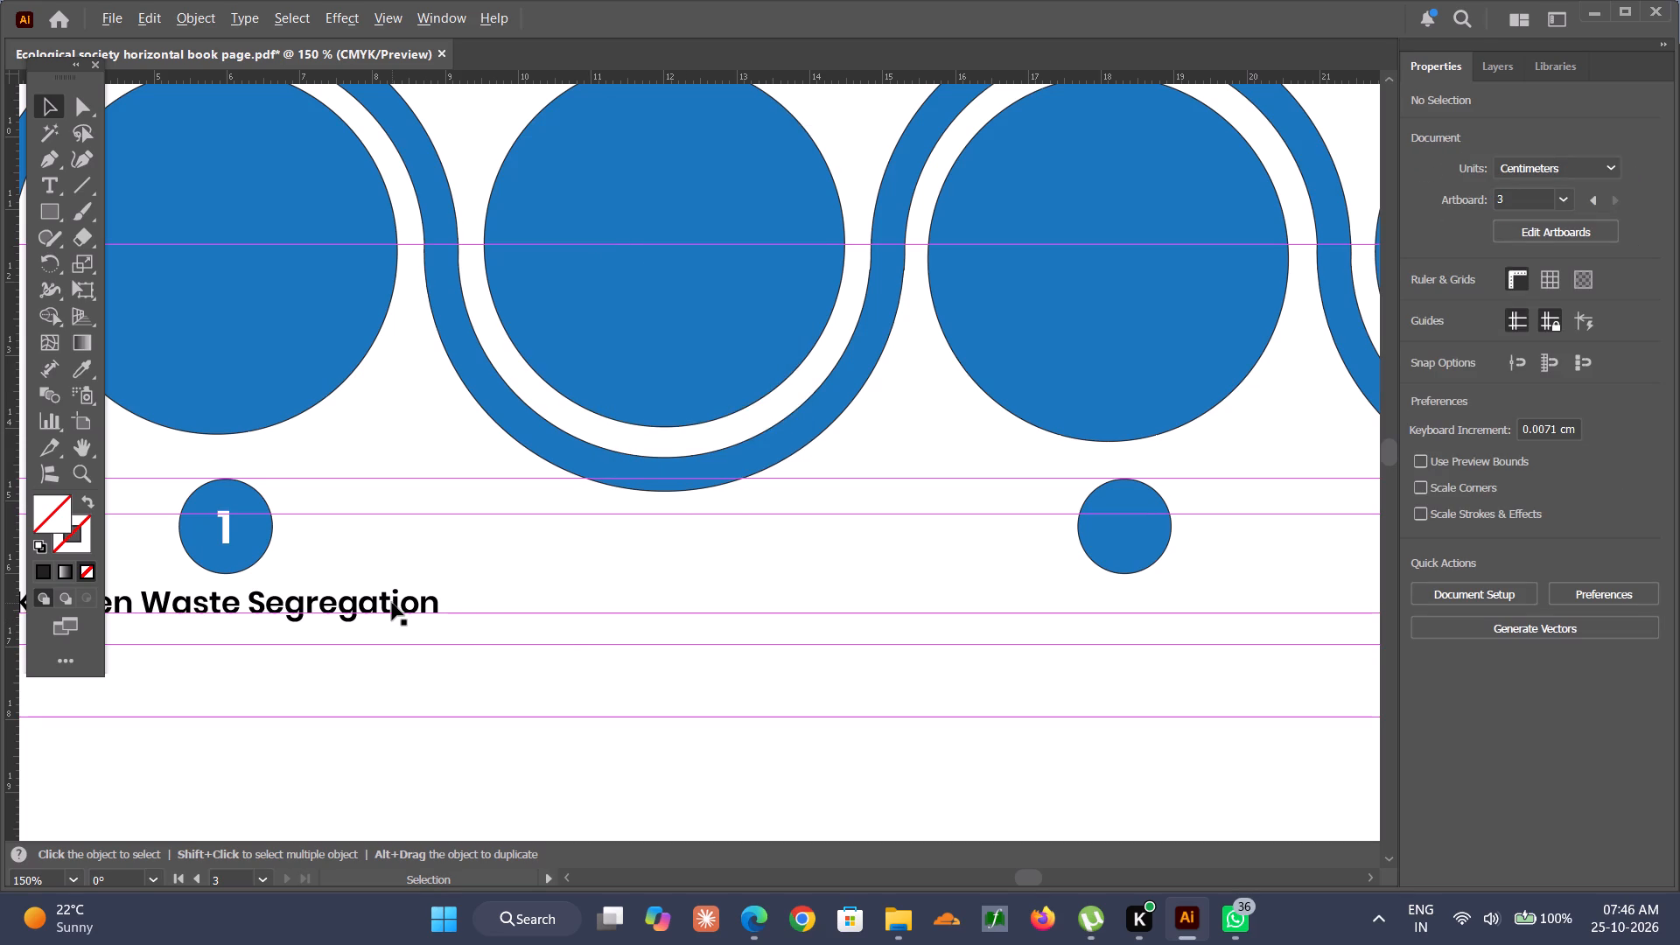
Duplicate the lower Kitchen Waste Segregation heading under the third circle's empty badge, on the same baseline guide, at about X 18.67, Y 16.72 cm.
{"action": "left_click_drag", "start_coordinate": [392, 603], "coordinate": [1301, 601], "text": "alt"}
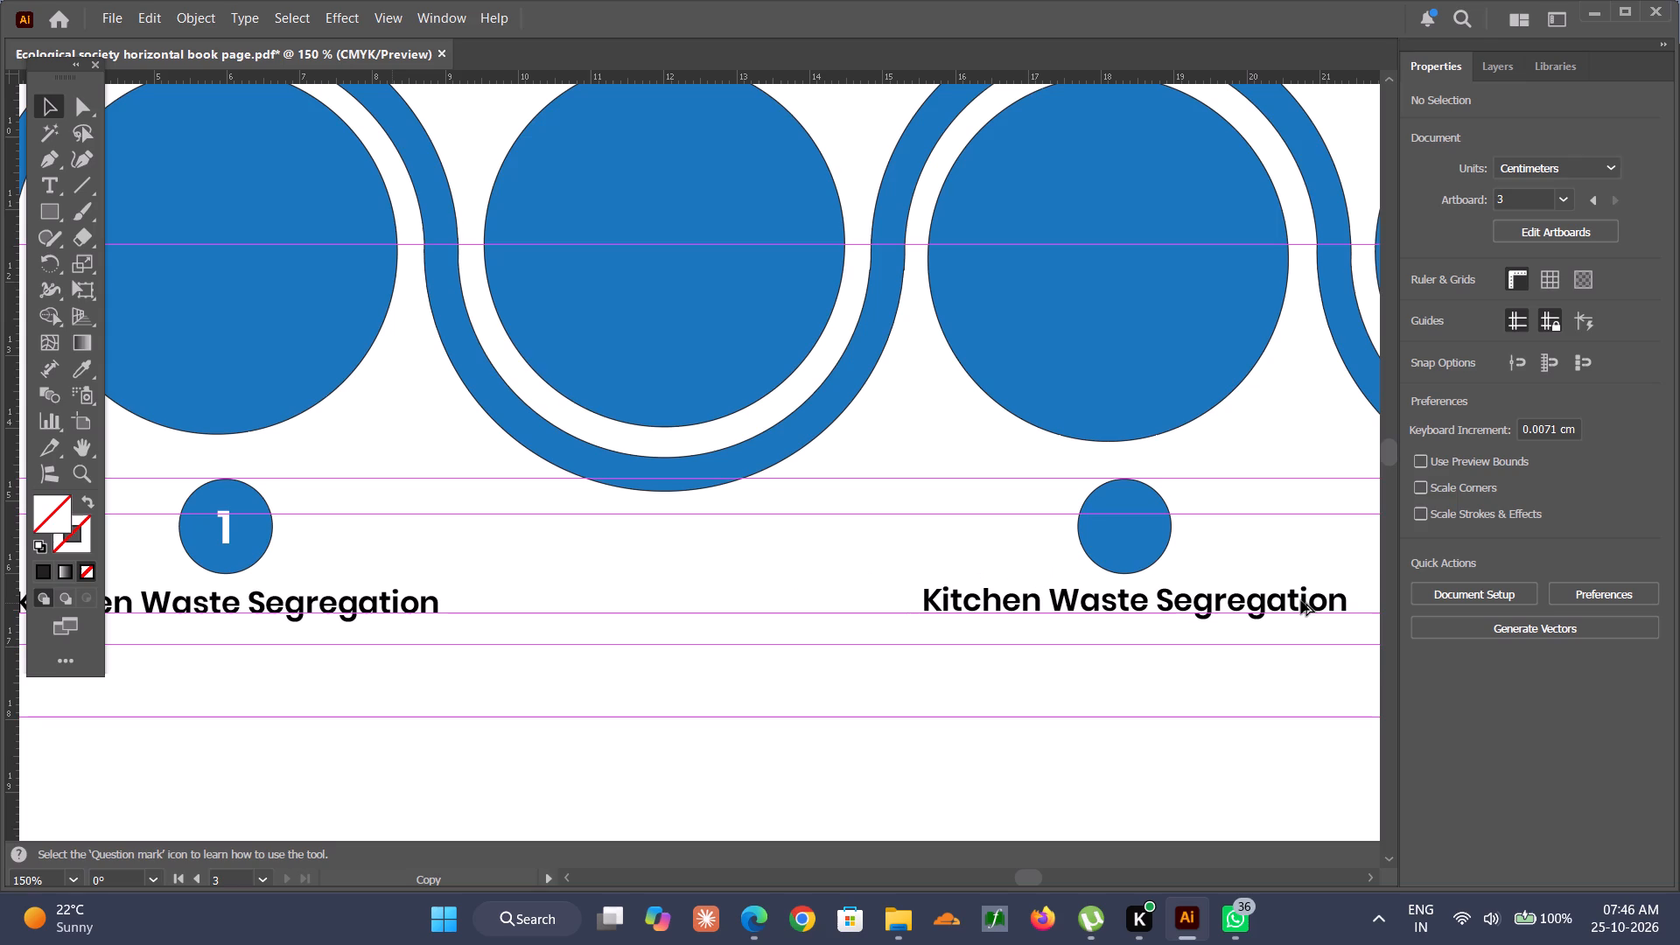
{"action": "left_click_drag", "start_coordinate": [1301, 601], "coordinate": [1315, 604], "text": "alt"}
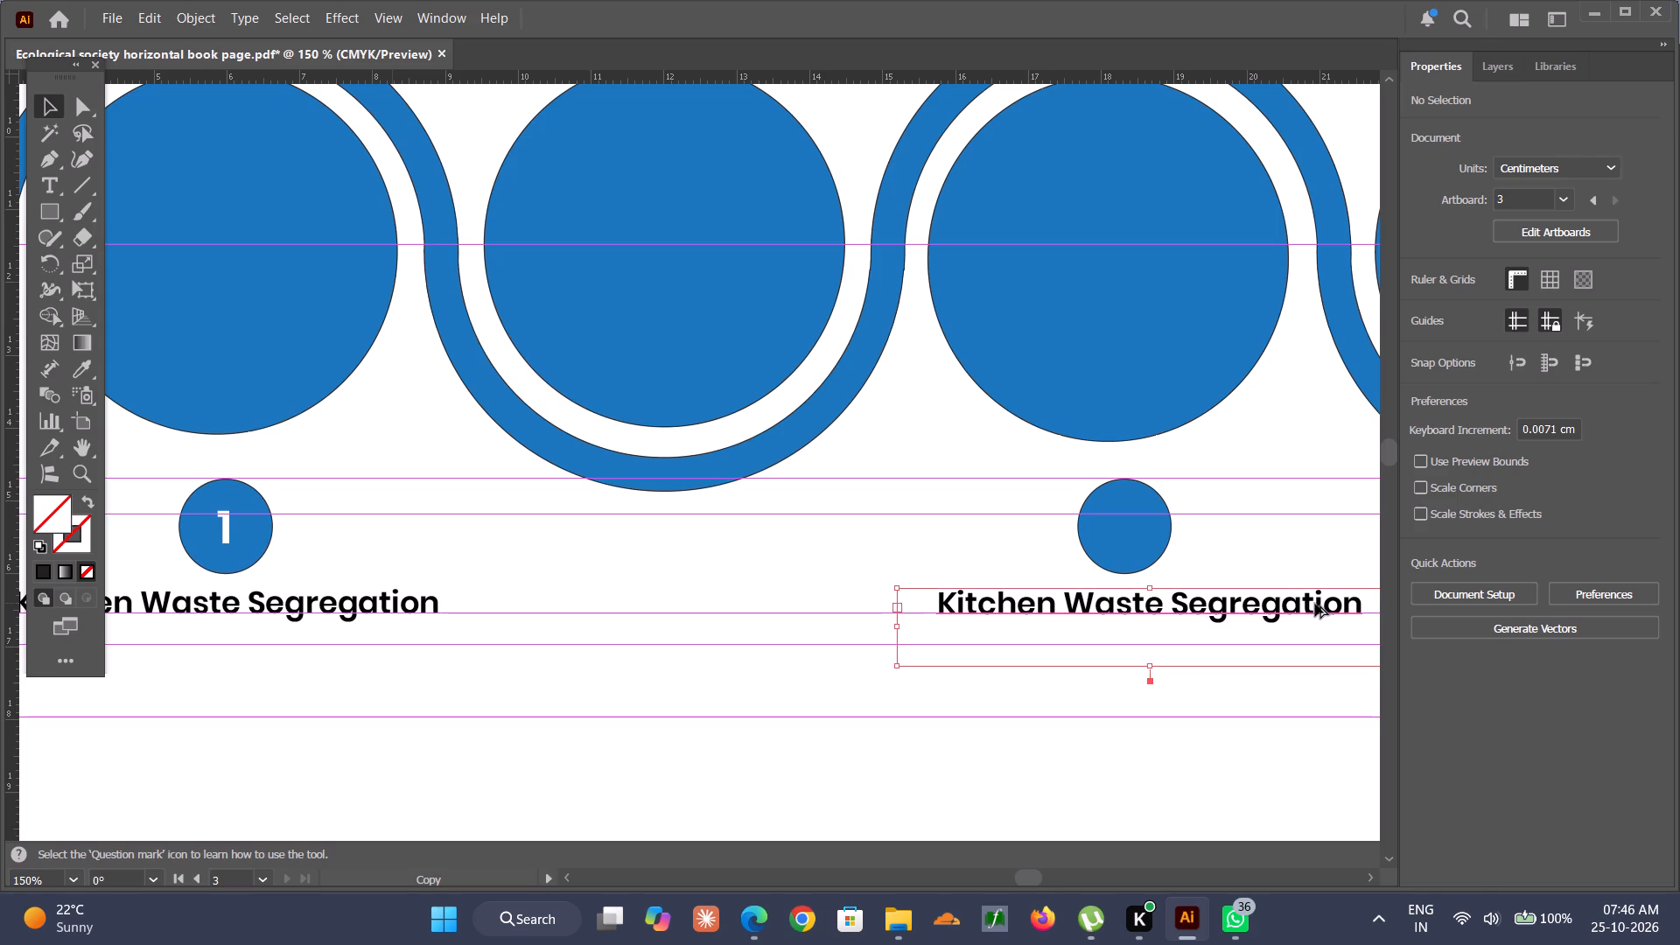
{"action": "scroll", "coordinate": [1315, 604], "scroll_direction": "down", "scroll_amount": 4, "text": "alt"}
{"action": "scroll", "coordinate": [1262, 626], "scroll_direction": "left", "scroll_amount": 4}
{"action": "left_click", "coordinate": [857, 645]}
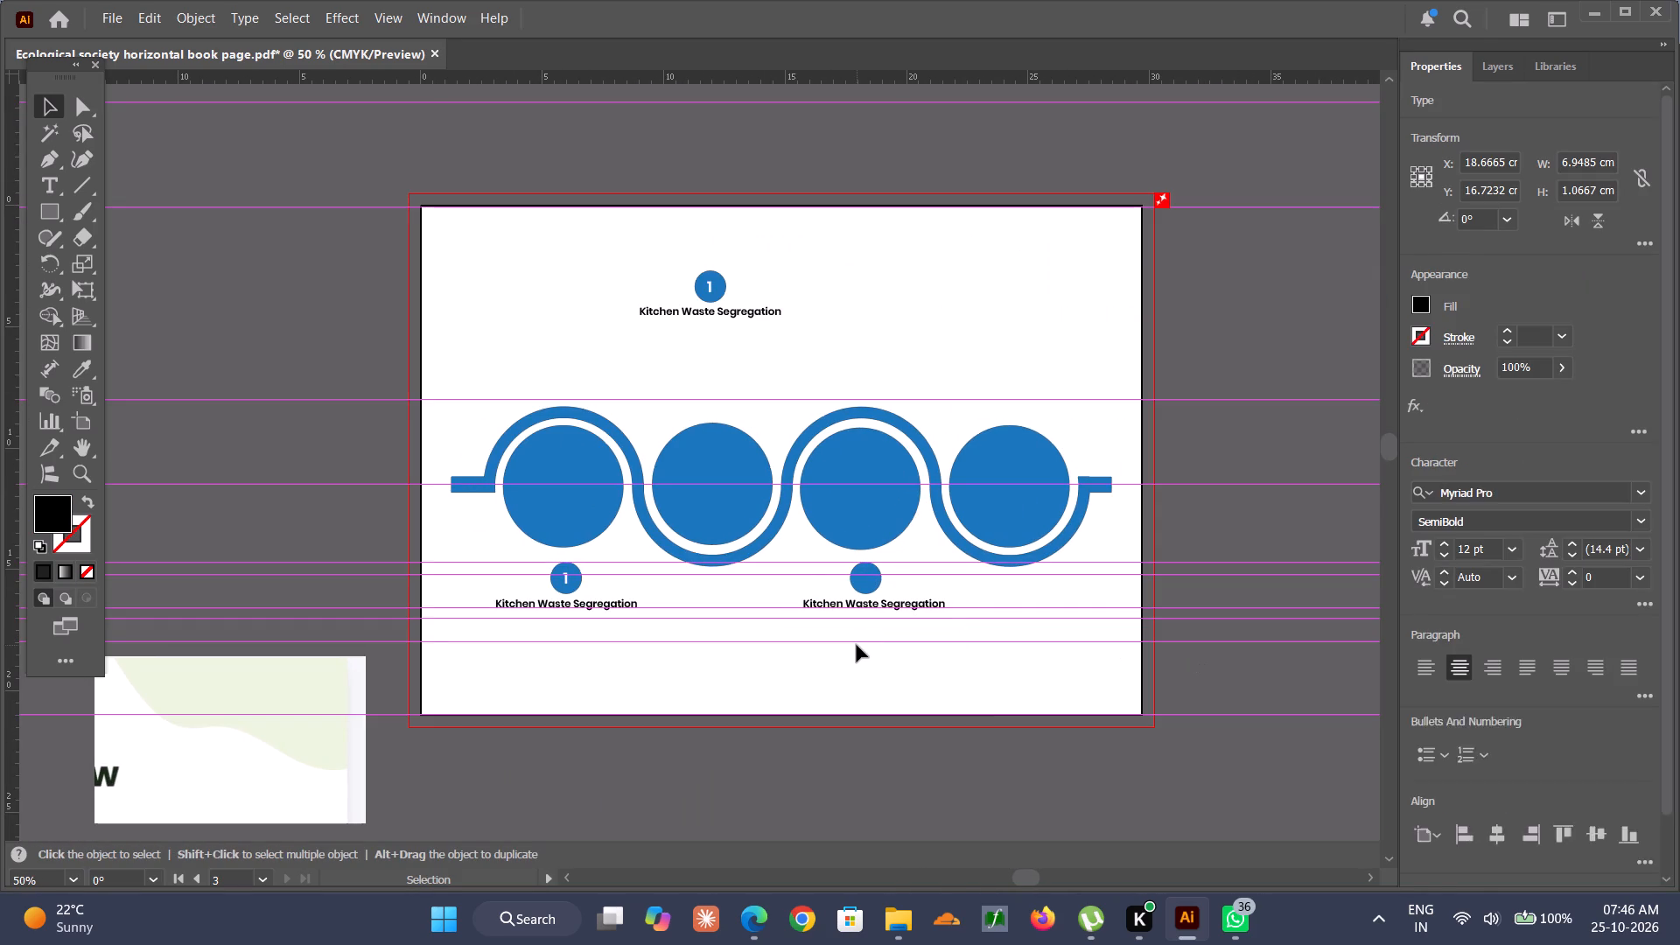
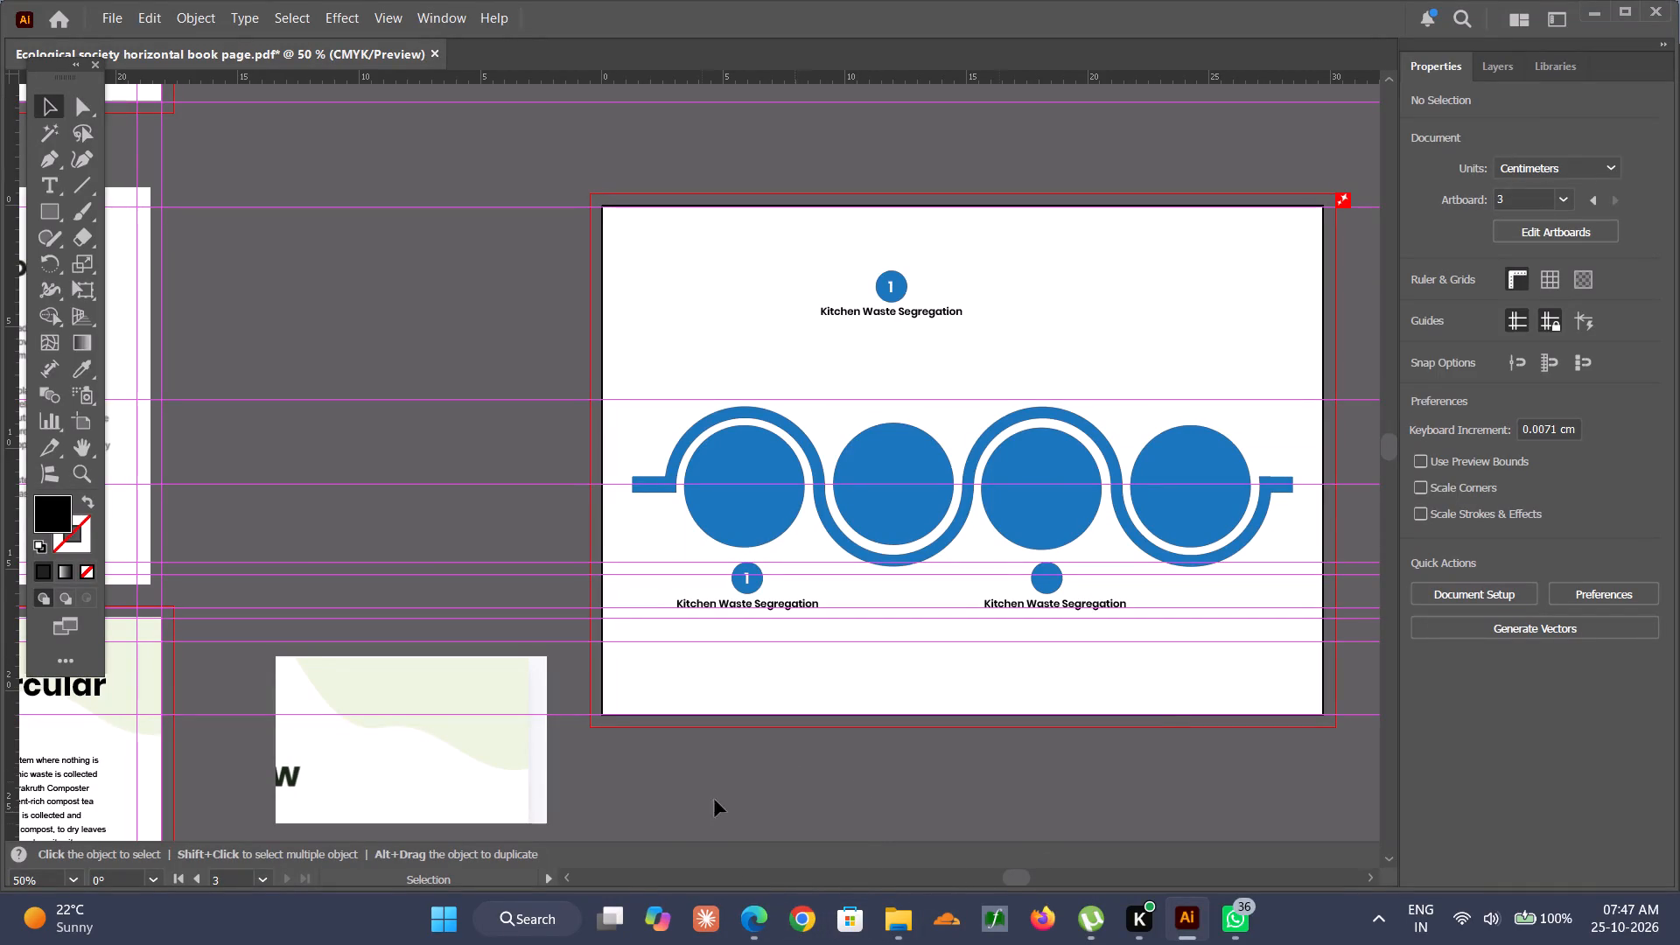
Switch to the Prakruth Composter PDF in Edge and capture the circular system diagram on page 2 as a screenshot.
{"action": "left_click", "coordinate": [764, 920]}
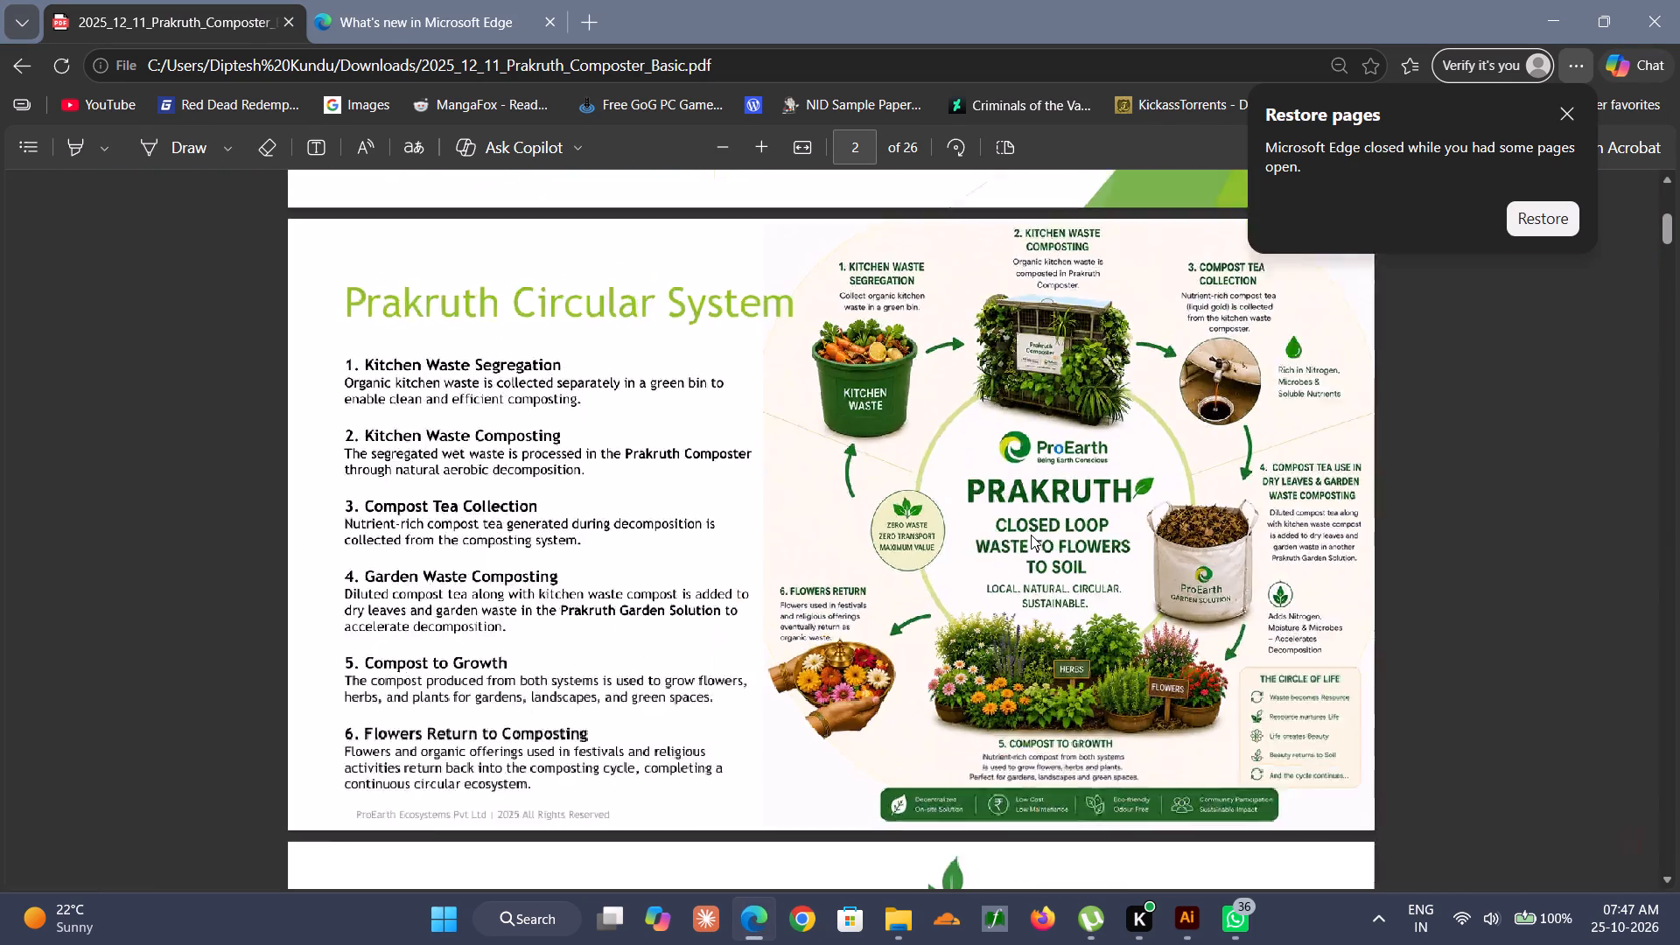
{"action": "scroll", "coordinate": [1031, 535], "scroll_direction": "left", "scroll_amount": 2}
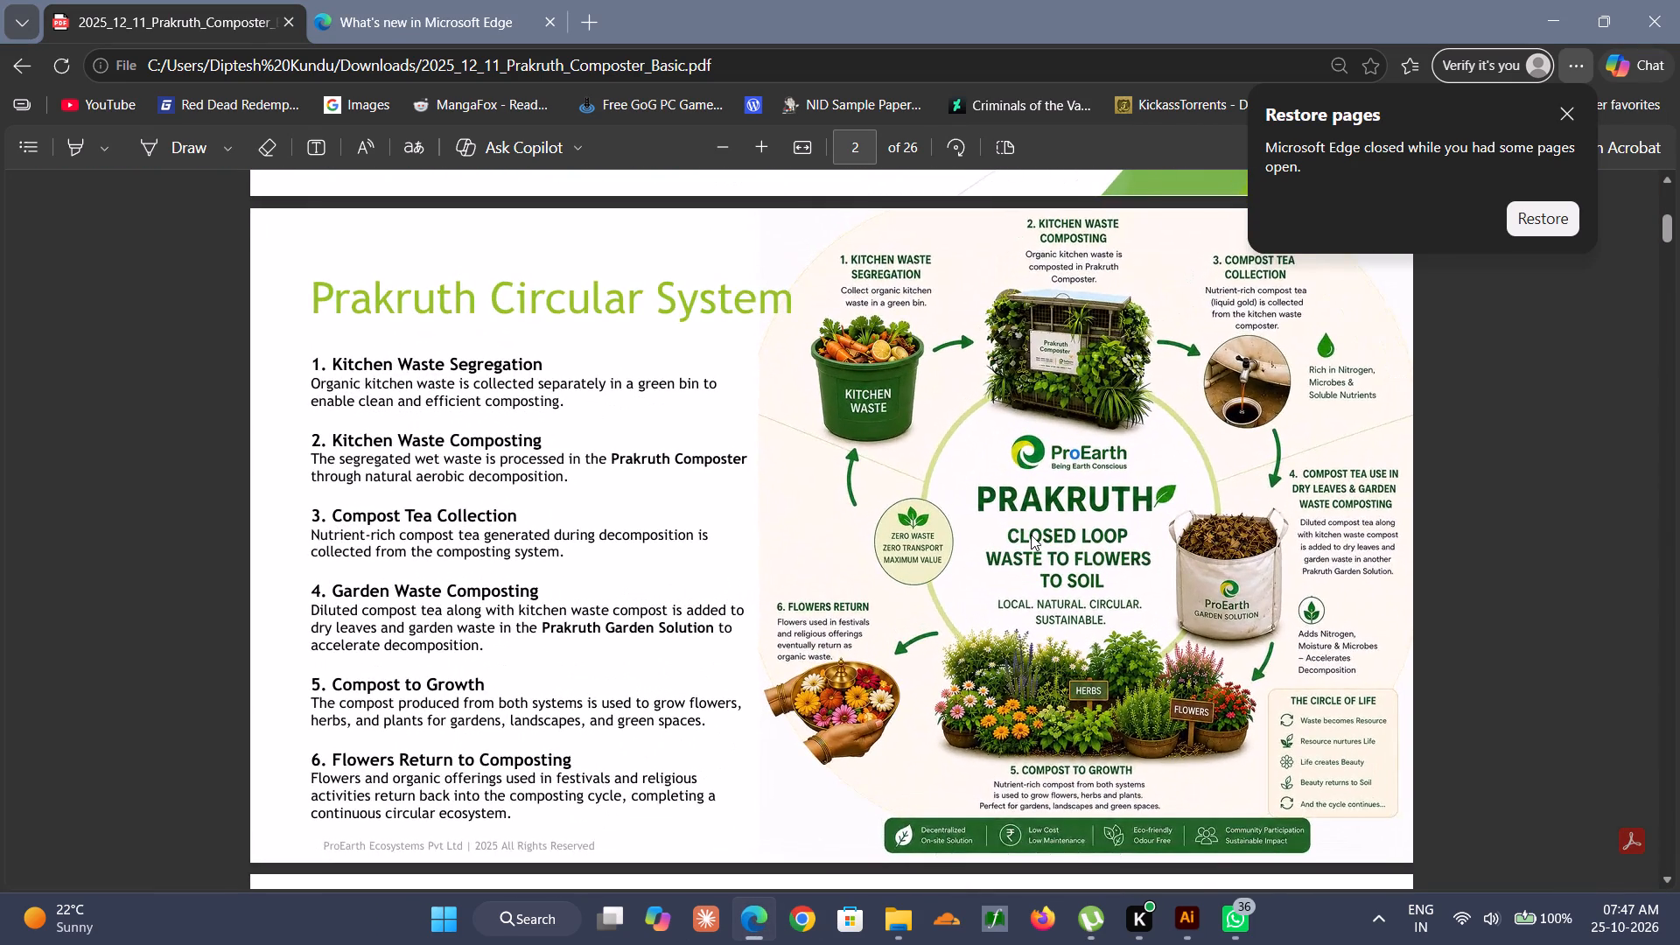
{"action": "scroll", "coordinate": [1031, 535], "scroll_direction": "up", "scroll_amount": 1}
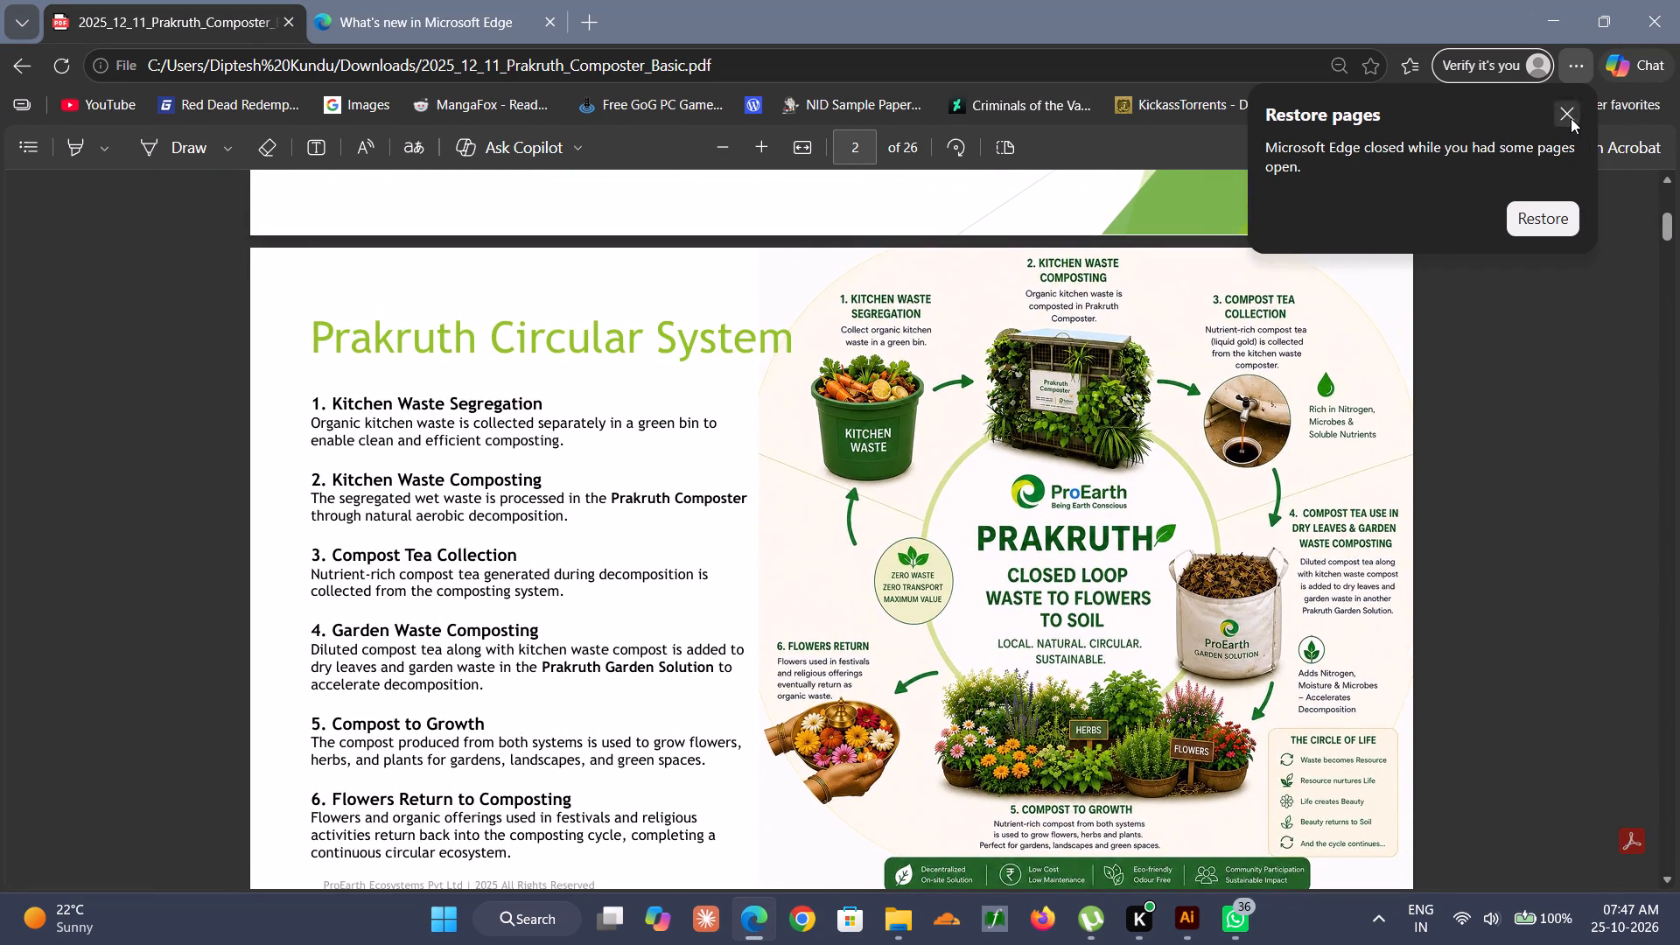
{"action": "left_click", "coordinate": [1571, 118]}
{"action": "scroll", "coordinate": [1402, 457], "scroll_direction": "down", "scroll_amount": 1}
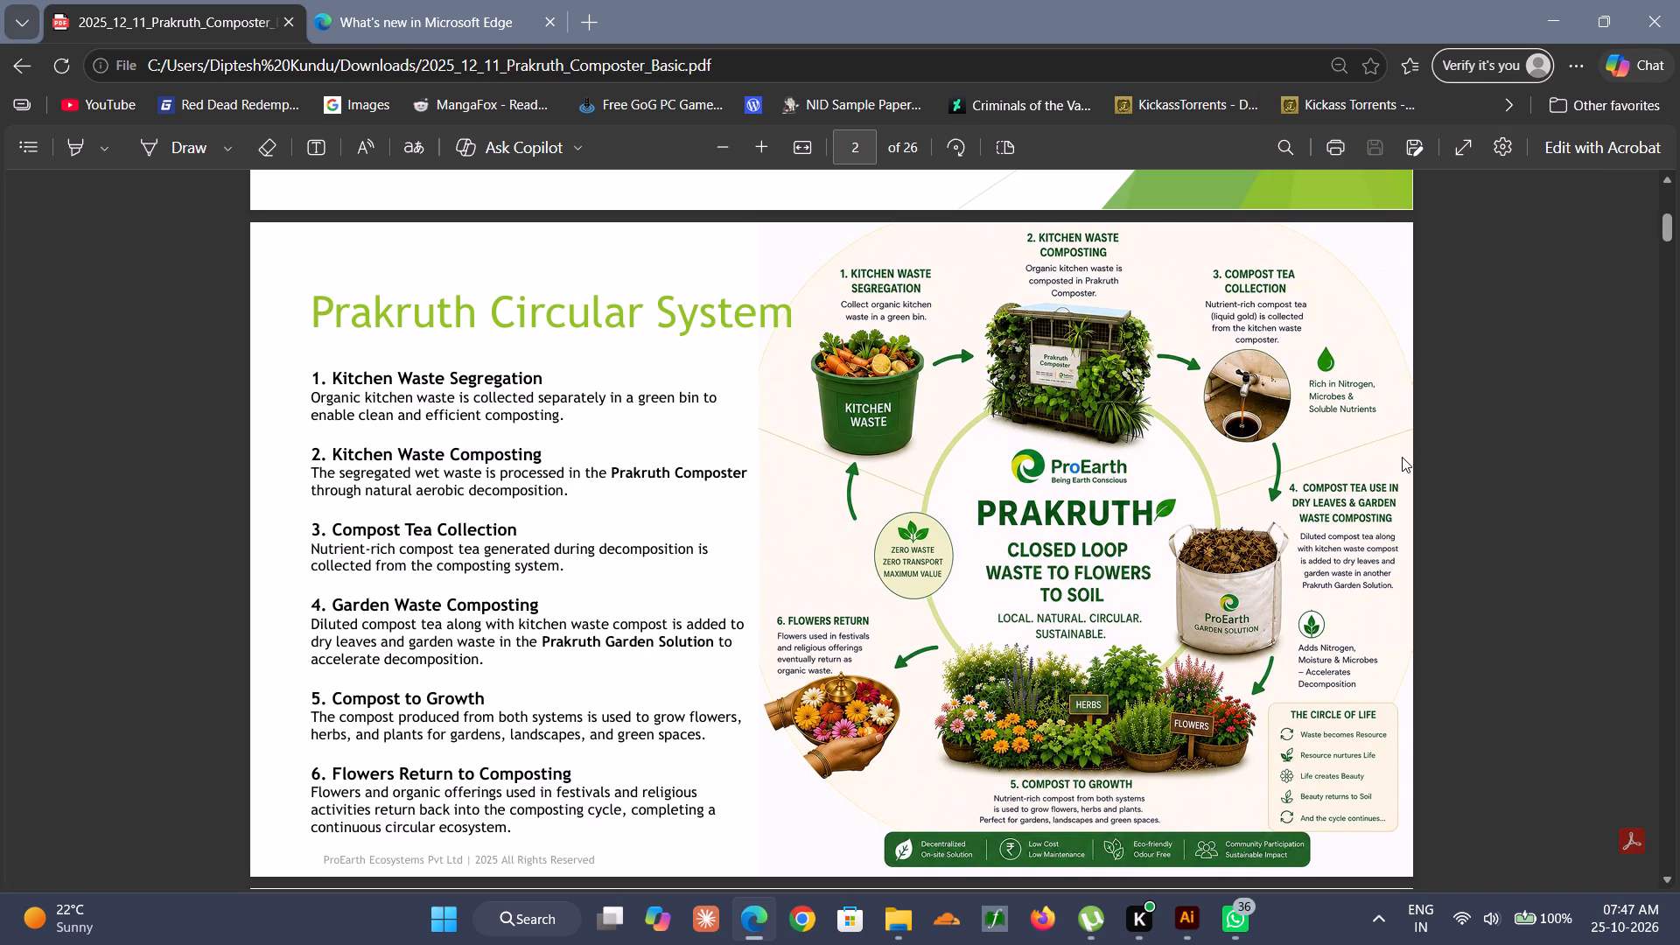
{"action": "key", "text": "shift+super+s"}
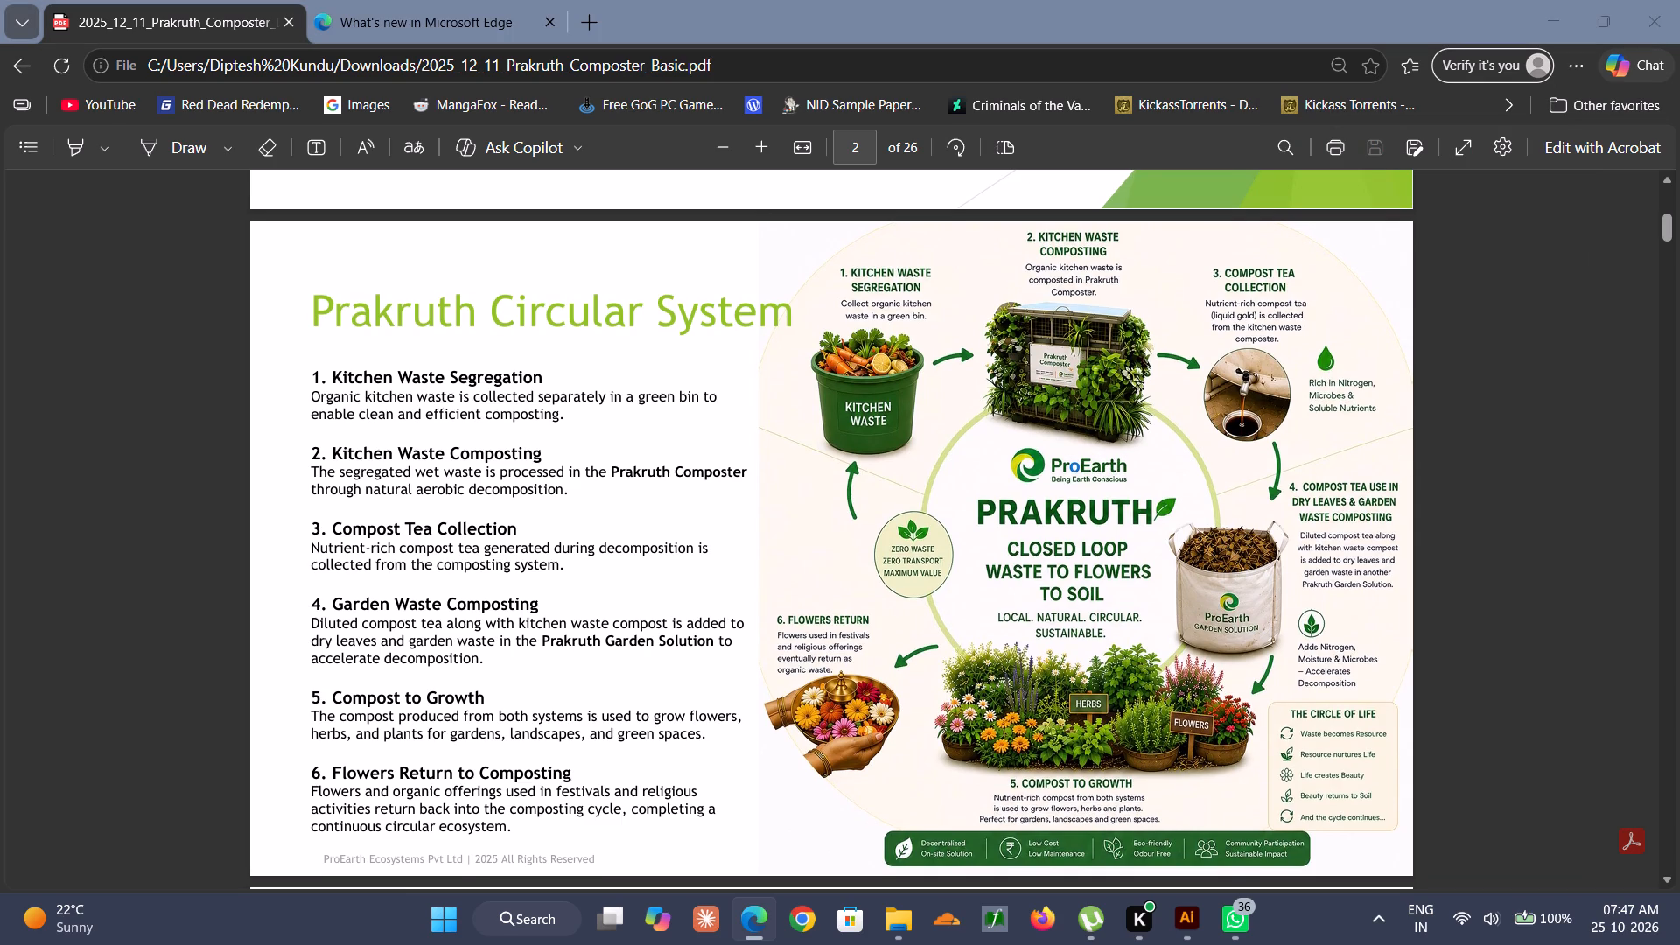
{"action": "left_click_drag", "start_coordinate": [752, 222], "coordinate": [1435, 829]}
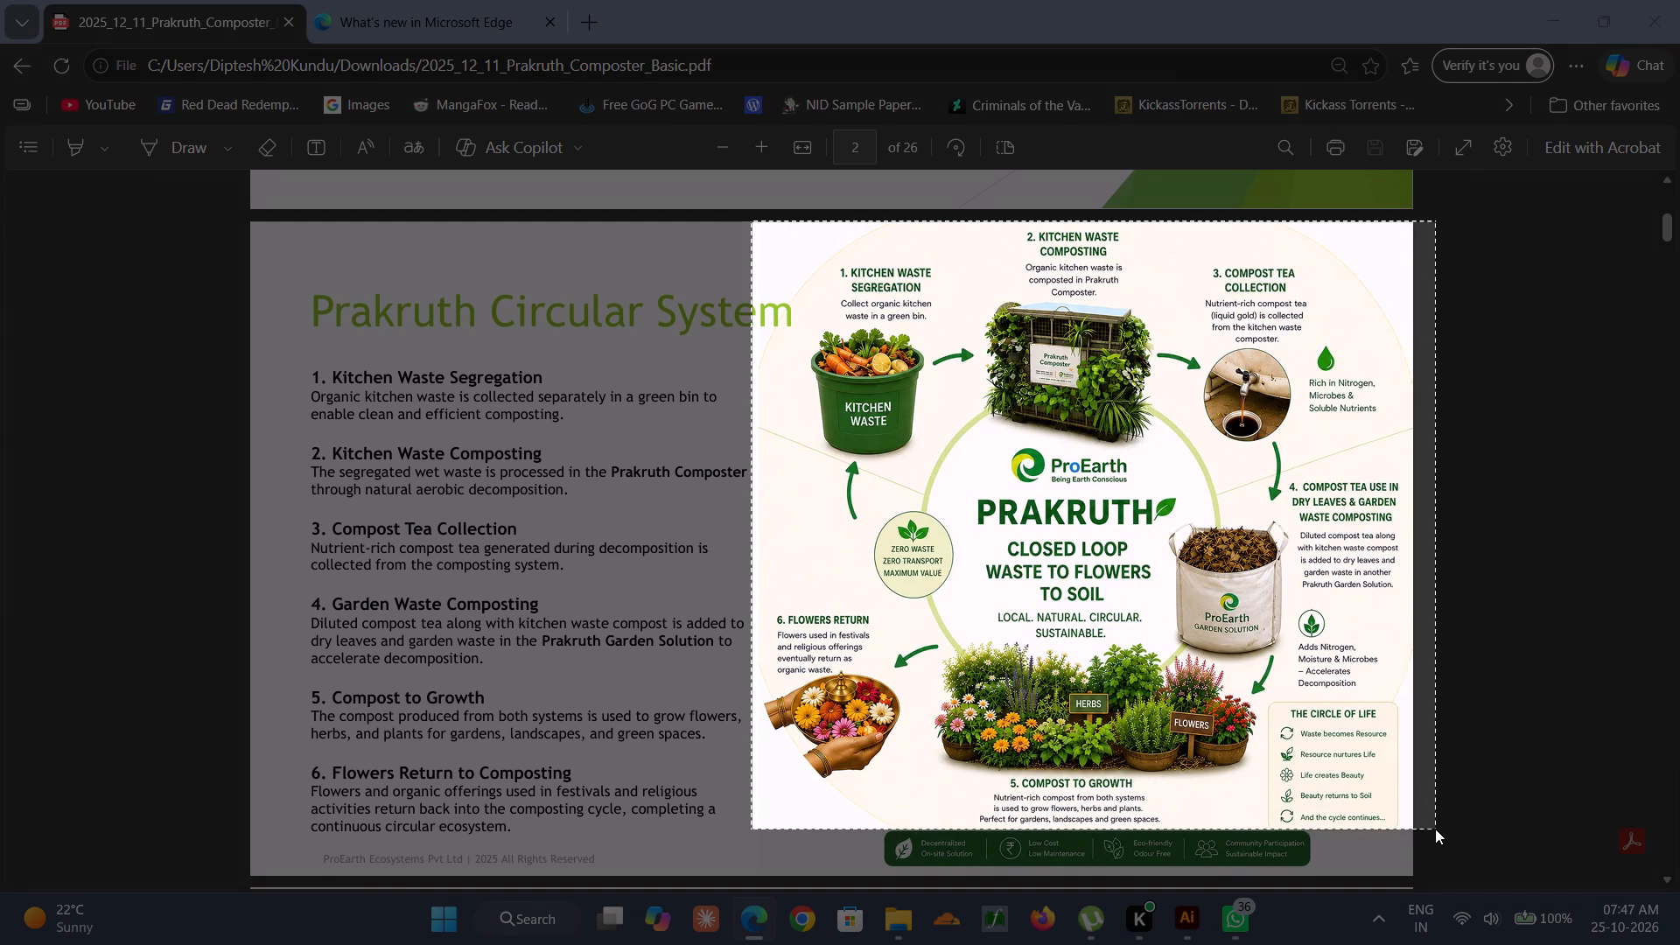
{"action": "left_click_drag", "start_coordinate": [1435, 829], "coordinate": [1411, 829]}
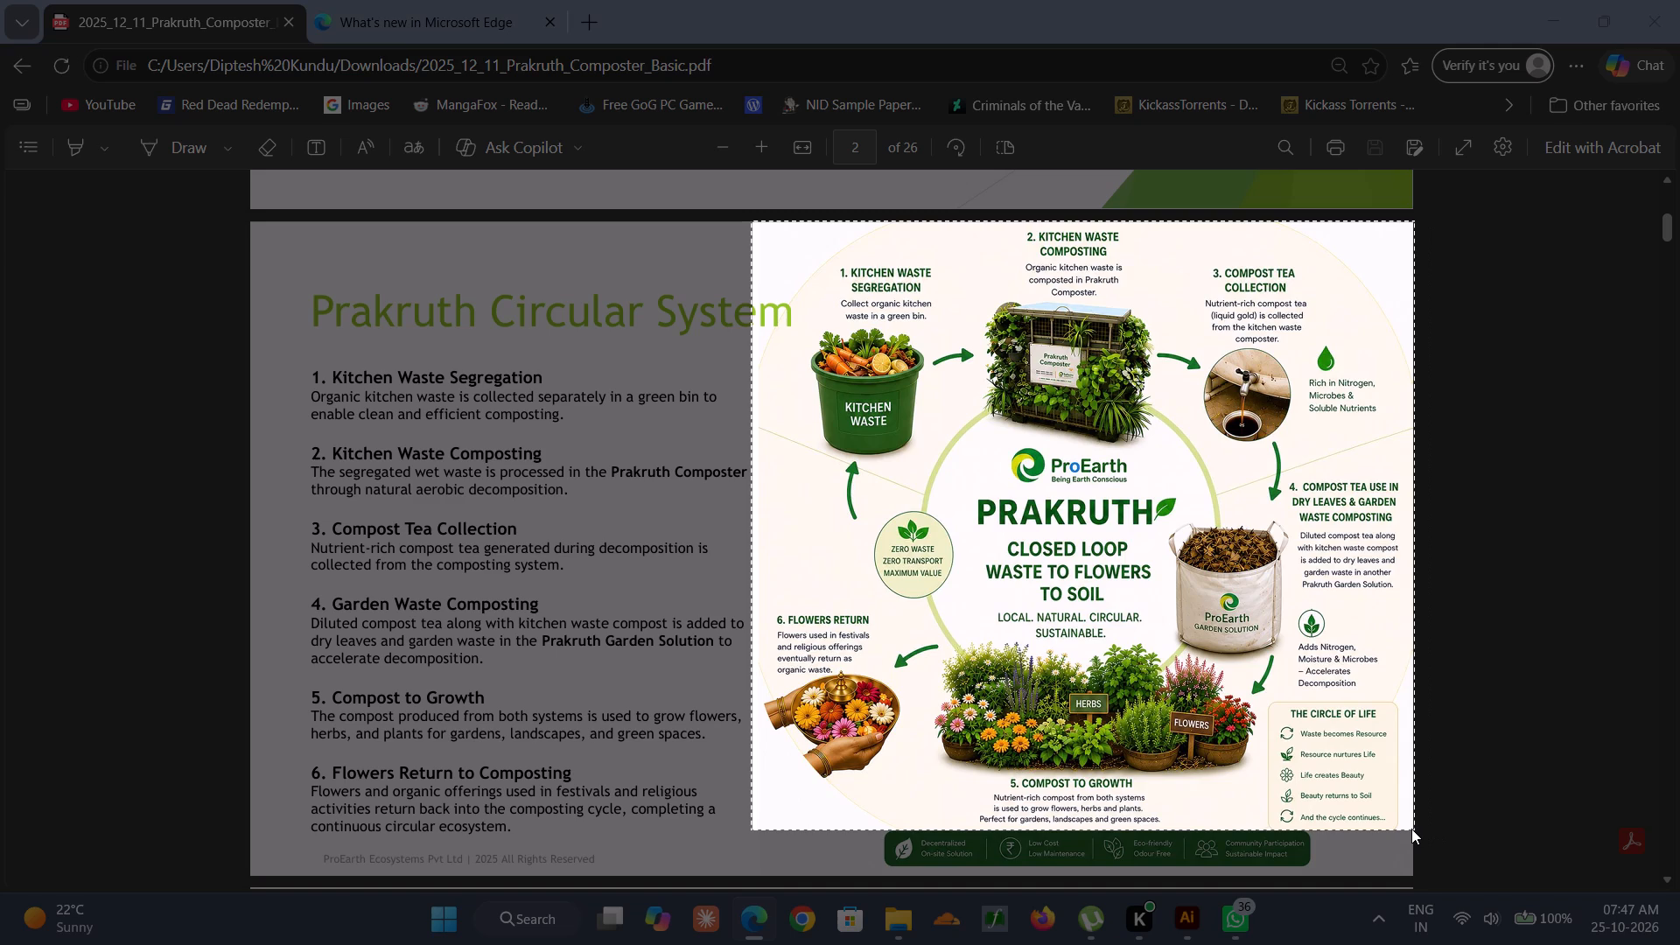
{"action": "left_click_drag", "start_coordinate": [1411, 829], "coordinate": [1412, 828]}
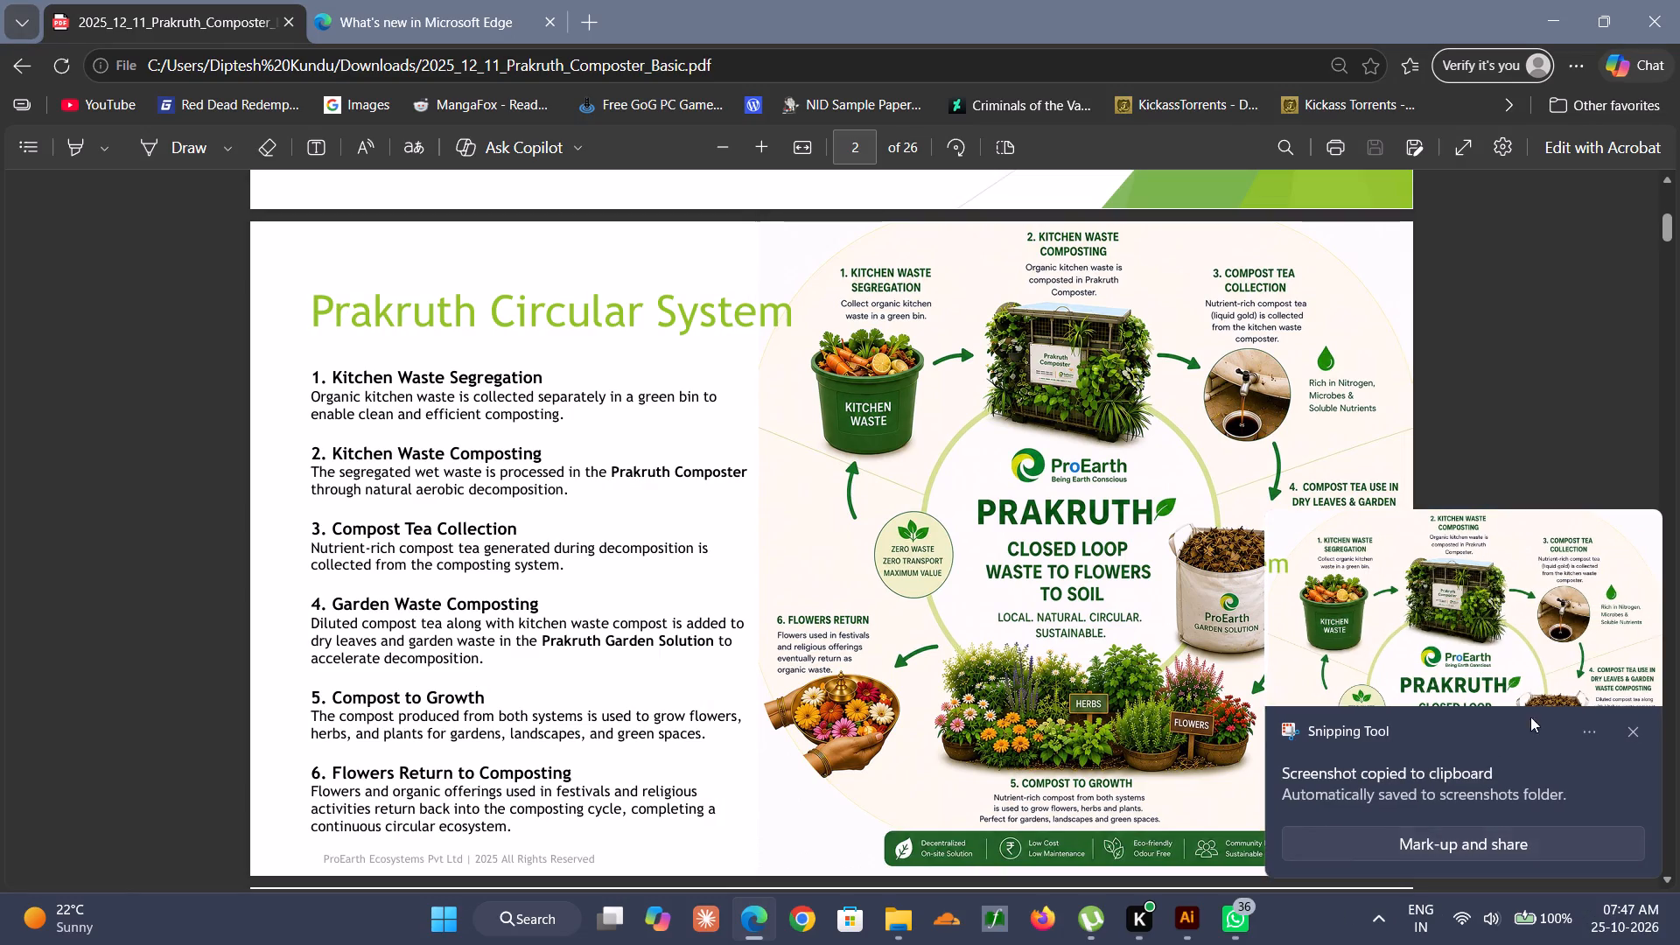
Open the captured circular system diagram in Snipping Tool for viewing, then return to the PDF.
{"action": "left_click", "coordinate": [1532, 619]}
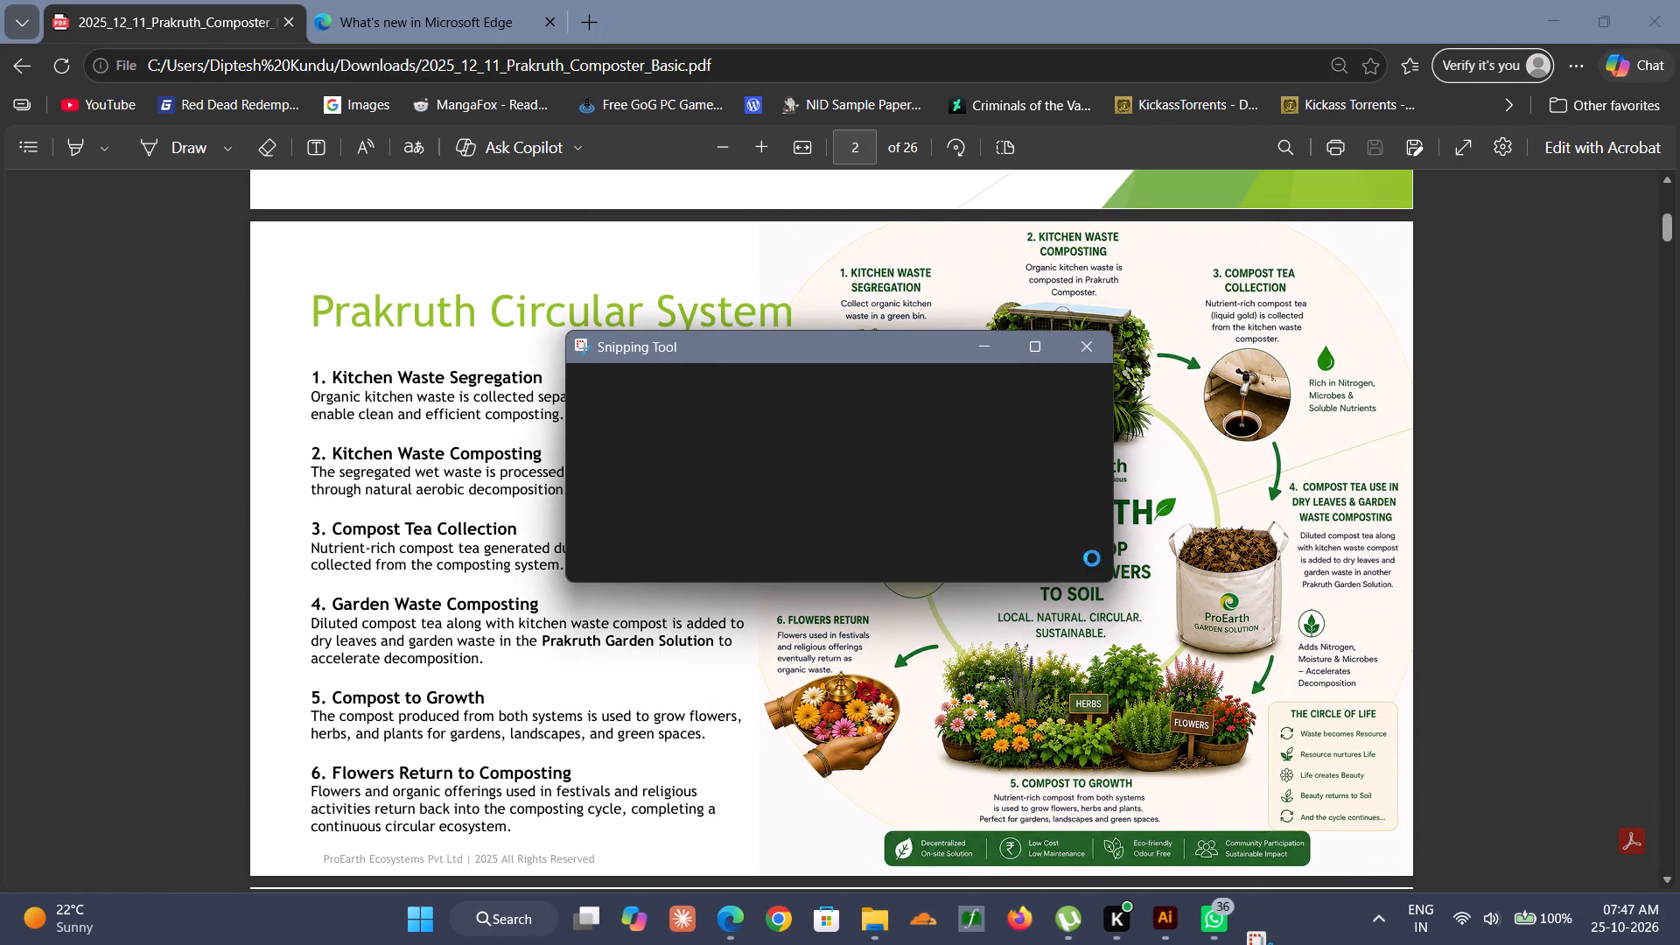
{"action": "right_click", "coordinate": [1011, 541]}
{"action": "left_click", "coordinate": [1069, 610]}
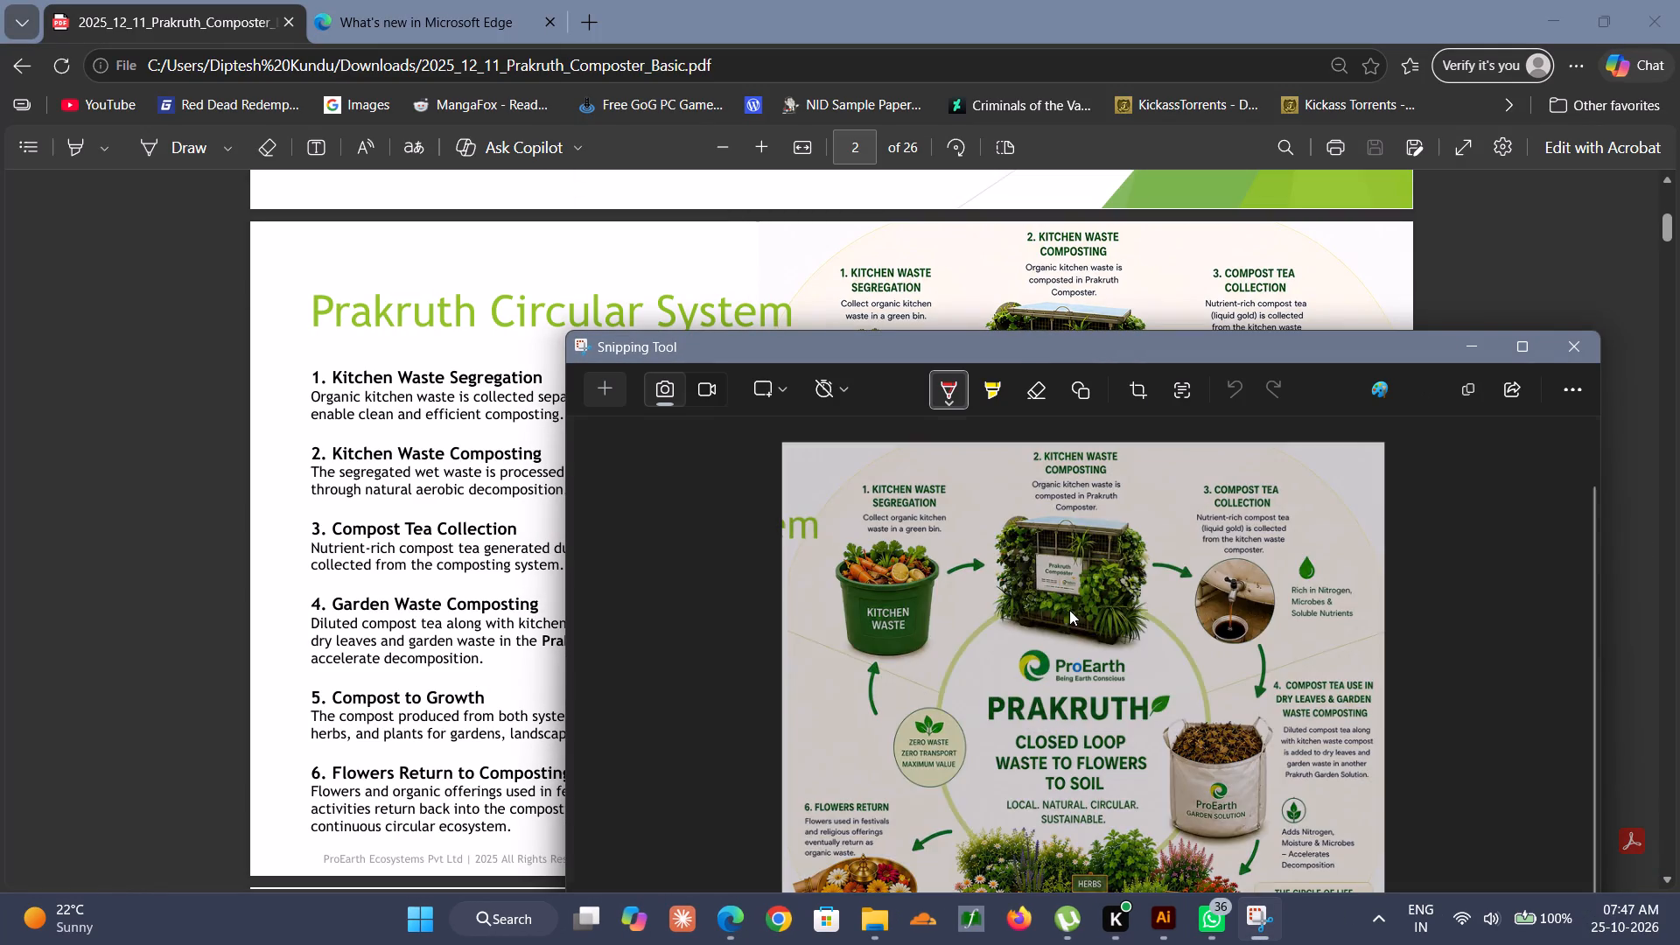
{"action": "left_click", "coordinate": [1620, 525]}
Switch to Google Chrome with the working profile and open a blank new tab.
{"action": "left_click", "coordinate": [766, 916]}
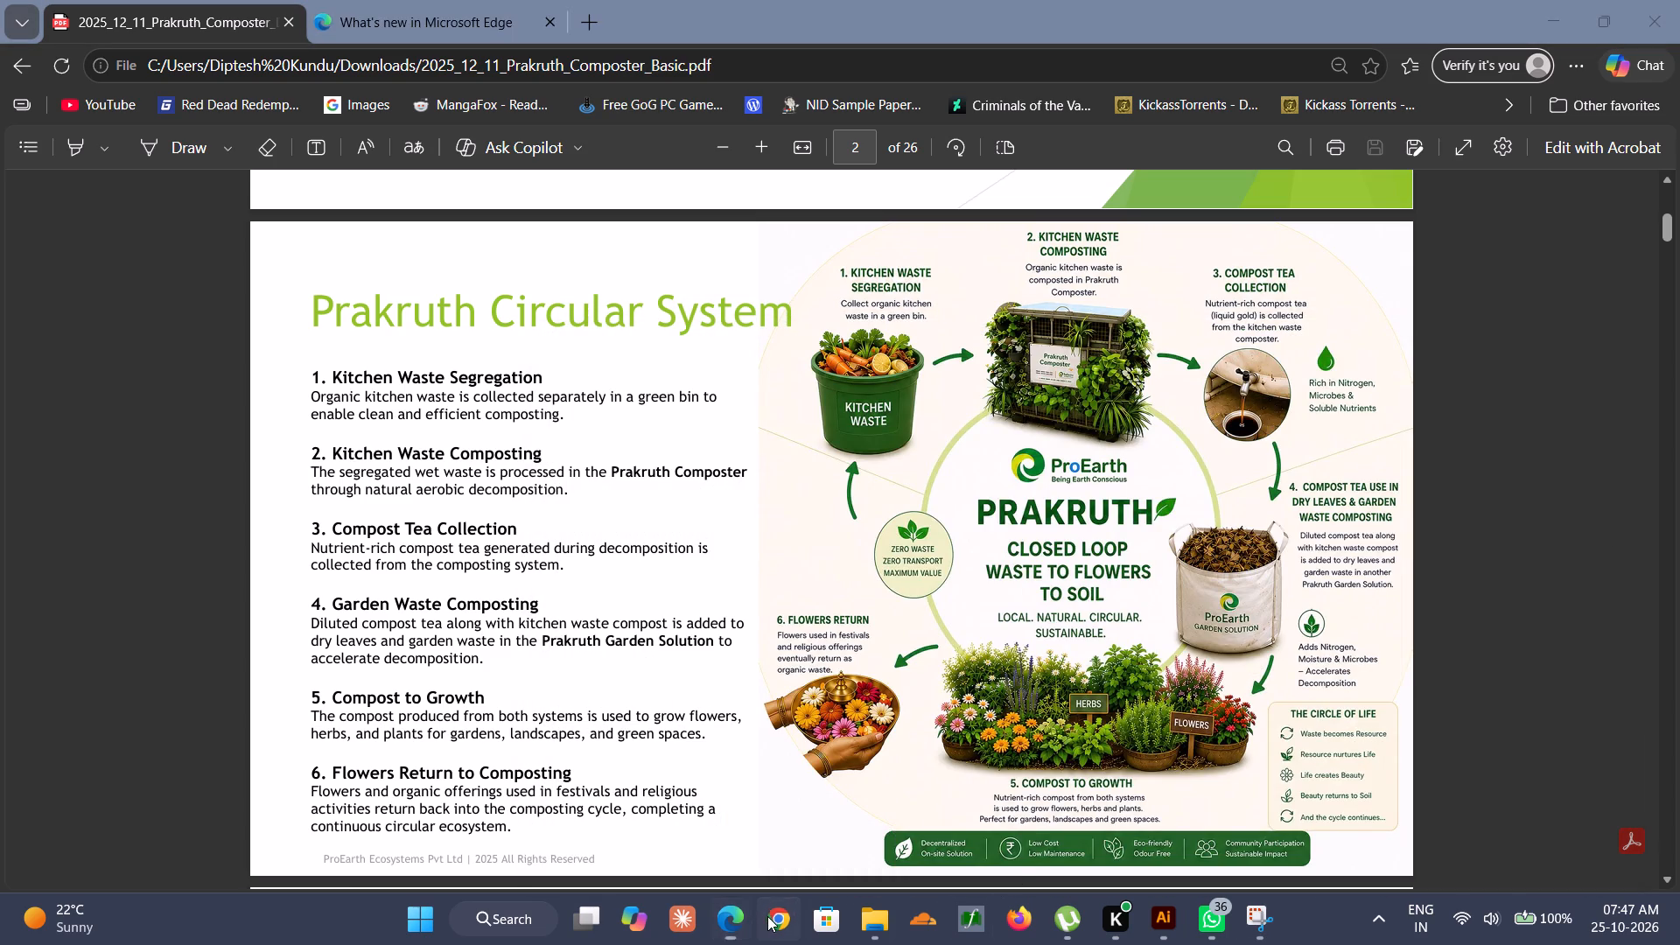
{"action": "left_click", "coordinate": [1136, 422]}
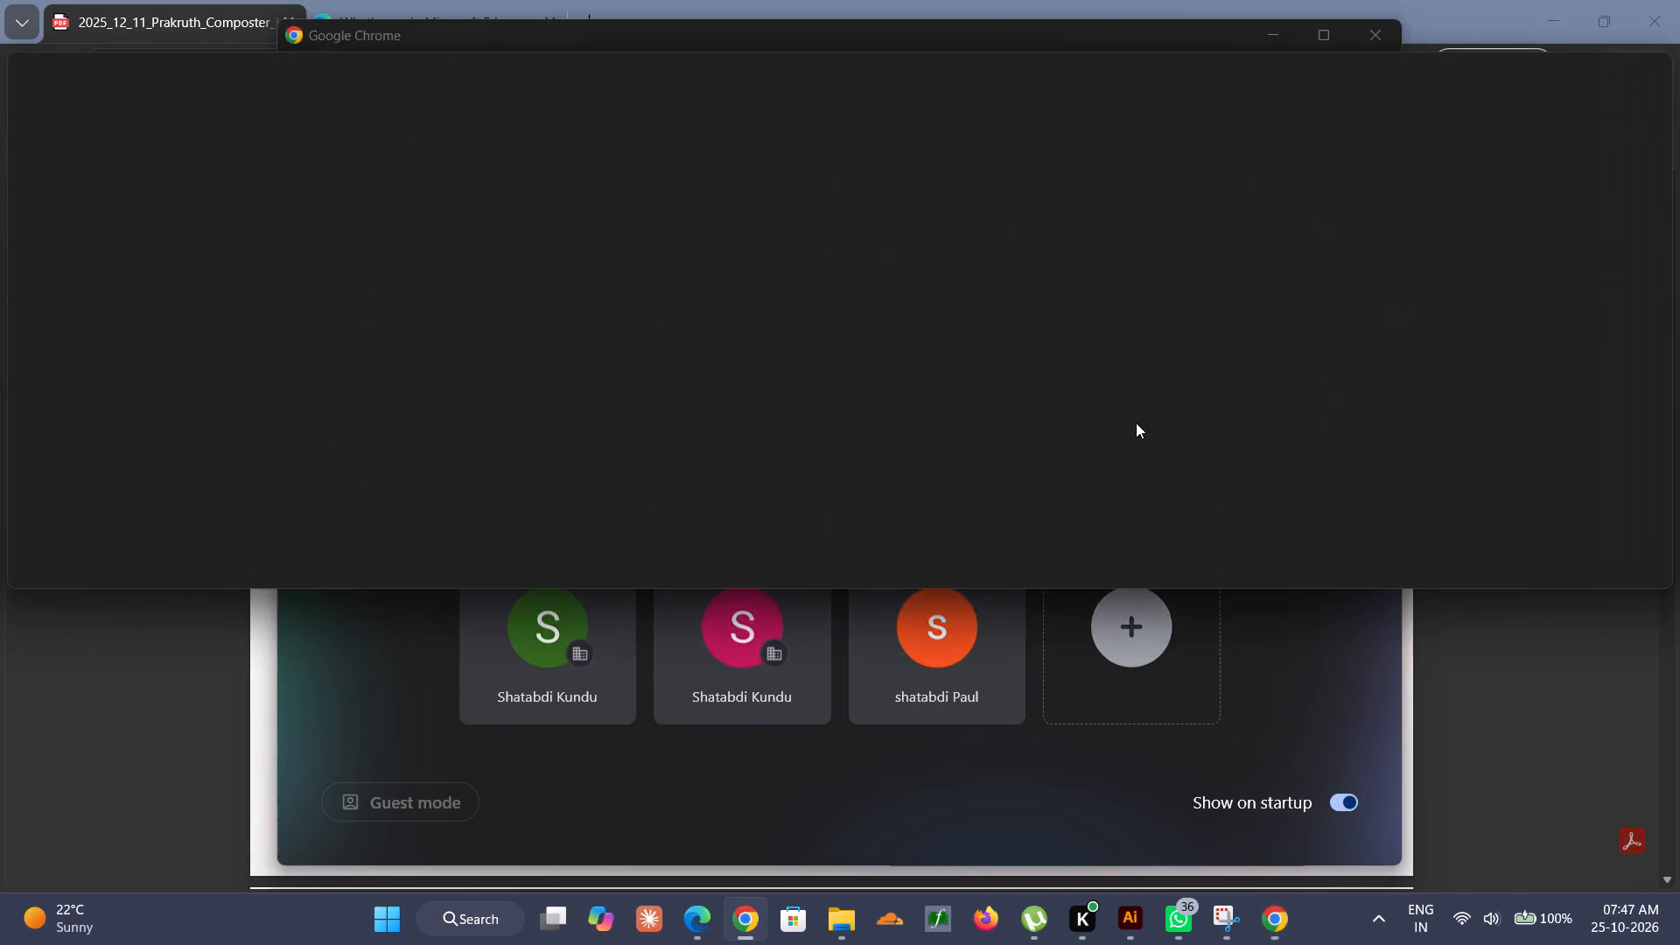
{"action": "double_click", "coordinate": [1342, 62]}
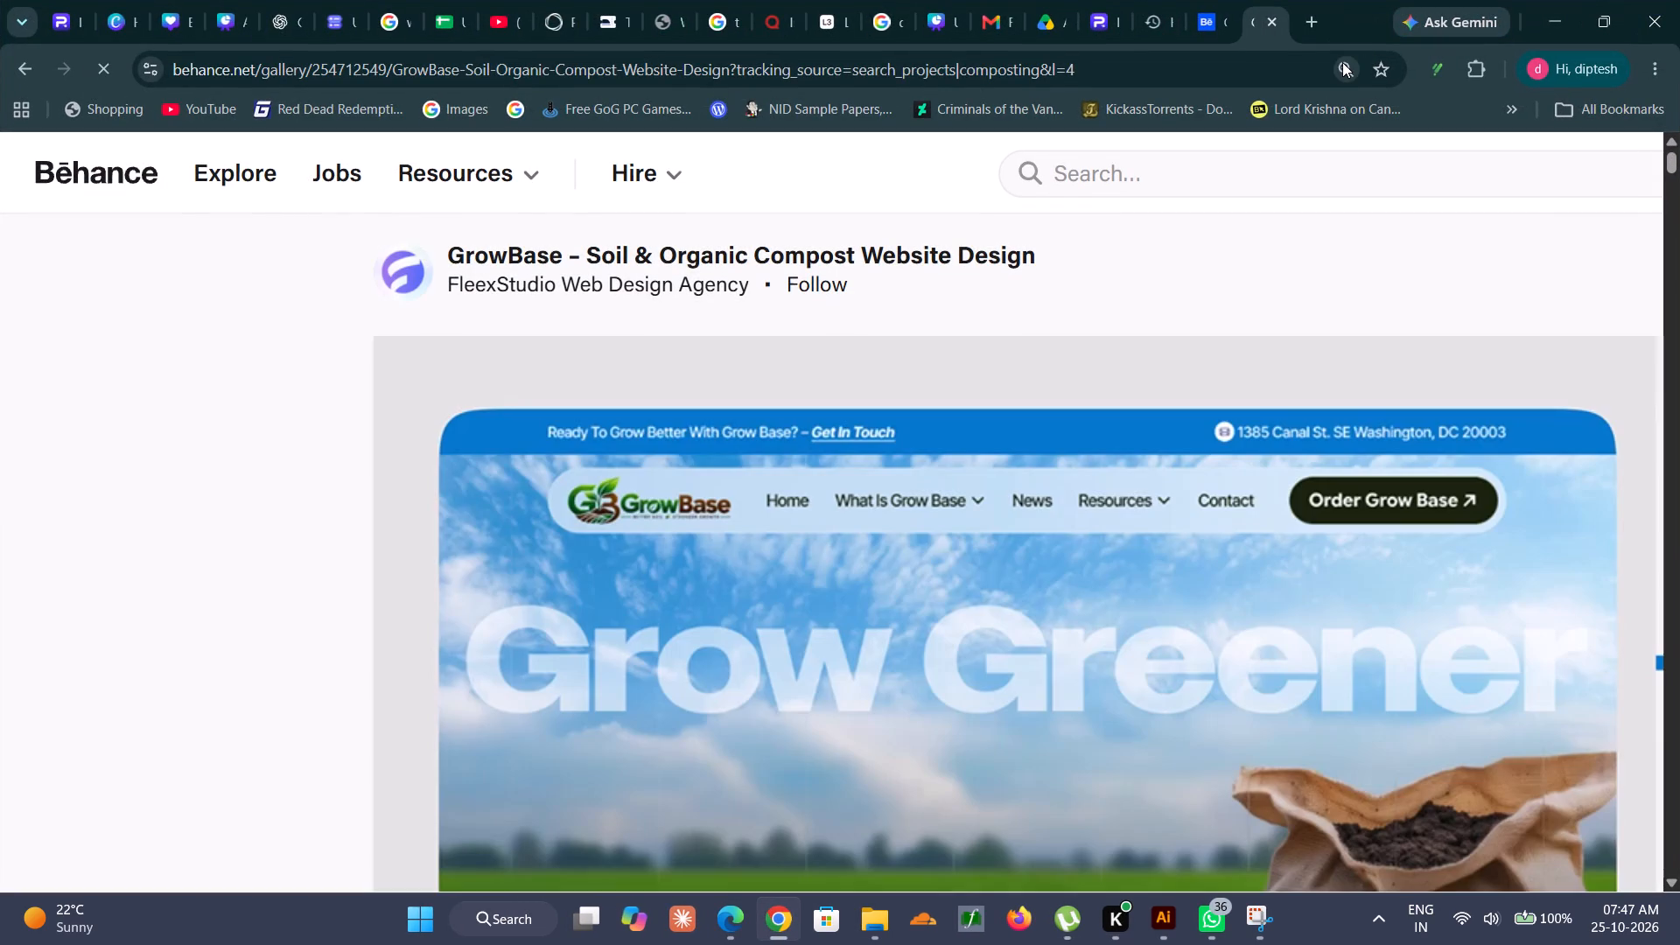
{"action": "left_click", "coordinate": [1302, 20]}
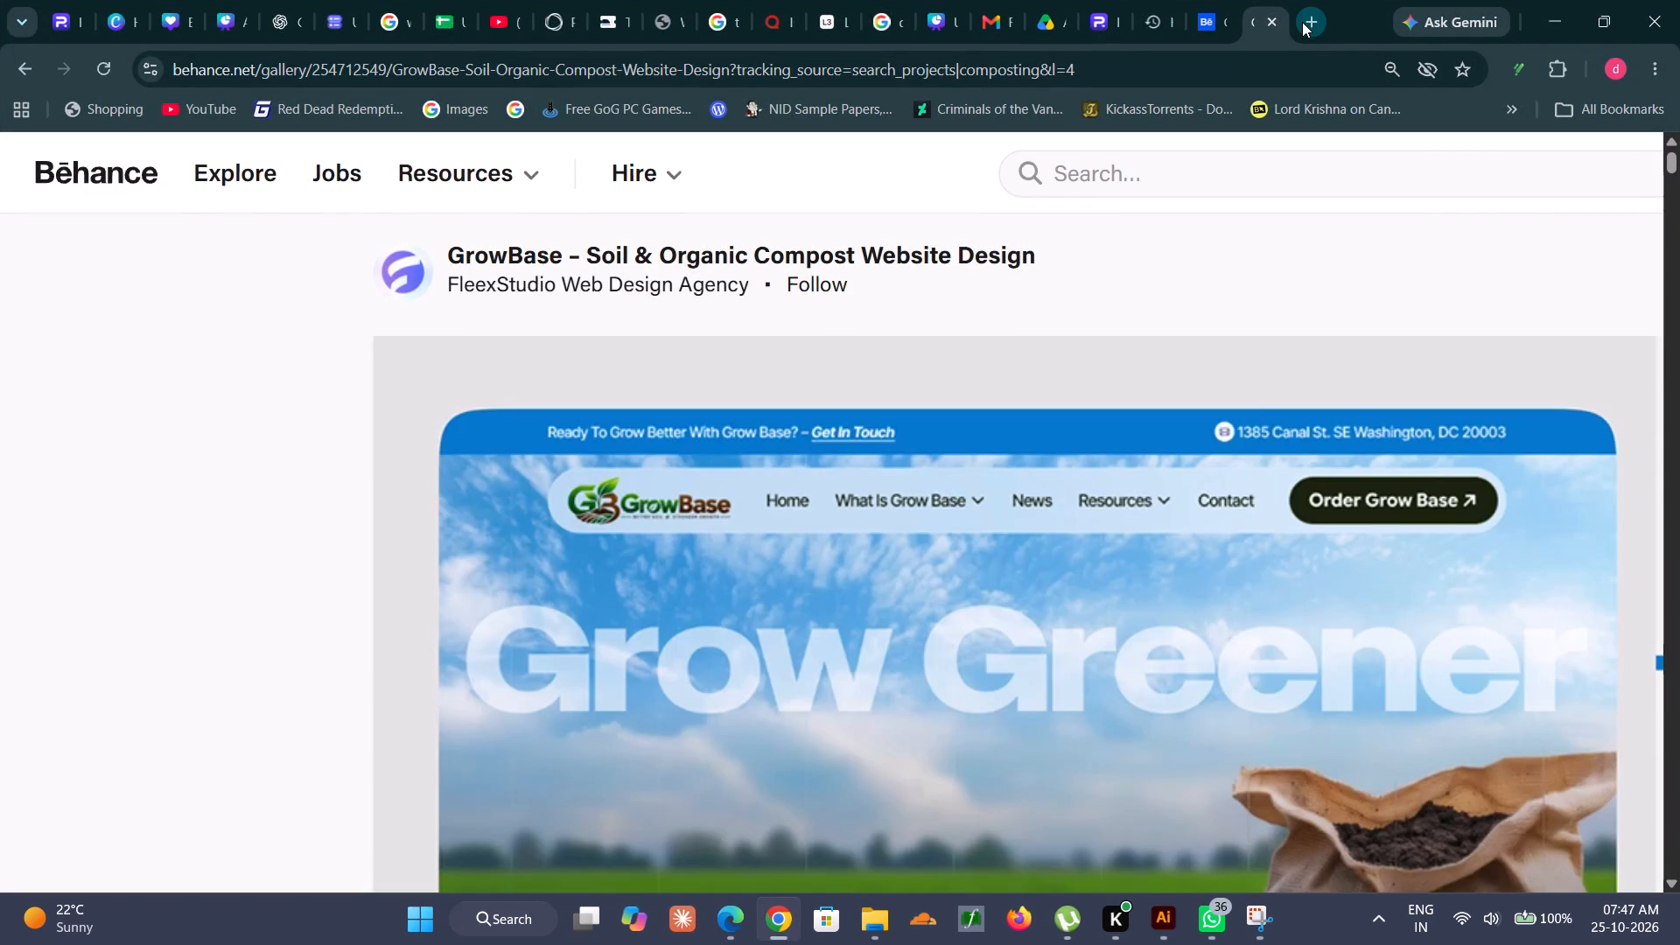
{"action": "left_click", "coordinate": [1517, 69]}
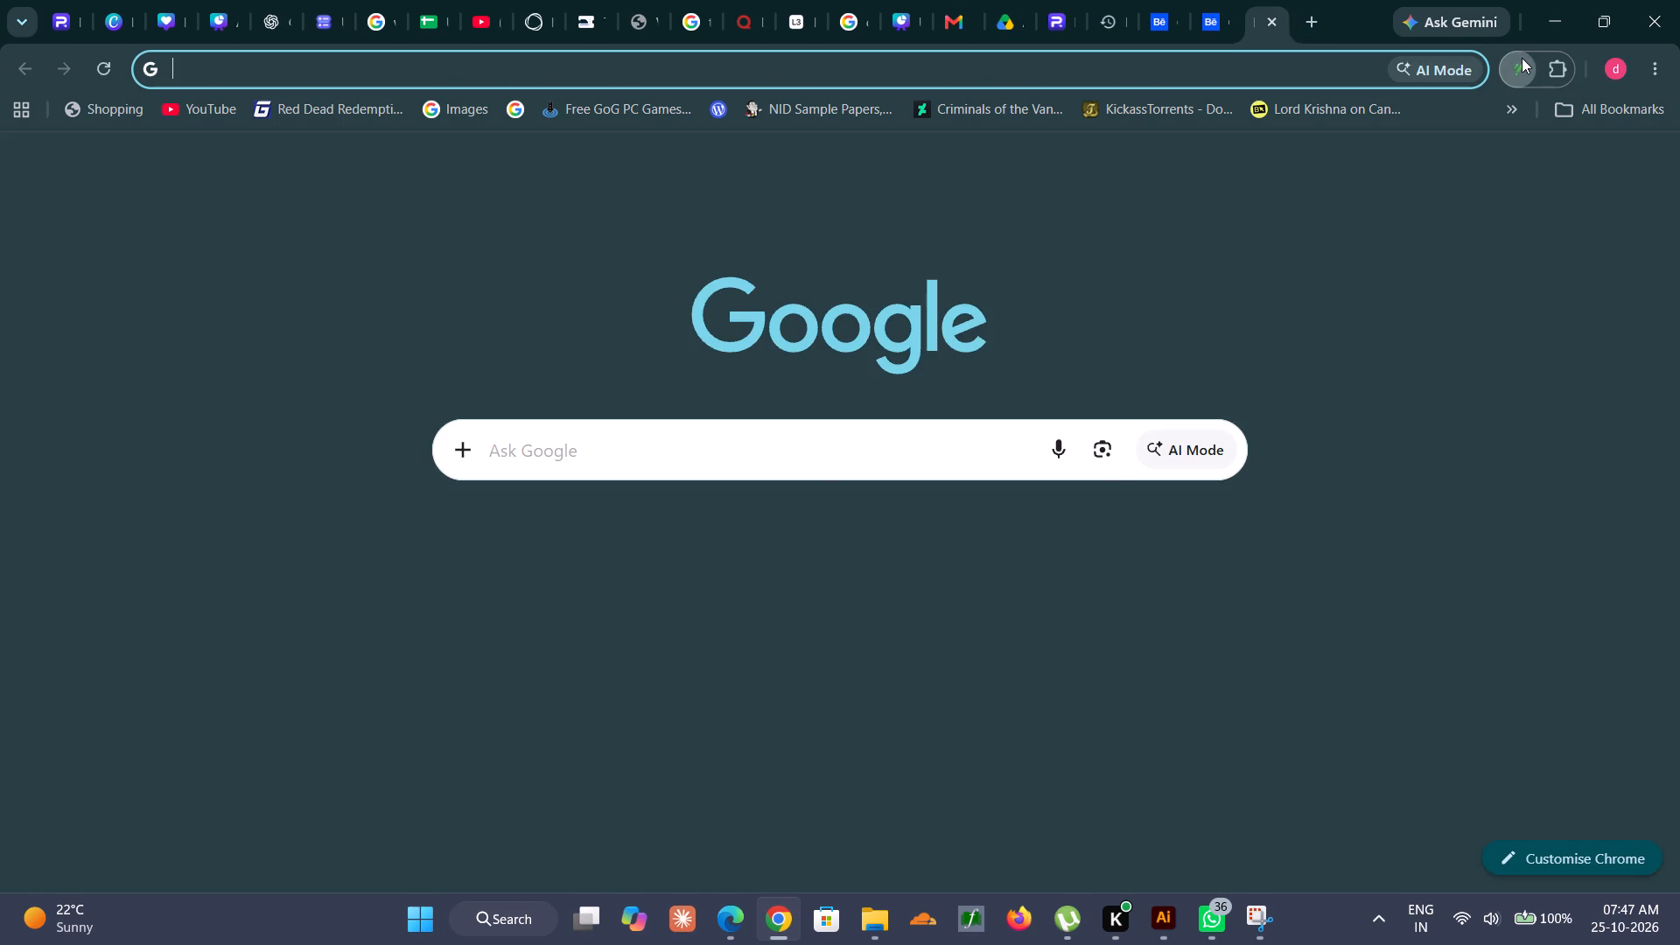
{"action": "left_click", "coordinate": [1522, 58]}
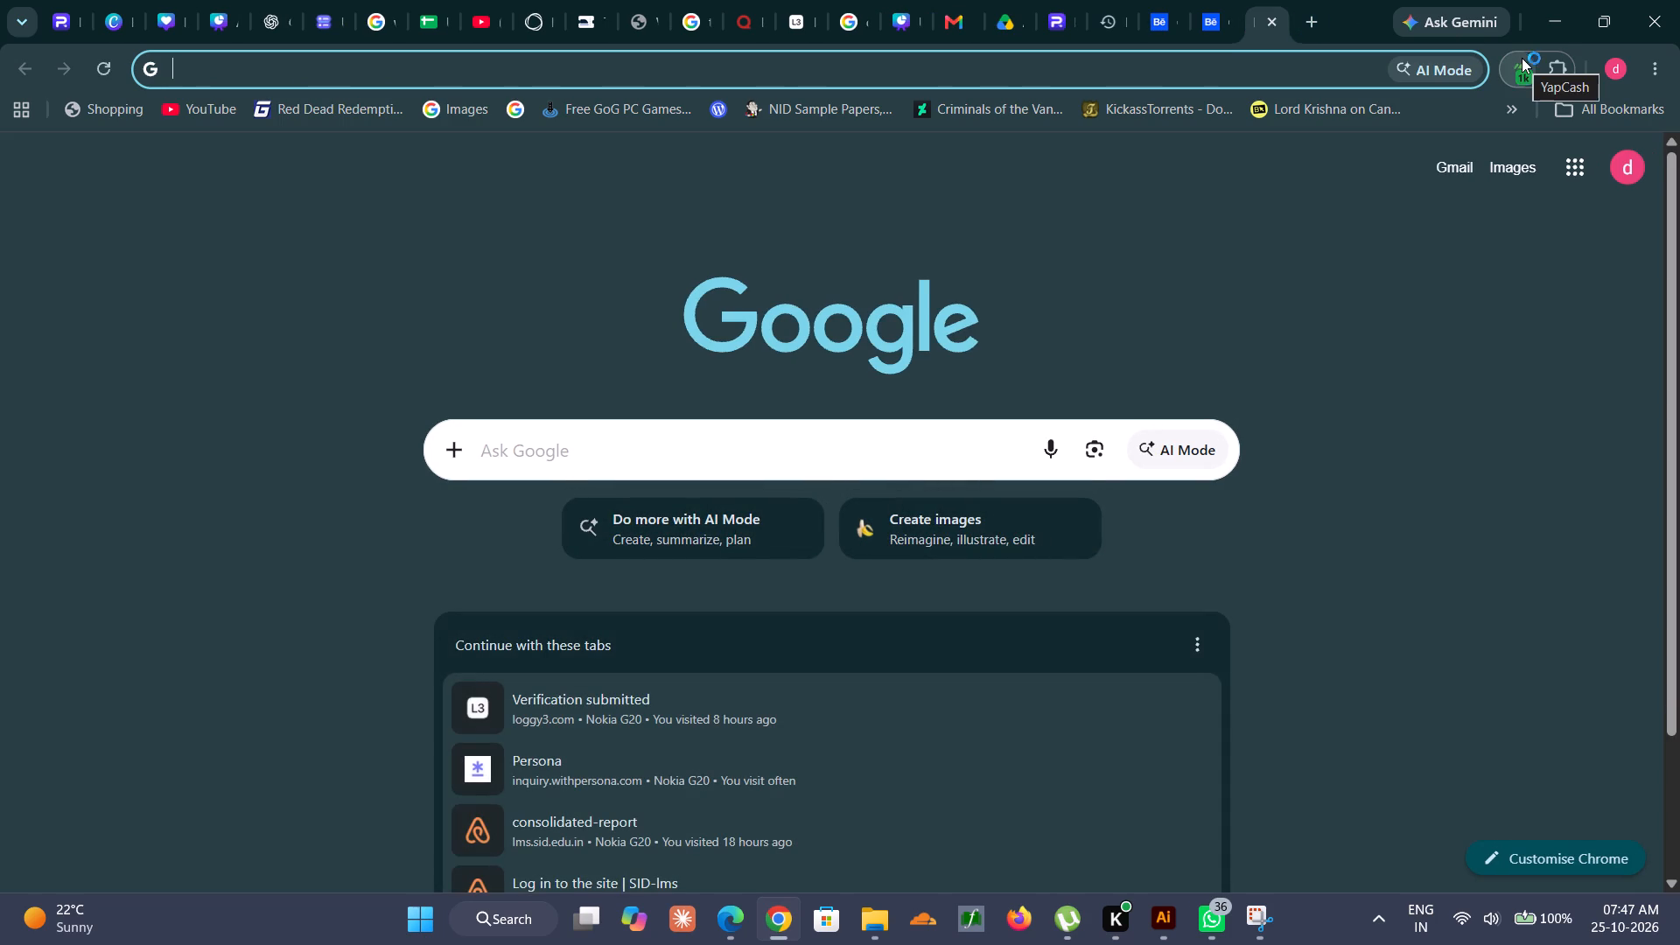
{"action": "left_click", "coordinate": [1513, 67]}
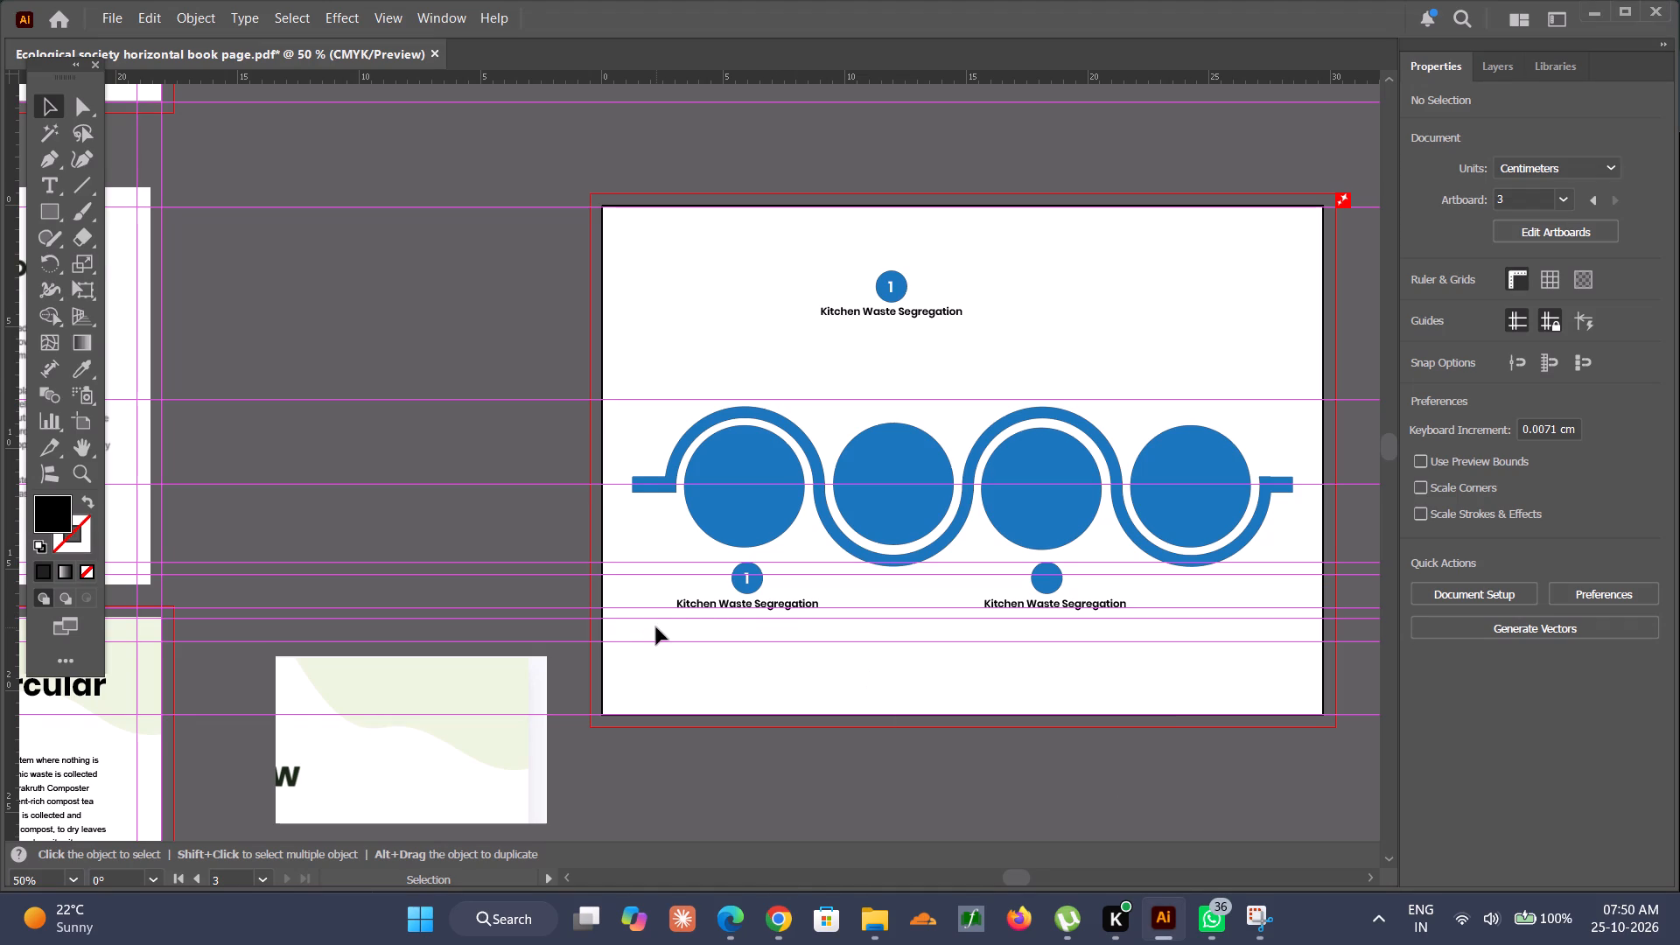
Switch to Illustrator and look over the Grow Base reference and Prakruth Circular System pages alongside the circle diagram page.
{"action": "scroll", "coordinate": [656, 627], "scroll_direction": "down", "scroll_amount": 9}
{"action": "scroll", "coordinate": [656, 627], "scroll_direction": "right", "scroll_amount": 6}
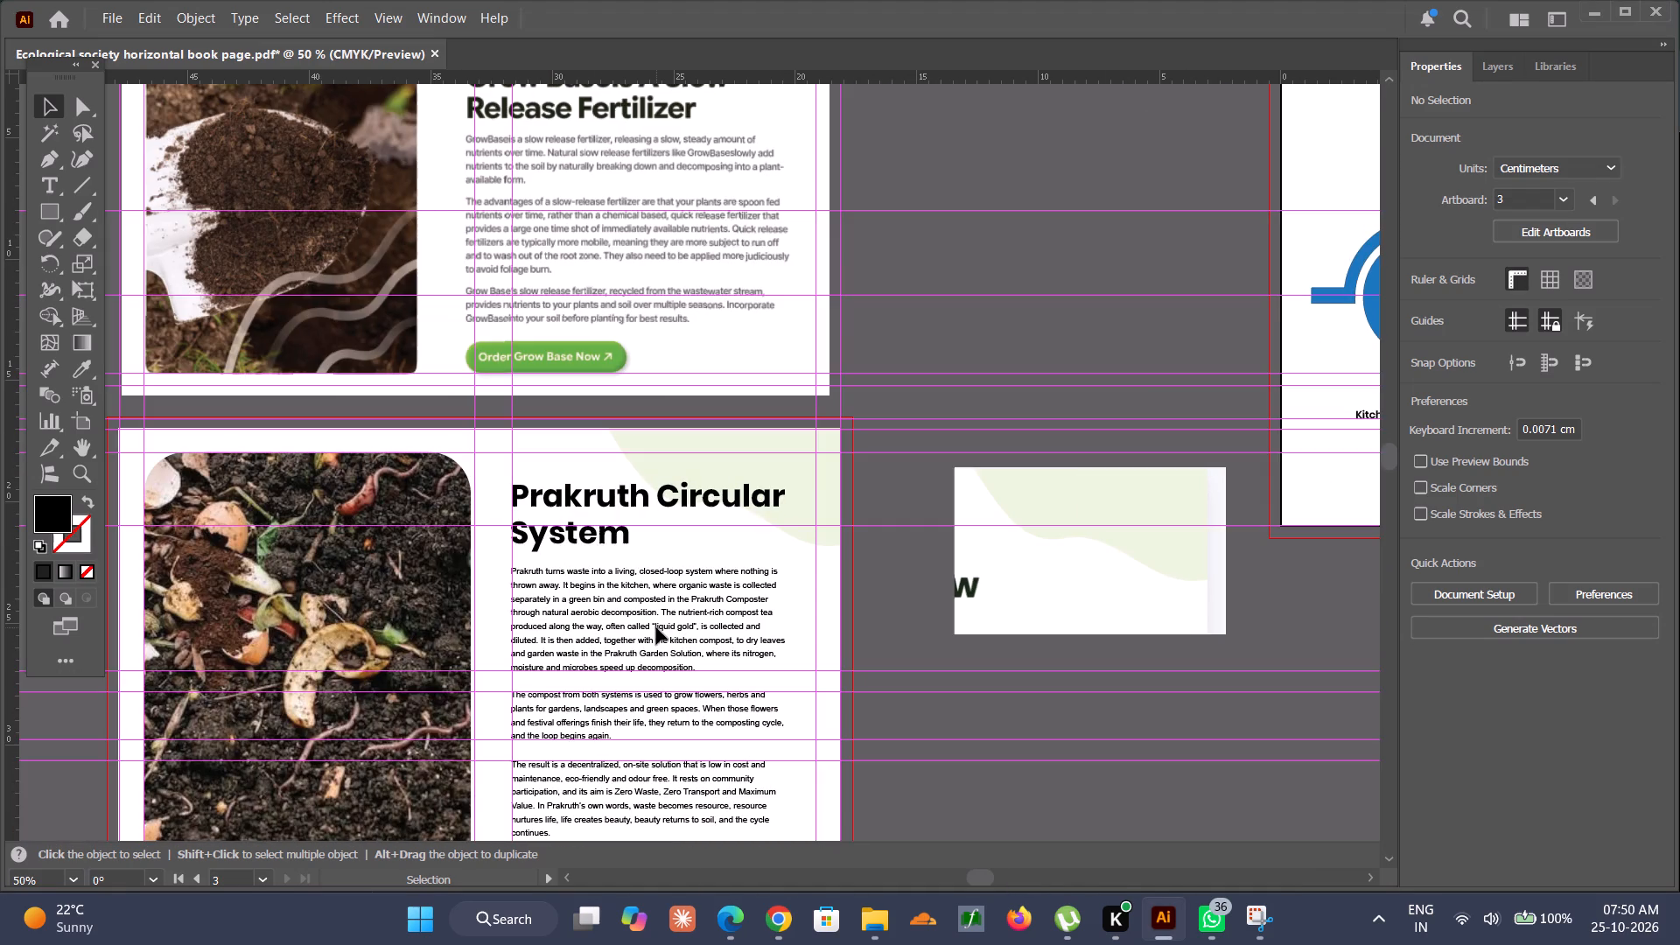
{"action": "scroll", "coordinate": [656, 627], "scroll_direction": "up", "scroll_amount": 1}
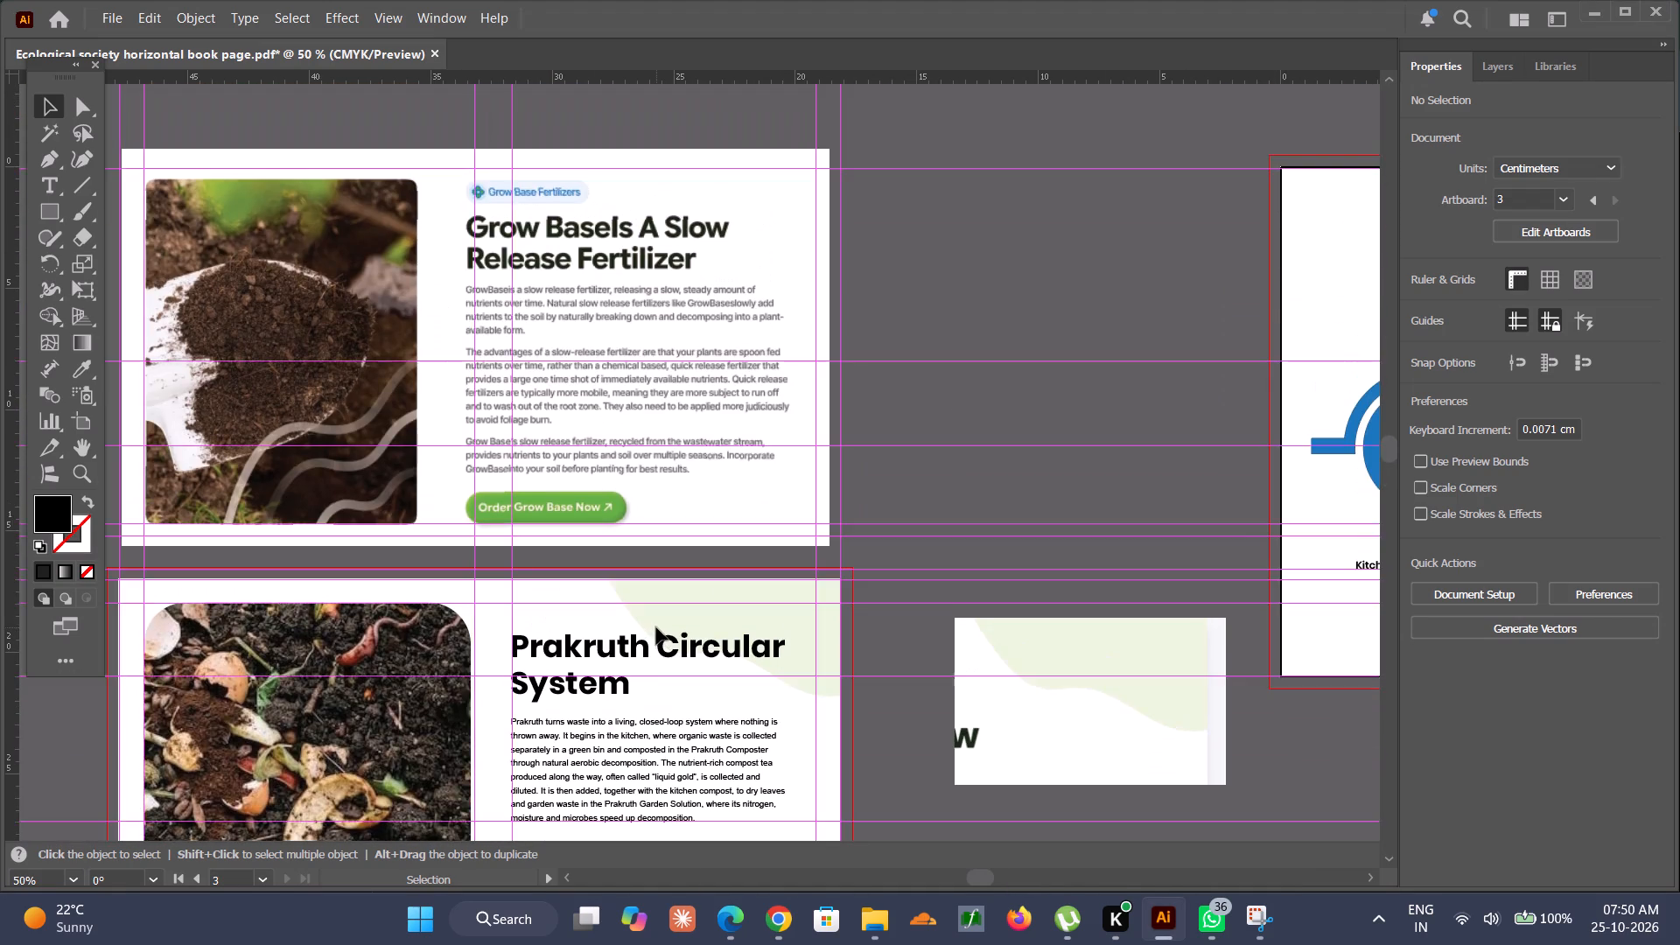
{"action": "scroll", "coordinate": [656, 627], "scroll_direction": "down", "scroll_amount": 3}
{"action": "scroll", "coordinate": [656, 627], "scroll_direction": "up", "scroll_amount": 2}
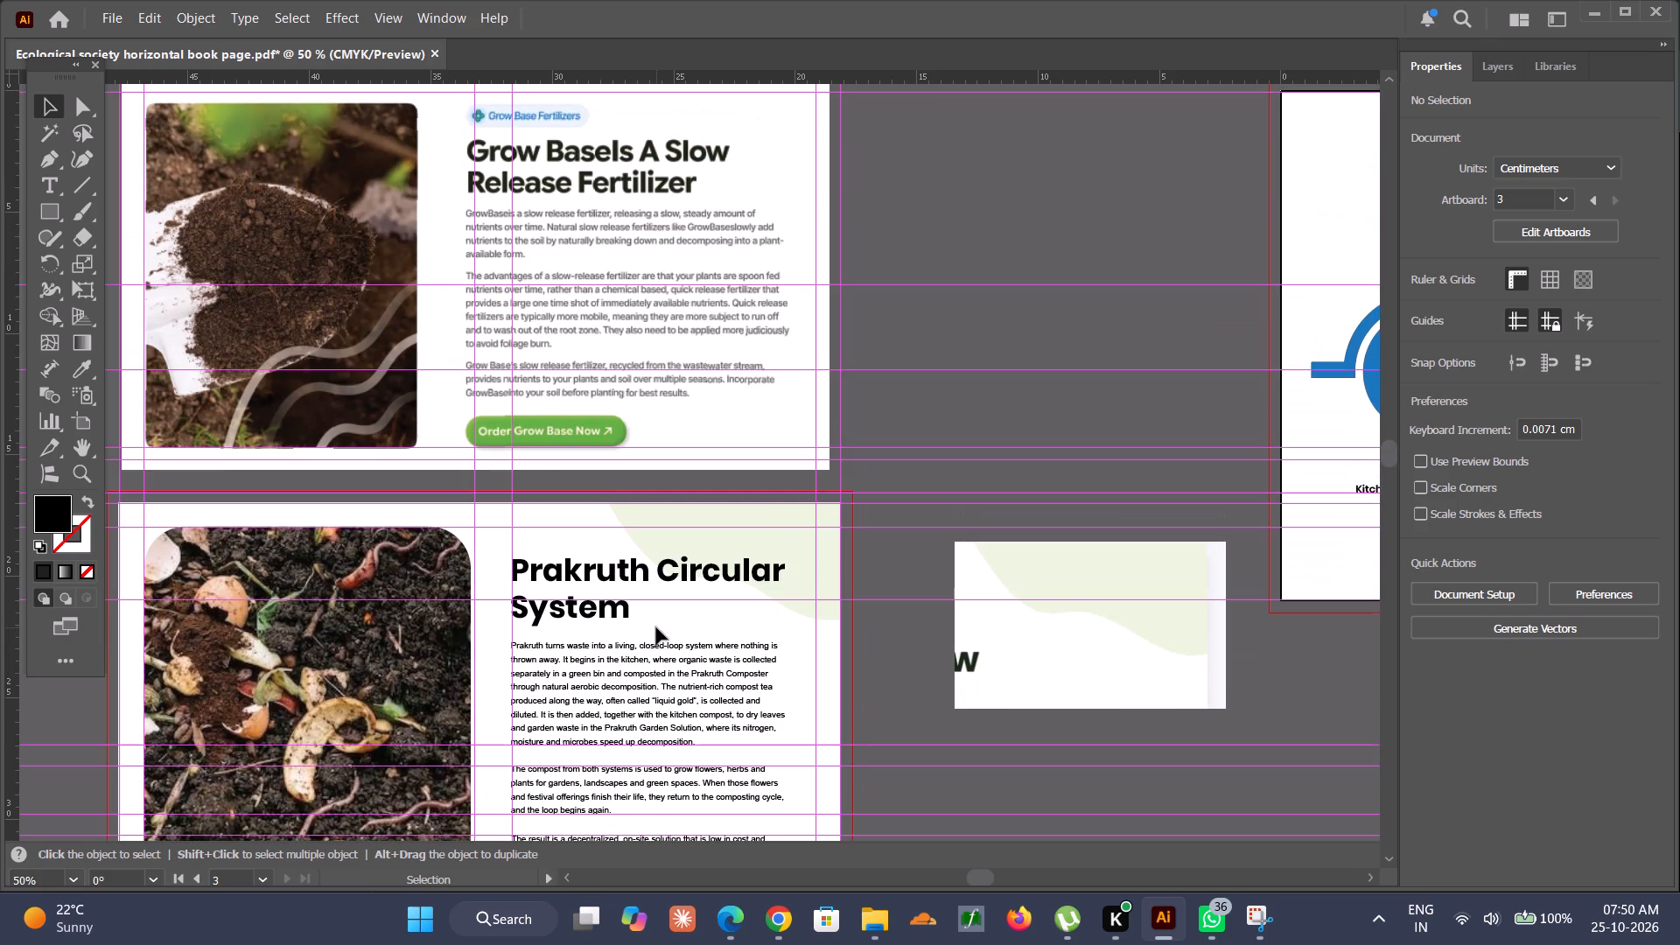
{"action": "scroll", "coordinate": [627, 462], "scroll_direction": "down", "scroll_amount": 3}
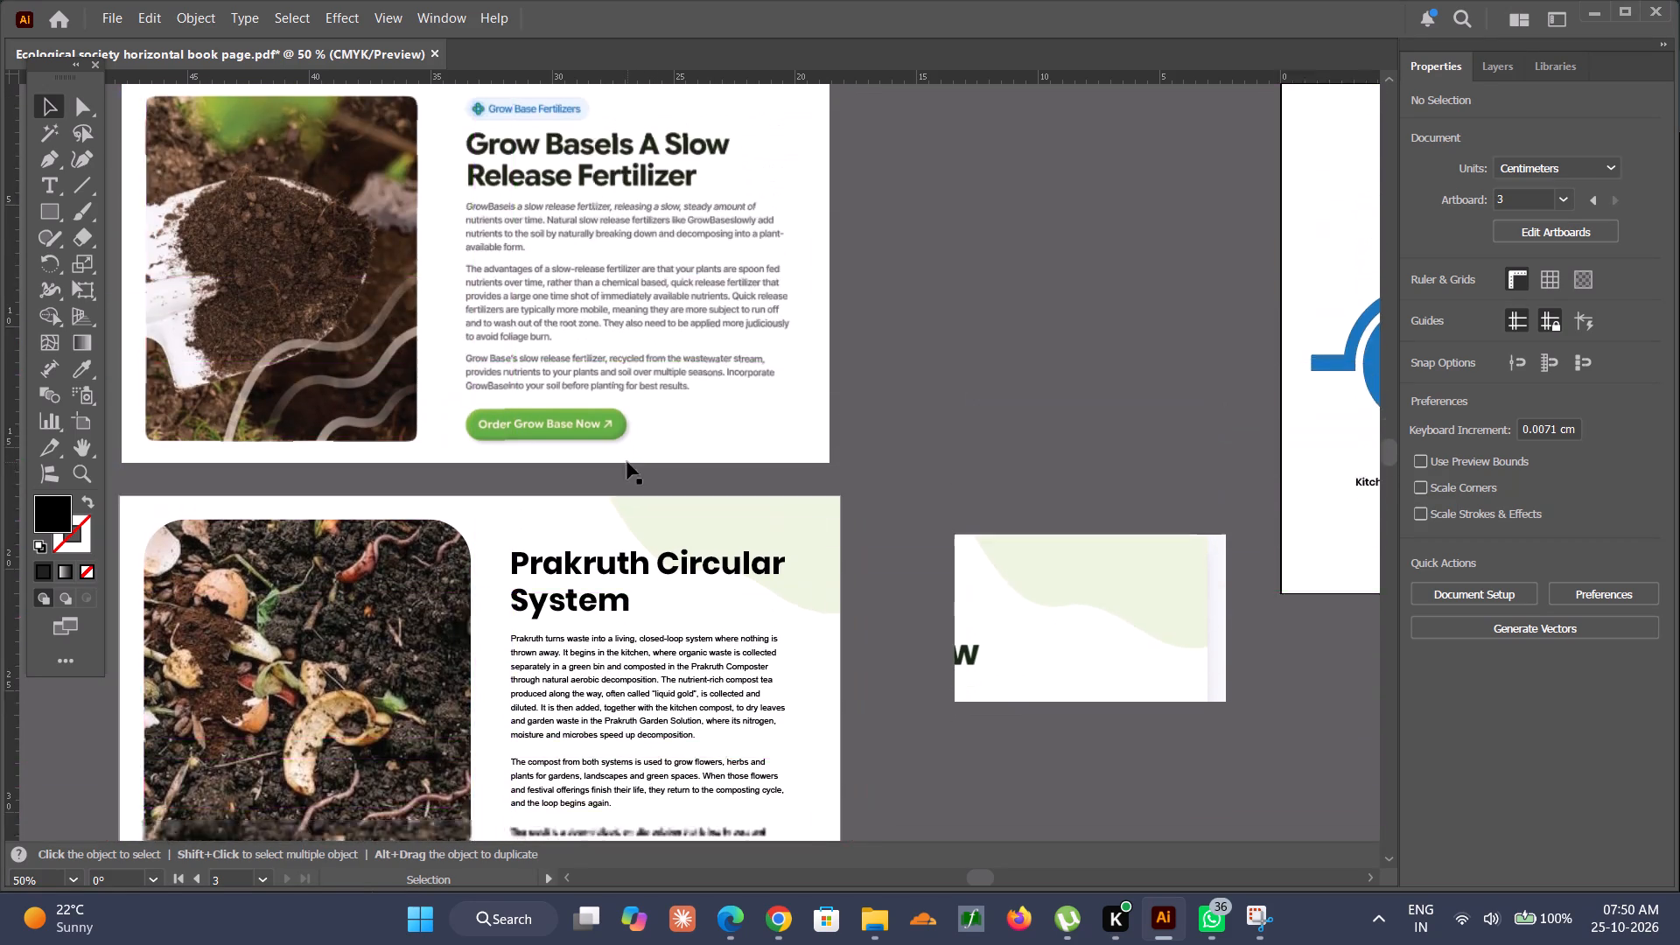
{"action": "scroll", "coordinate": [627, 462], "scroll_direction": "down", "scroll_amount": 2}
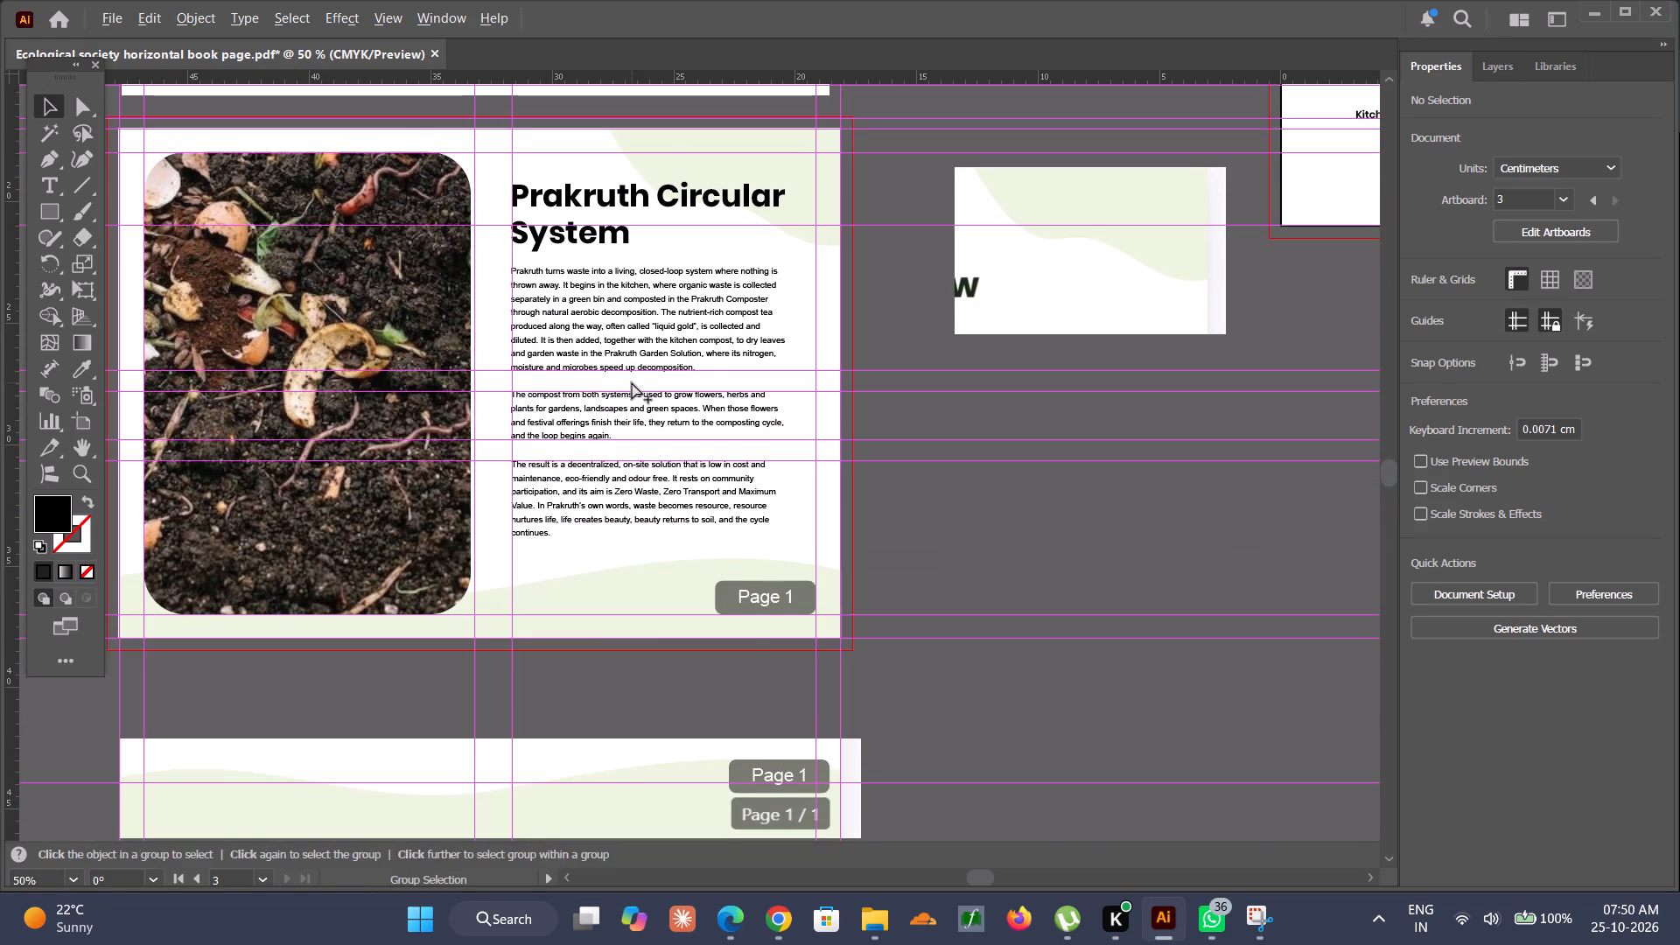
{"action": "scroll", "coordinate": [632, 382], "scroll_direction": "up", "scroll_amount": 3, "text": "ctrl+alt"}
{"action": "scroll", "coordinate": [632, 382], "scroll_direction": "down", "scroll_amount": 5, "text": "ctrl+alt"}
{"action": "scroll", "coordinate": [632, 382], "scroll_direction": "up", "scroll_amount": 6}
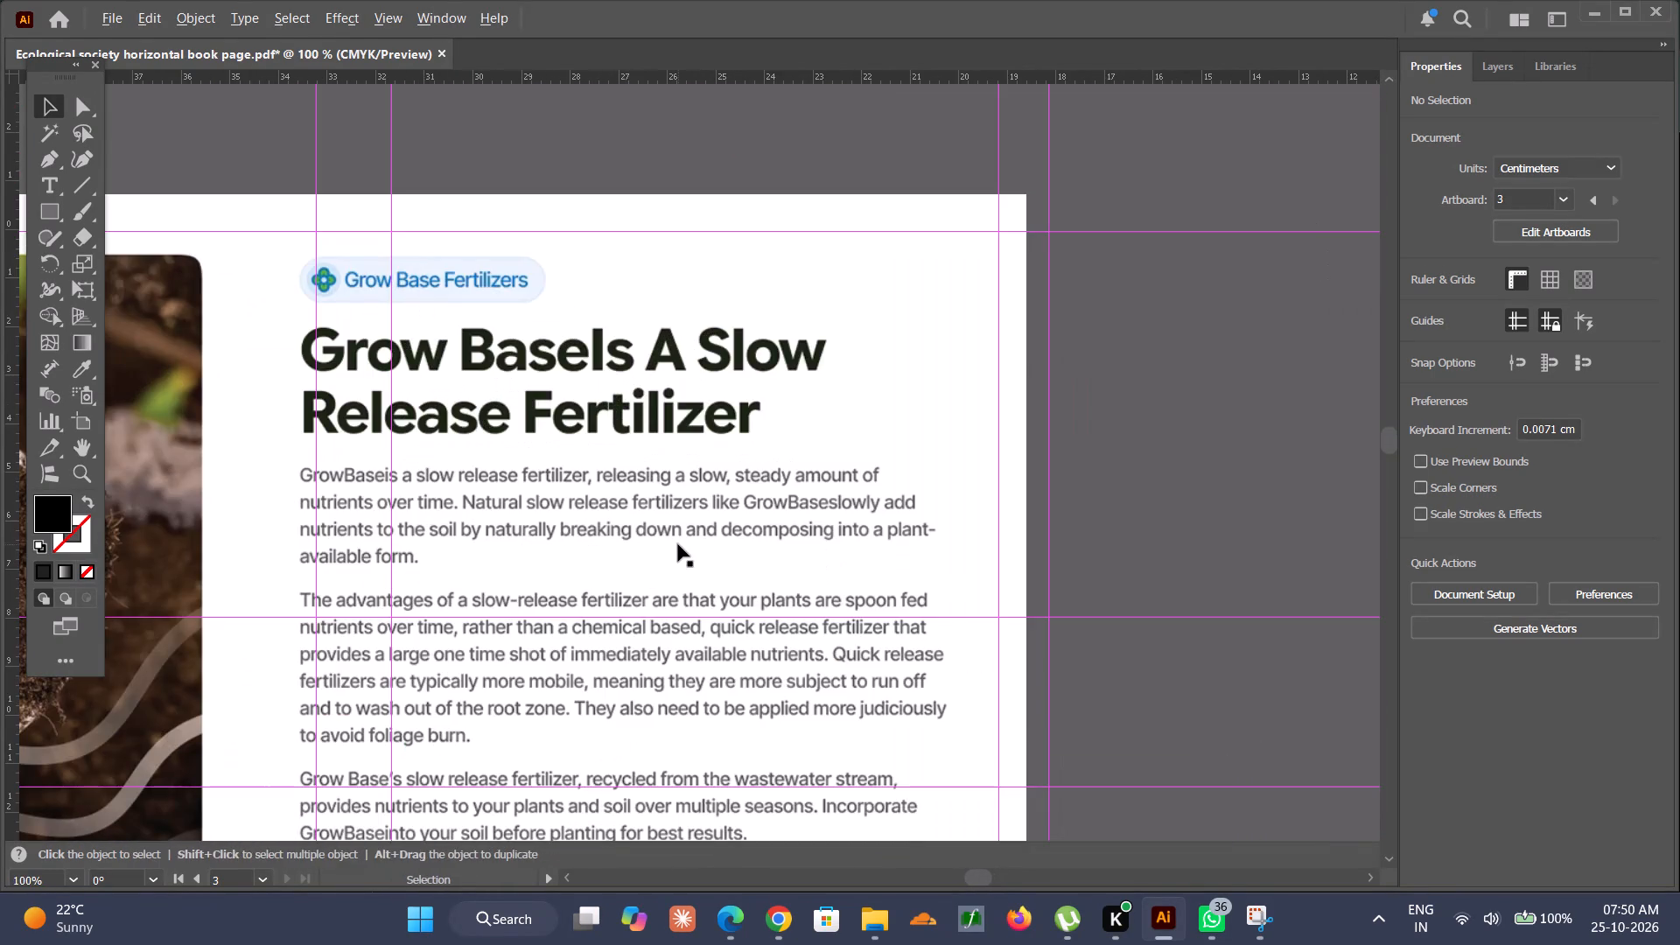
{"action": "scroll", "coordinate": [678, 544], "scroll_direction": "down", "scroll_amount": 2, "text": "ctrl+alt"}
{"action": "scroll", "coordinate": [678, 544], "scroll_direction": "down", "scroll_amount": 3}
{"action": "scroll", "coordinate": [678, 544], "scroll_direction": "down", "scroll_amount": 1, "text": "alt"}
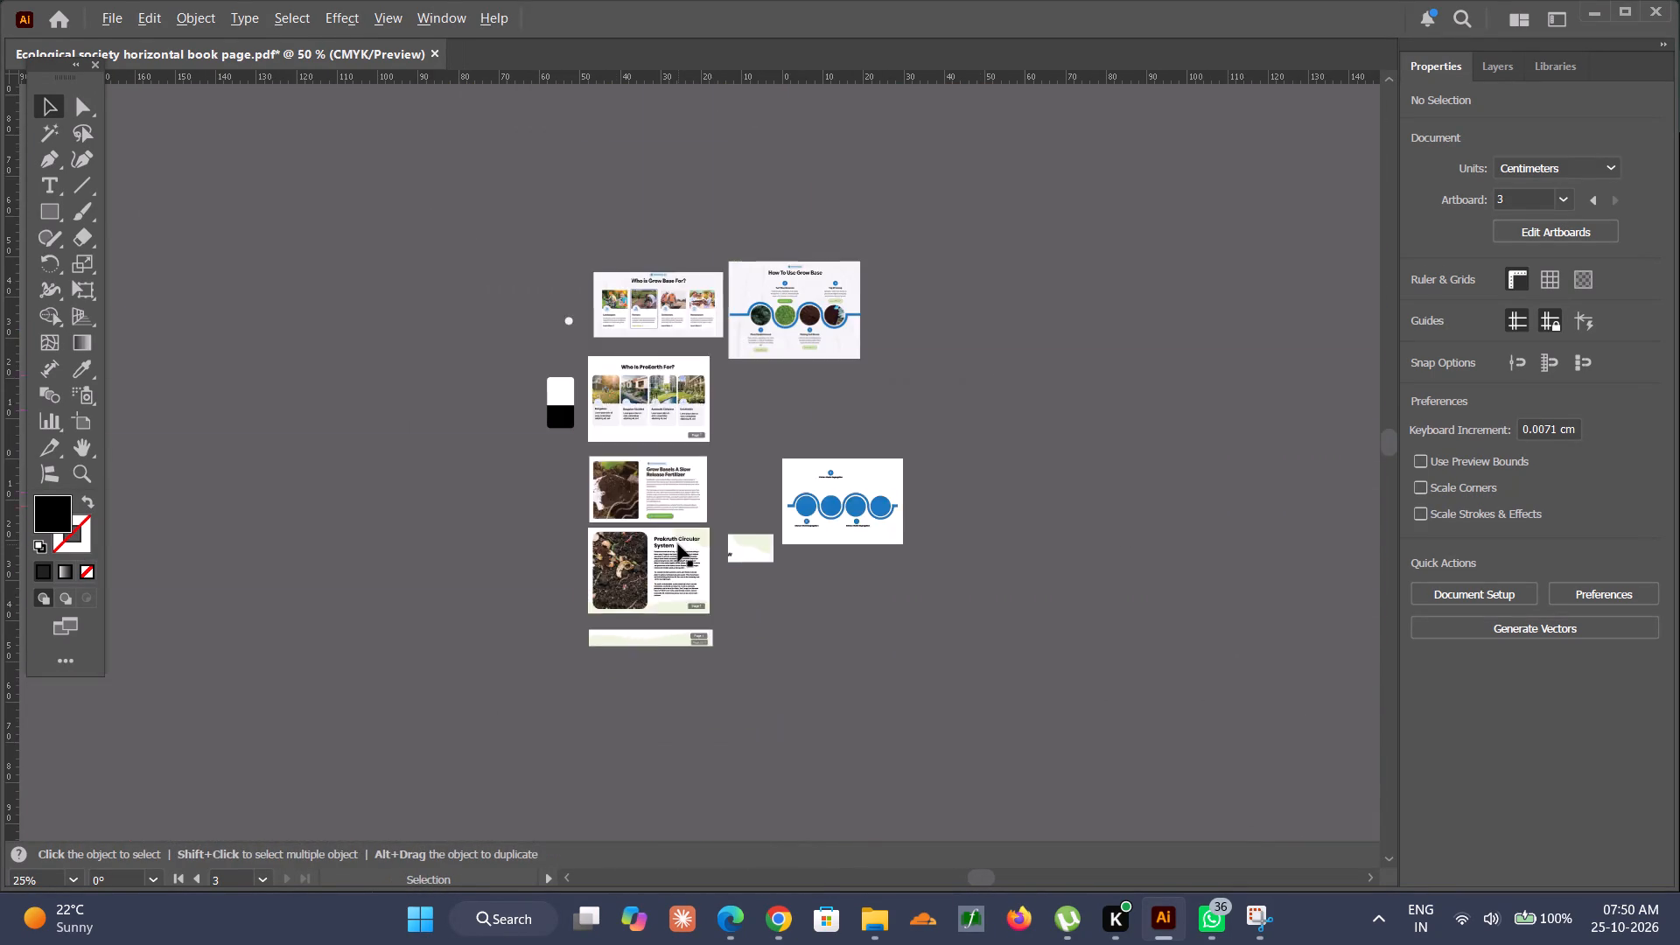
{"action": "scroll", "coordinate": [678, 544], "scroll_direction": "down", "scroll_amount": 1, "text": "alt"}
{"action": "scroll", "coordinate": [678, 544], "scroll_direction": "up", "scroll_amount": 5, "text": "ctrl+alt"}
{"action": "scroll", "coordinate": [678, 544], "scroll_direction": "down", "scroll_amount": 3}
{"action": "scroll", "coordinate": [678, 544], "scroll_direction": "down", "scroll_amount": 1, "text": "ctrl+alt"}
{"action": "left_click", "coordinate": [678, 544]}
{"action": "scroll", "coordinate": [678, 544], "scroll_direction": "up", "scroll_amount": 1}
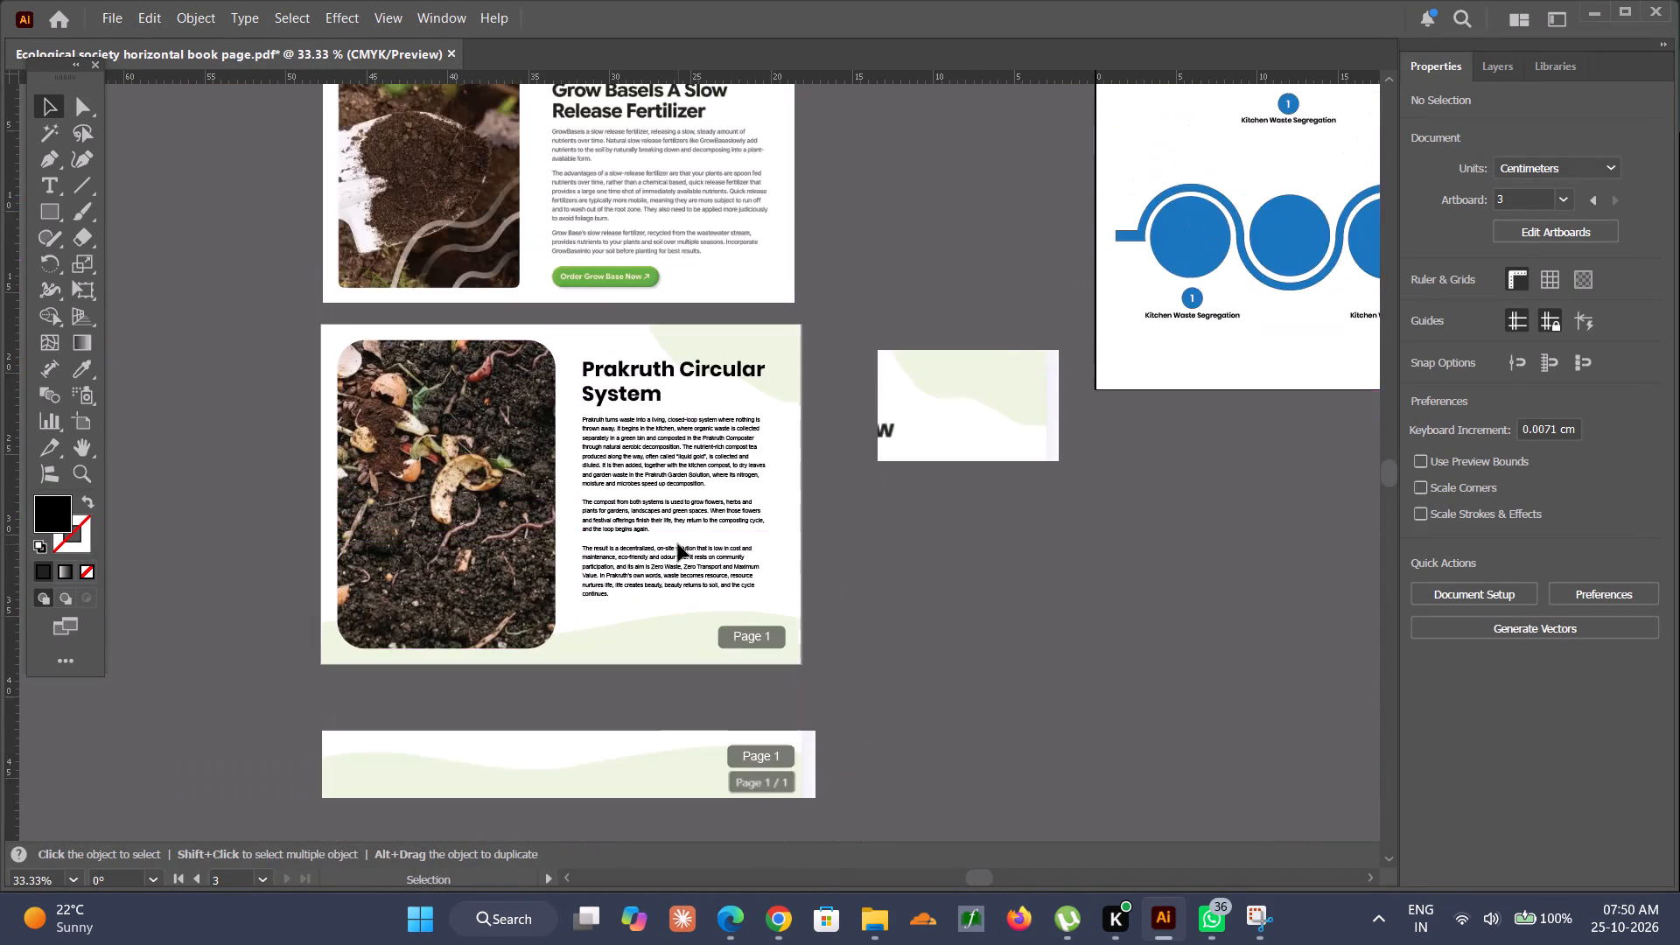
{"action": "scroll", "coordinate": [678, 544], "scroll_direction": "up", "scroll_amount": 2}
{"action": "scroll", "coordinate": [678, 544], "scroll_direction": "left", "scroll_amount": 2}
{"action": "scroll", "coordinate": [678, 544], "scroll_direction": "down", "scroll_amount": 1}
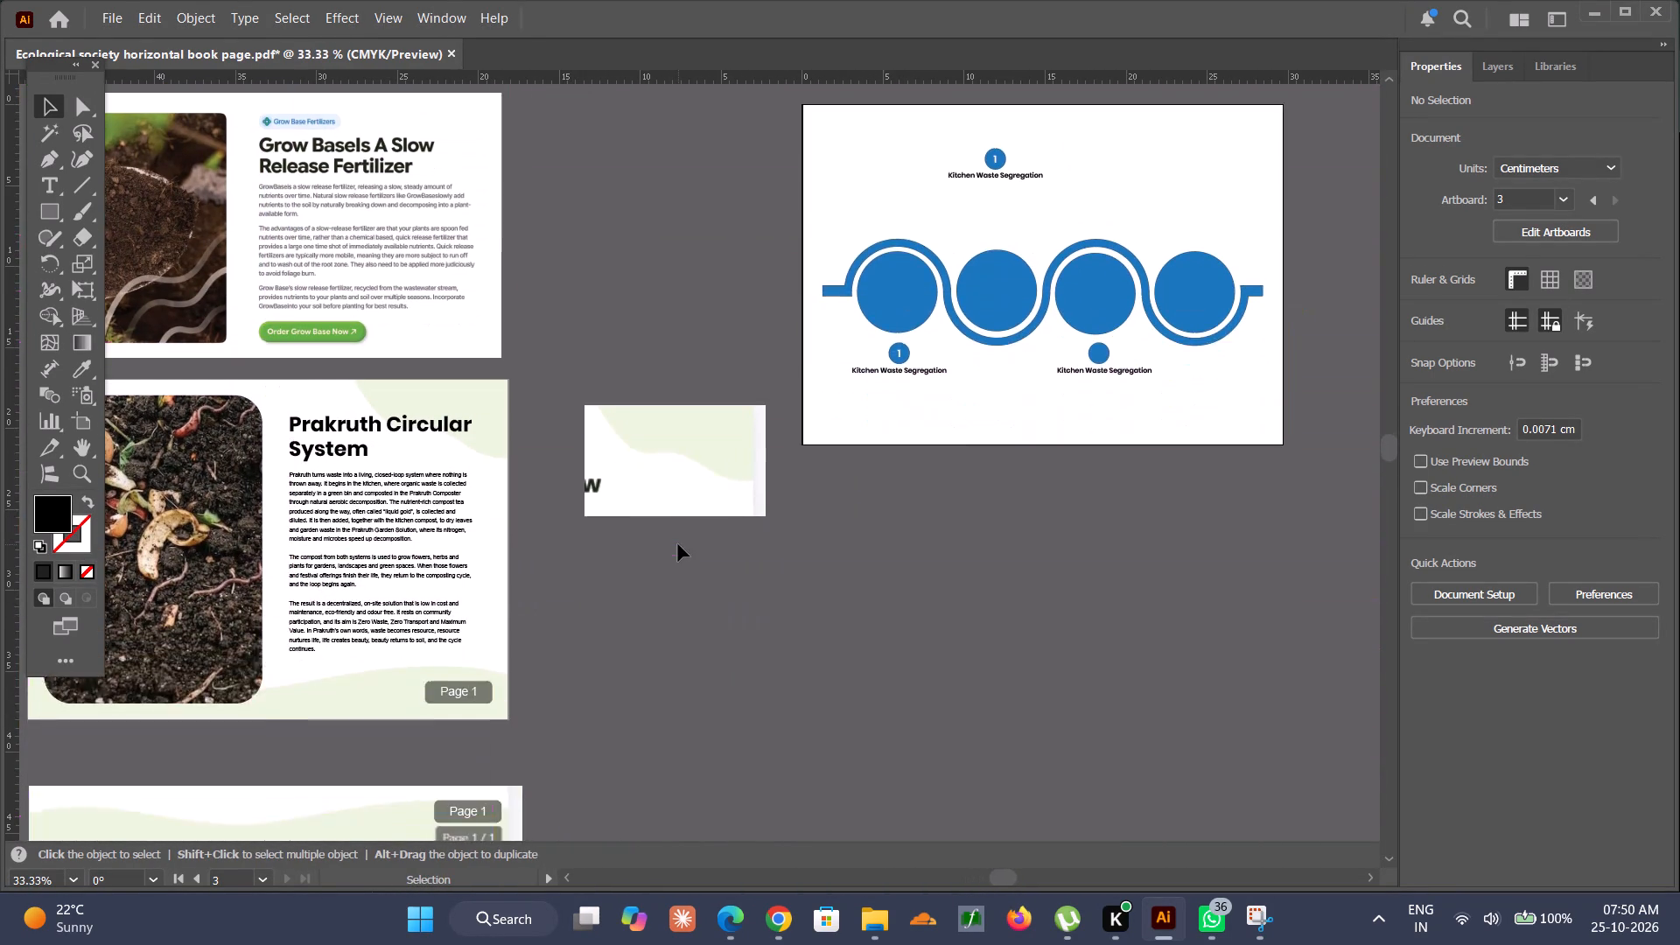
{"action": "scroll", "coordinate": [678, 544], "scroll_direction": "down", "scroll_amount": 1}
{"action": "scroll", "coordinate": [678, 544], "scroll_direction": "left", "scroll_amount": 2}
{"action": "scroll", "coordinate": [678, 544], "scroll_direction": "up", "scroll_amount": 1}
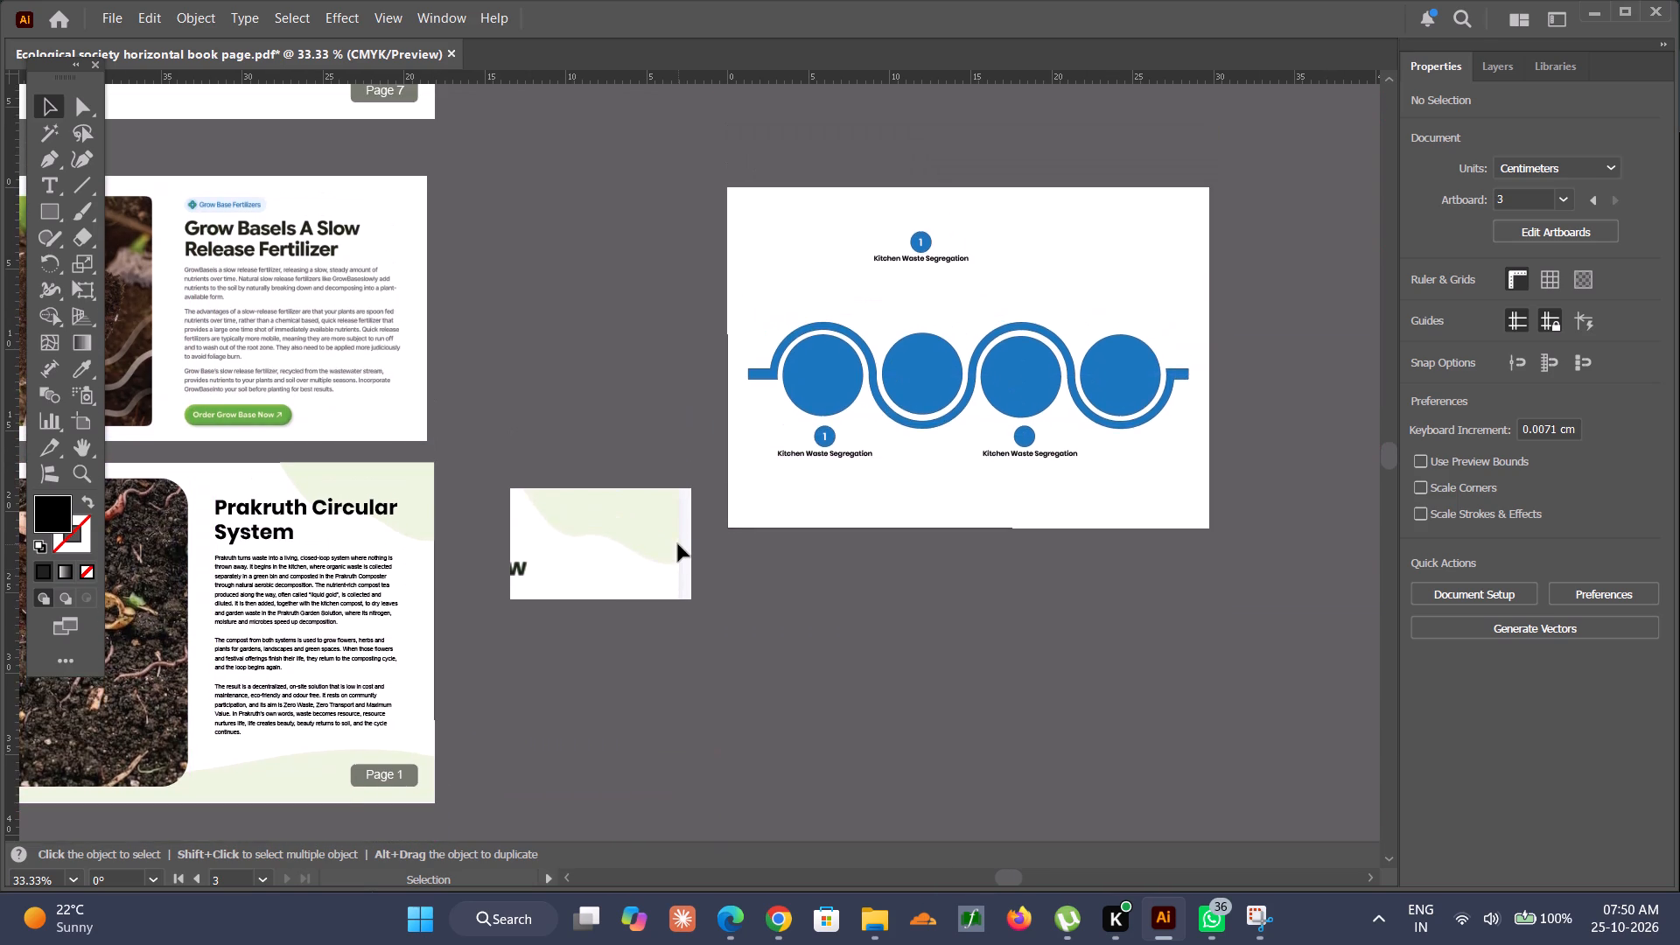
Examine the Who Is ProEarth For page and the numbered-circles reference for the text layout beneath each heading.
{"action": "scroll", "coordinate": [678, 544], "scroll_direction": "up", "scroll_amount": 1}
{"action": "scroll", "coordinate": [678, 544], "scroll_direction": "right", "scroll_amount": 1}
{"action": "scroll", "coordinate": [678, 544], "scroll_direction": "up", "scroll_amount": 1}
{"action": "scroll", "coordinate": [678, 544], "scroll_direction": "right", "scroll_amount": 1}
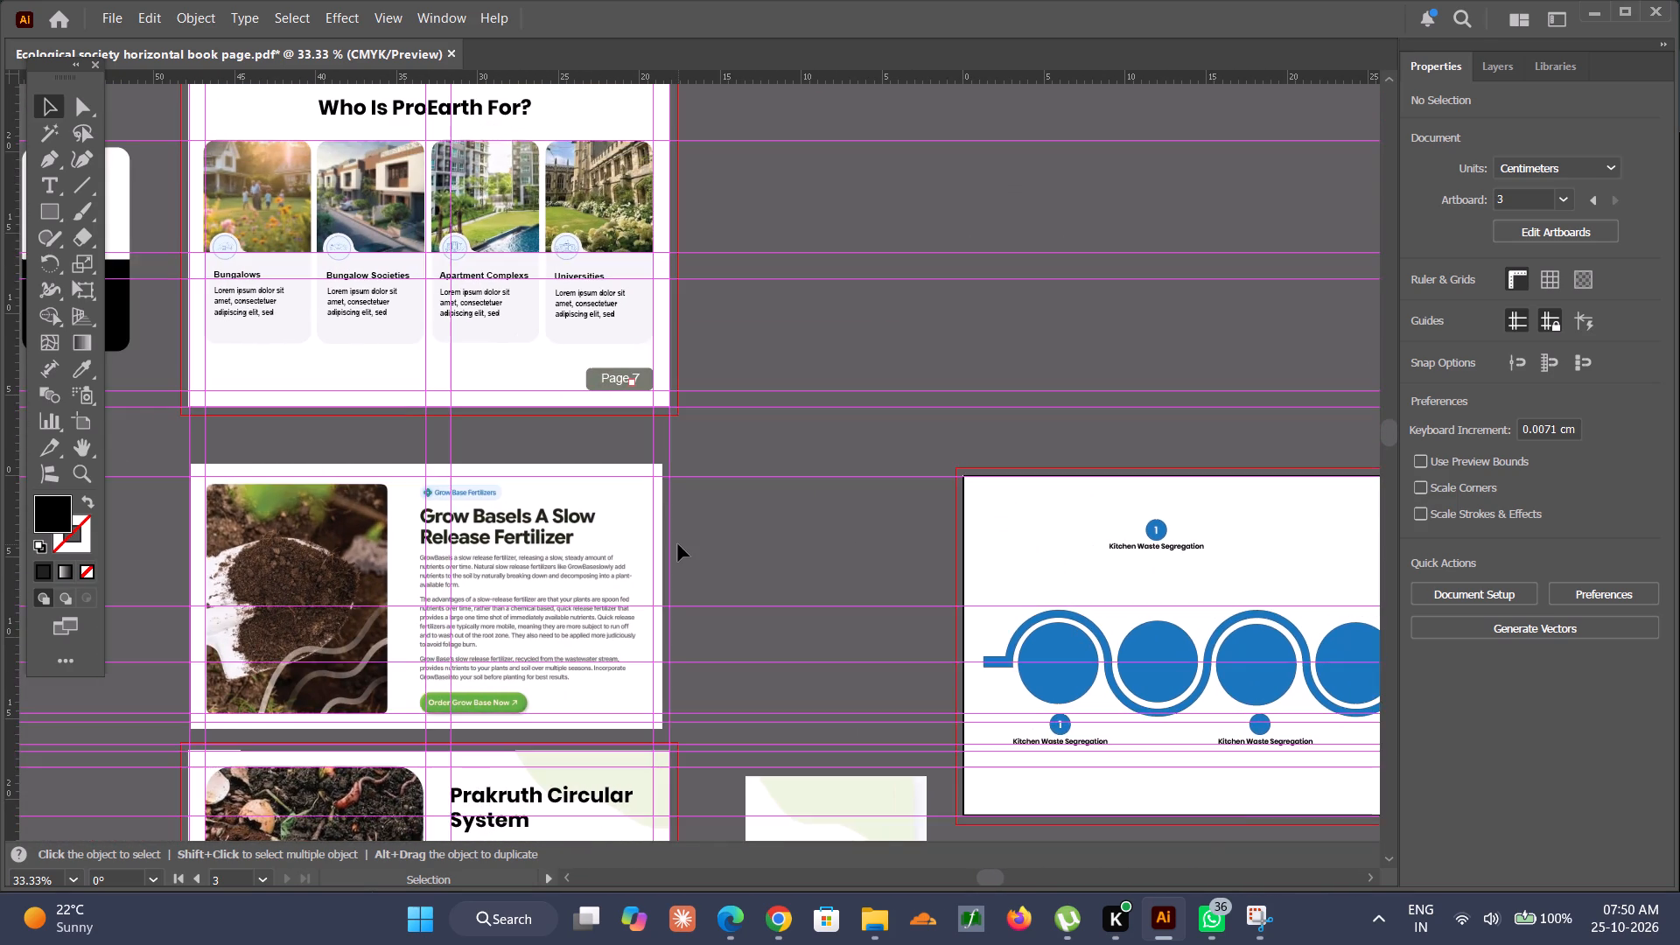
{"action": "scroll", "coordinate": [678, 544], "scroll_direction": "up", "scroll_amount": 2}
{"action": "scroll", "coordinate": [678, 544], "scroll_direction": "down", "scroll_amount": 1}
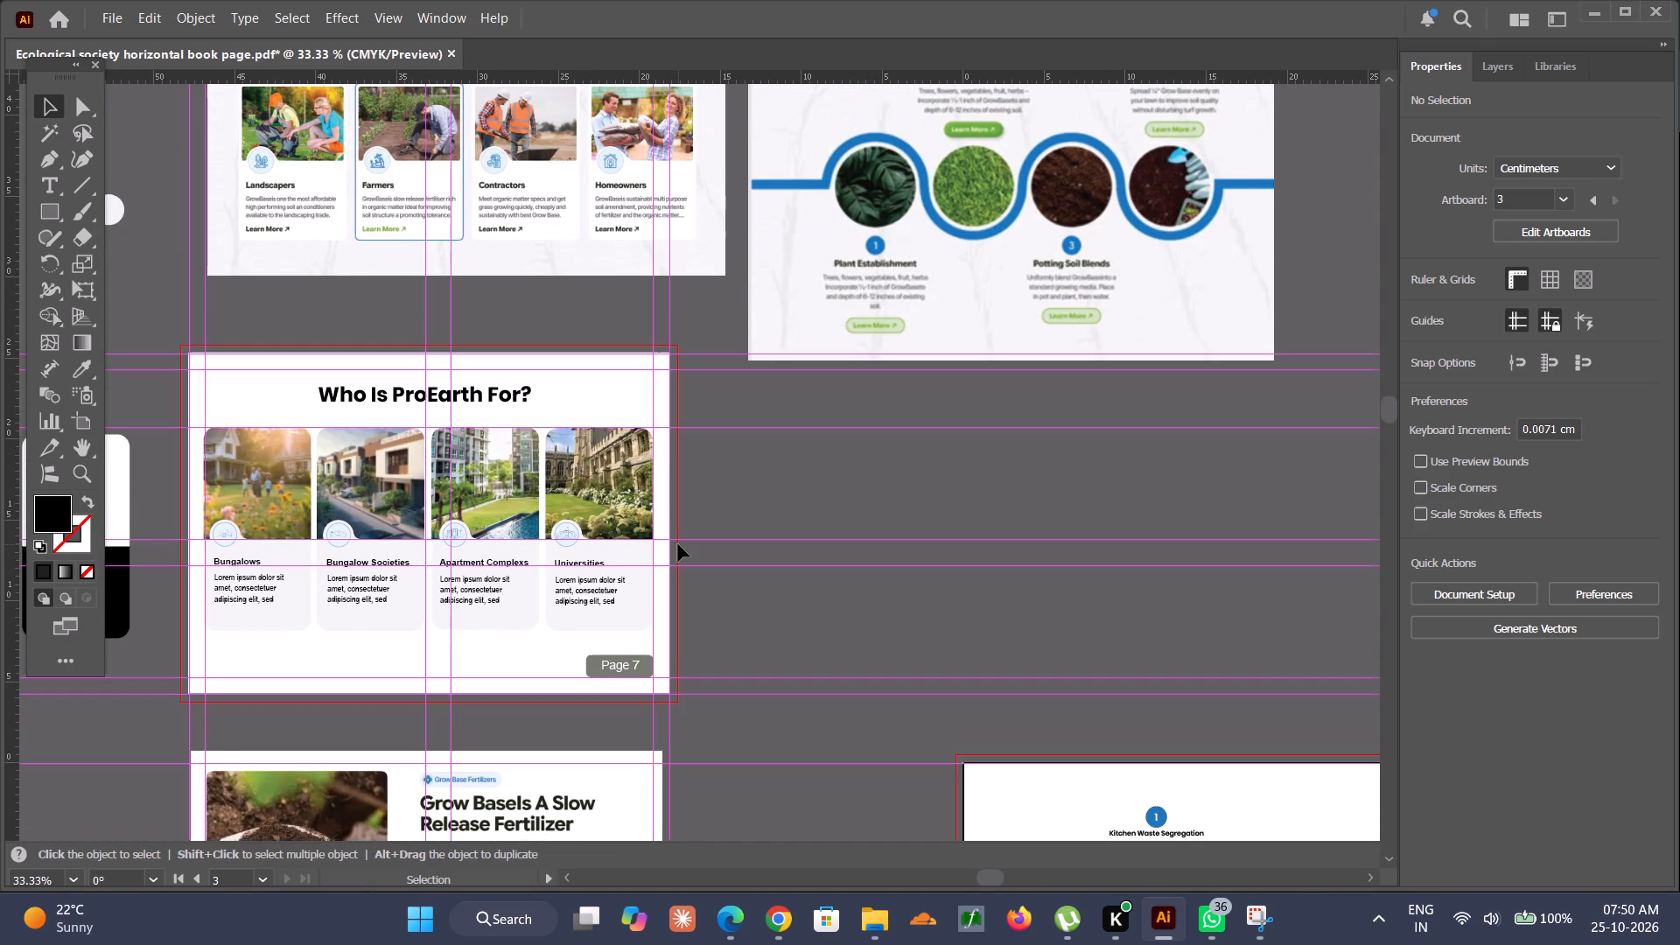
{"action": "scroll", "coordinate": [678, 544], "scroll_direction": "up", "scroll_amount": 1}
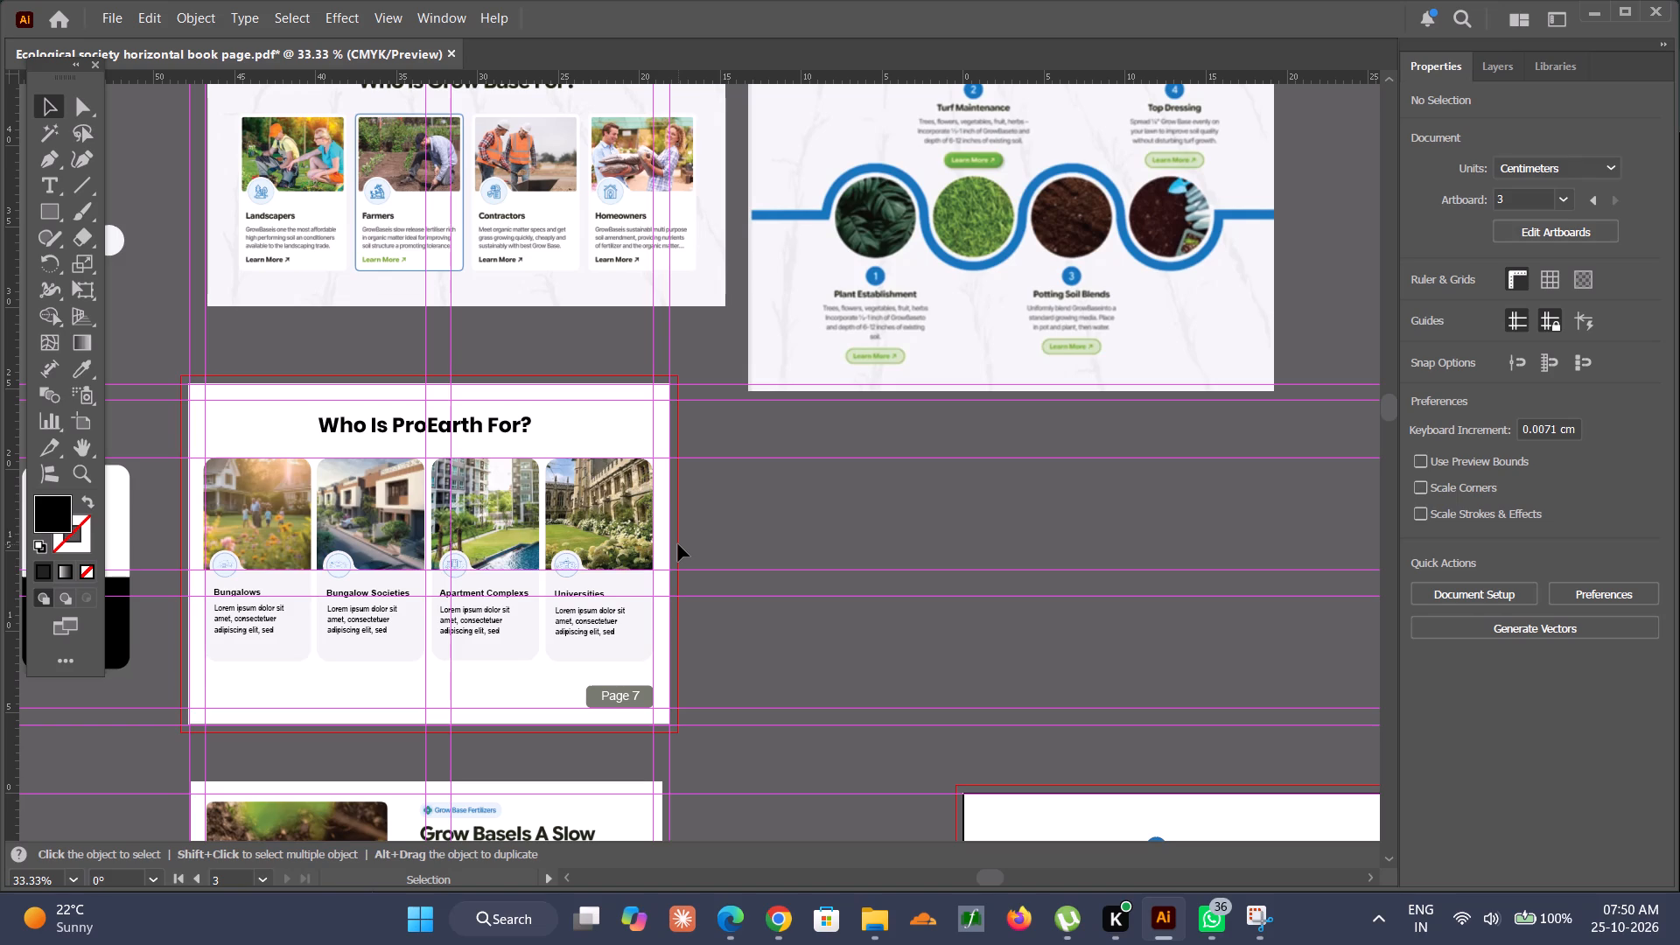
{"action": "scroll", "coordinate": [678, 544], "scroll_direction": "left", "scroll_amount": 3}
{"action": "scroll", "coordinate": [678, 544], "scroll_direction": "down", "scroll_amount": 7}
{"action": "scroll", "coordinate": [678, 544], "scroll_direction": "up", "scroll_amount": 3}
{"action": "scroll", "coordinate": [678, 544], "scroll_direction": "down", "scroll_amount": 3}
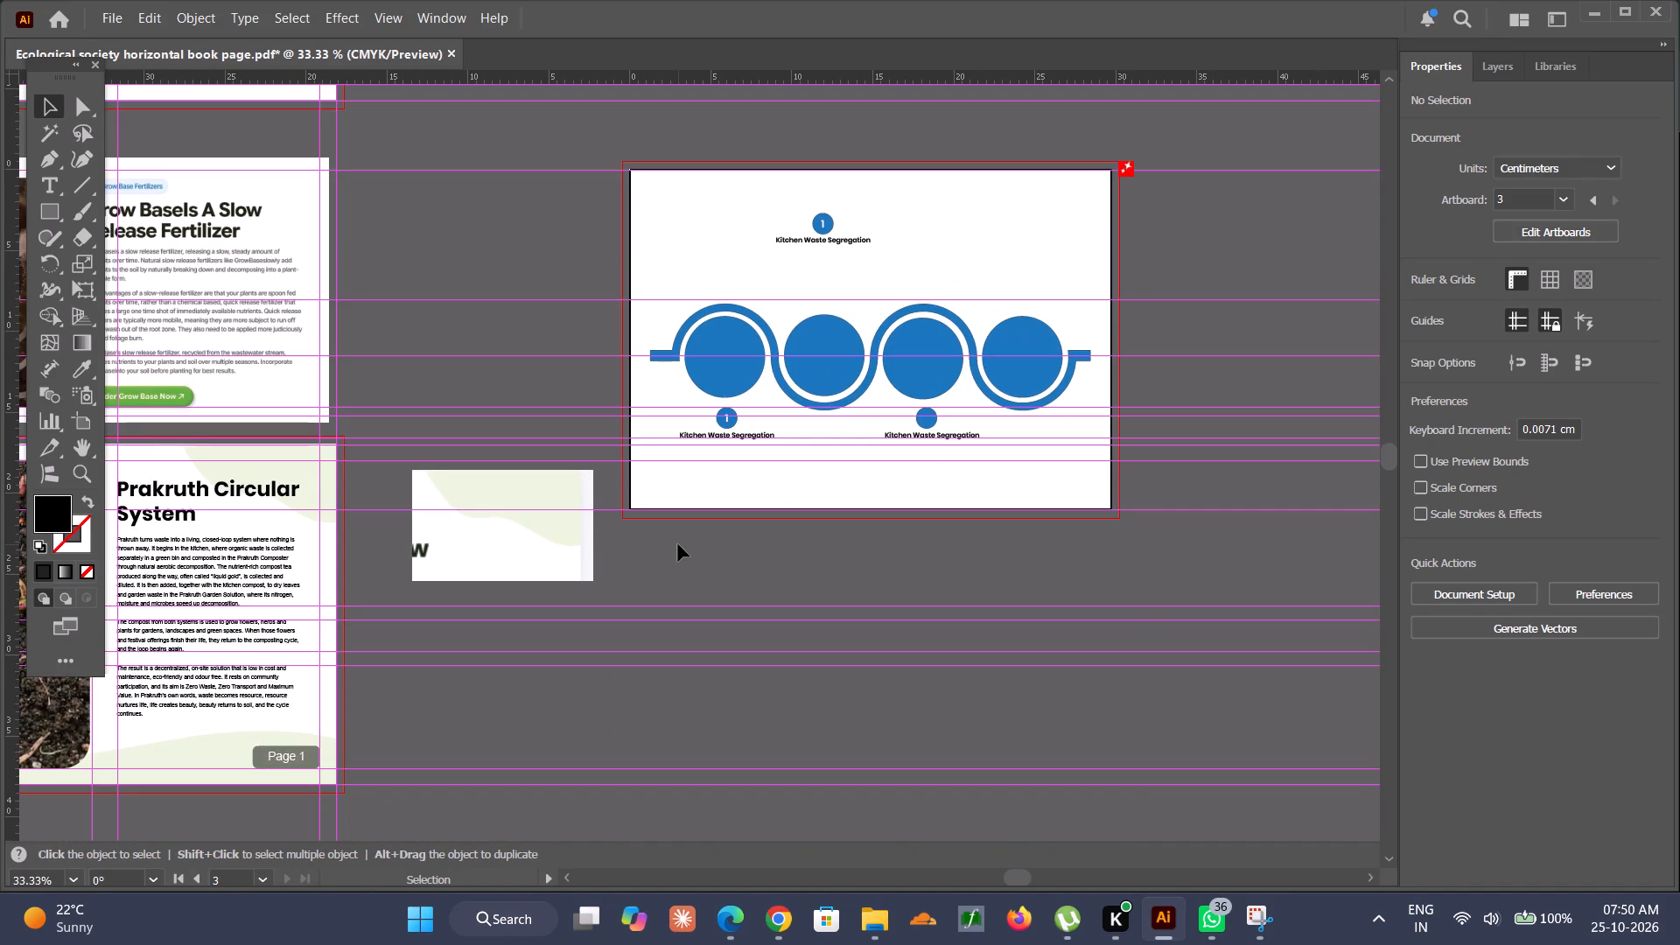
{"action": "scroll", "coordinate": [678, 544], "scroll_direction": "right", "scroll_amount": 2}
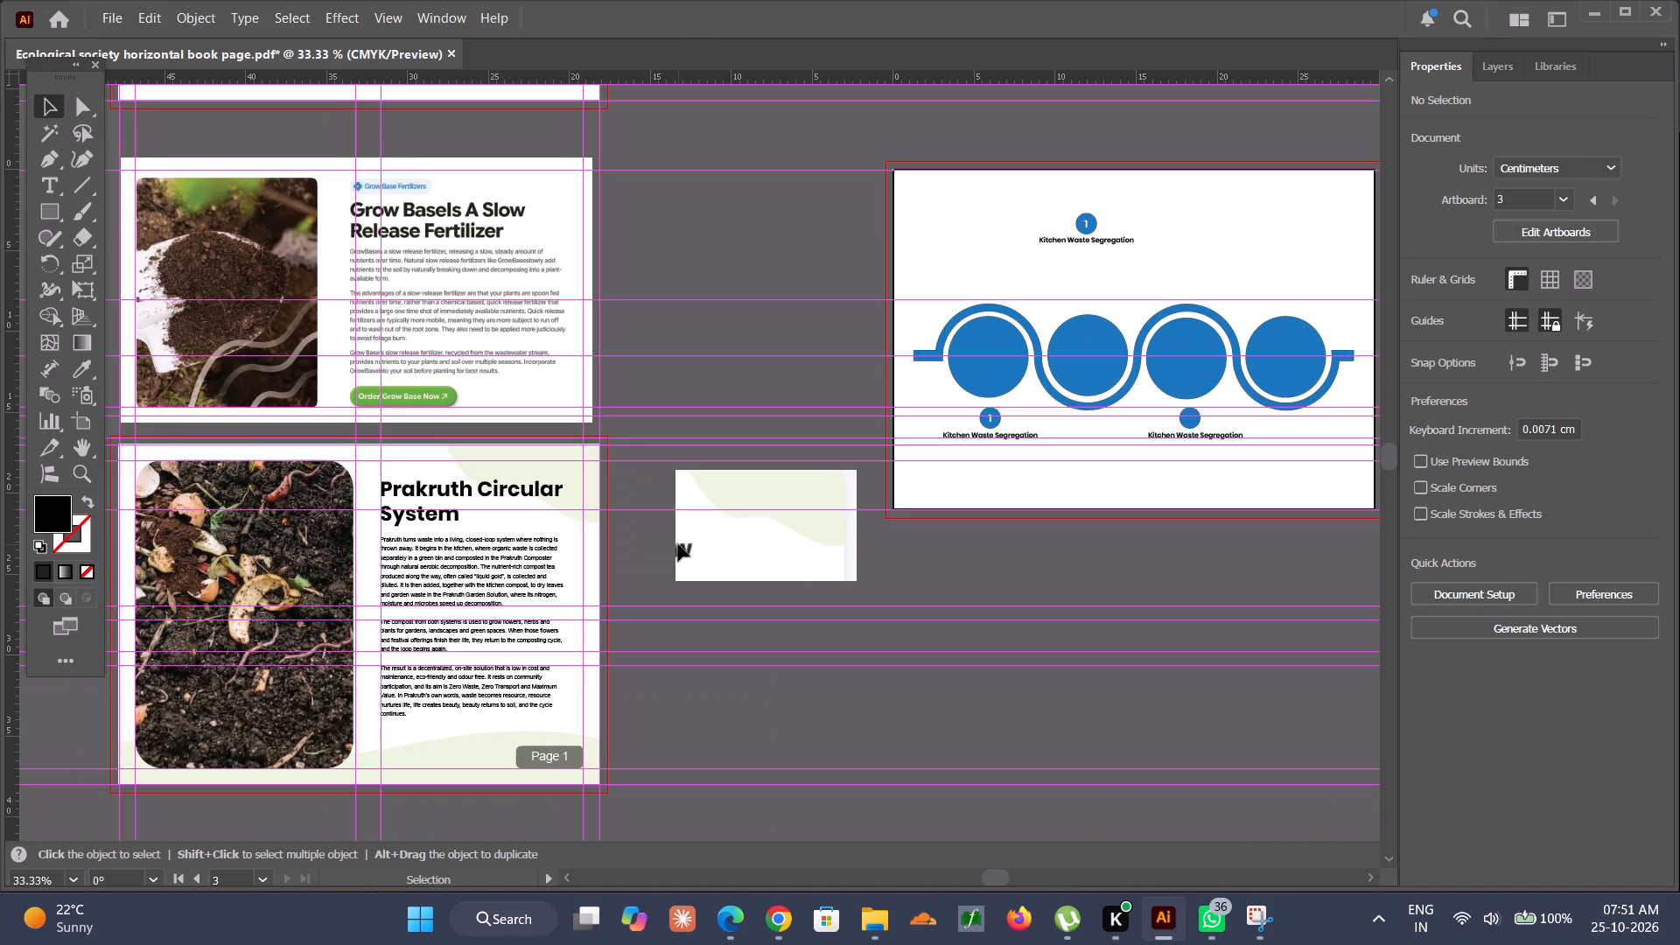
{"action": "scroll", "coordinate": [280, 180], "scroll_direction": "up", "scroll_amount": 7}
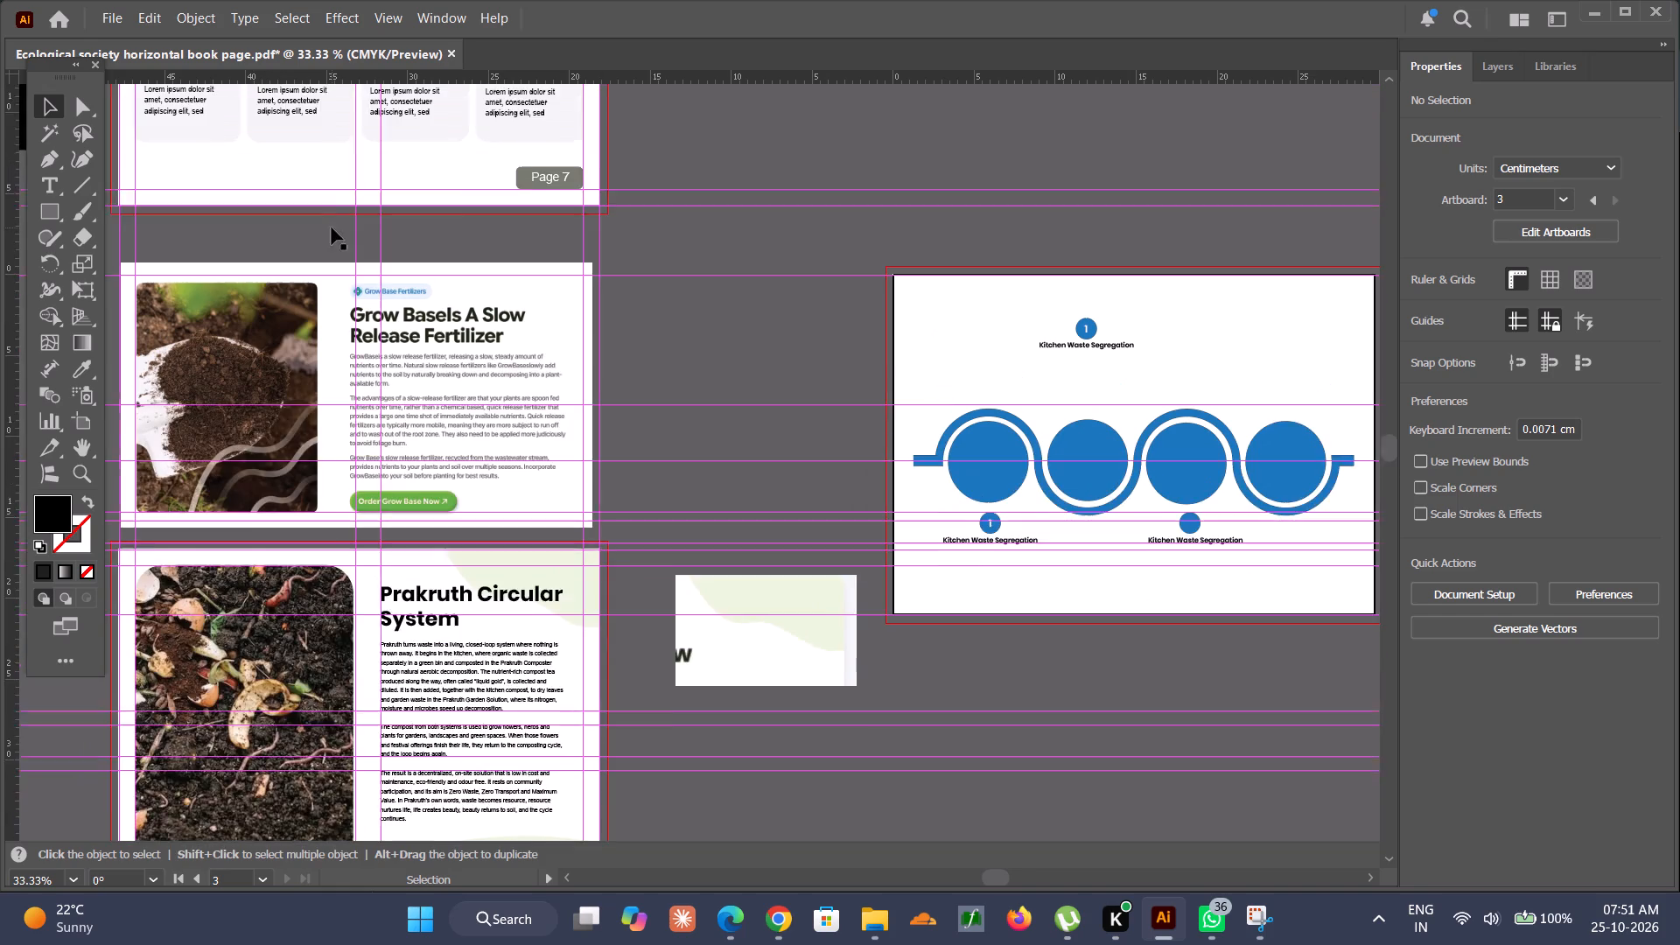
{"action": "scroll", "coordinate": [332, 227], "scroll_direction": "up", "scroll_amount": 4}
{"action": "scroll", "coordinate": [407, 219], "scroll_direction": "up", "scroll_amount": 13}
{"action": "scroll", "coordinate": [433, 317], "scroll_direction": "up", "scroll_amount": 4}
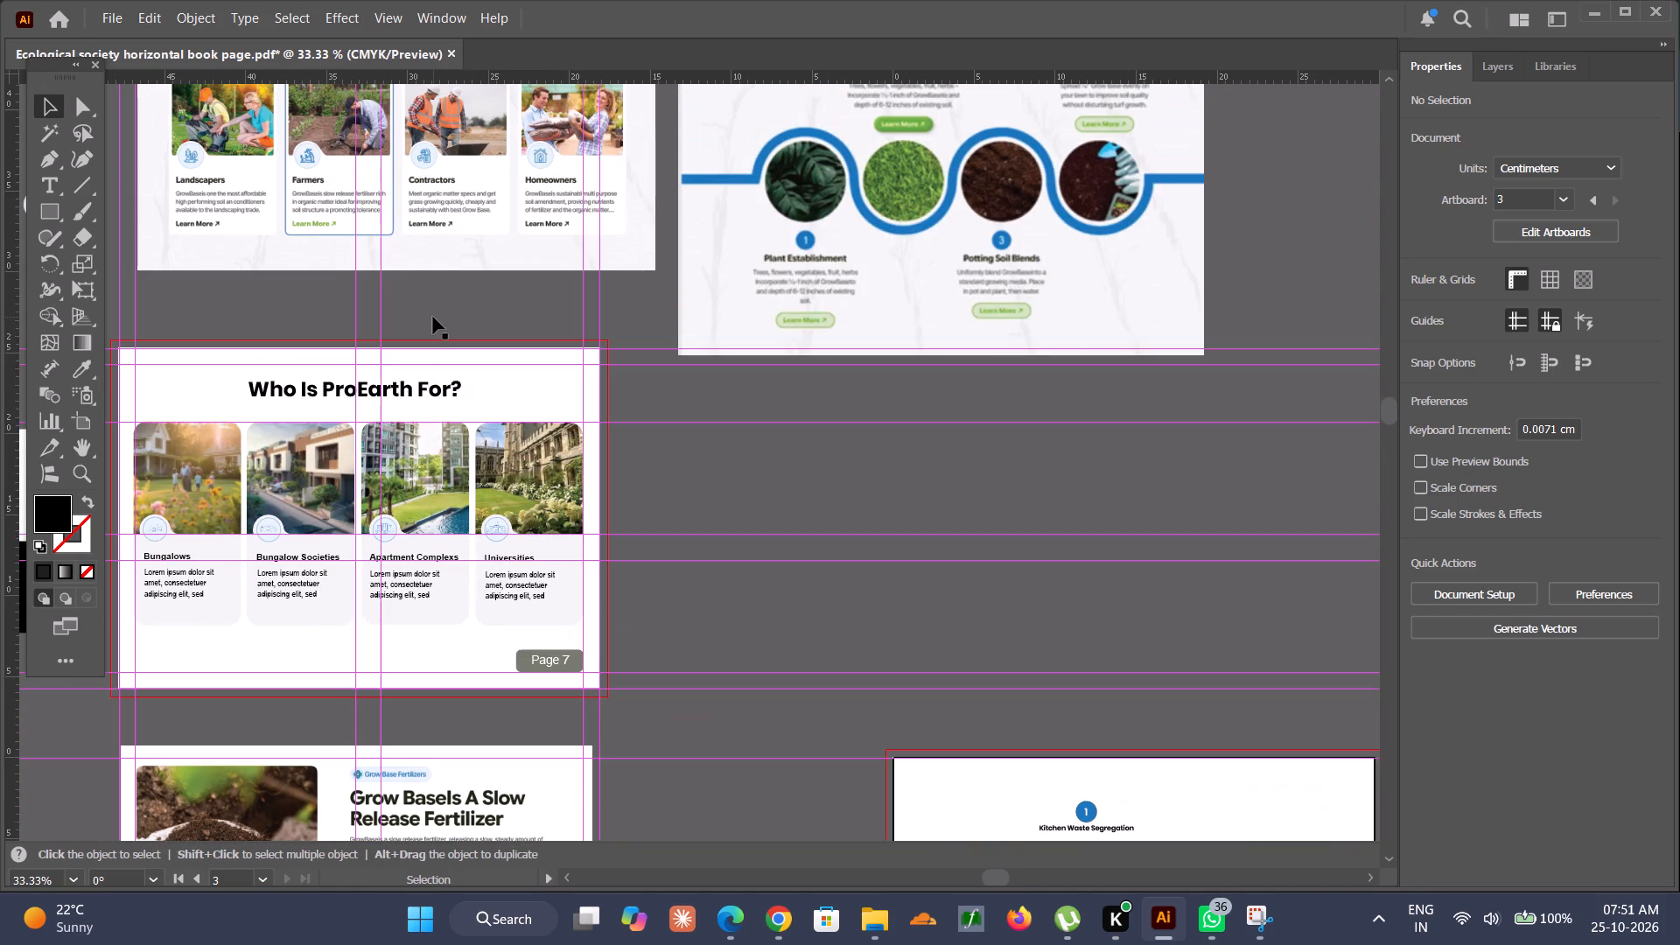
{"action": "scroll", "coordinate": [808, 308], "scroll_direction": "up", "scroll_amount": 3, "text": "alt"}
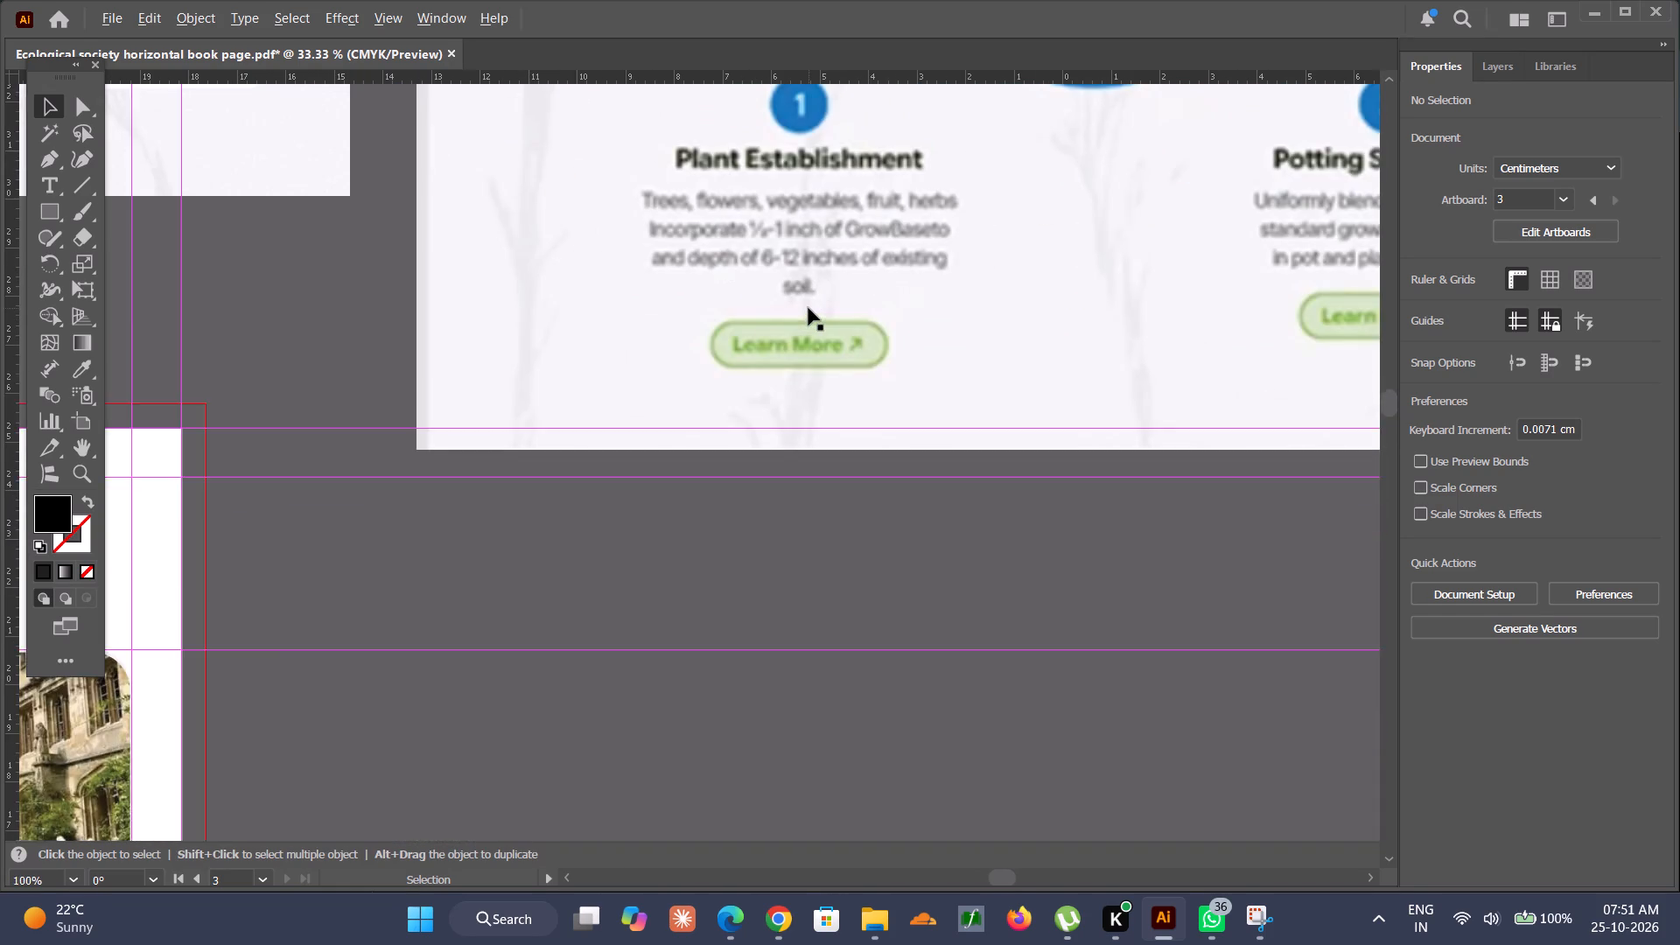
{"action": "scroll", "coordinate": [808, 308], "scroll_direction": "down", "scroll_amount": 3, "text": "alt"}
{"action": "scroll", "coordinate": [602, 502], "scroll_direction": "down", "scroll_amount": 8}
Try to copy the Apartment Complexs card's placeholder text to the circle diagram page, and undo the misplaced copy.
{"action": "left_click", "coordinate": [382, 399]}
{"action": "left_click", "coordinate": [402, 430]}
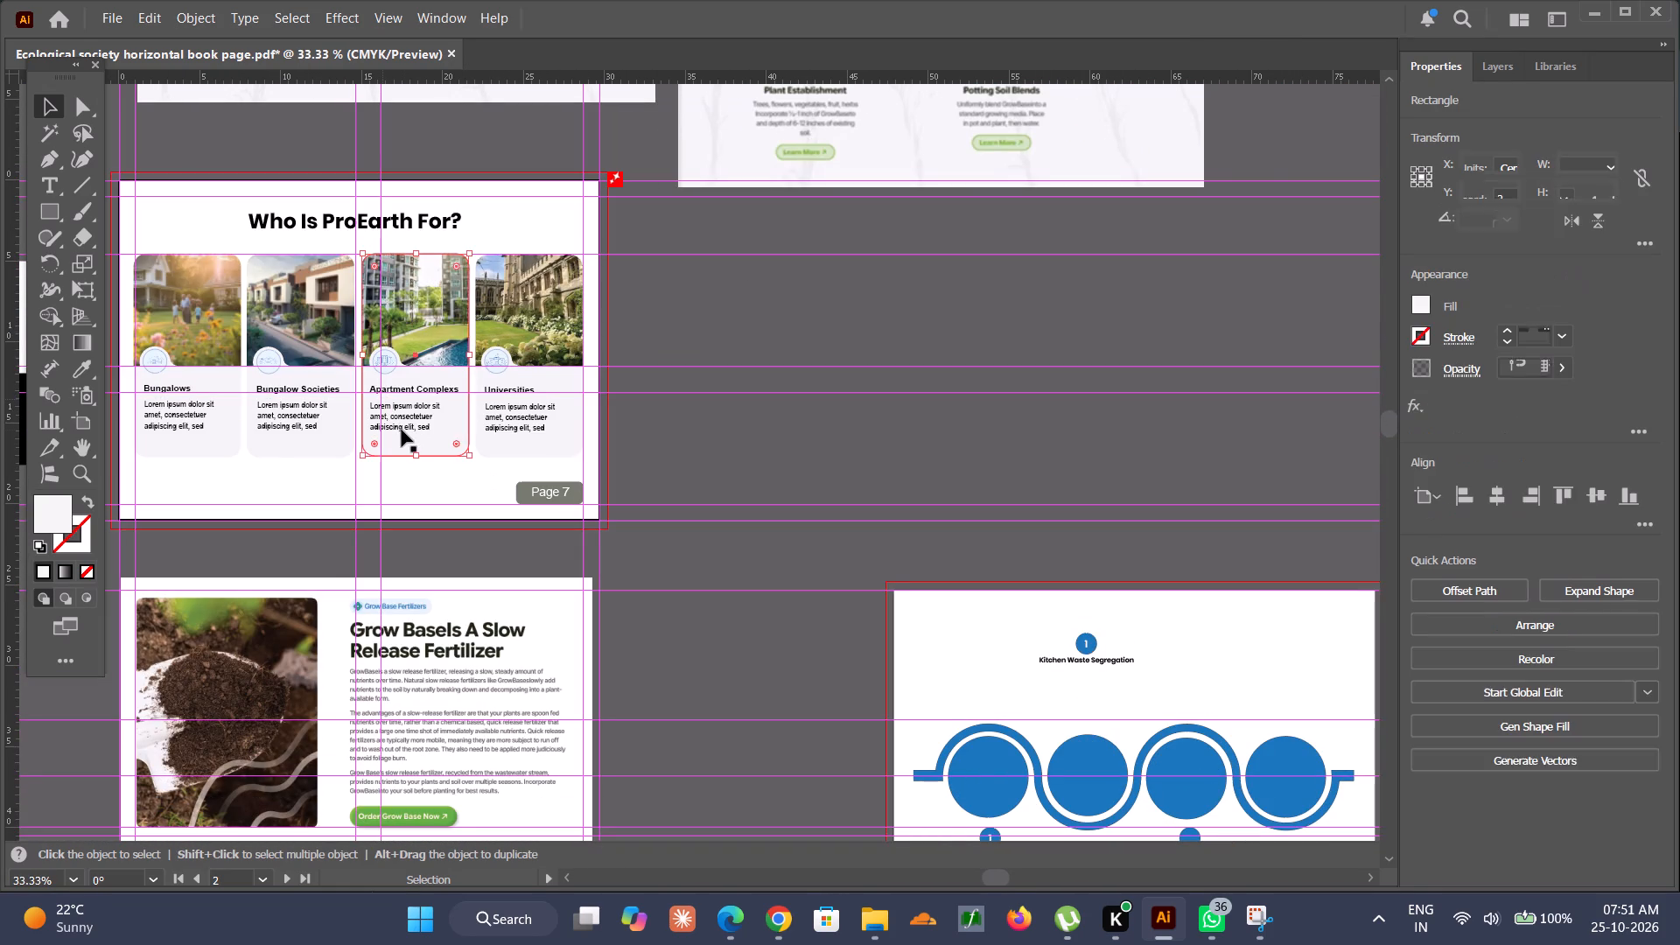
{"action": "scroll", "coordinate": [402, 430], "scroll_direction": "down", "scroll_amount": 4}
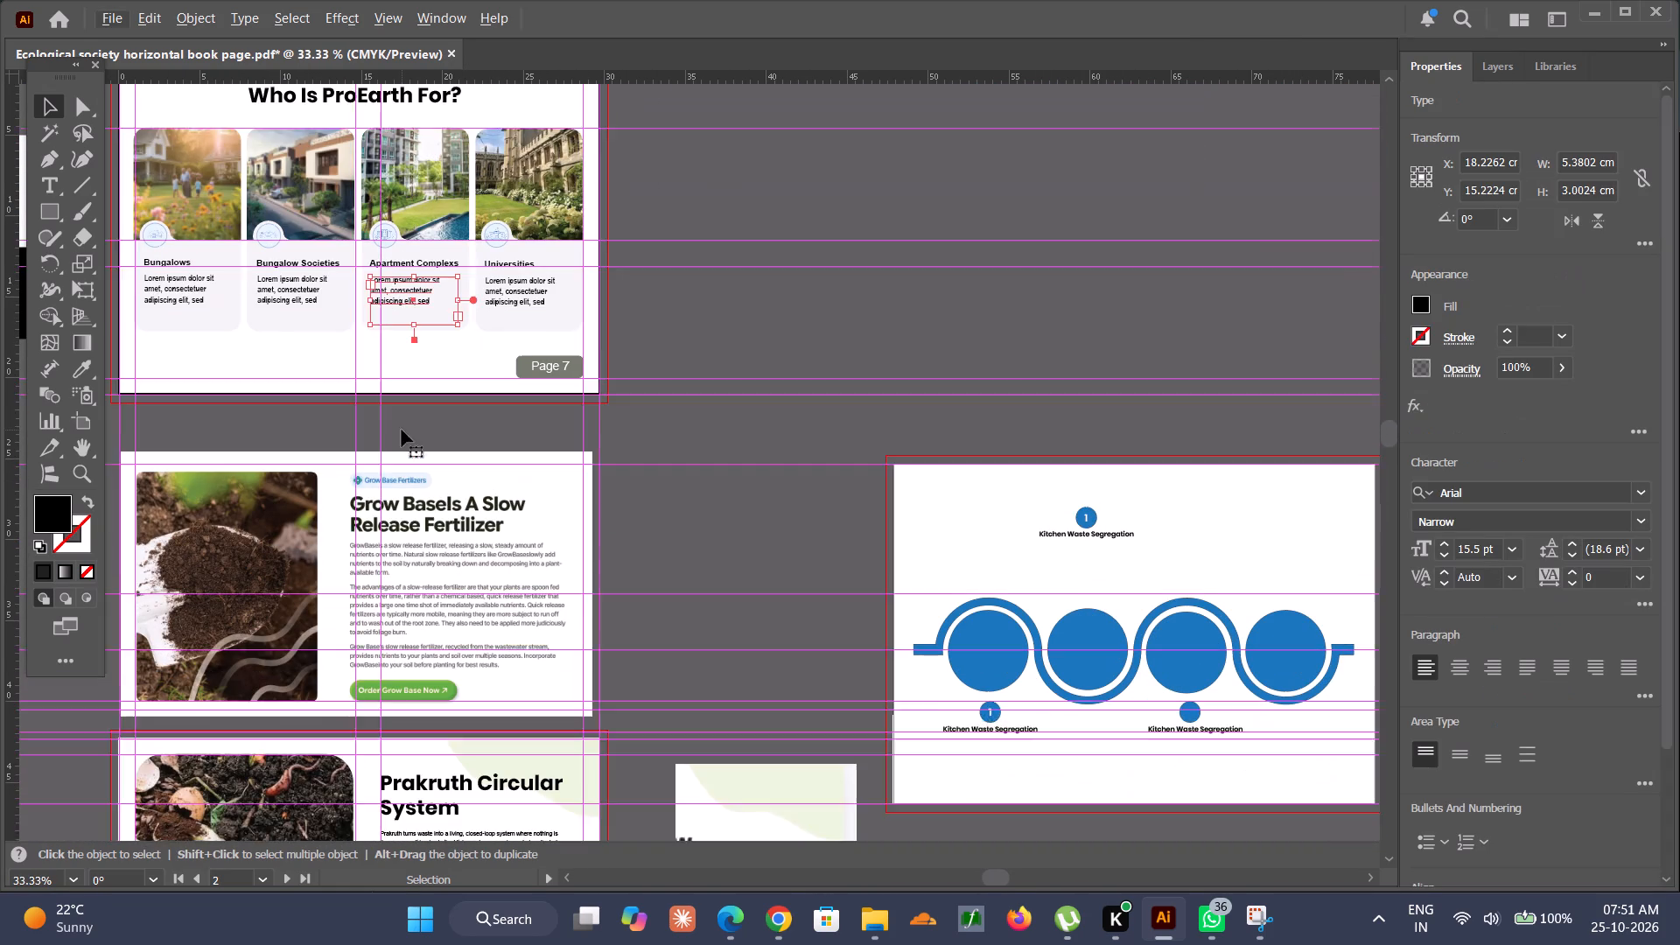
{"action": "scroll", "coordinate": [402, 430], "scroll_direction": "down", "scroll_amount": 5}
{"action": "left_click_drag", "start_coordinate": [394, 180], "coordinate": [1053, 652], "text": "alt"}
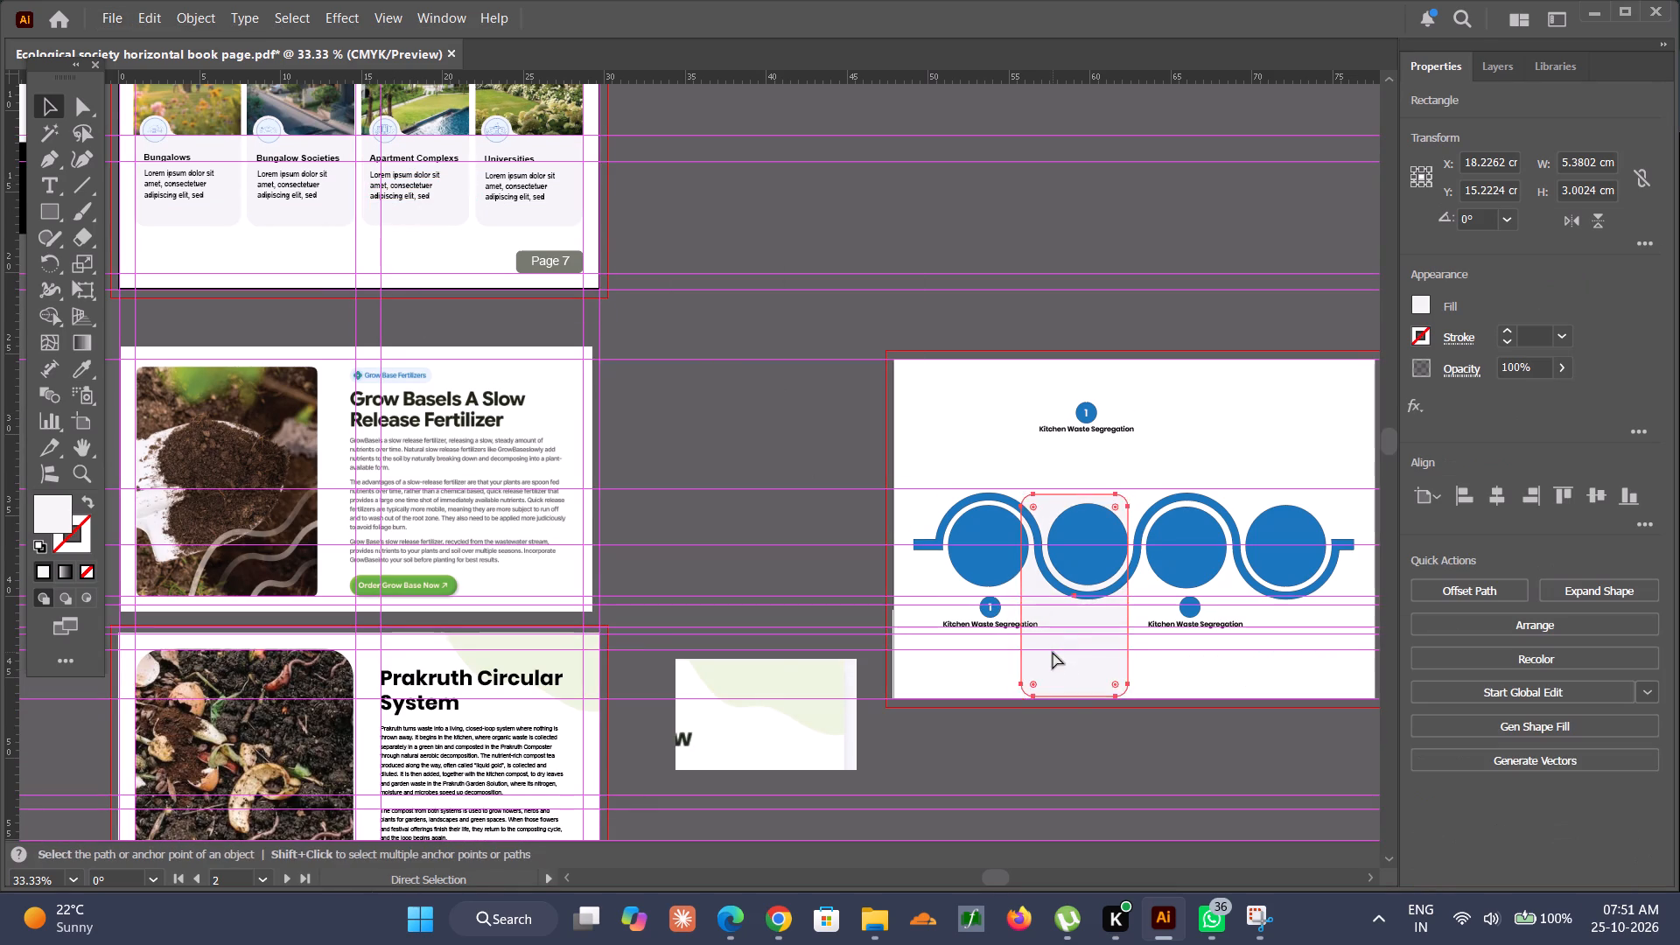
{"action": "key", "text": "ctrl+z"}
Duplicate the Apartment Complexs card's Lorem ipsum text onto the circle diagram page, below the first lower Kitchen Waste Segregation heading.
{"action": "left_click", "coordinate": [610, 209]}
{"action": "left_click", "coordinate": [398, 198]}
{"action": "left_click_drag", "start_coordinate": [398, 188], "coordinate": [986, 653], "text": "alt"}
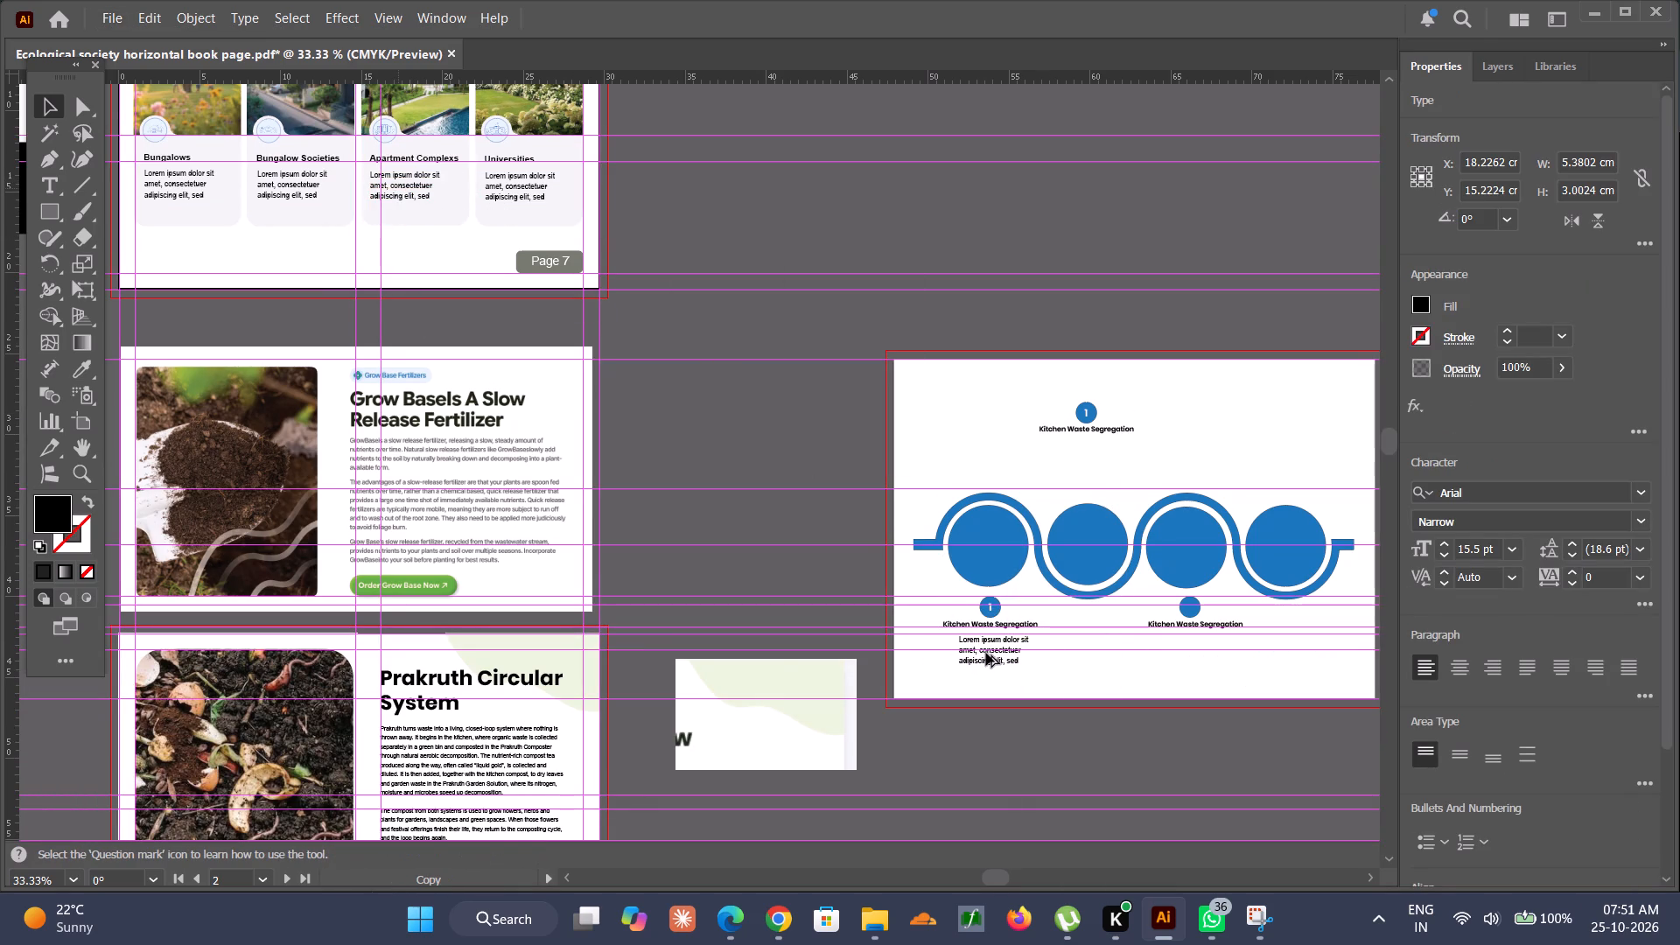
{"action": "left_click_drag", "start_coordinate": [986, 653], "coordinate": [985, 653], "text": "alt"}
Widen the copied Lorem ipsum text frame evenly on both sides so its text wraps onto two lines.
{"action": "scroll", "coordinate": [985, 653], "scroll_direction": "up", "scroll_amount": 14}
{"action": "scroll", "coordinate": [985, 653], "scroll_direction": "down", "scroll_amount": 3}
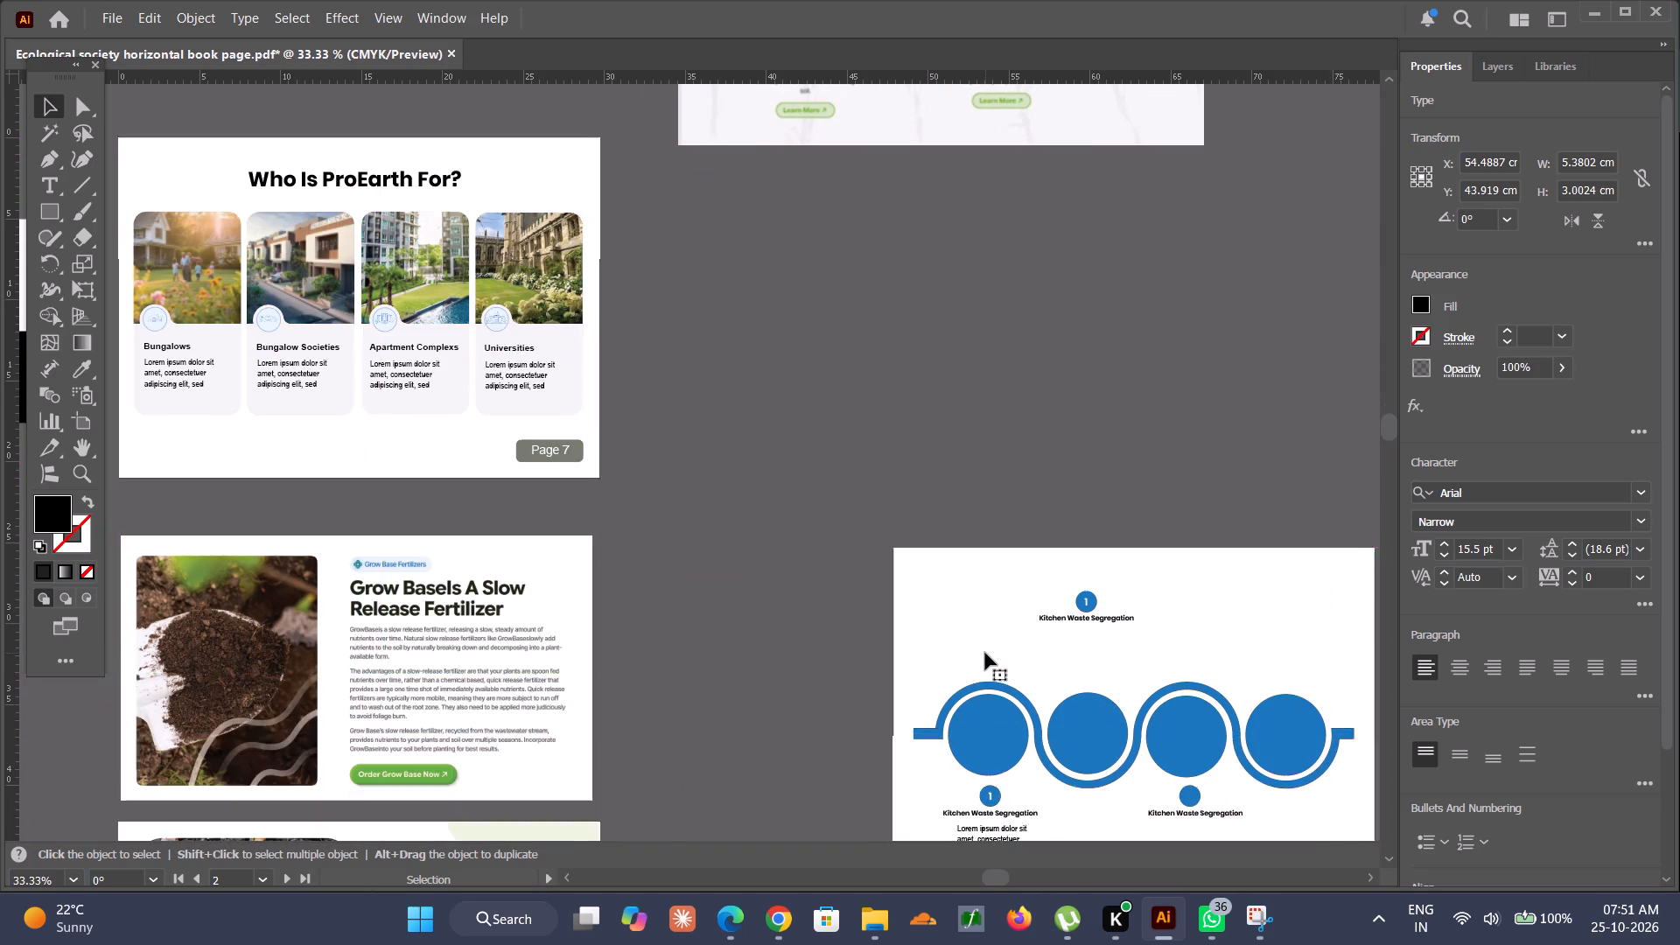
{"action": "scroll", "coordinate": [985, 653], "scroll_direction": "down", "scroll_amount": 14}
{"action": "scroll", "coordinate": [985, 653], "scroll_direction": "up", "scroll_amount": 4, "text": "alt"}
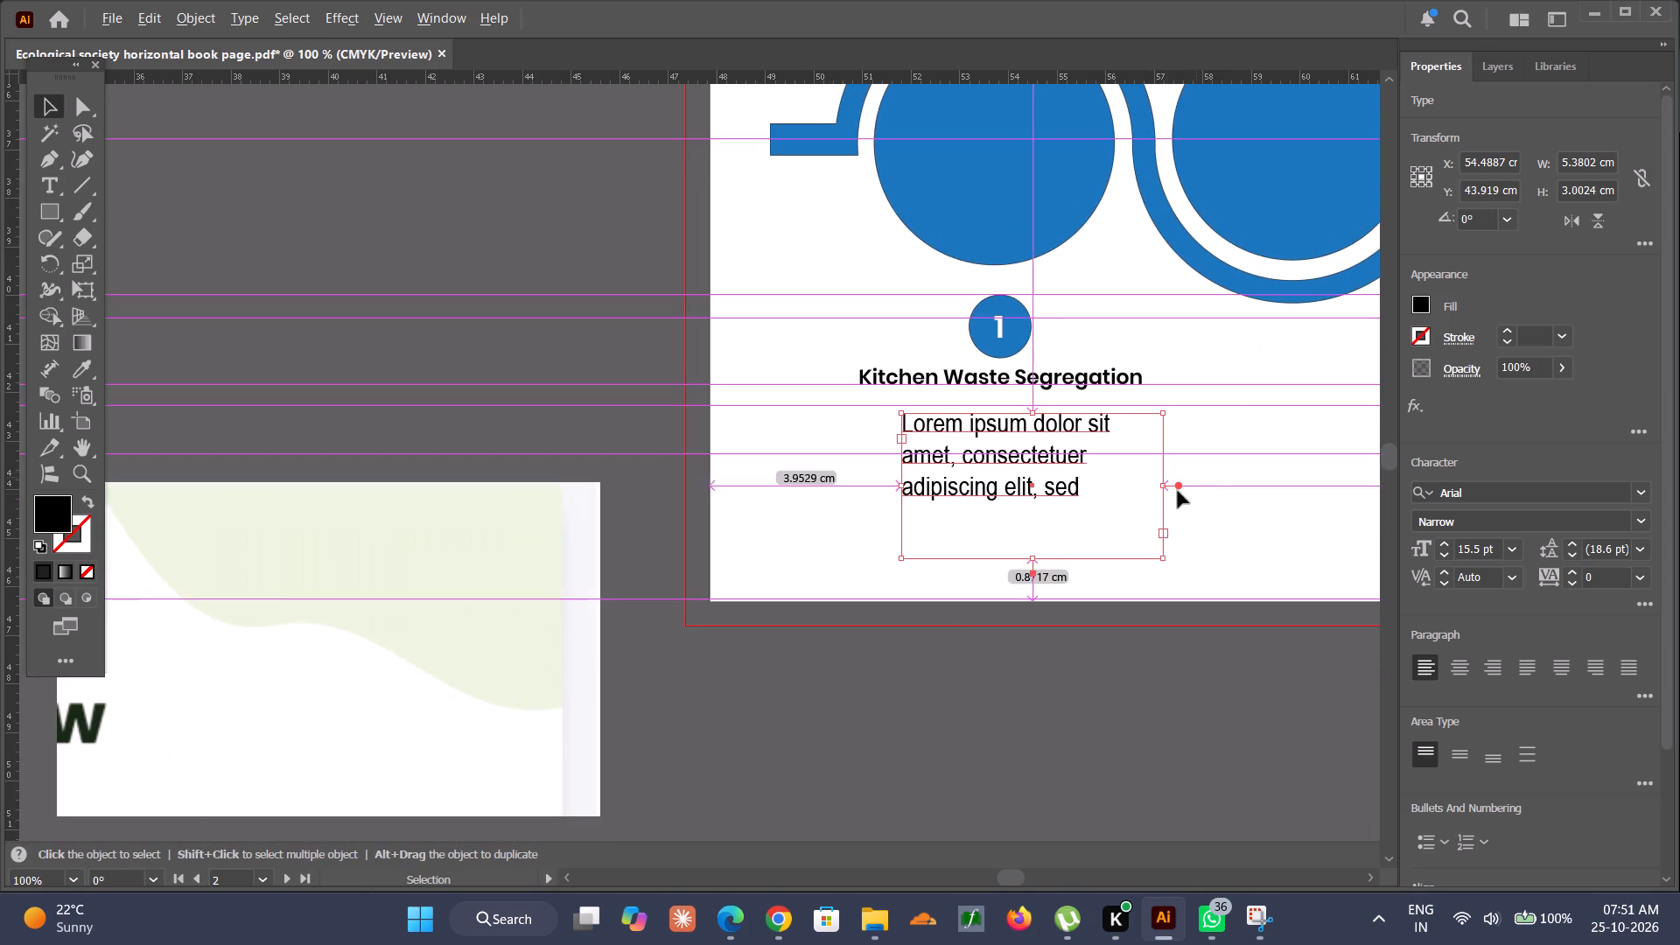
{"action": "left_click_drag", "start_coordinate": [1160, 486], "coordinate": [1215, 494], "text": "alt"}
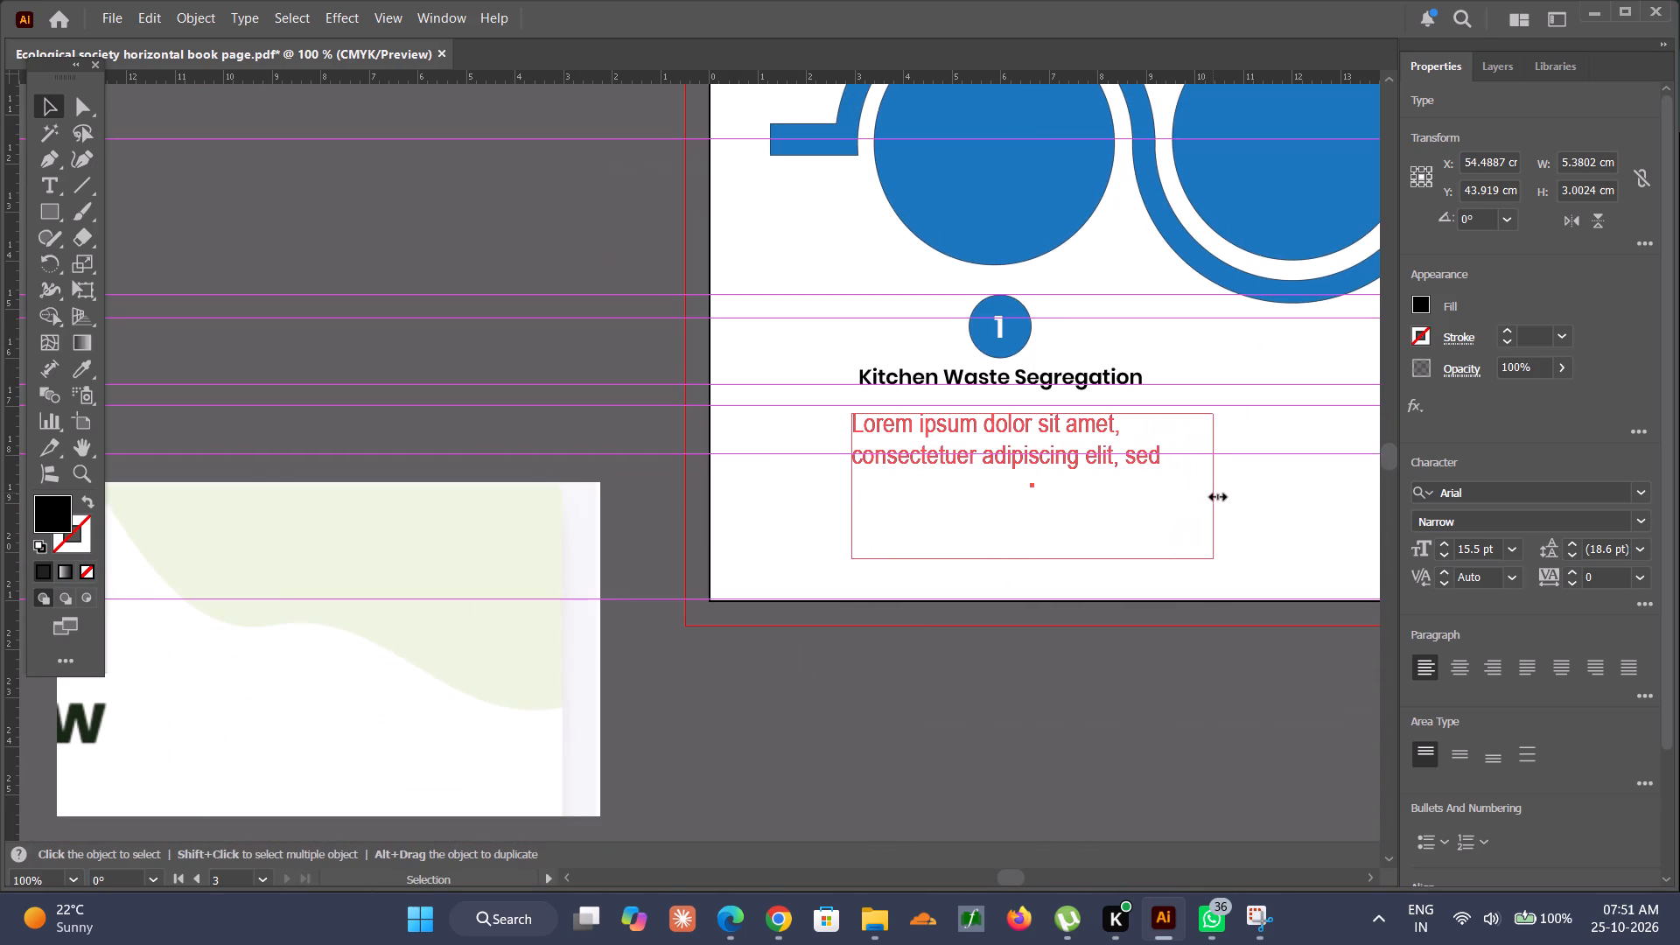
Widen the Lorem ipsum frame below the first lower heading to about 7.87 cm and centre-align its text.
{"action": "left_click_drag", "start_coordinate": [1215, 494], "coordinate": [1223, 500], "text": "alt"}
{"action": "scroll", "coordinate": [645, 256], "scroll_direction": "down", "scroll_amount": 3, "text": "alt"}
{"action": "scroll", "coordinate": [297, 122], "scroll_direction": "up", "scroll_amount": 18}
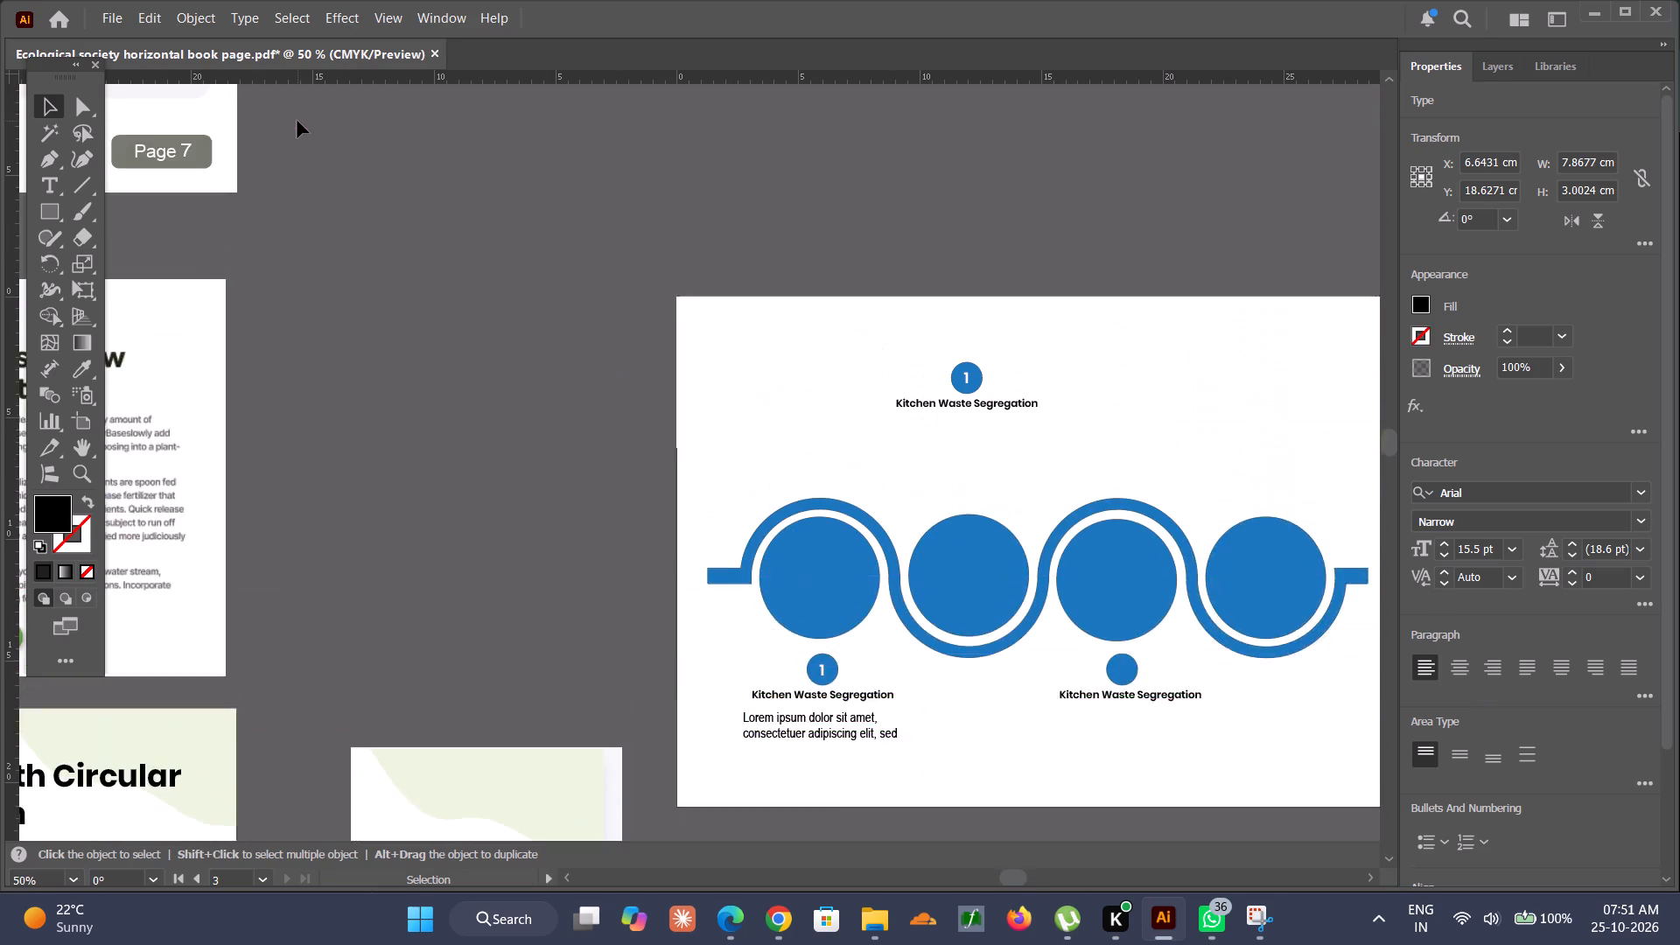
{"action": "scroll", "coordinate": [314, 162], "scroll_direction": "down", "scroll_amount": 1, "text": "alt"}
{"action": "scroll", "coordinate": [313, 163], "scroll_direction": "up", "scroll_amount": 19}
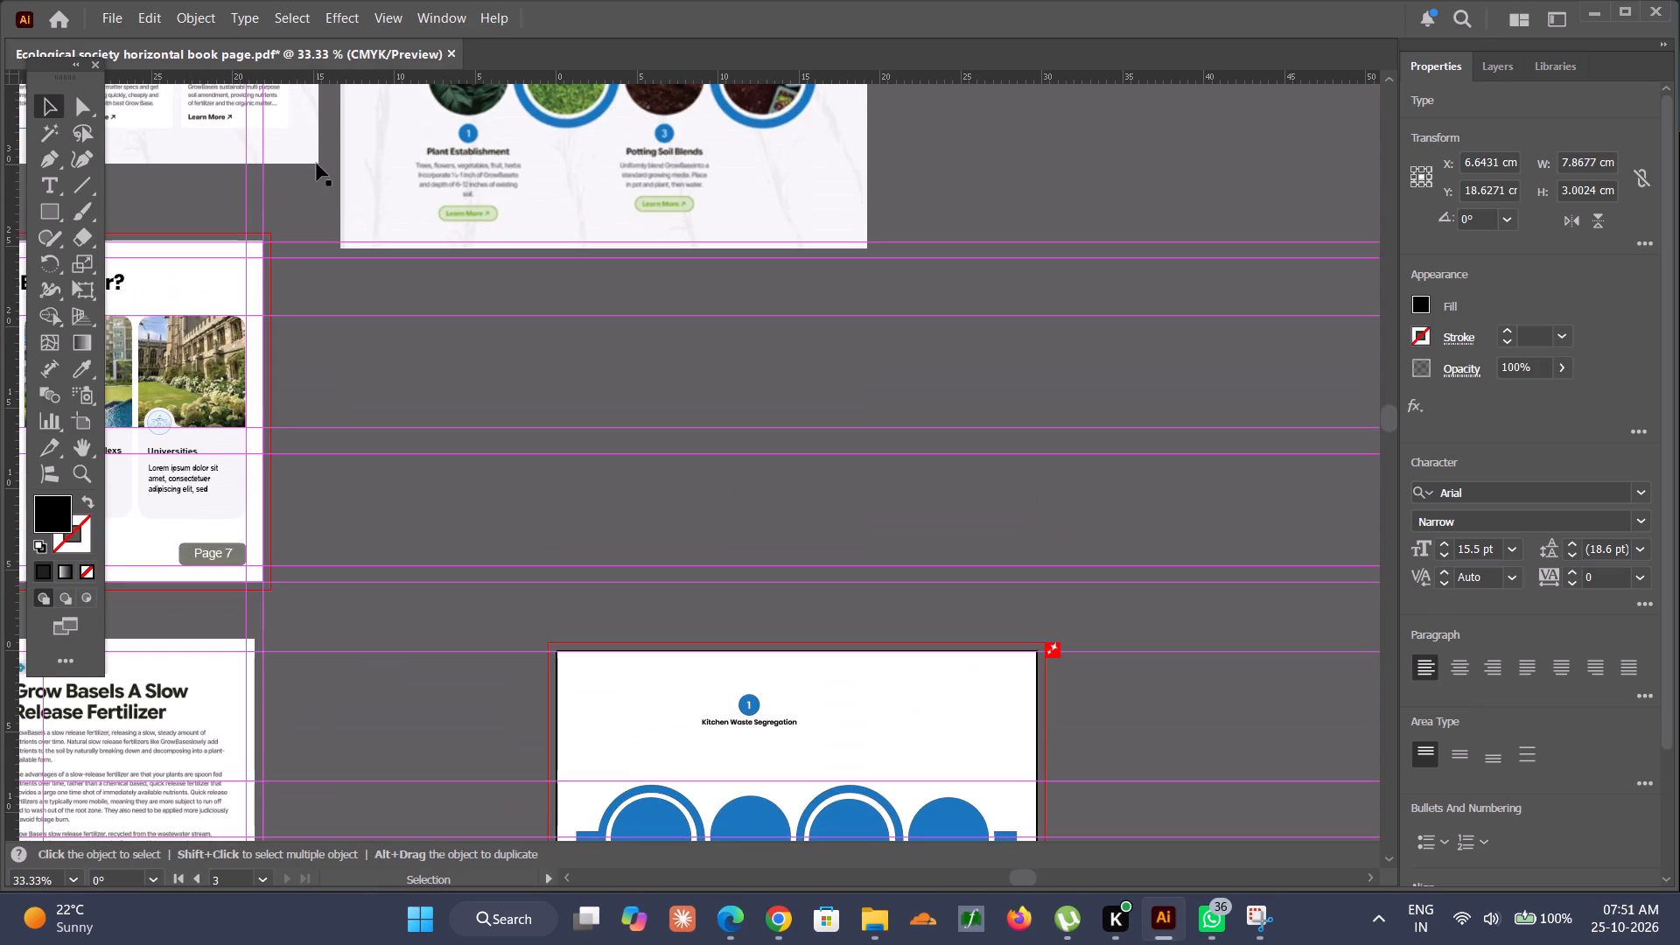
{"action": "scroll", "coordinate": [675, 400], "scroll_direction": "down", "scroll_amount": 13}
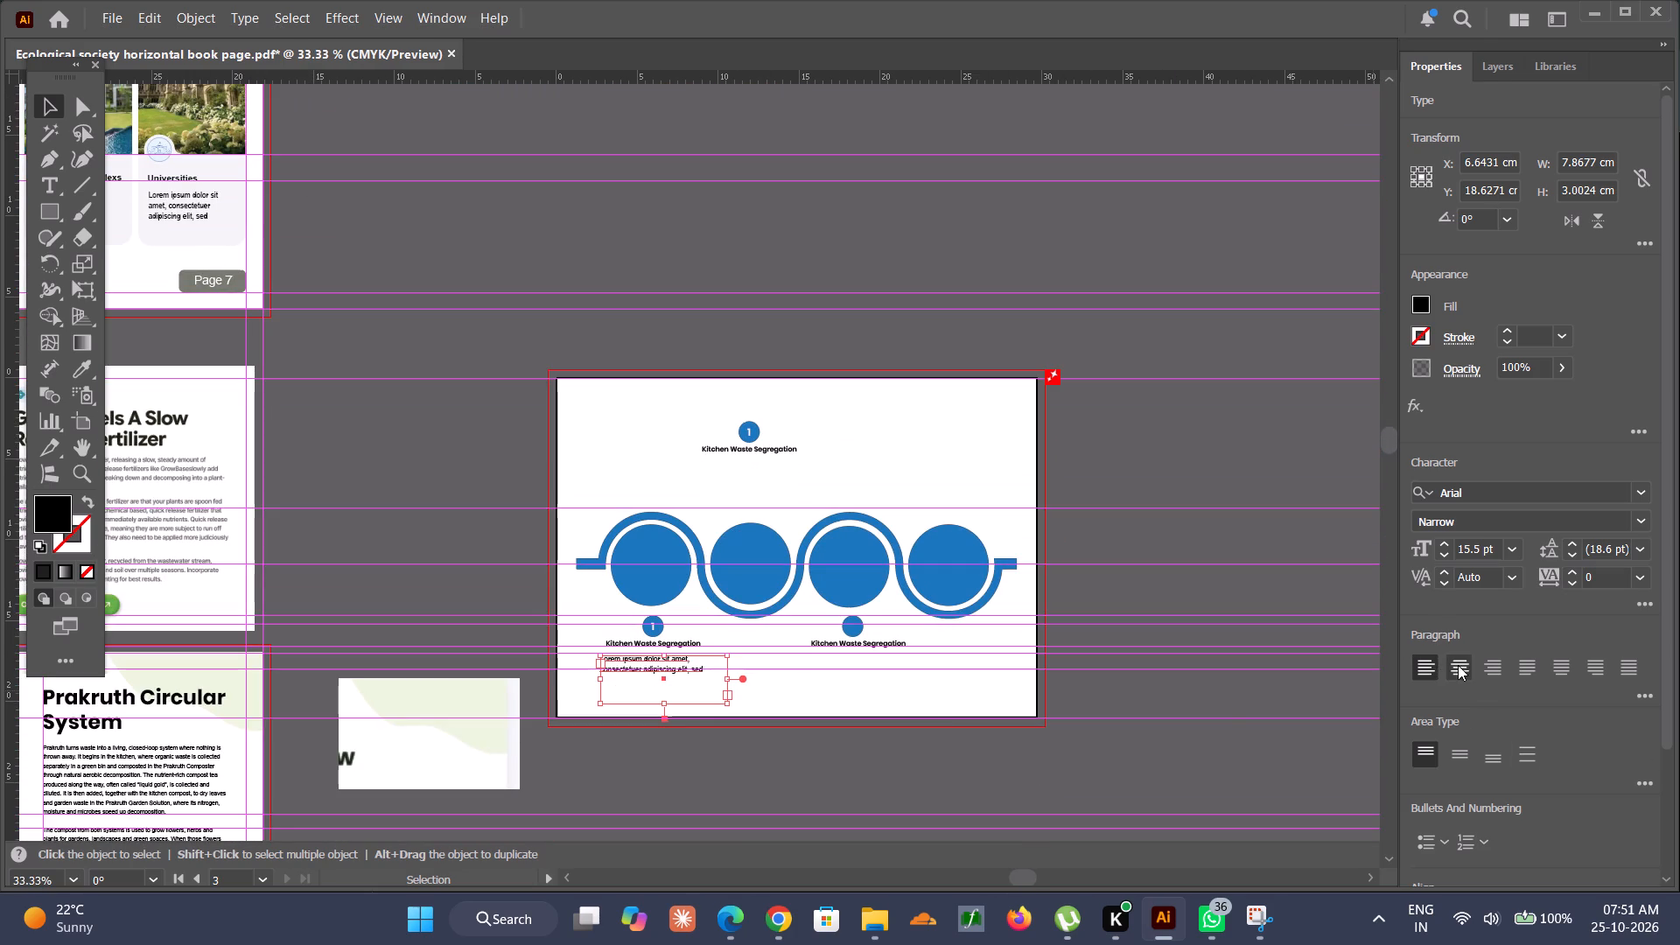
{"action": "left_click", "coordinate": [1460, 665]}
Replace the Lorem ipsum text below the first lower heading with the copied "Organic kitchen waste is collected separately" description.
{"action": "scroll", "coordinate": [647, 696], "scroll_direction": "up", "scroll_amount": 5, "text": "alt"}
{"action": "double_click", "coordinate": [527, 525]}
{"action": "left_click_drag", "start_coordinate": [527, 525], "coordinate": [704, 567]}
{"action": "key", "text": "ctrl+v"}
{"action": "scroll", "coordinate": [949, 551], "scroll_direction": "down", "scroll_amount": 2, "text": "alt"}
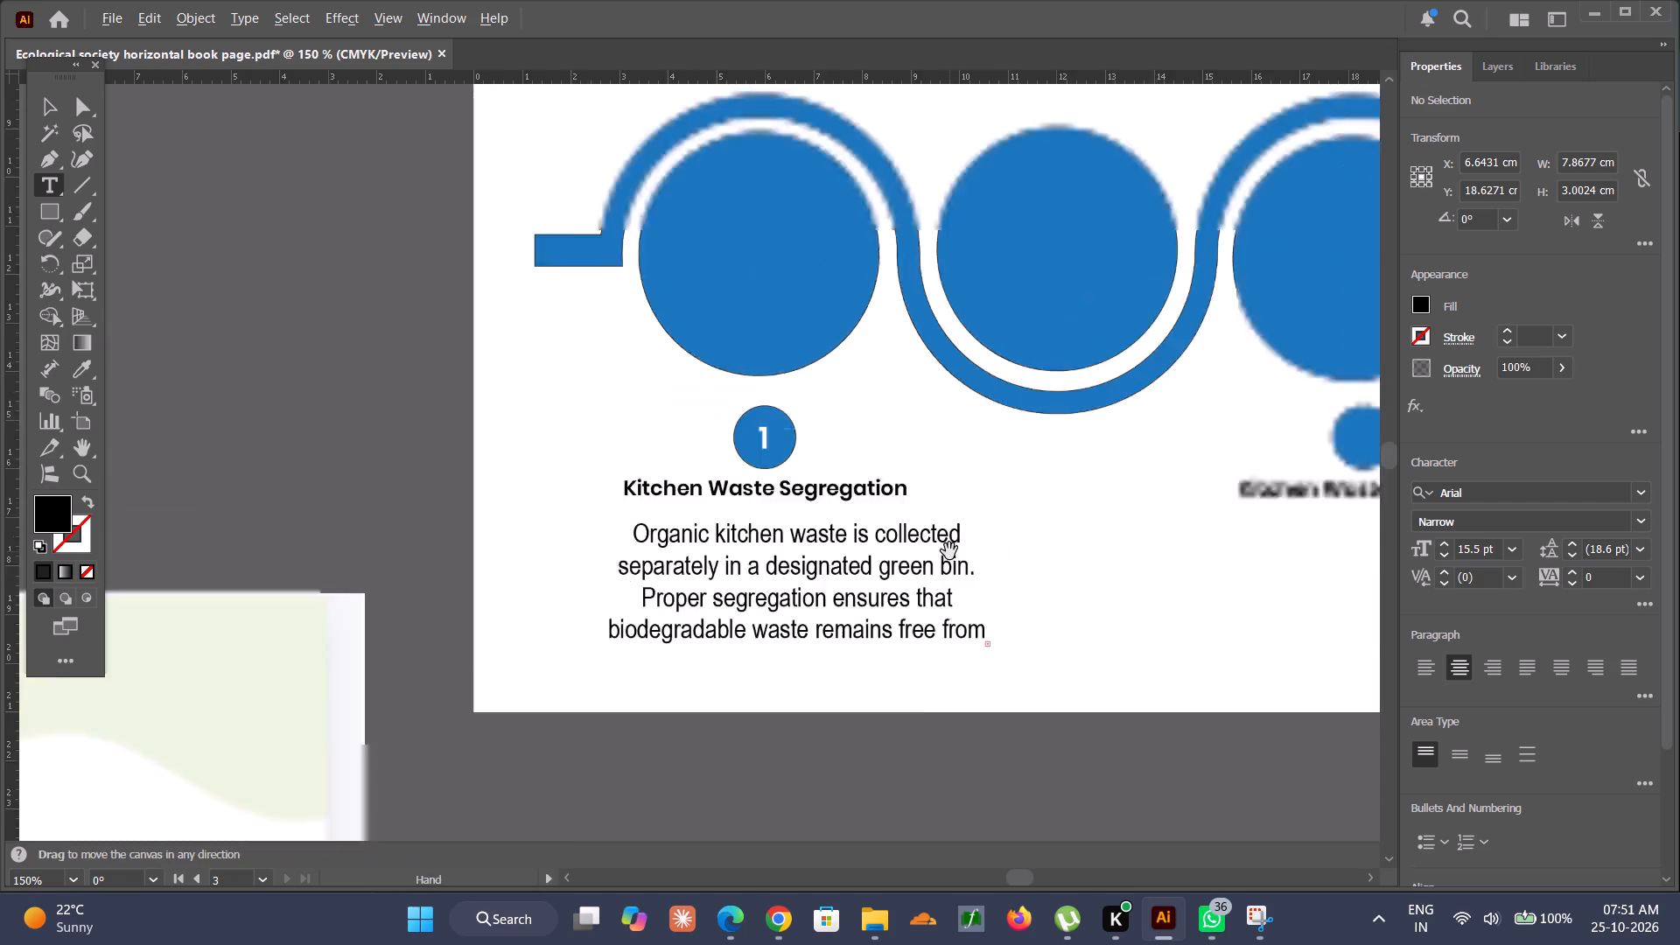
{"action": "scroll", "coordinate": [949, 551], "scroll_direction": "down", "scroll_amount": 2, "text": "alt"}
{"action": "left_click", "coordinate": [46, 101]}
{"action": "left_click", "coordinate": [451, 180]}
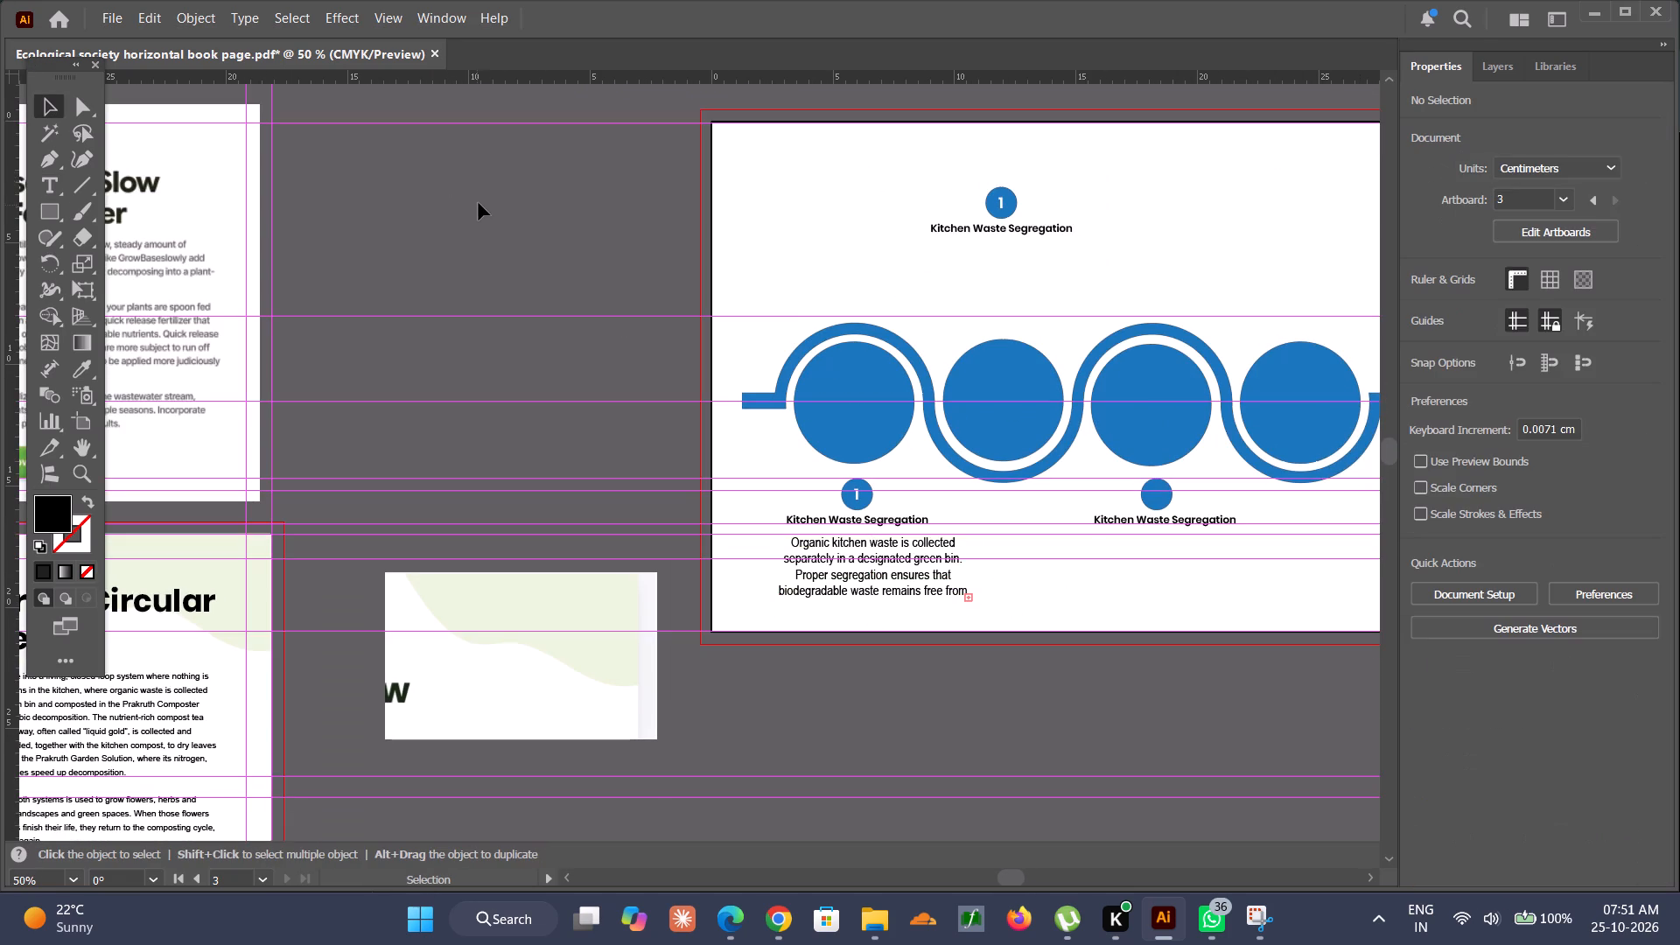
Examine the description text on the Who Is ProEarth For cards and the reference pages, comparing text length and layout.
{"action": "scroll", "coordinate": [479, 203], "scroll_direction": "up", "scroll_amount": 20}
{"action": "scroll", "coordinate": [479, 203], "scroll_direction": "up", "scroll_amount": 3}
{"action": "scroll", "coordinate": [479, 202], "scroll_direction": "down", "scroll_amount": 3, "text": "alt"}
{"action": "scroll", "coordinate": [484, 192], "scroll_direction": "up", "scroll_amount": 7}
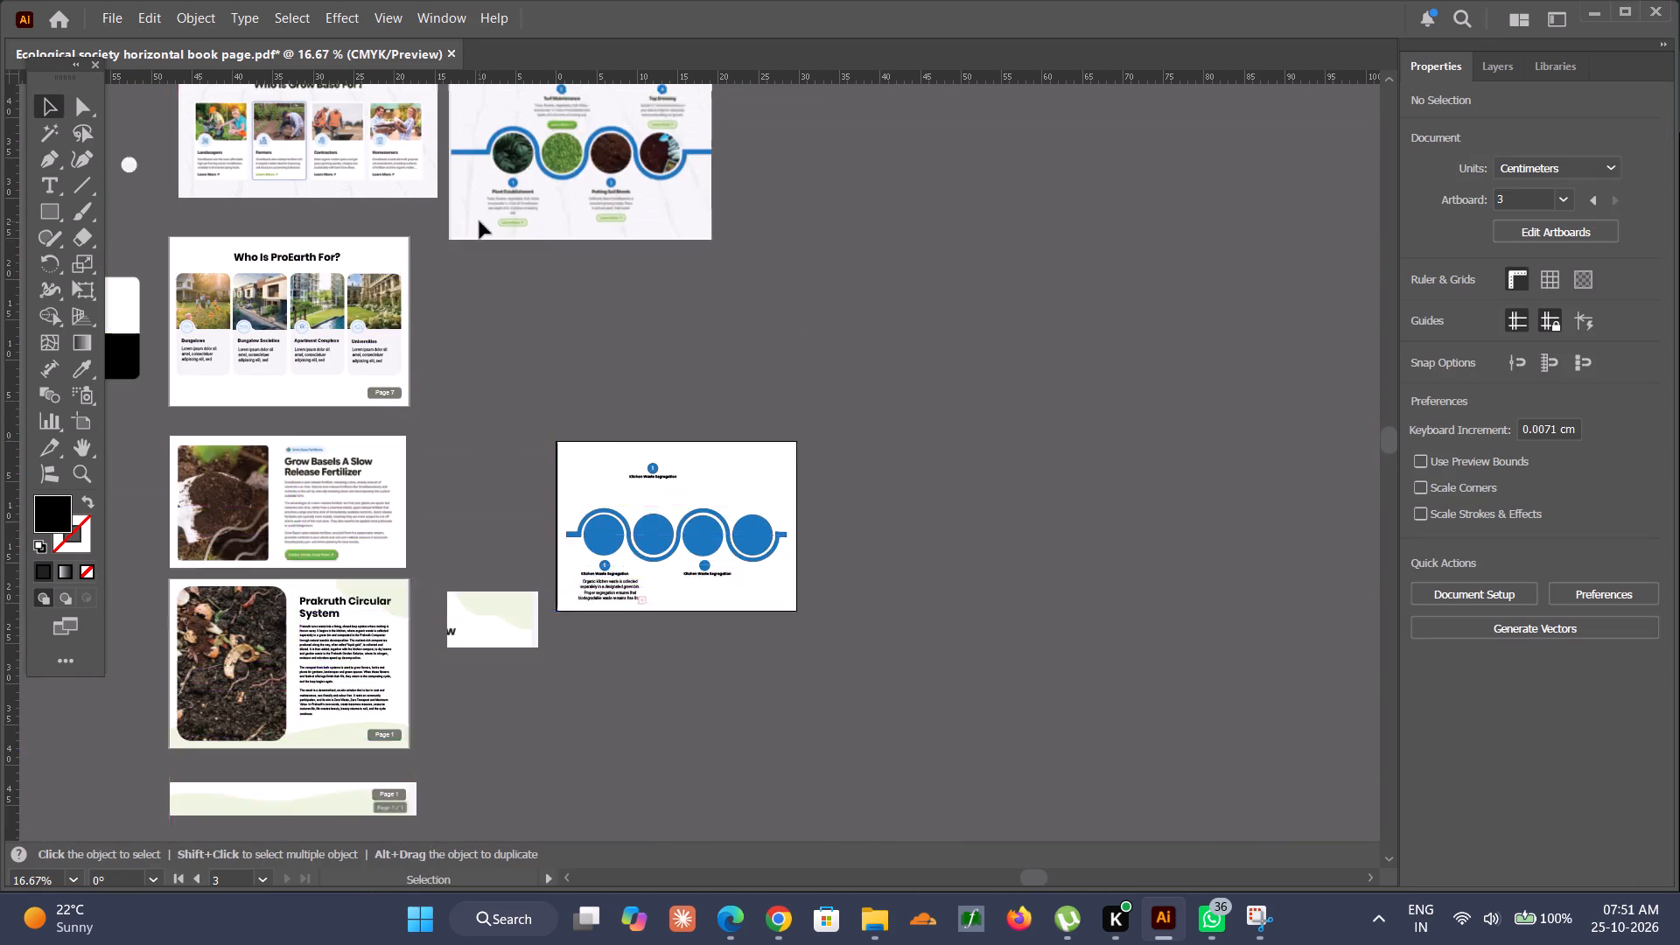
{"action": "scroll", "coordinate": [479, 221], "scroll_direction": "up", "scroll_amount": 2}
{"action": "scroll", "coordinate": [272, 245], "scroll_direction": "up", "scroll_amount": 5, "text": "alt"}
{"action": "scroll", "coordinate": [308, 301], "scroll_direction": "down", "scroll_amount": 5}
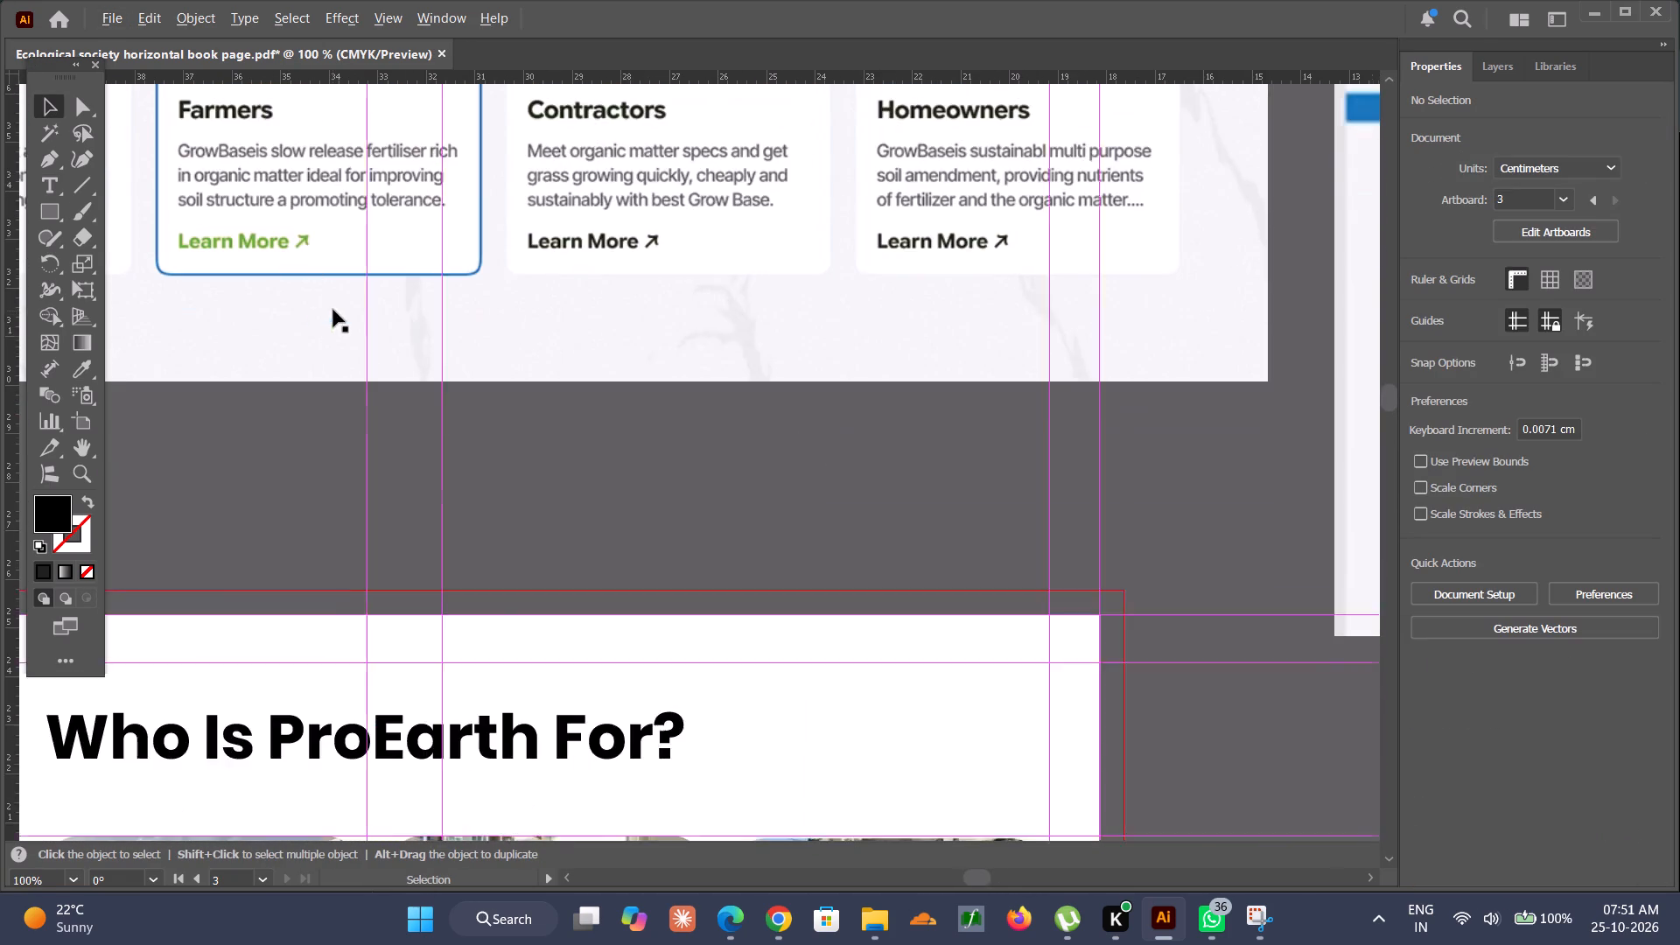
{"action": "scroll", "coordinate": [333, 310], "scroll_direction": "down", "scroll_amount": 2}
{"action": "scroll", "coordinate": [356, 457], "scroll_direction": "down", "scroll_amount": 3}
{"action": "scroll", "coordinate": [352, 521], "scroll_direction": "up", "scroll_amount": 4, "text": "alt"}
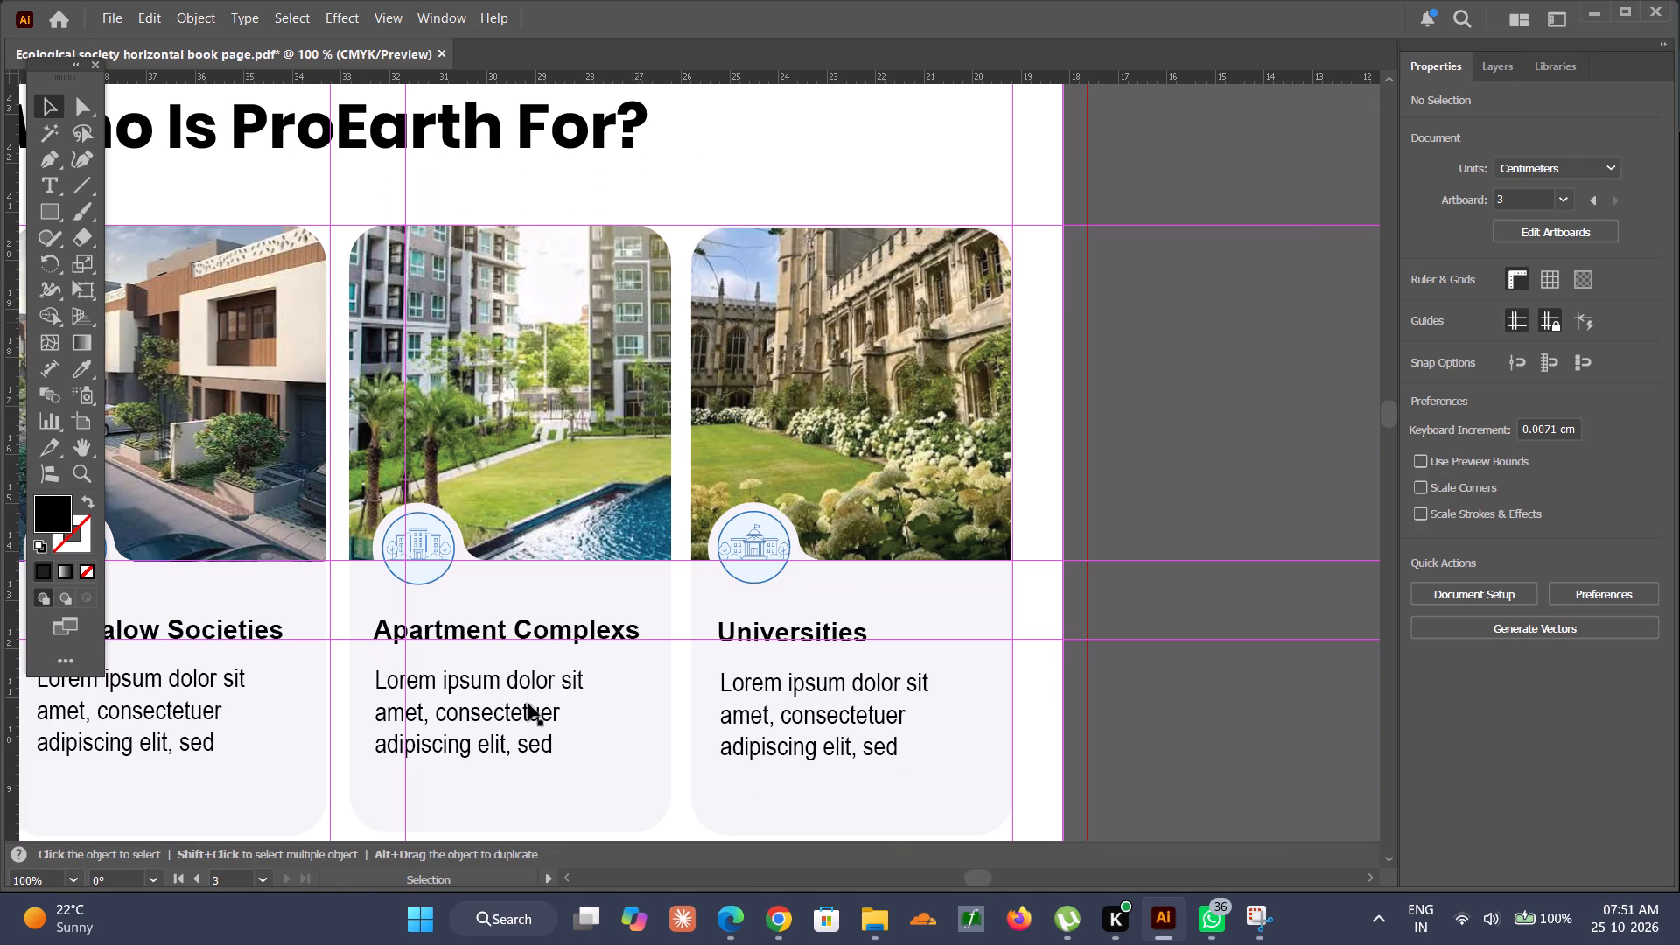
{"action": "scroll", "coordinate": [1208, 339], "scroll_direction": "down", "scroll_amount": 3, "text": "alt"}
{"action": "scroll", "coordinate": [1208, 339], "scroll_direction": "up", "scroll_amount": 3}
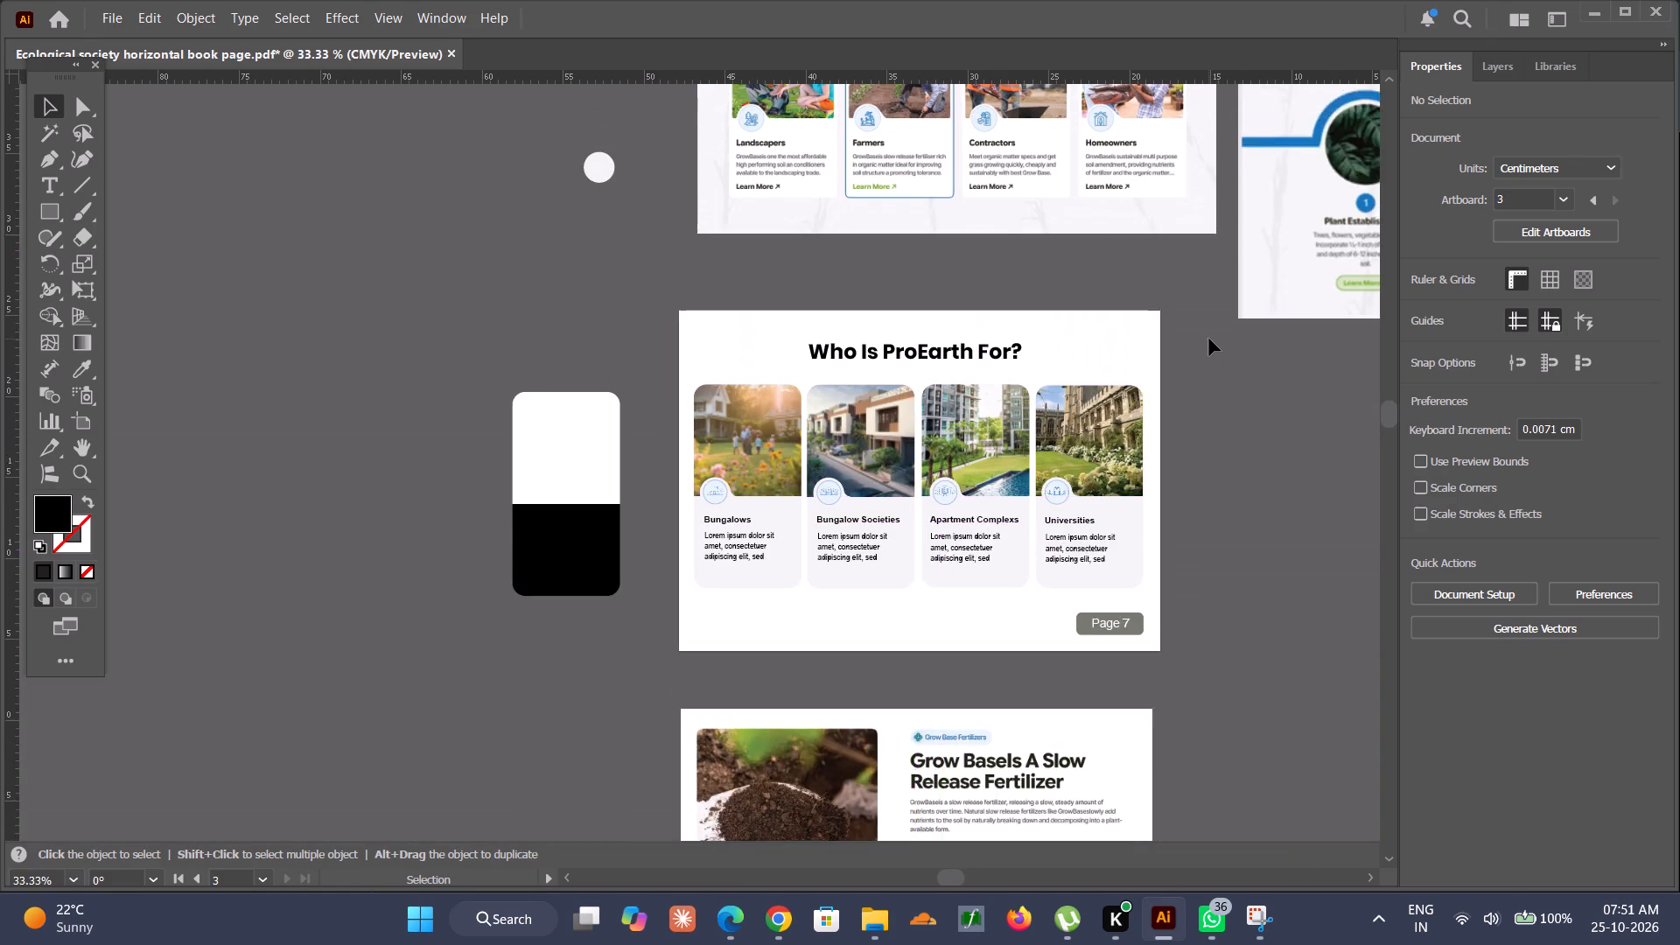
{"action": "scroll", "coordinate": [1209, 339], "scroll_direction": "up", "scroll_amount": 7}
{"action": "scroll", "coordinate": [514, 326], "scroll_direction": "down", "scroll_amount": 3, "text": "alt"}
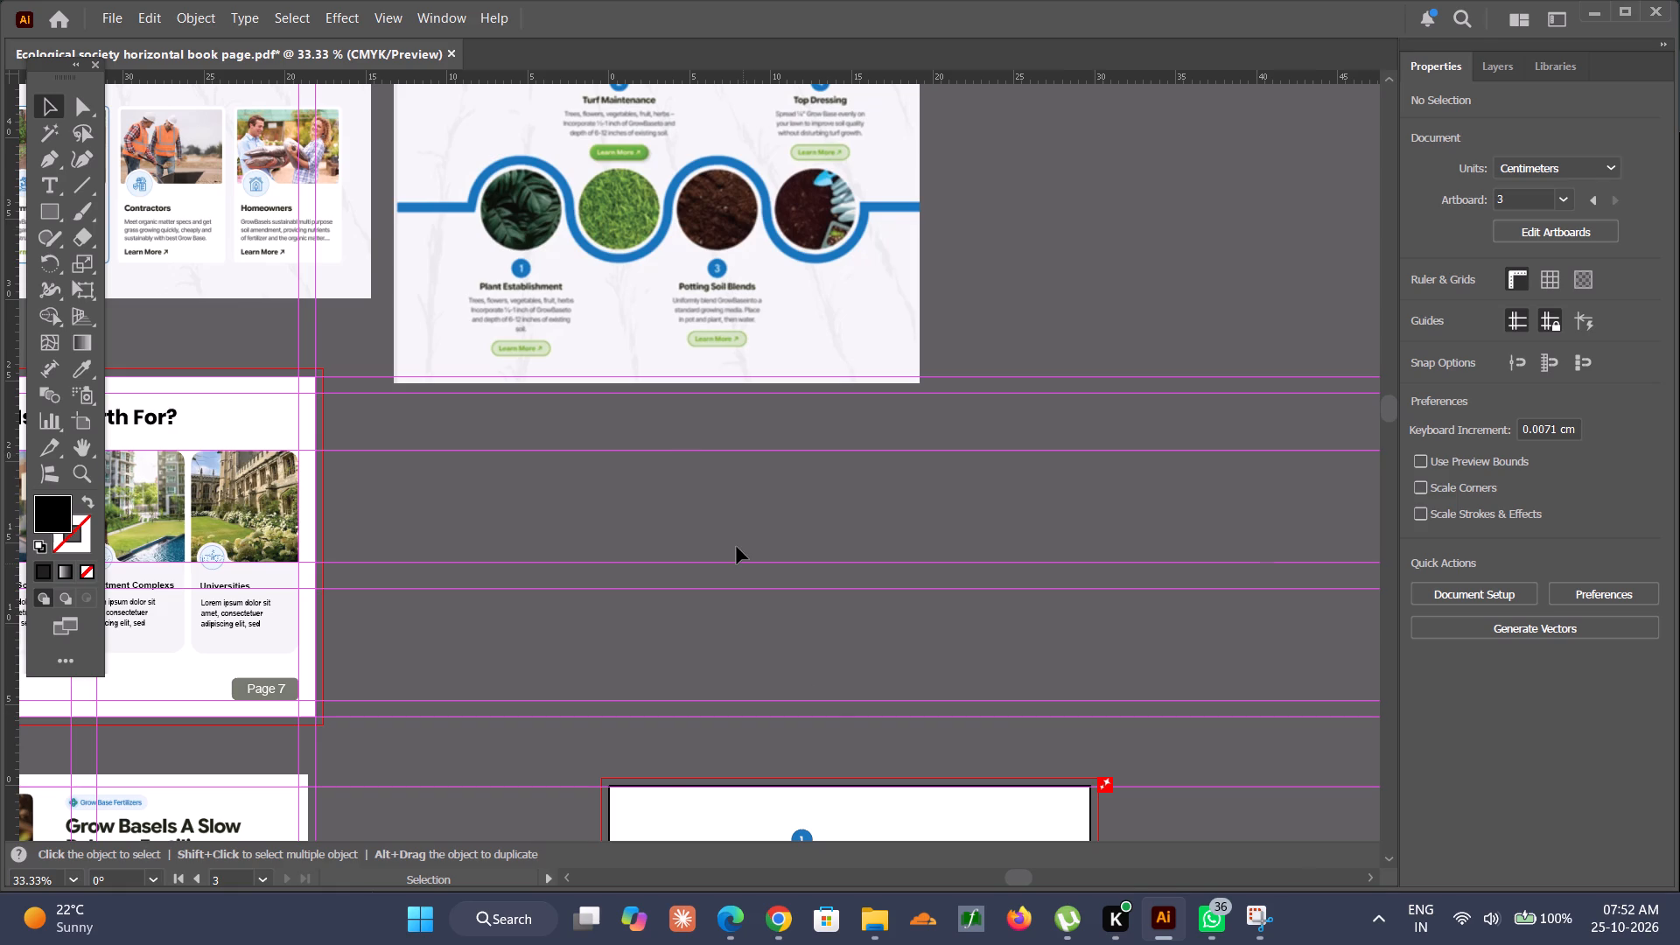
{"action": "scroll", "coordinate": [737, 547], "scroll_direction": "right", "scroll_amount": 3}
{"action": "scroll", "coordinate": [573, 212], "scroll_direction": "up", "scroll_amount": 3, "text": "alt"}
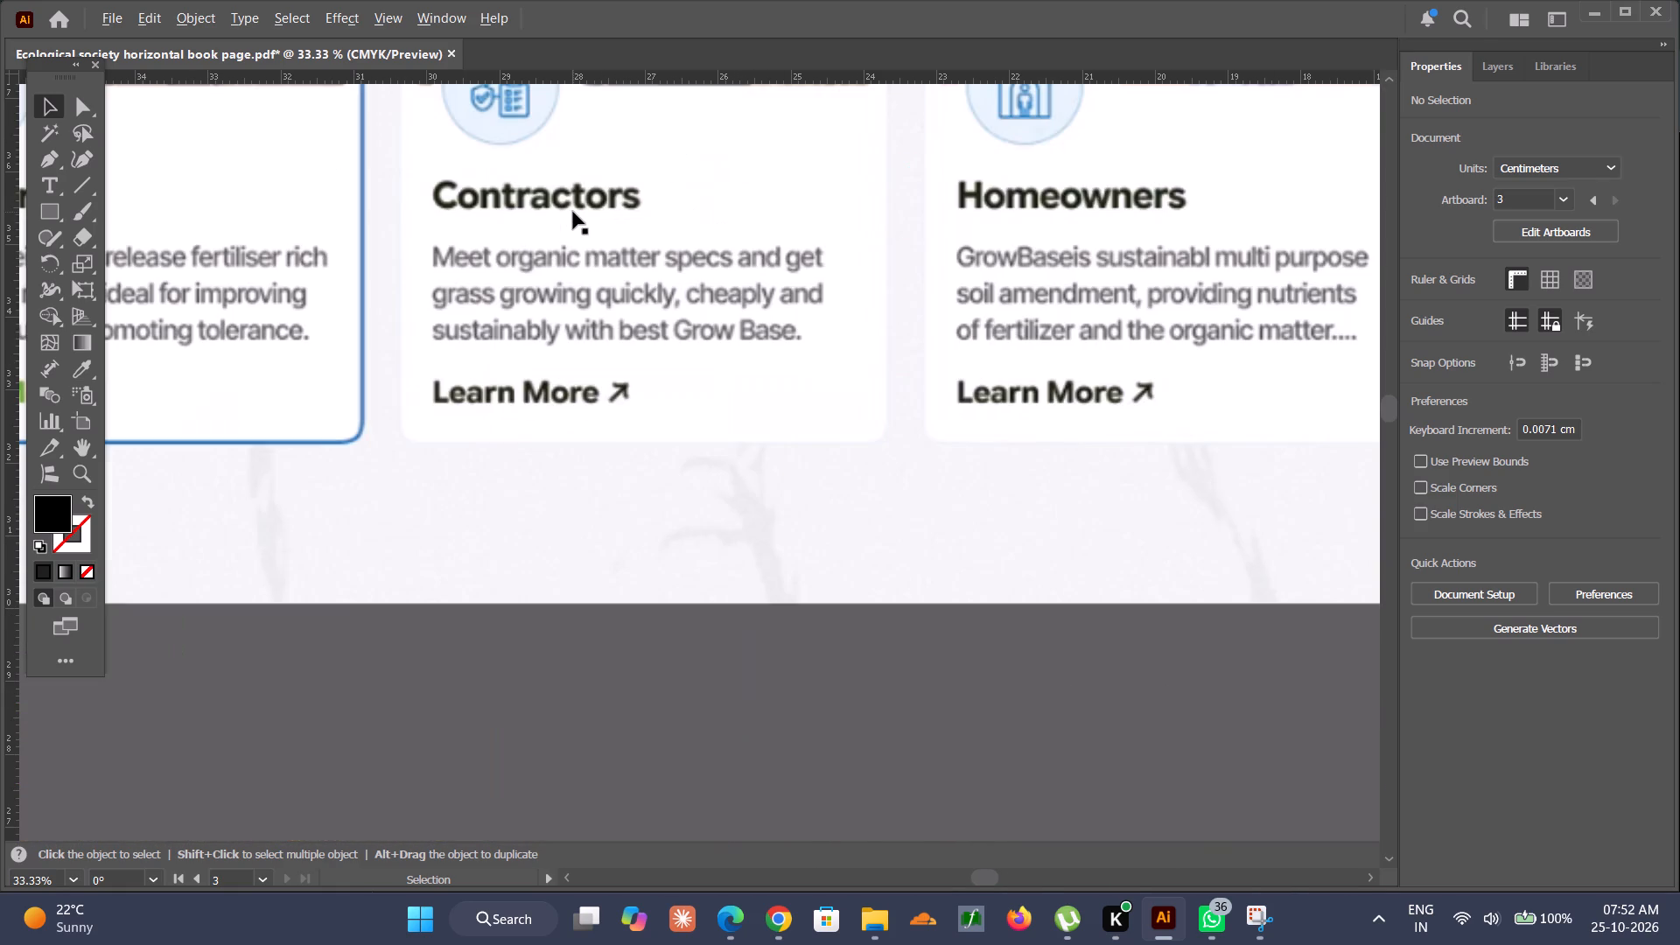
{"action": "scroll", "coordinate": [573, 212], "scroll_direction": "down", "scroll_amount": 3, "text": "alt"}
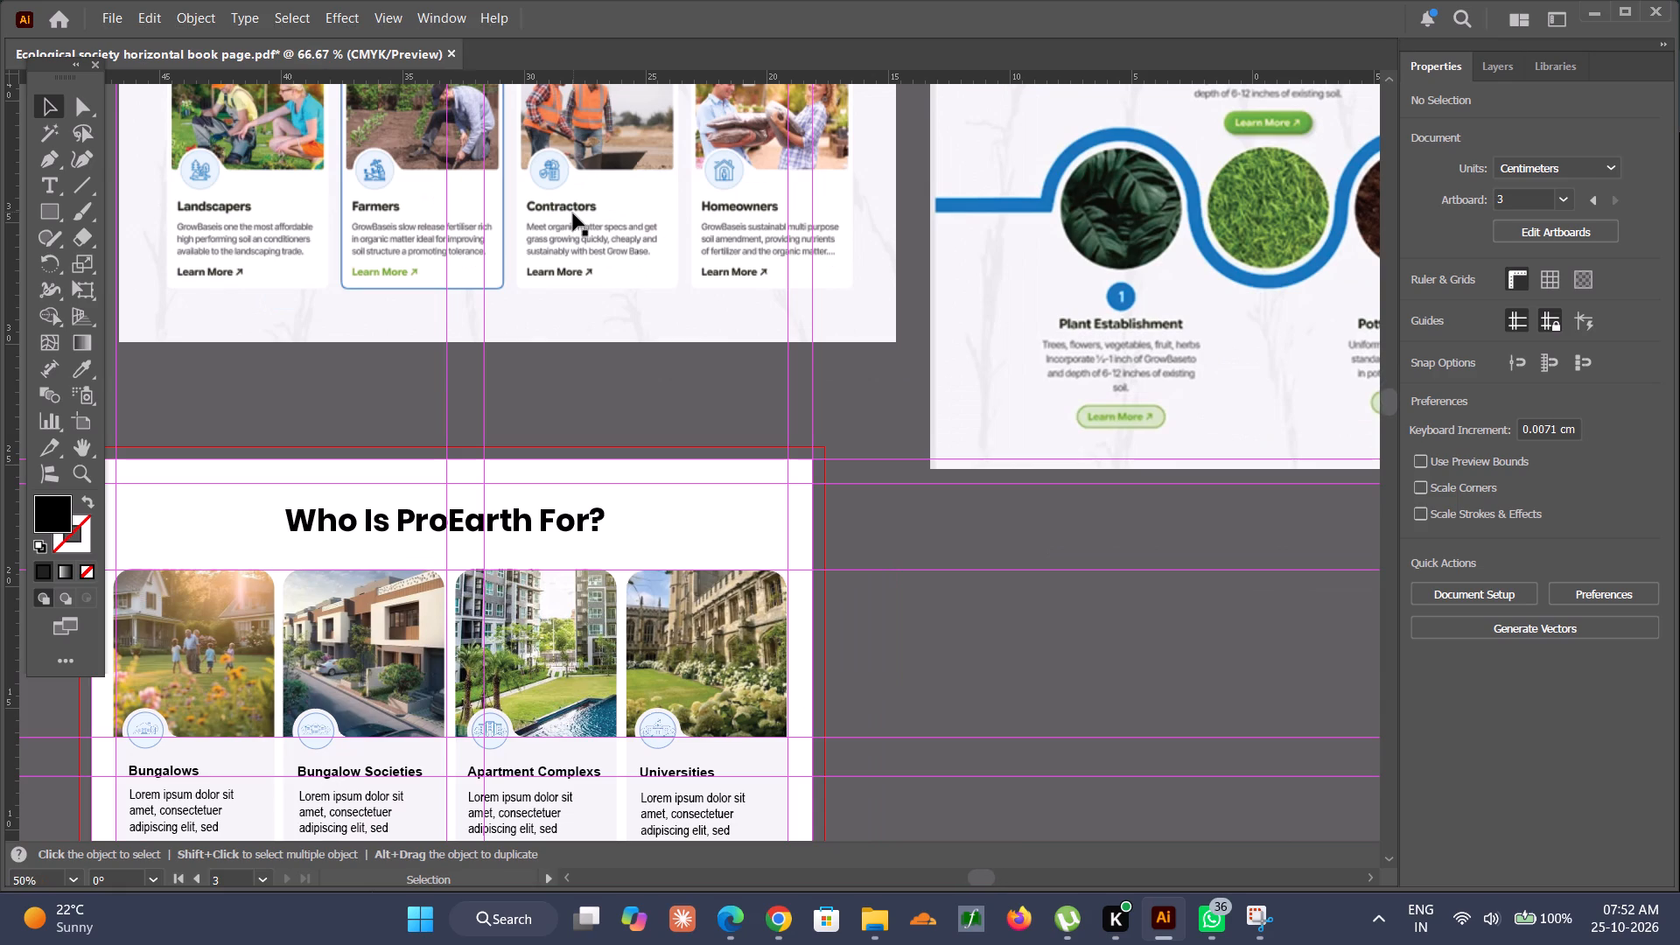
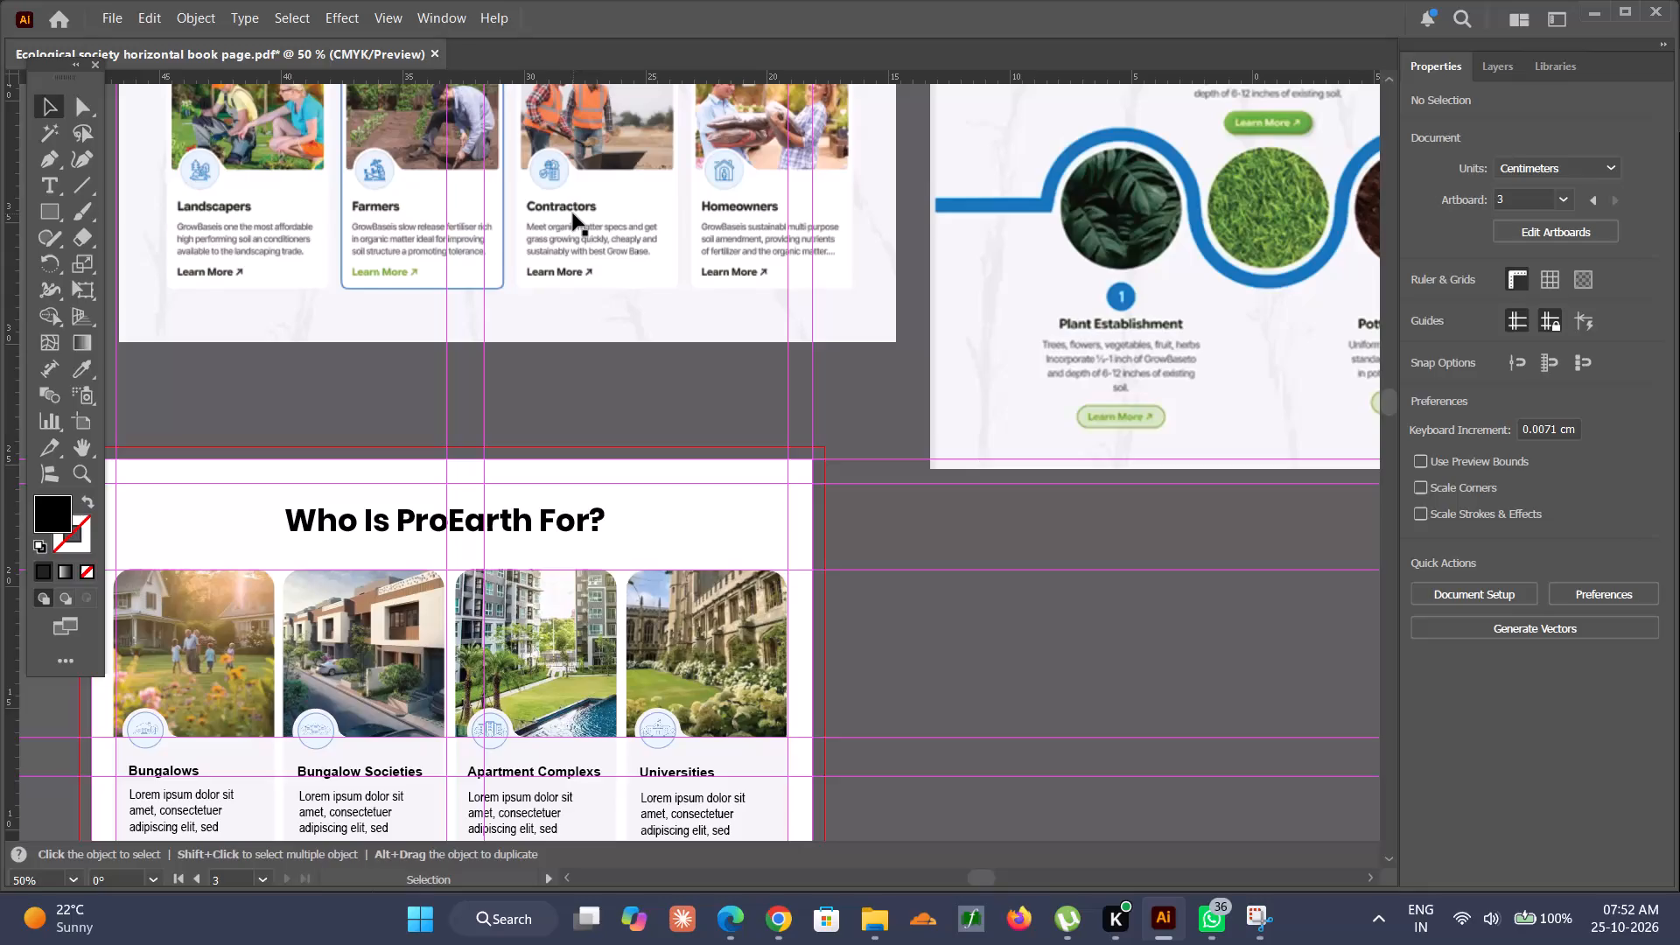
Compare the card descriptions on the Who is Grow Base For reference page with the text on the circle diagram page.
{"action": "scroll", "coordinate": [573, 213], "scroll_direction": "up", "scroll_amount": 6}
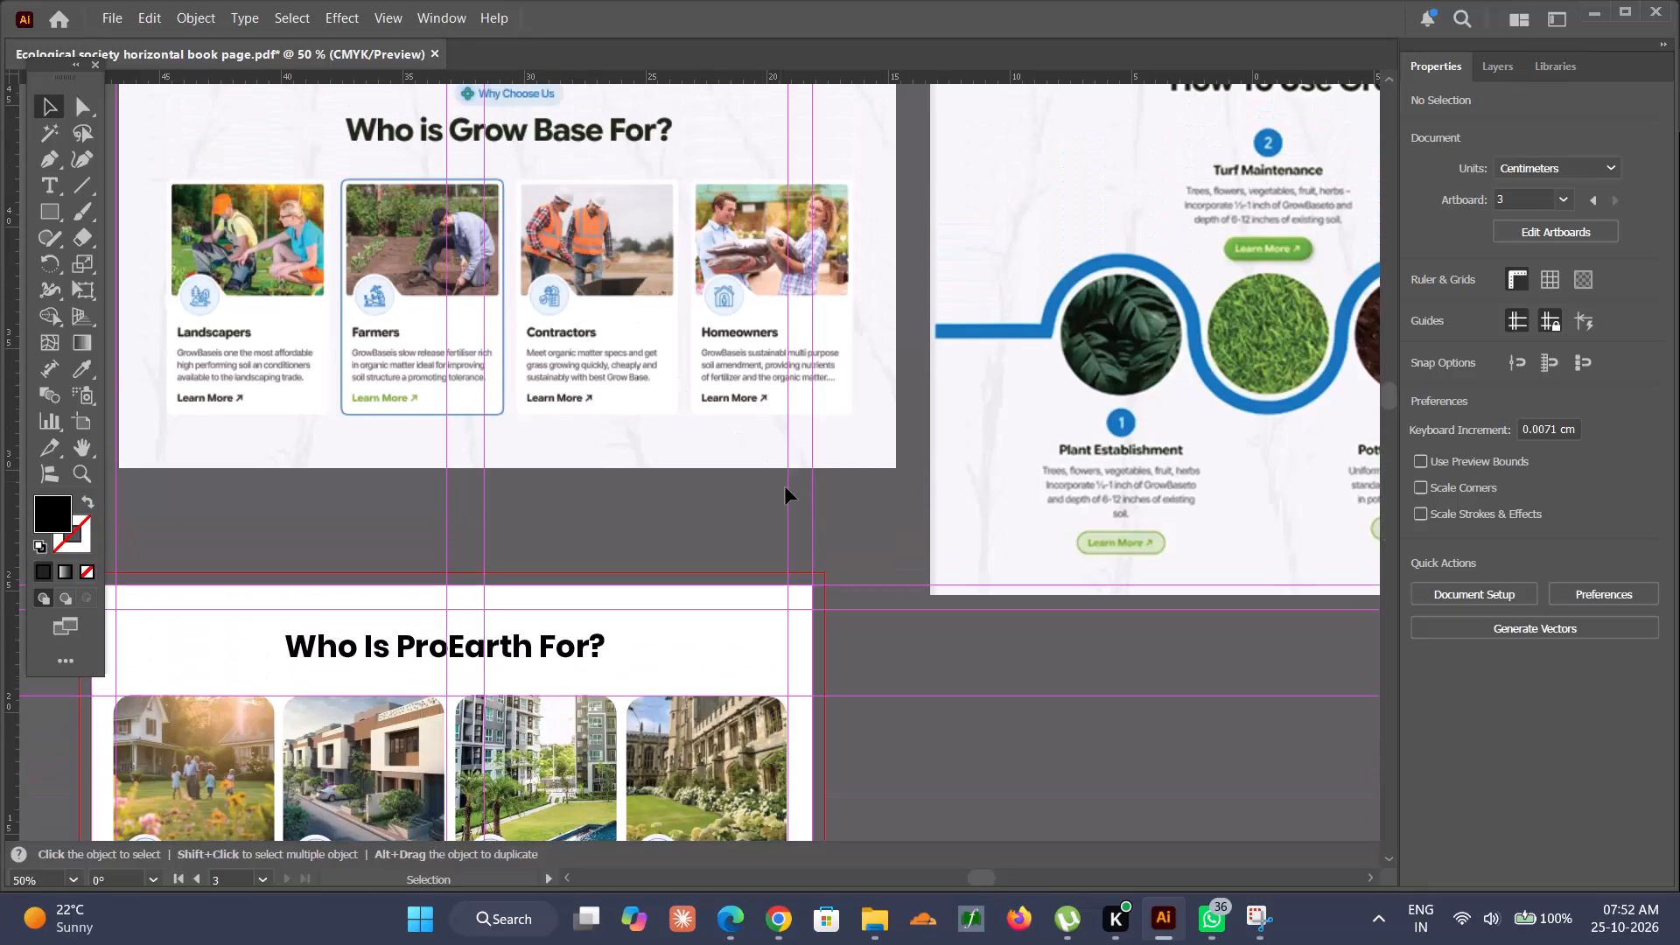
{"action": "scroll", "coordinate": [786, 487], "scroll_direction": "left", "scroll_amount": 4}
{"action": "scroll", "coordinate": [787, 487], "scroll_direction": "down", "scroll_amount": 8}
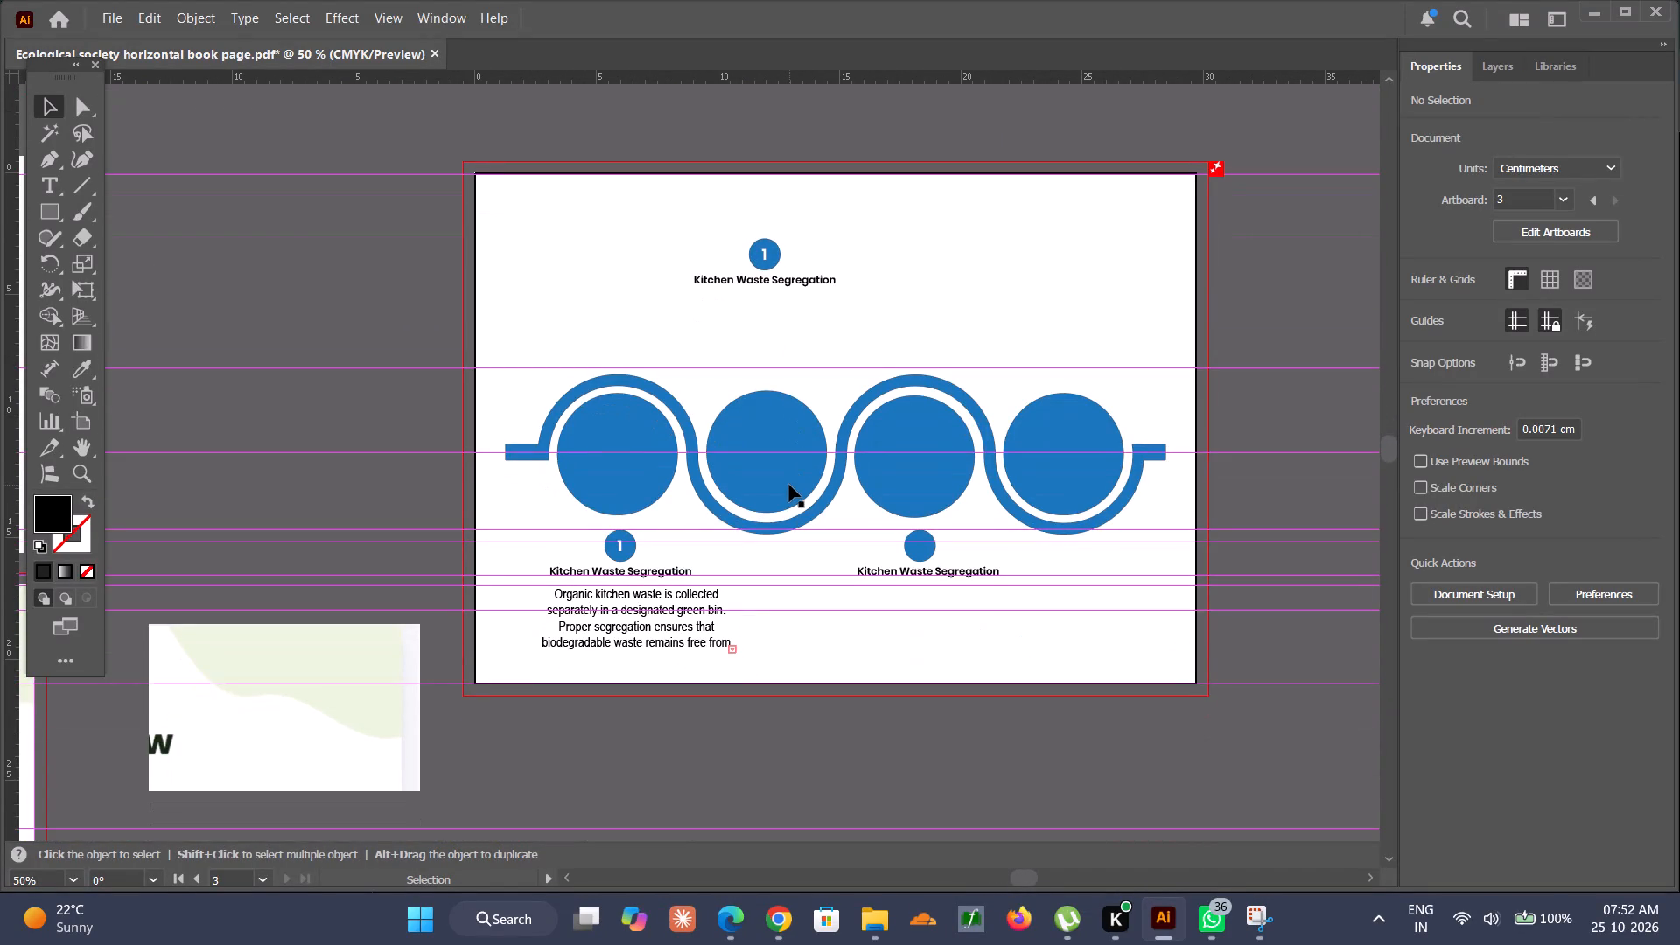
{"action": "scroll", "coordinate": [794, 478], "scroll_direction": "down", "scroll_amount": 4, "text": "alt"}
{"action": "scroll", "coordinate": [633, 451], "scroll_direction": "up", "scroll_amount": 3, "text": "alt"}
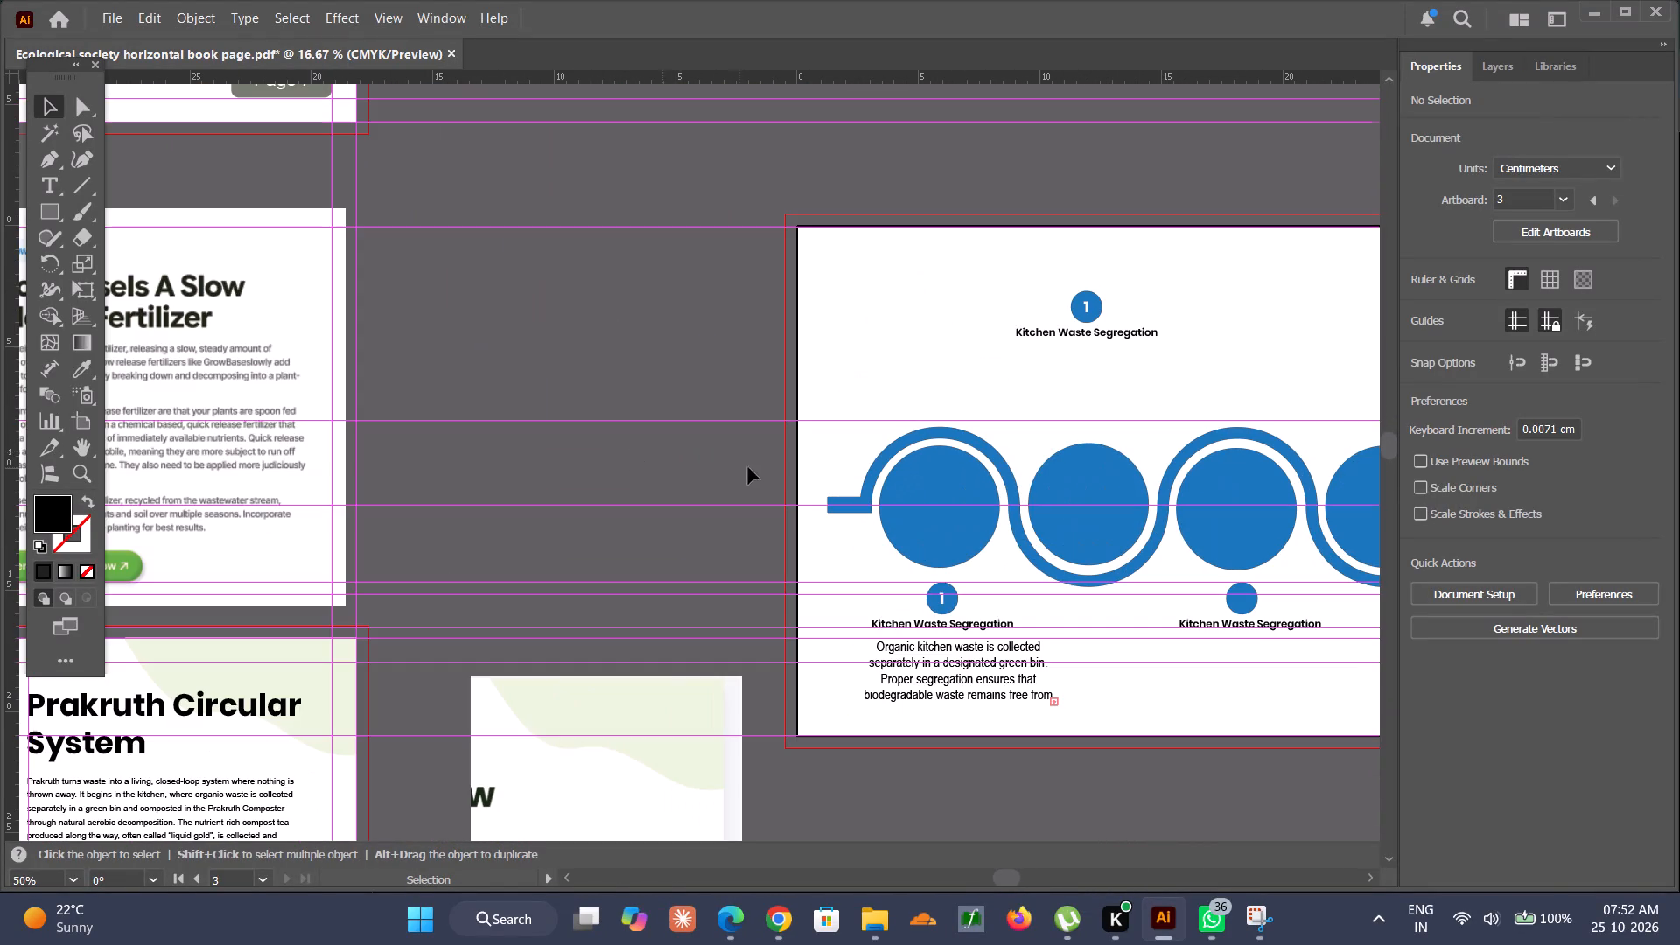
{"action": "scroll", "coordinate": [800, 483], "scroll_direction": "down", "scroll_amount": 3, "text": "alt"}
{"action": "scroll", "coordinate": [635, 243], "scroll_direction": "up", "scroll_amount": 9}
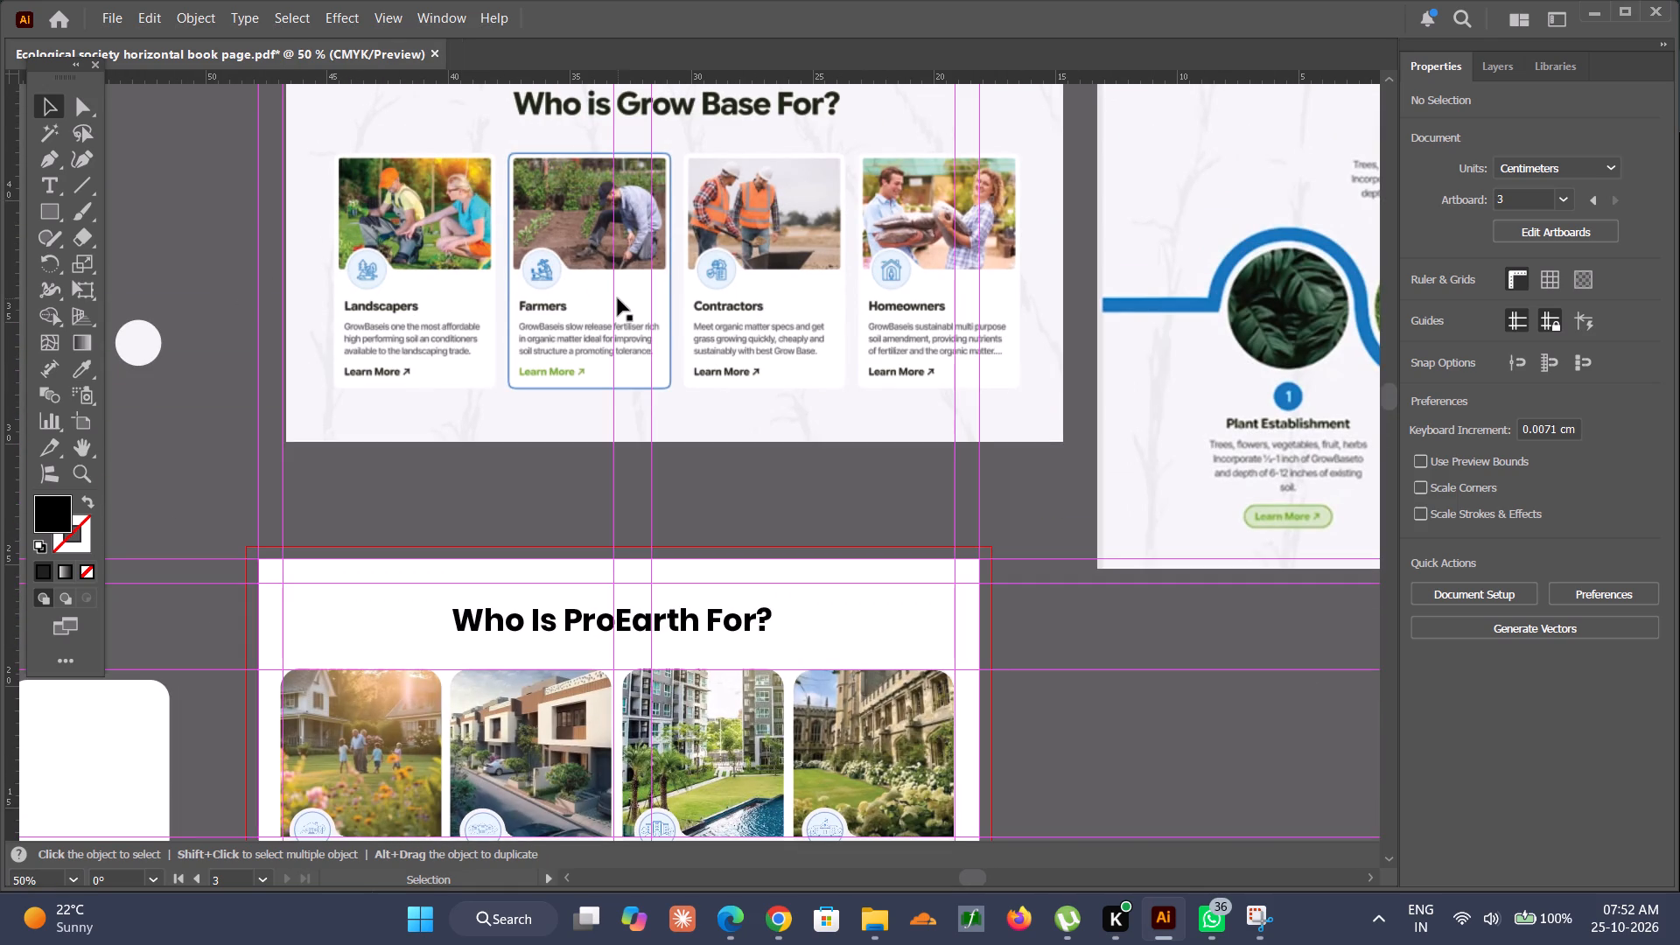
{"action": "scroll", "coordinate": [618, 298], "scroll_direction": "left", "scroll_amount": 2}
{"action": "scroll", "coordinate": [618, 298], "scroll_direction": "down", "scroll_amount": 1}
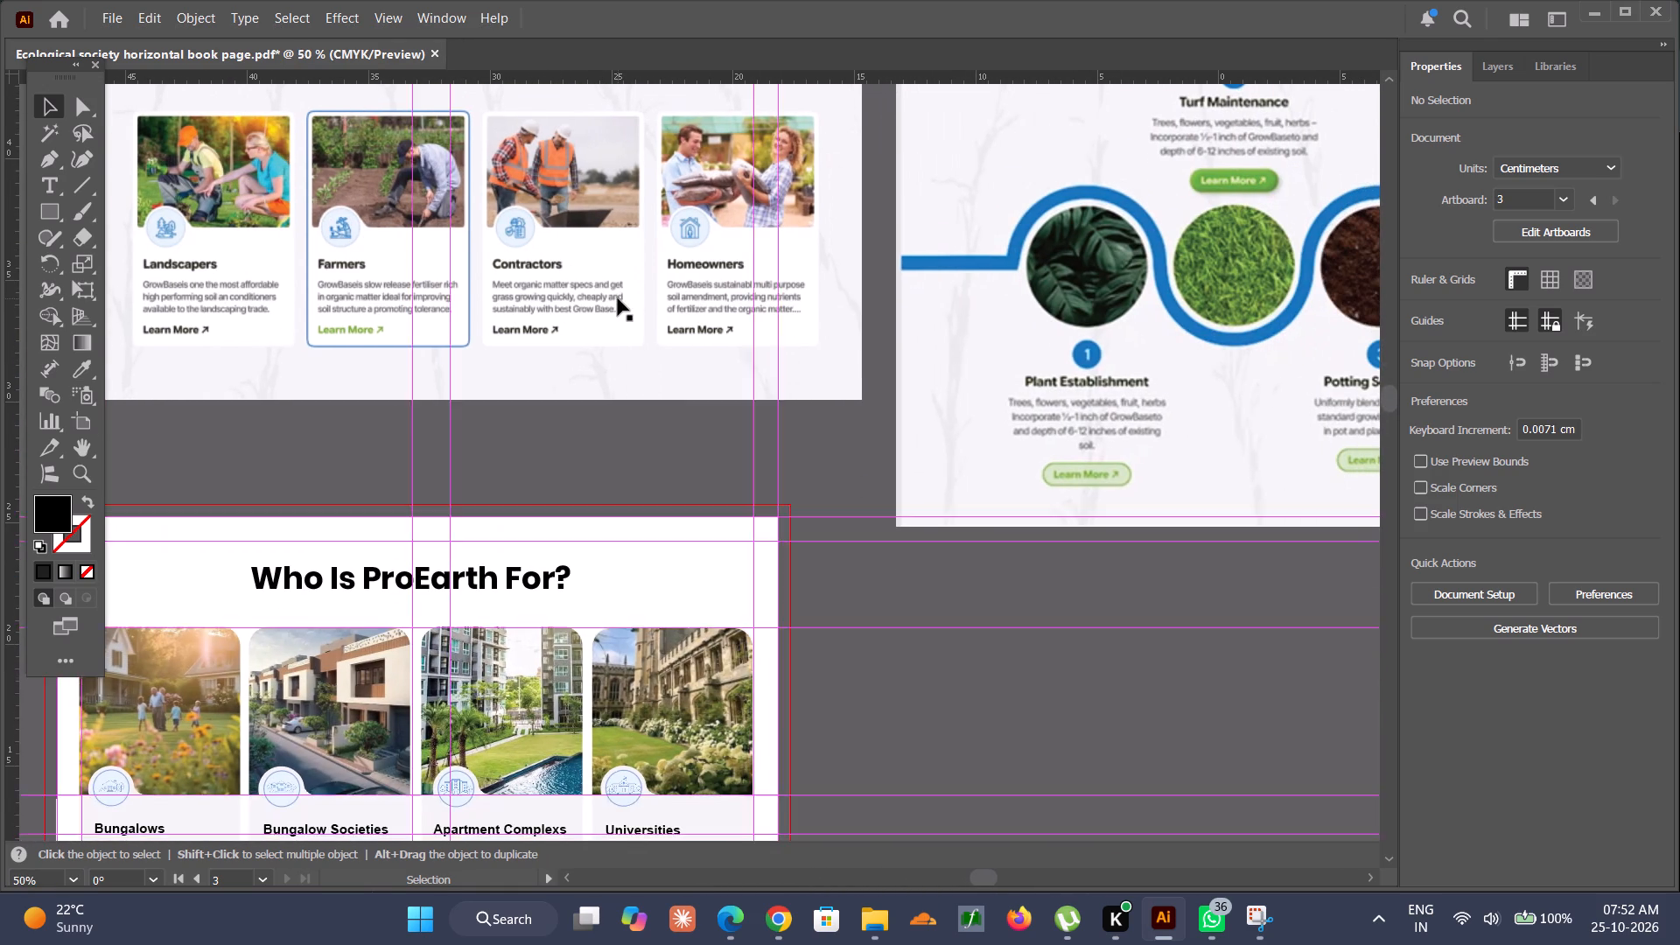
Resize the description frame below the first lower heading to about 9.75 cm wide and 3.70 cm high, fitting its full text.
{"action": "scroll", "coordinate": [618, 298], "scroll_direction": "left", "scroll_amount": 3}
{"action": "scroll", "coordinate": [618, 298], "scroll_direction": "down", "scroll_amount": 7}
{"action": "scroll", "coordinate": [618, 298], "scroll_direction": "up", "scroll_amount": 1}
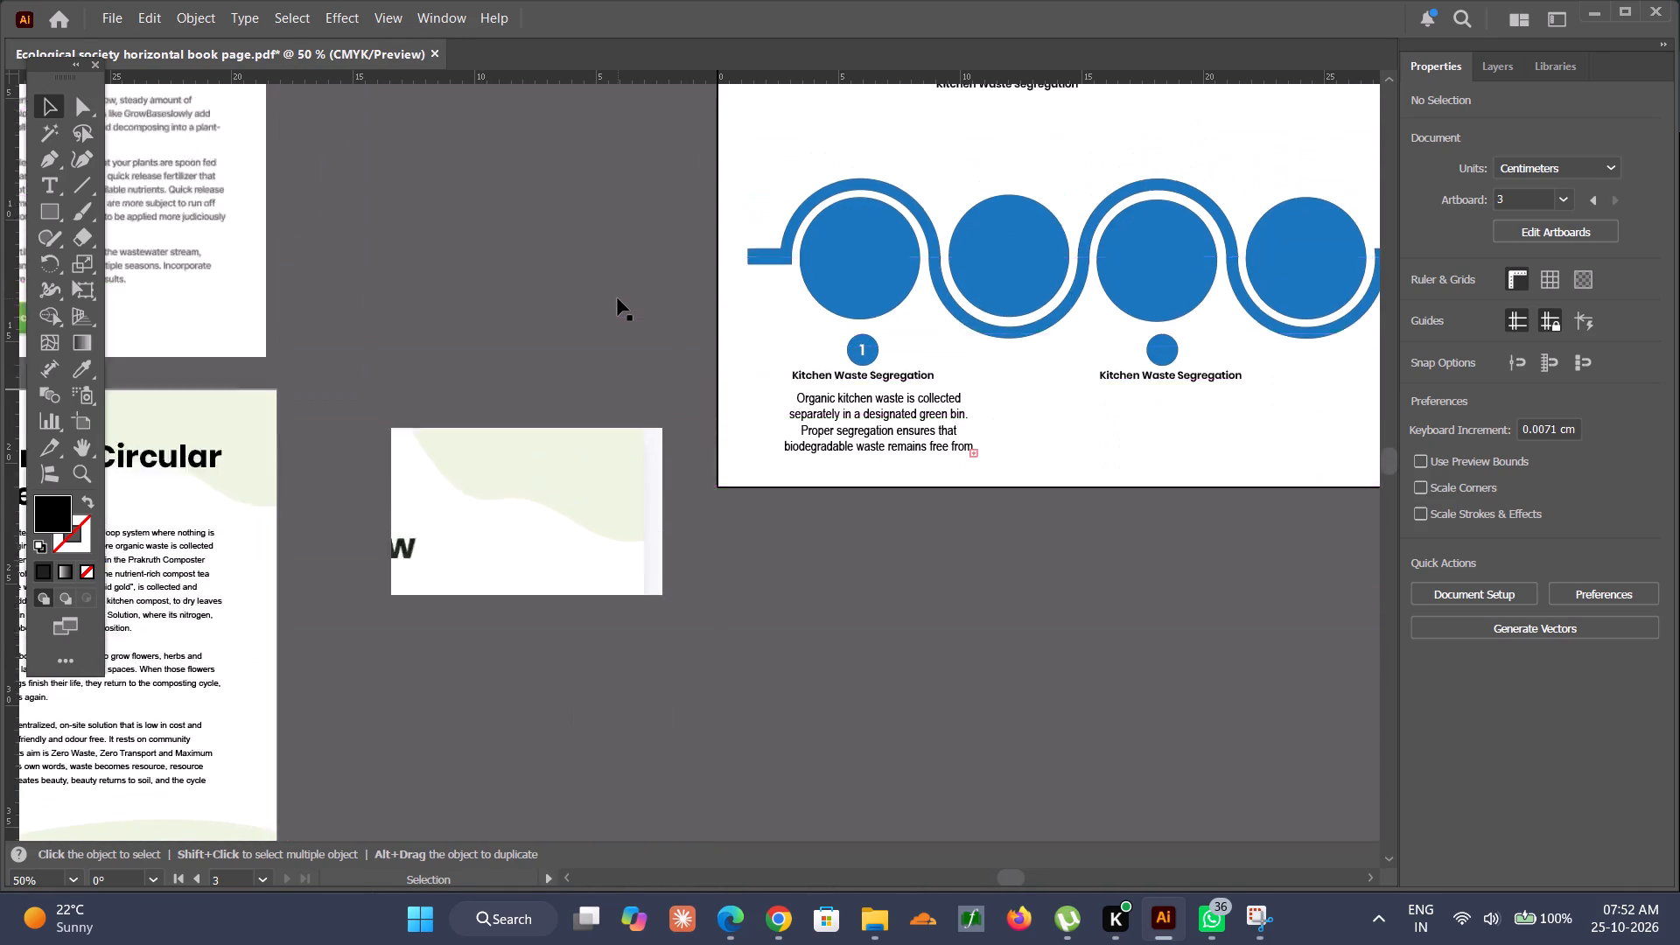
{"action": "scroll", "coordinate": [618, 298], "scroll_direction": "up", "scroll_amount": 2}
{"action": "left_click", "coordinate": [892, 601]}
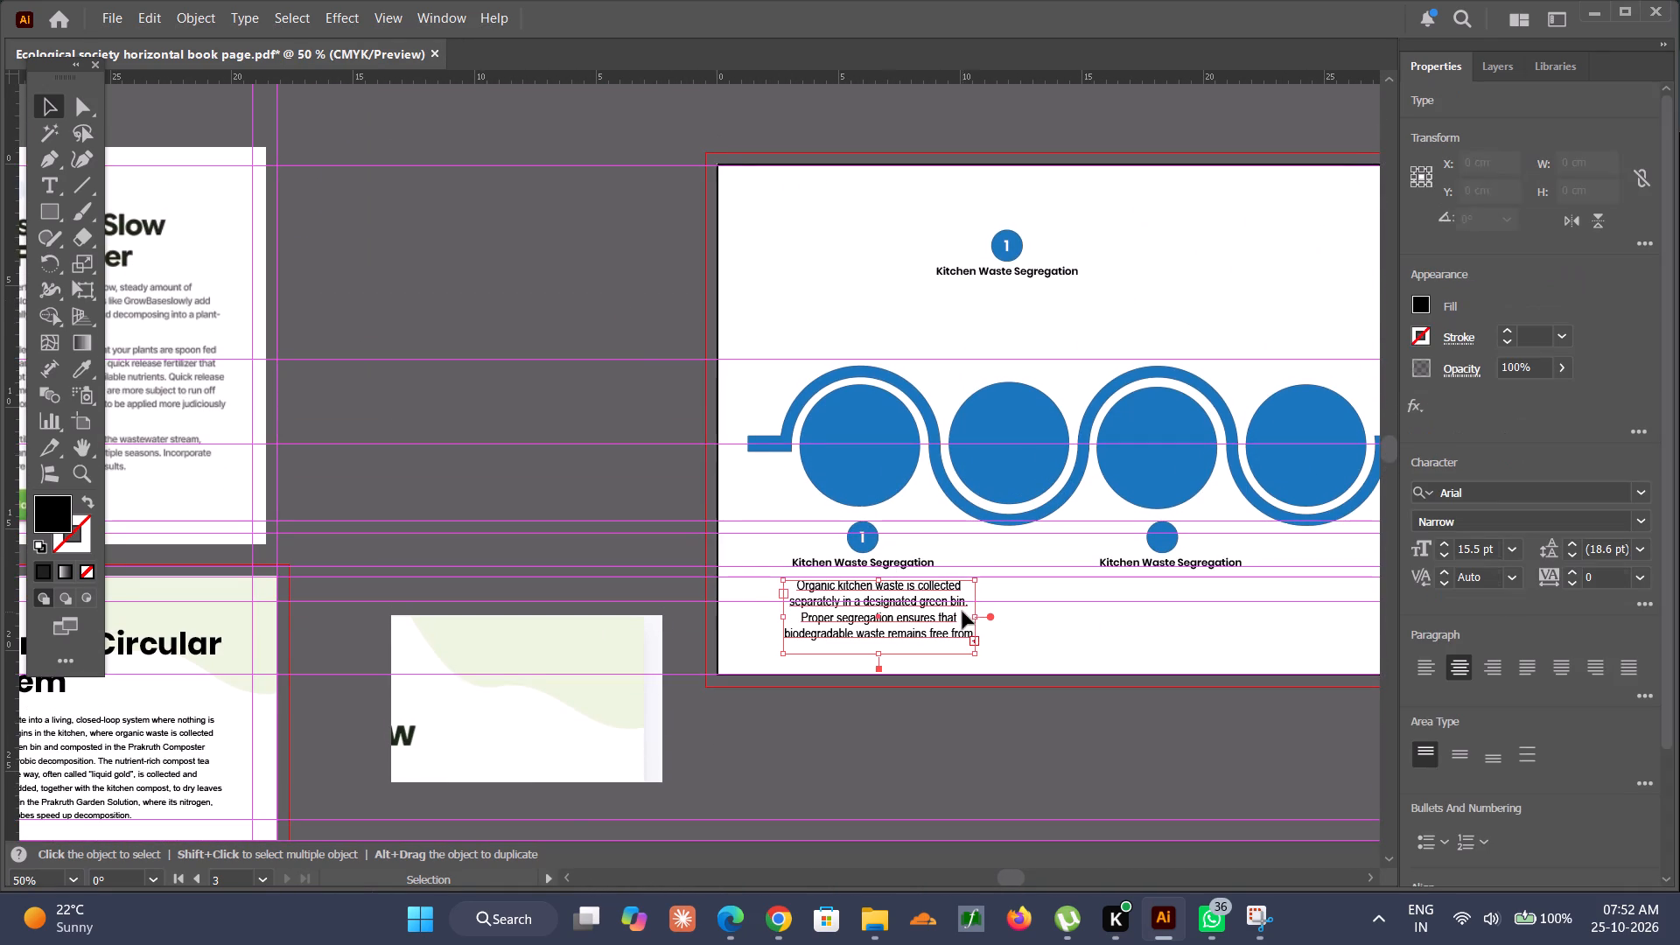
{"action": "left_click_drag", "start_coordinate": [978, 615], "coordinate": [941, 606]}
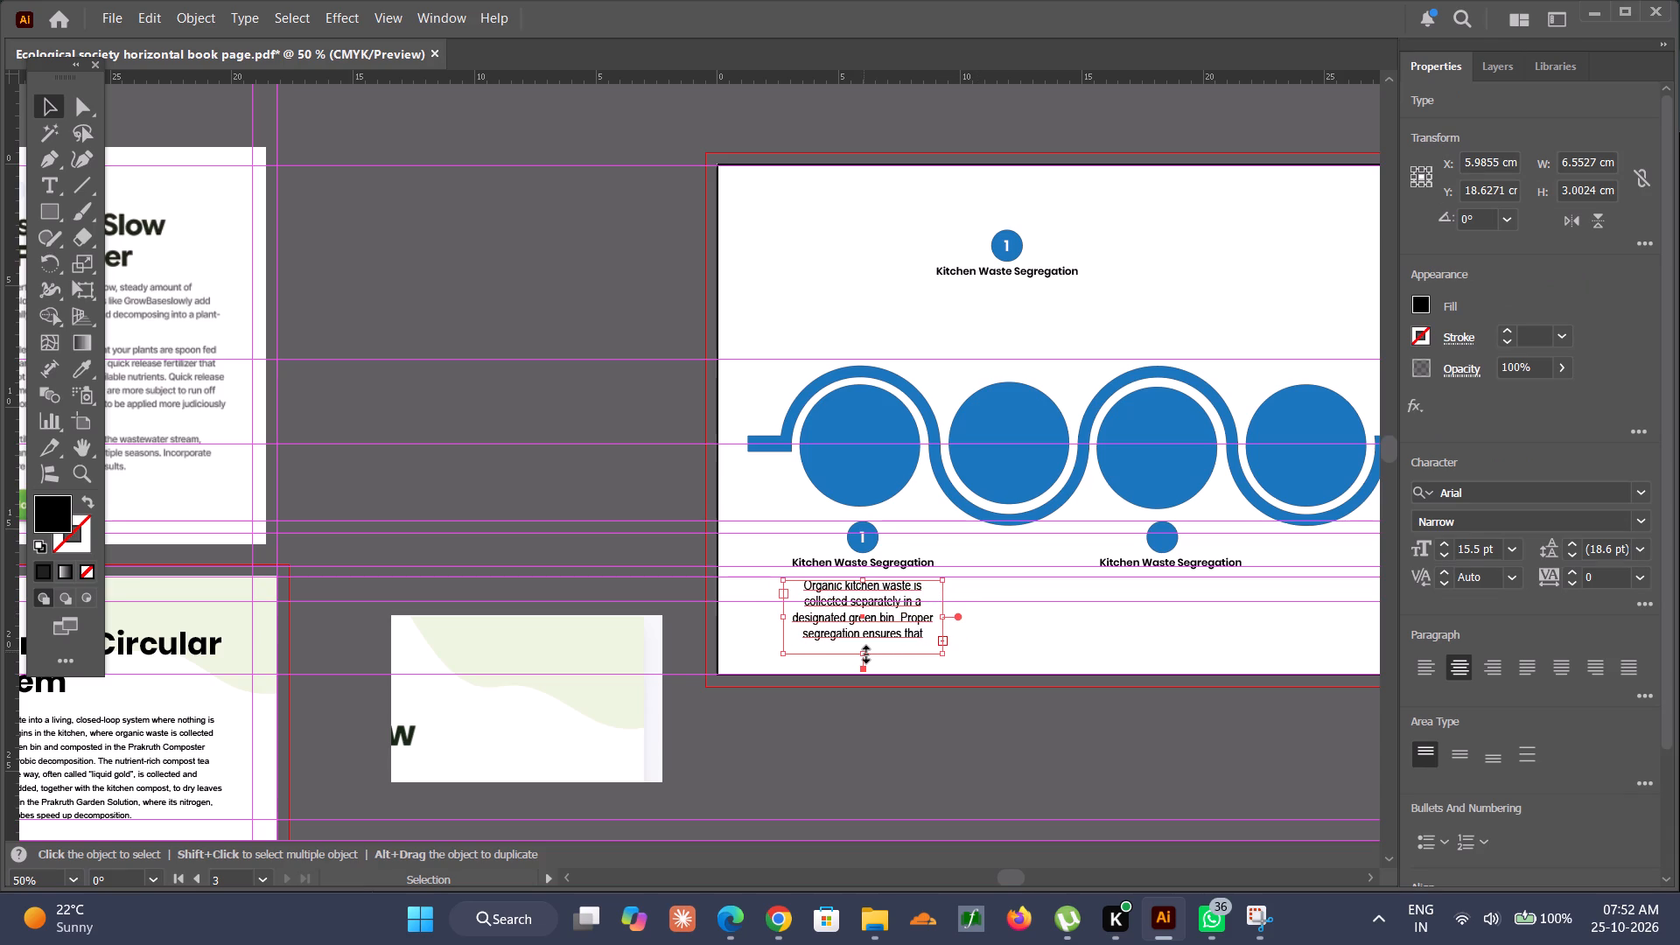
{"action": "left_click_drag", "start_coordinate": [864, 652], "coordinate": [864, 671]}
{"action": "scroll", "coordinate": [864, 664], "scroll_direction": "up", "scroll_amount": 3, "text": "alt"}
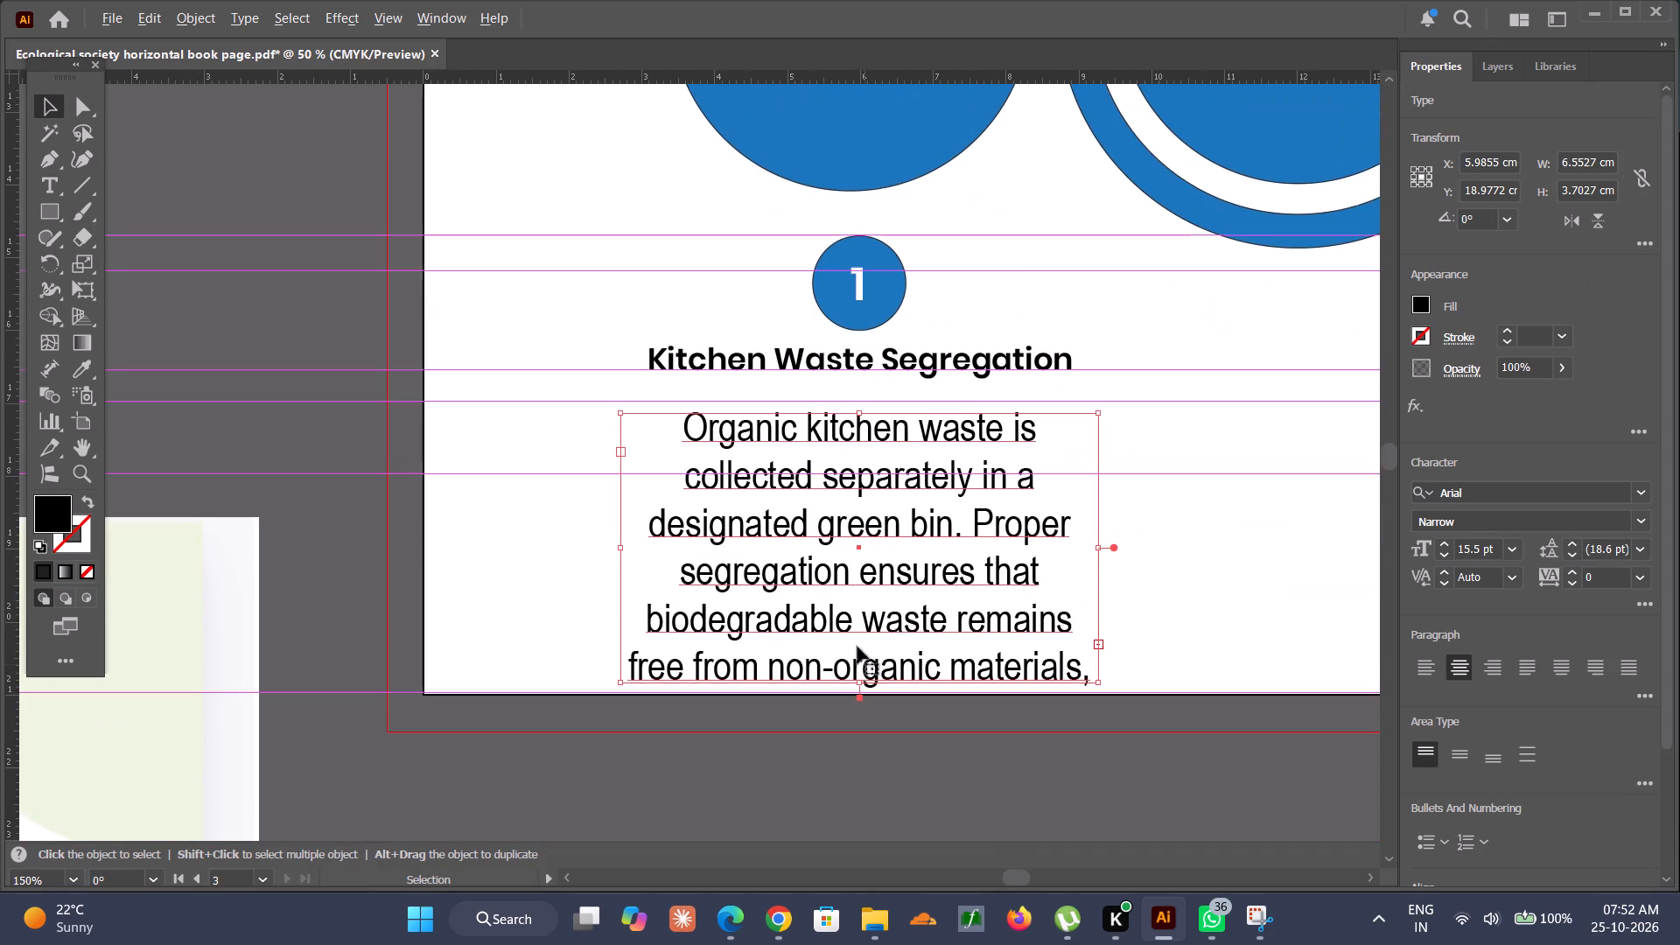
{"action": "left_click_drag", "start_coordinate": [1099, 550], "coordinate": [1176, 558], "text": "alt"}
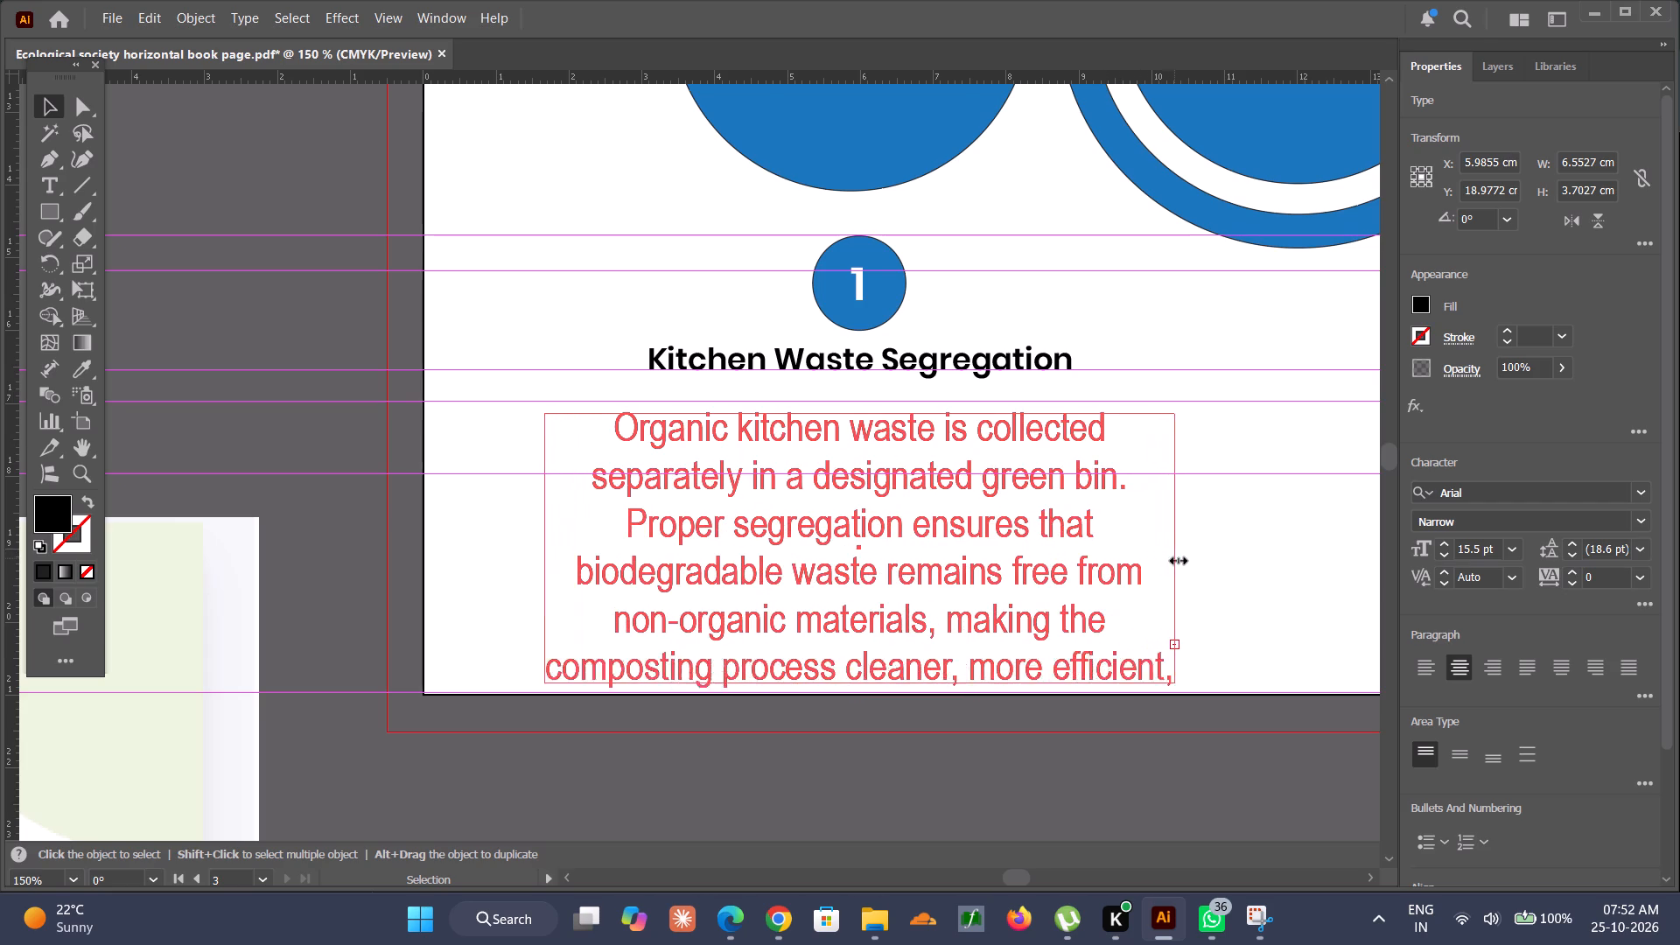
{"action": "left_click_drag", "start_coordinate": [1176, 558], "coordinate": [1240, 586], "text": "alt"}
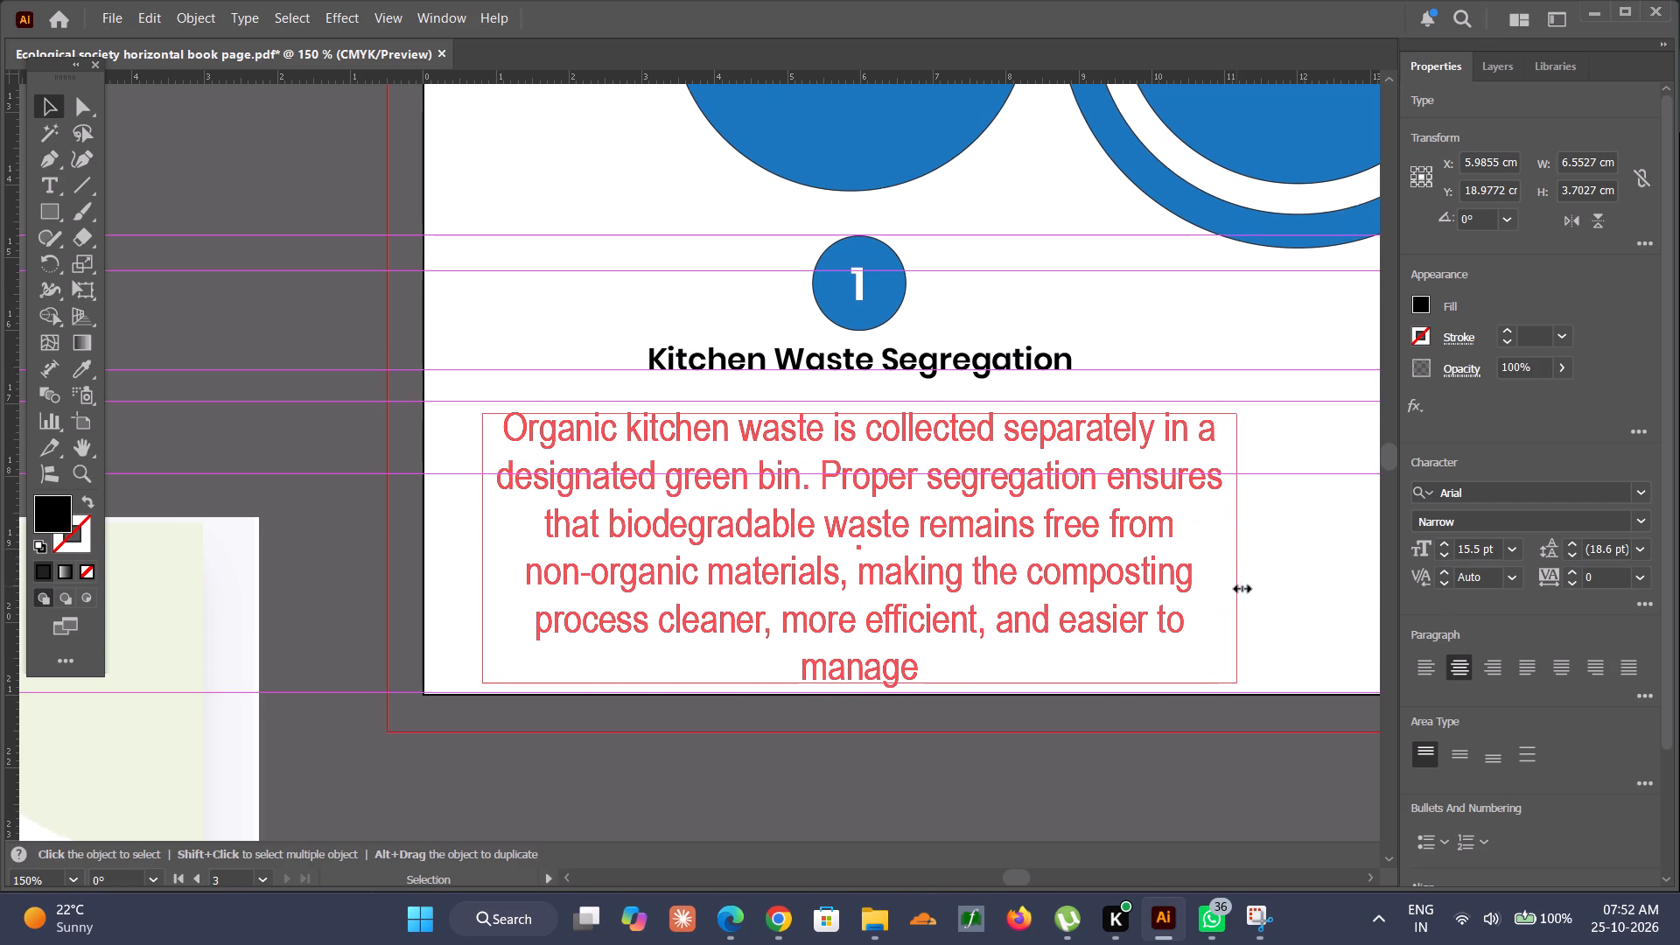
{"action": "left_click_drag", "start_coordinate": [1240, 586], "coordinate": [1246, 598], "text": "alt"}
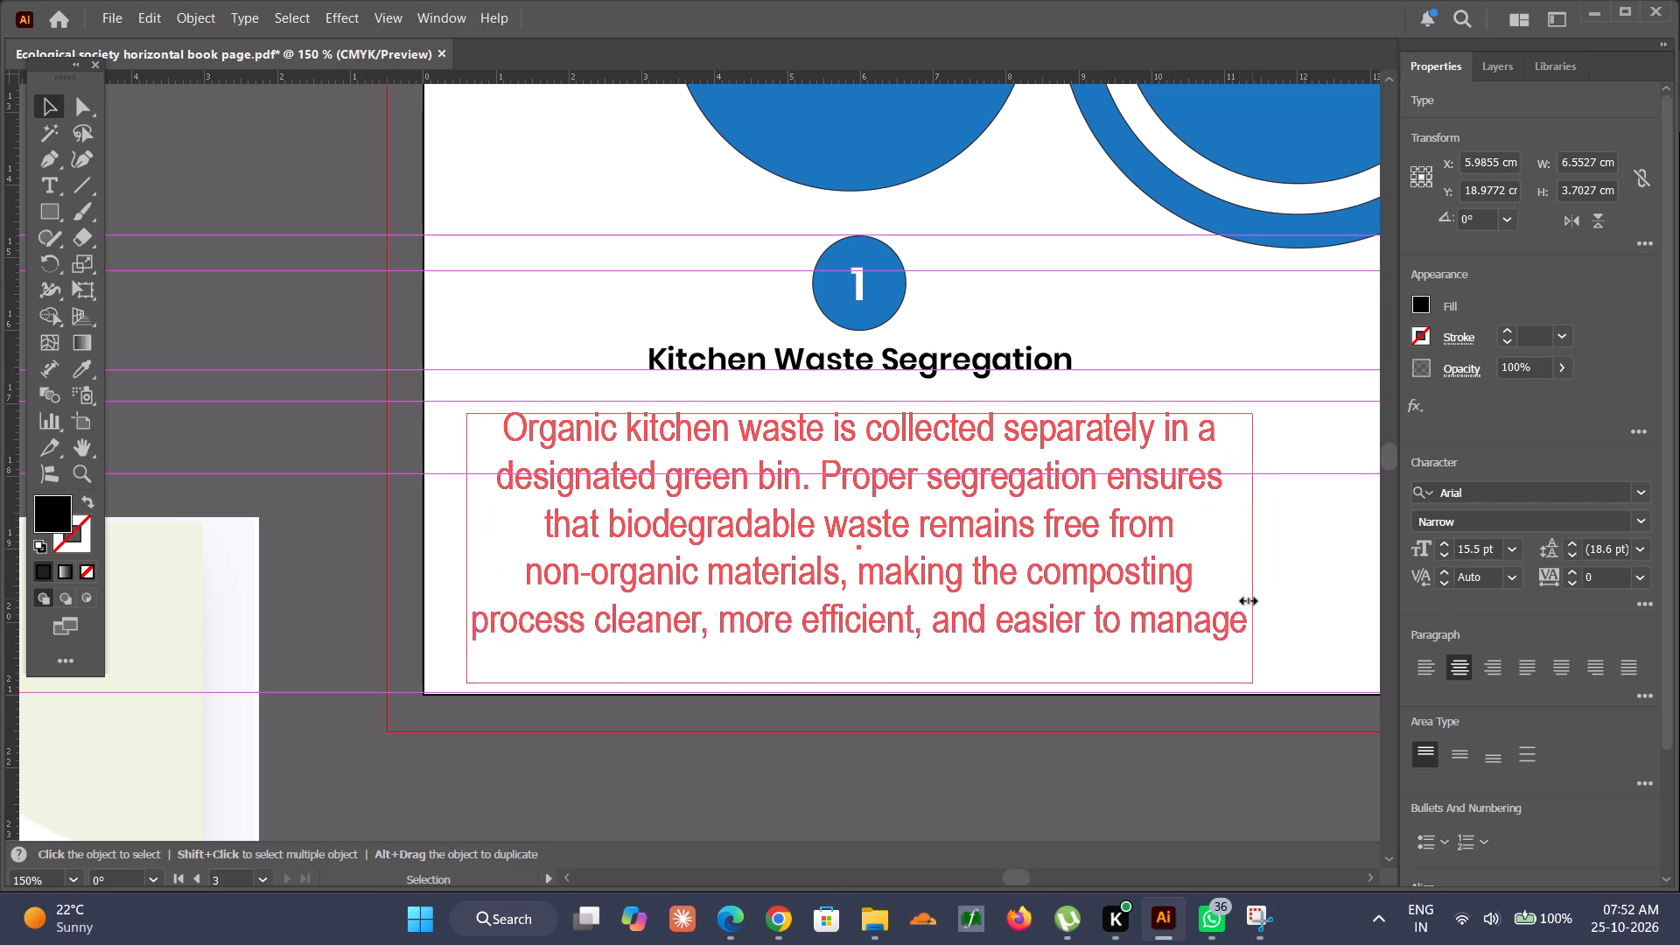
{"action": "left_click_drag", "start_coordinate": [1246, 598], "coordinate": [1214, 601], "text": "alt"}
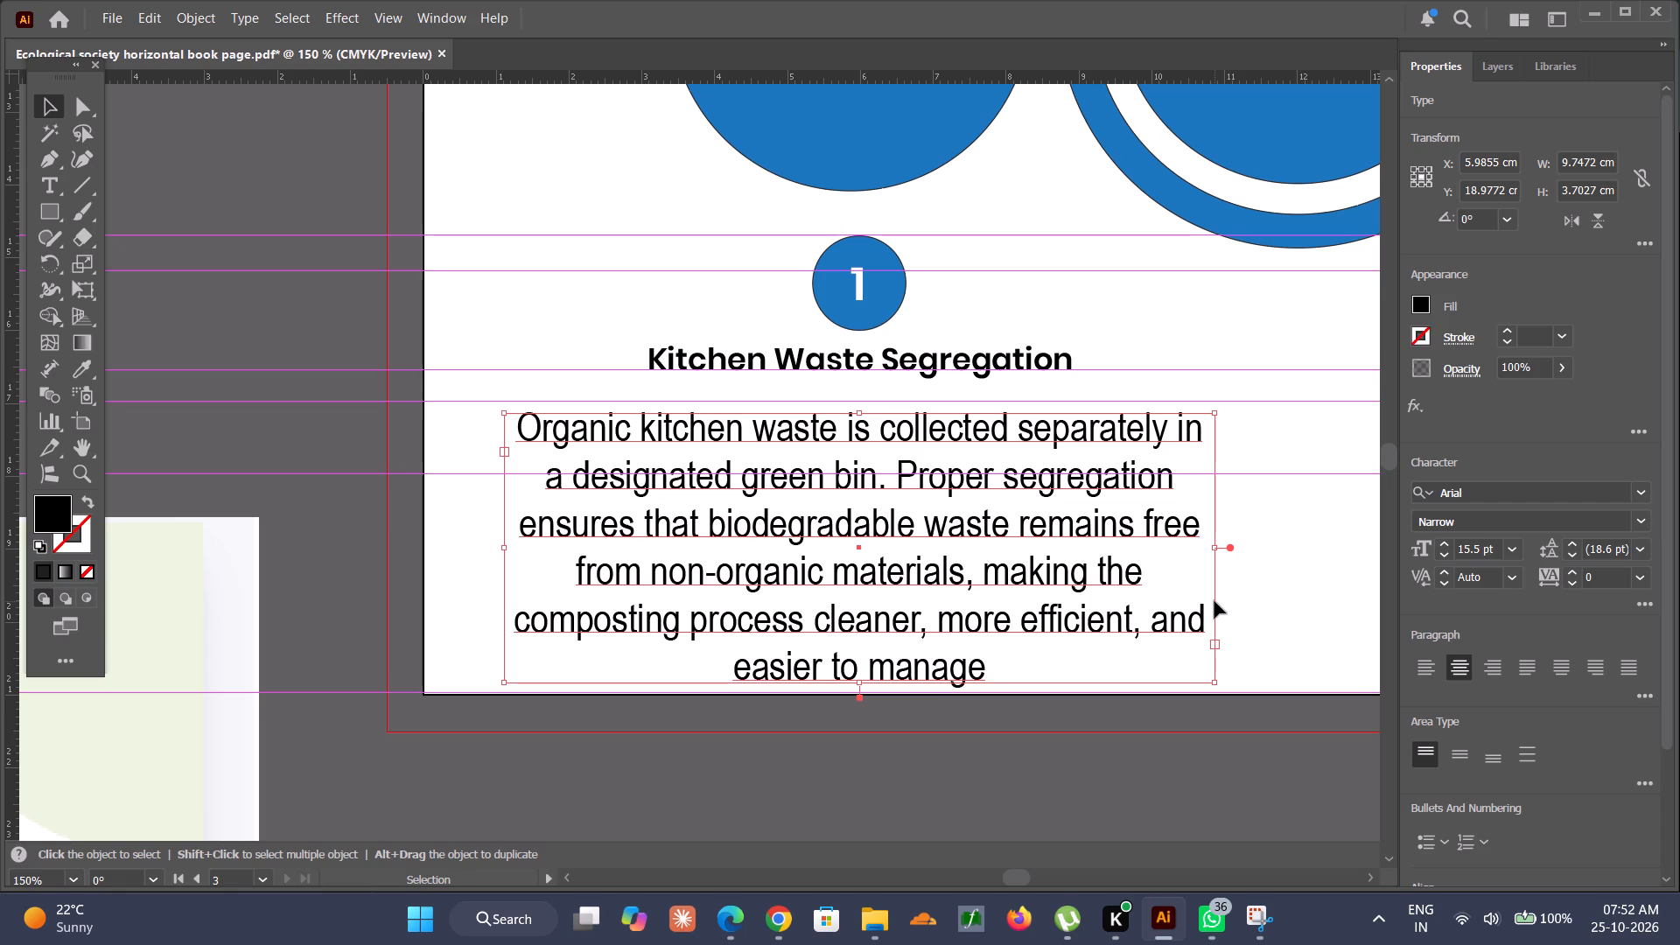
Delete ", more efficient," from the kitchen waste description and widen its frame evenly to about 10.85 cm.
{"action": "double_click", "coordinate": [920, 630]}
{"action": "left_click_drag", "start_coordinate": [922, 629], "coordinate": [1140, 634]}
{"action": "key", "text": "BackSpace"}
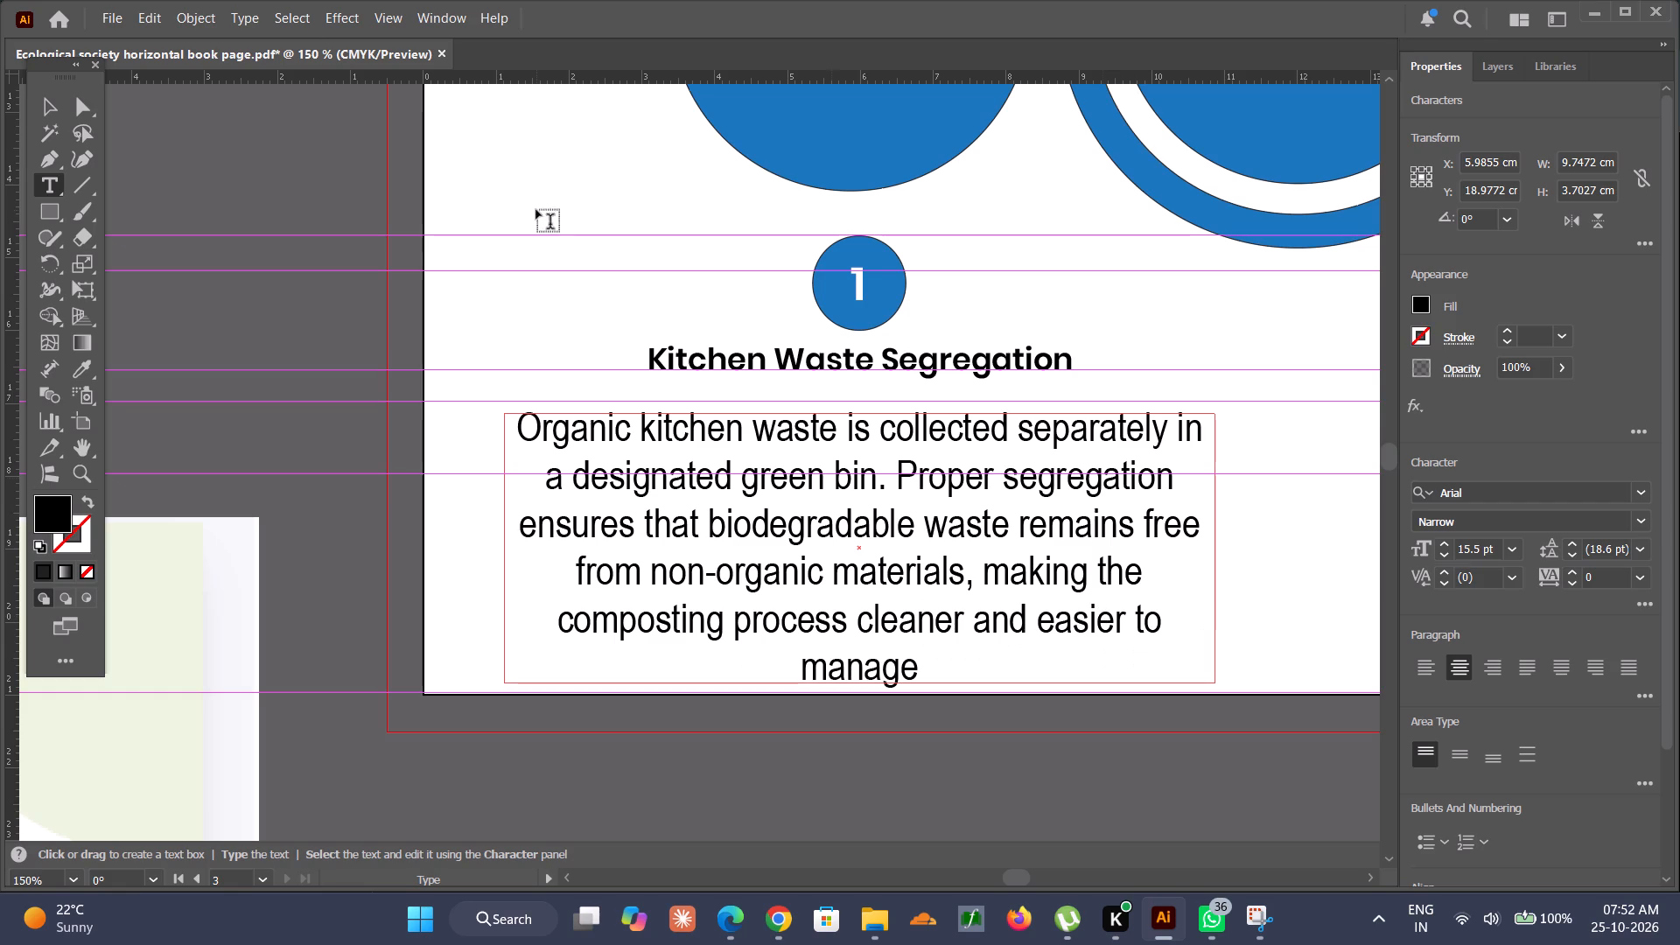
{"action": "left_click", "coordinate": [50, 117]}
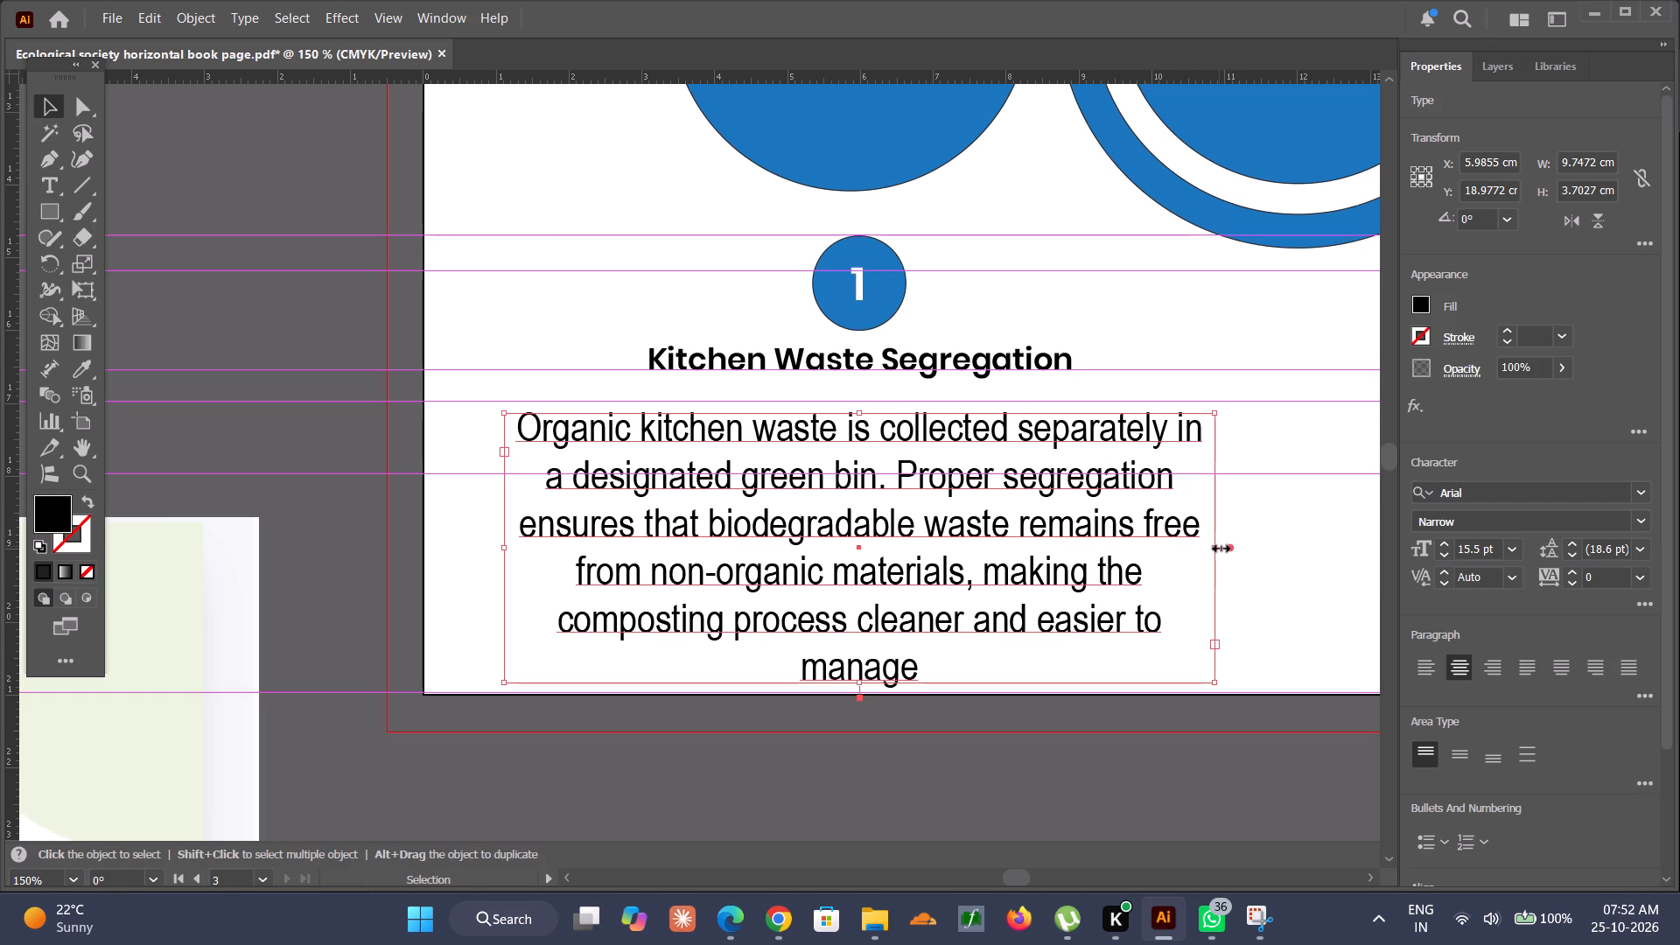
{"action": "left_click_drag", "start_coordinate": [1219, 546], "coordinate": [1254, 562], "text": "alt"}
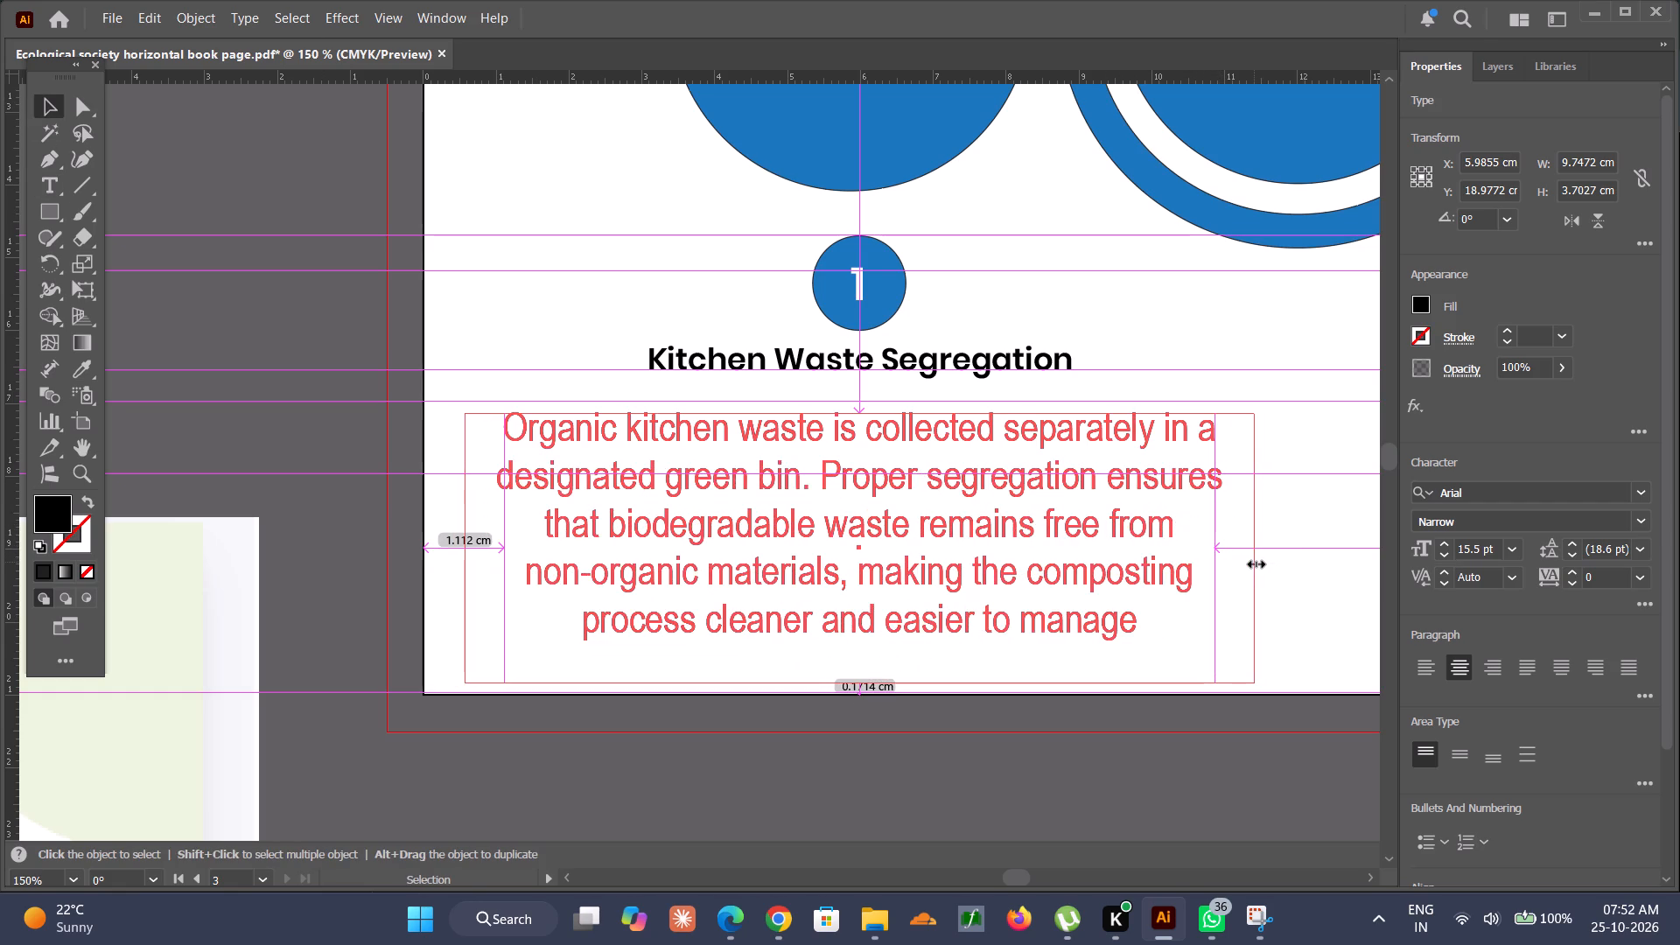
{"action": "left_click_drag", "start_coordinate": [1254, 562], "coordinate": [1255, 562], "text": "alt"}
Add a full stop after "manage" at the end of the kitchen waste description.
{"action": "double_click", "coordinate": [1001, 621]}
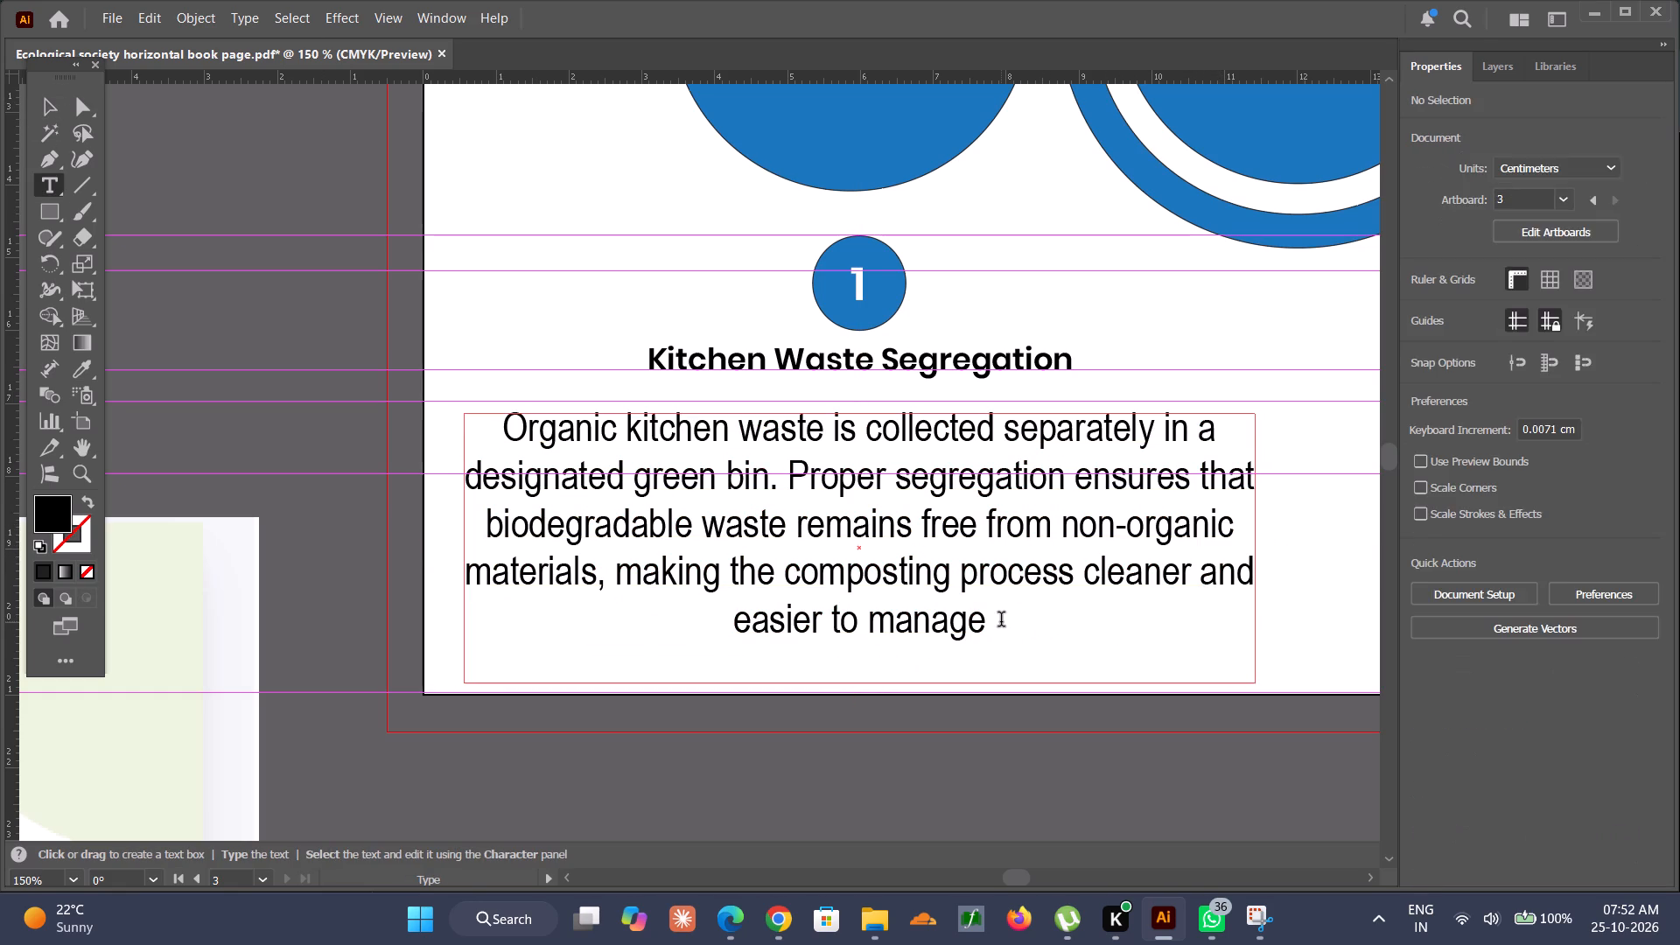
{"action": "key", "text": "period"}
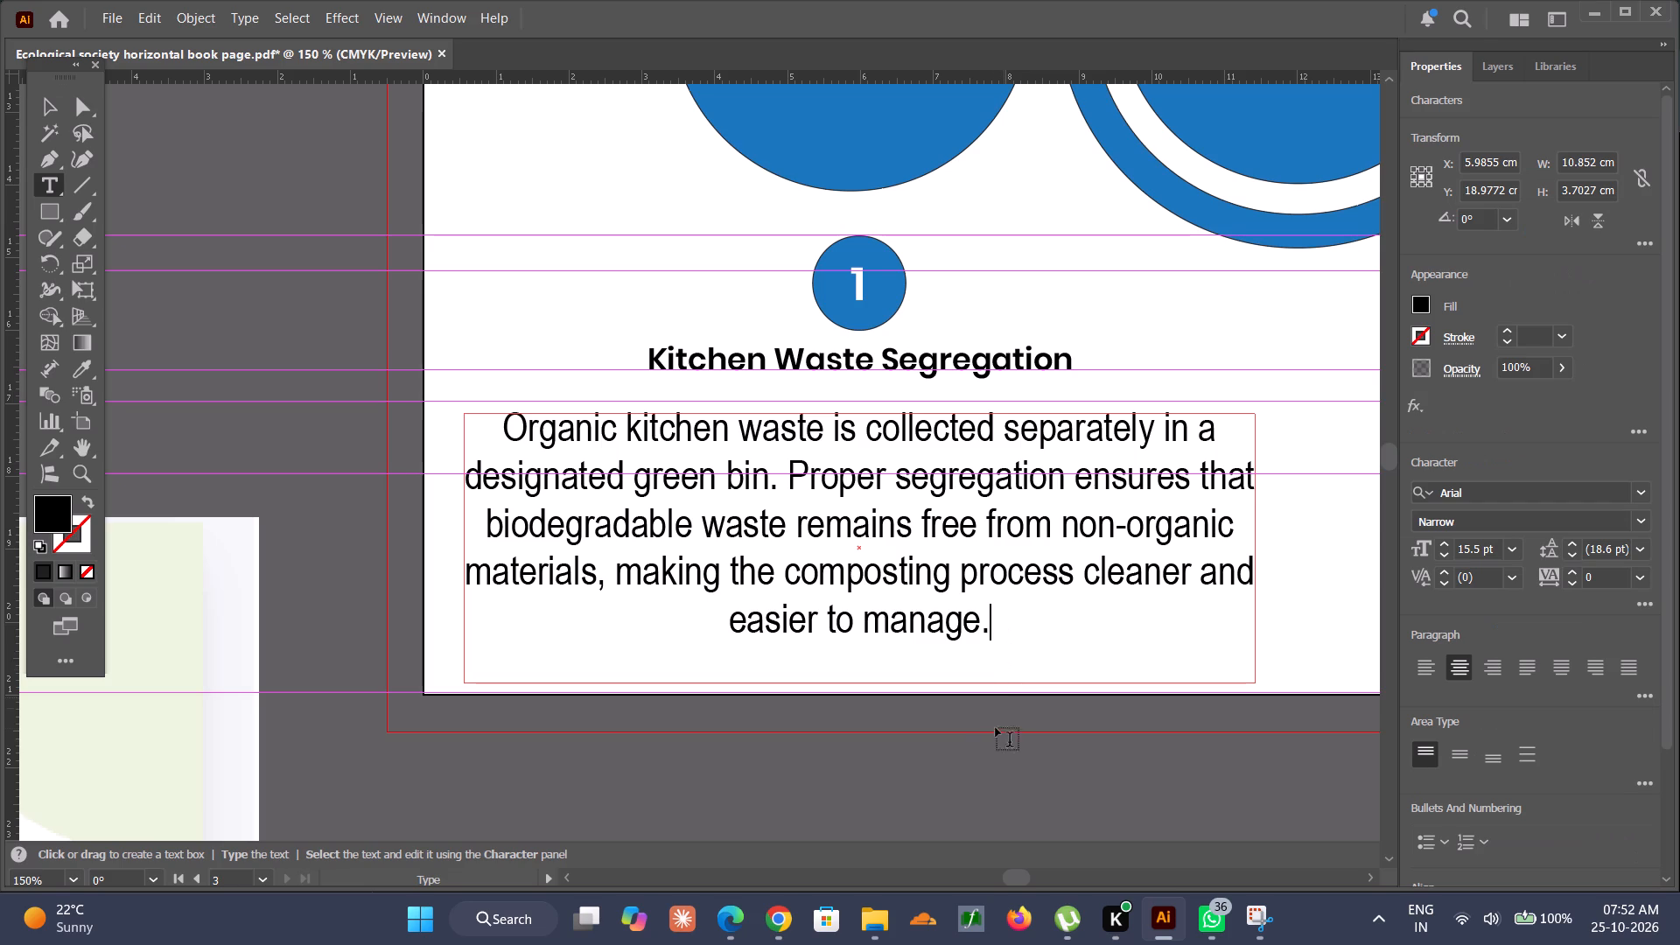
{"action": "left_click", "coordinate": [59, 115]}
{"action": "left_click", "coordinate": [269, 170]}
Review the description's length on the whole circle diagram page against the neighbouring pages and the reference layout.
{"action": "scroll", "coordinate": [682, 303], "scroll_direction": "down", "scroll_amount": 6, "text": "alt"}
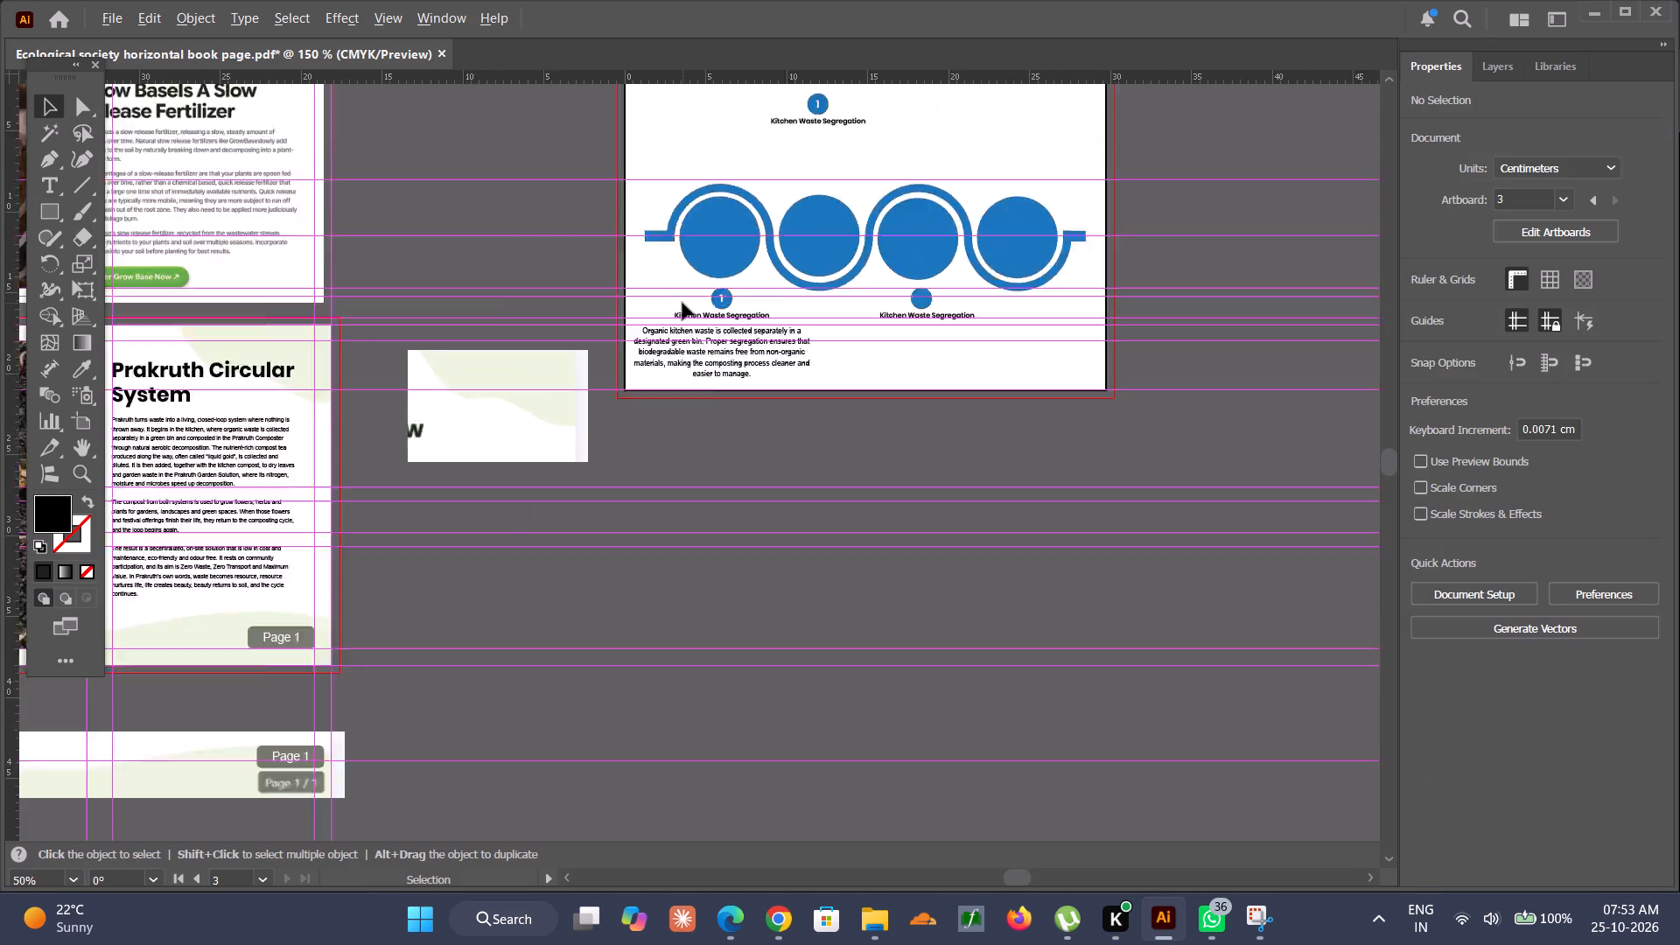
{"action": "scroll", "coordinate": [682, 303], "scroll_direction": "down", "scroll_amount": 1, "text": "alt"}
{"action": "scroll", "coordinate": [682, 302], "scroll_direction": "up", "scroll_amount": 3}
{"action": "scroll", "coordinate": [682, 302], "scroll_direction": "up", "scroll_amount": 2, "text": "alt"}
{"action": "scroll", "coordinate": [682, 302], "scroll_direction": "down", "scroll_amount": 1, "text": "alt"}
{"action": "scroll", "coordinate": [682, 302], "scroll_direction": "up", "scroll_amount": 1, "text": "alt"}
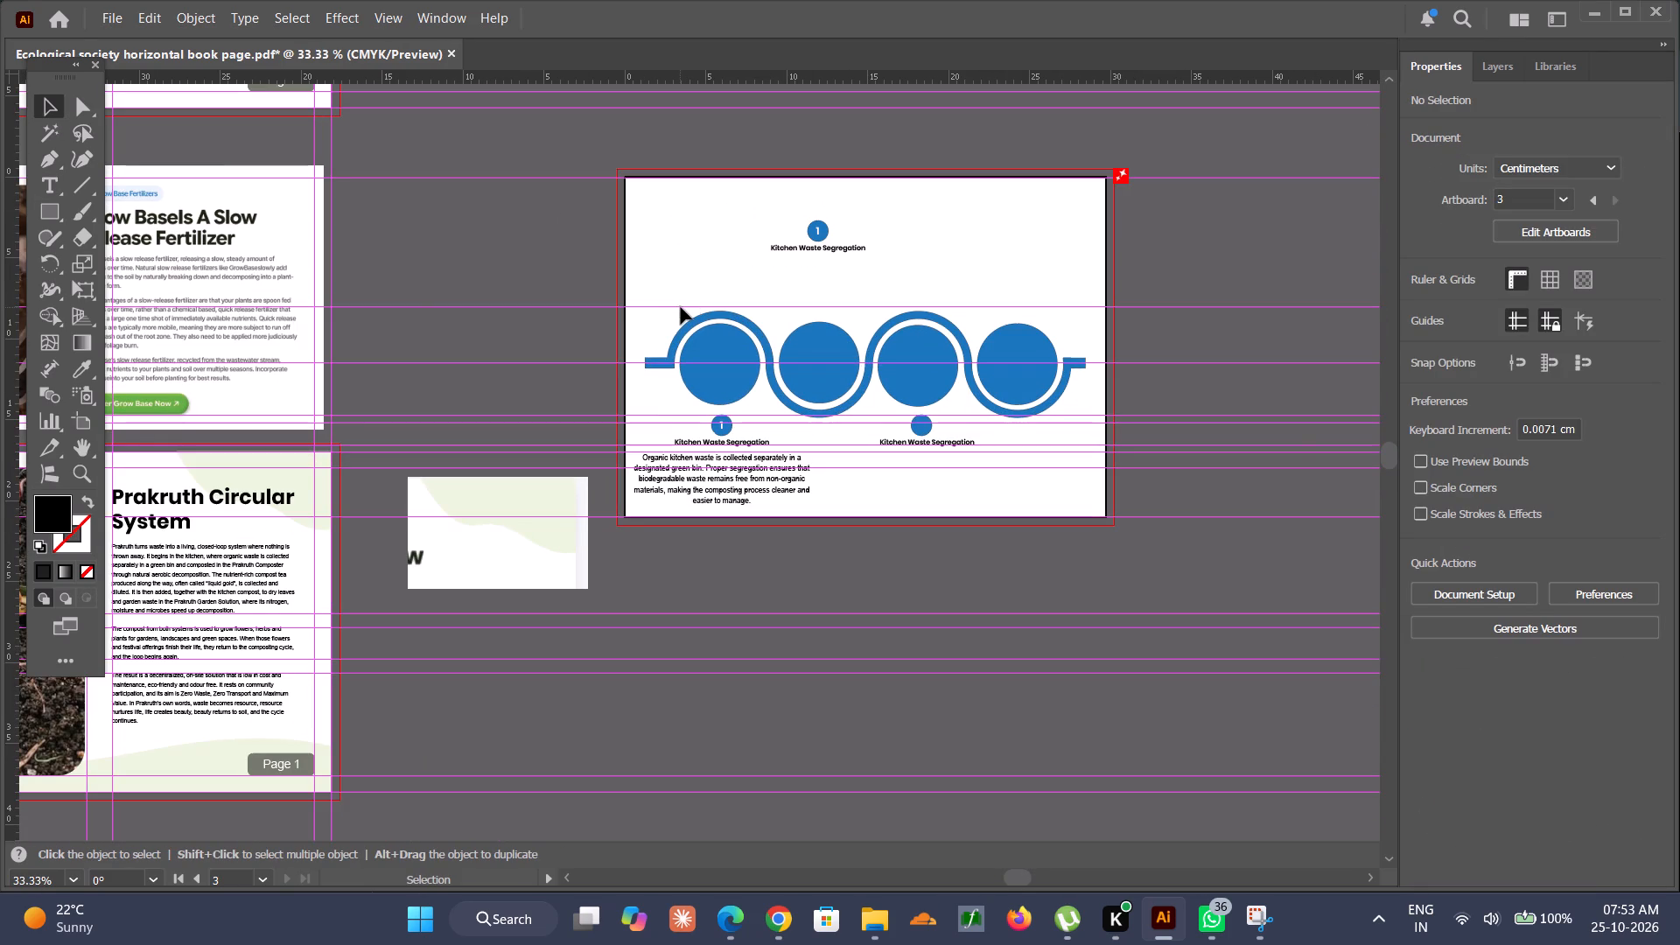
{"action": "scroll", "coordinate": [752, 587], "scroll_direction": "up", "scroll_amount": 4}
{"action": "scroll", "coordinate": [757, 582], "scroll_direction": "down", "scroll_amount": 3}
{"action": "scroll", "coordinate": [757, 582], "scroll_direction": "up", "scroll_amount": 2}
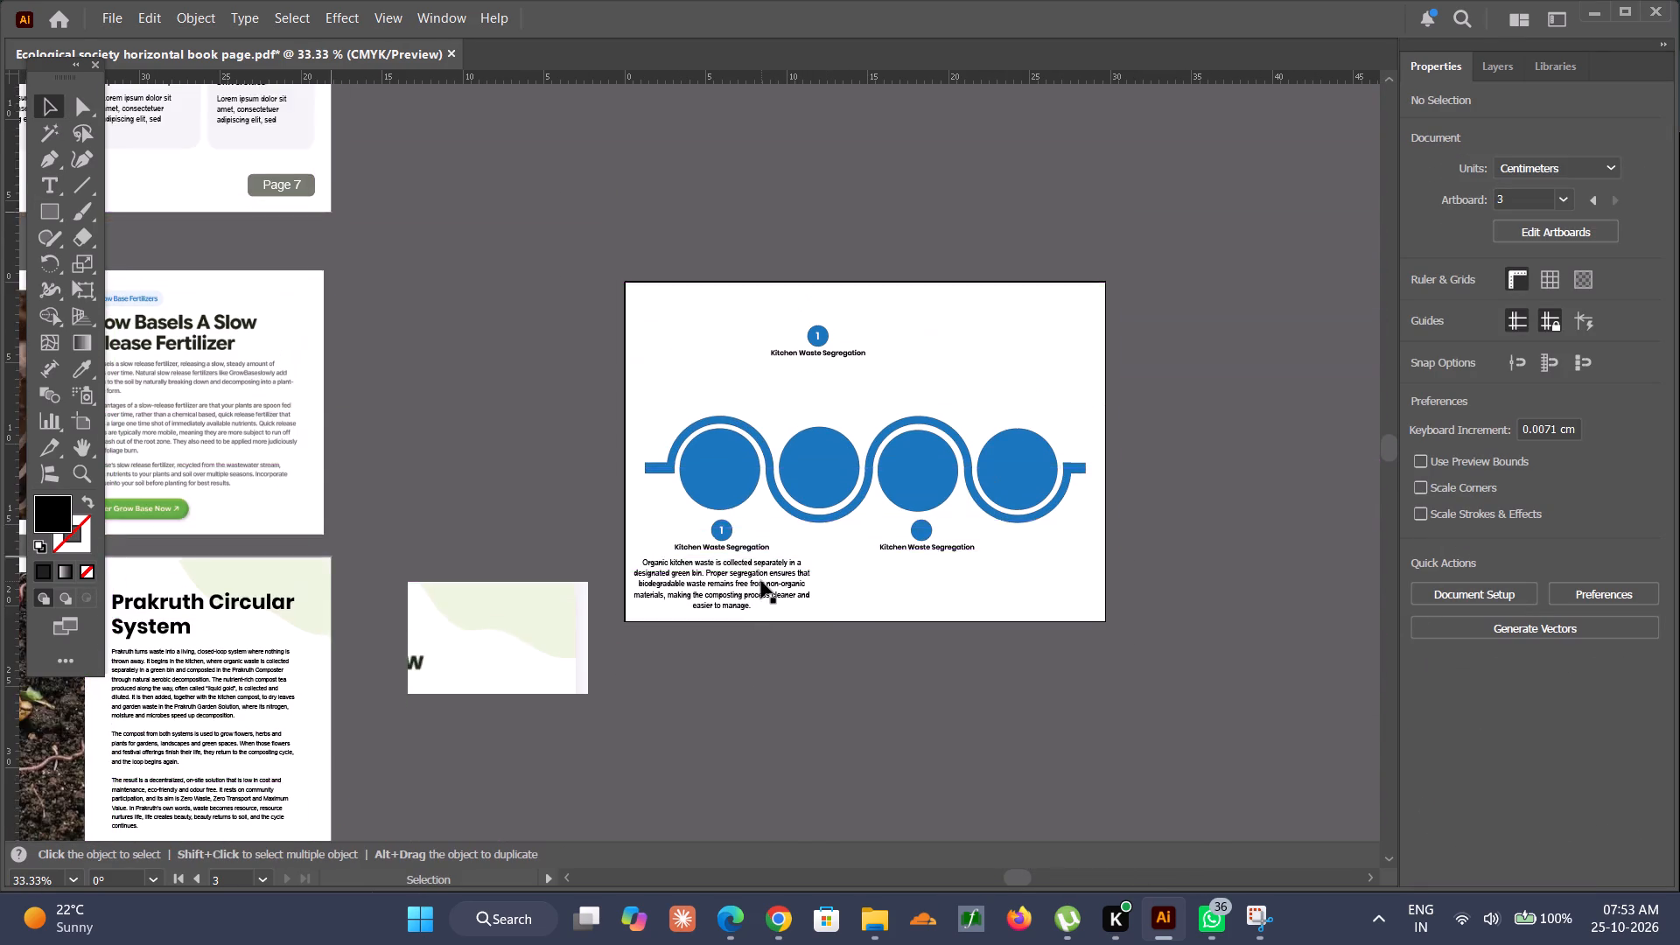
{"action": "scroll", "coordinate": [761, 581], "scroll_direction": "up", "scroll_amount": 16}
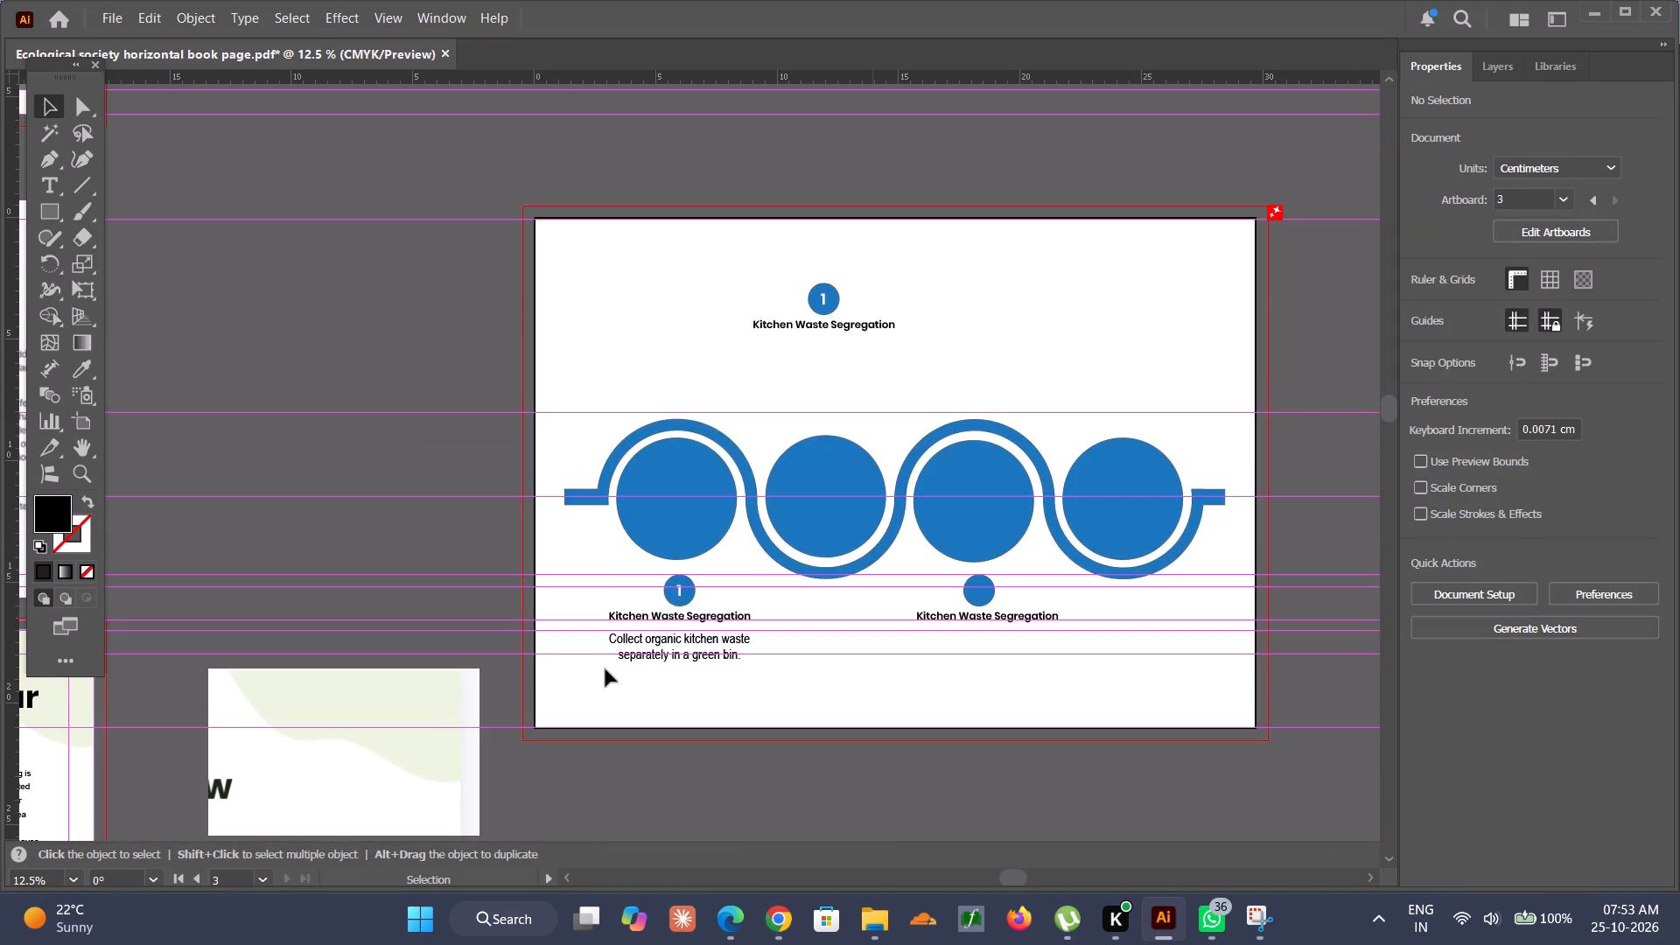
{"action": "scroll", "coordinate": [689, 662], "scroll_direction": "up", "scroll_amount": 2, "text": "alt"}
{"action": "left_click", "coordinate": [871, 578]}
{"action": "double_click", "coordinate": [865, 577]}
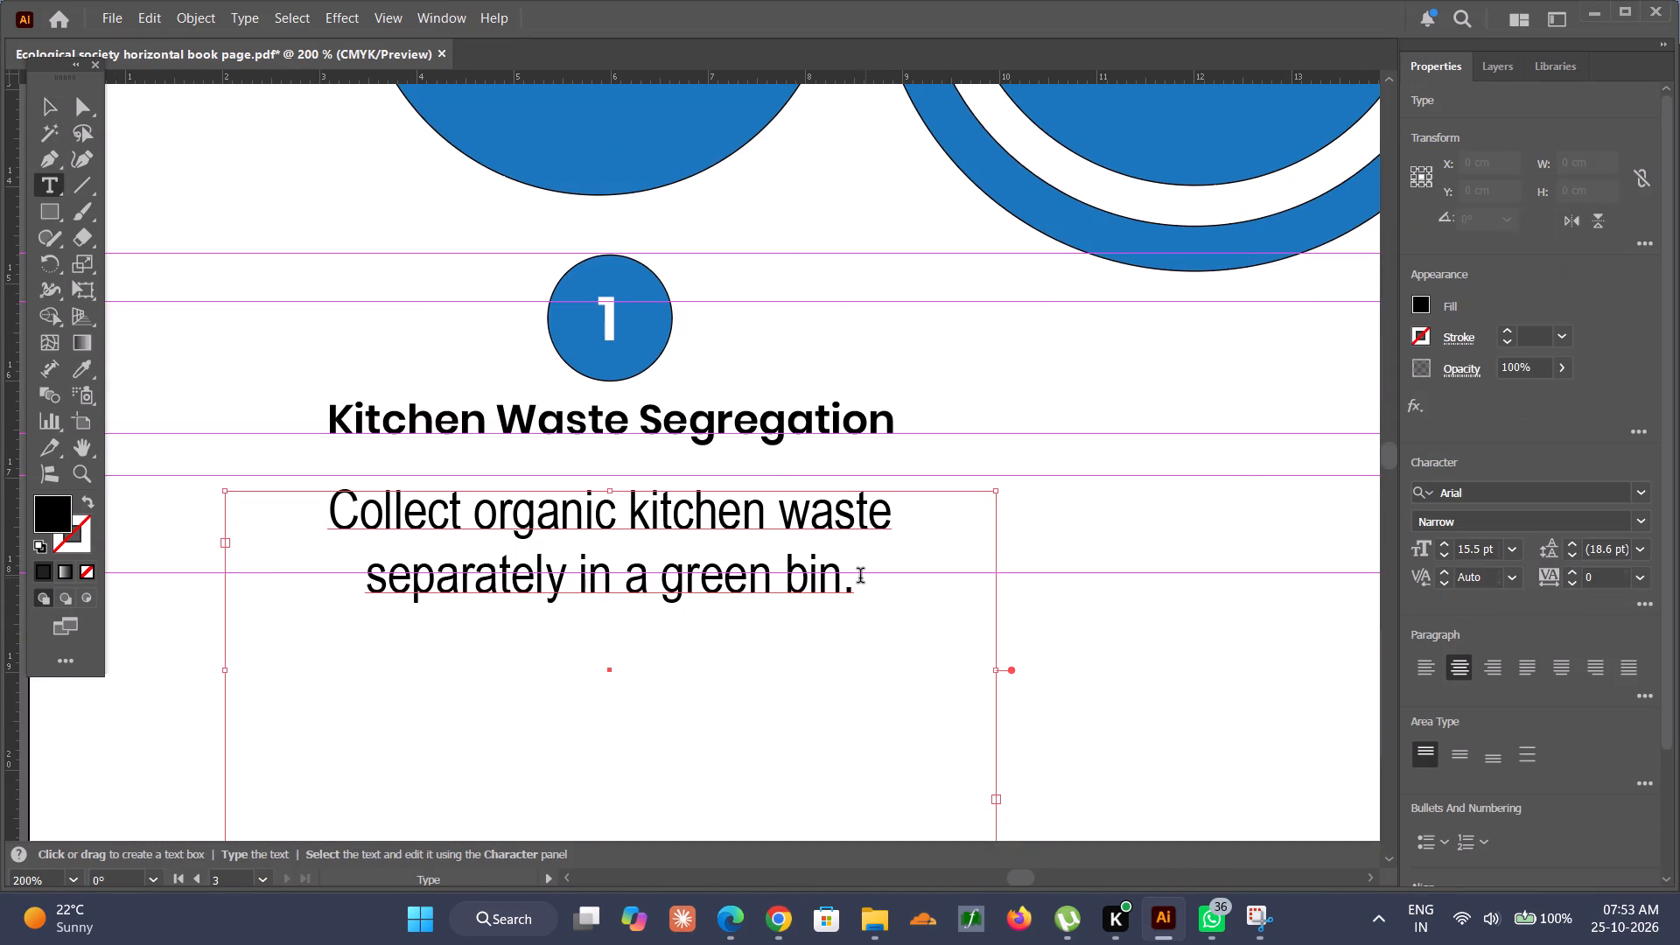
{"action": "left_click", "coordinate": [860, 577]}
{"action": "key", "text": "ctrl+v"}
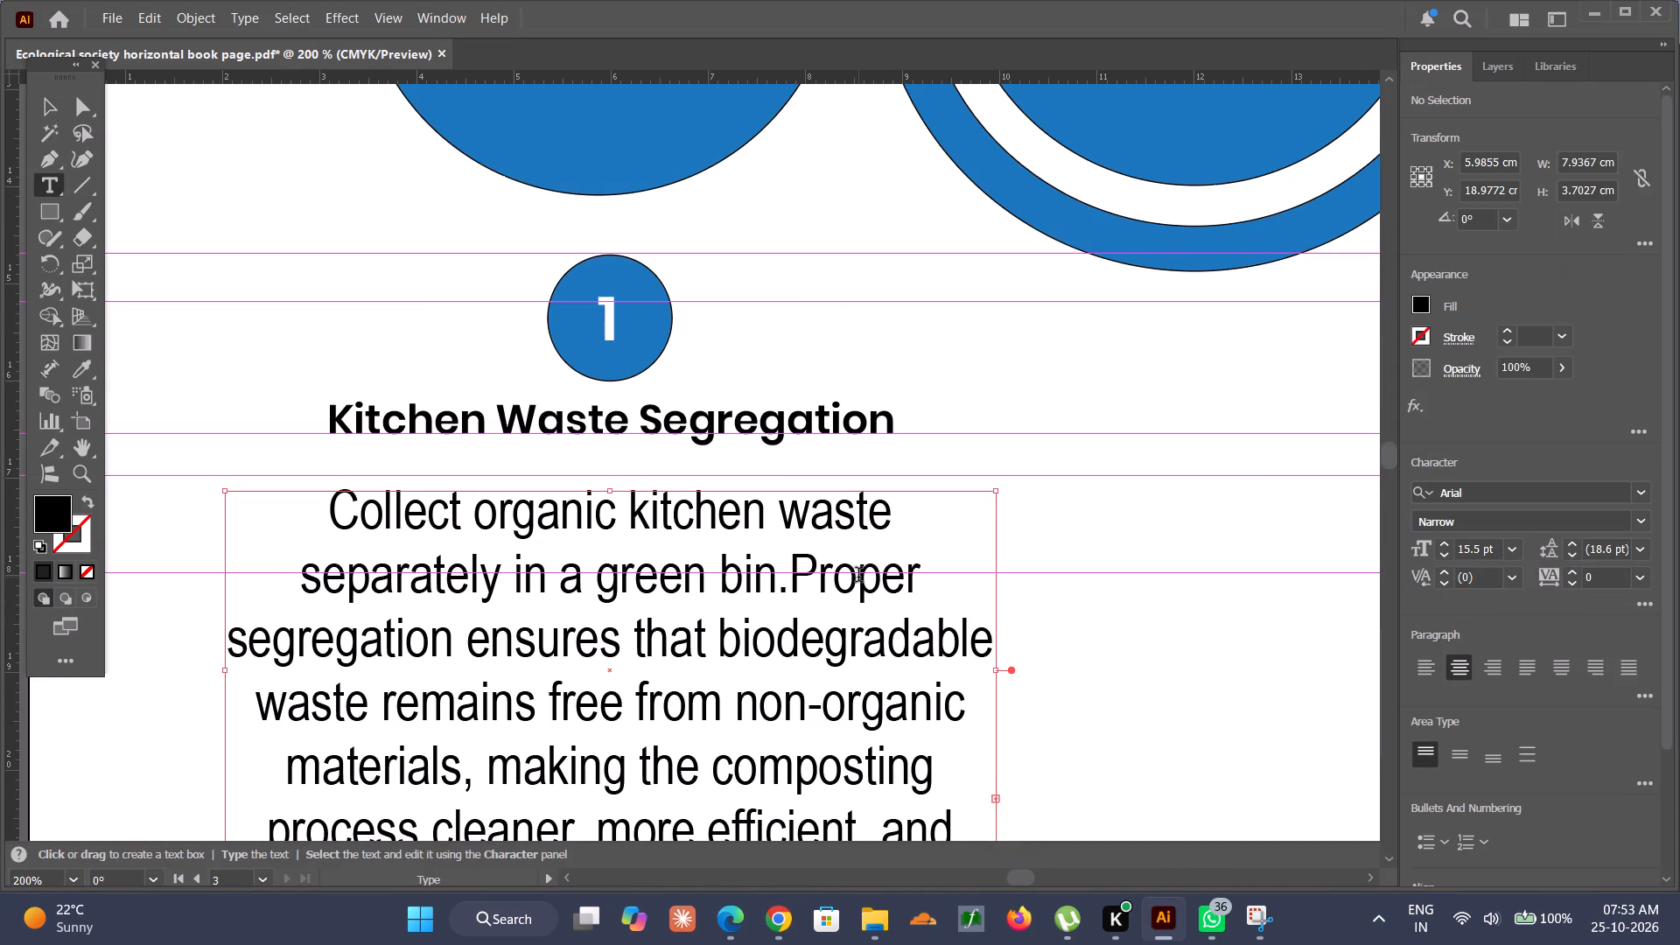
Delete "that biodegradable waste remains free from non-organic materials, making" from the description so "ensures" leads straight into "the composting process".
{"action": "left_click_drag", "start_coordinate": [659, 632], "coordinate": [661, 690]}
{"action": "left_click", "coordinate": [637, 626]}
{"action": "left_click_drag", "start_coordinate": [637, 624], "coordinate": [657, 709]}
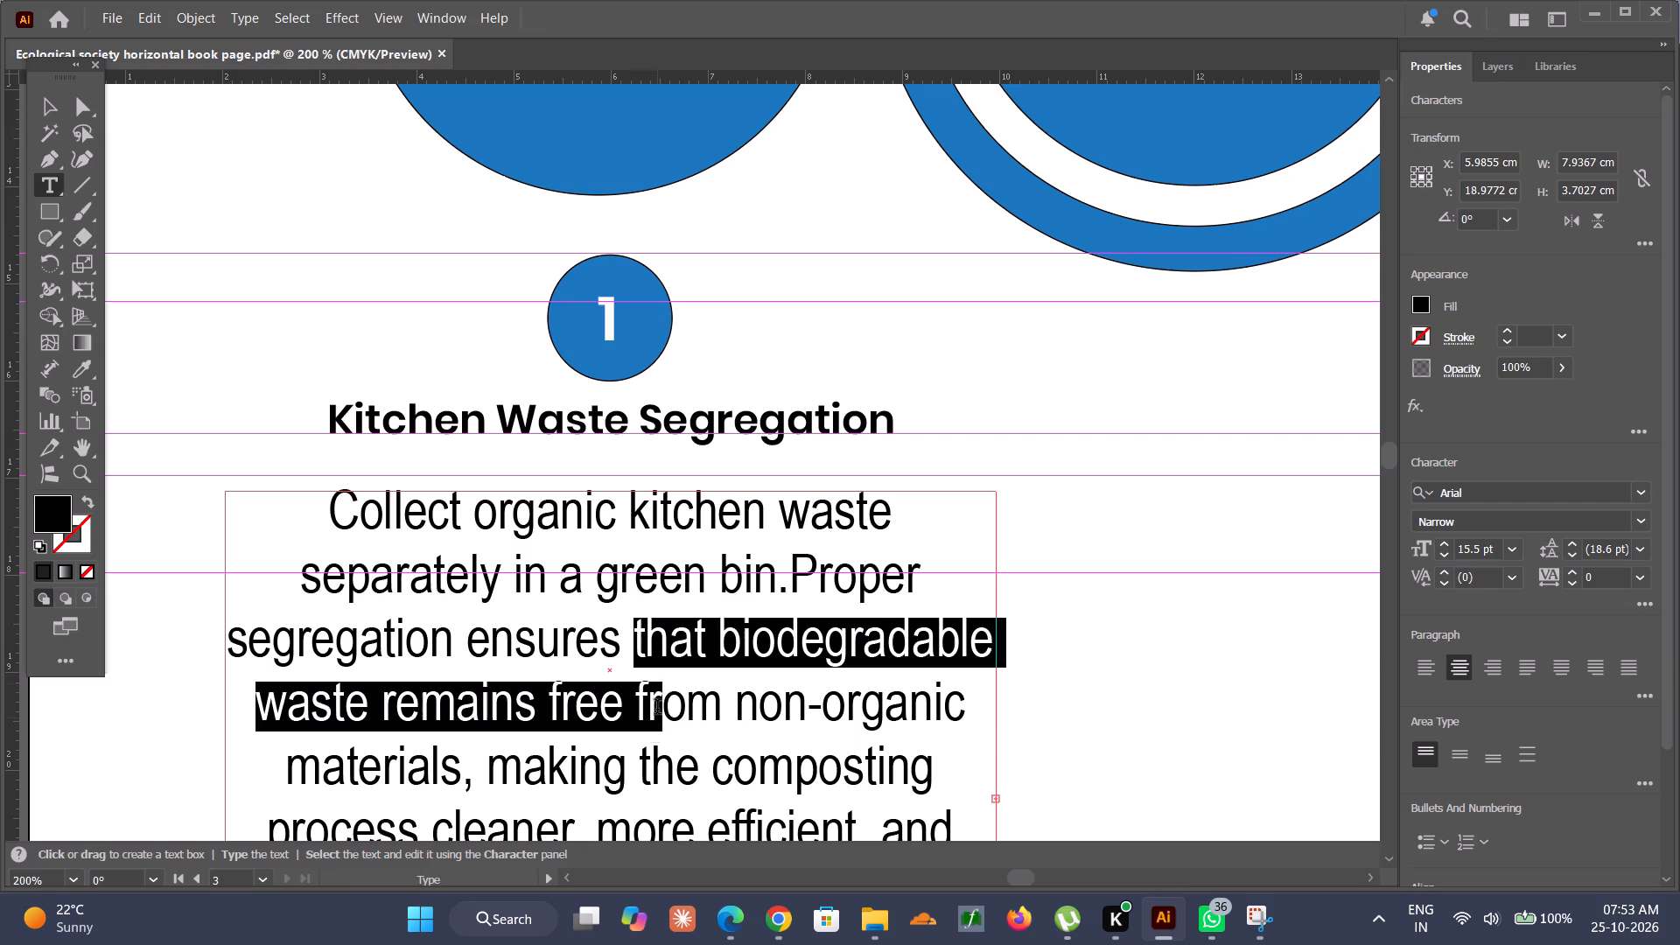
{"action": "left_click_drag", "start_coordinate": [657, 709], "coordinate": [631, 783]}
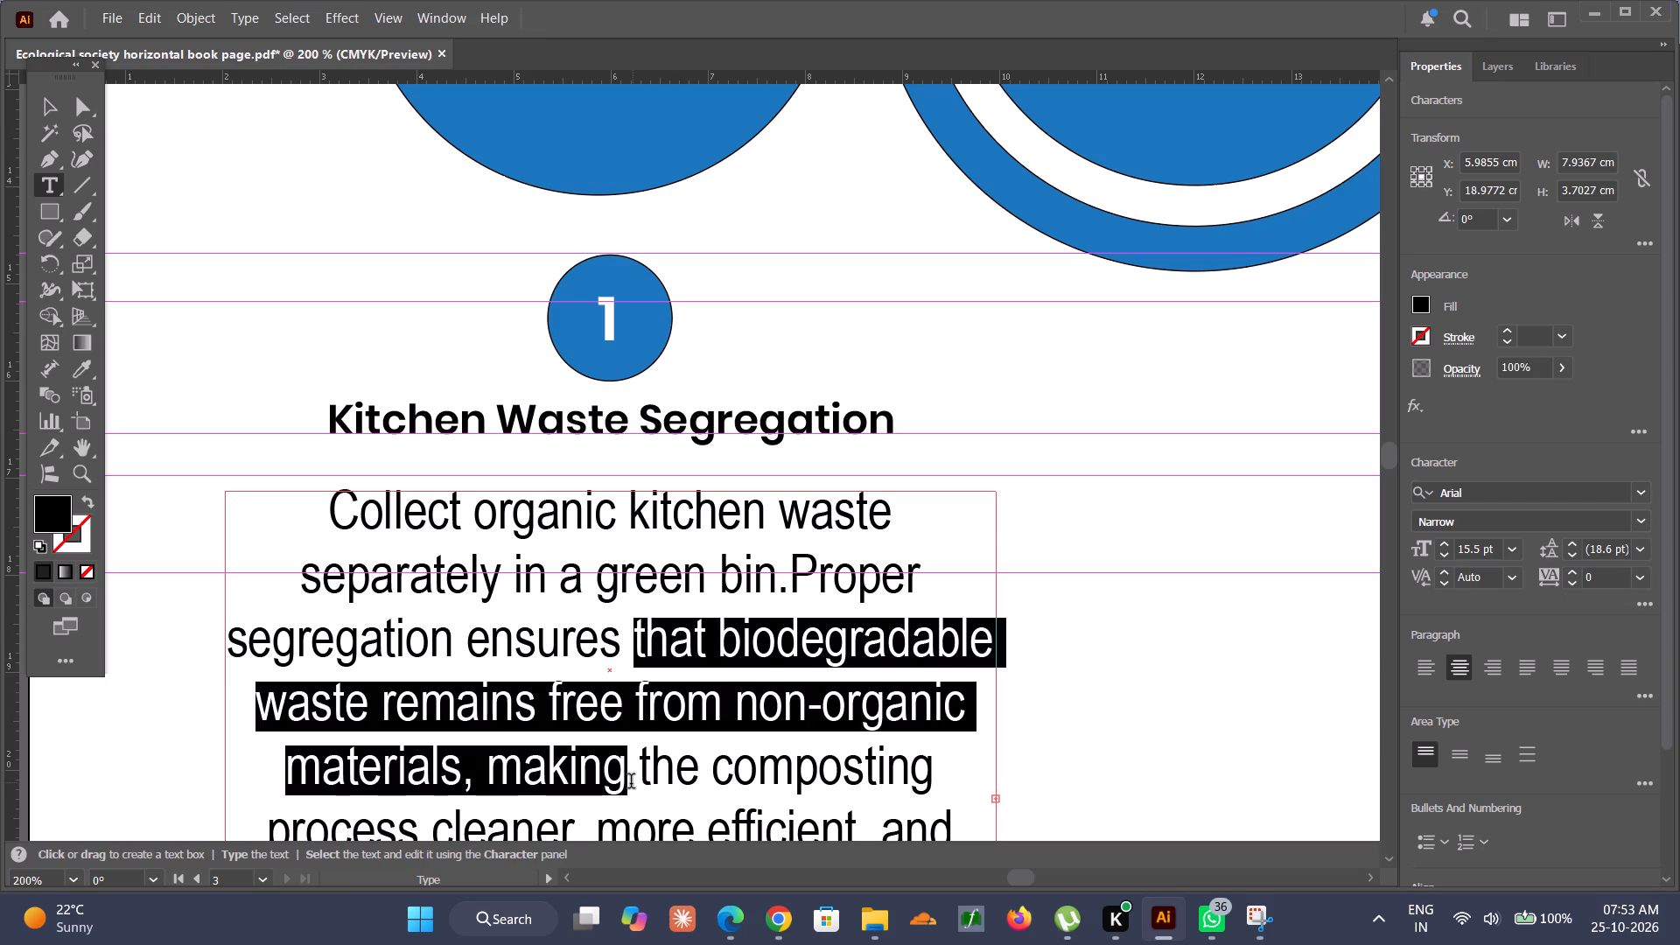
{"action": "key", "text": "BackSpace"}
{"action": "key", "text": "BackSpace"}
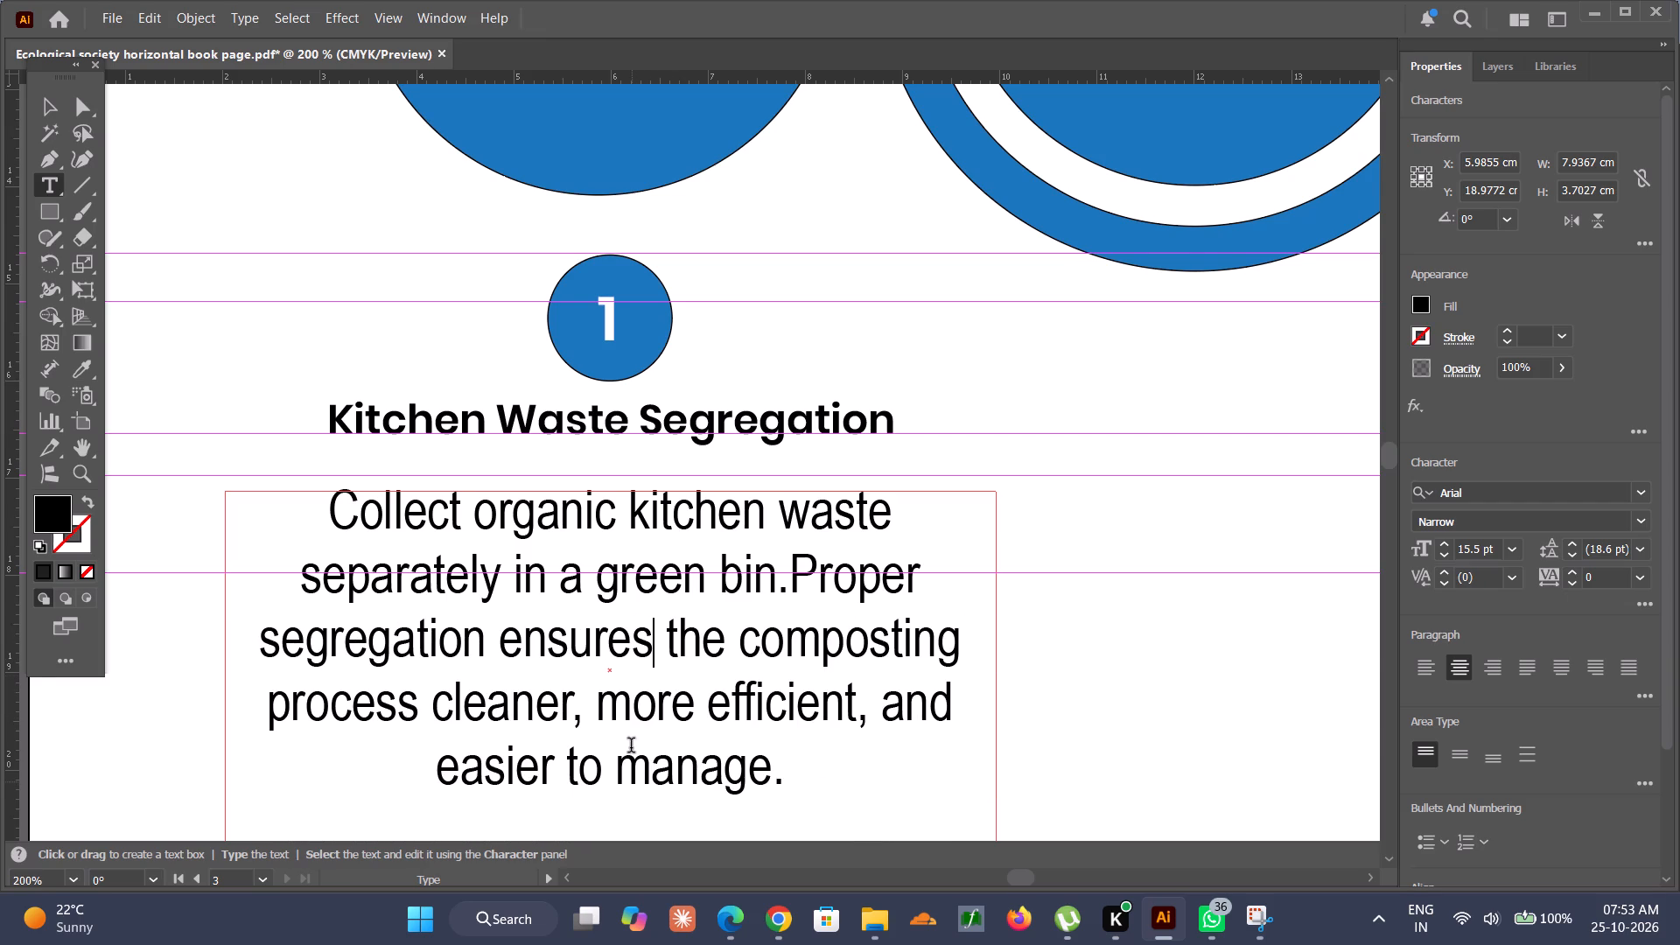
Insert "is" between "process" and "cleaner" in the kitchen waste description.
{"action": "scroll", "coordinate": [649, 703], "scroll_direction": "down", "scroll_amount": 3}
{"action": "left_click", "coordinate": [47, 121]}
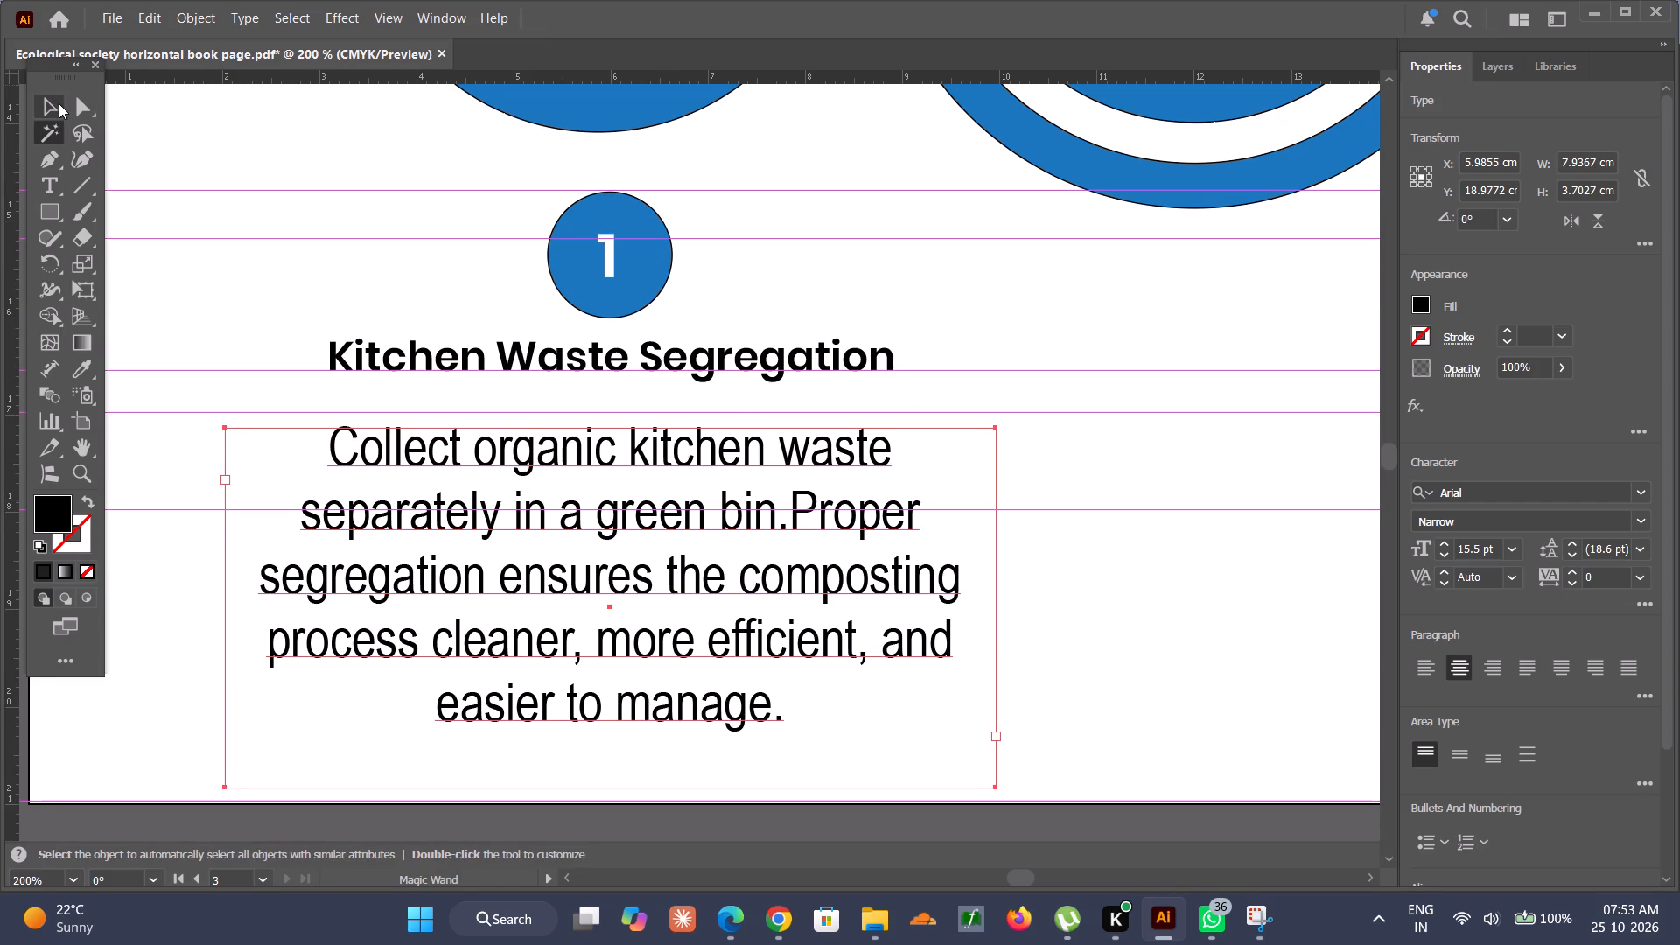
{"action": "left_click", "coordinate": [430, 650]}
{"action": "left_click", "coordinate": [40, 102]}
{"action": "left_click", "coordinate": [398, 634]}
{"action": "double_click", "coordinate": [422, 630]}
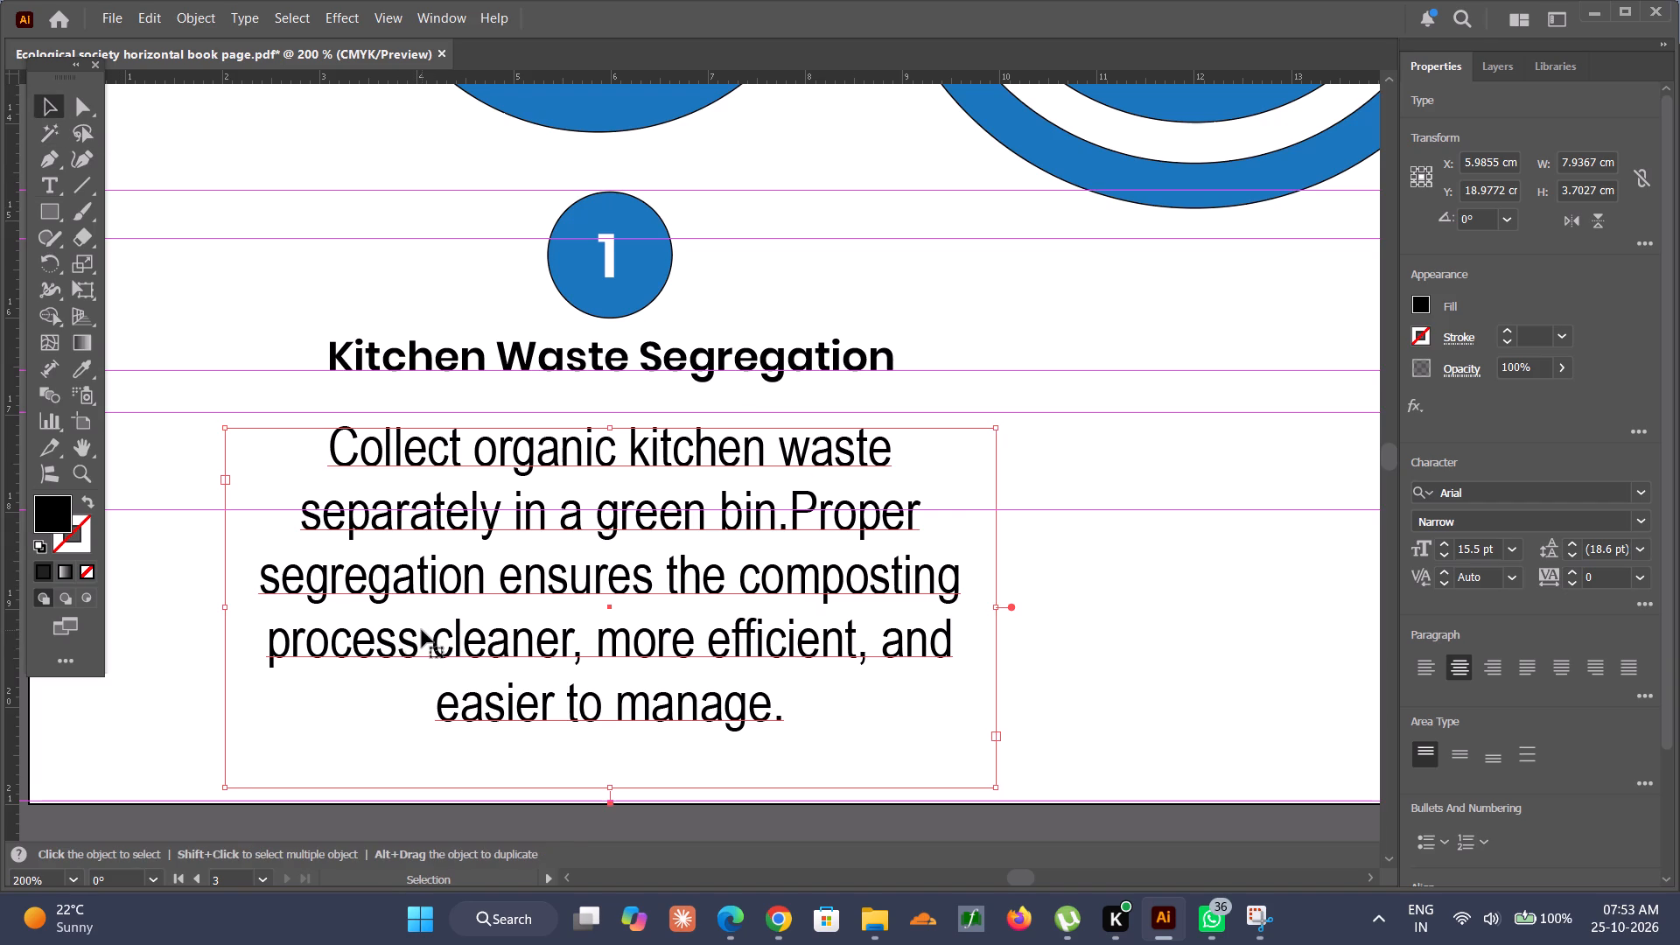
{"action": "key", "text": "space"}
{"action": "type", "text": "is"}
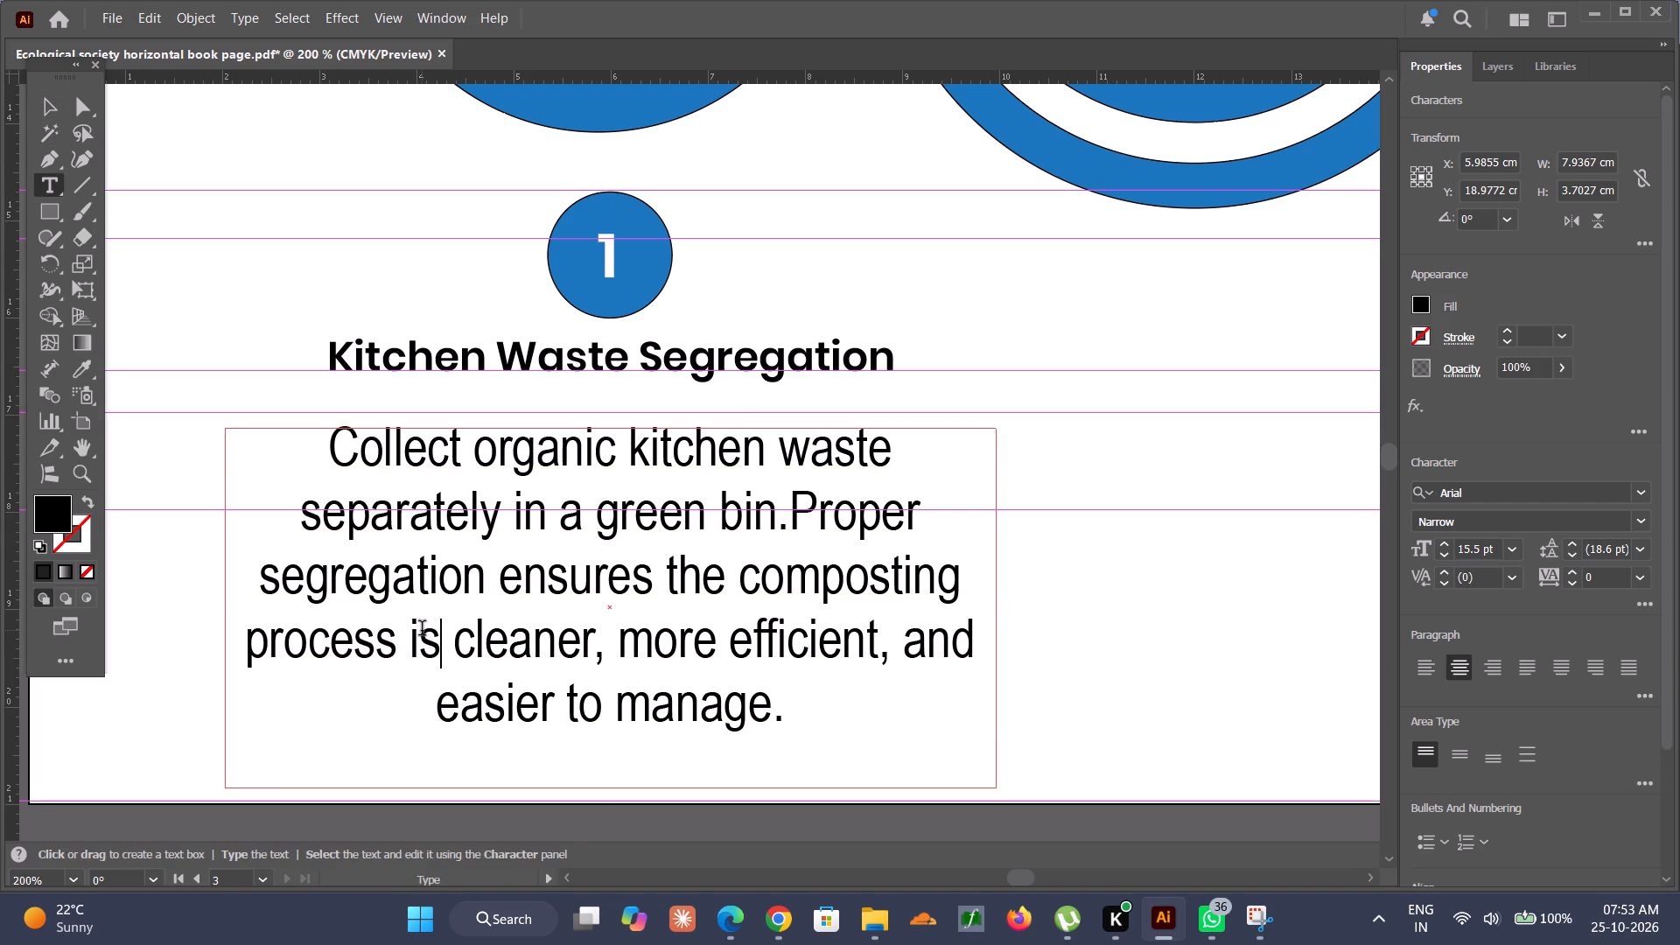
{"action": "left_click", "coordinate": [45, 105]}
{"action": "left_click", "coordinate": [356, 176]}
Review the lengthened description and the circle diagram, both close up and across the whole page.
{"action": "scroll", "coordinate": [497, 247], "scroll_direction": "down", "scroll_amount": 7, "text": "alt"}
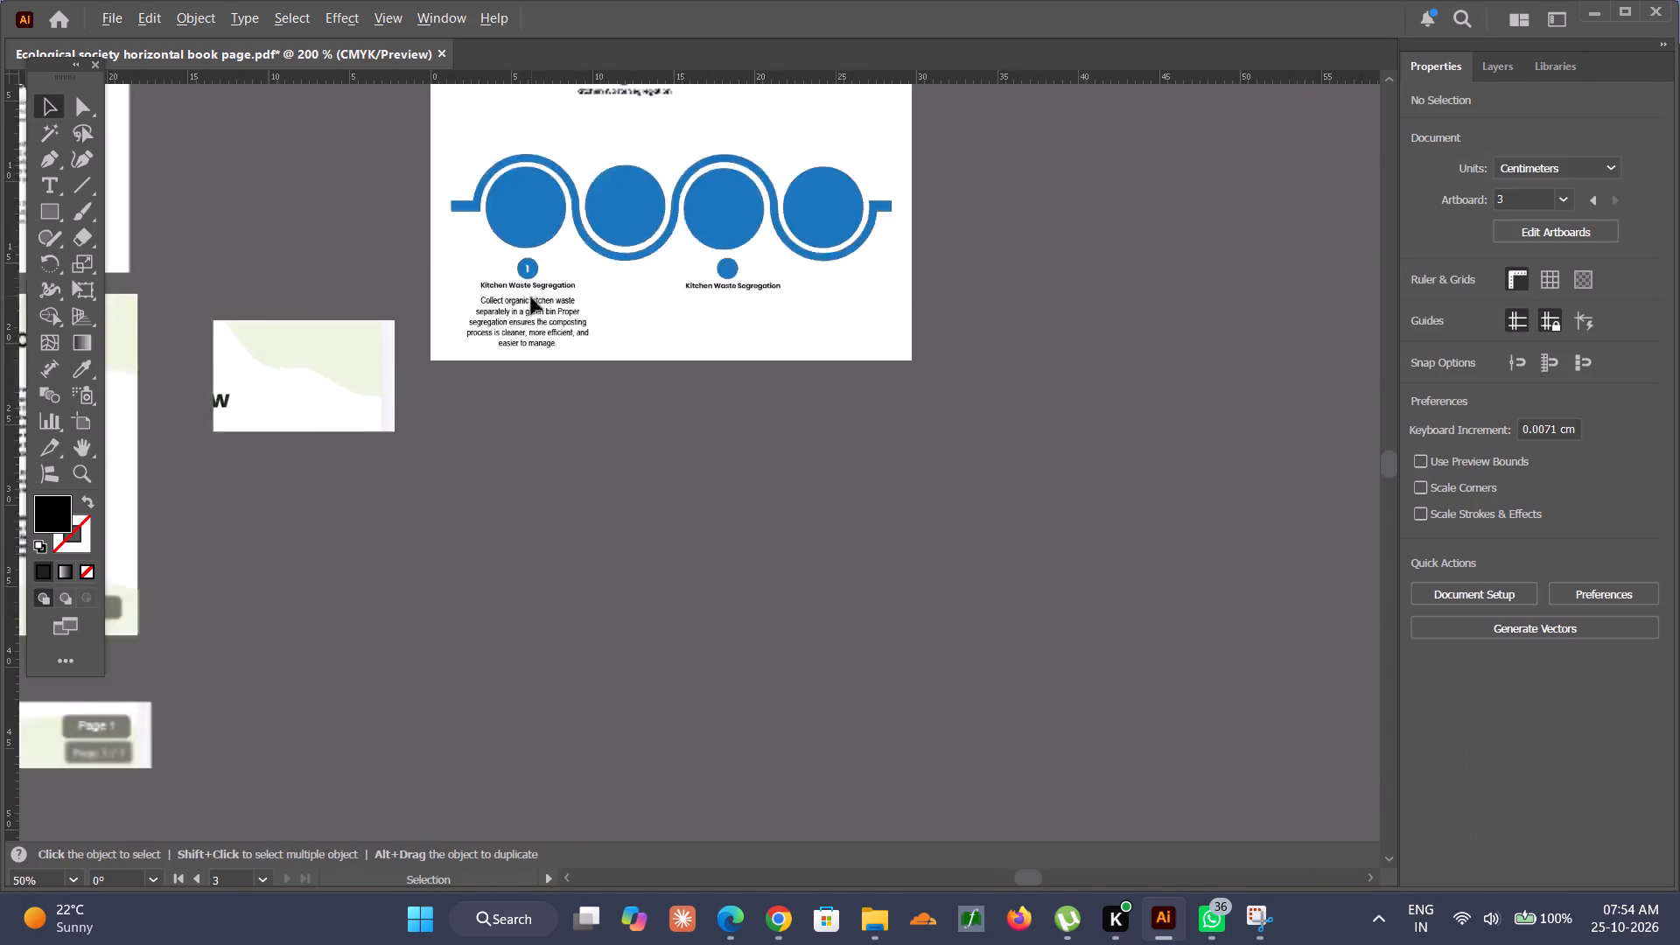
{"action": "scroll", "coordinate": [531, 297], "scroll_direction": "down", "scroll_amount": 2, "text": "alt"}
{"action": "scroll", "coordinate": [531, 300], "scroll_direction": "up", "scroll_amount": 9}
{"action": "scroll", "coordinate": [536, 392], "scroll_direction": "down", "scroll_amount": 2, "text": "alt"}
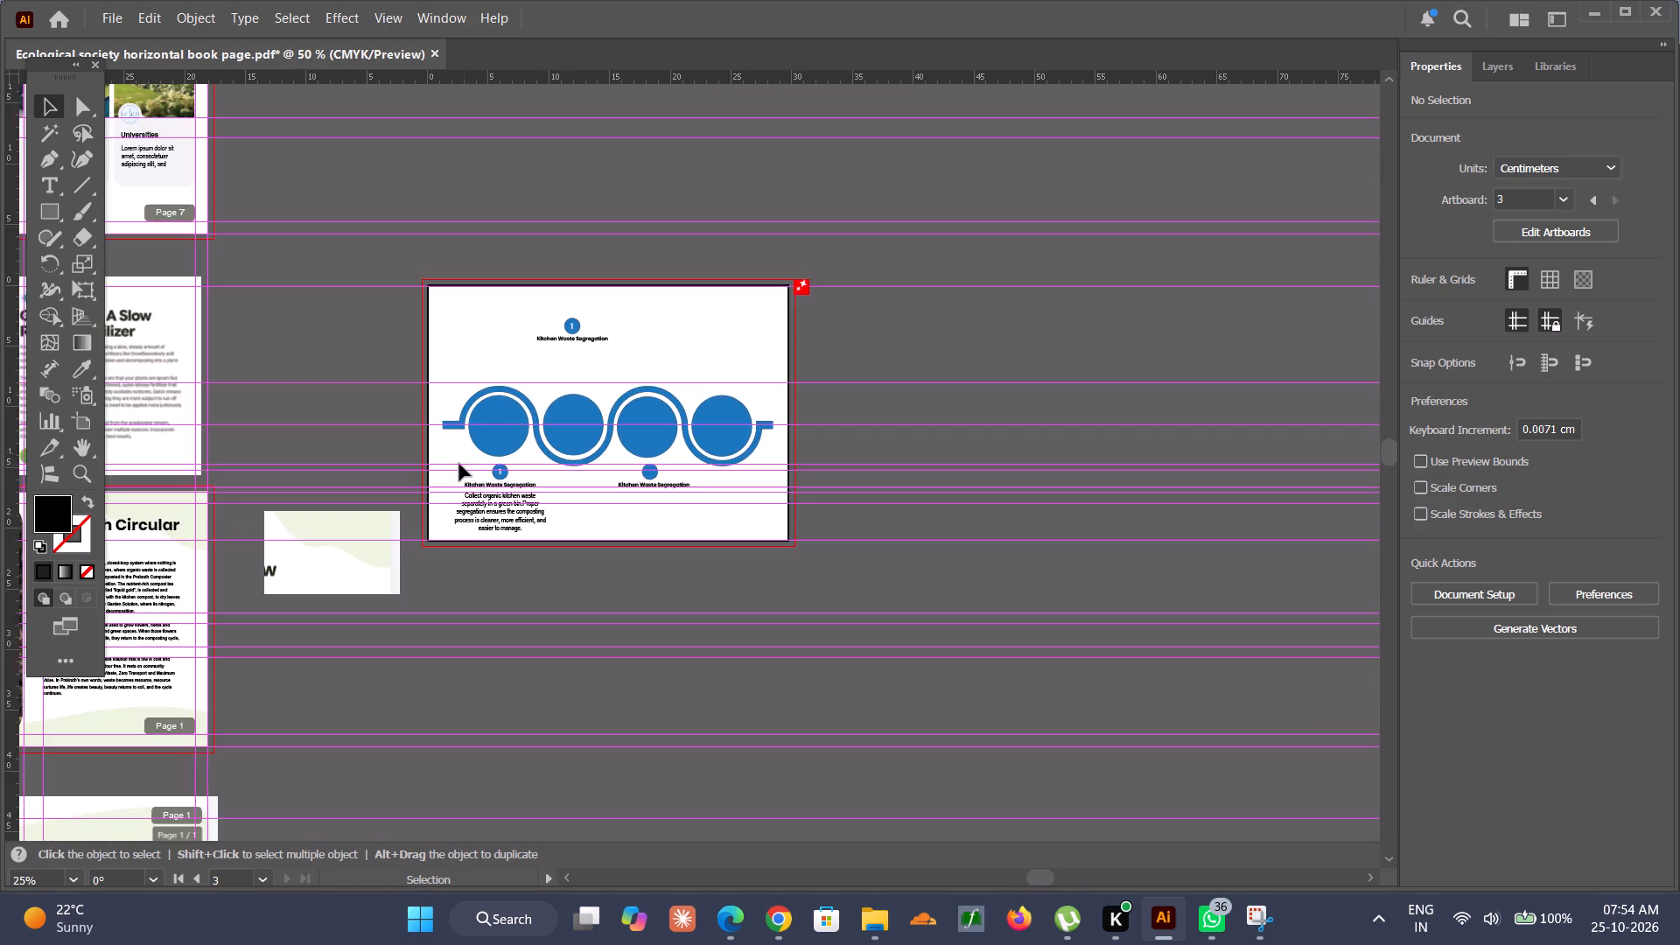
{"action": "scroll", "coordinate": [476, 459], "scroll_direction": "up", "scroll_amount": 2, "text": "alt"}
{"action": "scroll", "coordinate": [476, 459], "scroll_direction": "down", "scroll_amount": 1, "text": "alt"}
{"action": "scroll", "coordinate": [466, 460], "scroll_direction": "right", "scroll_amount": 4}
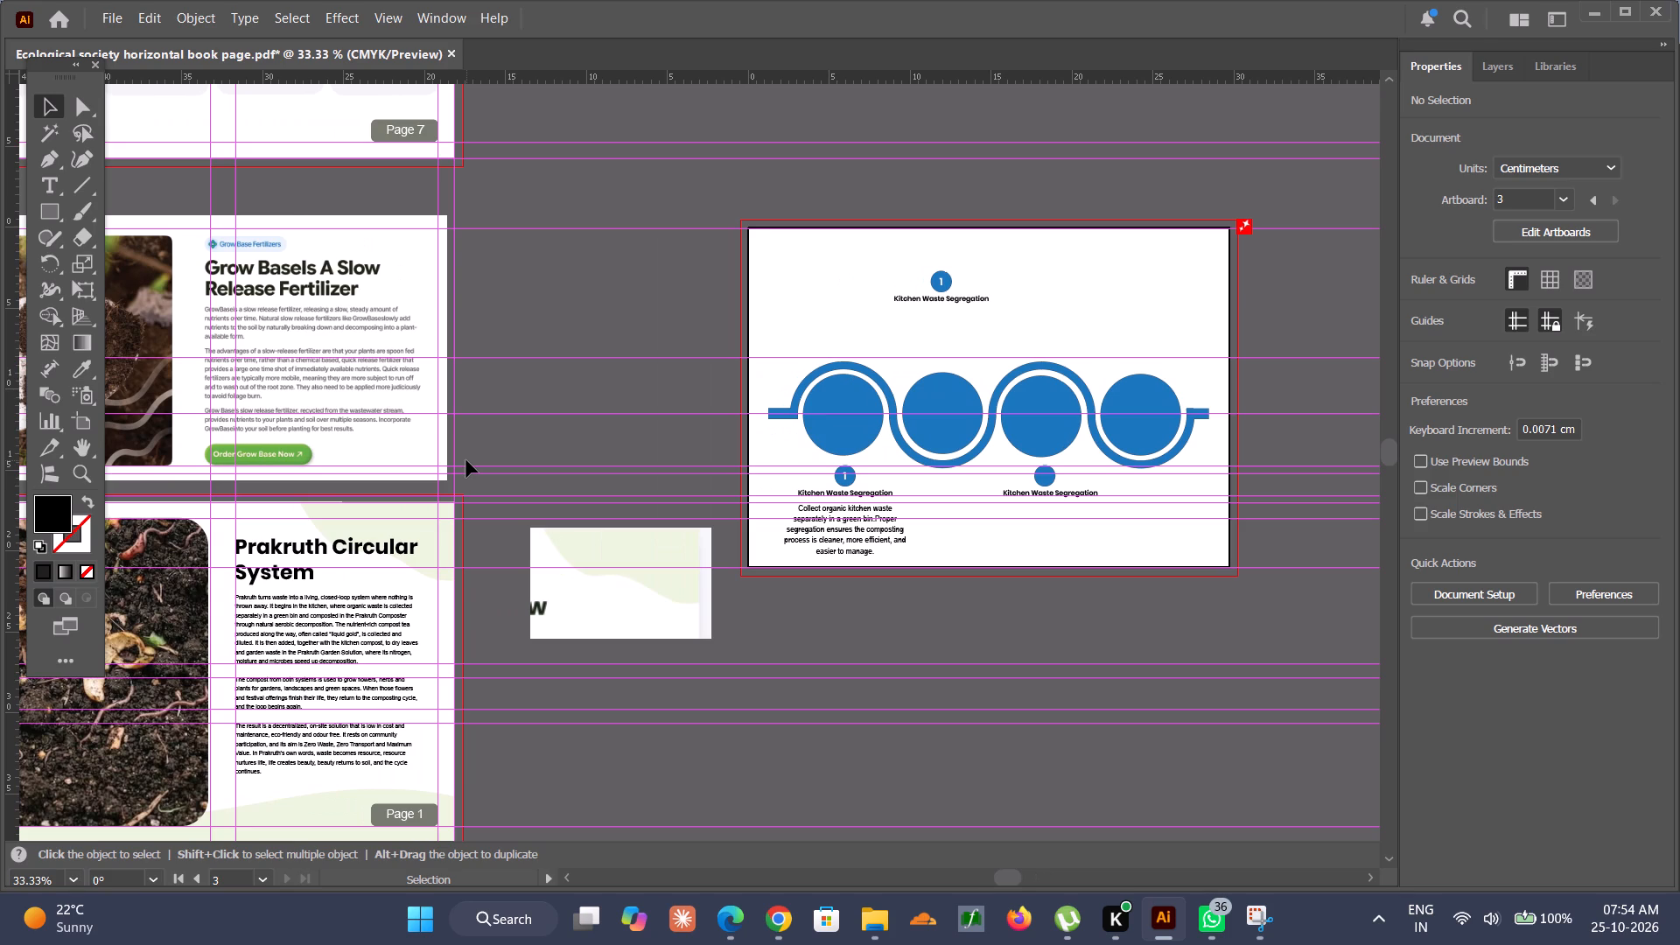
{"action": "scroll", "coordinate": [1037, 350], "scroll_direction": "up", "scroll_amount": 3, "text": "alt"}
{"action": "scroll", "coordinate": [879, 650], "scroll_direction": "up", "scroll_amount": 3, "text": "alt"}
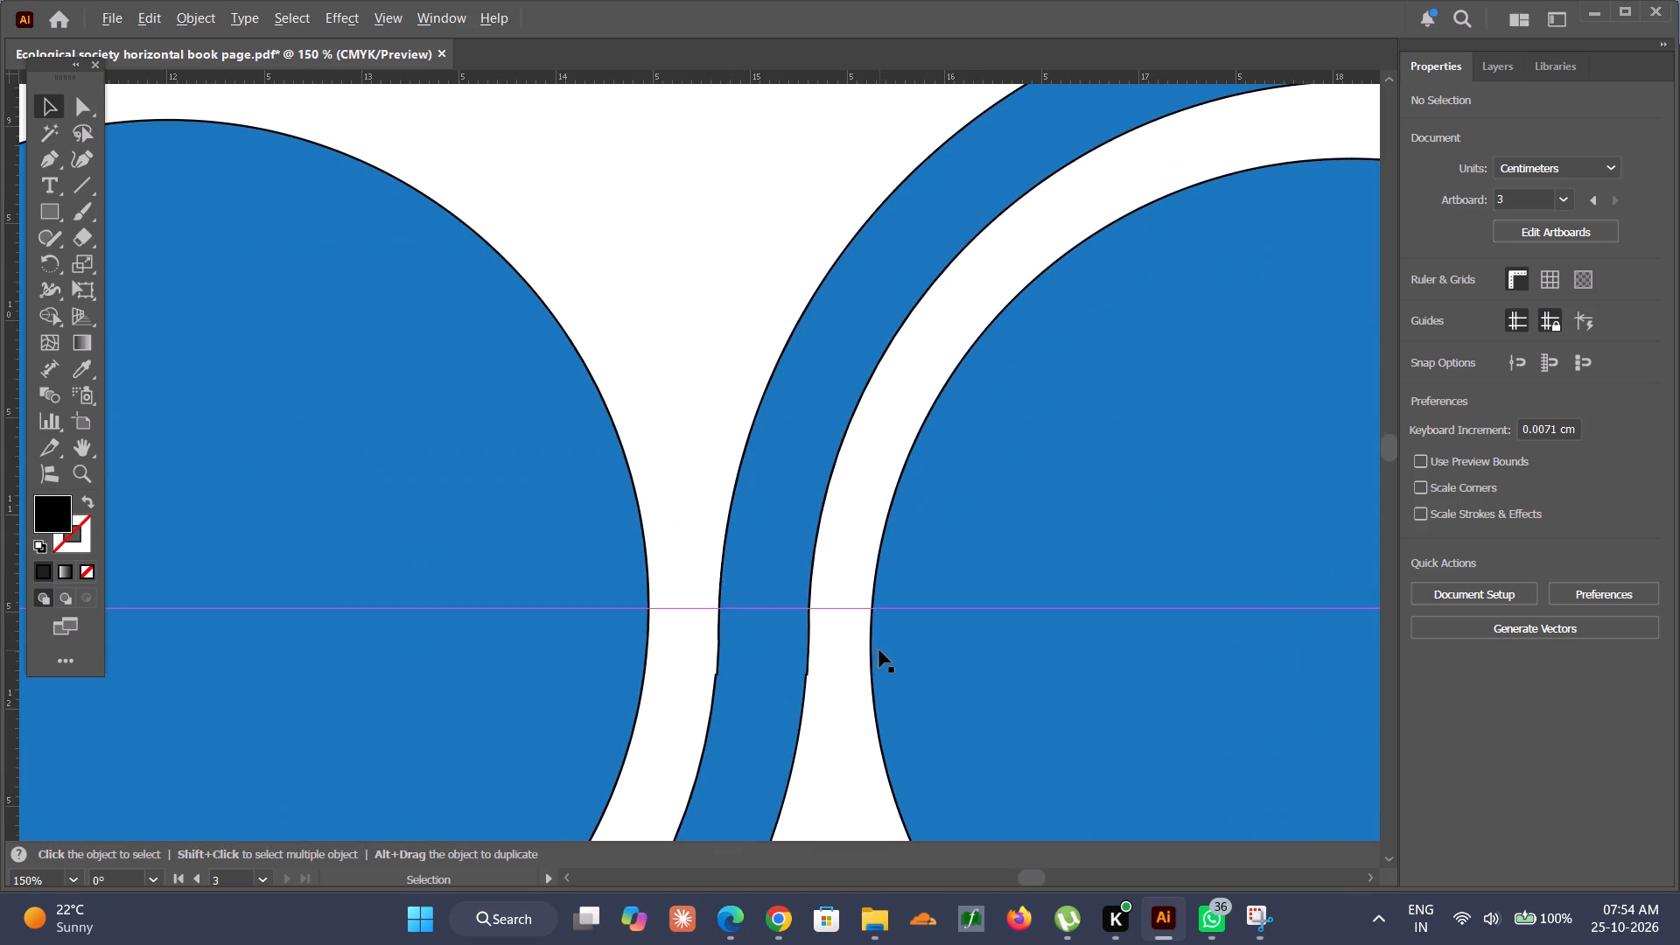
{"action": "scroll", "coordinate": [819, 673], "scroll_direction": "down", "scroll_amount": 4, "text": "alt"}
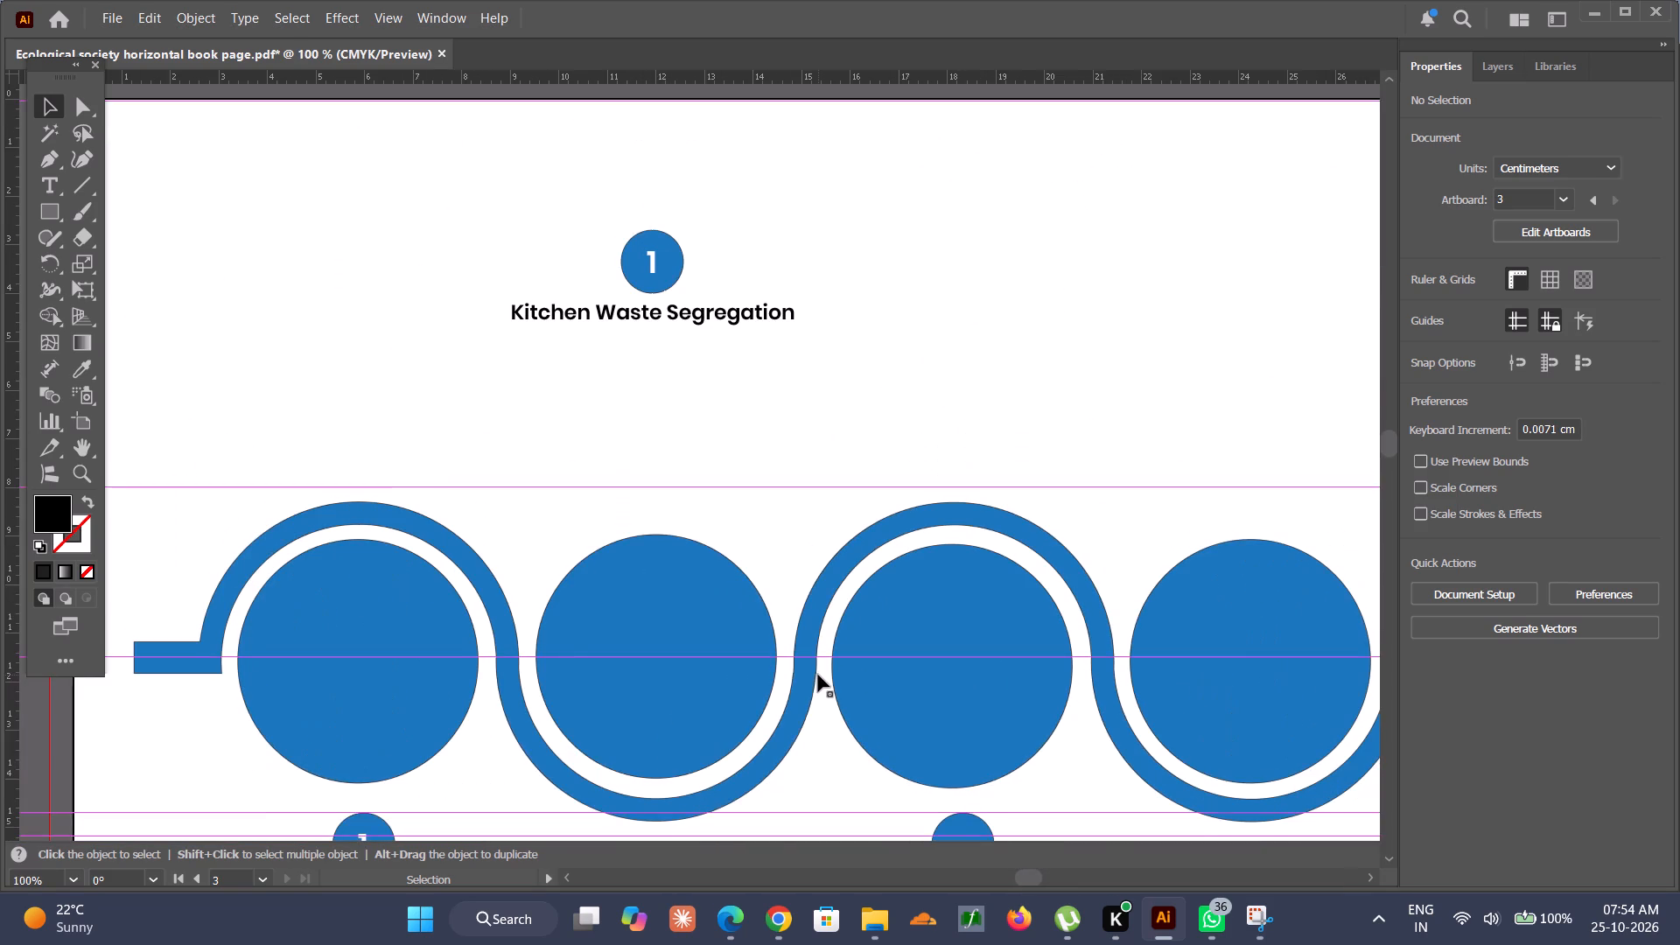
{"action": "scroll", "coordinate": [818, 675], "scroll_direction": "down", "scroll_amount": 11}
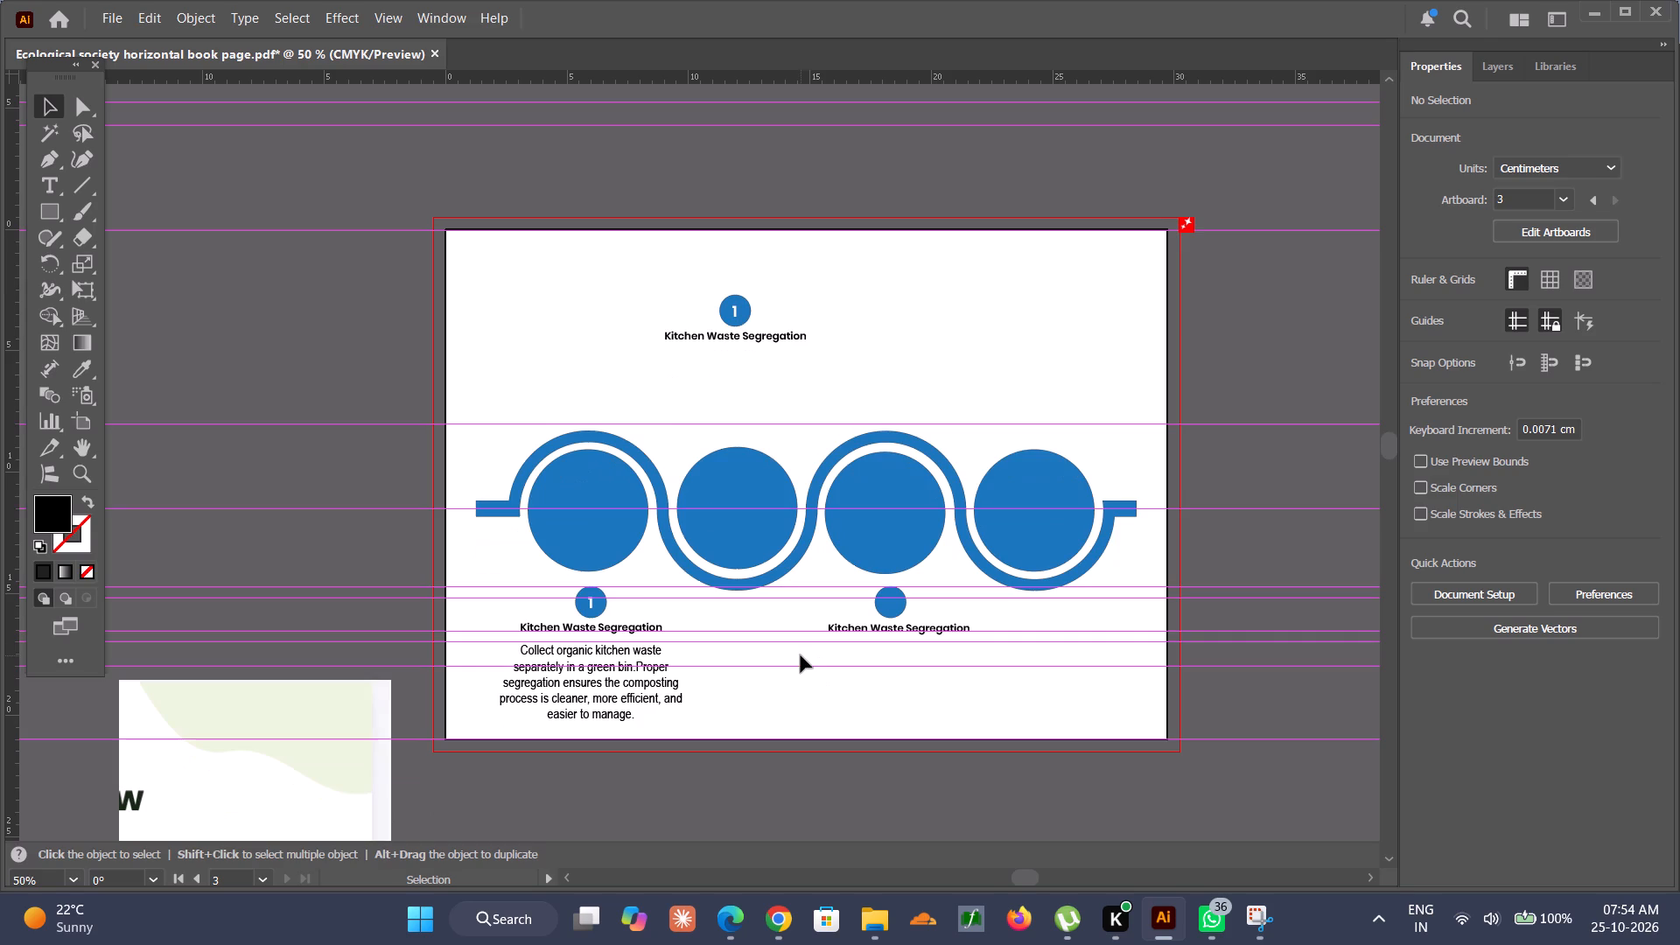
Compare the circle diagram page's description text with the How To Use Grow Base reference layout and the neighbouring pages.
{"action": "scroll", "coordinate": [667, 413], "scroll_direction": "down", "scroll_amount": 6, "text": "alt"}
{"action": "scroll", "coordinate": [535, 237], "scroll_direction": "up", "scroll_amount": 8}
{"action": "scroll", "coordinate": [511, 361], "scroll_direction": "up", "scroll_amount": 3, "text": "alt"}
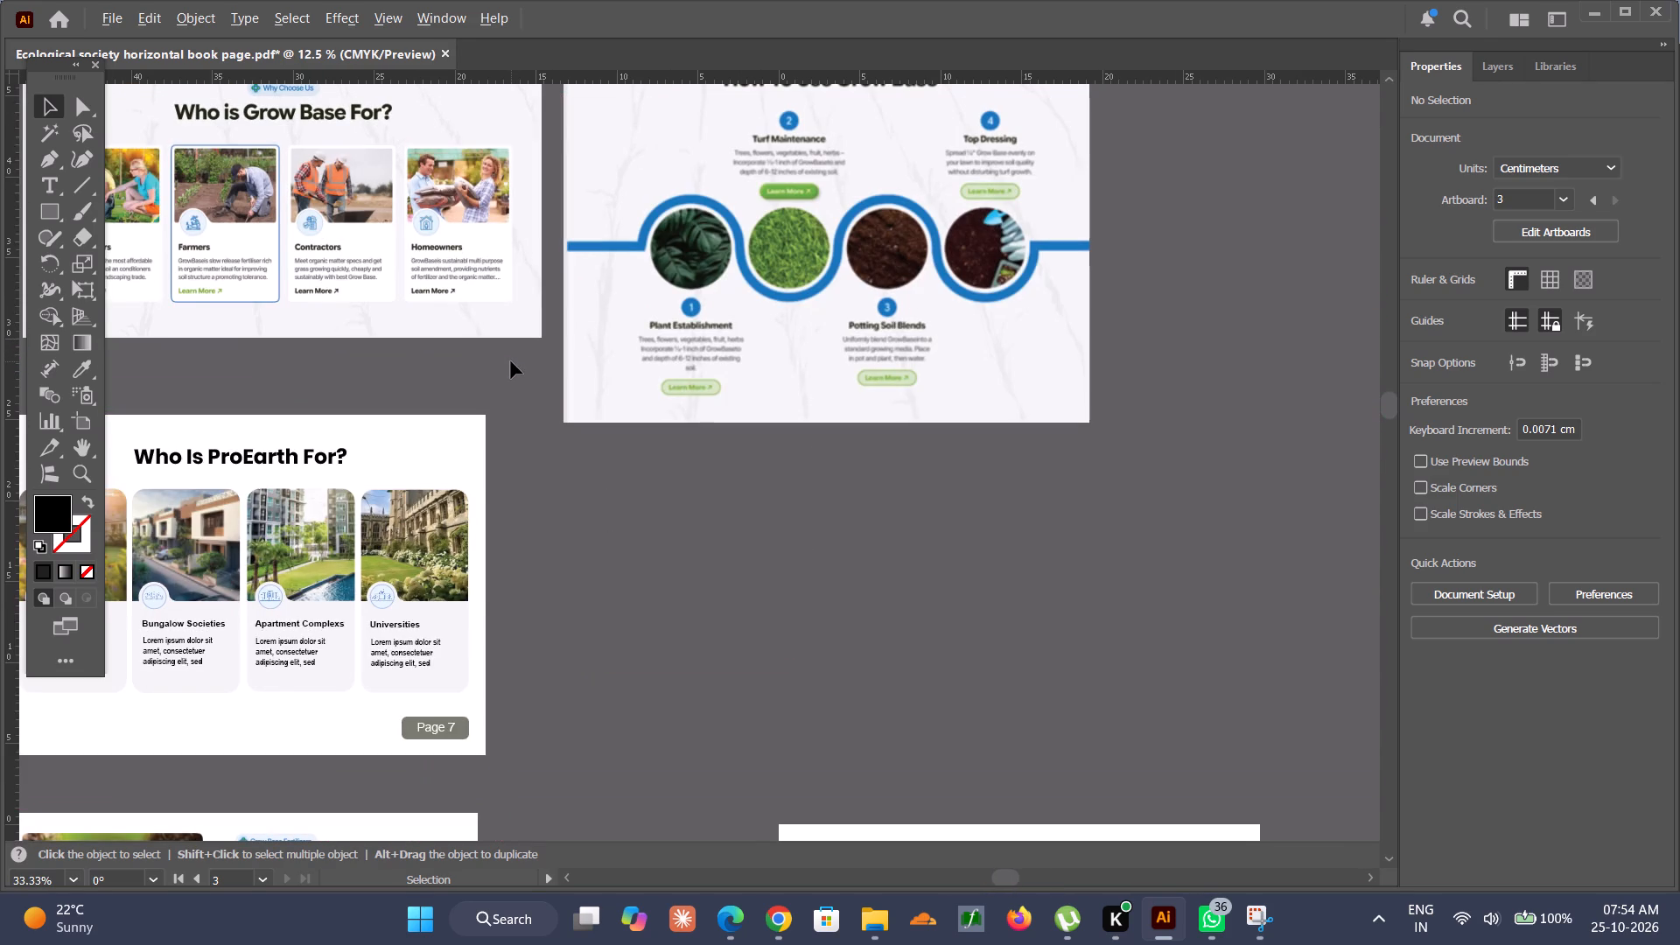
{"action": "scroll", "coordinate": [511, 361], "scroll_direction": "down", "scroll_amount": 1, "text": "alt"}
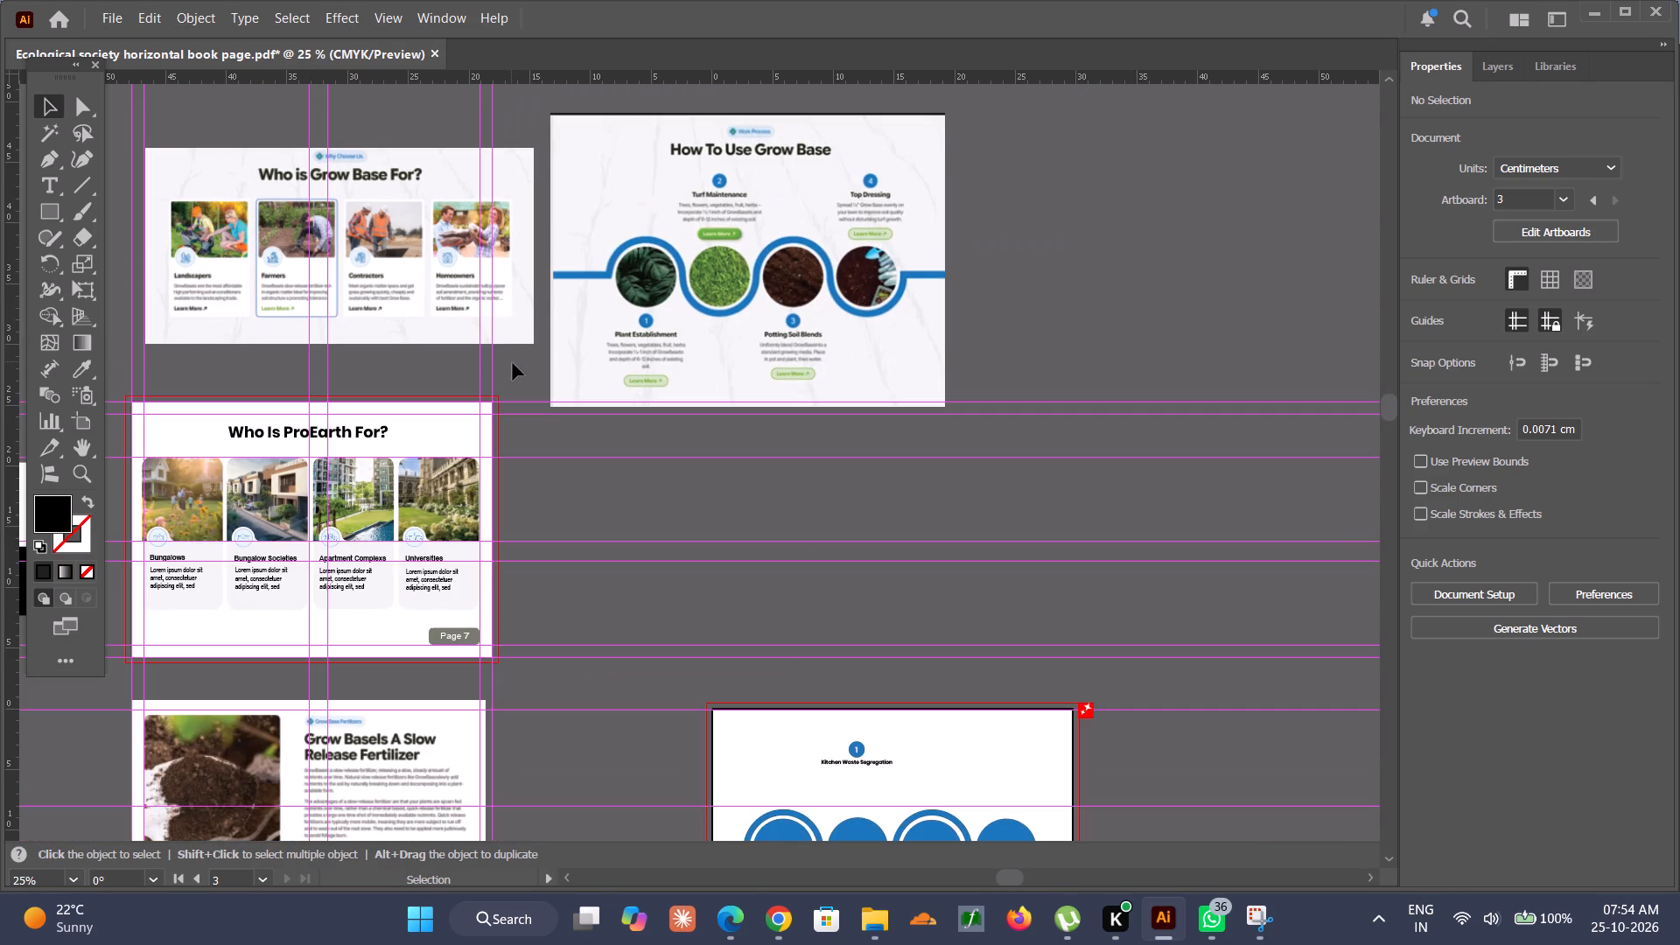
{"action": "scroll", "coordinate": [779, 388], "scroll_direction": "down", "scroll_amount": 6}
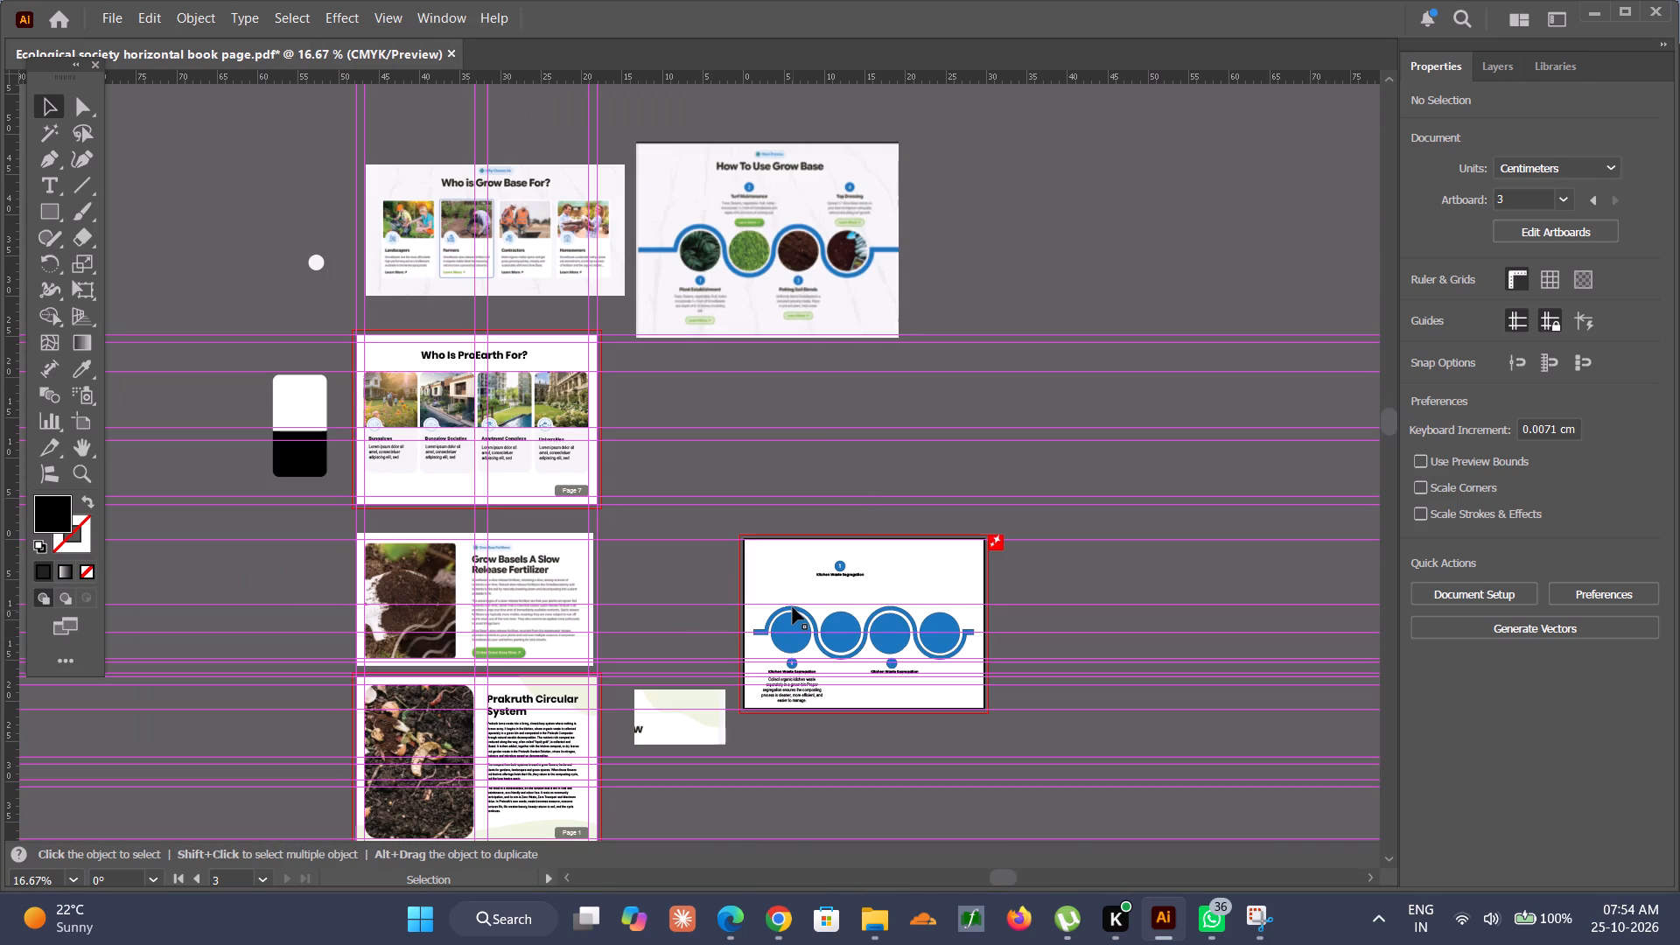
{"action": "scroll", "coordinate": [793, 607], "scroll_direction": "up", "scroll_amount": 1, "text": "alt"}
{"action": "scroll", "coordinate": [793, 607], "scroll_direction": "up", "scroll_amount": 6}
{"action": "scroll", "coordinate": [793, 607], "scroll_direction": "down", "scroll_amount": 2}
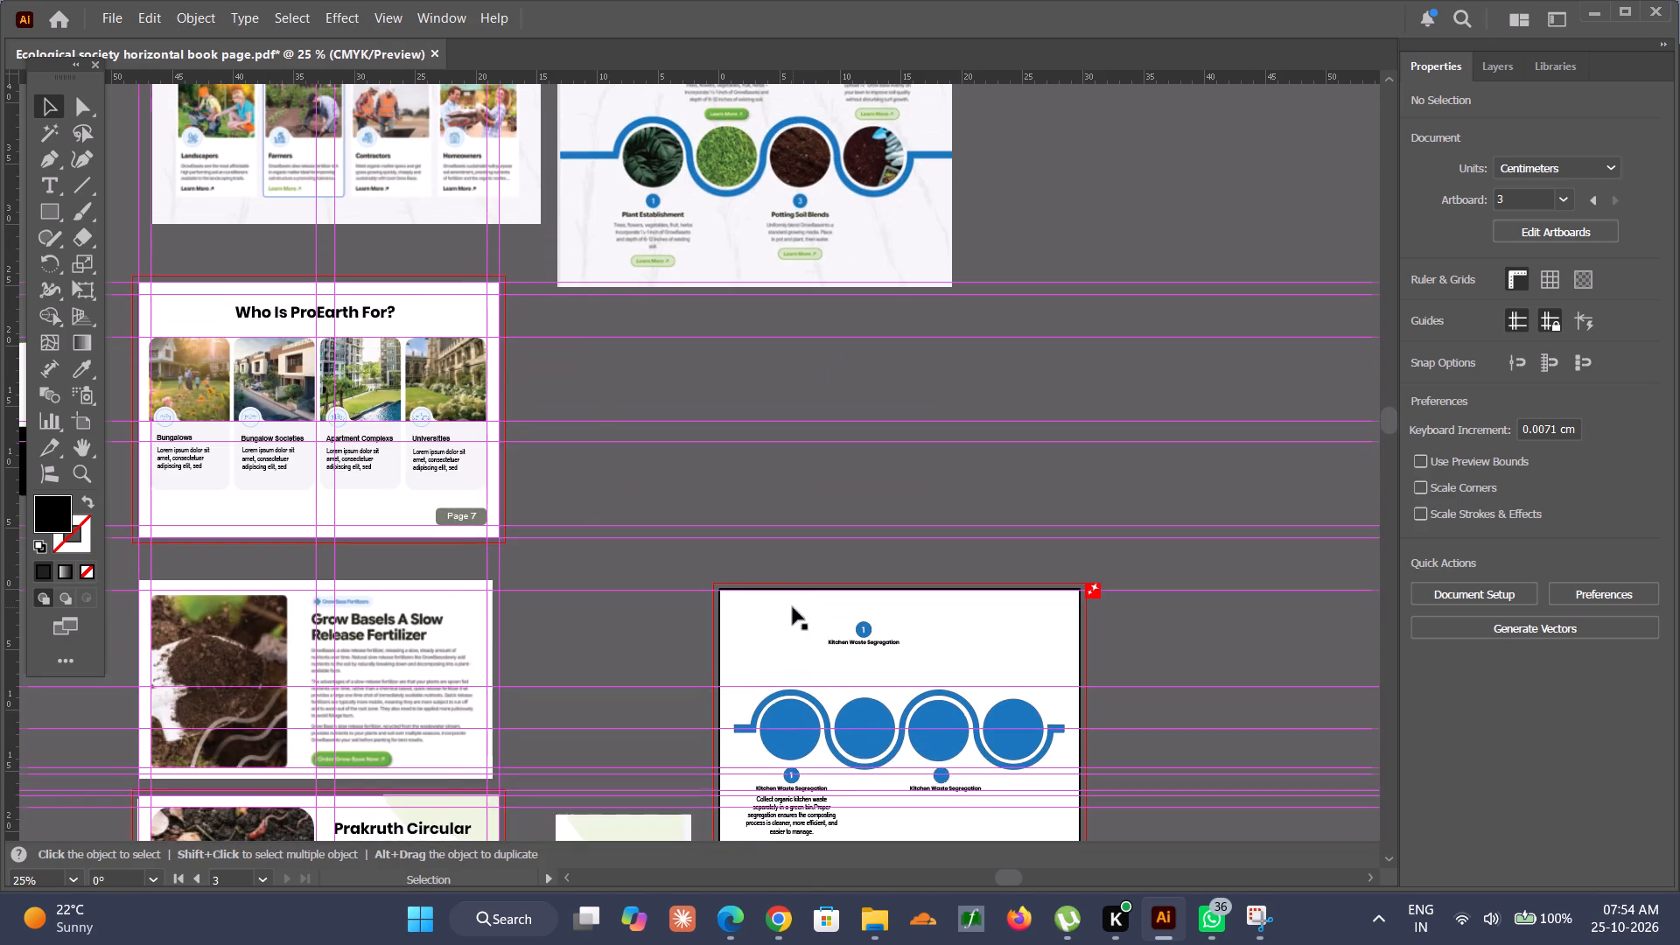
{"action": "scroll", "coordinate": [793, 607], "scroll_direction": "down", "scroll_amount": 1, "text": "alt"}
{"action": "scroll", "coordinate": [793, 607], "scroll_direction": "up", "scroll_amount": 2, "text": "alt"}
{"action": "scroll", "coordinate": [793, 607], "scroll_direction": "down", "scroll_amount": 4}
{"action": "scroll", "coordinate": [793, 607], "scroll_direction": "up", "scroll_amount": 3}
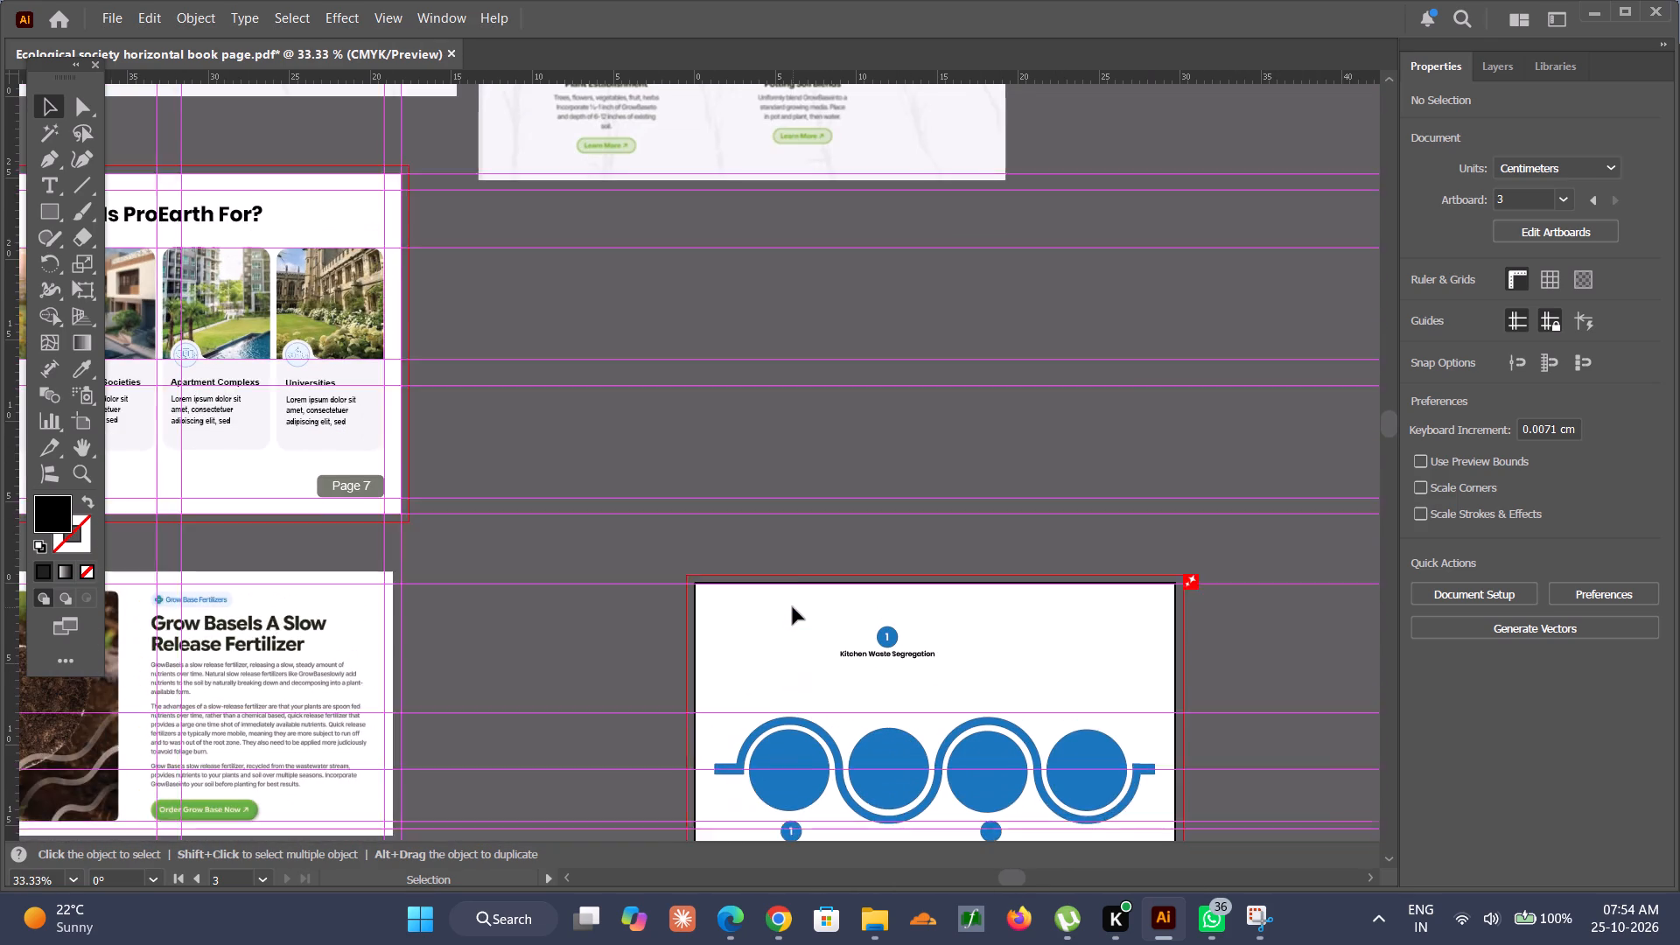
{"action": "scroll", "coordinate": [793, 607], "scroll_direction": "up", "scroll_amount": 6}
{"action": "scroll", "coordinate": [793, 607], "scroll_direction": "down", "scroll_amount": 3}
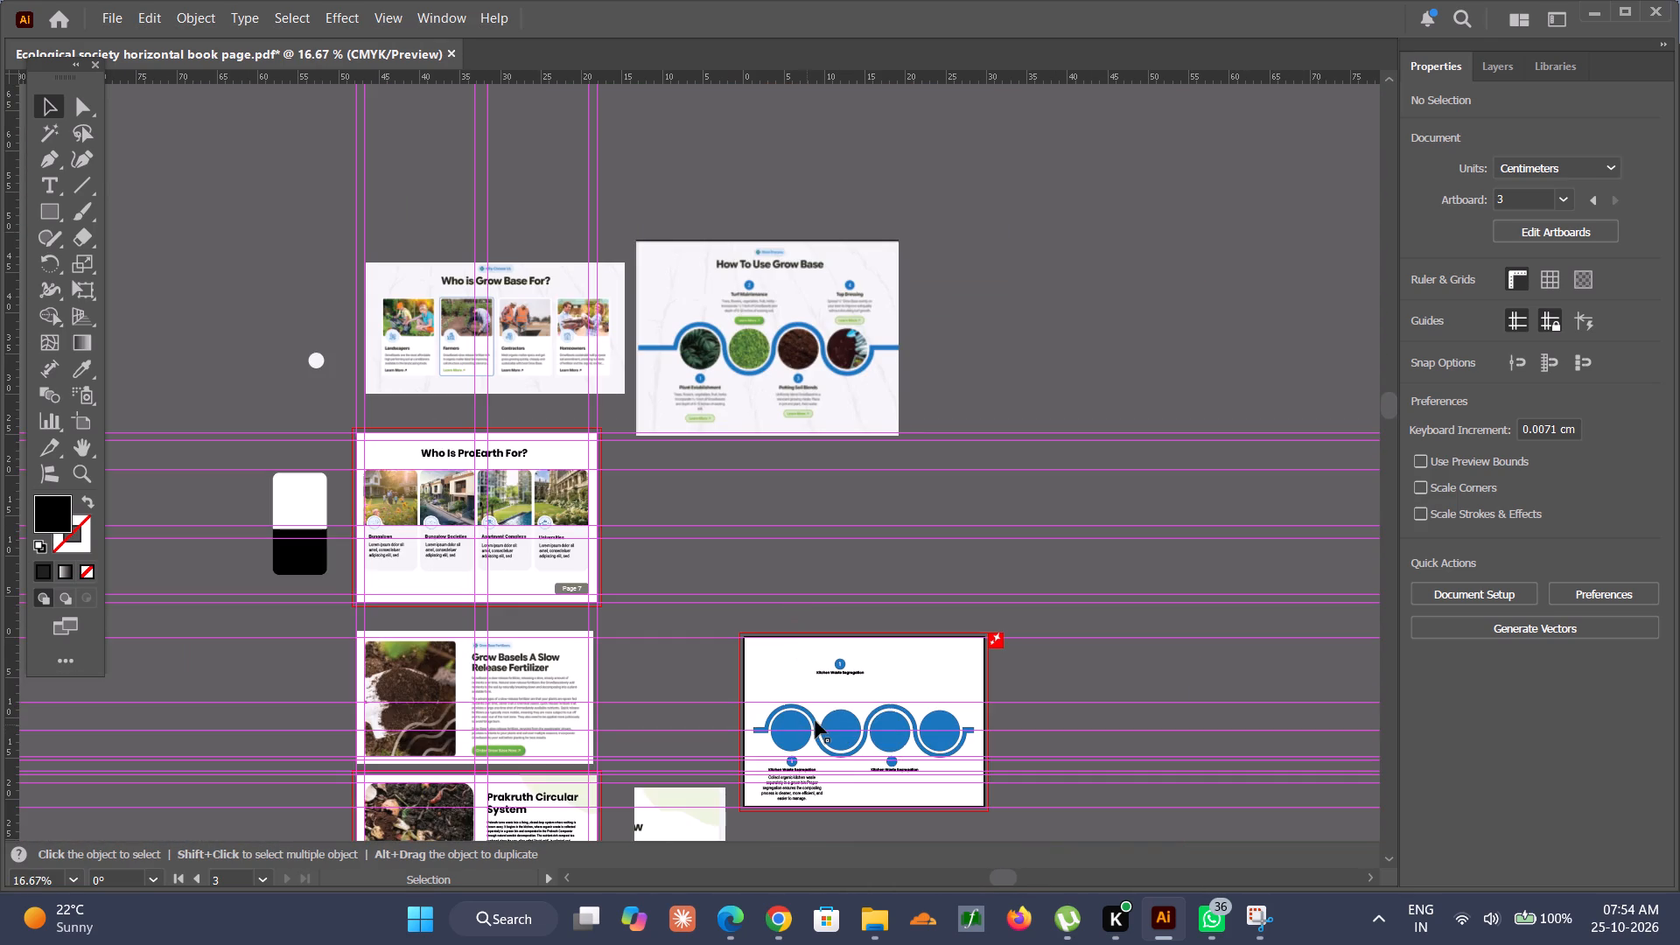
{"action": "scroll", "coordinate": [808, 754], "scroll_direction": "up", "scroll_amount": 2, "text": "alt"}
{"action": "scroll", "coordinate": [764, 797], "scroll_direction": "down", "scroll_amount": 5}
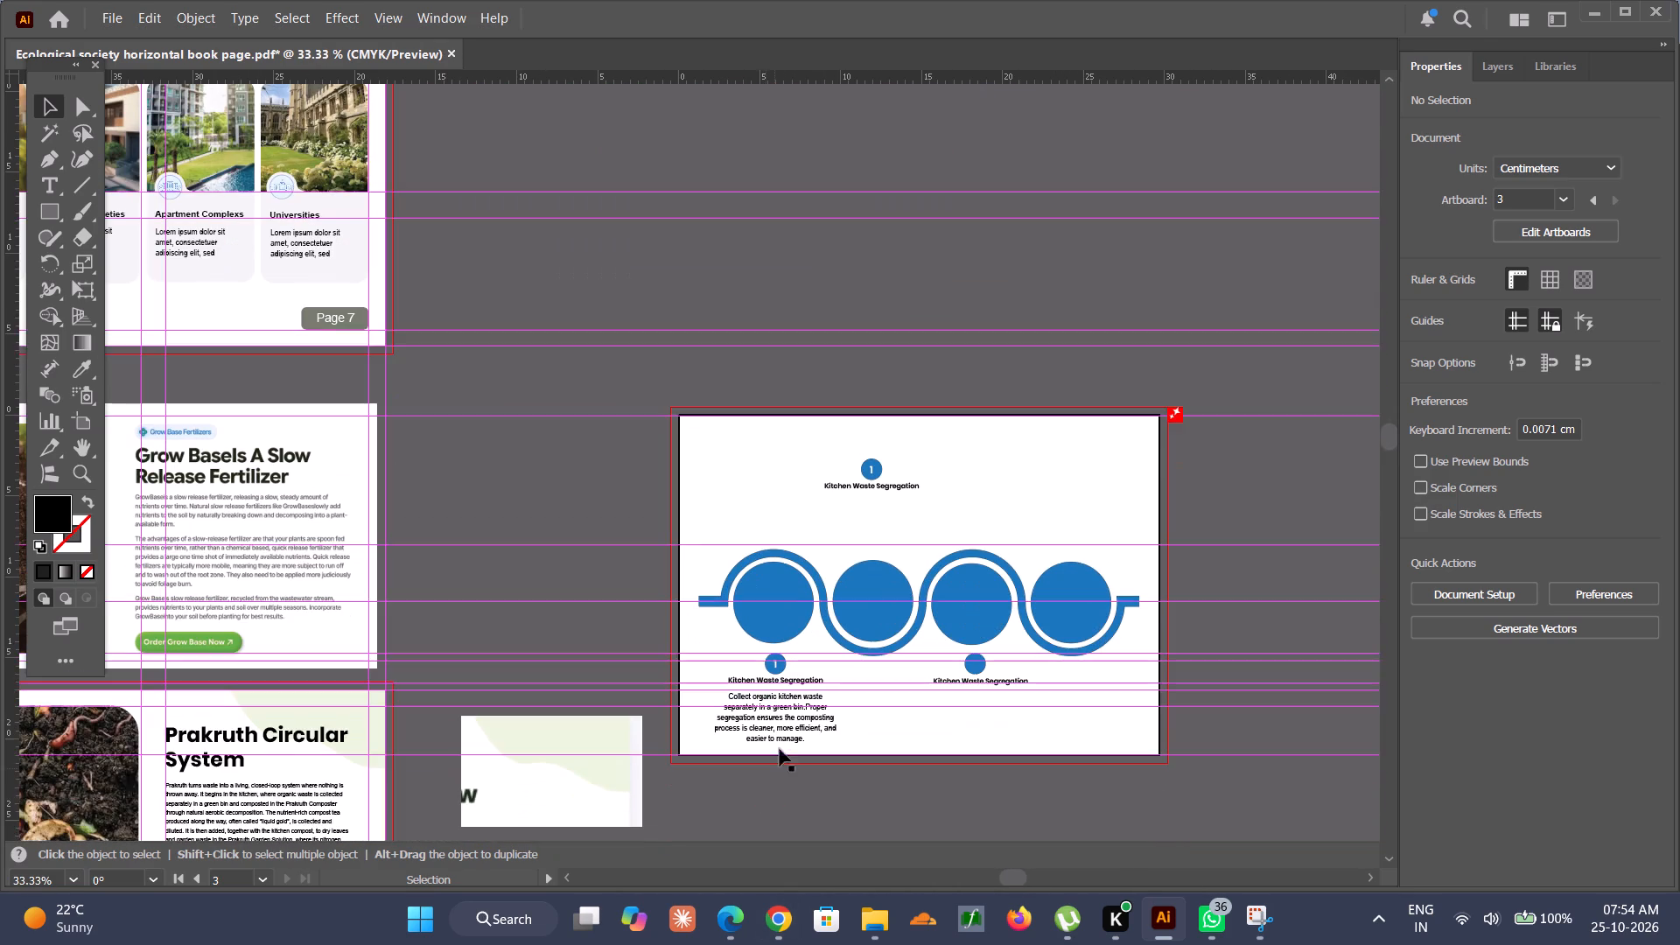
Set the font size of the kitchen waste description below the first lower heading to 11 pt.
{"action": "scroll", "coordinate": [787, 725], "scroll_direction": "up", "scroll_amount": 3, "text": "alt"}
{"action": "left_click", "coordinate": [787, 725]}
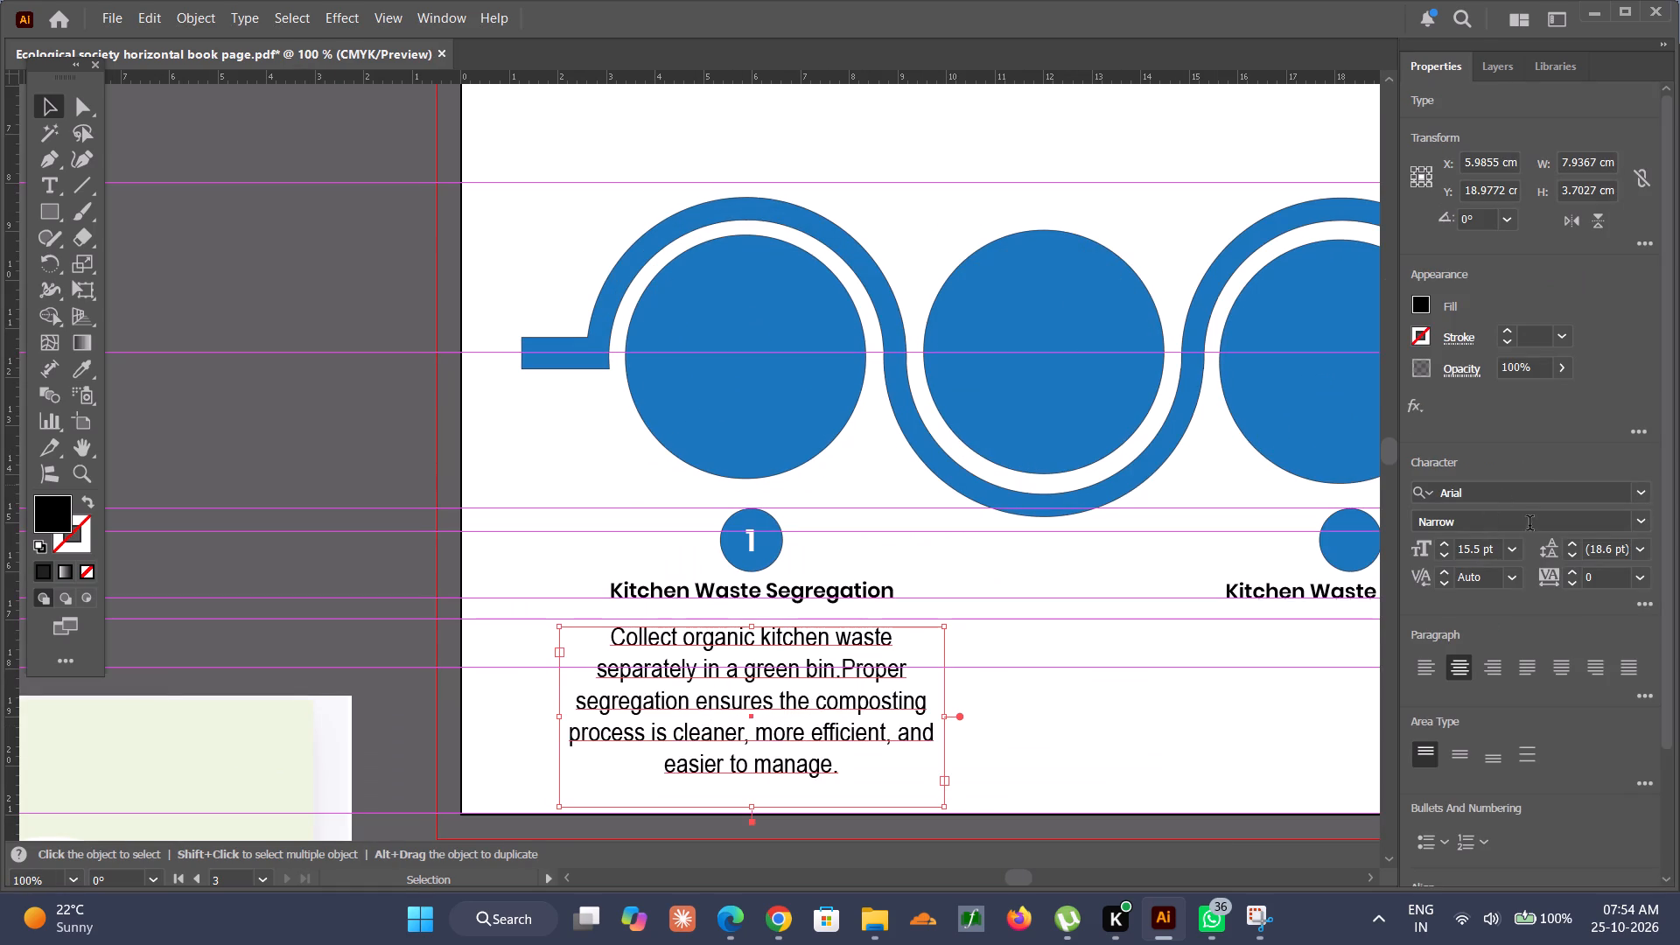
{"action": "left_click", "coordinate": [748, 595]}
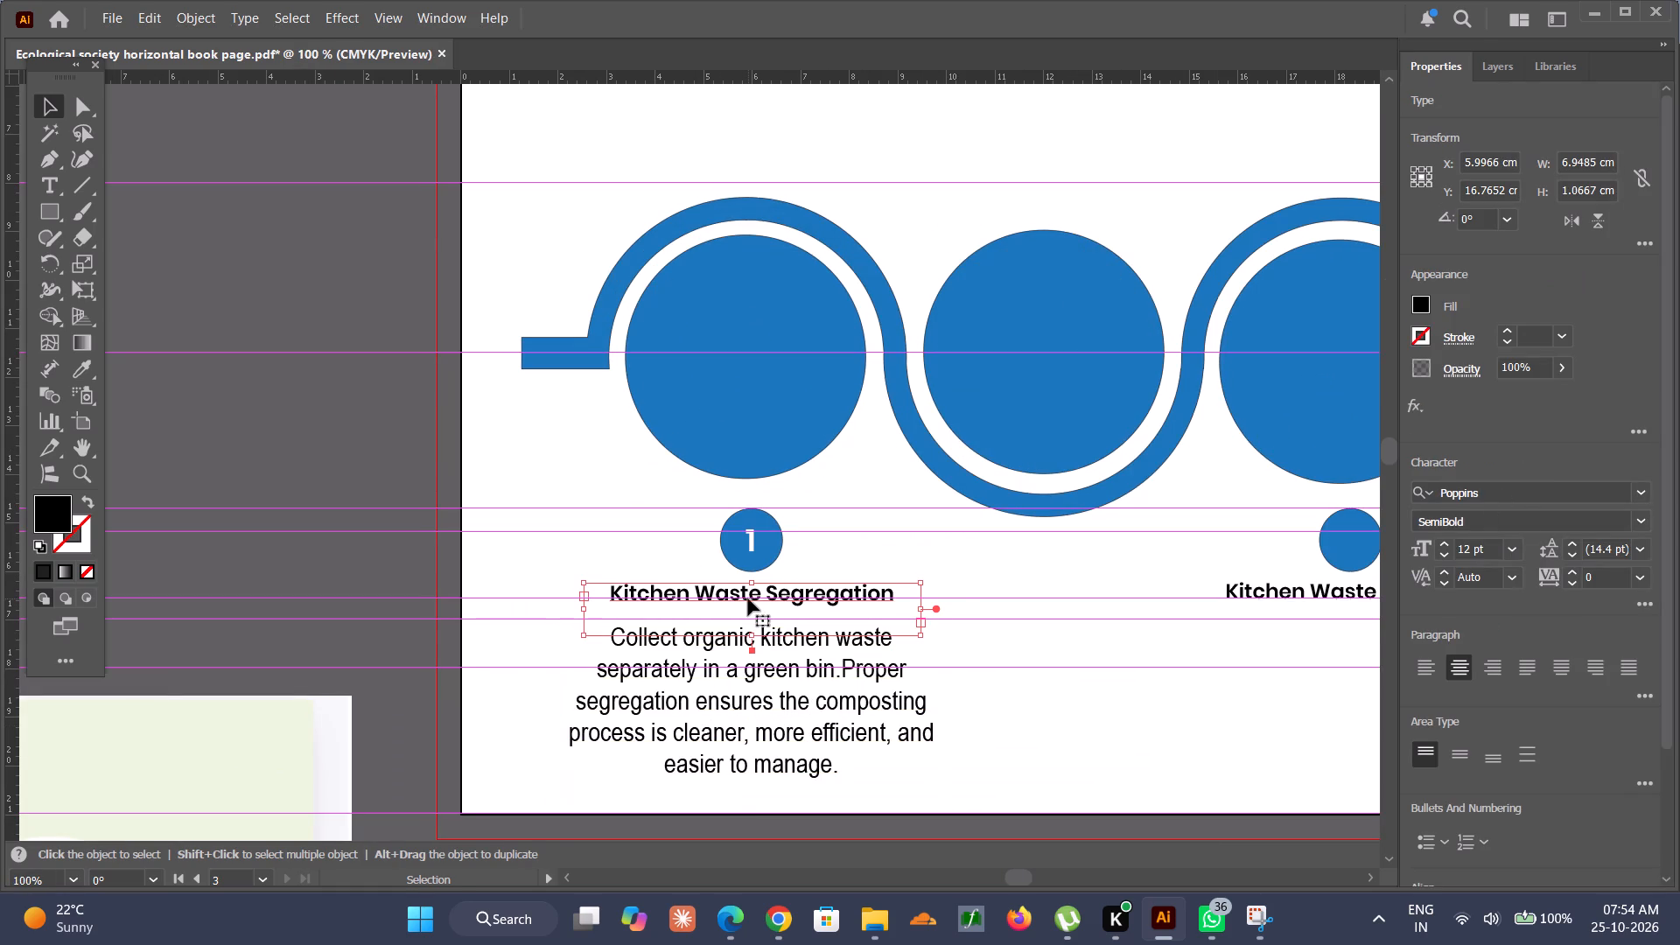
{"action": "key", "text": "ctrl+z"}
{"action": "left_click", "coordinate": [783, 673]}
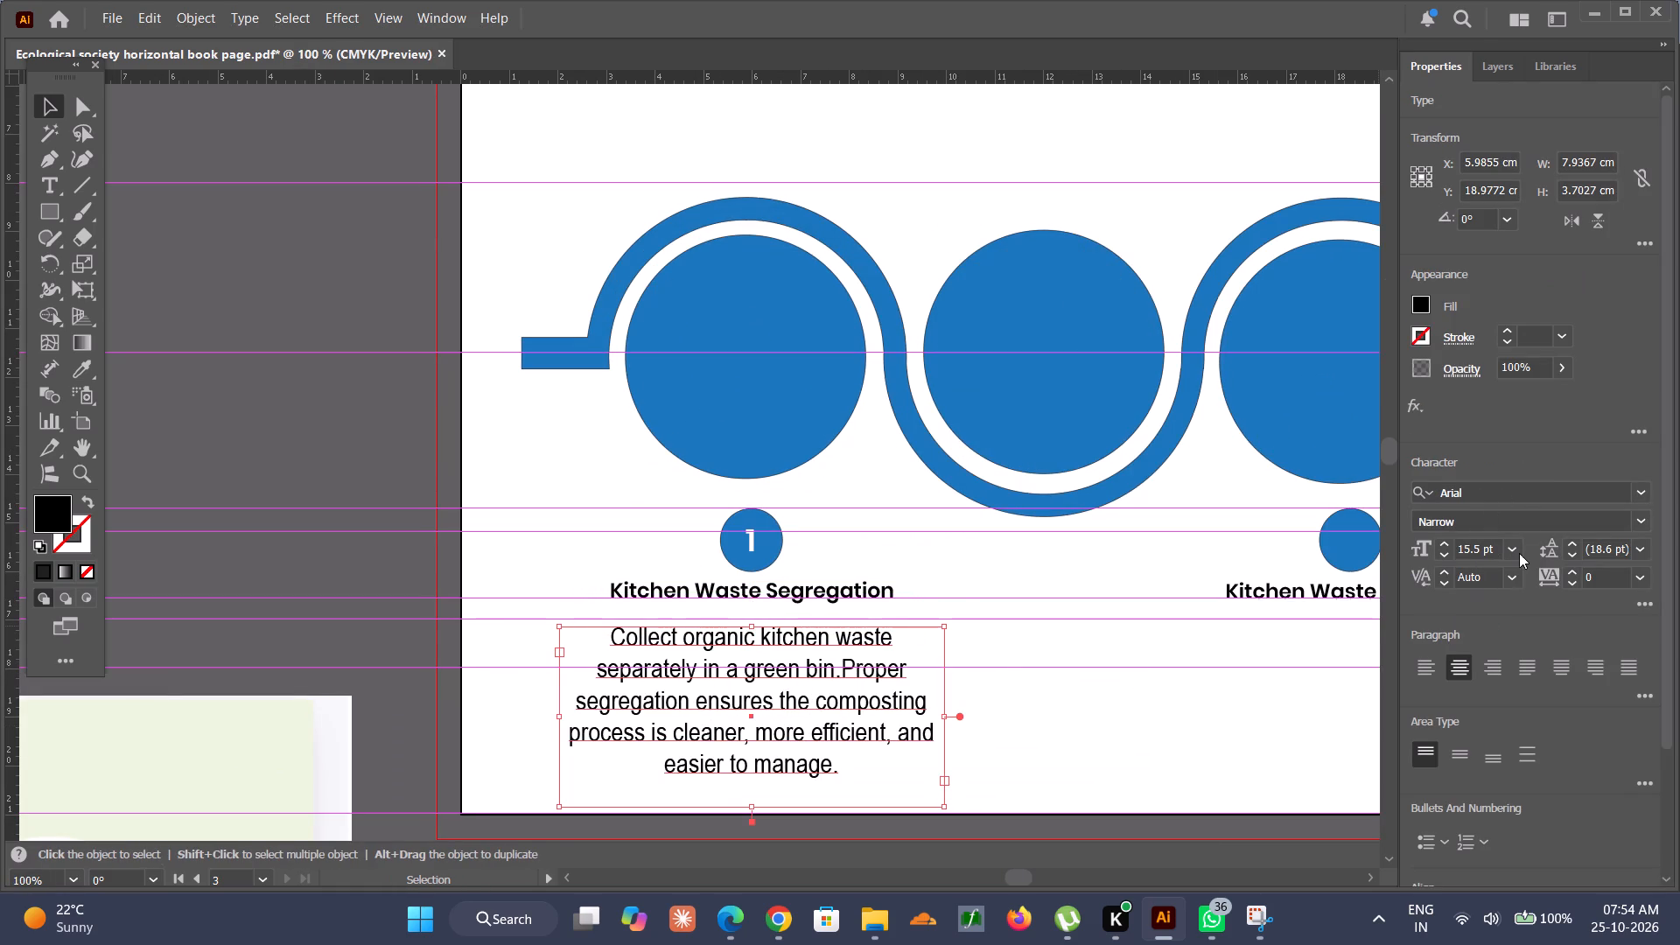
{"action": "left_click", "coordinate": [1519, 553]}
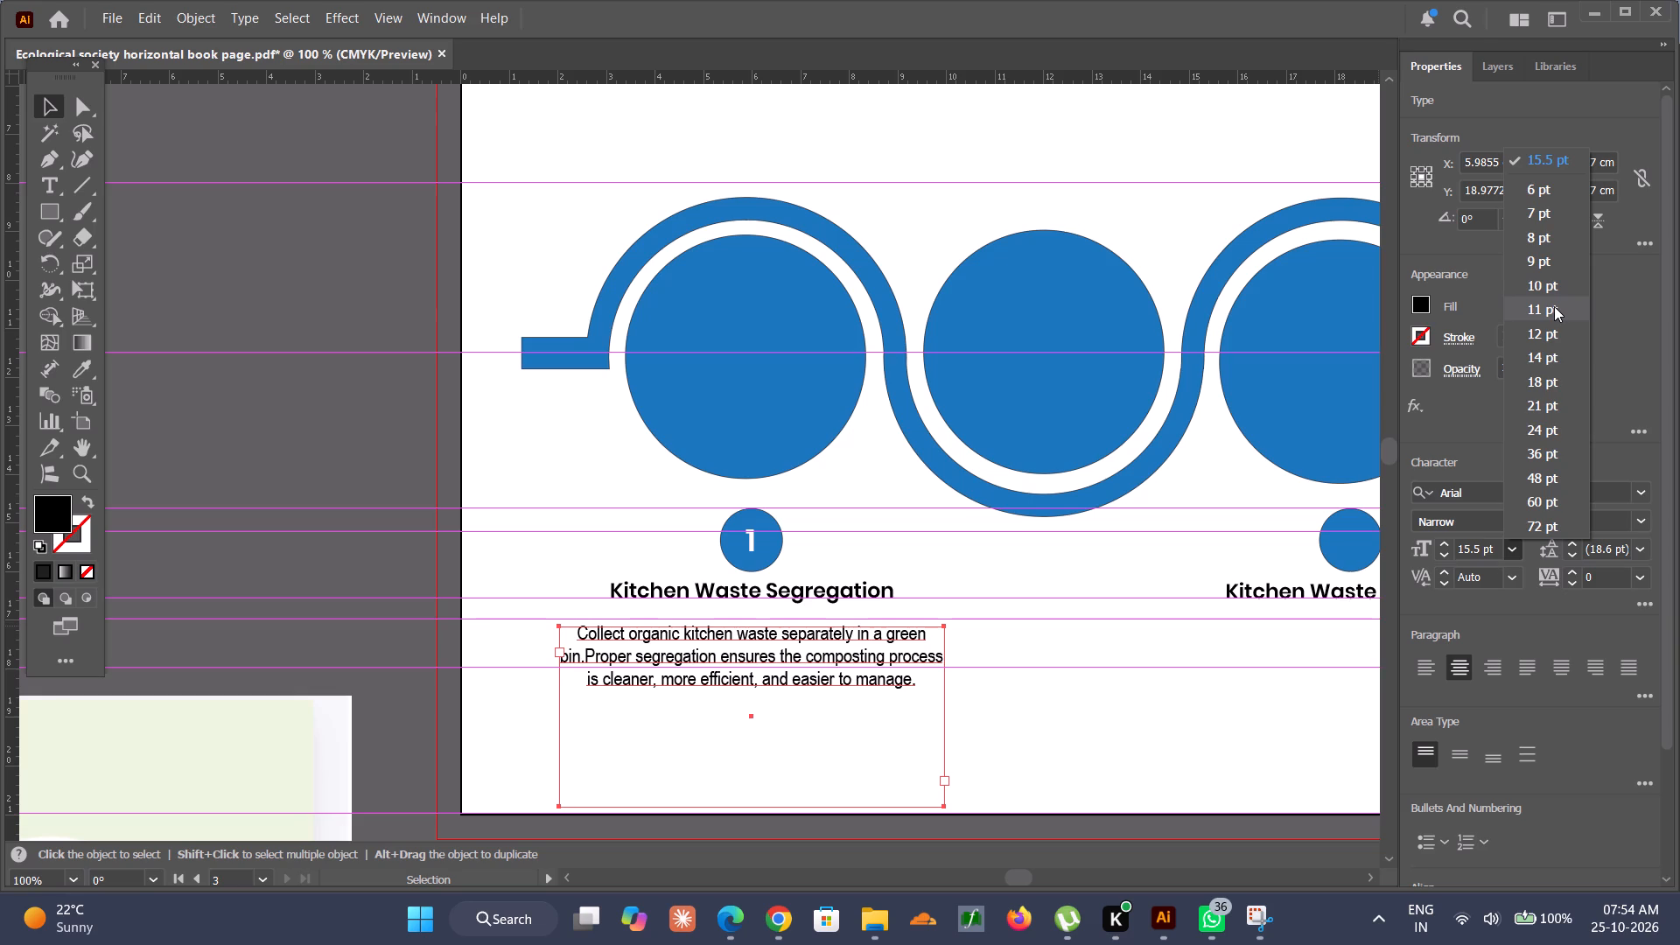
{"action": "left_click", "coordinate": [1554, 306]}
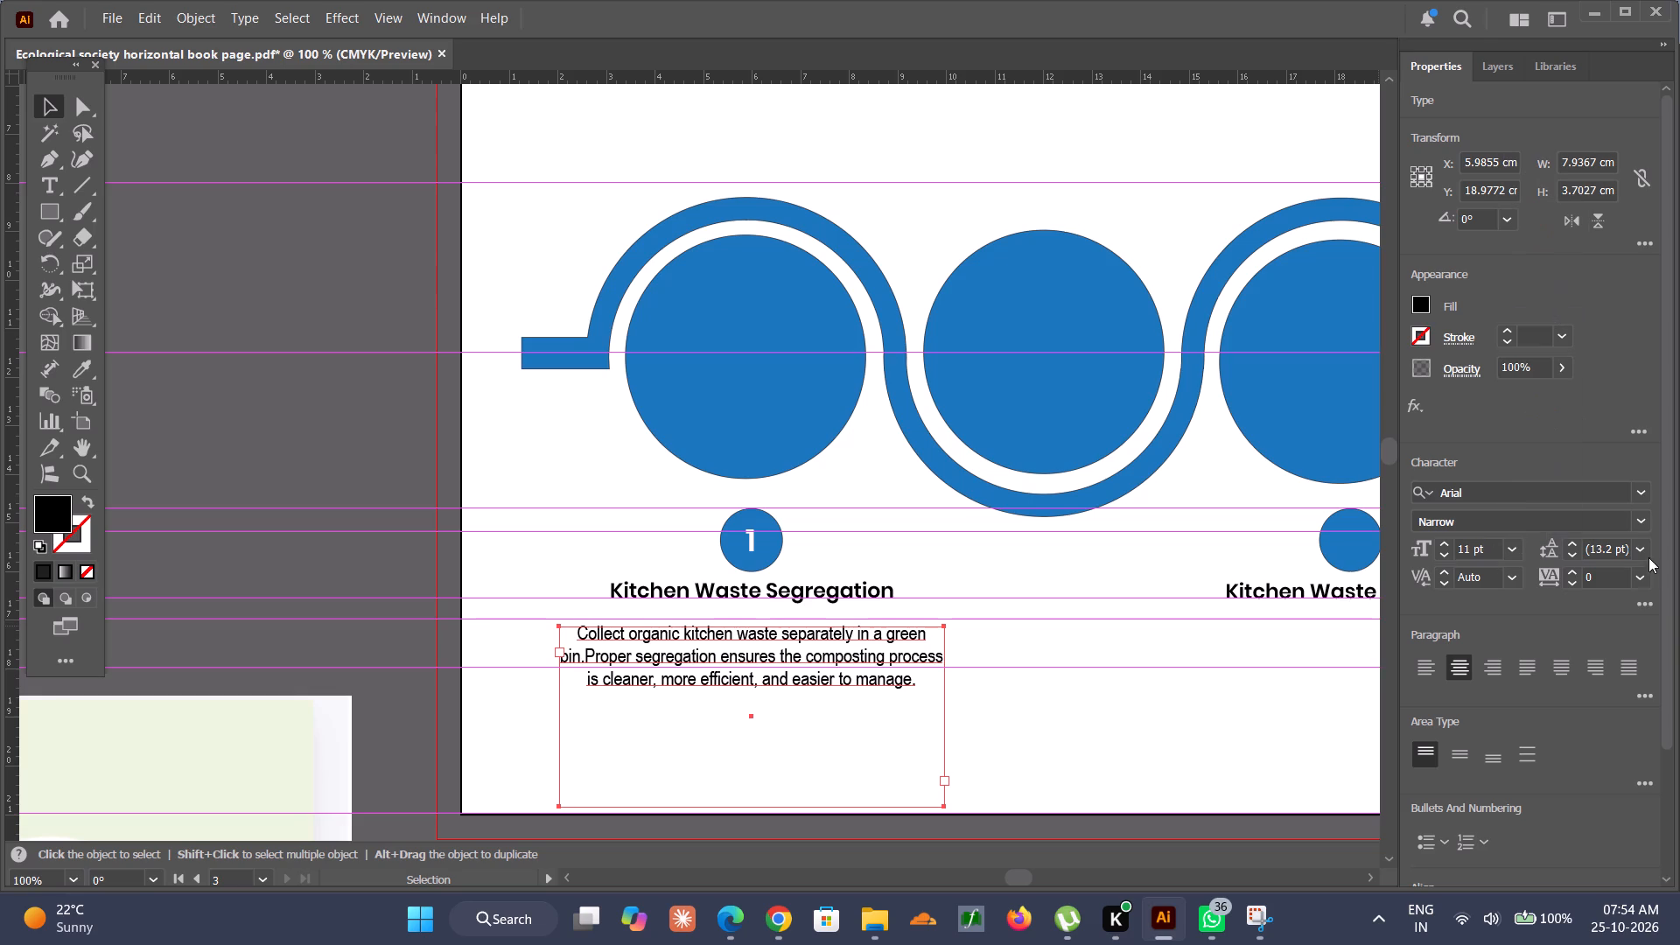
Set the font style of the kitchen waste description to Arial Regular.
{"action": "left_click", "coordinate": [1641, 517]}
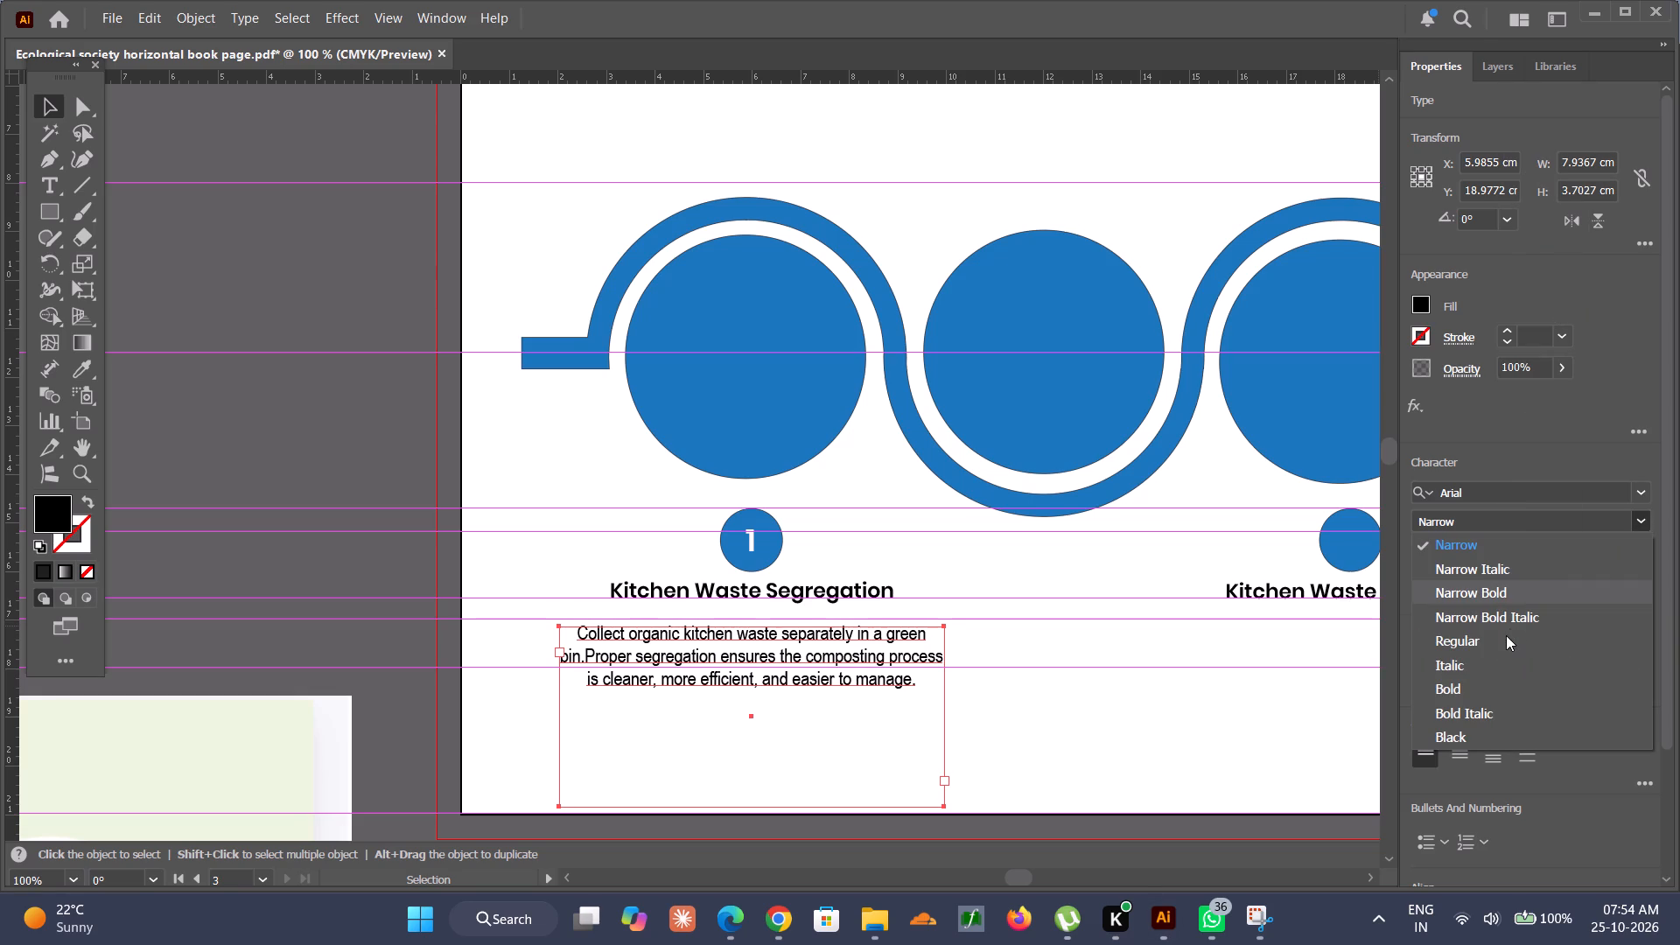
{"action": "left_click", "coordinate": [1501, 642]}
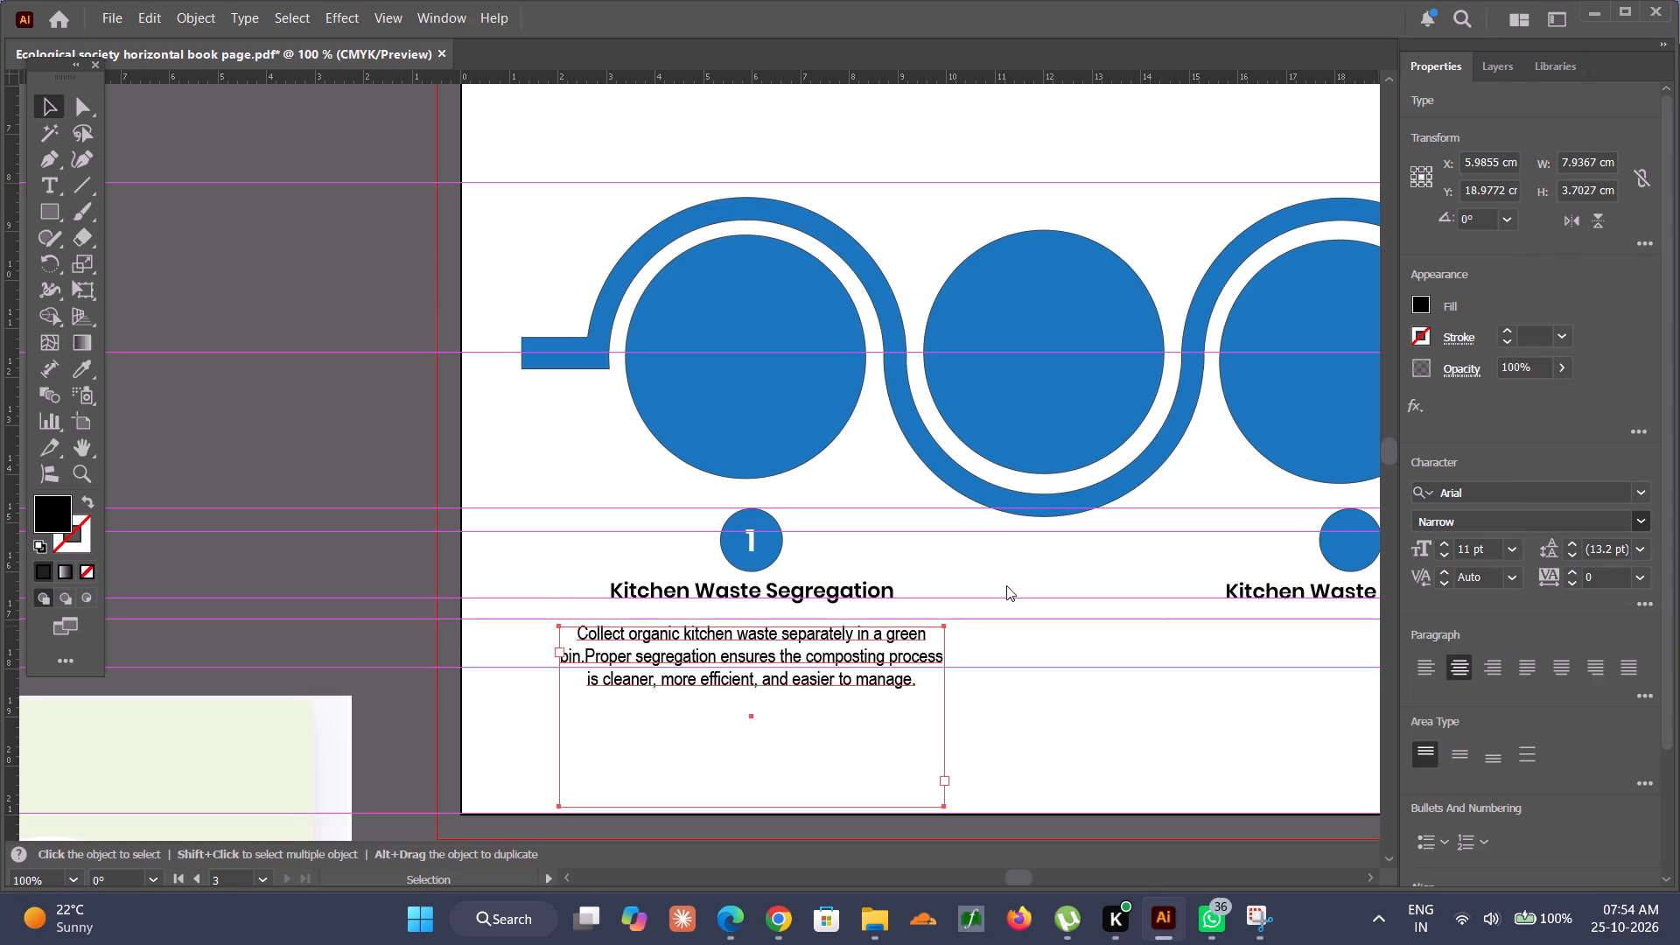
{"action": "left_click", "coordinate": [1057, 649]}
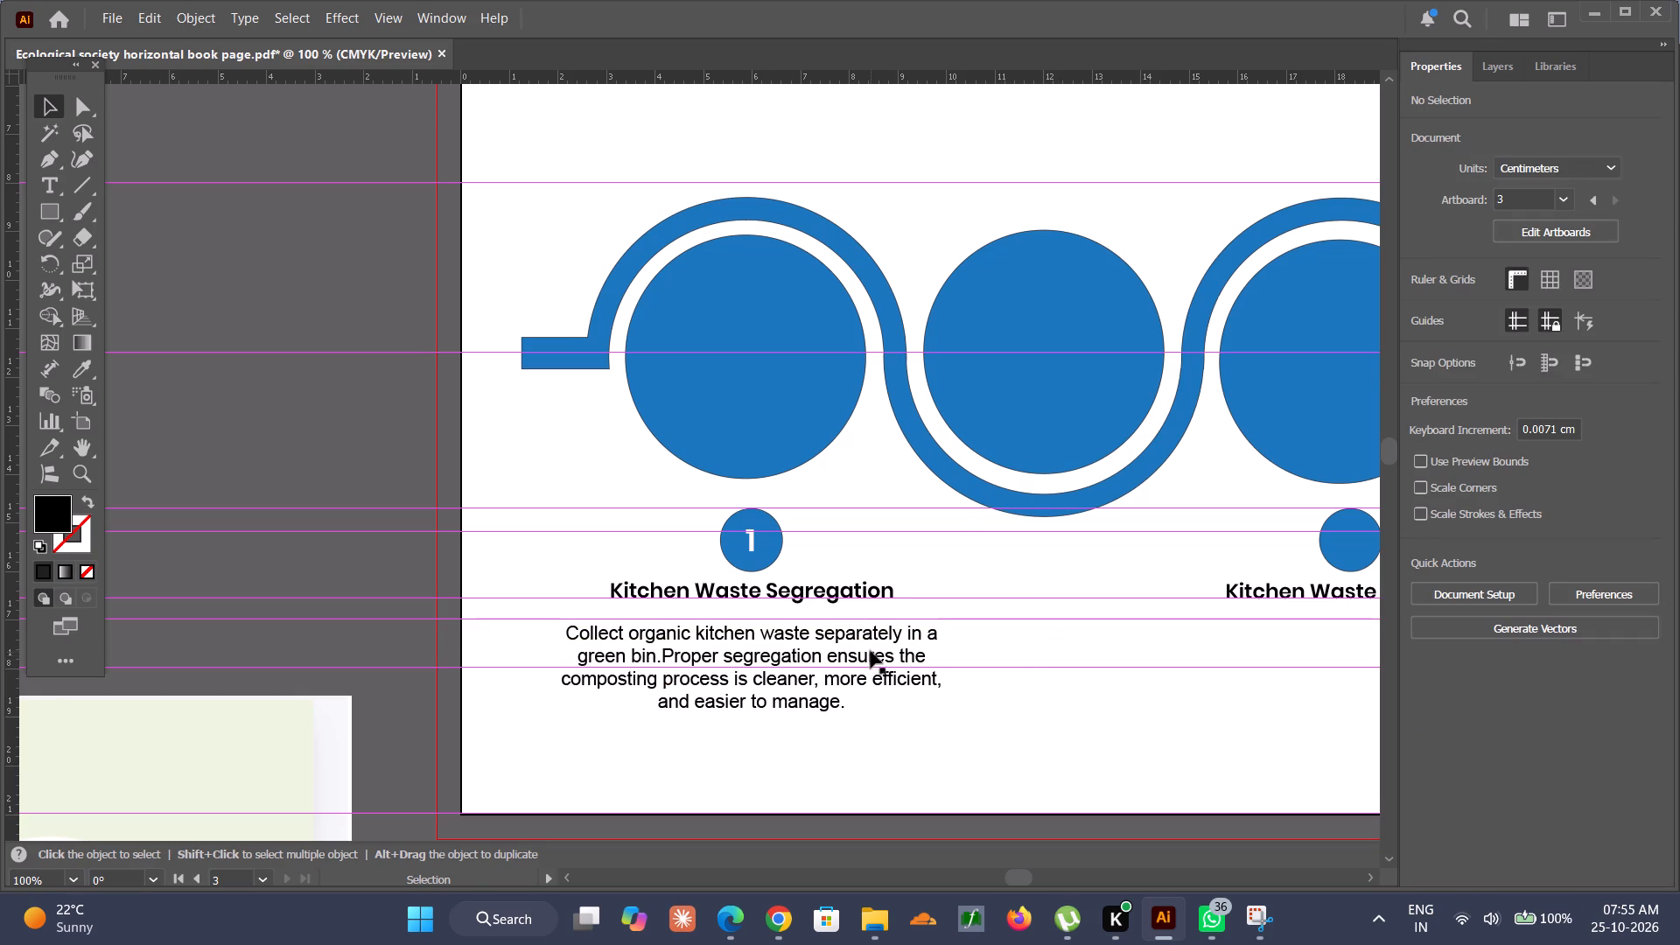
Recolour the kitchen waste description text with a dark grey swatch, like the body text in the How To Use Grow Base reference.
{"action": "scroll", "coordinate": [871, 649], "scroll_direction": "down", "scroll_amount": 3, "text": "alt"}
{"action": "scroll", "coordinate": [510, 204], "scroll_direction": "up", "scroll_amount": 17}
{"action": "scroll", "coordinate": [651, 225], "scroll_direction": "up", "scroll_amount": 4, "text": "alt"}
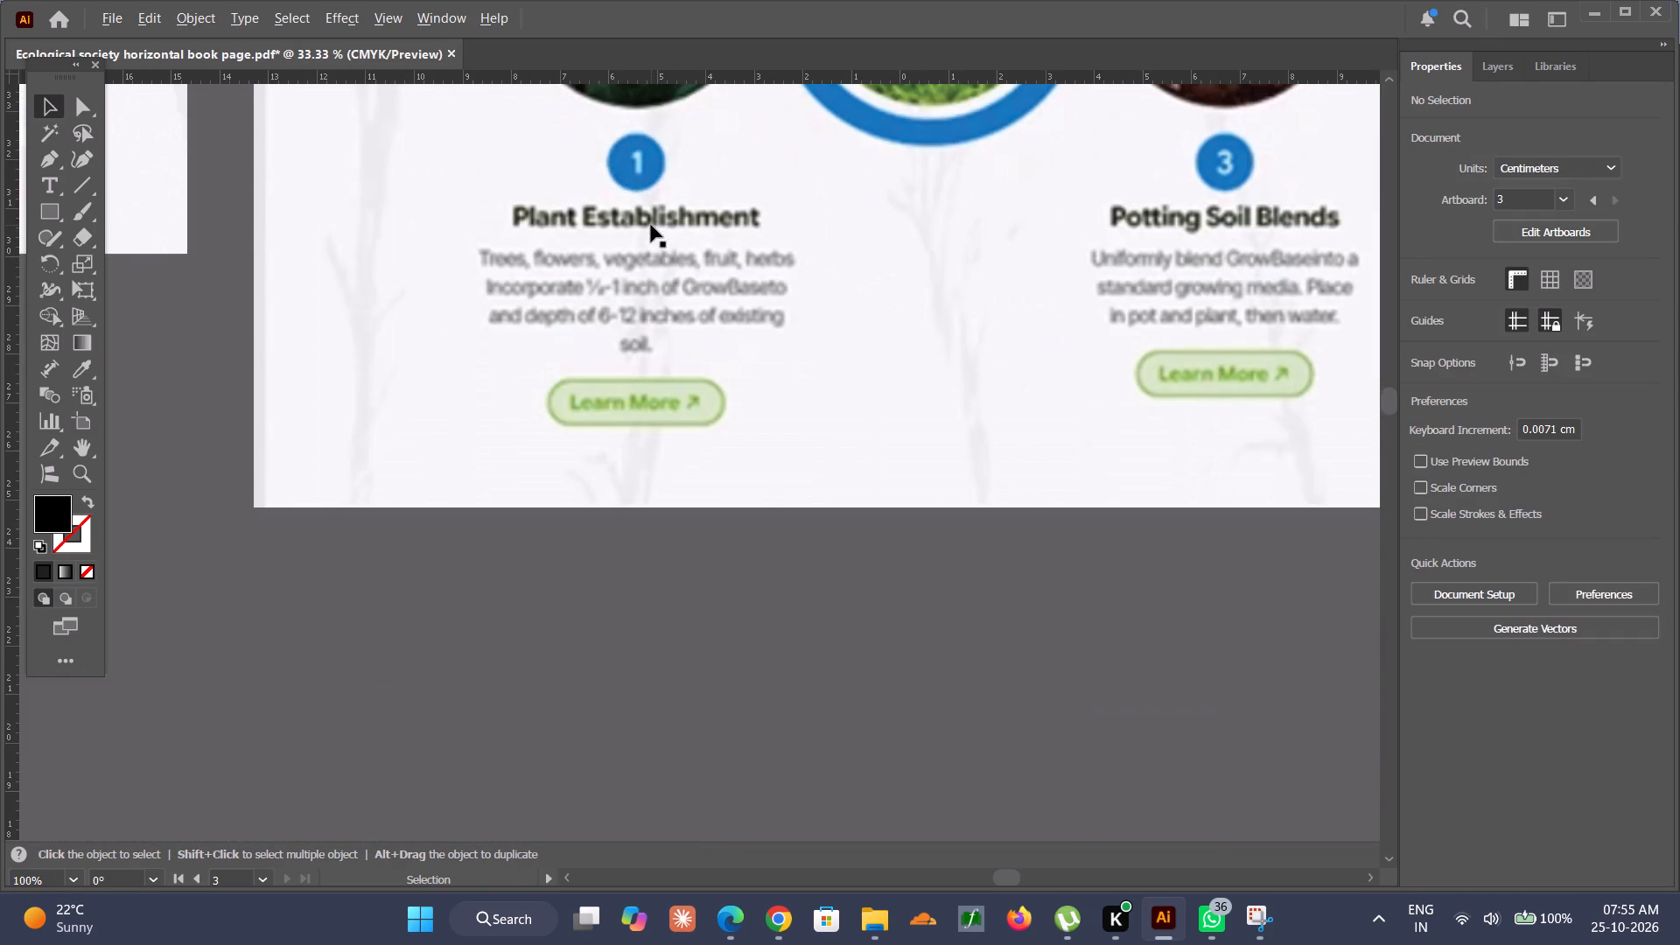
{"action": "scroll", "coordinate": [651, 225], "scroll_direction": "down", "scroll_amount": 6, "text": "alt"}
{"action": "scroll", "coordinate": [718, 531], "scroll_direction": "up", "scroll_amount": 6, "text": "alt"}
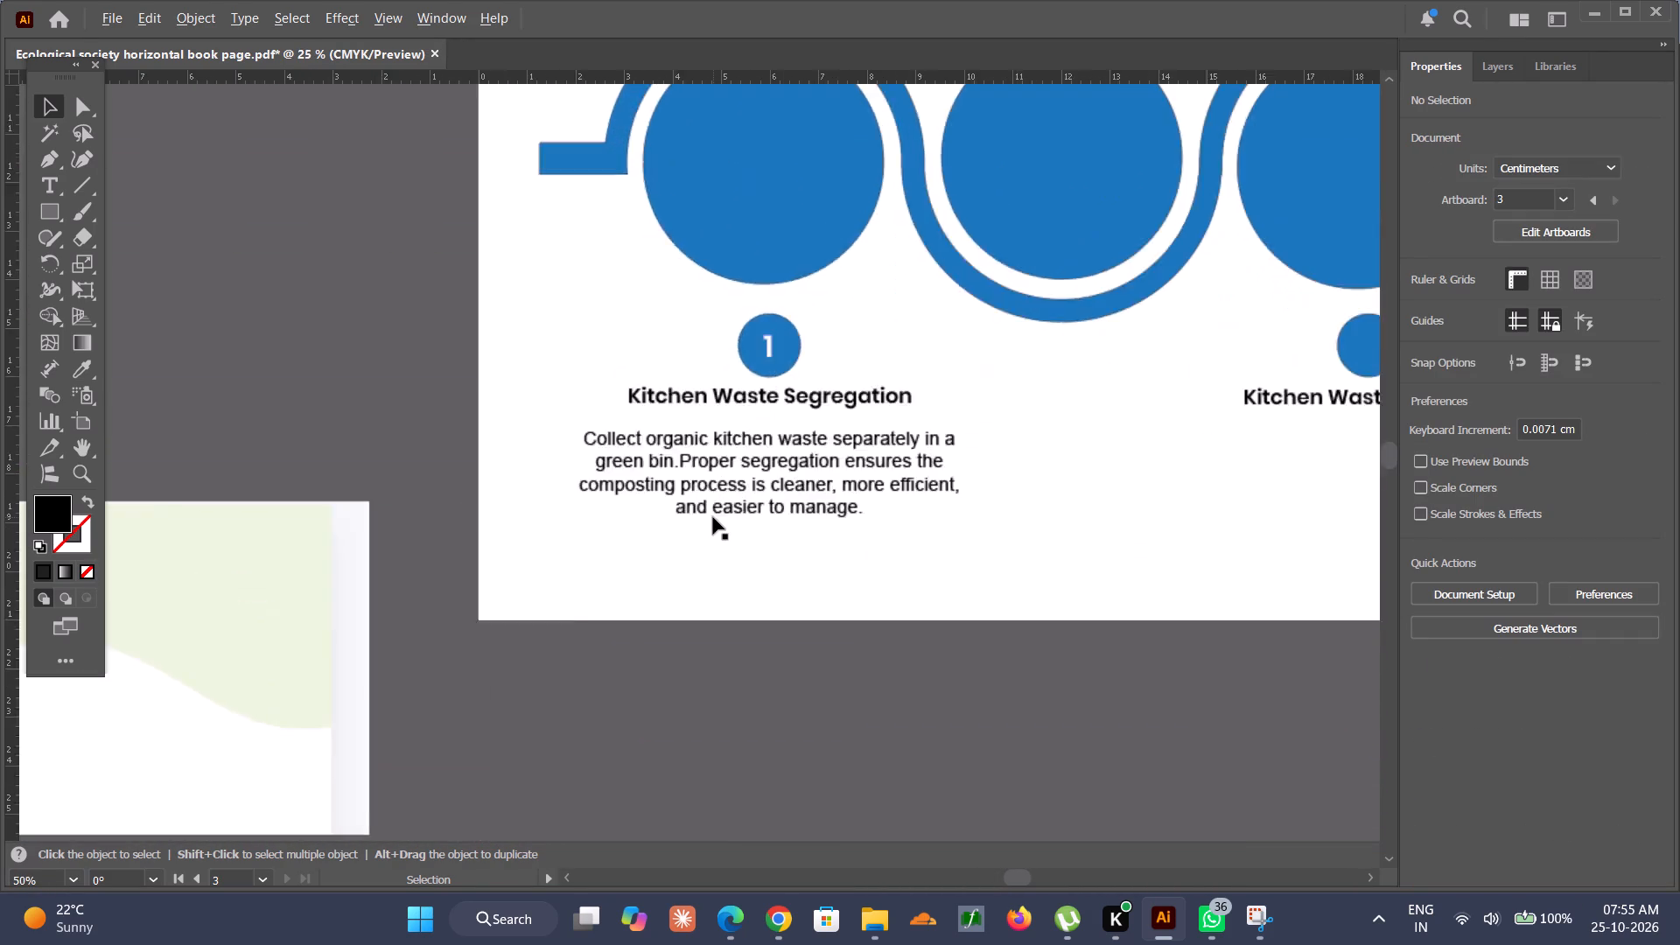
{"action": "scroll", "coordinate": [713, 517], "scroll_direction": "up", "scroll_amount": 1, "text": "alt"}
{"action": "left_click", "coordinate": [719, 490]}
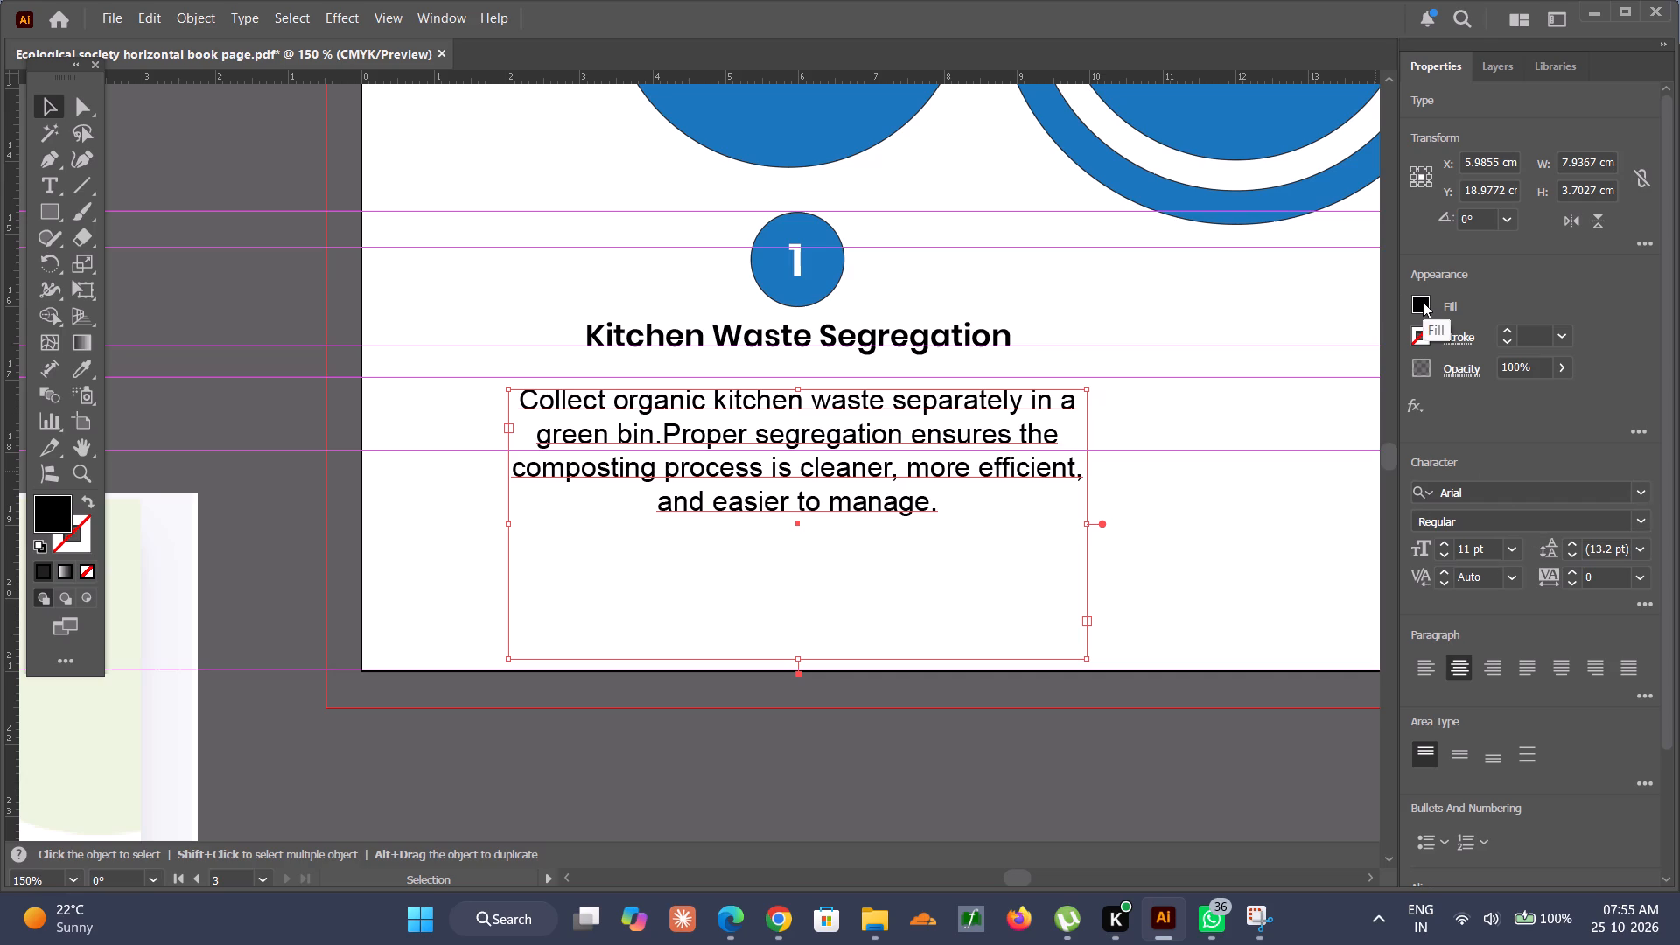
{"action": "left_click", "coordinate": [1423, 302]}
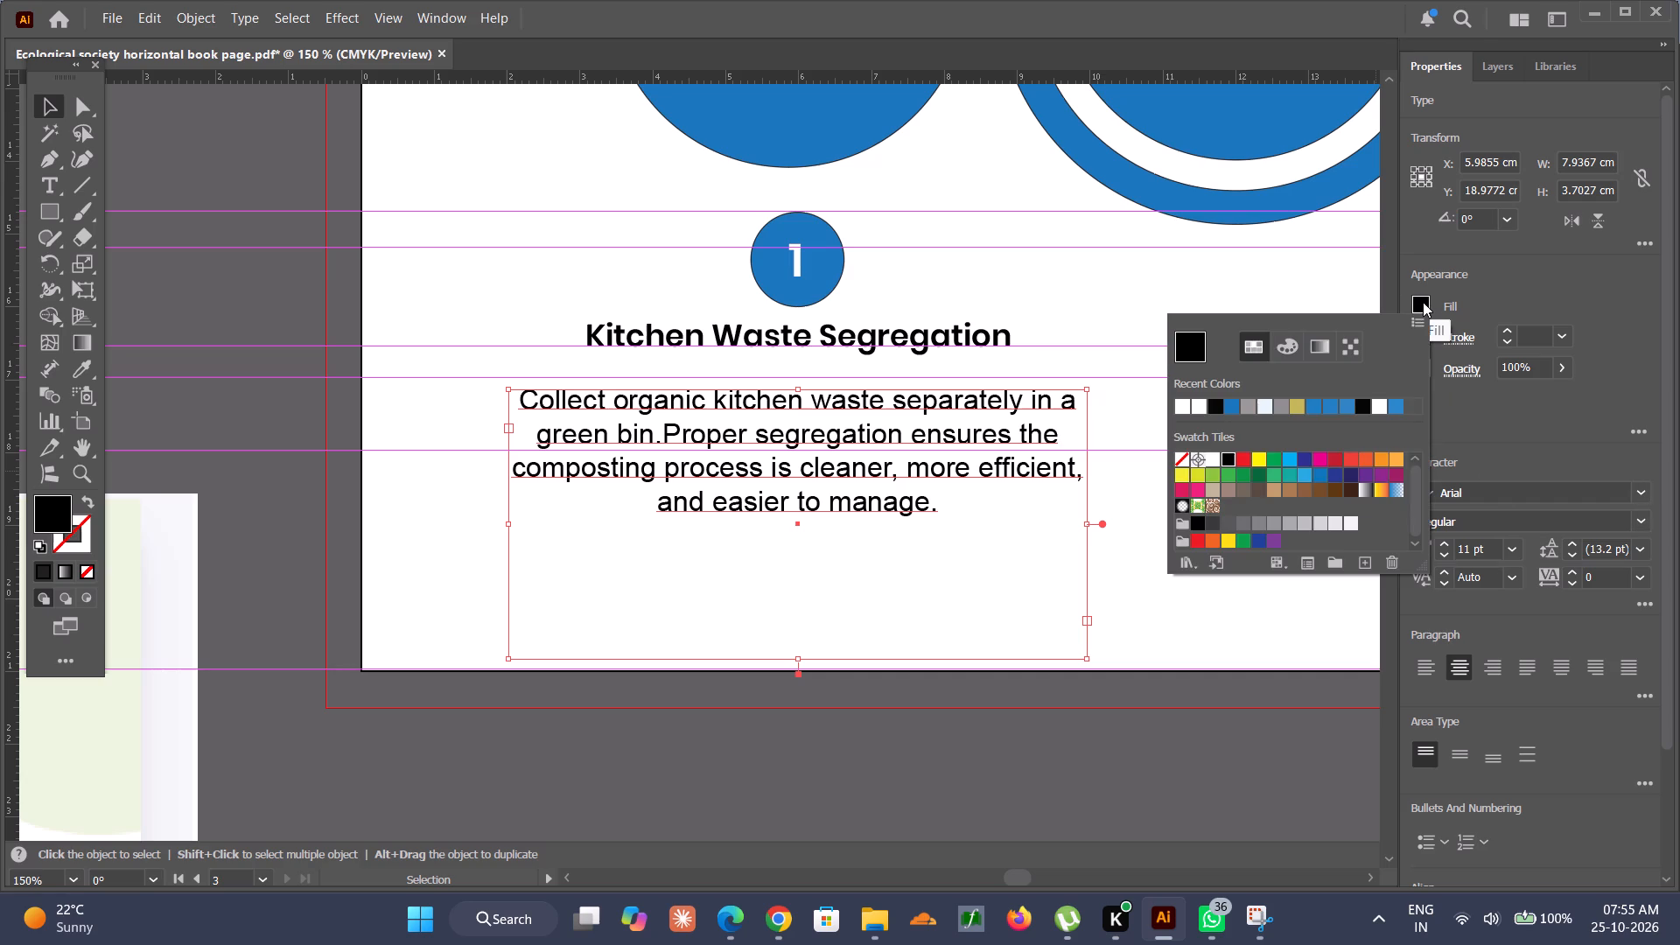
{"action": "left_click", "coordinate": [1227, 525]}
{"action": "left_click", "coordinate": [1212, 521]}
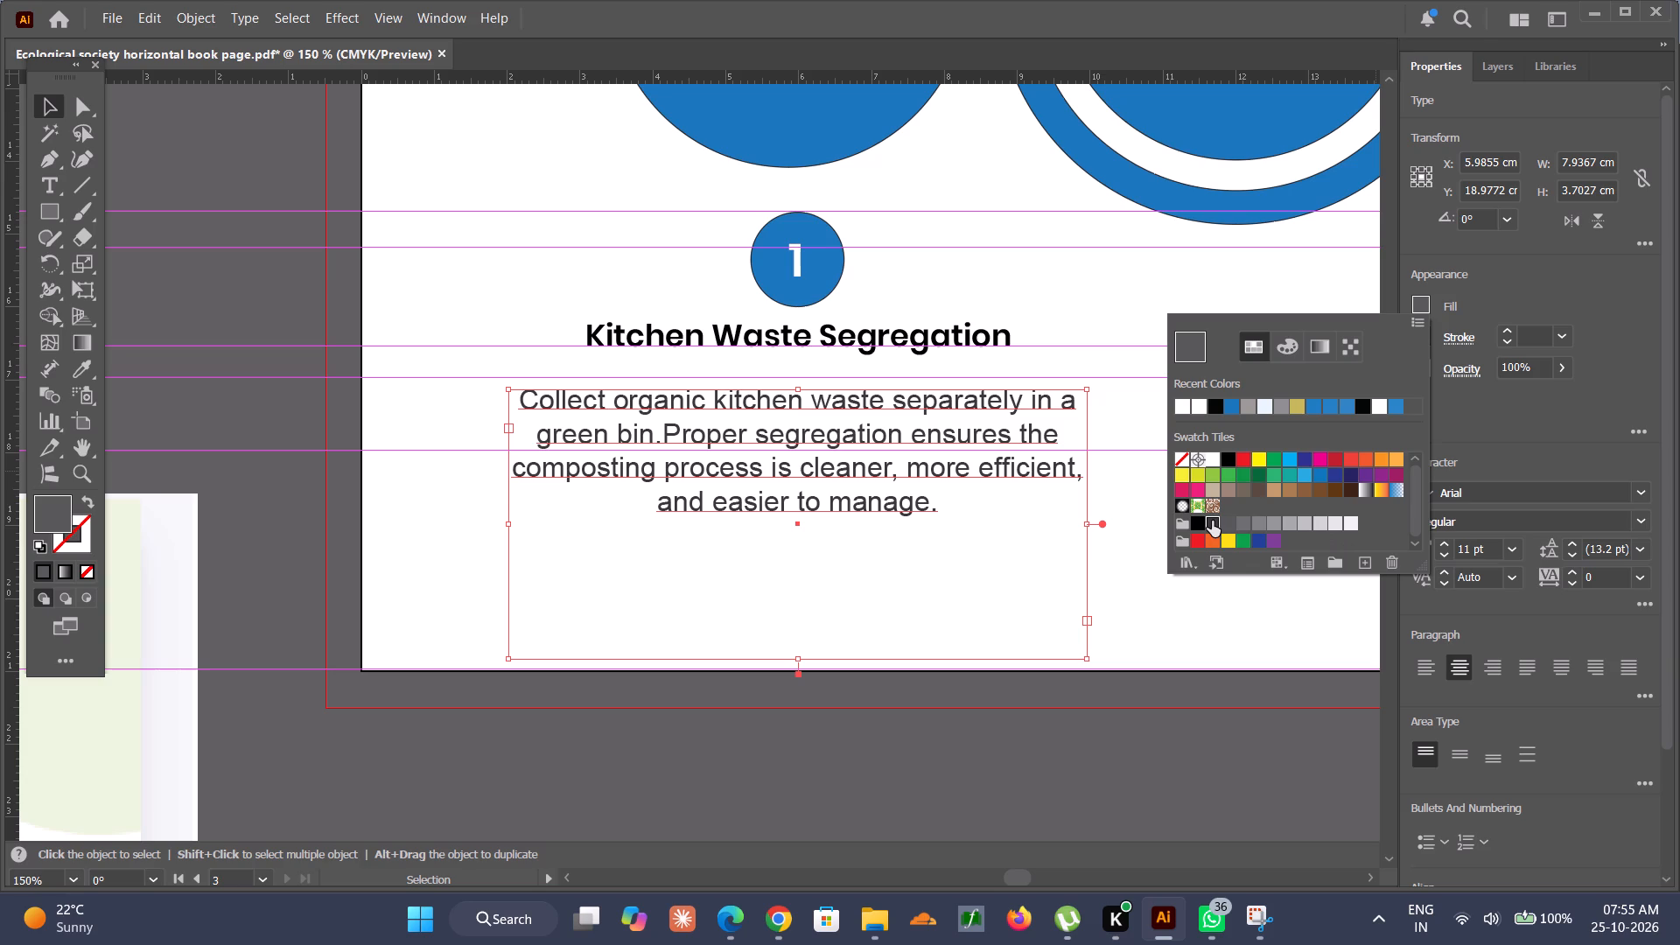
{"action": "left_click", "coordinate": [1235, 521]}
{"action": "left_click", "coordinate": [1227, 524]}
{"action": "left_click", "coordinate": [1153, 609]}
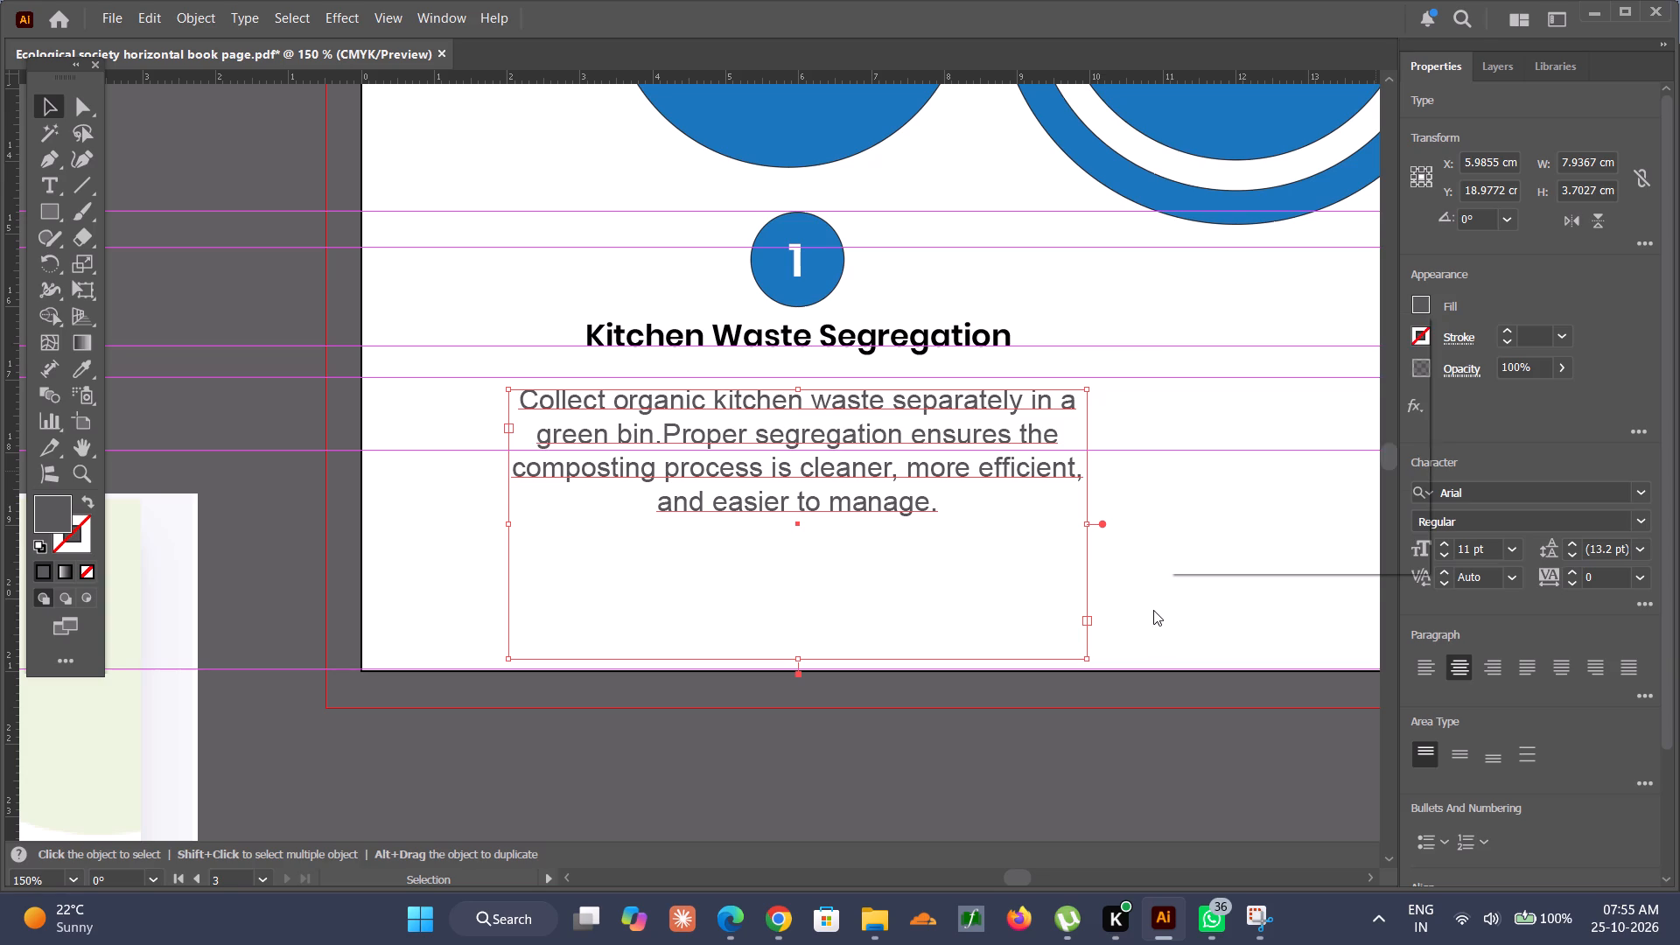
{"action": "left_click", "coordinate": [1144, 531]}
Review the grey description text on the circle diagram page at several scales and alongside the neighbouring pages.
{"action": "scroll", "coordinate": [1144, 495], "scroll_direction": "down", "scroll_amount": 2, "text": "alt"}
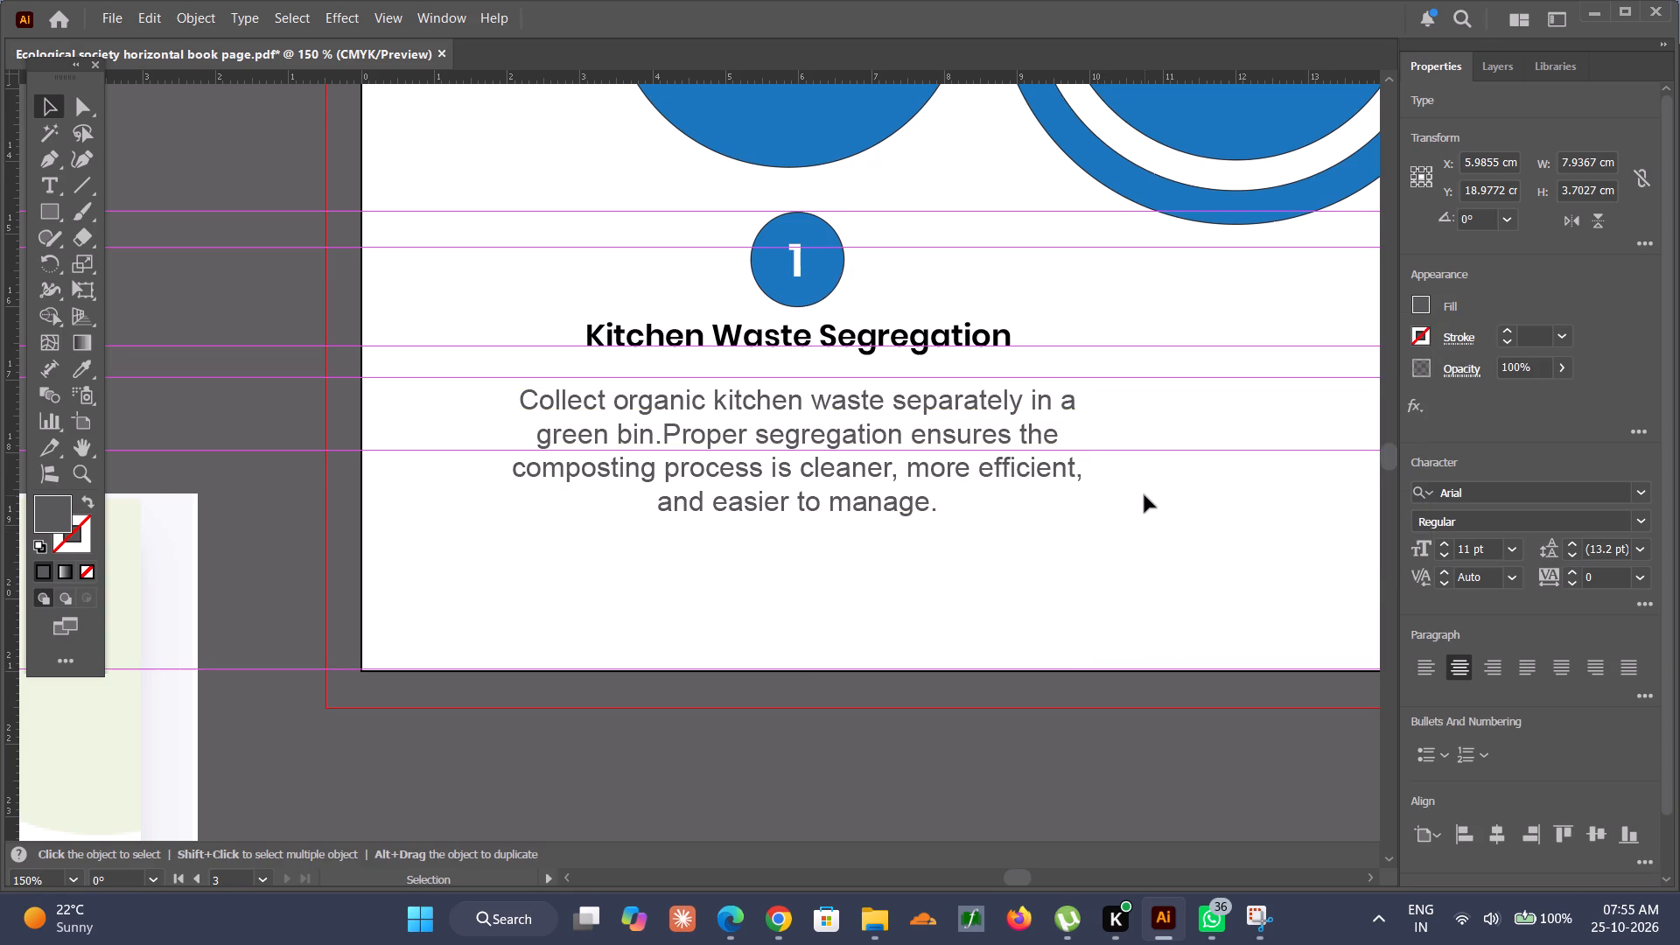
{"action": "scroll", "coordinate": [1144, 495], "scroll_direction": "down", "scroll_amount": 2, "text": "alt"}
{"action": "scroll", "coordinate": [1144, 495], "scroll_direction": "up", "scroll_amount": 2, "text": "alt"}
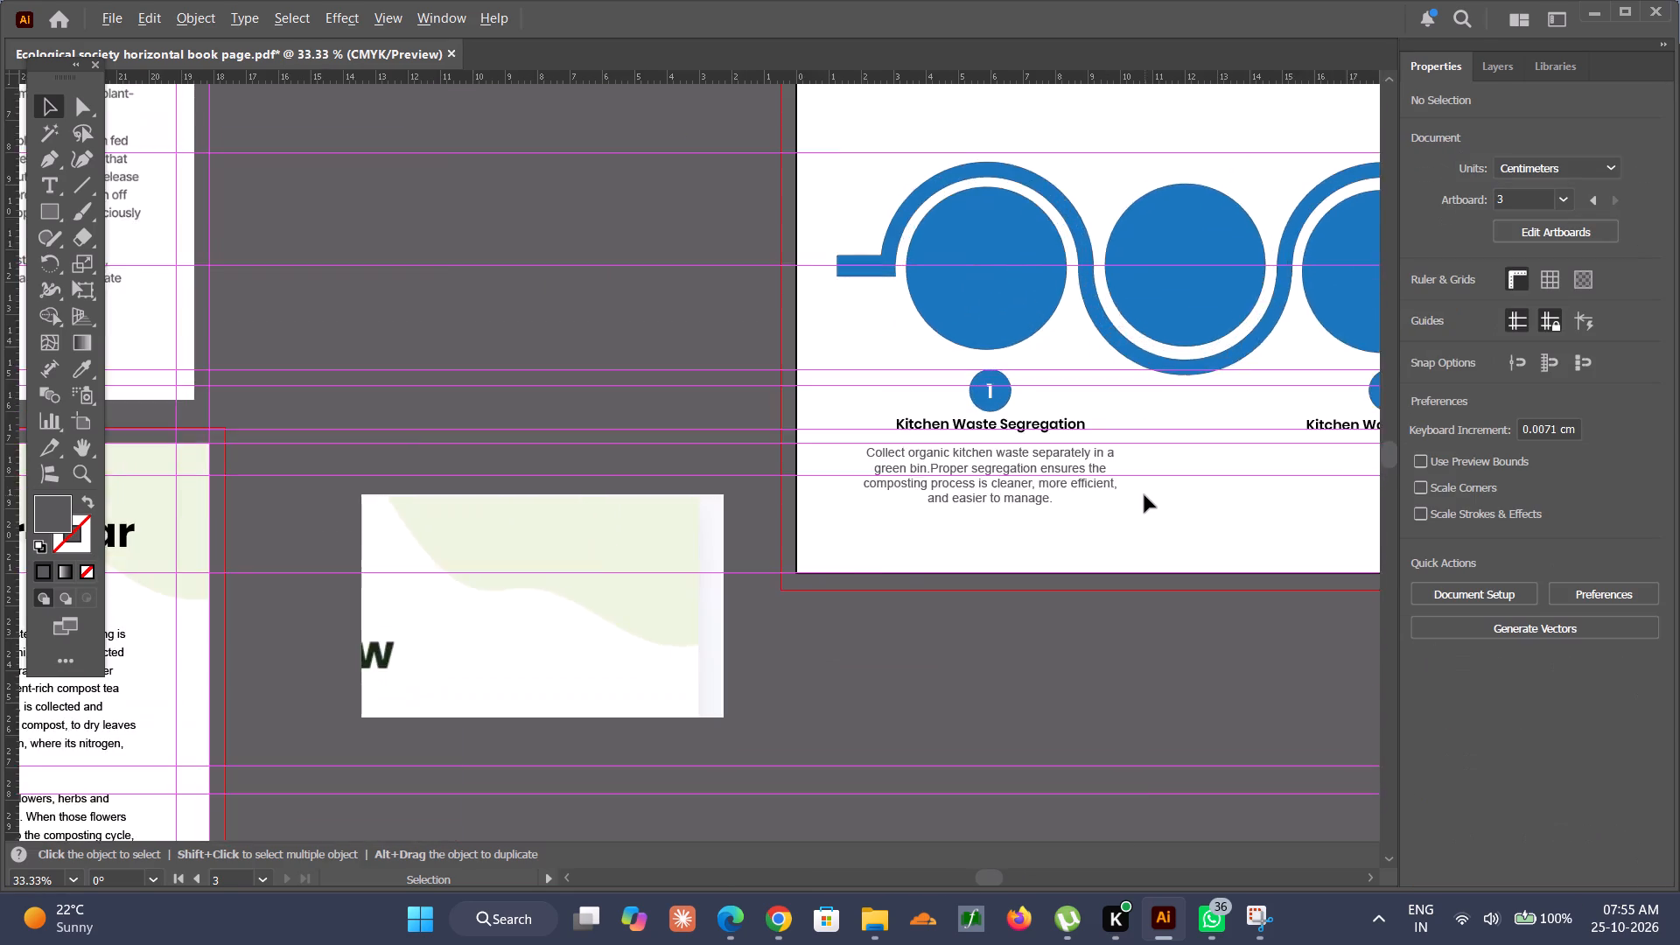
{"action": "scroll", "coordinate": [1144, 495], "scroll_direction": "down", "scroll_amount": 3, "text": "alt"}
{"action": "scroll", "coordinate": [1144, 495], "scroll_direction": "up", "scroll_amount": 5, "text": "alt"}
{"action": "scroll", "coordinate": [1144, 495], "scroll_direction": "down", "scroll_amount": 2, "text": "alt"}
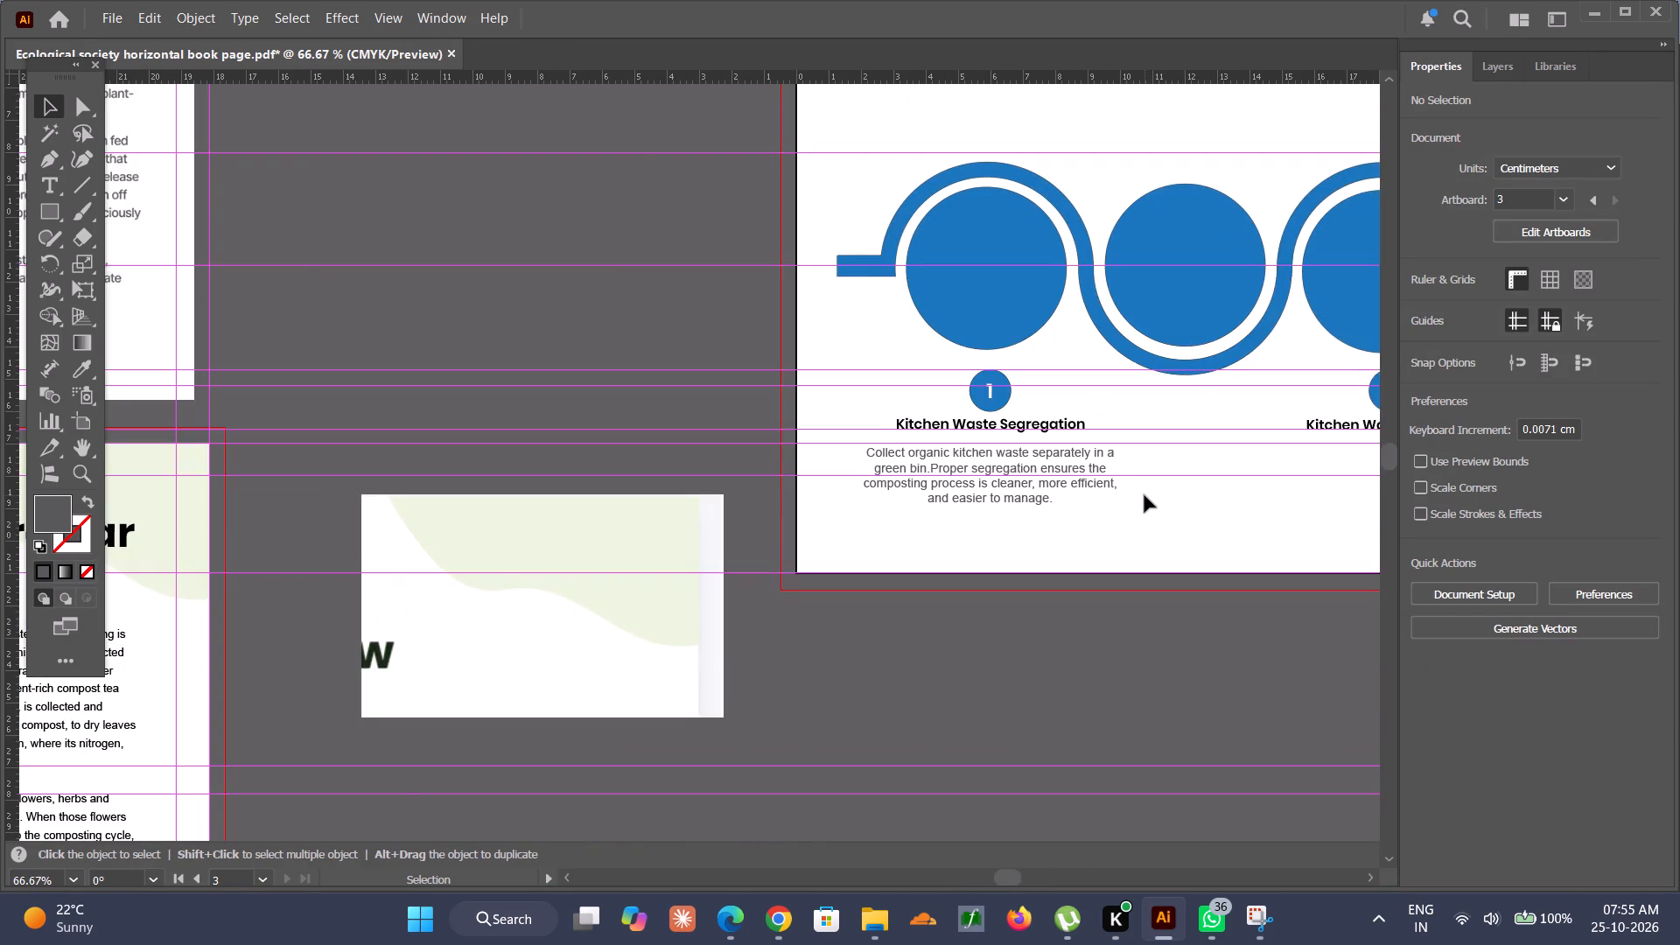
{"action": "scroll", "coordinate": [1144, 495], "scroll_direction": "up", "scroll_amount": 1}
{"action": "scroll", "coordinate": [651, 559], "scroll_direction": "down", "scroll_amount": 2, "text": "alt"}
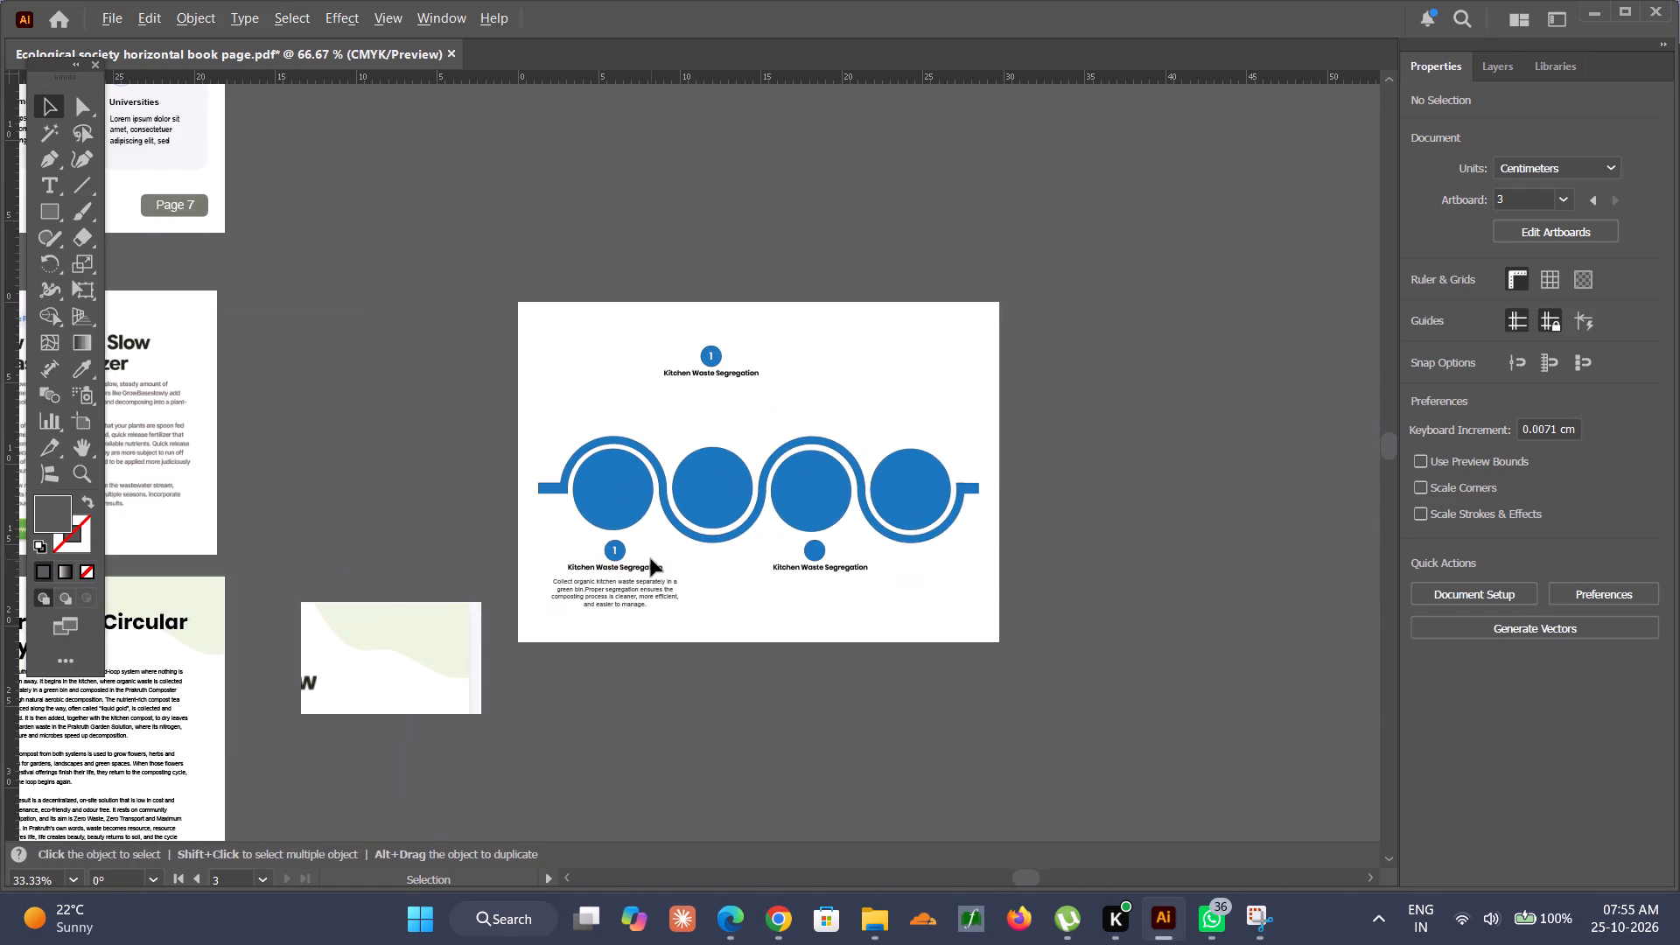
{"action": "scroll", "coordinate": [649, 553], "scroll_direction": "down", "scroll_amount": 2, "text": "alt"}
{"action": "scroll", "coordinate": [635, 451], "scroll_direction": "up", "scroll_amount": 3}
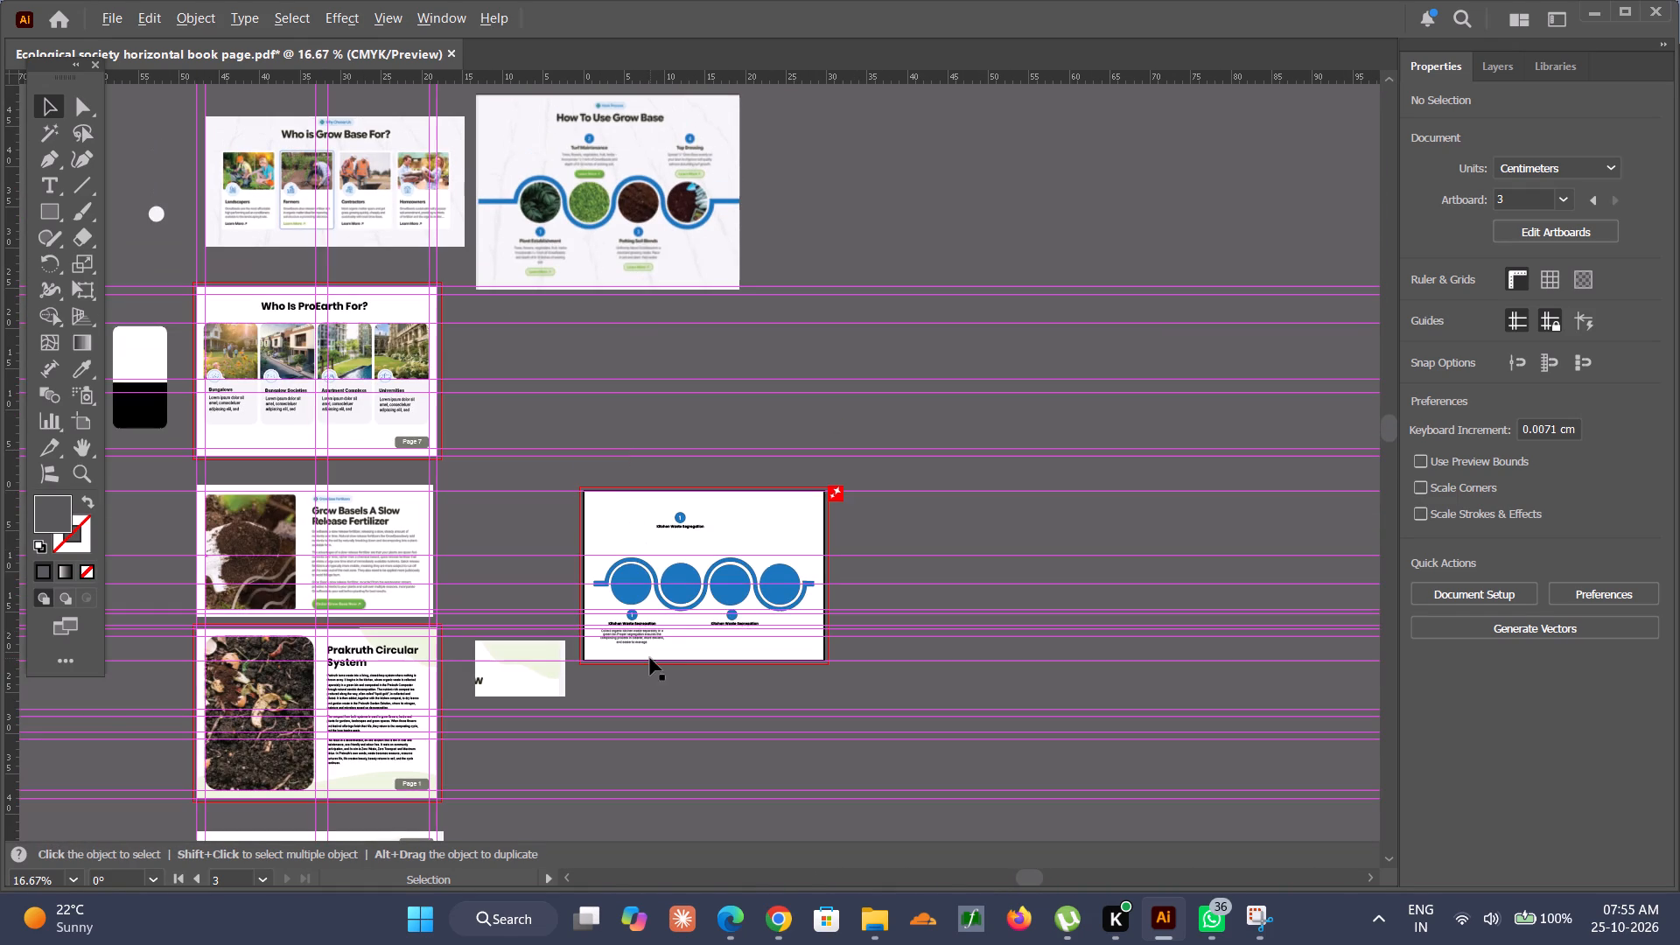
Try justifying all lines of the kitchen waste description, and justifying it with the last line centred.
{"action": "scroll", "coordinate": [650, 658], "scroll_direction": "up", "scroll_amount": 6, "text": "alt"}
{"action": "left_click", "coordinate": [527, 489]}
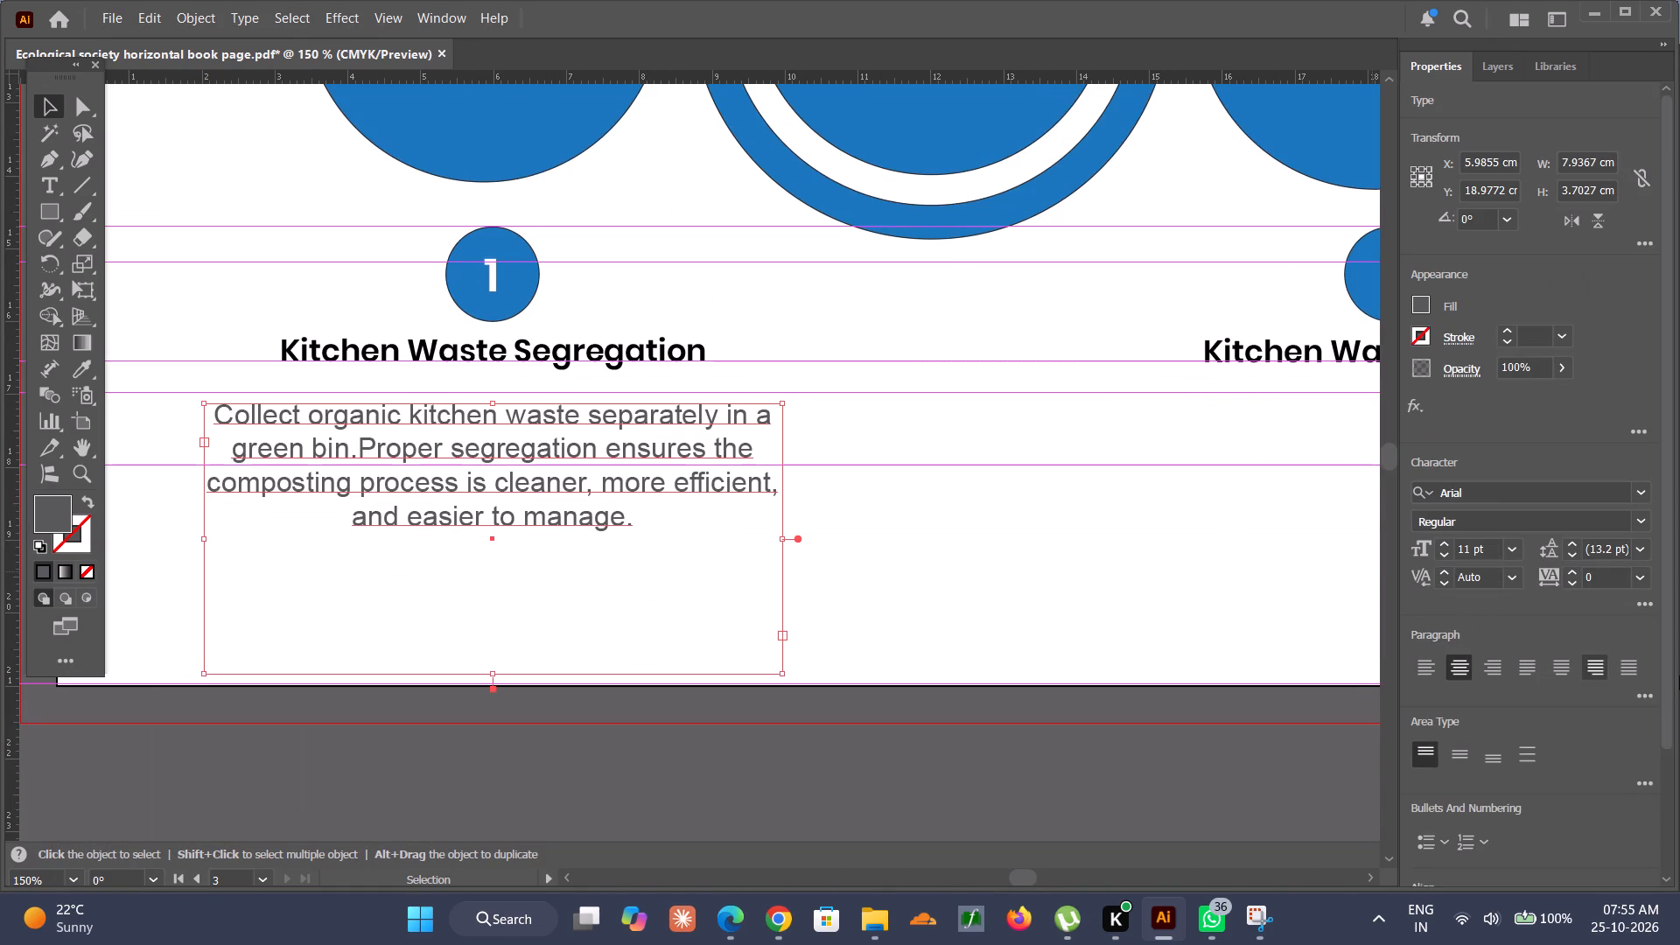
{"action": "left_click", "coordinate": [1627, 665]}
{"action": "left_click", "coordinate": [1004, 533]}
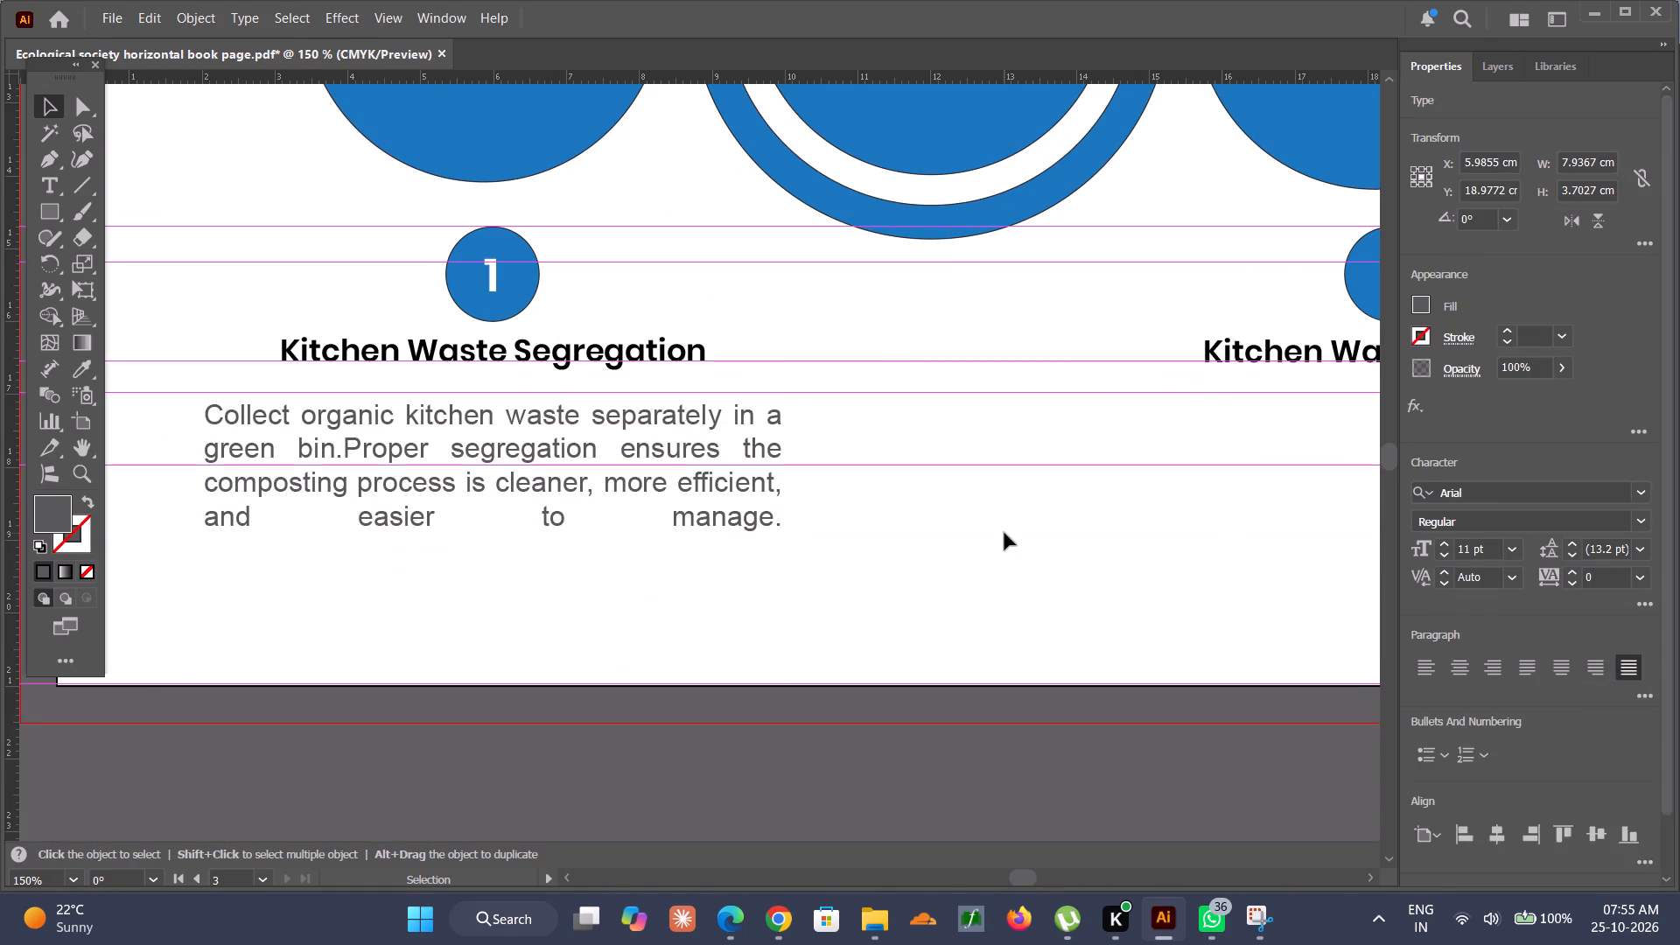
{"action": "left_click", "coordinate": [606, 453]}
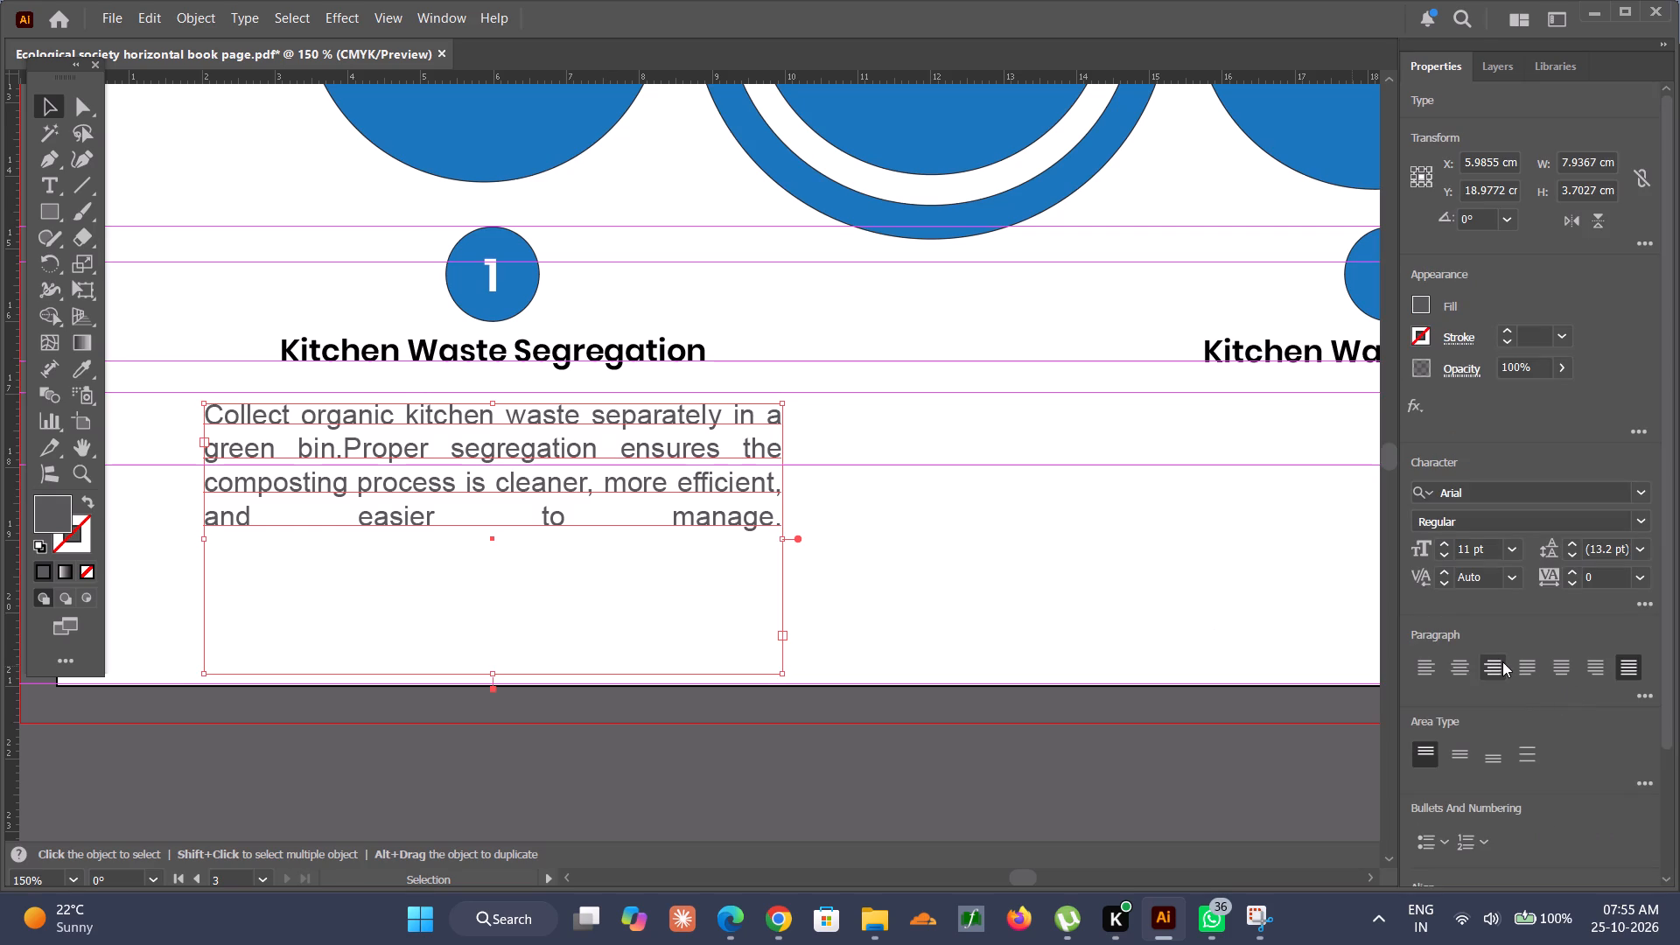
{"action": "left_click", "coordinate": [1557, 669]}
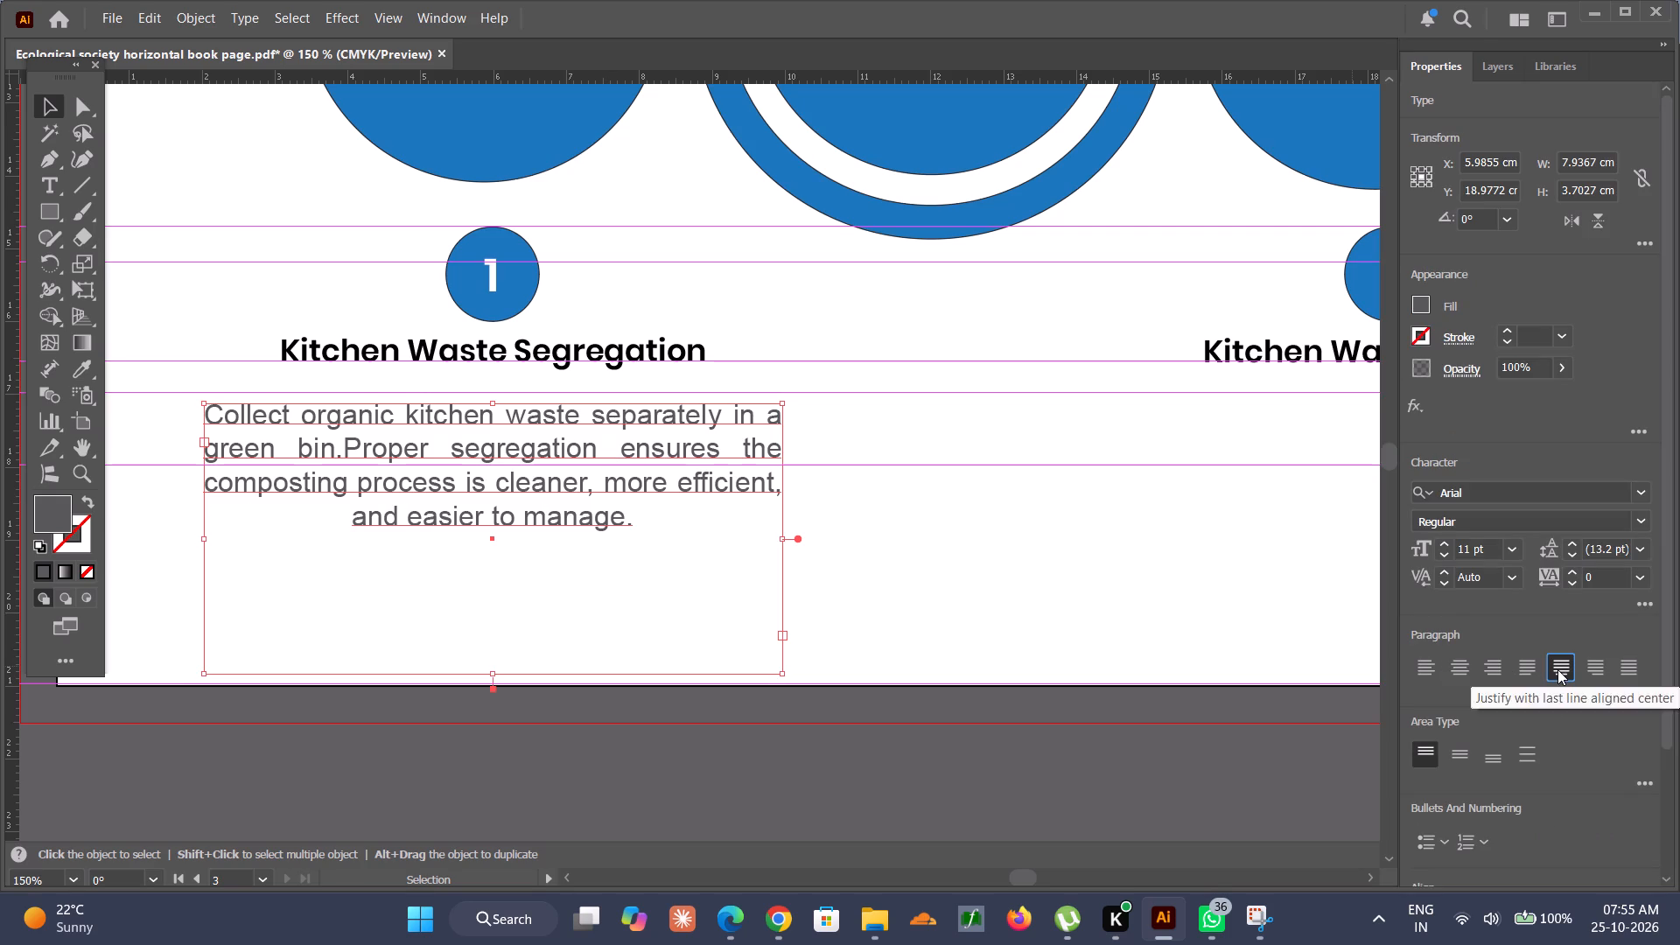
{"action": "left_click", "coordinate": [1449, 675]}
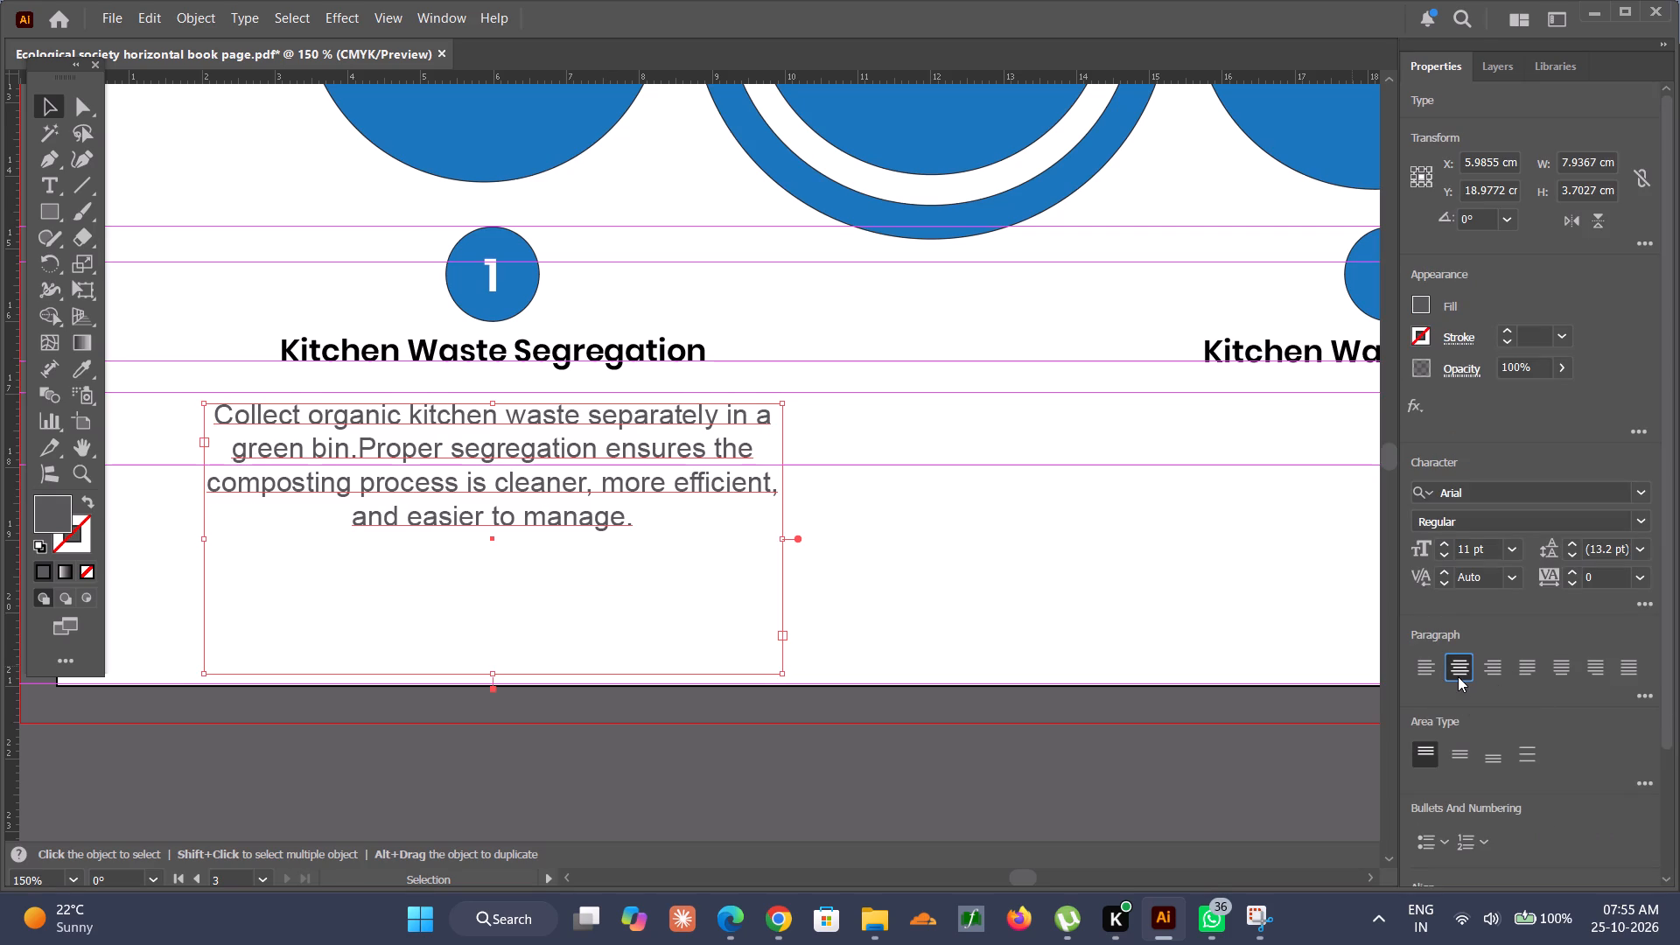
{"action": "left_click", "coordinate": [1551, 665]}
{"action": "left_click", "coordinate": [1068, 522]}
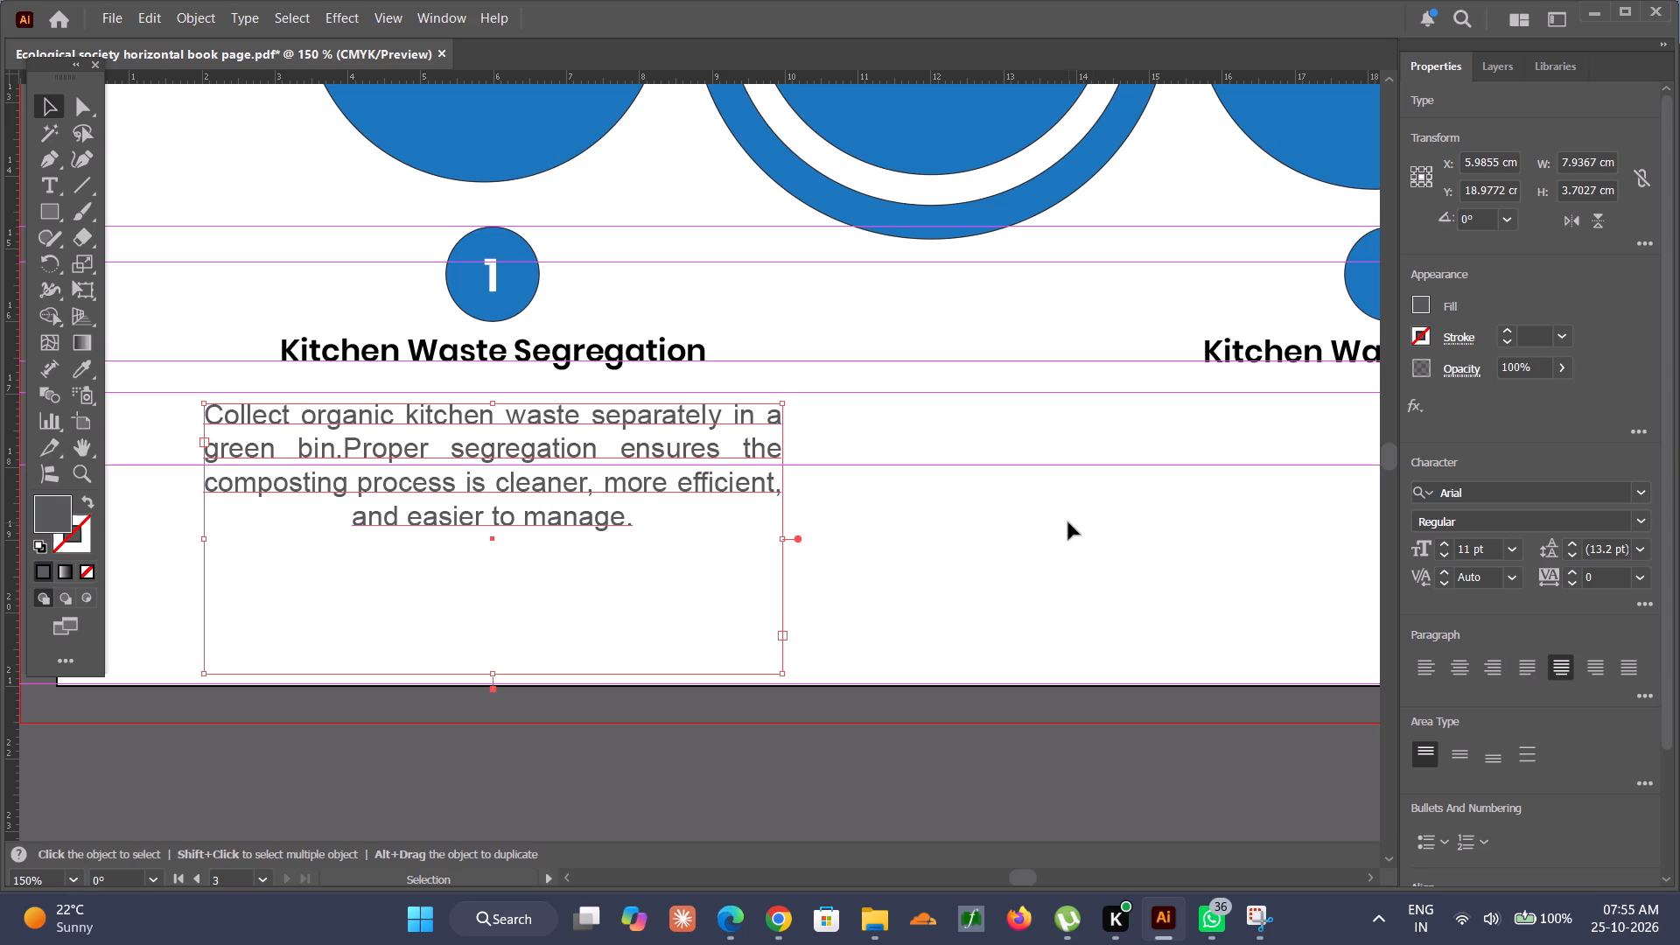
Compare the justified kitchen waste description with the description text in the How To Use Grow Base reference layout.
{"action": "scroll", "coordinate": [713, 463], "scroll_direction": "down", "scroll_amount": 3, "text": "alt"}
{"action": "scroll", "coordinate": [599, 482], "scroll_direction": "down", "scroll_amount": 2, "text": "alt"}
{"action": "scroll", "coordinate": [603, 448], "scroll_direction": "up", "scroll_amount": 2}
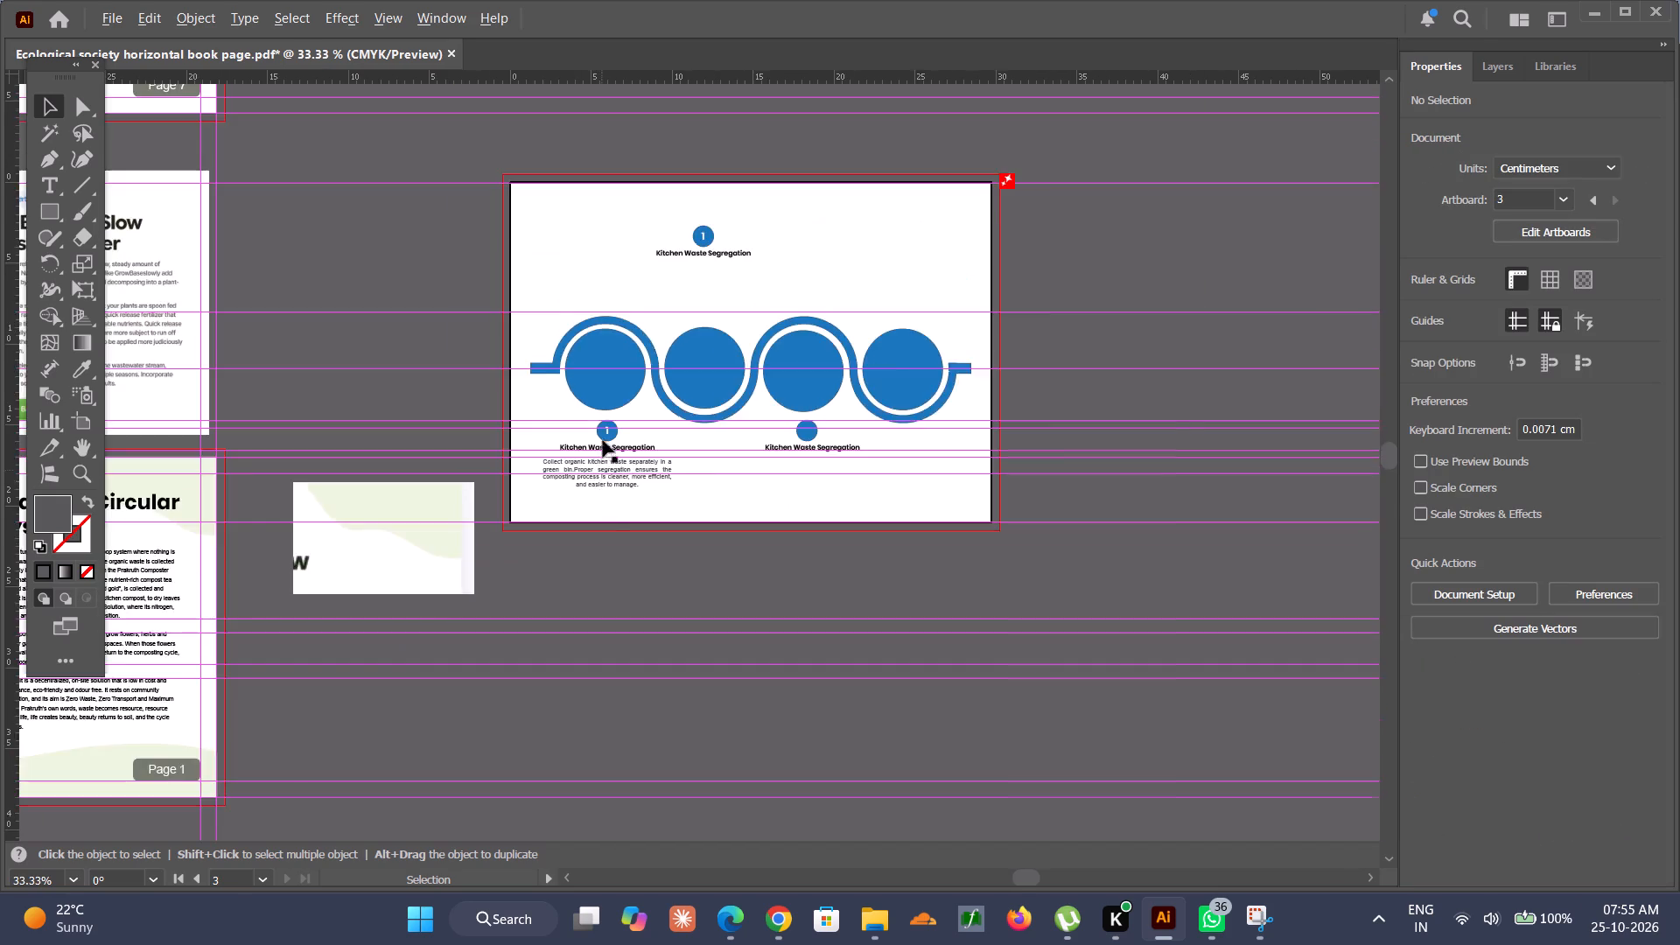
{"action": "scroll", "coordinate": [603, 440], "scroll_direction": "up", "scroll_amount": 2}
{"action": "scroll", "coordinate": [604, 423], "scroll_direction": "down", "scroll_amount": 1, "text": "alt"}
{"action": "scroll", "coordinate": [660, 586], "scroll_direction": "down", "scroll_amount": 1, "text": "alt"}
{"action": "scroll", "coordinate": [650, 580], "scroll_direction": "up", "scroll_amount": 6, "text": "alt"}
{"action": "scroll", "coordinate": [650, 580], "scroll_direction": "down", "scroll_amount": 2, "text": "alt"}
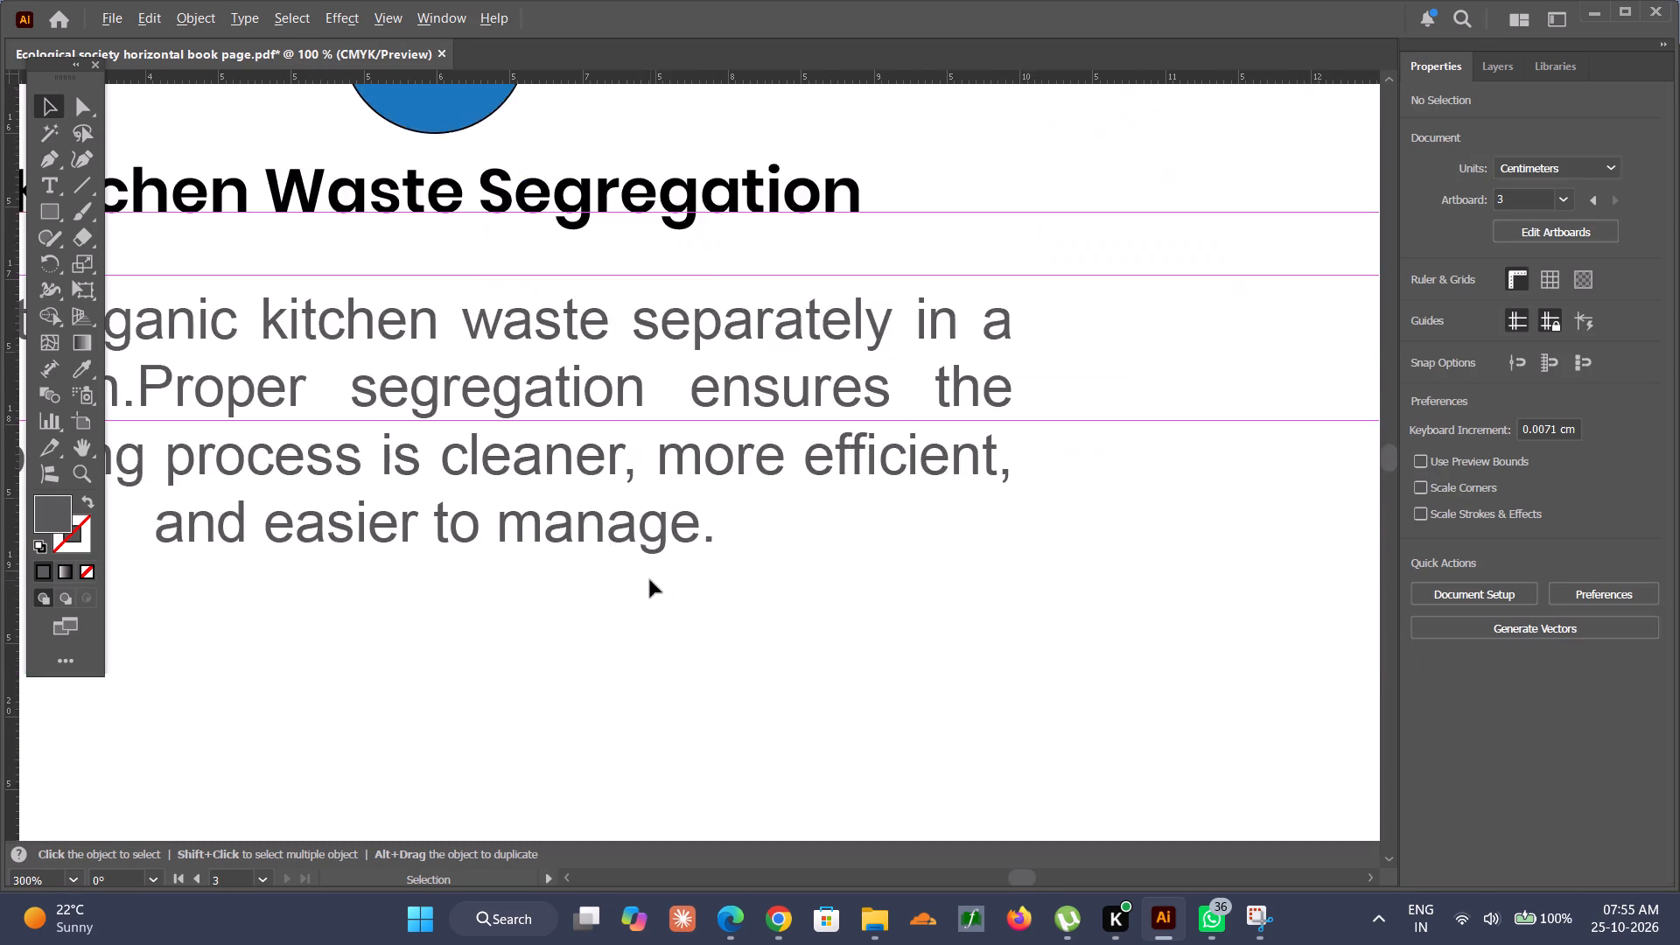
{"action": "scroll", "coordinate": [650, 580], "scroll_direction": "down", "scroll_amount": 3, "text": "alt"}
{"action": "scroll", "coordinate": [650, 580], "scroll_direction": "up", "scroll_amount": 7}
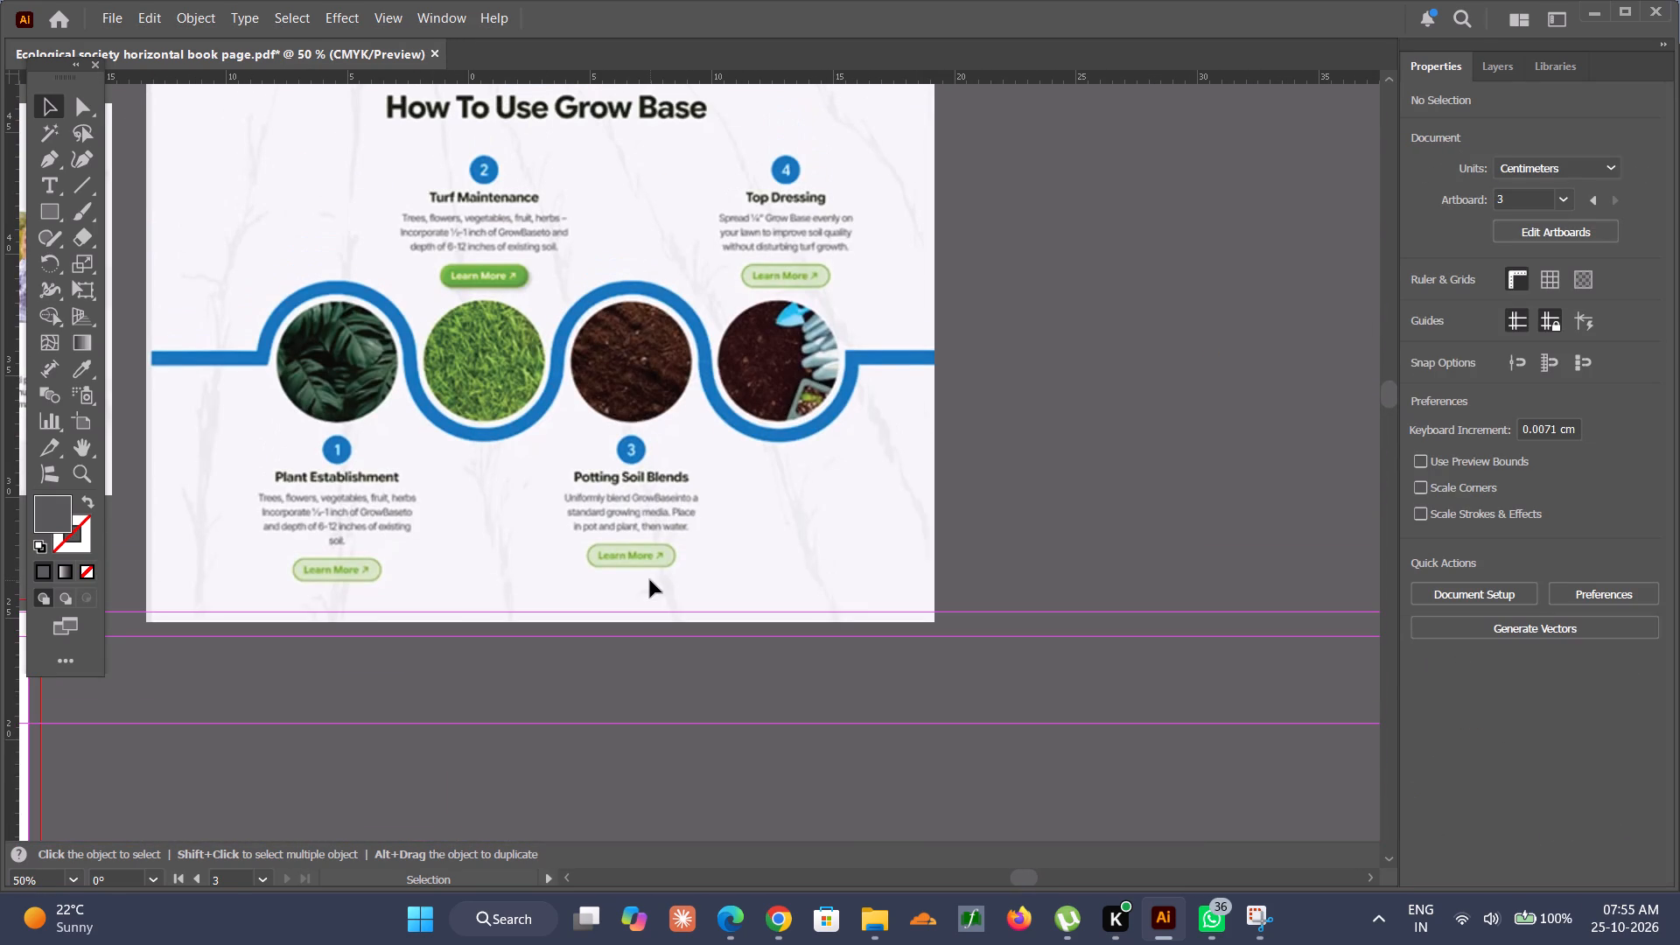
{"action": "scroll", "coordinate": [650, 580], "scroll_direction": "down", "scroll_amount": 1}
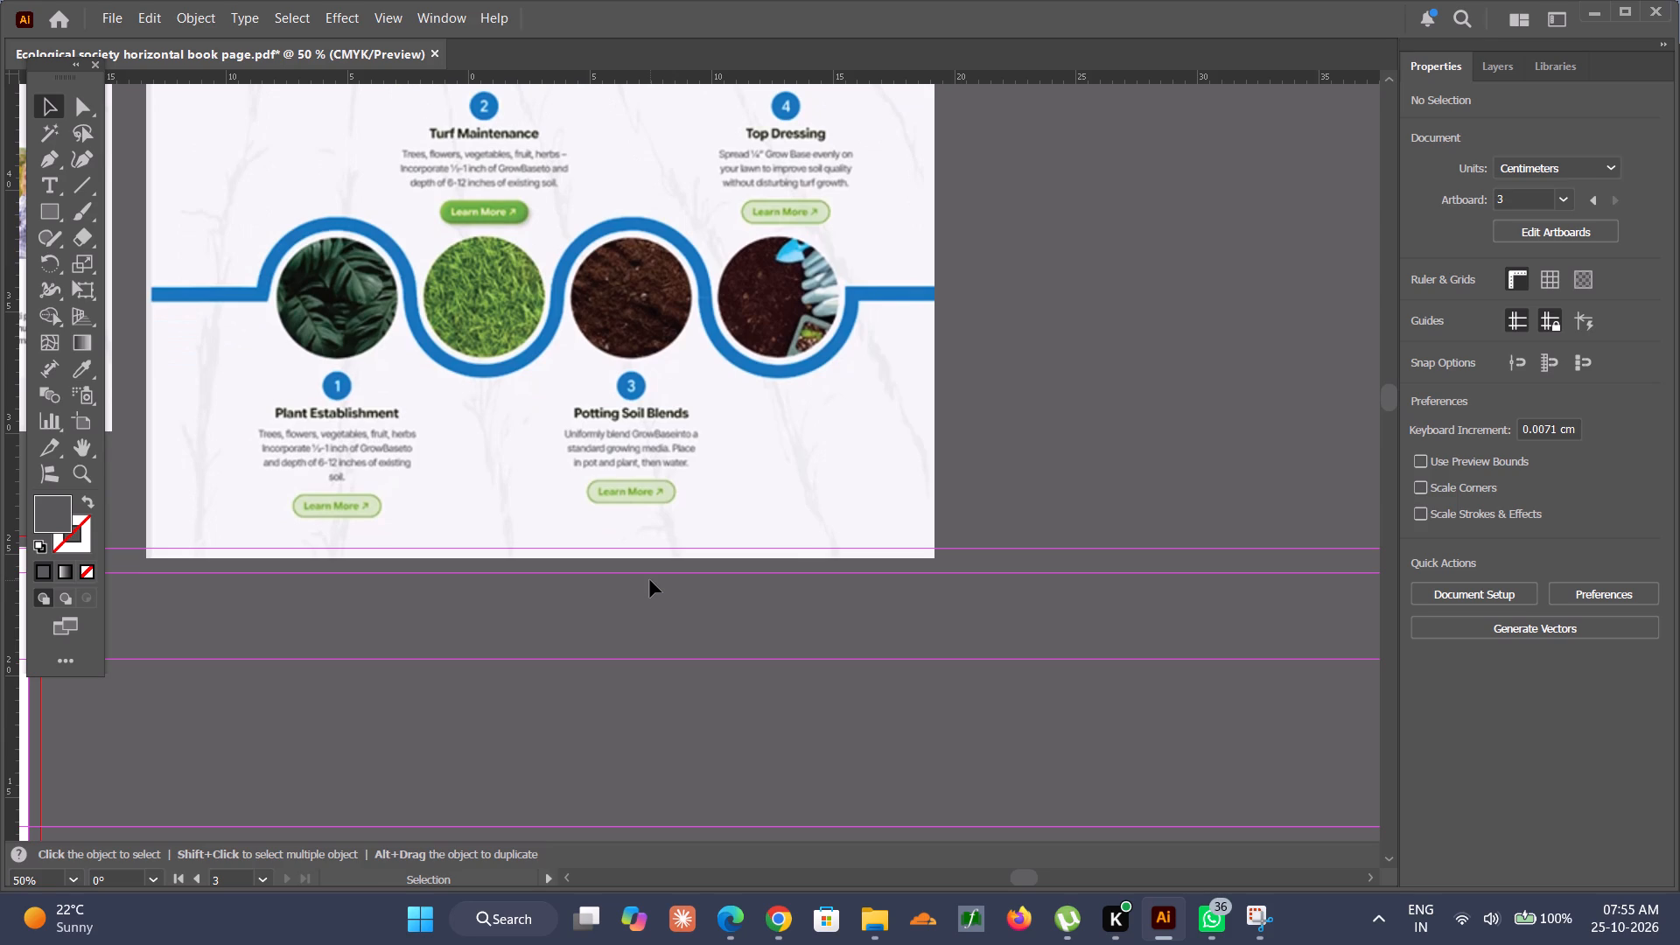
{"action": "scroll", "coordinate": [650, 580], "scroll_direction": "down", "scroll_amount": 1}
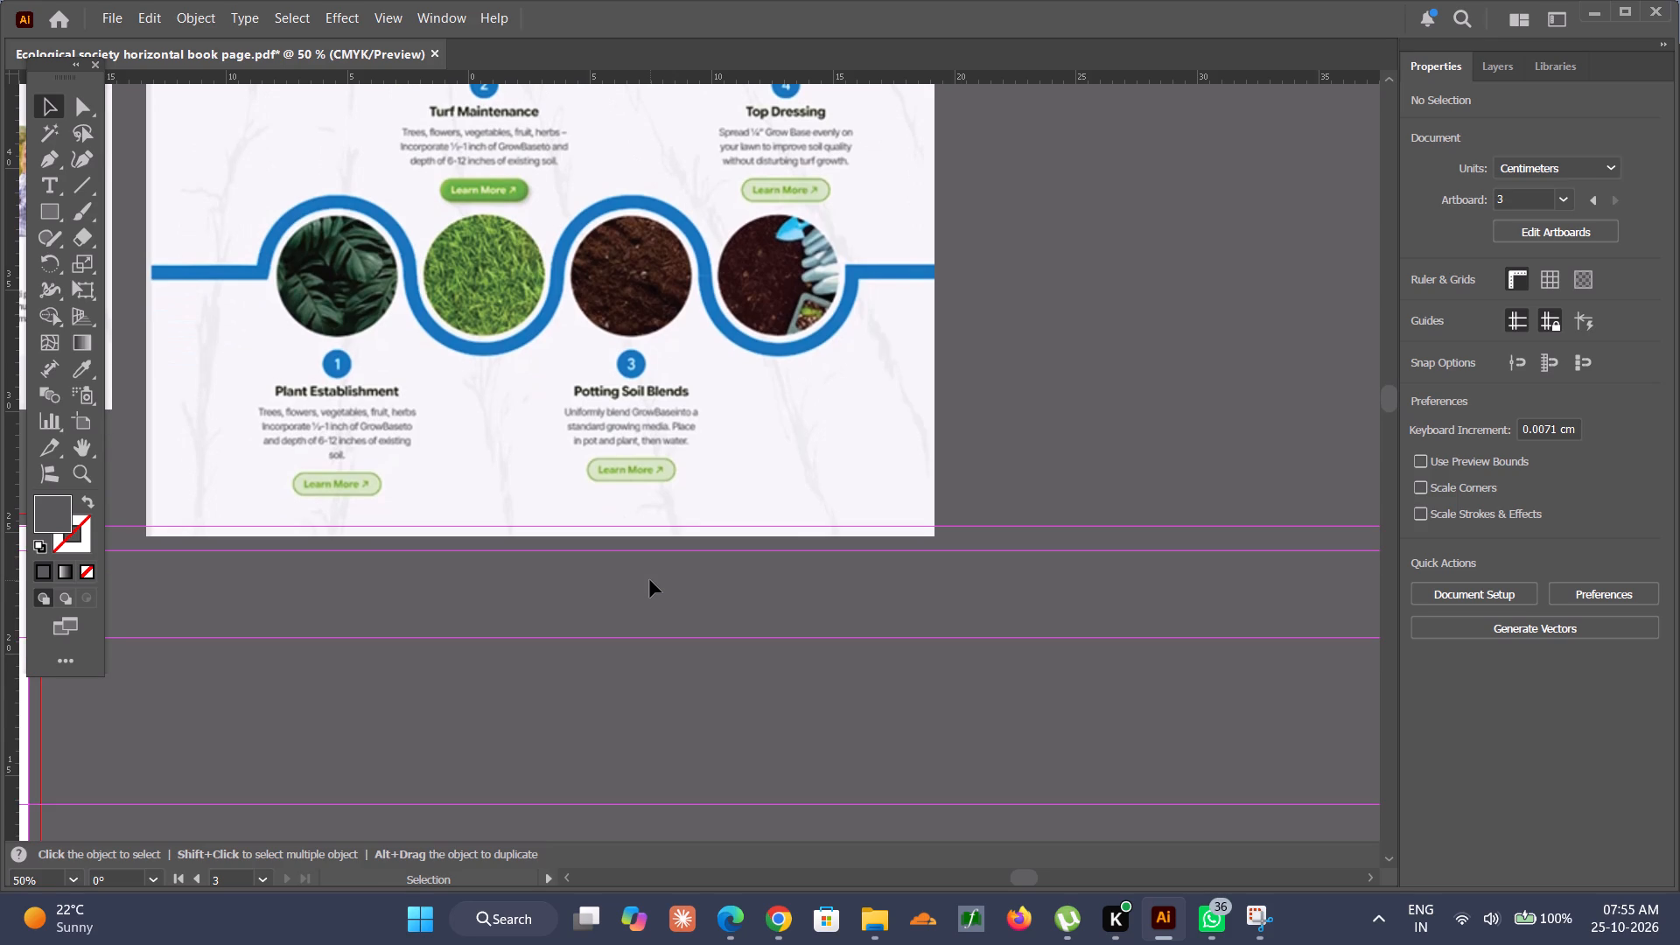
{"action": "scroll", "coordinate": [650, 580], "scroll_direction": "down", "scroll_amount": 3}
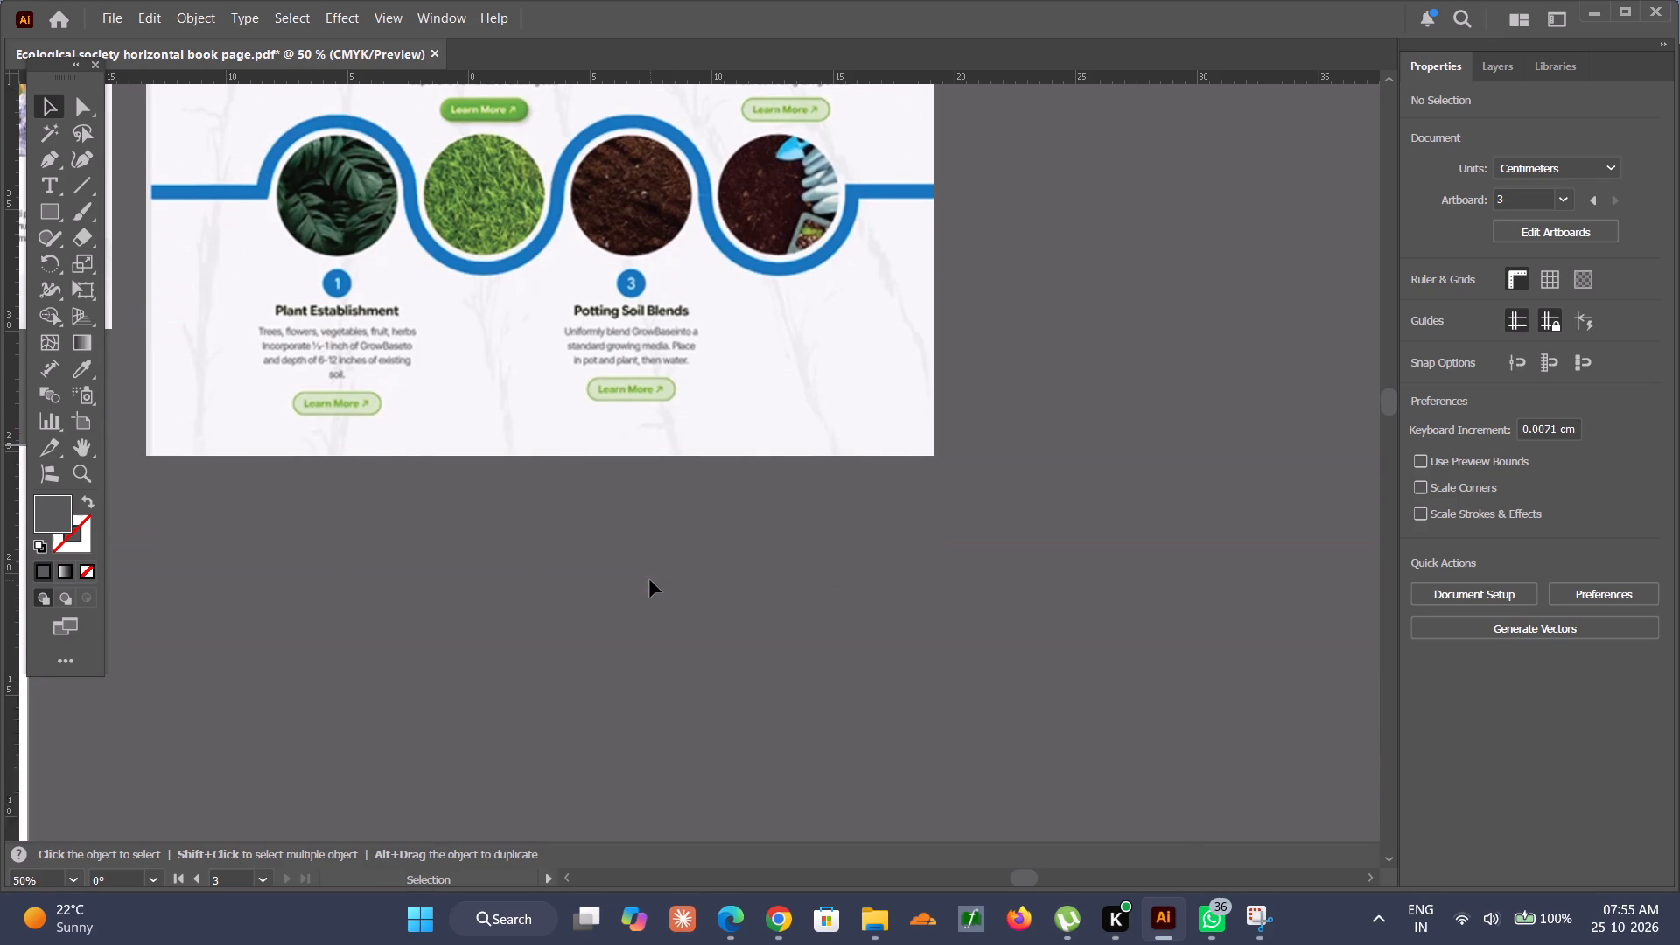
{"action": "scroll", "coordinate": [650, 580], "scroll_direction": "down", "scroll_amount": 2}
Set the paragraph alignment of the kitchen waste description to centred.
{"action": "scroll", "coordinate": [633, 719], "scroll_direction": "up", "scroll_amount": 3, "text": "alt"}
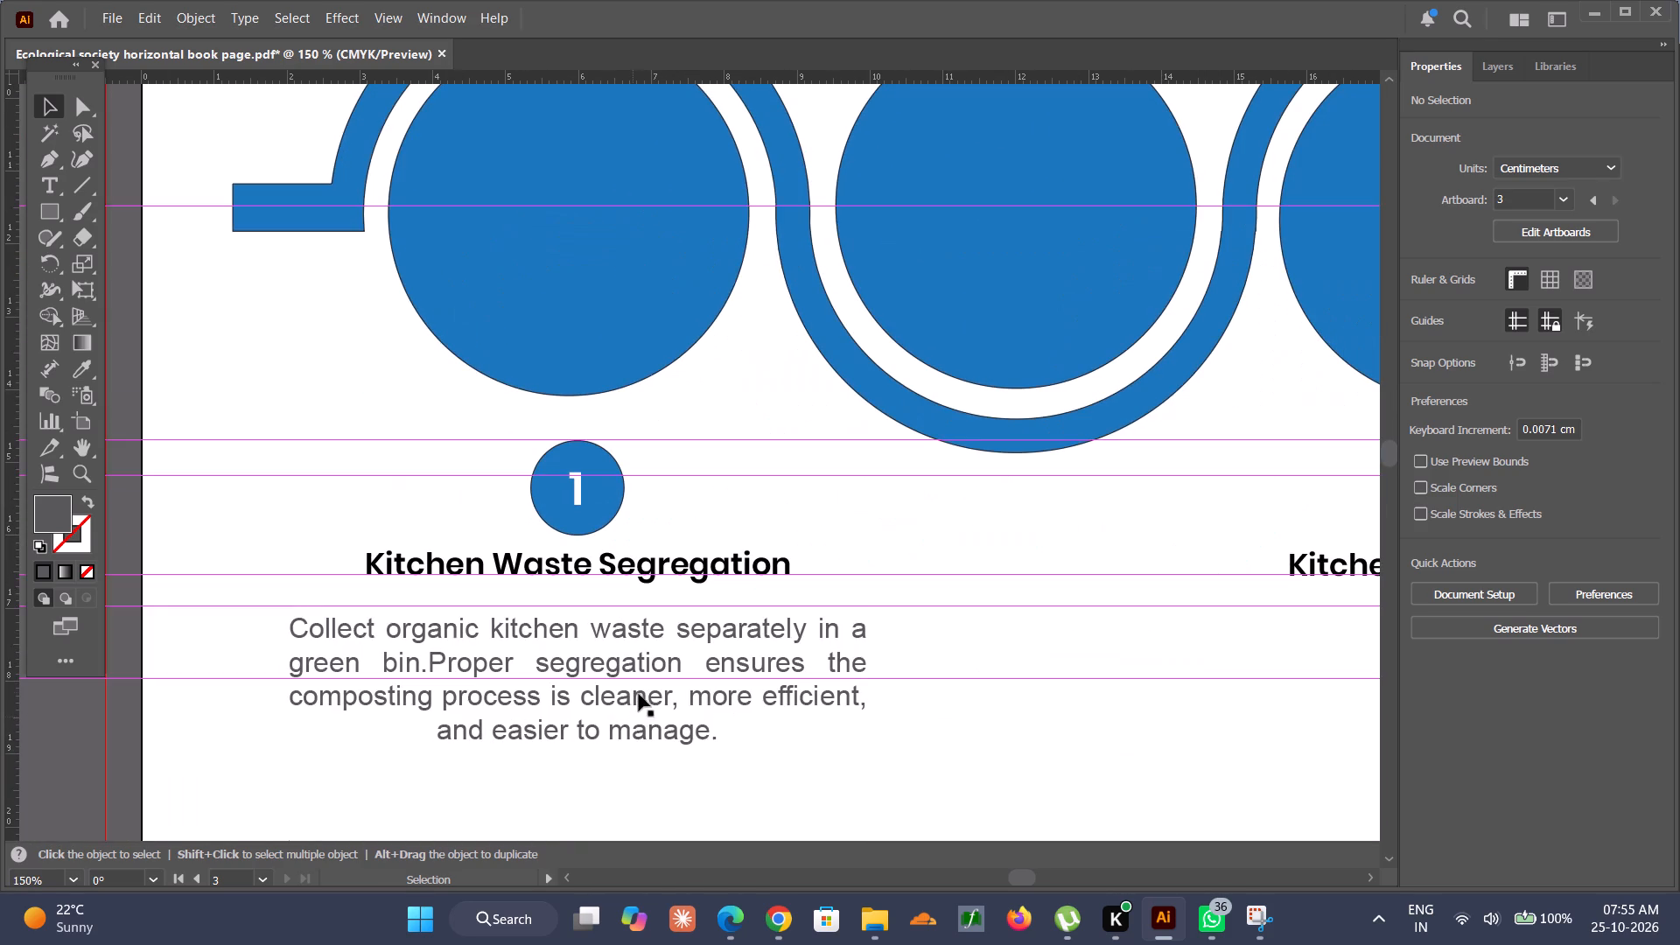
{"action": "left_click", "coordinate": [640, 692]}
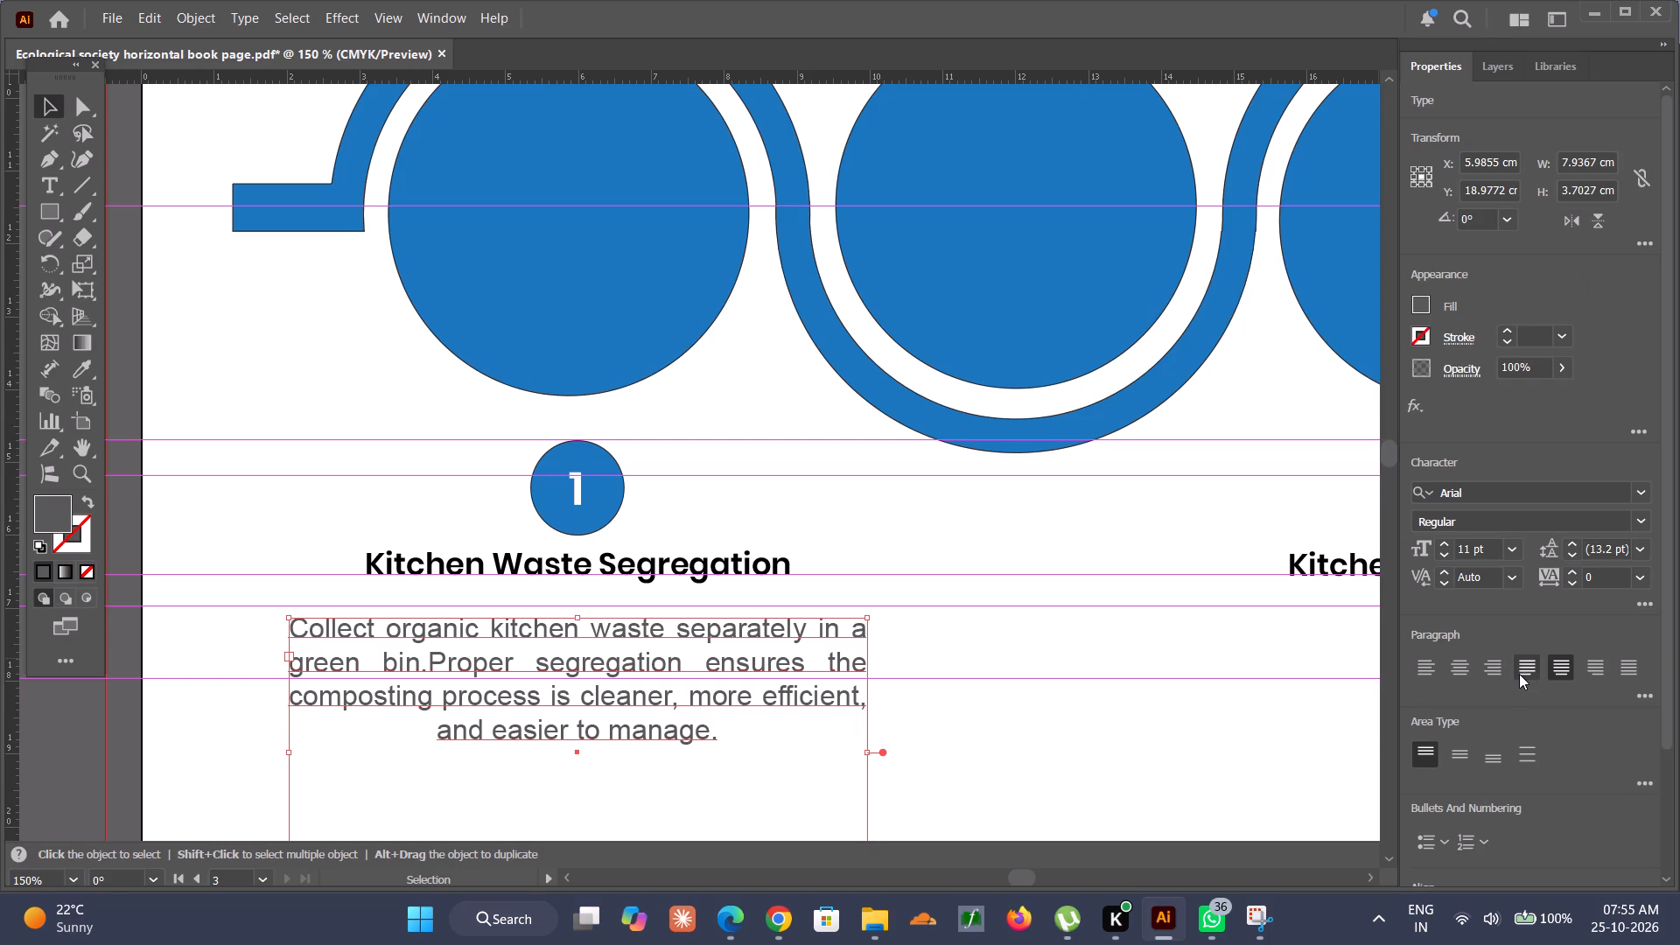
{"action": "left_click", "coordinate": [1466, 670]}
{"action": "left_click", "coordinate": [1188, 676]}
Insert the missing space between "bin." and "Proper" in the kitchen waste description.
{"action": "scroll", "coordinate": [816, 610], "scroll_direction": "down", "scroll_amount": 2, "text": "alt"}
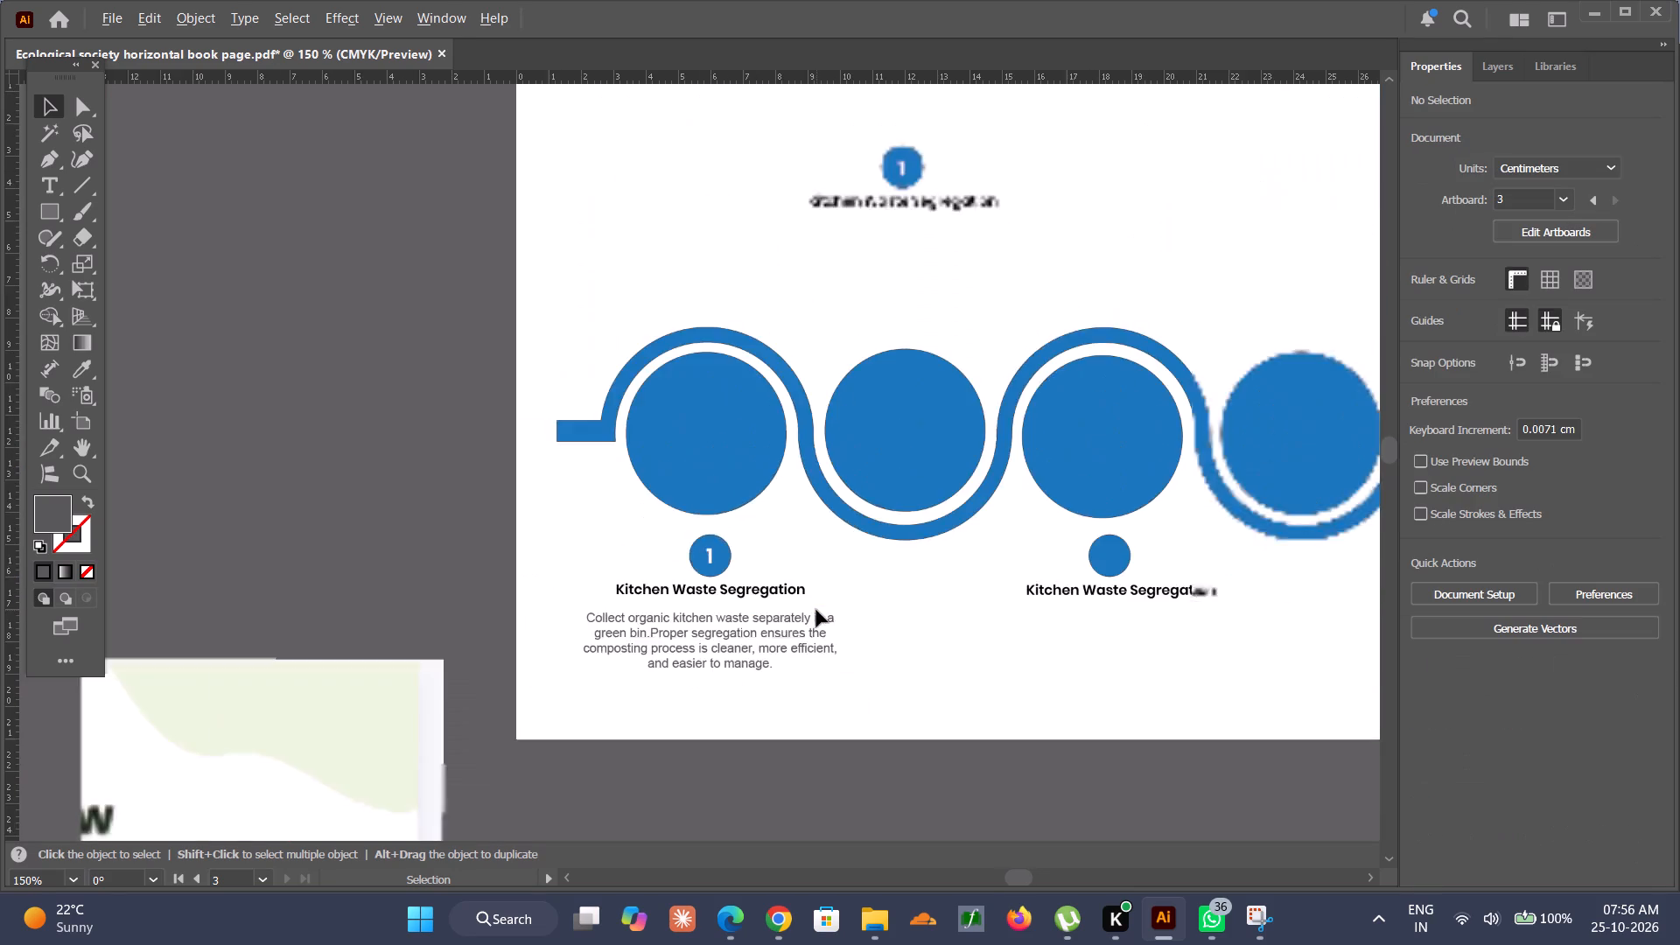
{"action": "scroll", "coordinate": [662, 626], "scroll_direction": "up", "scroll_amount": 4, "text": "alt"}
{"action": "double_click", "coordinate": [628, 654]}
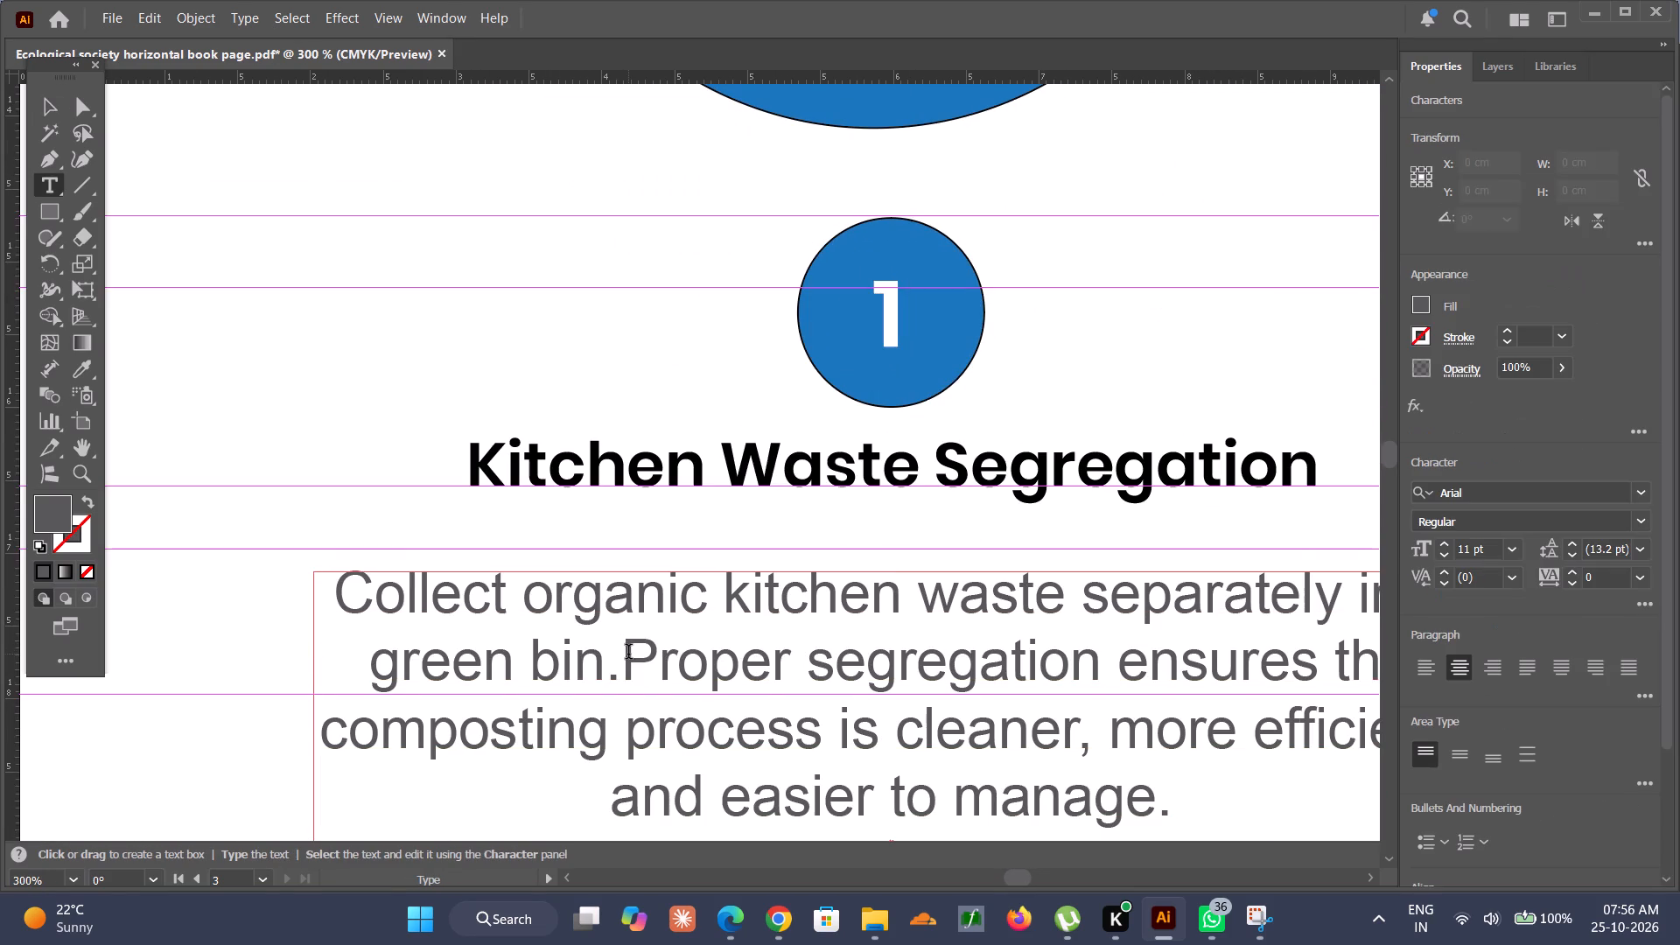
{"action": "key", "text": "space"}
{"action": "left_click", "coordinate": [45, 92]}
{"action": "left_click", "coordinate": [57, 108]}
{"action": "left_click", "coordinate": [213, 154]}
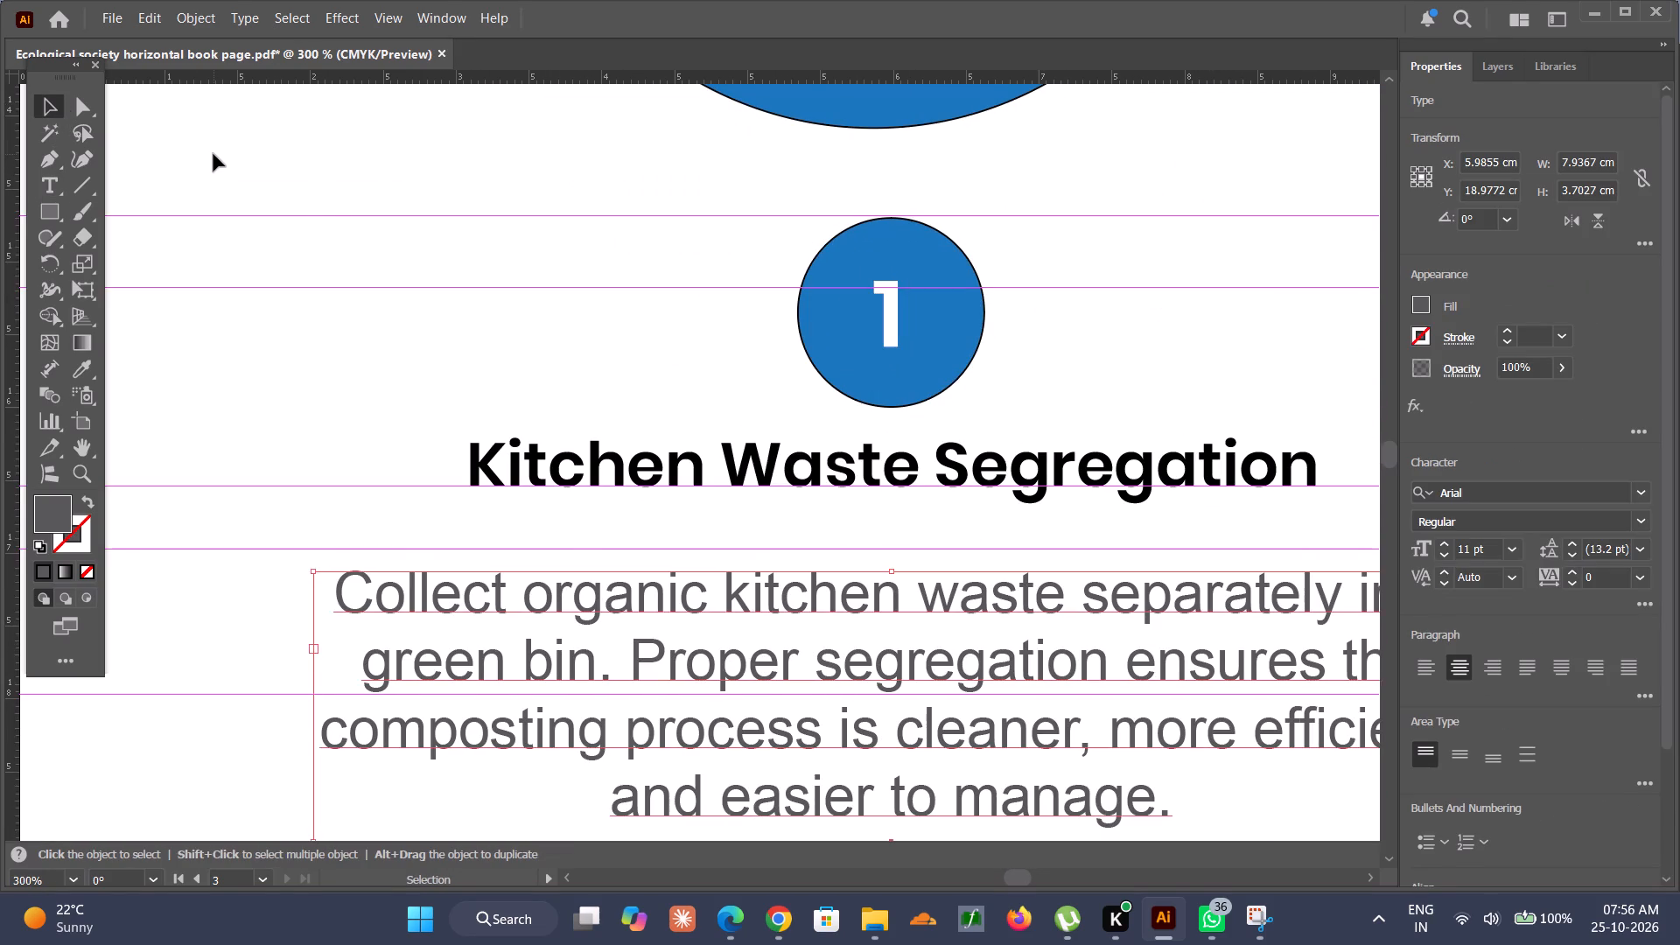
Review the circle diagram page as a whole and against the neighbouring book pages and reference layouts.
{"action": "scroll", "coordinate": [328, 206], "scroll_direction": "down", "scroll_amount": 4, "text": "alt"}
{"action": "scroll", "coordinate": [350, 305], "scroll_direction": "up", "scroll_amount": 5}
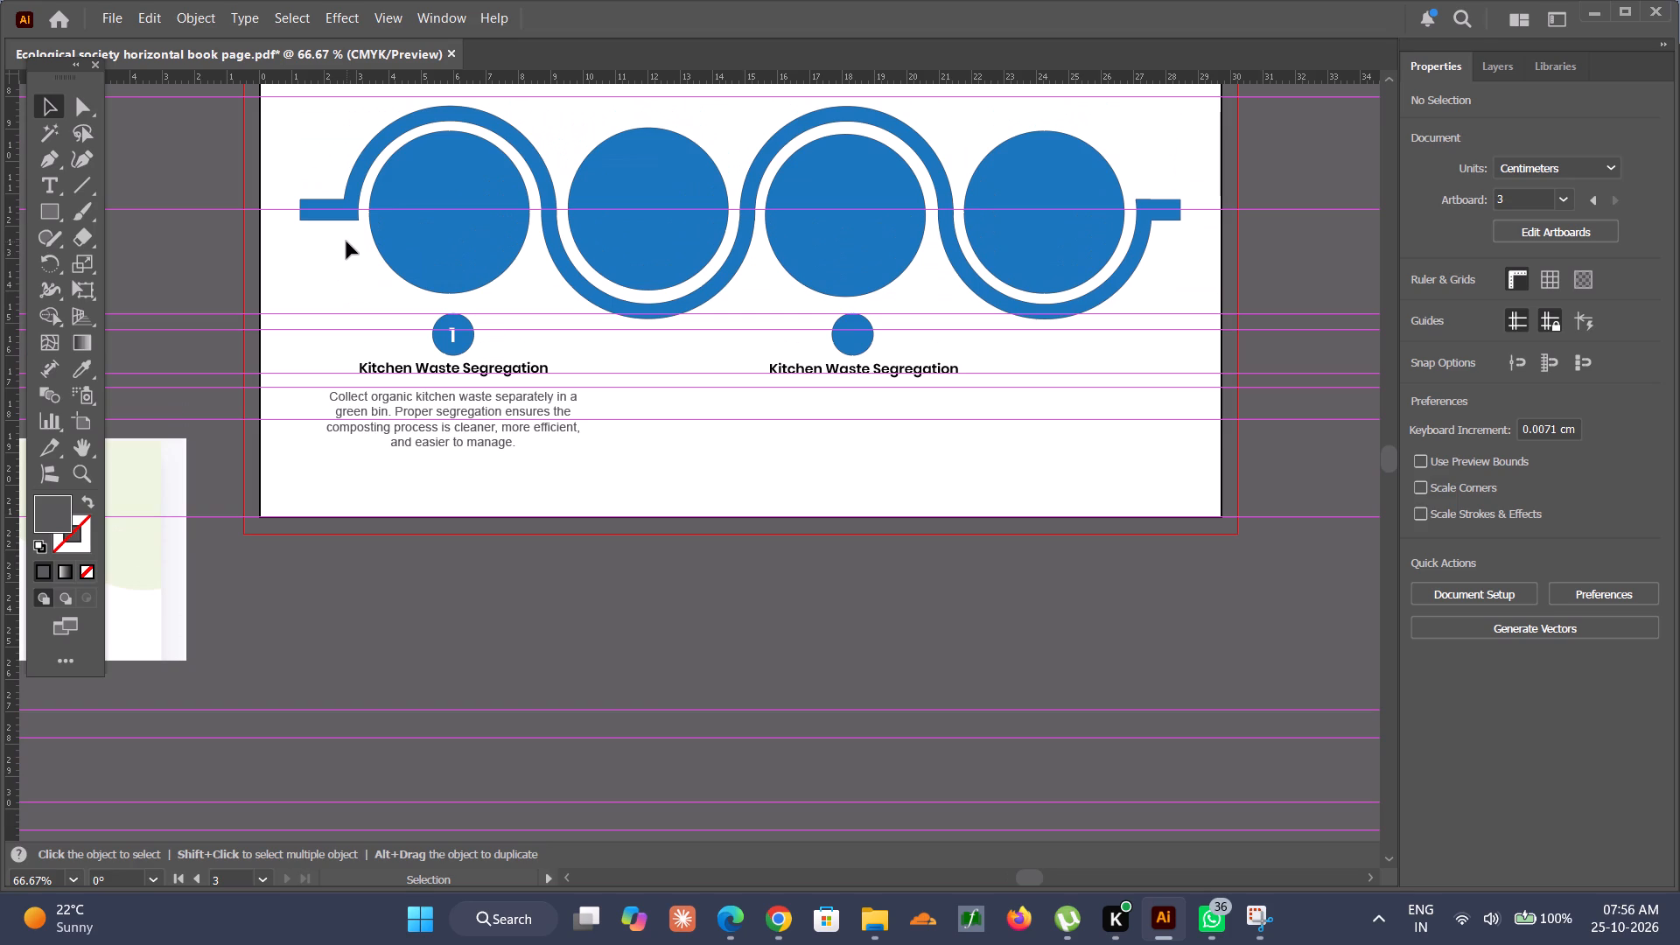
{"action": "scroll", "coordinate": [394, 258], "scroll_direction": "down", "scroll_amount": 1, "text": "alt"}
{"action": "scroll", "coordinate": [421, 248], "scroll_direction": "up", "scroll_amount": 7}
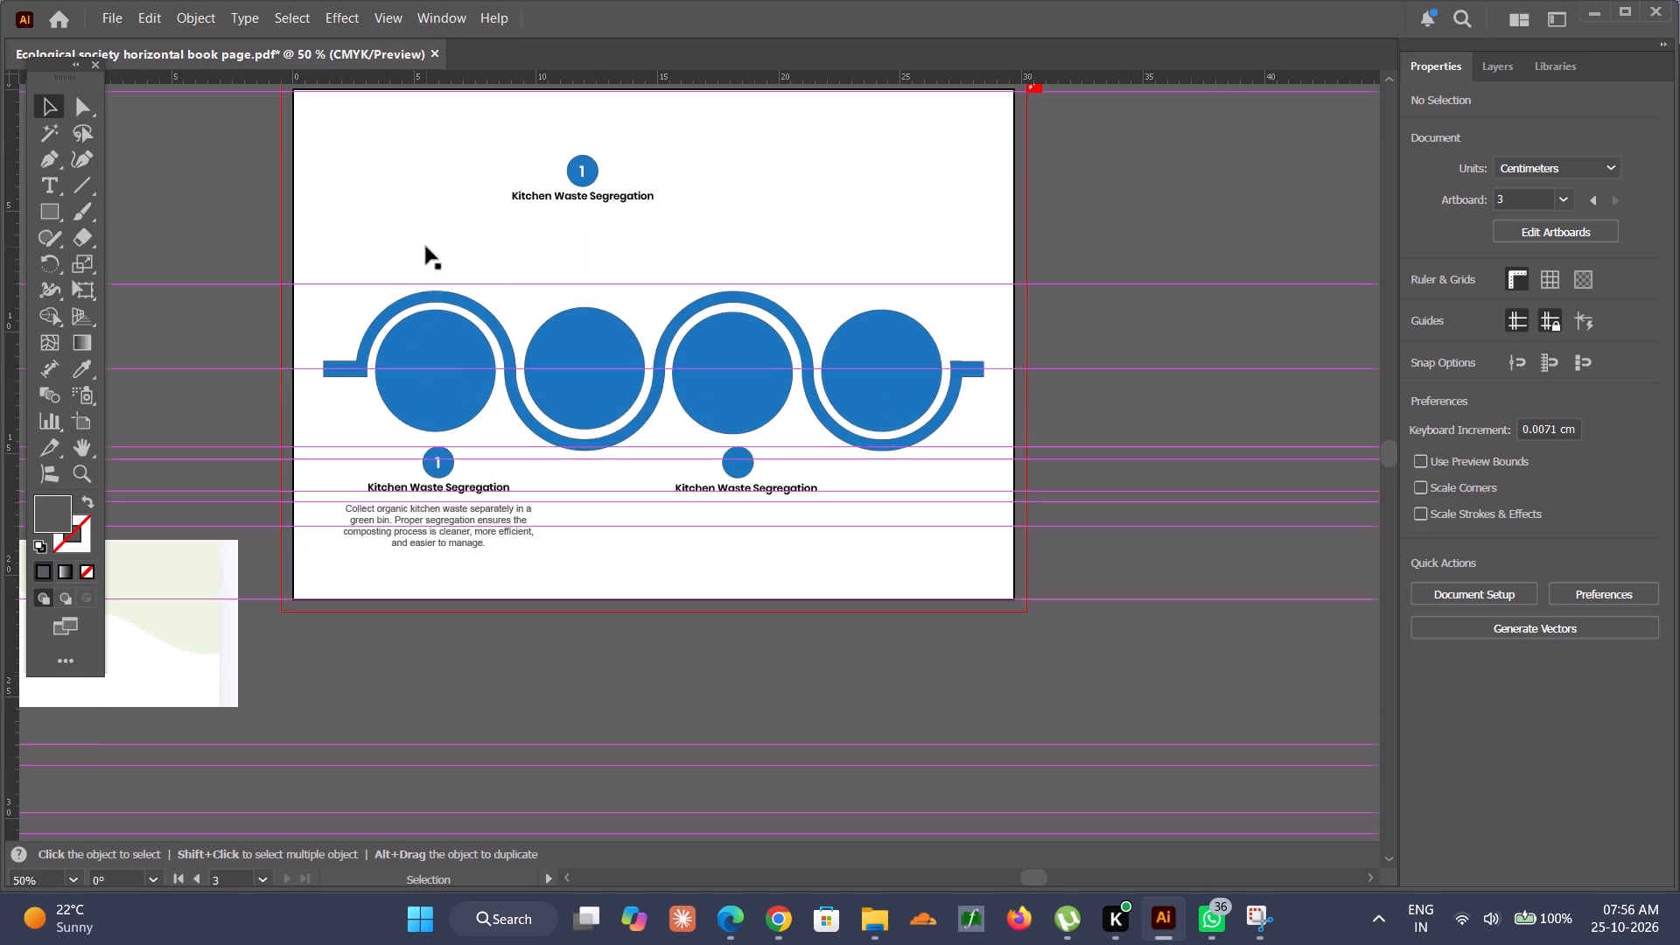
{"action": "scroll", "coordinate": [426, 247], "scroll_direction": "down", "scroll_amount": 1, "text": "alt"}
{"action": "scroll", "coordinate": [447, 323], "scroll_direction": "right", "scroll_amount": 7}
{"action": "scroll", "coordinate": [447, 324], "scroll_direction": "left", "scroll_amount": 1}
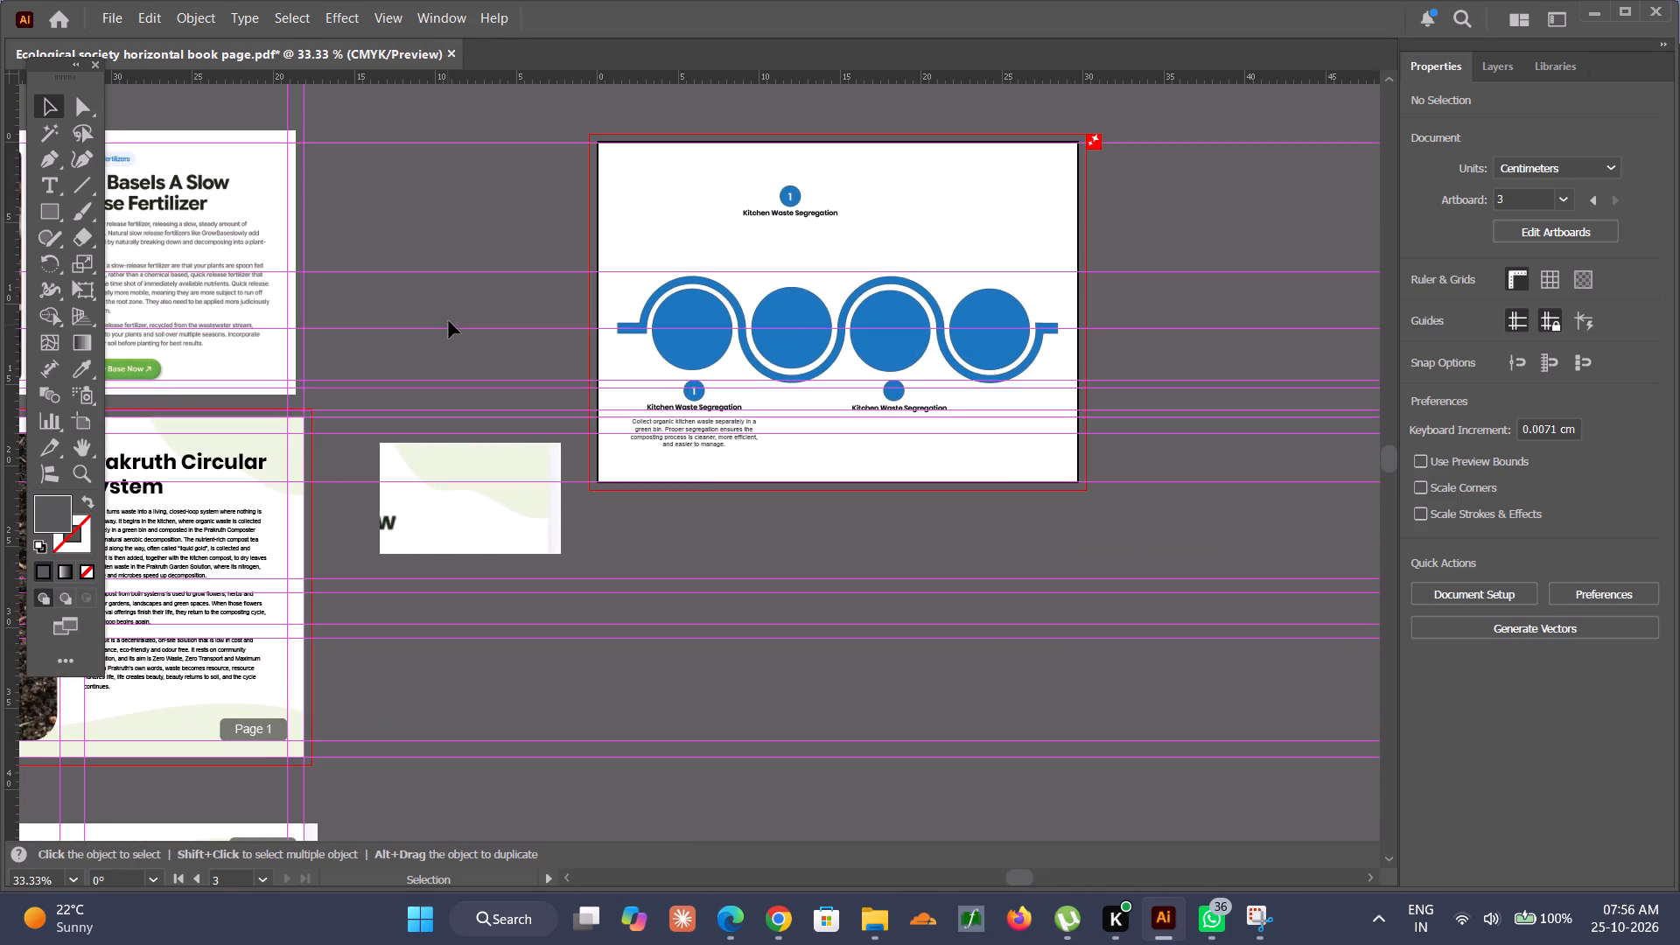
{"action": "scroll", "coordinate": [696, 462], "scroll_direction": "up", "scroll_amount": 2, "text": "alt"}
{"action": "scroll", "coordinate": [665, 449], "scroll_direction": "down", "scroll_amount": 3, "text": "alt"}
{"action": "scroll", "coordinate": [665, 449], "scroll_direction": "right", "scroll_amount": 1}
{"action": "scroll", "coordinate": [665, 449], "scroll_direction": "up", "scroll_amount": 3}
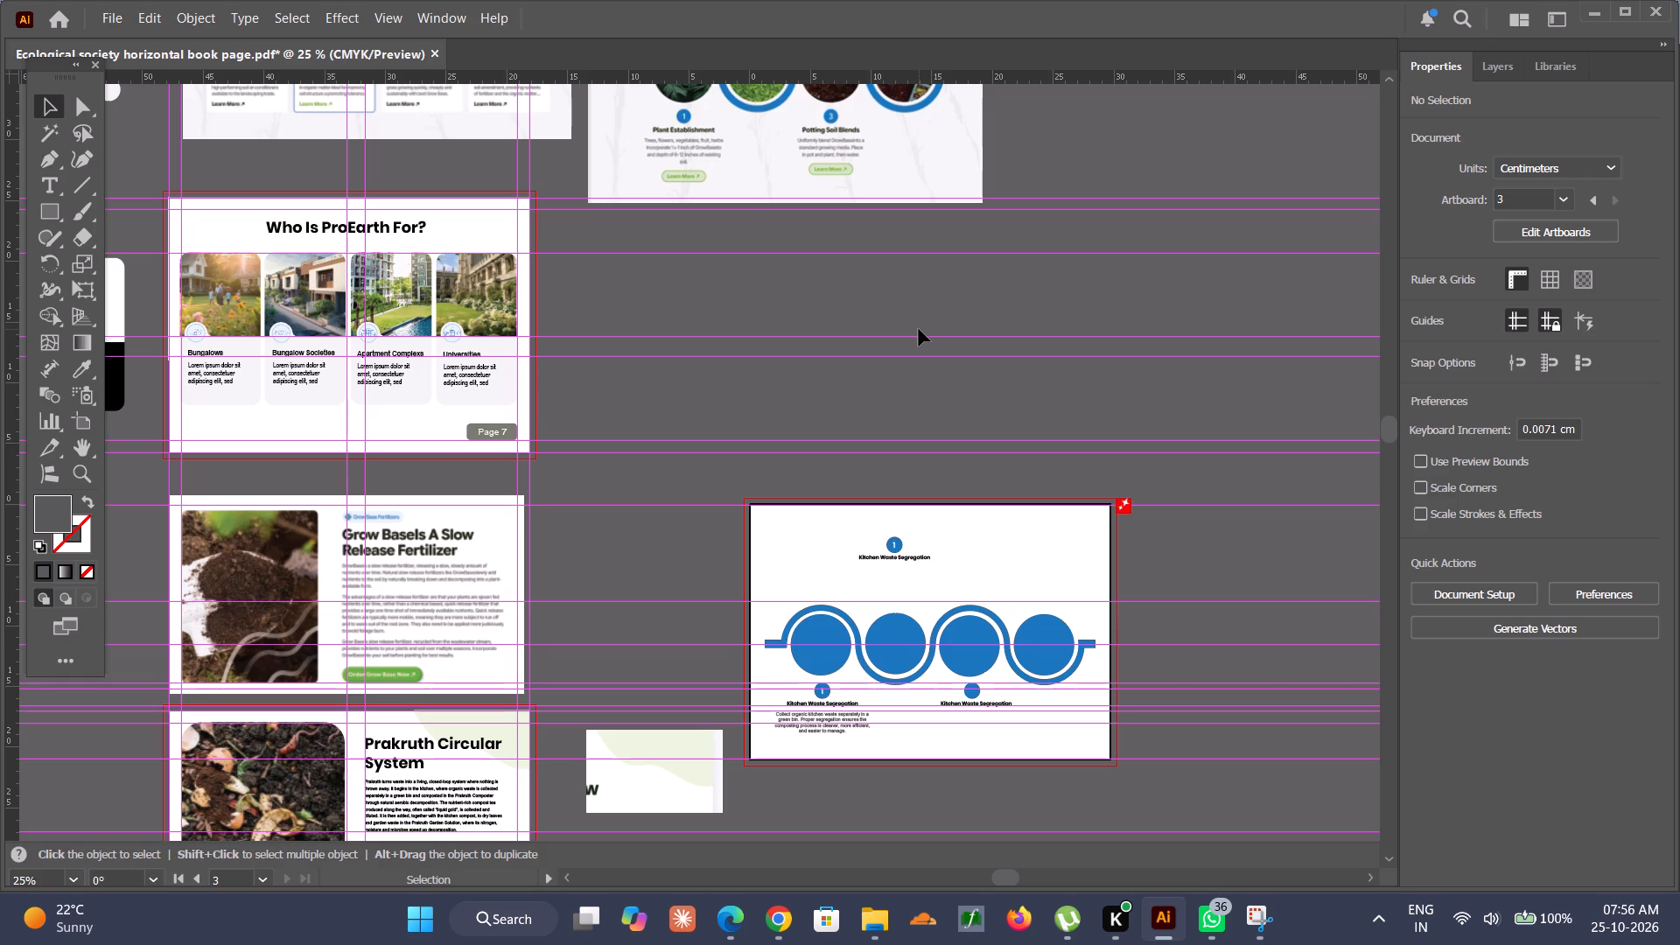
Examine the circle diagram page alongside the neighbouring Prakruth Circular System and Grow Base fertilizer pages.
{"action": "scroll", "coordinate": [100, 437], "scroll_direction": "down", "scroll_amount": 6}
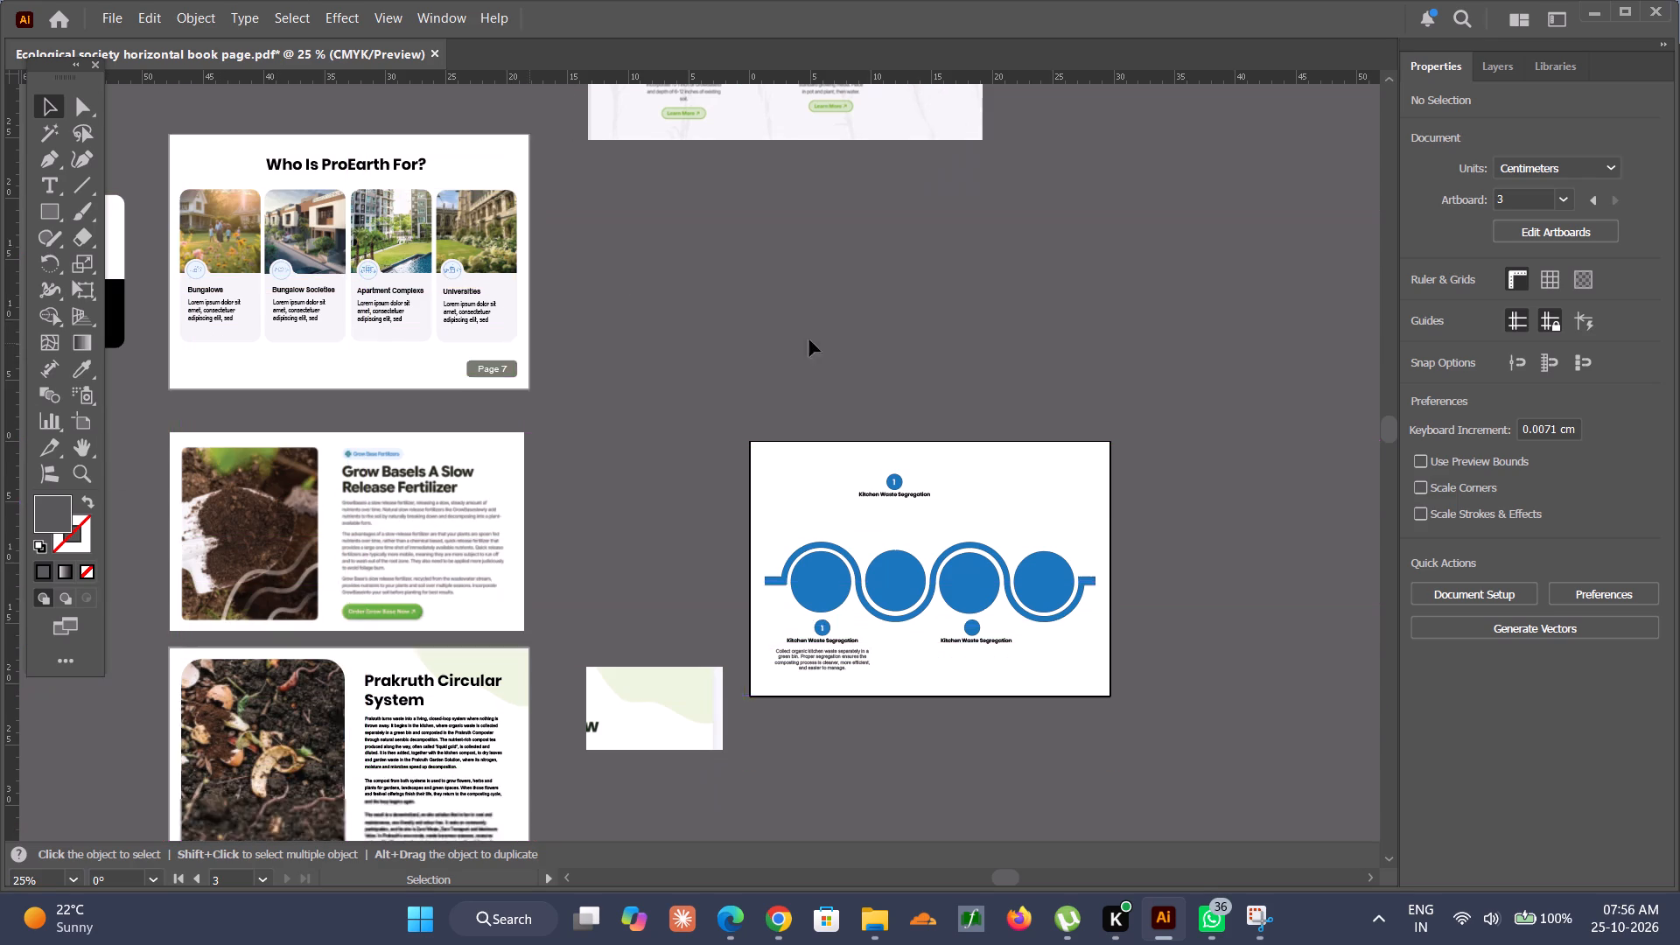
{"action": "scroll", "coordinate": [809, 339], "scroll_direction": "down", "scroll_amount": 4}
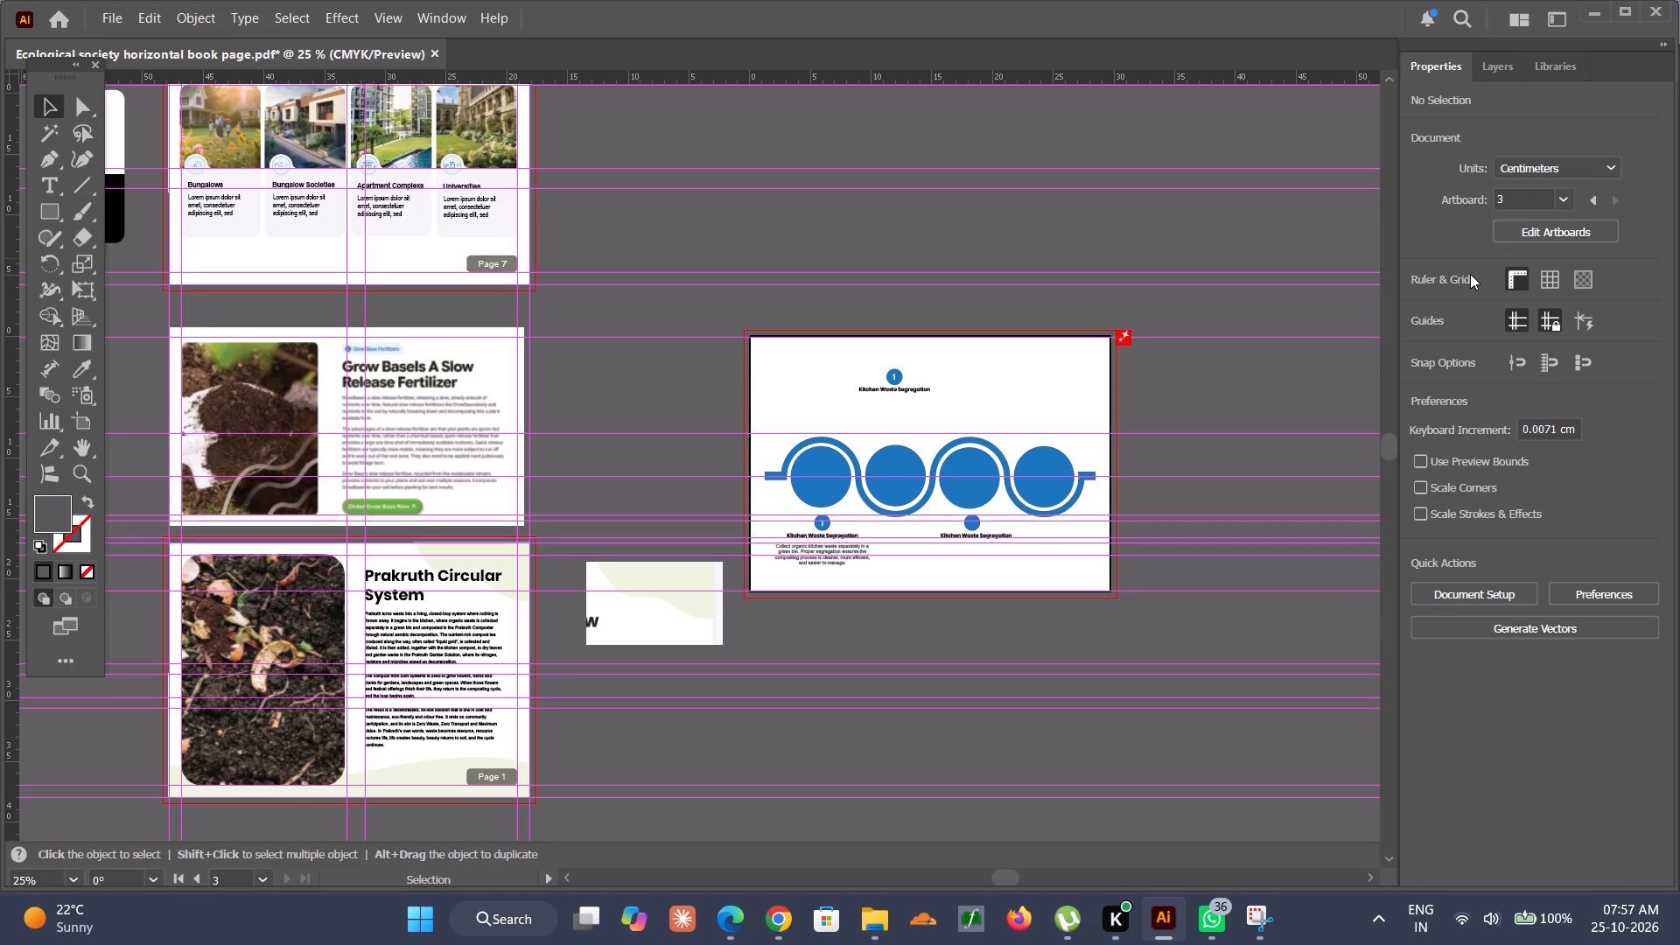
{"action": "scroll", "coordinate": [1023, 575], "scroll_direction": "up", "scroll_amount": 3, "text": "alt"}
{"action": "scroll", "coordinate": [590, 520], "scroll_direction": "up", "scroll_amount": 5}
{"action": "scroll", "coordinate": [589, 517], "scroll_direction": "down", "scroll_amount": 4}
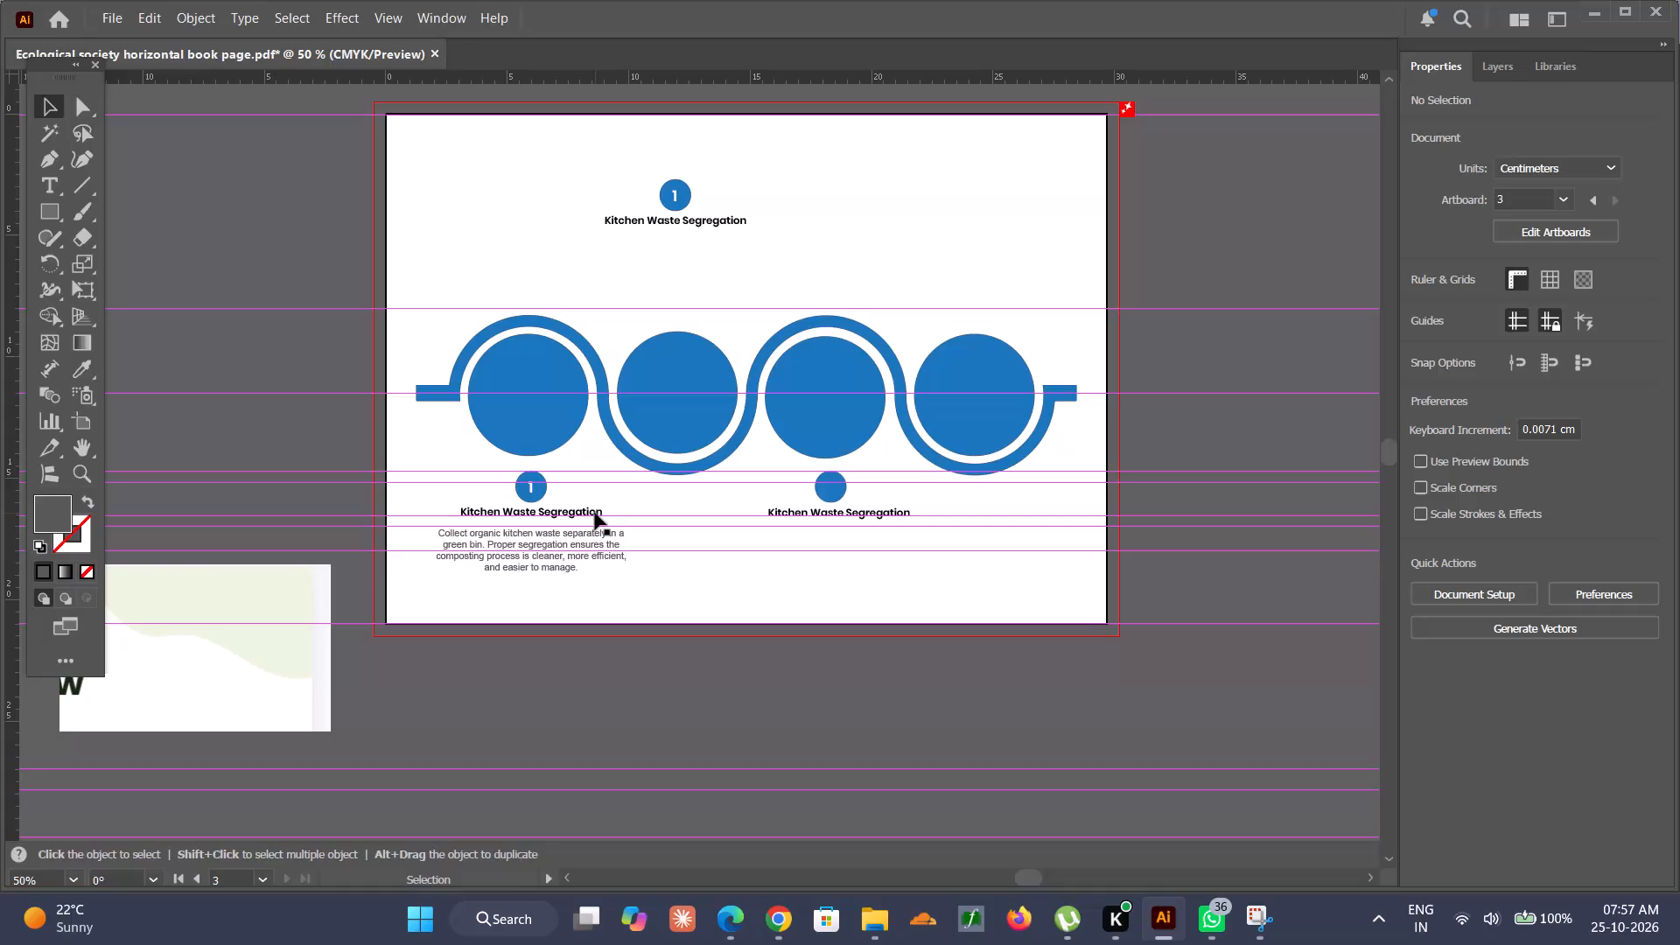
{"action": "scroll", "coordinate": [595, 513], "scroll_direction": "down", "scroll_amount": 4, "text": "alt"}
{"action": "scroll", "coordinate": [240, 452], "scroll_direction": "up", "scroll_amount": 3, "text": "alt"}
{"action": "scroll", "coordinate": [1169, 472], "scroll_direction": "down", "scroll_amount": 2, "text": "alt"}
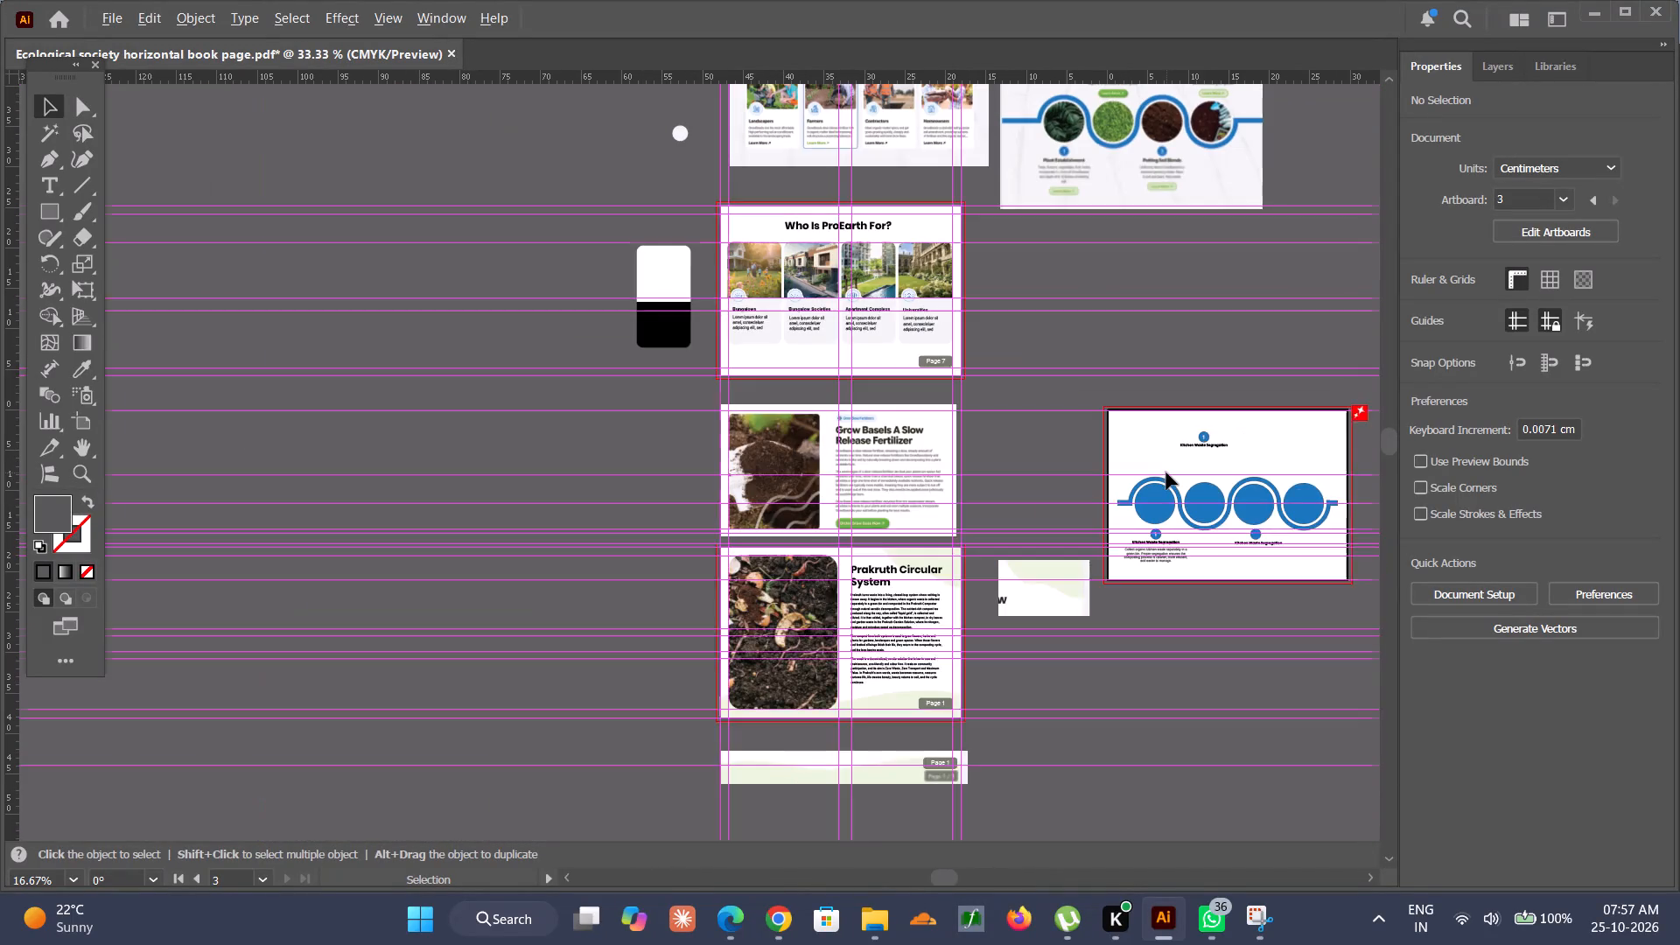
{"action": "scroll", "coordinate": [1166, 472], "scroll_direction": "left", "scroll_amount": 3}
{"action": "scroll", "coordinate": [780, 555], "scroll_direction": "up", "scroll_amount": 4, "text": "alt"}
{"action": "scroll", "coordinate": [779, 542], "scroll_direction": "down", "scroll_amount": 2, "text": "alt"}
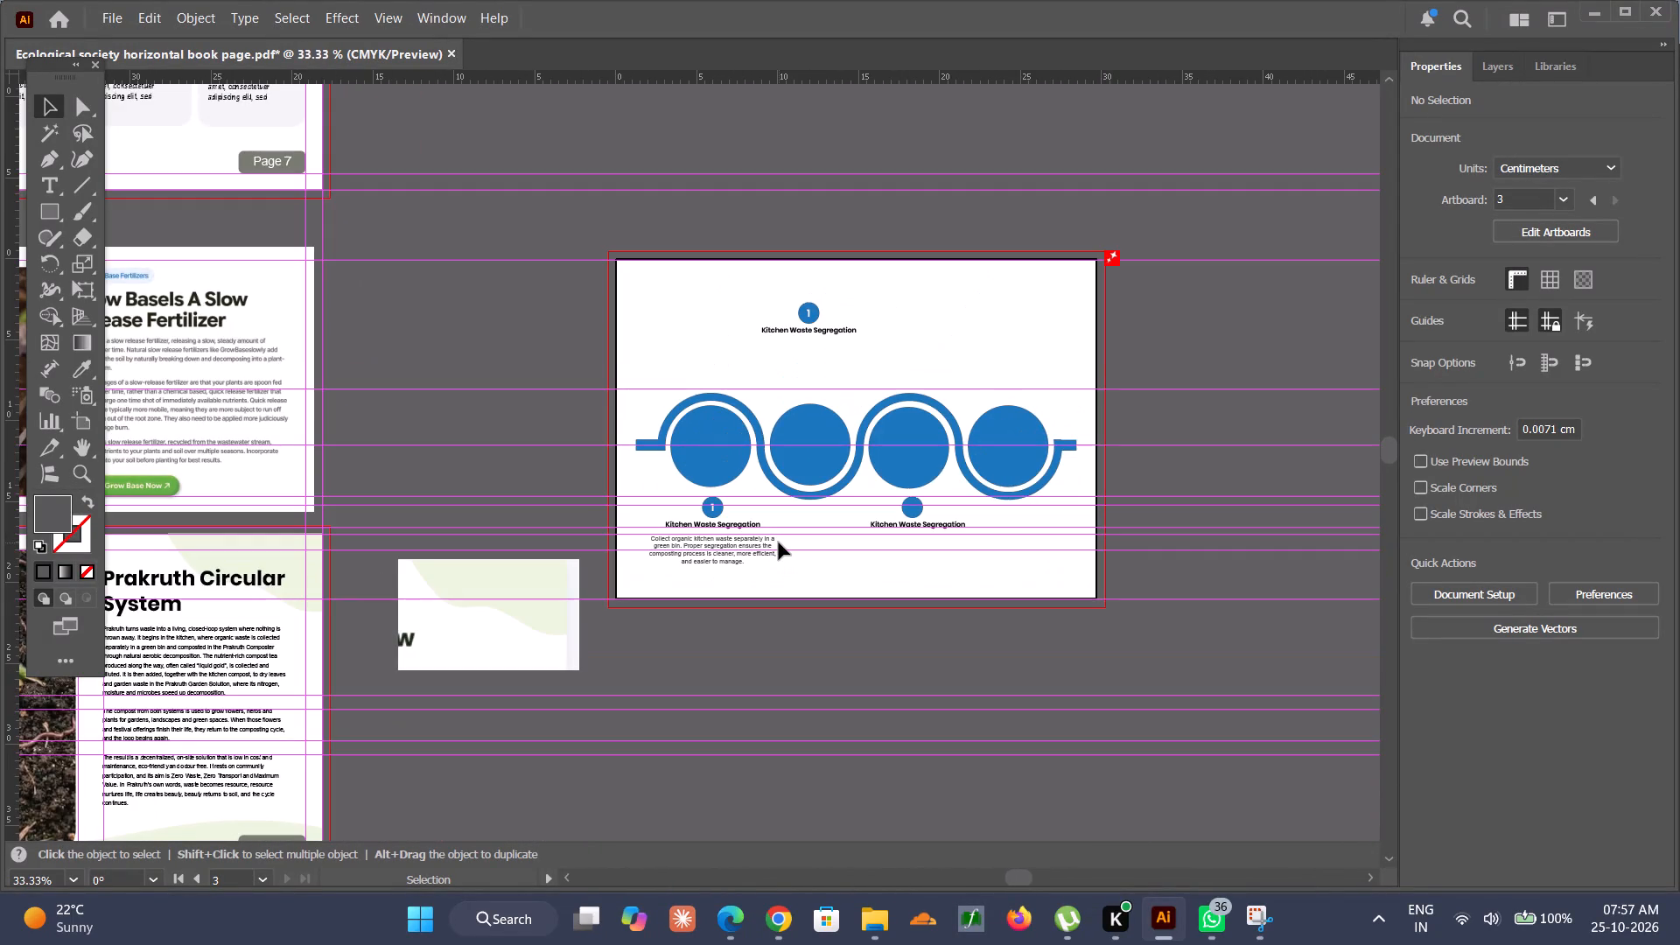
Duplicate the kitchen waste description and centre the copy under the heading above the second circle.
{"action": "scroll", "coordinate": [773, 542], "scroll_direction": "up", "scroll_amount": 3, "text": "alt"}
{"action": "scroll", "coordinate": [726, 501], "scroll_direction": "up", "scroll_amount": 2}
{"action": "scroll", "coordinate": [726, 501], "scroll_direction": "down", "scroll_amount": 3}
{"action": "scroll", "coordinate": [726, 501], "scroll_direction": "down", "scroll_amount": 2, "text": "alt"}
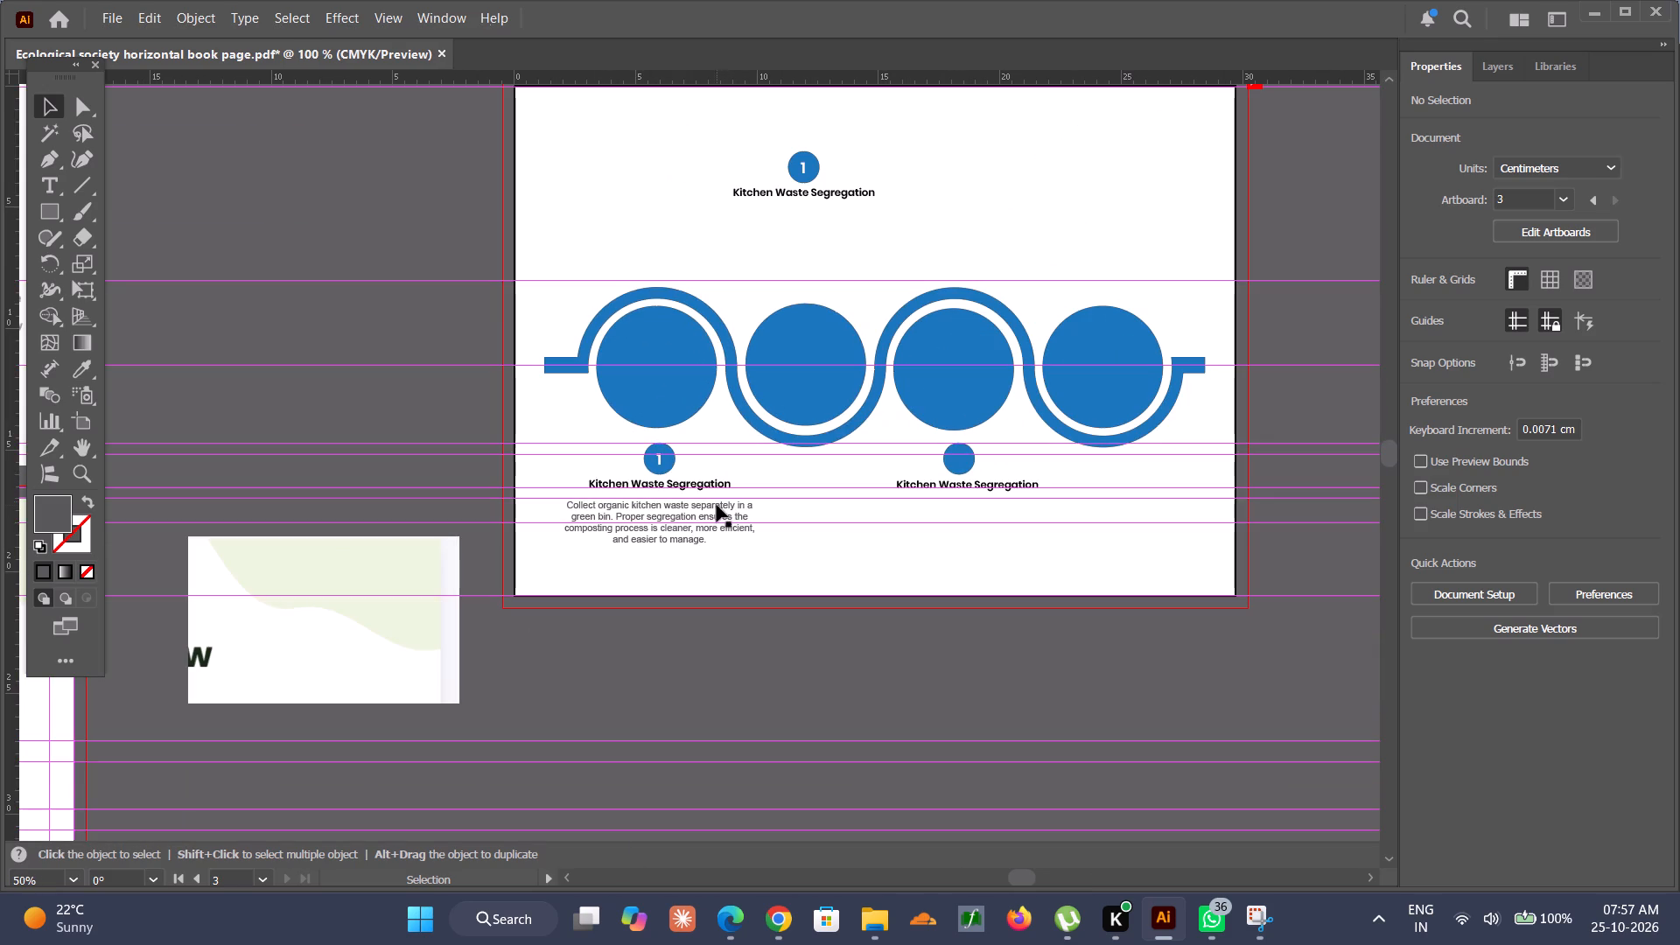
{"action": "left_click_drag", "start_coordinate": [713, 519], "coordinate": [854, 230], "text": "alt"}
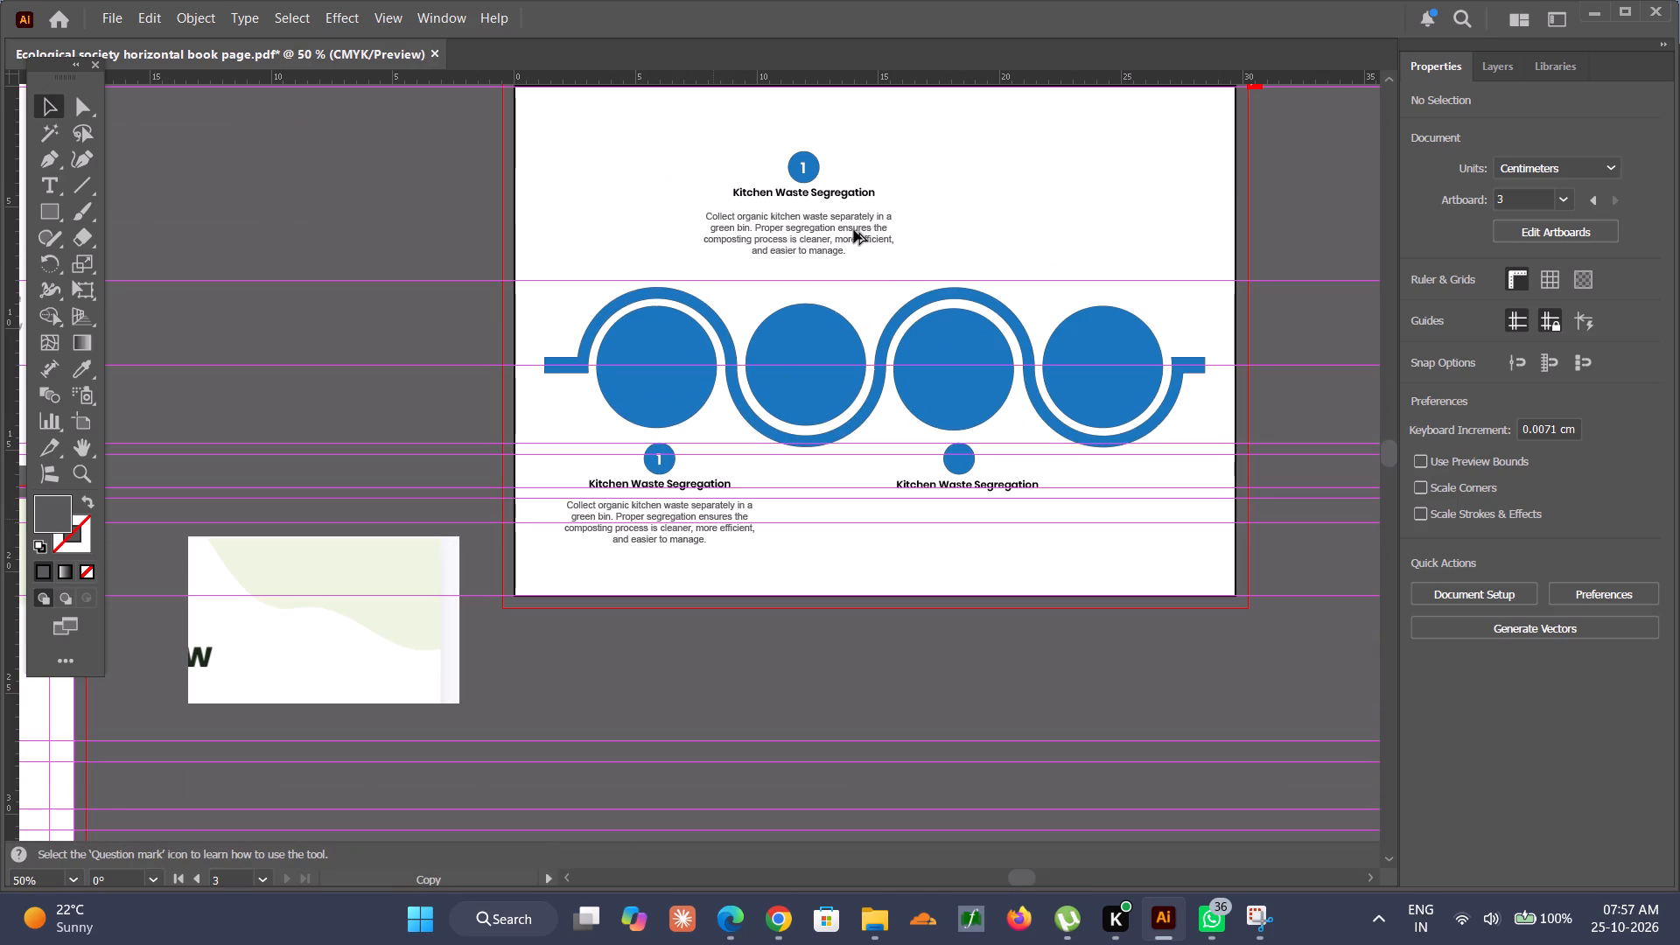
{"action": "left_click_drag", "start_coordinate": [854, 230], "coordinate": [863, 226], "text": "alt"}
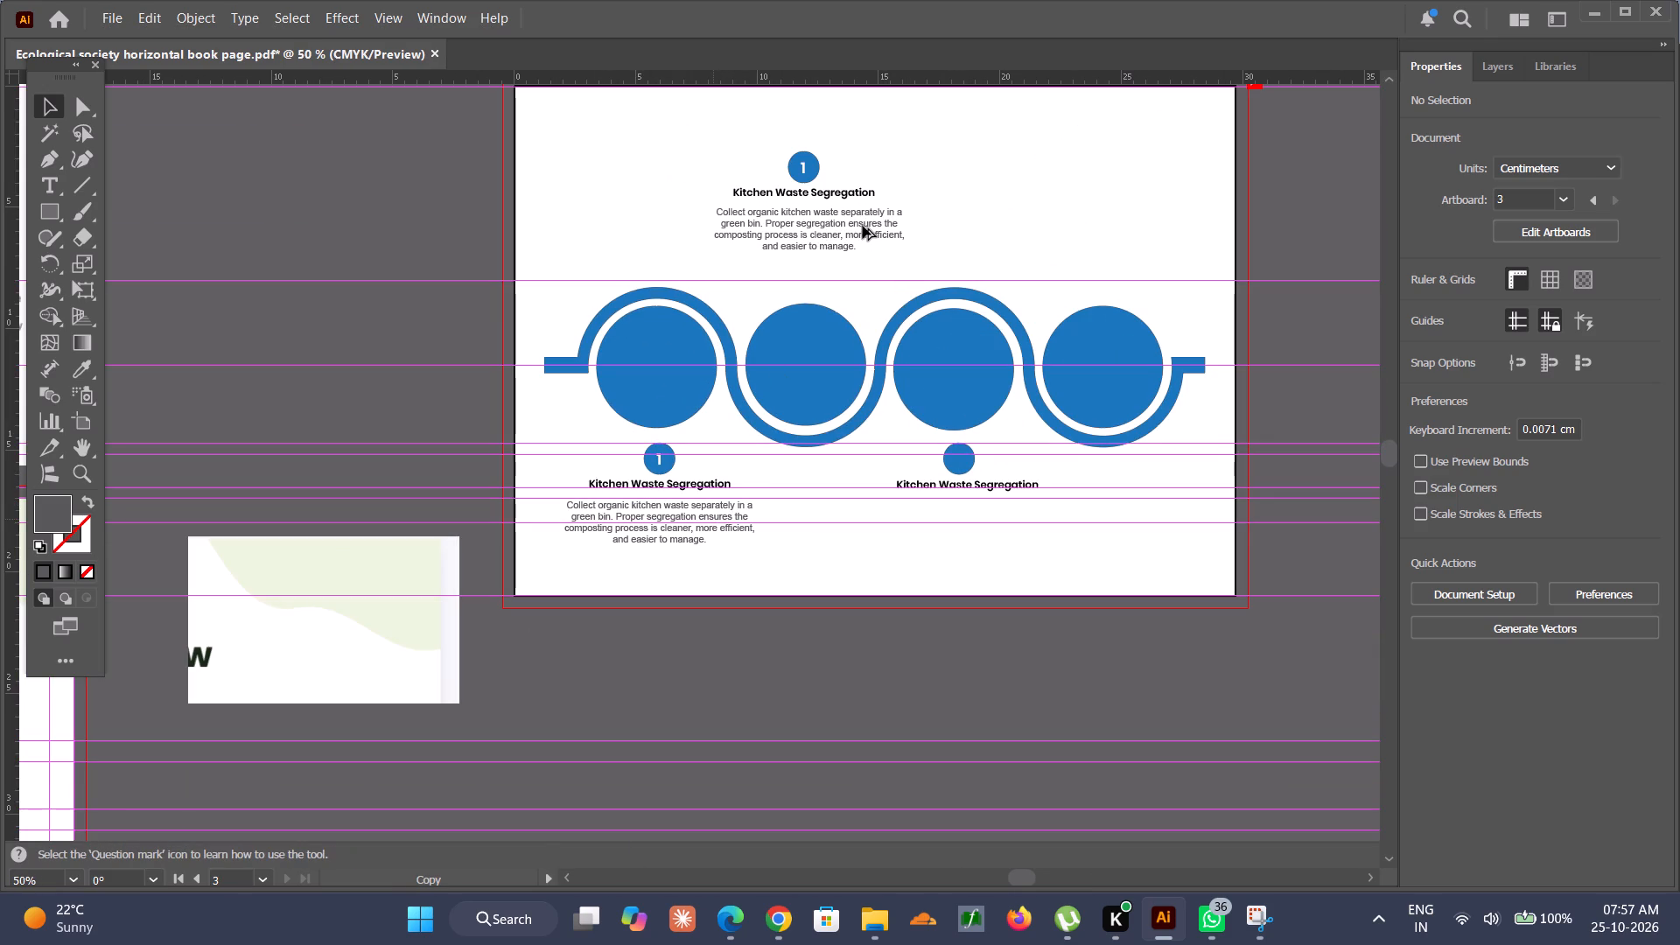
{"action": "left_click_drag", "start_coordinate": [863, 226], "coordinate": [857, 227], "text": "alt"}
{"action": "left_click", "coordinate": [1045, 170]}
Compare the text block above the second circle with the circle layout on the reference page.
{"action": "scroll", "coordinate": [1123, 241], "scroll_direction": "down", "scroll_amount": 4, "text": "alt"}
{"action": "scroll", "coordinate": [1123, 241], "scroll_direction": "up", "scroll_amount": 4}
{"action": "scroll", "coordinate": [1043, 266], "scroll_direction": "up", "scroll_amount": 3}
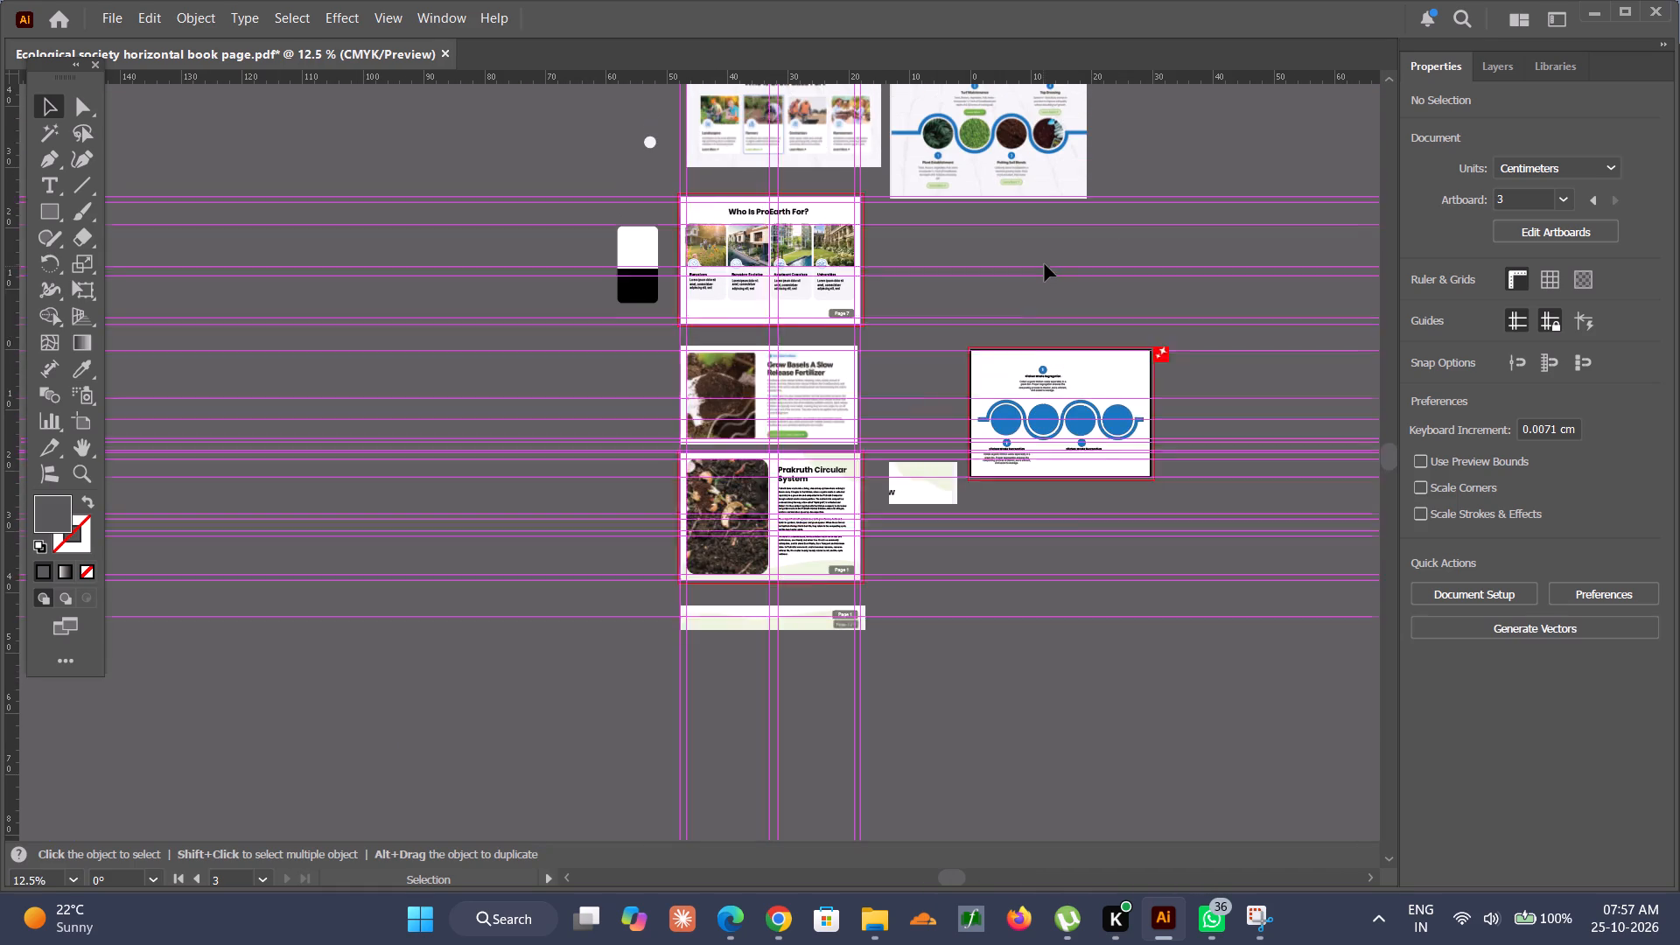
{"action": "scroll", "coordinate": [1045, 264], "scroll_direction": "up", "scroll_amount": 3}
{"action": "scroll", "coordinate": [1046, 262], "scroll_direction": "up", "scroll_amount": 4, "text": "alt"}
{"action": "scroll", "coordinate": [1046, 262], "scroll_direction": "down", "scroll_amount": 2, "text": "alt"}
{"action": "scroll", "coordinate": [1046, 262], "scroll_direction": "up", "scroll_amount": 2}
{"action": "scroll", "coordinate": [1046, 262], "scroll_direction": "down", "scroll_amount": 2}
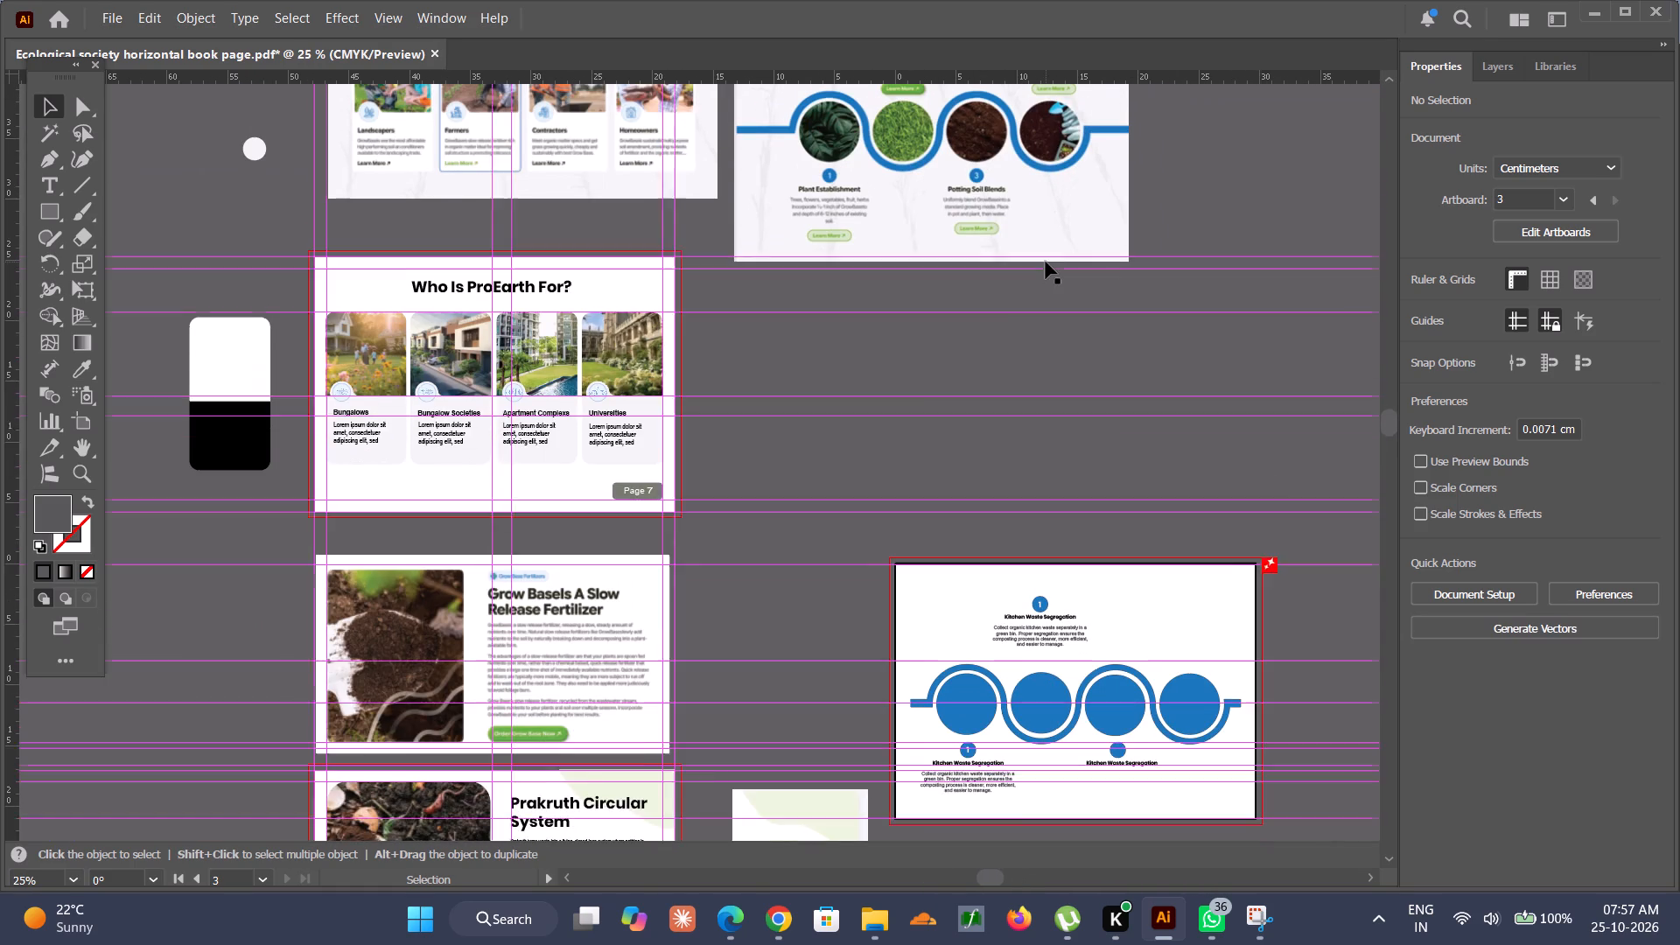
{"action": "scroll", "coordinate": [1046, 262], "scroll_direction": "down", "scroll_amount": 3}
{"action": "scroll", "coordinate": [1148, 521], "scroll_direction": "up", "scroll_amount": 2, "text": "alt"}
{"action": "scroll", "coordinate": [1035, 625], "scroll_direction": "down", "scroll_amount": 11}
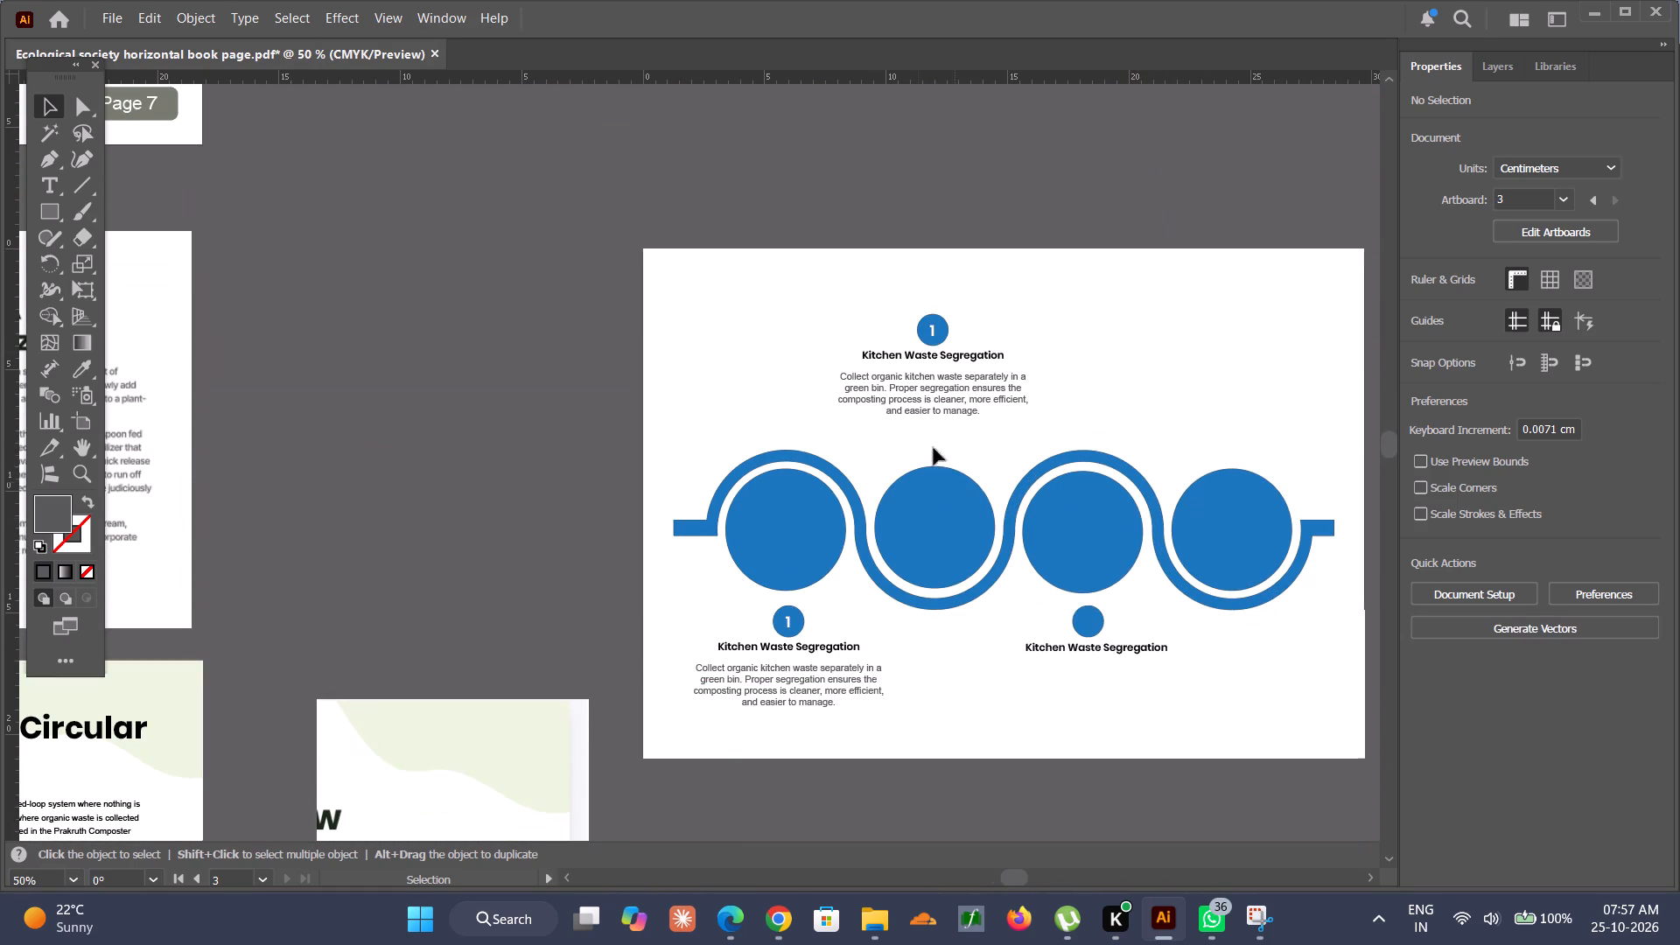
{"action": "left_click_drag", "start_coordinate": [857, 312], "coordinate": [971, 417]}
{"action": "left_click", "coordinate": [1082, 320]}
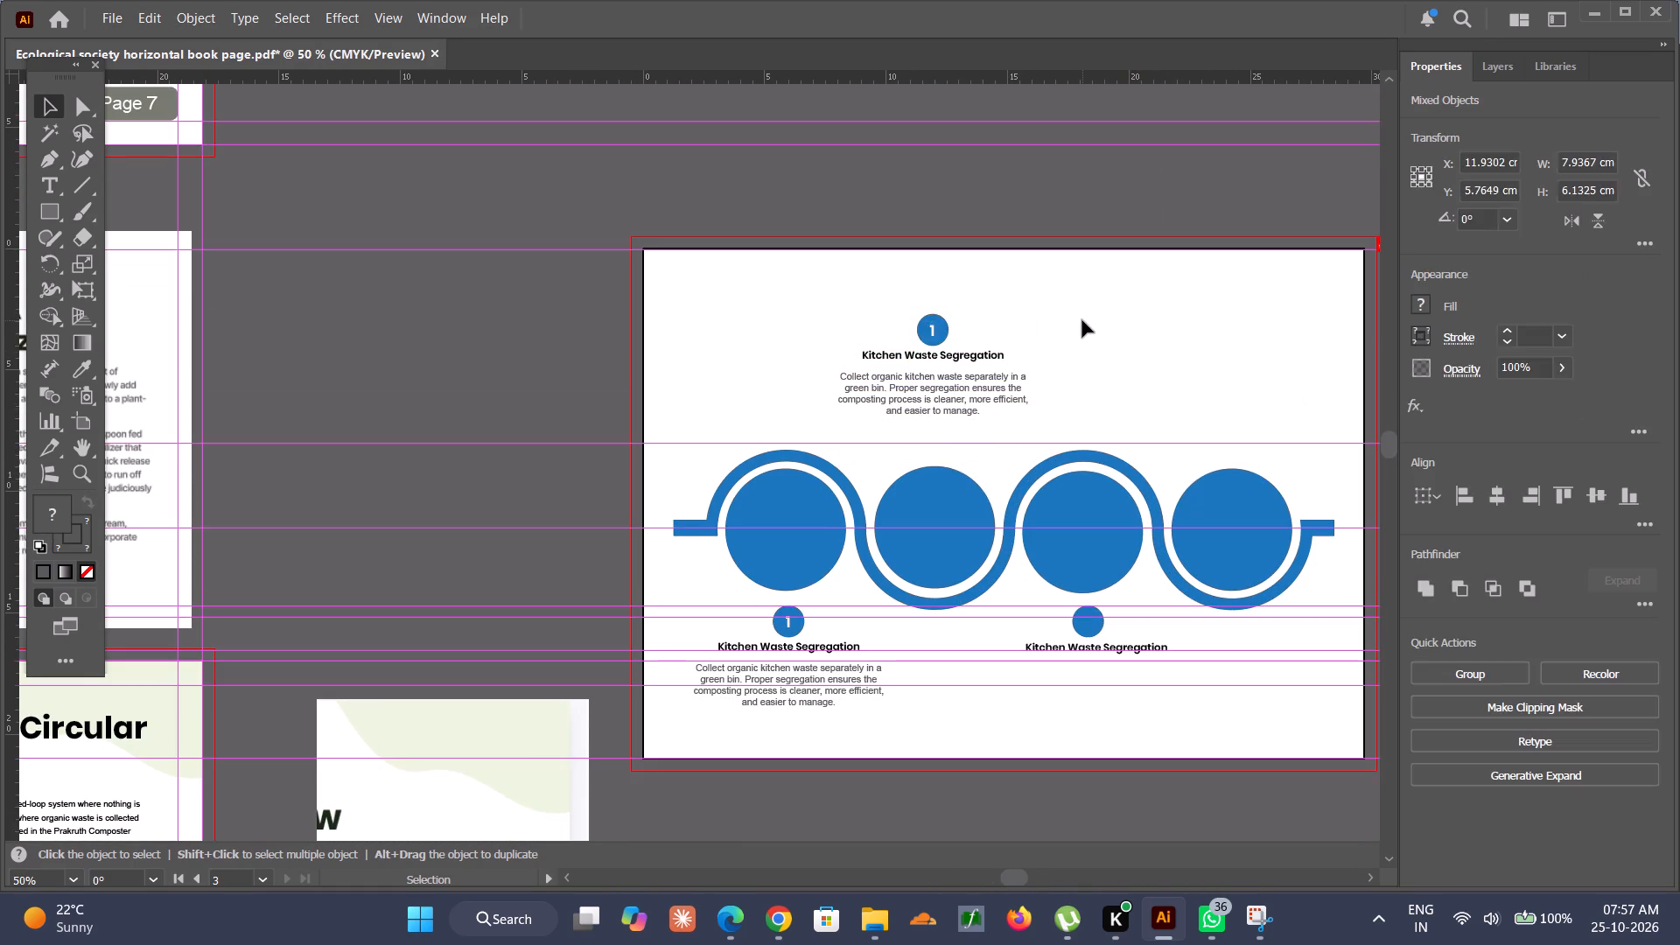
Examine the spacing of the numbered headings and descriptions around the circles, checking against the reference layout.
{"action": "scroll", "coordinate": [1072, 345], "scroll_direction": "down", "scroll_amount": 3, "text": "alt"}
{"action": "scroll", "coordinate": [1045, 379], "scroll_direction": "up", "scroll_amount": 2, "text": "alt"}
{"action": "scroll", "coordinate": [1038, 383], "scroll_direction": "left", "scroll_amount": 2}
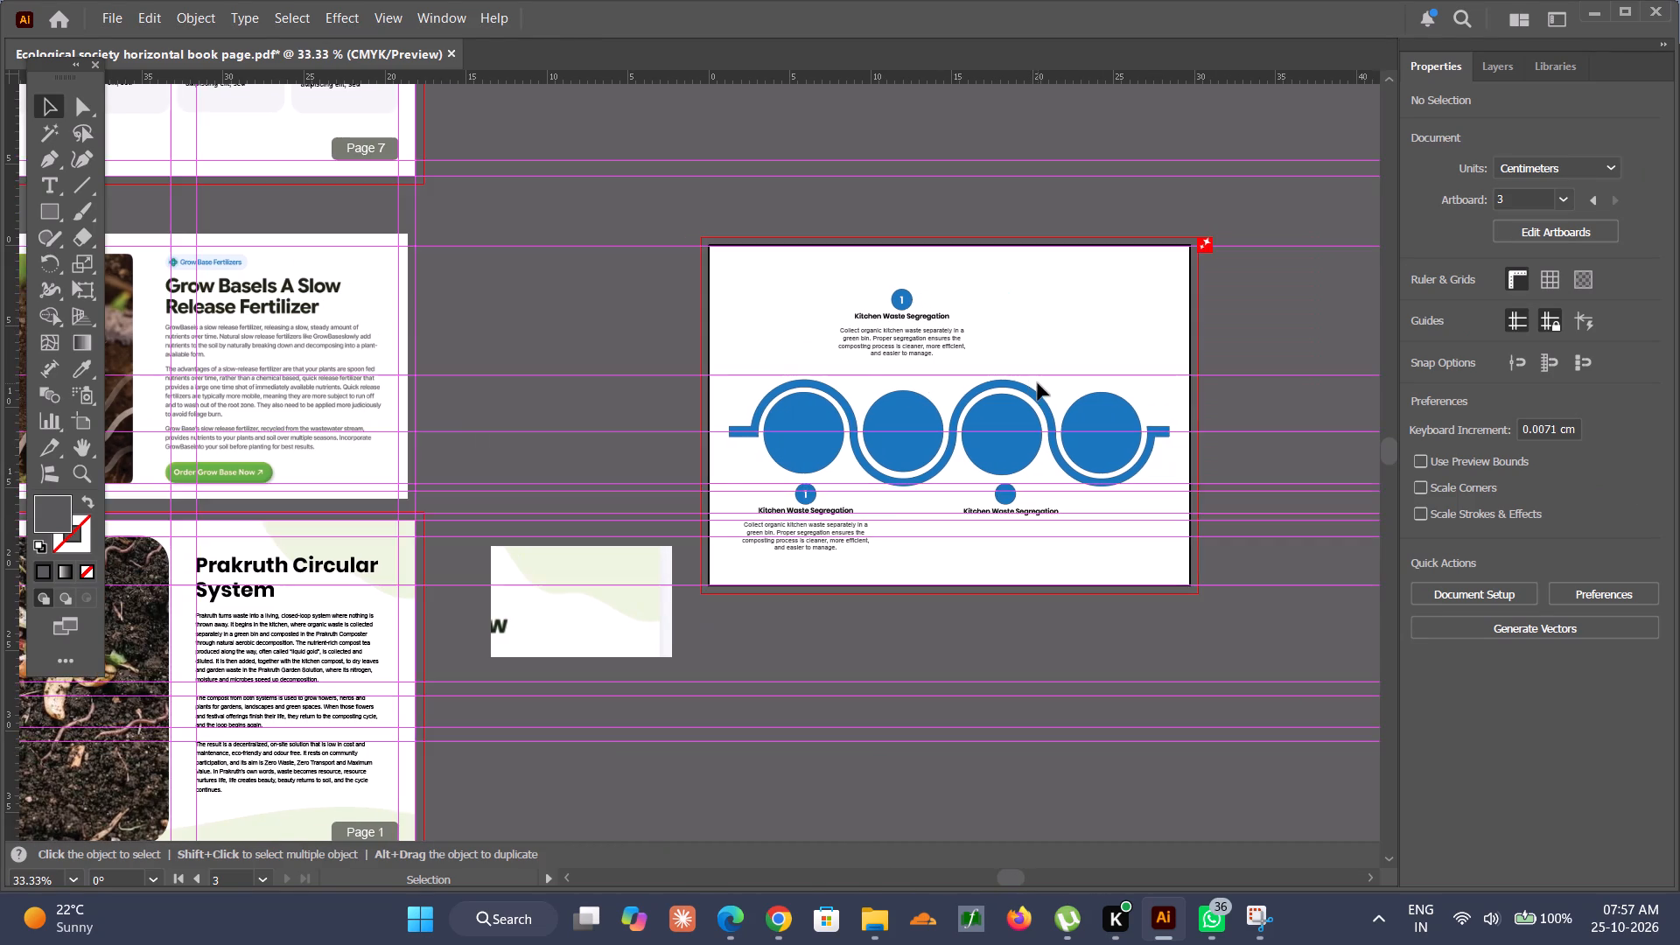
{"action": "scroll", "coordinate": [1038, 381], "scroll_direction": "left", "scroll_amount": 1}
{"action": "scroll", "coordinate": [788, 416], "scroll_direction": "down", "scroll_amount": 1, "text": "alt"}
{"action": "scroll", "coordinate": [788, 416], "scroll_direction": "up", "scroll_amount": 1, "text": "alt"}
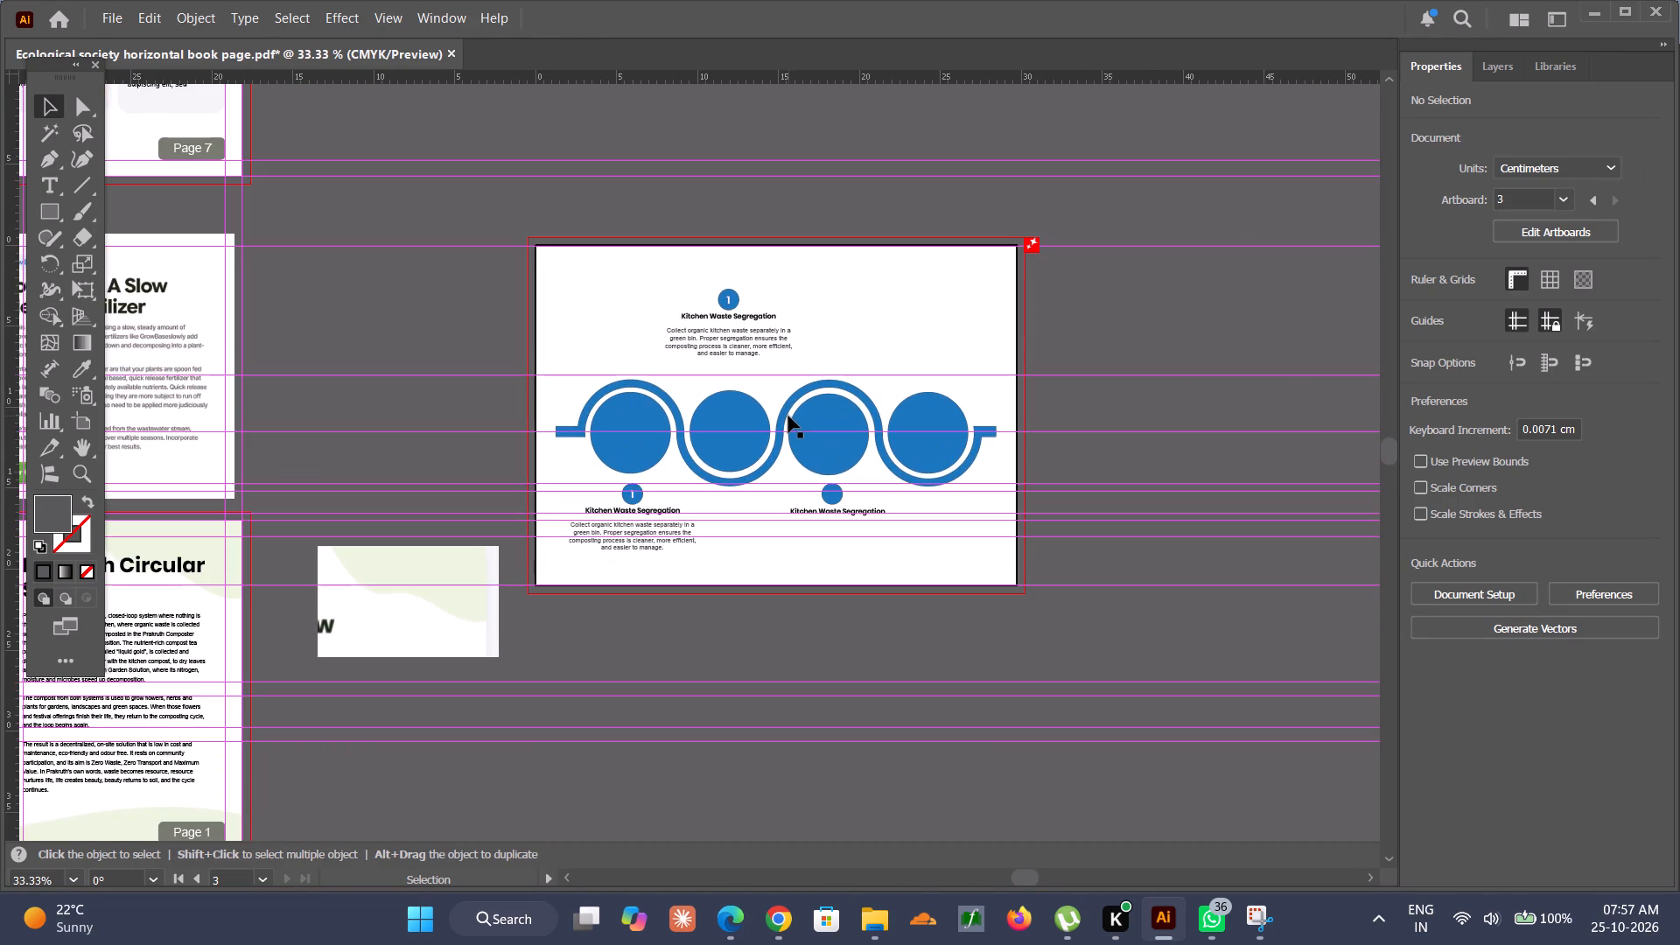
{"action": "scroll", "coordinate": [619, 464], "scroll_direction": "up", "scroll_amount": 2, "text": "alt"}
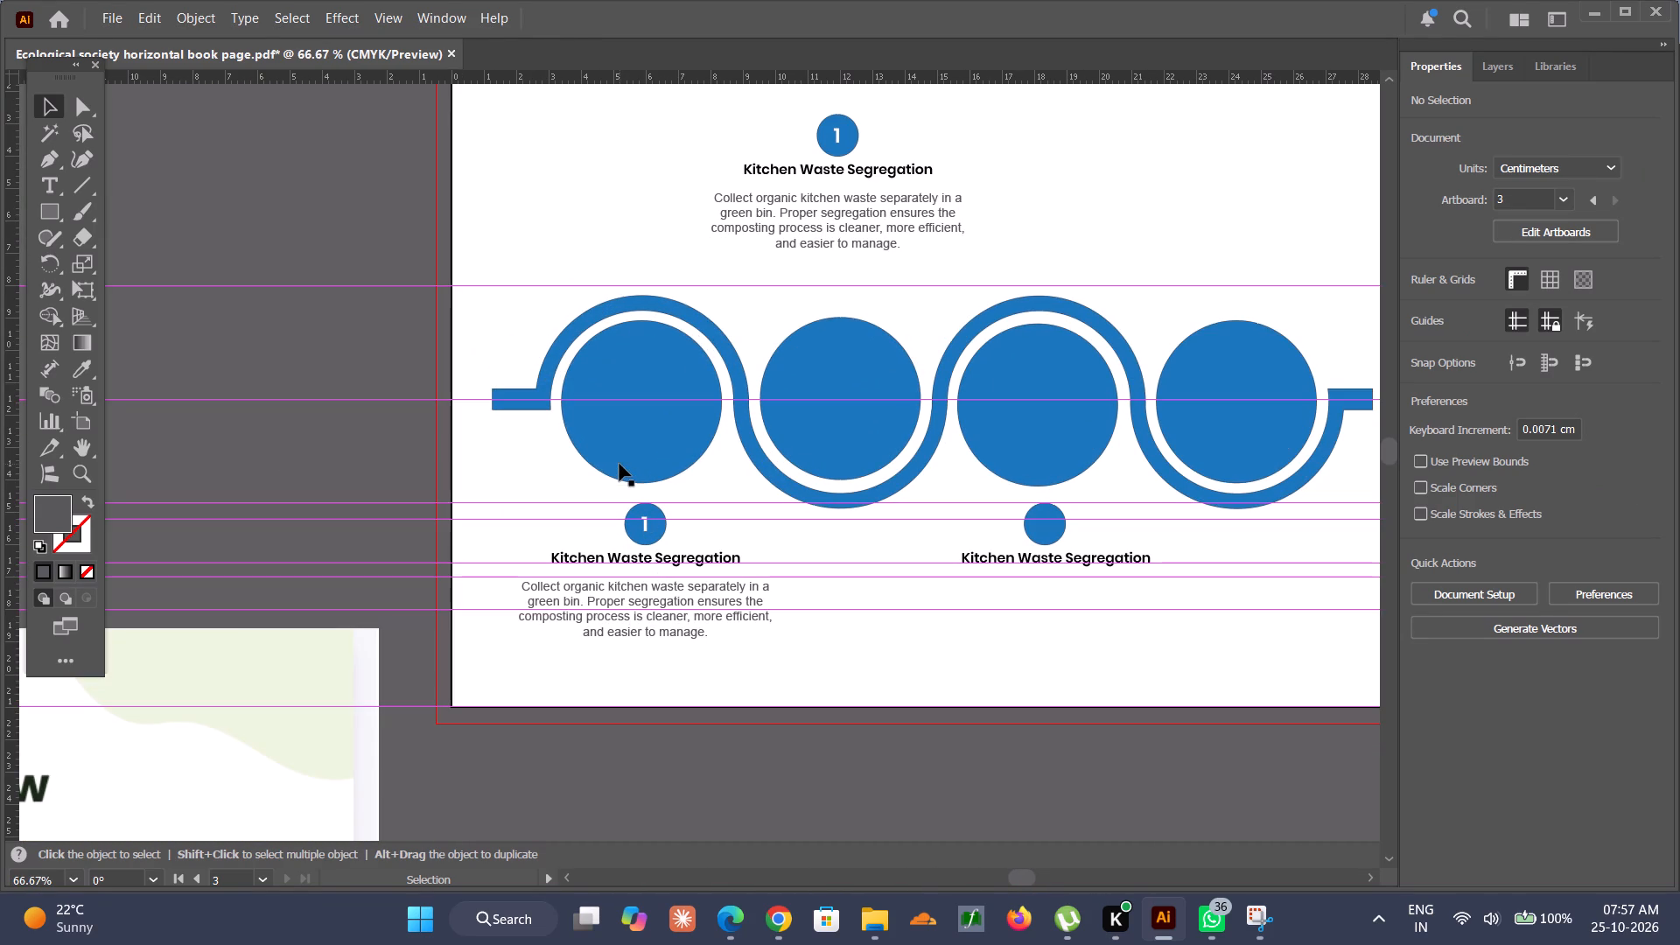
{"action": "scroll", "coordinate": [619, 464], "scroll_direction": "up", "scroll_amount": 5}
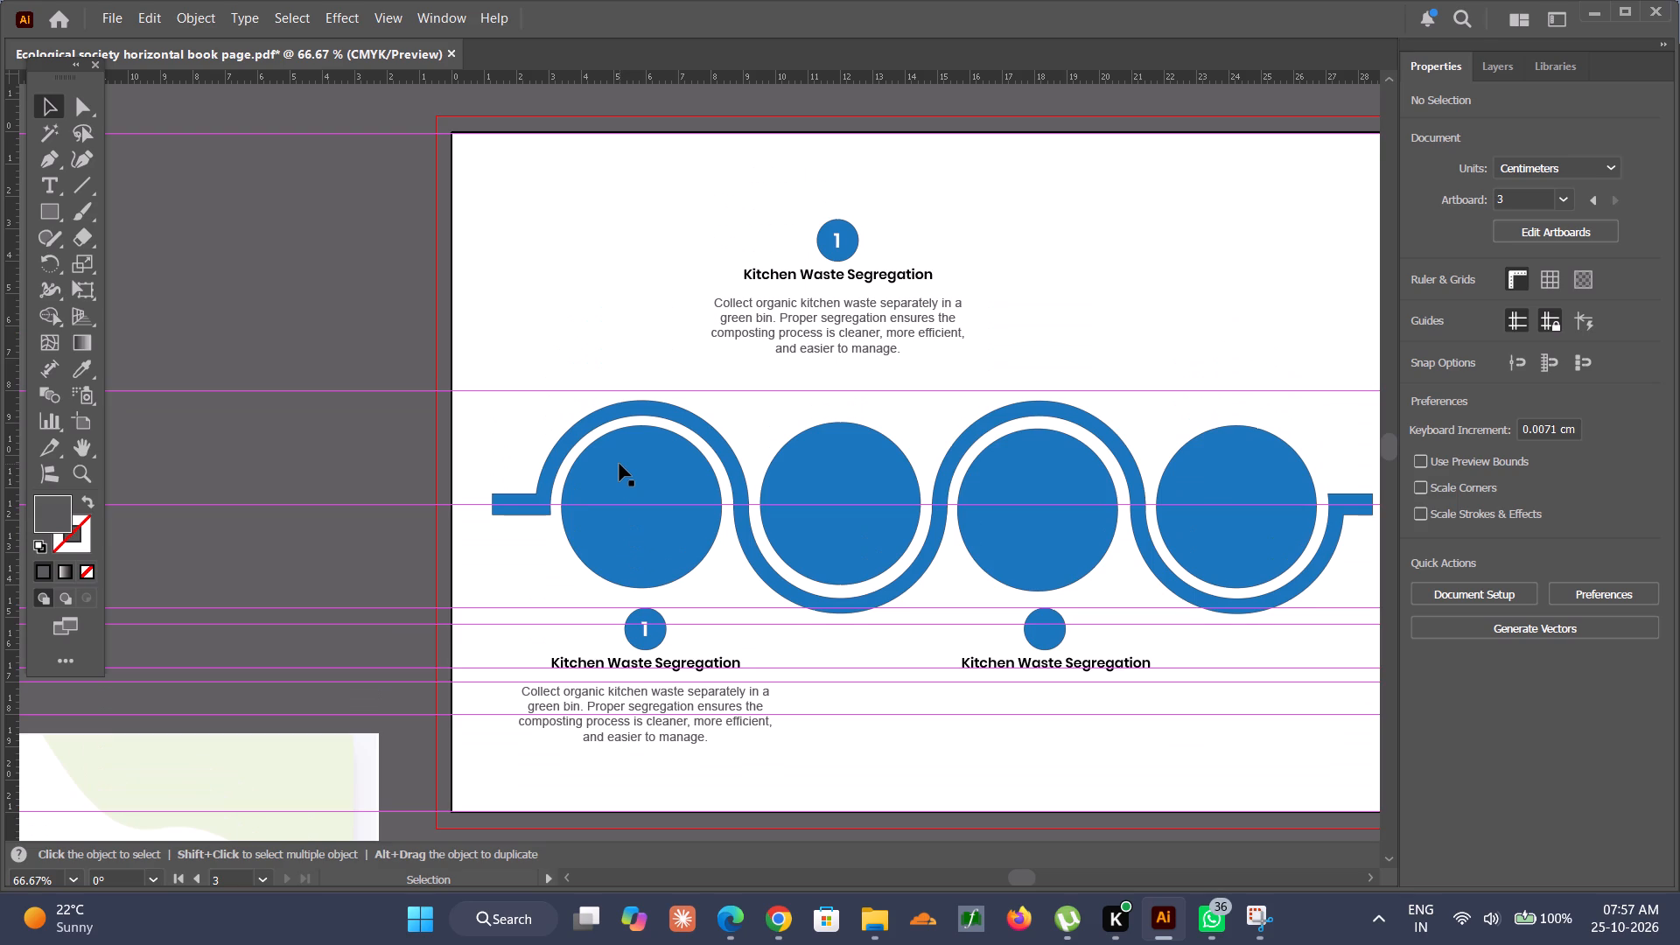
{"action": "scroll", "coordinate": [619, 464], "scroll_direction": "down", "scroll_amount": 7}
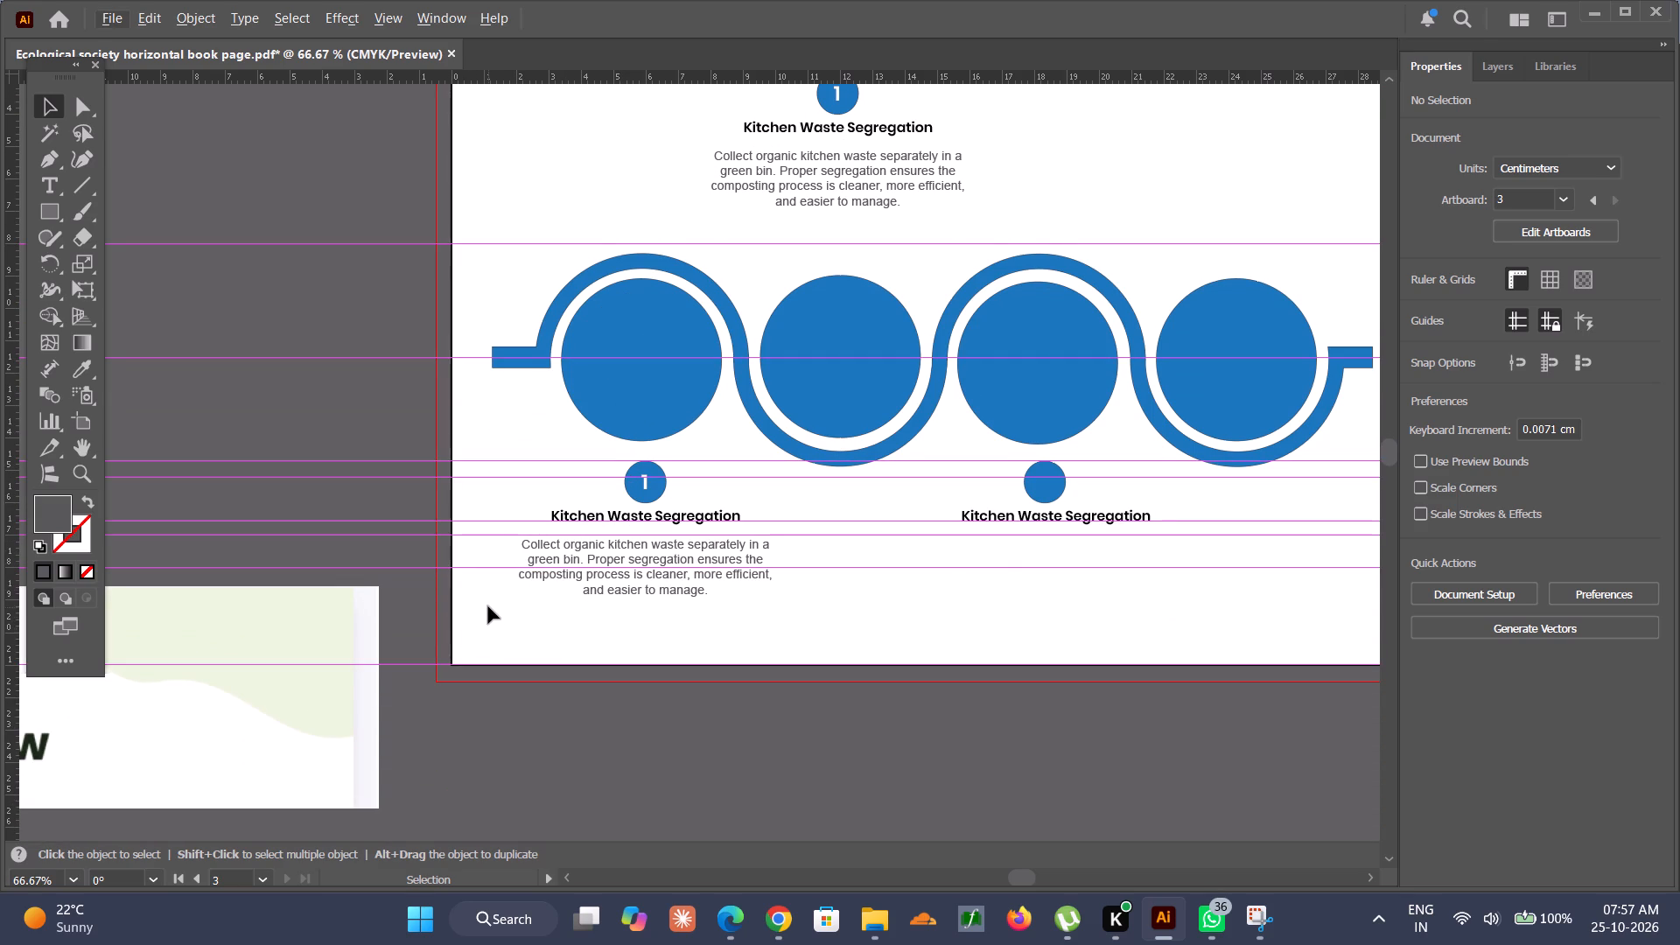
{"action": "scroll", "coordinate": [488, 605], "scroll_direction": "up", "scroll_amount": 2}
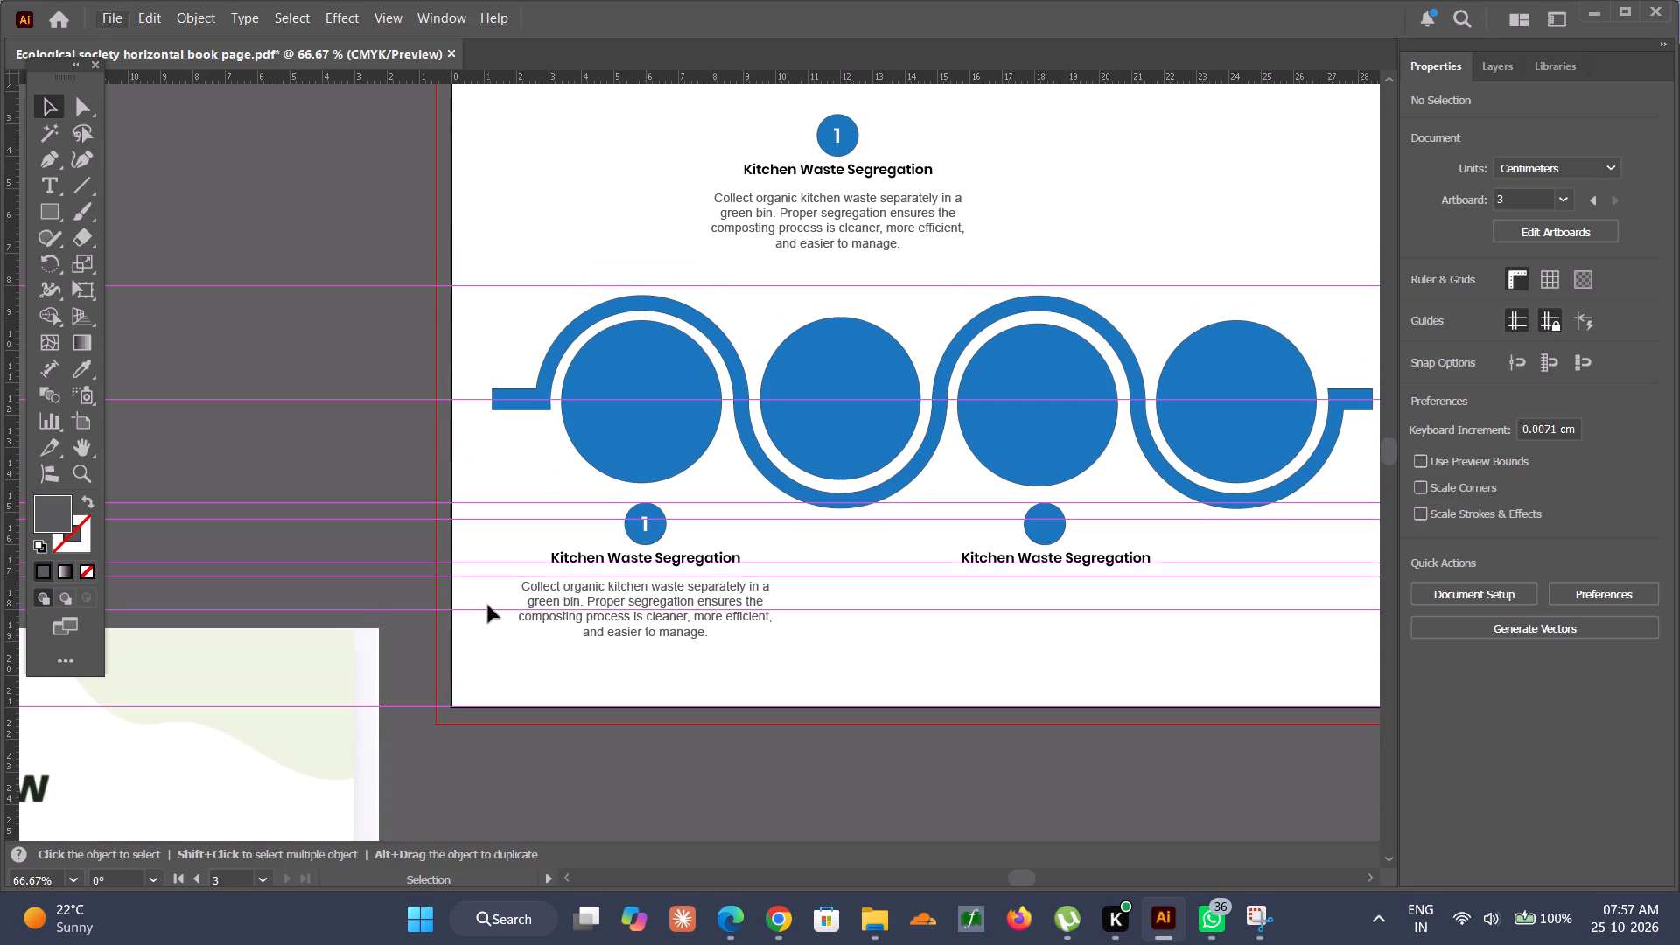
{"action": "scroll", "coordinate": [378, 435], "scroll_direction": "left", "scroll_amount": 2}
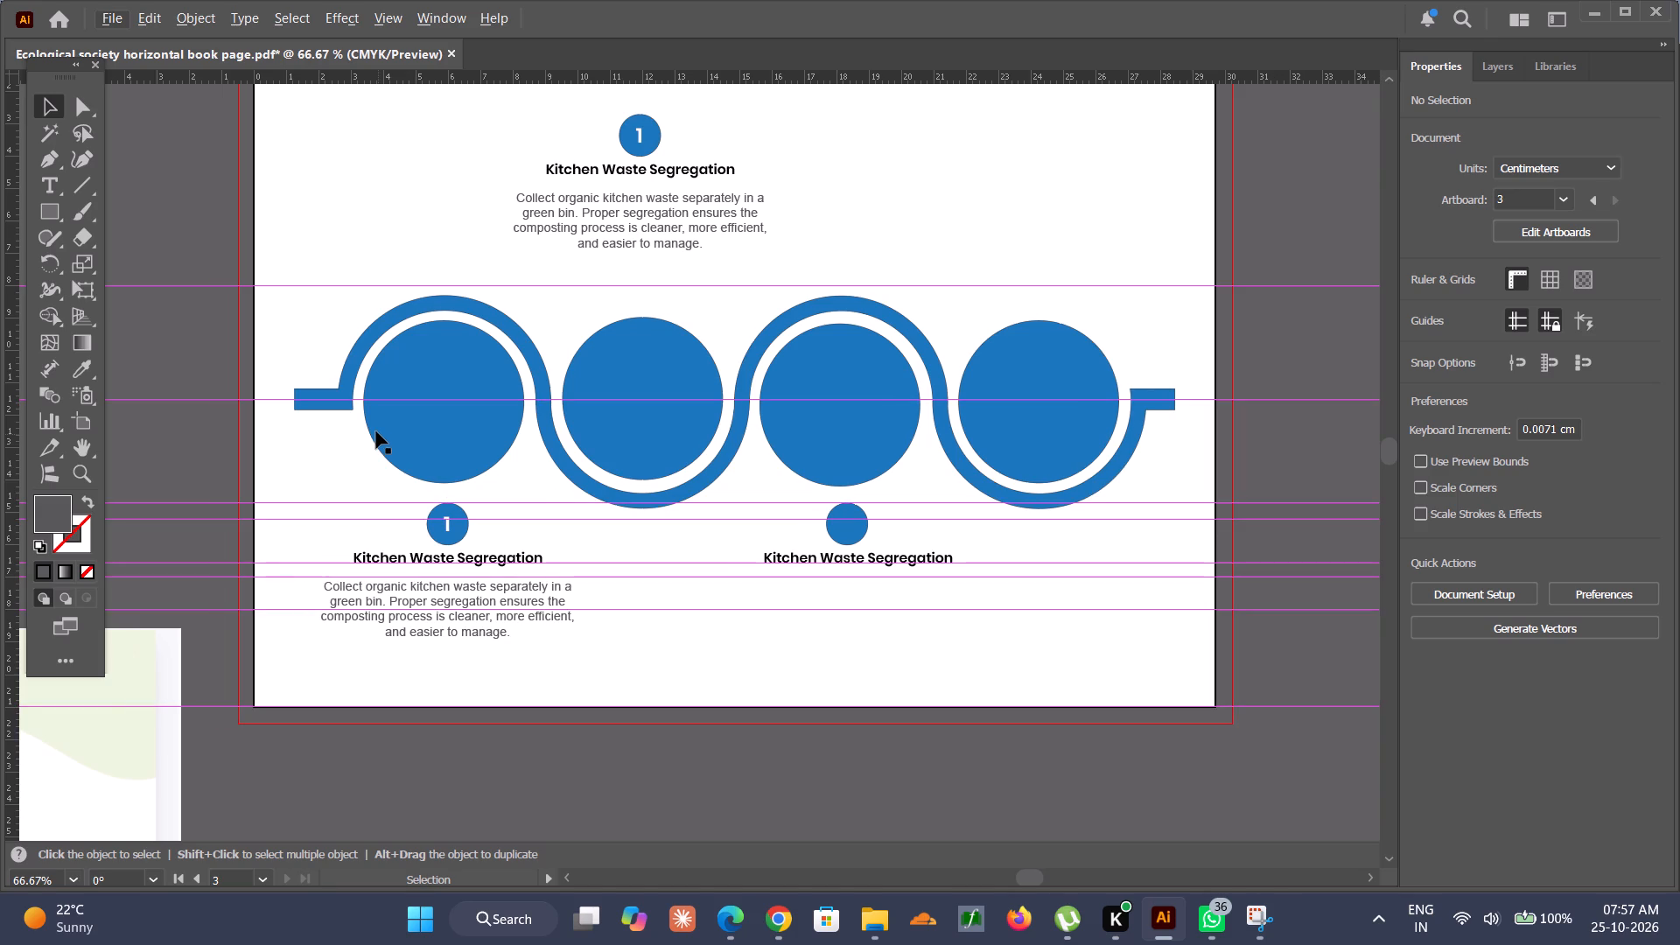
{"action": "scroll", "coordinate": [361, 423], "scroll_direction": "up", "scroll_amount": 4}
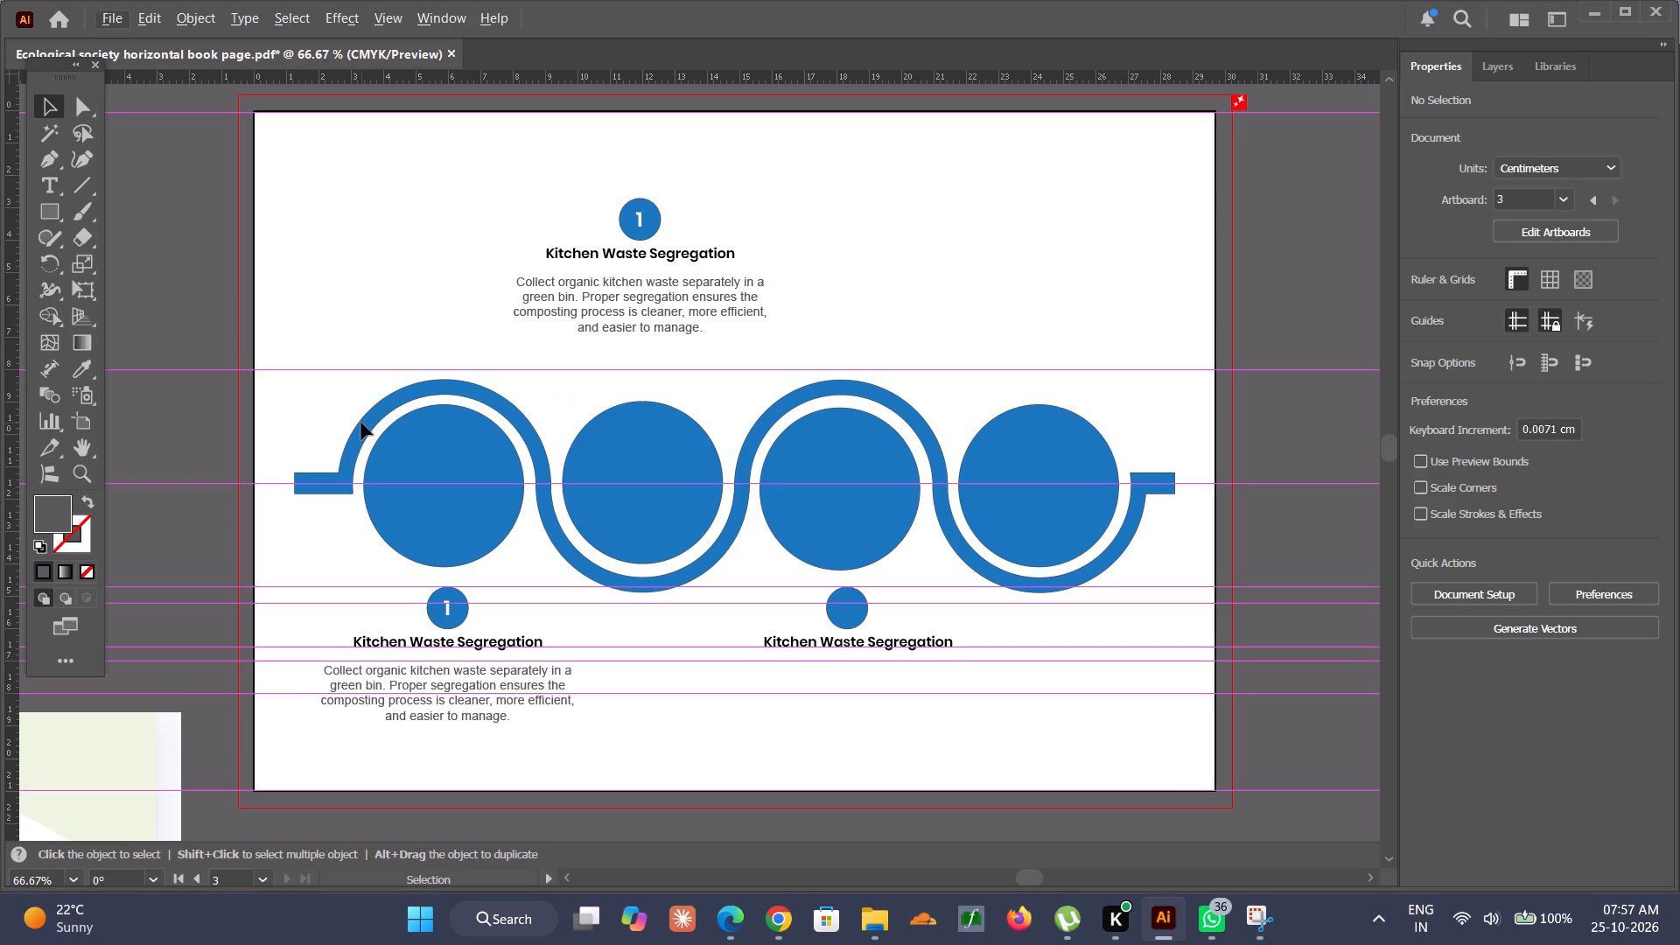
{"action": "scroll", "coordinate": [361, 423], "scroll_direction": "up", "scroll_amount": 1}
{"action": "scroll", "coordinate": [361, 423], "scroll_direction": "down", "scroll_amount": 1}
{"action": "scroll", "coordinate": [361, 423], "scroll_direction": "up", "scroll_amount": 4}
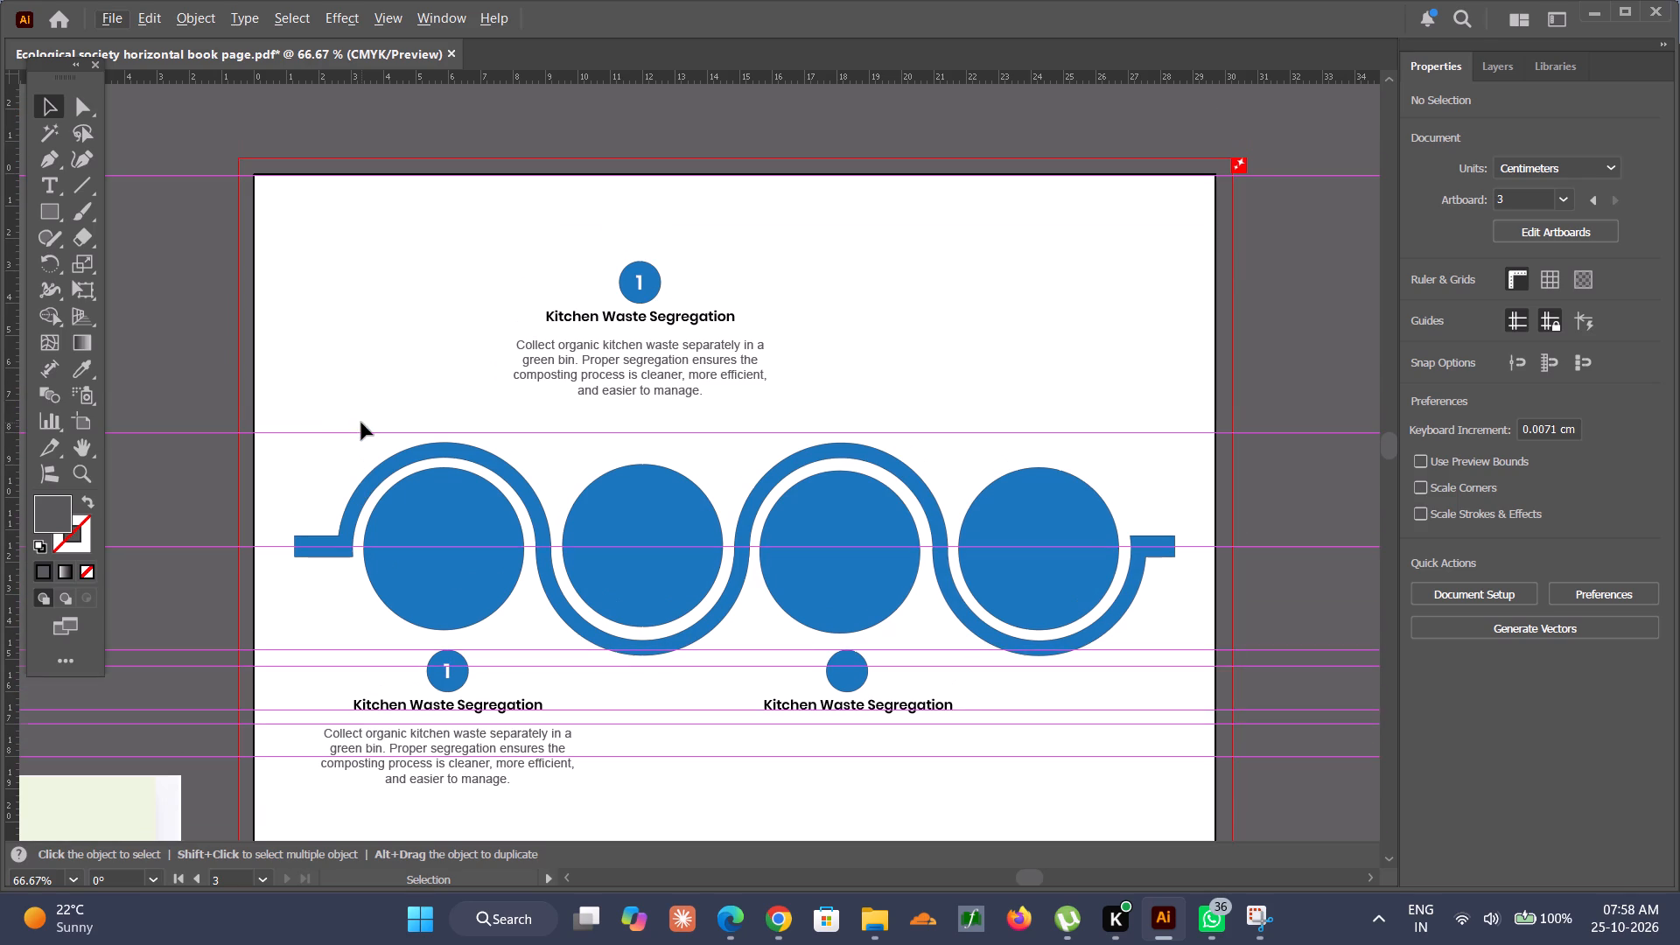
{"action": "scroll", "coordinate": [346, 399], "scroll_direction": "down", "scroll_amount": 3, "text": "alt"}
{"action": "scroll", "coordinate": [342, 381], "scroll_direction": "up", "scroll_amount": 14}
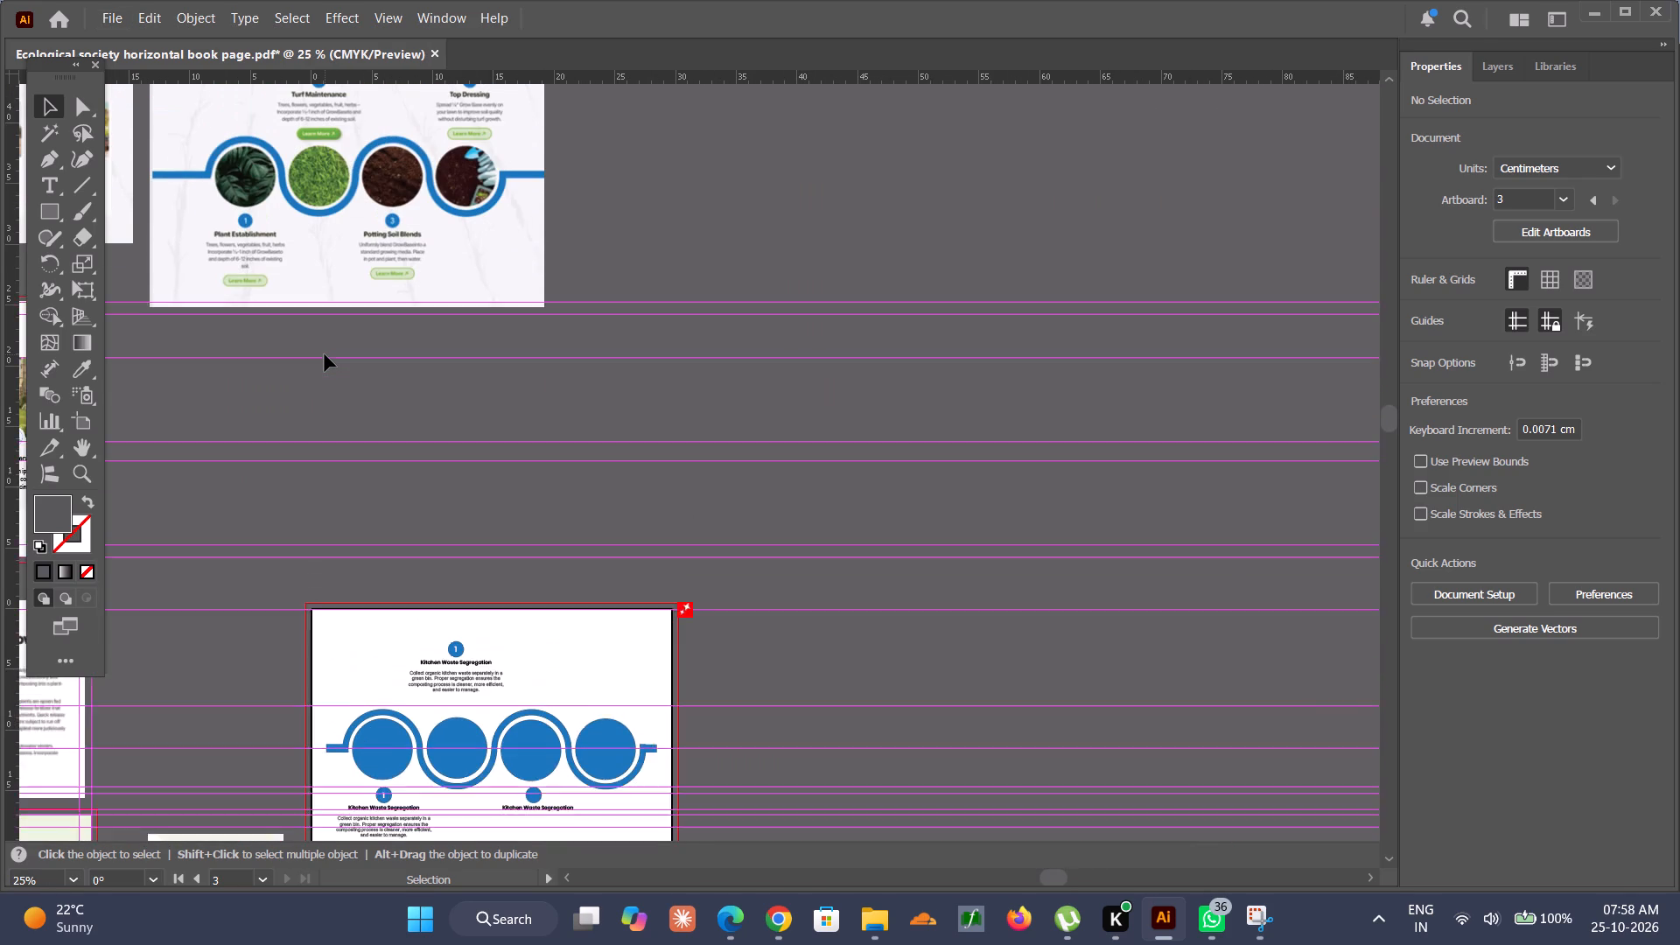
{"action": "scroll", "coordinate": [325, 354], "scroll_direction": "up", "scroll_amount": 4}
{"action": "scroll", "coordinate": [325, 354], "scroll_direction": "down", "scroll_amount": 5}
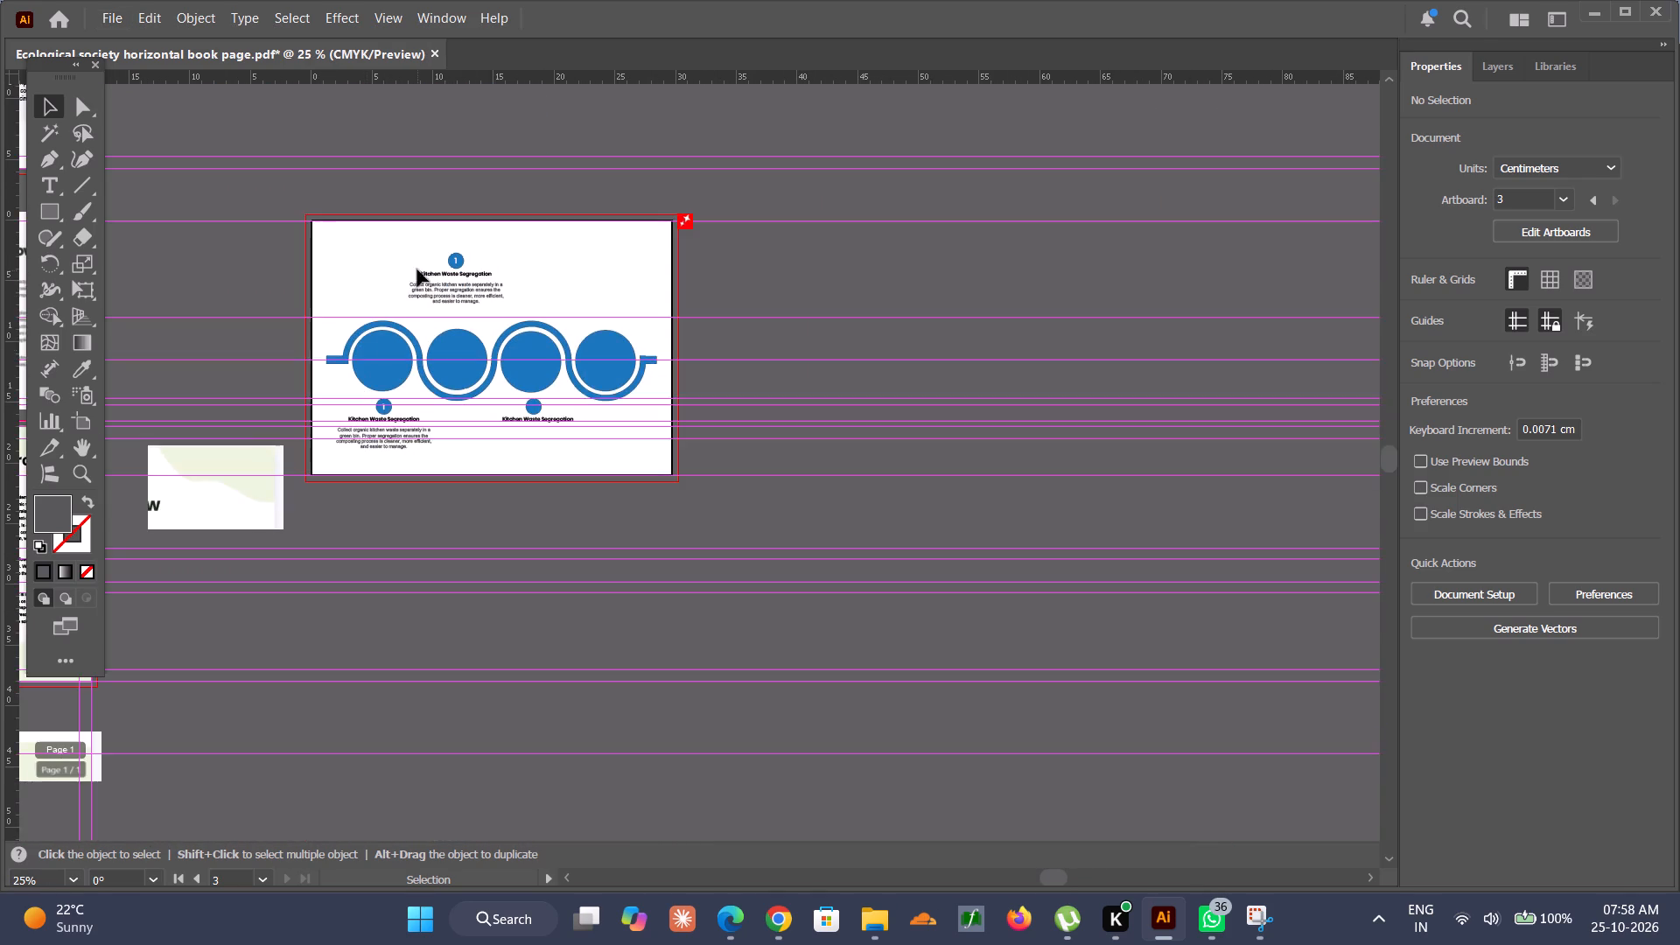
Move the number badge, heading and description above the second circle straight down, closer to the circle band.
{"action": "scroll", "coordinate": [417, 269], "scroll_direction": "up", "scroll_amount": 4}
{"action": "scroll", "coordinate": [400, 279], "scroll_direction": "up", "scroll_amount": 2, "text": "alt"}
{"action": "left_click_drag", "start_coordinate": [402, 257], "coordinate": [804, 572]}
{"action": "left_click_drag", "start_coordinate": [728, 523], "coordinate": [728, 574]}
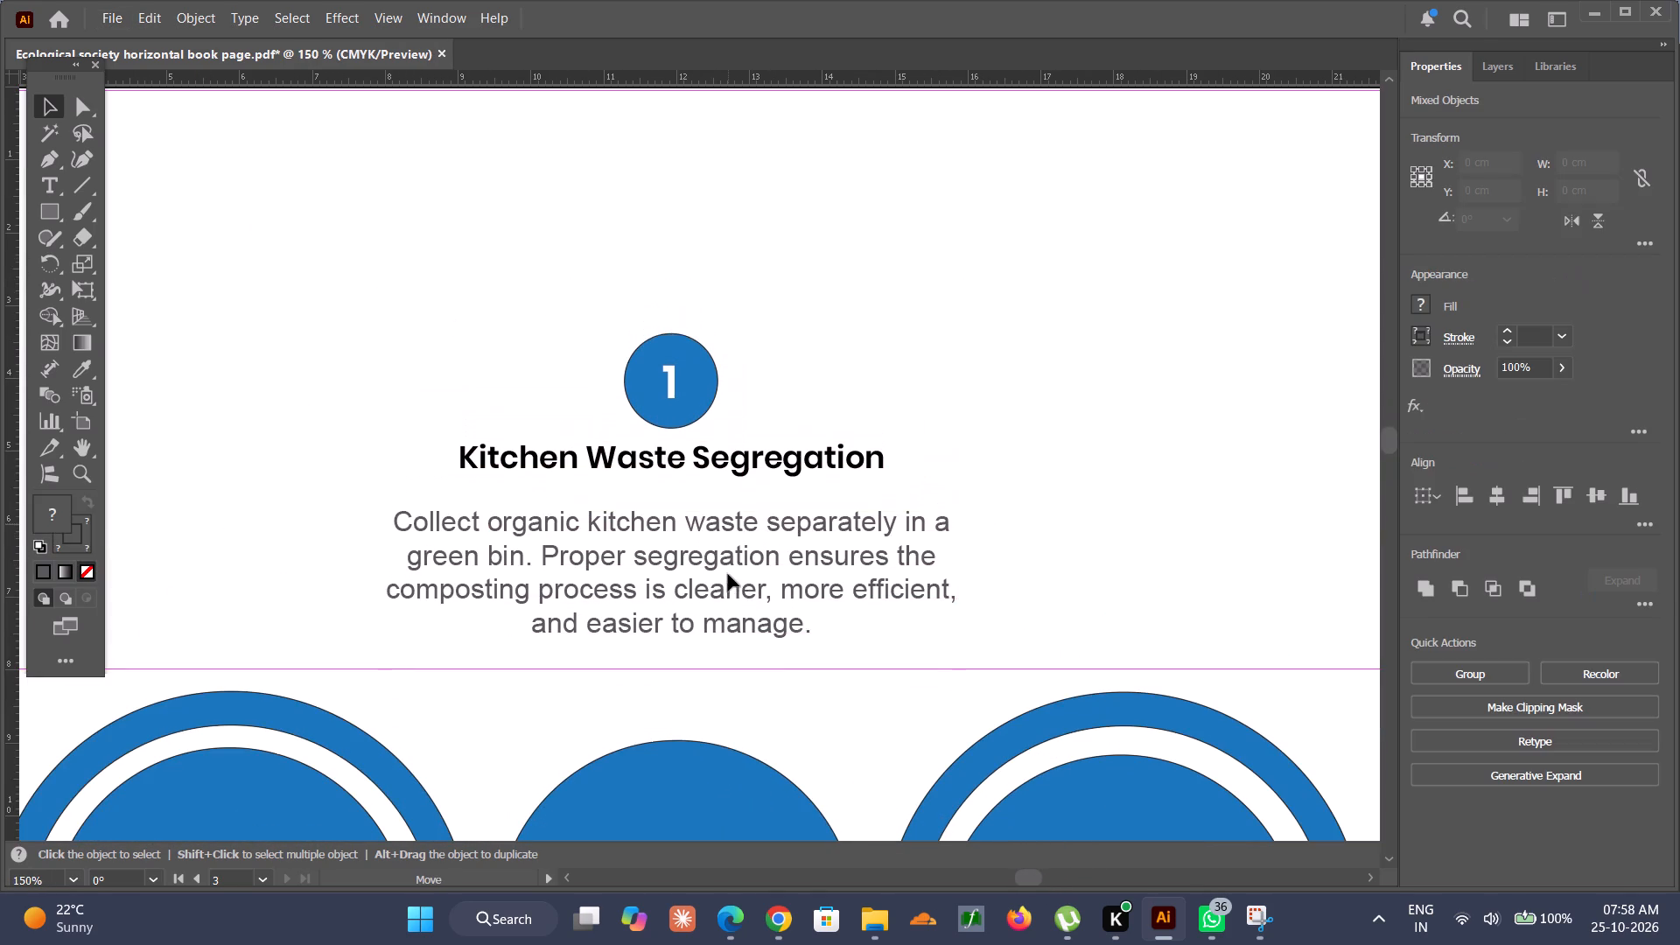
{"action": "left_click_drag", "start_coordinate": [728, 574], "coordinate": [726, 598]}
{"action": "left_click", "coordinate": [976, 405]}
{"action": "scroll", "coordinate": [983, 411], "scroll_direction": "down", "scroll_amount": 4, "text": "alt"}
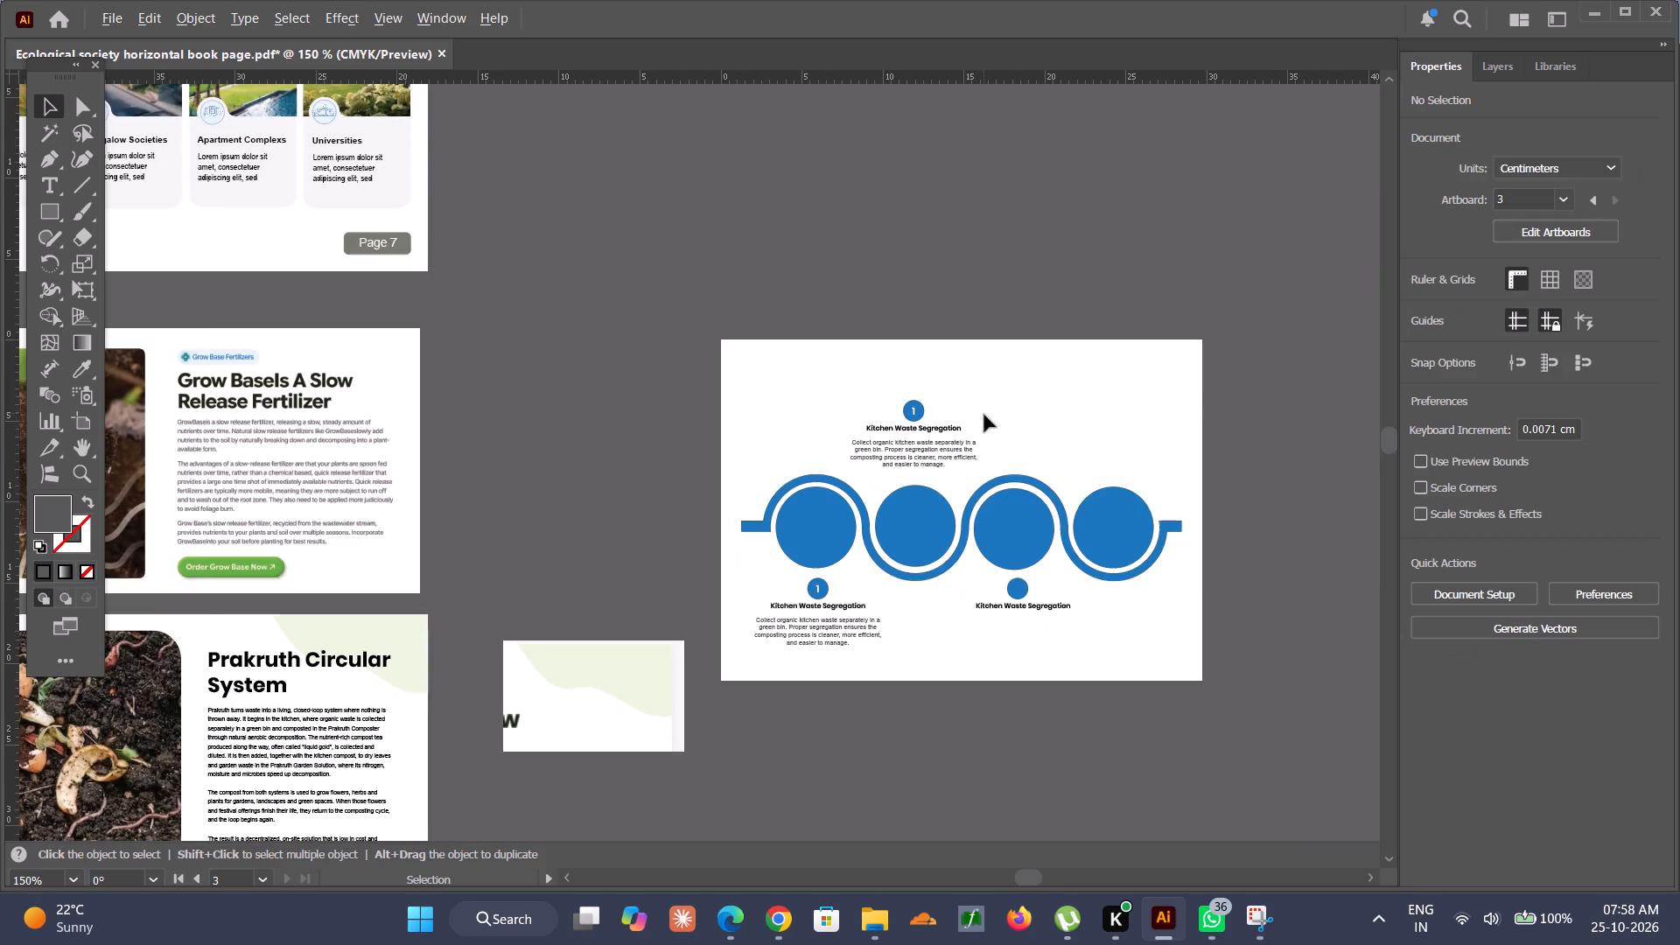
{"action": "scroll", "coordinate": [979, 467], "scroll_direction": "left", "scroll_amount": 1}
{"action": "scroll", "coordinate": [842, 488], "scroll_direction": "up", "scroll_amount": 1, "text": "alt"}
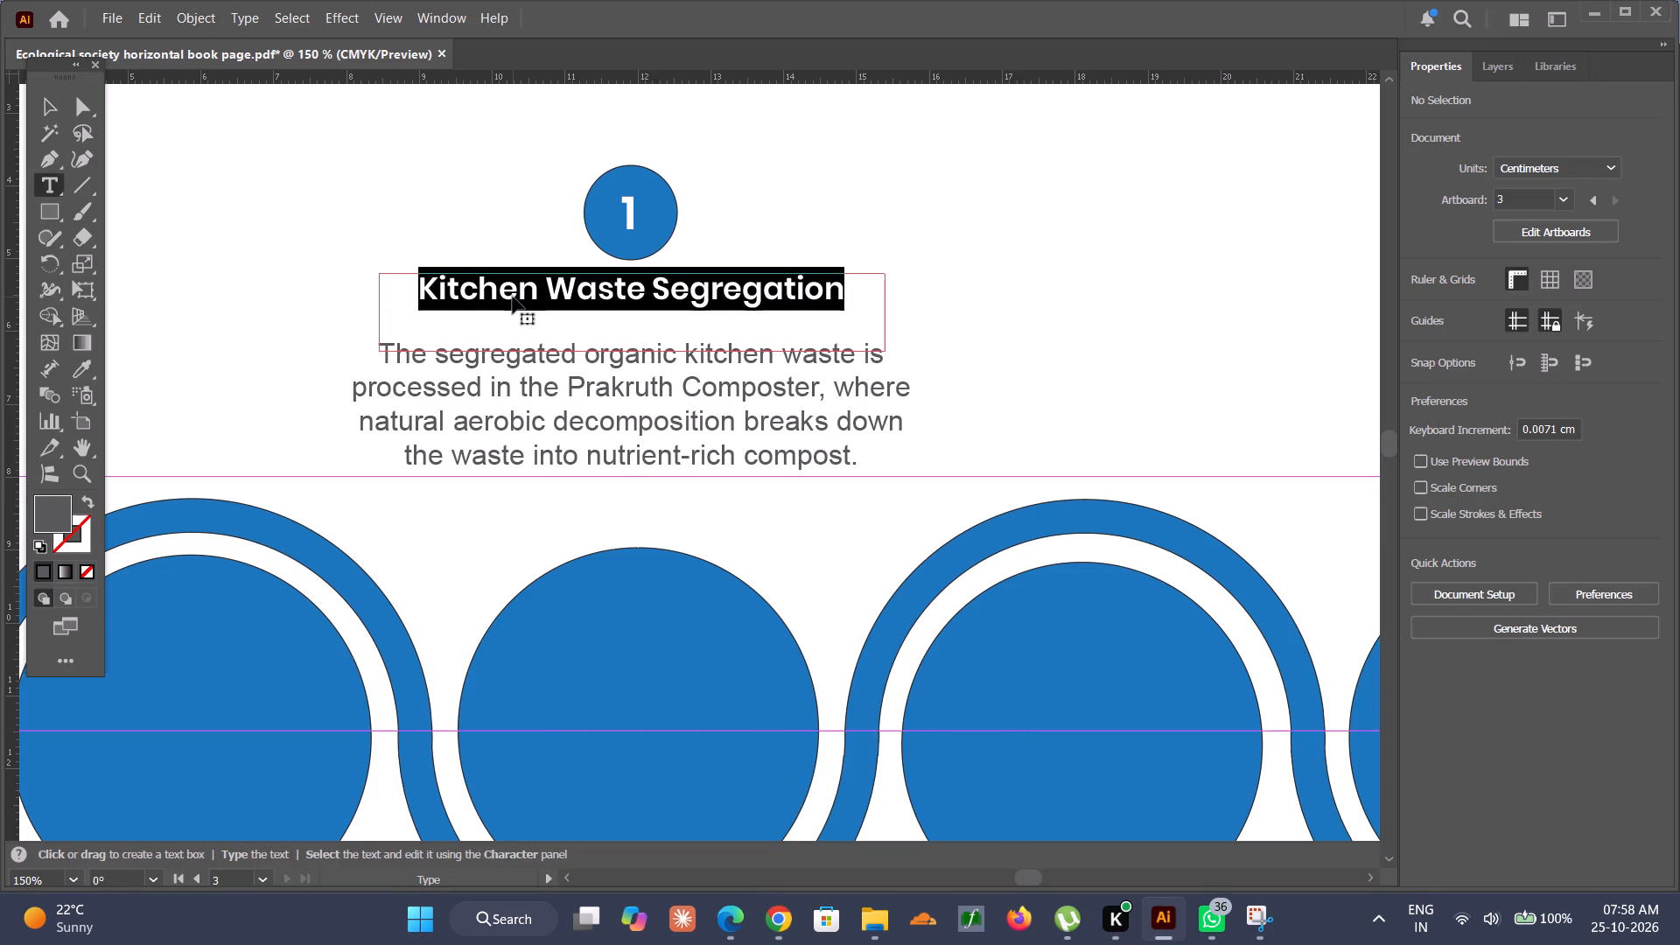
{"action": "left_click", "coordinate": [48, 103]}
{"action": "left_click", "coordinate": [368, 176]}
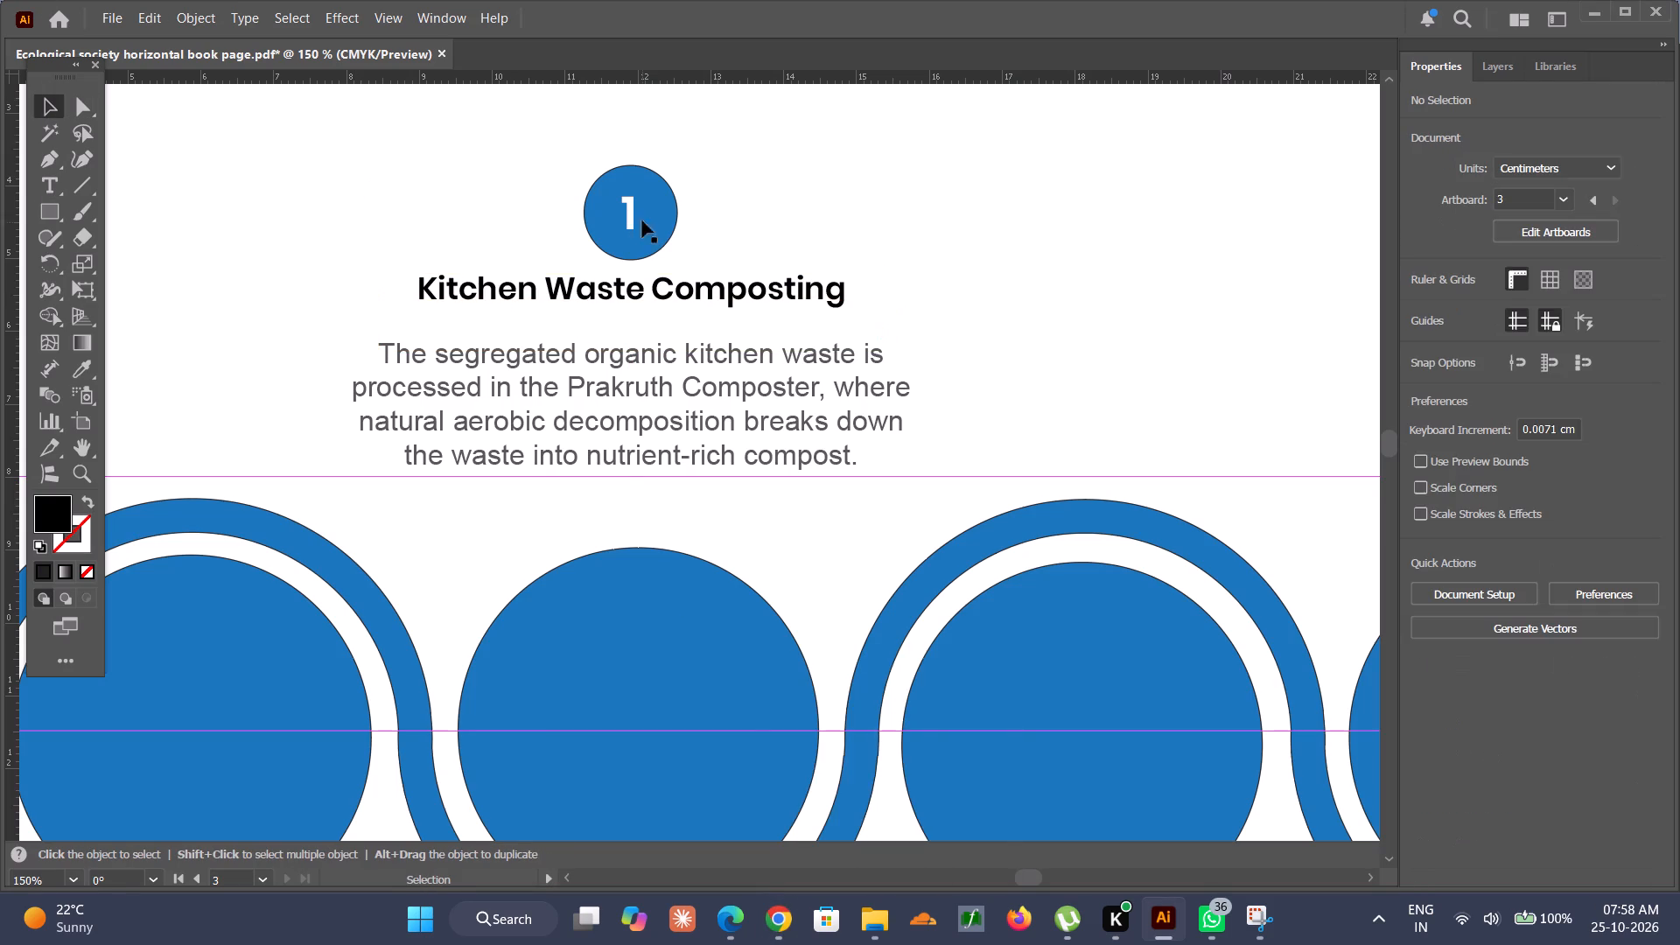
Change the number in the badge above the second circle to 2.
{"action": "left_click", "coordinate": [634, 206]}
{"action": "triple_click", "coordinate": [633, 206]}
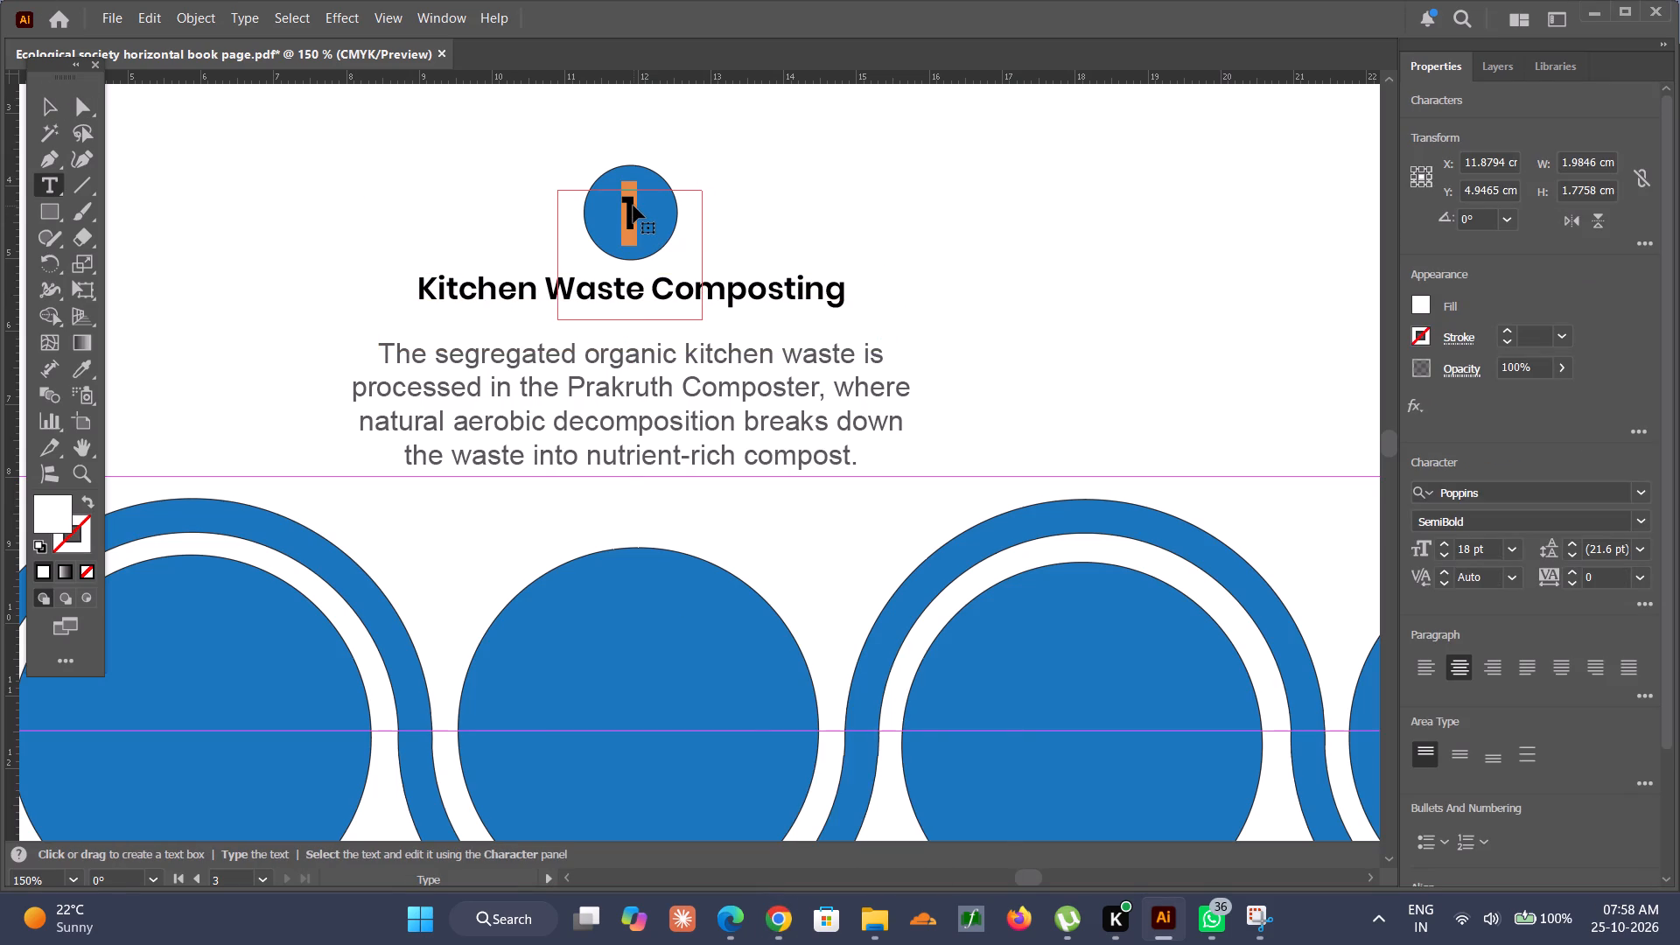
{"action": "key", "text": "2"}
{"action": "left_click", "coordinate": [81, 118]}
{"action": "left_click", "coordinate": [59, 113]}
{"action": "left_click", "coordinate": [181, 121]}
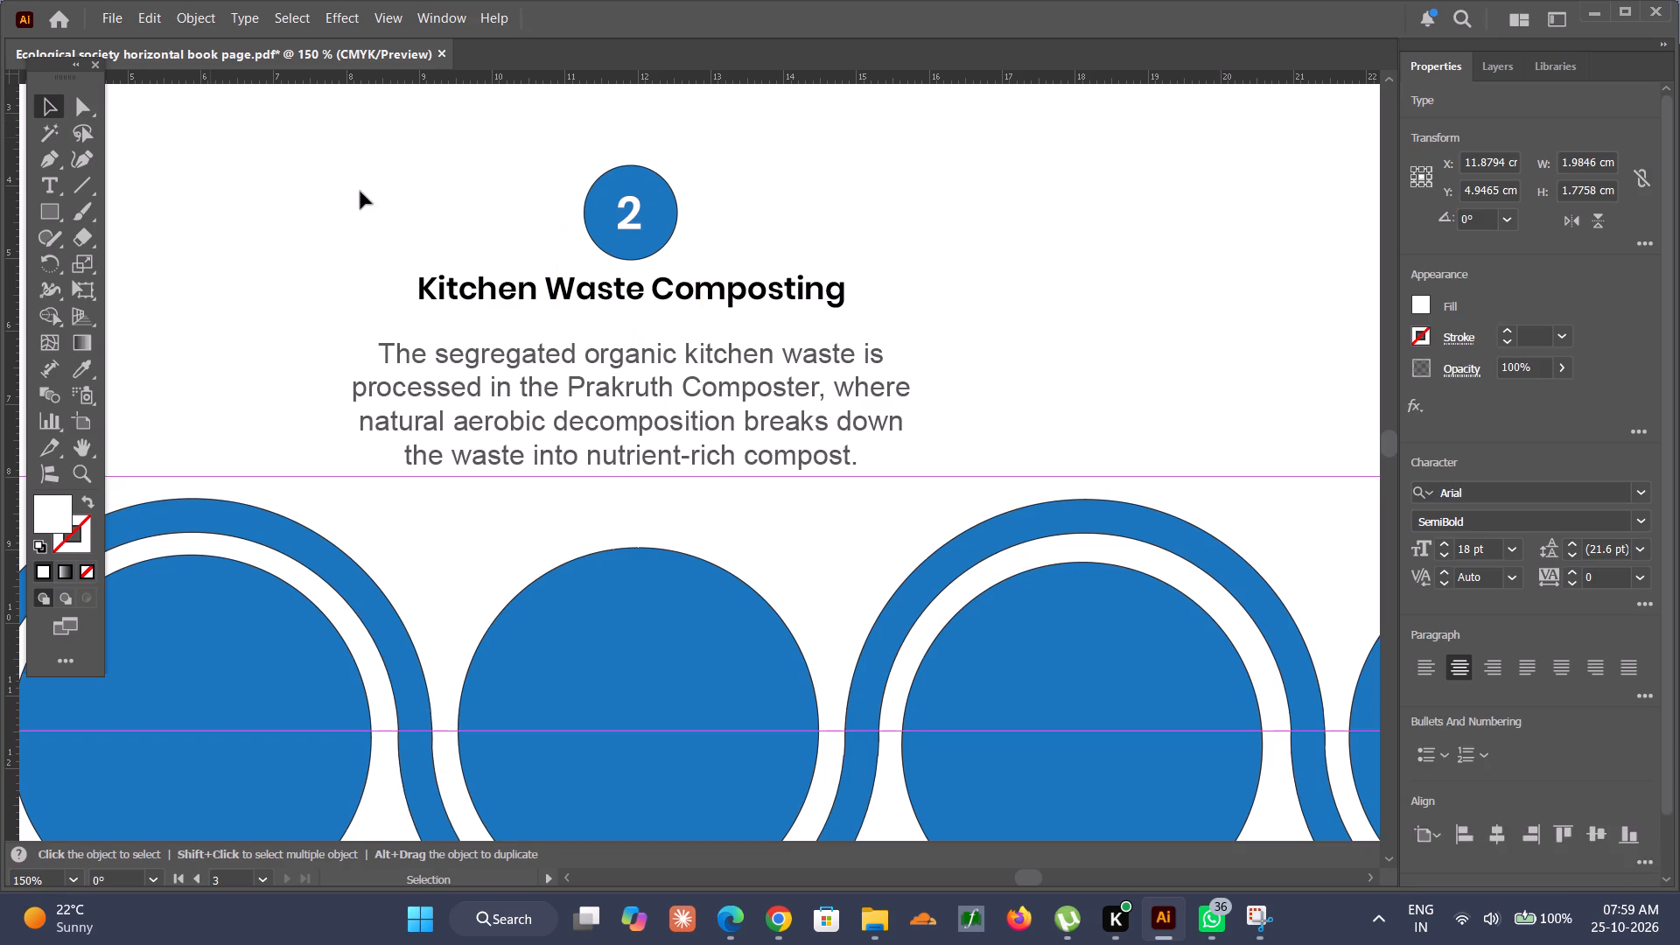
Examine the circle diagram page against the "How To Use Grow Base" reference layout and the other book pages.
{"action": "scroll", "coordinate": [474, 222], "scroll_direction": "down", "scroll_amount": 3, "text": "ctrl+alt"}
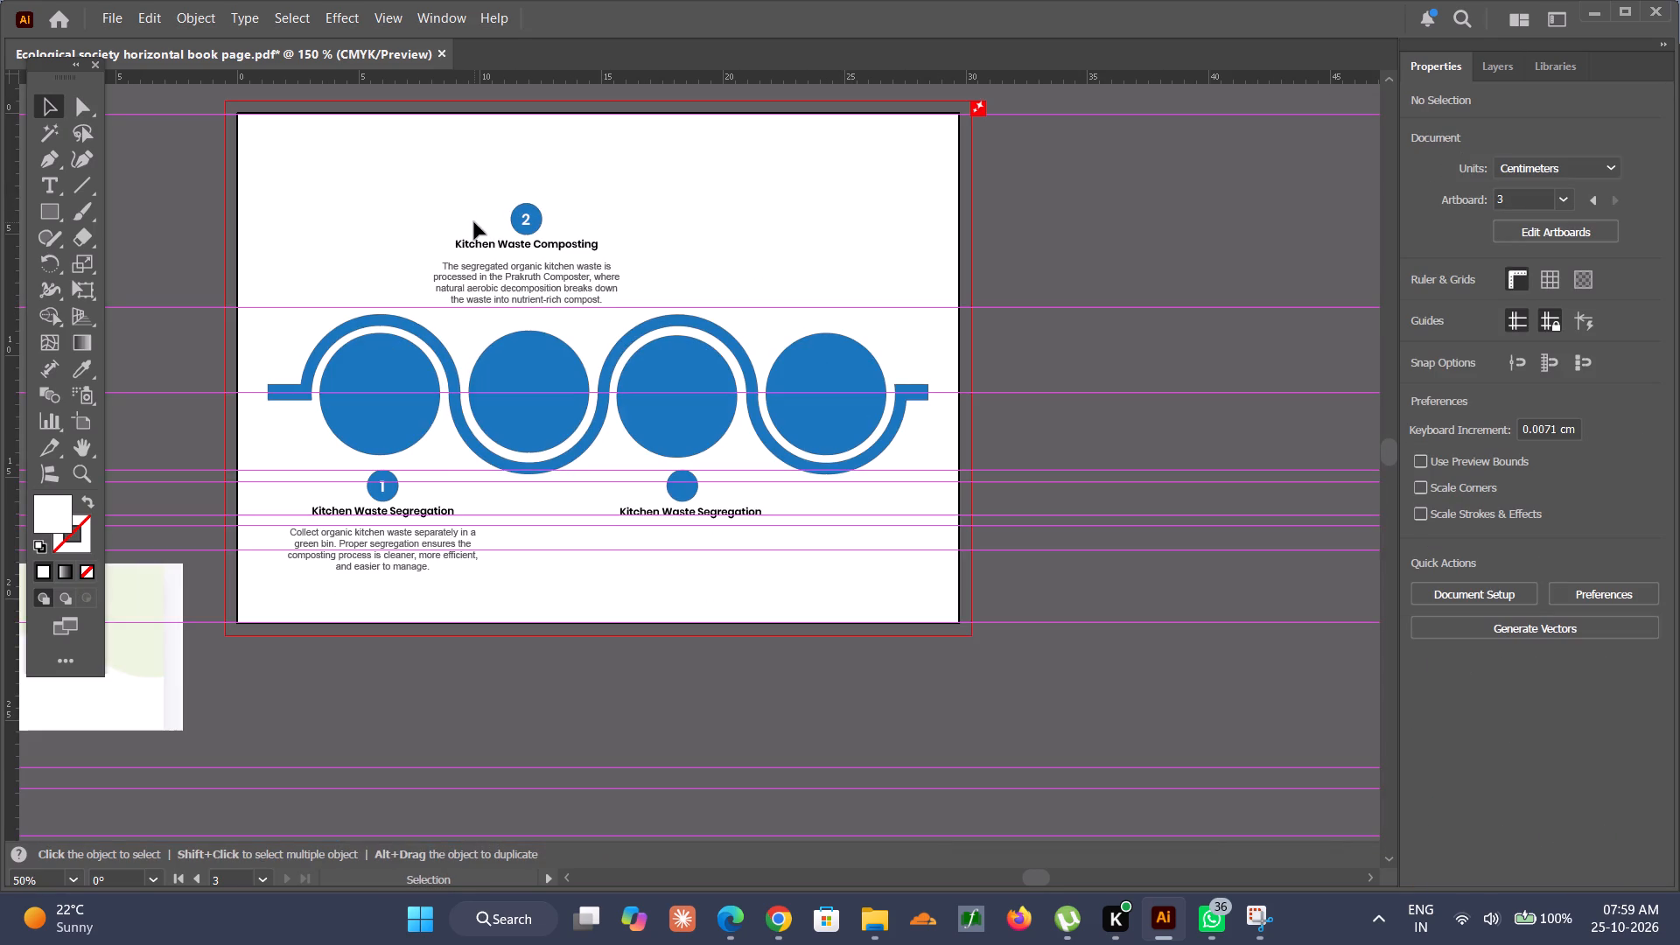
{"action": "scroll", "coordinate": [486, 223], "scroll_direction": "down", "scroll_amount": 2, "text": "ctrl+alt"}
{"action": "scroll", "coordinate": [486, 223], "scroll_direction": "right", "scroll_amount": 3}
{"action": "scroll", "coordinate": [486, 223], "scroll_direction": "up", "scroll_amount": 1}
{"action": "scroll", "coordinate": [486, 223], "scroll_direction": "right", "scroll_amount": 1}
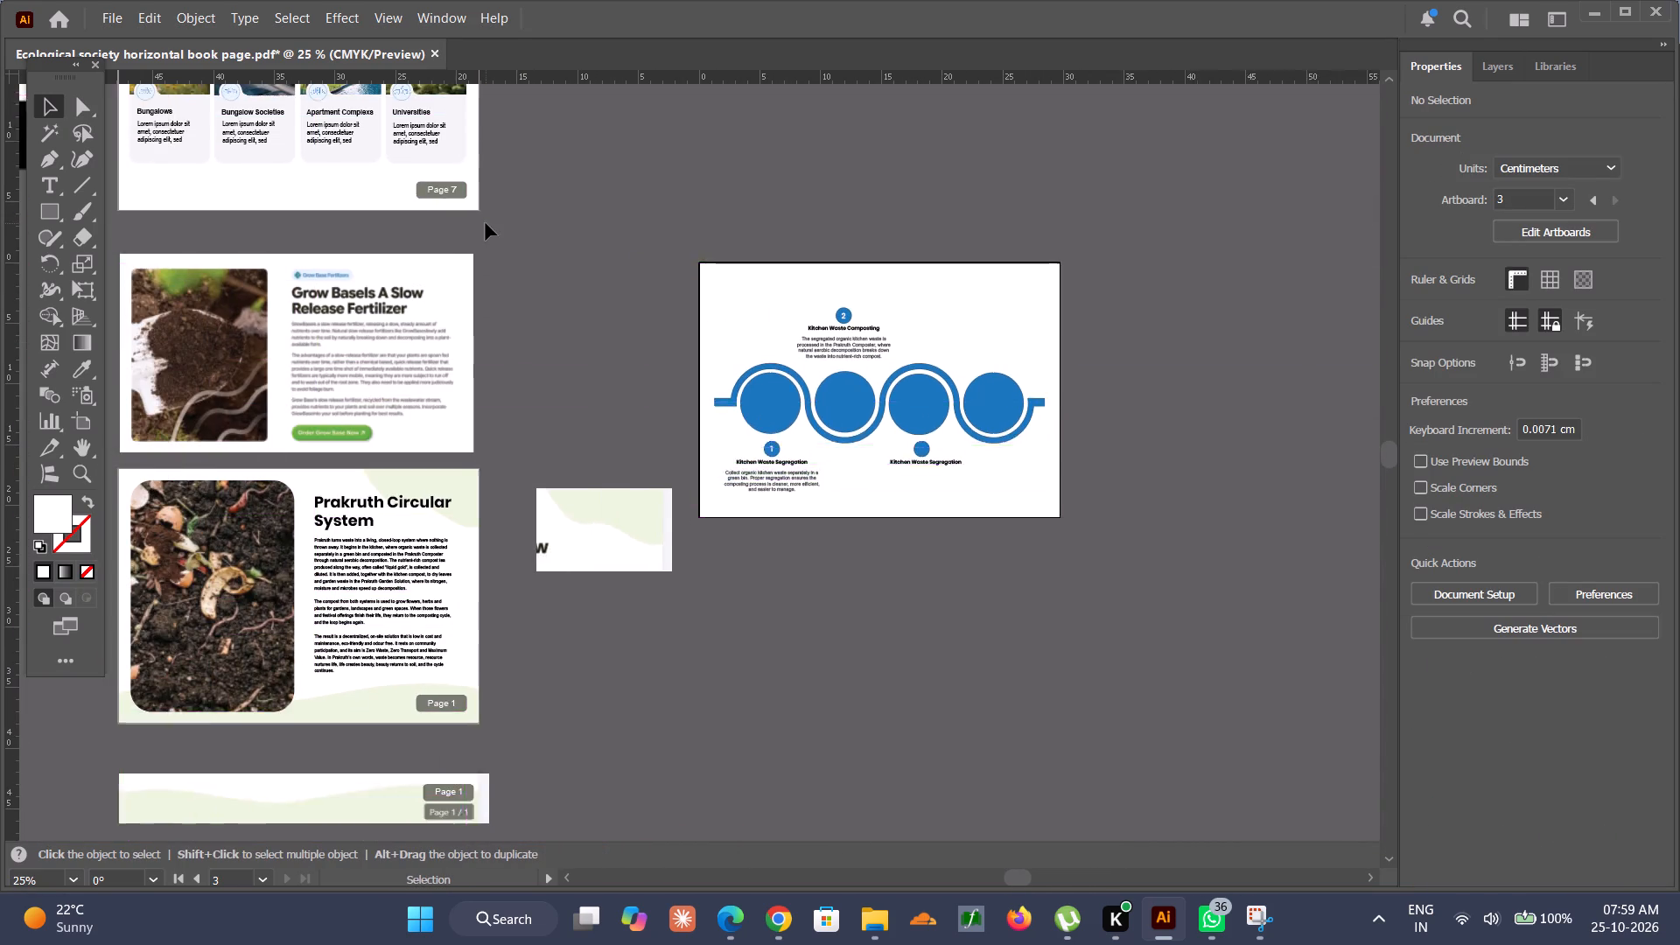
{"action": "scroll", "coordinate": [486, 223], "scroll_direction": "right", "scroll_amount": 1}
{"action": "scroll", "coordinate": [486, 223], "scroll_direction": "up", "scroll_amount": 2}
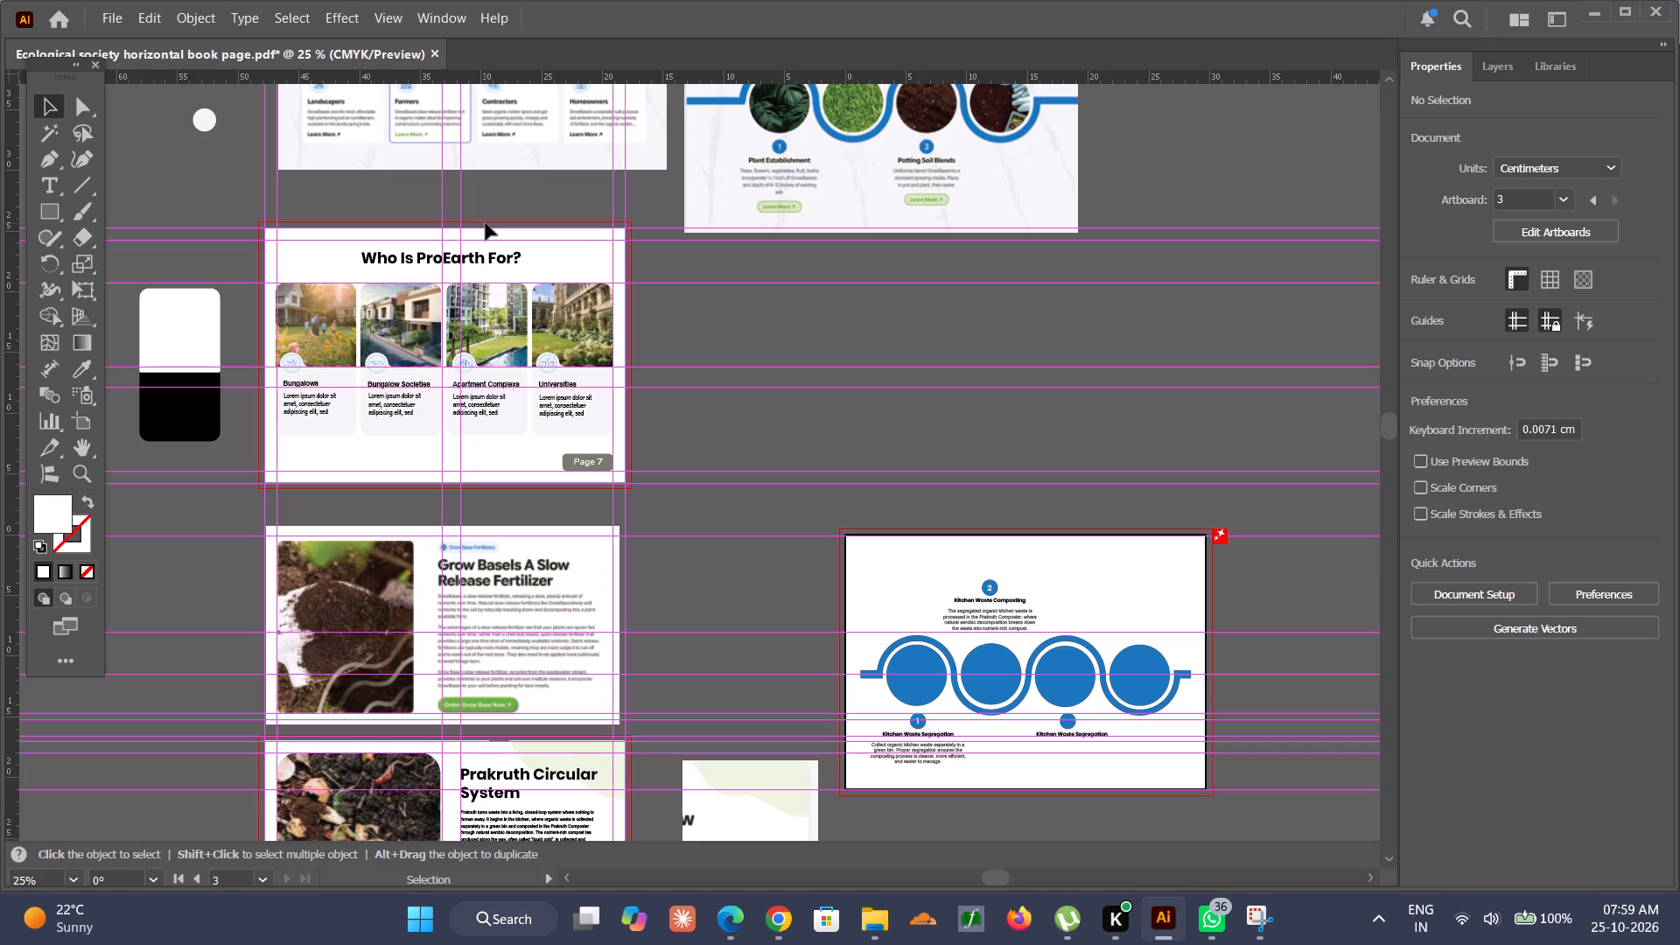
{"action": "scroll", "coordinate": [486, 223], "scroll_direction": "up", "scroll_amount": 1}
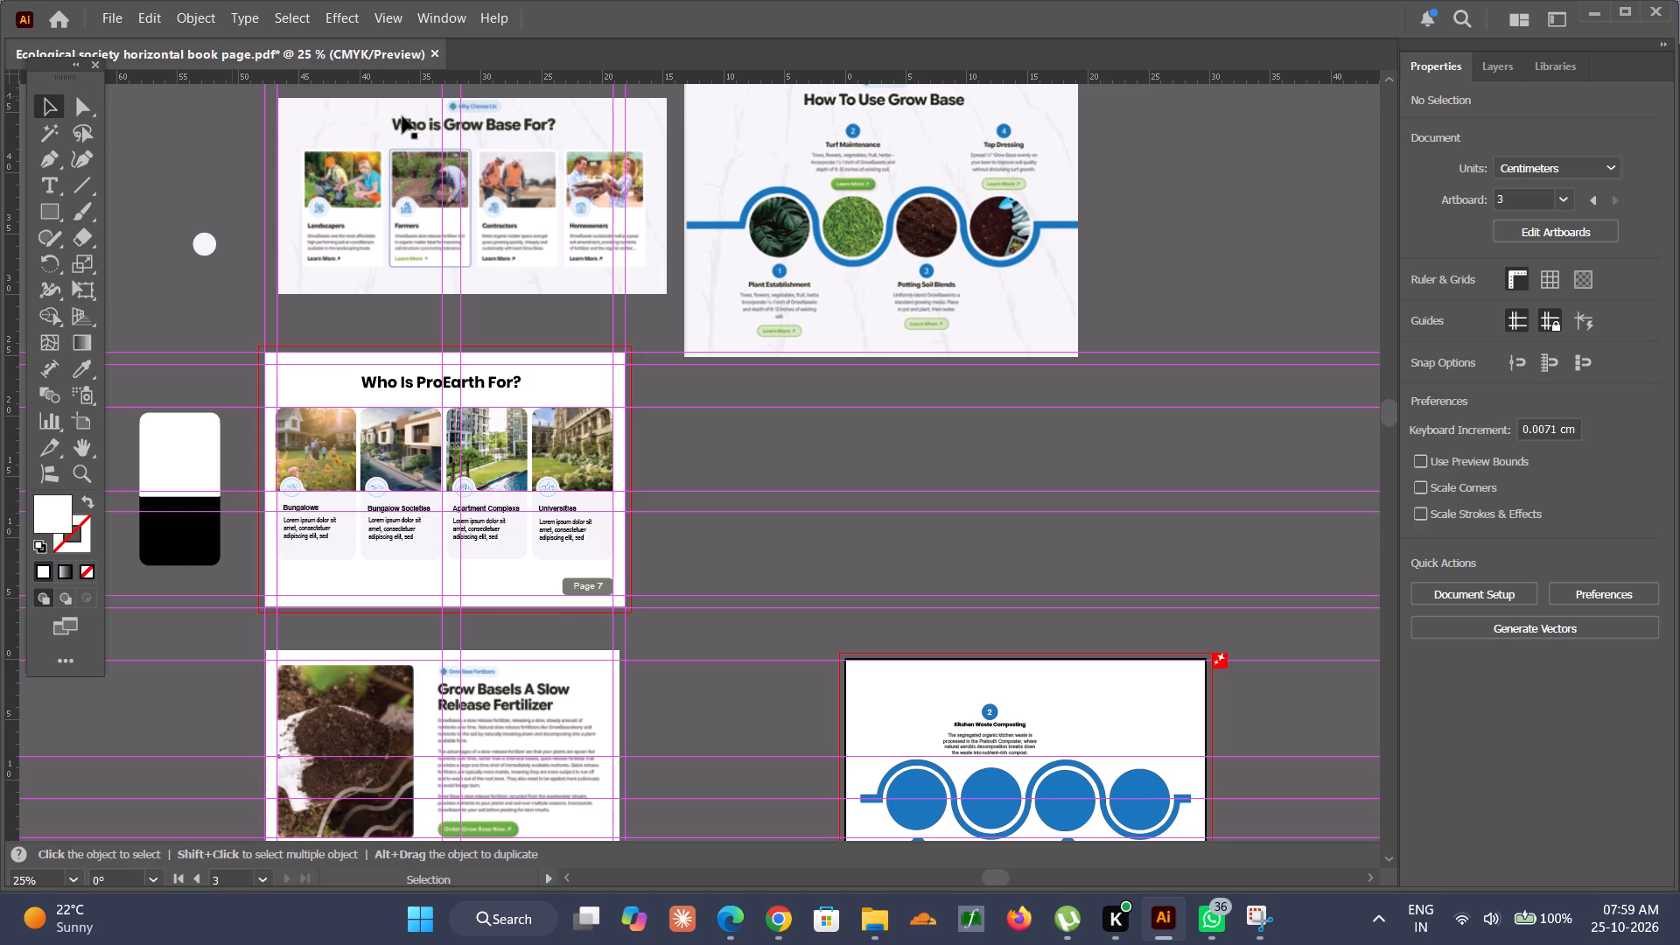
{"action": "scroll", "coordinate": [906, 304], "scroll_direction": "down", "scroll_amount": 18}
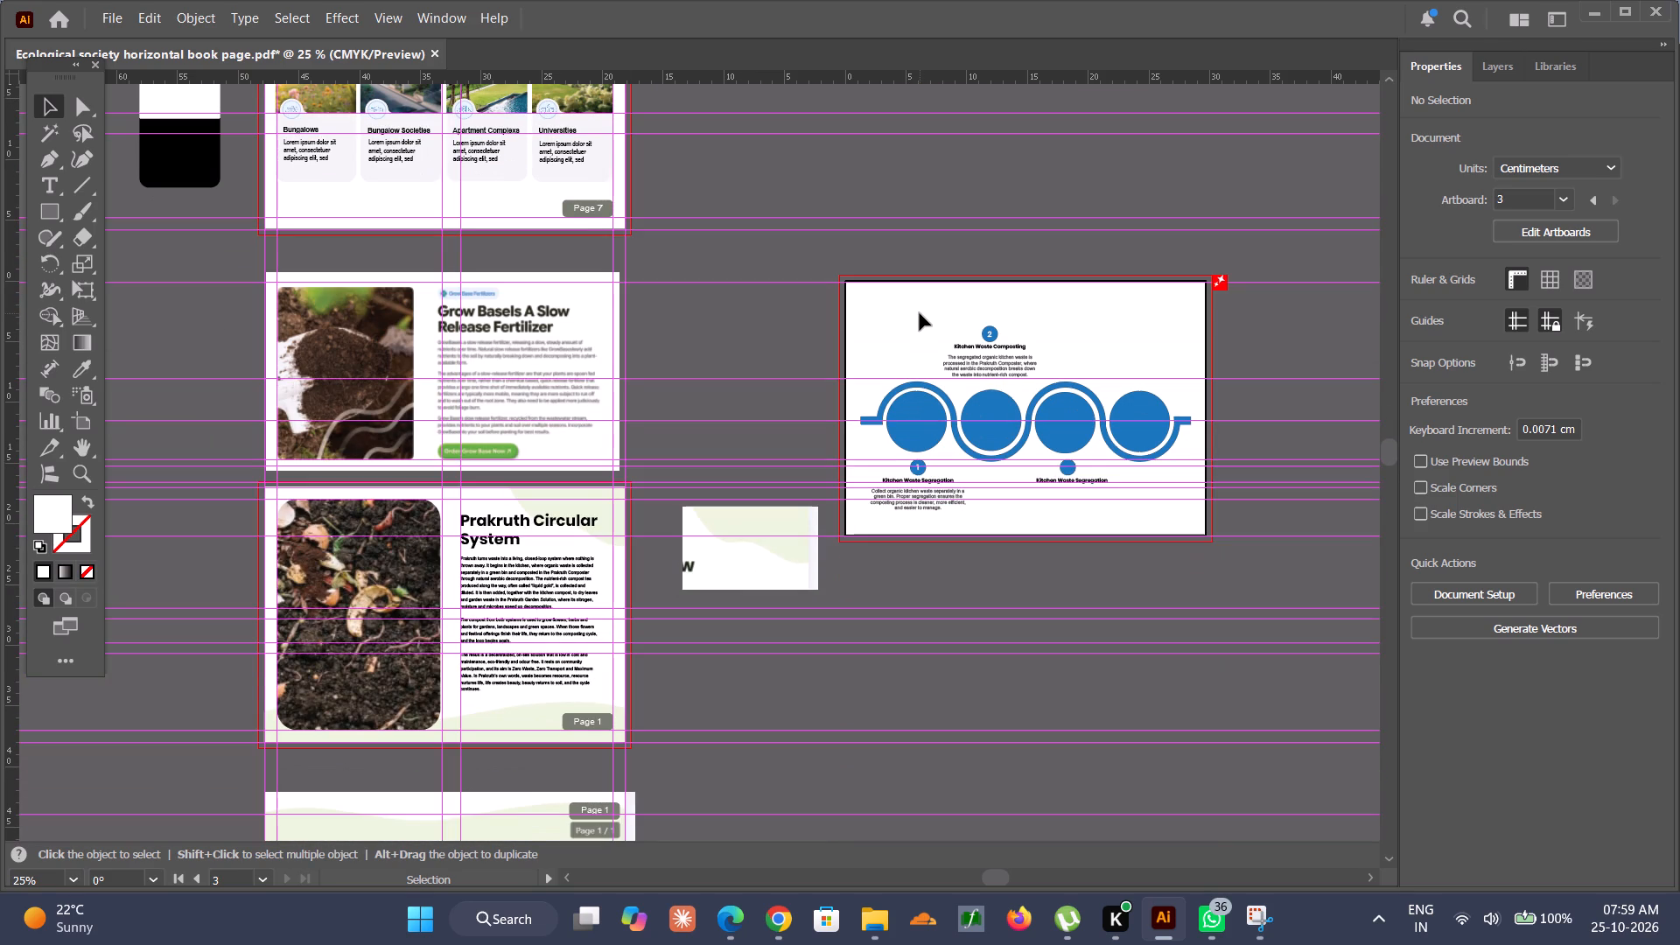
{"action": "scroll", "coordinate": [1063, 452], "scroll_direction": "up", "scroll_amount": 4, "text": "alt"}
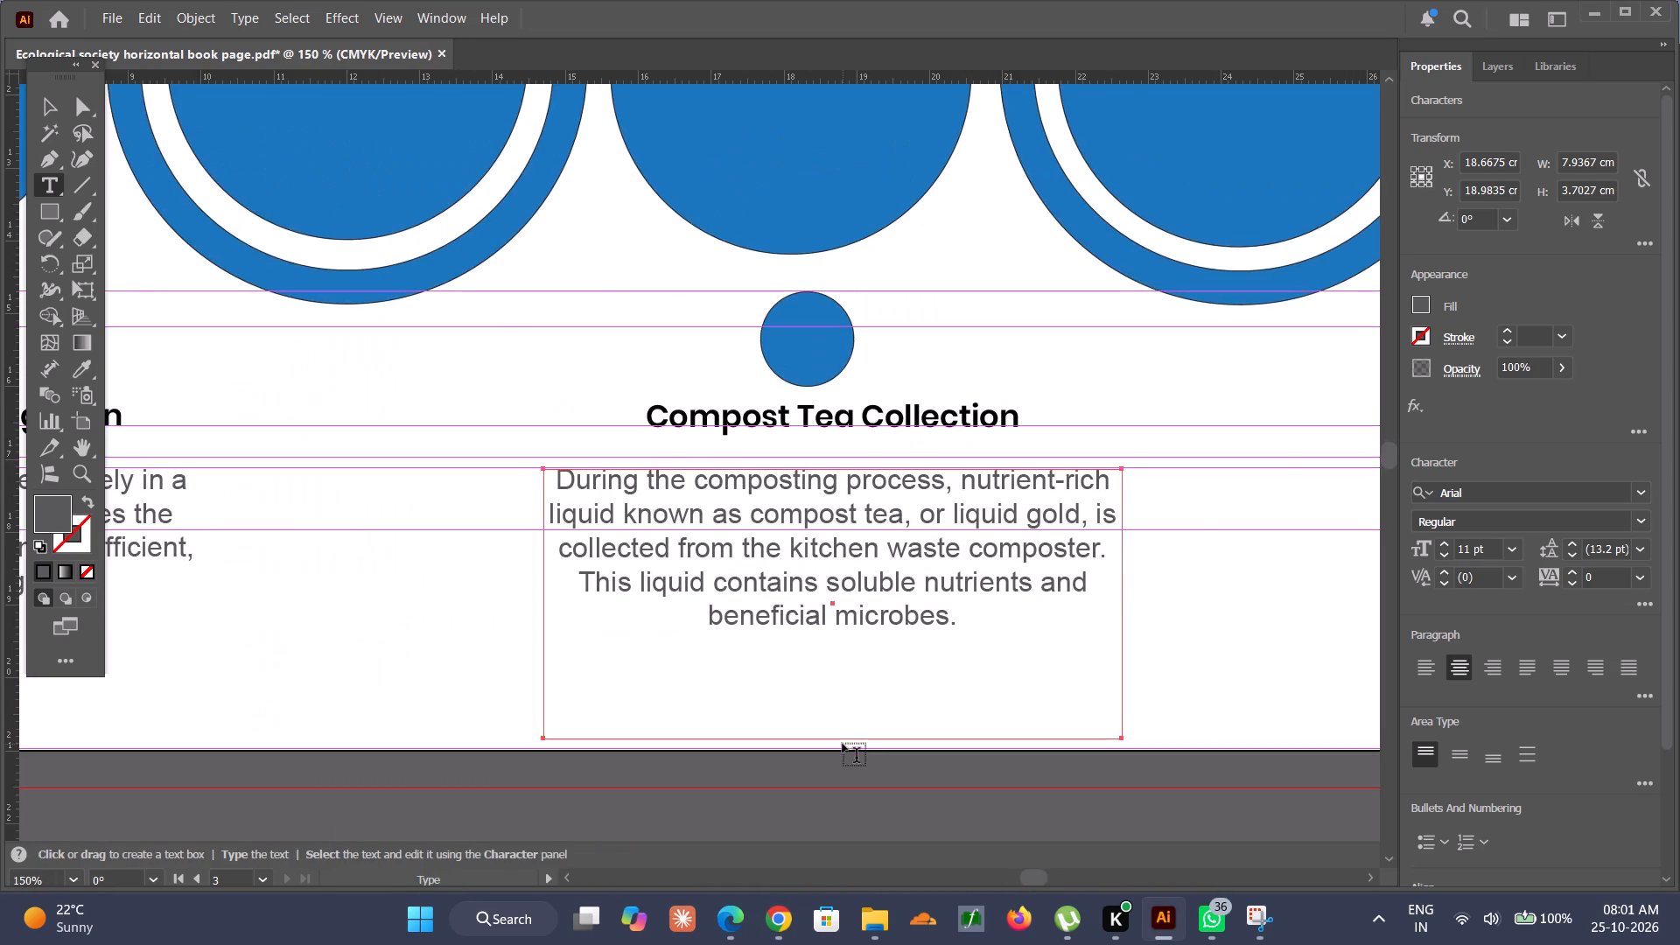
{"action": "scroll", "coordinate": [843, 744], "scroll_direction": "right", "scroll_amount": 2}
{"action": "scroll", "coordinate": [843, 744], "scroll_direction": "left", "scroll_amount": 2}
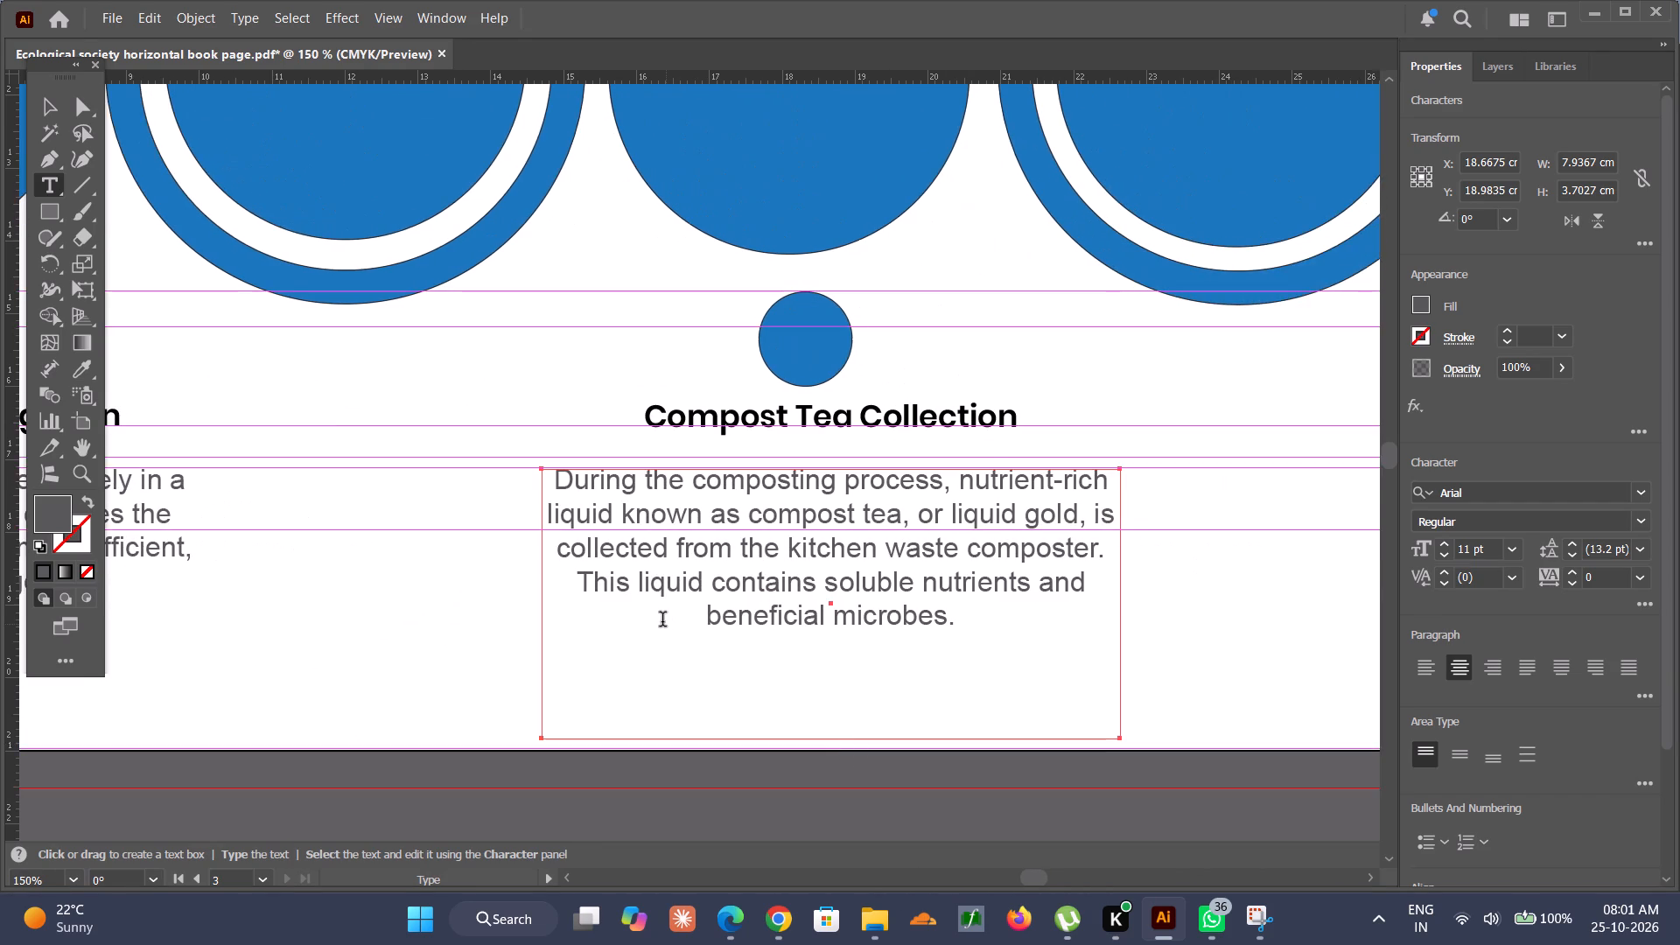
{"action": "scroll", "coordinate": [660, 621], "scroll_direction": "right", "scroll_amount": 5}
{"action": "scroll", "coordinate": [646, 618], "scroll_direction": "left", "scroll_amount": 1}
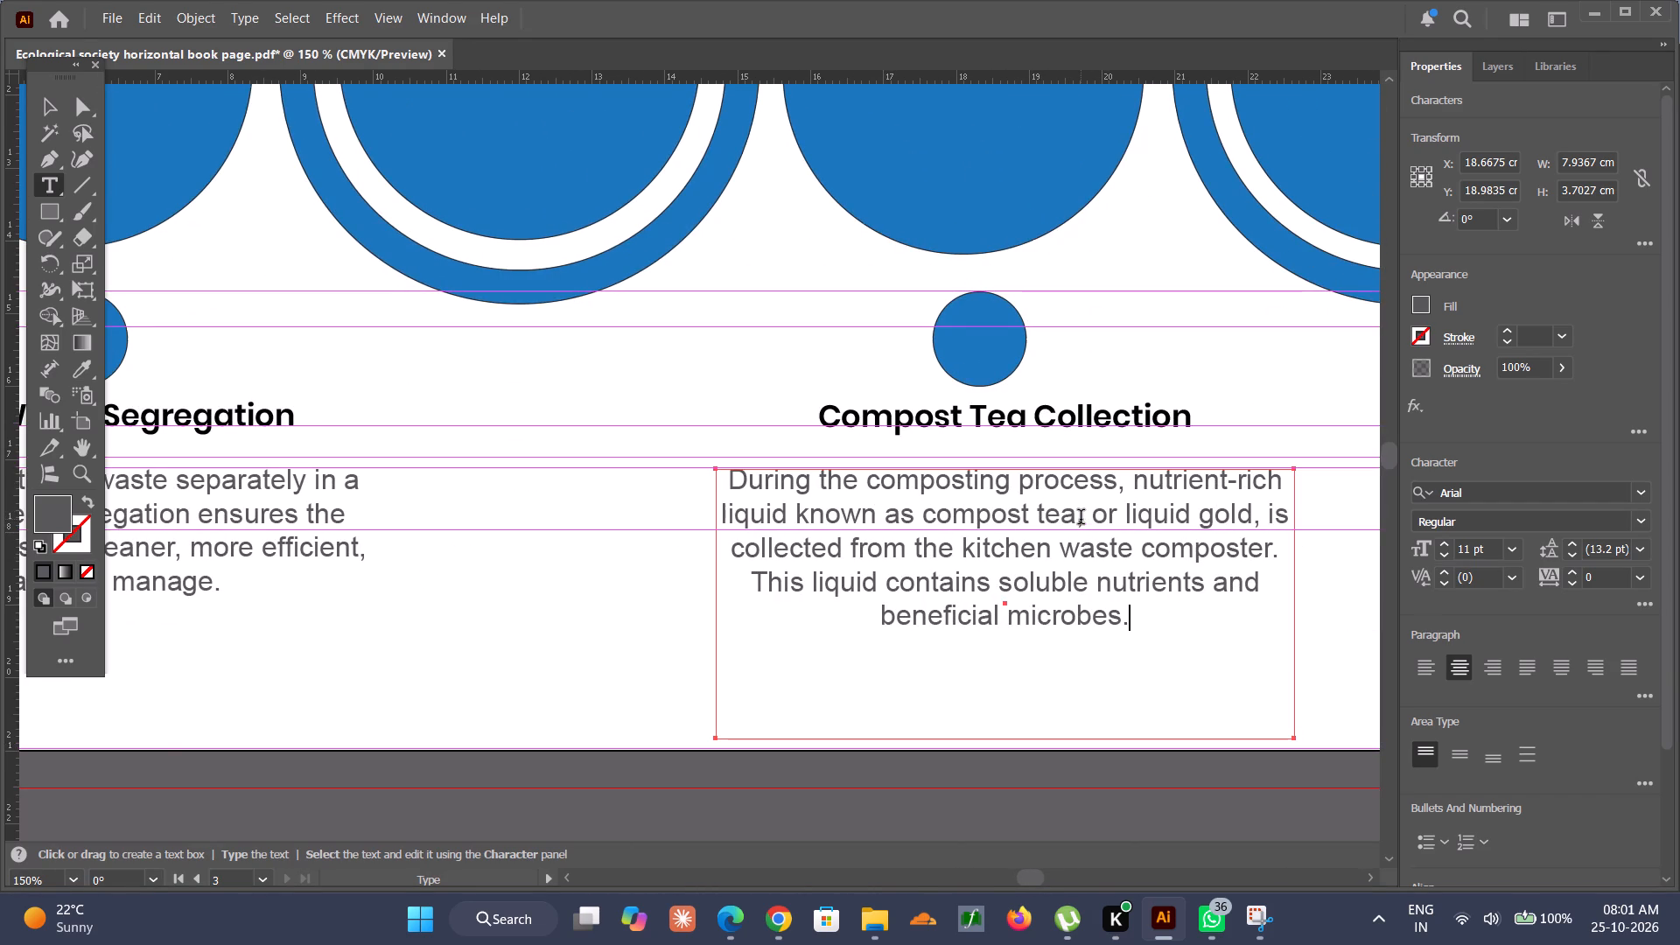
{"action": "left_click_drag", "start_coordinate": [1077, 520], "coordinate": [1274, 507]}
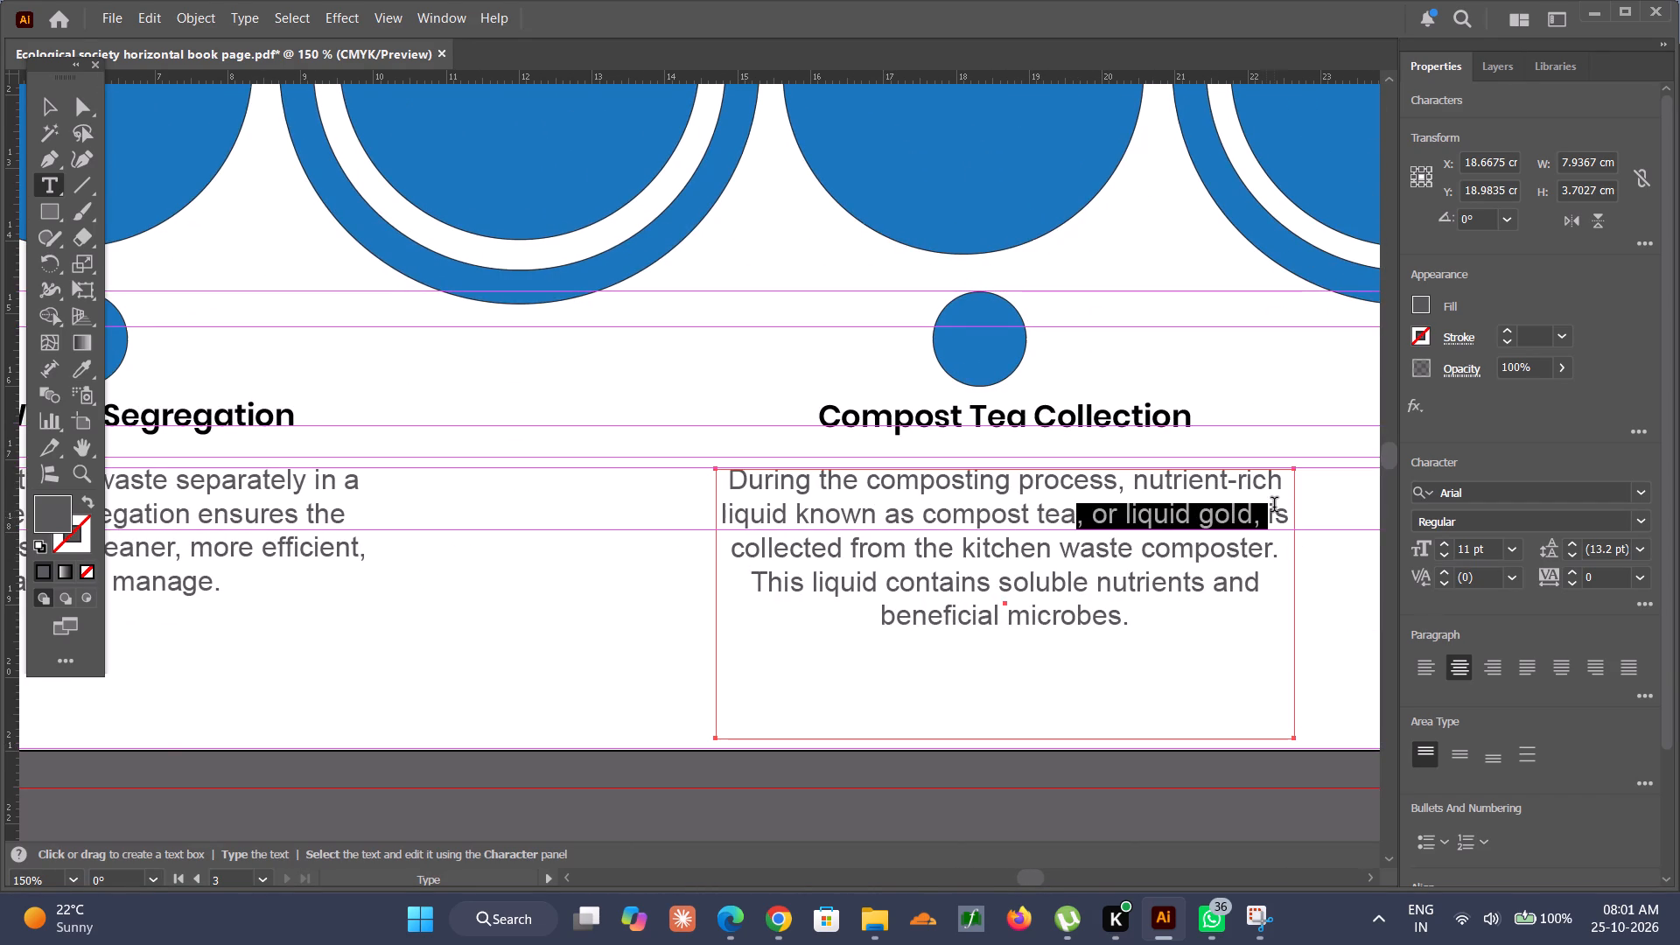
{"action": "left_click_drag", "start_coordinate": [1274, 507], "coordinate": [1263, 507]}
{"action": "key", "text": "BackSpace"}
{"action": "key", "text": "space"}
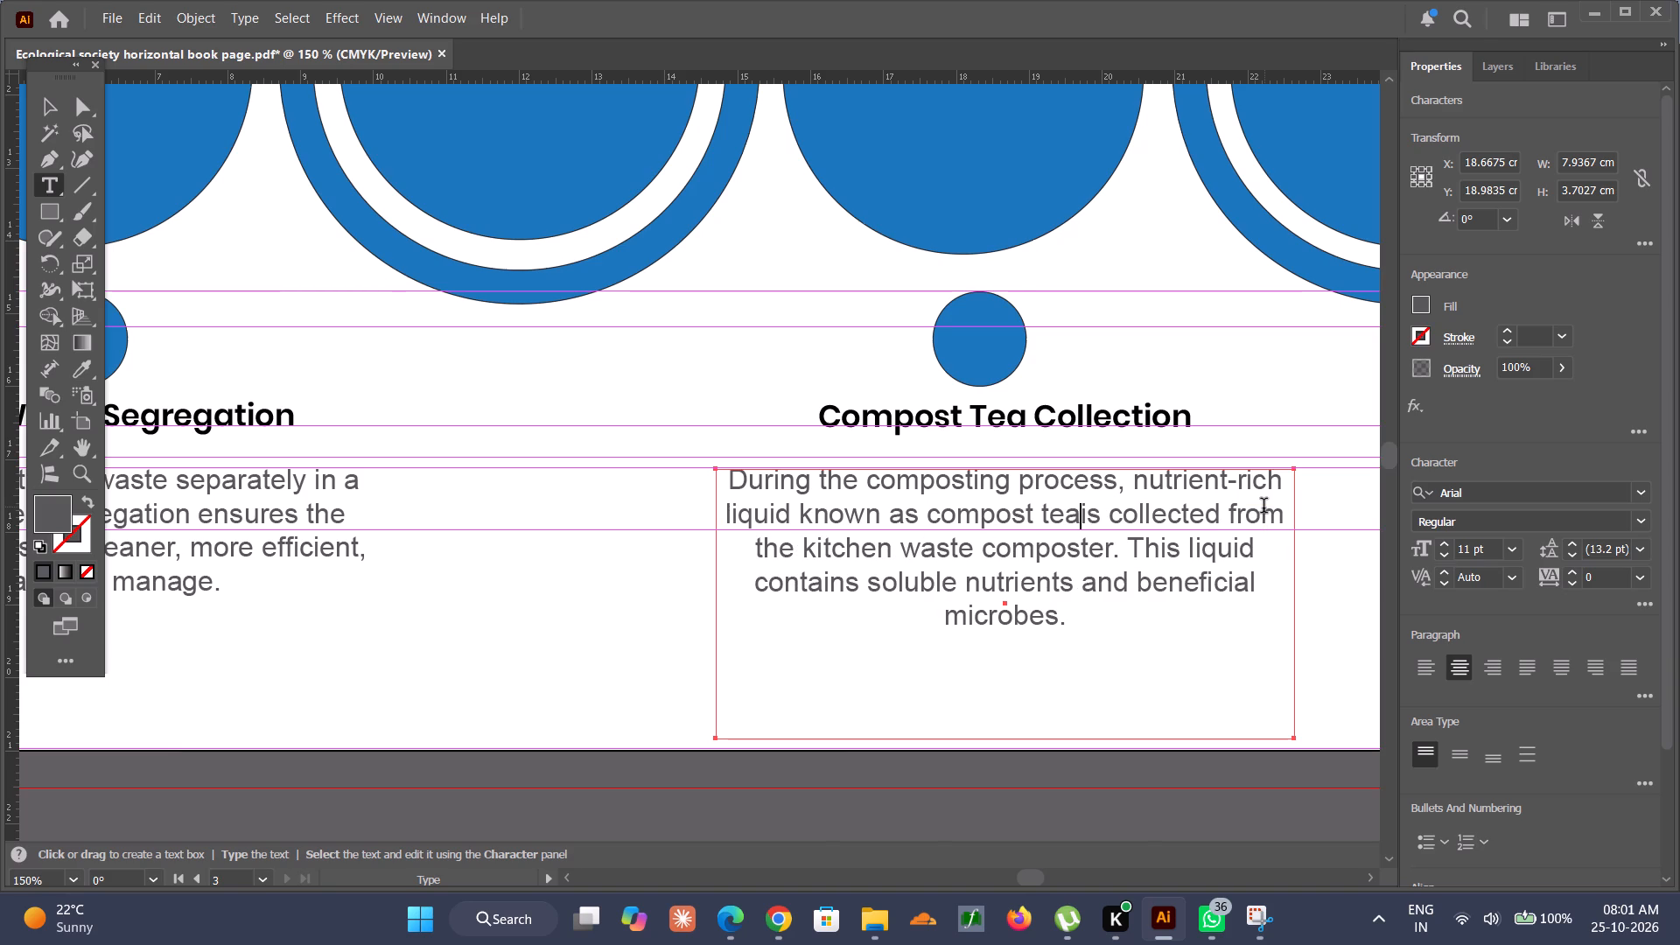
{"action": "left_click", "coordinate": [38, 101]}
{"action": "left_click", "coordinate": [291, 255]}
Place a horizontal guide along the bottom of the last line of the Kitchen Waste Segregation description.
{"action": "scroll", "coordinate": [605, 409], "scroll_direction": "down", "scroll_amount": 2, "text": "ctrl+alt"}
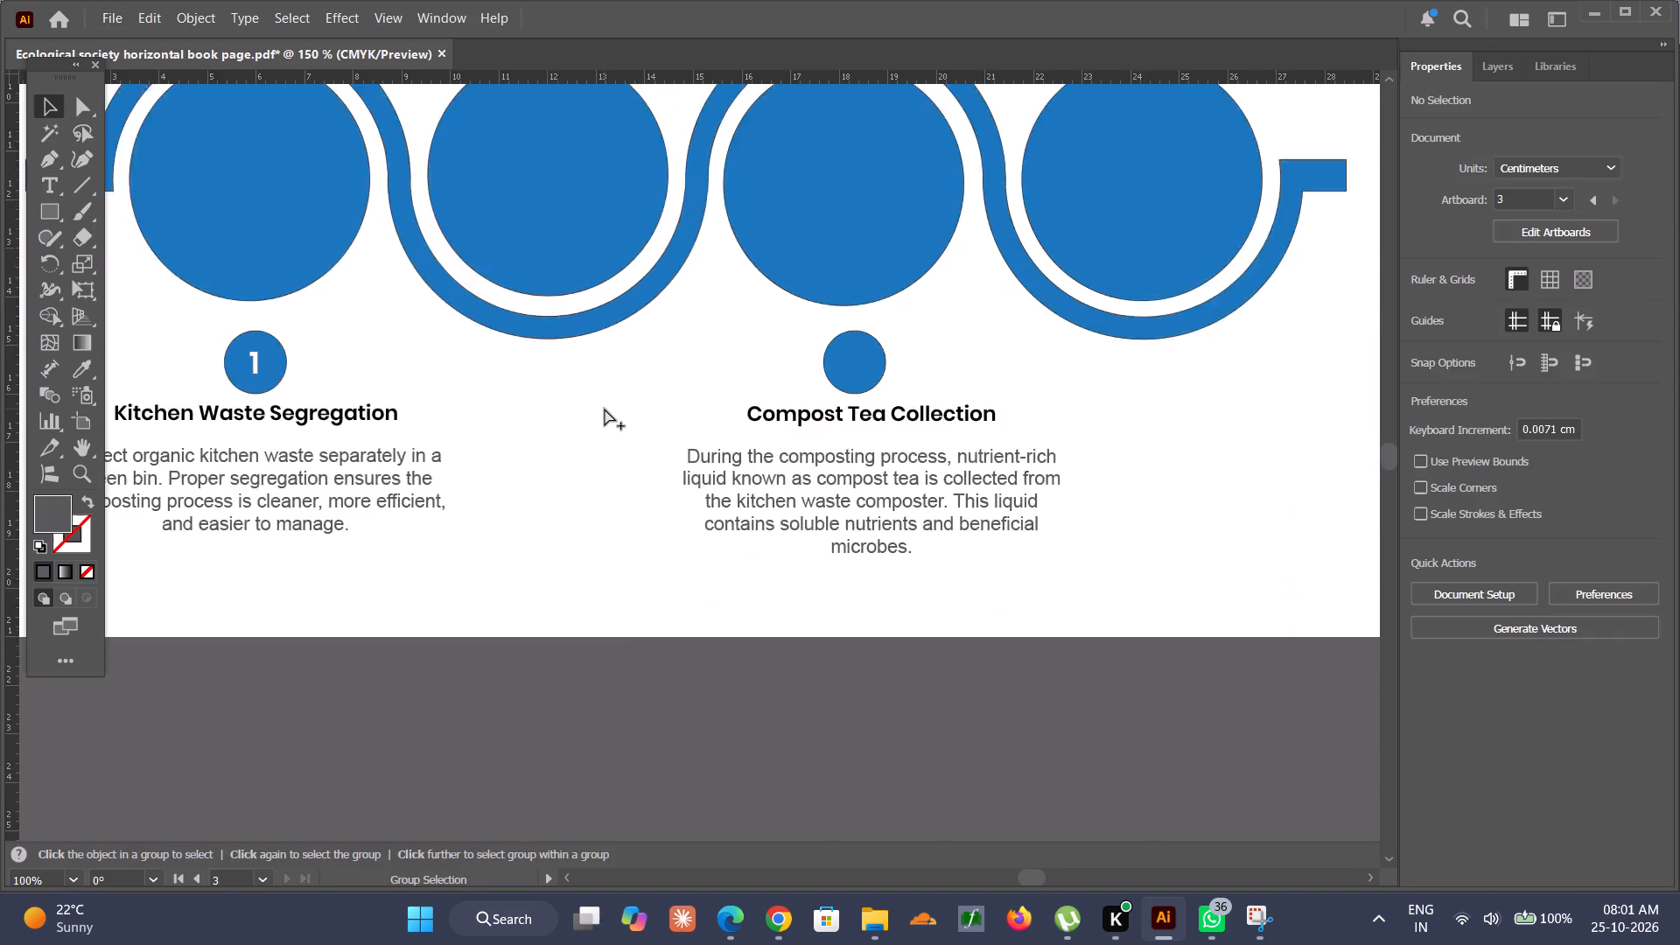
{"action": "left_click_drag", "start_coordinate": [659, 80], "coordinate": [668, 493]}
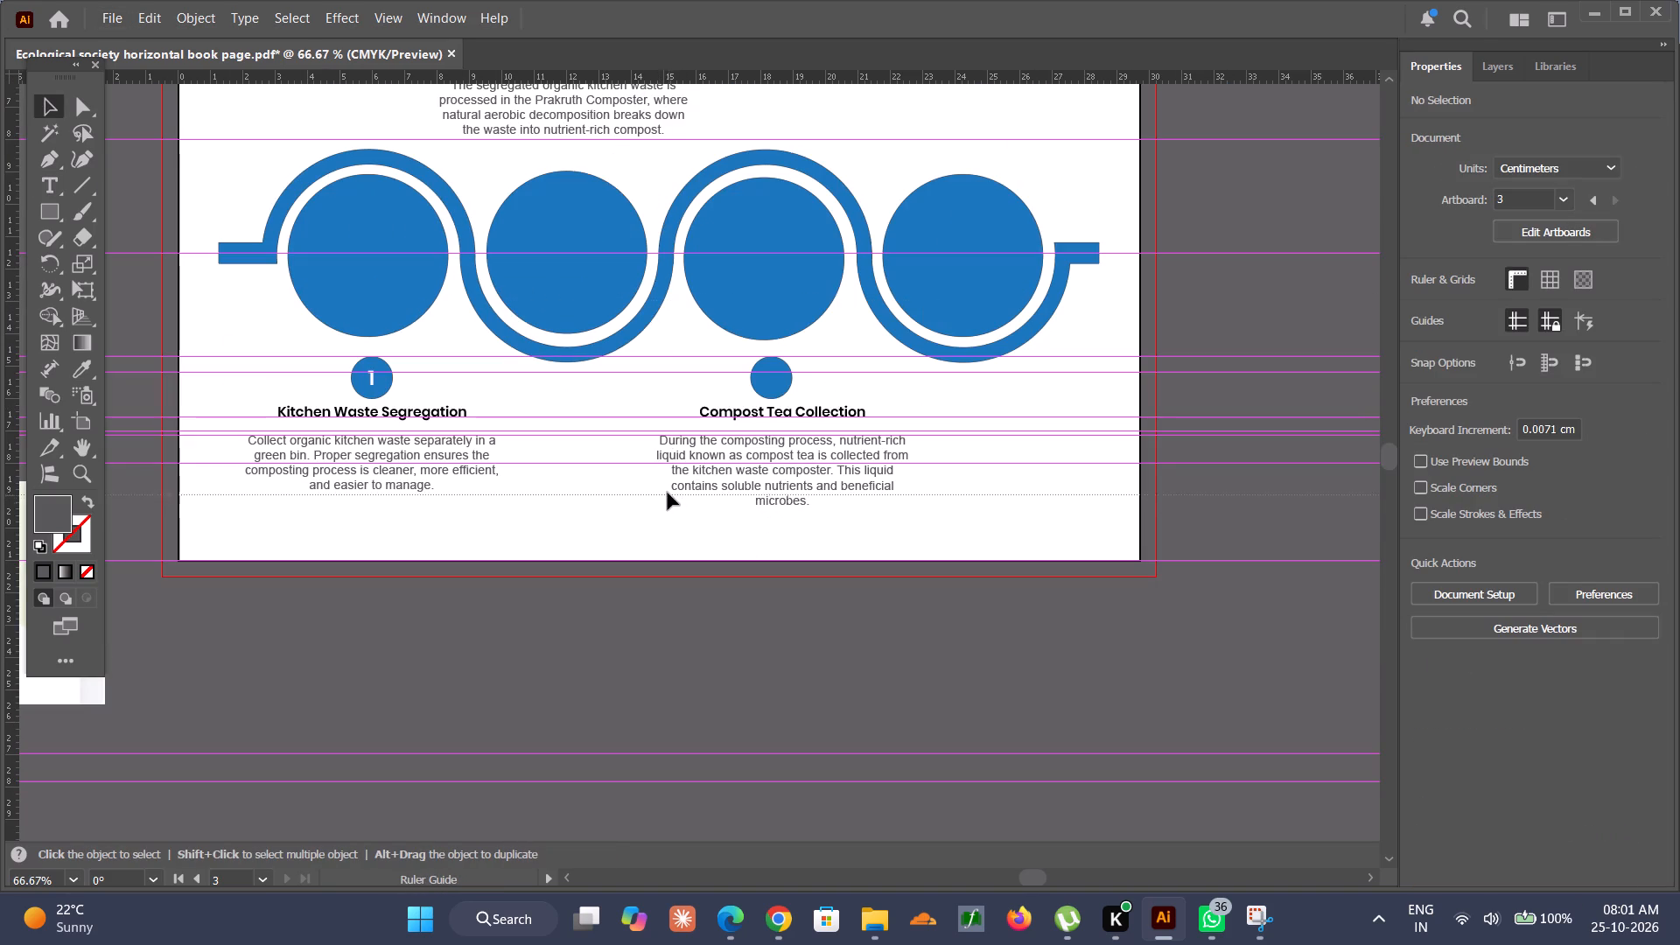
{"action": "left_click_drag", "start_coordinate": [668, 493], "coordinate": [661, 490]}
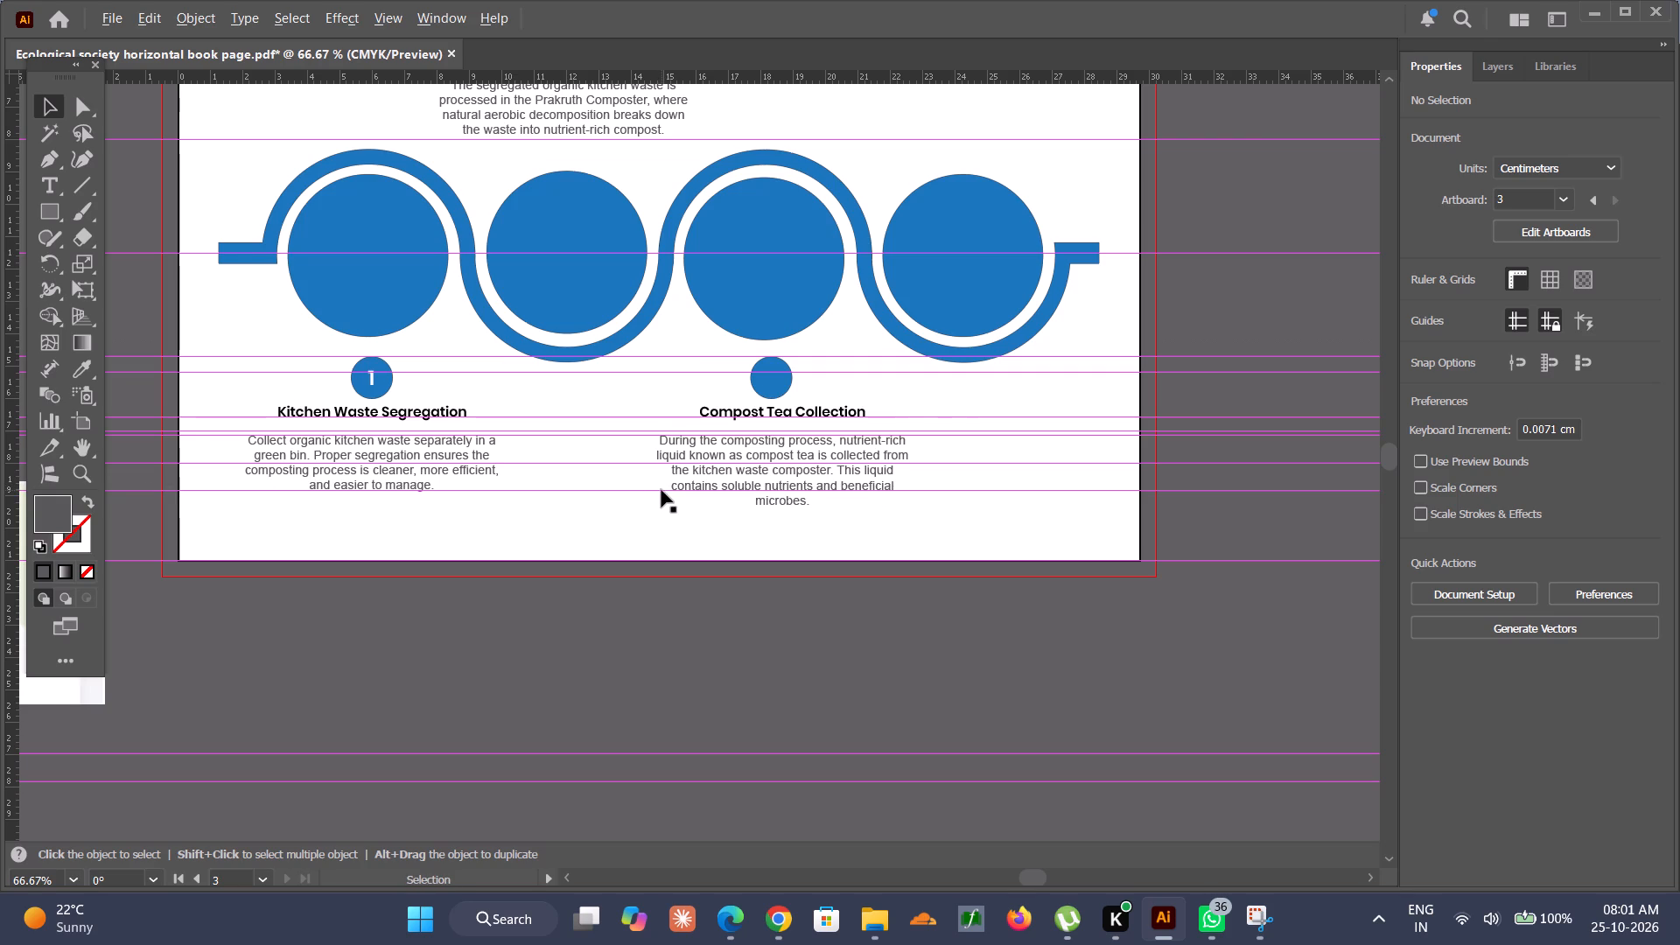
Widen the Compost Tea Collection text frame slightly on both sides so the description fits on four lines above the guide.
{"action": "scroll", "coordinate": [661, 490], "scroll_direction": "up", "scroll_amount": 1, "text": "ctrl+alt"}
{"action": "left_click", "coordinate": [981, 441]}
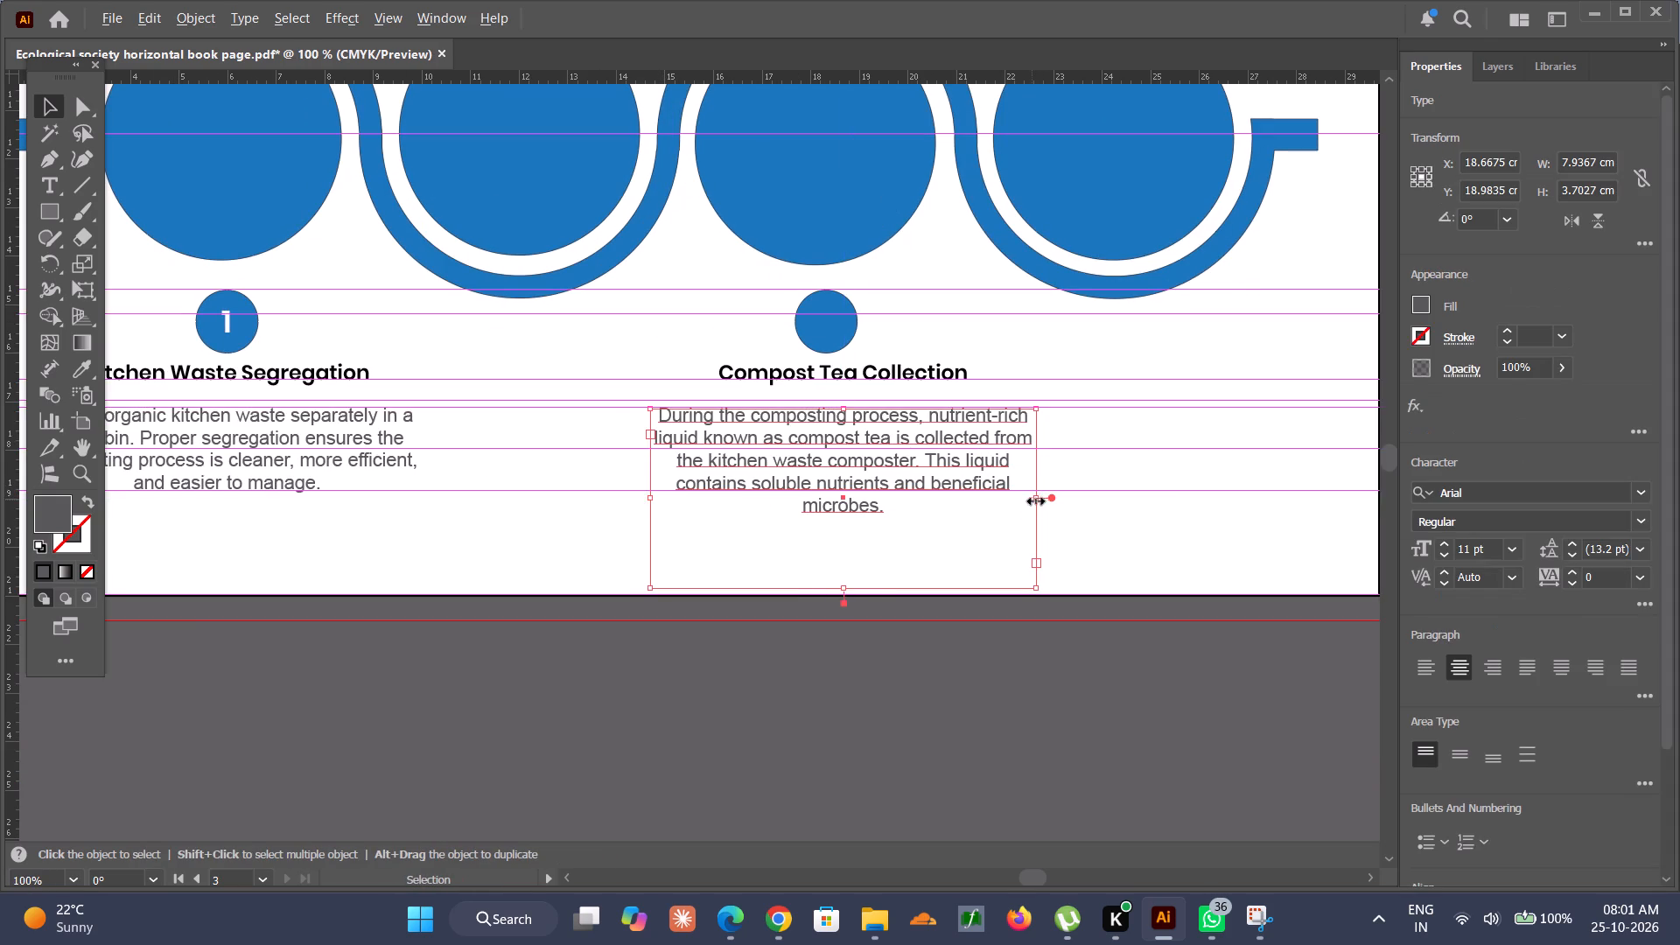
{"action": "left_click_drag", "start_coordinate": [1039, 498], "coordinate": [1046, 495], "text": "alt"}
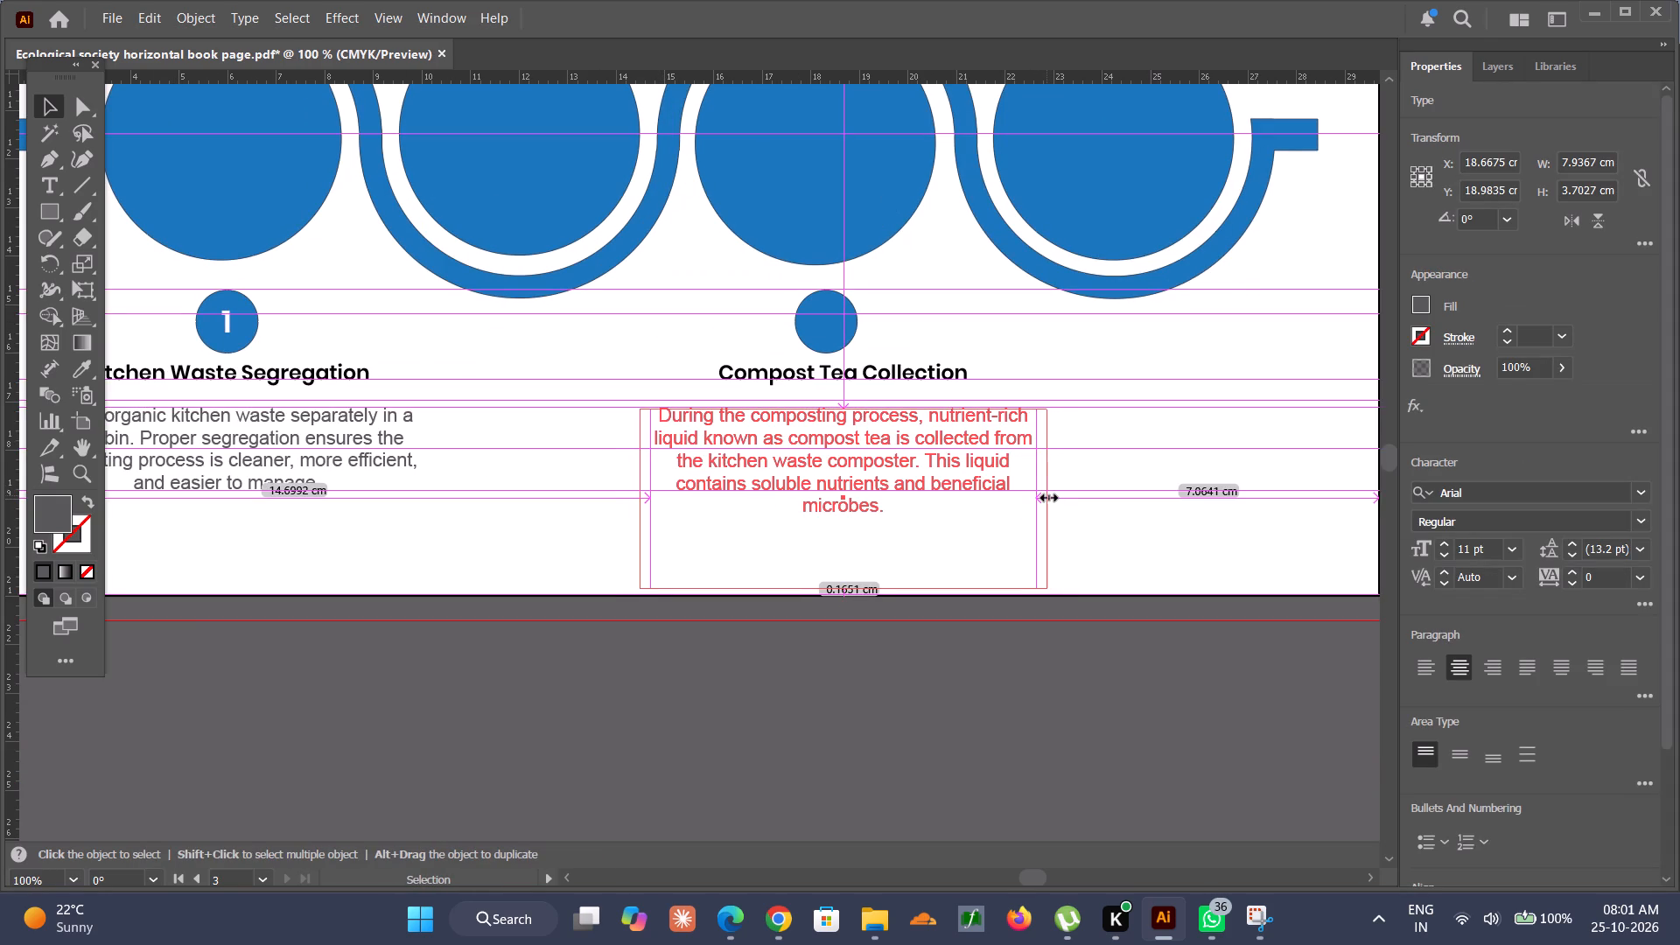
{"action": "left_click_drag", "start_coordinate": [1046, 495], "coordinate": [1048, 495], "text": "alt"}
{"action": "left_click", "coordinate": [1082, 545]}
Place a horizontal guide along the top of the first line of the Kitchen Waste Composting description.
{"action": "scroll", "coordinate": [1086, 545], "scroll_direction": "down", "scroll_amount": 2, "text": "ctrl+alt"}
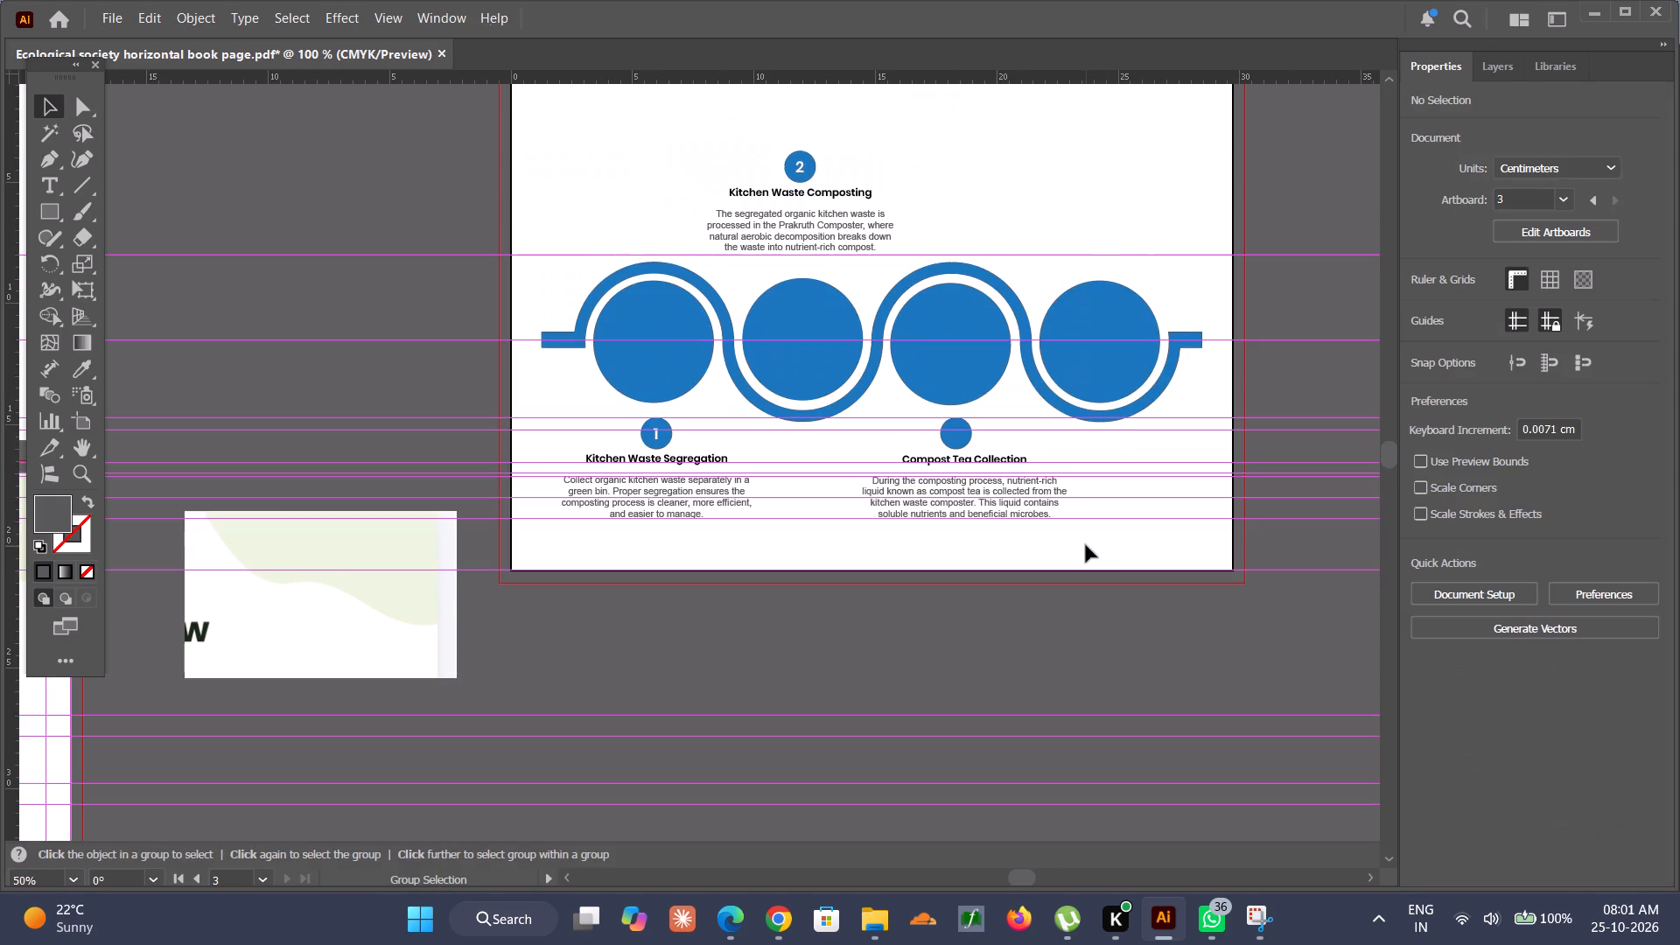
{"action": "scroll", "coordinate": [1086, 545], "scroll_direction": "left", "scroll_amount": 1}
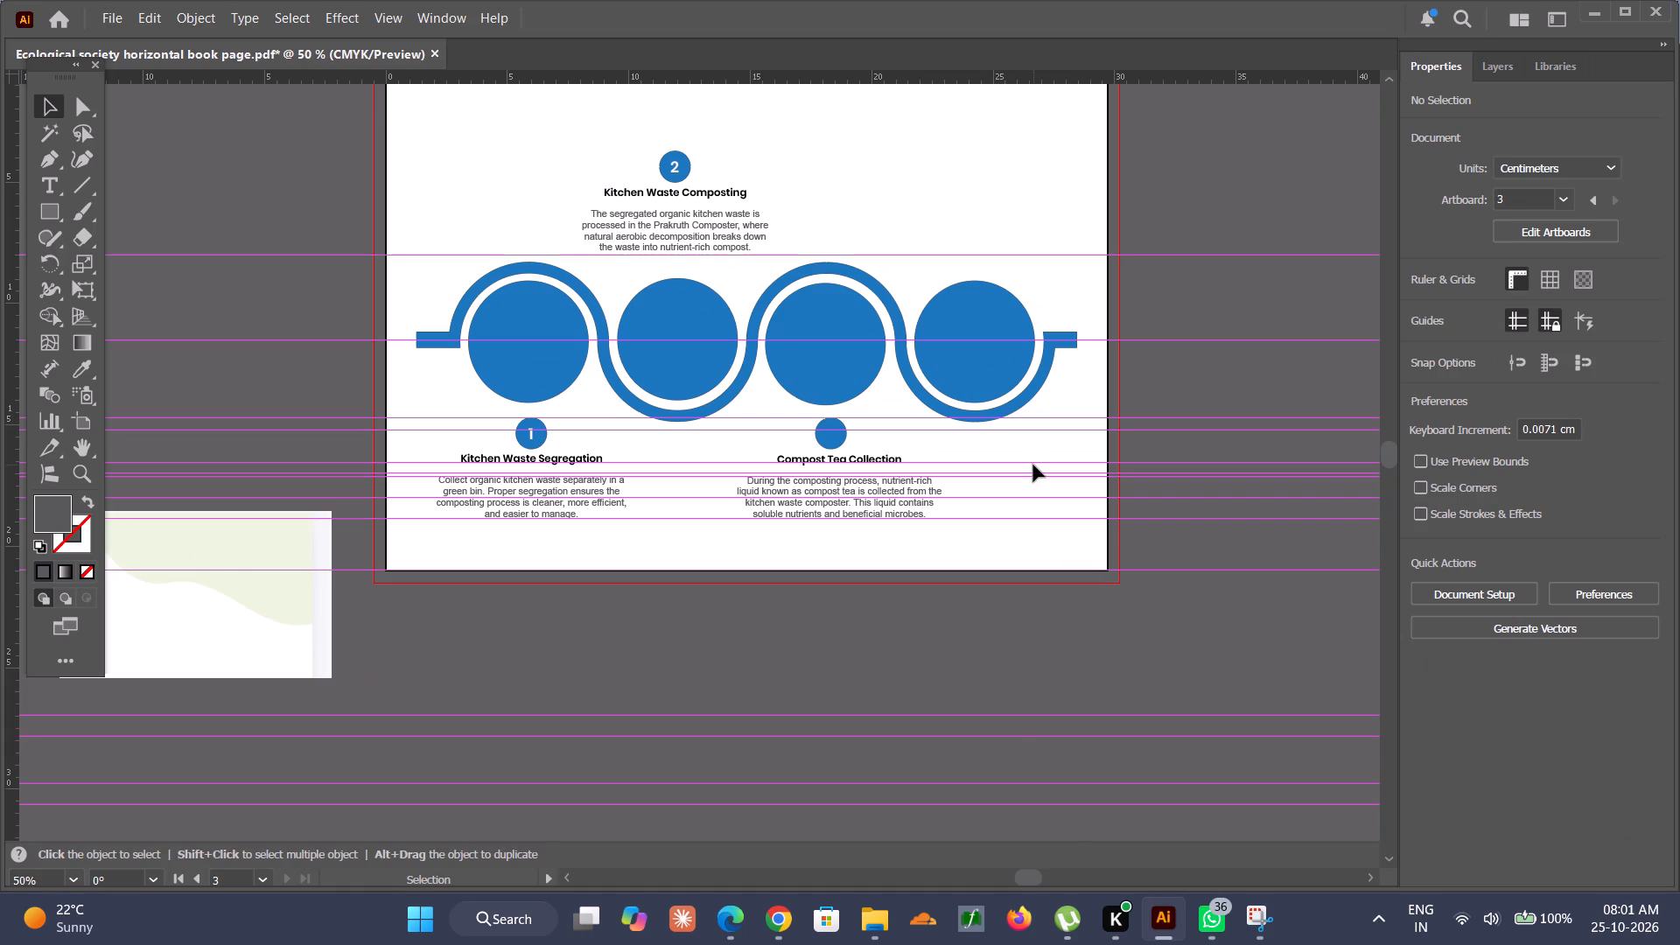
{"action": "scroll", "coordinate": [1030, 465], "scroll_direction": "up", "scroll_amount": 7}
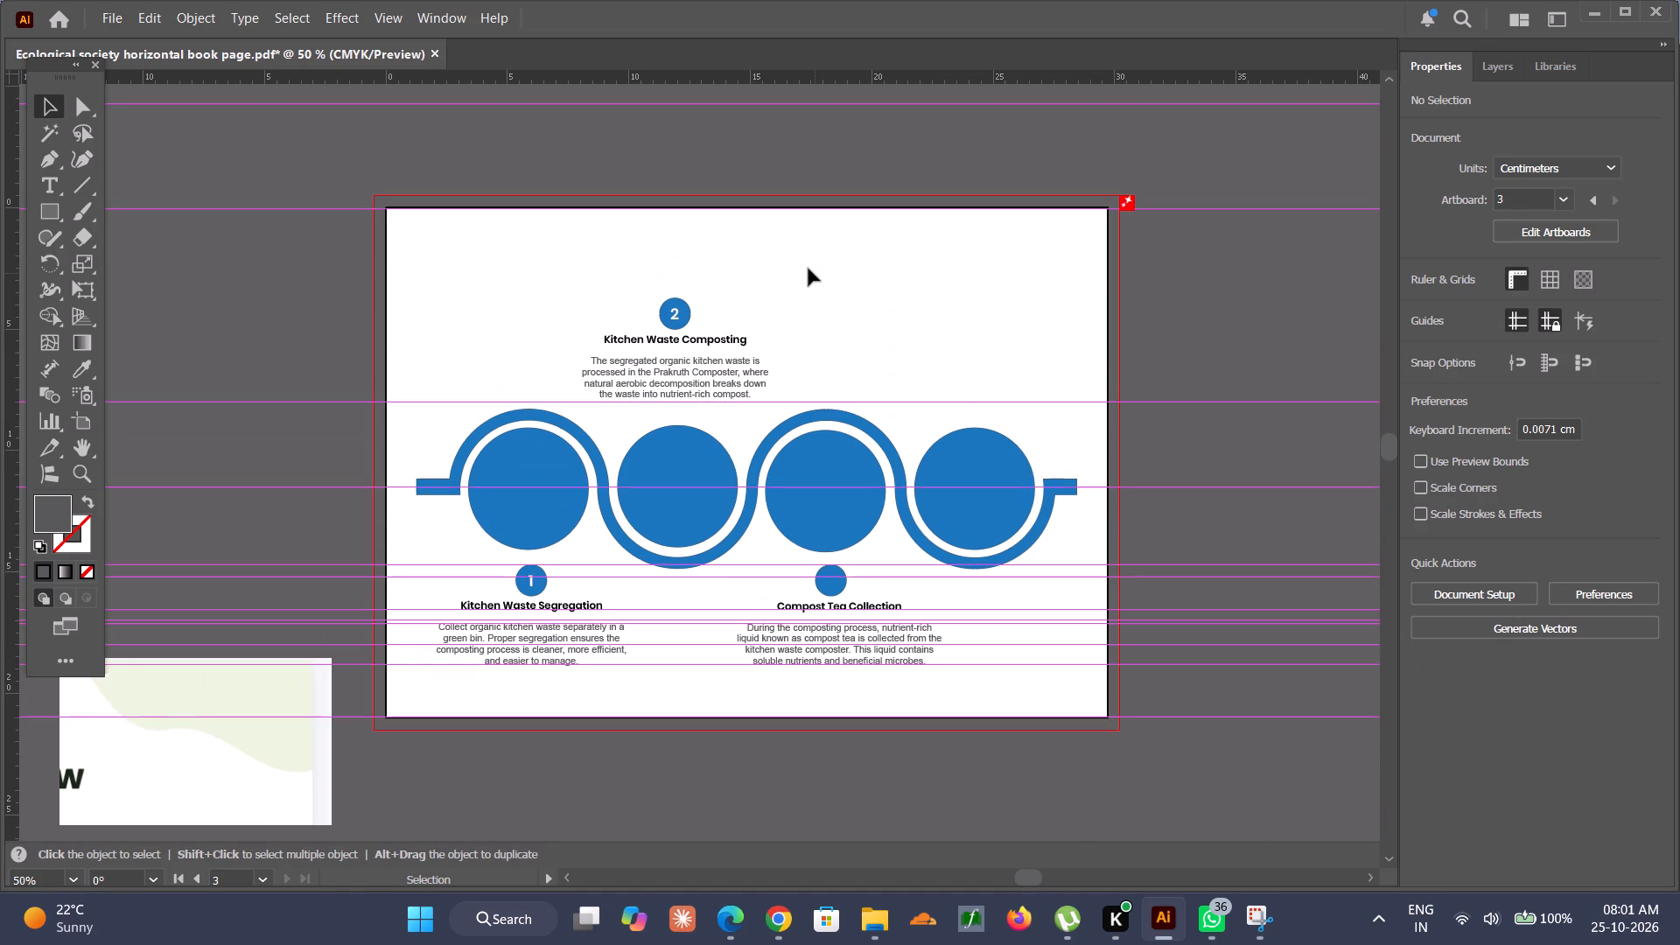
{"action": "scroll", "coordinate": [650, 248], "scroll_direction": "up", "scroll_amount": 4, "text": "alt"}
{"action": "scroll", "coordinate": [684, 430], "scroll_direction": "down", "scroll_amount": 4, "text": "alt"}
{"action": "scroll", "coordinate": [749, 498], "scroll_direction": "up", "scroll_amount": 2, "text": "alt"}
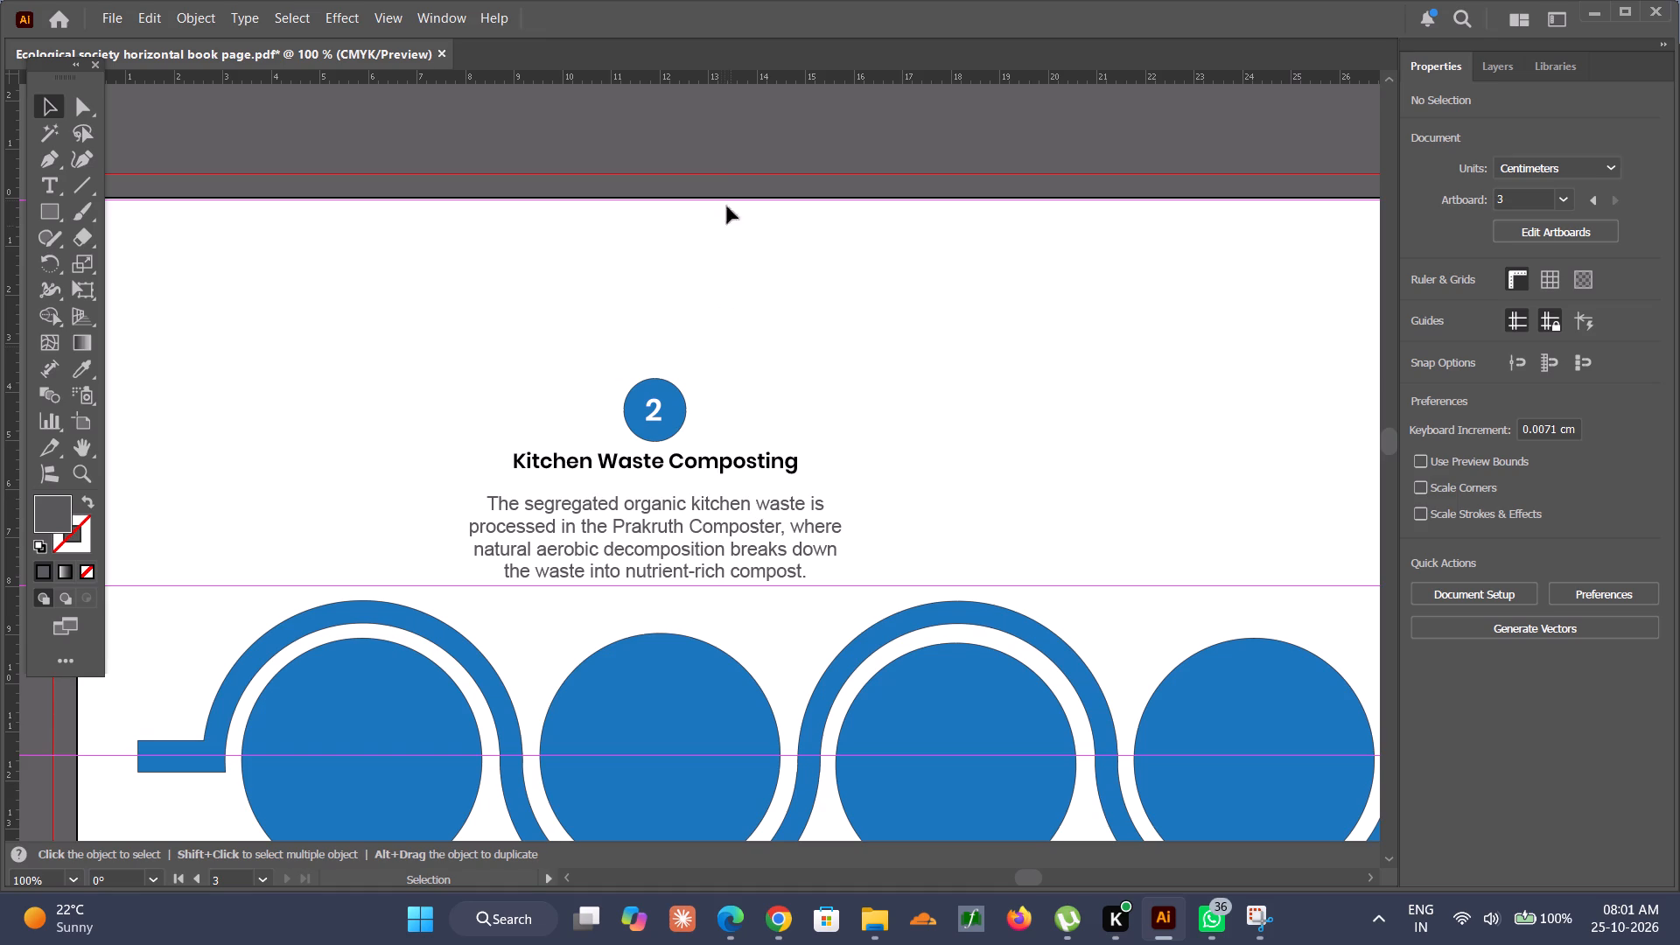
{"action": "left_click_drag", "start_coordinate": [728, 76], "coordinate": [801, 500]}
{"action": "left_click_drag", "start_coordinate": [801, 500], "coordinate": [794, 500]}
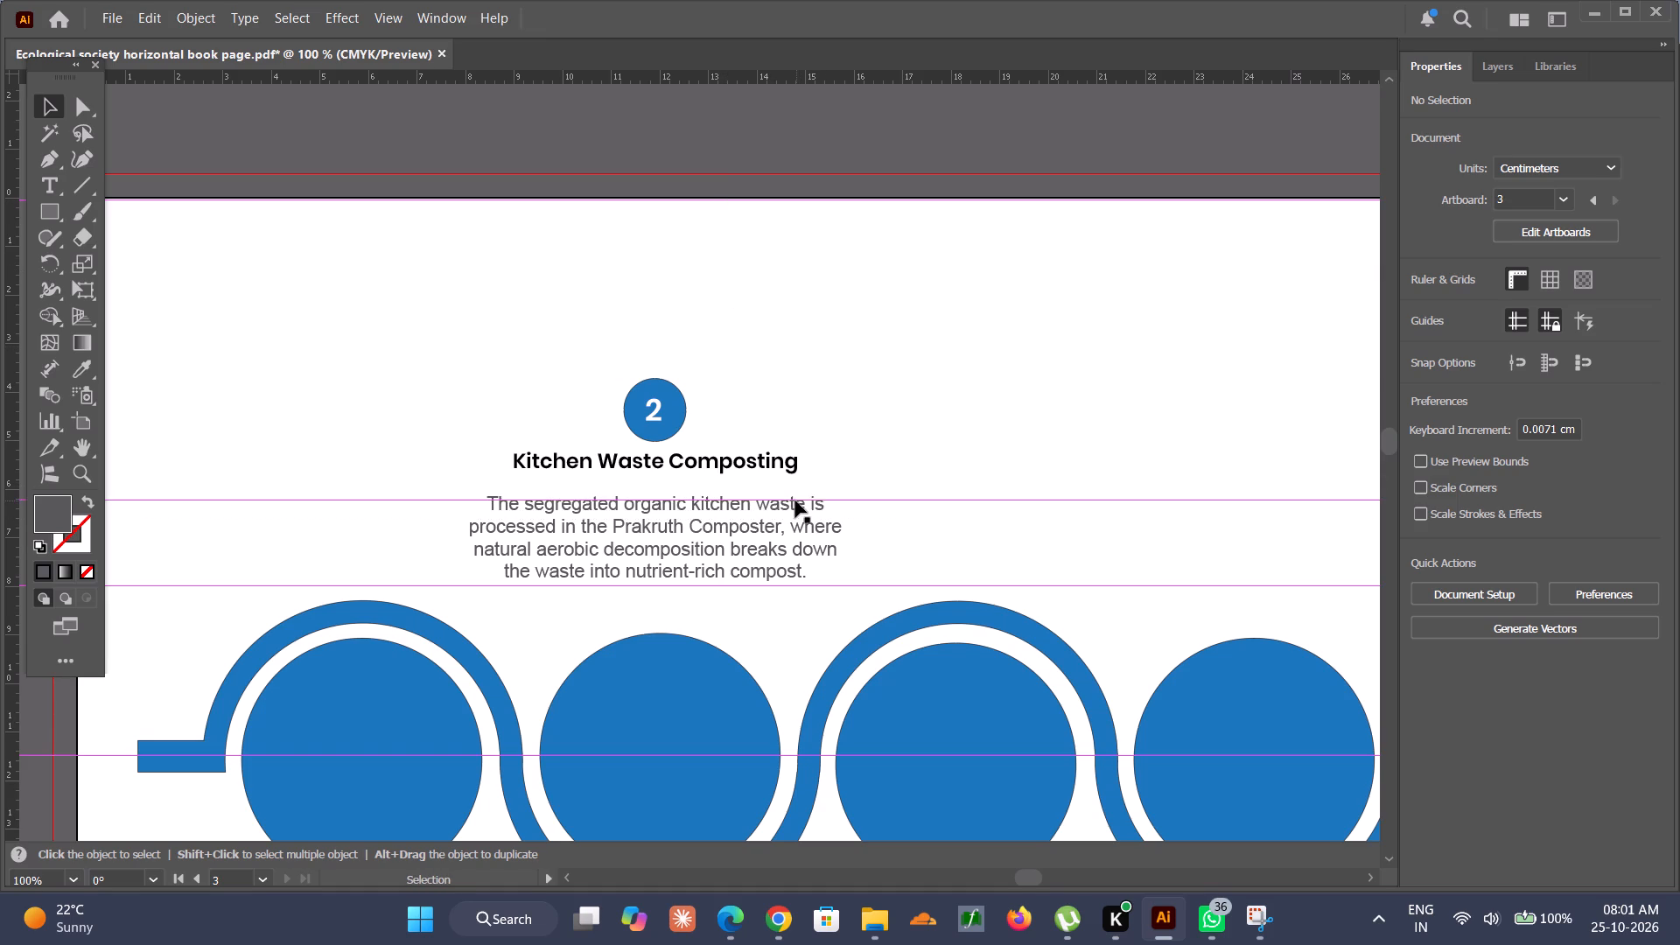
Copy the number 2 from the Kitchen Waste Composting badge and centre the copy on the empty badge above "Compost Tea Collection".
{"action": "scroll", "coordinate": [872, 458], "scroll_direction": "down", "scroll_amount": 2, "text": "alt"}
{"action": "scroll", "coordinate": [873, 456], "scroll_direction": "left", "scroll_amount": 2}
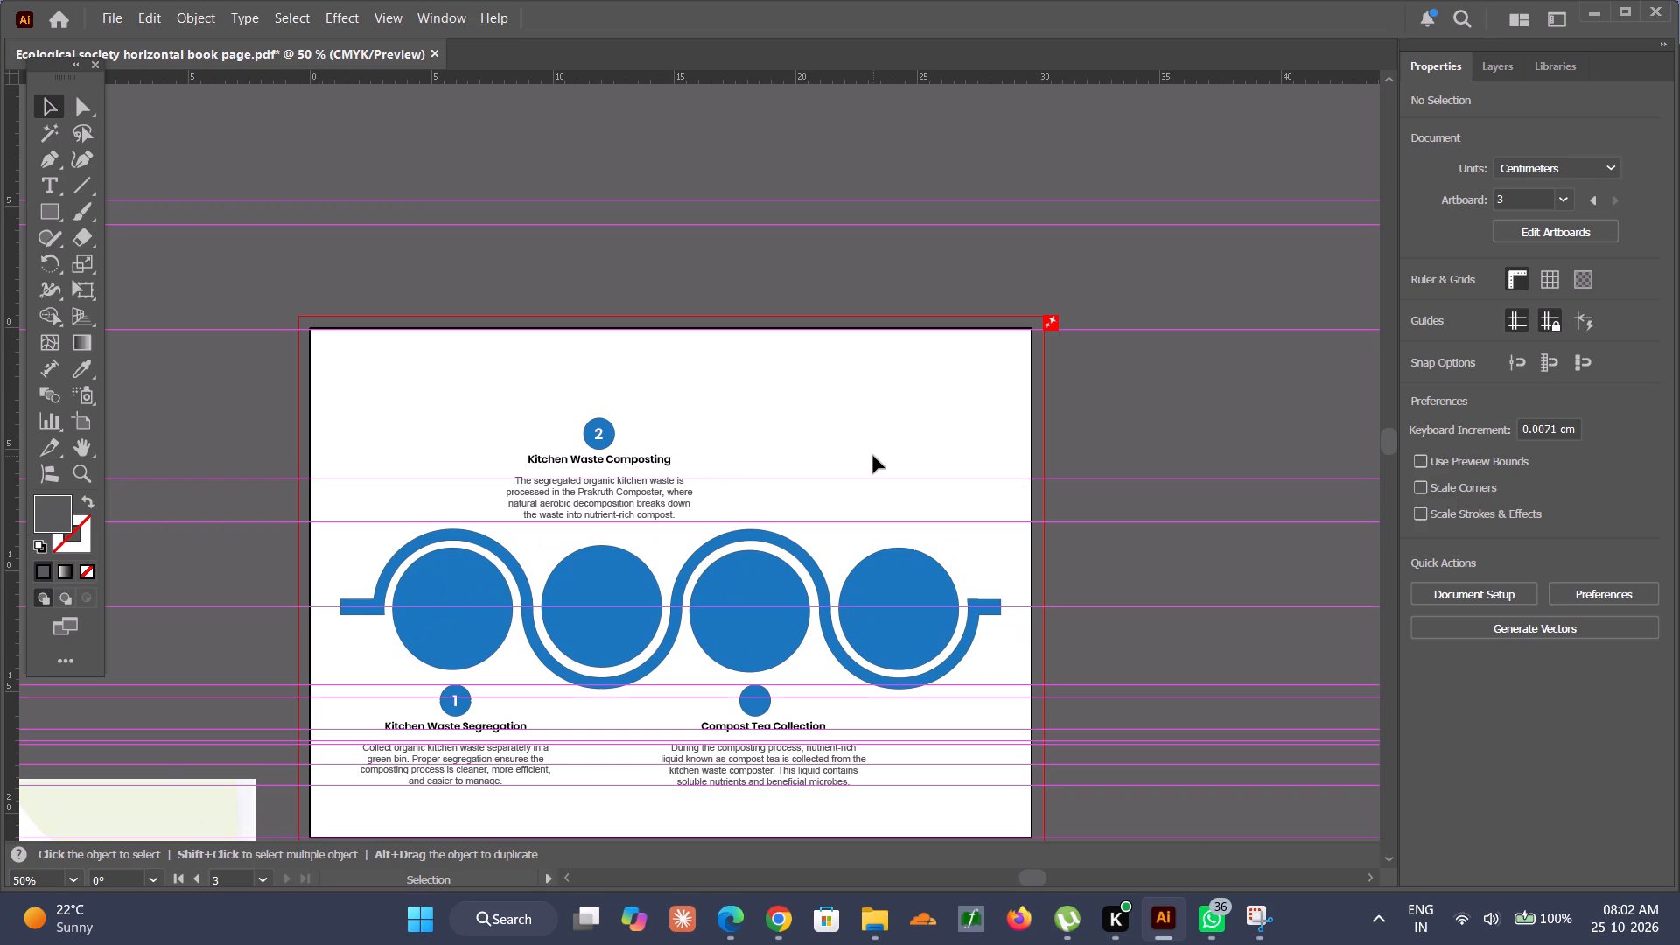
{"action": "scroll", "coordinate": [511, 476], "scroll_direction": "up", "scroll_amount": 3, "text": "alt"}
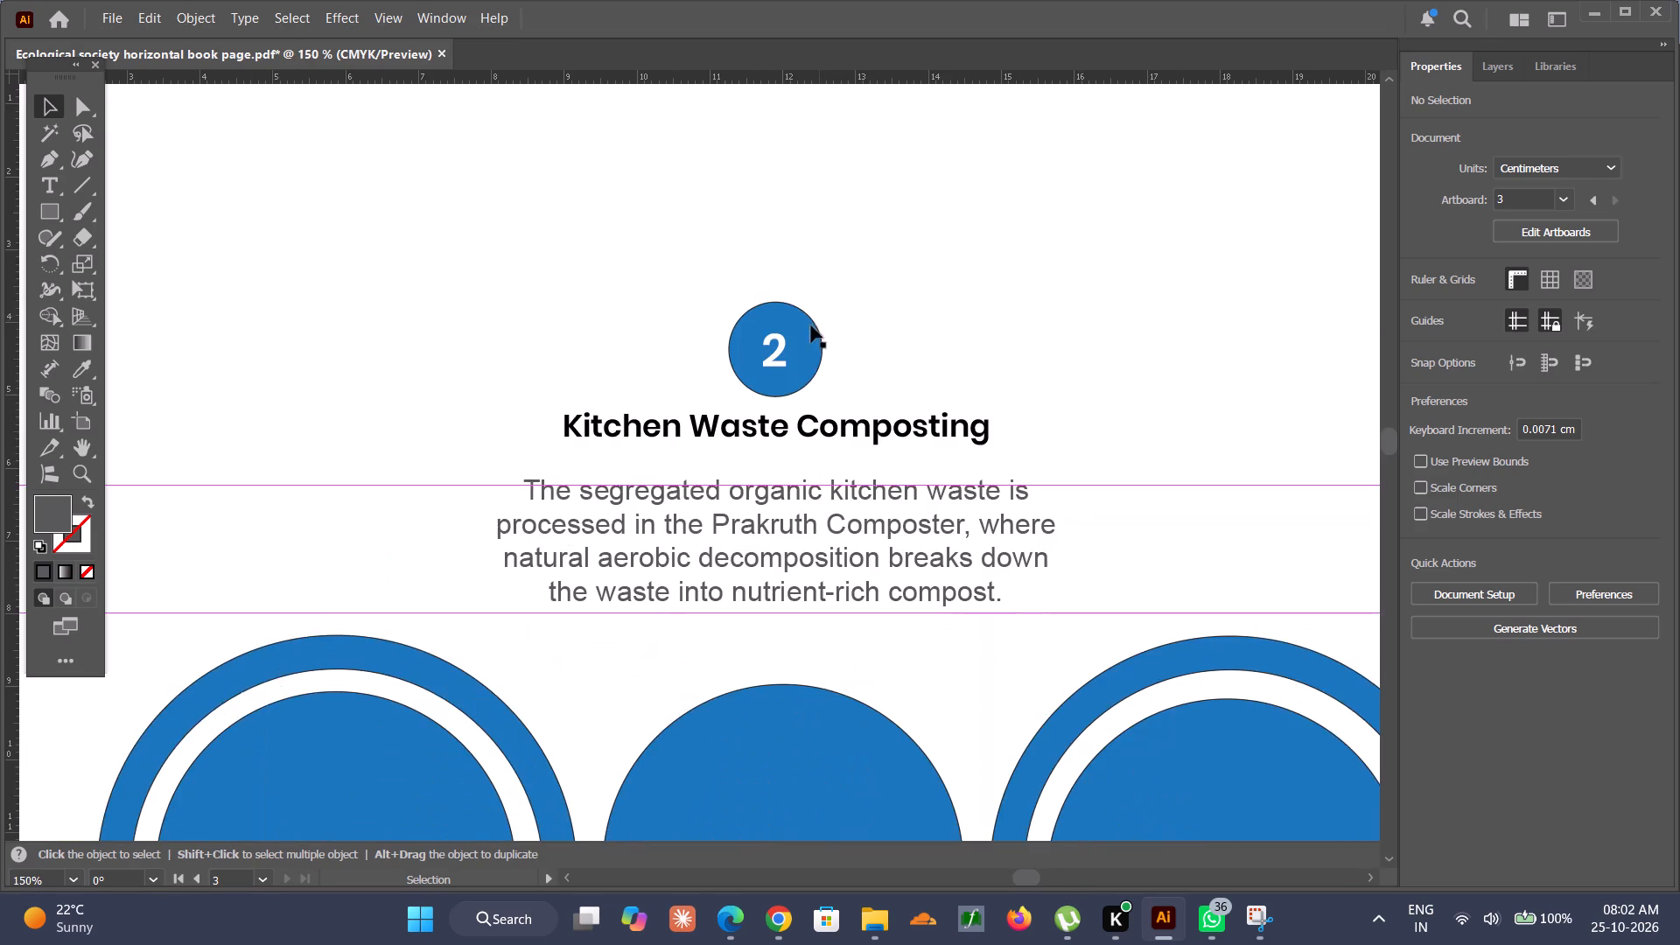
{"action": "left_click", "coordinate": [774, 353]}
{"action": "key", "text": "ctrl+c"}
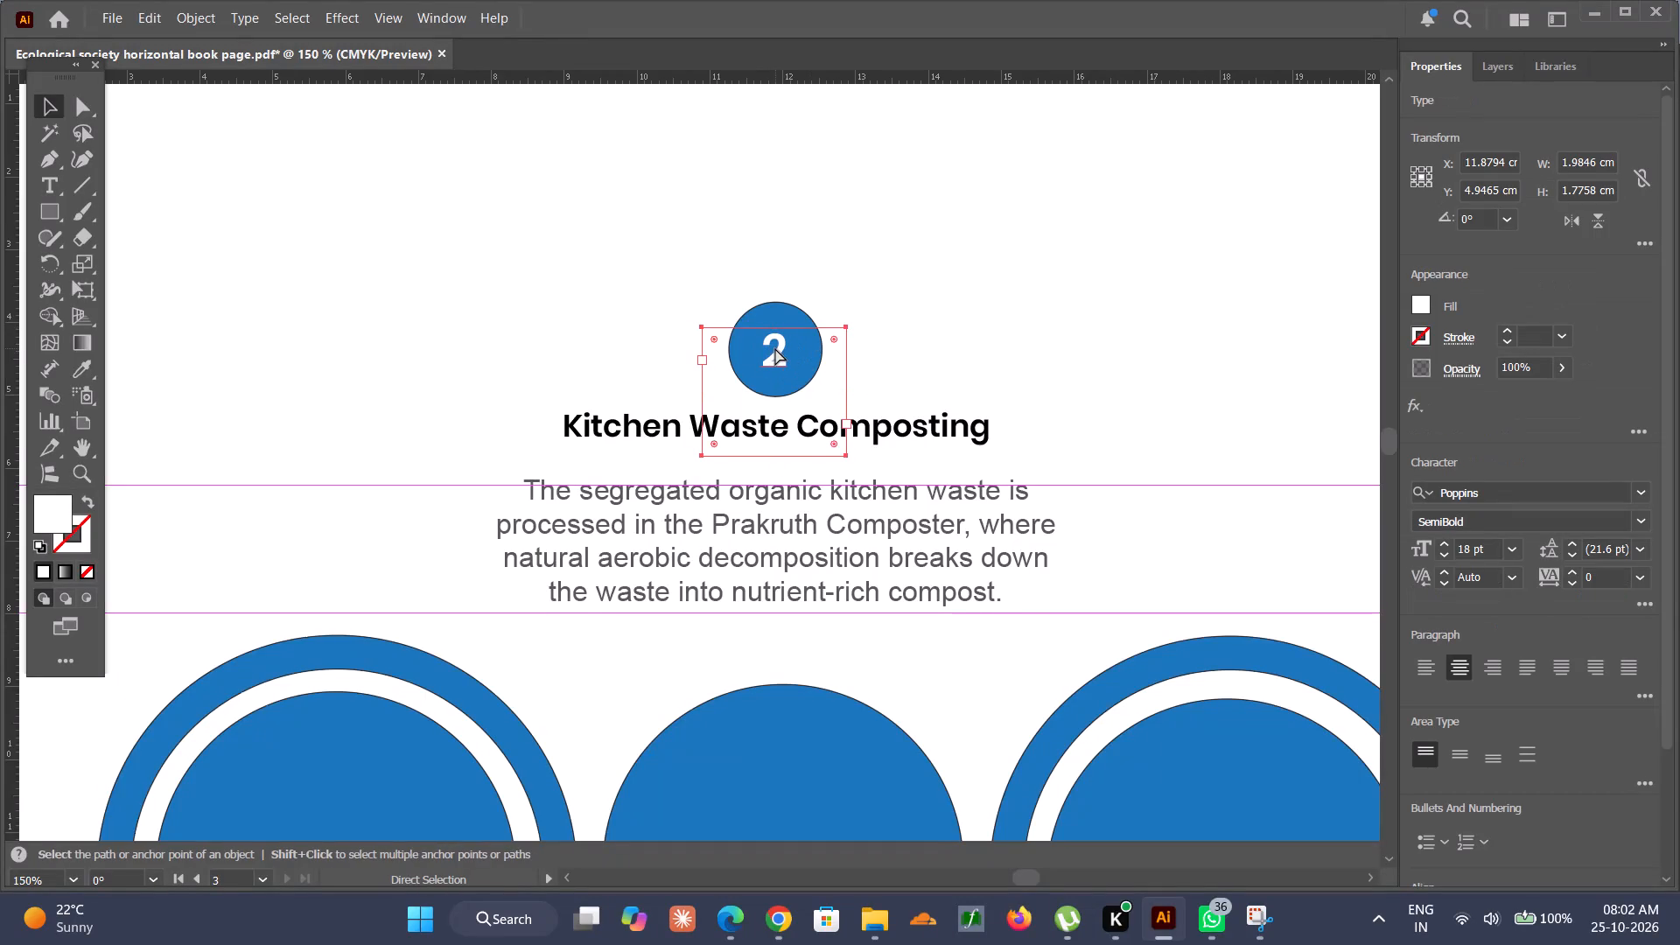
{"action": "scroll", "coordinate": [775, 348], "scroll_direction": "down", "scroll_amount": 17}
{"action": "left_click_drag", "start_coordinate": [768, 358], "coordinate": [765, 369]}
{"action": "scroll", "coordinate": [969, 325], "scroll_direction": "down", "scroll_amount": 4}
{"action": "scroll", "coordinate": [970, 326], "scroll_direction": "left", "scroll_amount": 3}
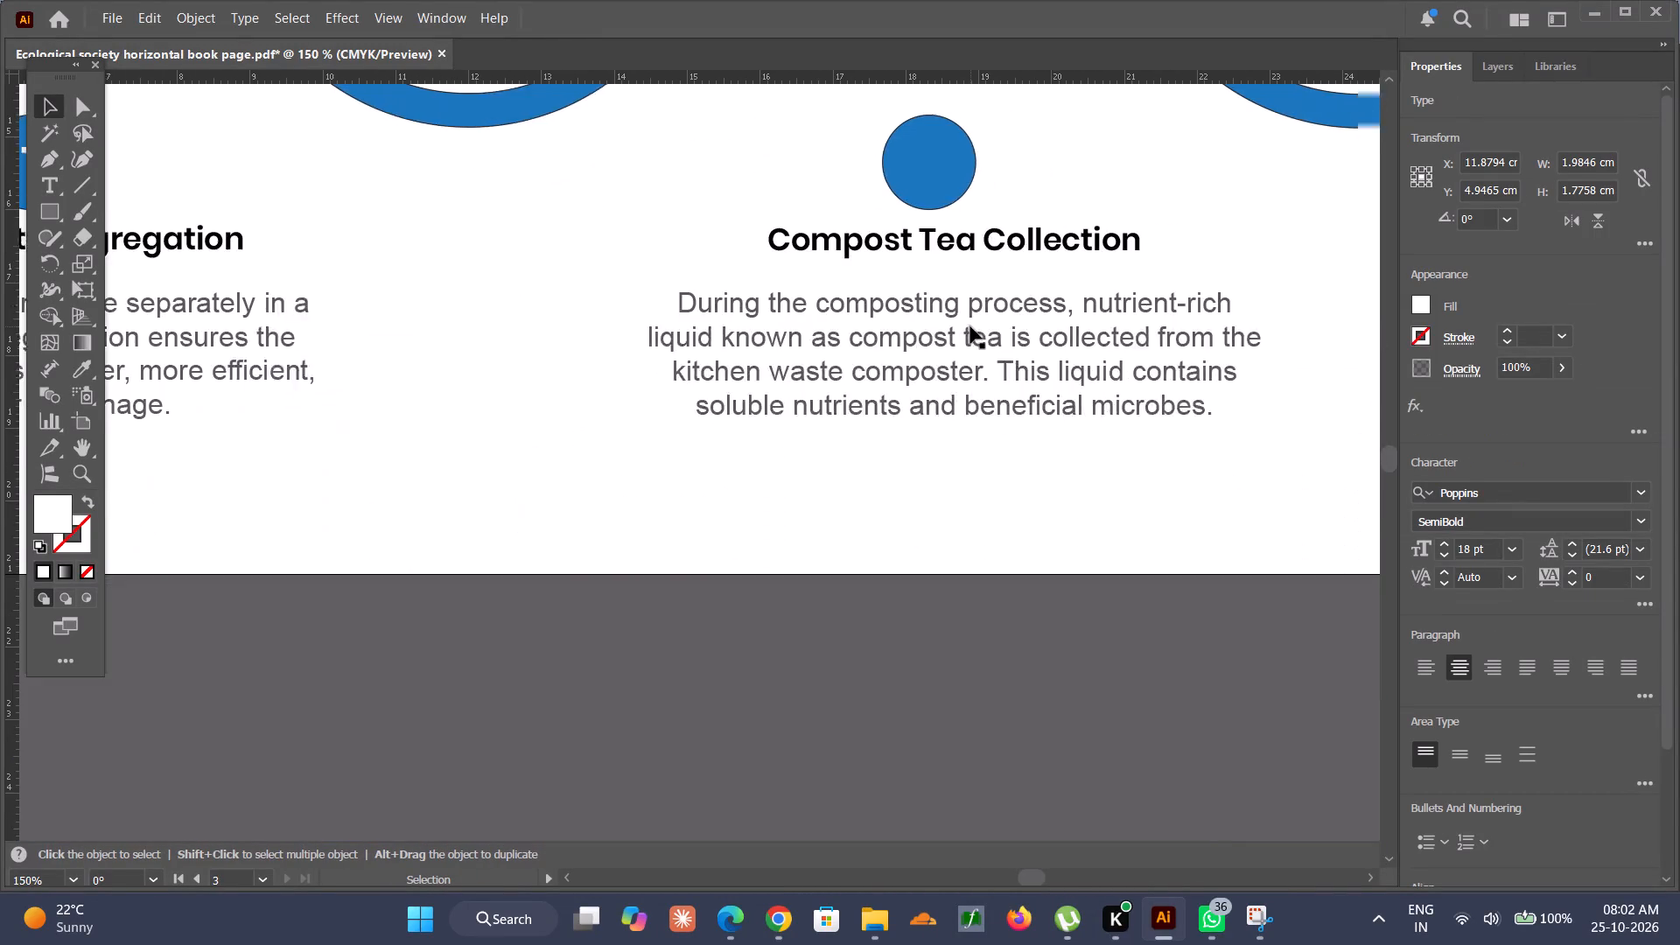
{"action": "scroll", "coordinate": [970, 326], "scroll_direction": "up", "scroll_amount": 1}
{"action": "key", "text": "ctrl+v"}
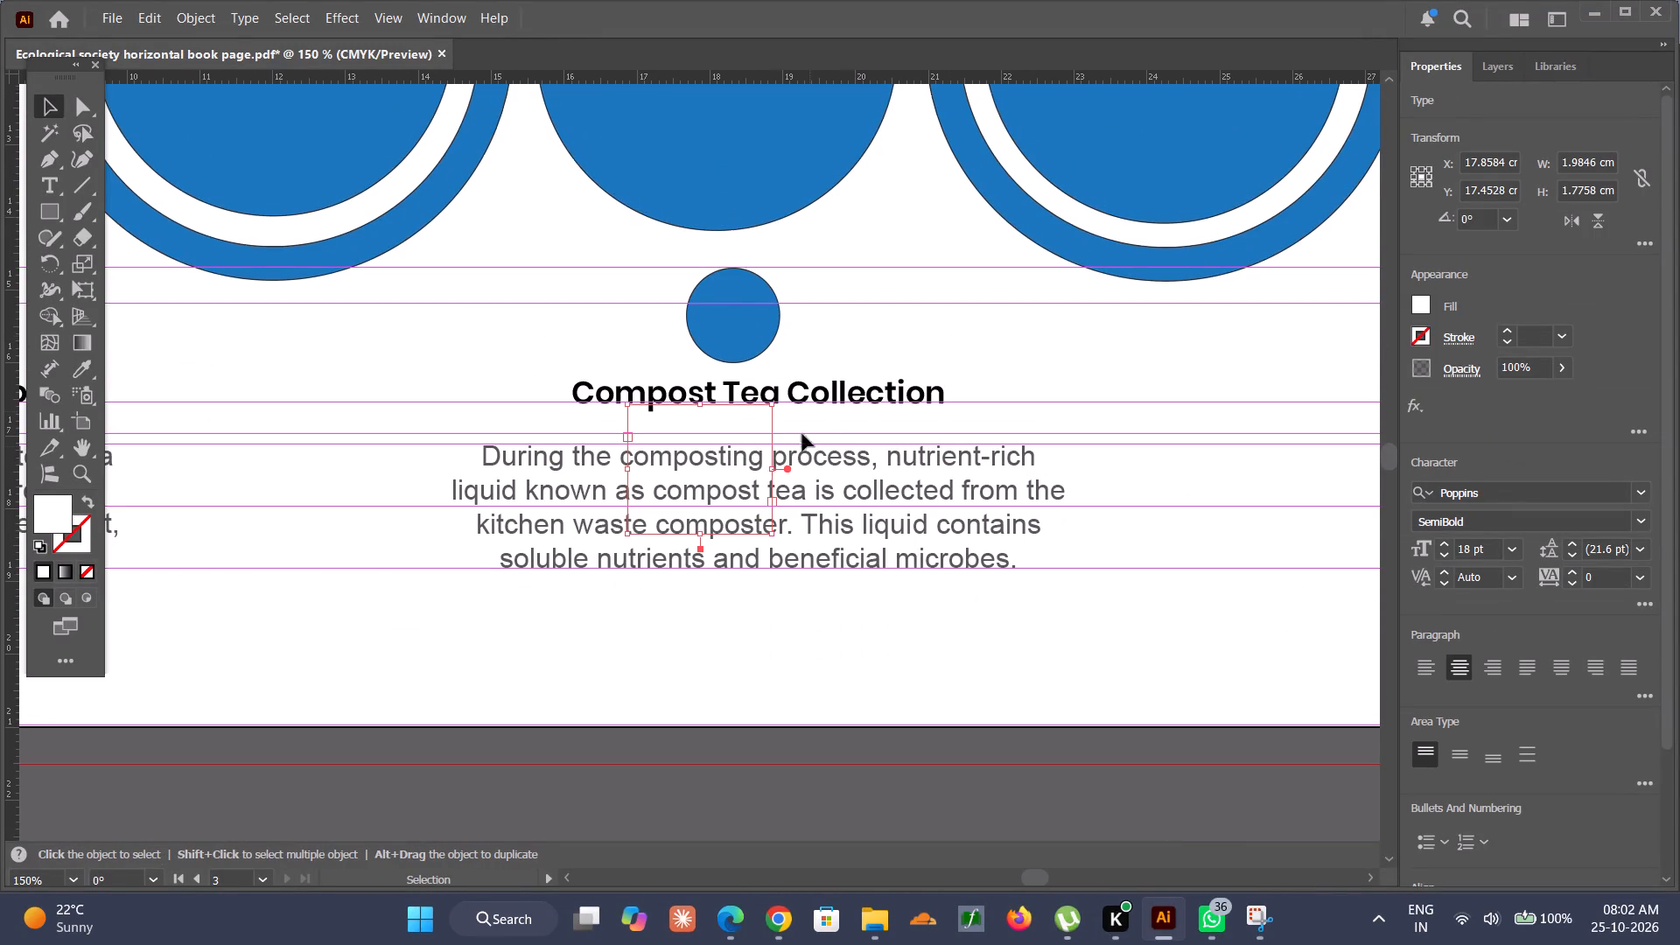
{"action": "key", "text": "ctrl+z"}
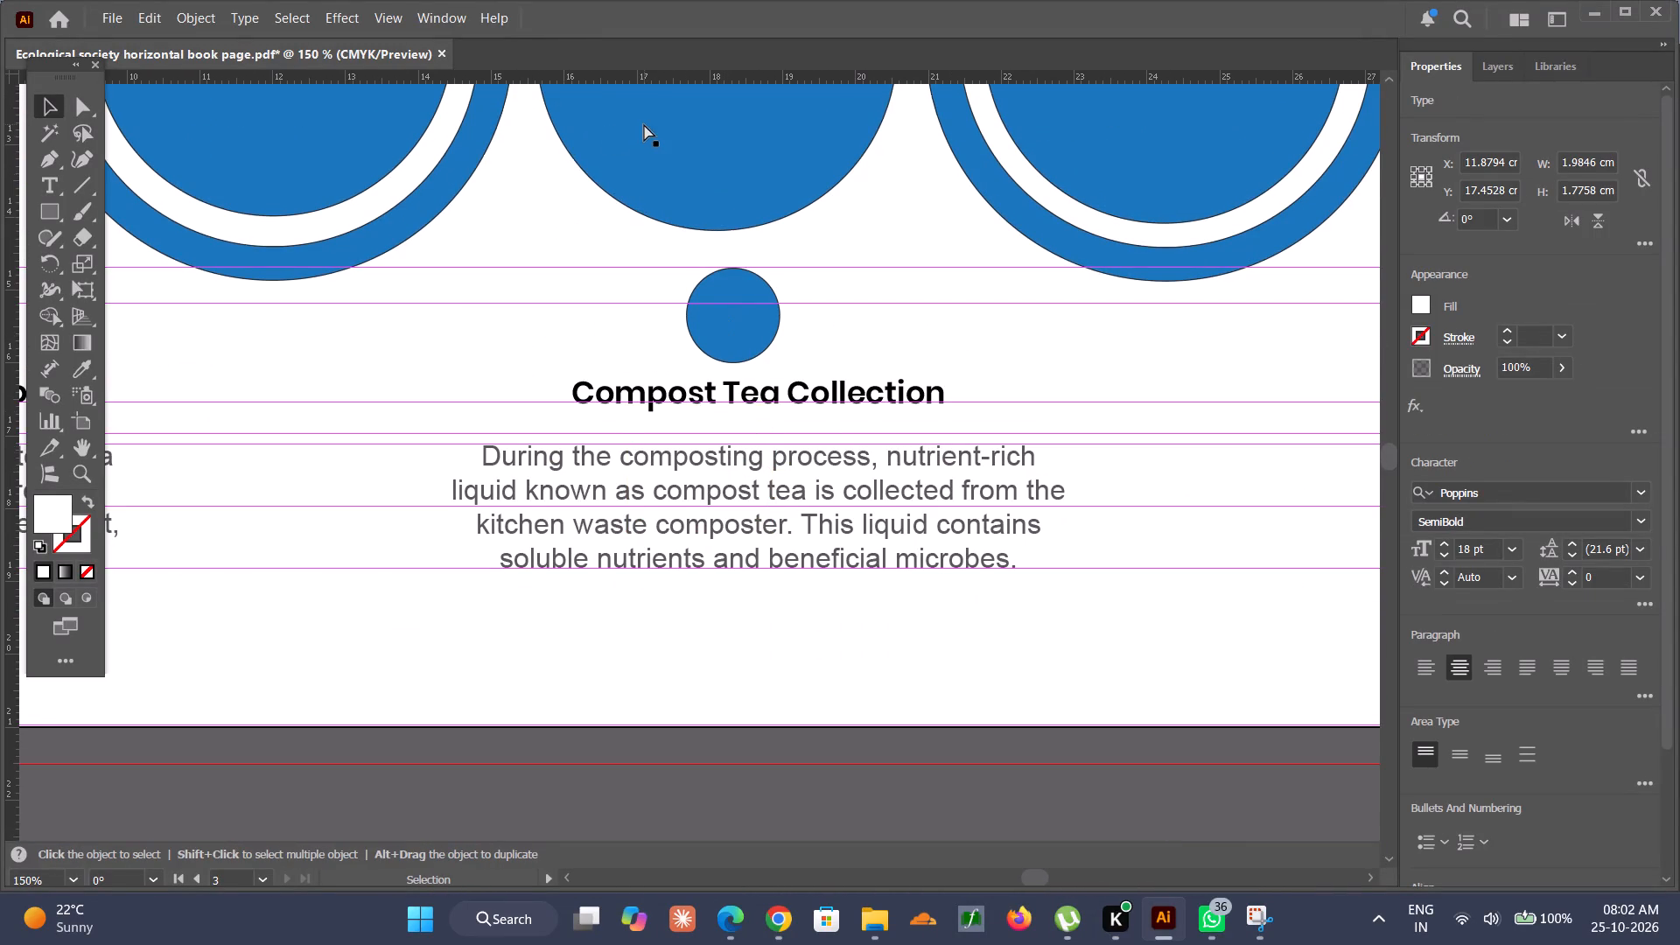
{"action": "scroll", "coordinate": [644, 124], "scroll_direction": "up", "scroll_amount": 14}
{"action": "key", "text": "ctrl+v"}
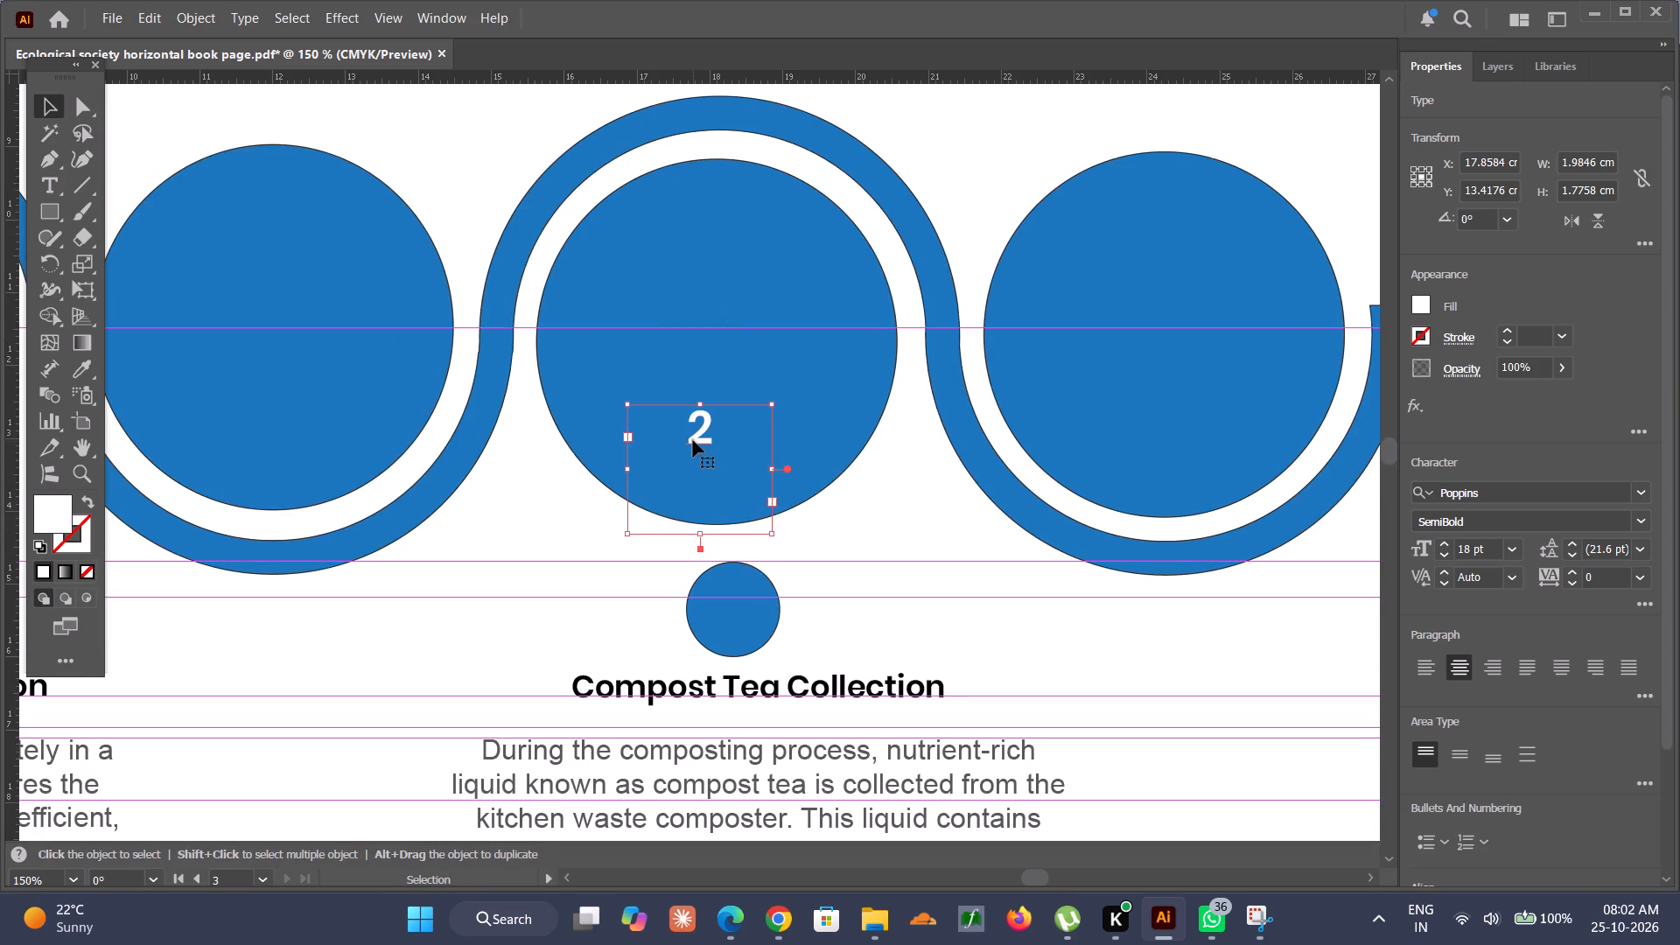
{"action": "left_click_drag", "start_coordinate": [696, 437], "coordinate": [726, 614]}
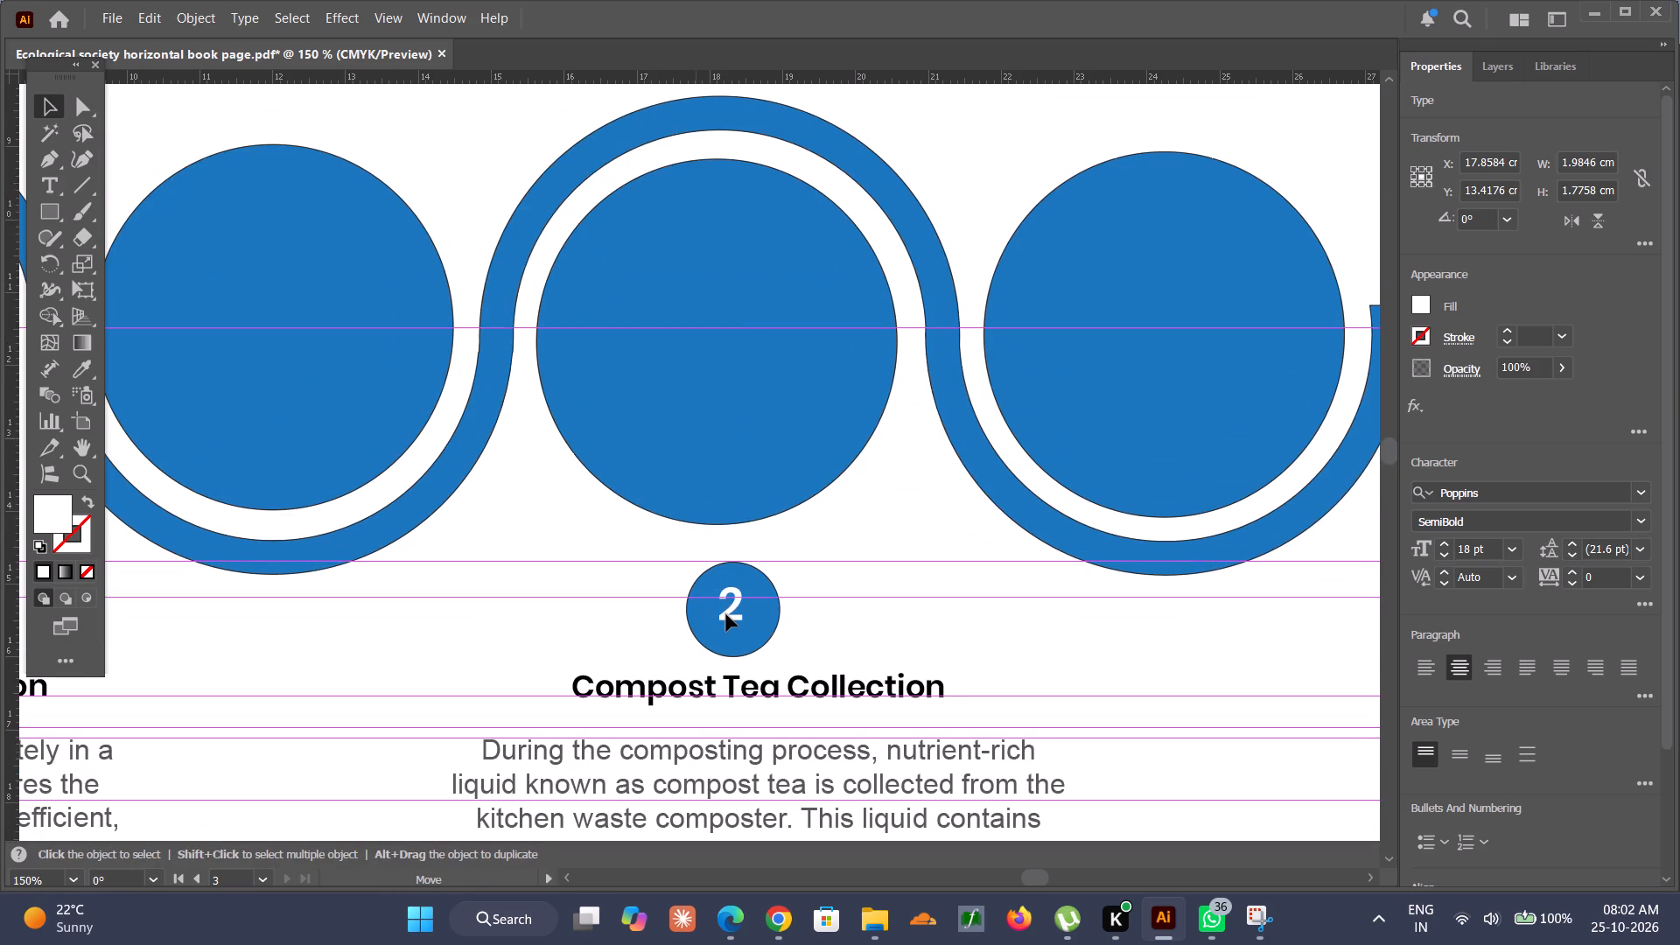
{"action": "left_click_drag", "start_coordinate": [726, 614], "coordinate": [729, 619]}
Change the number on the Compost Tea Collection badge to 3.
{"action": "triple_click", "coordinate": [731, 619]}
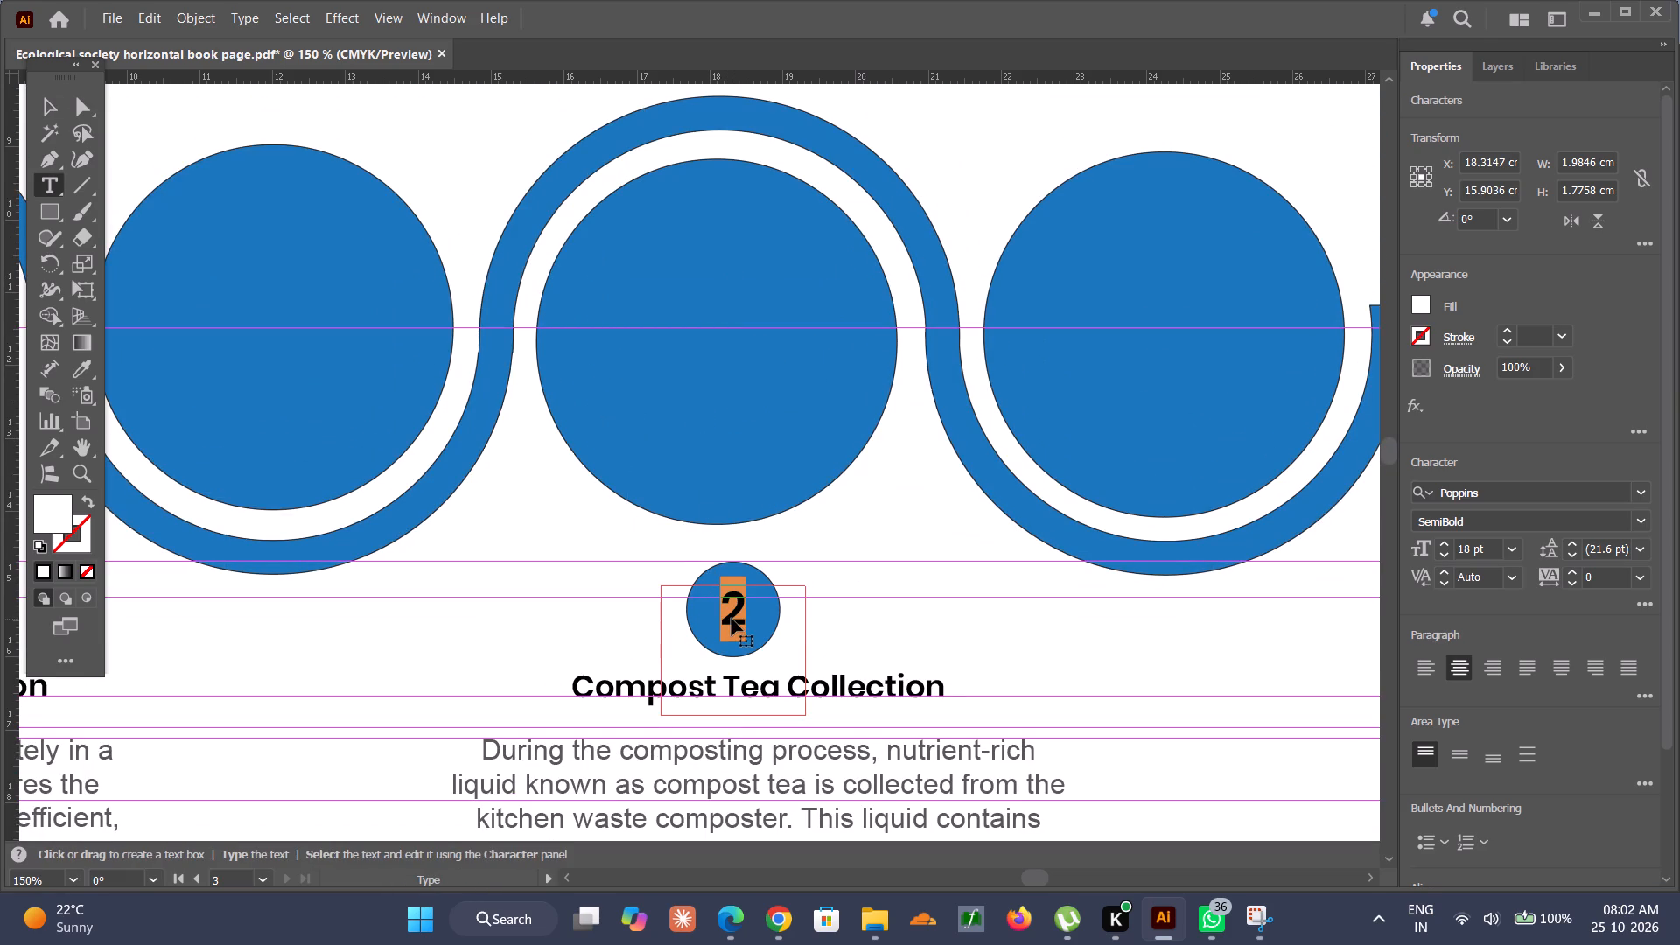
{"action": "key", "text": "3"}
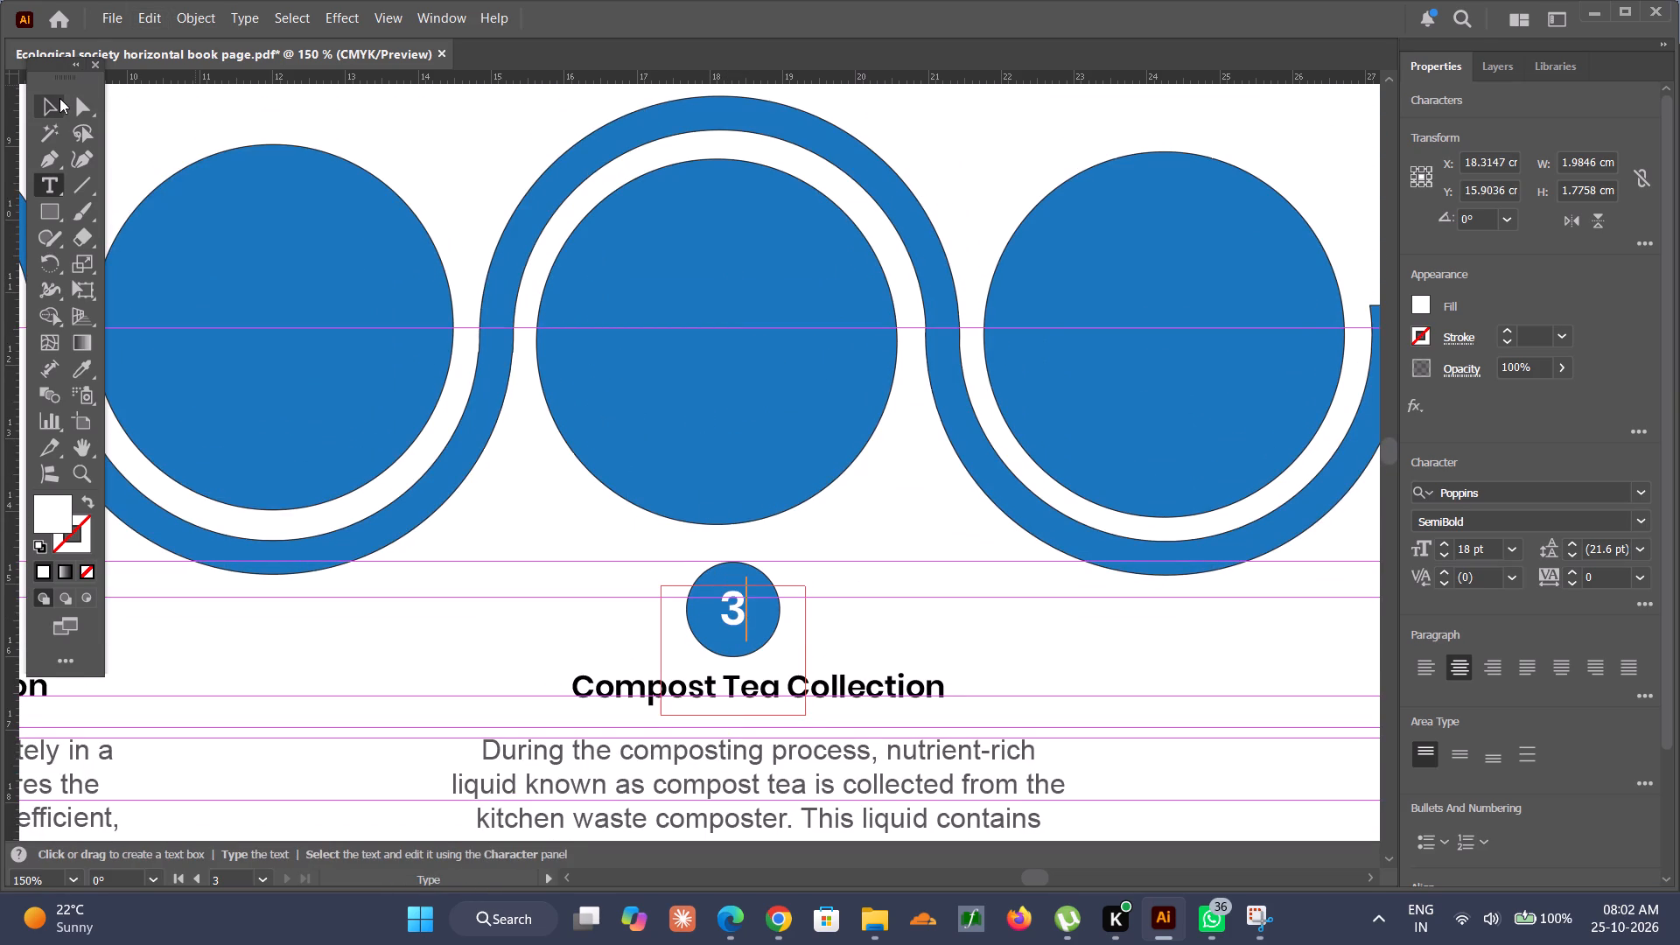
{"action": "left_click", "coordinate": [59, 98]}
{"action": "left_click", "coordinate": [421, 151]}
{"action": "scroll", "coordinate": [714, 307], "scroll_direction": "down", "scroll_amount": 5, "text": "alt"}
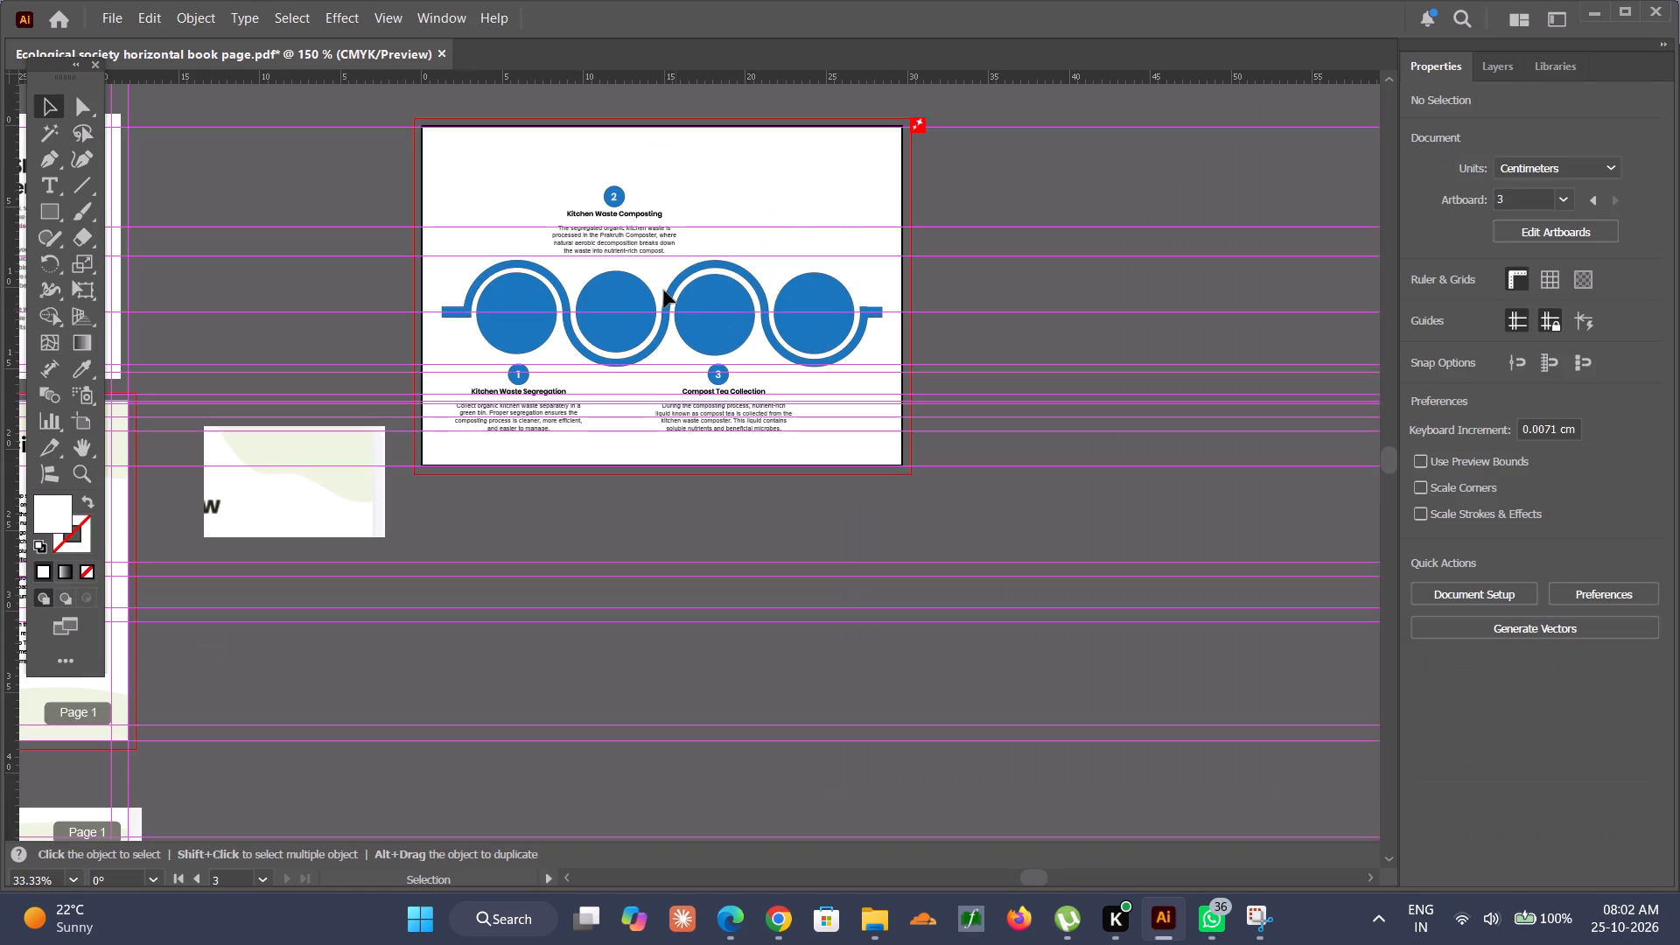
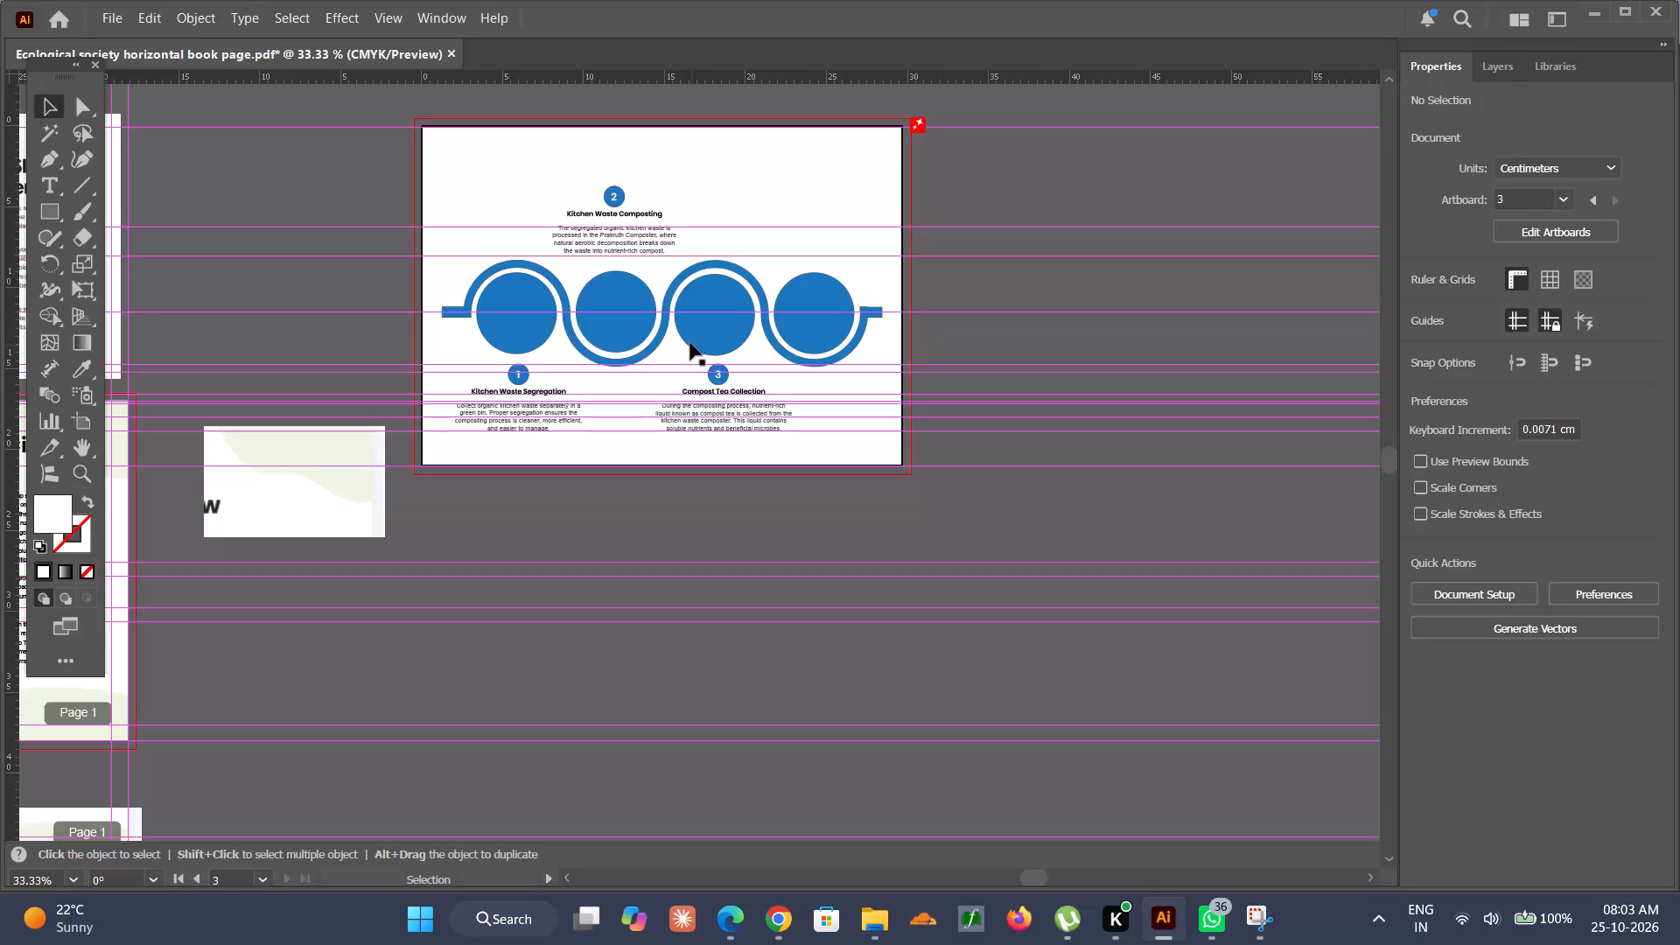
Copy the number 3 badge, Compost Tea Collection heading and description, and place the copy above the fourth circle, level with the Kitchen Waste Composting block.
{"action": "scroll", "coordinate": [701, 347], "scroll_direction": "up", "scroll_amount": 4, "text": "alt"}
{"action": "left_click_drag", "start_coordinate": [510, 415], "coordinate": [901, 637]}
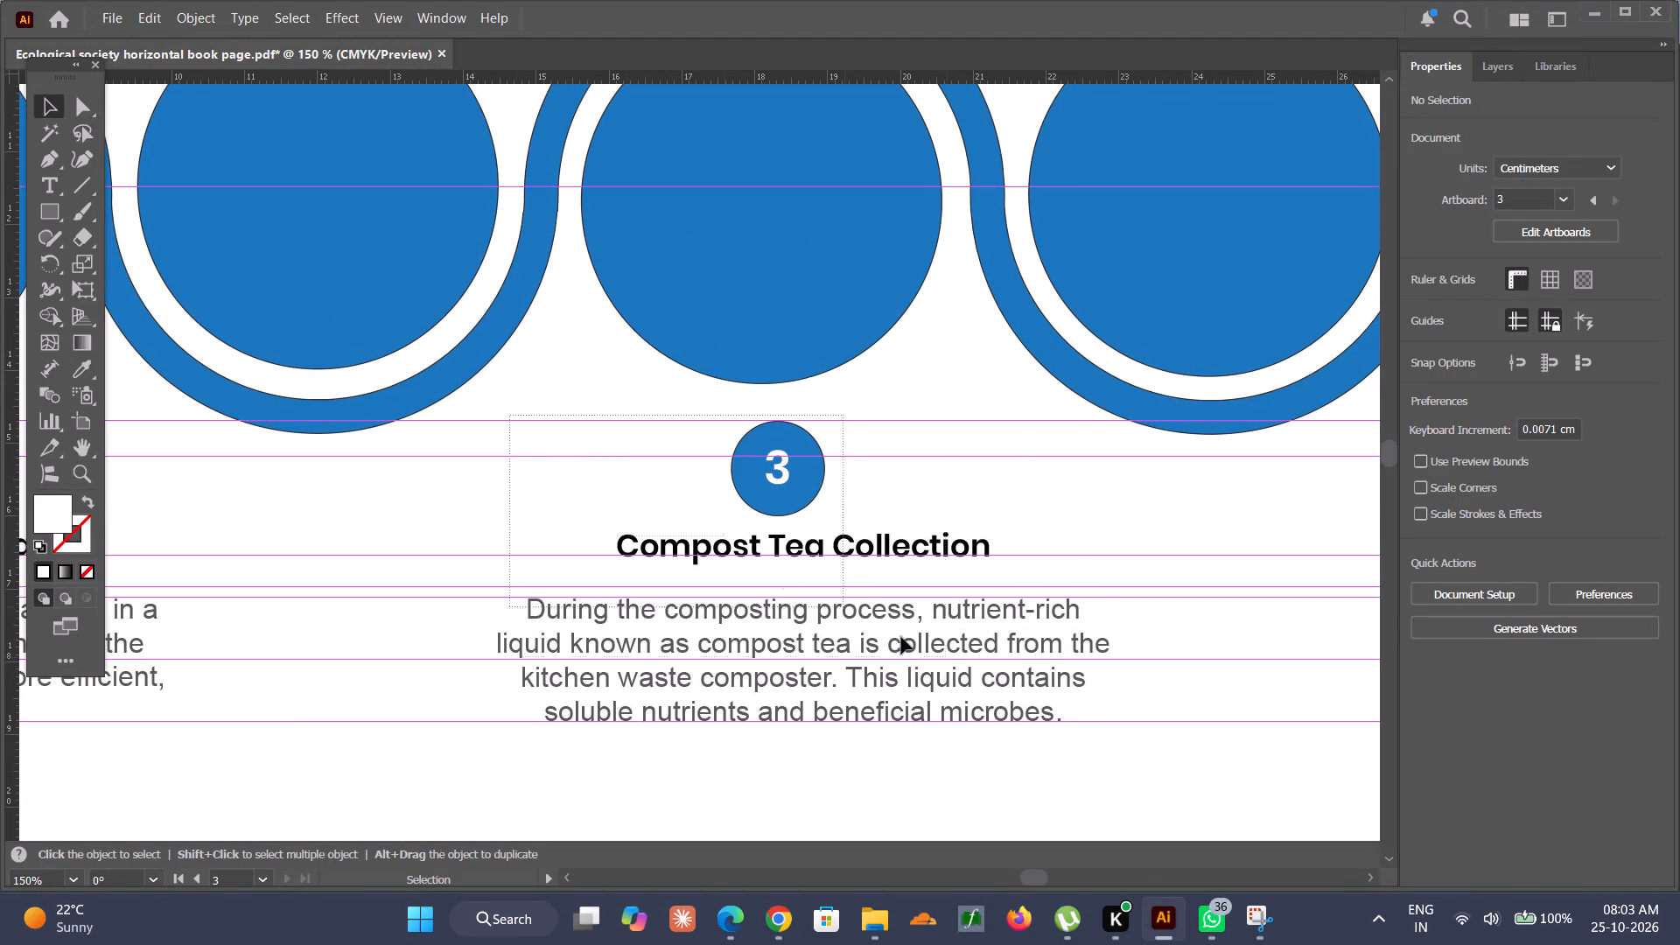
{"action": "left_click_drag", "start_coordinate": [901, 637], "coordinate": [1076, 712]}
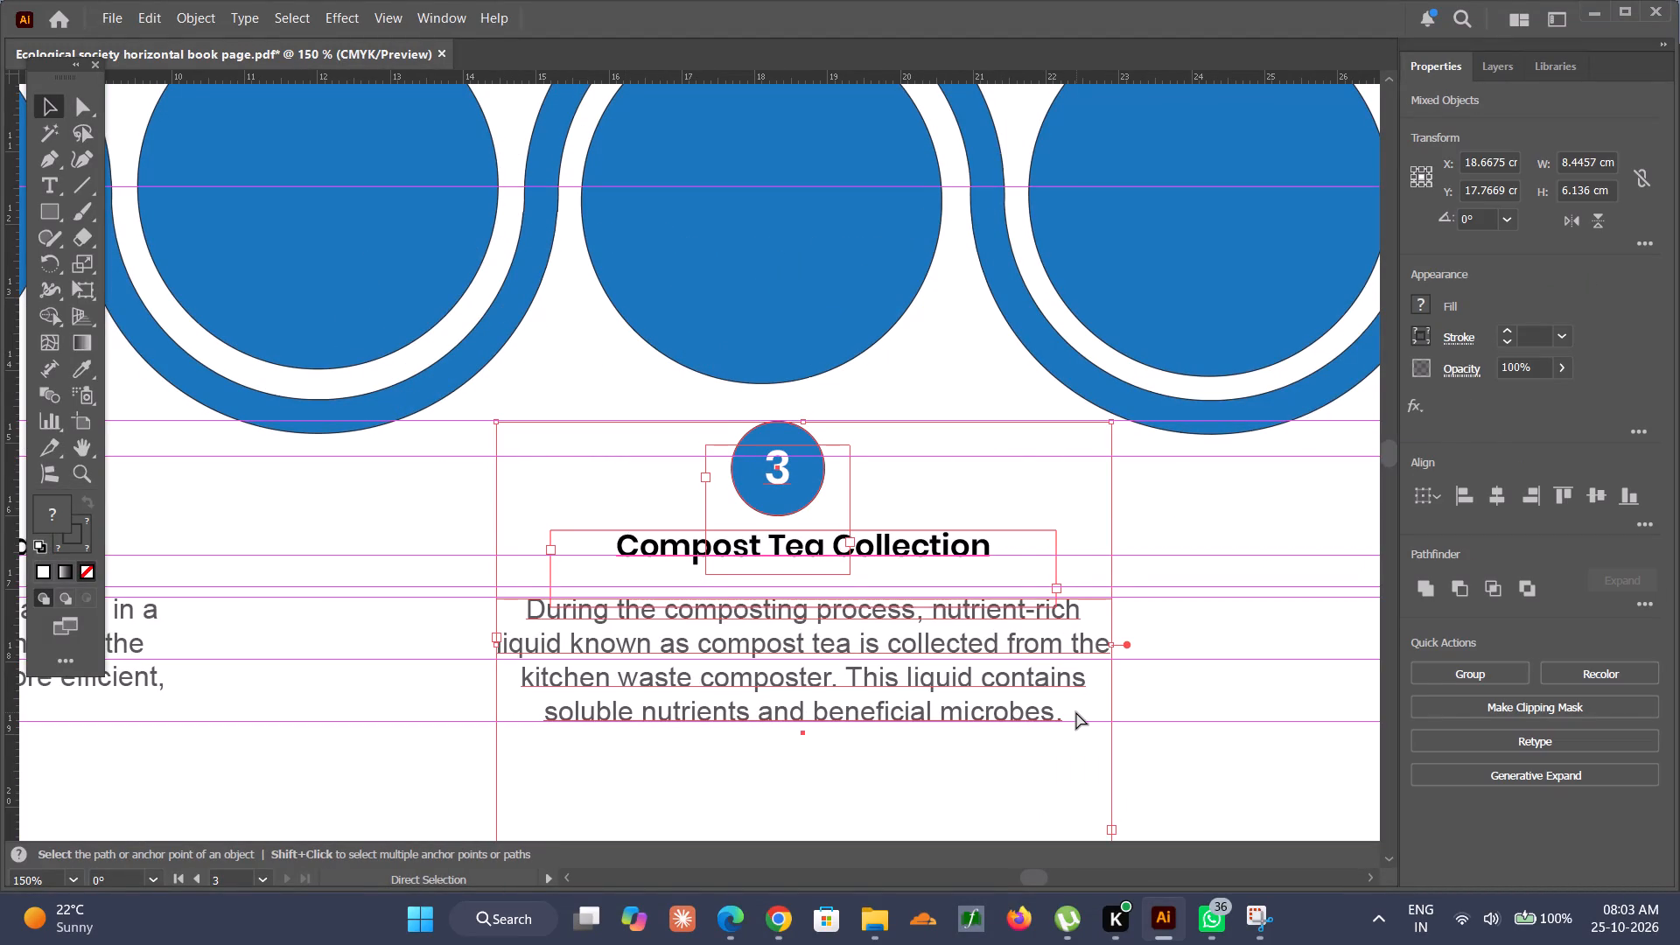
{"action": "key", "text": "ctrl+c"}
{"action": "scroll", "coordinate": [1076, 712], "scroll_direction": "up", "scroll_amount": 8}
{"action": "scroll", "coordinate": [1076, 712], "scroll_direction": "right", "scroll_amount": 1}
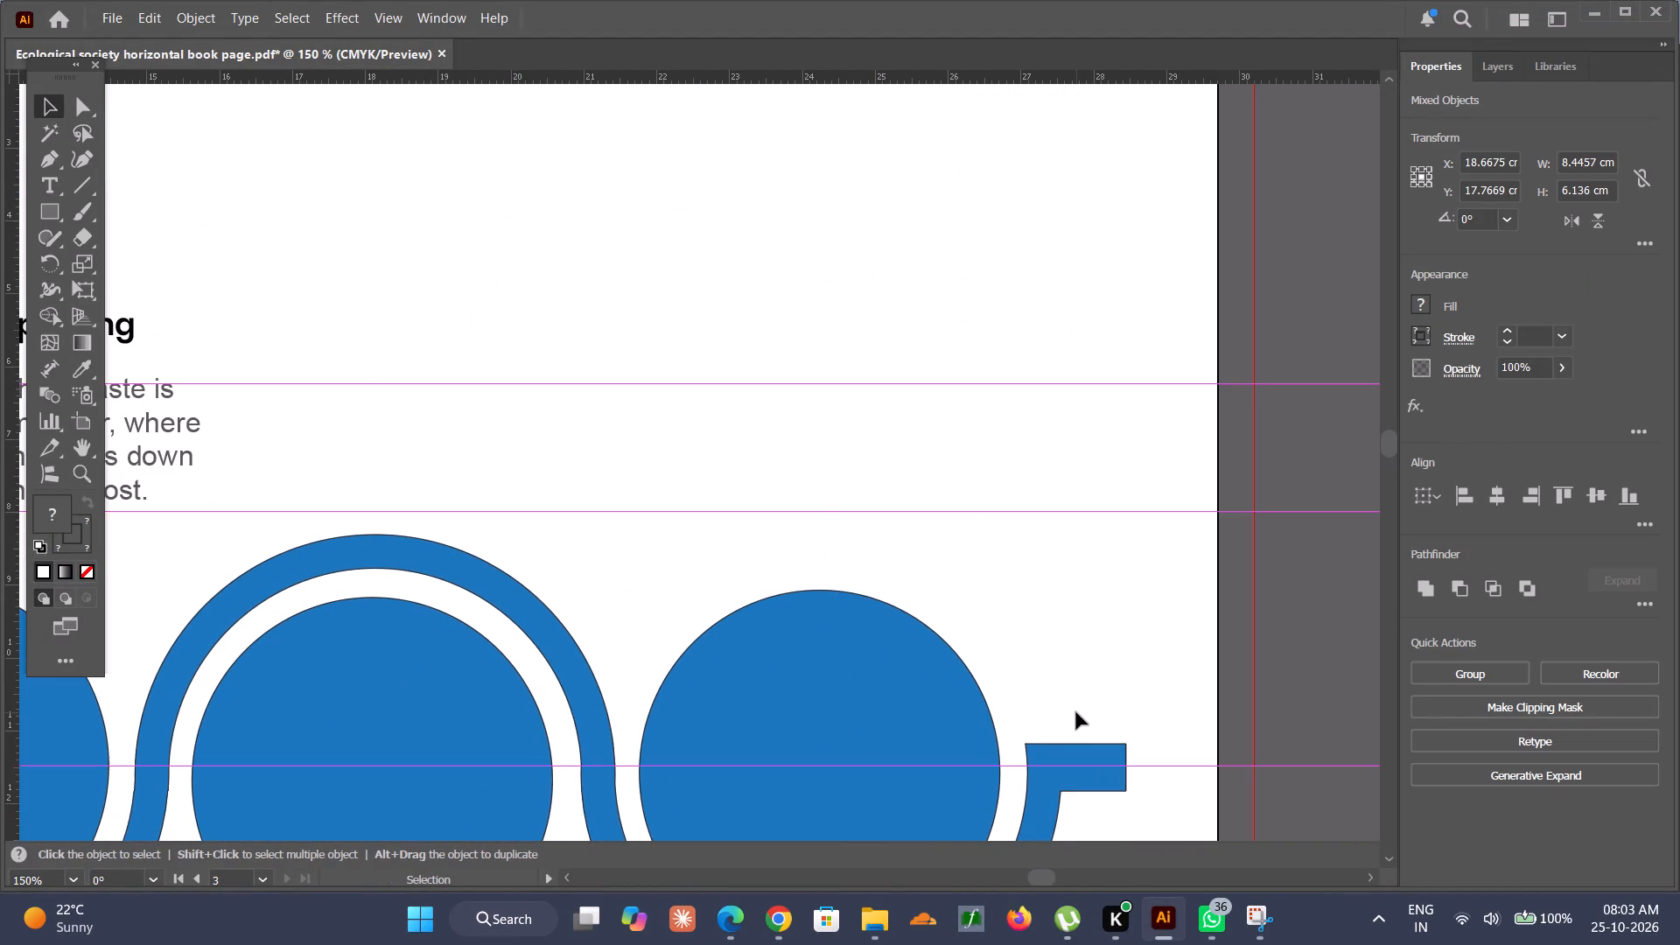
{"action": "key", "text": "ctrl+v"}
{"action": "left_click_drag", "start_coordinate": [686, 289], "coordinate": [813, 240]}
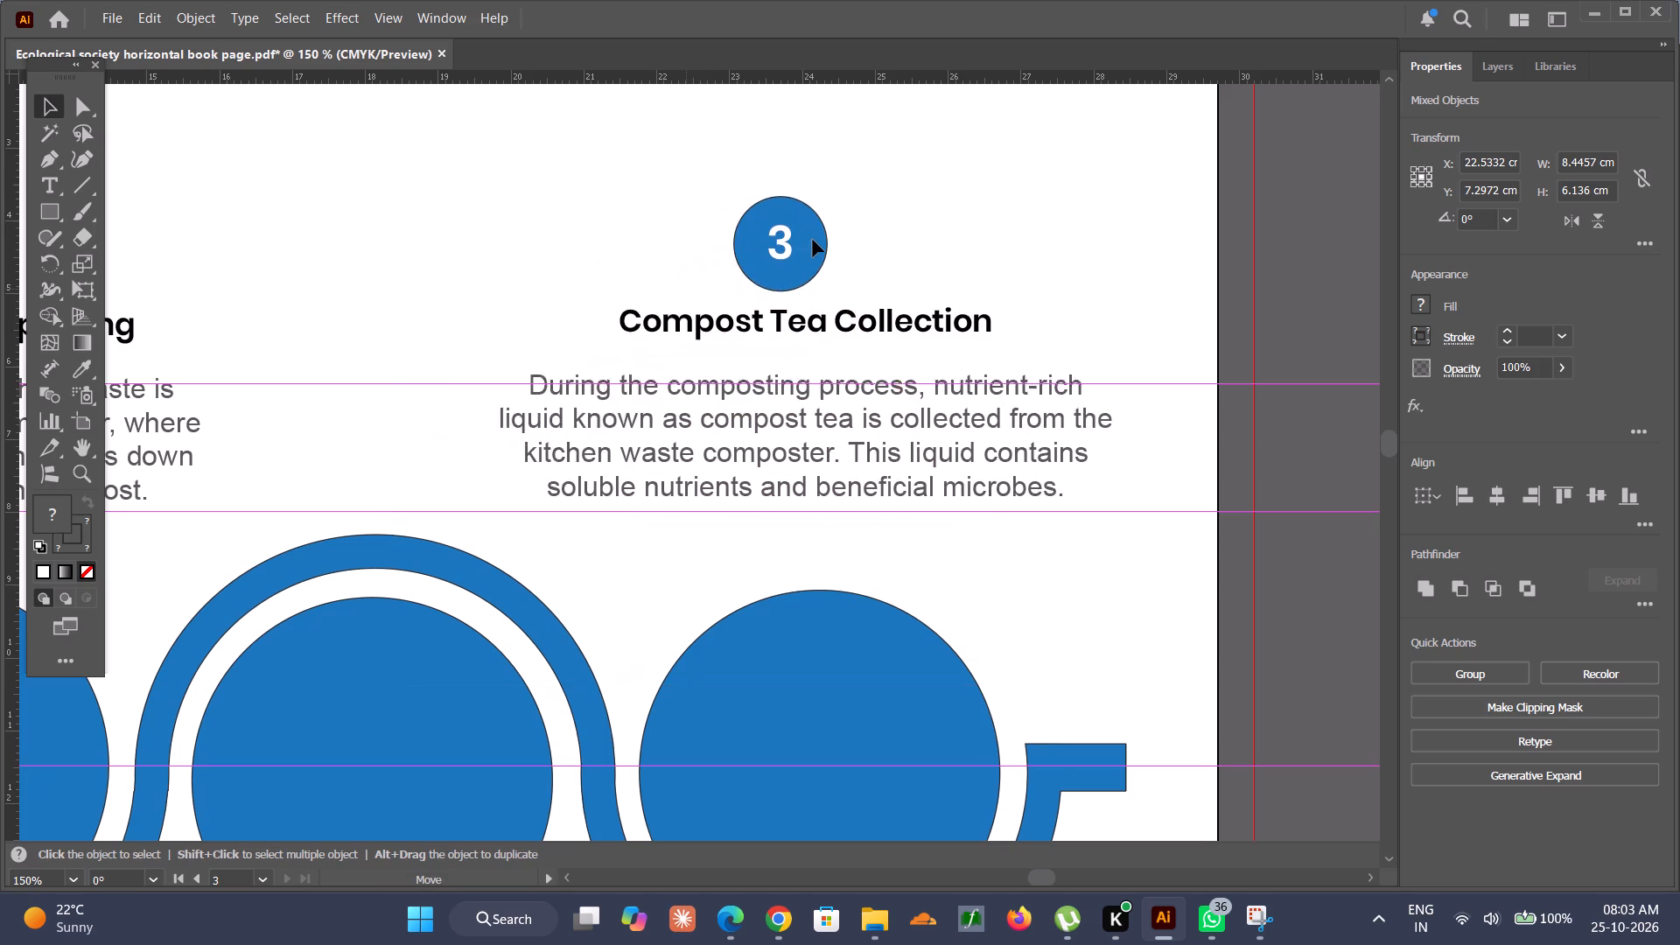
{"action": "left_click_drag", "start_coordinate": [813, 240], "coordinate": [829, 254]}
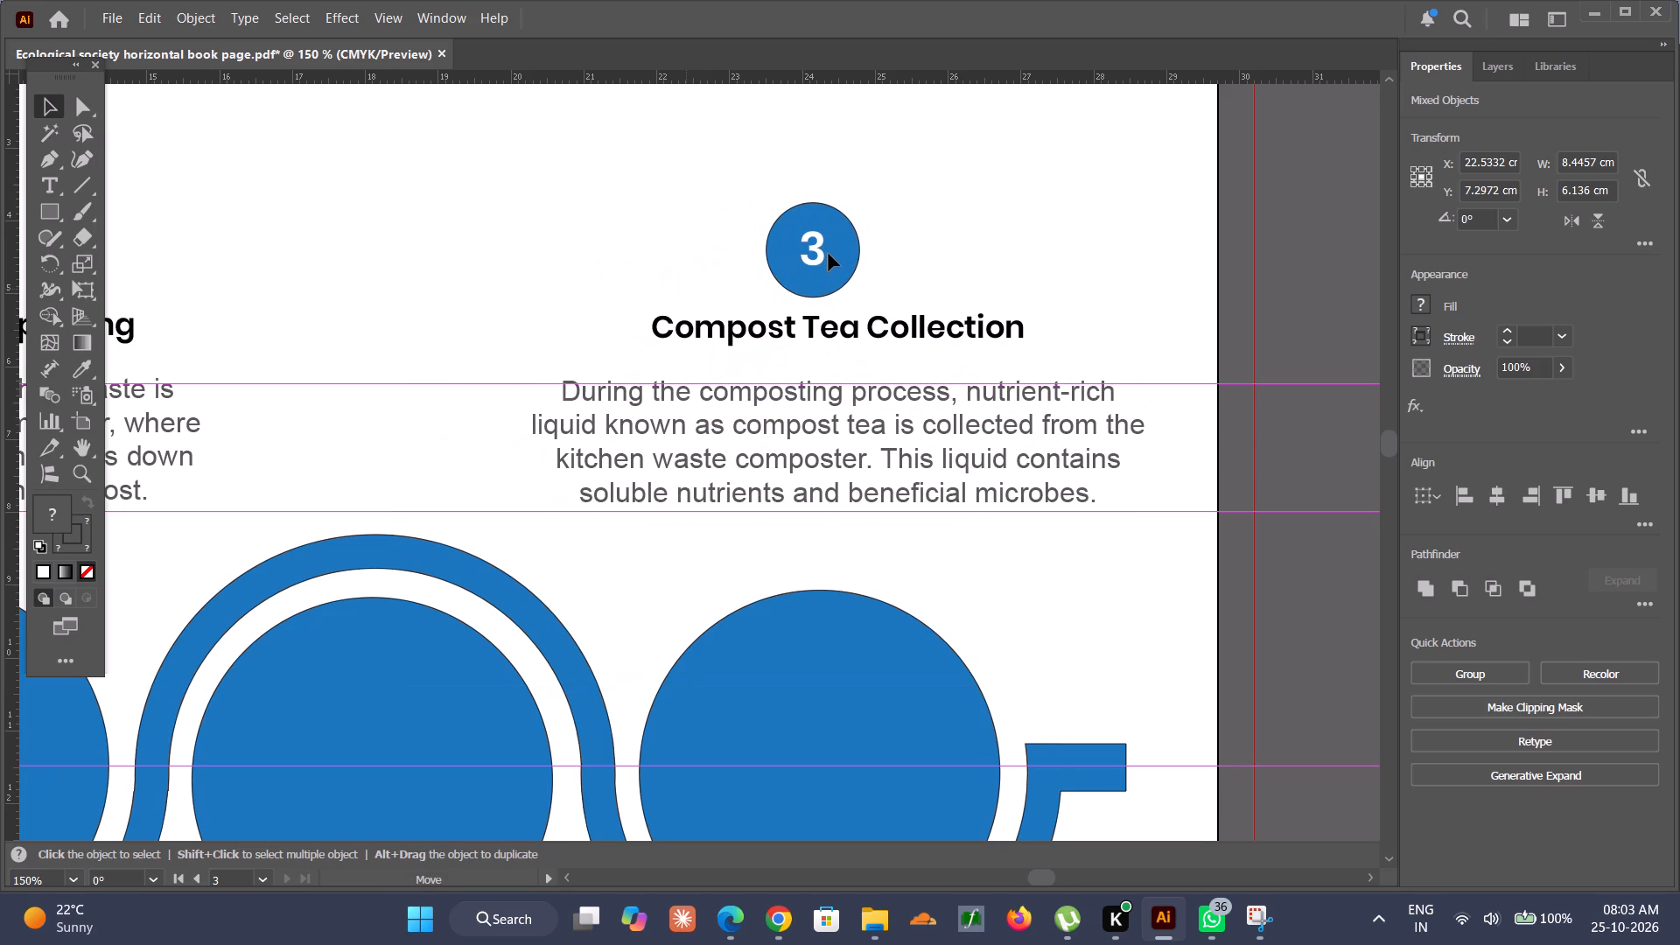
{"action": "left_click_drag", "start_coordinate": [829, 254], "coordinate": [822, 256]}
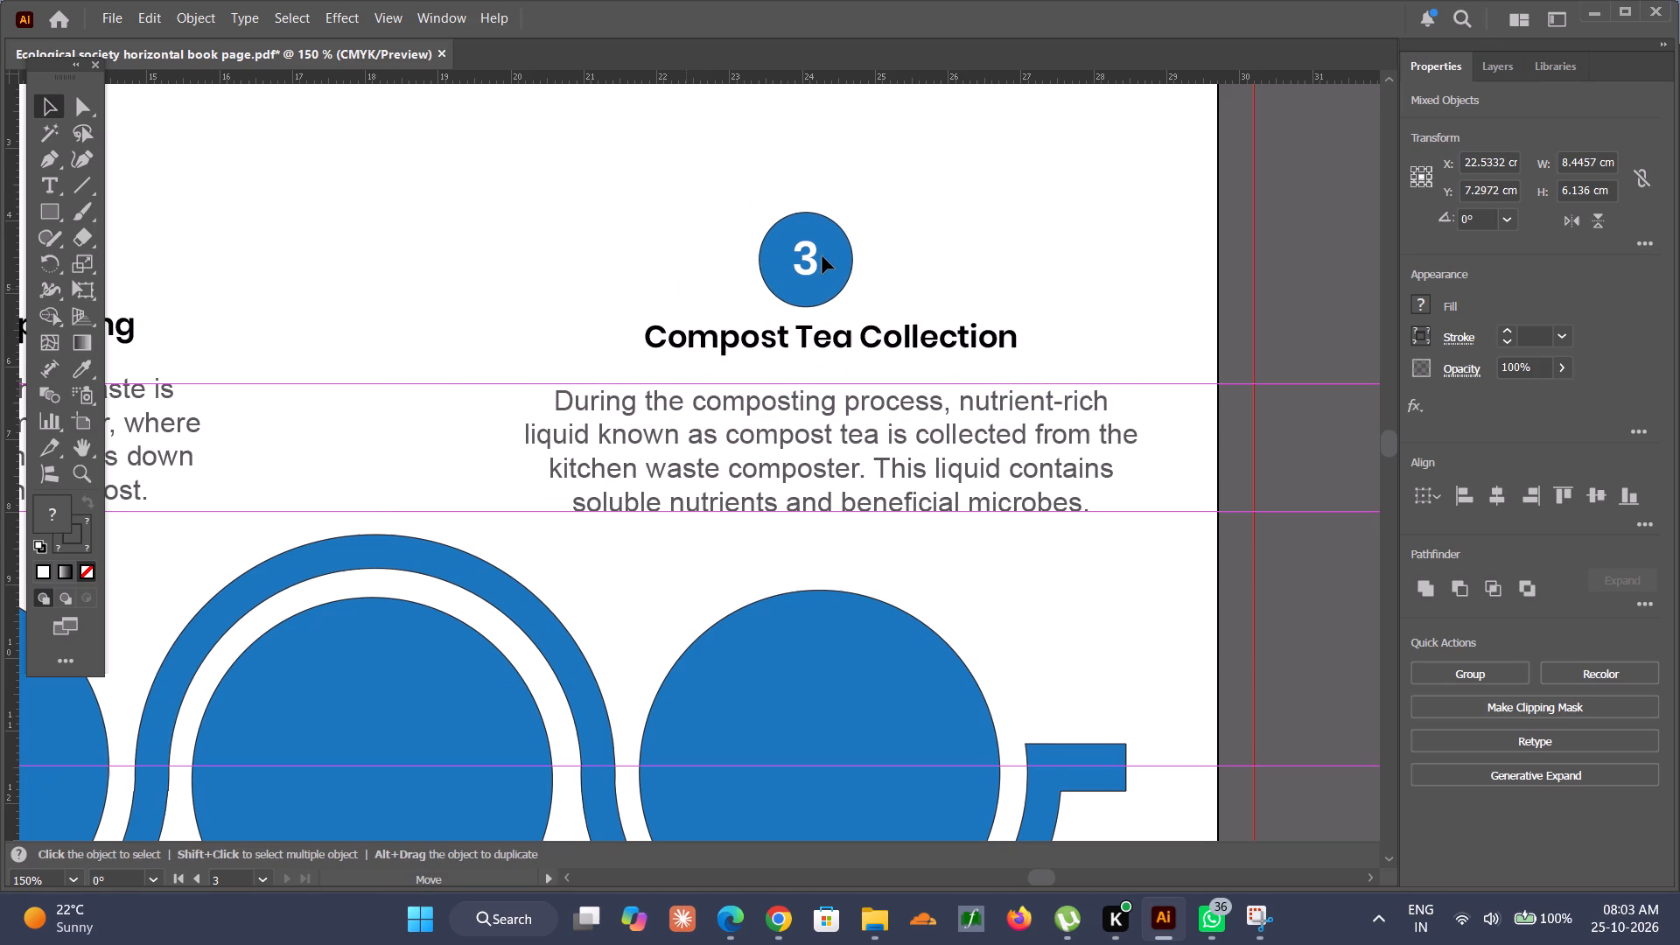
{"action": "left_click_drag", "start_coordinate": [822, 256], "coordinate": [829, 255]}
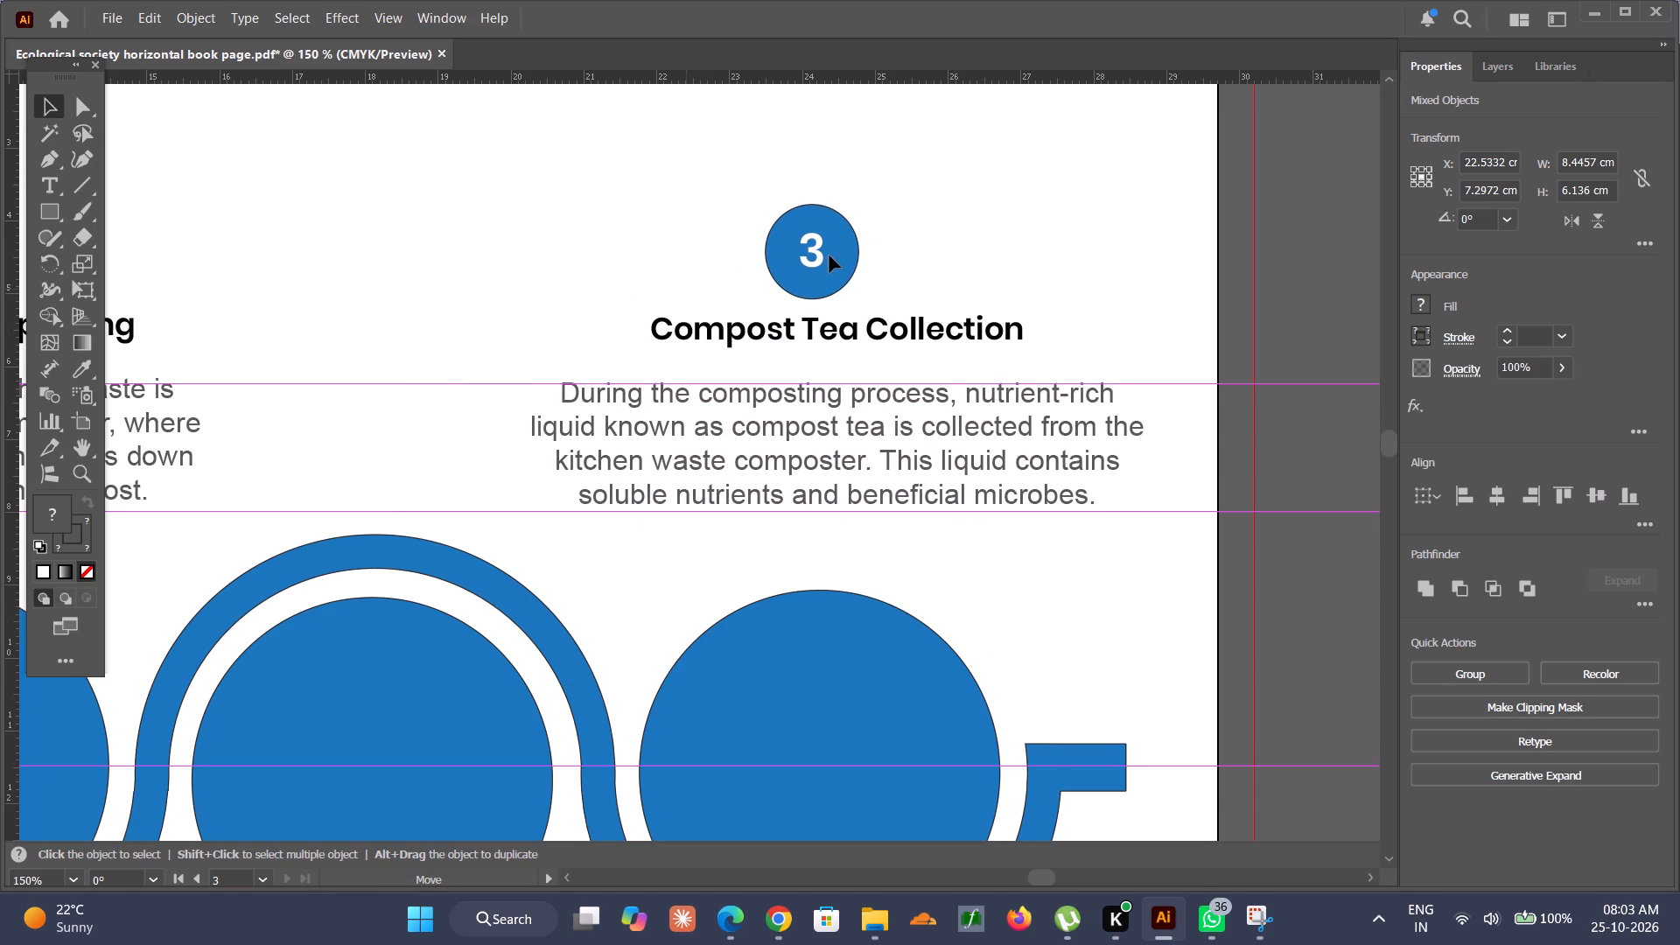
{"action": "left_click_drag", "start_coordinate": [829, 255], "coordinate": [831, 255]}
{"action": "scroll", "coordinate": [831, 255], "scroll_direction": "down", "scroll_amount": 4, "text": "alt"}
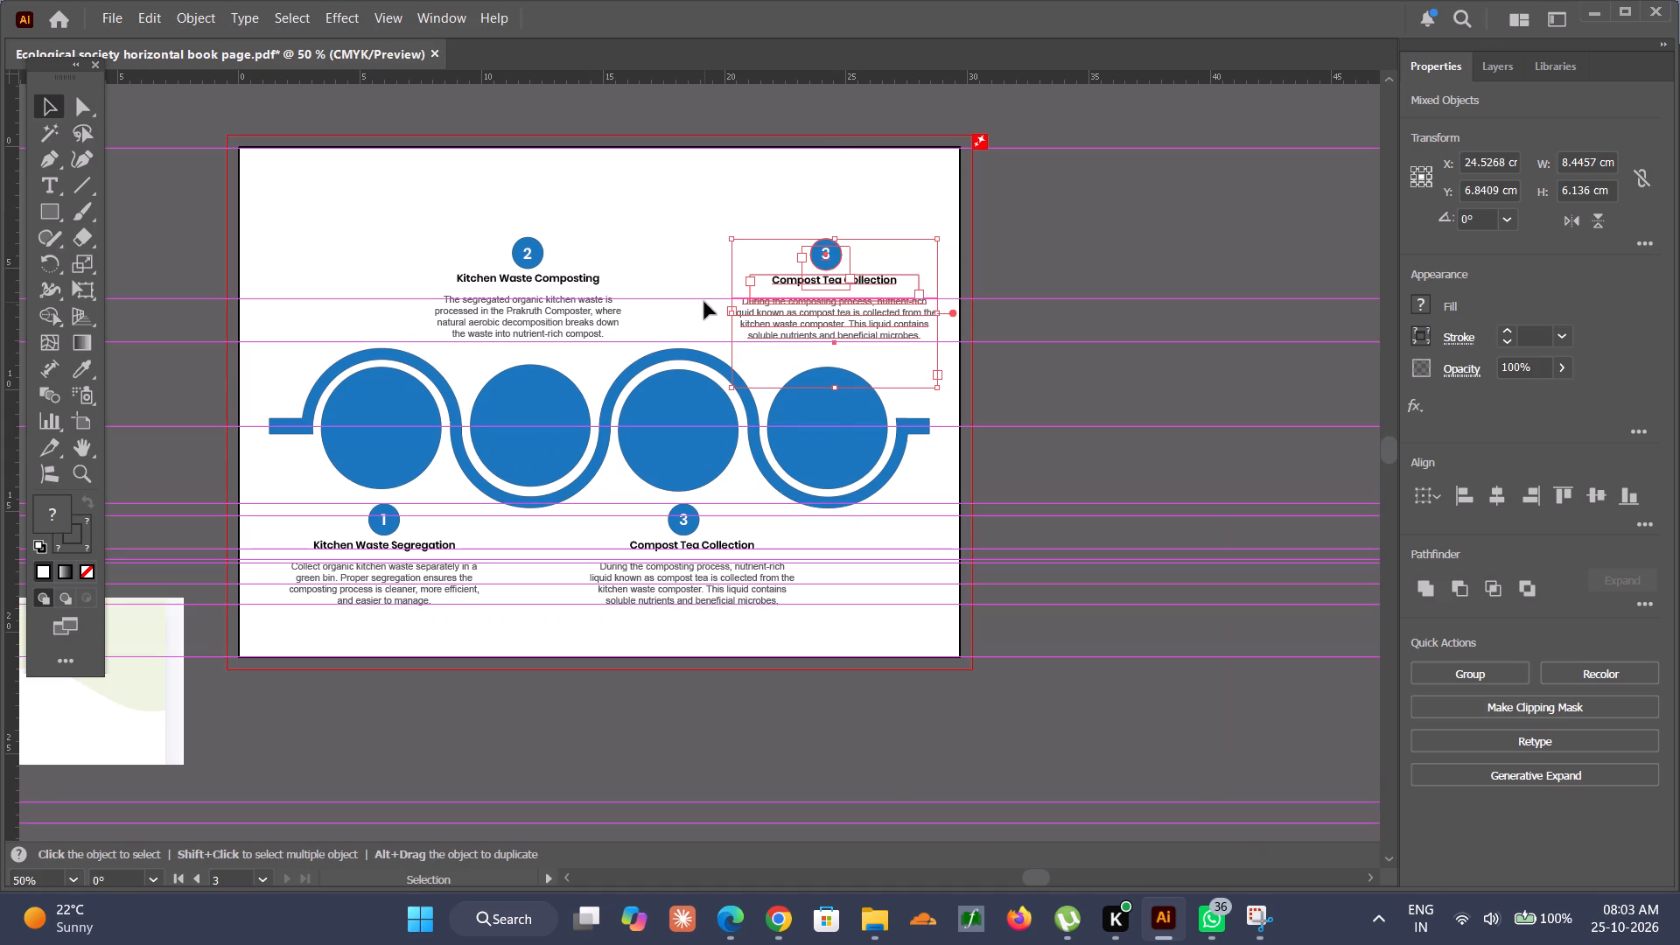
Narrow the copied description's text frame from both sides to about 7.64 cm wide.
{"action": "scroll", "coordinate": [702, 342], "scroll_direction": "up", "scroll_amount": 3, "text": "alt"}
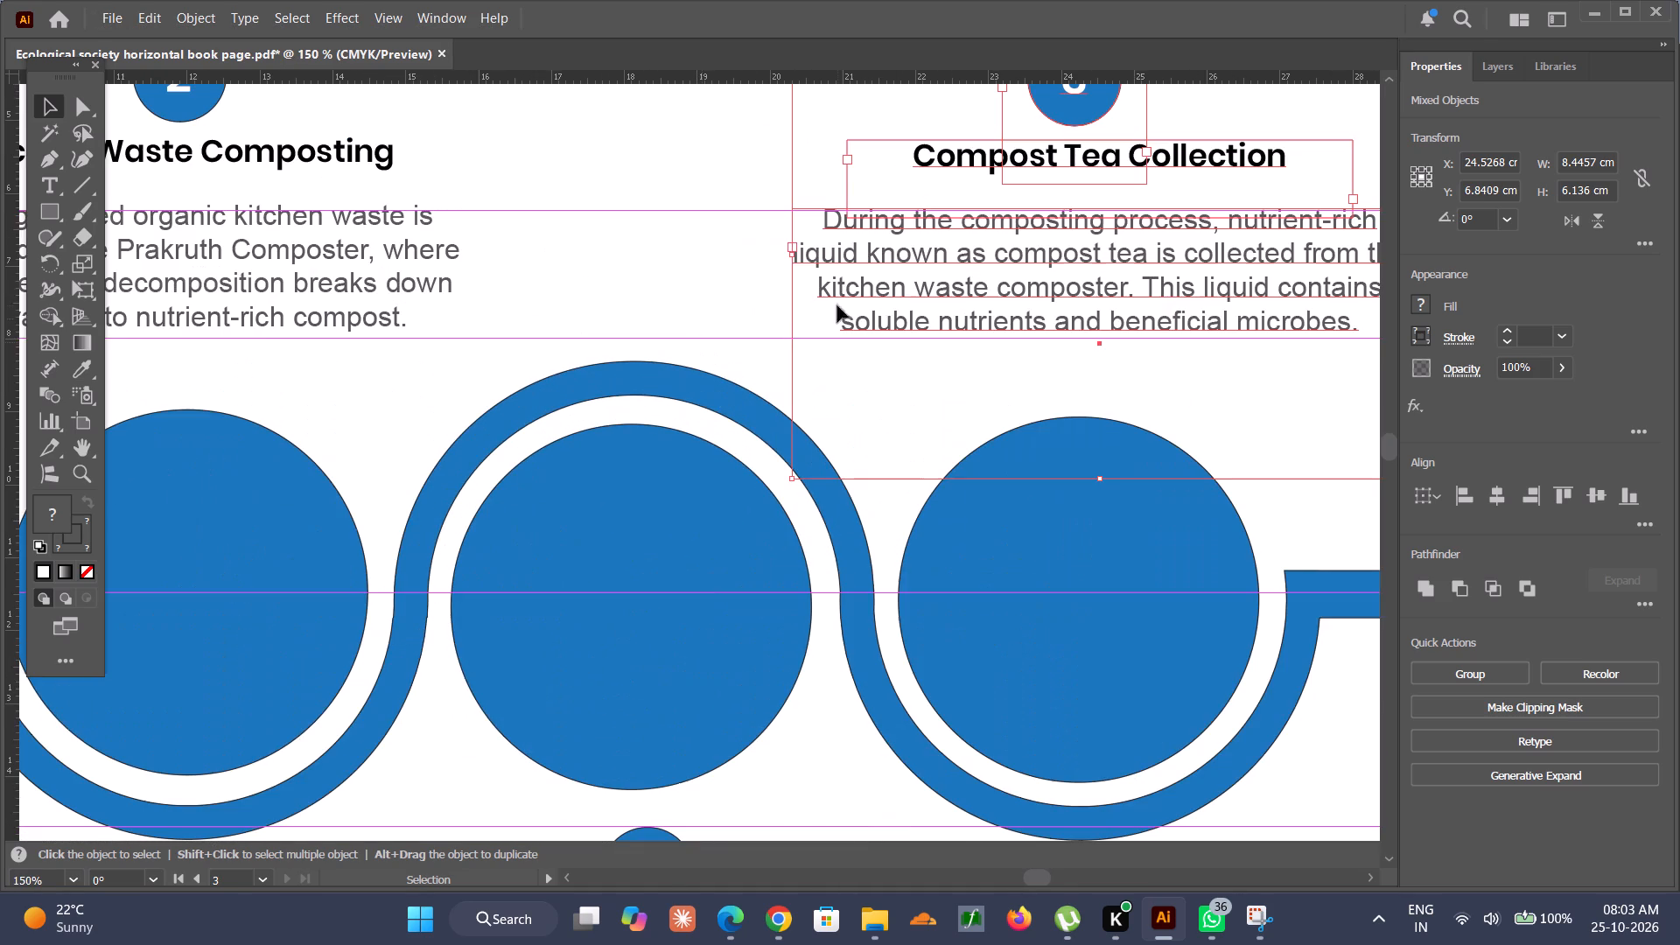
{"action": "left_click", "coordinate": [878, 280]}
{"action": "double_click", "coordinate": [746, 239]}
{"action": "left_click", "coordinate": [904, 269]}
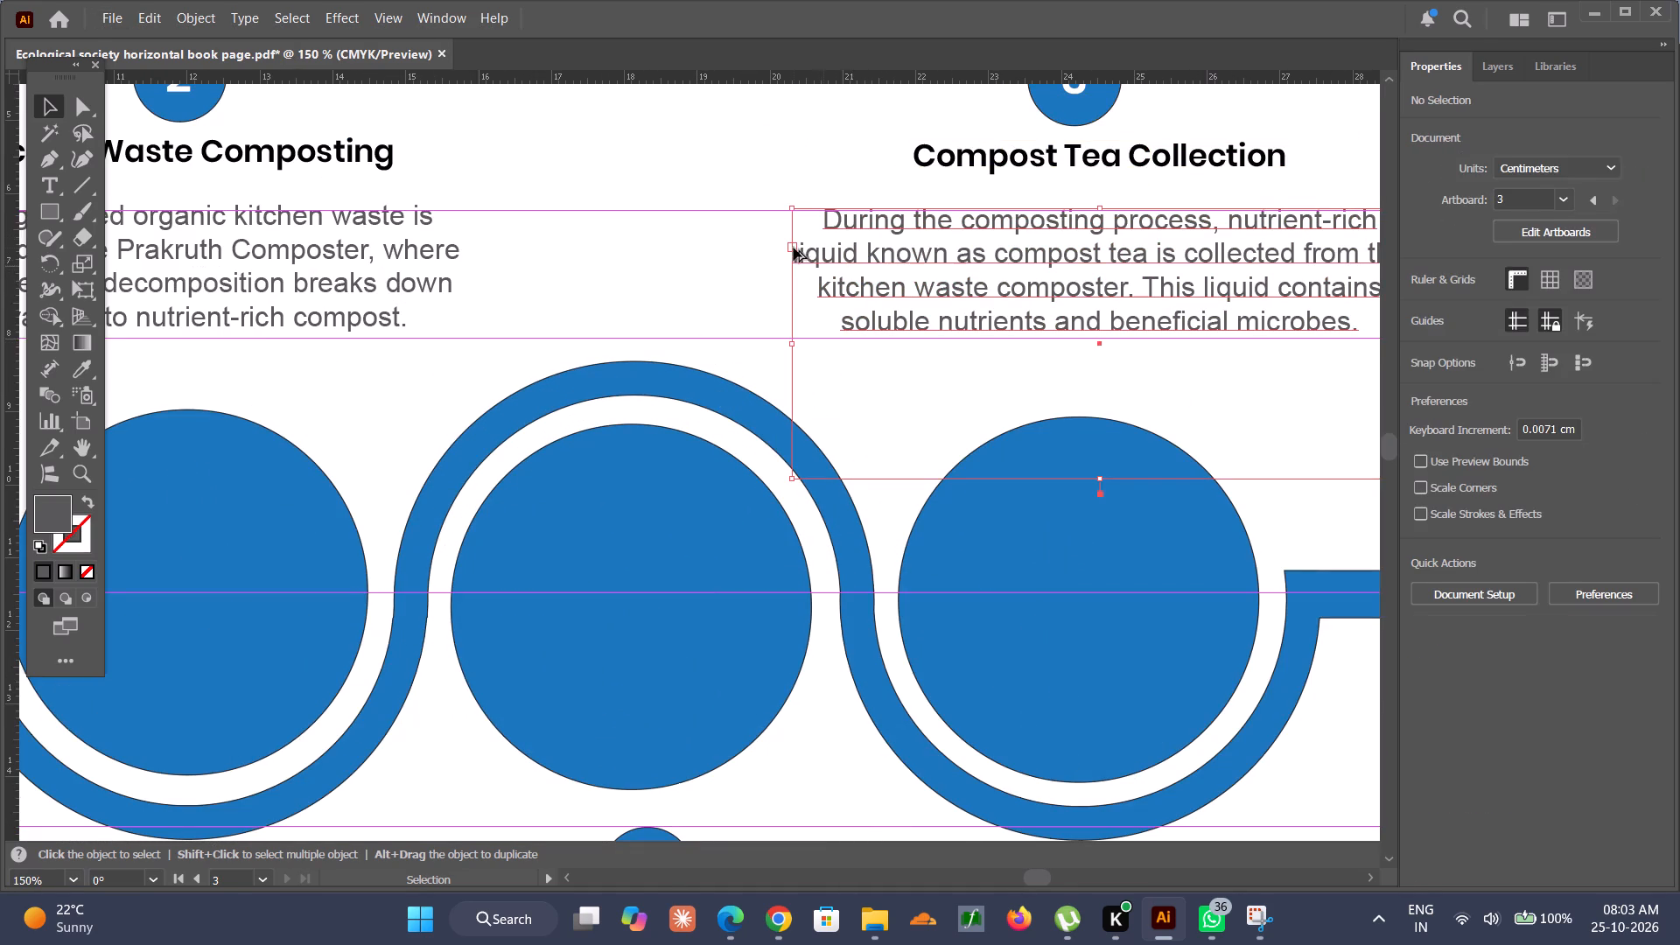
{"action": "left_click_drag", "start_coordinate": [792, 342], "coordinate": [798, 342], "text": "alt"}
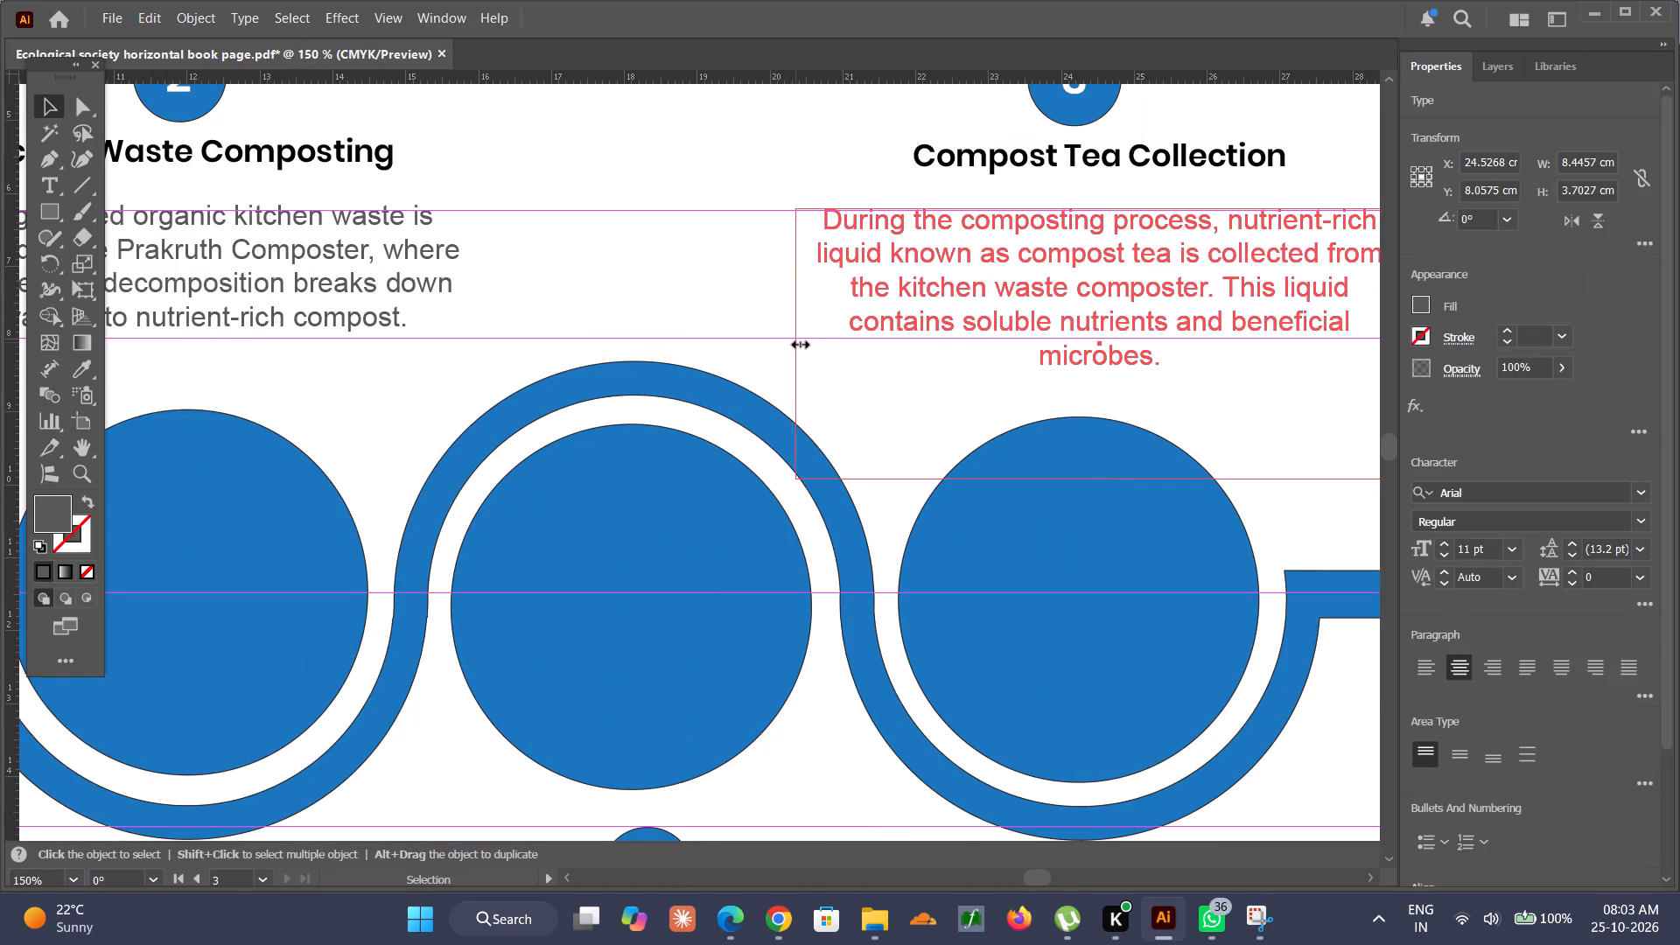
{"action": "left_click_drag", "start_coordinate": [798, 342], "coordinate": [818, 342], "text": "alt"}
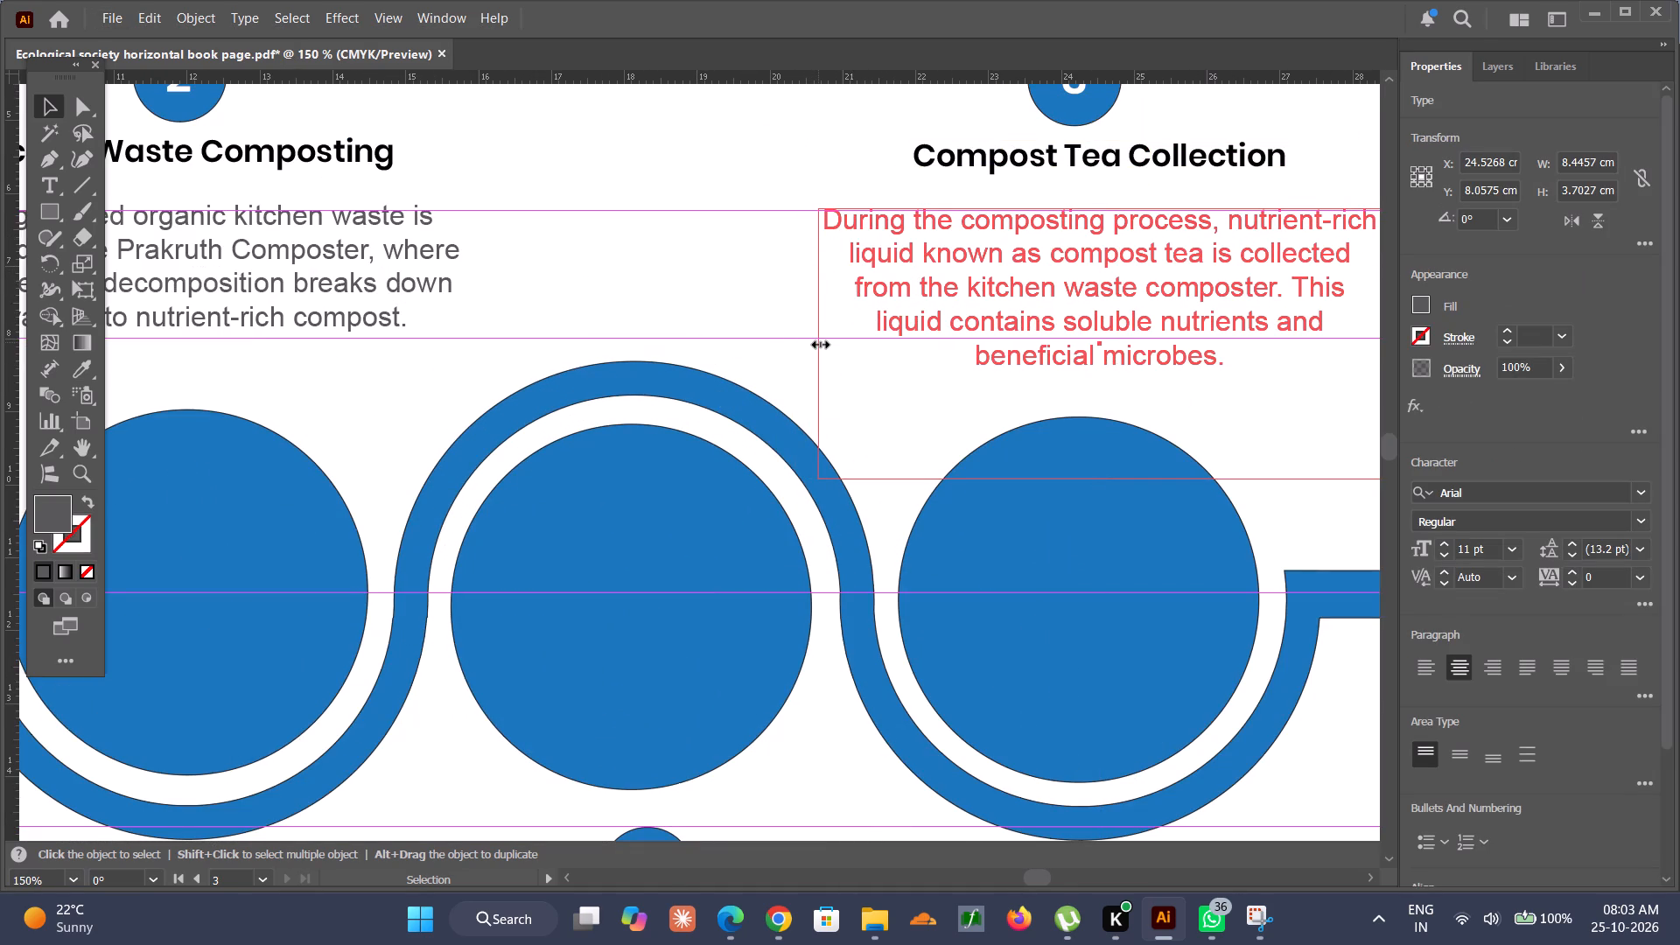
{"action": "left_click_drag", "start_coordinate": [818, 342], "coordinate": [822, 343], "text": "alt"}
{"action": "scroll", "coordinate": [825, 343], "scroll_direction": "left", "scroll_amount": 3}
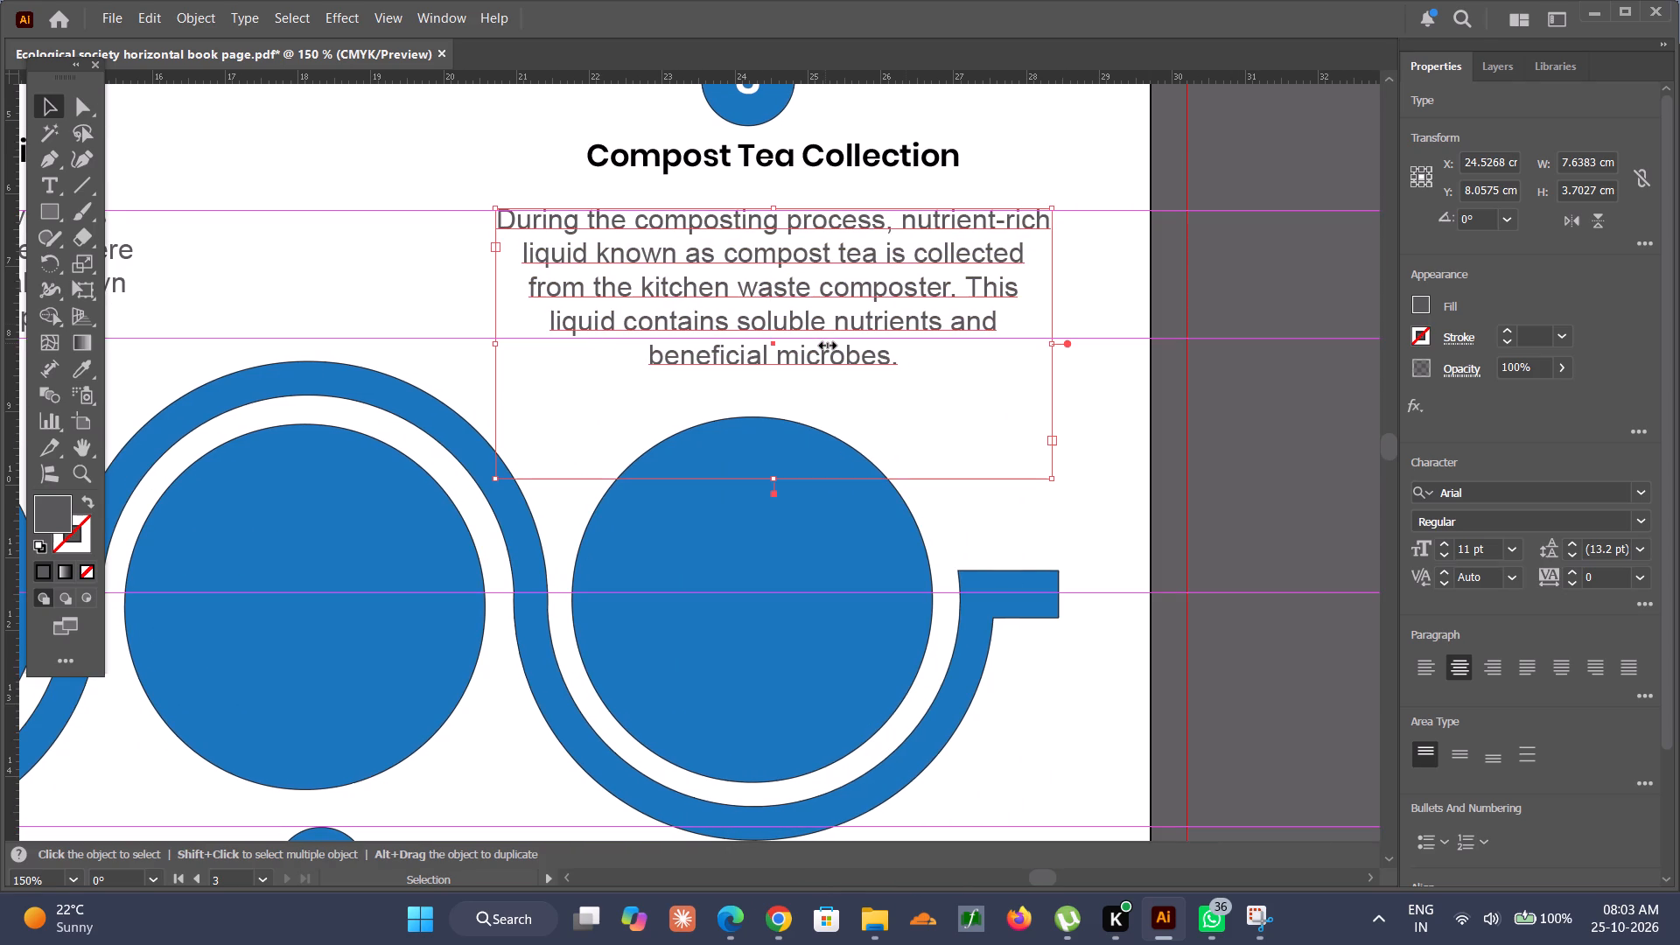
{"action": "left_click", "coordinate": [1094, 302]}
Shift the whole copied block slightly left above the fourth circle, and move its badge and heading slightly back to the right.
{"action": "scroll", "coordinate": [1093, 301], "scroll_direction": "down", "scroll_amount": 4, "text": "alt"}
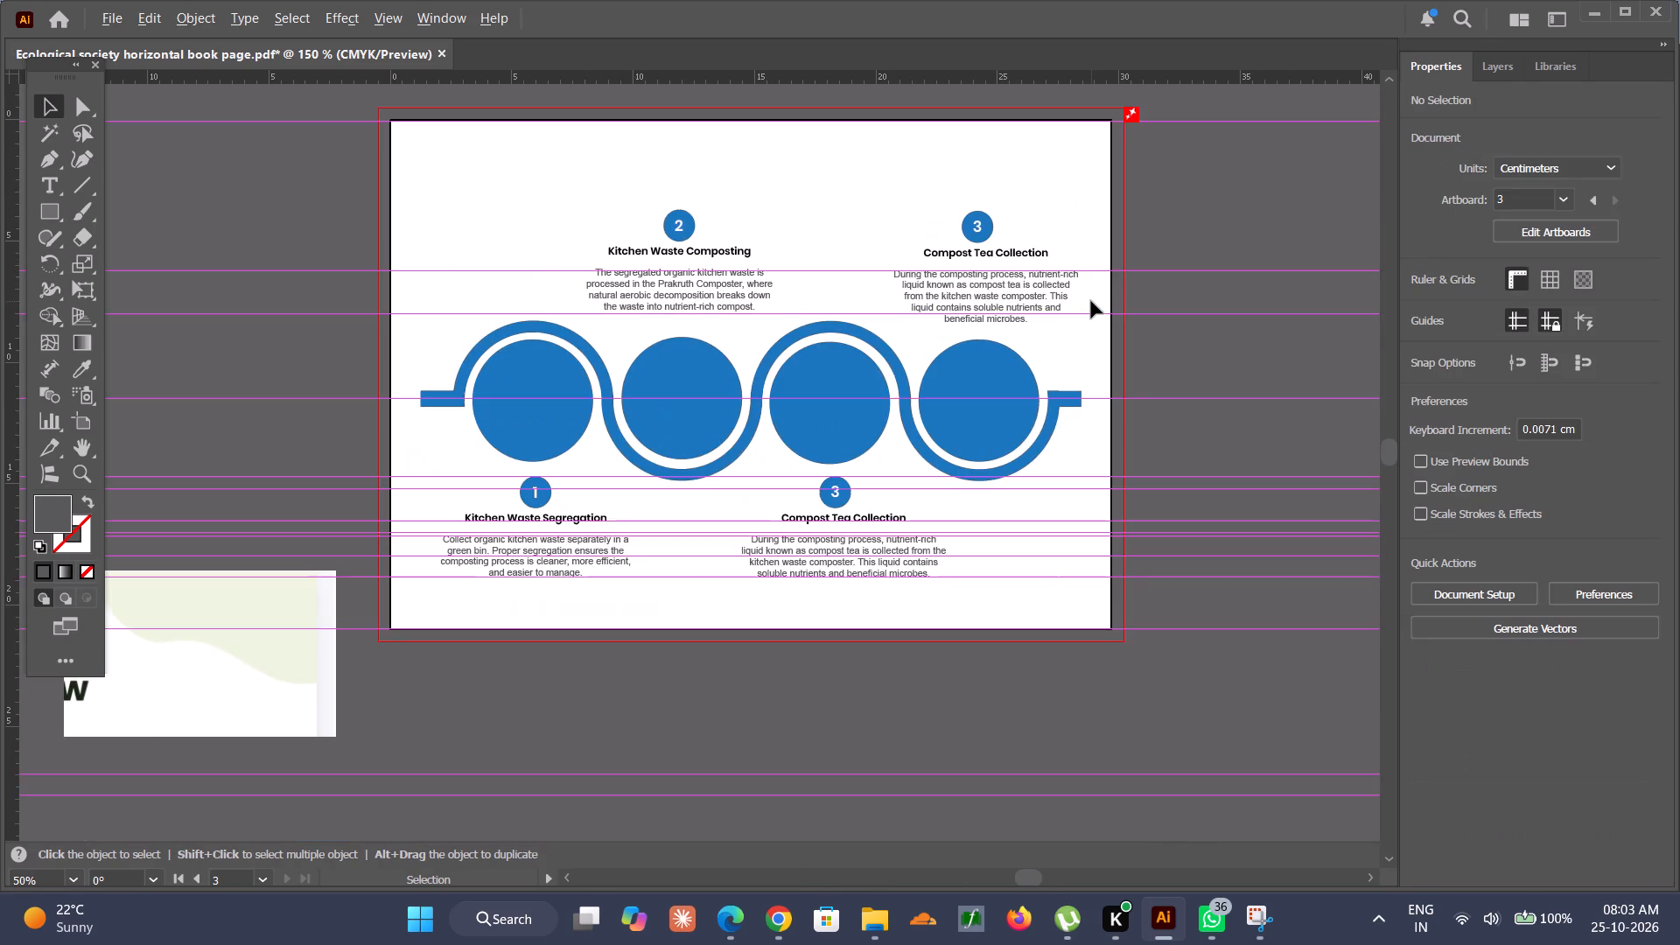
{"action": "scroll", "coordinate": [1082, 303], "scroll_direction": "up", "scroll_amount": 3, "text": "alt"}
{"action": "left_click_drag", "start_coordinate": [737, 129], "coordinate": [935, 269]}
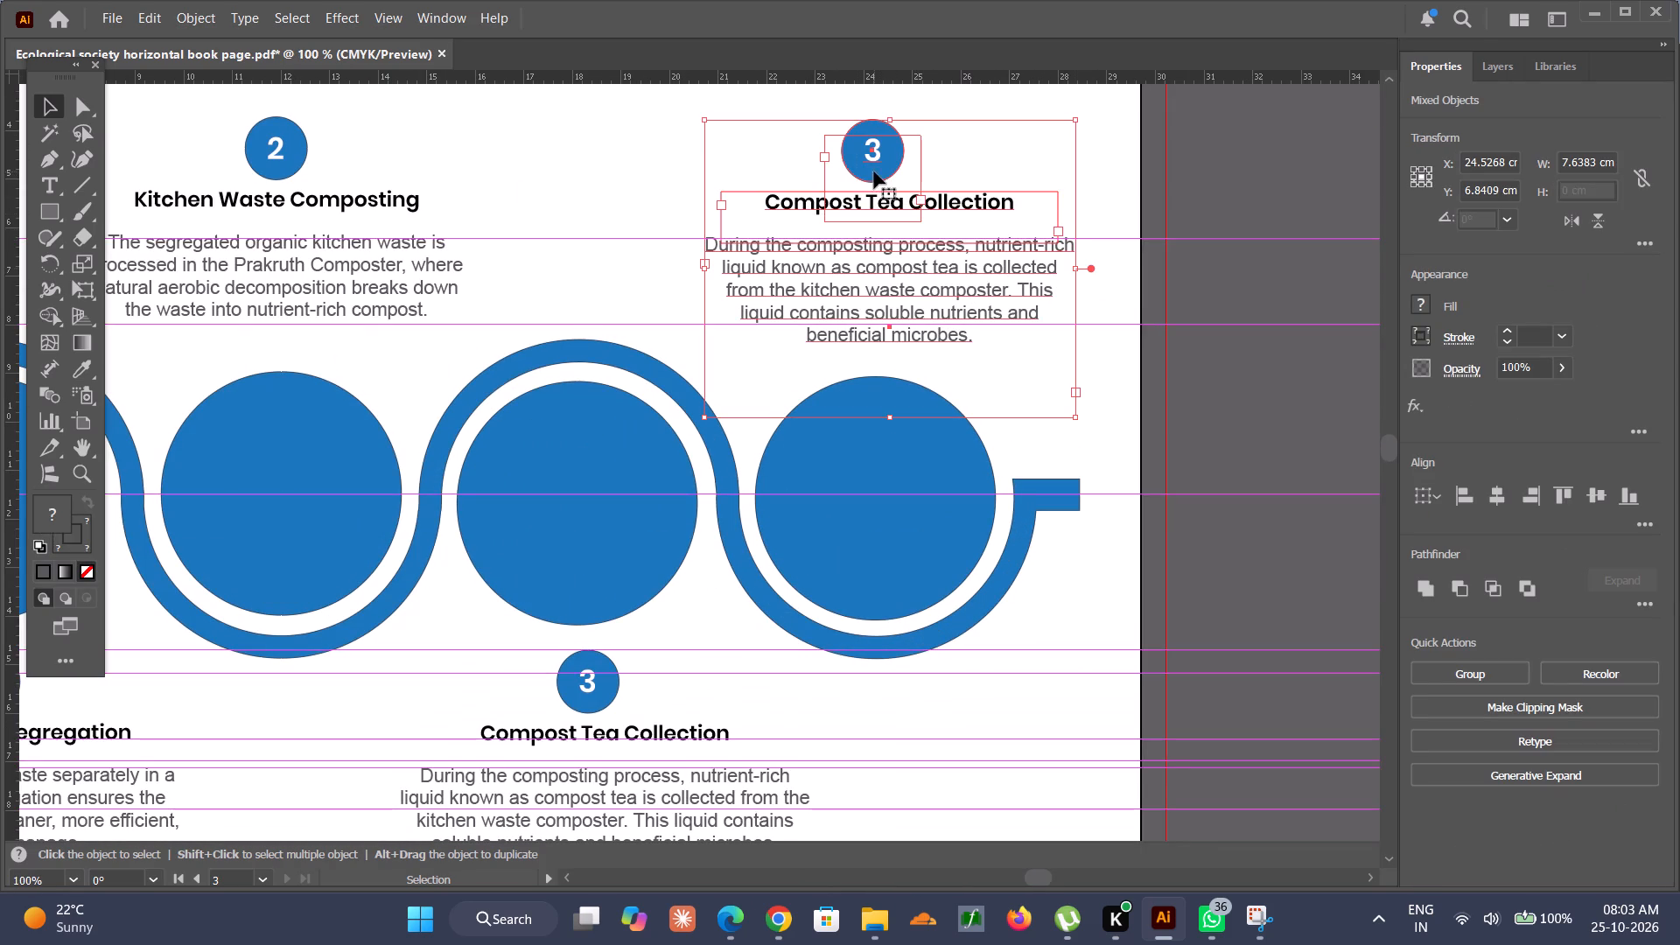
{"action": "left_click_drag", "start_coordinate": [875, 160], "coordinate": [865, 159]}
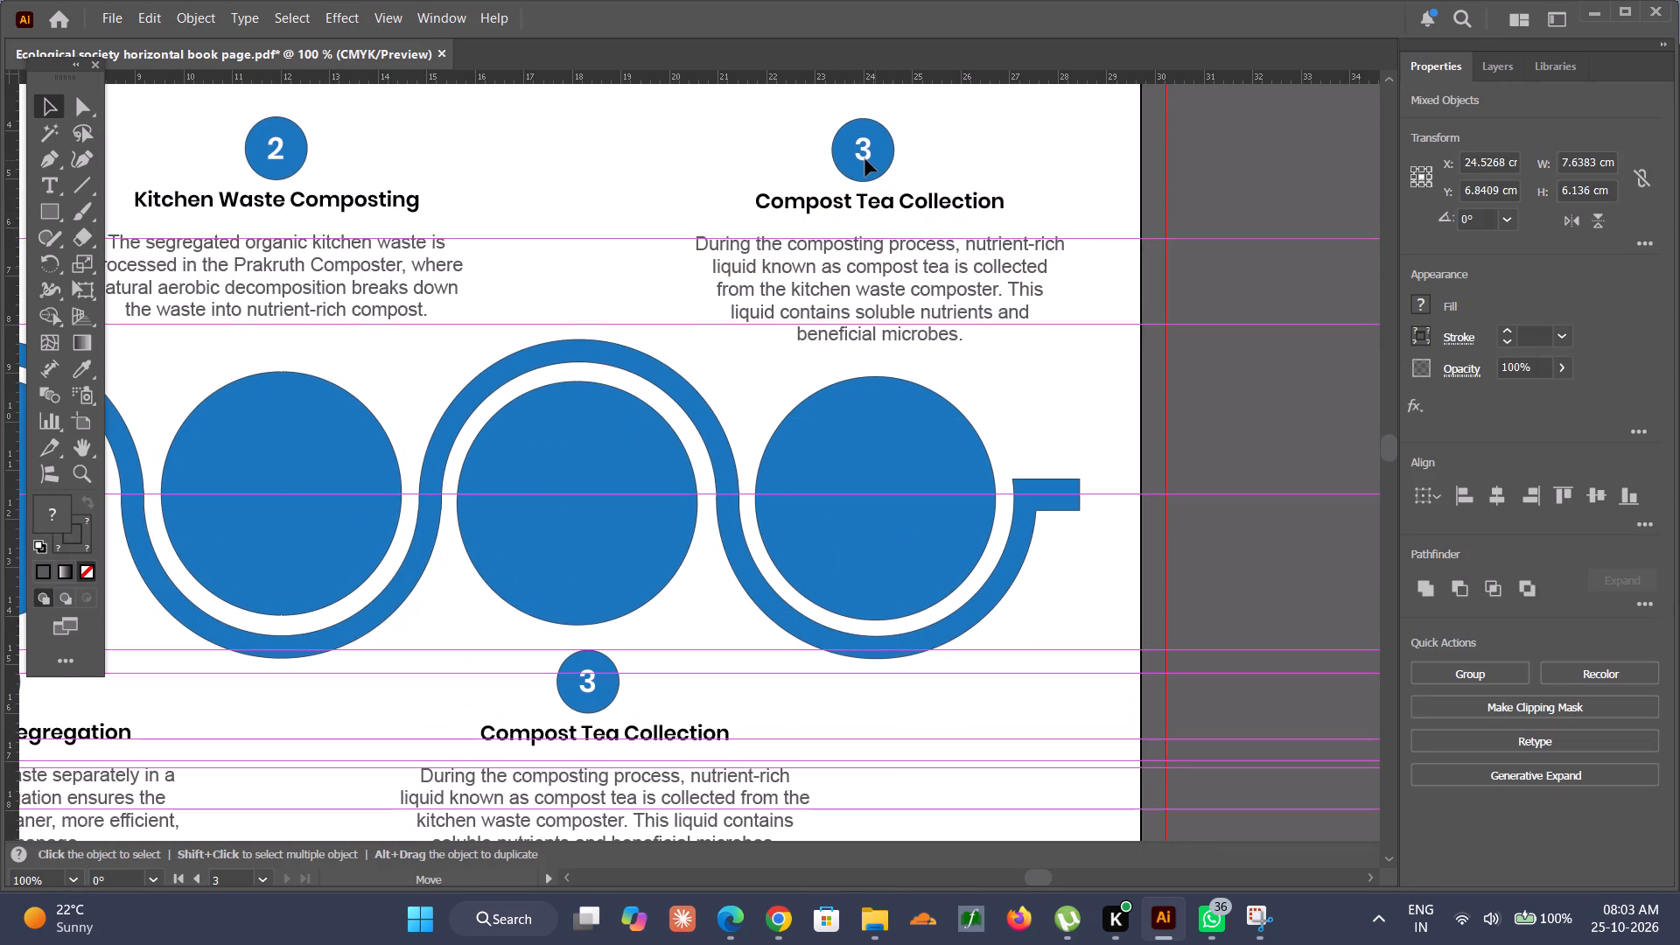
{"action": "left_click_drag", "start_coordinate": [865, 159], "coordinate": [864, 160]}
{"action": "left_click", "coordinate": [979, 165]}
{"action": "left_click_drag", "start_coordinate": [779, 140], "coordinate": [927, 197]}
{"action": "left_click", "coordinate": [857, 145]}
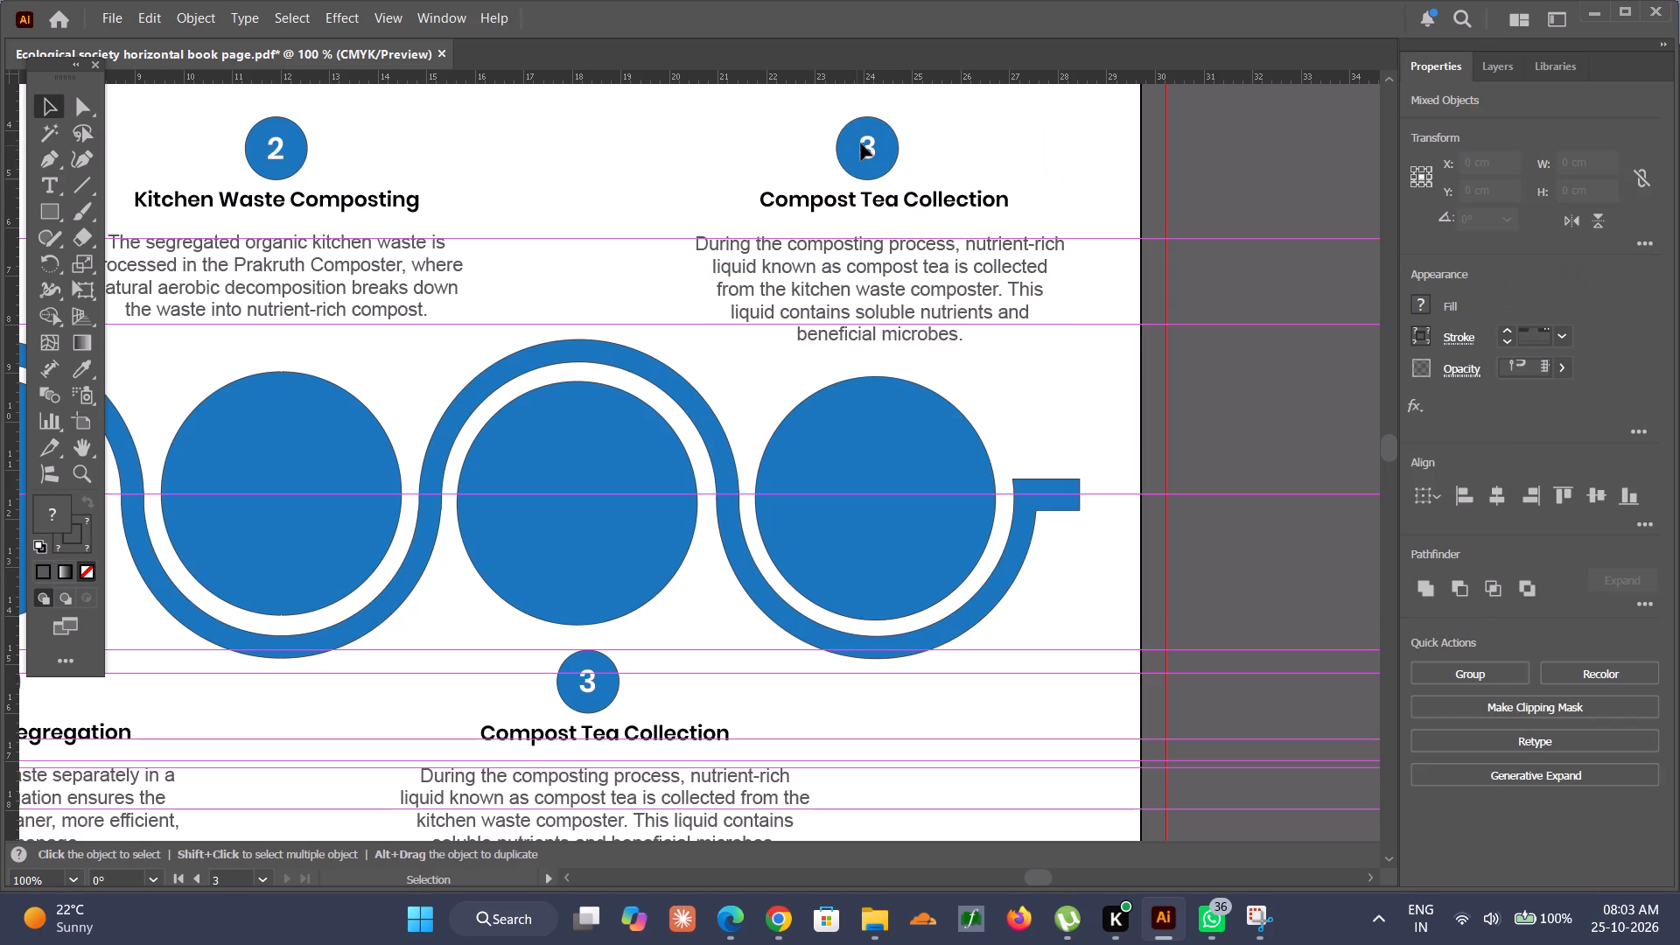
{"action": "left_click", "coordinate": [743, 143]}
Place a horizontal guide along the base of the Kitchen Waste Composting heading and adjust the copied badge and heading against it, centring the badge over the fourth circle.
{"action": "left_click_drag", "start_coordinate": [741, 77], "coordinate": [755, 198]}
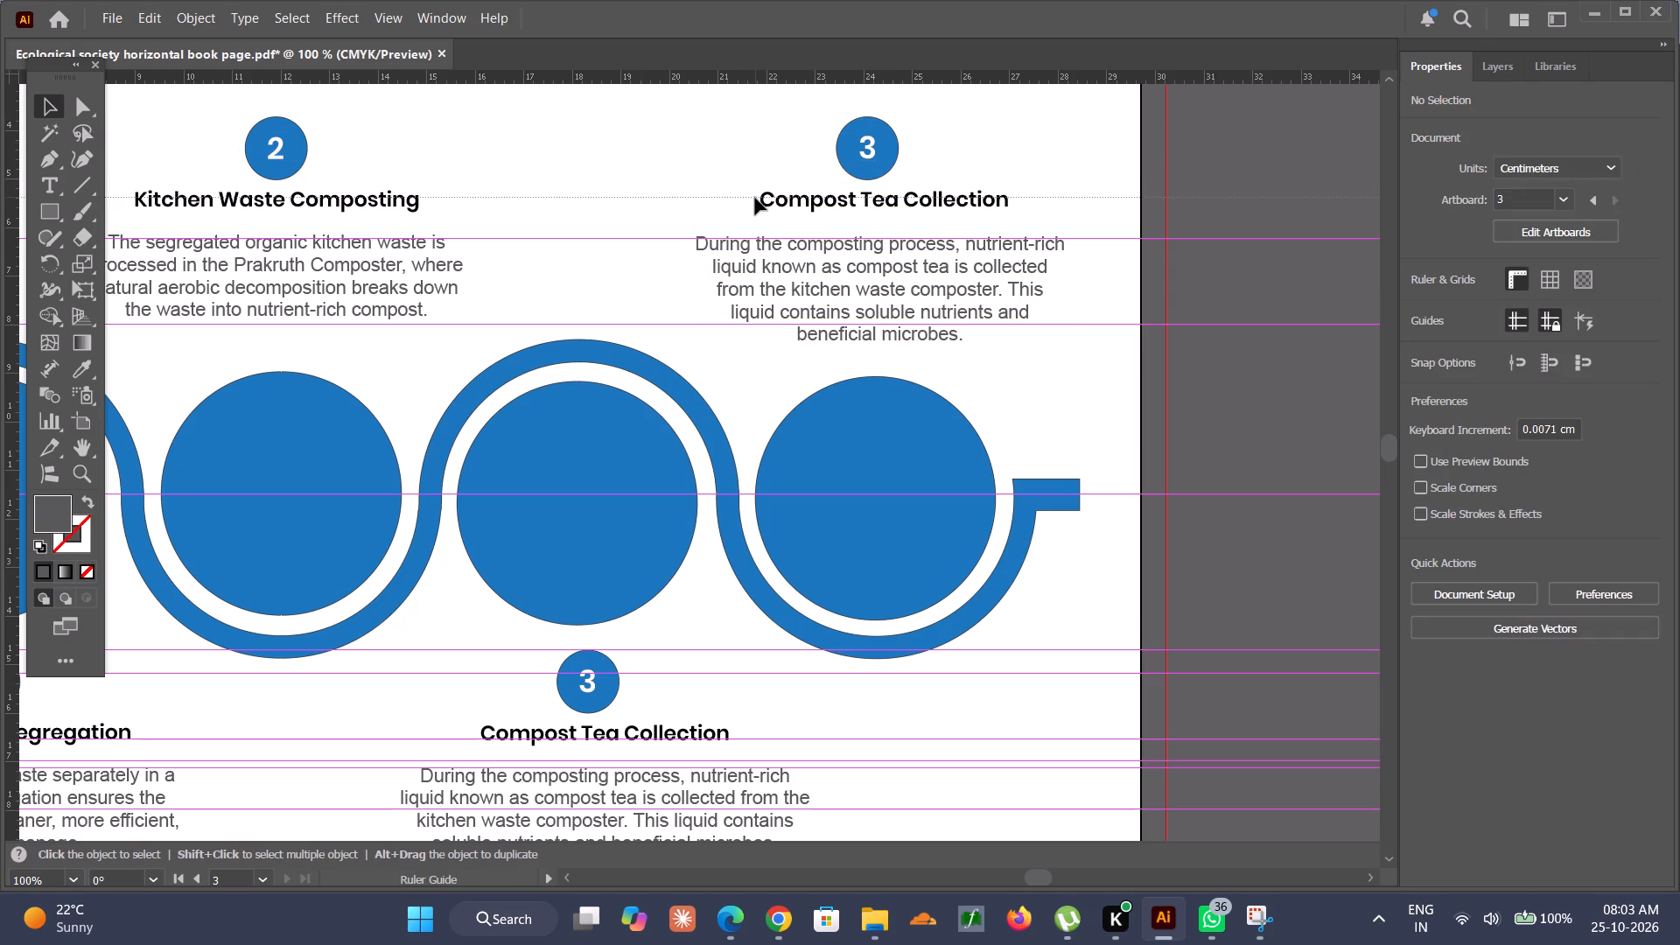
{"action": "left_click_drag", "start_coordinate": [755, 198], "coordinate": [756, 204]}
{"action": "left_click_drag", "start_coordinate": [716, 111], "coordinate": [941, 211]}
{"action": "left_click", "coordinate": [876, 146]}
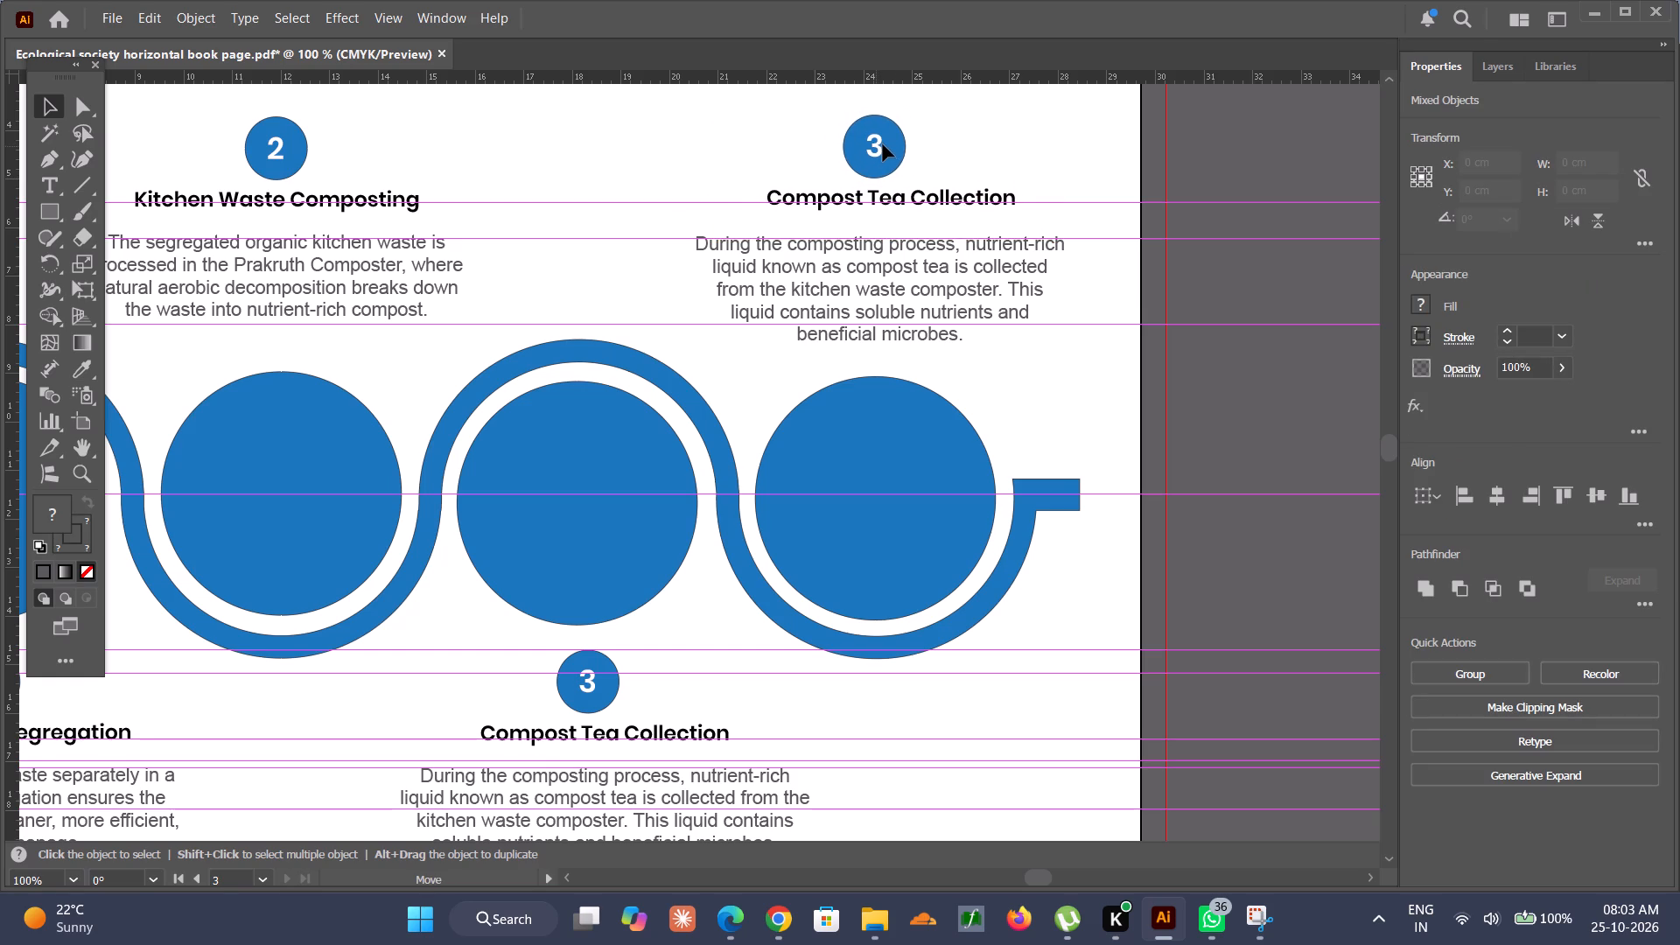
{"action": "left_click", "coordinate": [724, 158]}
{"action": "scroll", "coordinate": [709, 163], "scroll_direction": "down", "scroll_amount": 3, "text": "alt"}
{"action": "scroll", "coordinate": [730, 199], "scroll_direction": "up", "scroll_amount": 2, "text": "alt"}
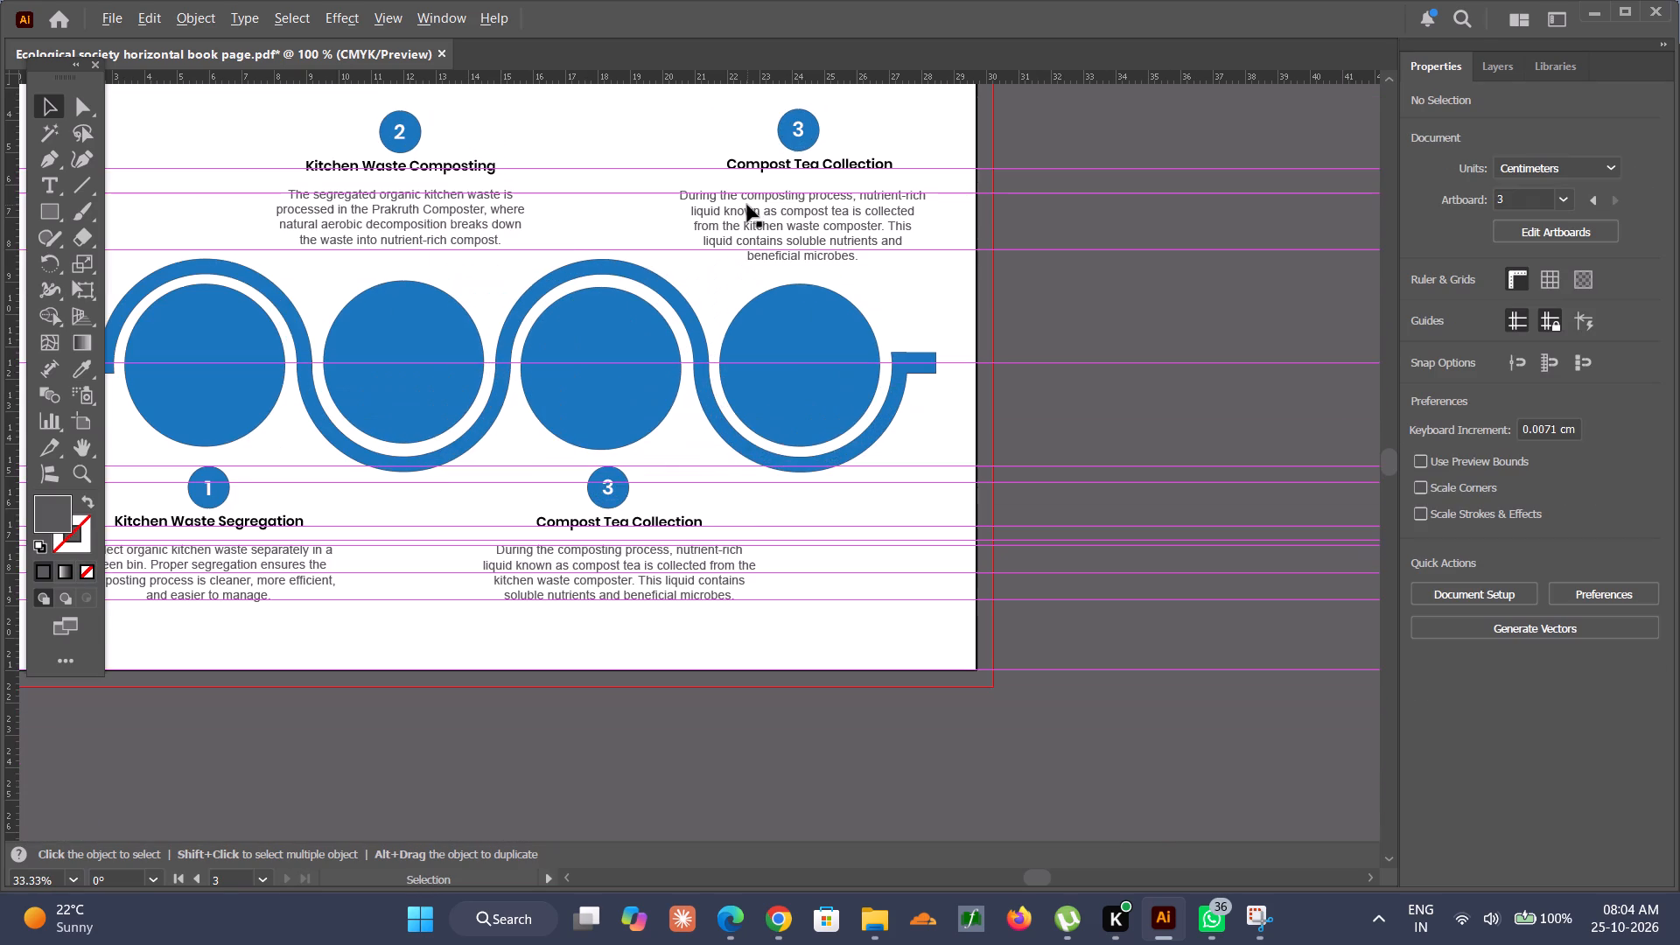
{"action": "left_click", "coordinate": [786, 918]}
{"action": "scroll", "coordinate": [734, 645], "scroll_direction": "down", "scroll_amount": 2}
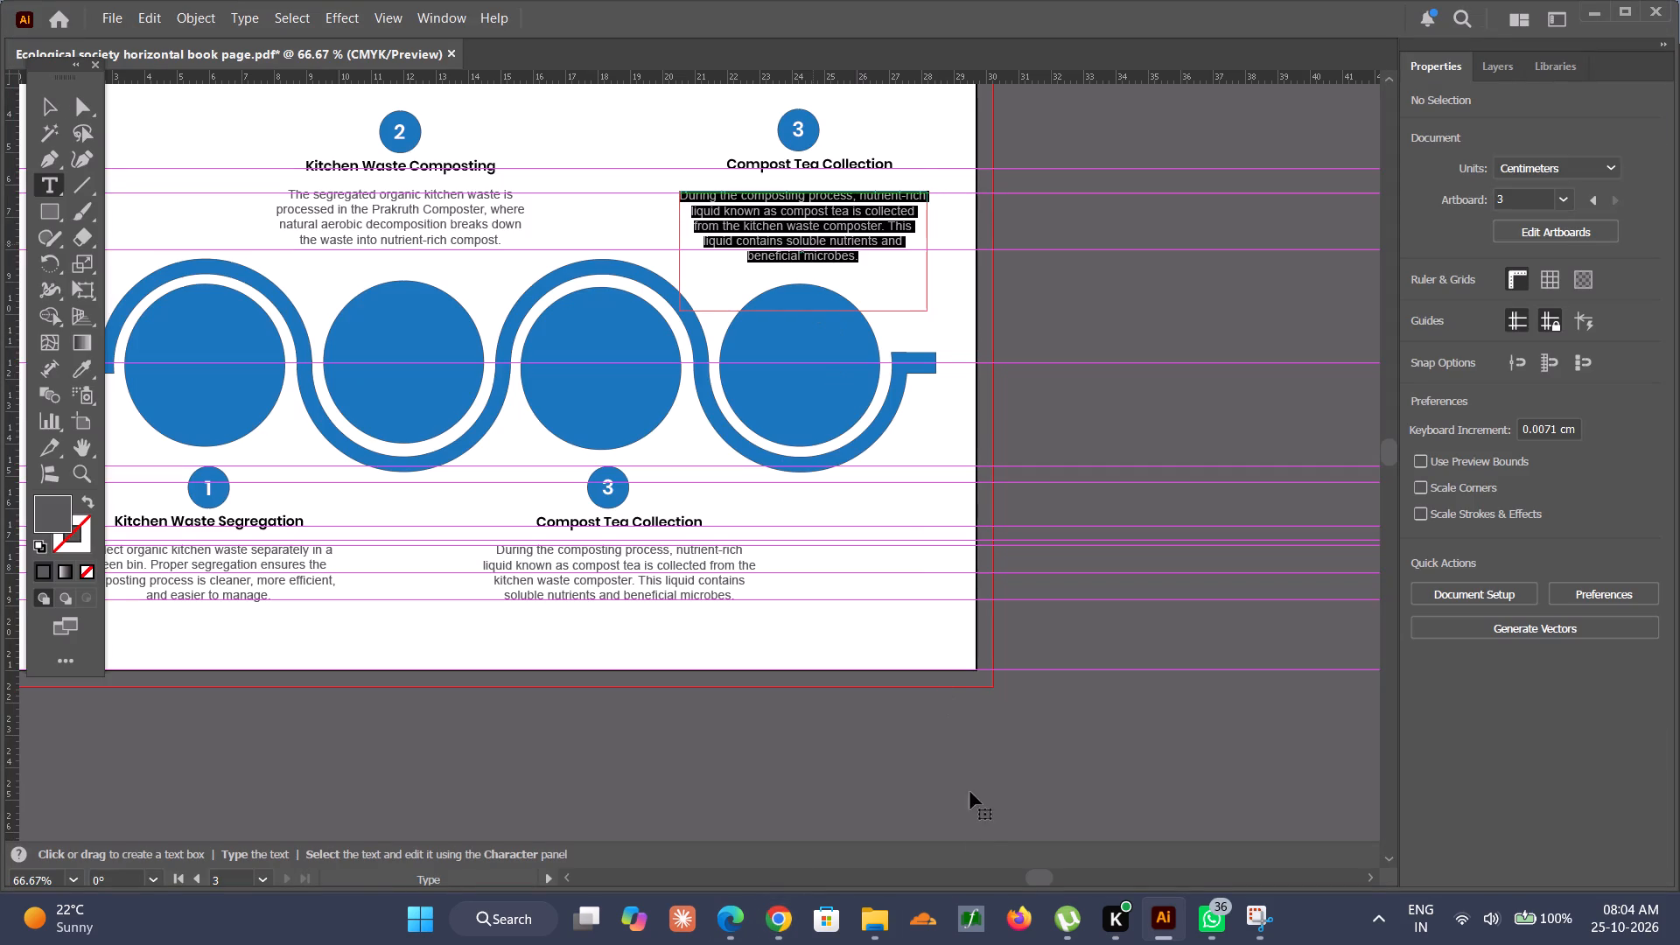
{"action": "left_click", "coordinate": [773, 915]}
{"action": "key", "text": "ctrl+c"}
{"action": "key", "text": "ctrl+c"}
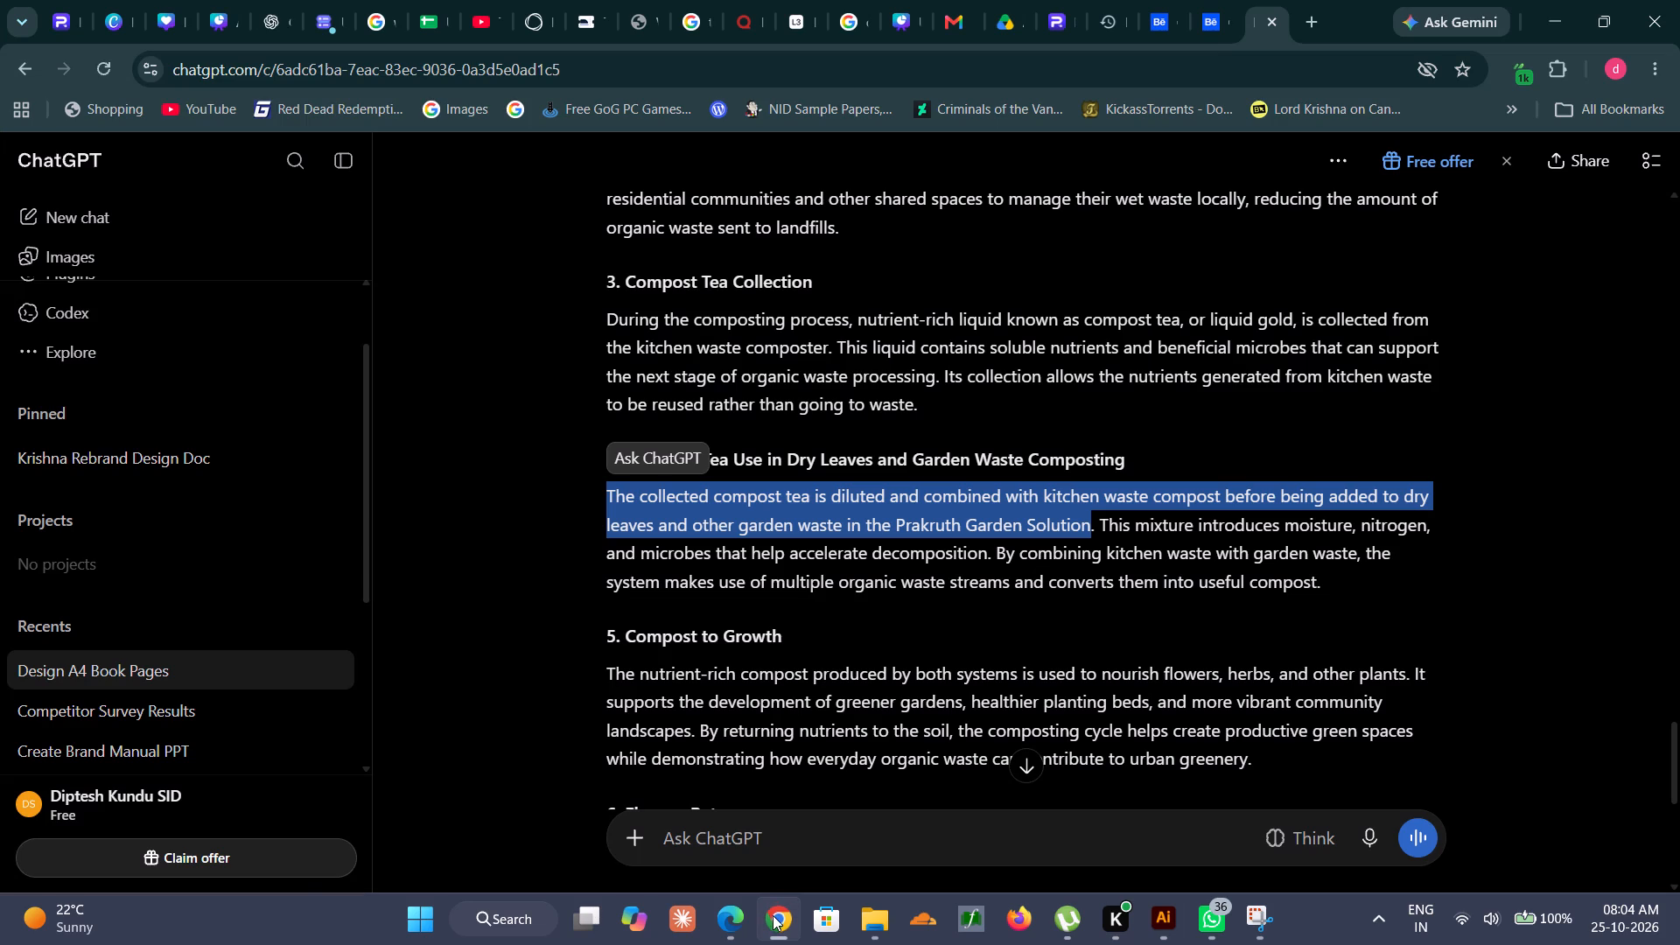
{"action": "left_click", "coordinate": [775, 914]}
{"action": "key", "text": "ctrl+v"}
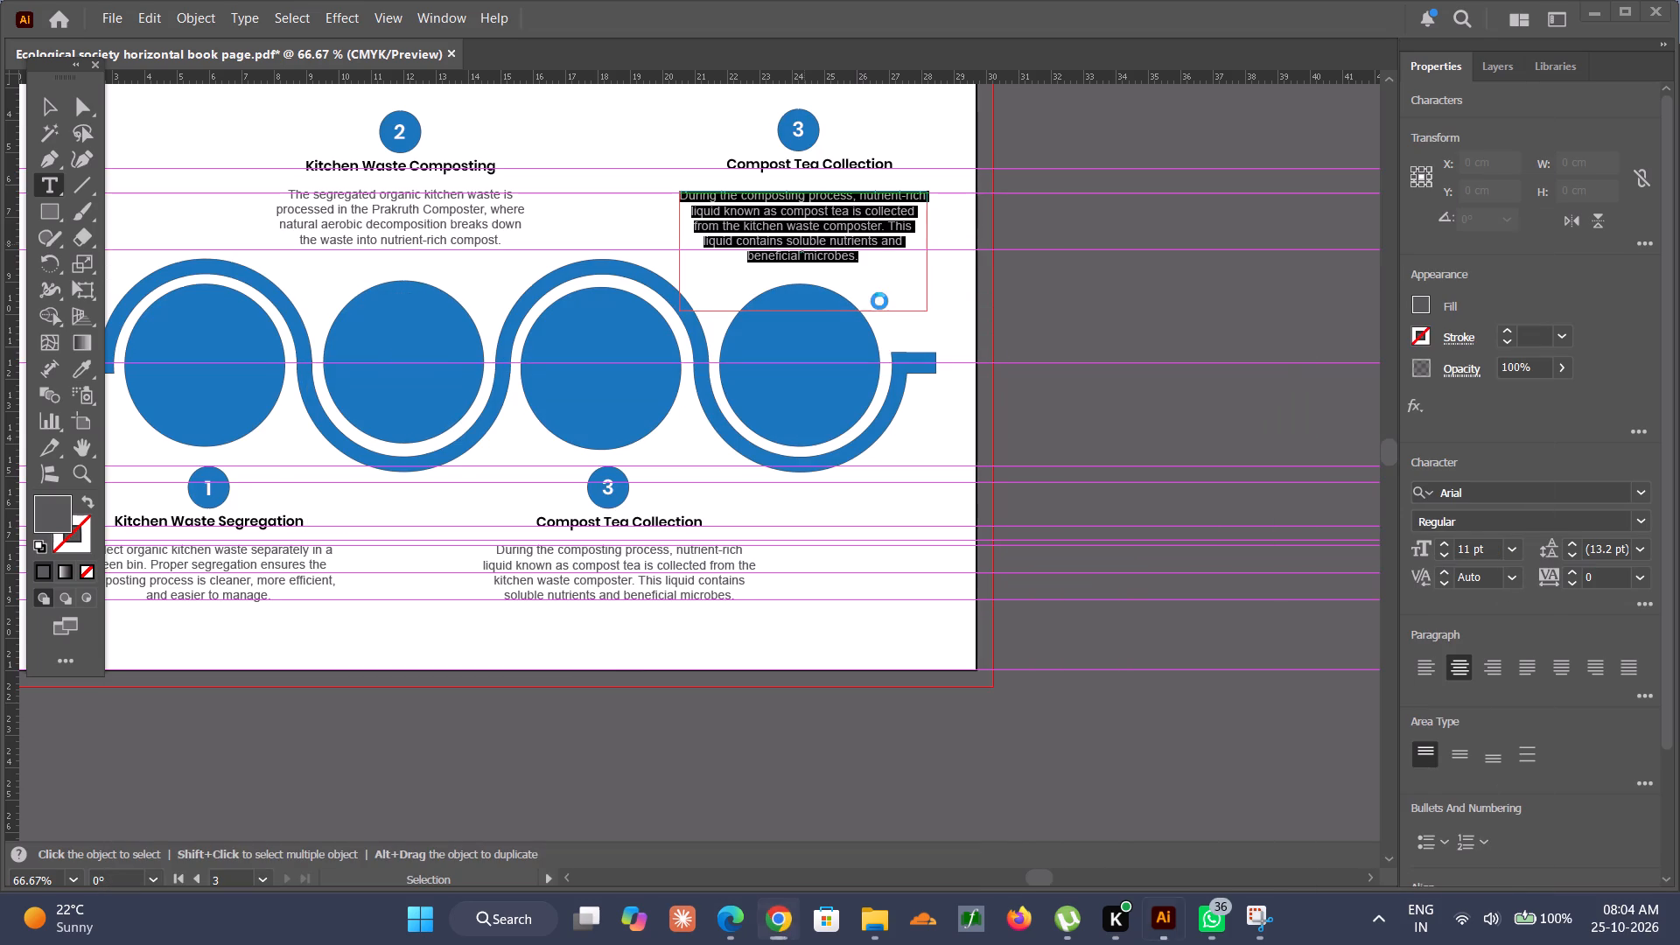
{"action": "scroll", "coordinate": [855, 228], "scroll_direction": "up", "scroll_amount": 3}
{"action": "left_click", "coordinate": [39, 113]}
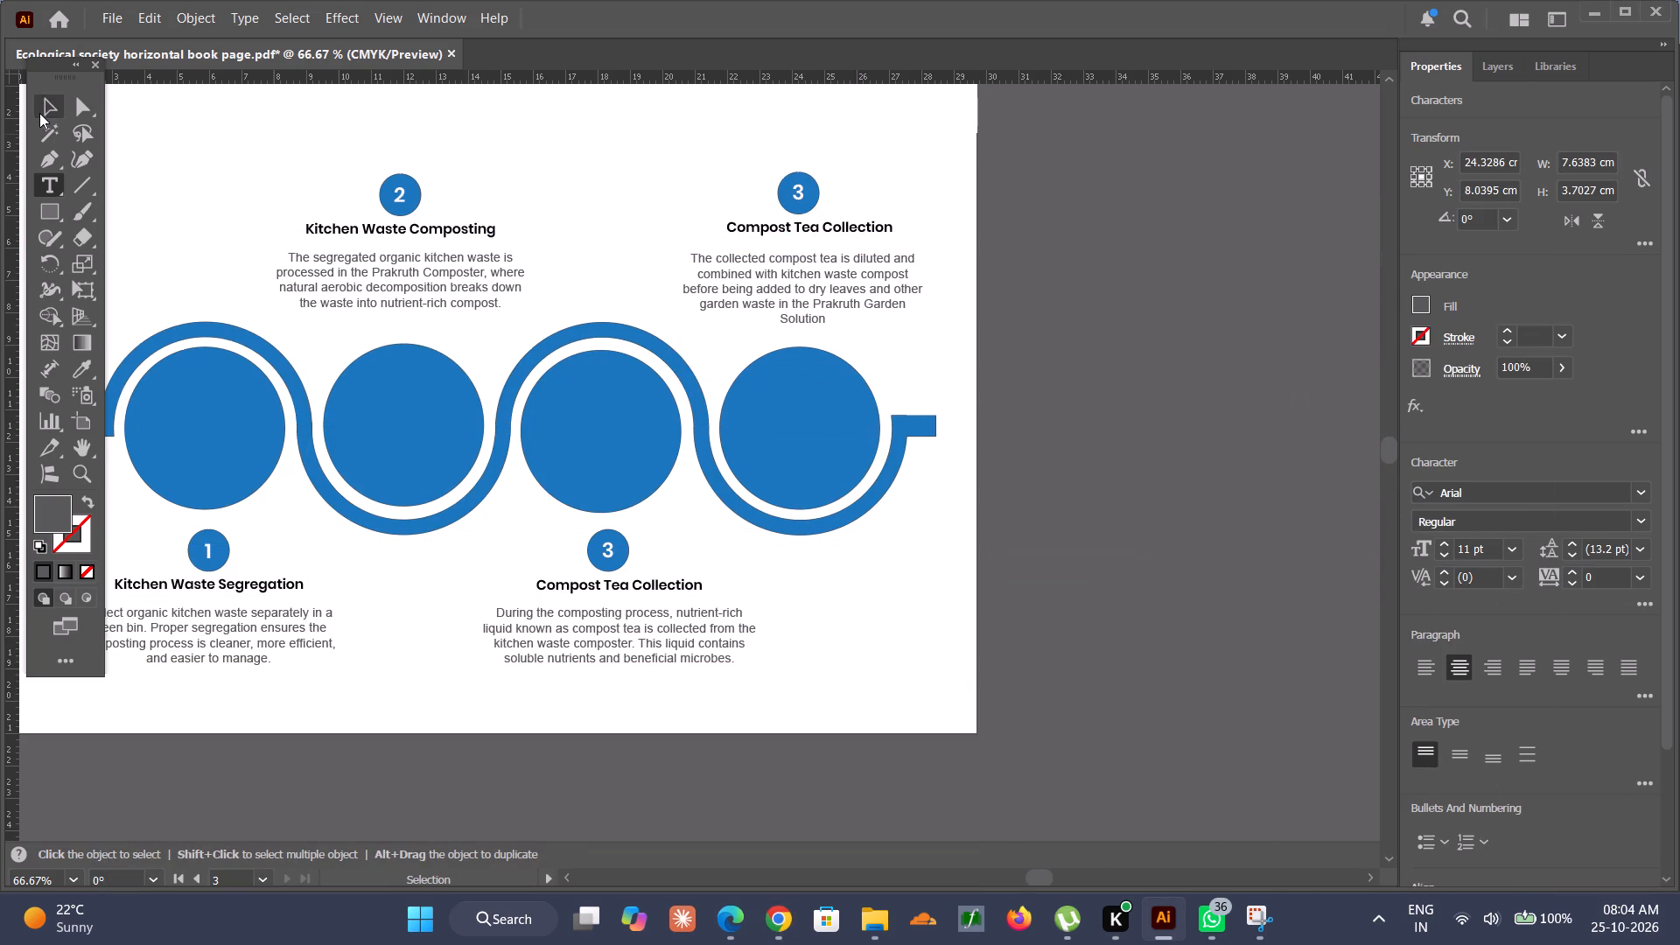
Widen the new description's text frame slightly on both sides so the text fits on four lines.
{"action": "left_click", "coordinate": [780, 275]}
{"action": "scroll", "coordinate": [892, 283], "scroll_direction": "up", "scroll_amount": 2, "text": "ctrl+alt"}
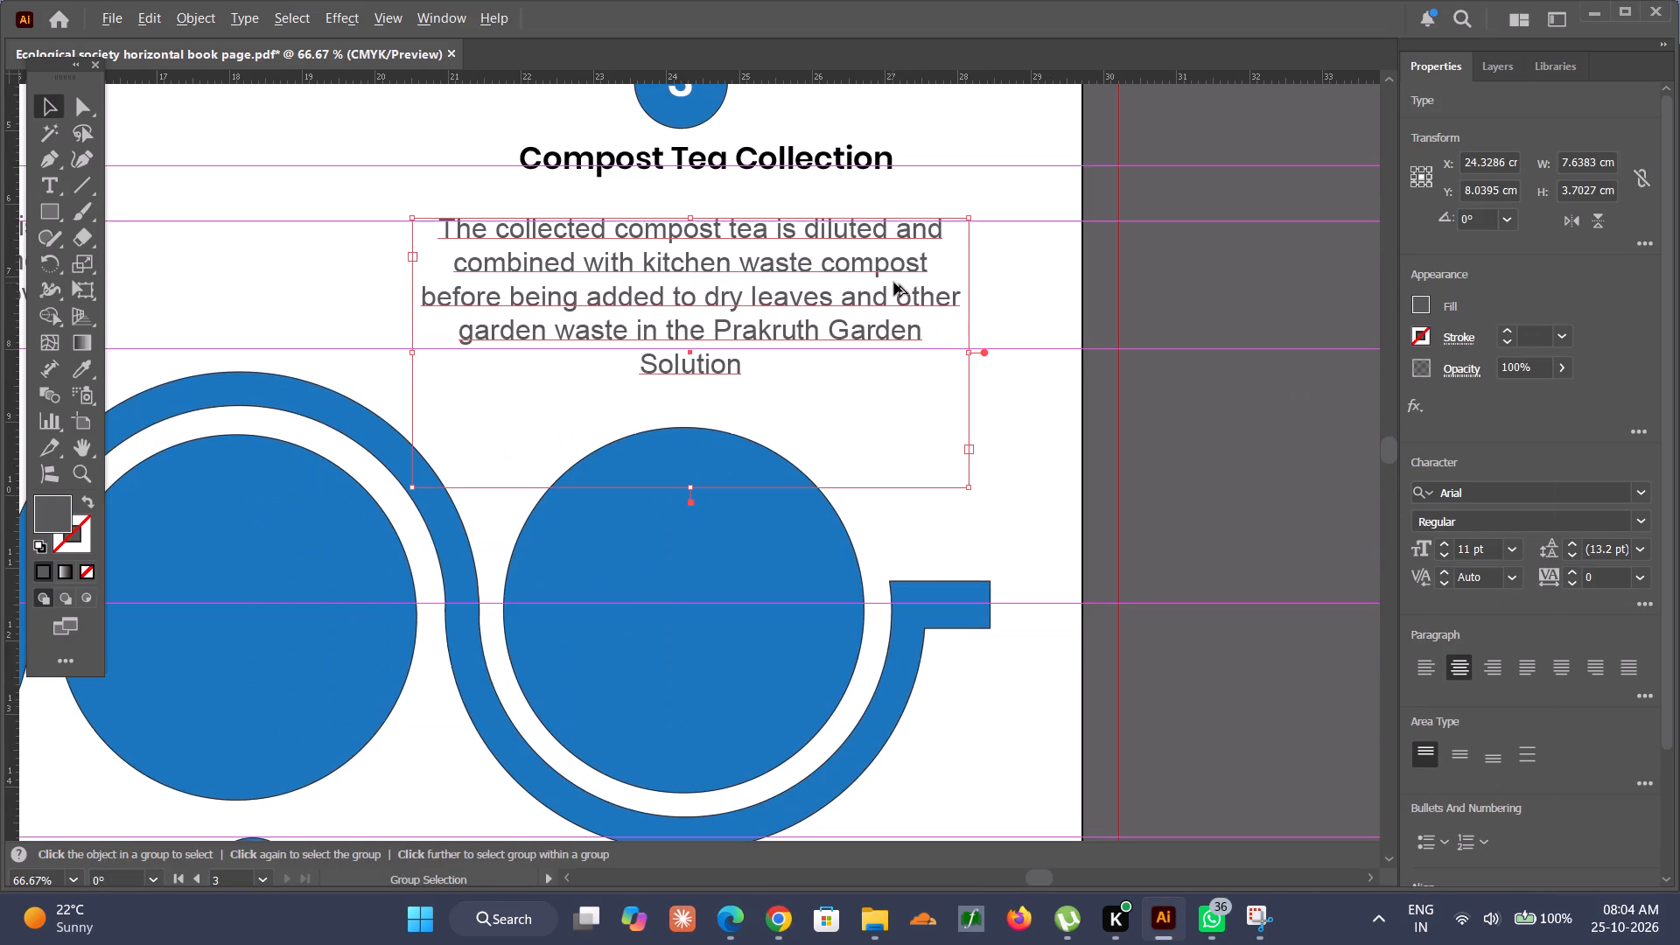
{"action": "left_click", "coordinate": [973, 353], "text": "alt"}
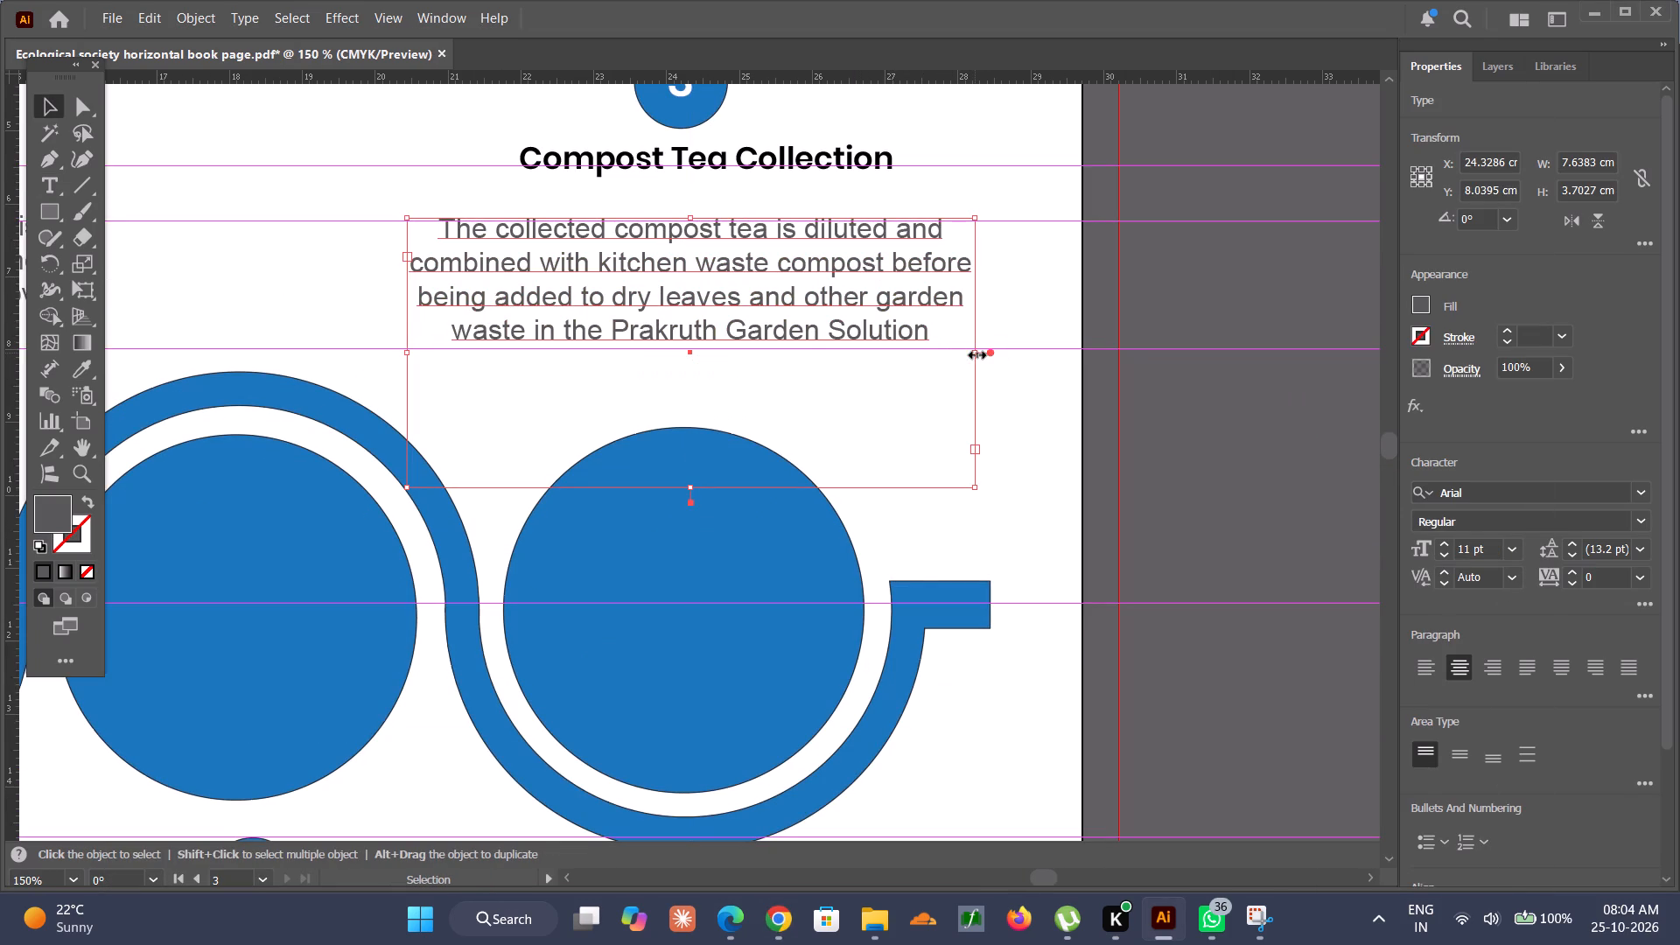
{"action": "left_click", "coordinate": [1081, 299], "text": "alt"}
Change the number on the badge above the fourth circle to 4.
{"action": "scroll", "coordinate": [1080, 299], "scroll_direction": "down", "scroll_amount": 3, "text": "ctrl+alt"}
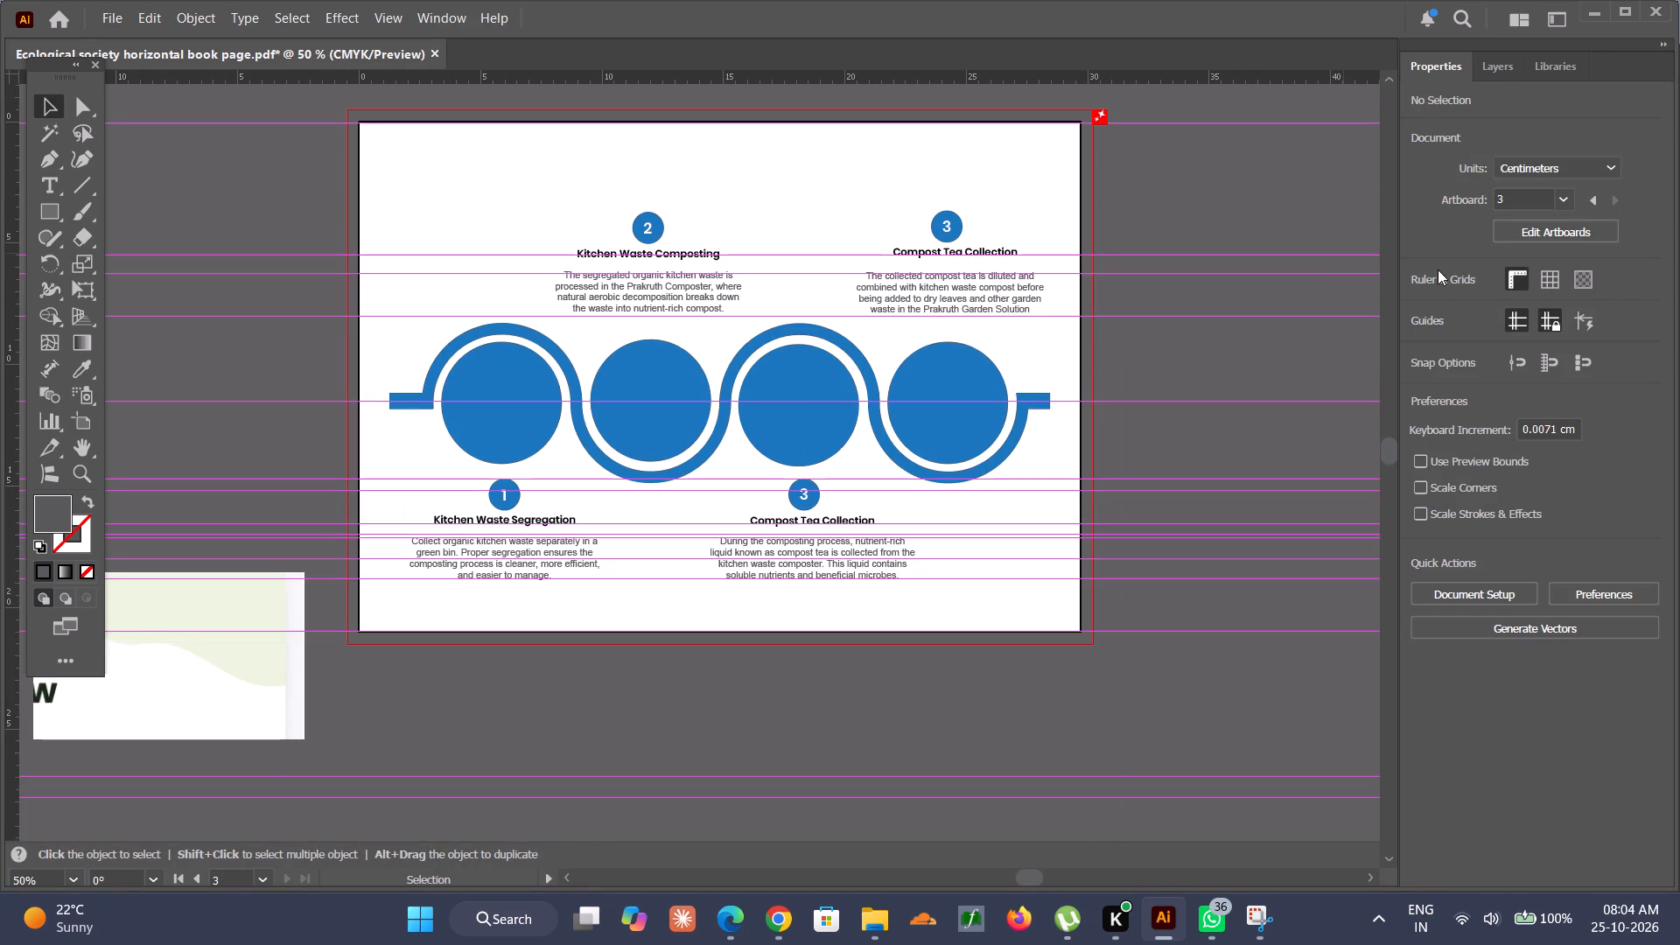
{"action": "scroll", "coordinate": [1299, 338], "scroll_direction": "up", "scroll_amount": 2}
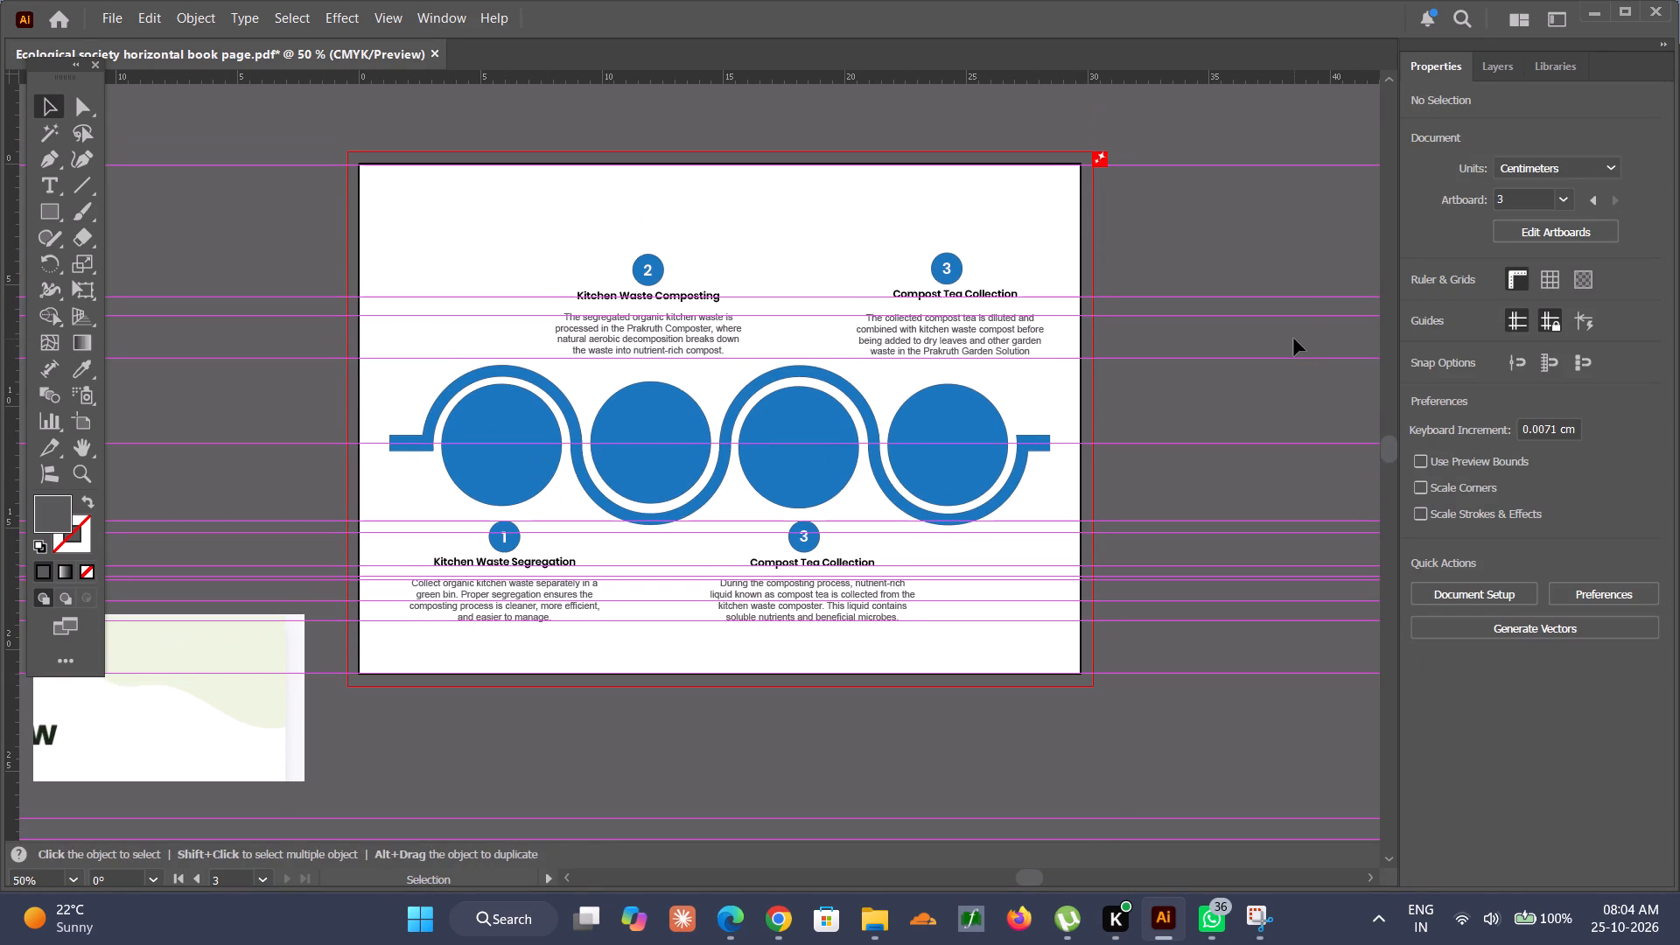
{"action": "scroll", "coordinate": [1049, 322], "scroll_direction": "up", "scroll_amount": 2, "text": "alt"}
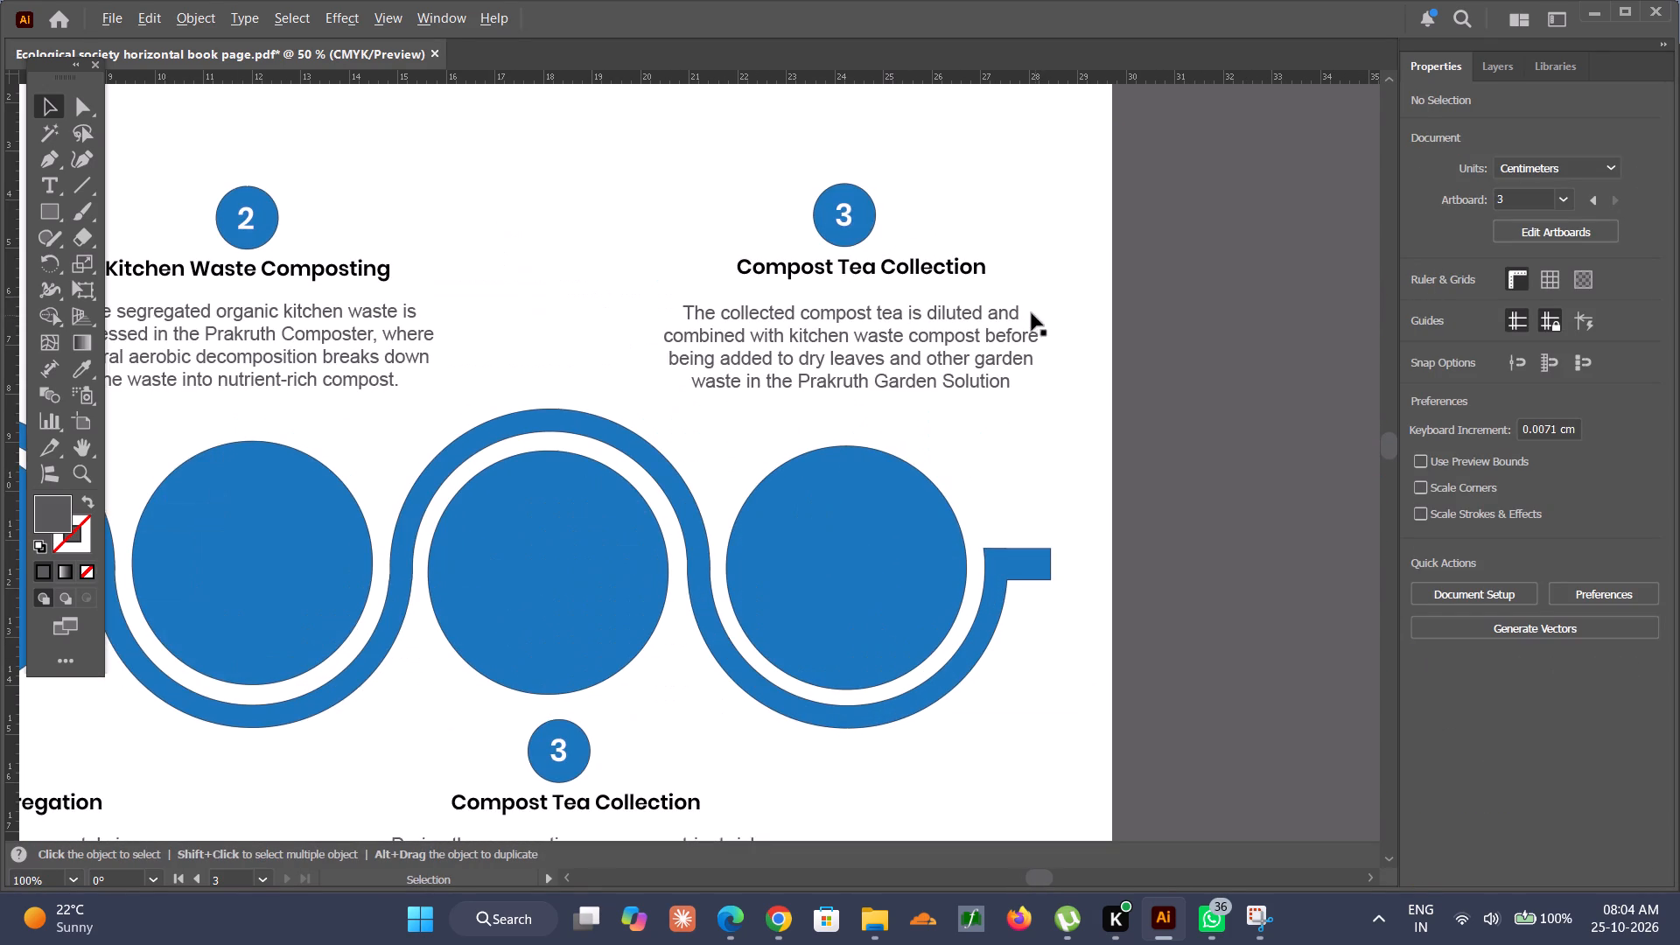
{"action": "triple_click", "coordinate": [845, 212]}
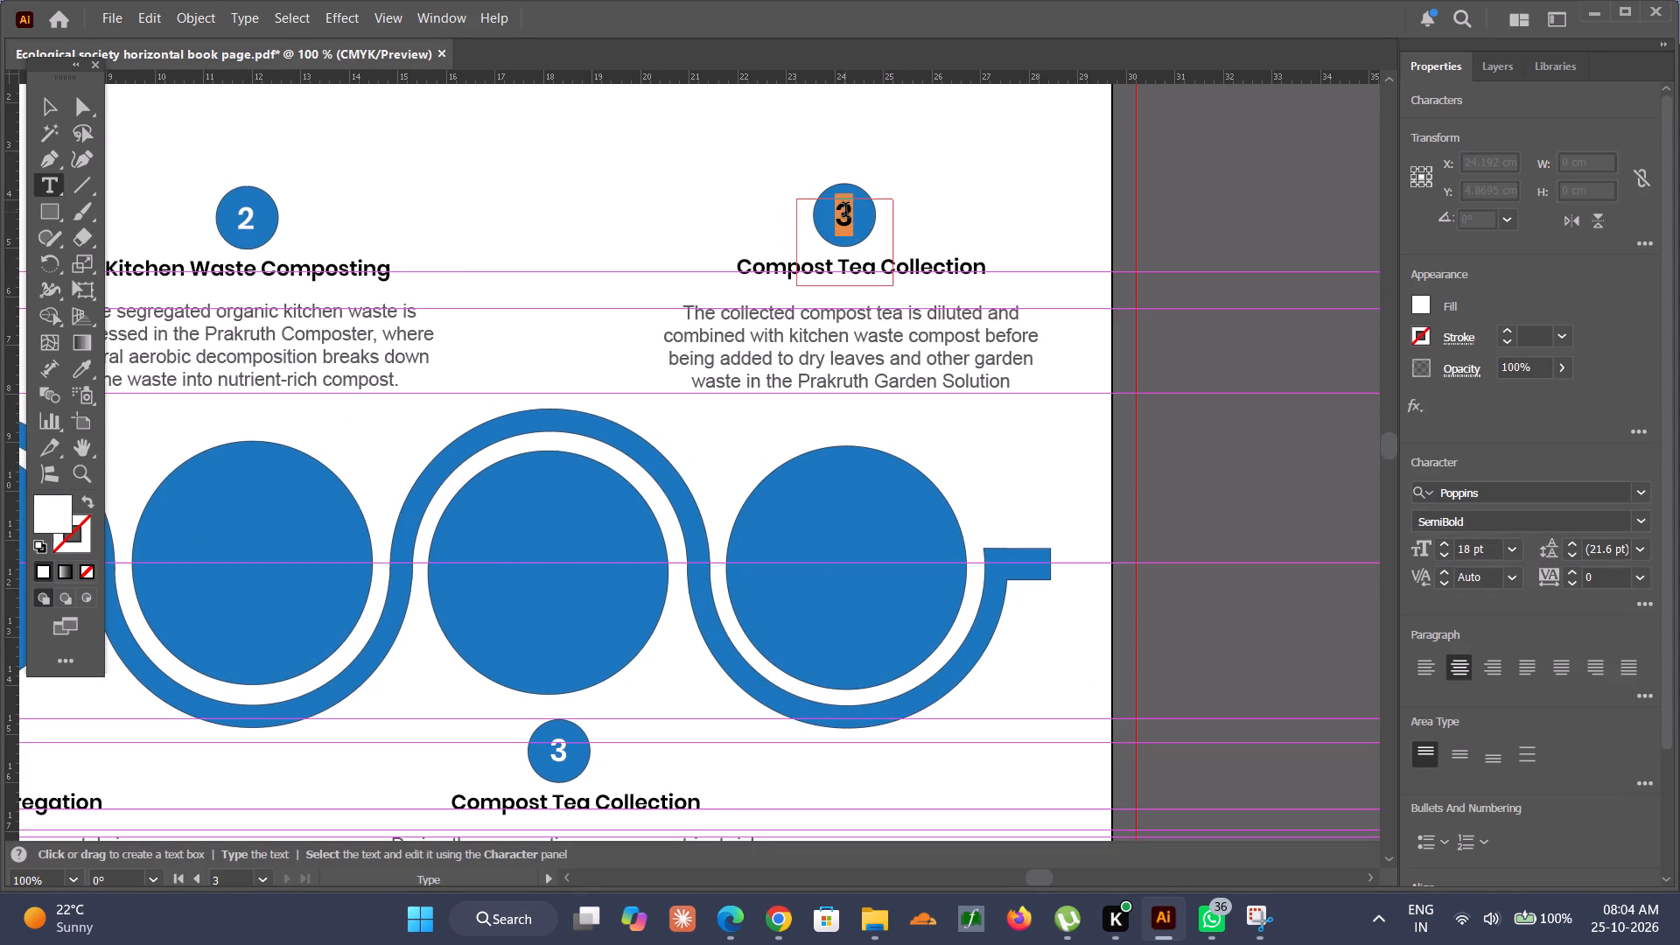
{"action": "key", "text": "4"}
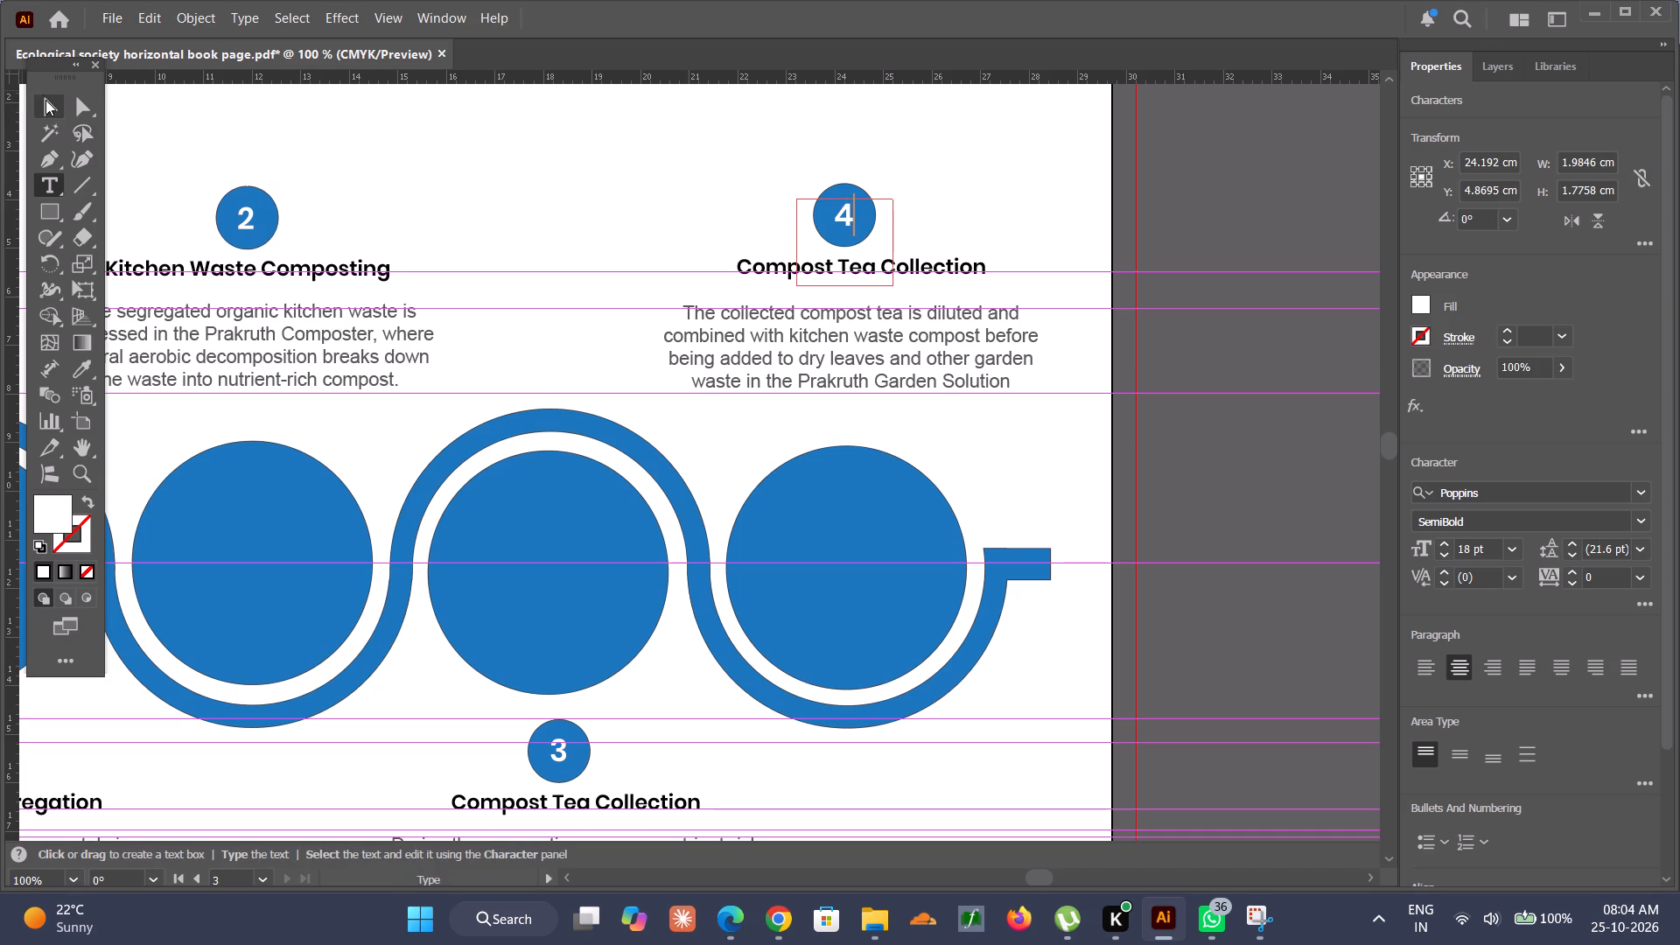
Examine the circle process page against the "How To Use Grow Base" reference and the neighbouring "Who Is ProEarth For?" page.
{"action": "left_click", "coordinate": [51, 101]}
{"action": "left_click", "coordinate": [249, 119]}
{"action": "scroll", "coordinate": [622, 284], "scroll_direction": "down", "scroll_amount": 1, "text": "ctrl+alt"}
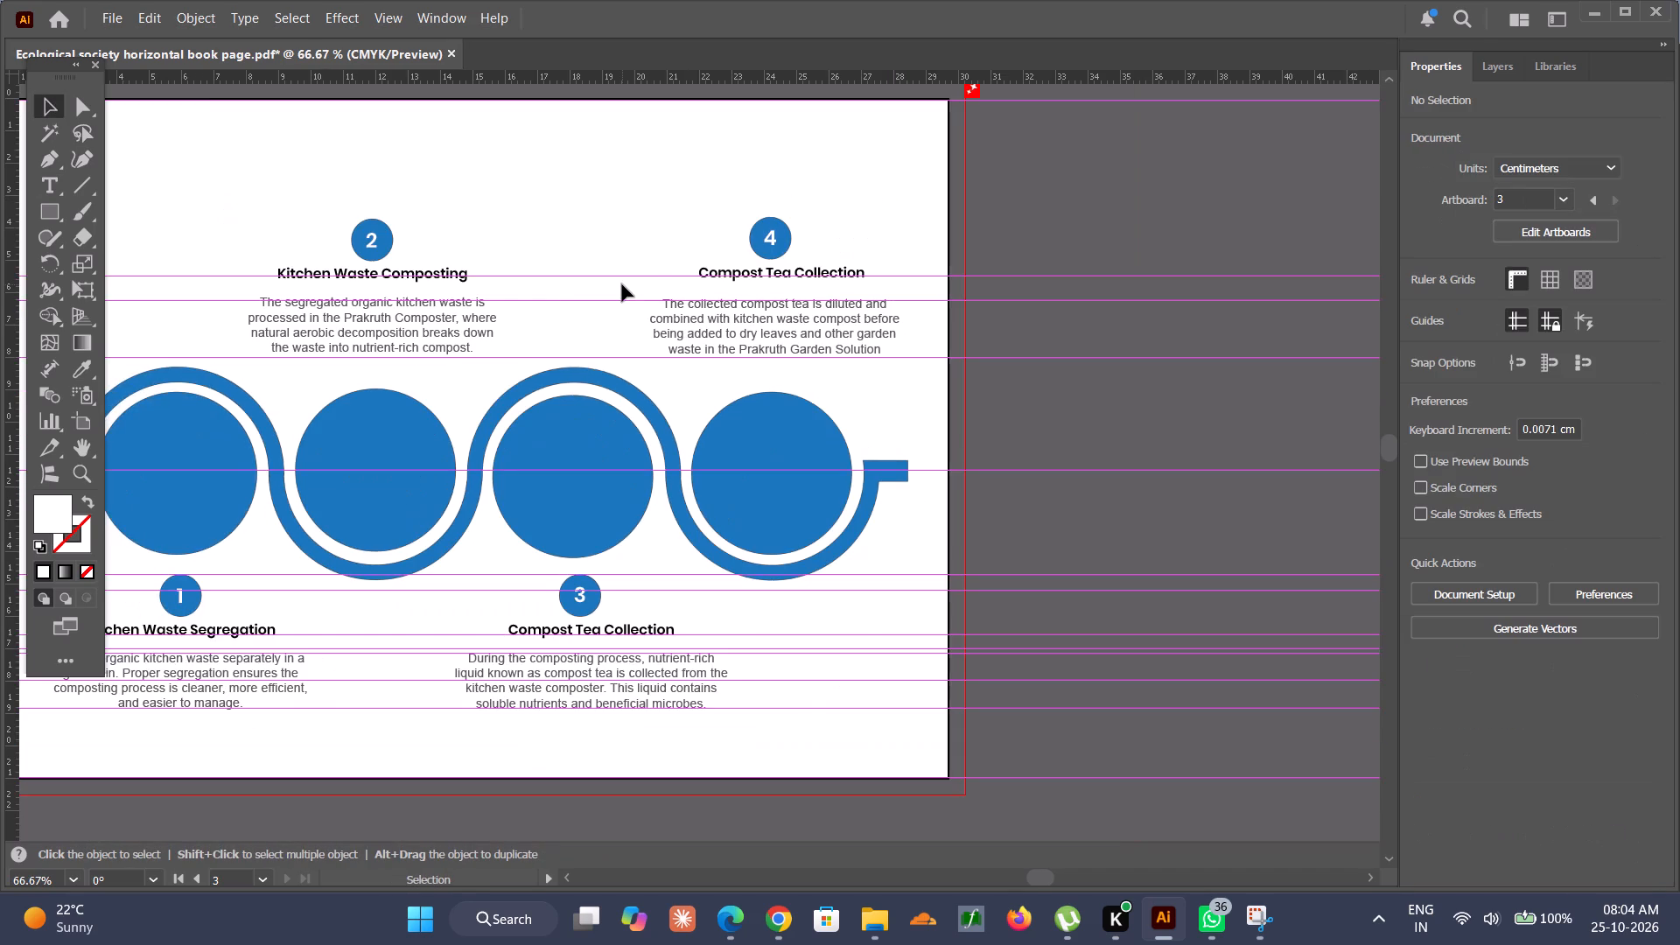
{"action": "scroll", "coordinate": [622, 284], "scroll_direction": "right", "scroll_amount": 3}
{"action": "scroll", "coordinate": [622, 284], "scroll_direction": "down", "scroll_amount": 2, "text": "ctrl+alt"}
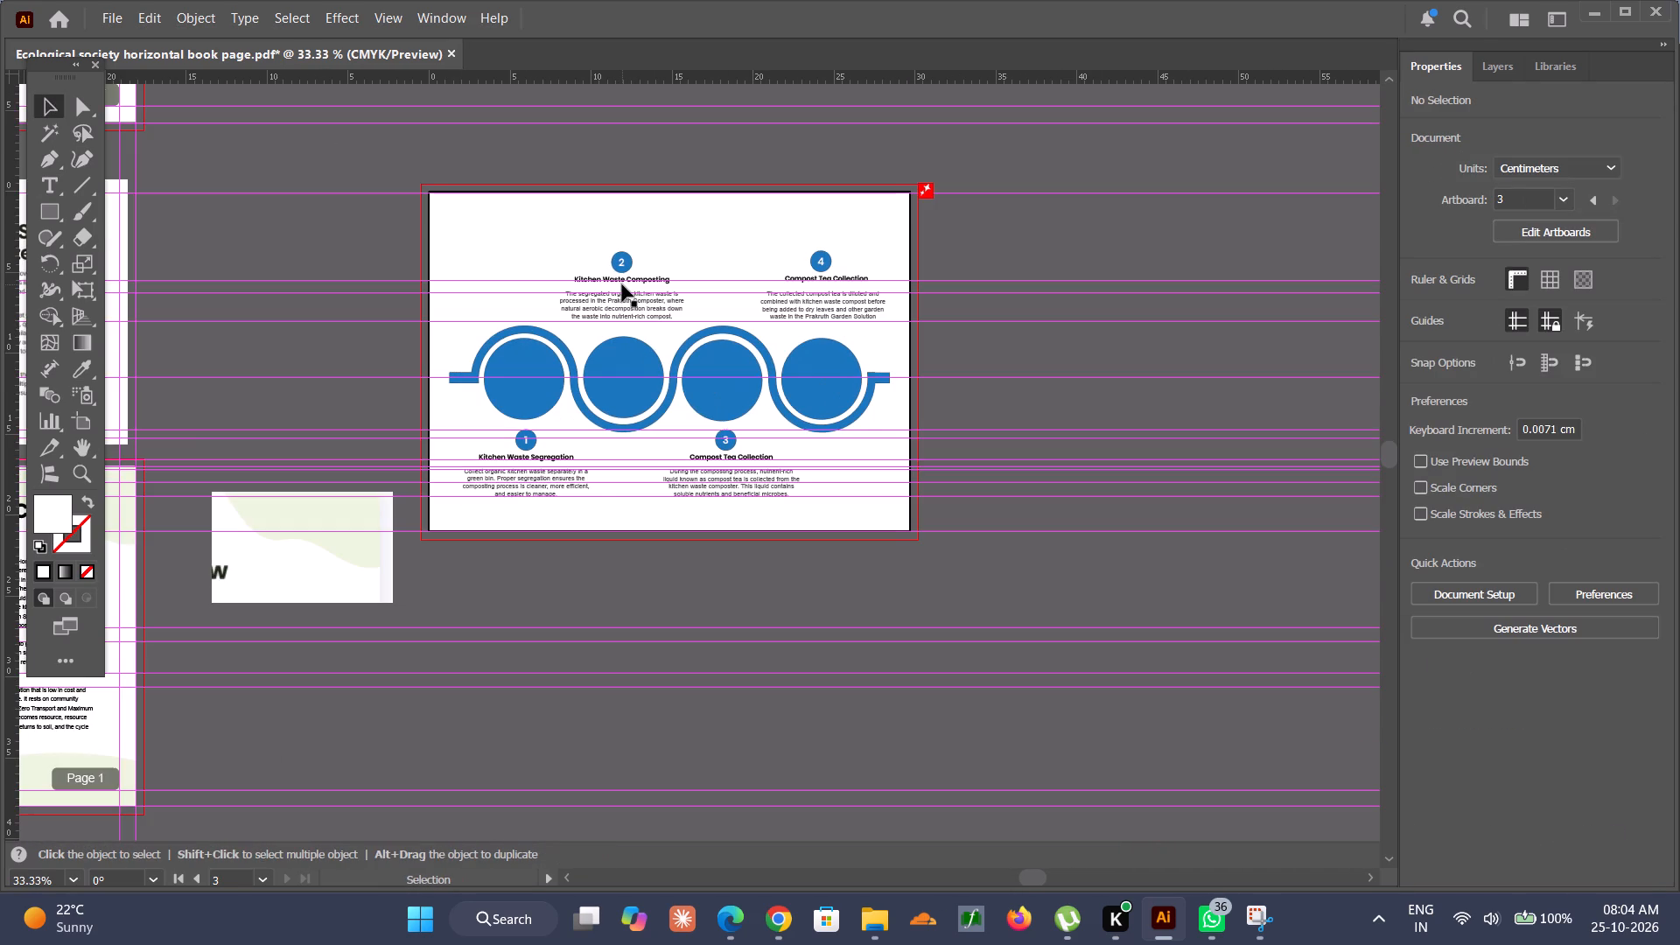
{"action": "scroll", "coordinate": [622, 284], "scroll_direction": "right", "scroll_amount": 3}
{"action": "scroll", "coordinate": [622, 284], "scroll_direction": "up", "scroll_amount": 4}
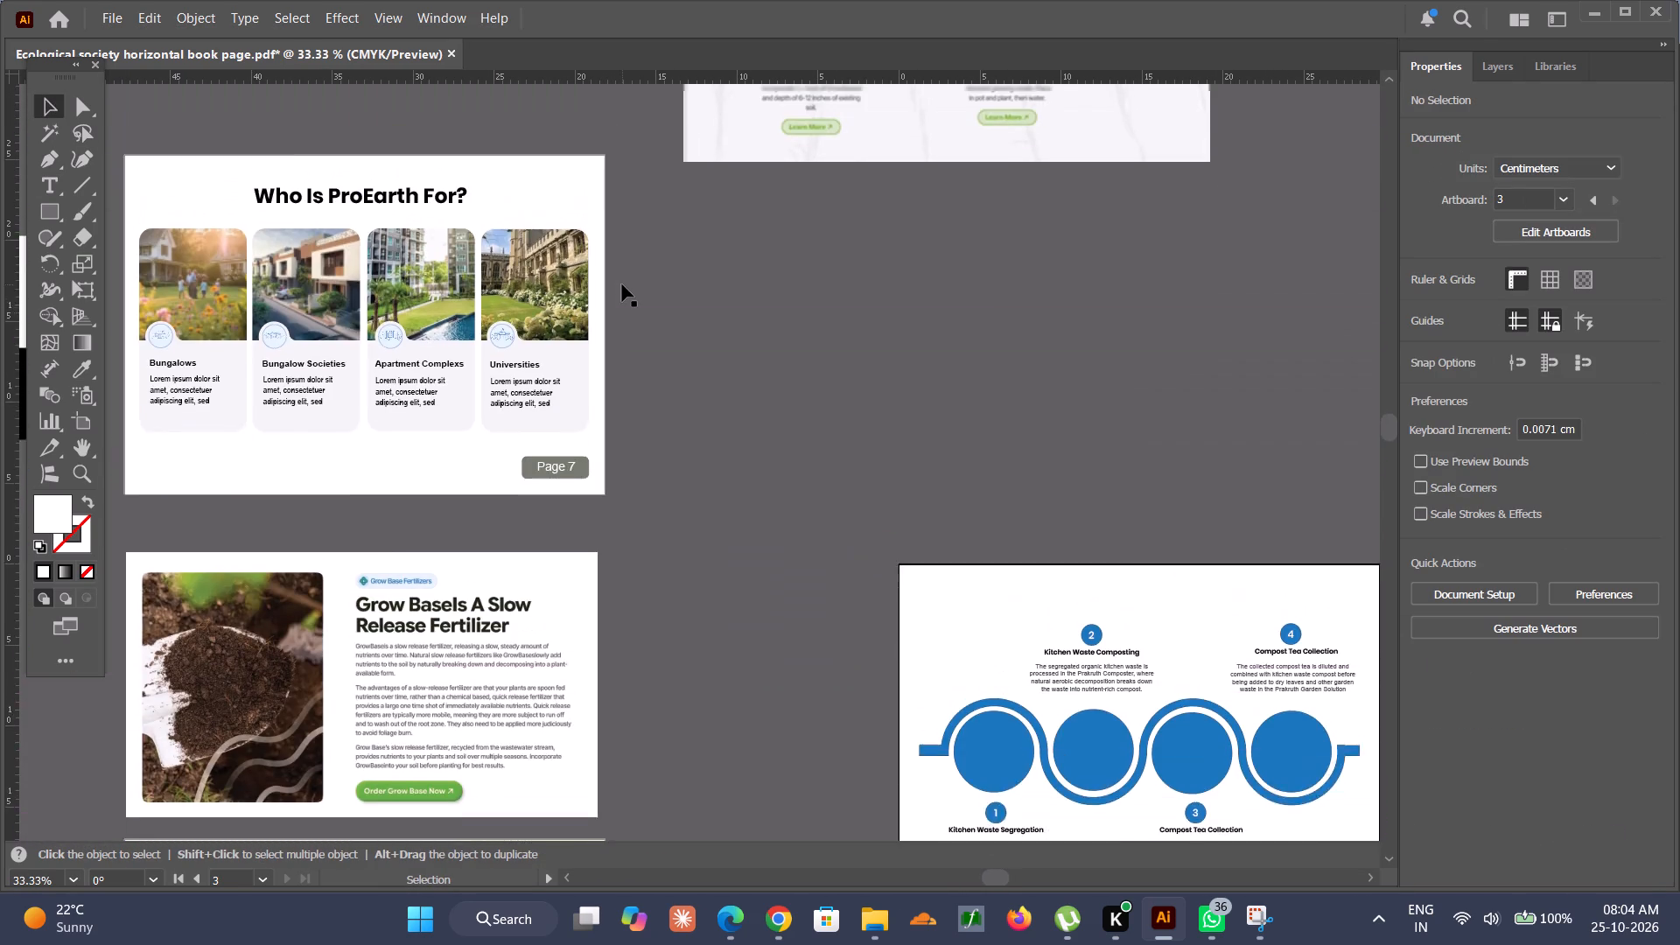
{"action": "scroll", "coordinate": [622, 284], "scroll_direction": "up", "scroll_amount": 4}
{"action": "scroll", "coordinate": [622, 284], "scroll_direction": "down", "scroll_amount": 1}
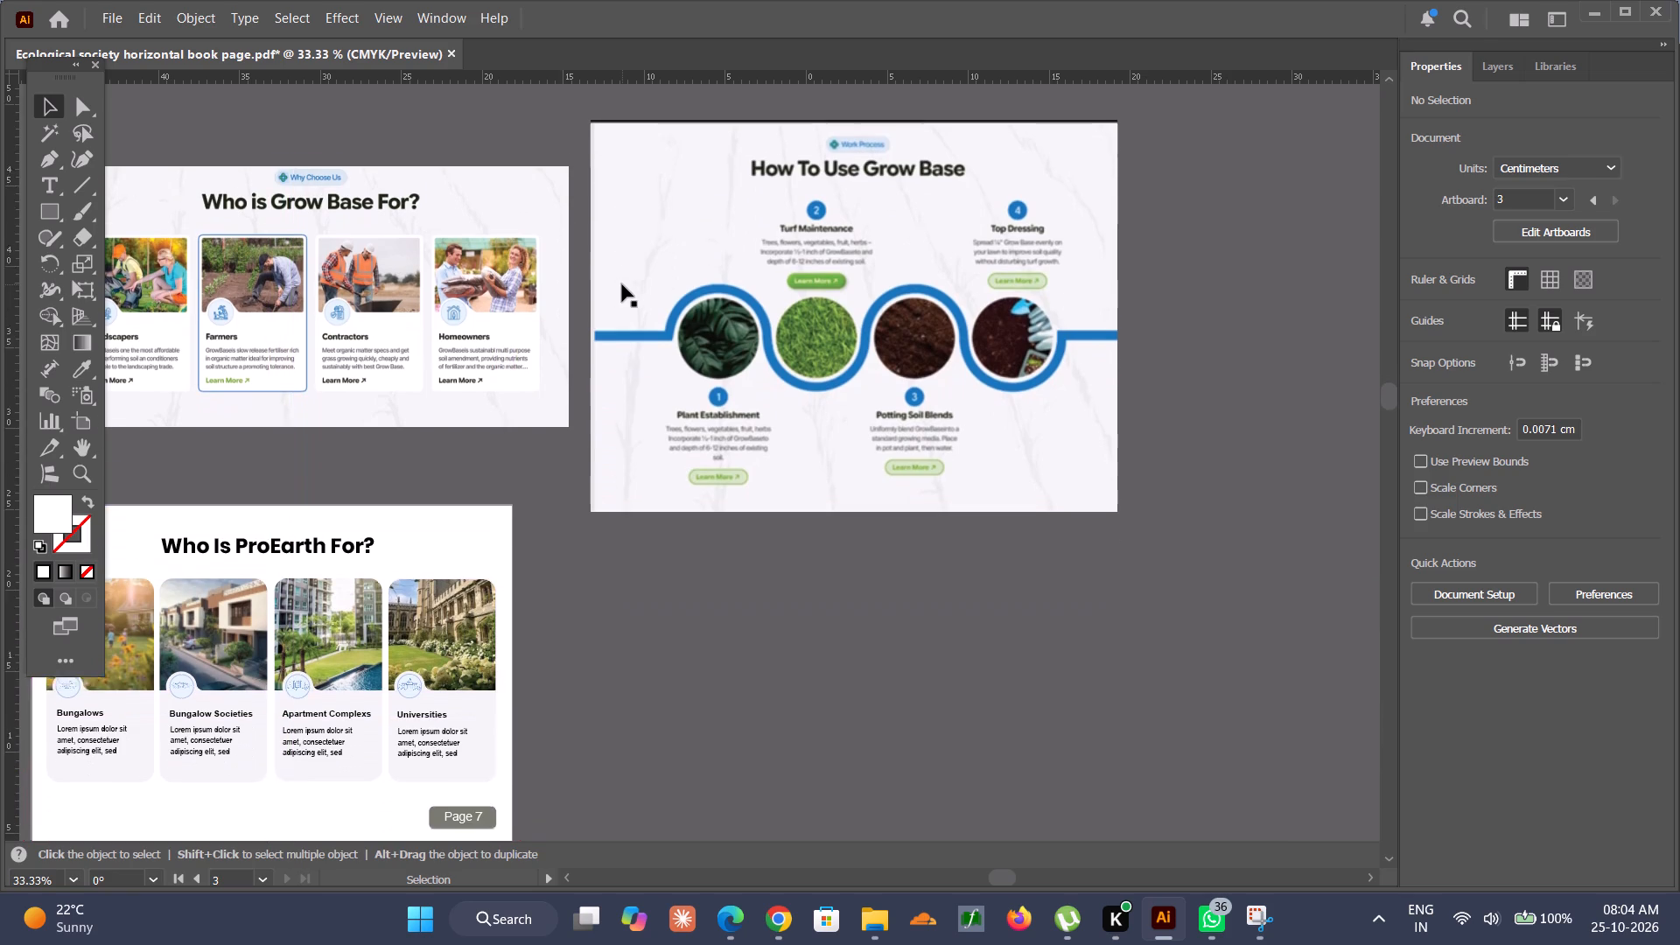
{"action": "scroll", "coordinate": [622, 284], "scroll_direction": "down", "scroll_amount": 5}
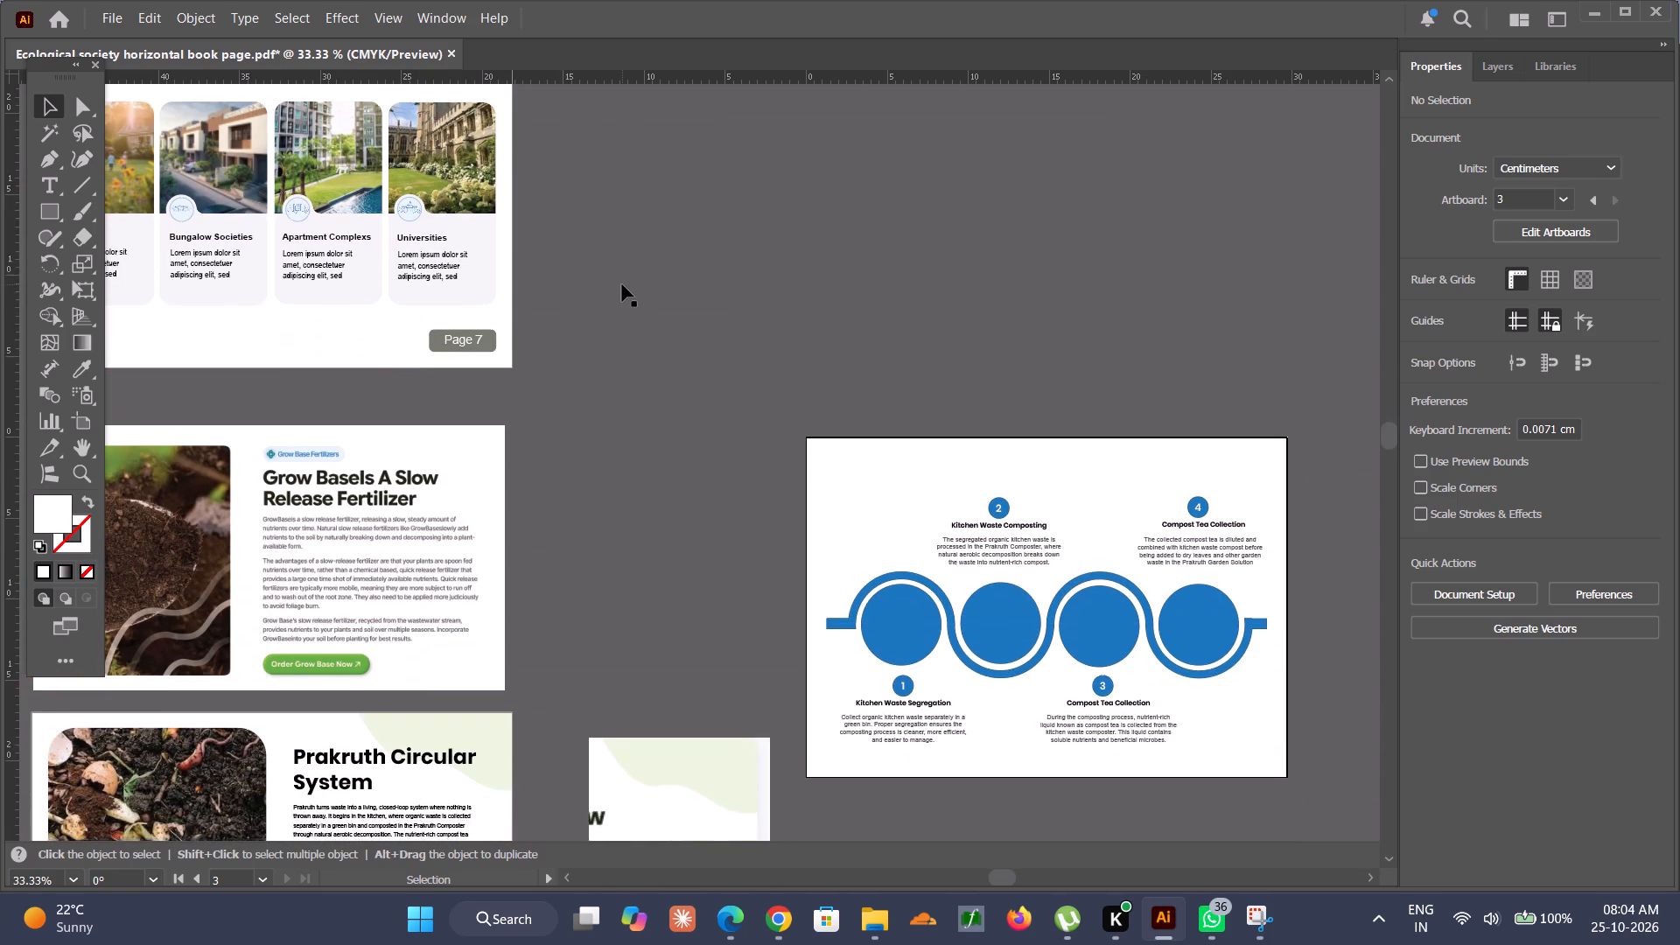
{"action": "scroll", "coordinate": [622, 284], "scroll_direction": "down", "scroll_amount": 3}
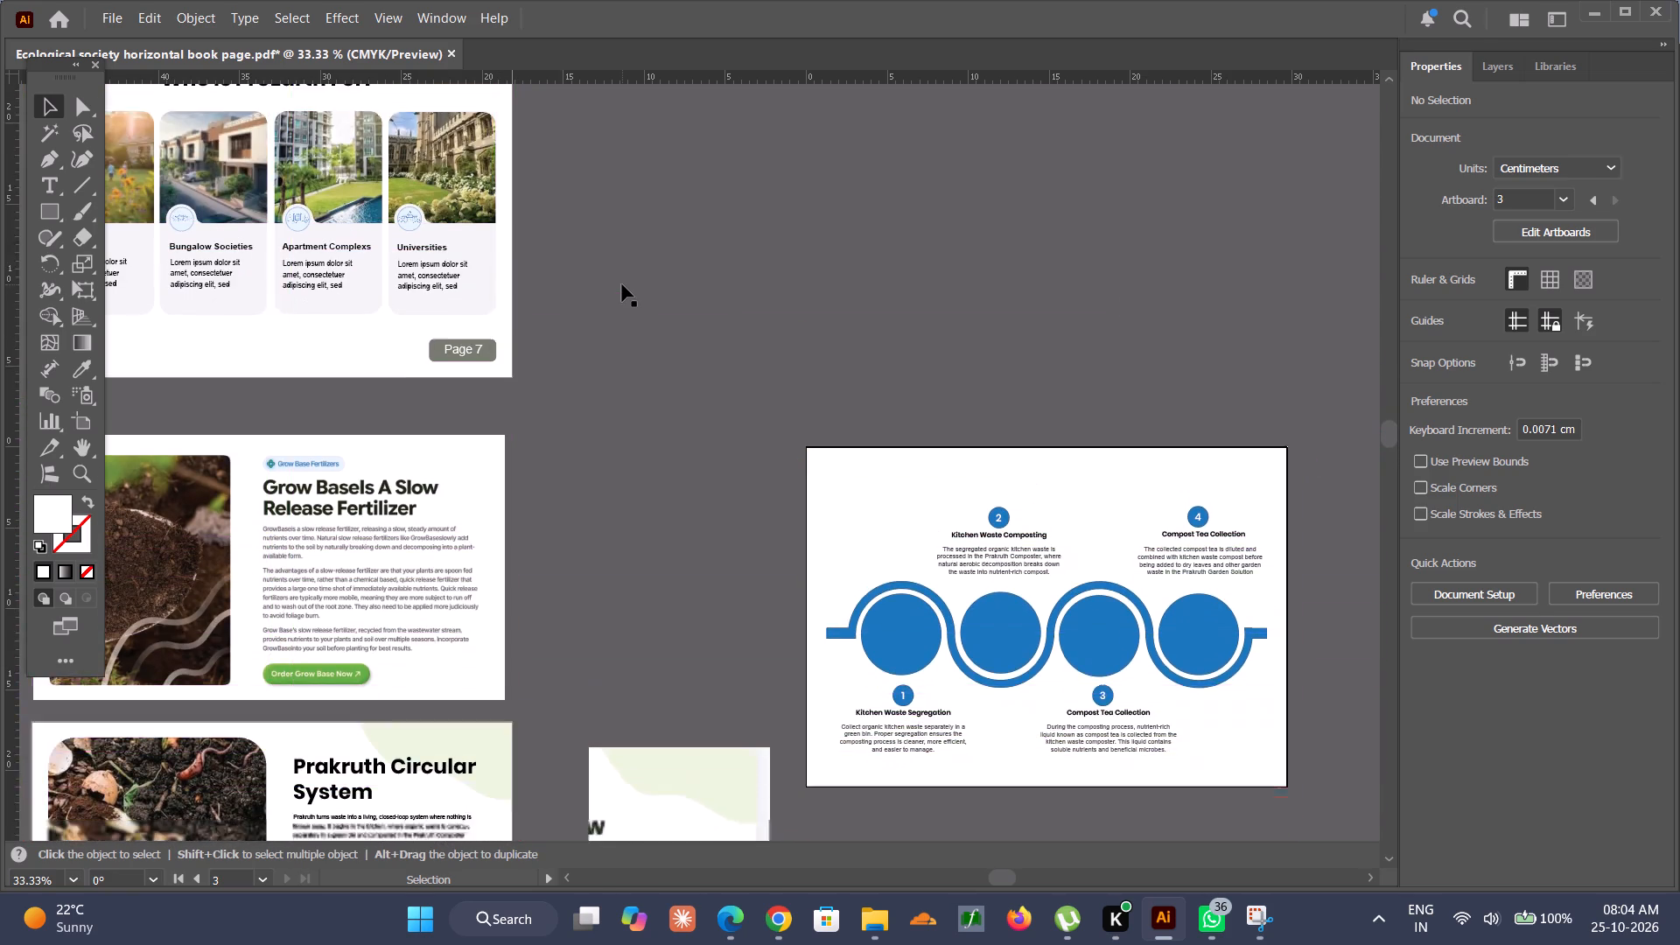
{"action": "scroll", "coordinate": [622, 284], "scroll_direction": "up", "scroll_amount": 1}
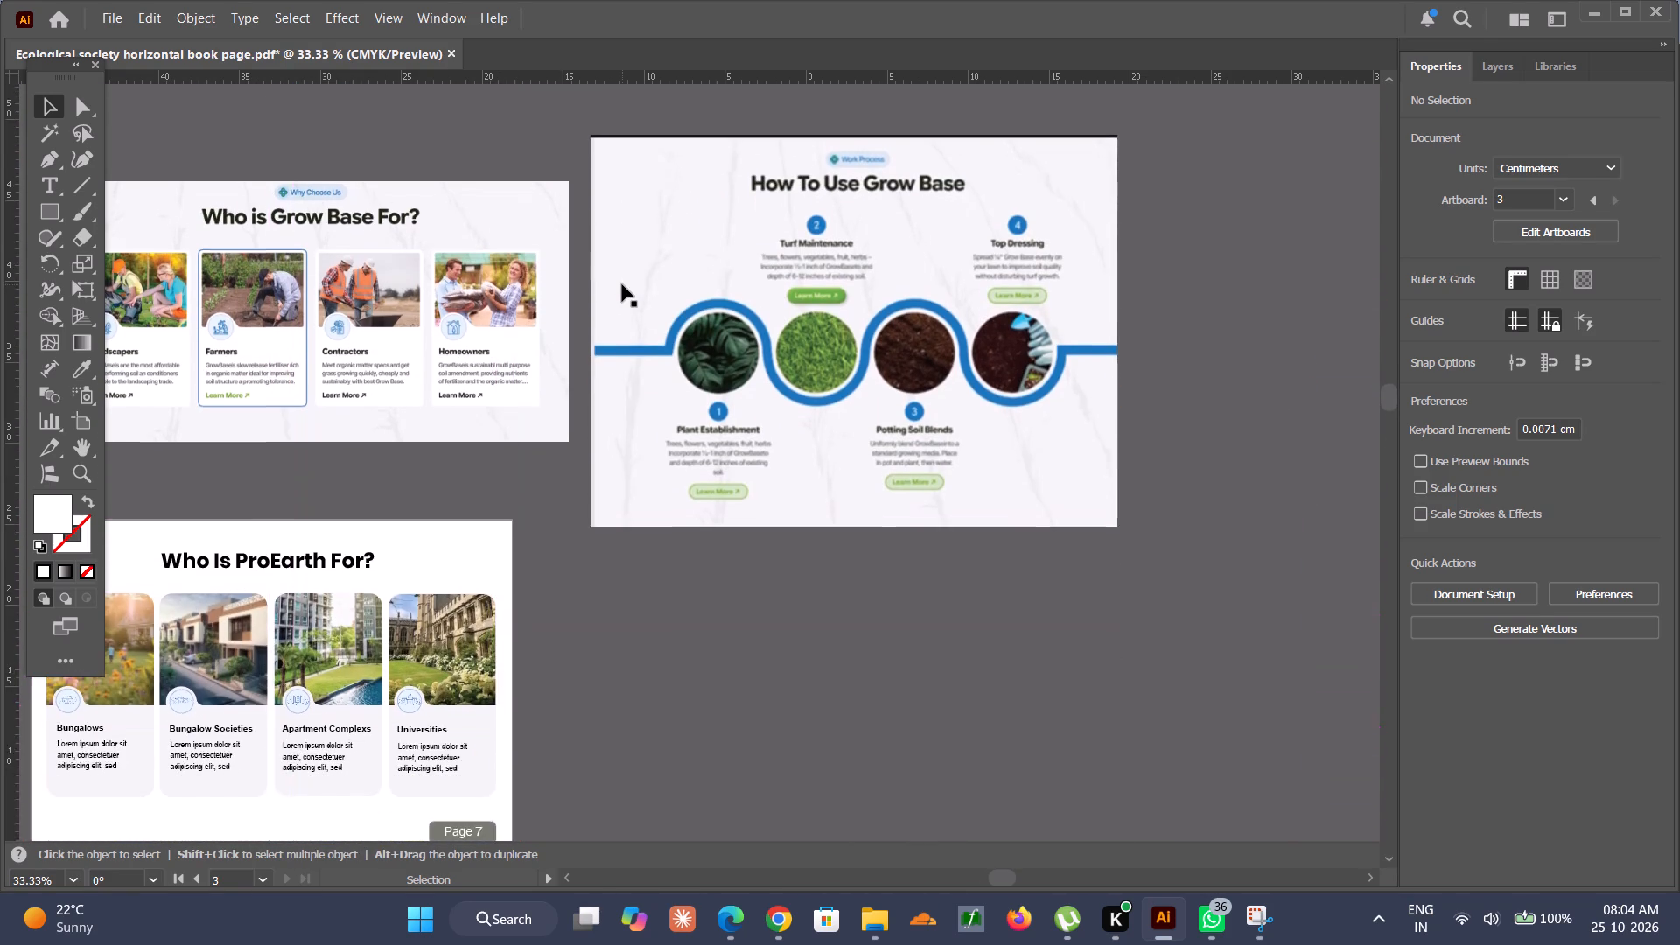
{"action": "scroll", "coordinate": [622, 284], "scroll_direction": "up", "scroll_amount": 1}
{"action": "scroll", "coordinate": [622, 284], "scroll_direction": "down", "scroll_amount": 2}
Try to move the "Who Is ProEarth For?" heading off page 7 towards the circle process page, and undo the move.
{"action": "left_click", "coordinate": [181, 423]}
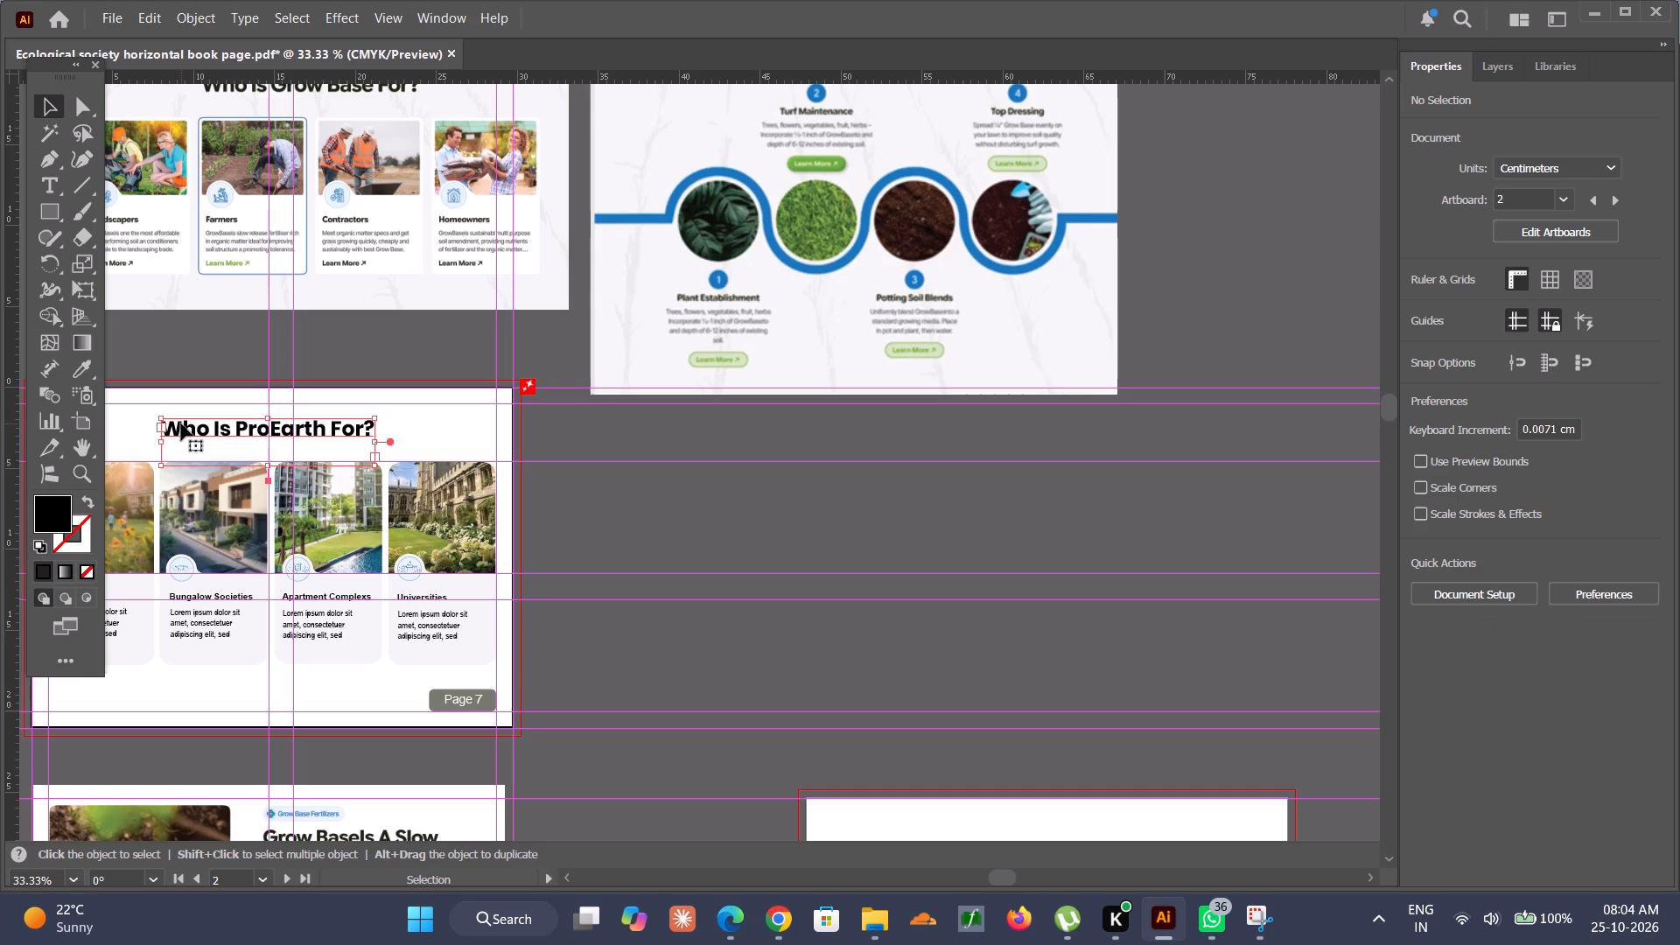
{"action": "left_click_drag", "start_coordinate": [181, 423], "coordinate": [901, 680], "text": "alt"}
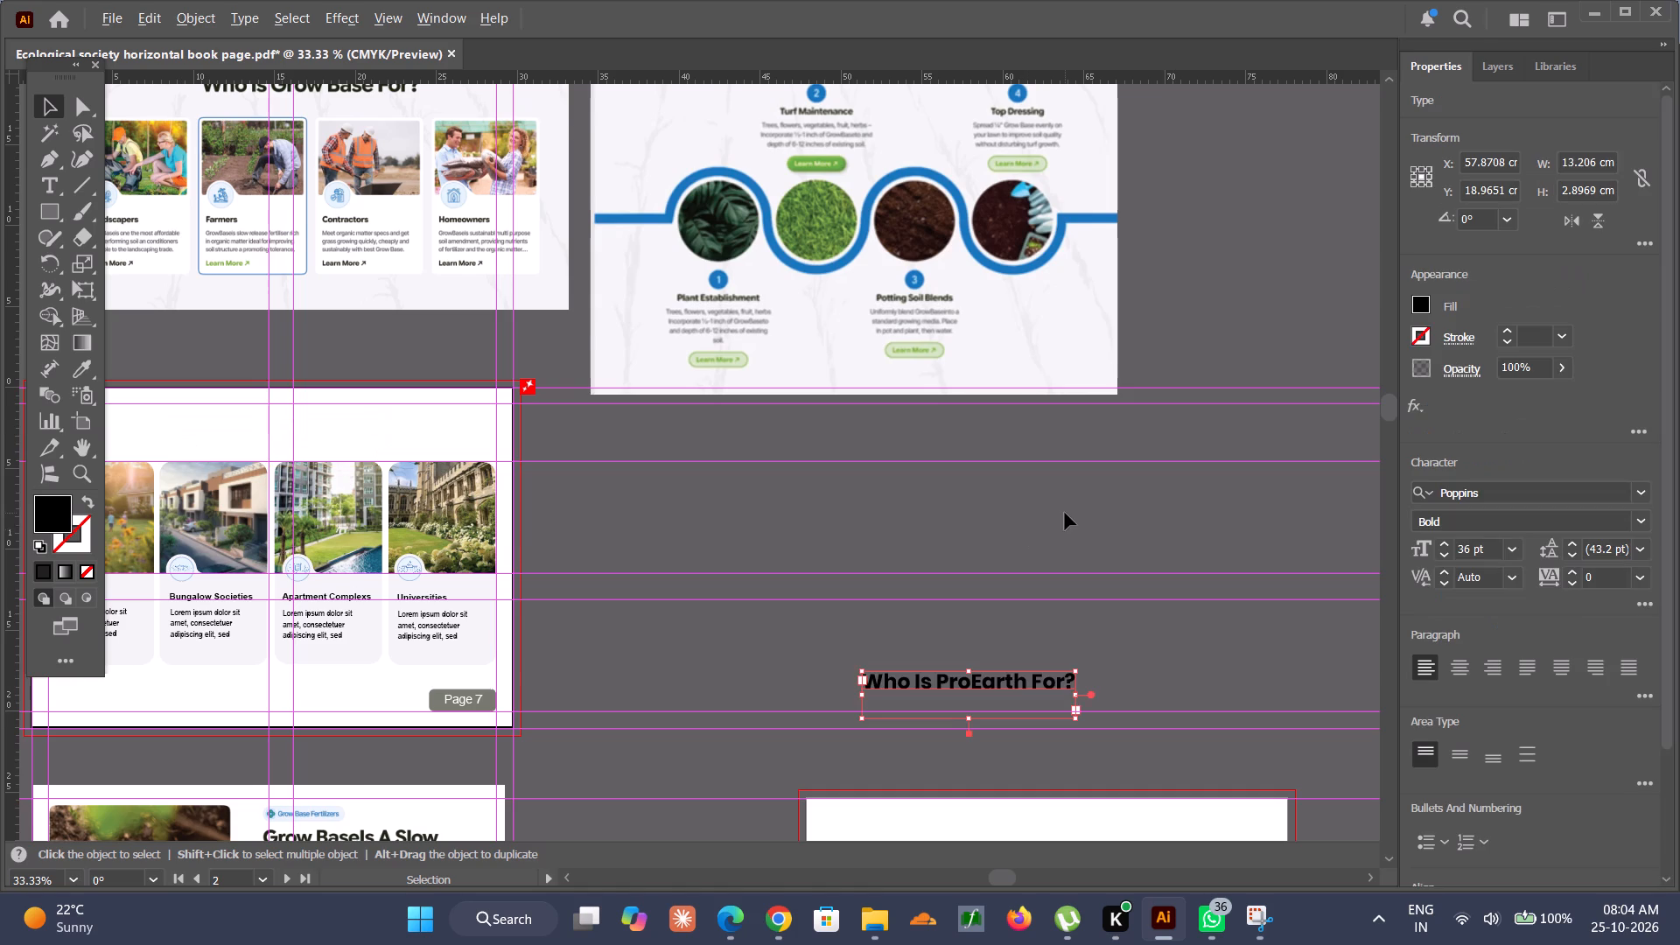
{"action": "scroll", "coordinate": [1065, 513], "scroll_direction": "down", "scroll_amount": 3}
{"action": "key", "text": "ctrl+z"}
Copy the "Who Is ProEarth For?" heading from page 7 to the top of the circle process page, roughly centred above the diagram.
{"action": "scroll", "coordinate": [713, 463], "scroll_direction": "down", "scroll_amount": 6}
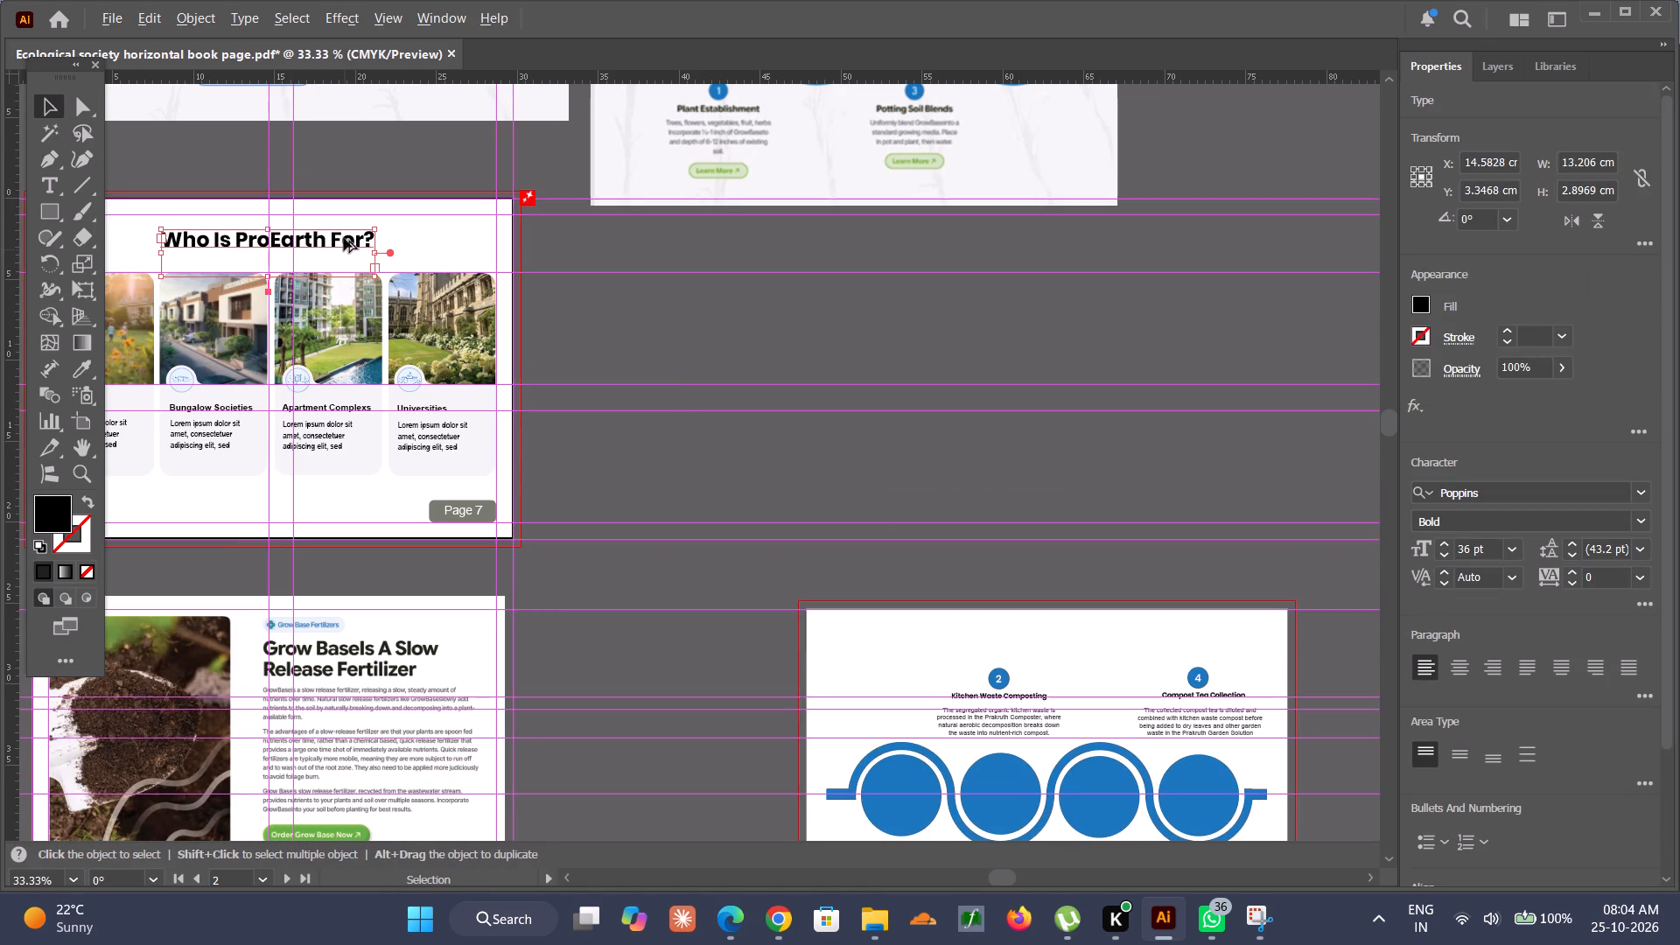
{"action": "left_click_drag", "start_coordinate": [349, 237], "coordinate": [1133, 641], "text": "alt"}
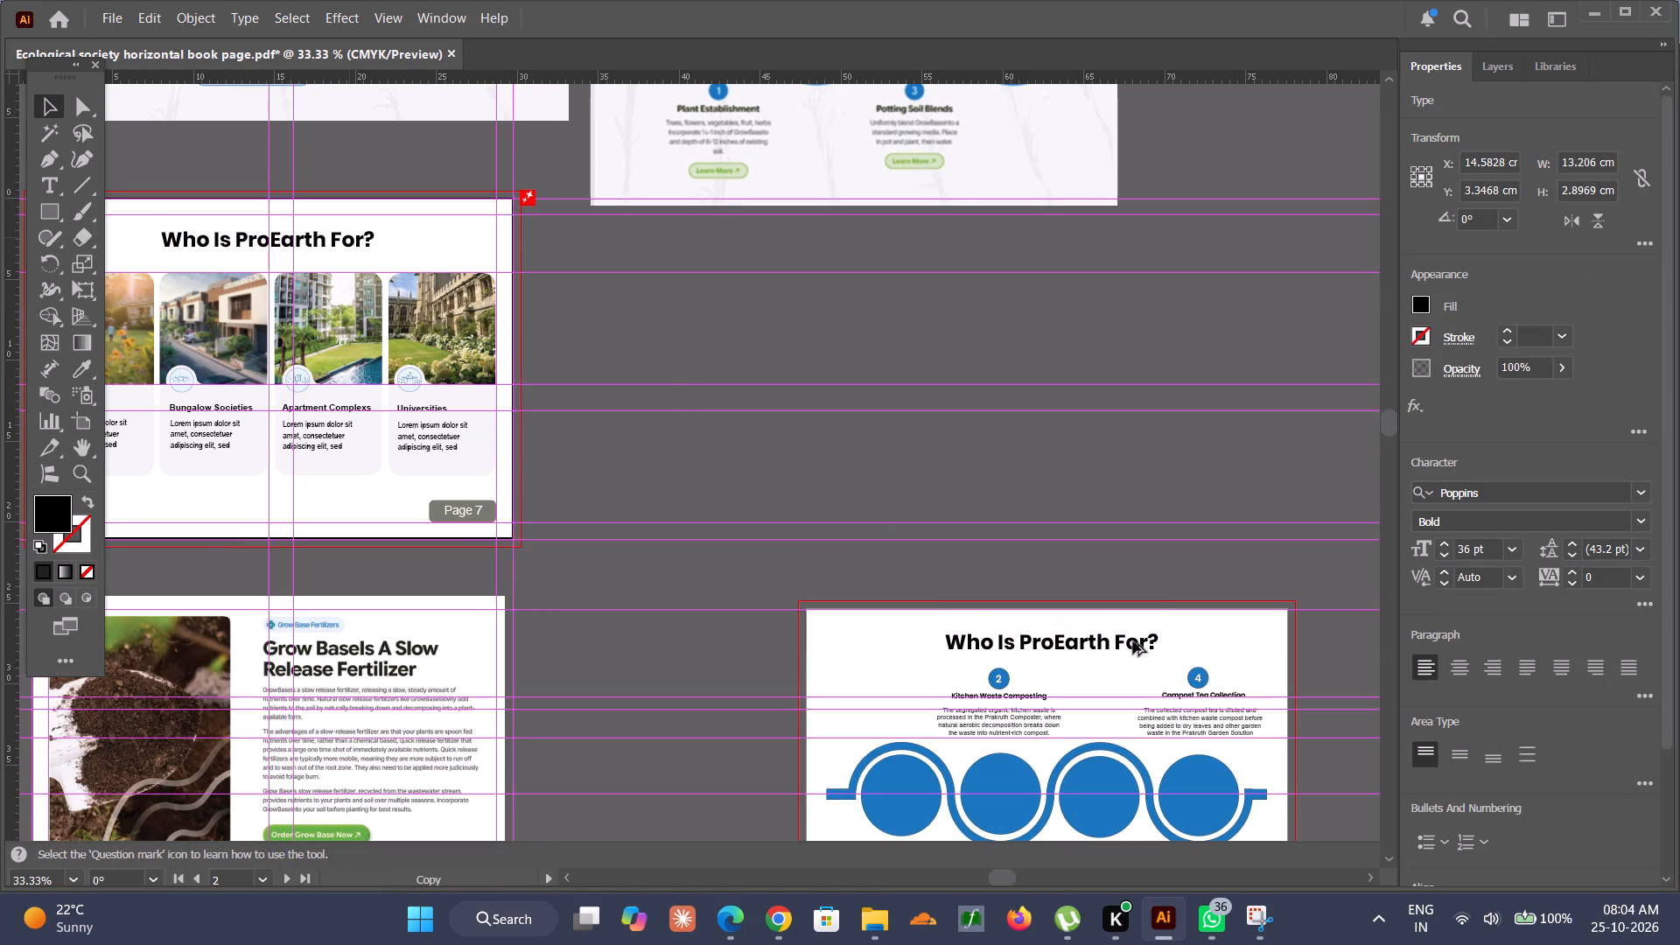
{"action": "left_click_drag", "start_coordinate": [1133, 641], "coordinate": [1131, 636], "text": "alt"}
{"action": "left_click", "coordinate": [1013, 525], "text": "alt"}
Review the circle process page with its heading alongside the neighbouring pages and the Grow Base reference layouts.
{"action": "scroll", "coordinate": [1013, 525], "scroll_direction": "down", "scroll_amount": 3, "text": "alt"}
{"action": "scroll", "coordinate": [962, 561], "scroll_direction": "up", "scroll_amount": 3, "text": "alt"}
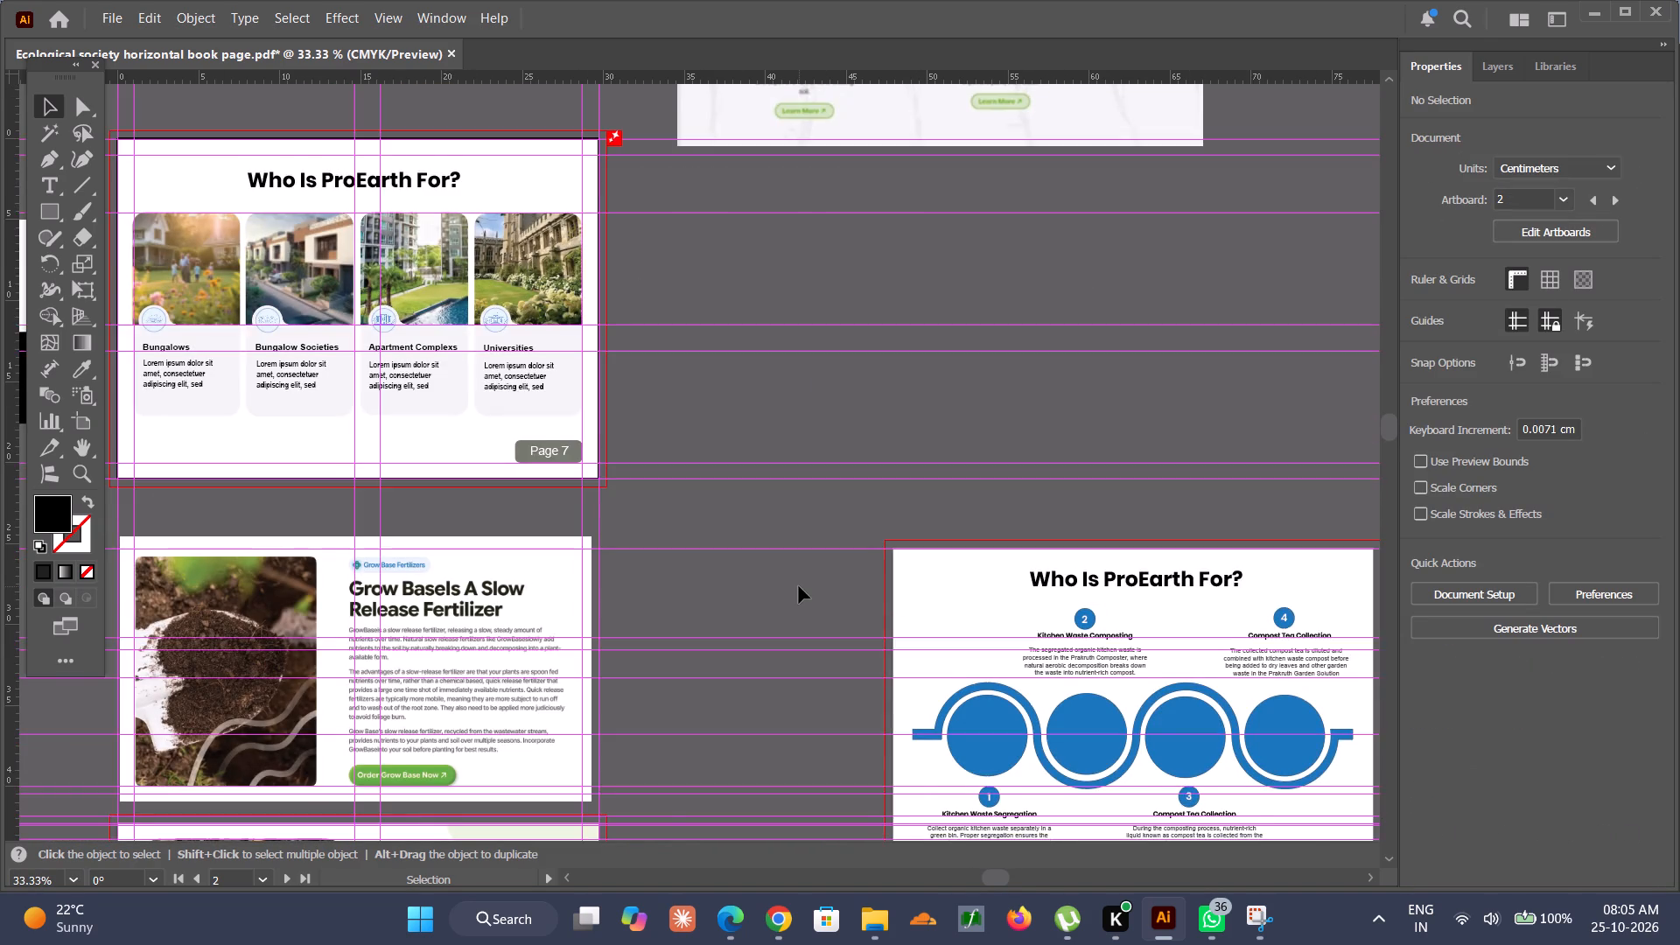
{"action": "scroll", "coordinate": [799, 586], "scroll_direction": "down", "scroll_amount": 13}
{"action": "scroll", "coordinate": [798, 584], "scroll_direction": "down", "scroll_amount": 1, "text": "alt"}
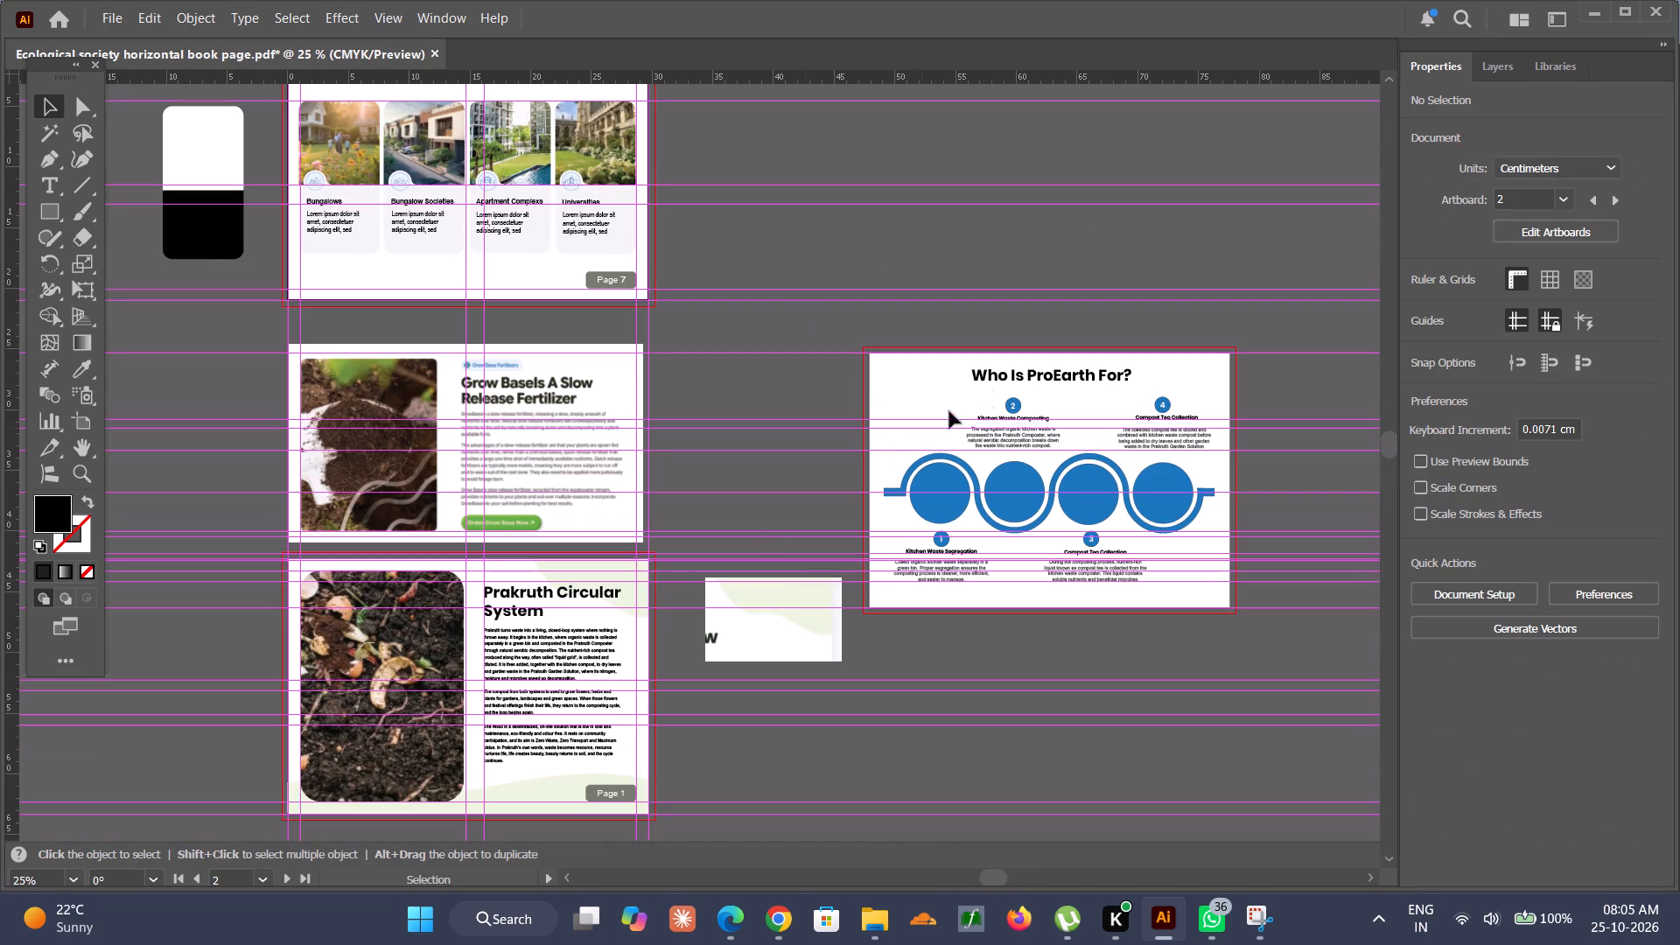
{"action": "scroll", "coordinate": [989, 392], "scroll_direction": "up", "scroll_amount": 6, "text": "alt"}
{"action": "scroll", "coordinate": [989, 392], "scroll_direction": "down", "scroll_amount": 4, "text": "alt"}
{"action": "scroll", "coordinate": [989, 392], "scroll_direction": "up", "scroll_amount": 3}
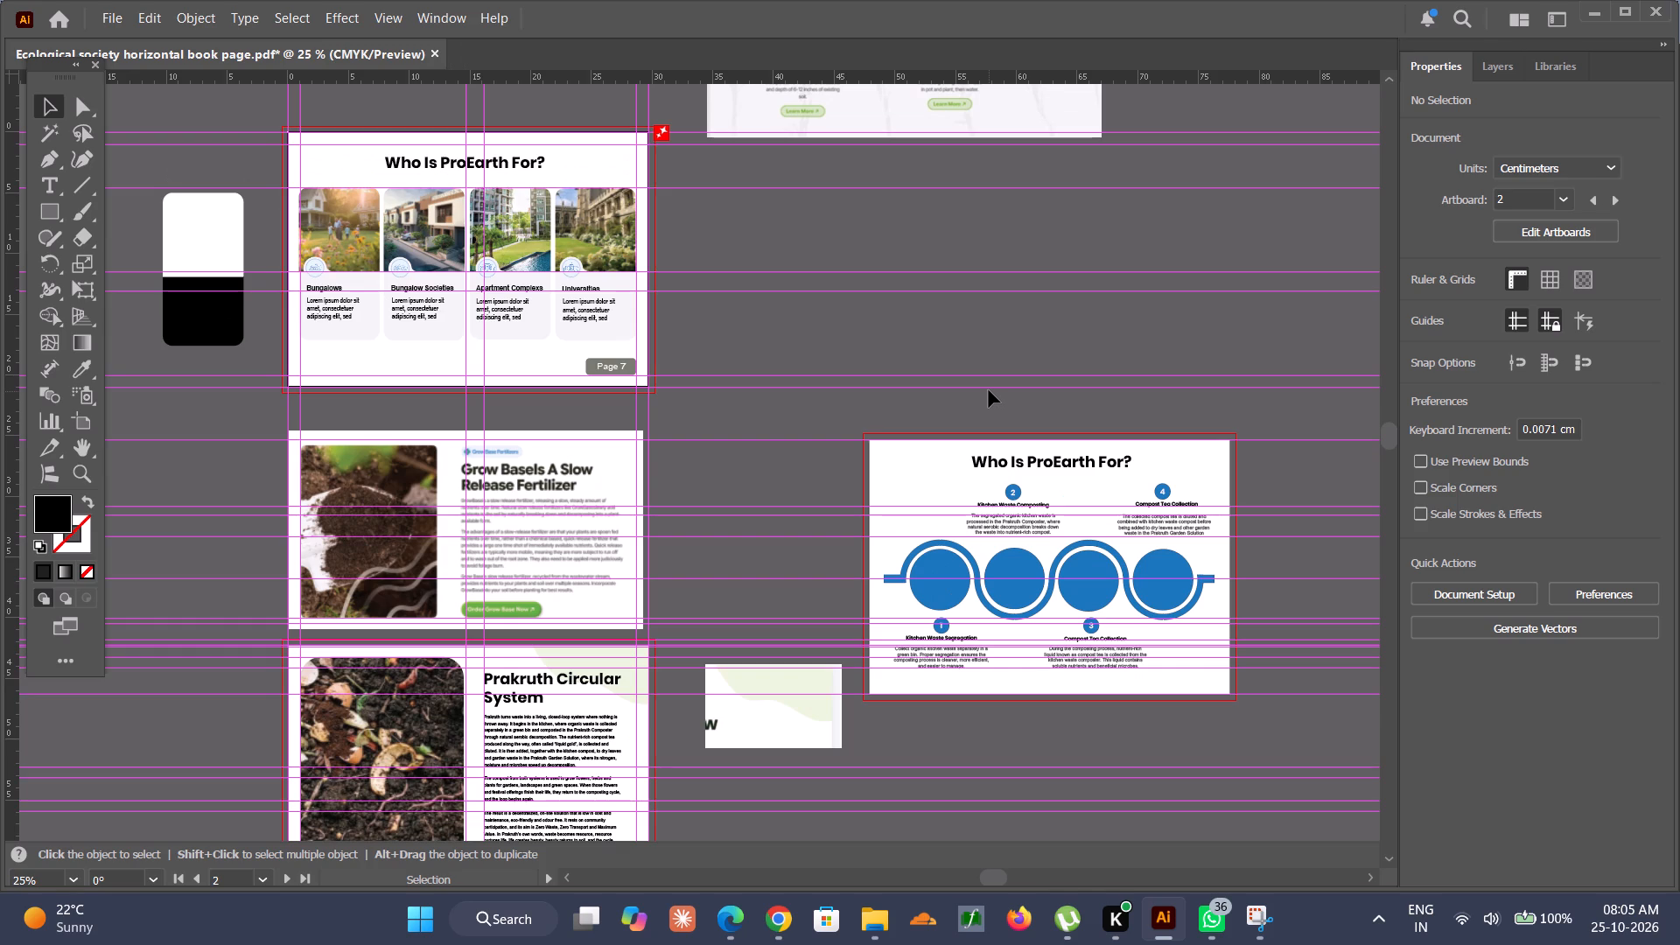
{"action": "scroll", "coordinate": [989, 390], "scroll_direction": "up", "scroll_amount": 2}
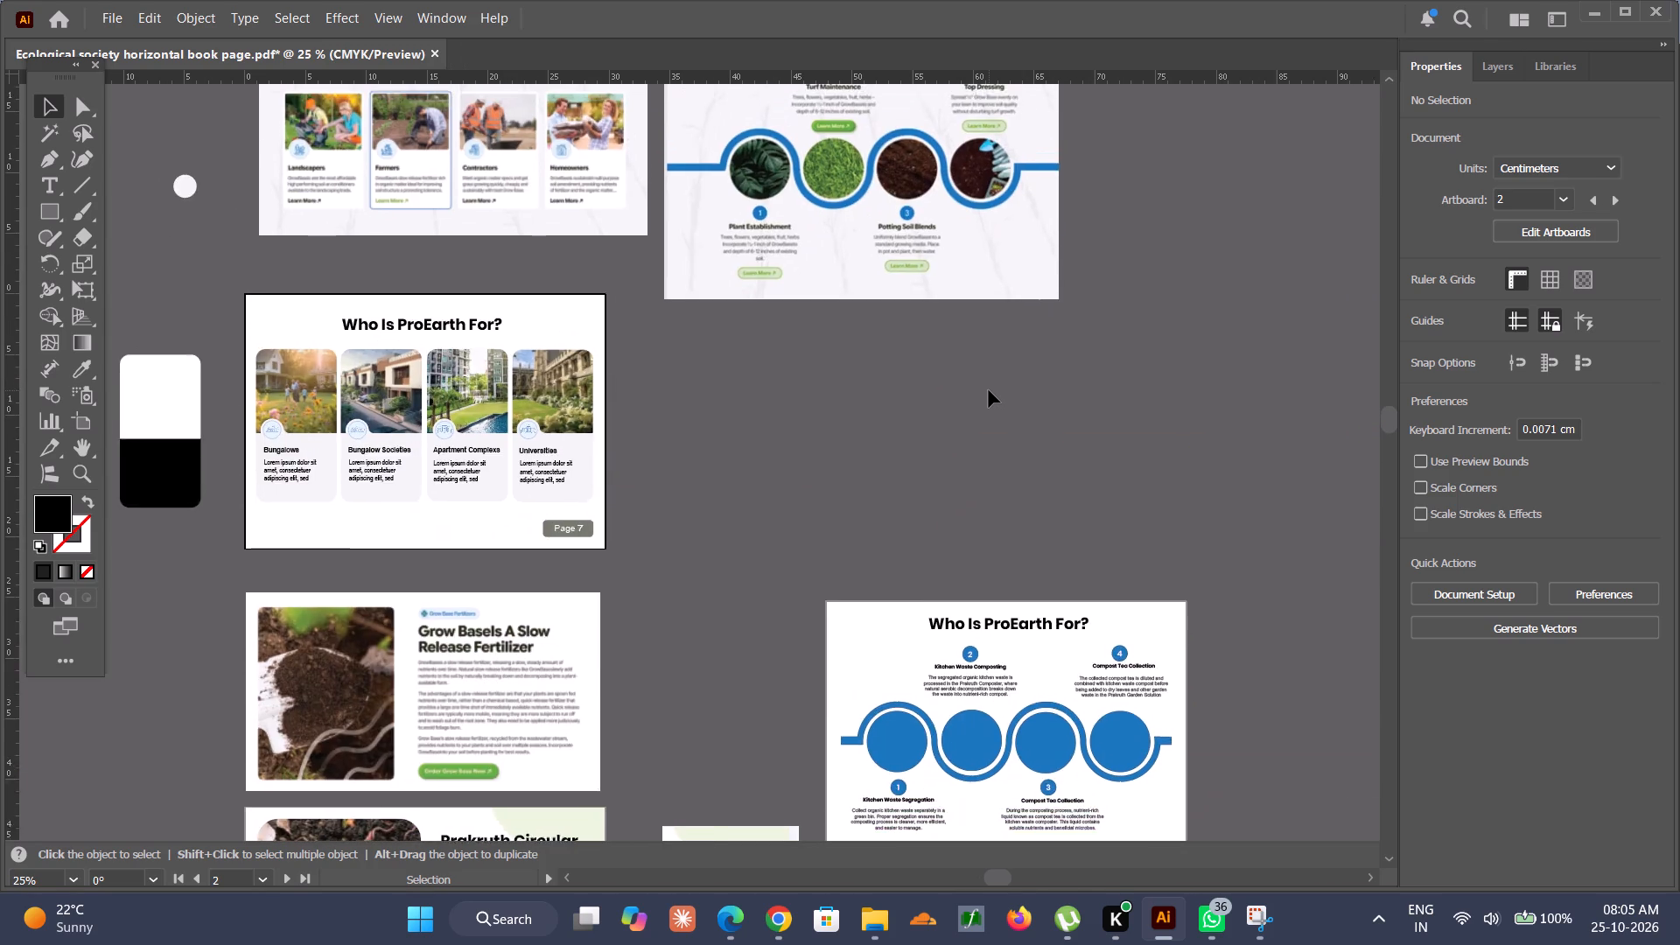
{"action": "scroll", "coordinate": [989, 390], "scroll_direction": "up", "scroll_amount": 1}
{"action": "scroll", "coordinate": [989, 390], "scroll_direction": "down", "scroll_amount": 3}
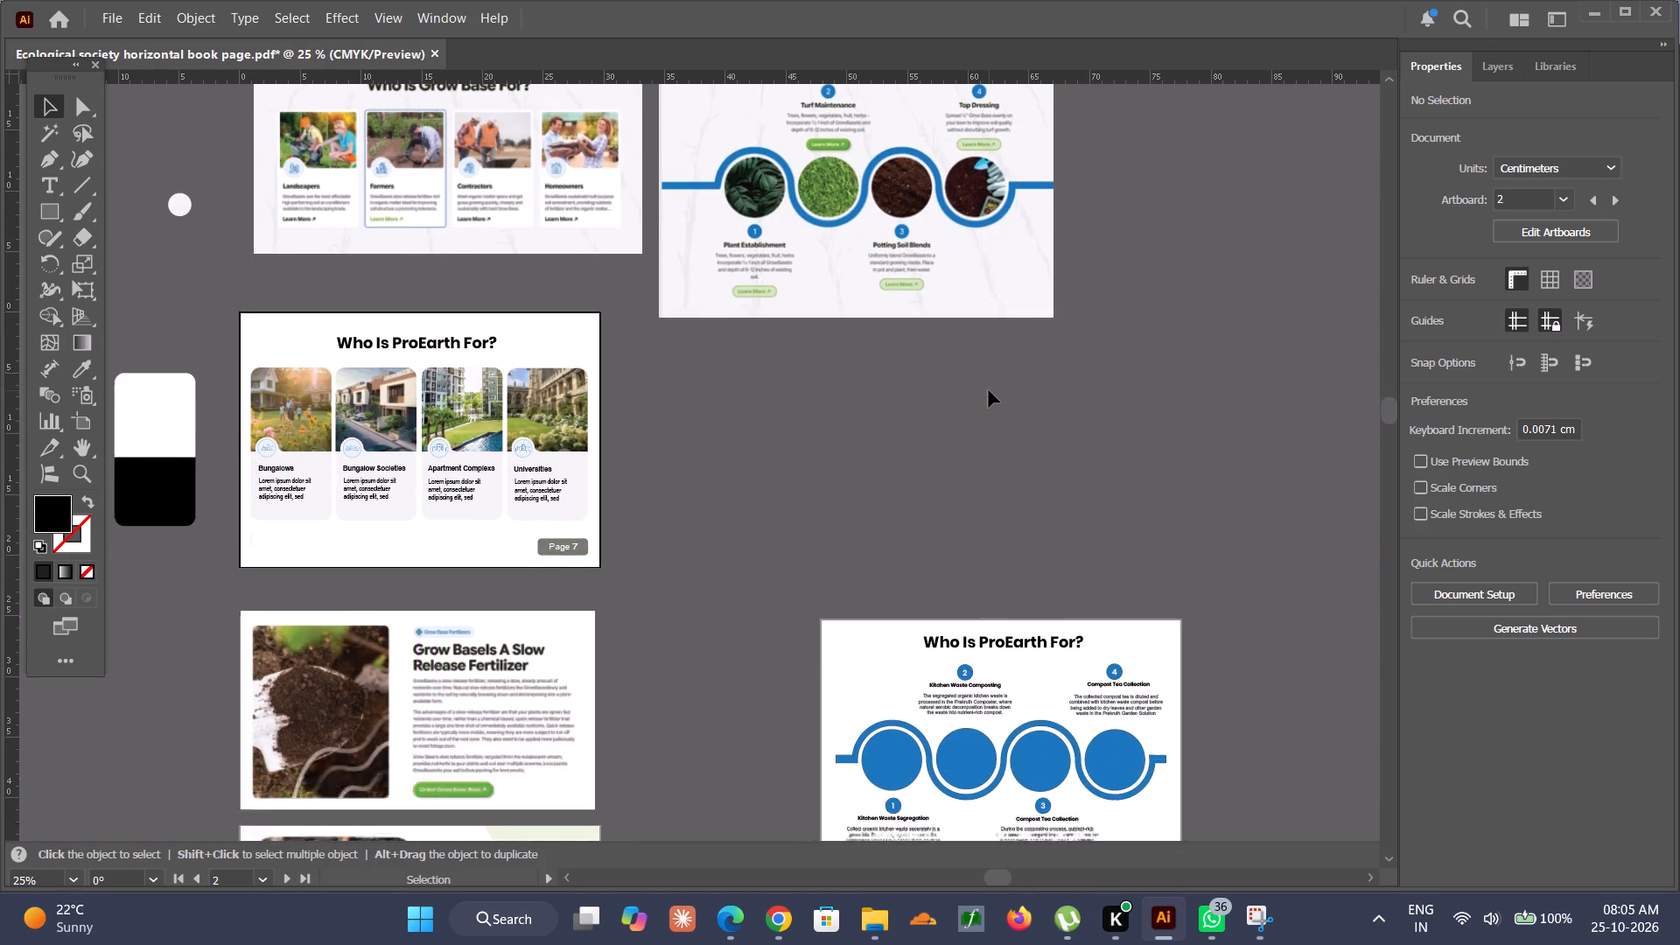
{"action": "scroll", "coordinate": [989, 390], "scroll_direction": "down", "scroll_amount": 1}
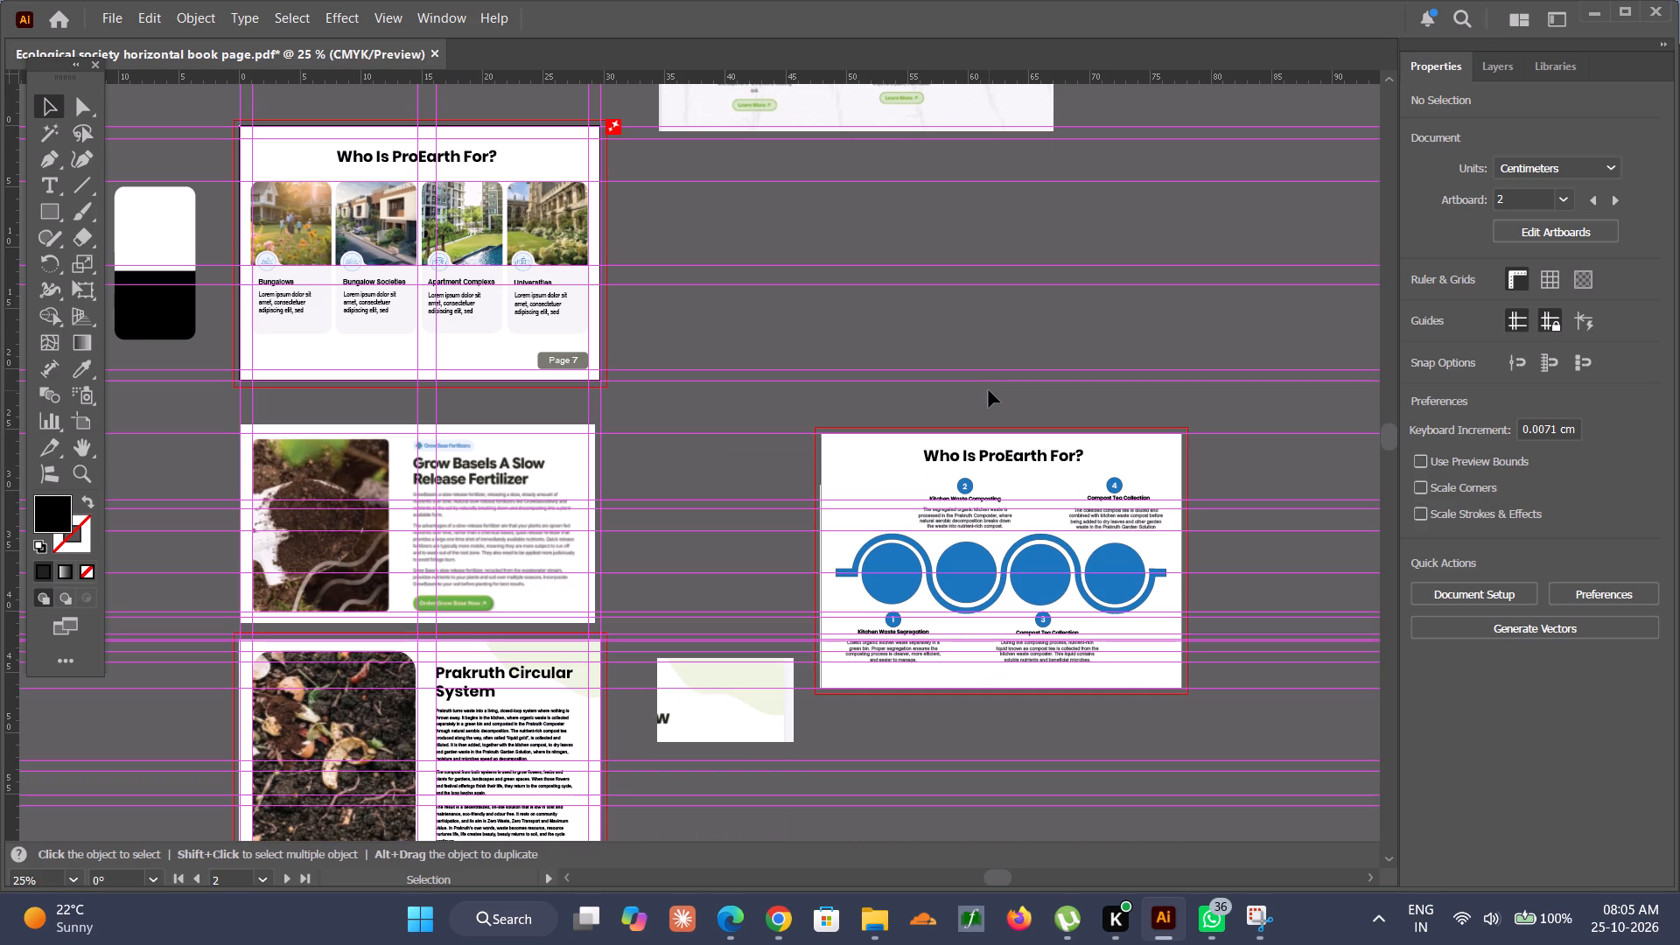
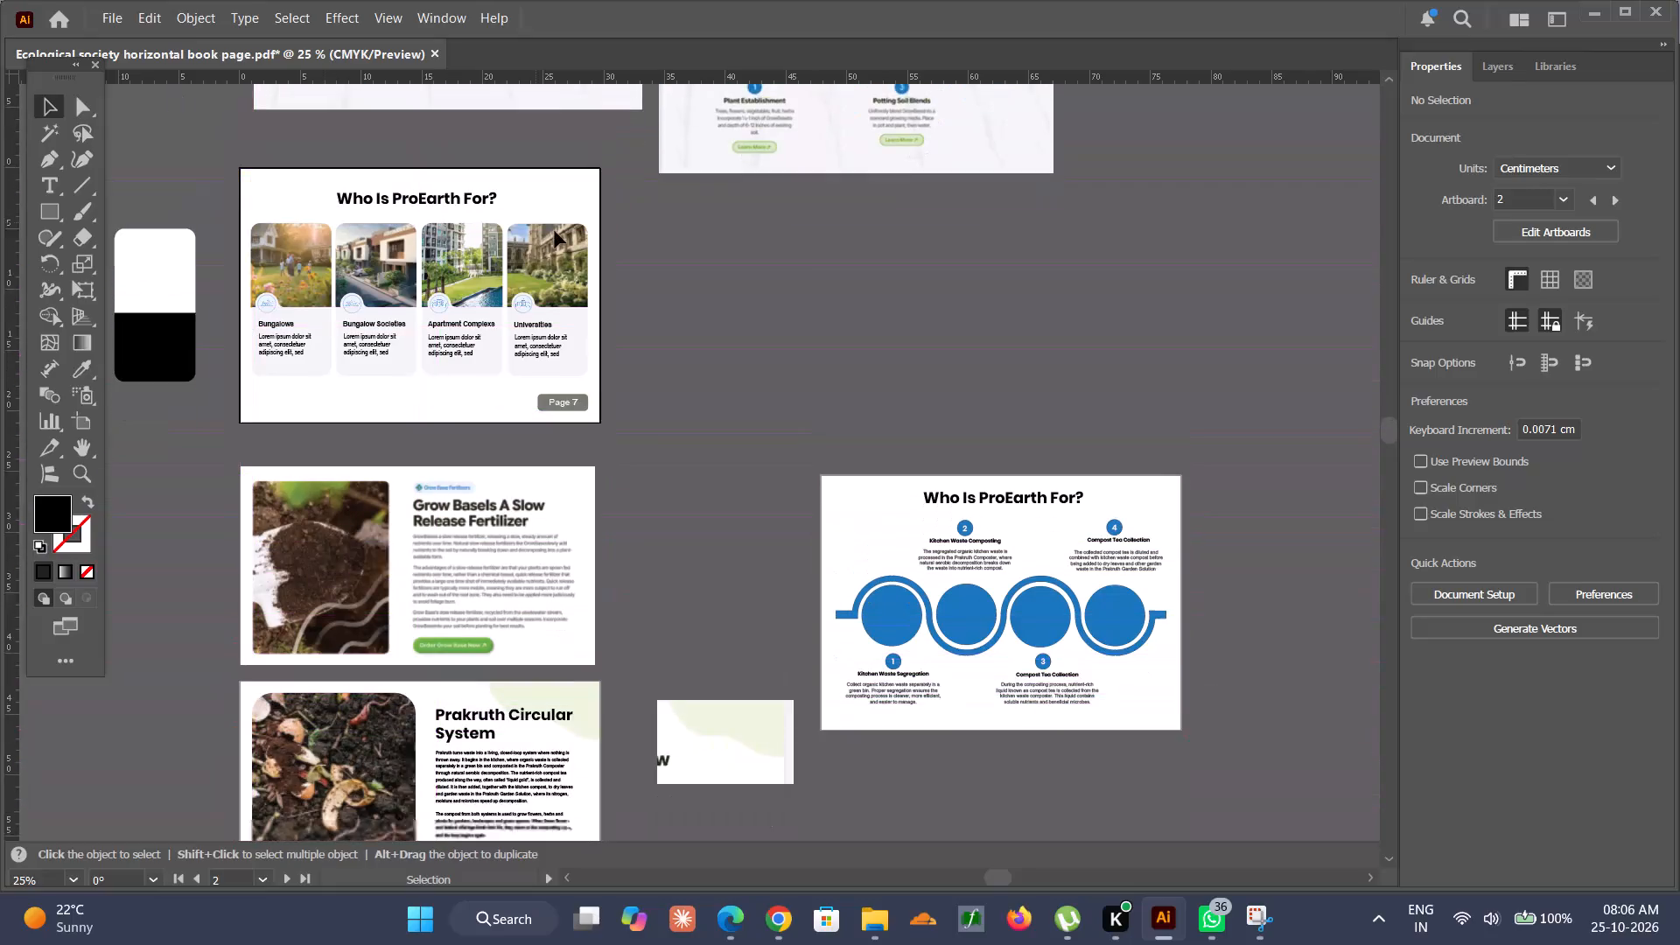
Replace the copied heading text on the circle process page with "How to use Prakruth Circular System".
{"action": "scroll", "coordinate": [555, 231], "scroll_direction": "down", "scroll_amount": 1}
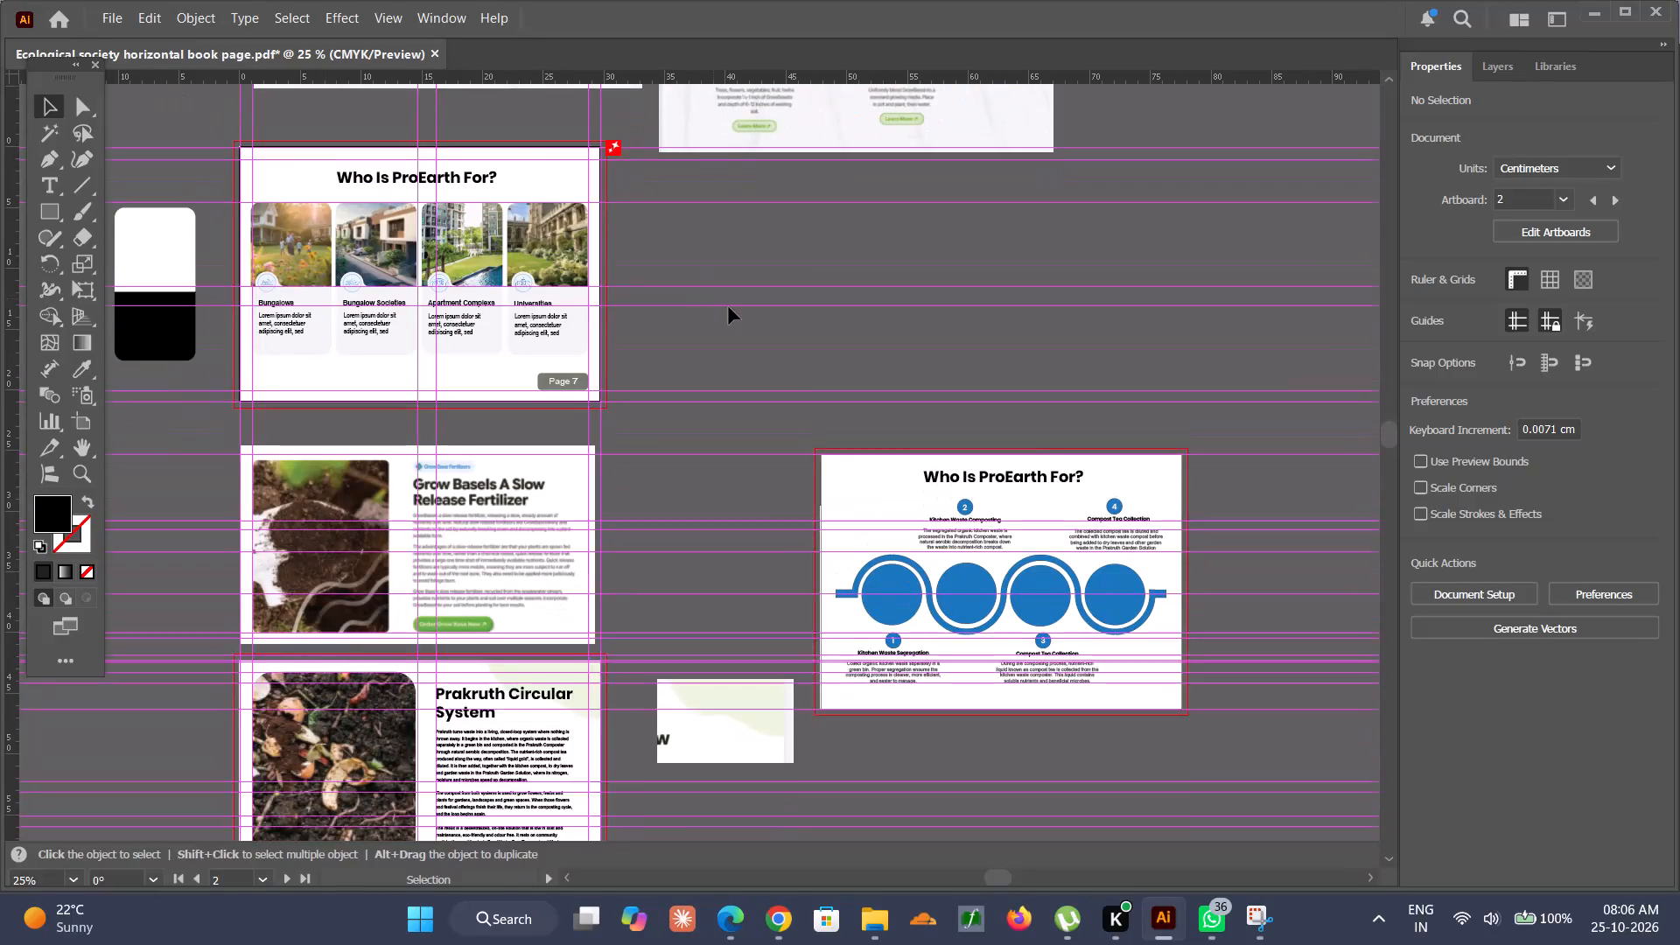
{"action": "scroll", "coordinate": [729, 307], "scroll_direction": "down", "scroll_amount": 2}
{"action": "scroll", "coordinate": [998, 422], "scroll_direction": "up", "scroll_amount": 3, "text": "alt"}
{"action": "triple_click", "coordinate": [978, 441]}
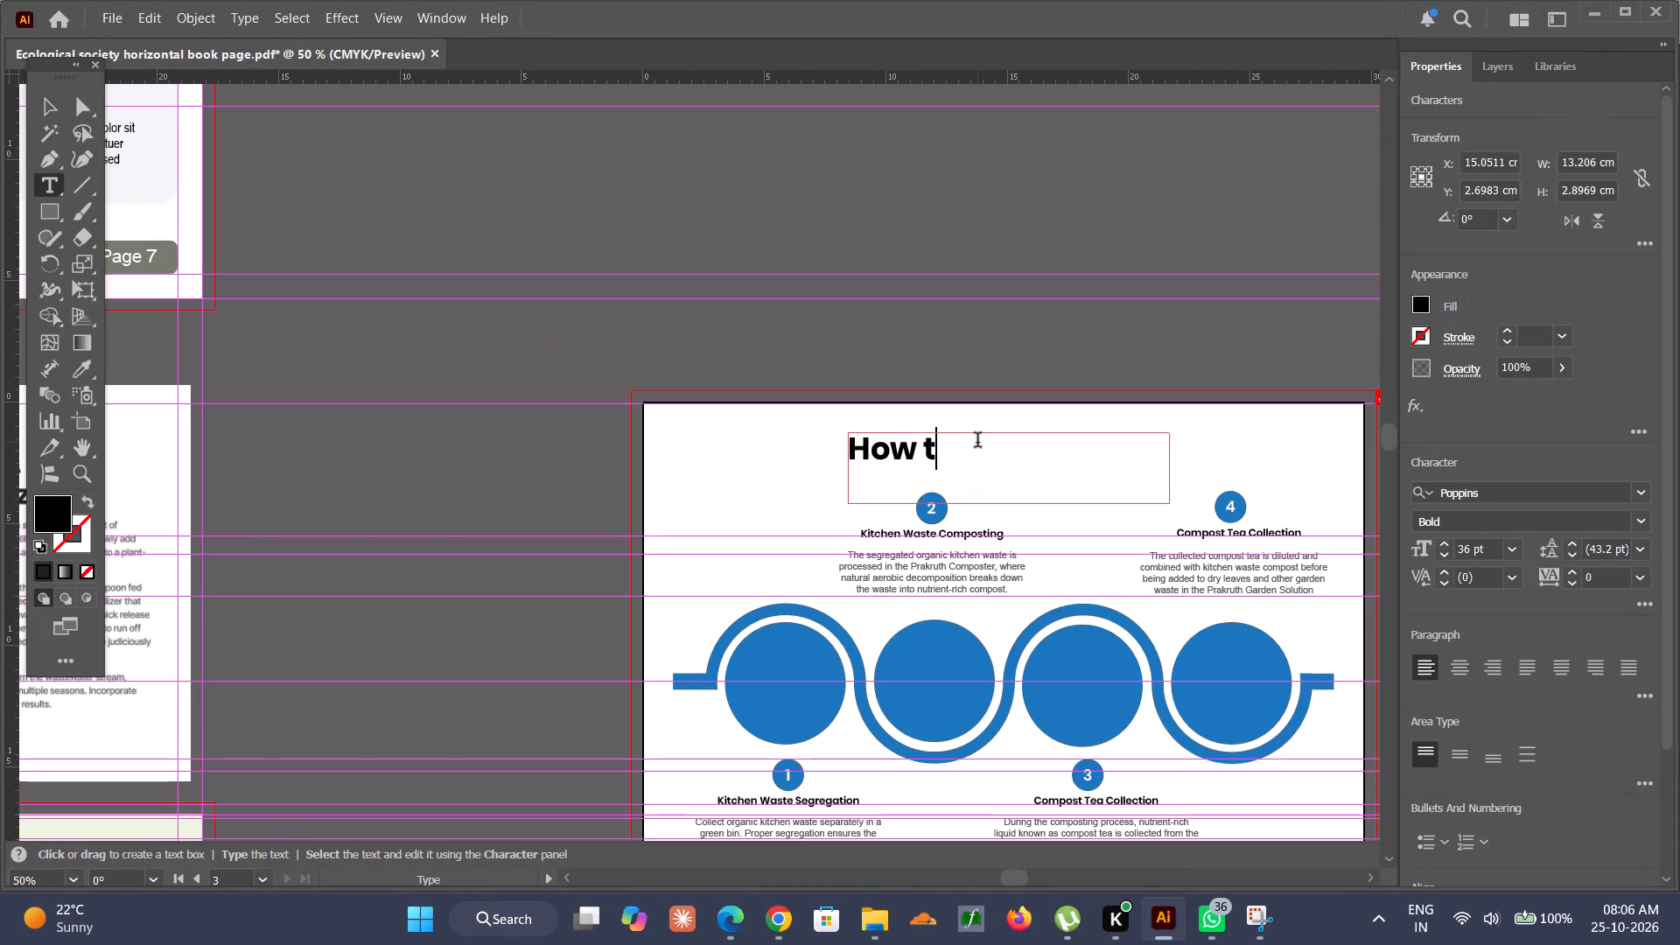
{"action": "key", "text": "p"}
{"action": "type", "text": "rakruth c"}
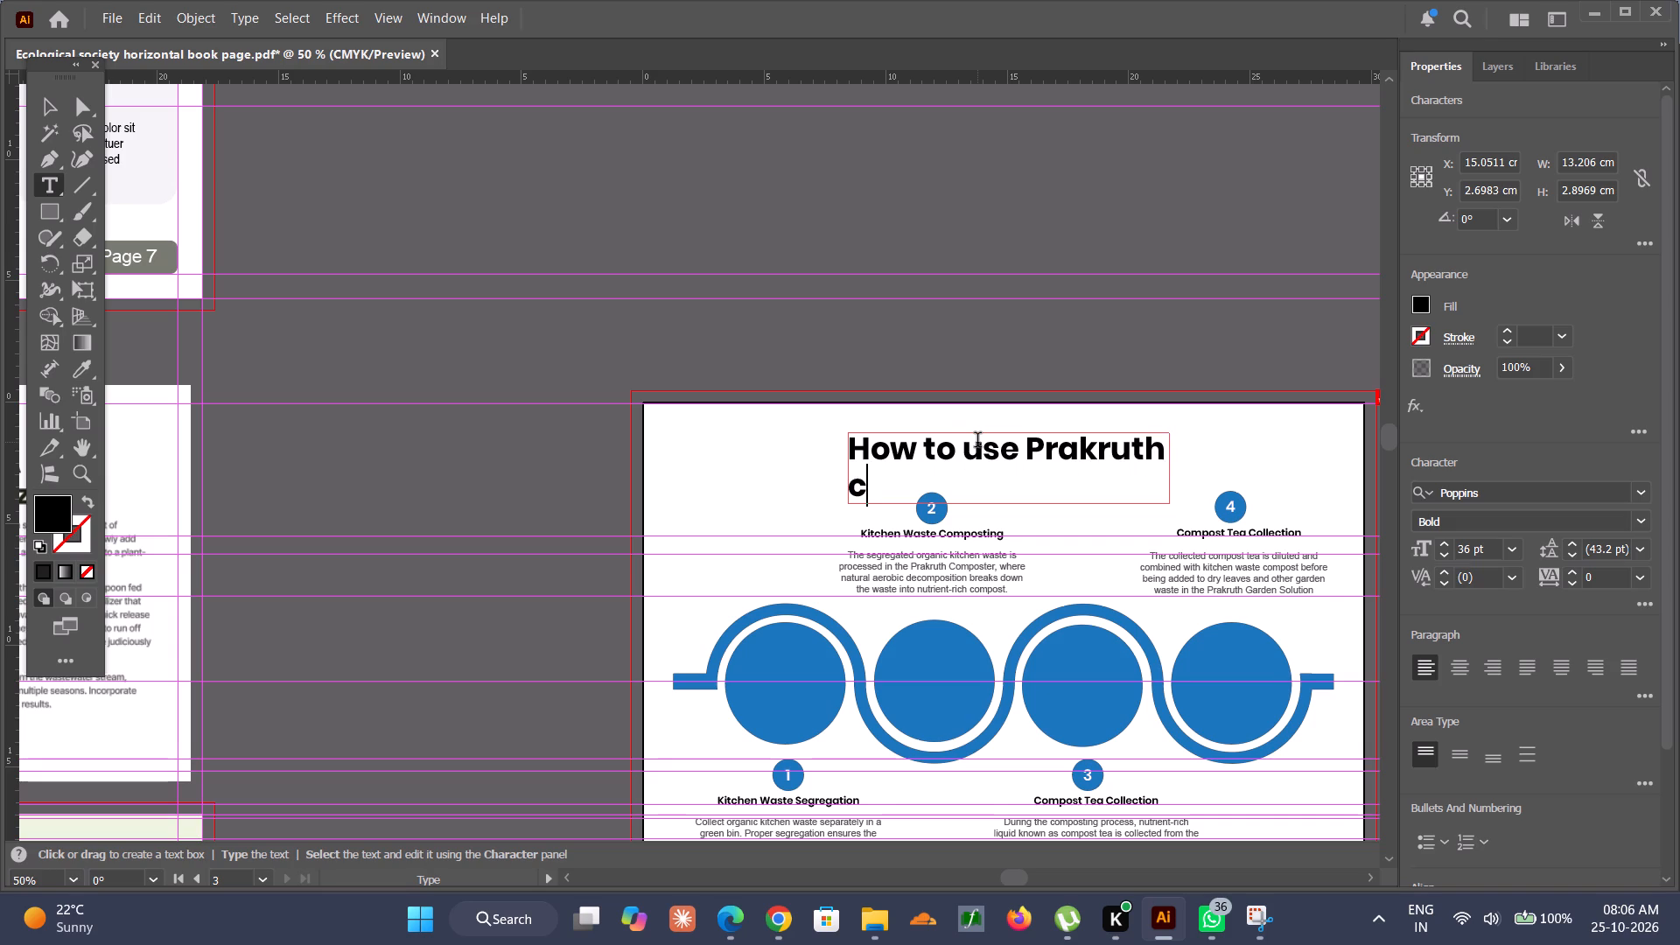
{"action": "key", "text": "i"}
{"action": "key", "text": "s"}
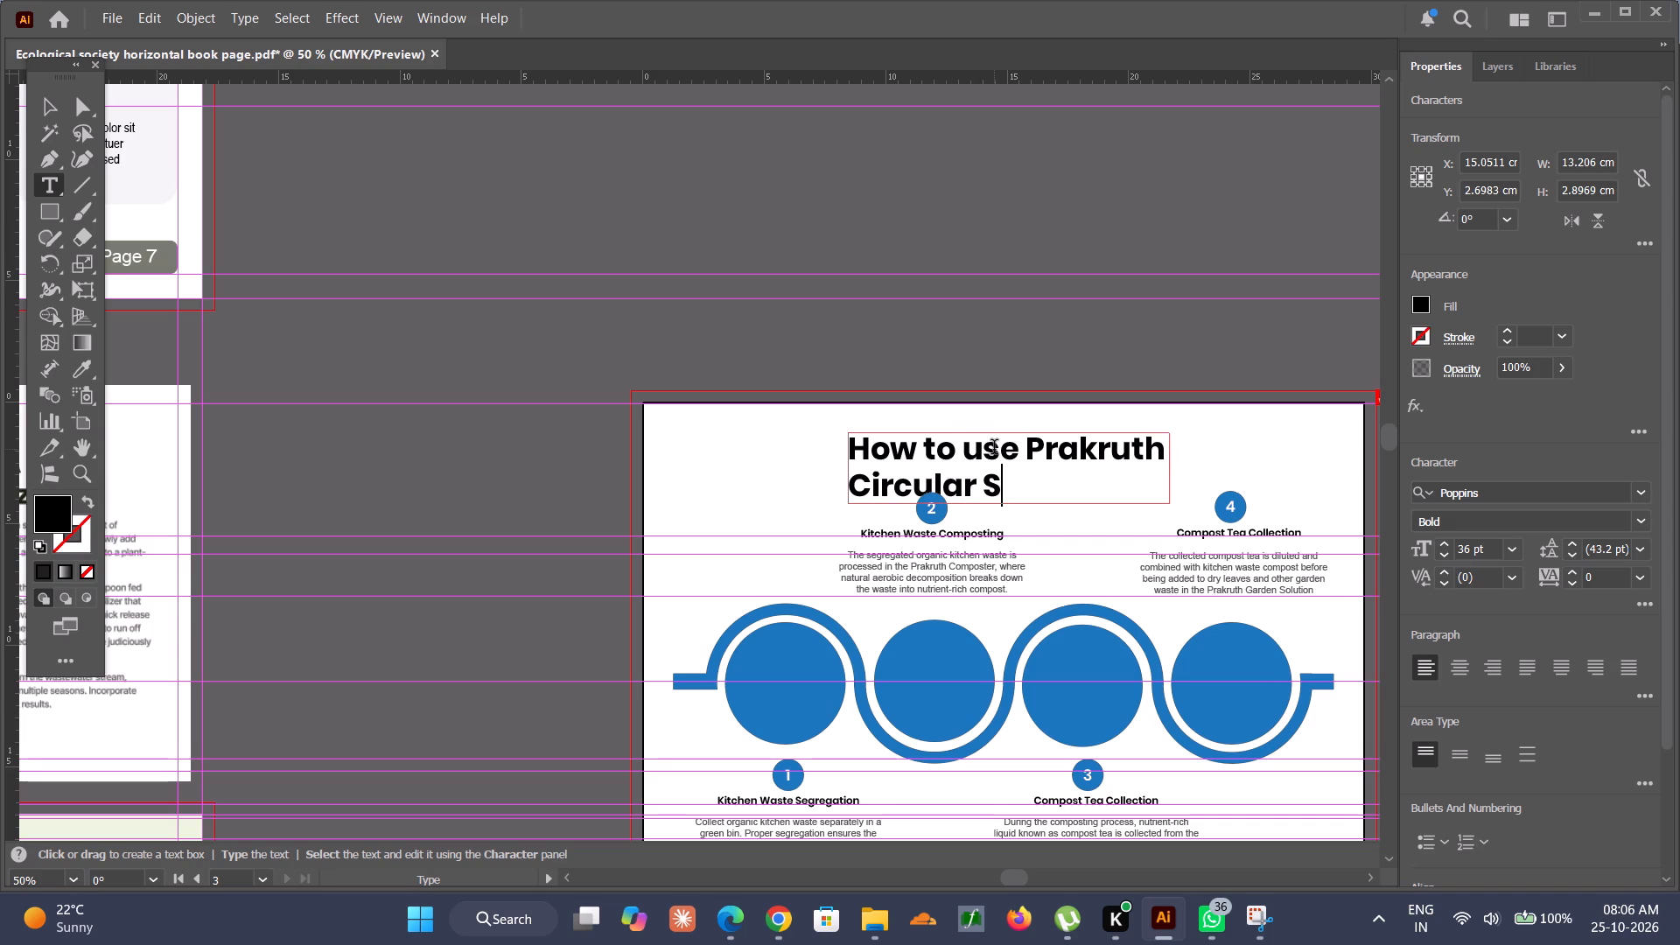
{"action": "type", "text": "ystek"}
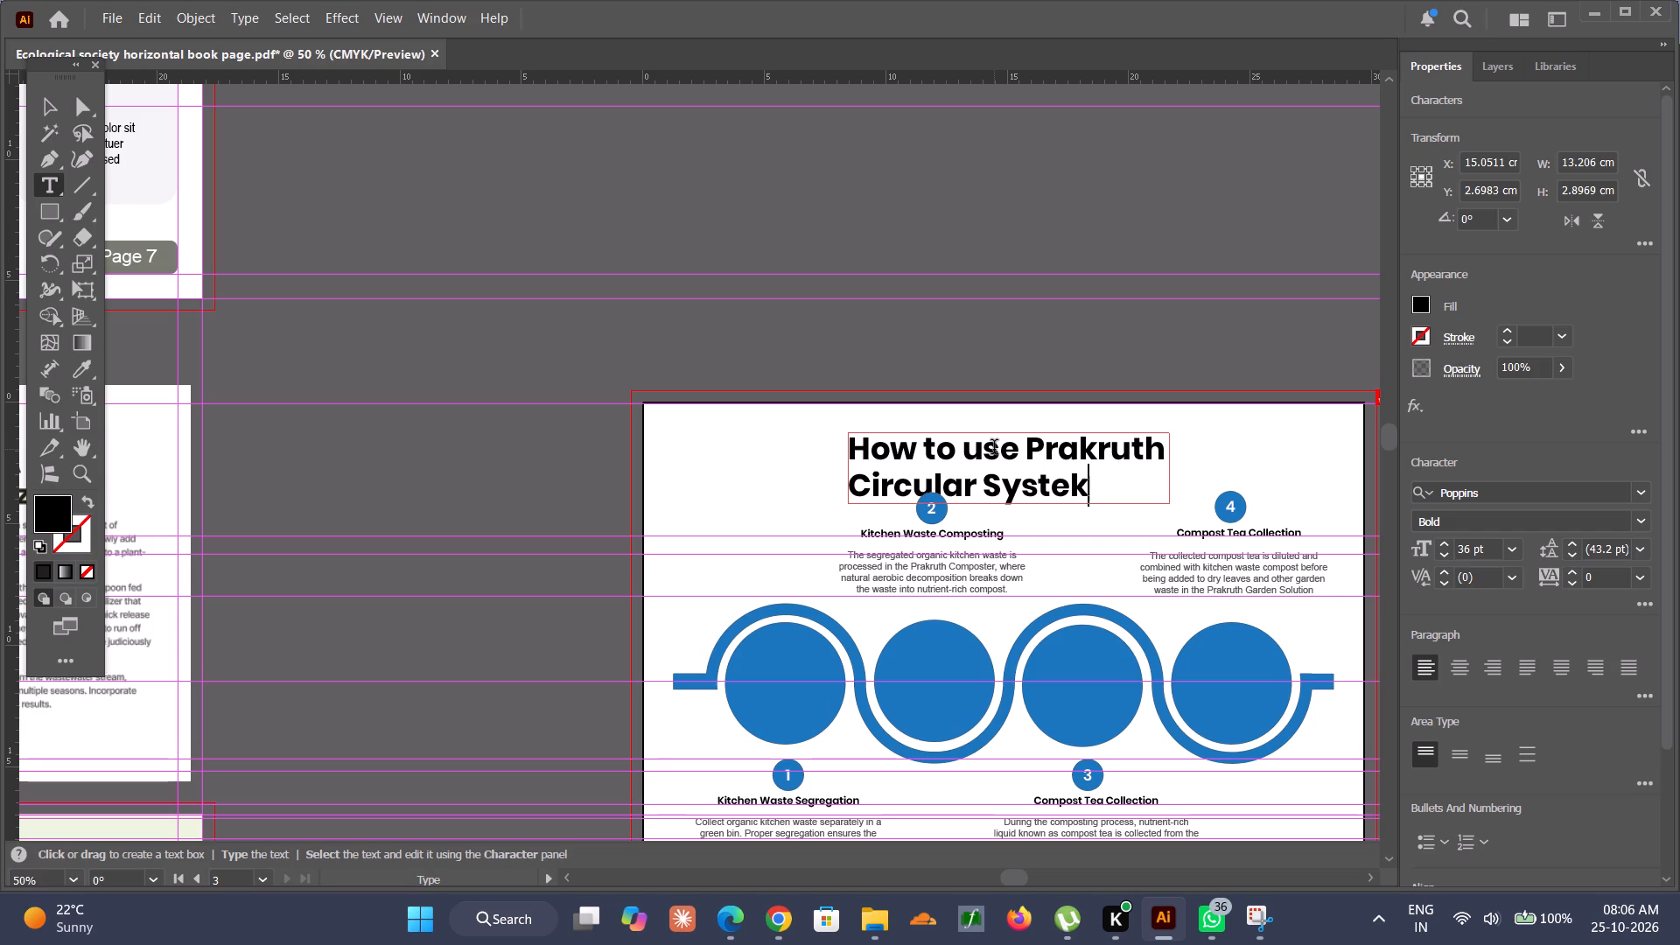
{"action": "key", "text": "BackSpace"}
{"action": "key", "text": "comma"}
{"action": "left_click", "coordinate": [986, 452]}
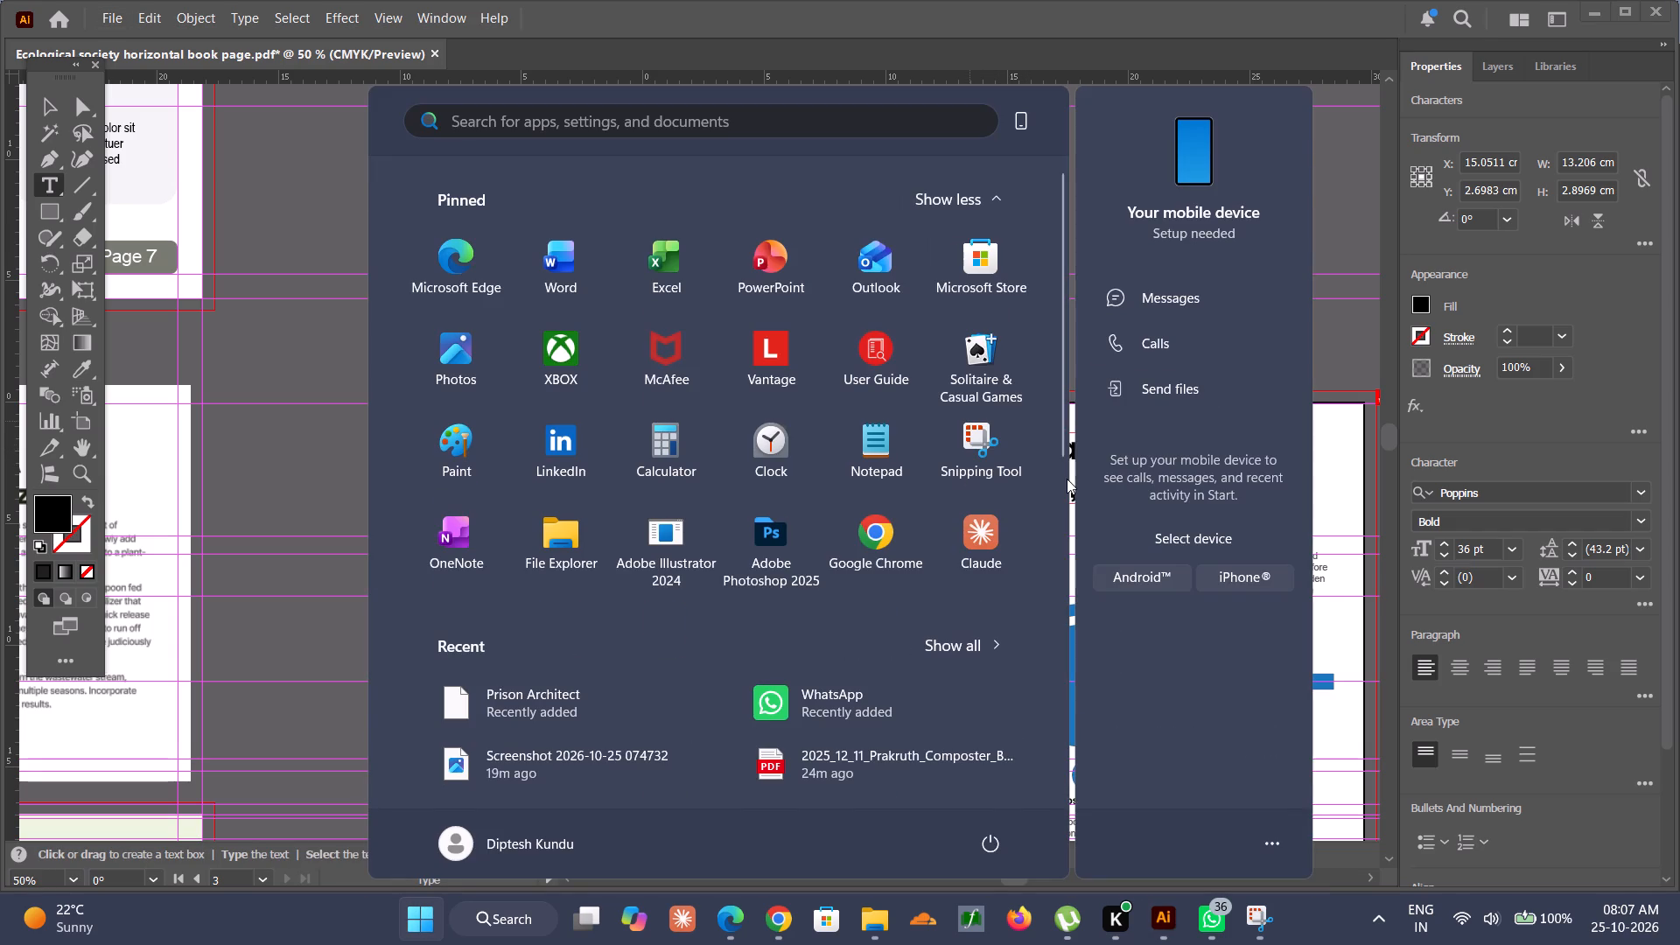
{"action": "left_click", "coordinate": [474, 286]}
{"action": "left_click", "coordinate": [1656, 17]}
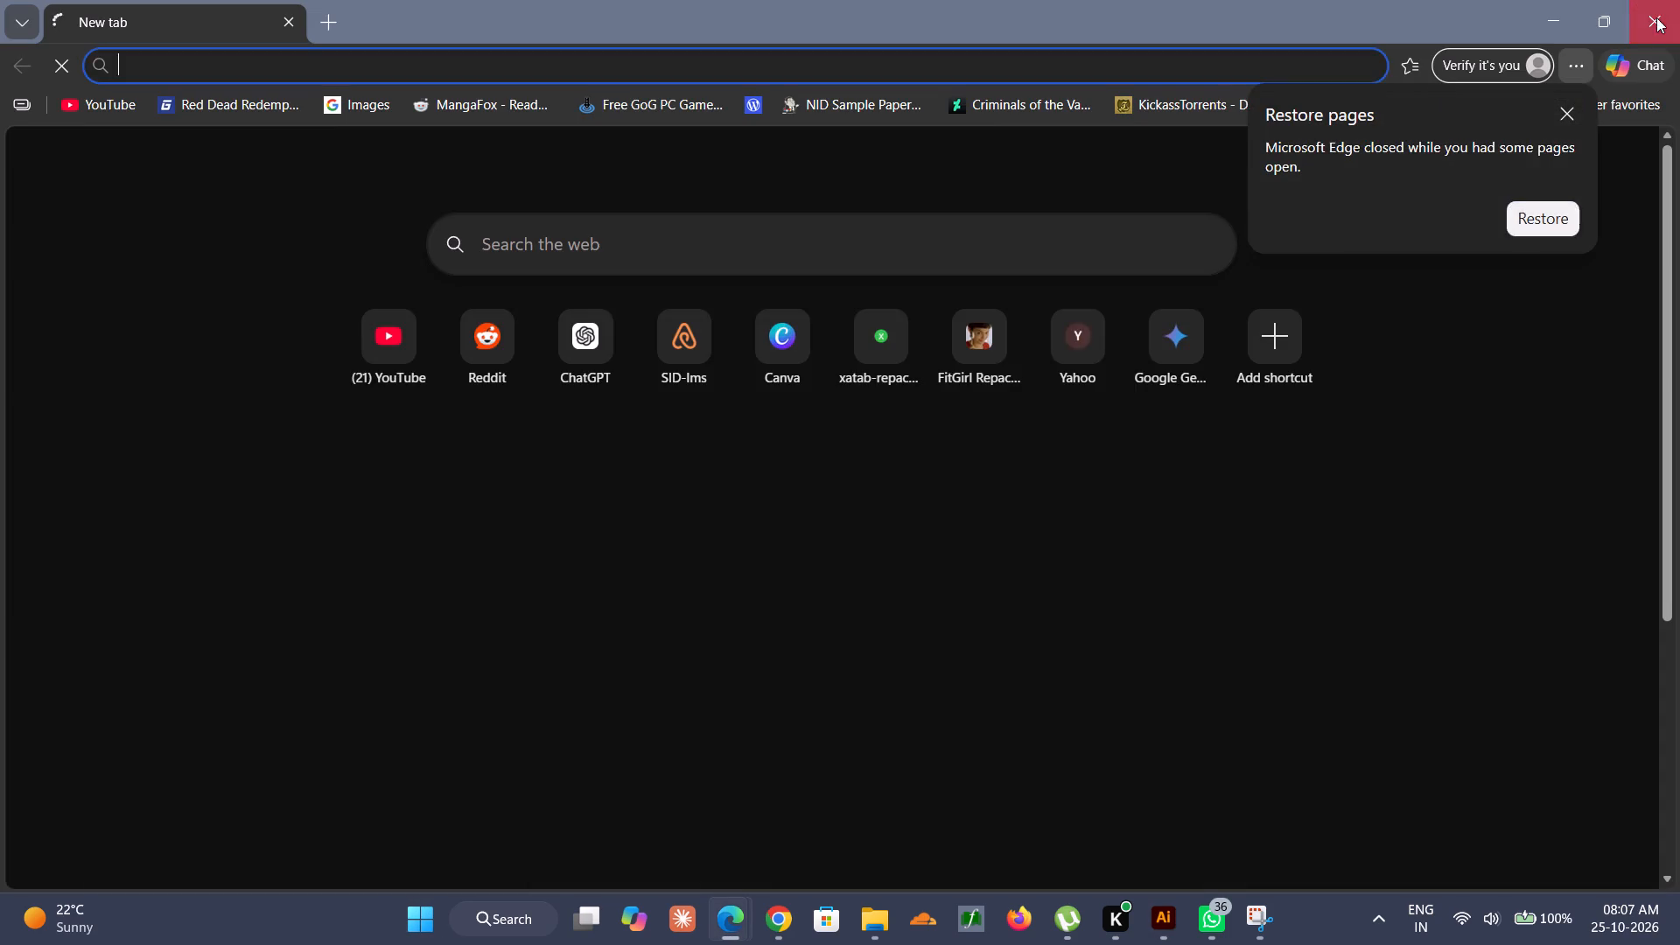
Correct the ending of the heading's last word so it reads "System".
{"action": "left_click", "coordinate": [1076, 499]}
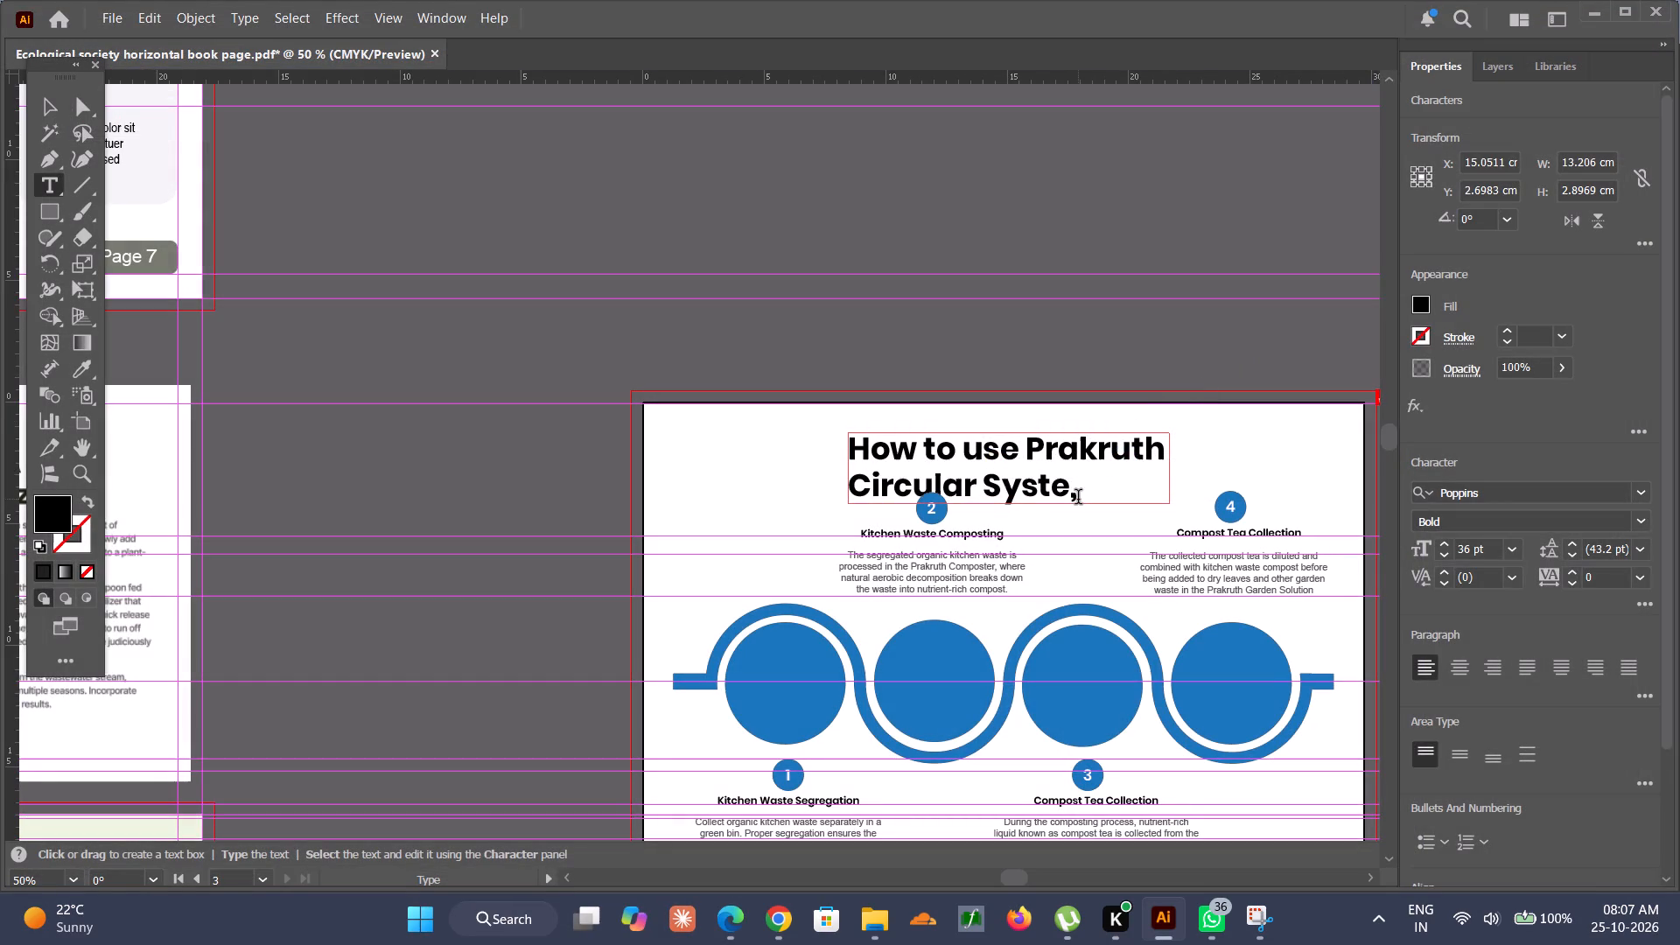
{"action": "key", "text": "BackSpace"}
{"action": "key", "text": "m"}
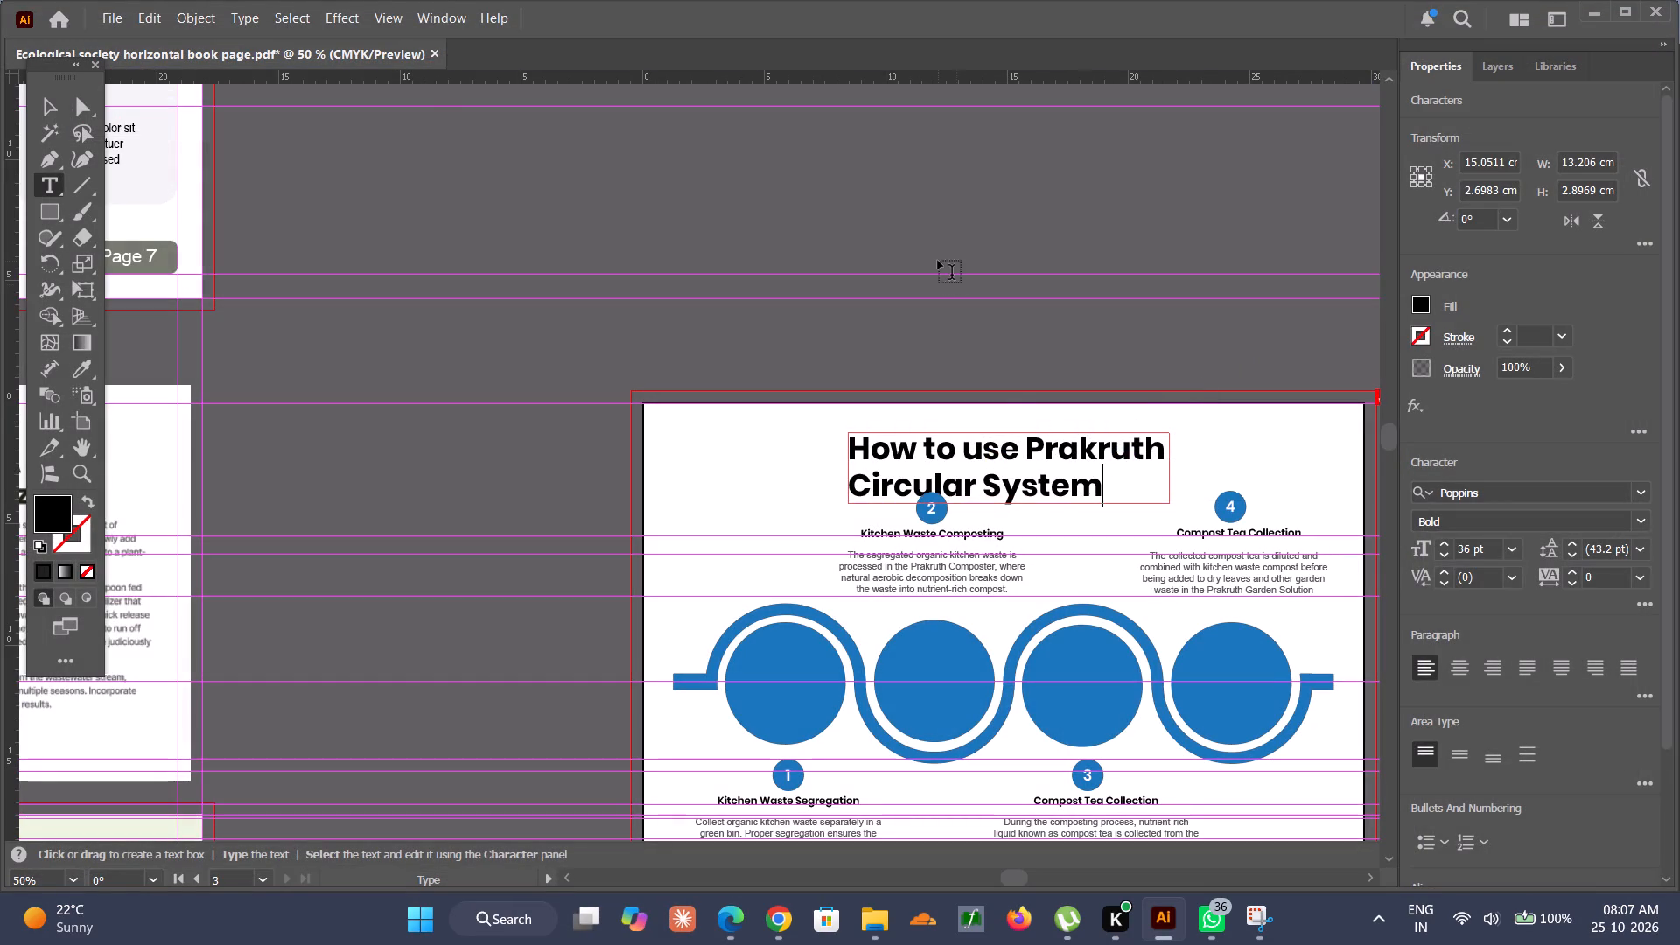
Capitalize the first letters of "to" and "use" so the heading reads "How To Use Prakruth Circular System".
{"action": "scroll", "coordinate": [938, 261], "scroll_direction": "down", "scroll_amount": 4, "text": "alt"}
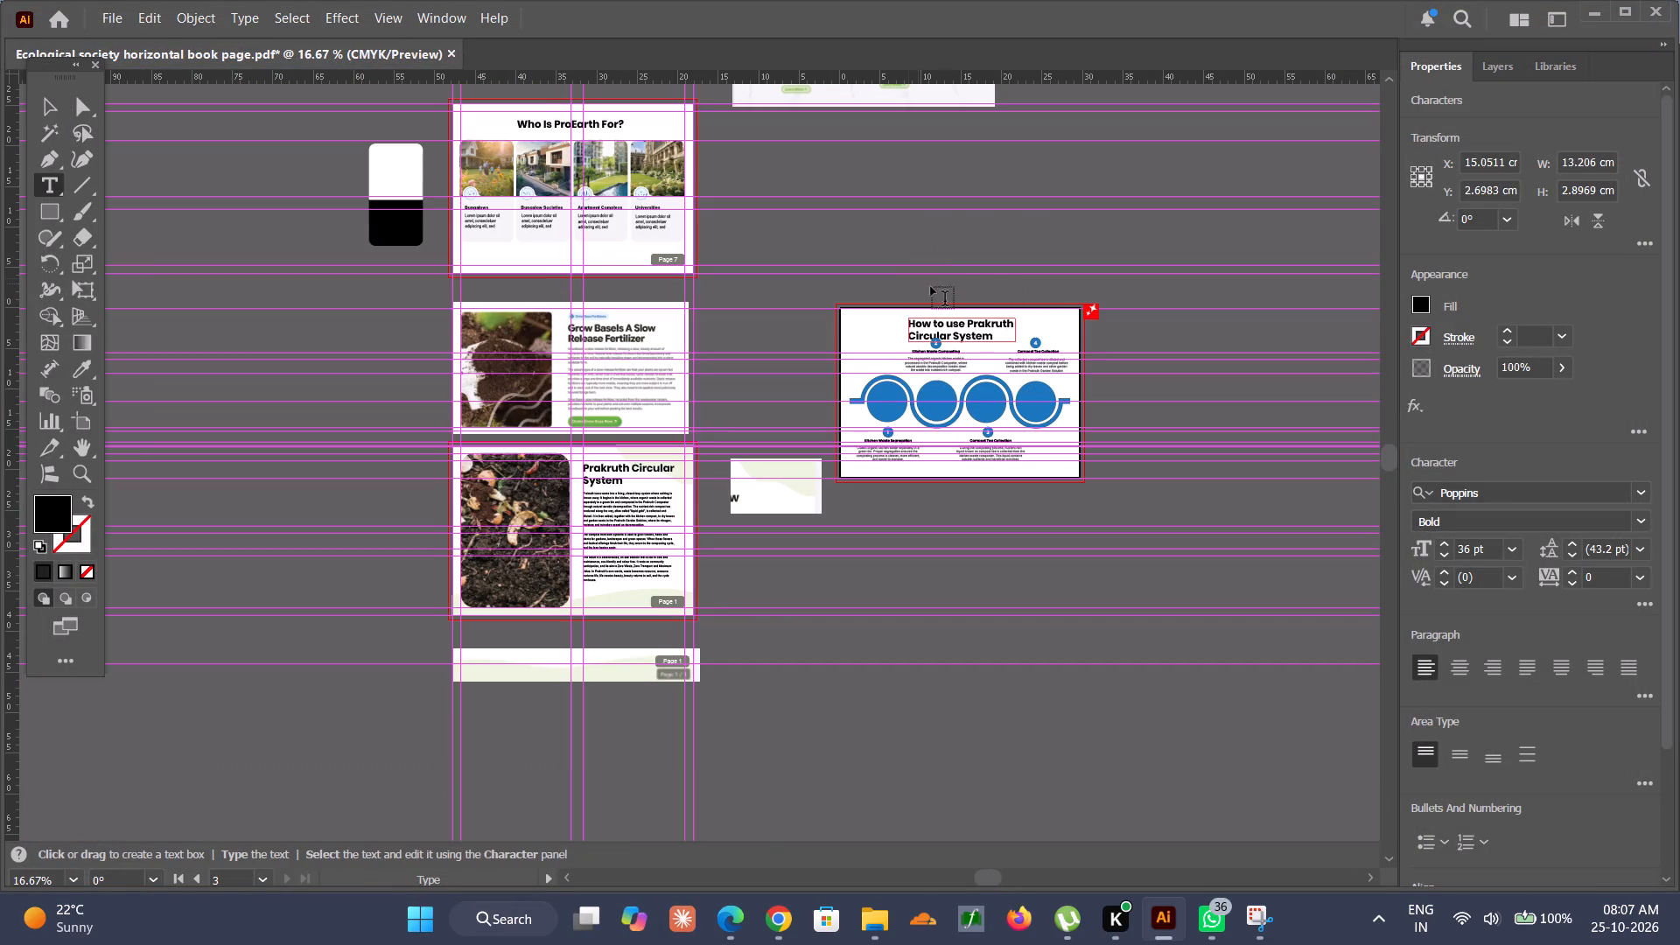
{"action": "scroll", "coordinate": [955, 309], "scroll_direction": "up", "scroll_amount": 4, "text": "alt"}
{"action": "left_click", "coordinate": [878, 357]}
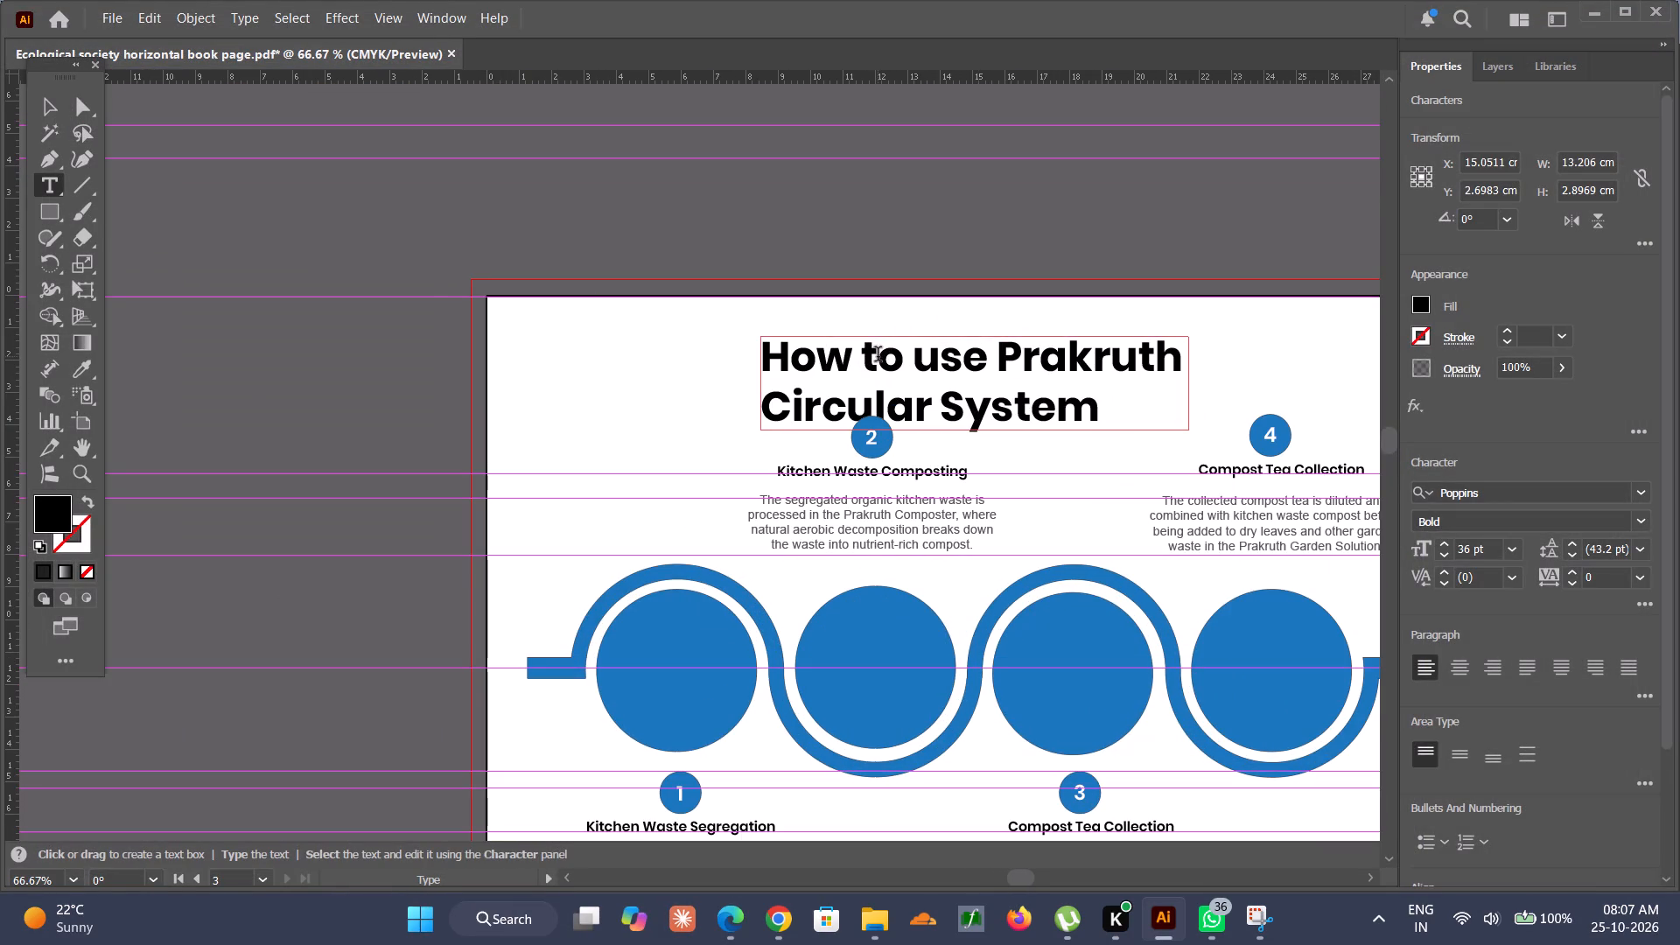
{"action": "key", "text": "BackSpace"}
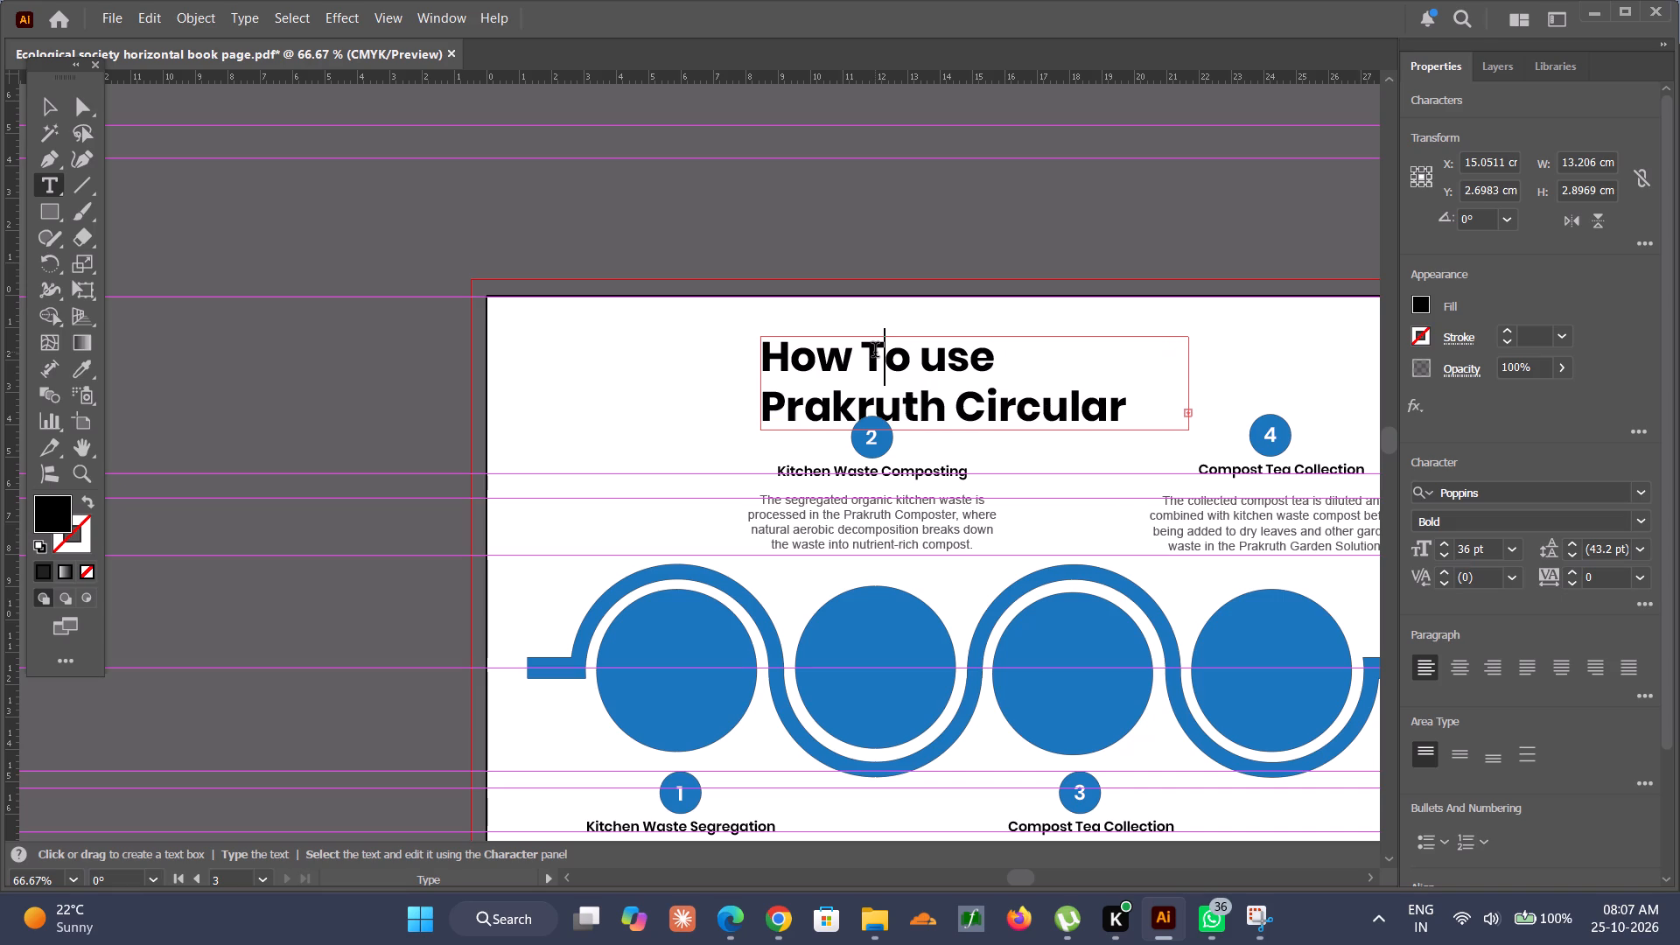
{"action": "key", "text": "Right"}
{"action": "key", "text": "Right"}
{"action": "key", "text": "Right"}
{"action": "key", "text": "BackSpace"}
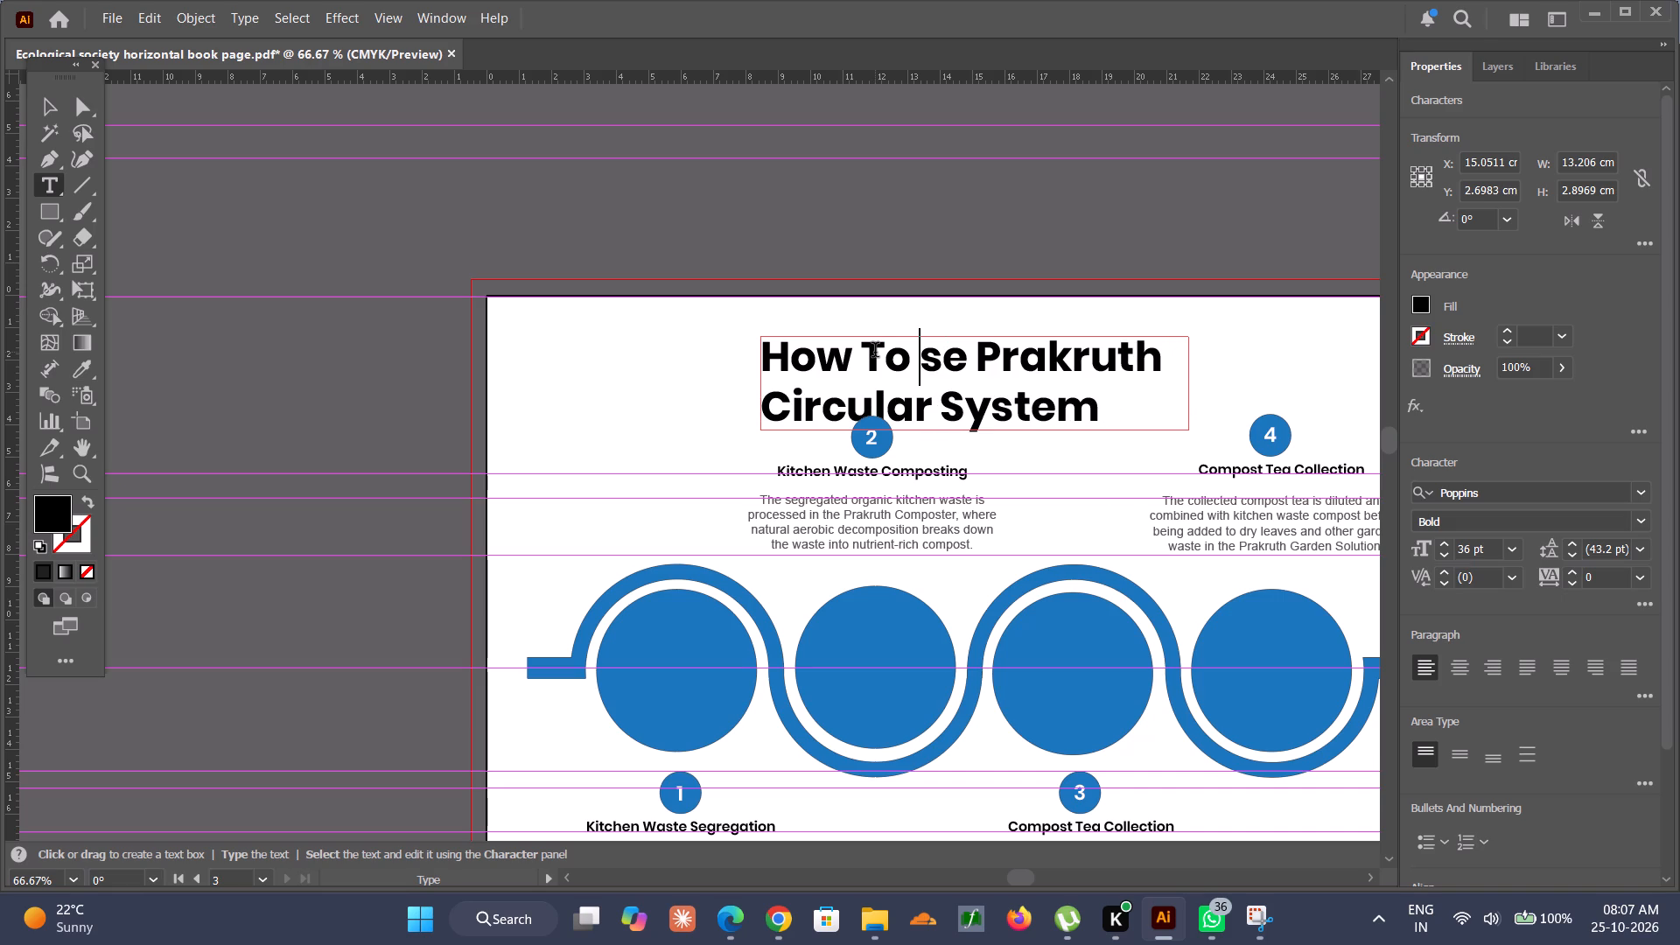
{"action": "key", "text": "BackSpace"}
{"action": "key", "text": "u"}
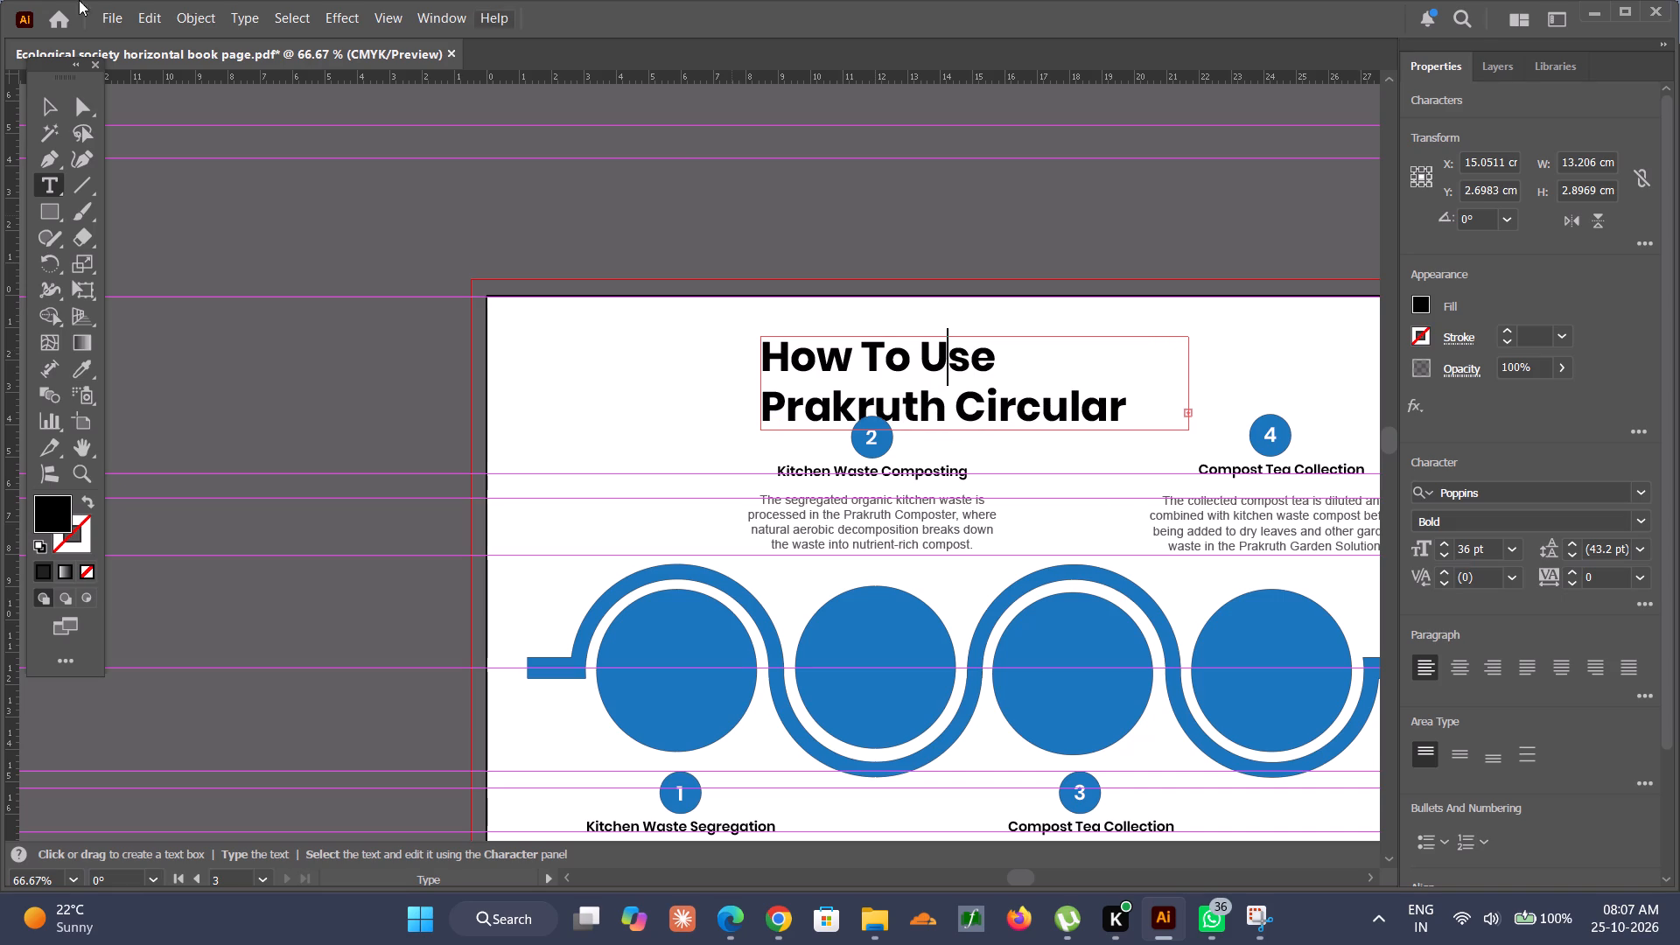
Widen the heading's text frame to about 13.6 cm to fit the full text, undoing the further stretch.
{"action": "left_click", "coordinate": [40, 102]}
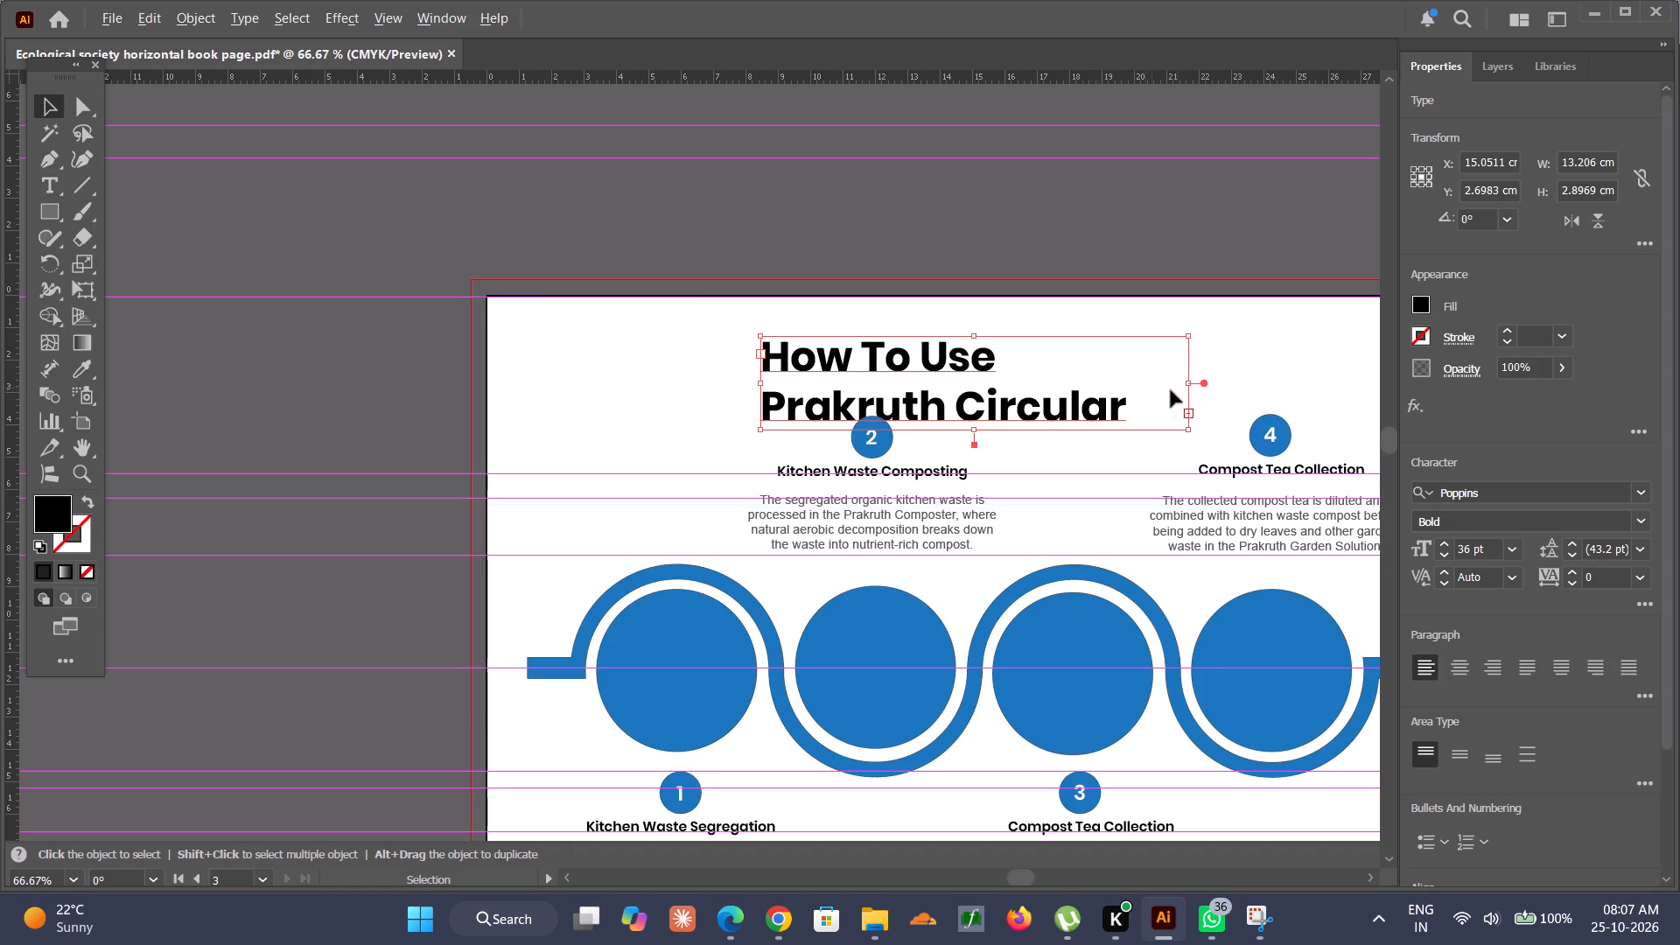
{"action": "left_click_drag", "start_coordinate": [1186, 381], "coordinate": [1194, 384], "text": "alt"}
{"action": "left_click_drag", "start_coordinate": [1196, 382], "coordinate": [1375, 401], "text": "alt"}
{"action": "key", "text": "ctrl+z"}
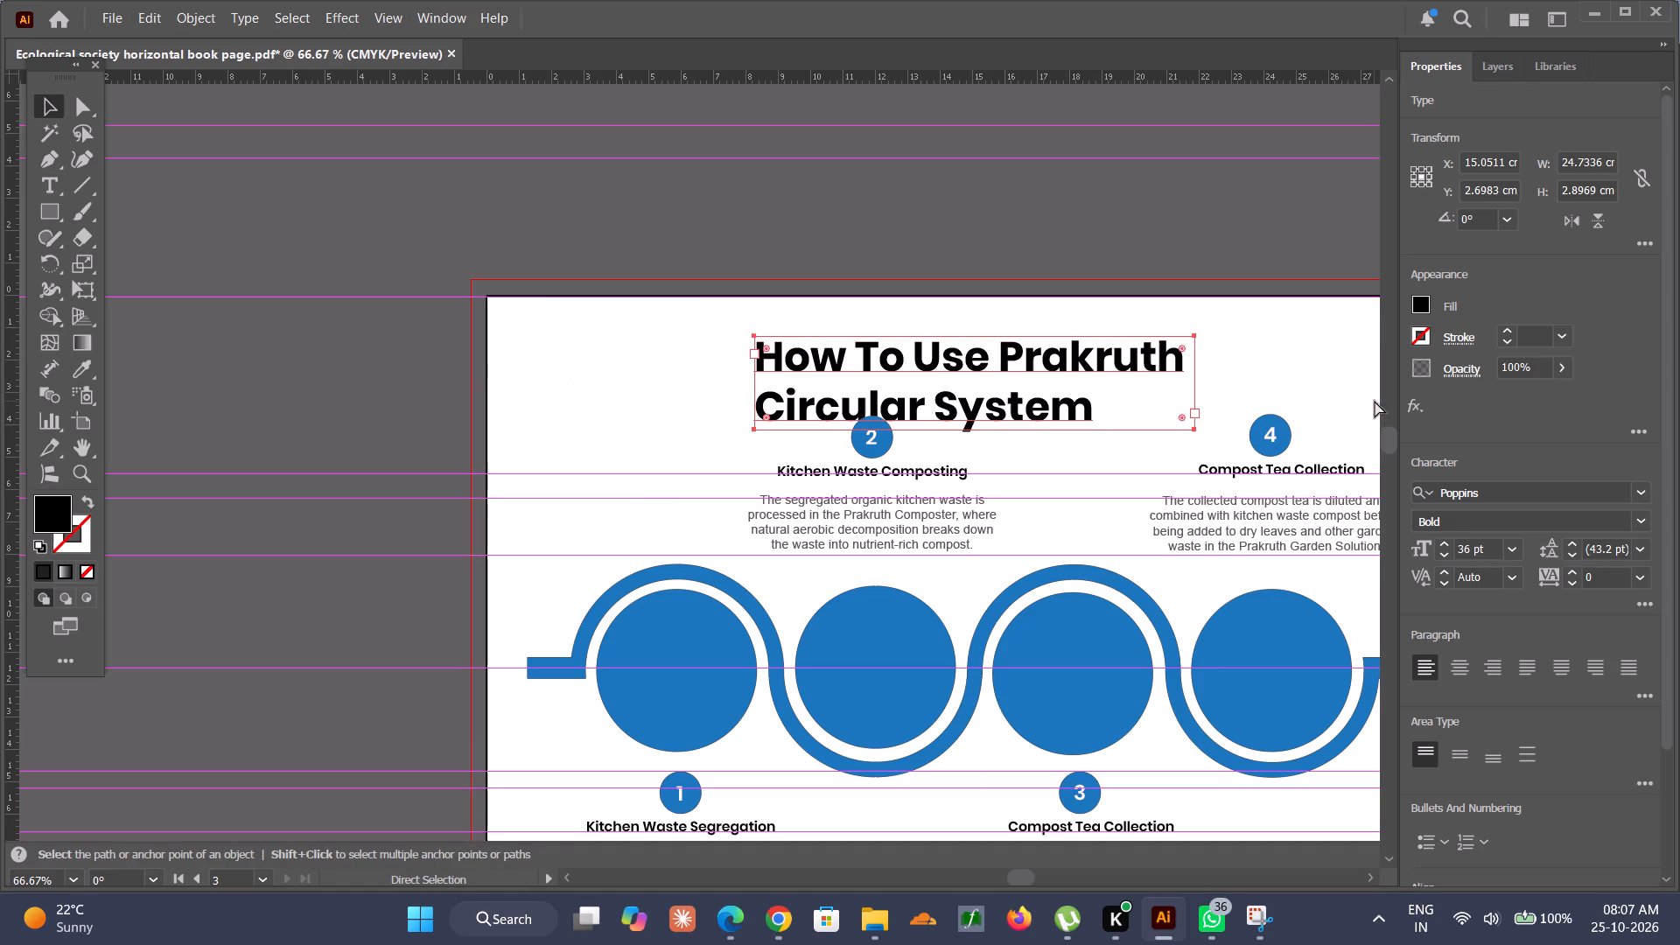
Centre-align the "How To Use Prakruth Circular System" heading text.
{"action": "triple_click", "coordinate": [1115, 349]}
{"action": "left_click", "coordinate": [1115, 349]}
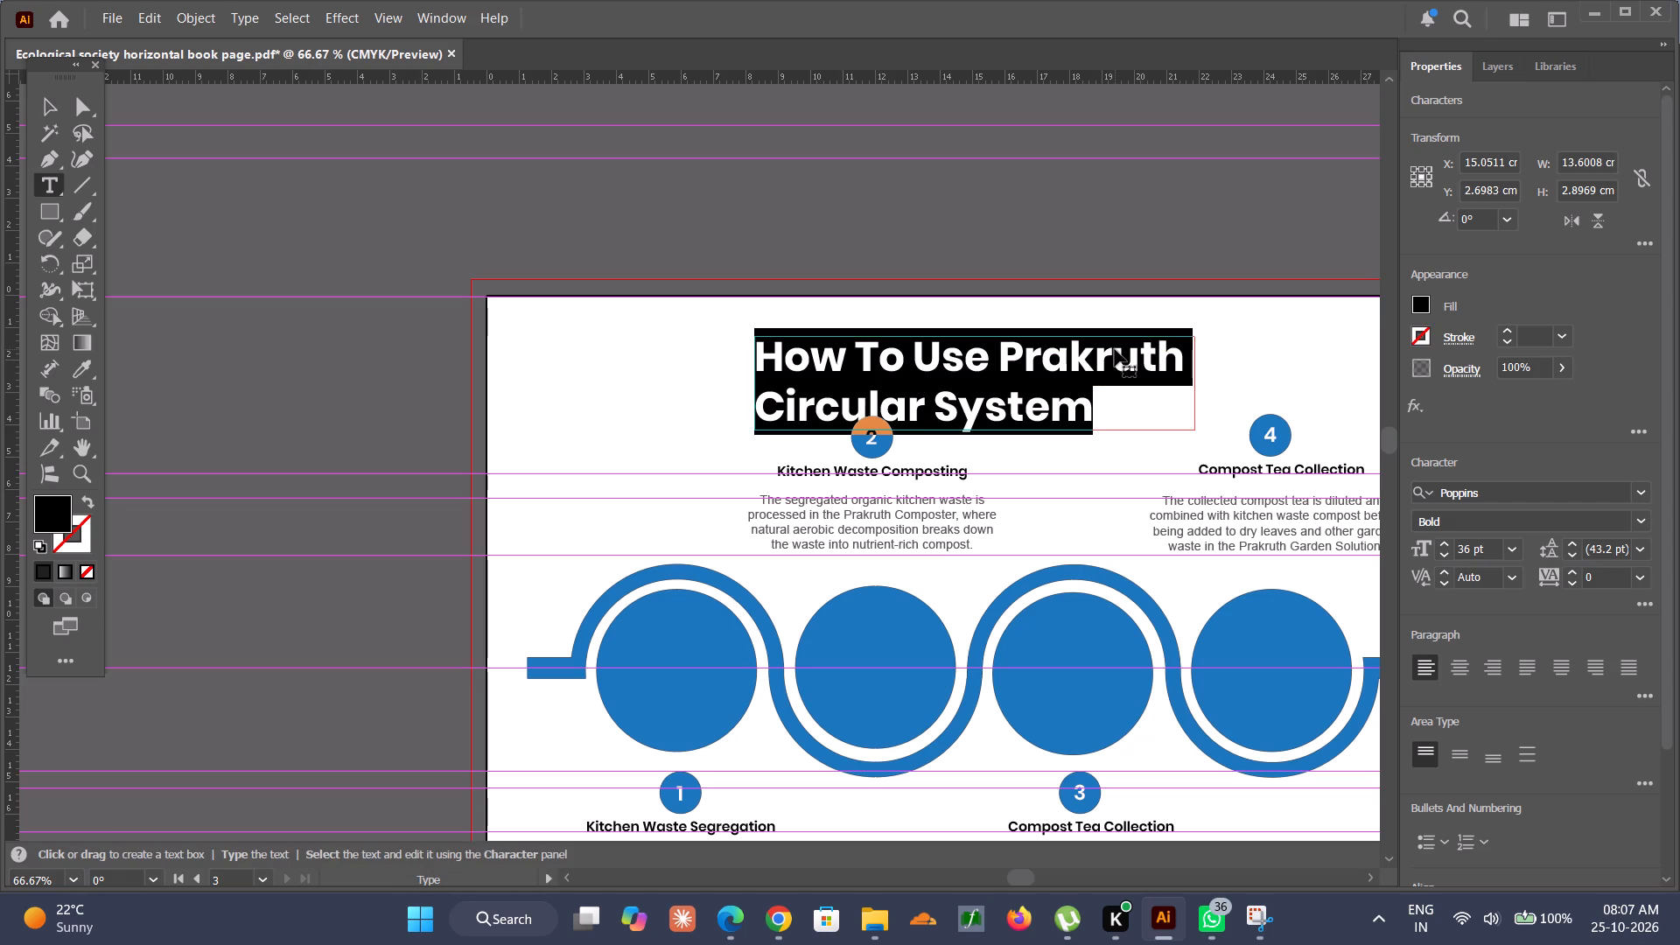
{"action": "left_click", "coordinate": [1453, 648]}
{"action": "left_click", "coordinate": [1460, 664]}
{"action": "left_click", "coordinate": [1010, 195]}
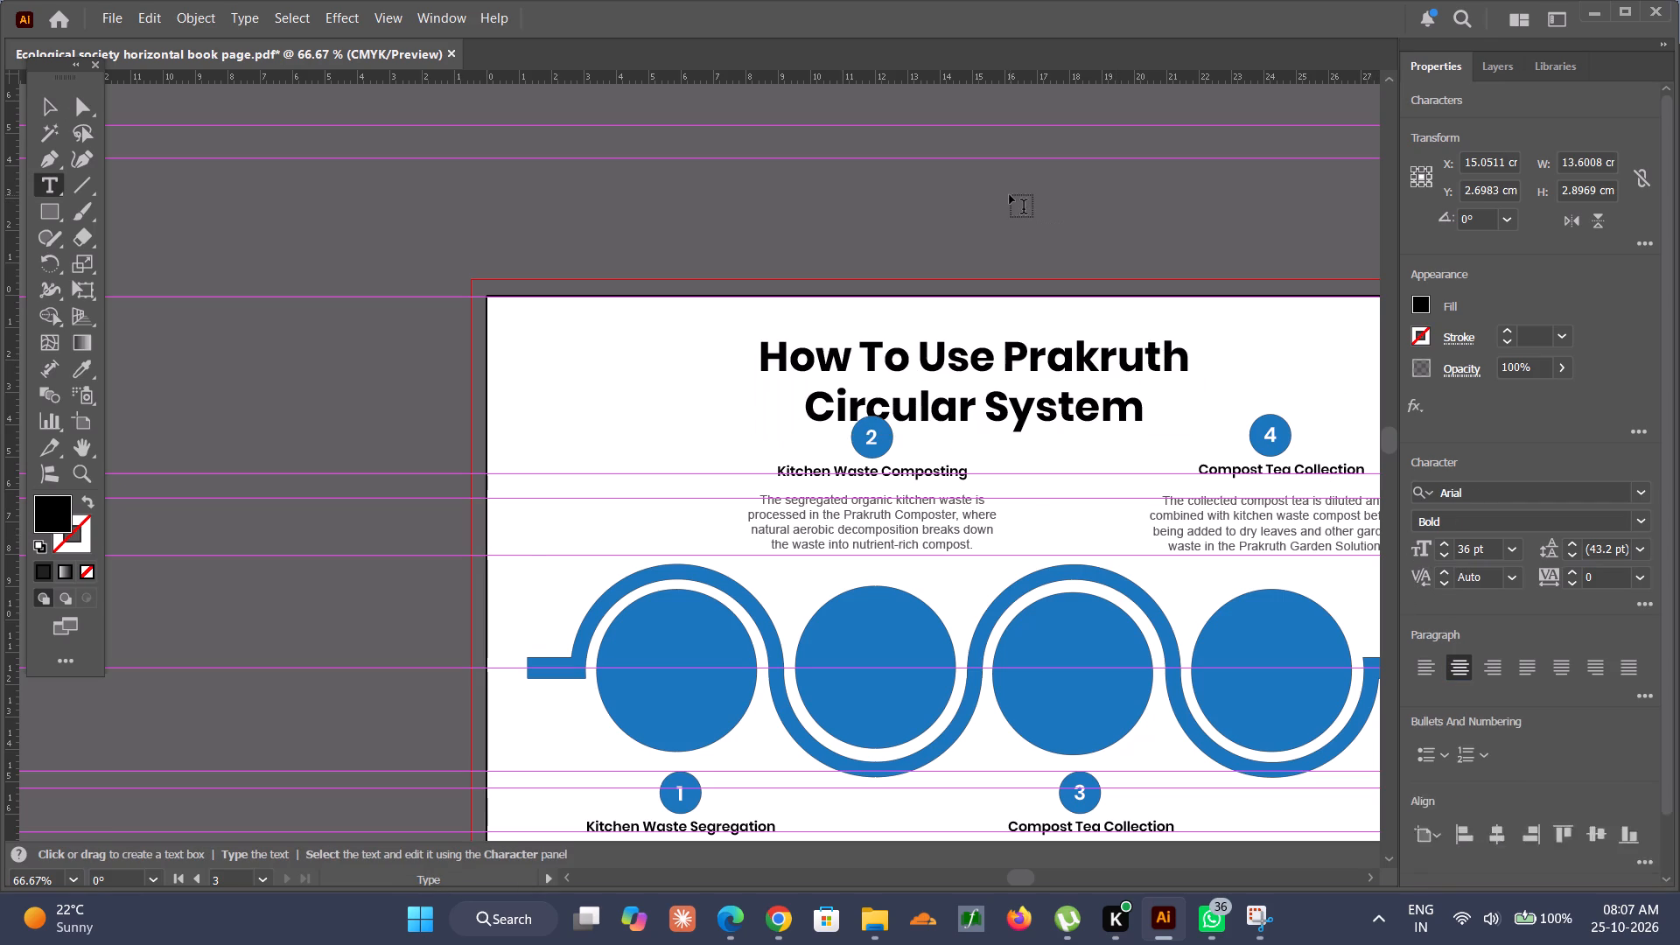
Examine the circle process page and its two-line heading against the neighbouring pages.
{"action": "scroll", "coordinate": [1010, 195], "scroll_direction": "down", "scroll_amount": 3, "text": "alt"}
{"action": "scroll", "coordinate": [1010, 195], "scroll_direction": "up", "scroll_amount": 3}
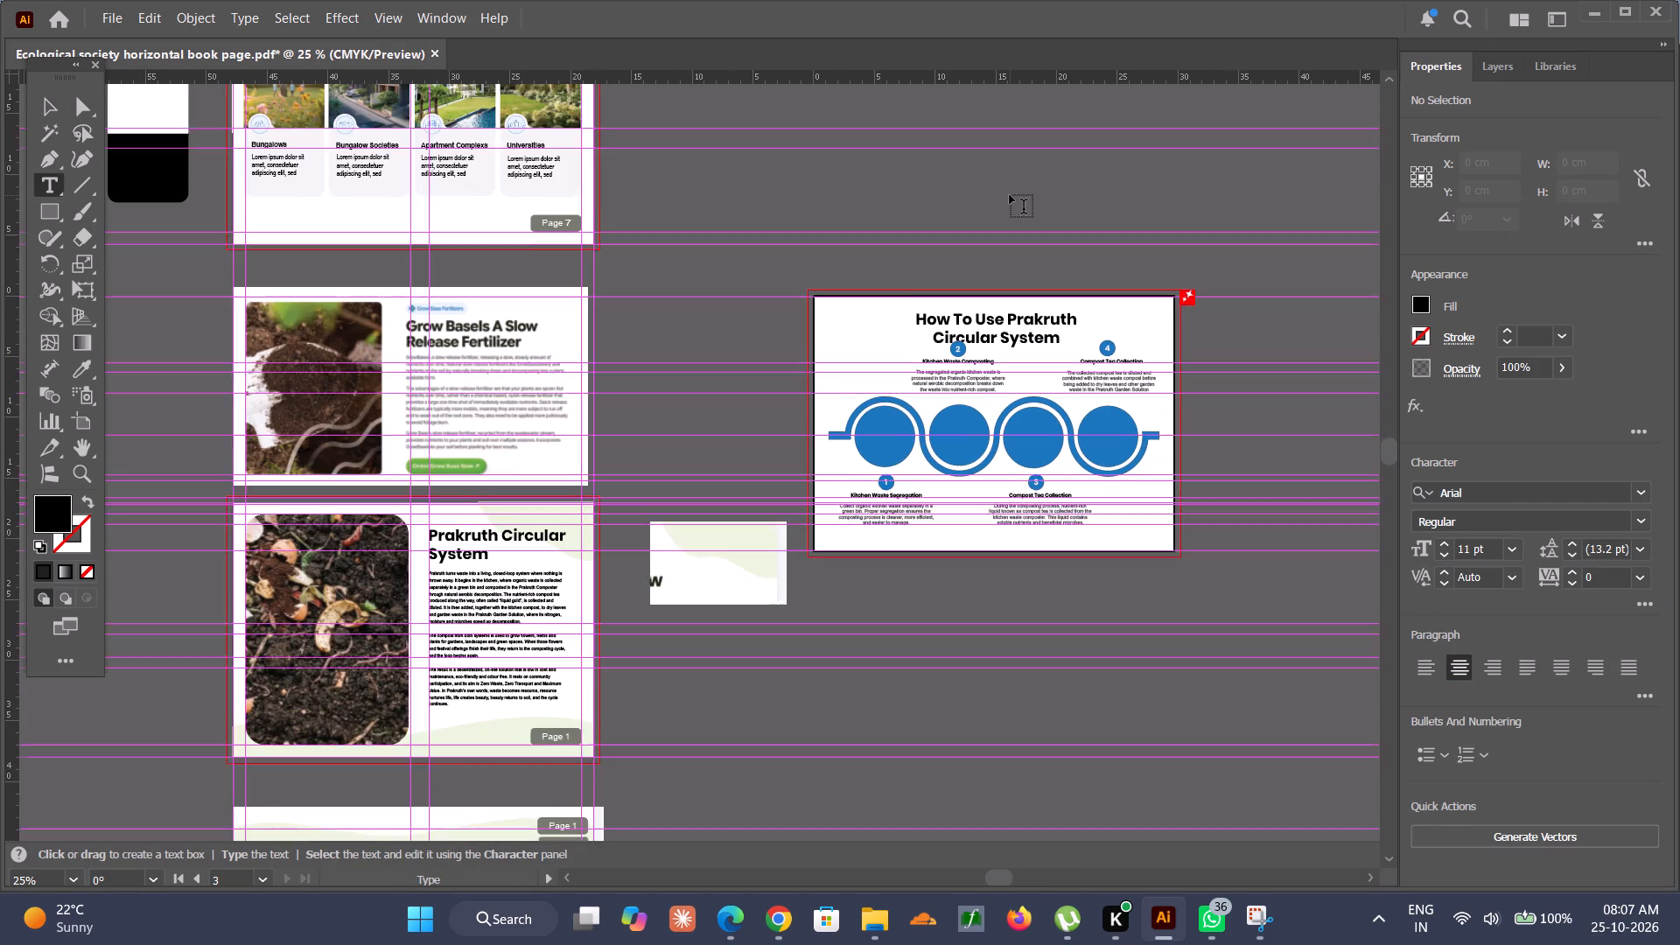
{"action": "scroll", "coordinate": [1010, 195], "scroll_direction": "up", "scroll_amount": 7}
{"action": "scroll", "coordinate": [1010, 195], "scroll_direction": "down", "scroll_amount": 2}
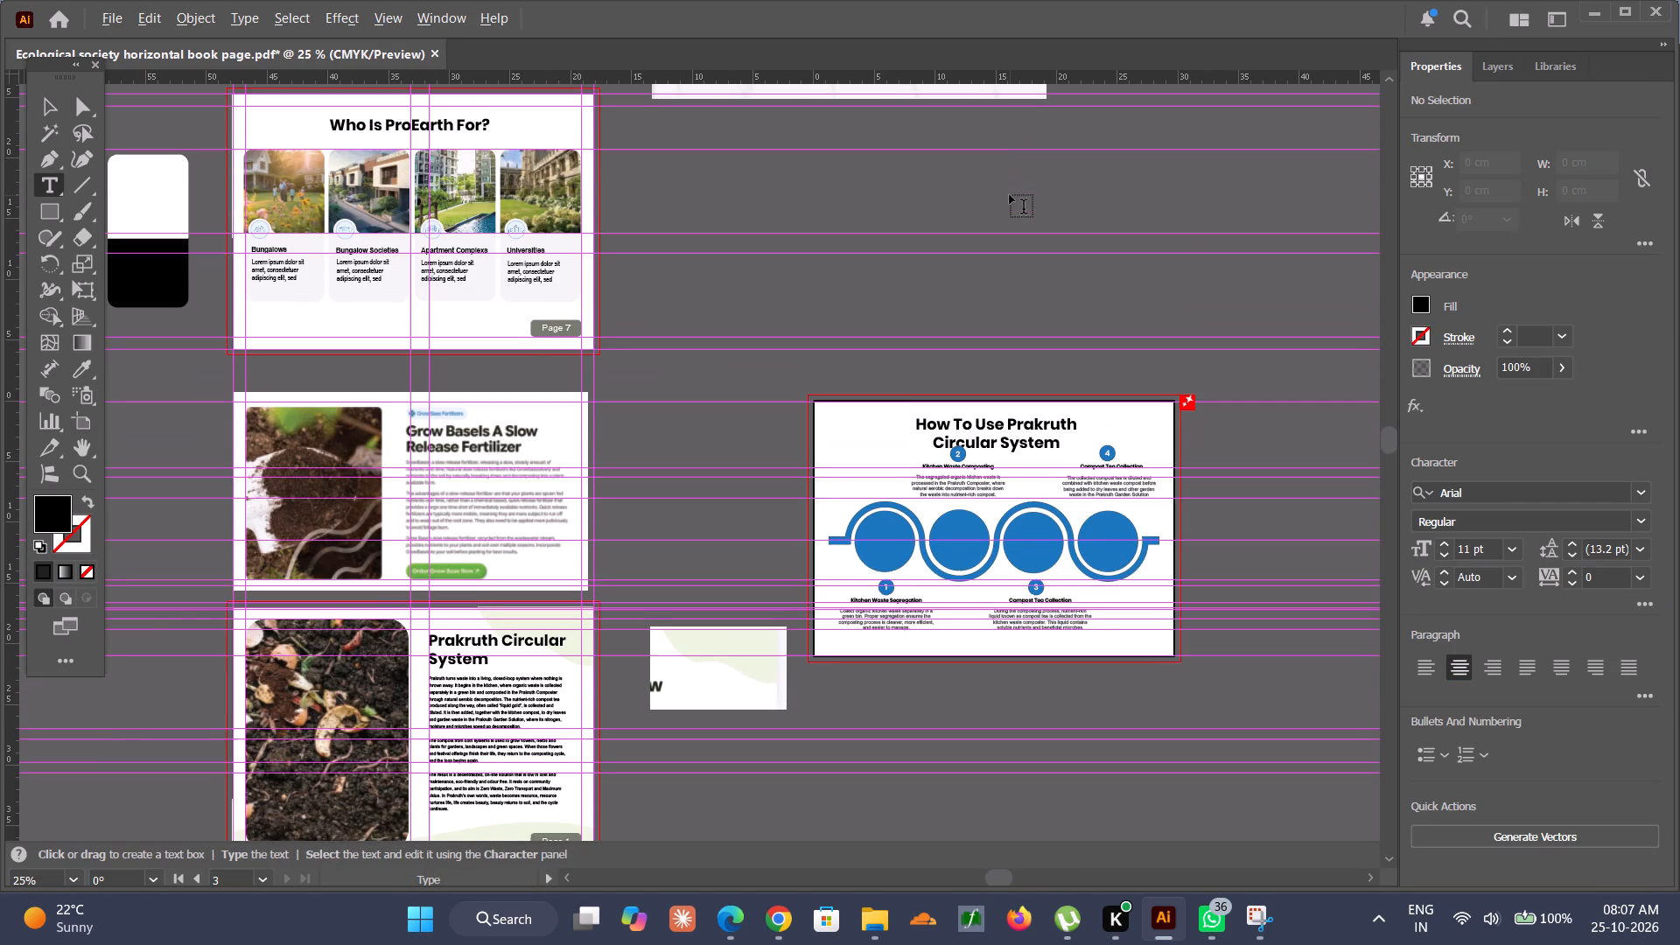
{"action": "scroll", "coordinate": [1010, 195], "scroll_direction": "up", "scroll_amount": 6}
{"action": "scroll", "coordinate": [1004, 195], "scroll_direction": "down", "scroll_amount": 3}
{"action": "scroll", "coordinate": [1073, 339], "scroll_direction": "down", "scroll_amount": 3}
{"action": "scroll", "coordinate": [1066, 401], "scroll_direction": "up", "scroll_amount": 3, "text": "alt"}
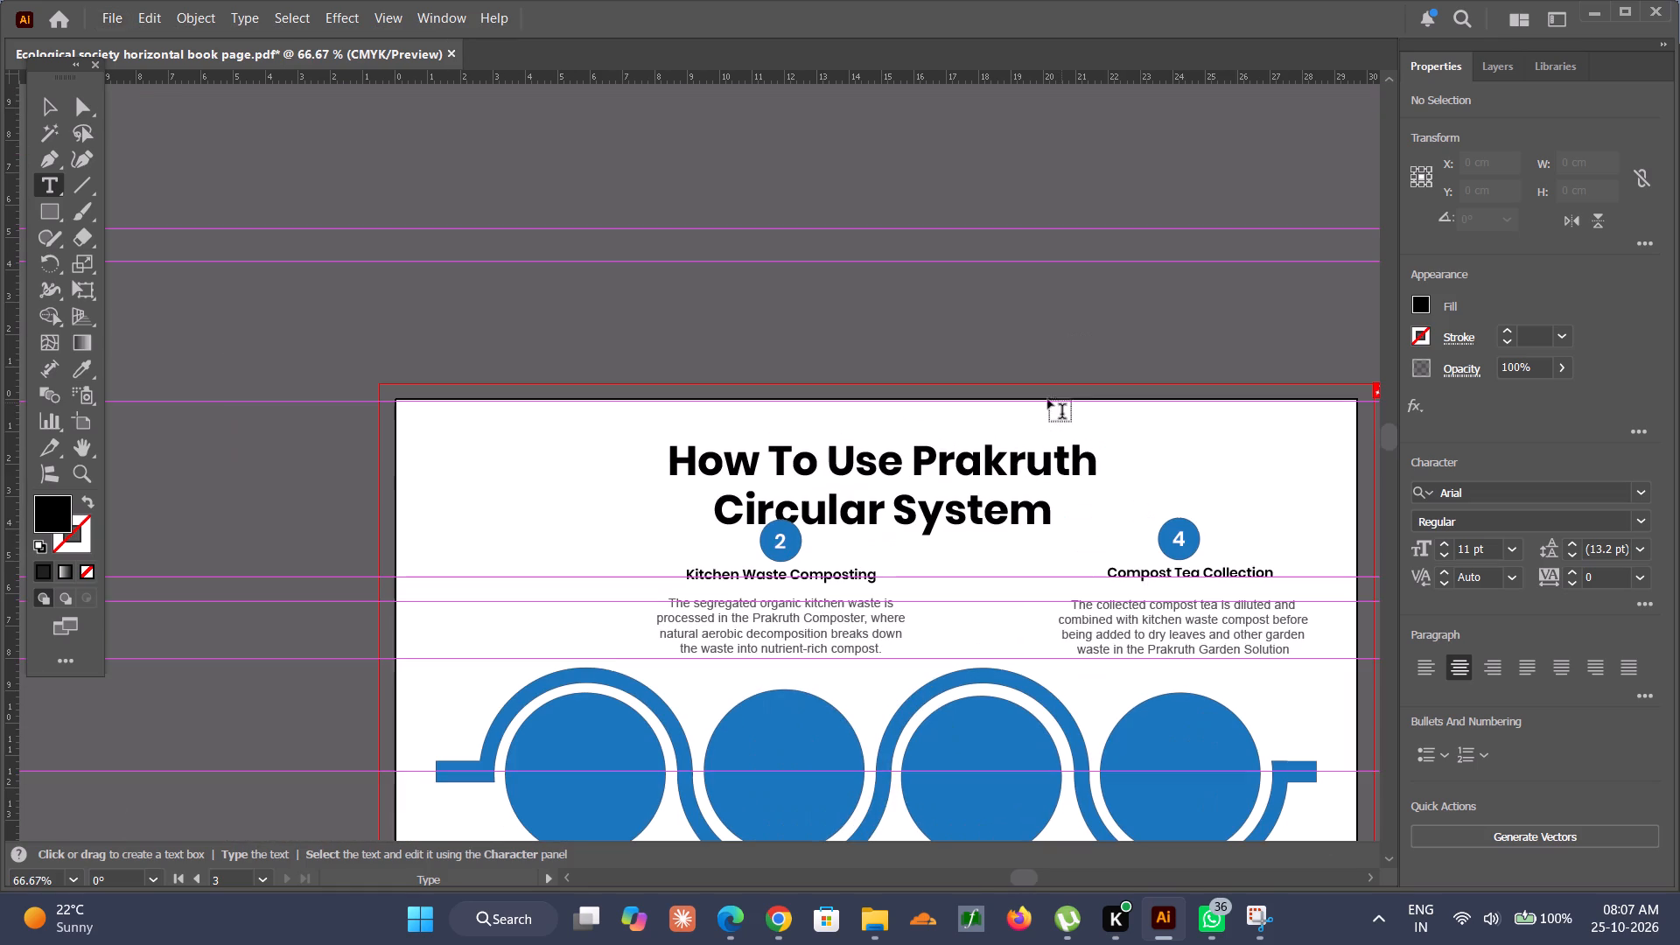
Scale the circle diagram with its badges, step headings and descriptions down to about 24.8 cm wide, leaving the page heading out of the selection.
{"action": "left_click", "coordinate": [35, 108]}
{"action": "scroll", "coordinate": [345, 48], "scroll_direction": "down", "scroll_amount": 11}
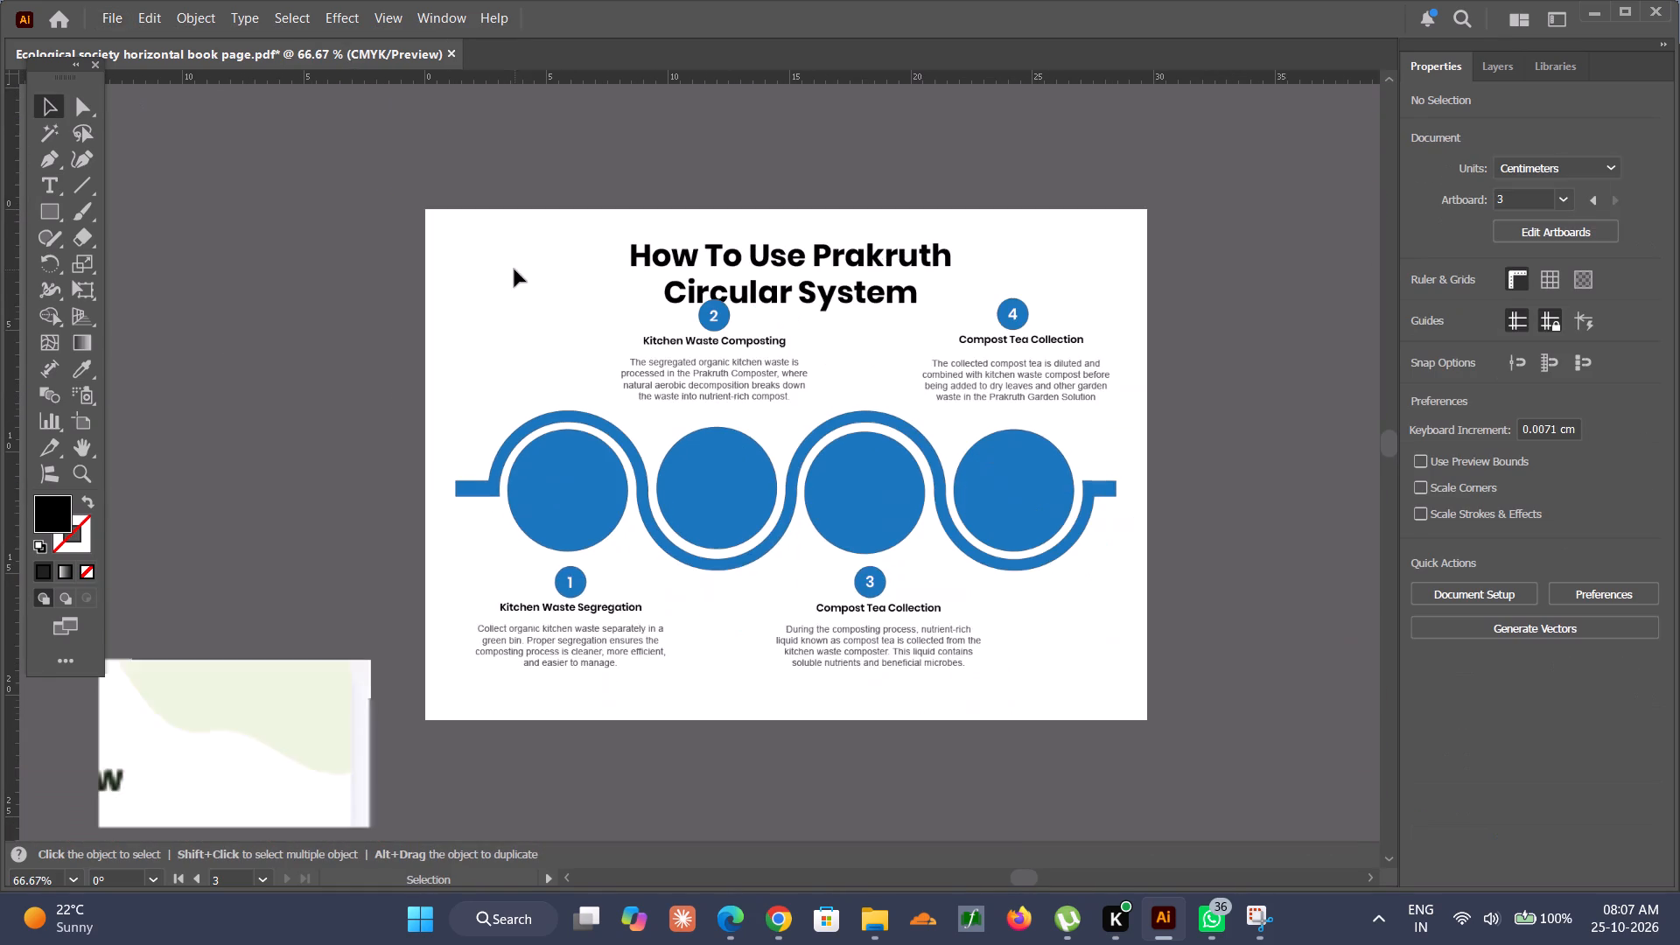
{"action": "left_click_drag", "start_coordinate": [331, 167], "coordinate": [1227, 738]}
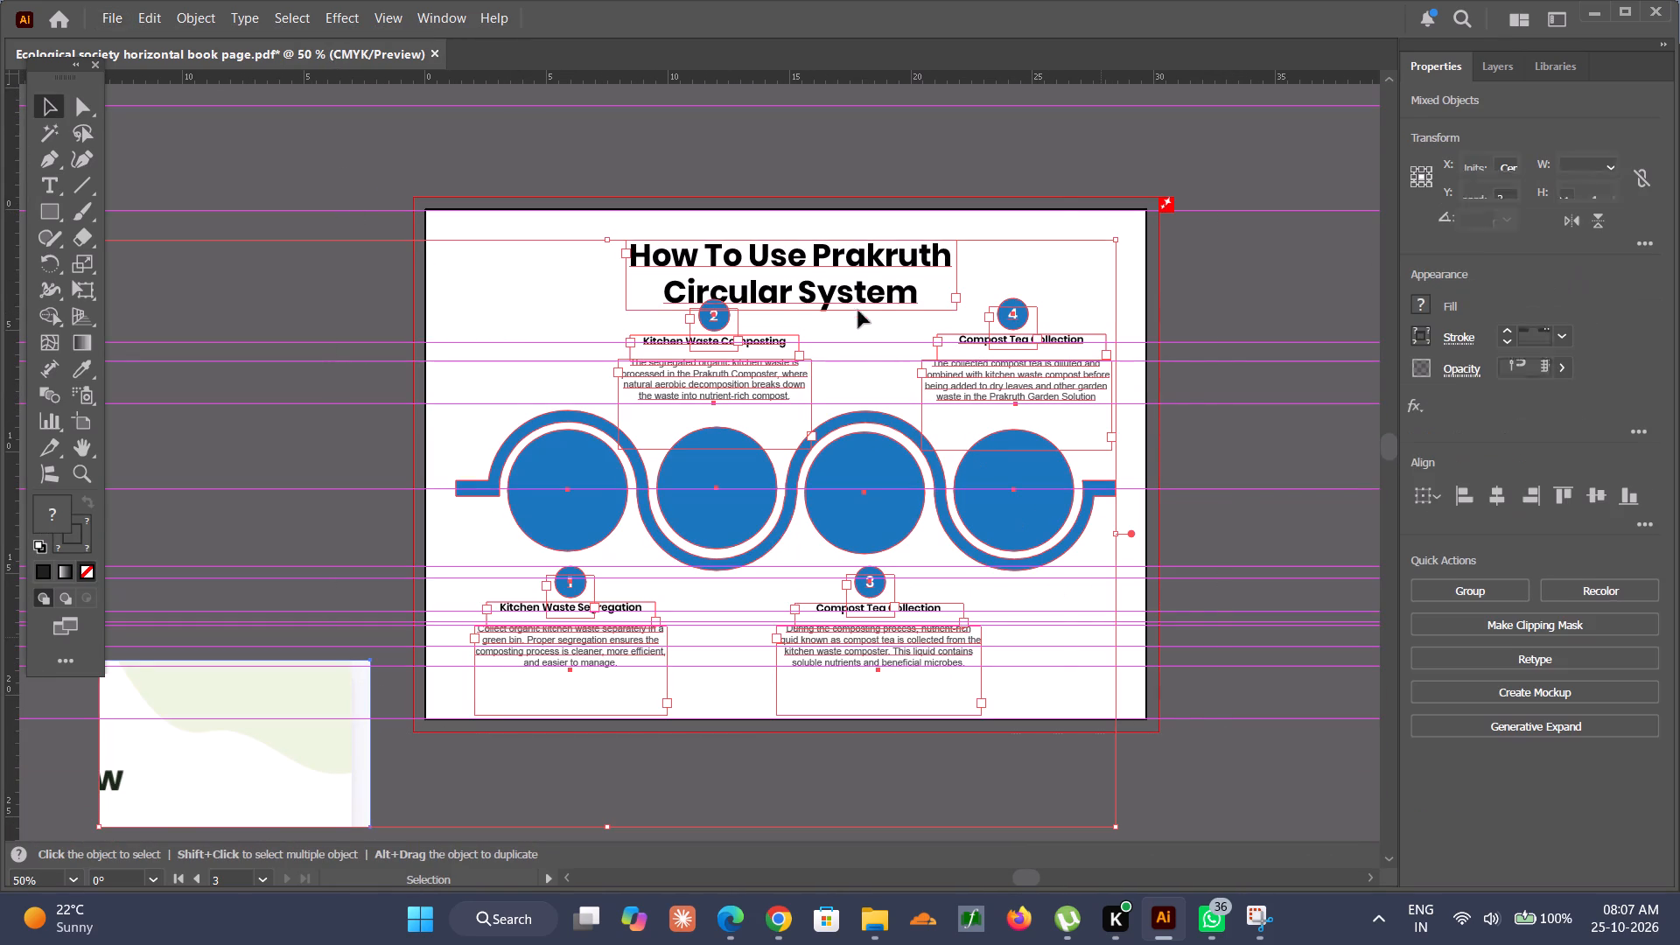
{"action": "left_click", "coordinate": [848, 279], "text": "shift"}
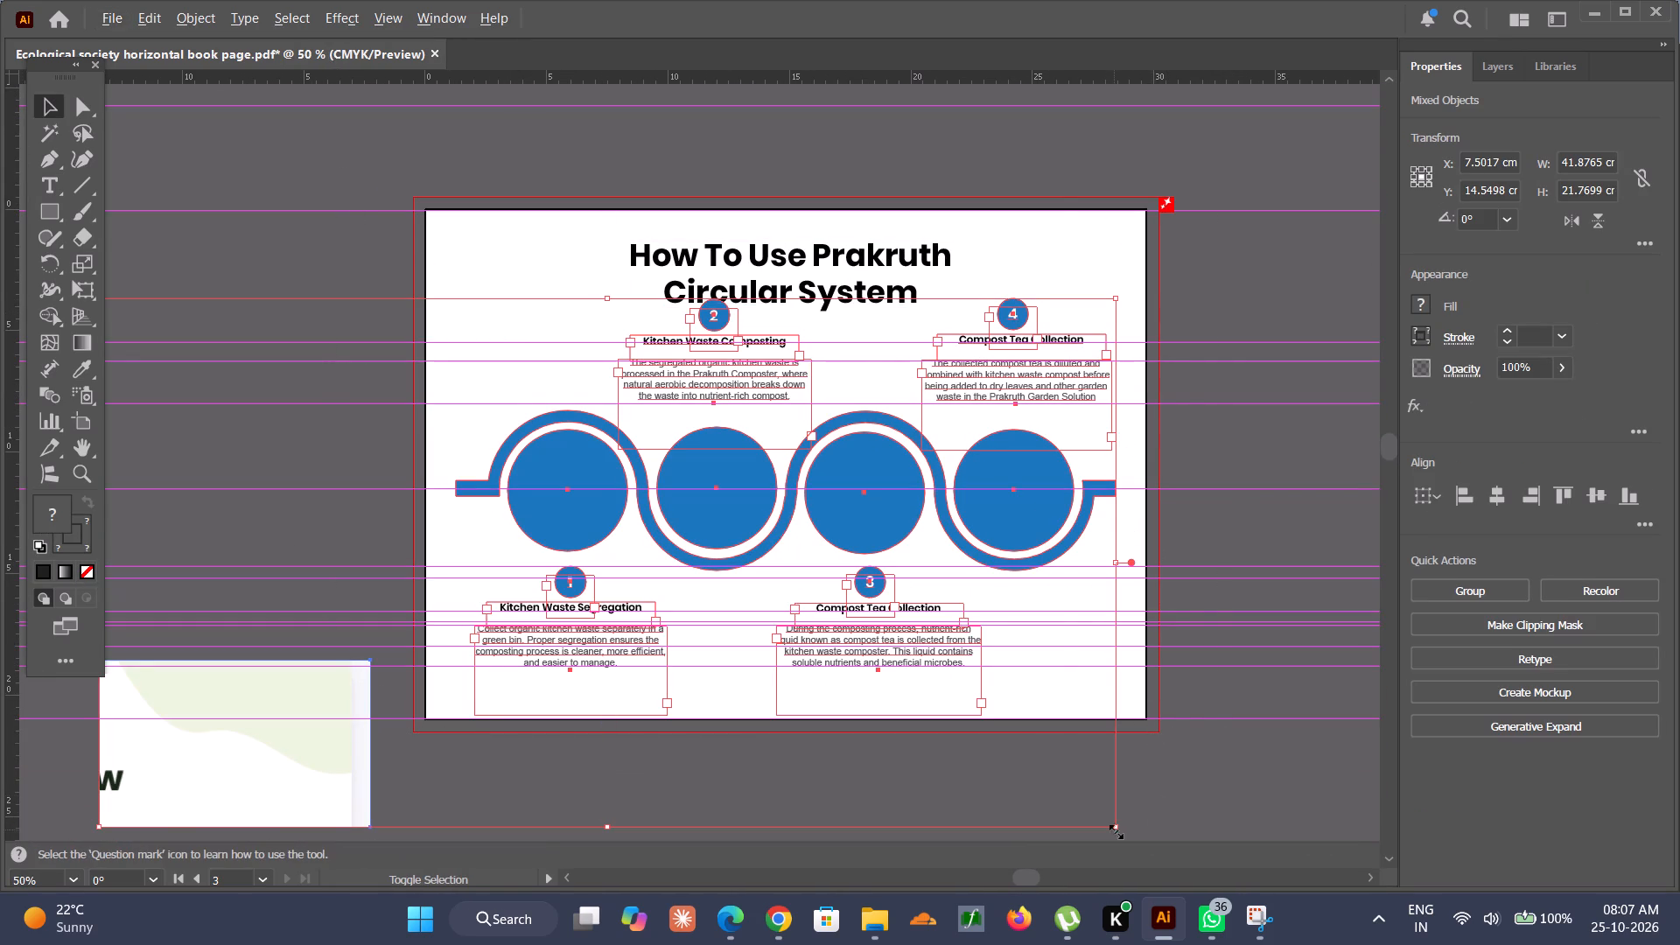
{"action": "left_click_drag", "start_coordinate": [1119, 825], "coordinate": [1108, 804], "text": "alt+shift"}
{"action": "left_click", "coordinate": [1304, 675]}
Move the circle diagram with its badges and step texts slightly to the right, centring it horizontally on the page beneath the heading.
{"action": "scroll", "coordinate": [1122, 582], "scroll_direction": "down", "scroll_amount": 3, "text": "alt"}
{"action": "scroll", "coordinate": [1115, 583], "scroll_direction": "up", "scroll_amount": 3, "text": "alt"}
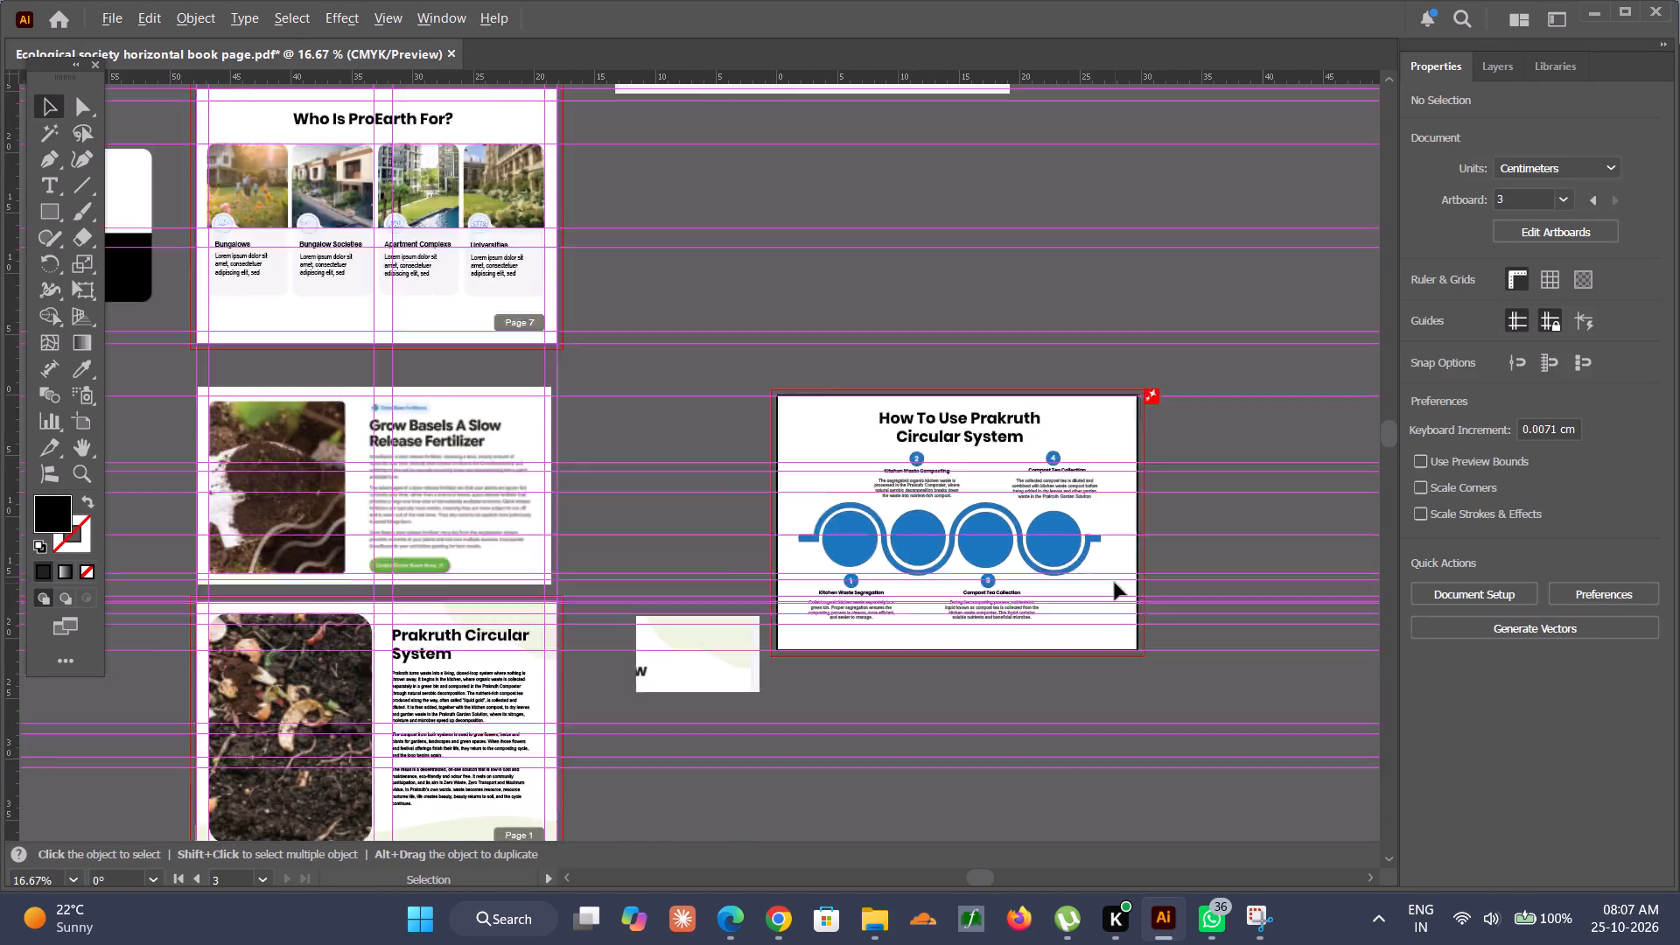
{"action": "scroll", "coordinate": [1122, 578], "scroll_direction": "down", "scroll_amount": 2, "text": "alt"}
{"action": "scroll", "coordinate": [1122, 578], "scroll_direction": "up", "scroll_amount": 1, "text": "alt"}
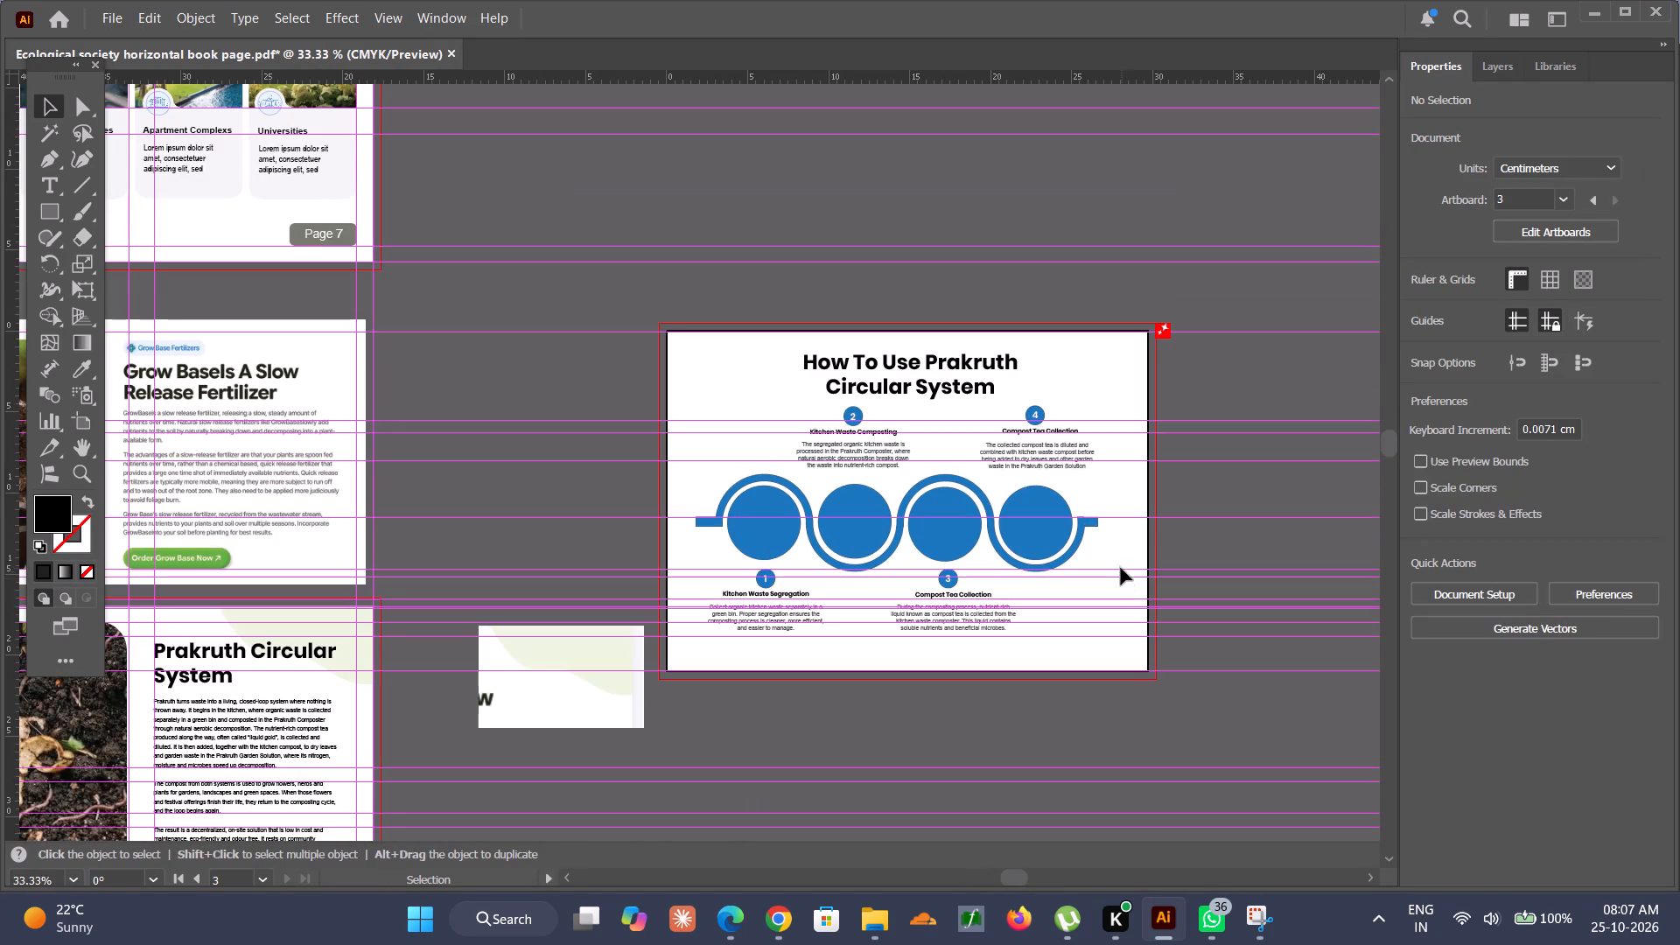
{"action": "scroll", "coordinate": [973, 529], "scroll_direction": "down", "scroll_amount": 4}
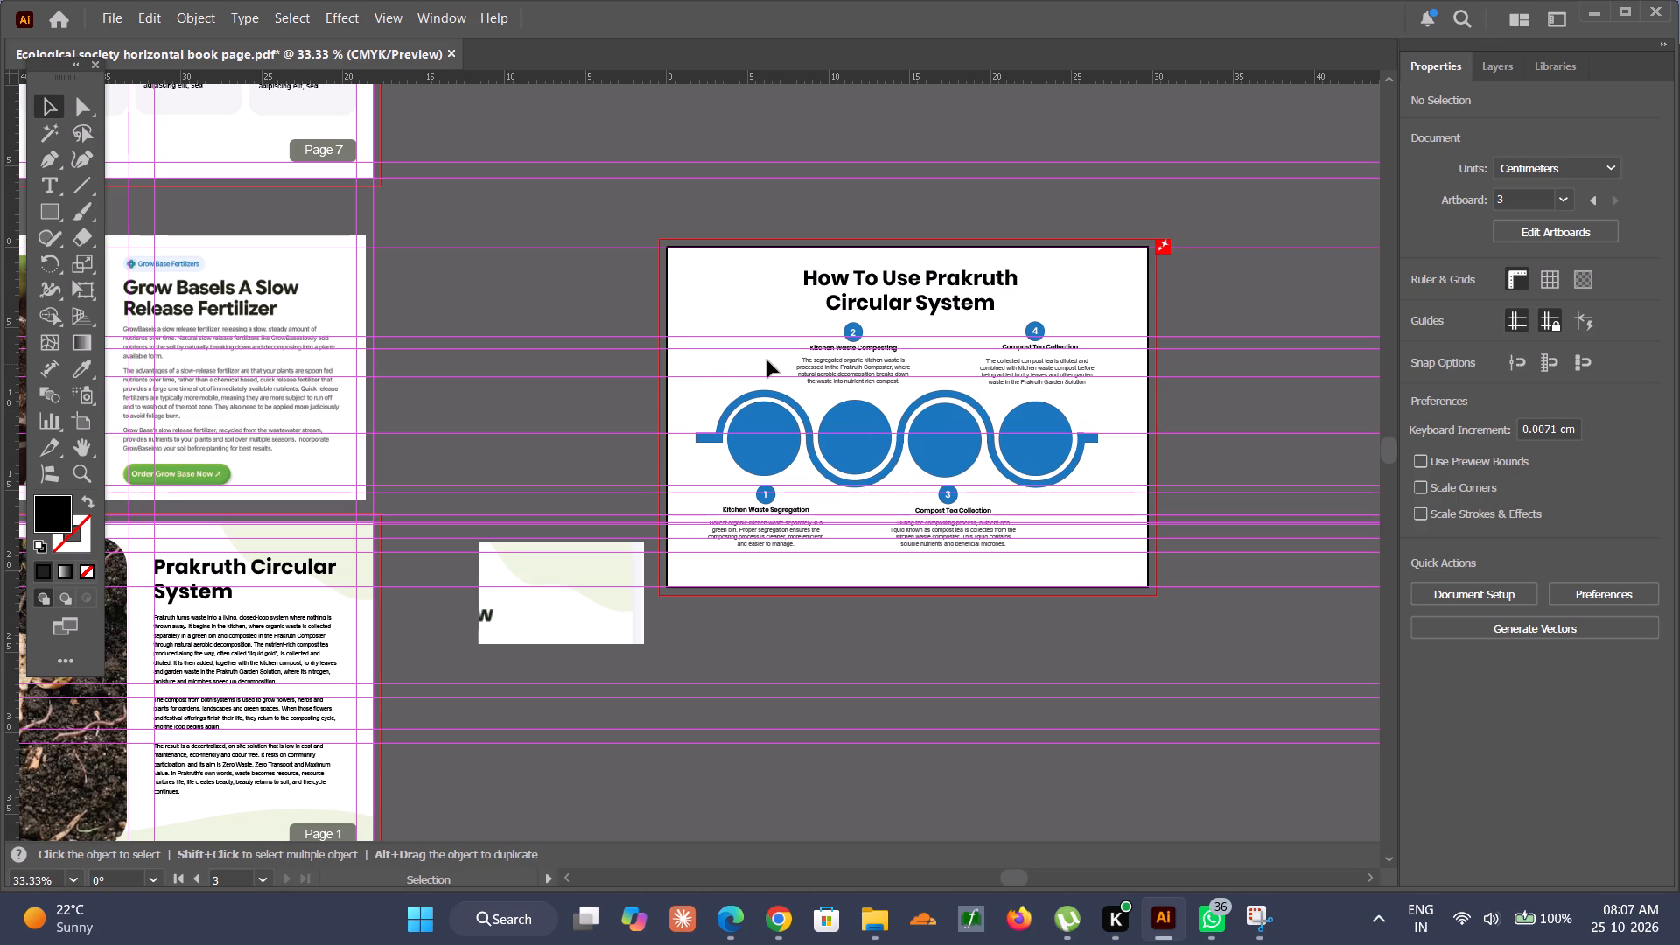
{"action": "left_click_drag", "start_coordinate": [669, 338], "coordinate": [1102, 571]}
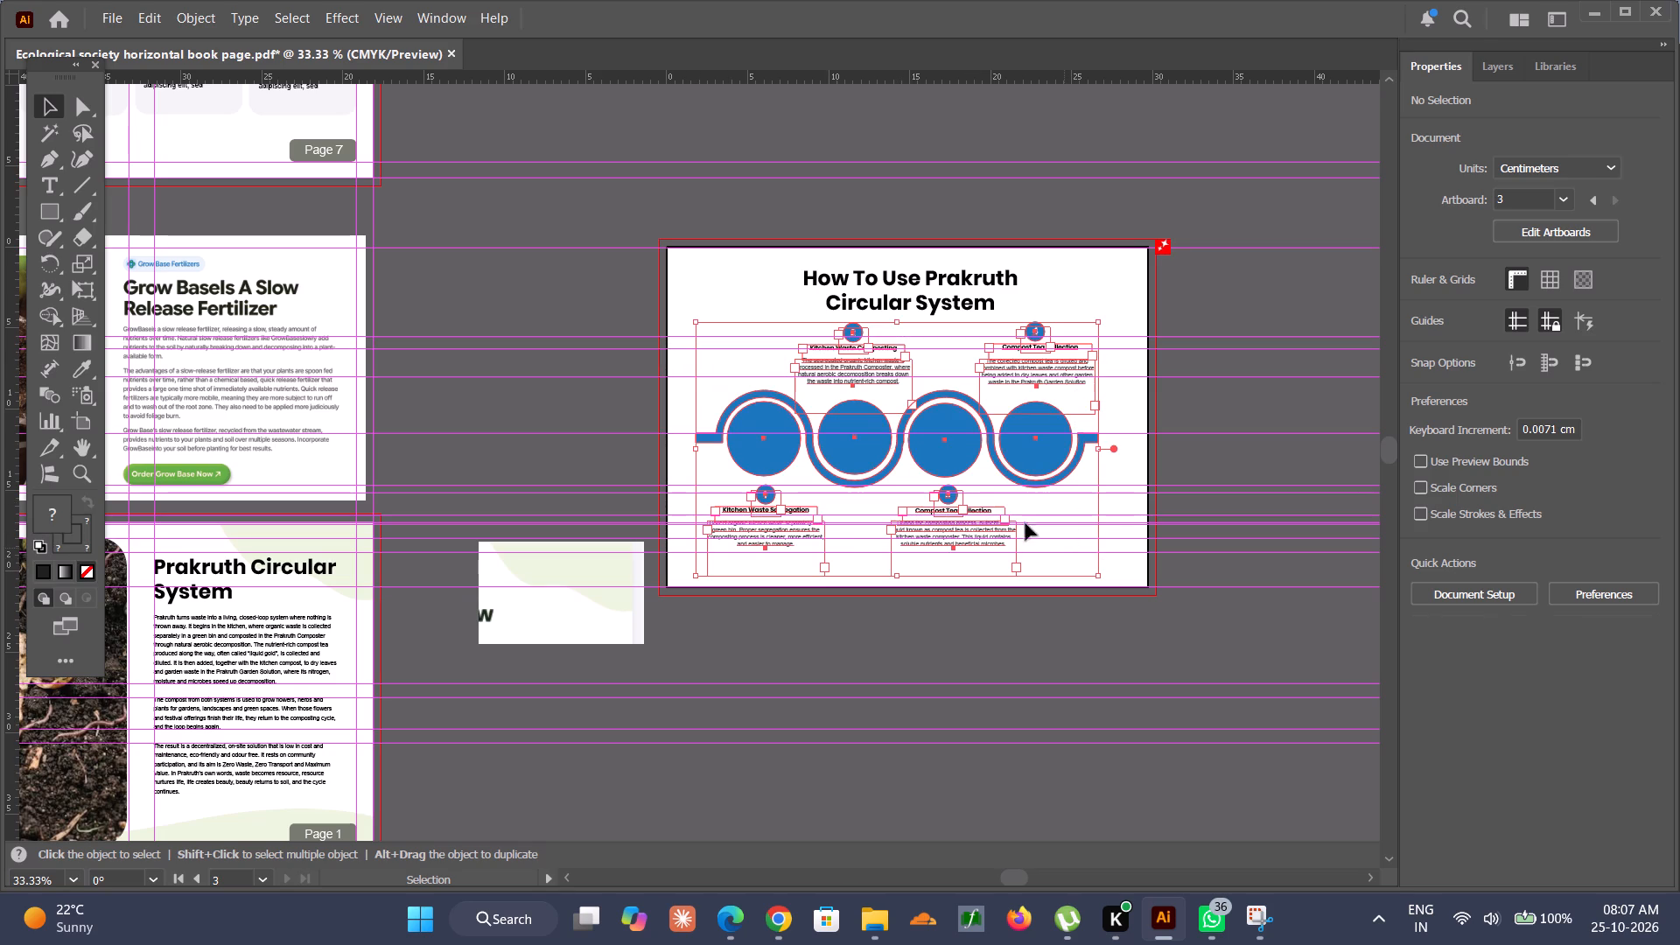
{"action": "scroll", "coordinate": [1048, 472], "scroll_direction": "up", "scroll_amount": 1, "text": "alt"}
{"action": "left_click_drag", "start_coordinate": [1024, 448], "coordinate": [1025, 447]}
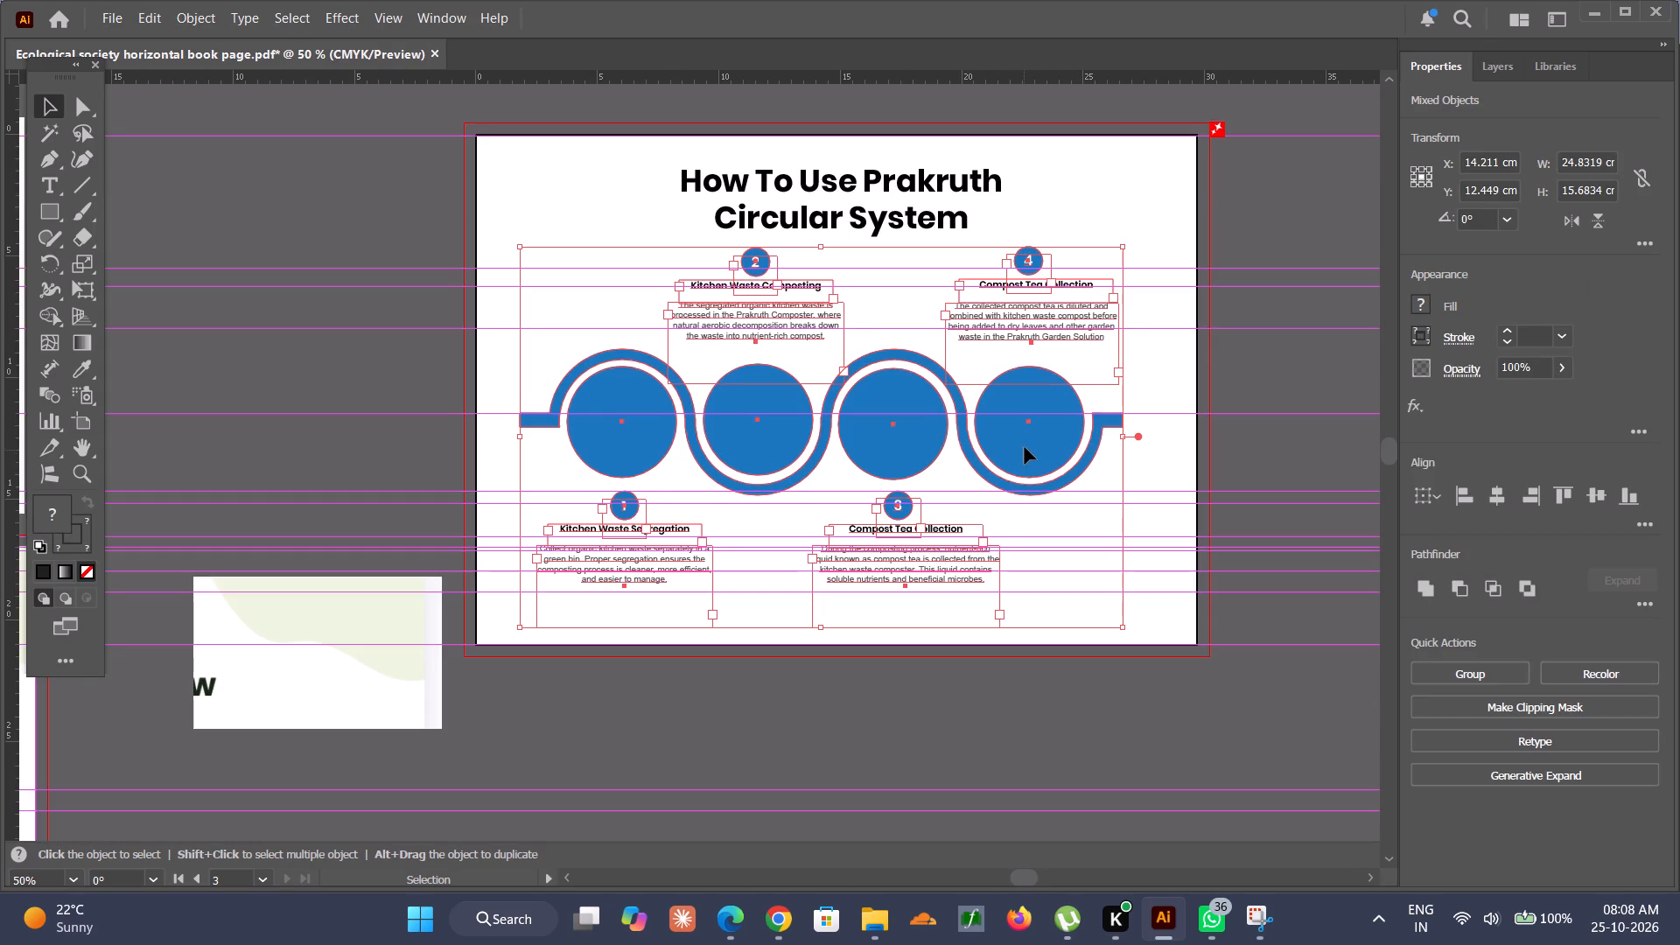
{"action": "left_click_drag", "start_coordinate": [1025, 447], "coordinate": [1029, 452]}
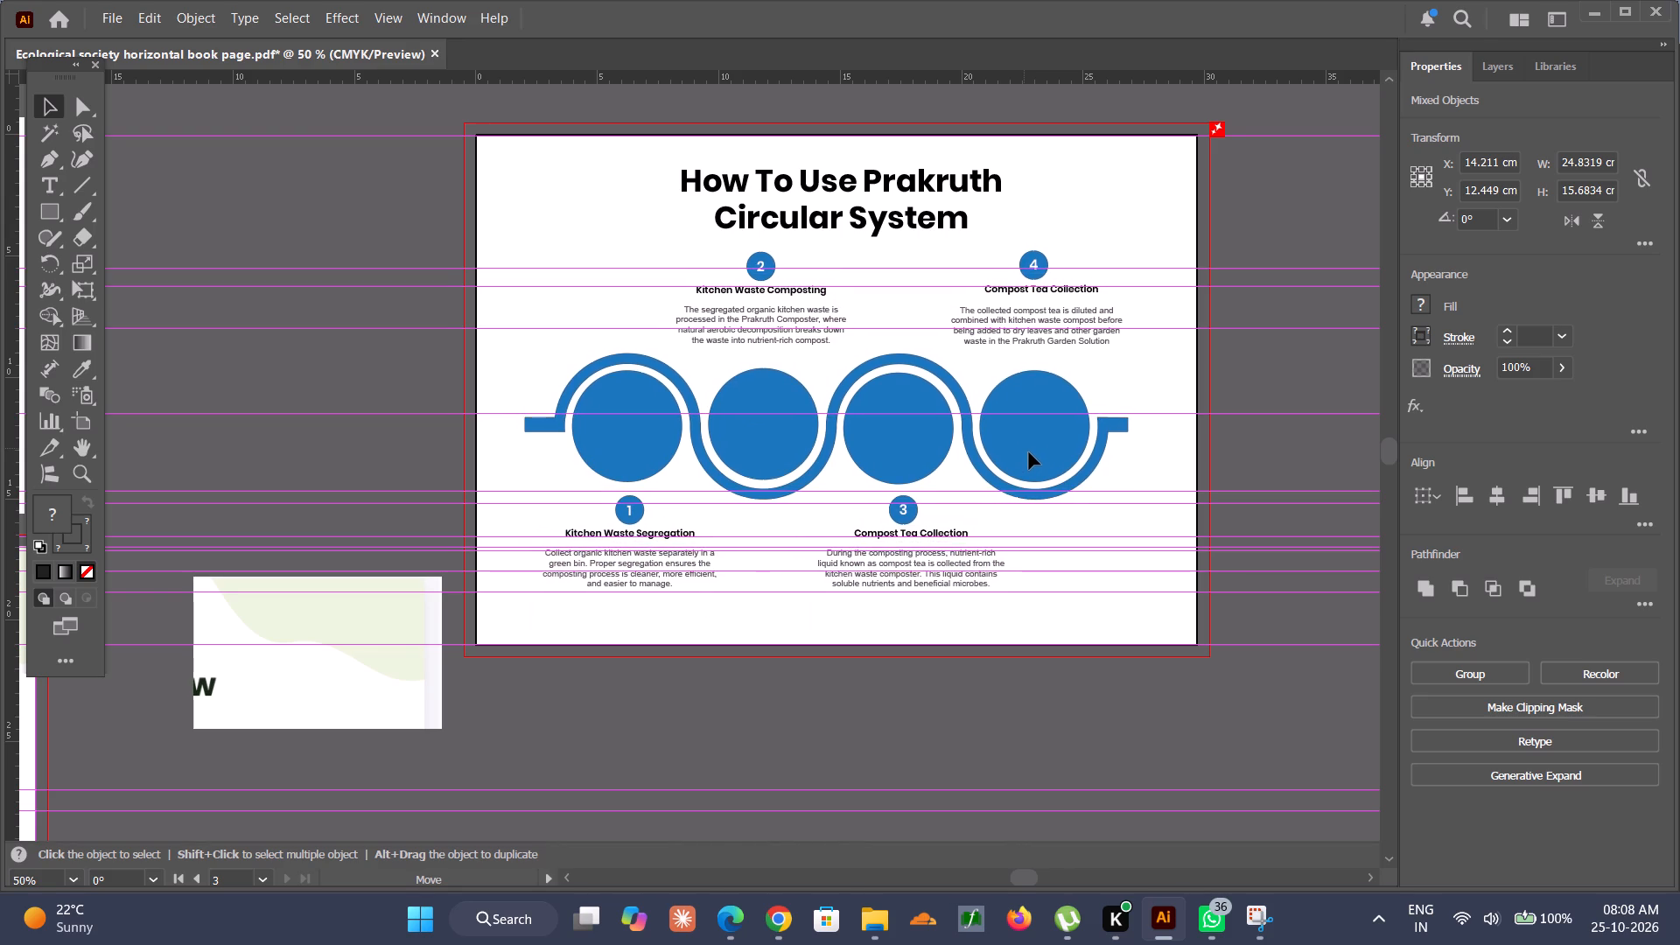
{"action": "left_click_drag", "start_coordinate": [1029, 452], "coordinate": [1032, 447]}
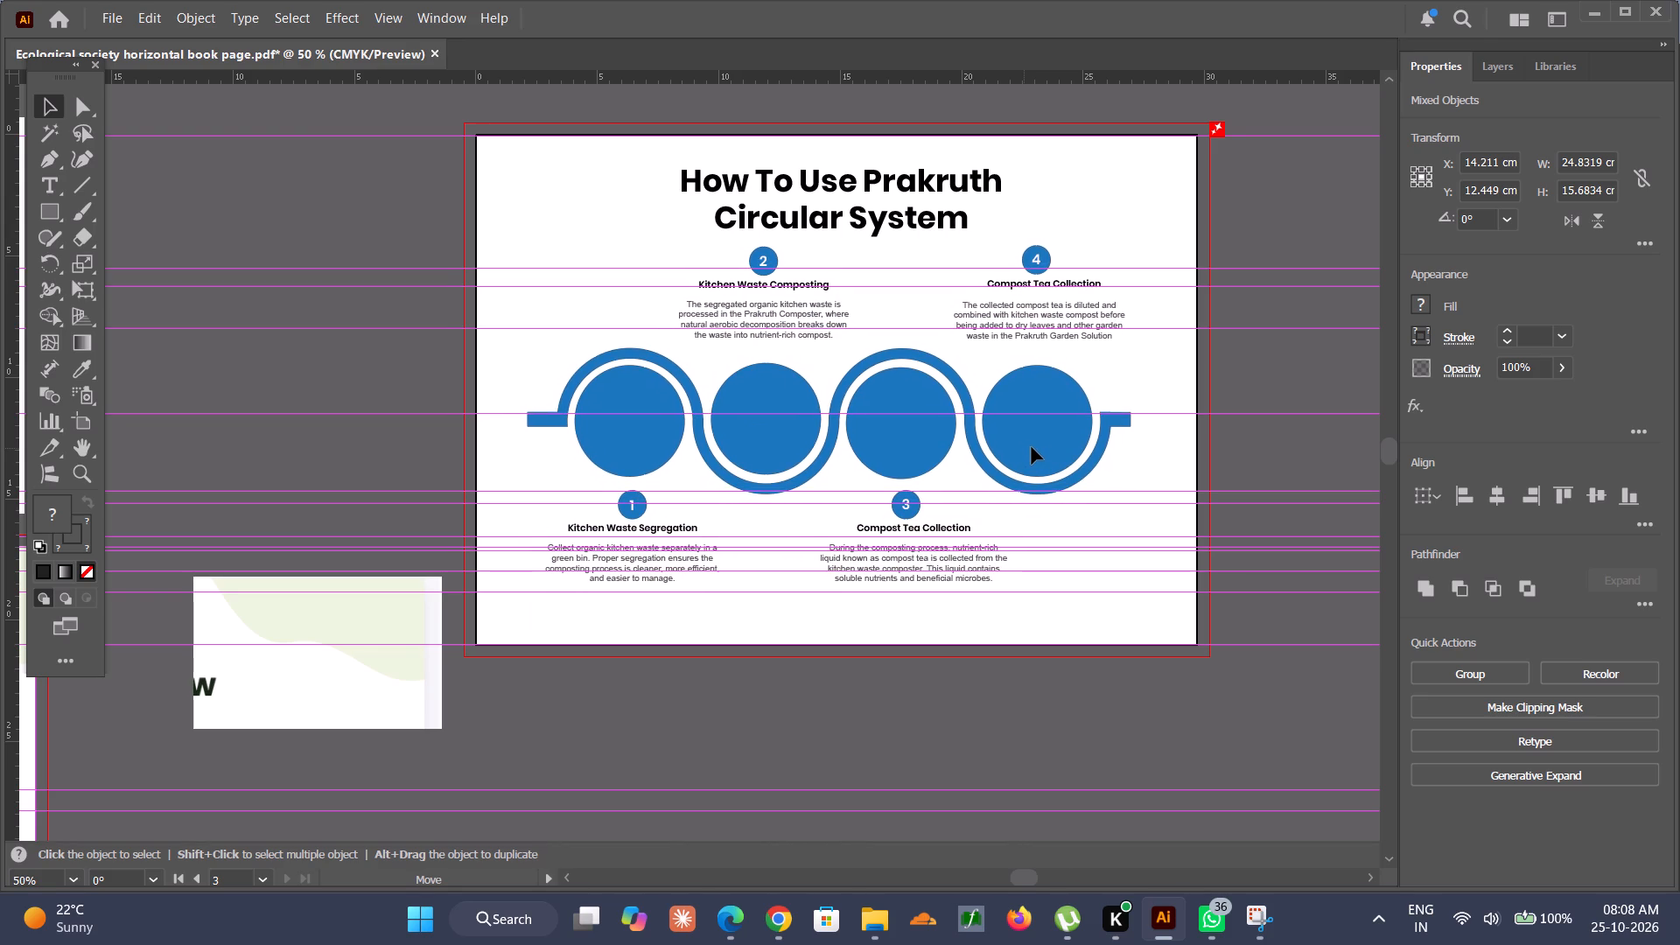
{"action": "left_click_drag", "start_coordinate": [1032, 447], "coordinate": [1037, 447]}
{"action": "left_click", "coordinate": [1214, 678]}
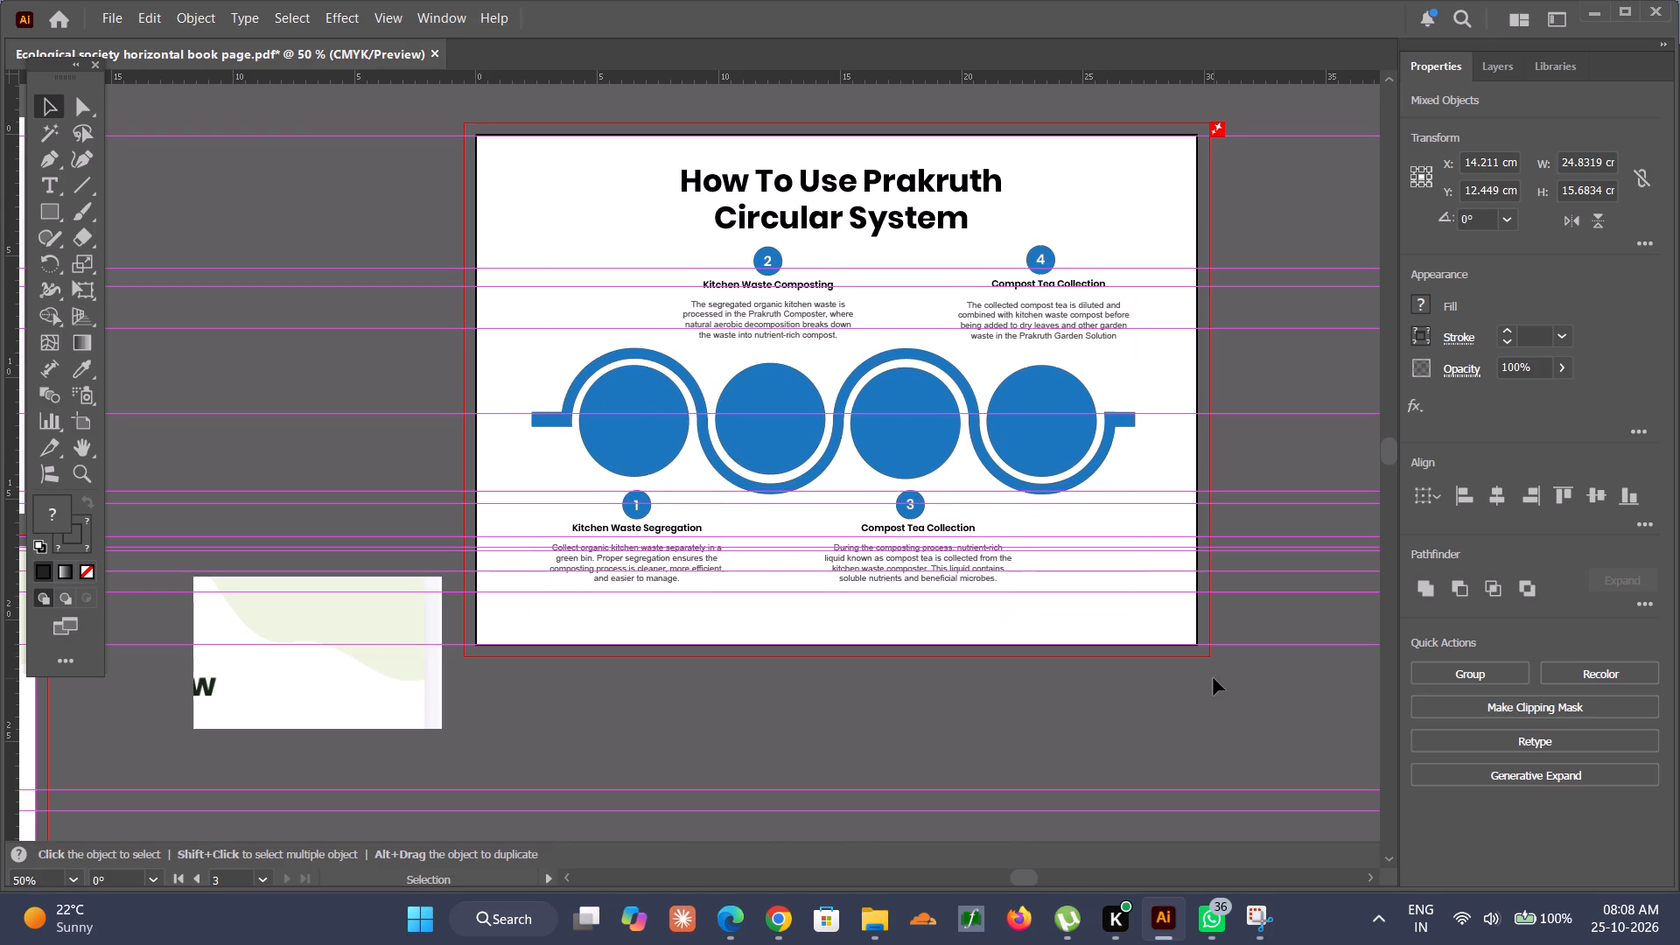
Compare the circle process page with the neighbouring book pages and the "How To Use Grow Base" reference layout.
{"action": "scroll", "coordinate": [1204, 672], "scroll_direction": "down", "scroll_amount": 3, "text": "alt"}
{"action": "scroll", "coordinate": [1202, 672], "scroll_direction": "up", "scroll_amount": 3, "text": "alt"}
{"action": "scroll", "coordinate": [1201, 671], "scroll_direction": "down", "scroll_amount": 2, "text": "alt"}
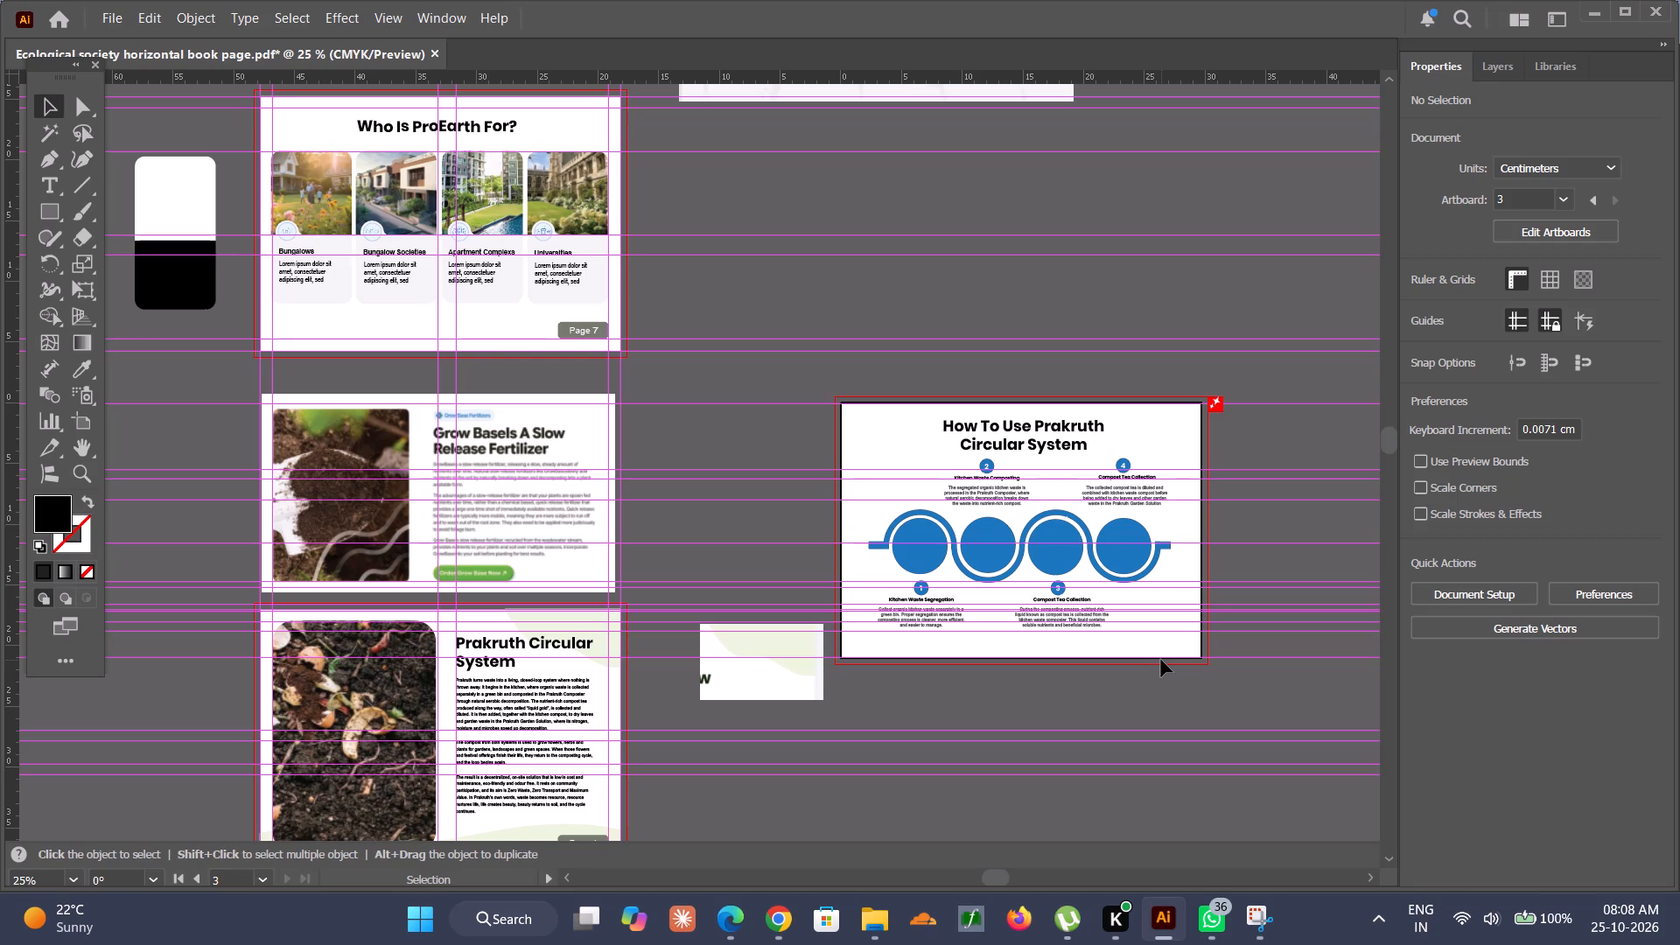
{"action": "scroll", "coordinate": [1161, 660], "scroll_direction": "down", "scroll_amount": 2}
{"action": "scroll", "coordinate": [1161, 660], "scroll_direction": "up", "scroll_amount": 2}
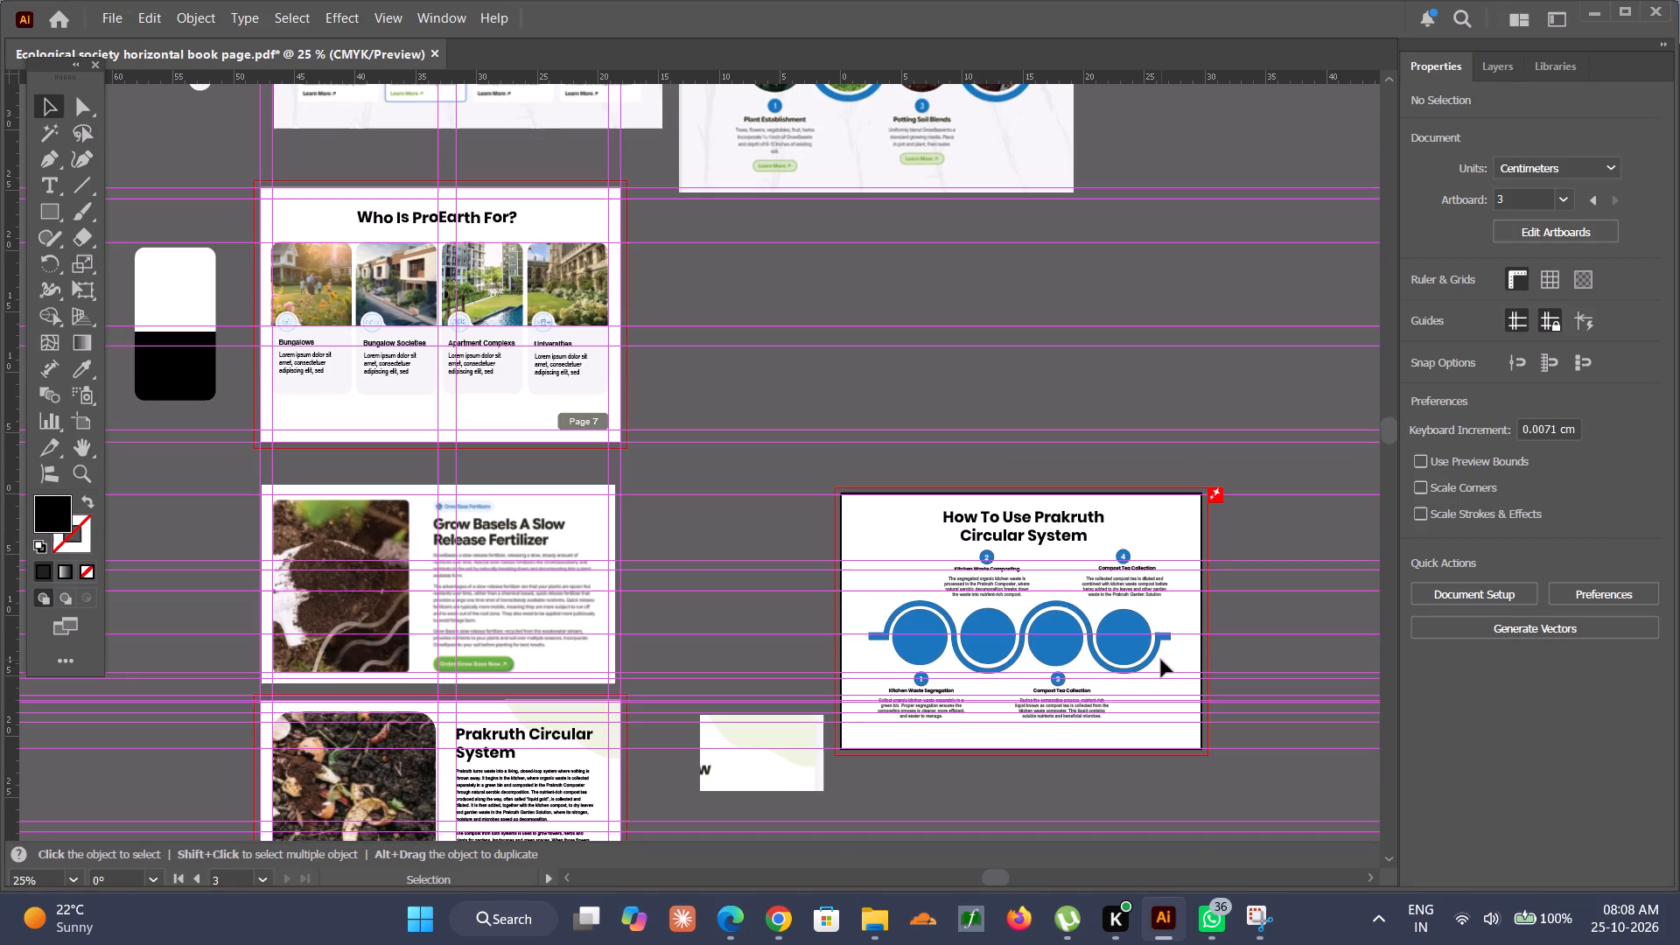
{"action": "scroll", "coordinate": [1161, 660], "scroll_direction": "up", "scroll_amount": 1}
{"action": "scroll", "coordinate": [936, 517], "scroll_direction": "up", "scroll_amount": 1}
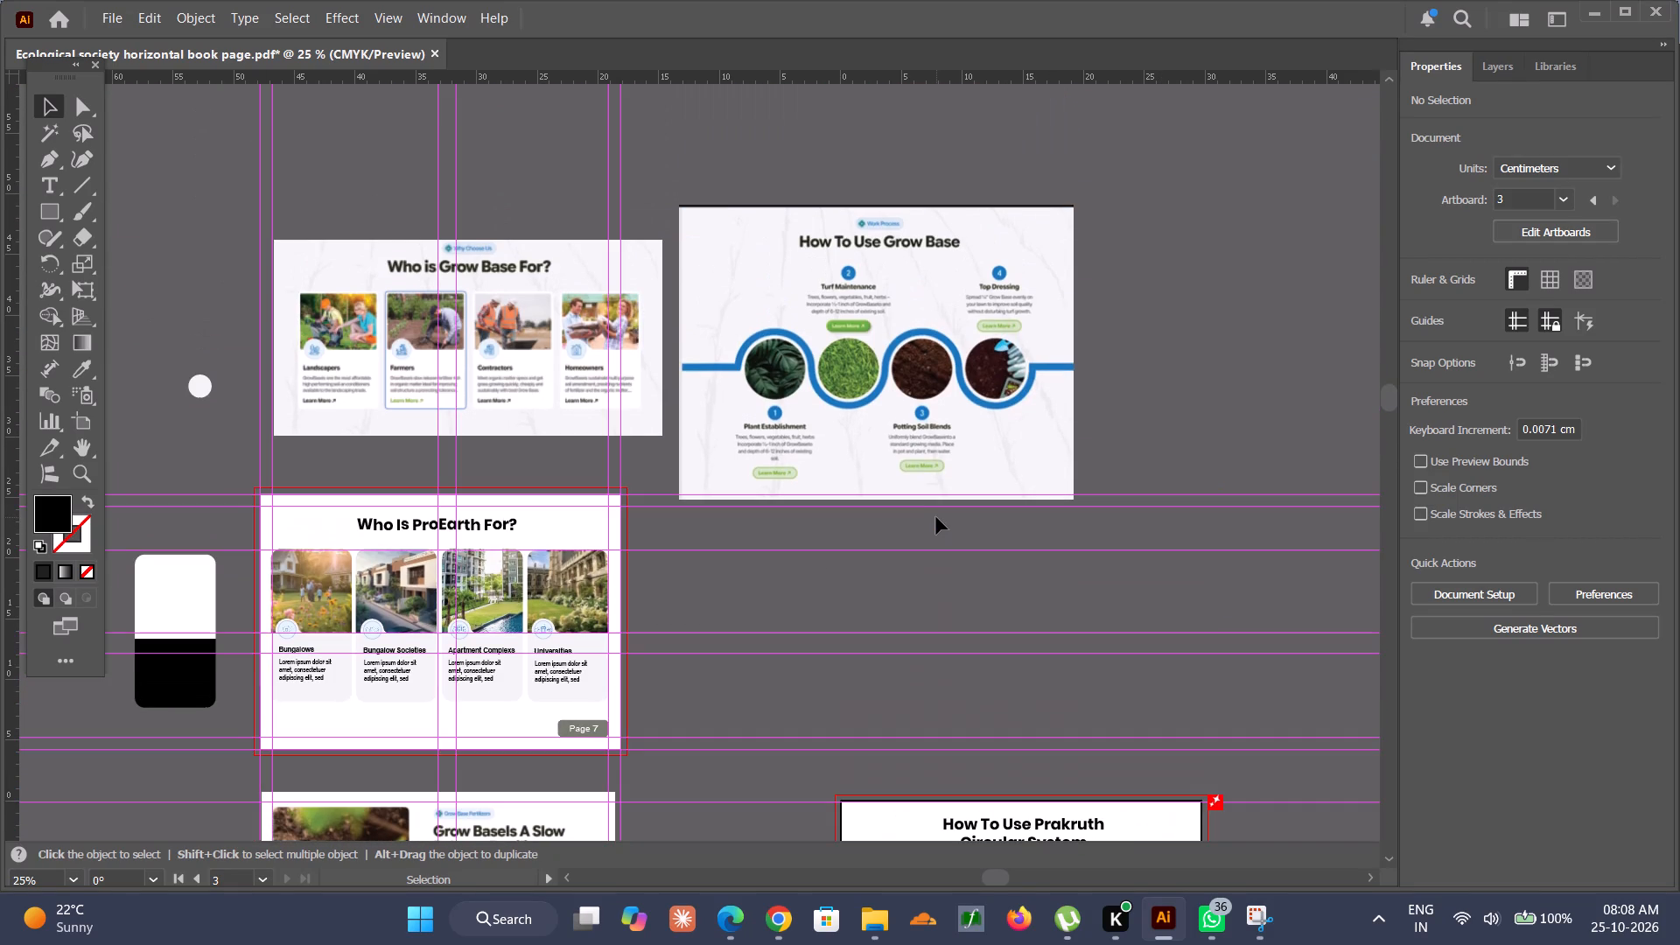
{"action": "scroll", "coordinate": [936, 517], "scroll_direction": "down", "scroll_amount": 5}
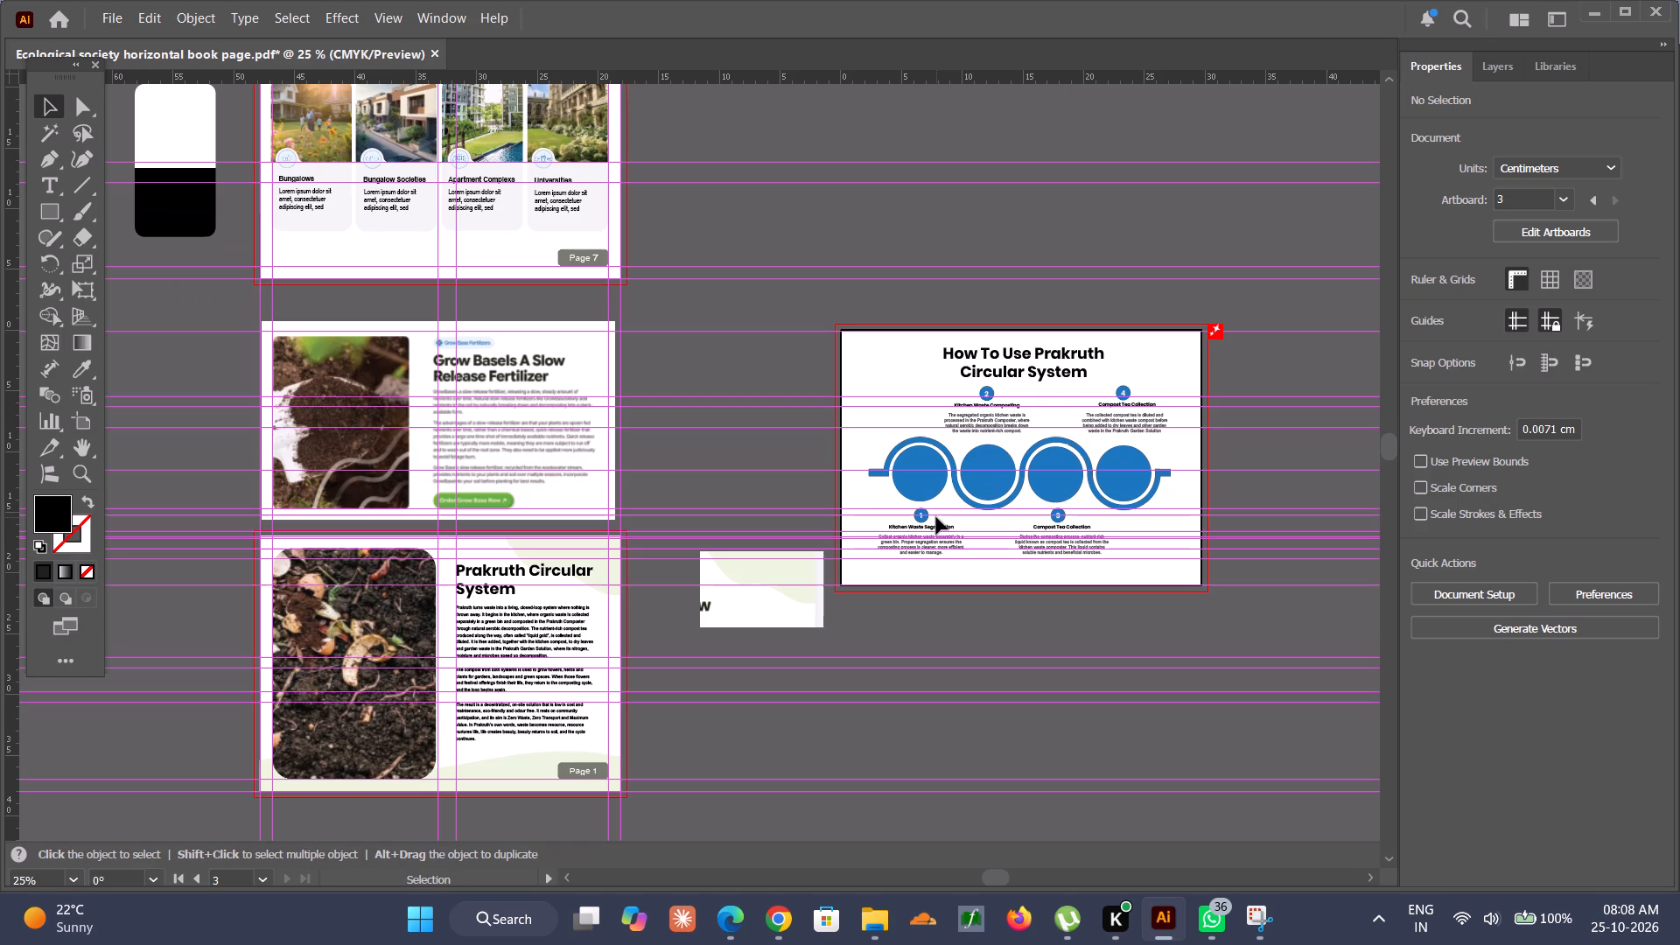
{"action": "scroll", "coordinate": [430, 220], "scroll_direction": "up", "scroll_amount": 2}
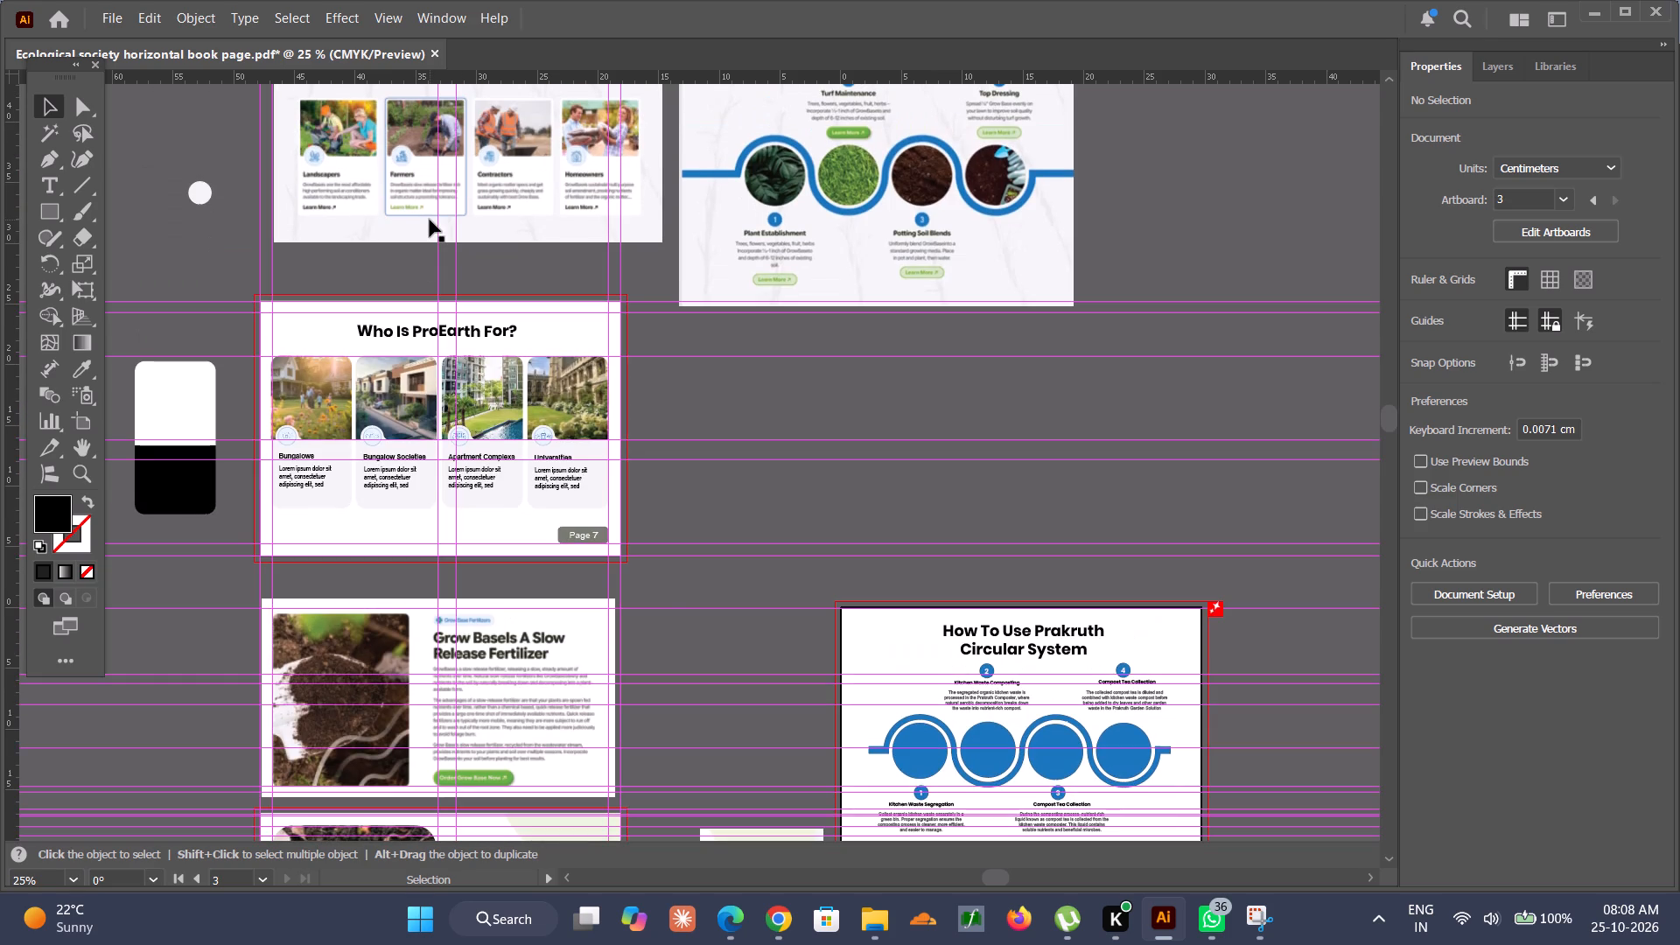
Open the 2025_12_11_Prakruth_Composter_Basic PDF from the Downloads folder.
{"action": "left_click", "coordinate": [787, 927]}
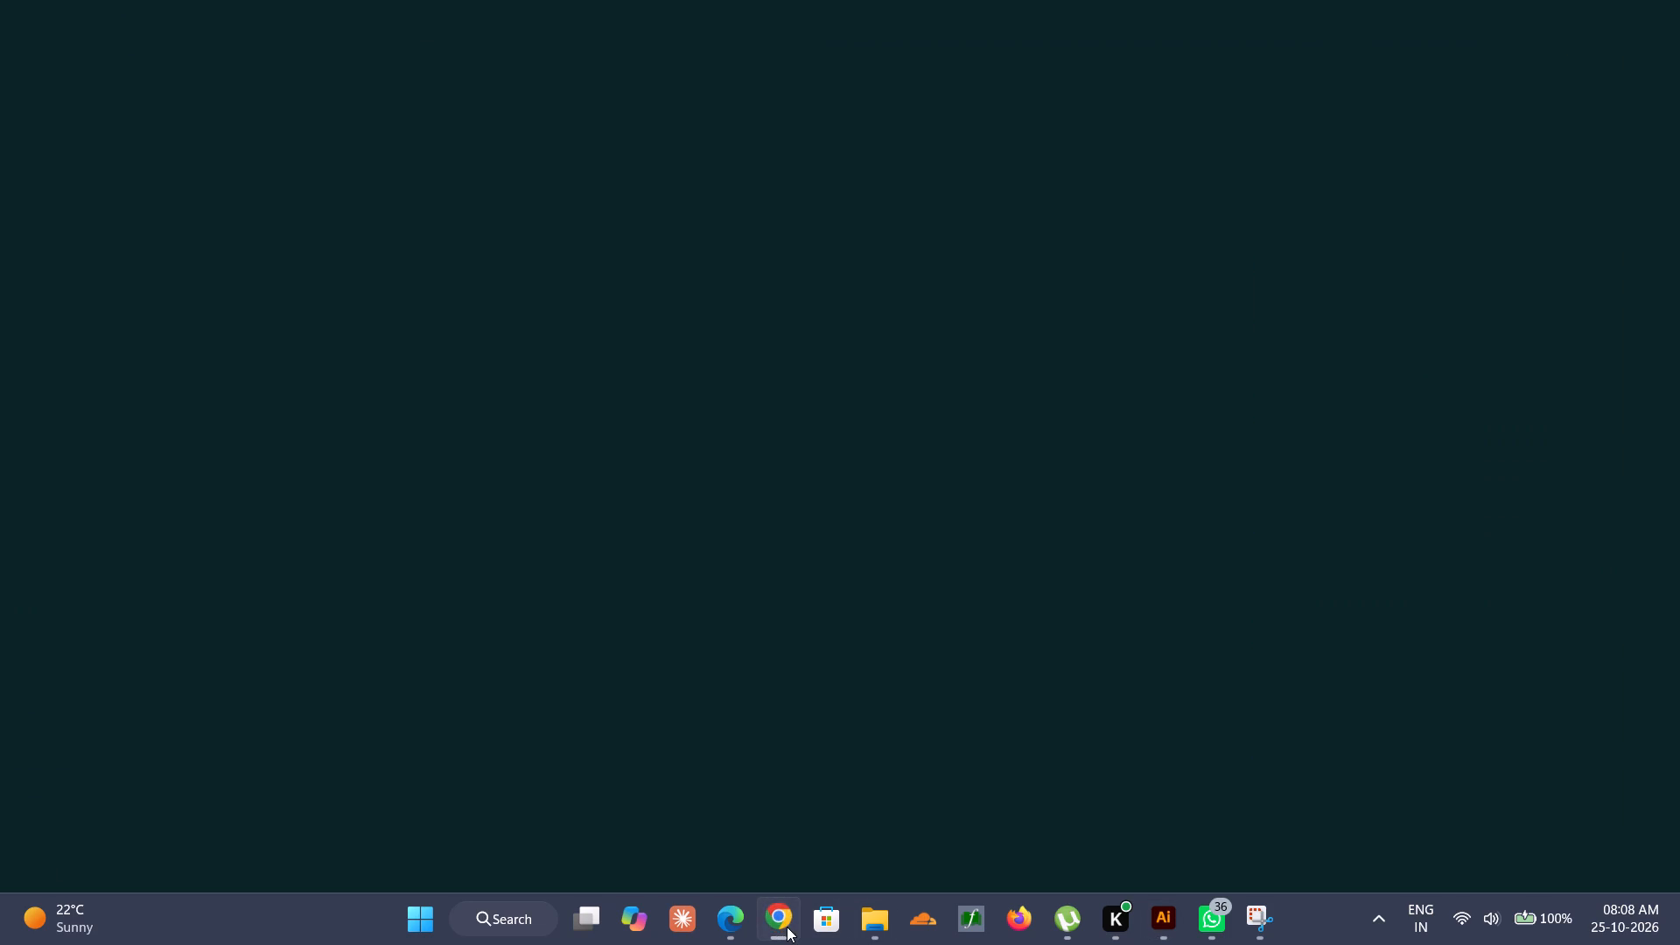
{"action": "left_click", "coordinate": [787, 927]}
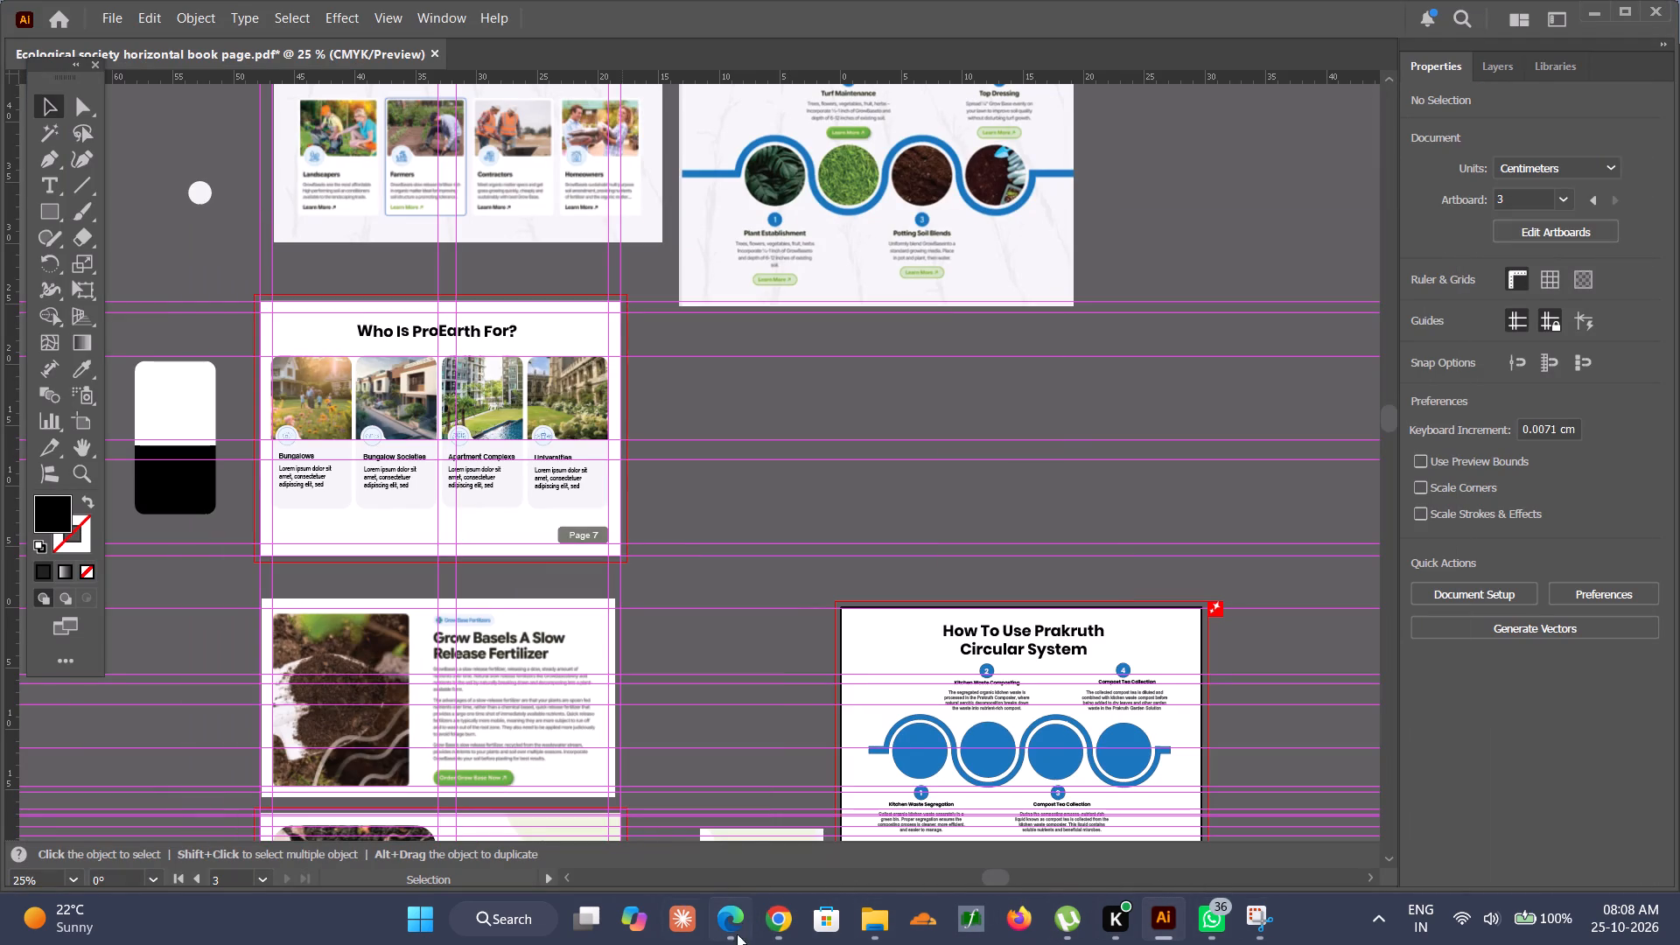
{"action": "left_click", "coordinate": [879, 913]}
{"action": "double_click", "coordinate": [542, 633]}
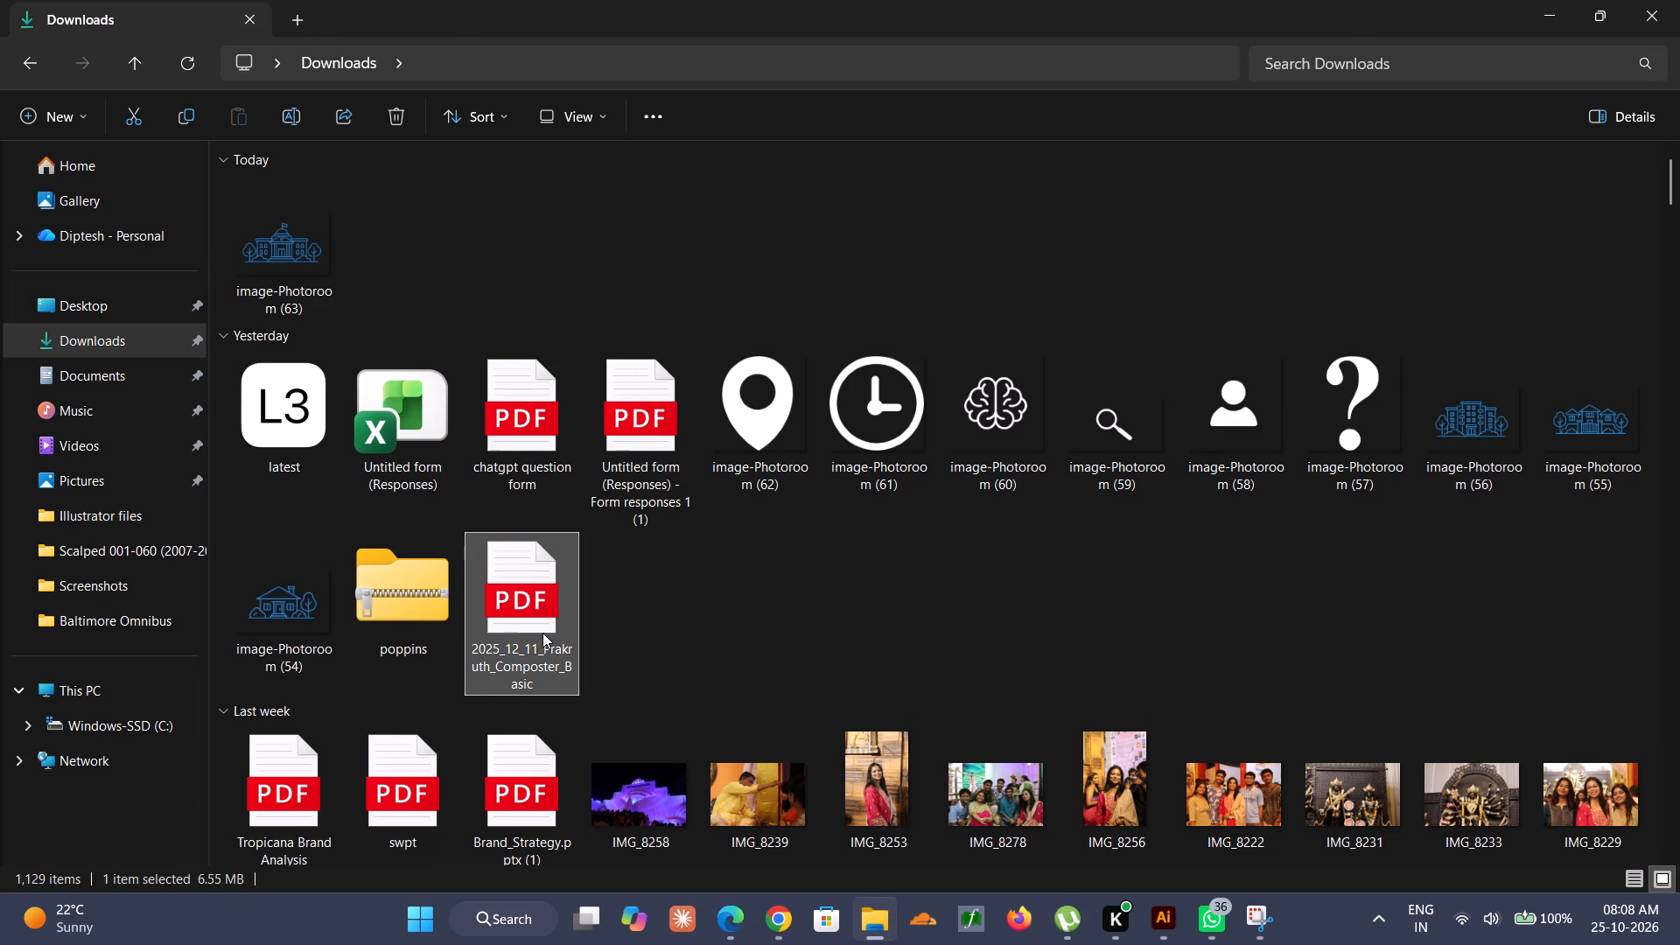
{"action": "left_click", "coordinate": [158, 0]}
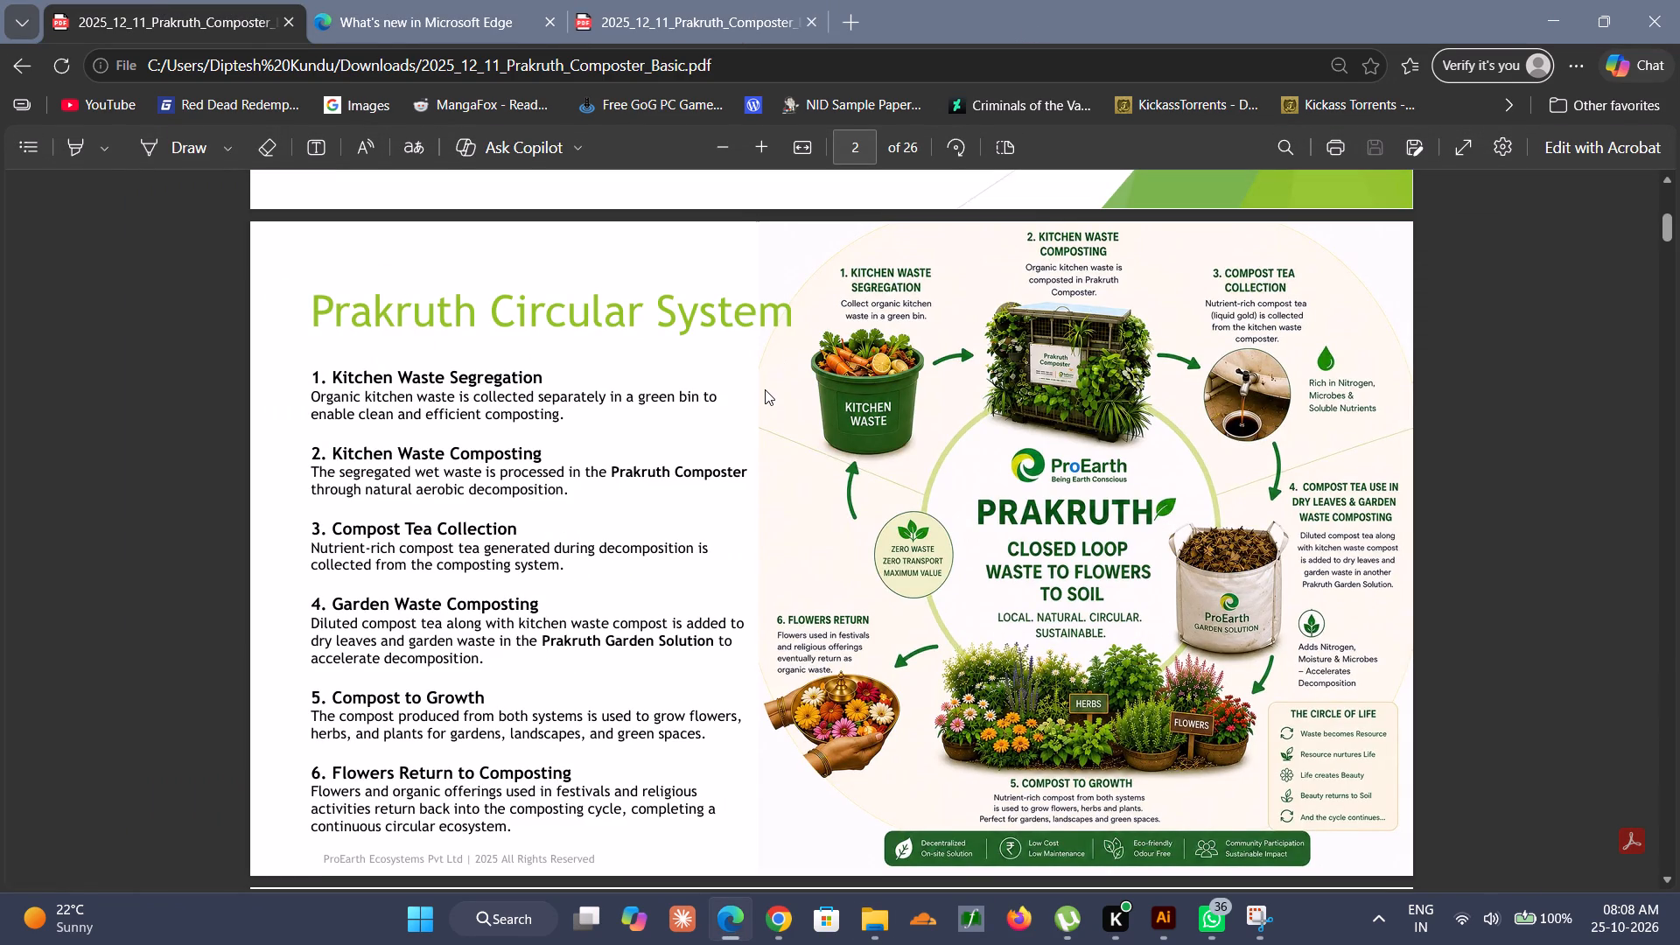
Examine the PDF's Prakruth Circular System slide and the slides around it for step imagery, and return to the Illustrator book document.
{"action": "scroll", "coordinate": [765, 389], "scroll_direction": "down", "scroll_amount": 1}
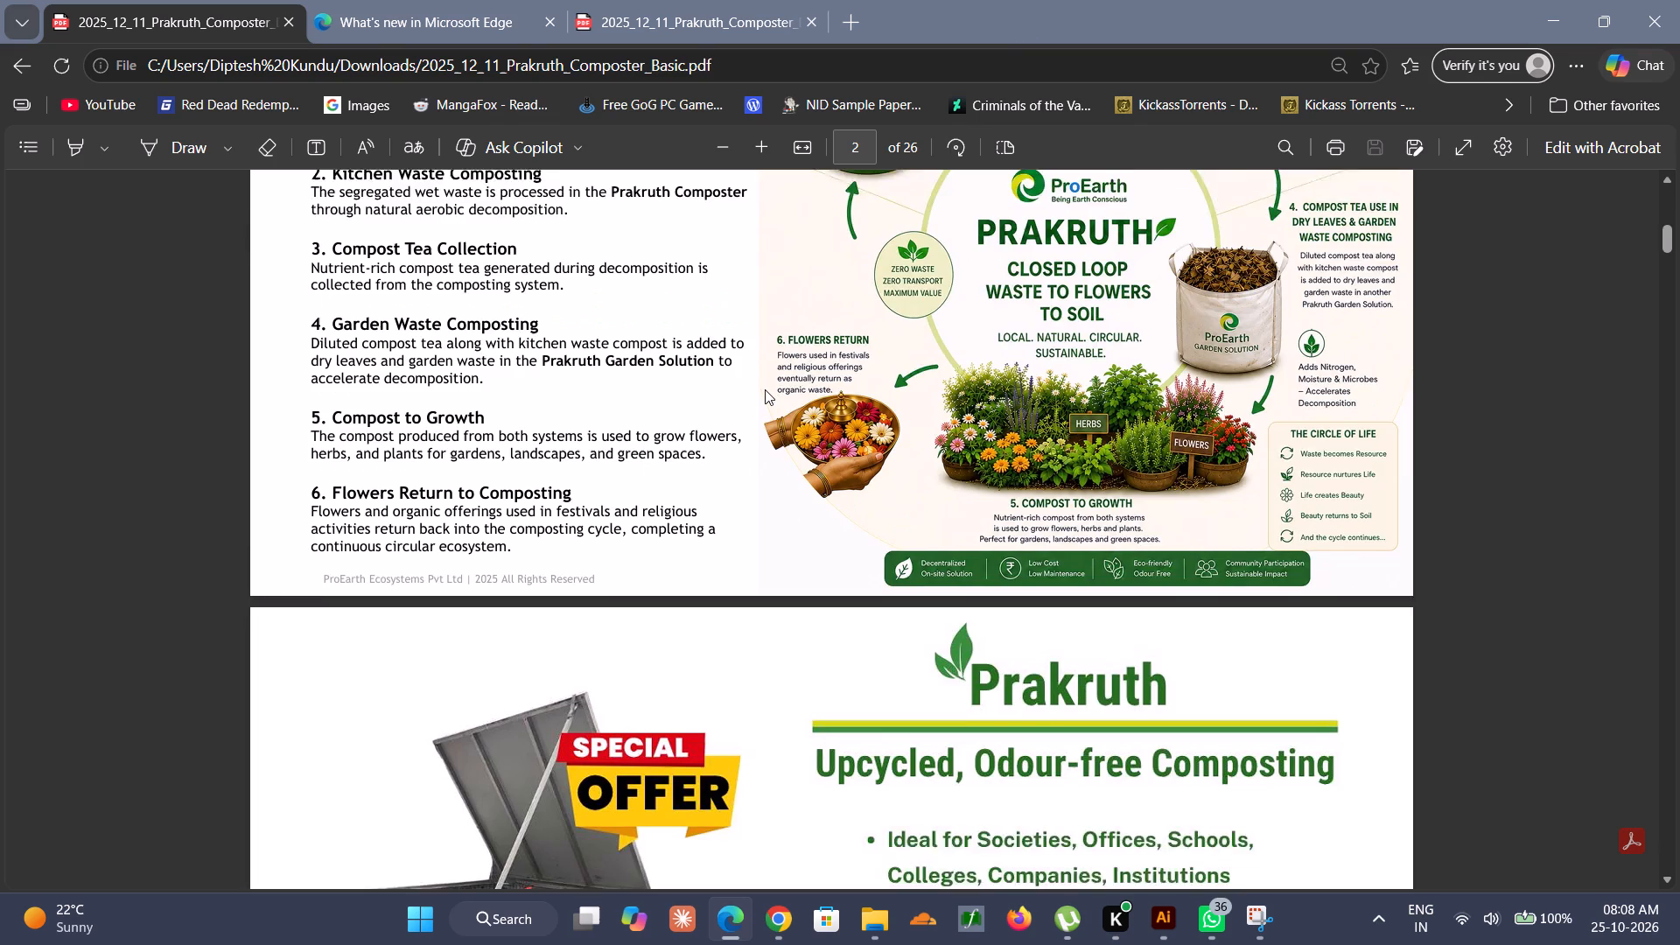
{"action": "scroll", "coordinate": [765, 389], "scroll_direction": "down", "scroll_amount": 2}
{"action": "scroll", "coordinate": [765, 389], "scroll_direction": "up", "scroll_amount": 2}
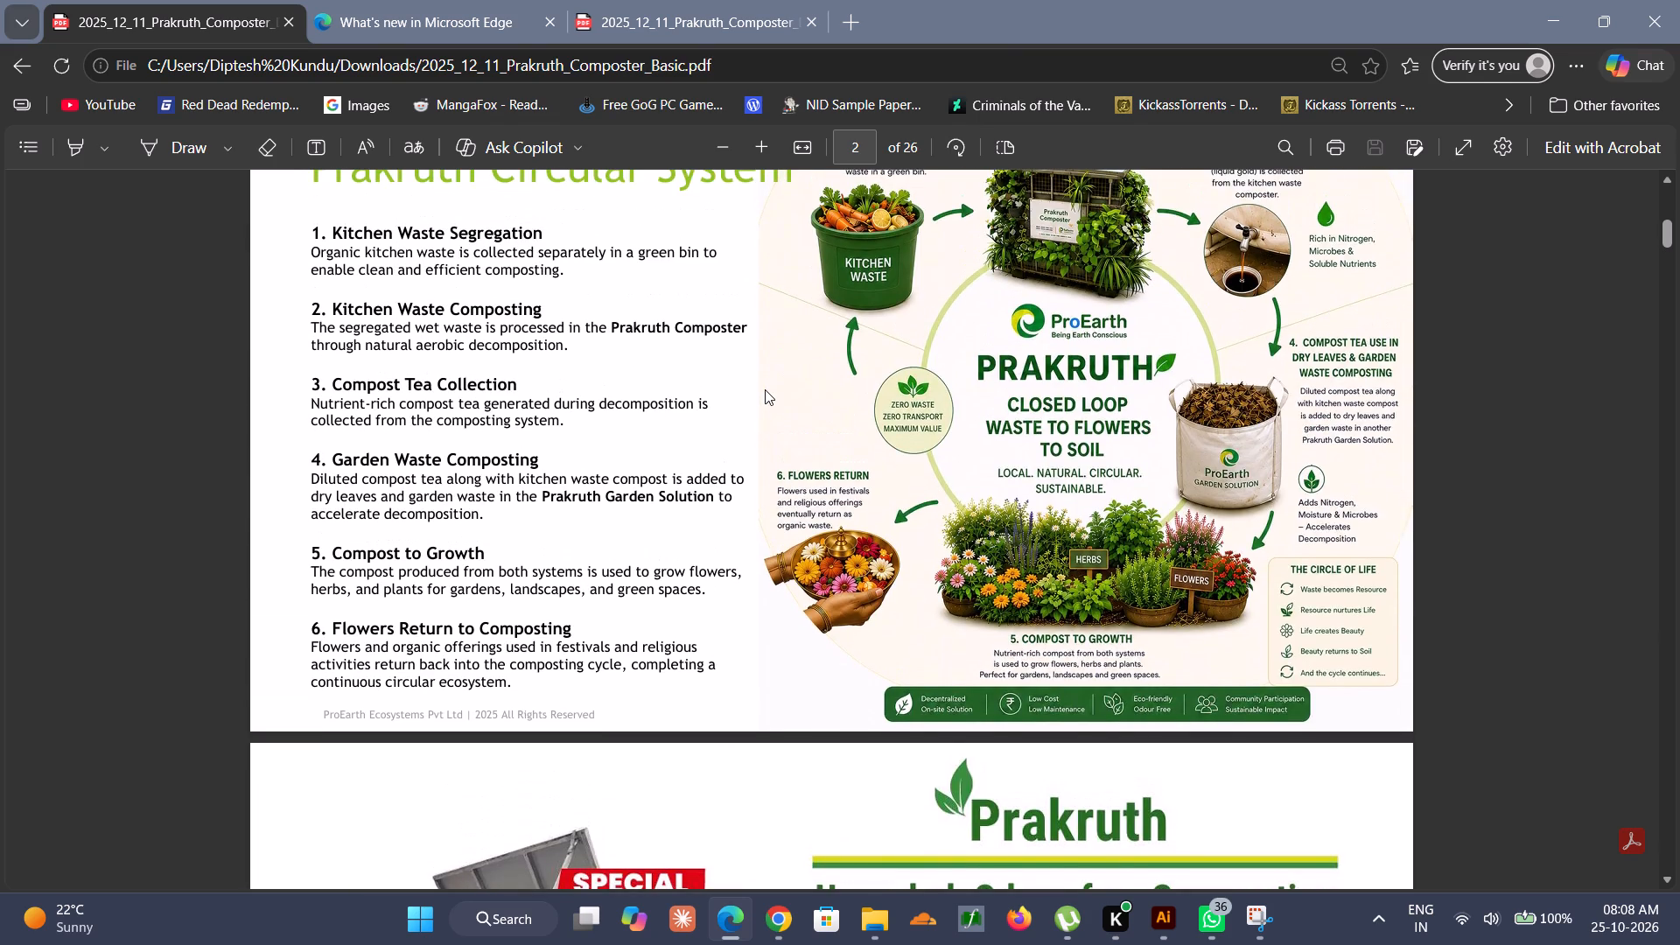
{"action": "scroll", "coordinate": [765, 389], "scroll_direction": "up", "scroll_amount": 1}
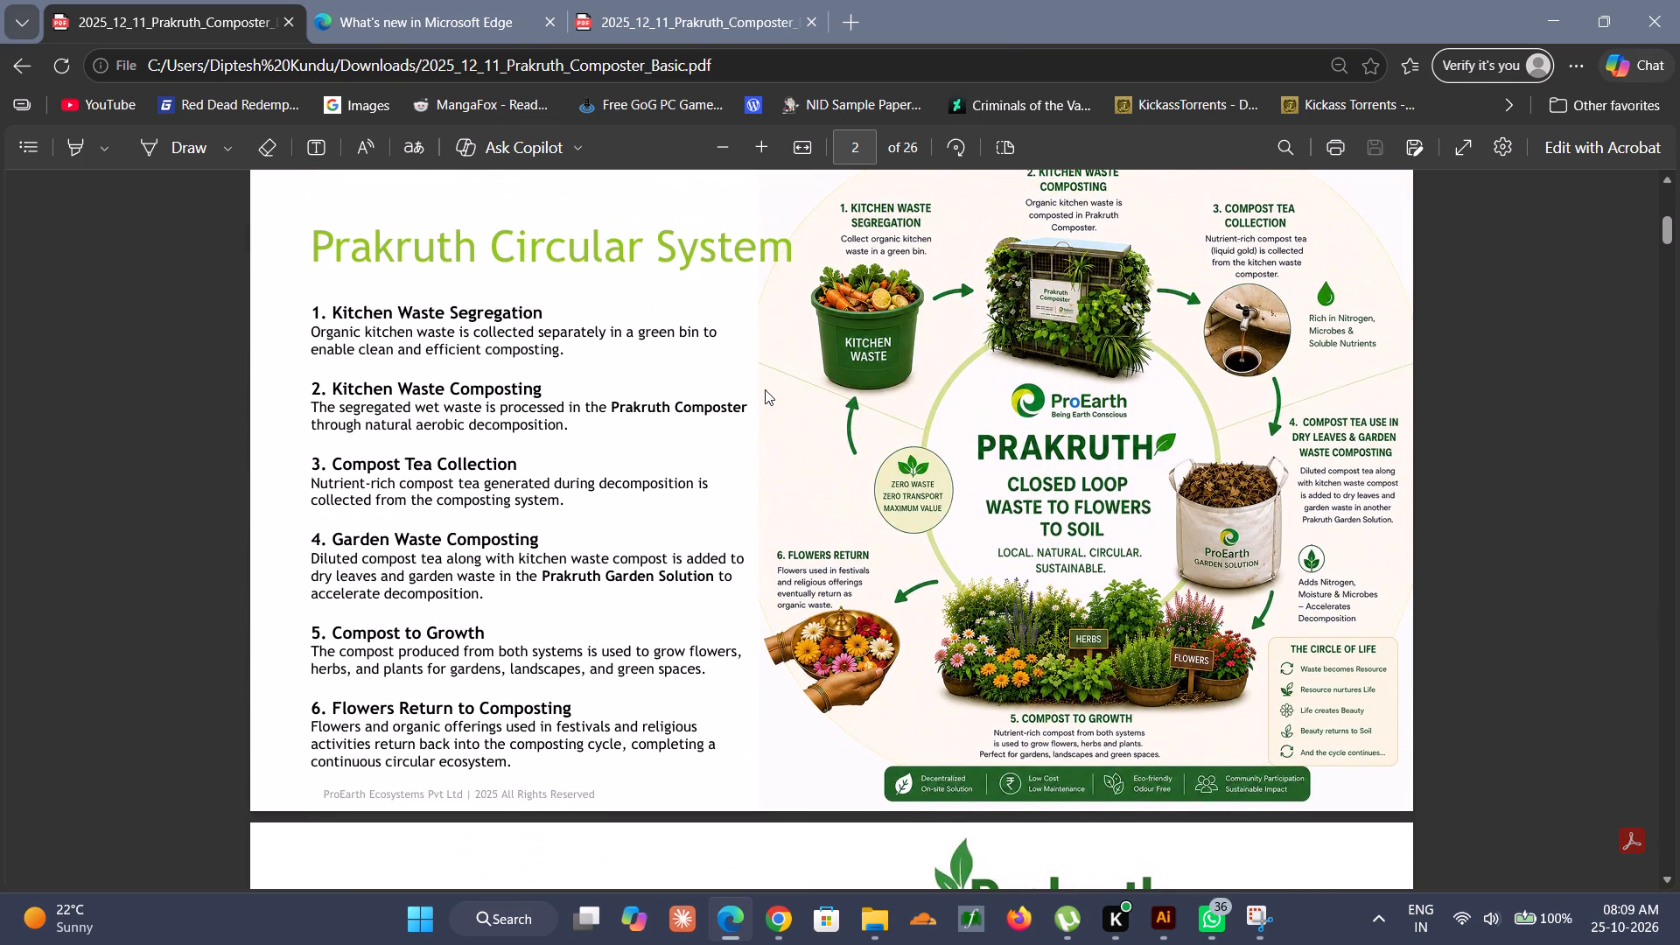
{"action": "scroll", "coordinate": [765, 389], "scroll_direction": "up", "scroll_amount": 1}
{"action": "scroll", "coordinate": [765, 389], "scroll_direction": "down", "scroll_amount": 5}
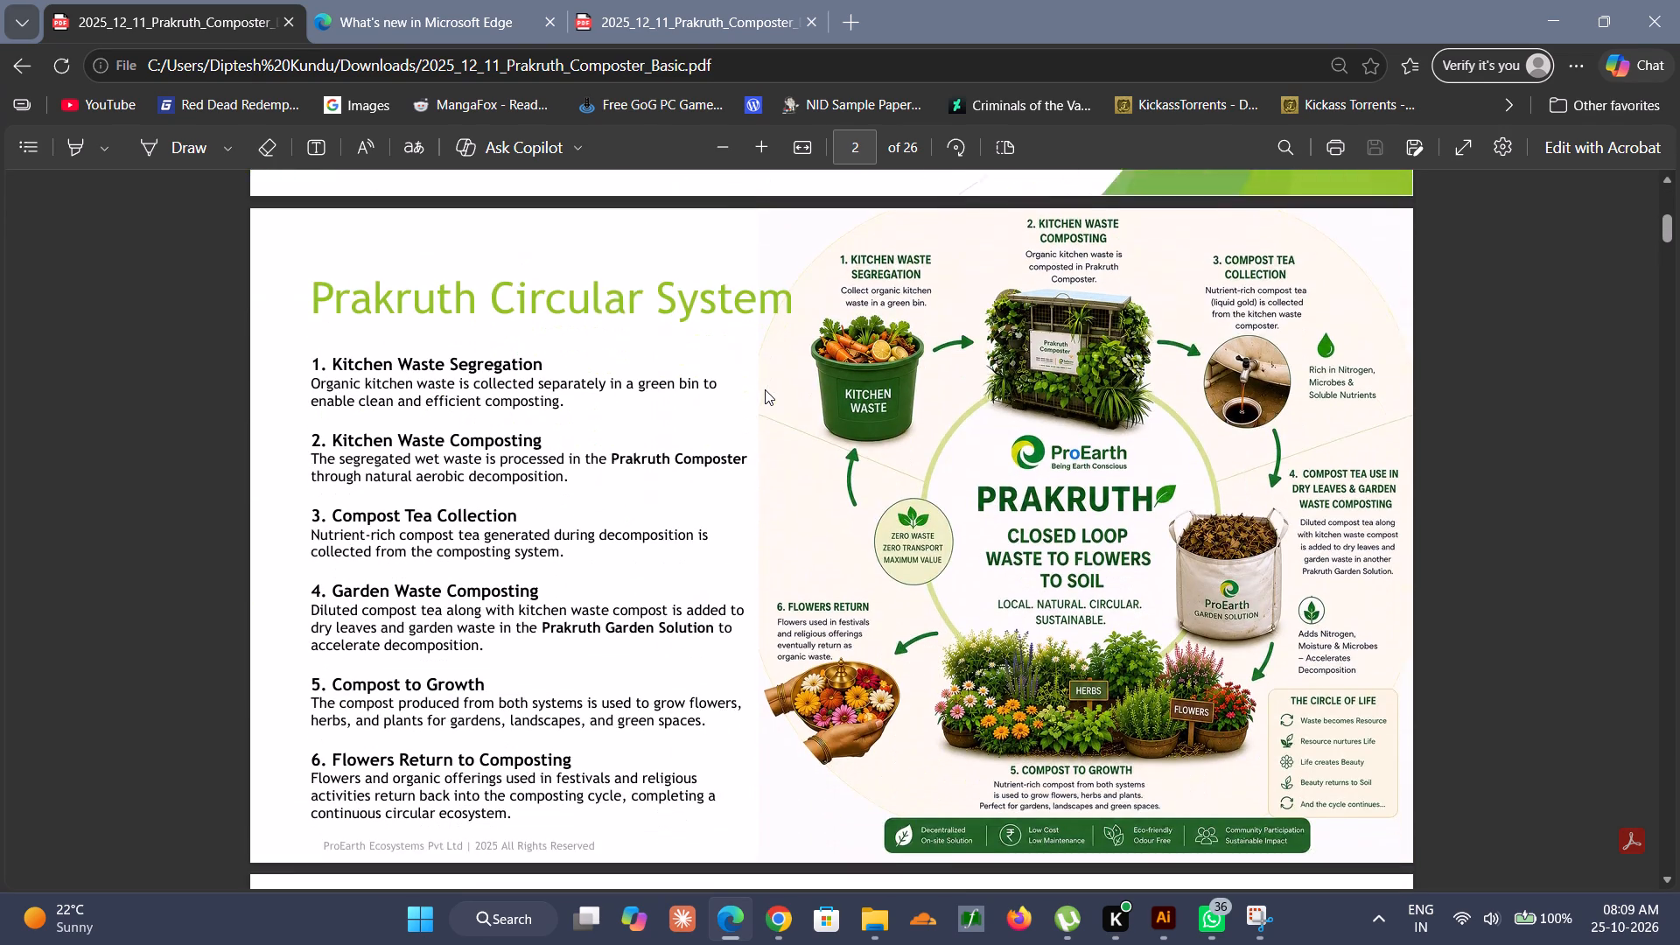
{"action": "scroll", "coordinate": [765, 389], "scroll_direction": "down", "scroll_amount": 5}
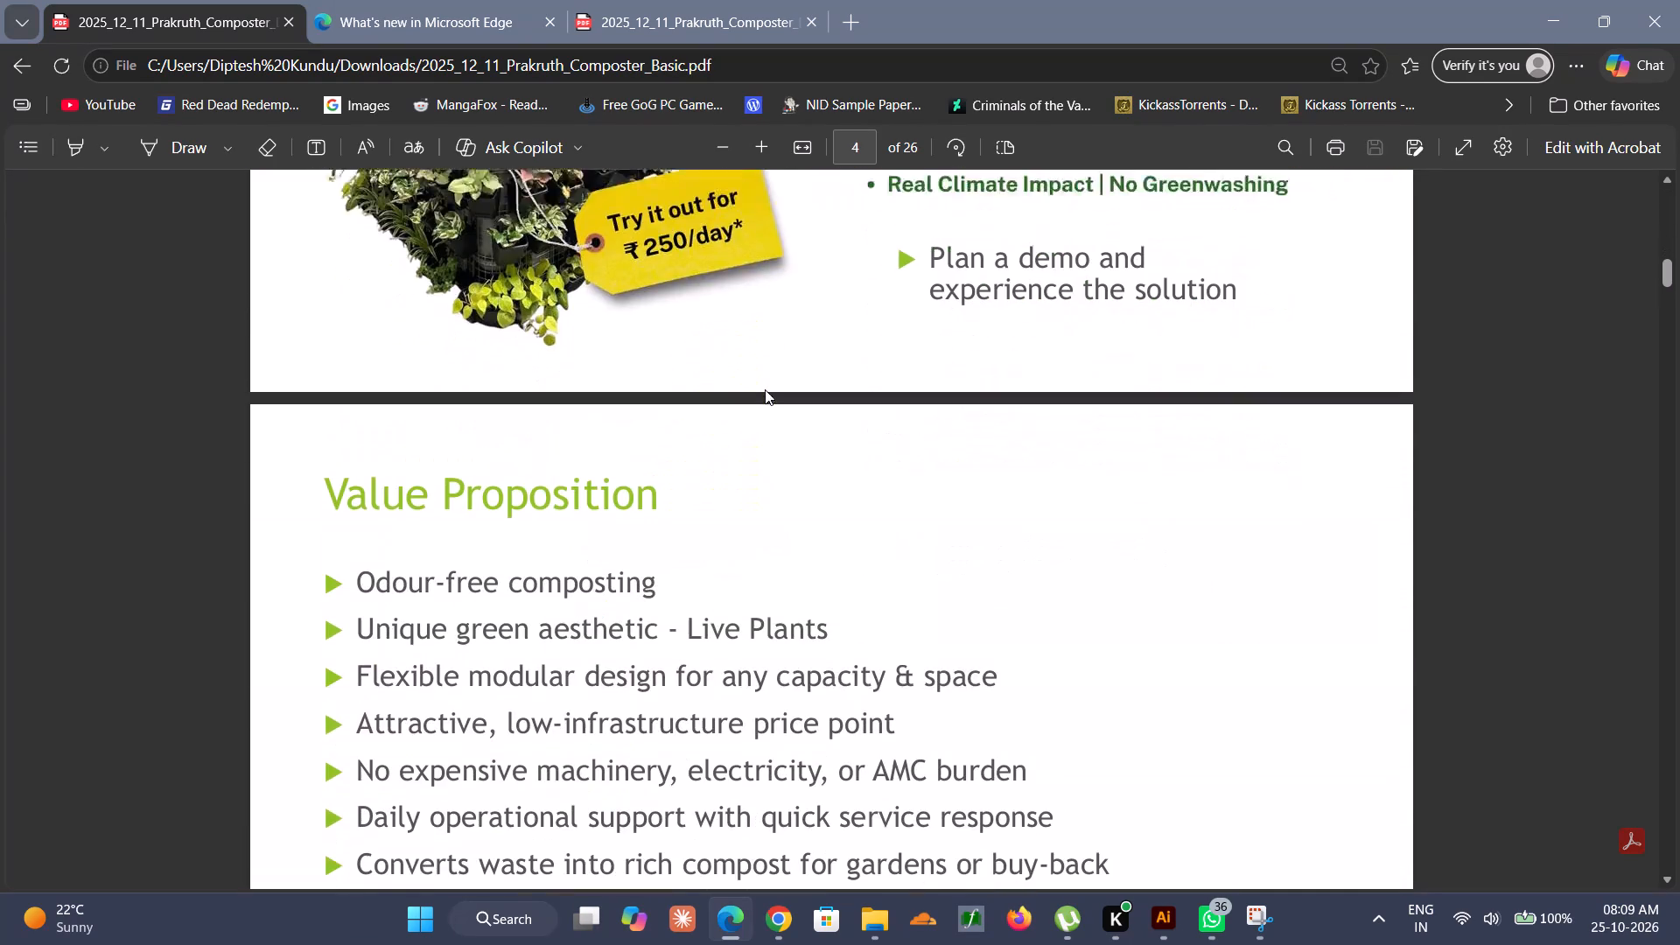
{"action": "scroll", "coordinate": [765, 389], "scroll_direction": "down", "scroll_amount": 3}
{"action": "left_click", "coordinate": [765, 389]}
{"action": "scroll", "coordinate": [765, 389], "scroll_direction": "up", "scroll_amount": 5}
{"action": "scroll", "coordinate": [921, 385], "scroll_direction": "up", "scroll_amount": 1}
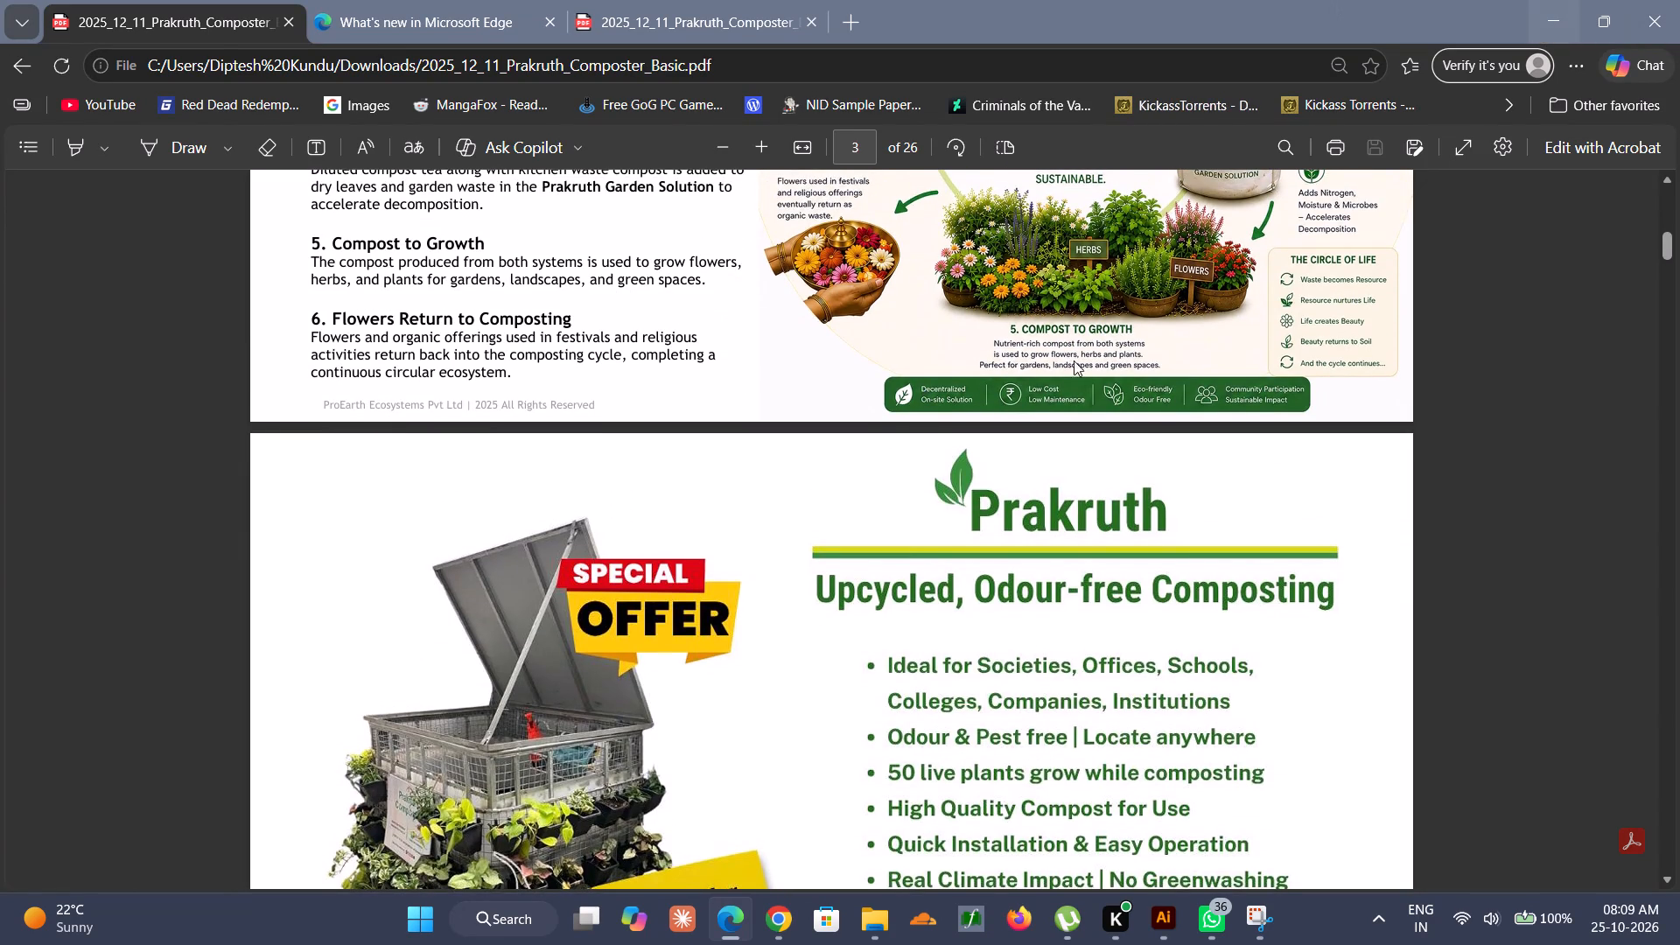
{"action": "scroll", "coordinate": [1041, 397], "scroll_direction": "up", "scroll_amount": 3}
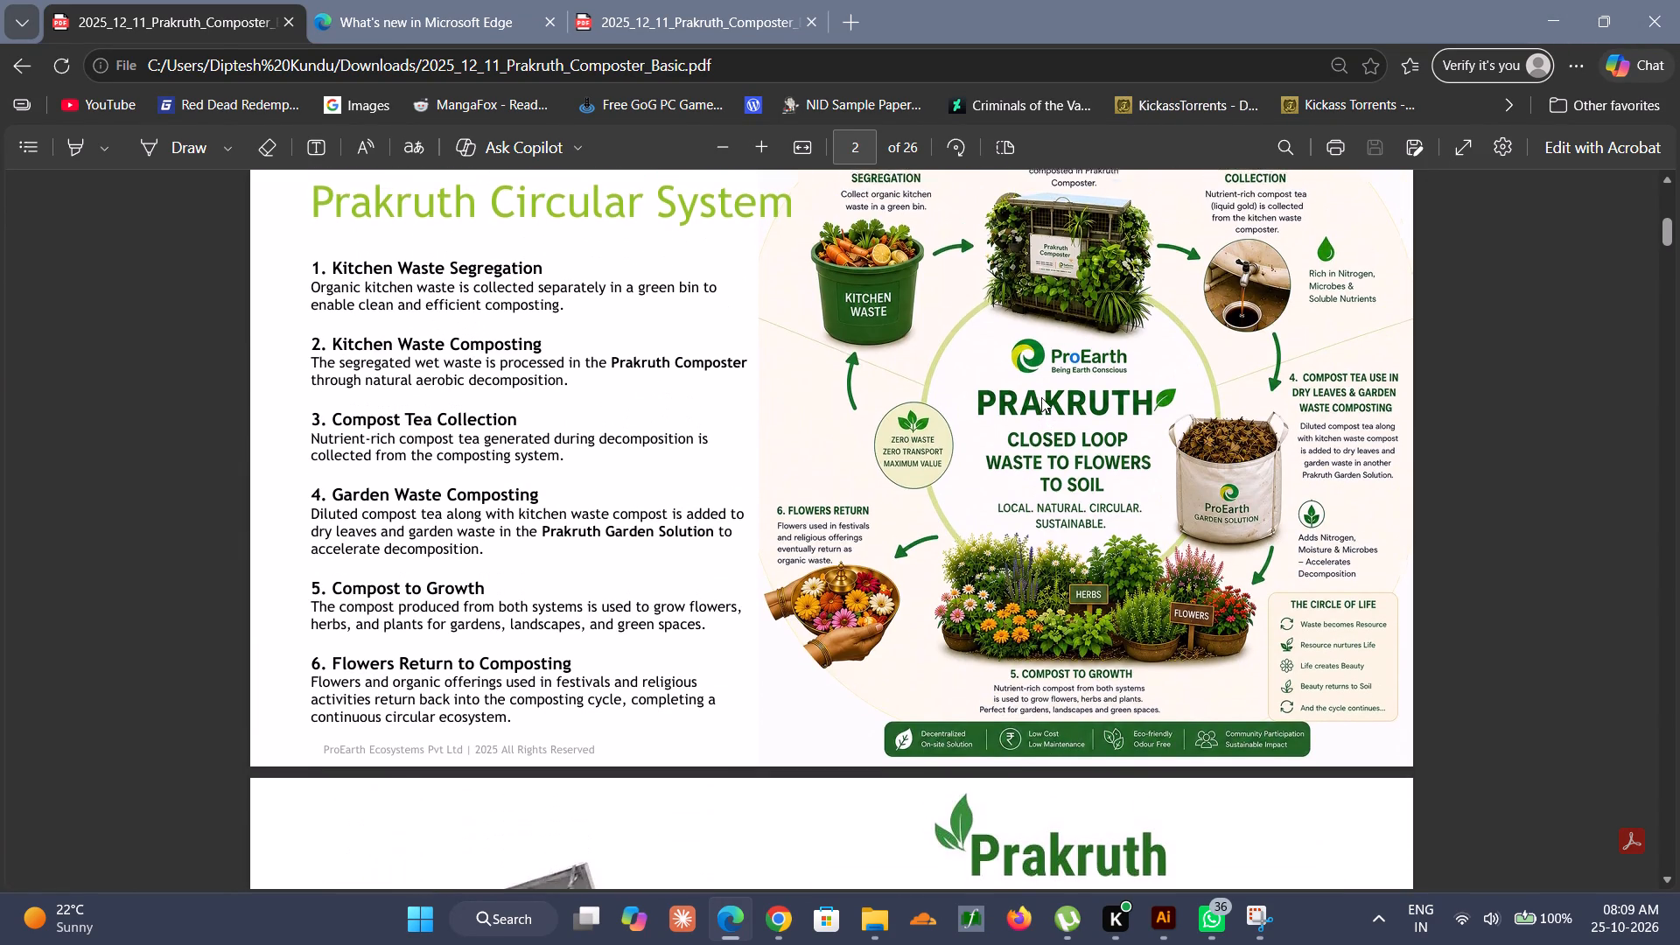
{"action": "scroll", "coordinate": [1041, 397], "scroll_direction": "up", "scroll_amount": 2}
{"action": "scroll", "coordinate": [1041, 397], "scroll_direction": "down", "scroll_amount": 3}
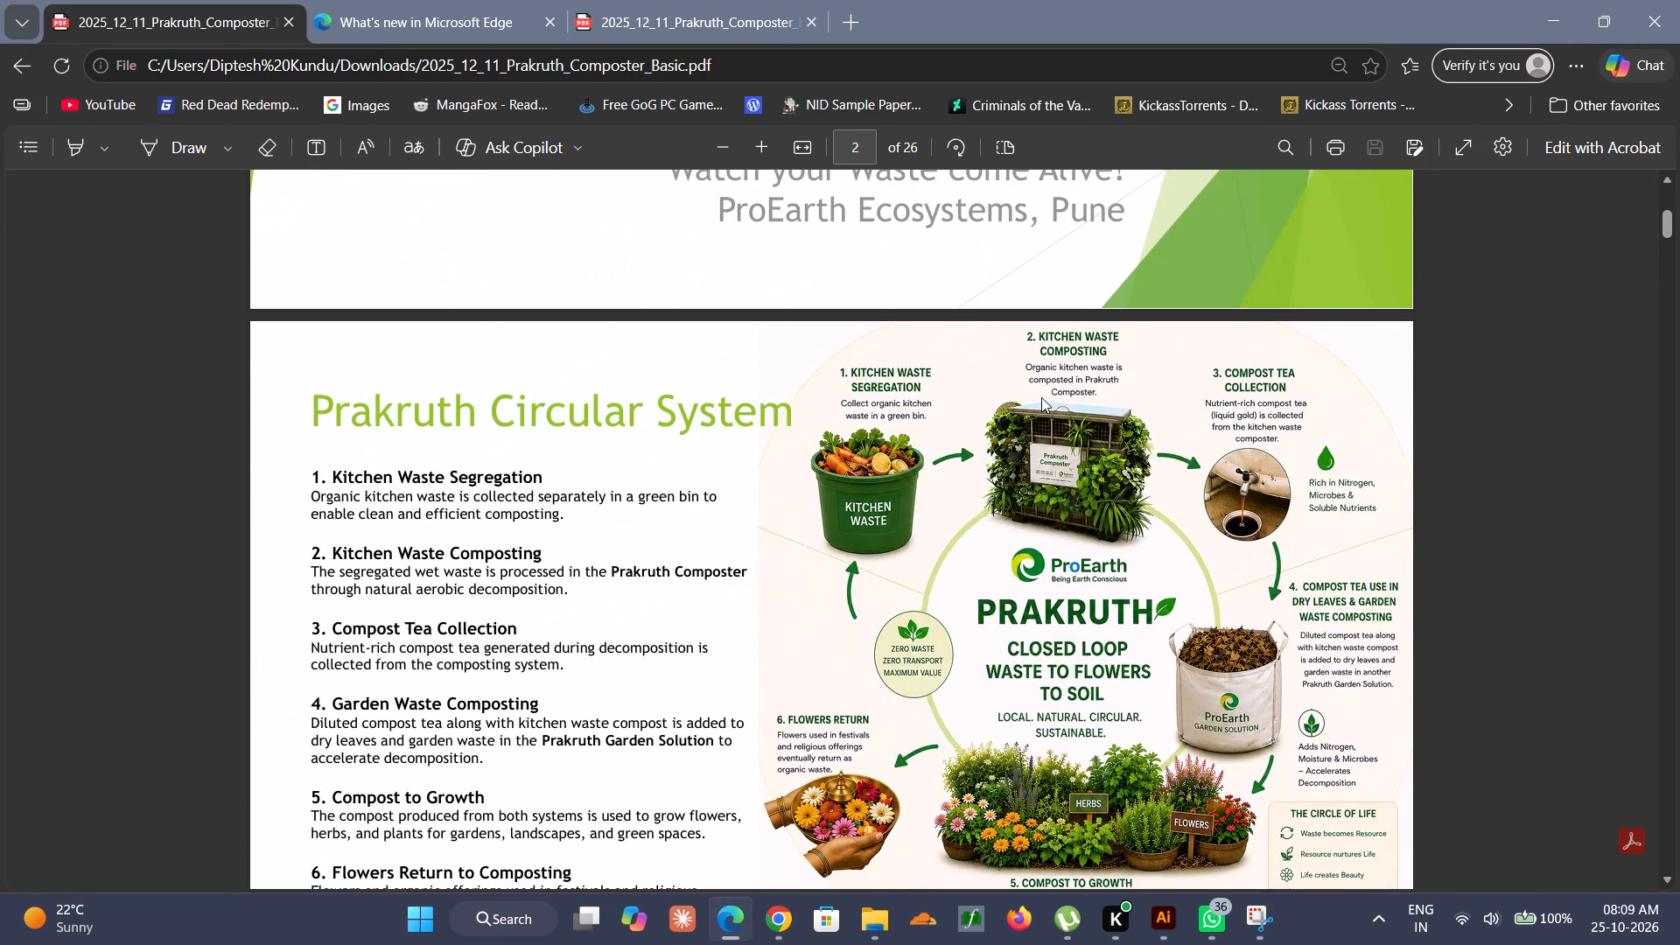
{"action": "left_click", "coordinate": [1548, 12]}
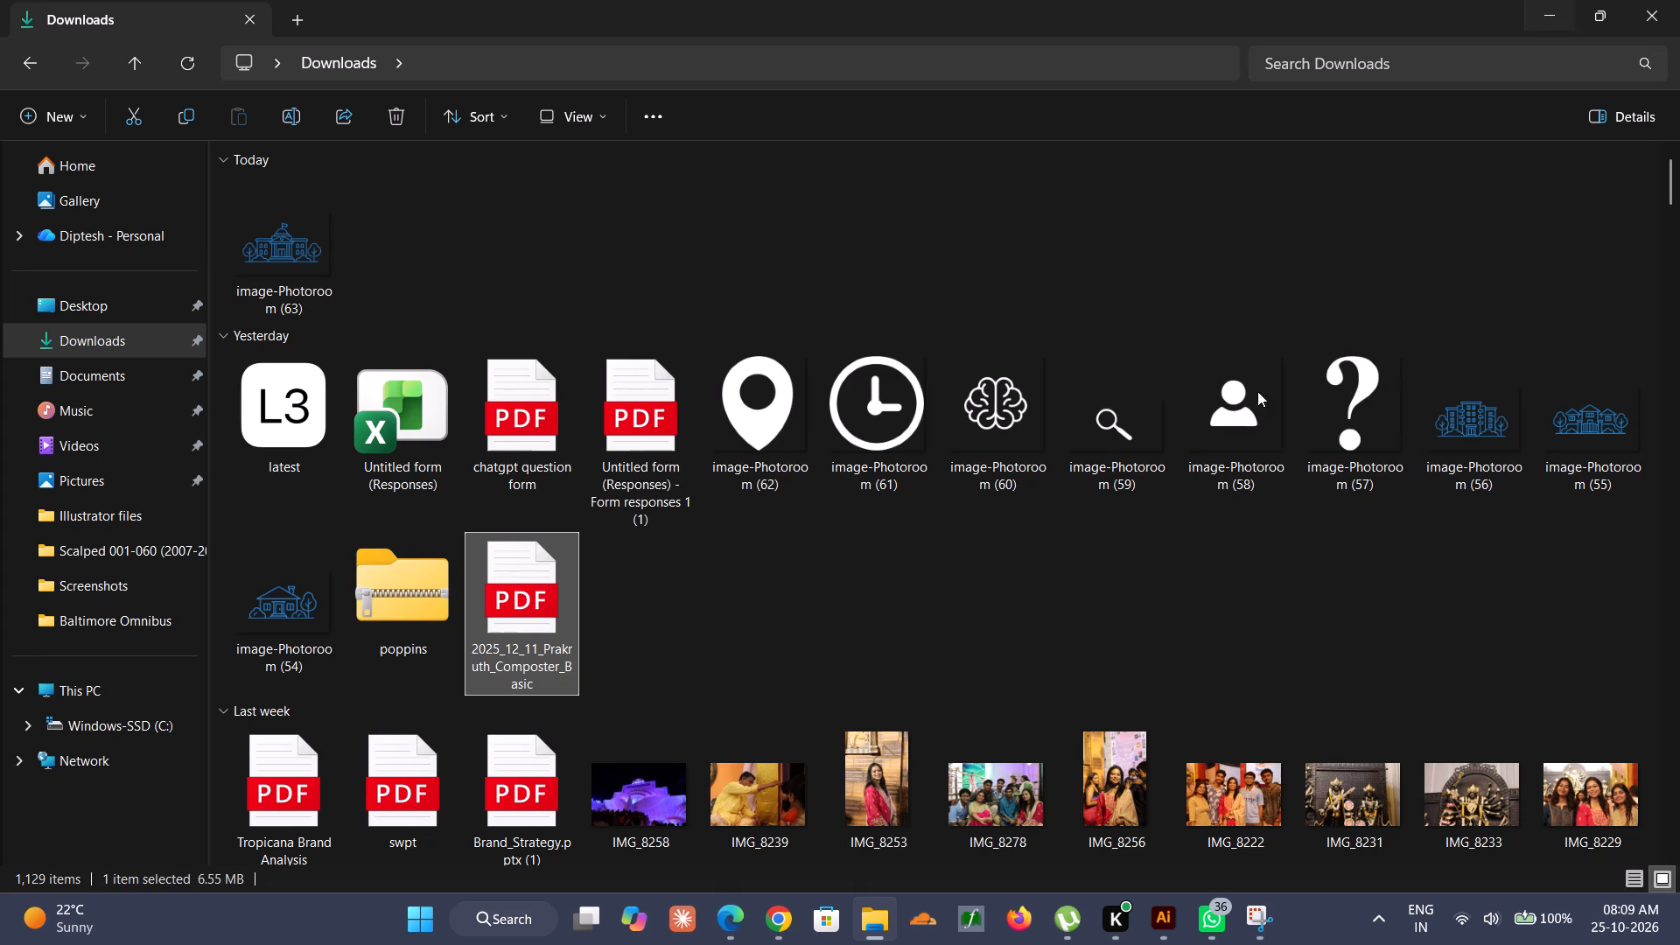
{"action": "left_click", "coordinate": [1167, 932]}
{"action": "scroll", "coordinate": [1088, 726], "scroll_direction": "down", "scroll_amount": 2}
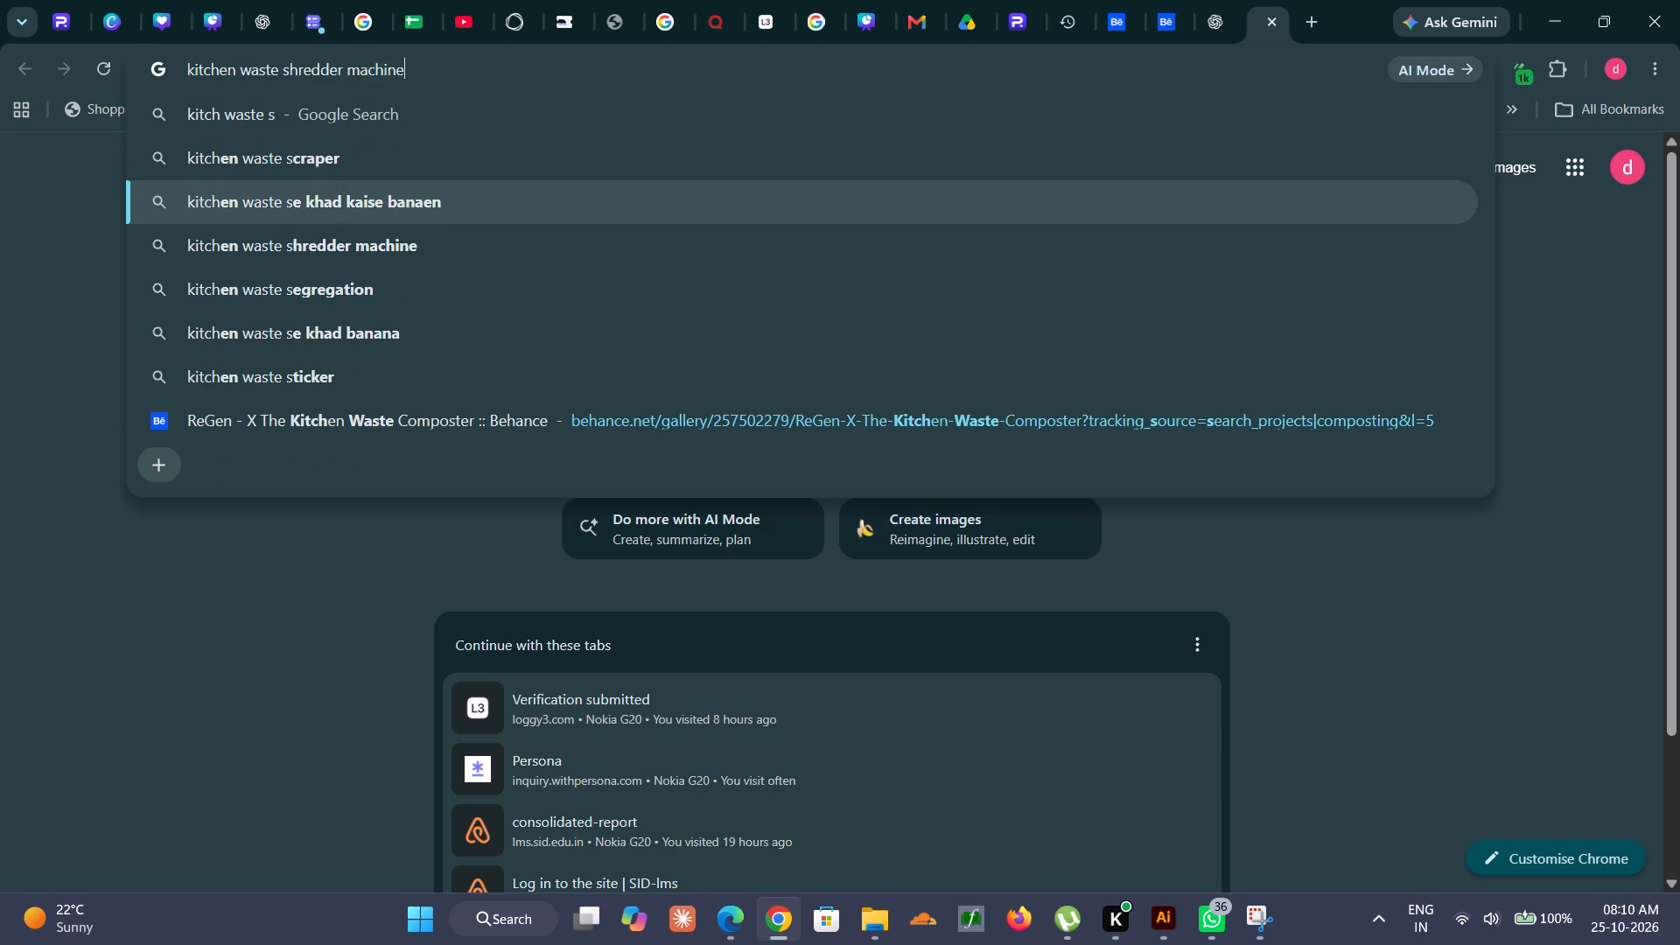
{"action": "key", "text": "Down"}
{"action": "key", "text": "Return"}
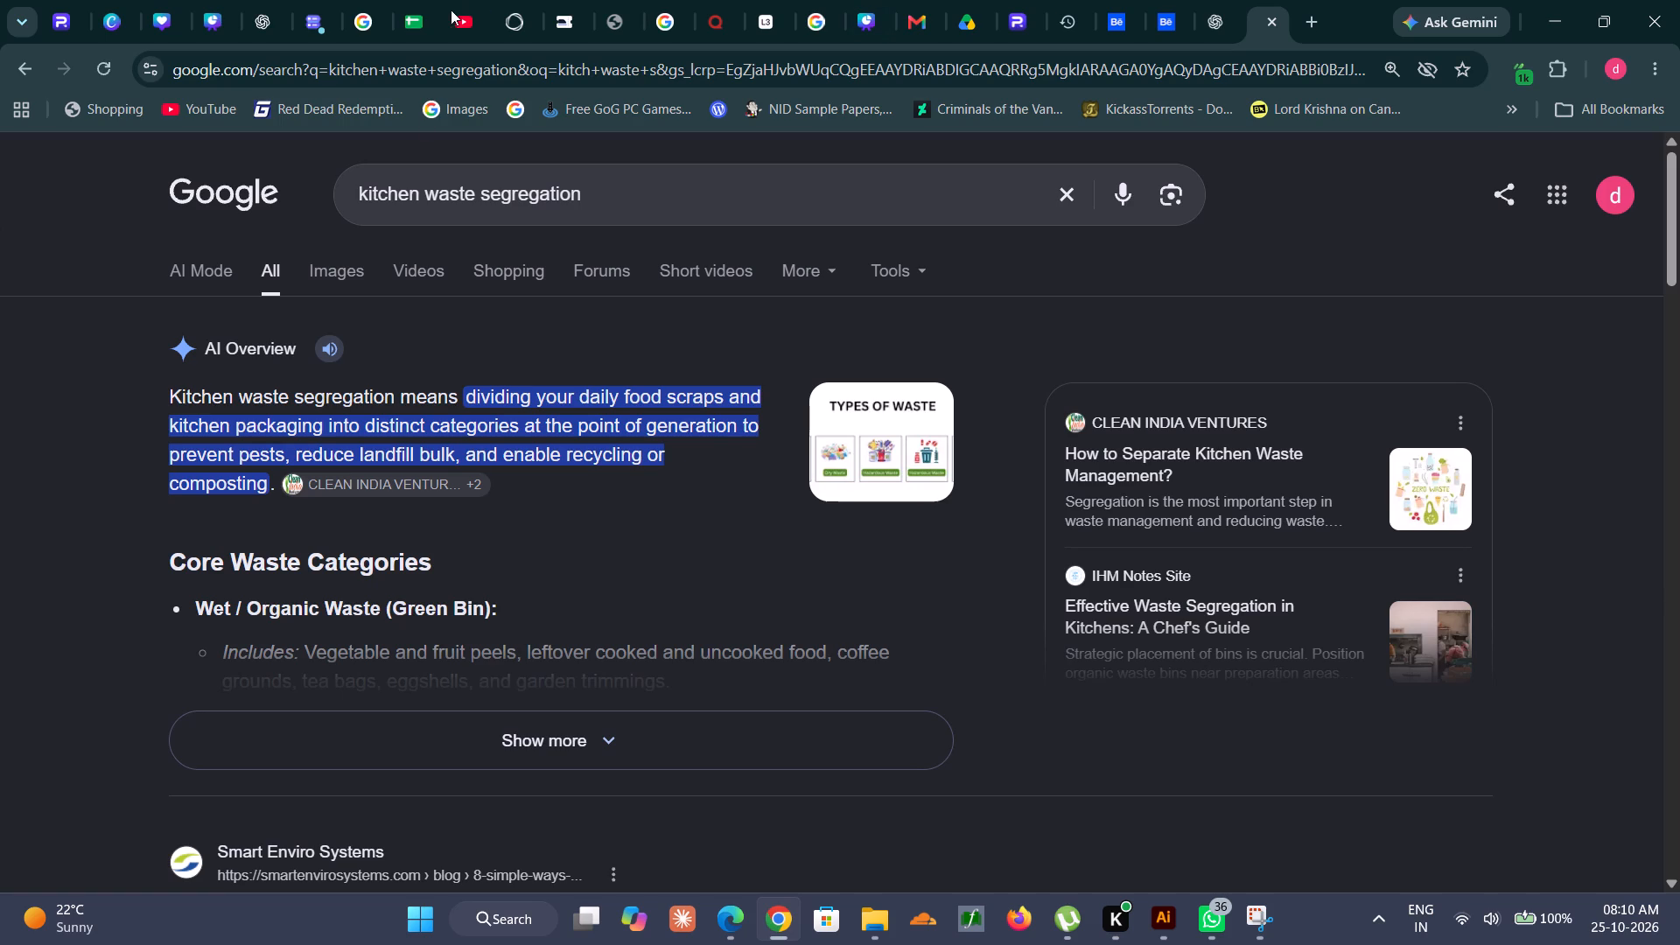
{"action": "left_click", "coordinate": [343, 263]}
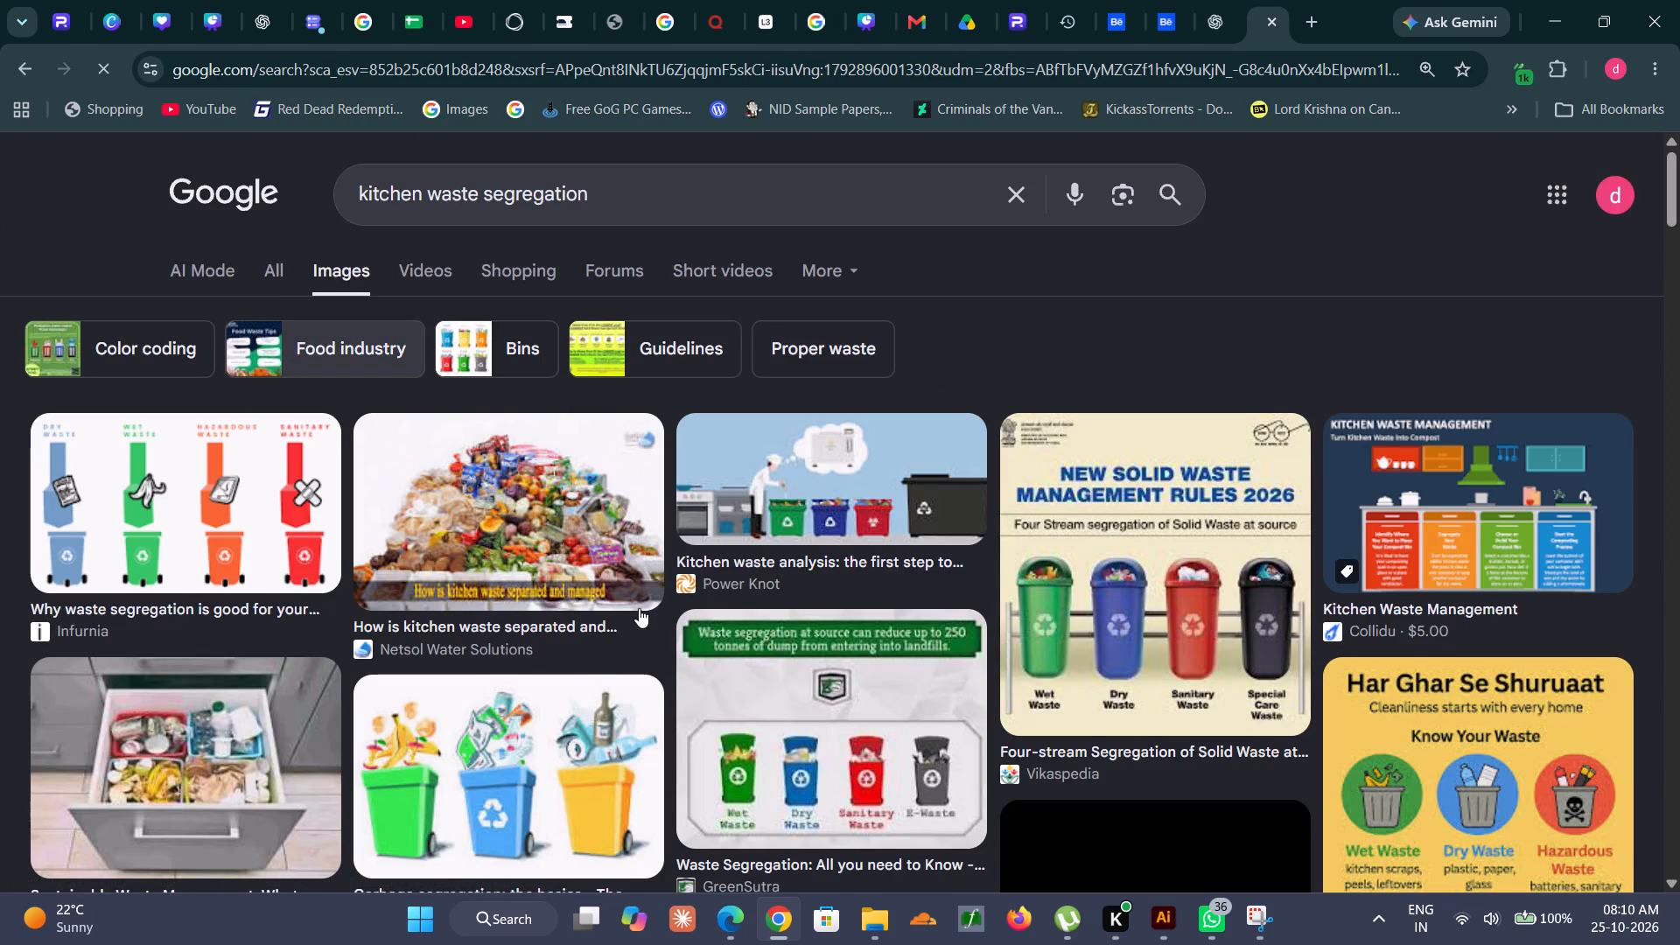
Copy the Shutterstock photo of hands scraping food scraps into sorting bins from the image results and paste it into the Illustrator book document.
{"action": "scroll", "coordinate": [639, 608], "scroll_direction": "down", "scroll_amount": 6}
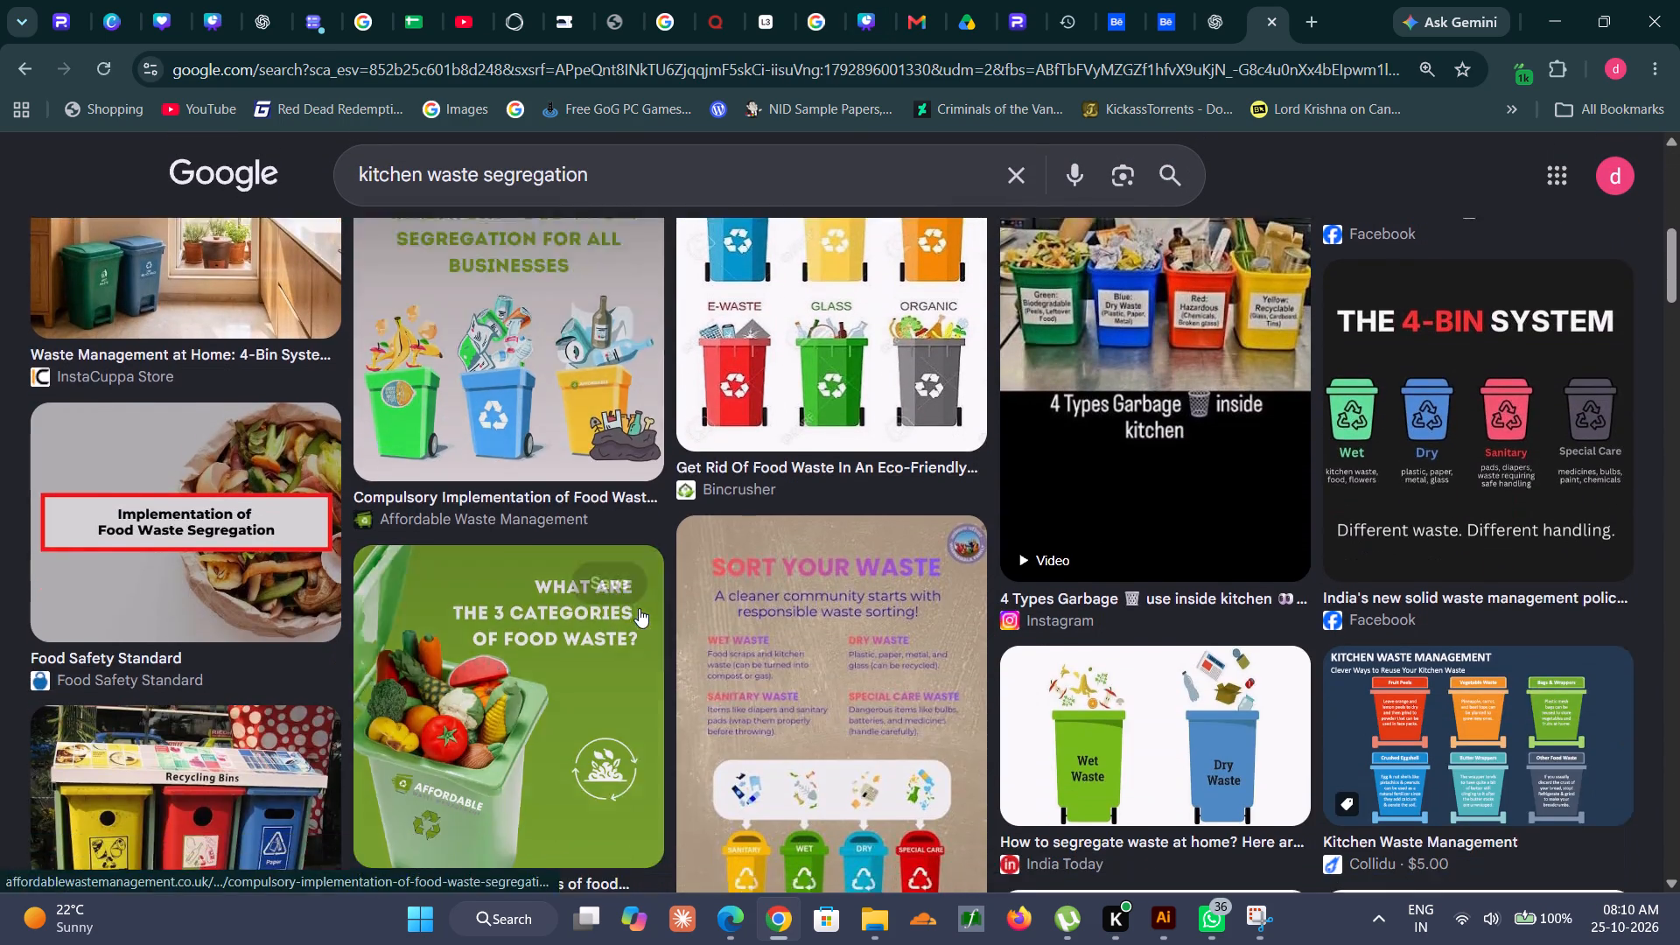
{"action": "scroll", "coordinate": [639, 608], "scroll_direction": "down", "scroll_amount": 2}
{"action": "scroll", "coordinate": [576, 547], "scroll_direction": "down", "scroll_amount": 1}
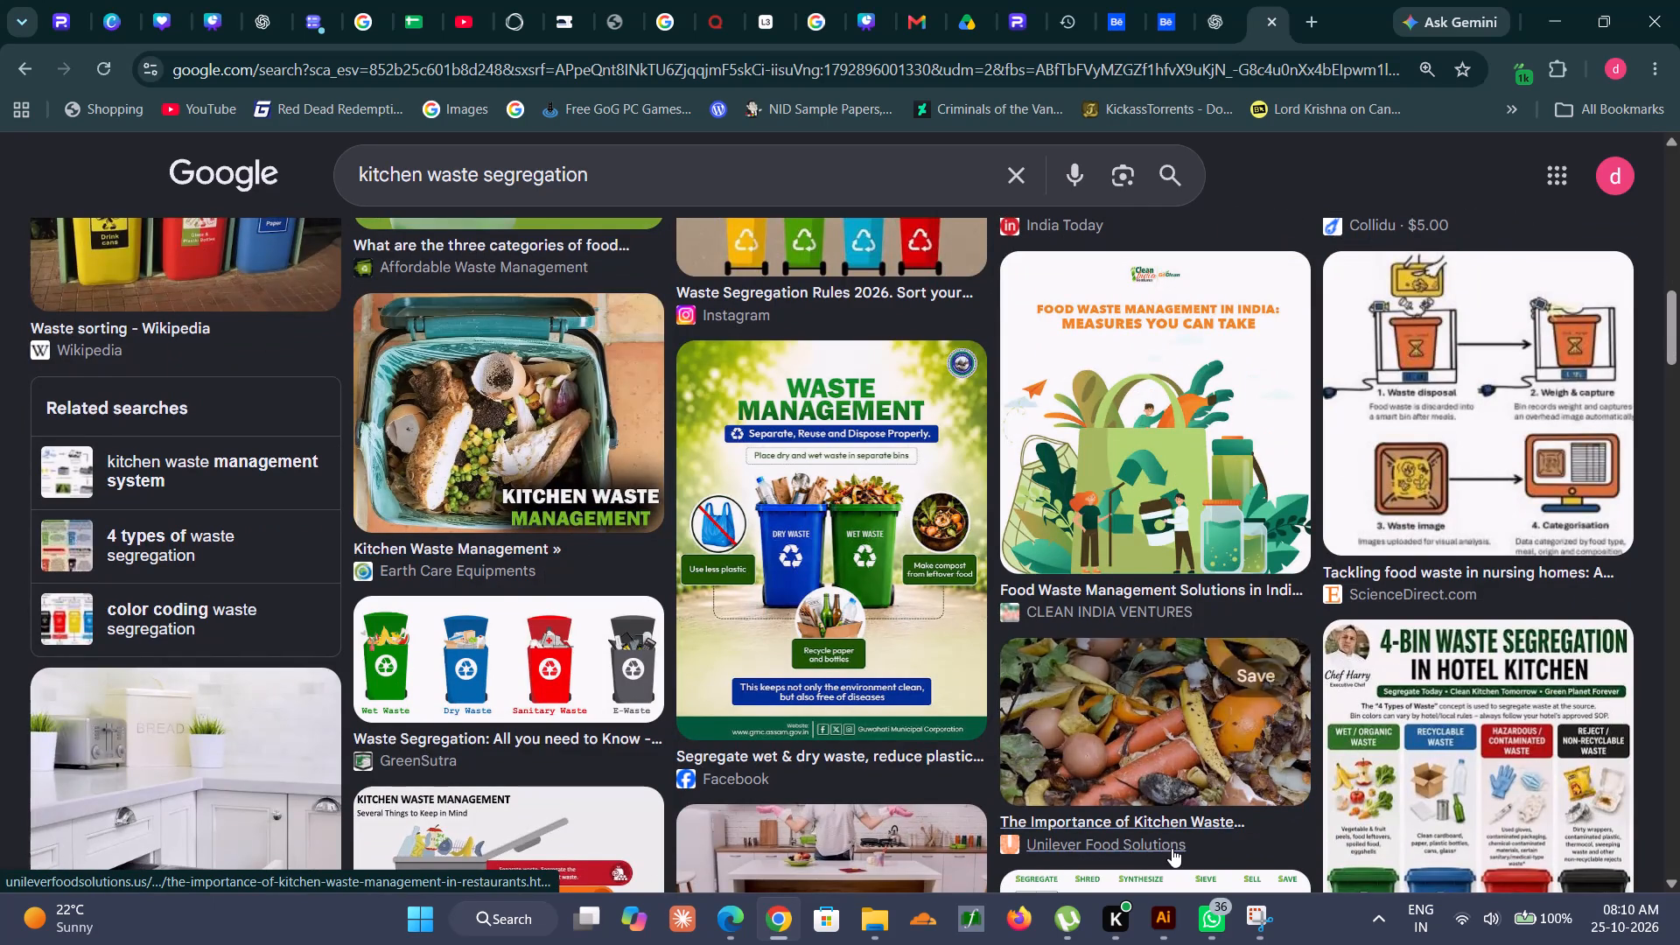
{"action": "scroll", "coordinate": [1196, 791], "scroll_direction": "down", "scroll_amount": 1}
{"action": "scroll", "coordinate": [613, 469], "scroll_direction": "up", "scroll_amount": 1}
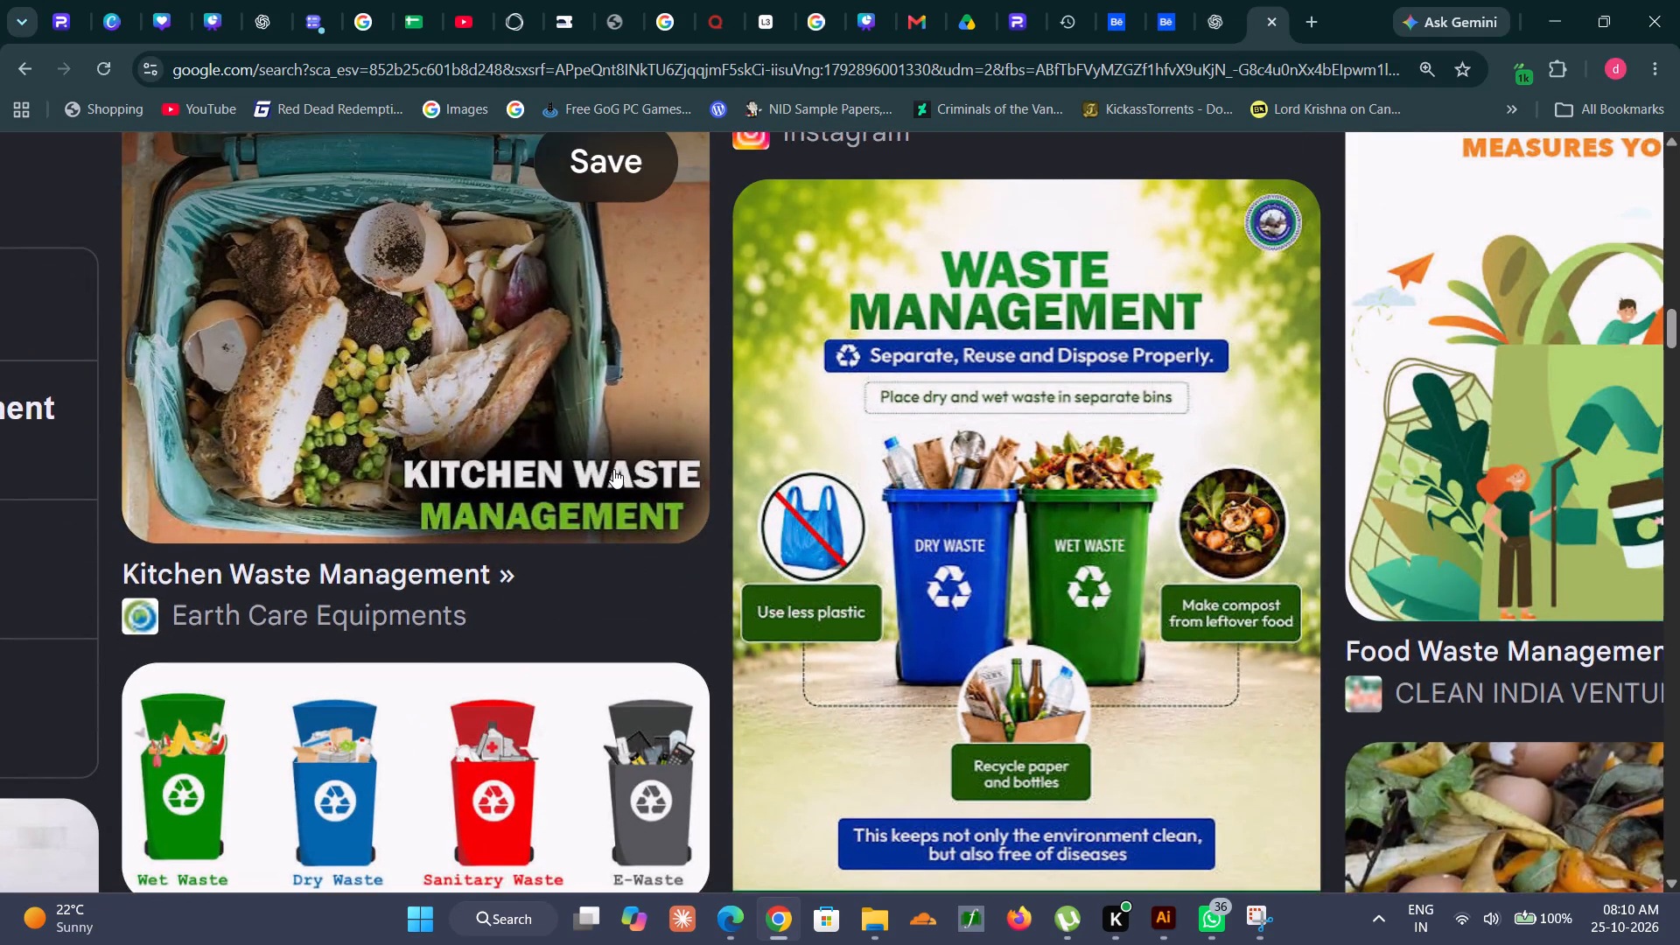
{"action": "scroll", "coordinate": [1044, 634], "scroll_direction": "down", "scroll_amount": 3}
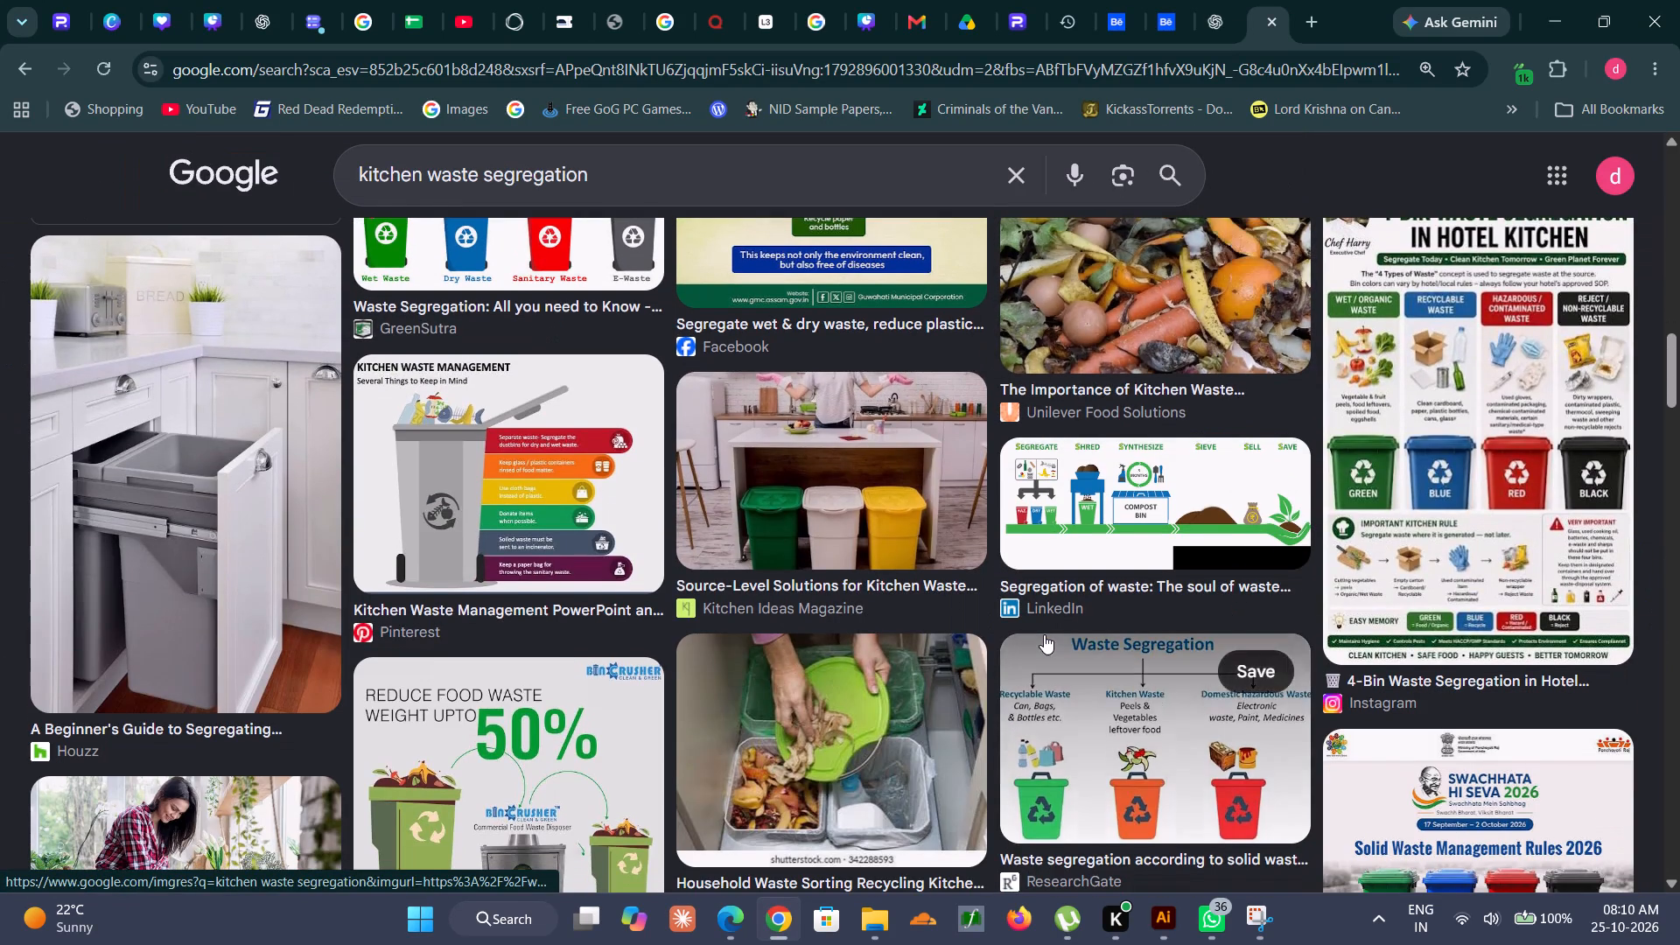
{"action": "scroll", "coordinate": [1044, 634], "scroll_direction": "down", "scroll_amount": 2}
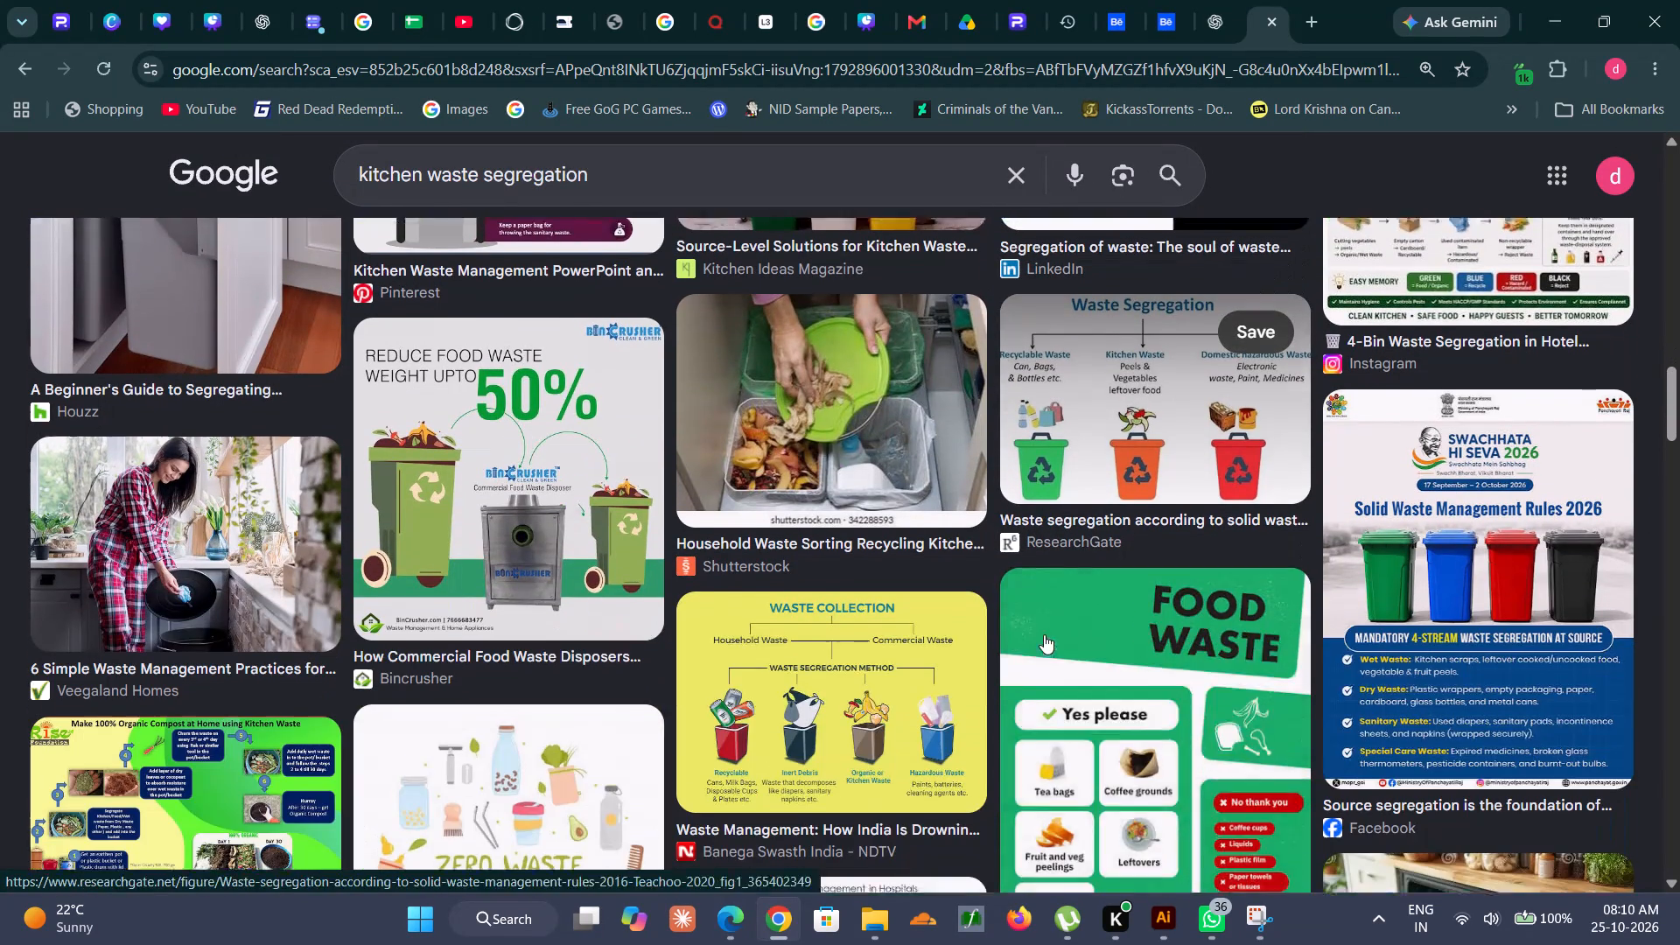
{"action": "scroll", "coordinate": [1044, 634], "scroll_direction": "down", "scroll_amount": 1}
{"action": "right_click", "coordinate": [842, 402]}
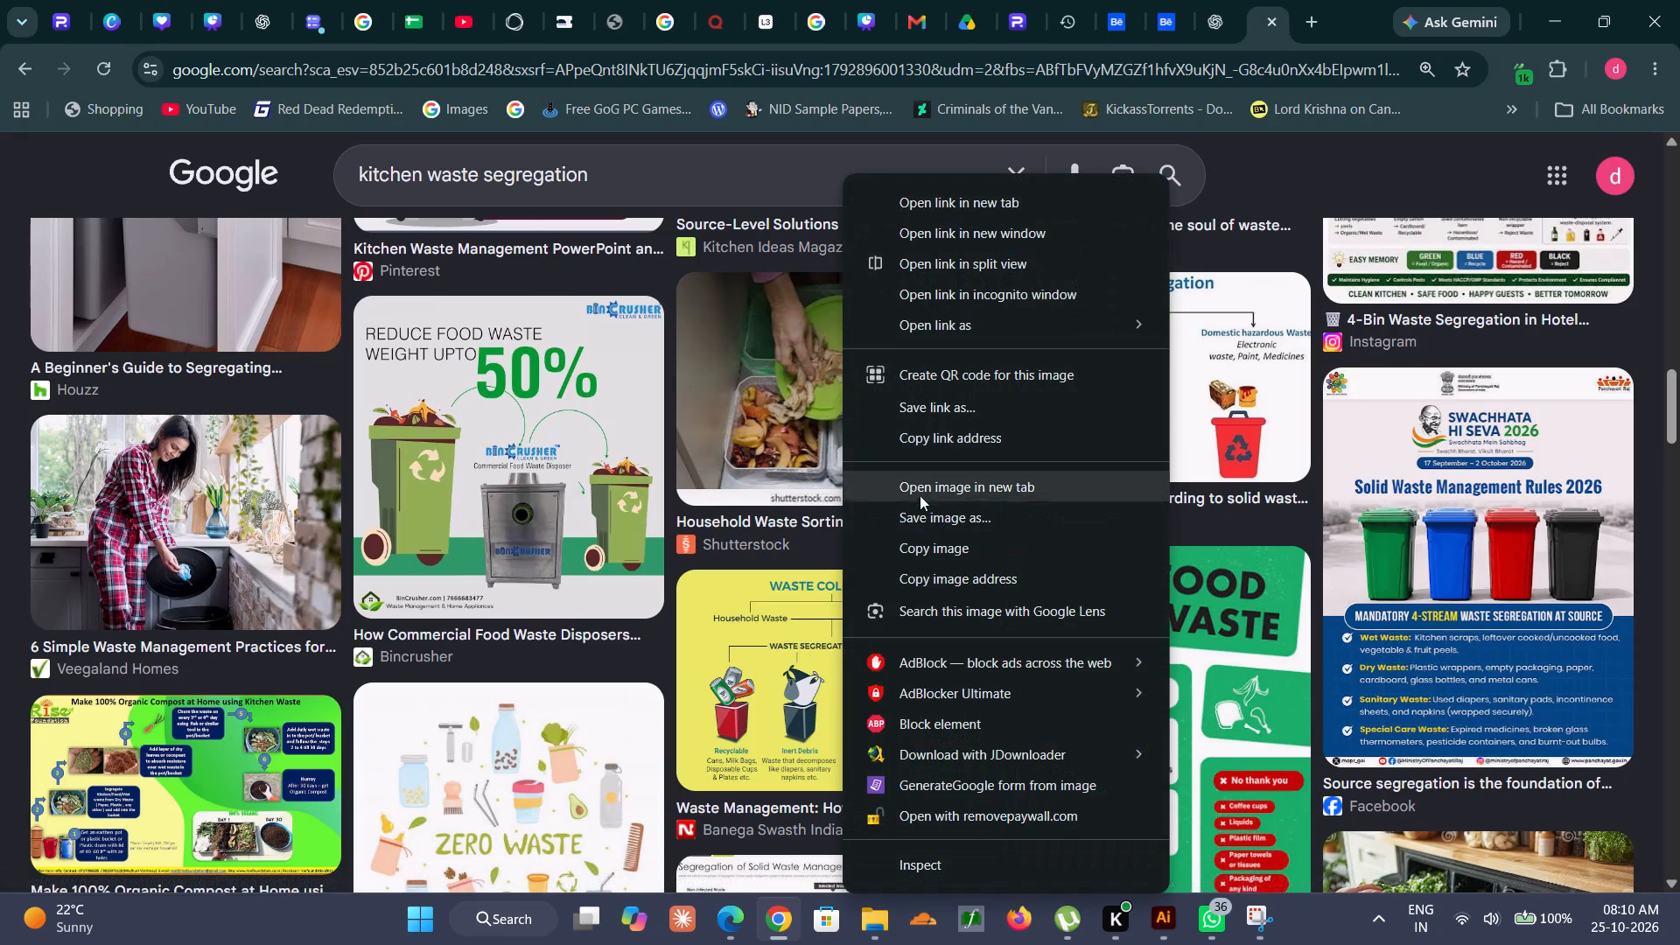
{"action": "left_click", "coordinate": [940, 542]}
{"action": "left_click", "coordinate": [1159, 927]}
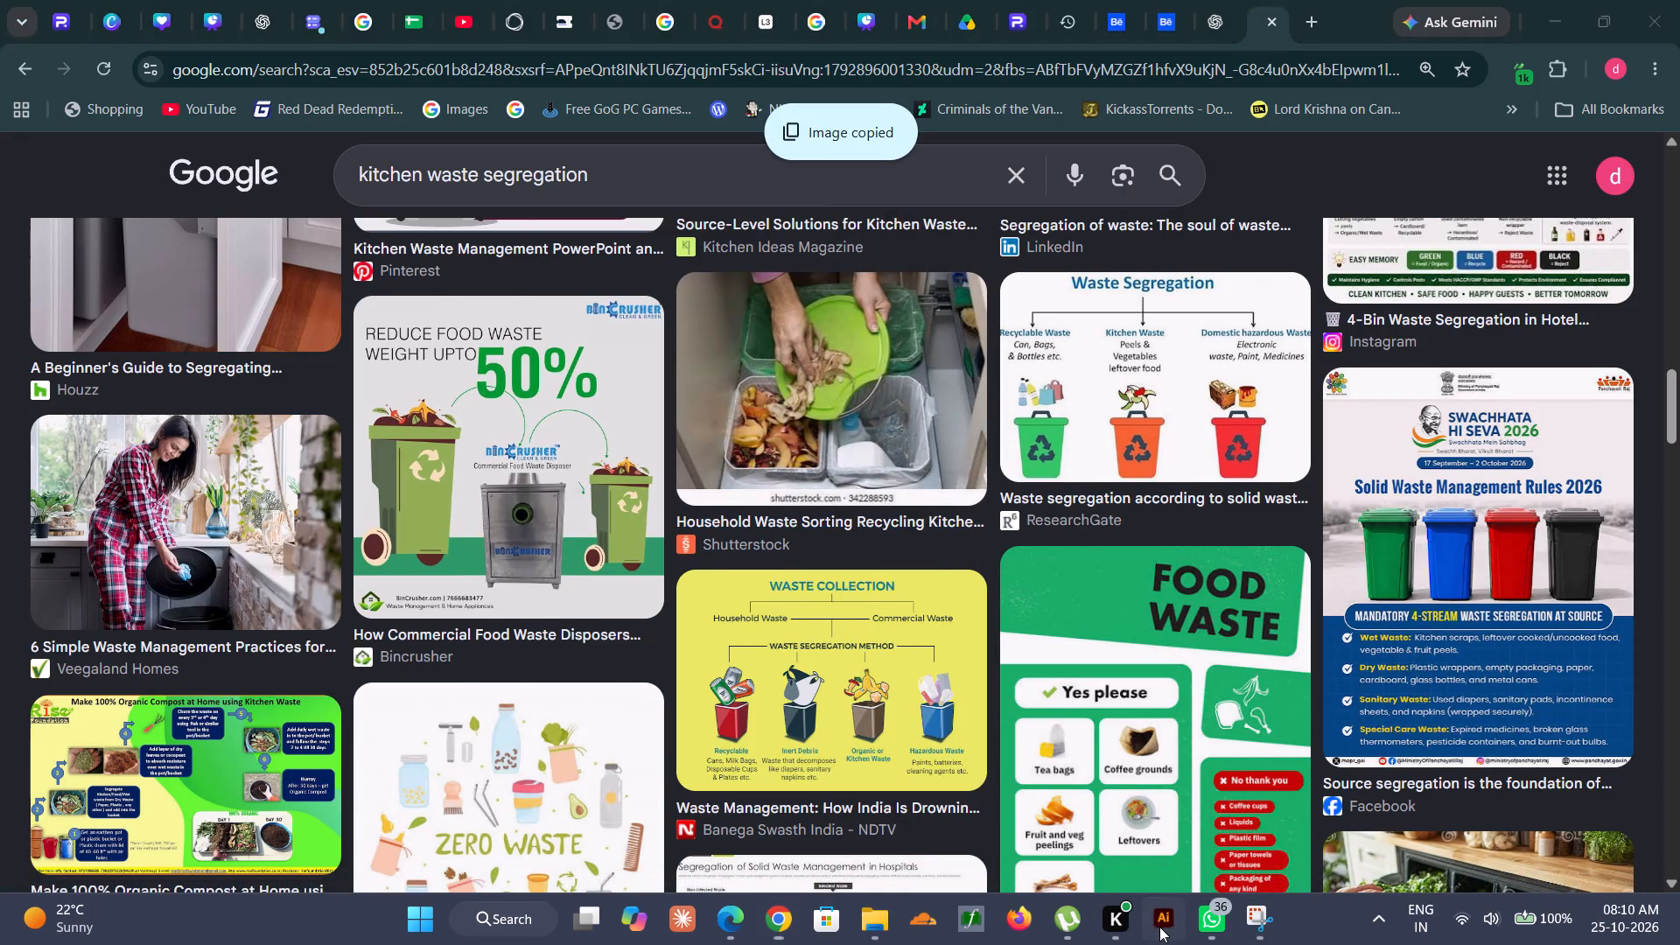
{"action": "key", "text": "ctrl+v"}
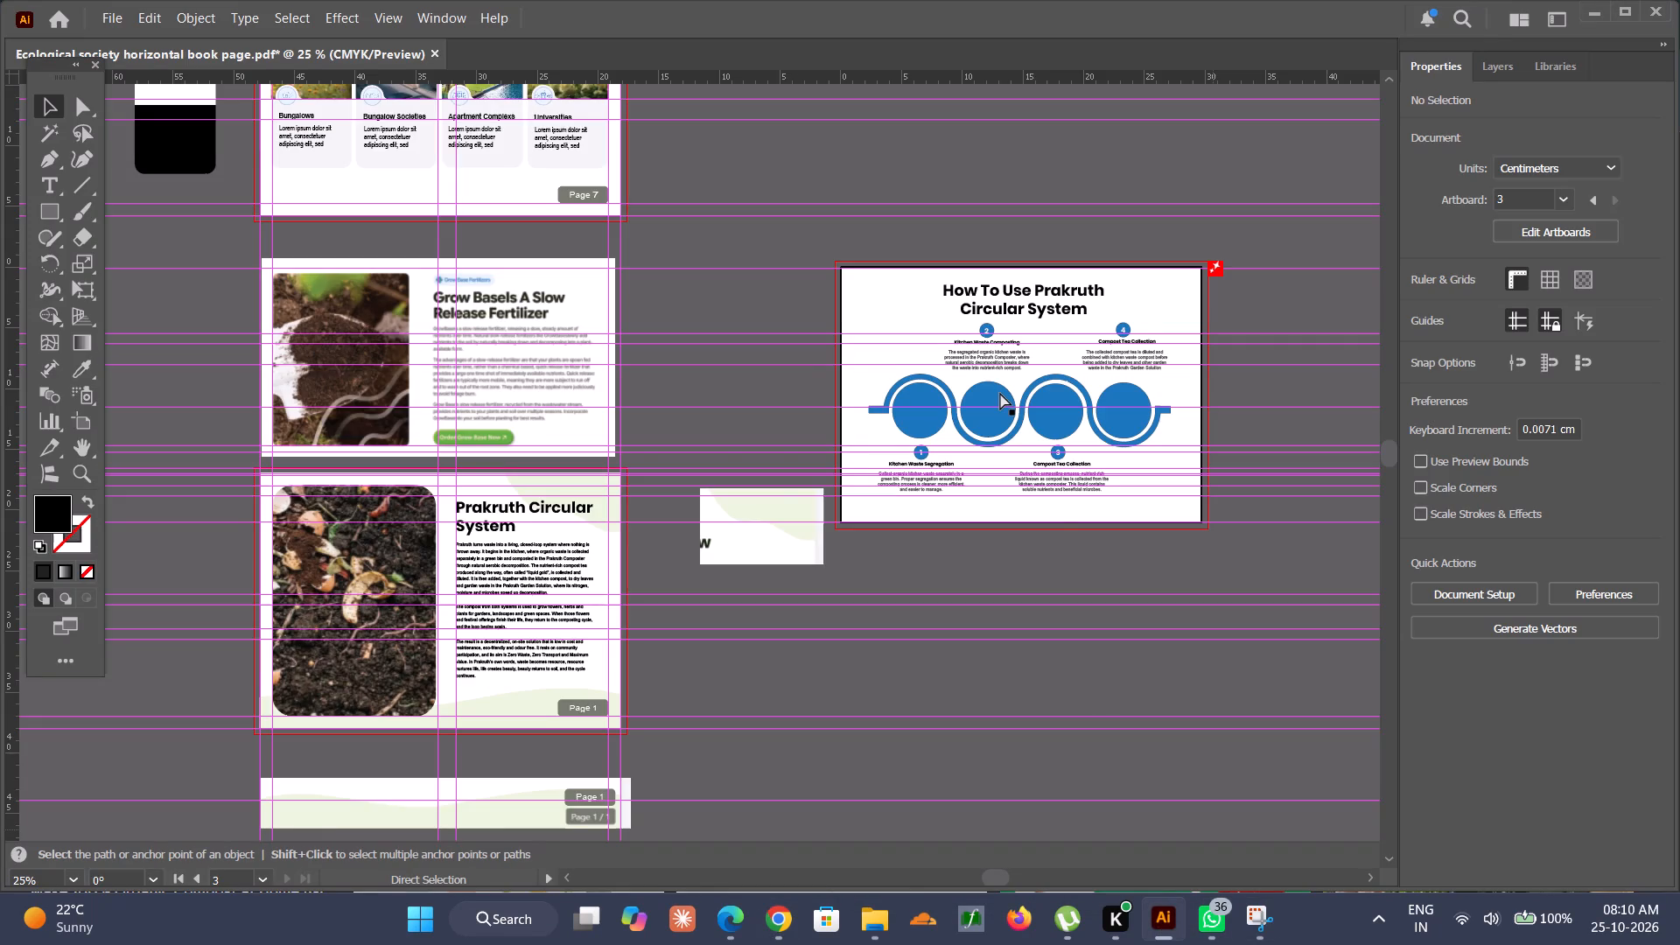
Move the pasted food-scraps sorting photo to the empty area at the upper left corner of the How To Use Prakruth page.
{"action": "left_click_drag", "start_coordinate": [744, 479], "coordinate": [841, 260]}
{"action": "scroll", "coordinate": [862, 286], "scroll_direction": "up", "scroll_amount": 4, "text": "alt"}
{"action": "scroll", "coordinate": [862, 286], "scroll_direction": "down", "scroll_amount": 2, "text": "alt"}
{"action": "scroll", "coordinate": [862, 287], "scroll_direction": "down", "scroll_amount": 2}
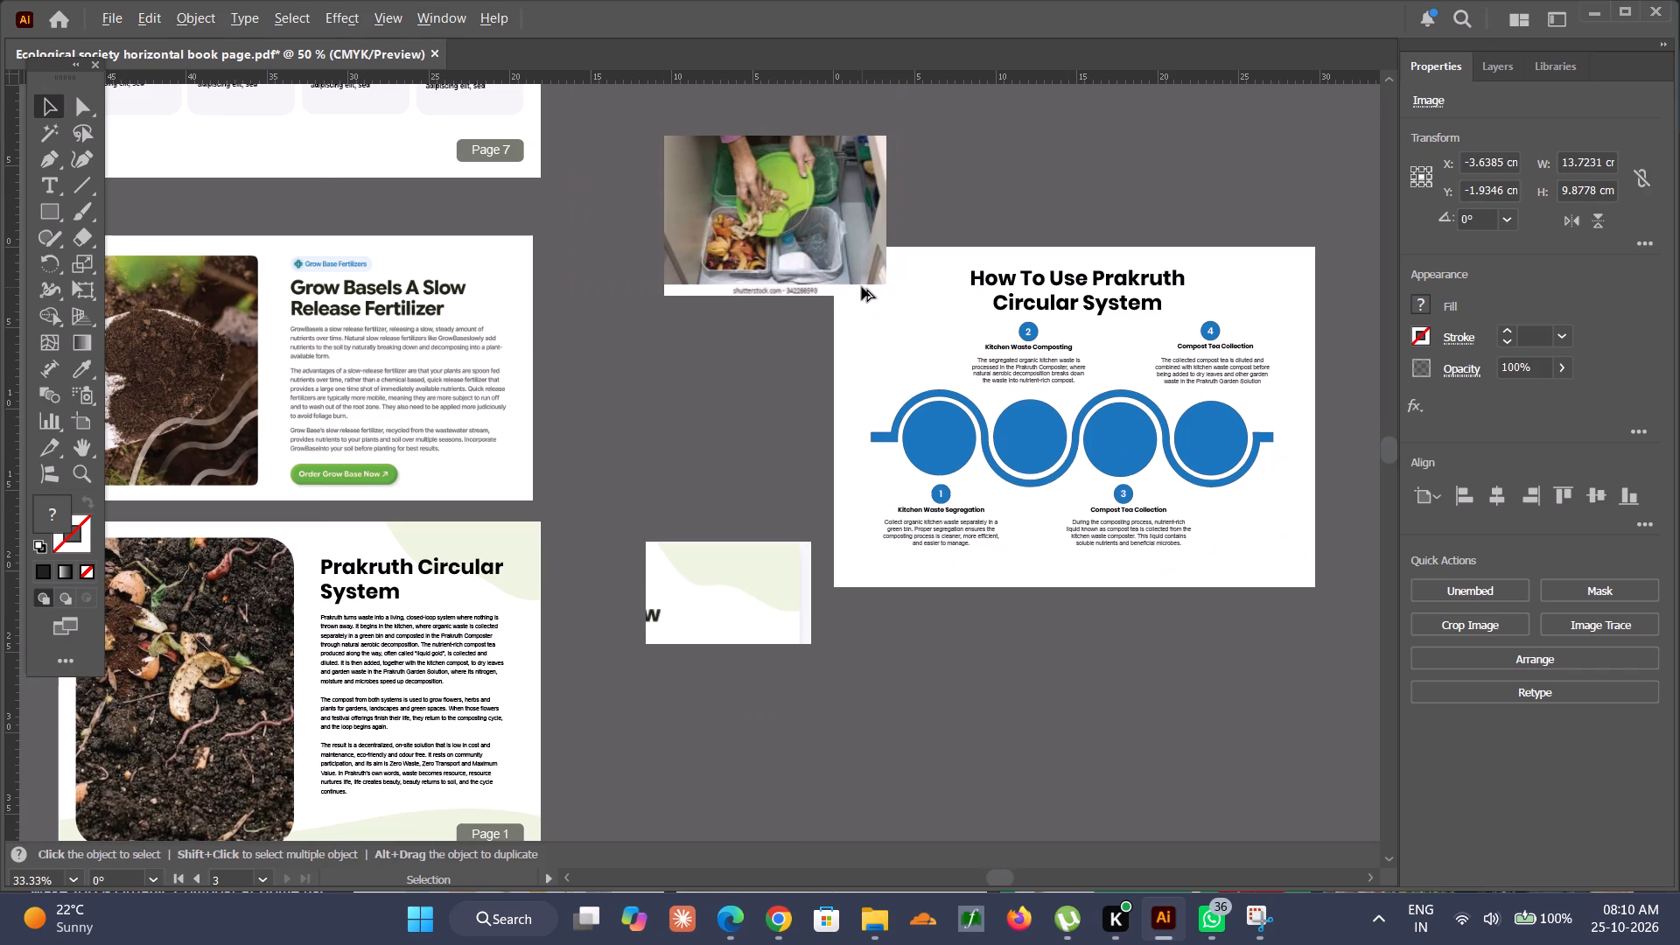
{"action": "scroll", "coordinate": [862, 287], "scroll_direction": "down", "scroll_amount": 1}
{"action": "scroll", "coordinate": [862, 287], "scroll_direction": "down", "scroll_amount": 1, "text": "alt"}
{"action": "scroll", "coordinate": [862, 287], "scroll_direction": "up", "scroll_amount": 3}
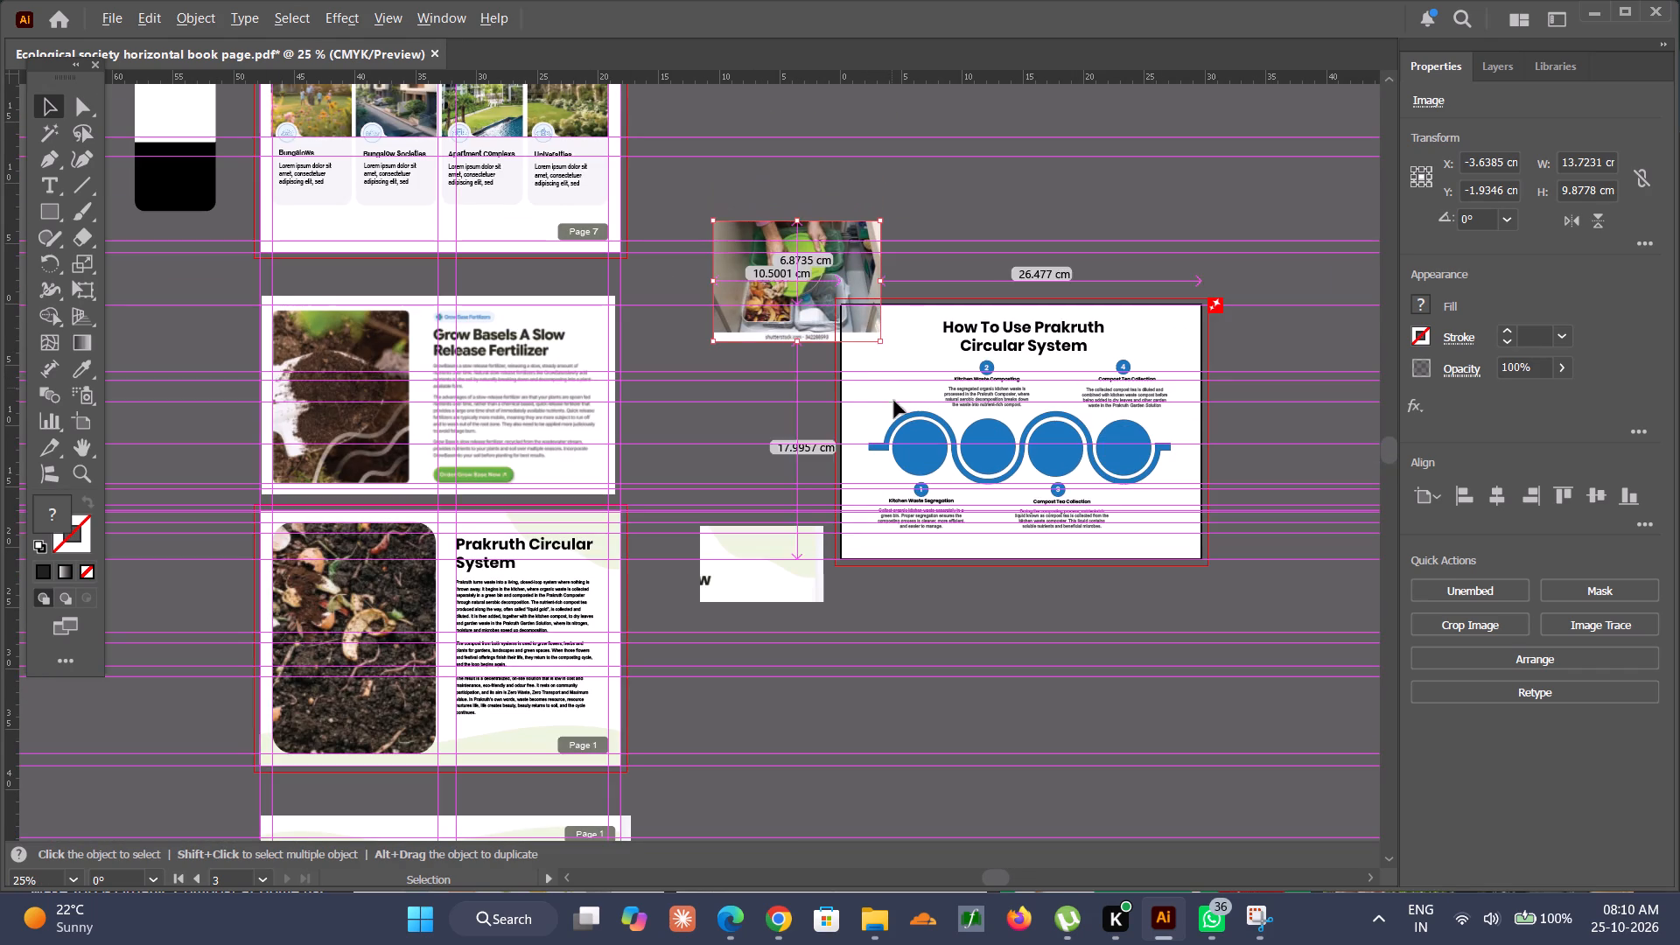
Duplicate the first blue step circle twice, placing the copies side by side in the empty area above the page.
{"action": "left_click_drag", "start_coordinate": [934, 458], "coordinate": [927, 248], "text": "alt"}
{"action": "left_click_drag", "start_coordinate": [934, 451], "coordinate": [1067, 244], "text": "alt"}
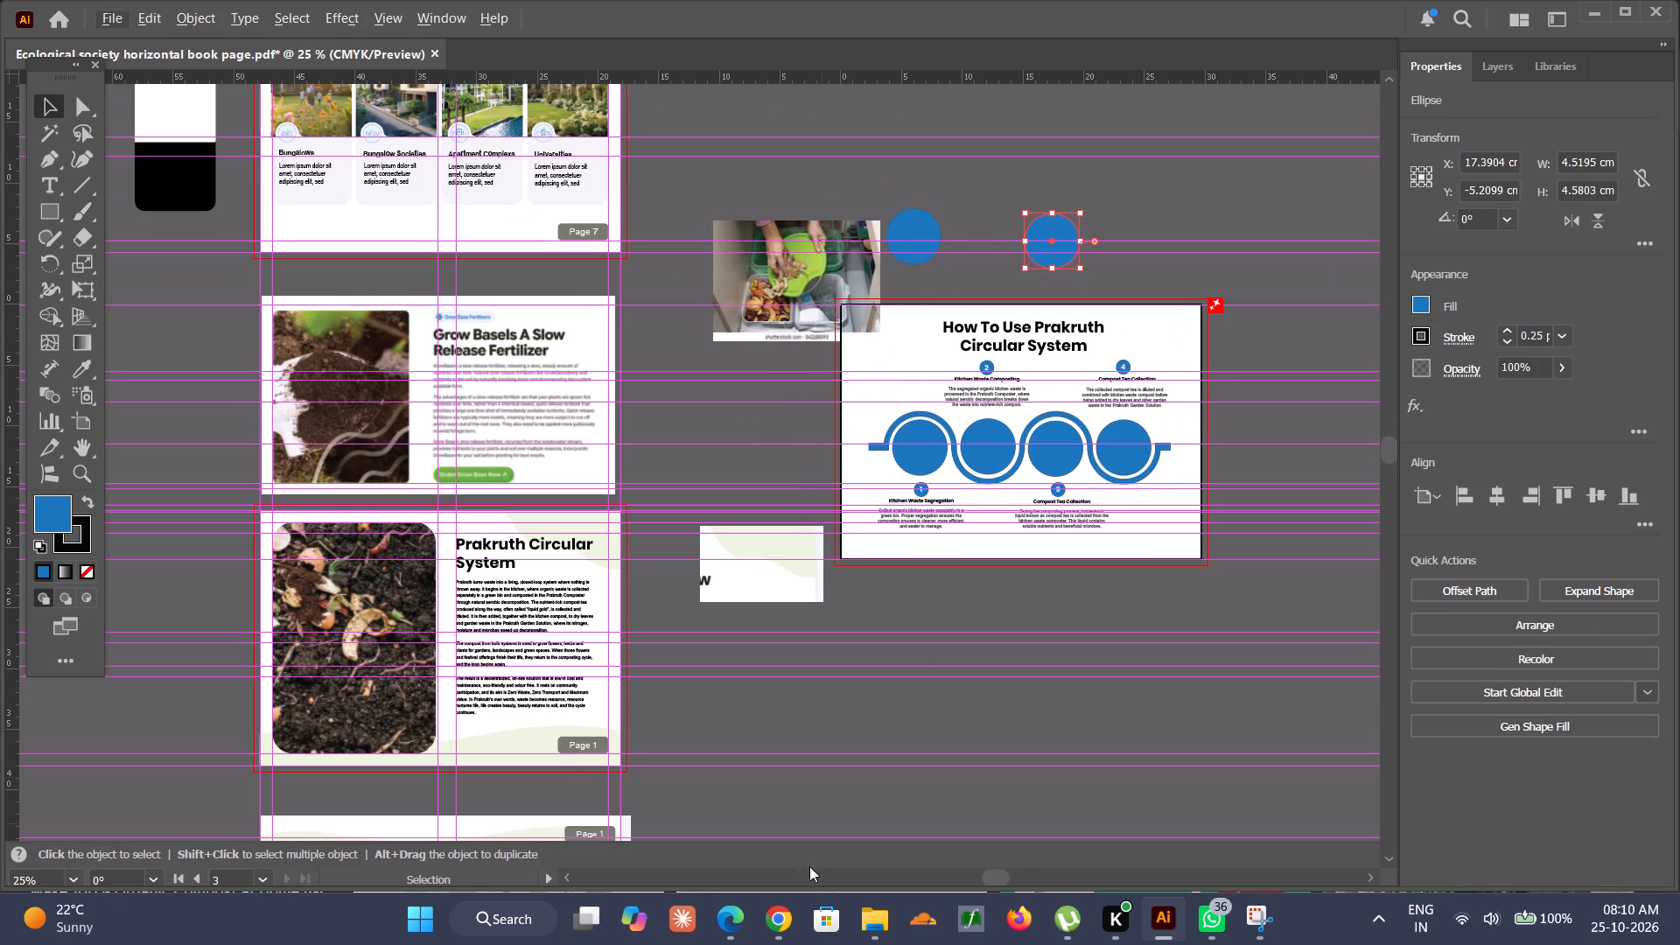
Switch to Chrome and copy the Dreamstime "Organized Kitchen Waste Management" photo of black food-waste bins from the image results.
{"action": "left_click", "coordinate": [761, 925]}
{"action": "scroll", "coordinate": [1002, 436], "scroll_direction": "down", "scroll_amount": 4}
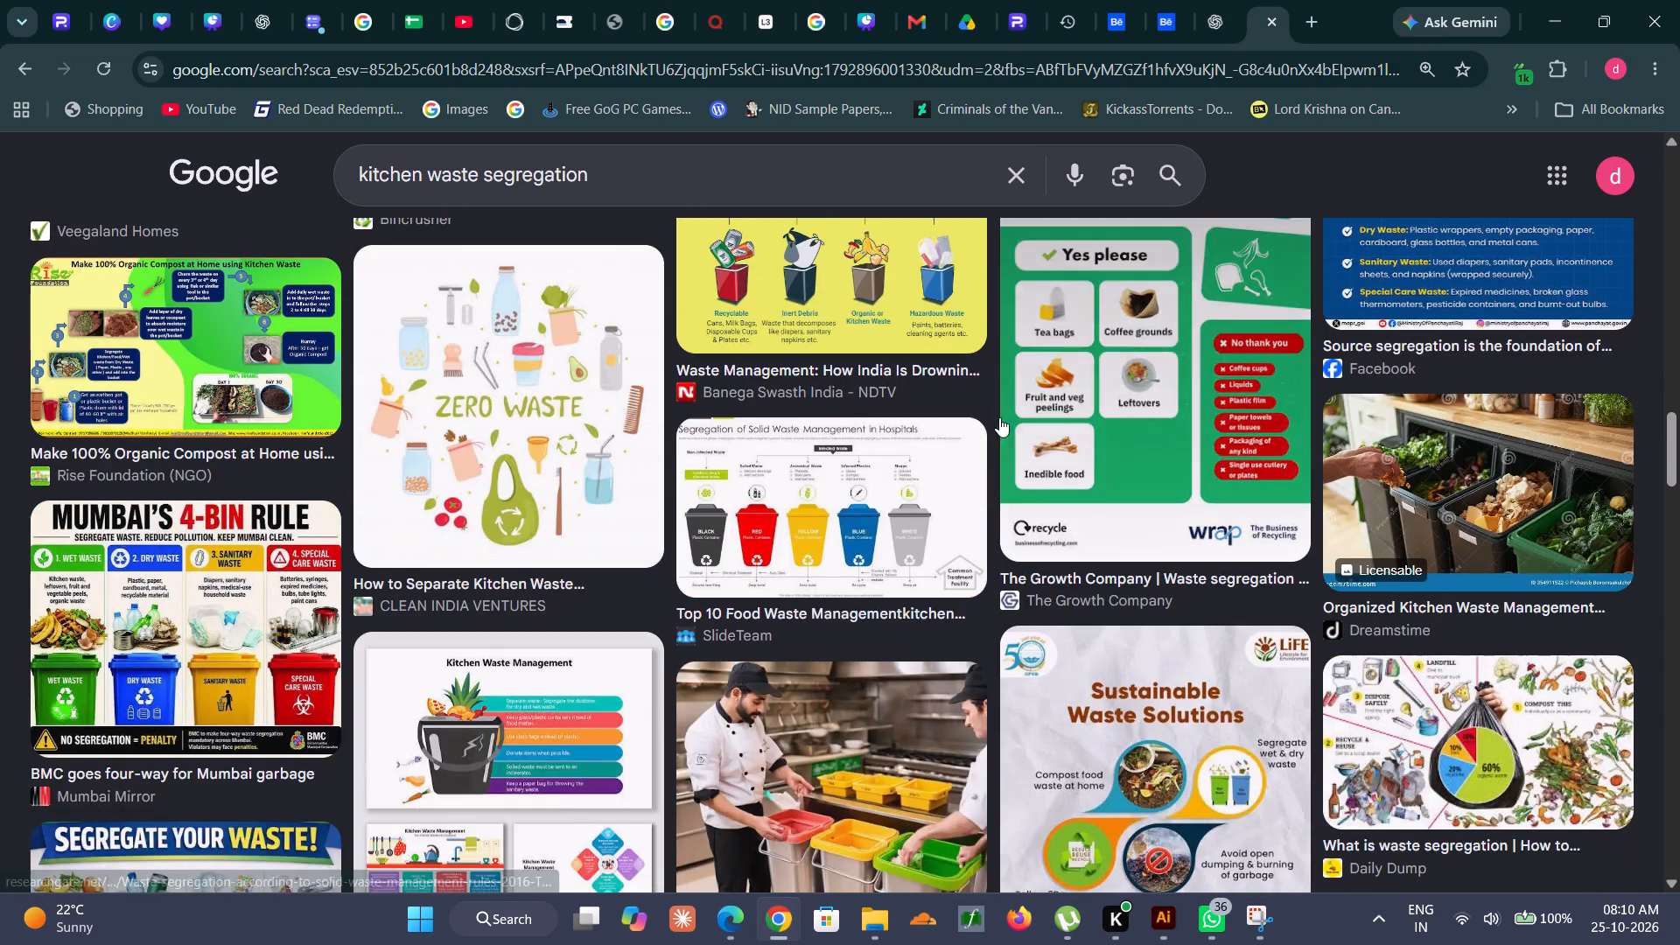
{"action": "scroll", "coordinate": [746, 367], "scroll_direction": "up", "scroll_amount": 2}
{"action": "scroll", "coordinate": [746, 366], "scroll_direction": "down", "scroll_amount": 4}
{"action": "scroll", "coordinate": [746, 366], "scroll_direction": "up", "scroll_amount": 5}
{"action": "scroll", "coordinate": [746, 366], "scroll_direction": "down", "scroll_amount": 5}
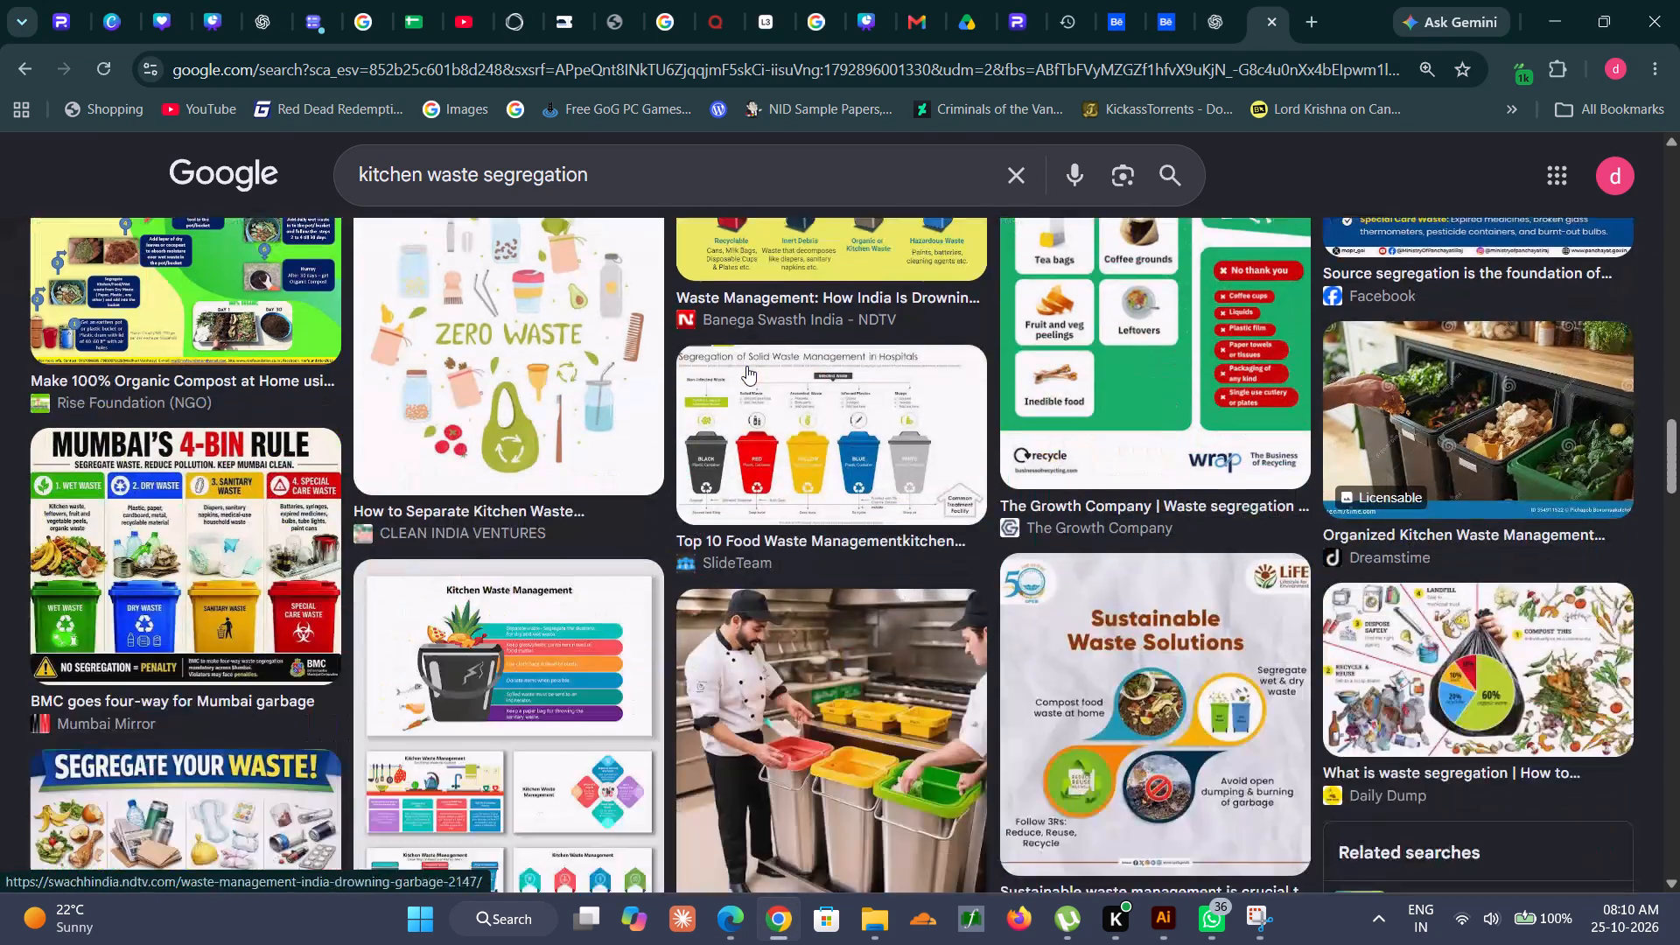
{"action": "scroll", "coordinate": [746, 366], "scroll_direction": "up", "scroll_amount": 3}
{"action": "right_click", "coordinate": [1460, 529]}
{"action": "right_click", "coordinate": [1460, 529]}
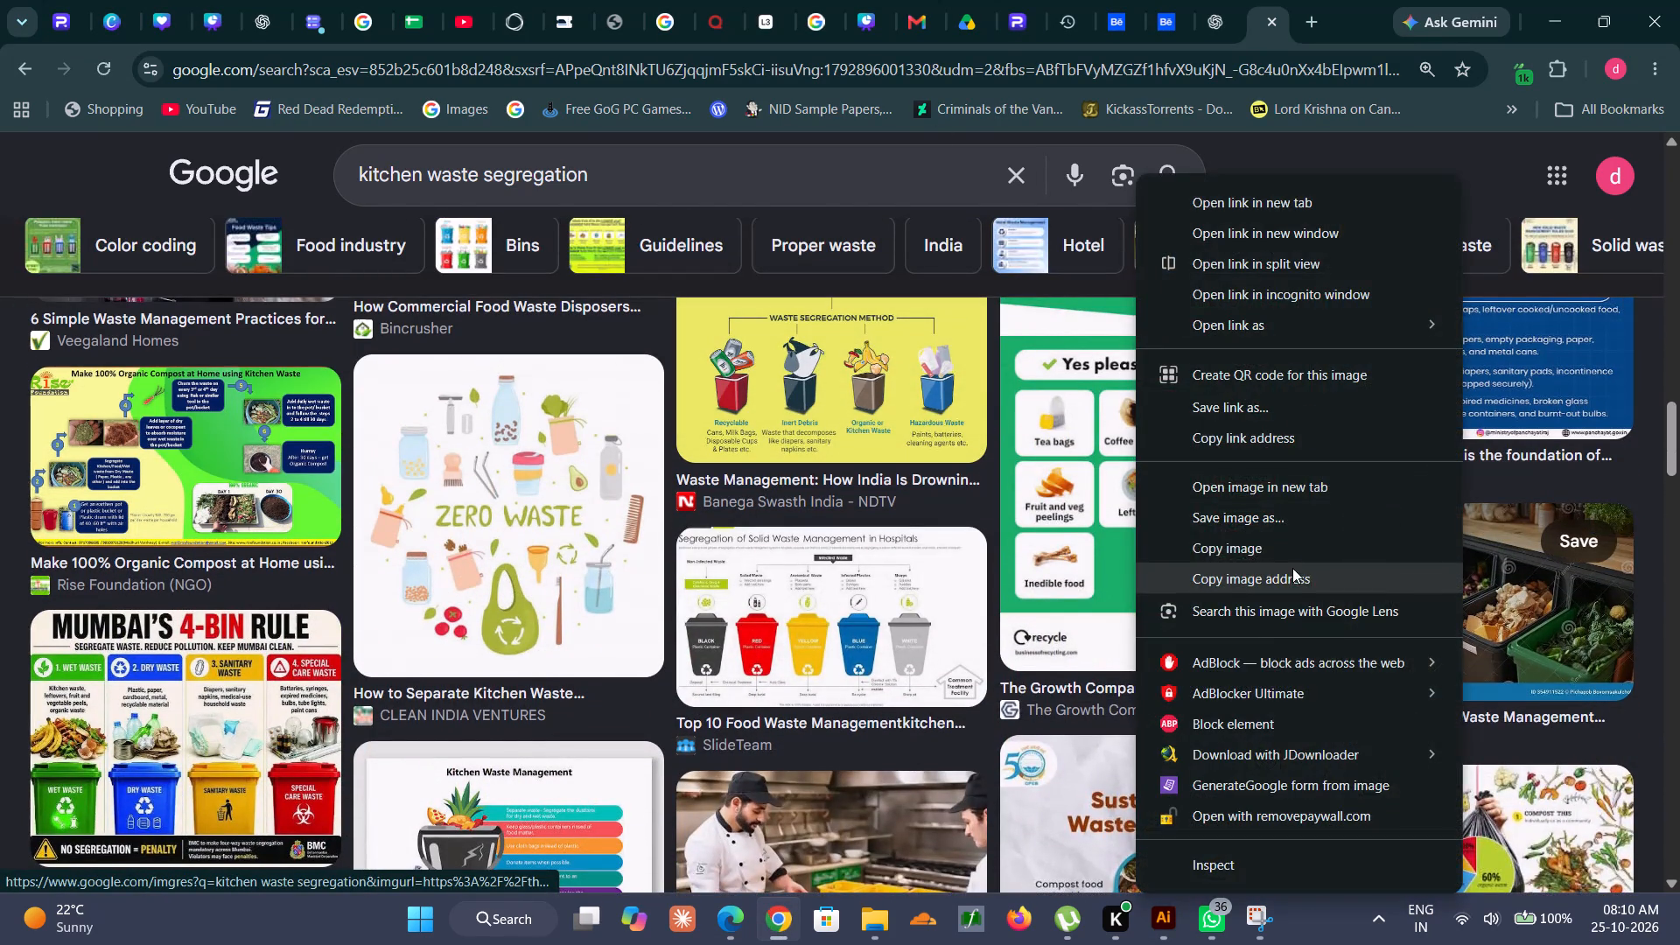
{"action": "left_click", "coordinate": [1288, 547]}
Paste the black-bins photo into the Illustrator book document and place it above the loose blue circles.
{"action": "left_click_drag", "start_coordinate": [1139, 893], "coordinate": [1149, 905]}
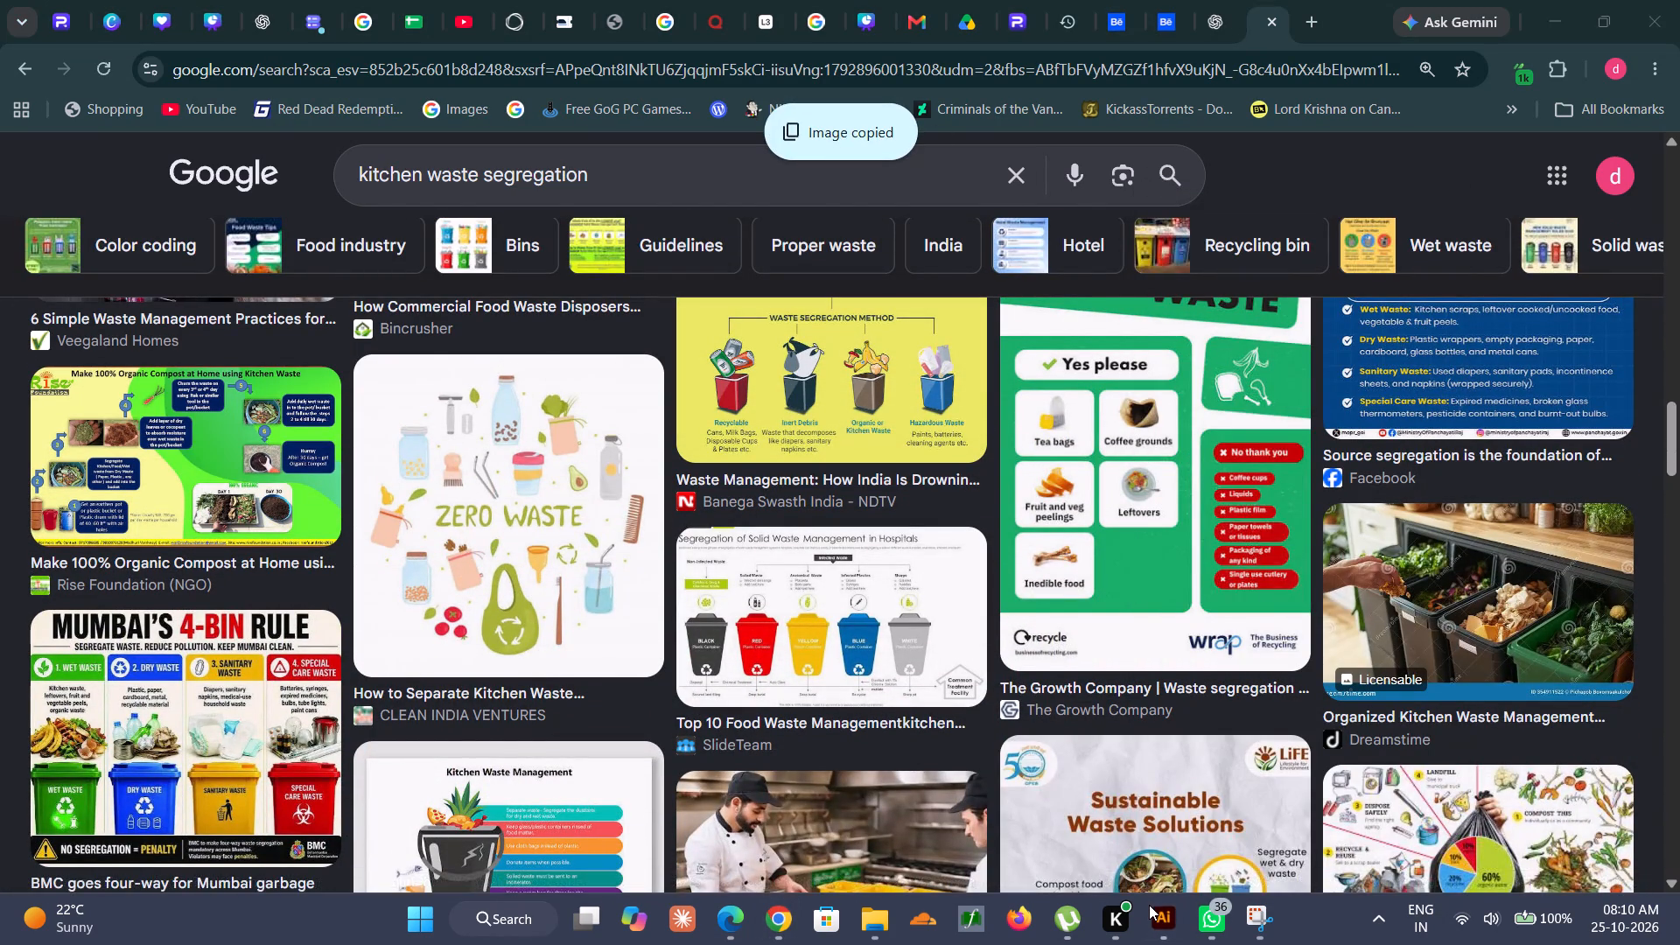
{"action": "left_click", "coordinate": [1149, 905]}
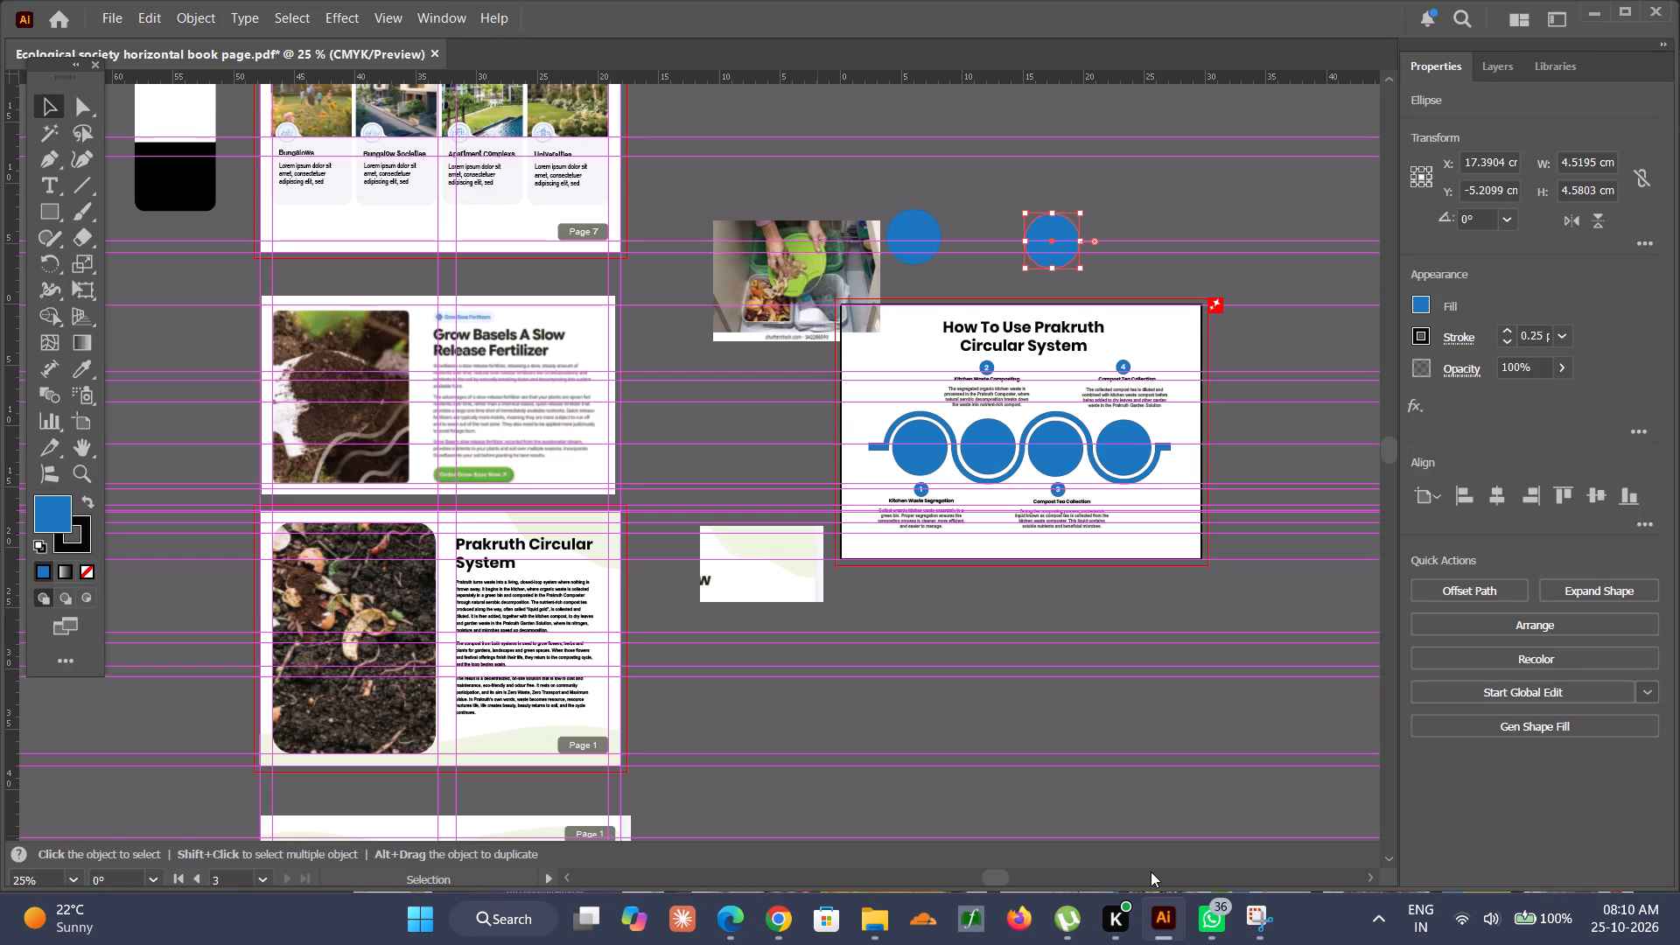
{"action": "key", "text": "ctrl+v"}
{"action": "left_click_drag", "start_coordinate": [805, 440], "coordinate": [1116, 118]}
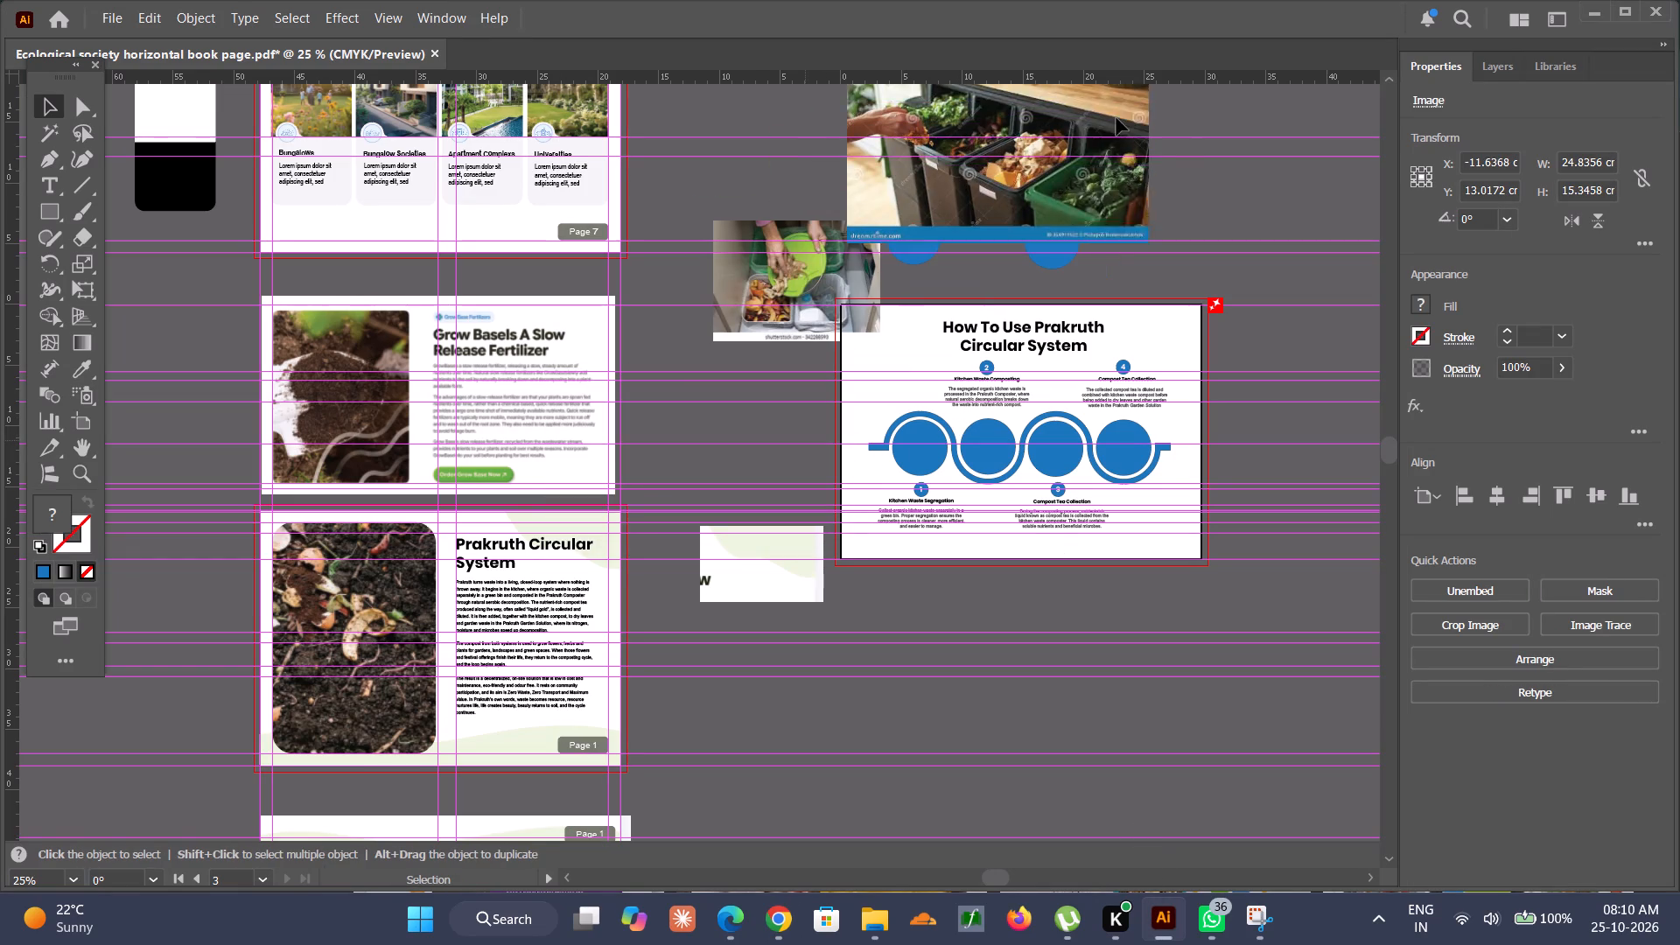
{"action": "left_click_drag", "start_coordinate": [1116, 118], "coordinate": [1137, 100]}
{"action": "scroll", "coordinate": [1088, 227], "scroll_direction": "up", "scroll_amount": 5}
{"action": "left_click_drag", "start_coordinate": [1091, 229], "coordinate": [1106, 213]}
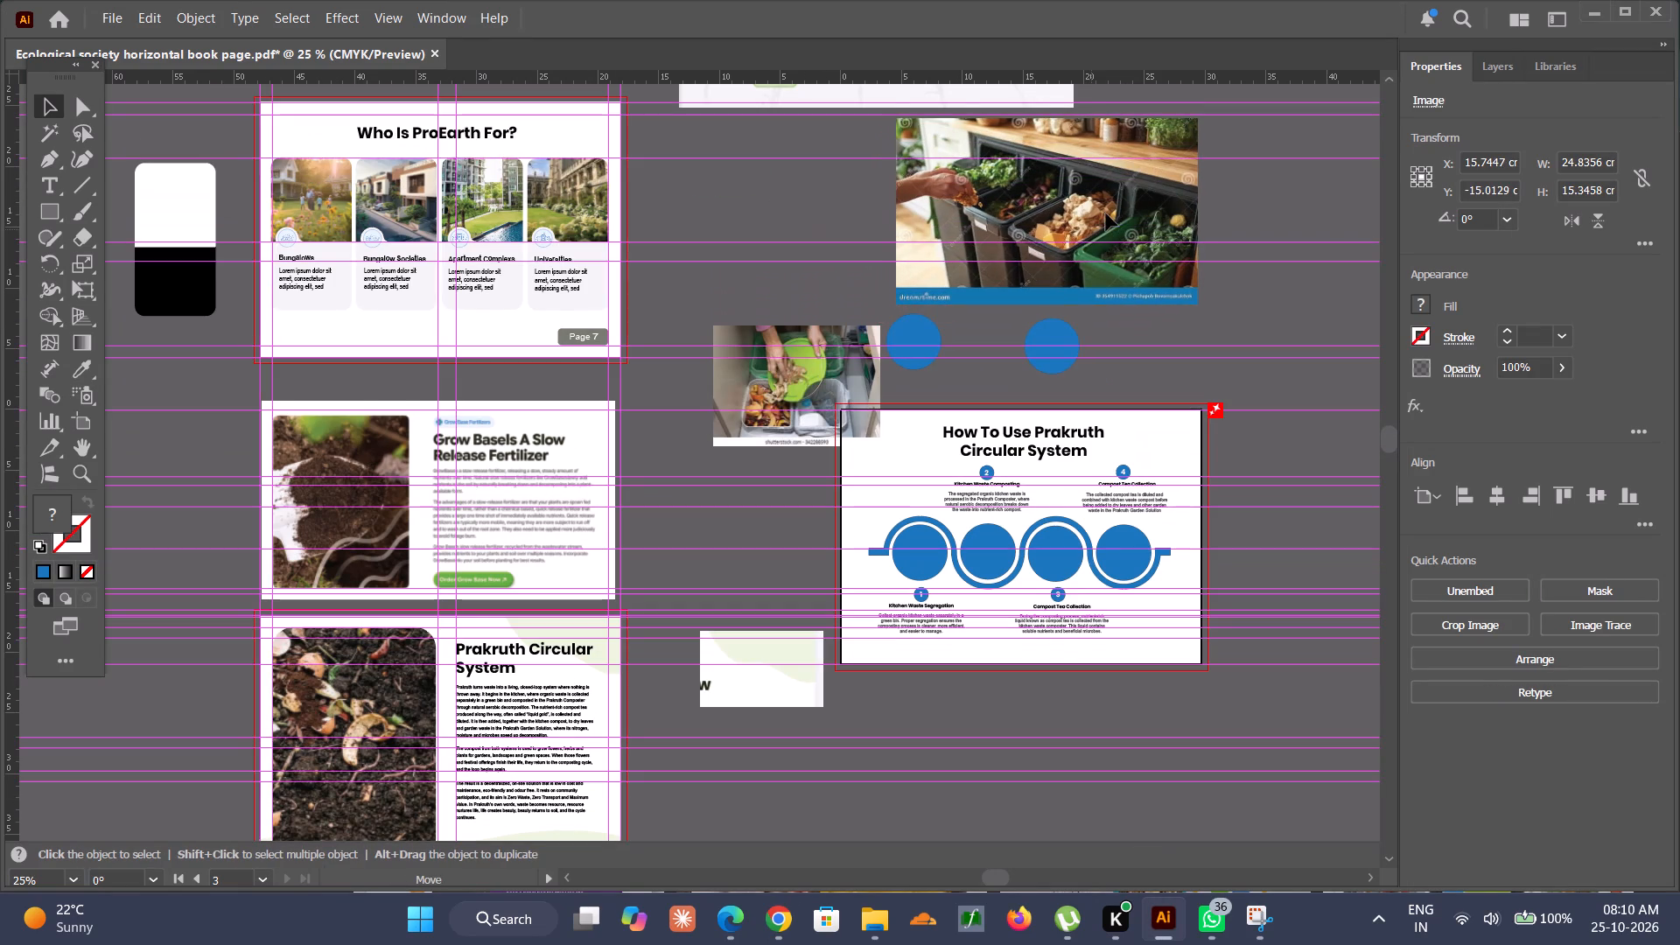
{"action": "left_click_drag", "start_coordinate": [1106, 213], "coordinate": [1109, 220]}
{"action": "left_click", "coordinate": [1242, 299]}
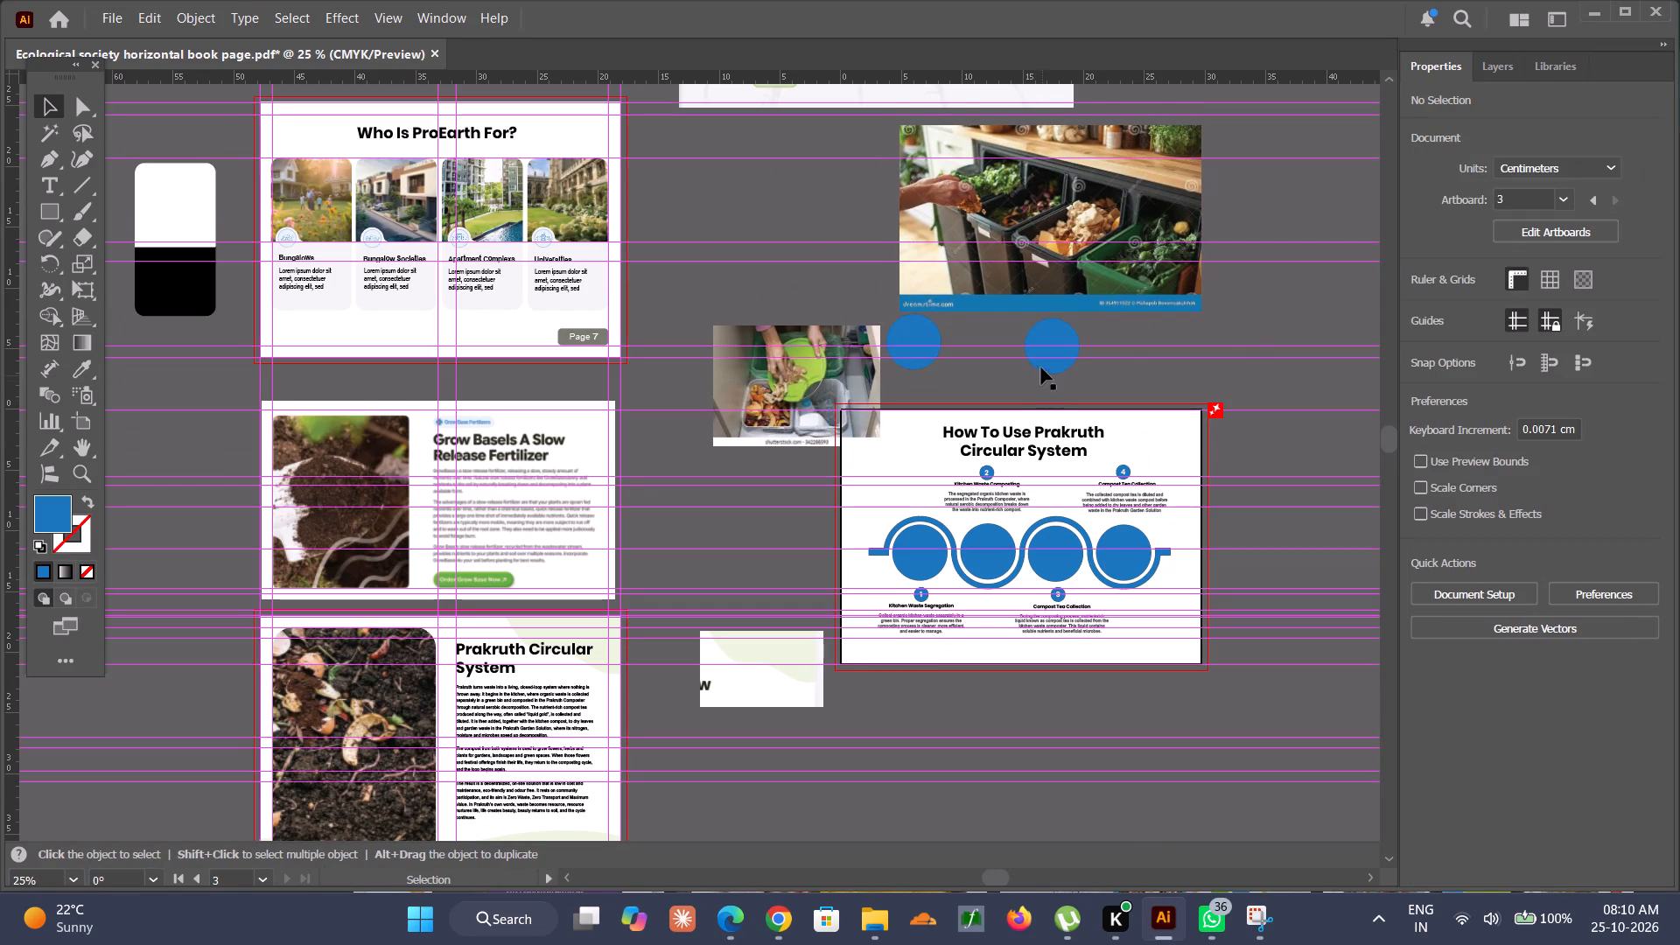
Duplicate the second loose blue circle further along the row above the page.
{"action": "left_click_drag", "start_coordinate": [1041, 363], "coordinate": [1203, 365], "text": "alt"}
Switch to Chrome and copy the Unilever Food Solutions photo of mixed vegetable peels from the kitchen waste segregation results.
{"action": "left_click", "coordinate": [763, 924]}
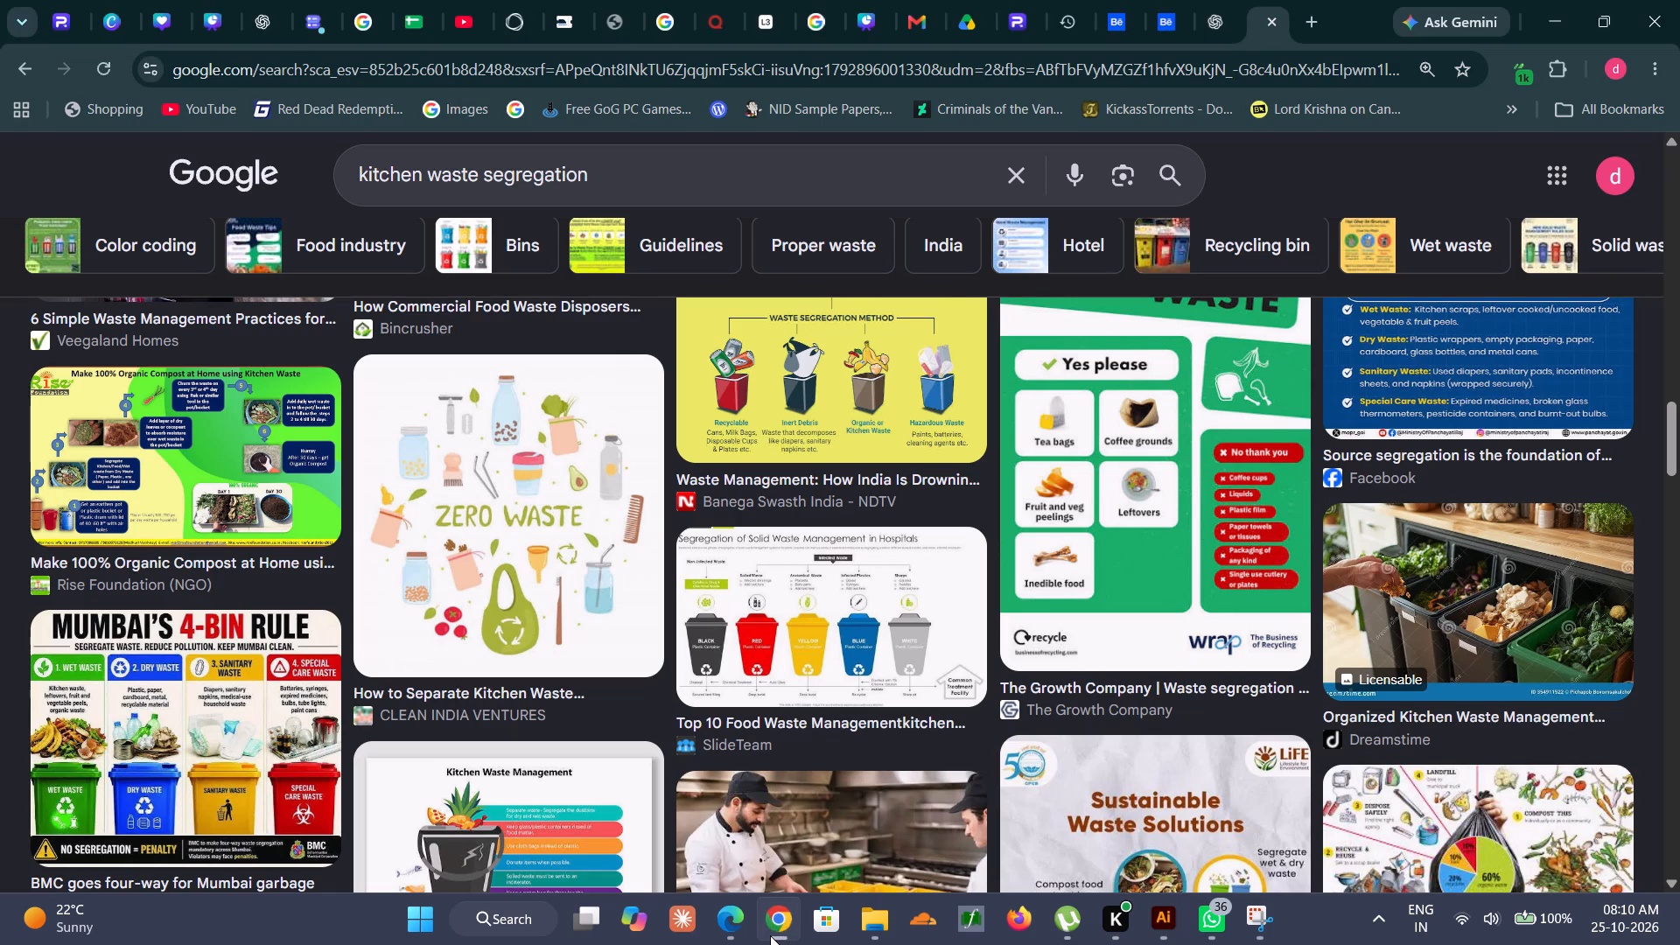
{"action": "scroll", "coordinate": [795, 592], "scroll_direction": "up", "scroll_amount": 18}
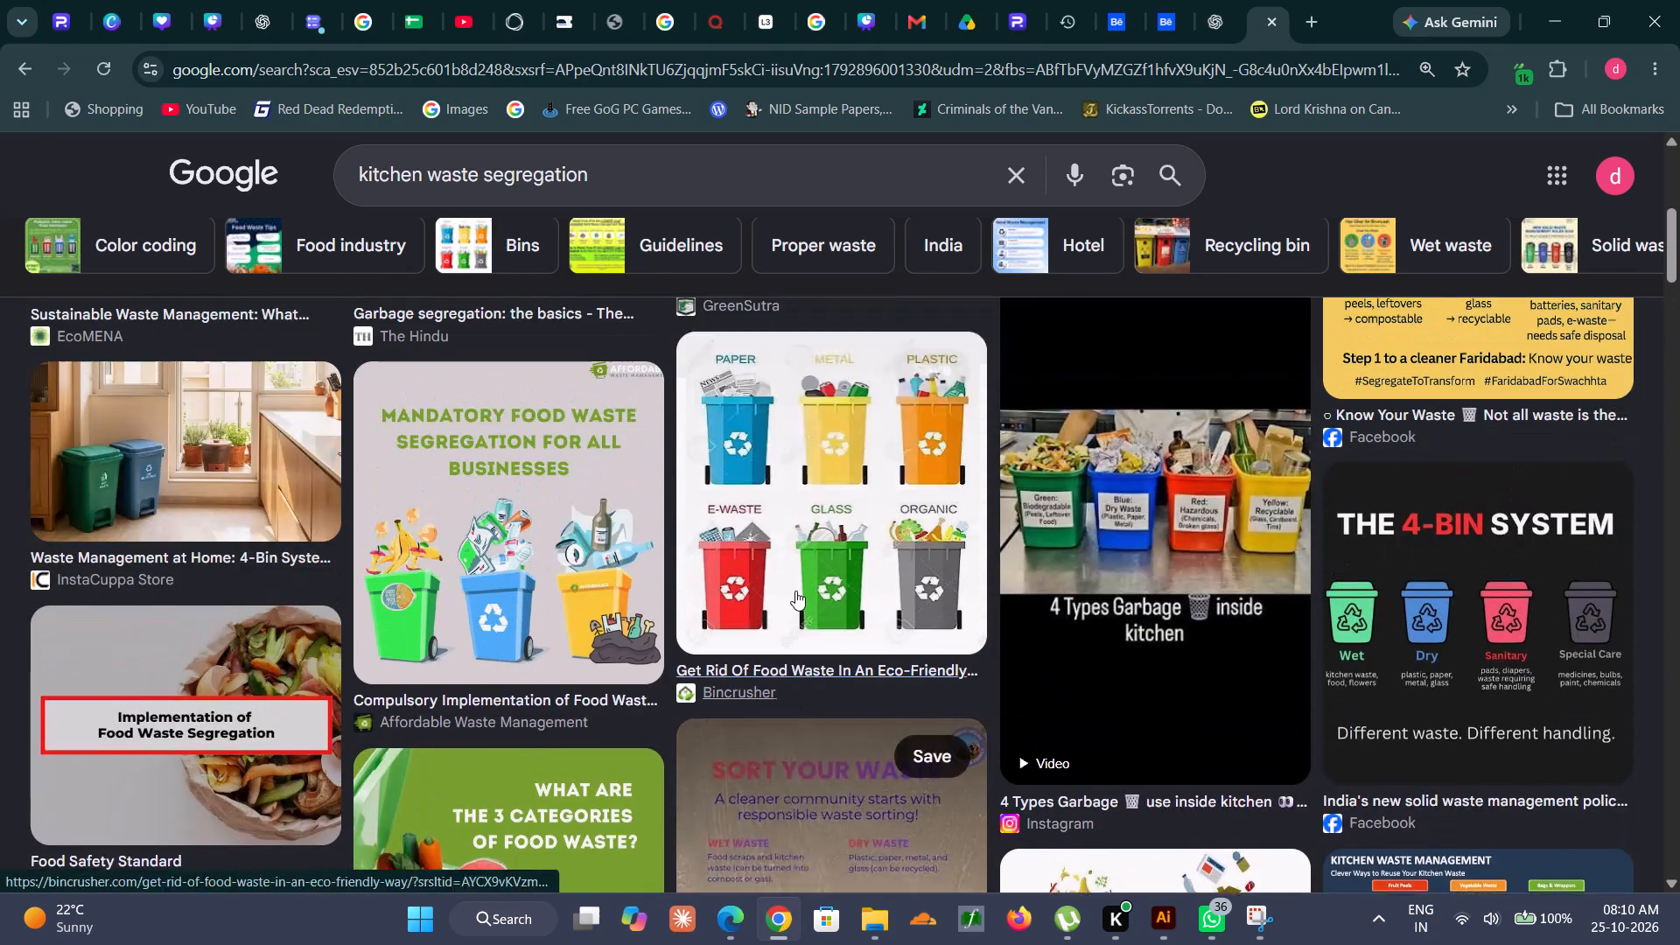
{"action": "scroll", "coordinate": [795, 591], "scroll_direction": "up", "scroll_amount": 3}
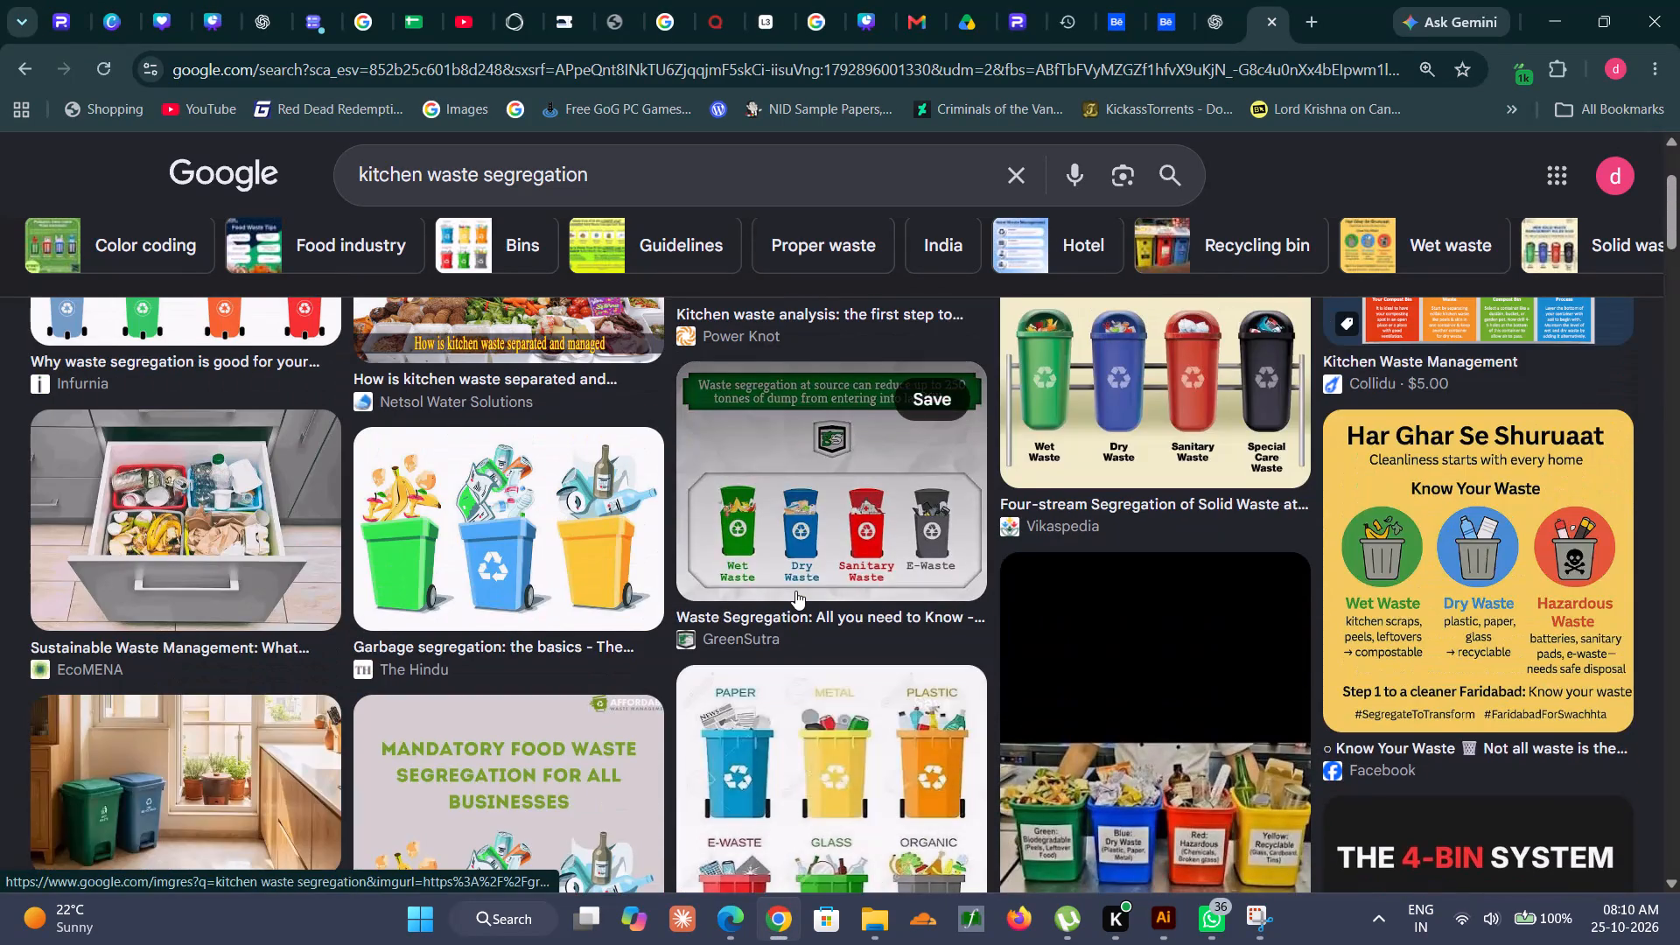
{"action": "scroll", "coordinate": [795, 591], "scroll_direction": "up", "scroll_amount": 3}
{"action": "scroll", "coordinate": [795, 591], "scroll_direction": "down", "scroll_amount": 10}
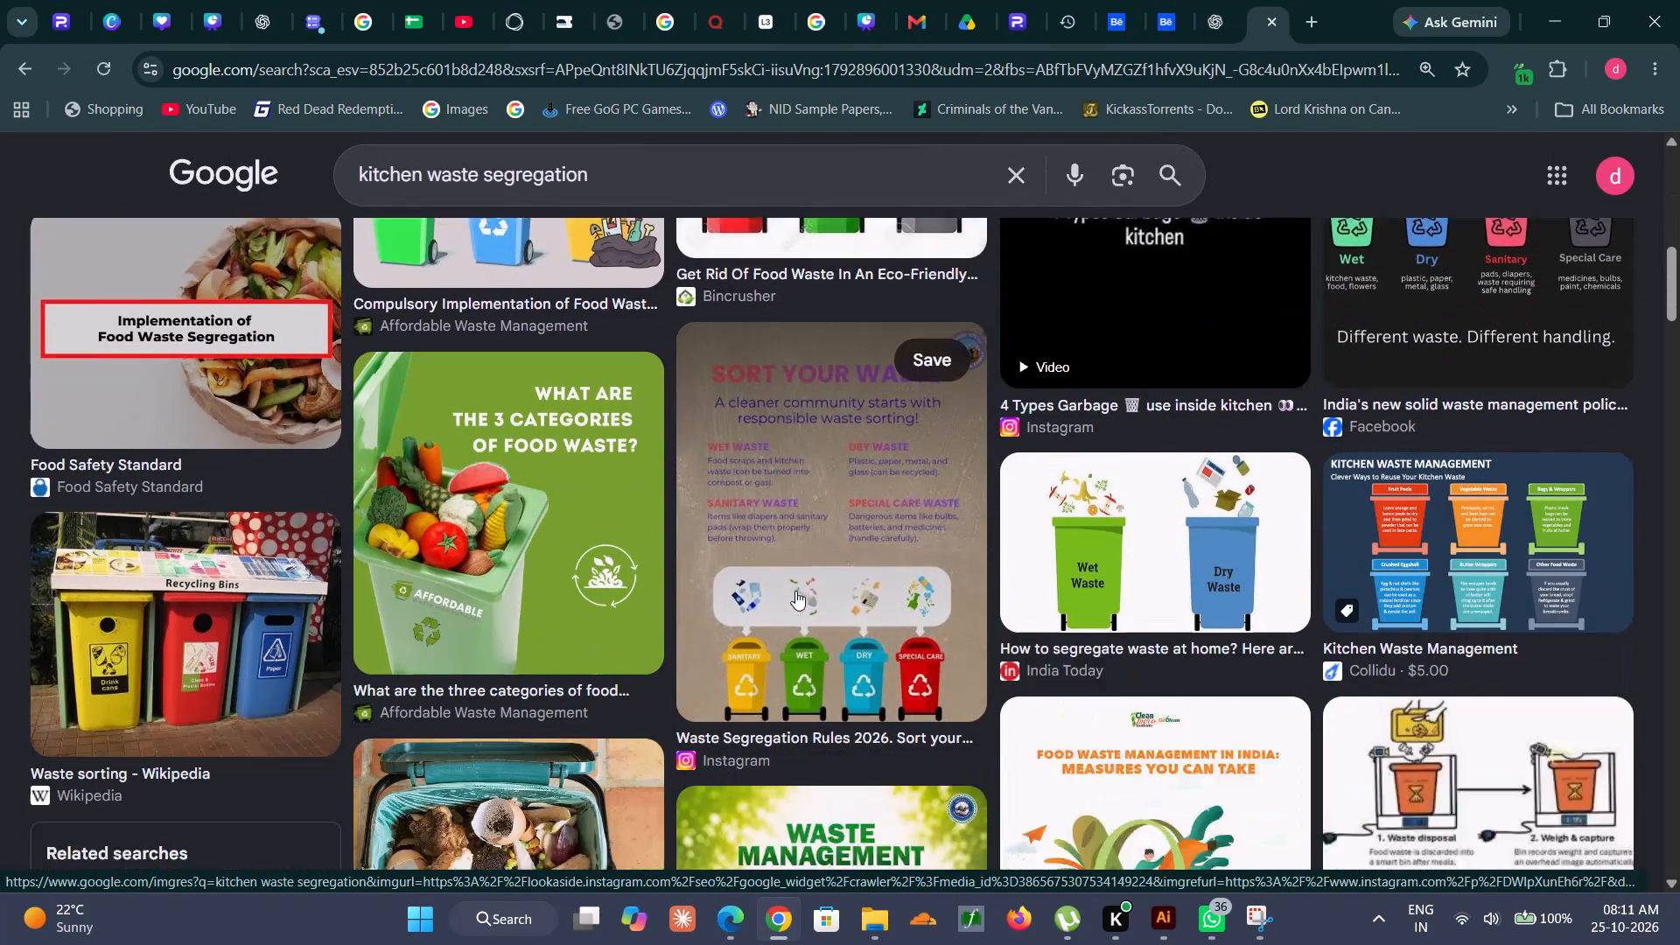
{"action": "scroll", "coordinate": [795, 591], "scroll_direction": "down", "scroll_amount": 3}
{"action": "right_click", "coordinate": [1164, 733]}
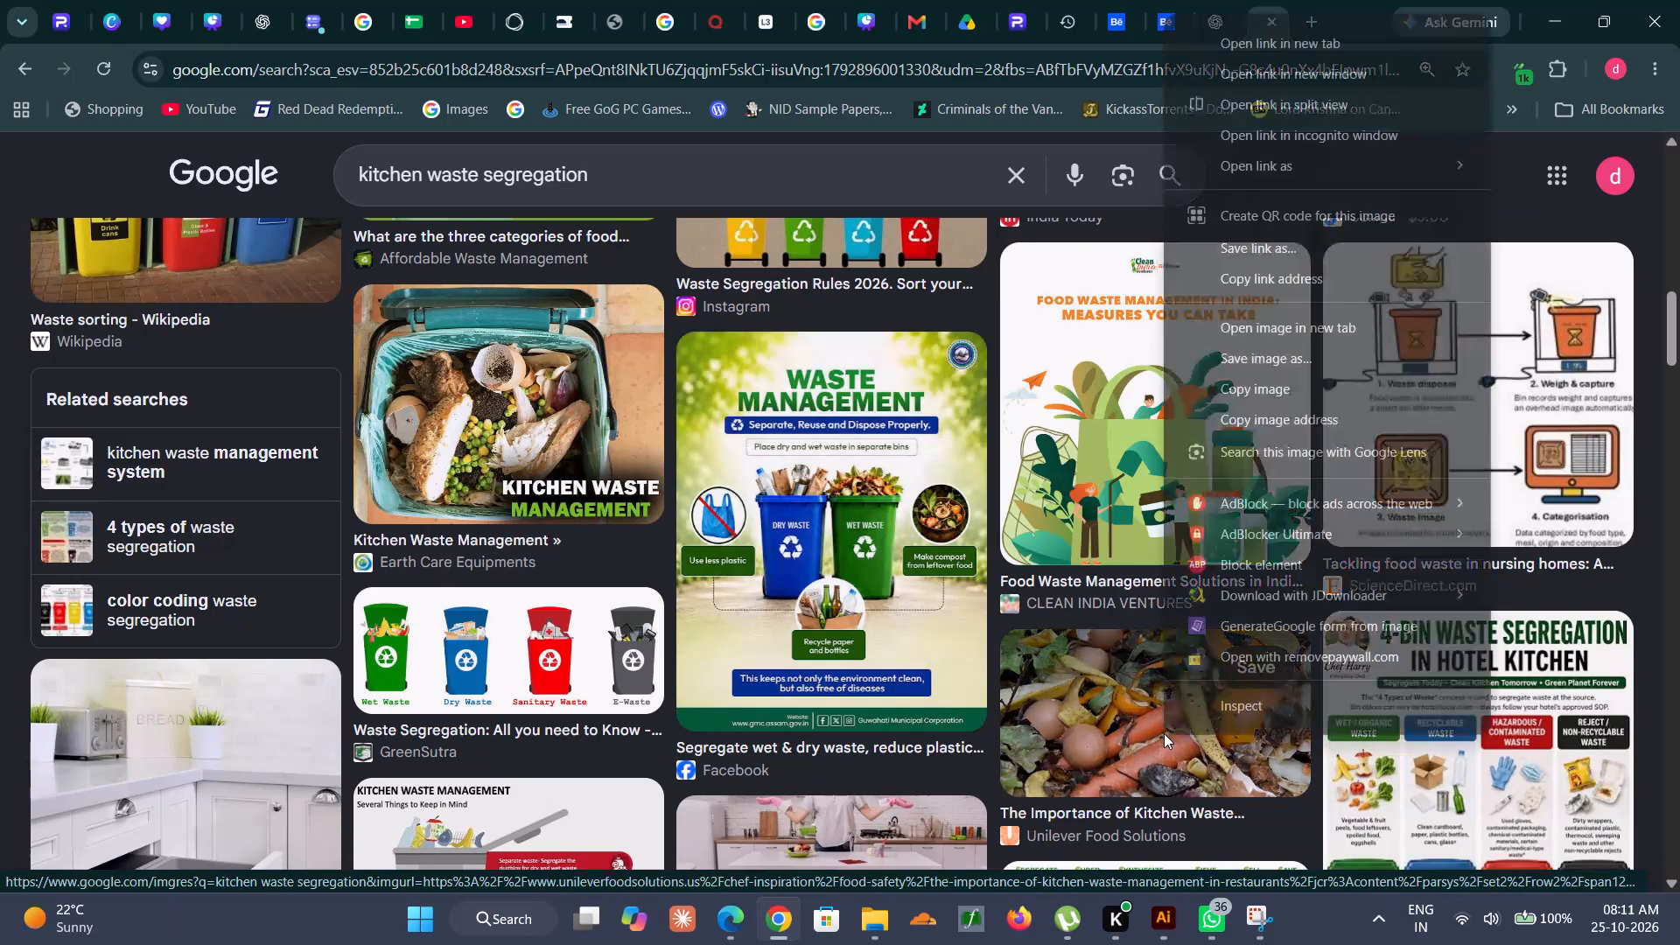
{"action": "left_click", "coordinate": [1230, 383]}
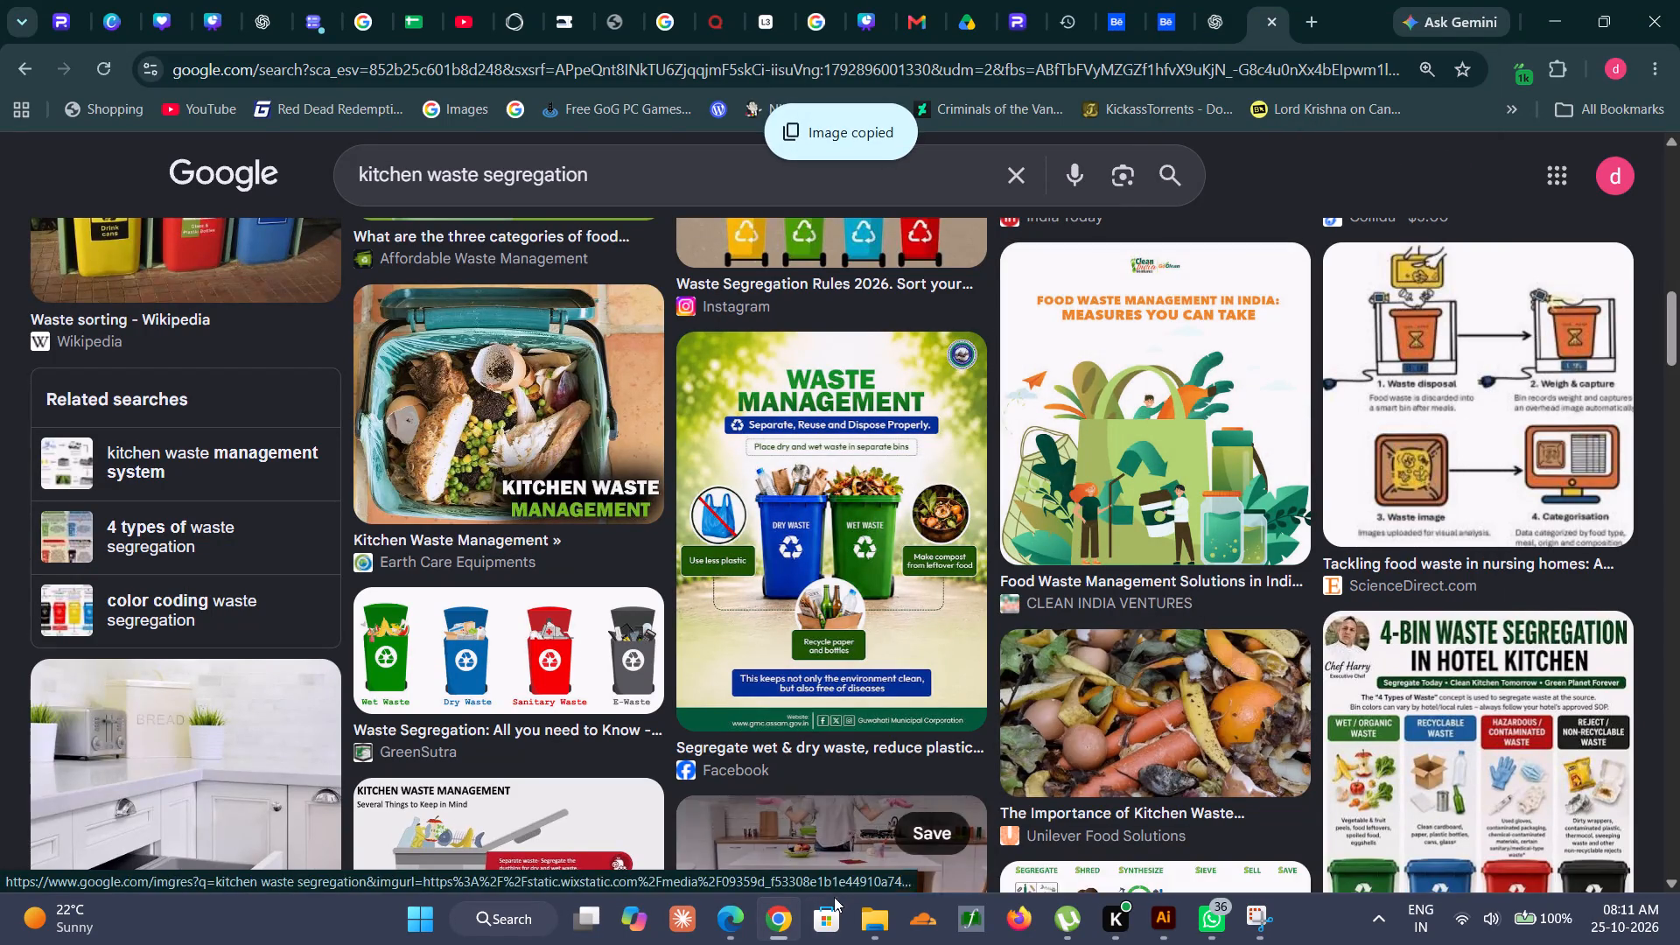
Paste the vegetable-peels photo into the Illustrator book document and place it to the right of the black-bins photo.
{"action": "left_click", "coordinate": [784, 912]}
{"action": "left_click", "coordinate": [1276, 430]}
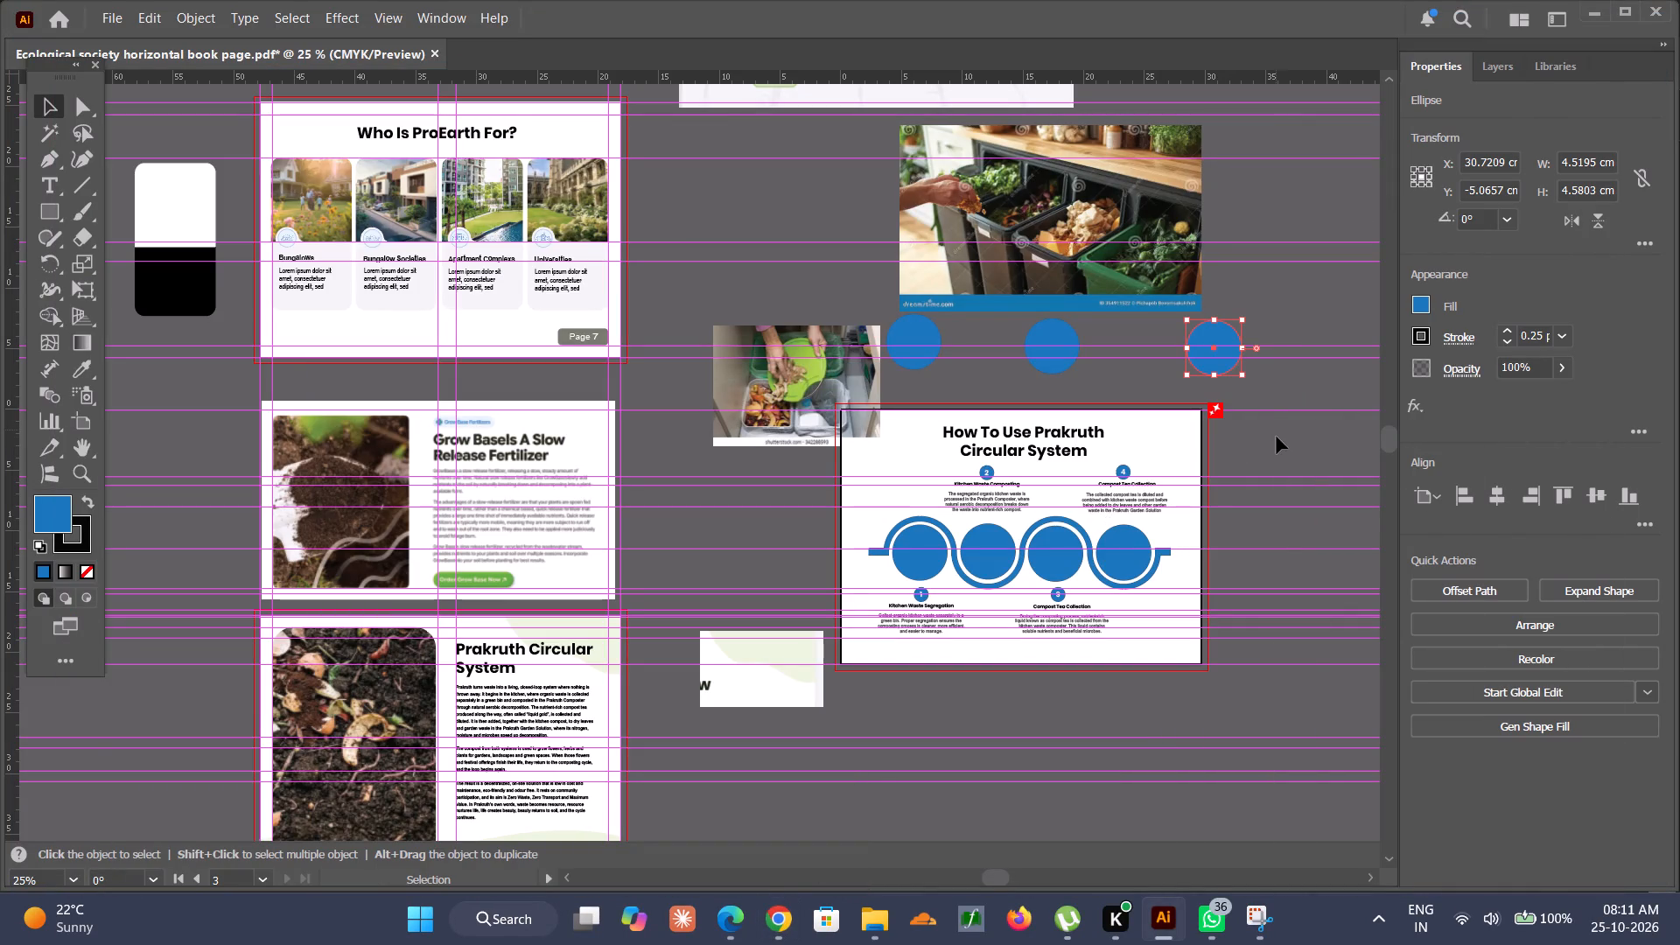
{"action": "key", "text": "ctrl+v"}
{"action": "scroll", "coordinate": [1175, 541], "scroll_direction": "left", "scroll_amount": 3}
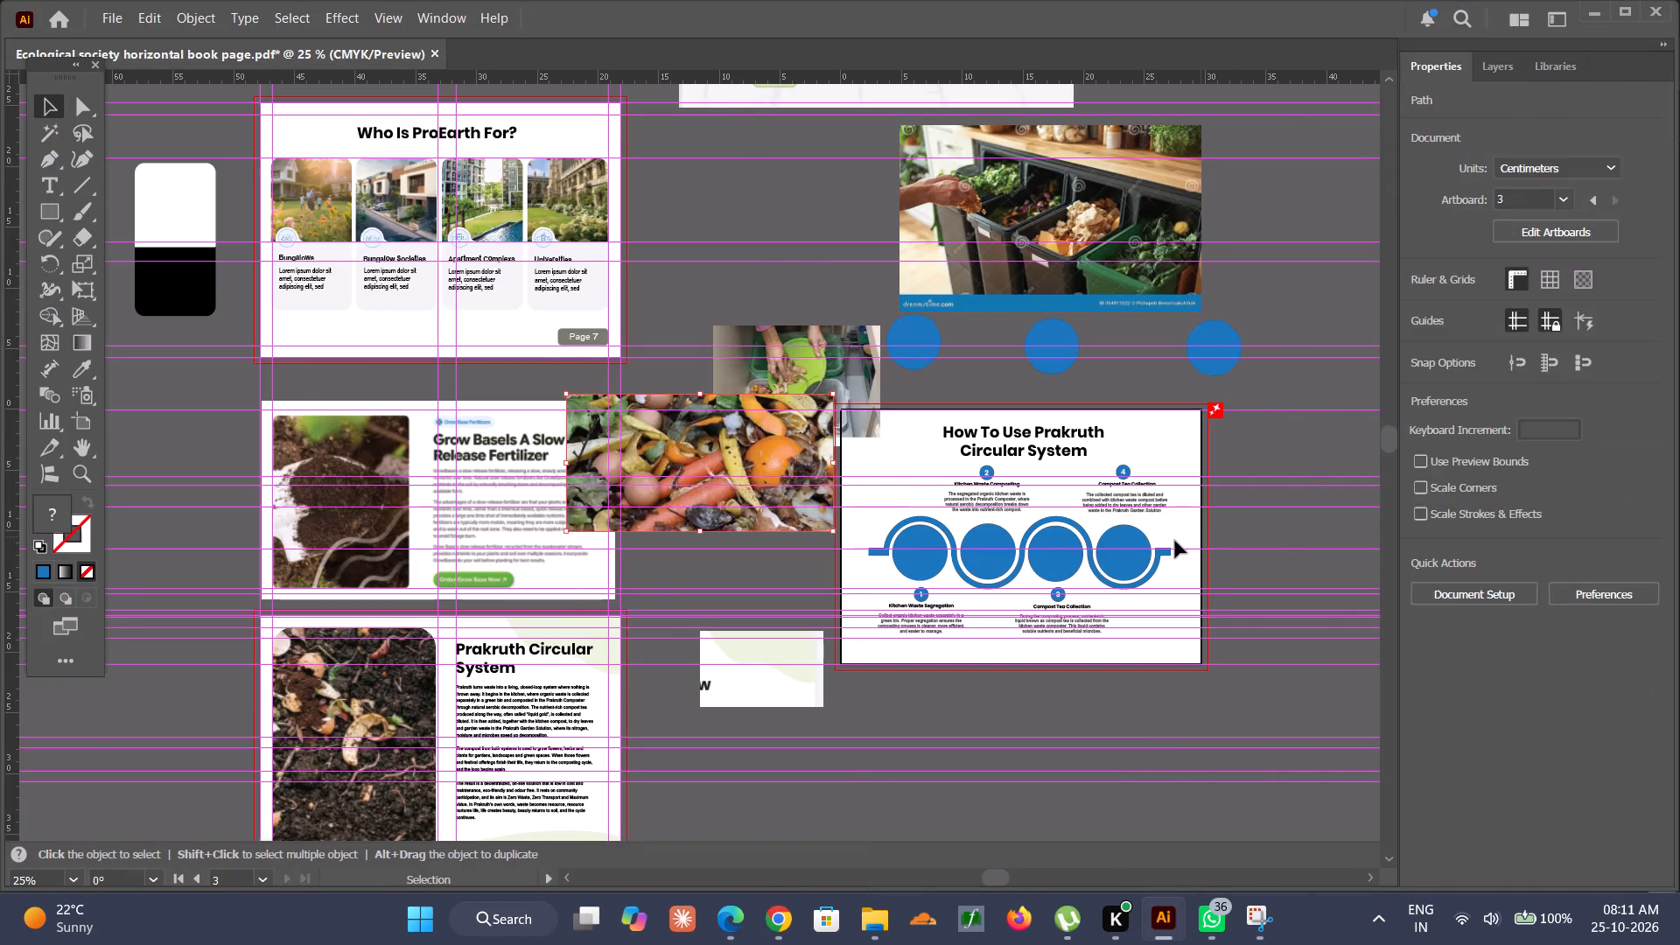
{"action": "scroll", "coordinate": [1175, 541], "scroll_direction": "left", "scroll_amount": 1}
{"action": "left_click_drag", "start_coordinate": [521, 467], "coordinate": [1125, 256]}
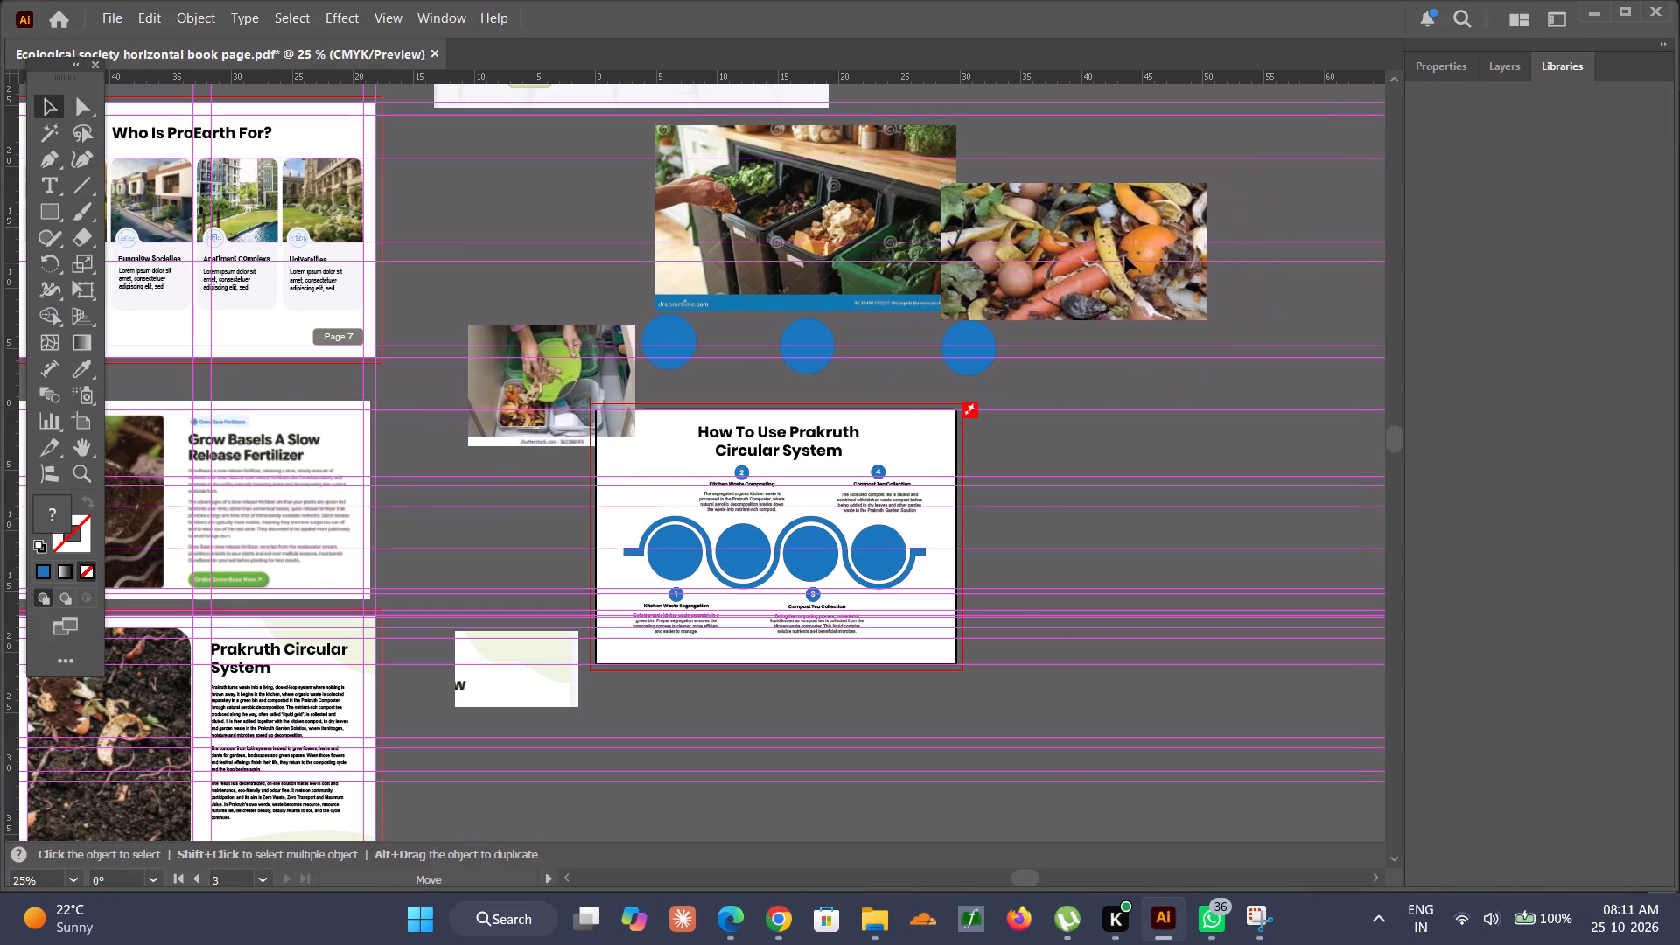
{"action": "left_click_drag", "start_coordinate": [1125, 256], "coordinate": [1176, 237]}
{"action": "left_click", "coordinate": [1204, 450]}
Crop the food-scraps sorting photo to its full width, cutting off the Shutterstock caption strip along its bottom edge.
{"action": "scroll", "coordinate": [1020, 484], "scroll_direction": "down", "scroll_amount": 4, "text": "alt"}
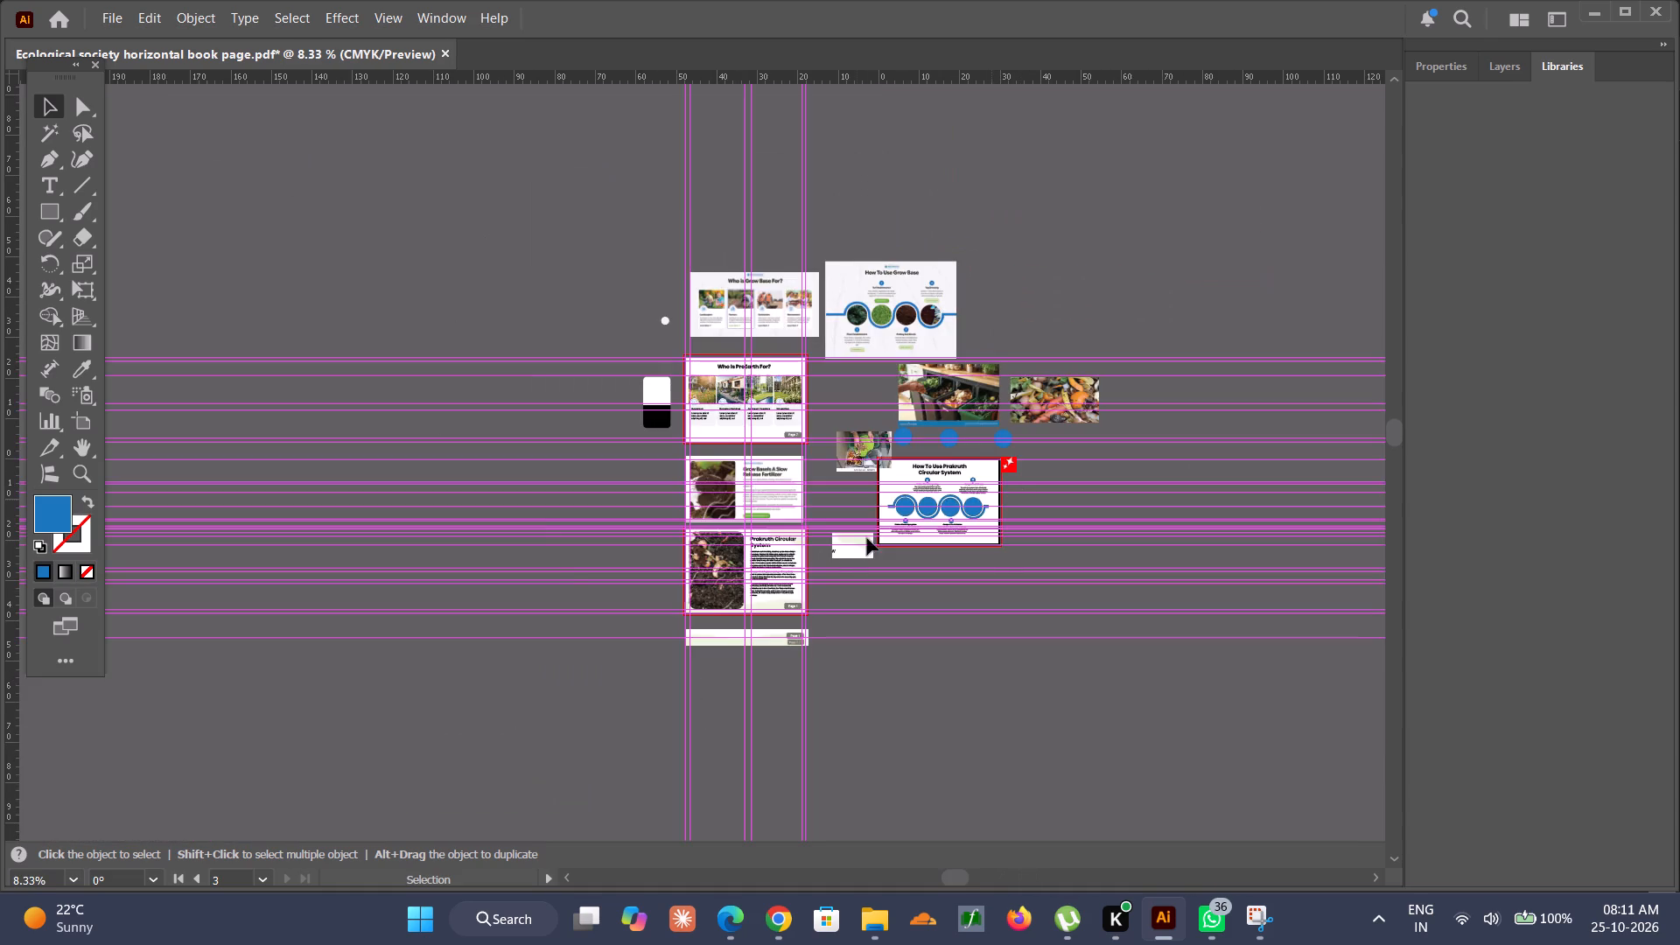
{"action": "scroll", "coordinate": [843, 544], "scroll_direction": "up", "scroll_amount": 3, "text": "alt"}
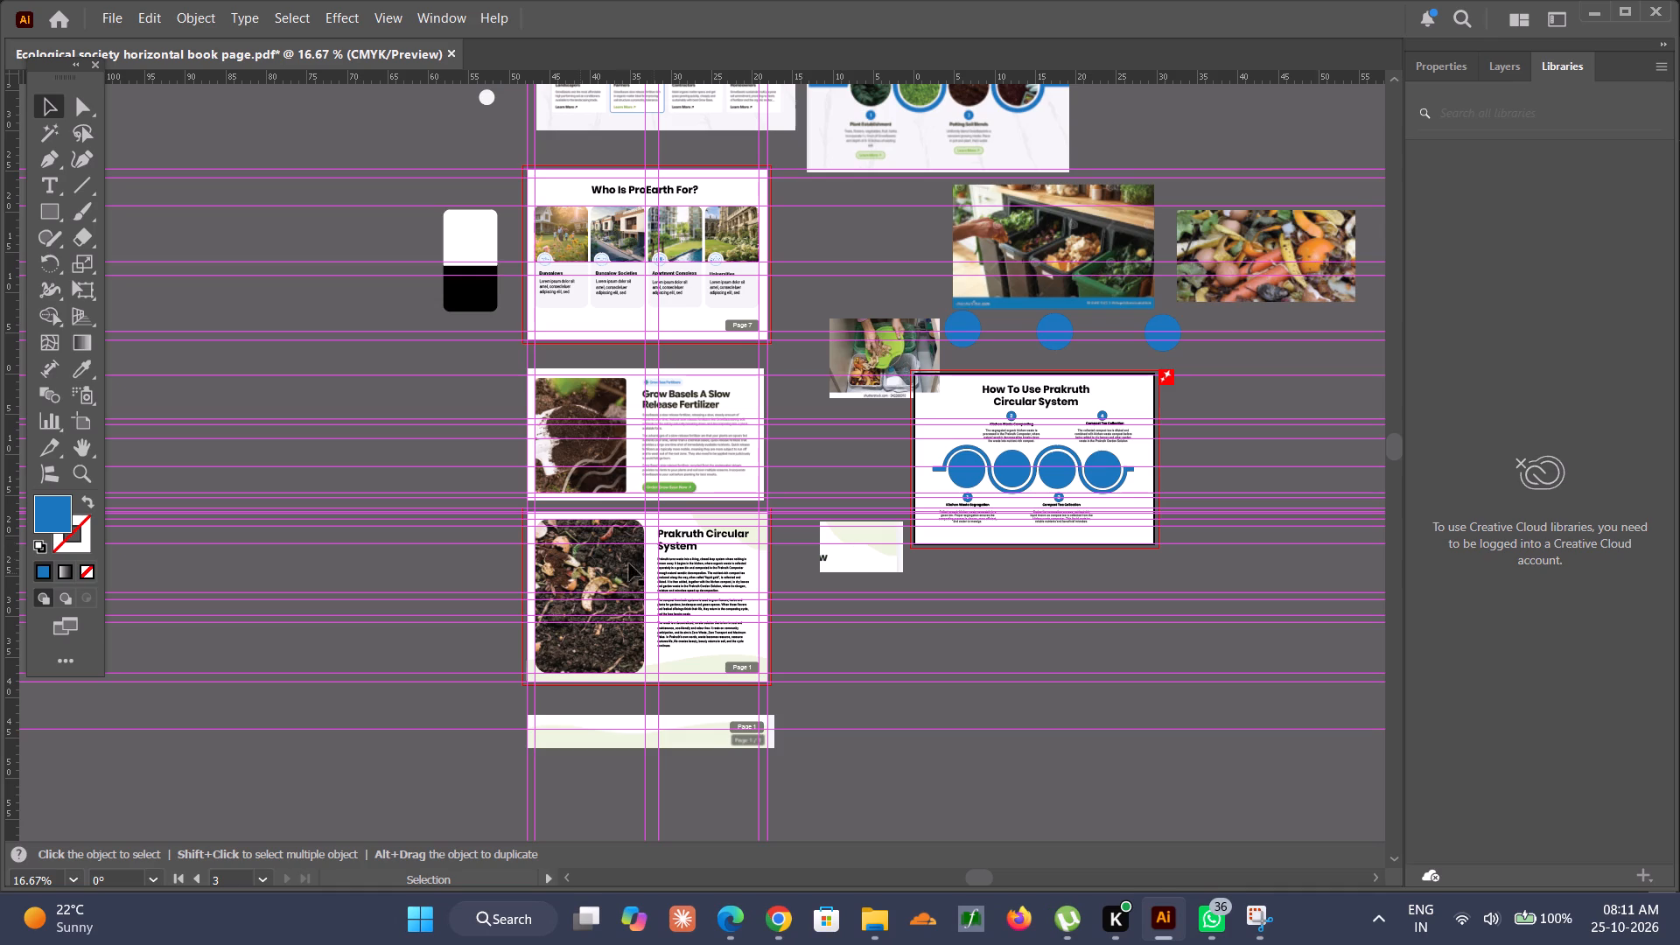
{"action": "scroll", "coordinate": [843, 359], "scroll_direction": "up", "scroll_amount": 3, "text": "alt"}
{"action": "scroll", "coordinate": [864, 343], "scroll_direction": "left", "scroll_amount": 4}
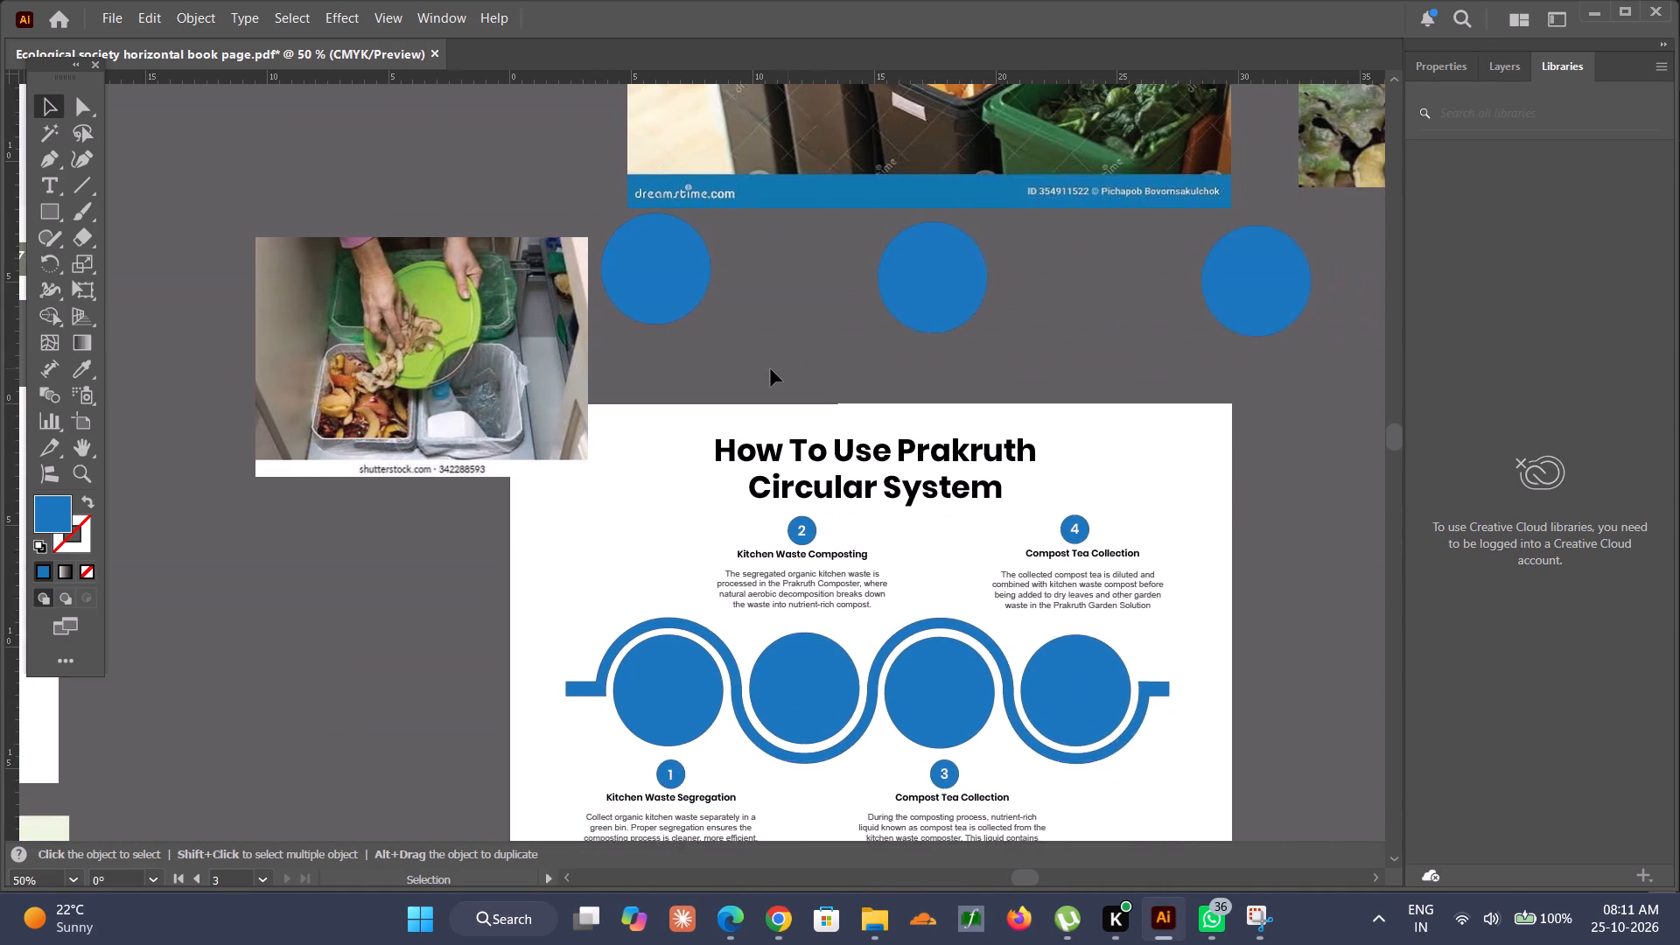
{"action": "scroll", "coordinate": [771, 369], "scroll_direction": "up", "scroll_amount": 1}
{"action": "scroll", "coordinate": [591, 351], "scroll_direction": "right", "scroll_amount": 1}
{"action": "left_click", "coordinate": [547, 357]}
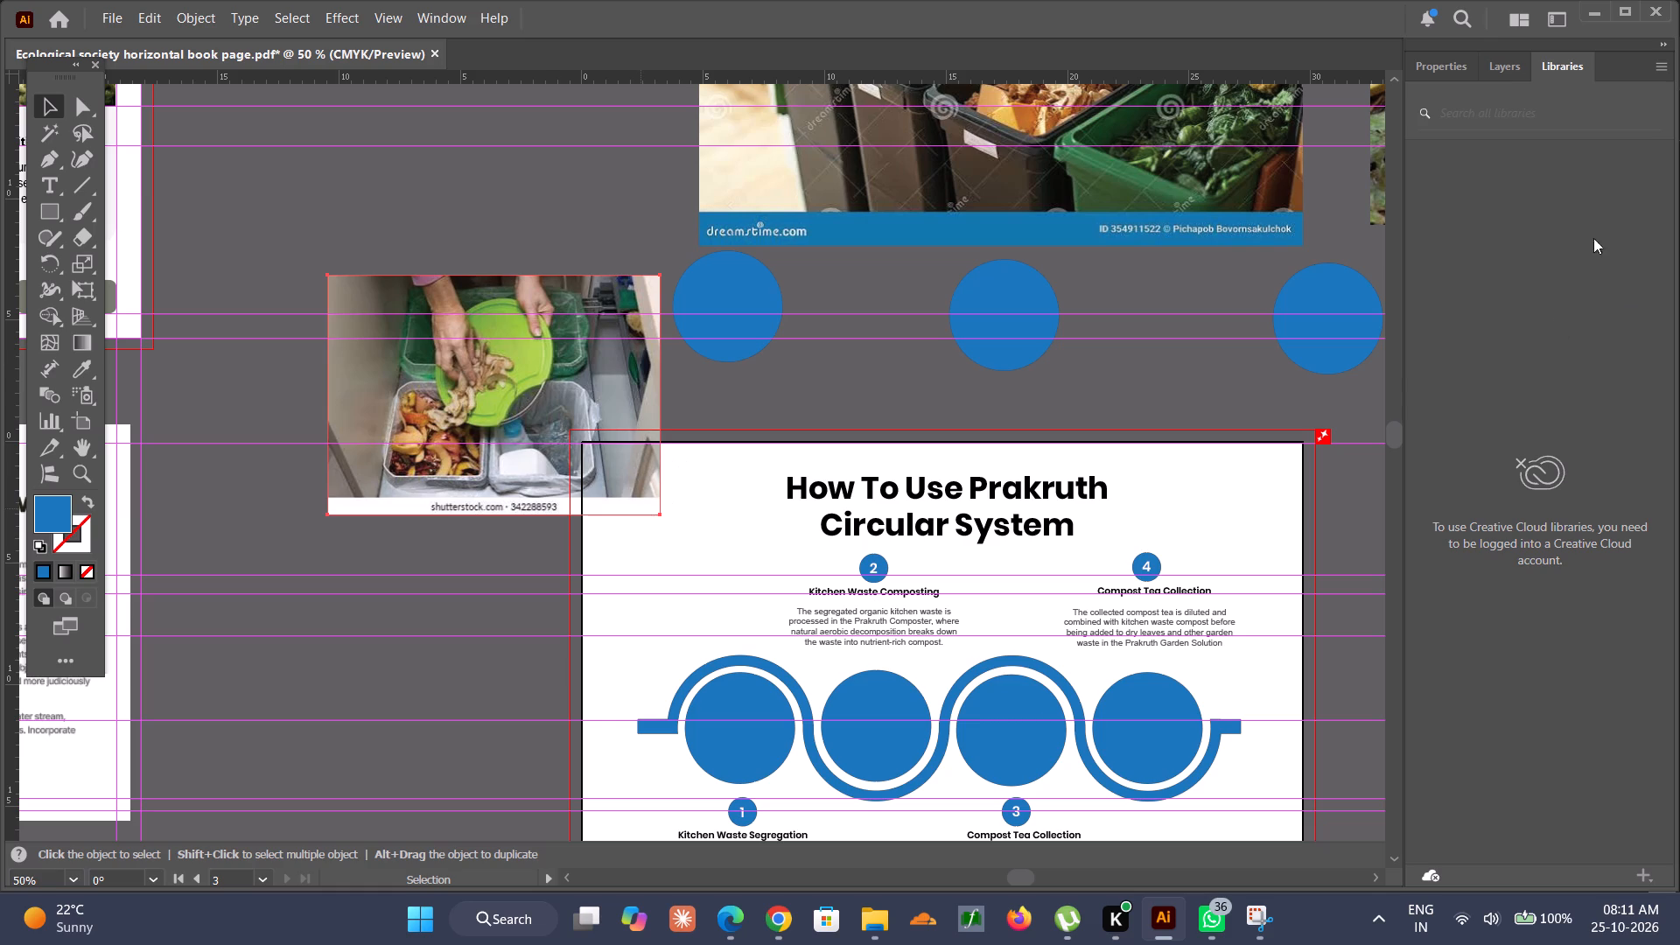
{"action": "left_click", "coordinate": [1449, 71]}
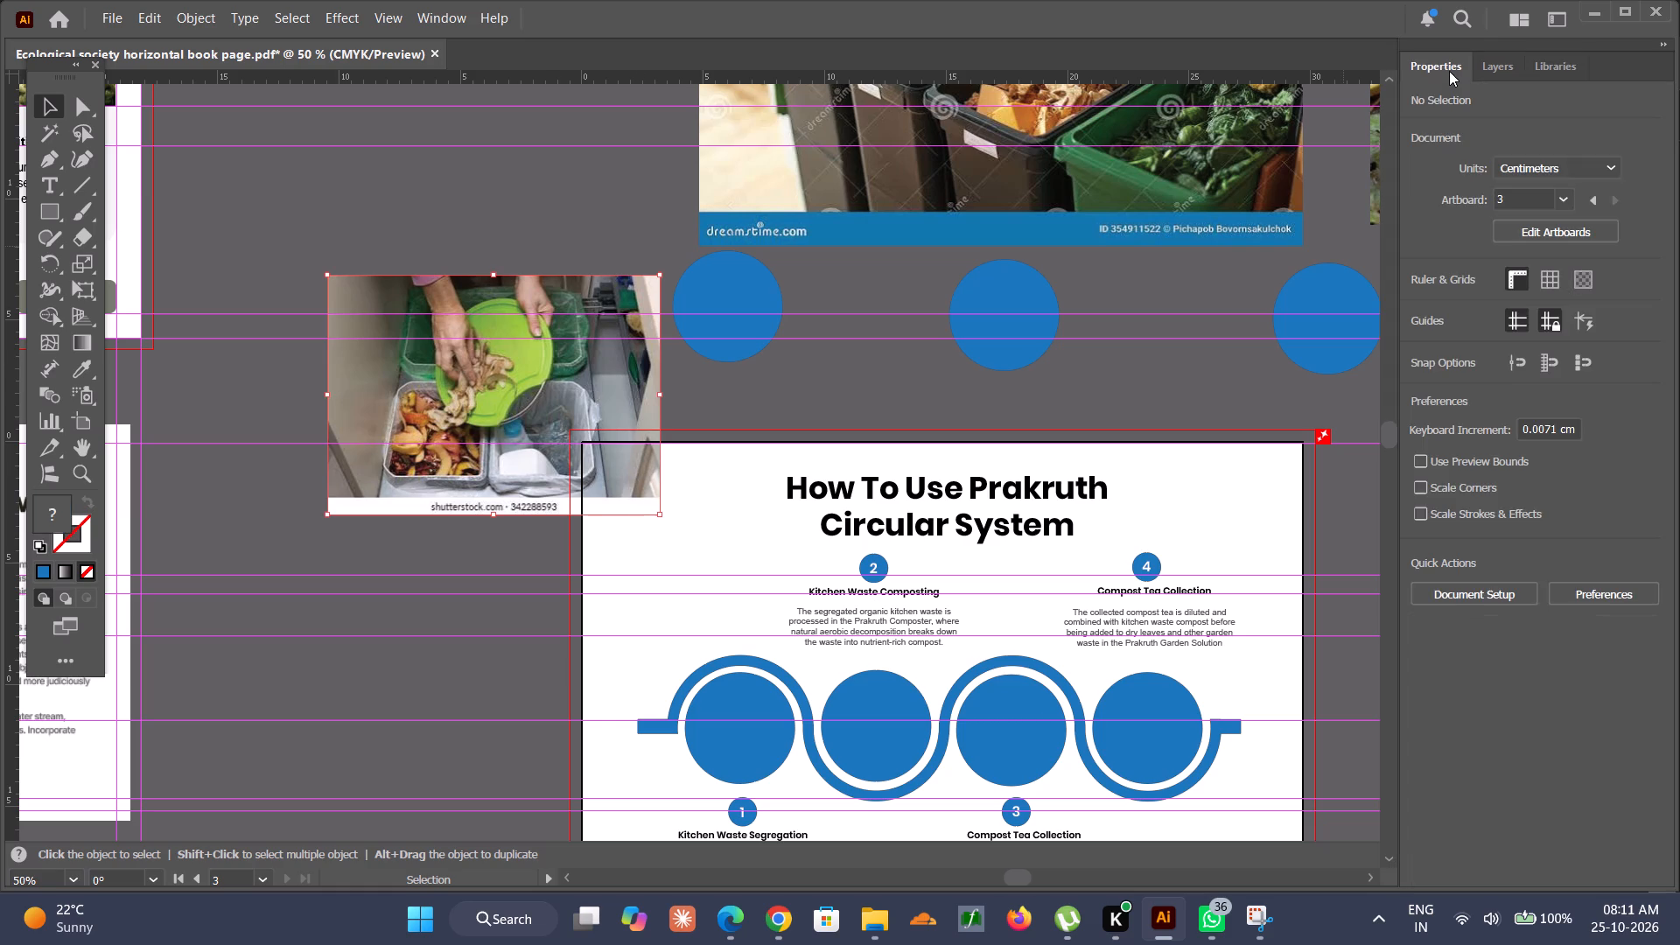
{"action": "left_click", "coordinate": [1494, 620]}
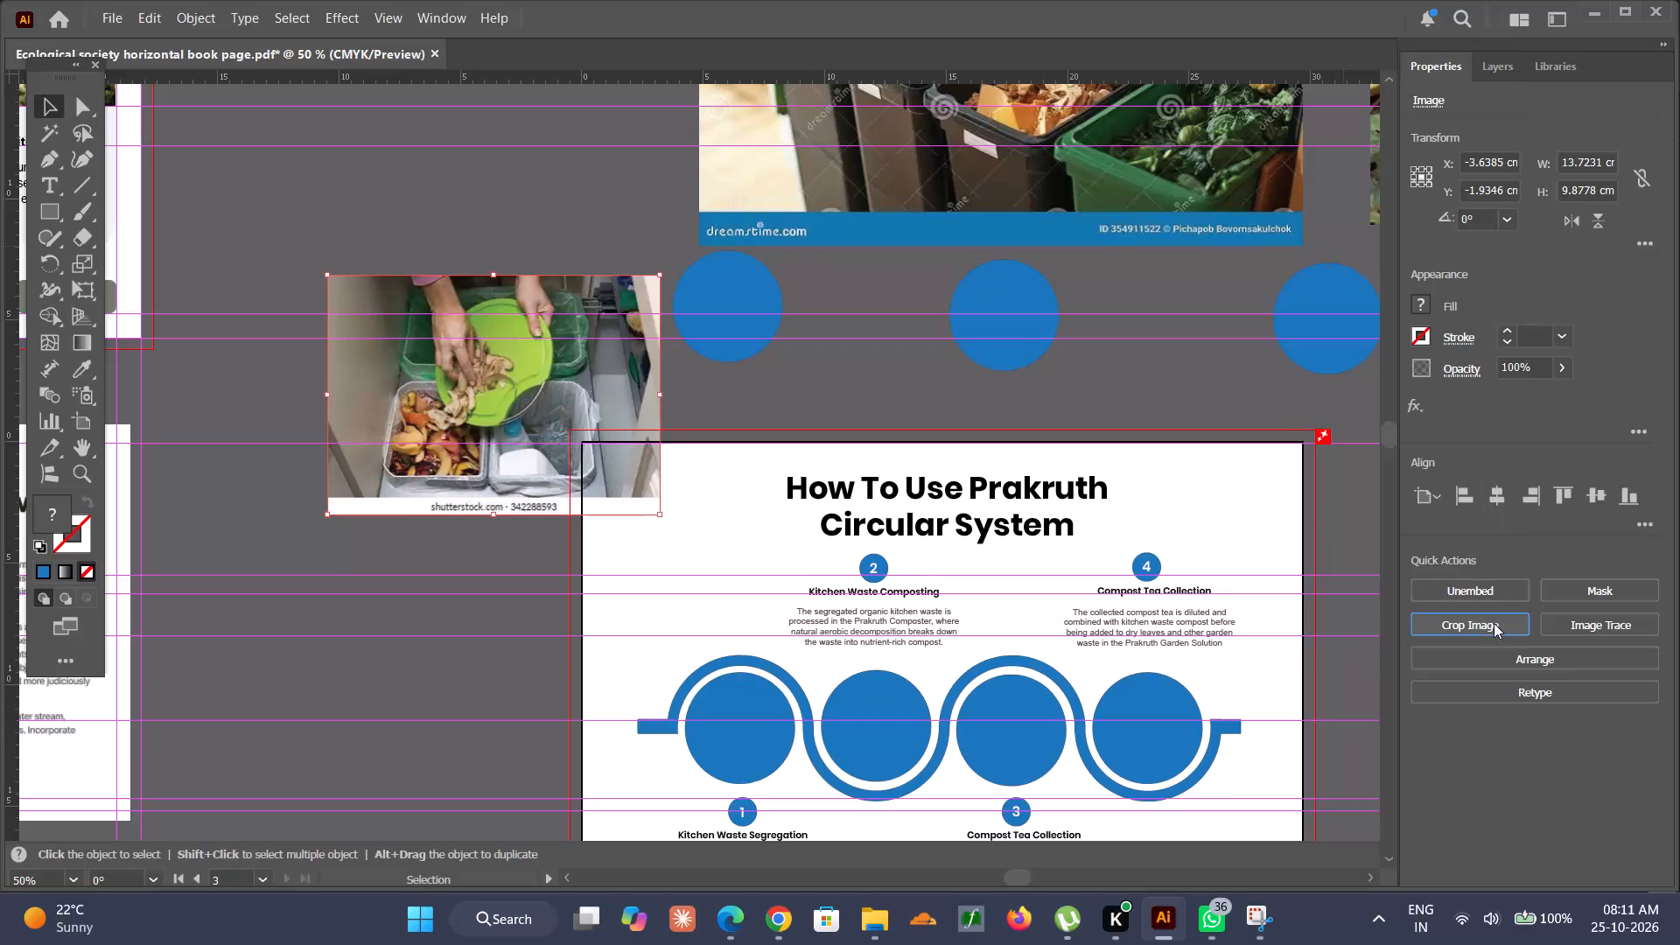
{"action": "left_click_drag", "start_coordinate": [493, 510], "coordinate": [494, 509]}
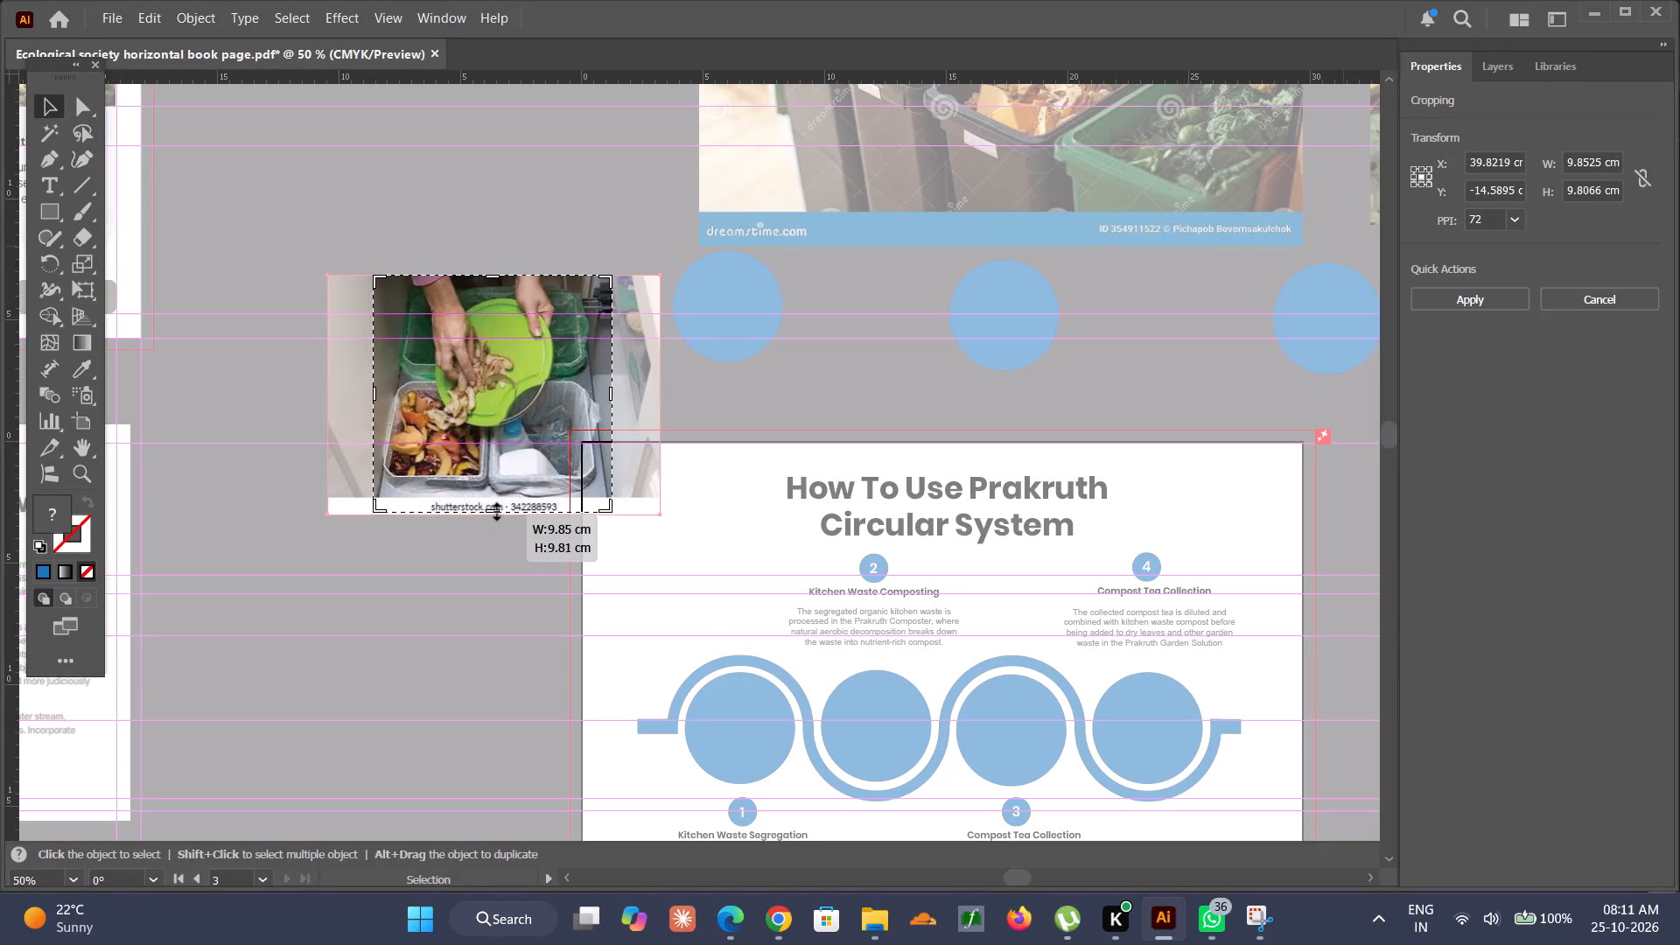
{"action": "left_click_drag", "start_coordinate": [494, 509], "coordinate": [494, 494]}
{"action": "left_click_drag", "start_coordinate": [612, 387], "coordinate": [647, 385]}
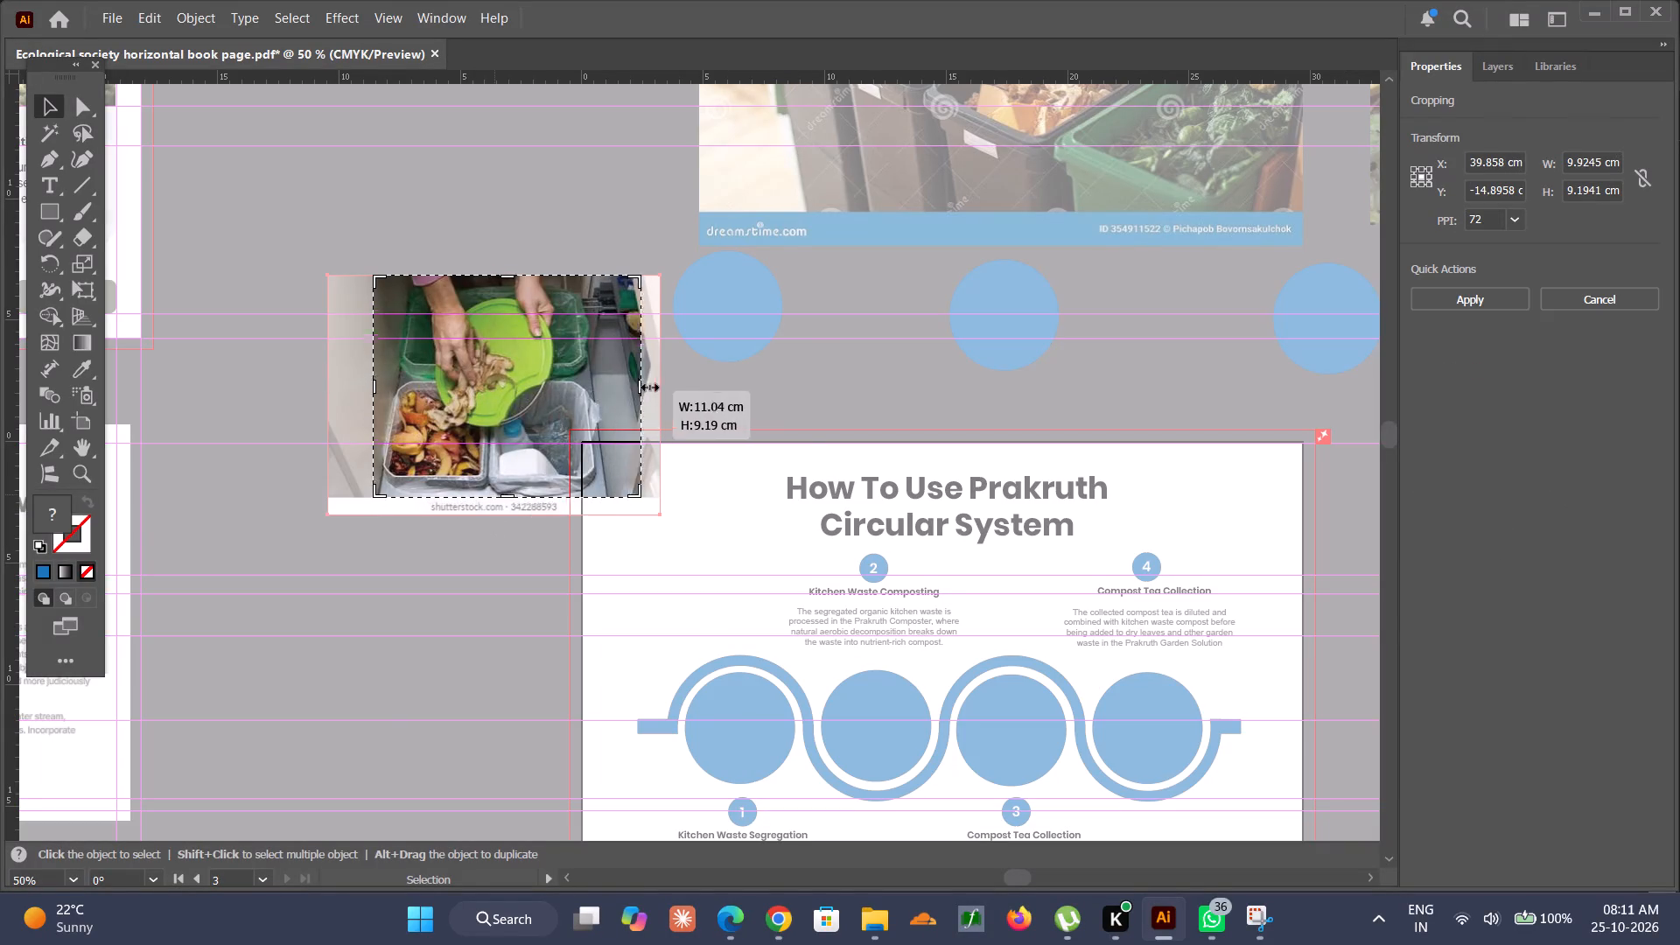
{"action": "left_click_drag", "start_coordinate": [647, 385], "coordinate": [704, 393]}
{"action": "left_click_drag", "start_coordinate": [377, 382], "coordinate": [347, 381]}
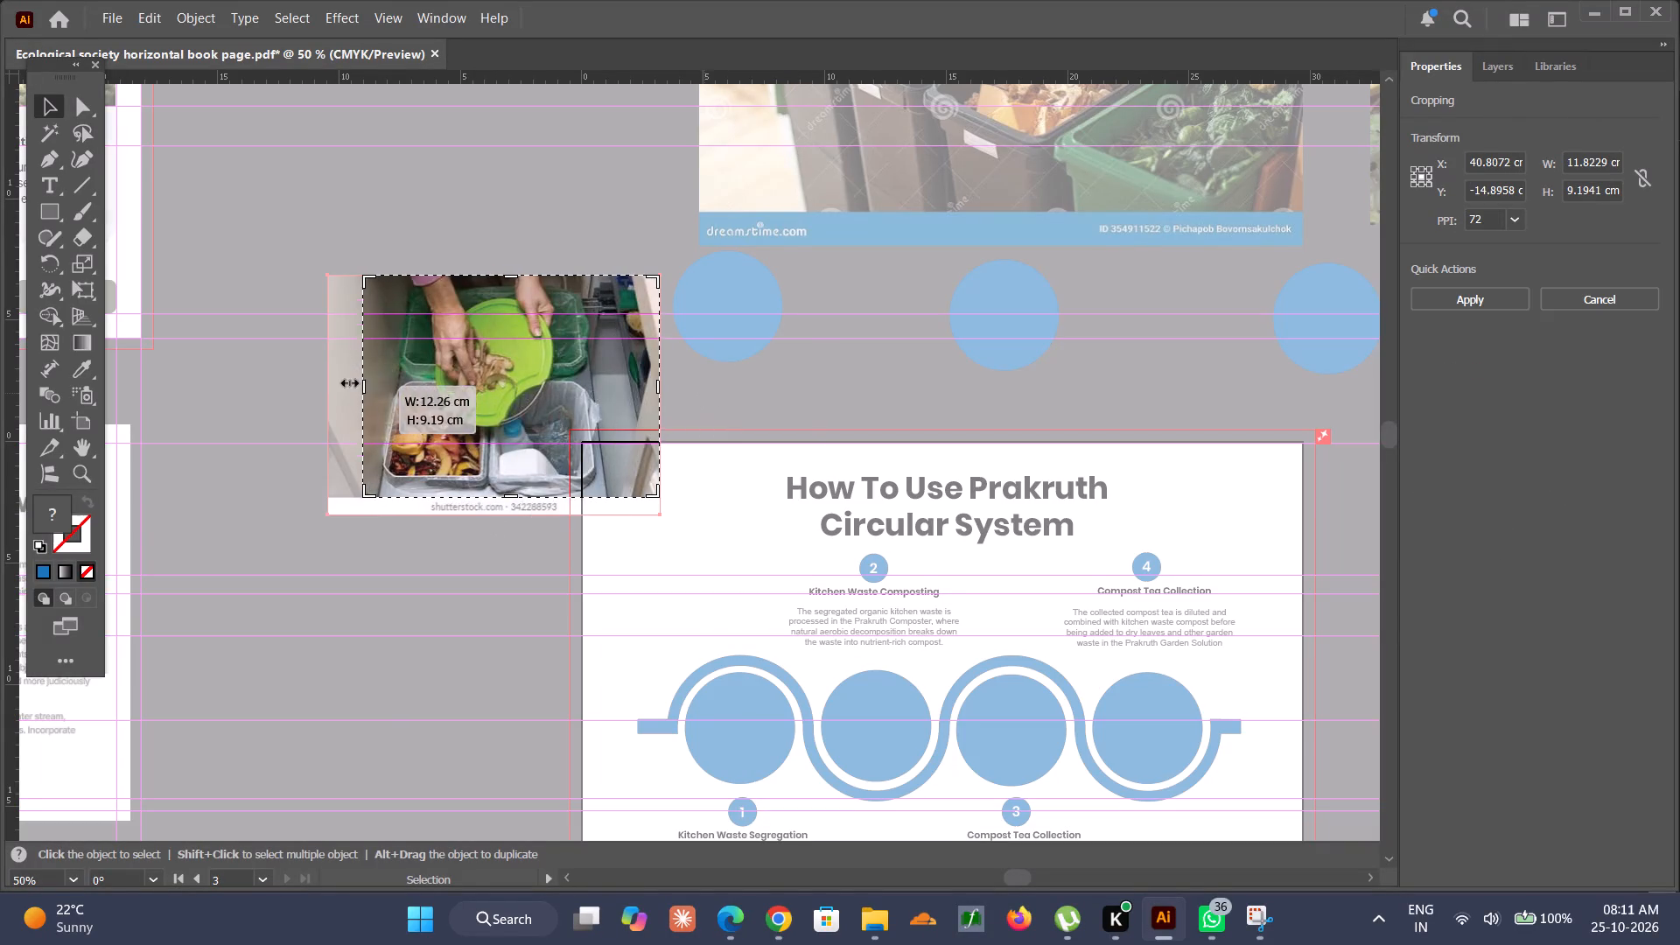
{"action": "left_click_drag", "start_coordinate": [347, 381], "coordinate": [307, 370]}
{"action": "left_click", "coordinate": [1437, 297]}
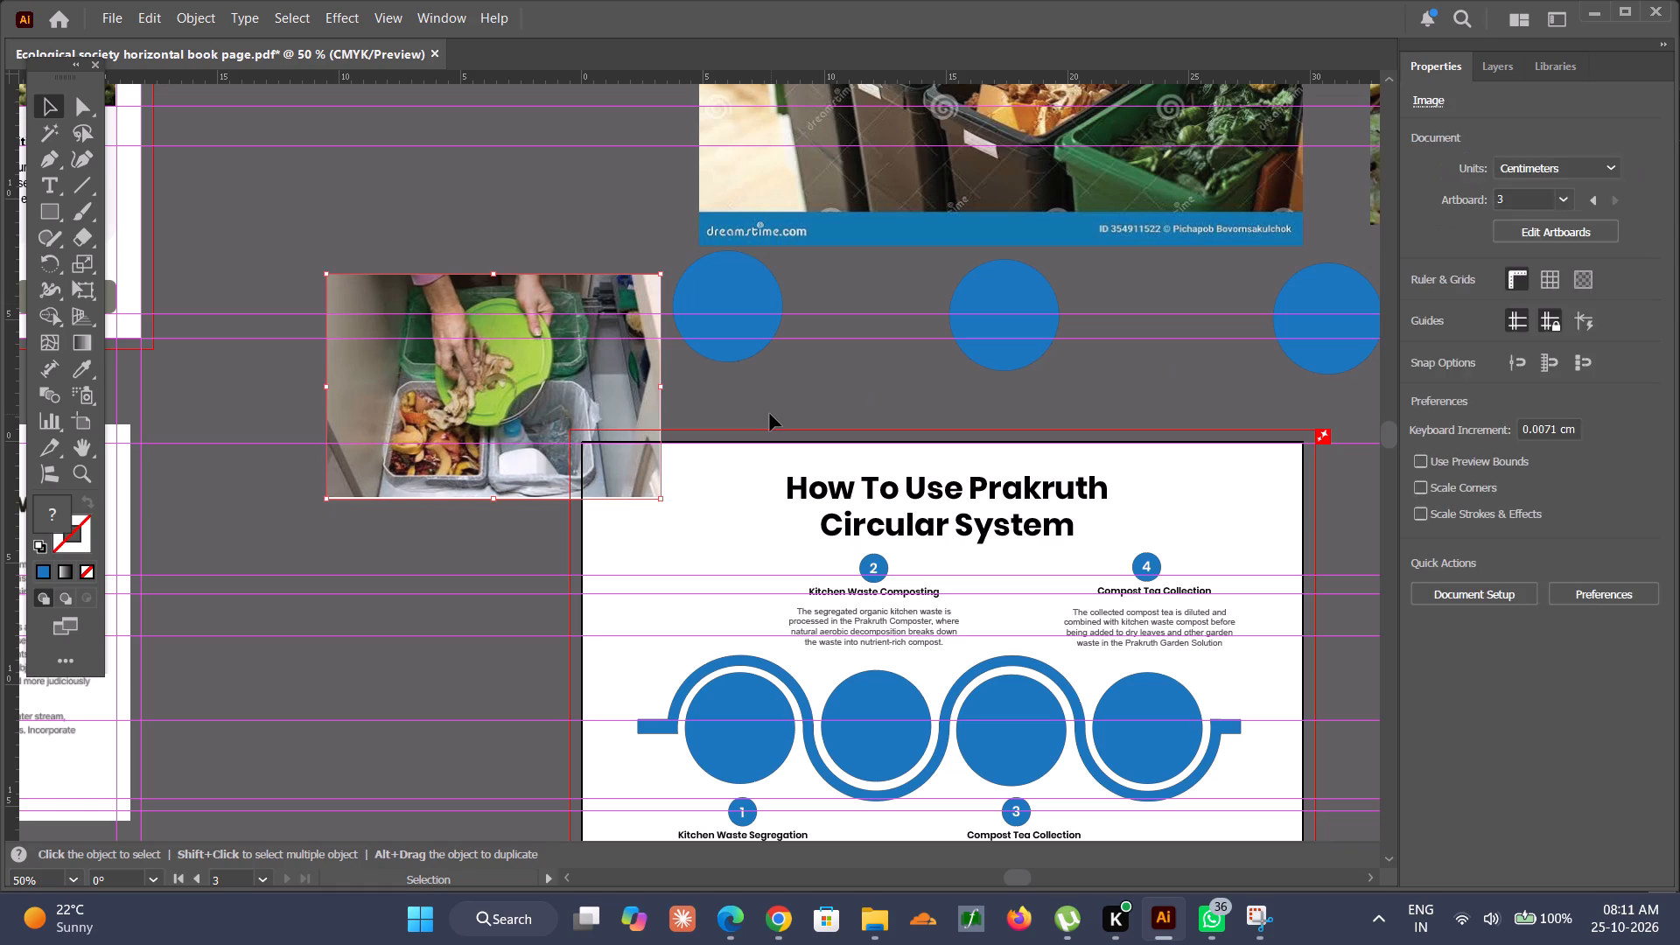
{"action": "left_click", "coordinate": [770, 414]}
Scale the cropped food-scraps photo down to about 9.9 × 6.6 cm and place it left of the loose circles.
{"action": "left_click", "coordinate": [362, 430]}
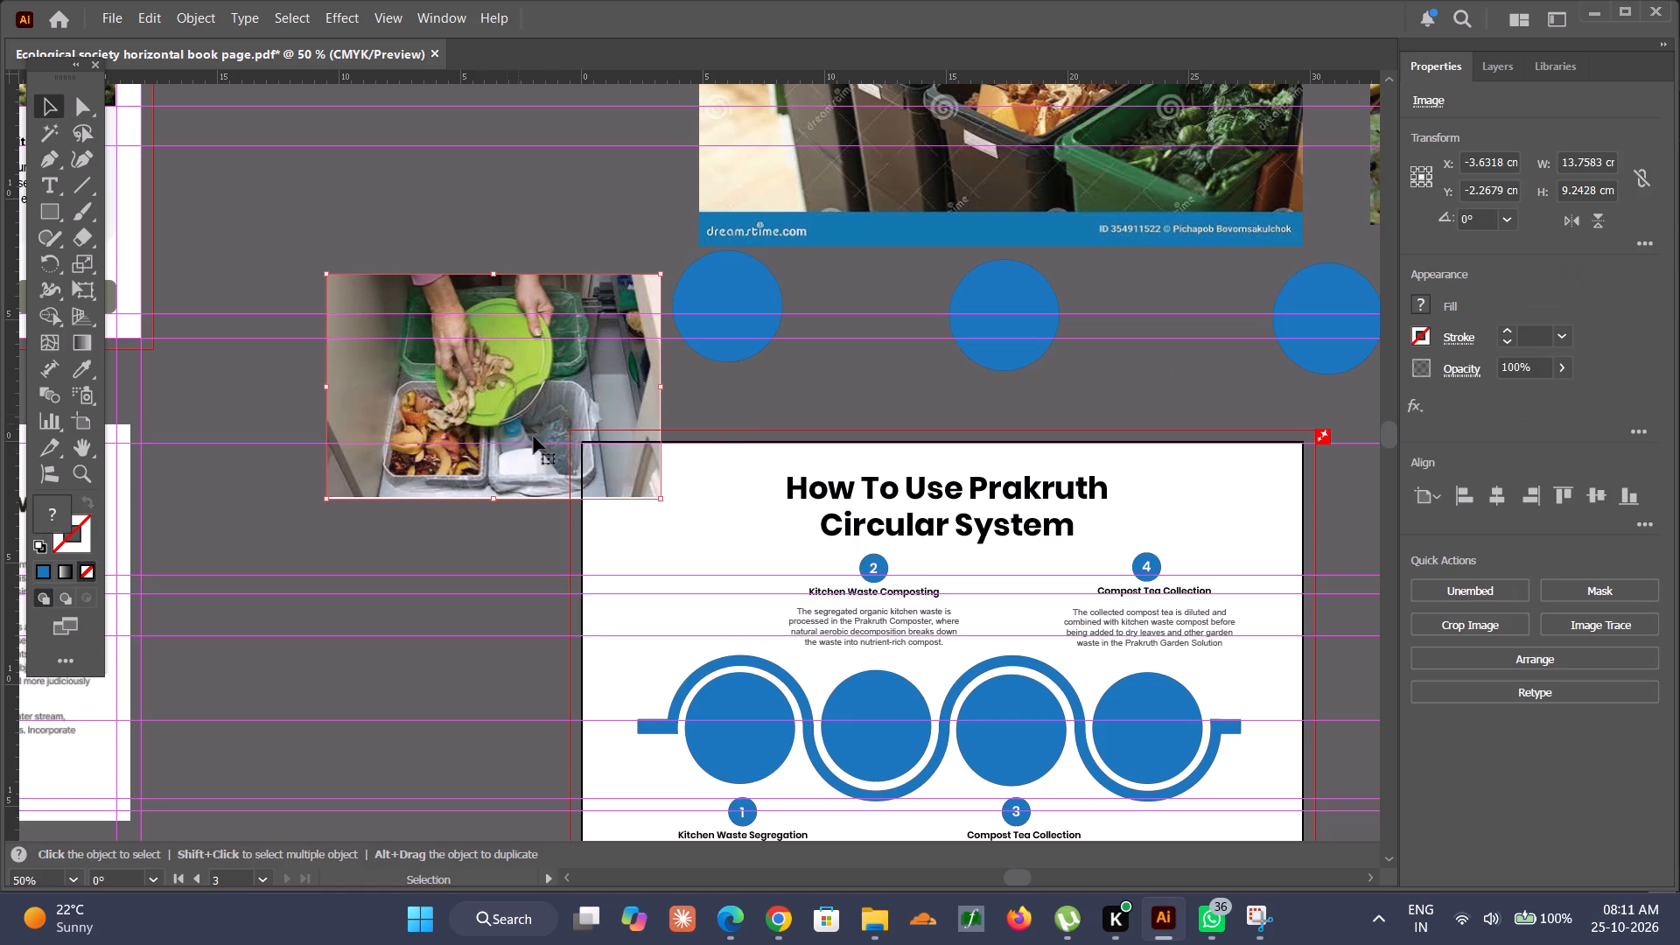
{"action": "left_click_drag", "start_coordinate": [663, 500], "coordinate": [641, 468], "text": "alt+shift"}
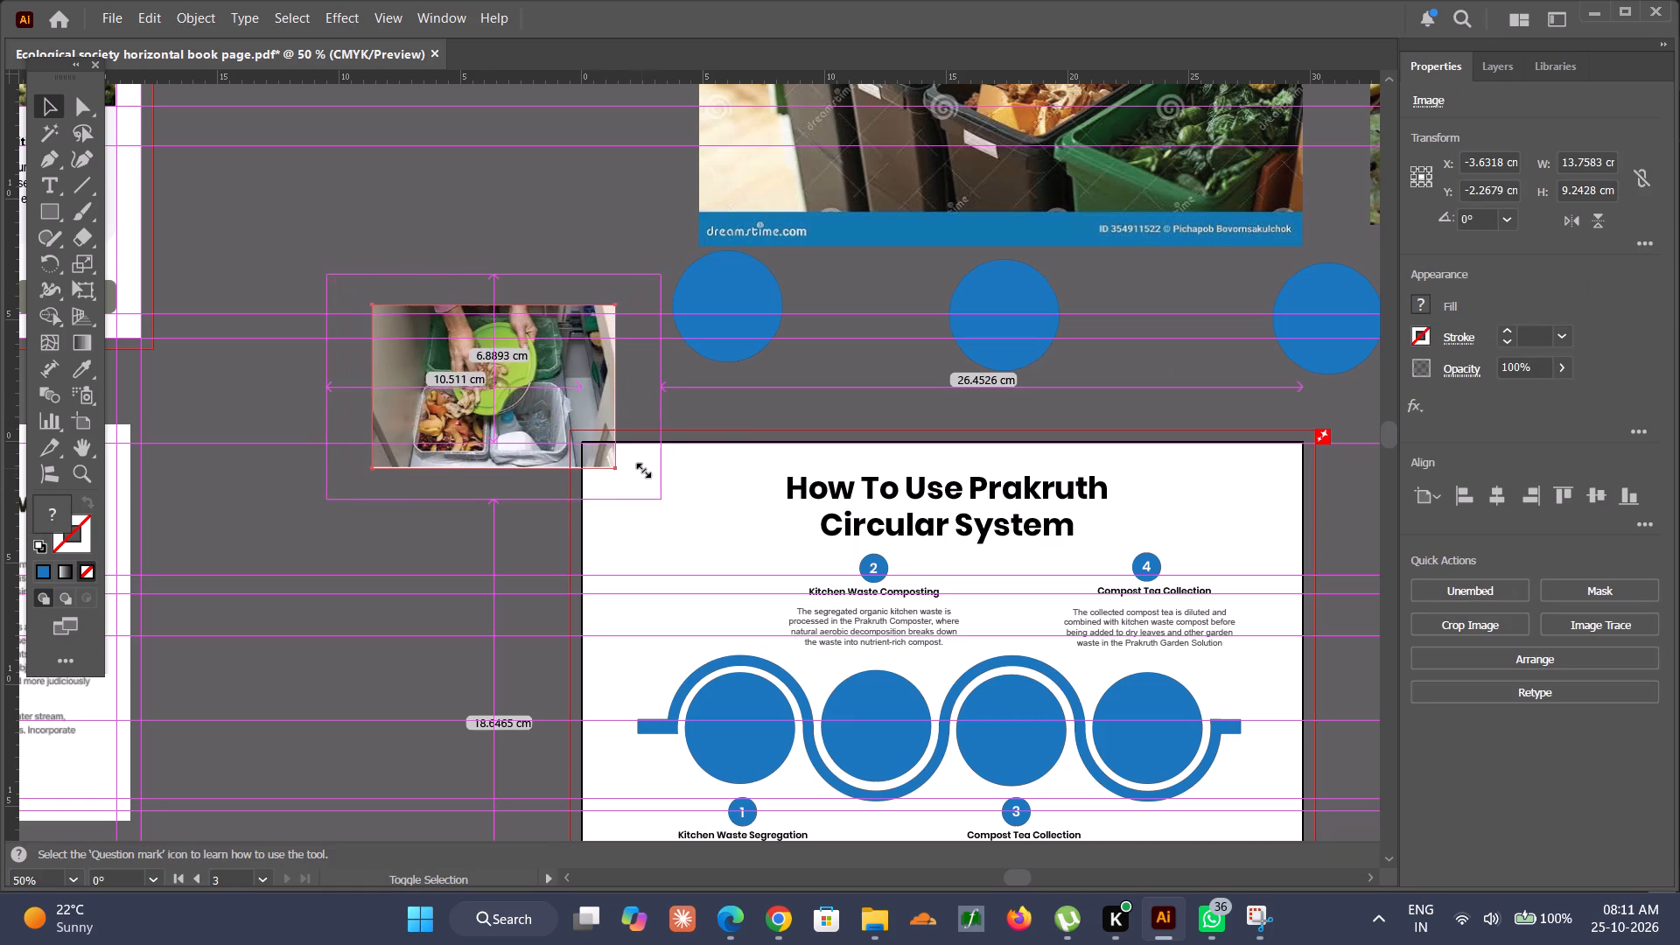
{"action": "left_click_drag", "start_coordinate": [641, 468], "coordinate": [639, 467], "text": "alt+shift"}
{"action": "left_click_drag", "start_coordinate": [563, 424], "coordinate": [669, 395]}
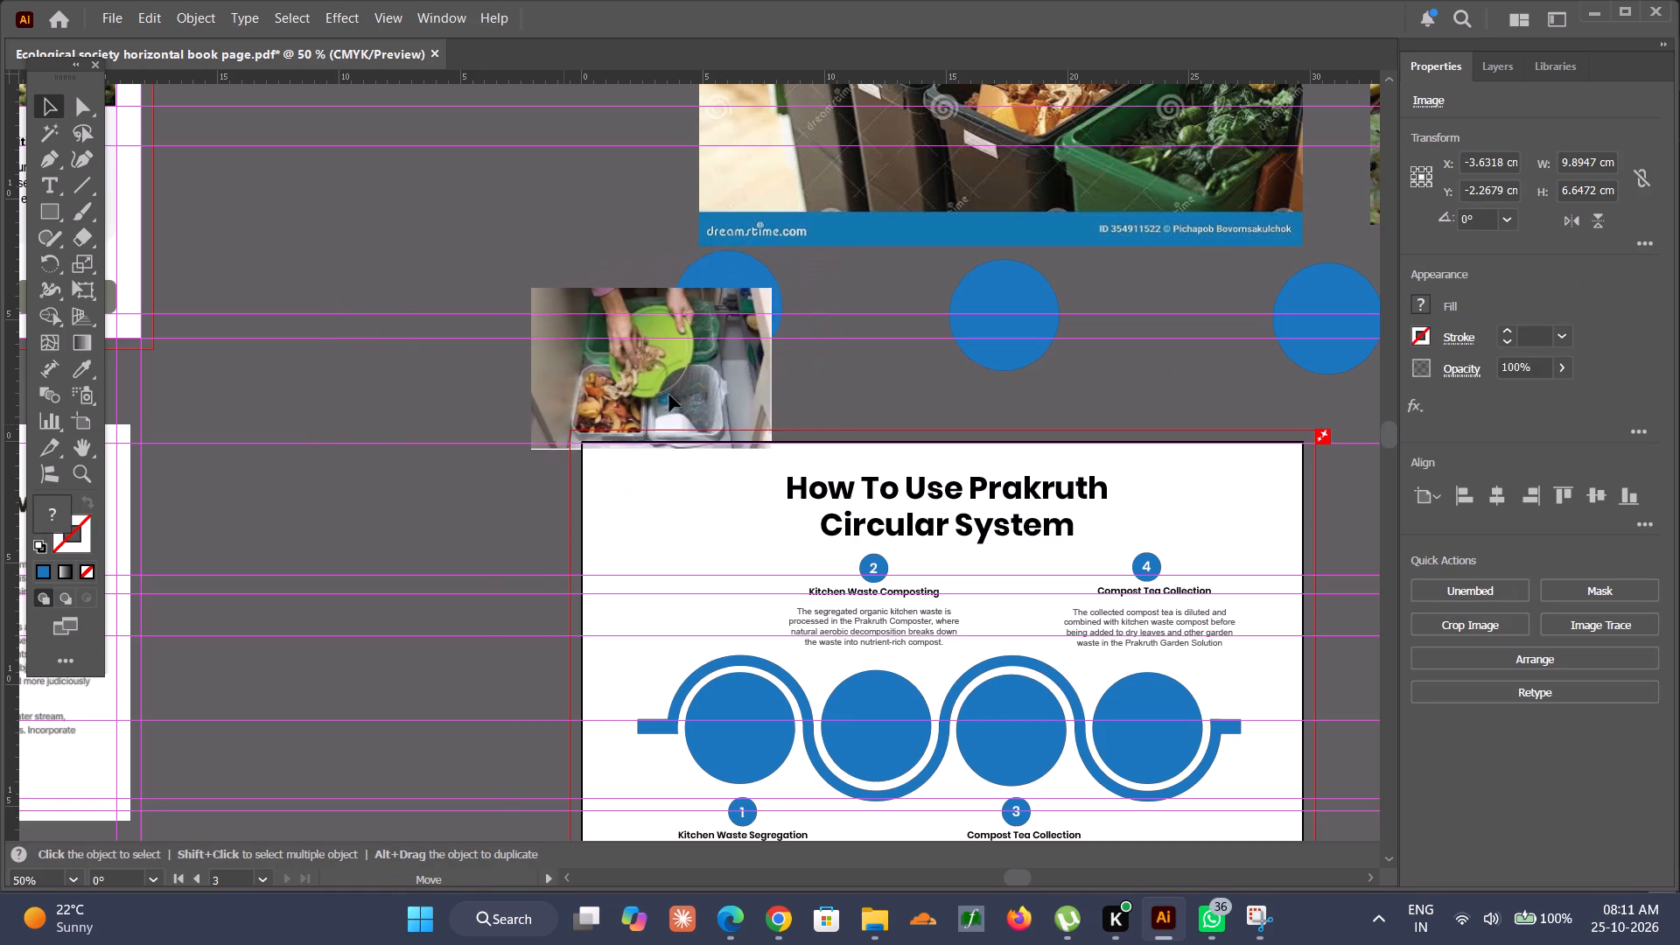
{"action": "left_click_drag", "start_coordinate": [669, 395], "coordinate": [561, 373]}
Move the first loose blue circle right beside the food-scraps photo and bring it to the front.
{"action": "left_click_drag", "start_coordinate": [731, 319], "coordinate": [682, 329]}
{"action": "right_click", "coordinate": [684, 329]}
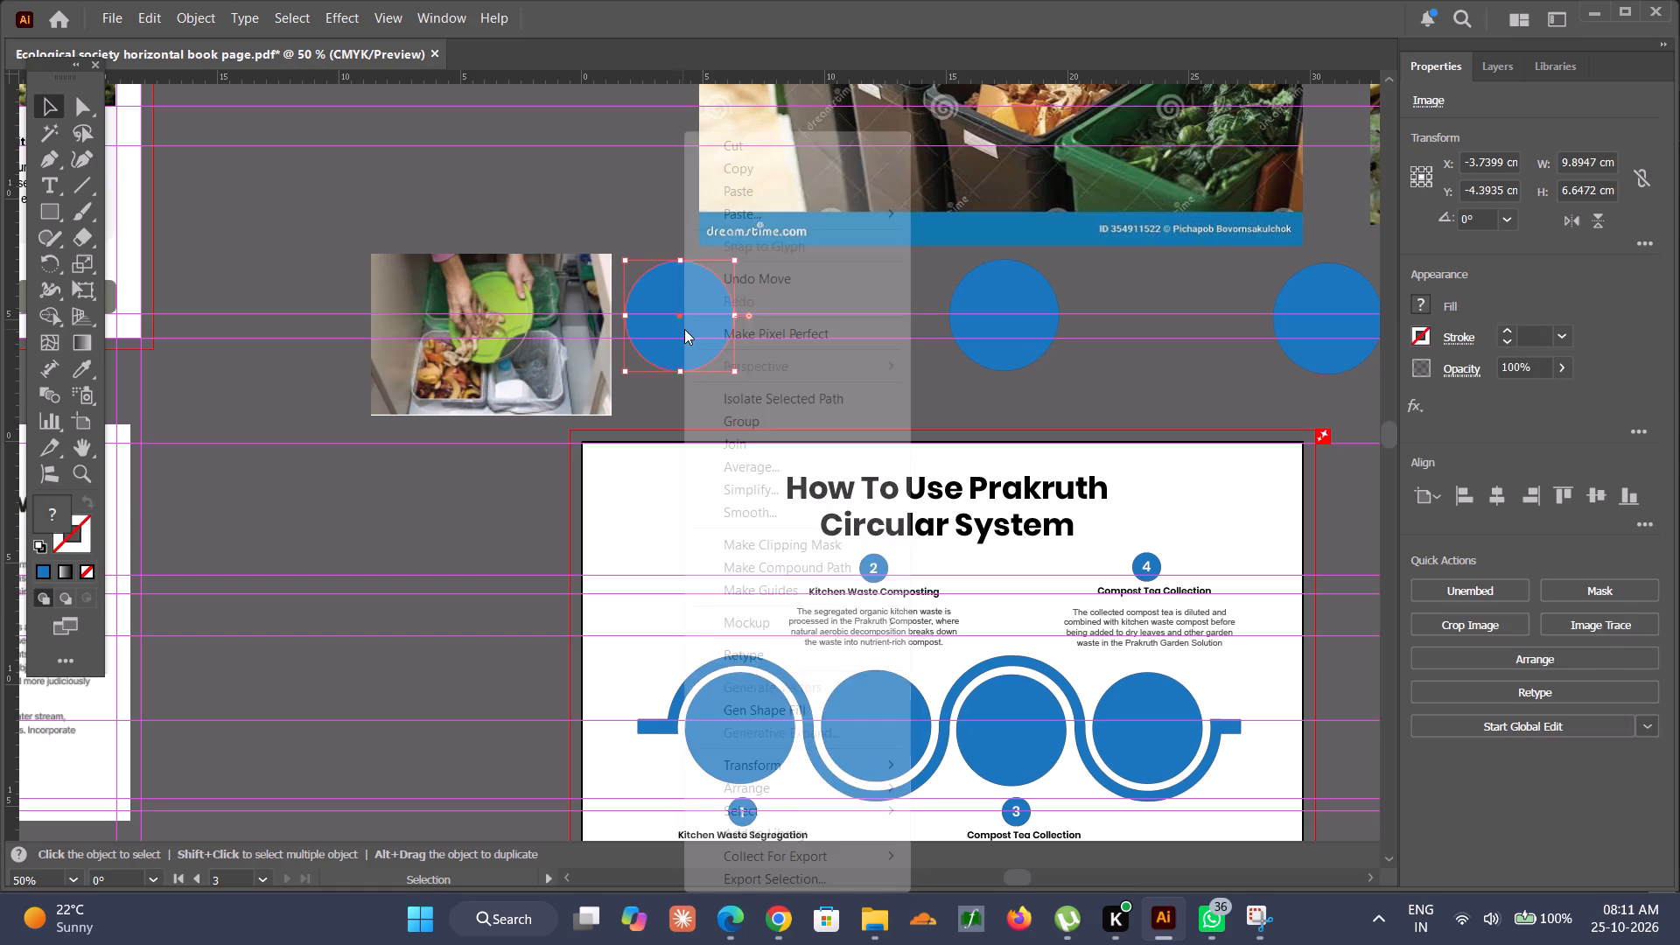
{"action": "left_click", "coordinate": [766, 794]}
{"action": "left_click", "coordinate": [972, 787]}
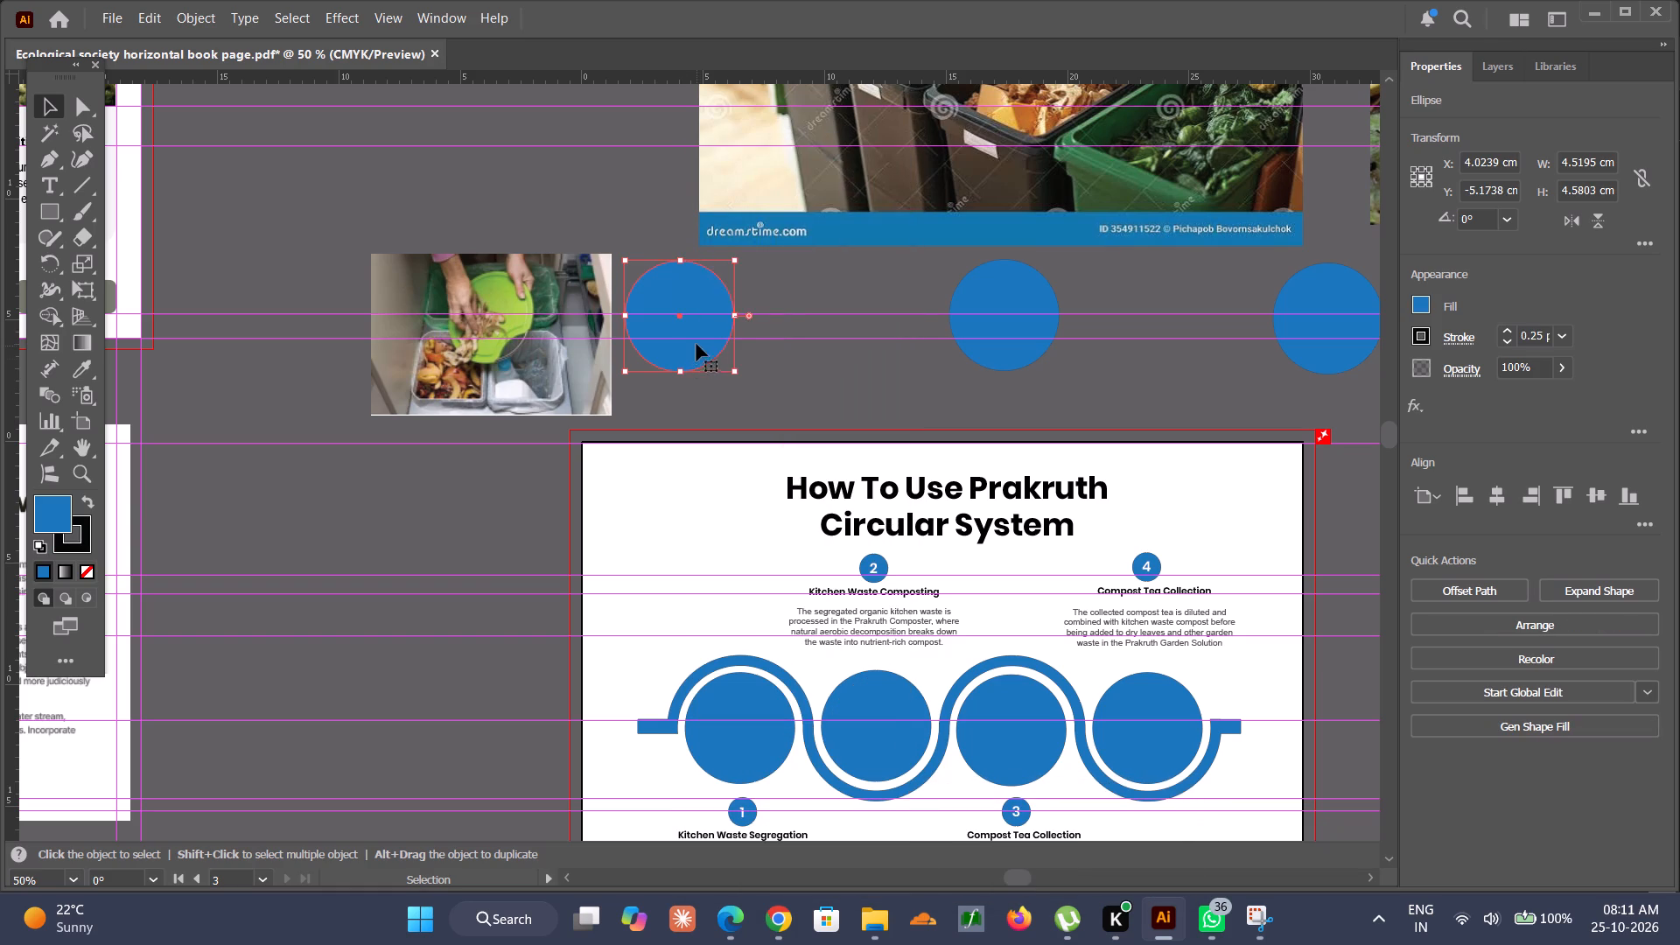
Move the loose blue circle beside the food-scraps photo onto the middle of that photo.
{"action": "left_click_drag", "start_coordinate": [696, 343], "coordinate": [507, 341]}
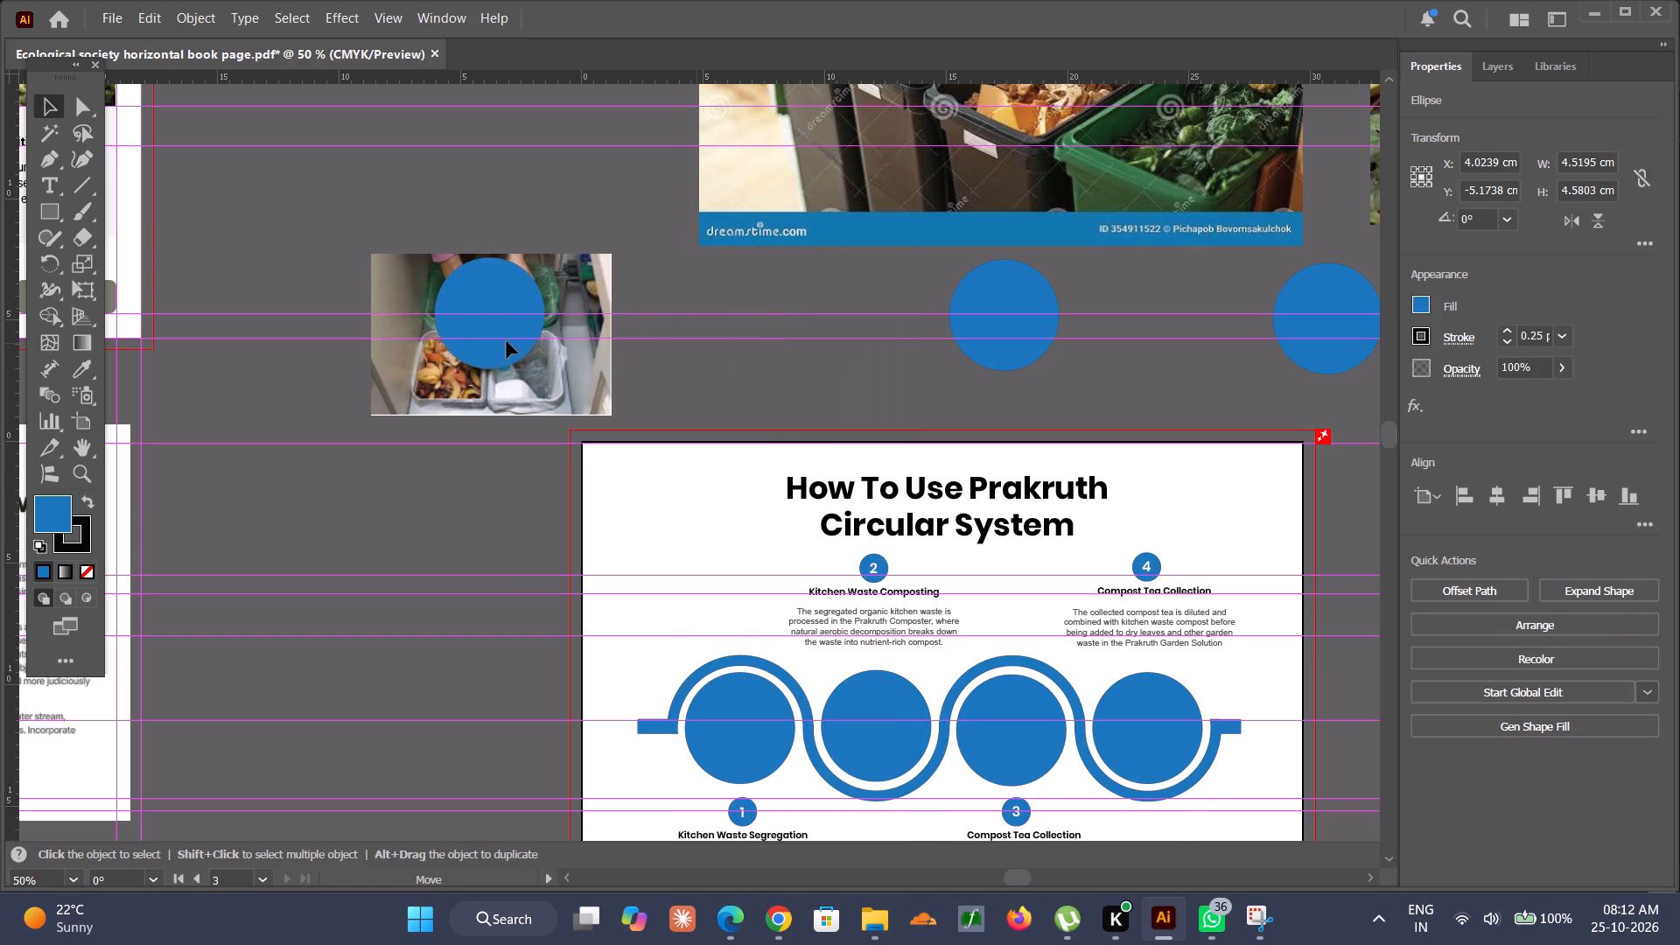
{"action": "left_click_drag", "start_coordinate": [507, 341], "coordinate": [504, 348]}
Scale the food-scraps photo down to about 7.0 × 4.7 cm and shift it vertically so it fully backs the blue circle.
{"action": "left_click", "coordinate": [570, 391]}
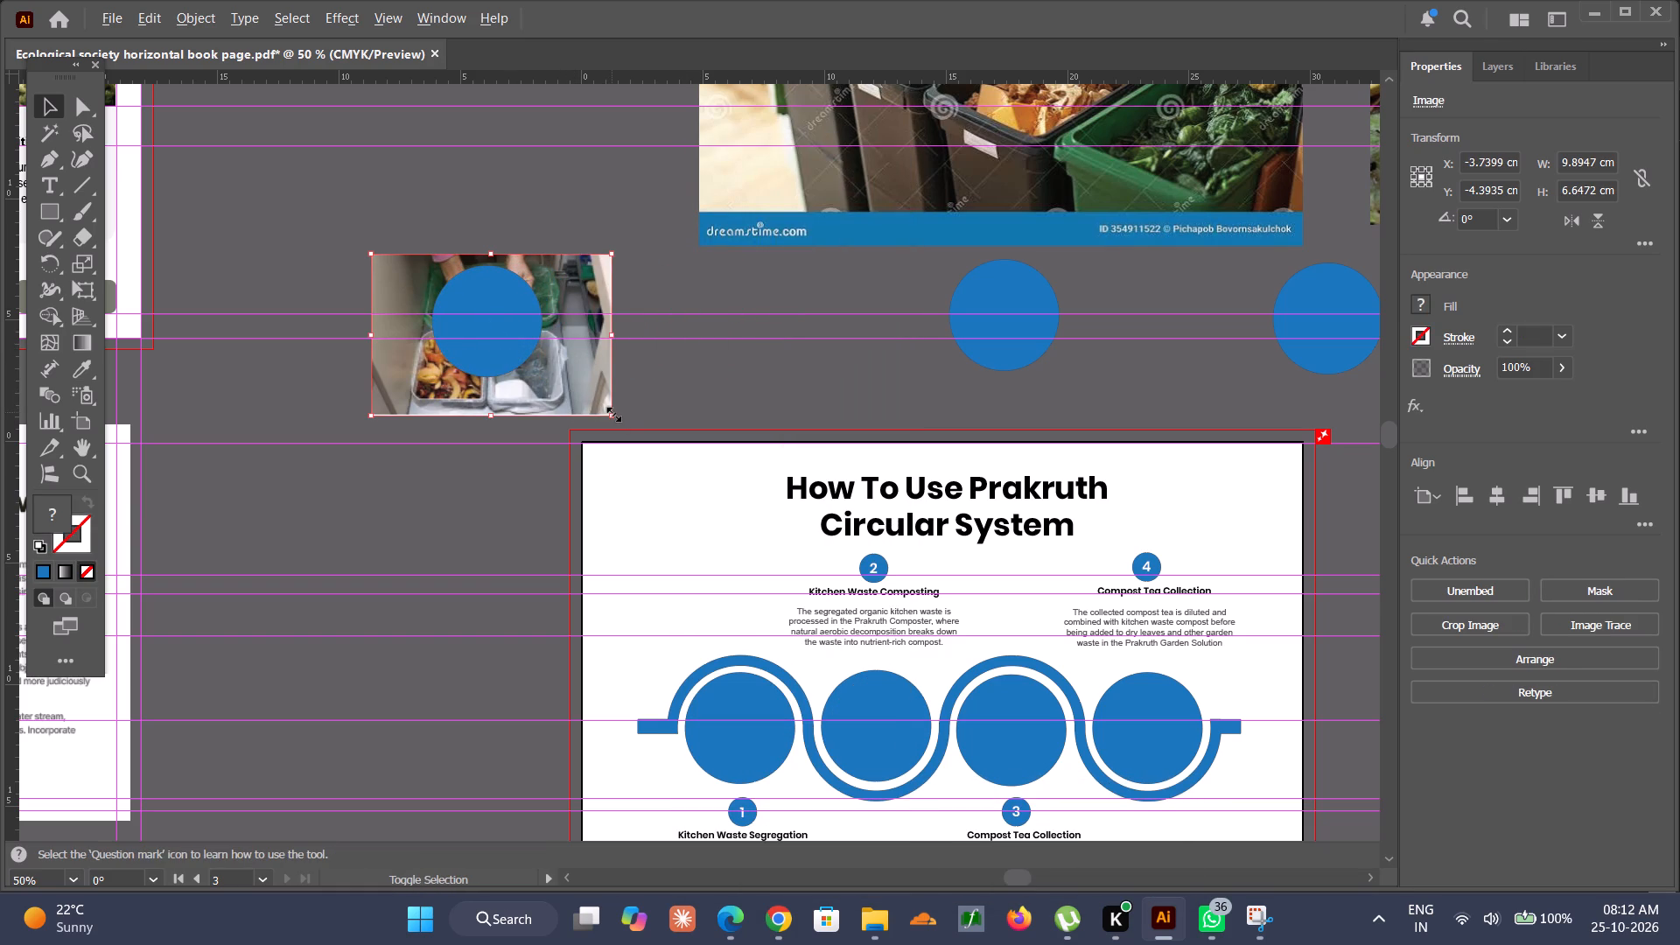
{"action": "left_click_drag", "start_coordinate": [612, 412], "coordinate": [577, 394], "text": "alt+shift"}
{"action": "scroll", "coordinate": [535, 356], "scroll_direction": "up", "scroll_amount": 4, "text": "alt"}
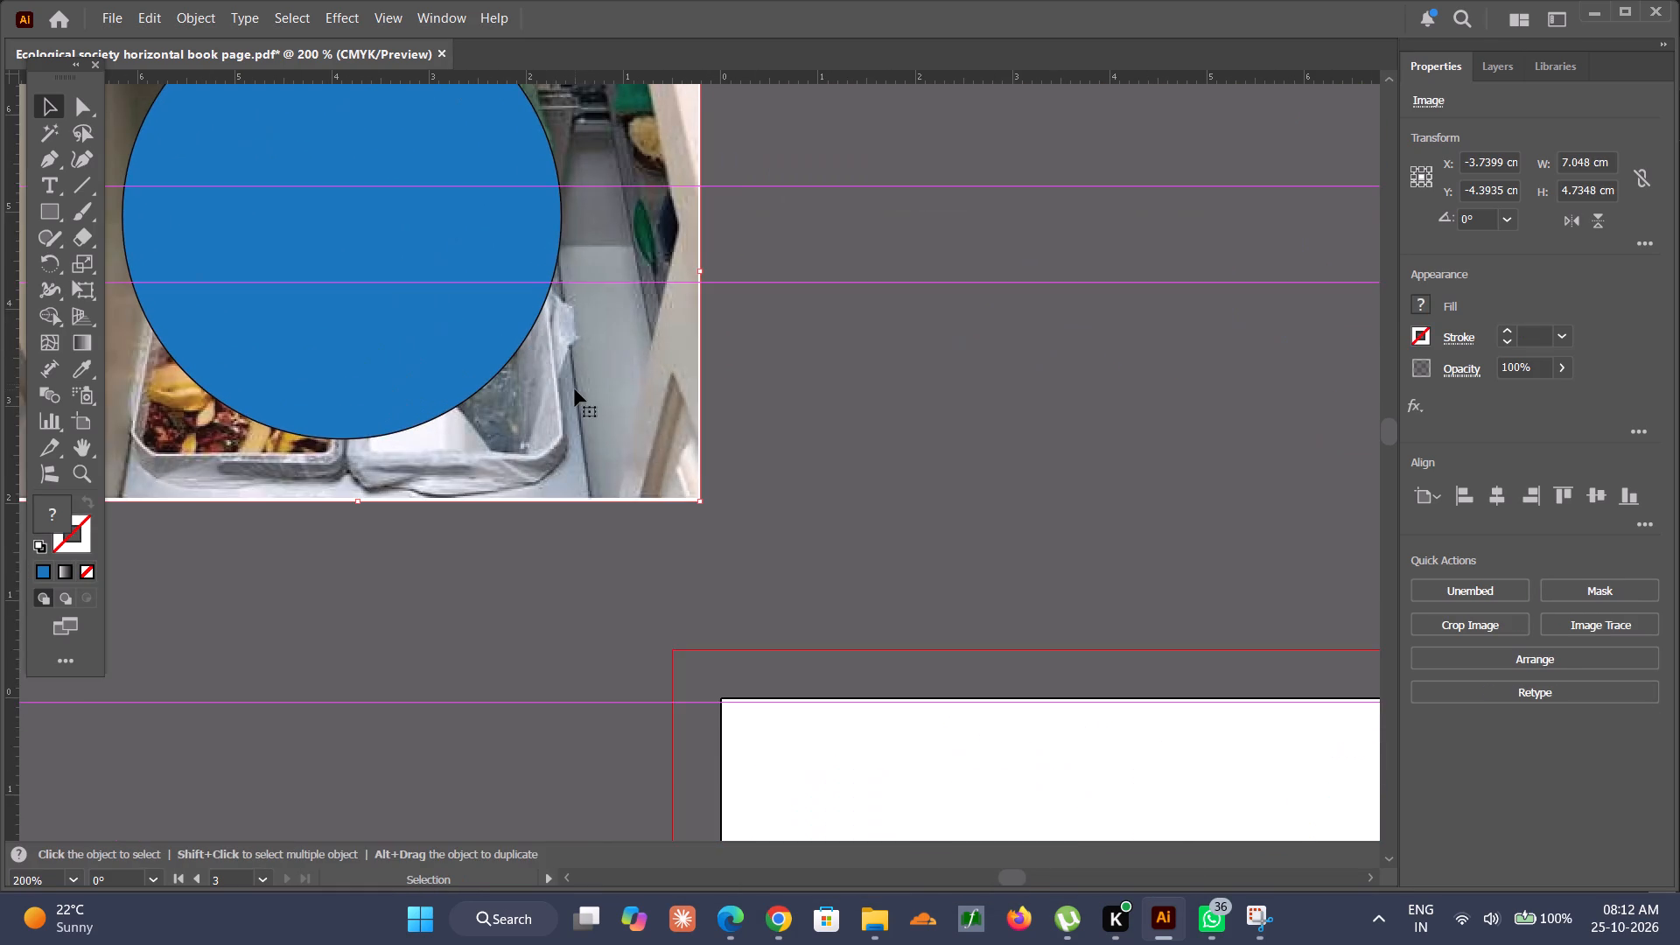
{"action": "scroll", "coordinate": [577, 390], "scroll_direction": "up", "scroll_amount": 2}
{"action": "scroll", "coordinate": [577, 390], "scroll_direction": "right", "scroll_amount": 1}
{"action": "left_click_drag", "start_coordinate": [729, 506], "coordinate": [719, 479]}
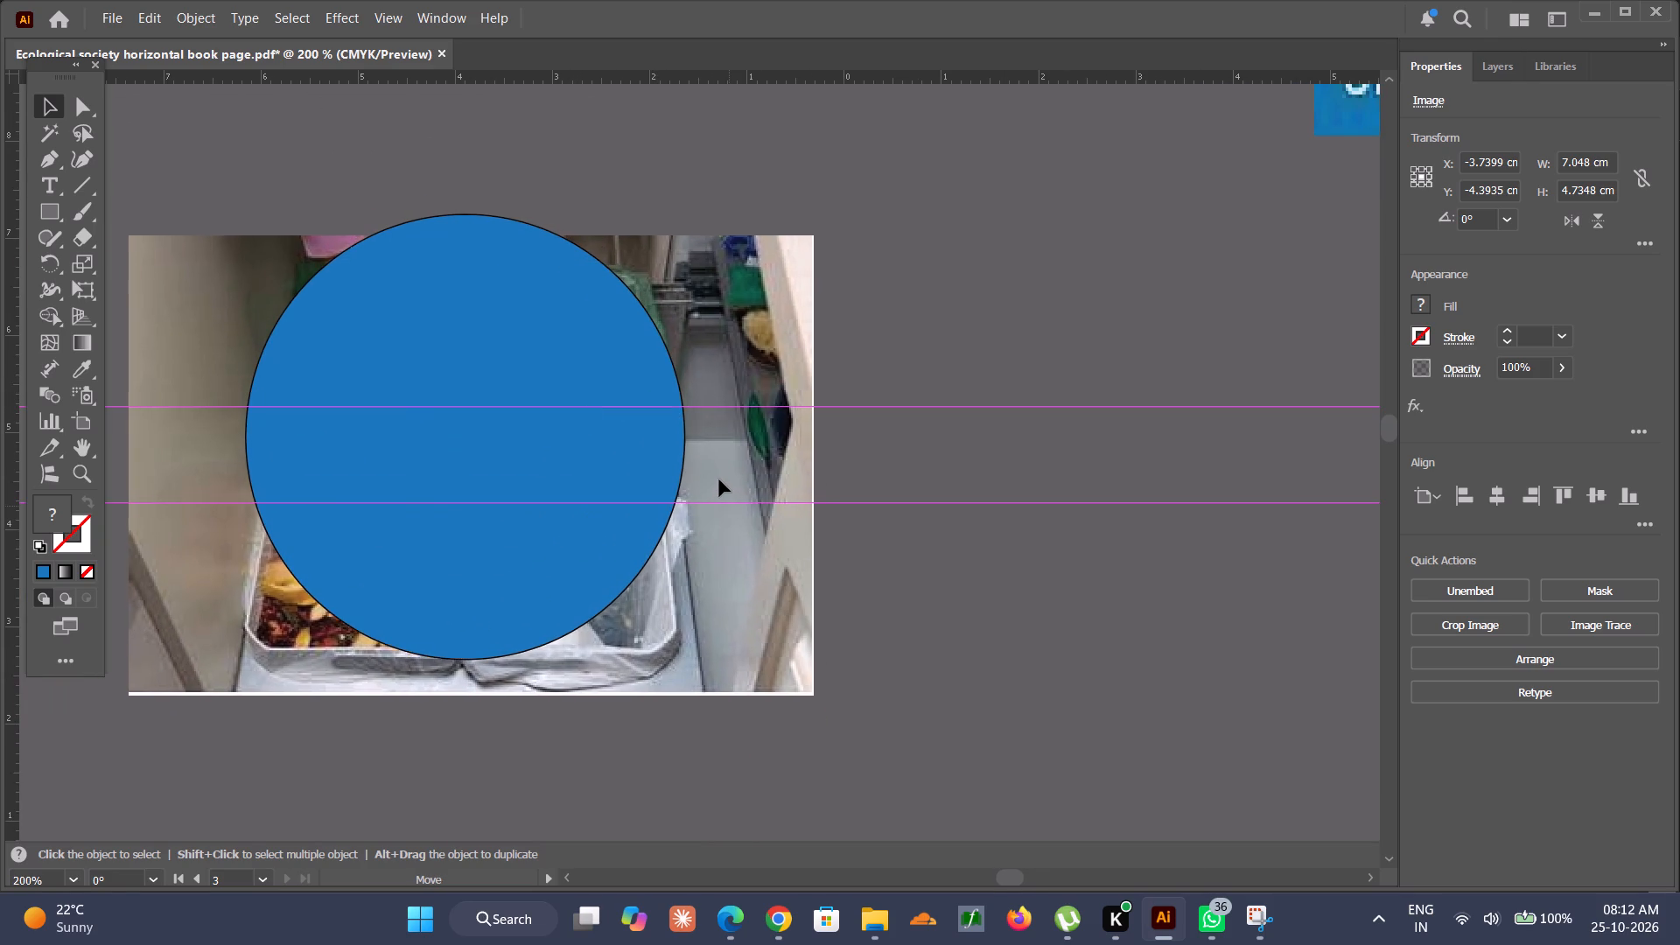
{"action": "left_click_drag", "start_coordinate": [719, 479], "coordinate": [719, 451]}
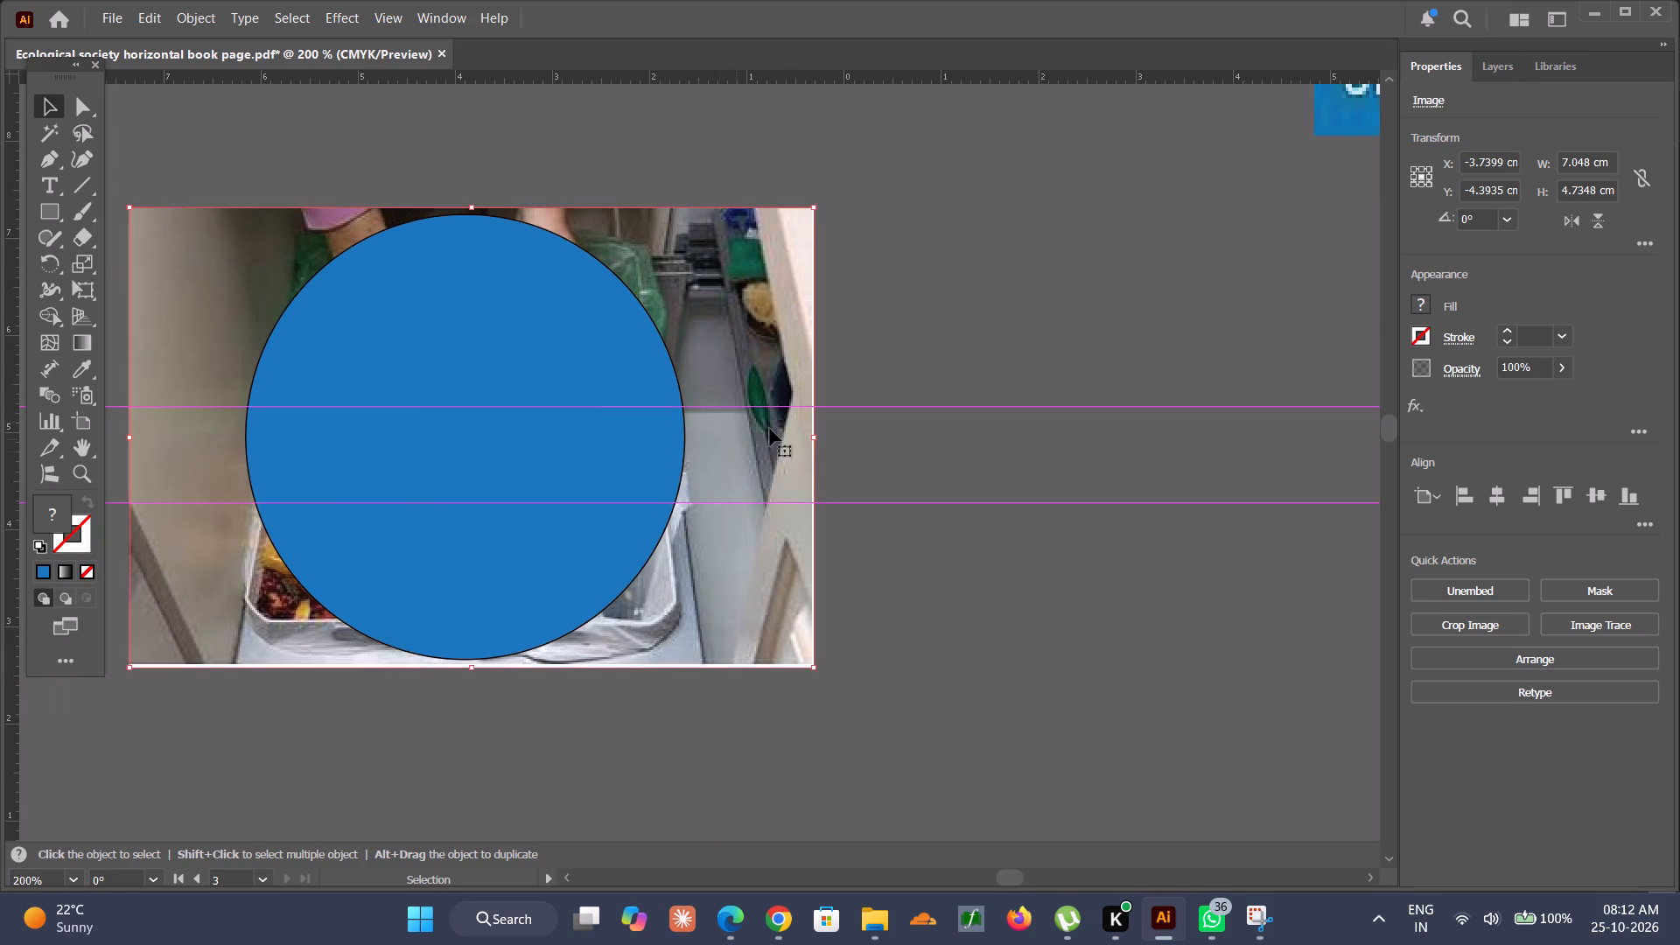
Make a clipping mask from the blue circle and the food-scraps photo, leaving the photo cropped to a circle.
{"action": "left_click", "coordinate": [977, 396]}
{"action": "left_click_drag", "start_coordinate": [948, 347], "coordinate": [551, 486]}
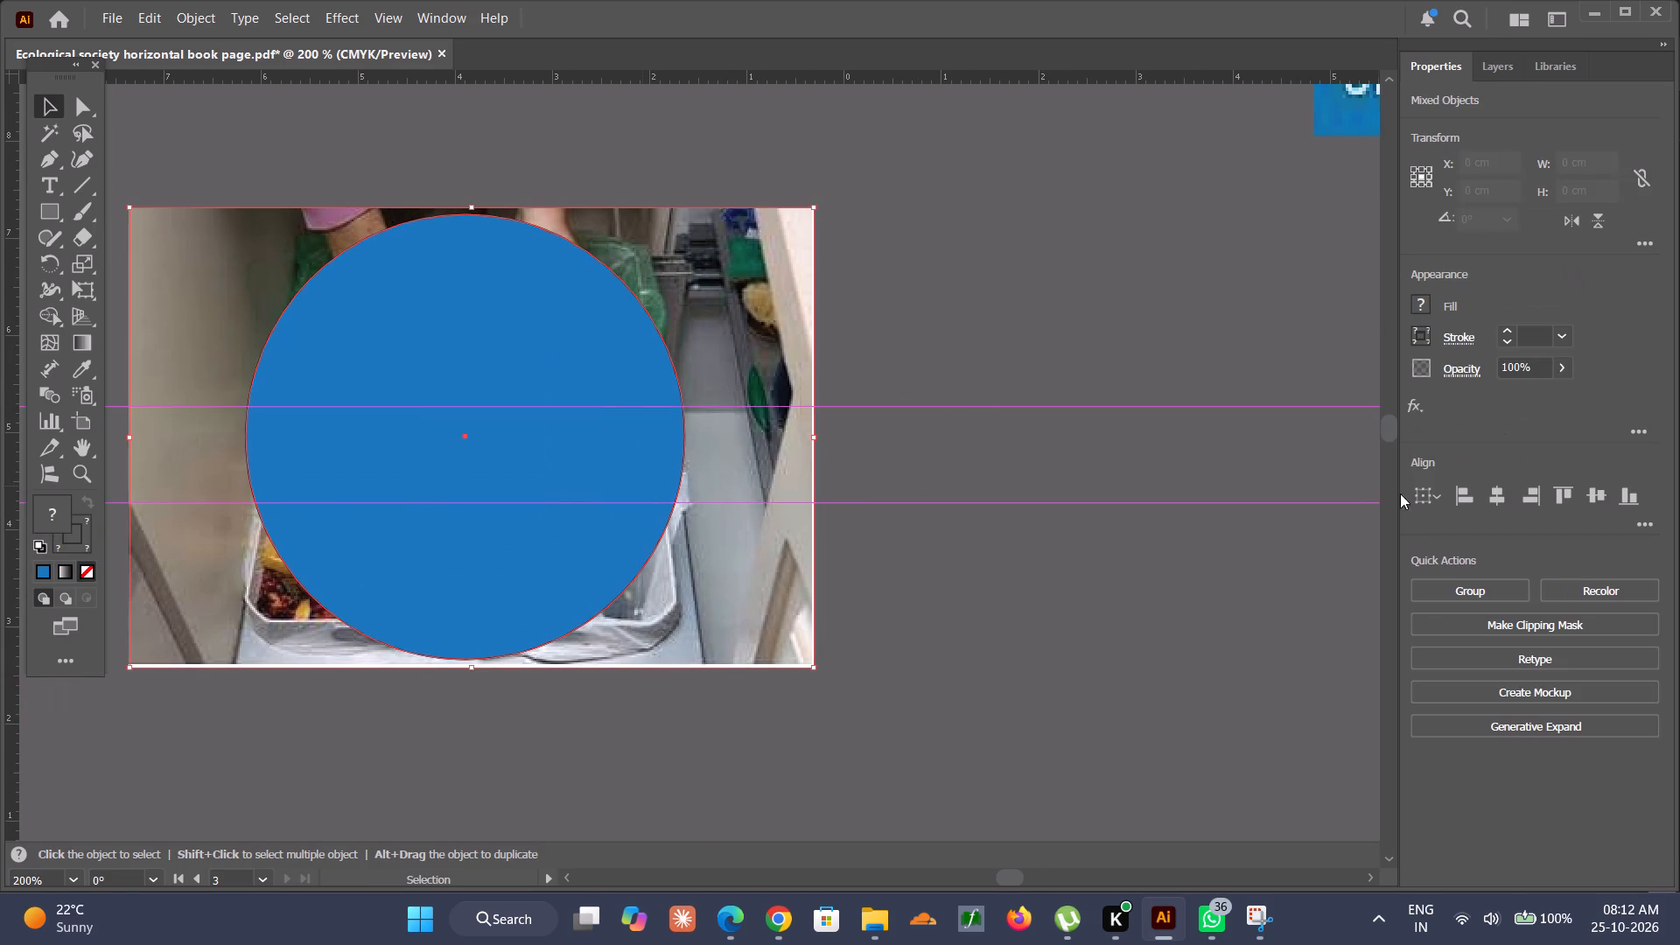
{"action": "left_click", "coordinate": [1474, 624]}
{"action": "left_click", "coordinate": [730, 314]}
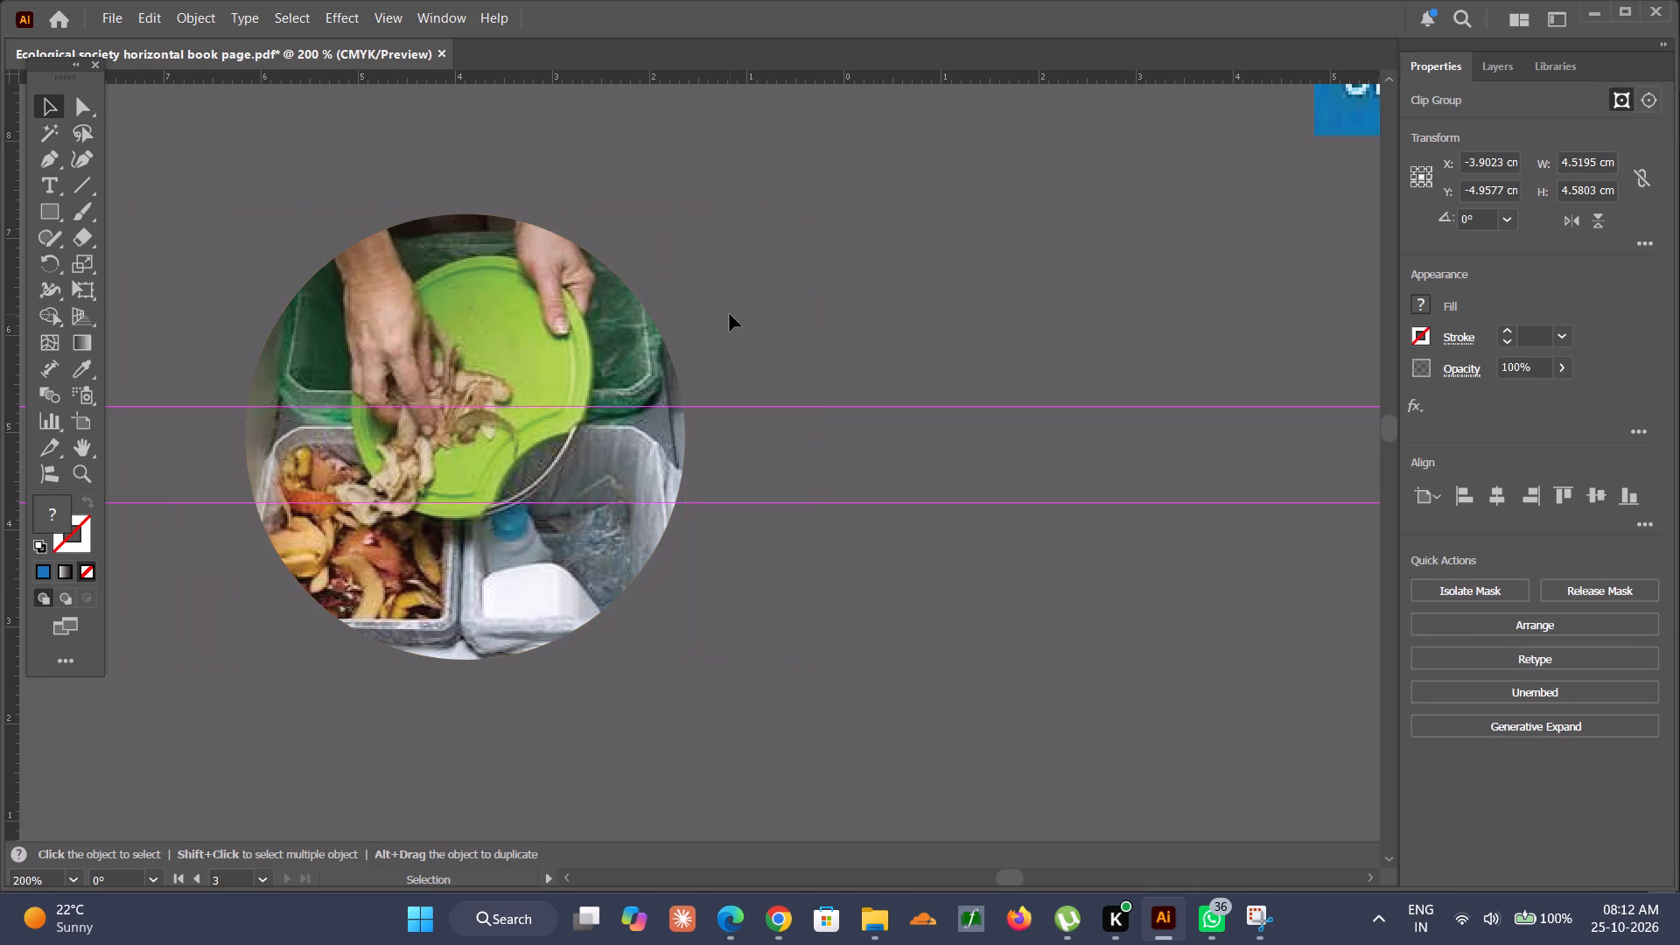
Examine the circular food-scraps photo, the remaining source photos and loose circles, and the neighbouring book pages.
{"action": "scroll", "coordinate": [730, 314], "scroll_direction": "down", "scroll_amount": 5, "text": "alt"}
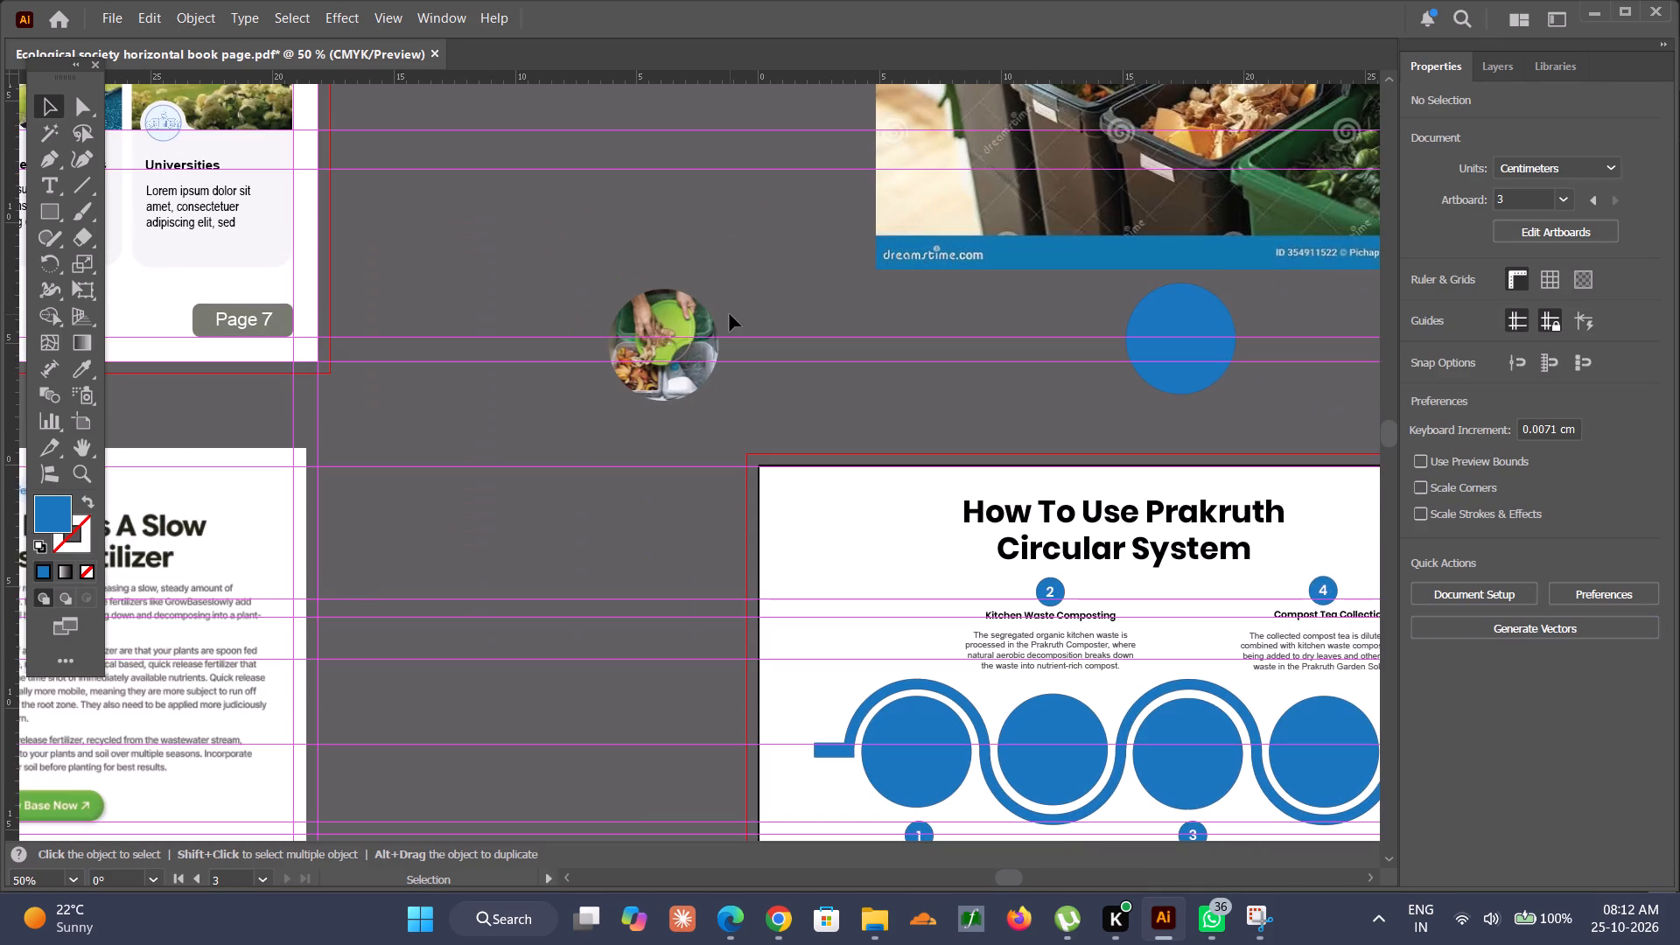
{"action": "scroll", "coordinate": [730, 314], "scroll_direction": "up", "scroll_amount": 5, "text": "ctrl+alt"}
{"action": "scroll", "coordinate": [260, 511], "scroll_direction": "right", "scroll_amount": 1}
{"action": "scroll", "coordinate": [260, 511], "scroll_direction": "down", "scroll_amount": 1, "text": "ctrl+alt"}
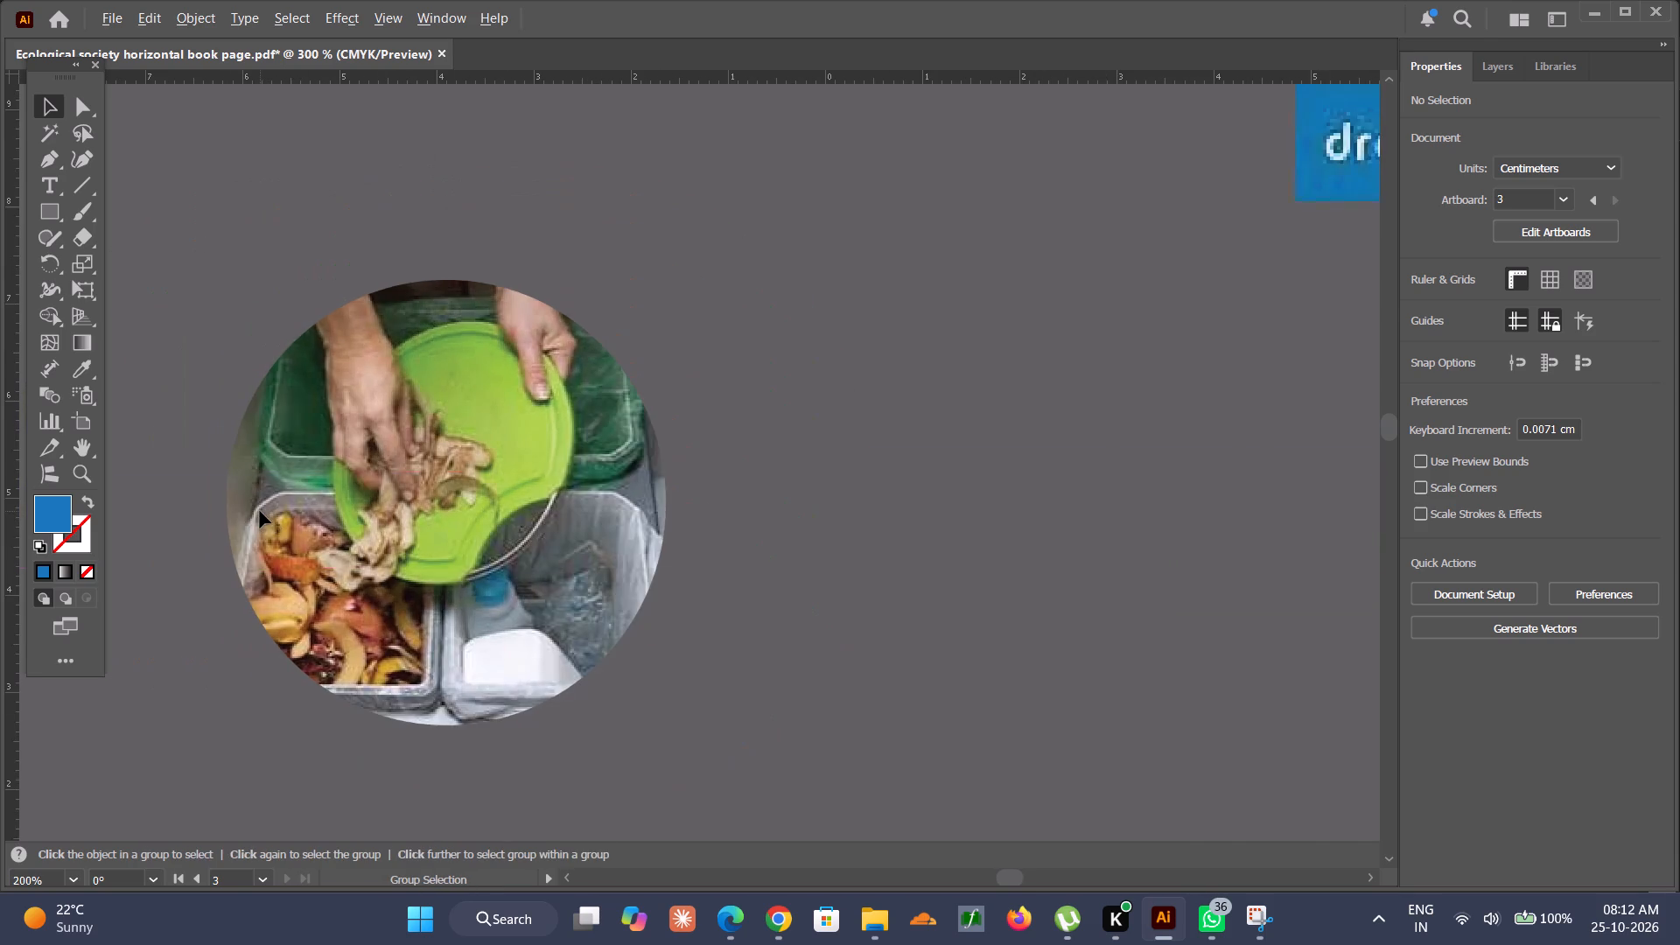
{"action": "scroll", "coordinate": [260, 511], "scroll_direction": "down", "scroll_amount": 3, "text": "ctrl+alt"}
{"action": "scroll", "coordinate": [260, 511], "scroll_direction": "up", "scroll_amount": 1}
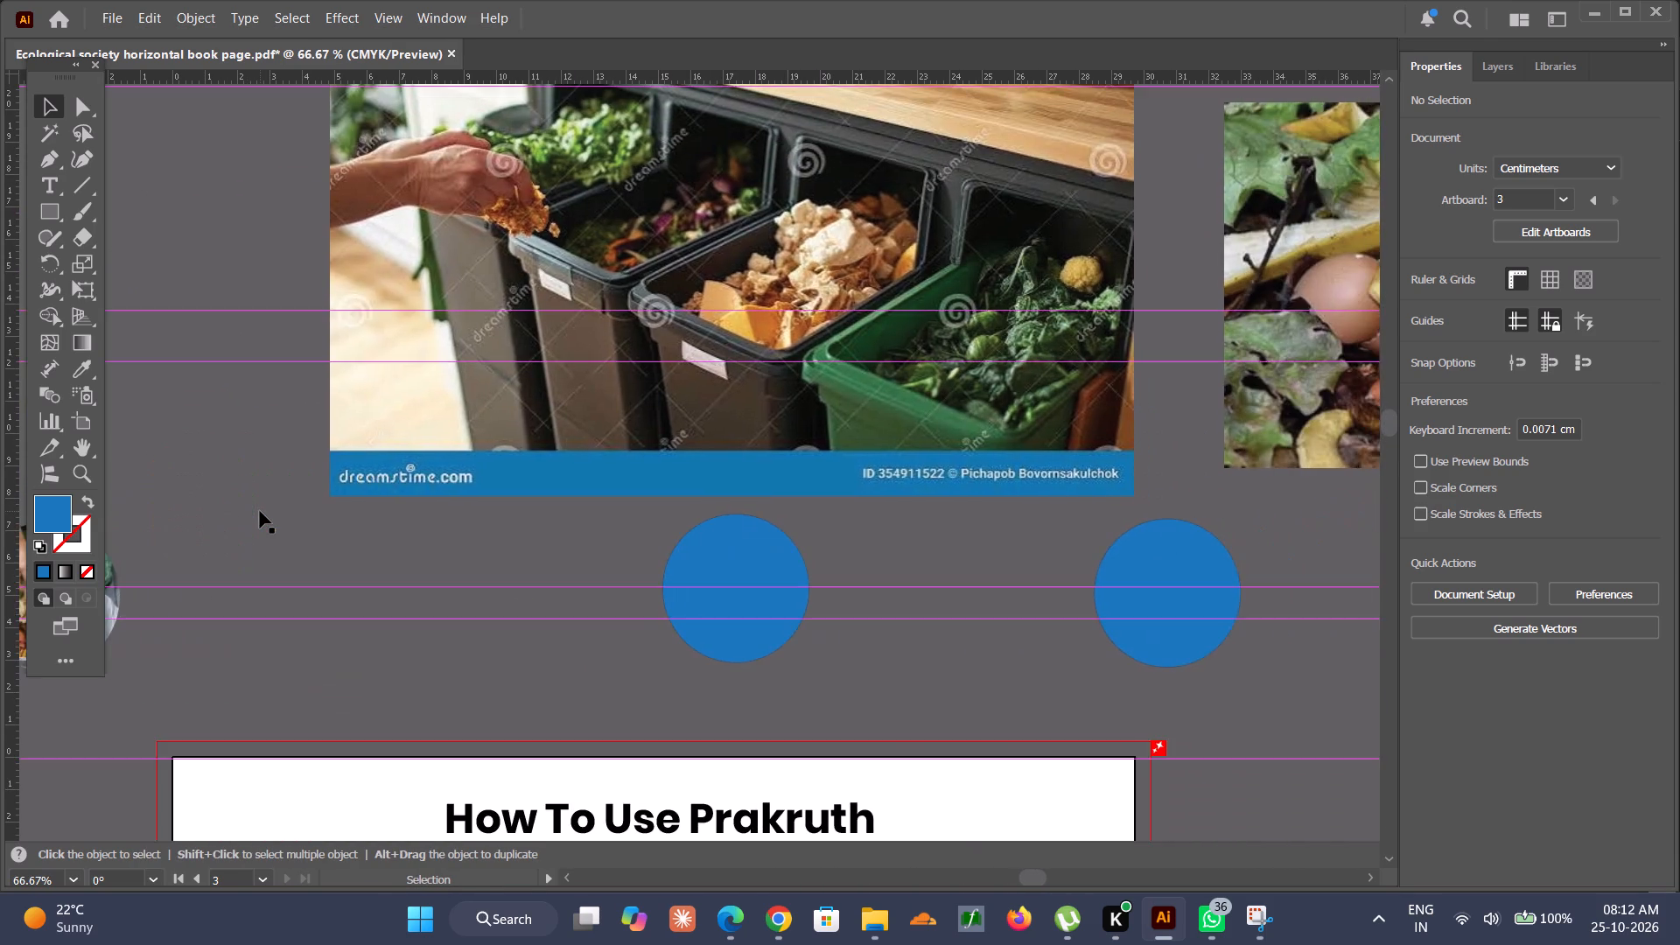
{"action": "scroll", "coordinate": [260, 511], "scroll_direction": "down", "scroll_amount": 1, "text": "ctrl"}
{"action": "scroll", "coordinate": [260, 511], "scroll_direction": "down", "scroll_amount": 3, "text": "ctrl+alt"}
{"action": "scroll", "coordinate": [260, 511], "scroll_direction": "right", "scroll_amount": 1}
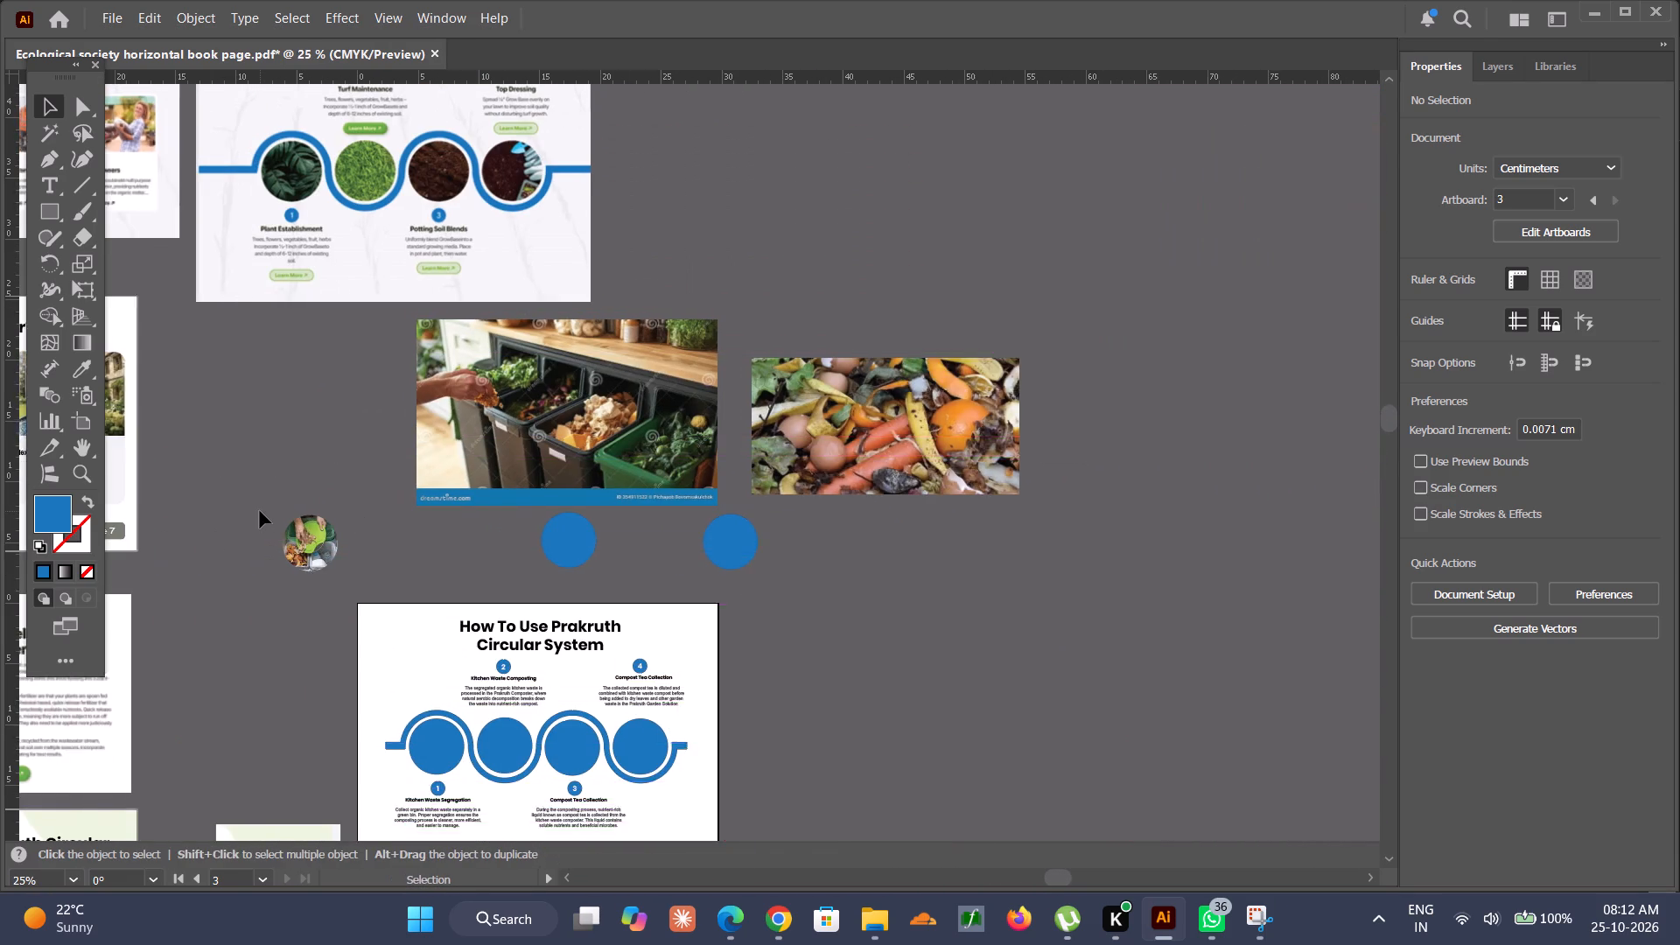
{"action": "scroll", "coordinate": [260, 511], "scroll_direction": "right", "scroll_amount": 1}
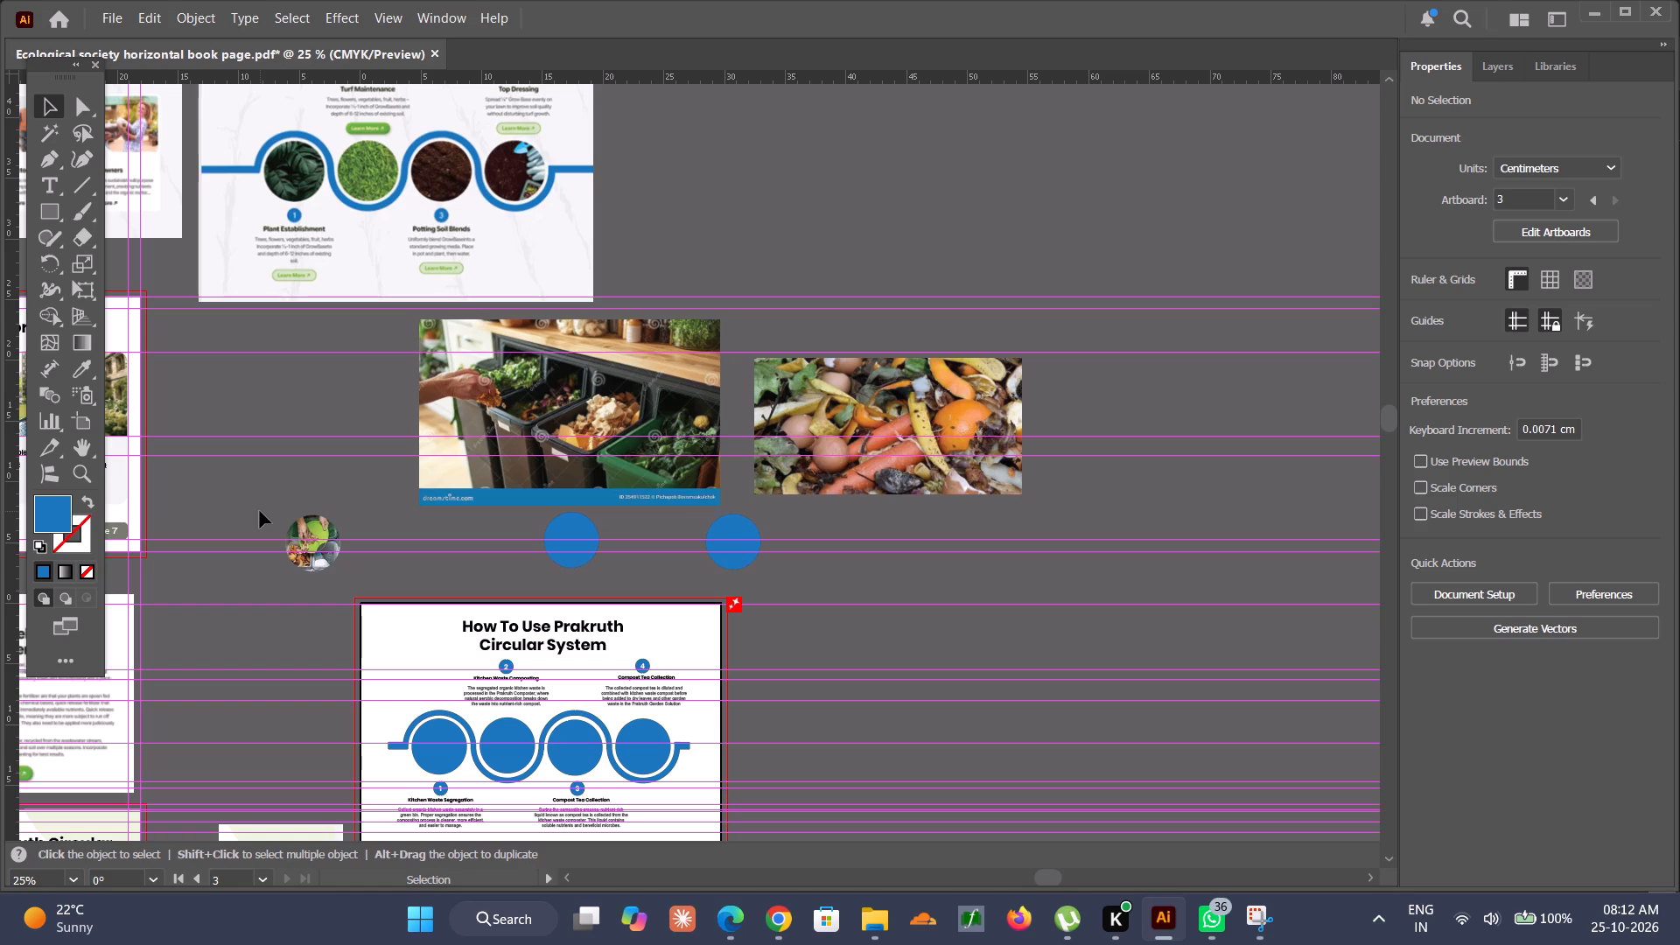
{"action": "scroll", "coordinate": [260, 511], "scroll_direction": "right", "scroll_amount": 1}
{"action": "scroll", "coordinate": [260, 511], "scroll_direction": "down", "scroll_amount": 1}
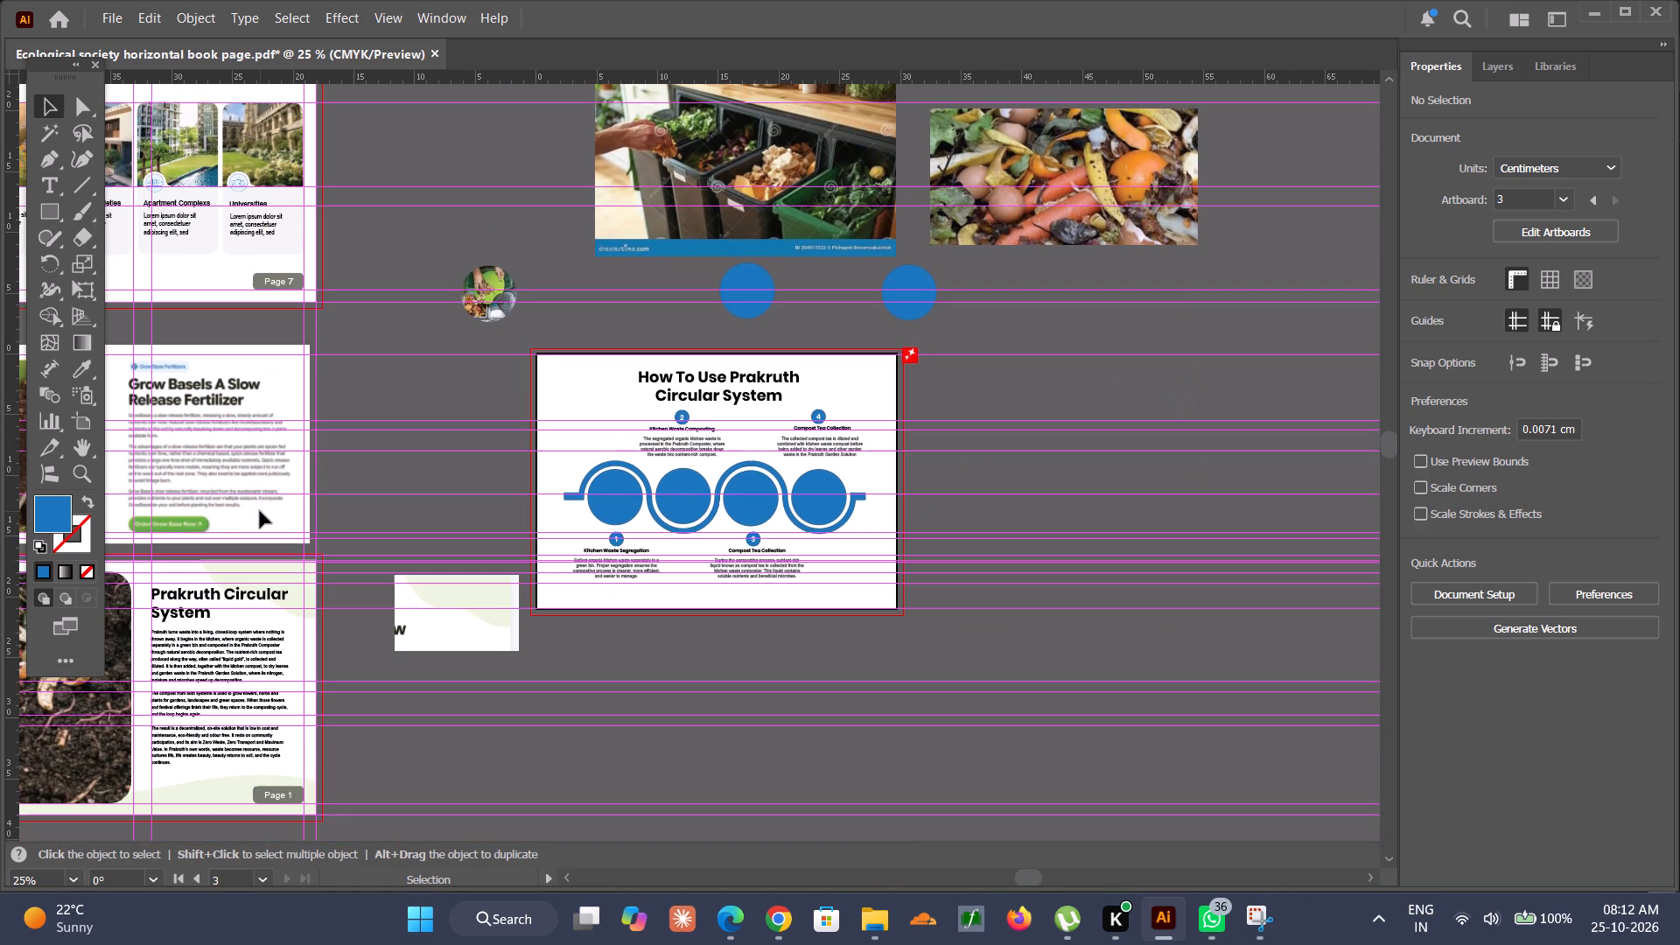
{"action": "scroll", "coordinate": [260, 511], "scroll_direction": "right", "scroll_amount": 2}
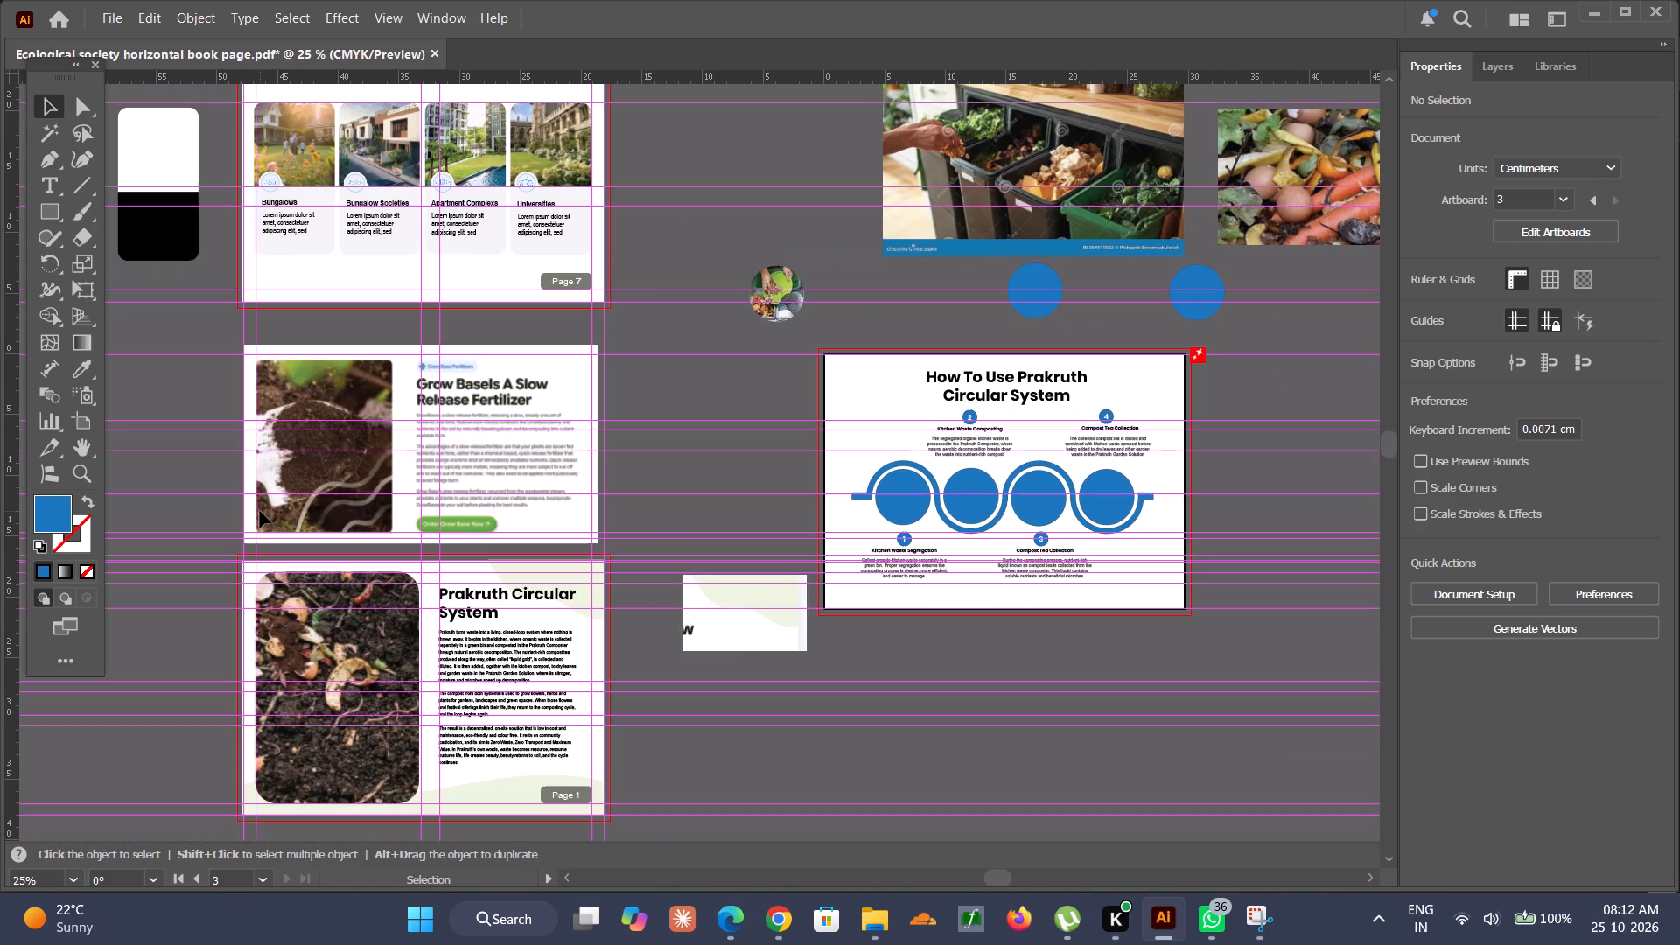
{"action": "scroll", "coordinate": [260, 511], "scroll_direction": "up", "scroll_amount": 1}
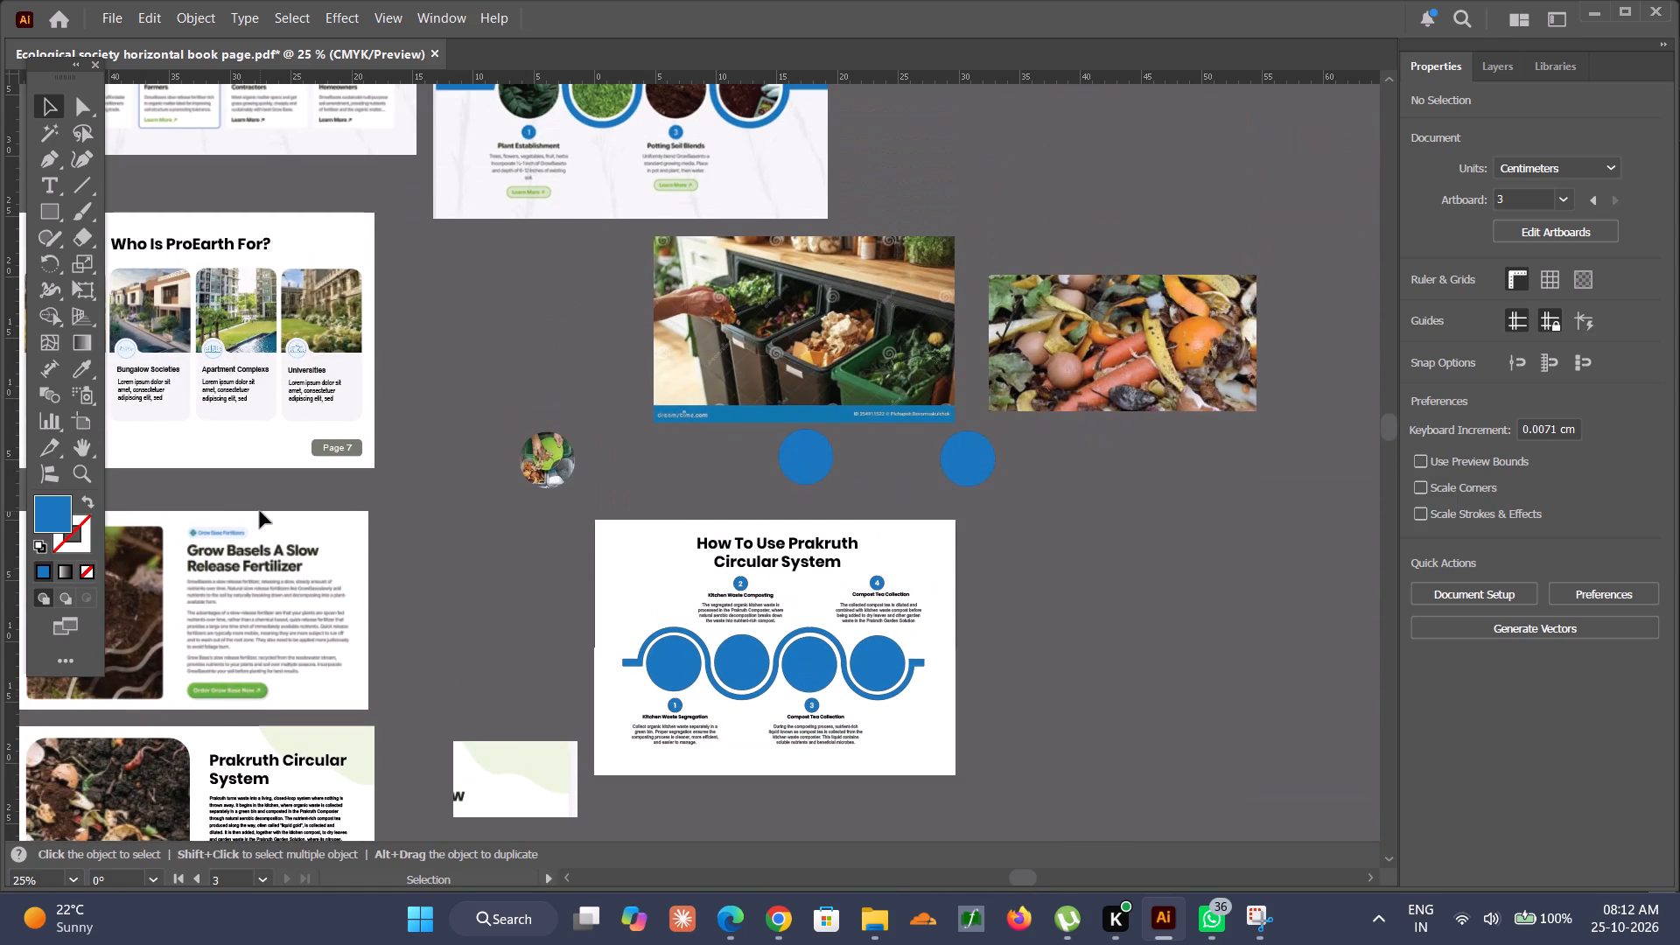
{"action": "scroll", "coordinate": [260, 511], "scroll_direction": "down", "scroll_amount": 2}
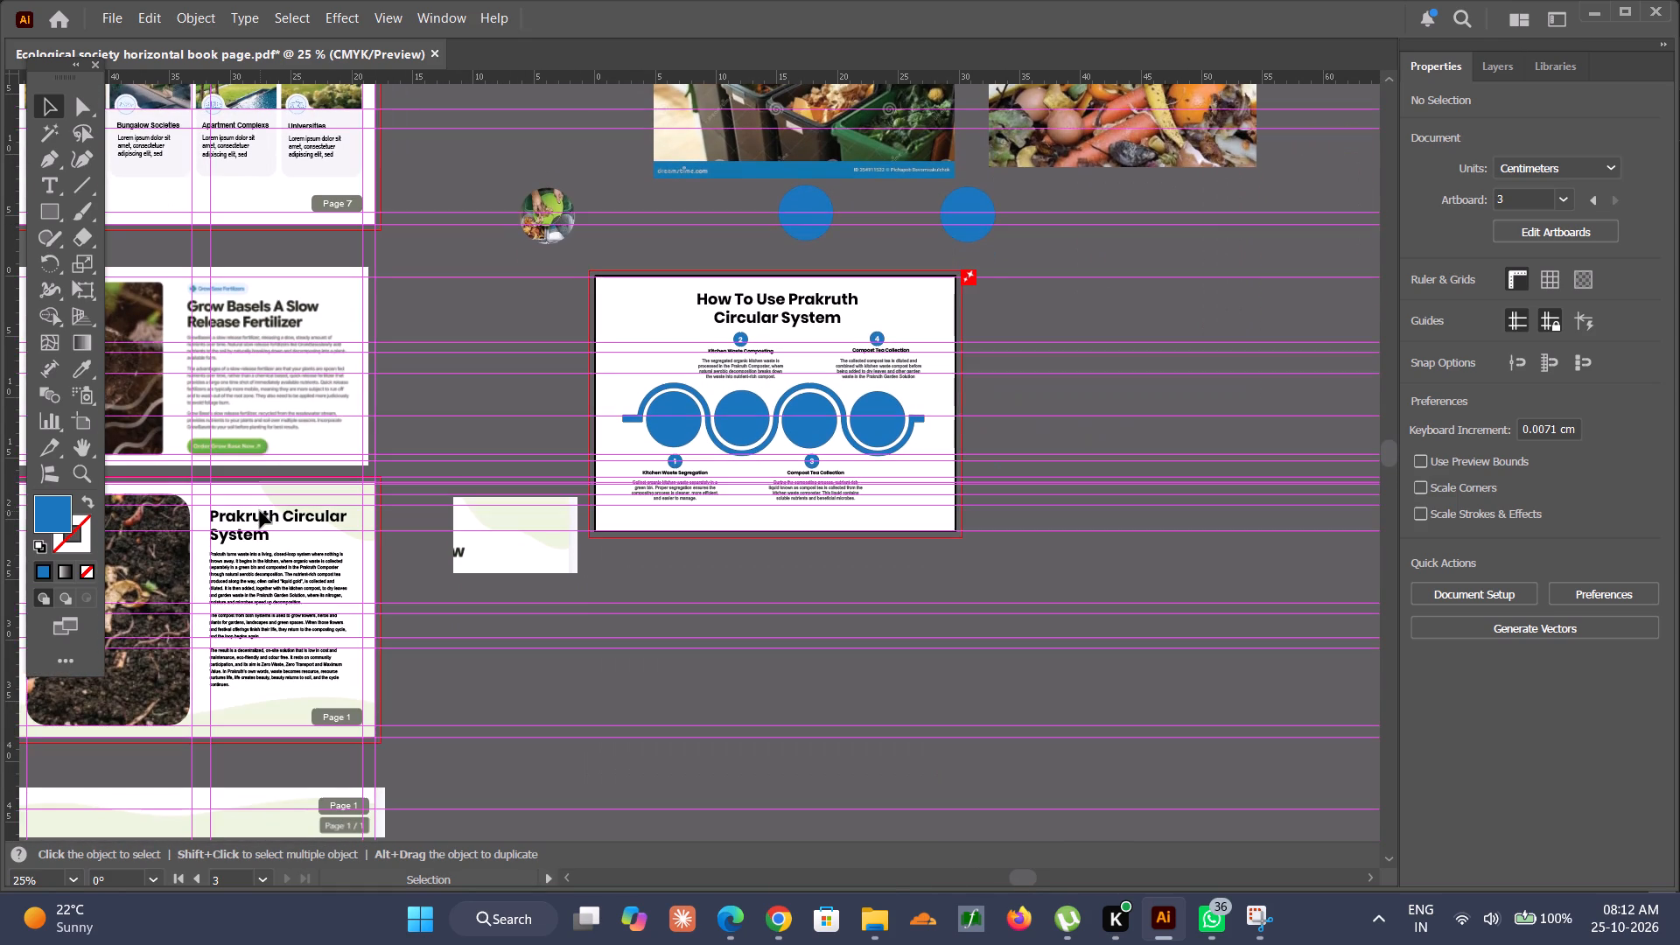
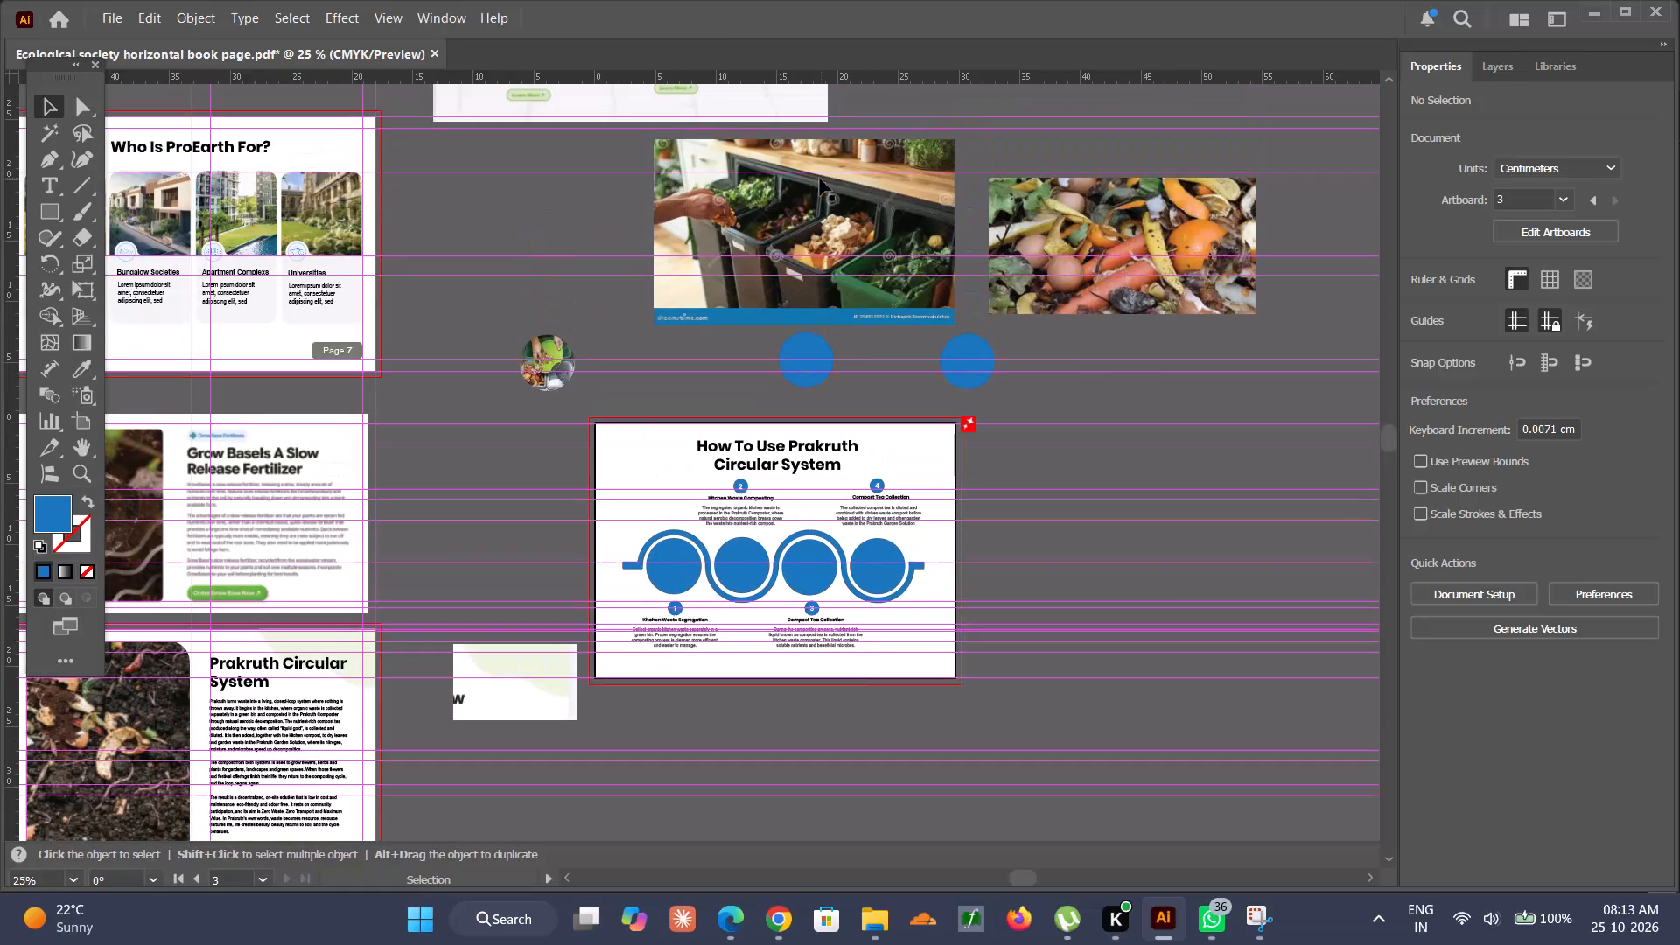
Crop the compost-bins photo to about 24.6 × 14.1 cm, cutting off the blue watermark strip along its bottom edge.
{"action": "left_click", "coordinate": [824, 217]}
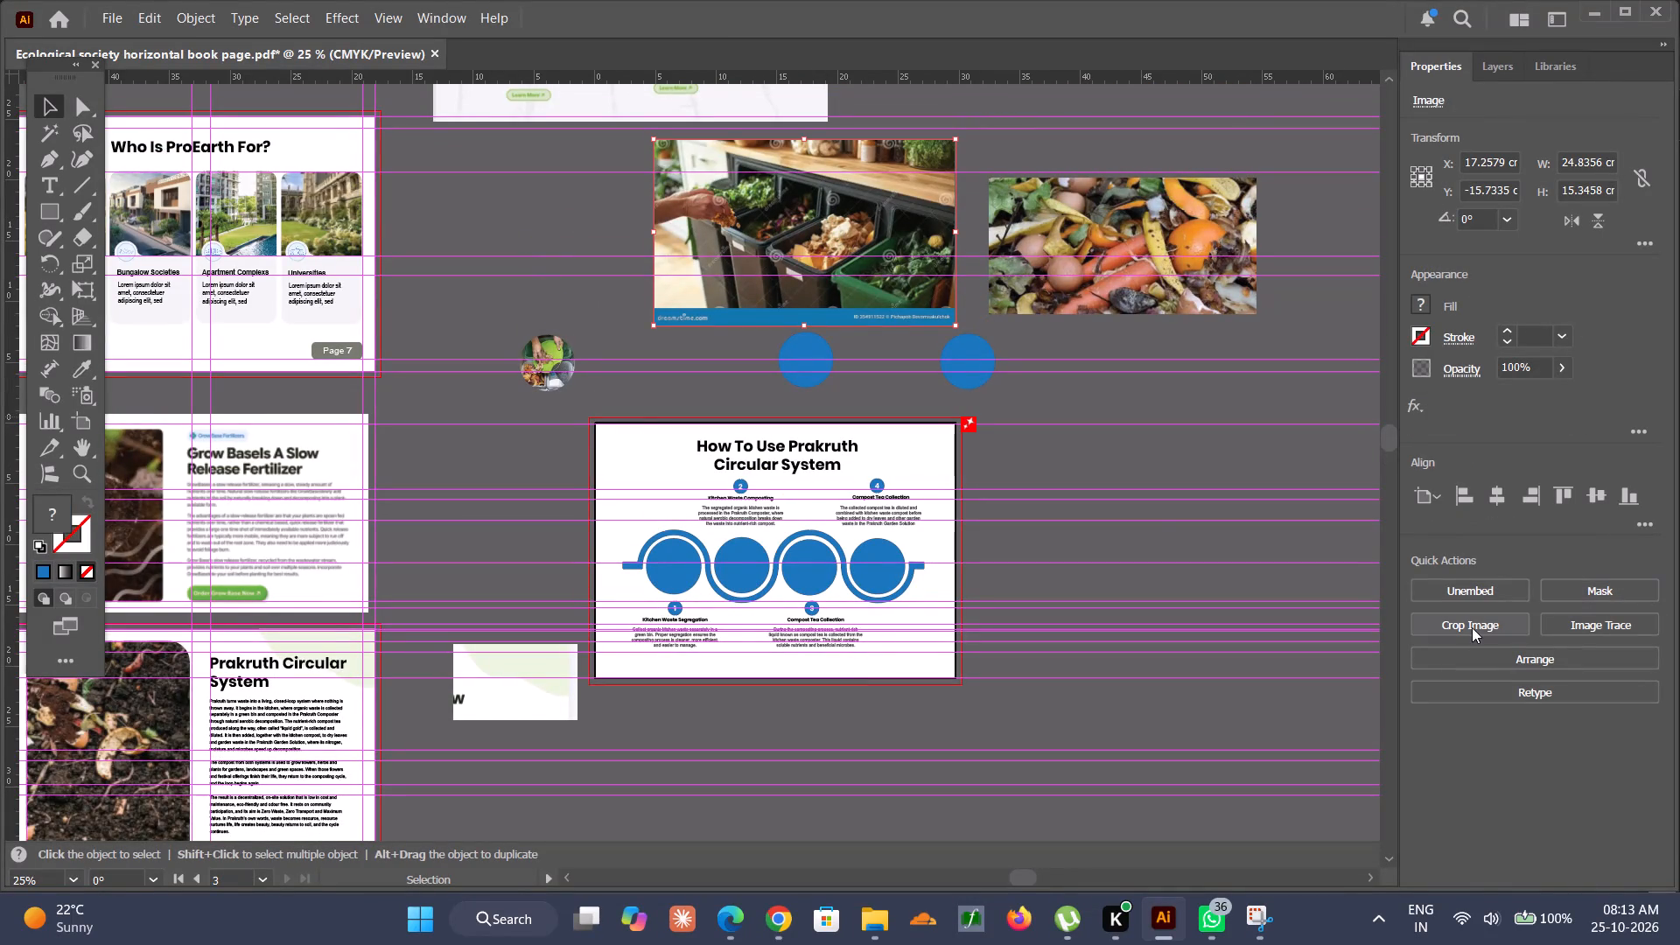
{"action": "left_click", "coordinate": [1472, 627]}
{"action": "left_click_drag", "start_coordinate": [862, 324], "coordinate": [858, 308]}
{"action": "left_click_drag", "start_coordinate": [770, 226], "coordinate": [658, 241]}
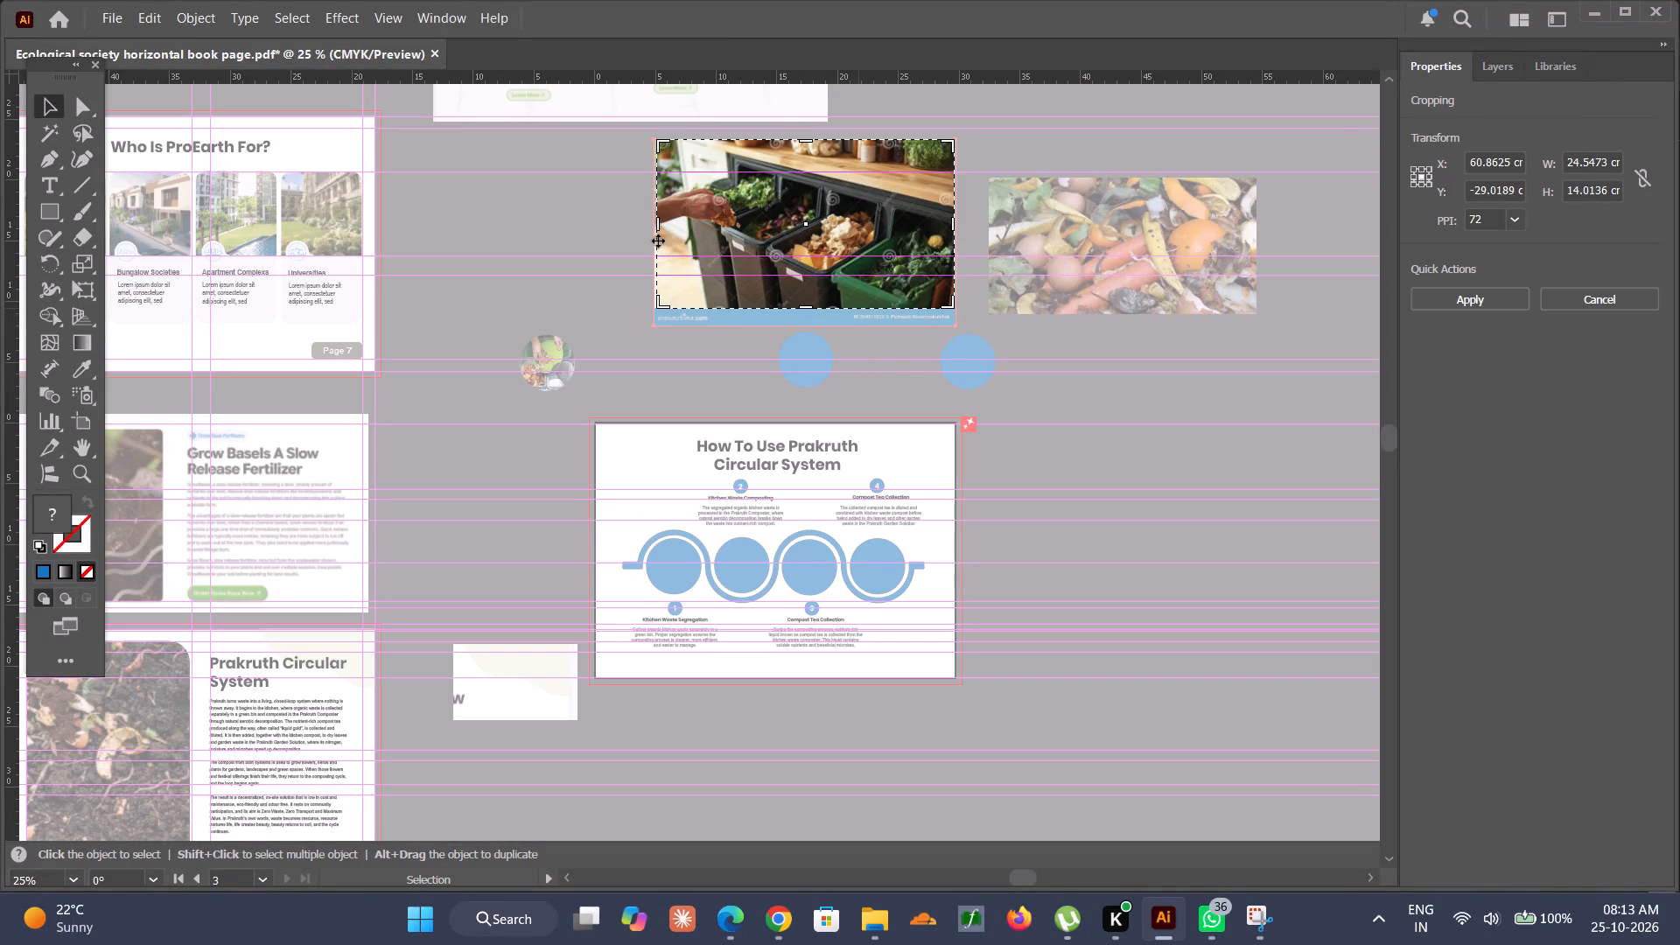
{"action": "left_click", "coordinate": [1450, 302]}
Scale the compost-bins photo down to about 7.6 × 4.3 cm and place it just above the loose blue circle below it.
{"action": "scroll", "coordinate": [911, 220], "scroll_direction": "up", "scroll_amount": 3}
{"action": "scroll", "coordinate": [832, 263], "scroll_direction": "up", "scroll_amount": 2, "text": "alt"}
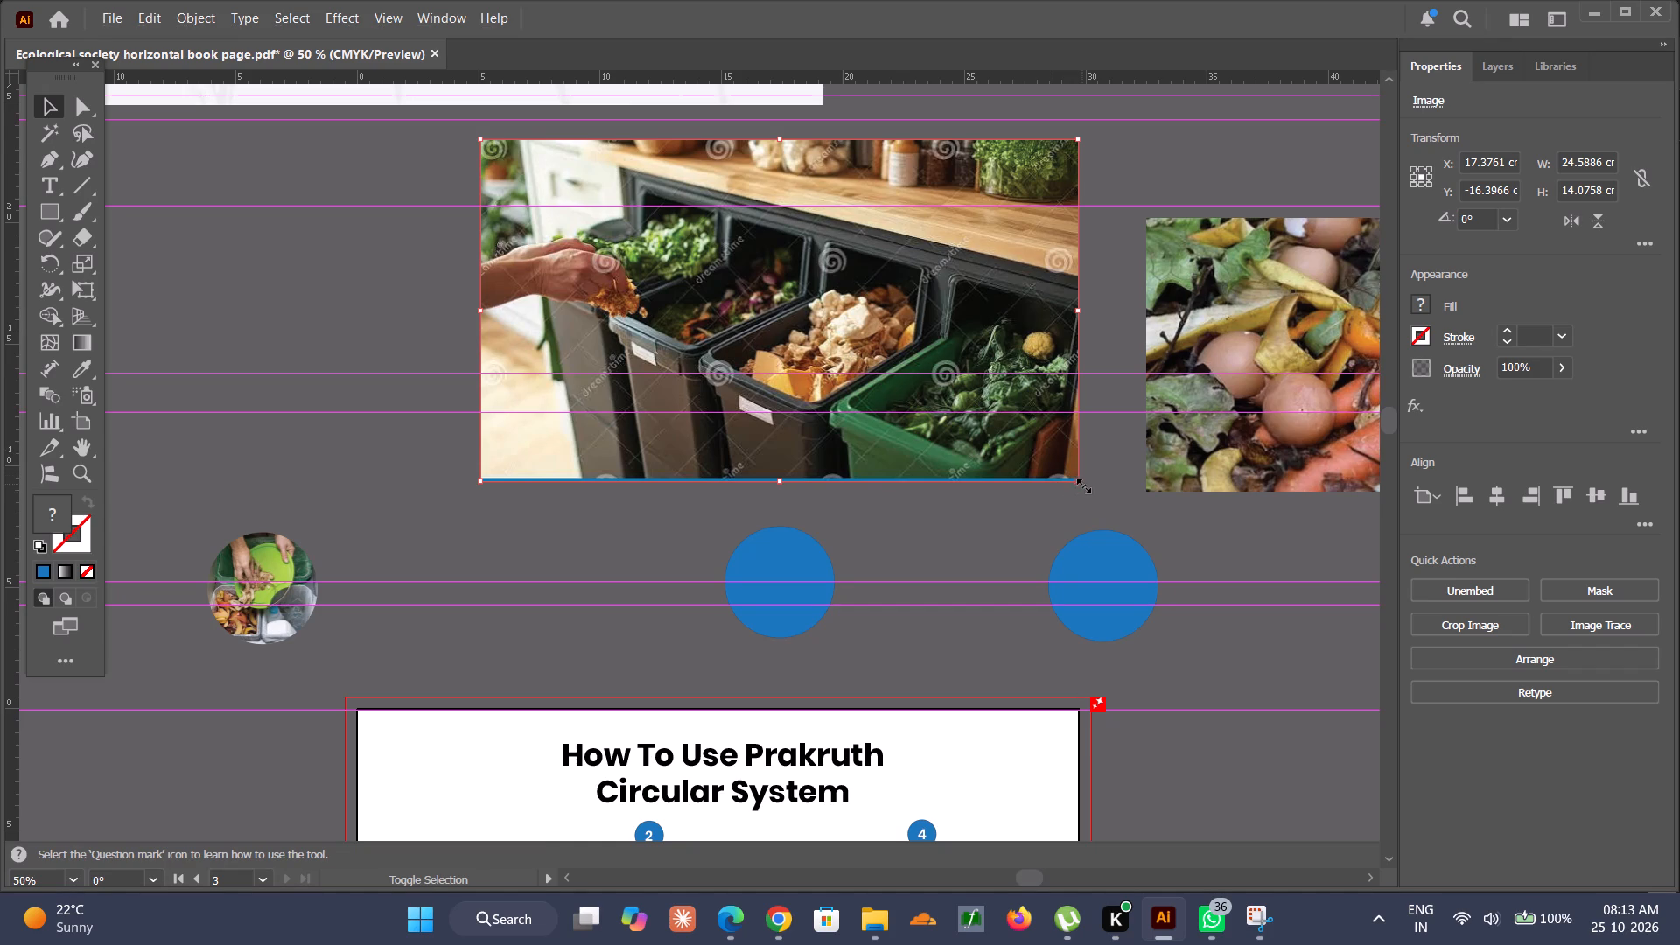
{"action": "left_click_drag", "start_coordinate": [1081, 484], "coordinate": [1008, 363], "text": "alt+shift"}
{"action": "left_click_drag", "start_coordinate": [871, 301], "coordinate": [846, 470]}
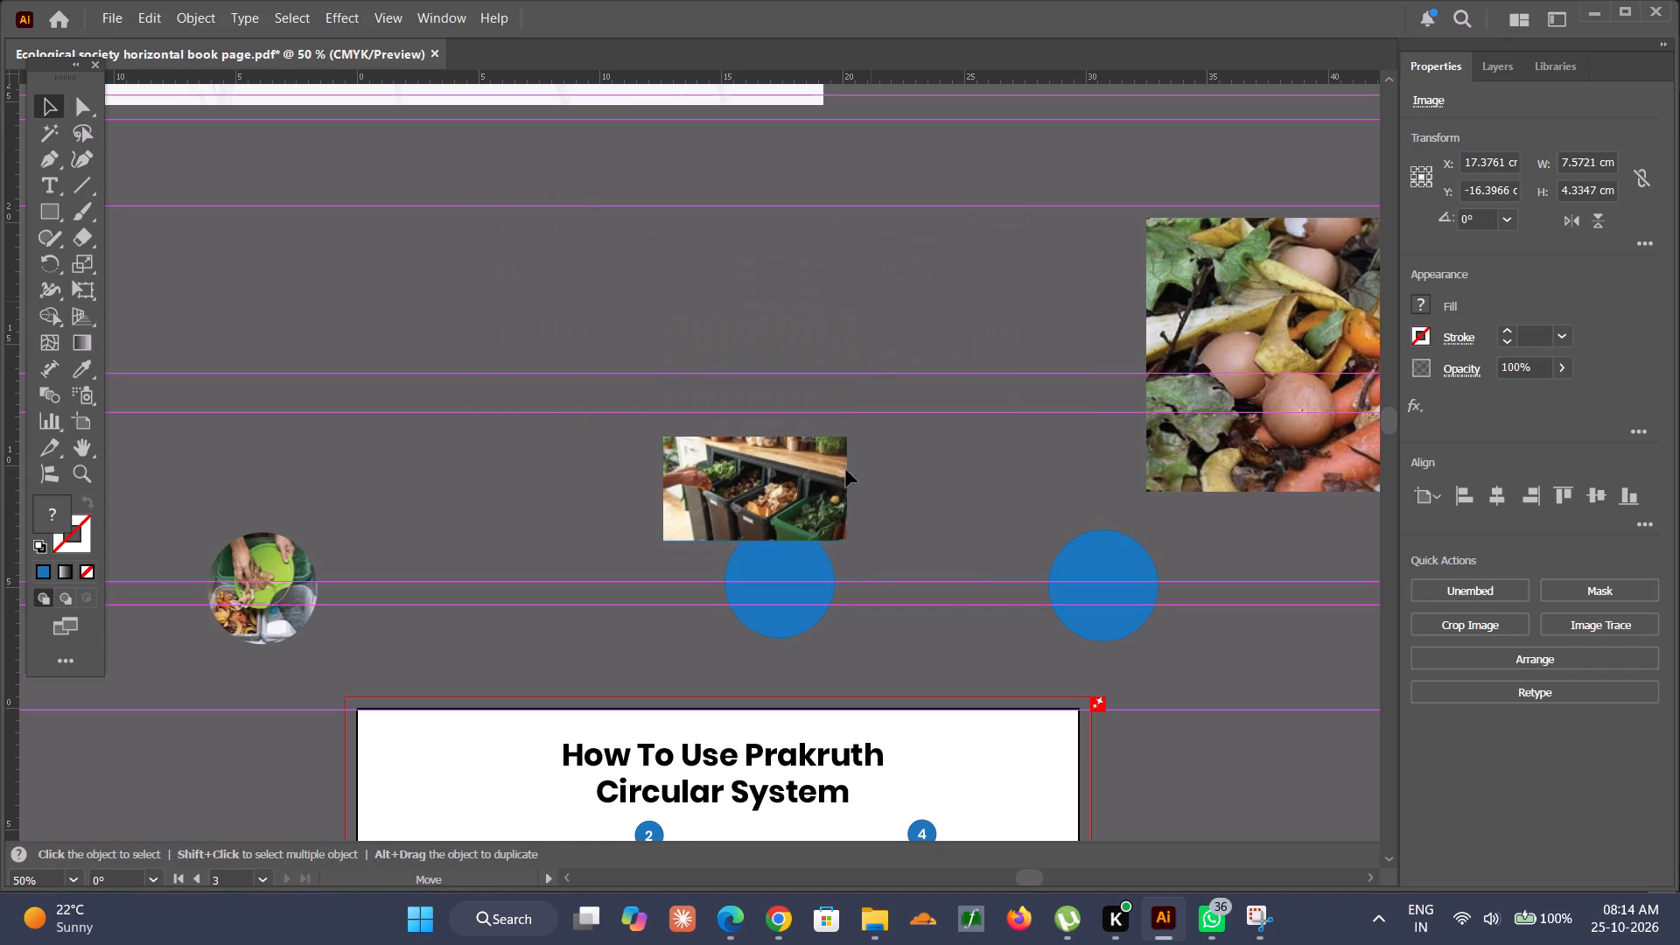
{"action": "left_click_drag", "start_coordinate": [846, 470], "coordinate": [850, 452]}
Bring the loose blue circle under the compost-bins photo to the front and place it over the middle of that photo.
{"action": "right_click", "coordinate": [798, 554]}
{"action": "left_click", "coordinate": [756, 579]}
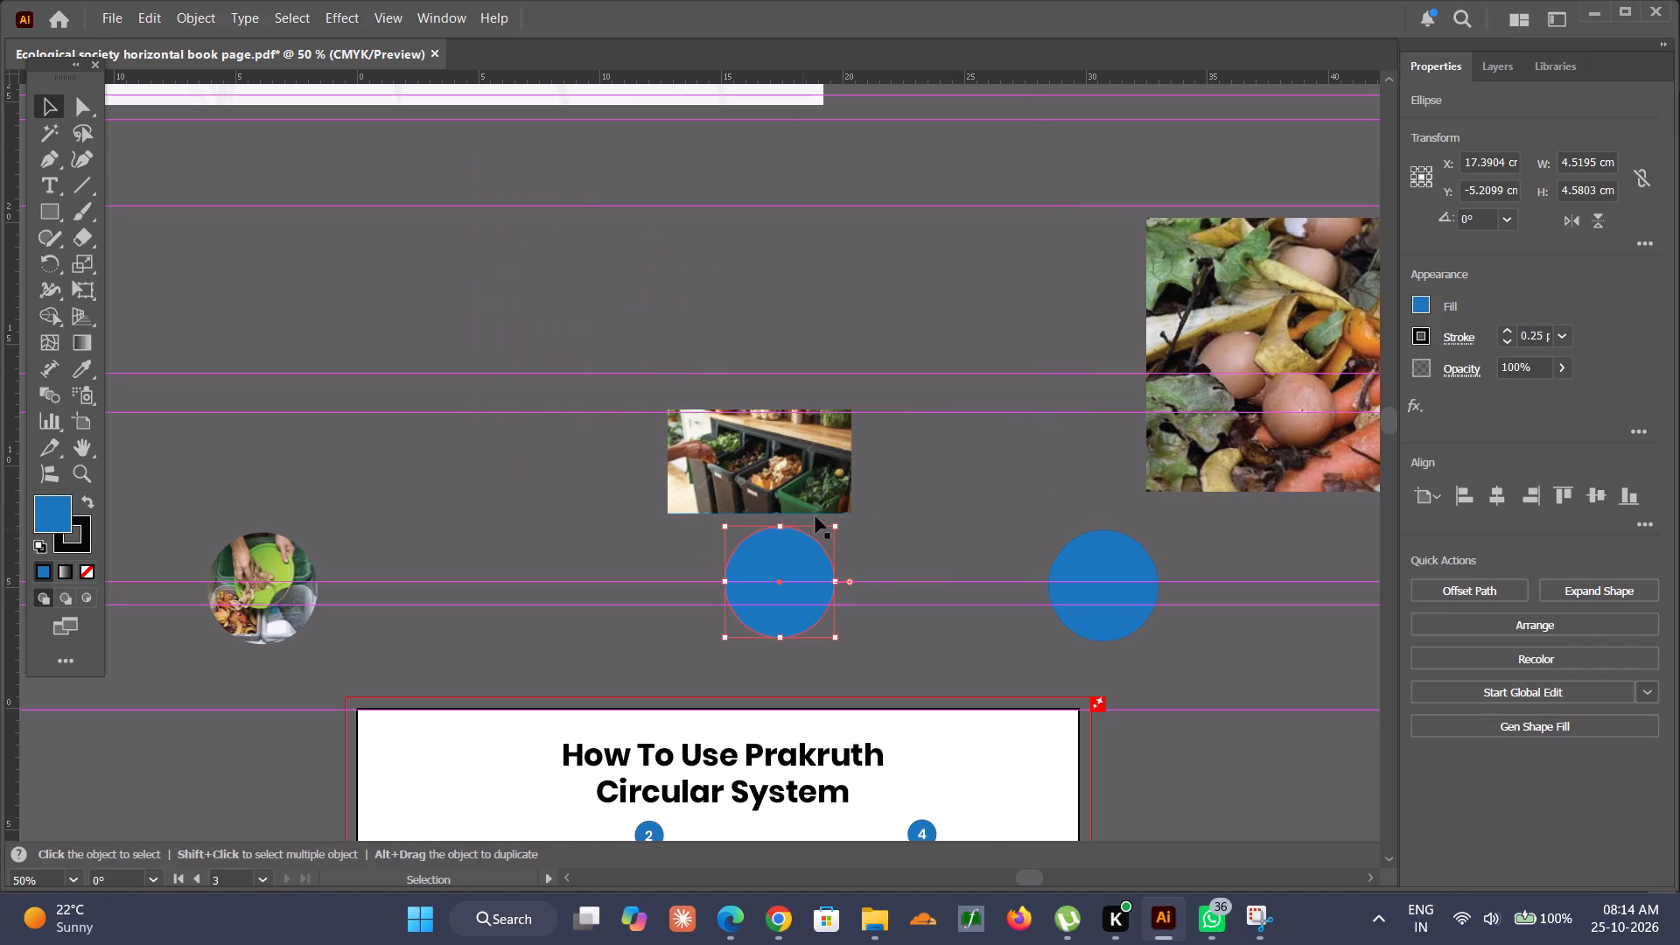
{"action": "right_click", "coordinate": [770, 594]}
{"action": "right_click", "coordinate": [770, 594]}
{"action": "right_click", "coordinate": [770, 594]}
{"action": "left_click", "coordinate": [867, 795]}
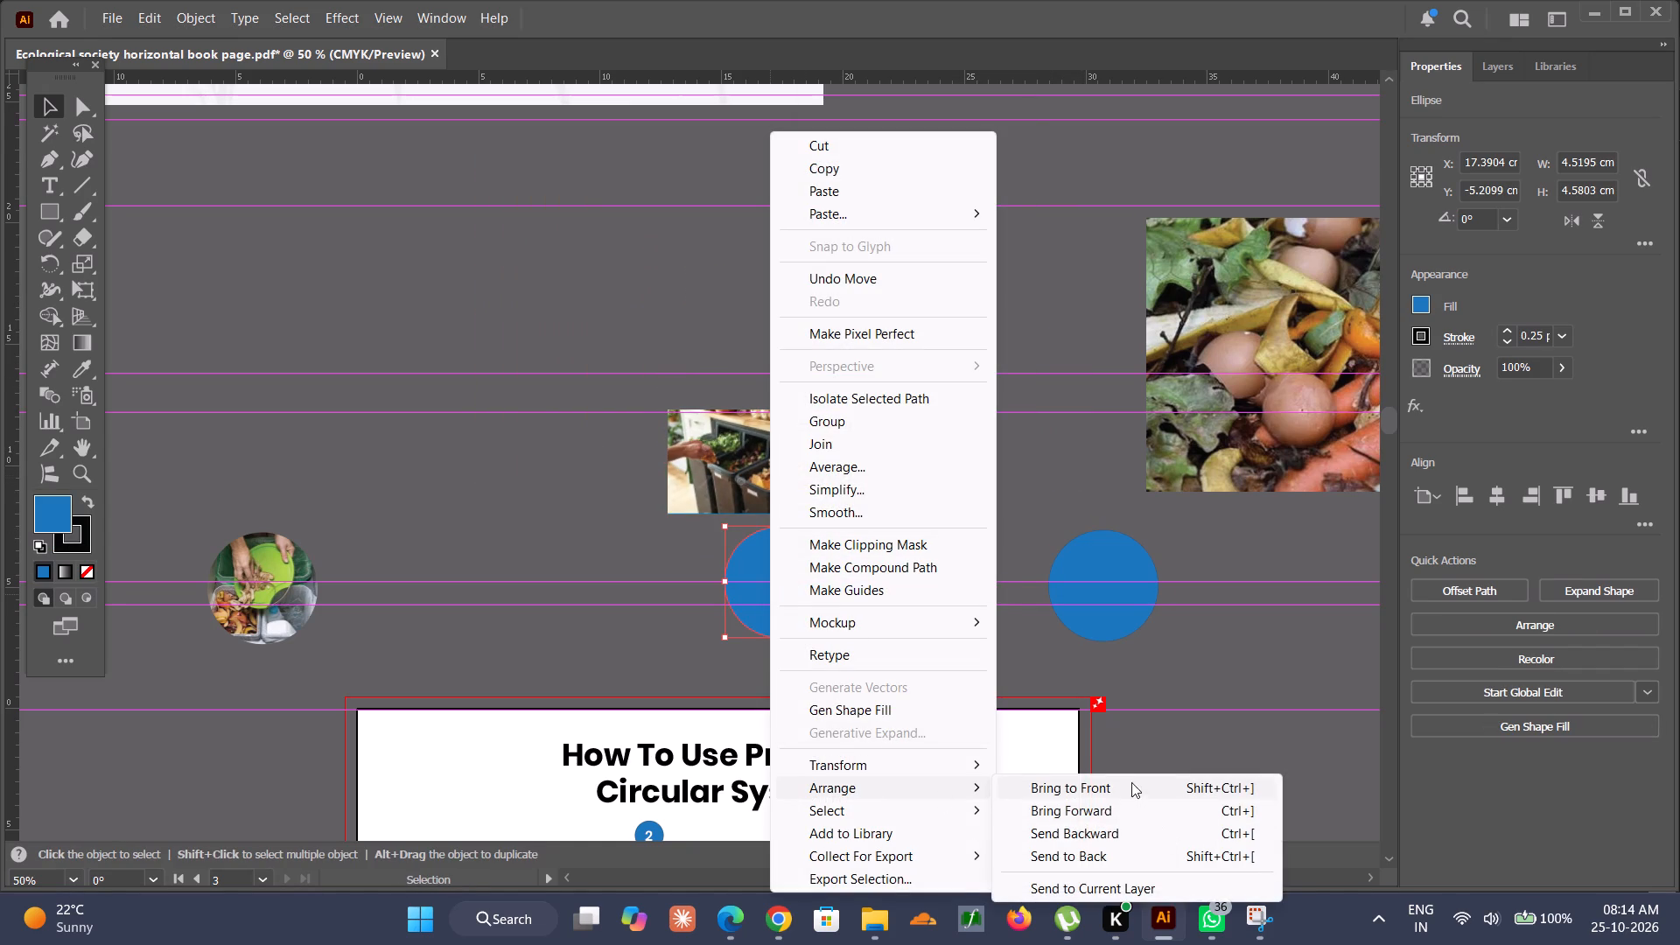
{"action": "left_click", "coordinate": [1131, 782]}
{"action": "scroll", "coordinate": [762, 473], "scroll_direction": "up", "scroll_amount": 2, "text": "alt"}
{"action": "left_click_drag", "start_coordinate": [780, 653], "coordinate": [728, 409]}
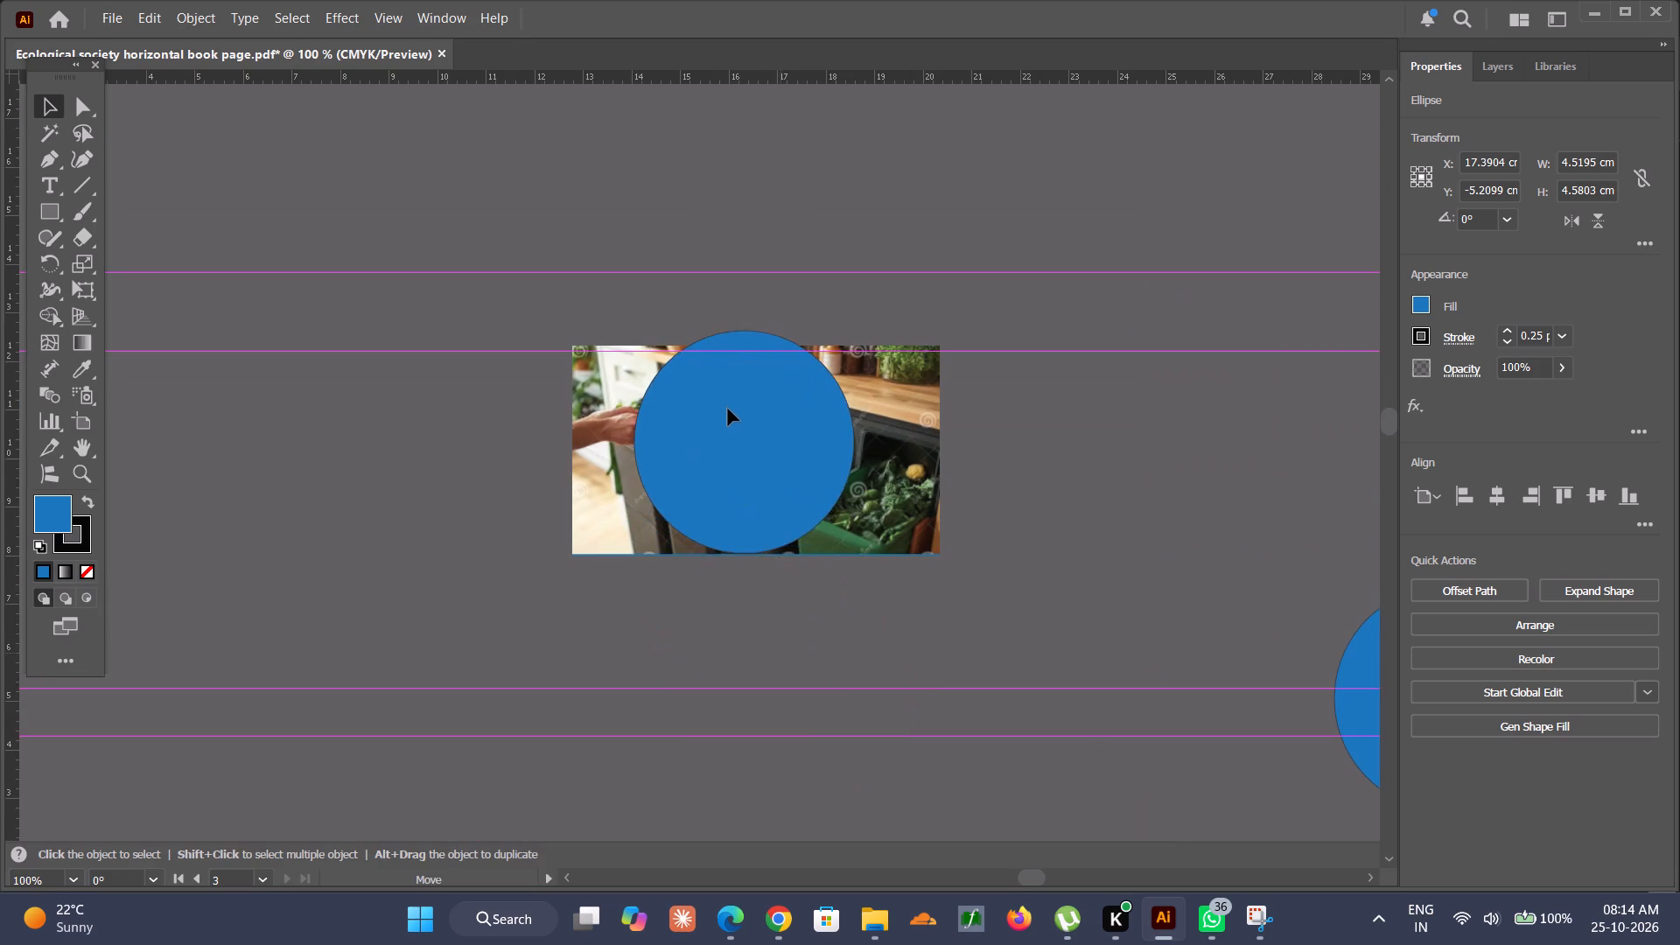
{"action": "left_click_drag", "start_coordinate": [728, 409], "coordinate": [742, 410]}
Enlarge the compost-bins photo slightly from its centre so it fully backs the blue circle.
{"action": "left_click", "coordinate": [941, 519]}
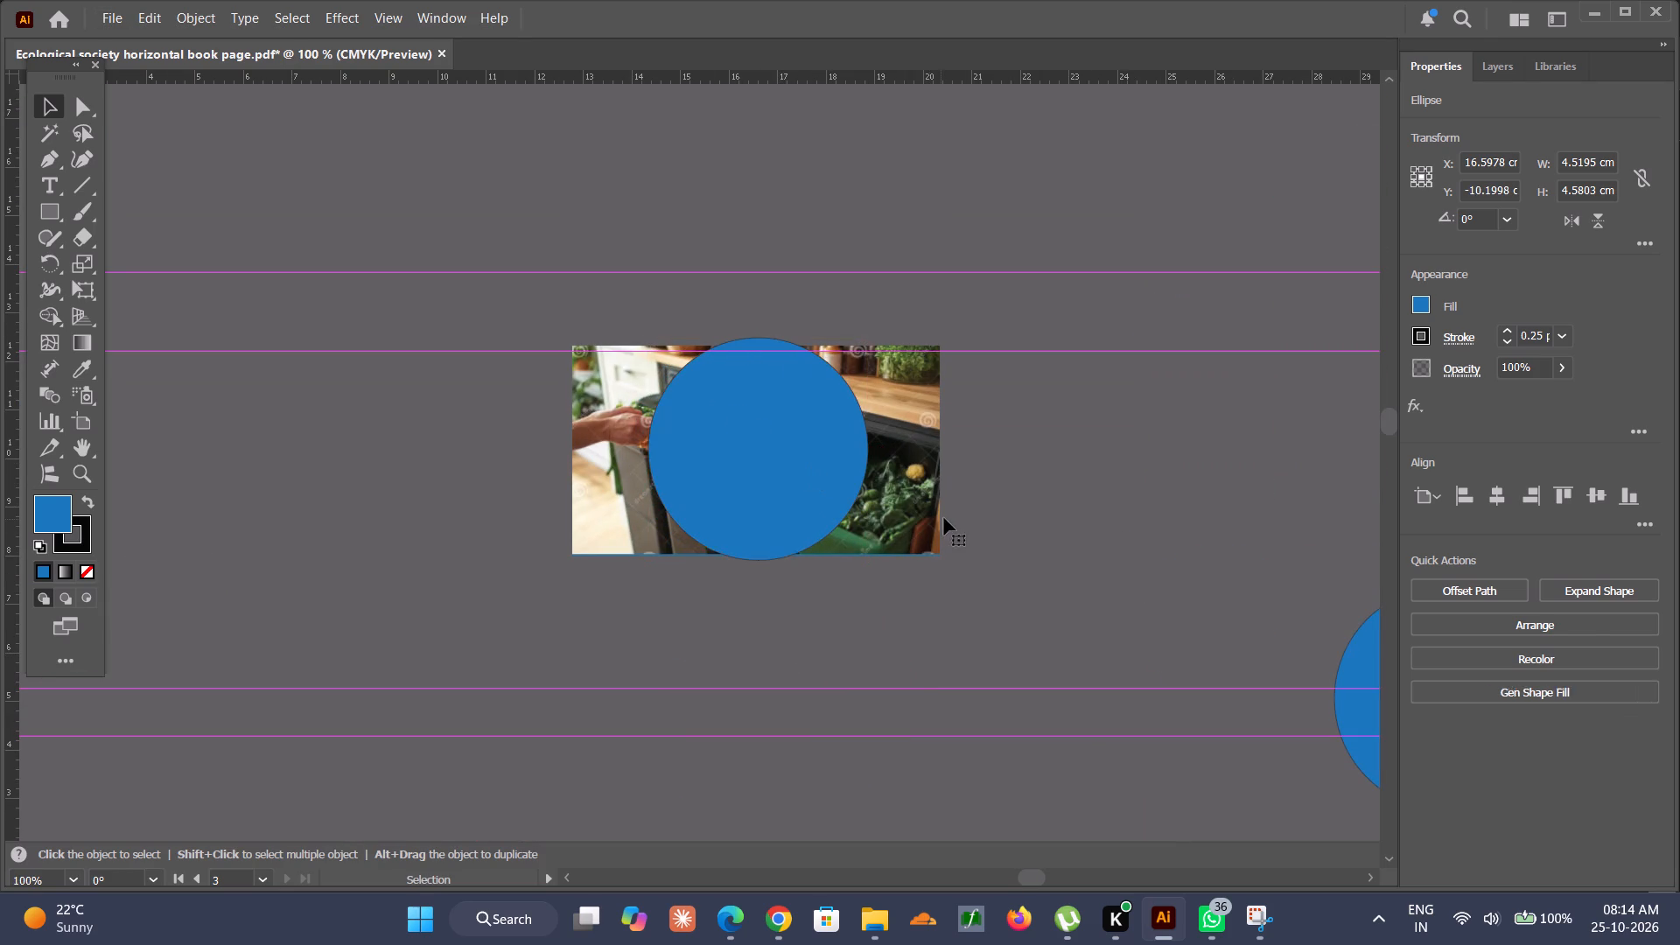
{"action": "left_click", "coordinate": [927, 524]}
{"action": "key", "text": "ctrl+z"}
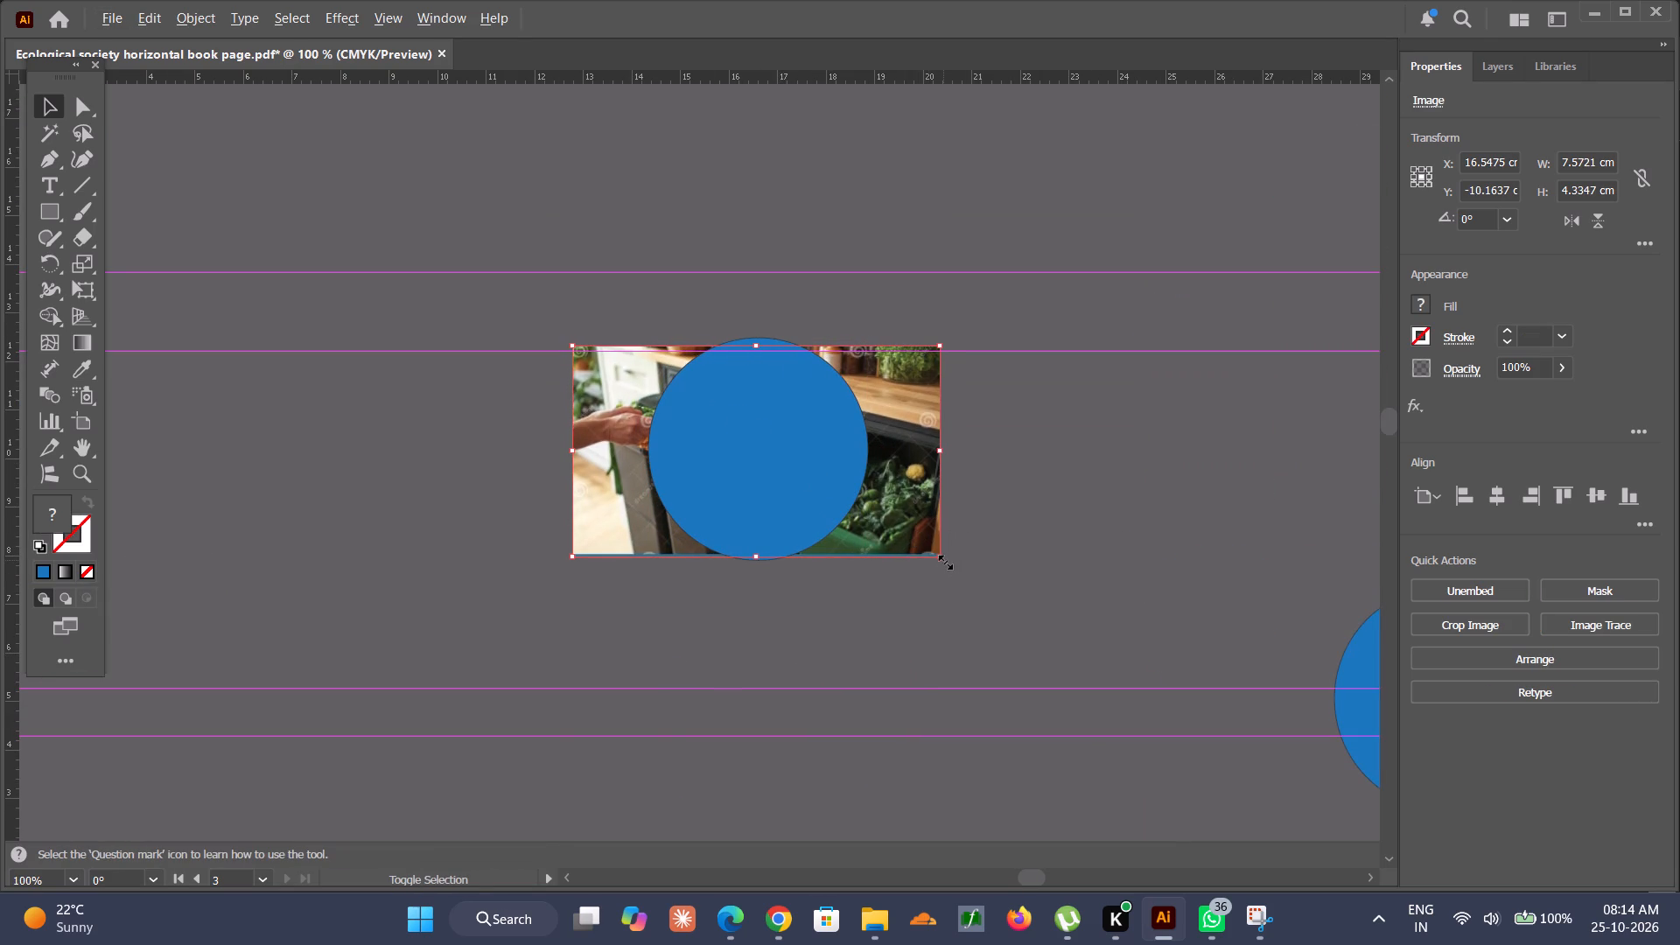
{"action": "left_click_drag", "start_coordinate": [941, 559], "coordinate": [959, 577], "text": "alt+shift"}
Make a clipping mask from the blue circle and the compost-bins photo.
{"action": "left_click", "coordinate": [1017, 500]}
{"action": "left_click_drag", "start_coordinate": [1019, 382], "coordinate": [726, 502]}
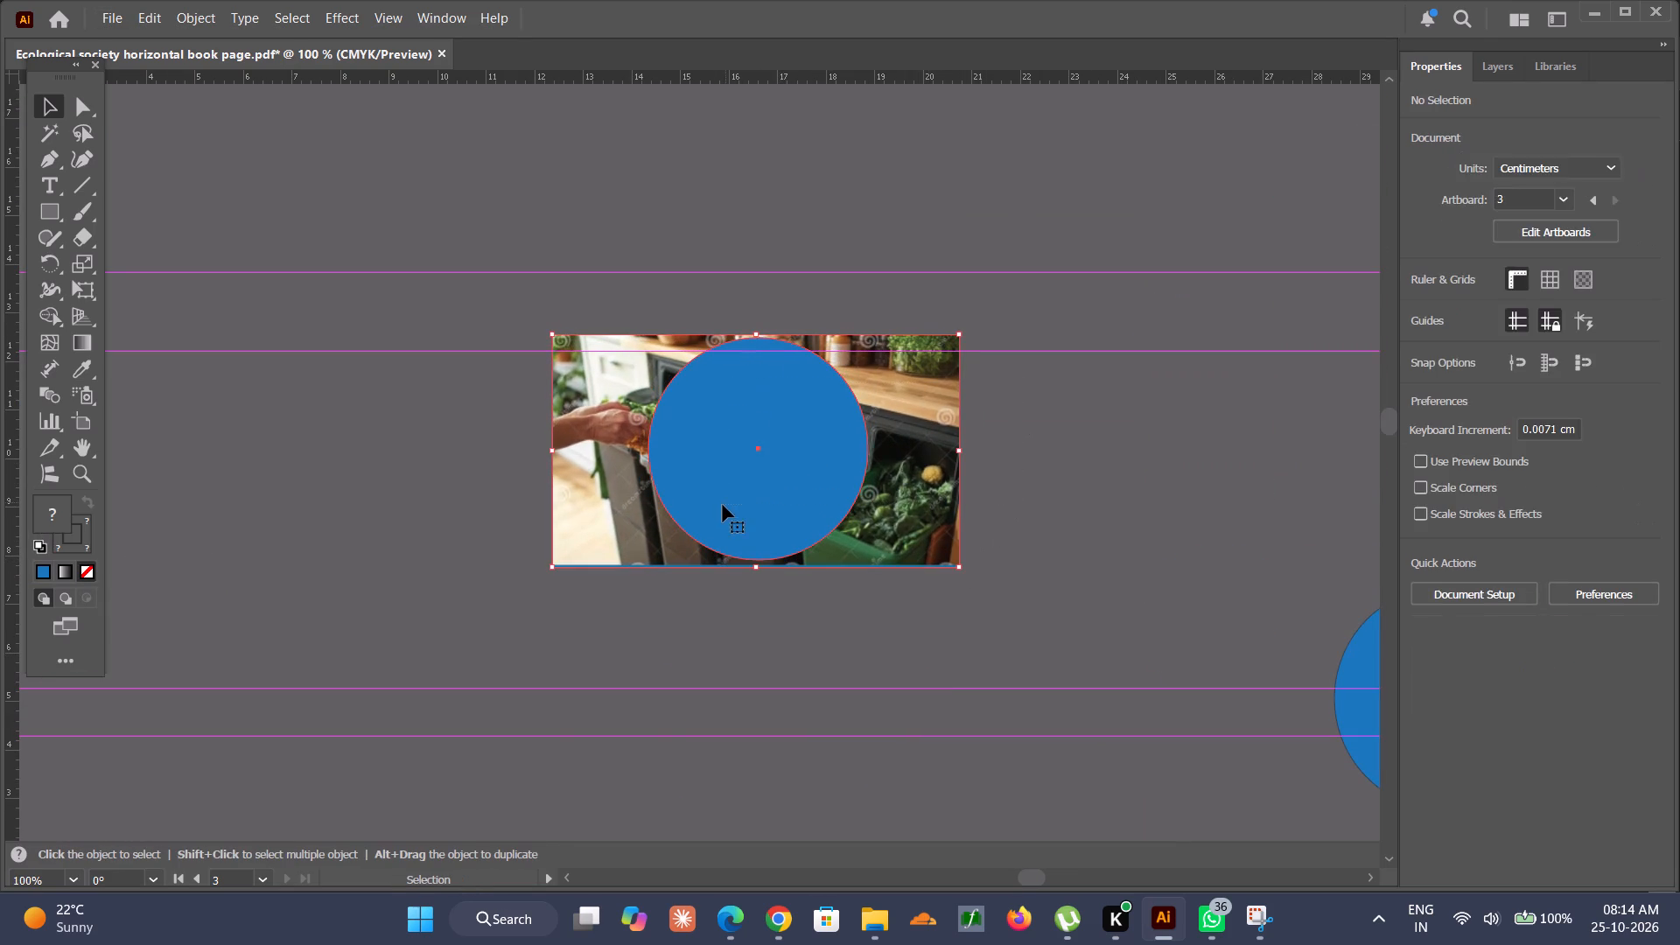
{"action": "left_click", "coordinate": [1494, 614]}
{"action": "left_click", "coordinate": [947, 367]}
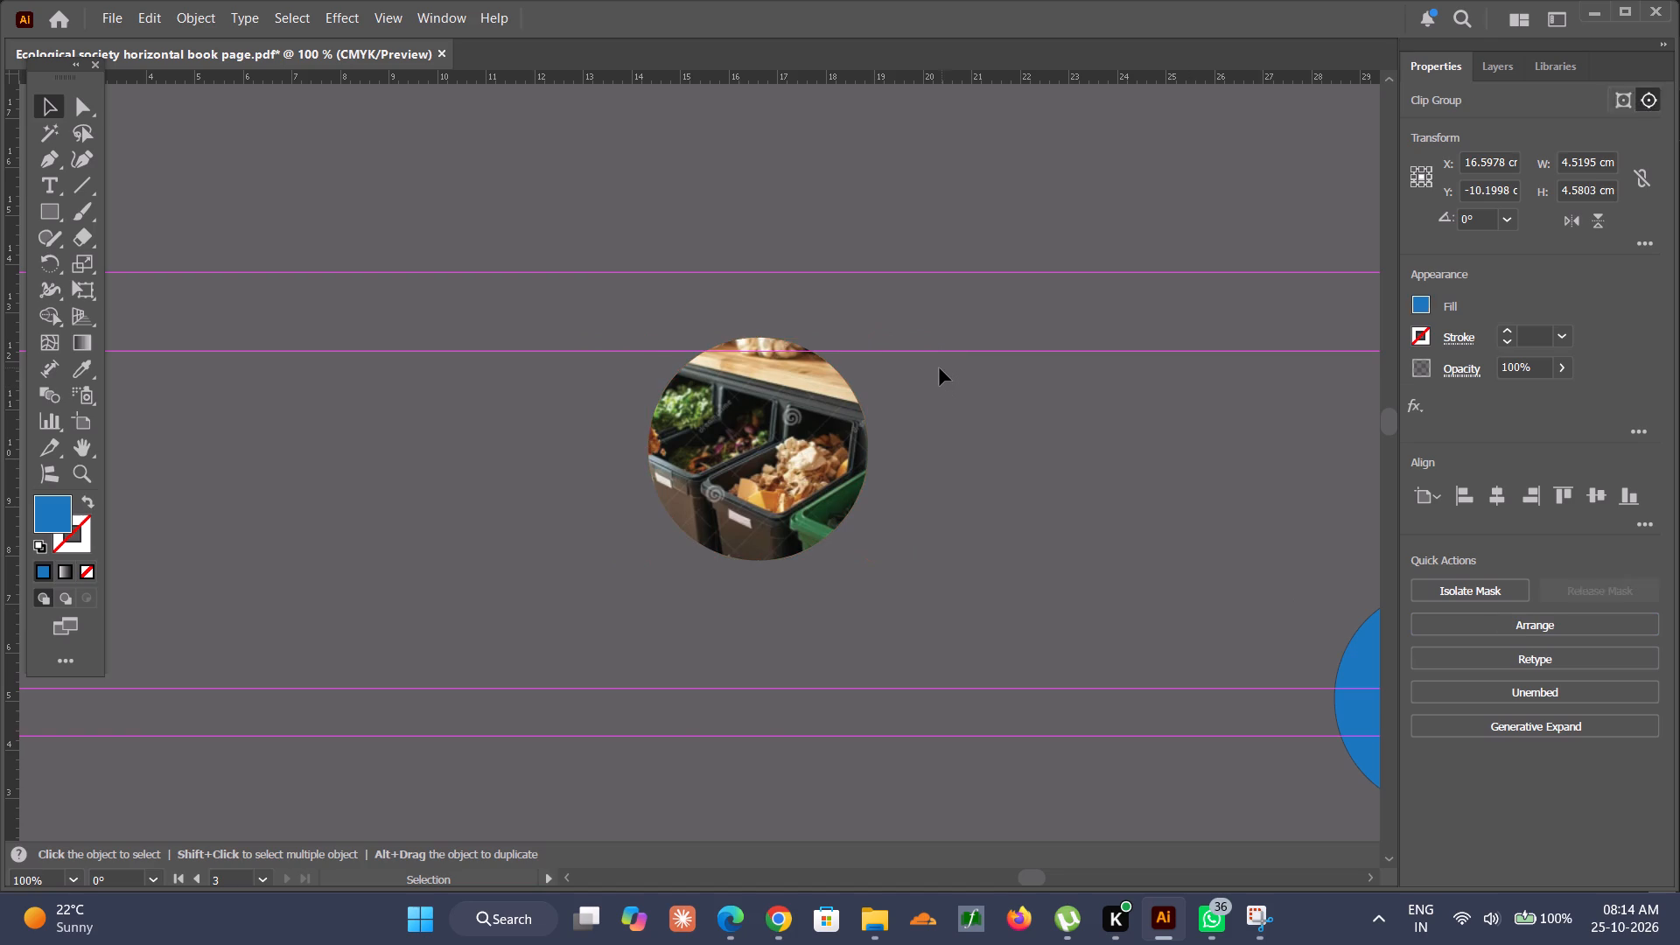
Move the circular compost-bins photo next to the circular food-scraps photo, in line with it above the page.
{"action": "scroll", "coordinate": [938, 368], "scroll_direction": "down", "scroll_amount": 3, "text": "alt"}
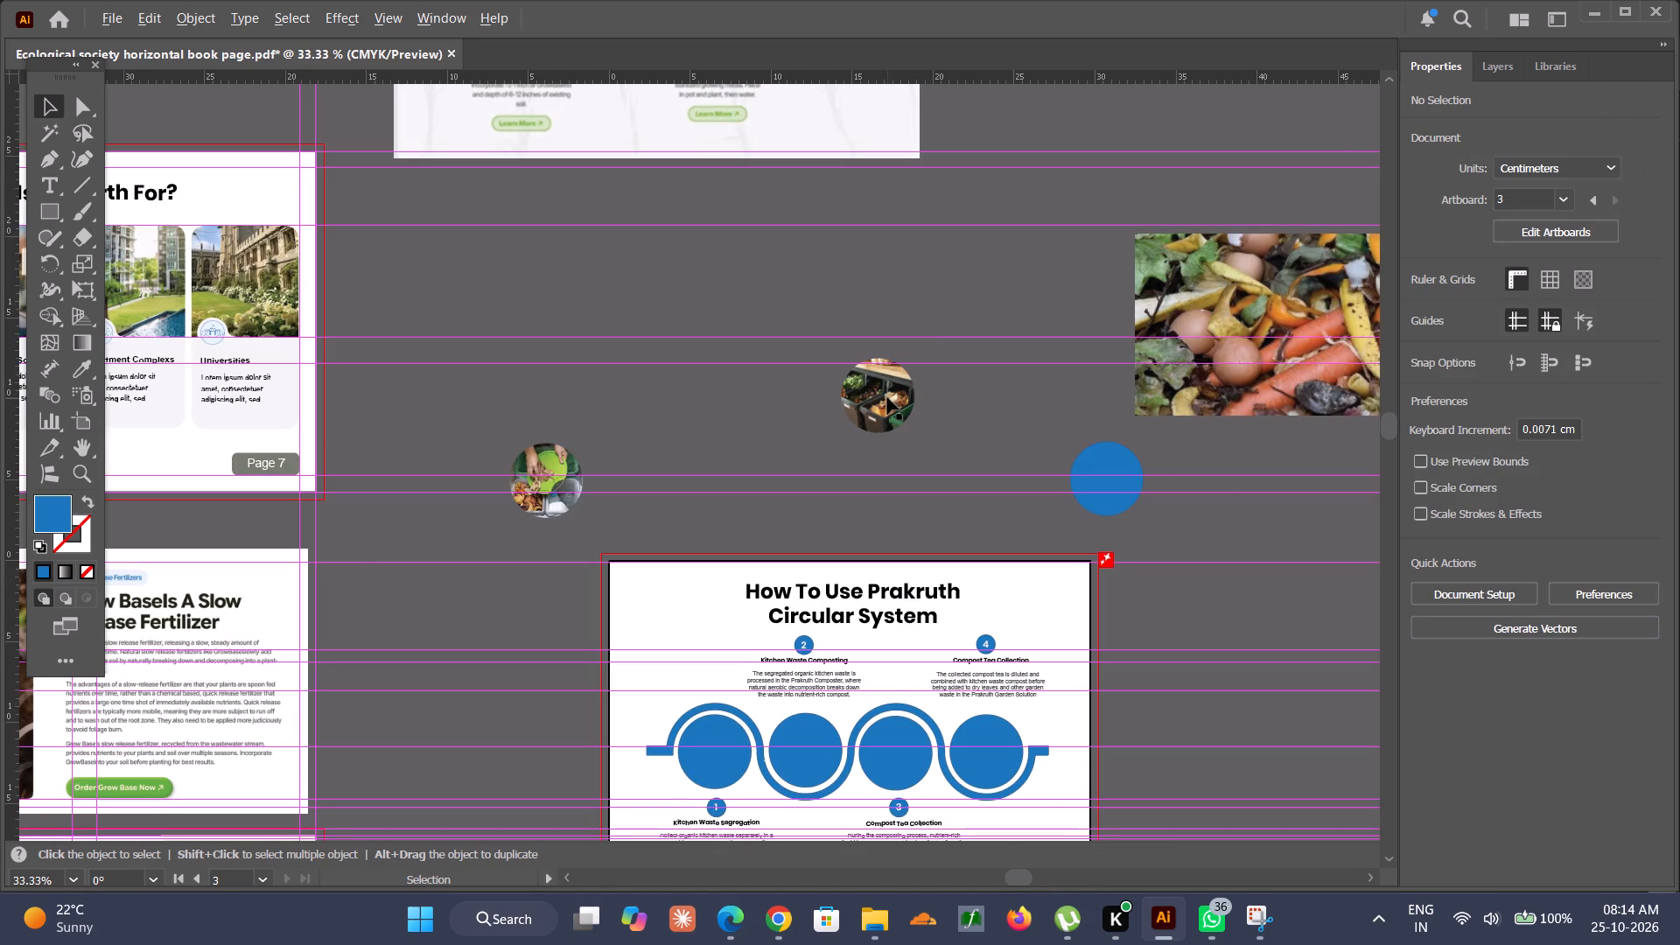
{"action": "scroll", "coordinate": [887, 397], "scroll_direction": "up", "scroll_amount": 1, "text": "alt"}
{"action": "scroll", "coordinate": [887, 397], "scroll_direction": "left", "scroll_amount": 2}
{"action": "scroll", "coordinate": [706, 424], "scroll_direction": "down", "scroll_amount": 1, "text": "alt"}
{"action": "left_click_drag", "start_coordinate": [698, 413], "coordinate": [464, 491]}
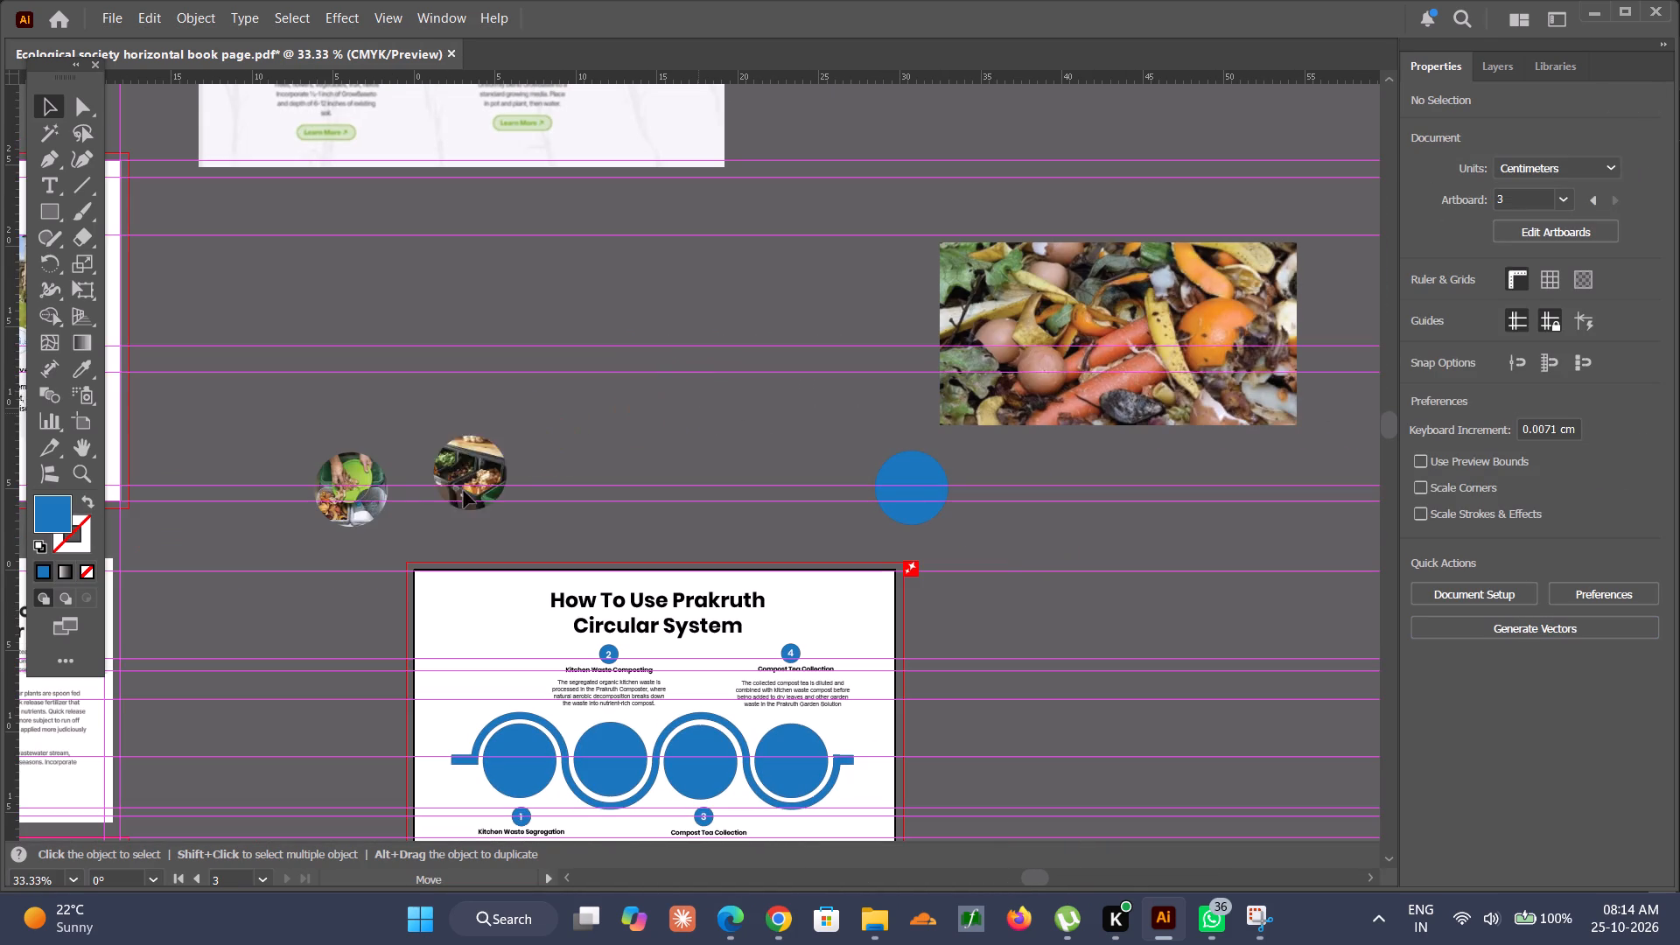
{"action": "left_click_drag", "start_coordinate": [464, 491], "coordinate": [455, 498]}
{"action": "left_click", "coordinate": [564, 489]}
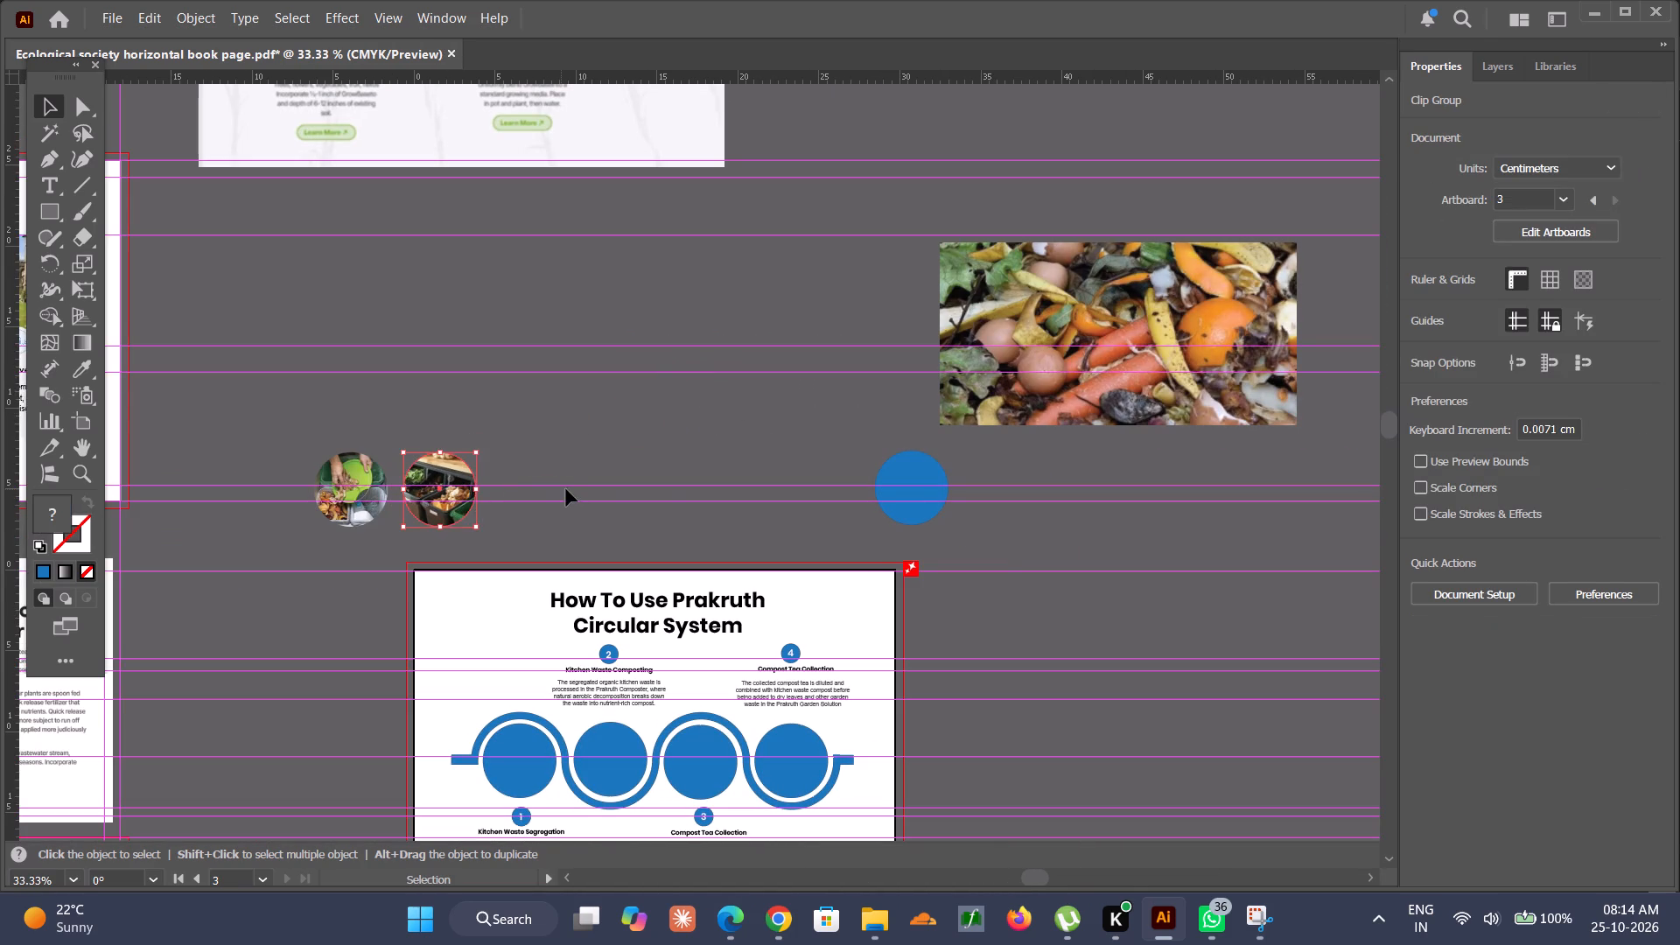
Scale the vegetable-waste photo down to about 13.4 × 6.9 cm around its centre.
{"action": "left_click", "coordinate": [1157, 351]}
{"action": "left_click_drag", "start_coordinate": [1299, 429], "coordinate": [1267, 388], "text": "alt+shift"}
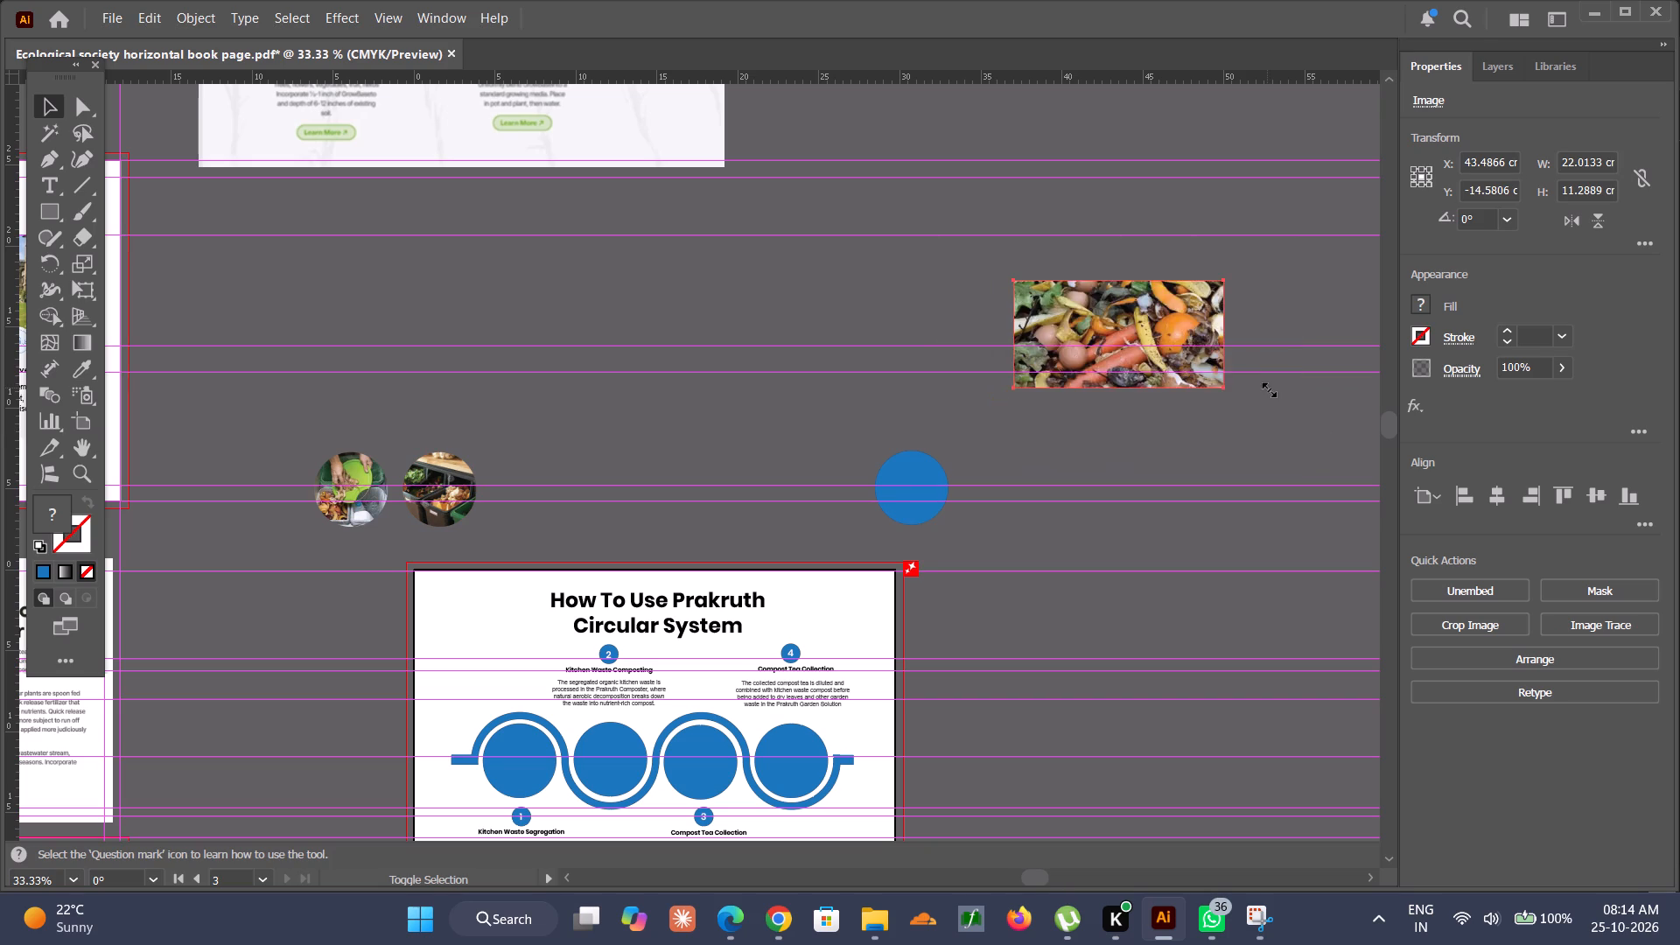
{"action": "left_click_drag", "start_coordinate": [1267, 388], "coordinate": [1255, 389], "text": "alt+shift"}
Bring the last loose blue circle to the front and place it over the middle of the vegetable-waste photo.
{"action": "right_click", "coordinate": [888, 493]}
{"action": "left_click", "coordinate": [891, 493]}
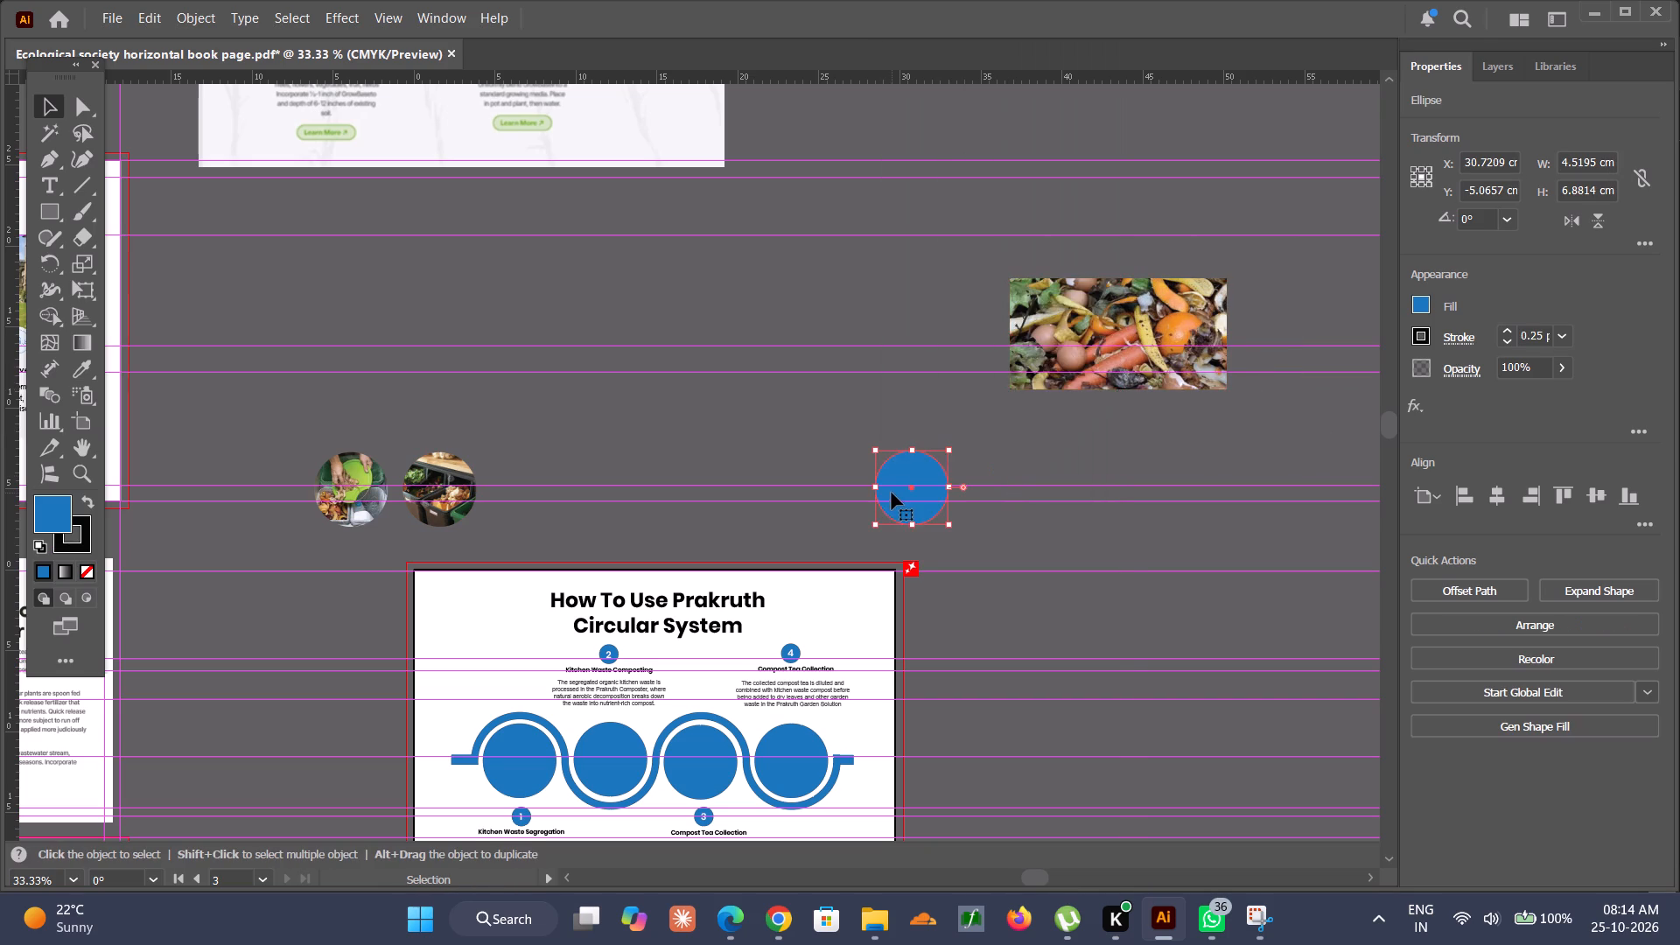
{"action": "right_click", "coordinate": [892, 493]}
{"action": "left_click", "coordinate": [980, 787]}
{"action": "left_click", "coordinate": [1151, 787]}
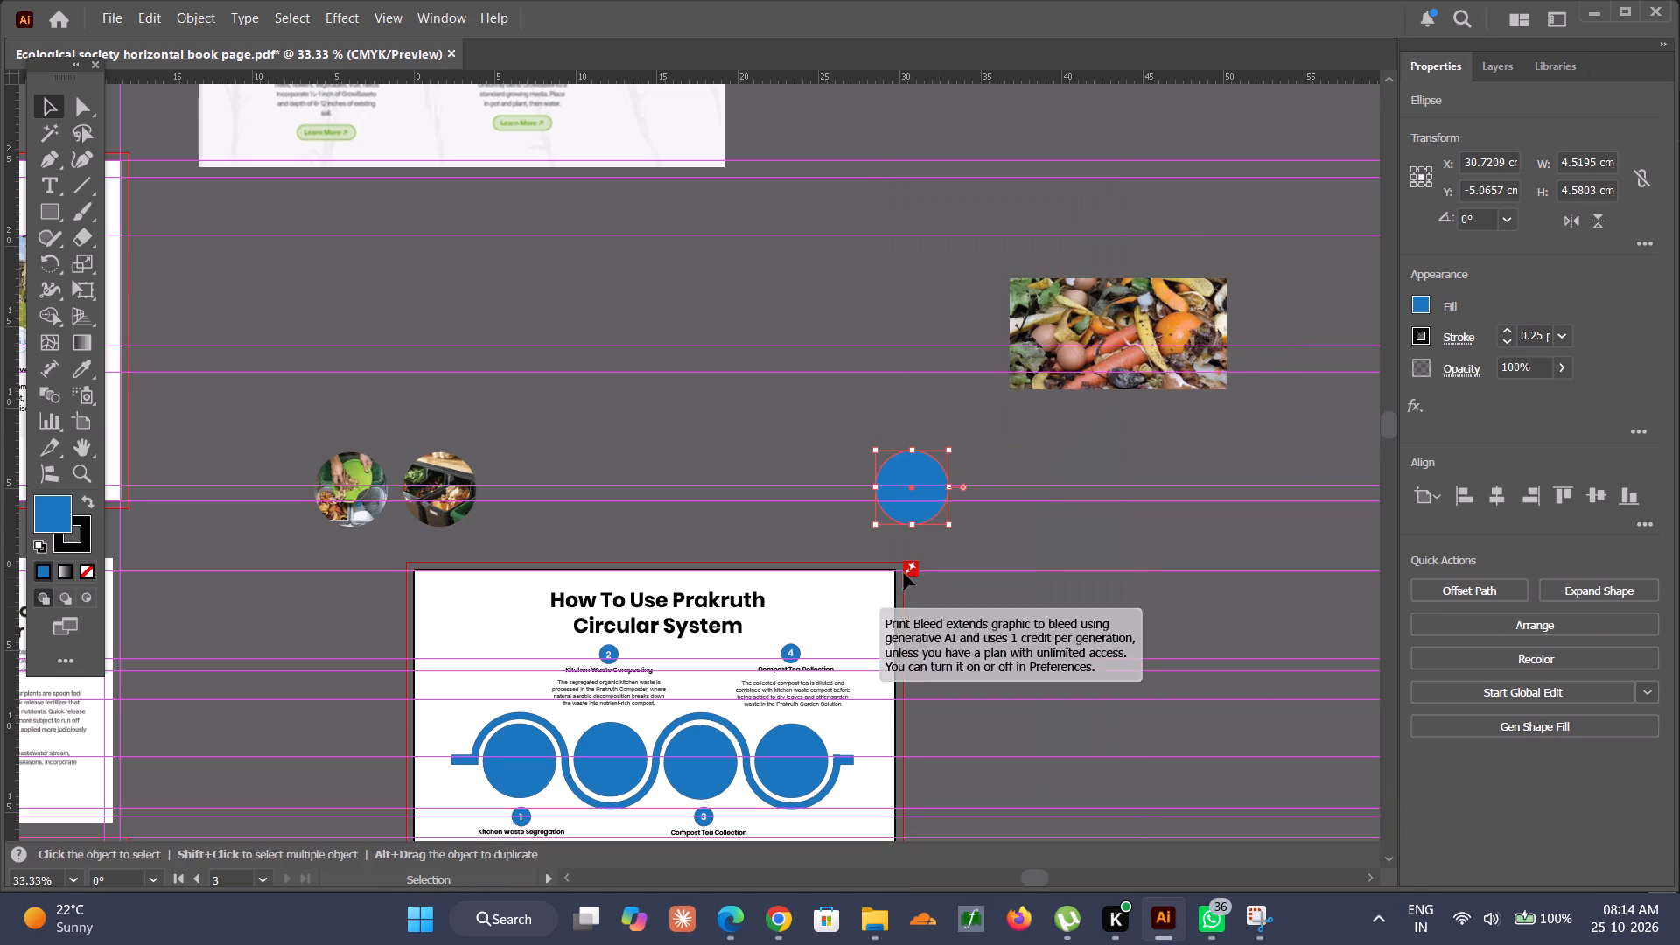
{"action": "left_click_drag", "start_coordinate": [902, 508], "coordinate": [1109, 353]}
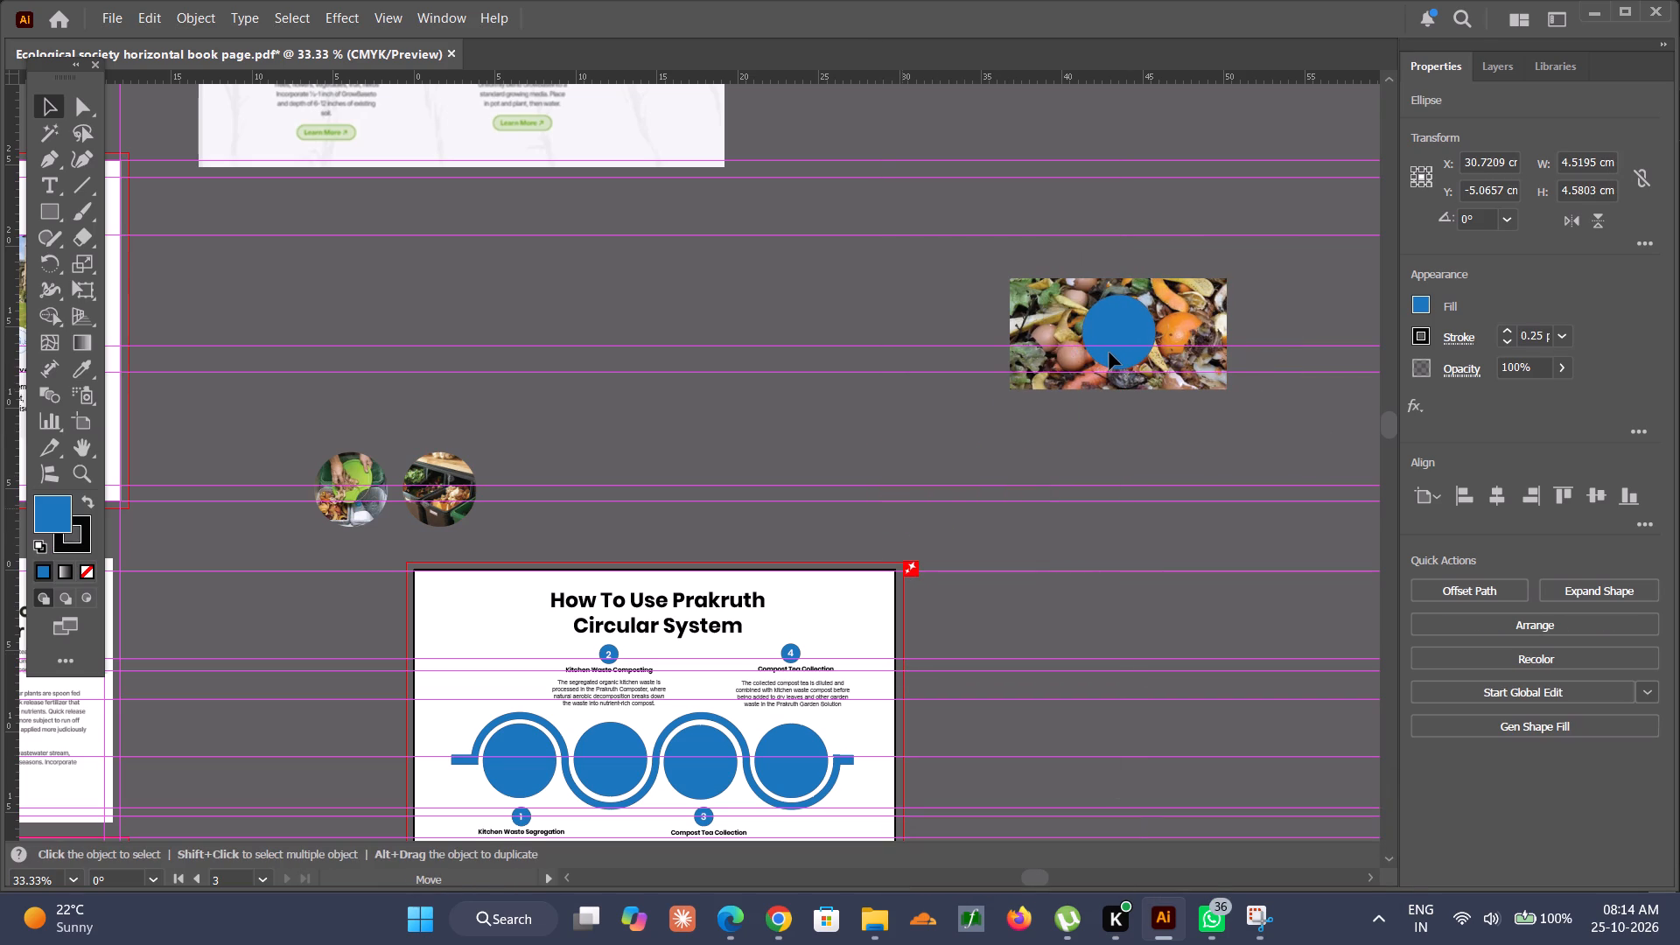
{"action": "left_click_drag", "start_coordinate": [1109, 353], "coordinate": [1109, 353]}
Scale the vegetable-waste photo down to about 9.7 × 5.0 cm, keeping it just large enough to back the blue circle.
{"action": "left_click", "coordinate": [1176, 365]}
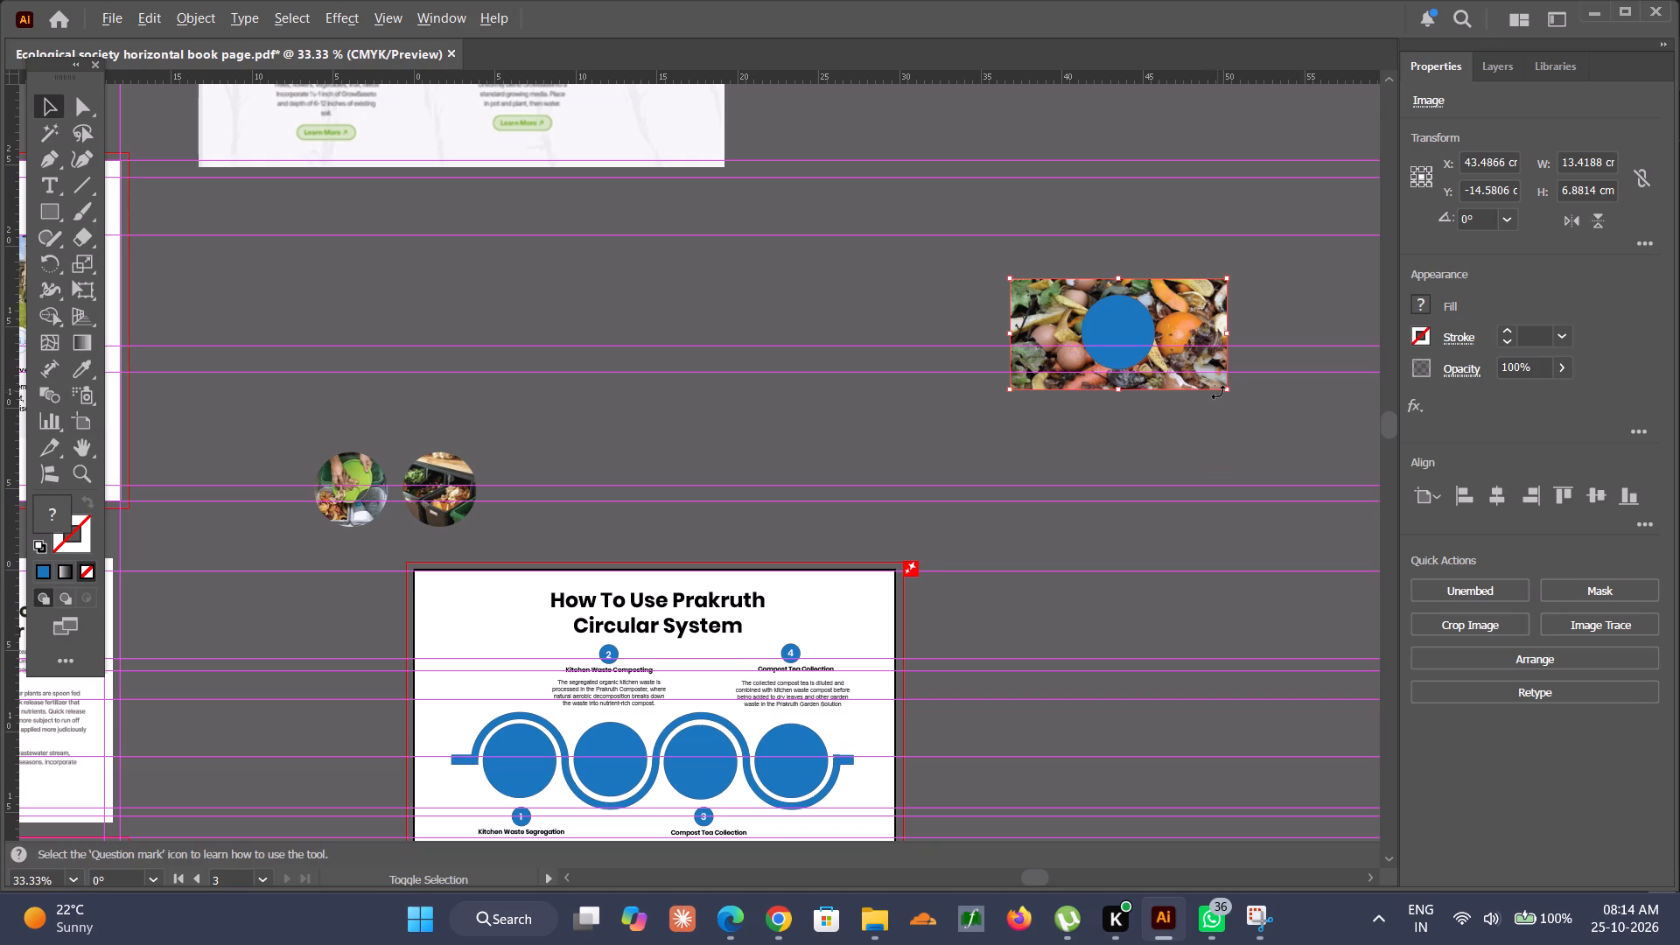
{"action": "left_click_drag", "start_coordinate": [1224, 390], "coordinate": [1200, 367], "text": "alt+shift"}
{"action": "scroll", "coordinate": [1203, 332], "scroll_direction": "up", "scroll_amount": 2, "text": "alt"}
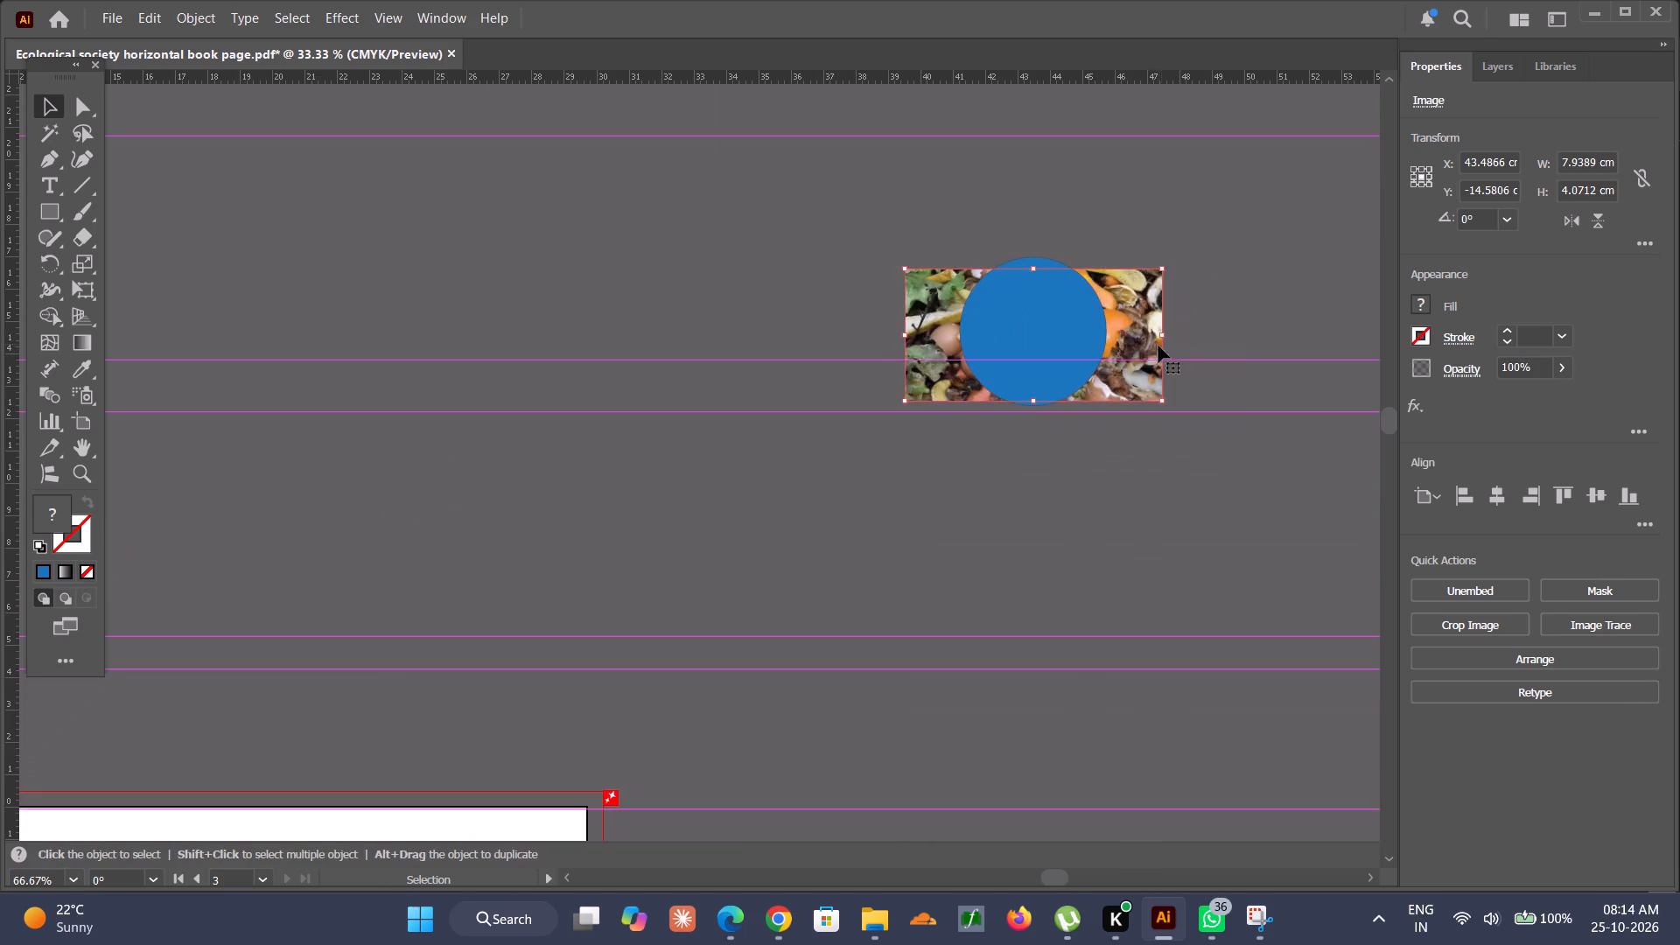
{"action": "key", "text": "ctrl+z"}
{"action": "left_click_drag", "start_coordinate": [1255, 447], "coordinate": [1227, 416], "text": "alt+shift"}
Make a clipping mask from the blue circle and the vegetable-waste photo.
{"action": "left_click", "coordinate": [1150, 471]}
{"action": "left_click_drag", "start_coordinate": [948, 199], "coordinate": [1124, 478]}
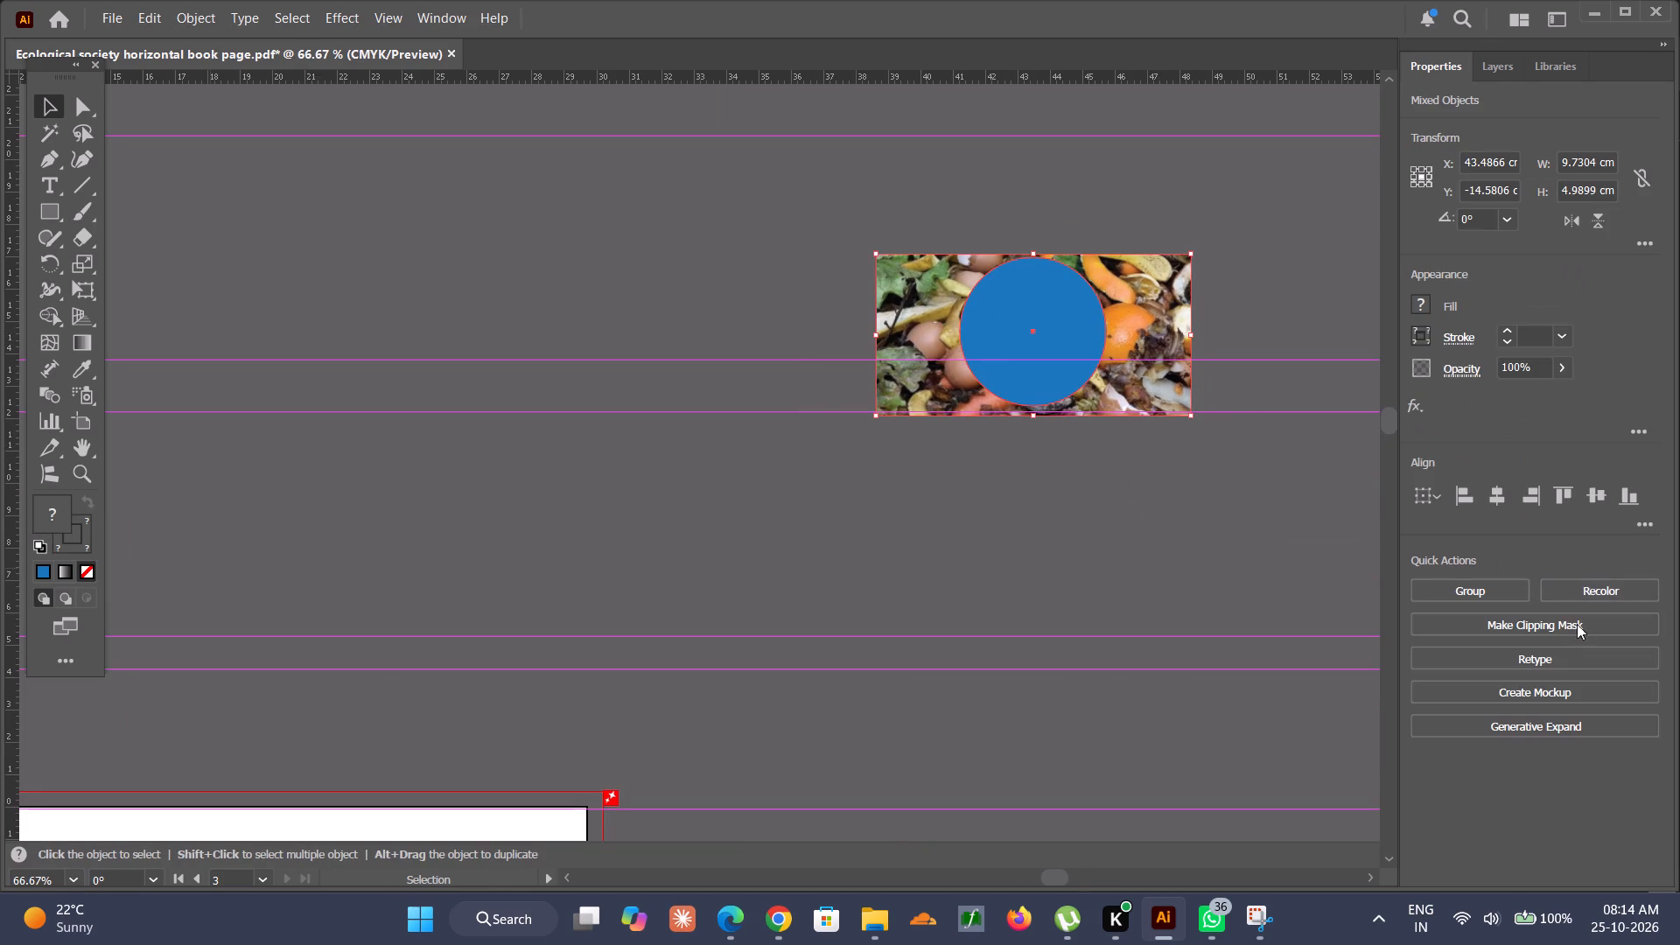
{"action": "left_click", "coordinate": [1571, 633]}
{"action": "left_click", "coordinate": [933, 465]}
Move the circular vegetable-waste photo into the row beside the circular compost-bins photo above the page.
{"action": "scroll", "coordinate": [1031, 351], "scroll_direction": "down", "scroll_amount": 2, "text": "alt"}
{"action": "left_click_drag", "start_coordinate": [1031, 351], "coordinate": [1027, 361], "text": "alt"}
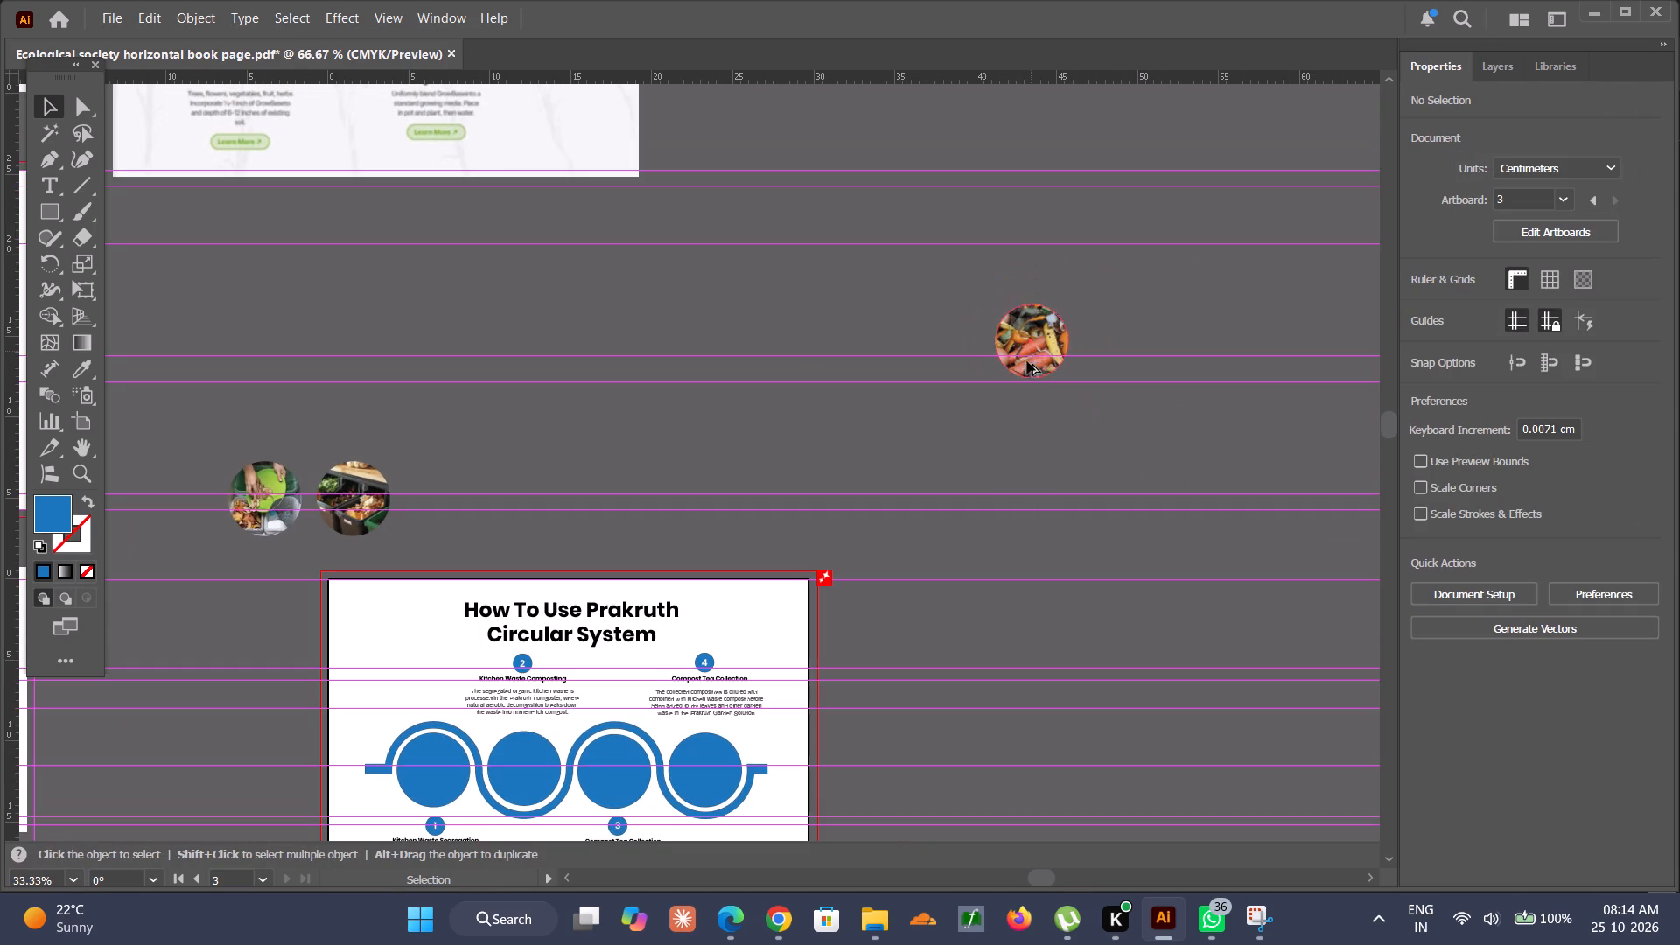
{"action": "left_click_drag", "start_coordinate": [1027, 361], "coordinate": [441, 510], "text": "alt"}
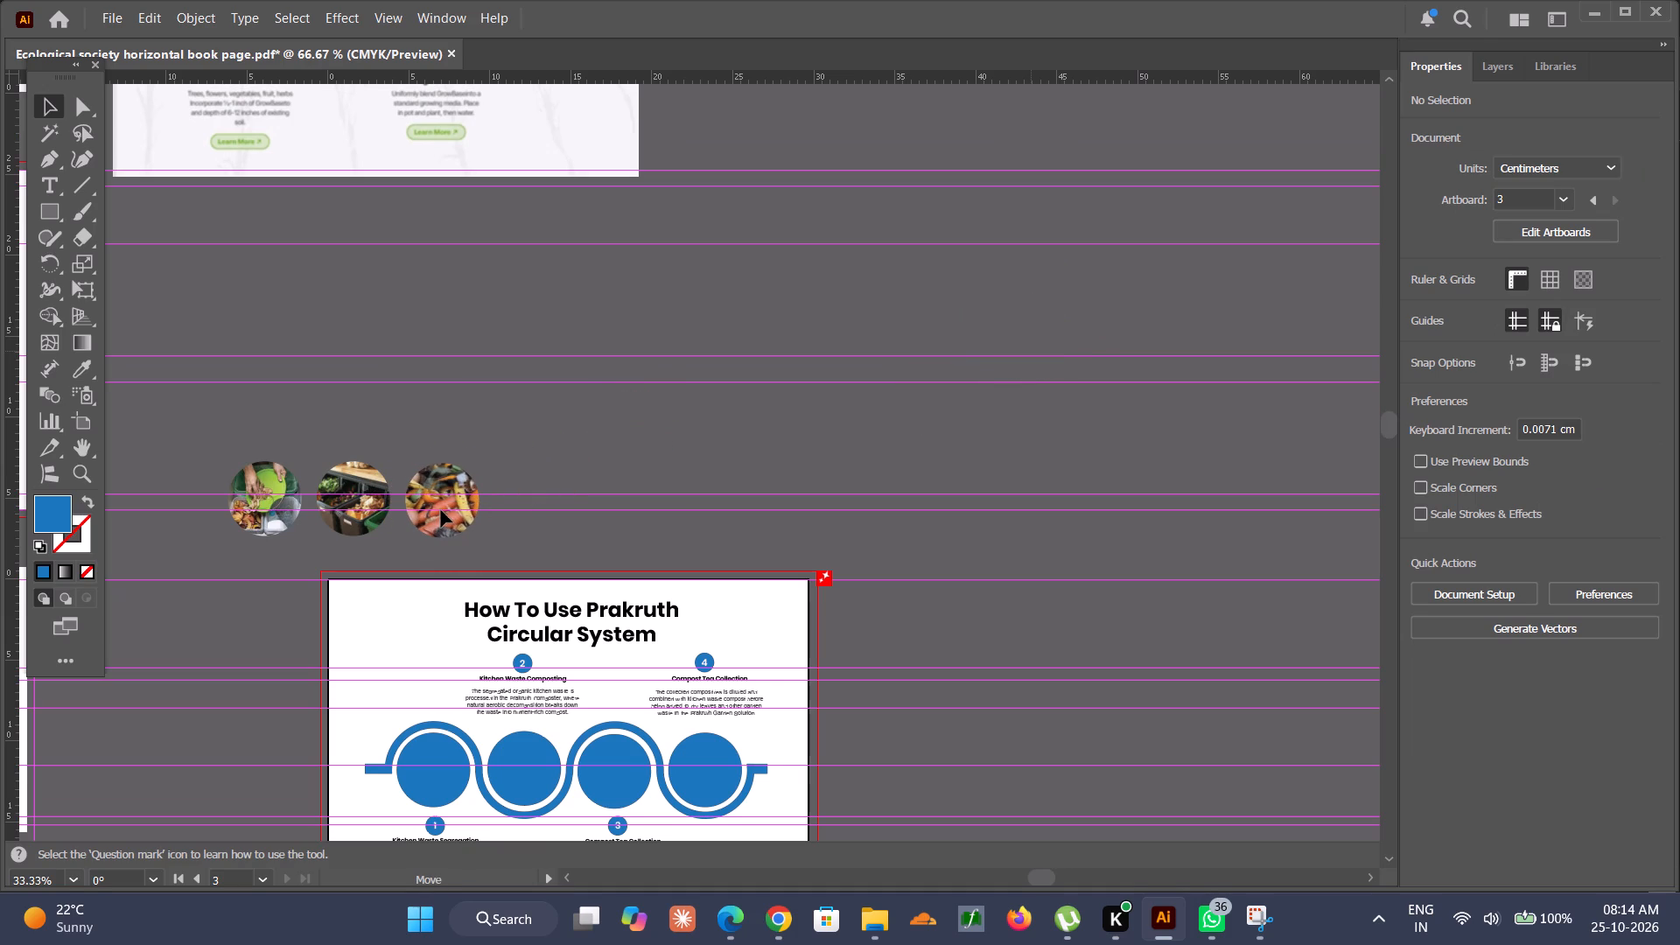
{"action": "left_click_drag", "start_coordinate": [441, 510], "coordinate": [441, 506], "text": "alt"}
{"action": "left_click", "coordinate": [528, 524]}
Examine the three circular photos up close and compare them with the page's four step circles.
{"action": "scroll", "coordinate": [211, 568], "scroll_direction": "up", "scroll_amount": 2, "text": "alt"}
{"action": "scroll", "coordinate": [280, 521], "scroll_direction": "up", "scroll_amount": 3, "text": "alt"}
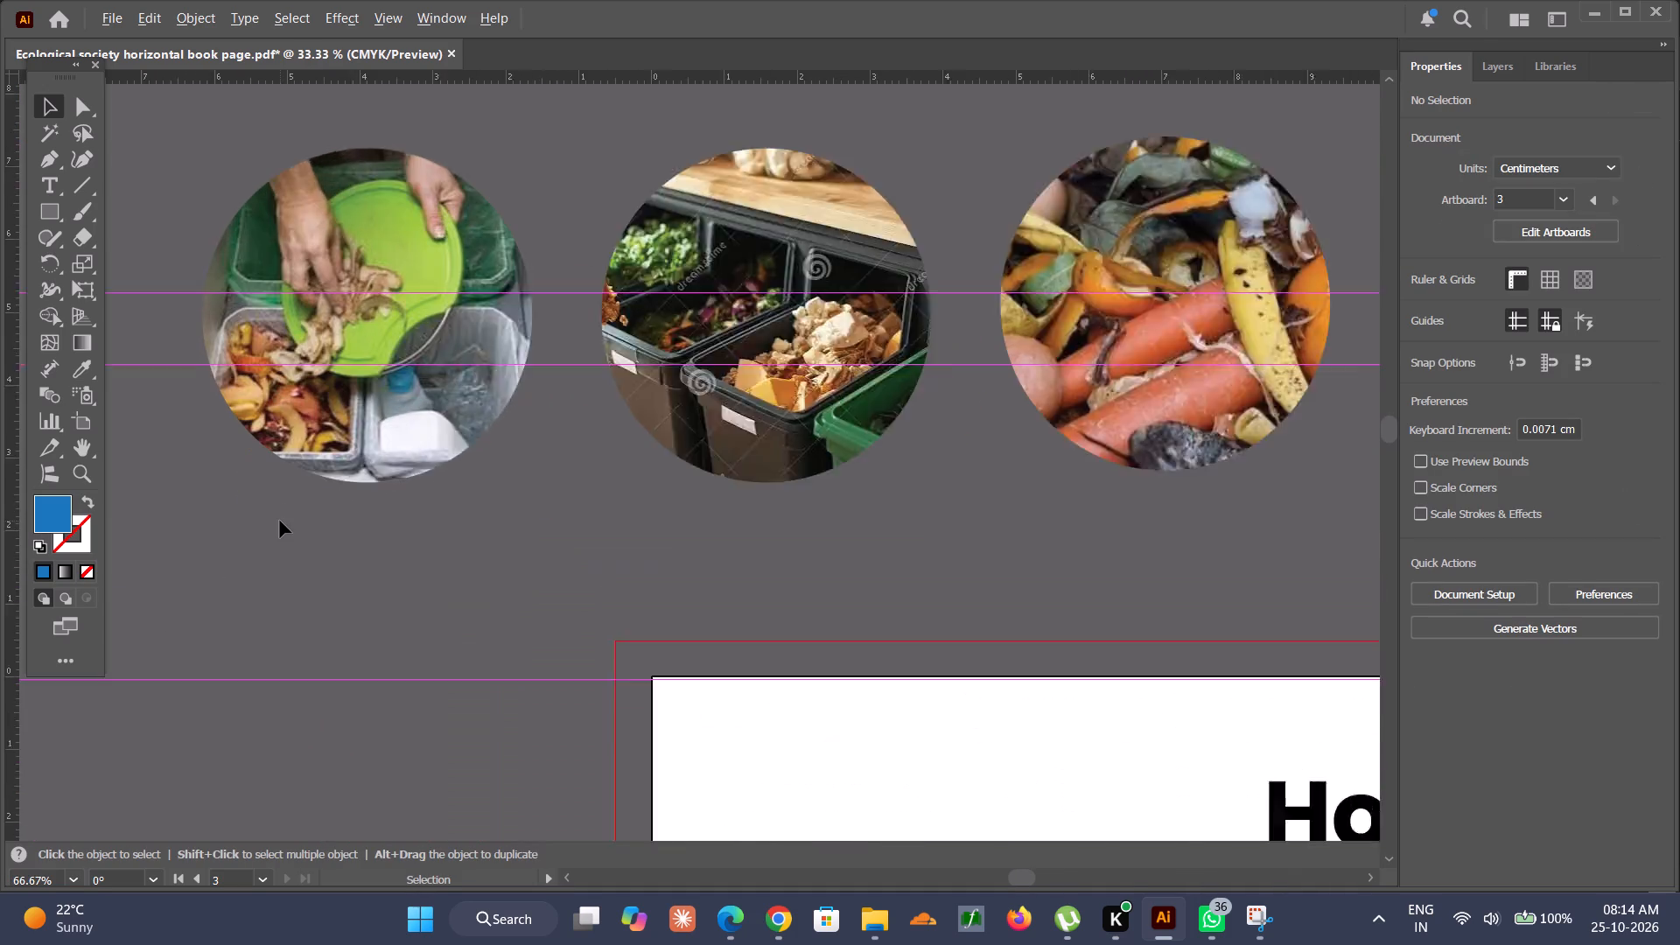
{"action": "scroll", "coordinate": [874, 298], "scroll_direction": "down", "scroll_amount": 2, "text": "alt"}
{"action": "scroll", "coordinate": [872, 303], "scroll_direction": "left", "scroll_amount": 3}
{"action": "scroll", "coordinate": [765, 296], "scroll_direction": "up", "scroll_amount": 3, "text": "alt"}
{"action": "scroll", "coordinate": [495, 263], "scroll_direction": "up", "scroll_amount": 4}
{"action": "scroll", "coordinate": [495, 263], "scroll_direction": "down", "scroll_amount": 1}
{"action": "scroll", "coordinate": [495, 263], "scroll_direction": "down", "scroll_amount": 3, "text": "alt"}
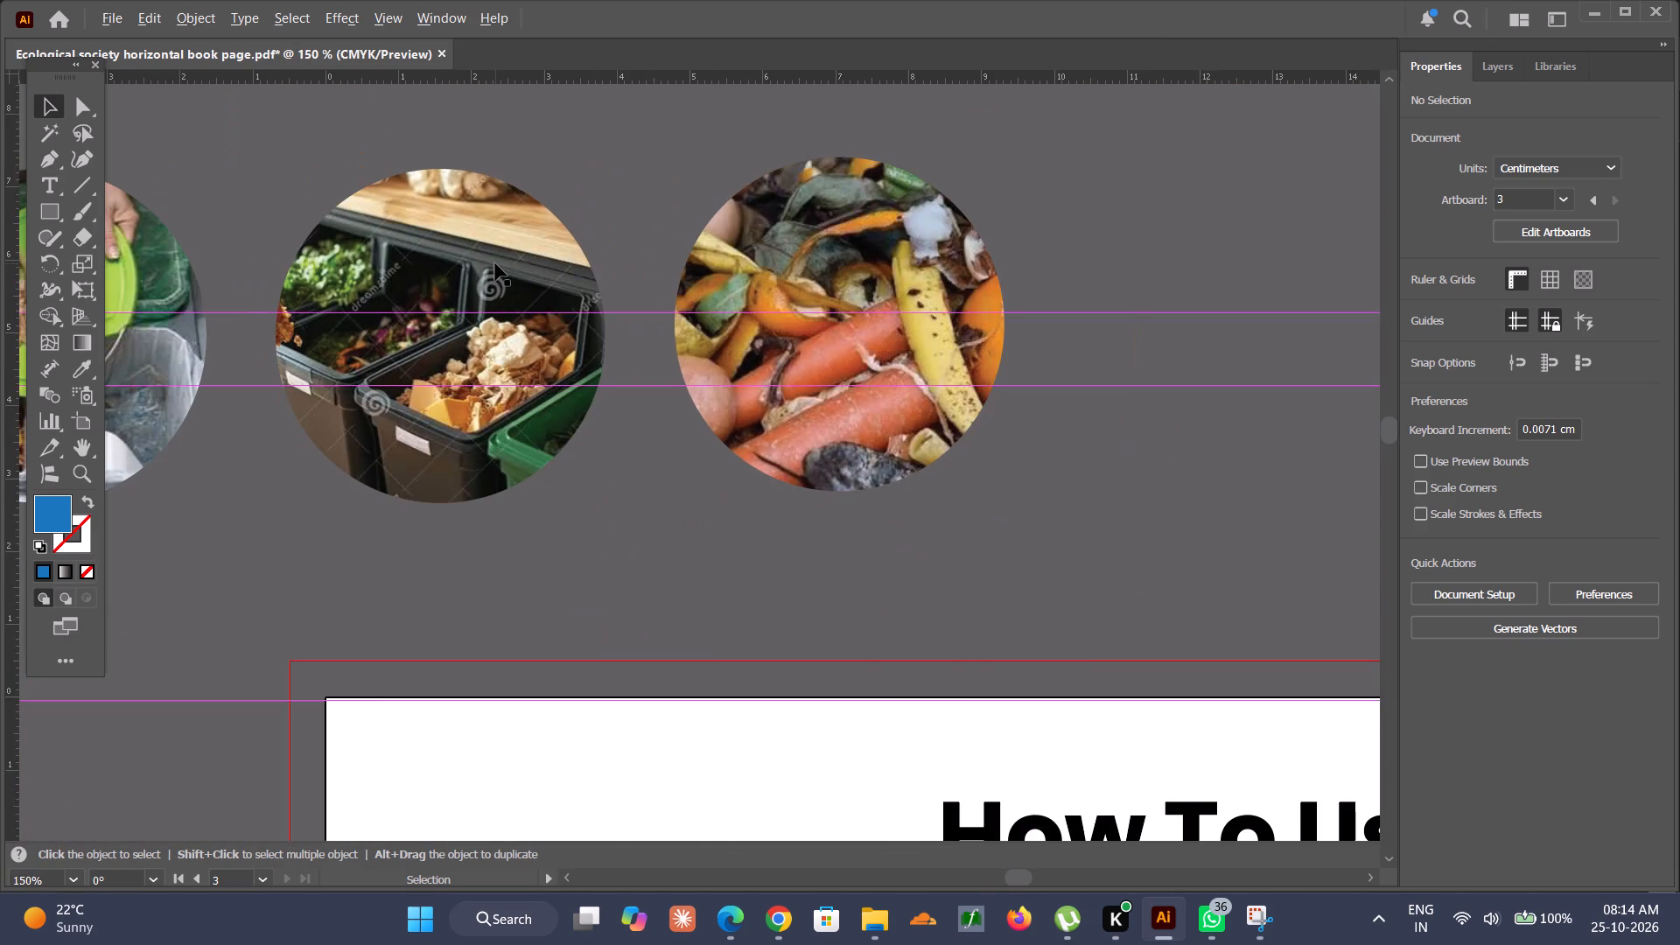
{"action": "scroll", "coordinate": [495, 263], "scroll_direction": "down", "scroll_amount": 2, "text": "alt"}
{"action": "scroll", "coordinate": [495, 263], "scroll_direction": "down", "scroll_amount": 3}
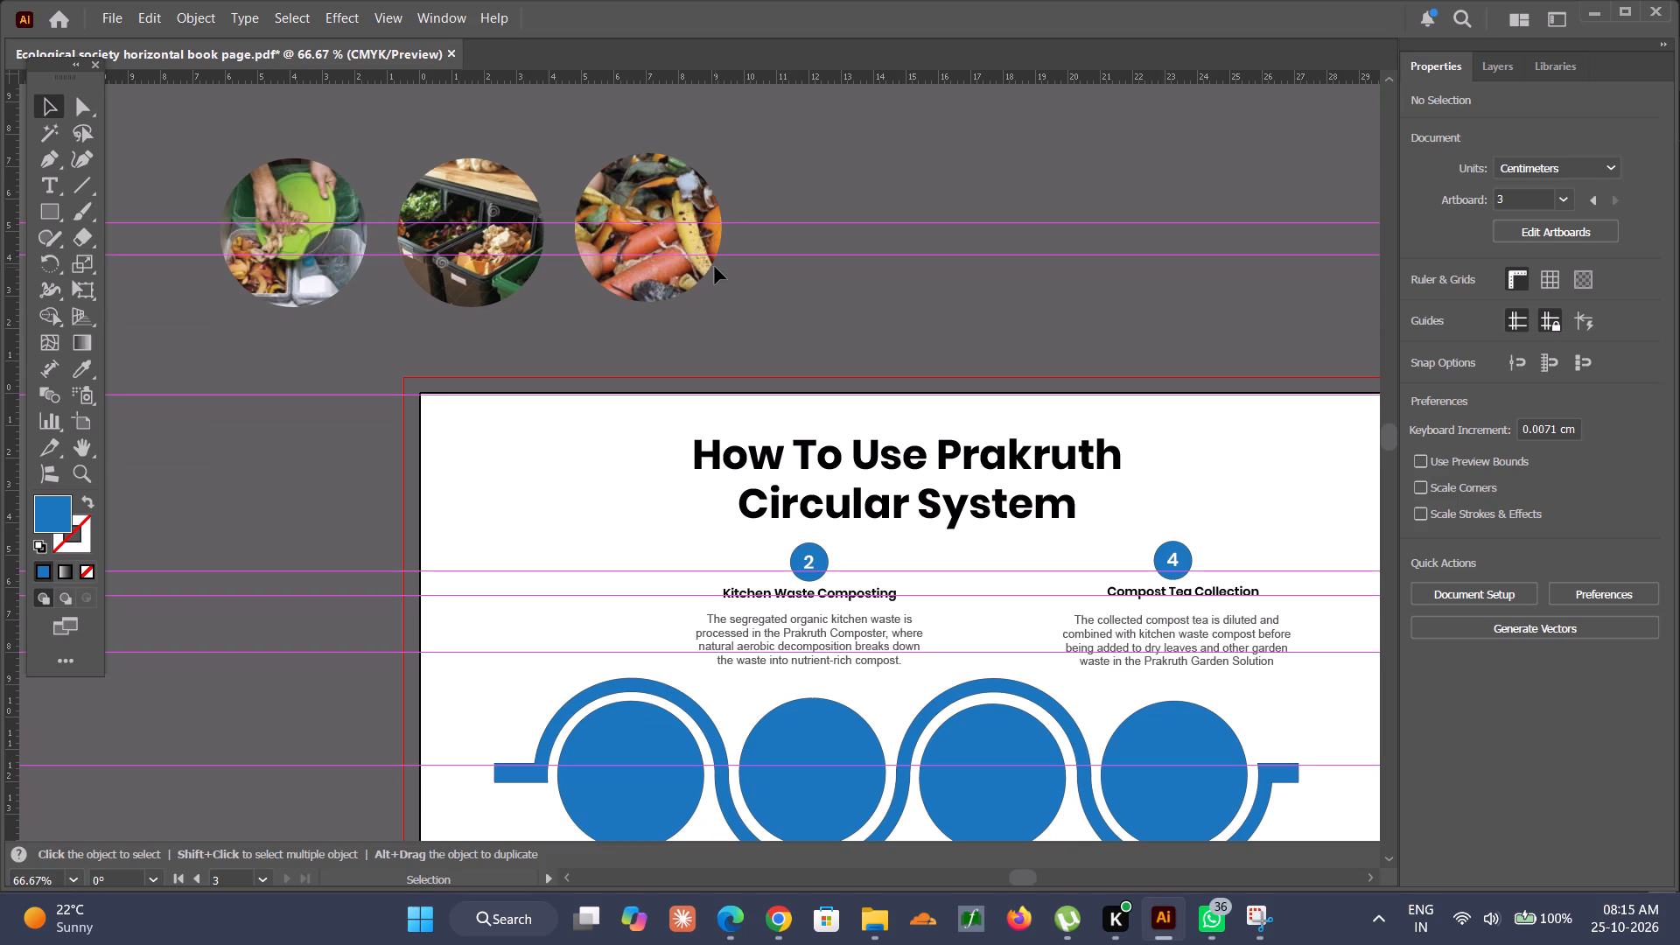
Add a full stop after "Prakruth Garden Solution" at the end of step 4's description.
{"action": "scroll", "coordinate": [961, 506], "scroll_direction": "down", "scroll_amount": 6}
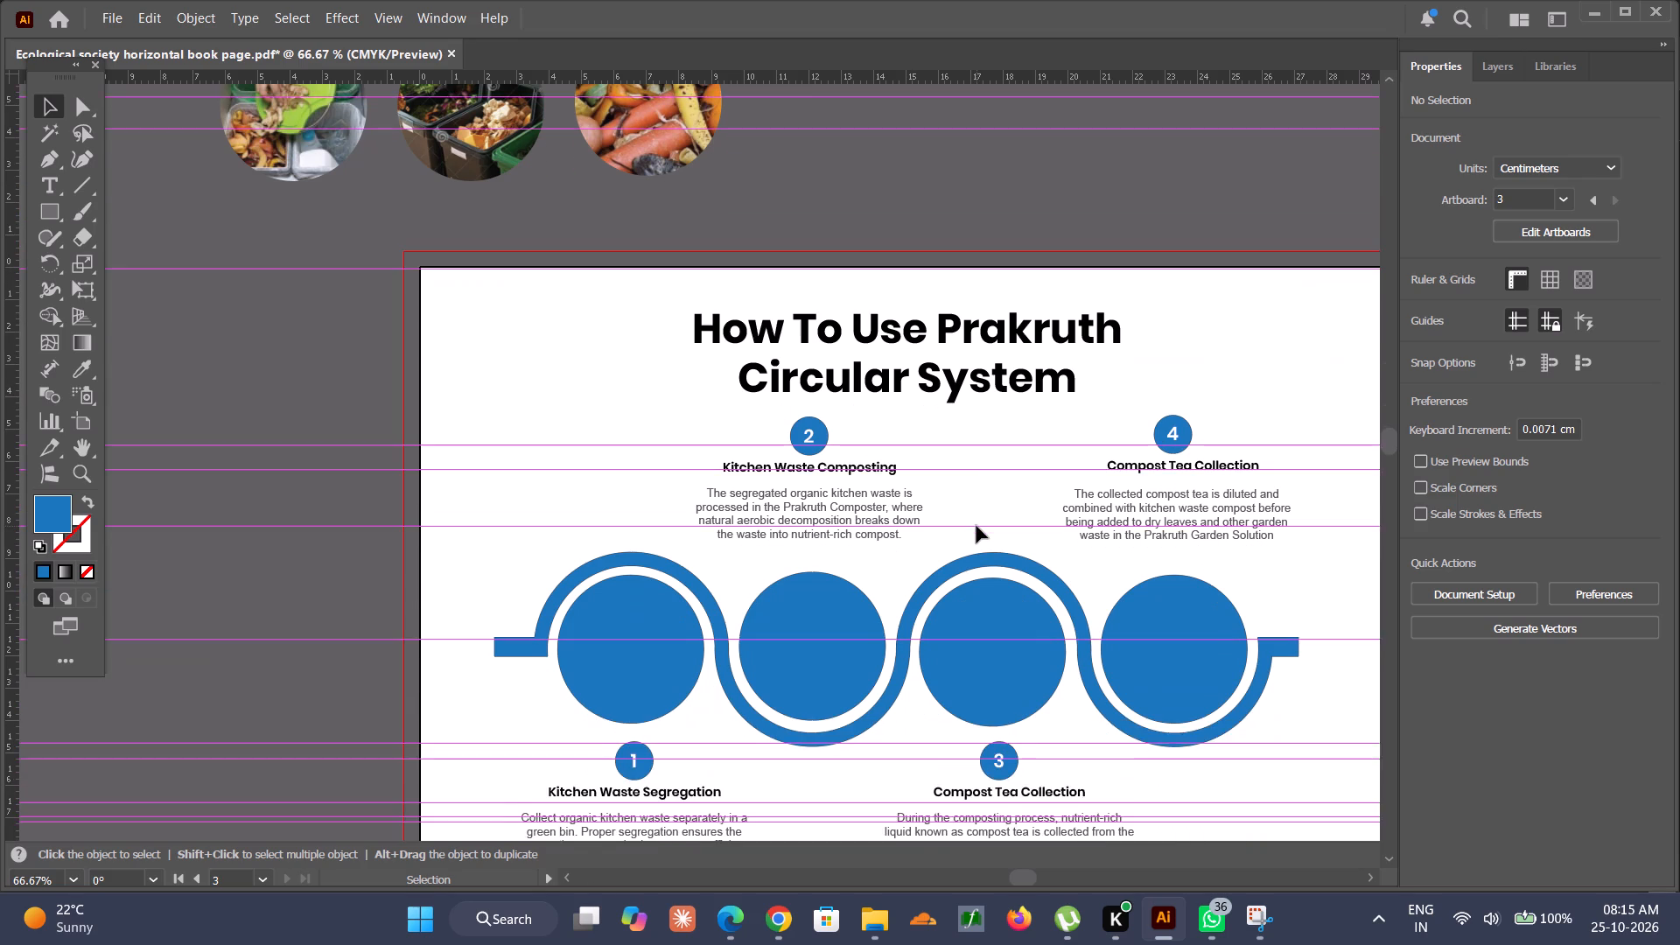
{"action": "scroll", "coordinate": [976, 526], "scroll_direction": "down", "scroll_amount": 3}
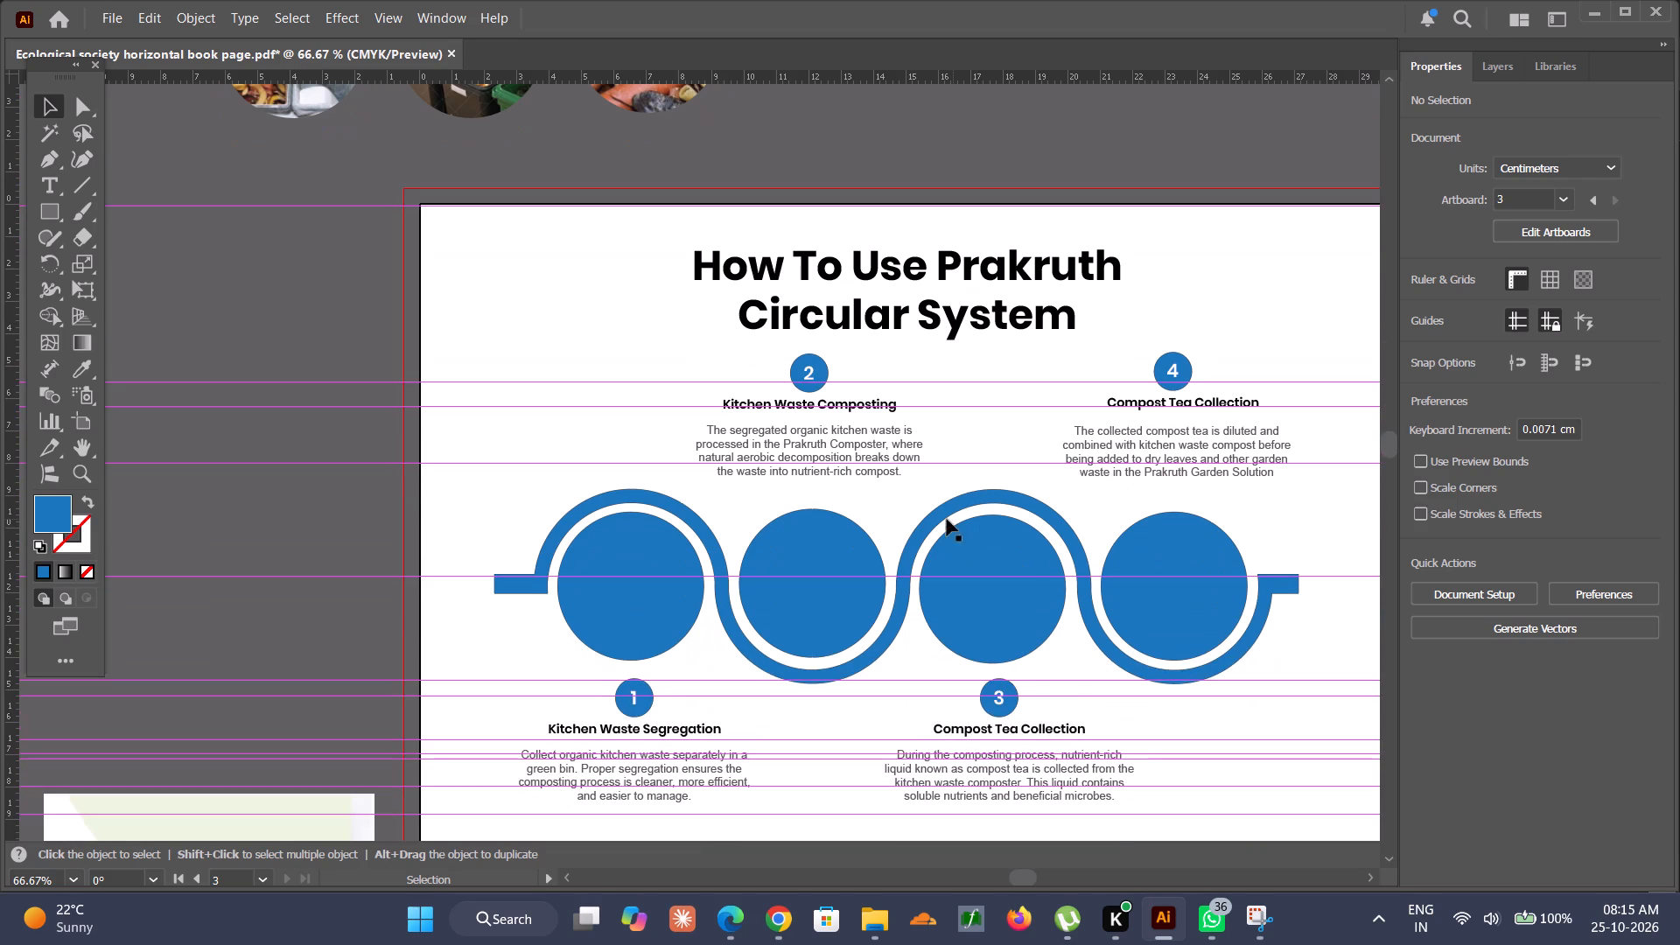
{"action": "double_click", "coordinate": [1269, 470]}
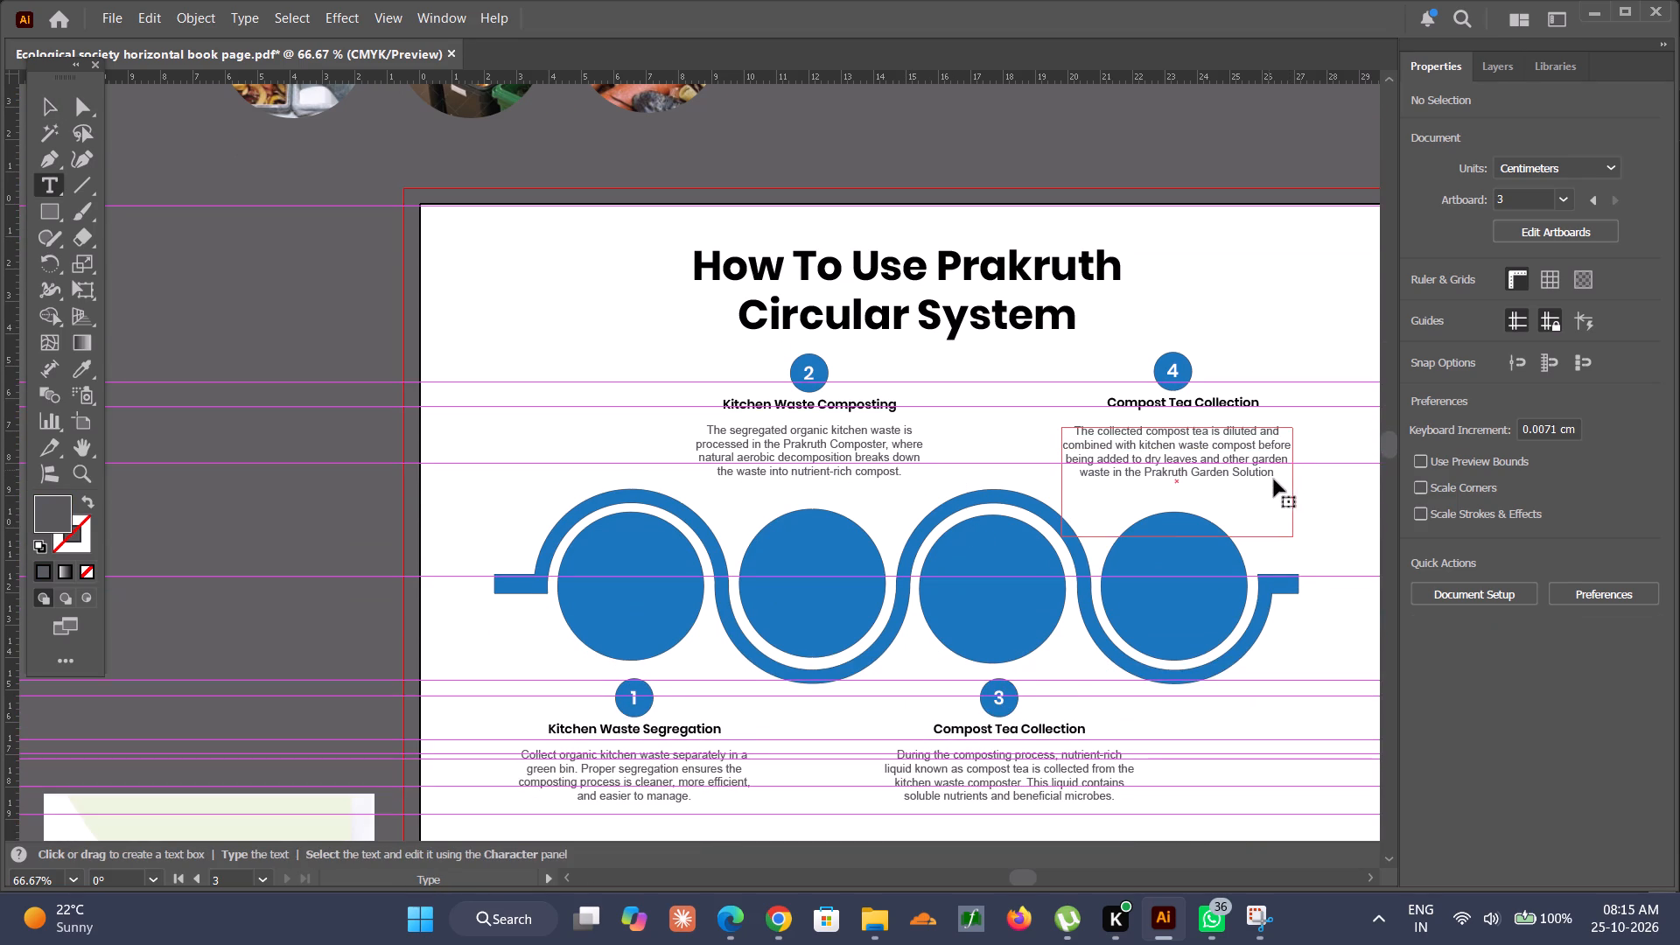
{"action": "key", "text": "Right"}
{"action": "key", "text": "period"}
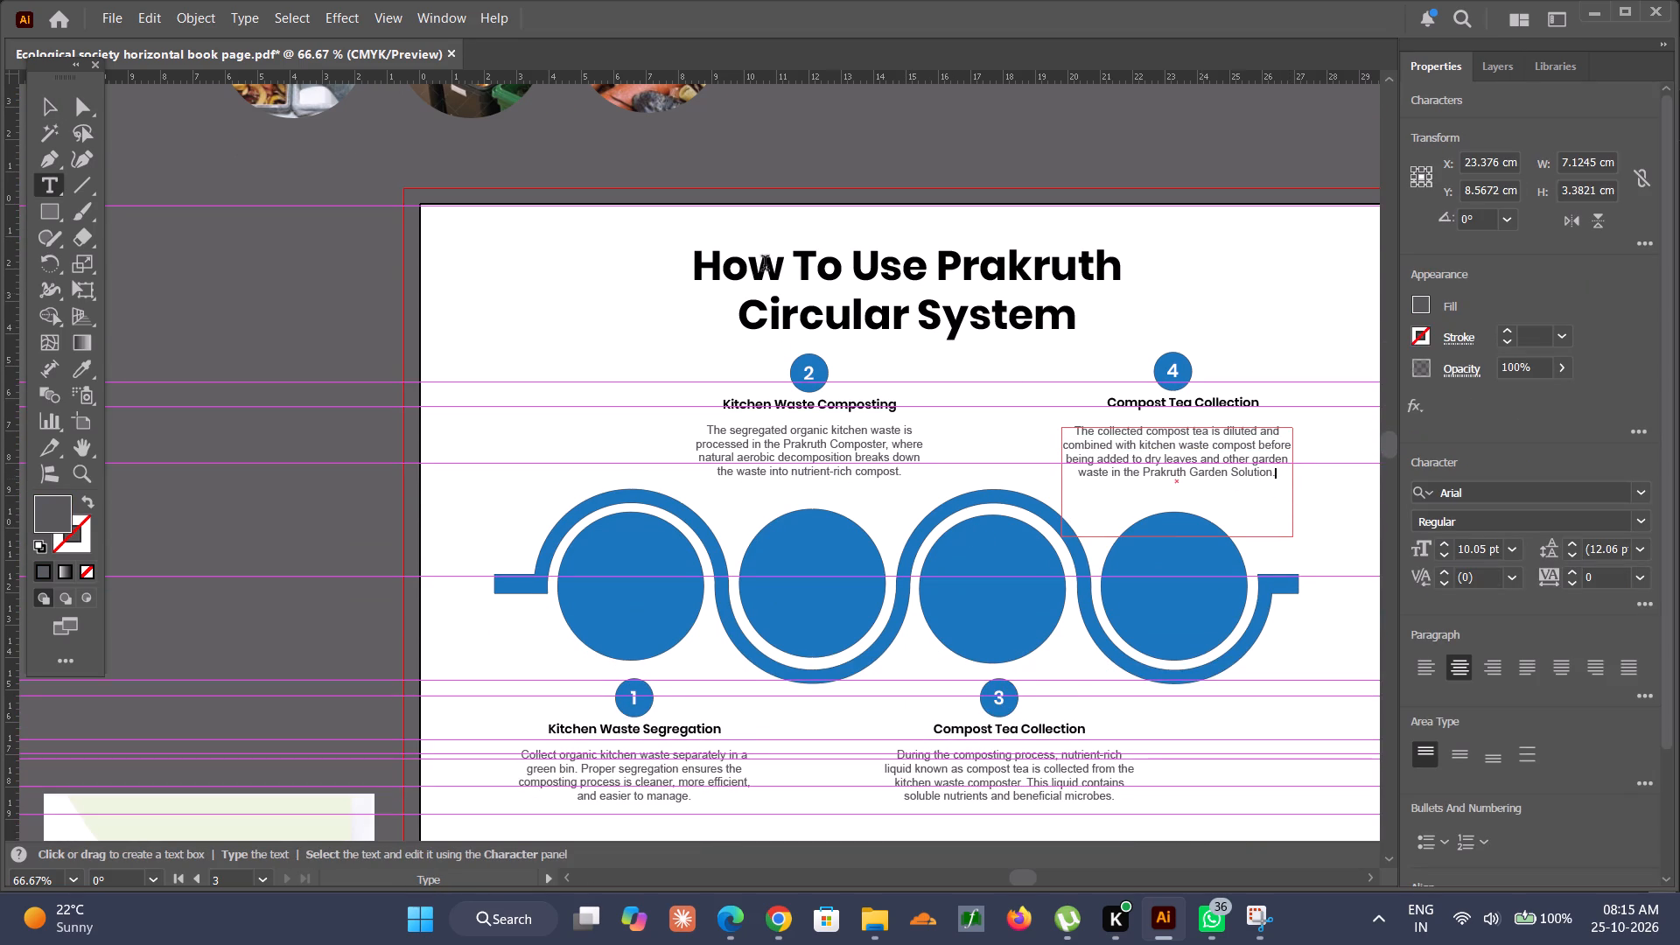
{"action": "left_click", "coordinate": [43, 101]}
{"action": "left_click", "coordinate": [165, 273]}
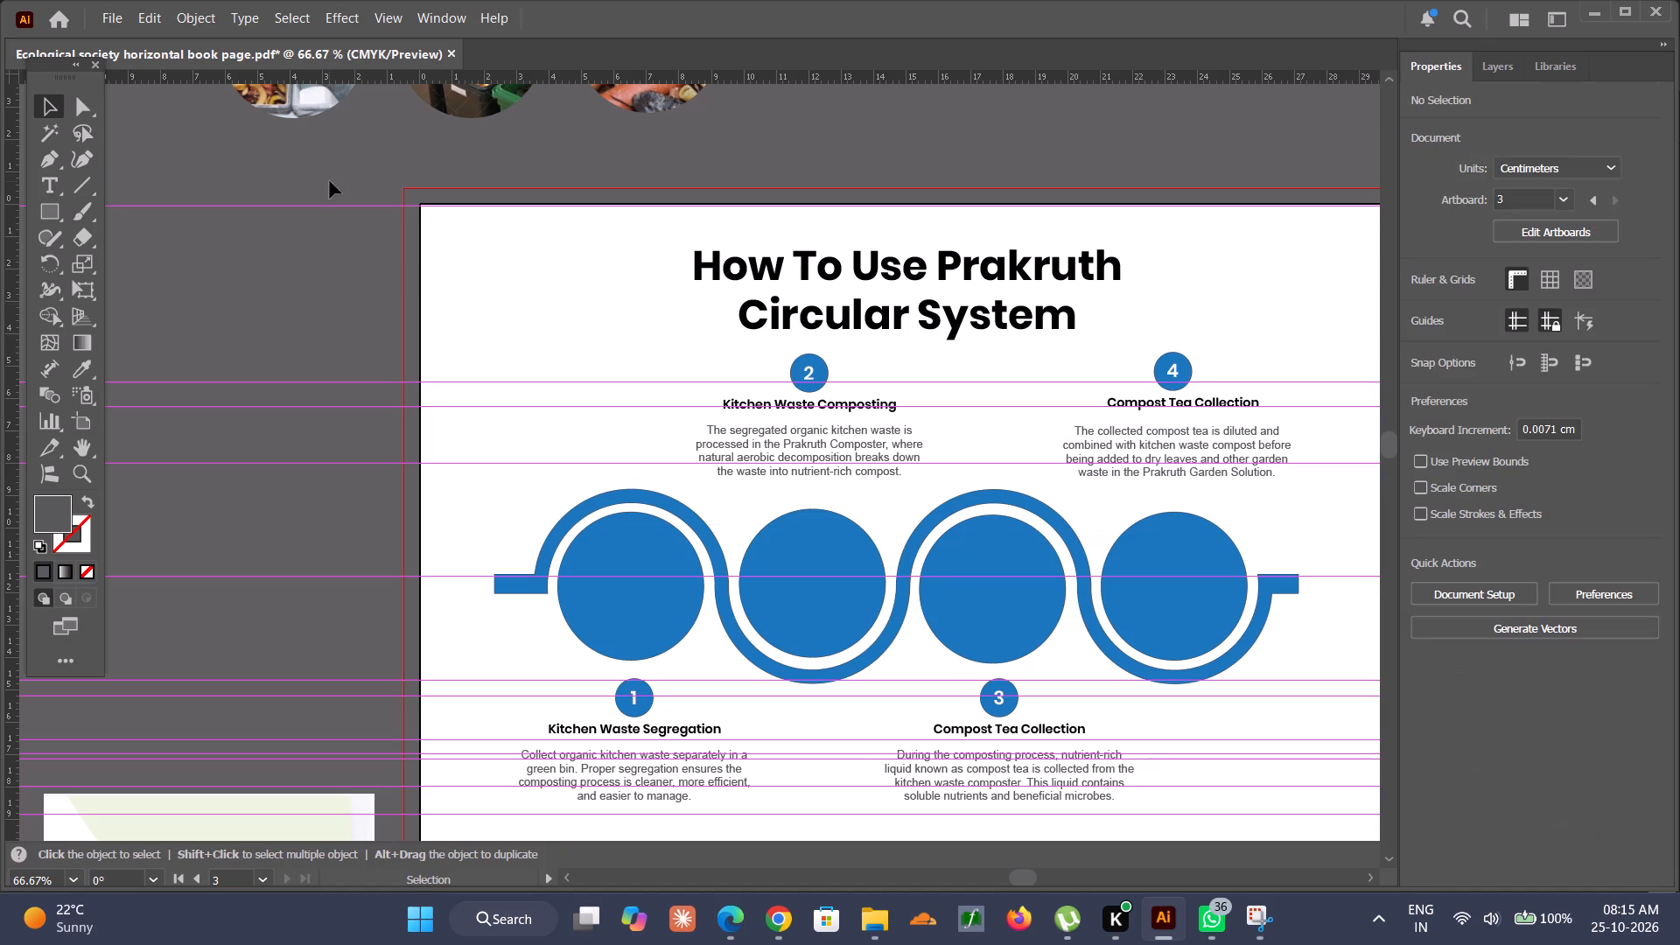
Examine the Prakruth Circular System page with its circular photos, along with the neighbouring book pages.
{"action": "scroll", "coordinate": [332, 178], "scroll_direction": "down", "scroll_amount": 3, "text": "alt"}
{"action": "scroll", "coordinate": [332, 177], "scroll_direction": "up", "scroll_amount": 4}
{"action": "scroll", "coordinate": [332, 178], "scroll_direction": "up", "scroll_amount": 2, "text": "alt"}
{"action": "scroll", "coordinate": [332, 178], "scroll_direction": "down", "scroll_amount": 2, "text": "alt"}
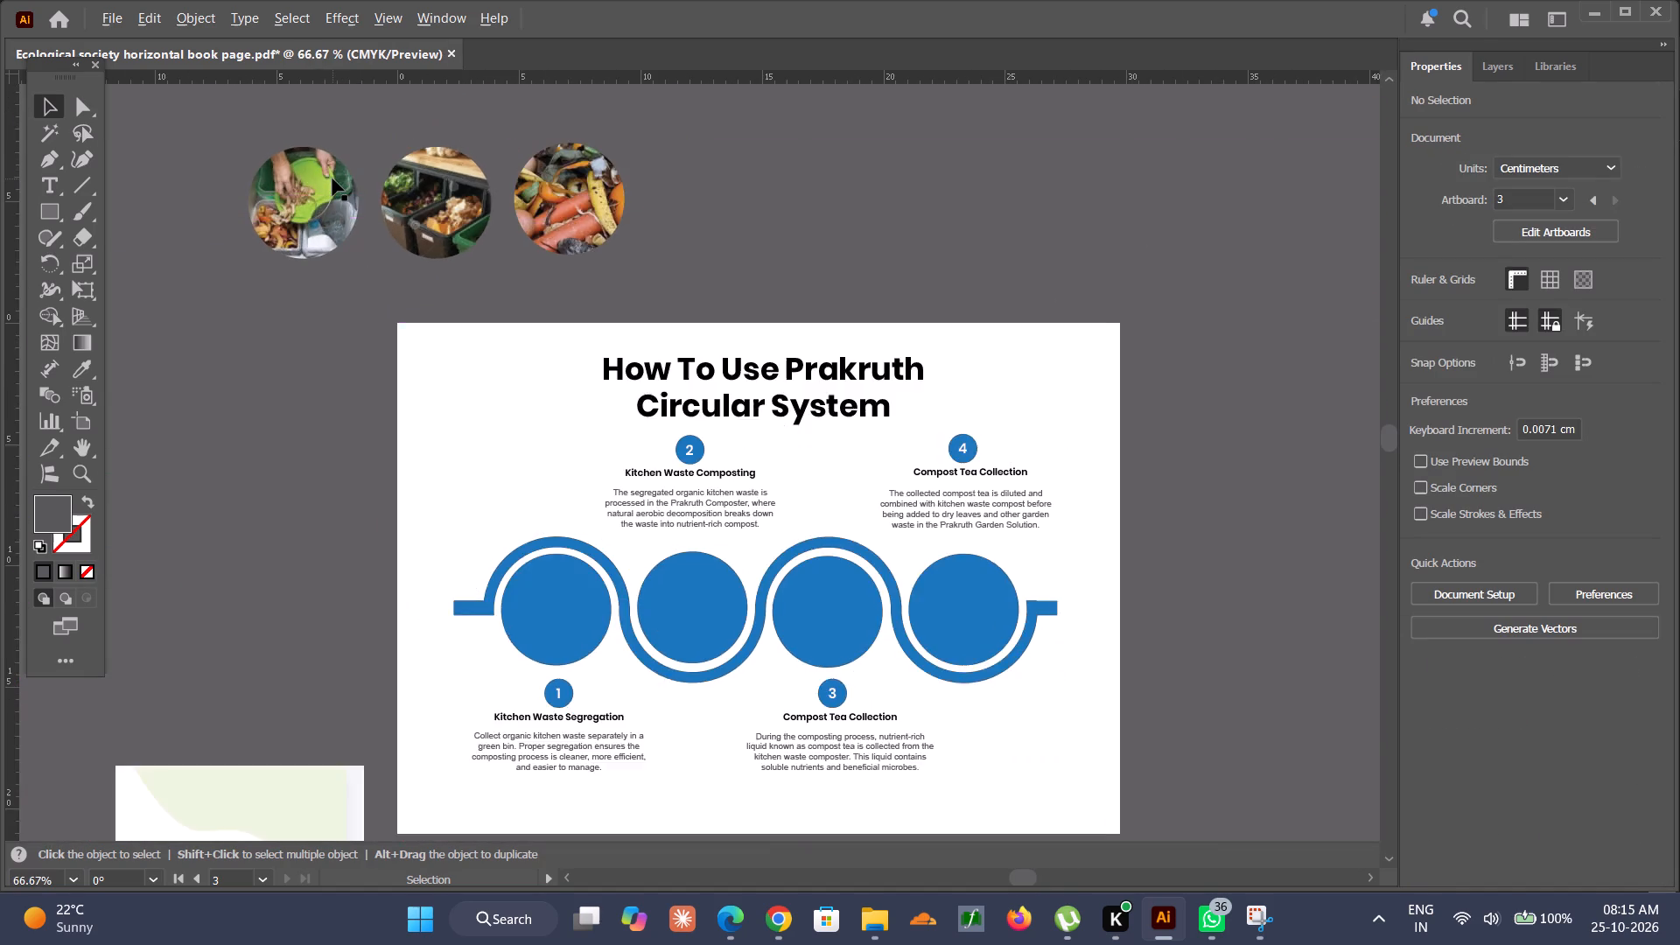
{"action": "scroll", "coordinate": [332, 178], "scroll_direction": "right", "scroll_amount": 4}
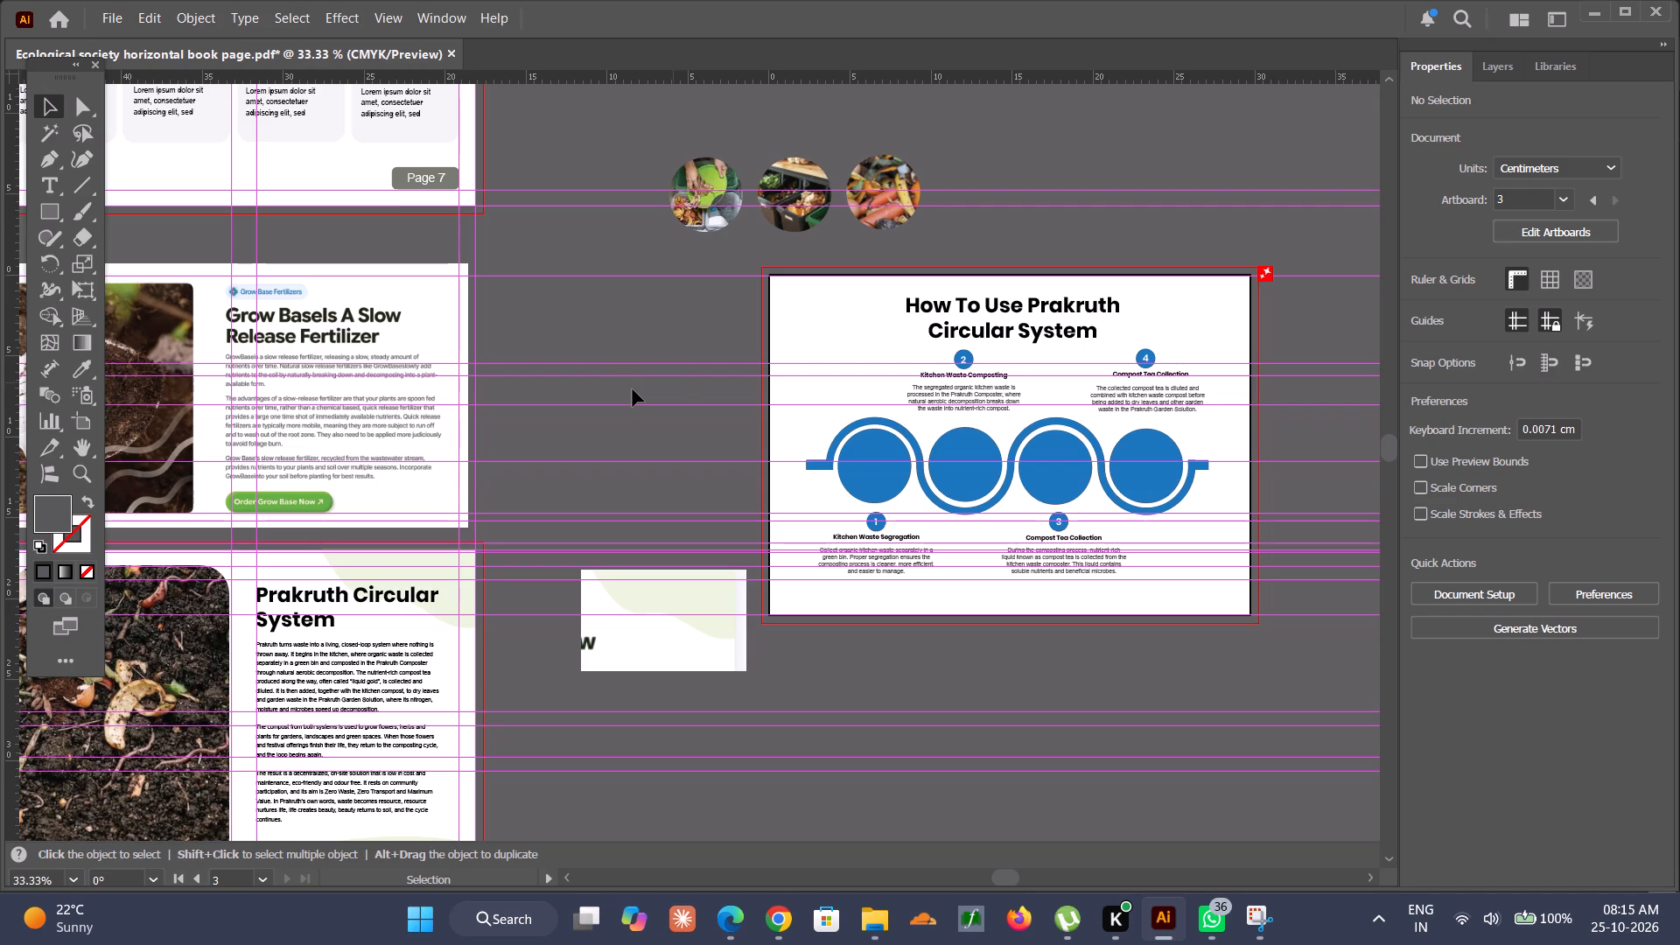
{"action": "scroll", "coordinate": [633, 387], "scroll_direction": "down", "scroll_amount": 3, "text": "alt"}
{"action": "scroll", "coordinate": [633, 387], "scroll_direction": "up", "scroll_amount": 2, "text": "alt"}
{"action": "scroll", "coordinate": [633, 387], "scroll_direction": "down", "scroll_amount": 2}
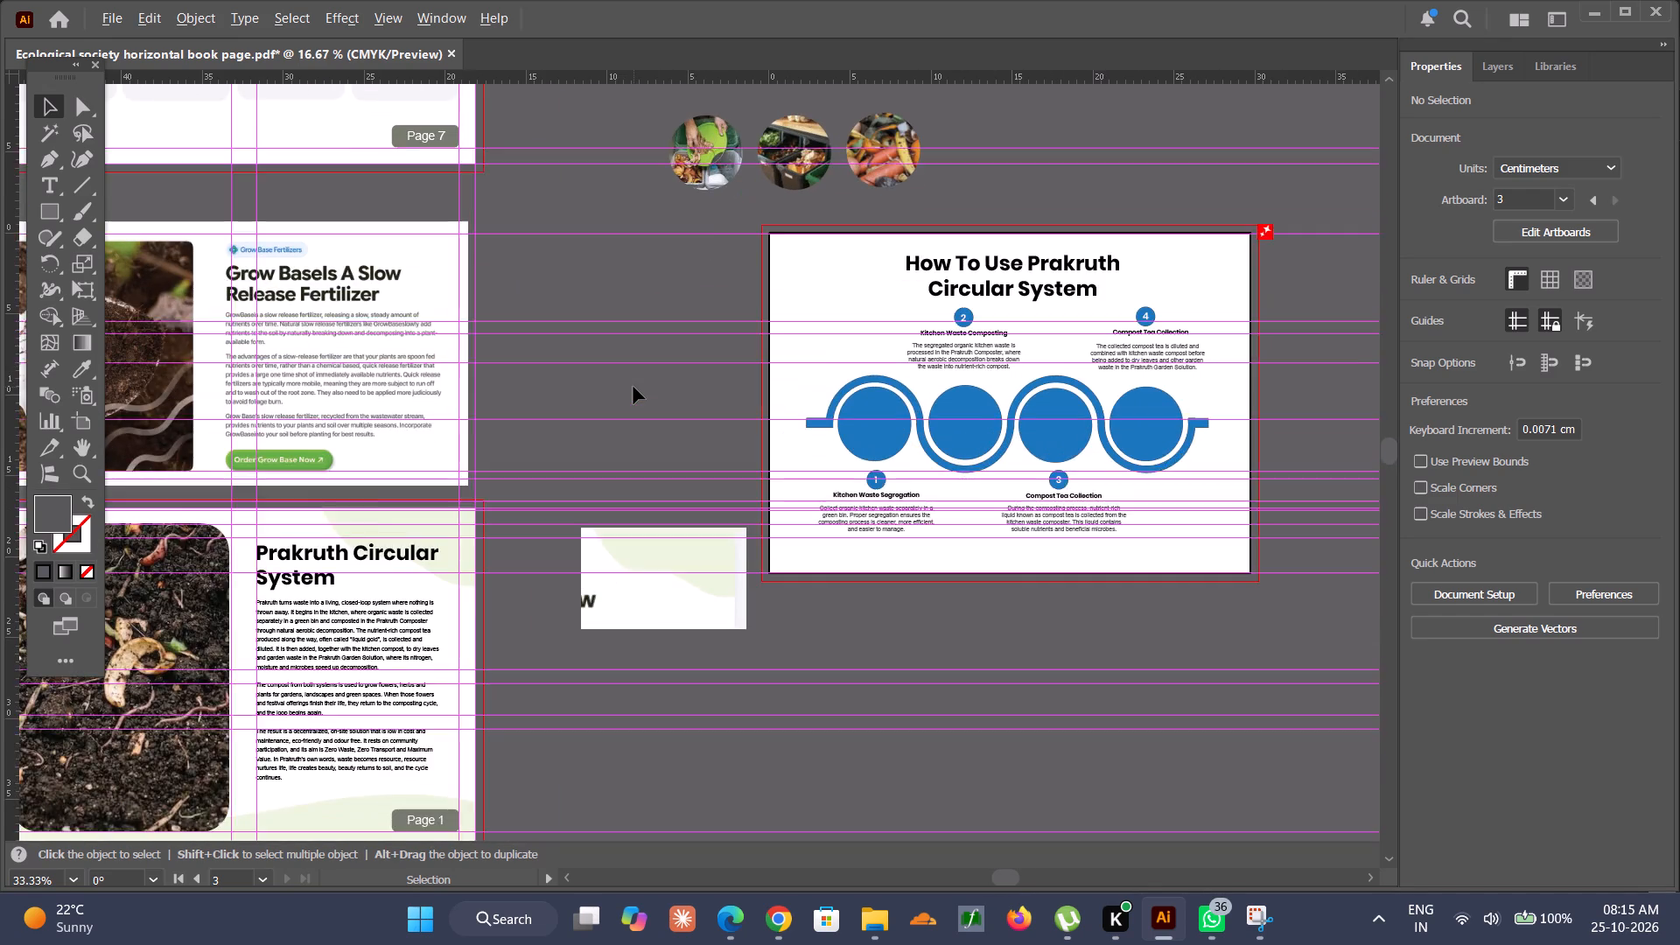
{"action": "scroll", "coordinate": [633, 387], "scroll_direction": "down", "scroll_amount": 1, "text": "alt"}
{"action": "scroll", "coordinate": [260, 536], "scroll_direction": "right", "scroll_amount": 1}
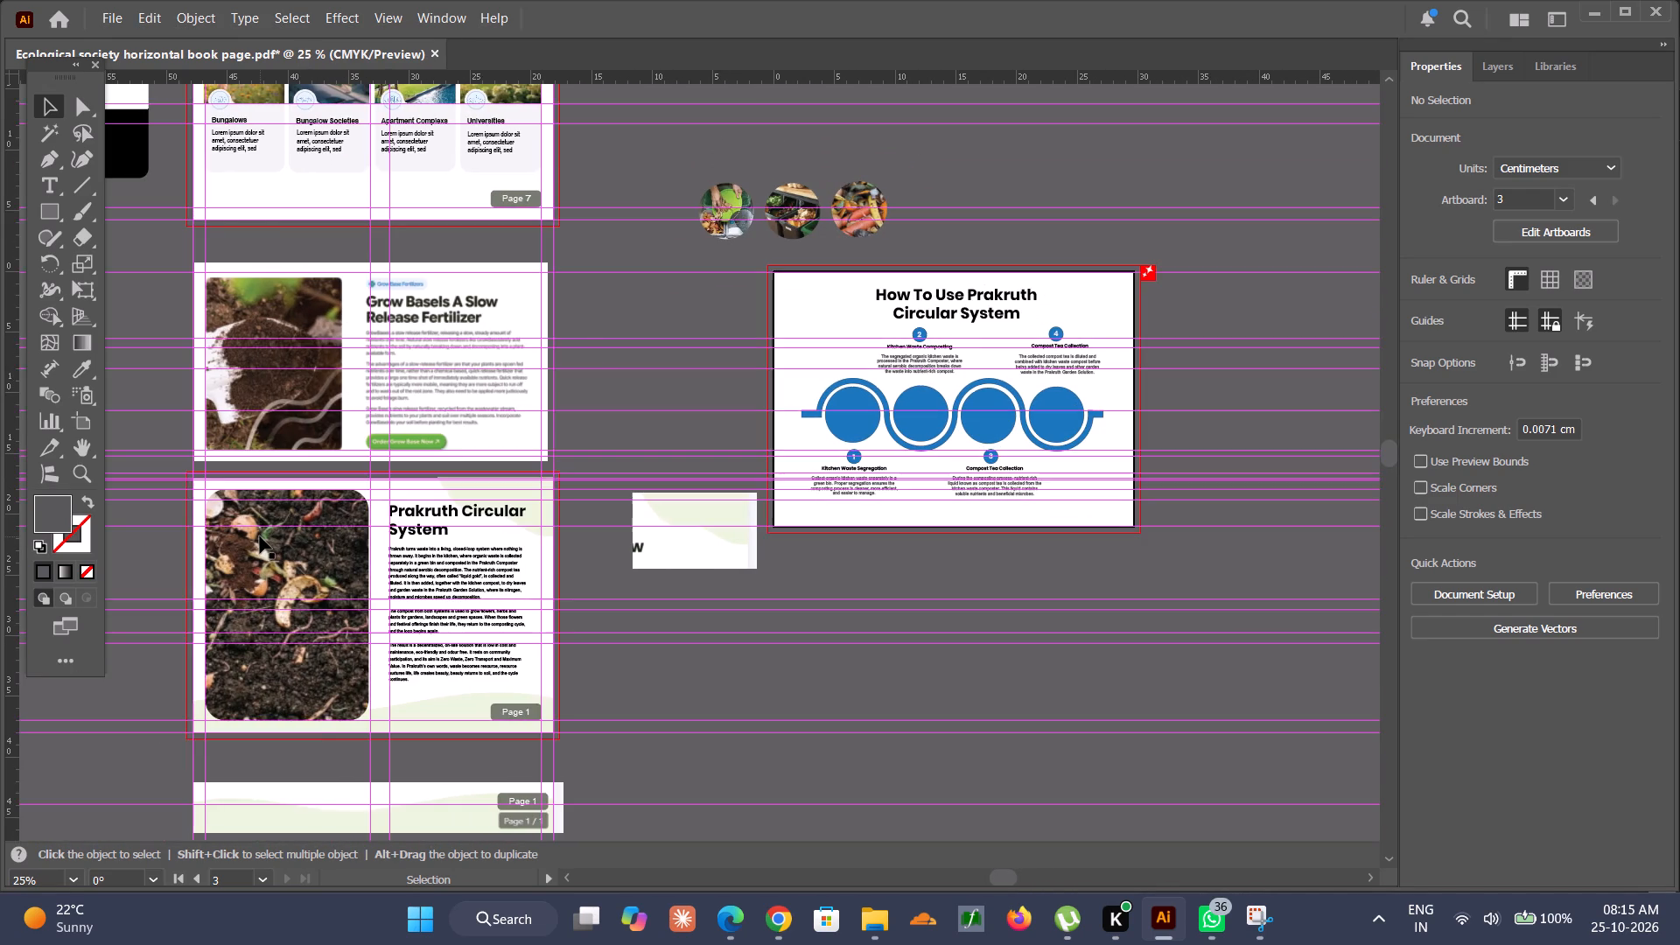
Examine the "Who Is ProEarth For?" page's four photo cards and the reference card layout above it.
{"action": "scroll", "coordinate": [260, 536], "scroll_direction": "down", "scroll_amount": 1, "text": "alt"}
{"action": "scroll", "coordinate": [260, 536], "scroll_direction": "up", "scroll_amount": 1, "text": "alt"}
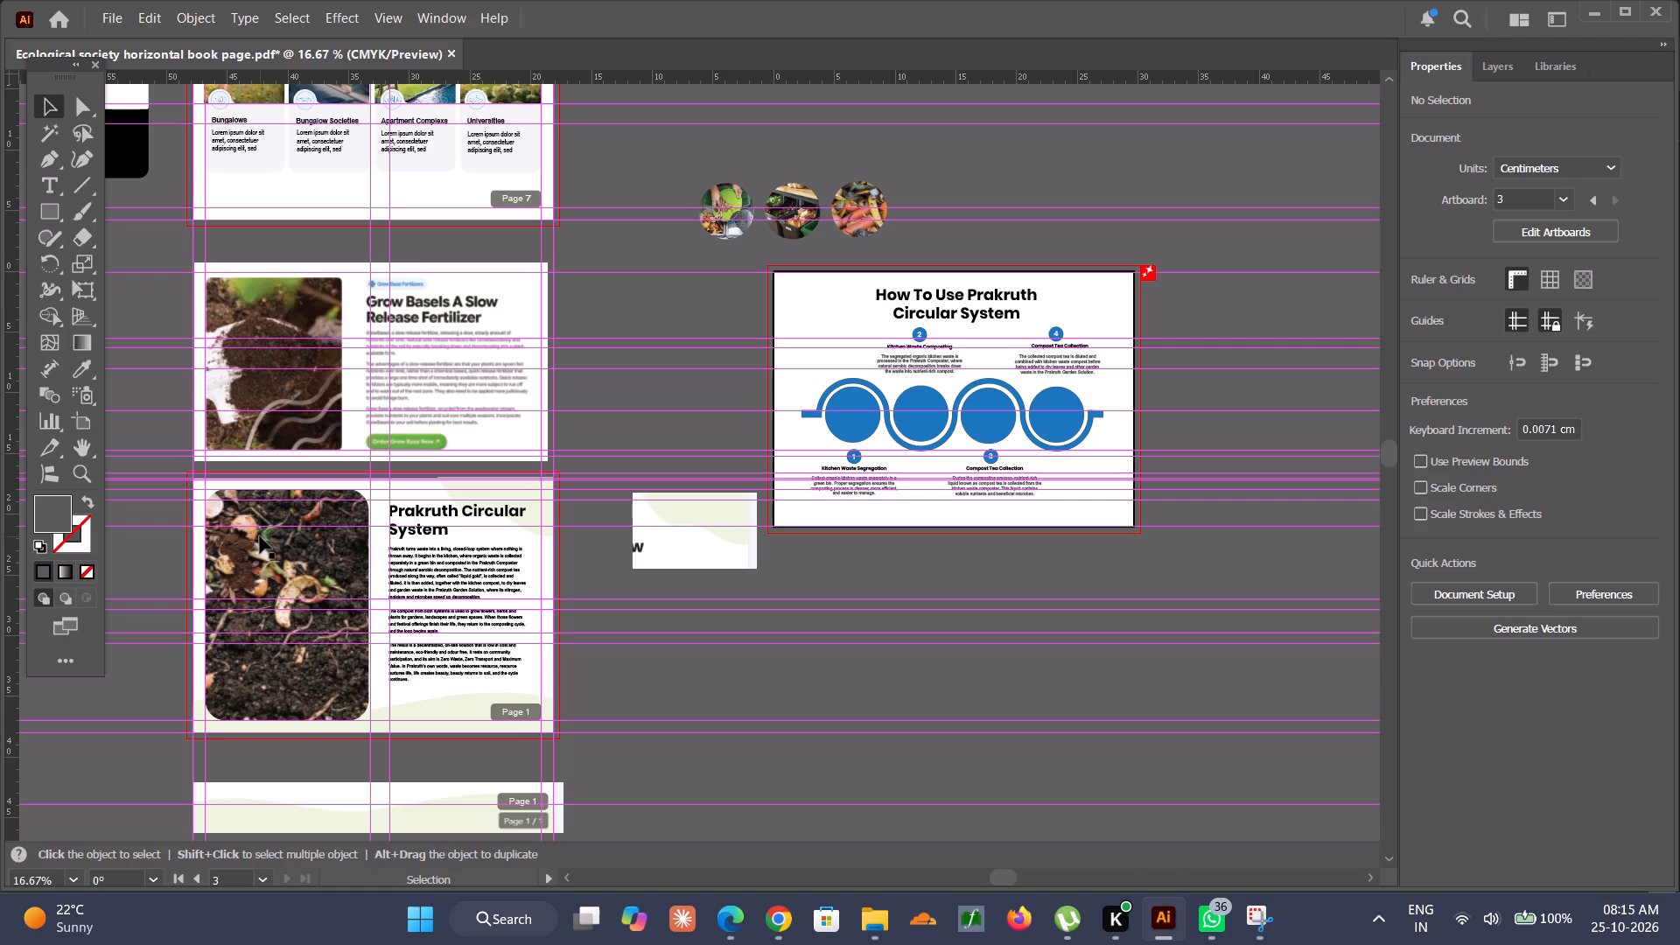
{"action": "scroll", "coordinate": [260, 536], "scroll_direction": "up", "scroll_amount": 1}
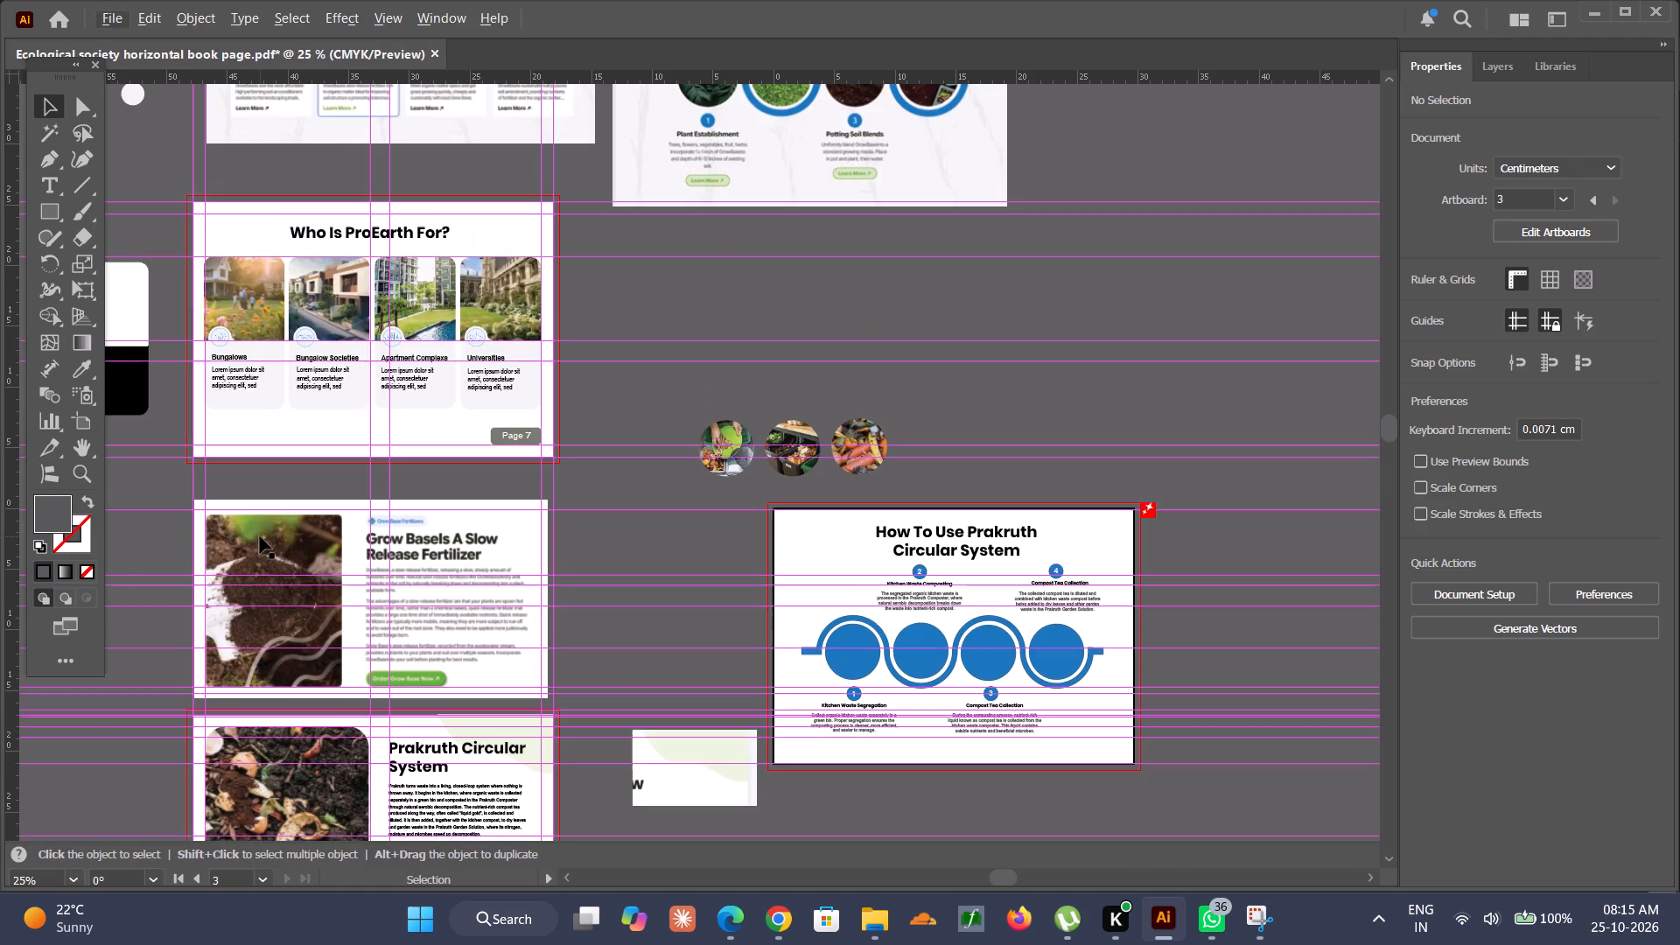
{"action": "scroll", "coordinate": [252, 380], "scroll_direction": "up", "scroll_amount": 2, "text": "alt"}
{"action": "scroll", "coordinate": [356, 270], "scroll_direction": "up", "scroll_amount": 1, "text": "alt"}
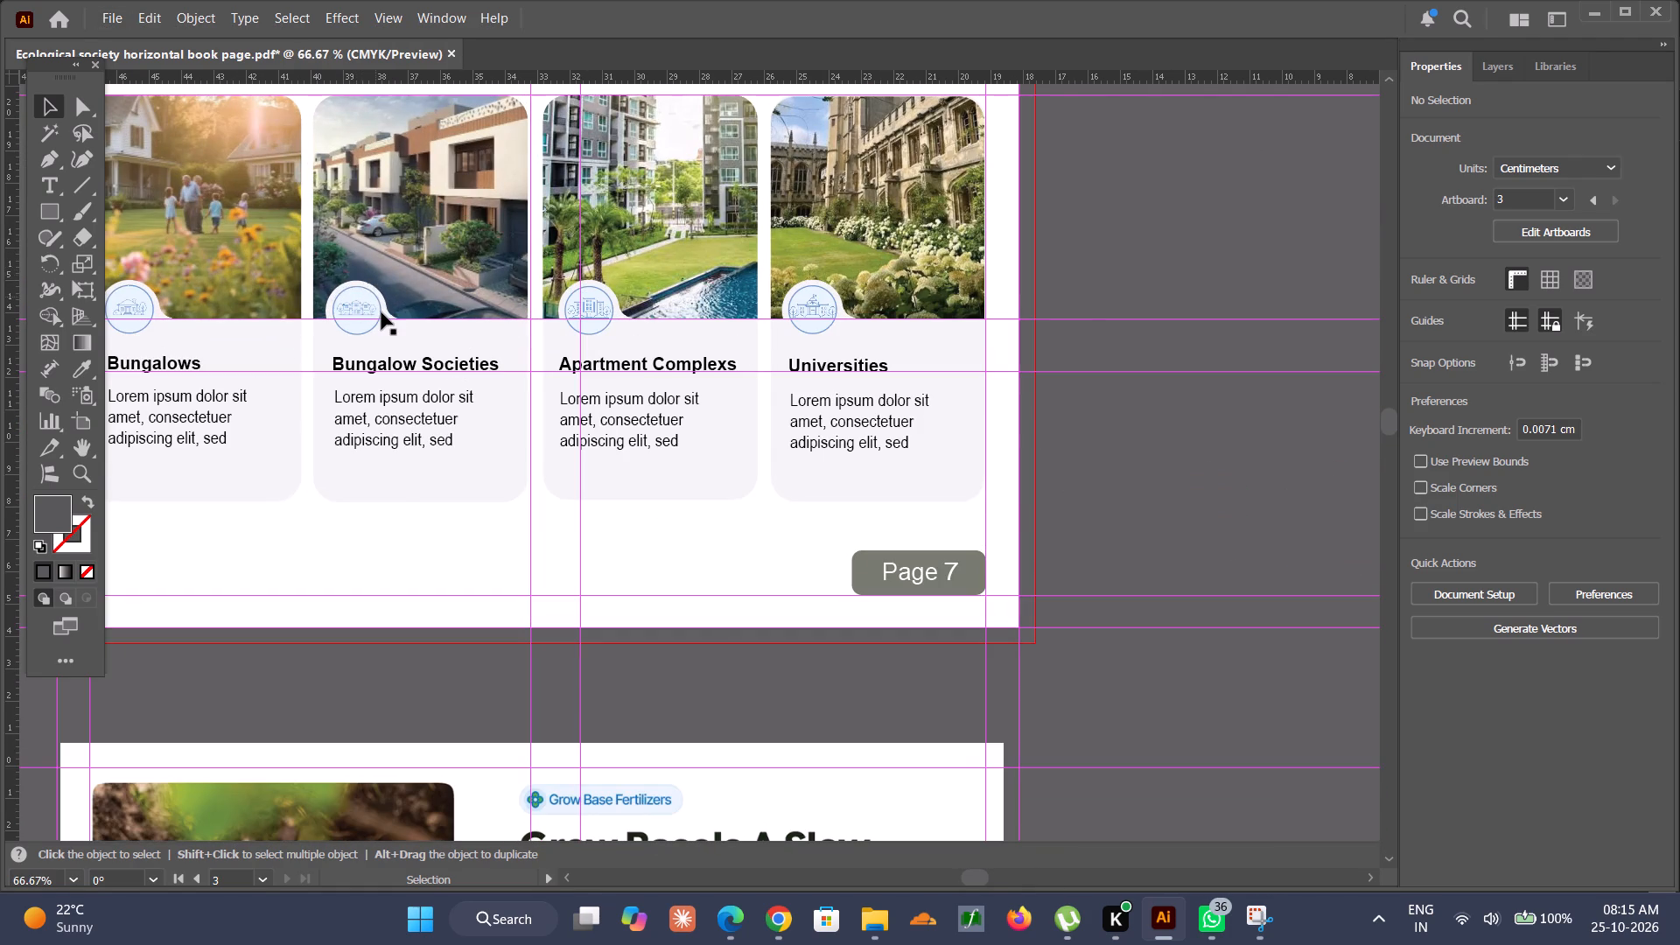
{"action": "scroll", "coordinate": [381, 314], "scroll_direction": "up", "scroll_amount": 2, "text": "alt"}
{"action": "scroll", "coordinate": [381, 314], "scroll_direction": "up", "scroll_amount": 1}
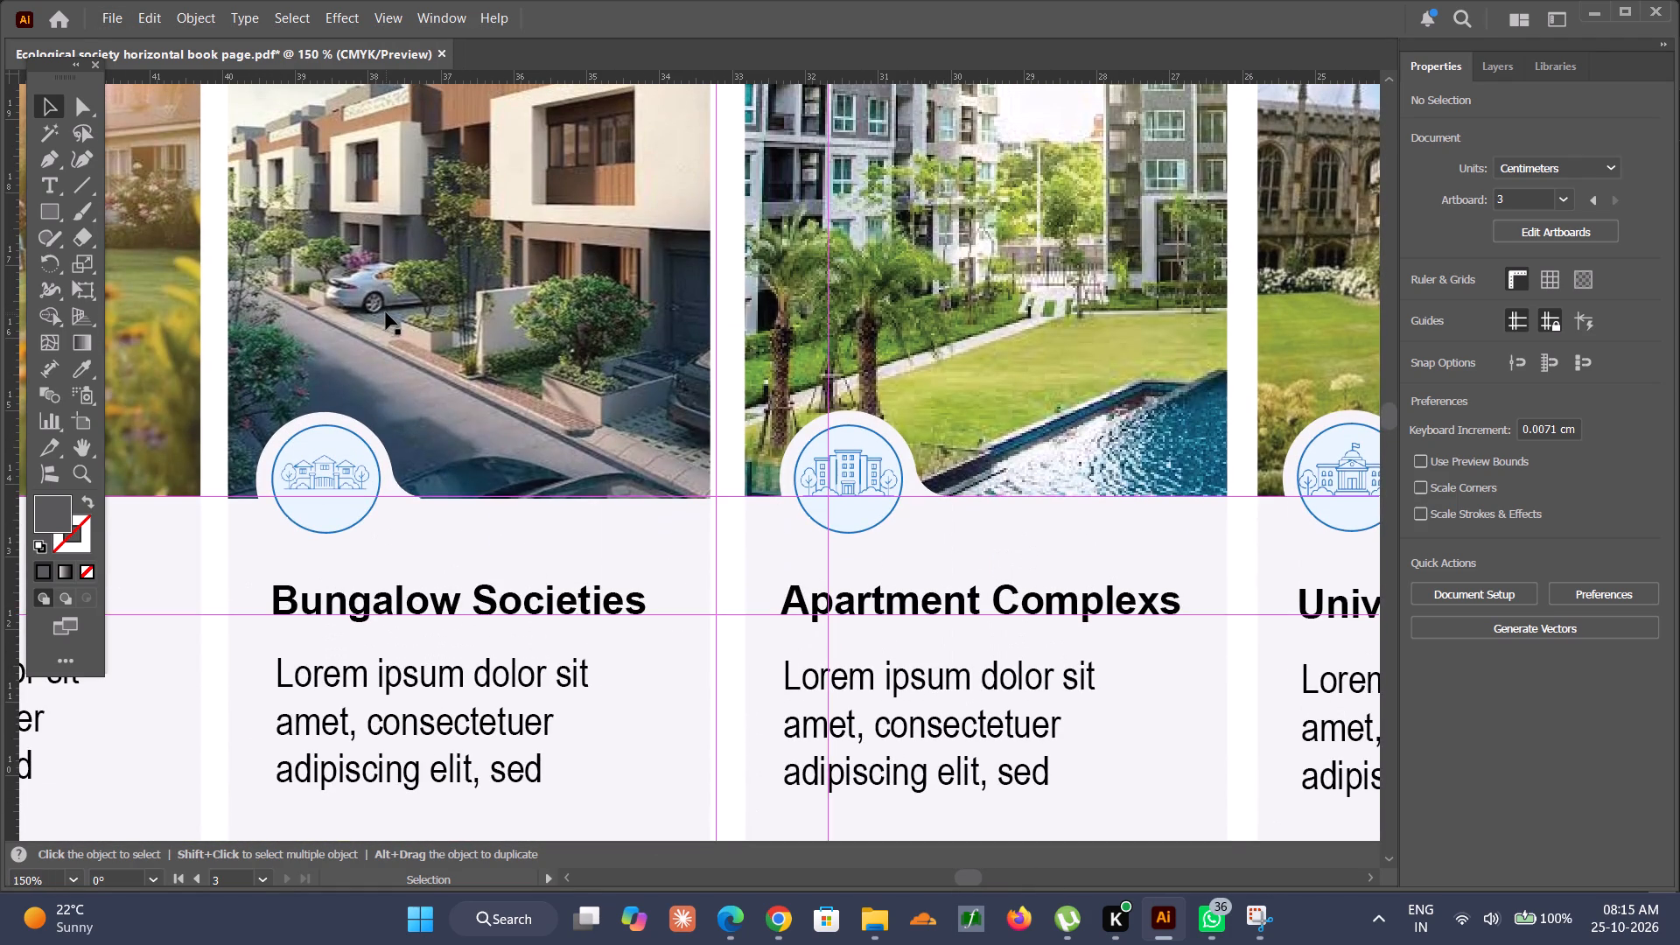
{"action": "scroll", "coordinate": [386, 312], "scroll_direction": "up", "scroll_amount": 4}
{"action": "scroll", "coordinate": [386, 312], "scroll_direction": "down", "scroll_amount": 3, "text": "alt"}
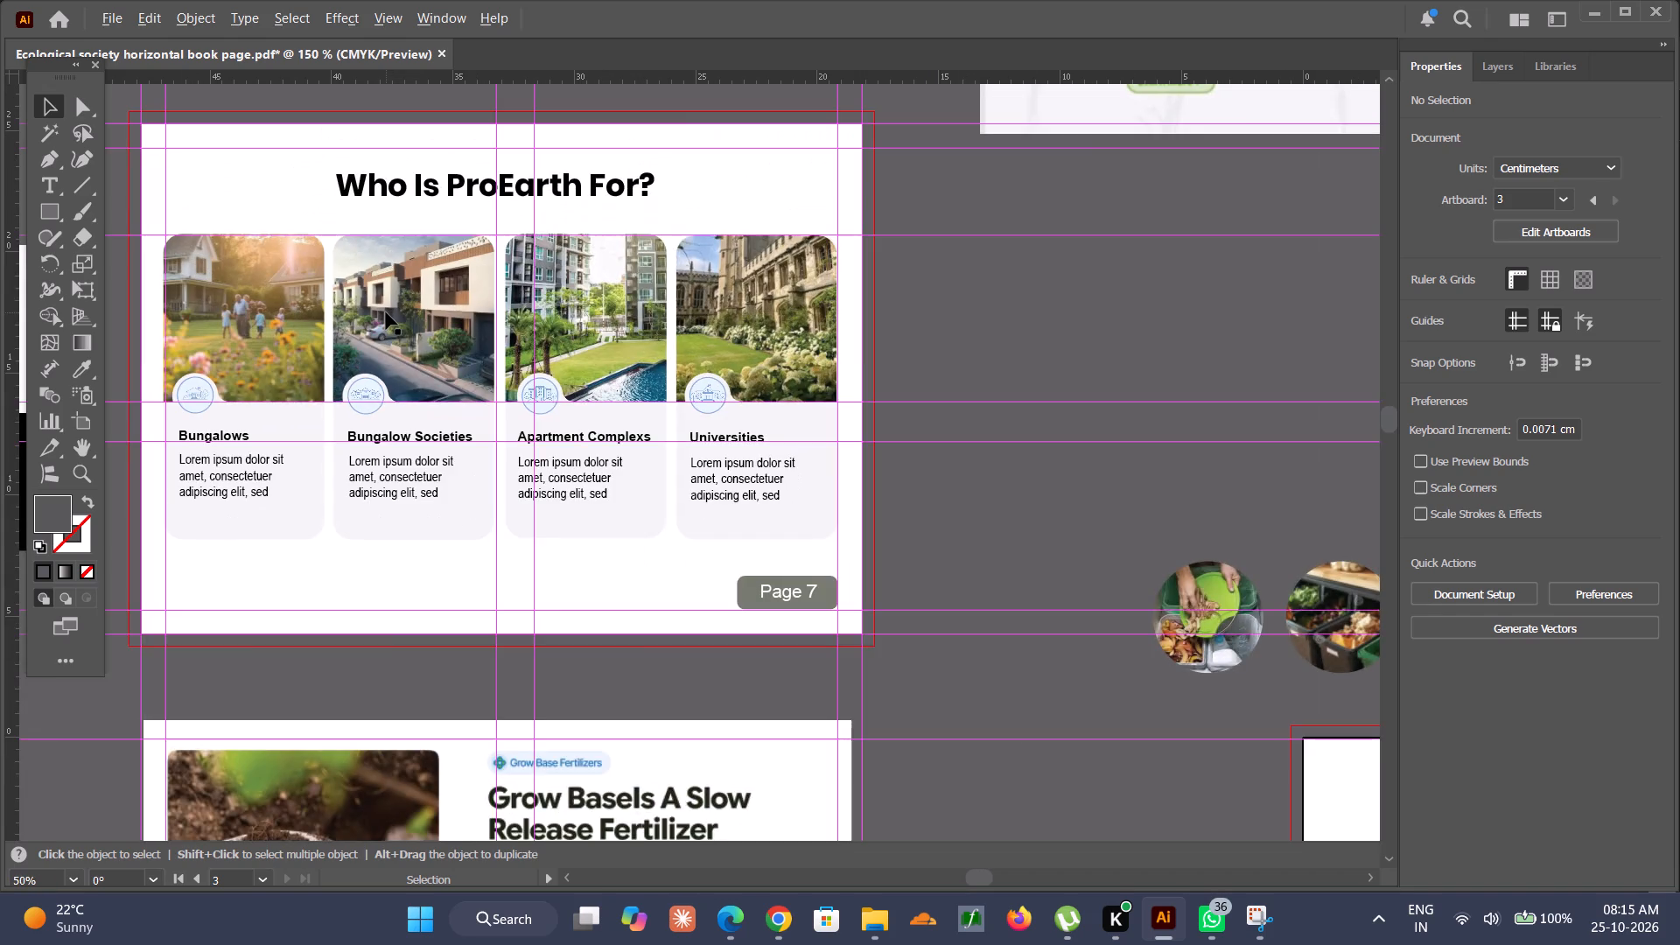
{"action": "scroll", "coordinate": [386, 312], "scroll_direction": "up", "scroll_amount": 6}
{"action": "scroll", "coordinate": [386, 312], "scroll_direction": "down", "scroll_amount": 1}
{"action": "scroll", "coordinate": [386, 312], "scroll_direction": "up", "scroll_amount": 3, "text": "alt"}
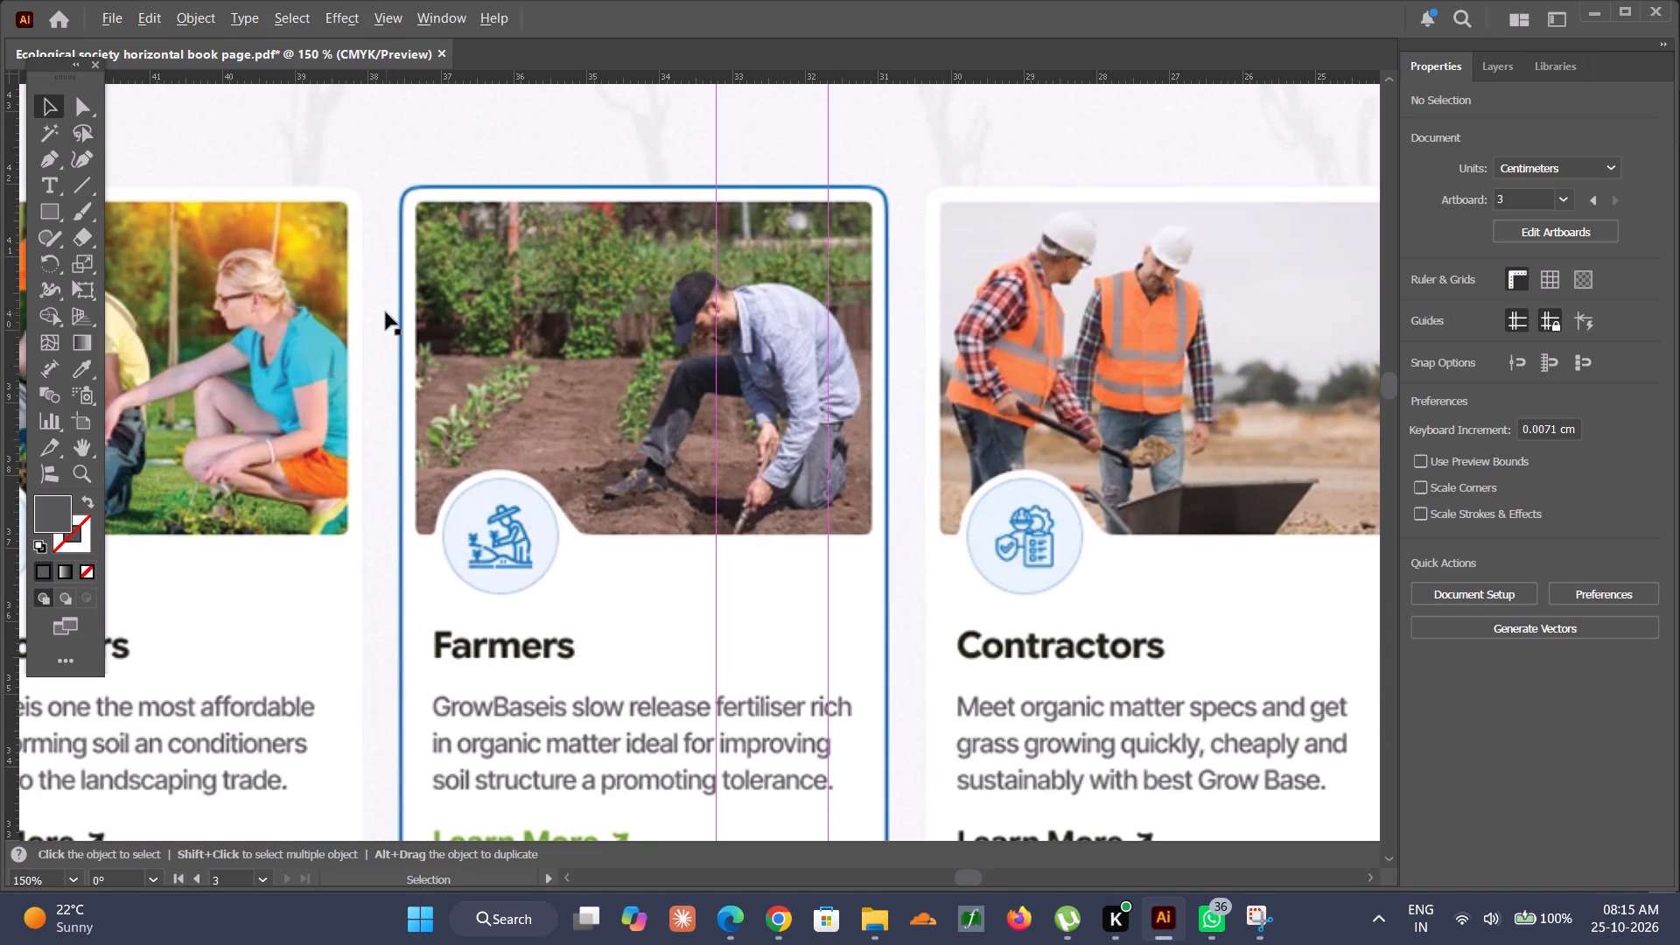
{"action": "scroll", "coordinate": [386, 312], "scroll_direction": "down", "scroll_amount": 3, "text": "alt"}
{"action": "scroll", "coordinate": [386, 312], "scroll_direction": "down", "scroll_amount": 14}
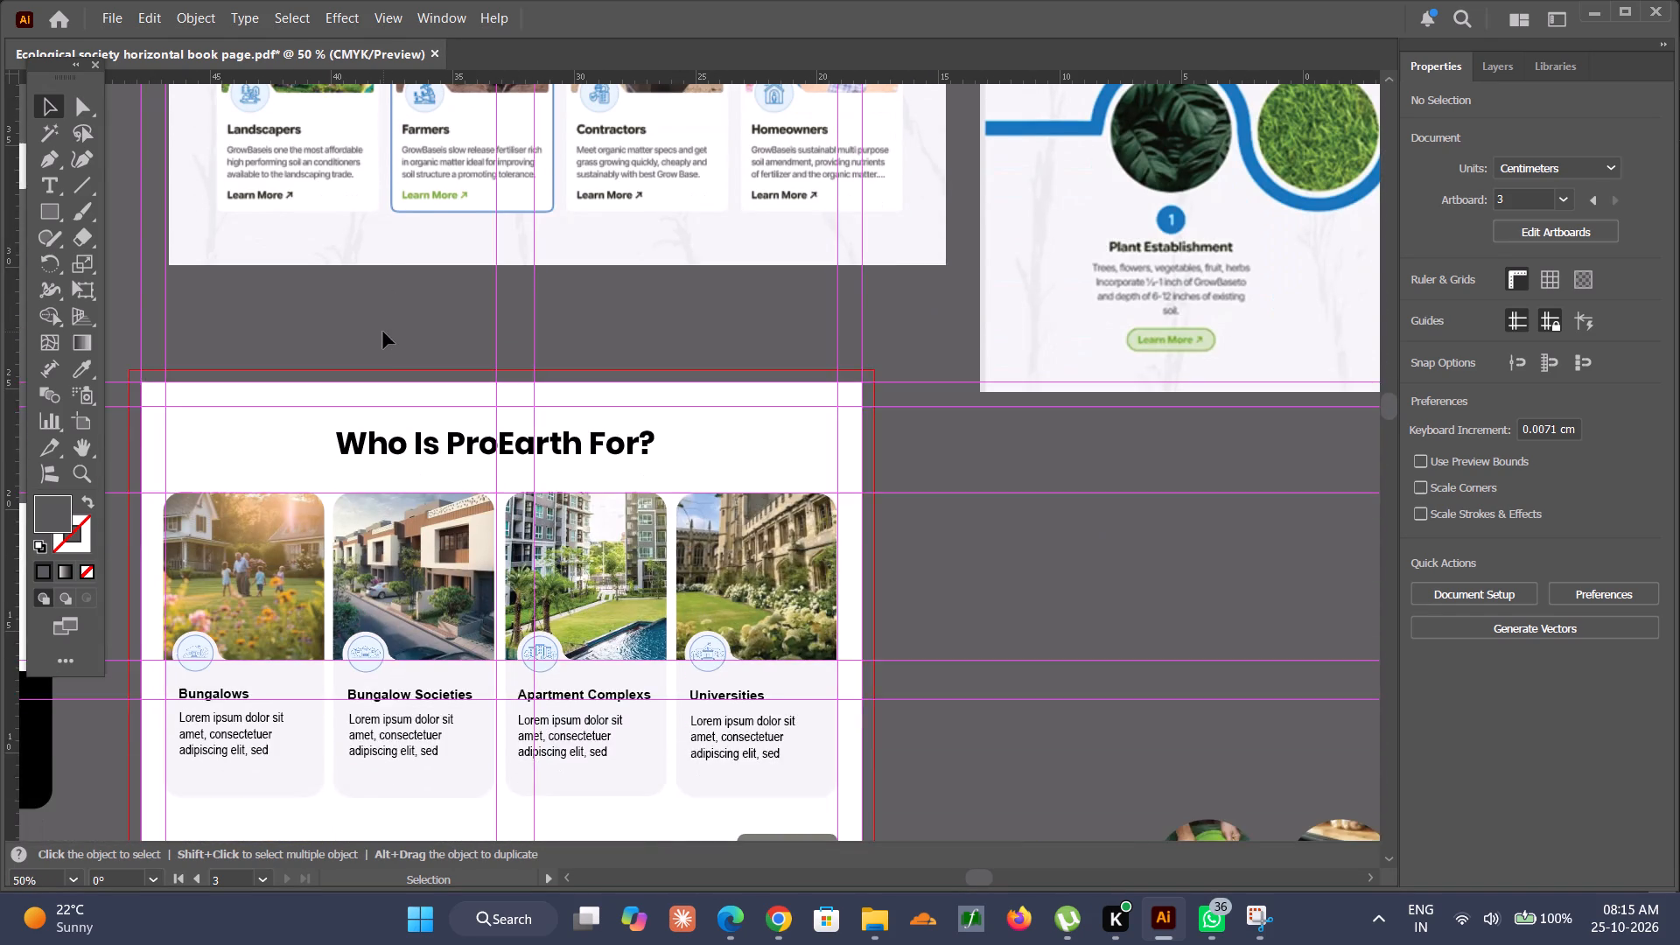
{"action": "scroll", "coordinate": [354, 453], "scroll_direction": "up", "scroll_amount": 2, "text": "alt"}
{"action": "scroll", "coordinate": [354, 458], "scroll_direction": "up", "scroll_amount": 1}
{"action": "scroll", "coordinate": [354, 459], "scroll_direction": "down", "scroll_amount": 11}
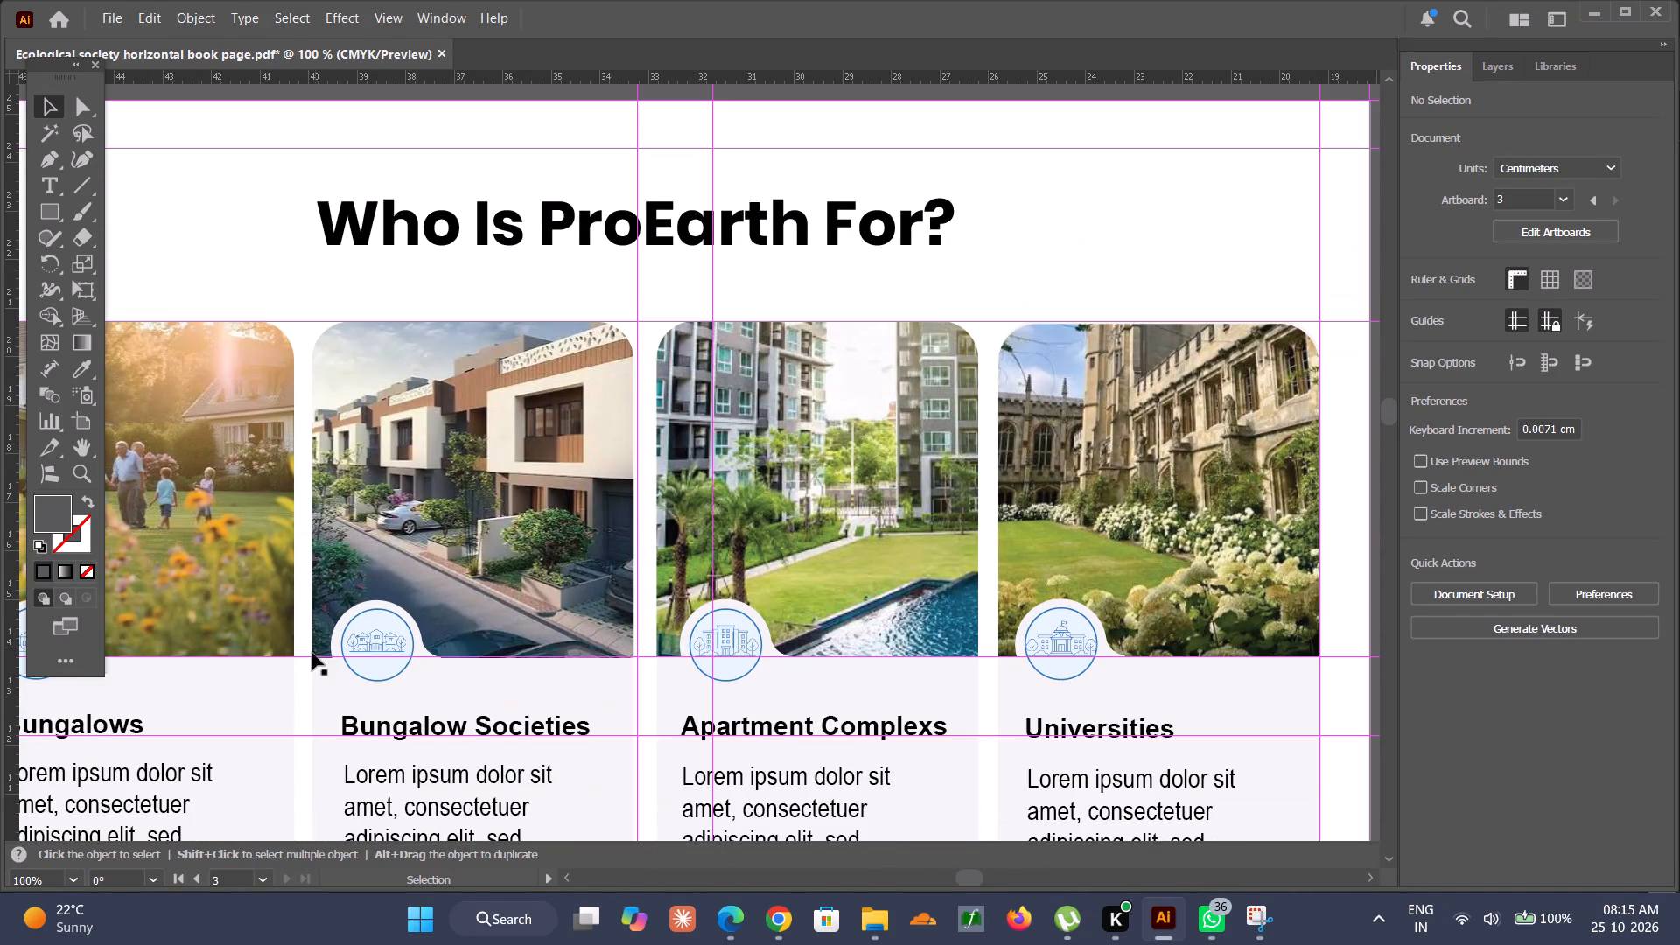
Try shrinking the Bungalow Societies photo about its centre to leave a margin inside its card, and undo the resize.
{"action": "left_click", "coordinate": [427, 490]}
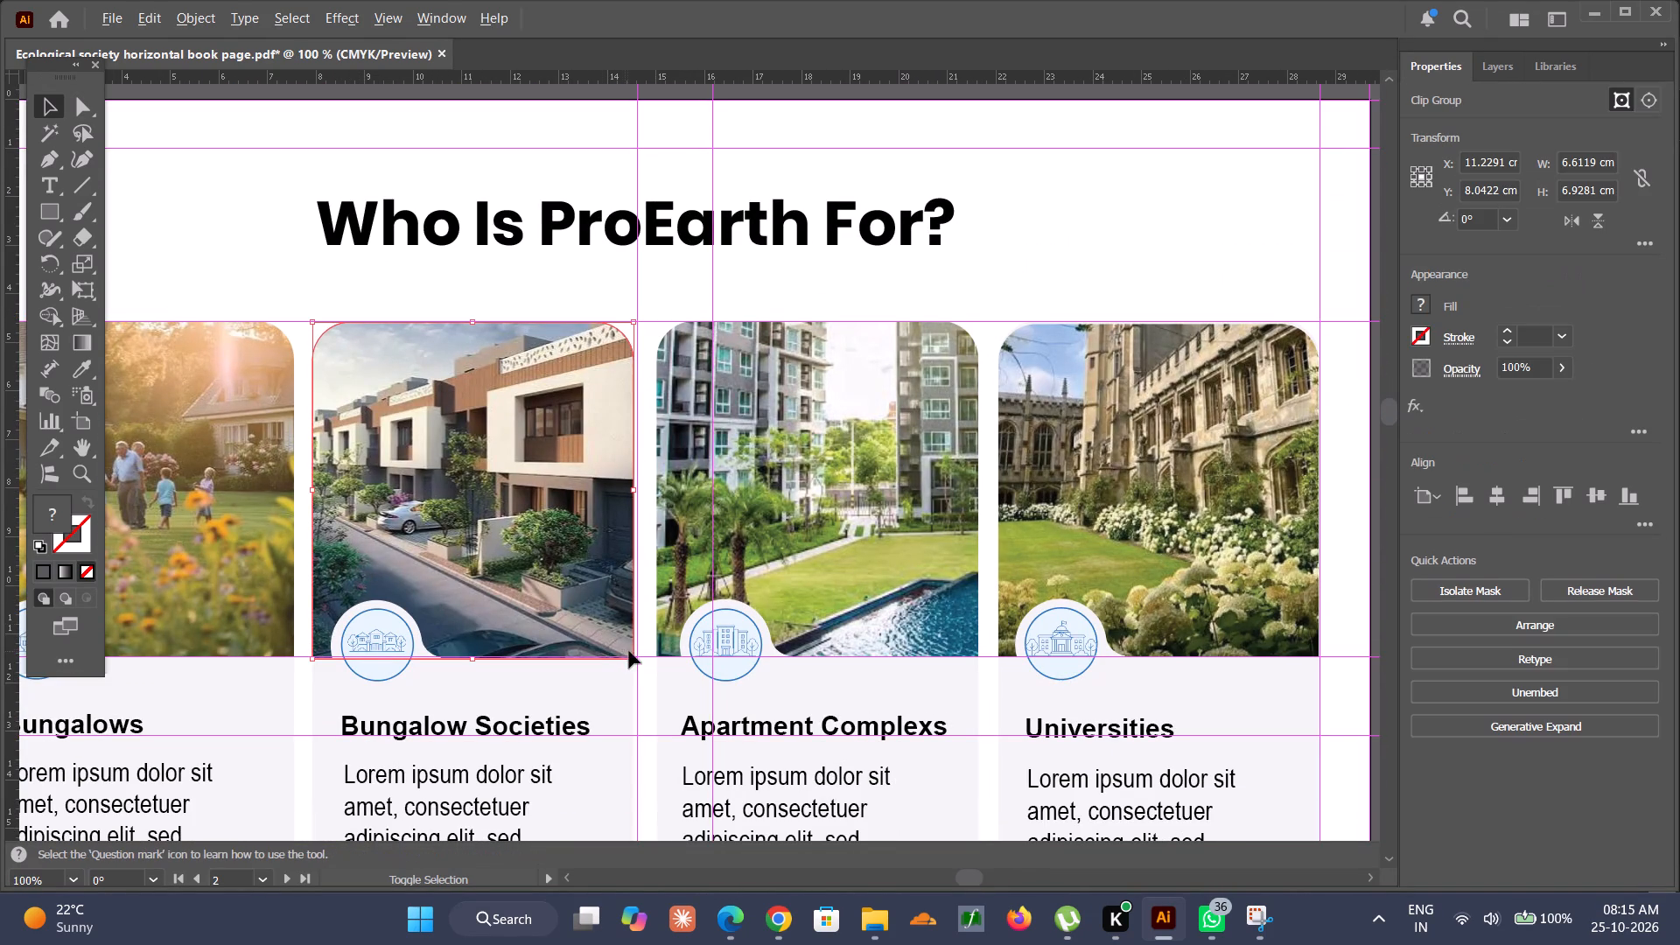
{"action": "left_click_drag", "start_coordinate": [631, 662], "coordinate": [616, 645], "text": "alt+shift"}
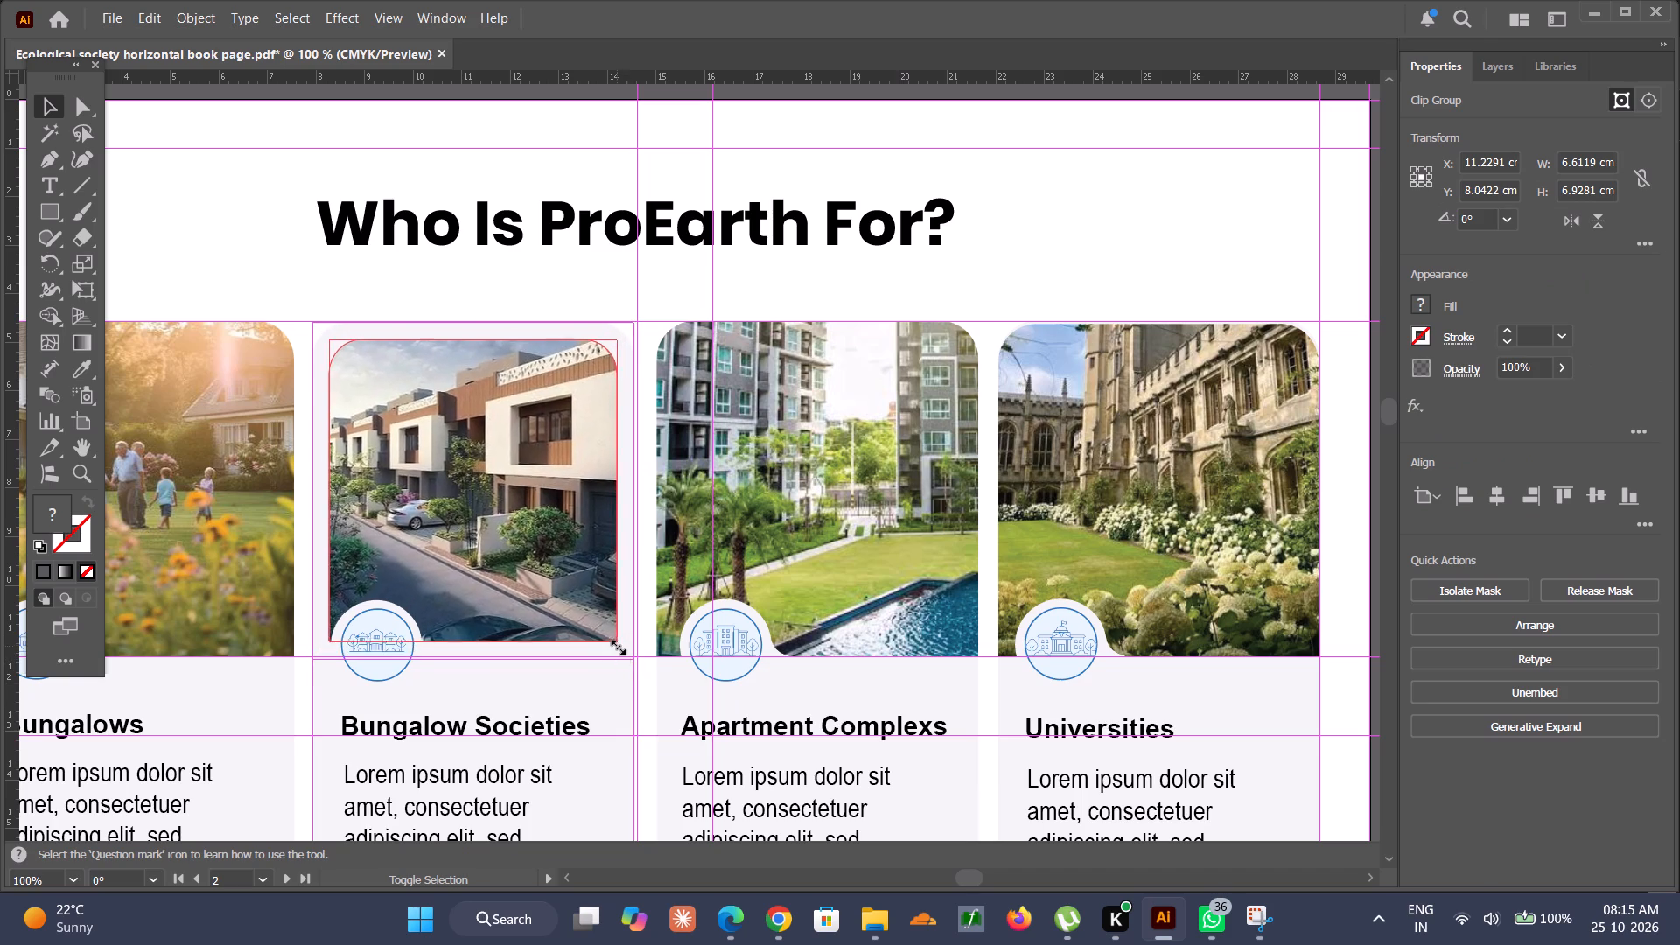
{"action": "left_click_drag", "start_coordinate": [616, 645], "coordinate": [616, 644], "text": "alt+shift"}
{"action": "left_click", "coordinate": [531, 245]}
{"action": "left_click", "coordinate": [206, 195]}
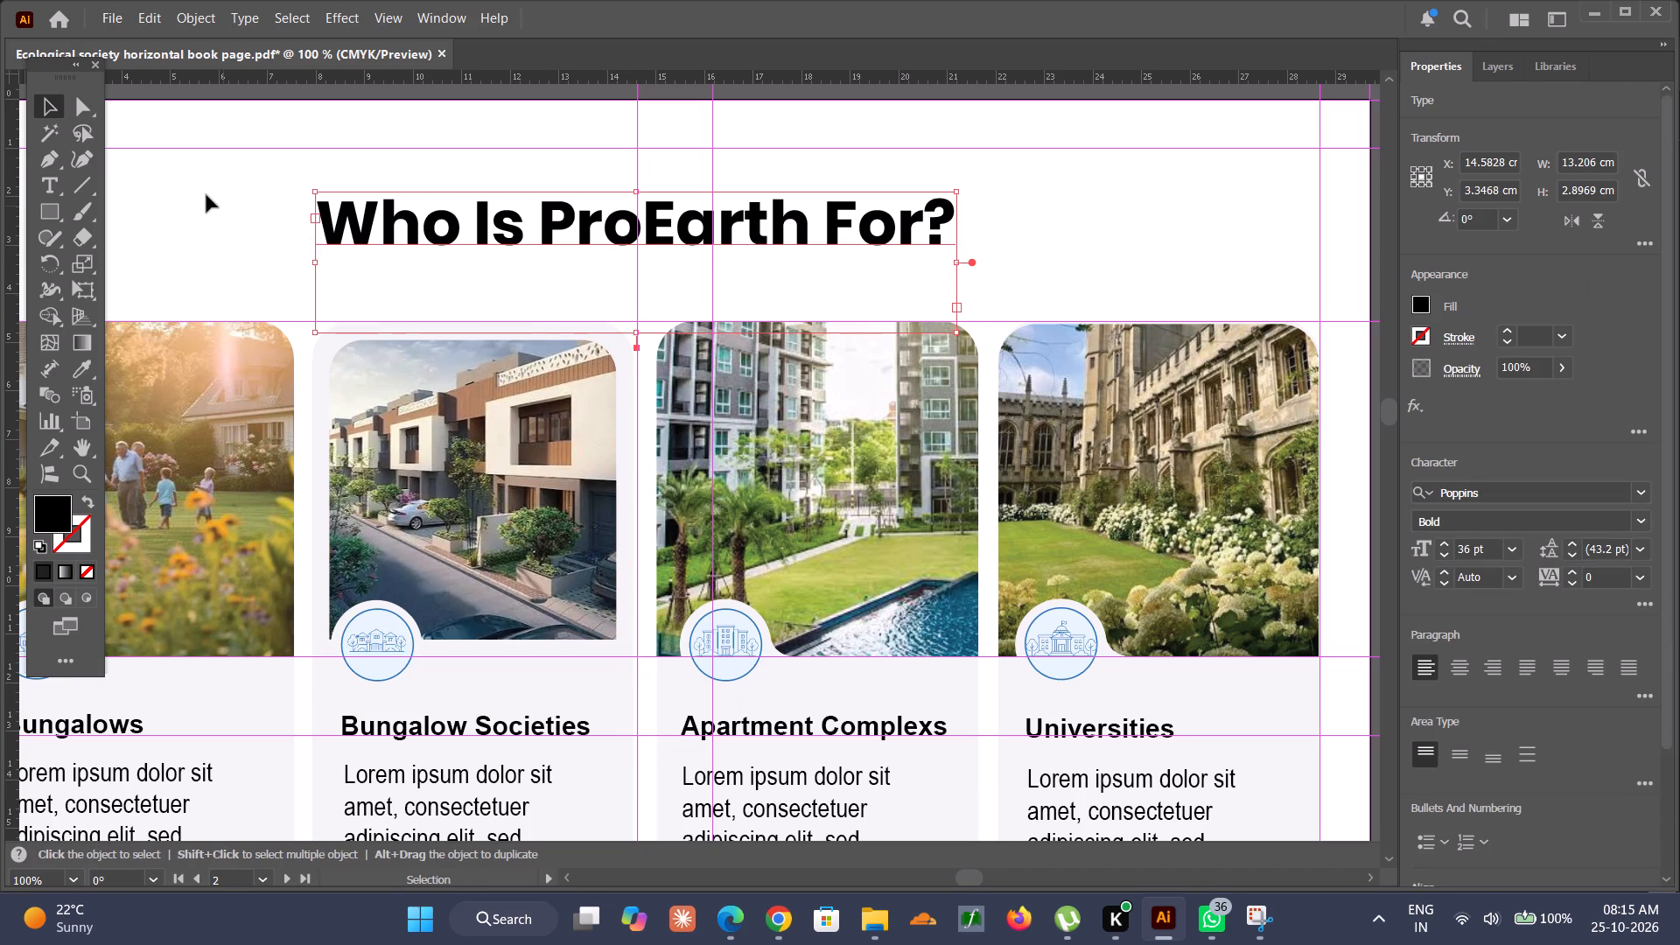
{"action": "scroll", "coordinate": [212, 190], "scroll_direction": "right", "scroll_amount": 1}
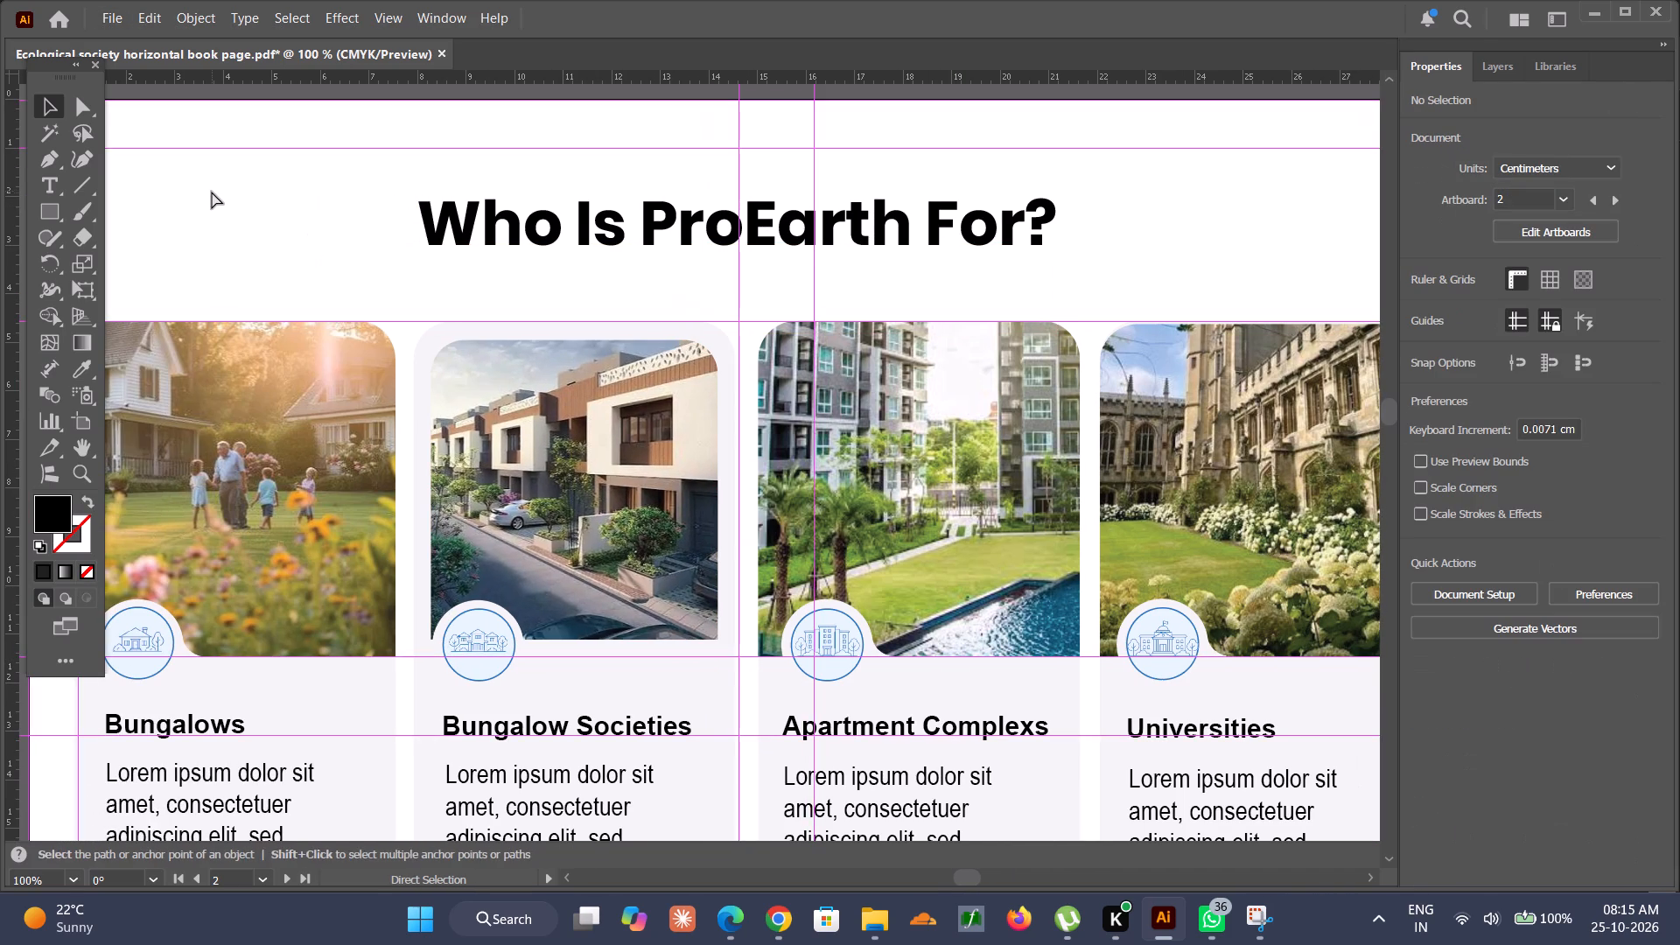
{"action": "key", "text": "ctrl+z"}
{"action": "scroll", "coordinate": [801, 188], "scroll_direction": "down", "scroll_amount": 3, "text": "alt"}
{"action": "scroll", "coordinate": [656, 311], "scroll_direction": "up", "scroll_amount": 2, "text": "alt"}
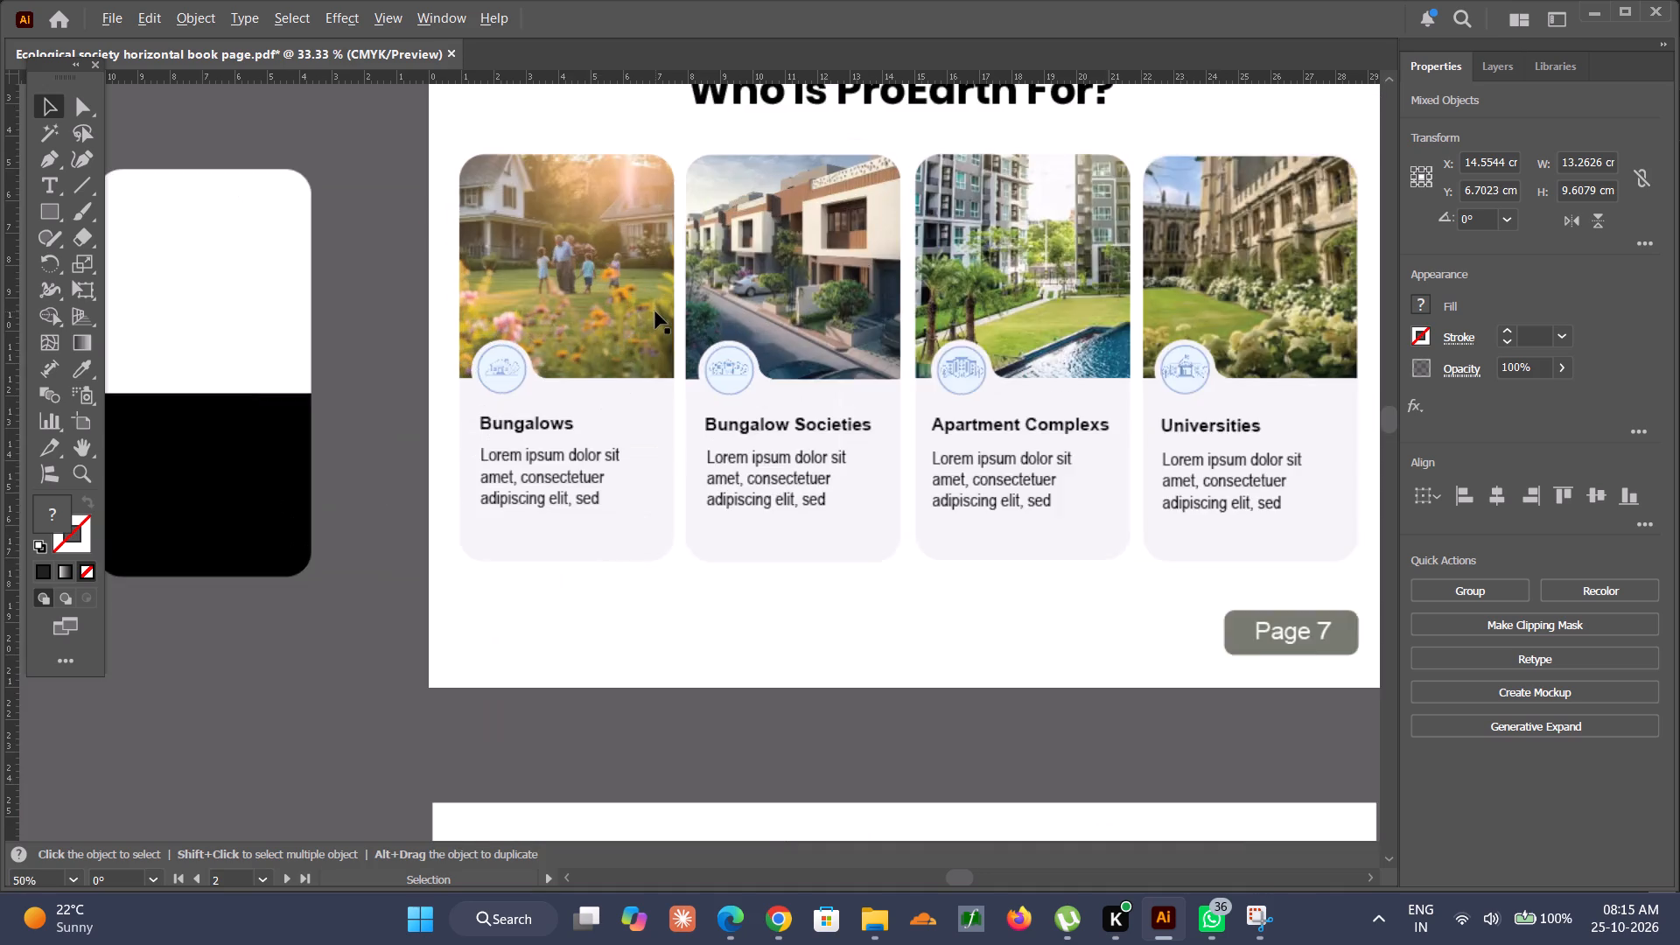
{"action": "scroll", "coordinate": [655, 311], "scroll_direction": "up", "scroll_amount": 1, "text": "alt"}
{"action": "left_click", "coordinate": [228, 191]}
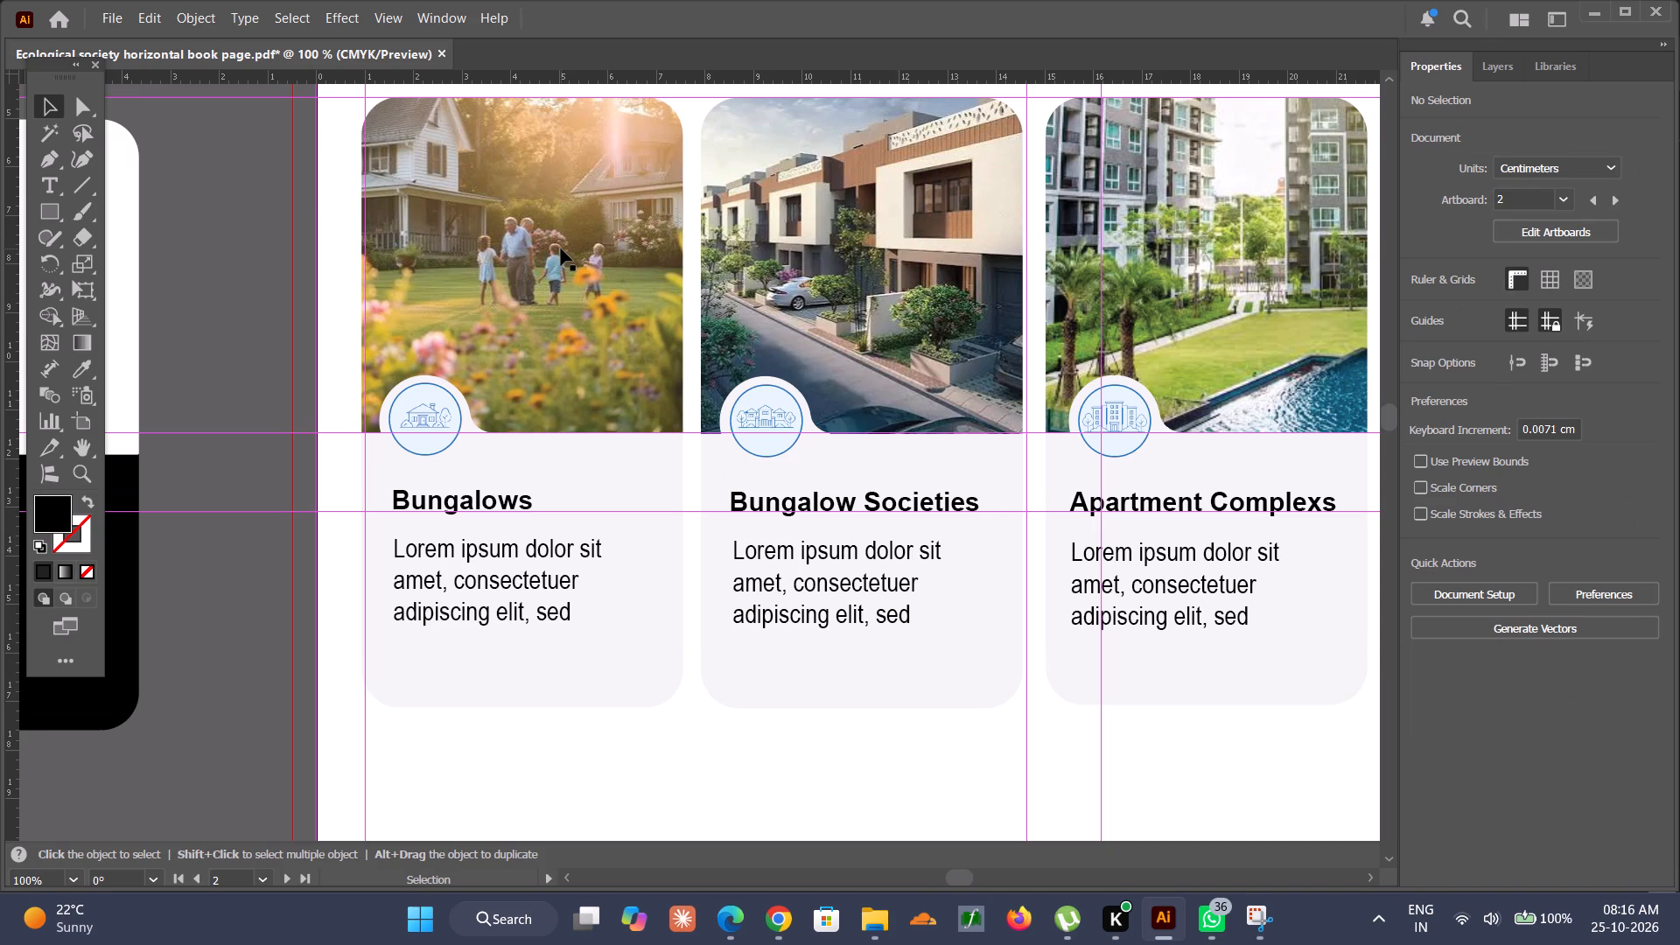
Move the circular photo of food scraps and the green board onto the step 1 Kitchen Waste Segregation circle, aligned with its outline.
{"action": "scroll", "coordinate": [561, 274], "scroll_direction": "down", "scroll_amount": 3, "text": "alt"}
{"action": "scroll", "coordinate": [787, 335], "scroll_direction": "left", "scroll_amount": 5}
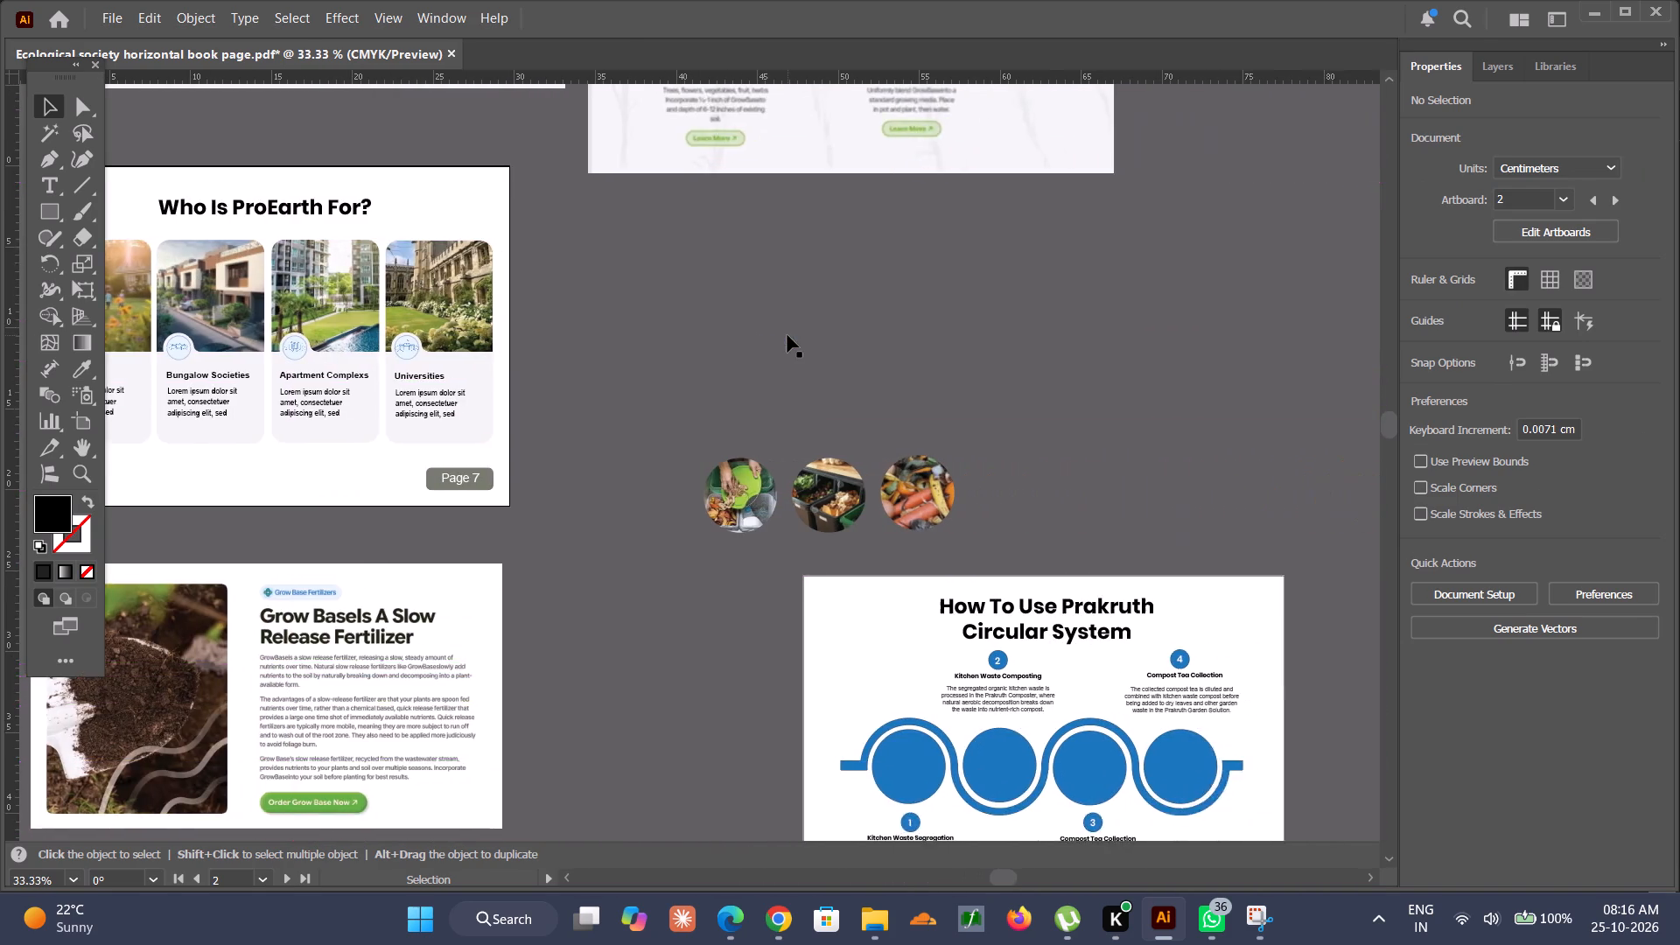
{"action": "scroll", "coordinate": [787, 335], "scroll_direction": "down", "scroll_amount": 2}
{"action": "scroll", "coordinate": [787, 335], "scroll_direction": "up", "scroll_amount": 1}
{"action": "scroll", "coordinate": [950, 356], "scroll_direction": "up", "scroll_amount": 3, "text": "alt"}
{"action": "scroll", "coordinate": [857, 395], "scroll_direction": "down", "scroll_amount": 2, "text": "alt"}
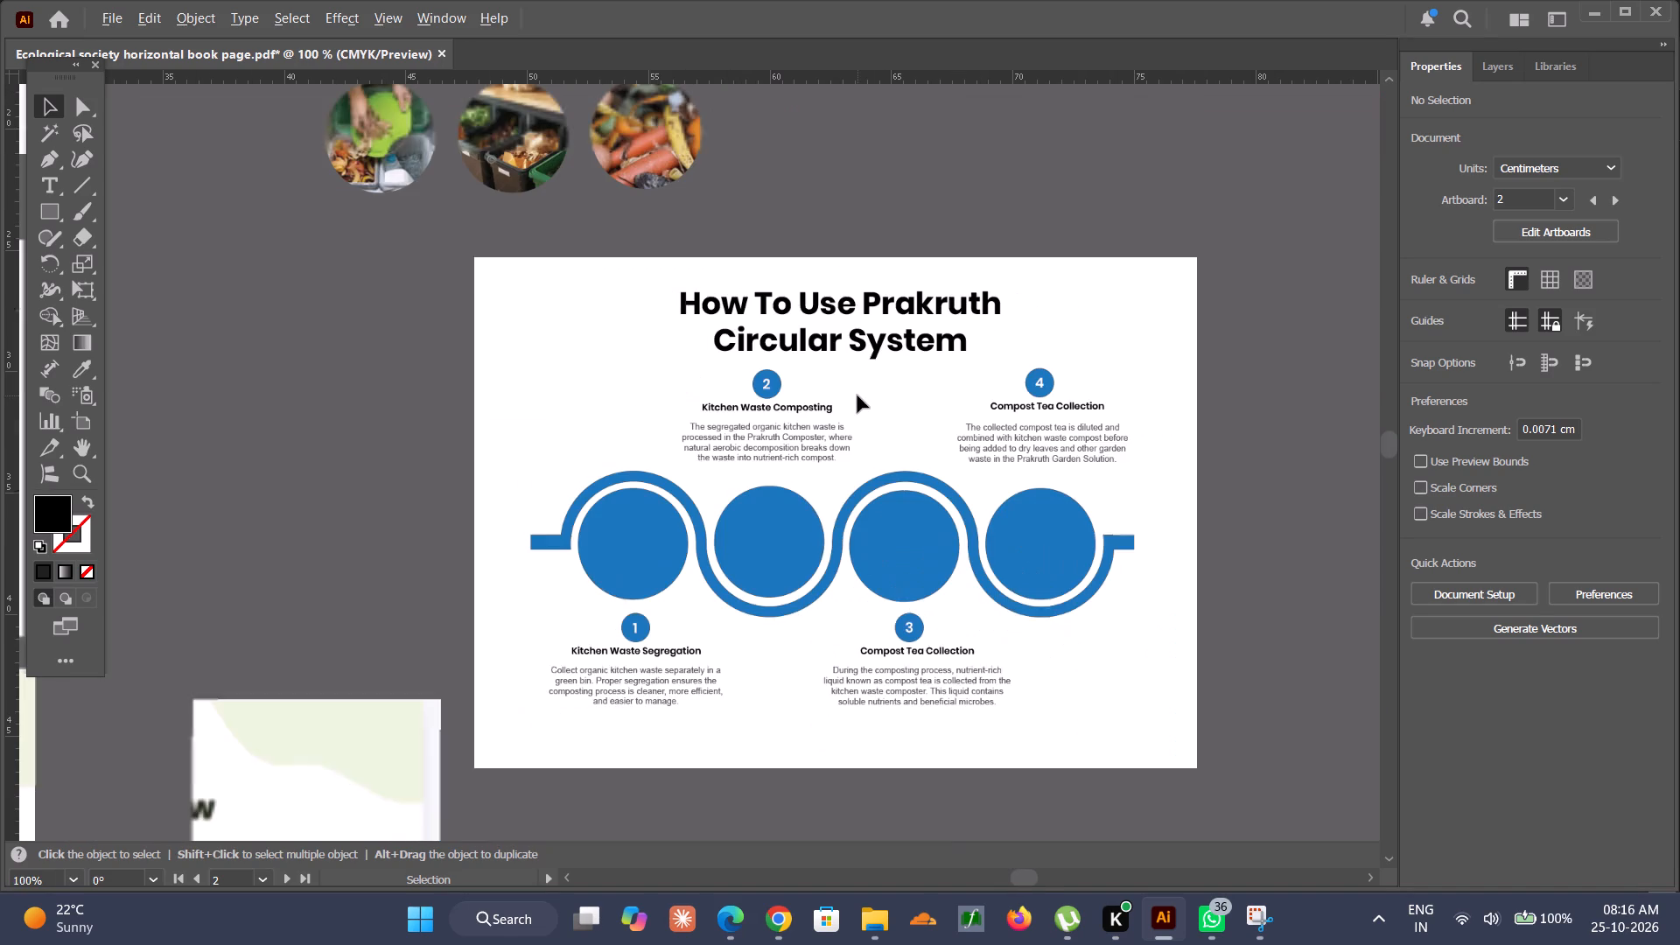
{"action": "left_click_drag", "start_coordinate": [360, 149], "coordinate": [612, 557]}
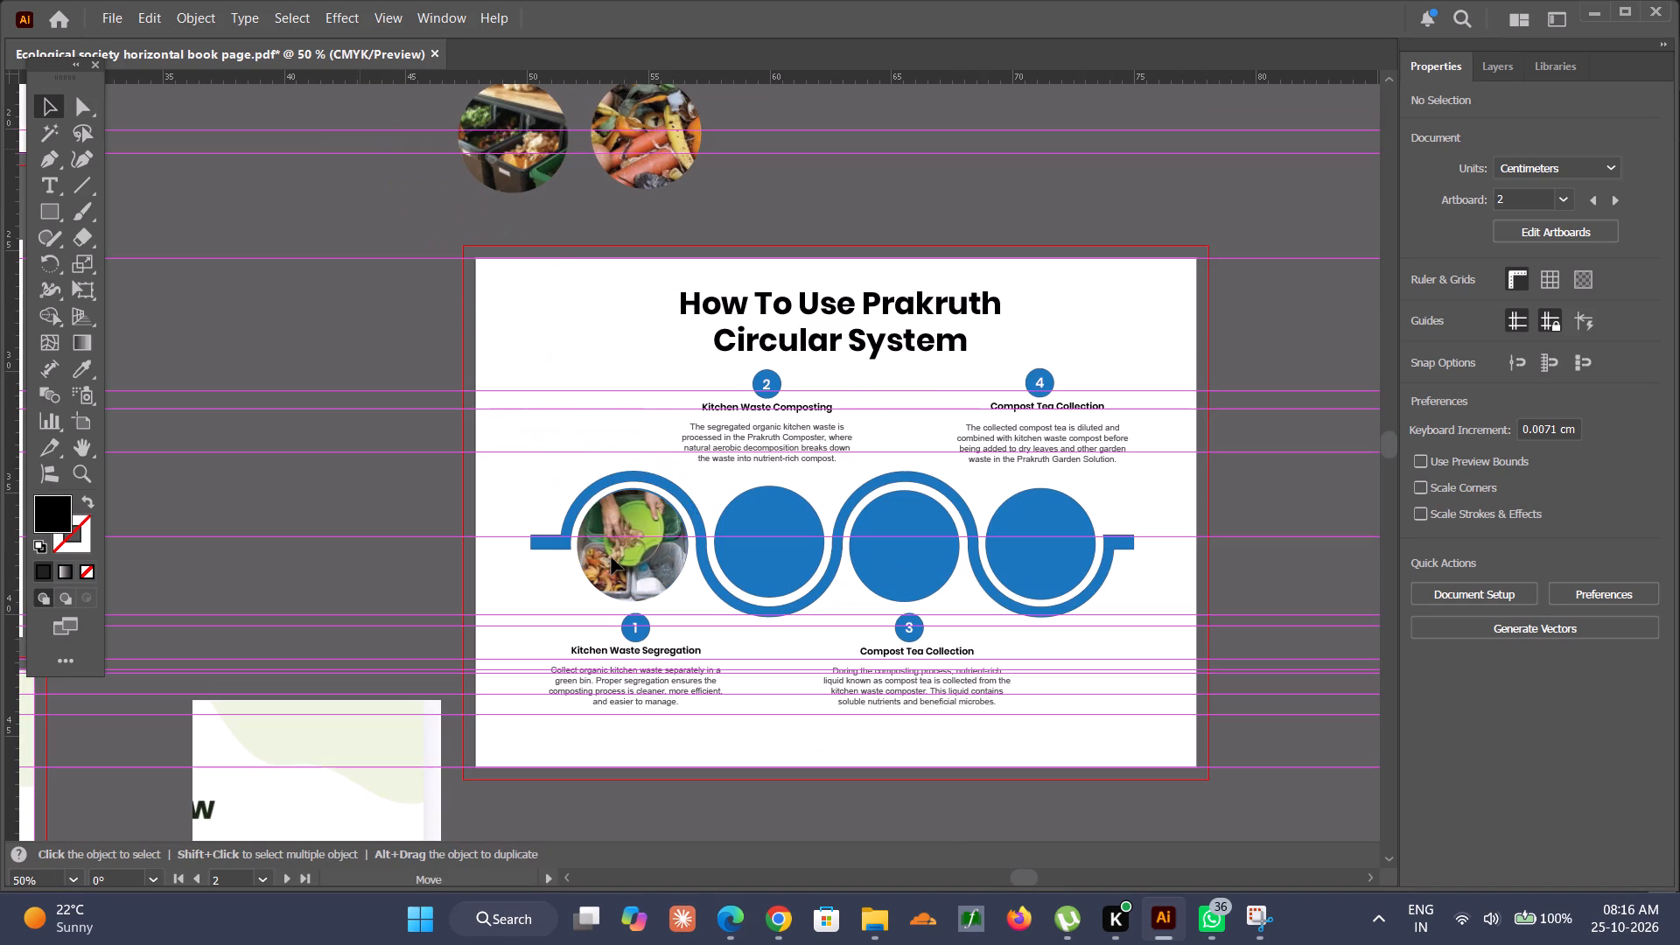
{"action": "left_click_drag", "start_coordinate": [612, 557], "coordinate": [612, 557]}
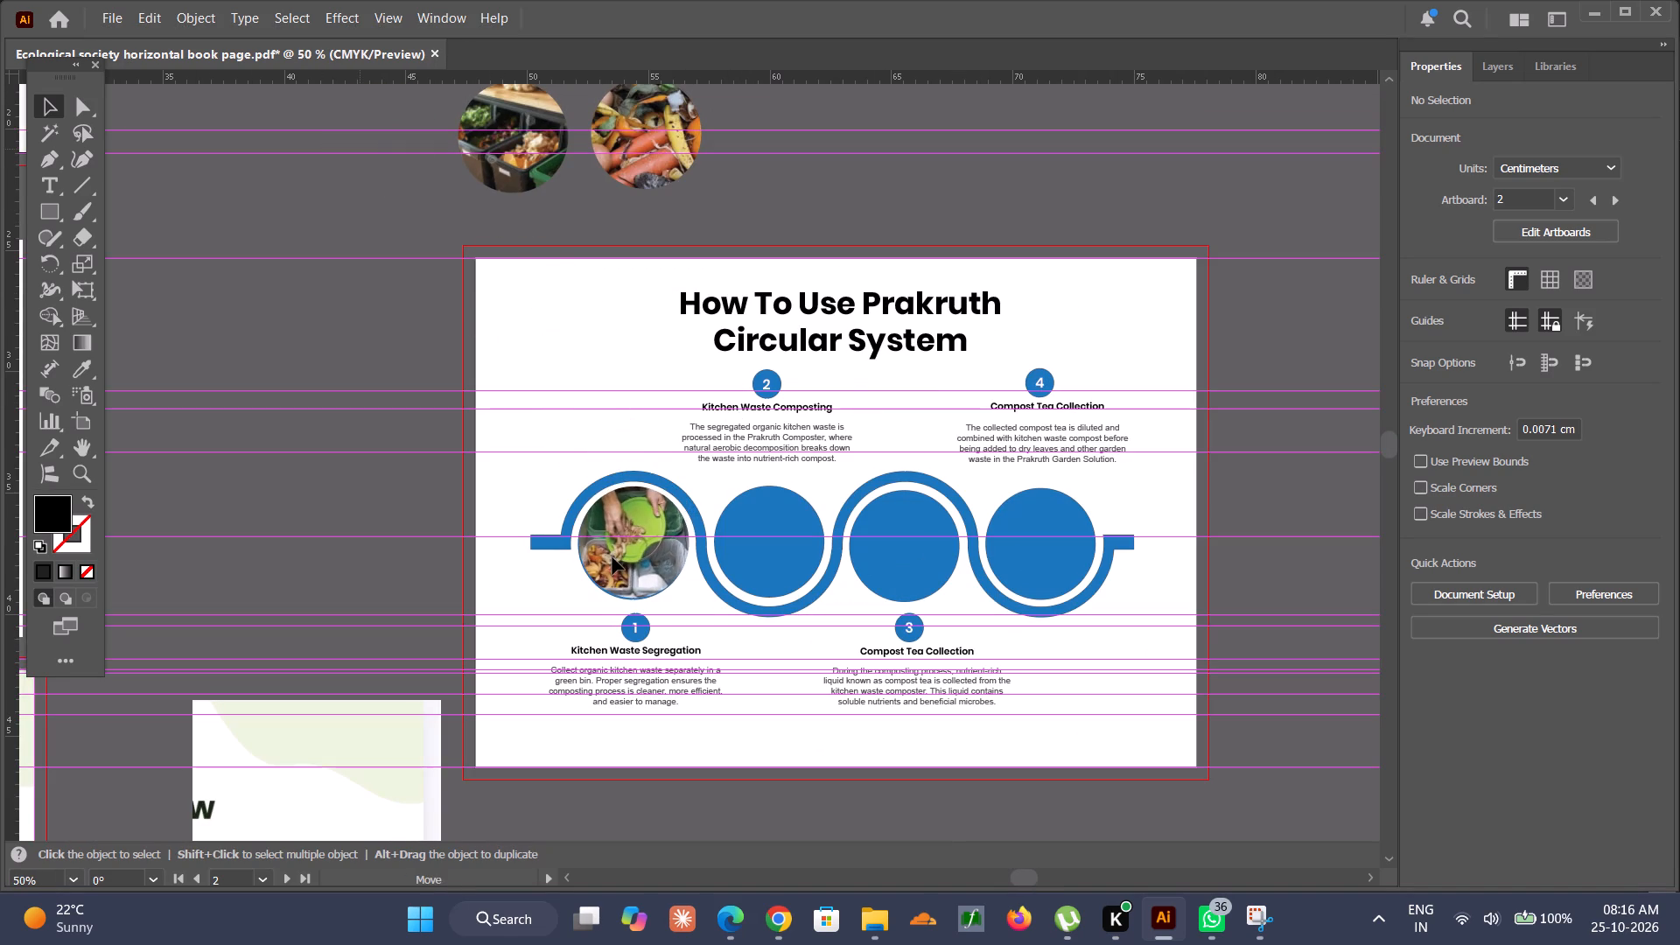
{"action": "left_click_drag", "start_coordinate": [612, 557], "coordinate": [612, 557]}
{"action": "scroll", "coordinate": [613, 557], "scroll_direction": "up", "scroll_amount": 5, "text": "alt"}
{"action": "scroll", "coordinate": [618, 557], "scroll_direction": "down", "scroll_amount": 4}
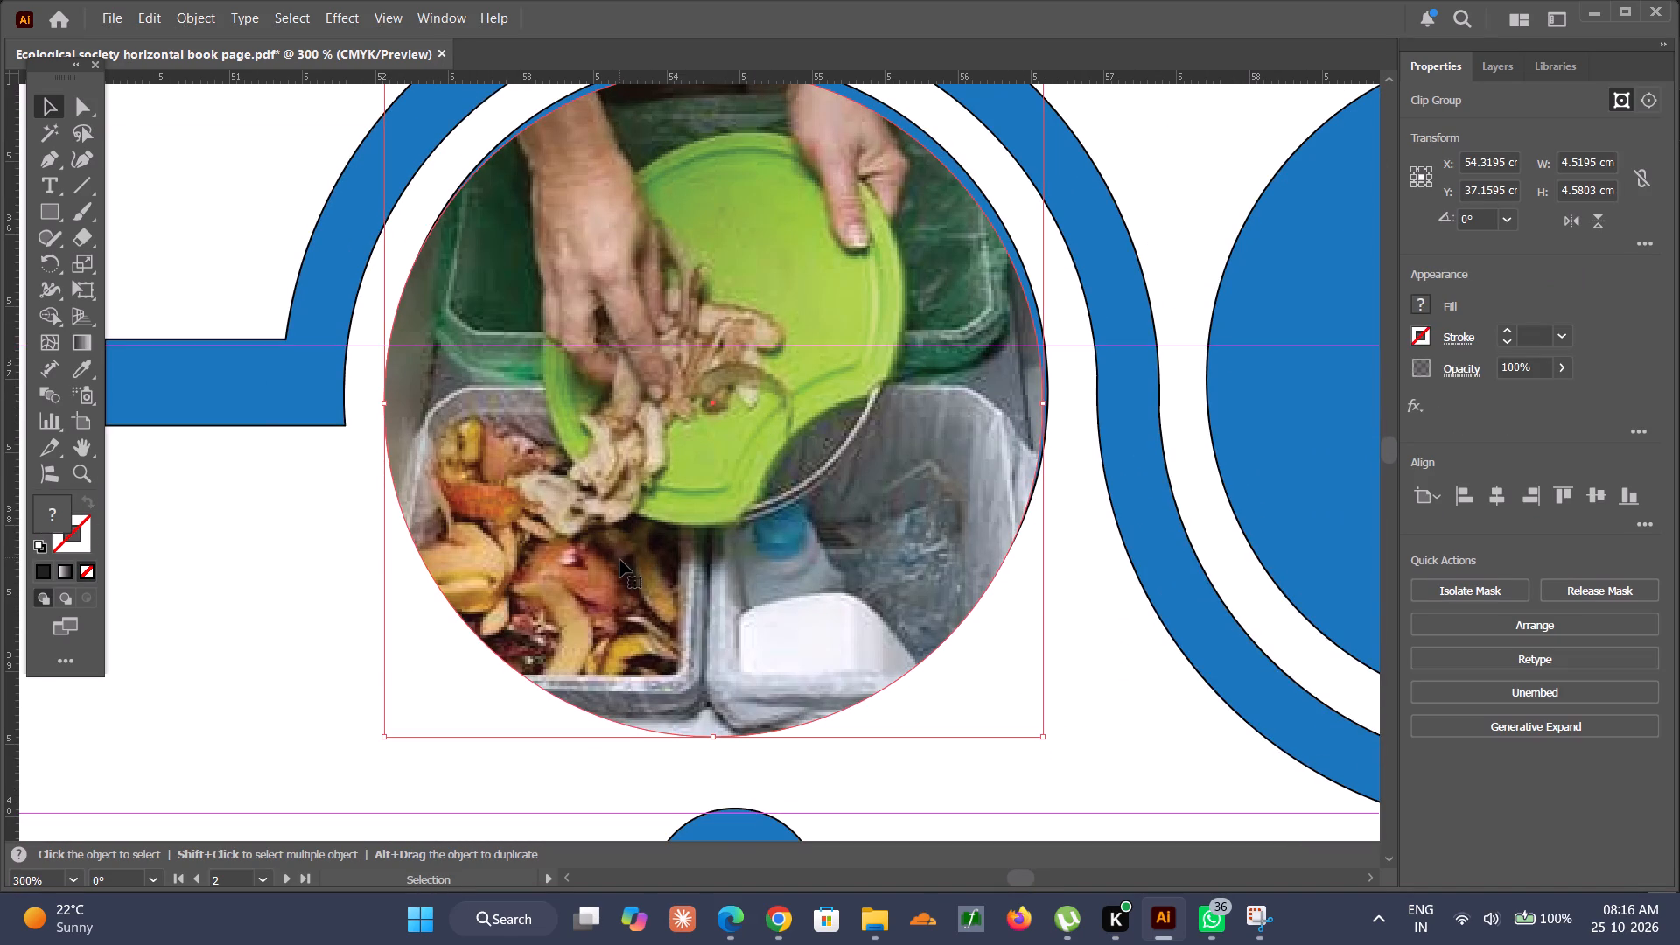
{"action": "scroll", "coordinate": [1009, 300], "scroll_direction": "up", "scroll_amount": 5}
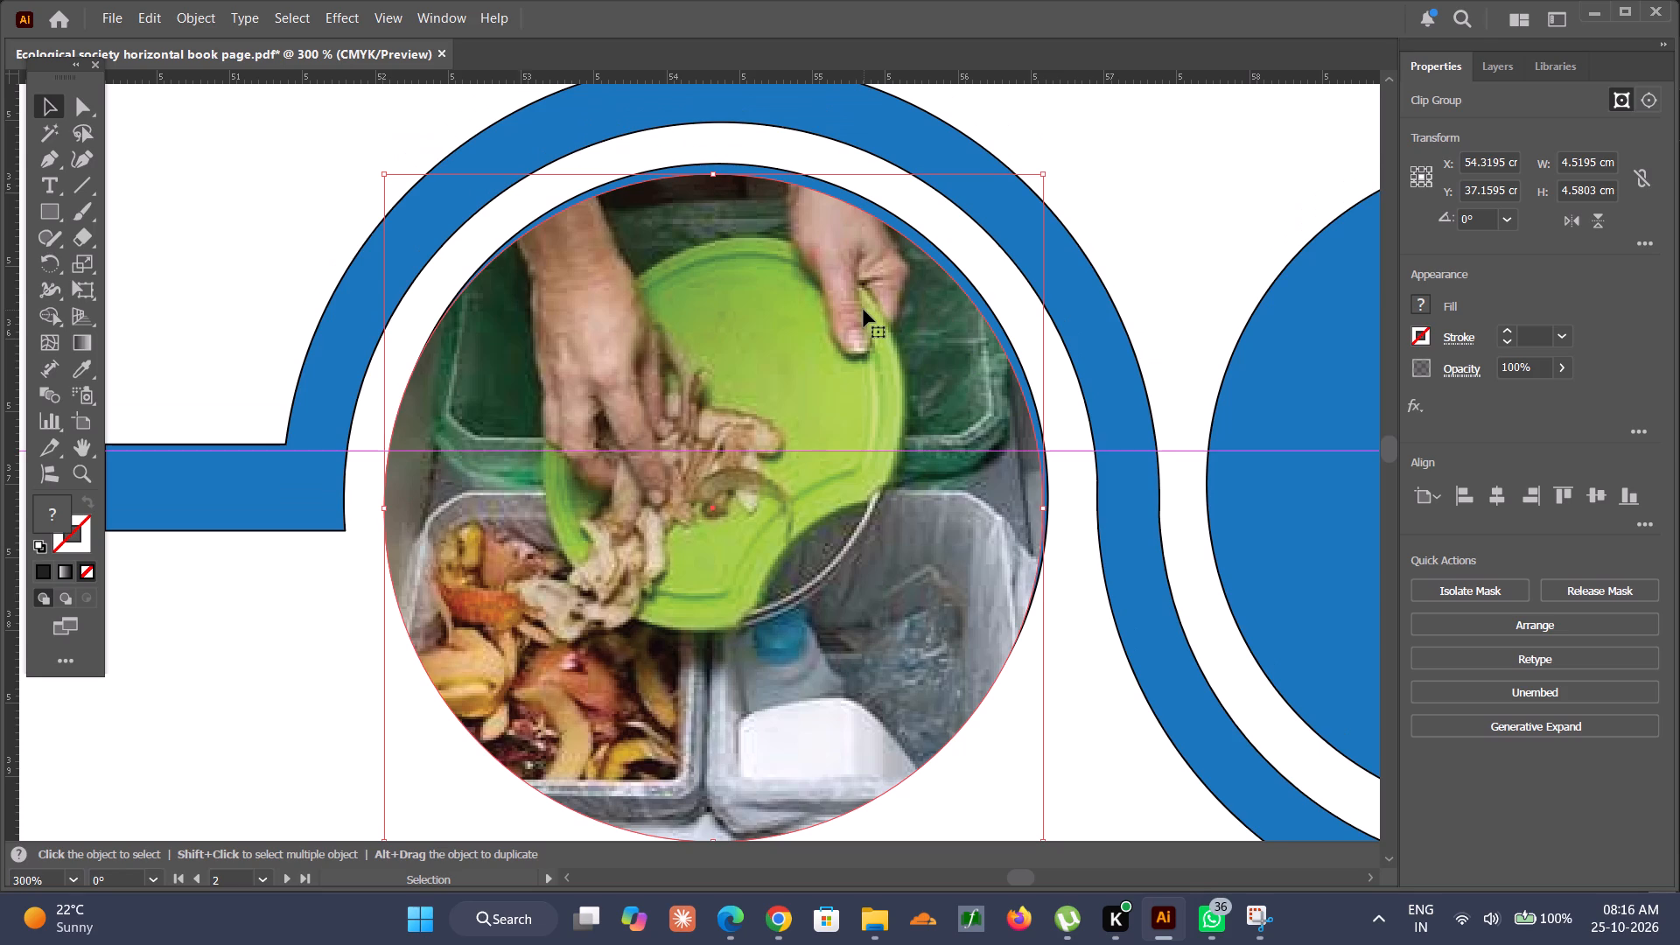
{"action": "left_click_drag", "start_coordinate": [941, 310], "coordinate": [945, 303]}
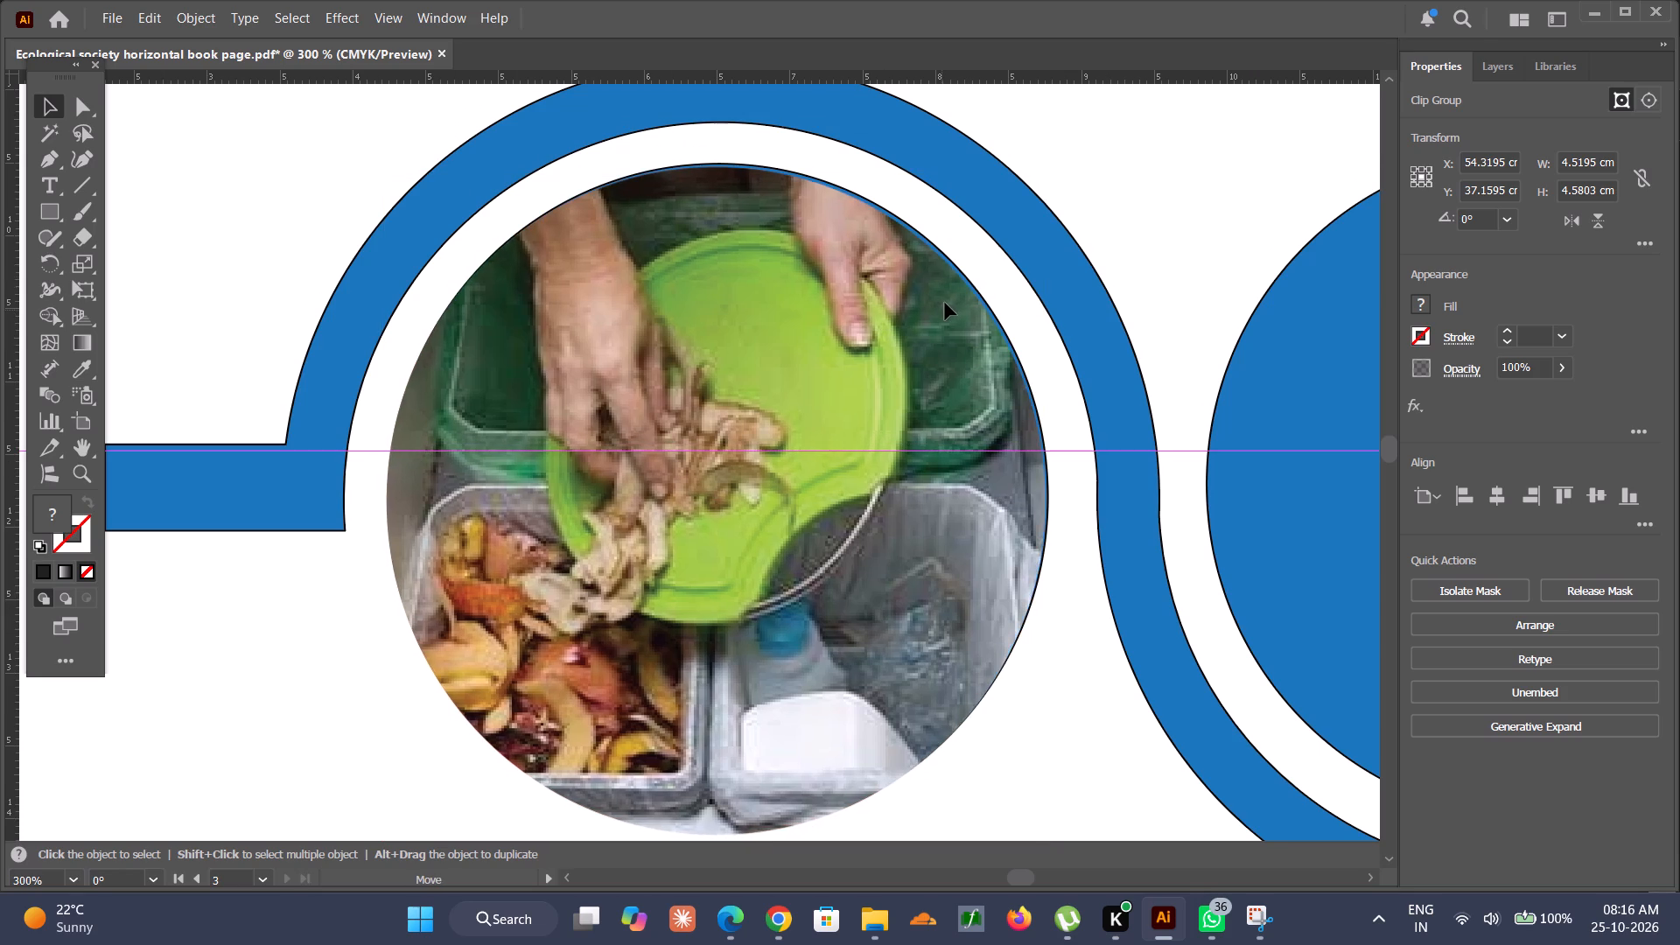
{"action": "left_click_drag", "start_coordinate": [945, 303], "coordinate": [948, 300]}
Delete the blue, black-outlined circle behind the step 1 photo.
{"action": "scroll", "coordinate": [570, 319], "scroll_direction": "up", "scroll_amount": 3, "text": "alt"}
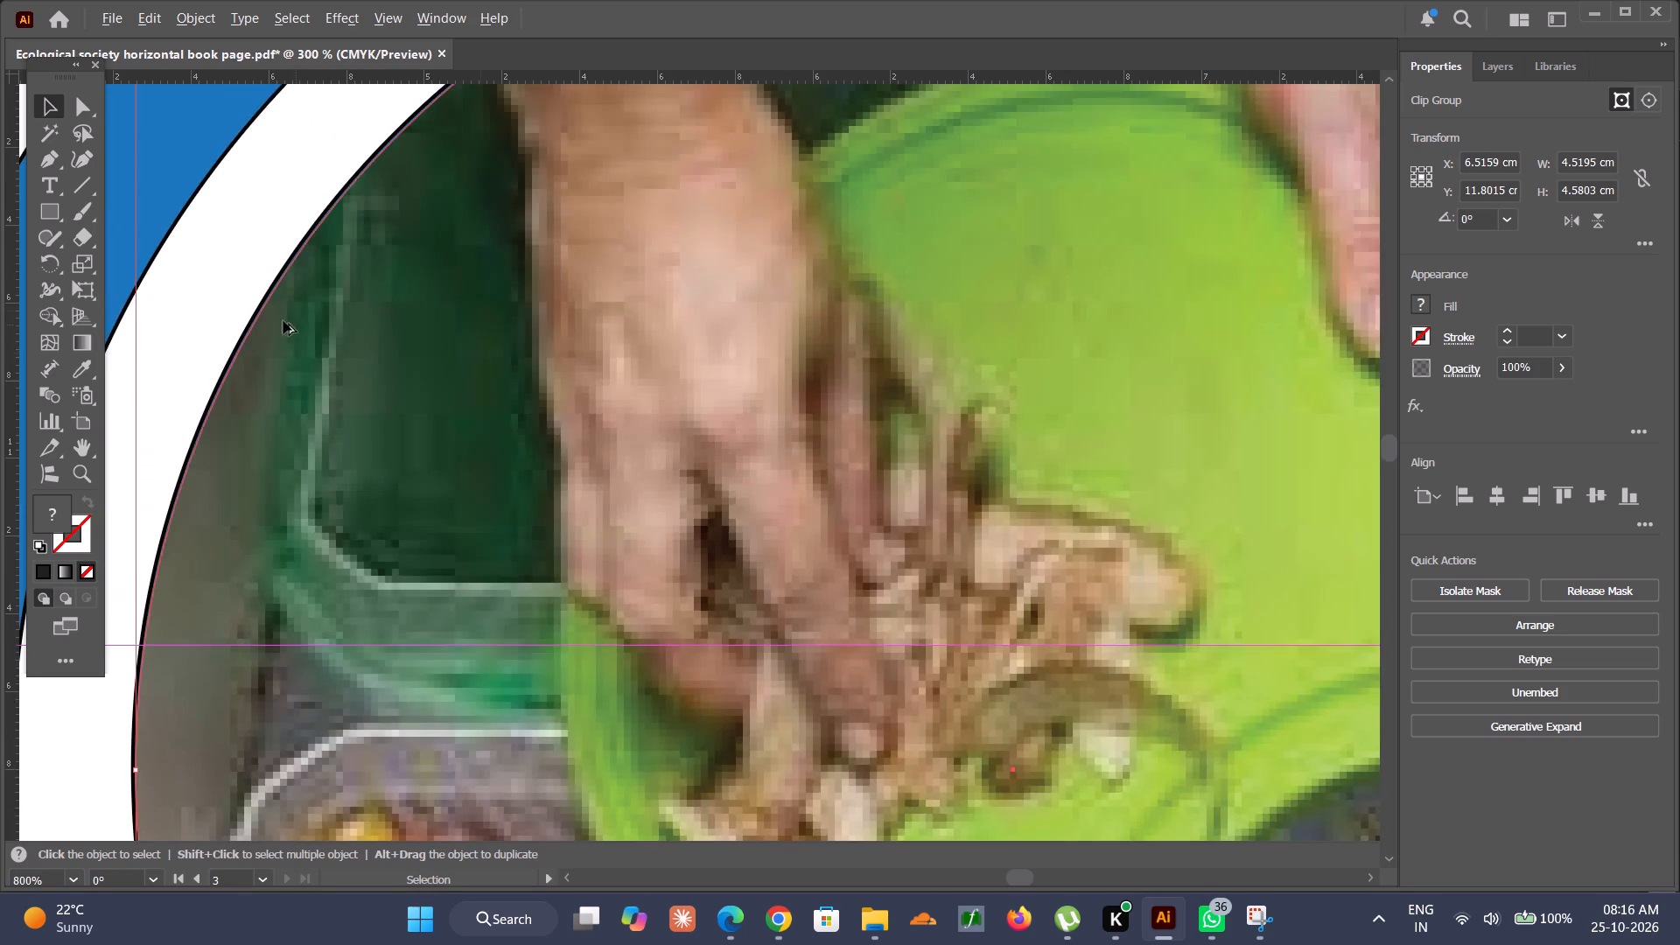
{"action": "scroll", "coordinate": [161, 299], "scroll_direction": "up", "scroll_amount": 4, "text": "alt"}
{"action": "left_click", "coordinate": [311, 251]}
{"action": "left_click", "coordinate": [431, 391]}
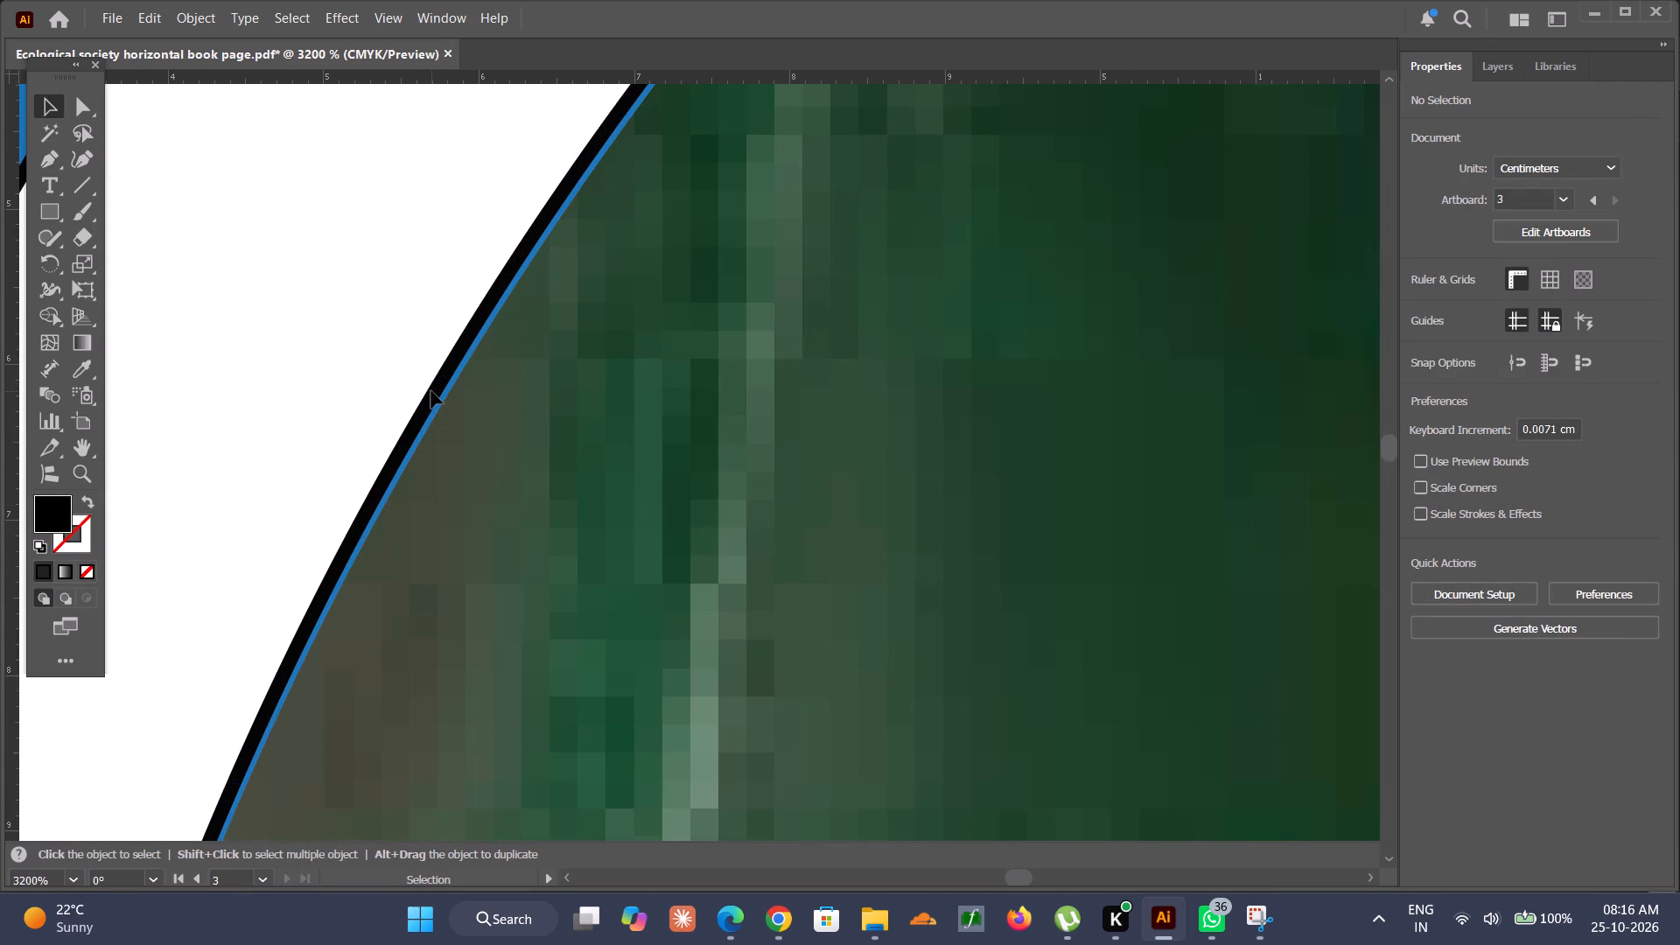
{"action": "left_click", "coordinate": [434, 402]}
{"action": "key", "text": "BackSpace"}
{"action": "scroll", "coordinate": [371, 384], "scroll_direction": "down", "scroll_amount": 4, "text": "alt"}
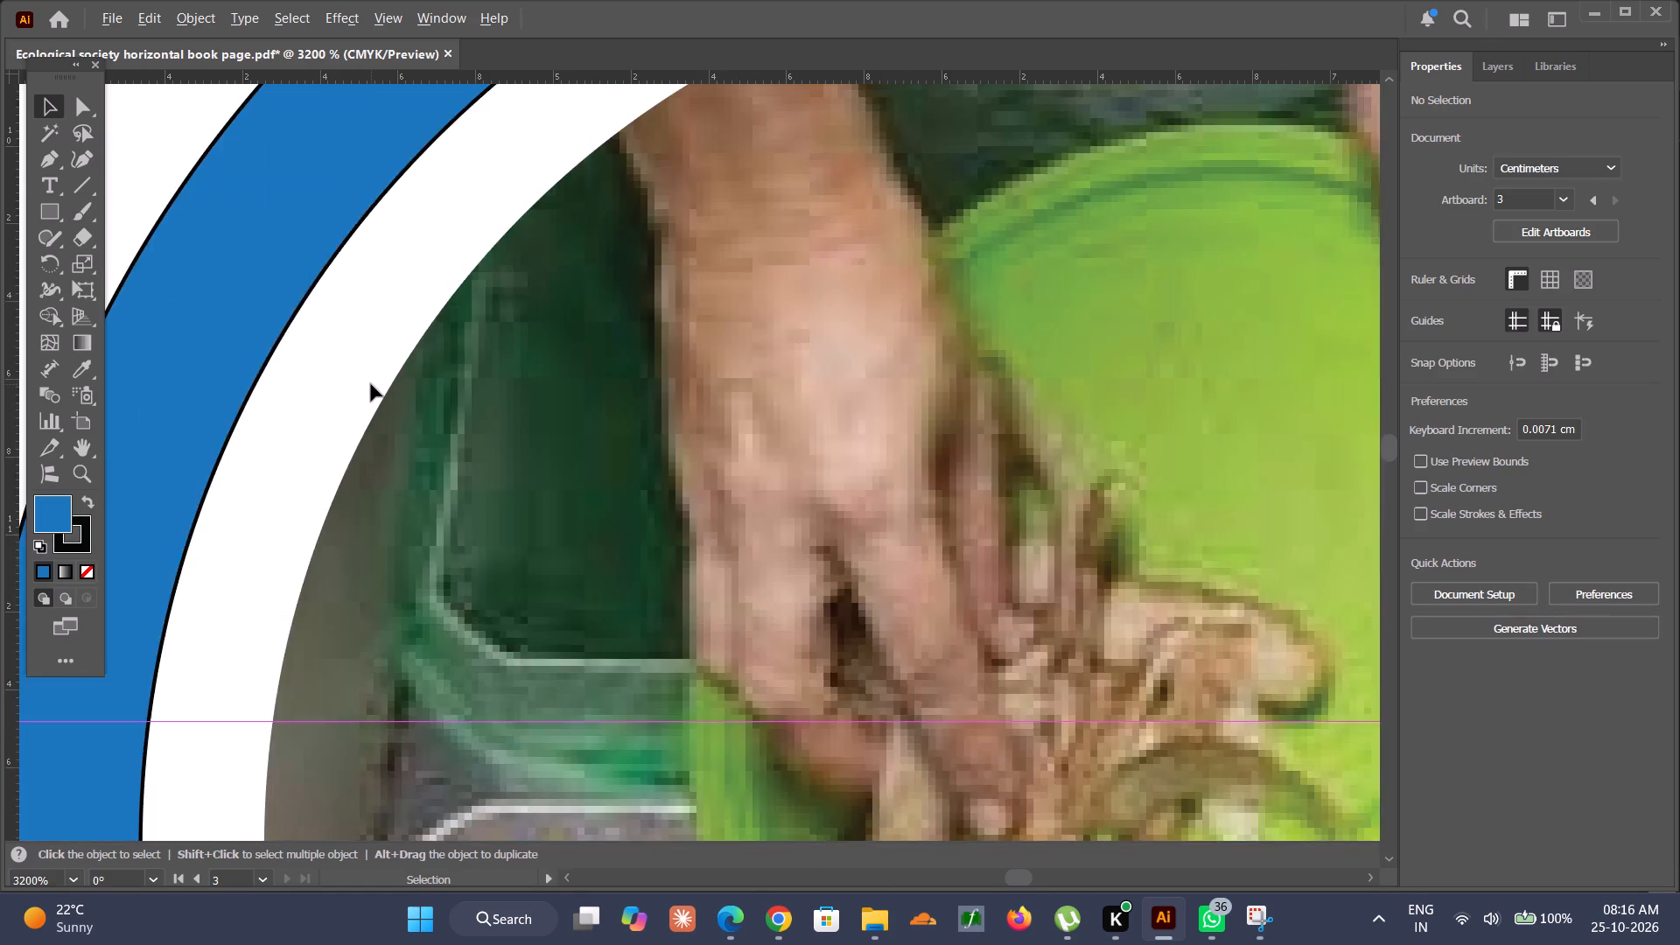
{"action": "scroll", "coordinate": [371, 384], "scroll_direction": "down", "scroll_amount": 6, "text": "alt"}
{"action": "left_click", "coordinate": [283, 226]}
{"action": "scroll", "coordinate": [283, 226], "scroll_direction": "down", "scroll_amount": 2, "text": "alt"}
{"action": "scroll", "coordinate": [227, 281], "scroll_direction": "up", "scroll_amount": 1}
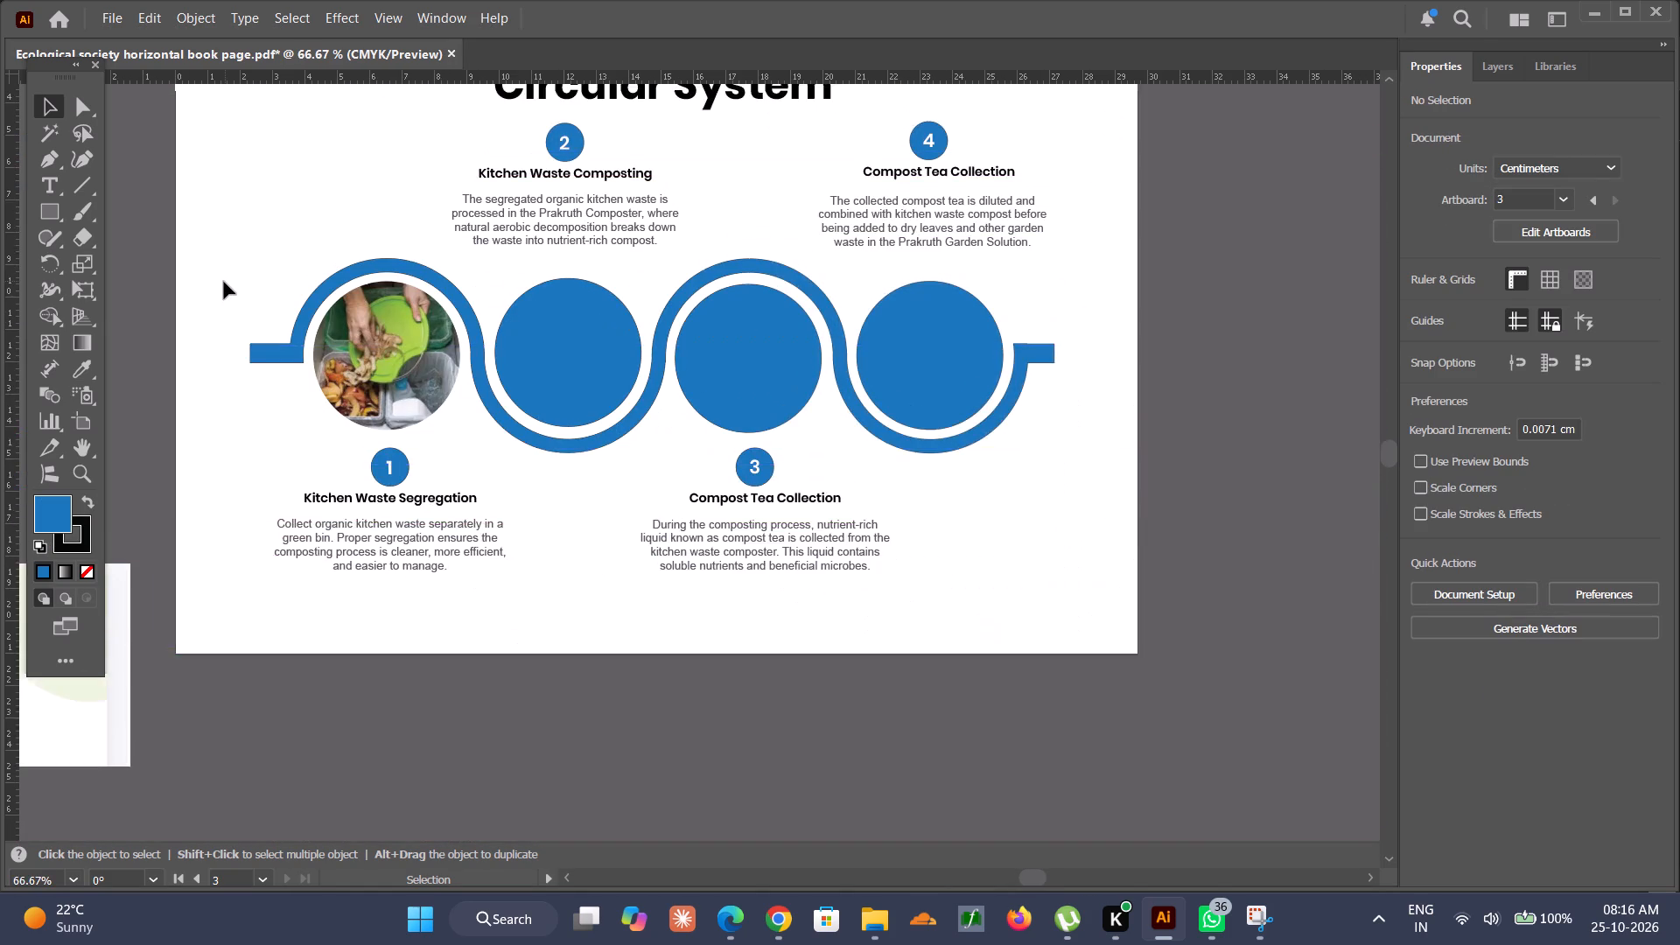
{"action": "scroll", "coordinate": [224, 282], "scroll_direction": "up", "scroll_amount": 1}
{"action": "scroll", "coordinate": [224, 283], "scroll_direction": "up", "scroll_amount": 1, "text": "alt"}
{"action": "scroll", "coordinate": [363, 493], "scroll_direction": "down", "scroll_amount": 2, "text": "alt"}
{"action": "scroll", "coordinate": [326, 525], "scroll_direction": "up", "scroll_amount": 2, "text": "alt"}
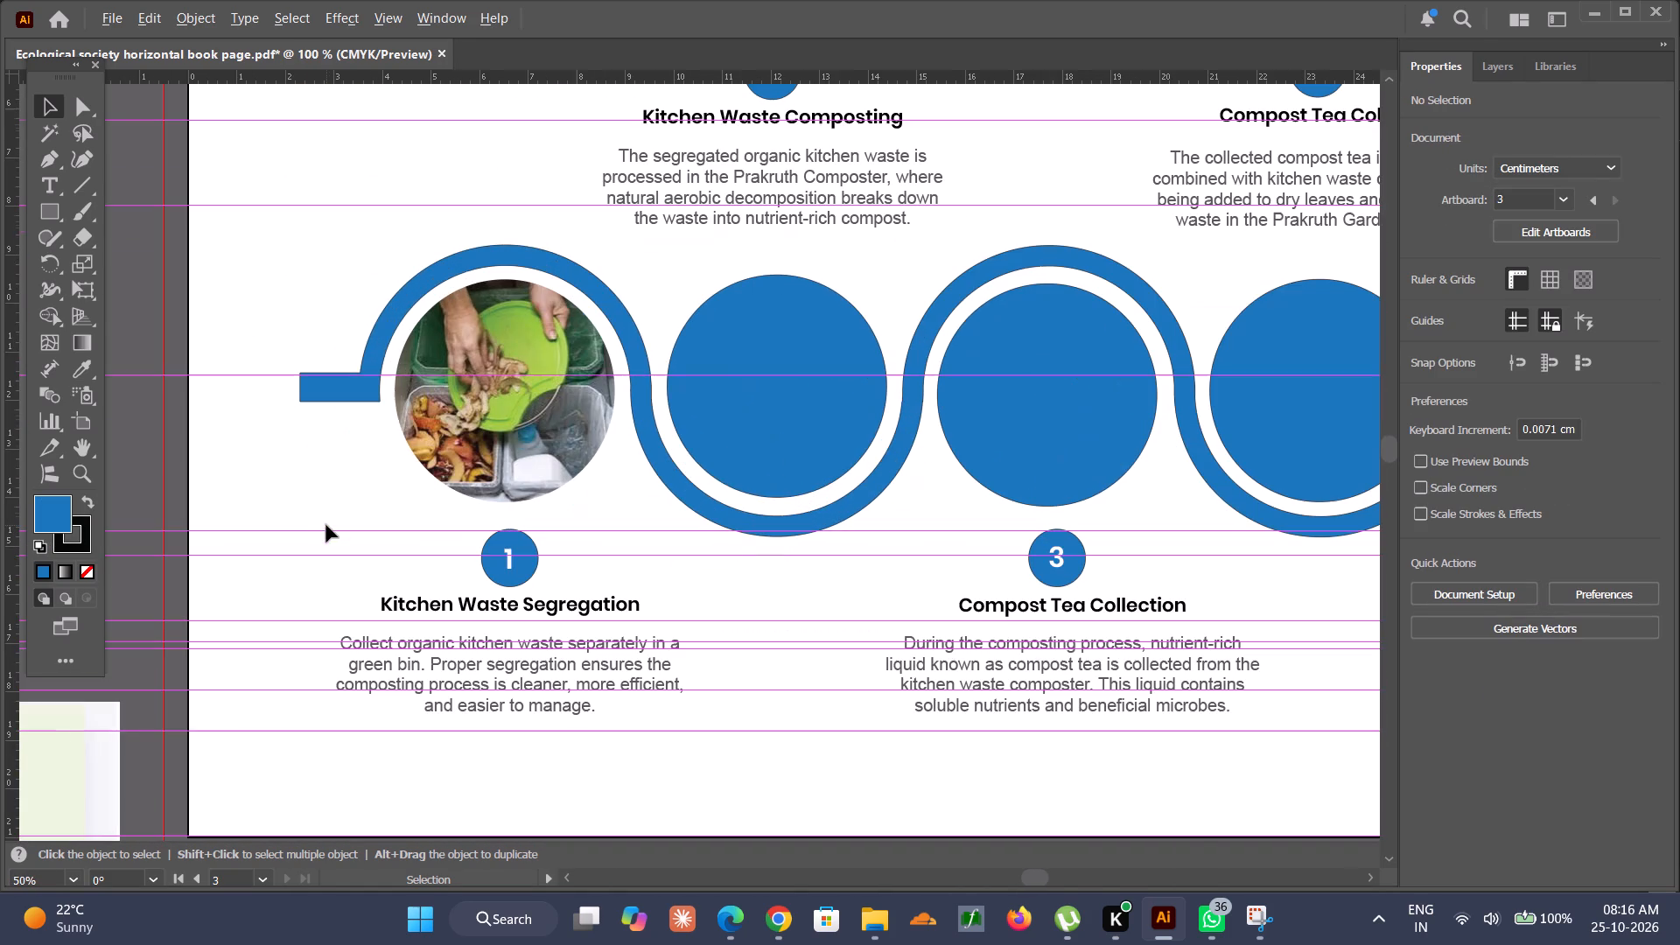
{"action": "scroll", "coordinate": [669, 455], "scroll_direction": "up", "scroll_amount": 7}
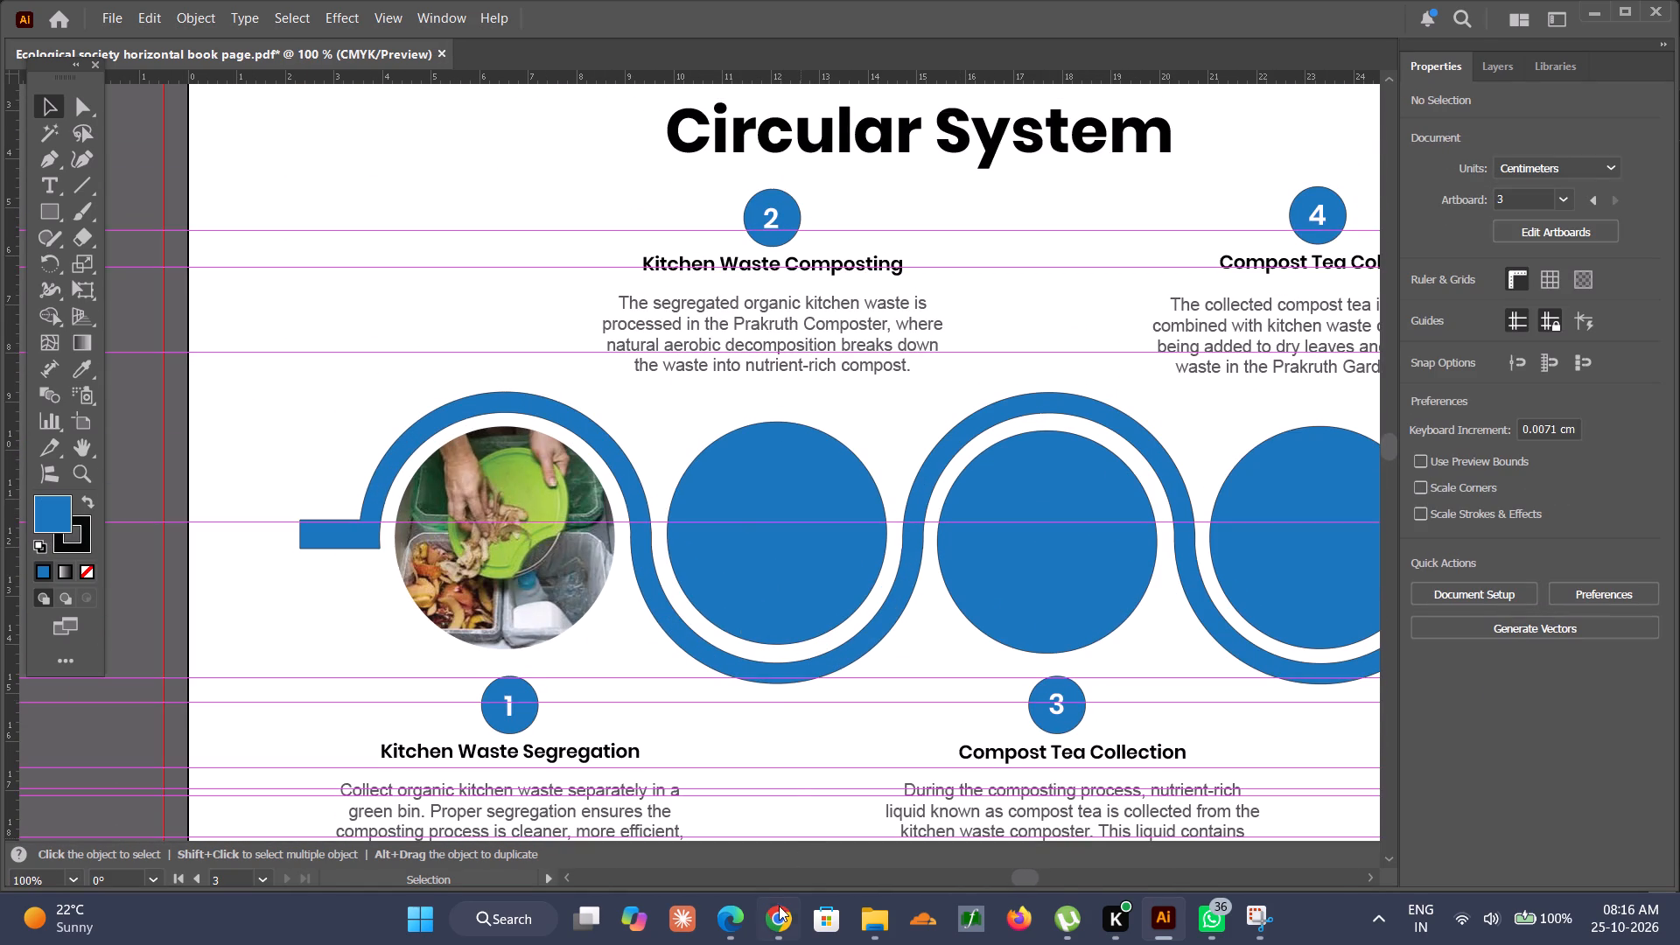
Switch to Chrome and search Google Images for "kitchen waste composting".
{"action": "left_click", "coordinate": [776, 908]}
{"action": "double_click", "coordinate": [714, 171]}
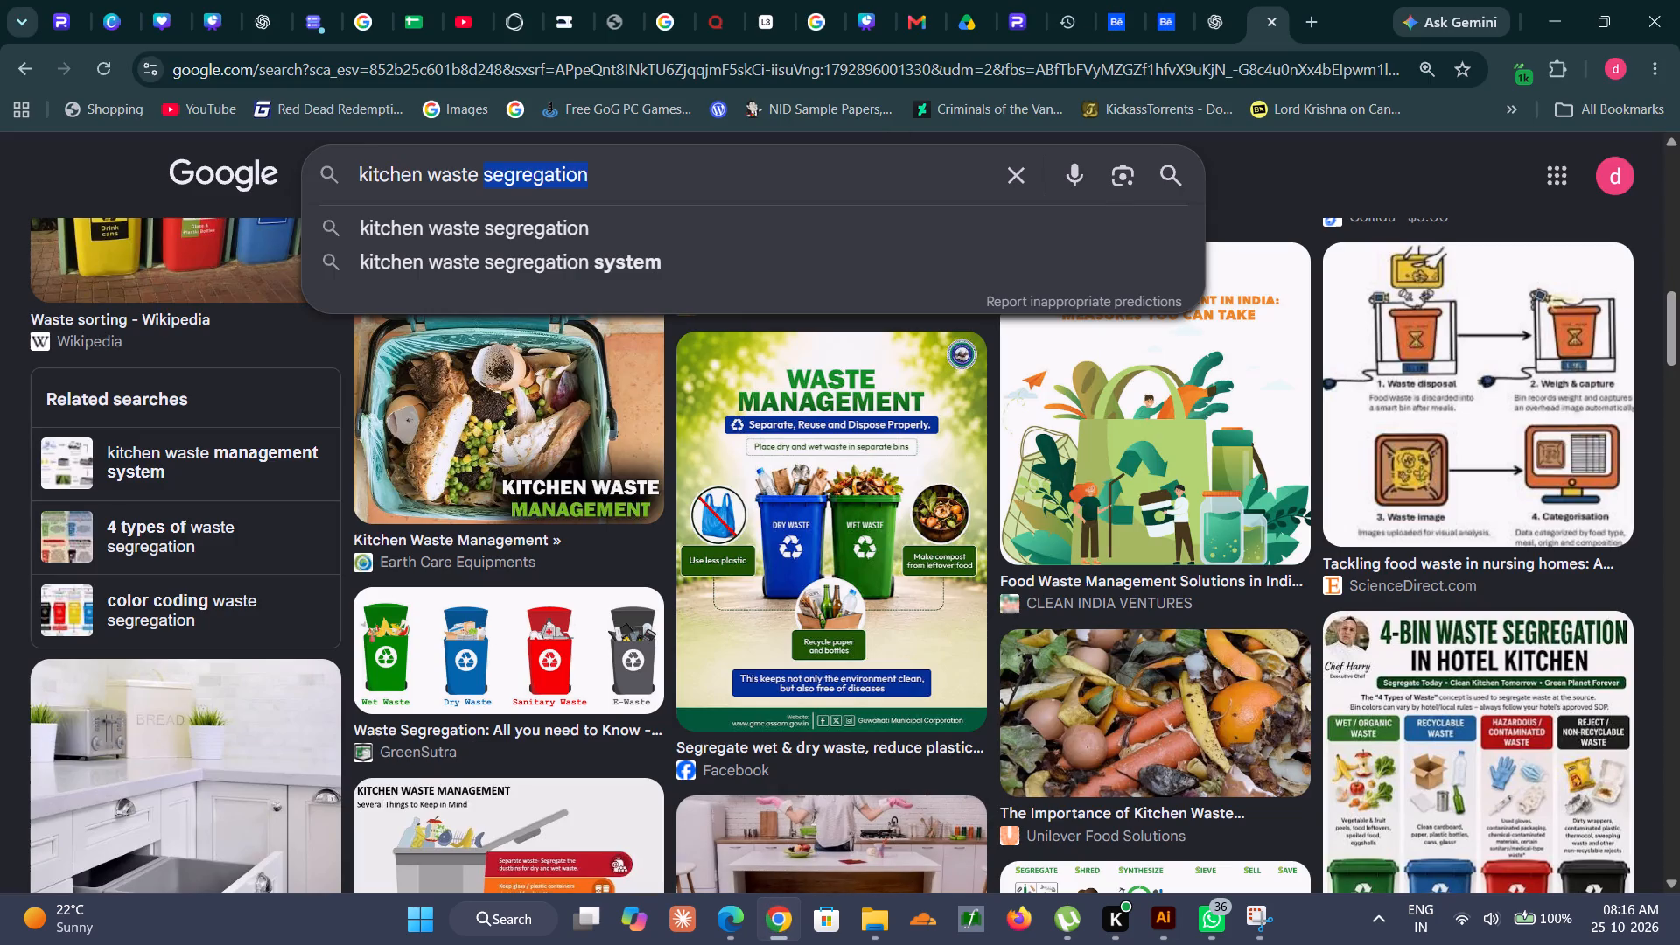
{"action": "type", "text": "compos"}
{"action": "key", "text": "Down"}
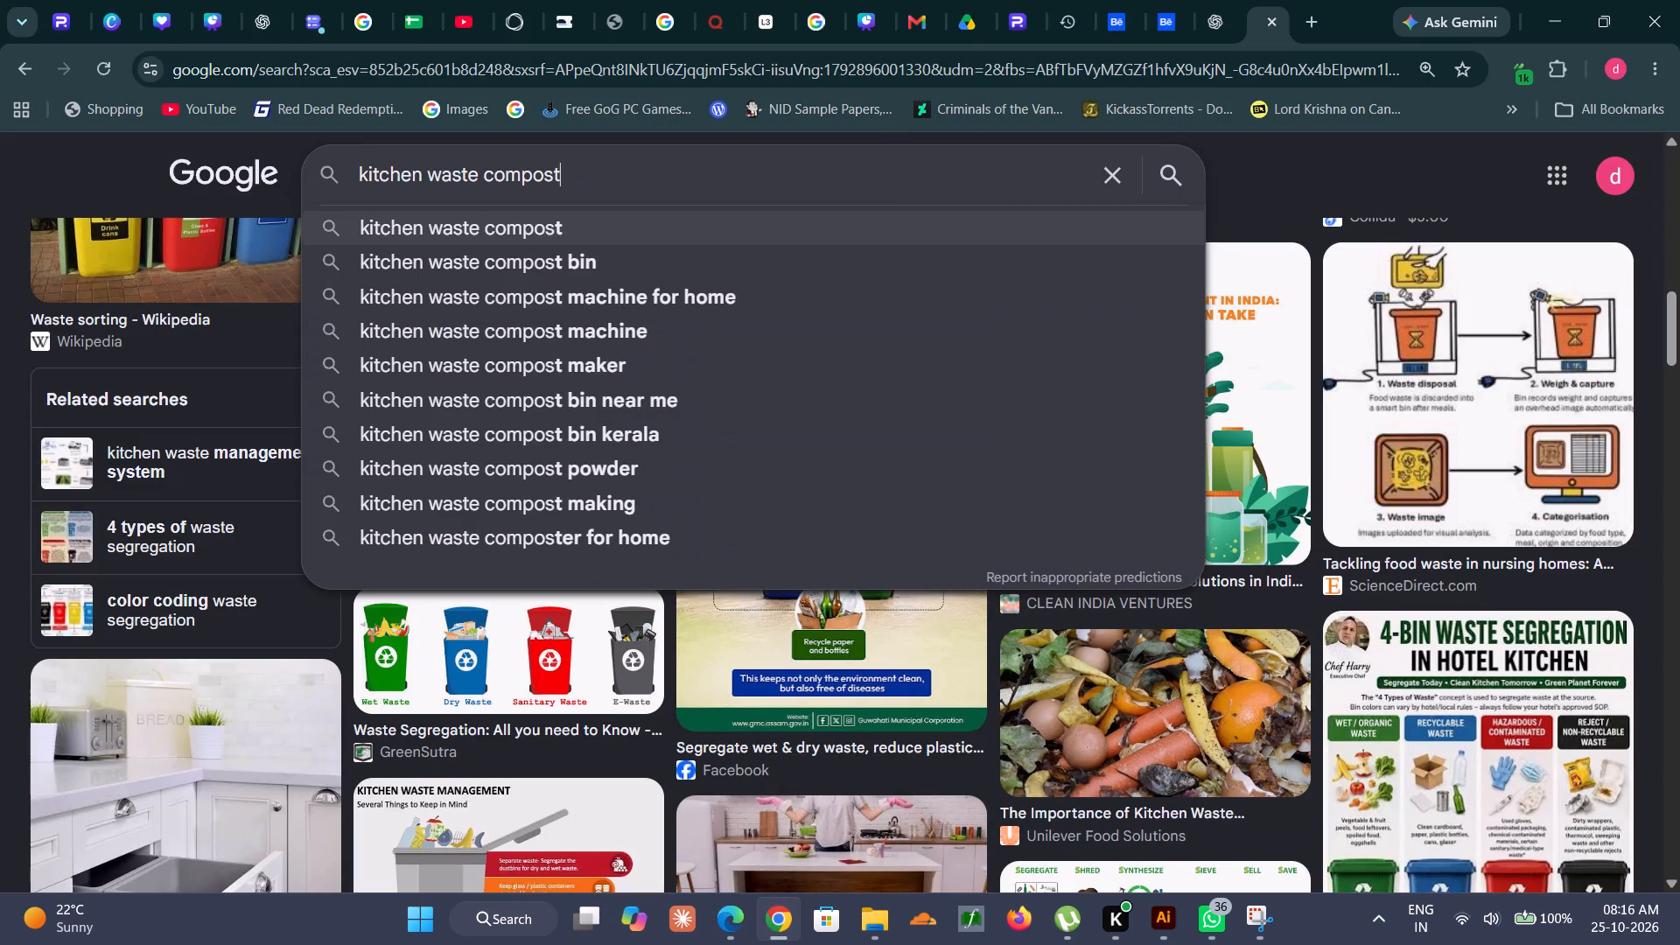
{"action": "type", "text": "ing"}
{"action": "key", "text": "Return"}
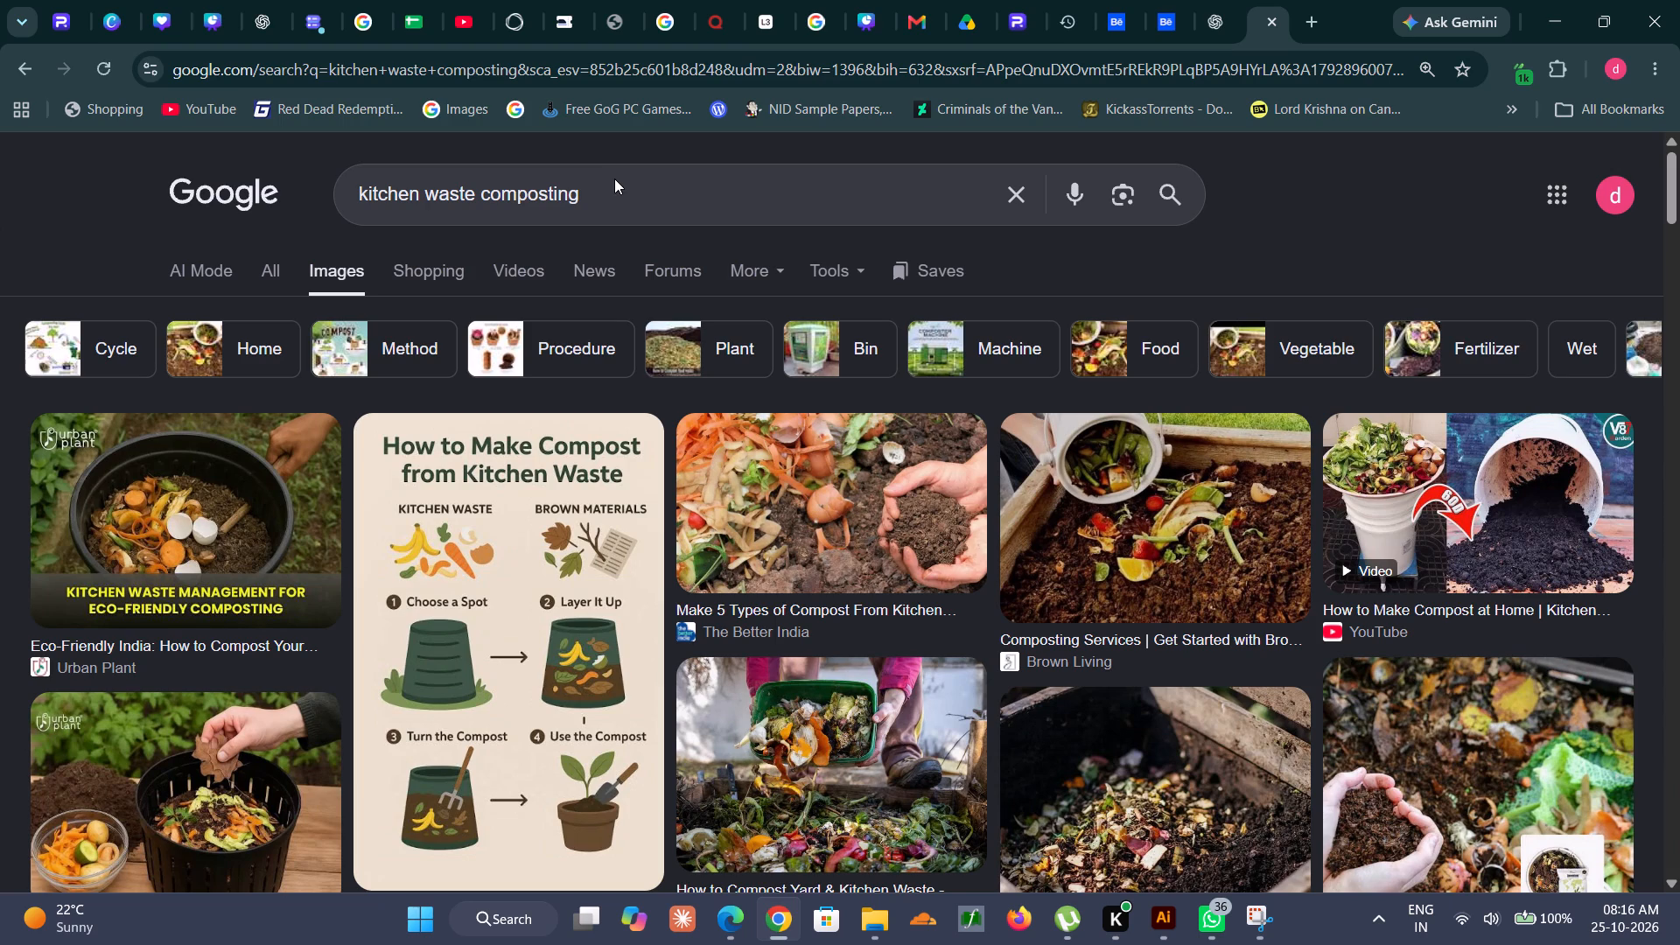
Copy the "Make 5 Types of Compost" photo of hands holding compost from the image results and return to the Illustrator page.
{"action": "scroll", "coordinate": [614, 178], "scroll_direction": "down", "scroll_amount": 5}
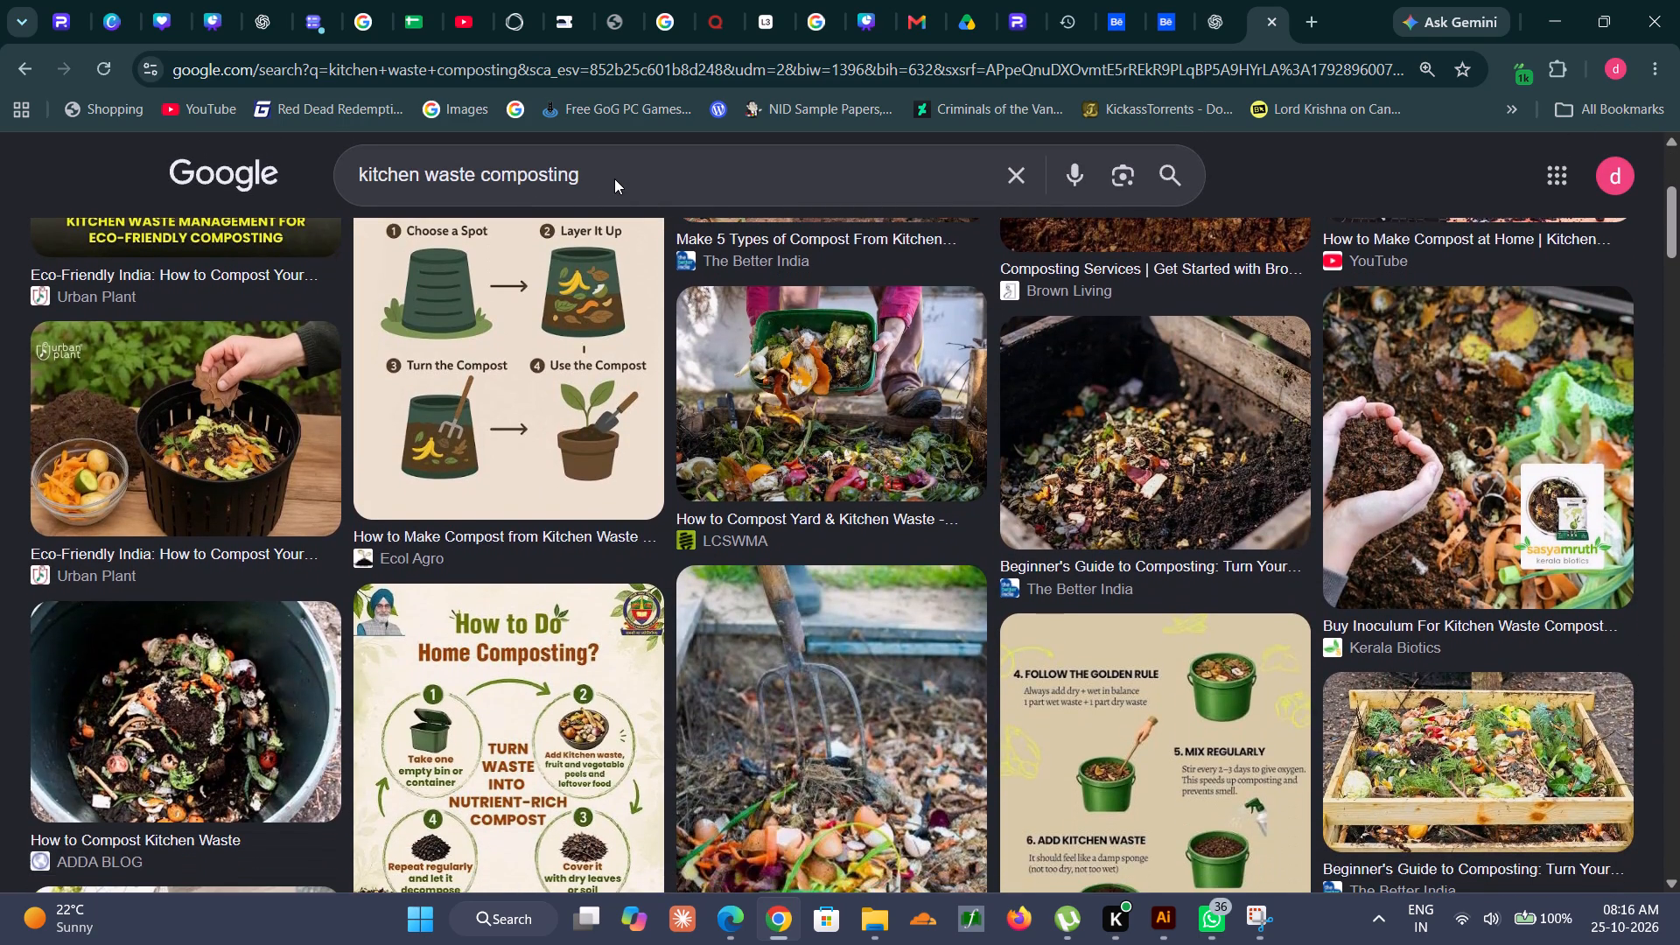
{"action": "scroll", "coordinate": [614, 178], "scroll_direction": "down", "scroll_amount": 1}
{"action": "scroll", "coordinate": [614, 178], "scroll_direction": "up", "scroll_amount": 7}
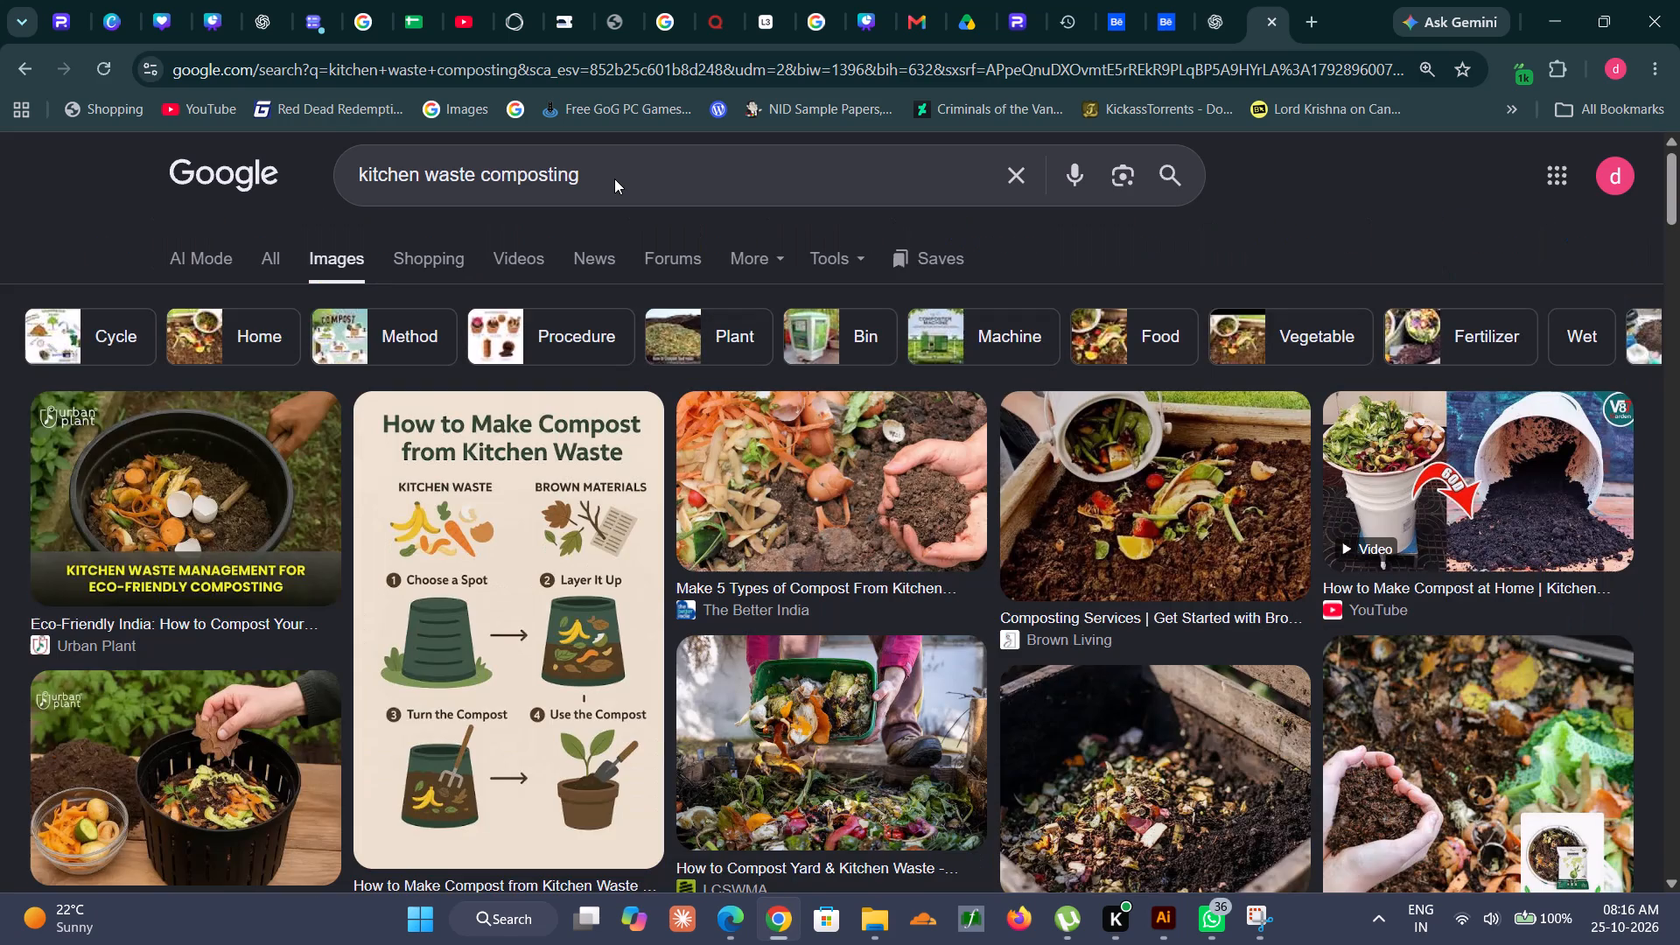
{"action": "right_click", "coordinate": [843, 488]}
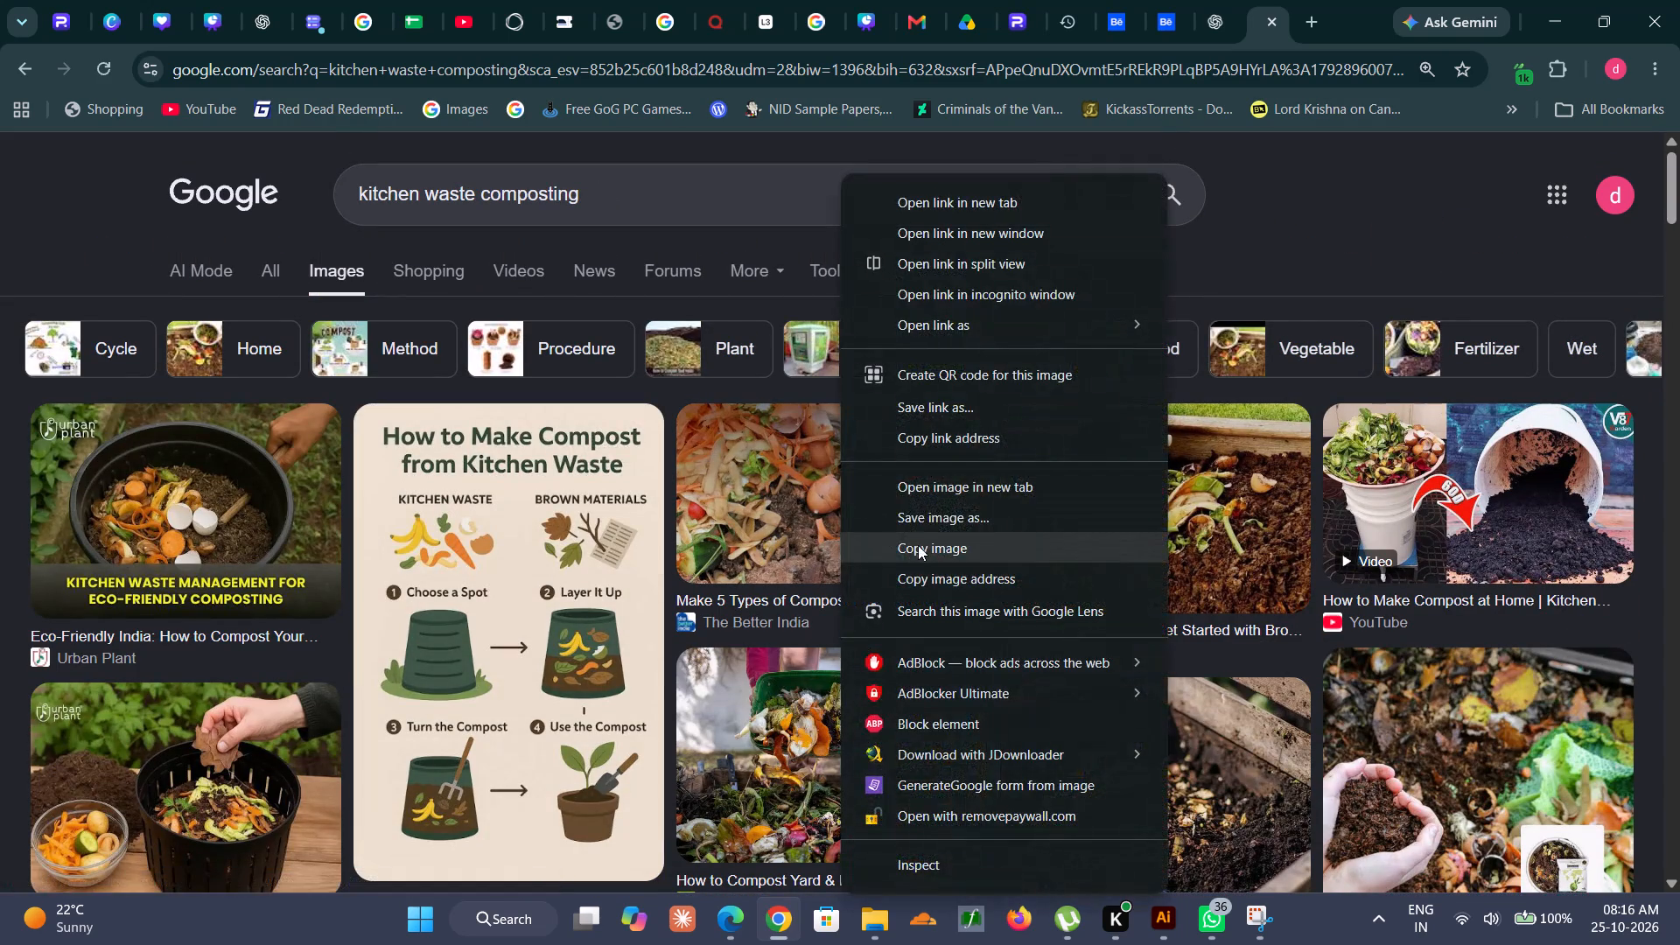
{"action": "left_click", "coordinate": [918, 536]}
{"action": "left_click", "coordinate": [764, 932]}
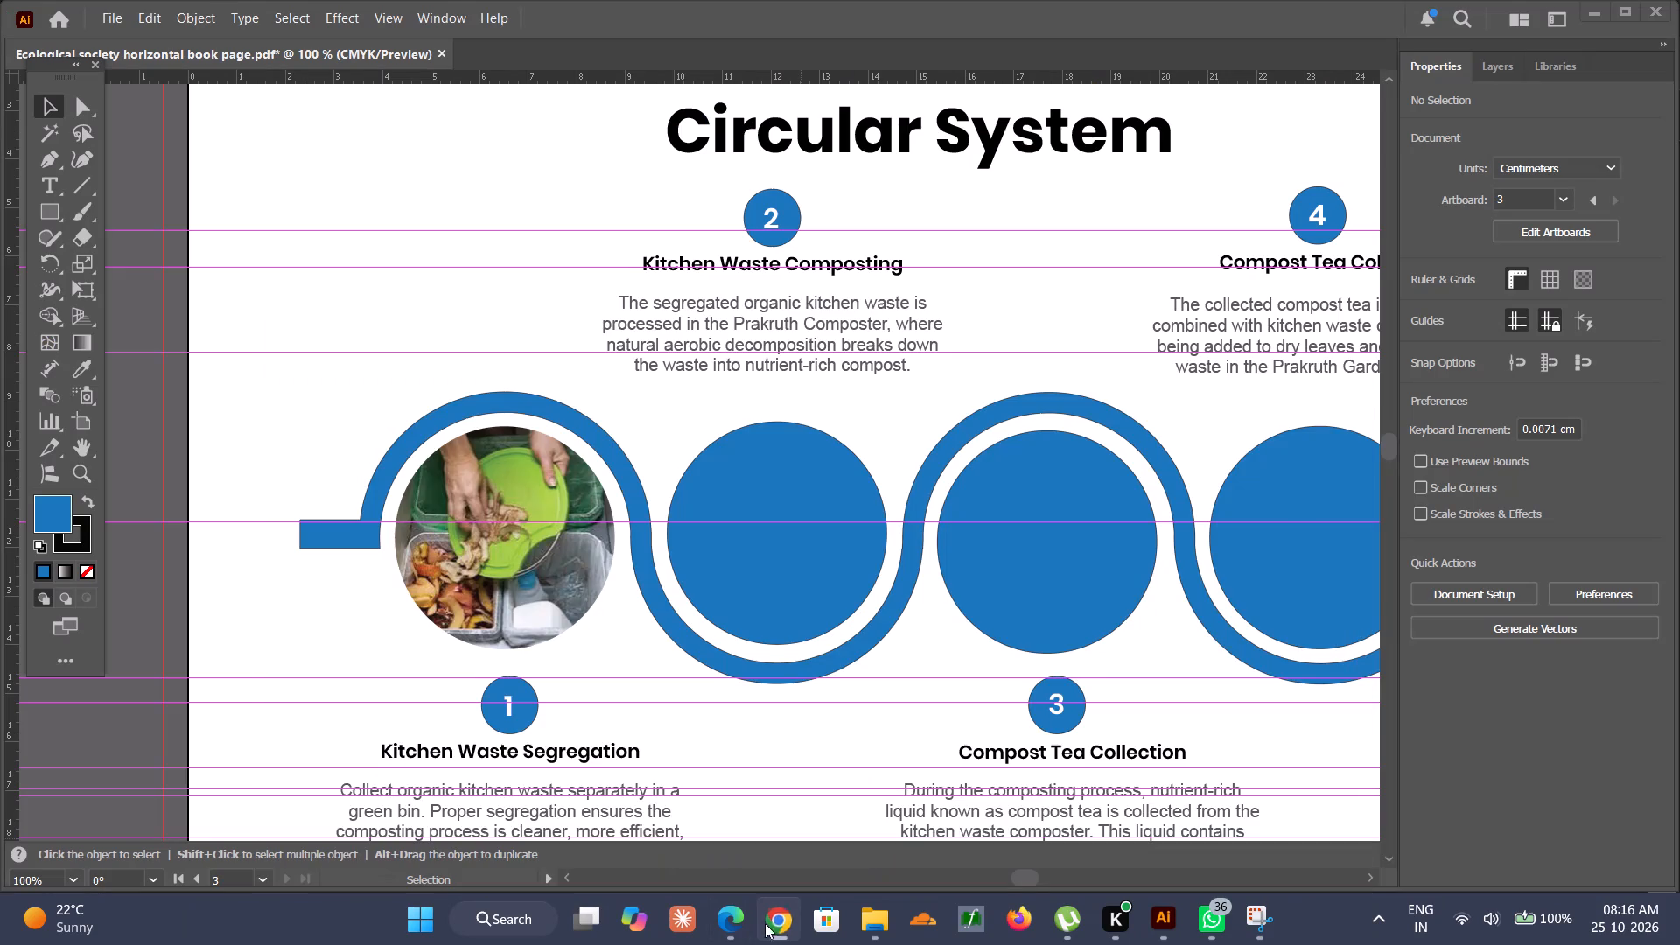
{"action": "scroll", "coordinate": [486, 292], "scroll_direction": "down", "scroll_amount": 4}
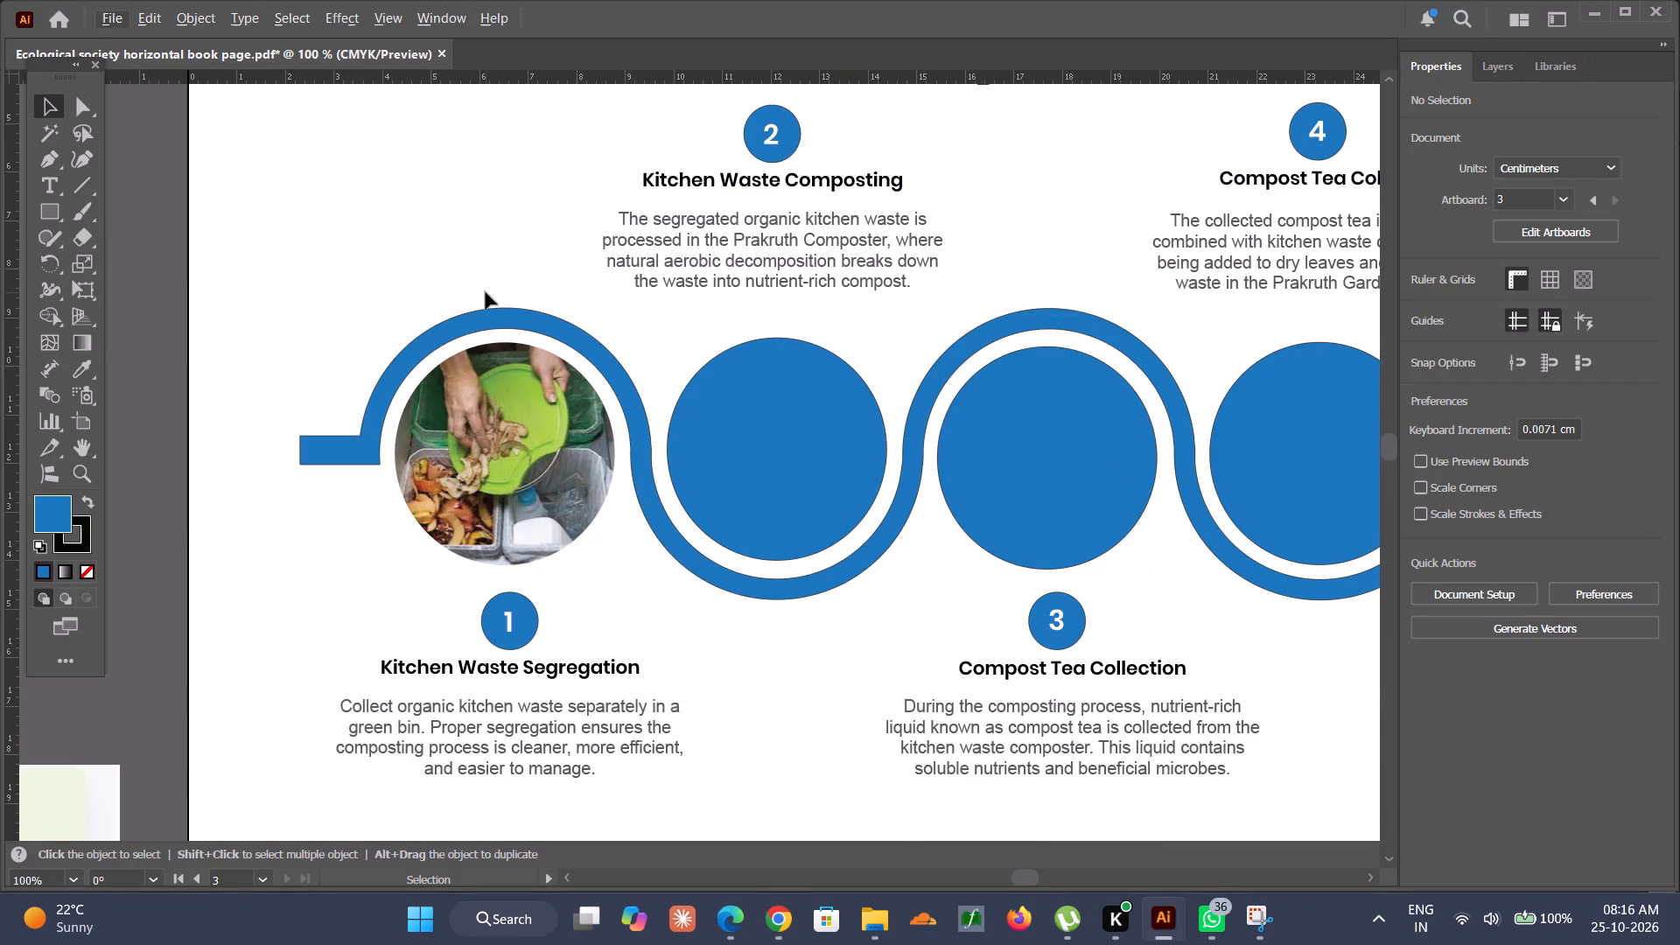
Paste the copied photo of hands holding compost and place it on the empty canvas above the "How To Use Prakruth Circular System" page.
{"action": "scroll", "coordinate": [486, 292], "scroll_direction": "down", "scroll_amount": 1, "text": "alt"}
{"action": "scroll", "coordinate": [516, 280], "scroll_direction": "up", "scroll_amount": 7}
{"action": "scroll", "coordinate": [516, 279], "scroll_direction": "down", "scroll_amount": 1, "text": "alt"}
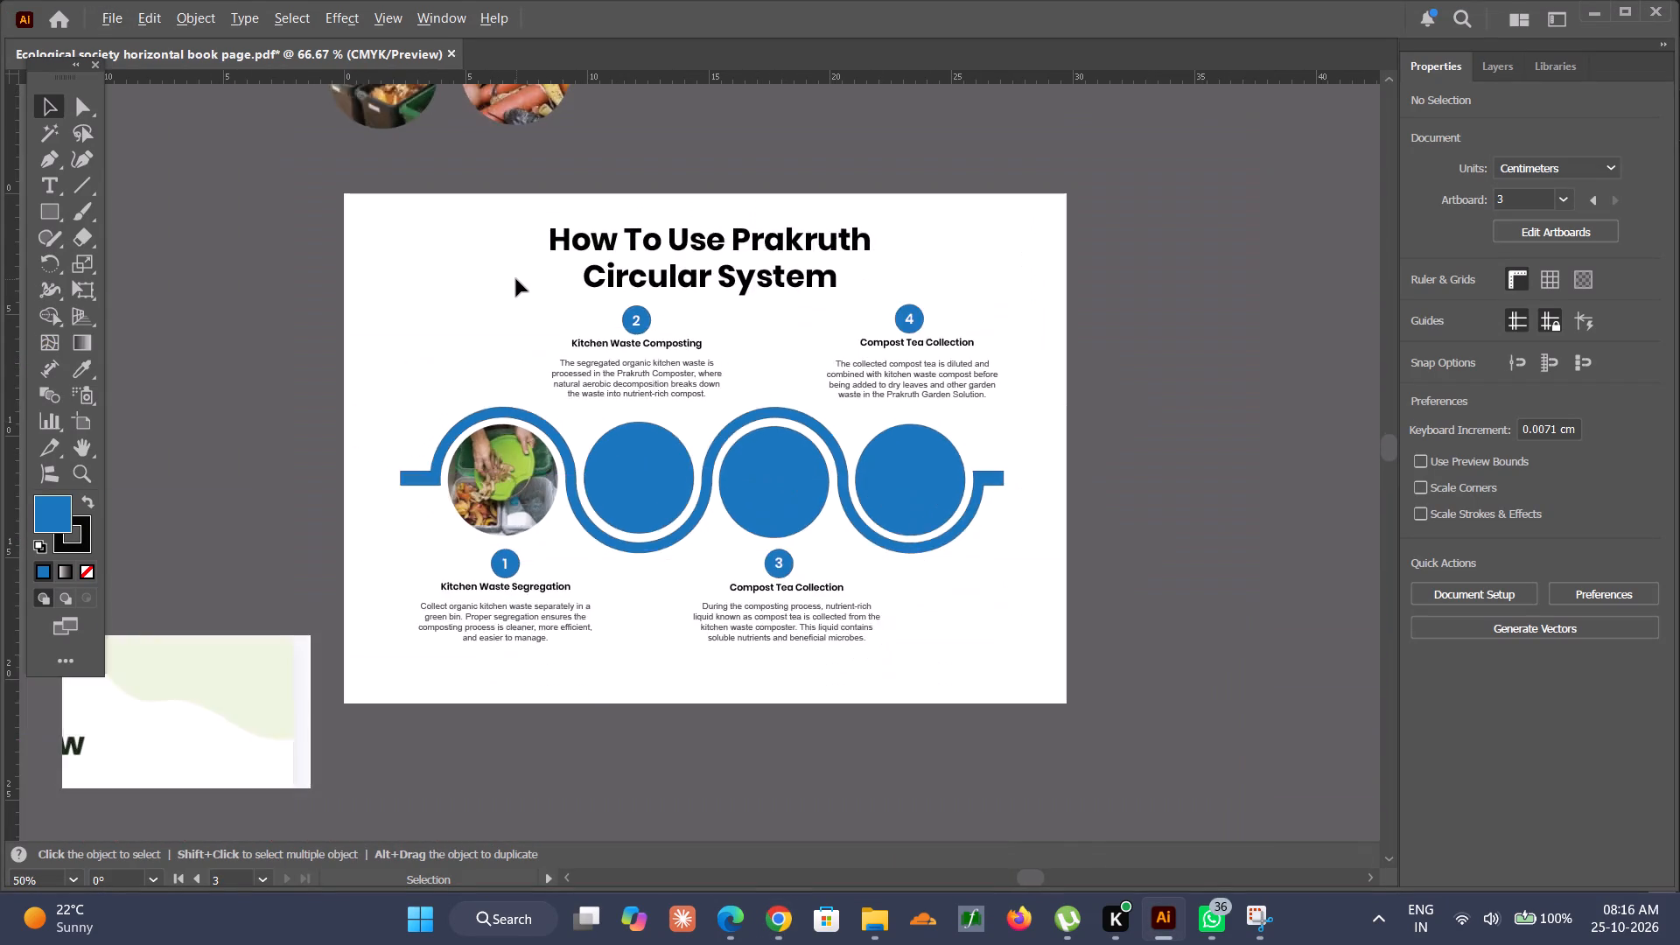
{"action": "scroll", "coordinate": [516, 279], "scroll_direction": "down", "scroll_amount": 1, "text": "alt"}
{"action": "scroll", "coordinate": [498, 277], "scroll_direction": "up", "scroll_amount": 10}
{"action": "key", "text": "ctrl+v"}
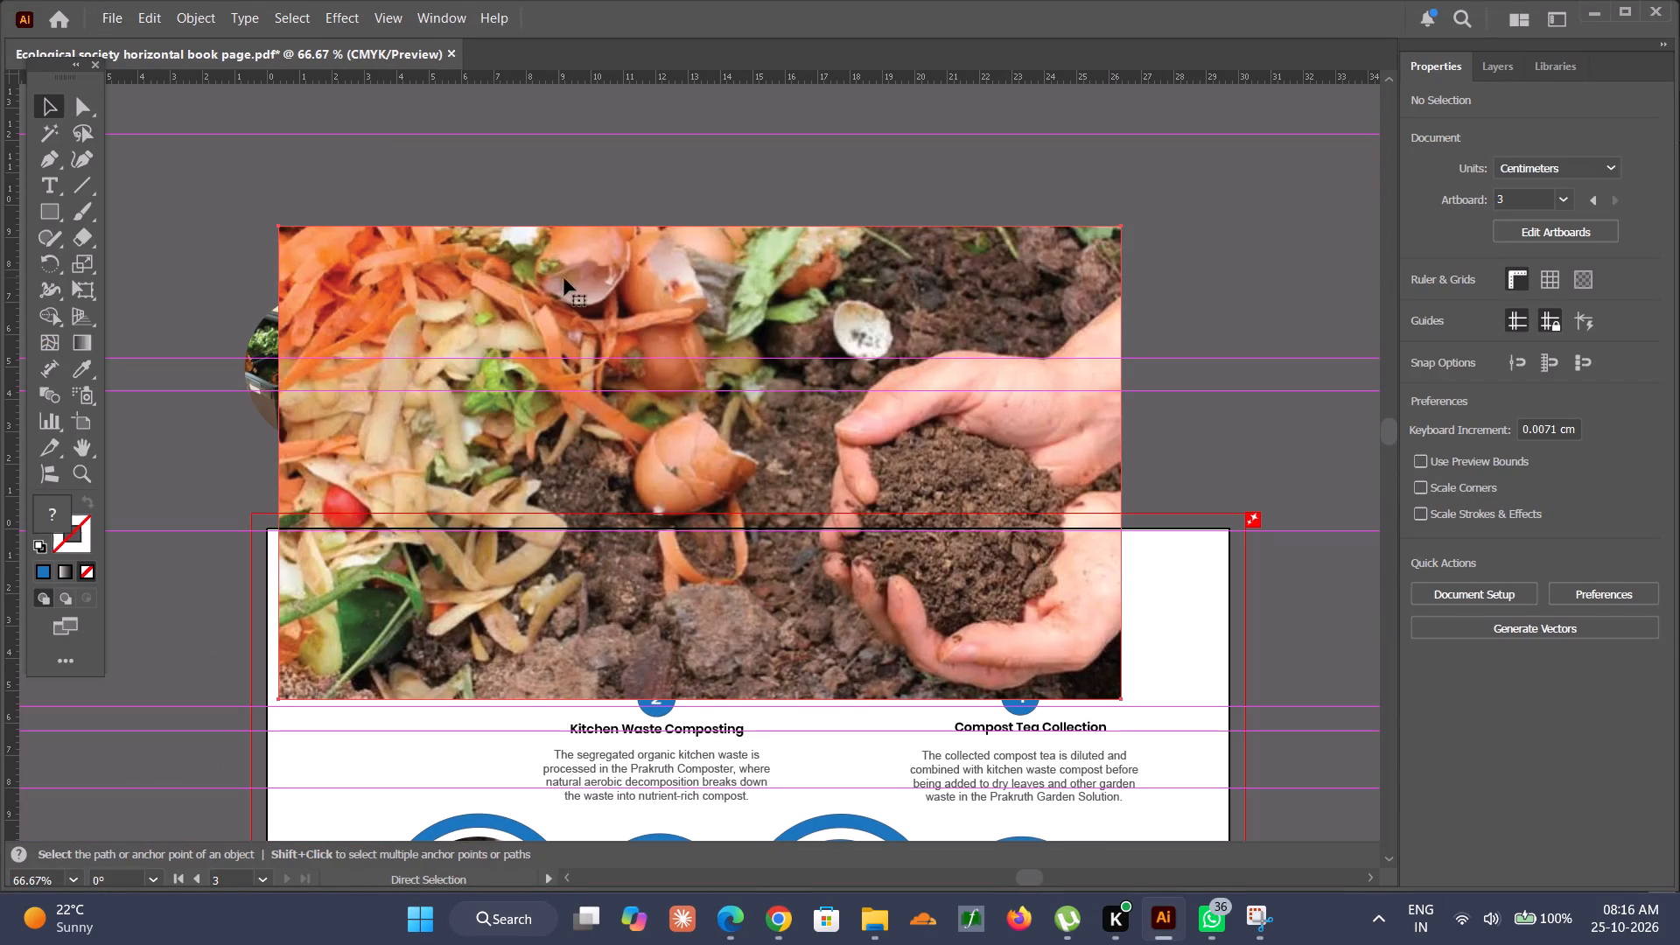
{"action": "left_click_drag", "start_coordinate": [626, 367], "coordinate": [910, 174]}
{"action": "scroll", "coordinate": [901, 179], "scroll_direction": "down", "scroll_amount": 2, "text": "alt"}
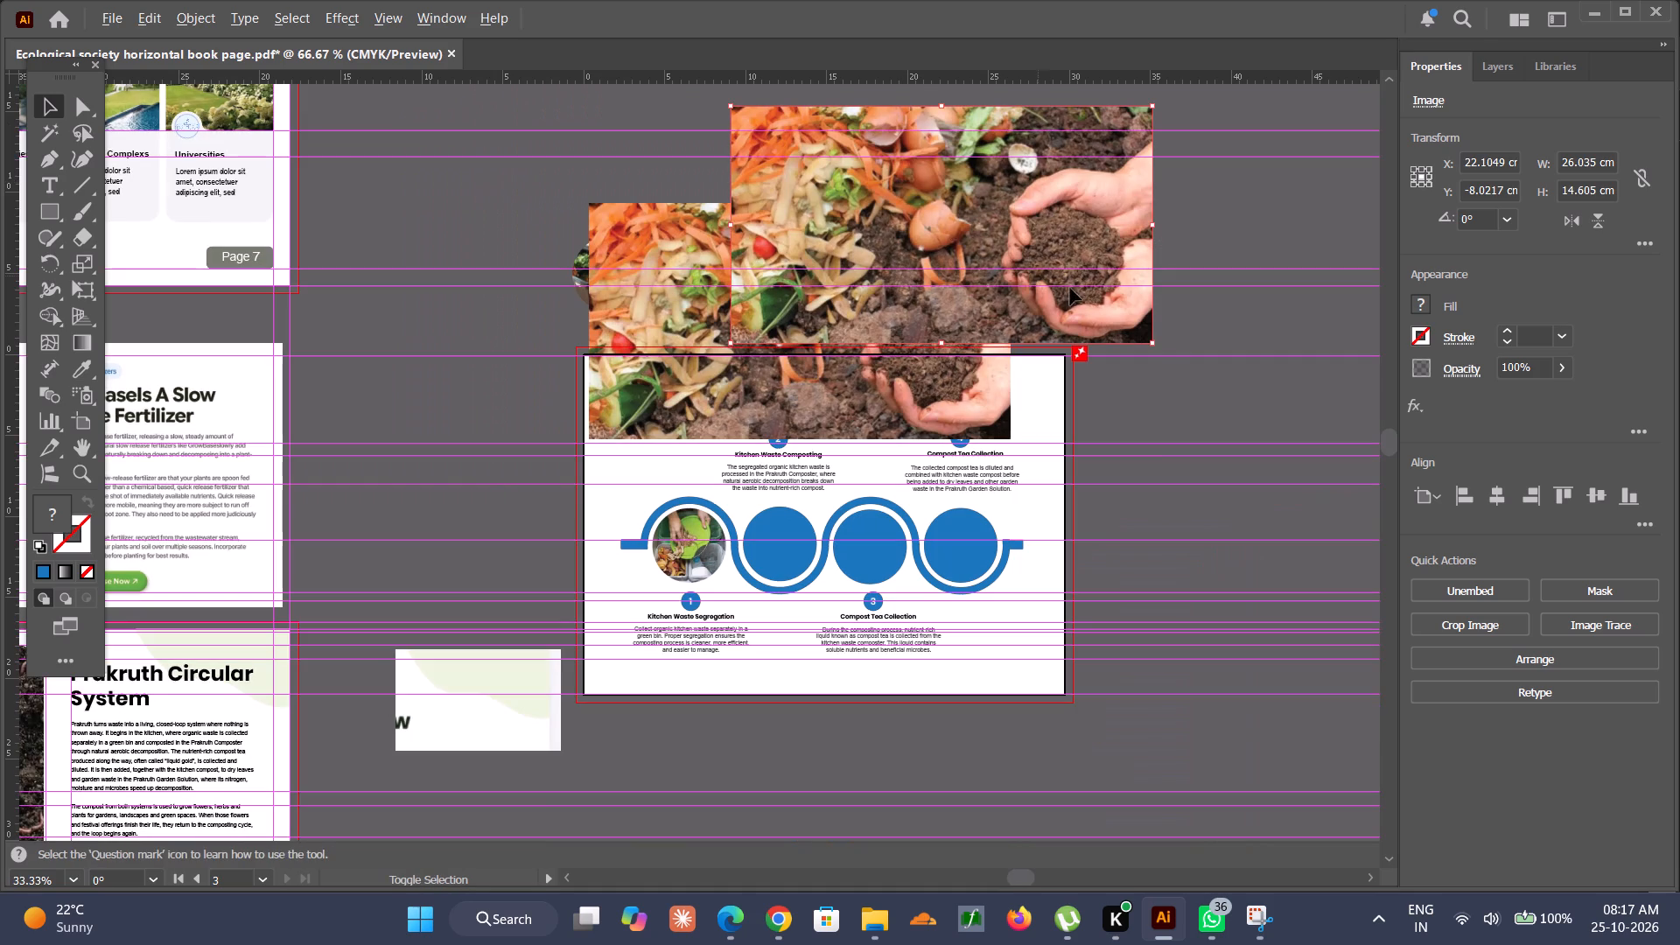
{"action": "key", "text": "ctrl+z"}
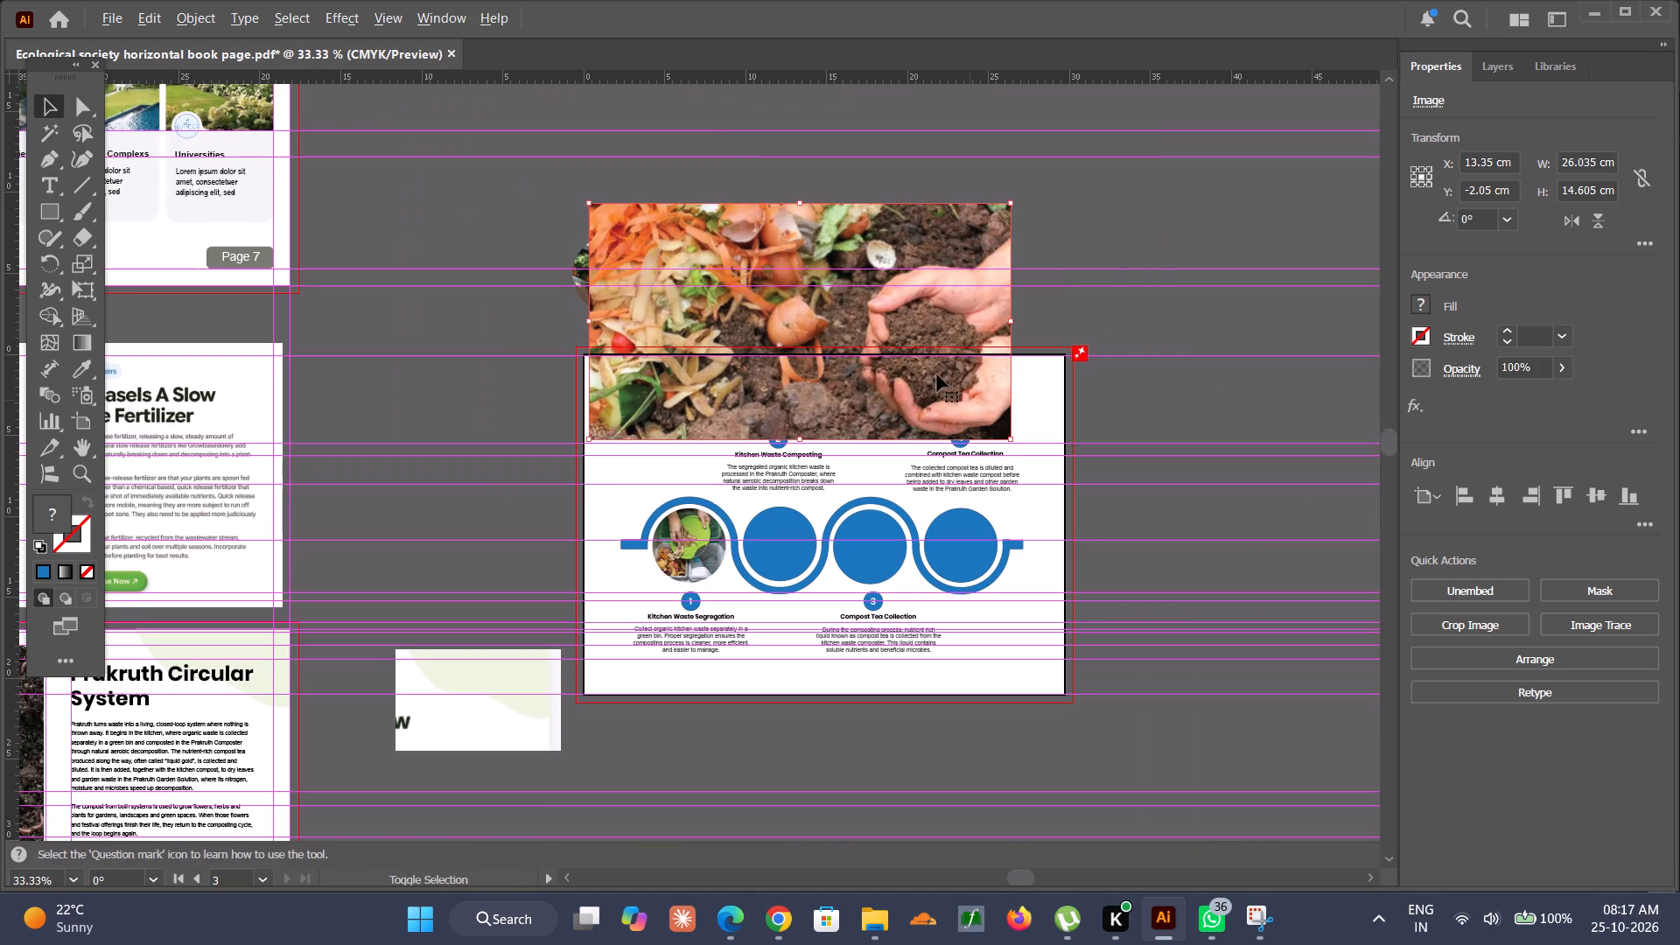
{"action": "left_click_drag", "start_coordinate": [935, 374], "coordinate": [1130, 276]}
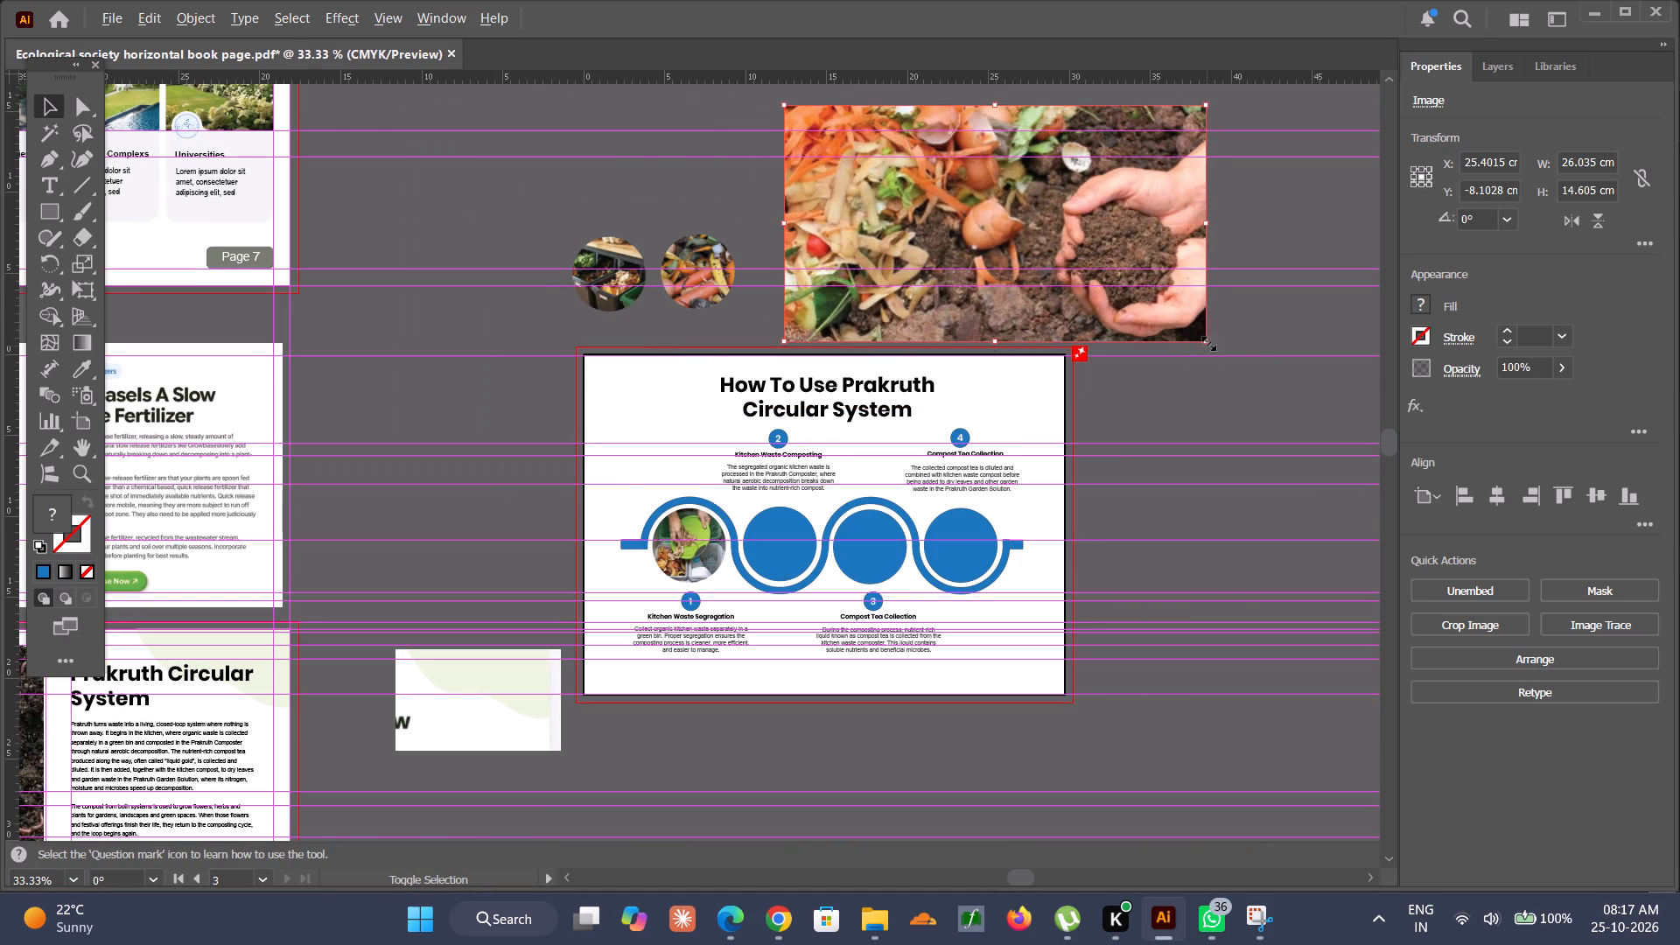
Scale the hands-holding-compost photo down to about 17.3 × 9.7 cm and set it beside the two spare circular photos above the page.
{"action": "left_click_drag", "start_coordinate": [1203, 336], "coordinate": [1191, 329], "text": "alt+shift"}
{"action": "left_click", "coordinate": [1200, 342]}
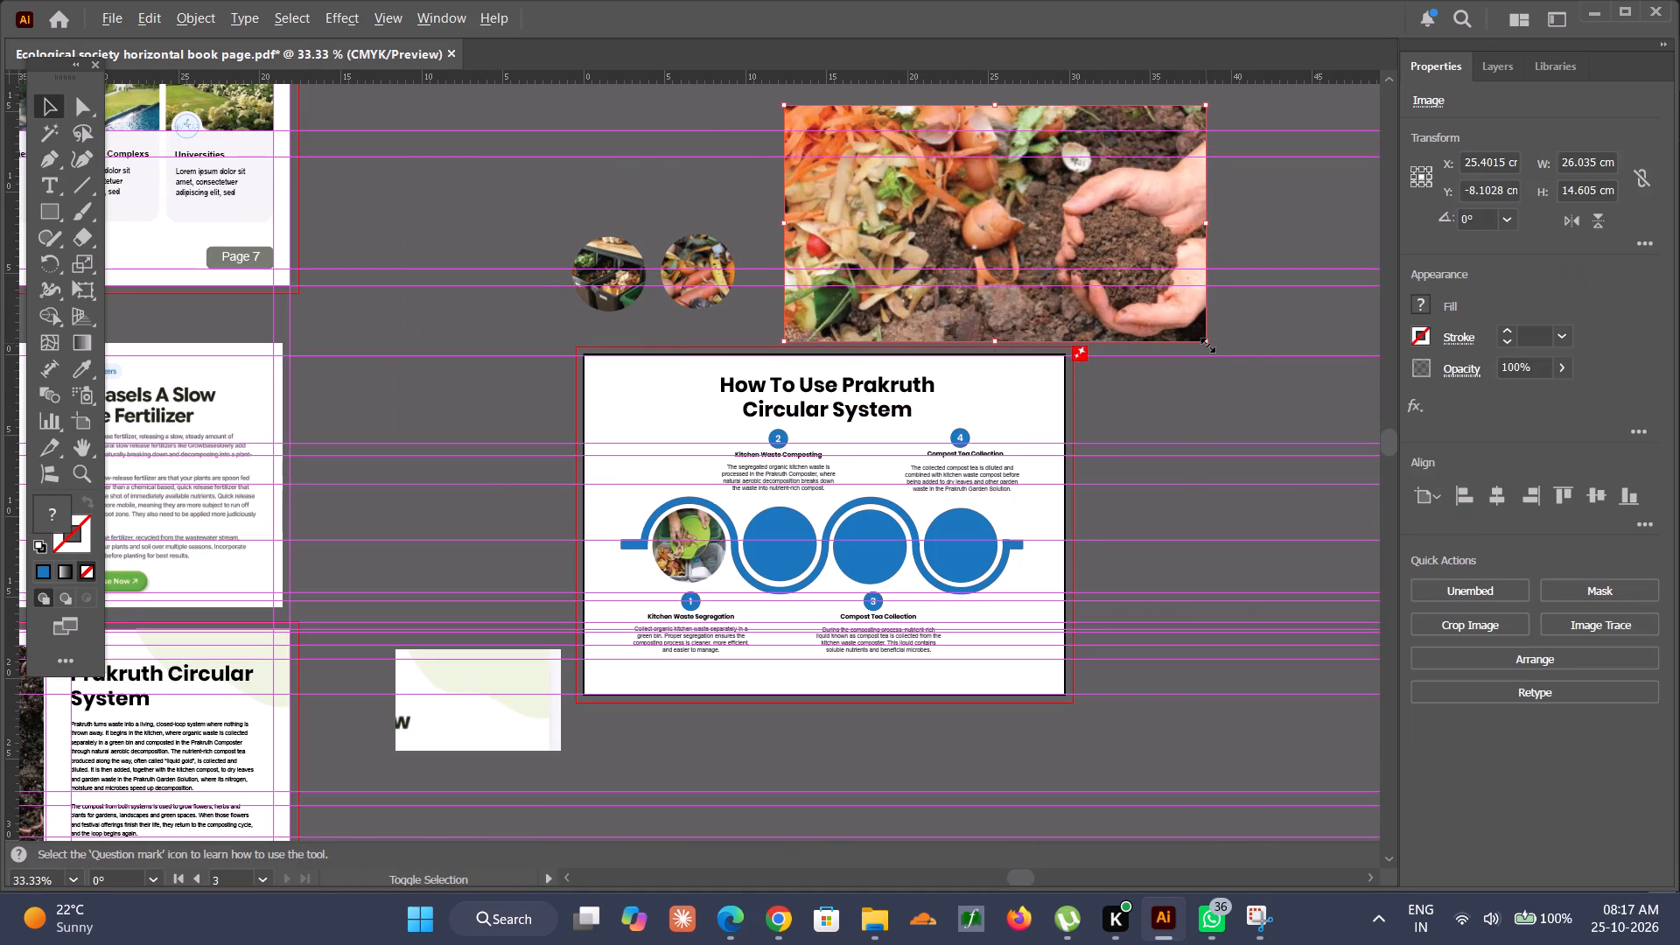
{"action": "left_click", "coordinate": [1197, 337], "text": "alt+shift"}
{"action": "left_click", "coordinate": [1208, 343]}
{"action": "left_click", "coordinate": [1189, 328]}
{"action": "left_click_drag", "start_coordinate": [1202, 343], "coordinate": [1161, 302], "text": "alt+shift"}
{"action": "left_click_drag", "start_coordinate": [1052, 259], "coordinate": [957, 272]}
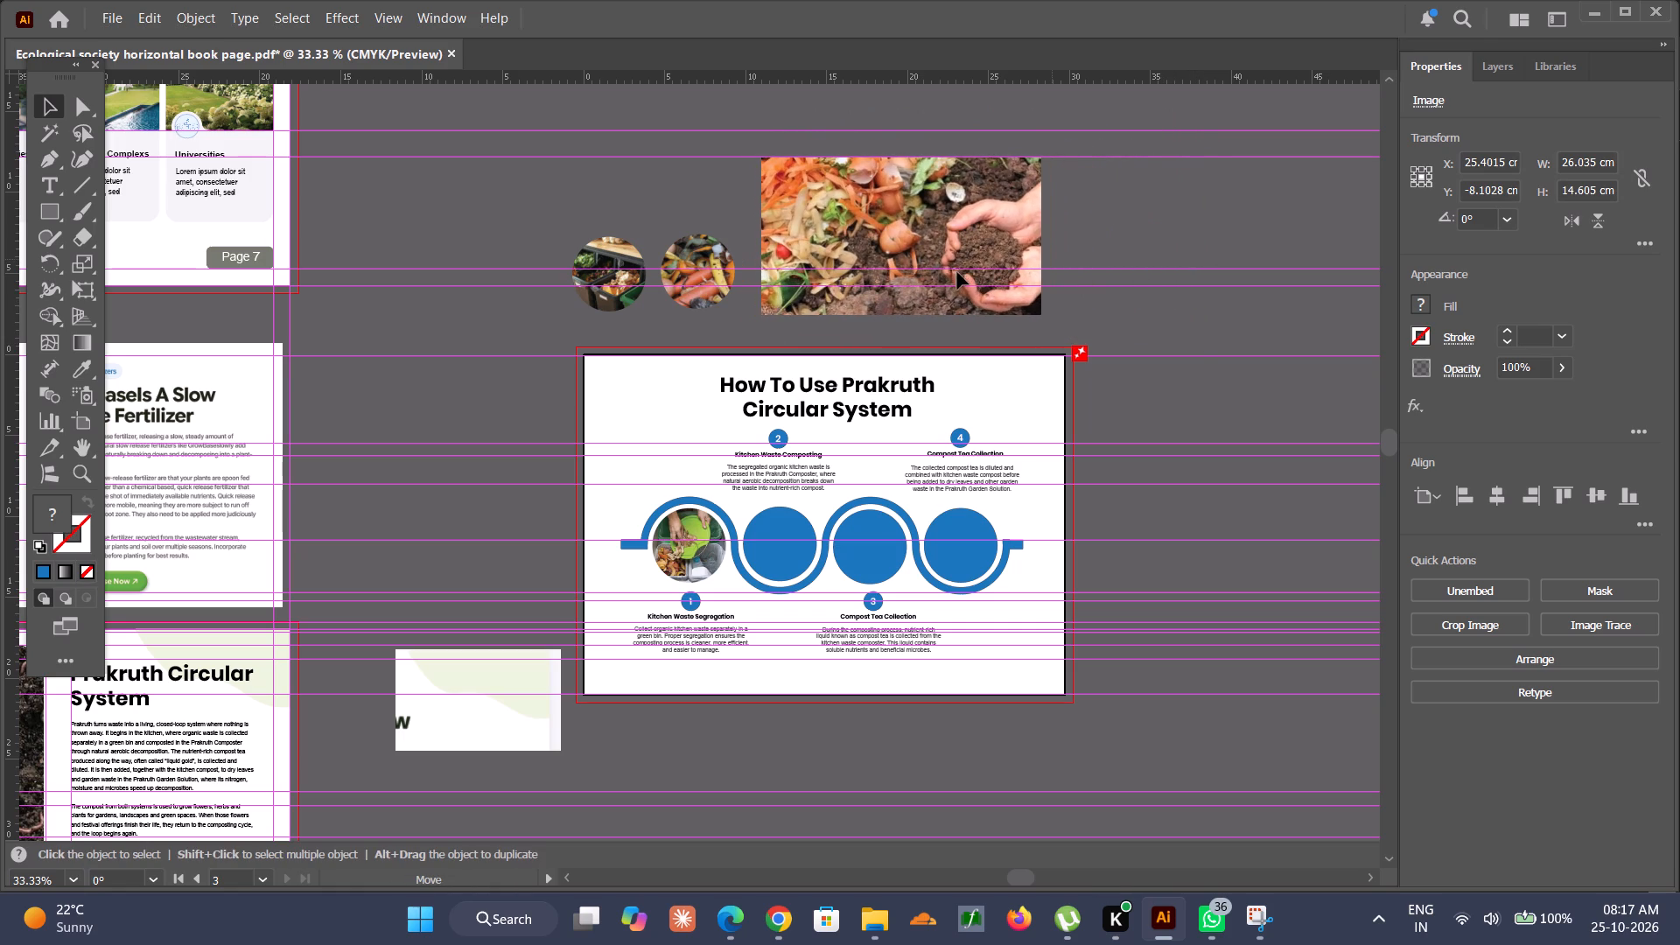
{"action": "left_click_drag", "start_coordinate": [957, 272], "coordinate": [954, 272]}
{"action": "left_click", "coordinate": [1077, 307]}
Switch to Chrome, copy the "How to Compost Yard & Kitchen Waste" photo from the image results, and return to Illustrator.
{"action": "scroll", "coordinate": [1083, 333], "scroll_direction": "down", "scroll_amount": 4, "text": "alt"}
{"action": "scroll", "coordinate": [1081, 338], "scroll_direction": "up", "scroll_amount": 3, "text": "alt"}
{"action": "scroll", "coordinate": [983, 372], "scroll_direction": "down", "scroll_amount": 3}
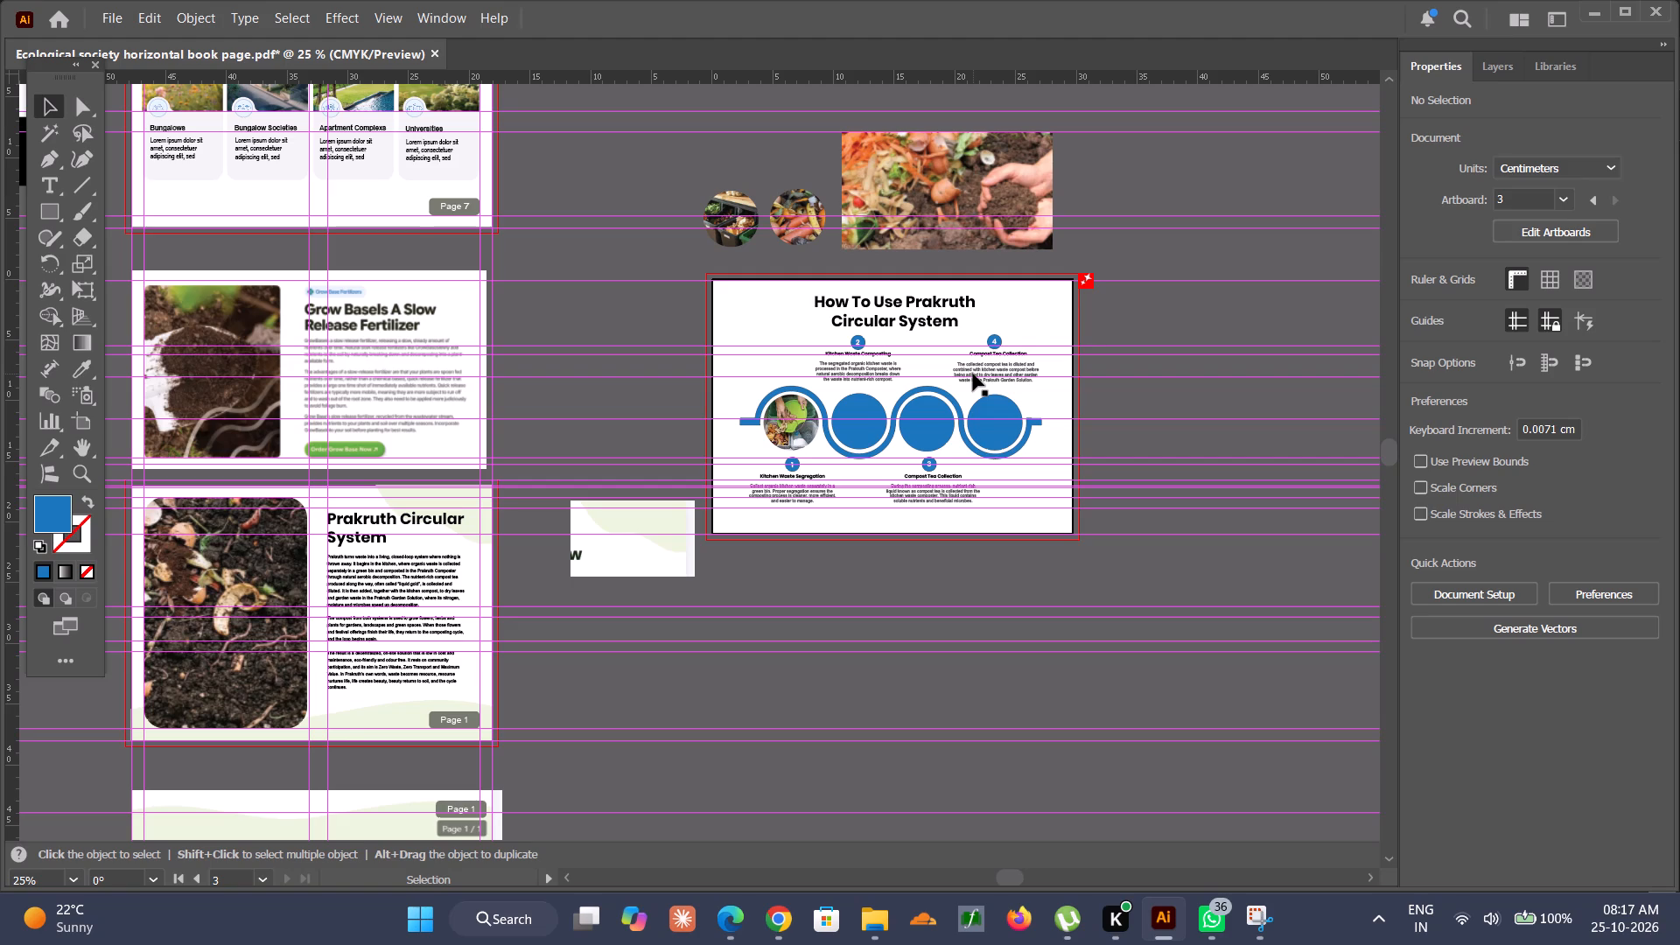
{"action": "left_click", "coordinate": [788, 913]}
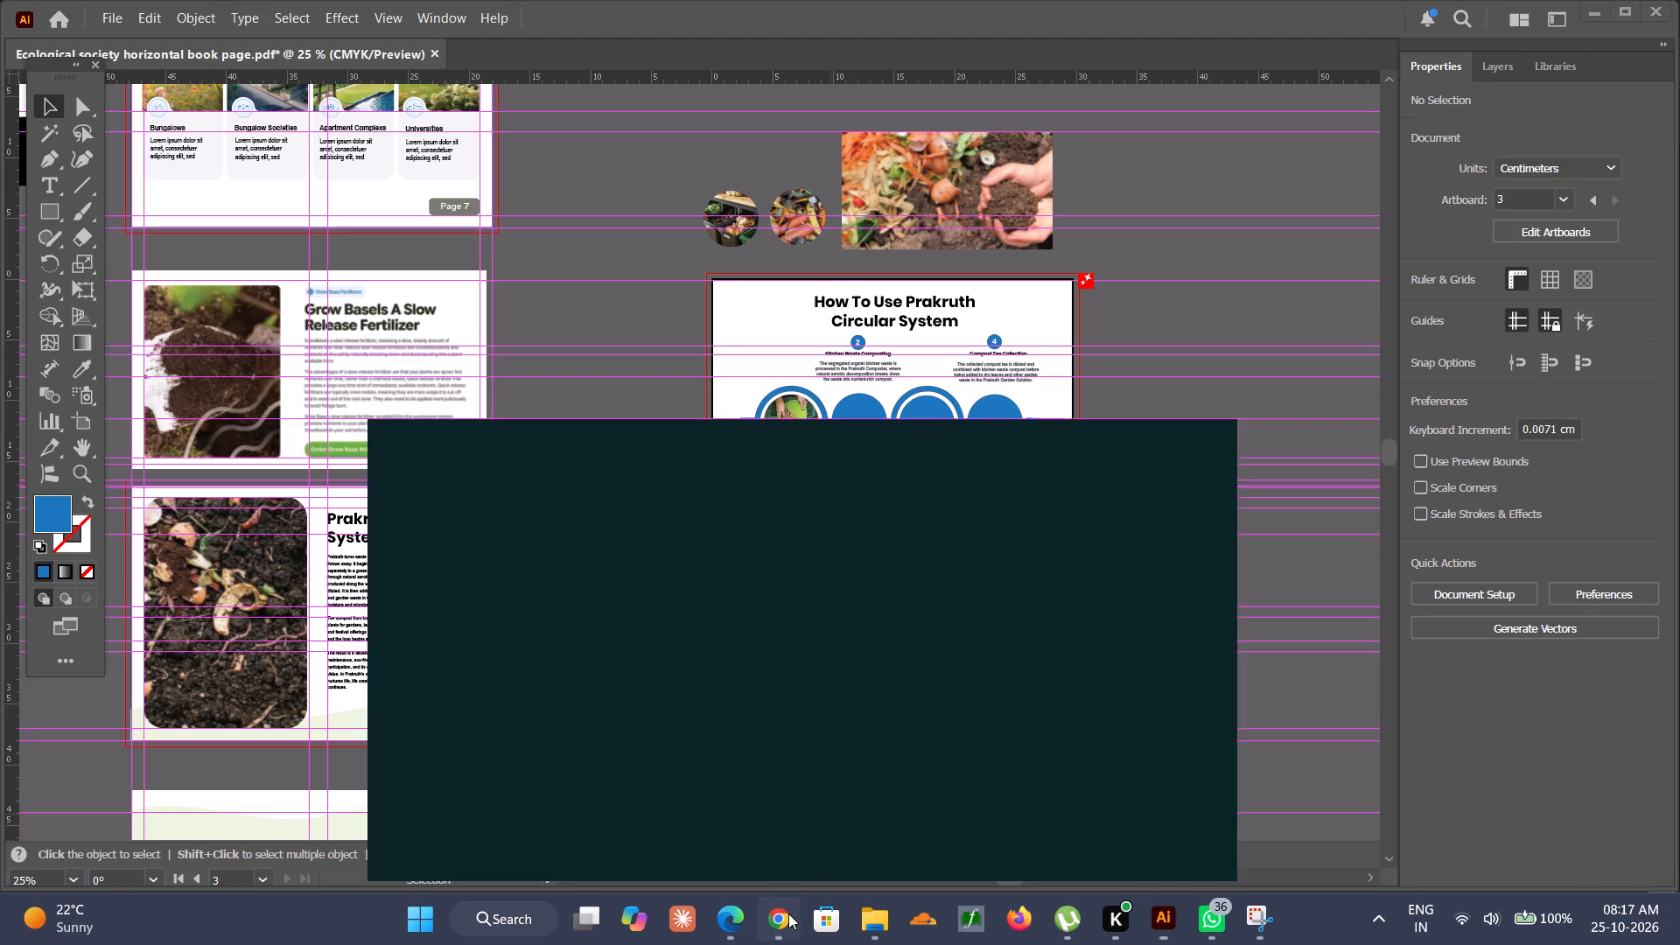
{"action": "scroll", "coordinate": [1197, 491], "scroll_direction": "down", "scroll_amount": 3}
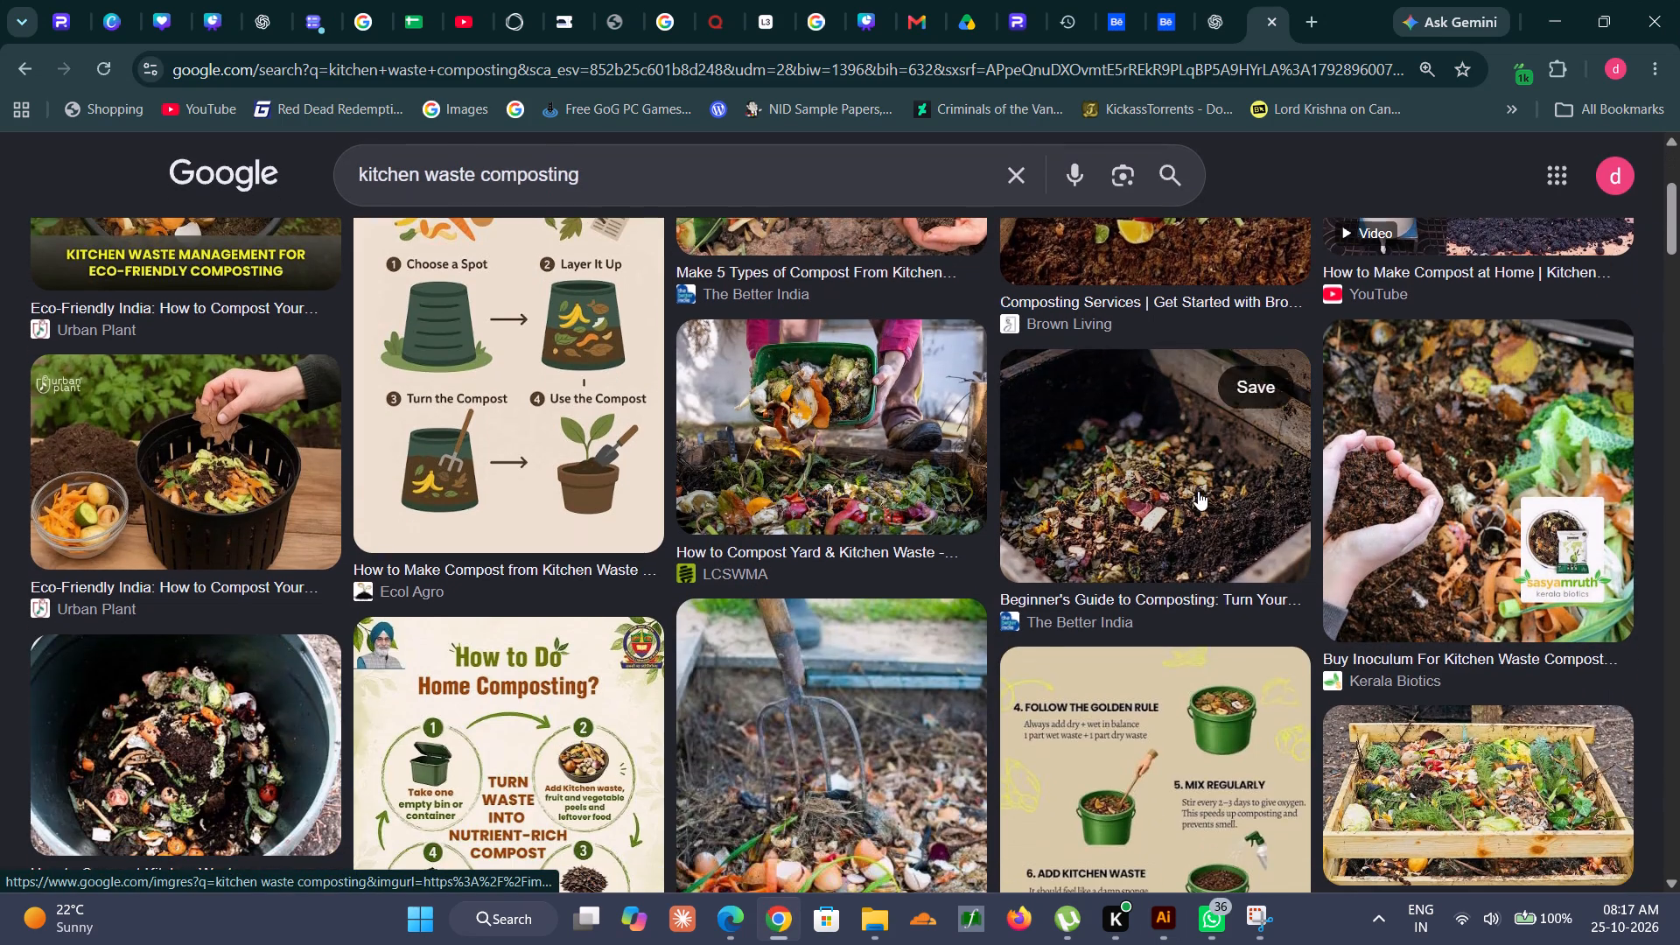
{"action": "right_click", "coordinate": [913, 462]}
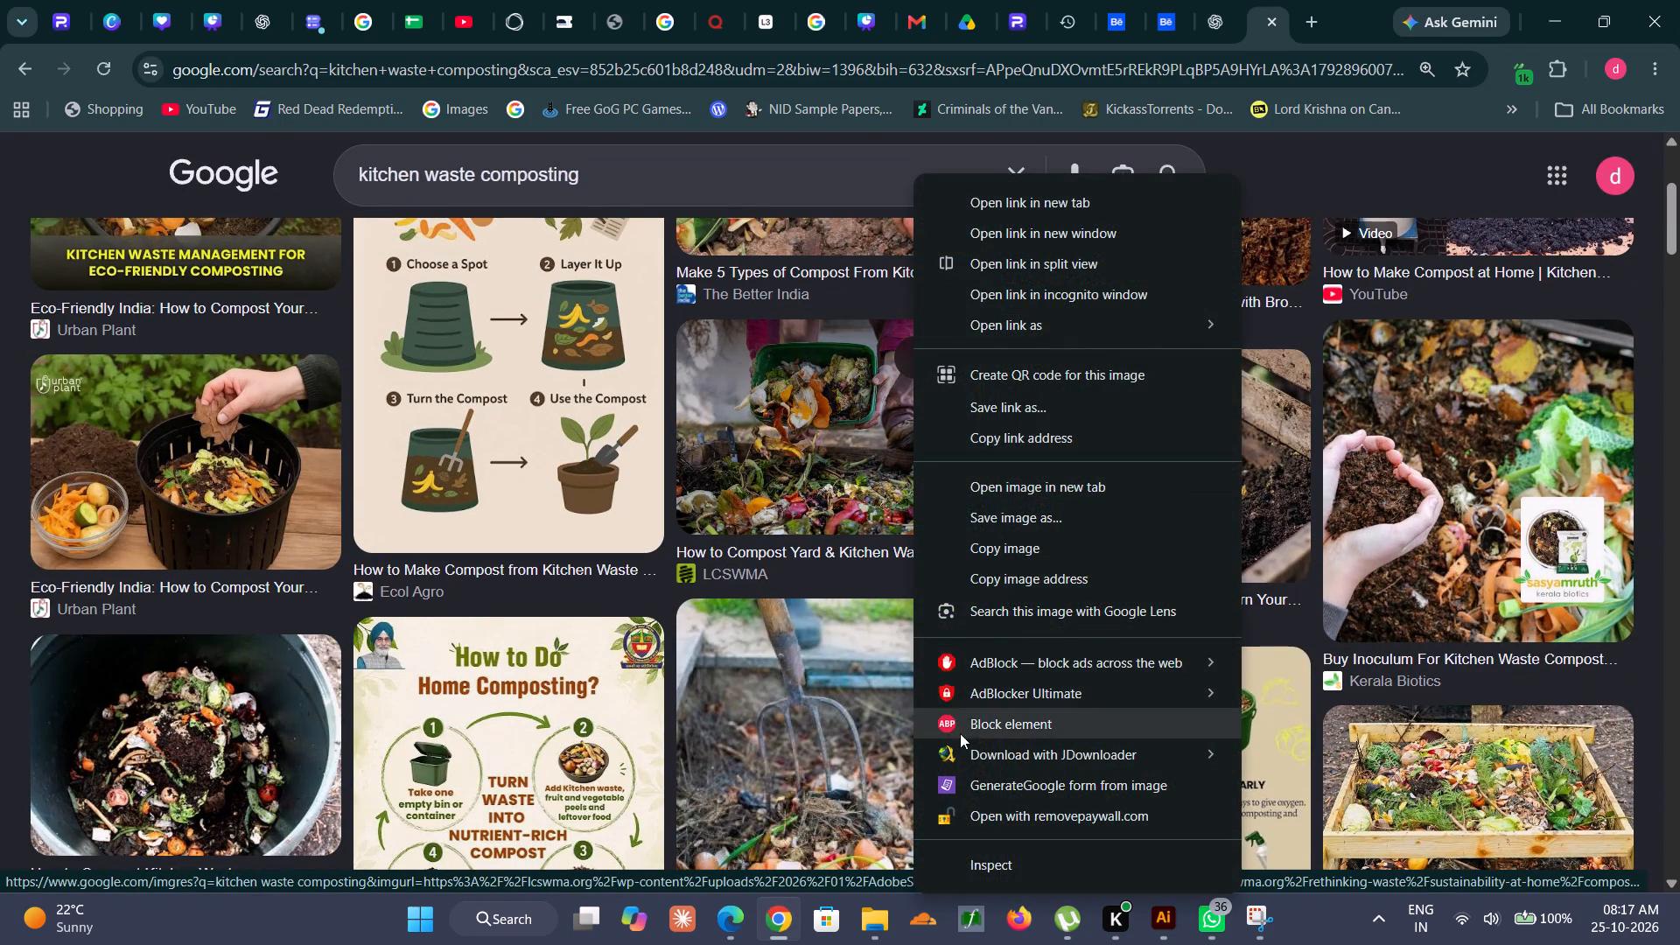
{"action": "left_click", "coordinate": [978, 550]}
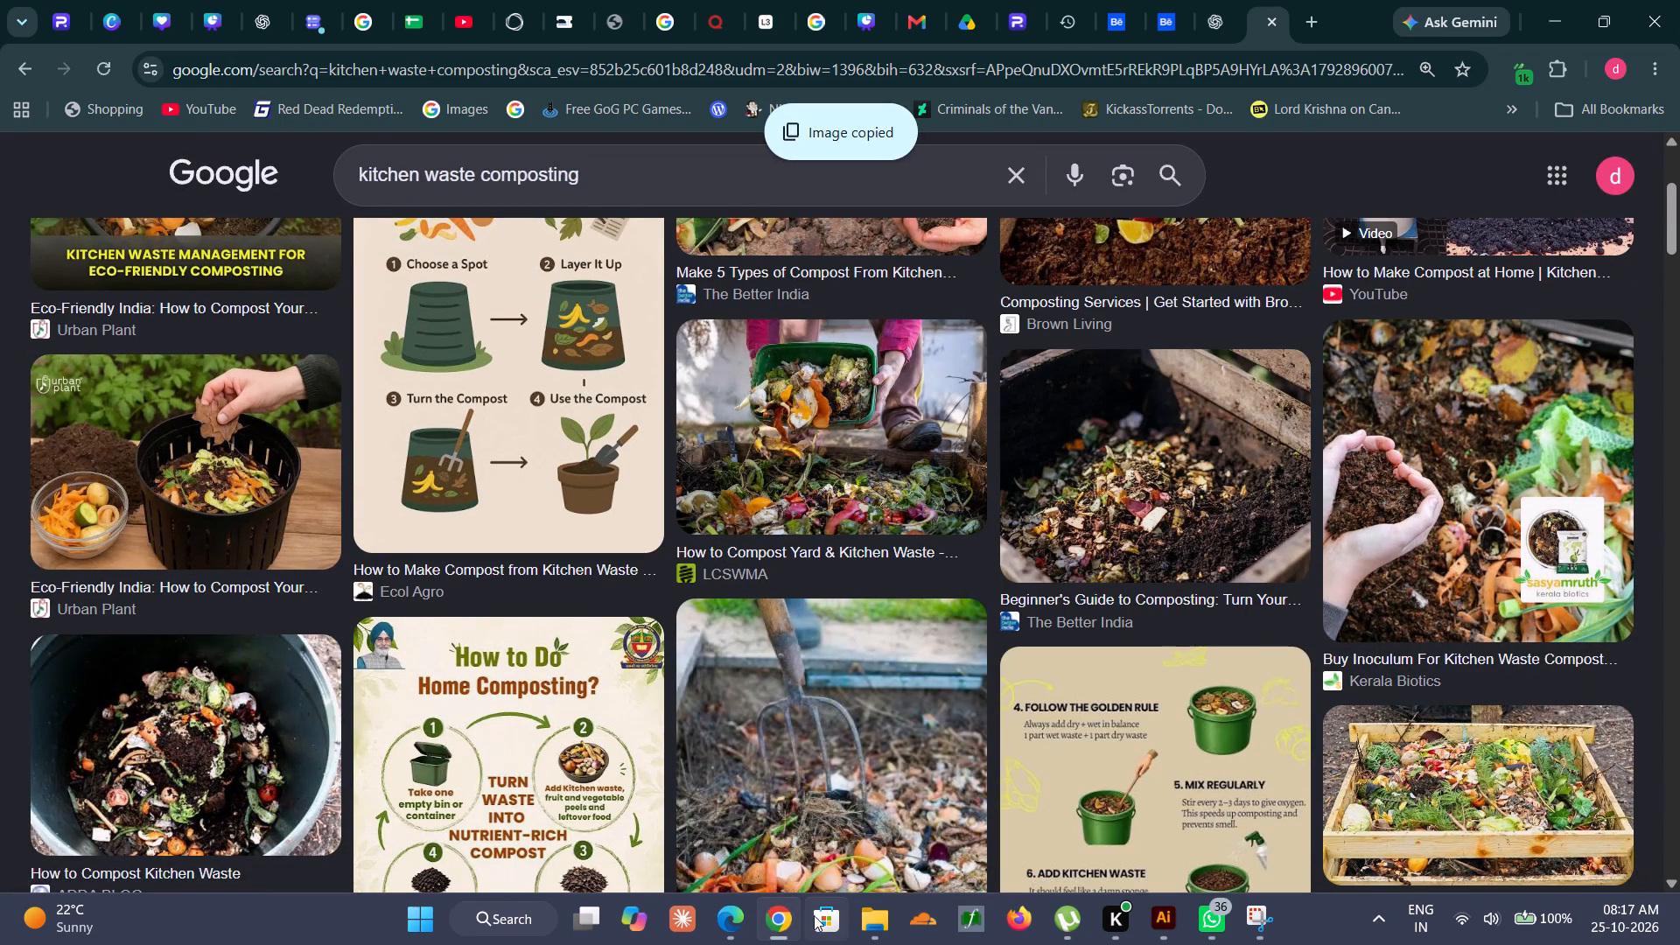
{"action": "left_click", "coordinate": [768, 920]}
Paste the photo of the green tub emptied onto compost and place it beside the hands-holding-compost photo.
{"action": "scroll", "coordinate": [939, 270], "scroll_direction": "up", "scroll_amount": 3}
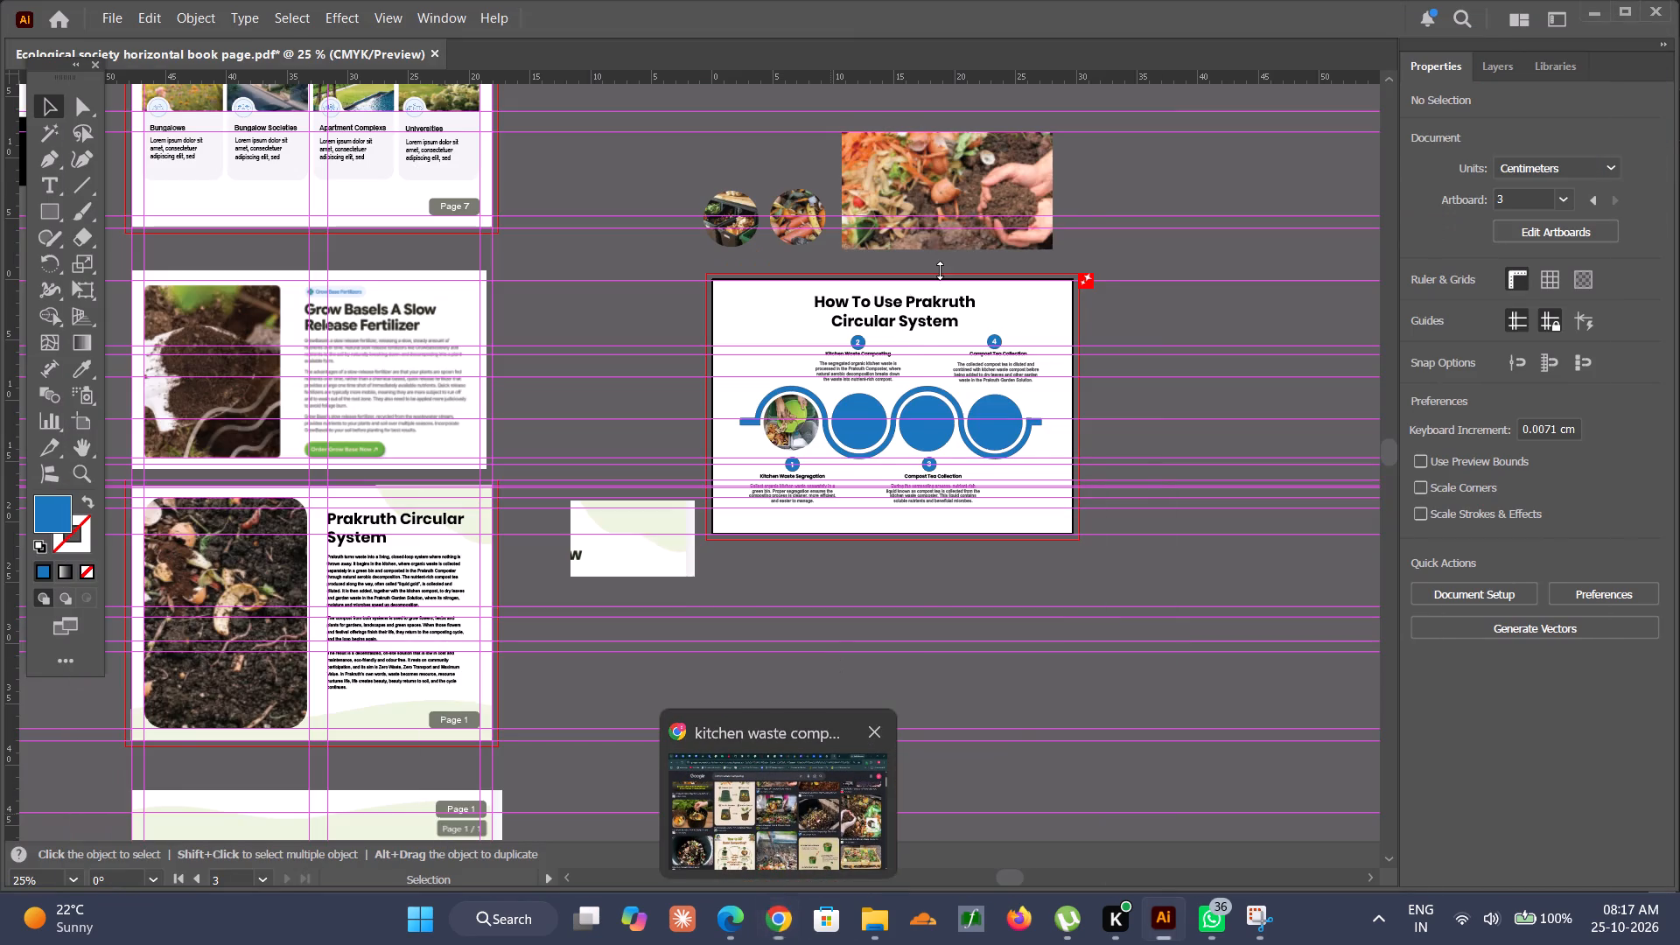
{"action": "scroll", "coordinate": [940, 270], "scroll_direction": "up", "scroll_amount": 3}
{"action": "scroll", "coordinate": [1152, 335], "scroll_direction": "up", "scroll_amount": 2}
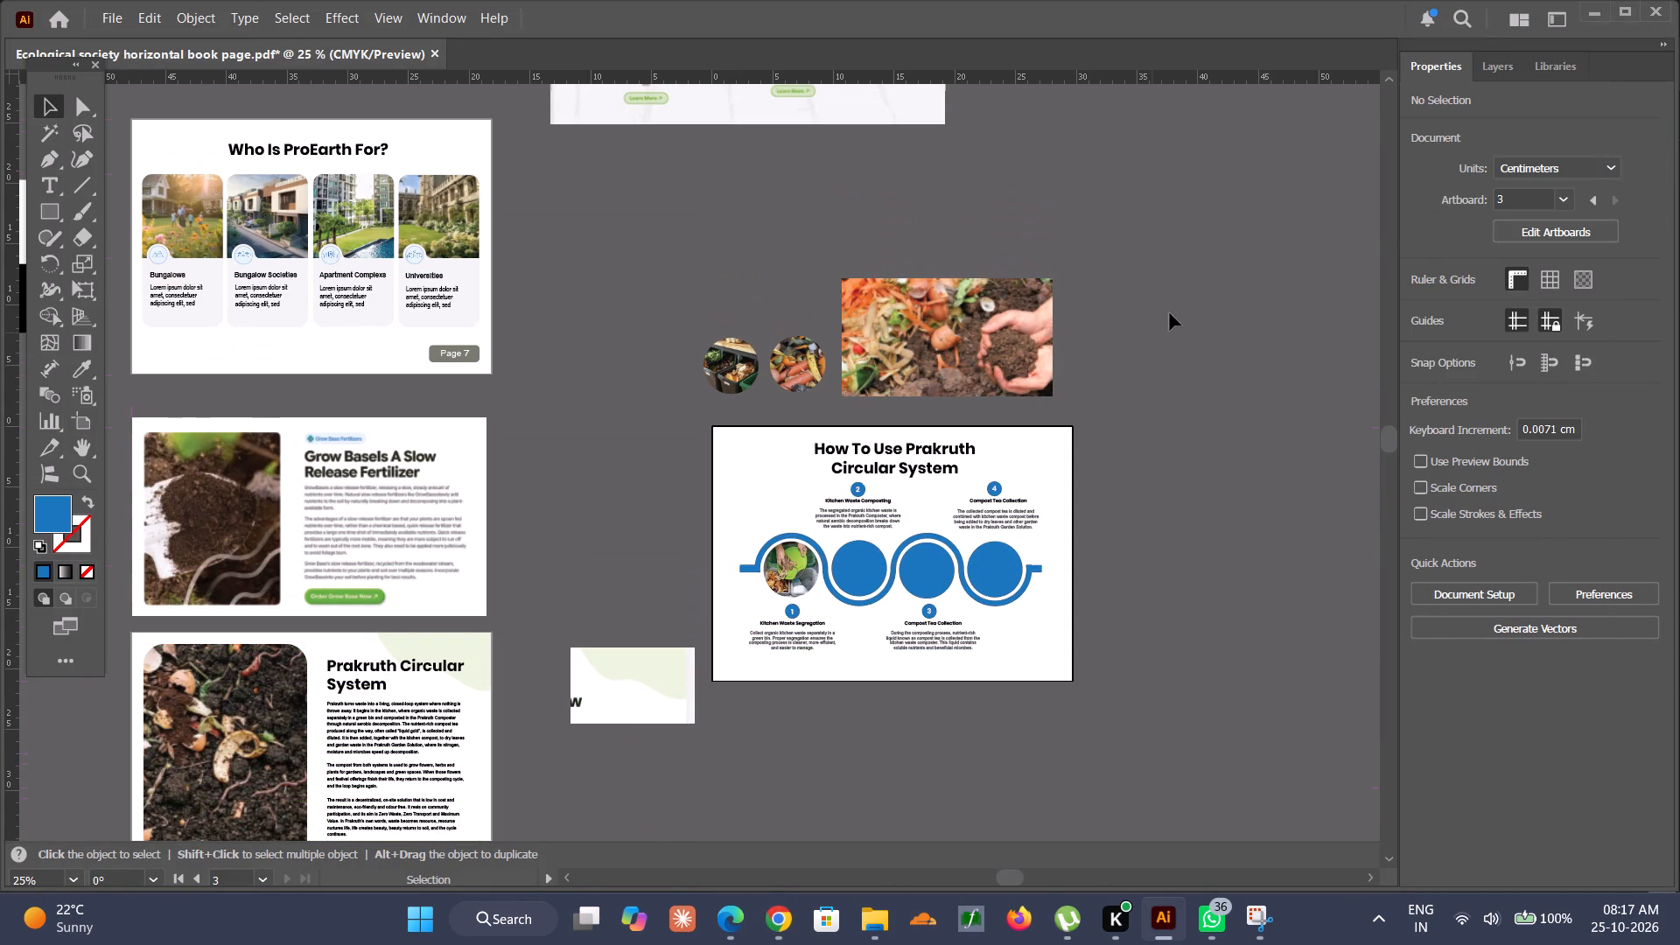
{"action": "key", "text": "ctrl+v"}
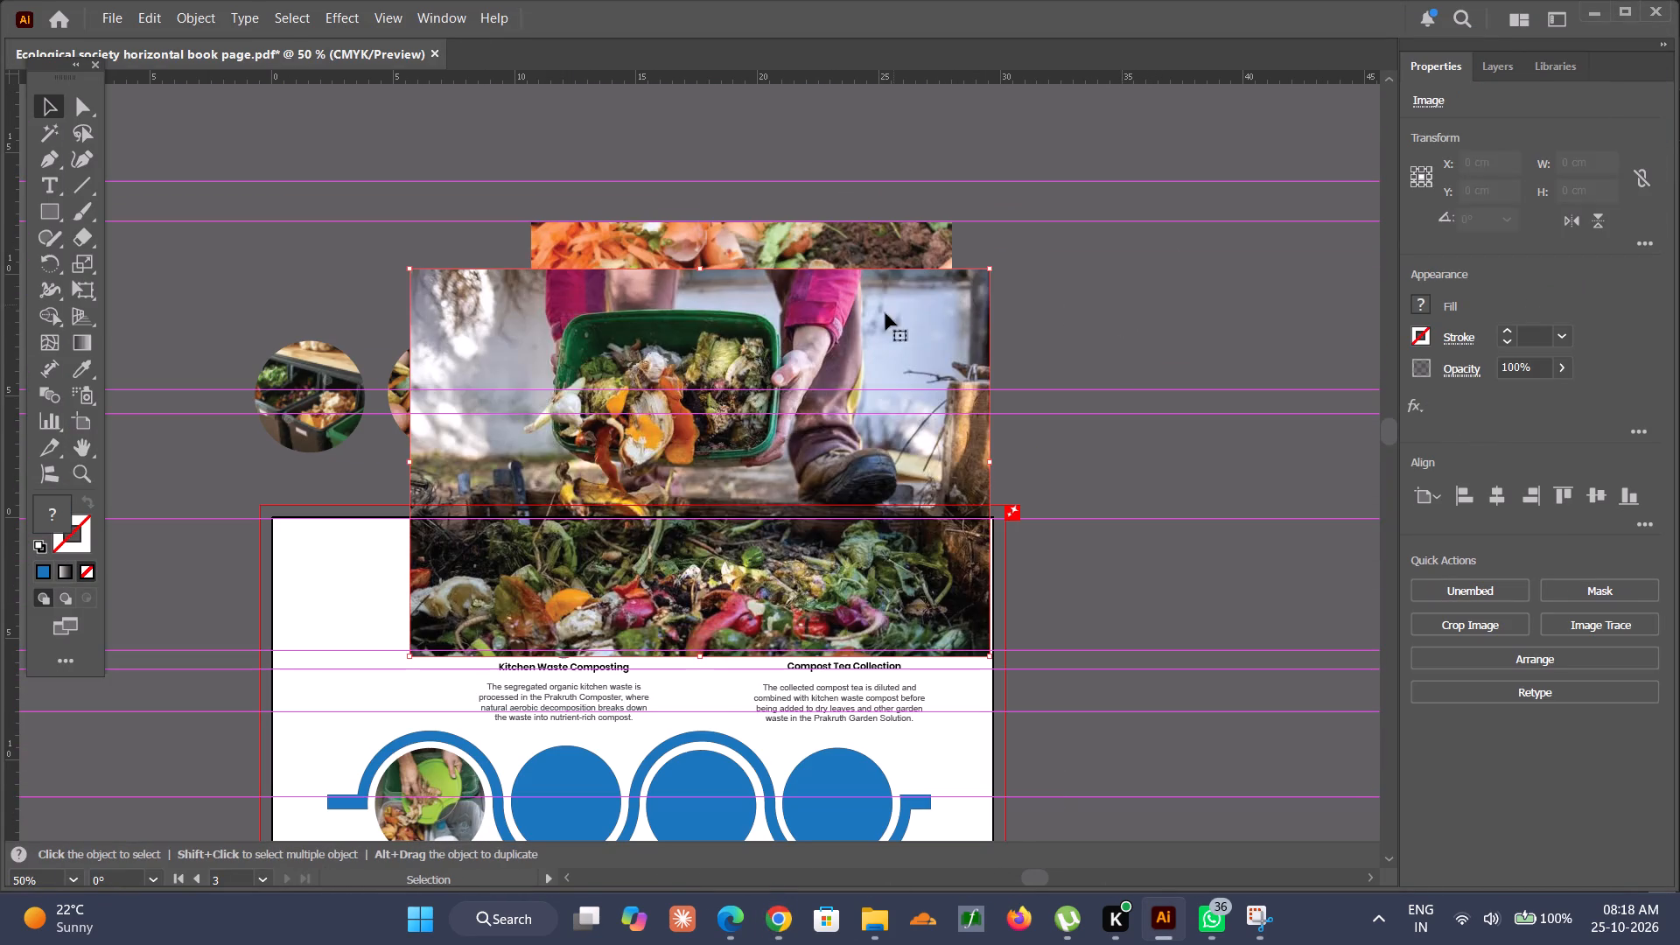
{"action": "scroll", "coordinate": [877, 319], "scroll_direction": "down", "scroll_amount": 1, "text": "alt"}
{"action": "left_click_drag", "start_coordinate": [810, 378], "coordinate": [1191, 271]}
{"action": "left_click", "coordinate": [1218, 451]}
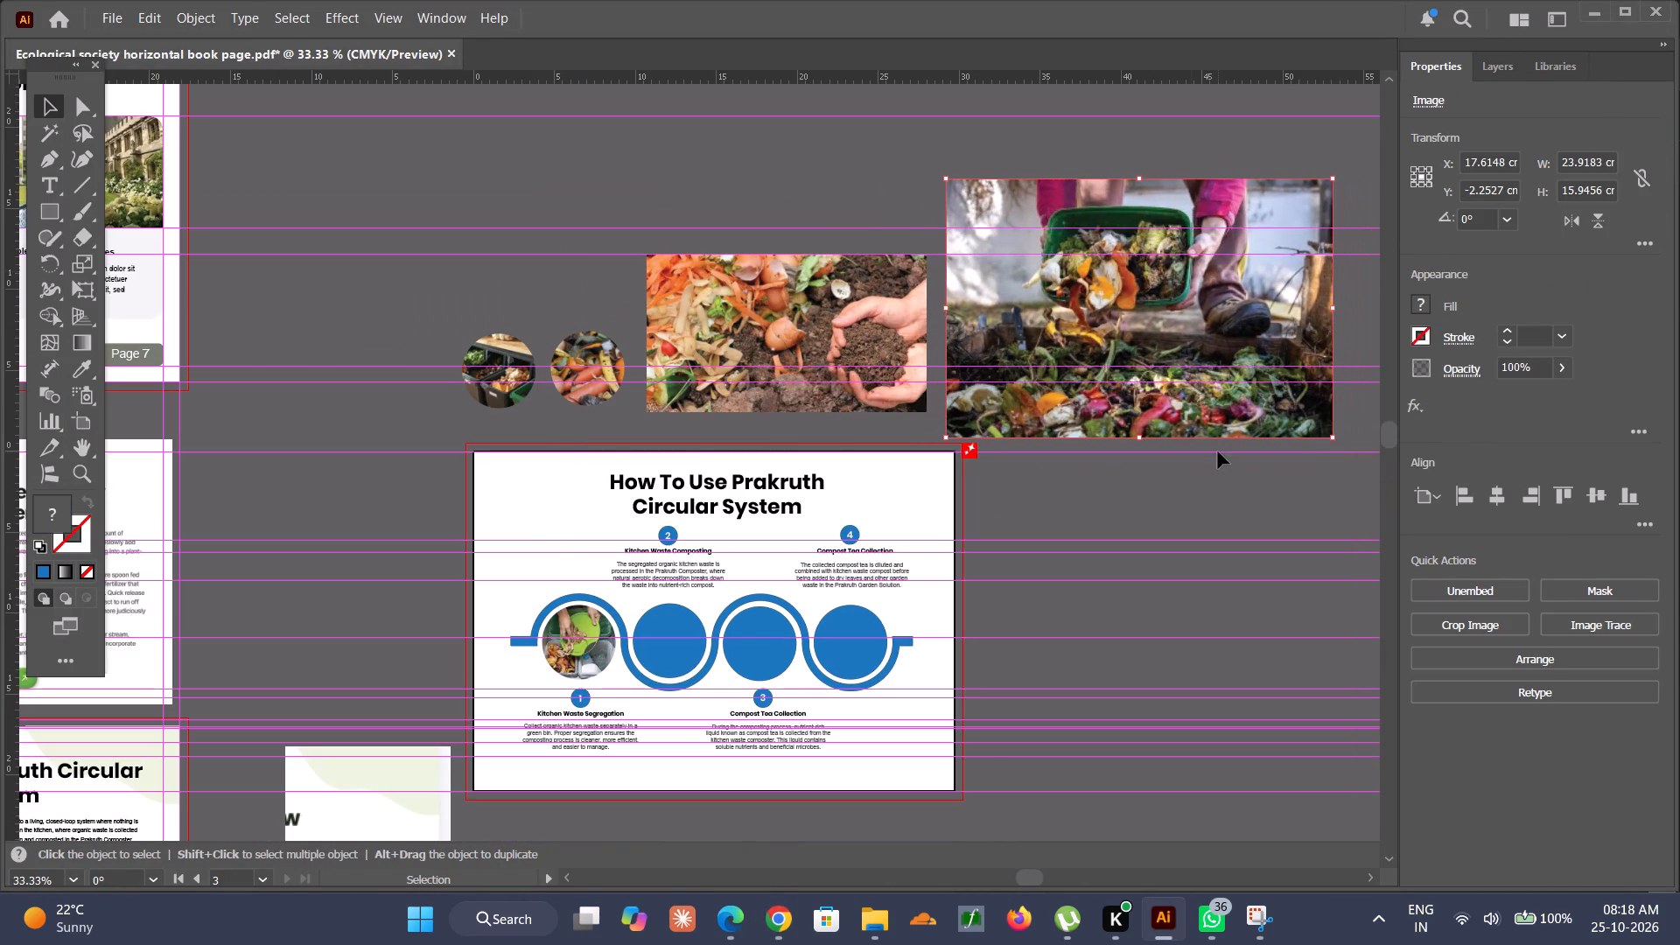
Bring the blue step 2 Kitchen Waste Composting circle to the front and place a copy of it over the hands-holding-compost photo.
{"action": "left_click", "coordinate": [671, 609]}
{"action": "right_click", "coordinate": [671, 609]}
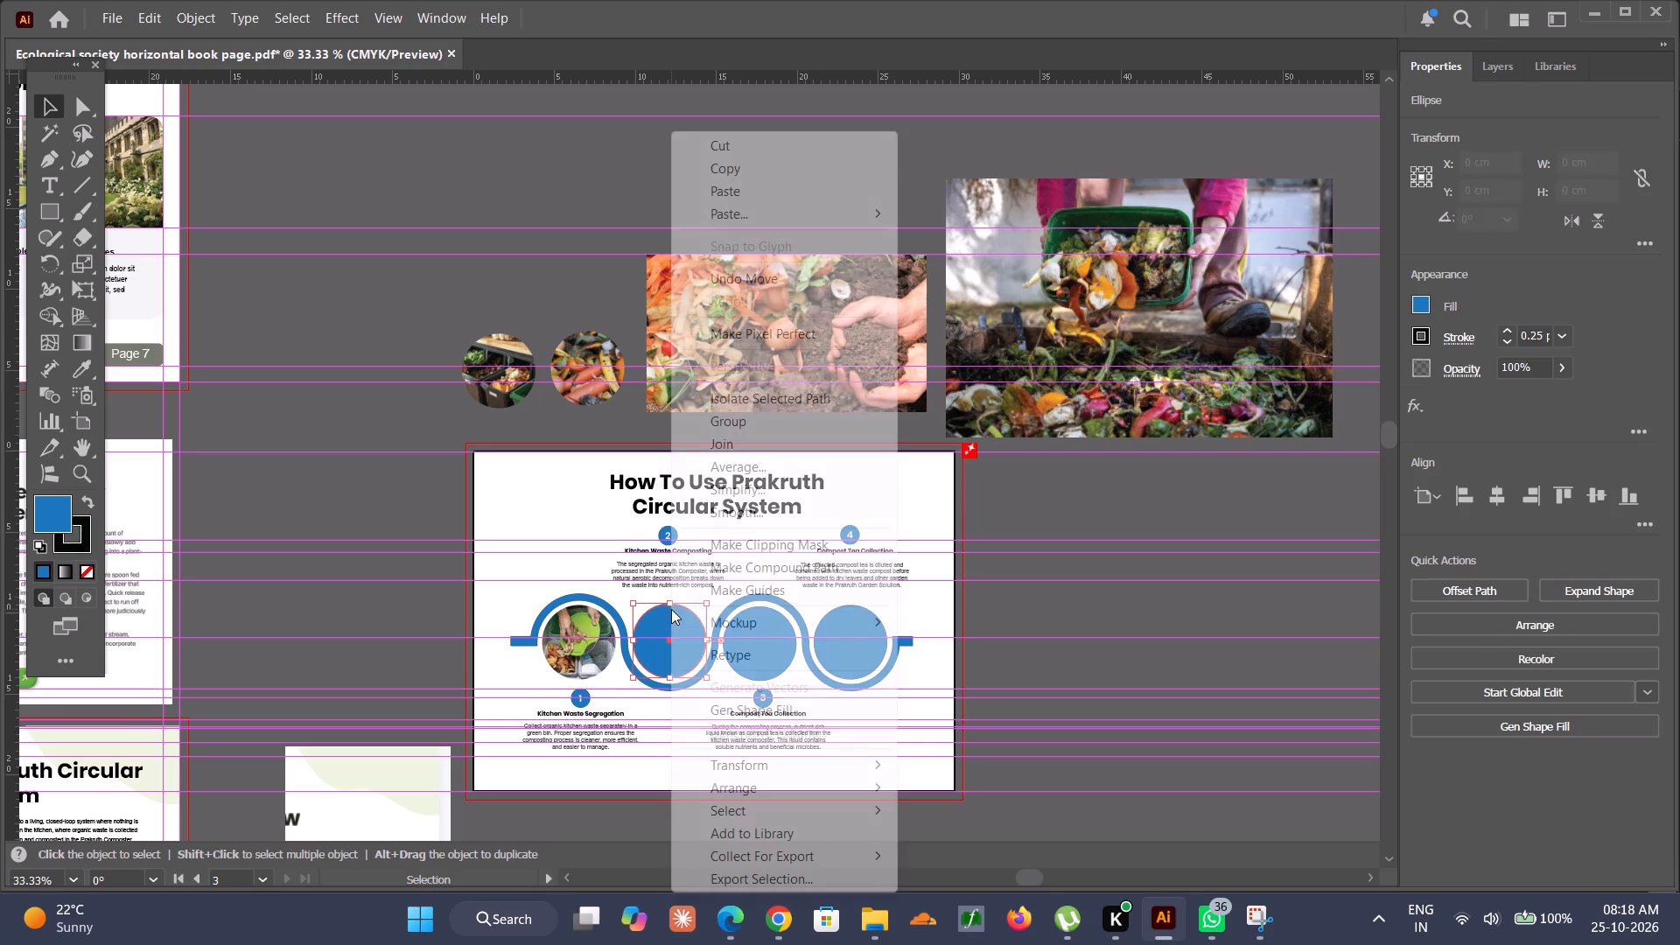
{"action": "left_click", "coordinate": [754, 781]}
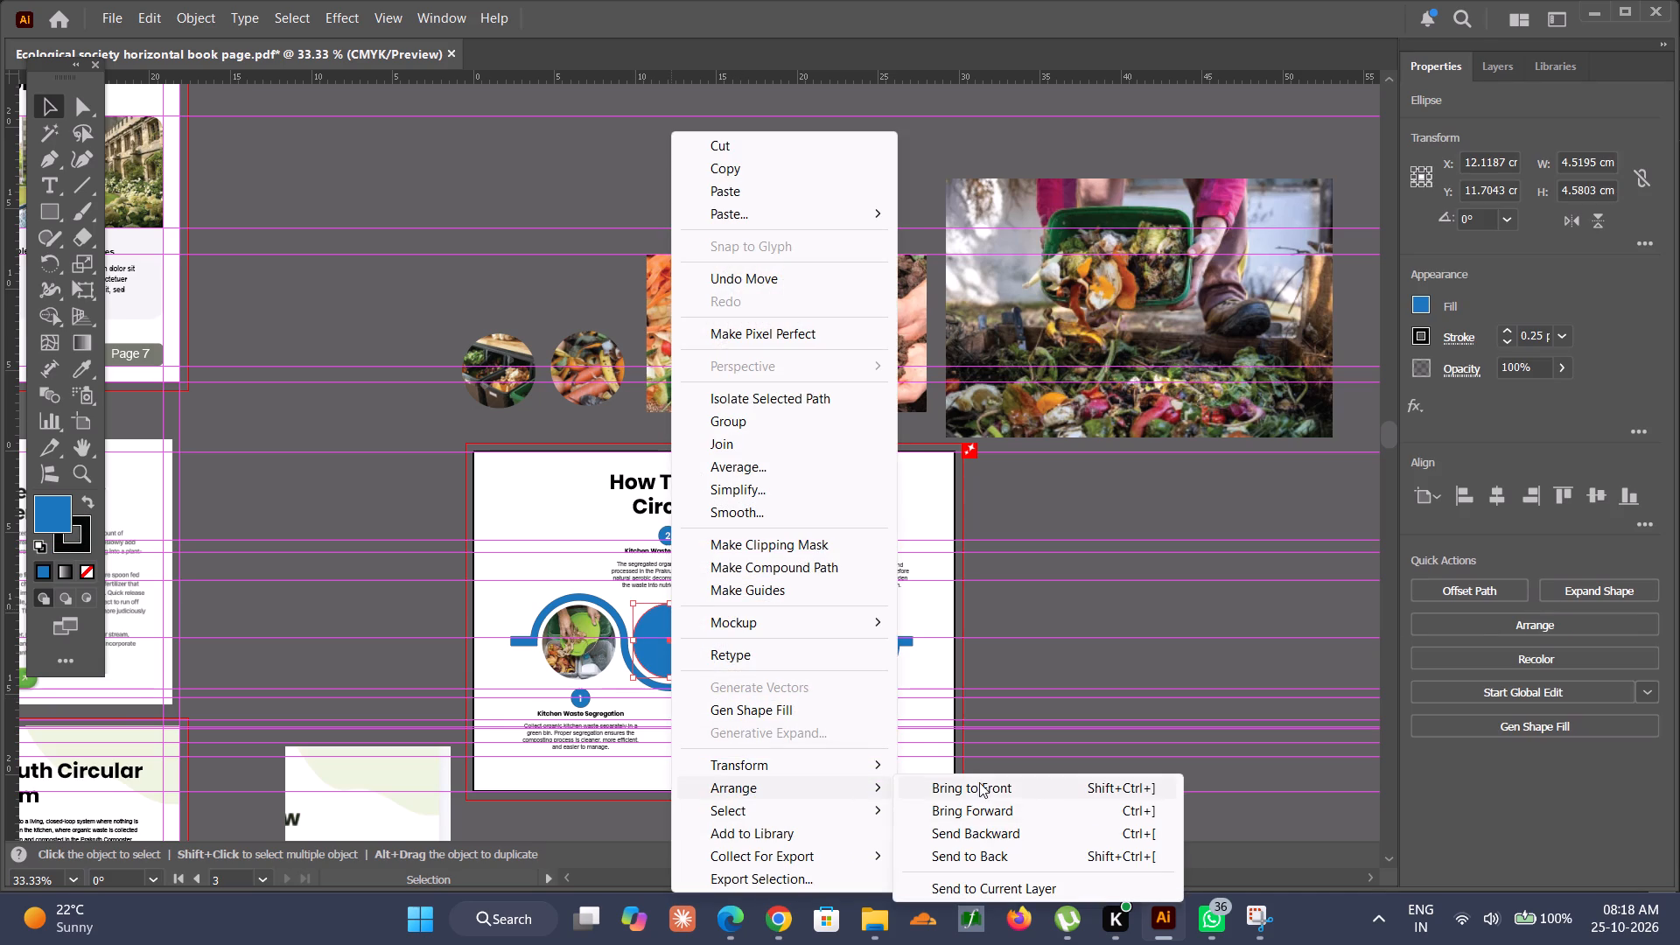
{"action": "left_click", "coordinate": [979, 782]}
{"action": "left_click", "coordinate": [1096, 635]}
{"action": "left_click_drag", "start_coordinate": [667, 633], "coordinate": [779, 329], "text": "alt"}
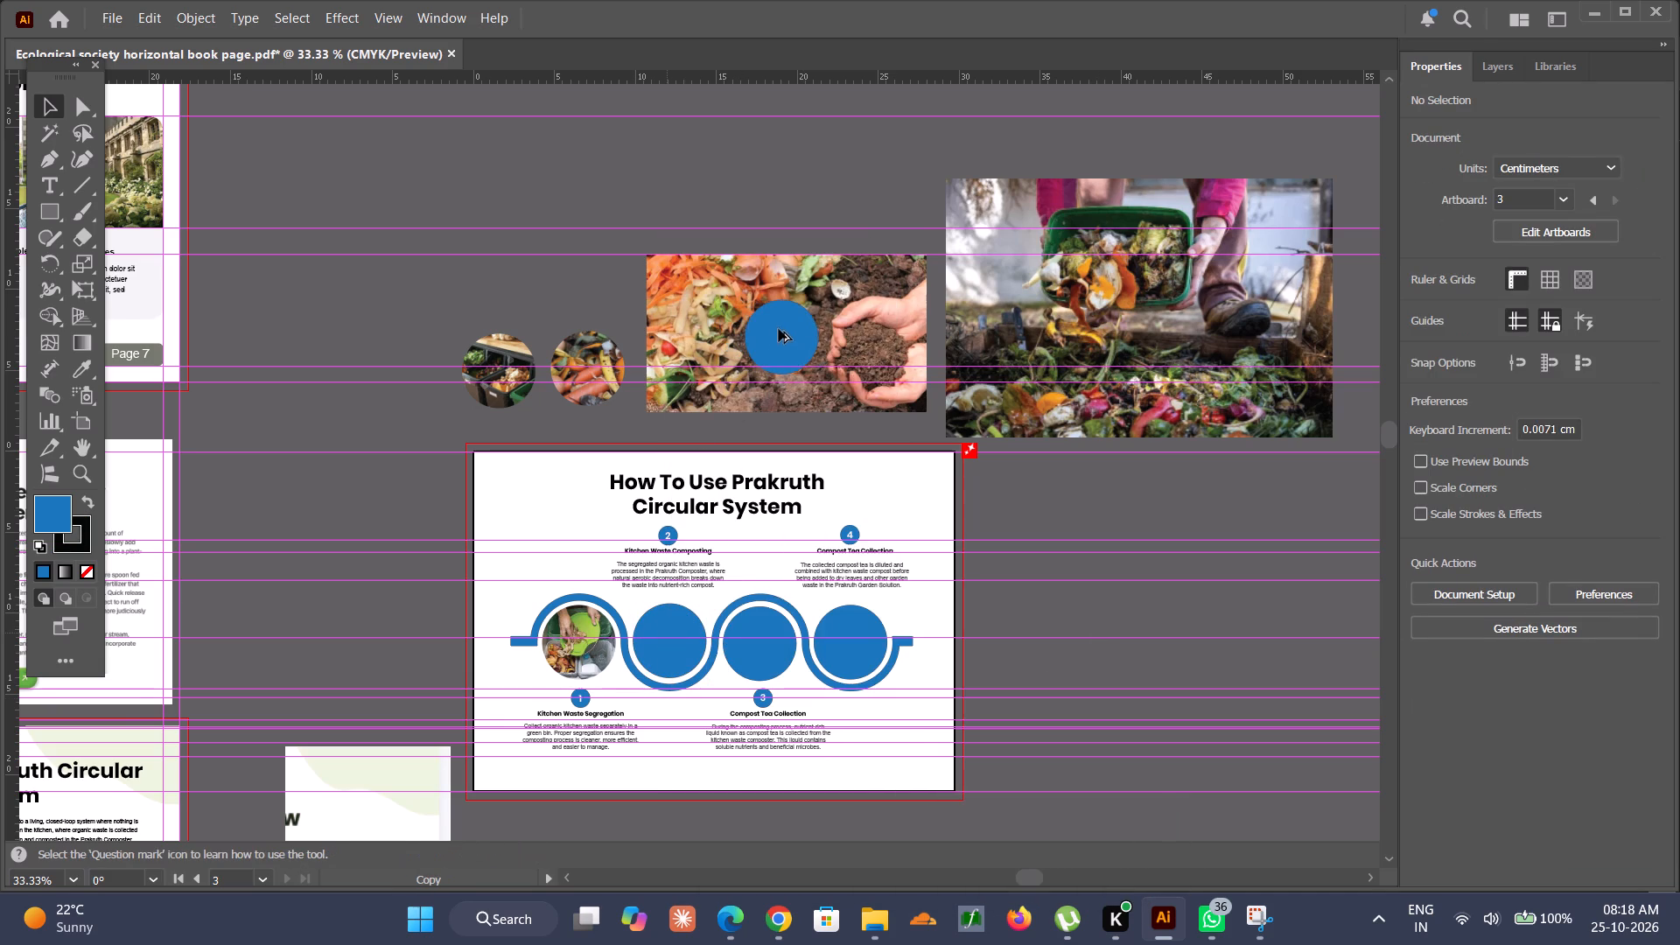
{"action": "left_click_drag", "start_coordinate": [779, 329], "coordinate": [778, 327], "text": "alt"}
Scale the hands-holding-compost photo to about 8.5 × 4.7 cm and position the blue circle within it, covering part of the hands.
{"action": "left_click", "coordinate": [851, 365]}
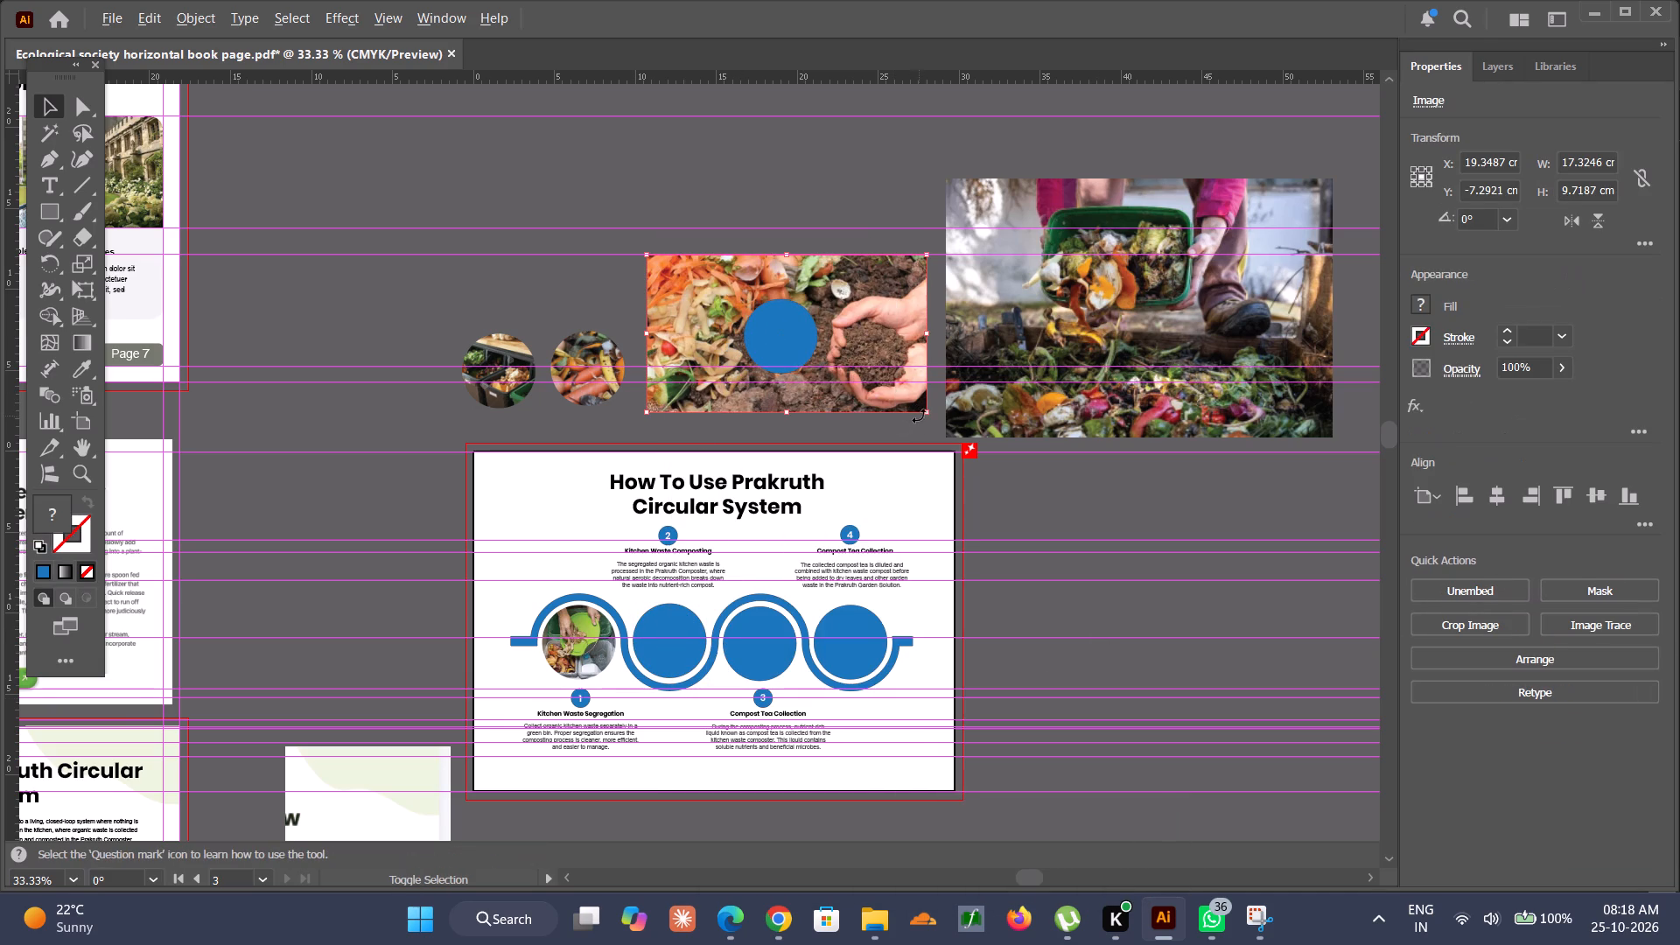
{"action": "left_click_drag", "start_coordinate": [929, 412], "coordinate": [869, 368], "text": "alt+shift"}
{"action": "scroll", "coordinate": [780, 347], "scroll_direction": "up", "scroll_amount": 5, "text": "alt"}
{"action": "scroll", "coordinate": [955, 379], "scroll_direction": "up", "scroll_amount": 1}
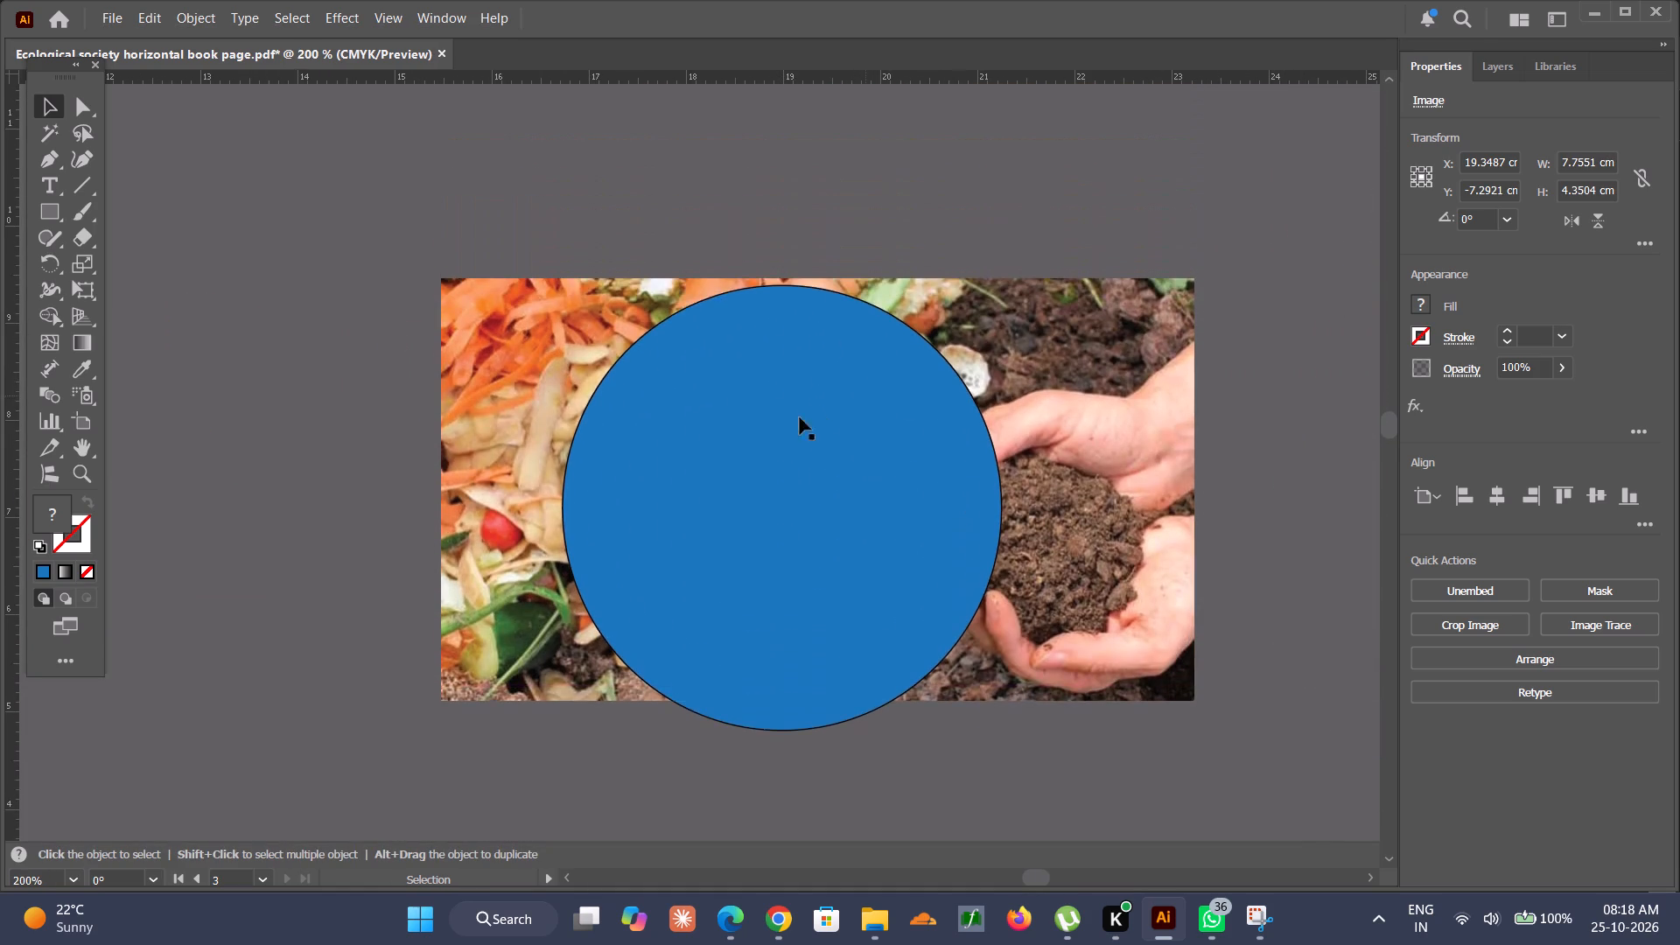
{"action": "left_click_drag", "start_coordinate": [808, 475], "coordinate": [939, 451]}
{"action": "left_click", "coordinate": [1105, 417]}
{"action": "left_click", "coordinate": [1173, 358]}
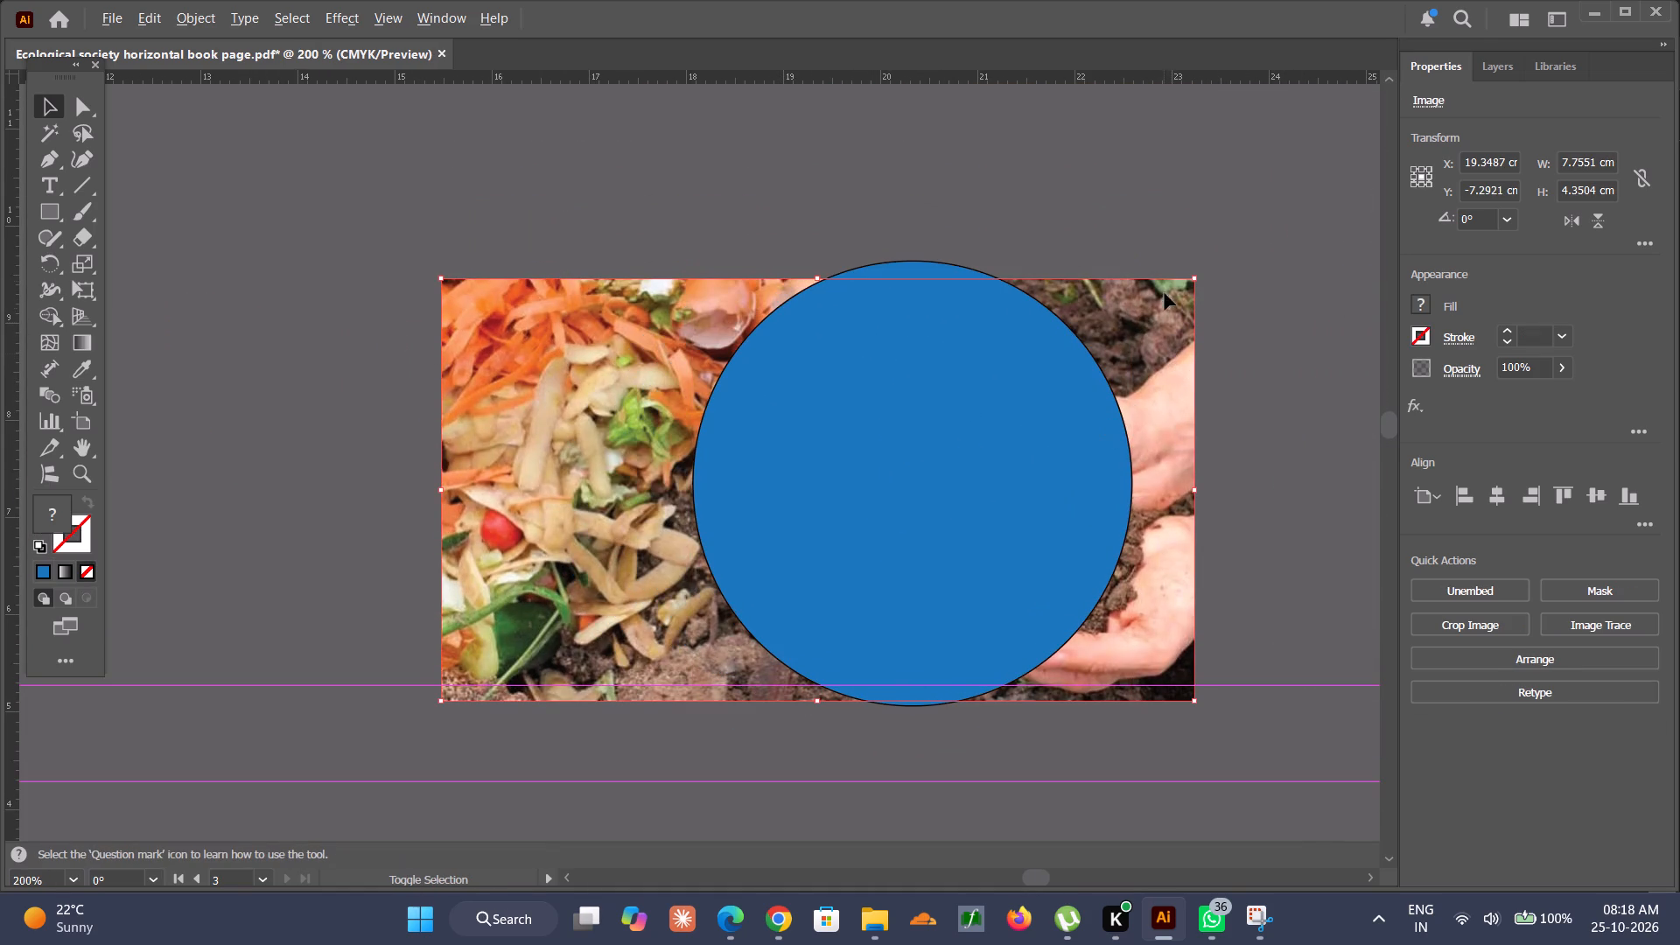
{"action": "left_click_drag", "start_coordinate": [1197, 277], "coordinate": [1211, 268], "text": "alt+shift"}
{"action": "left_click_drag", "start_coordinate": [1211, 268], "coordinate": [1228, 235], "text": "alt+shift"}
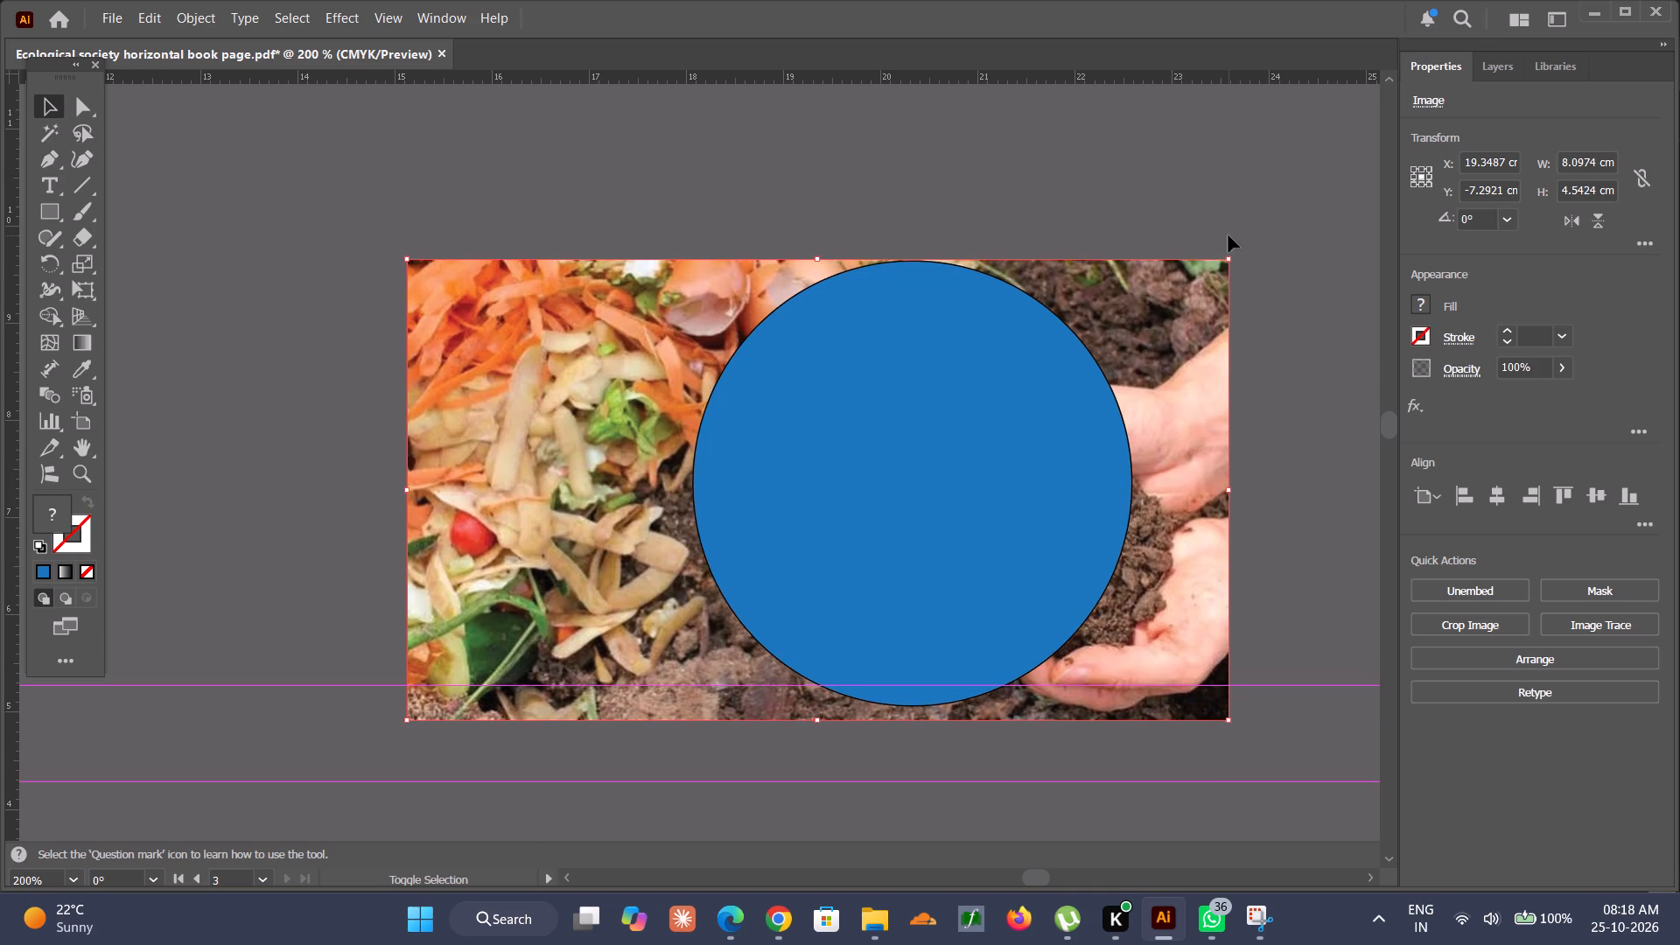
{"action": "left_click_drag", "start_coordinate": [953, 438], "coordinate": [956, 447]}
{"action": "left_click", "coordinate": [865, 167]}
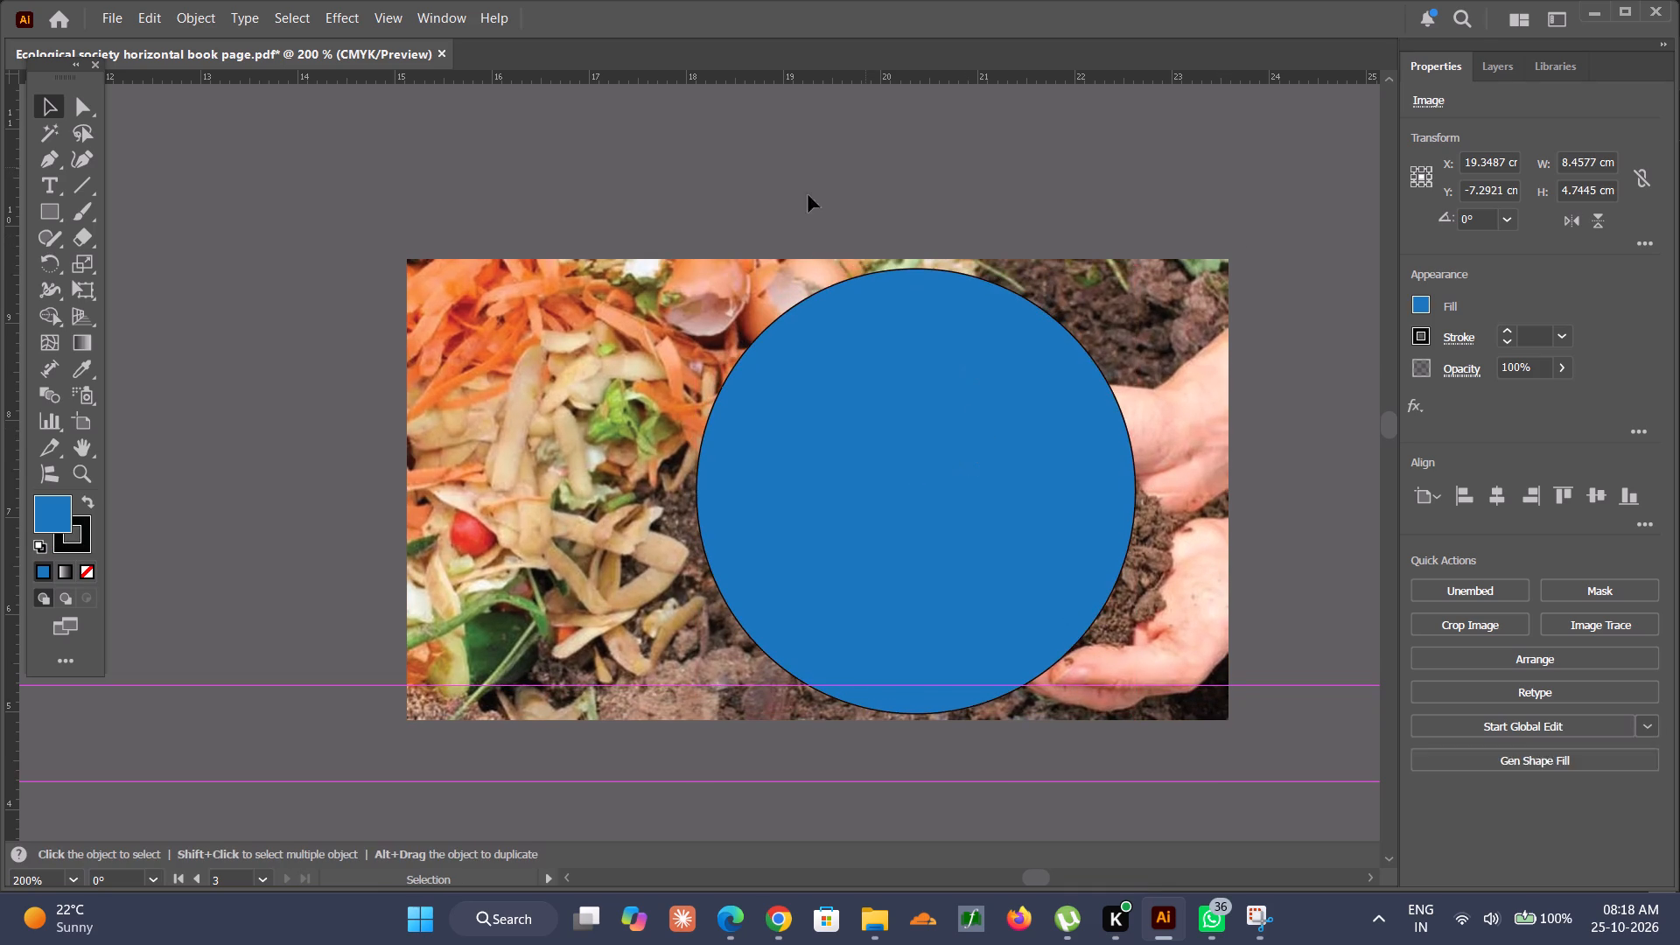
Make a clipping mask from the blue circle and the hands-holding-compost photo.
{"action": "left_click_drag", "start_coordinate": [808, 195], "coordinate": [1157, 677]}
{"action": "left_click", "coordinate": [1507, 629]}
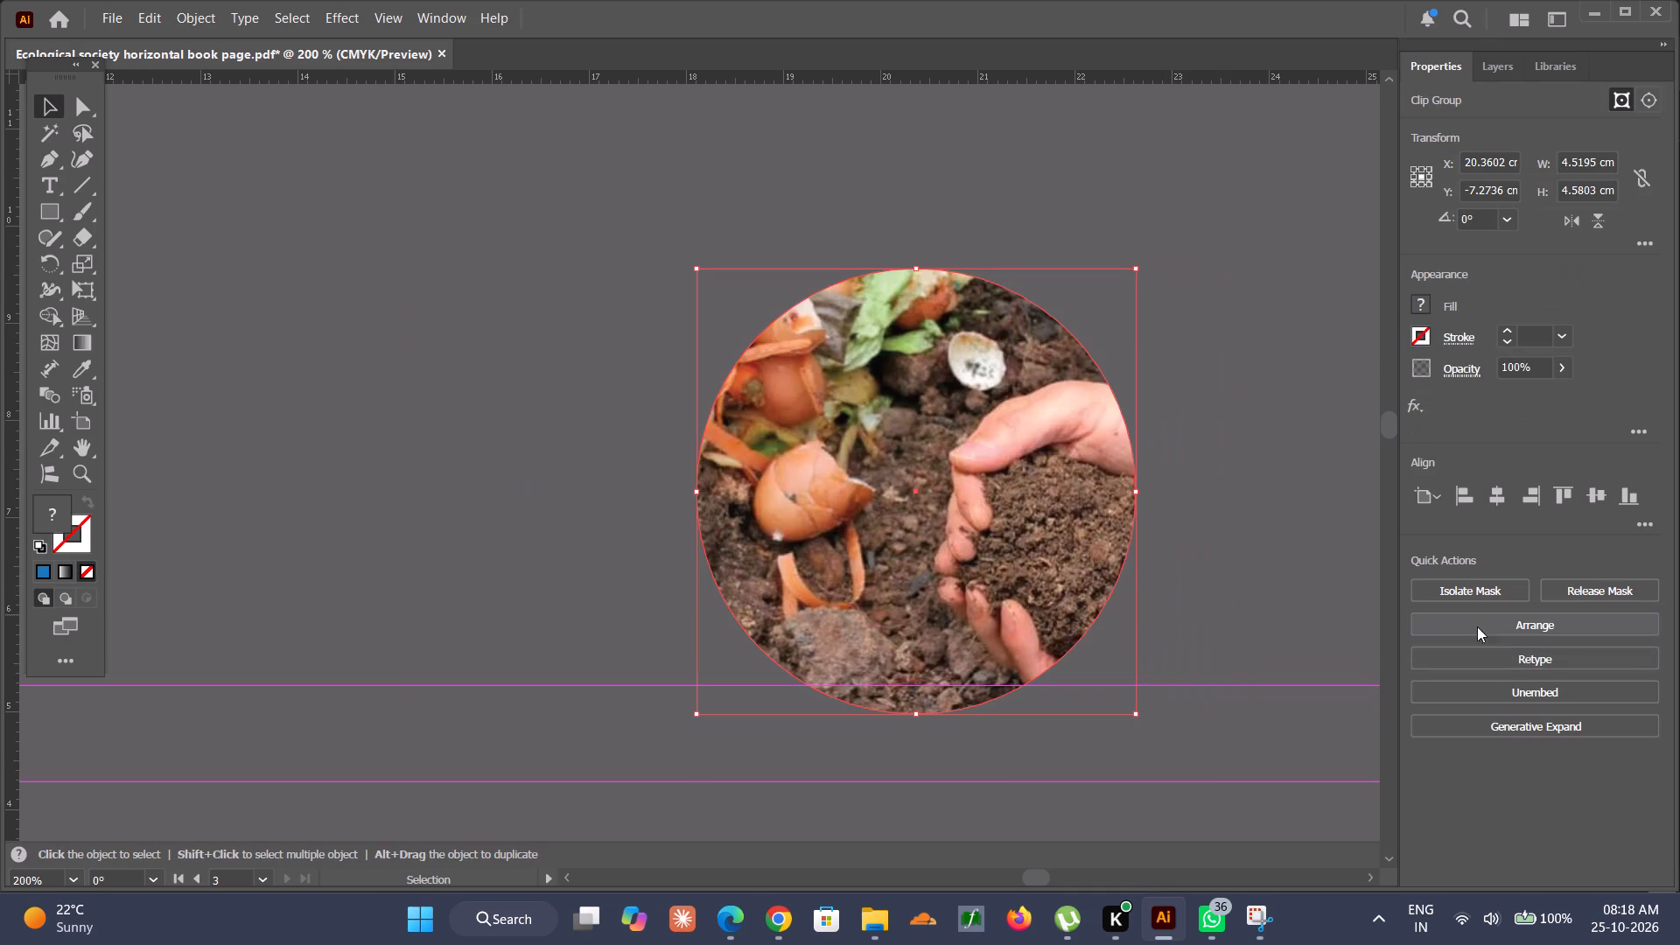
{"action": "left_click", "coordinate": [1284, 430]}
Place a copy of the blue step 2 circle over the green tub compost photo, keeping the original on the page.
{"action": "scroll", "coordinate": [1052, 398], "scroll_direction": "down", "scroll_amount": 6, "text": "alt"}
{"action": "scroll", "coordinate": [1052, 398], "scroll_direction": "up", "scroll_amount": 3}
{"action": "scroll", "coordinate": [1032, 410], "scroll_direction": "down", "scroll_amount": 5}
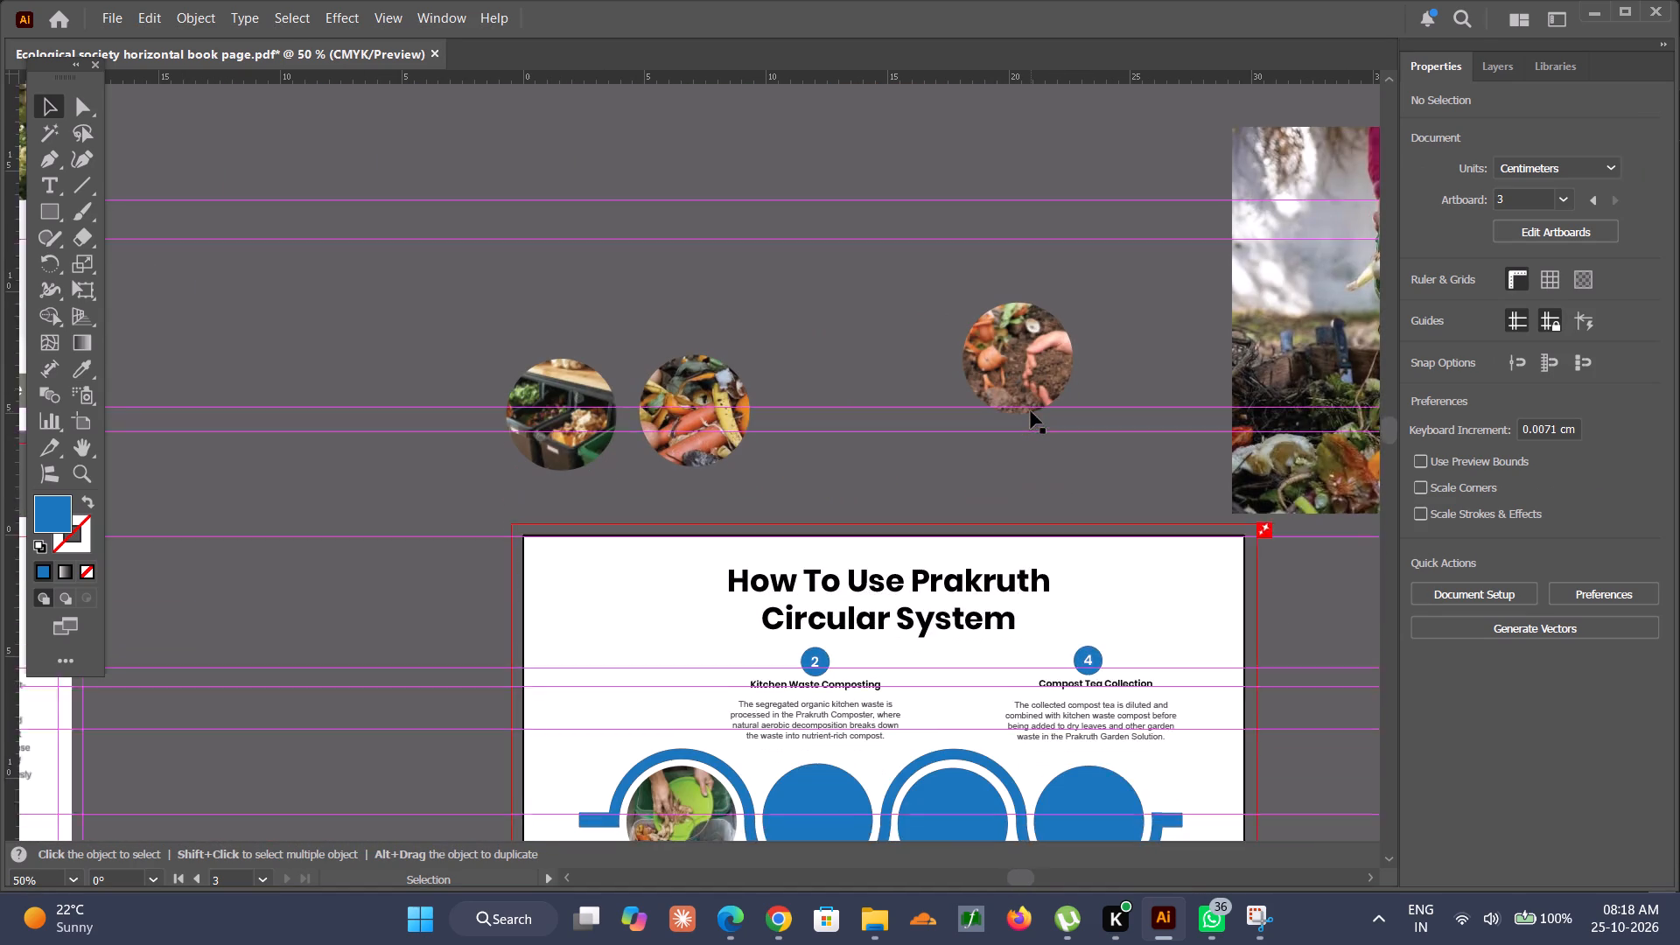
{"action": "scroll", "coordinate": [1031, 411], "scroll_direction": "down", "scroll_amount": 5}
{"action": "scroll", "coordinate": [1030, 410], "scroll_direction": "up", "scroll_amount": 1}
{"action": "scroll", "coordinate": [689, 493], "scroll_direction": "down", "scroll_amount": 2, "text": "alt"}
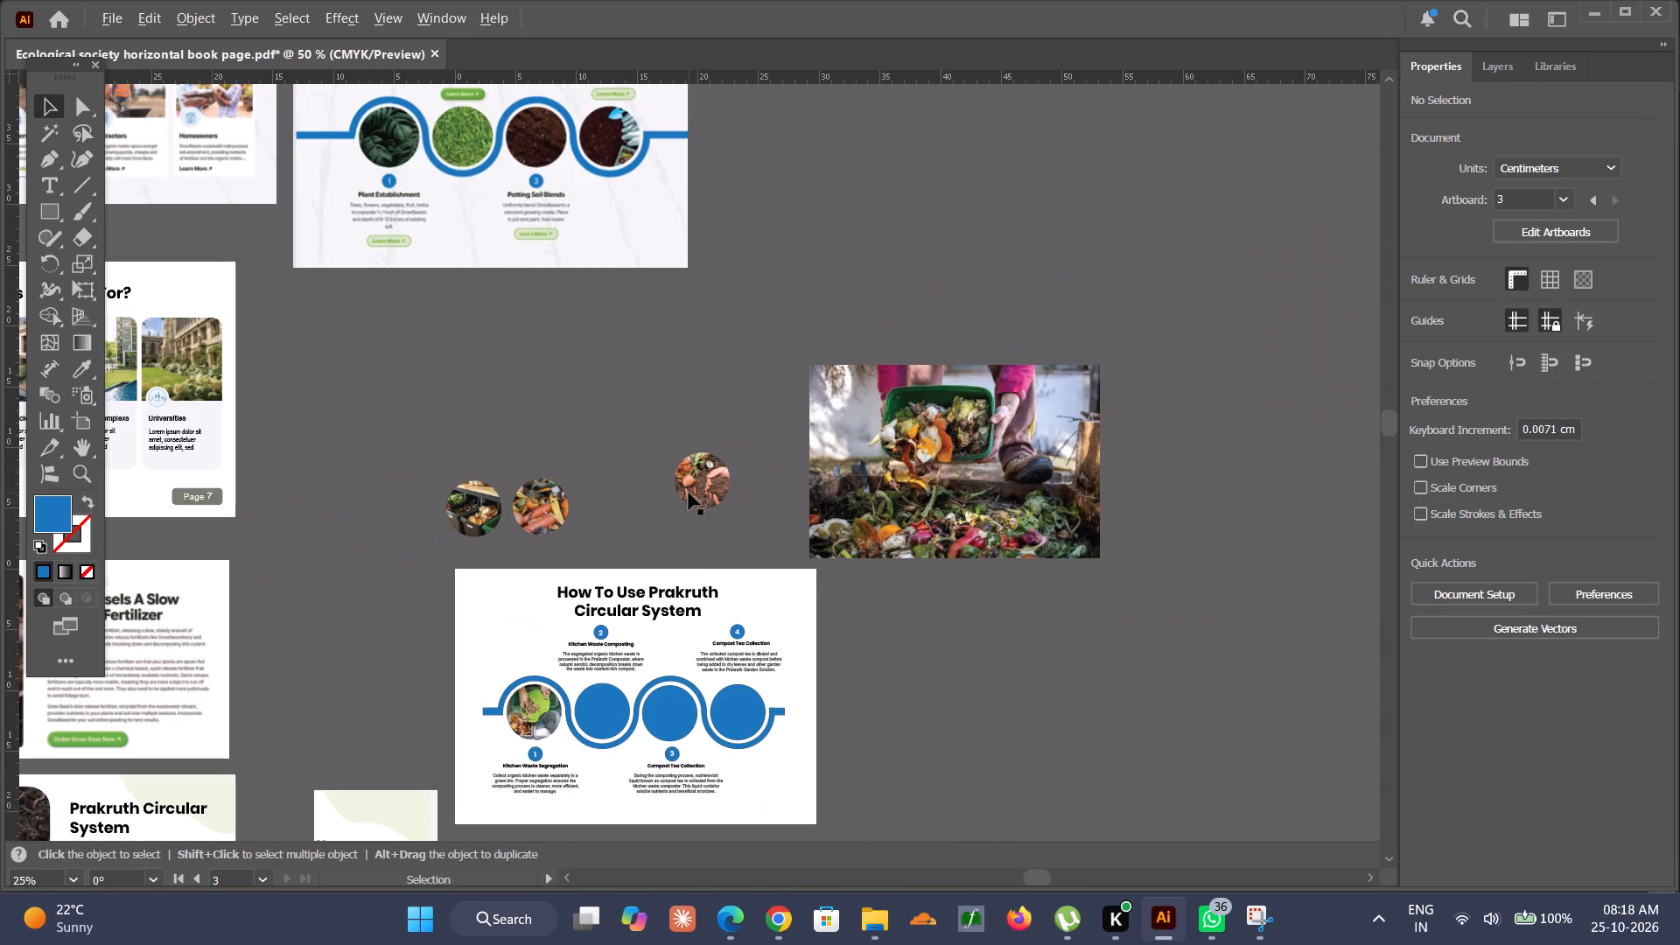
{"action": "left_click_drag", "start_coordinate": [587, 704], "coordinate": [947, 448], "text": "alt"}
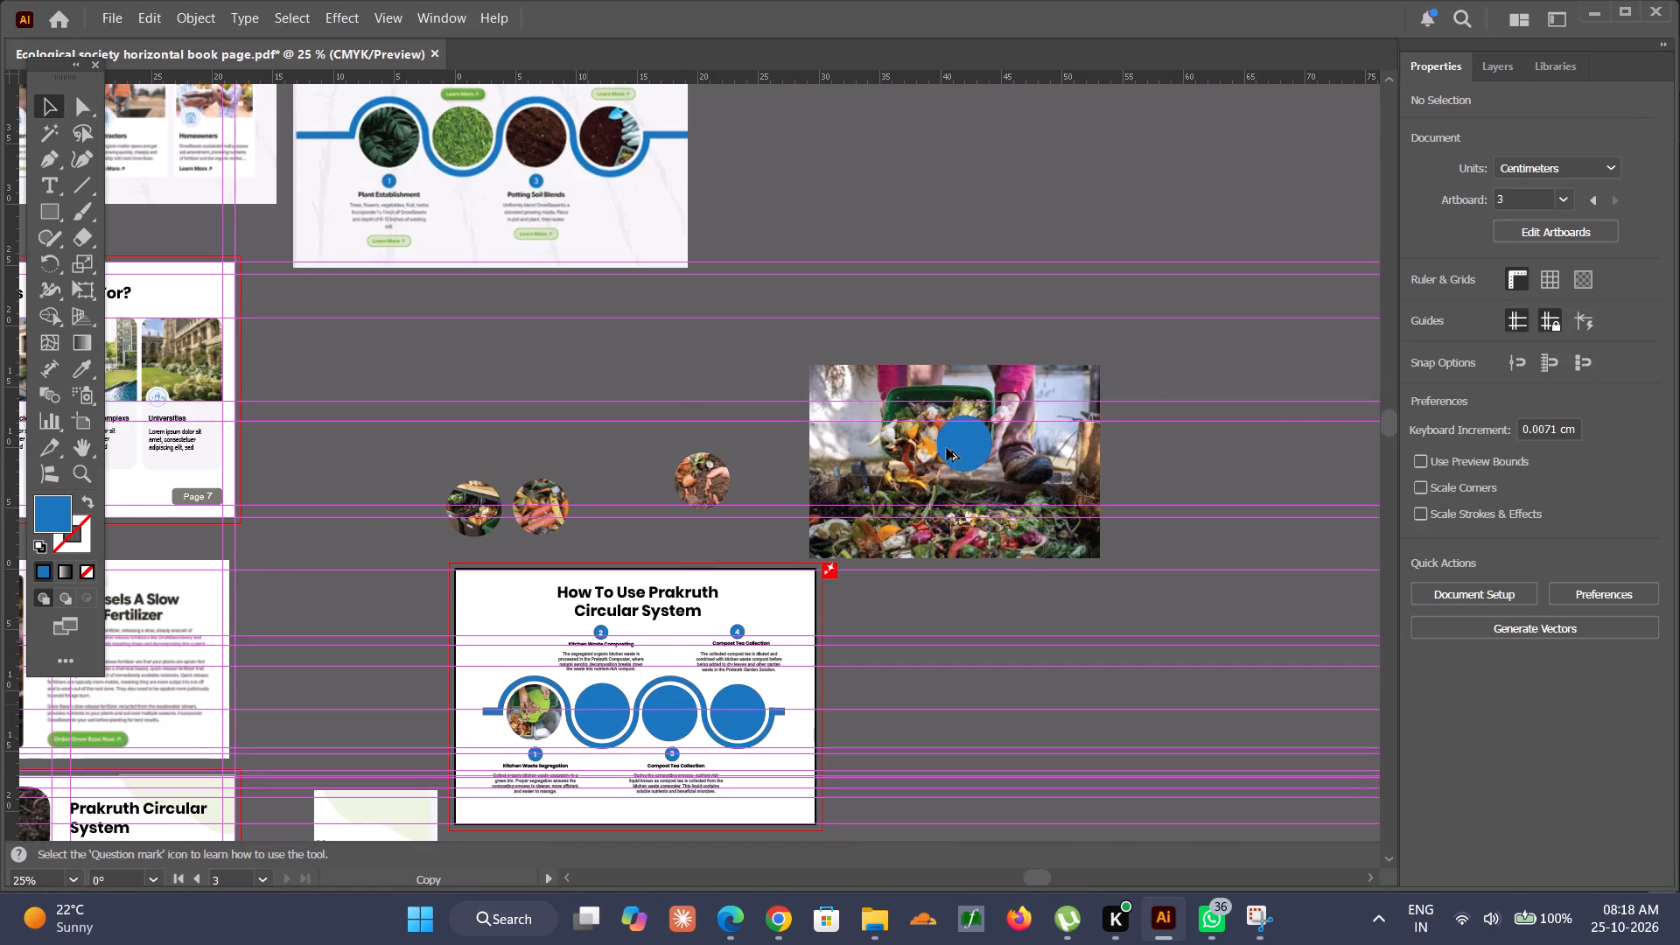
{"action": "left_click_drag", "start_coordinate": [947, 448], "coordinate": [927, 435], "text": "alt"}
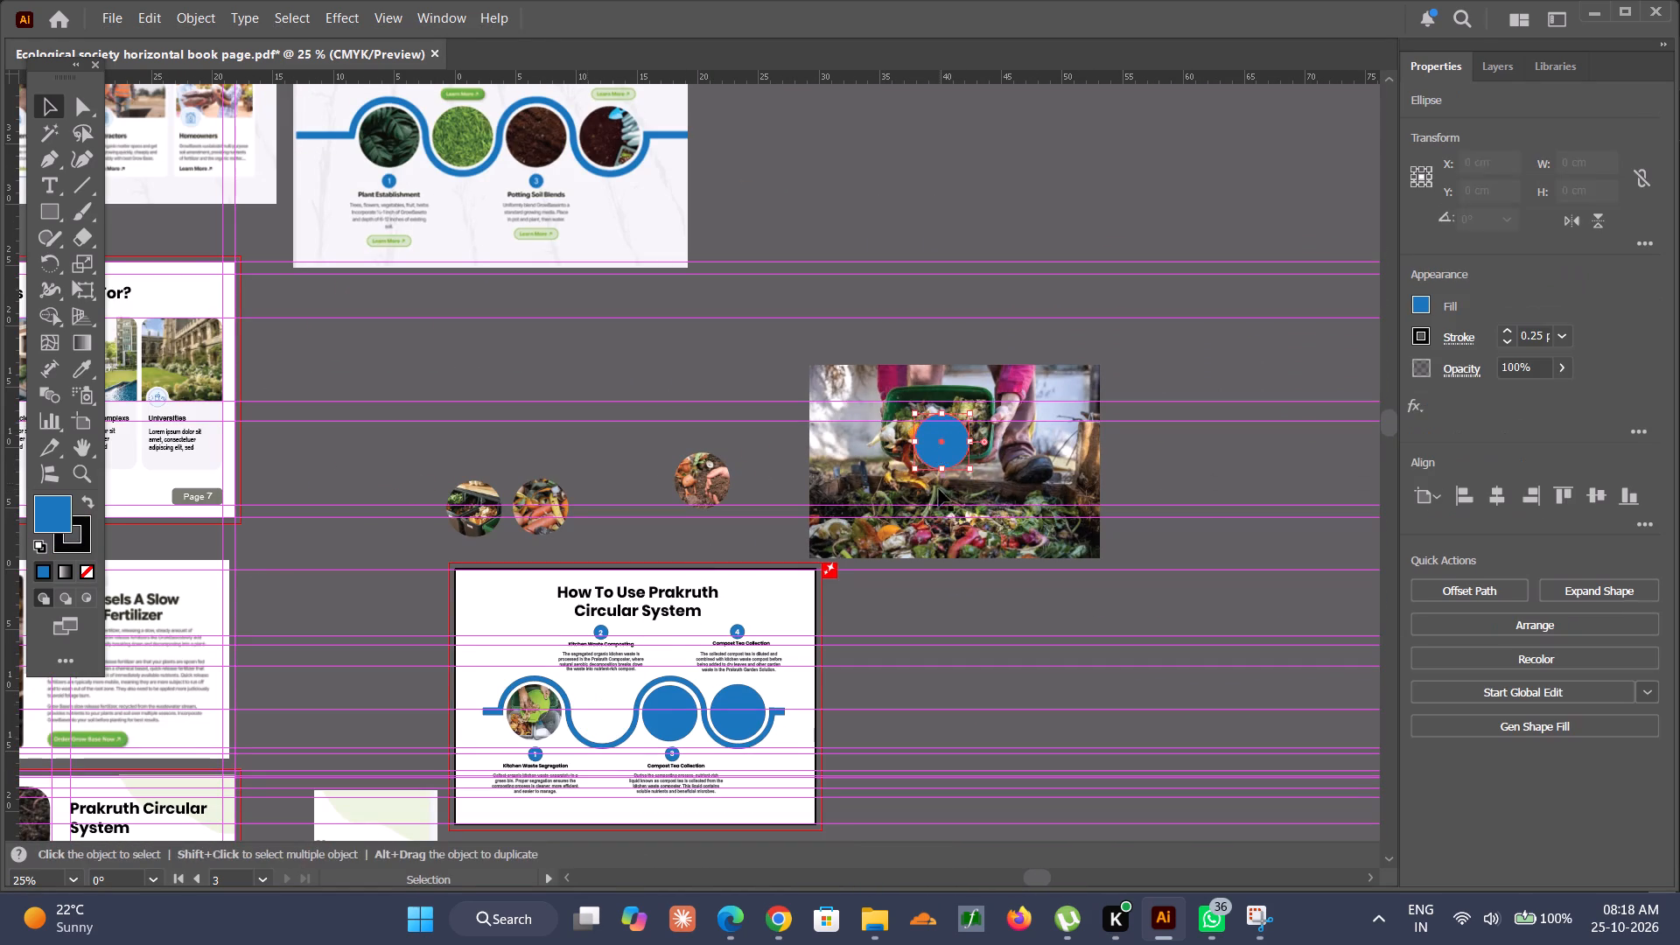
{"action": "key", "text": "ctrl+z"}
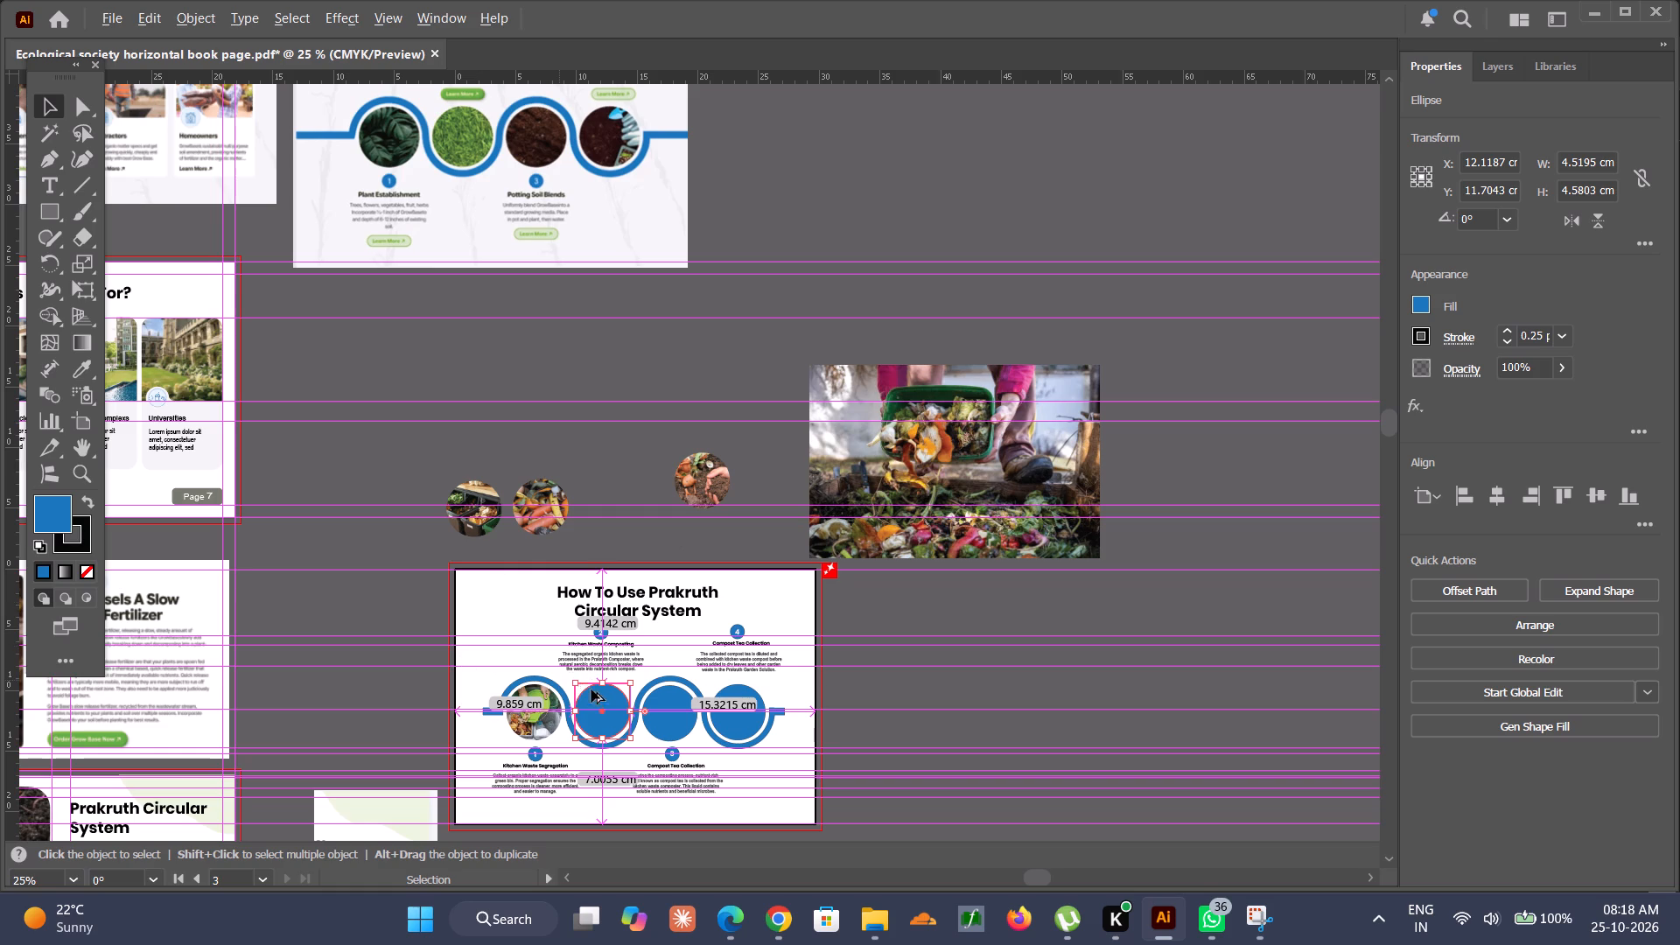
{"action": "left_click_drag", "start_coordinate": [605, 713], "coordinate": [952, 456], "text": "alt"}
Scale the green tub photo to about 7.1 × 4.7 cm and centre it behind the blue circle so it fills the outline.
{"action": "left_click", "coordinate": [960, 555]}
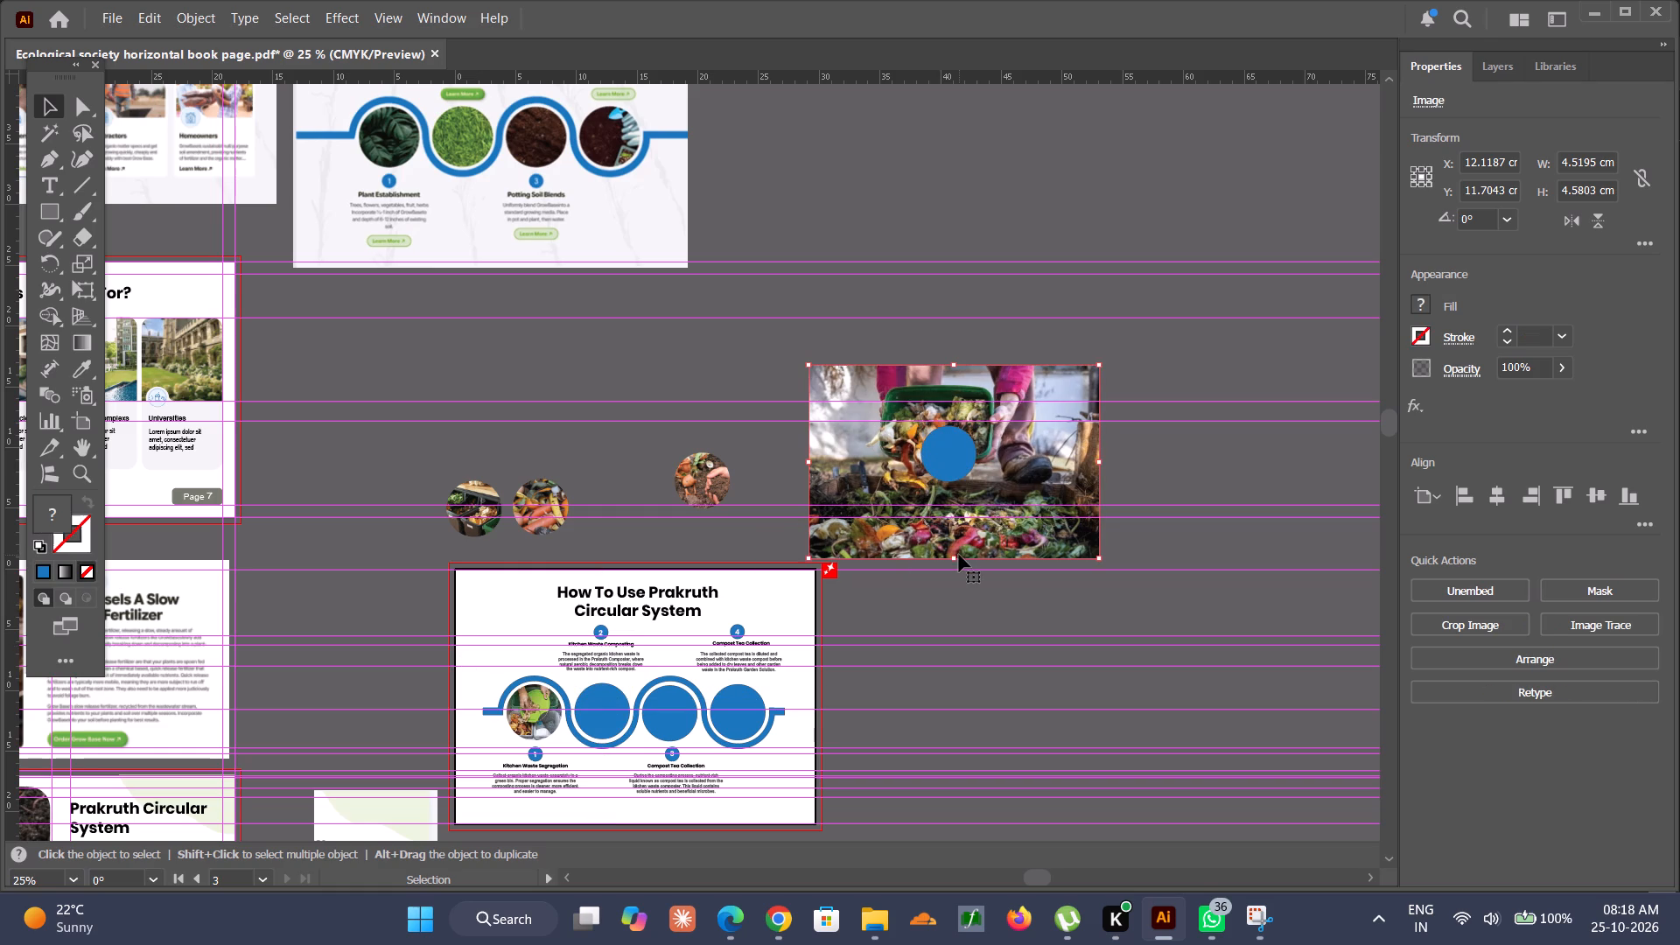
{"action": "left_click", "coordinate": [967, 542]}
{"action": "left_click_drag", "start_coordinate": [1098, 556], "coordinate": [1039, 492], "text": "alt+shift"}
{"action": "scroll", "coordinate": [962, 467], "scroll_direction": "up", "scroll_amount": 6, "text": "alt"}
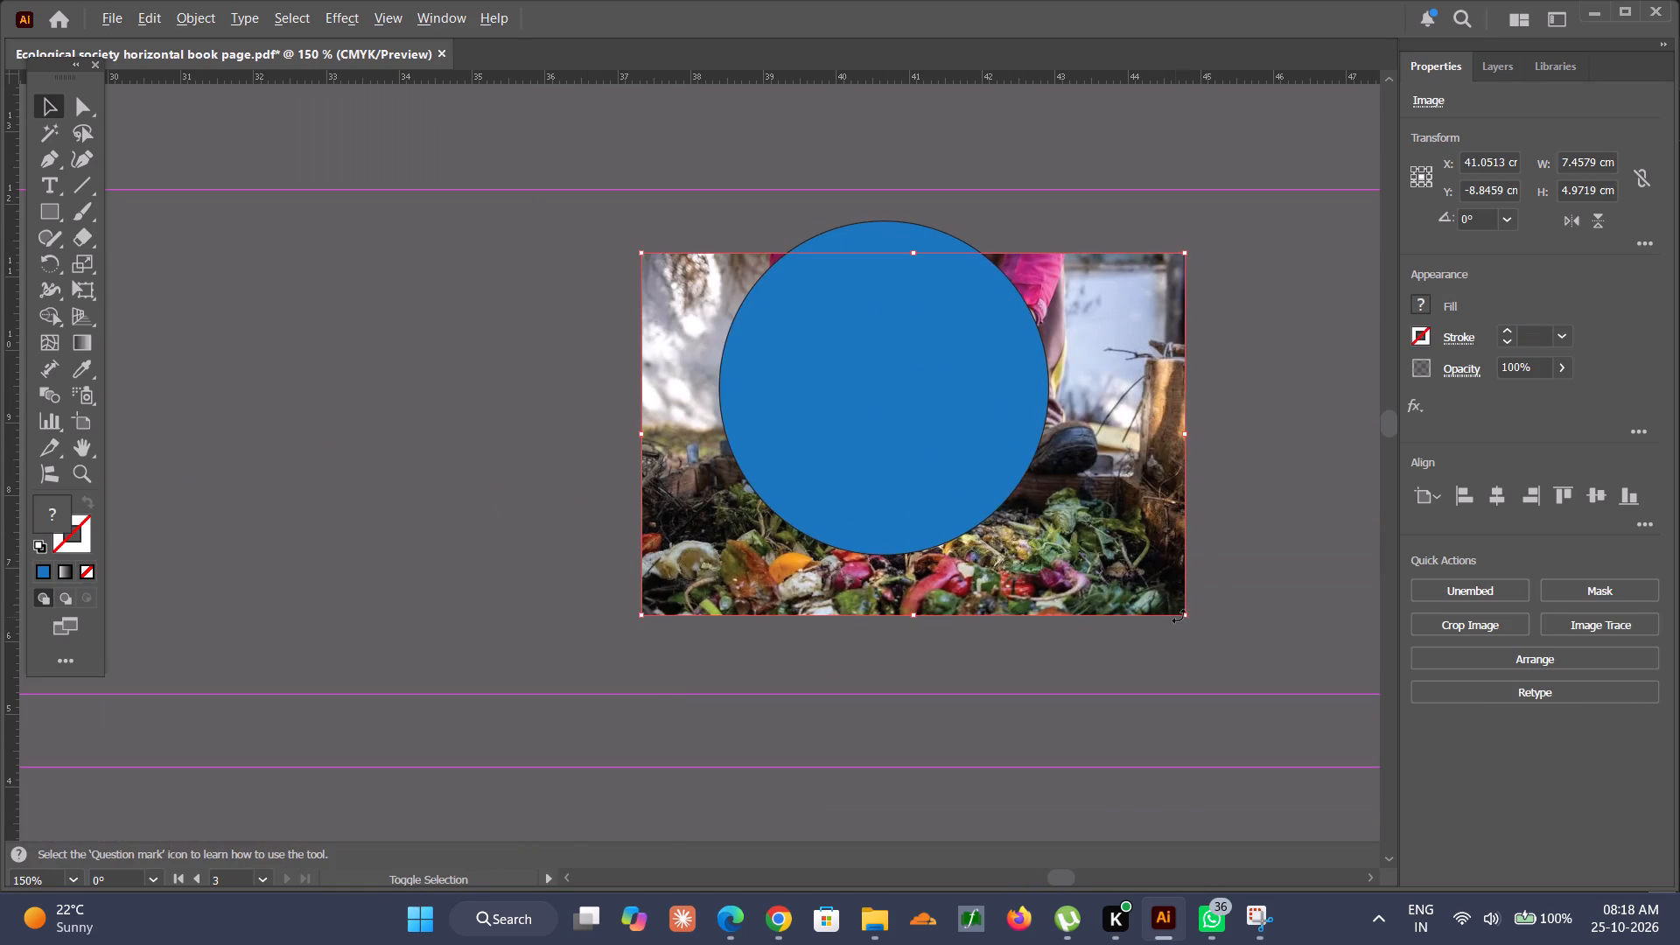
{"action": "left_click_drag", "start_coordinate": [1184, 614], "coordinate": [1171, 584], "text": "alt+shift"}
{"action": "left_click_drag", "start_coordinate": [1122, 531], "coordinate": [1089, 488]}
{"action": "left_click_drag", "start_coordinate": [1105, 537], "coordinate": [1140, 598], "text": "alt+shift"}
{"action": "left_click", "coordinate": [1165, 517]}
{"action": "left_click_drag", "start_coordinate": [1070, 315], "coordinate": [627, 540]}
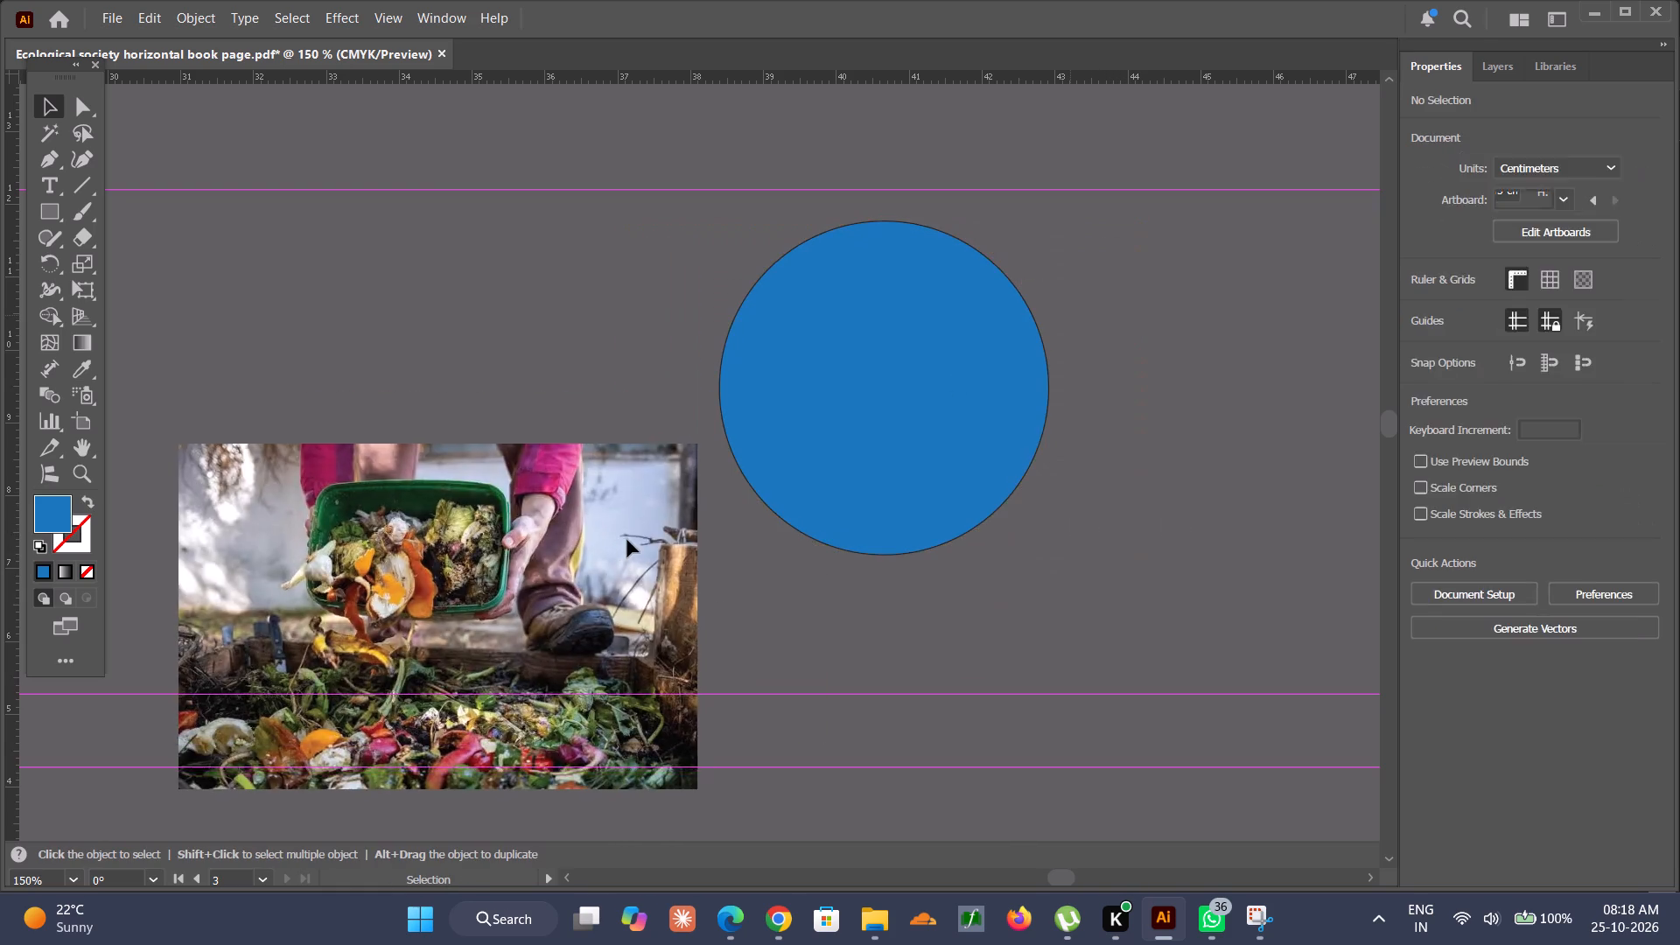
{"action": "key", "text": "ctrl+z"}
Make a clipping mask from the blue circle and the green tub compost photo.
{"action": "left_click", "coordinate": [661, 647]}
{"action": "left_click_drag", "start_coordinate": [654, 654], "coordinate": [925, 402]}
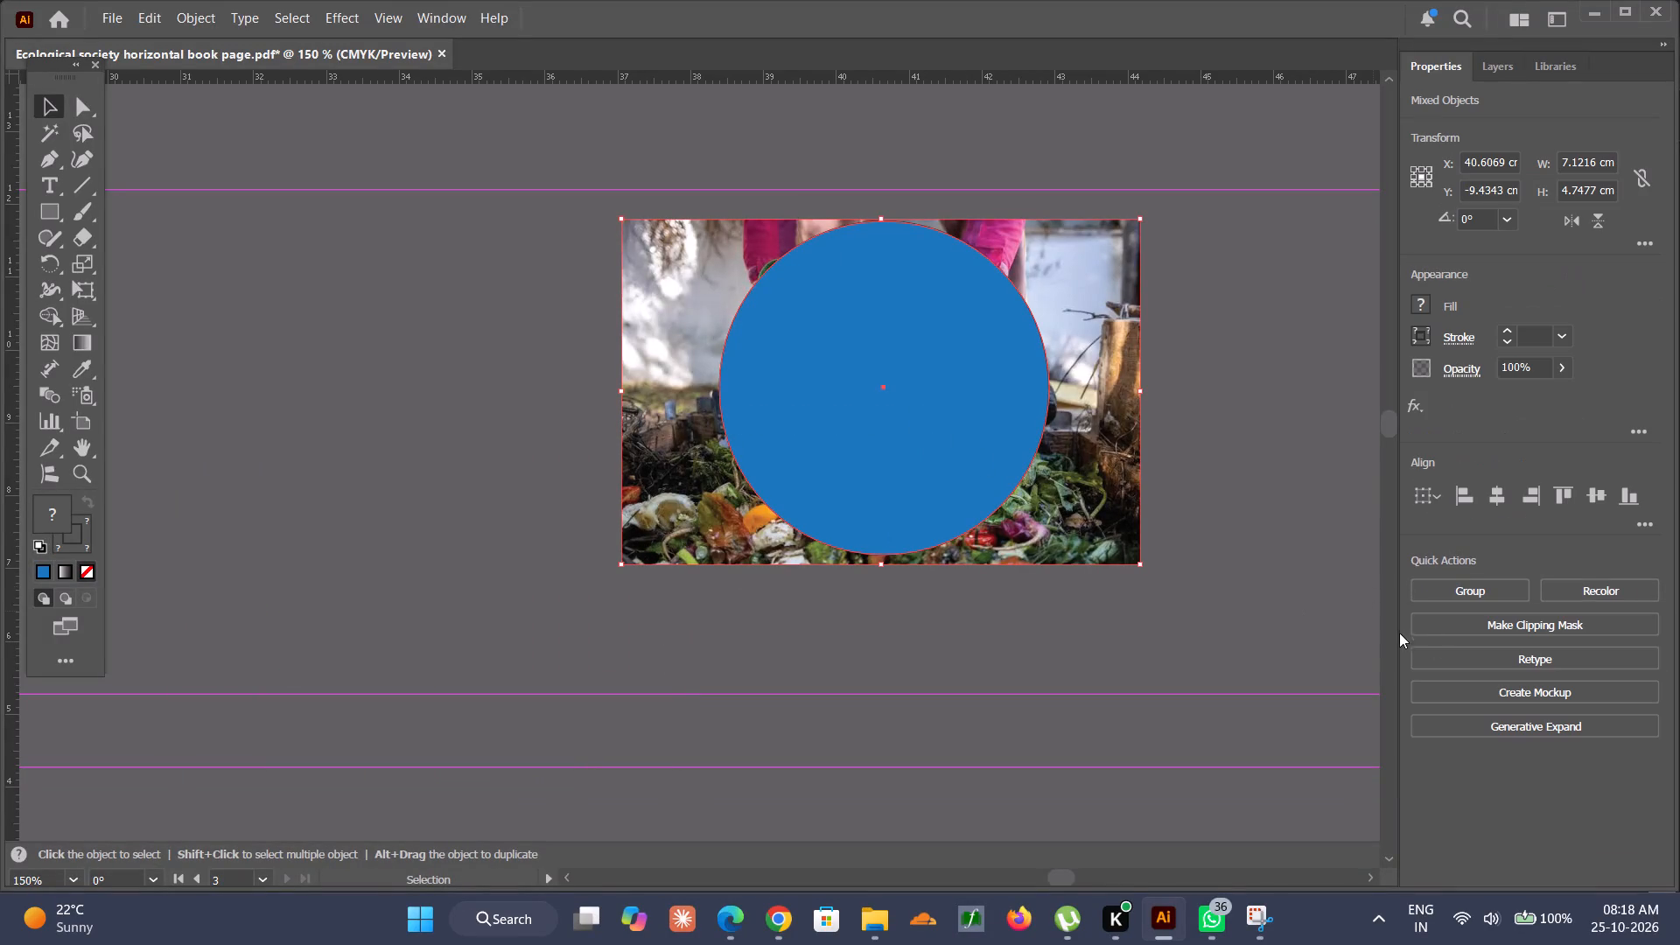
{"action": "left_click", "coordinate": [1445, 628]}
Move the circular green tub photo next to the circular hands-holding-compost photo above the page.
{"action": "scroll", "coordinate": [1067, 535], "scroll_direction": "down", "scroll_amount": 2, "text": "alt"}
{"action": "scroll", "coordinate": [974, 568], "scroll_direction": "down", "scroll_amount": 2, "text": "alt"}
{"action": "left_click", "coordinate": [904, 619]}
{"action": "scroll", "coordinate": [900, 603], "scroll_direction": "down", "scroll_amount": 3}
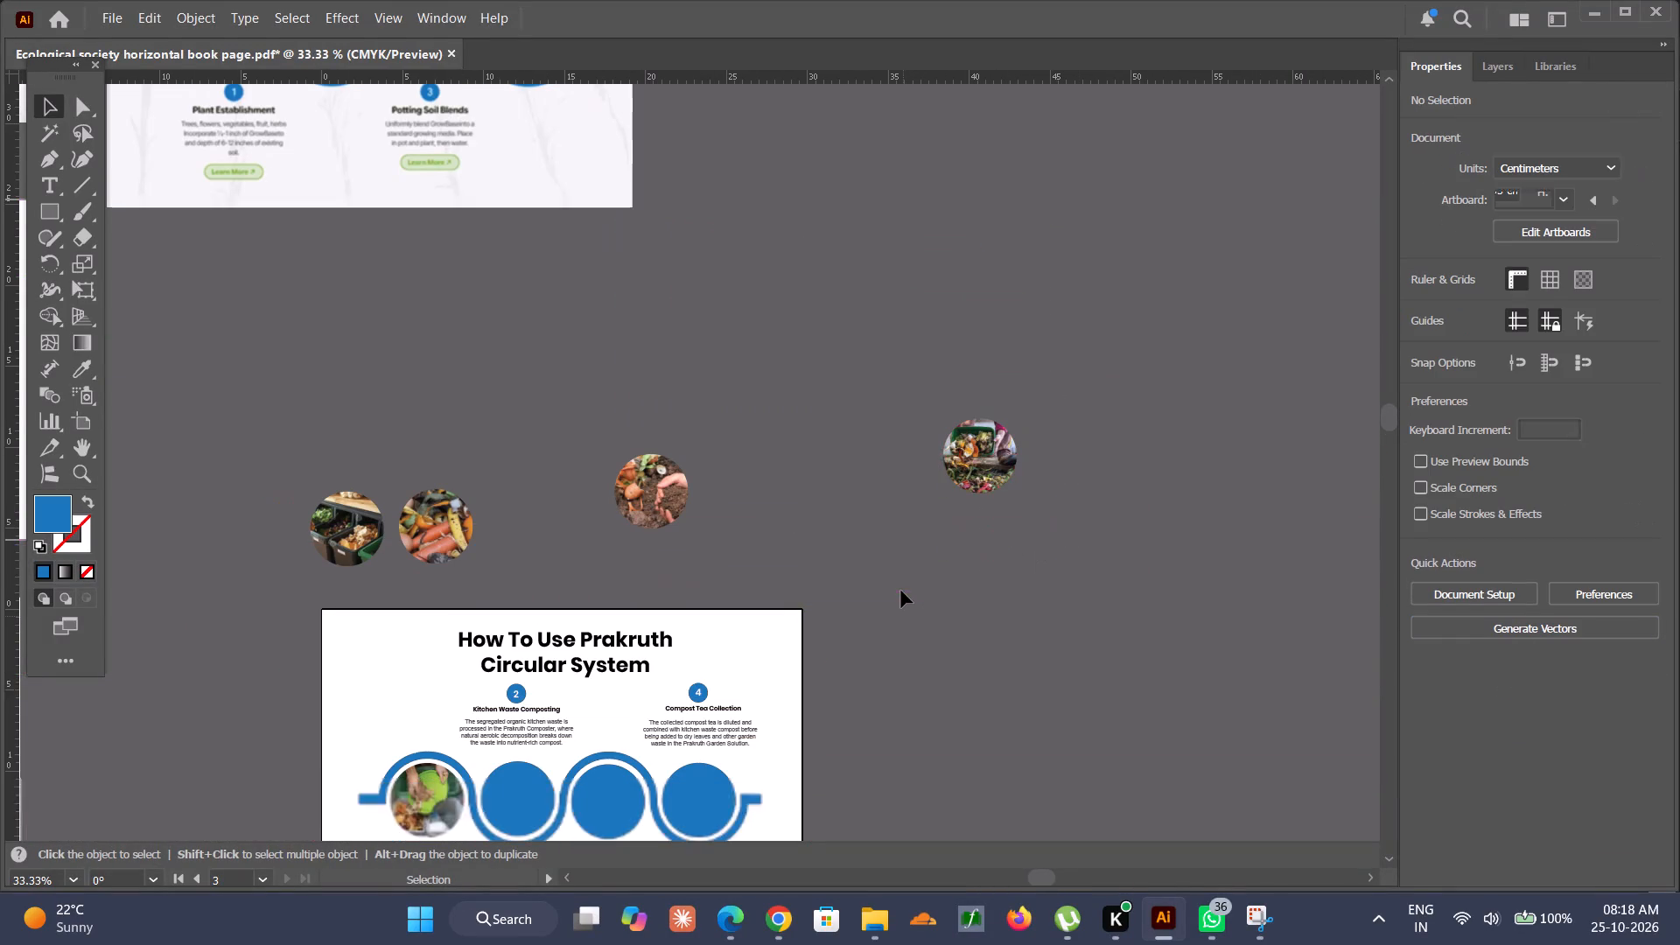
{"action": "scroll", "coordinate": [901, 591], "scroll_direction": "down", "scroll_amount": 3}
{"action": "left_click_drag", "start_coordinate": [969, 411], "coordinate": [717, 443]}
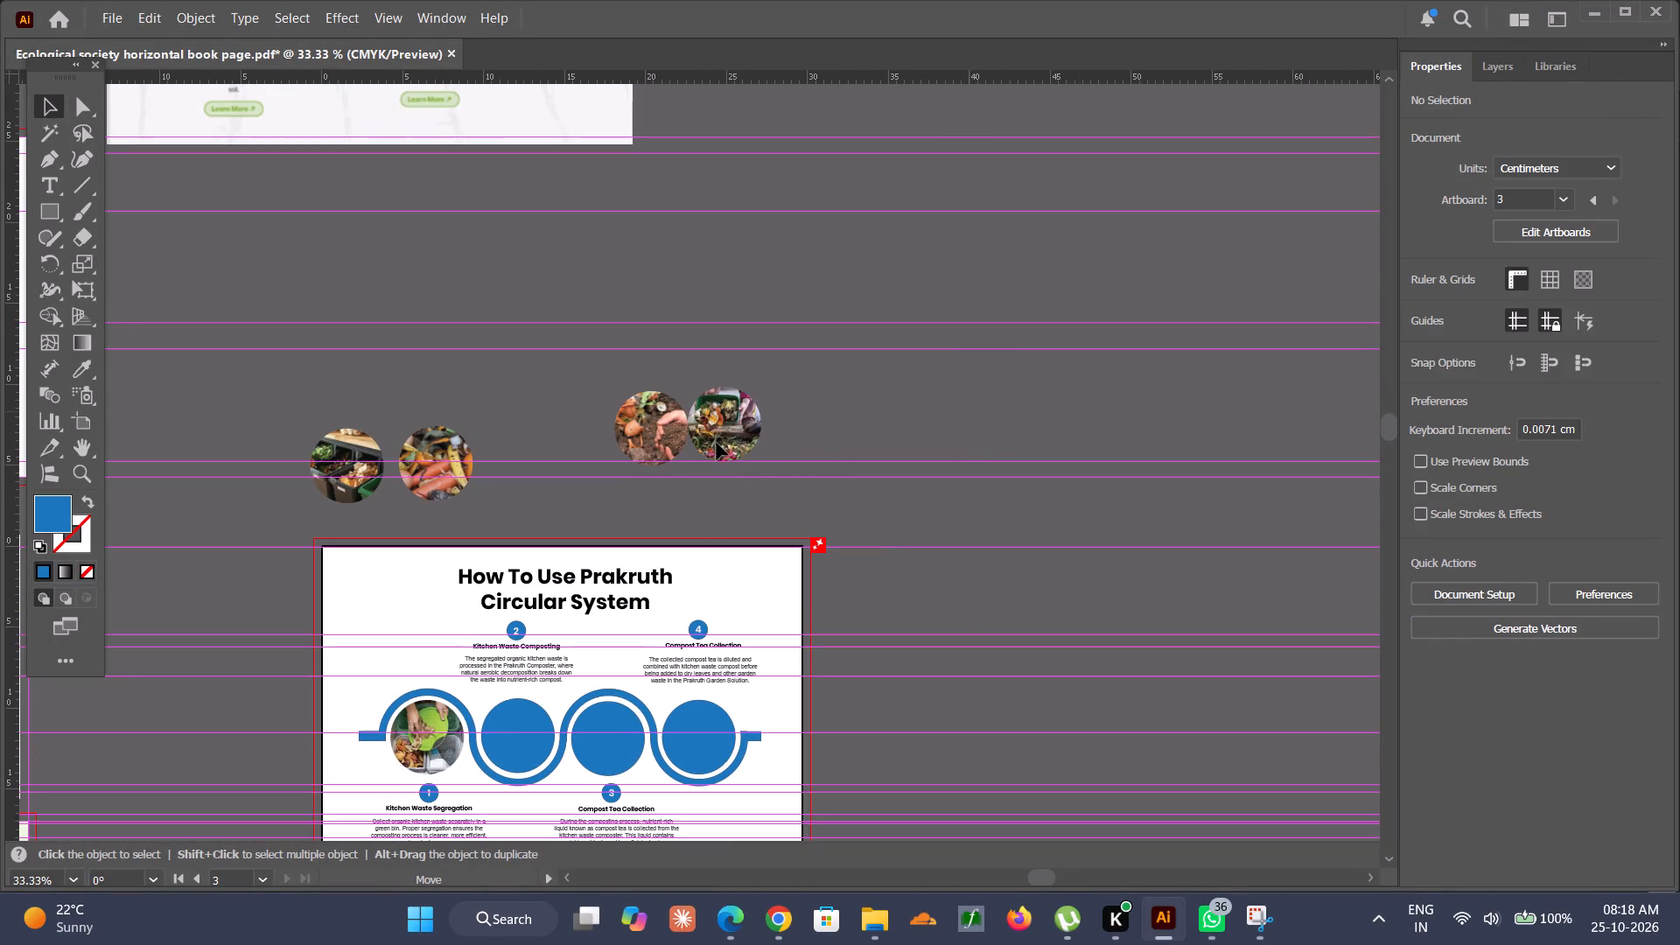
{"action": "left_click_drag", "start_coordinate": [717, 443], "coordinate": [719, 444]}
{"action": "left_click", "coordinate": [734, 495]}
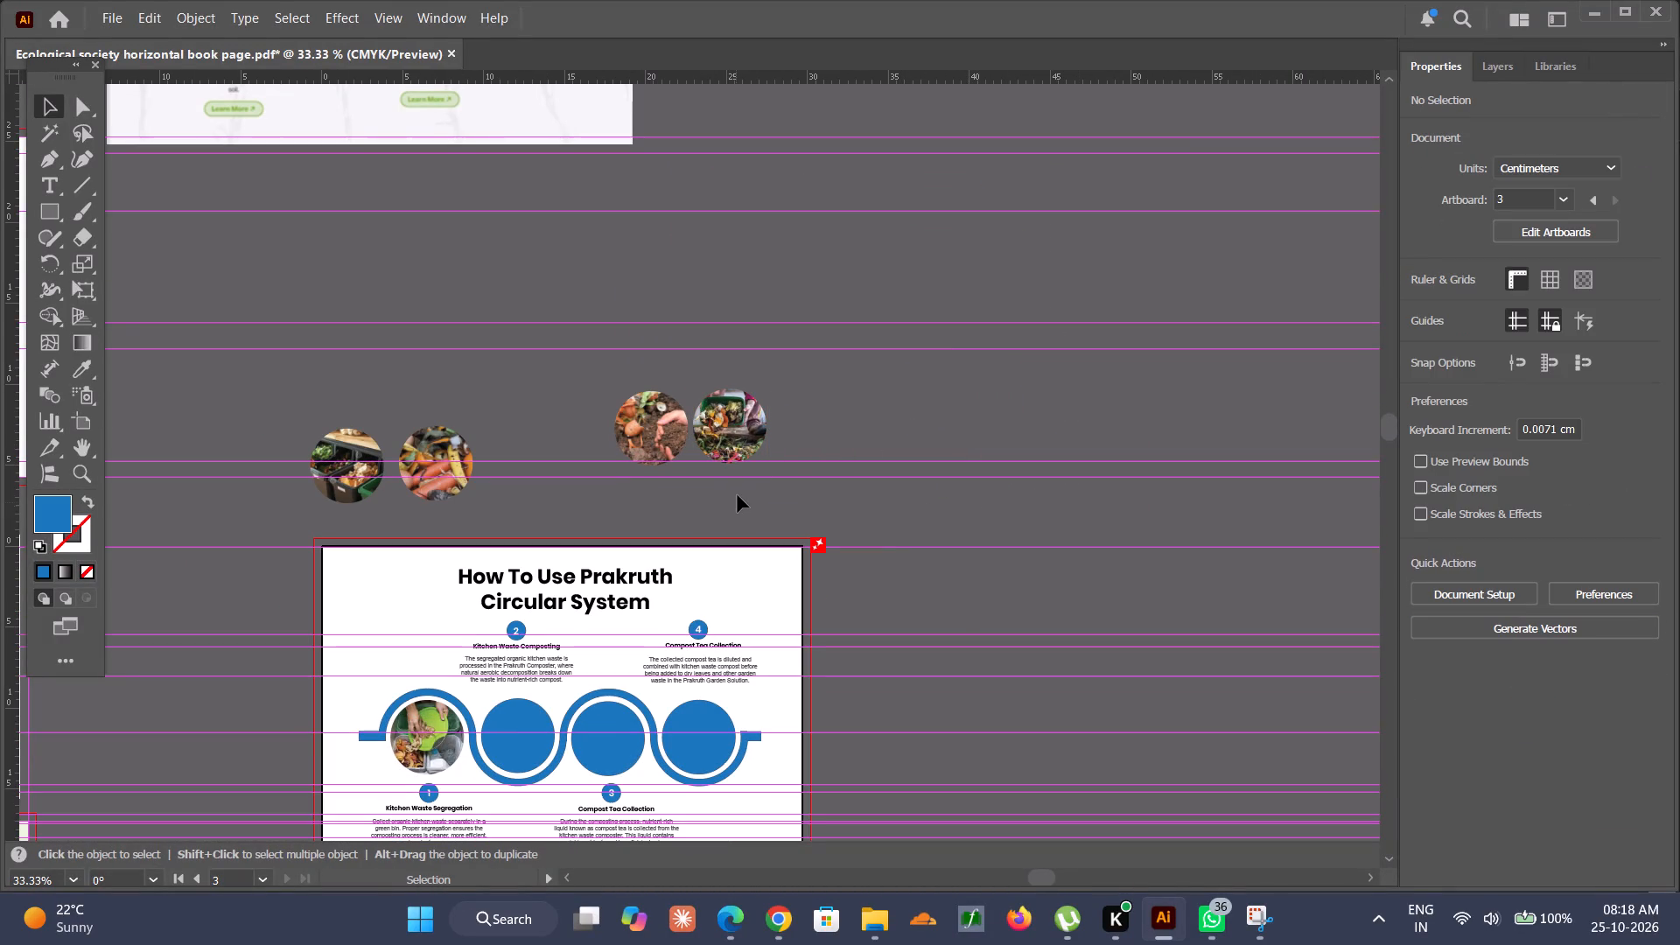
{"action": "scroll", "coordinate": [705, 475], "scroll_direction": "down", "scroll_amount": 4}
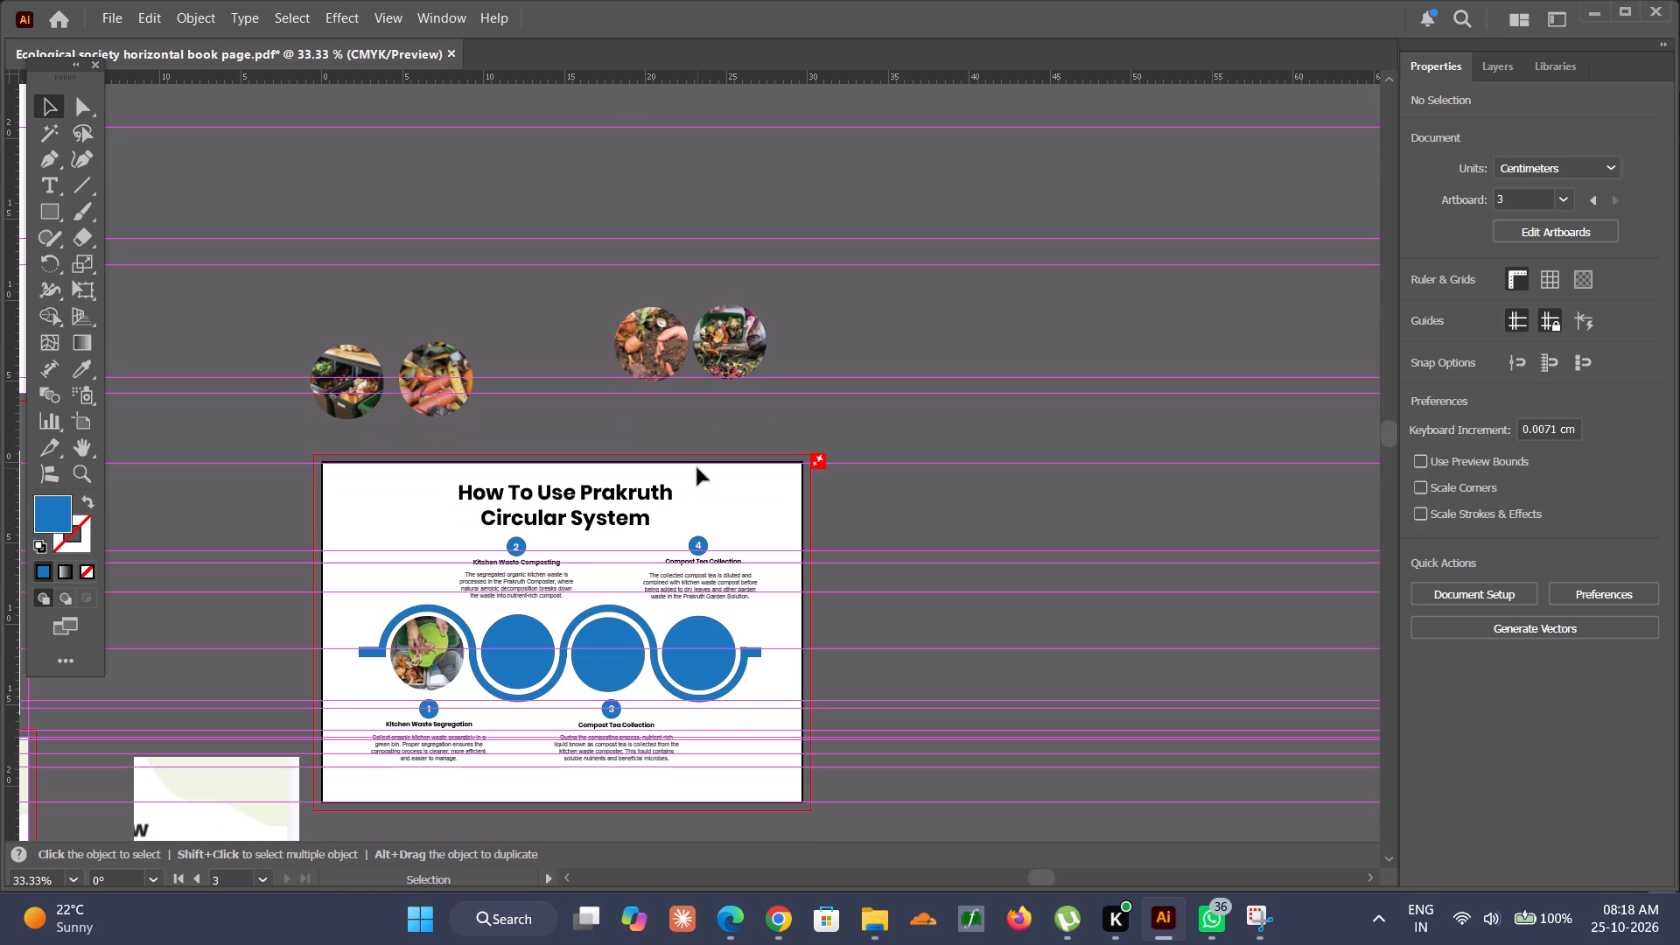
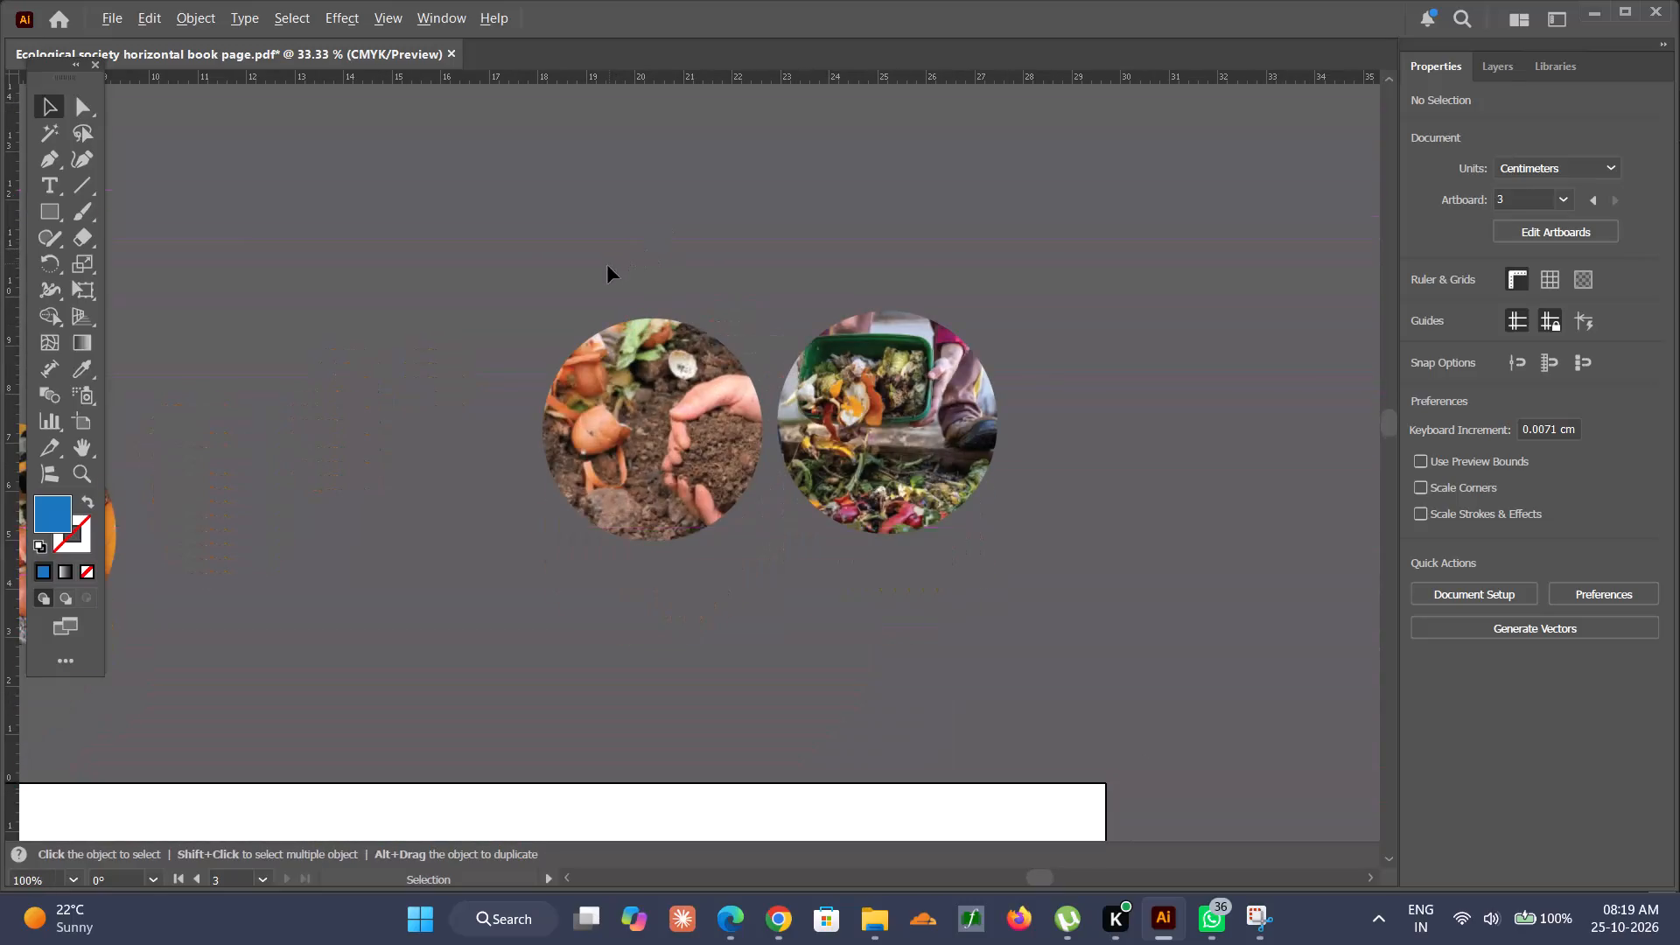
Place a copy of the circular hands-holding-compost photo exactly over the blue step 2 circle, keeping the original above the page.
{"action": "left_click", "coordinate": [601, 300]}
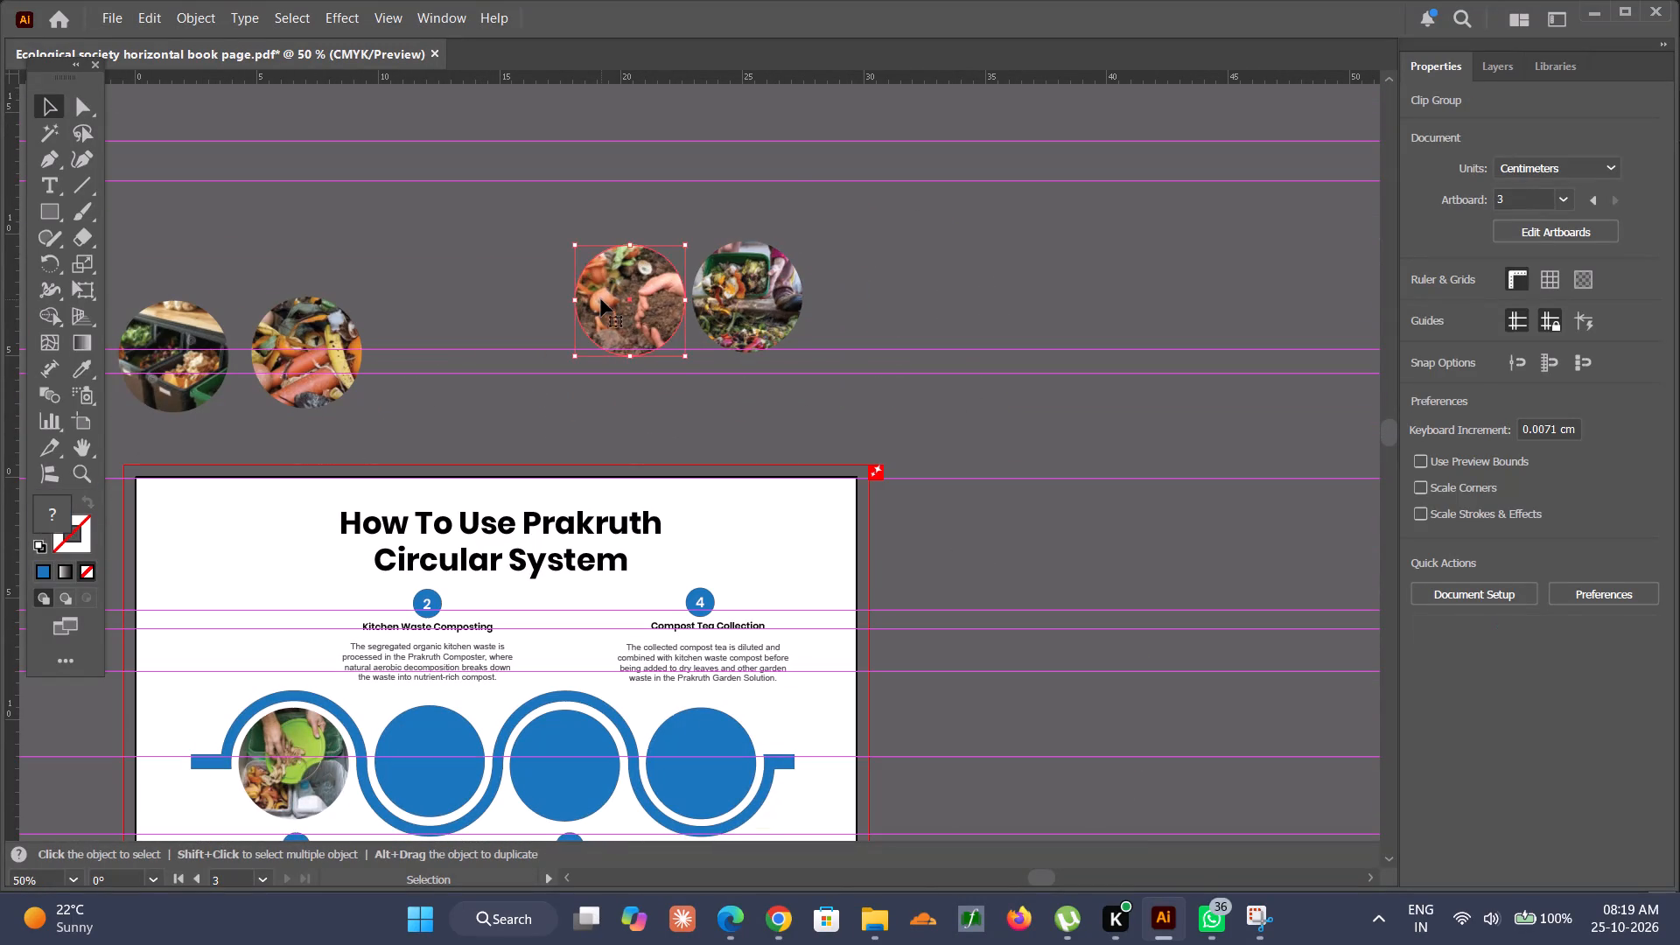
{"action": "scroll", "coordinate": [601, 297], "scroll_direction": "down", "scroll_amount": 5}
{"action": "left_click_drag", "start_coordinate": [622, 190], "coordinate": [516, 450]}
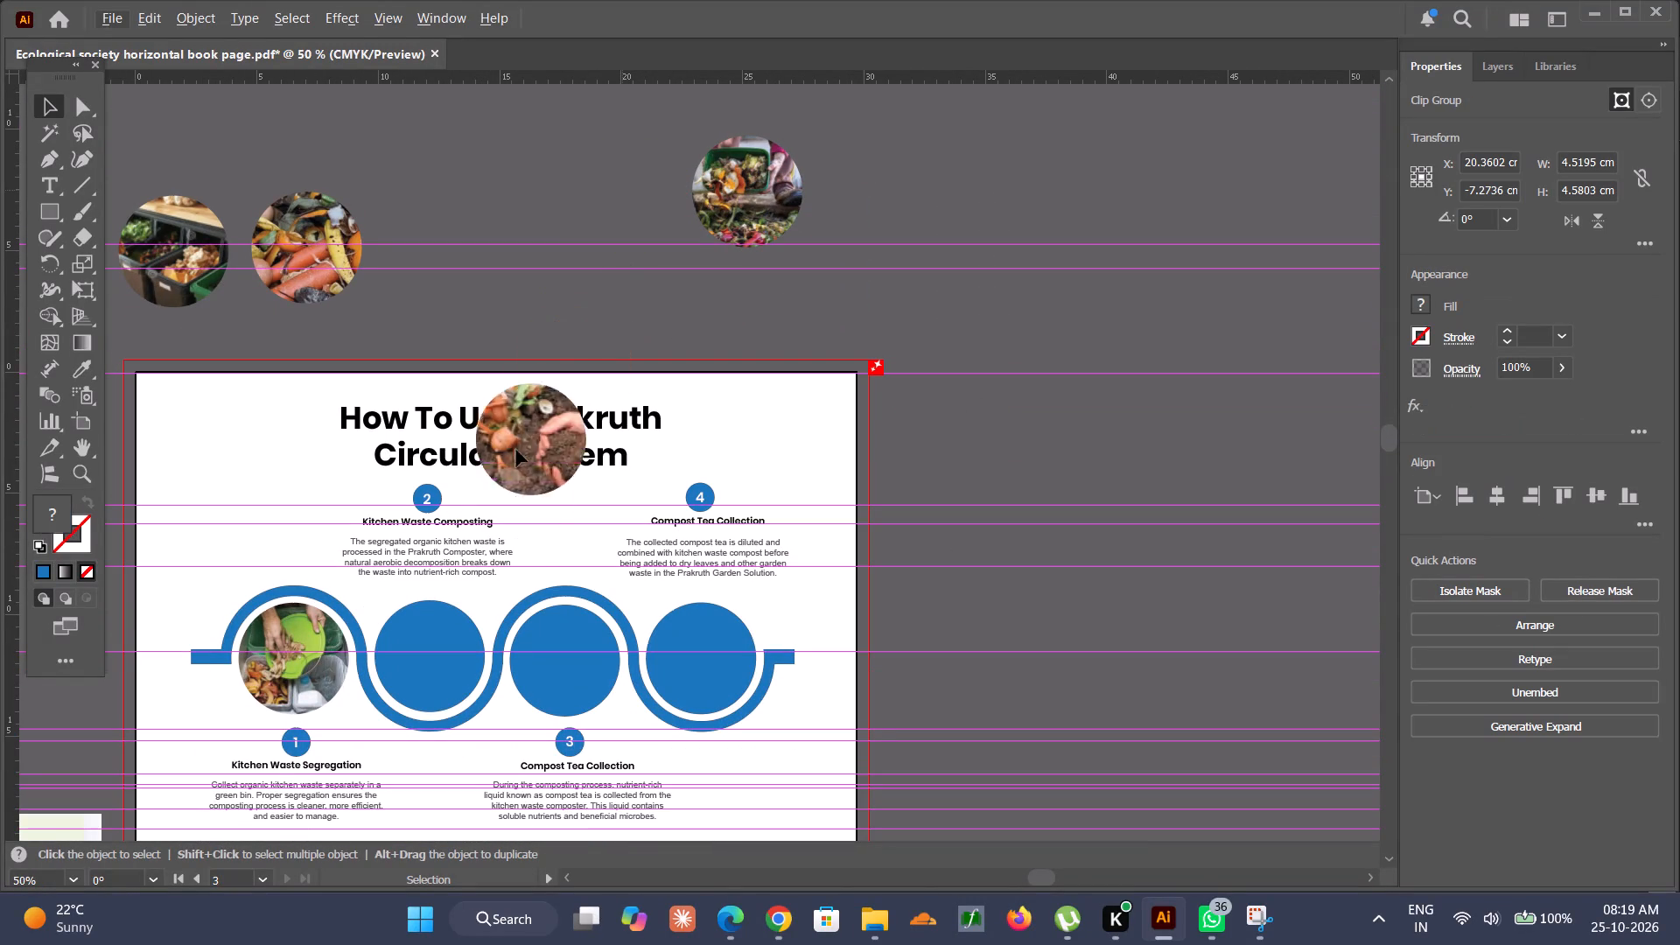
{"action": "left_click_drag", "start_coordinate": [516, 450], "coordinate": [423, 649]}
{"action": "scroll", "coordinate": [423, 649], "scroll_direction": "up", "scroll_amount": 6, "text": "alt"}
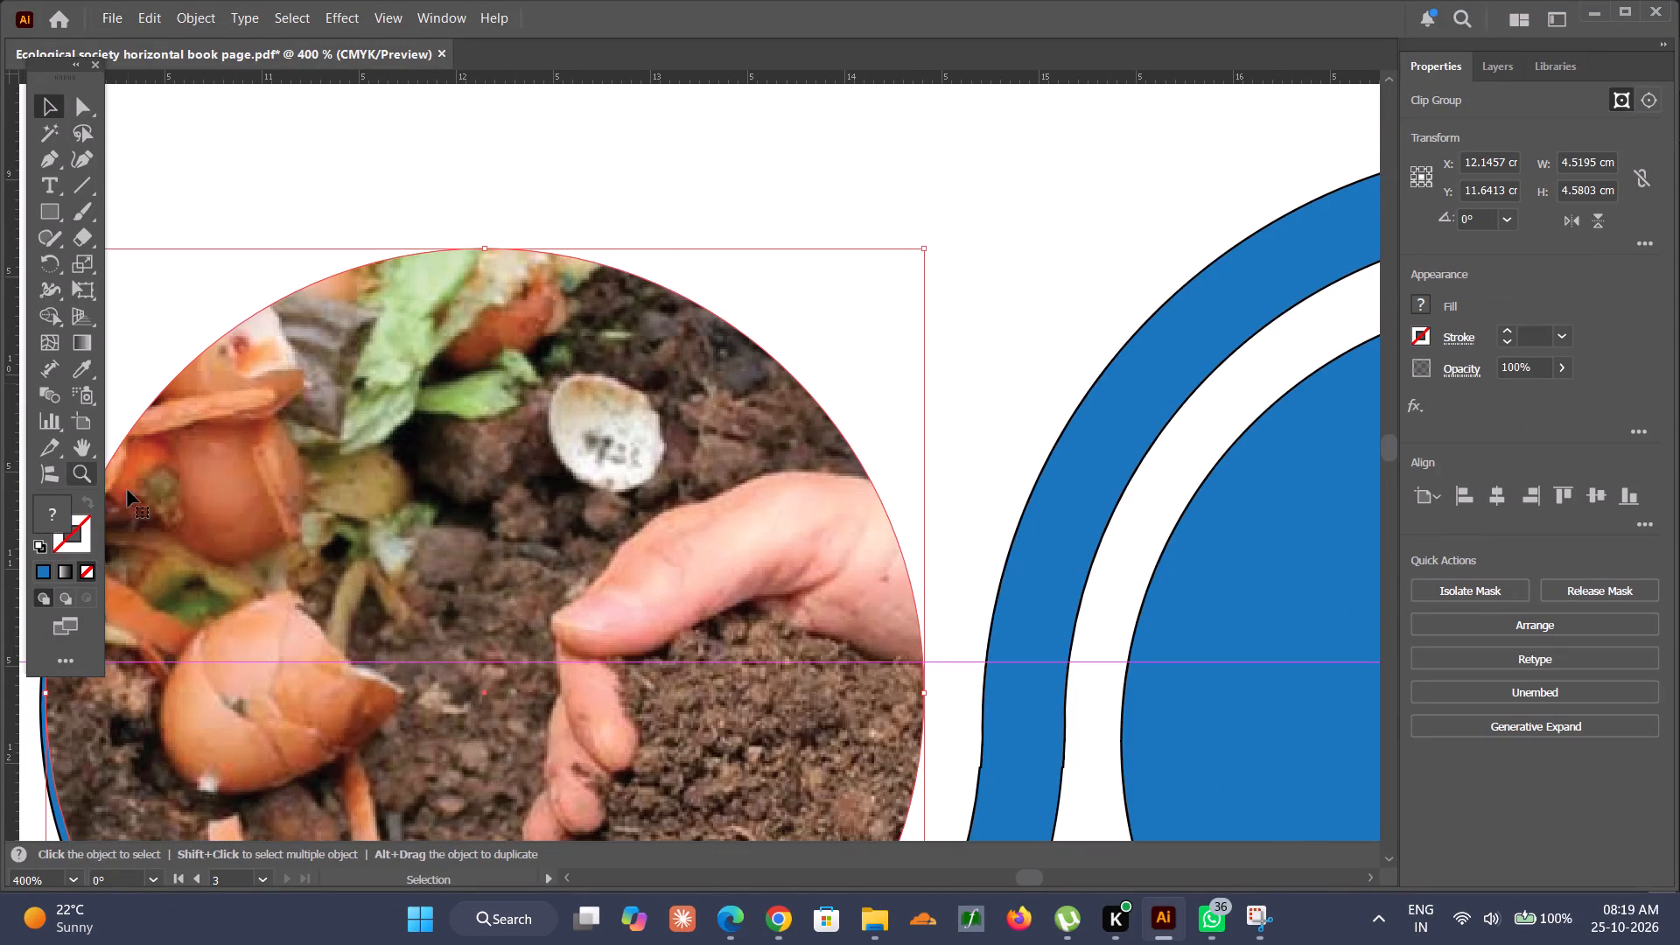
{"action": "scroll", "coordinate": [129, 493], "scroll_direction": "down", "scroll_amount": 13}
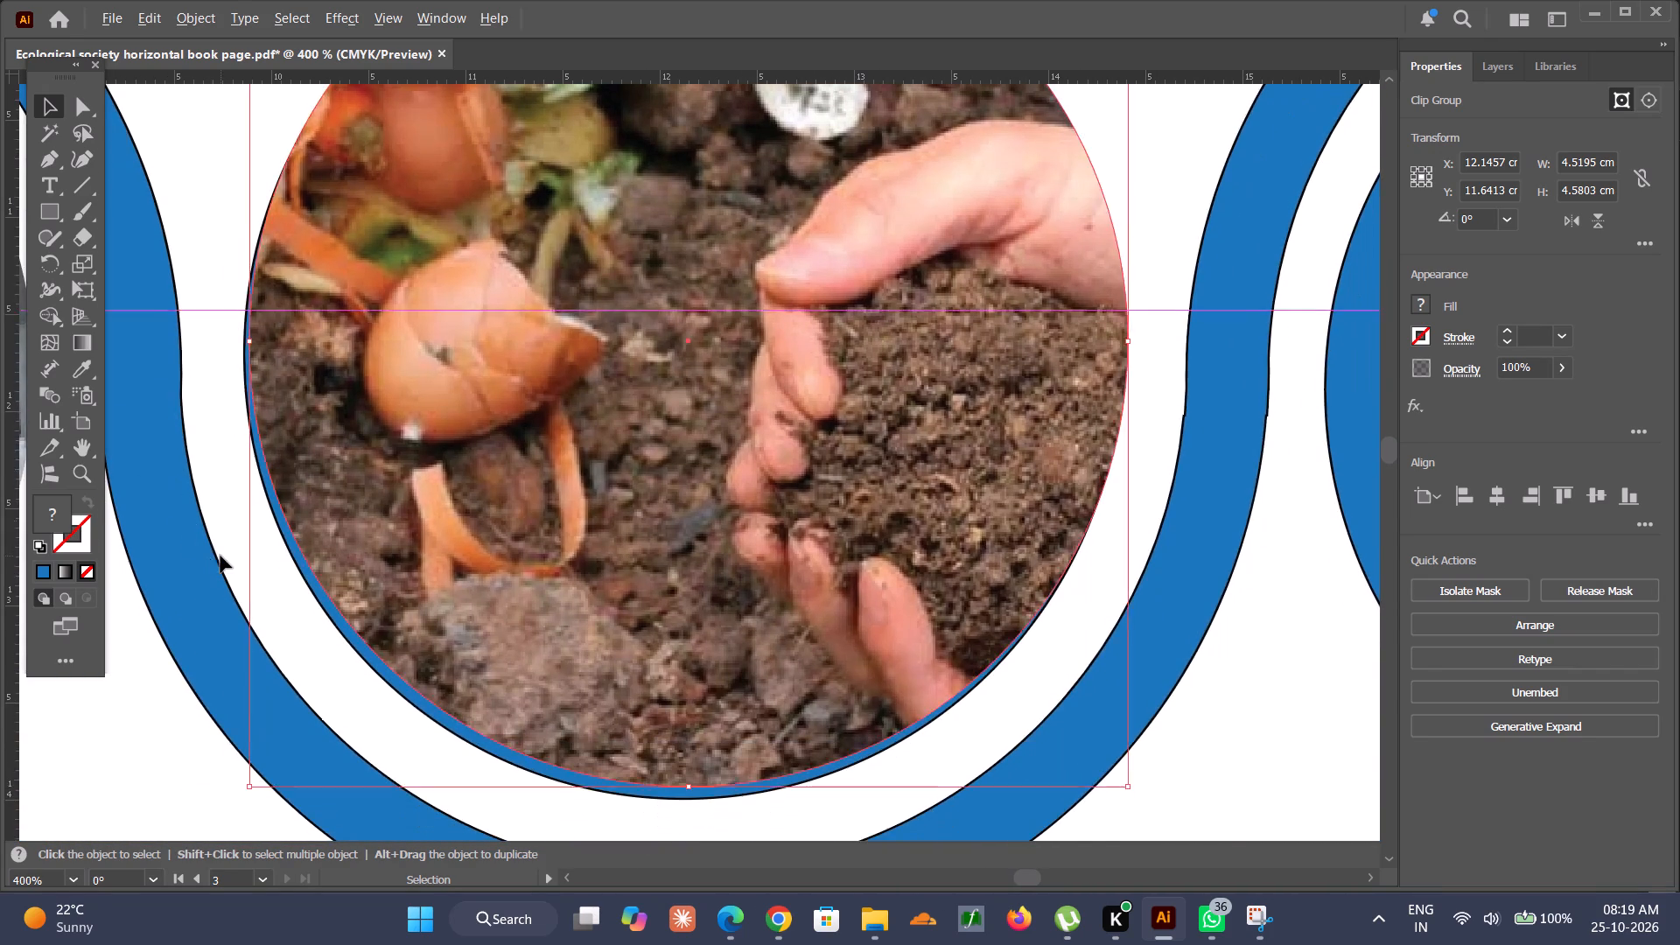
{"action": "scroll", "coordinate": [221, 555], "scroll_direction": "up", "scroll_amount": 1, "text": "alt"}
{"action": "scroll", "coordinate": [444, 528], "scroll_direction": "down", "scroll_amount": 7}
{"action": "left_click_drag", "start_coordinate": [507, 376], "coordinate": [502, 394]}
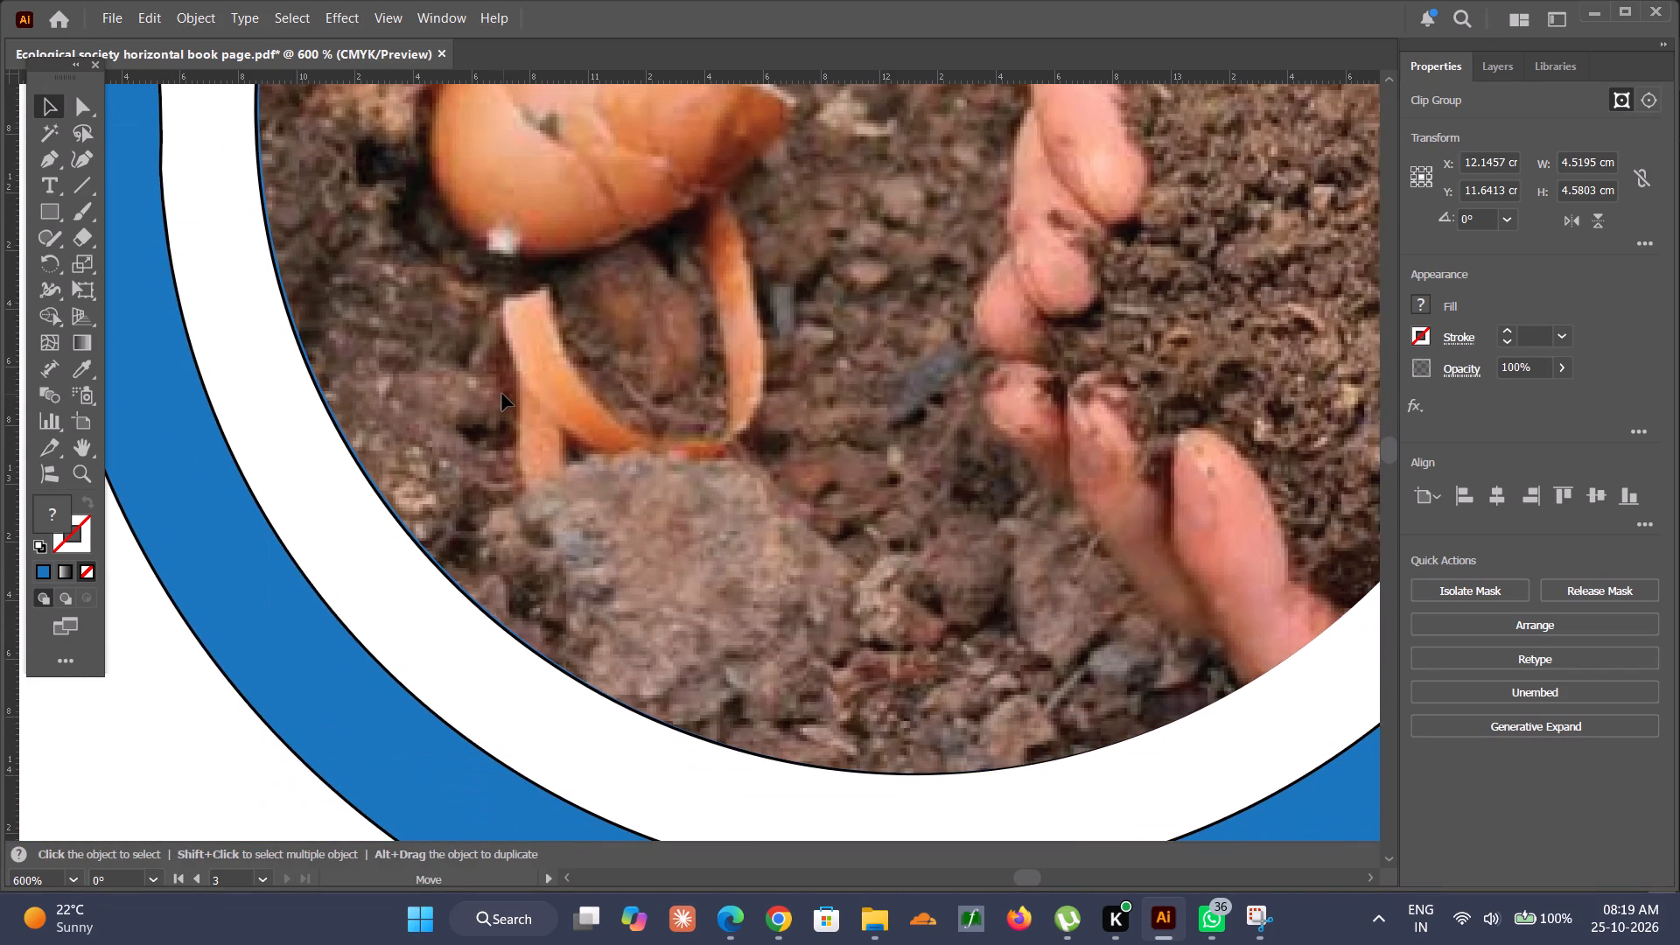
{"action": "left_click_drag", "start_coordinate": [502, 394], "coordinate": [499, 393]}
Delete the blue step 2 circle hidden behind the hands-holding-compost photo.
{"action": "scroll", "coordinate": [400, 602], "scroll_direction": "up", "scroll_amount": 3, "text": "alt"}
{"action": "scroll", "coordinate": [473, 532], "scroll_direction": "up", "scroll_amount": 4, "text": "alt"}
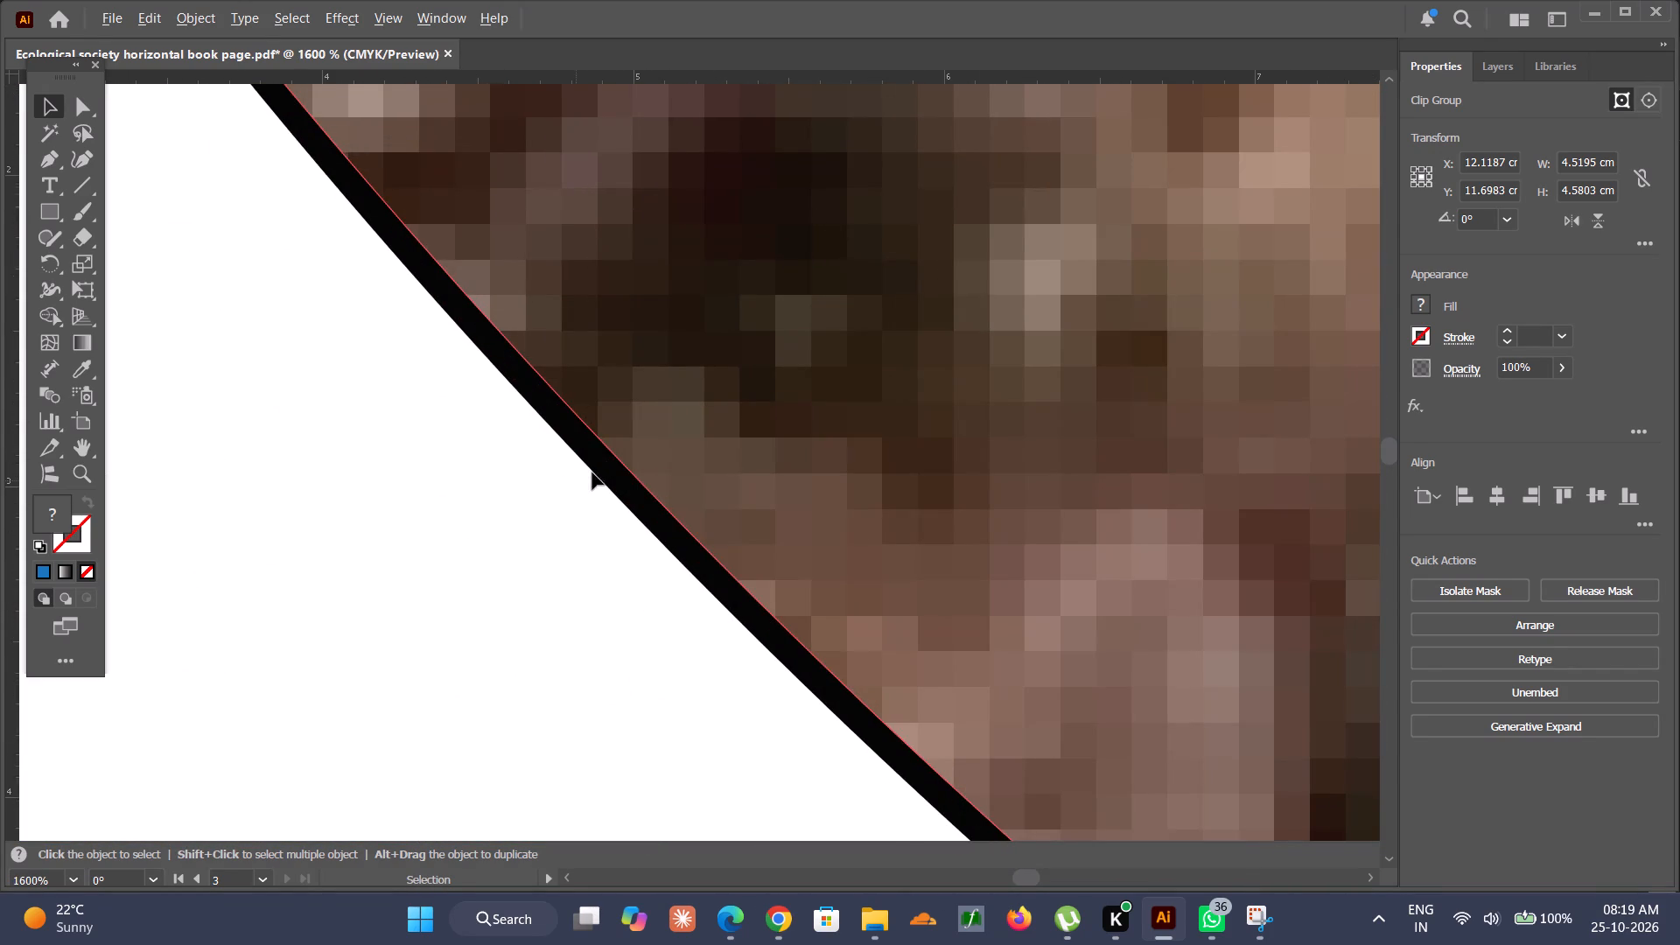
{"action": "left_click", "coordinate": [607, 463]}
{"action": "key", "text": "BackSpace"}
Examine the page layout and label alignment with the step 1 and step 2 circles filled with photos.
{"action": "scroll", "coordinate": [566, 472], "scroll_direction": "down", "scroll_amount": 7, "text": "alt"}
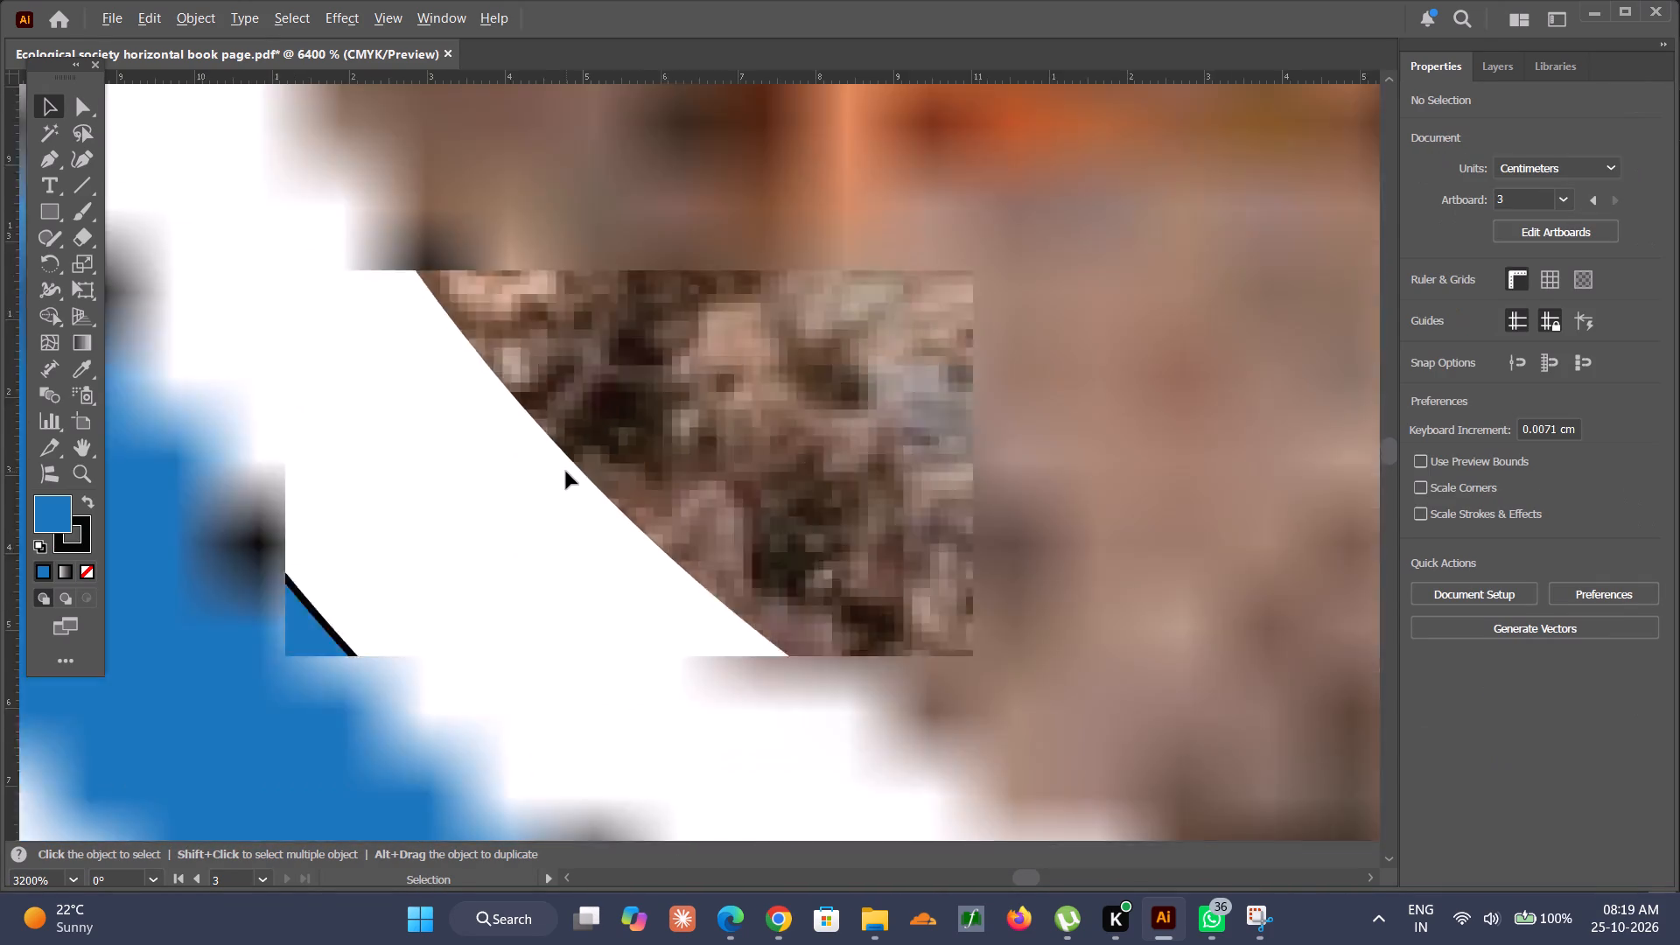
{"action": "scroll", "coordinate": [566, 472], "scroll_direction": "down", "scroll_amount": 14, "text": "alt"}
{"action": "scroll", "coordinate": [699, 259], "scroll_direction": "up", "scroll_amount": 1, "text": "alt"}
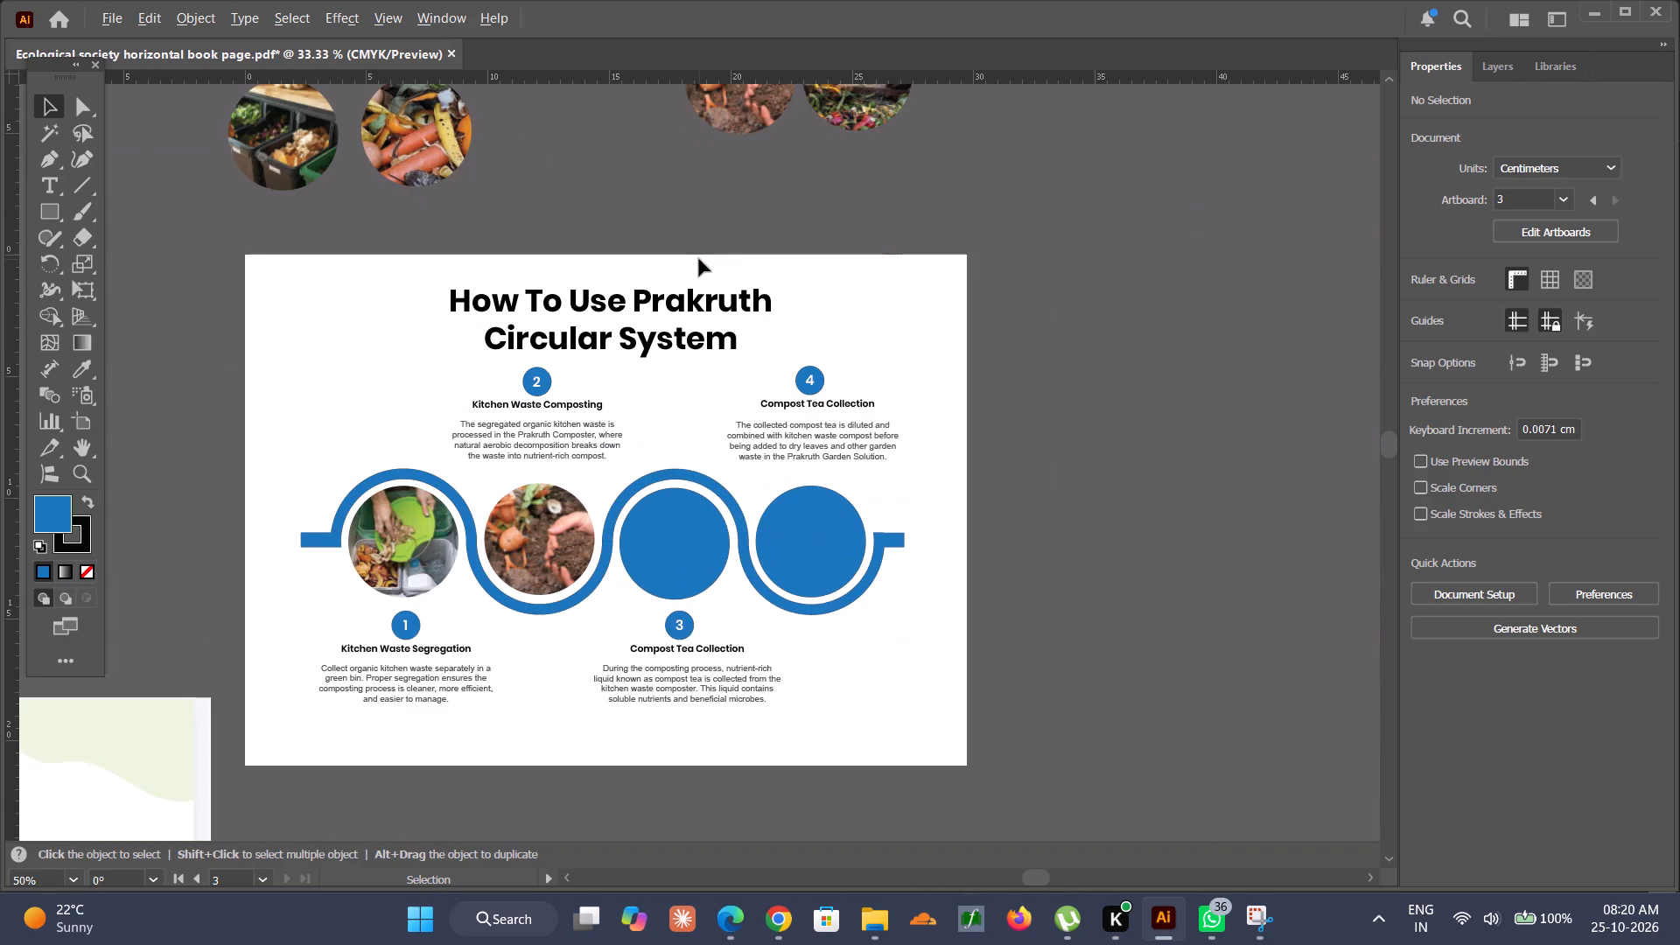
{"action": "scroll", "coordinate": [278, 530], "scroll_direction": "up", "scroll_amount": 4, "text": "alt"}
{"action": "scroll", "coordinate": [278, 530], "scroll_direction": "down", "scroll_amount": 2, "text": "alt"}
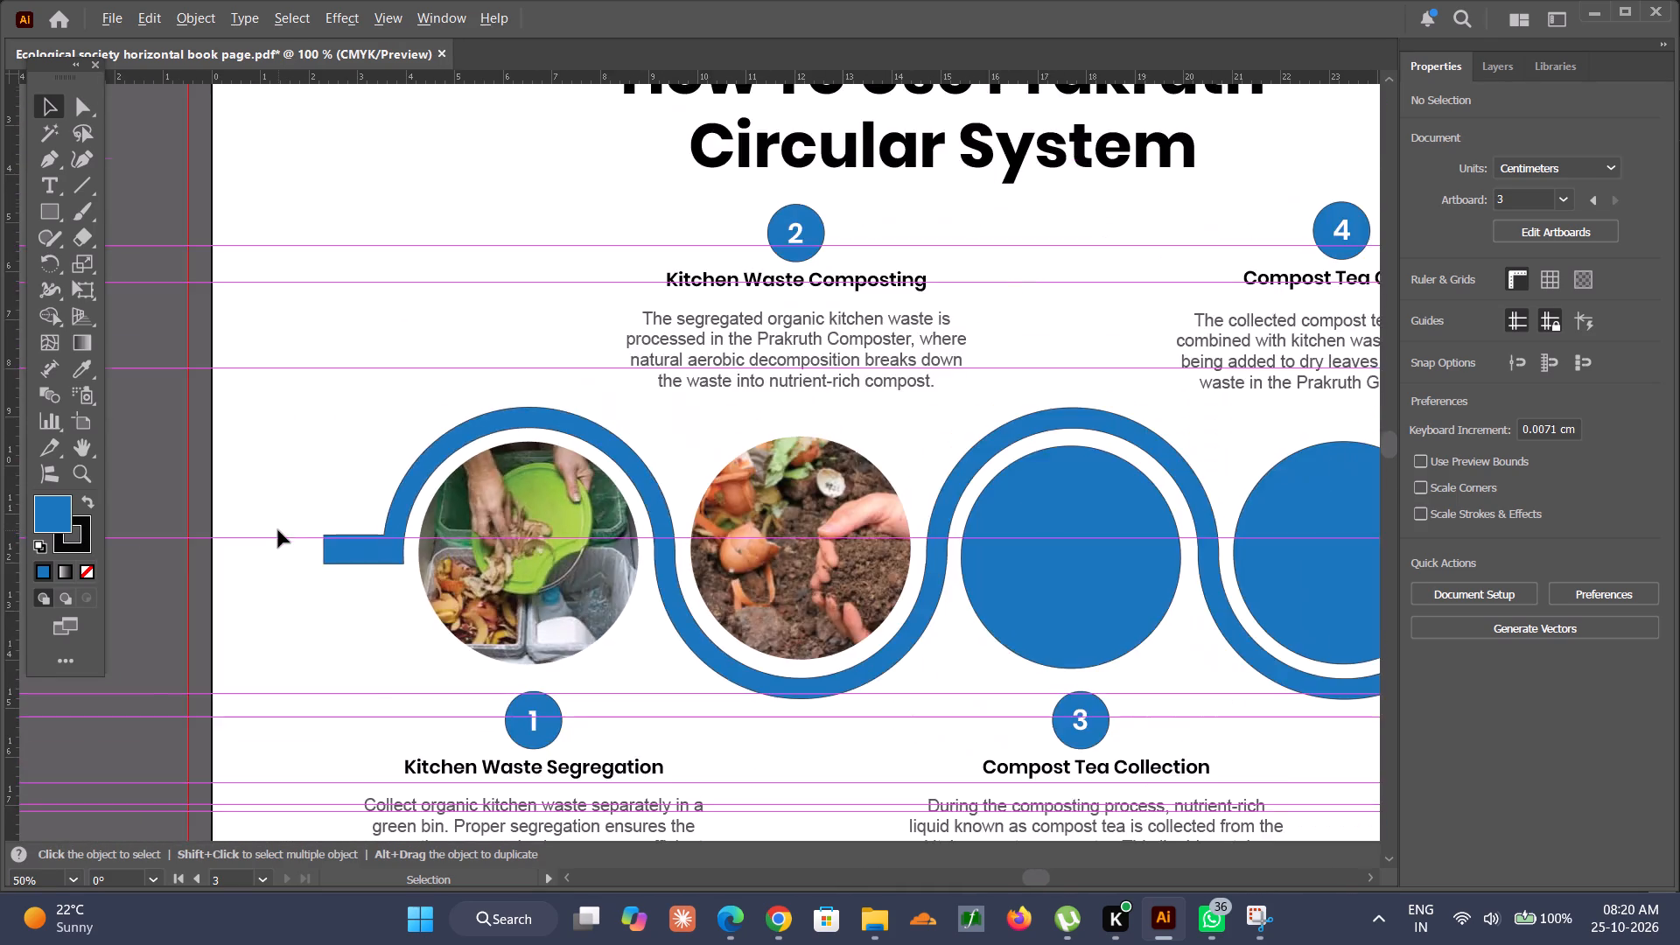
{"action": "scroll", "coordinate": [278, 530], "scroll_direction": "up", "scroll_amount": 4, "text": "alt"}
{"action": "scroll", "coordinate": [448, 563], "scroll_direction": "down", "scroll_amount": 5, "text": "alt"}
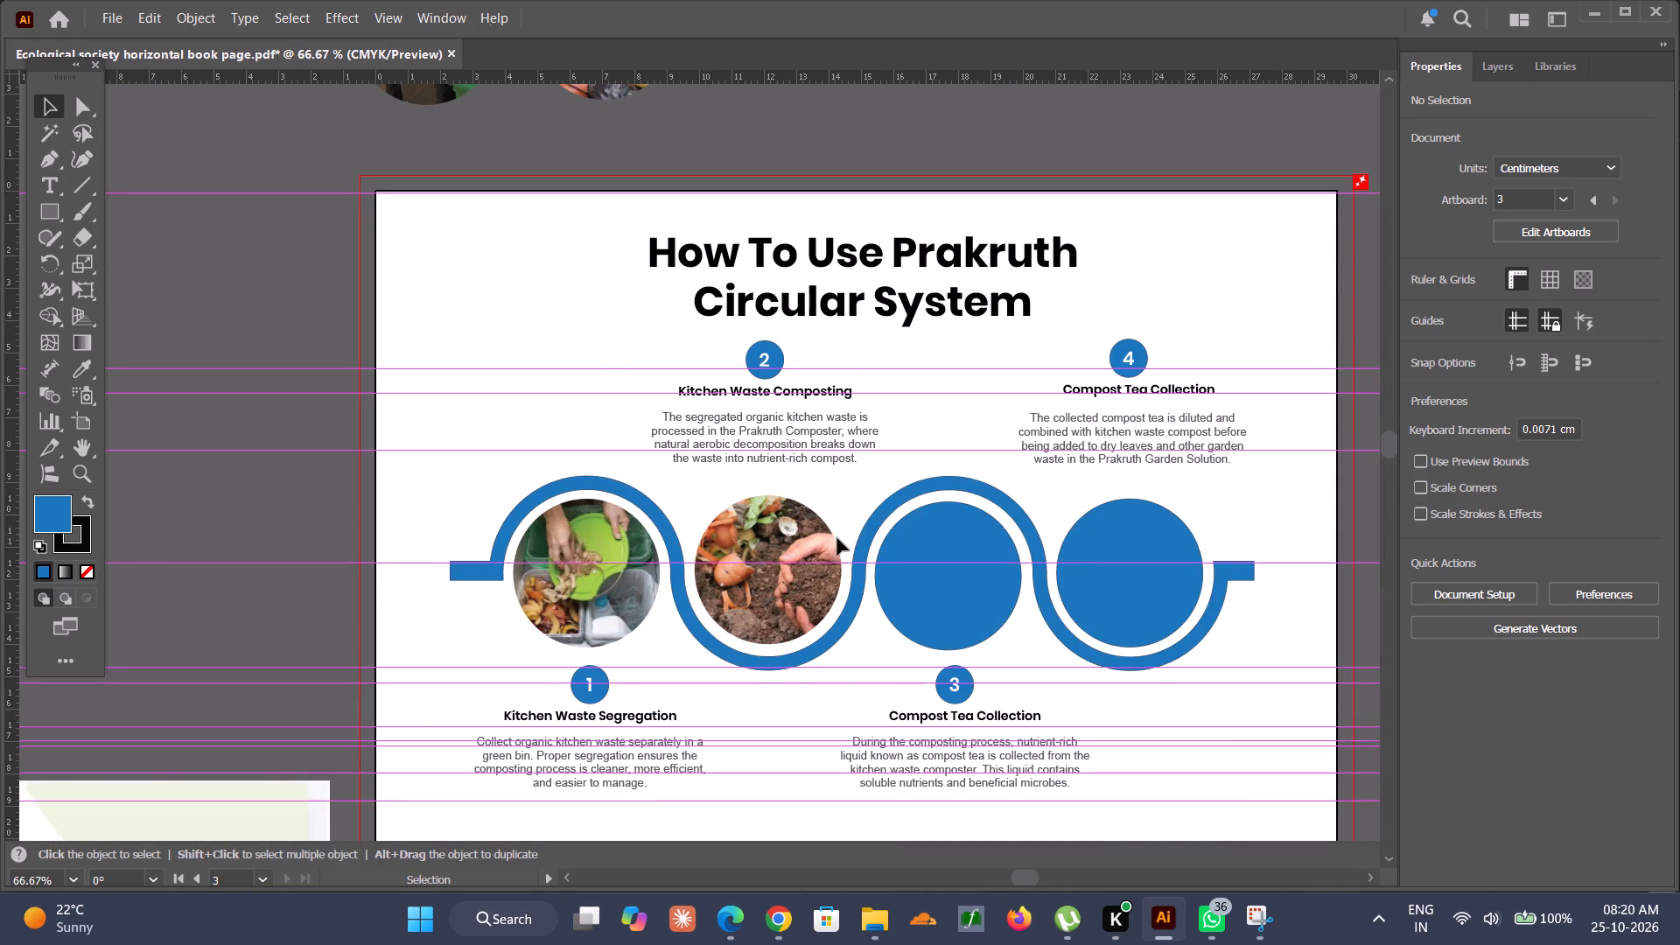
{"action": "scroll", "coordinate": [837, 538], "scroll_direction": "down", "scroll_amount": 2, "text": "alt"}
{"action": "scroll", "coordinate": [837, 538], "scroll_direction": "left", "scroll_amount": 3}
{"action": "scroll", "coordinate": [793, 585], "scroll_direction": "up", "scroll_amount": 3, "text": "alt"}
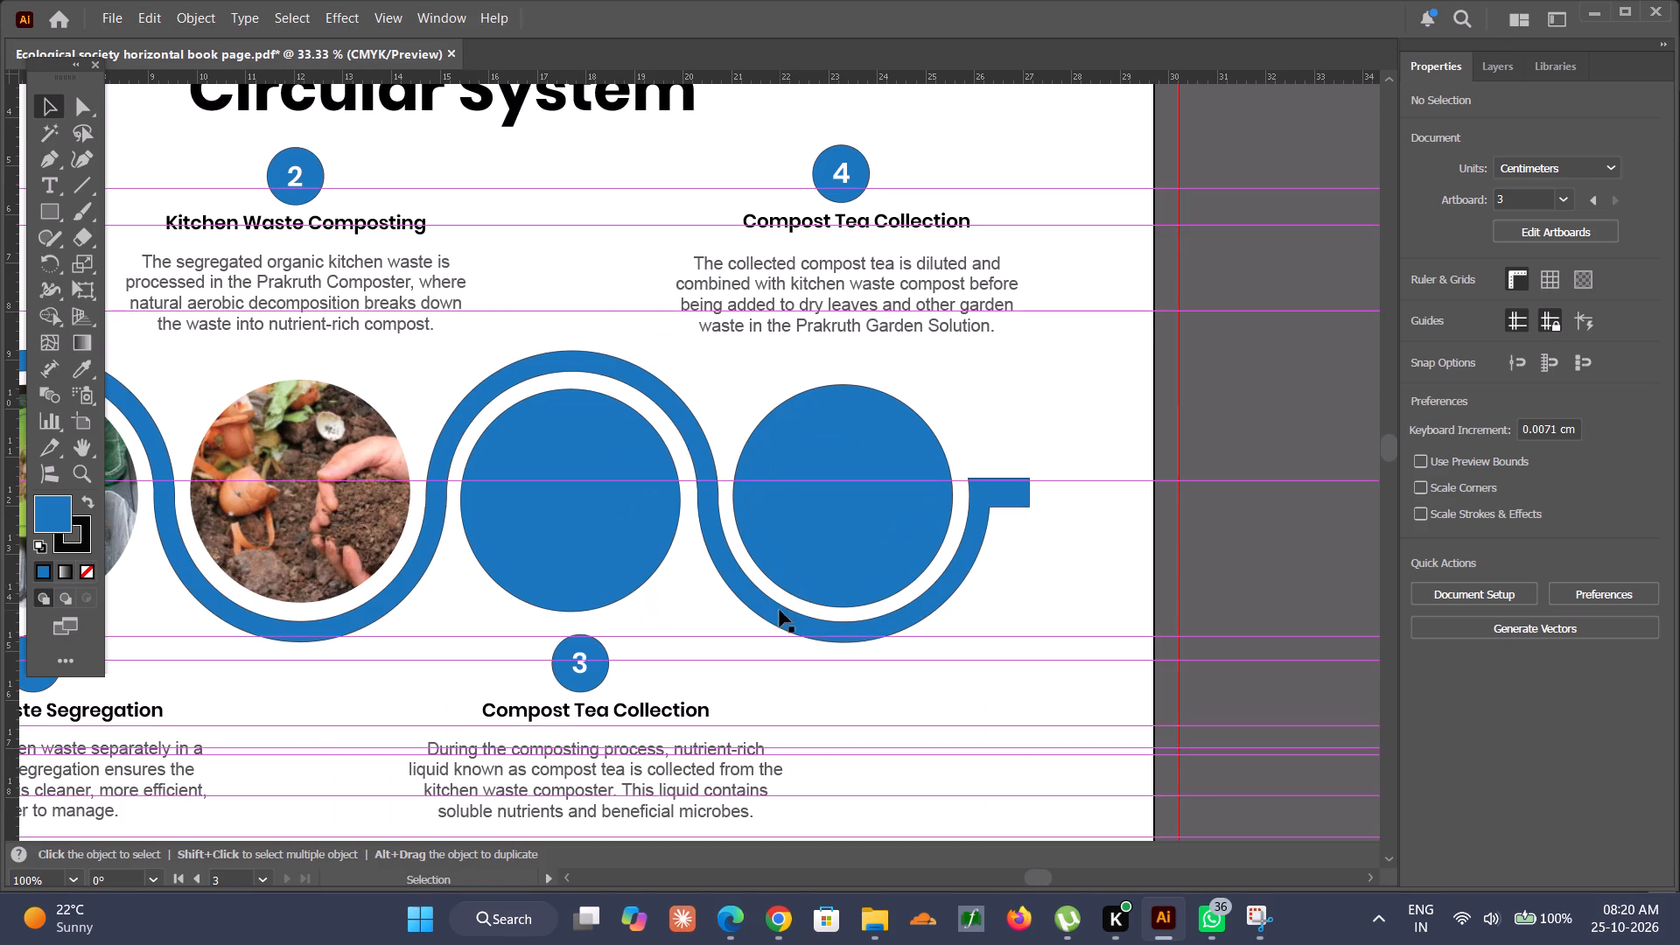
Shift the step 3 number, heading and paragraph together so they are centred beneath the third circle.
{"action": "scroll", "coordinate": [661, 589], "scroll_direction": "right", "scroll_amount": 1}
{"action": "left_click_drag", "start_coordinate": [607, 659], "coordinate": [802, 802]}
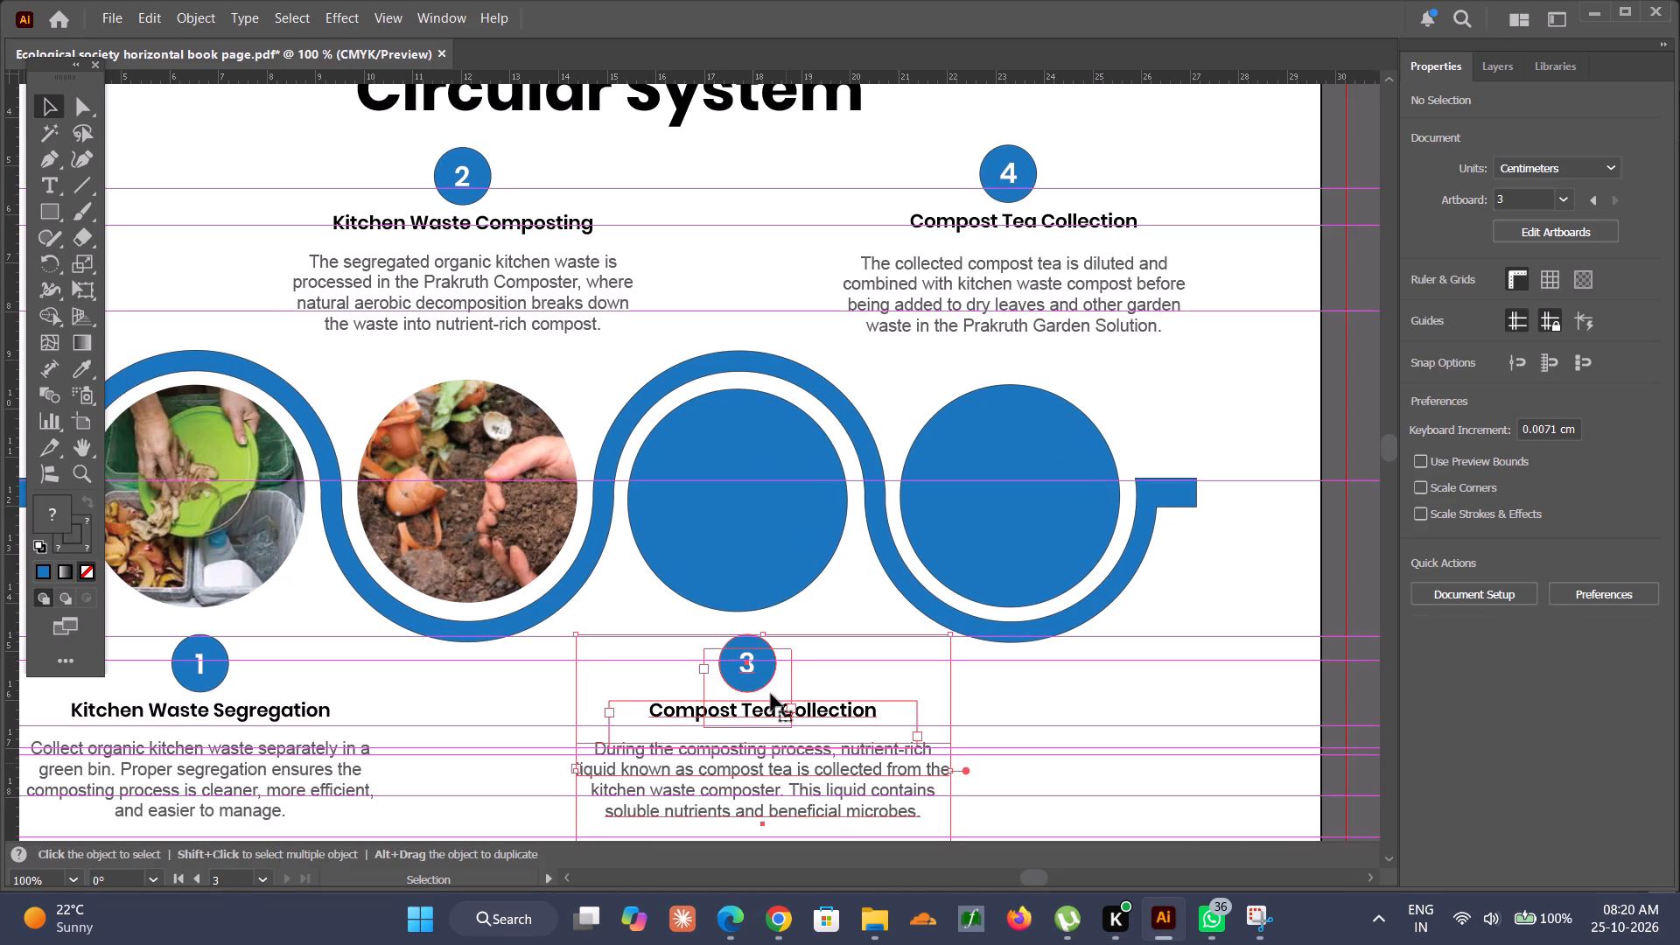
{"action": "left_click_drag", "start_coordinate": [755, 676], "coordinate": [746, 677]}
{"action": "left_click", "coordinate": [983, 675]}
Shift the step 2 number, Kitchen Waste Composting heading and paragraph together so they are centred above the hands-holding-compost photo.
{"action": "scroll", "coordinate": [985, 681], "scroll_direction": "left", "scroll_amount": 1}
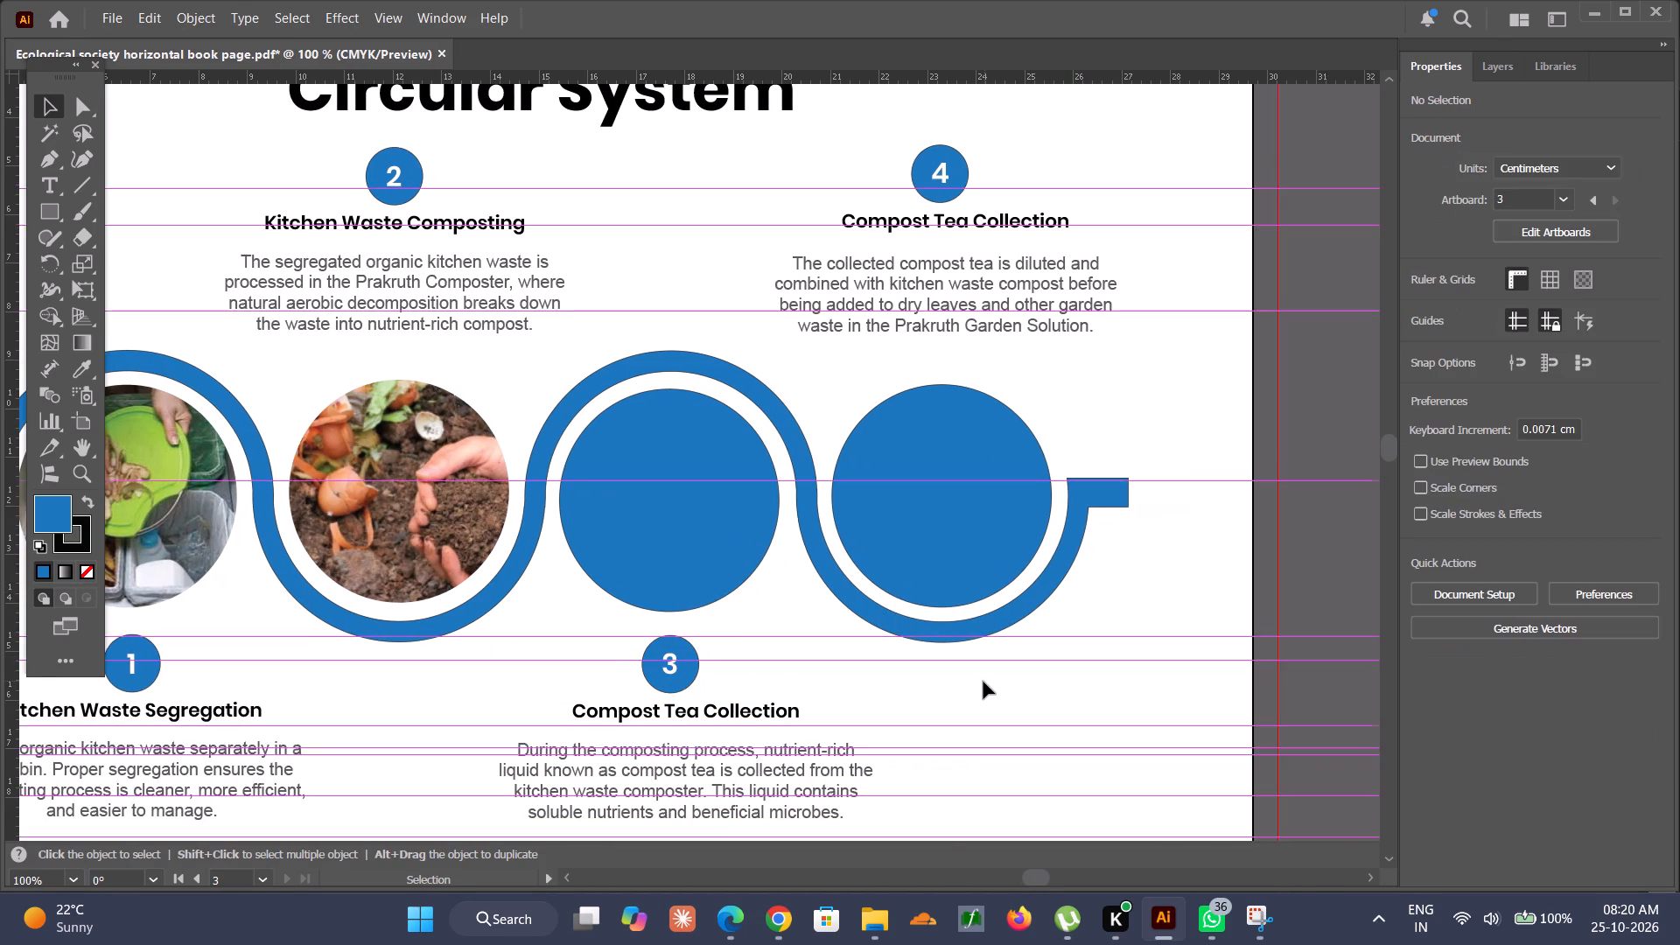
{"action": "scroll", "coordinate": [983, 682], "scroll_direction": "right", "scroll_amount": 2}
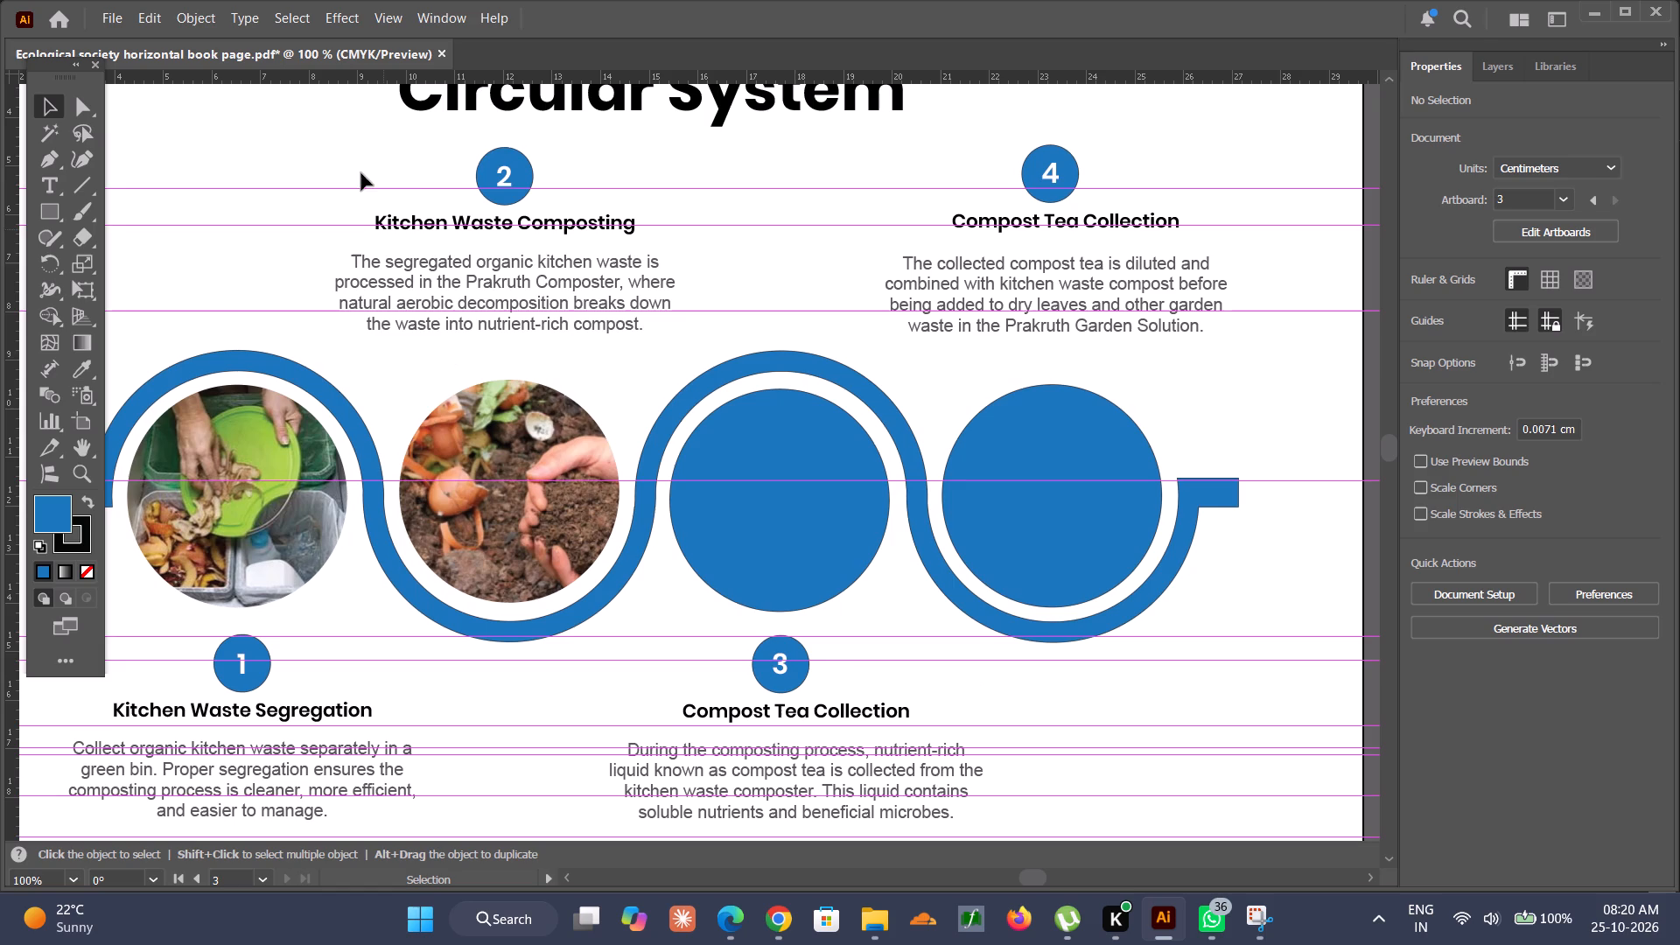
{"action": "left_click_drag", "start_coordinate": [361, 173], "coordinate": [552, 334]}
{"action": "left_click", "coordinate": [507, 175]}
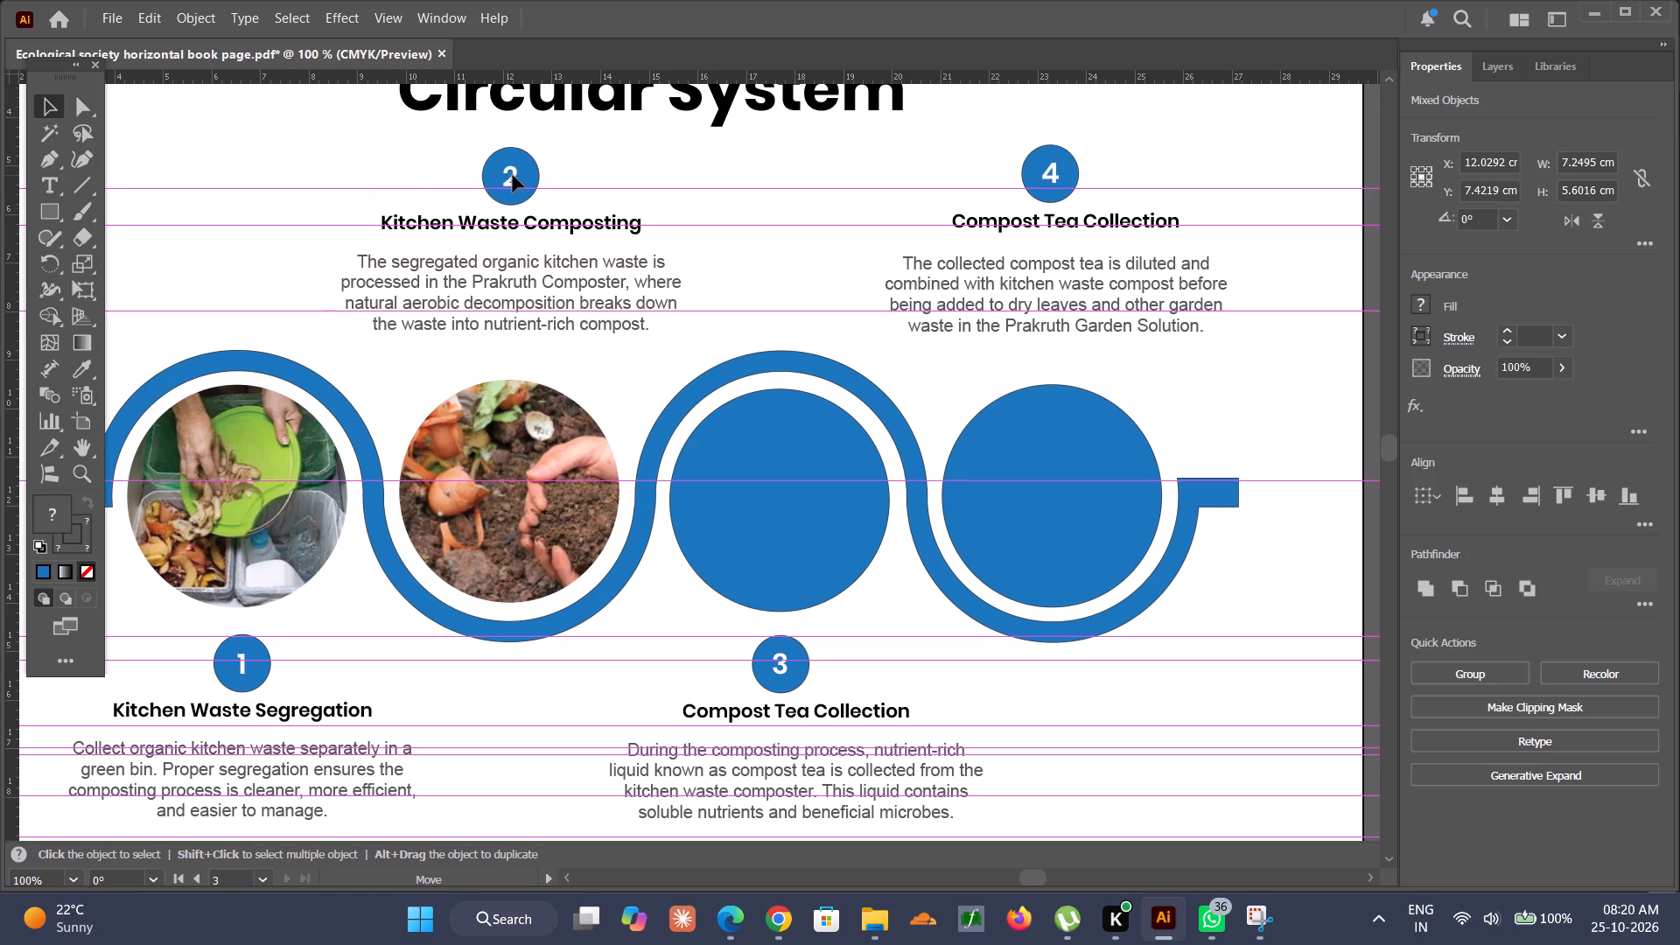
{"action": "left_click", "coordinate": [596, 621]}
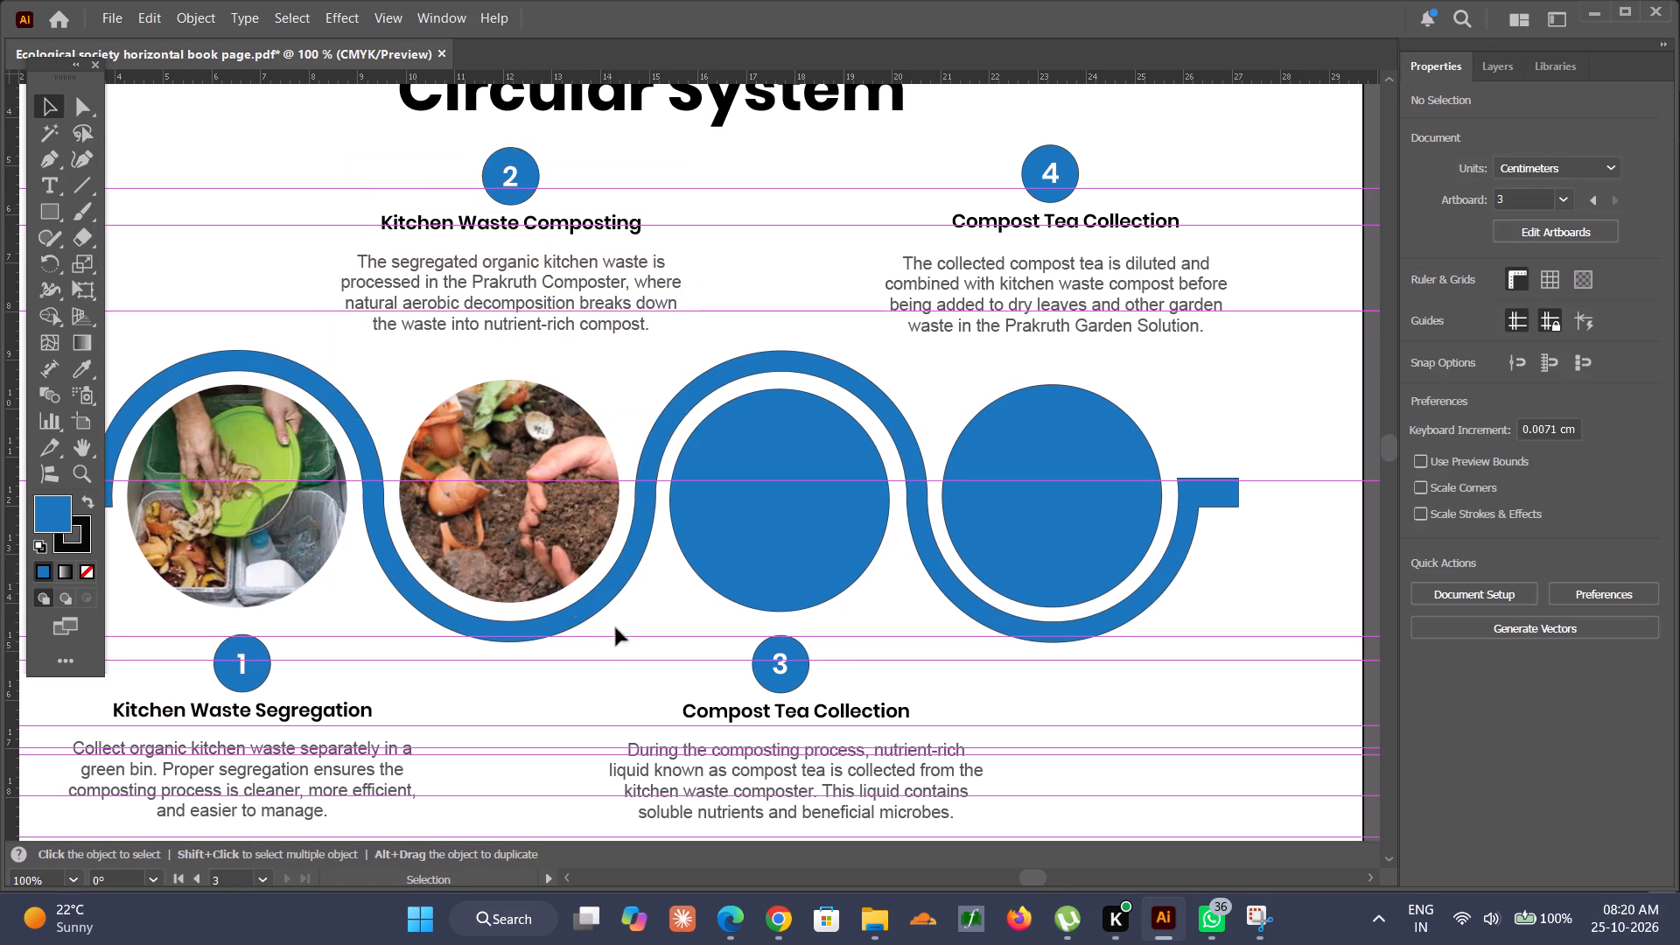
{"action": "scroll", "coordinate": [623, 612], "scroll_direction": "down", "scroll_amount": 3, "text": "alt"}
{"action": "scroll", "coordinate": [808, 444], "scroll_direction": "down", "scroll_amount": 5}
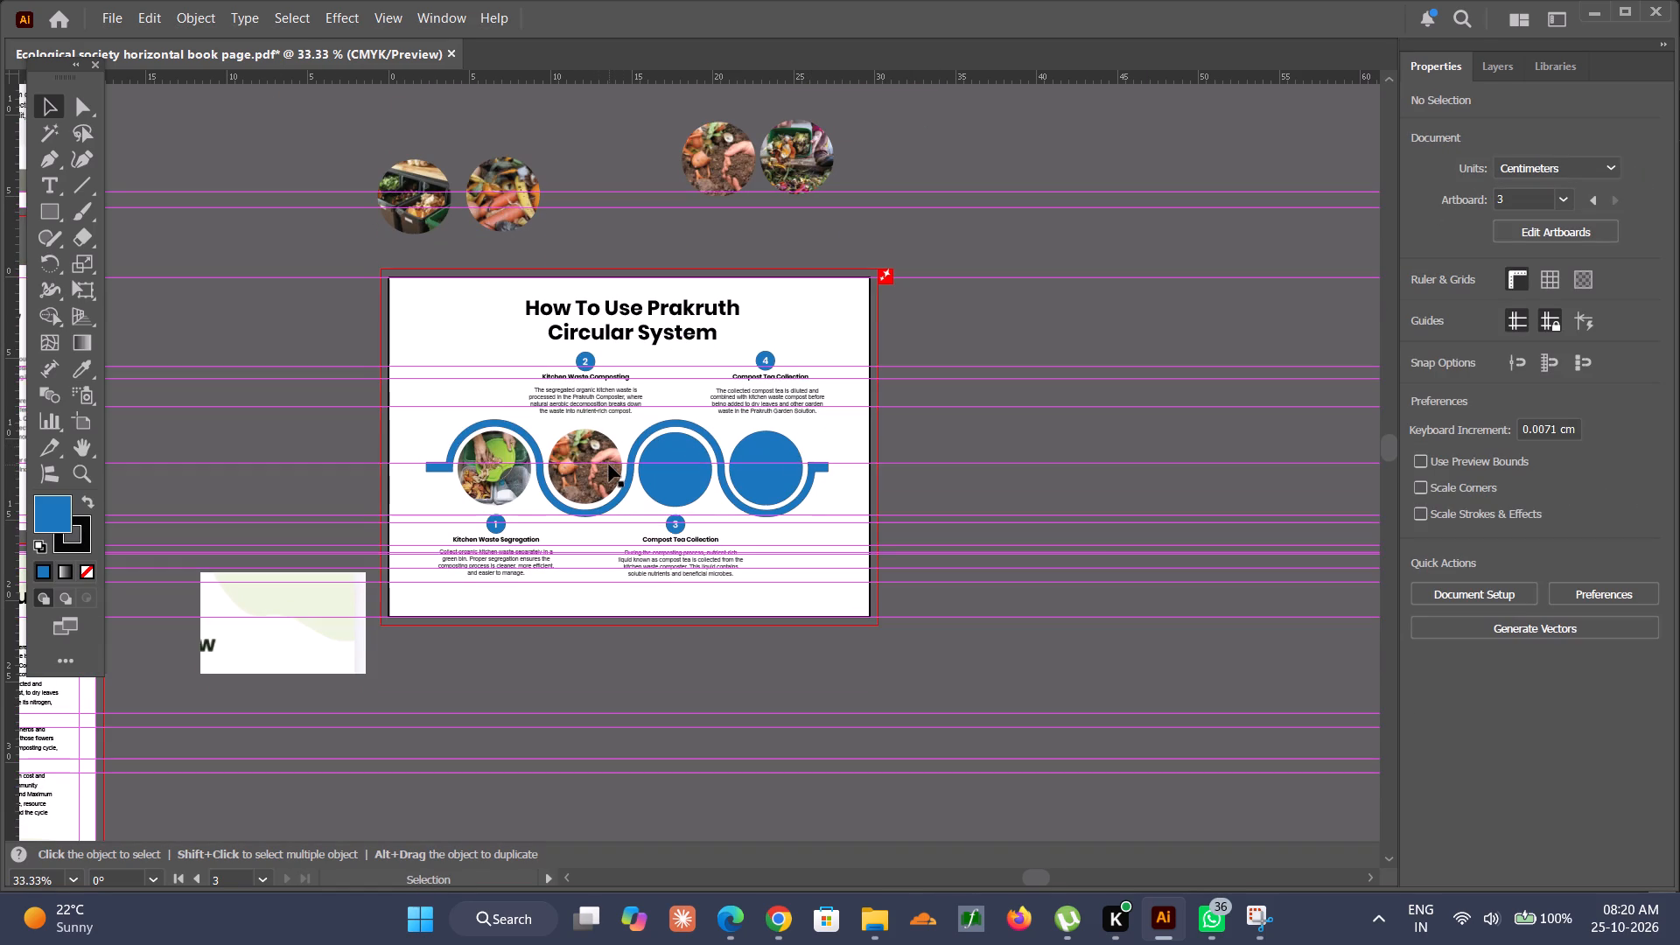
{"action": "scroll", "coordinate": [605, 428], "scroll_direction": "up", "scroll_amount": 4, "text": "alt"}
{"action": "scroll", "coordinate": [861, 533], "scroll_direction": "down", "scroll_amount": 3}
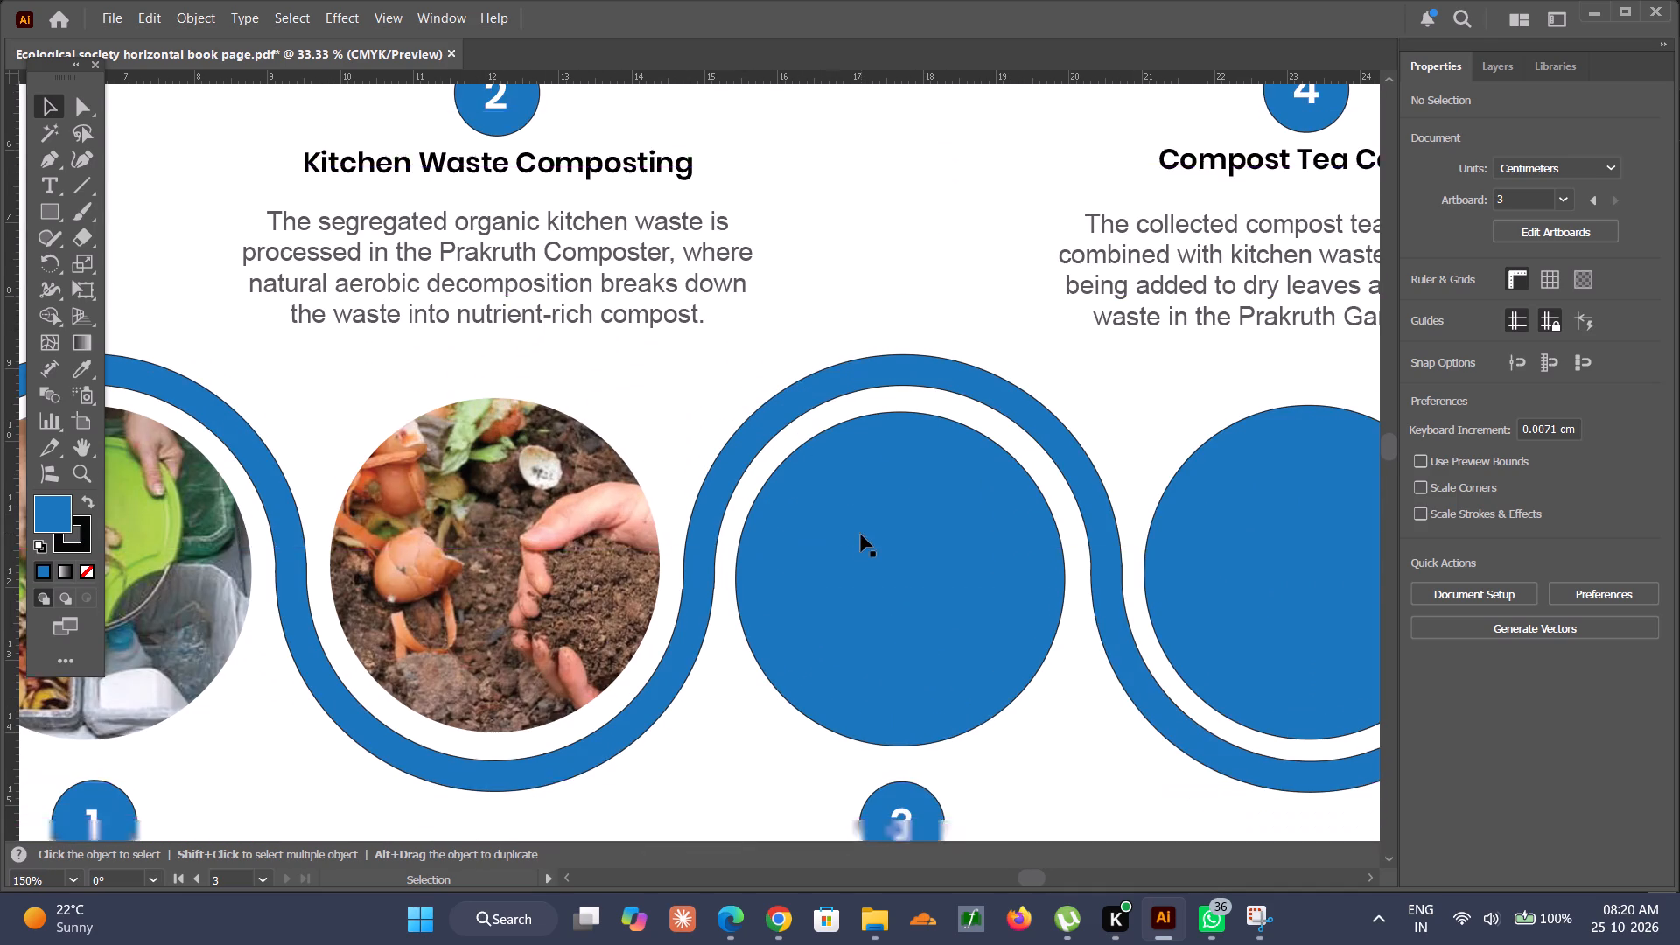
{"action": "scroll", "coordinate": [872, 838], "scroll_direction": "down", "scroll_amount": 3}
Switch to Chrome and run a Google image search for "compst tea collection".
{"action": "left_click", "coordinate": [794, 916]}
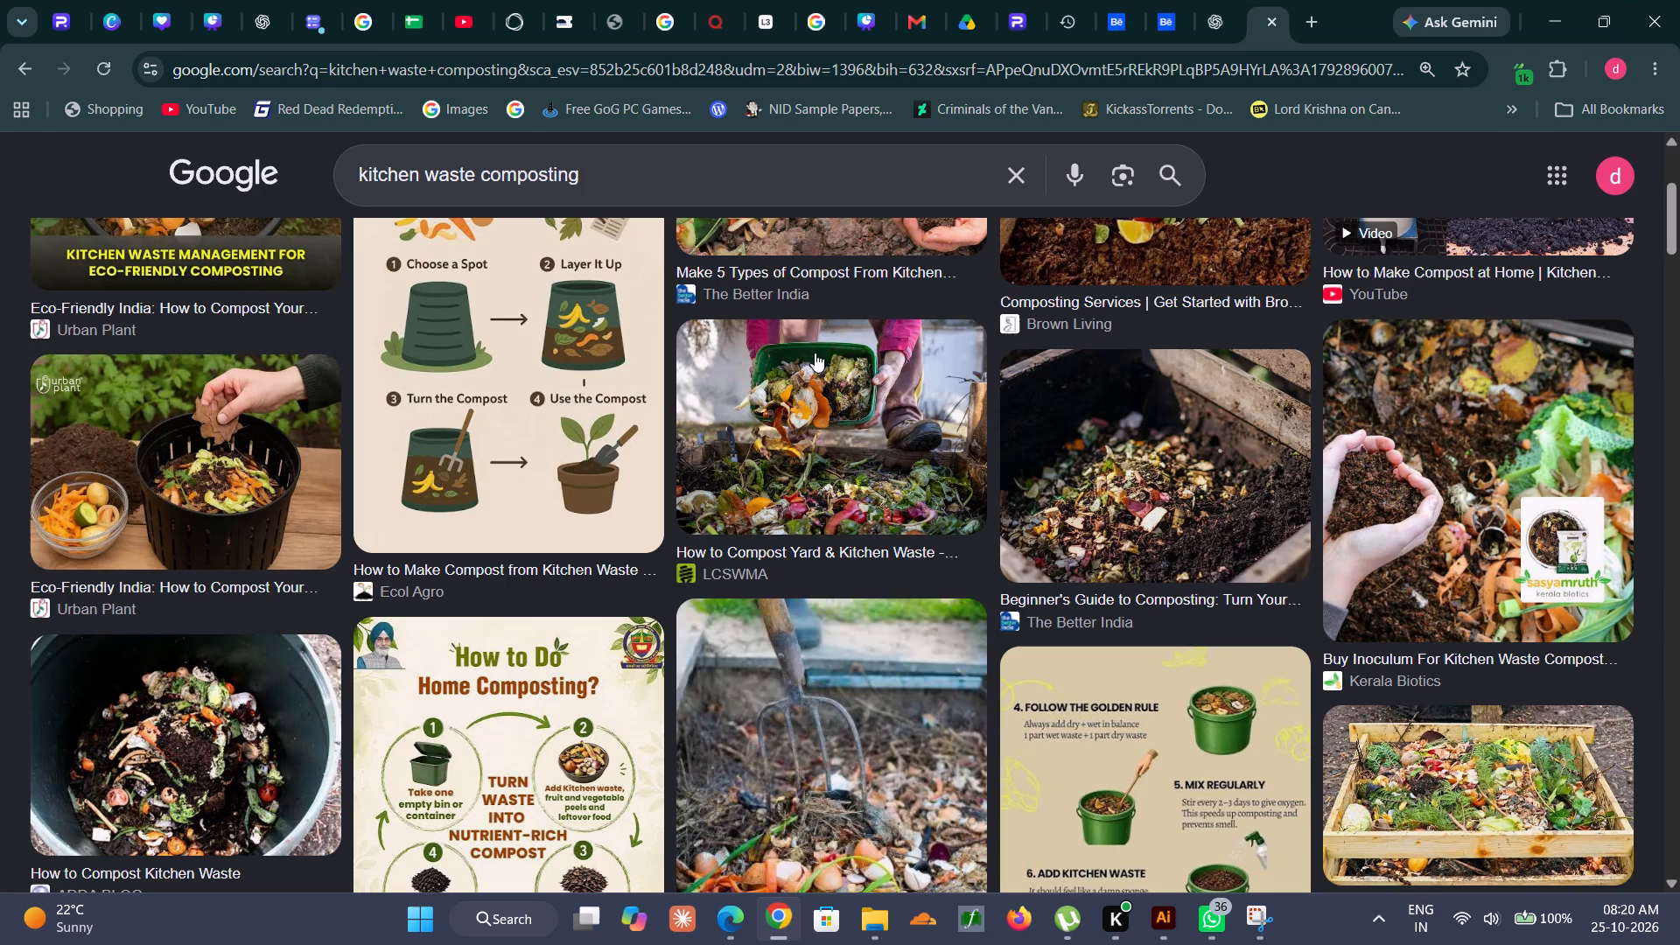
{"action": "triple_click", "coordinate": [464, 161]}
{"action": "type", "text": "compst teas c"}
{"action": "key", "text": "BackSpace"}
{"action": "key", "text": "BackSpace"}
{"action": "key", "text": "BackSpace"}
{"action": "key", "text": "space"}
{"action": "type", "text": "collection"}
{"action": "key", "text": "Return"}
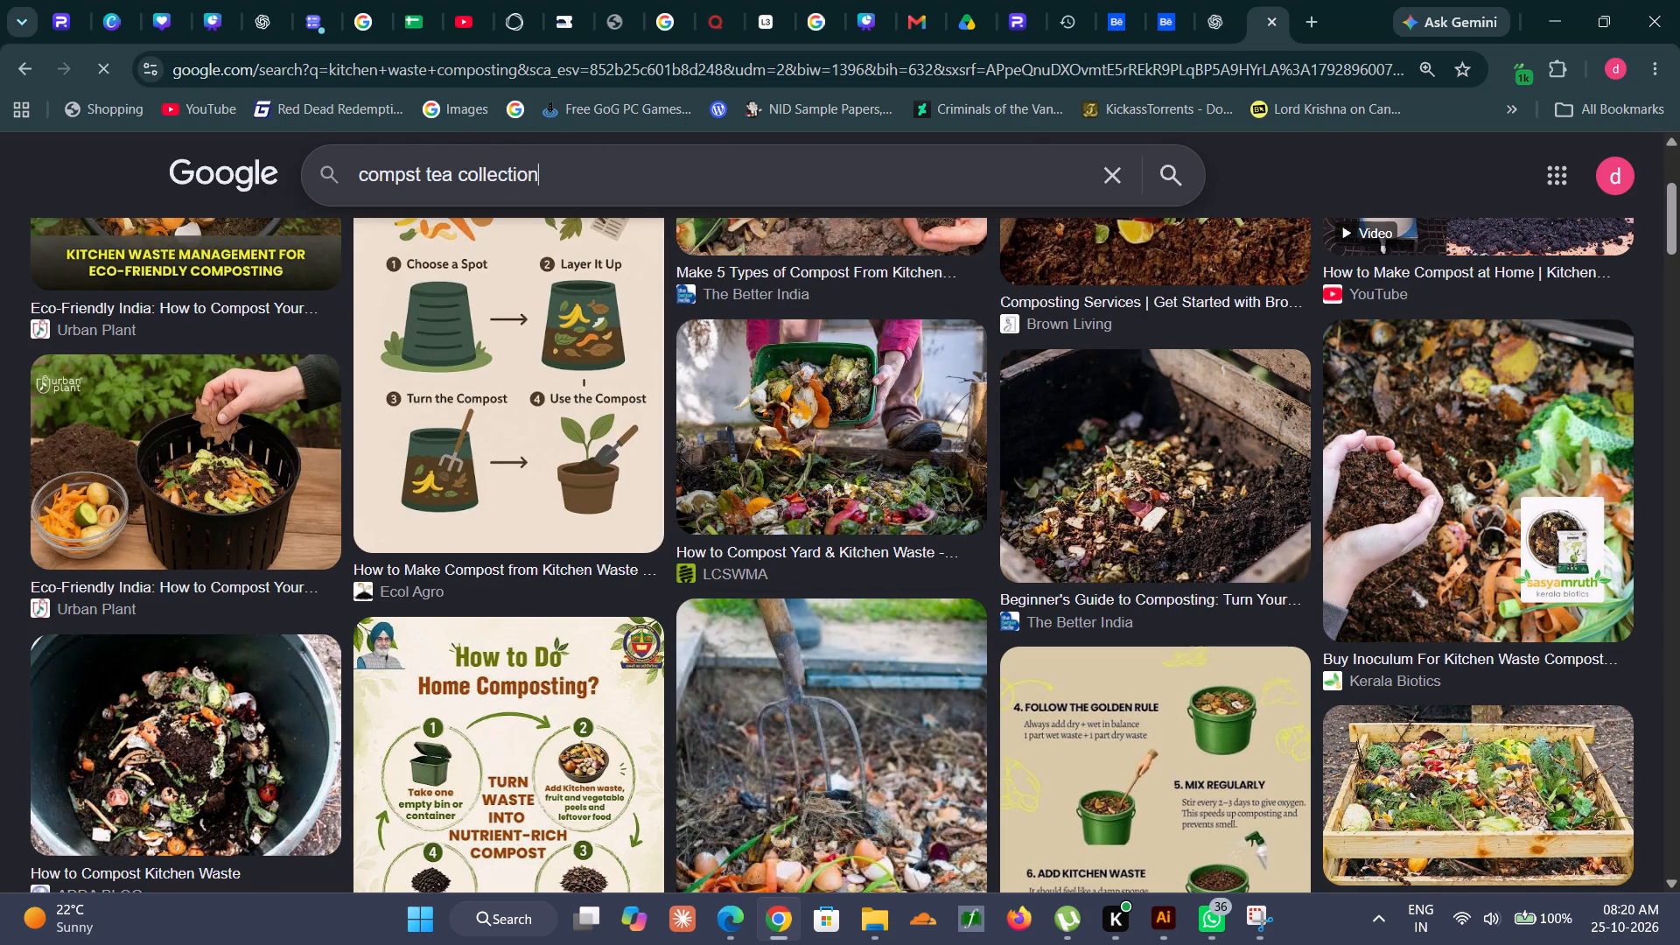
Look through the compost tea image results for a photo suited to the step 3 circle.
{"action": "scroll", "coordinate": [611, 455], "scroll_direction": "down", "scroll_amount": 1}
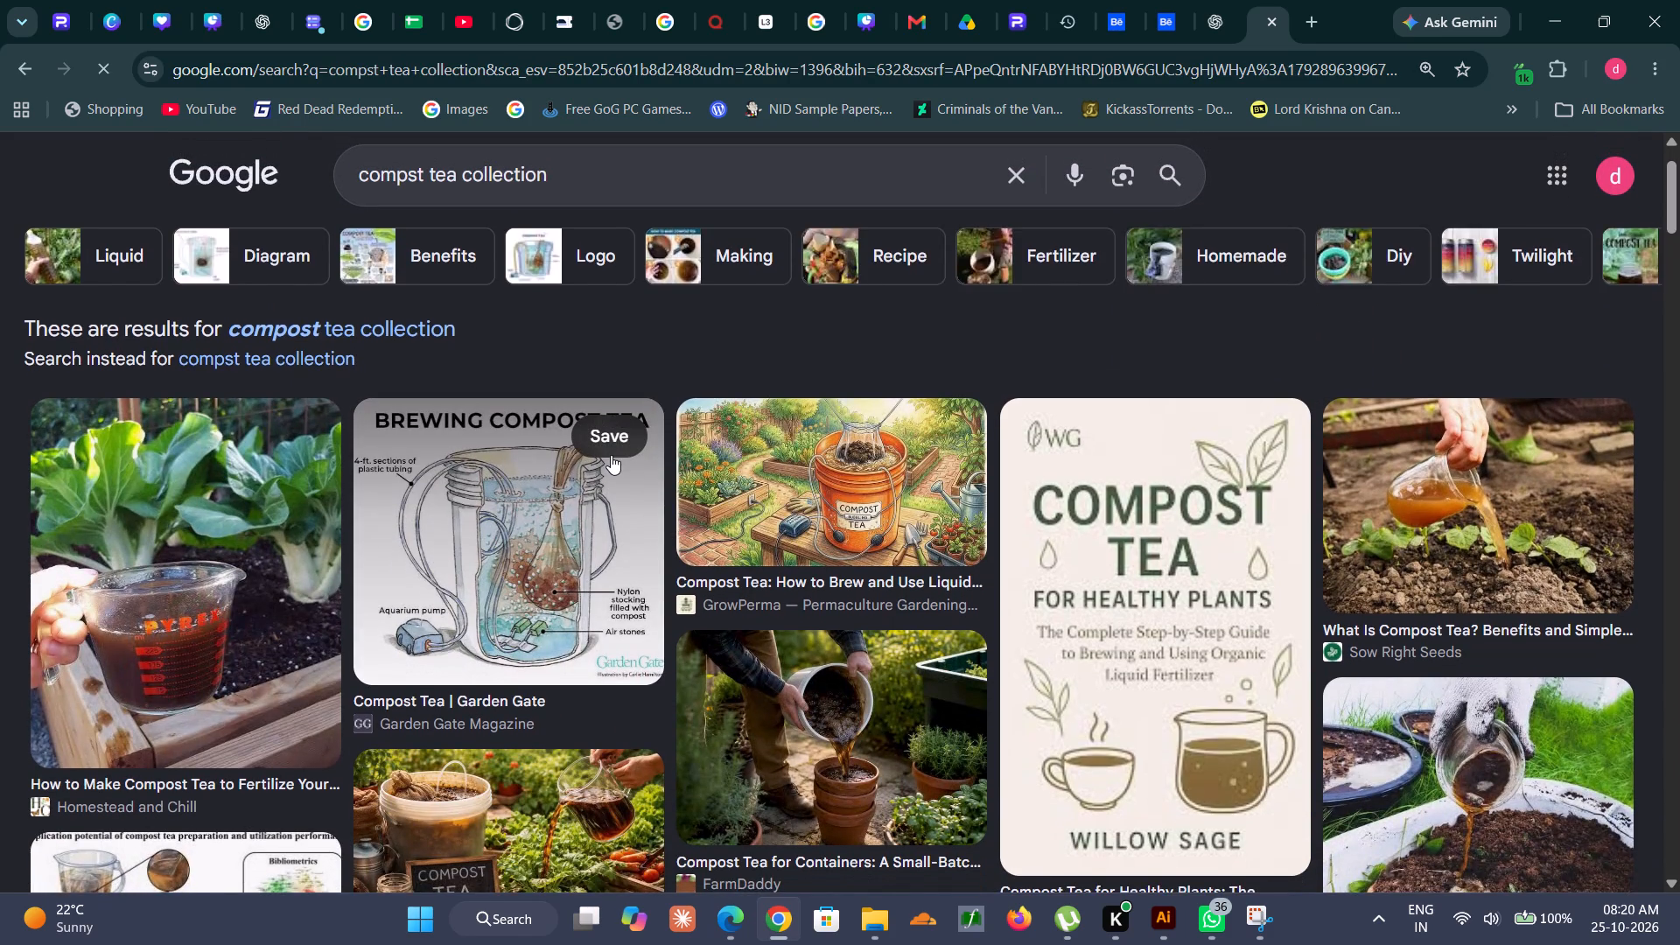
{"action": "scroll", "coordinate": [611, 455], "scroll_direction": "down", "scroll_amount": 2}
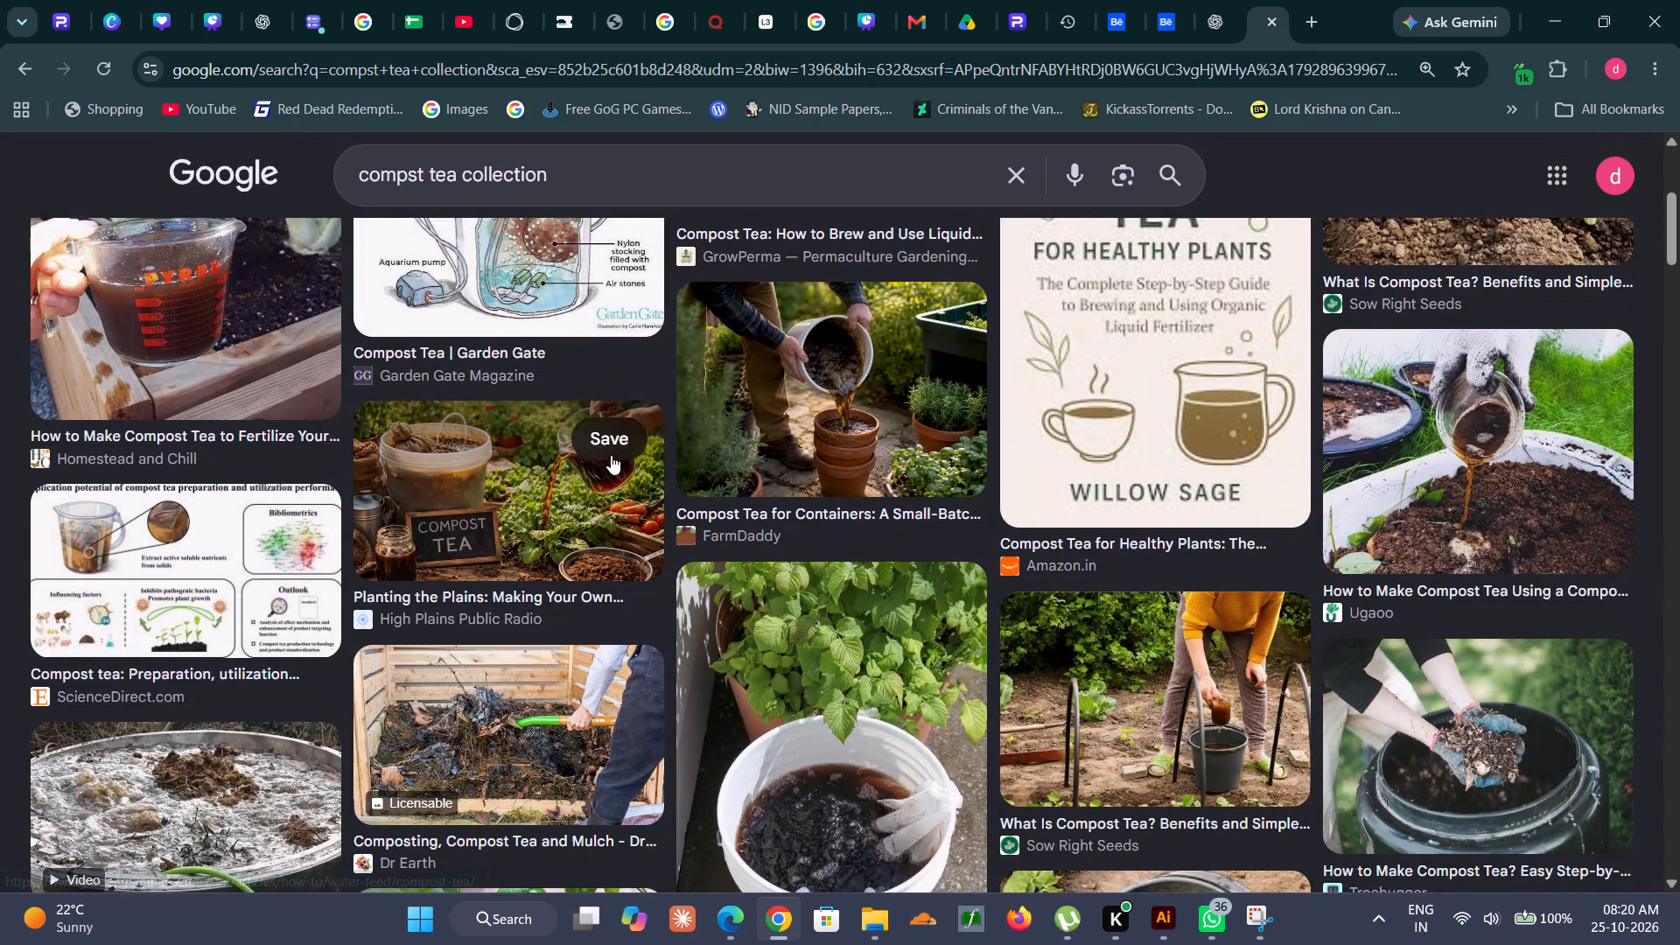
{"action": "scroll", "coordinate": [611, 455], "scroll_direction": "down", "scroll_amount": 1}
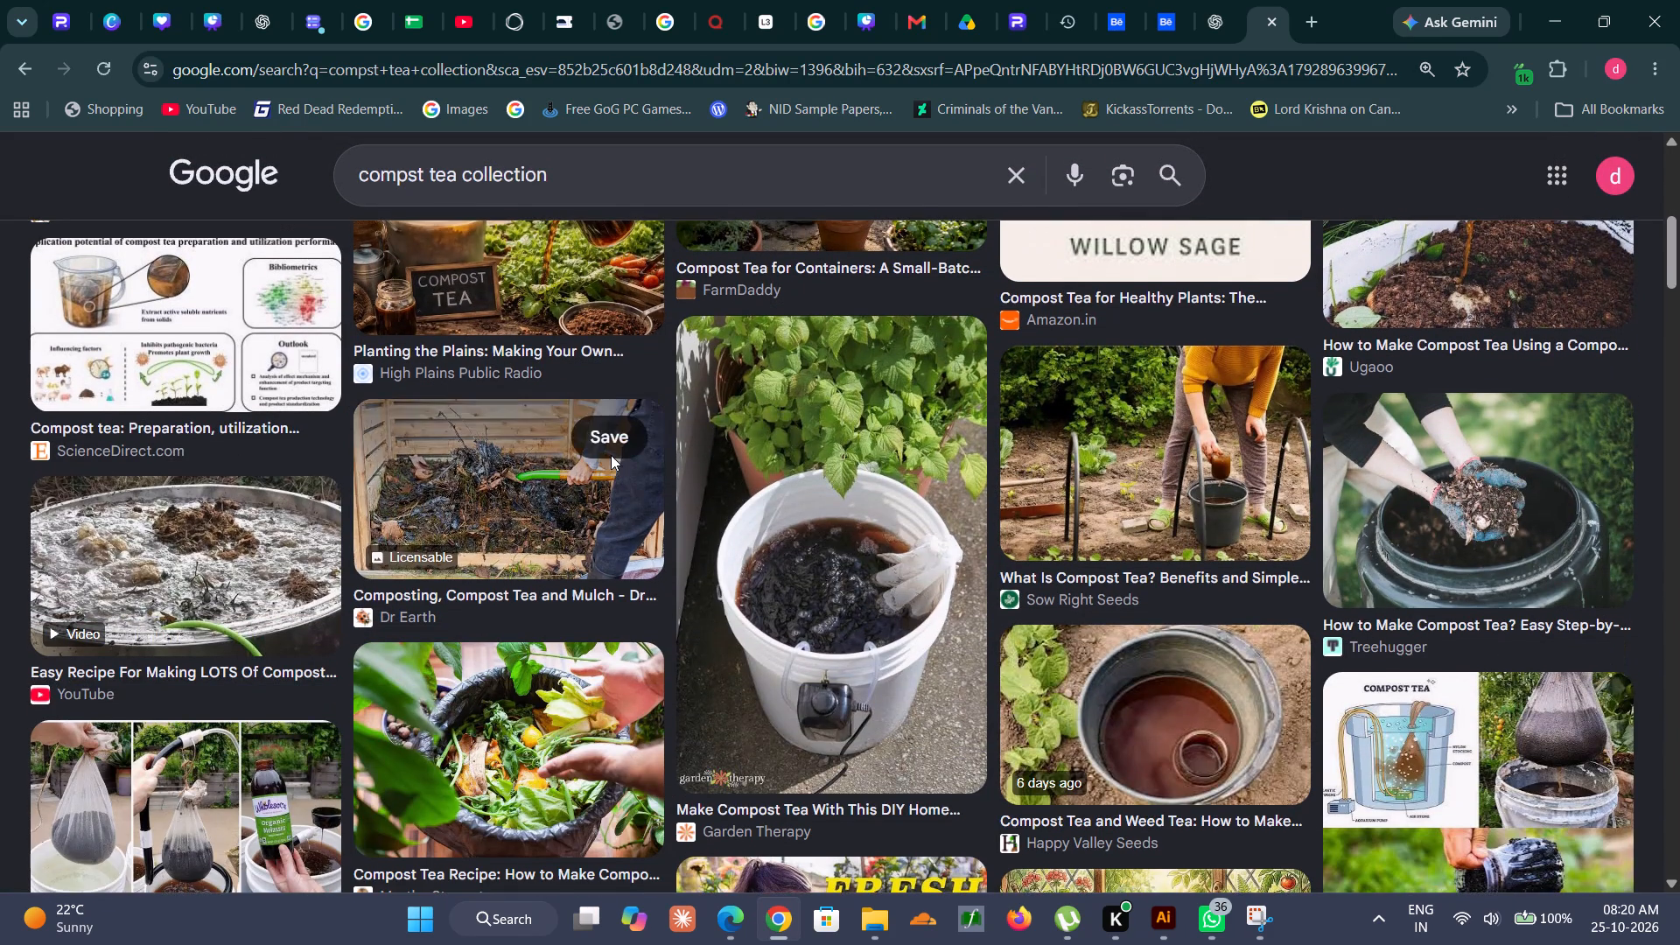
{"action": "scroll", "coordinate": [611, 455], "scroll_direction": "down", "scroll_amount": 2}
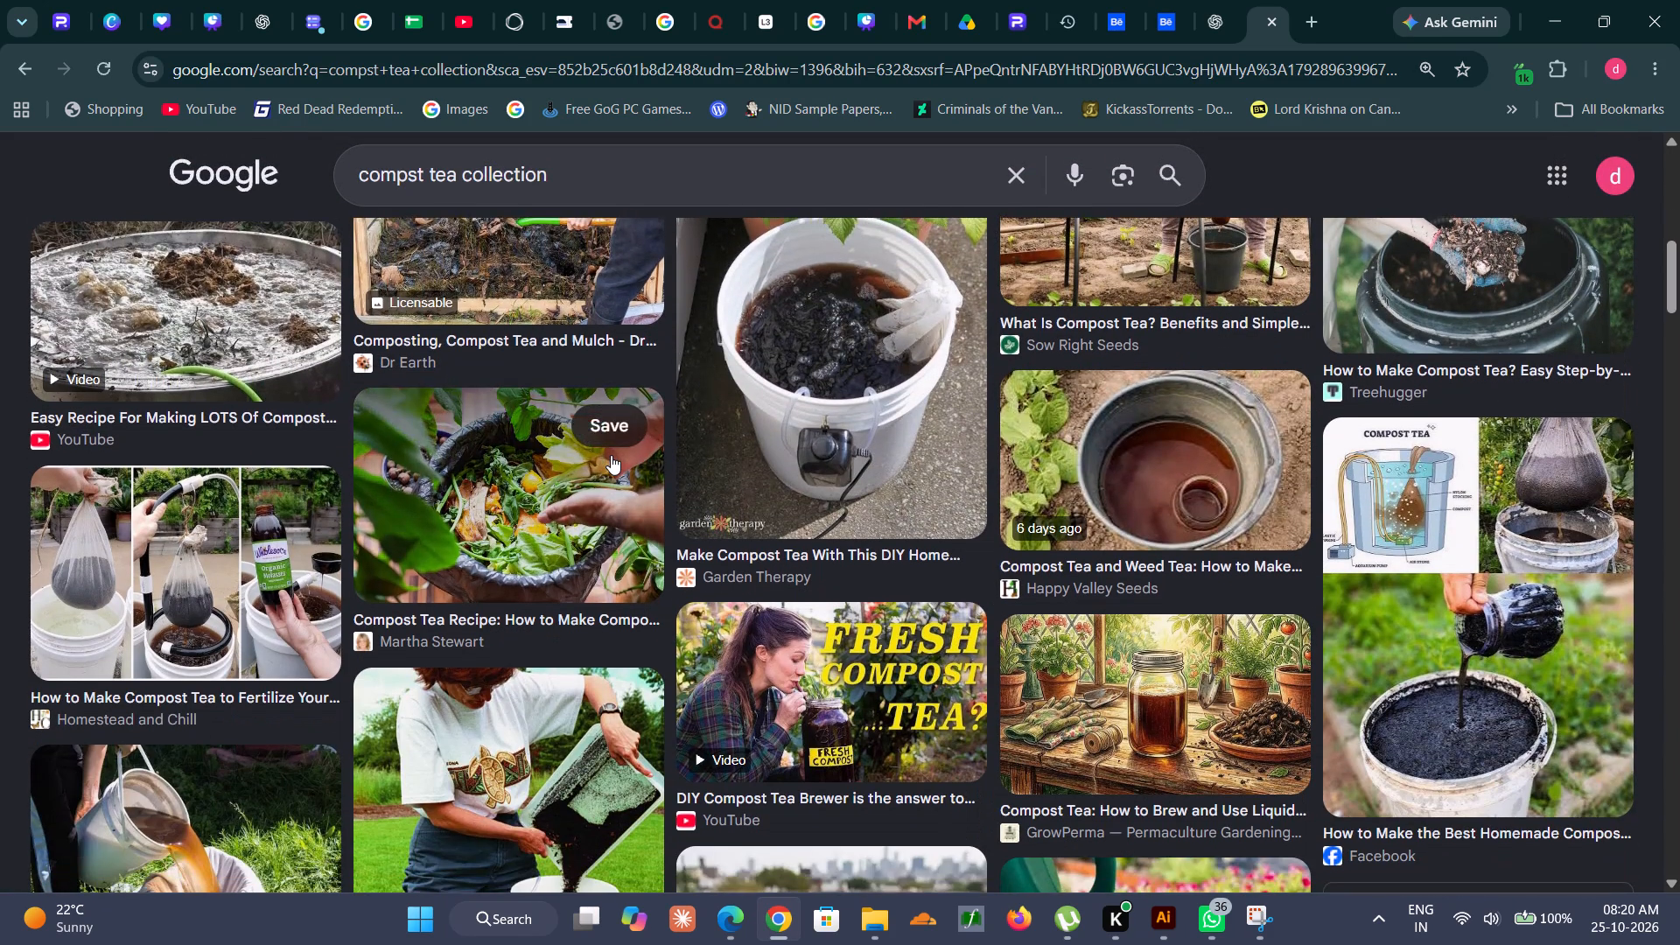
{"action": "scroll", "coordinate": [611, 455], "scroll_direction": "down", "scroll_amount": 1}
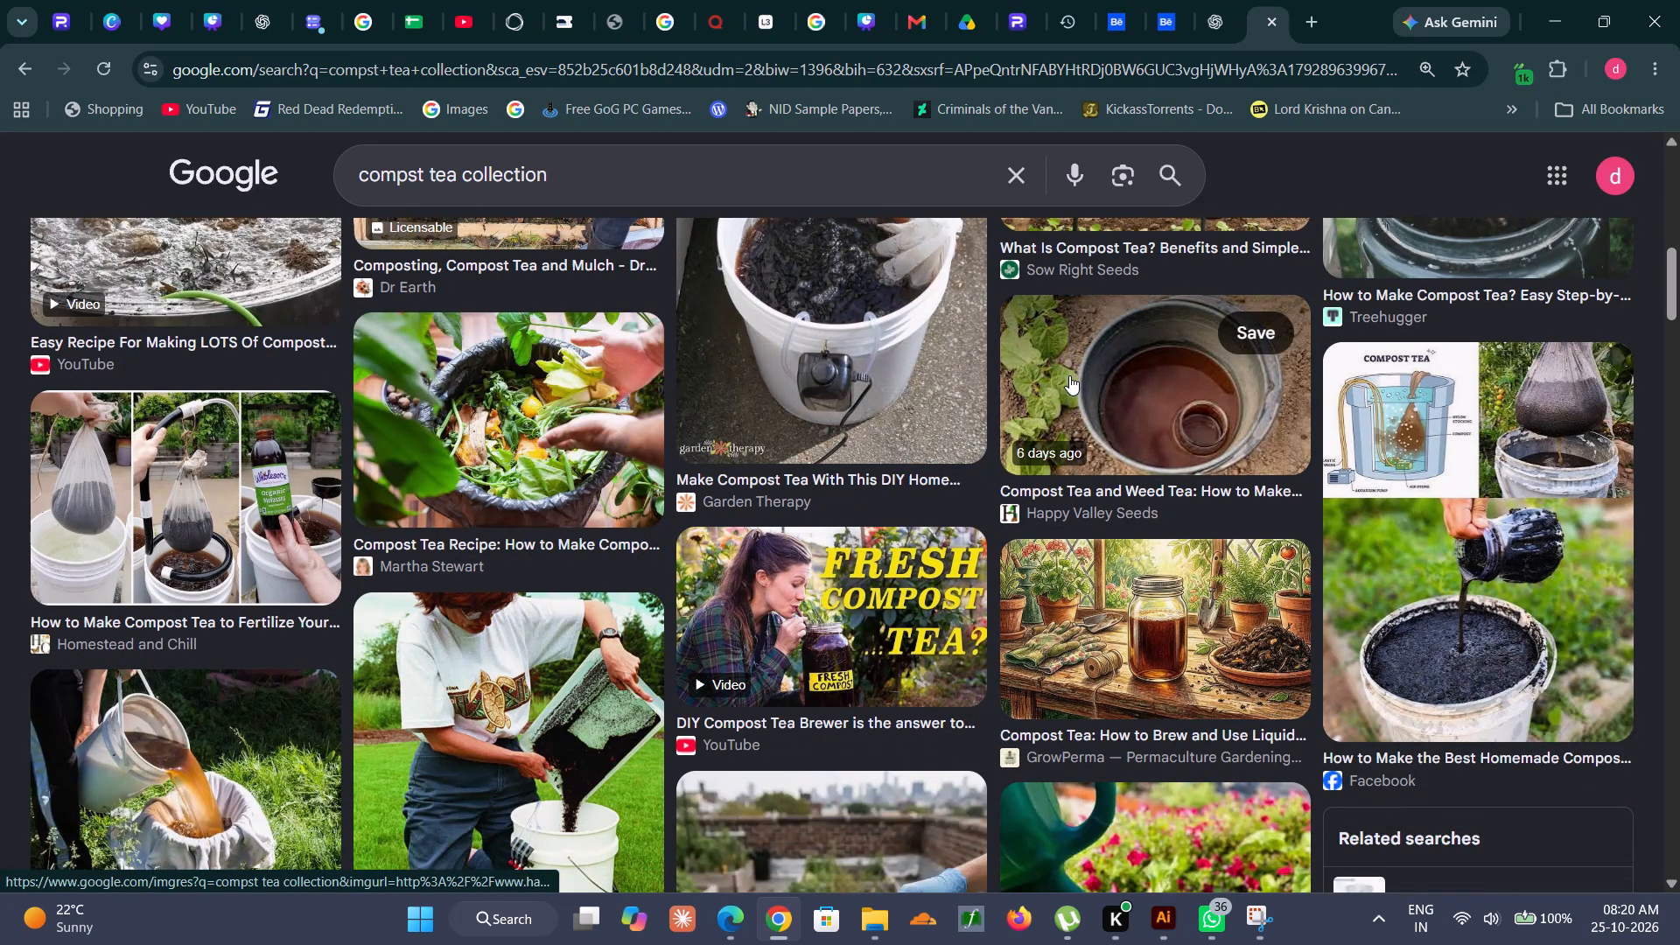
{"action": "scroll", "coordinate": [1069, 375], "scroll_direction": "down", "scroll_amount": 3}
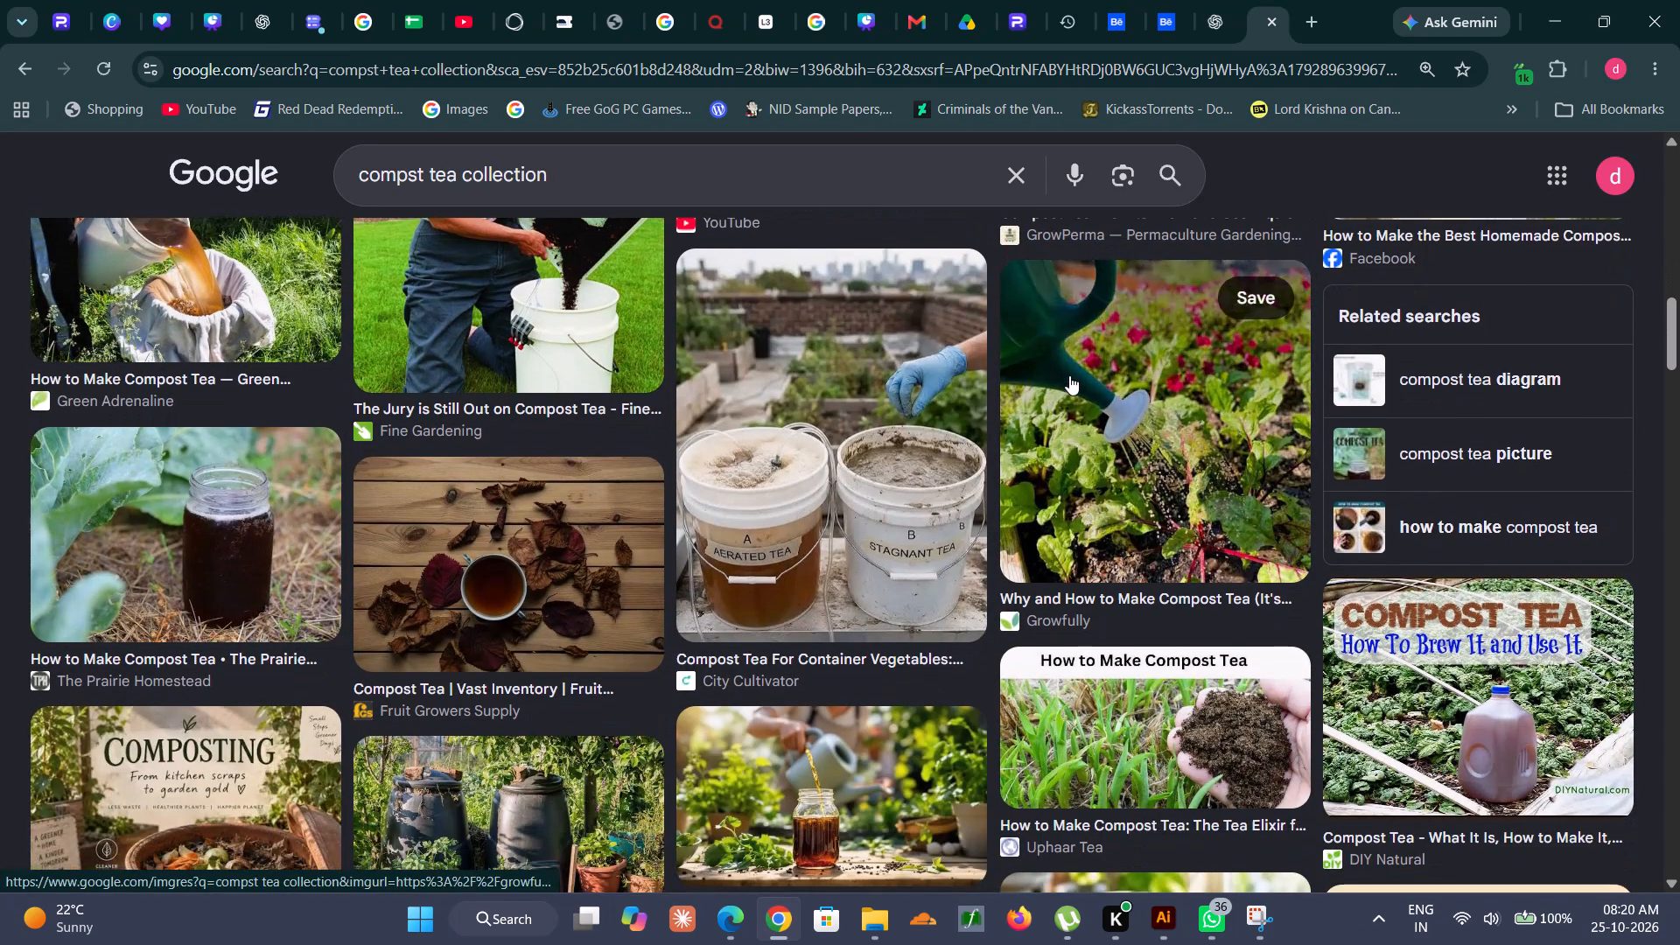
Copy the enlarged Compost Tea Collection photo of a tap filling a glass jar from the ChatGPT conversation.
{"action": "left_click", "coordinate": [1193, 0]}
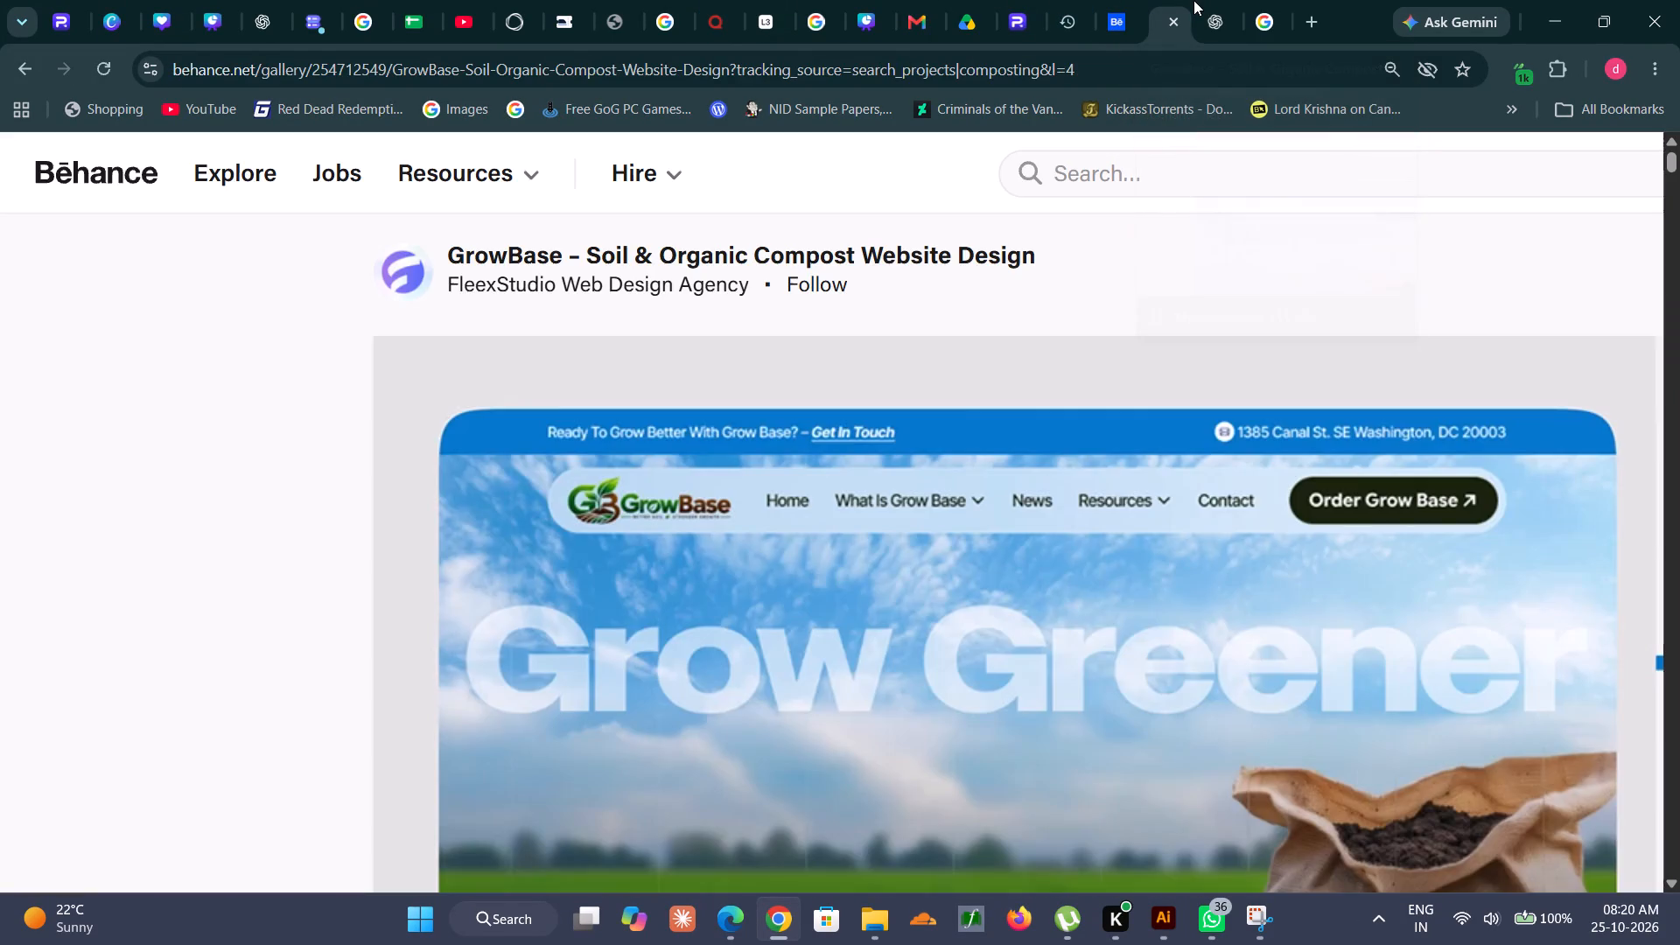
{"action": "left_click", "coordinate": [1228, 0]}
{"action": "scroll", "coordinate": [1307, 610], "scroll_direction": "down", "scroll_amount": 4}
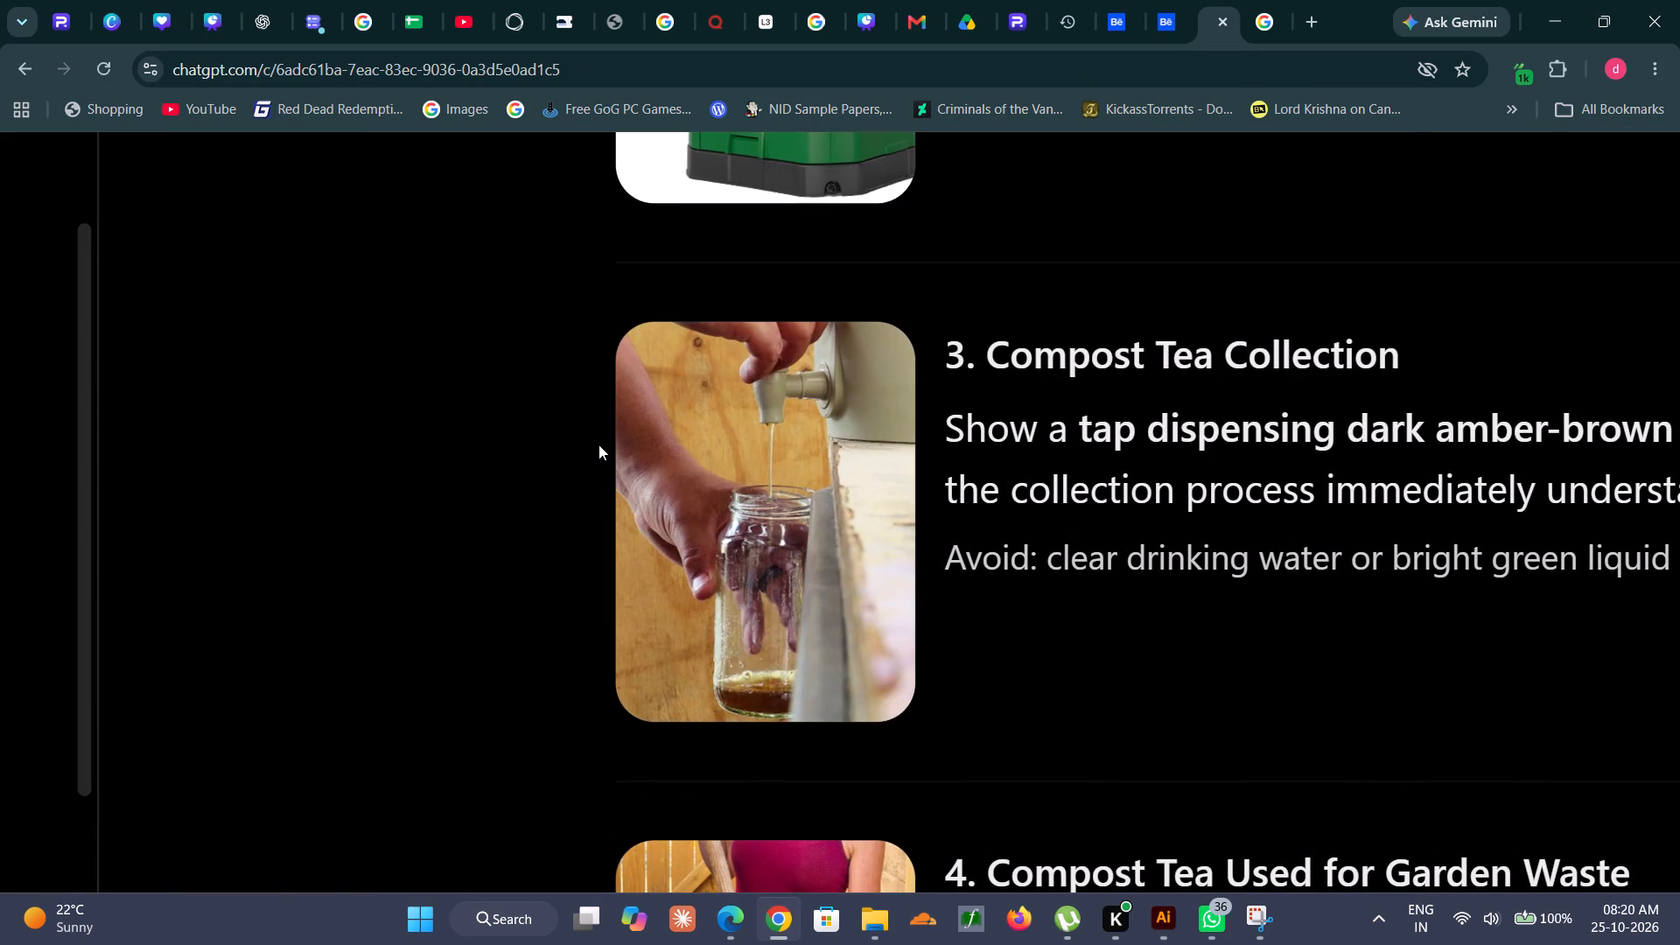
{"action": "left_click", "coordinate": [691, 451]}
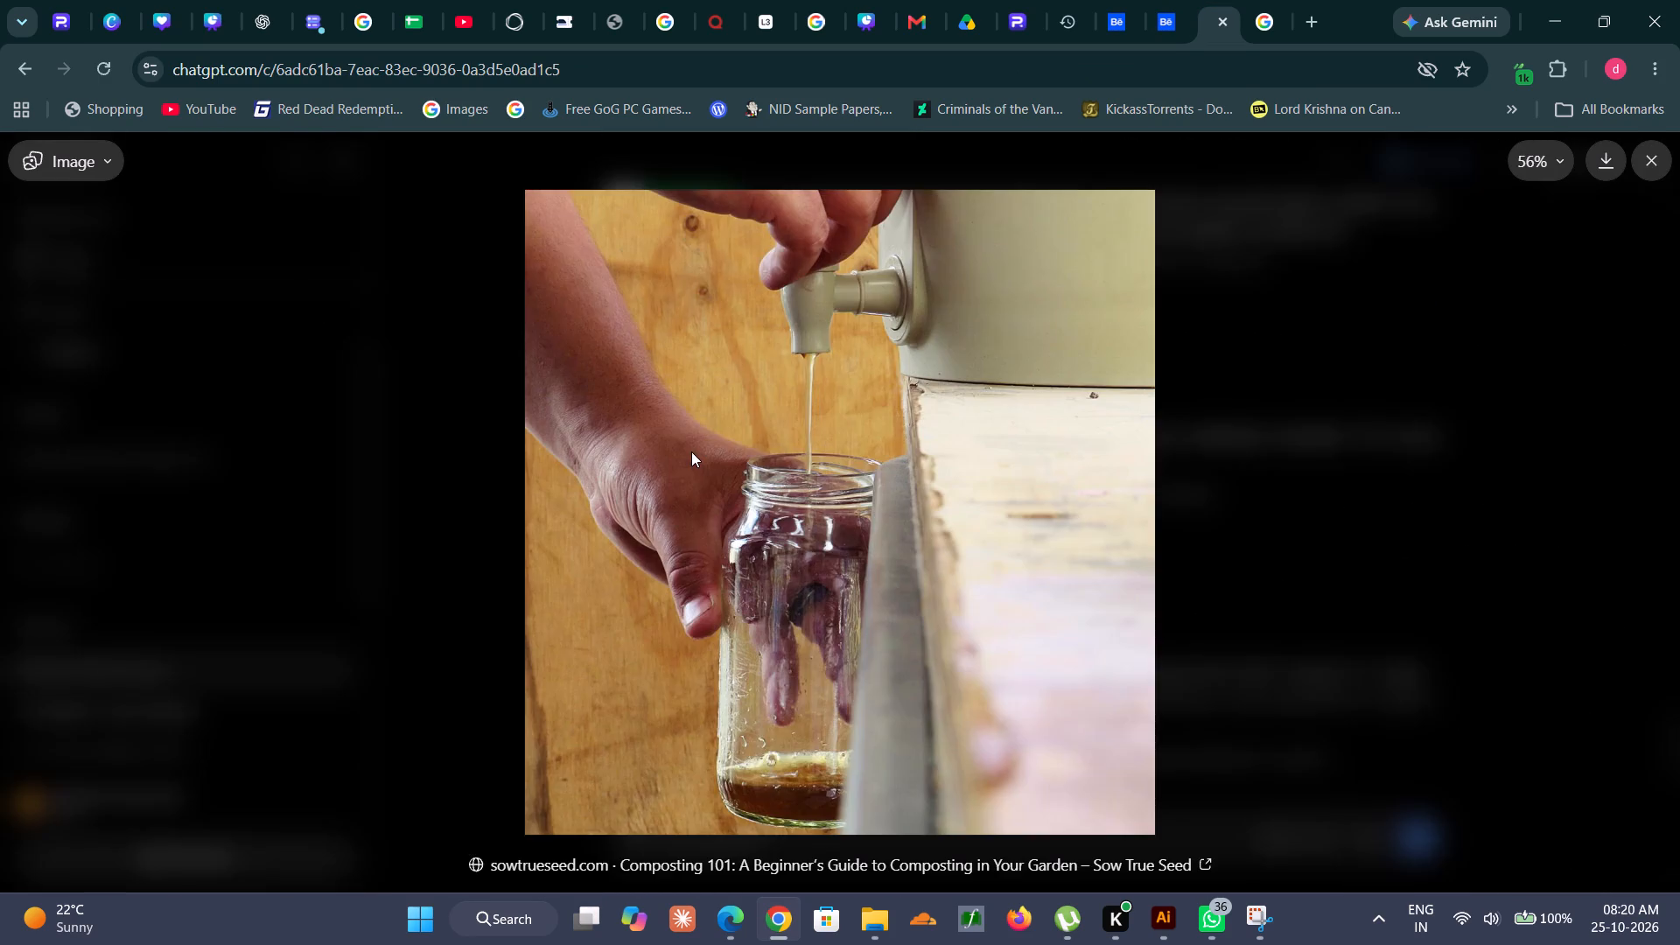
{"action": "right_click_drag", "start_coordinate": [759, 443], "coordinate": [755, 396]}
{"action": "left_click", "coordinate": [814, 493]}
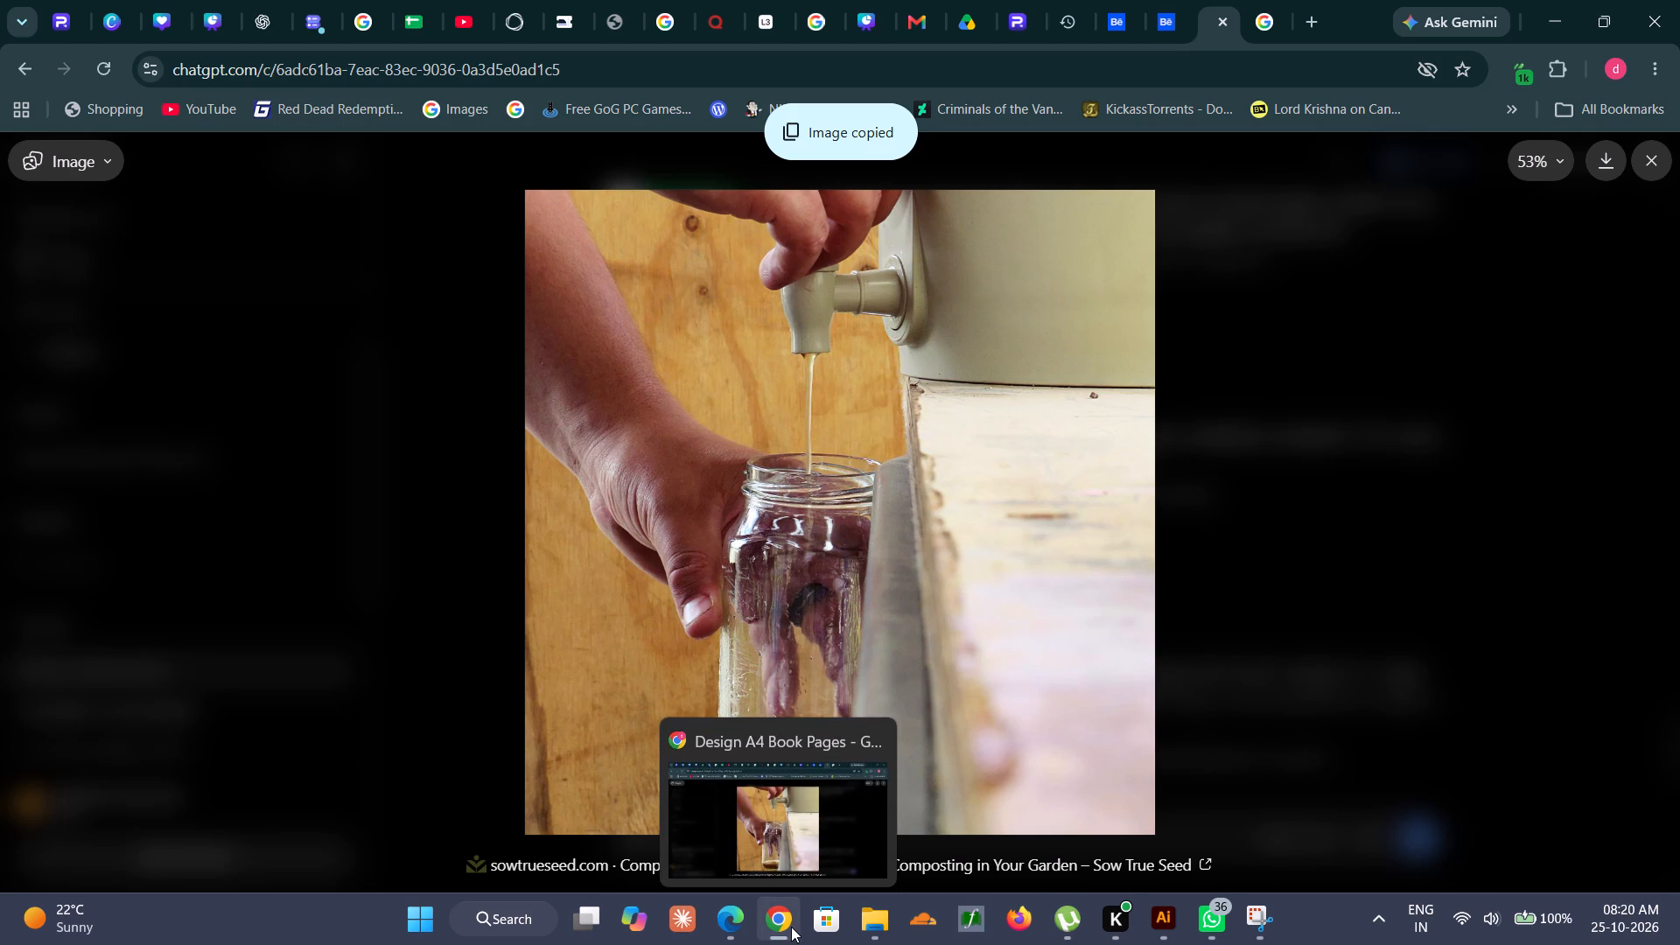
Switch to Illustrator, paste the tap-and-jar photo onto the page and scale it down to about 2.5 × 2.6 cm.
{"action": "left_click", "coordinate": [1160, 918]}
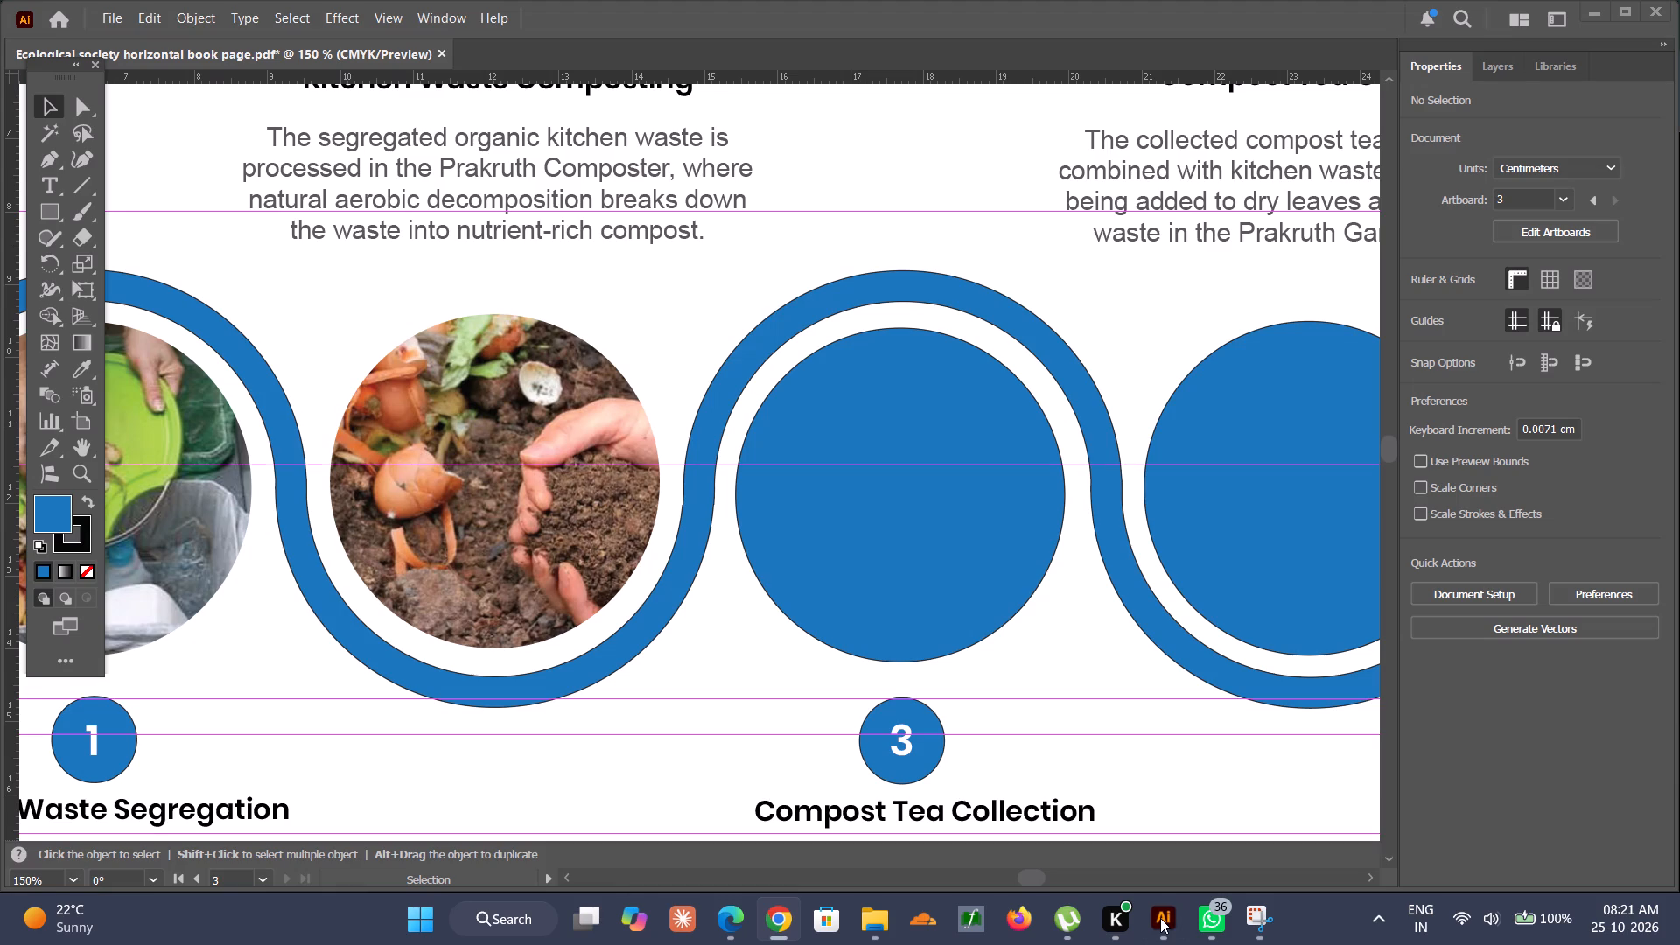
{"action": "scroll", "coordinate": [1062, 298], "scroll_direction": "up", "scroll_amount": 1}
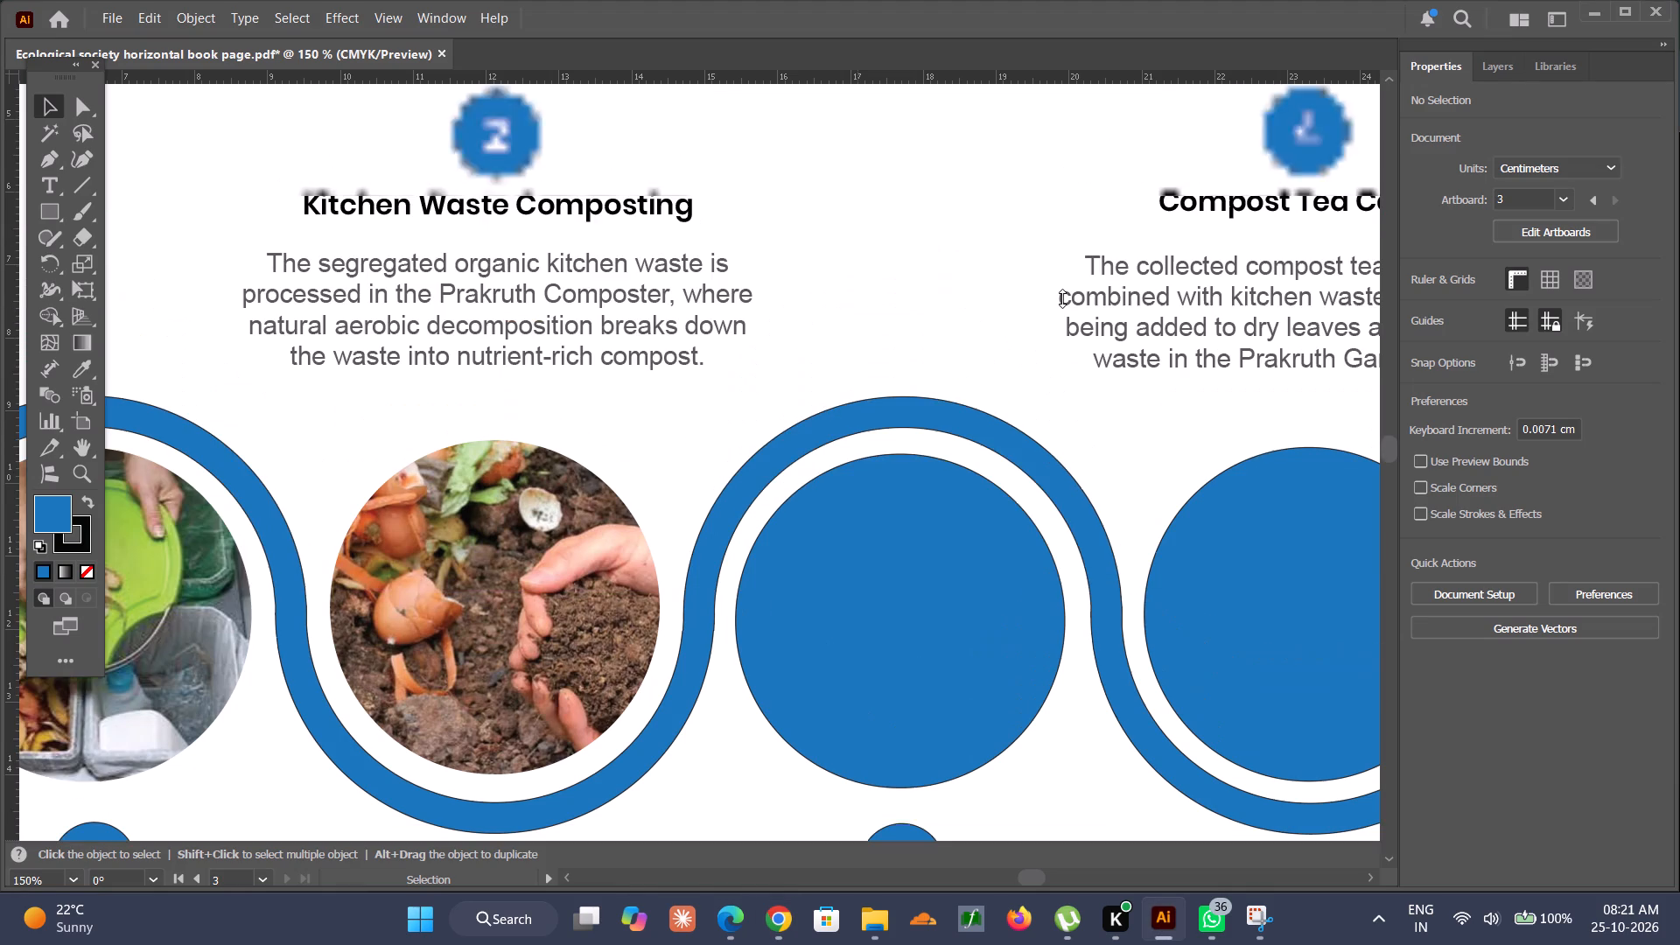
{"action": "scroll", "coordinate": [1062, 298], "scroll_direction": "up", "scroll_amount": 1}
{"action": "scroll", "coordinate": [1062, 298], "scroll_direction": "down", "scroll_amount": 1}
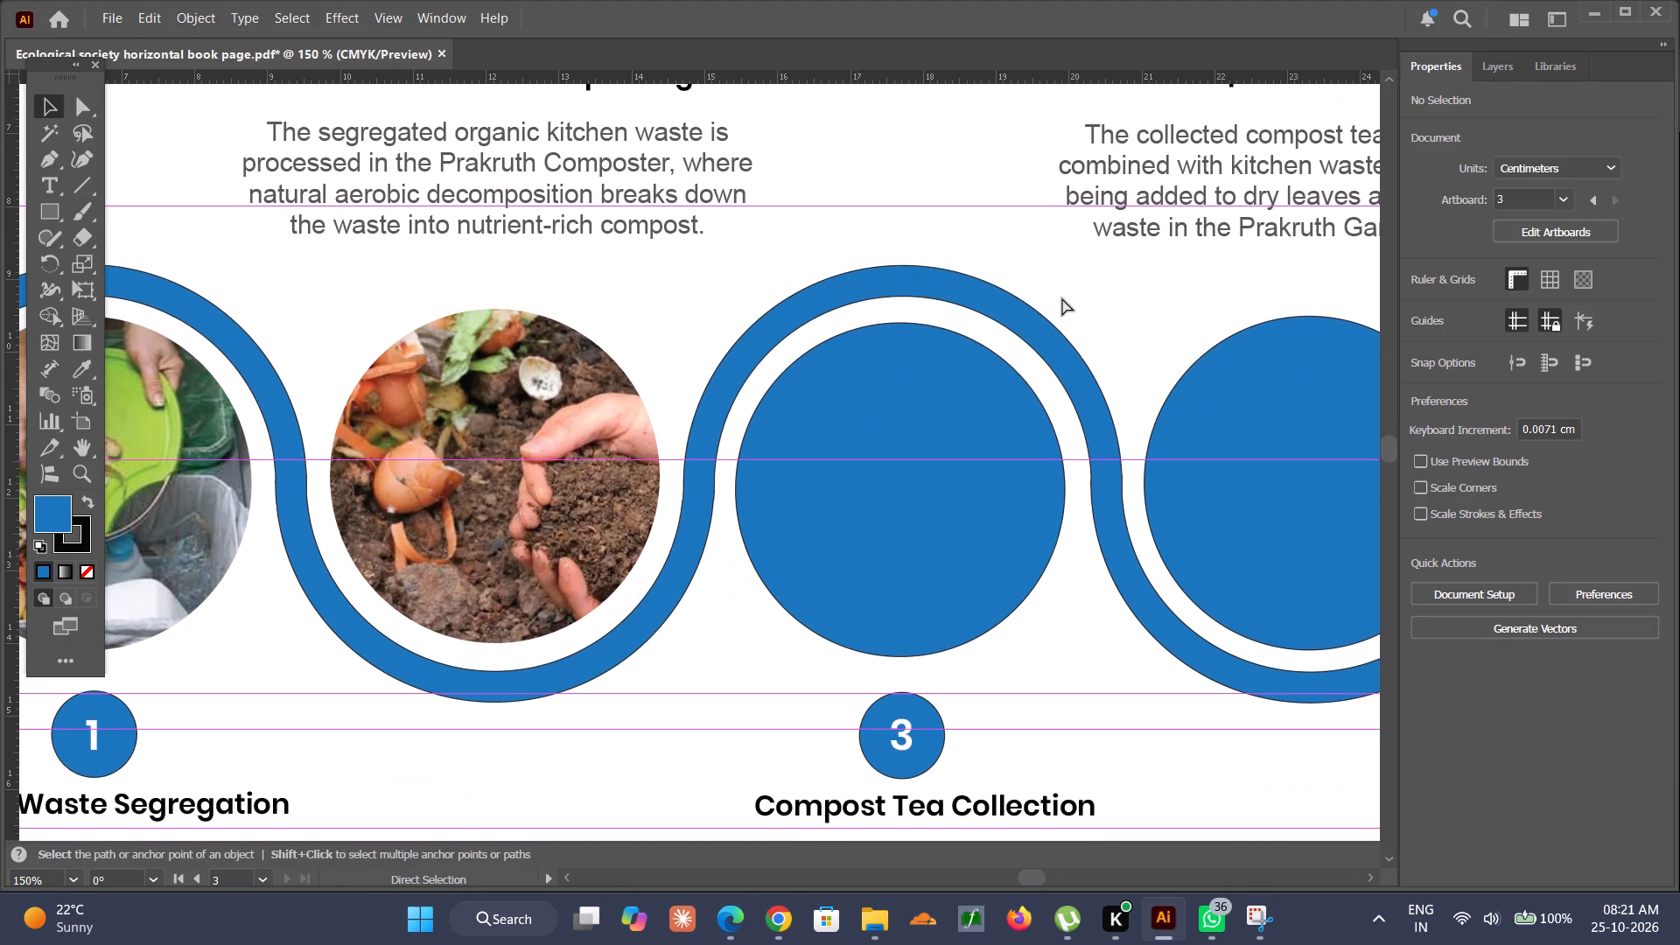
{"action": "key", "text": "ctrl+v"}
{"action": "left_click", "coordinate": [1062, 298], "text": "ctrl"}
{"action": "scroll", "coordinate": [1062, 298], "scroll_direction": "down", "scroll_amount": 8, "text": "alt"}
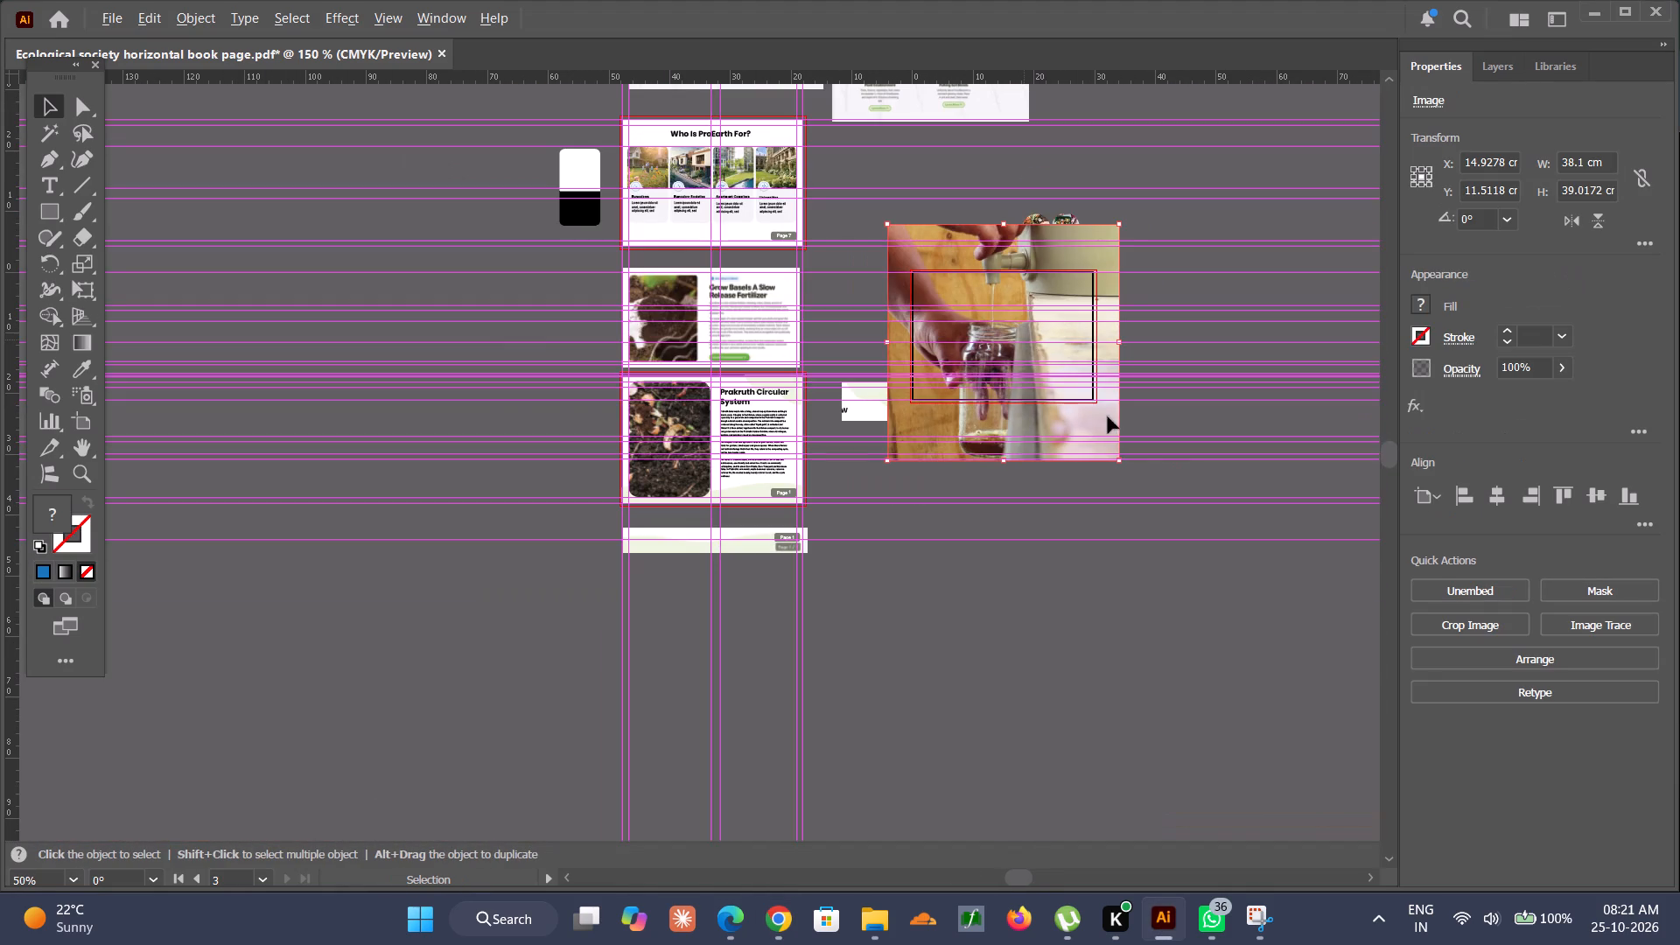
{"action": "left_click_drag", "start_coordinate": [1121, 458], "coordinate": [1039, 350], "text": "alt+shift"}
Move the small tap-and-jar photo onto the middle of the blue step 3 circle.
{"action": "scroll", "coordinate": [1038, 348], "scroll_direction": "up", "scroll_amount": 6, "text": "alt+shift"}
{"action": "left_click_drag", "start_coordinate": [759, 294], "coordinate": [879, 304]}
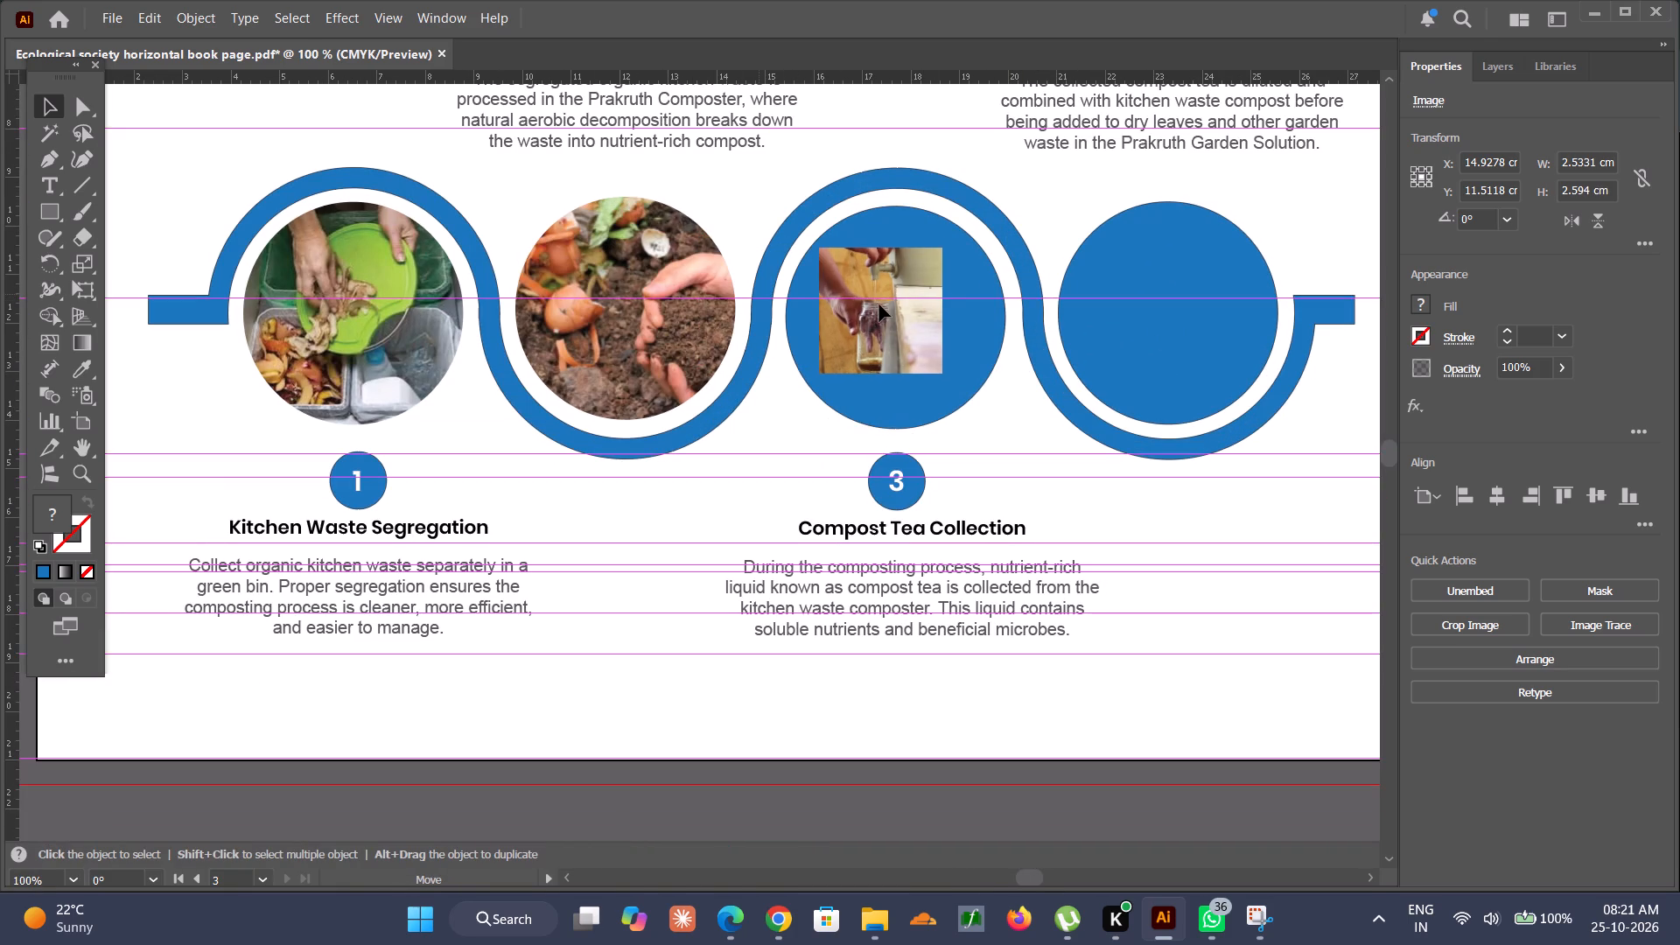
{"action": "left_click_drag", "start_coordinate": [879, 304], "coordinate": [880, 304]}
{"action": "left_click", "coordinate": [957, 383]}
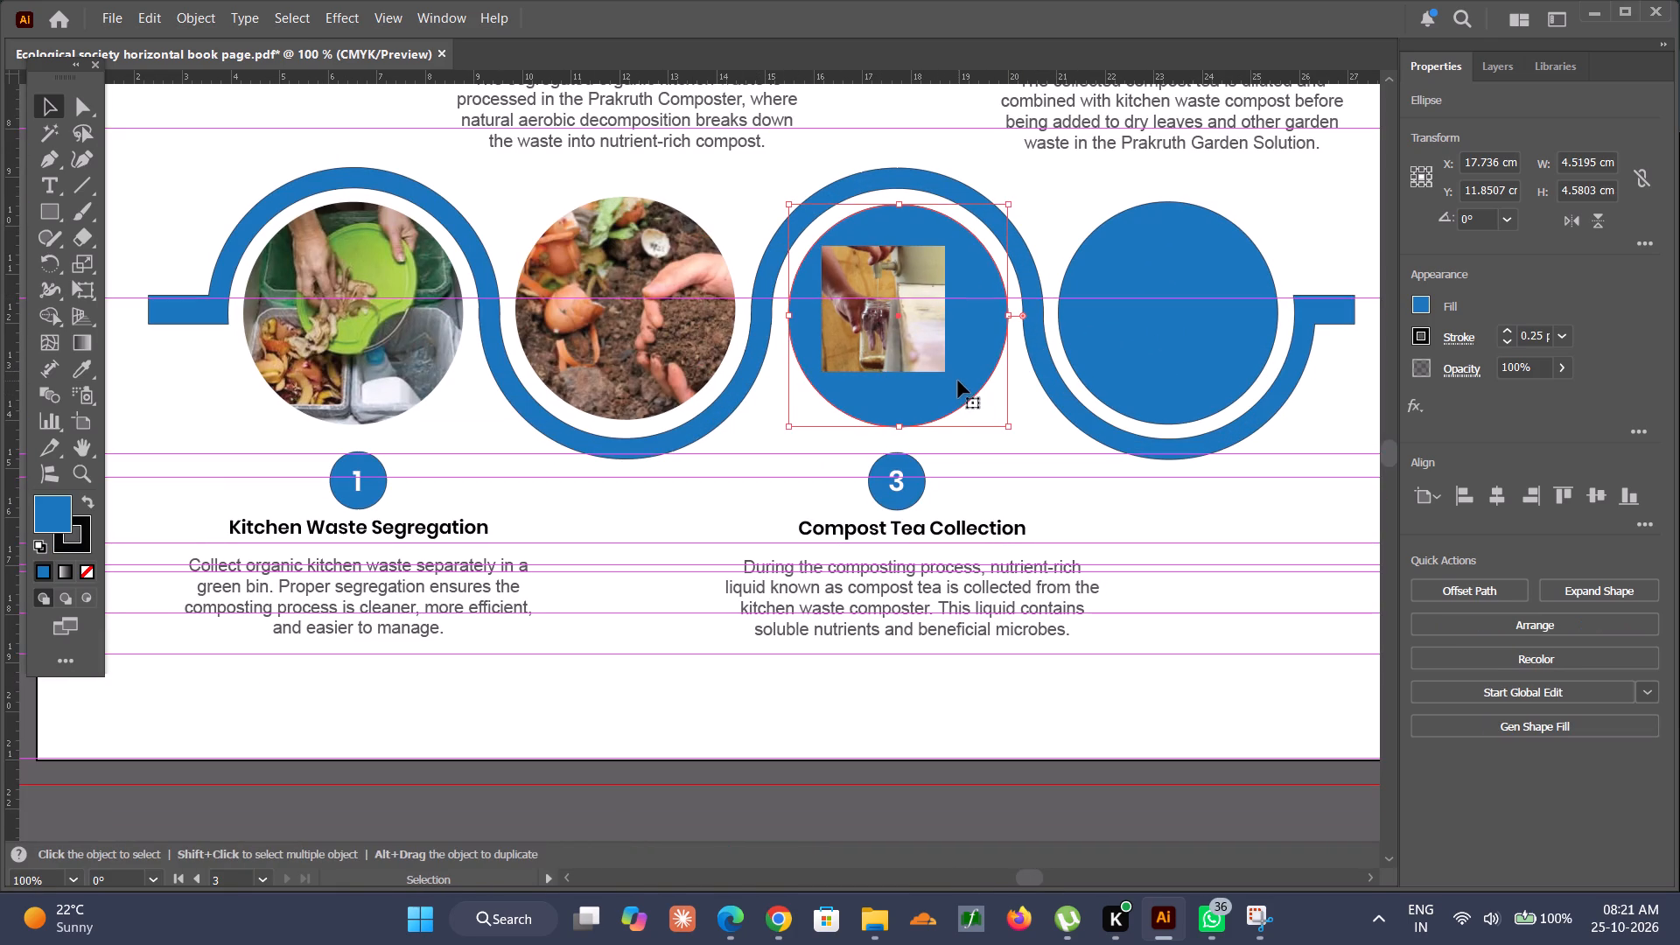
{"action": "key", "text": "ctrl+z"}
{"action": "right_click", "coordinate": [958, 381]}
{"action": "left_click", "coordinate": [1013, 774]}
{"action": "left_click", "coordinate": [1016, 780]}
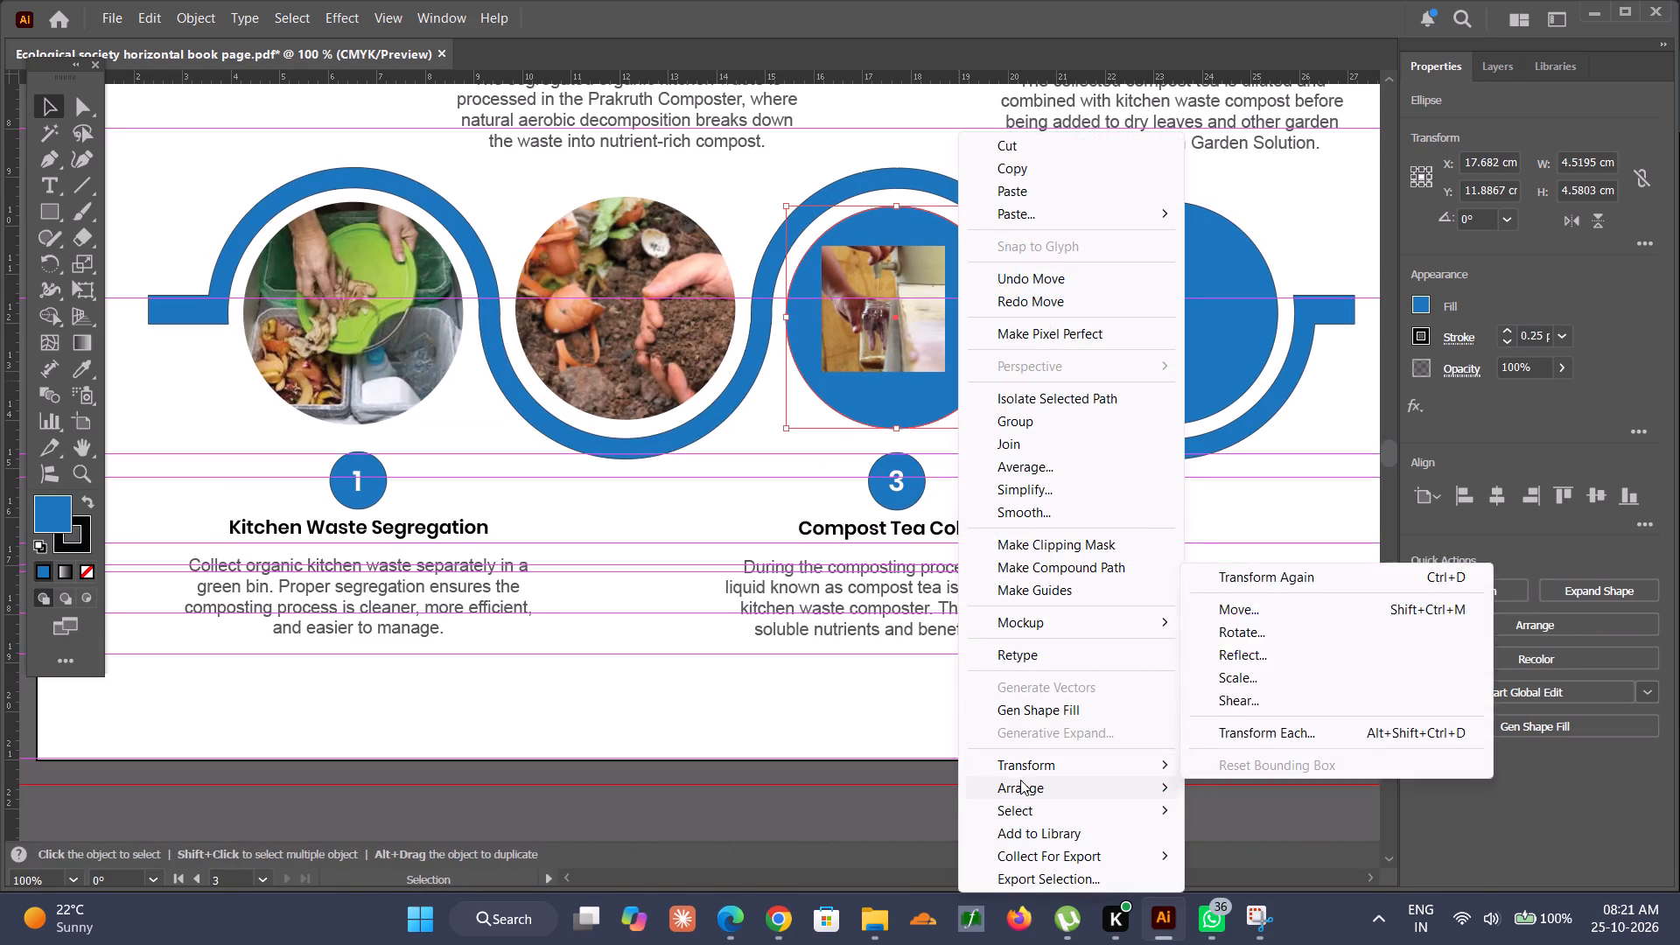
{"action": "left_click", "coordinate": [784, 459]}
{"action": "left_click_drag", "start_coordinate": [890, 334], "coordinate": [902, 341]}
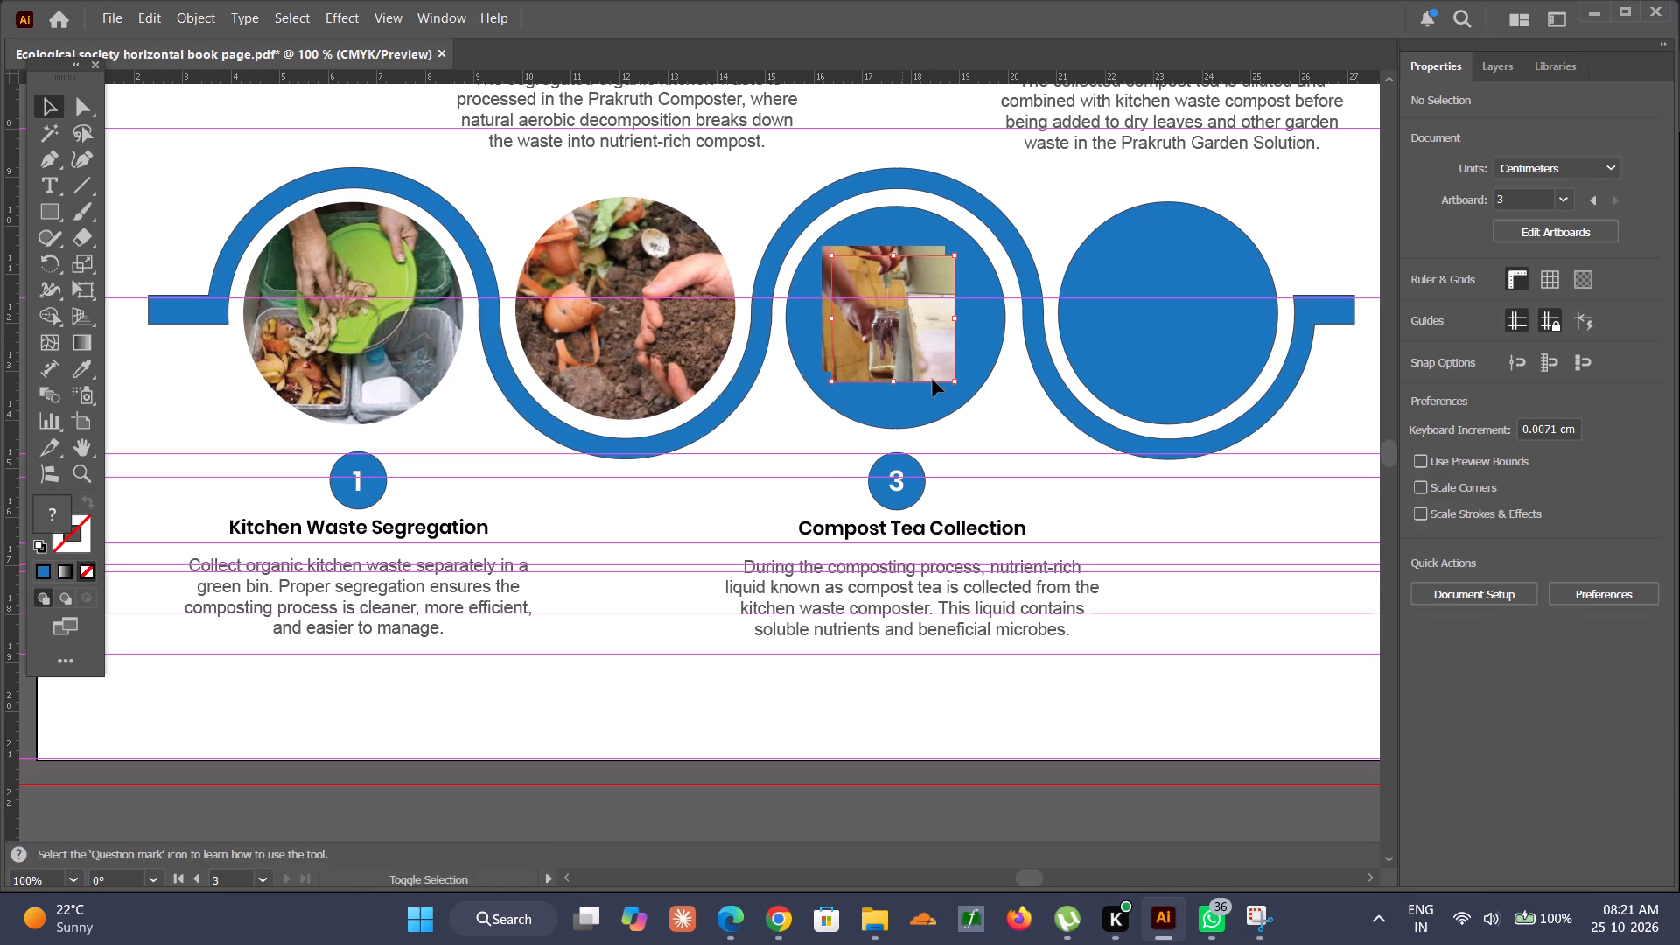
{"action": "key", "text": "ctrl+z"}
Enlarge the tap-and-jar photo to about 4.7 × 4.8 cm and place it over the blue step 3 circle.
{"action": "left_click_drag", "start_coordinate": [944, 371], "coordinate": [987, 452], "text": "alt+shift"}
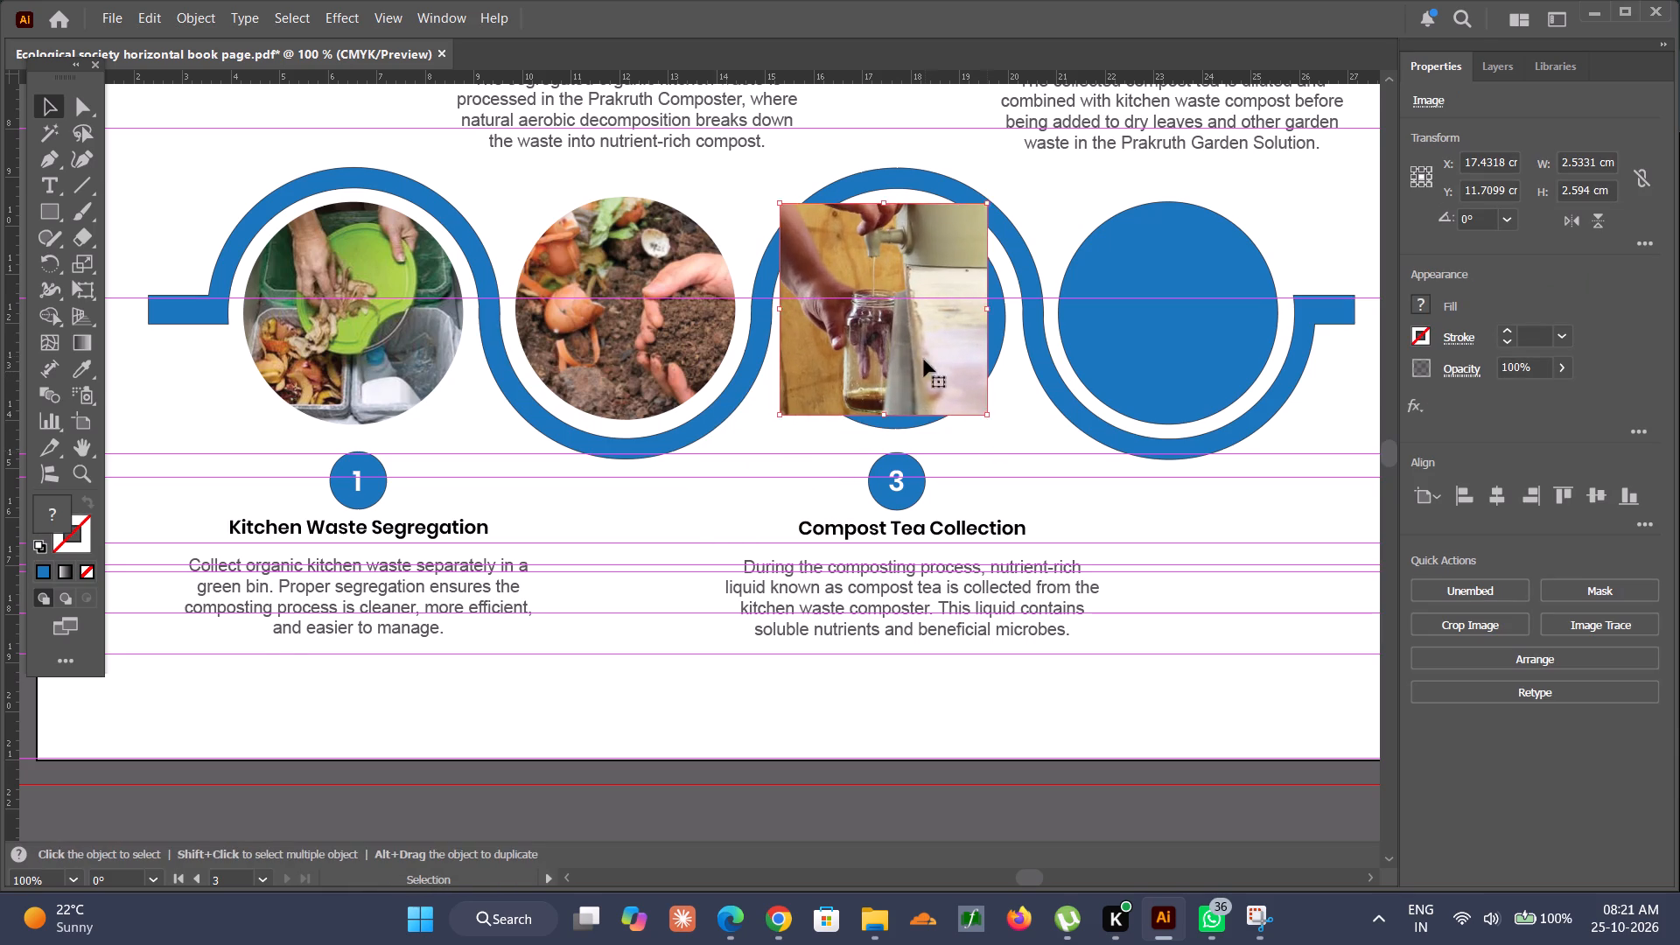
{"action": "scroll", "coordinate": [927, 346], "scroll_direction": "up", "scroll_amount": 2, "text": "alt"}
{"action": "left_click_drag", "start_coordinate": [920, 335], "coordinate": [948, 371]}
{"action": "left_click_drag", "start_coordinate": [1075, 522], "coordinate": [1081, 527], "text": "alt+shift"}
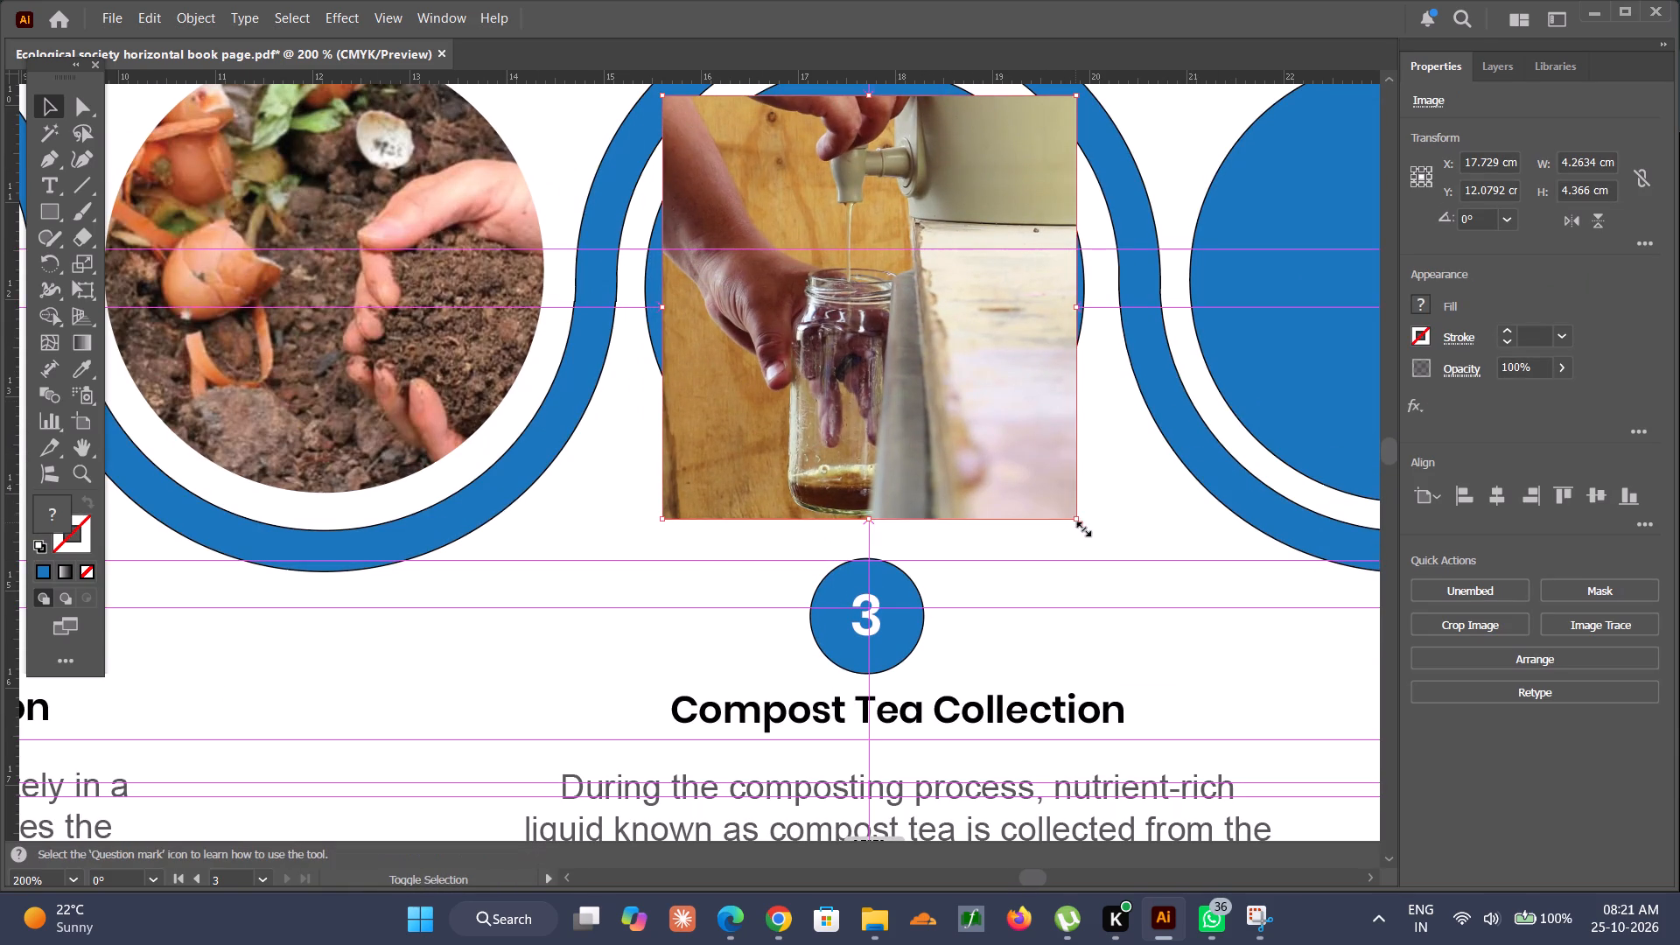
{"action": "left_click_drag", "start_coordinate": [1081, 527], "coordinate": [1096, 547], "text": "alt+shift"}
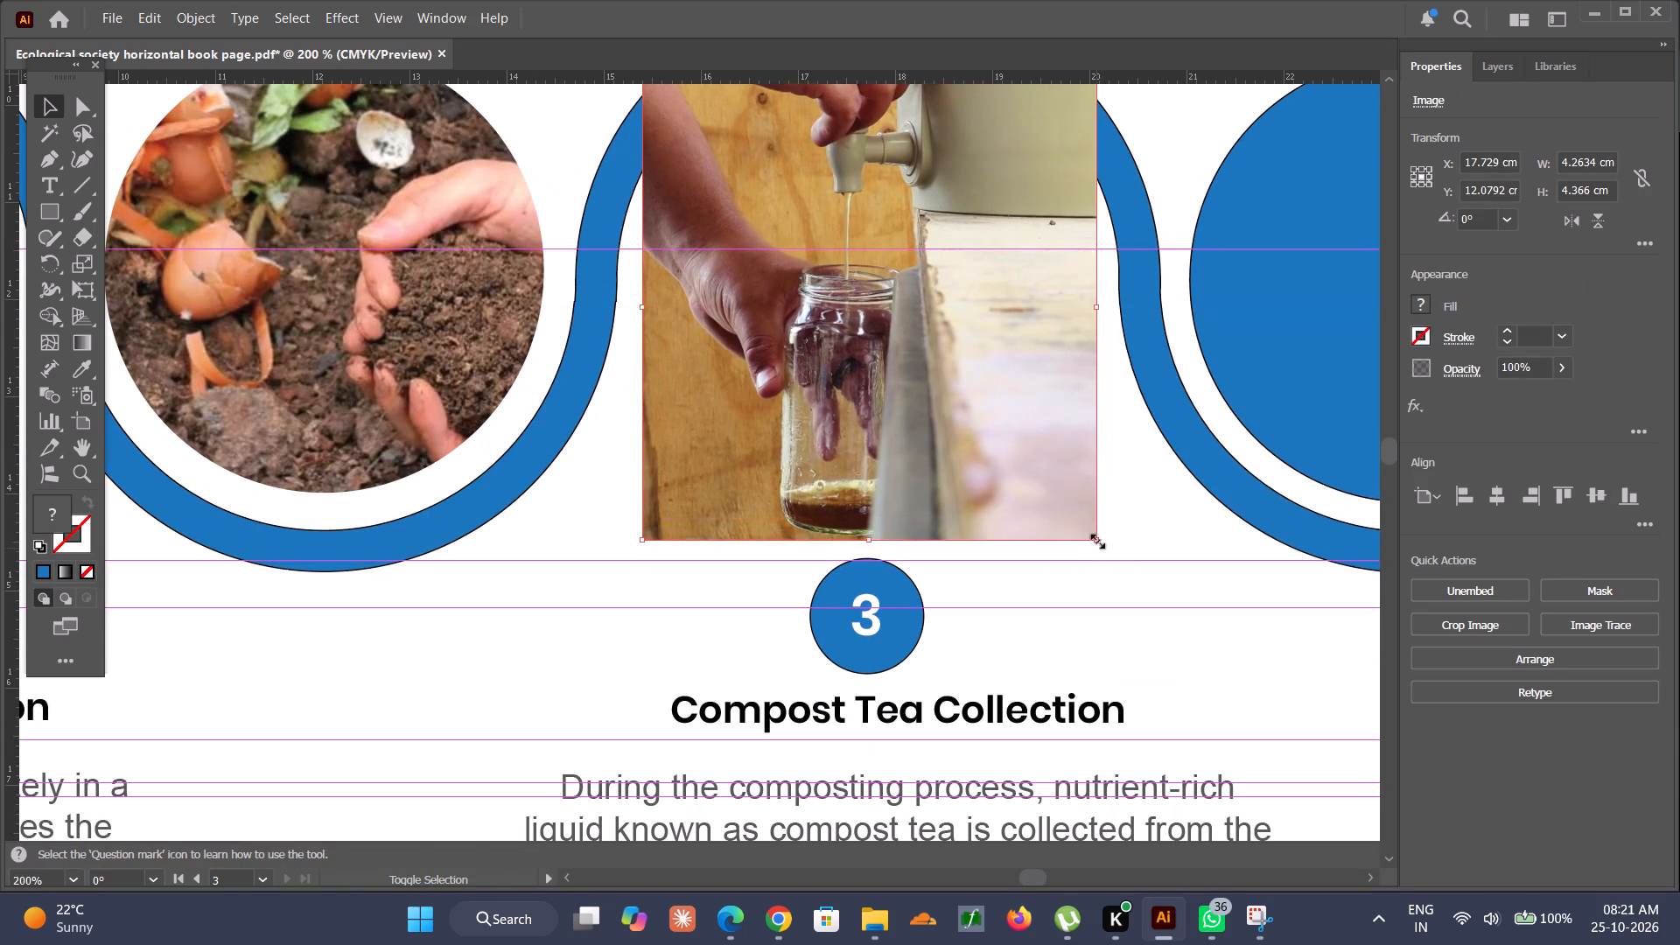
{"action": "left_click_drag", "start_coordinate": [1040, 303], "coordinate": [1020, 310]}
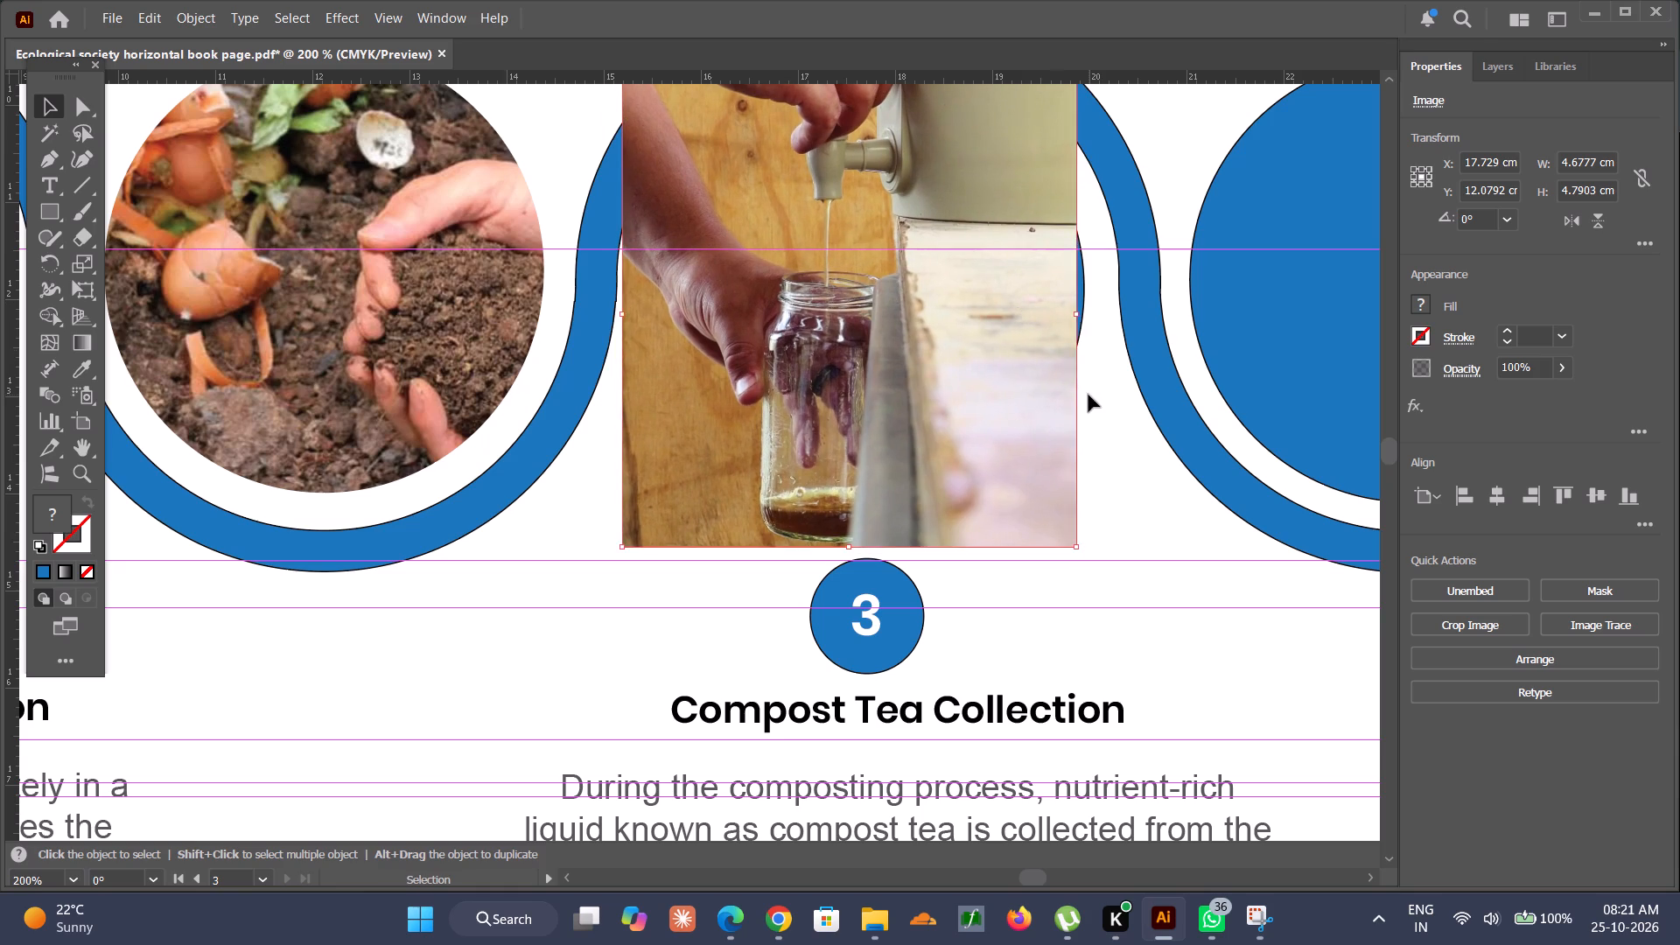
Bring the blue step 3 circle to the front, above the tap-and-jar photo.
{"action": "left_click", "coordinate": [1088, 395]}
{"action": "left_click", "coordinate": [1083, 292]}
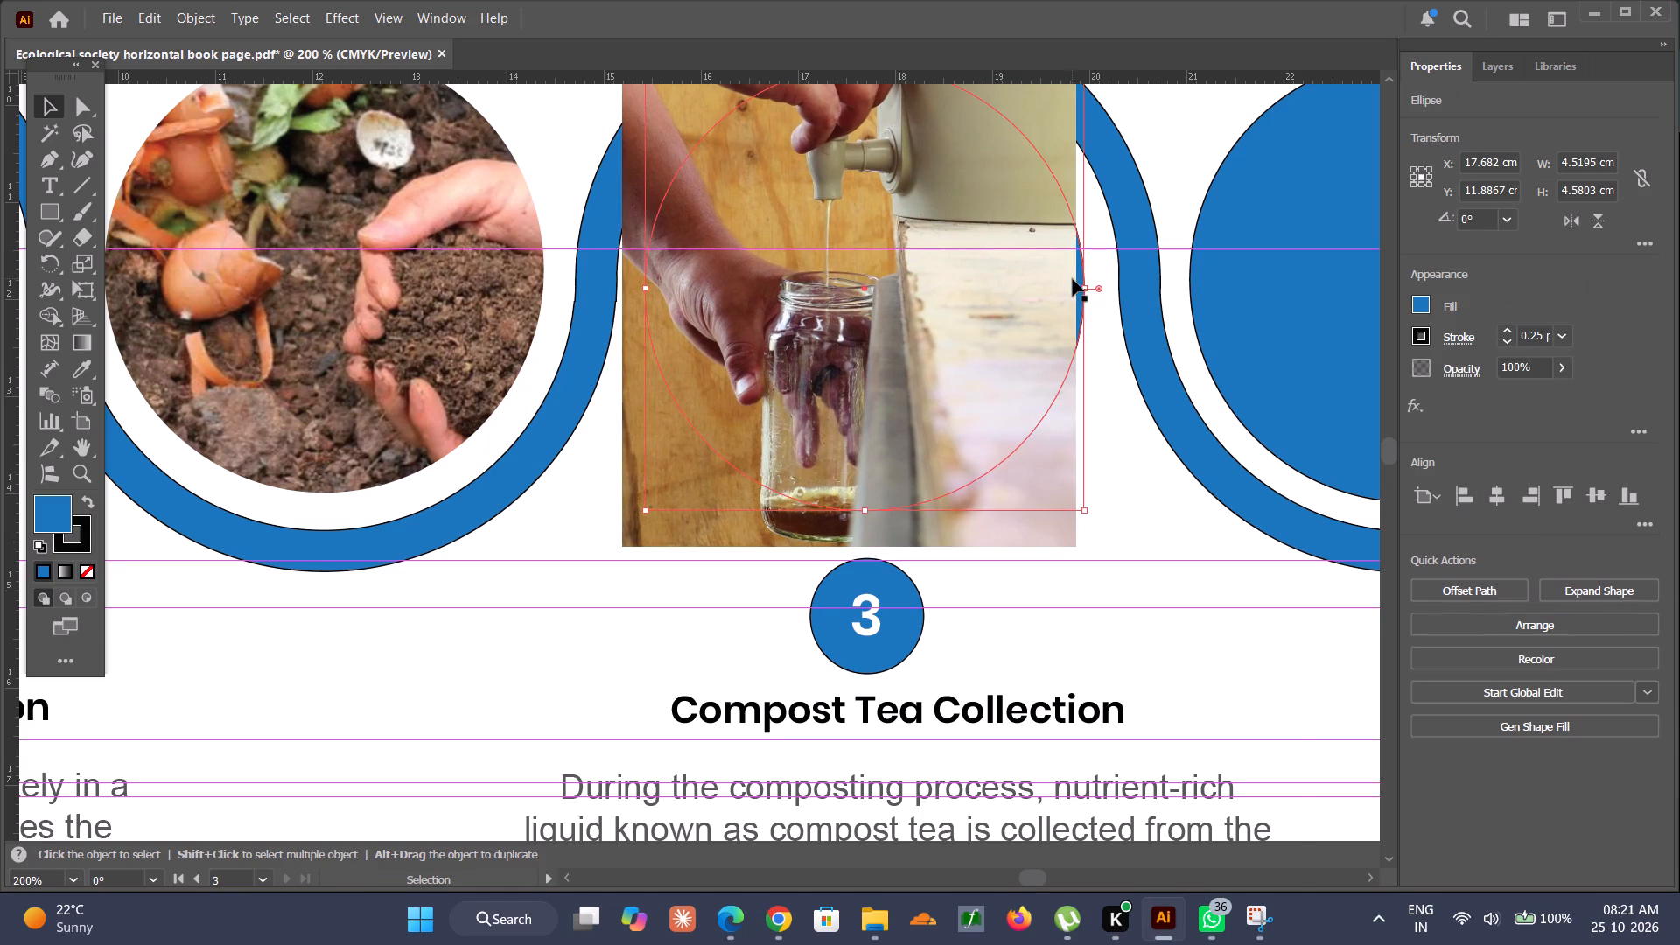
{"action": "right_click", "coordinate": [1076, 283]}
{"action": "left_click", "coordinate": [1202, 787]}
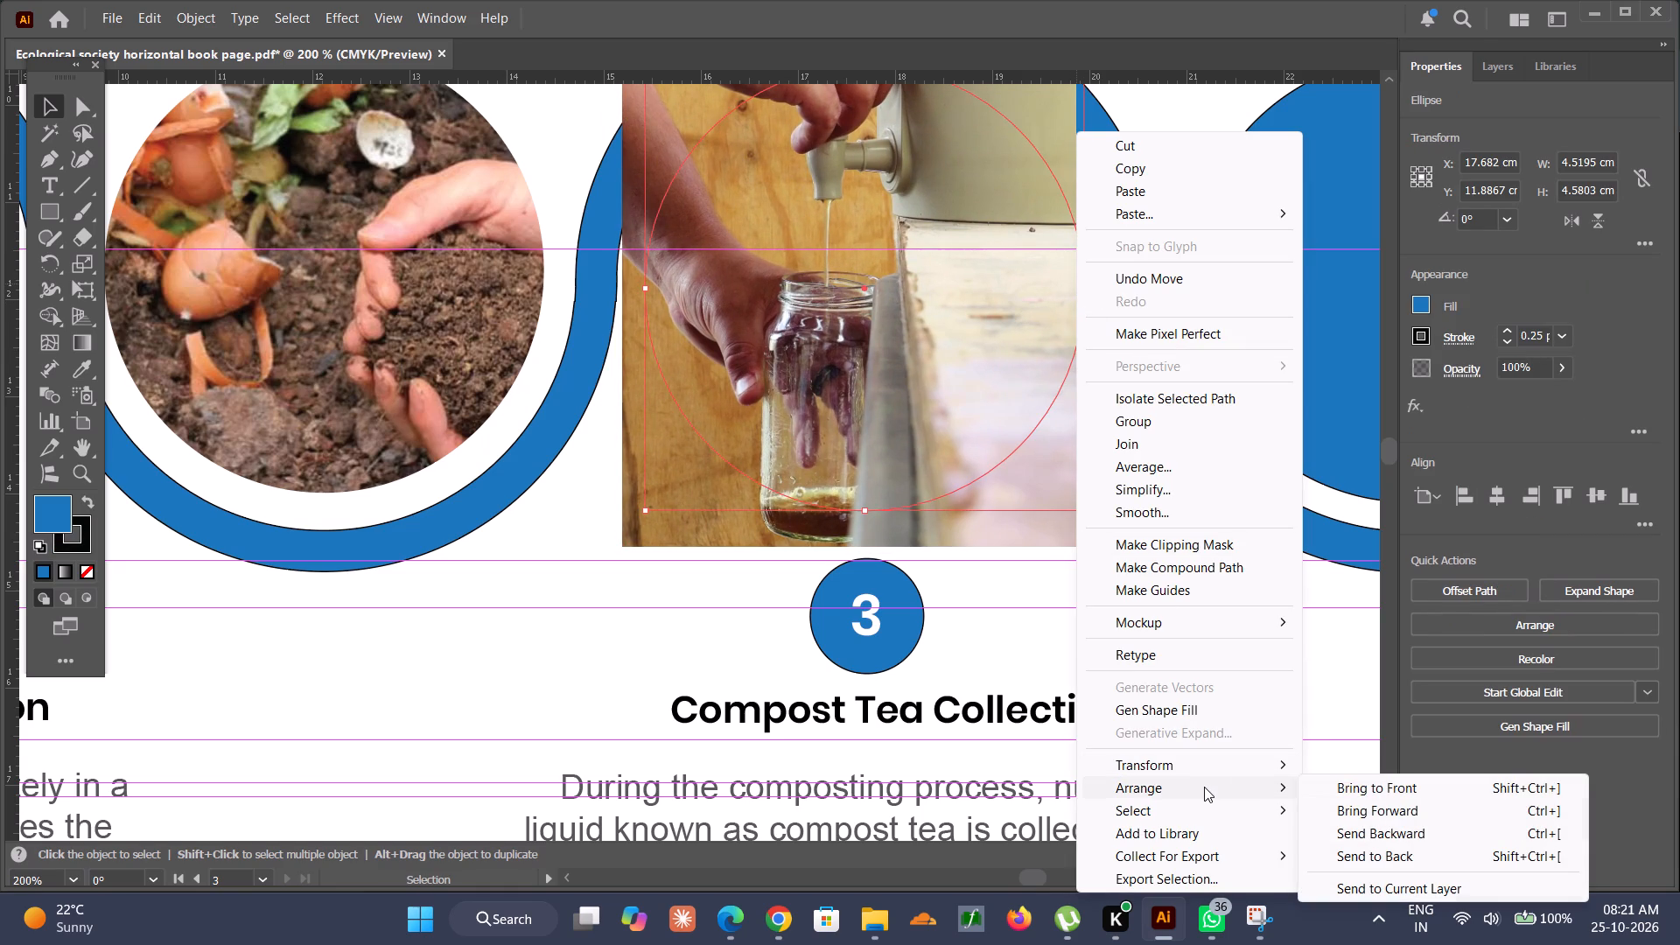
{"action": "left_click", "coordinate": [1354, 781]}
Shift the tap-and-jar photo to sit centred behind the step 3 circle and clip it to the circle with a clipping mask.
{"action": "left_click", "coordinate": [1074, 429]}
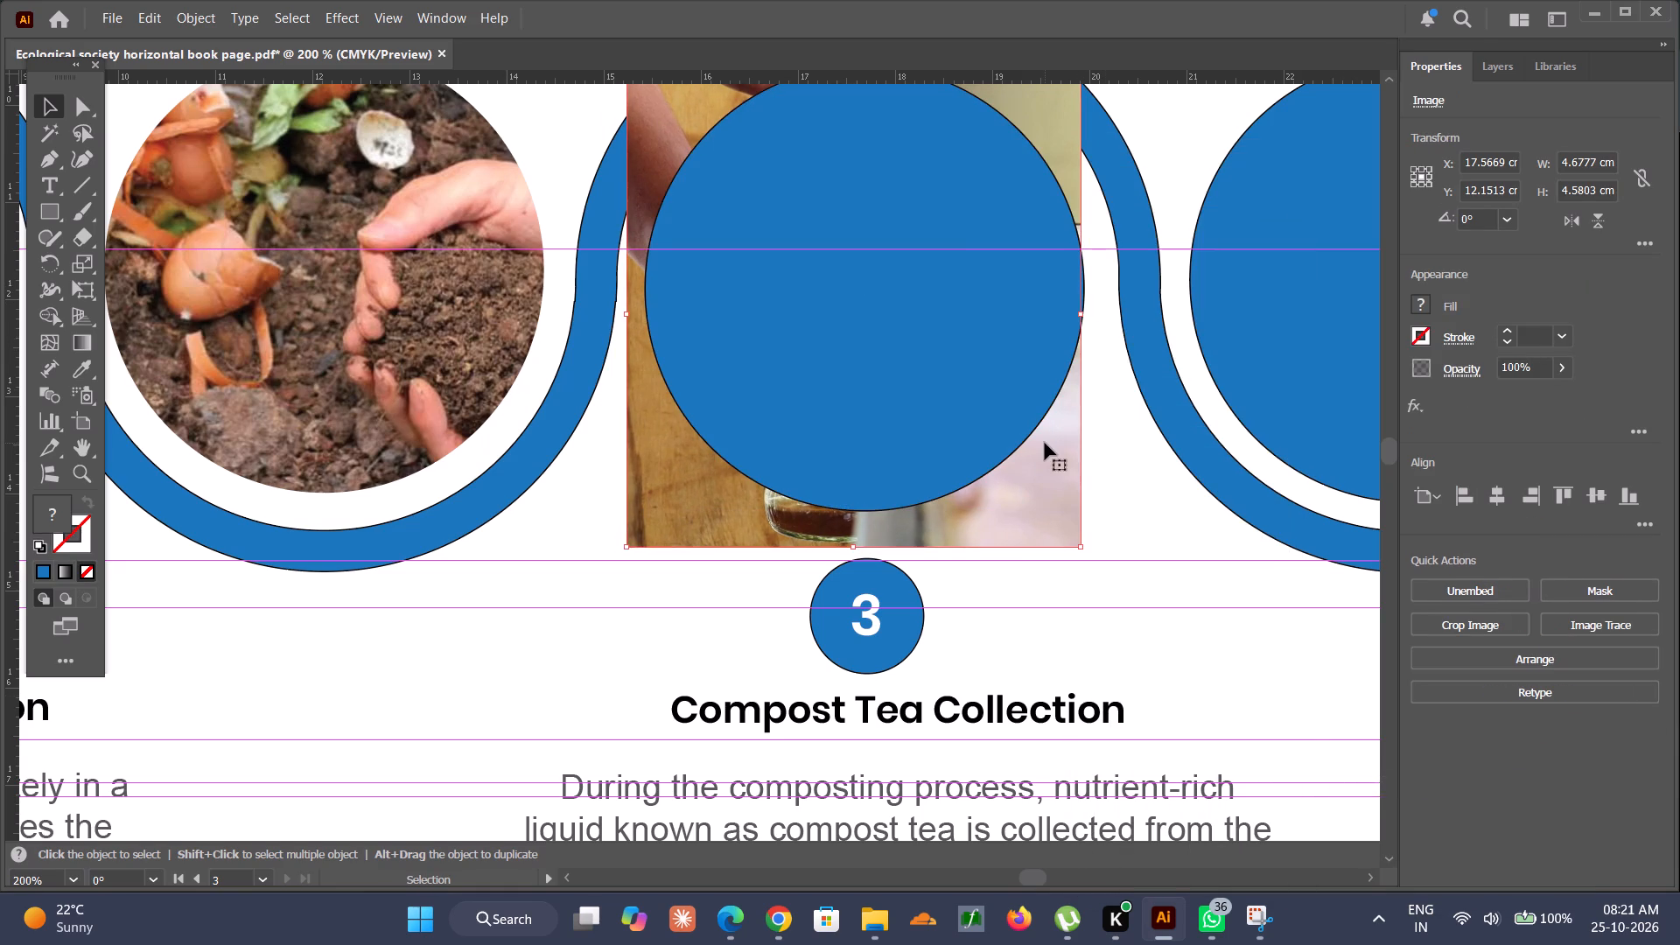
{"action": "left_click_drag", "start_coordinate": [1042, 444], "coordinate": [1054, 444]}
{"action": "left_click", "coordinate": [1004, 570]}
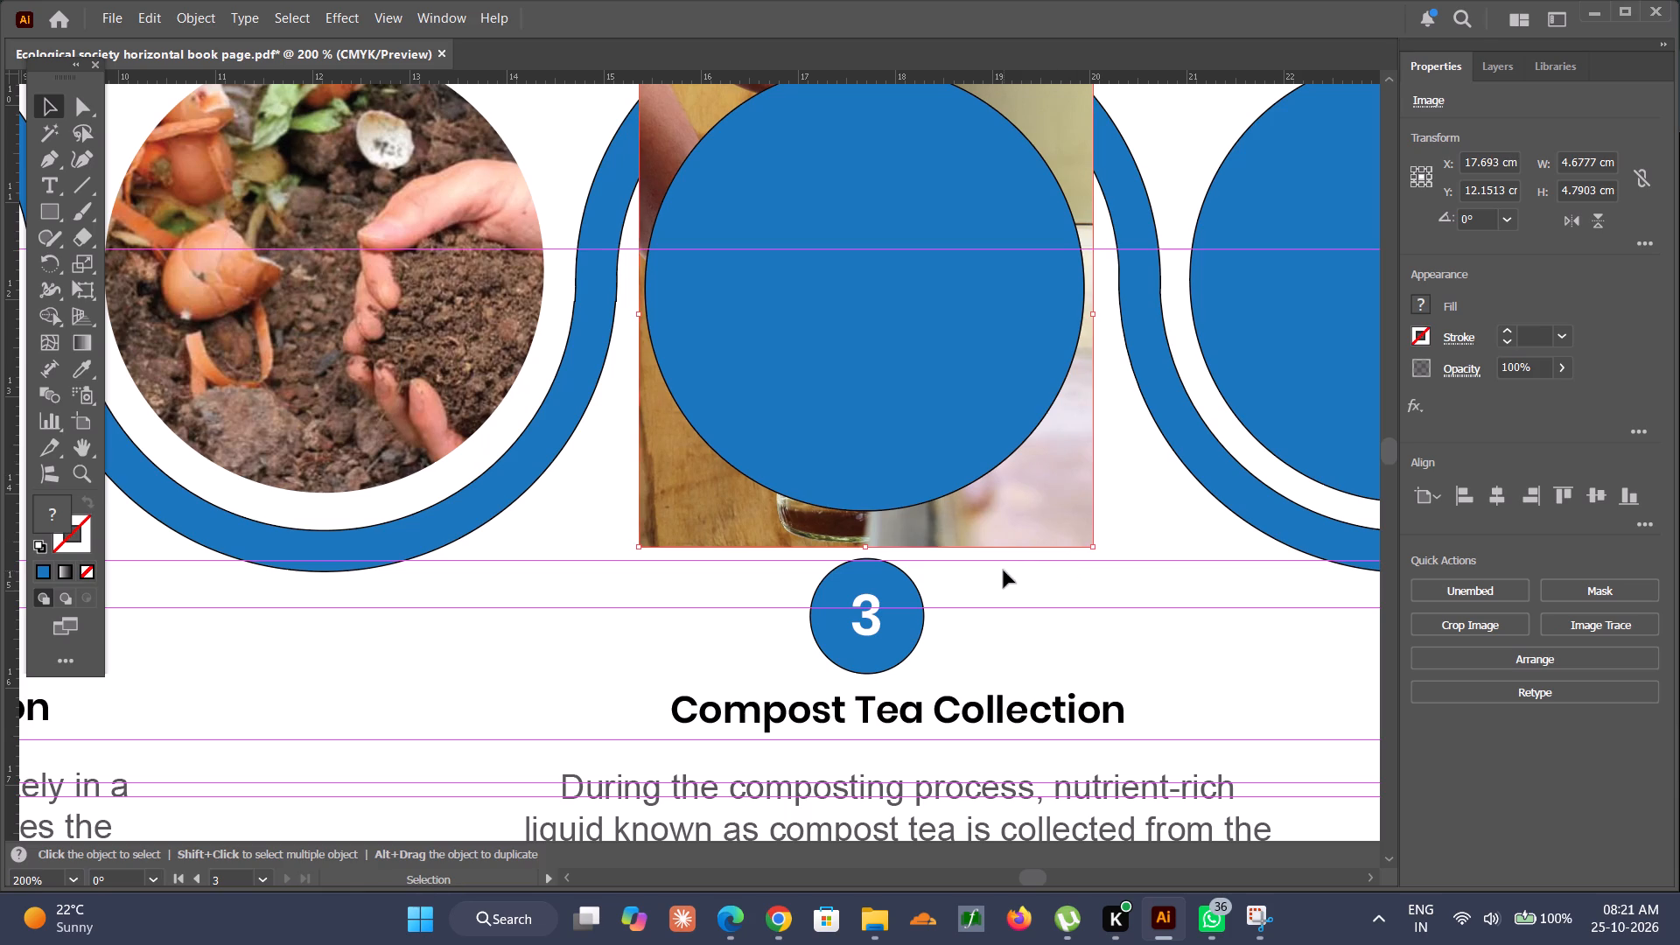
{"action": "left_click", "coordinate": [998, 505]}
{"action": "left_click", "coordinate": [937, 396], "text": "shift"}
{"action": "left_click", "coordinate": [1467, 630]}
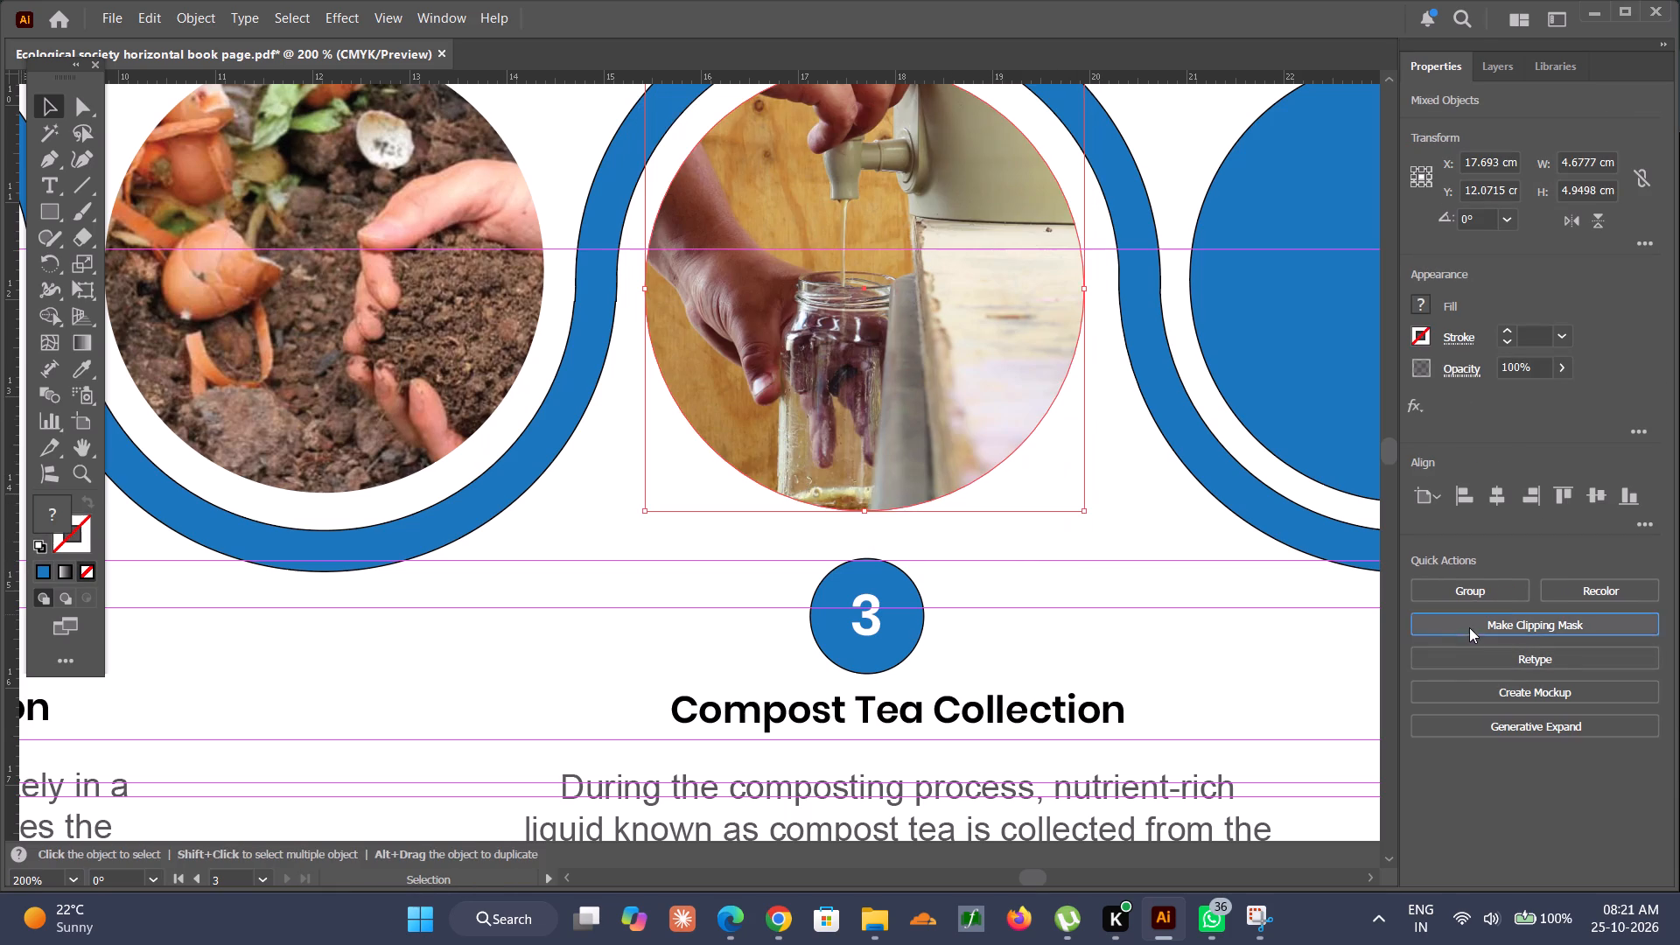
{"action": "left_click", "coordinate": [1128, 463]}
Switch to Chrome and examine the photo suggested for "Compost Tea Used for Garden Waste" in the ChatGPT conversation.
{"action": "scroll", "coordinate": [1081, 448], "scroll_direction": "down", "scroll_amount": 5, "text": "alt"}
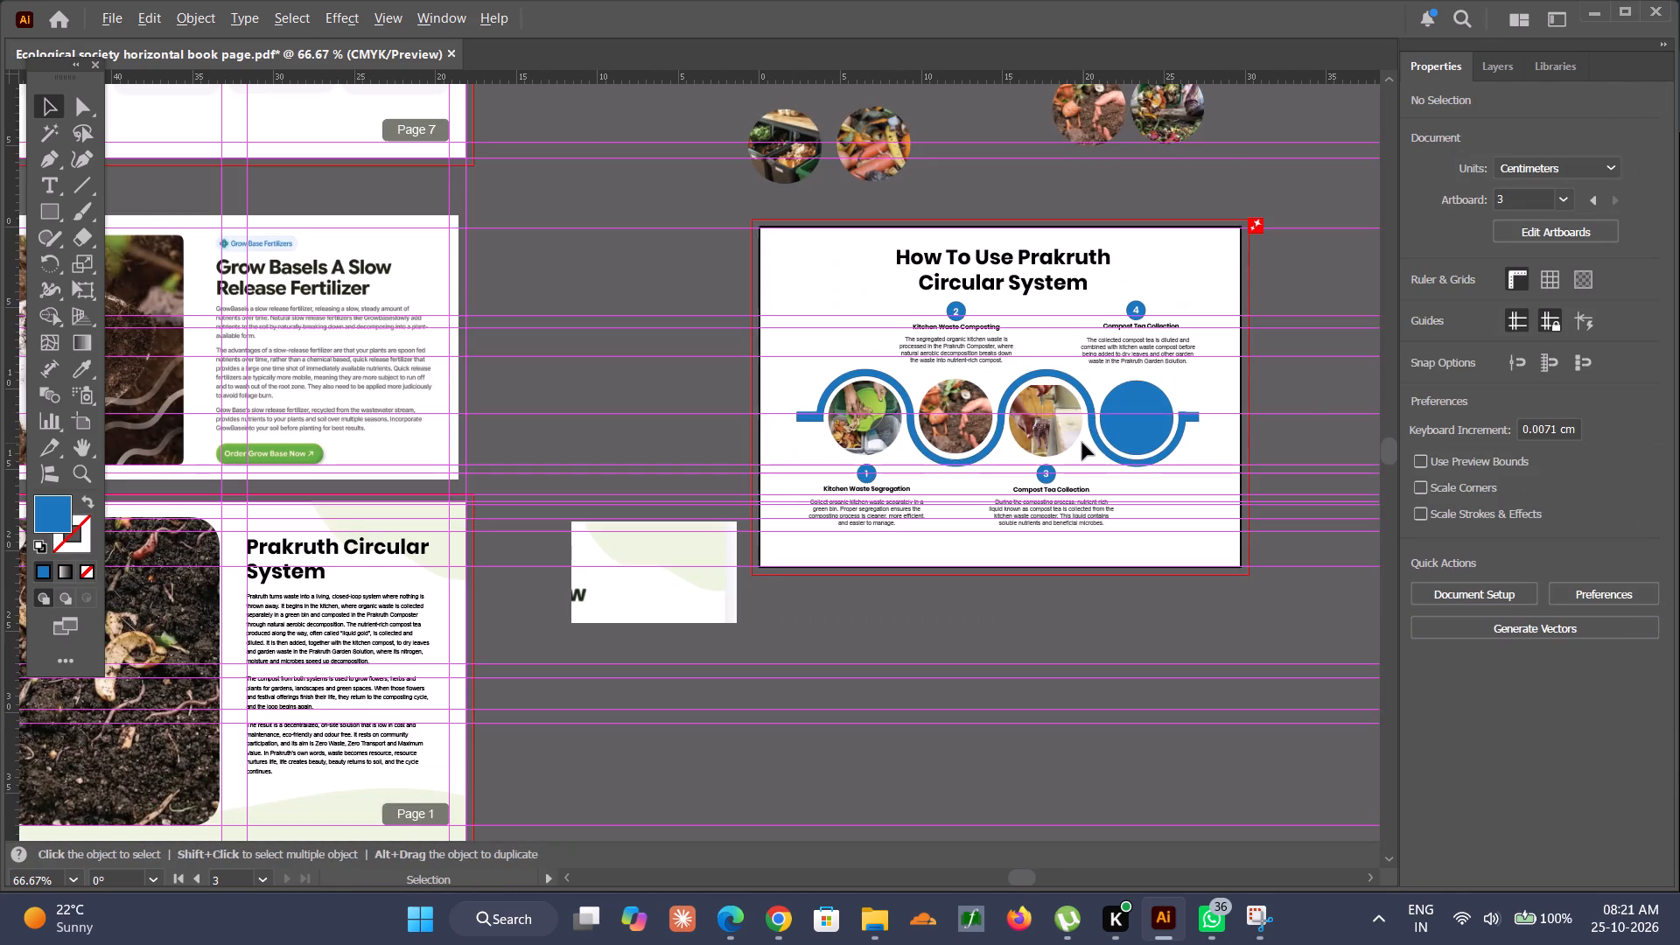
{"action": "scroll", "coordinate": [1082, 443], "scroll_direction": "up", "scroll_amount": 1}
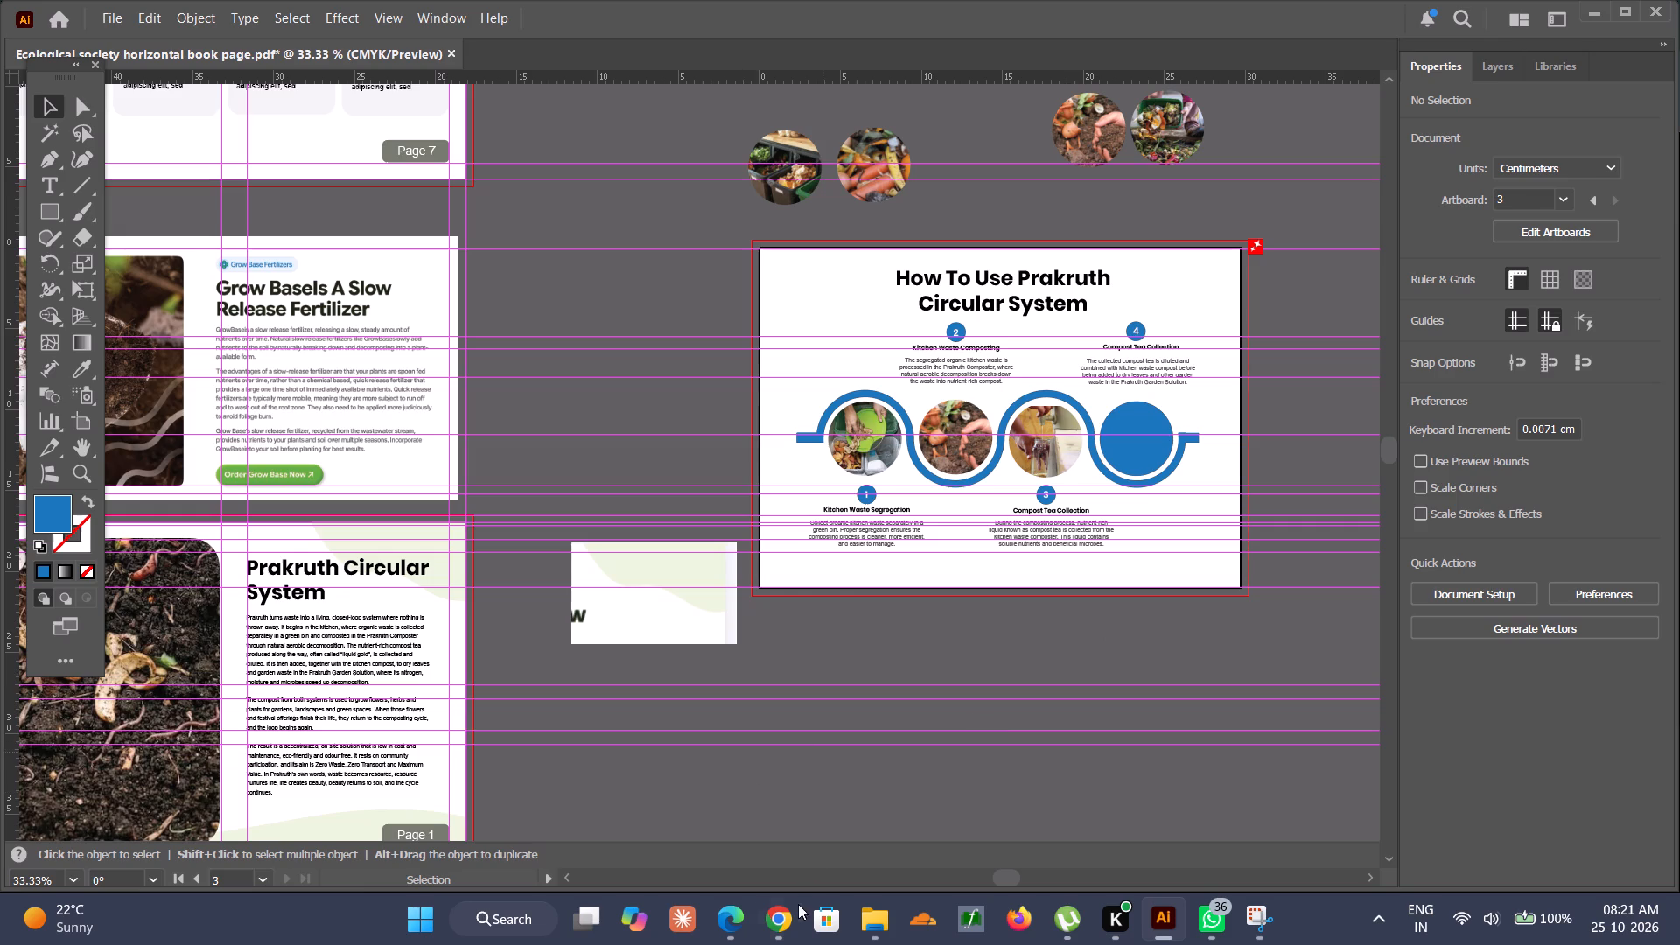
{"action": "left_click", "coordinate": [788, 928]}
{"action": "left_click", "coordinate": [1243, 452]}
{"action": "scroll", "coordinate": [1239, 458], "scroll_direction": "down", "scroll_amount": 2}
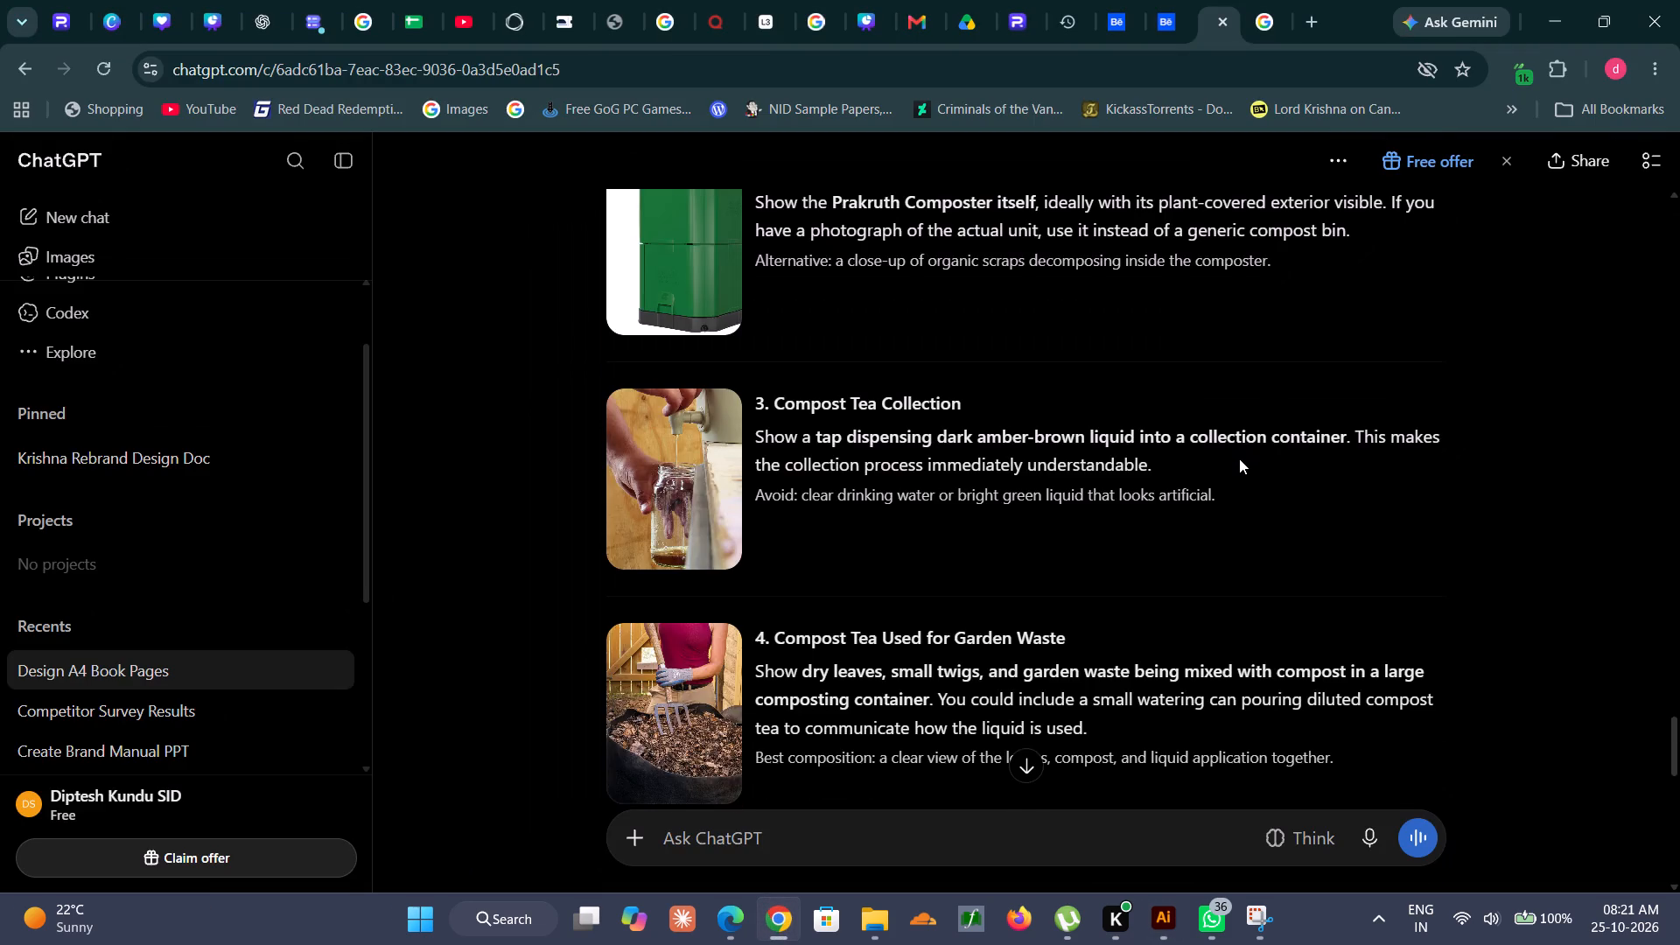
{"action": "scroll", "coordinate": [1239, 458], "scroll_direction": "down", "scroll_amount": 1}
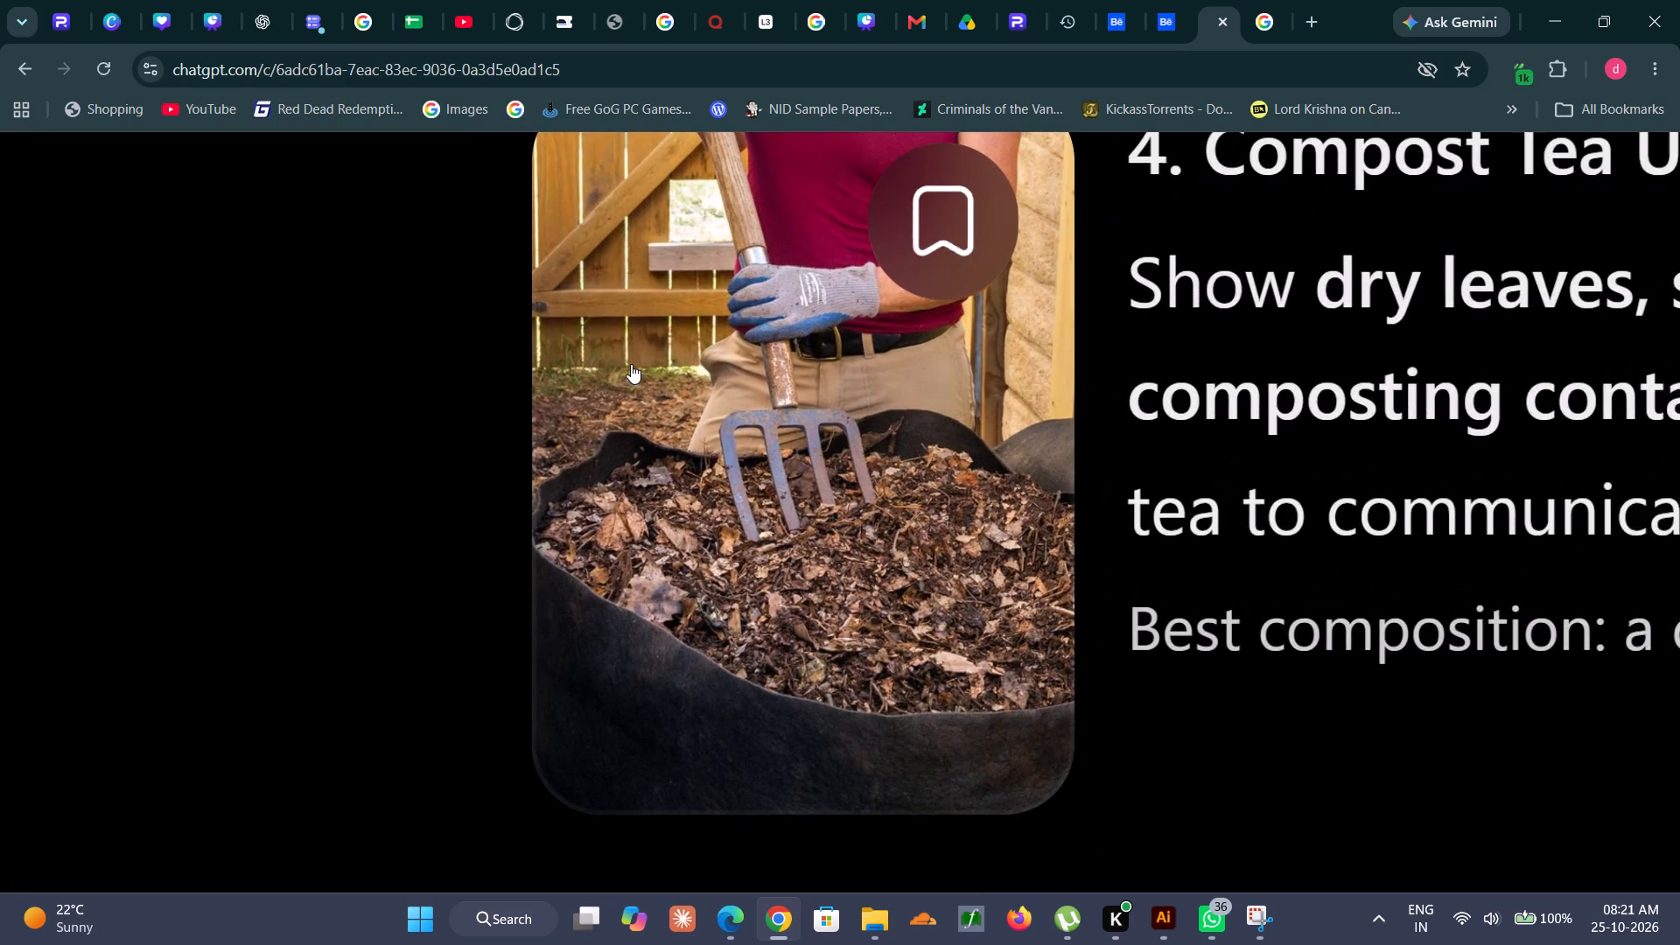
{"action": "right_click", "coordinate": [631, 364]}
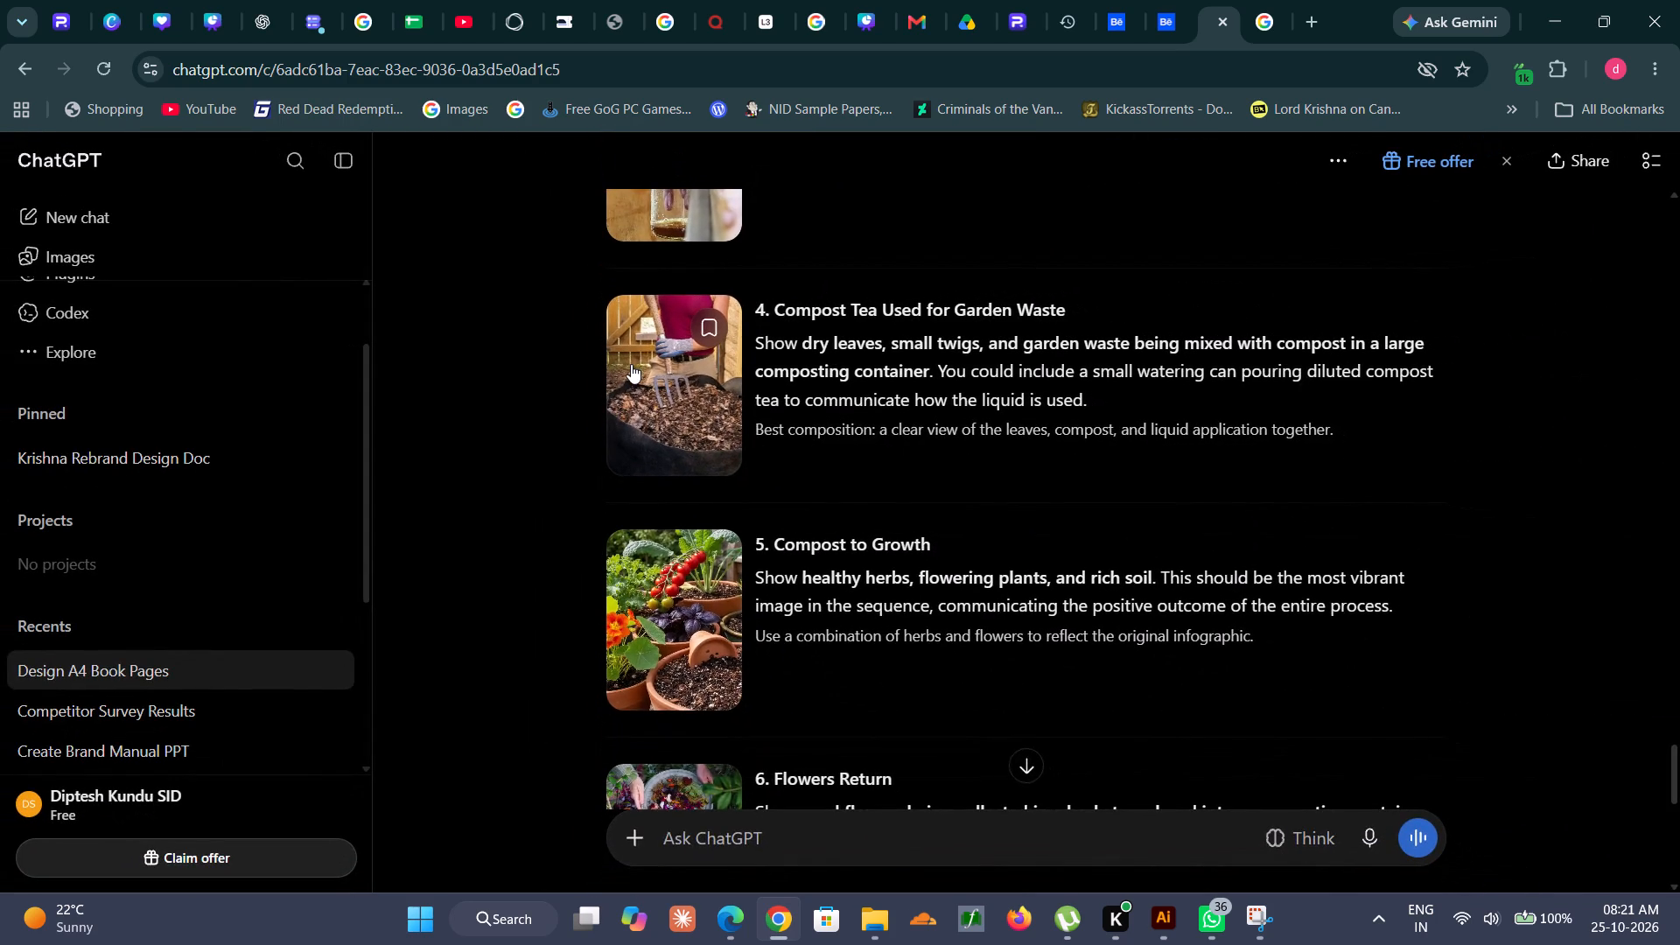
{"action": "left_click", "coordinate": [1341, 513]}
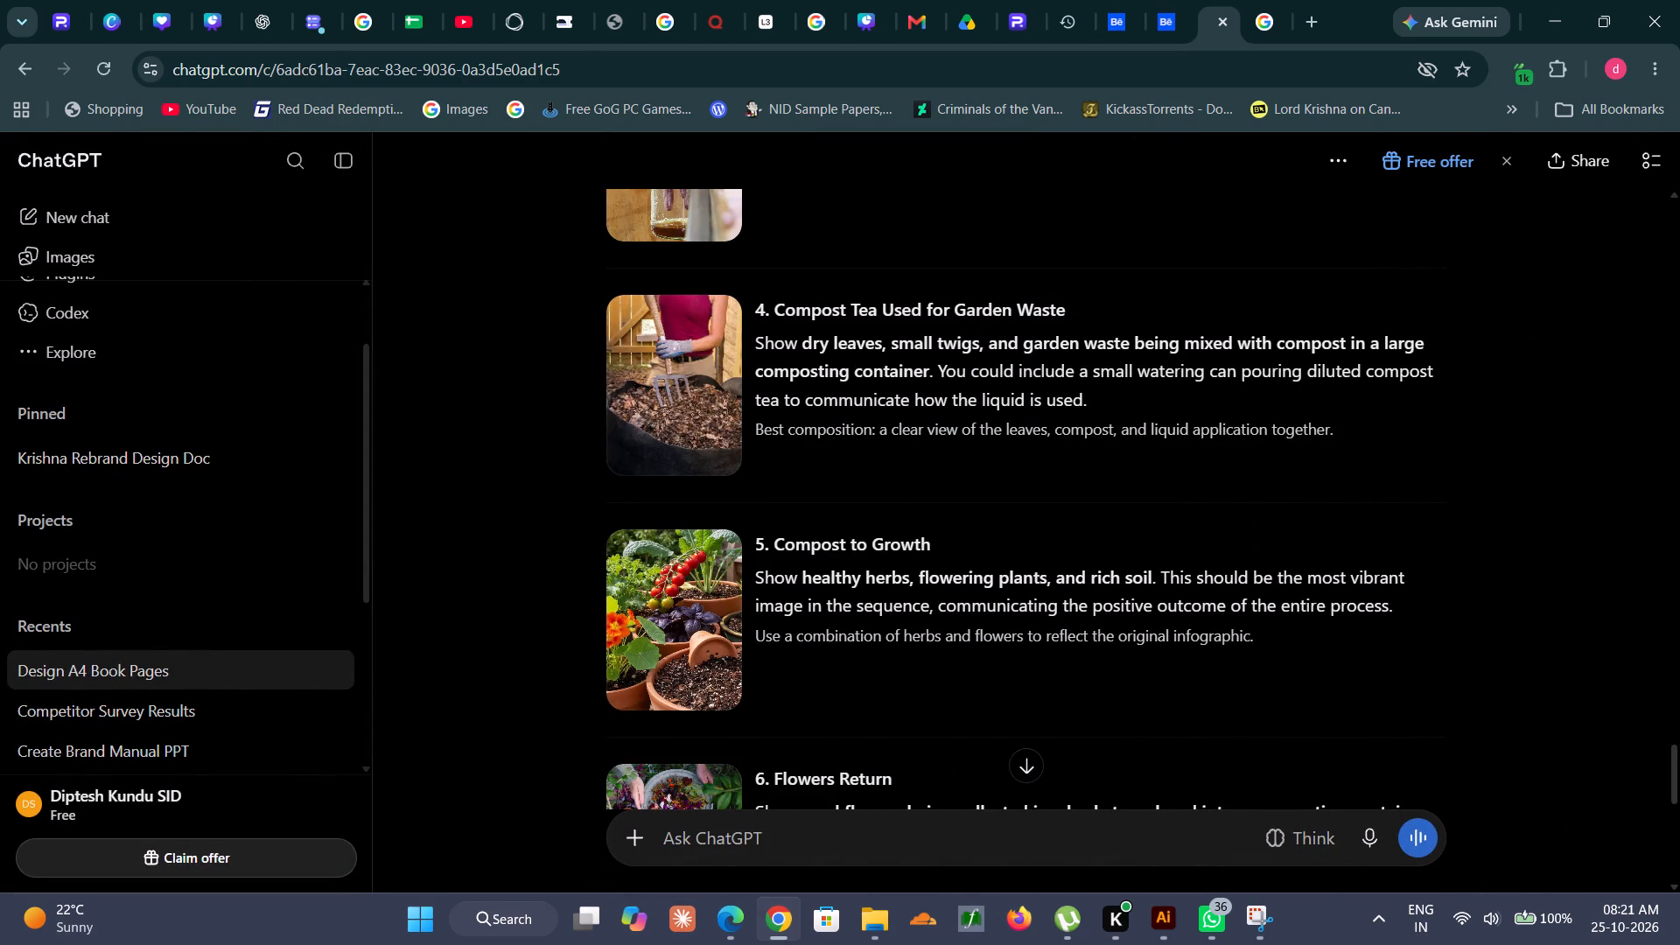
Copy the Ugaoo photo of a gloved hand pouring compost tea onto soil from the Google image results, and return to Illustrator.
{"action": "left_click", "coordinate": [1230, 0]}
{"action": "left_click", "coordinate": [1263, 0]}
{"action": "scroll", "coordinate": [1330, 381], "scroll_direction": "up", "scroll_amount": 4}
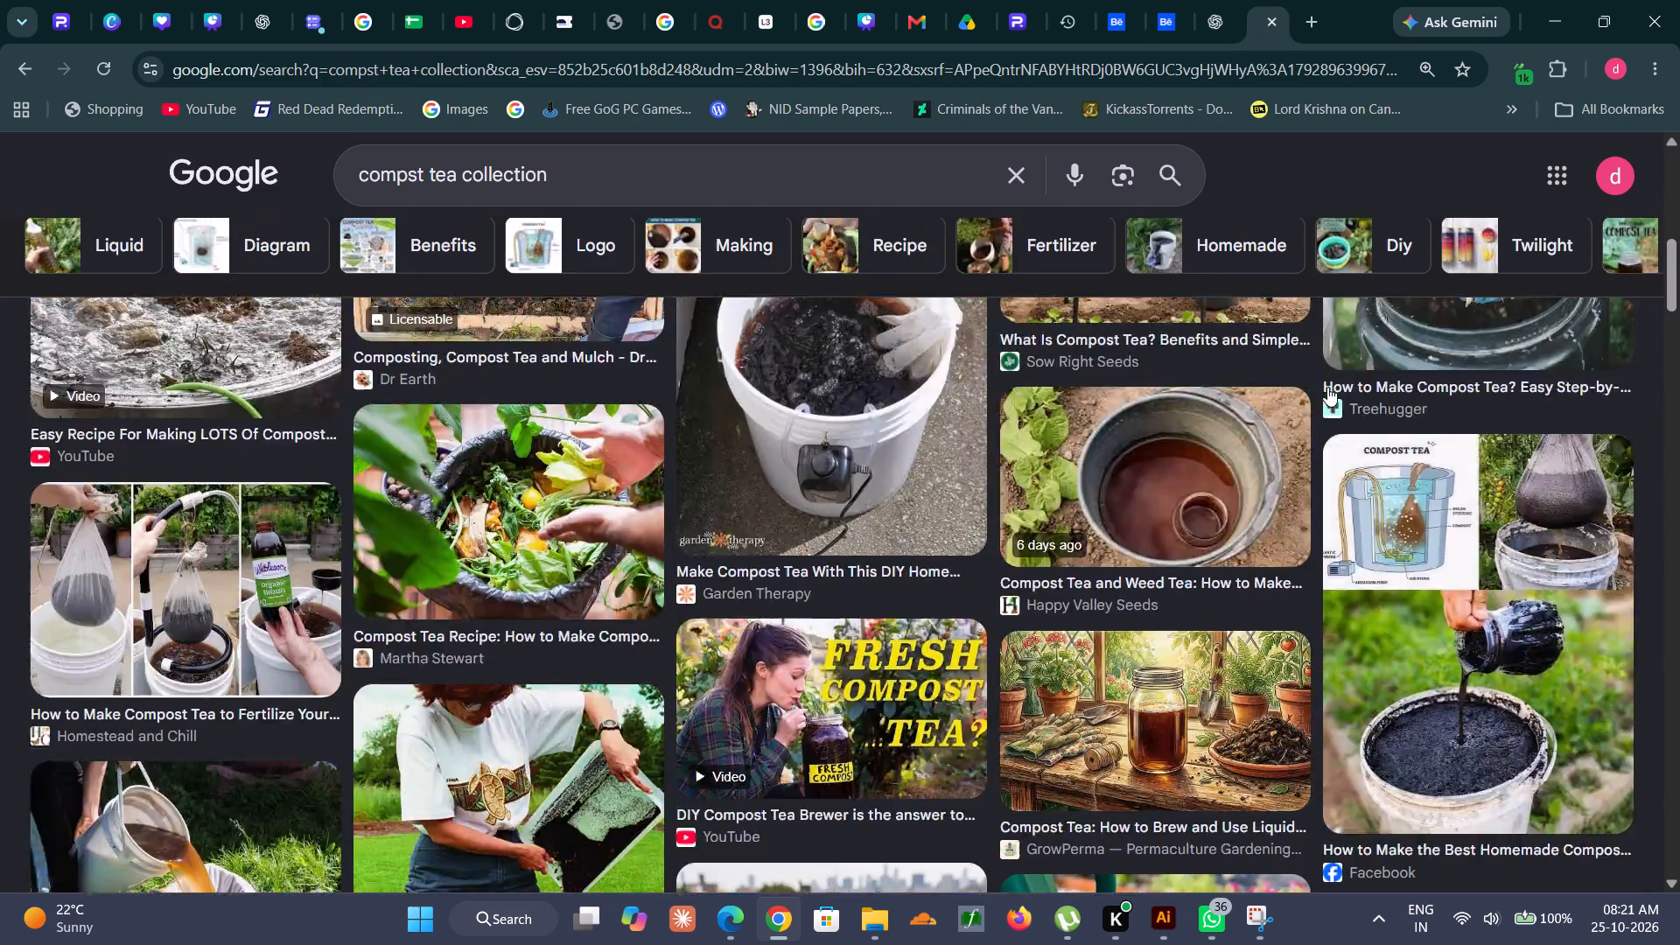
{"action": "scroll", "coordinate": [1327, 387], "scroll_direction": "up", "scroll_amount": 8}
{"action": "scroll", "coordinate": [756, 612], "scroll_direction": "down", "scroll_amount": 3}
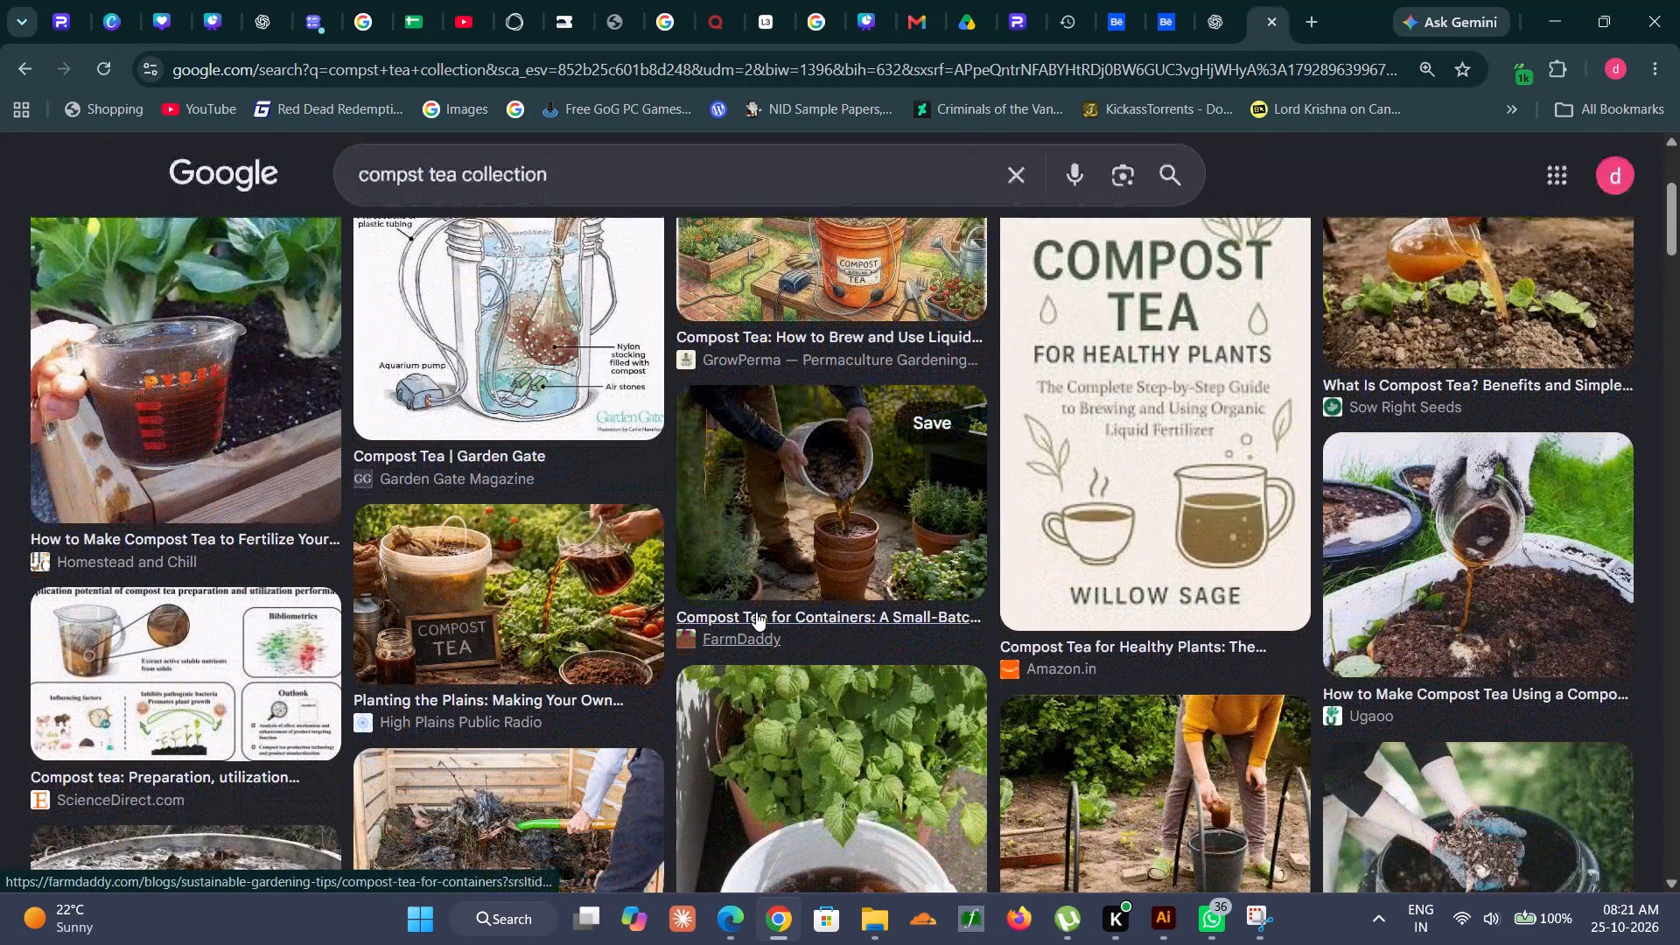
{"action": "scroll", "coordinate": [756, 612], "scroll_direction": "down", "scroll_amount": 1}
{"action": "right_click", "coordinate": [1546, 374]}
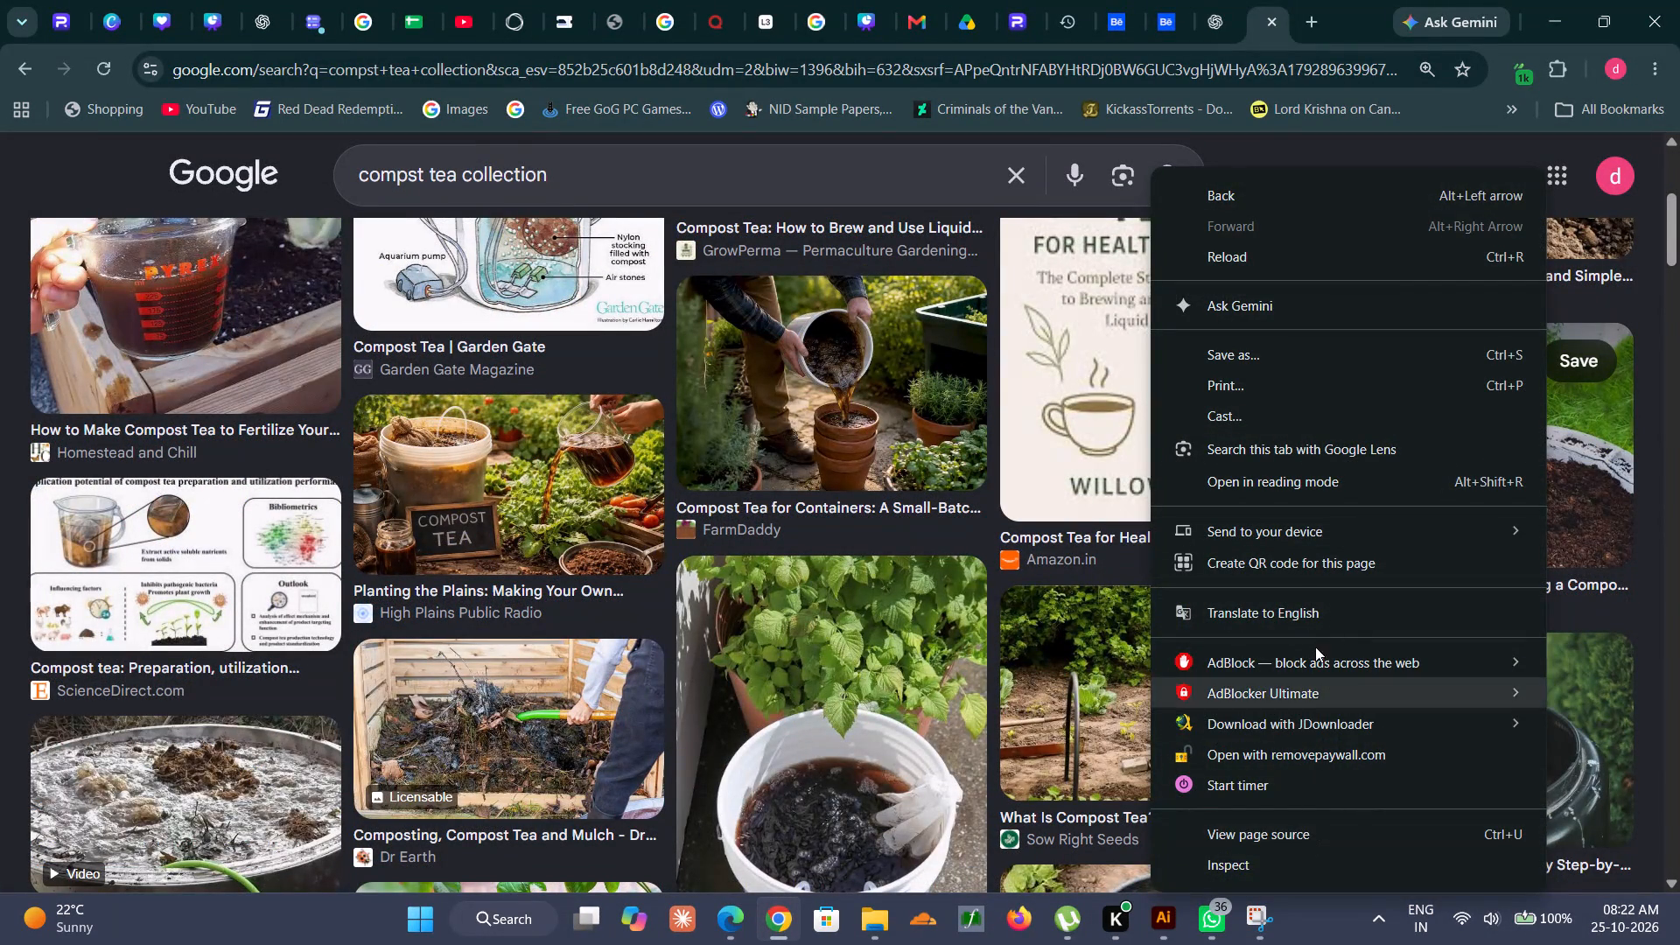
{"action": "left_click", "coordinate": [1422, 155]}
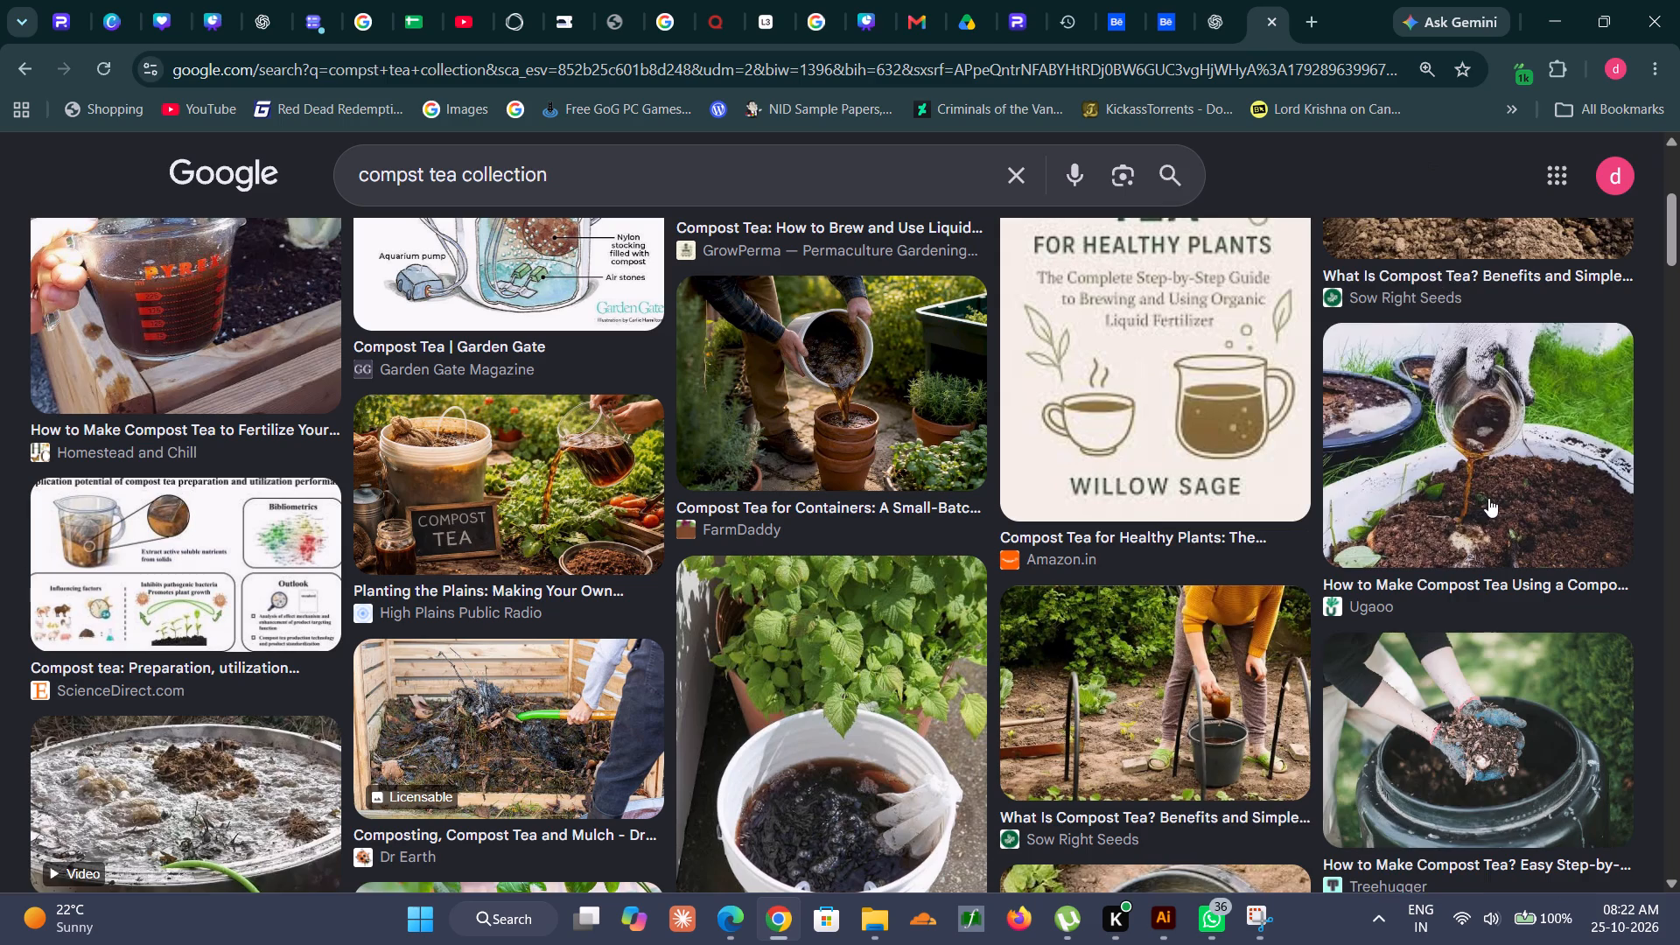
{"action": "right_click", "coordinate": [1488, 498]}
{"action": "left_click", "coordinate": [1321, 554]}
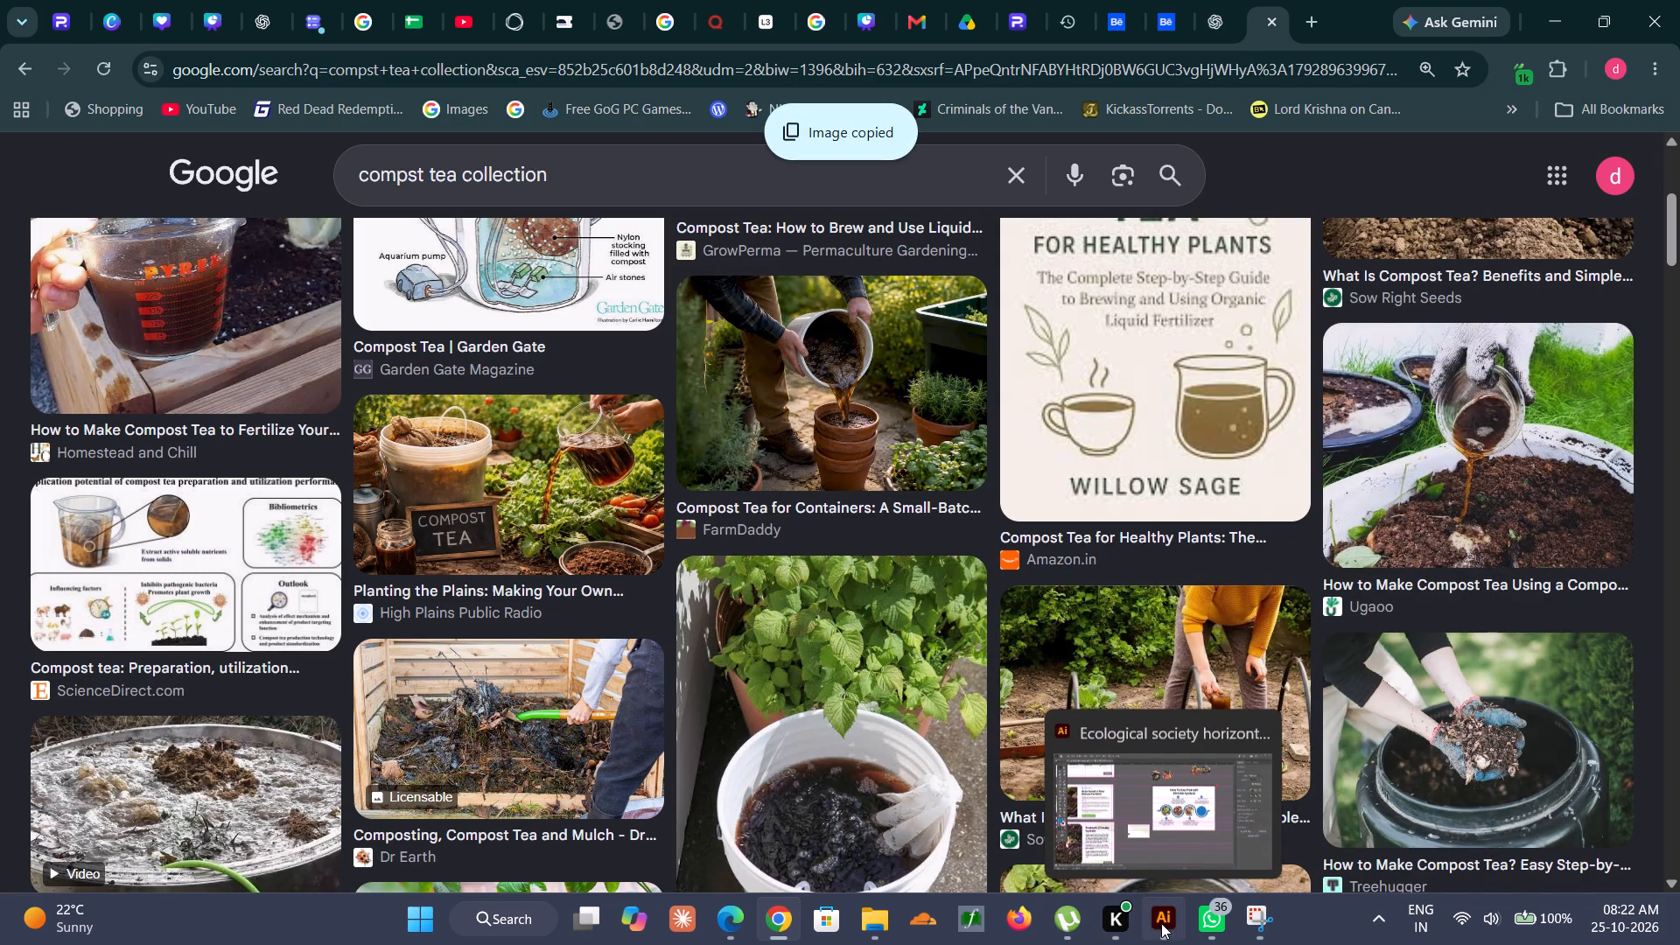
{"action": "left_click", "coordinate": [1162, 922]}
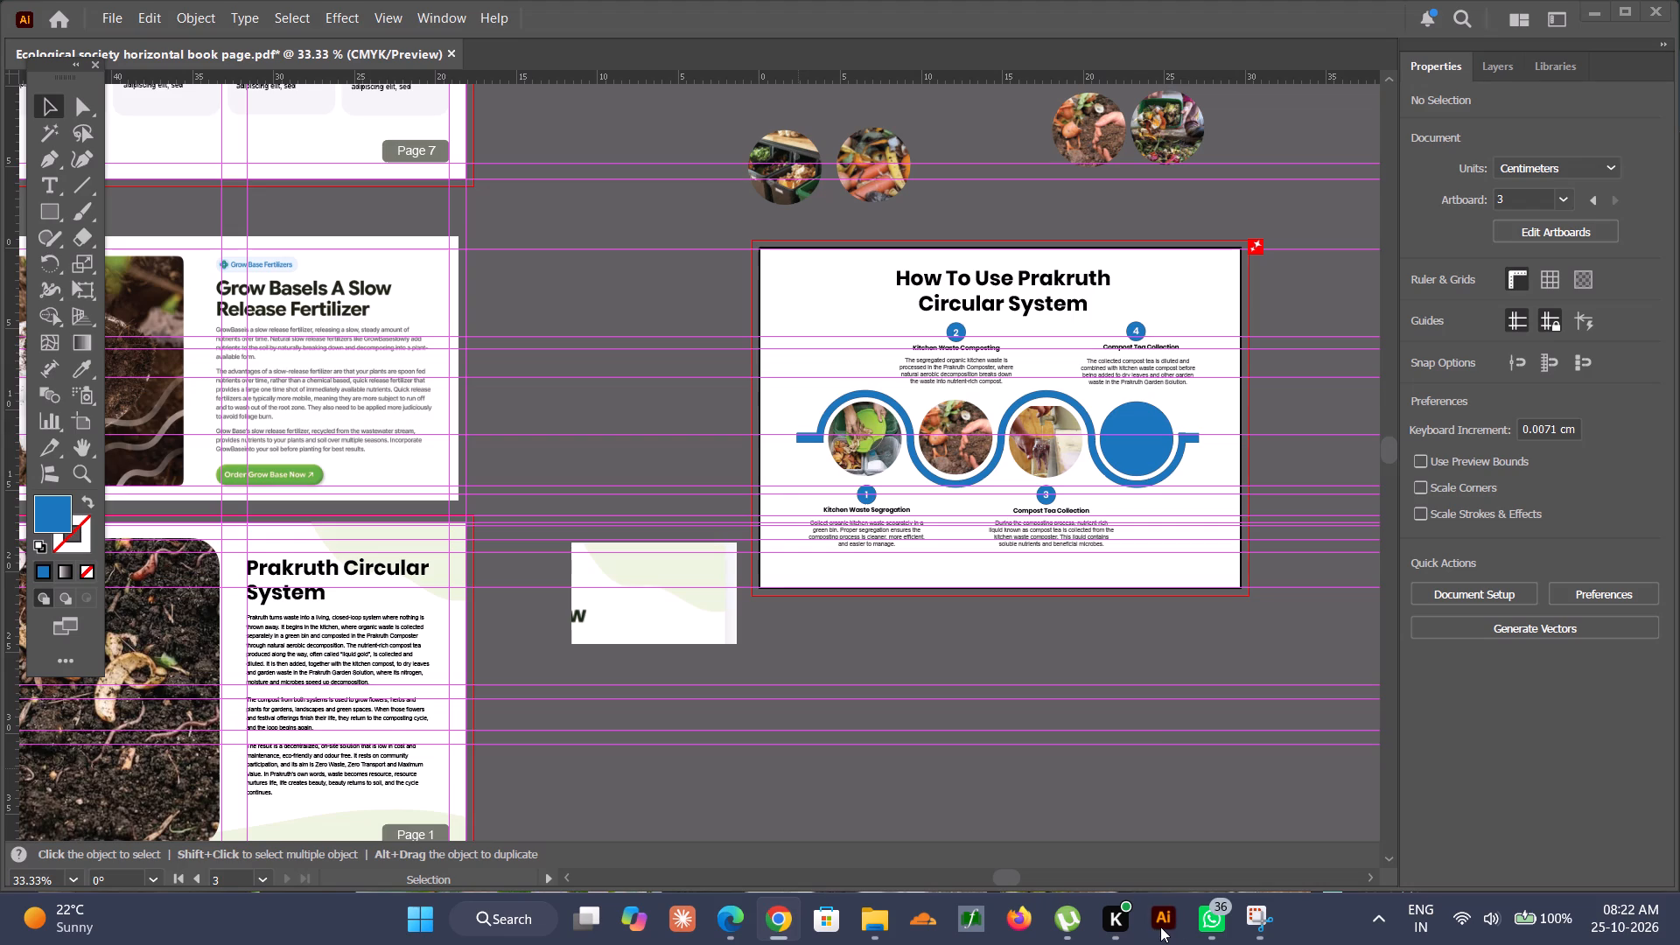
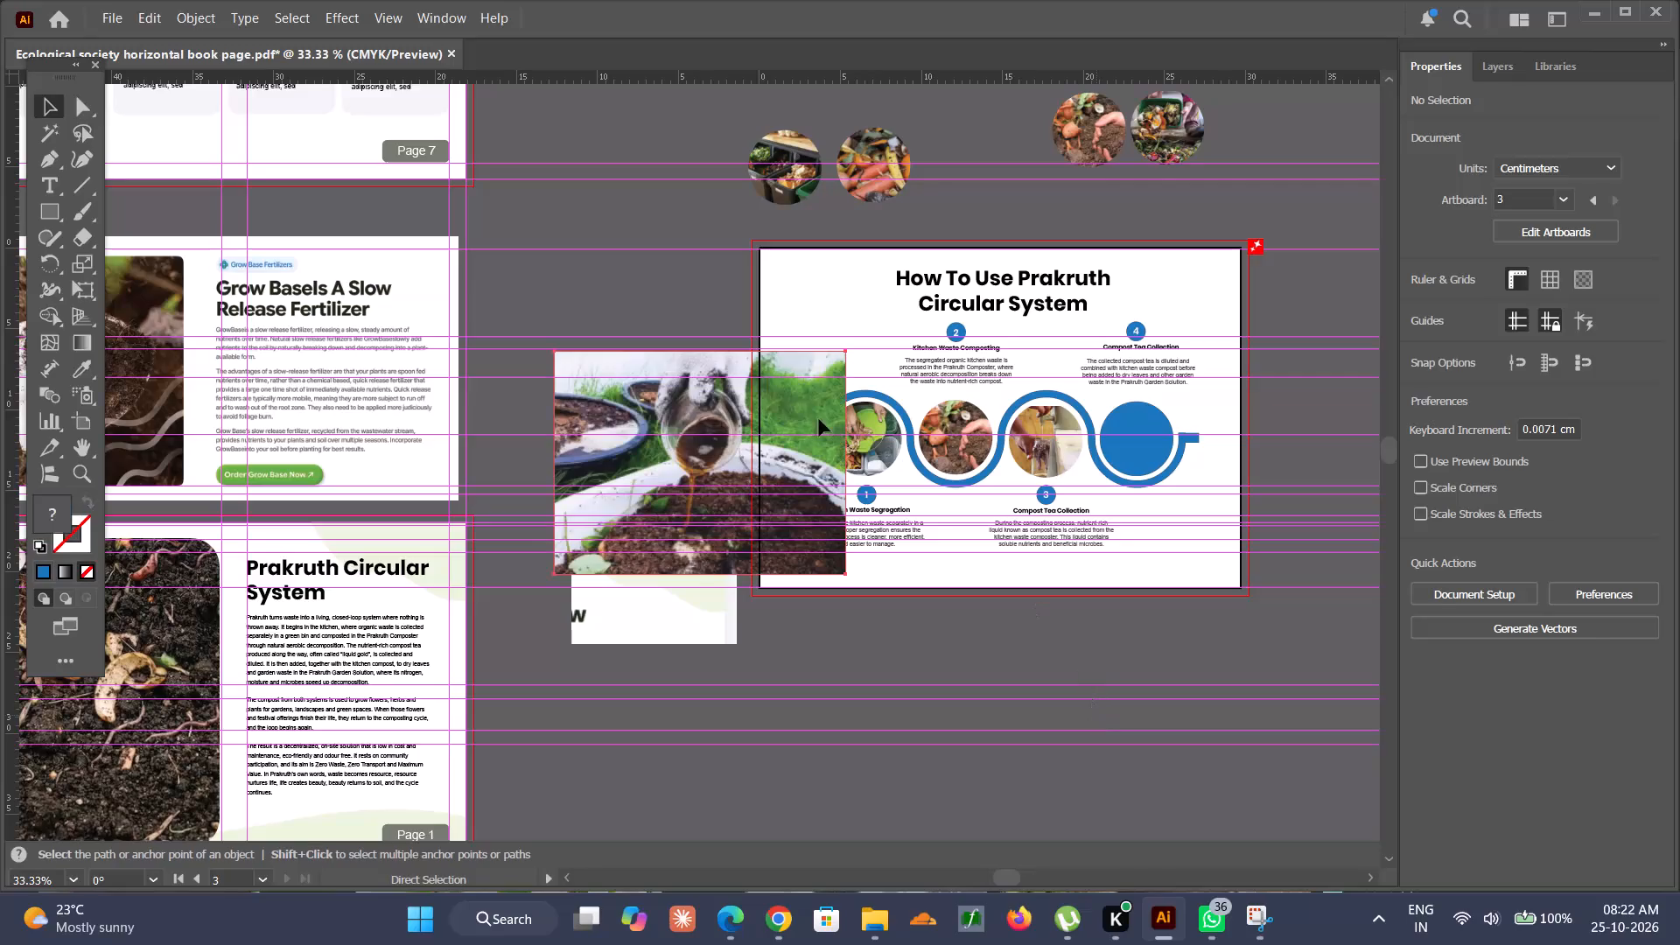
Move the compost tea pouring photo over to the step 4 circle and bring the blue circle to the front.
{"action": "left_click_drag", "start_coordinate": [794, 438], "coordinate": [1263, 399]}
{"action": "scroll", "coordinate": [1216, 421], "scroll_direction": "up", "scroll_amount": 3, "text": "alt"}
{"action": "left_click_drag", "start_coordinate": [1169, 360], "coordinate": [1186, 709]}
{"action": "left_click", "coordinate": [1046, 430]}
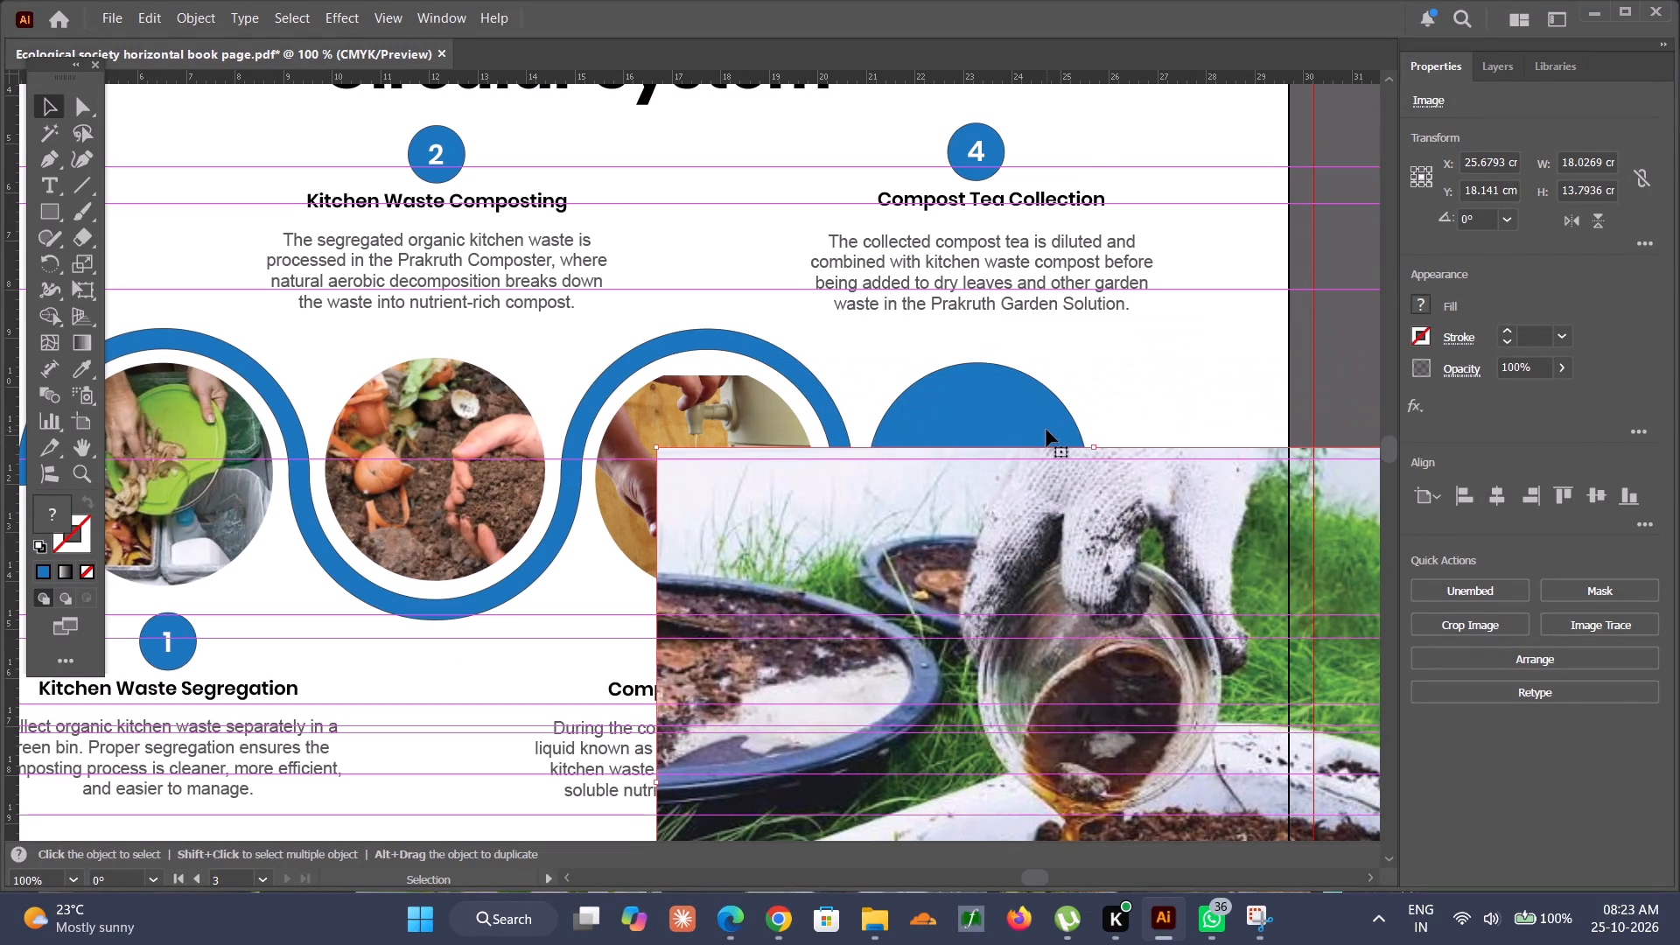
{"action": "right_click", "coordinate": [1046, 429]}
{"action": "left_click", "coordinate": [1133, 783]}
{"action": "left_click", "coordinate": [1351, 794]}
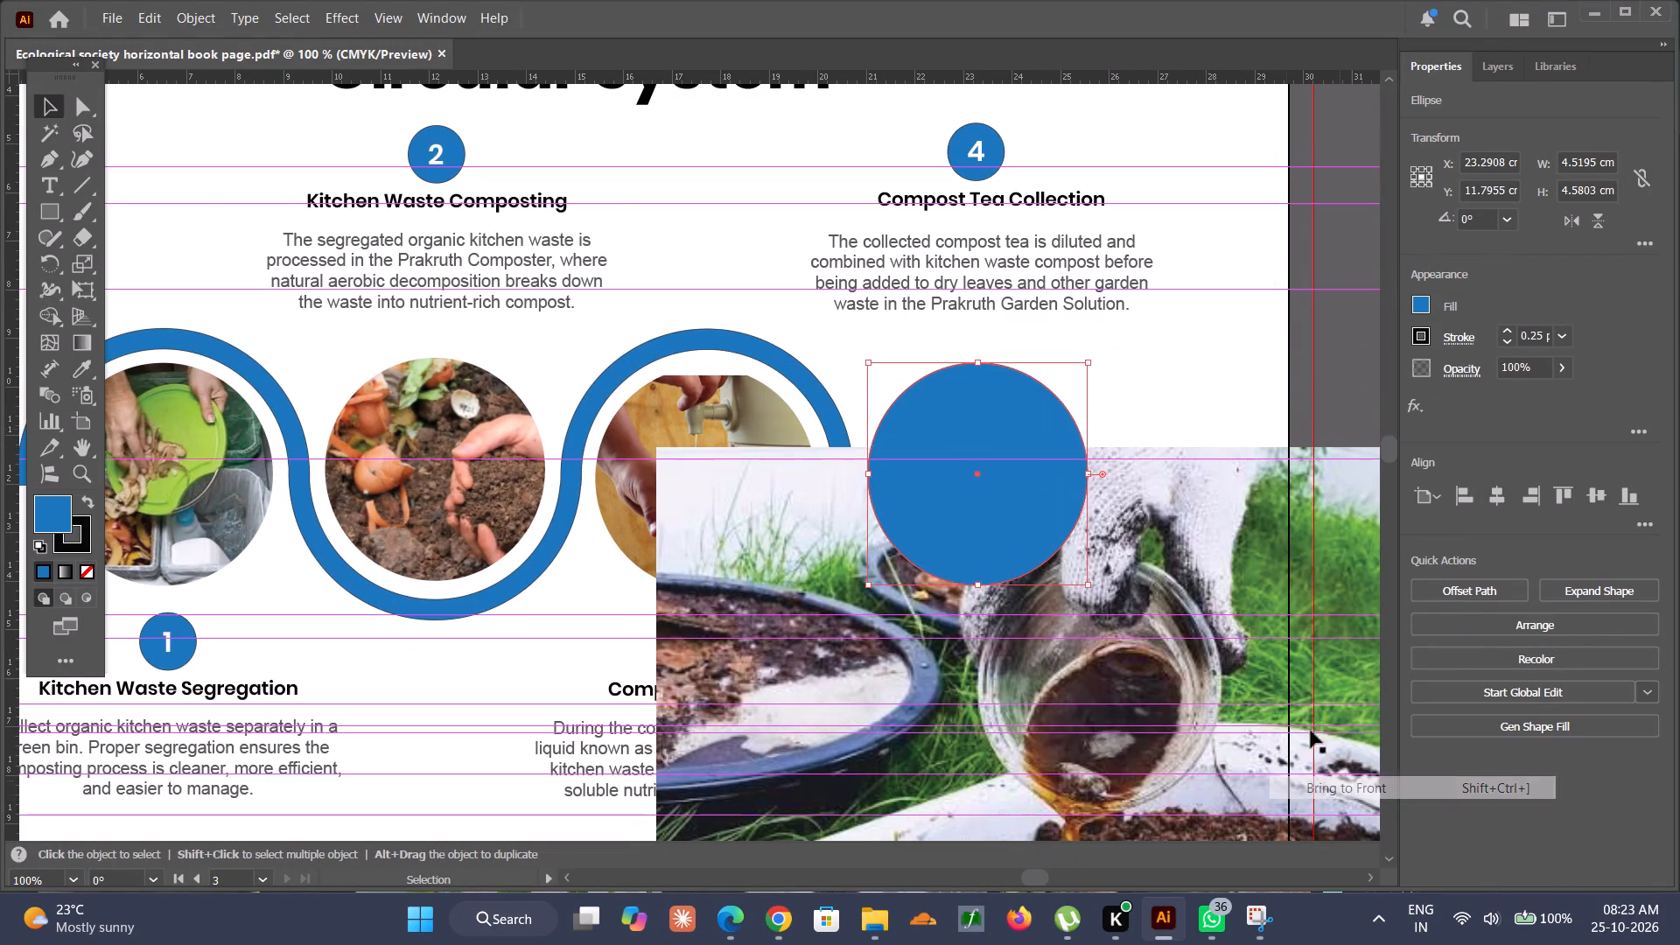
Shrink the compost tea pouring photo to about 6.15 × 4.71 cm and position it behind the blue step 4 circle.
{"action": "scroll", "coordinate": [1268, 609], "scroll_direction": "down", "scroll_amount": 9}
{"action": "scroll", "coordinate": [1258, 586], "scroll_direction": "down", "scroll_amount": 2, "text": "alt"}
{"action": "left_click_drag", "start_coordinate": [1256, 580], "coordinate": [1207, 450]}
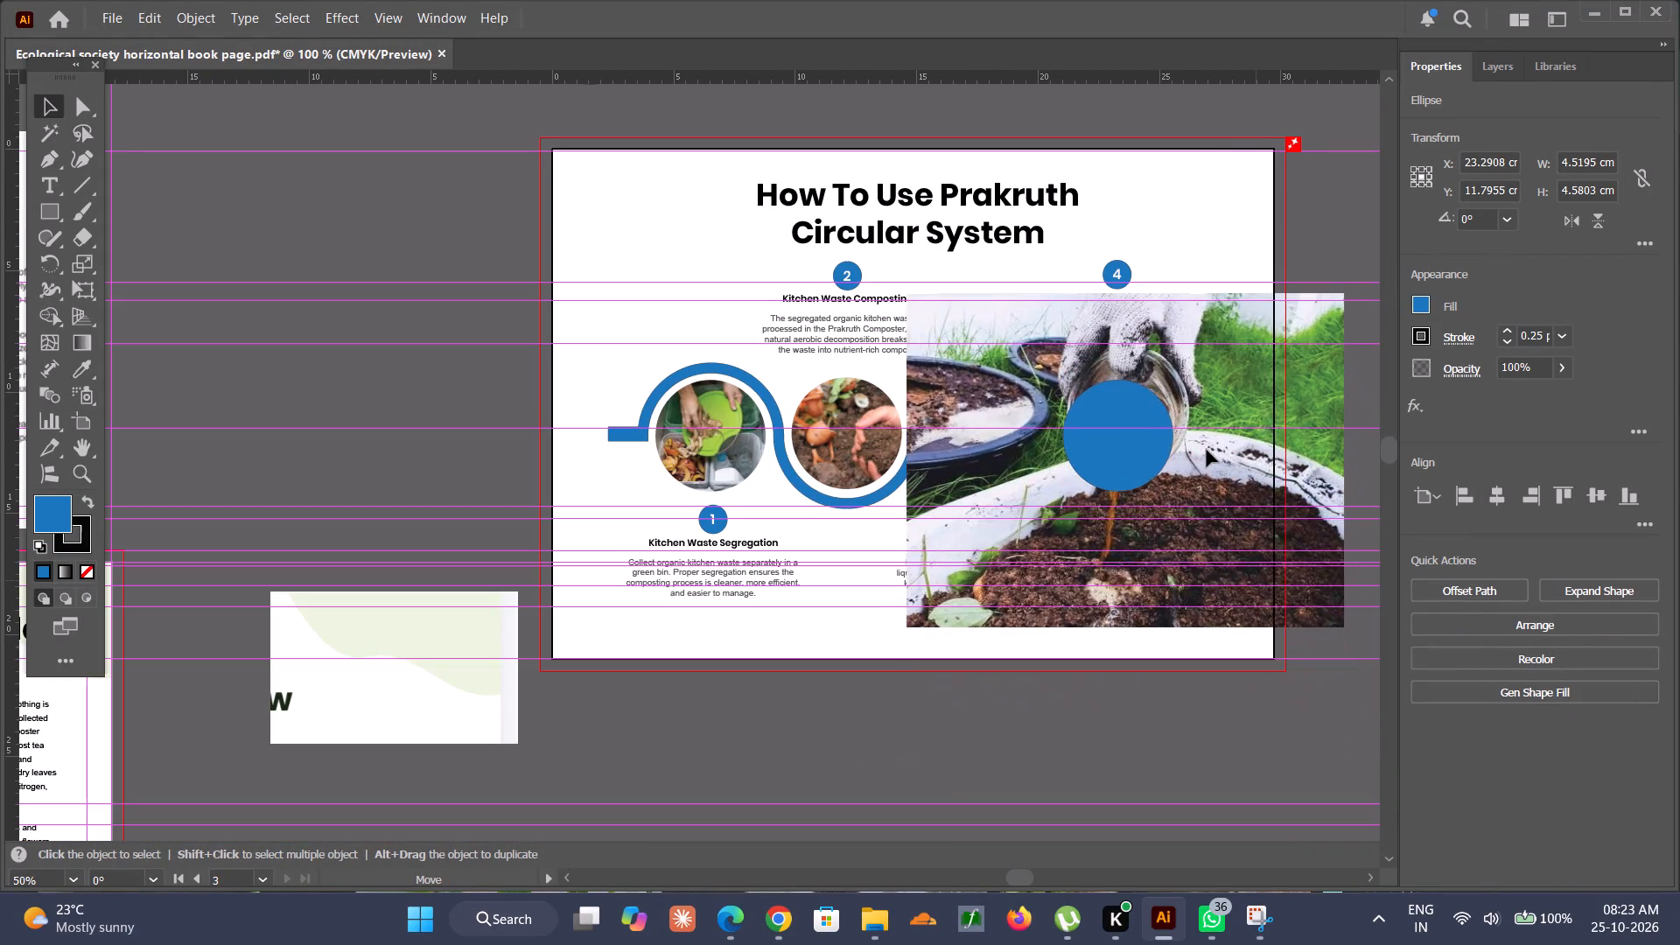
{"action": "left_click_drag", "start_coordinate": [1207, 450], "coordinate": [1196, 463]}
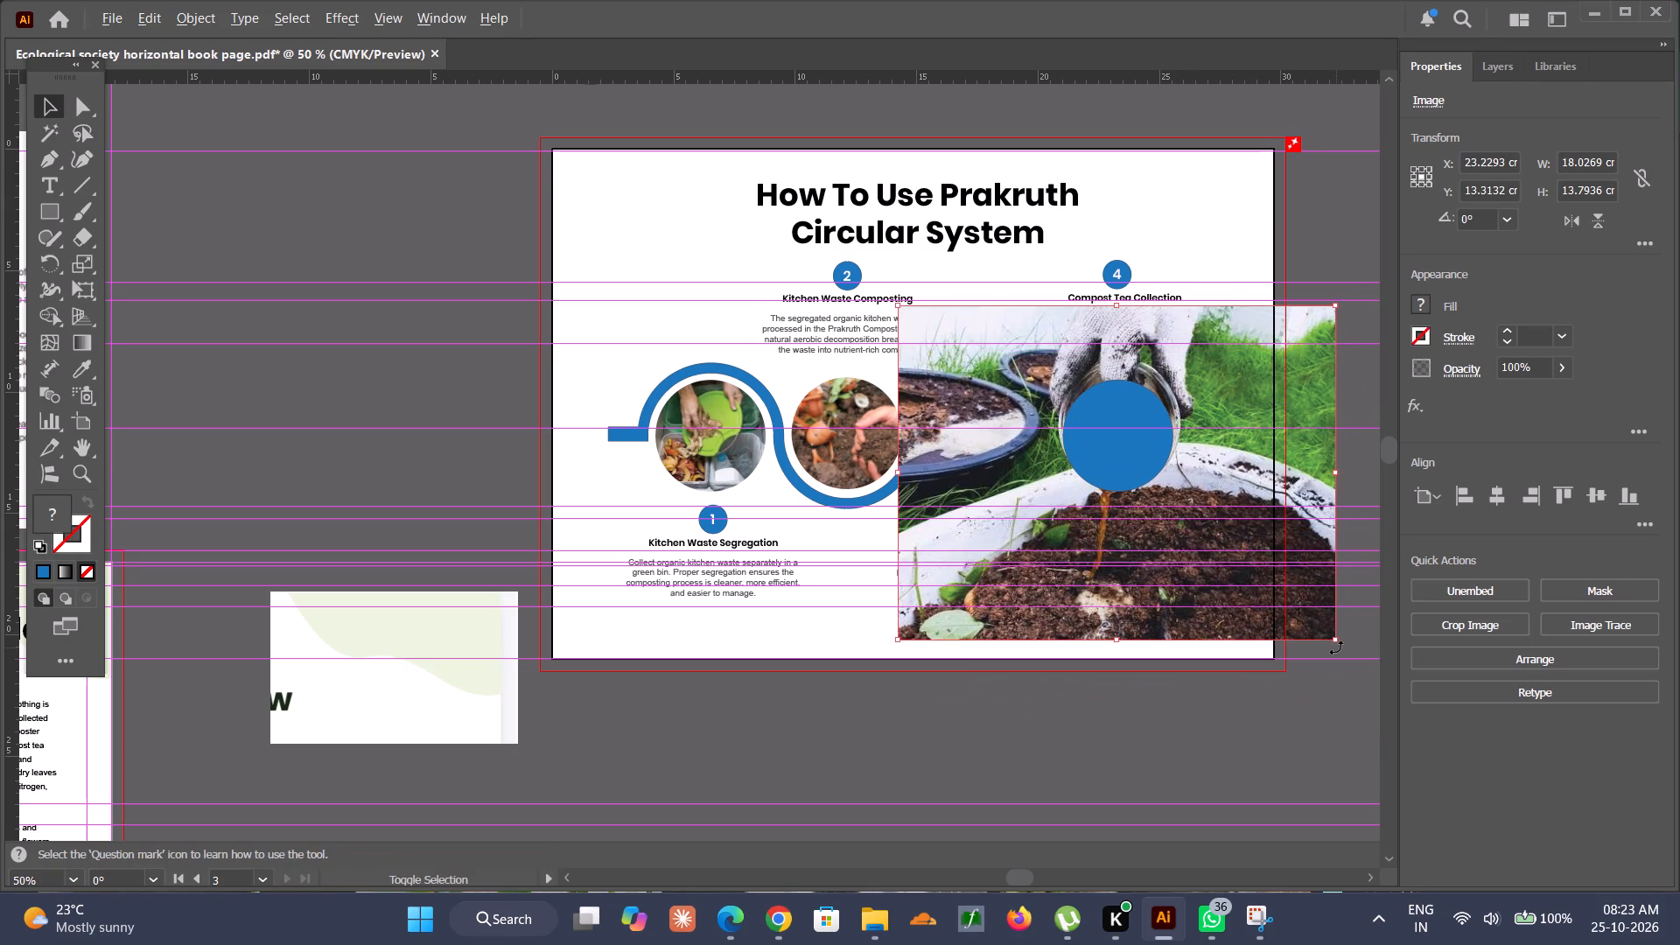
{"action": "left_click_drag", "start_coordinate": [1336, 638], "coordinate": [1228, 511], "text": "alt+shift"}
{"action": "scroll", "coordinate": [1184, 501], "scroll_direction": "up", "scroll_amount": 3, "text": "alt"}
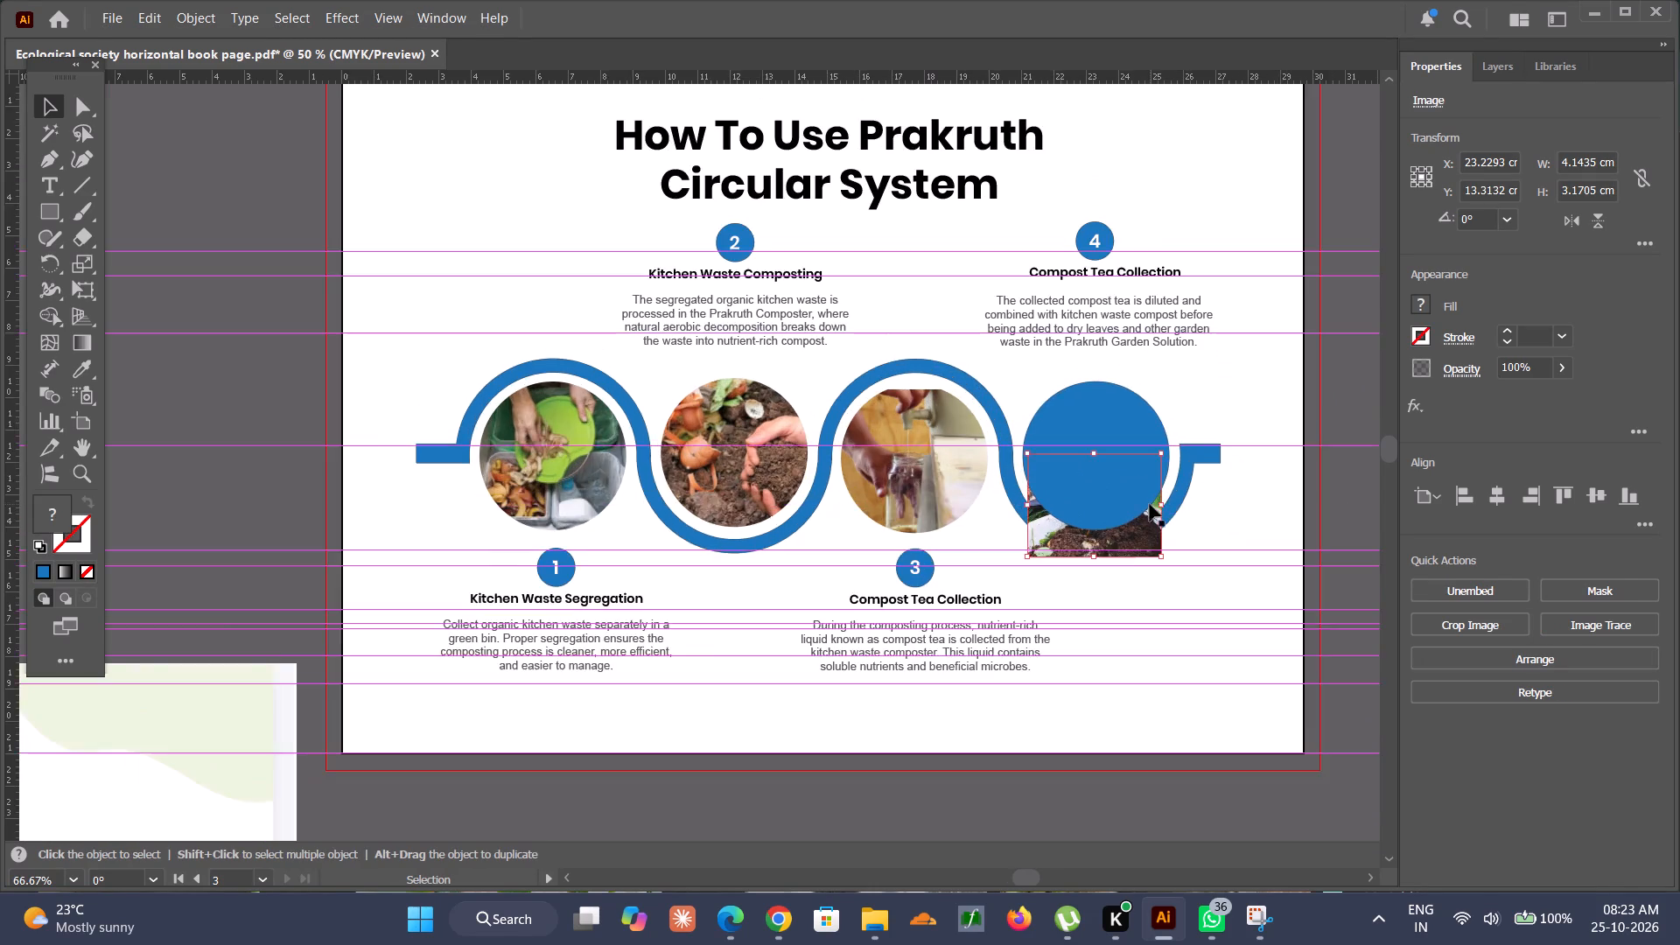
{"action": "scroll", "coordinate": [1122, 552], "scroll_direction": "up", "scroll_amount": 2, "text": "alt"}
{"action": "left_click_drag", "start_coordinate": [1123, 548], "coordinate": [1131, 444]}
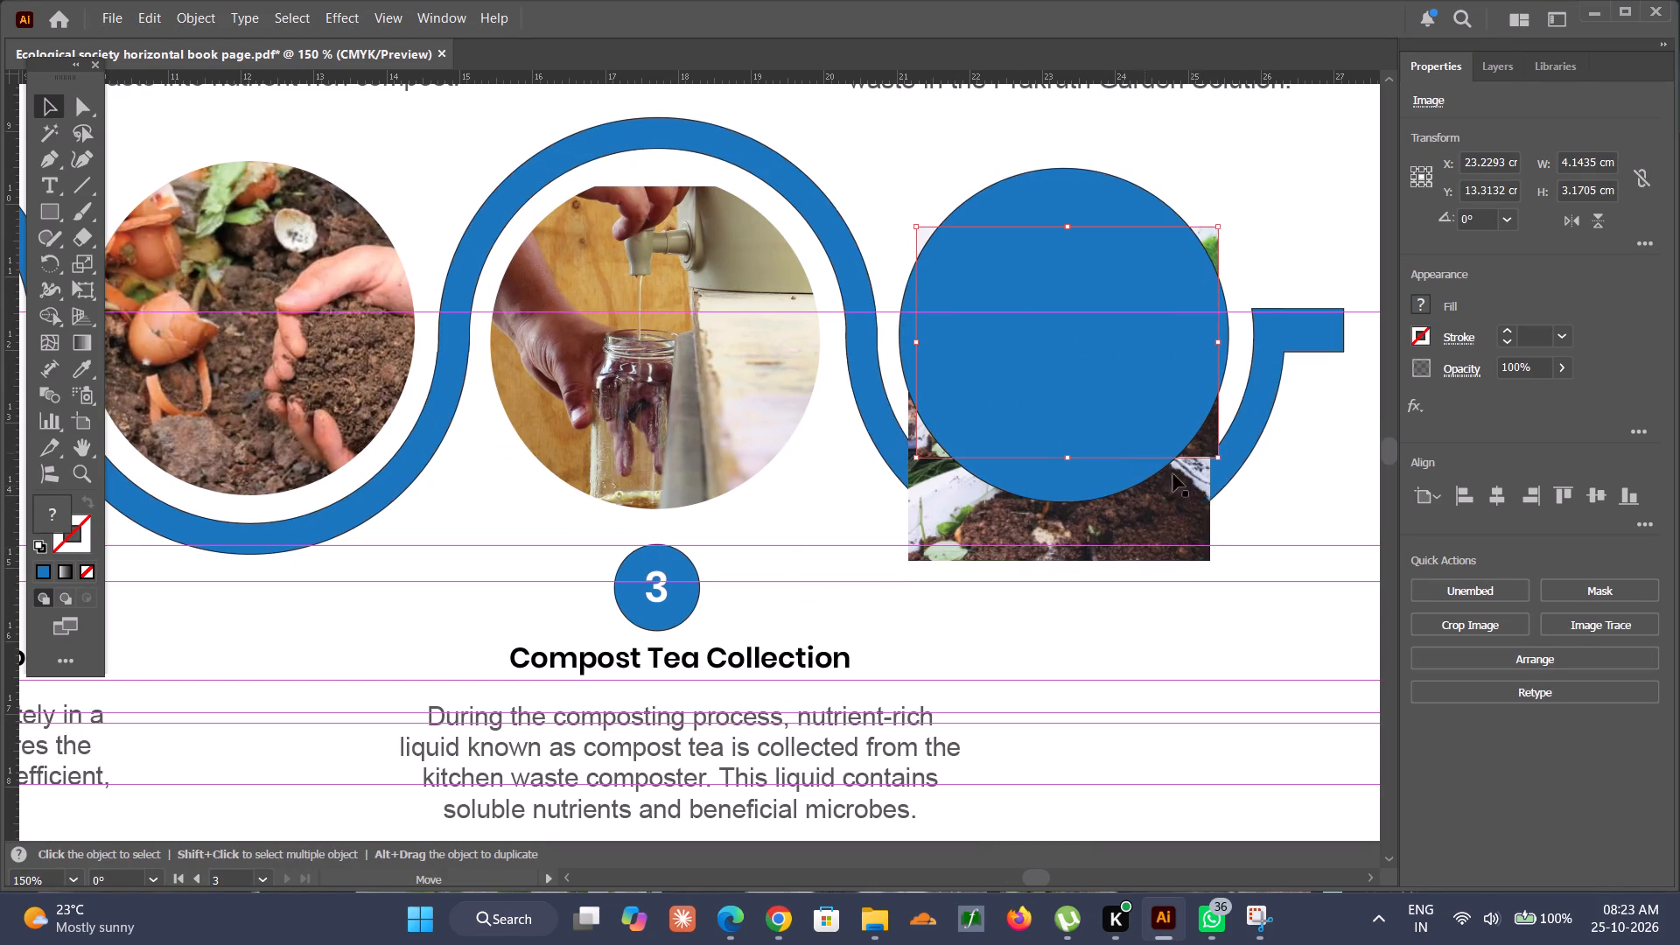
{"action": "key", "text": "ctrl+z"}
{"action": "left_click_drag", "start_coordinate": [1207, 563], "coordinate": [1253, 629], "text": "alt+shift"}
{"action": "left_click_drag", "start_coordinate": [1209, 558], "coordinate": [1225, 464]}
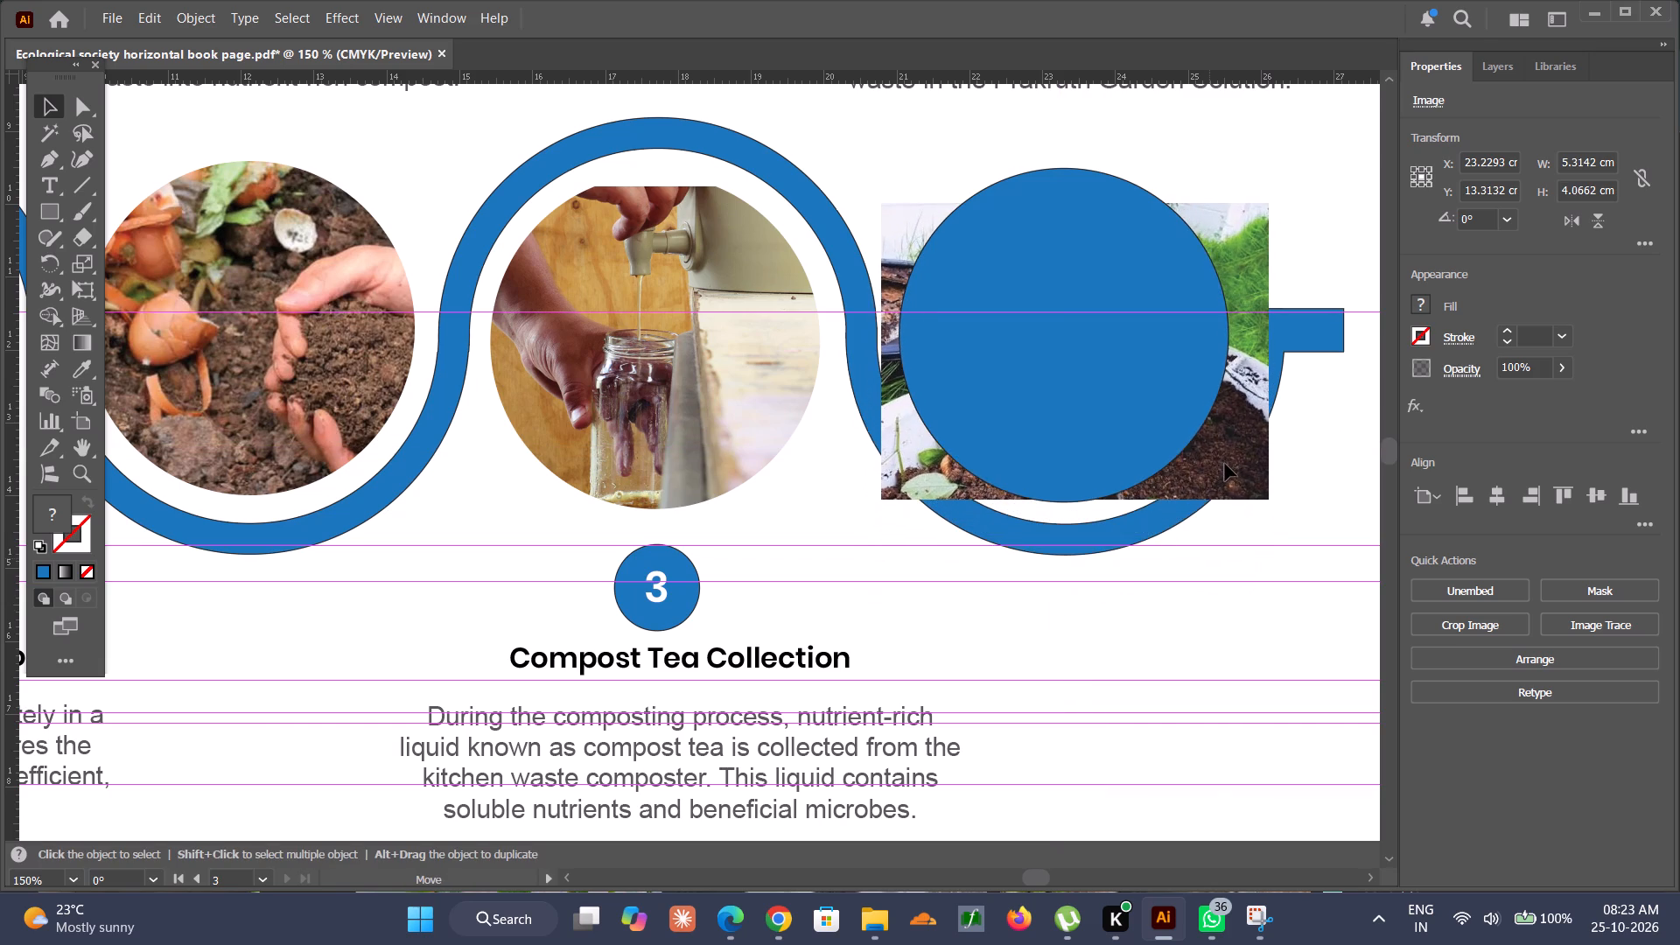
{"action": "left_click_drag", "start_coordinate": [1225, 464], "coordinate": [1226, 457]}
{"action": "left_click_drag", "start_coordinate": [1272, 490], "coordinate": [1300, 538], "text": "alt+shift"}
Nudge the compost tea photo slightly upward so it extends past the step 4 circle's top and bottom edges.
{"action": "left_click", "coordinate": [1278, 585]}
{"action": "left_click", "coordinate": [1242, 449]}
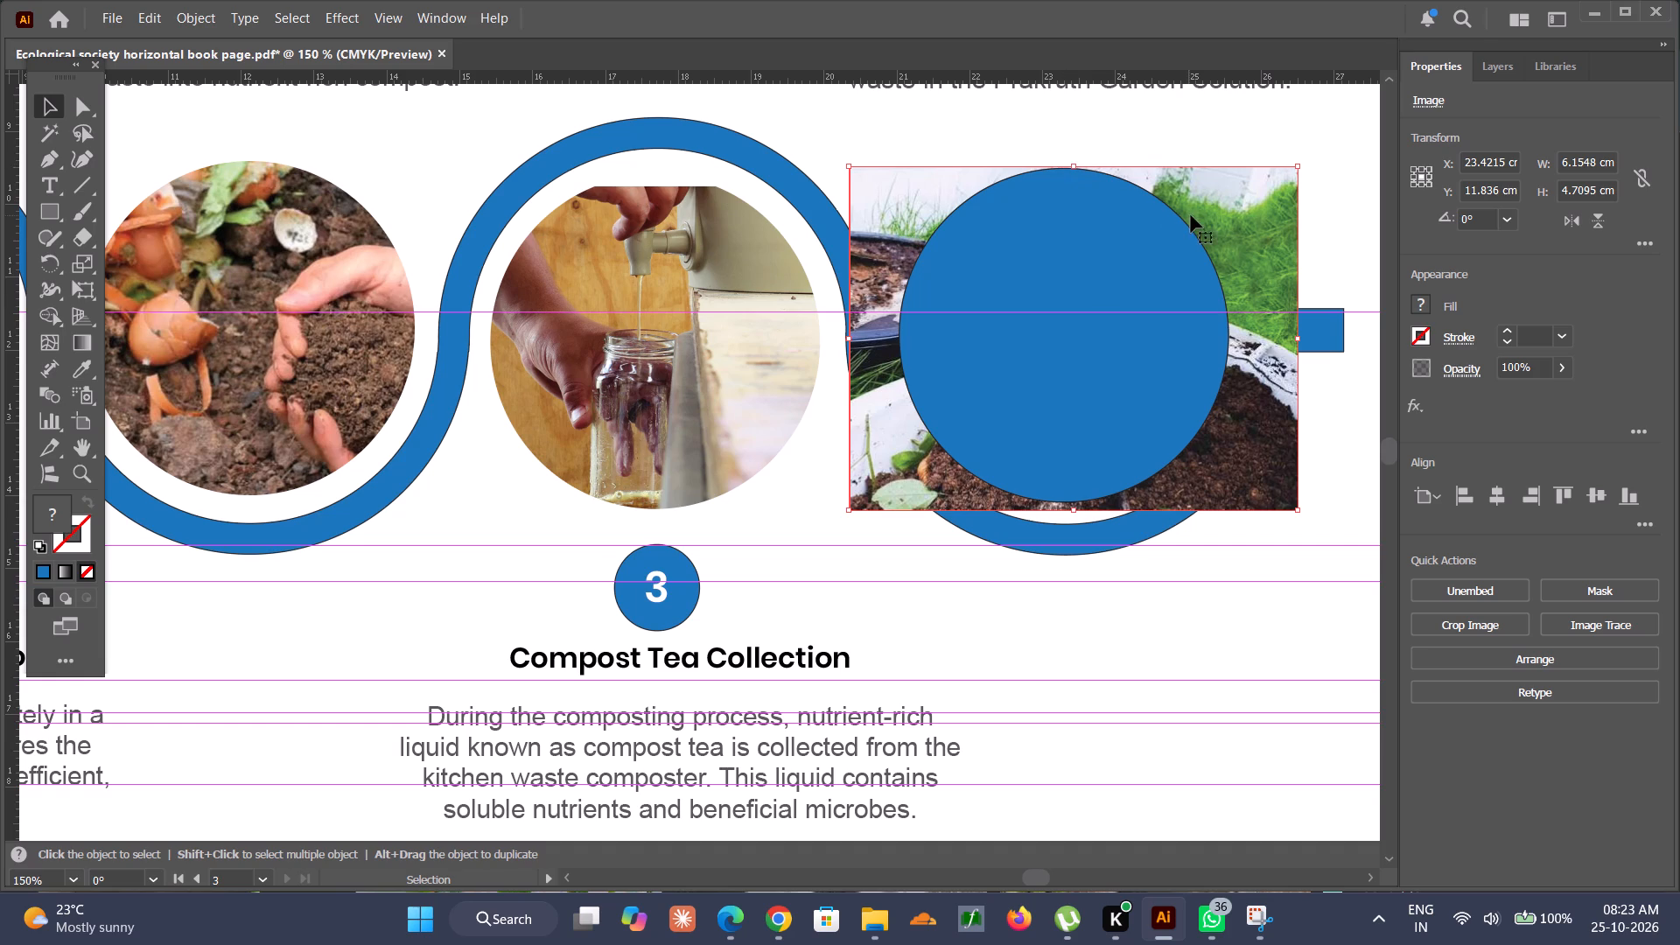
{"action": "key", "text": "Up"}
{"action": "key", "text": "Up"}
{"action": "key", "text": "Up"}
{"action": "key", "text": "Up"}
{"action": "key", "text": "Up"}
{"action": "key", "text": "Up"}
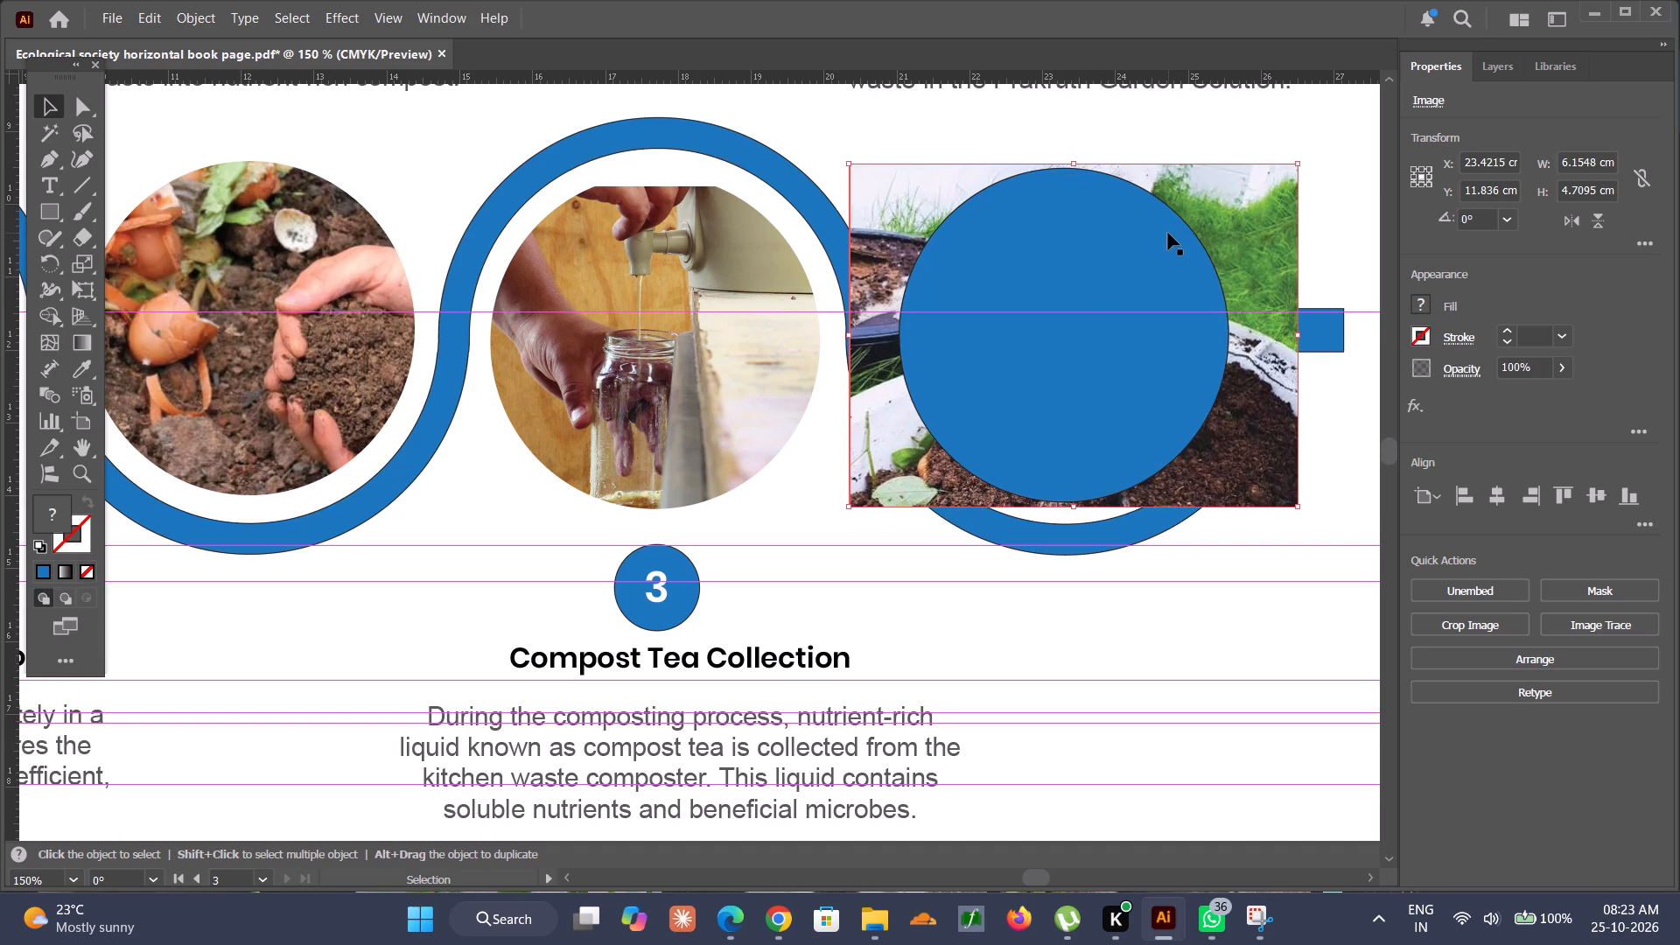
{"action": "key", "text": "Up"}
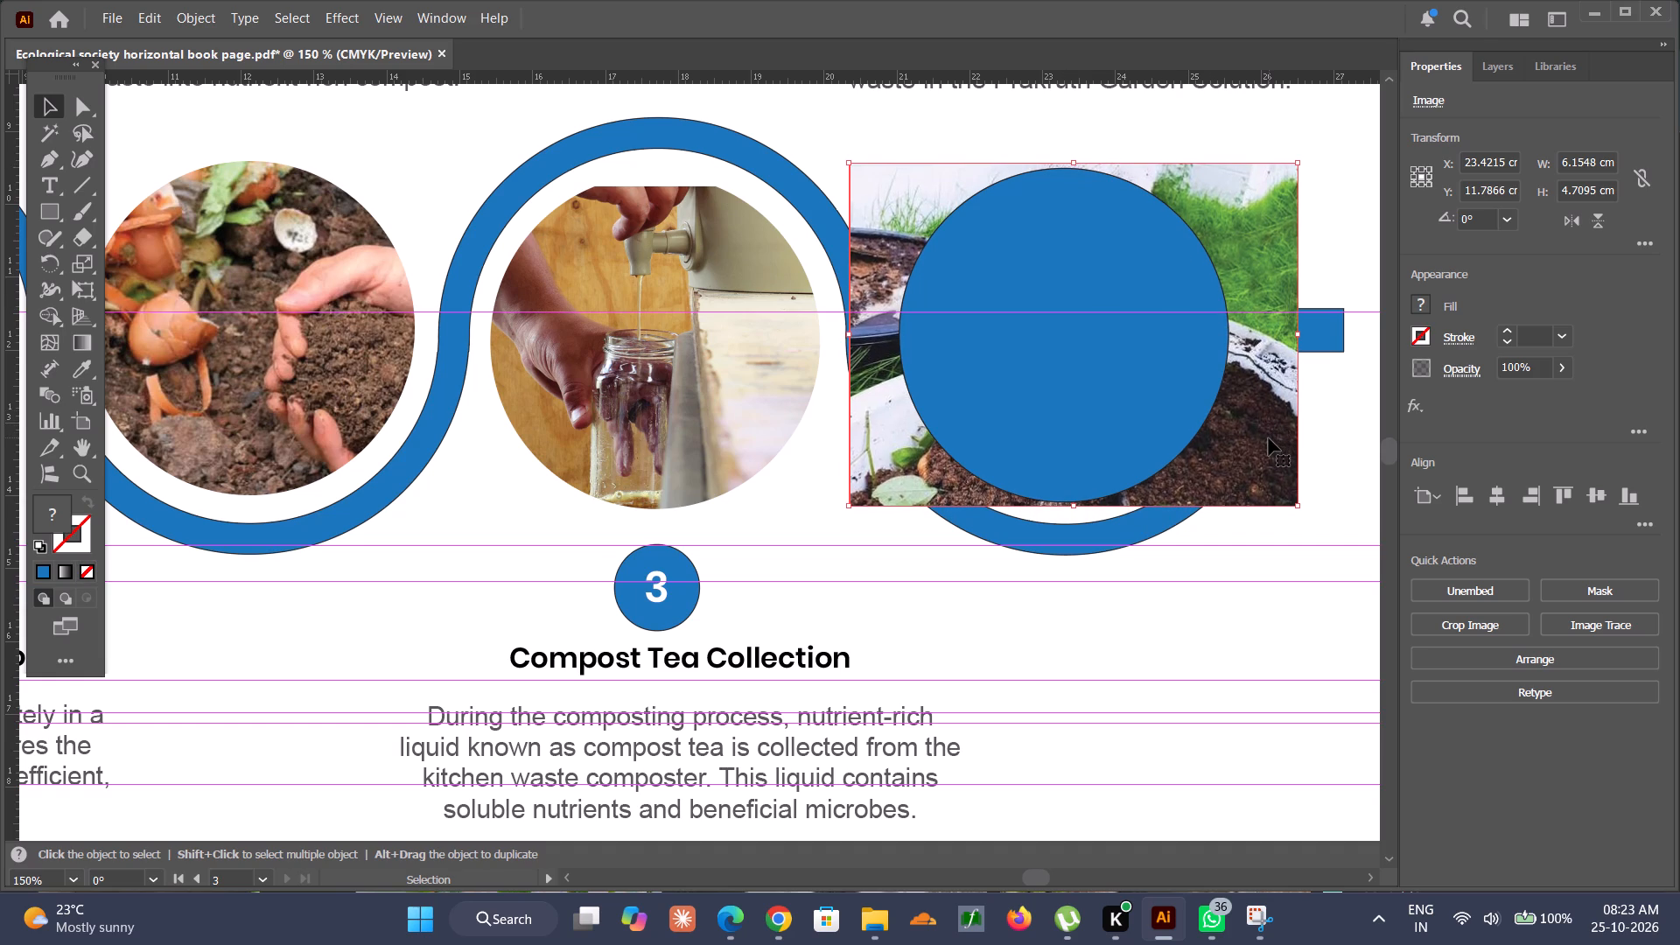
Clip the compost tea pouring photo to the step 4 circle with a clipping mask.
{"action": "left_click", "coordinate": [1312, 598]}
{"action": "left_click", "coordinate": [1149, 388]}
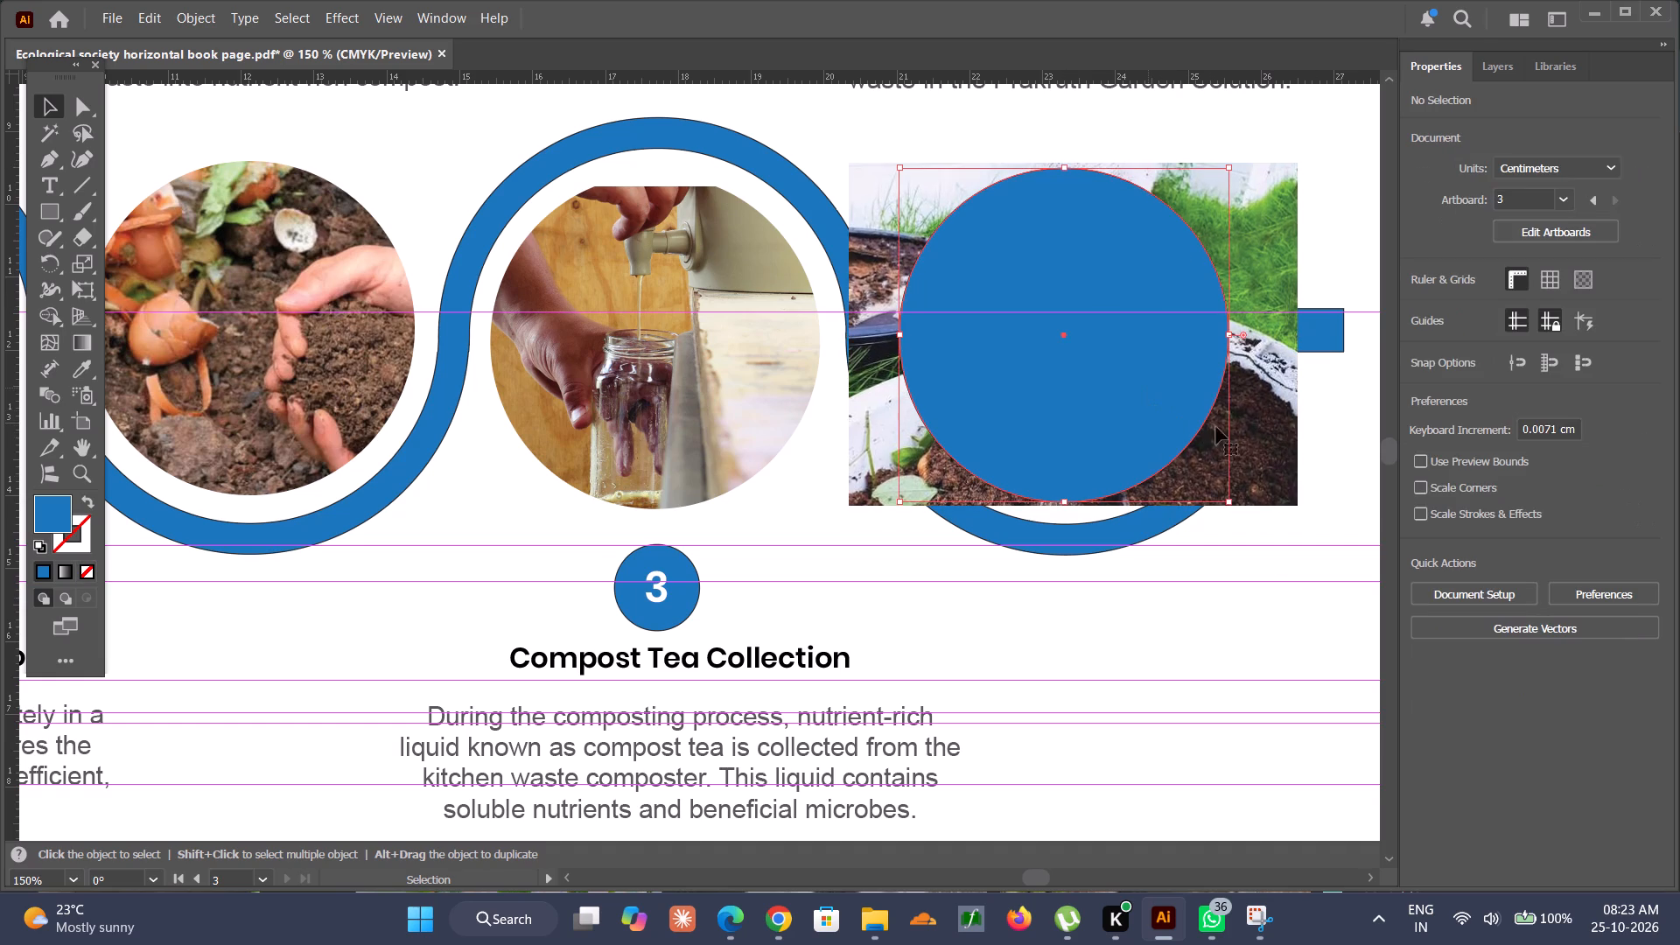
{"action": "left_click", "coordinate": [1258, 446], "text": "shift"}
{"action": "left_click", "coordinate": [1512, 633]}
{"action": "left_click_drag", "start_coordinate": [1144, 668], "coordinate": [1144, 676]}
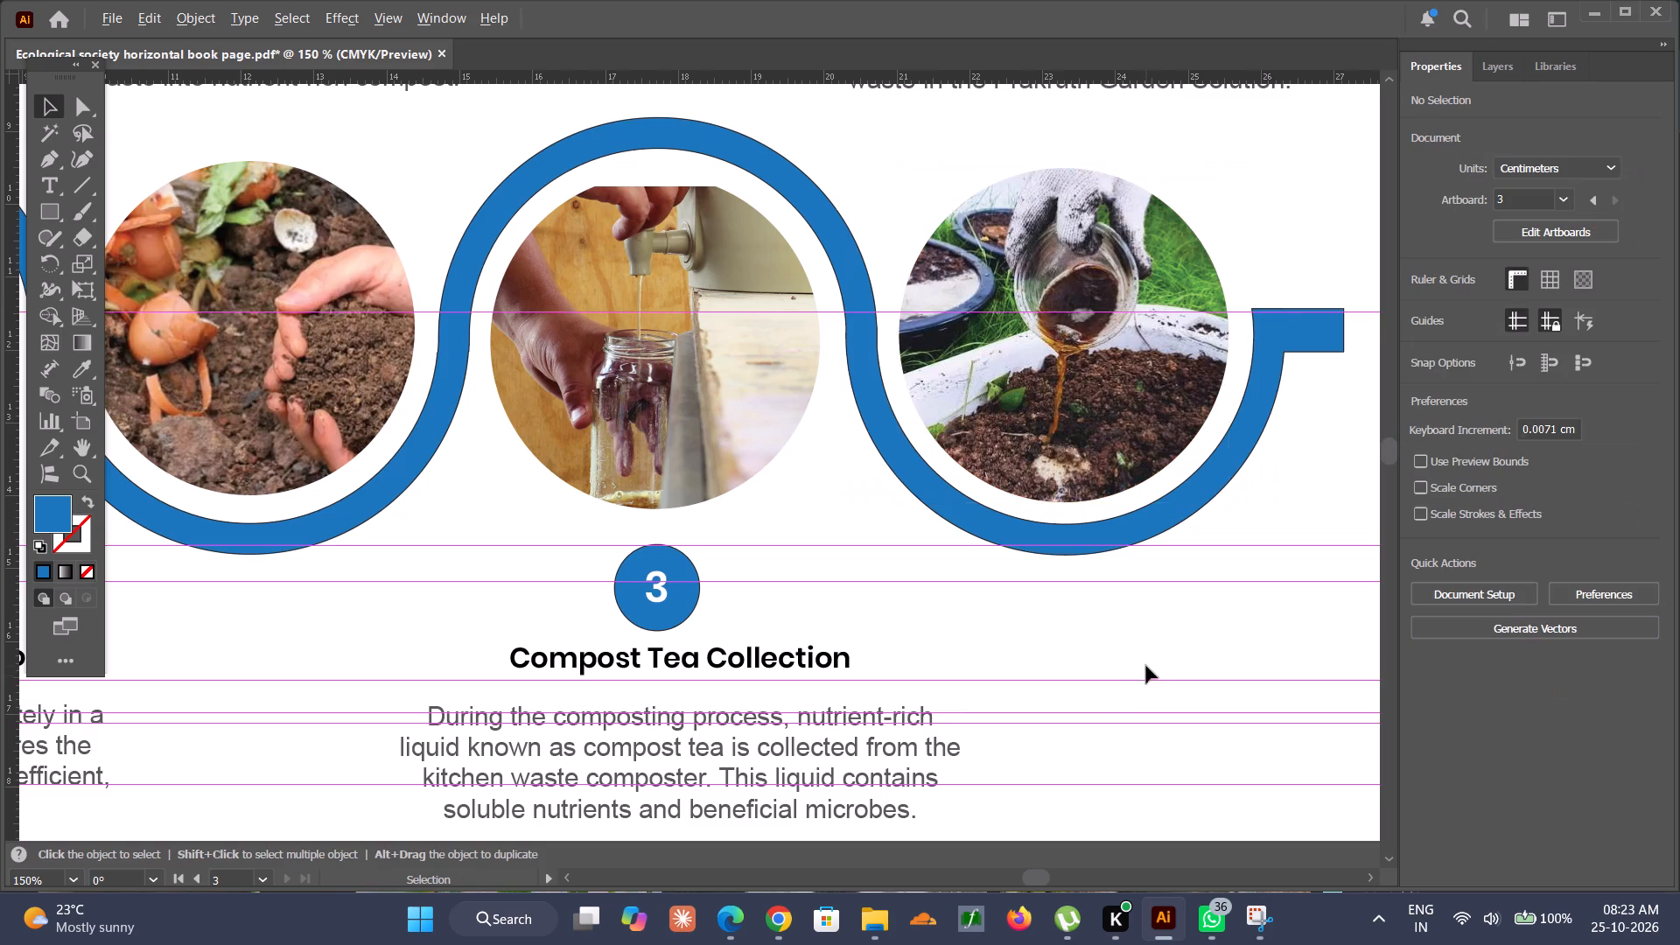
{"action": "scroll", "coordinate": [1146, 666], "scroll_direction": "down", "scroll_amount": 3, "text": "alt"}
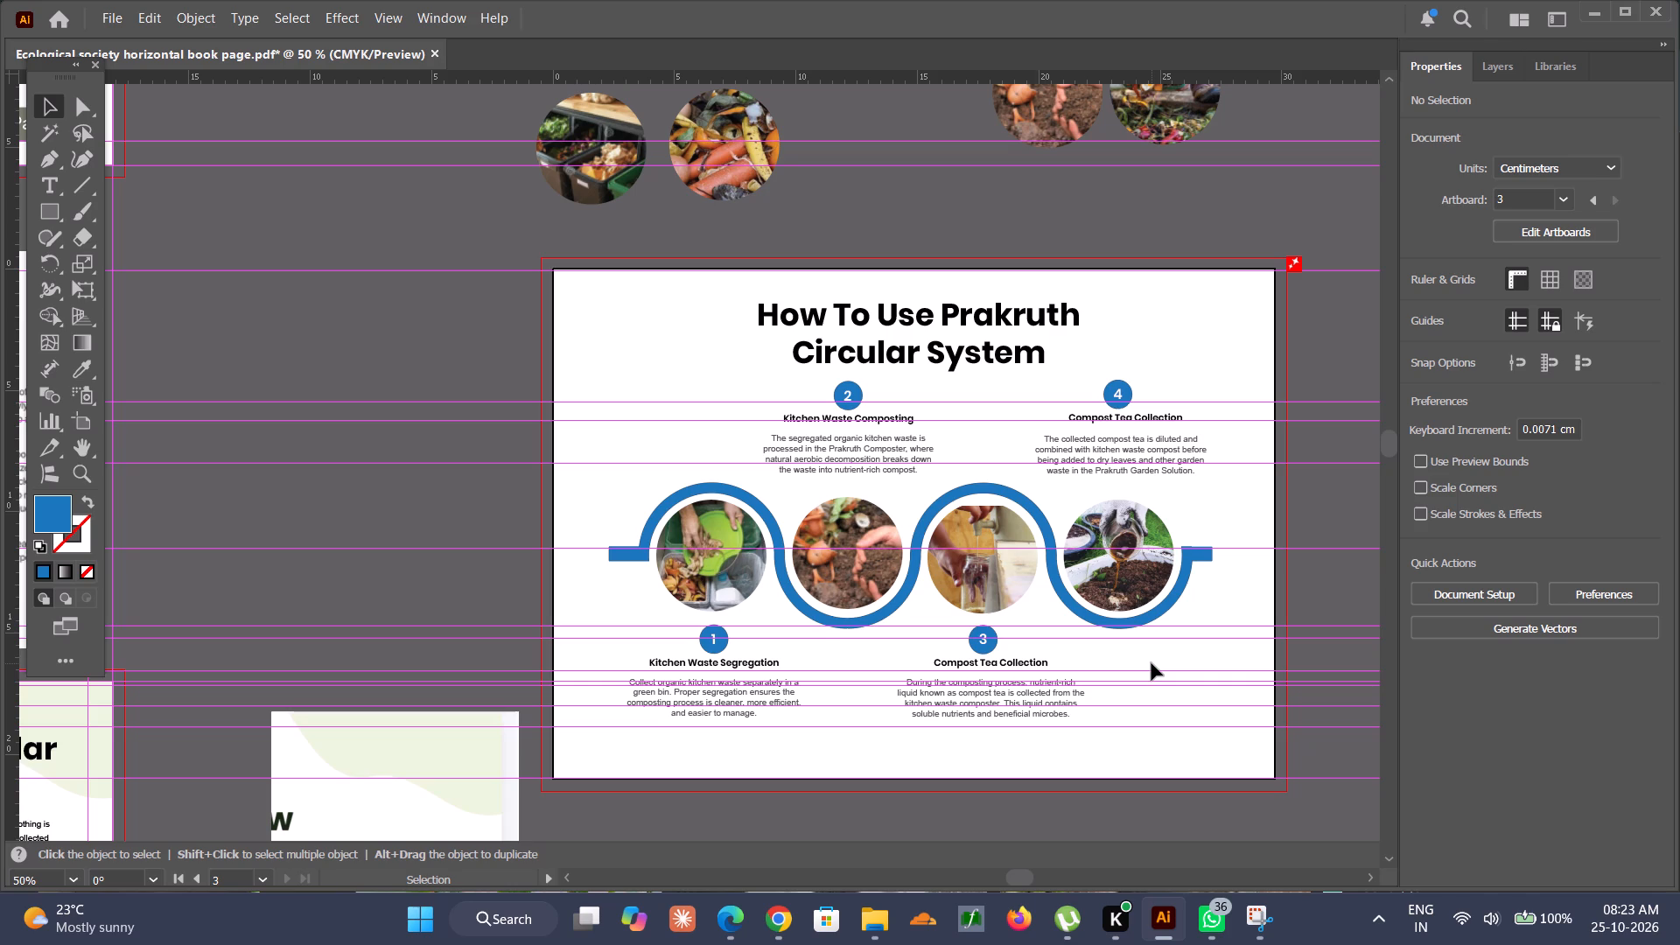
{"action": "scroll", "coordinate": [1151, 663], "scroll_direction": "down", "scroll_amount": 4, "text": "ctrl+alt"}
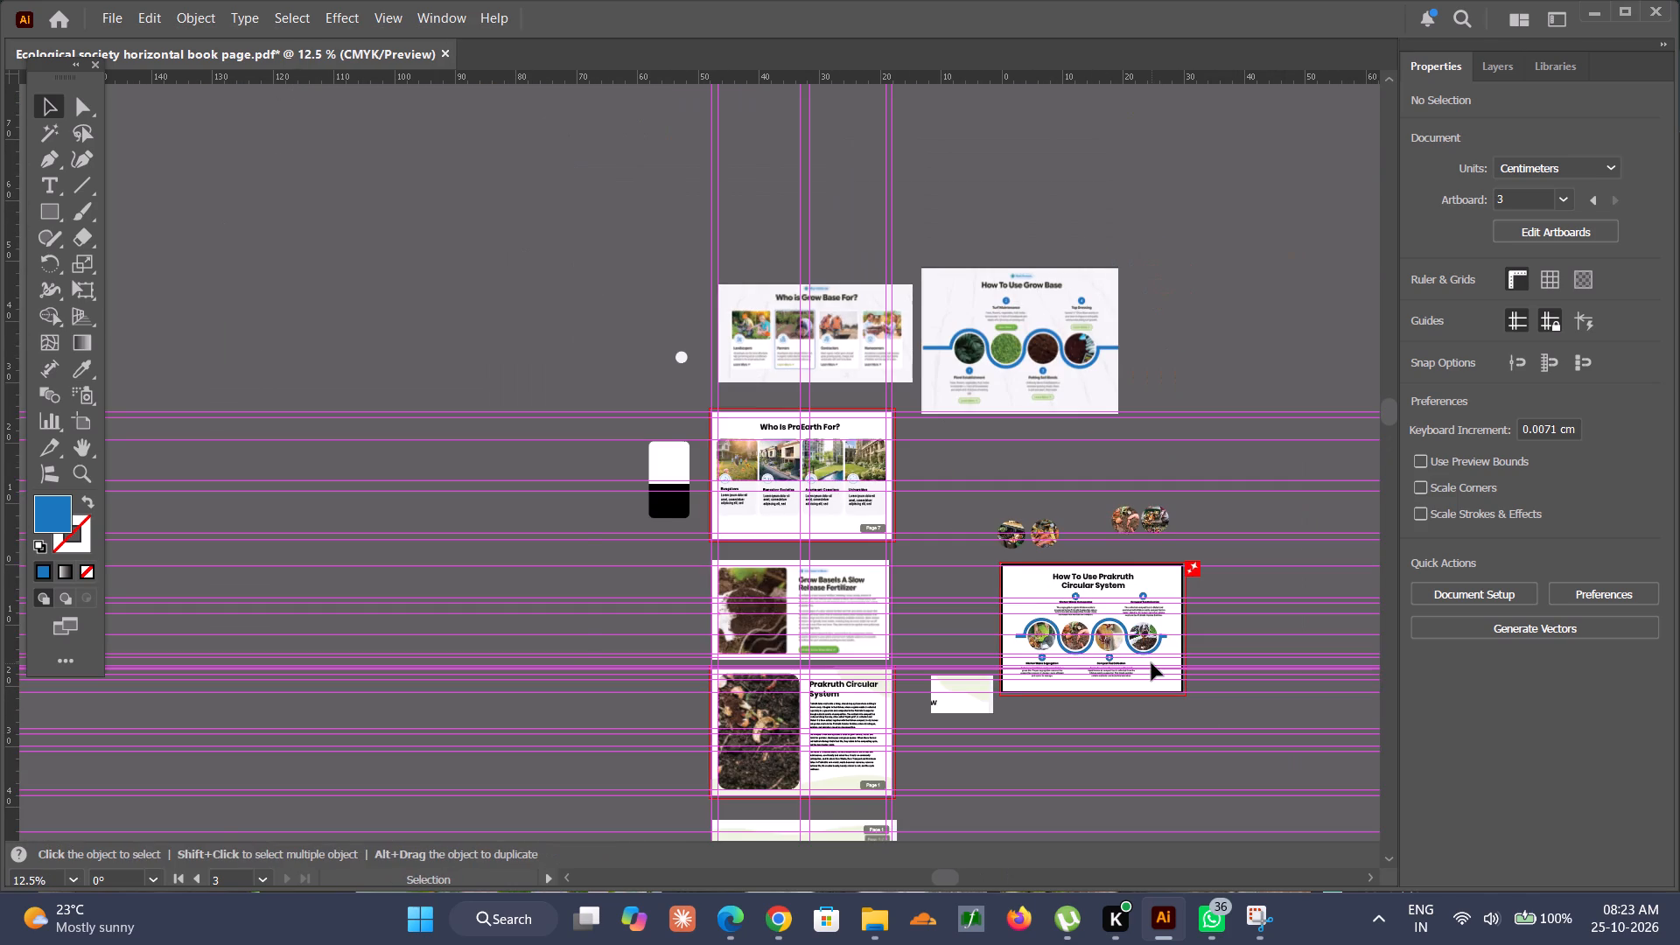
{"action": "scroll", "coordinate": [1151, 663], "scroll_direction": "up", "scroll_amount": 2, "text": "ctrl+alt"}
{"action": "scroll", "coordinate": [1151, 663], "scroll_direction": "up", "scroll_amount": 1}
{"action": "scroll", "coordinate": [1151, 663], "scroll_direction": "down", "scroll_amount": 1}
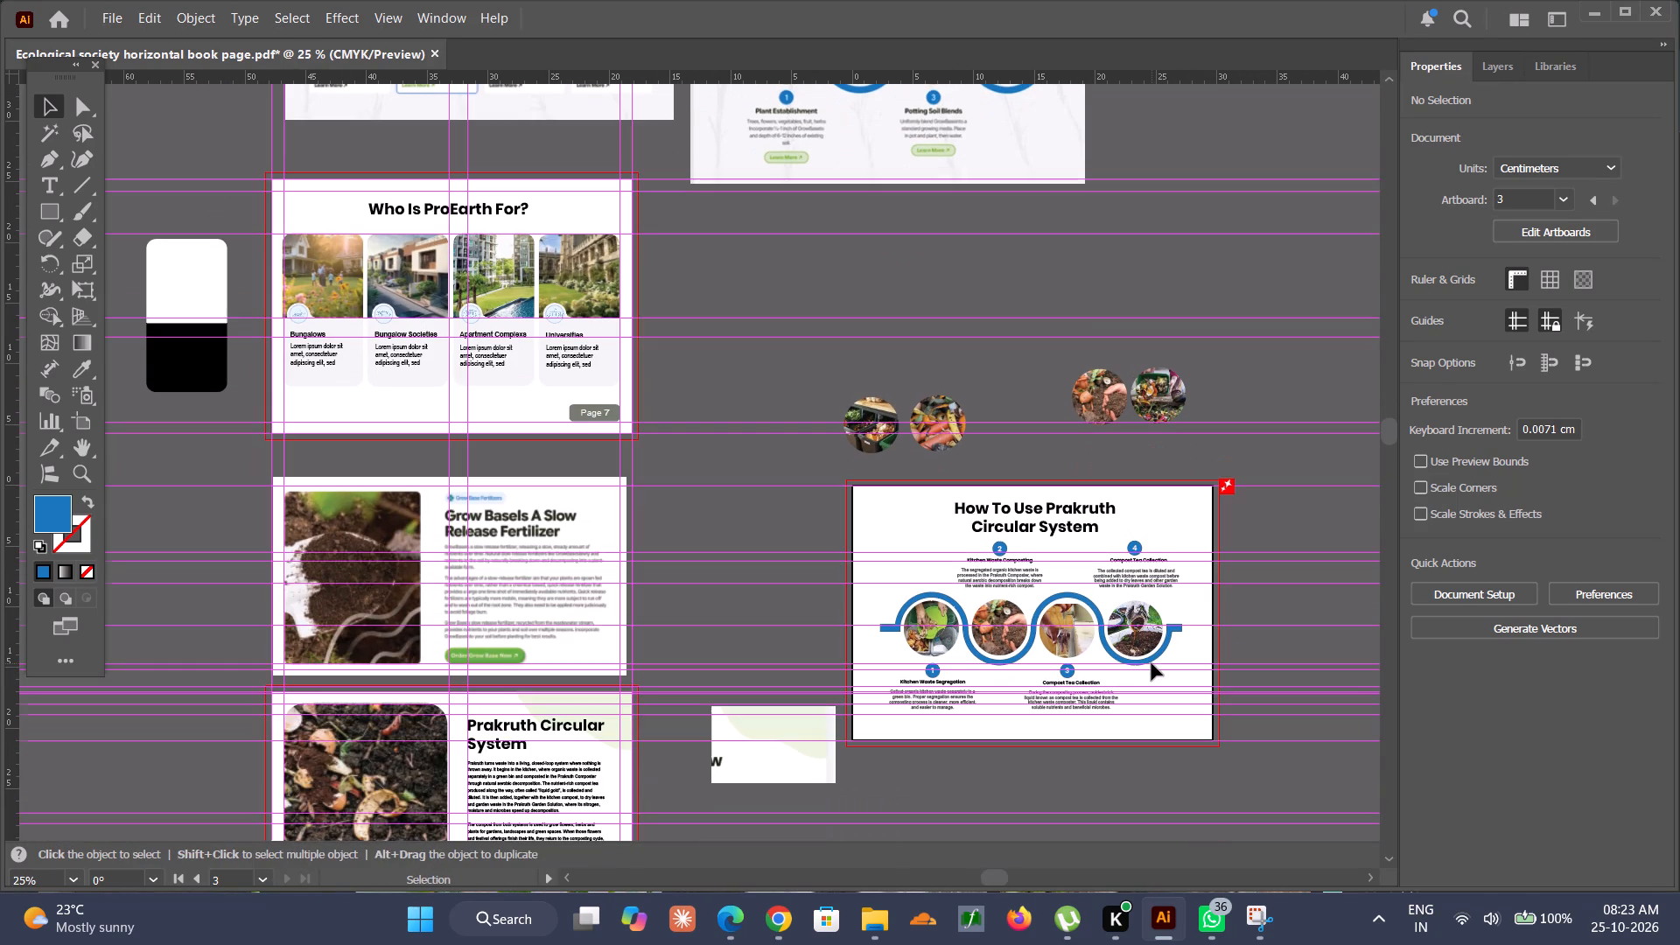
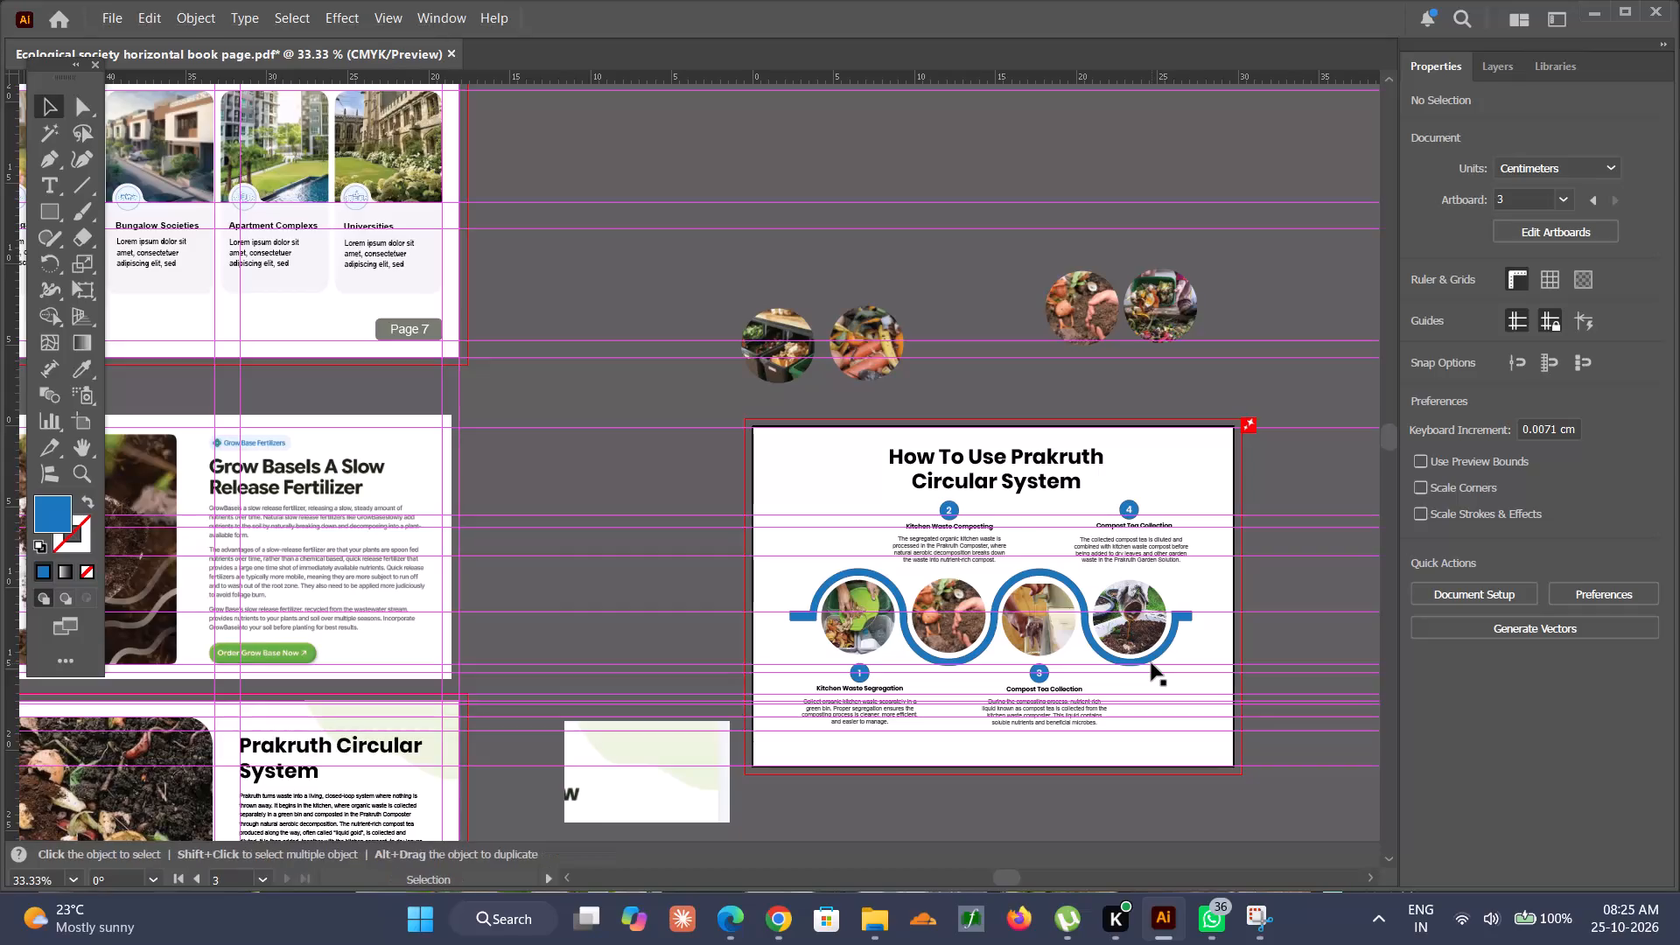
Review the How To Use Prakruth Circular System page alongside the neighbouring book pages.
{"action": "scroll", "coordinate": [1151, 663], "scroll_direction": "up", "scroll_amount": 3}
{"action": "scroll", "coordinate": [1151, 663], "scroll_direction": "down", "scroll_amount": 2}
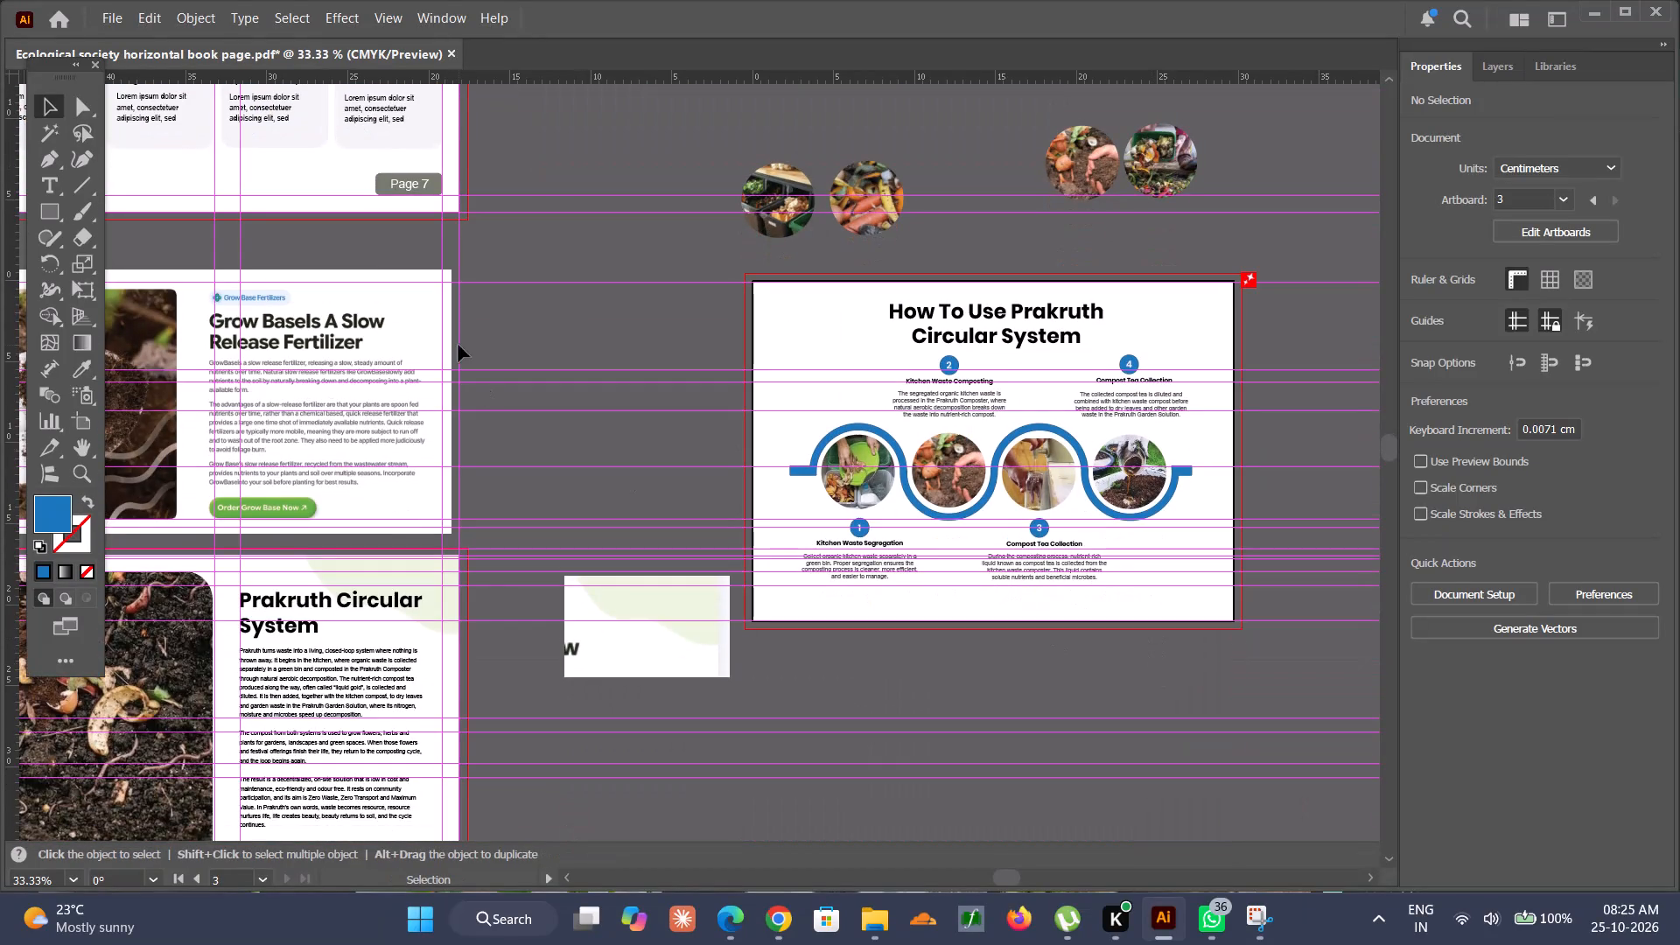
{"action": "scroll", "coordinate": [458, 345], "scroll_direction": "up", "scroll_amount": 1}
{"action": "scroll", "coordinate": [458, 345], "scroll_direction": "right", "scroll_amount": 1}
{"action": "scroll", "coordinate": [885, 645], "scroll_direction": "left", "scroll_amount": 1}
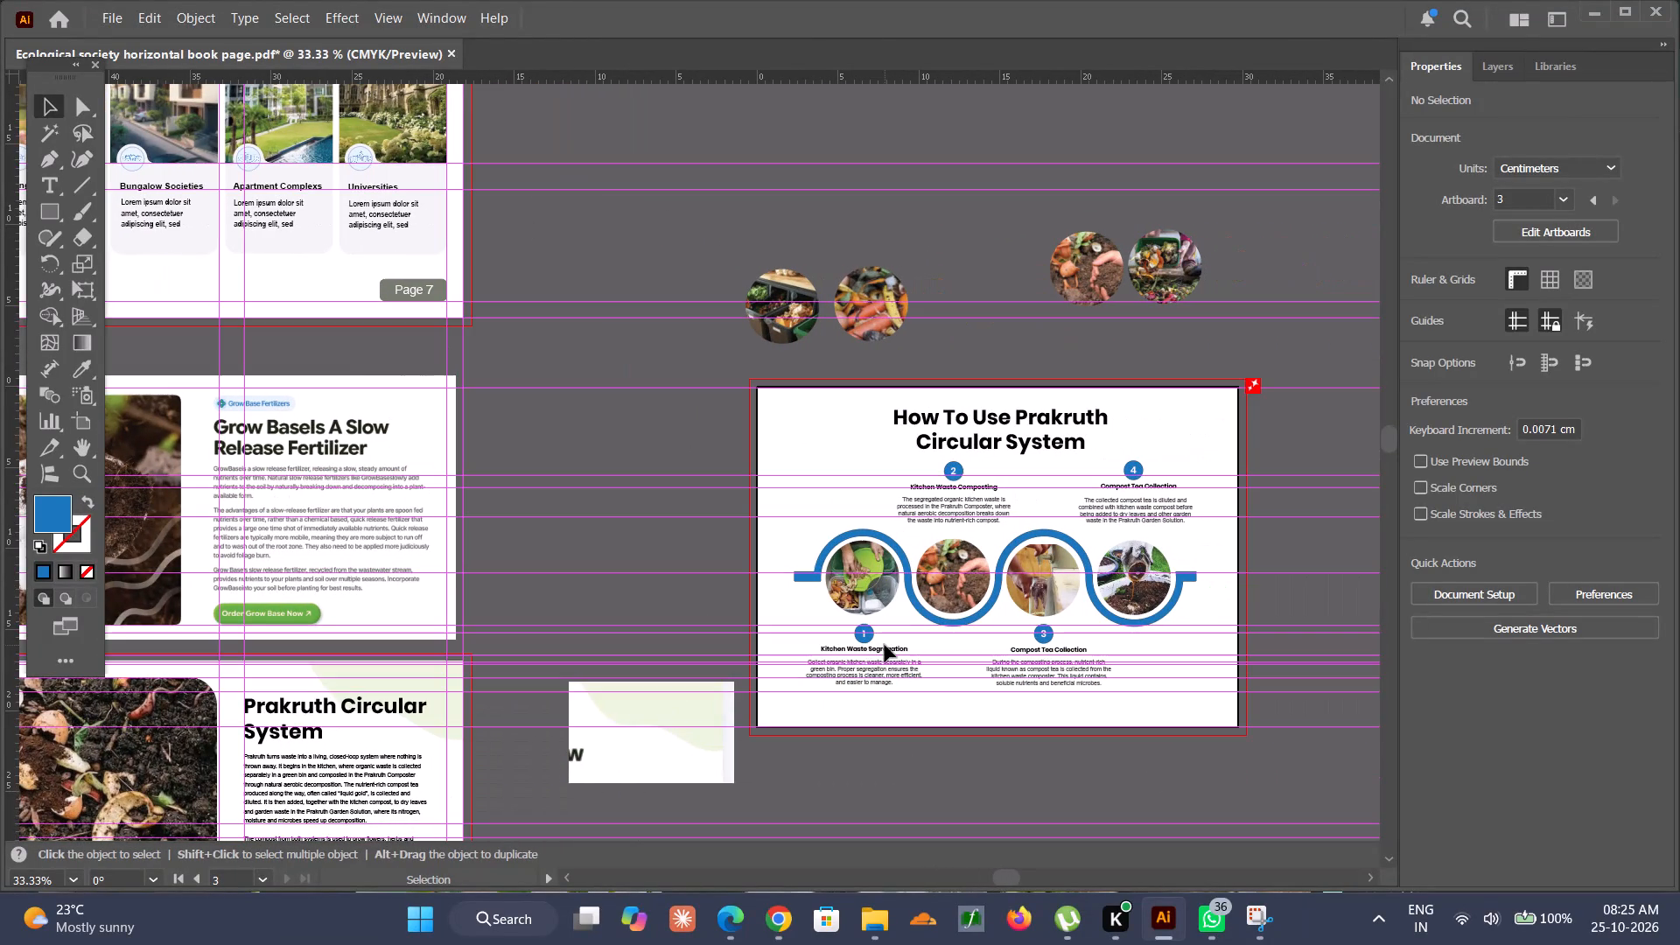
{"action": "scroll", "coordinate": [885, 645], "scroll_direction": "up", "scroll_amount": 1}
{"action": "scroll", "coordinate": [885, 645], "scroll_direction": "down", "scroll_amount": 2}
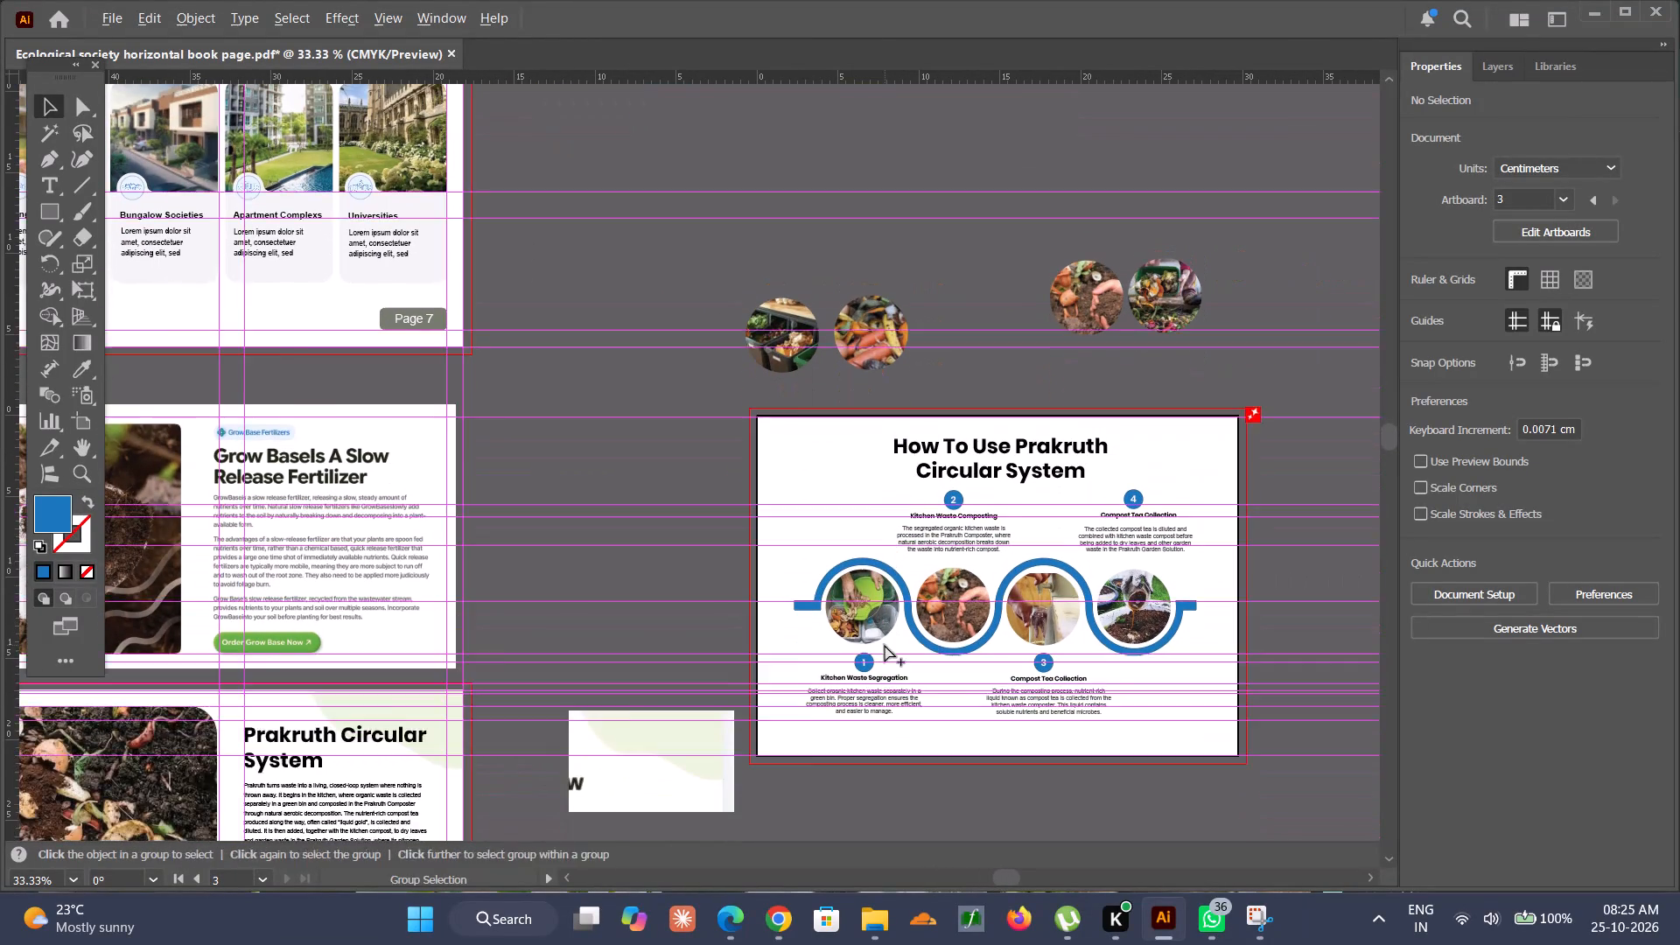
{"action": "scroll", "coordinate": [885, 645], "scroll_direction": "down", "scroll_amount": 1}
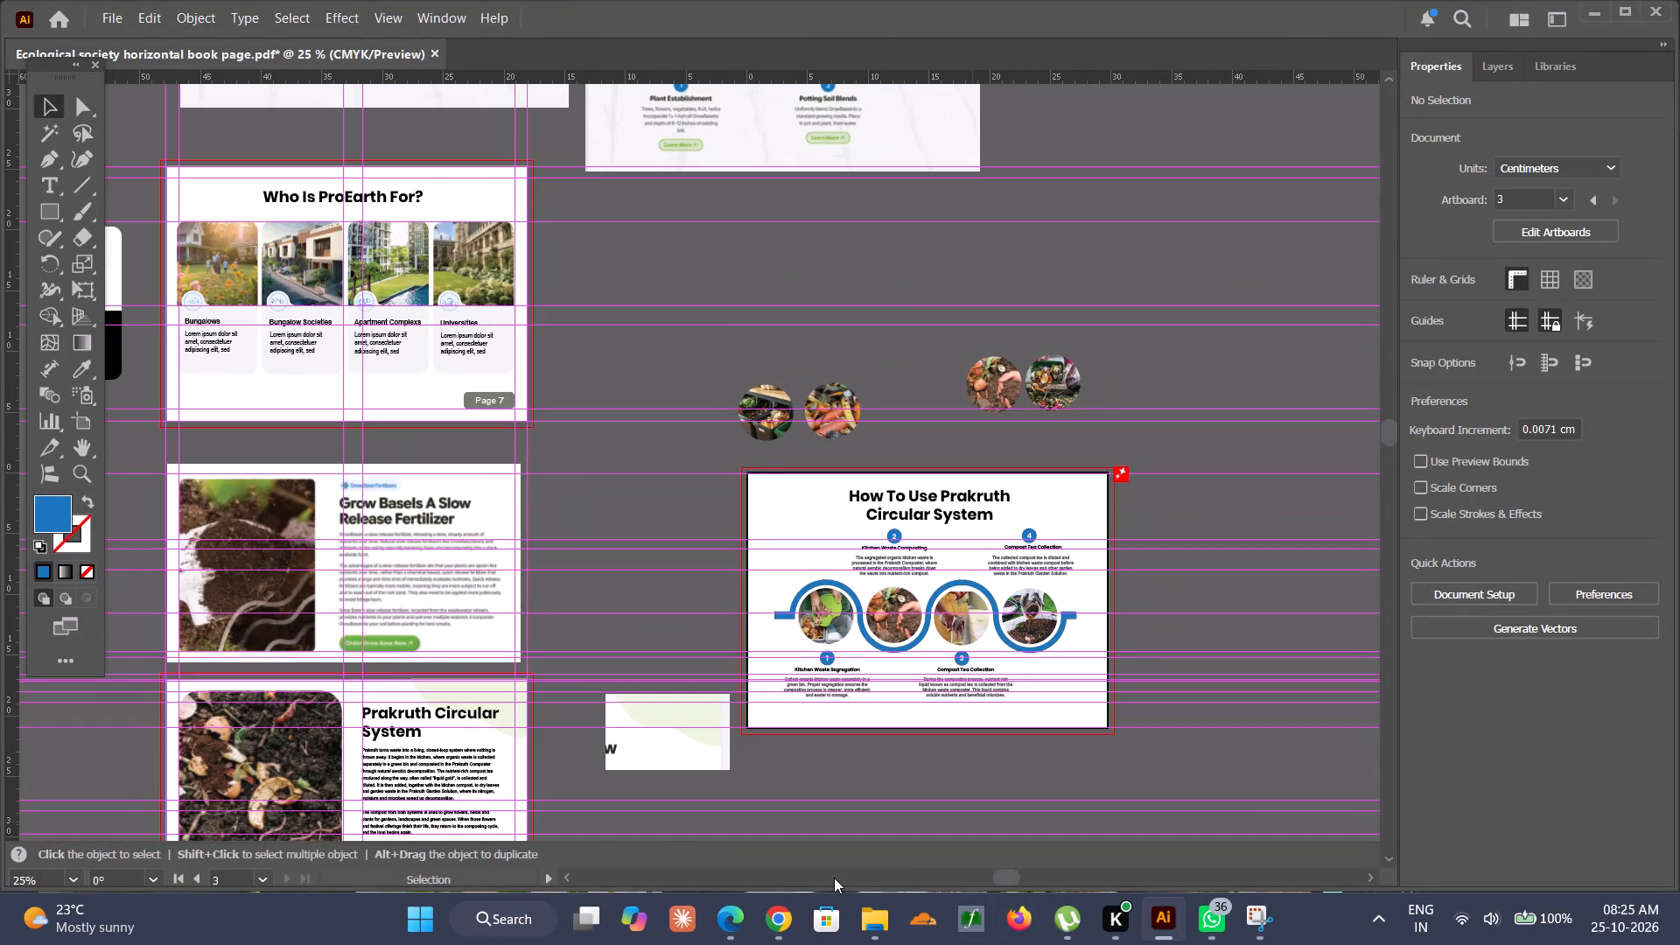
{"action": "scroll", "coordinate": [866, 841], "scroll_direction": "down", "scroll_amount": 1, "text": "ctrl"}
{"action": "scroll", "coordinate": [866, 841], "scroll_direction": "left", "scroll_amount": 2}
{"action": "scroll", "coordinate": [1076, 479], "scroll_direction": "left", "scroll_amount": 1}
{"action": "scroll", "coordinate": [1076, 479], "scroll_direction": "right", "scroll_amount": 2}
{"action": "scroll", "coordinate": [1076, 479], "scroll_direction": "up", "scroll_amount": 1}
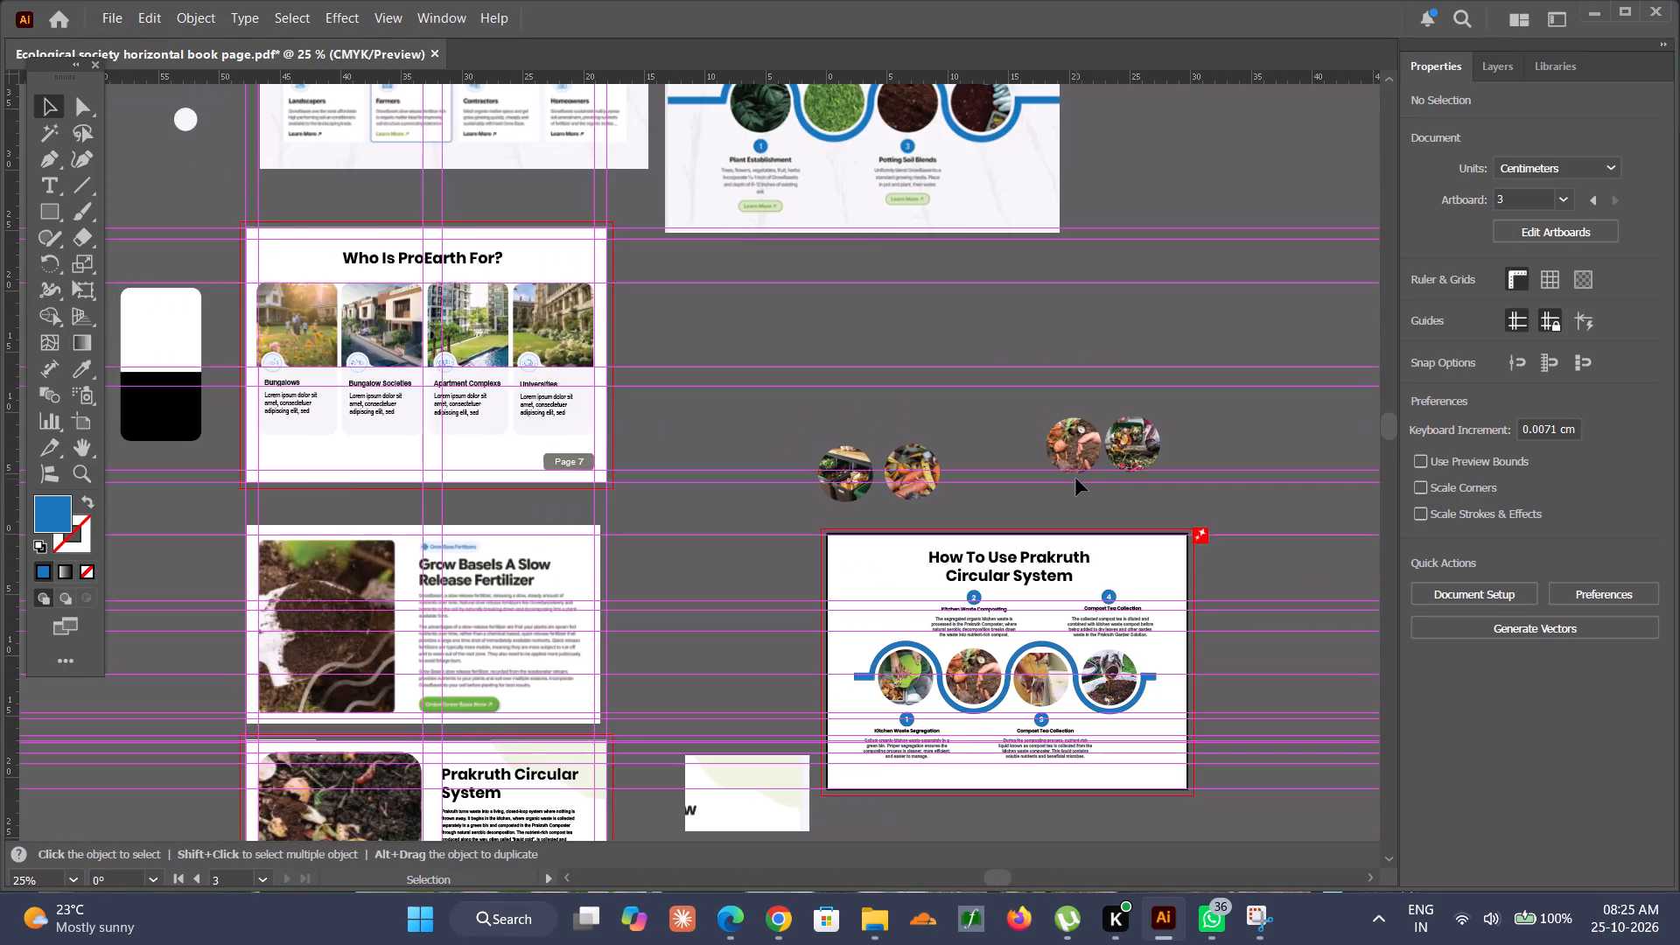
{"action": "scroll", "coordinate": [1076, 479], "scroll_direction": "up", "scroll_amount": 1}
{"action": "scroll", "coordinate": [1076, 479], "scroll_direction": "right", "scroll_amount": 1}
{"action": "scroll", "coordinate": [1076, 479], "scroll_direction": "down", "scroll_amount": 2}
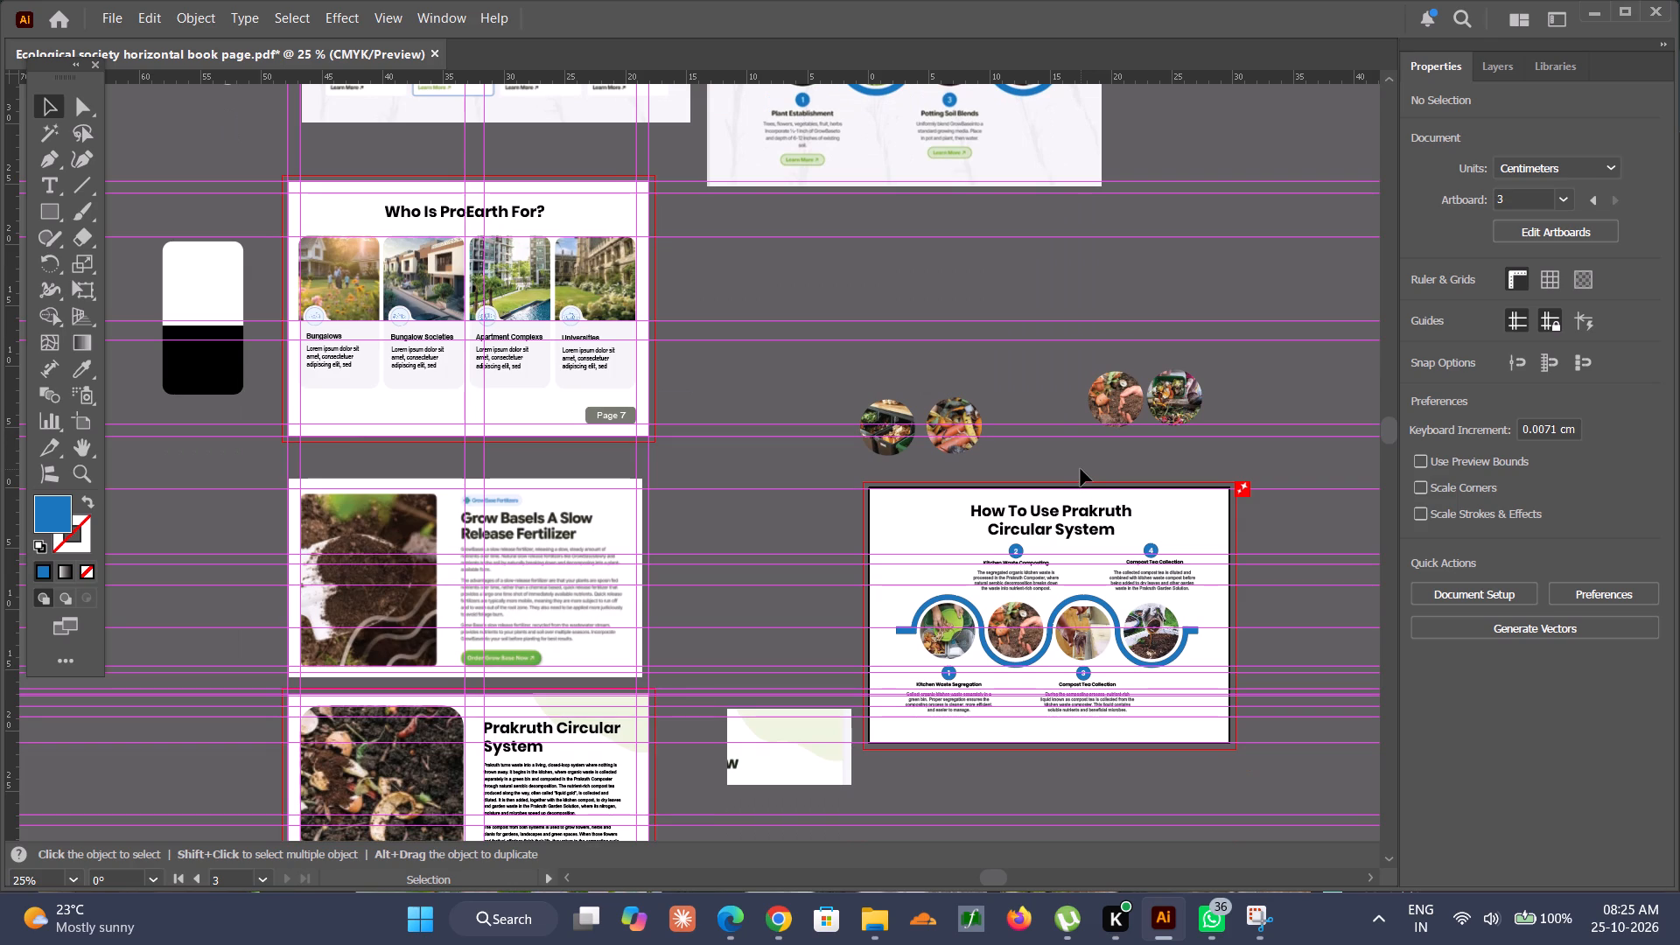
Switch to File Explorer and open the Advanced illustation A1 assignment document from the Illustrator files folder.
{"action": "left_click", "coordinate": [884, 909]}
{"action": "scroll", "coordinate": [563, 367], "scroll_direction": "down", "scroll_amount": 5}
{"action": "scroll", "coordinate": [395, 388], "scroll_direction": "up", "scroll_amount": 3}
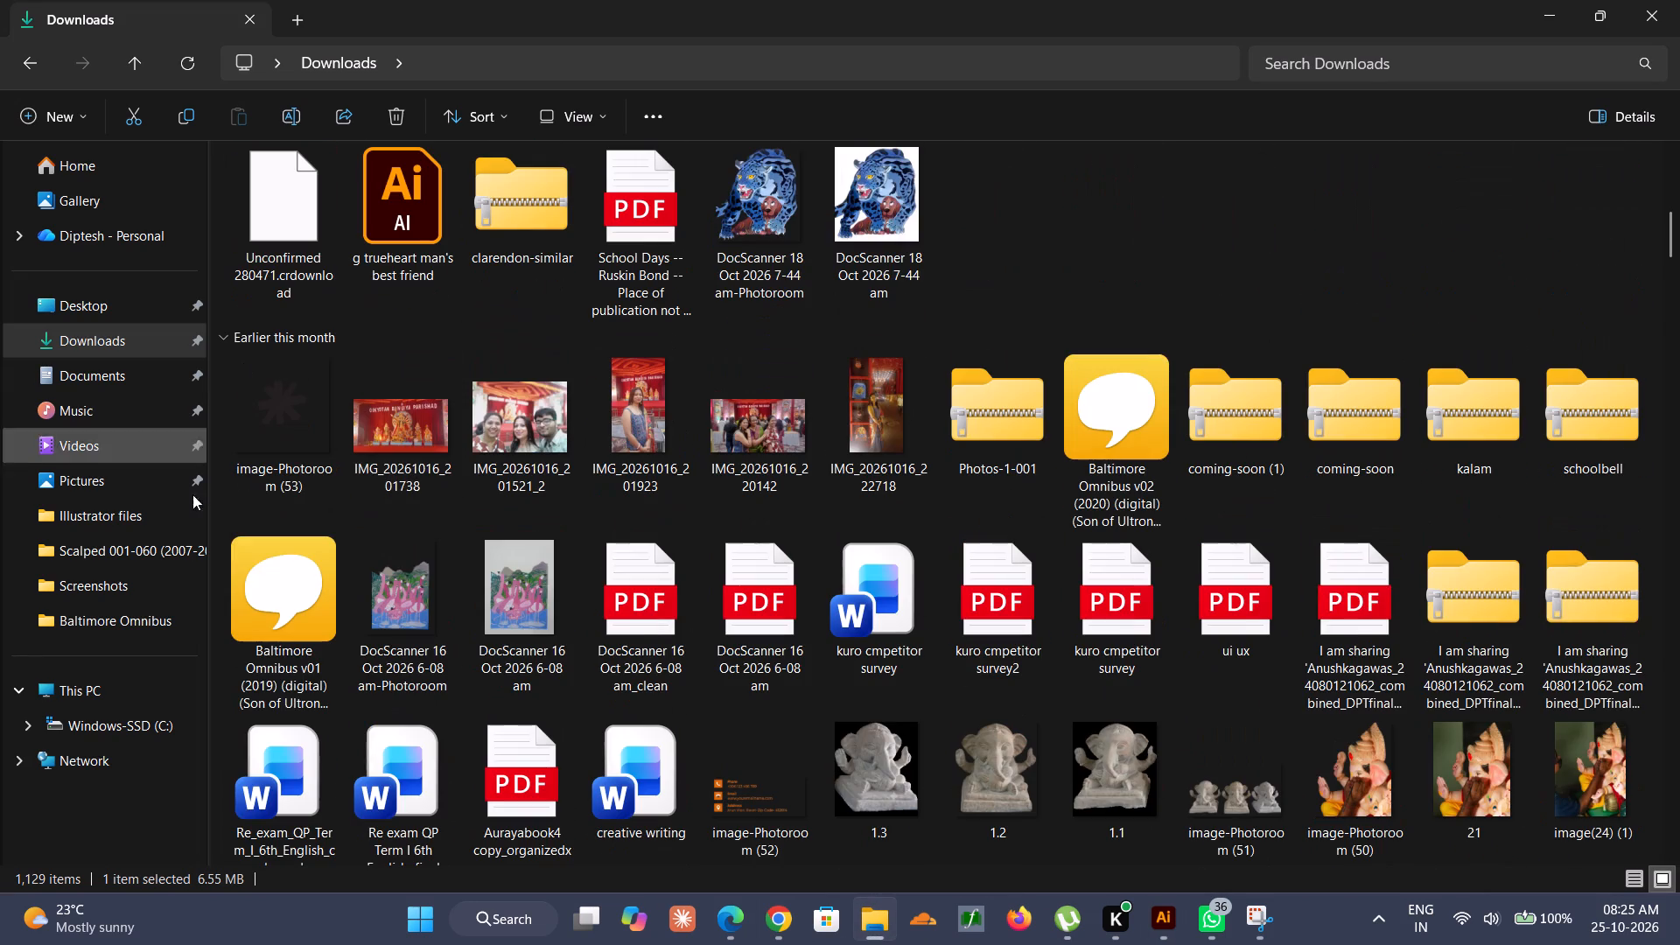
{"action": "left_click", "coordinate": [171, 517]}
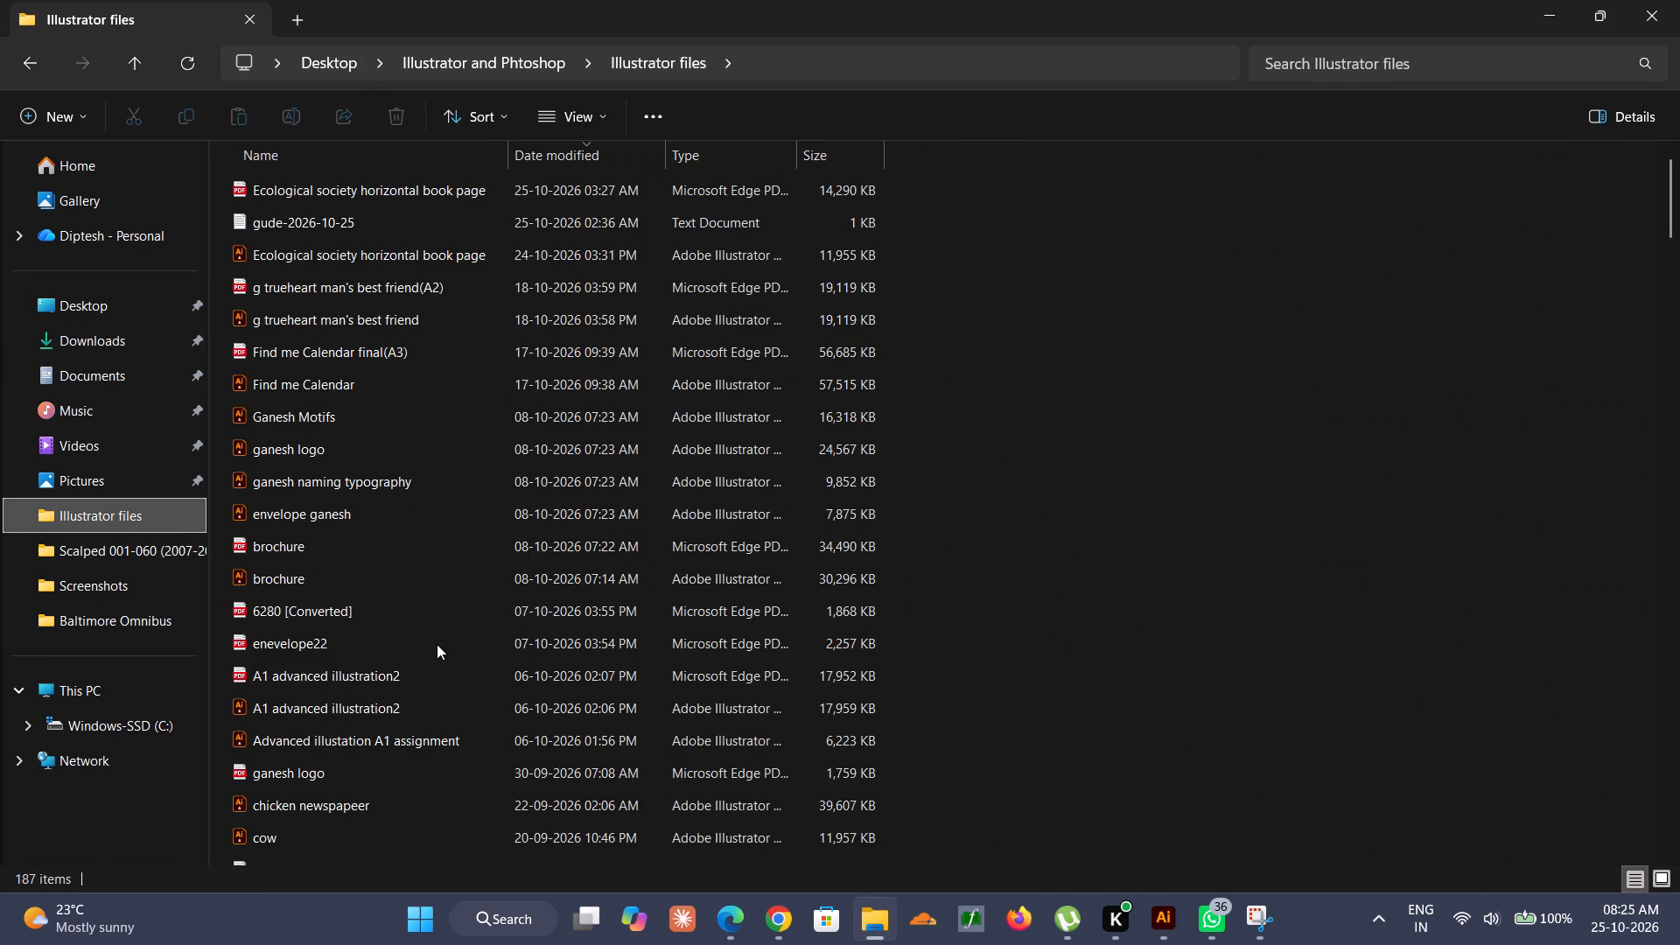
{"action": "double_click", "coordinate": [476, 735]}
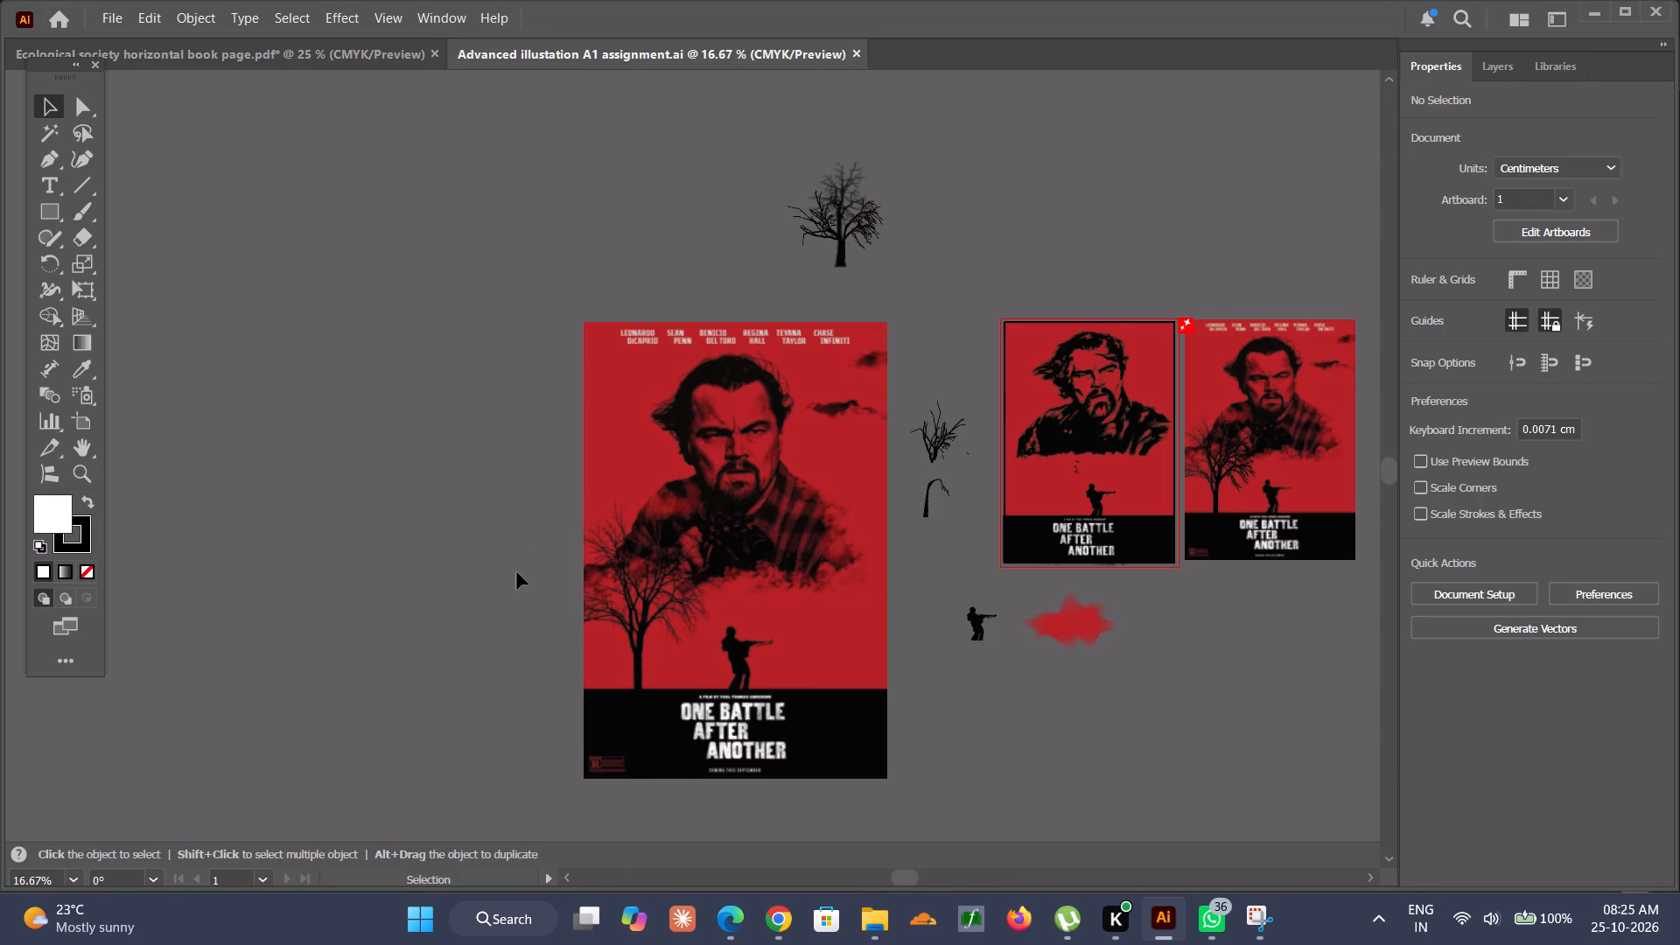
Copy the bare branching tree between the posters and paste it into the Ecological society horizontal book page document.
{"action": "scroll", "coordinate": [885, 473], "scroll_direction": "left", "scroll_amount": 1}
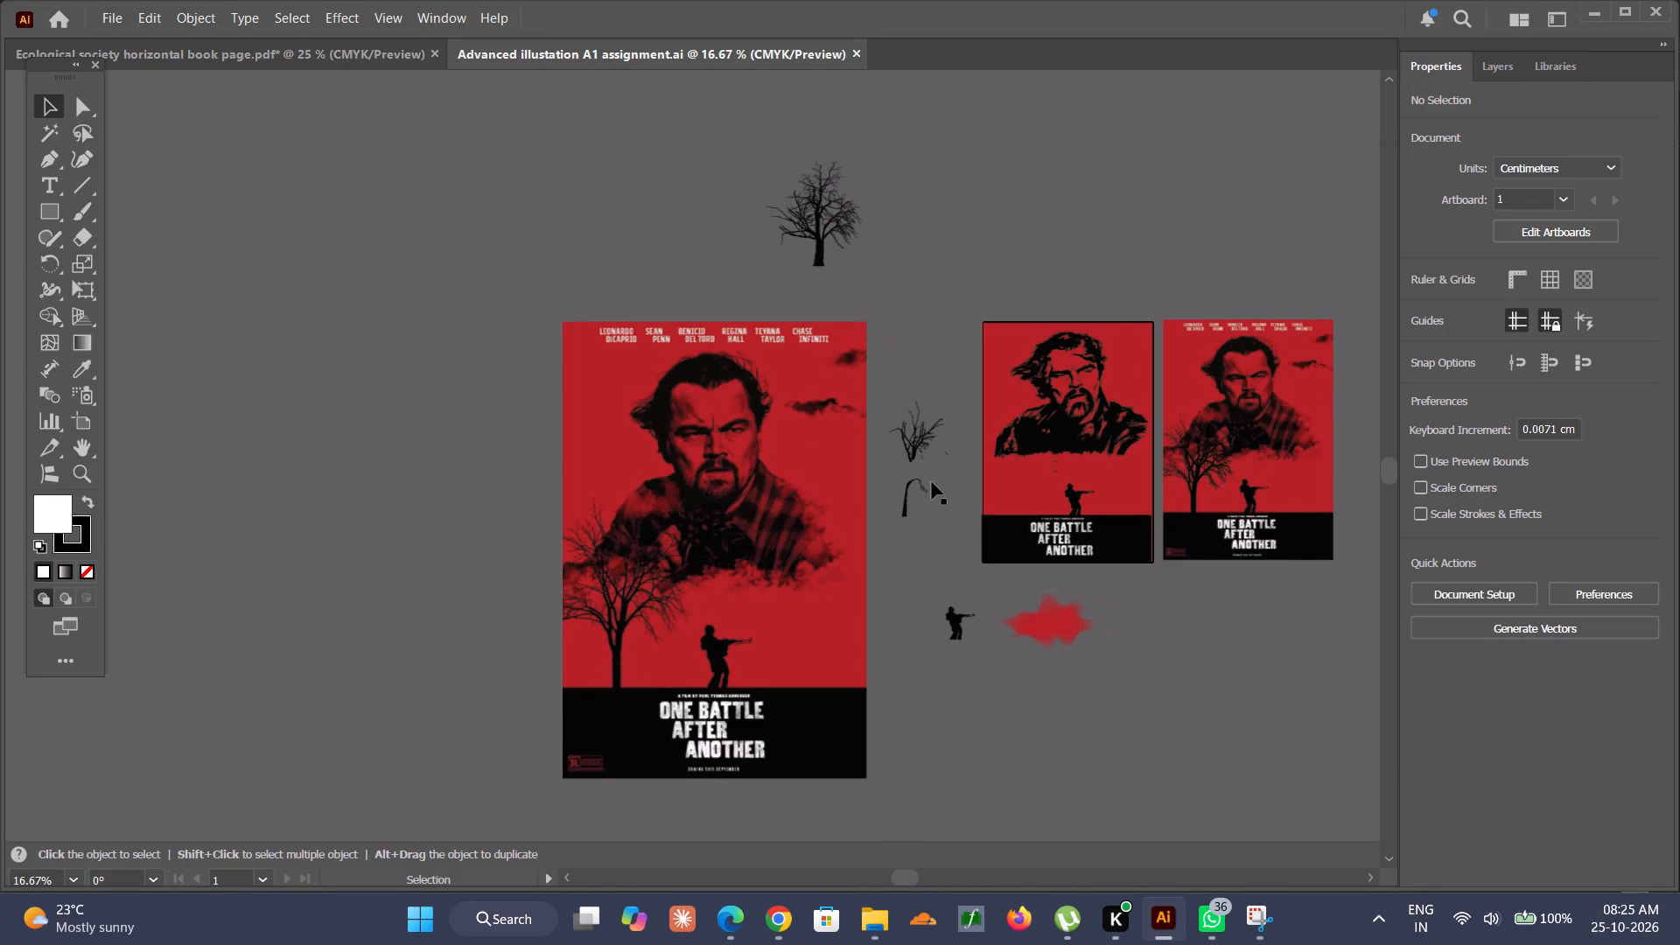
{"action": "scroll", "coordinate": [919, 479], "scroll_direction": "up", "scroll_amount": 2, "text": "alt"}
{"action": "scroll", "coordinate": [918, 478], "scroll_direction": "up", "scroll_amount": 2}
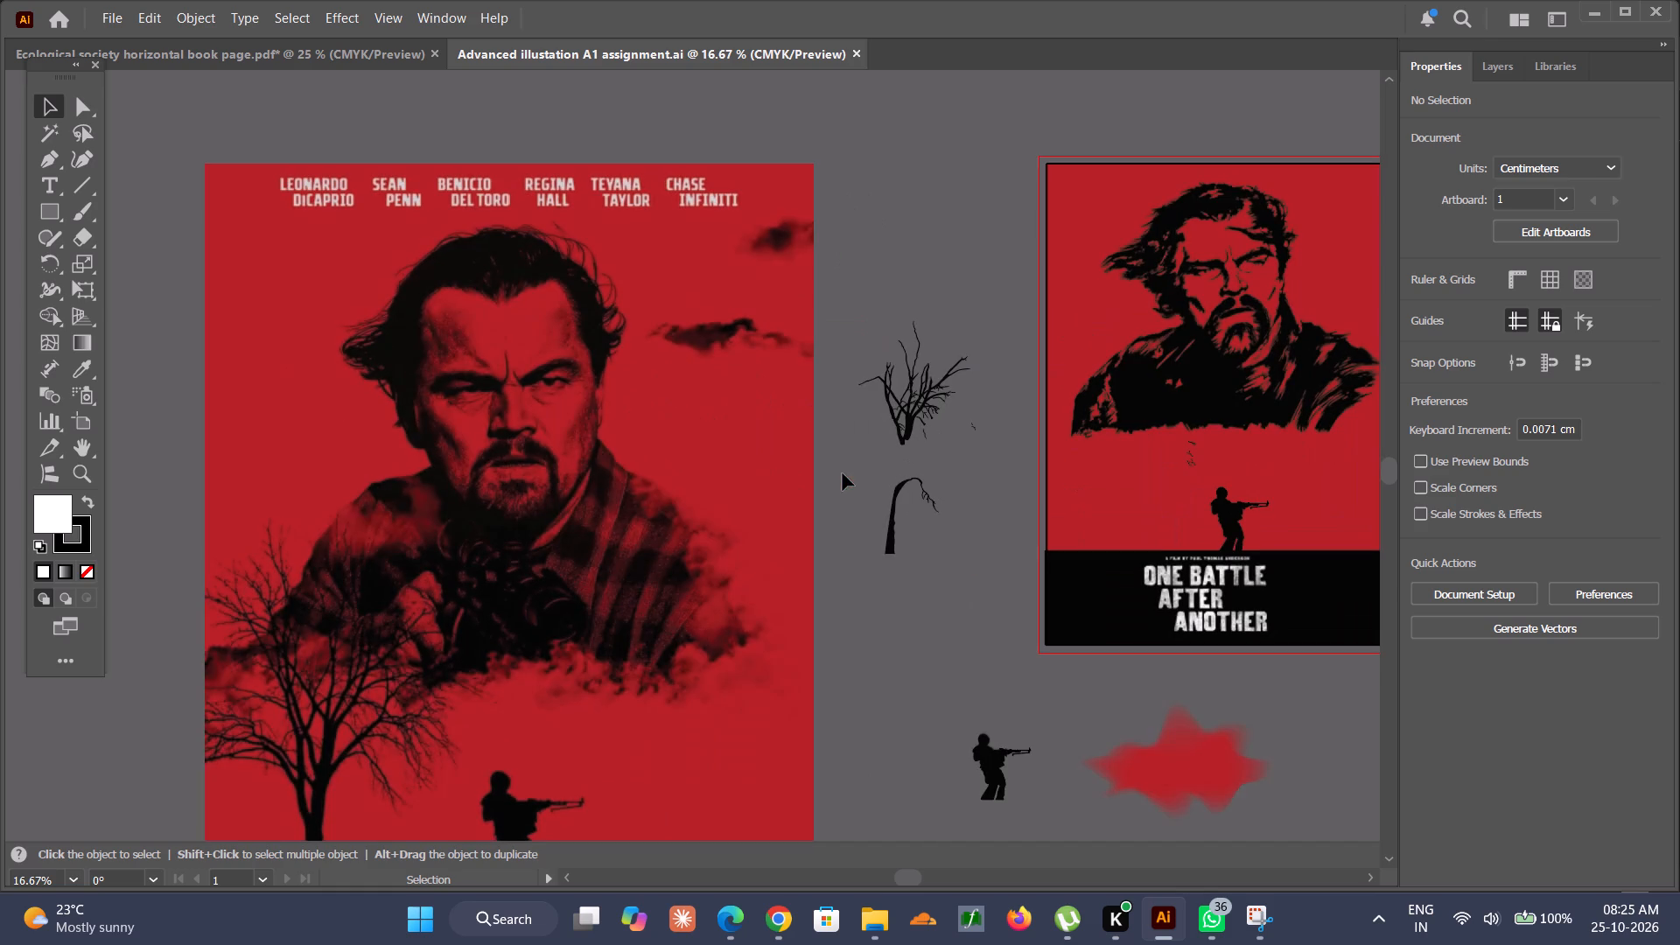
{"action": "scroll", "coordinate": [932, 342], "scroll_direction": "up", "scroll_amount": 3, "text": "alt"}
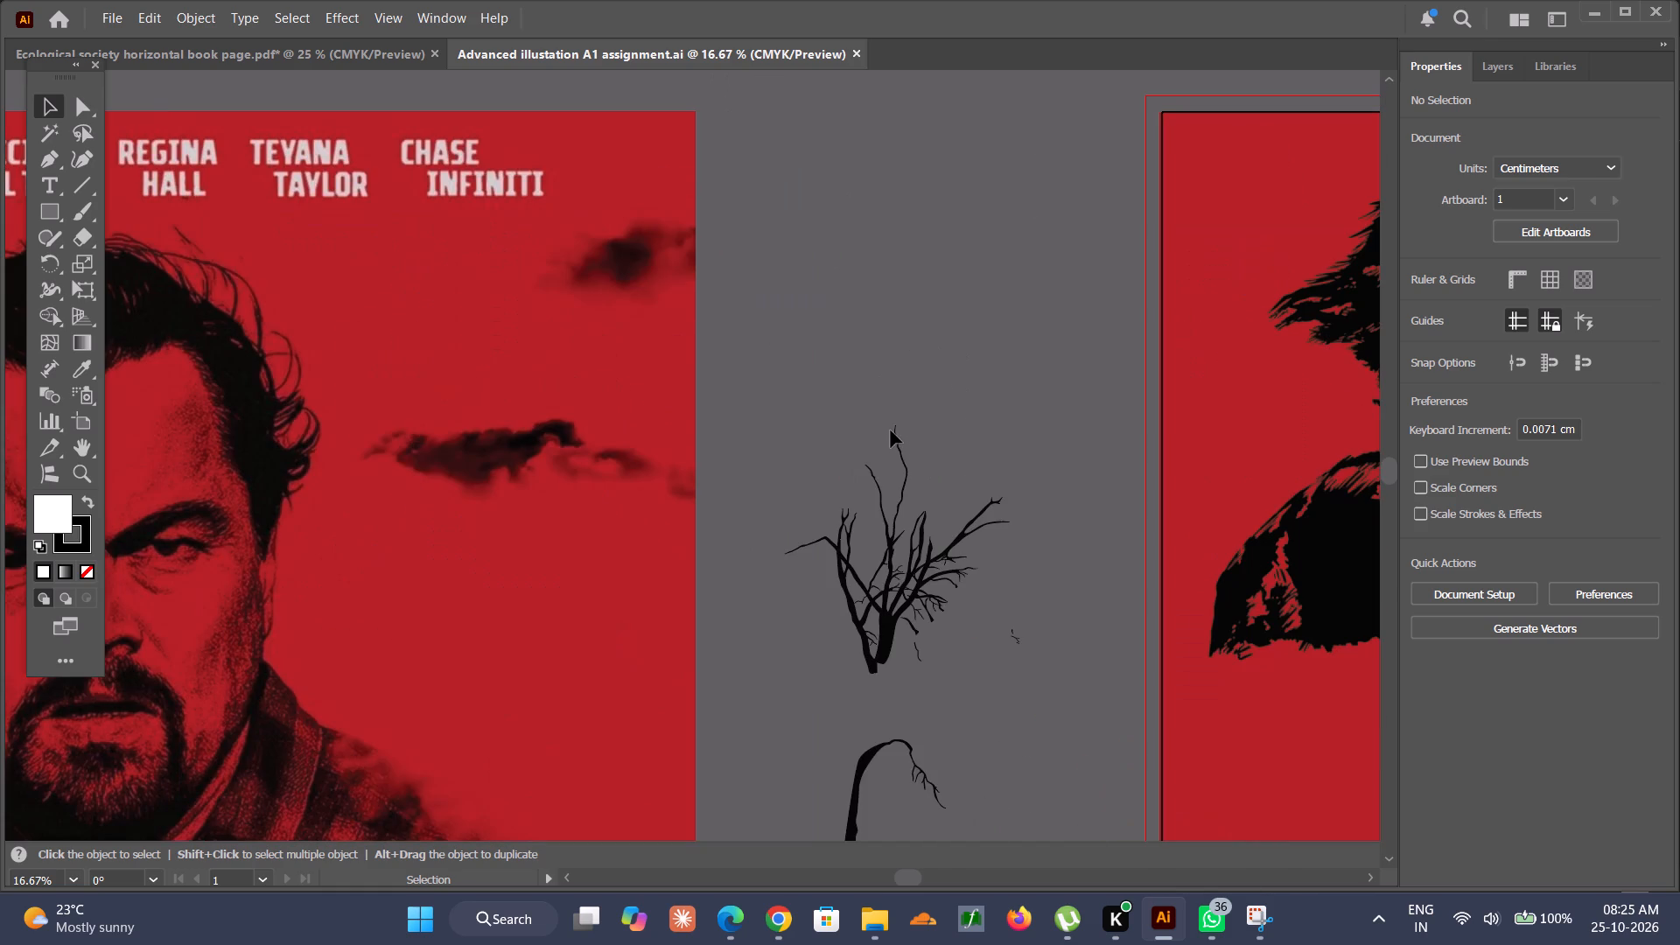
{"action": "scroll", "coordinate": [872, 562], "scroll_direction": "up", "scroll_amount": 2}
{"action": "scroll", "coordinate": [872, 562], "scroll_direction": "up", "scroll_amount": 2, "text": "alt"}
{"action": "scroll", "coordinate": [854, 558], "scroll_direction": "down", "scroll_amount": 2, "text": "alt"}
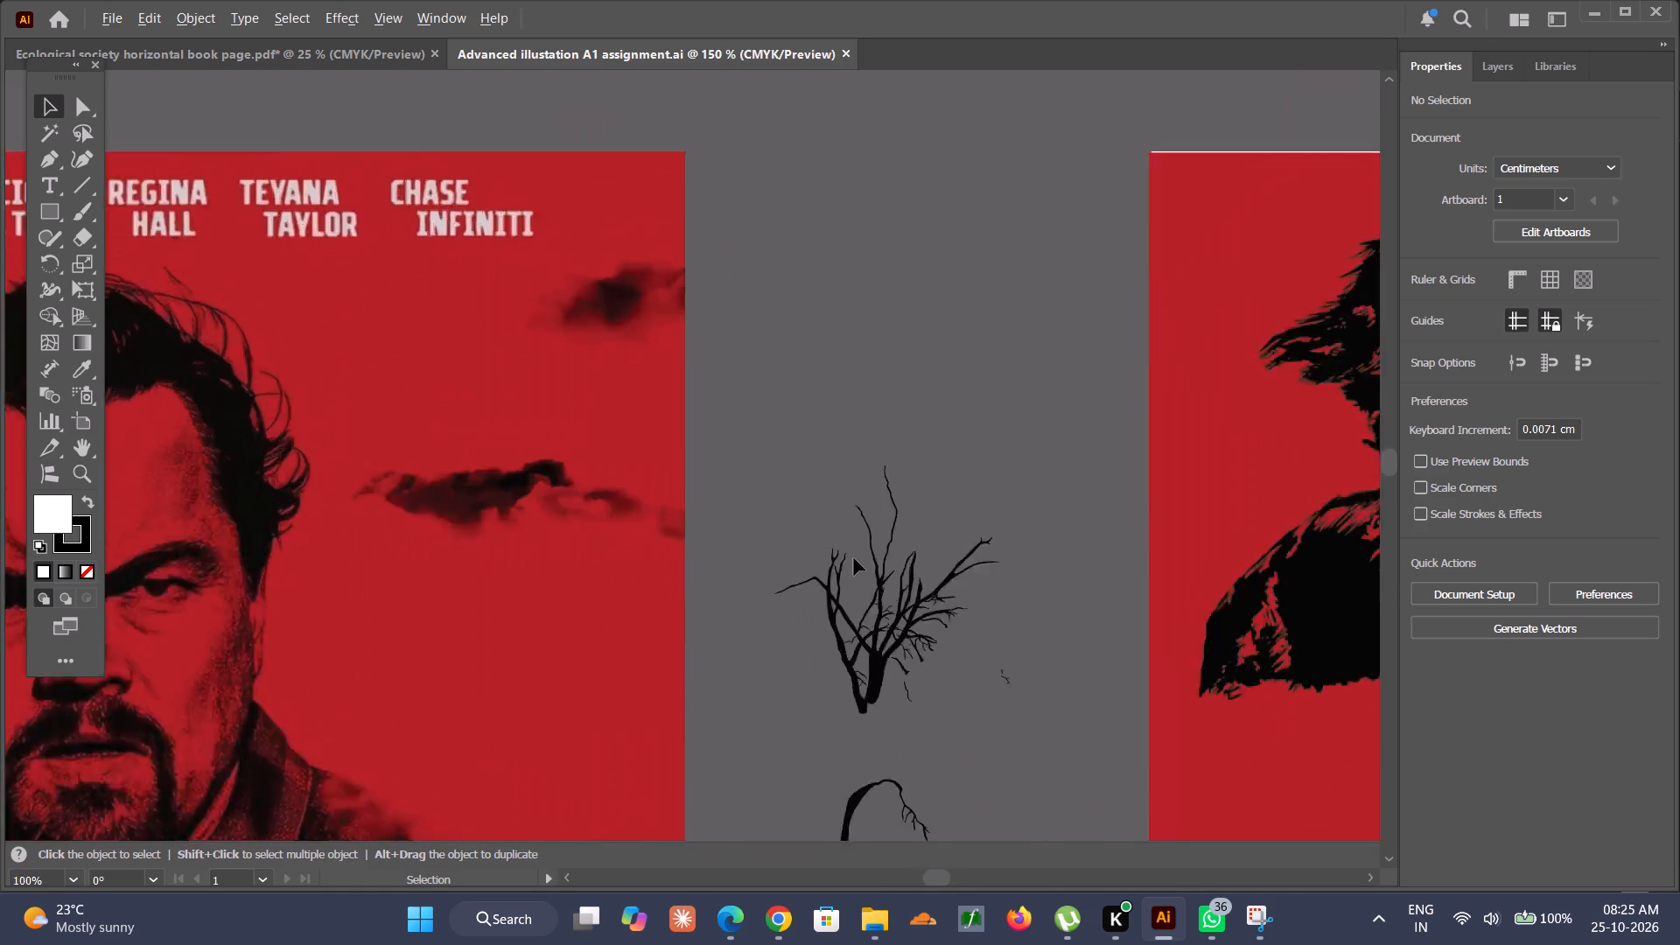
{"action": "scroll", "coordinate": [854, 558], "scroll_direction": "down", "scroll_amount": 1, "text": "alt"}
{"action": "left_click_drag", "start_coordinate": [815, 500], "coordinate": [919, 677]}
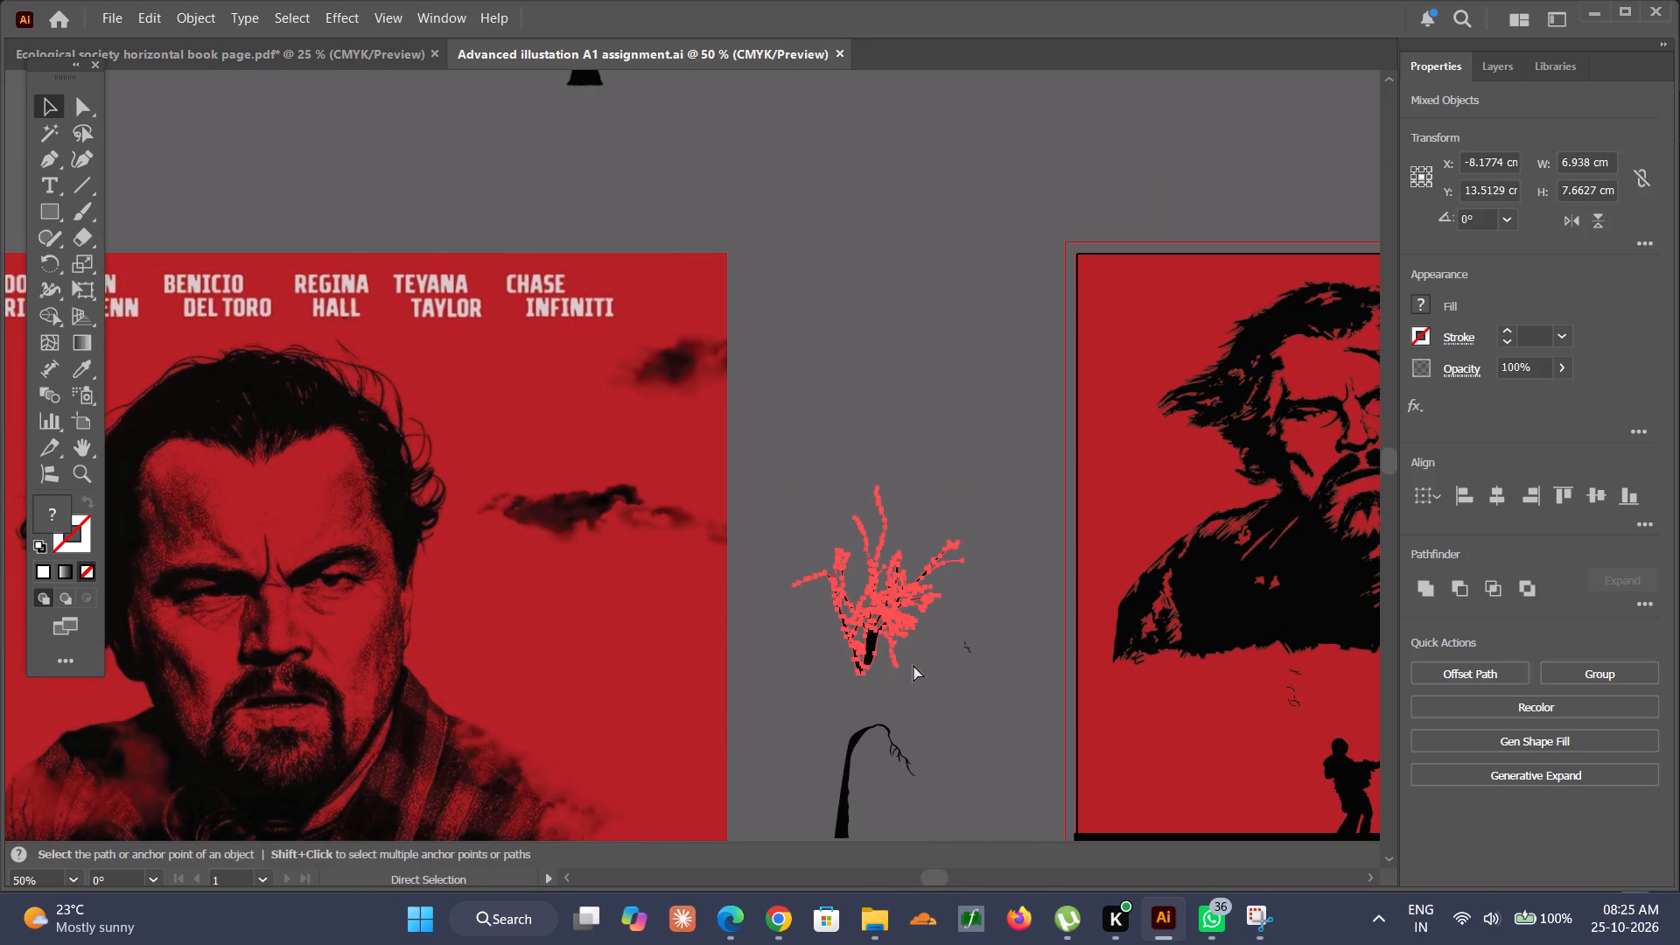
{"action": "key", "text": "ctrl+c"}
{"action": "left_click", "coordinate": [218, 66]}
{"action": "scroll", "coordinate": [884, 548], "scroll_direction": "down", "scroll_amount": 3}
{"action": "key", "text": "ctrl+v"}
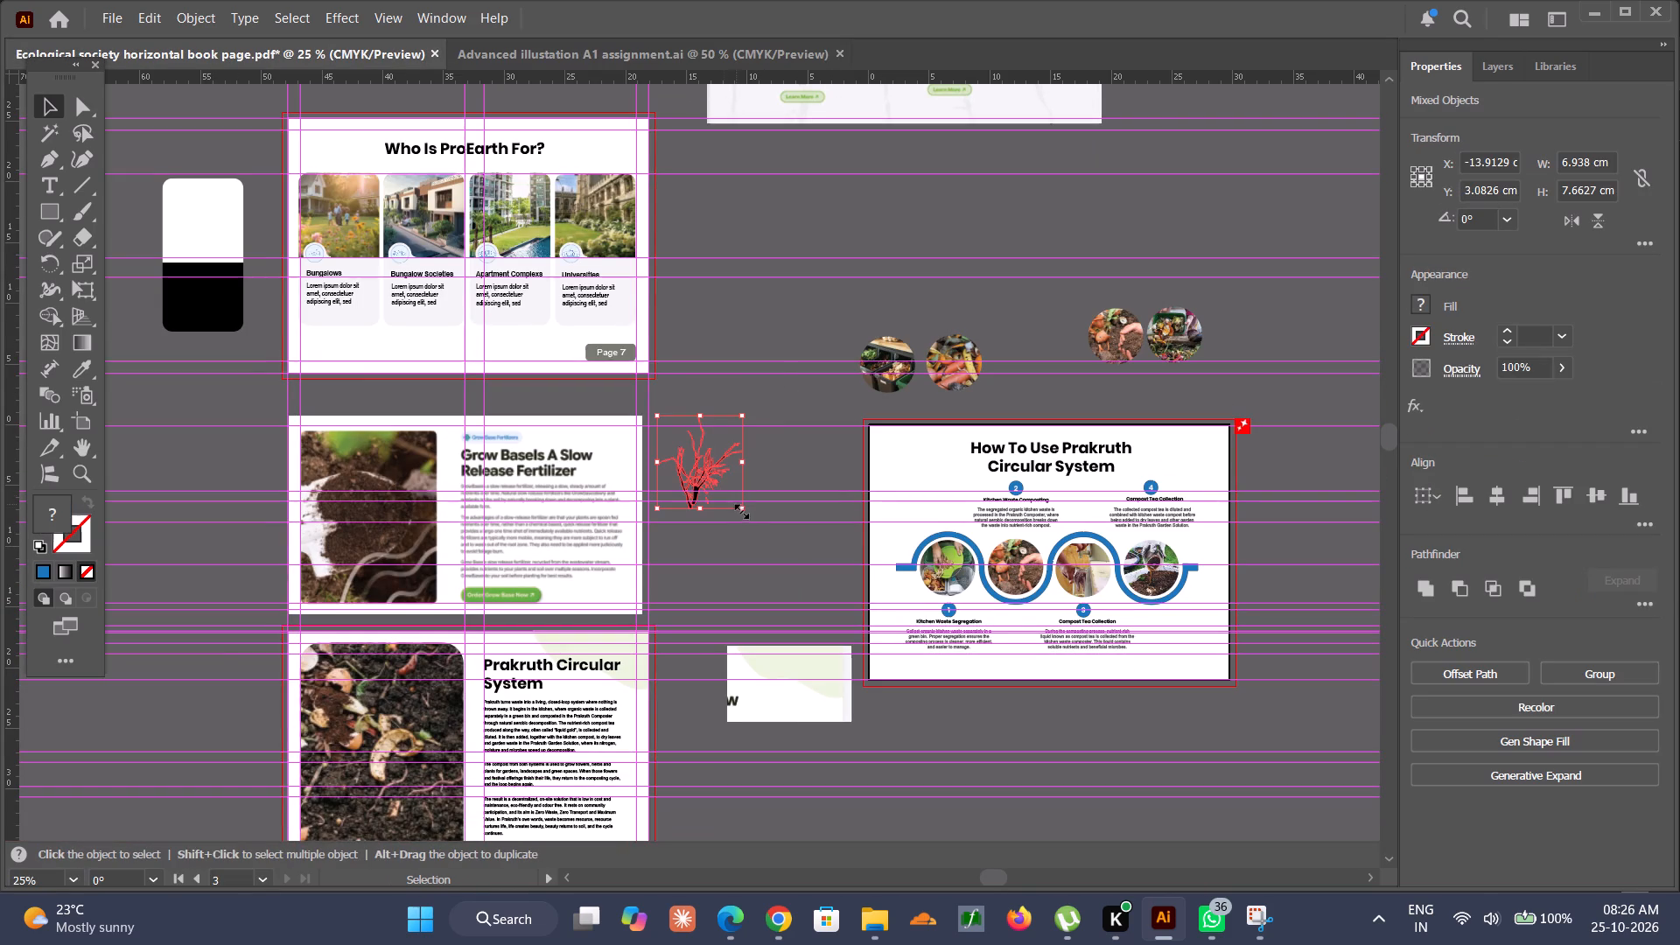
Enlarge the pasted tree to about 22.12 × 24.43 cm and place a duplicate on blank canvas beyond the How To Use Grow Base reference.
{"action": "left_click_drag", "start_coordinate": [744, 509], "coordinate": [834, 631], "text": "alt+shift"}
{"action": "left_click_drag", "start_coordinate": [669, 531], "coordinate": [718, 527]}
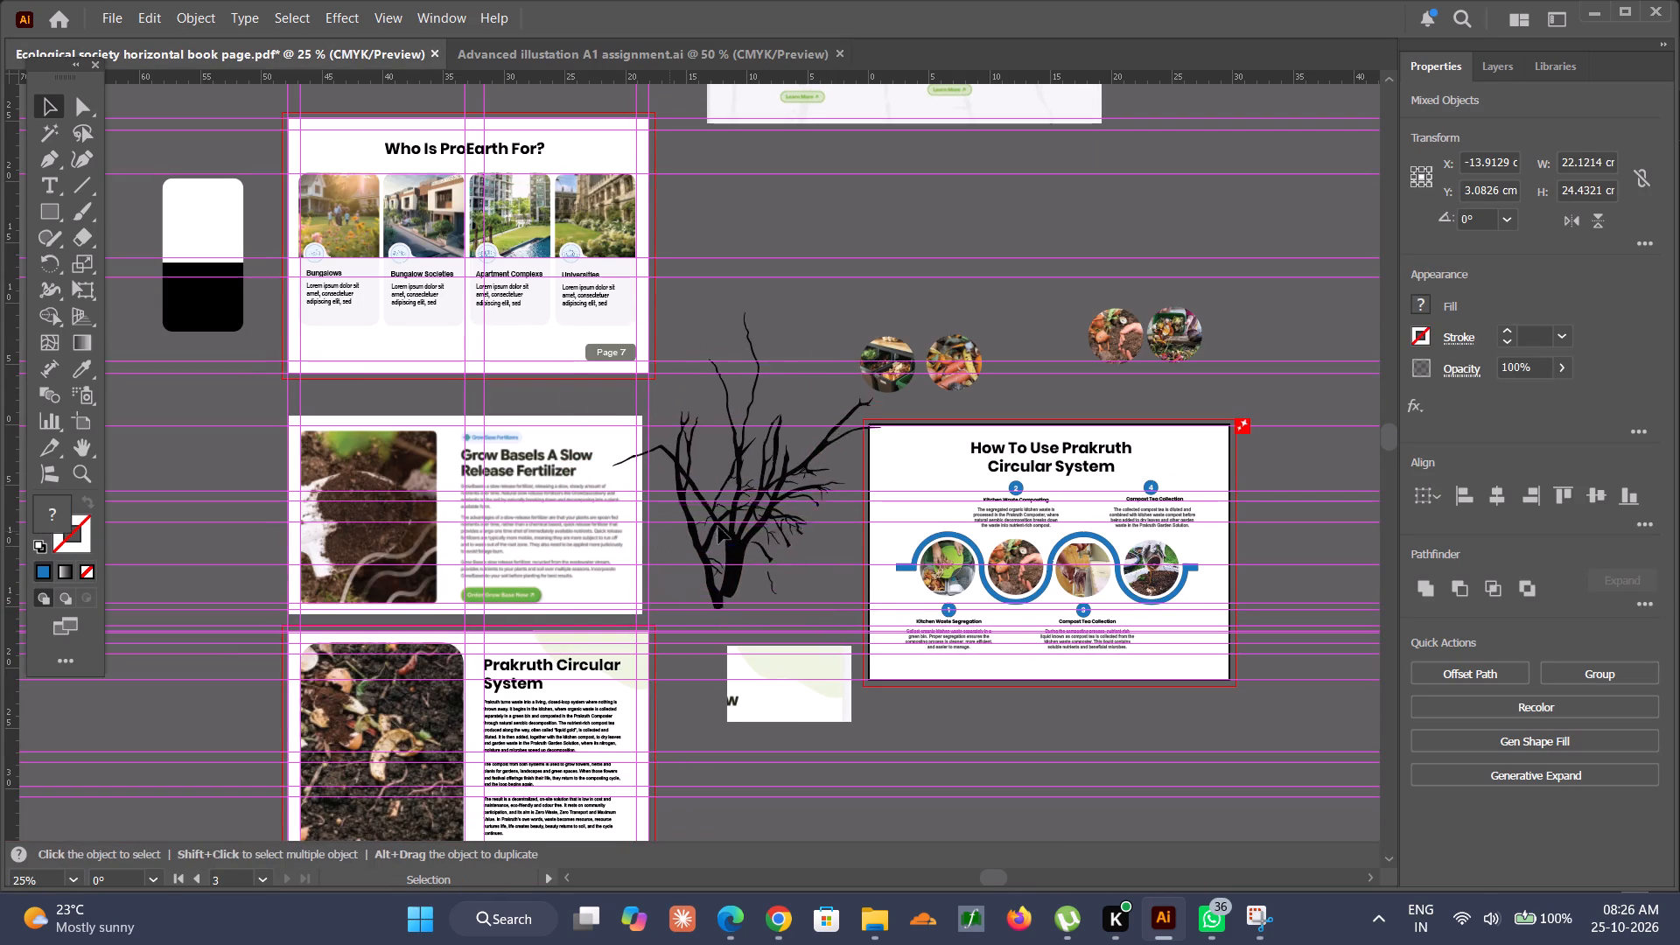
{"action": "left_click_drag", "start_coordinate": [718, 527], "coordinate": [925, 677]}
{"action": "scroll", "coordinate": [921, 659], "scroll_direction": "down", "scroll_amount": 3, "text": "alt"}
{"action": "left_click_drag", "start_coordinate": [921, 669], "coordinate": [973, 718]}
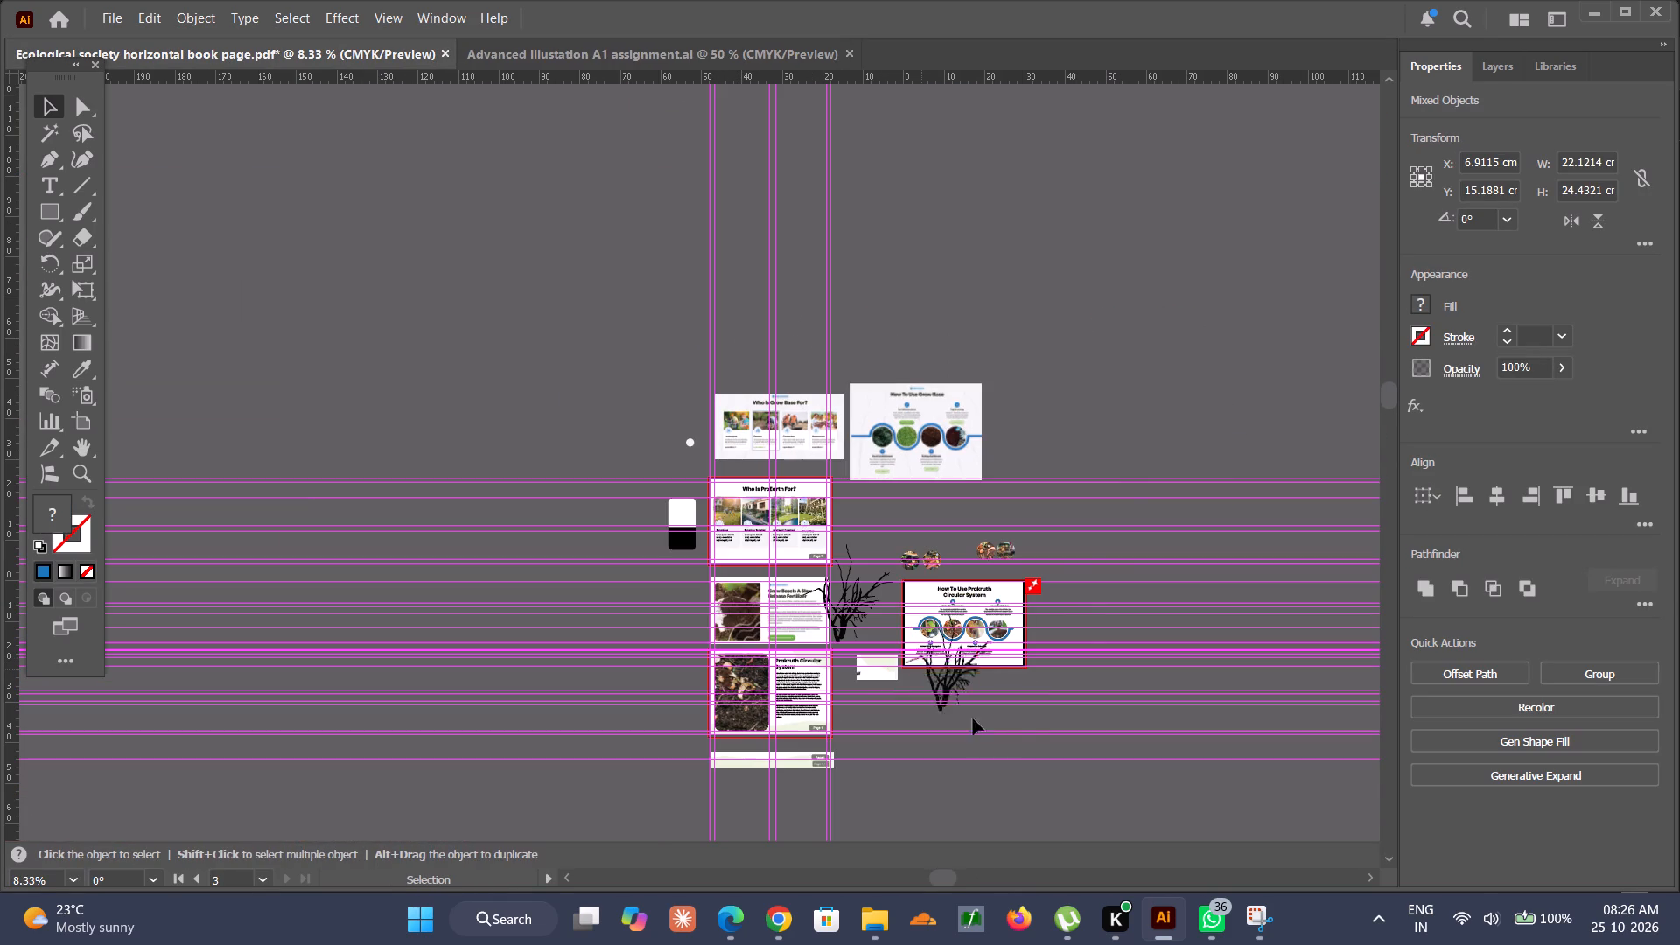
{"action": "left_click_drag", "start_coordinate": [973, 718], "coordinate": [1048, 348]}
{"action": "left_click", "coordinate": [1114, 351]}
{"action": "scroll", "coordinate": [1006, 356], "scroll_direction": "up", "scroll_amount": 3, "text": "alt"}
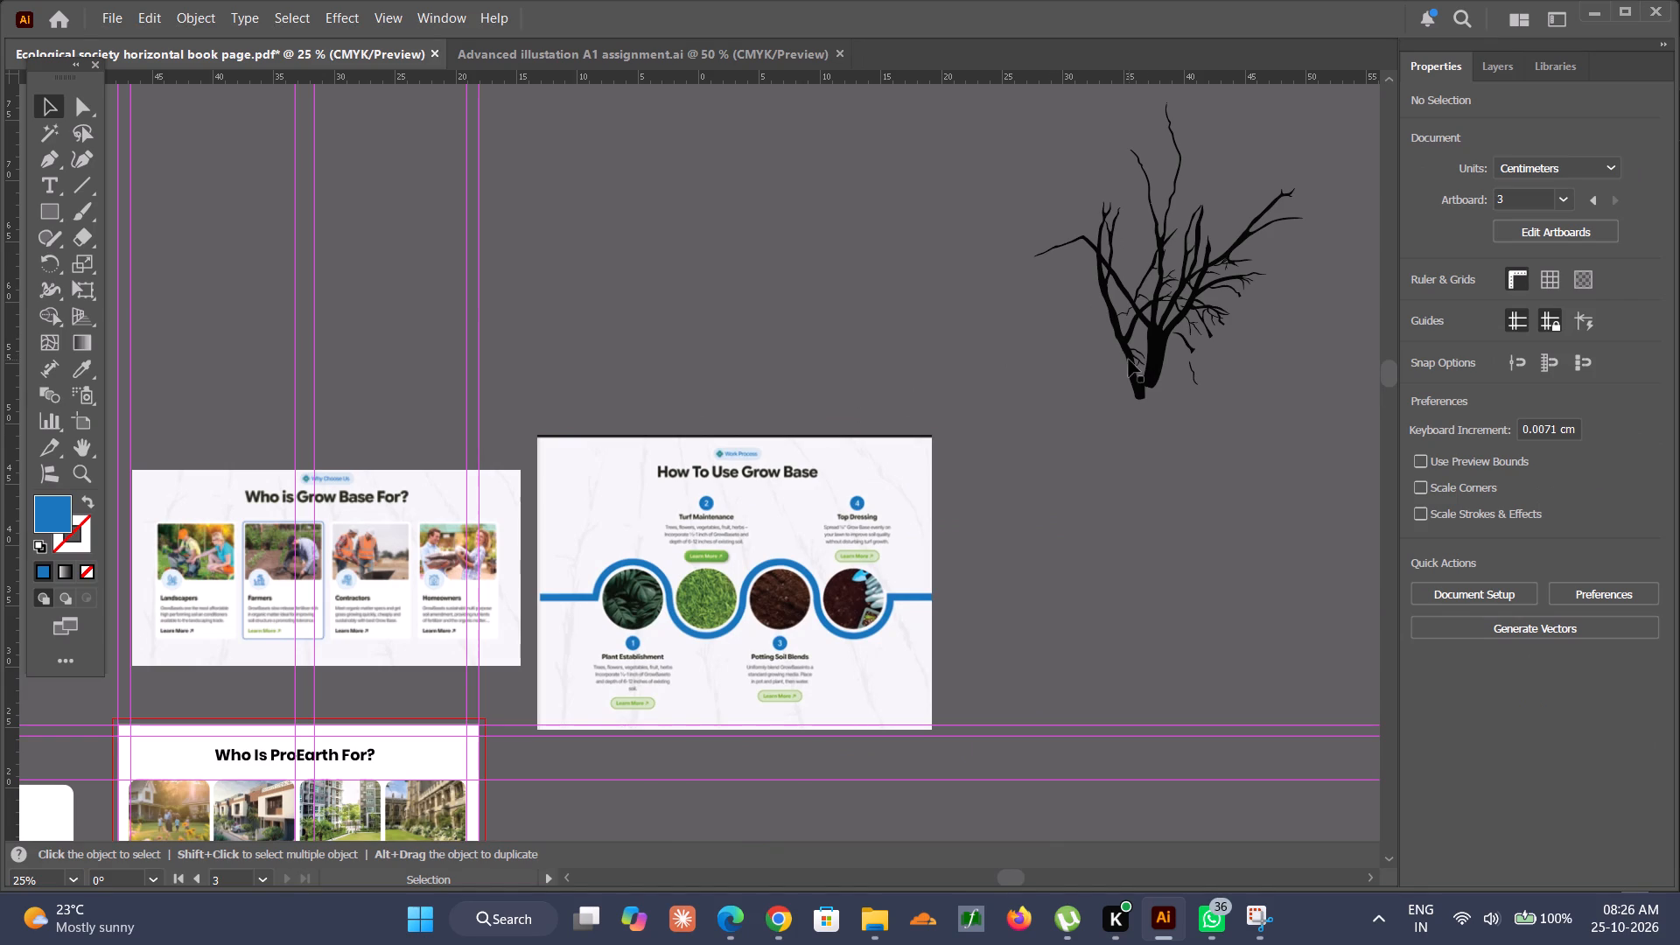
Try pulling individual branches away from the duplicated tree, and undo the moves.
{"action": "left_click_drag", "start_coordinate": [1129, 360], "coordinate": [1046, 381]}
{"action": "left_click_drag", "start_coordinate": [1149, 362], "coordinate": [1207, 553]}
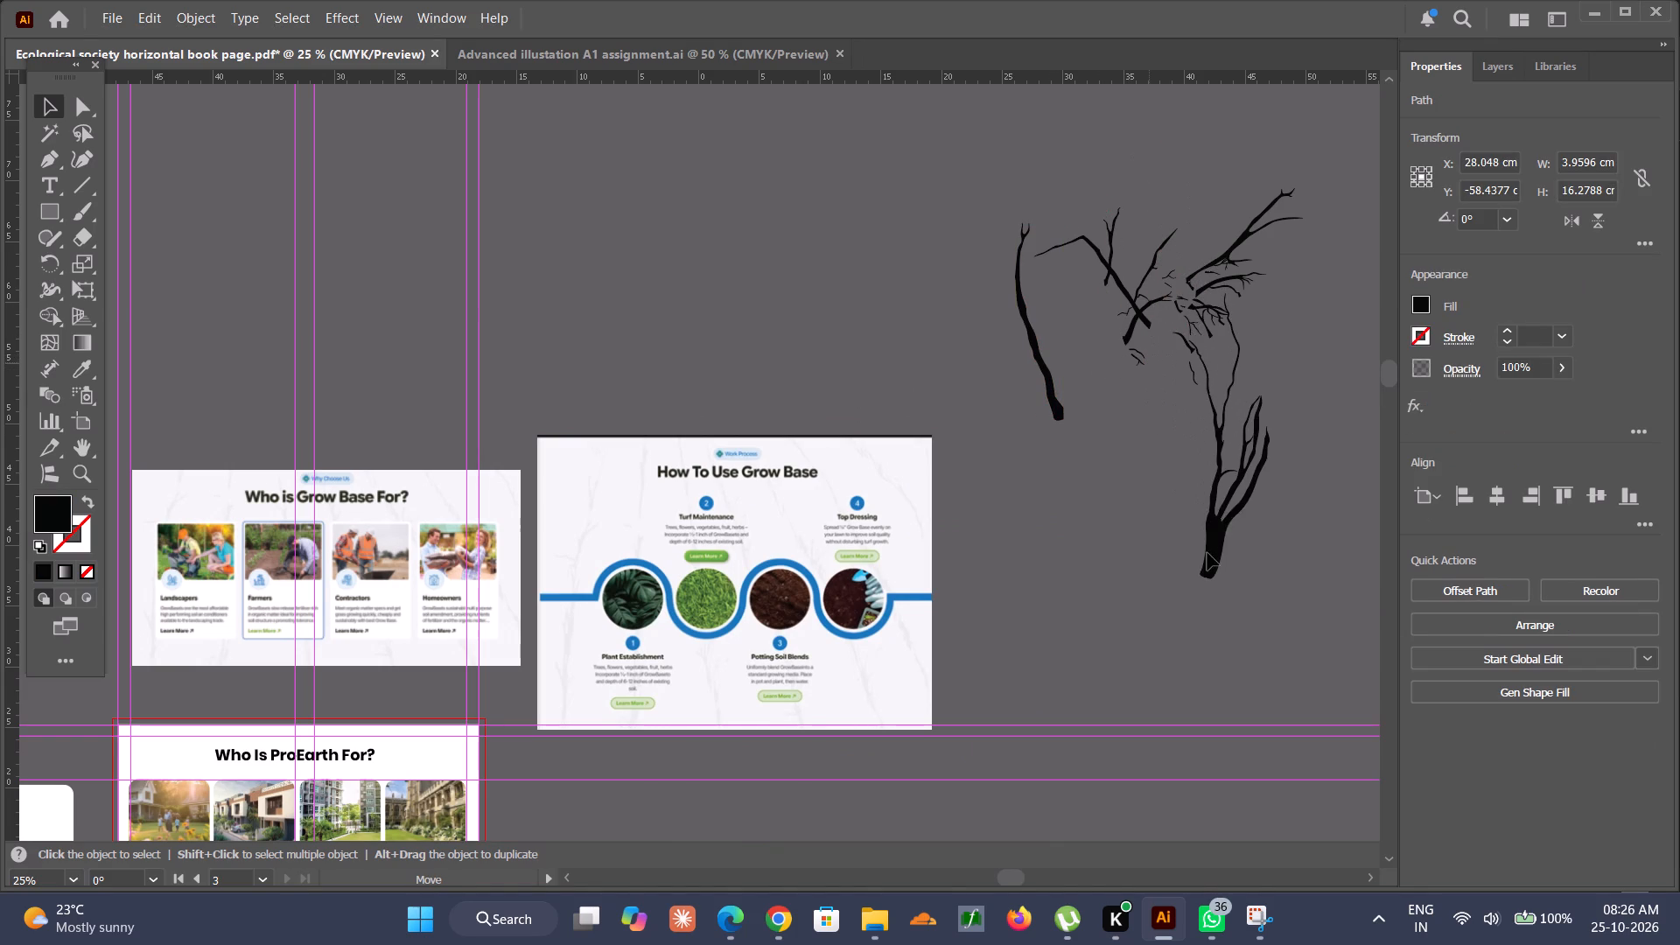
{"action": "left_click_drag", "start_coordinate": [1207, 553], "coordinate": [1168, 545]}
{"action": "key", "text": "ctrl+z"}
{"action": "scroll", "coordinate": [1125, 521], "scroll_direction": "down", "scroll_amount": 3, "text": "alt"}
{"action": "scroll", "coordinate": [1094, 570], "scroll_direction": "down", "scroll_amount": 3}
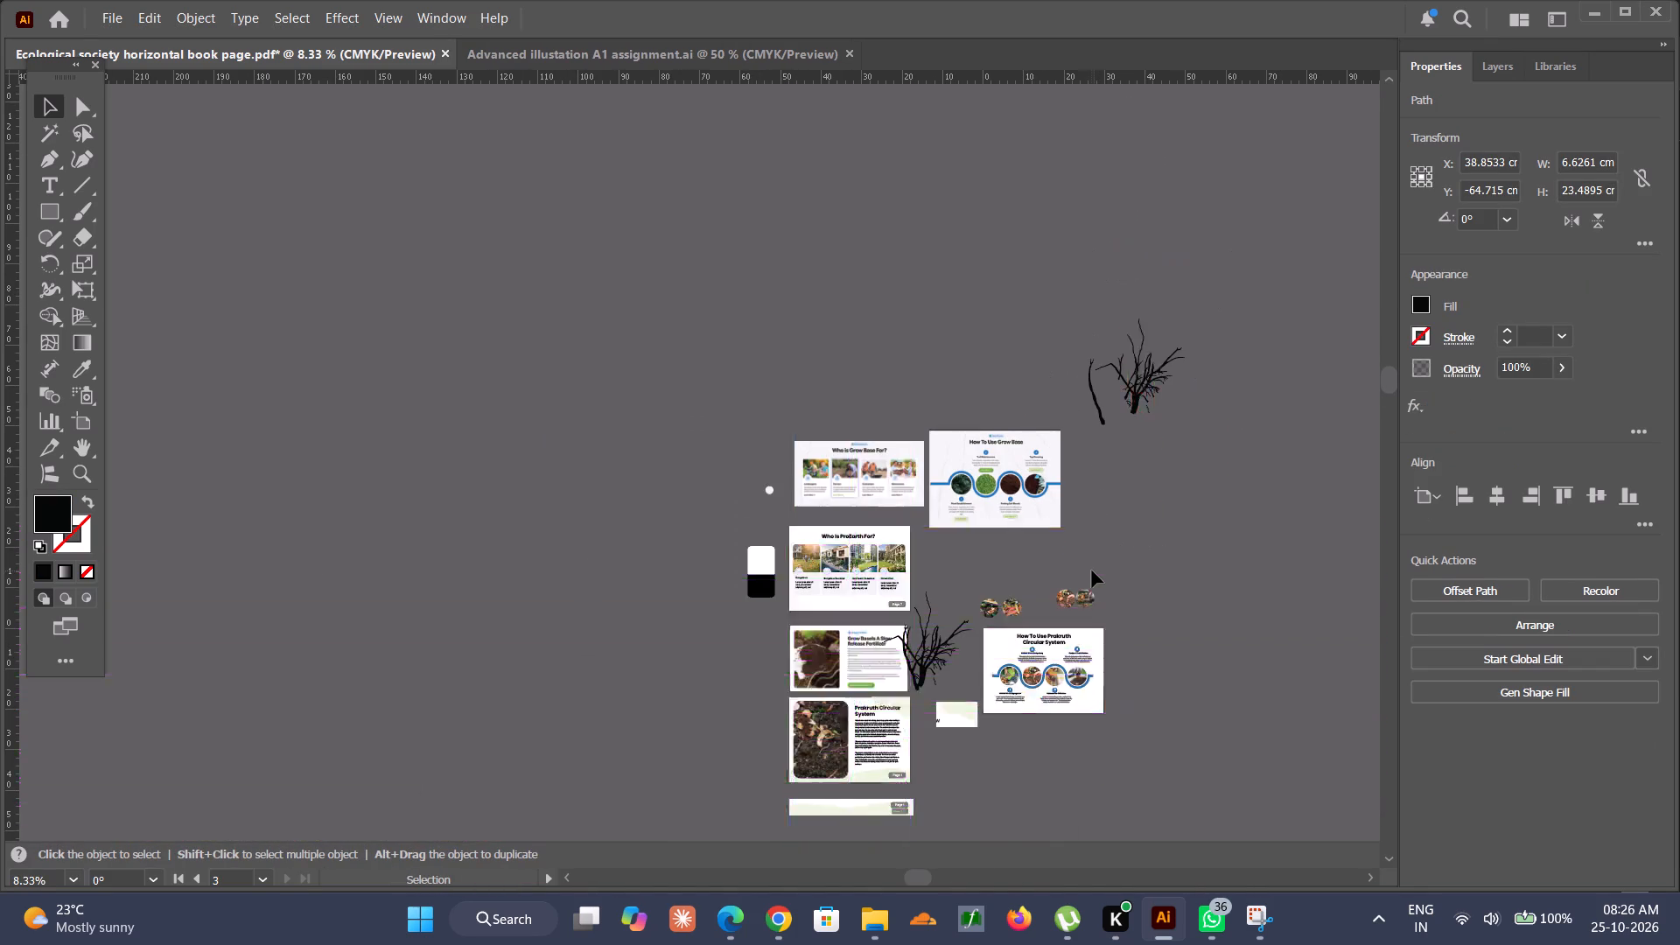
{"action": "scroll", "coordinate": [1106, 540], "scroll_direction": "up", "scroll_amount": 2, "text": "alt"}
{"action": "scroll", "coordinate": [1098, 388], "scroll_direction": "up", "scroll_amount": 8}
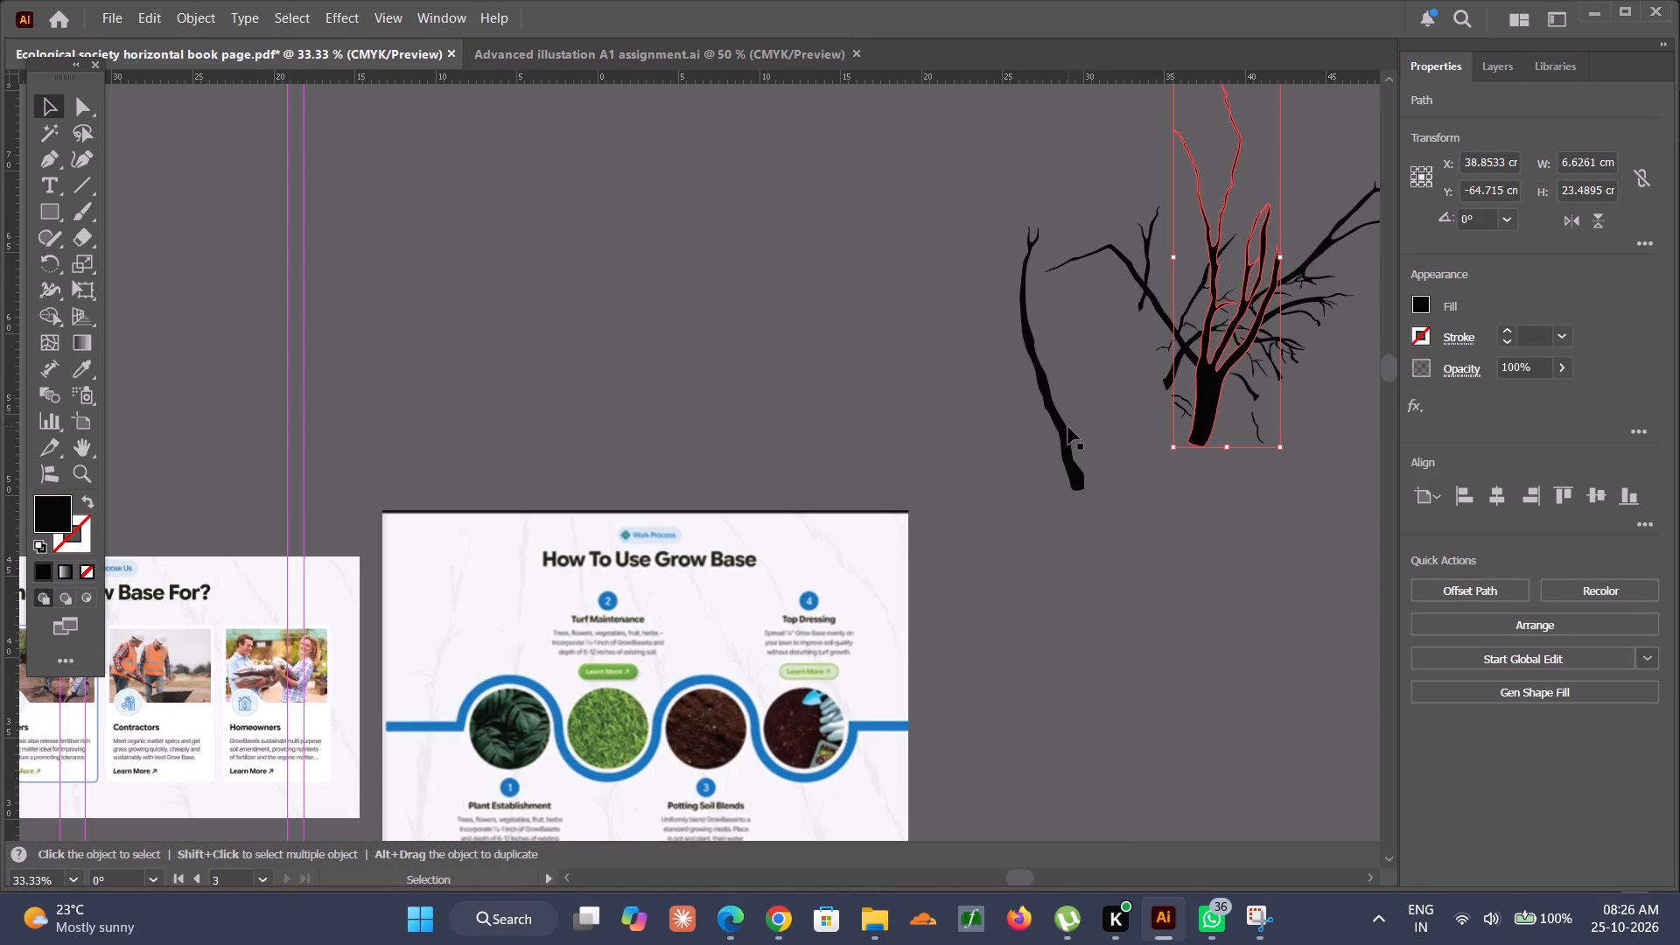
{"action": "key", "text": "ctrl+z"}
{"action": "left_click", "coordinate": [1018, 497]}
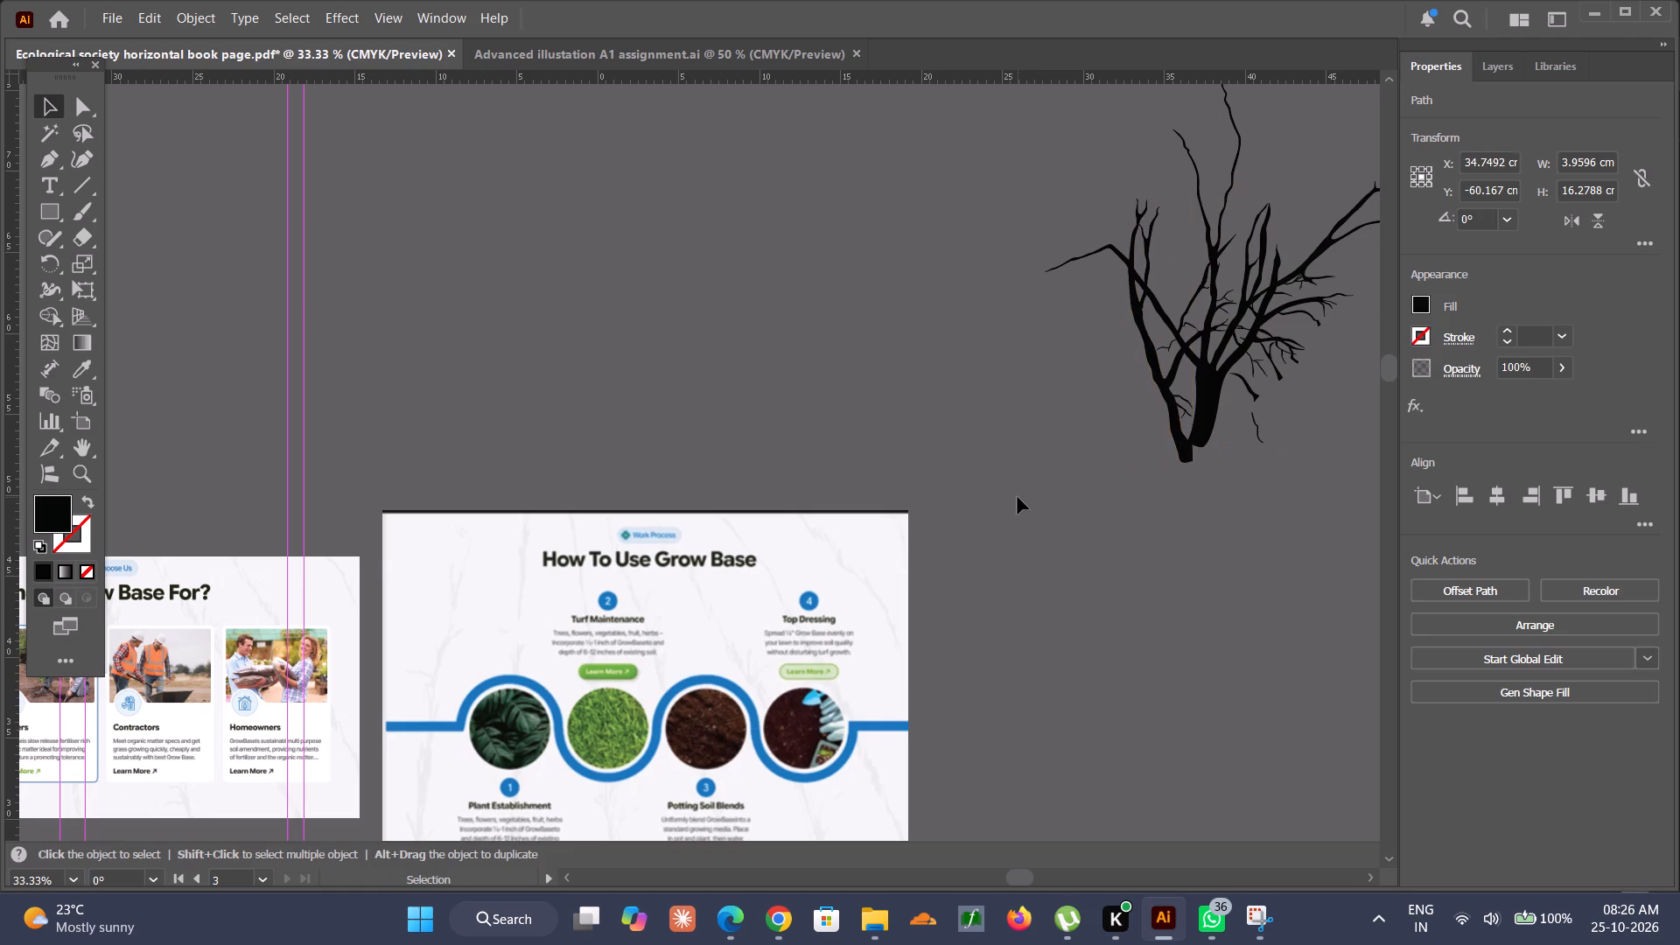
Examine the faint tree pattern in the background of the How To Use Grow Base reference page.
{"action": "scroll", "coordinate": [1008, 505], "scroll_direction": "down", "scroll_amount": 4}
{"action": "scroll", "coordinate": [415, 651], "scroll_direction": "down", "scroll_amount": 3}
{"action": "scroll", "coordinate": [387, 649], "scroll_direction": "down", "scroll_amount": 2, "text": "alt"}
{"action": "scroll", "coordinate": [379, 661], "scroll_direction": "down", "scroll_amount": 4}
{"action": "scroll", "coordinate": [377, 667], "scroll_direction": "right", "scroll_amount": 4}
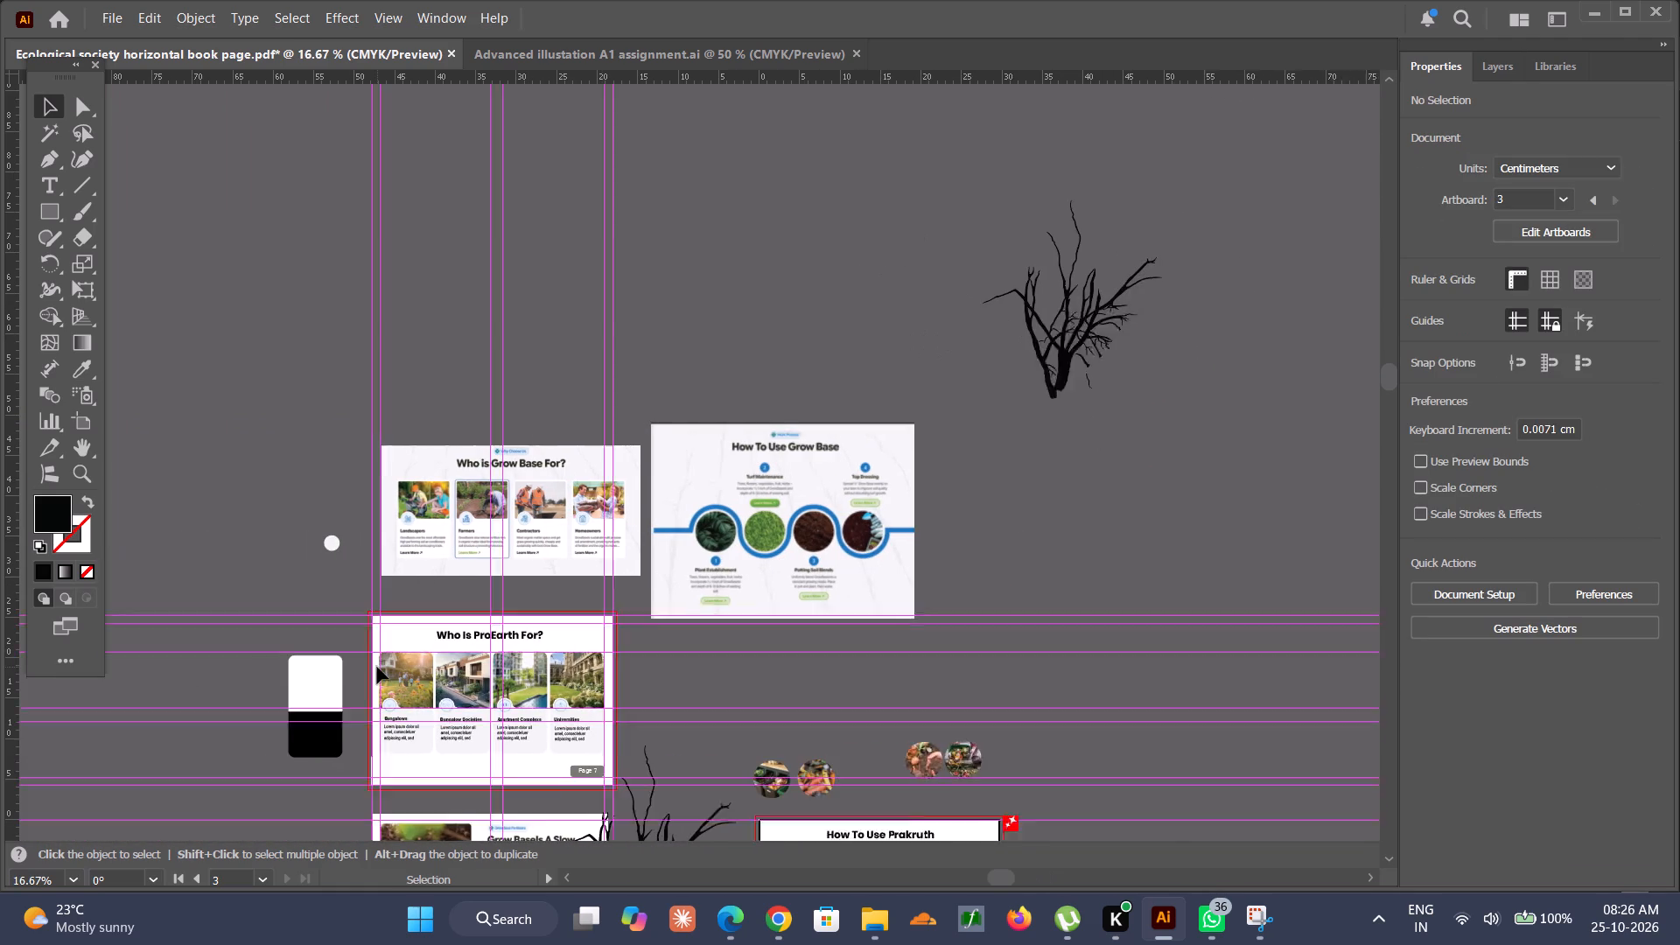
{"action": "scroll", "coordinate": [377, 668], "scroll_direction": "down", "scroll_amount": 1}
{"action": "scroll", "coordinate": [864, 479], "scroll_direction": "up", "scroll_amount": 3, "text": "alt"}
{"action": "scroll", "coordinate": [259, 582], "scroll_direction": "up", "scroll_amount": 2, "text": "alt"}
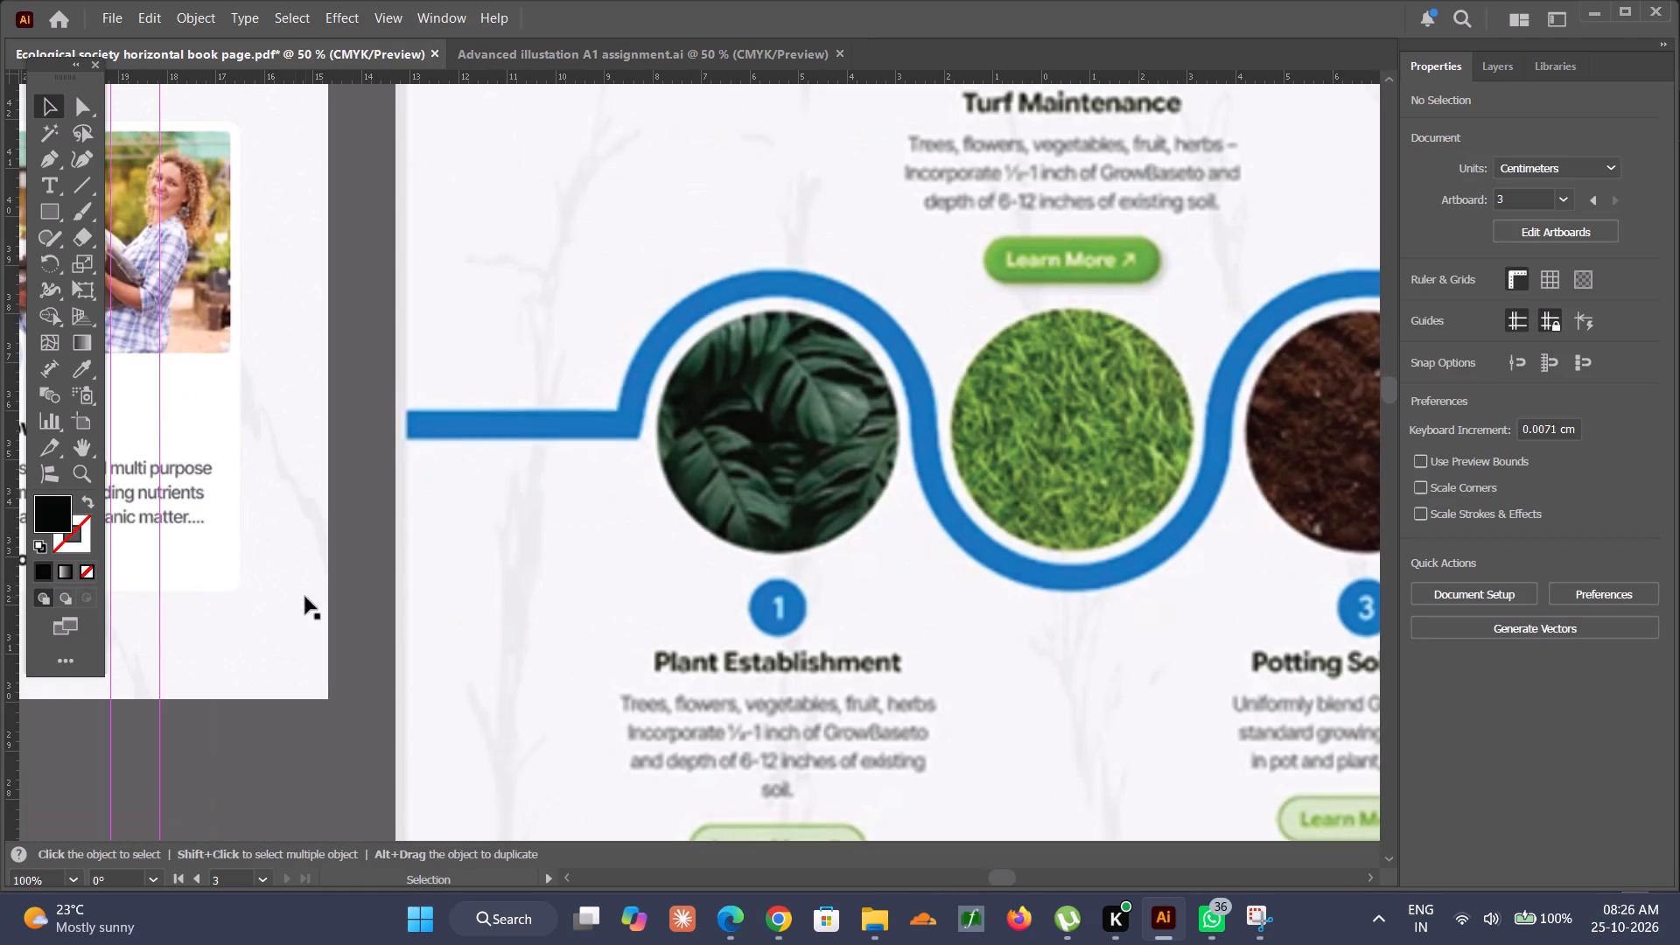
{"action": "scroll", "coordinate": [305, 597], "scroll_direction": "down", "scroll_amount": 4}
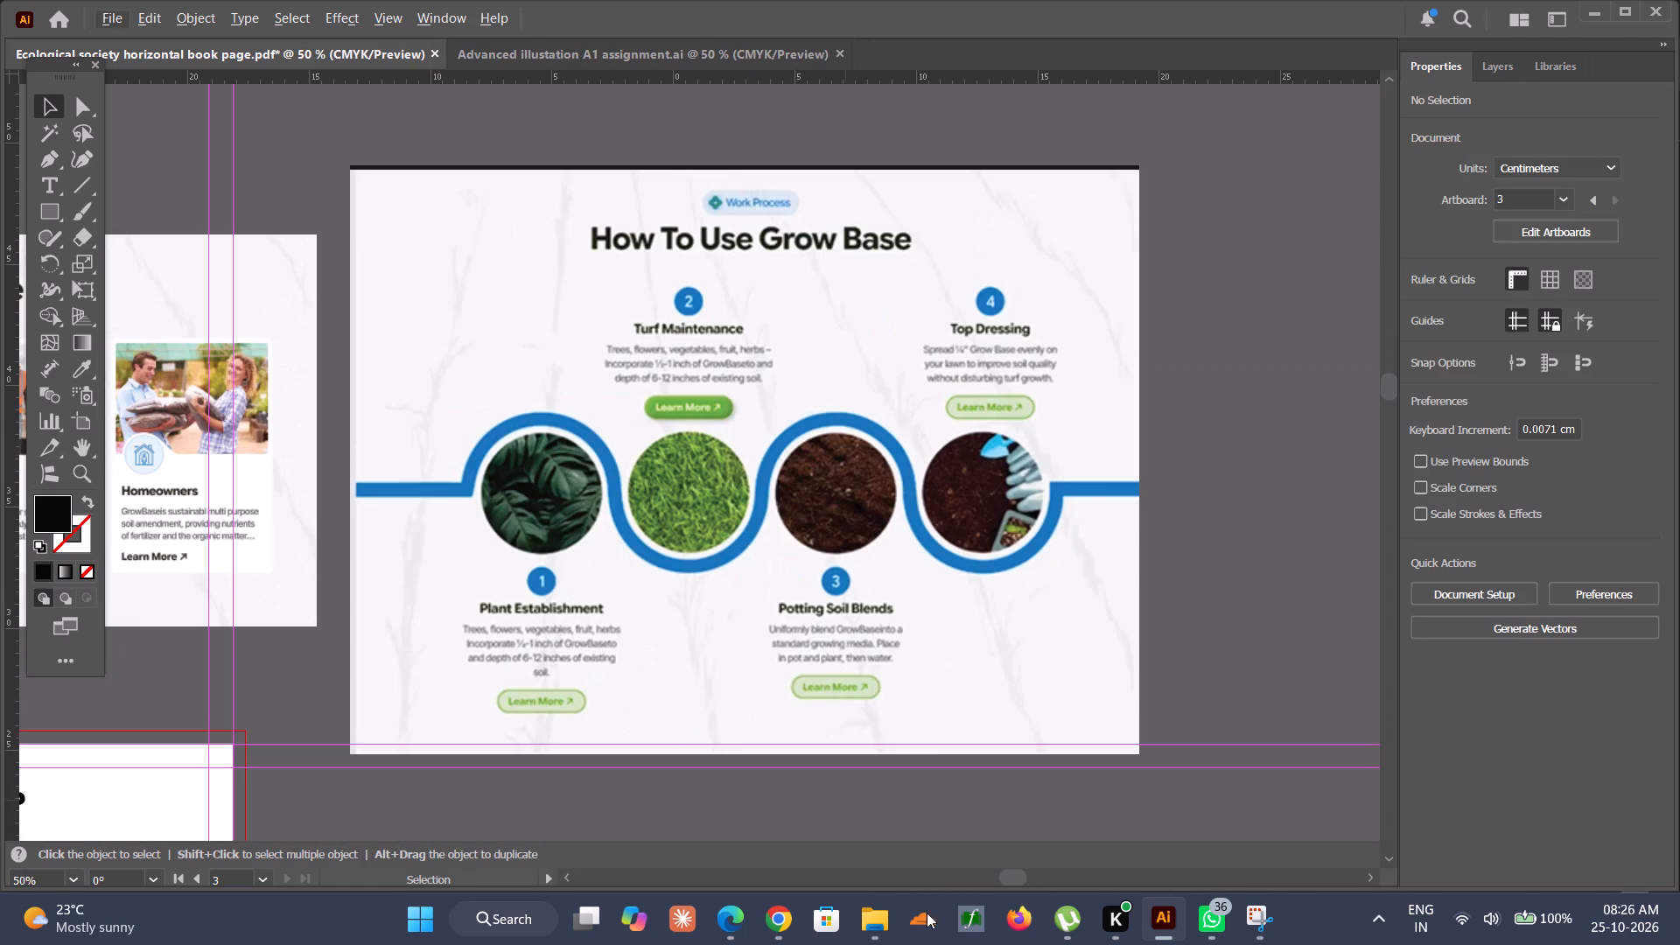
Switch to Chrome and search Google for "tree silhoutee" in a new tab.
{"action": "left_click", "coordinate": [754, 902]}
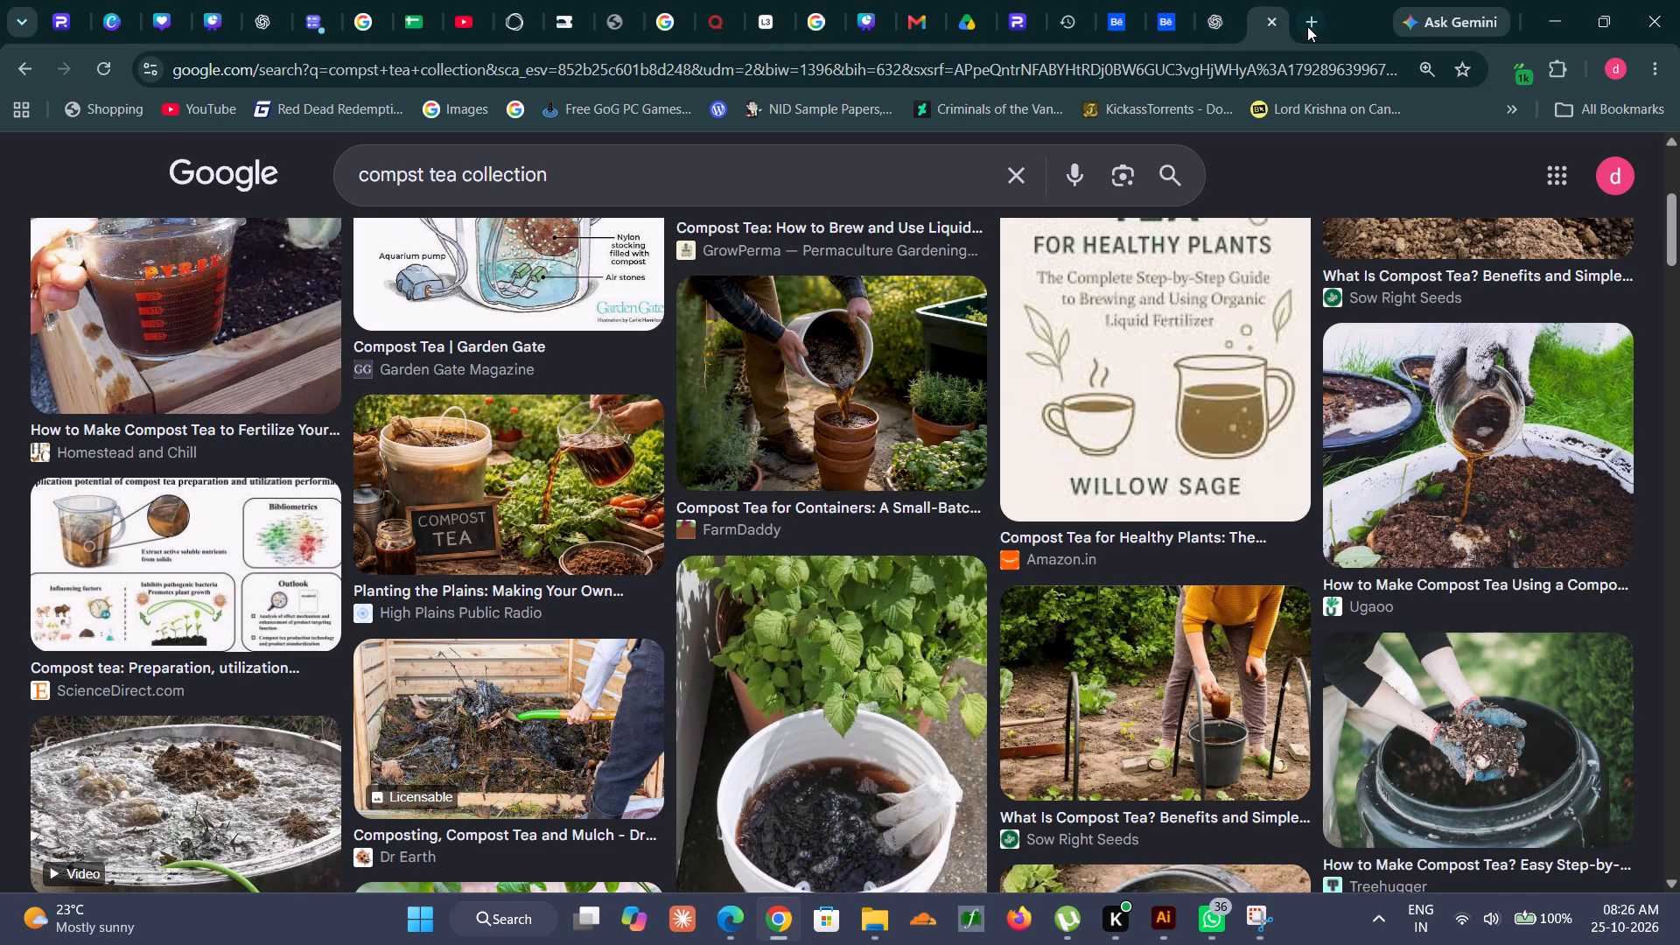
{"action": "left_click", "coordinate": [1307, 26]}
{"action": "type", "text": "tree s"}
{"action": "type", "text": "ilhoutee"}
{"action": "key", "text": "Return"}
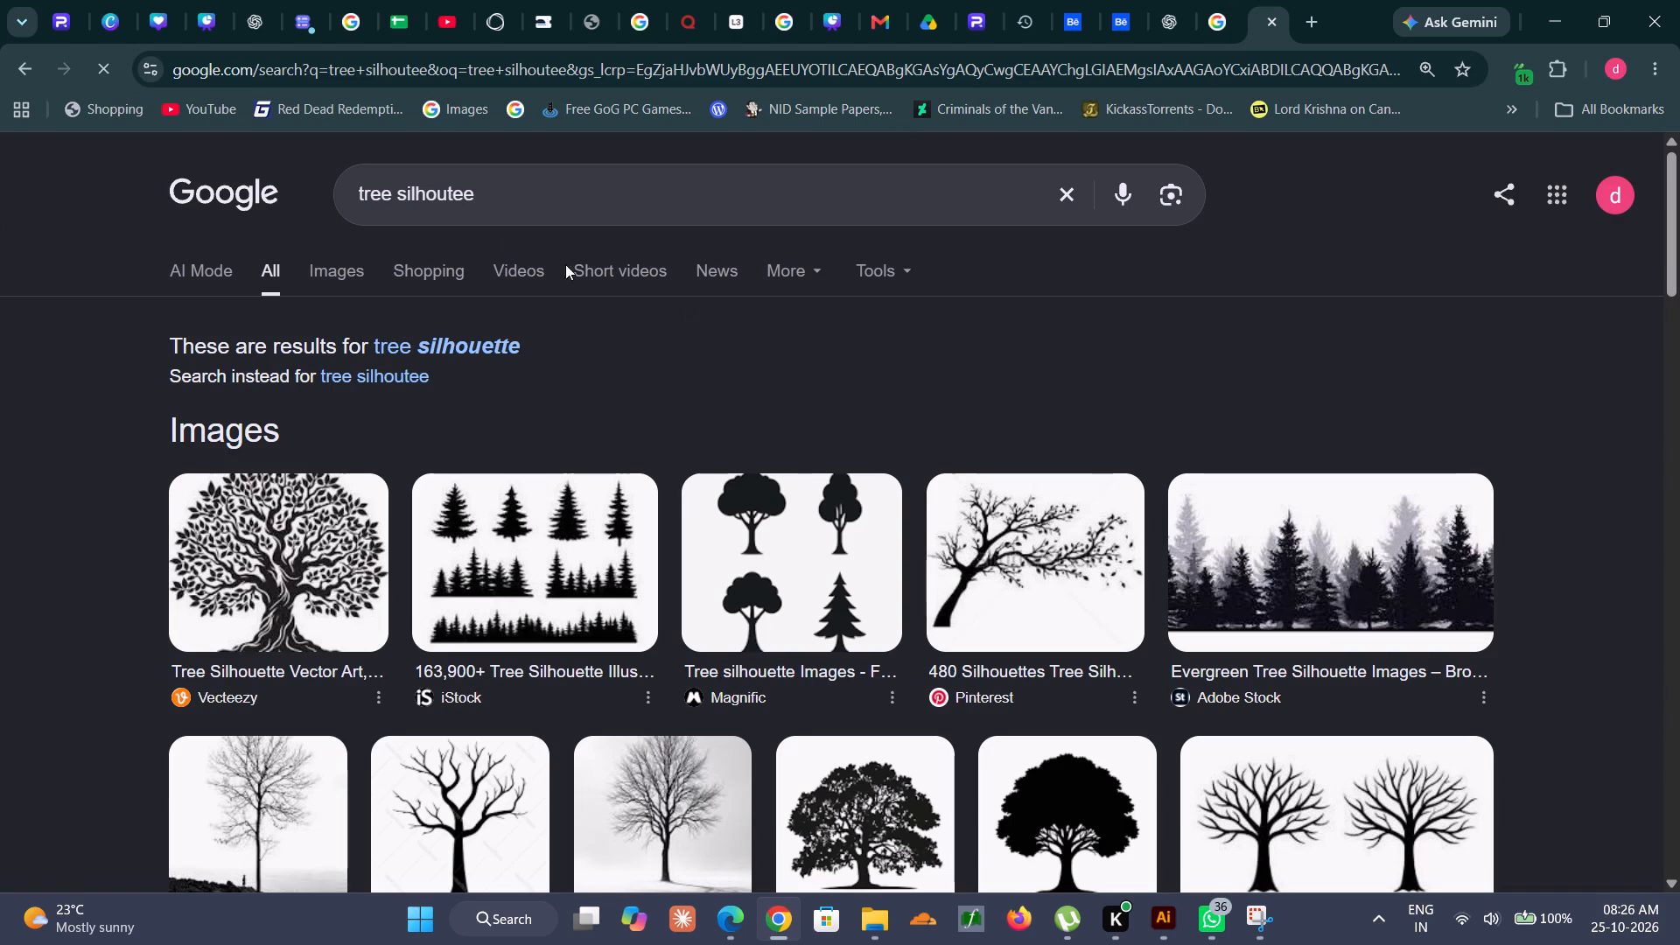
Refine the search to "dried tree silhoutee" and show the image results.
{"action": "left_click", "coordinate": [477, 193]}
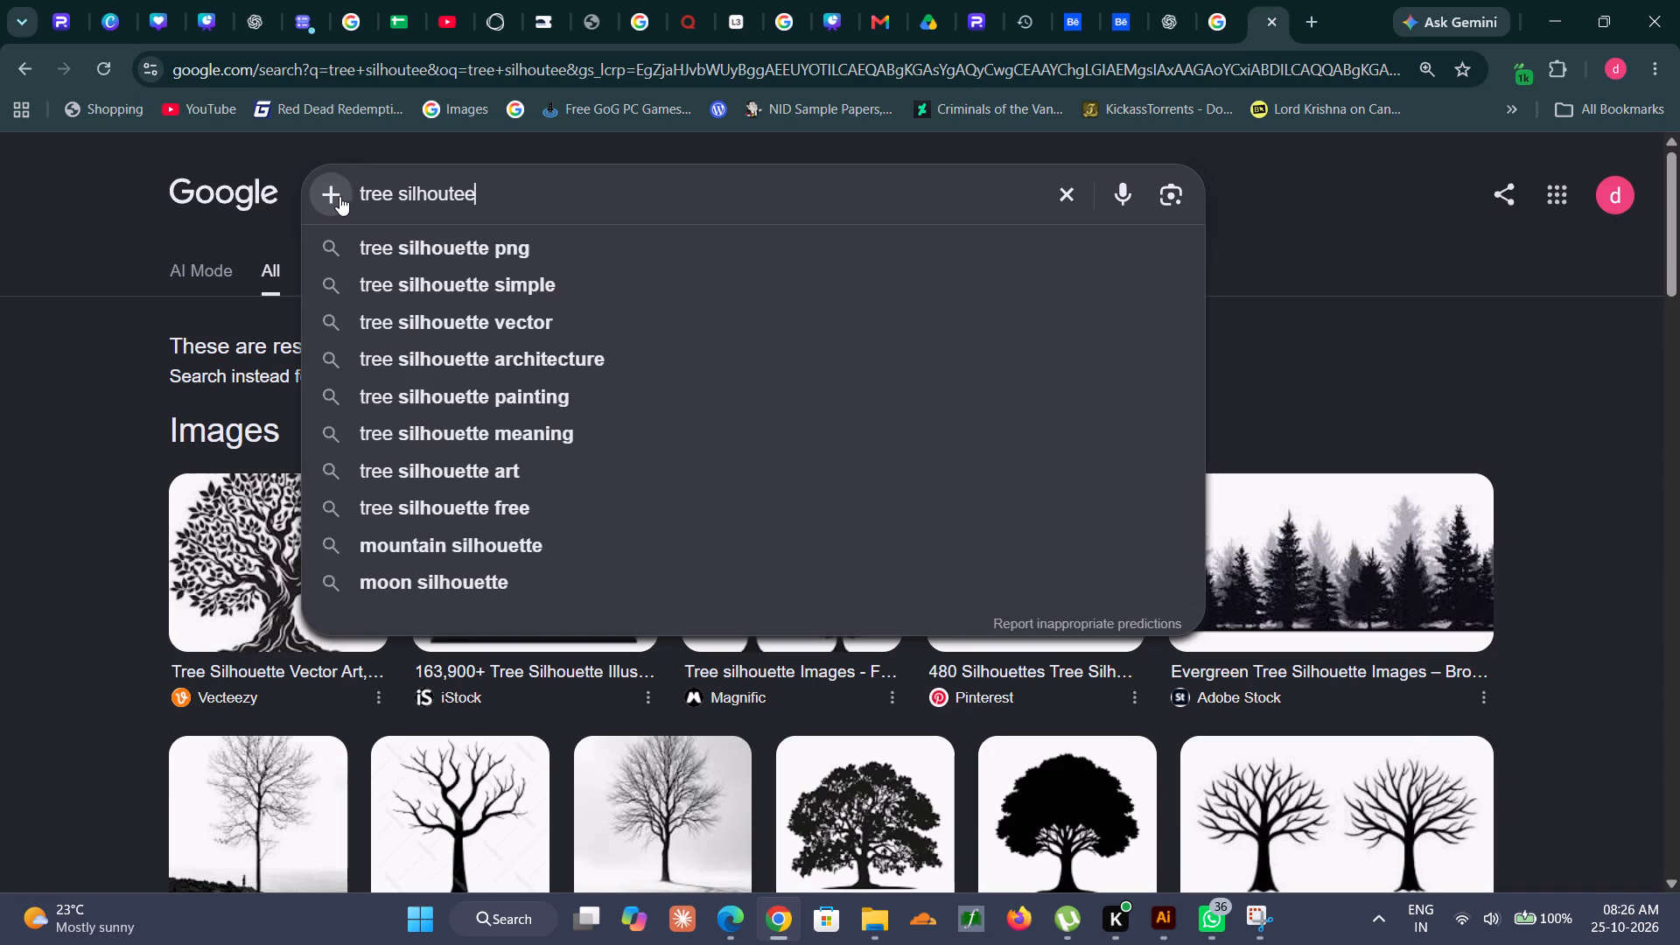
{"action": "left_click", "coordinate": [363, 192]}
{"action": "left_click", "coordinate": [356, 192]}
{"action": "key", "text": "Left"}
{"action": "type", "text": "dried"}
{"action": "key", "text": "space"}
{"action": "key", "text": "Return"}
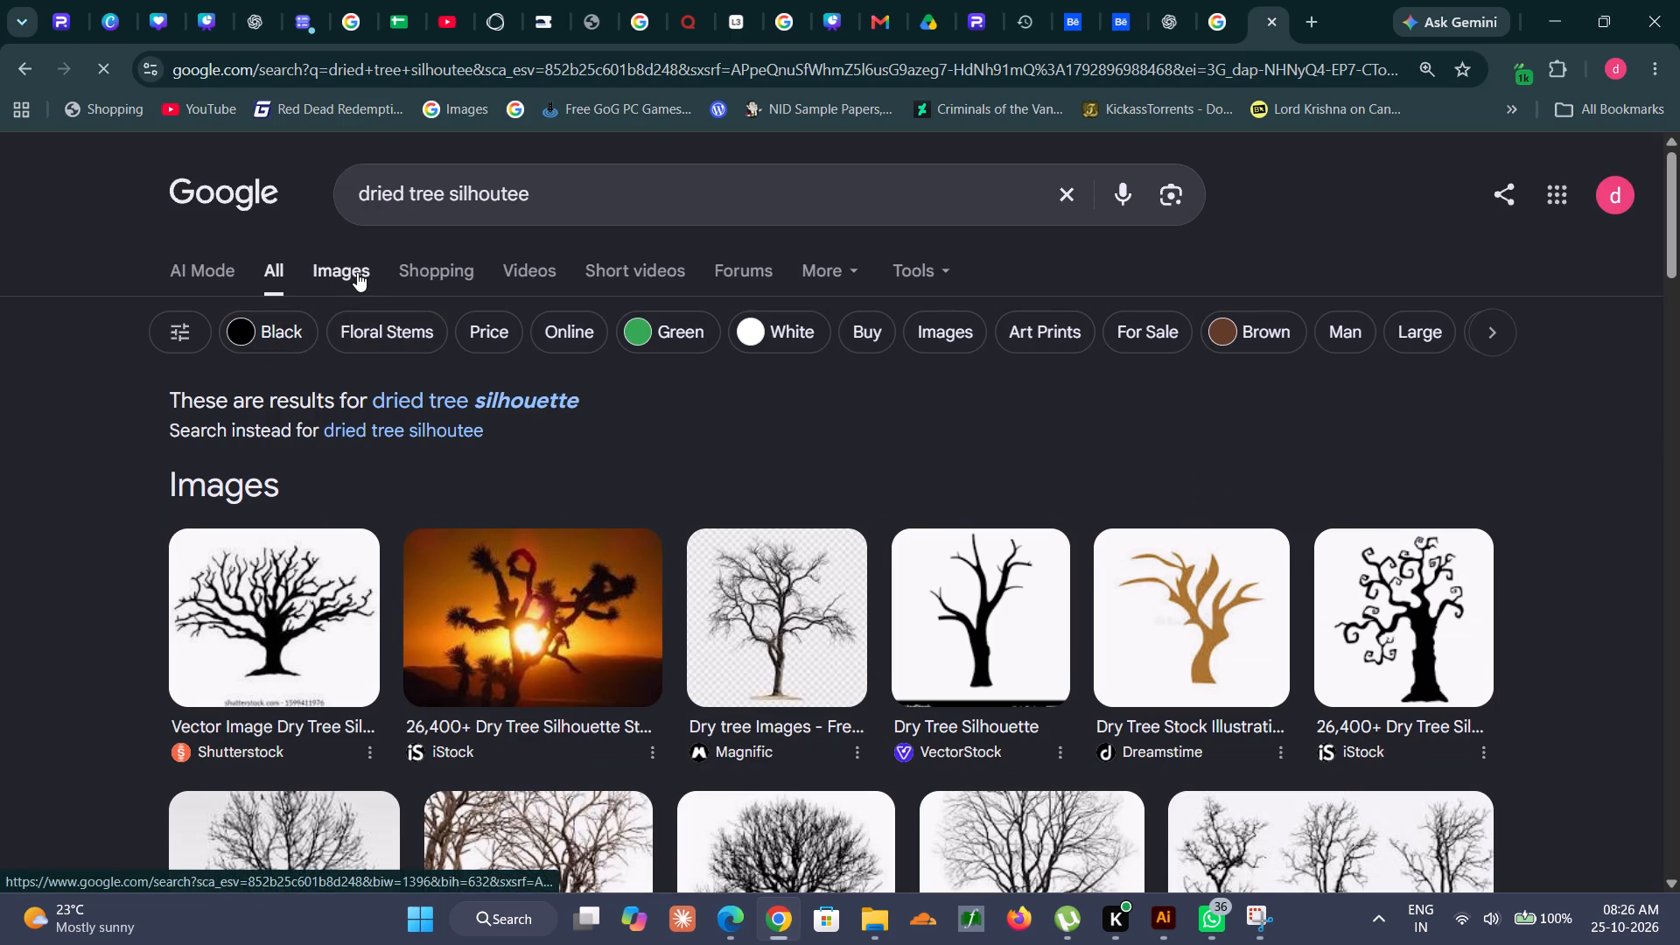
{"action": "left_click", "coordinate": [354, 273]}
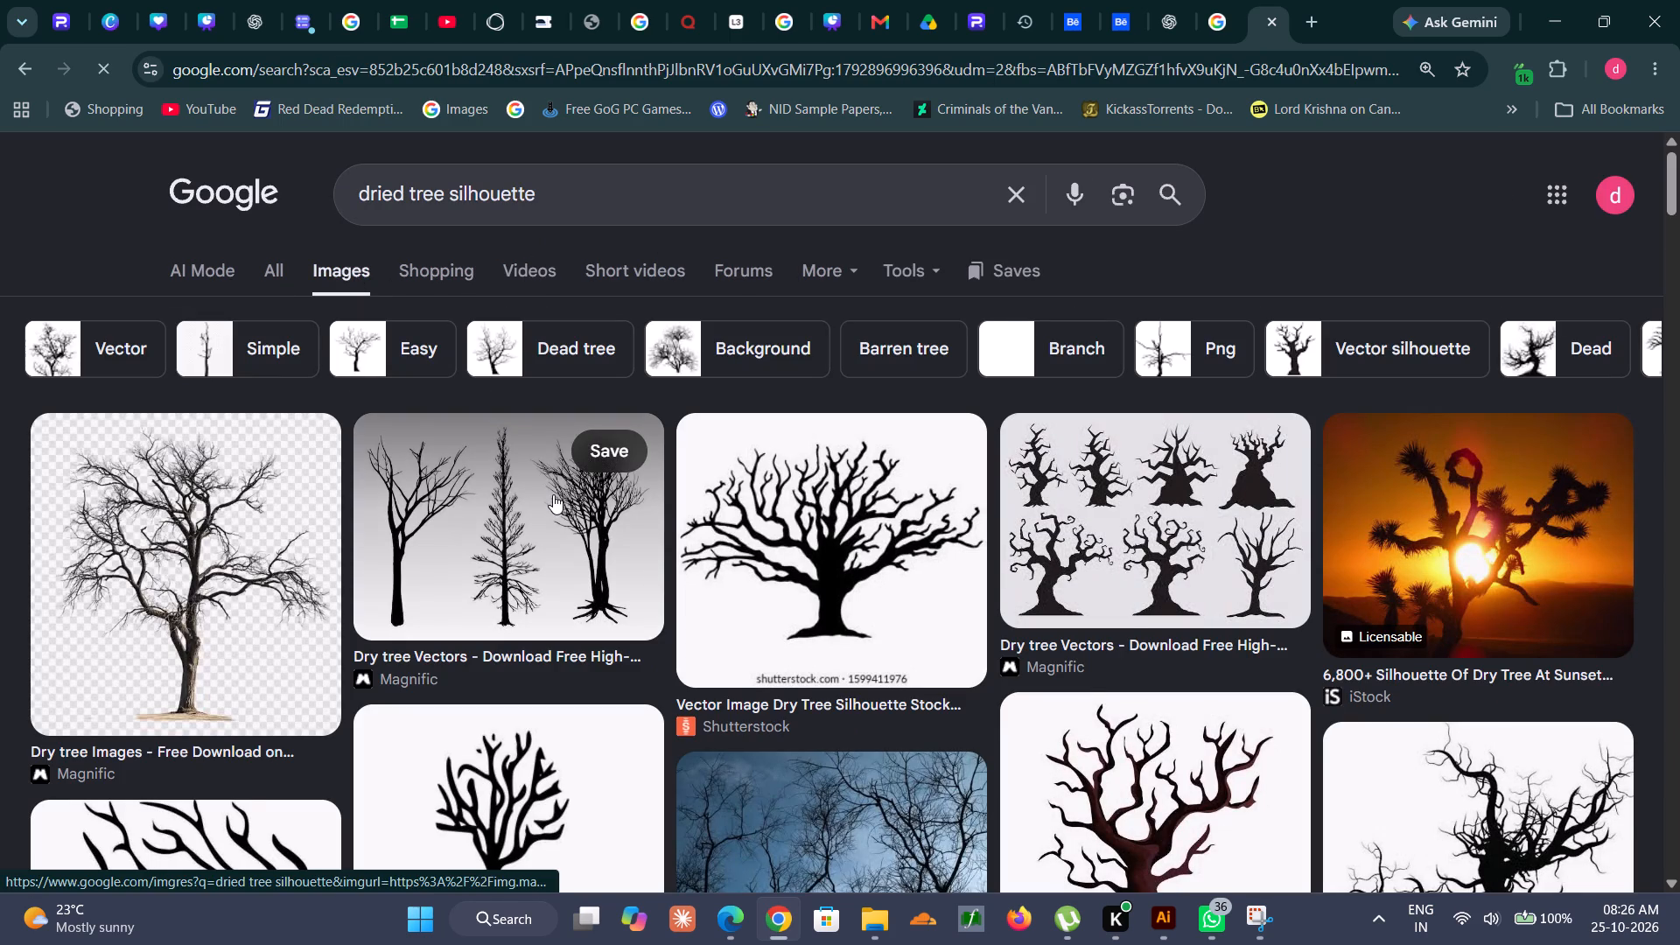
Look through the "dried tree silhouette" image results for a bare tree suited to the background pattern.
{"action": "scroll", "coordinate": [553, 494], "scroll_direction": "down", "scroll_amount": 1}
{"action": "scroll", "coordinate": [553, 494], "scroll_direction": "up", "scroll_amount": 2}
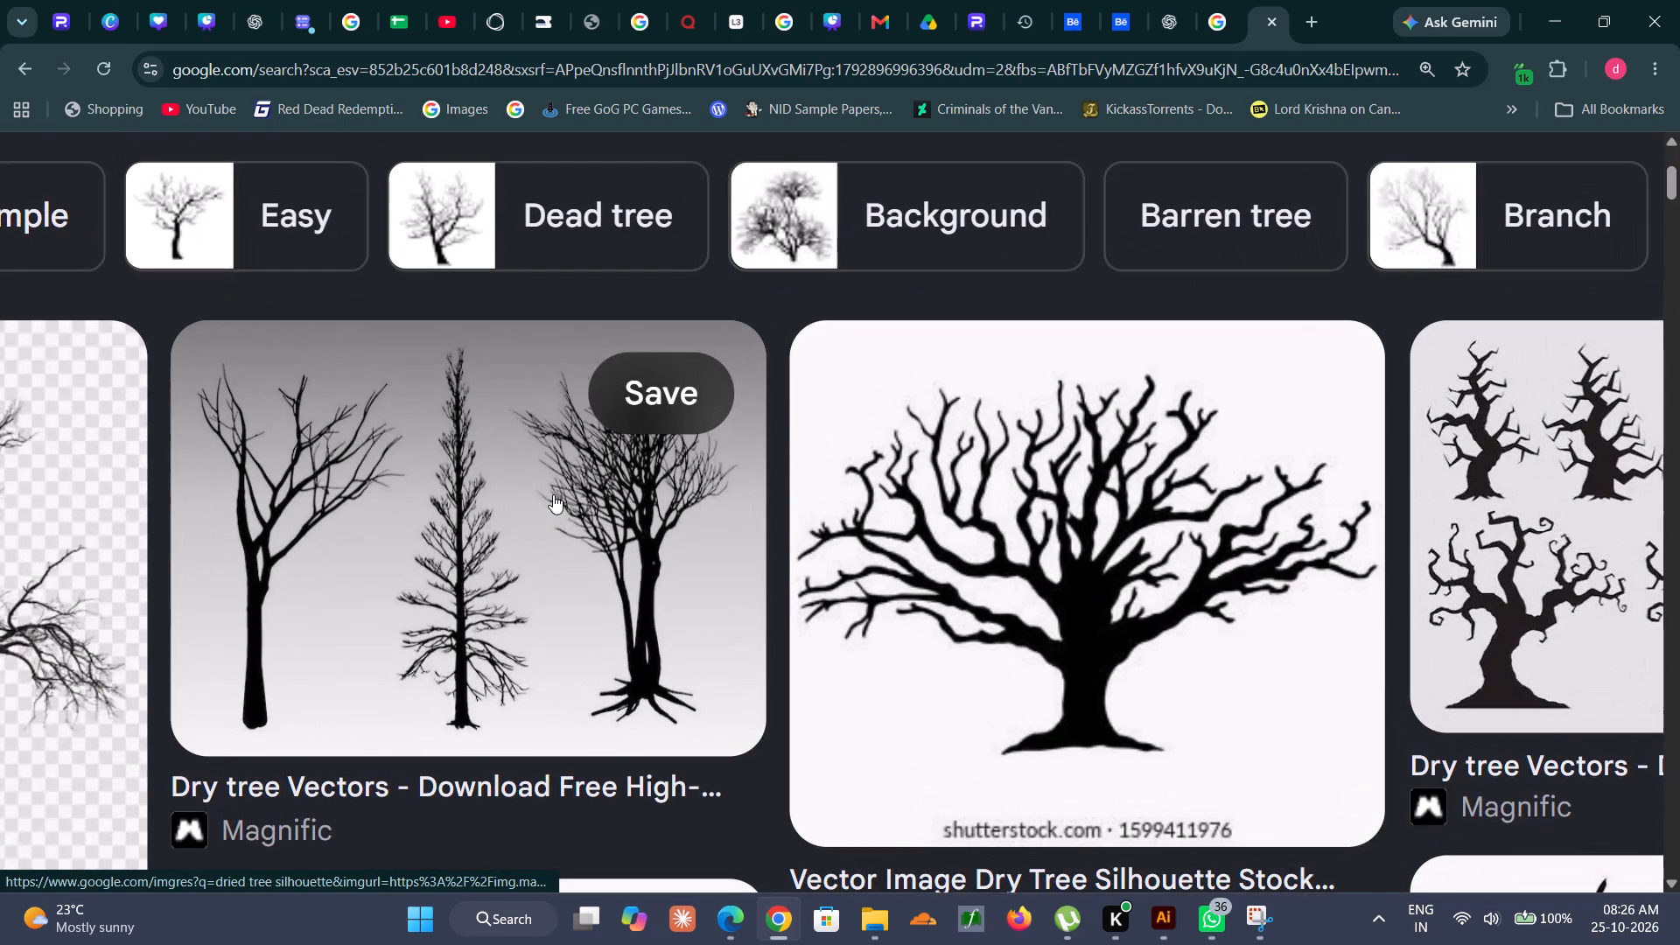
{"action": "scroll", "coordinate": [553, 494], "scroll_direction": "down", "scroll_amount": 3}
{"action": "scroll", "coordinate": [668, 622], "scroll_direction": "down", "scroll_amount": 2}
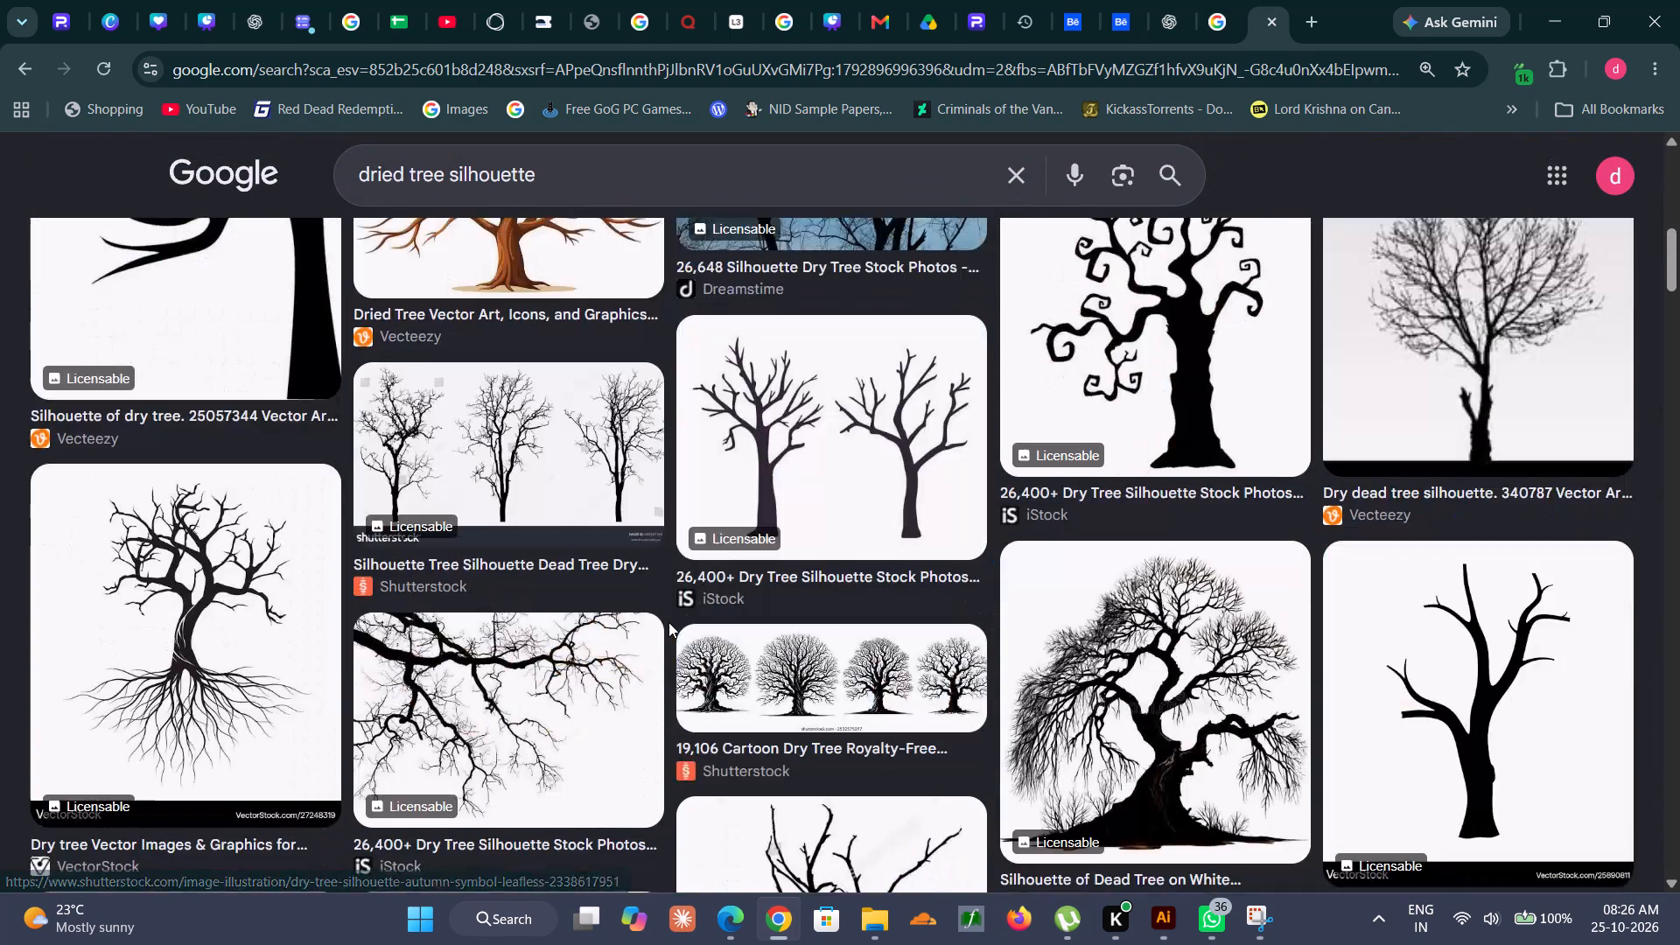
{"action": "scroll", "coordinate": [668, 622], "scroll_direction": "down", "scroll_amount": 5}
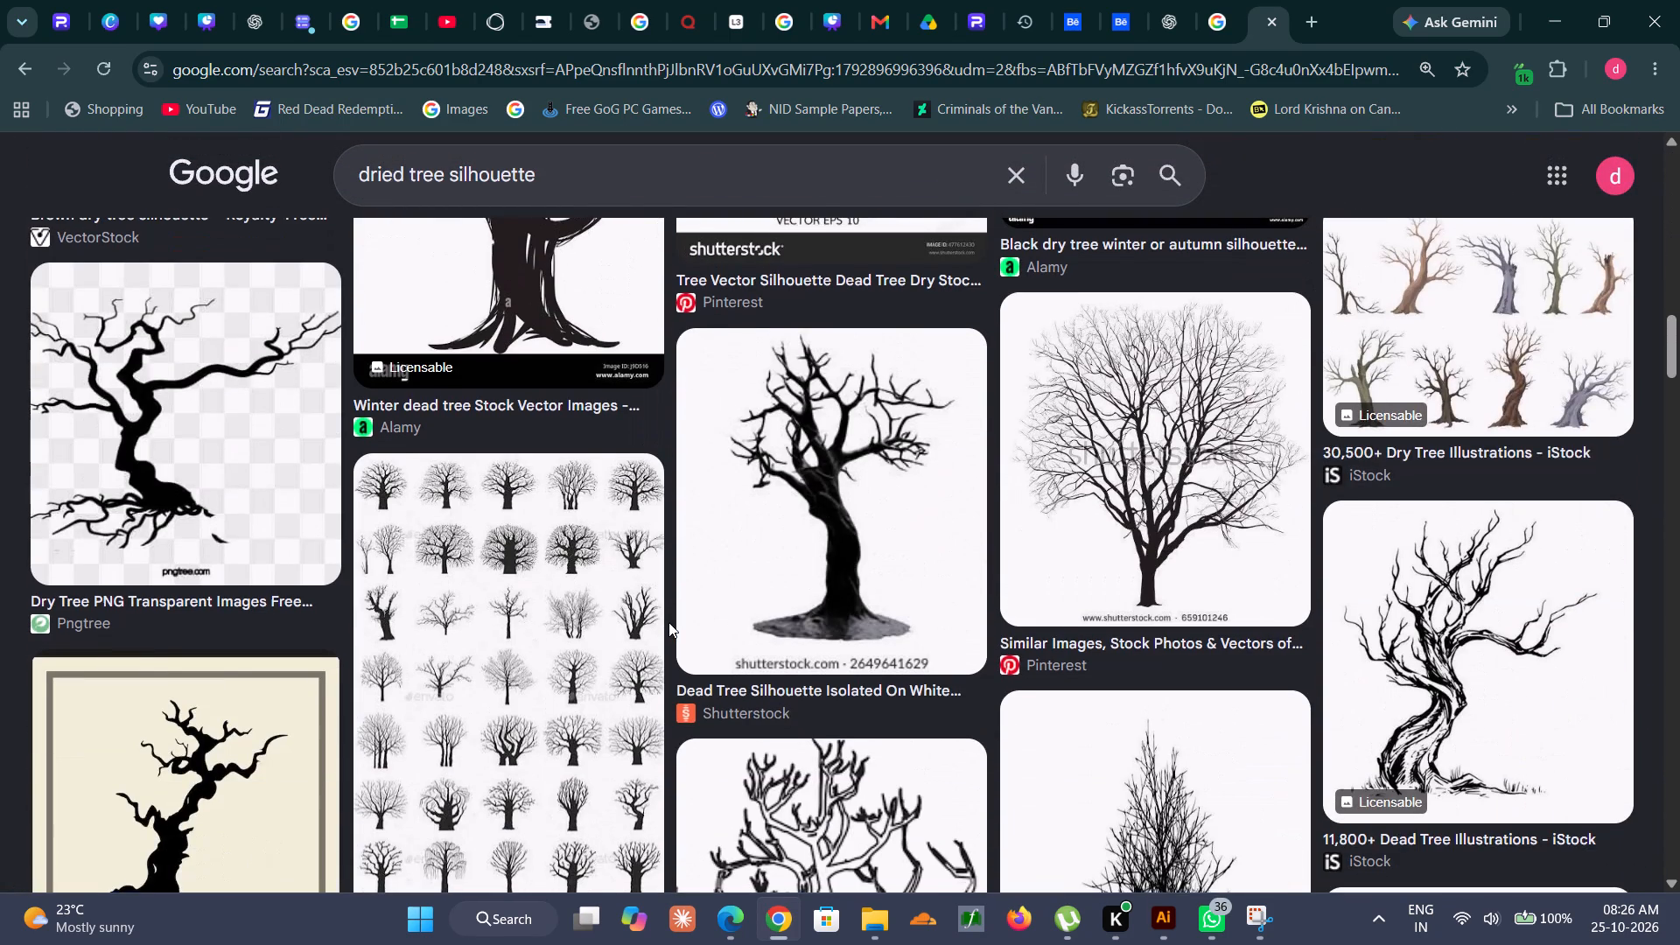
{"action": "scroll", "coordinate": [668, 622], "scroll_direction": "up", "scroll_amount": 8}
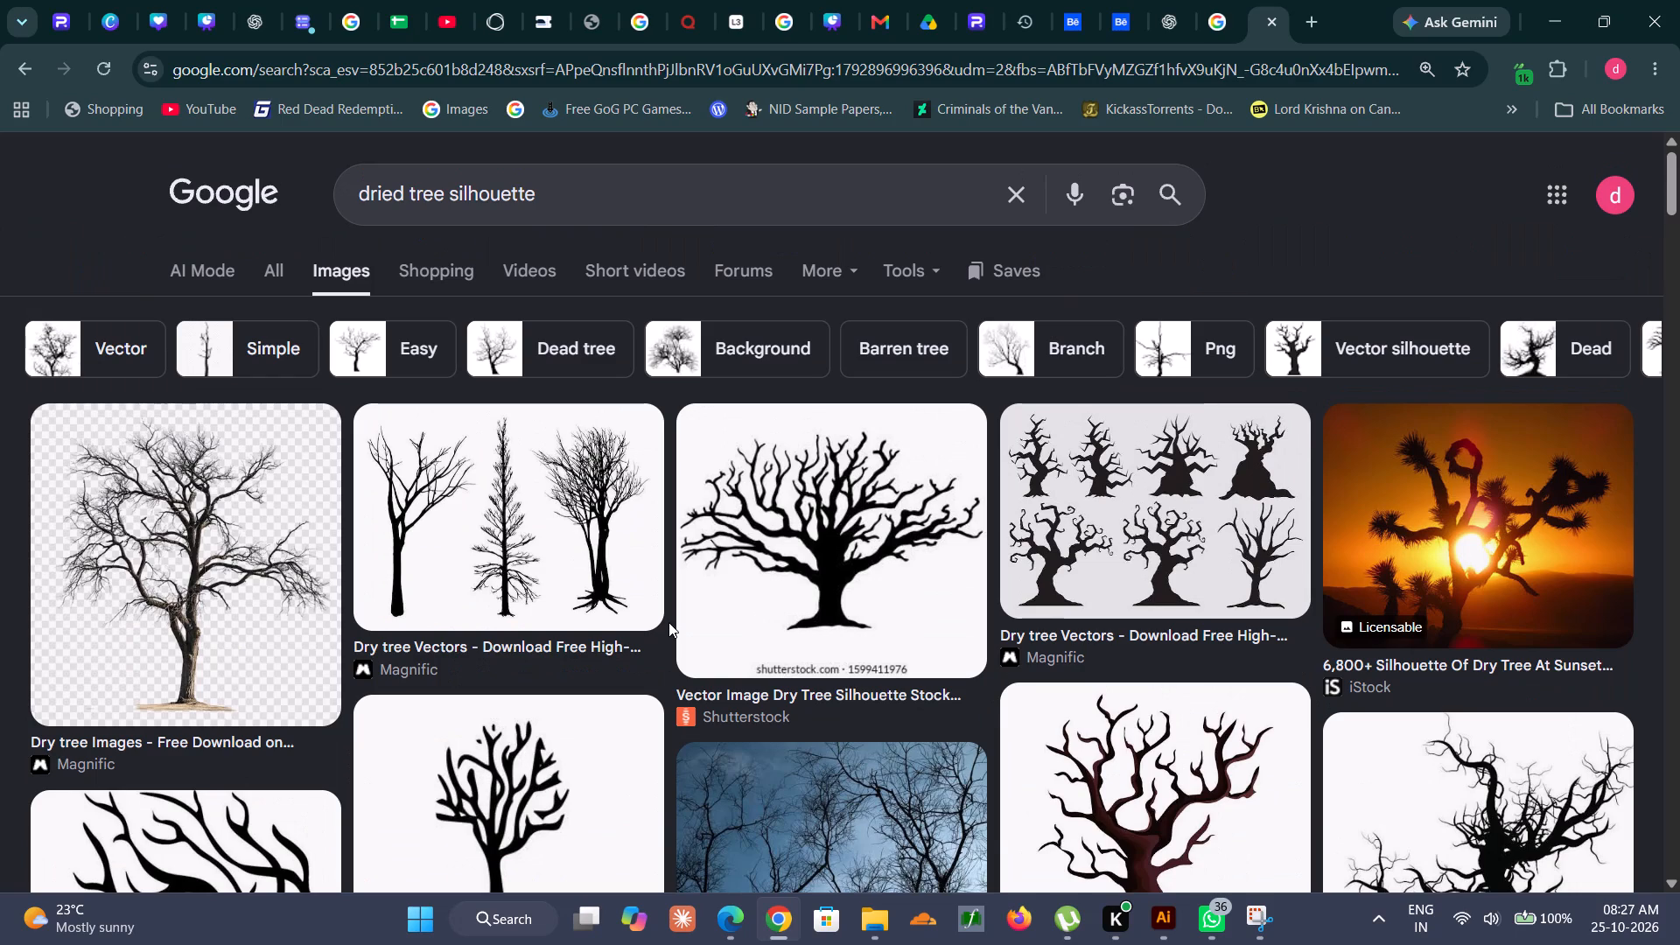
{"action": "scroll", "coordinate": [616, 329], "scroll_direction": "down", "scroll_amount": 3}
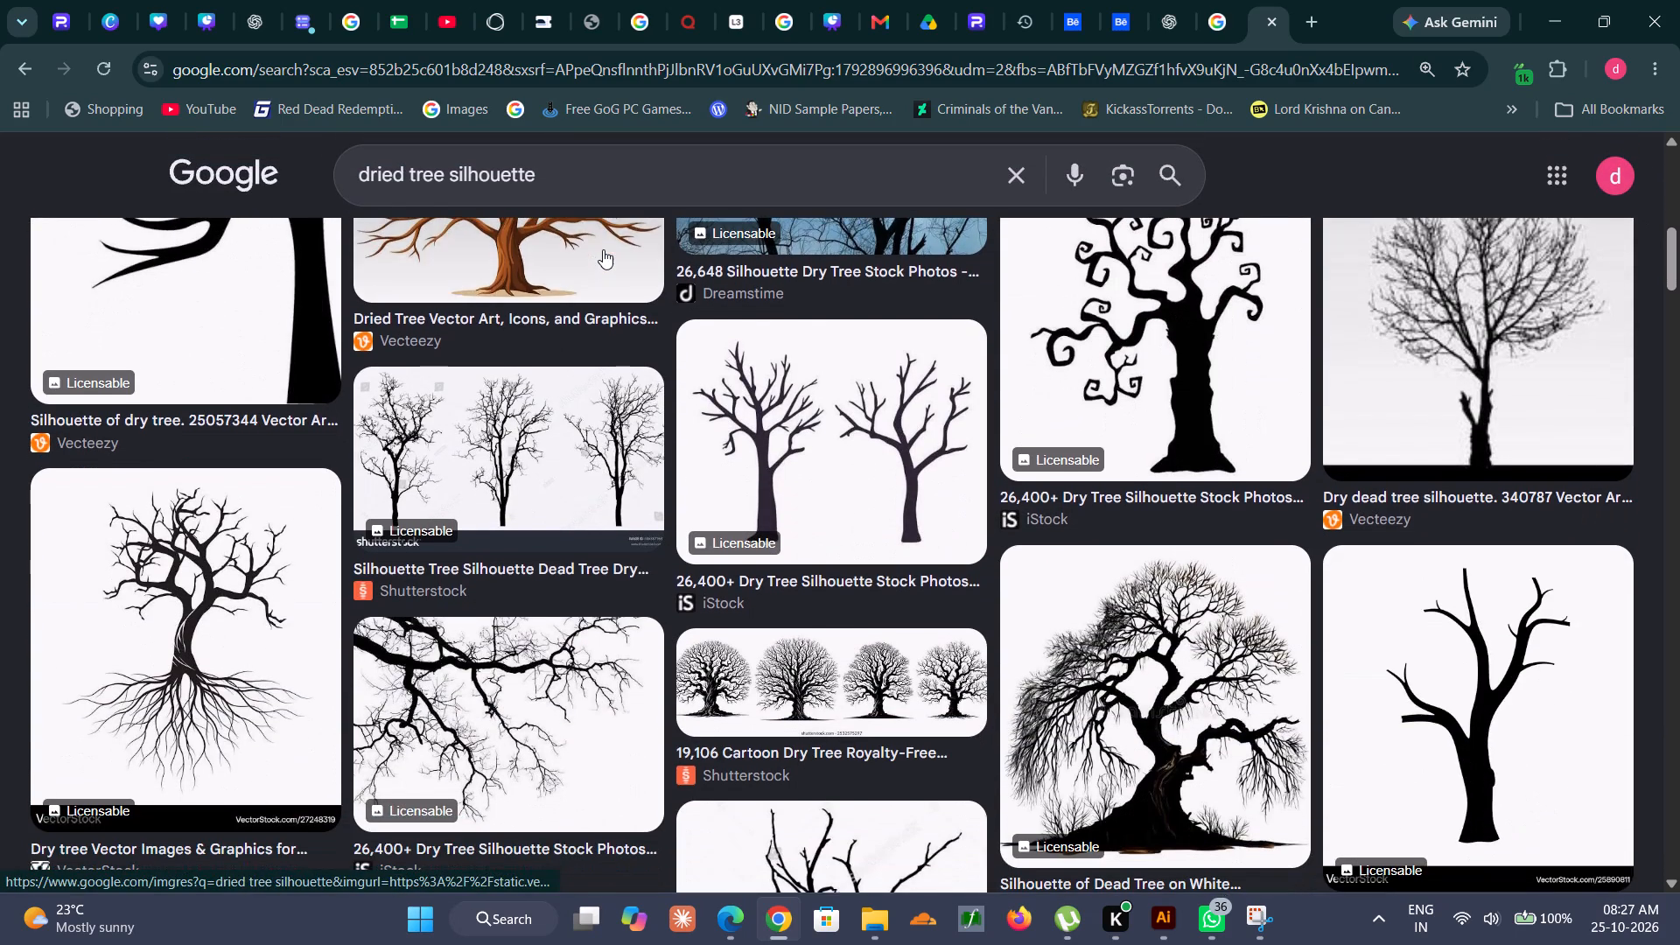
{"action": "scroll", "coordinate": [603, 249], "scroll_direction": "down", "scroll_amount": 1}
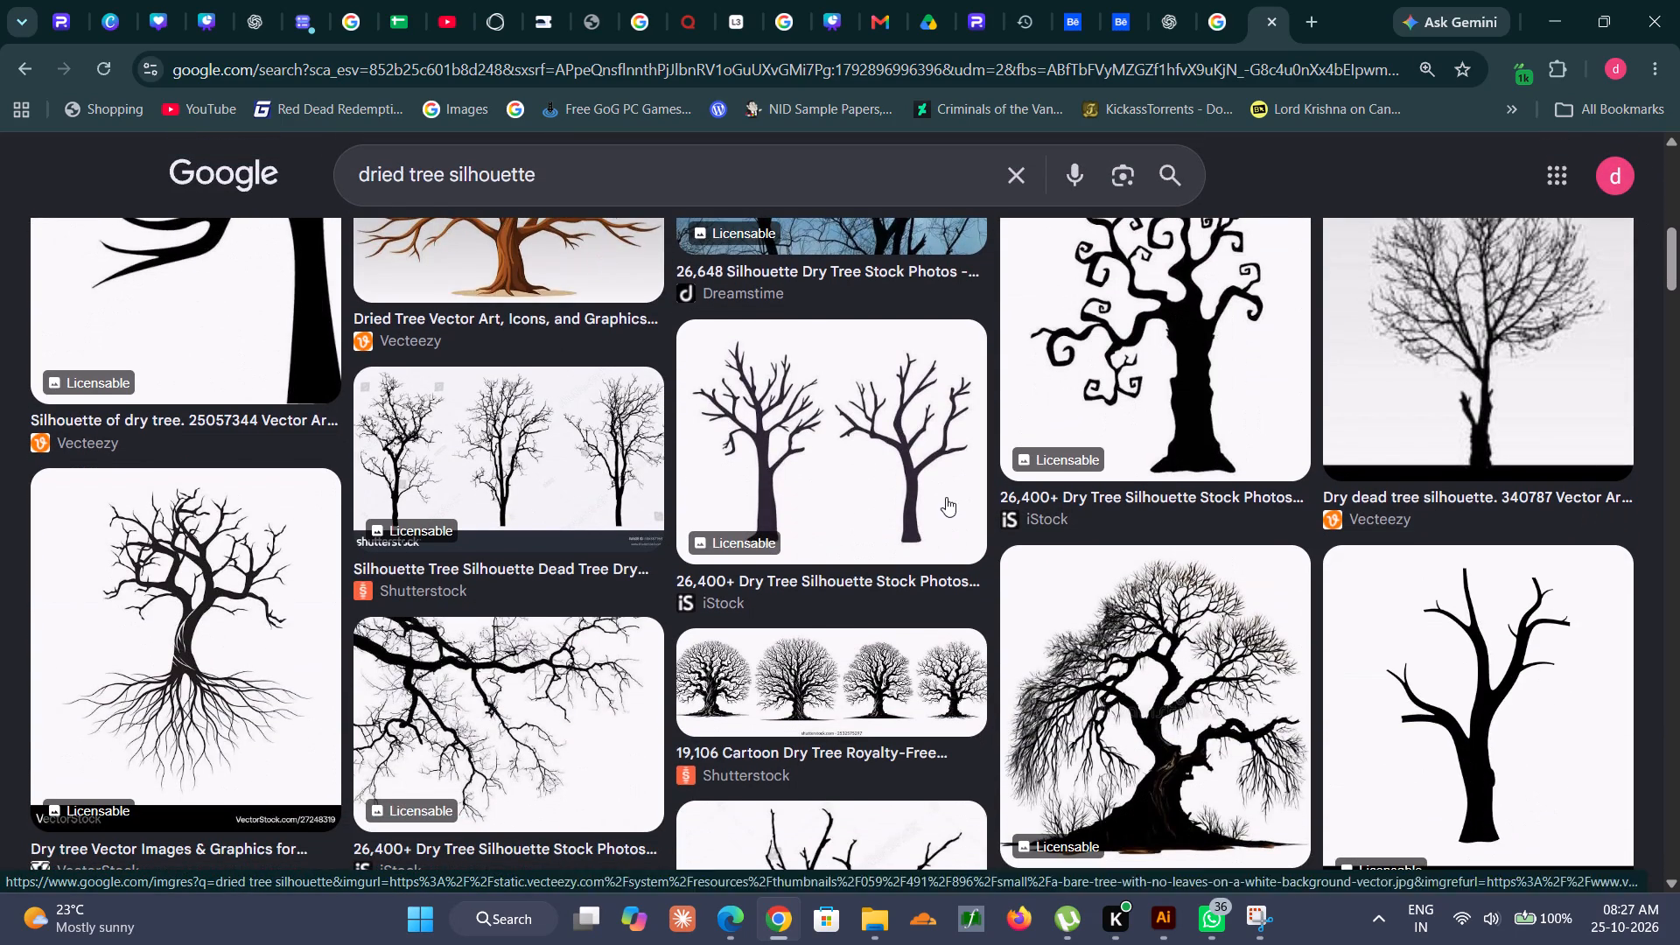
{"action": "scroll", "coordinate": [946, 497], "scroll_direction": "down", "scroll_amount": 4}
{"action": "scroll", "coordinate": [968, 626], "scroll_direction": "down", "scroll_amount": 2}
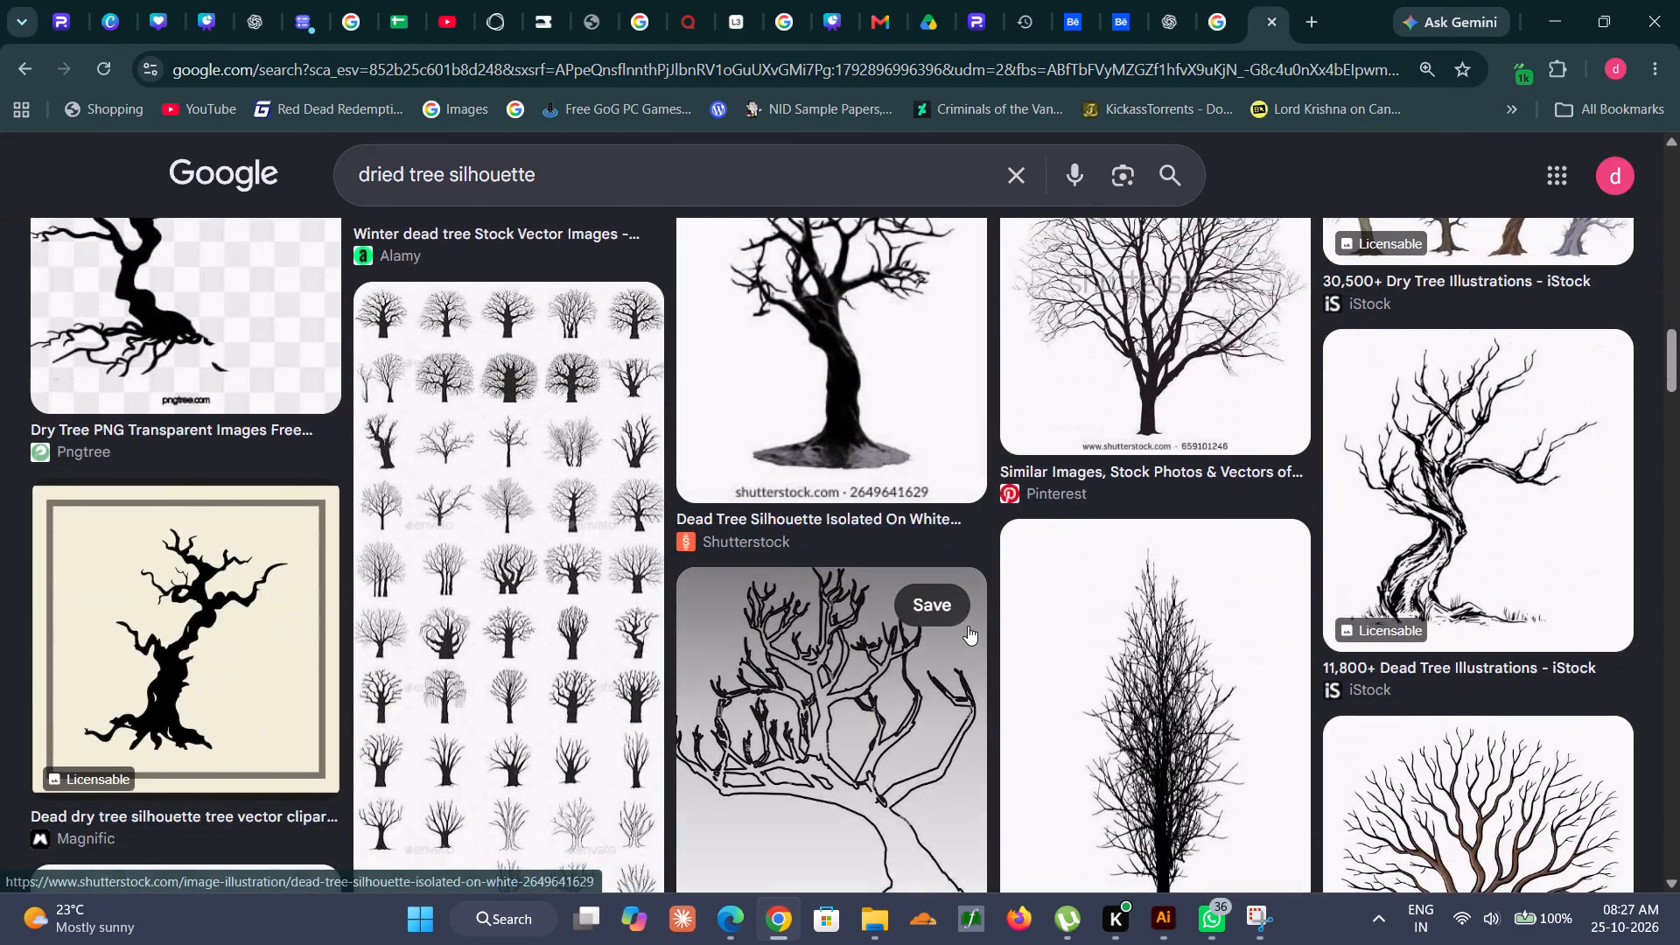
{"action": "scroll", "coordinate": [968, 626], "scroll_direction": "down", "scroll_amount": 4}
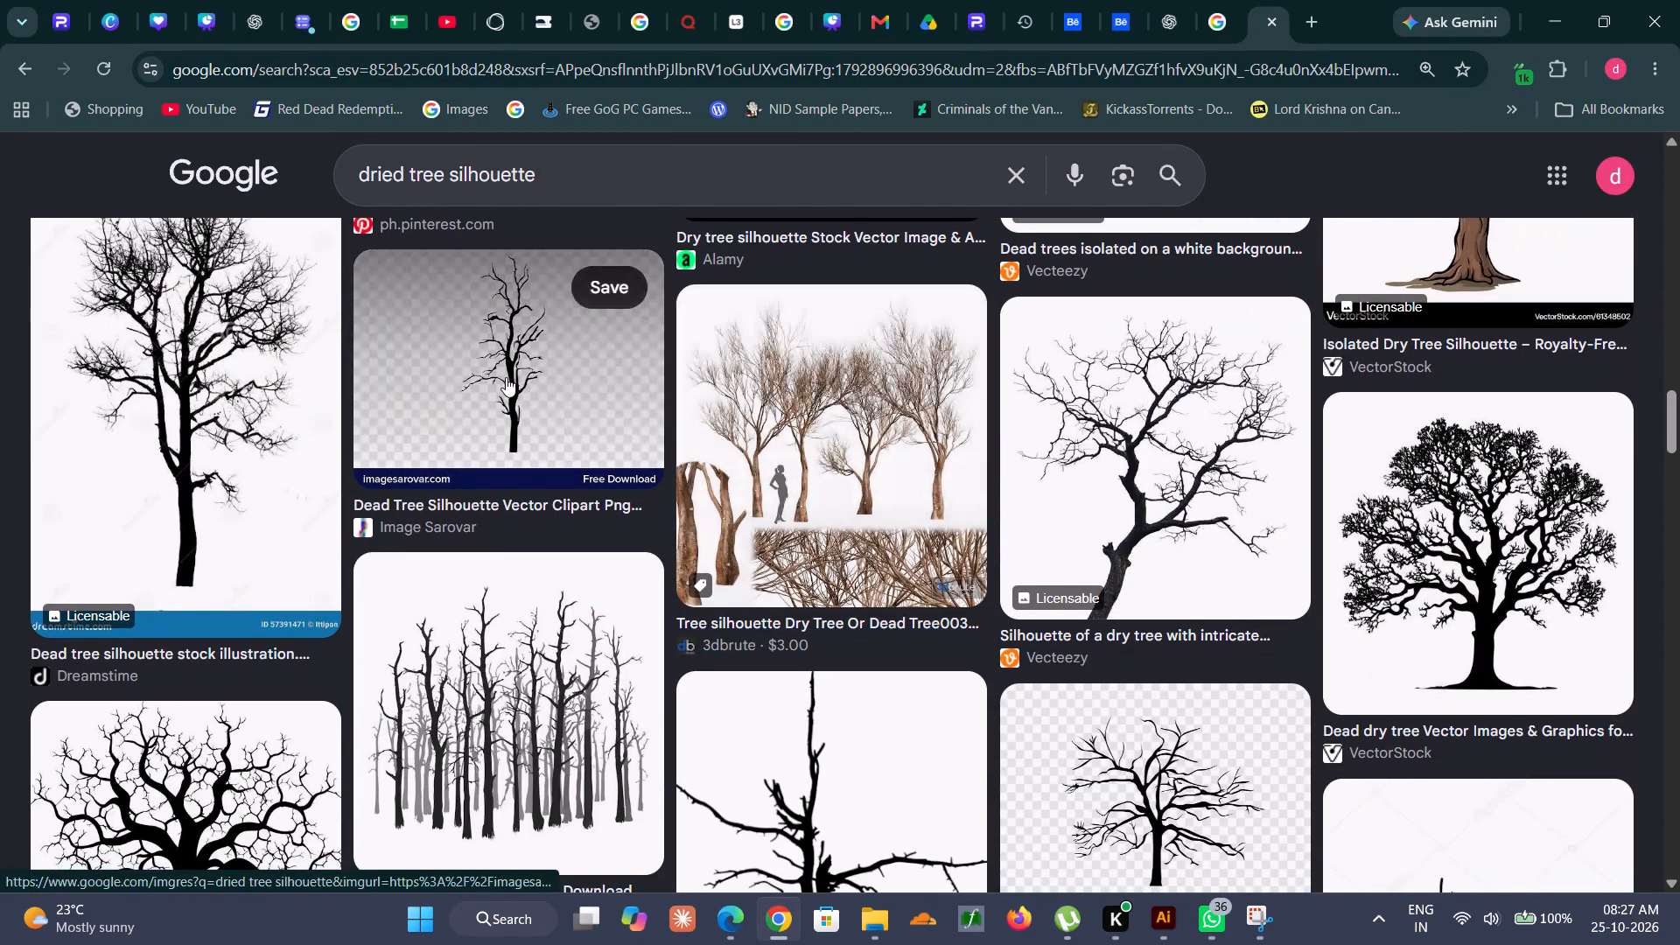
{"action": "scroll", "coordinate": [506, 377], "scroll_direction": "down", "scroll_amount": 1}
{"action": "left_click", "coordinate": [535, 298]}
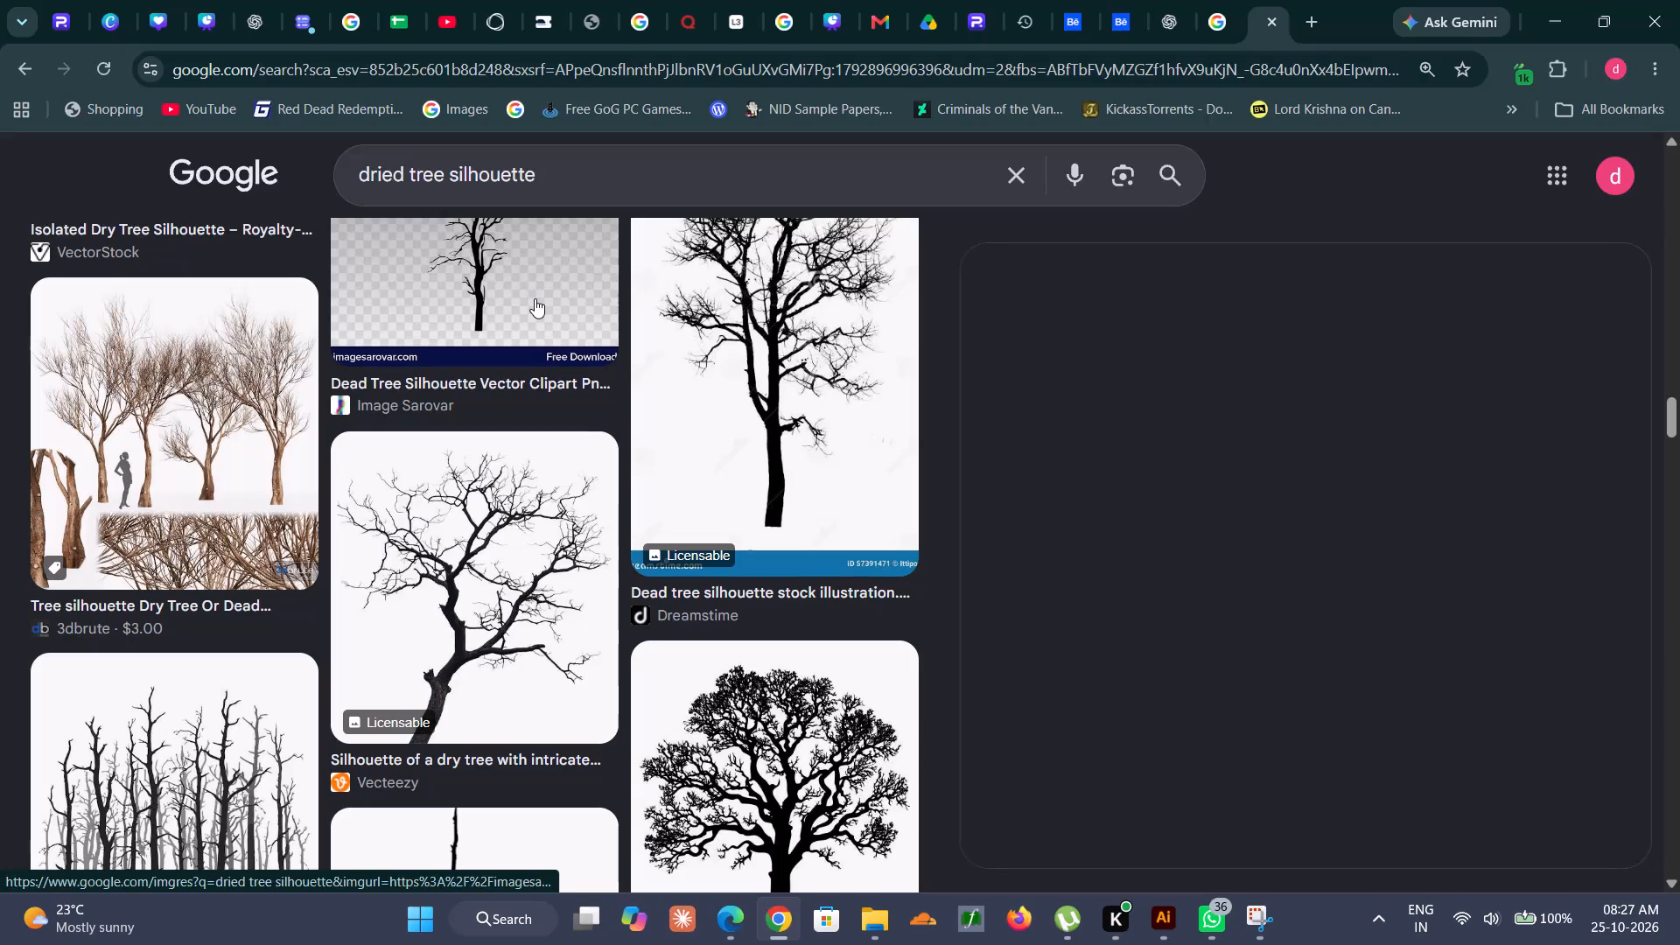
{"action": "scroll", "coordinate": [1502, 528], "scroll_direction": "down", "scroll_amount": 3}
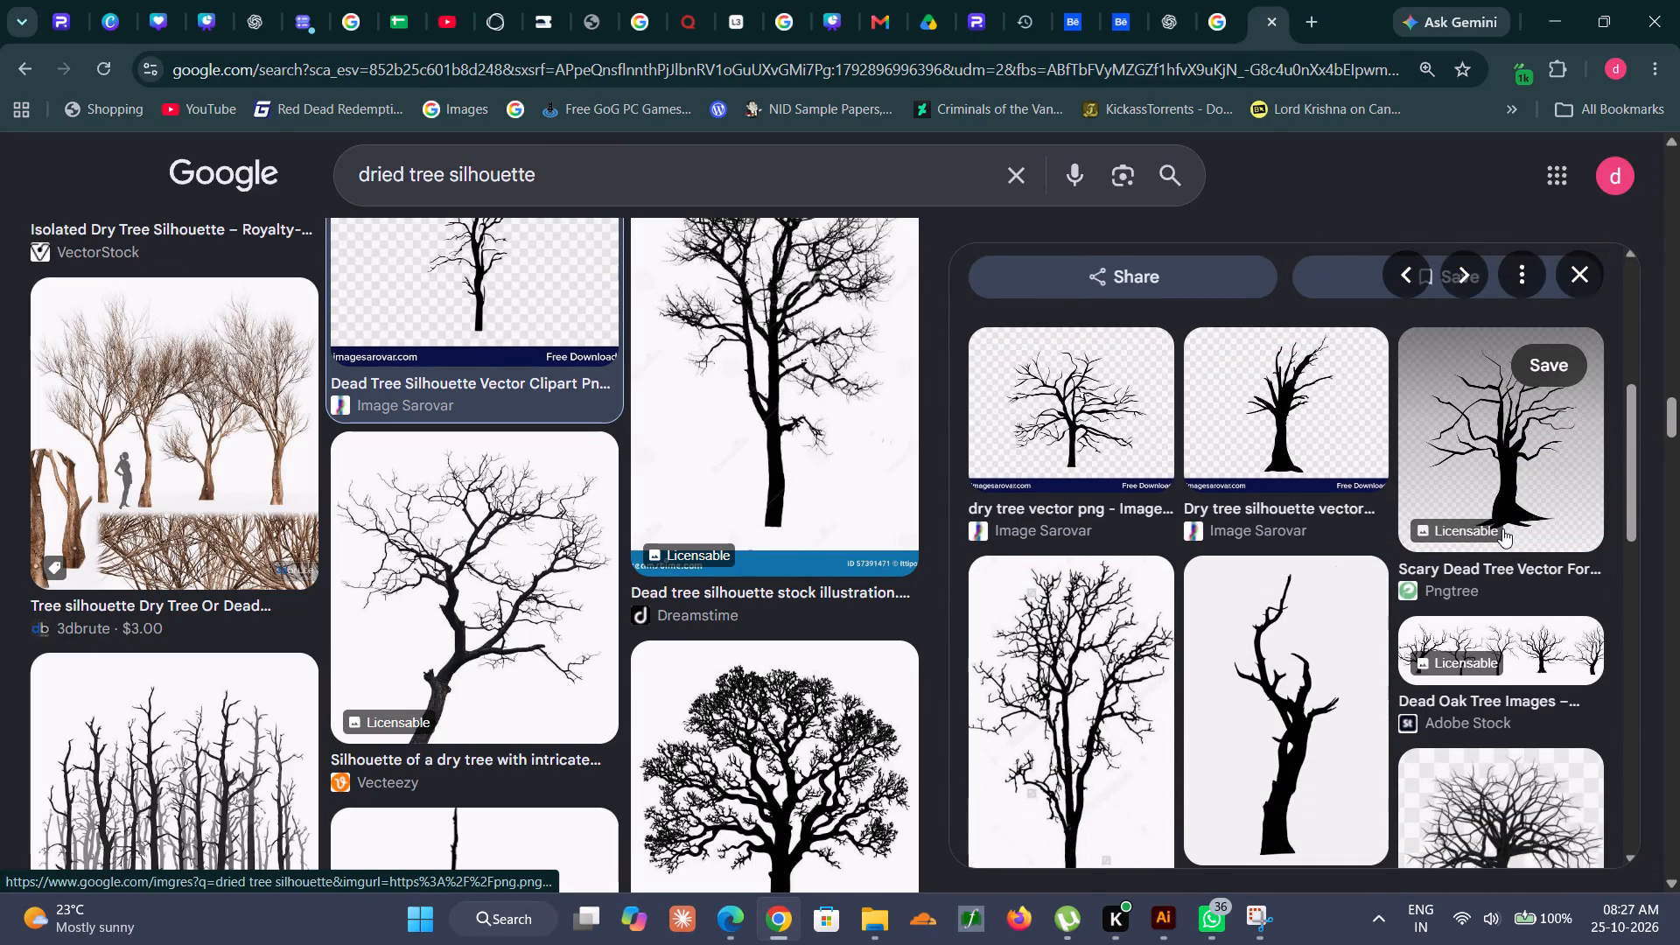
{"action": "scroll", "coordinate": [1502, 528], "scroll_direction": "down", "scroll_amount": 3}
{"action": "scroll", "coordinate": [719, 816], "scroll_direction": "down", "scroll_amount": 1}
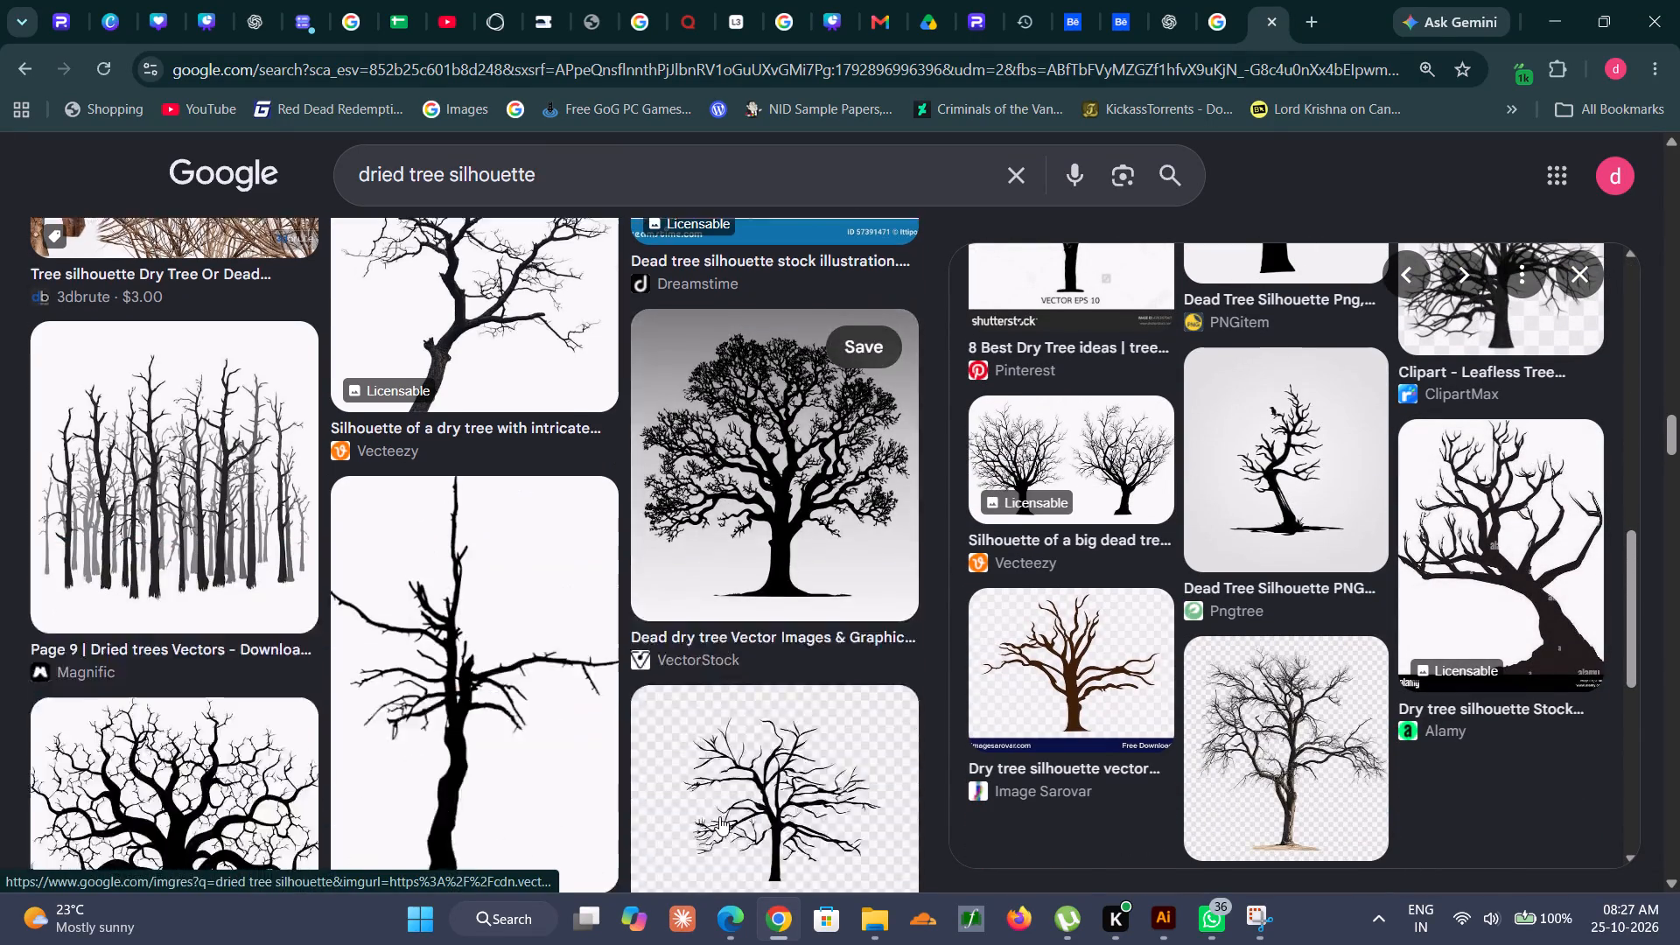
{"action": "scroll", "coordinate": [719, 816], "scroll_direction": "down", "scroll_amount": 4}
{"action": "scroll", "coordinate": [719, 816], "scroll_direction": "up", "scroll_amount": 2}
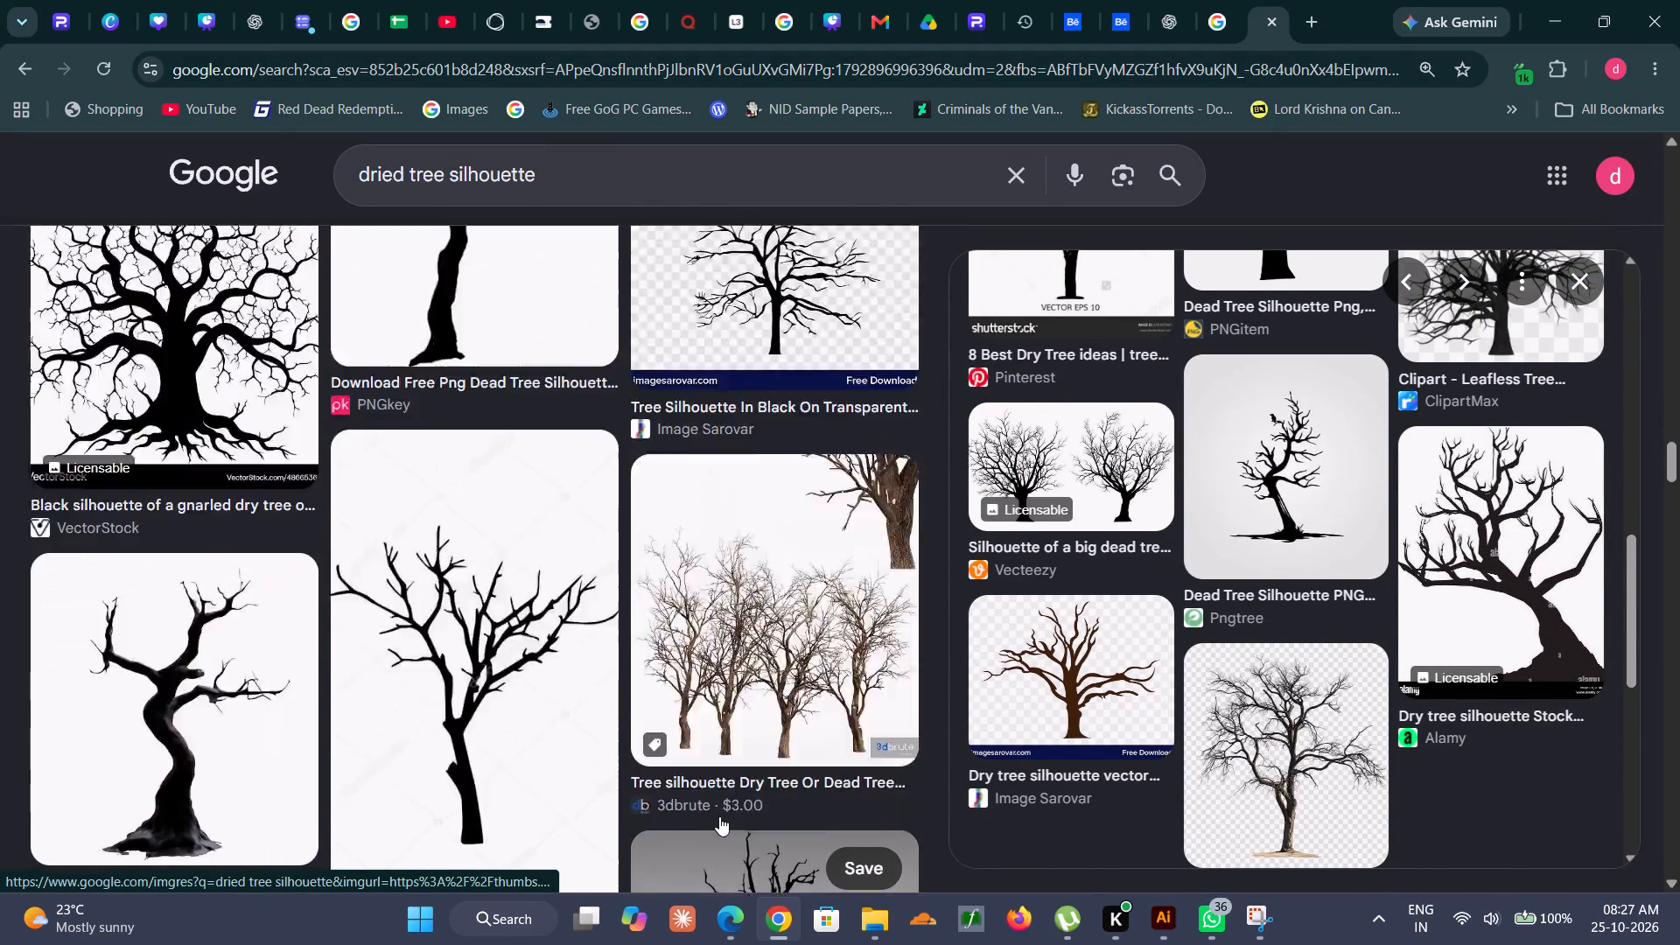
{"action": "scroll", "coordinate": [719, 816], "scroll_direction": "up", "scroll_amount": 1}
{"action": "scroll", "coordinate": [1439, 706], "scroll_direction": "up", "scroll_amount": 7}
{"action": "right_click", "coordinate": [1284, 521]}
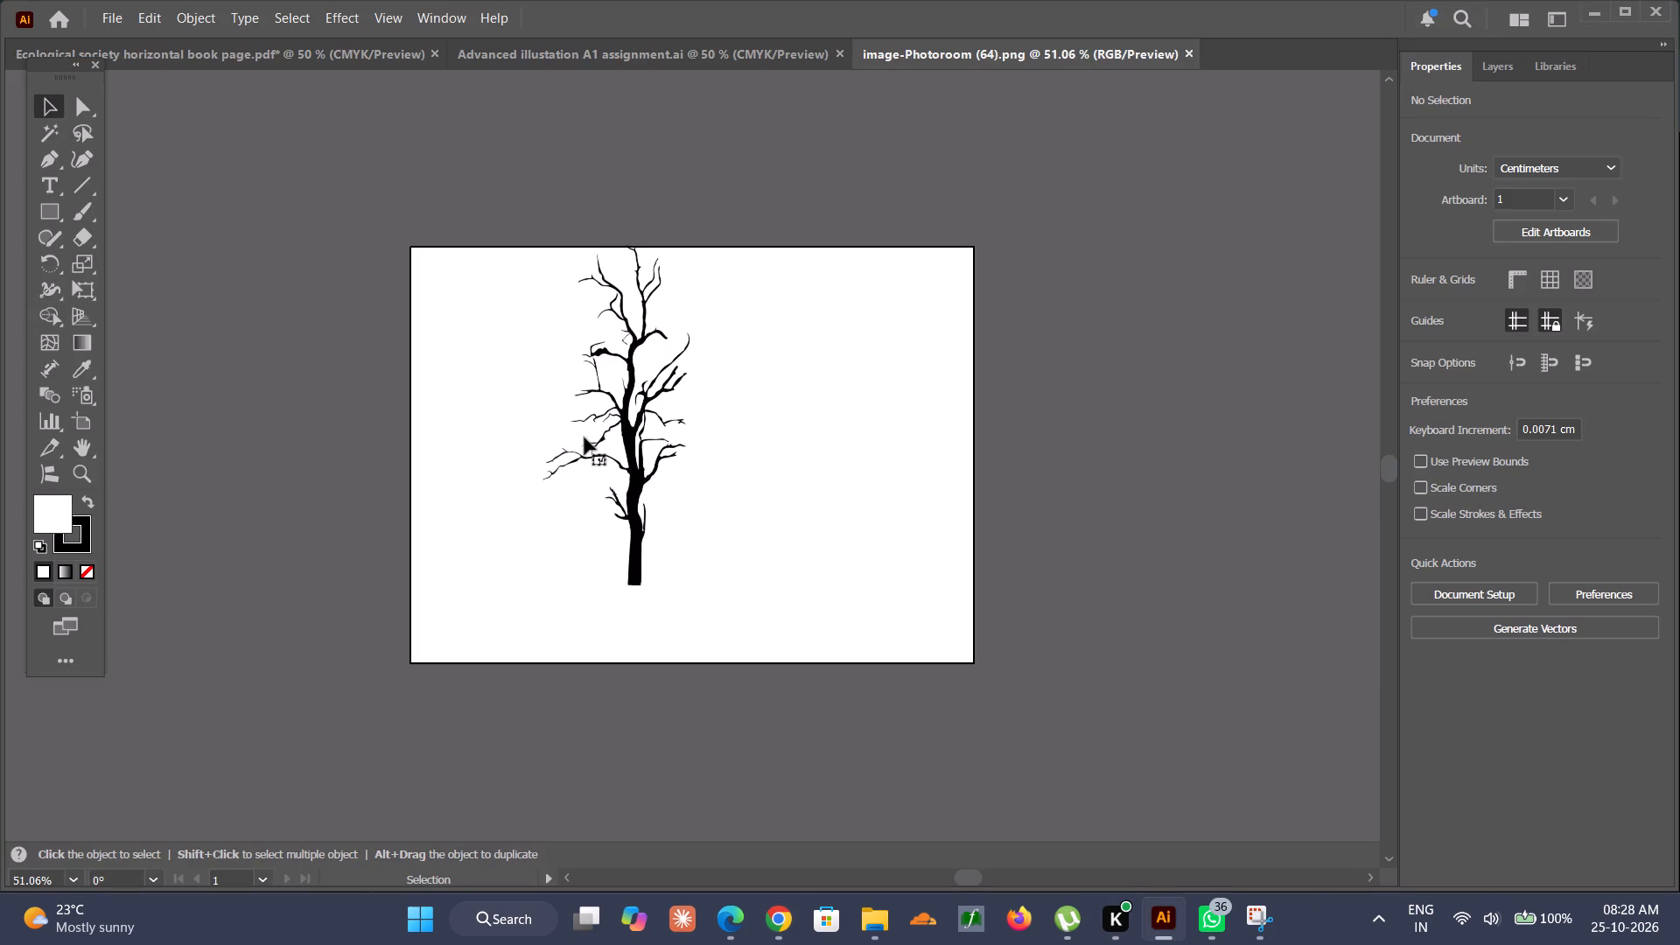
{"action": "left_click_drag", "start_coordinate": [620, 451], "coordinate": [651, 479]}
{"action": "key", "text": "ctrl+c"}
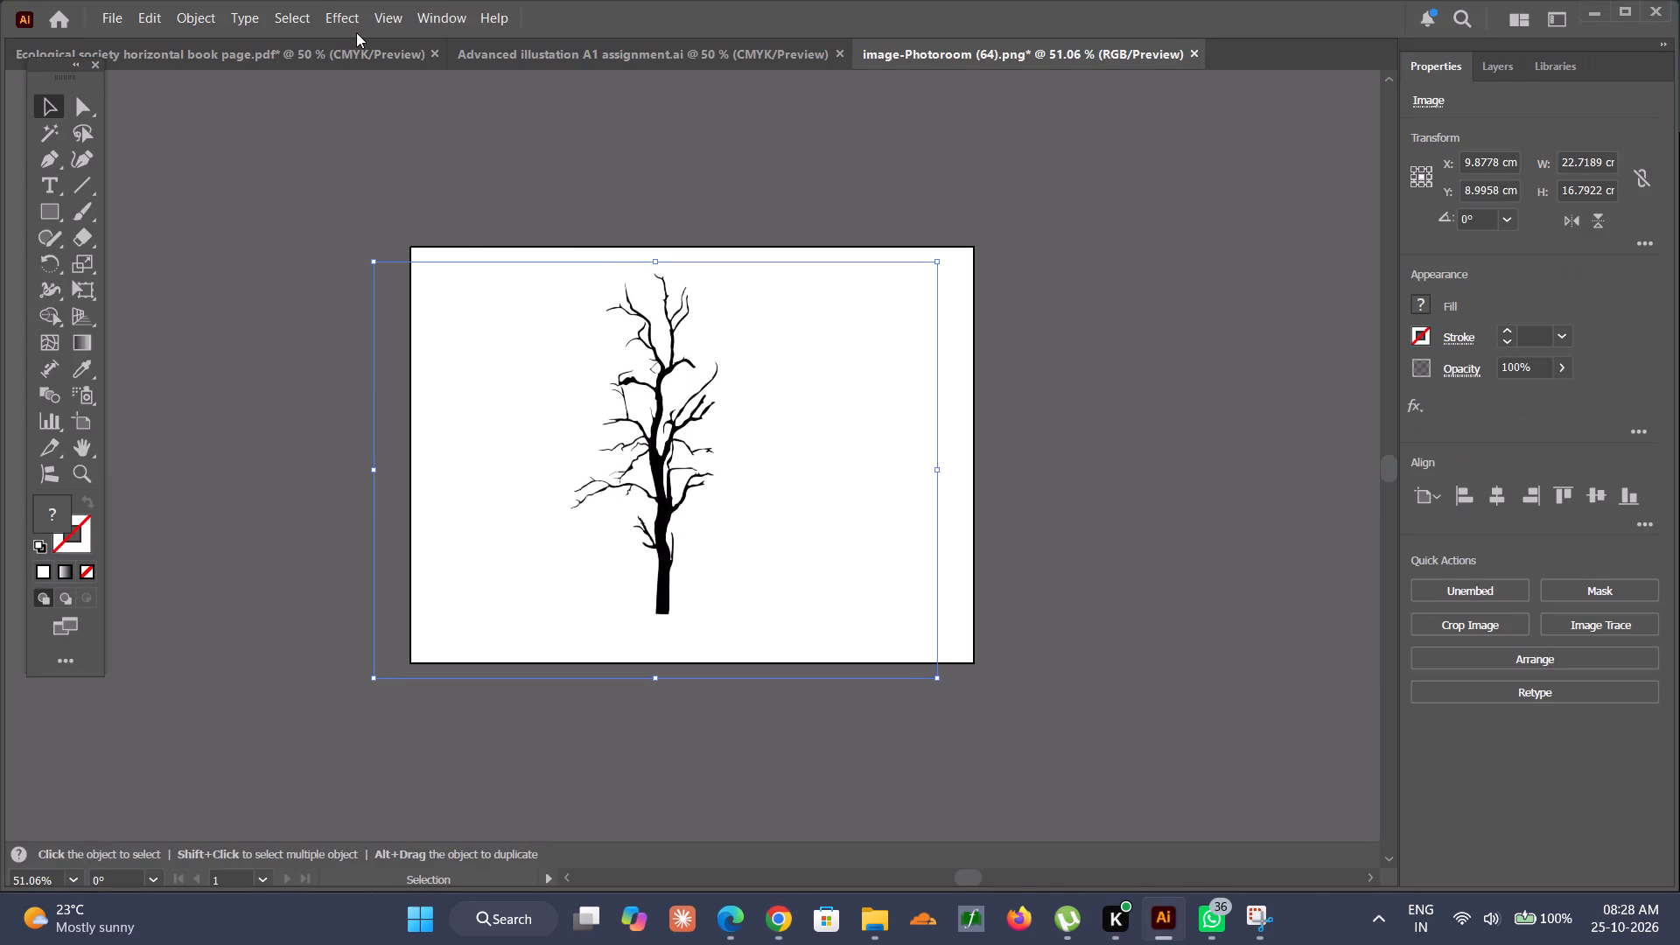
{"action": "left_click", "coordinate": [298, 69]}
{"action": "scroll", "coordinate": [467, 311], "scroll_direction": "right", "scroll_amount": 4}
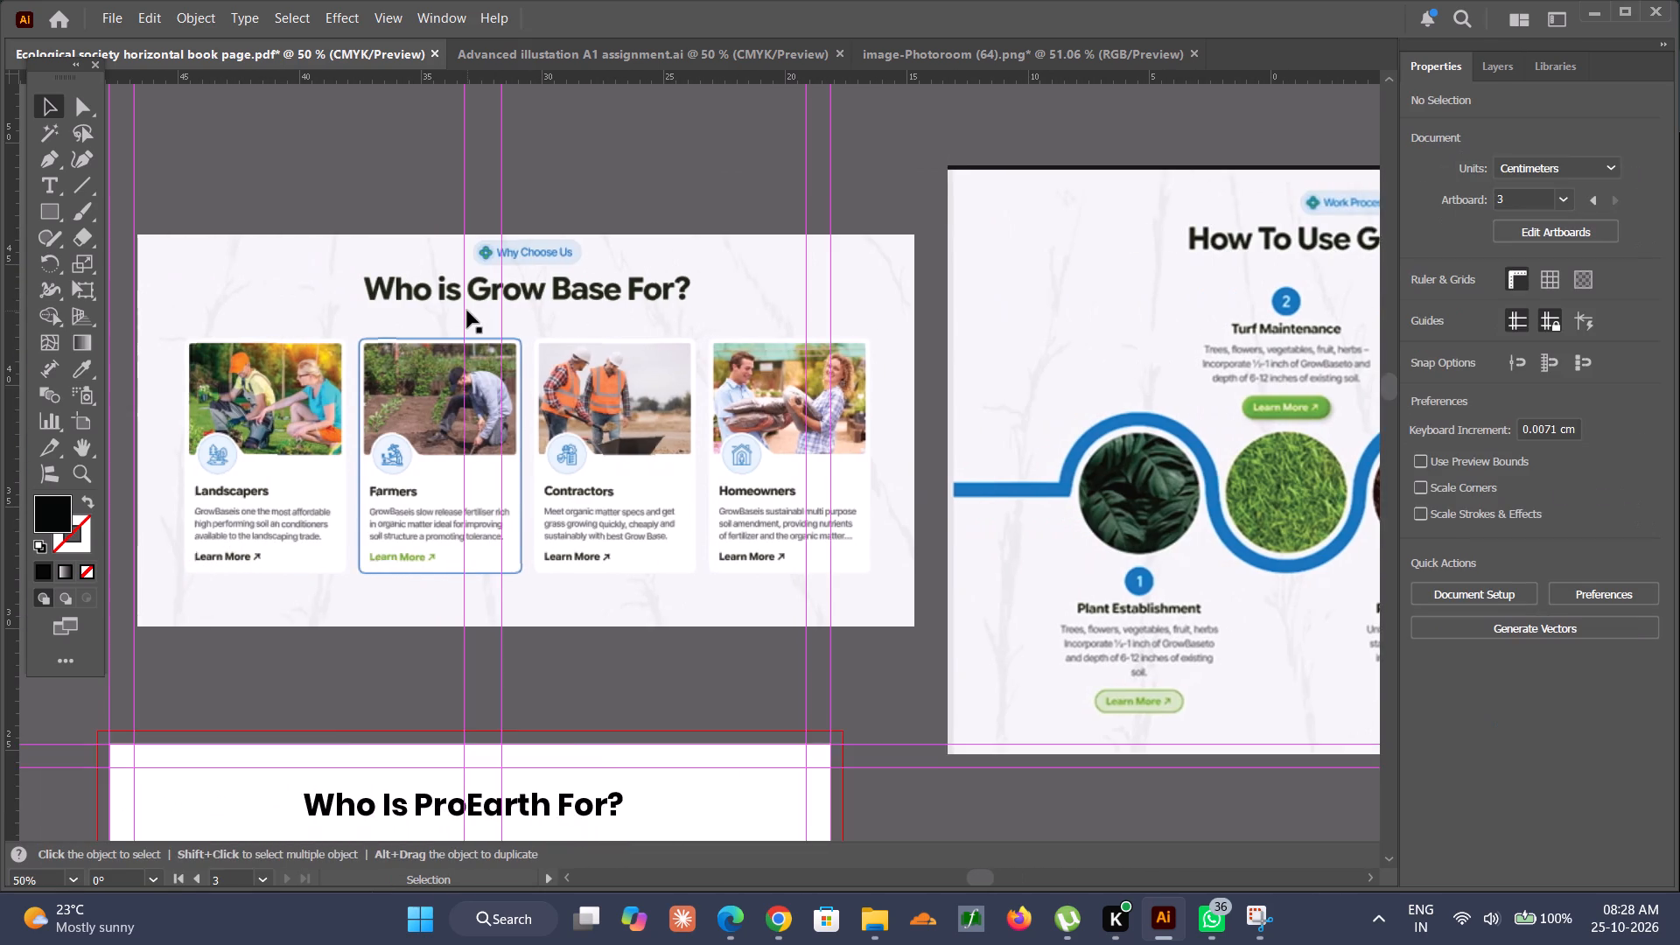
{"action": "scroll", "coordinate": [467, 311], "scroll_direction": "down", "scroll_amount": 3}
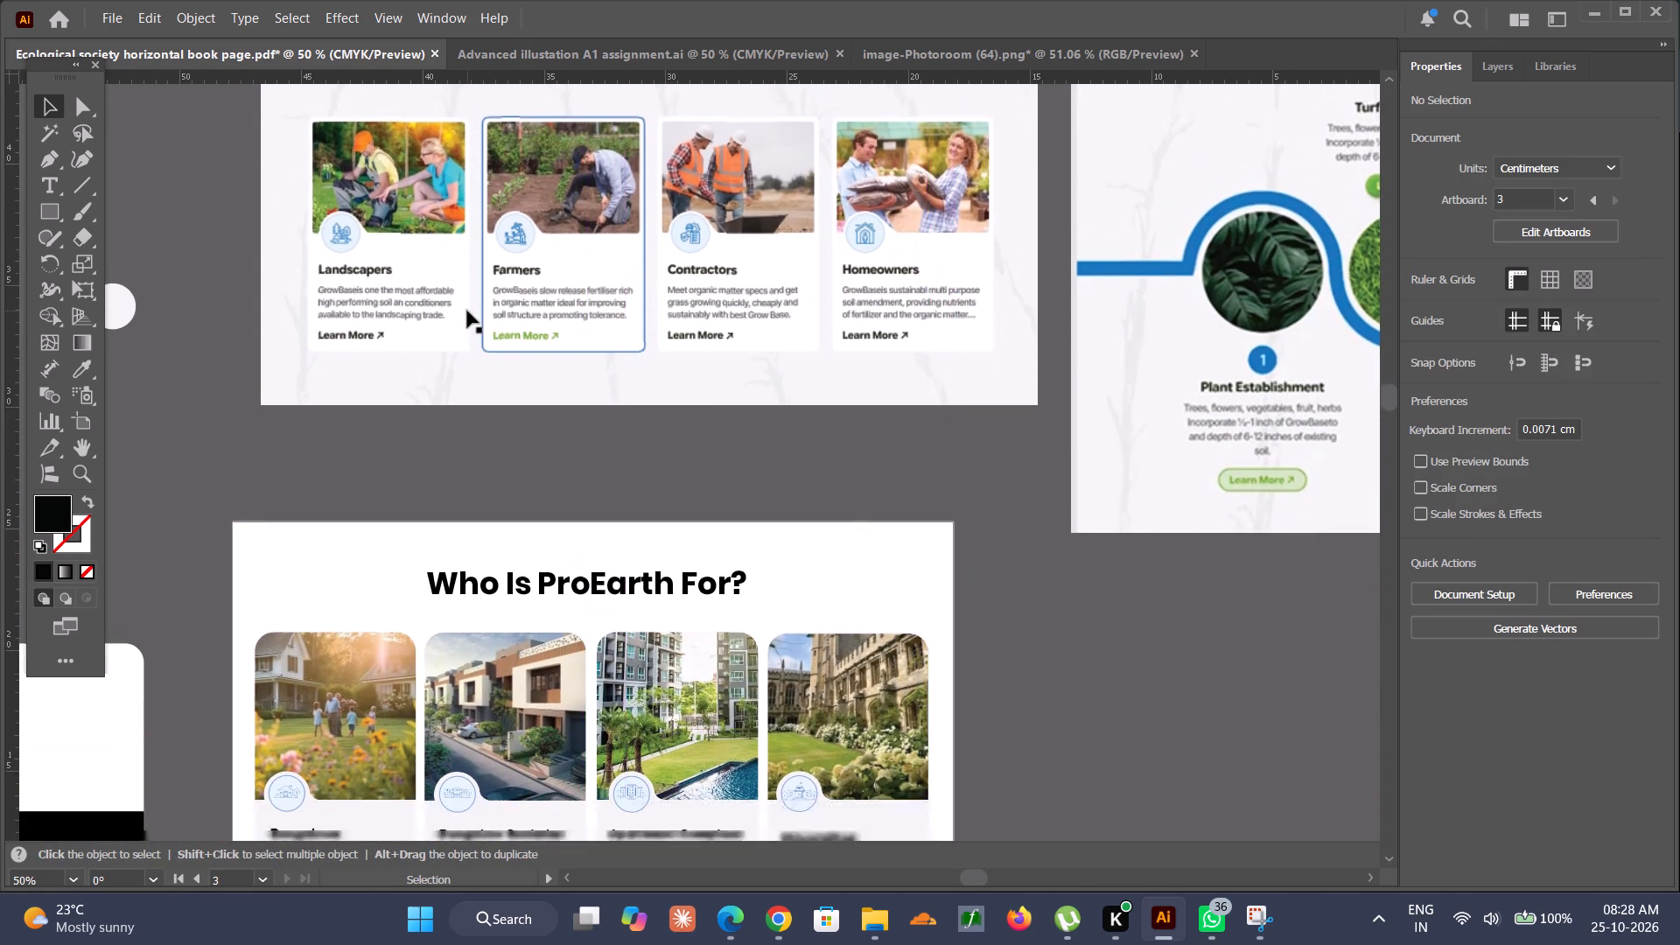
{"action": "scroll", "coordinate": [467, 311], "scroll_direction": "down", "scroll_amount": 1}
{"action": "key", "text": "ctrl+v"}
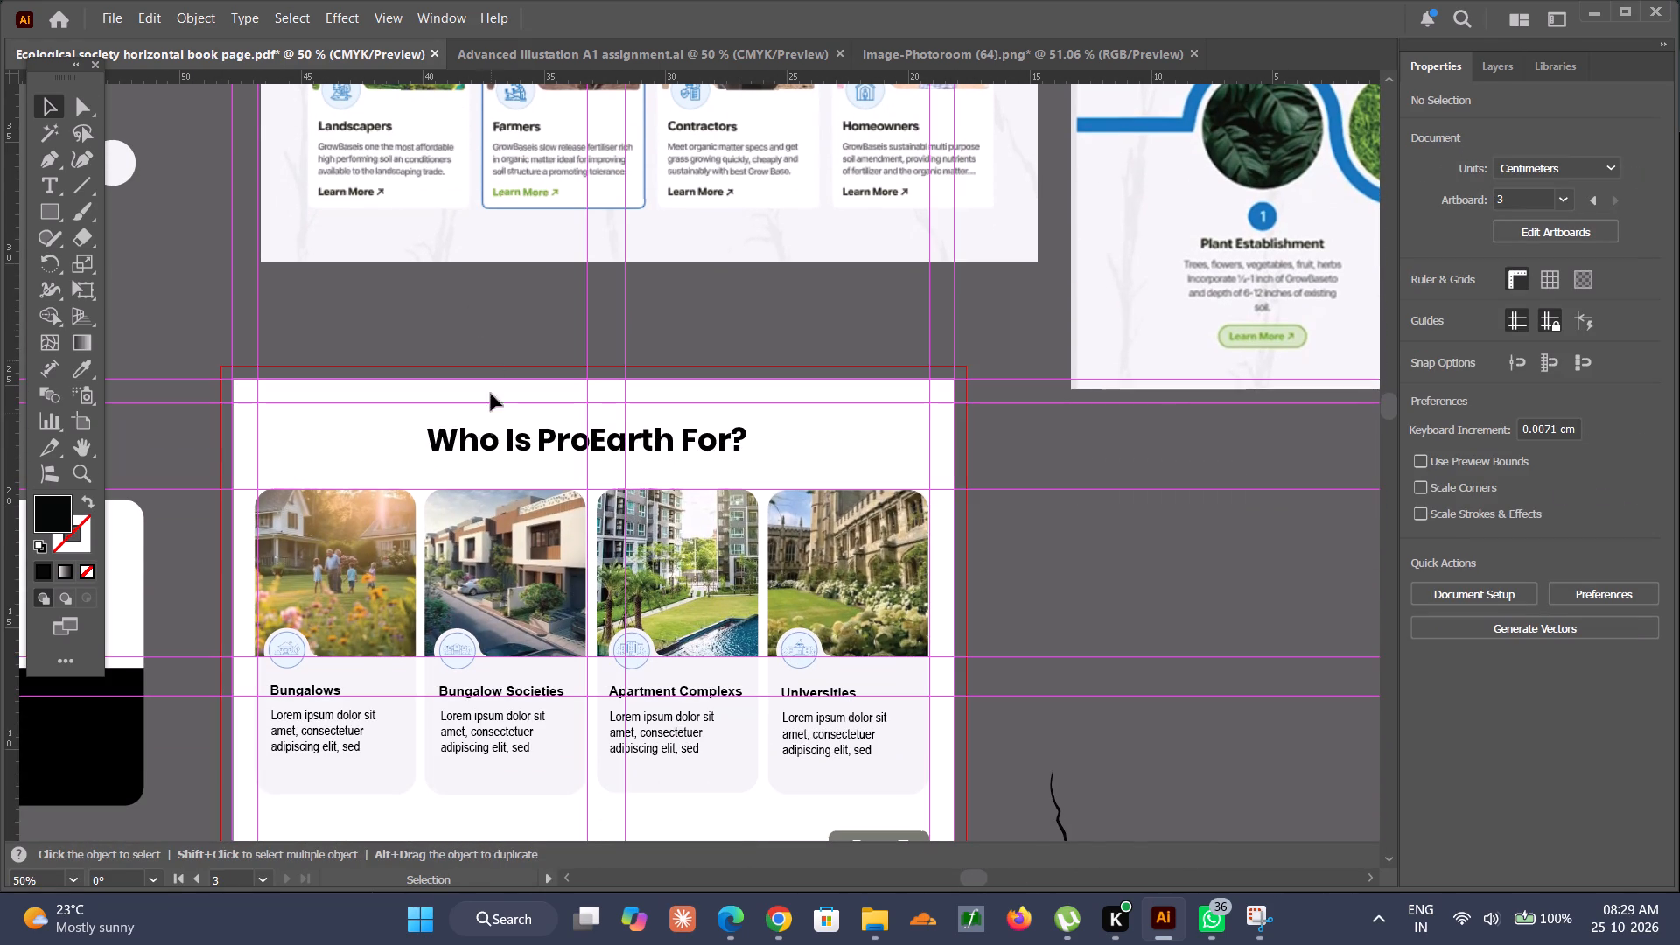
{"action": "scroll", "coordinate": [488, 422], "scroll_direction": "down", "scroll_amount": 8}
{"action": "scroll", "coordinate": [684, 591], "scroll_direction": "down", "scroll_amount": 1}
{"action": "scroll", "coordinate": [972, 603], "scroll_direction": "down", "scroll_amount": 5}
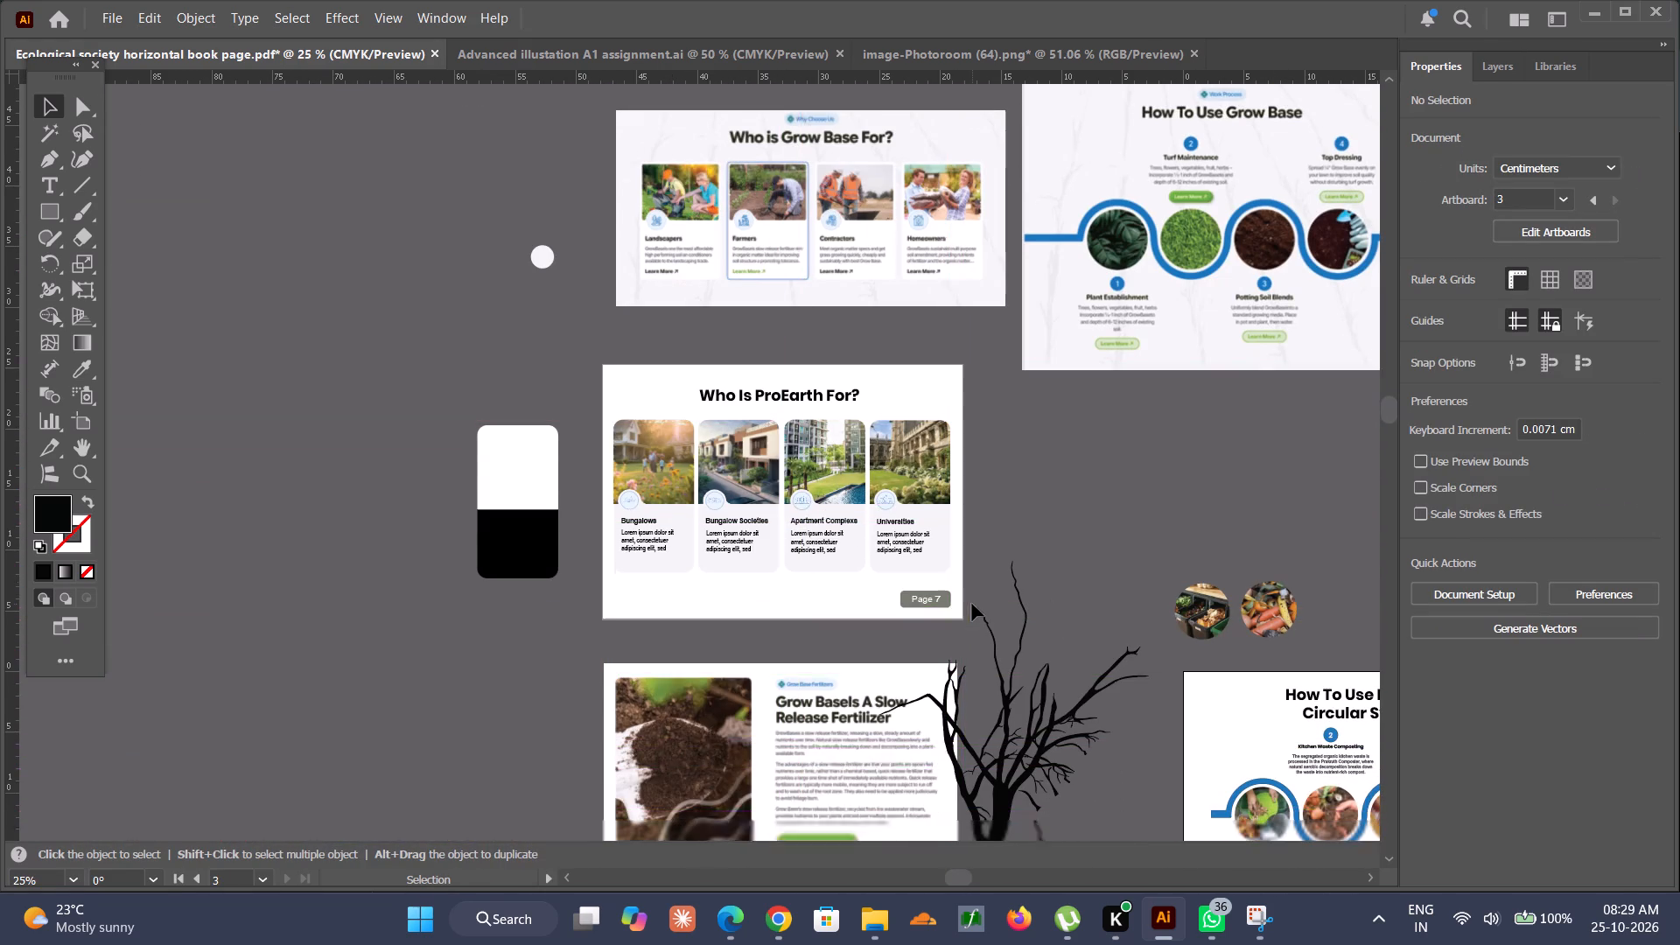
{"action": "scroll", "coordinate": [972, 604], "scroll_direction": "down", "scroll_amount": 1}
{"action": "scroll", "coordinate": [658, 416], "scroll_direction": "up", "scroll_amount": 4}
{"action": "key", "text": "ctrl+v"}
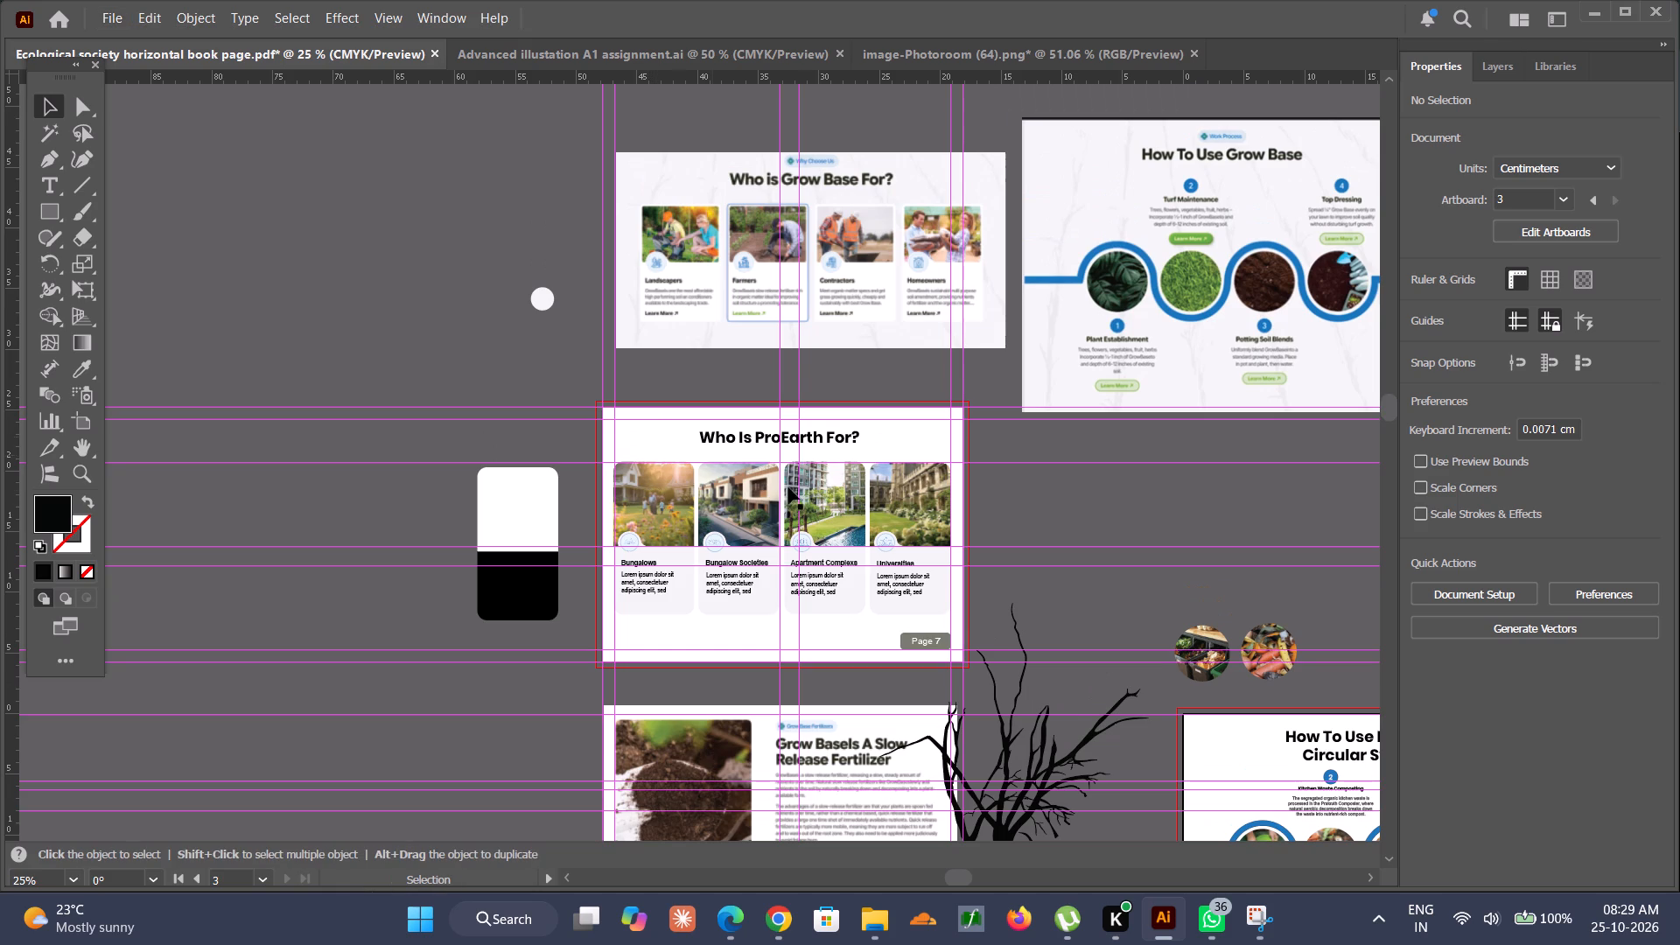
Copy the tree cutout again and paste it into the book document, placing it over the Bungalows card on page 7.
{"action": "left_click", "coordinate": [1096, 55]}
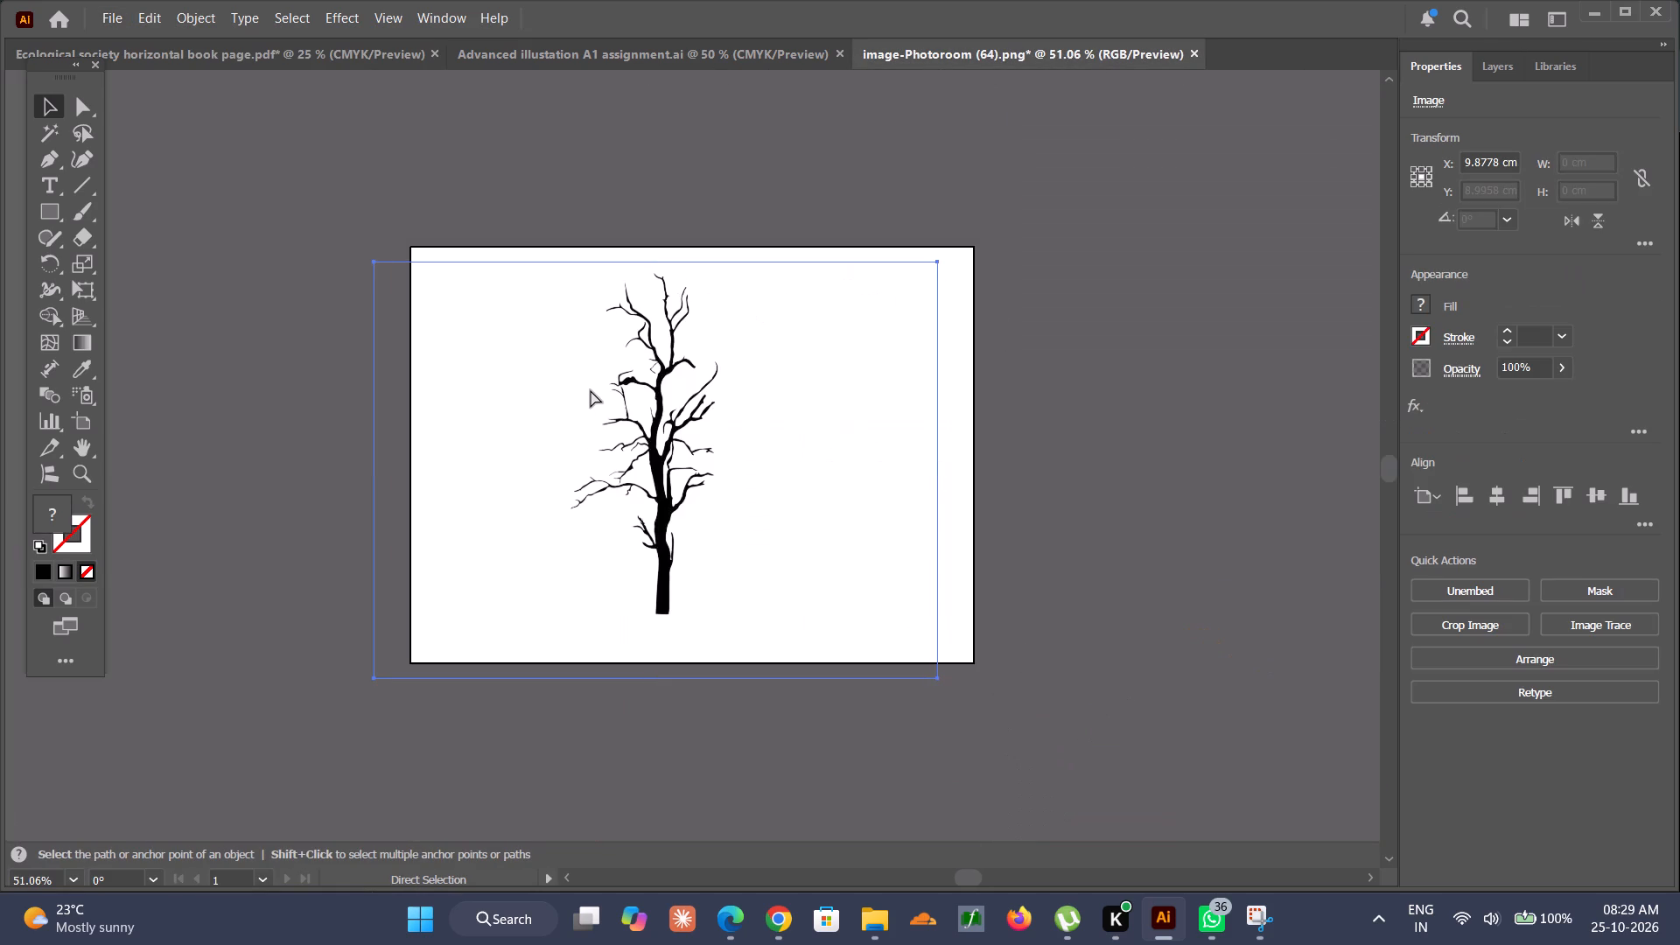
{"action": "key", "text": "ctrl+c"}
{"action": "left_click", "coordinate": [259, 57]}
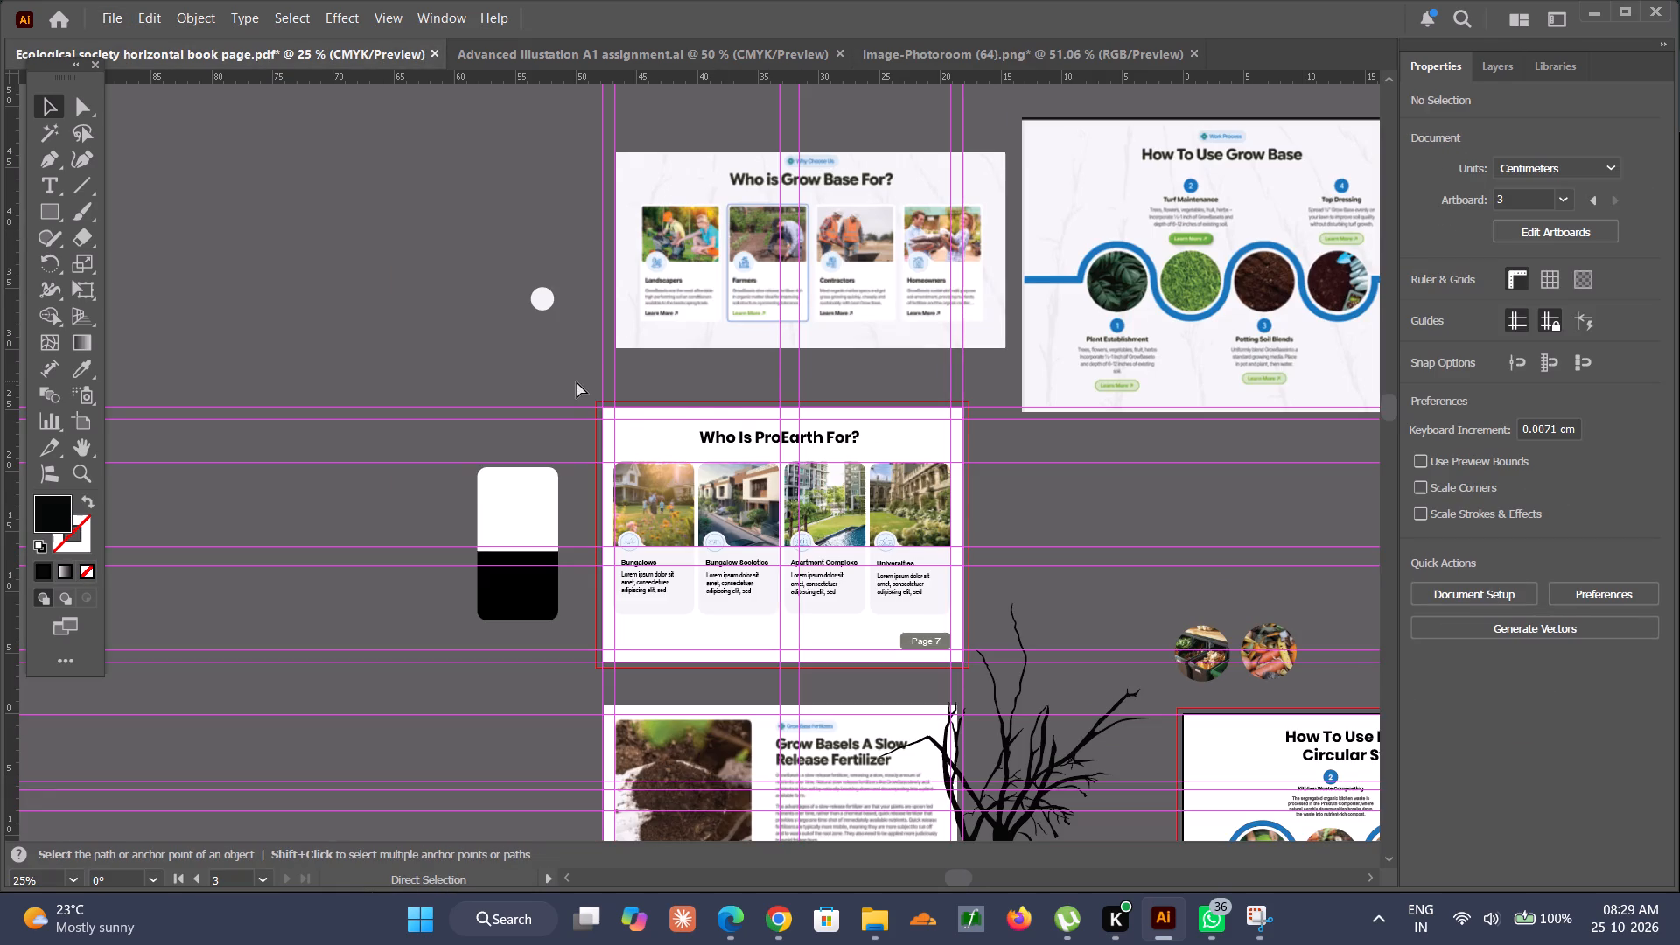
{"action": "key", "text": "ctrl+v"}
{"action": "scroll", "coordinate": [696, 500], "scroll_direction": "up", "scroll_amount": 4, "text": "alt"}
{"action": "scroll", "coordinate": [704, 496], "scroll_direction": "down", "scroll_amount": 1, "text": "alt"}
{"action": "left_click_drag", "start_coordinate": [706, 496], "coordinate": [596, 673]}
{"action": "scroll", "coordinate": [586, 660], "scroll_direction": "down", "scroll_amount": 7}
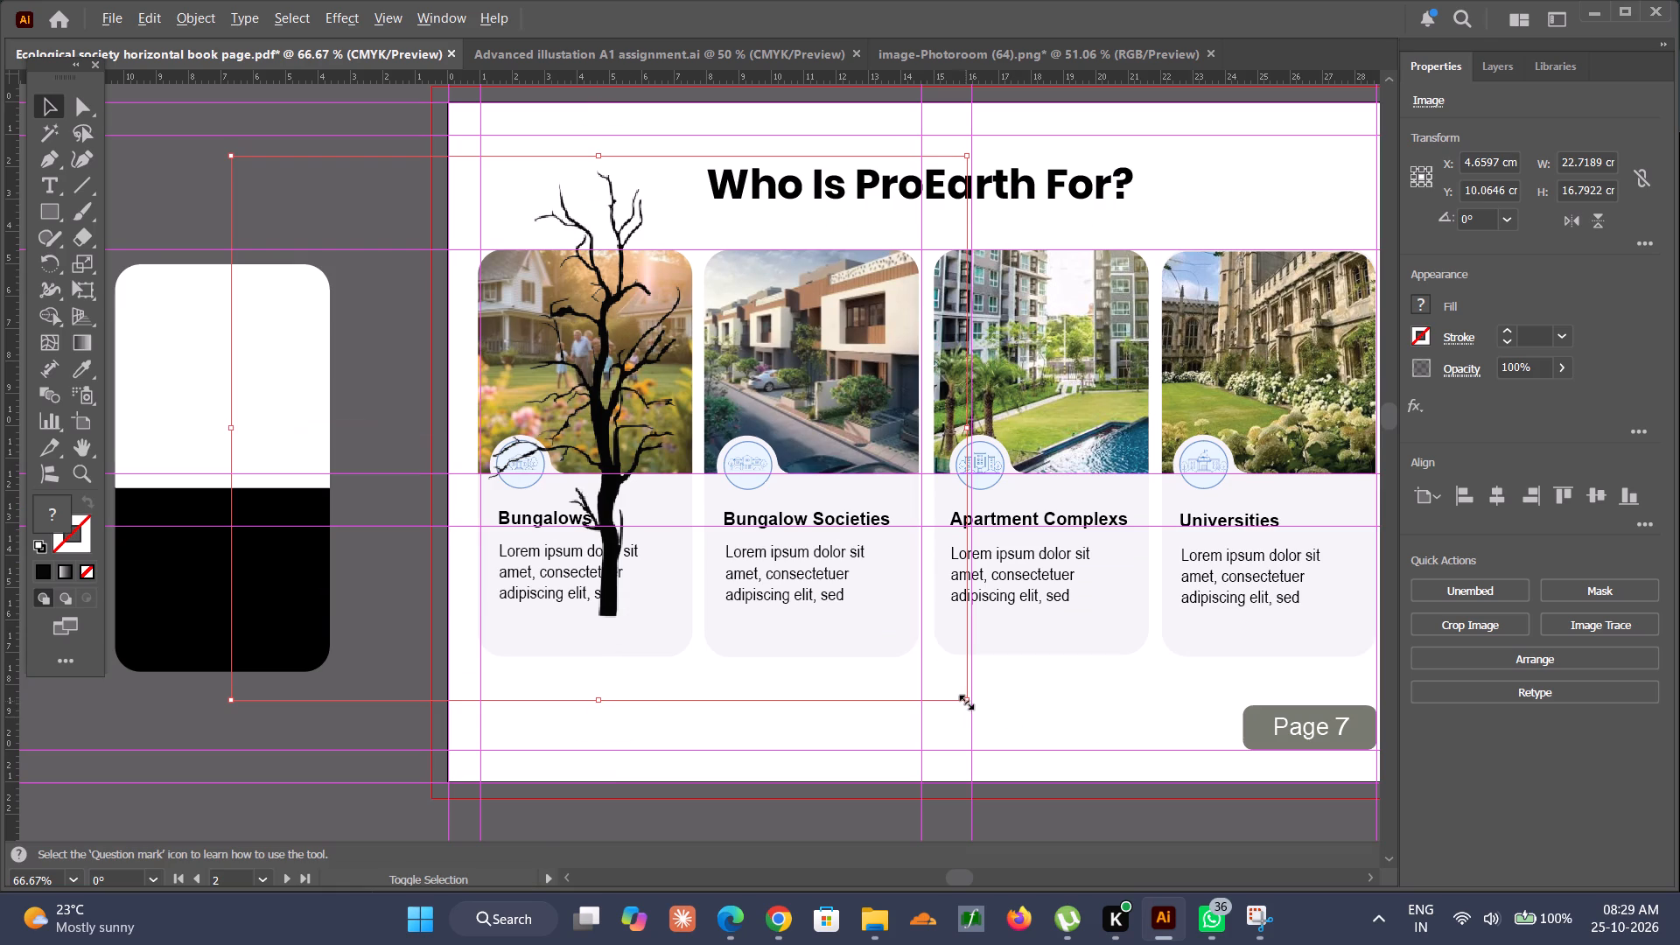
Crop the pasted tree image closely around the tree, to about 4.85 by 15.07 cm.
{"action": "left_click", "coordinate": [1471, 625]}
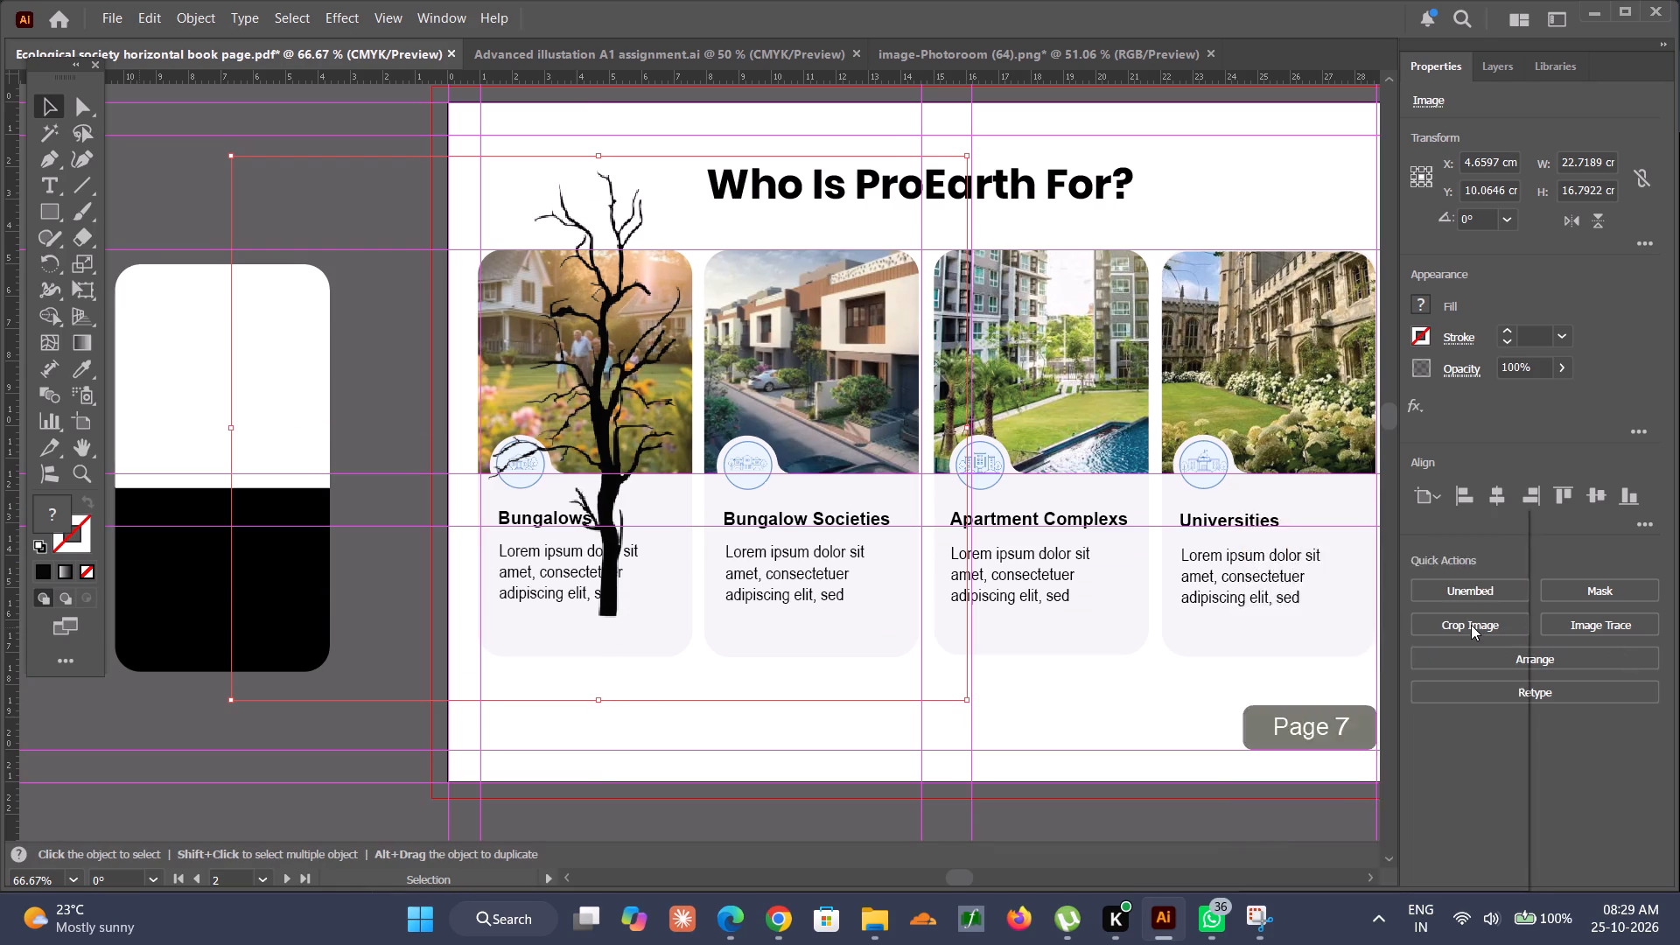
{"action": "left_click", "coordinate": [1502, 619]}
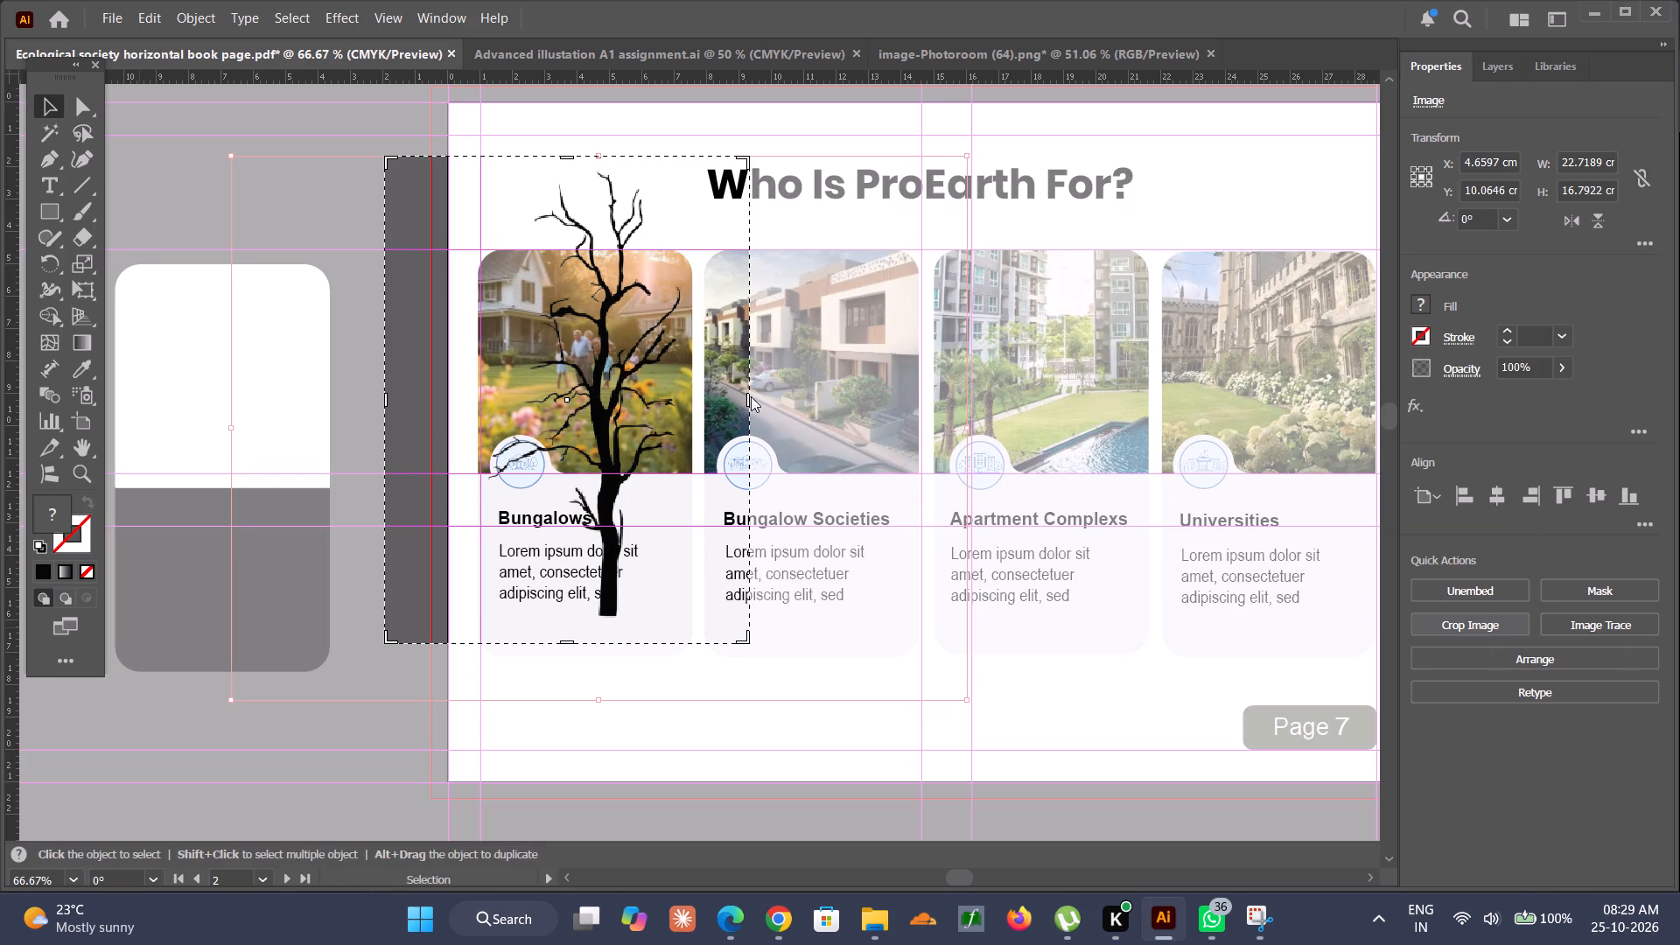
{"action": "left_click_drag", "start_coordinate": [745, 395], "coordinate": [683, 395]}
{"action": "left_click_drag", "start_coordinate": [388, 401], "coordinate": [474, 421]}
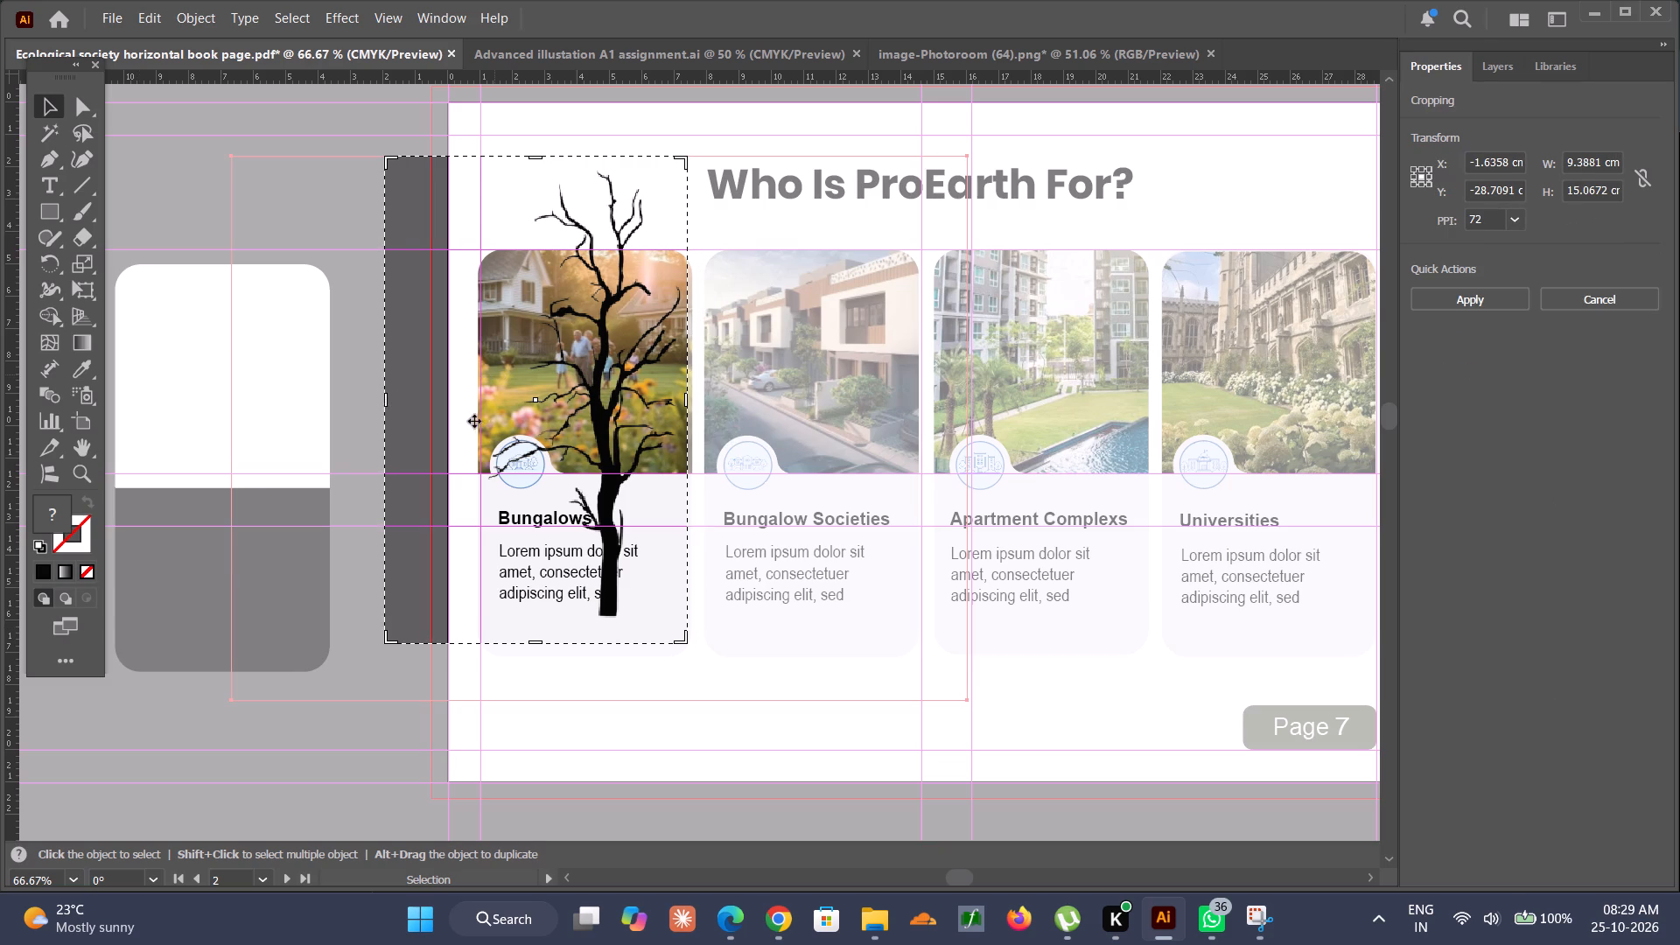
{"action": "left_click_drag", "start_coordinate": [474, 421], "coordinate": [535, 426]}
{"action": "left_click", "coordinate": [1480, 316]}
{"action": "left_click", "coordinate": [1478, 311]}
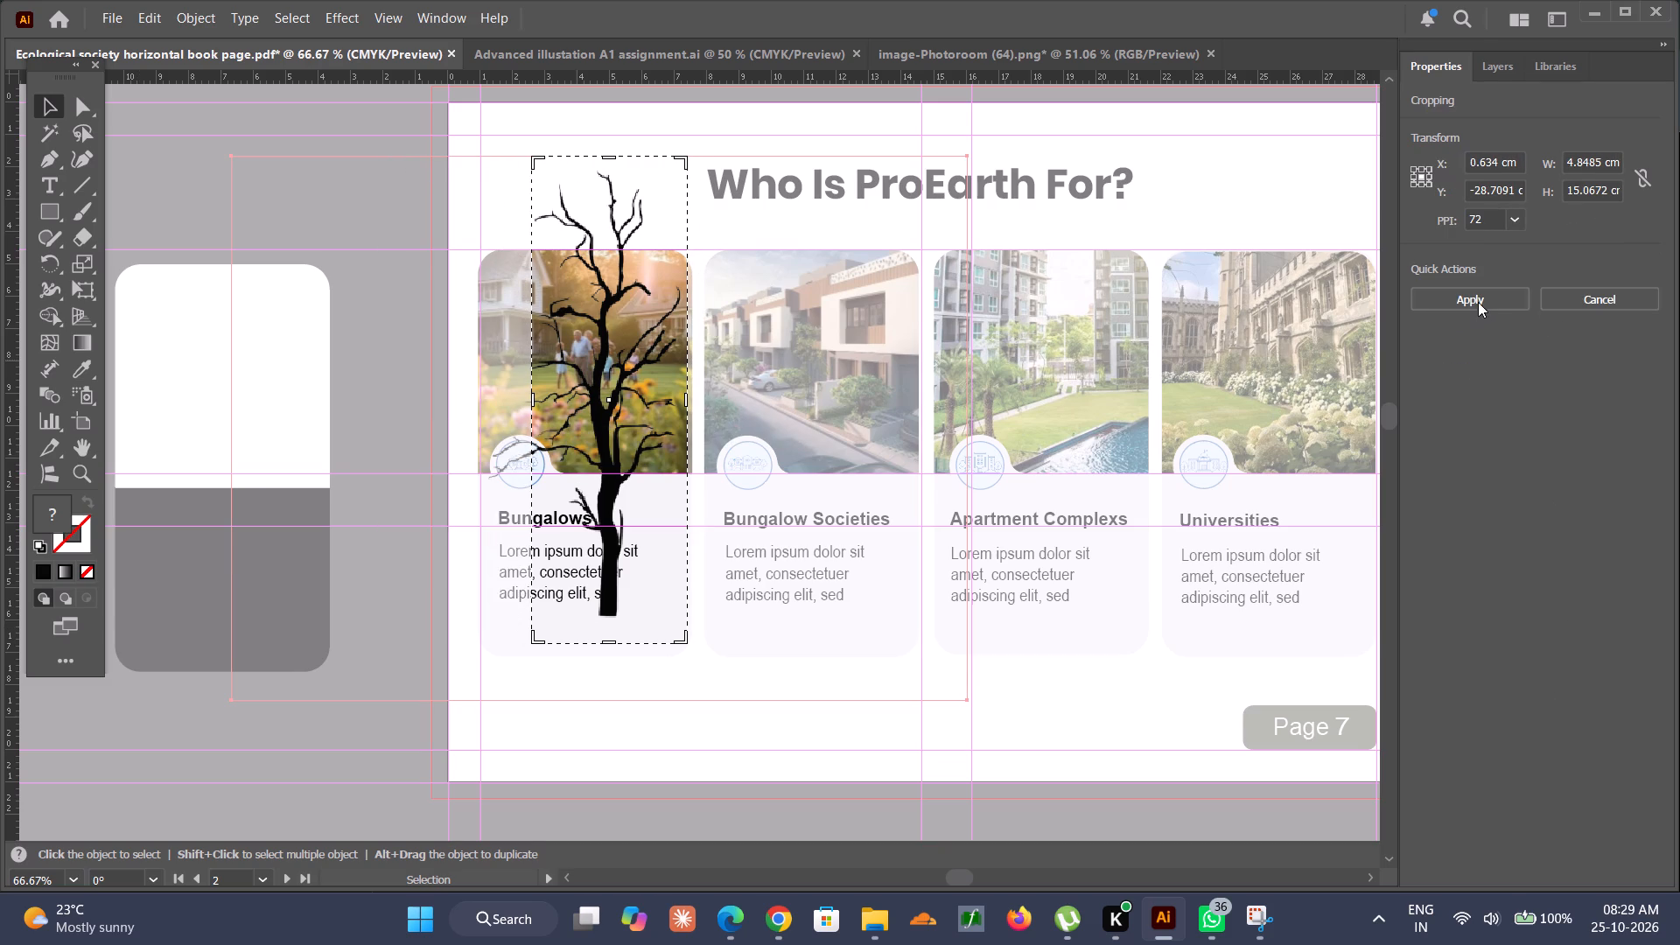
{"action": "left_click", "coordinate": [1478, 295]}
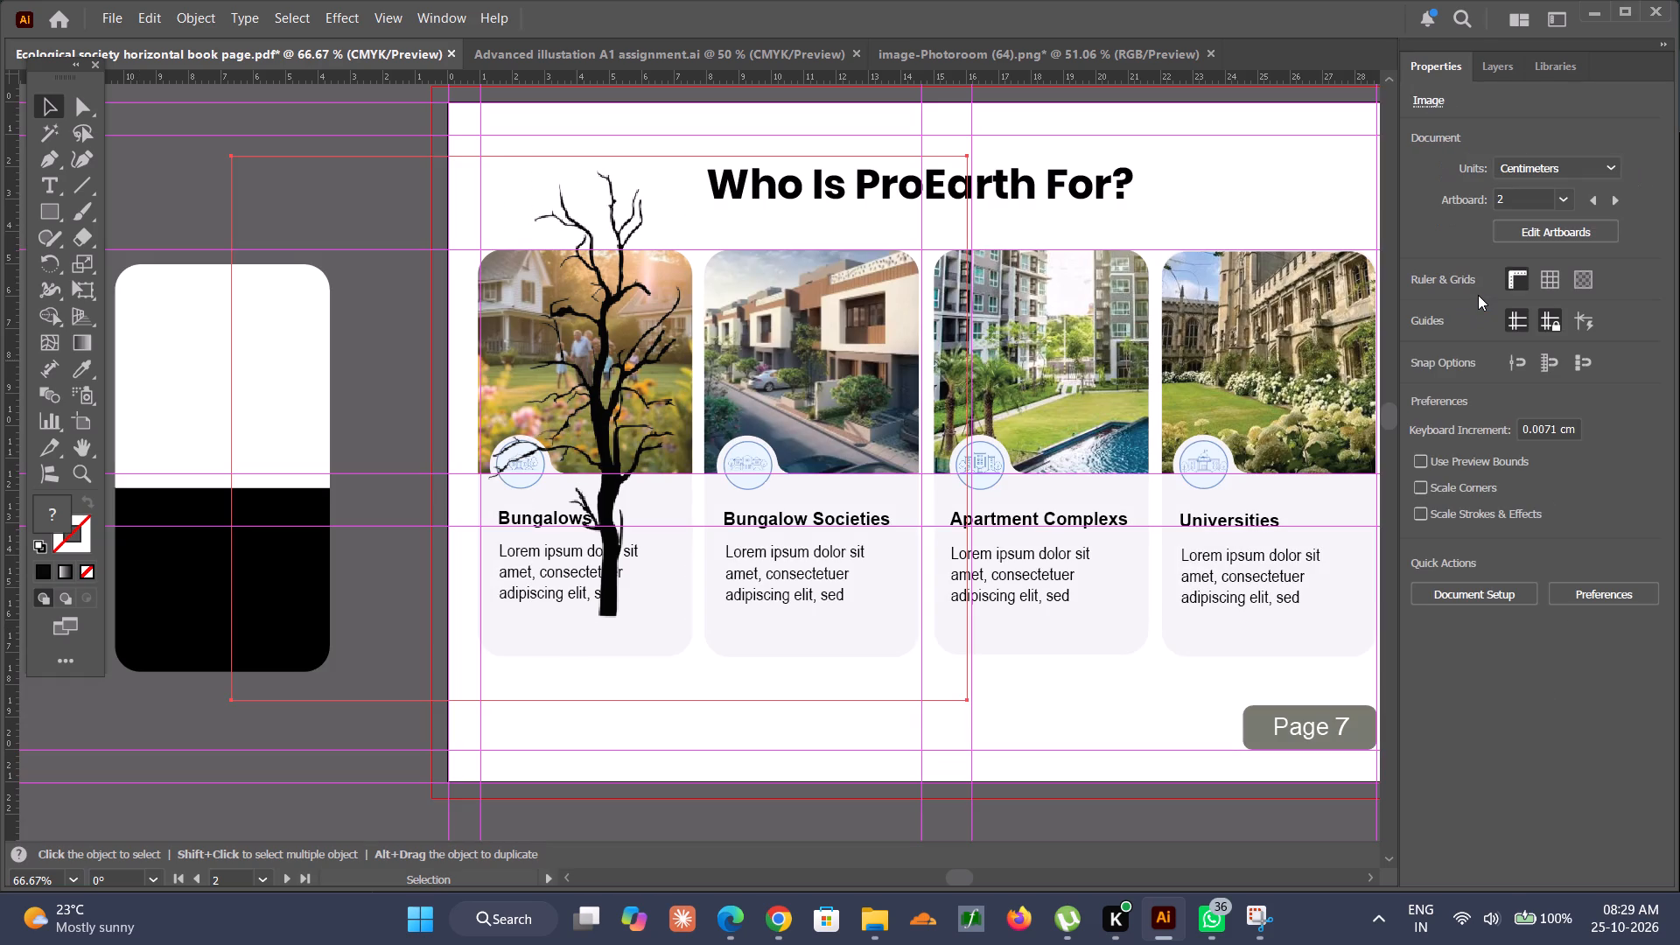
Save the Ecological society horizontal book page document.
{"action": "key", "text": "ctrl+s"}
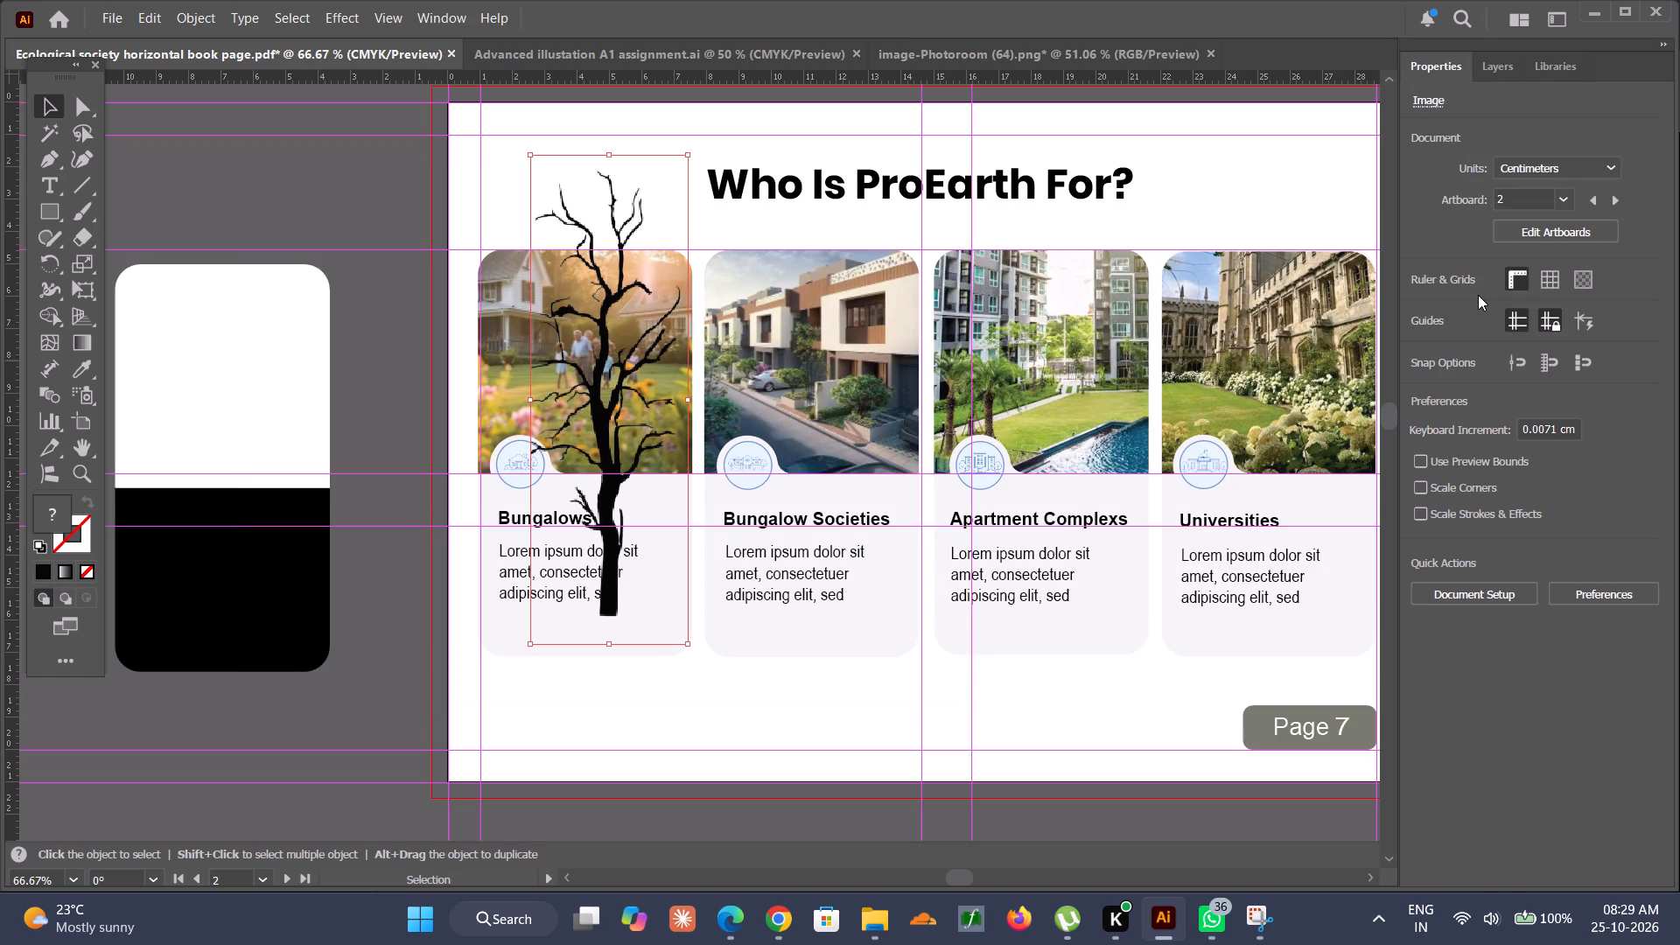
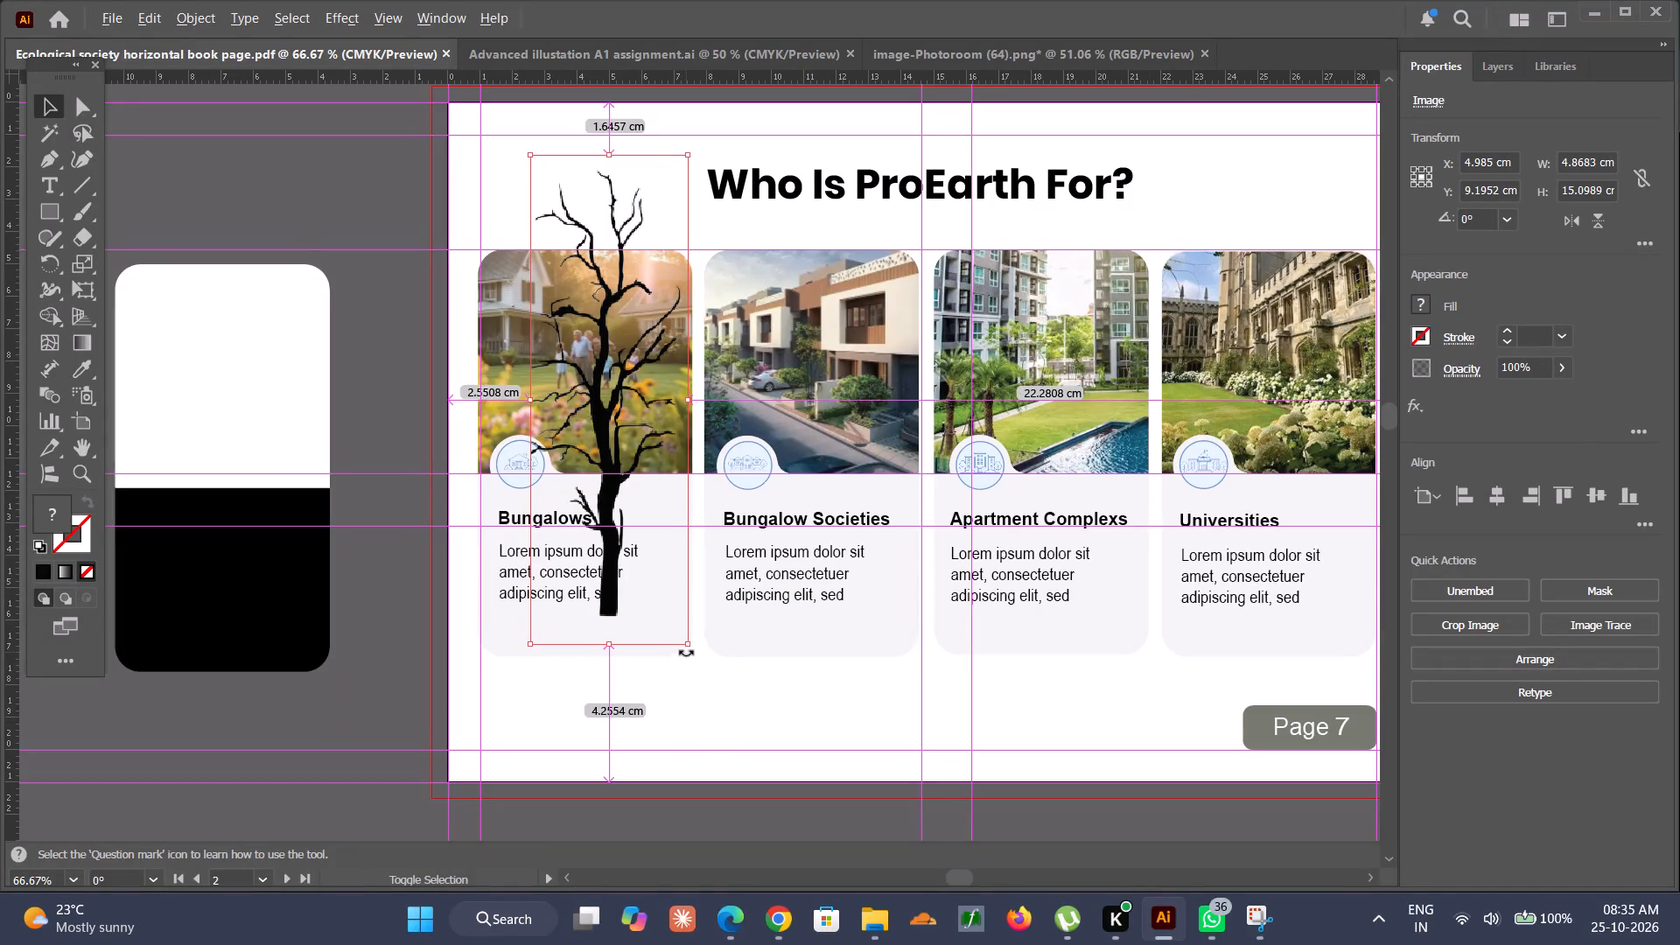
Stretch the bare tree image downward to about 20.5 cm tall and shift it left over the Bungalows card, trunk at the page's bottom edge.
{"action": "left_click_drag", "start_coordinate": [610, 639], "coordinate": [613, 651]}
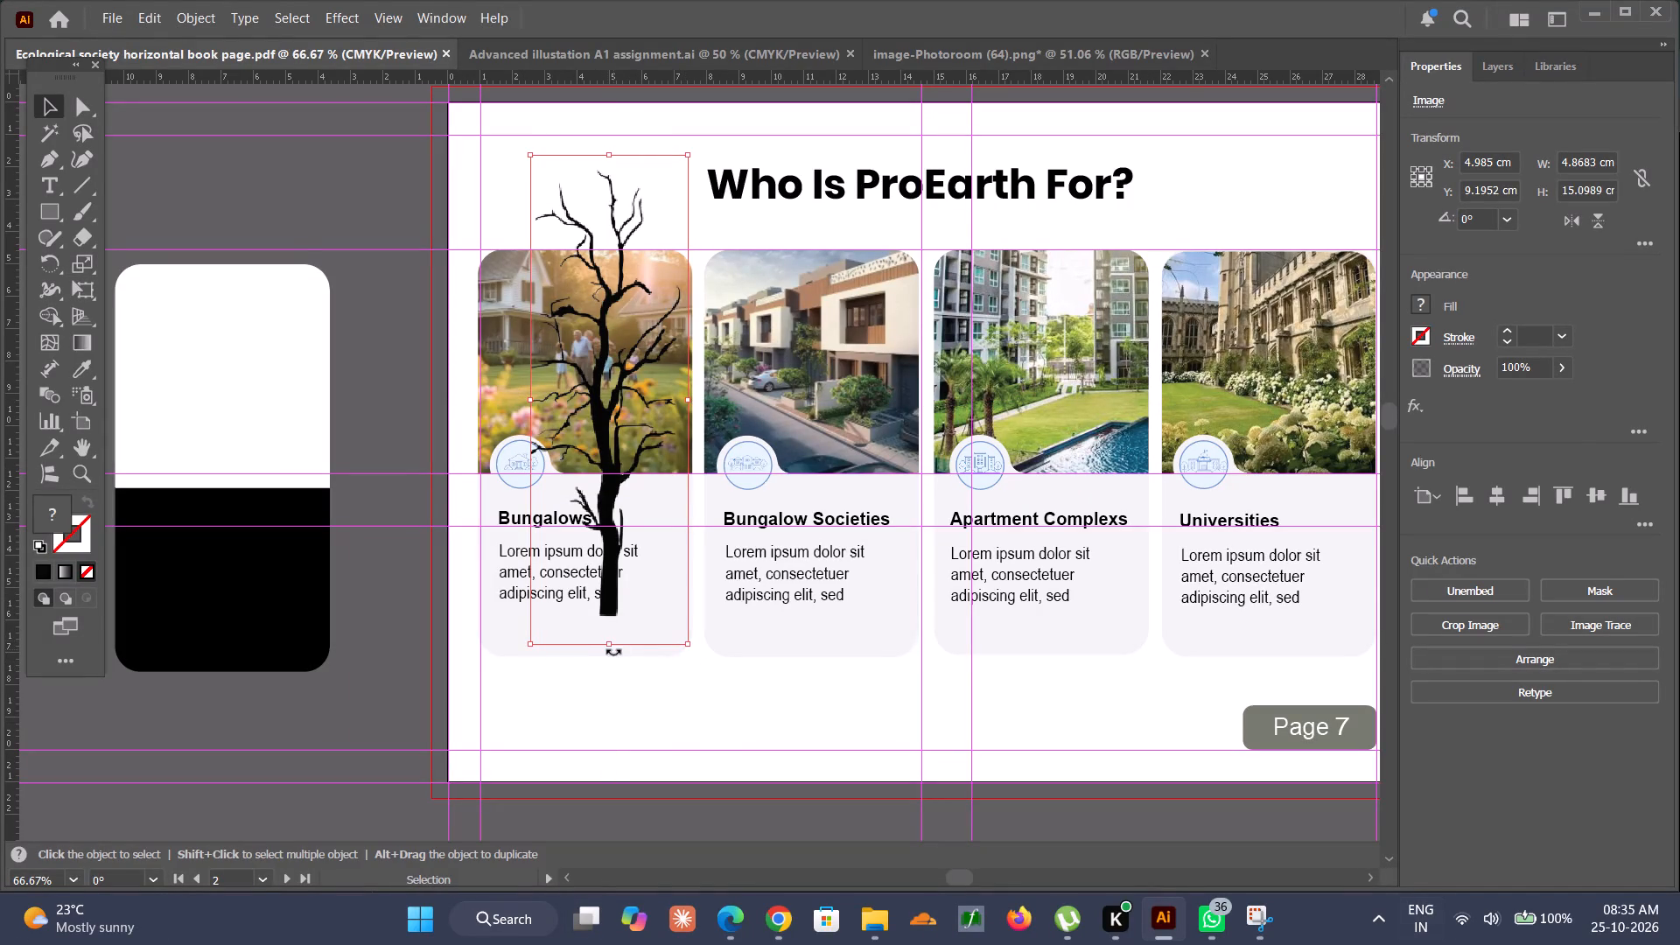
{"action": "left_click_drag", "start_coordinate": [613, 651], "coordinate": [612, 653]}
{"action": "left_click_drag", "start_coordinate": [604, 644], "coordinate": [601, 822]}
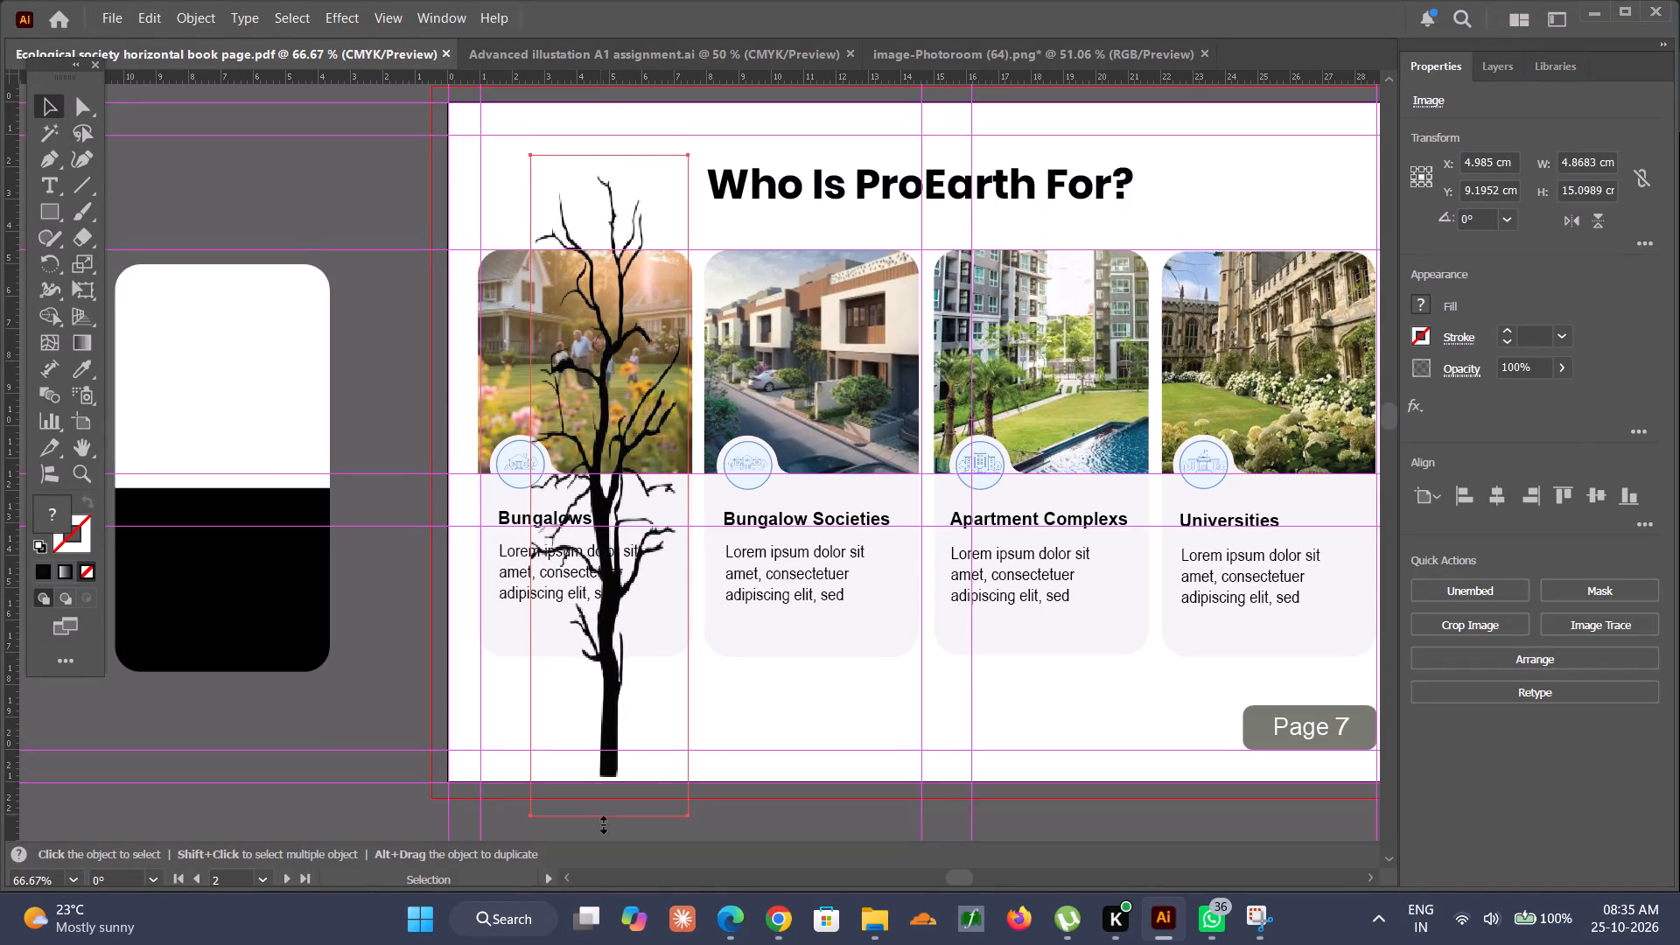
{"action": "left_click_drag", "start_coordinate": [601, 822], "coordinate": [606, 820]}
{"action": "left_click_drag", "start_coordinate": [610, 696], "coordinate": [572, 689]}
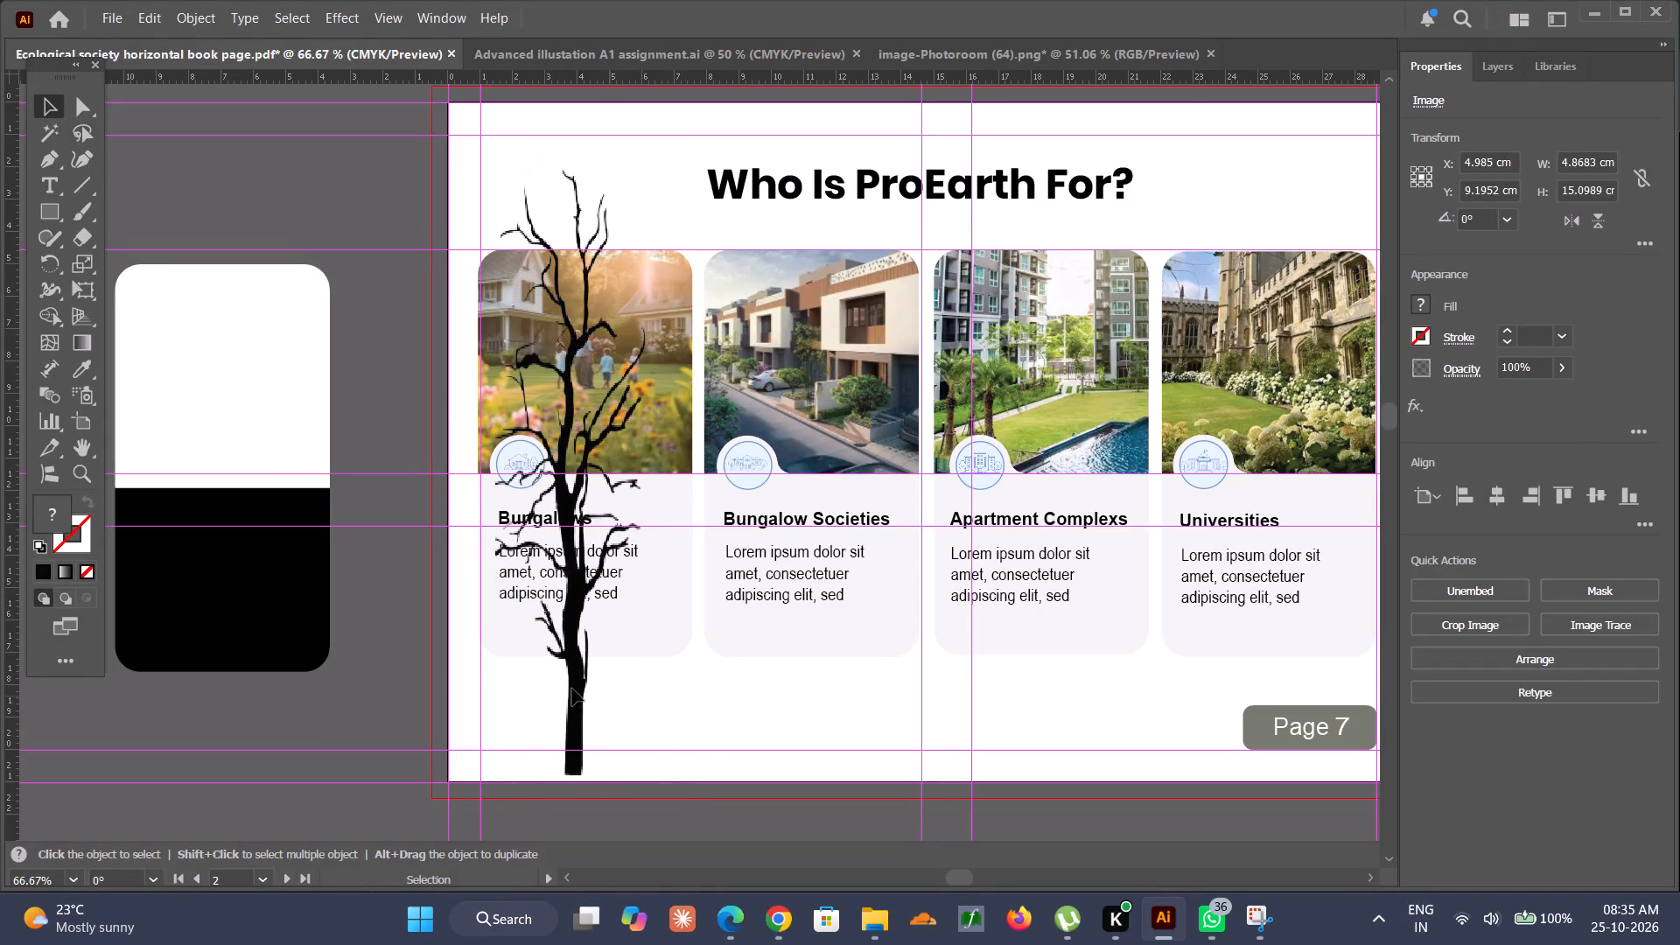
{"action": "left_click_drag", "start_coordinate": [572, 689], "coordinate": [571, 698]}
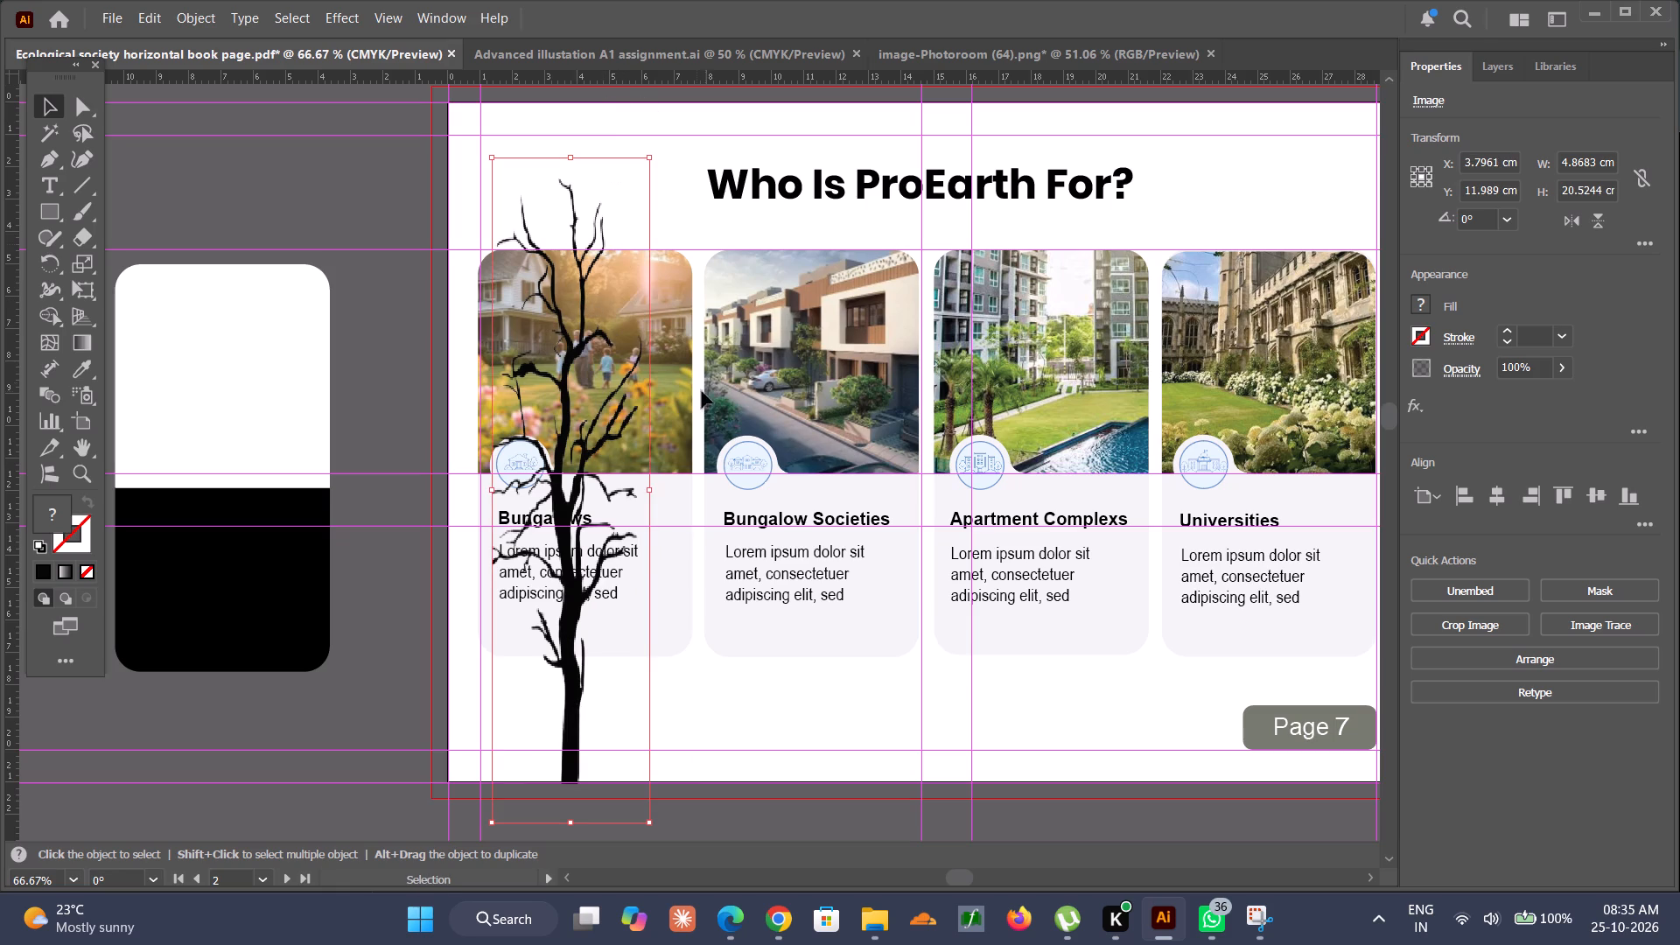
Widen the tree image to about 5.34 cm by extending its right side, keeping its height.
{"action": "left_click_drag", "start_coordinate": [645, 484], "coordinate": [657, 488]}
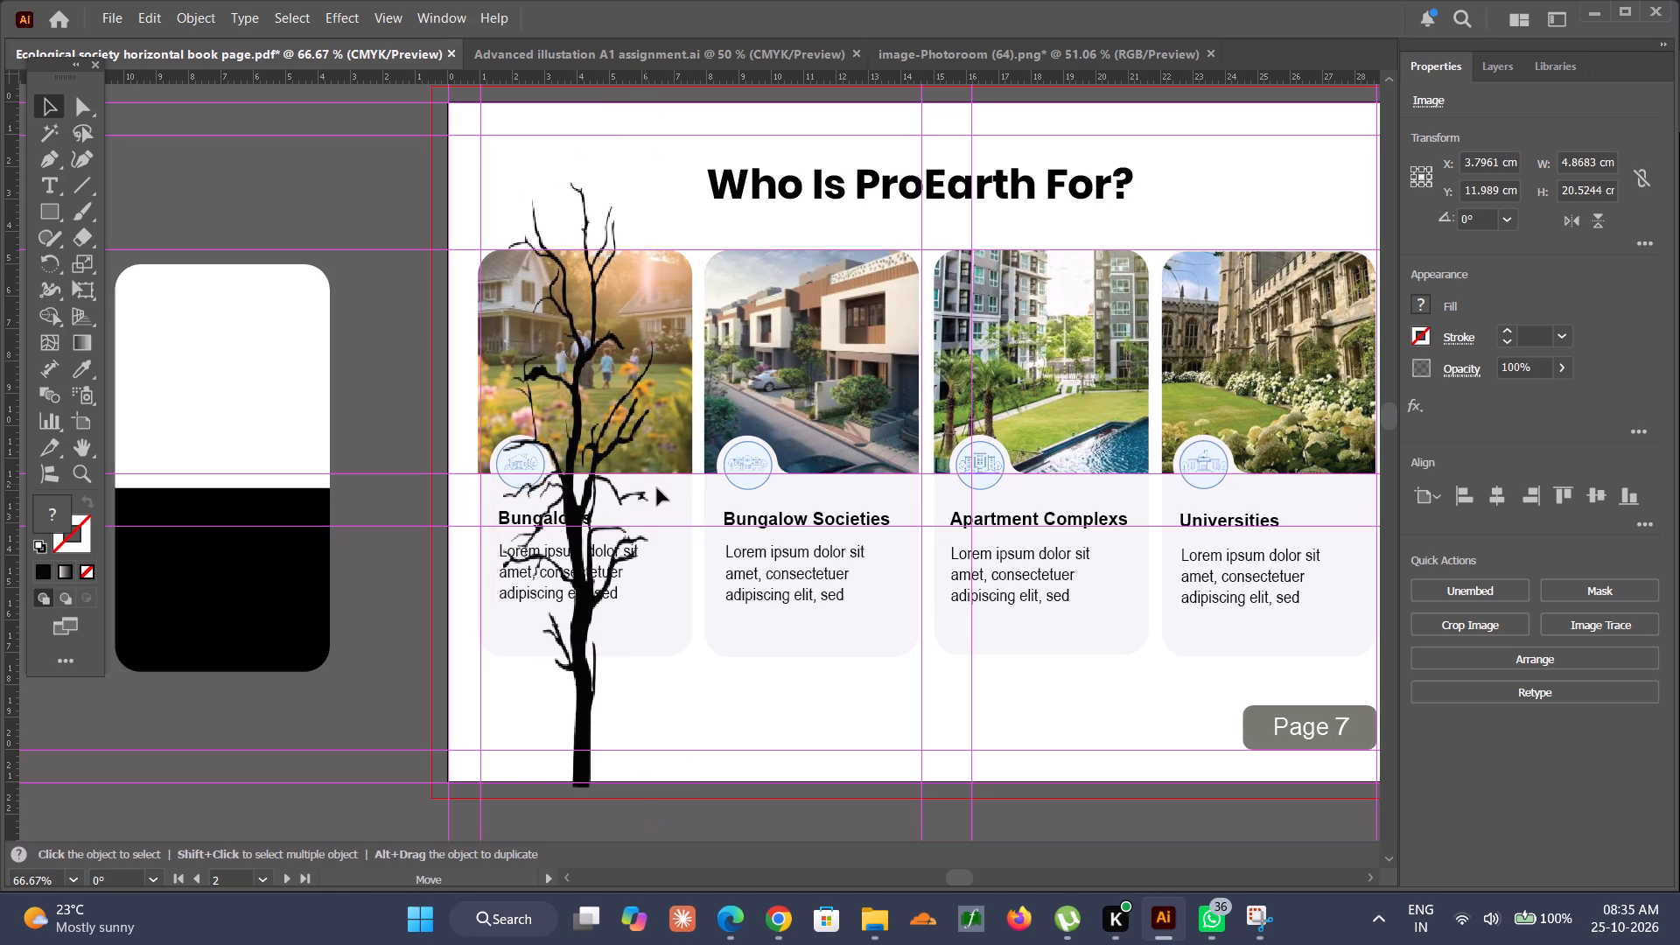
{"action": "left_click_drag", "start_coordinate": [657, 488], "coordinate": [658, 488]}
{"action": "key", "text": "ctrl+z"}
{"action": "left_click_drag", "start_coordinate": [647, 486], "coordinate": [654, 487]}
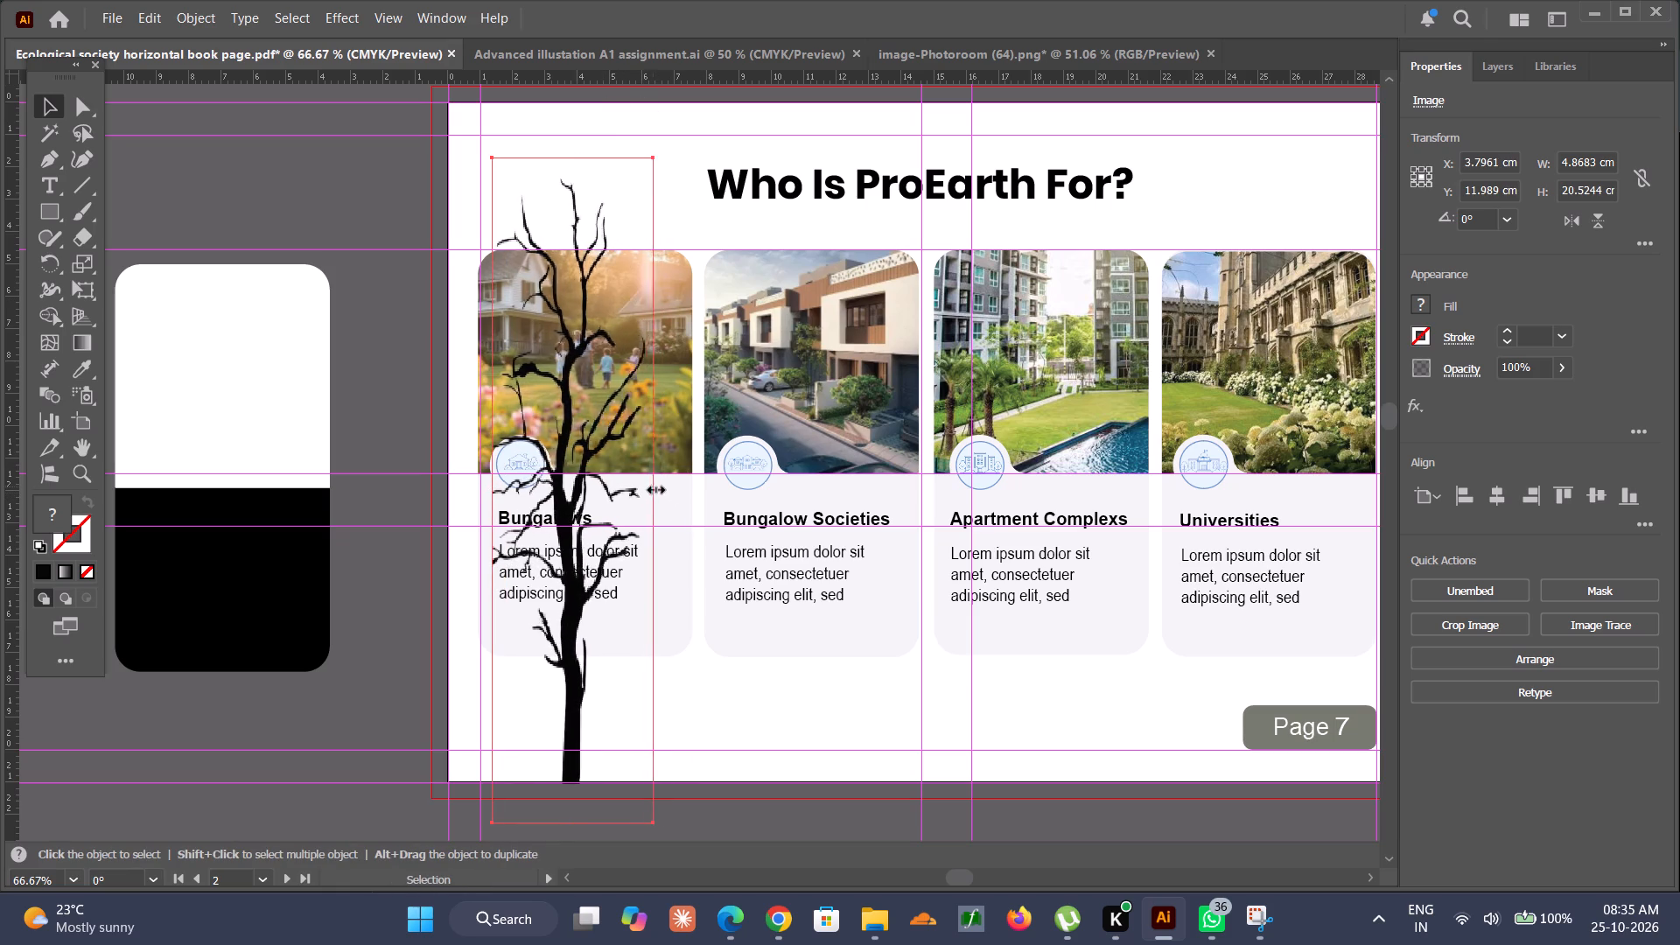
{"action": "left_click_drag", "start_coordinate": [654, 487], "coordinate": [667, 496]}
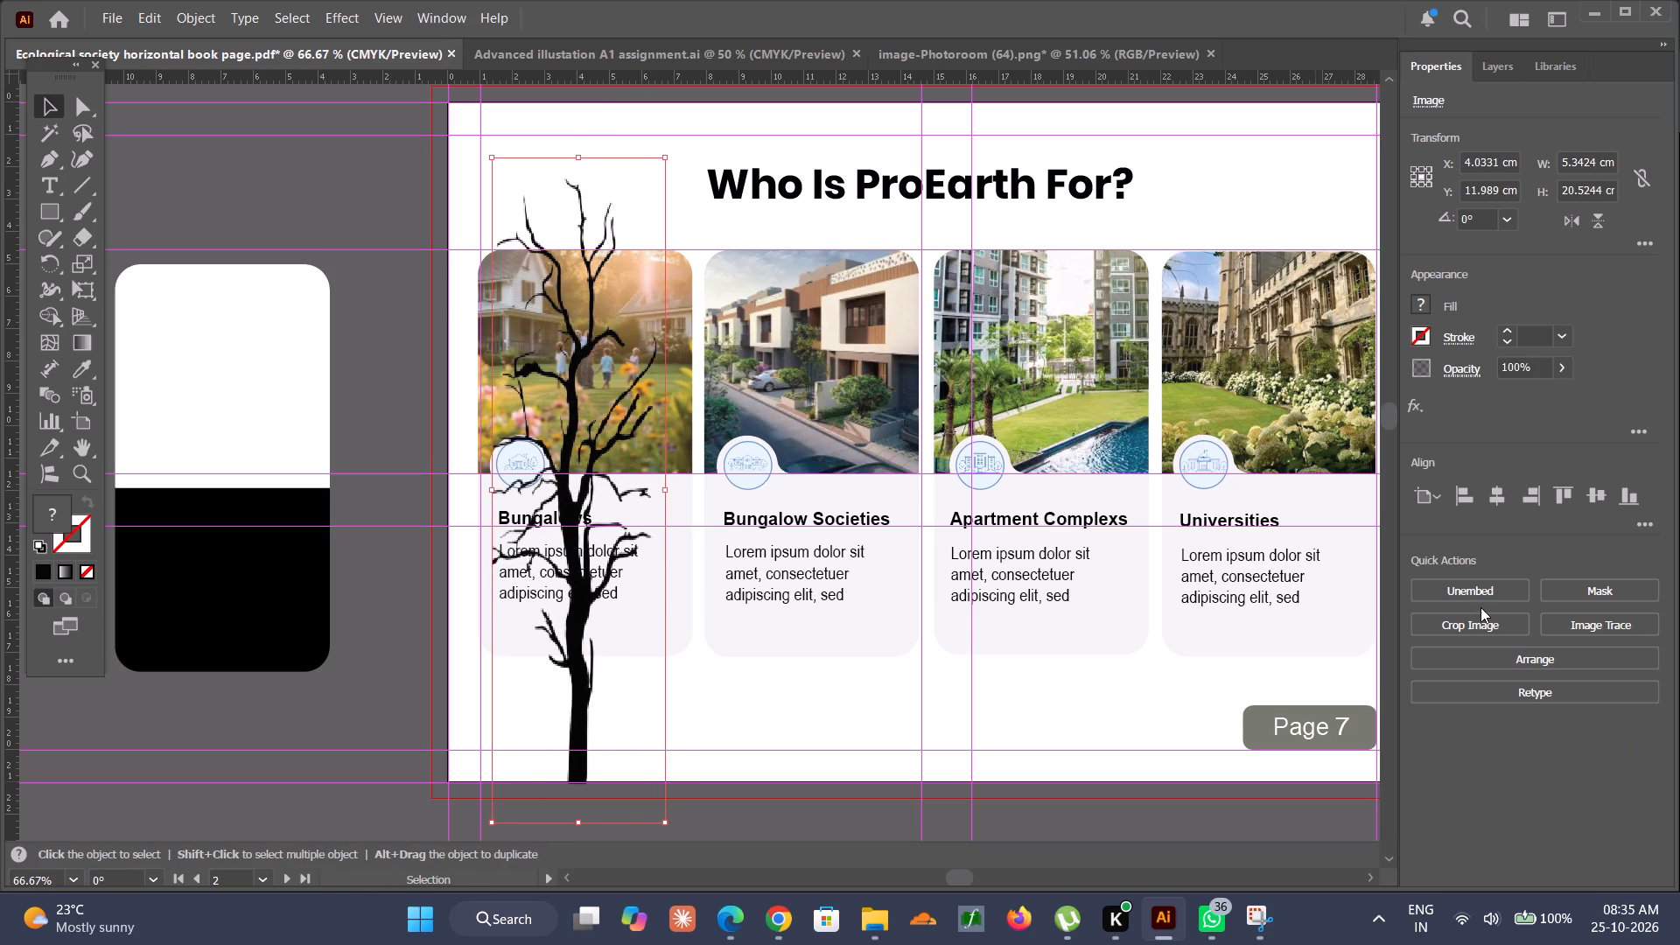
Send the tree image to the back, behind the Bungalows card.
{"action": "right_click", "coordinate": [568, 727]}
{"action": "left_click", "coordinate": [675, 634]}
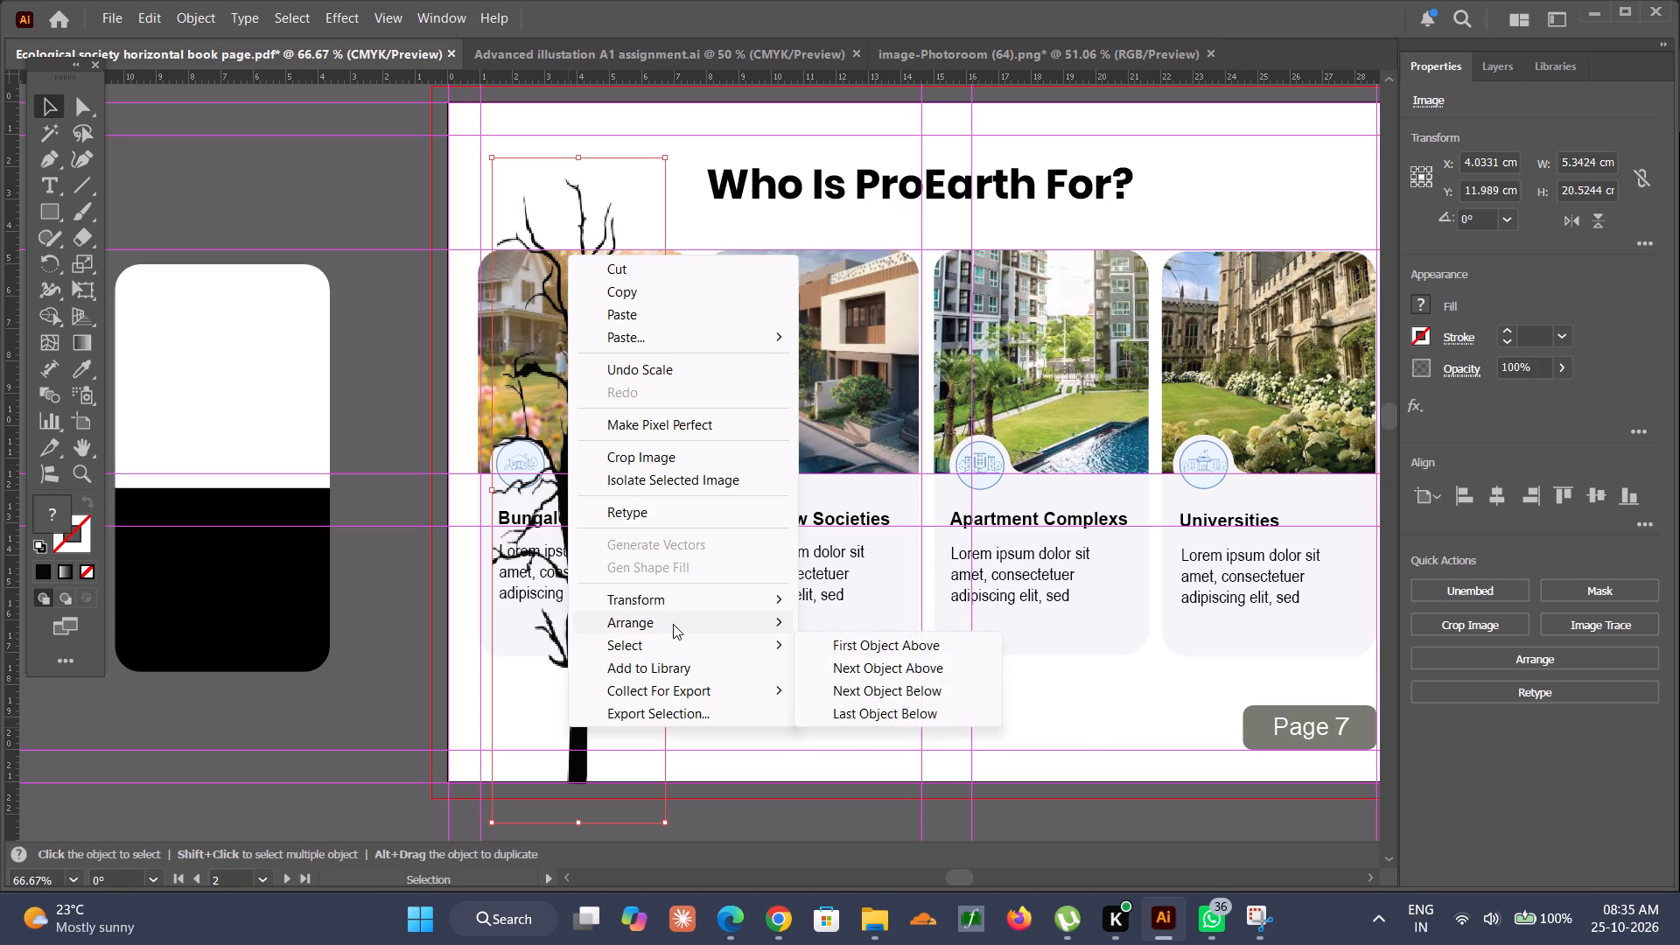
{"action": "left_click", "coordinate": [673, 624]}
{"action": "left_click", "coordinate": [843, 696]}
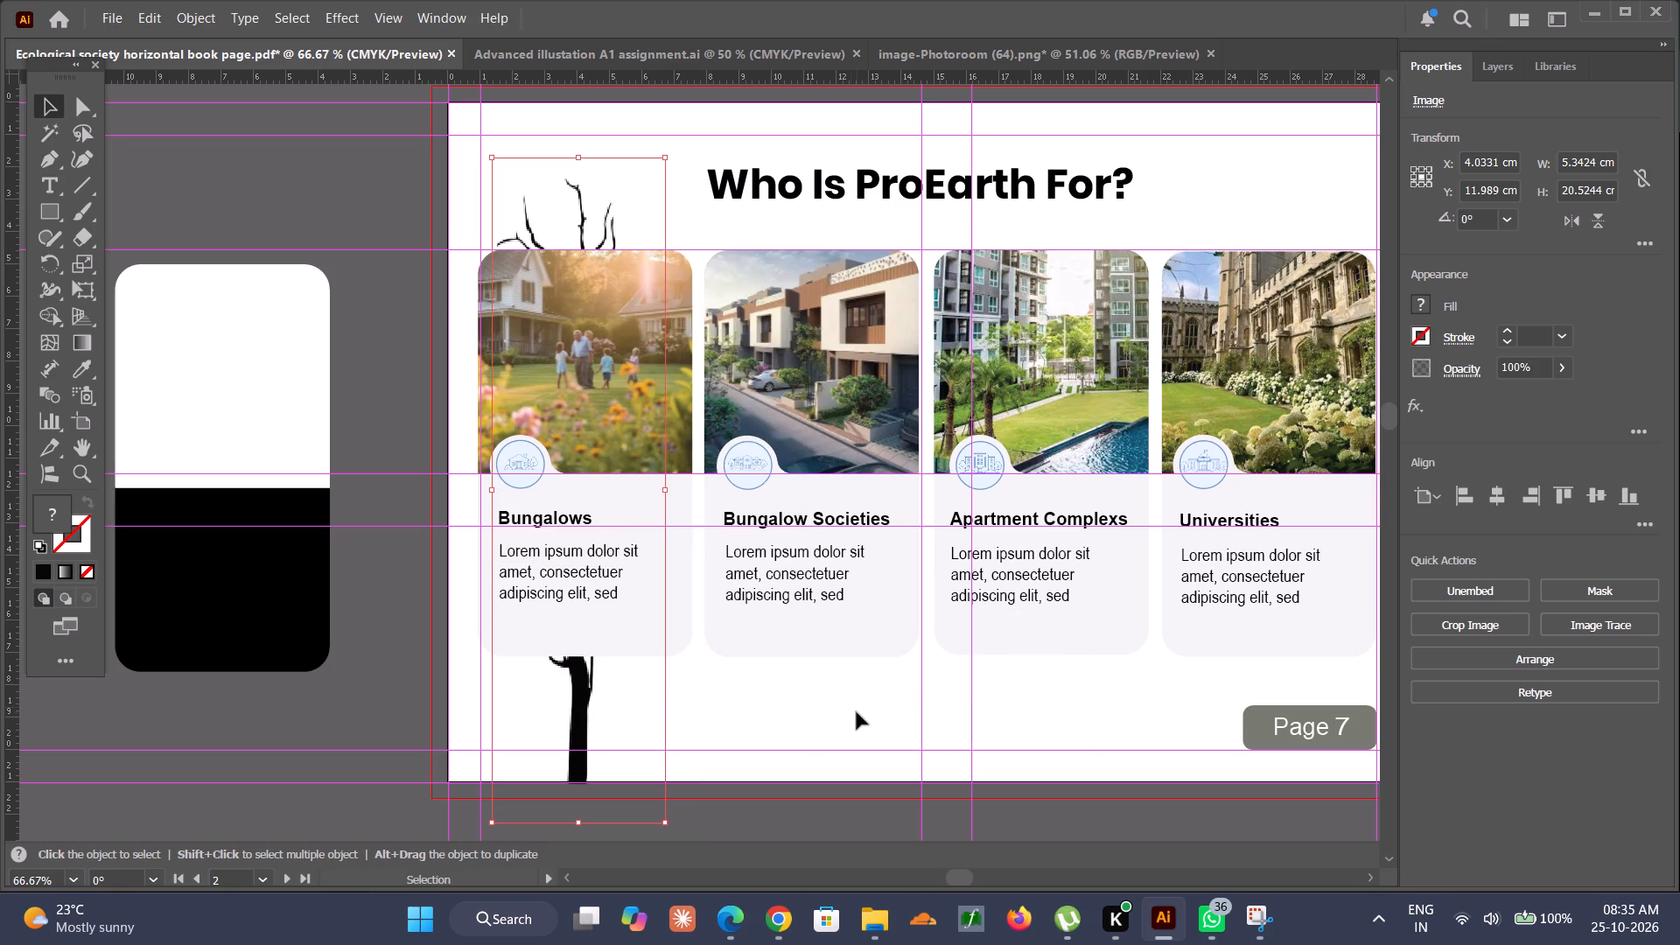
Lower the tree image's opacity to 19%.
{"action": "scroll", "coordinate": [619, 189], "scroll_direction": "down", "scroll_amount": 3}
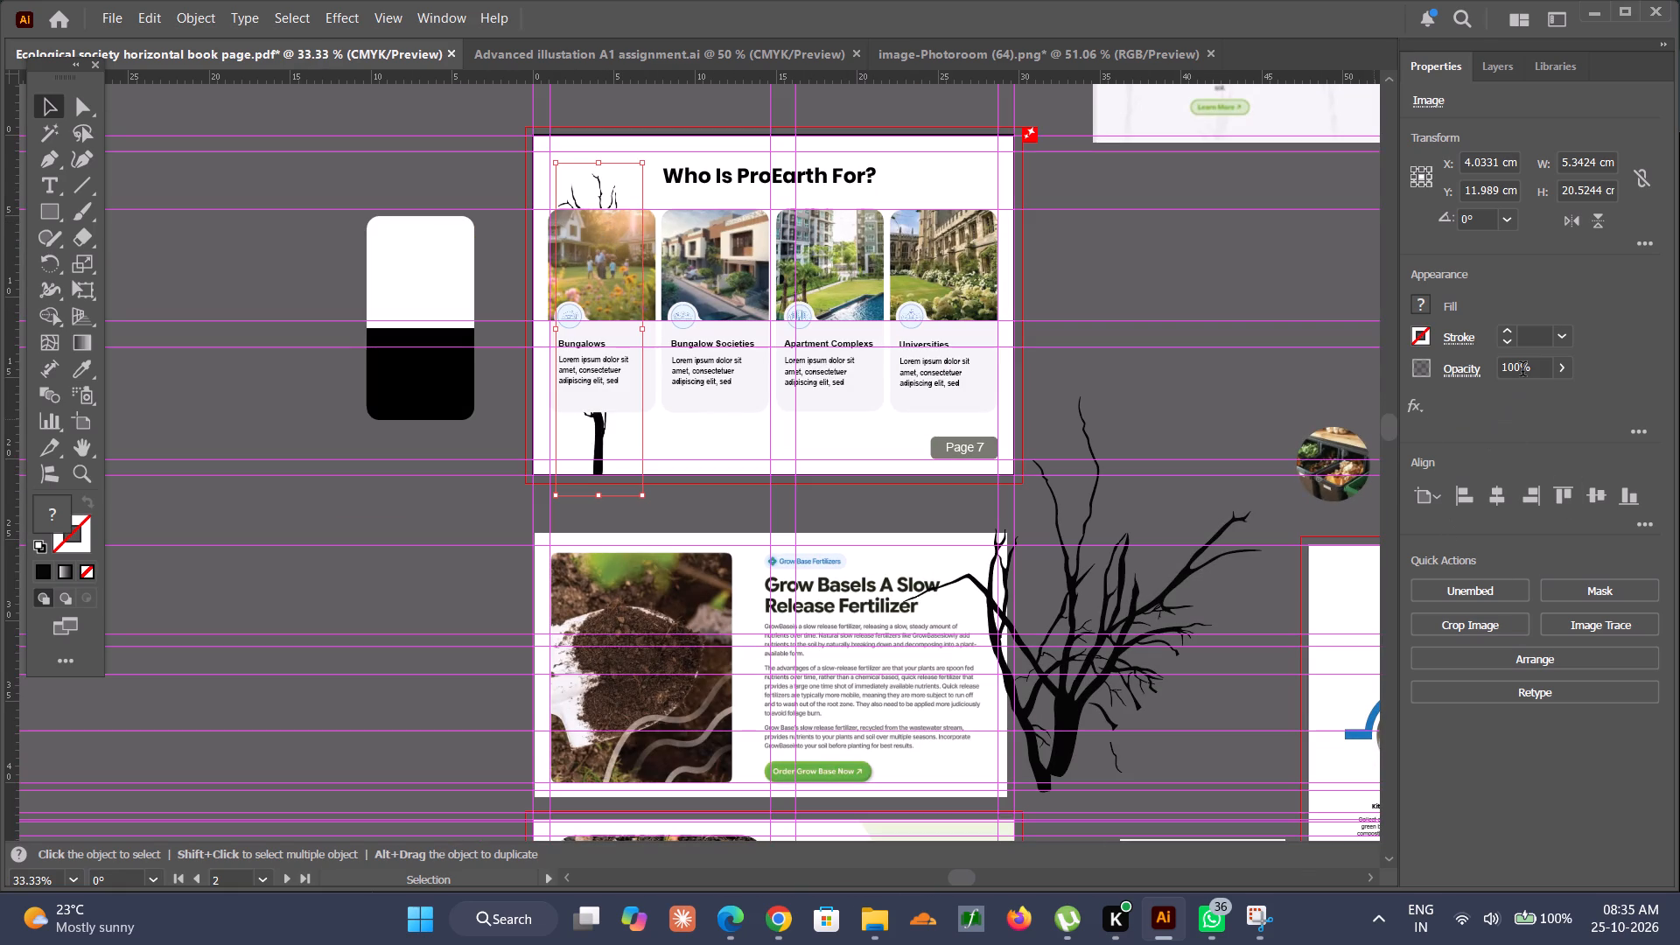
{"action": "left_click", "coordinate": [1561, 363]}
{"action": "left_click", "coordinate": [1505, 401]}
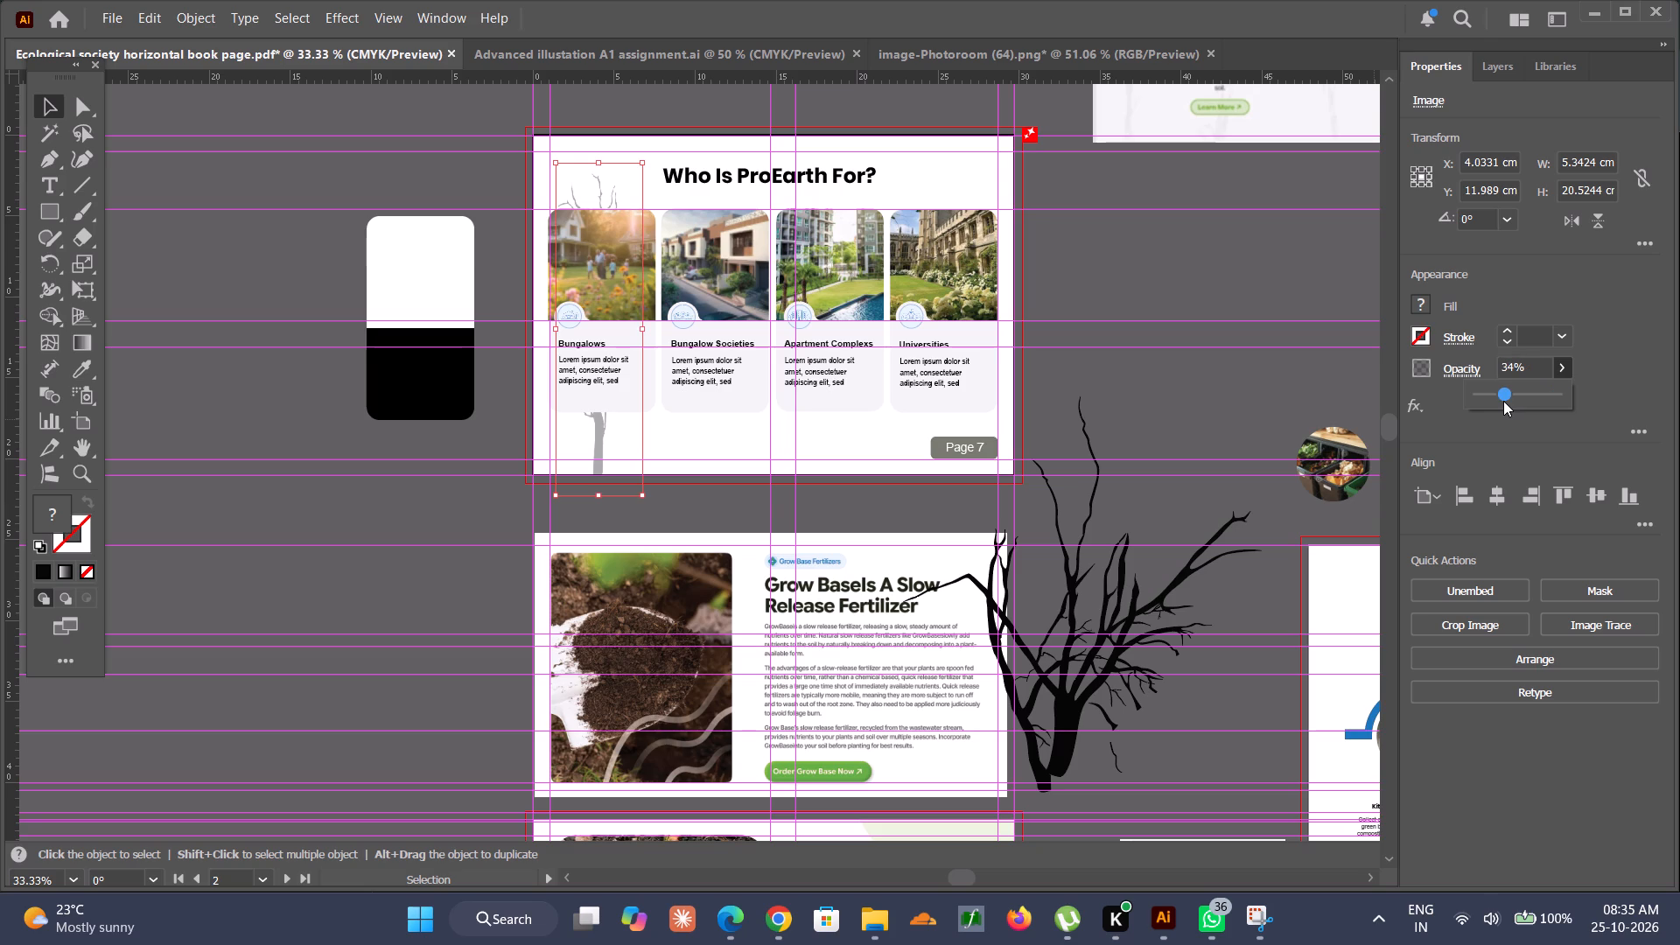
{"action": "left_click_drag", "start_coordinate": [1502, 402], "coordinate": [1491, 403]}
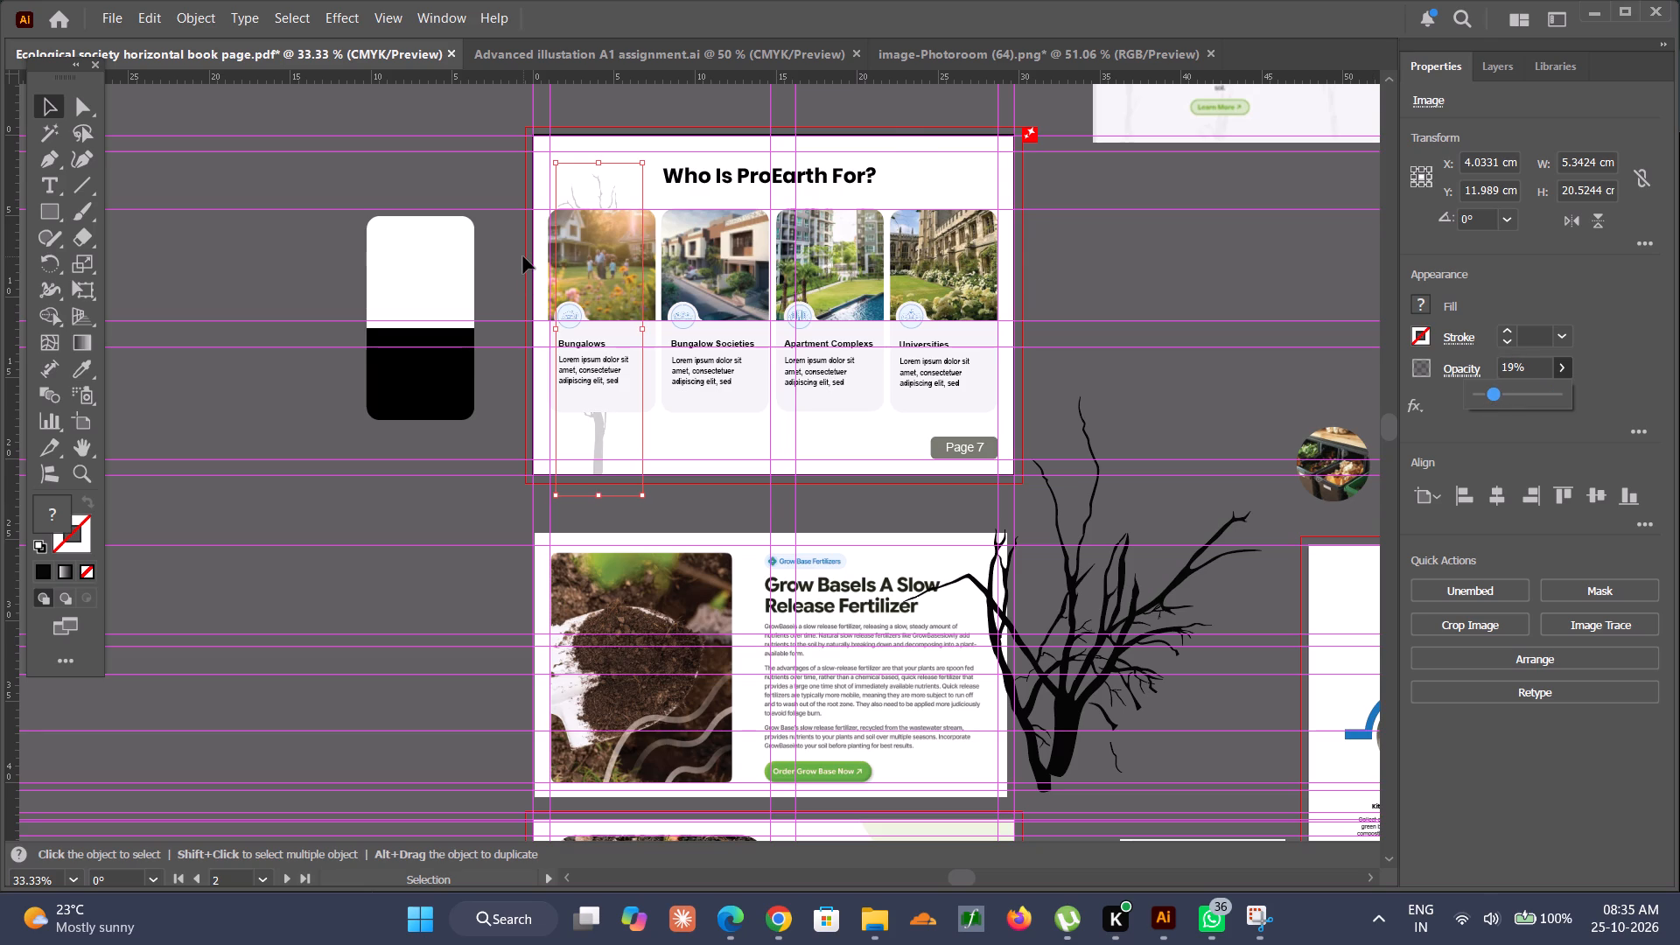
Extend the faded tree image upward from its top edge to about 21.9 cm tall.
{"action": "scroll", "coordinate": [523, 256], "scroll_direction": "up", "scroll_amount": 2, "text": "alt"}
{"action": "left_click", "coordinate": [492, 488]}
{"action": "scroll", "coordinate": [687, 543], "scroll_direction": "down", "scroll_amount": 4}
{"action": "scroll", "coordinate": [687, 543], "scroll_direction": "up", "scroll_amount": 4}
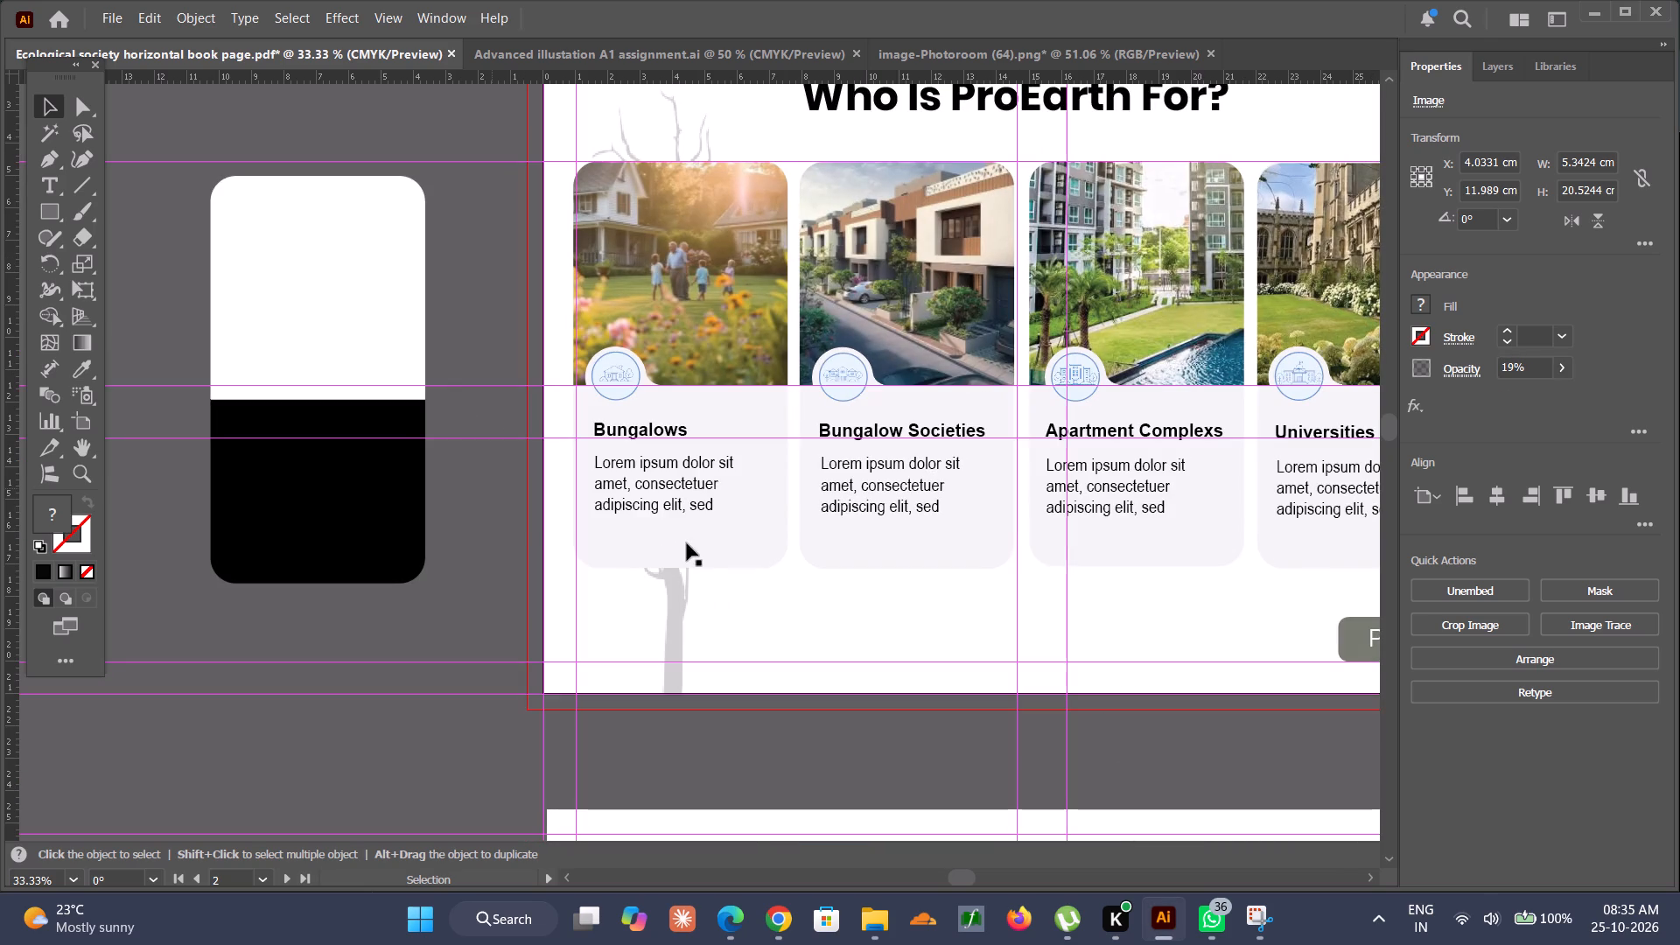
{"action": "scroll", "coordinate": [717, 363], "scroll_direction": "up", "scroll_amount": 3}
{"action": "left_click", "coordinate": [663, 199]}
{"action": "scroll", "coordinate": [676, 193], "scroll_direction": "up", "scroll_amount": 3}
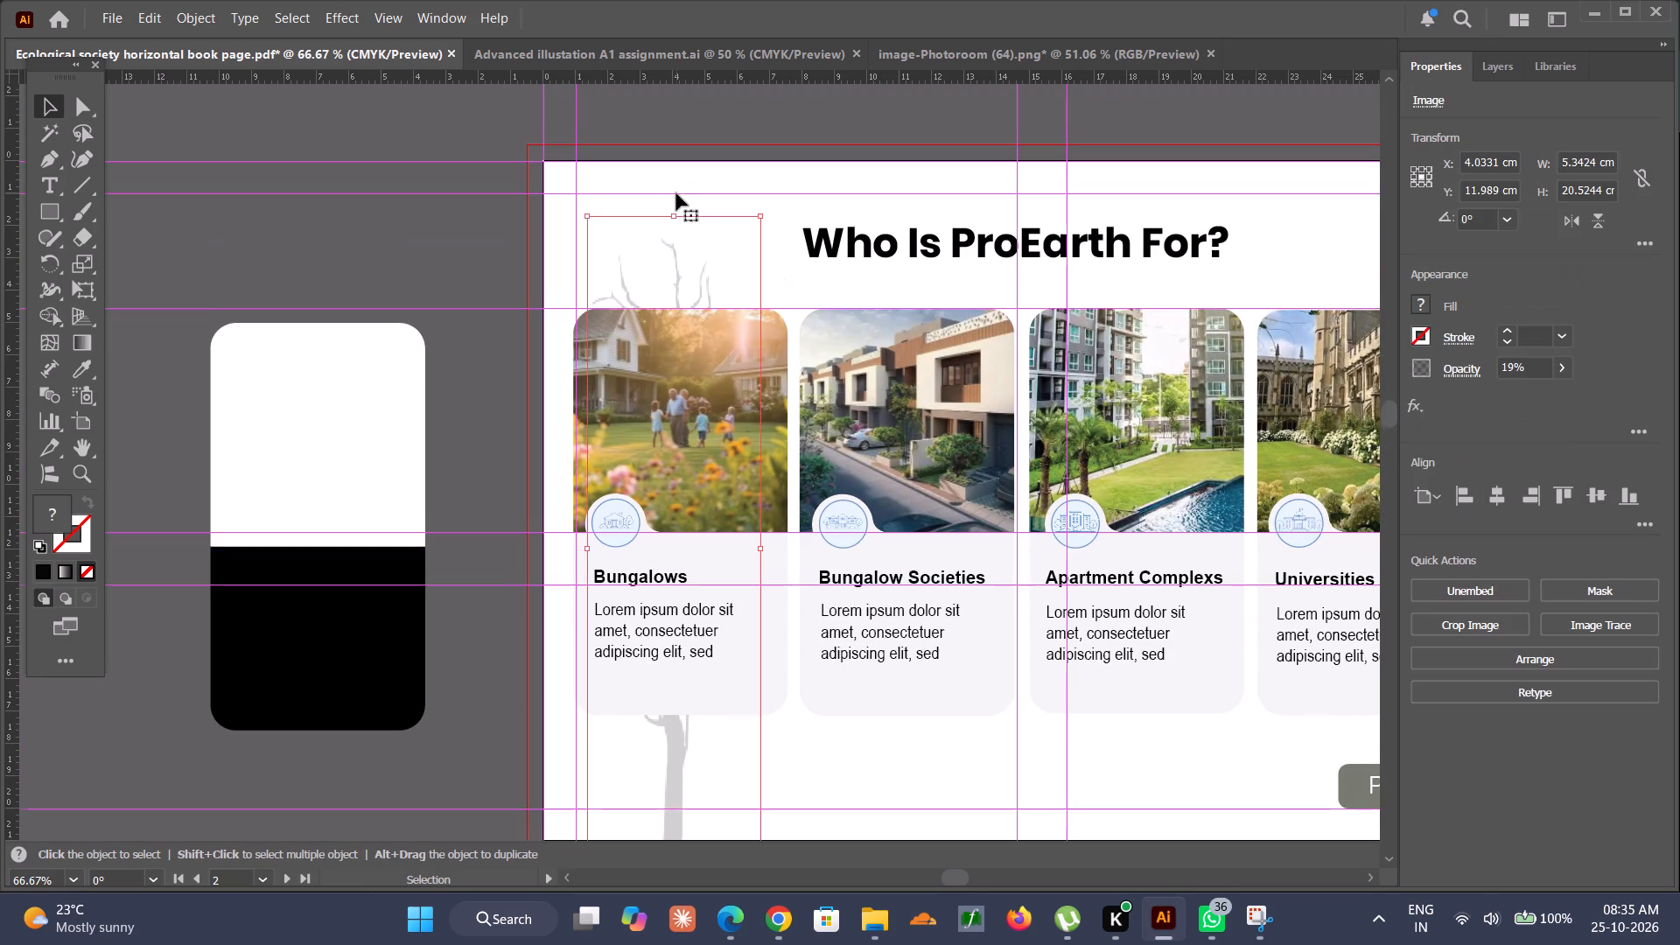
{"action": "scroll", "coordinate": [676, 193], "scroll_direction": "up", "scroll_amount": 2}
{"action": "left_click_drag", "start_coordinate": [675, 241], "coordinate": [682, 192]}
Compare the page's faded tree with the background branches on the "Who is Grow Base For?" reference page.
{"action": "scroll", "coordinate": [698, 219], "scroll_direction": "down", "scroll_amount": 3, "text": "alt"}
{"action": "scroll", "coordinate": [835, 503], "scroll_direction": "down", "scroll_amount": 3, "text": "alt"}
{"action": "scroll", "coordinate": [835, 502], "scroll_direction": "up", "scroll_amount": 3, "text": "alt"}
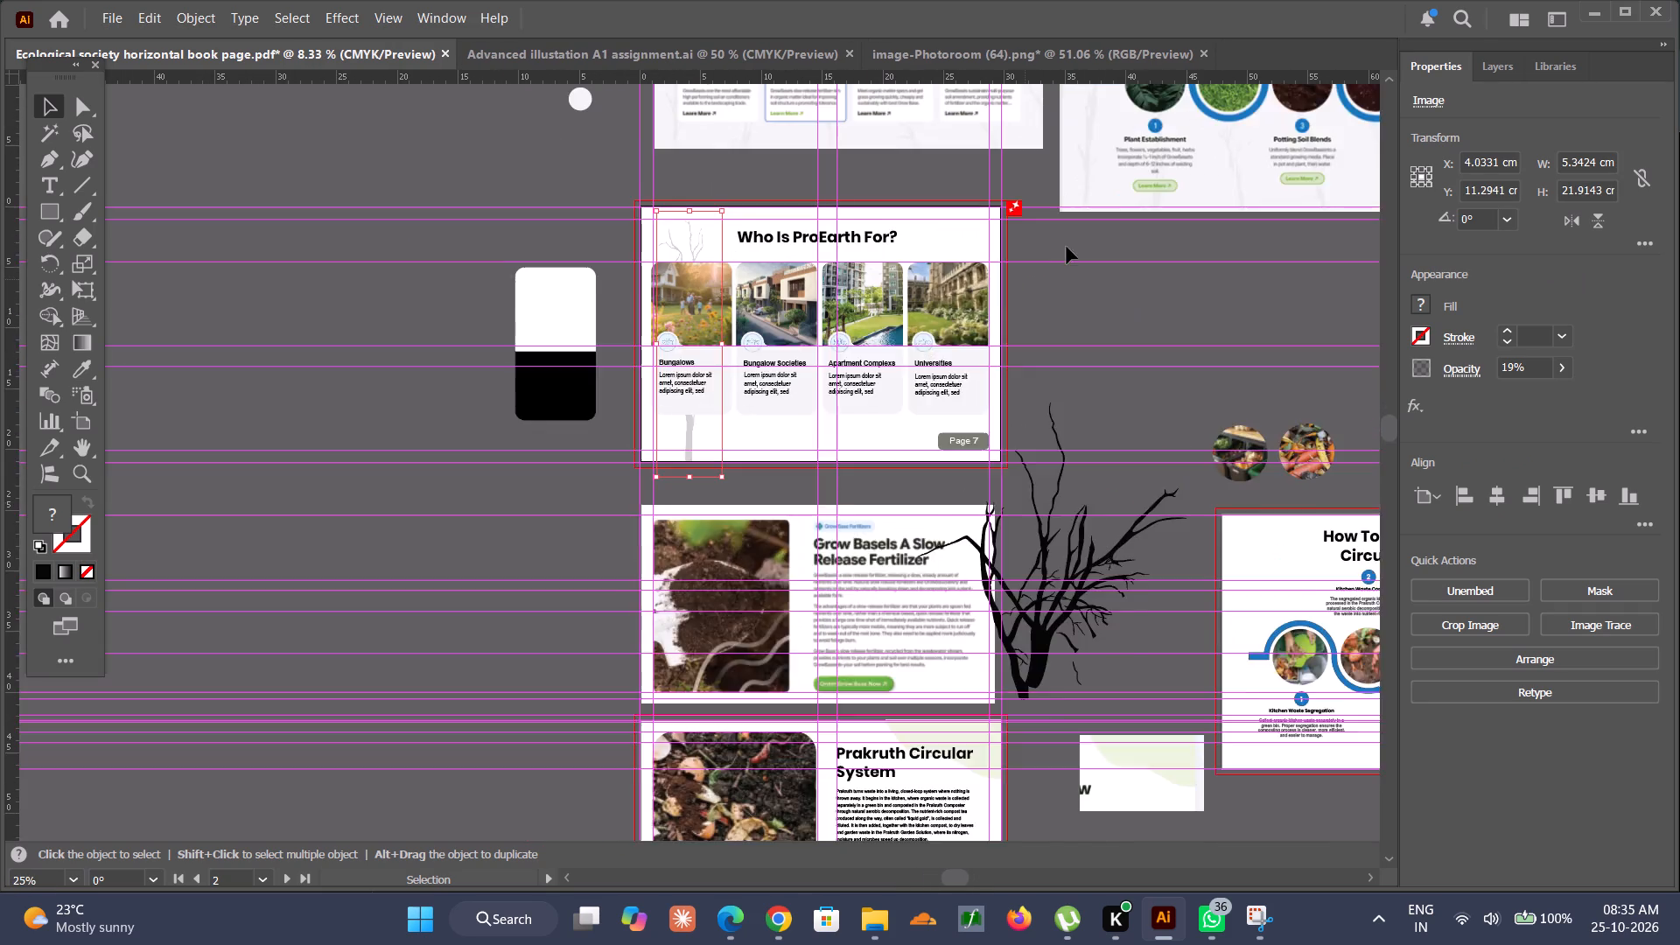
{"action": "scroll", "coordinate": [1067, 247], "scroll_direction": "up", "scroll_amount": 11}
{"action": "scroll", "coordinate": [675, 288], "scroll_direction": "up", "scroll_amount": 2, "text": "alt"}
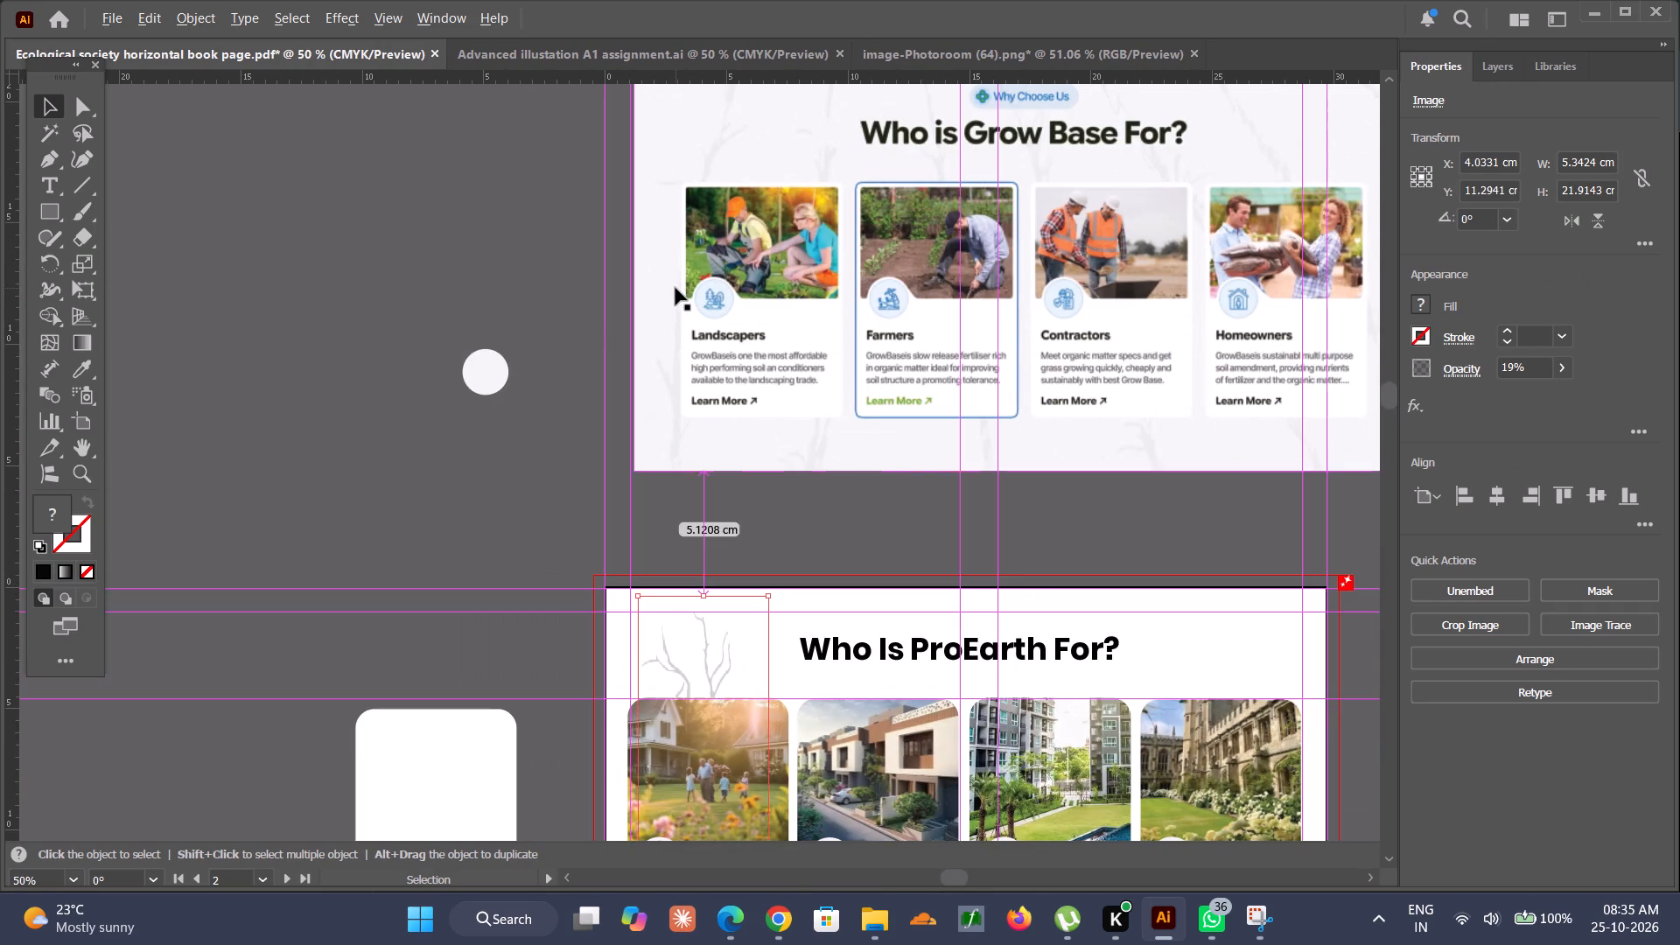
{"action": "scroll", "coordinate": [675, 288], "scroll_direction": "down", "scroll_amount": 3, "text": "alt"}
{"action": "scroll", "coordinate": [654, 575], "scroll_direction": "up", "scroll_amount": 2, "text": "alt"}
{"action": "scroll", "coordinate": [715, 511], "scroll_direction": "up", "scroll_amount": 2, "text": "alt"}
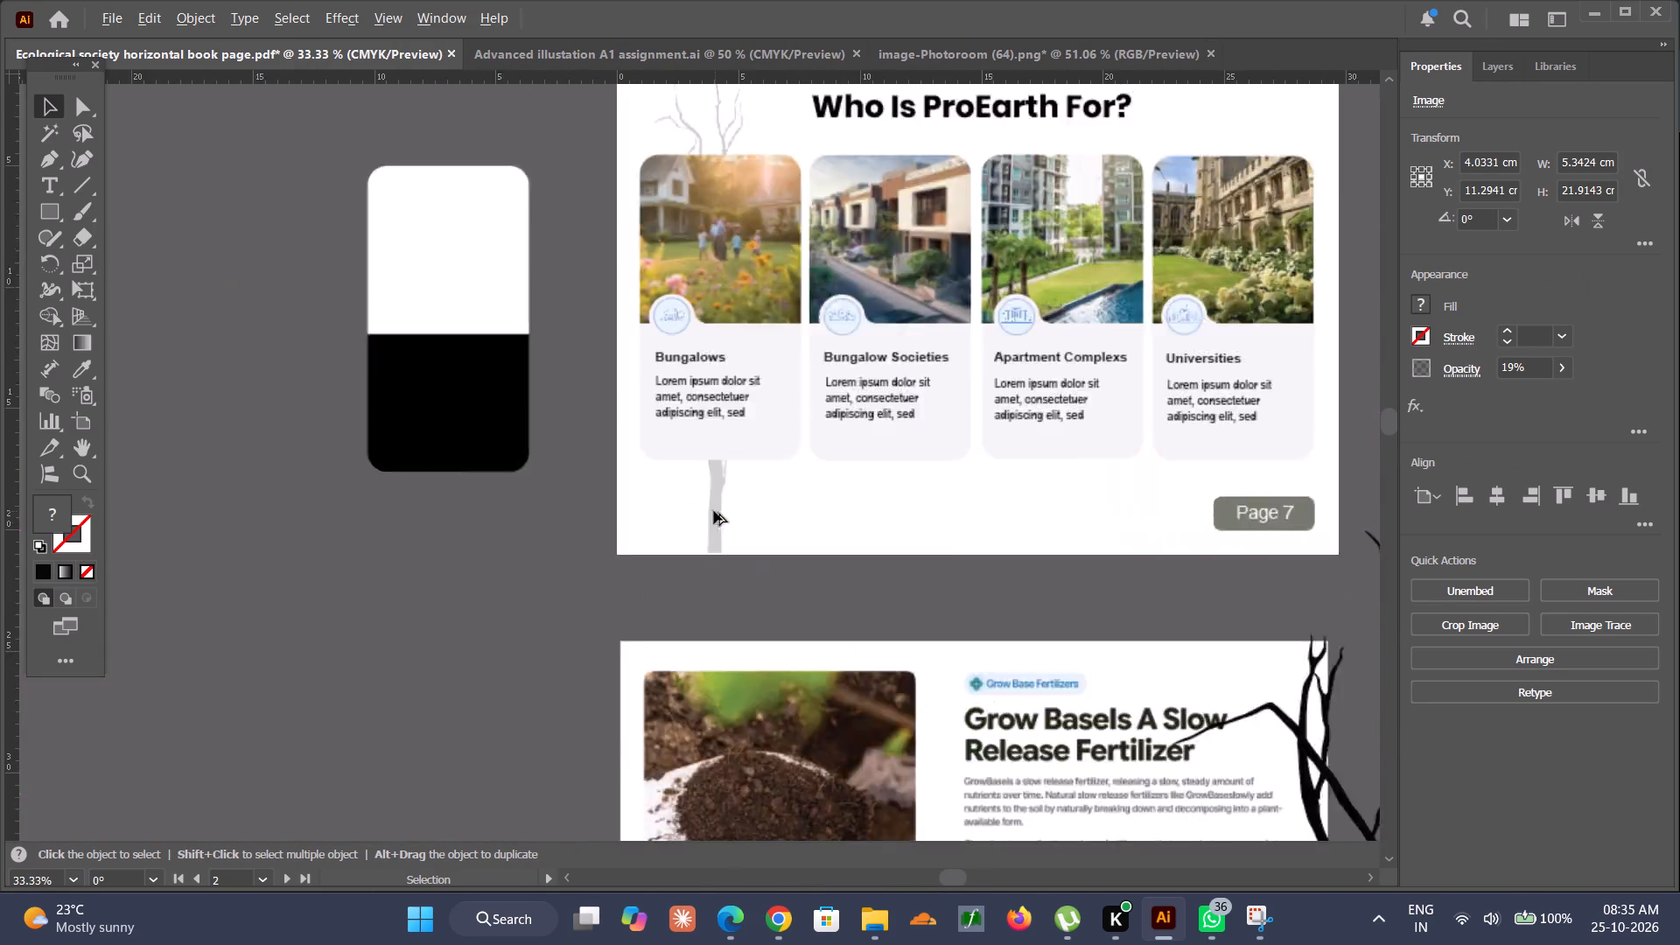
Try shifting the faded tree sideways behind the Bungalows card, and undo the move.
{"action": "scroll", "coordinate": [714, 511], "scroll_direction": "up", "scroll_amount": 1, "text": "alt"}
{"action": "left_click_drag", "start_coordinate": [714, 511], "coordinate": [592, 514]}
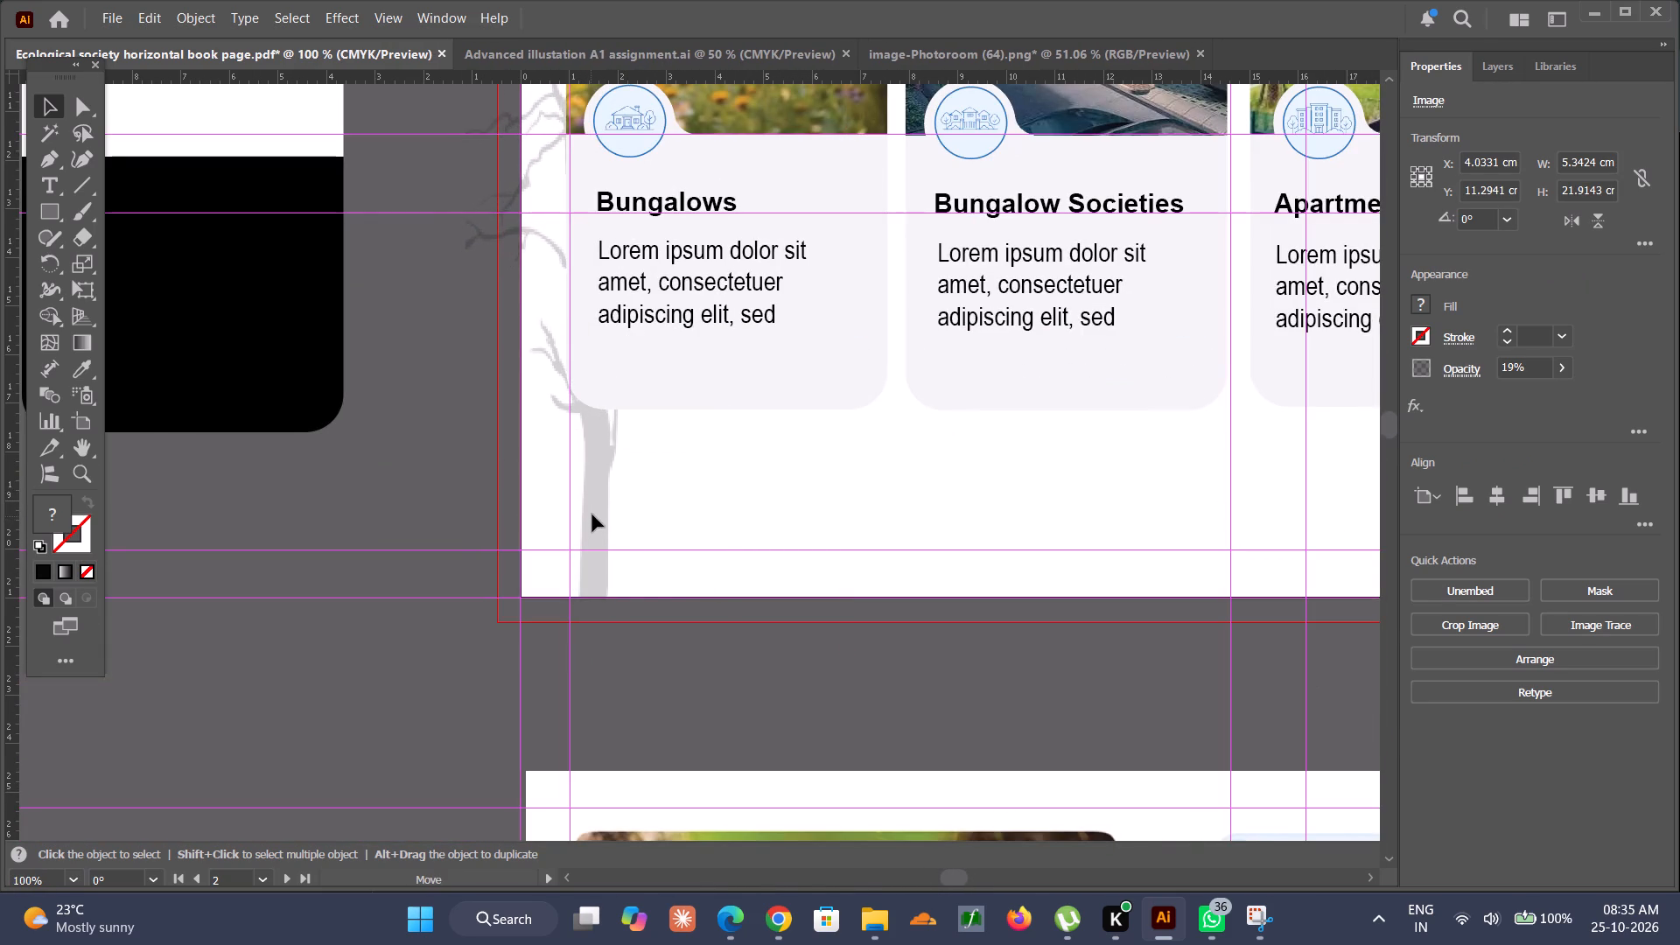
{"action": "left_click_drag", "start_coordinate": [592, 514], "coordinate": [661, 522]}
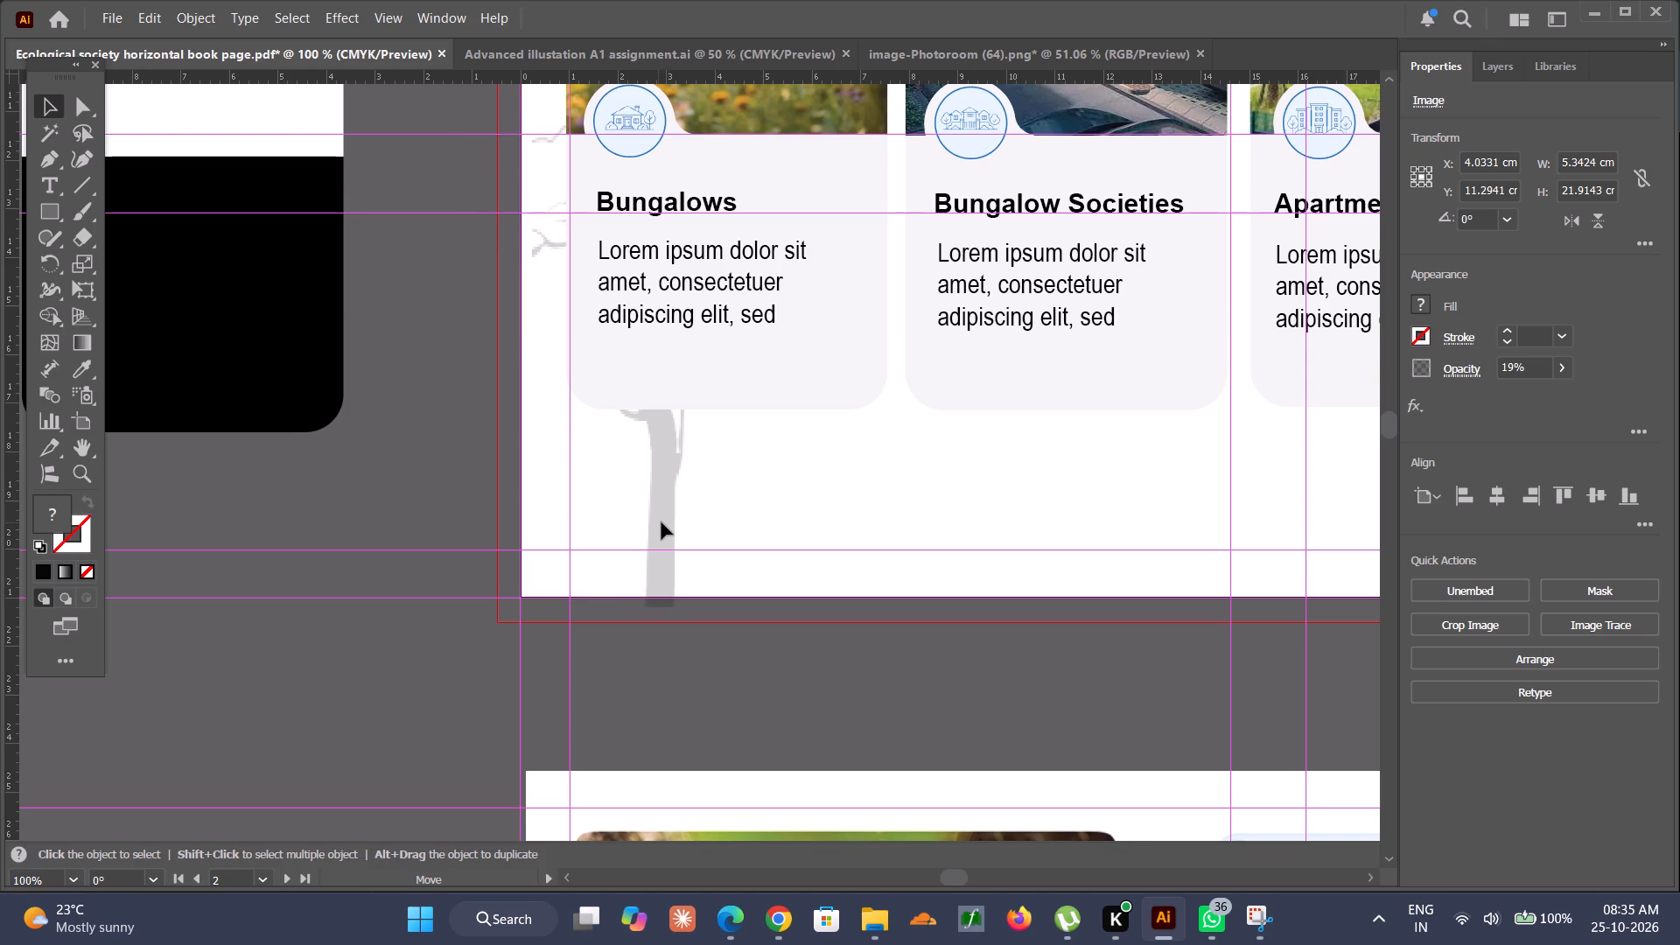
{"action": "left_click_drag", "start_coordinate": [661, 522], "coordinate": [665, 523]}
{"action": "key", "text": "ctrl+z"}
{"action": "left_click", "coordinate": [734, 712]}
Duplicate the faded tree to the right, placing the copy between the Bungalows and Bungalow Societies cards.
{"action": "scroll", "coordinate": [723, 621], "scroll_direction": "down", "scroll_amount": 3, "text": "alt"}
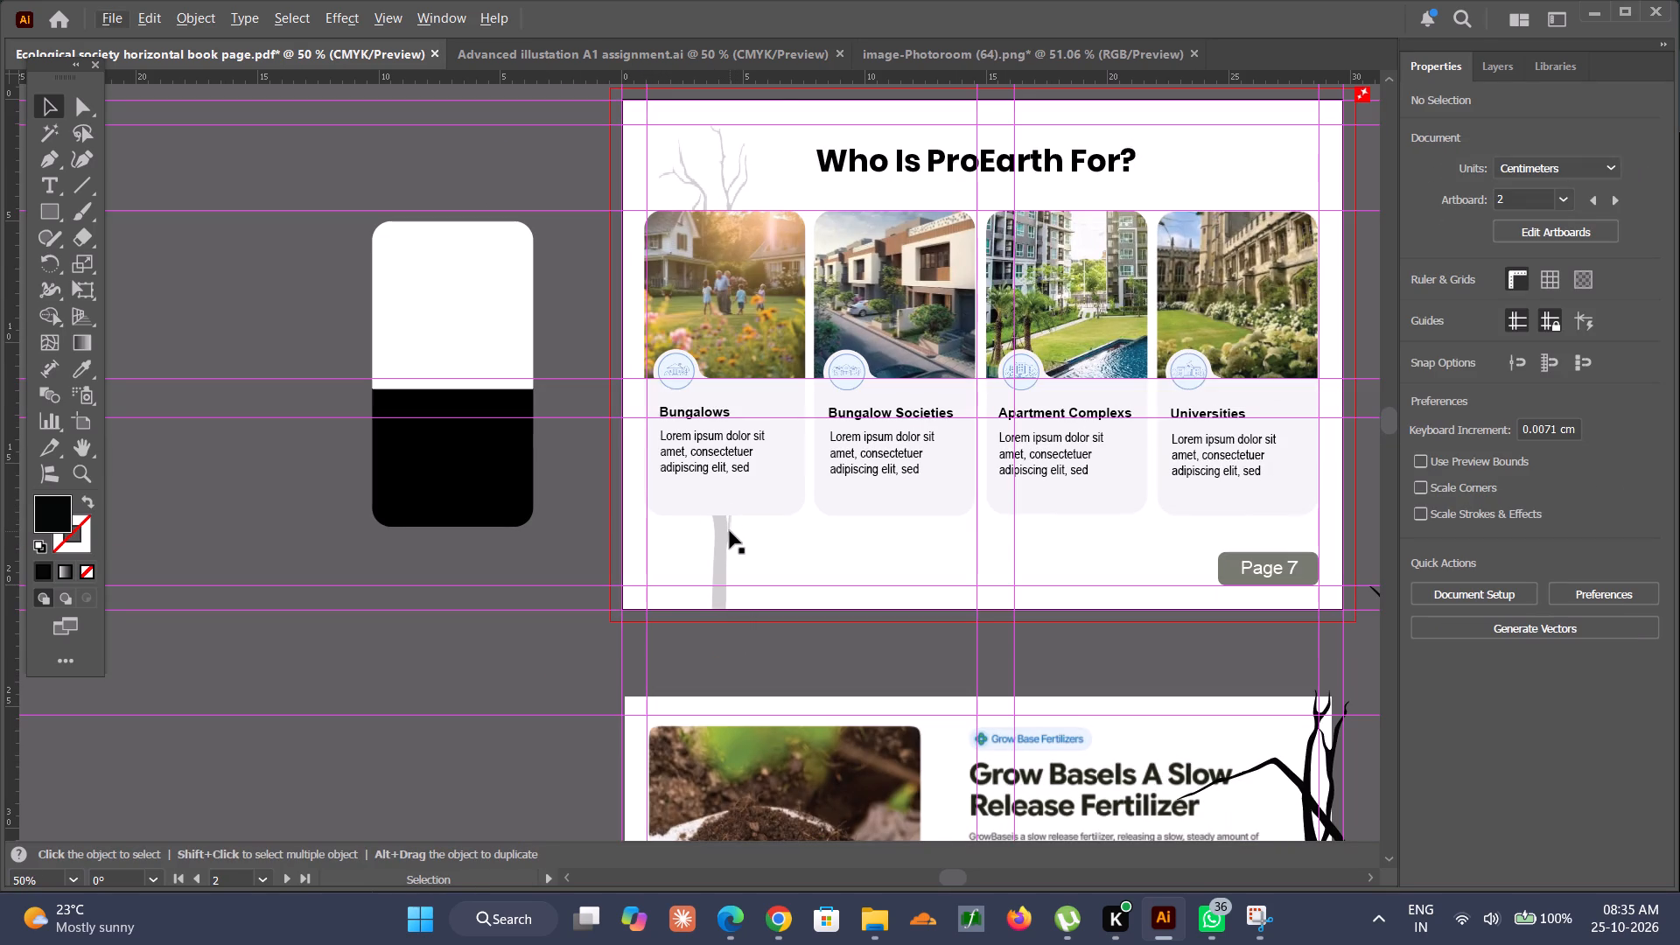
{"action": "left_click_drag", "start_coordinate": [725, 542], "coordinate": [819, 556], "text": "alt"}
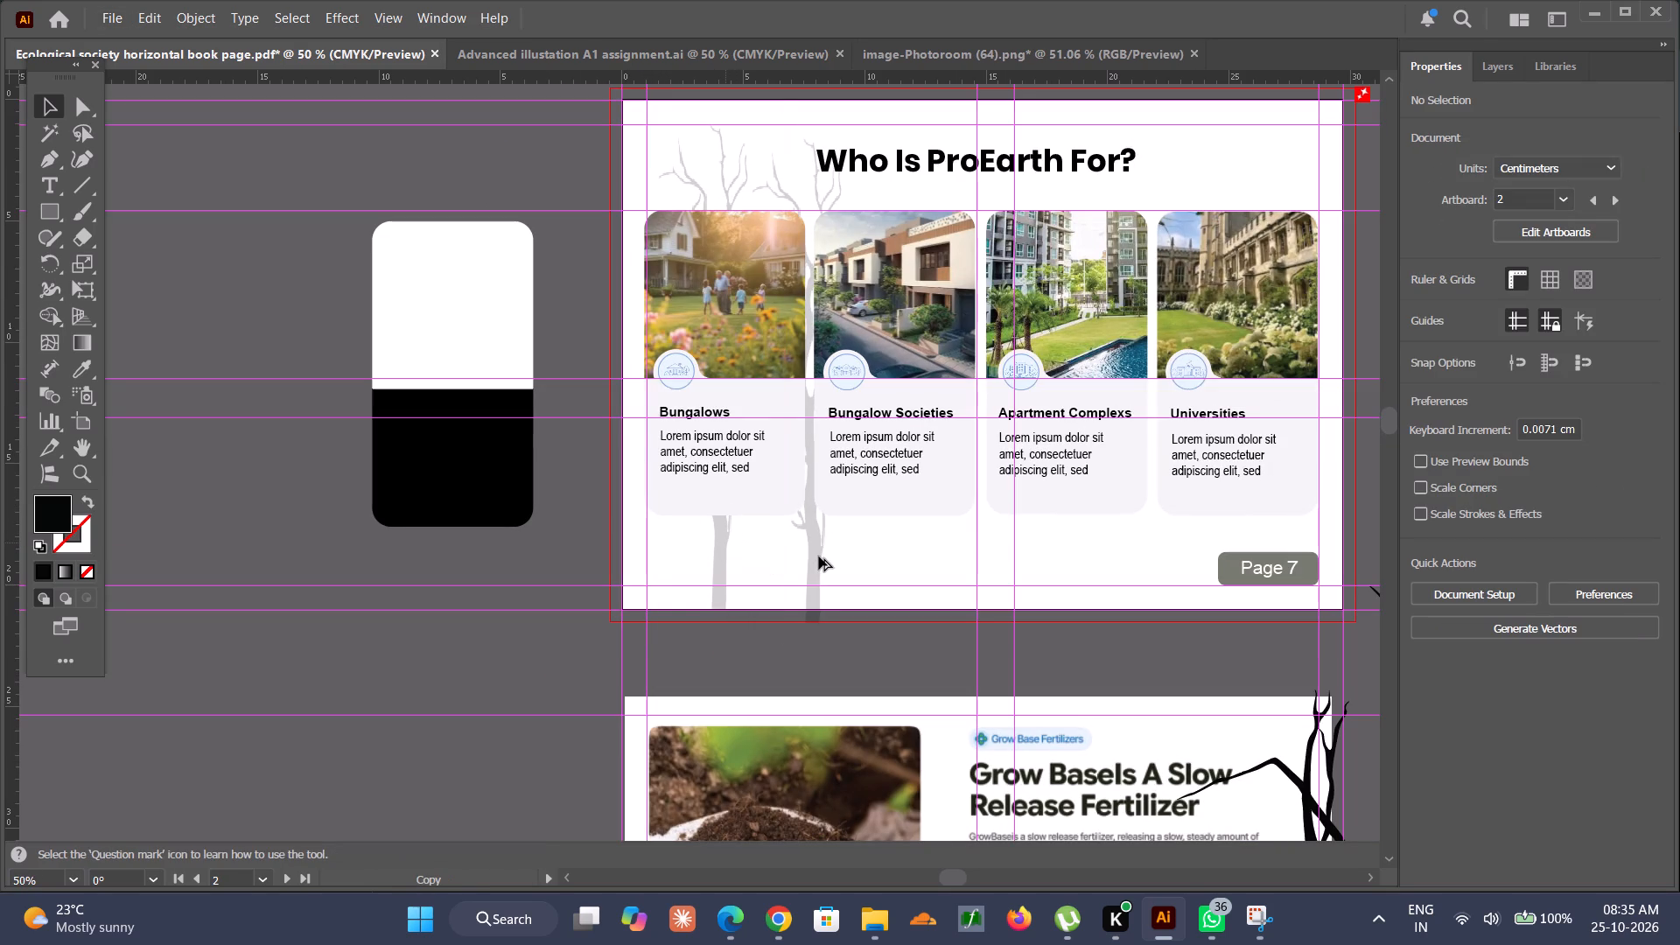
{"action": "left_click_drag", "start_coordinate": [819, 556], "coordinate": [820, 547], "text": "alt"}
{"action": "left_click", "coordinate": [905, 675]}
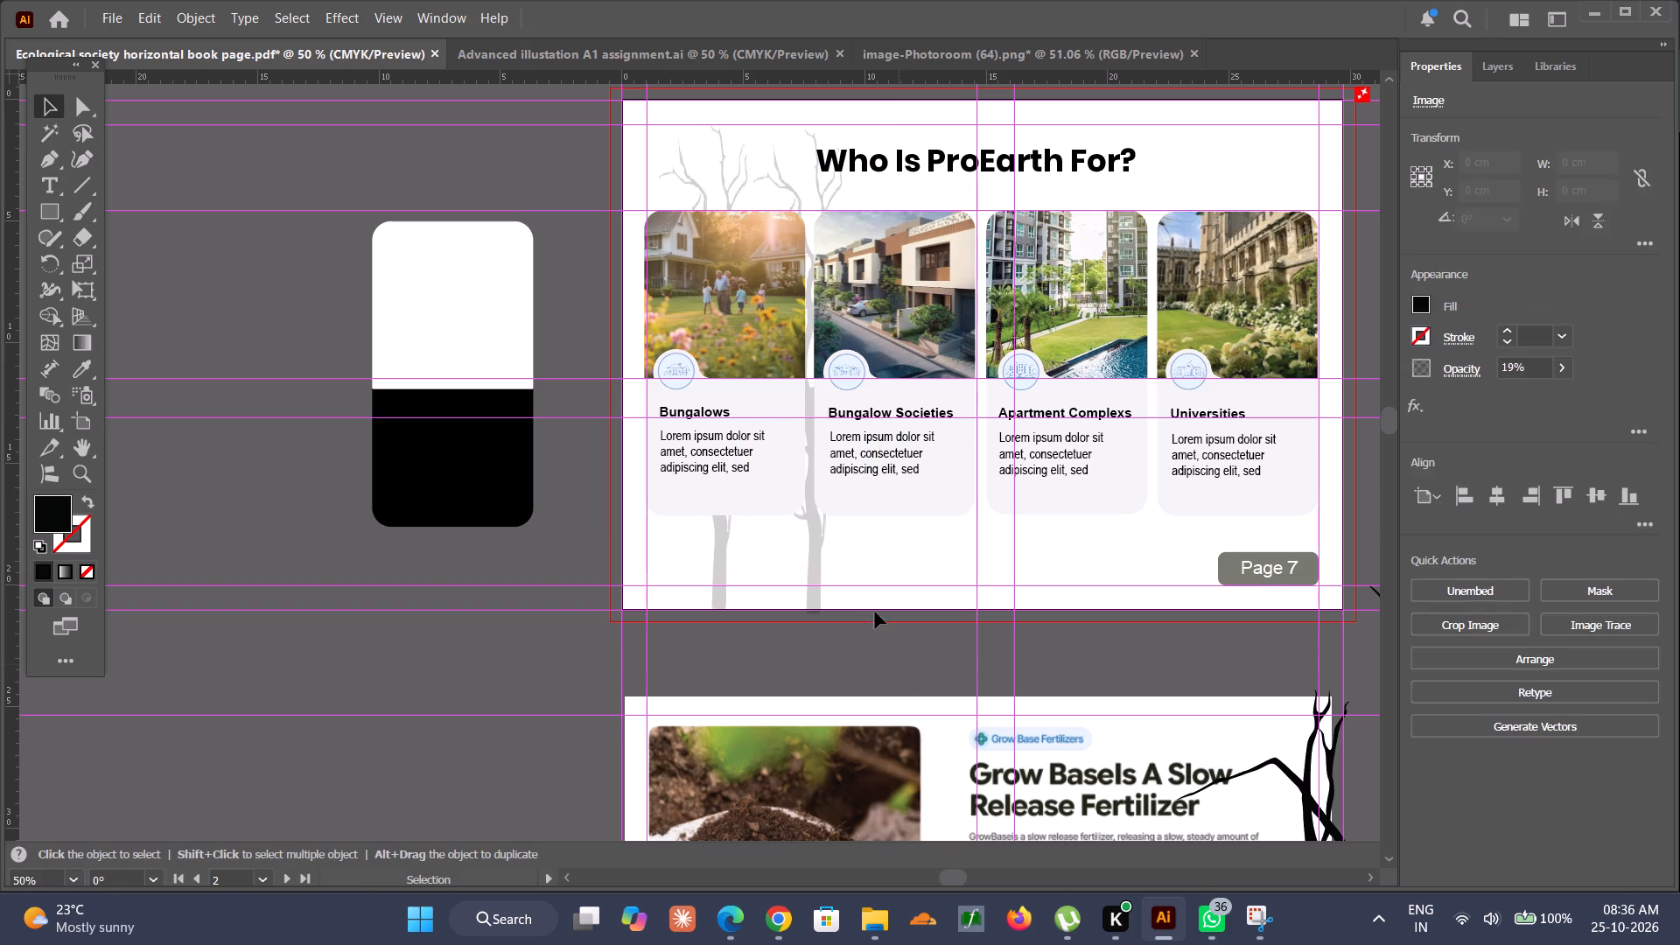
Move the original tree left to about X 2.95 cm and shorten it from the top to about 20.5 cm tall.
{"action": "scroll", "coordinate": [854, 572], "scroll_direction": "down", "scroll_amount": 3, "text": "alt"}
{"action": "scroll", "coordinate": [852, 572], "scroll_direction": "up", "scroll_amount": 2, "text": "alt"}
{"action": "left_click_drag", "start_coordinate": [734, 547], "coordinate": [708, 545]}
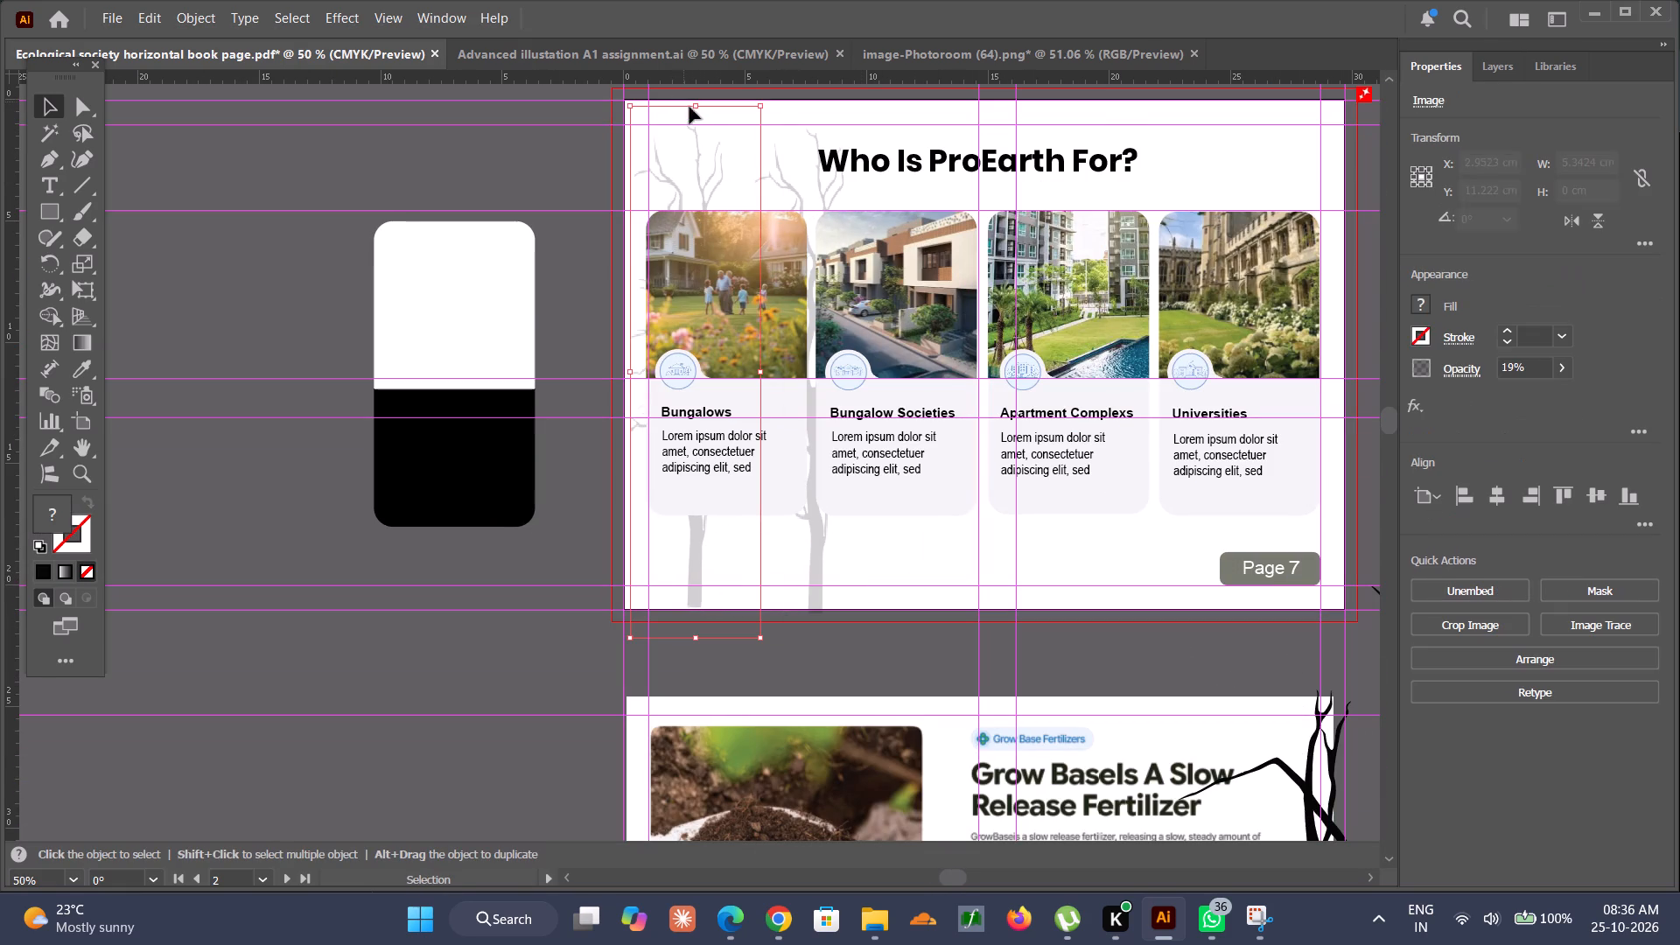
{"action": "left_click_drag", "start_coordinate": [696, 104], "coordinate": [698, 140]}
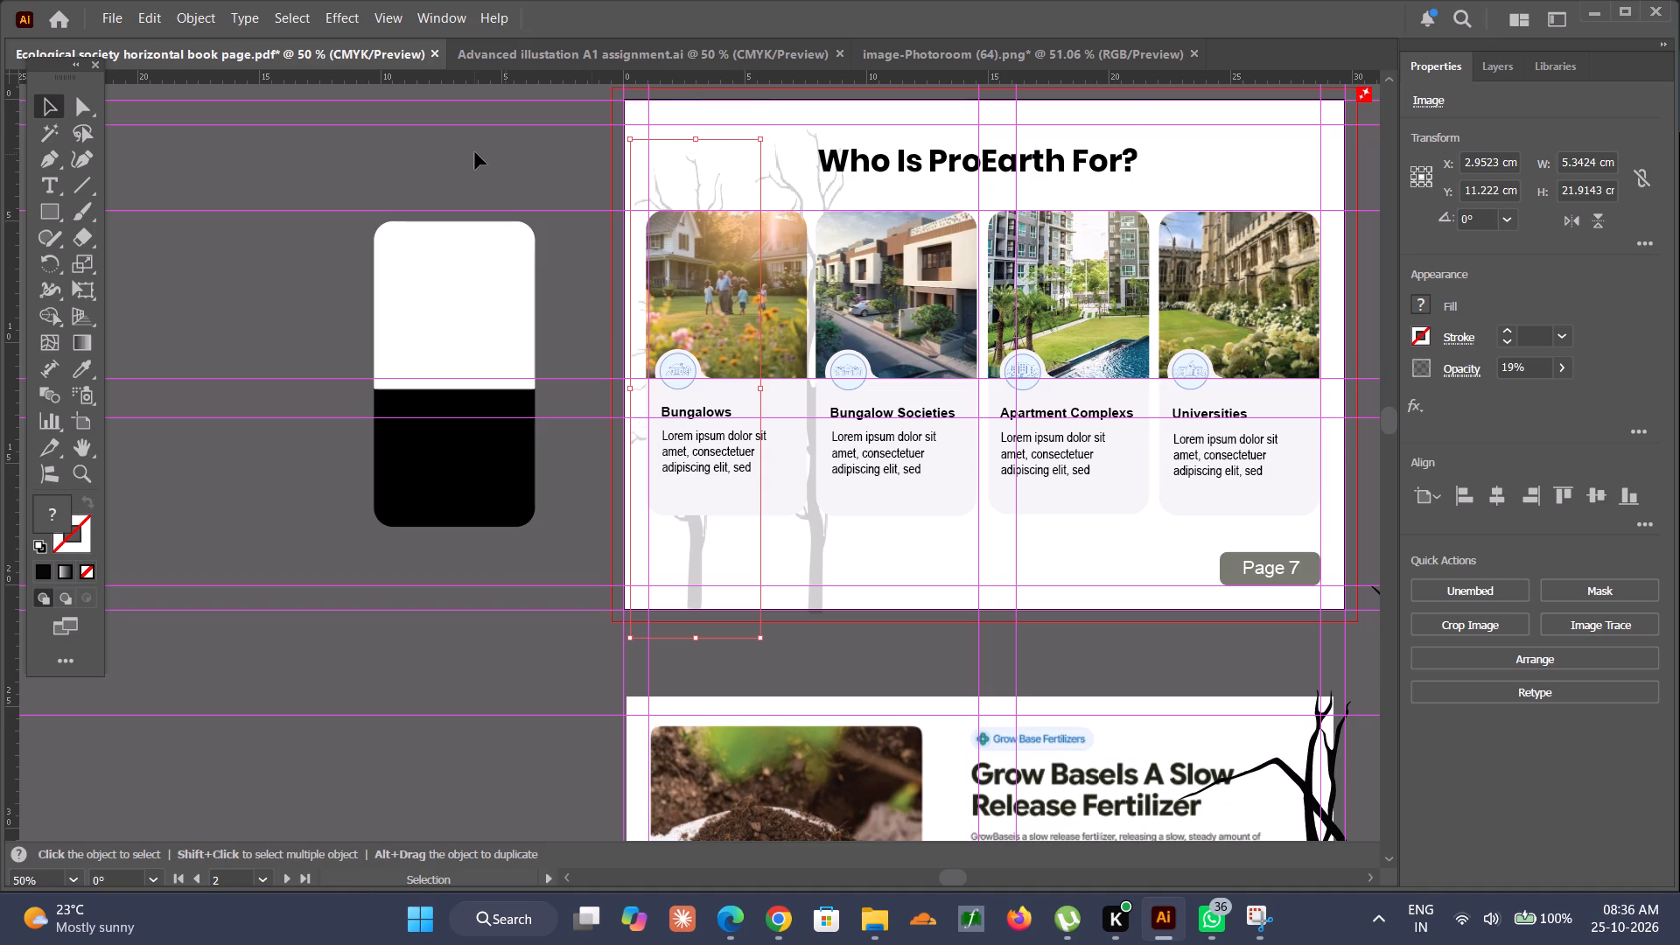
{"action": "left_click", "coordinate": [474, 152]}
Reflect the tree behind the Bungalows card so it is mirrored left to right.
{"action": "scroll", "coordinate": [474, 152], "scroll_direction": "down", "scroll_amount": 2, "text": "alt"}
{"action": "scroll", "coordinate": [474, 152], "scroll_direction": "up", "scroll_amount": 3, "text": "alt"}
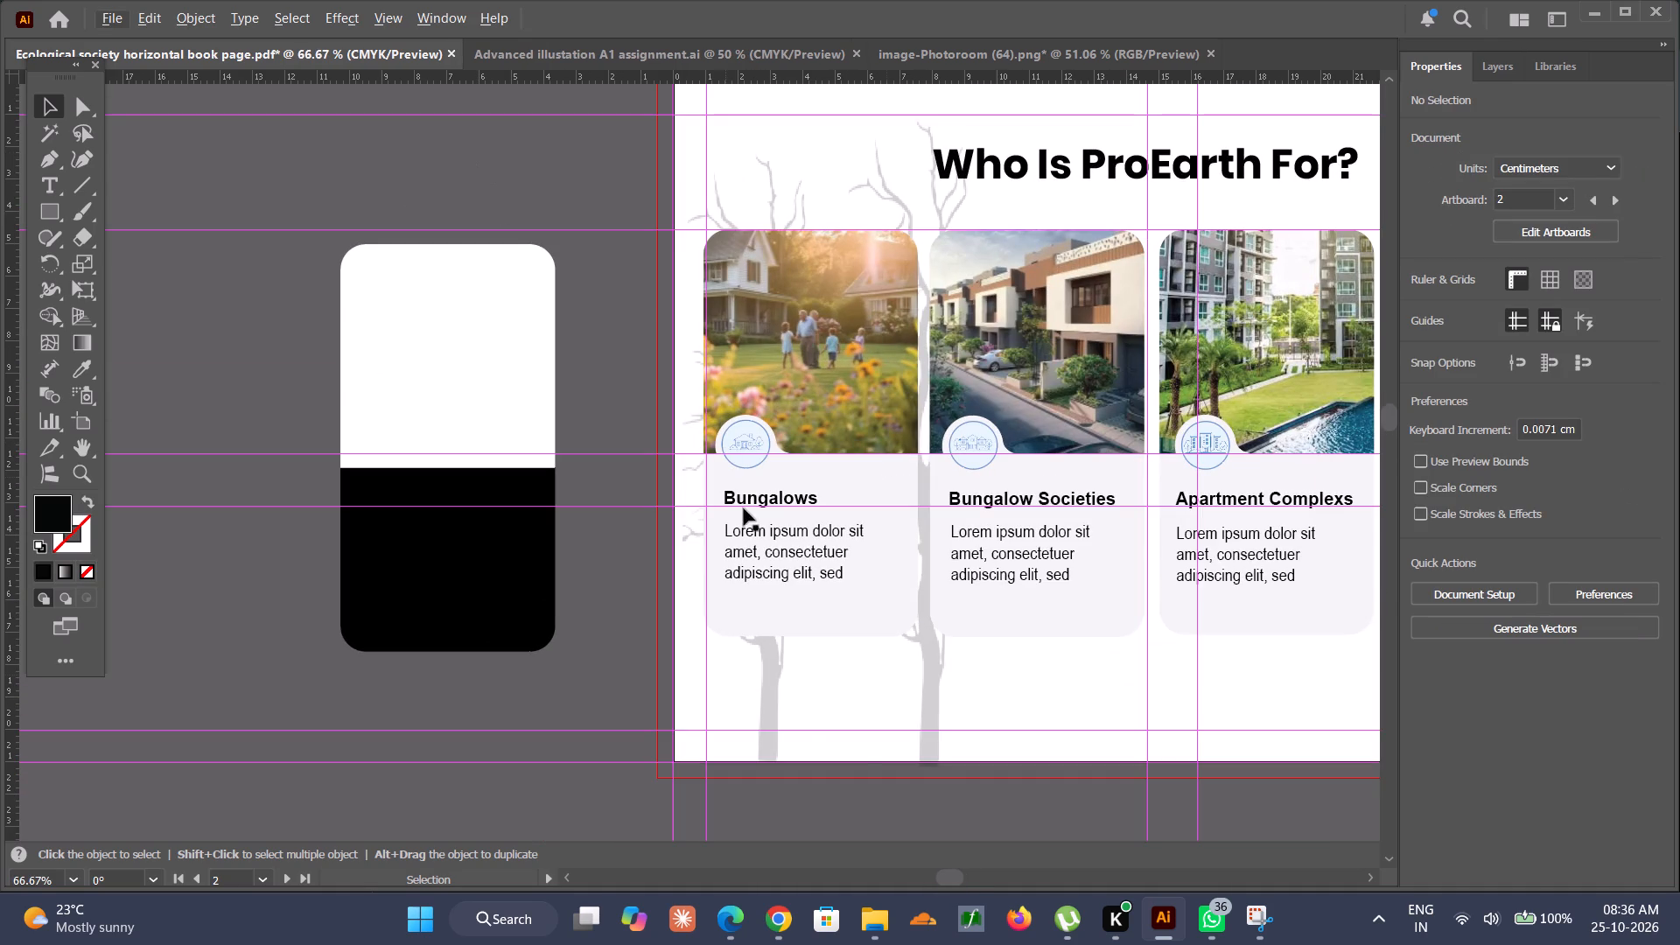
{"action": "left_click", "coordinate": [767, 696]}
{"action": "right_click", "coordinate": [766, 697]}
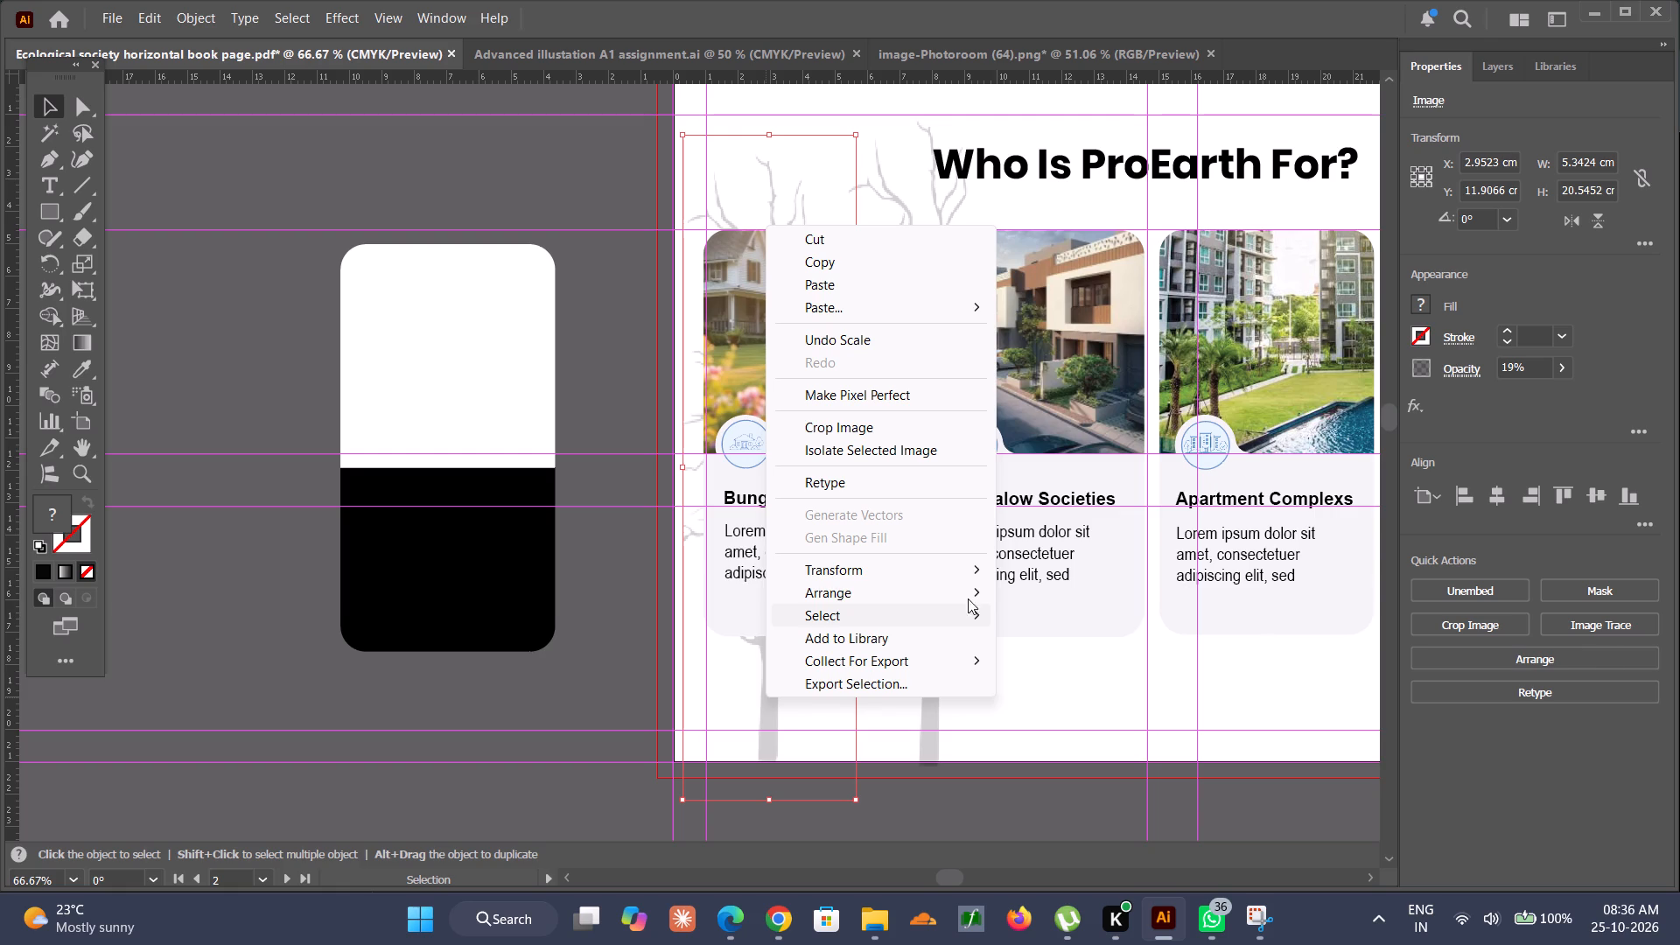
{"action": "left_click", "coordinate": [841, 570]}
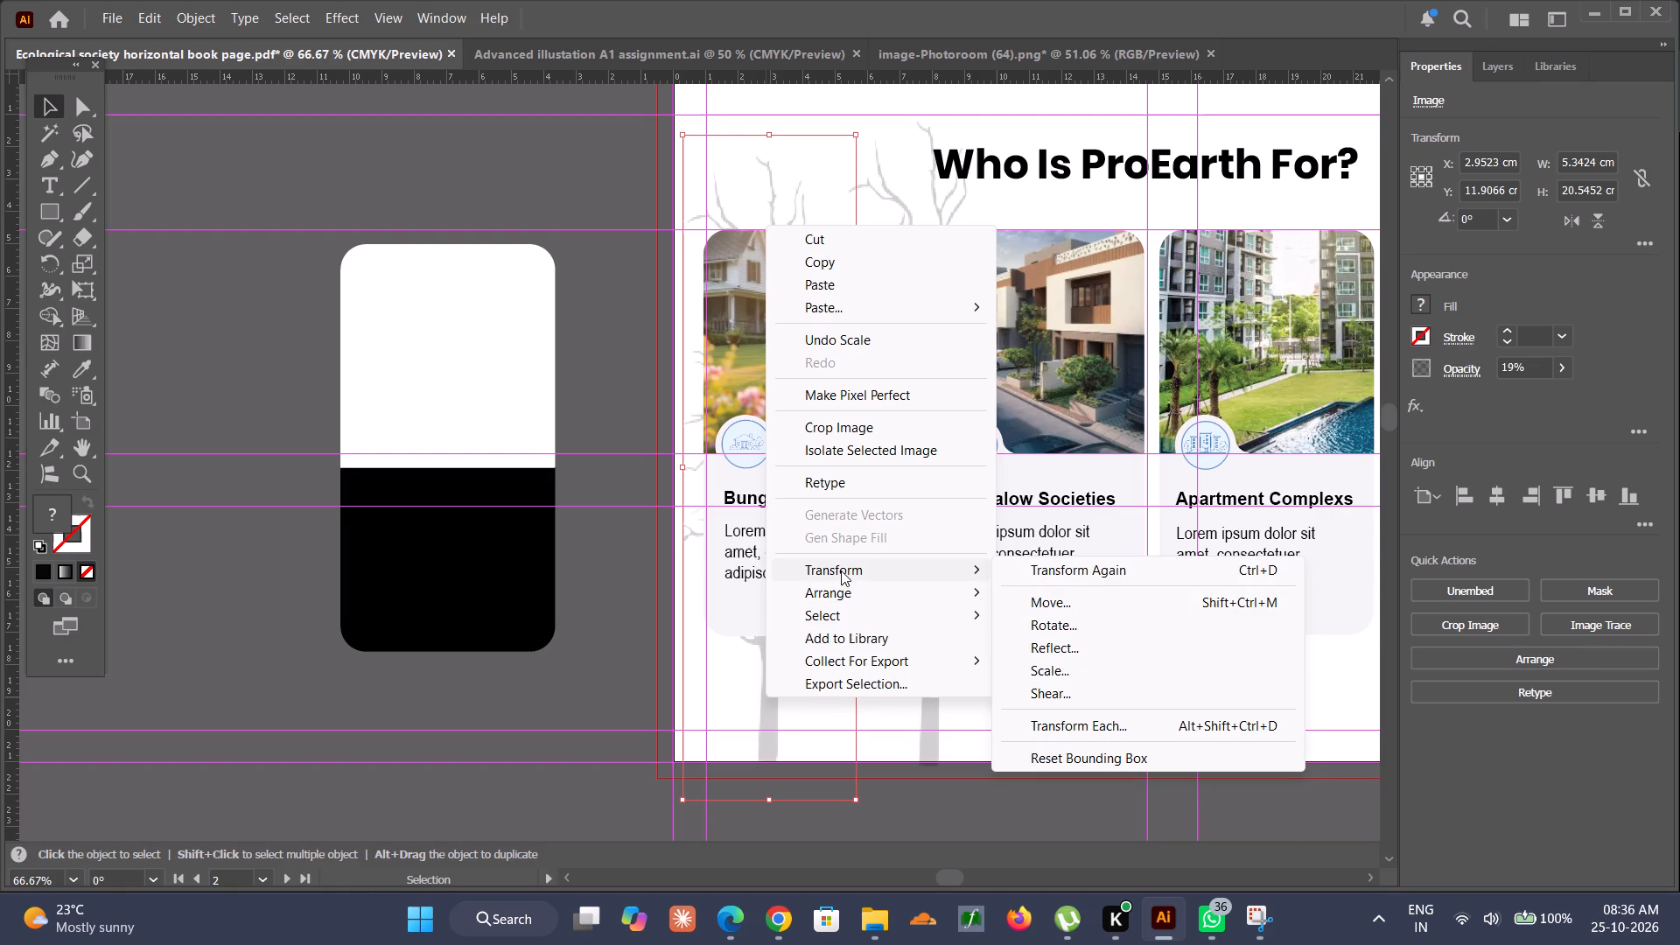
{"action": "left_click", "coordinate": [1072, 645]}
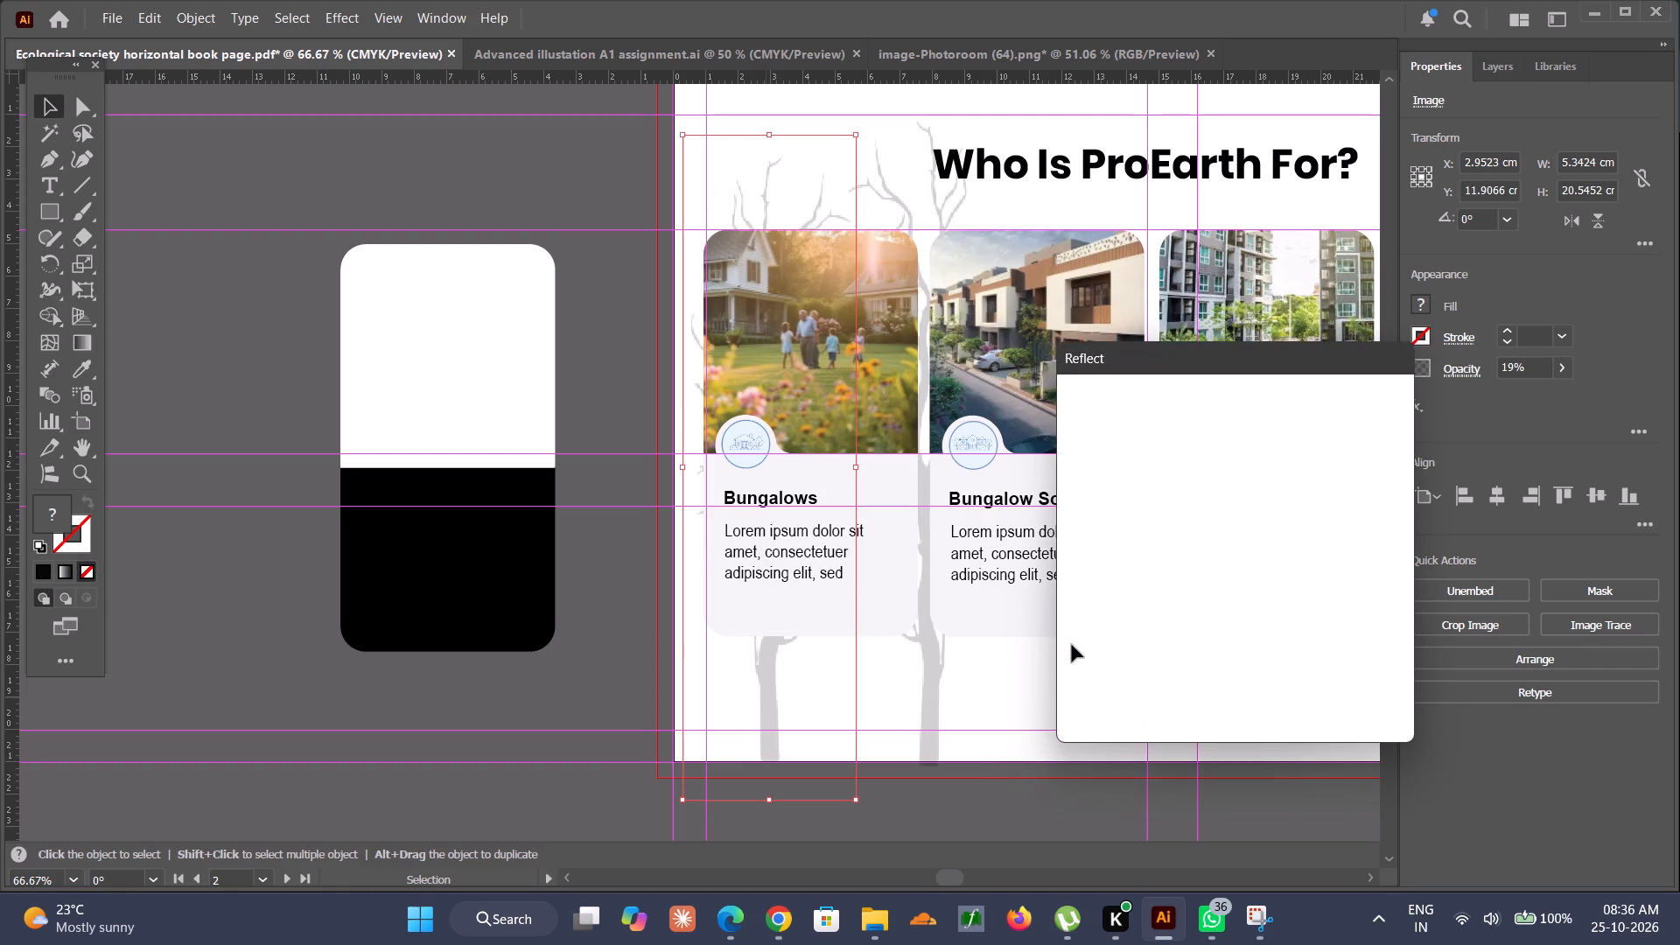
{"action": "left_click", "coordinate": [1215, 692]}
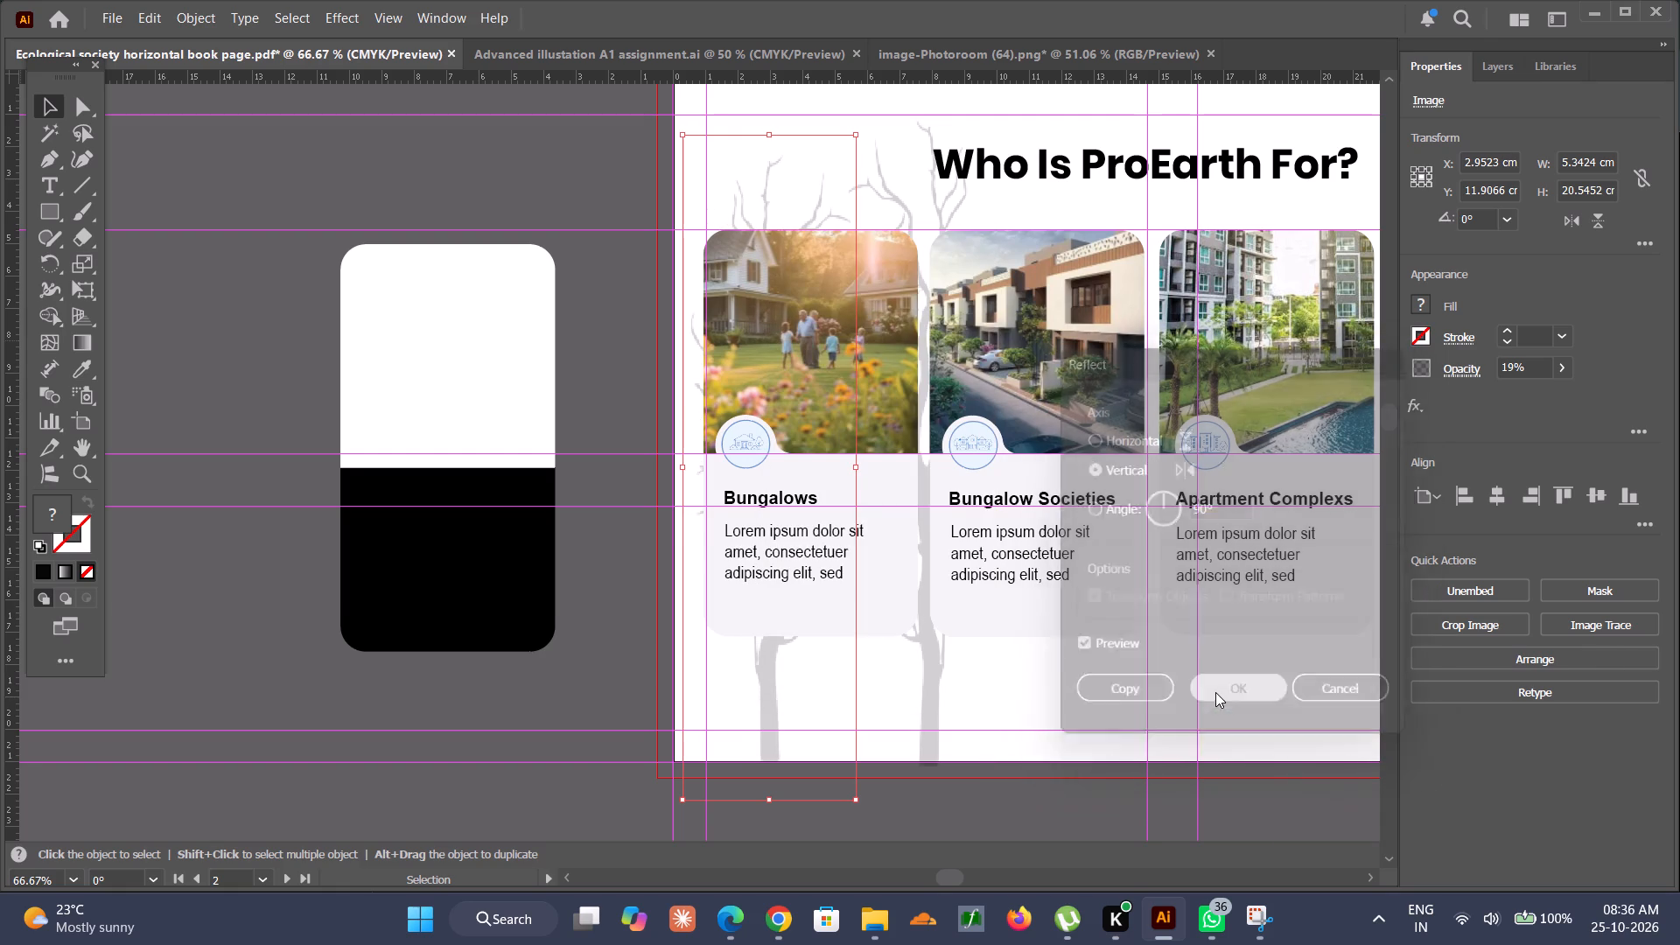
{"action": "left_click", "coordinate": [524, 666]}
Examine the "Who Is ProEarth For?" page with its faded trees alongside the reference designs and the other pages.
{"action": "scroll", "coordinate": [539, 651], "scroll_direction": "down", "scroll_amount": 3, "text": "alt"}
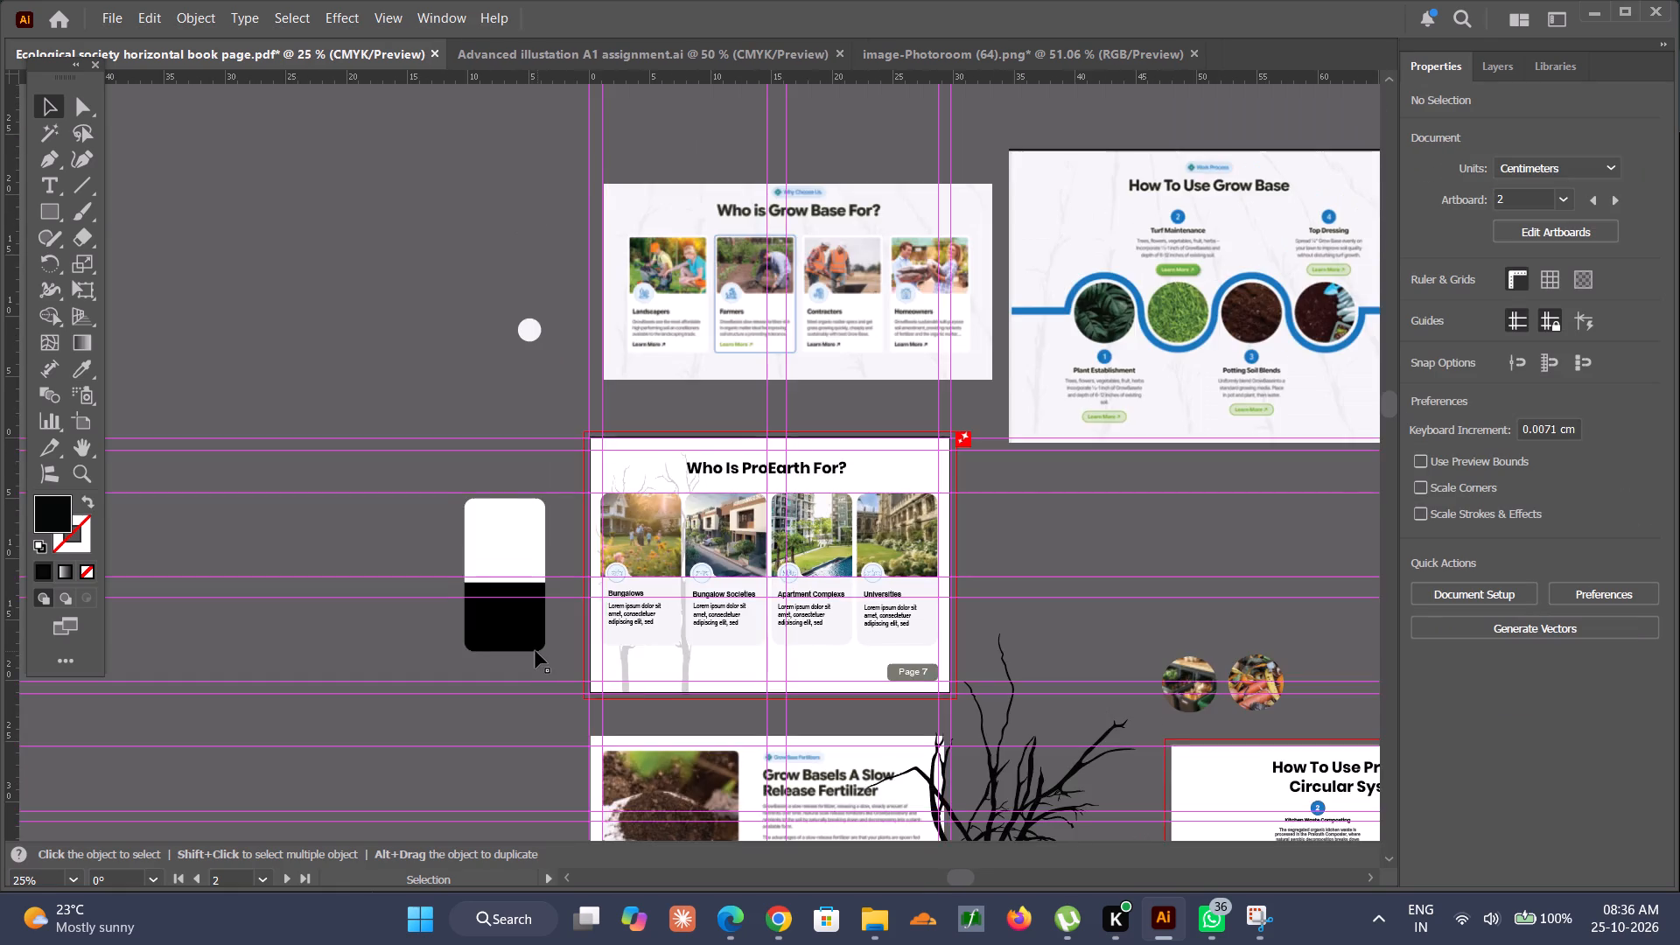
{"action": "scroll", "coordinate": [535, 651], "scroll_direction": "up", "scroll_amount": 2, "text": "alt"}
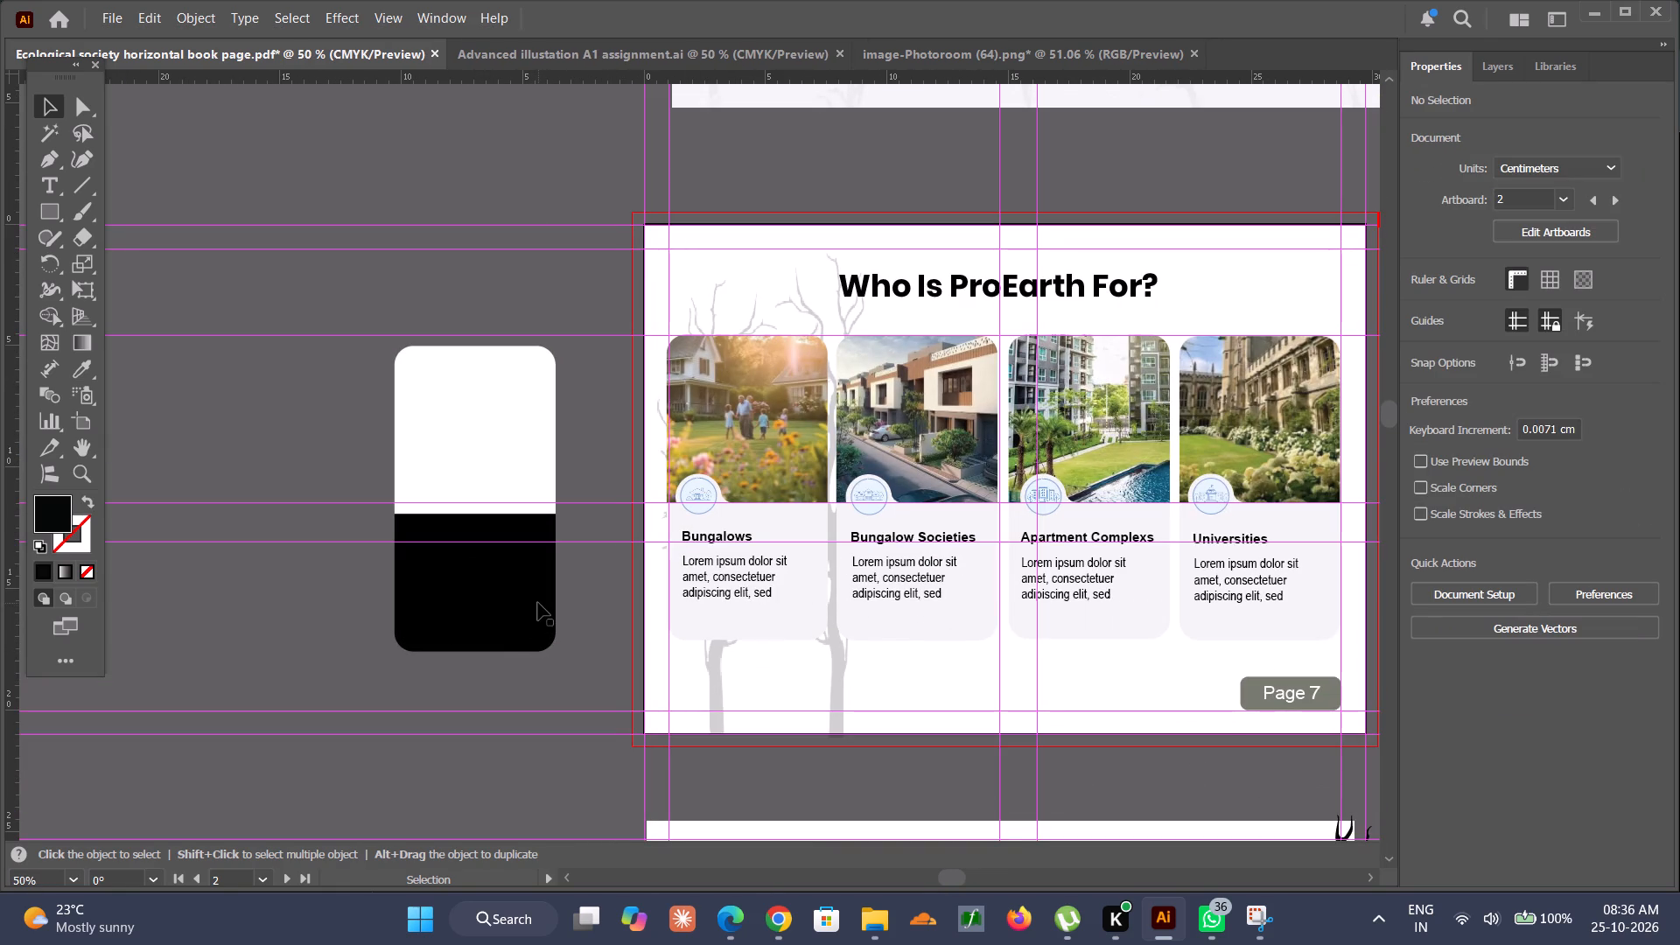
{"action": "scroll", "coordinate": [539, 589], "scroll_direction": "down", "scroll_amount": 3, "text": "alt"}
{"action": "scroll", "coordinate": [534, 590], "scroll_direction": "down", "scroll_amount": 7}
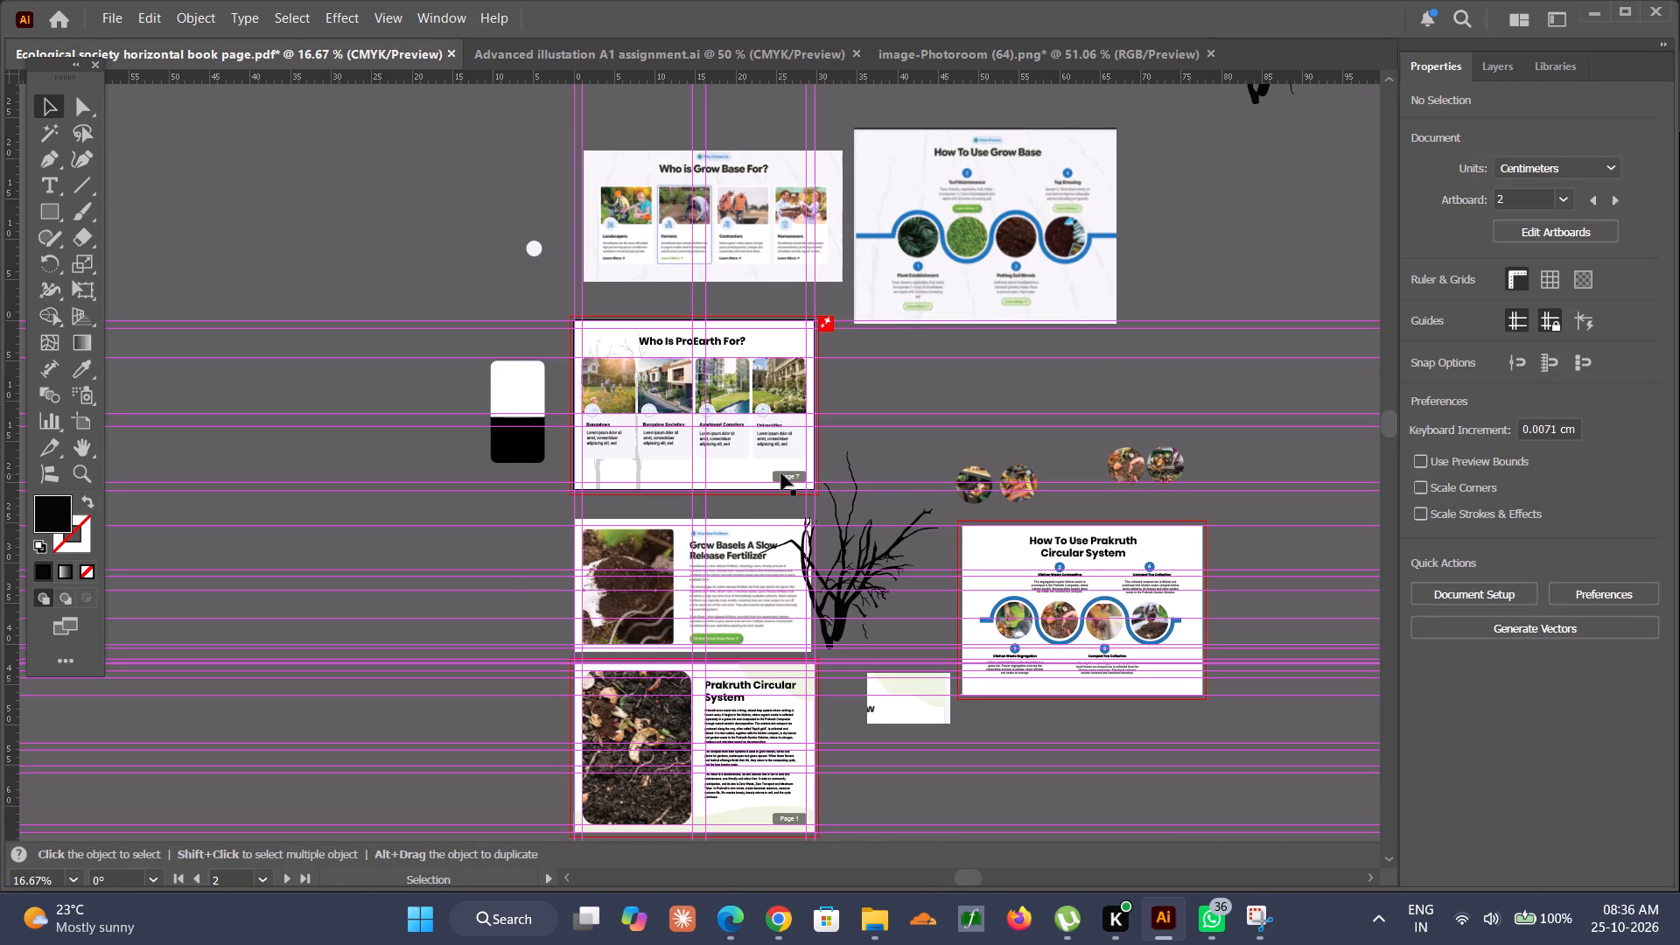
{"action": "scroll", "coordinate": [781, 473], "scroll_direction": "up", "scroll_amount": 4}
{"action": "scroll", "coordinate": [781, 473], "scroll_direction": "down", "scroll_amount": 2}
{"action": "scroll", "coordinate": [781, 473], "scroll_direction": "up", "scroll_amount": 1, "text": "alt"}
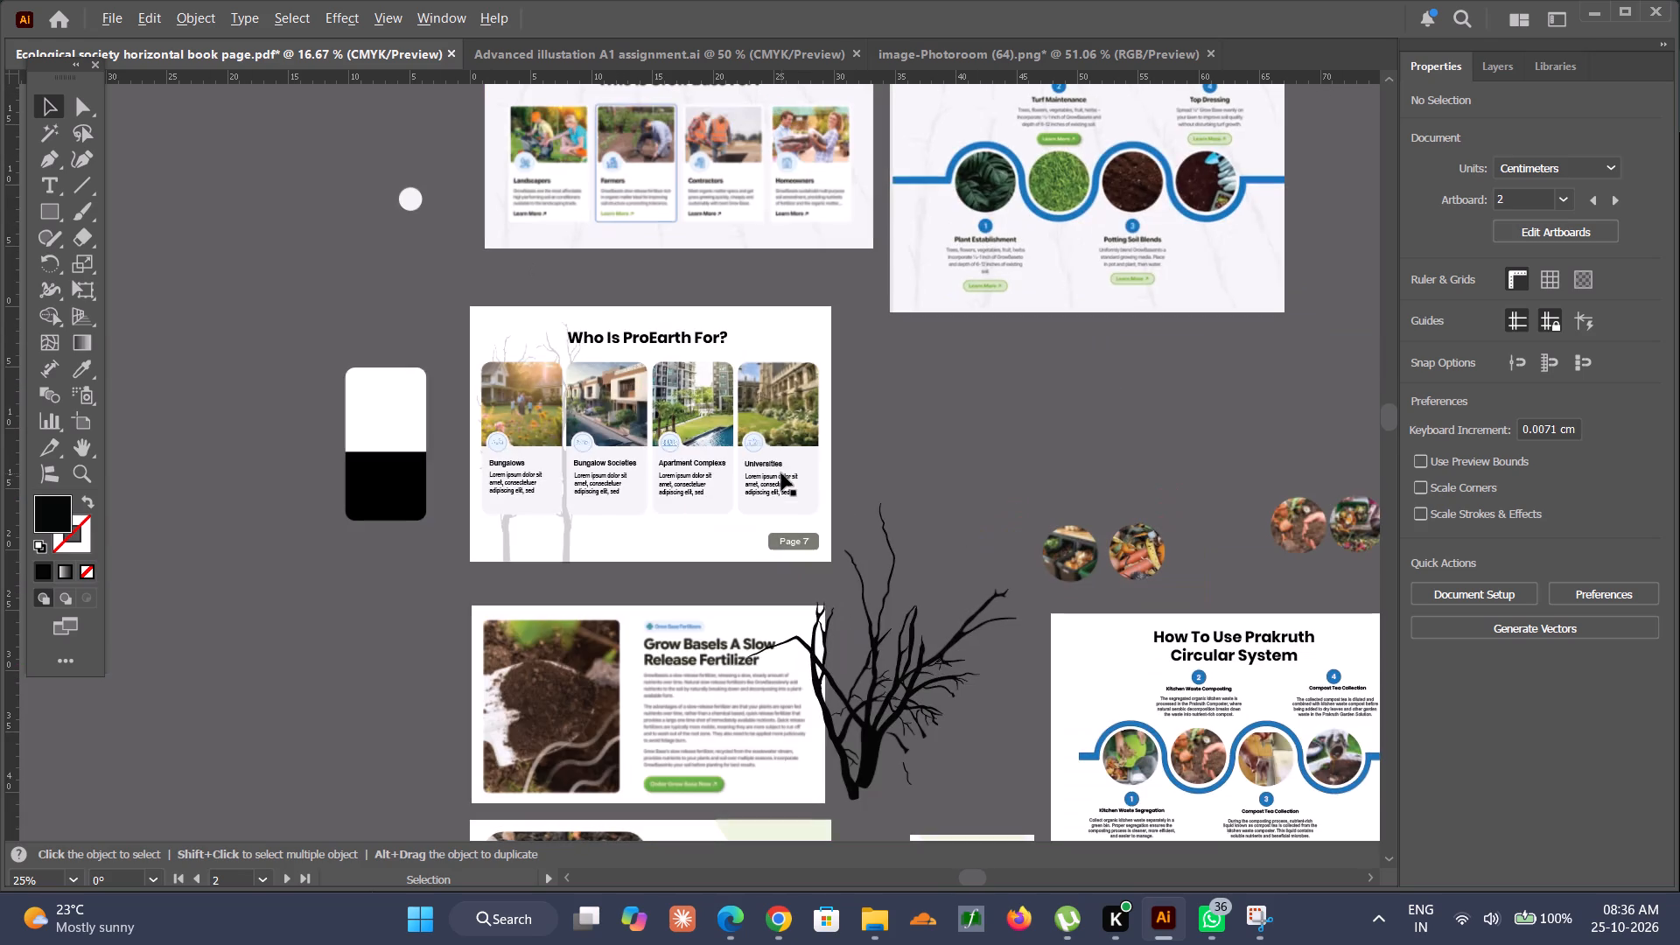
{"action": "scroll", "coordinate": [781, 473], "scroll_direction": "up", "scroll_amount": 1, "text": "alt"}
{"action": "scroll", "coordinate": [781, 473], "scroll_direction": "down", "scroll_amount": 4}
{"action": "scroll", "coordinate": [781, 473], "scroll_direction": "left", "scroll_amount": 2}
{"action": "scroll", "coordinate": [781, 473], "scroll_direction": "down", "scroll_amount": 2}
{"action": "scroll", "coordinate": [781, 473], "scroll_direction": "right", "scroll_amount": 1}
{"action": "scroll", "coordinate": [781, 473], "scroll_direction": "down", "scroll_amount": 4, "text": "alt"}
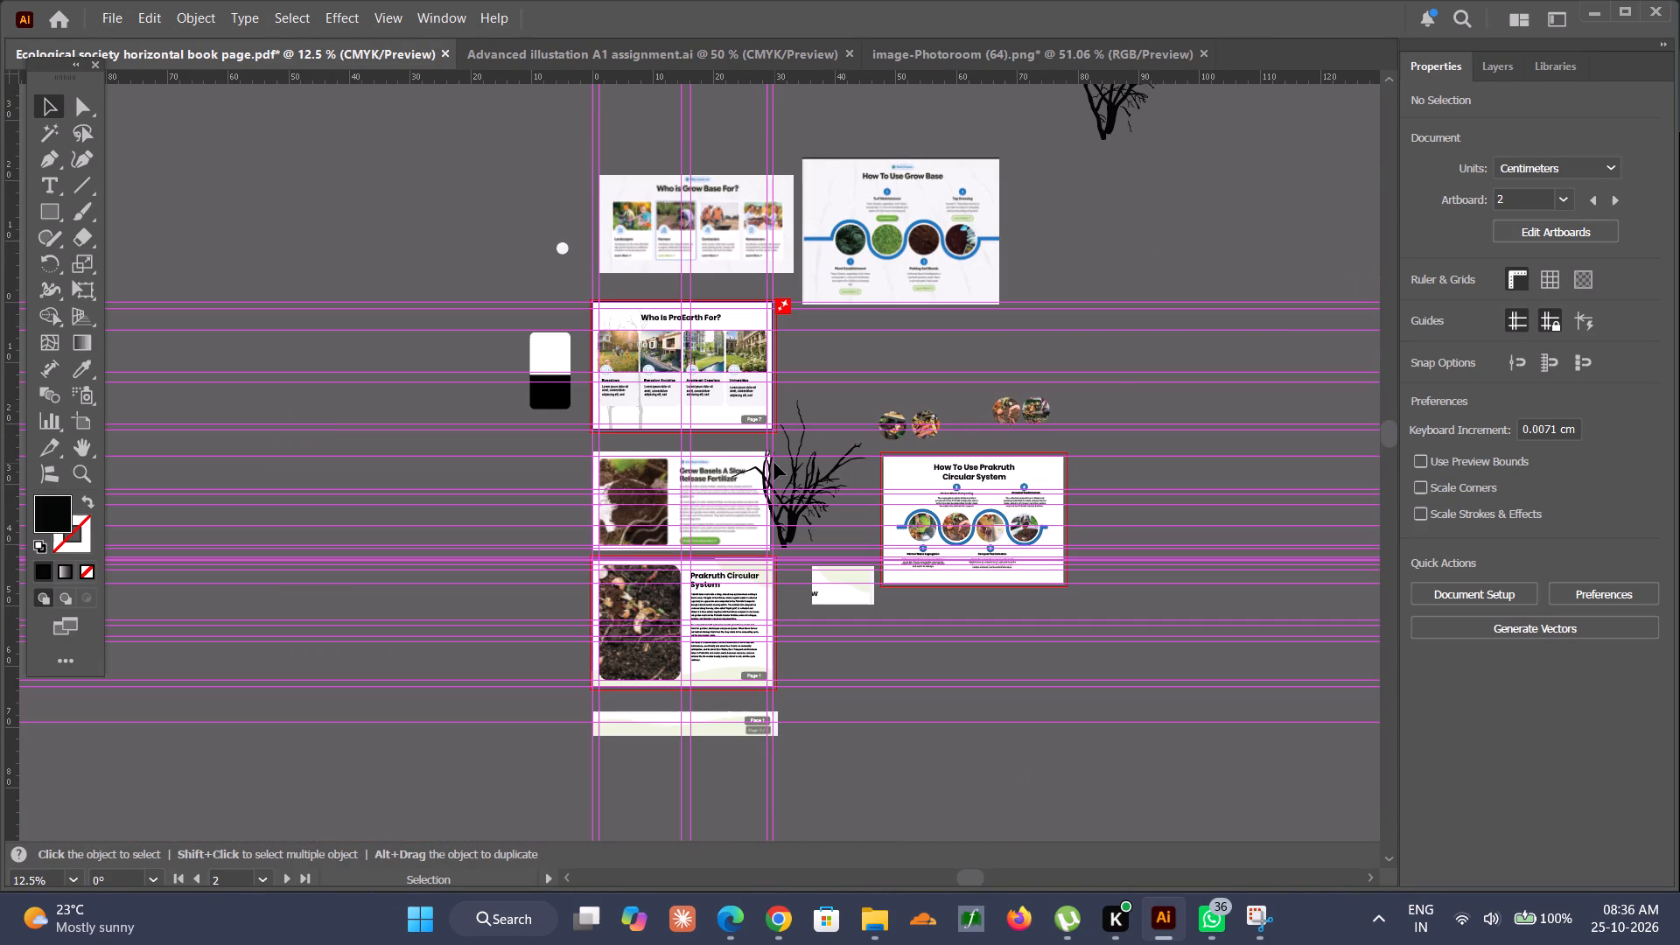
{"action": "scroll", "coordinate": [774, 463], "scroll_direction": "up", "scroll_amount": 2, "text": "alt"}
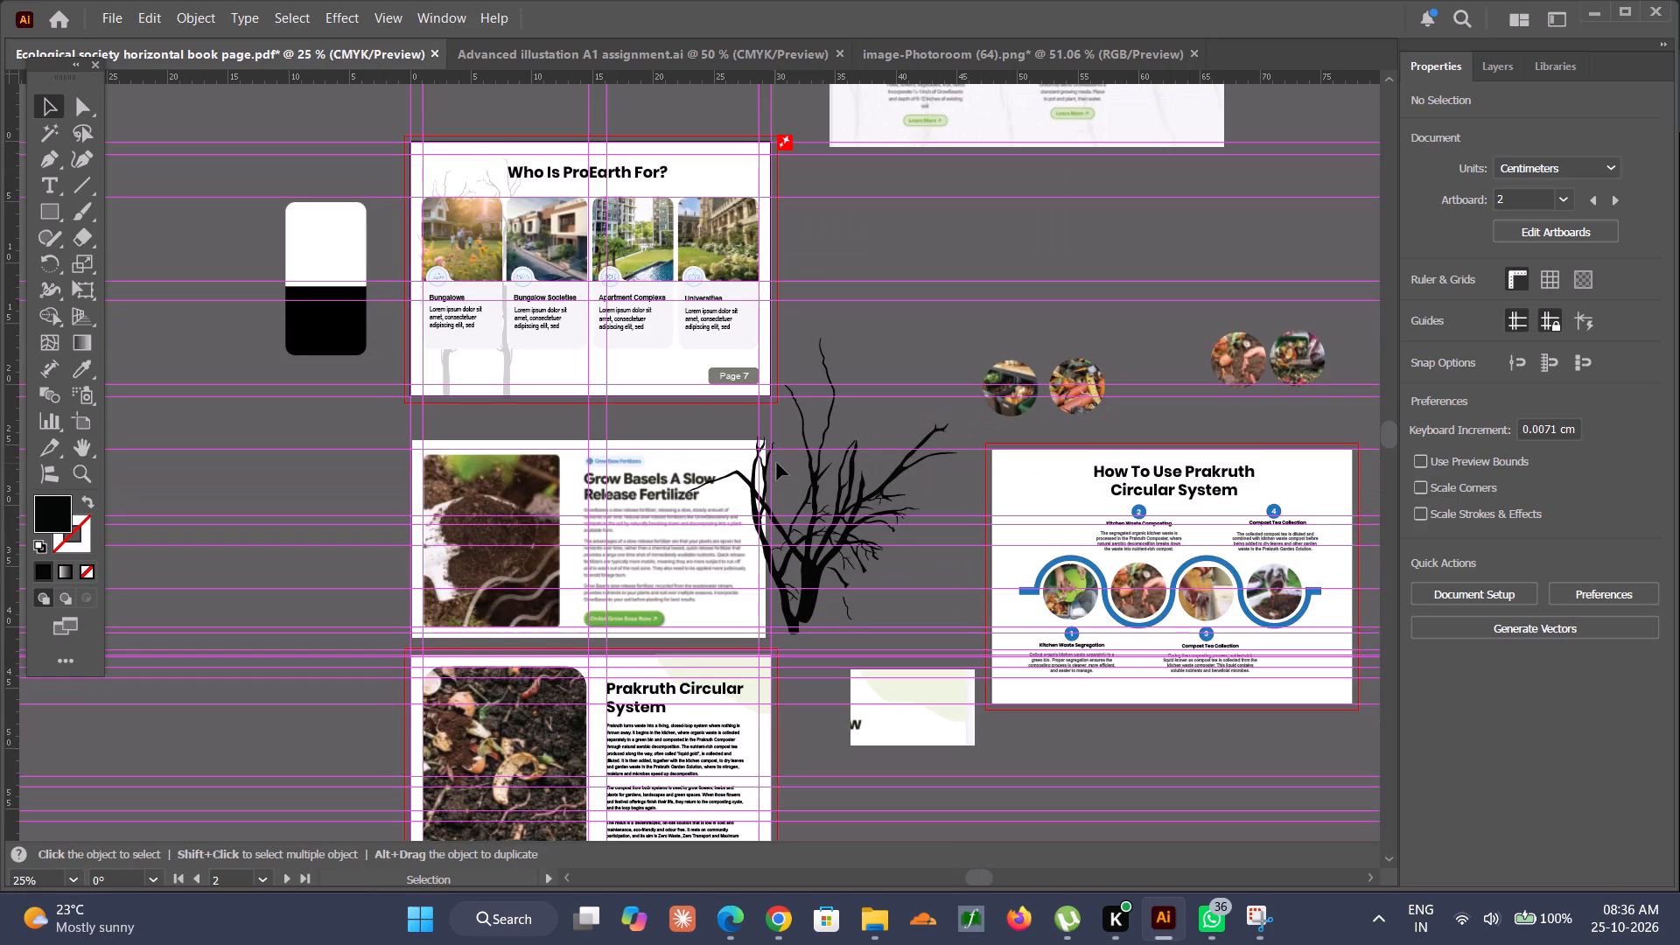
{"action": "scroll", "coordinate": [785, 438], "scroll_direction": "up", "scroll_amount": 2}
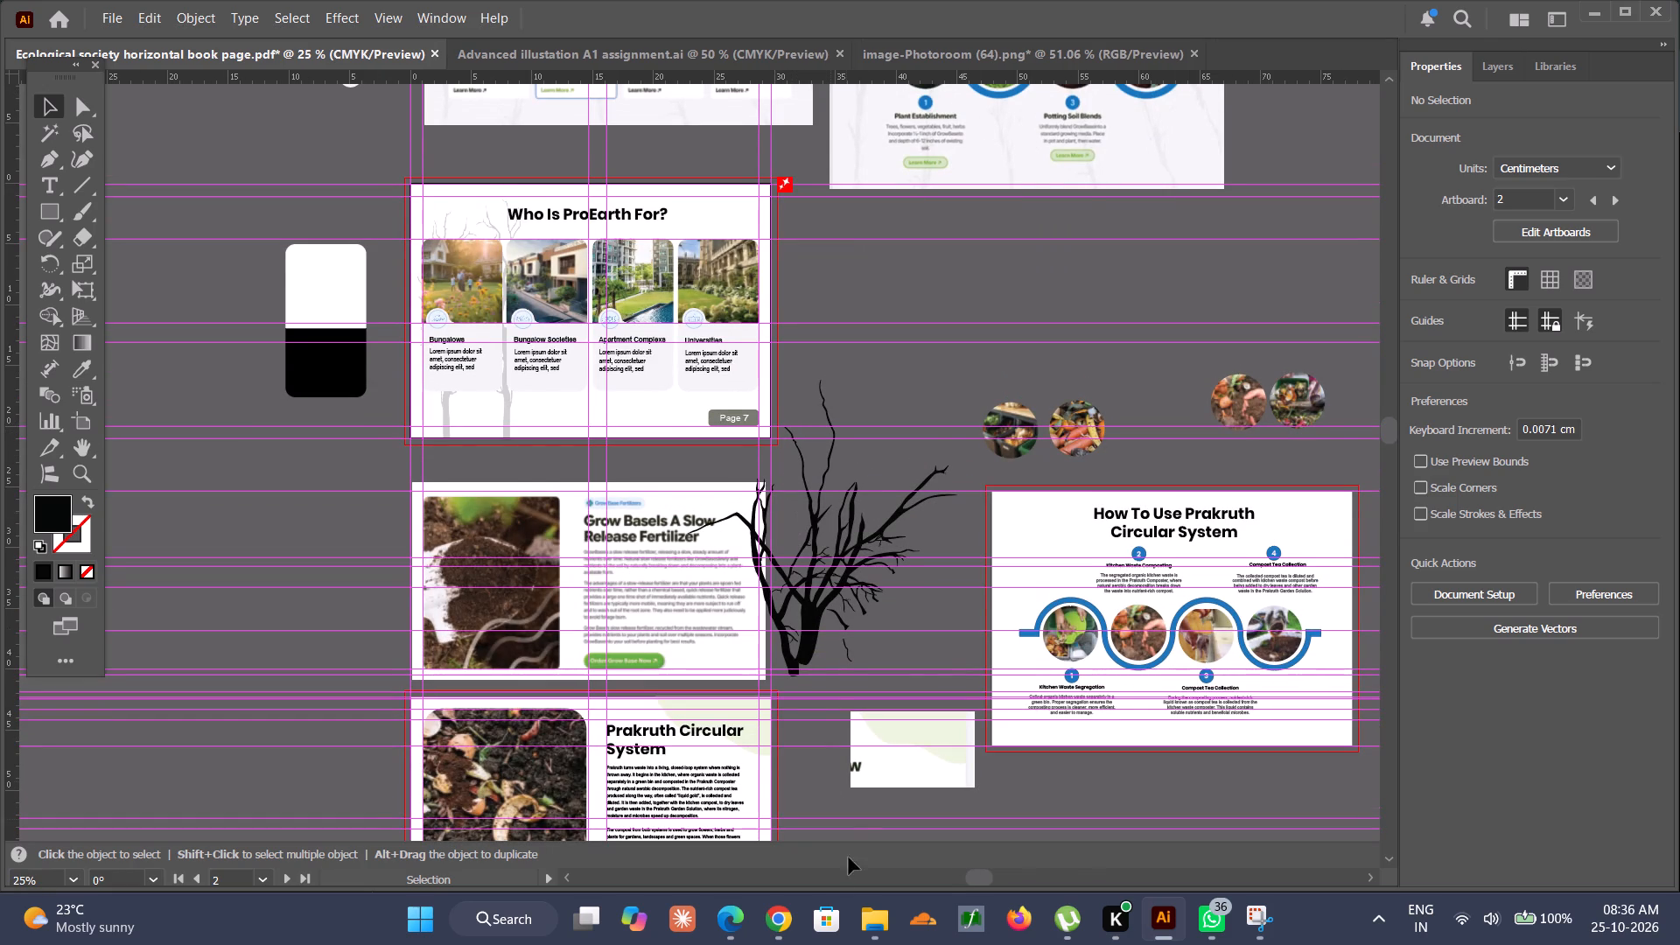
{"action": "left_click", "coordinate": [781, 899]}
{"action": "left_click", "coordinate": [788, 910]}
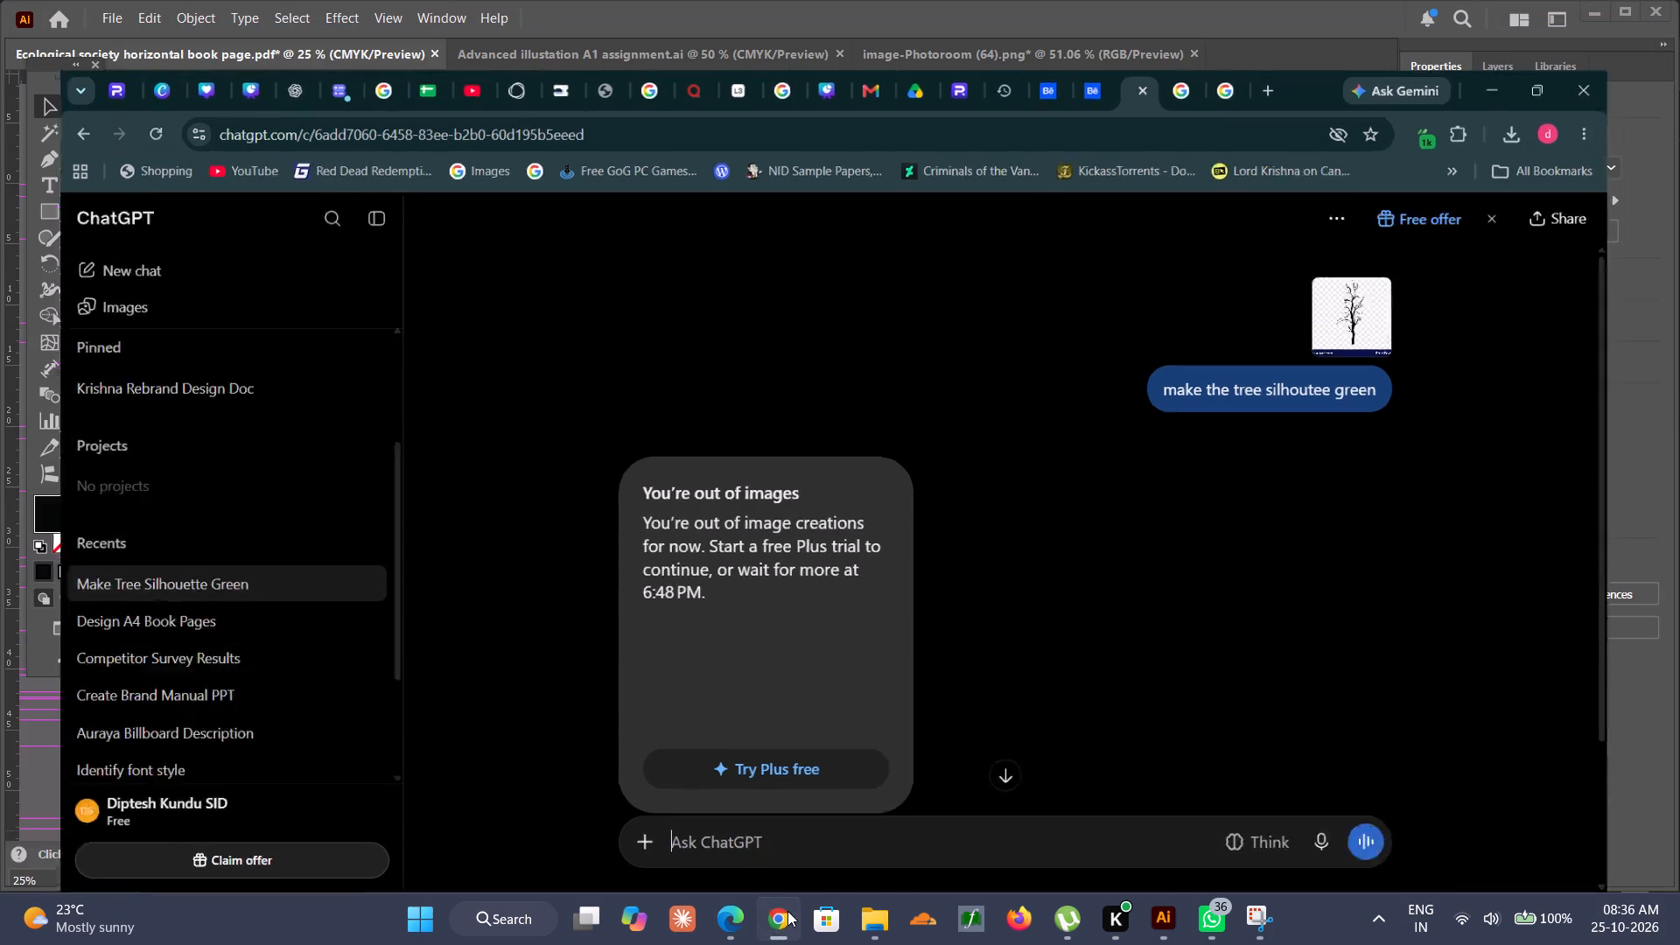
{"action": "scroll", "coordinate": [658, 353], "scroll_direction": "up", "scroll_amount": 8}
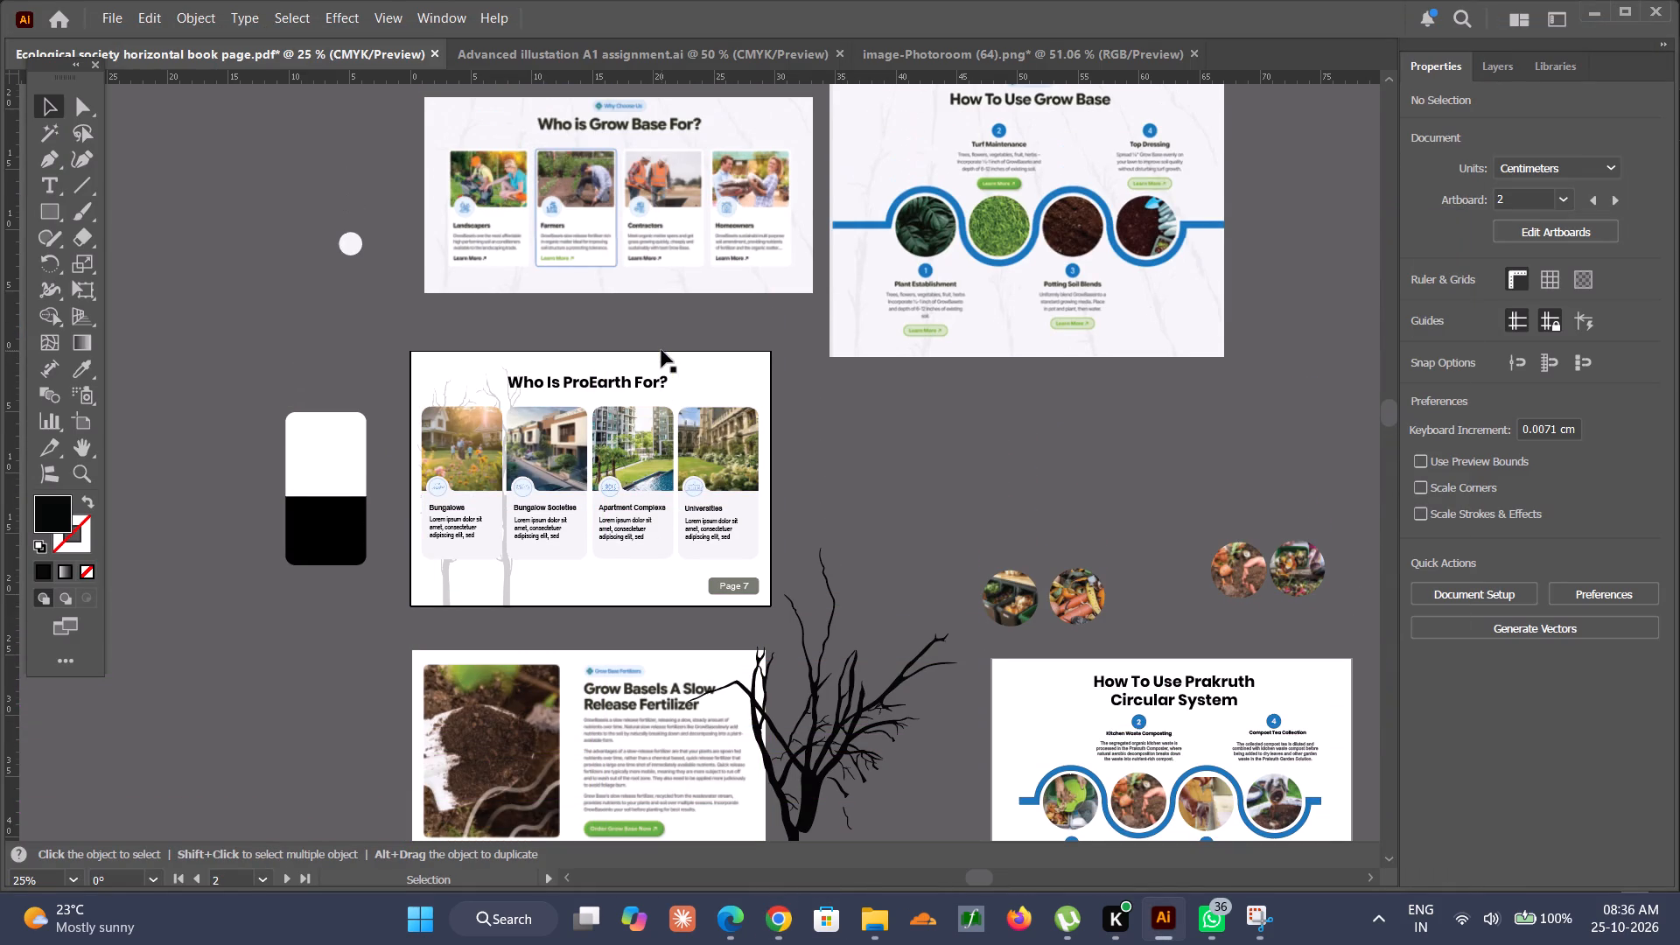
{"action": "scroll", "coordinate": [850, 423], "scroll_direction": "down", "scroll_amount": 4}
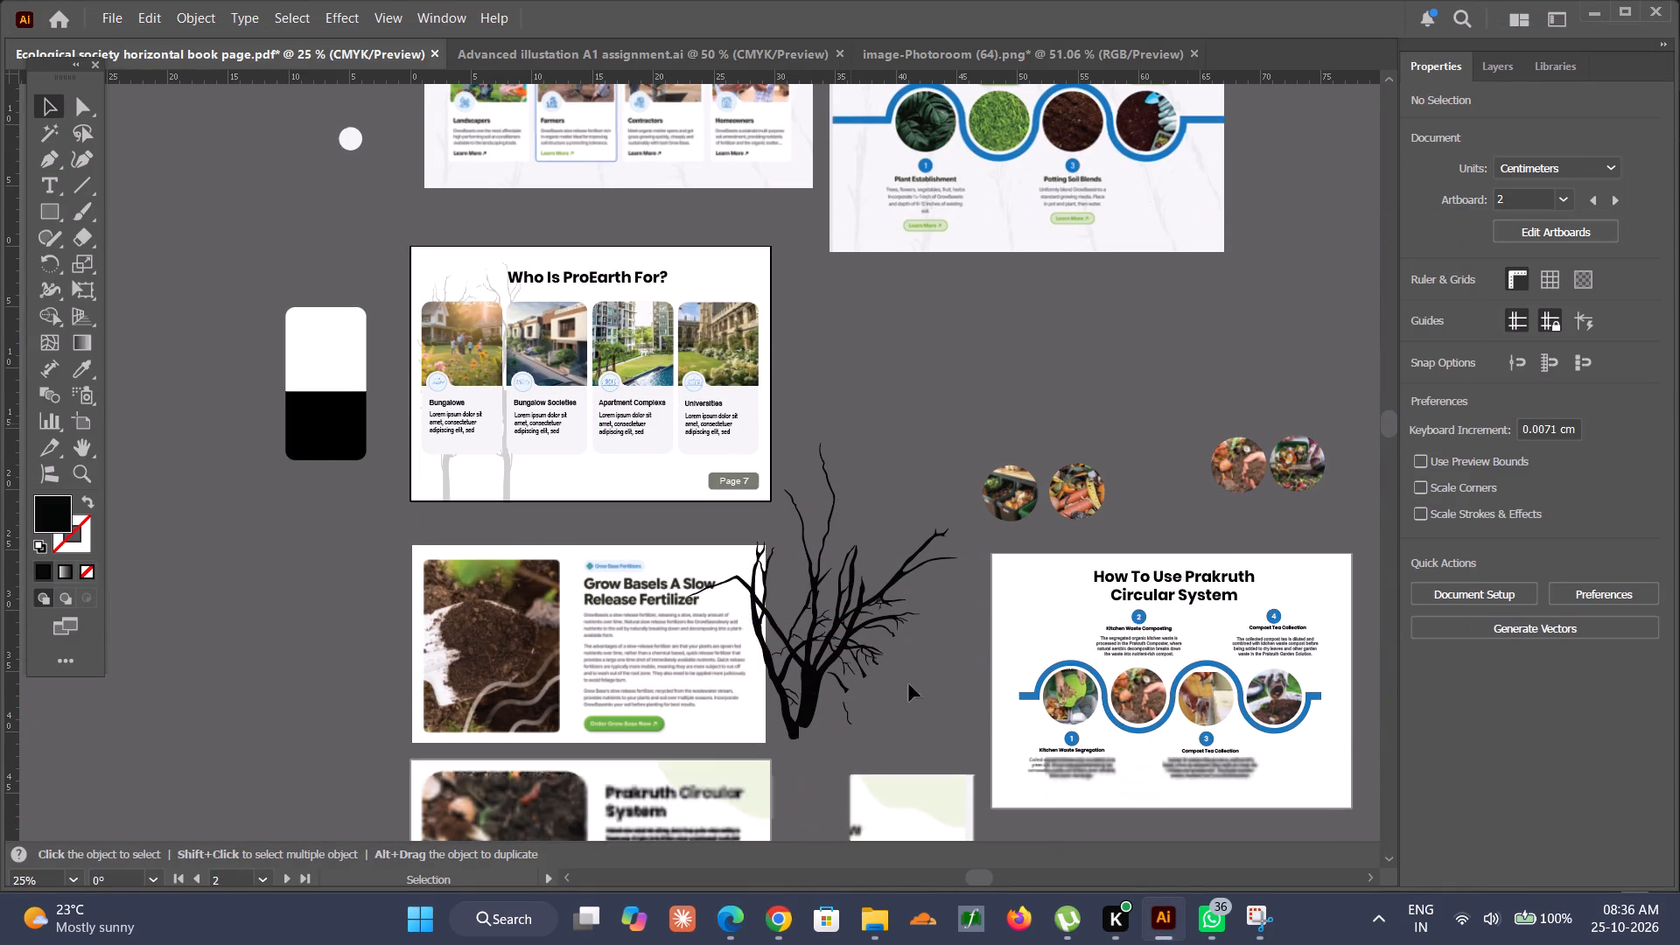
Browse the "dried tree silhouette" image results in Chrome for another bare tree suited to the page background.
{"action": "left_click", "coordinate": [777, 931]}
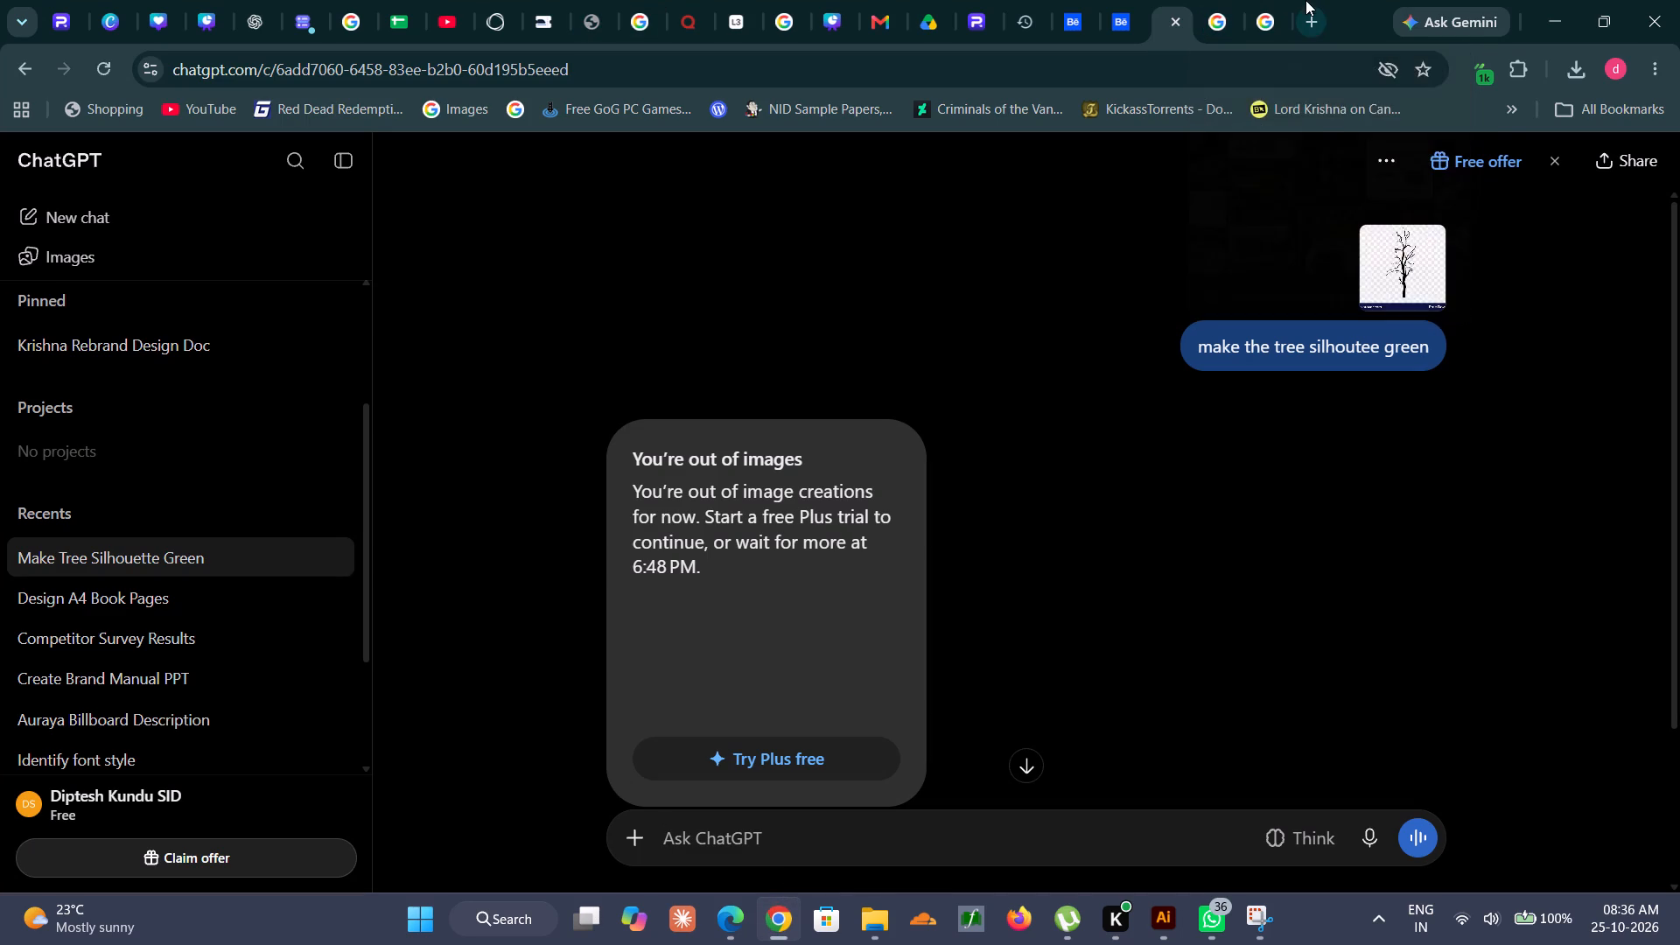
{"action": "left_click", "coordinate": [1262, 0]}
{"action": "scroll", "coordinate": [1087, 535], "scroll_direction": "down", "scroll_amount": 5}
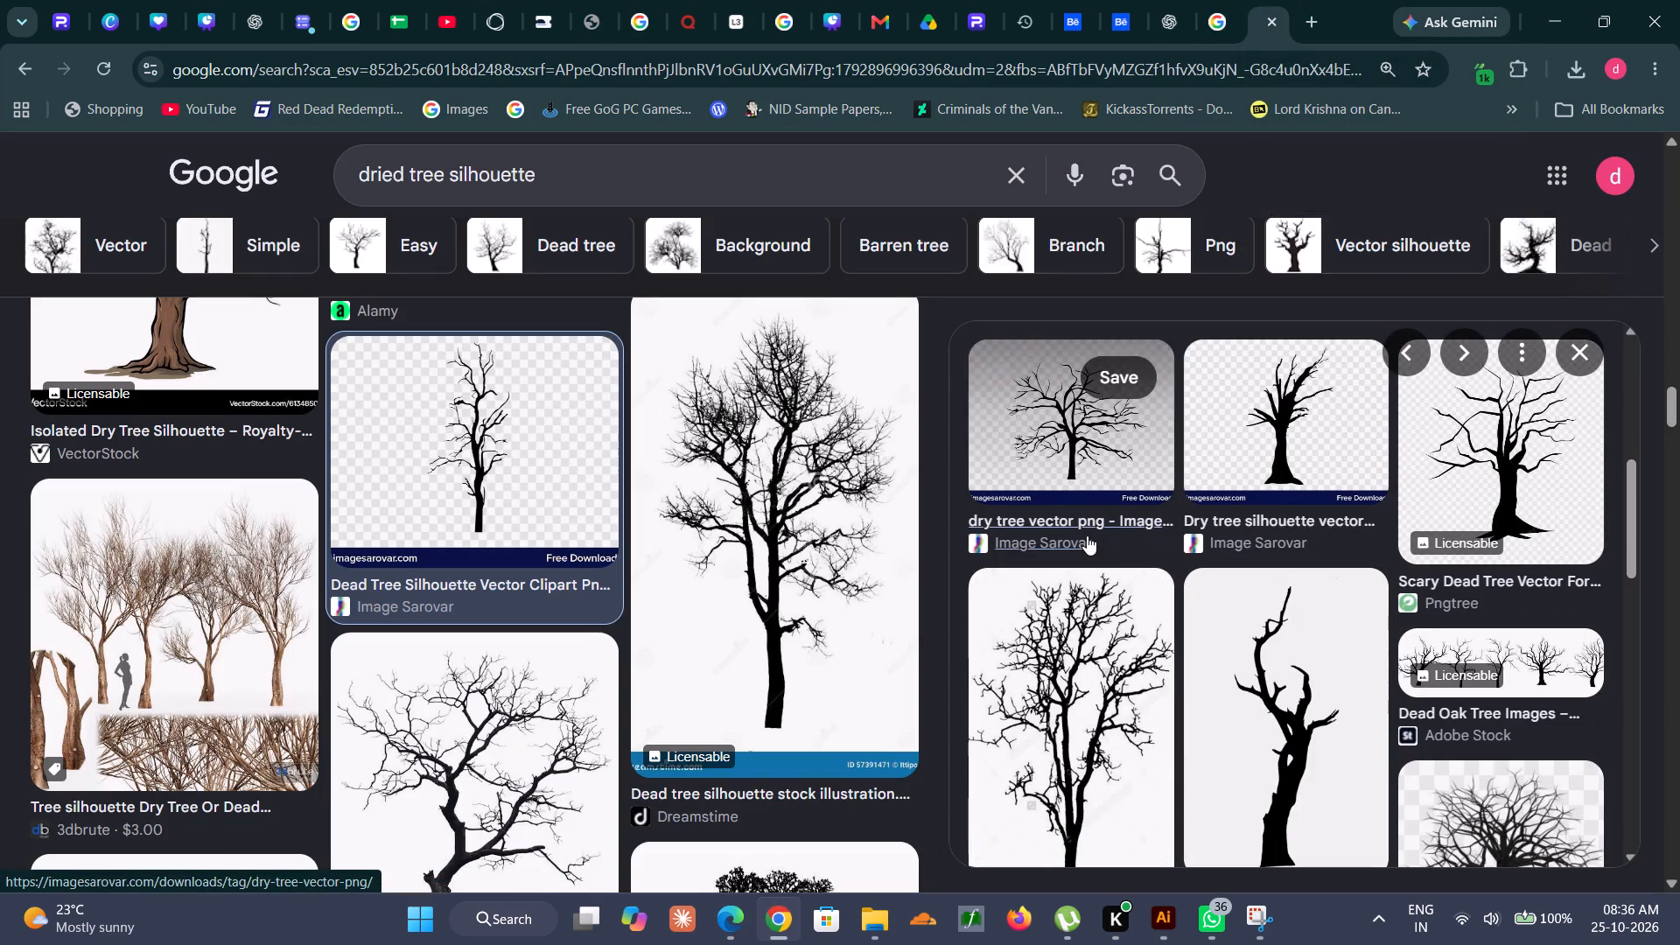
{"action": "scroll", "coordinate": [1128, 528], "scroll_direction": "down", "scroll_amount": 2}
{"action": "scroll", "coordinate": [849, 533], "scroll_direction": "down", "scroll_amount": 2}
{"action": "scroll", "coordinate": [1352, 587], "scroll_direction": "down", "scroll_amount": 2}
{"action": "scroll", "coordinate": [1351, 587], "scroll_direction": "up", "scroll_amount": 2}
{"action": "scroll", "coordinate": [1351, 587], "scroll_direction": "down", "scroll_amount": 5}
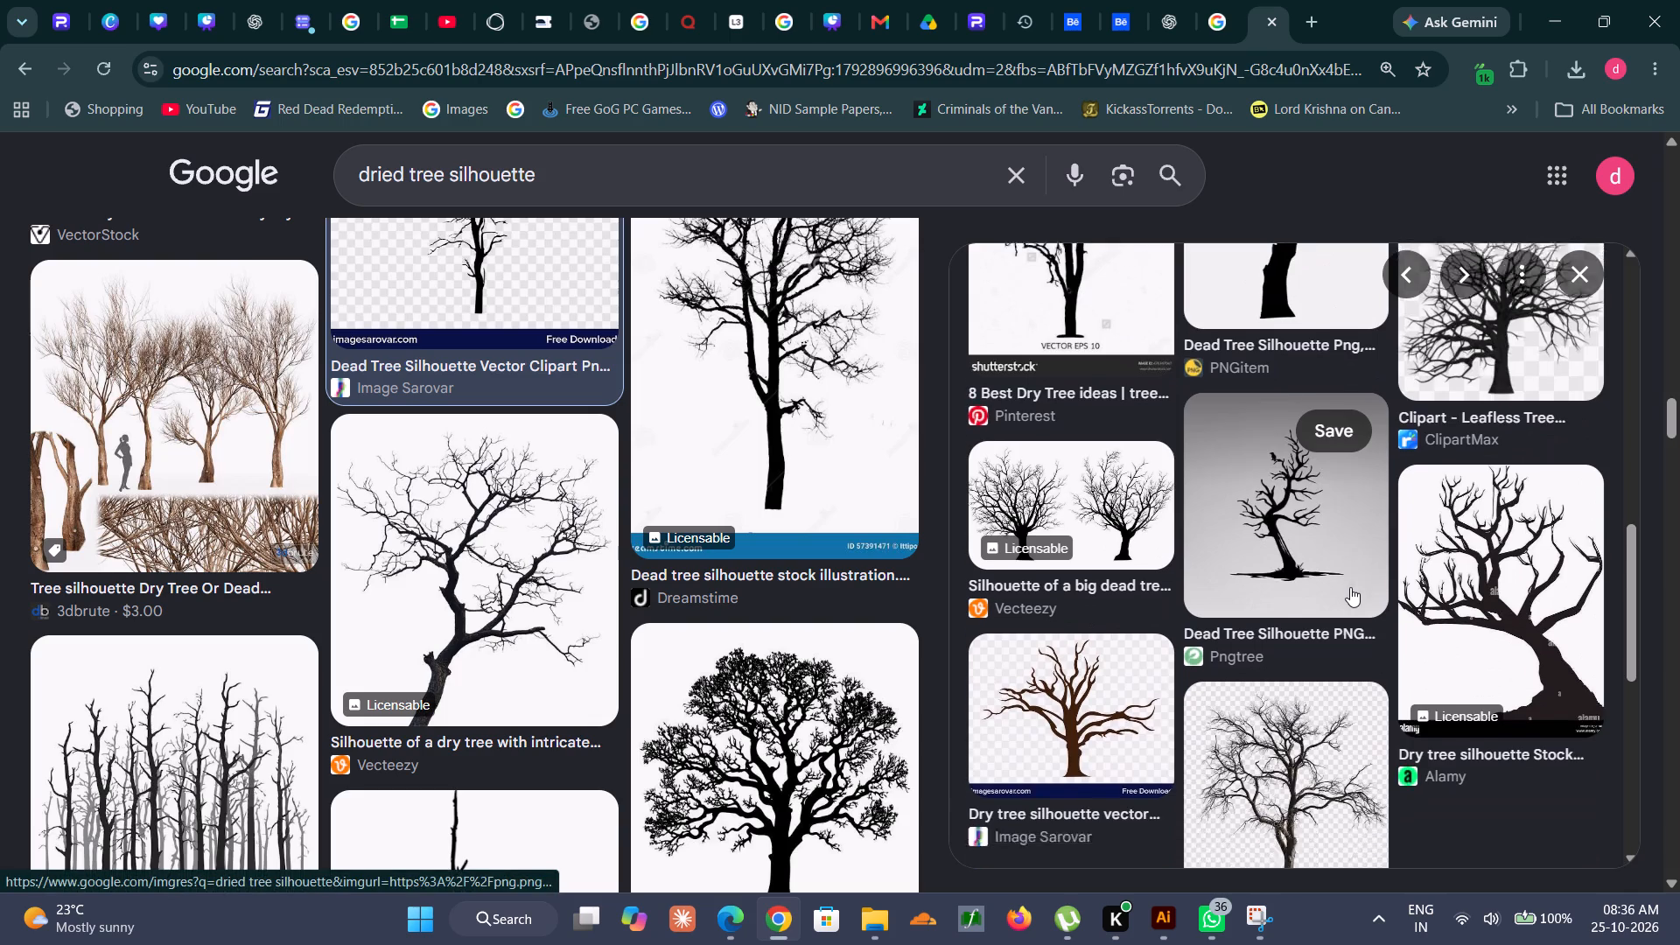
{"action": "scroll", "coordinate": [690, 514], "scroll_direction": "down", "scroll_amount": 3}
{"action": "scroll", "coordinate": [599, 498], "scroll_direction": "down", "scroll_amount": 2}
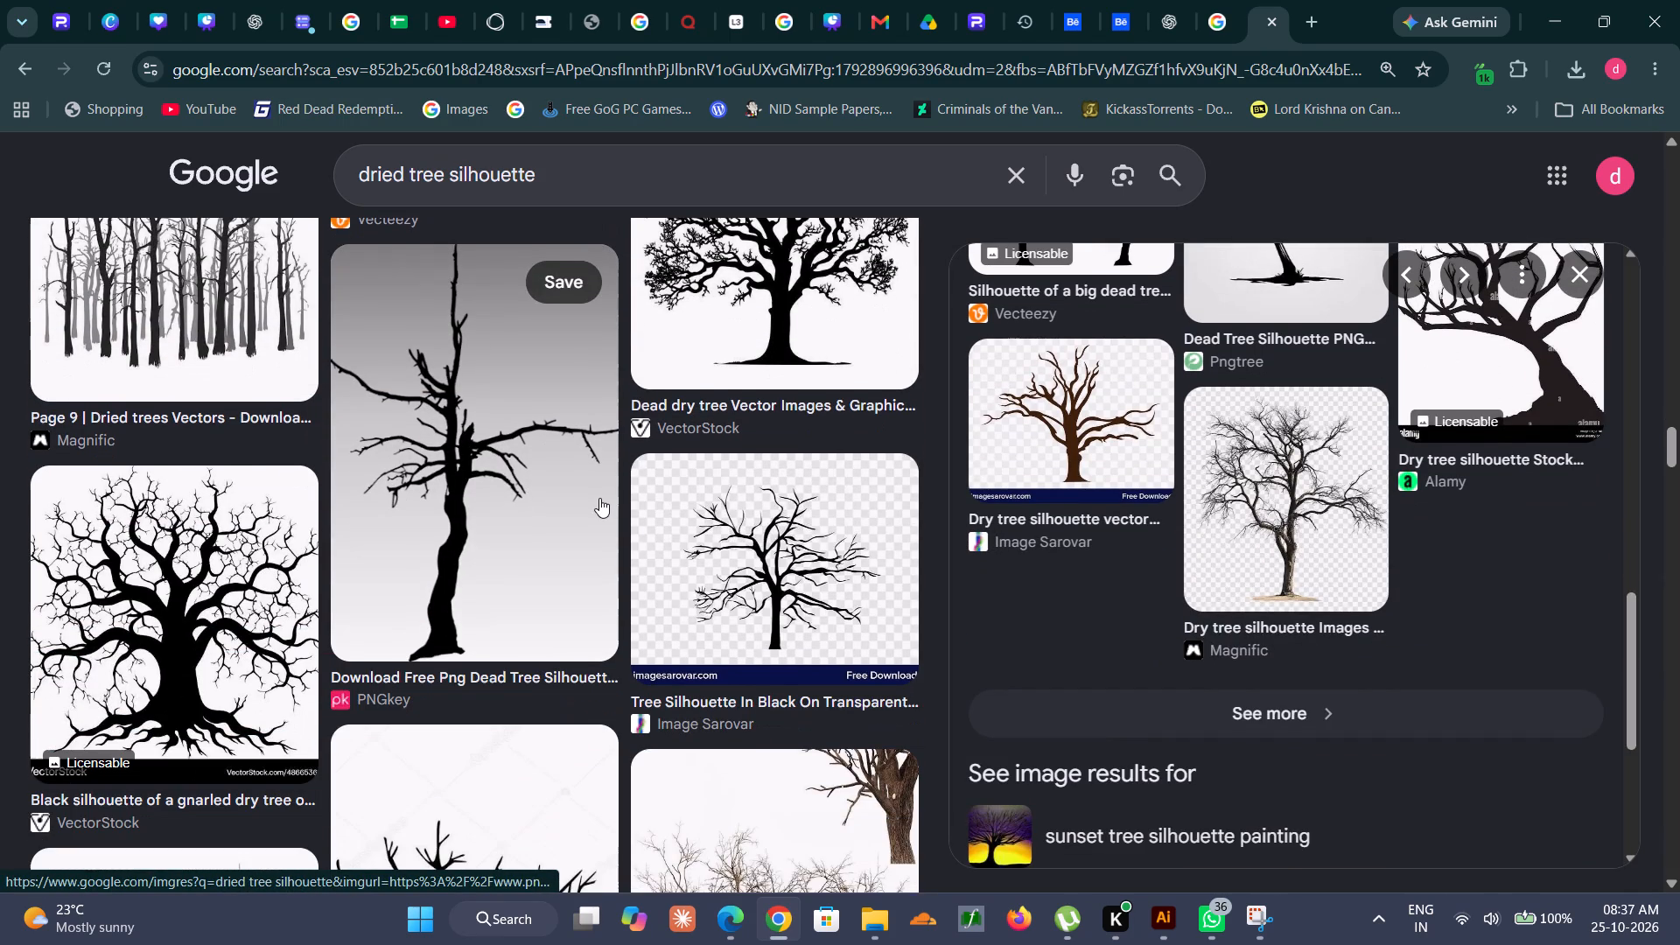
{"action": "scroll", "coordinate": [599, 498], "scroll_direction": "down", "scroll_amount": 15}
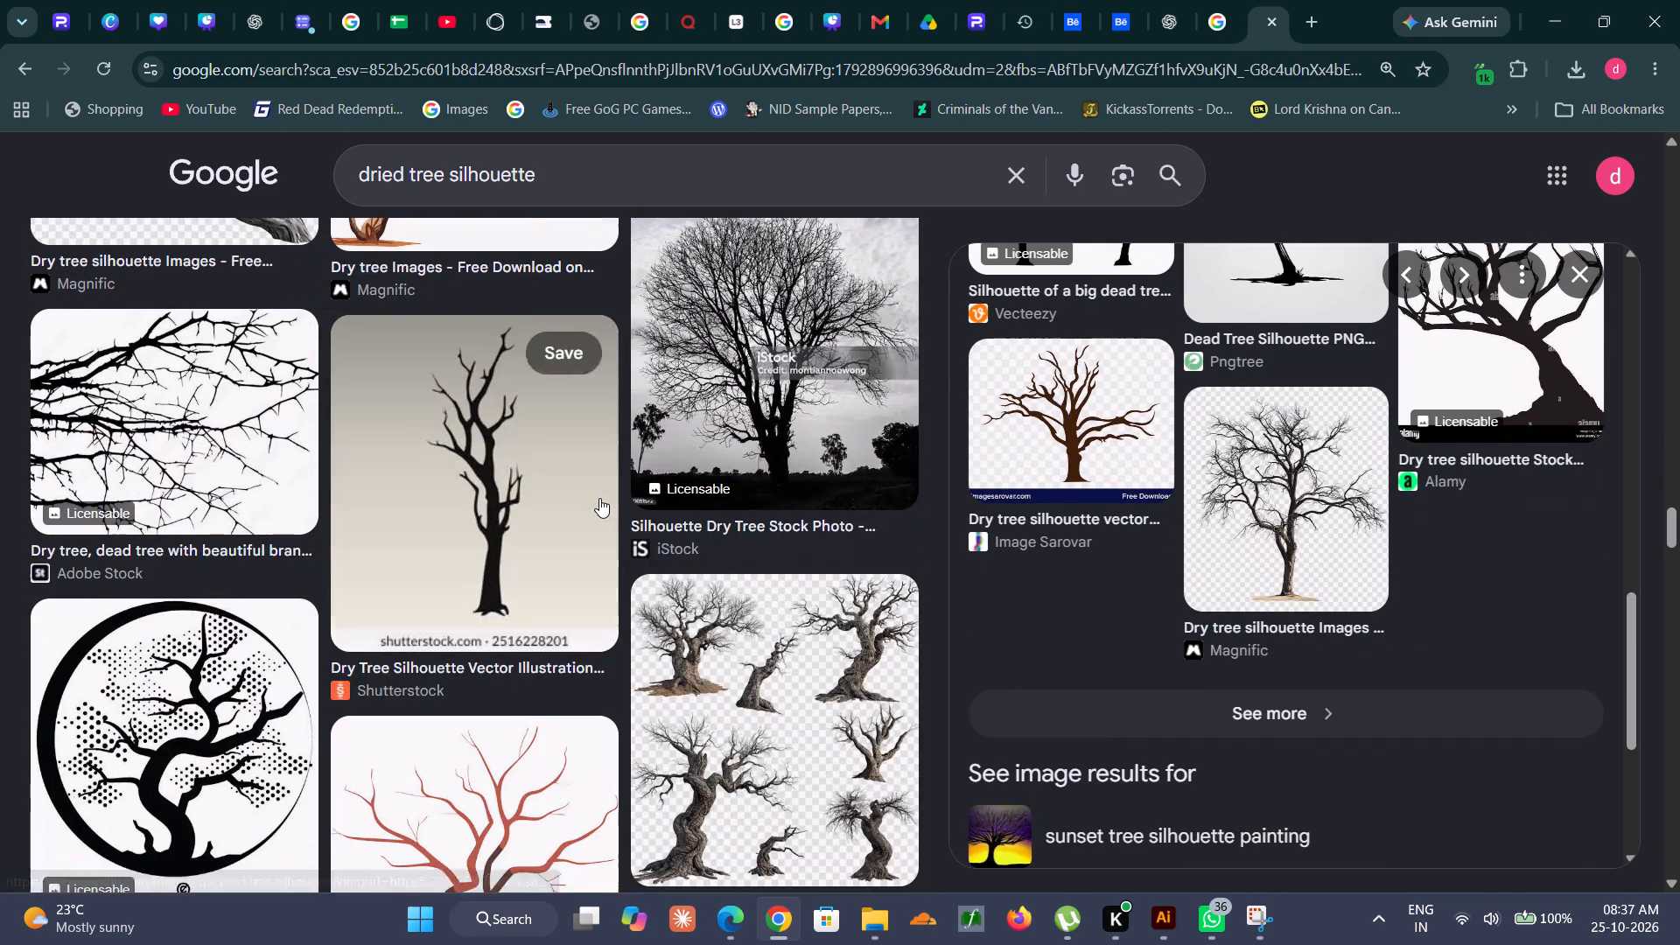
{"action": "scroll", "coordinate": [599, 498], "scroll_direction": "down", "scroll_amount": 6}
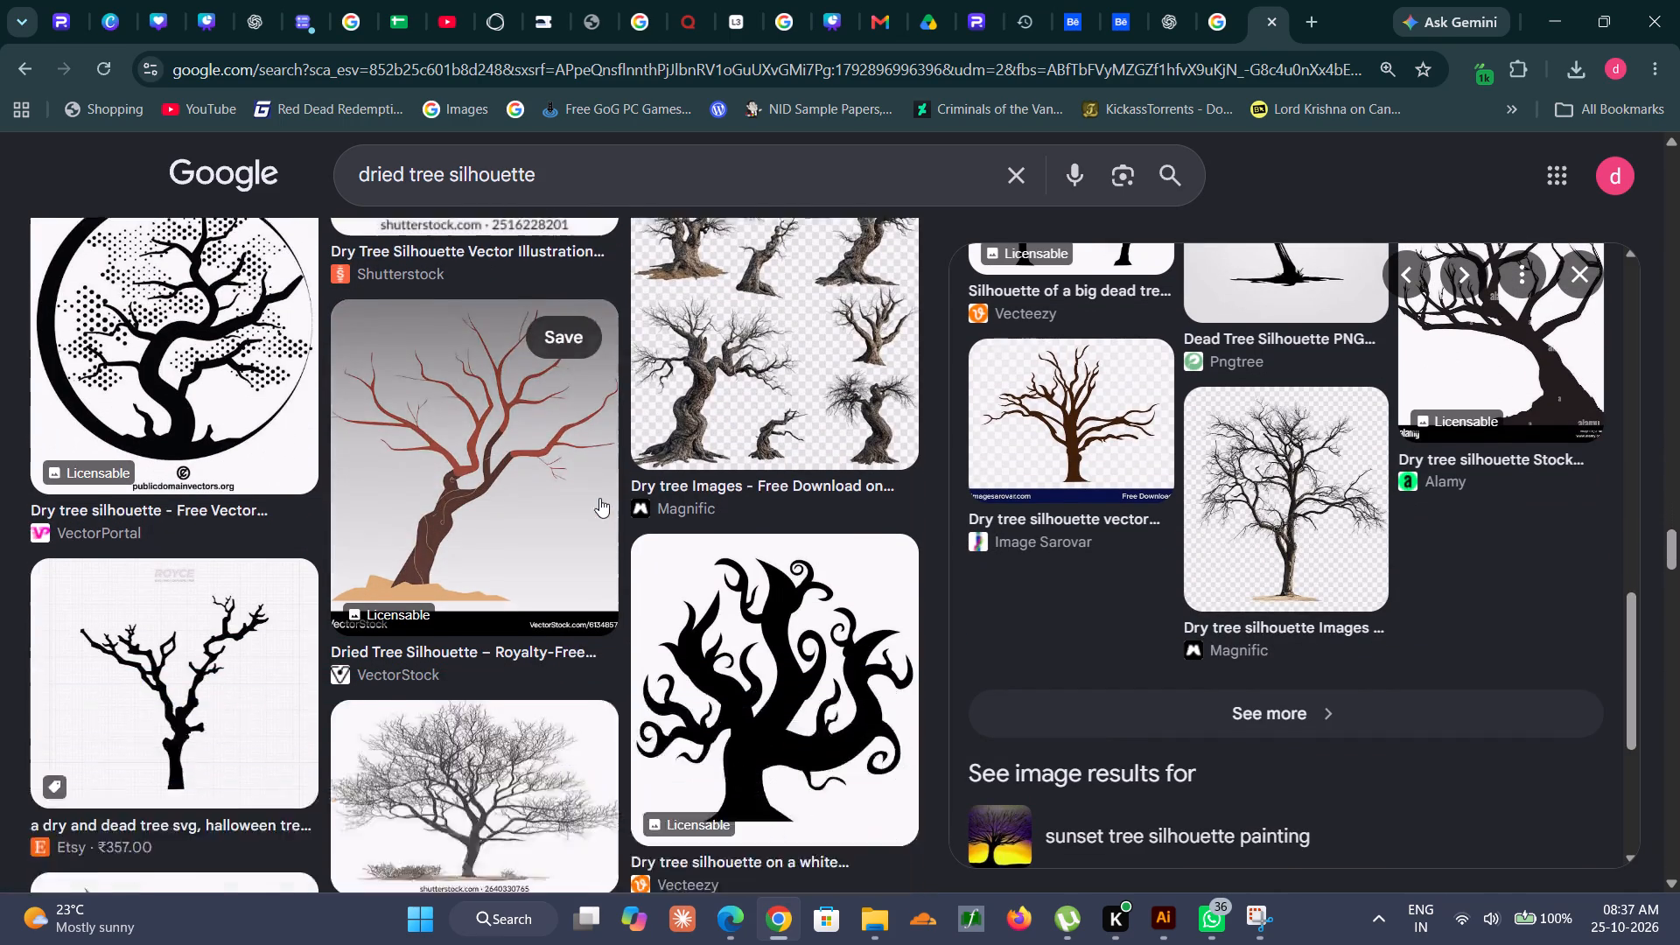
{"action": "scroll", "coordinate": [599, 498], "scroll_direction": "down", "scroll_amount": 5}
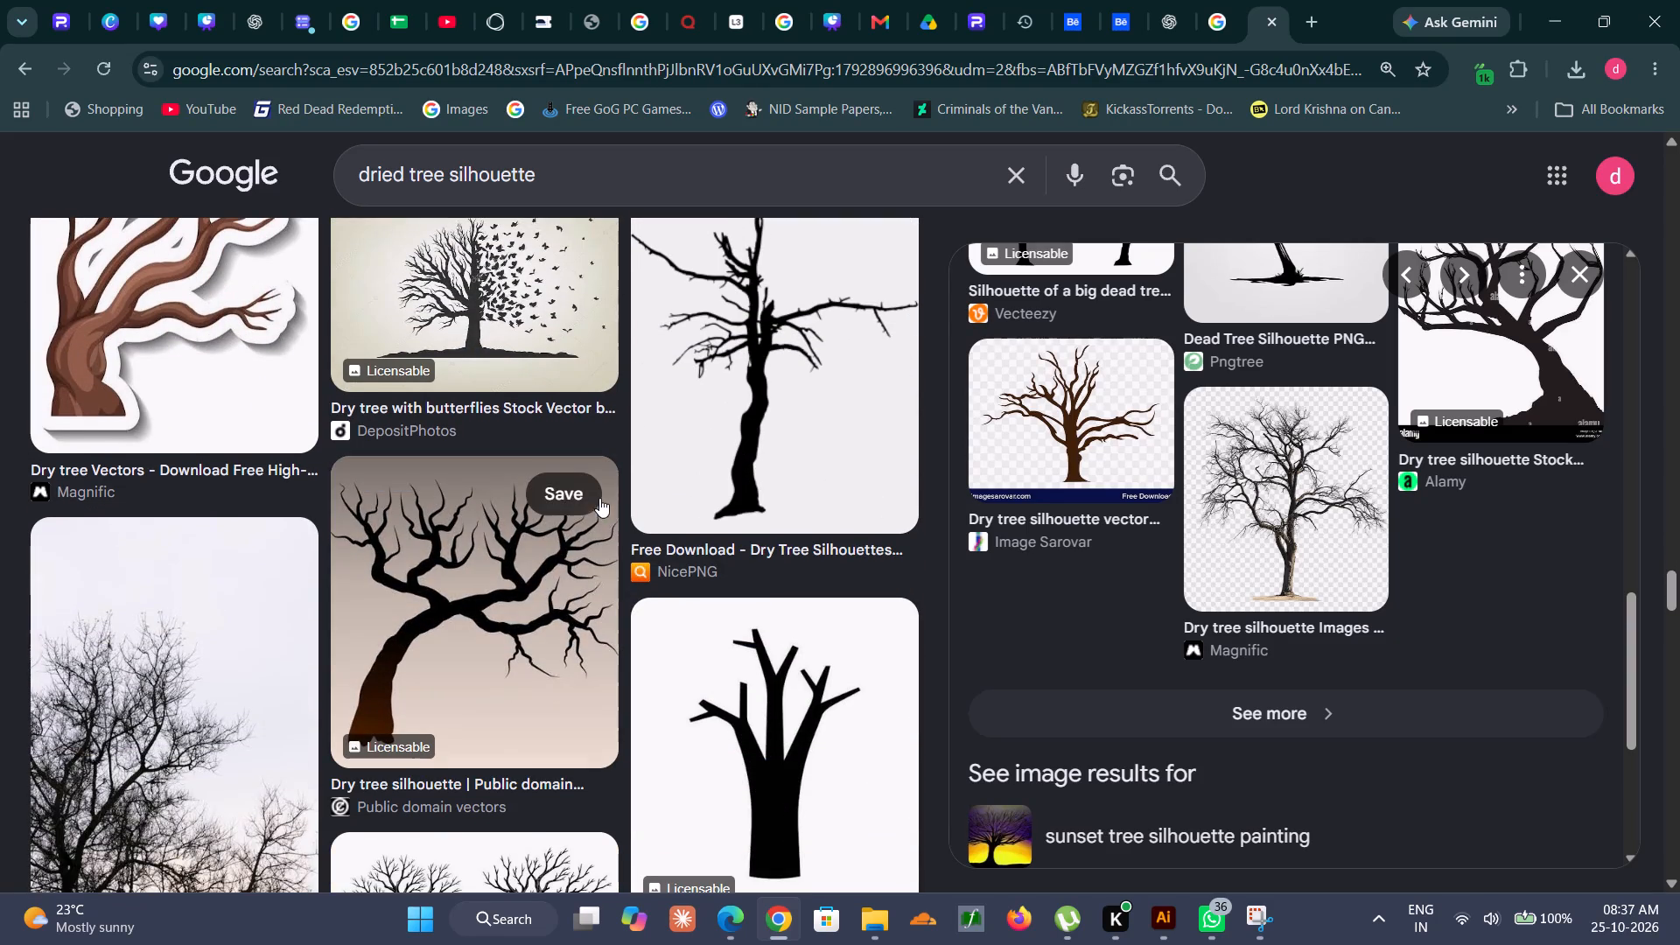
{"action": "scroll", "coordinate": [620, 461], "scroll_direction": "down", "scroll_amount": 3}
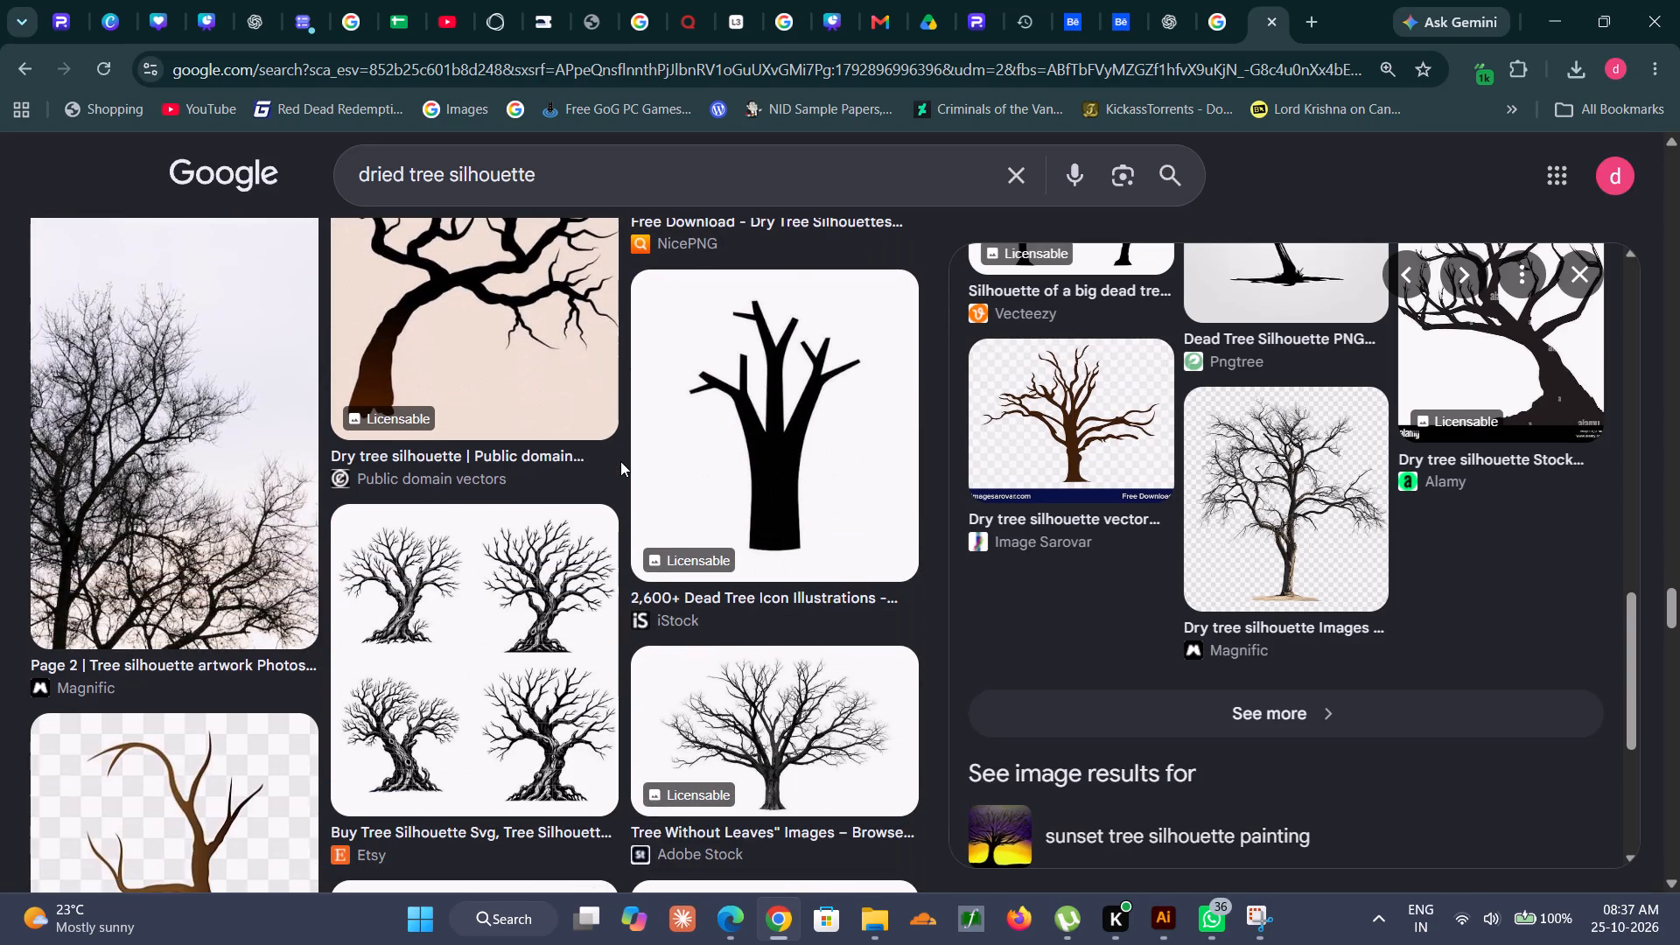
{"action": "scroll", "coordinate": [620, 461], "scroll_direction": "down", "scroll_amount": 3}
{"action": "scroll", "coordinate": [620, 461], "scroll_direction": "up", "scroll_amount": 8}
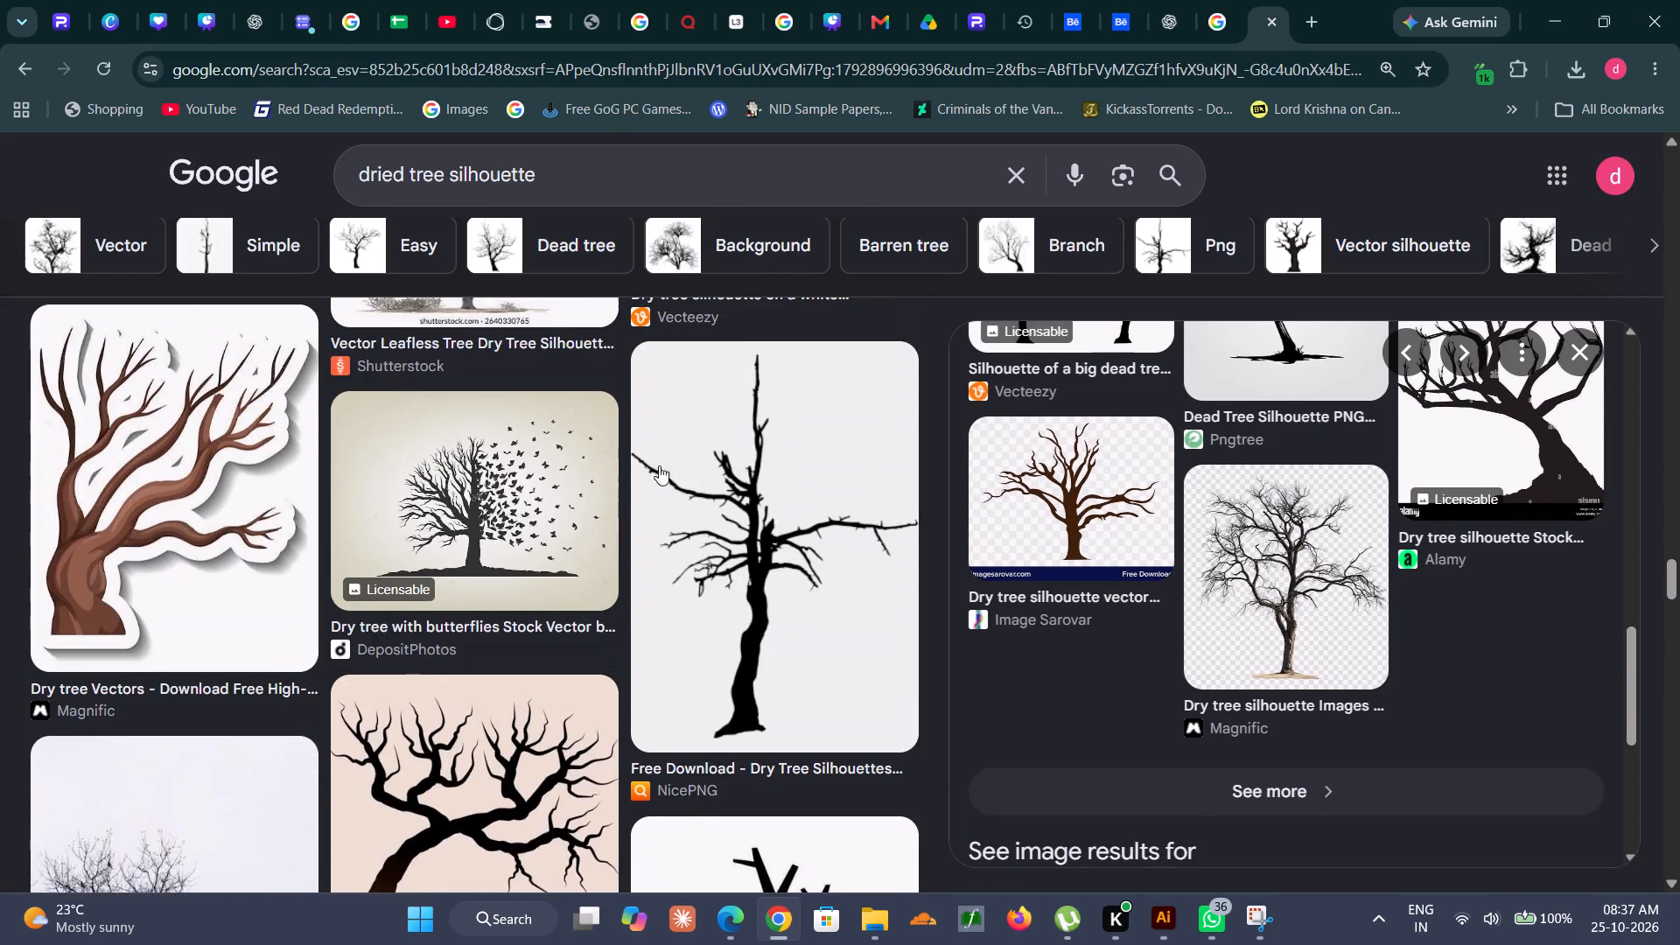
Open the NicePNG dry tree result and copy the slim Vecteezy bare-tree silhouette from its related images.
{"action": "left_click", "coordinate": [693, 471]}
{"action": "scroll", "coordinate": [1130, 556], "scroll_direction": "down", "scroll_amount": 5}
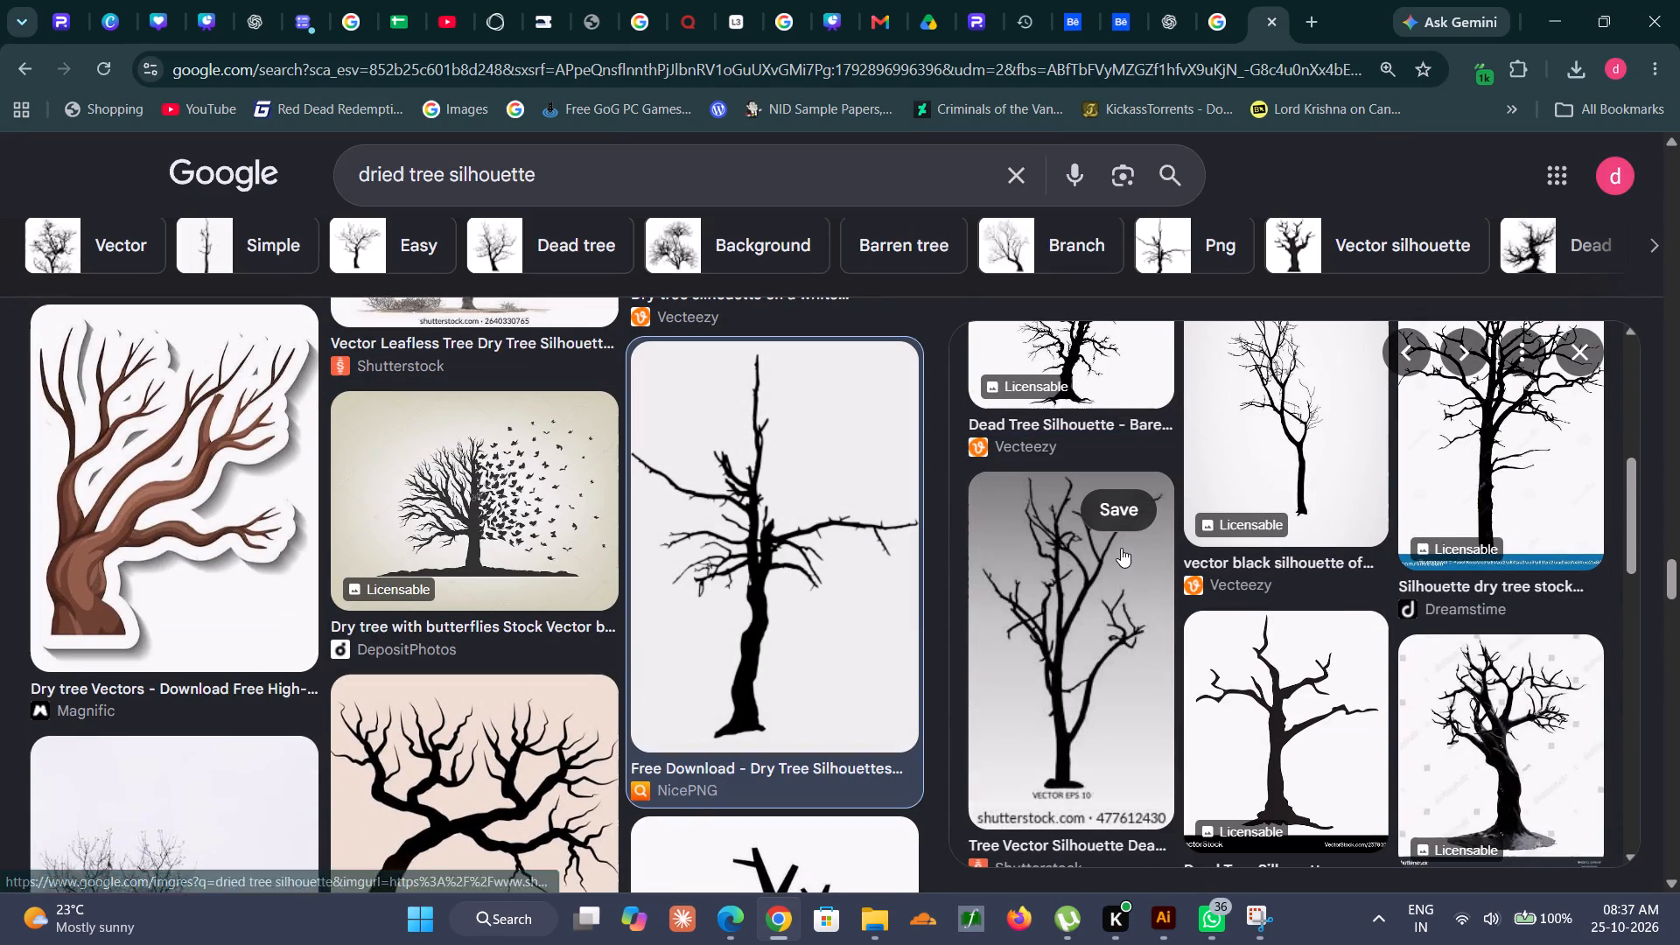
{"action": "scroll", "coordinate": [1218, 555], "scroll_direction": "up", "scroll_amount": 2}
{"action": "right_click", "coordinate": [1289, 584]}
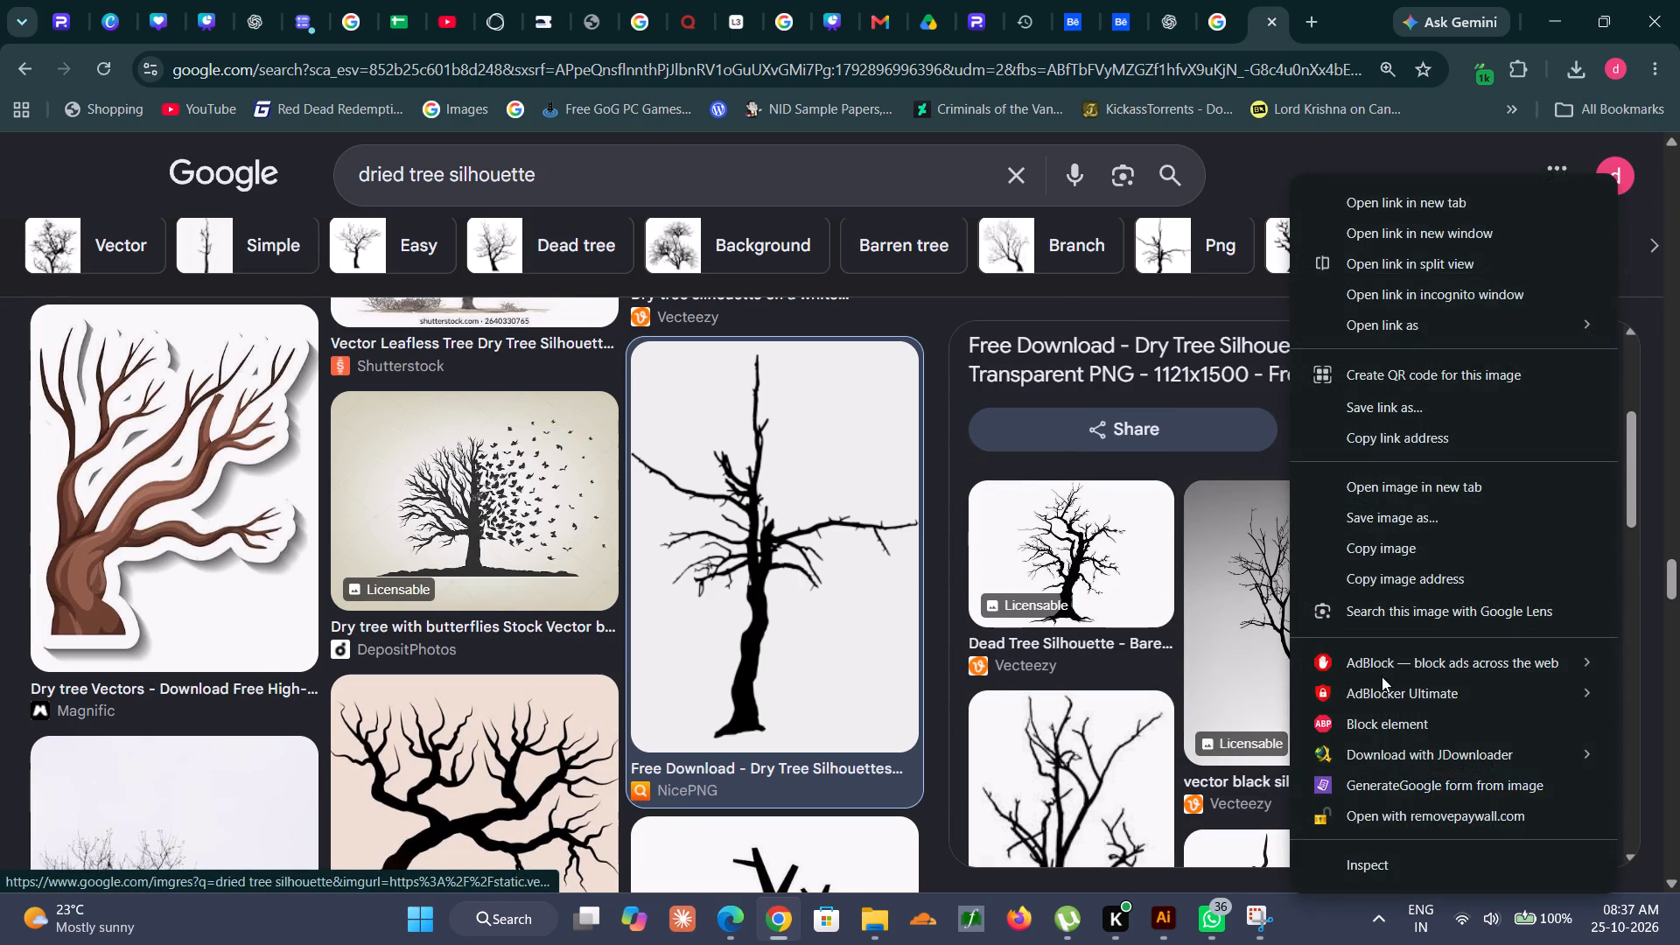
{"action": "left_click", "coordinate": [1409, 535]}
Remove the background of the copied tree image in Photoroom and download the cutout.
{"action": "left_click", "coordinate": [987, 0]}
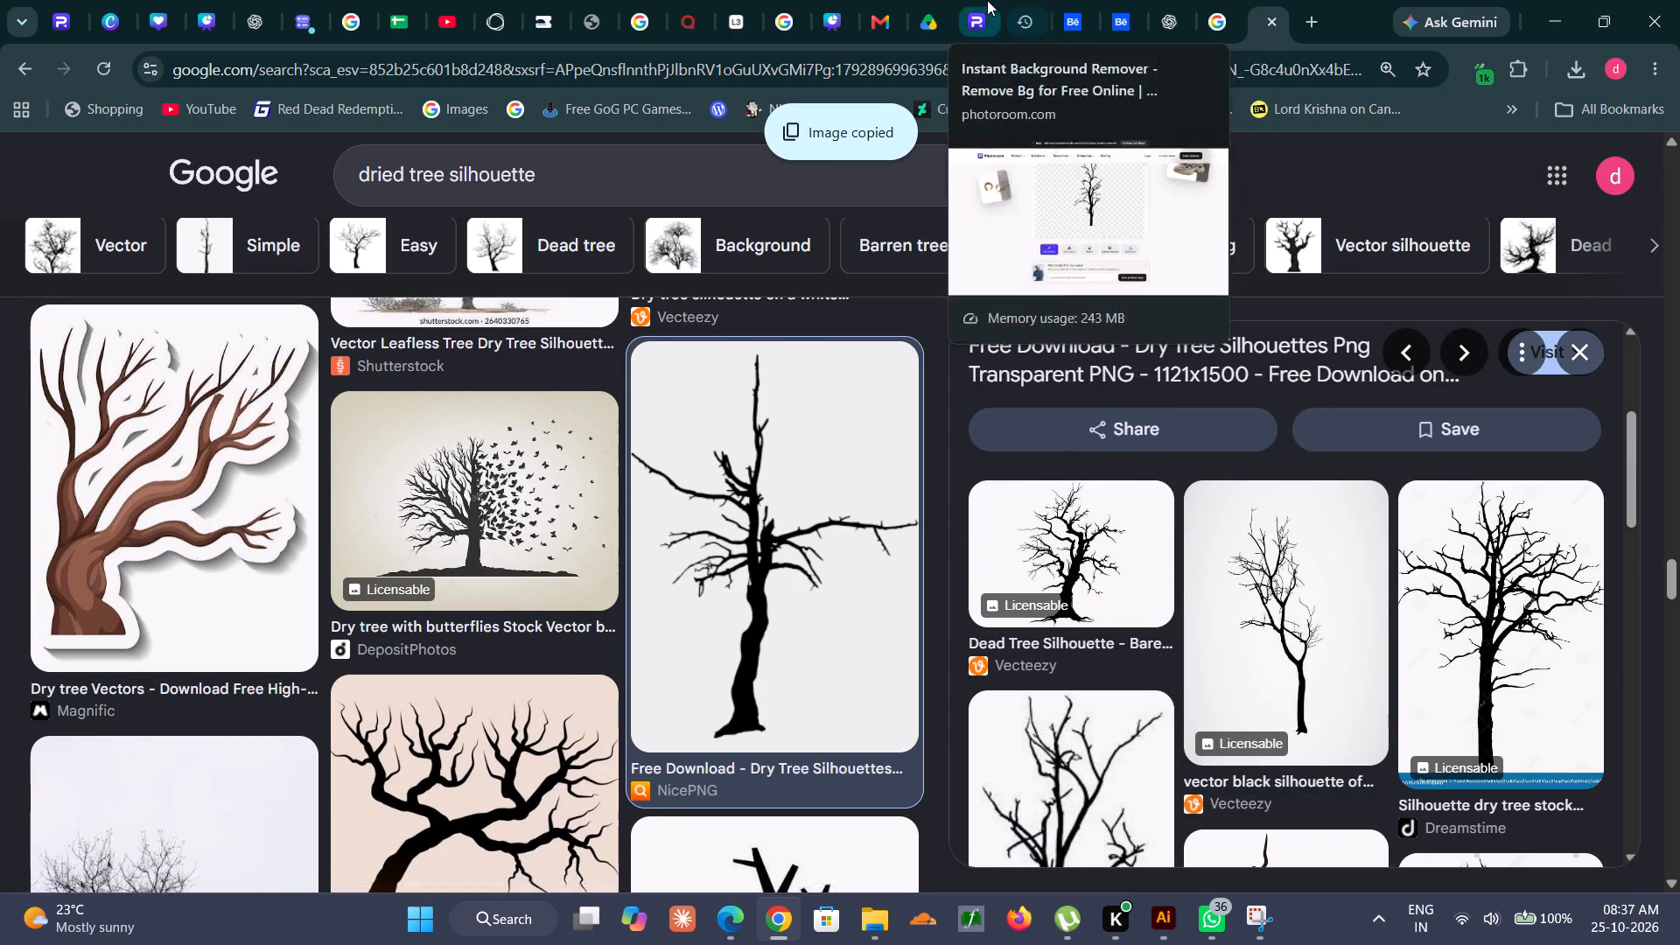
{"action": "key", "text": "ctrl+v"}
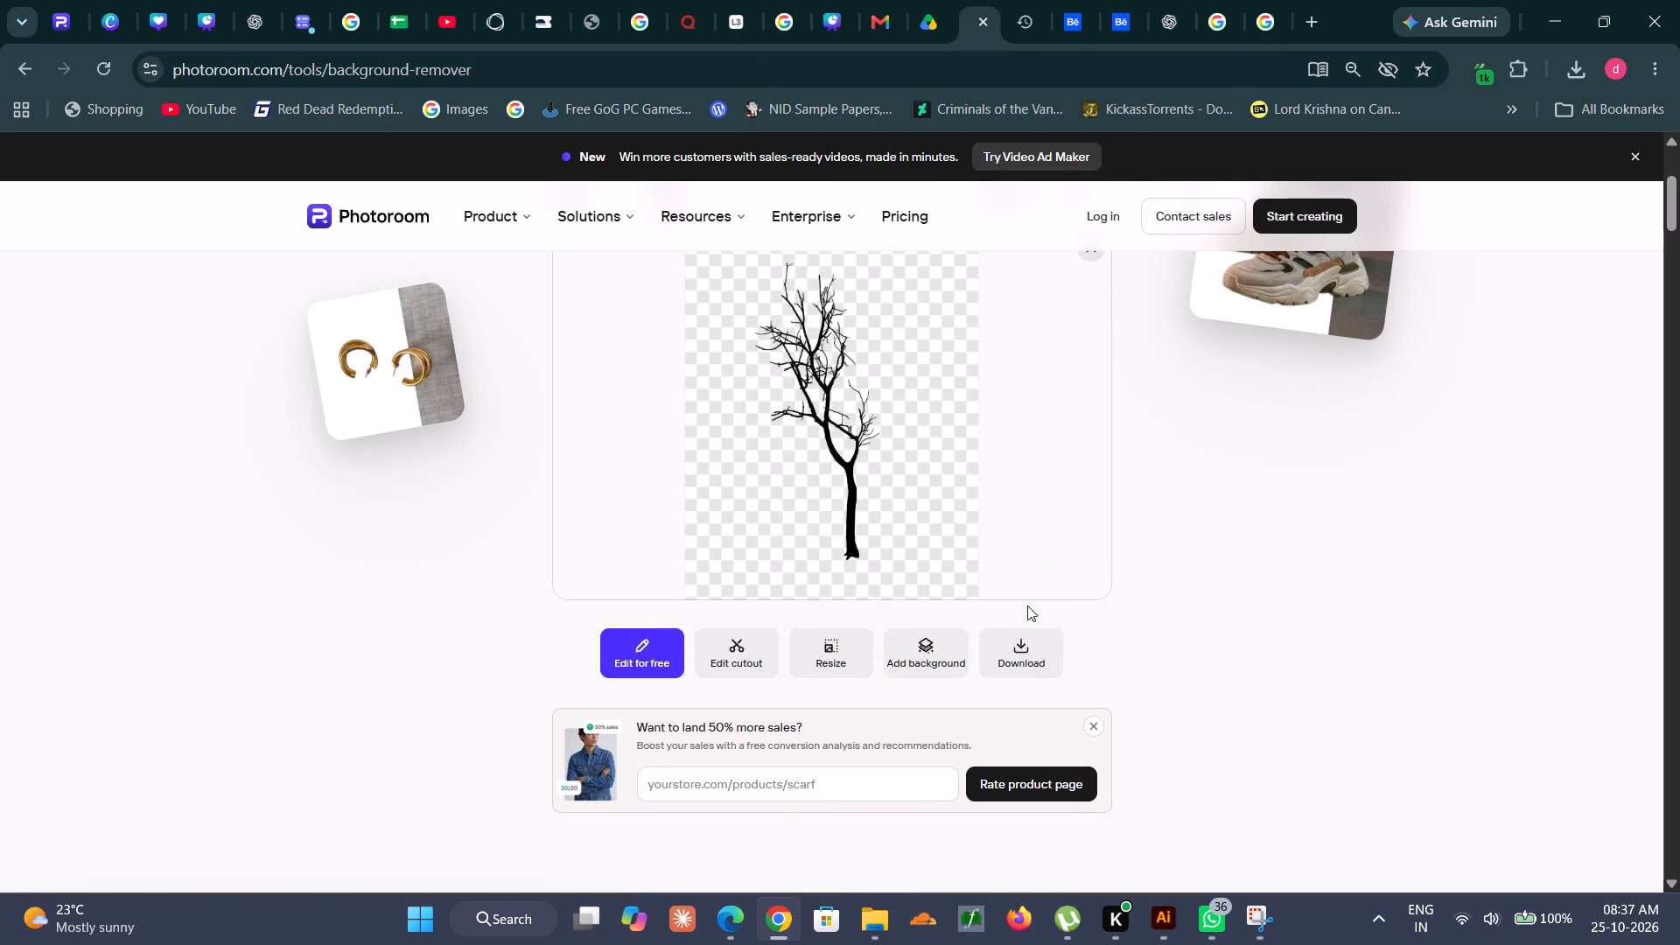
{"action": "left_click", "coordinate": [1022, 642]}
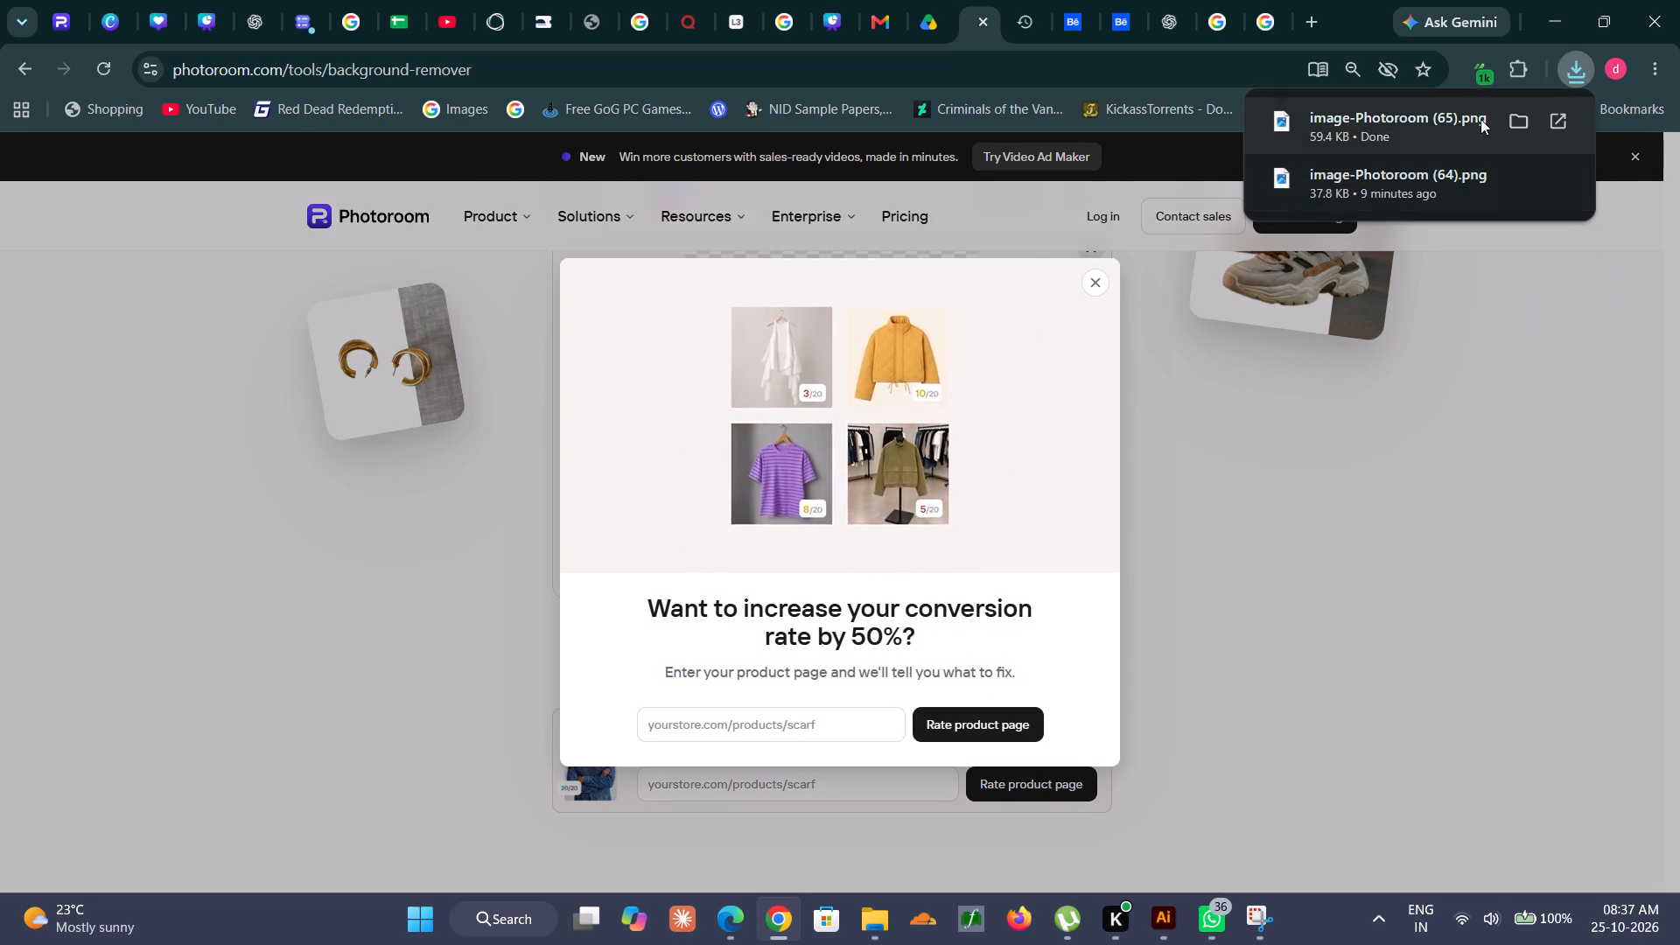
Open the downloaded image-Photoroom (65) file from the Downloads folder in Illustrator.
{"action": "left_click", "coordinate": [1508, 117]}
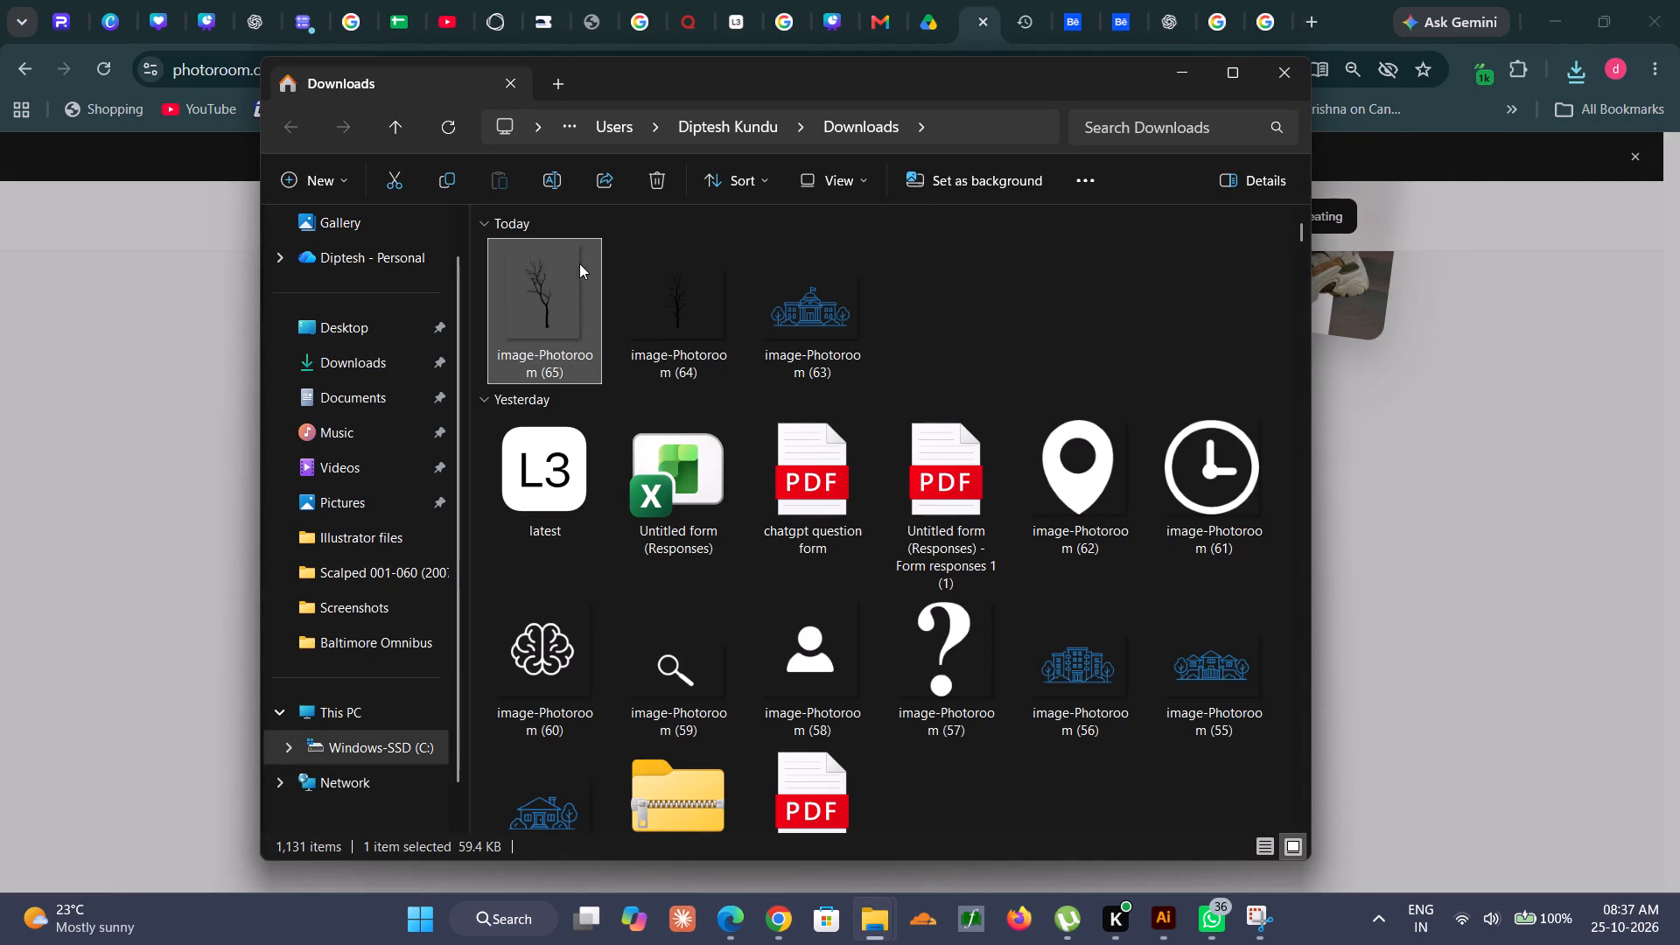
{"action": "right_click", "coordinate": [570, 268]}
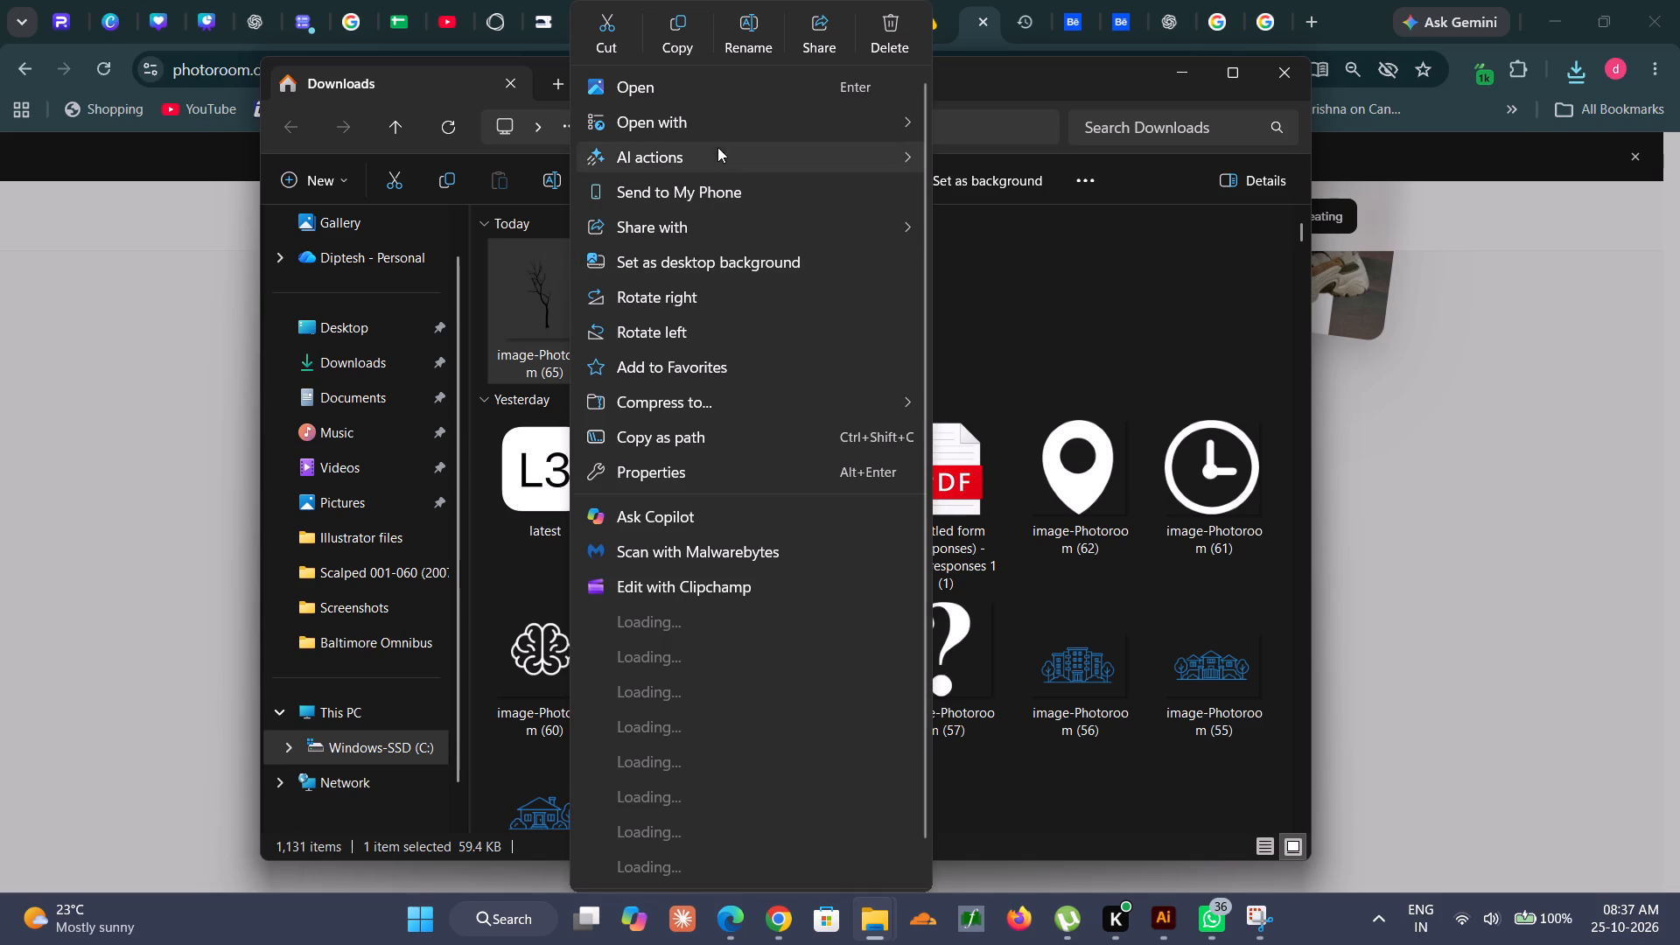
{"action": "left_click", "coordinate": [722, 122]}
{"action": "left_click", "coordinate": [1062, 127]}
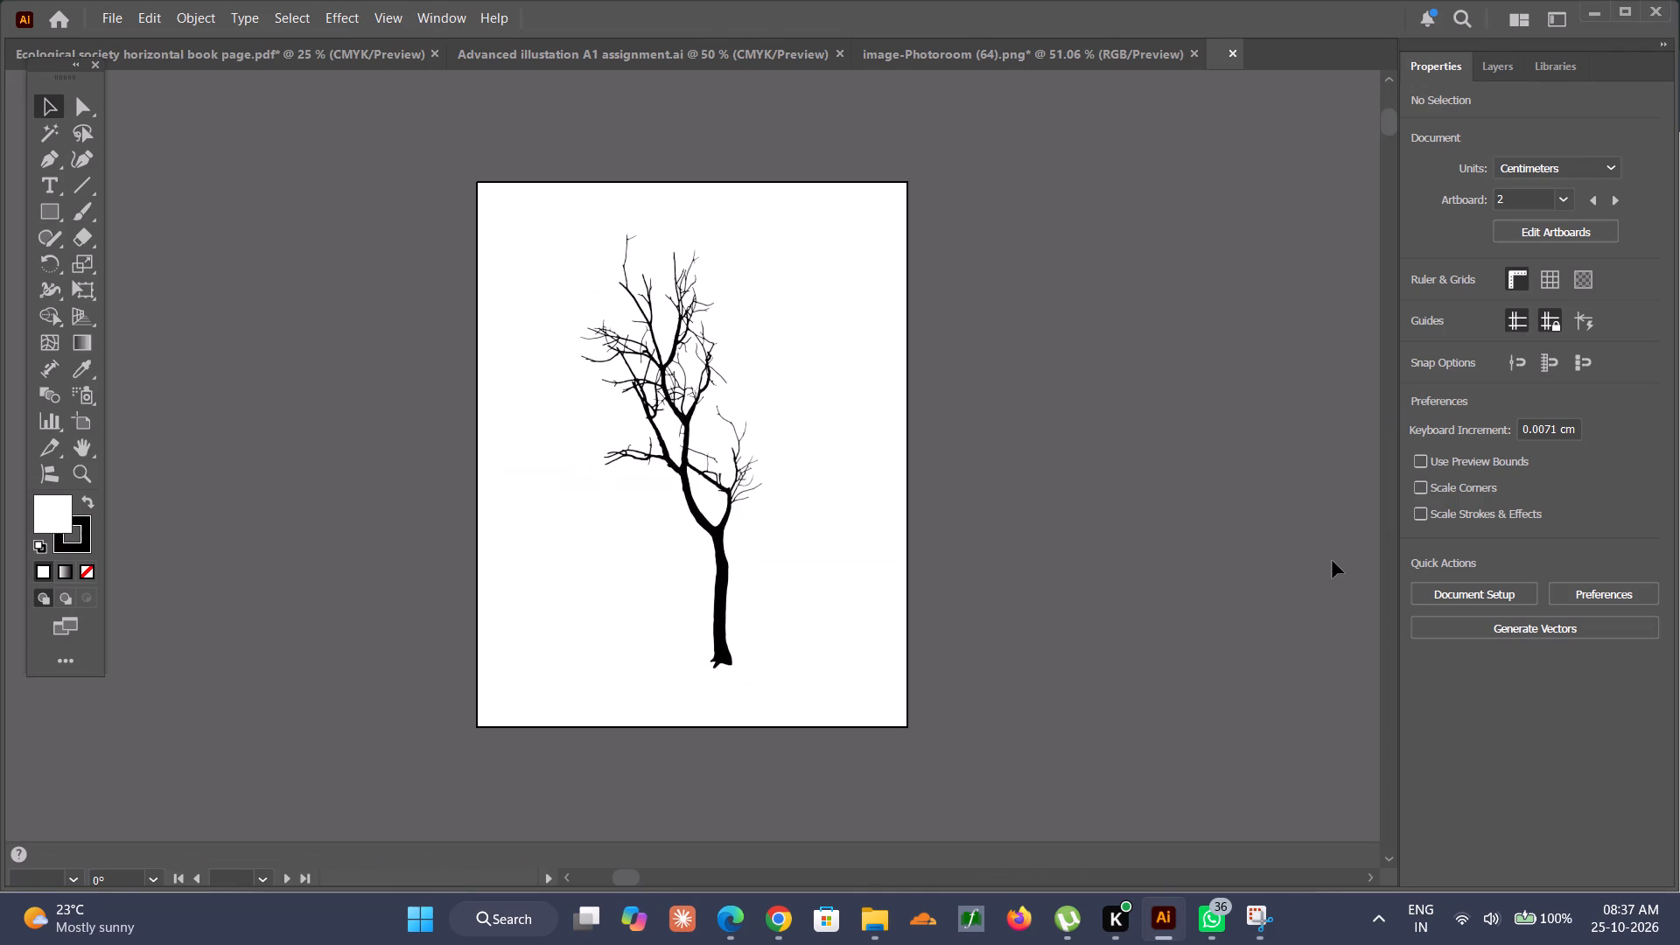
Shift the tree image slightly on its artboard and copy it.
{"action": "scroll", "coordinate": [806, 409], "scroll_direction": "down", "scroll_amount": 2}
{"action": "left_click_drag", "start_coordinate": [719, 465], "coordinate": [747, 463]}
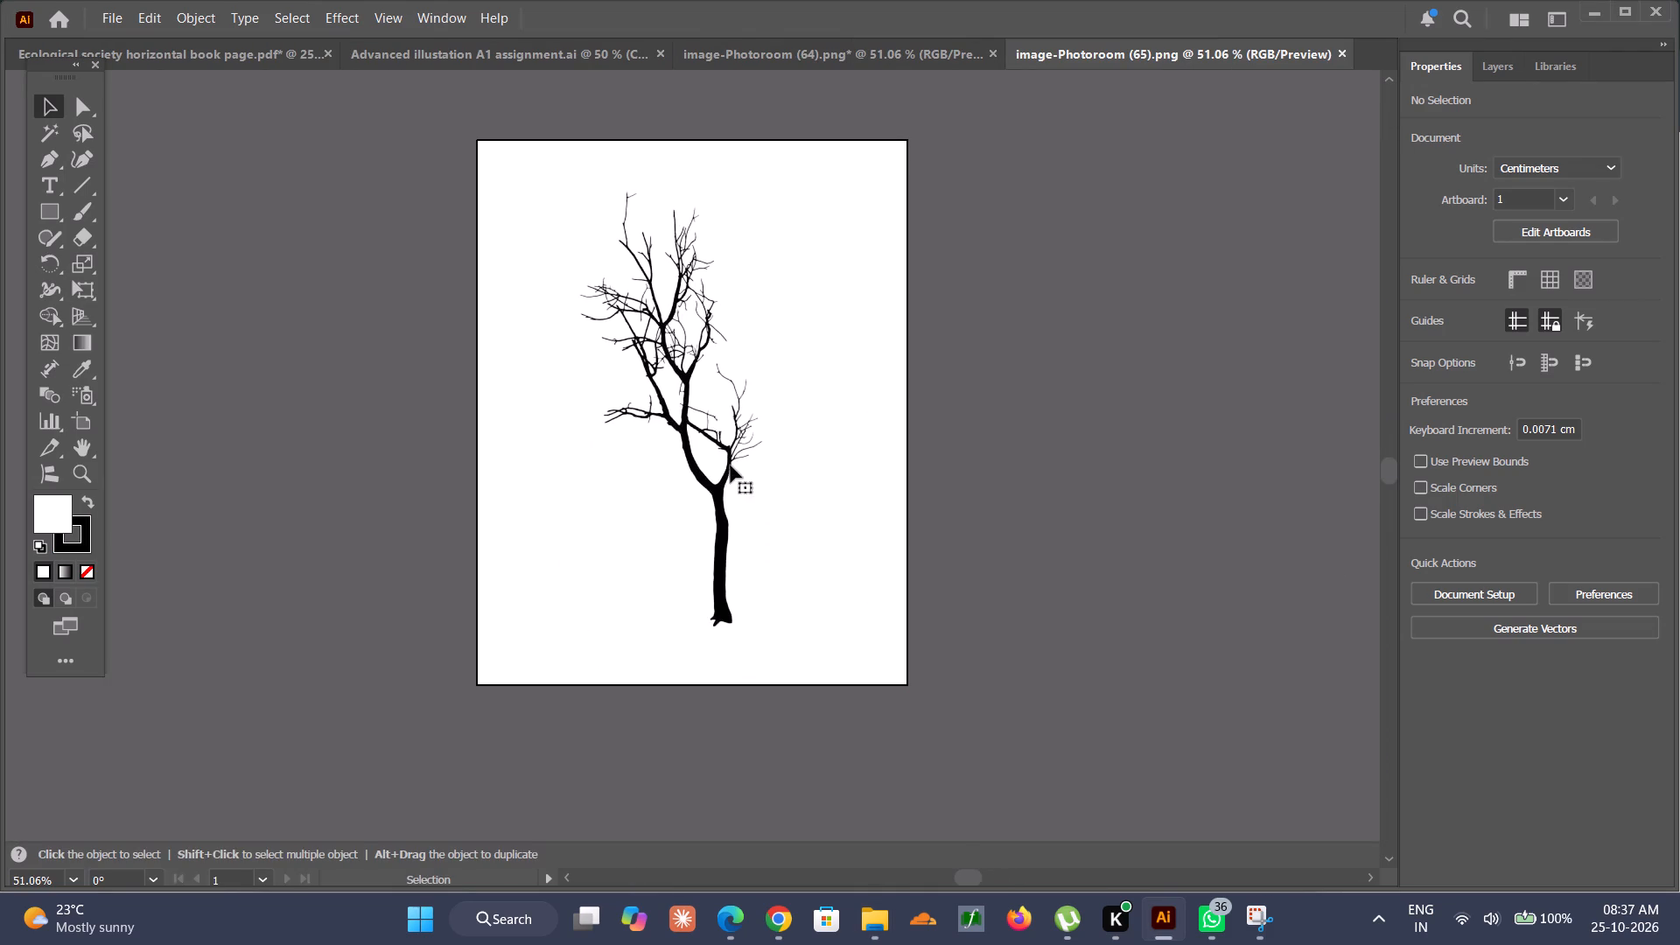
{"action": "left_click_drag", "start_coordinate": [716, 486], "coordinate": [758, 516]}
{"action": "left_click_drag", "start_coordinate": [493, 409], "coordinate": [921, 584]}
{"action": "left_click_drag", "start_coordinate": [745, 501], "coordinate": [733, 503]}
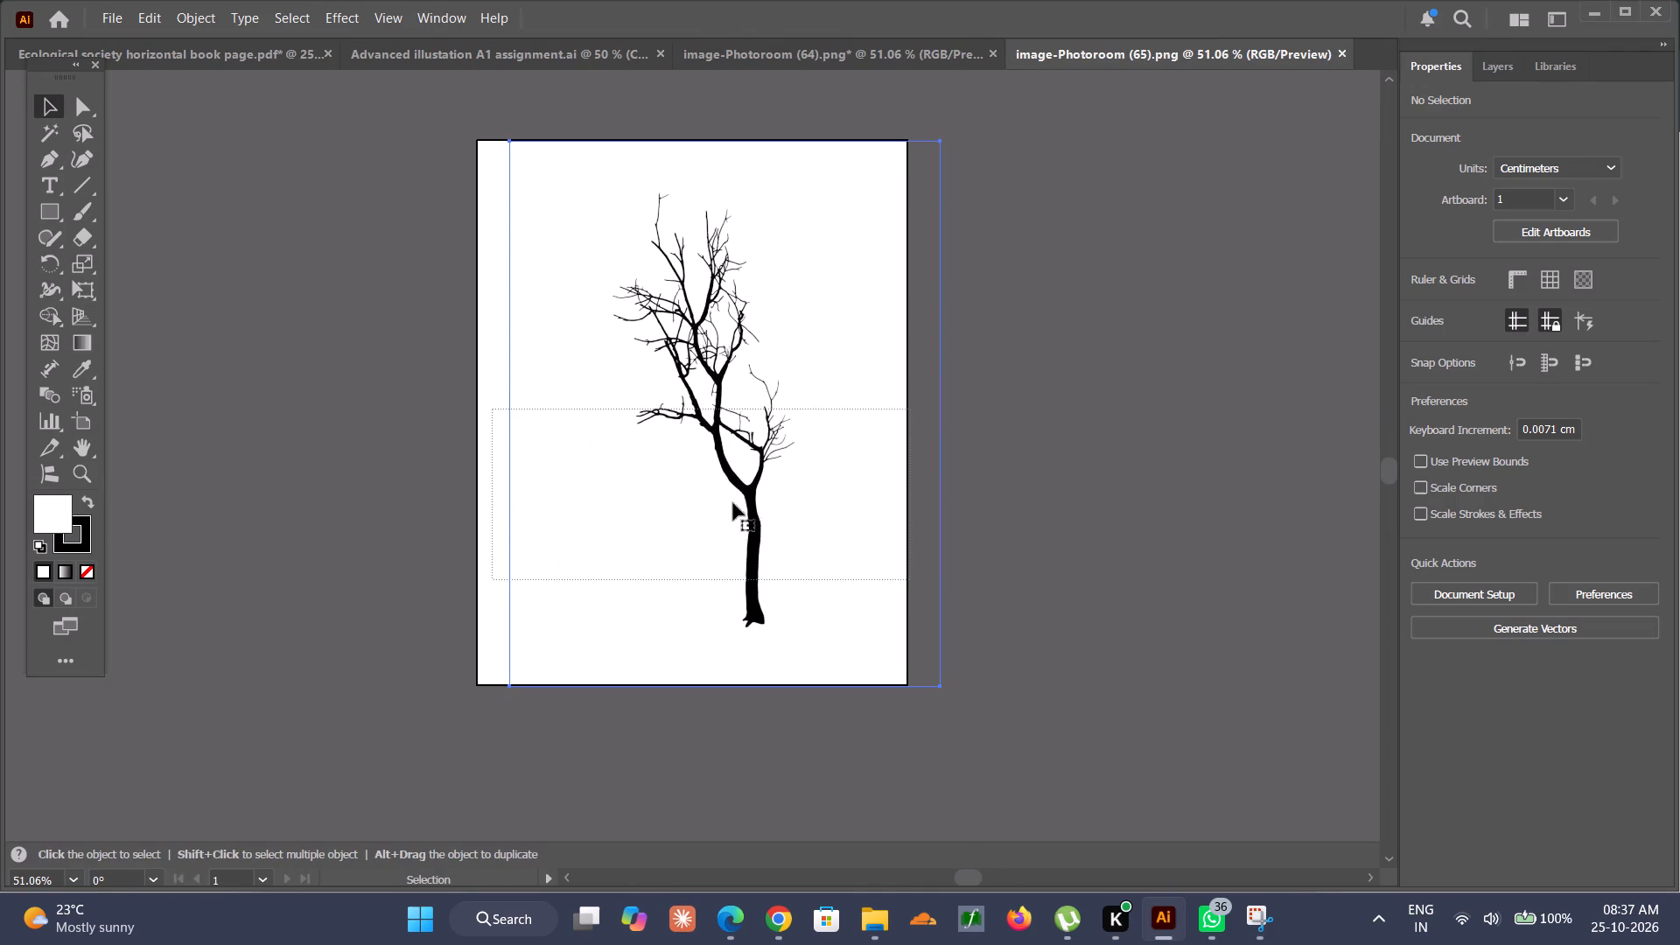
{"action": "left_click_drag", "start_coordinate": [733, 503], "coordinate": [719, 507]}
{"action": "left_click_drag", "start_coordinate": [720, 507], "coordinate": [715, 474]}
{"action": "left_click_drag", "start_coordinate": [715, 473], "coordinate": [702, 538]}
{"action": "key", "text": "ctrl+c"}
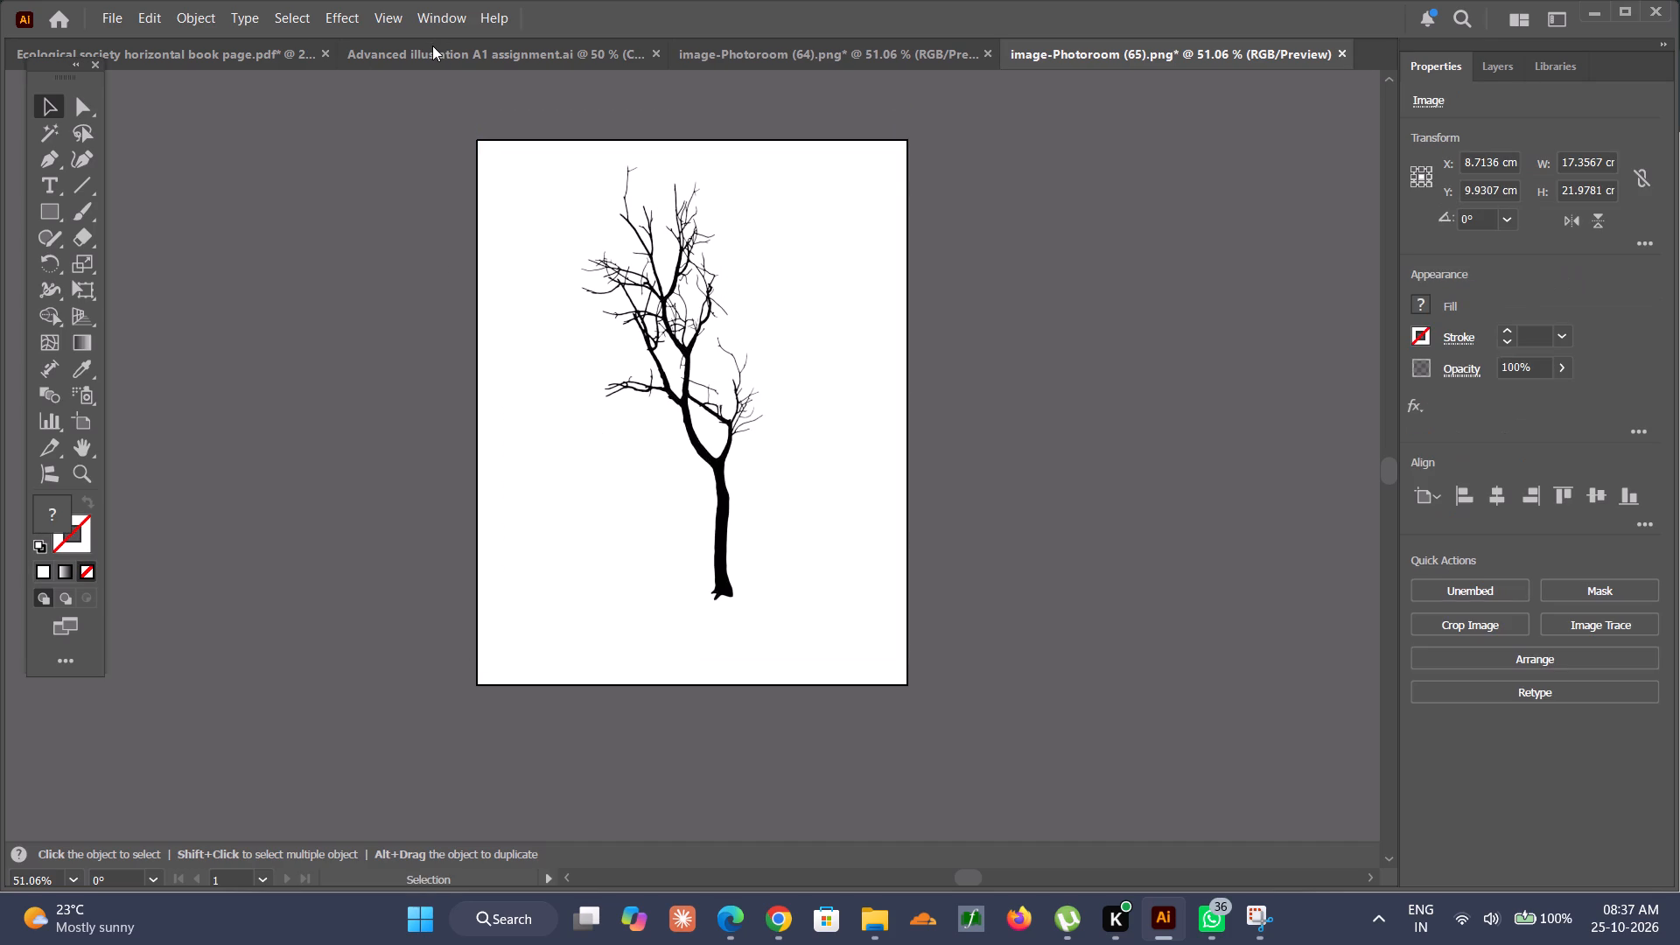
Close the Advanced illustation A1 assignment document.
{"action": "left_click", "coordinate": [609, 56]}
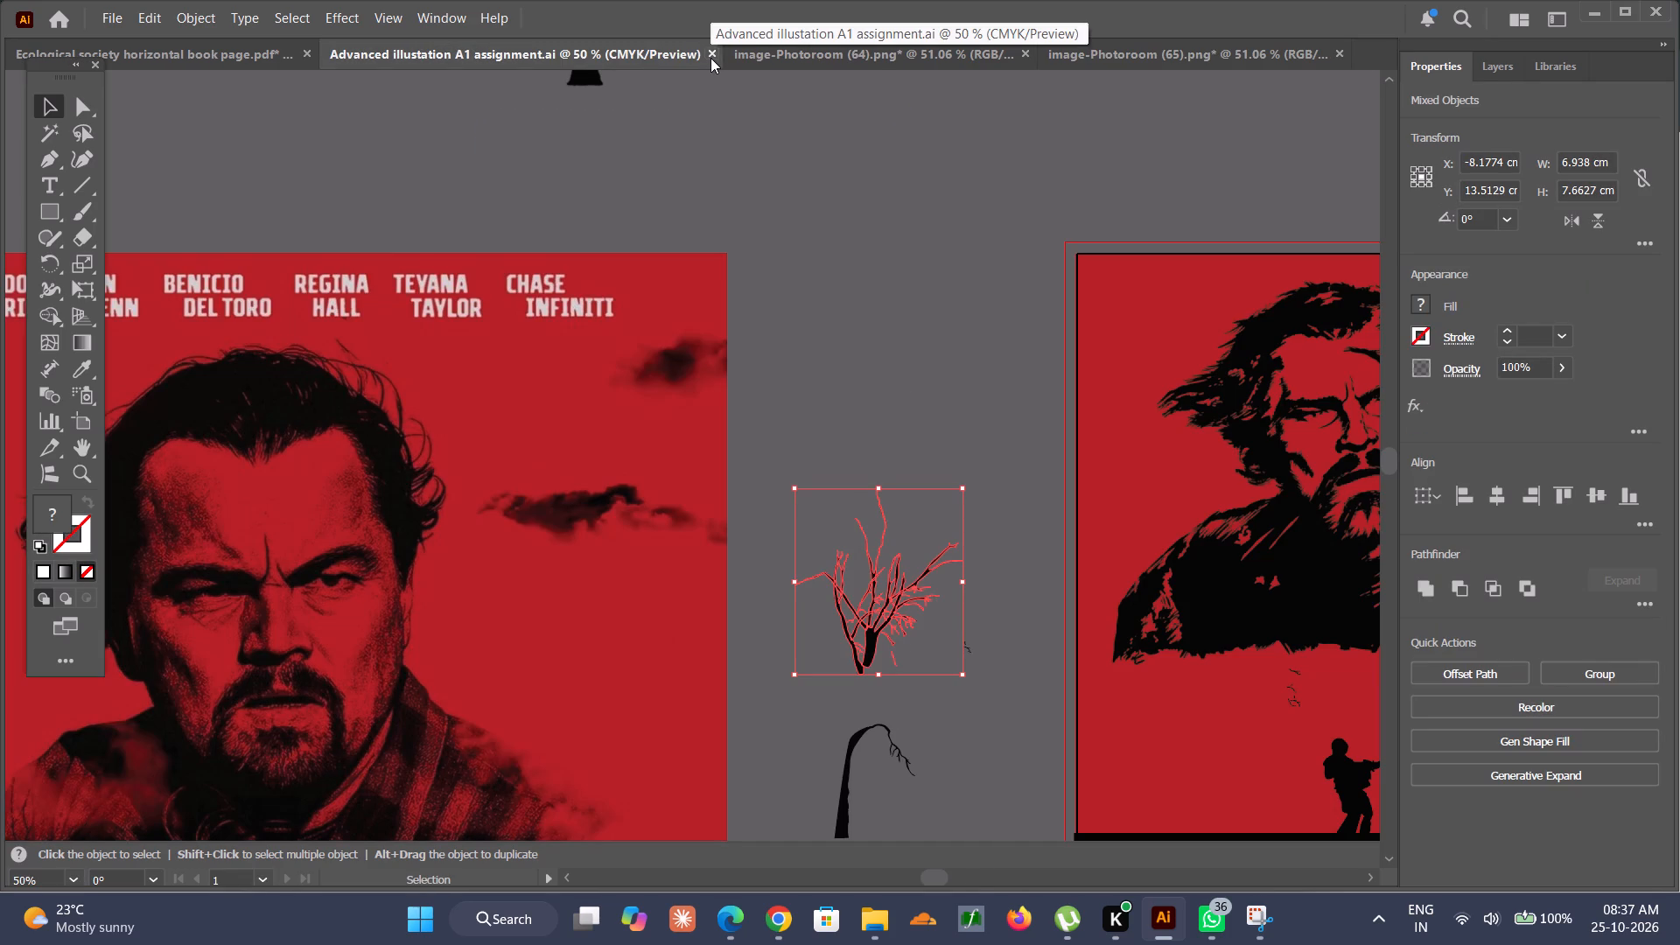
{"action": "left_click", "coordinate": [710, 58]}
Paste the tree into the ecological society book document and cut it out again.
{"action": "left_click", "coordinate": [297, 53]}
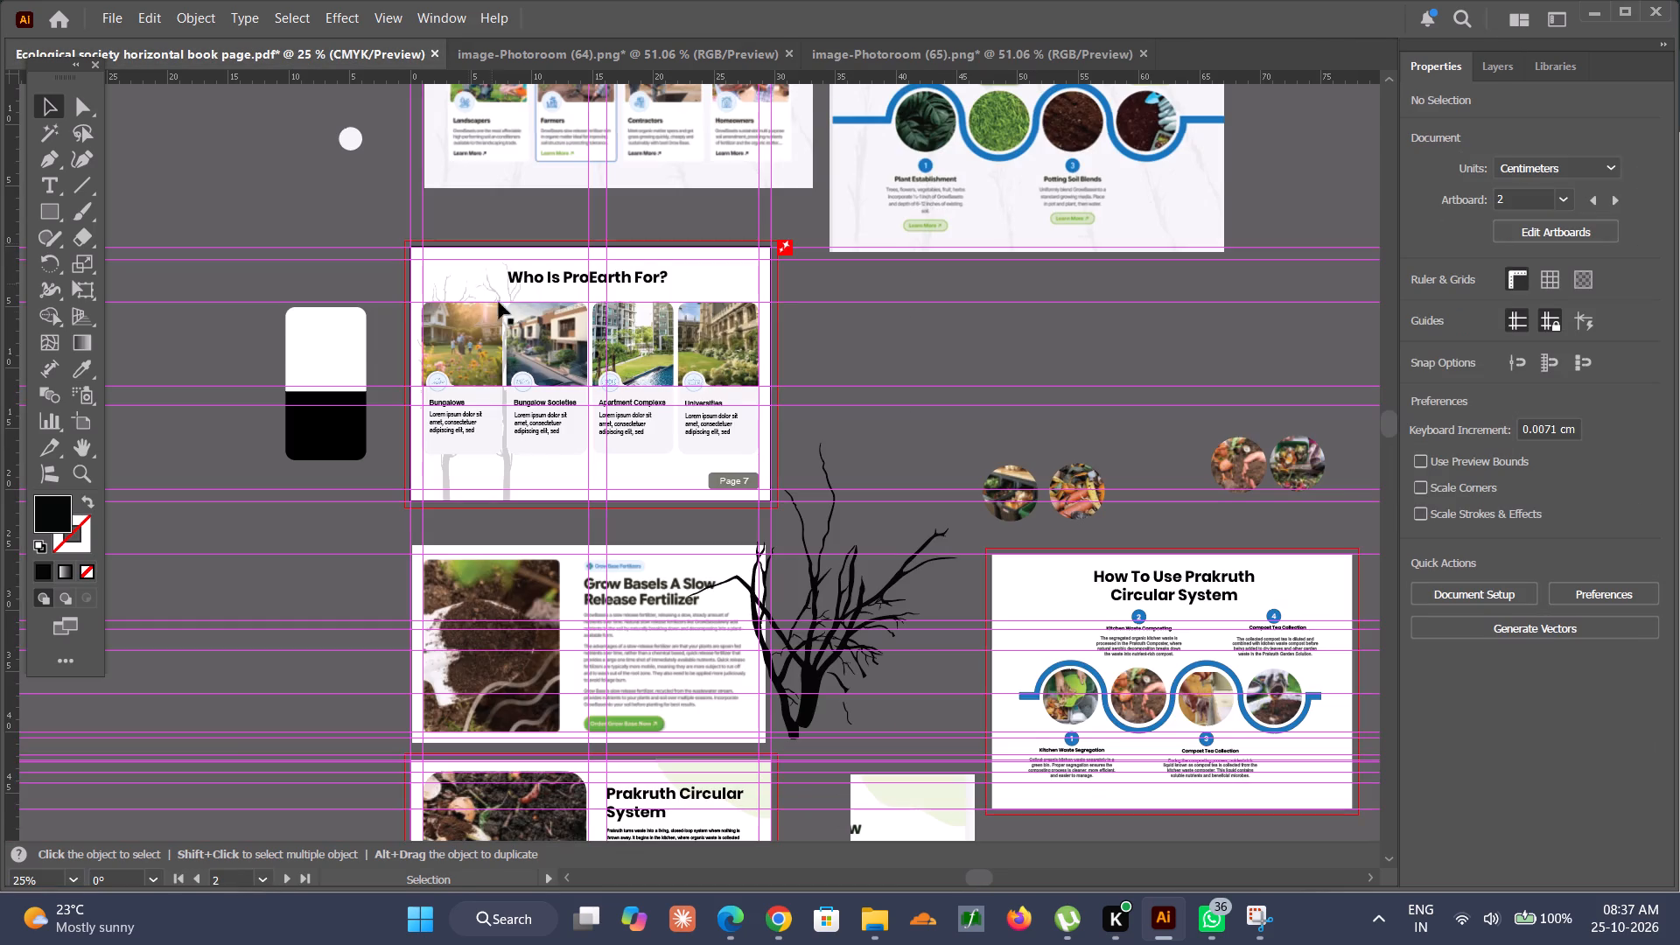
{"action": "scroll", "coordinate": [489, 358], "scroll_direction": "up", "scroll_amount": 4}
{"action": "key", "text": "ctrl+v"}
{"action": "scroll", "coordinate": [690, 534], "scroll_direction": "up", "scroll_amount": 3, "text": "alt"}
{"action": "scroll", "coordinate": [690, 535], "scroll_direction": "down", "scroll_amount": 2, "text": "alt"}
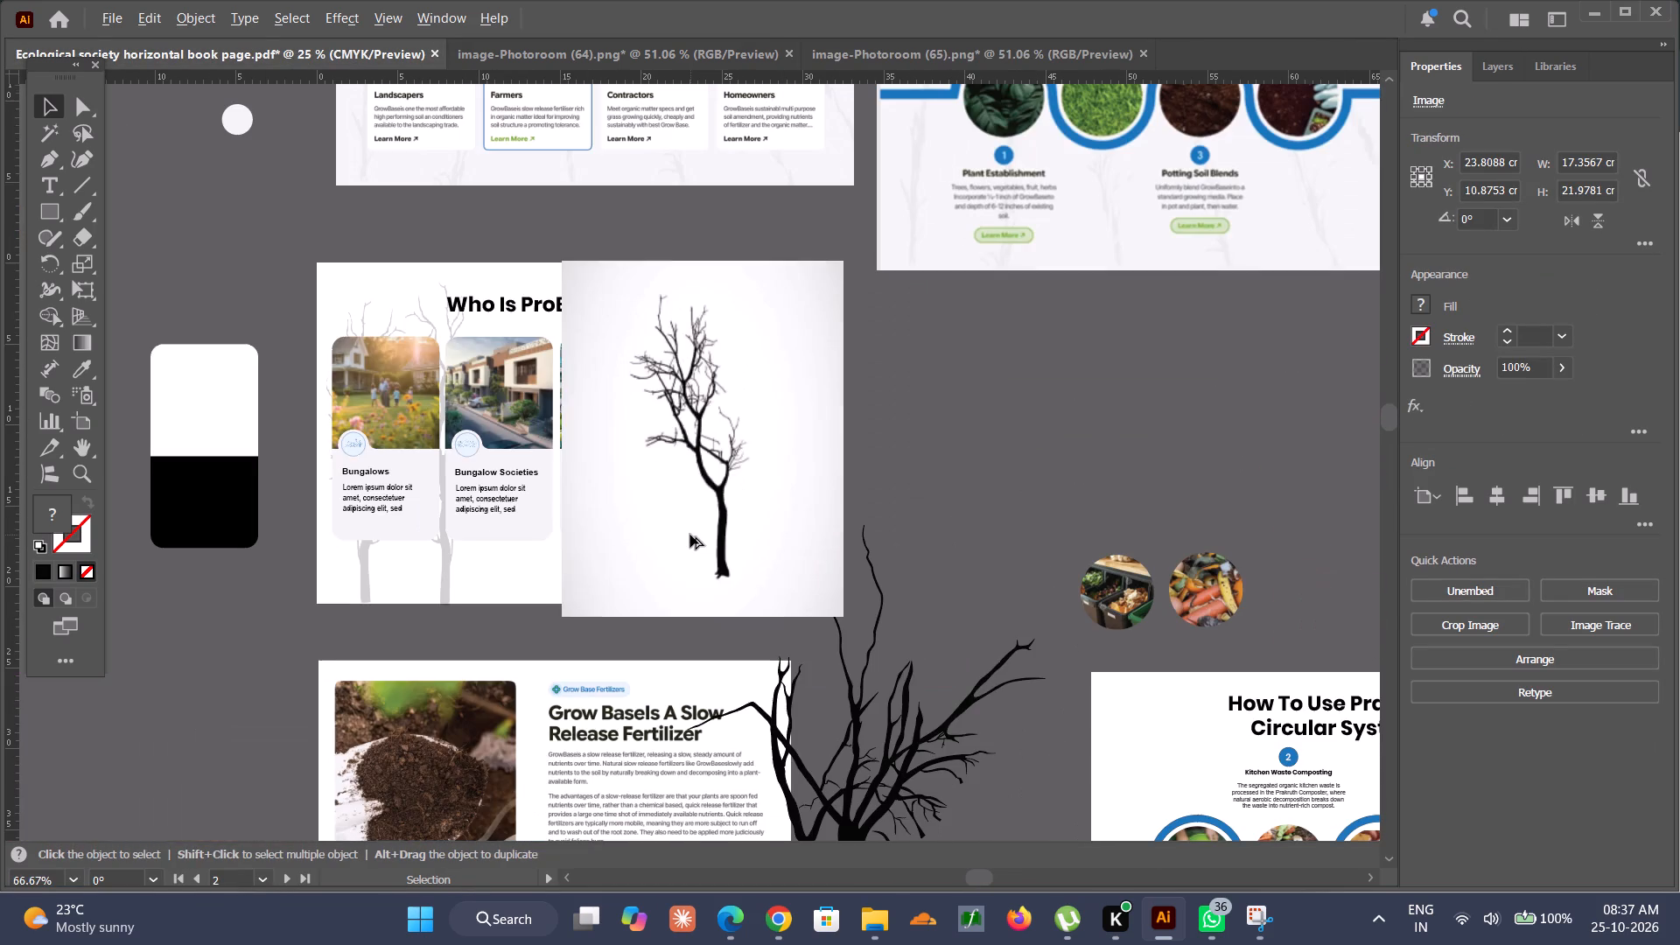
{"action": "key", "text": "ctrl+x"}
Move the tree partly off its artboard in image-Photoroom (65), copy it and paste it into the ecological society book document.
{"action": "left_click", "coordinate": [1011, 64]}
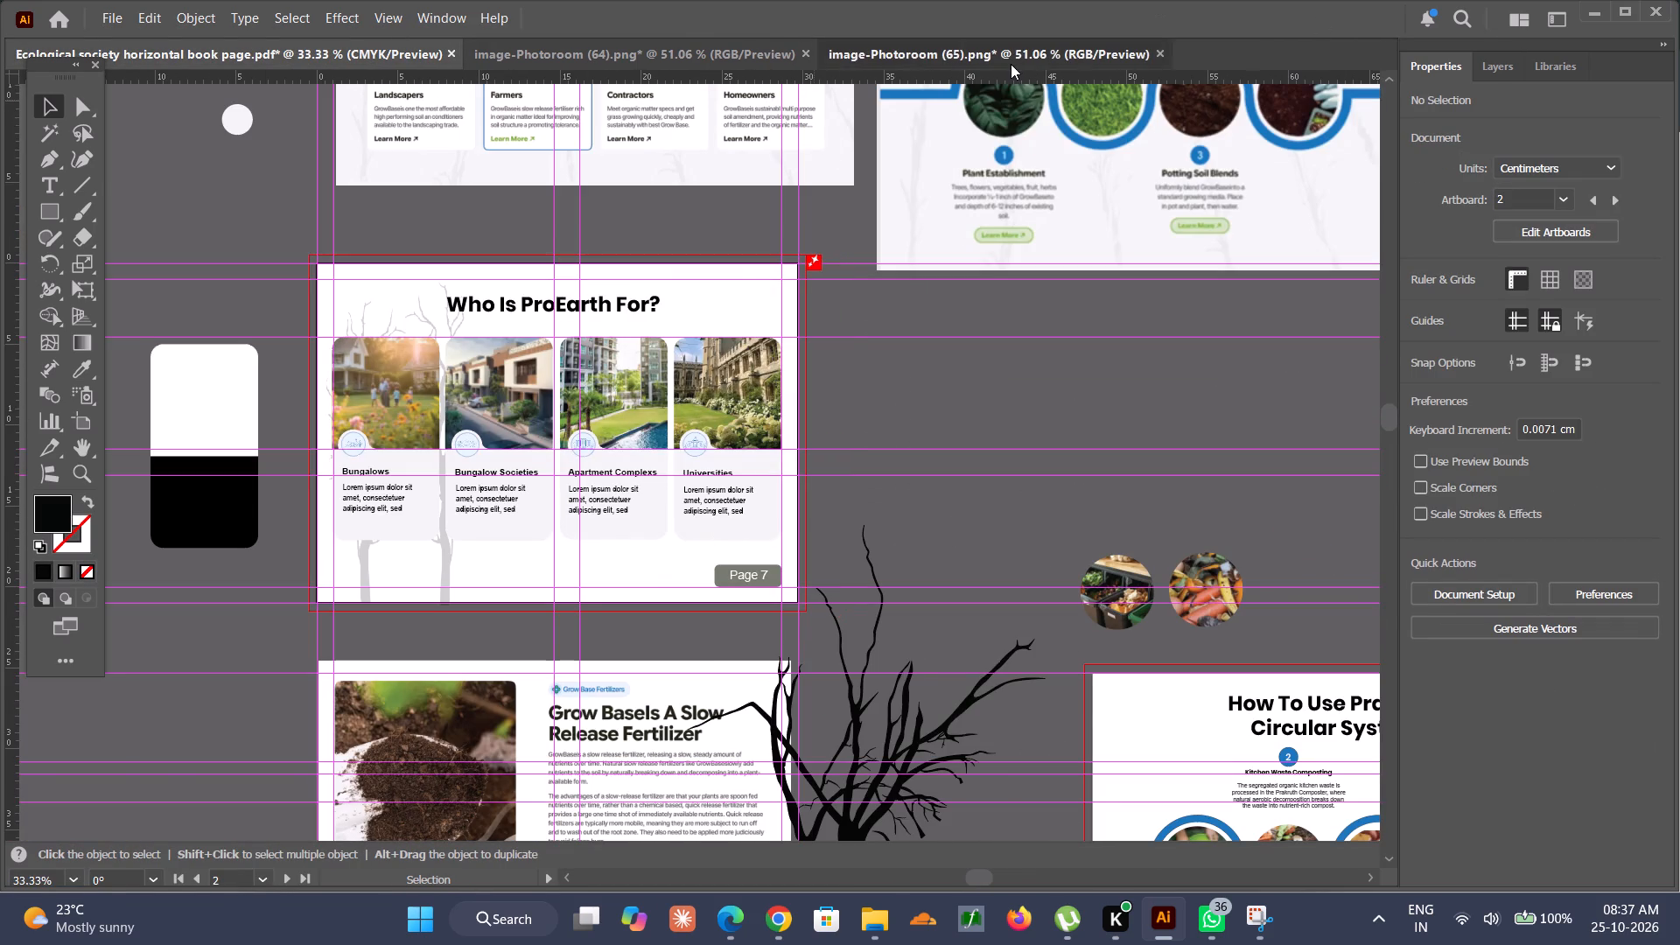
{"action": "left_click_drag", "start_coordinate": [672, 416], "coordinate": [1041, 420]}
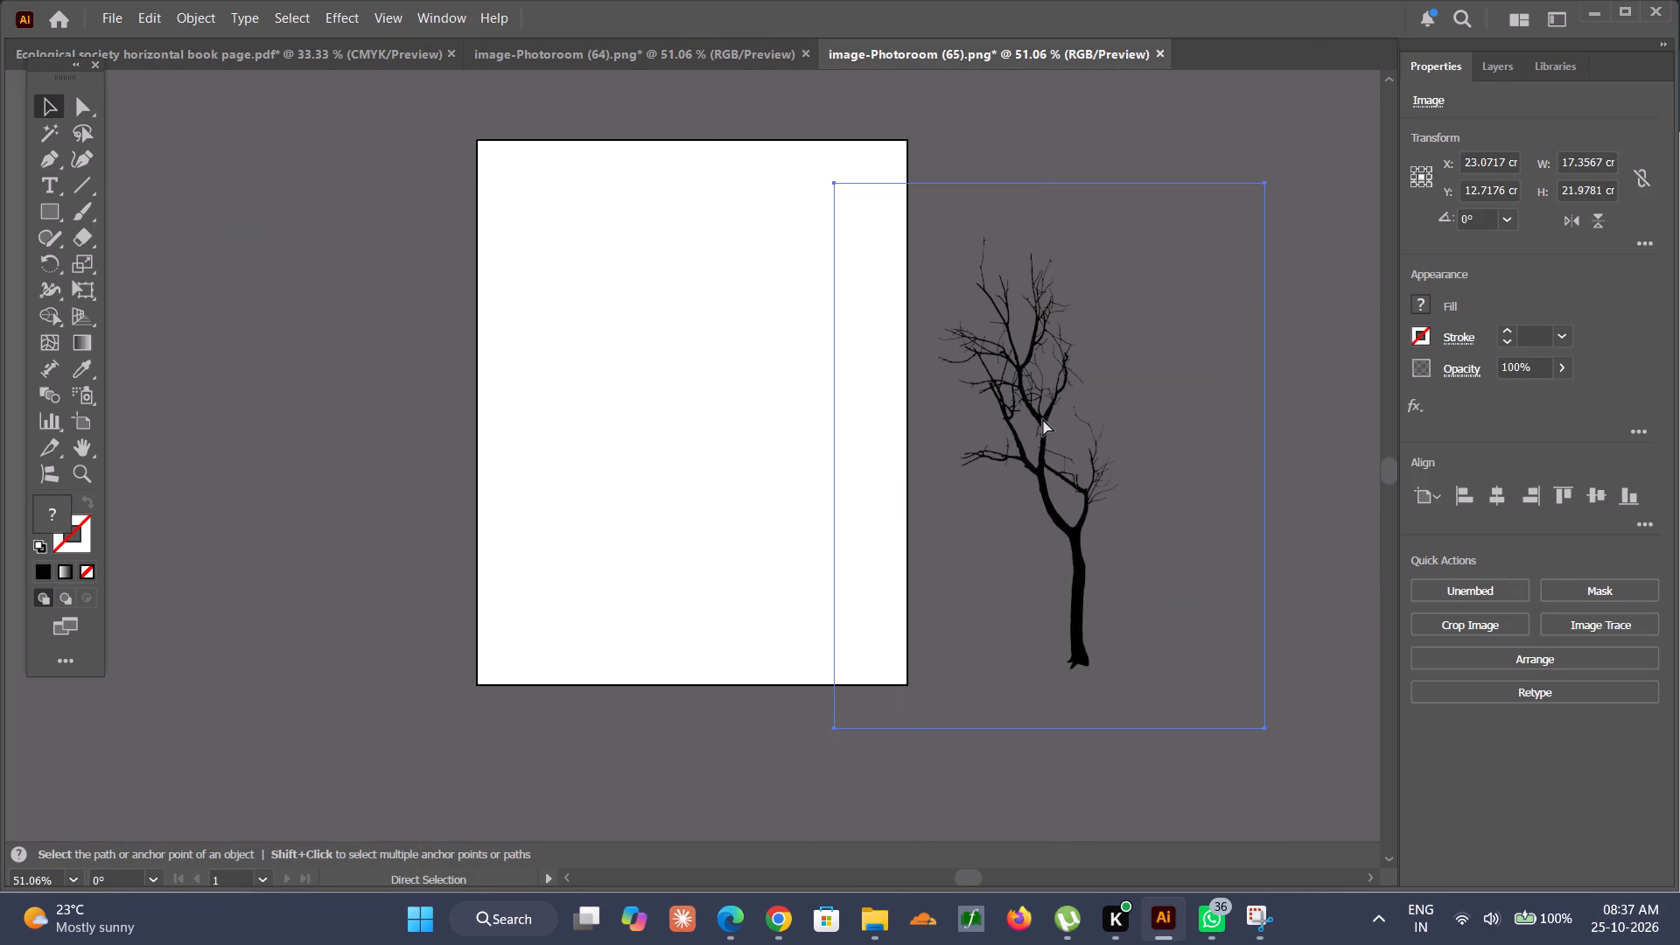
{"action": "key", "text": "ctrl+c"}
{"action": "left_click", "coordinate": [295, 56]}
{"action": "key", "text": "ctrl+v"}
Move the pasted black tree over the Bungalow Societies card to about X 12.6 cm, Y 12.8 cm, trunk base at the page's lower edge.
{"action": "scroll", "coordinate": [539, 354], "scroll_direction": "right", "scroll_amount": 1}
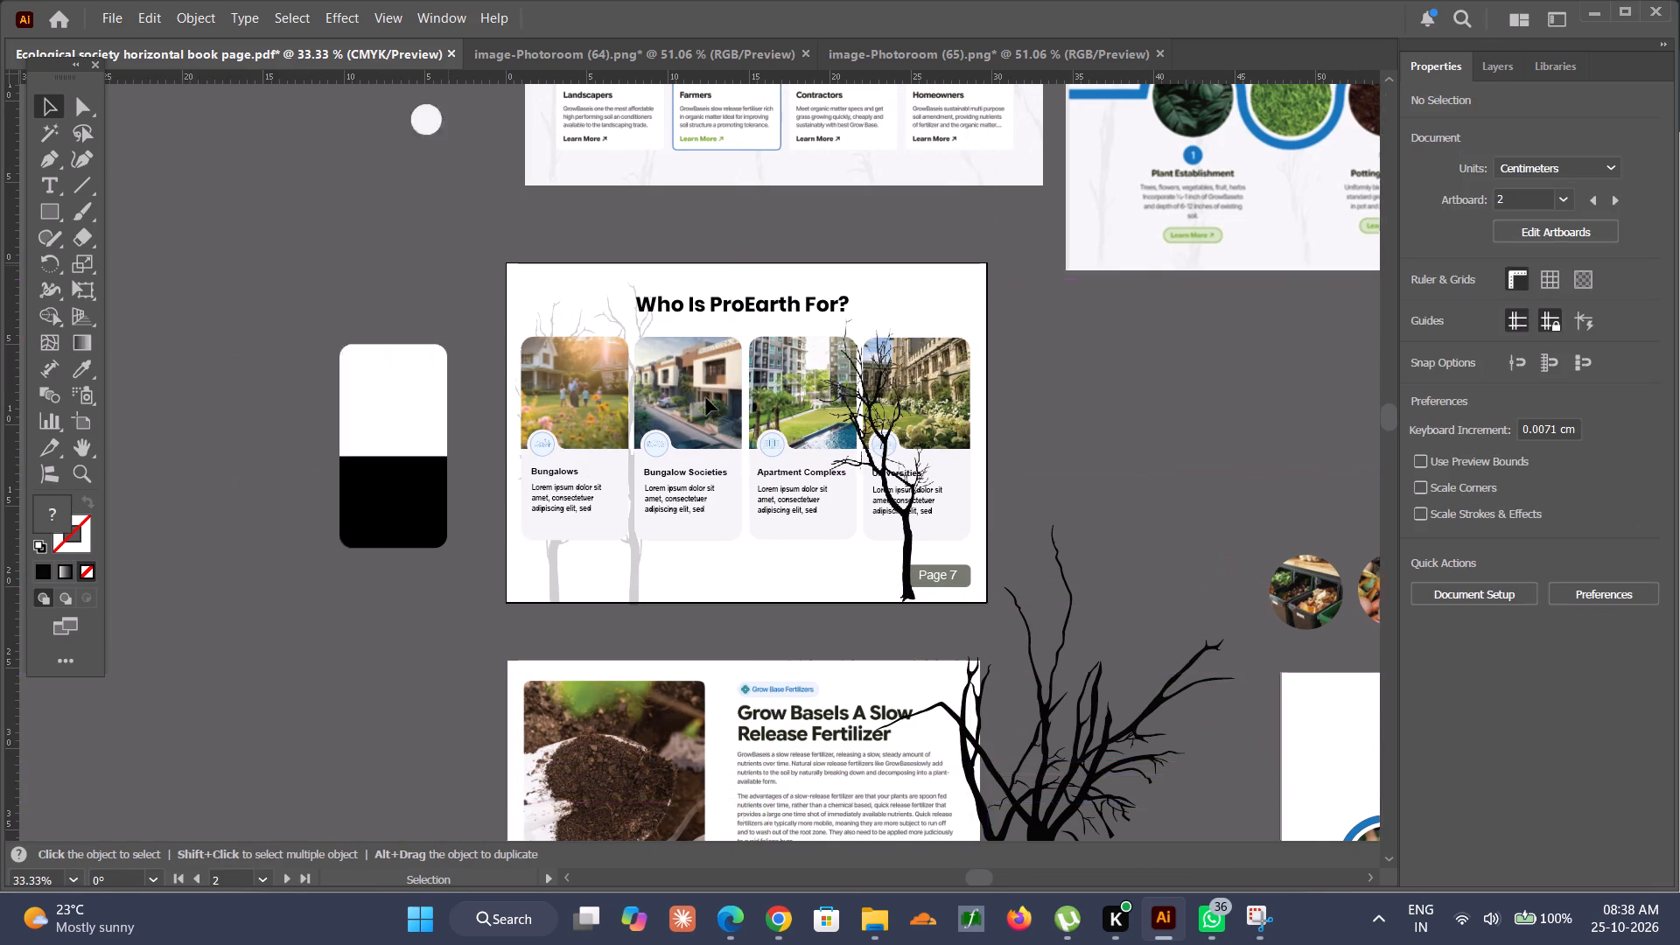
{"action": "scroll", "coordinate": [997, 524], "scroll_direction": "up", "scroll_amount": 2, "text": "alt"}
{"action": "left_click_drag", "start_coordinate": [1026, 535], "coordinate": [584, 513]}
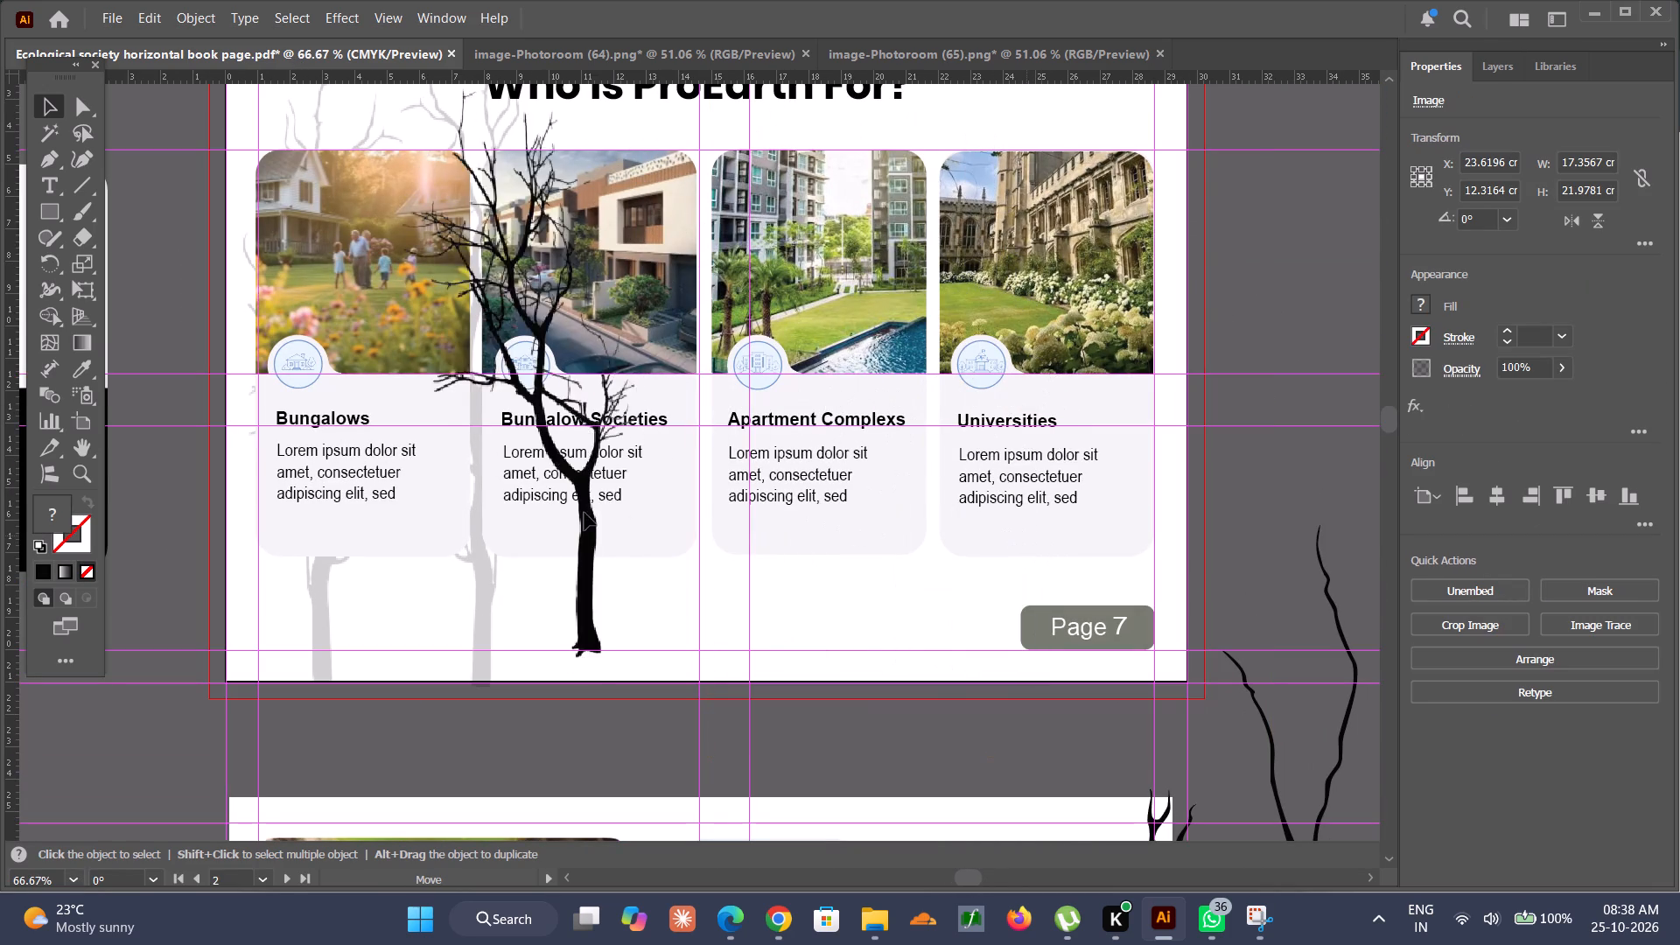
{"action": "left_click_drag", "start_coordinate": [584, 513], "coordinate": [632, 540]}
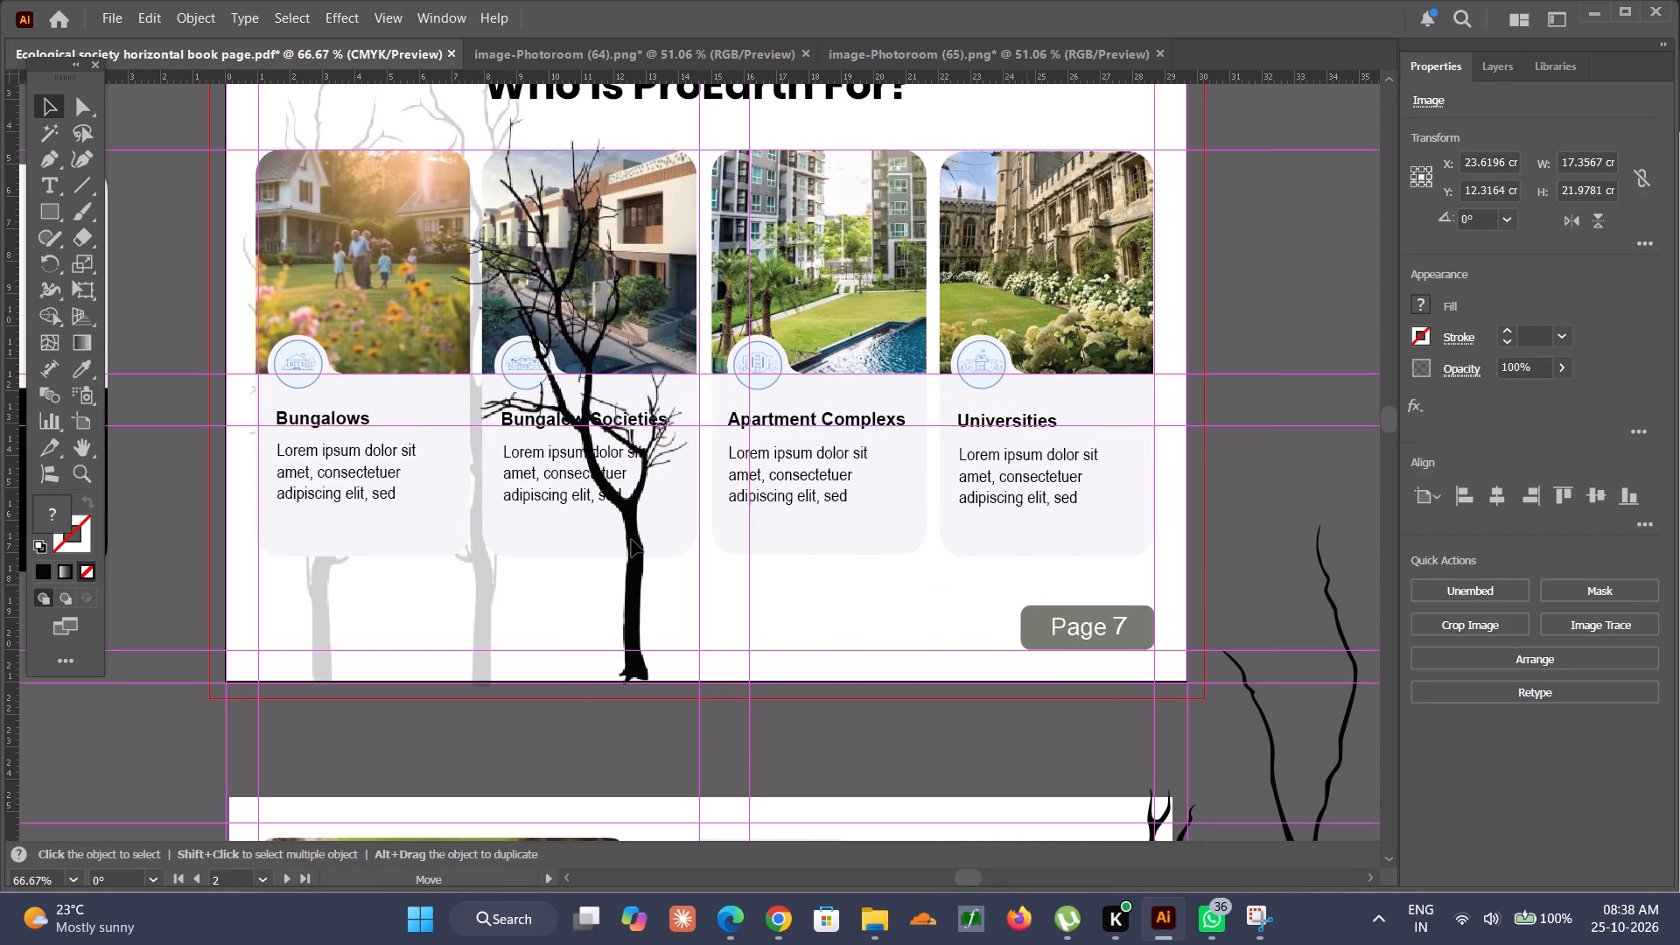
{"action": "left_click_drag", "start_coordinate": [632, 540], "coordinate": [674, 549]}
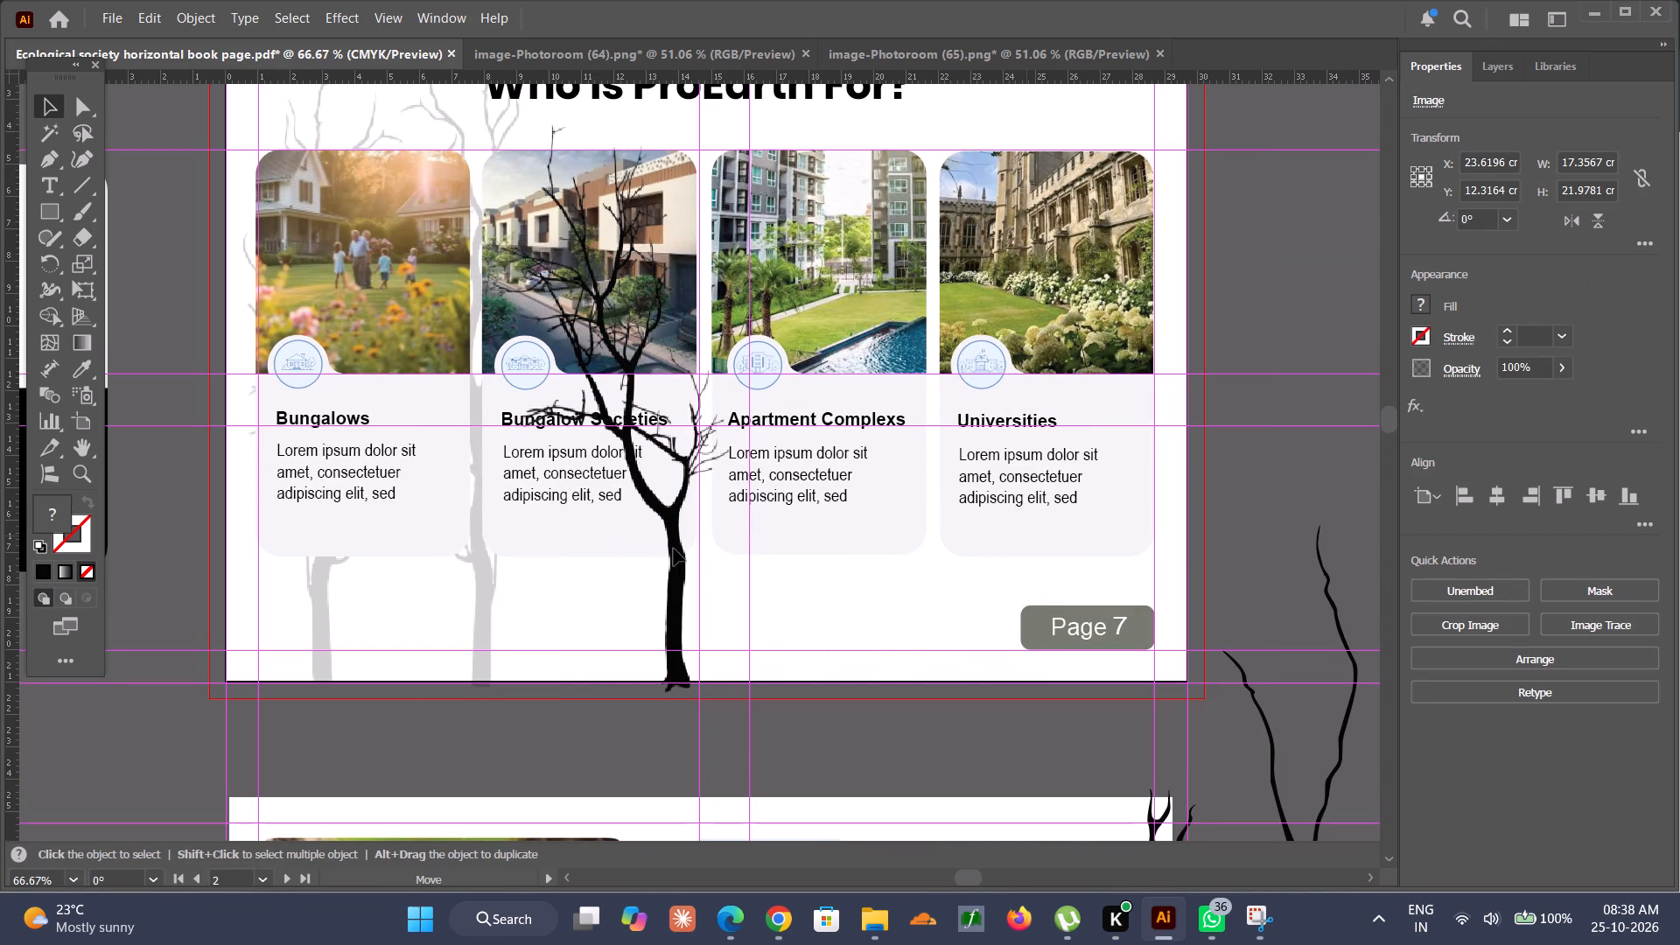
{"action": "left_click_drag", "start_coordinate": [674, 549], "coordinate": [670, 551]}
{"action": "scroll", "coordinate": [733, 232], "scroll_direction": "up", "scroll_amount": 6}
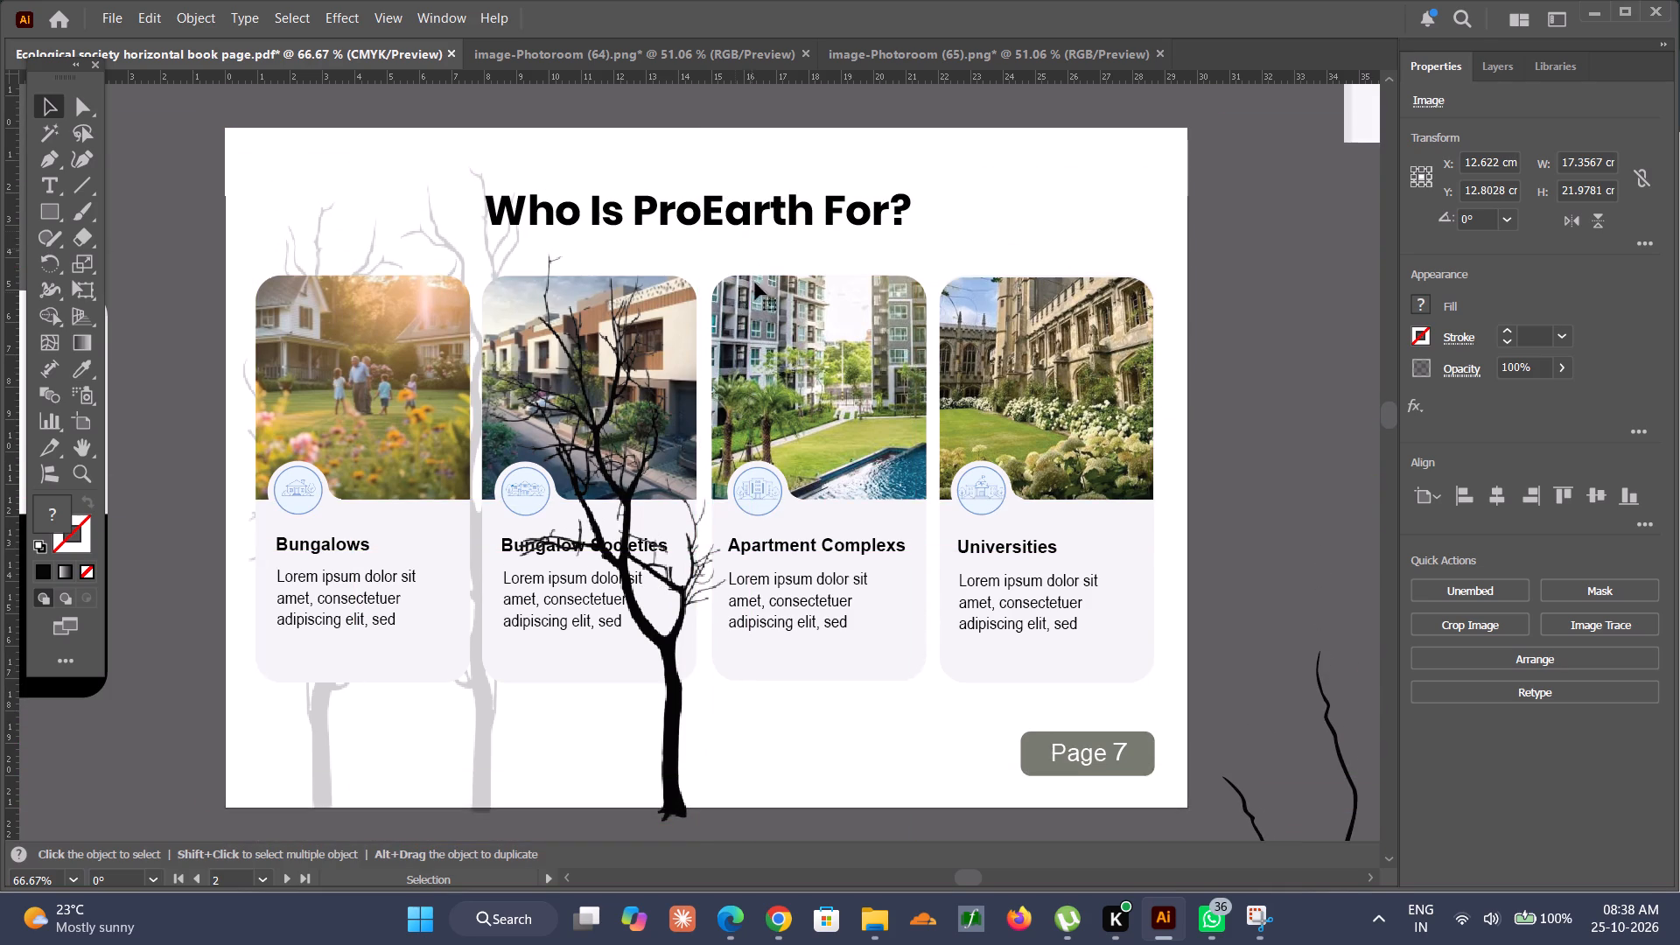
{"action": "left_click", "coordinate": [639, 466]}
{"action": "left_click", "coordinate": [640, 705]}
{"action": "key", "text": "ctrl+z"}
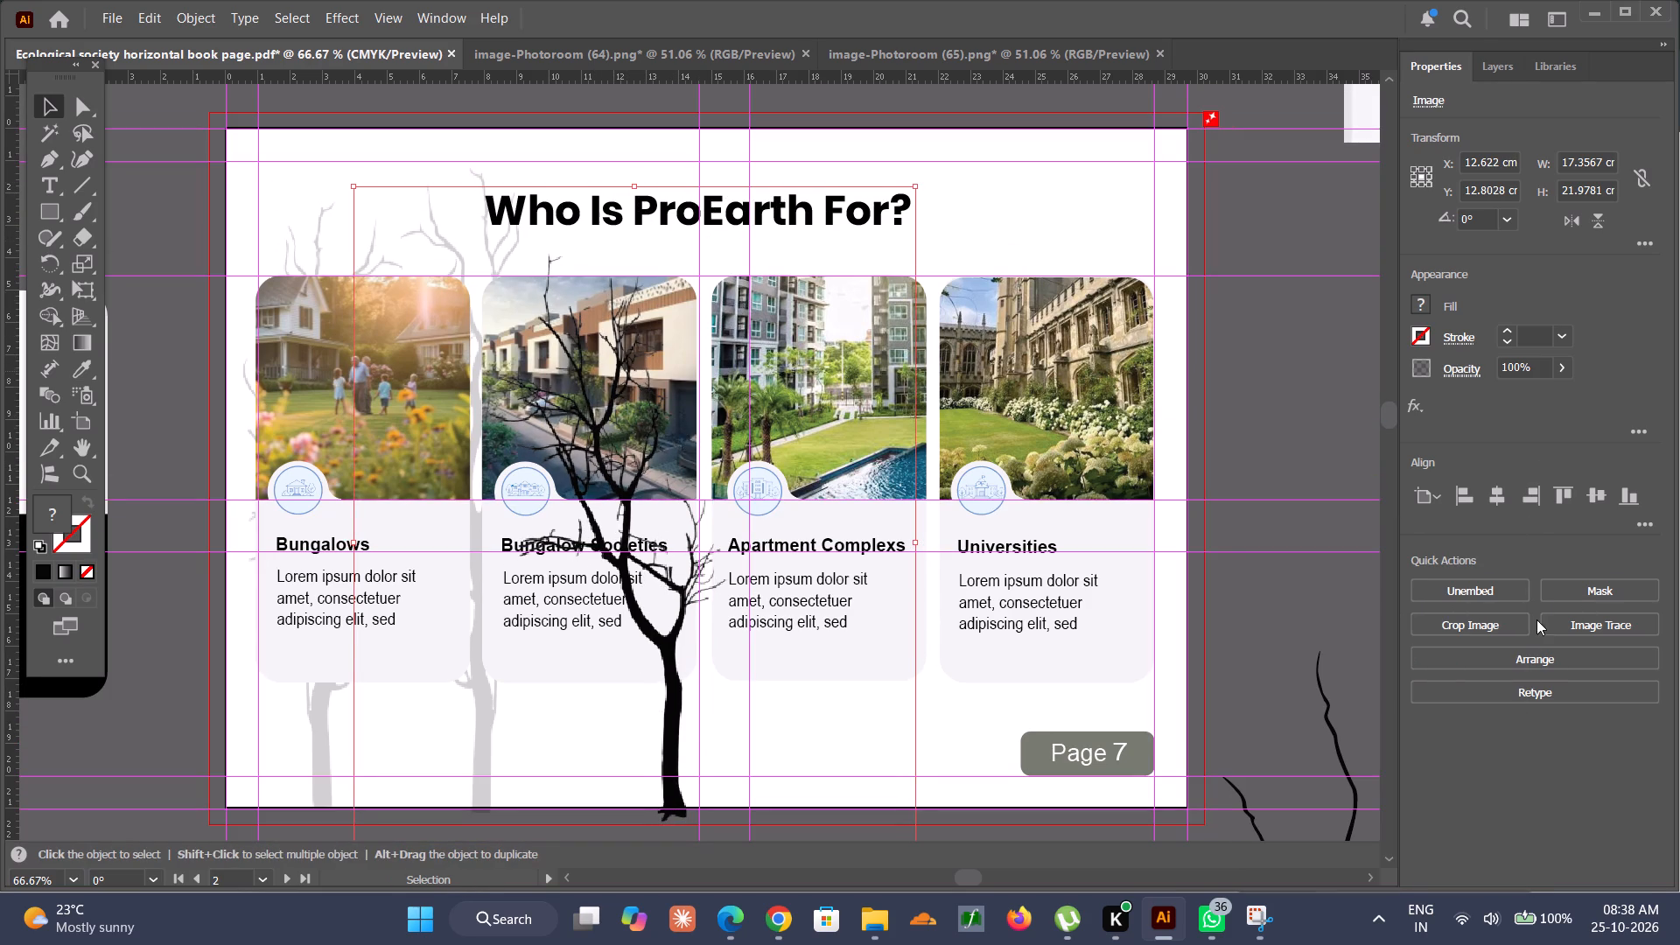
Crop the black tree image closely around its branches and trunk base, to about 7.7 by 17.9 cm.
{"action": "left_click", "coordinate": [1513, 624]}
{"action": "scroll", "coordinate": [298, 359], "scroll_direction": "down", "scroll_amount": 5}
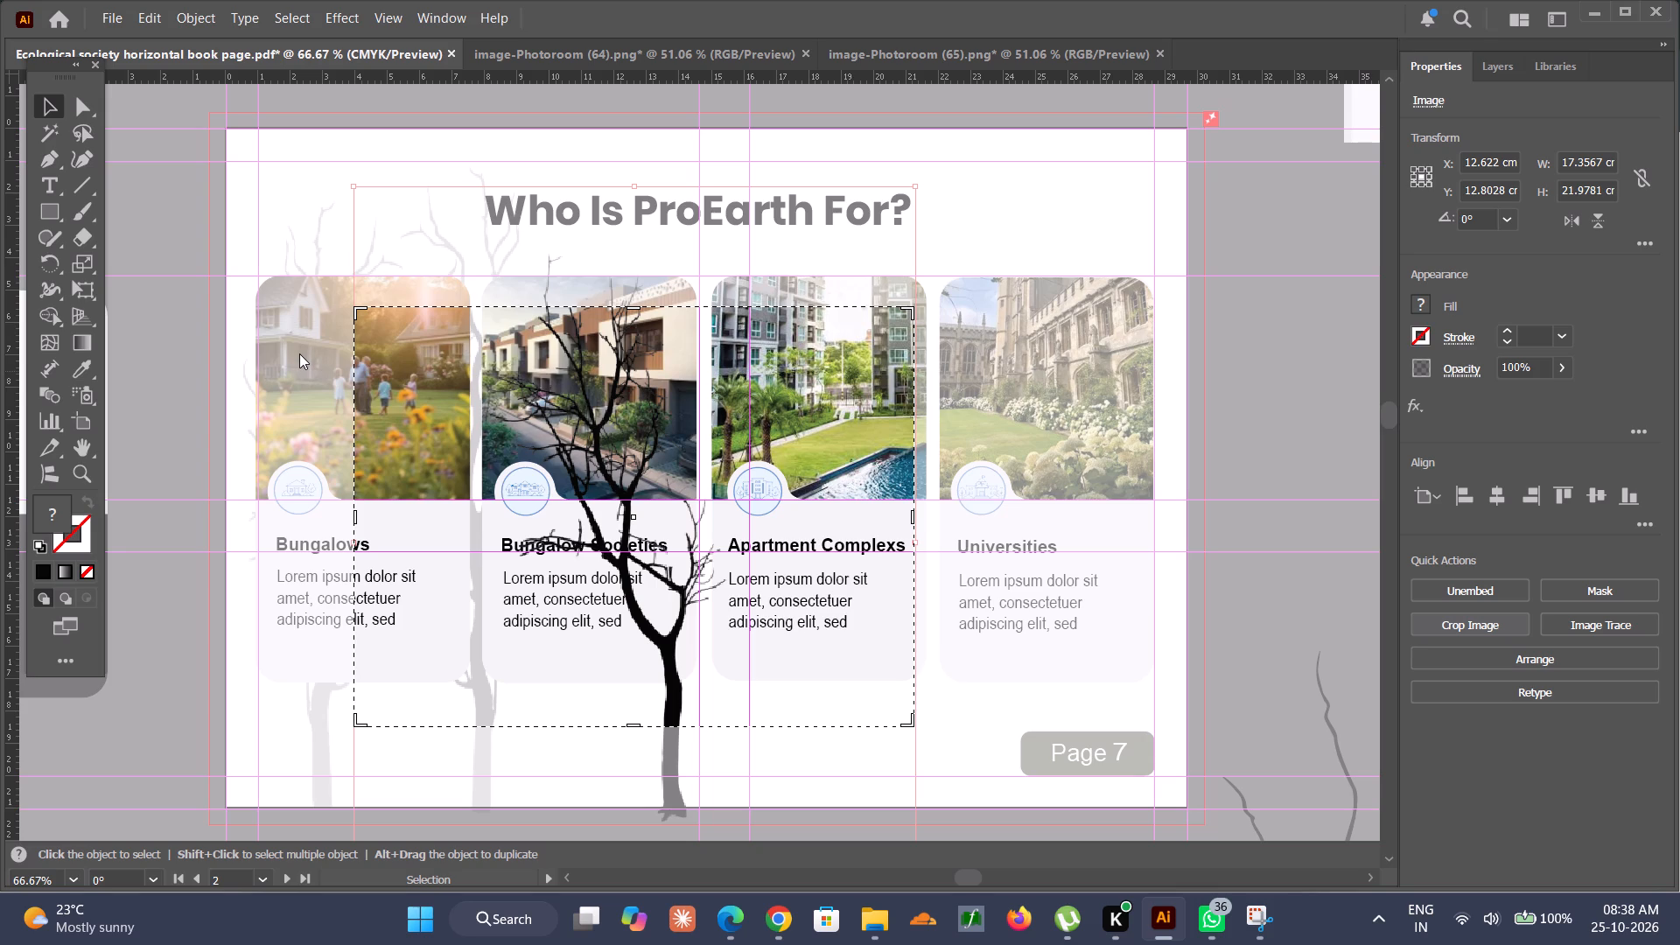
{"action": "scroll", "coordinate": [617, 354], "scroll_direction": "down", "scroll_amount": 4}
{"action": "scroll", "coordinate": [622, 528], "scroll_direction": "up", "scroll_amount": 2}
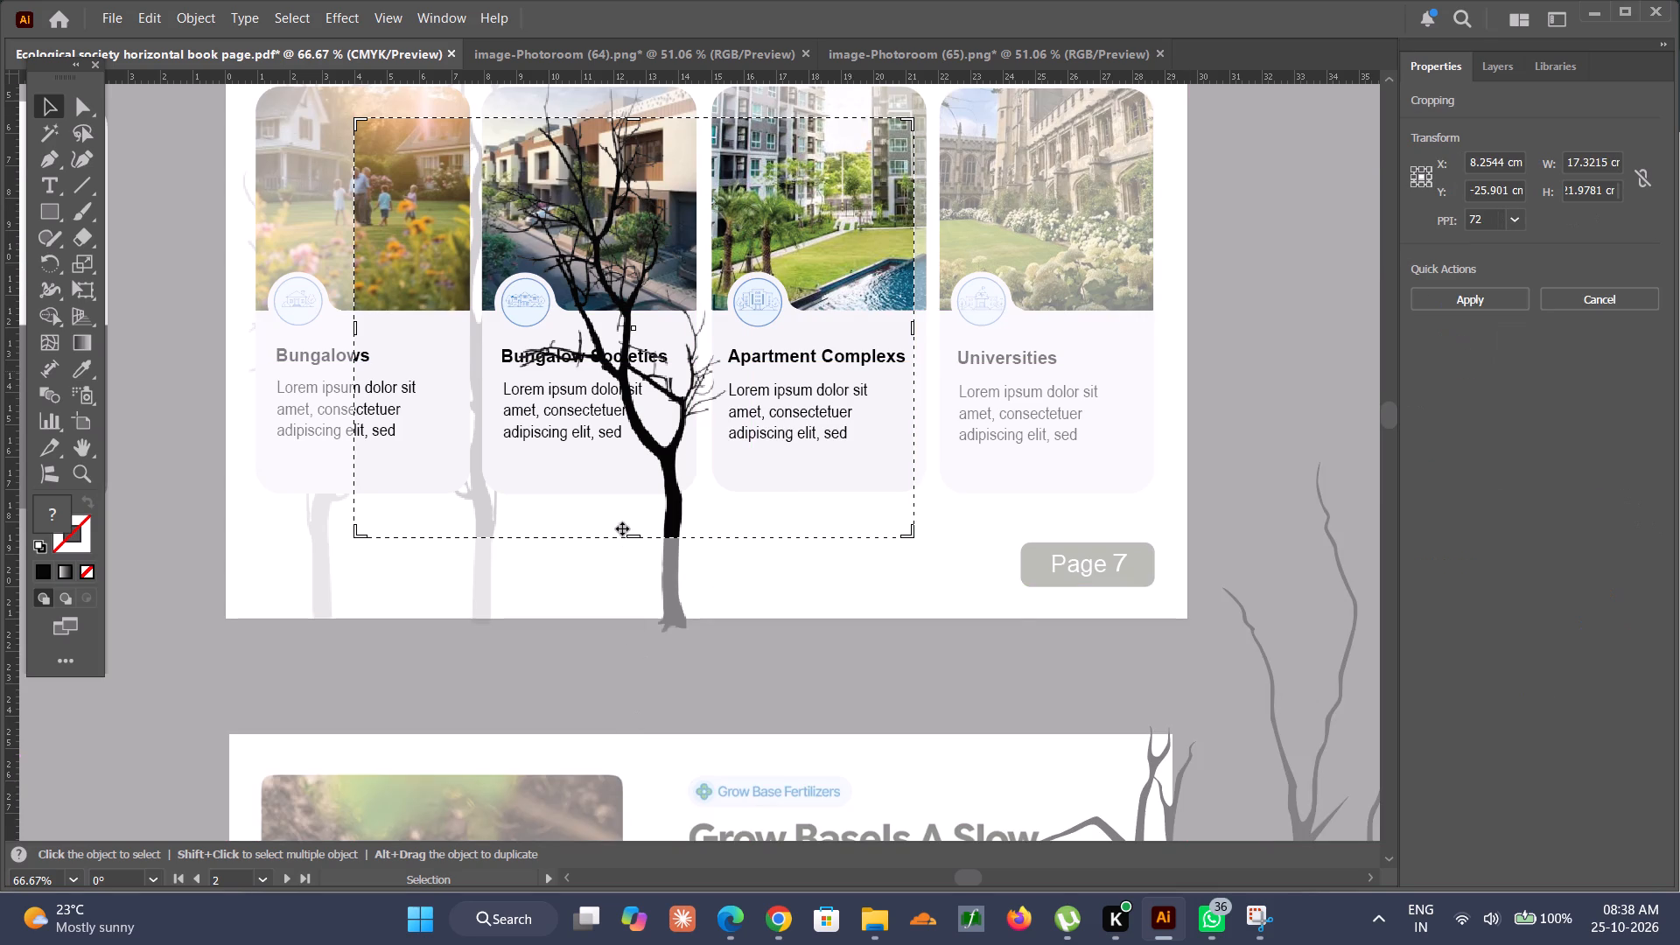
{"action": "scroll", "coordinate": [622, 528], "scroll_direction": "up", "scroll_amount": 2}
{"action": "left_click_drag", "start_coordinate": [629, 617], "coordinate": [647, 706]}
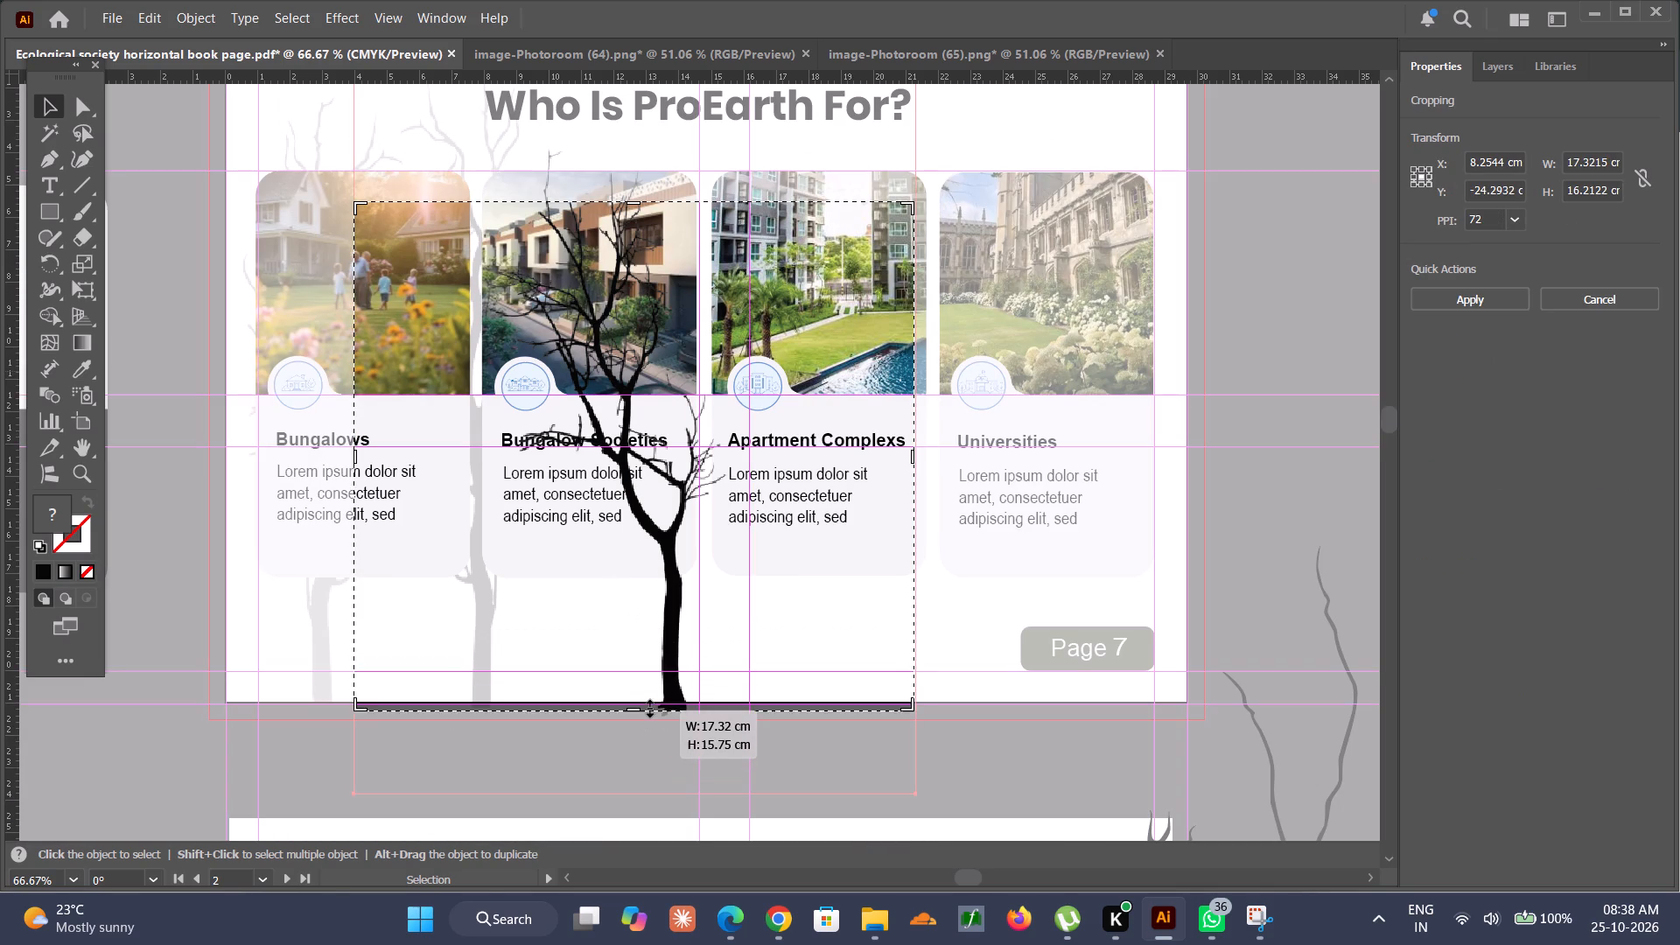
{"action": "left_click_drag", "start_coordinate": [647, 706], "coordinate": [646, 701]}
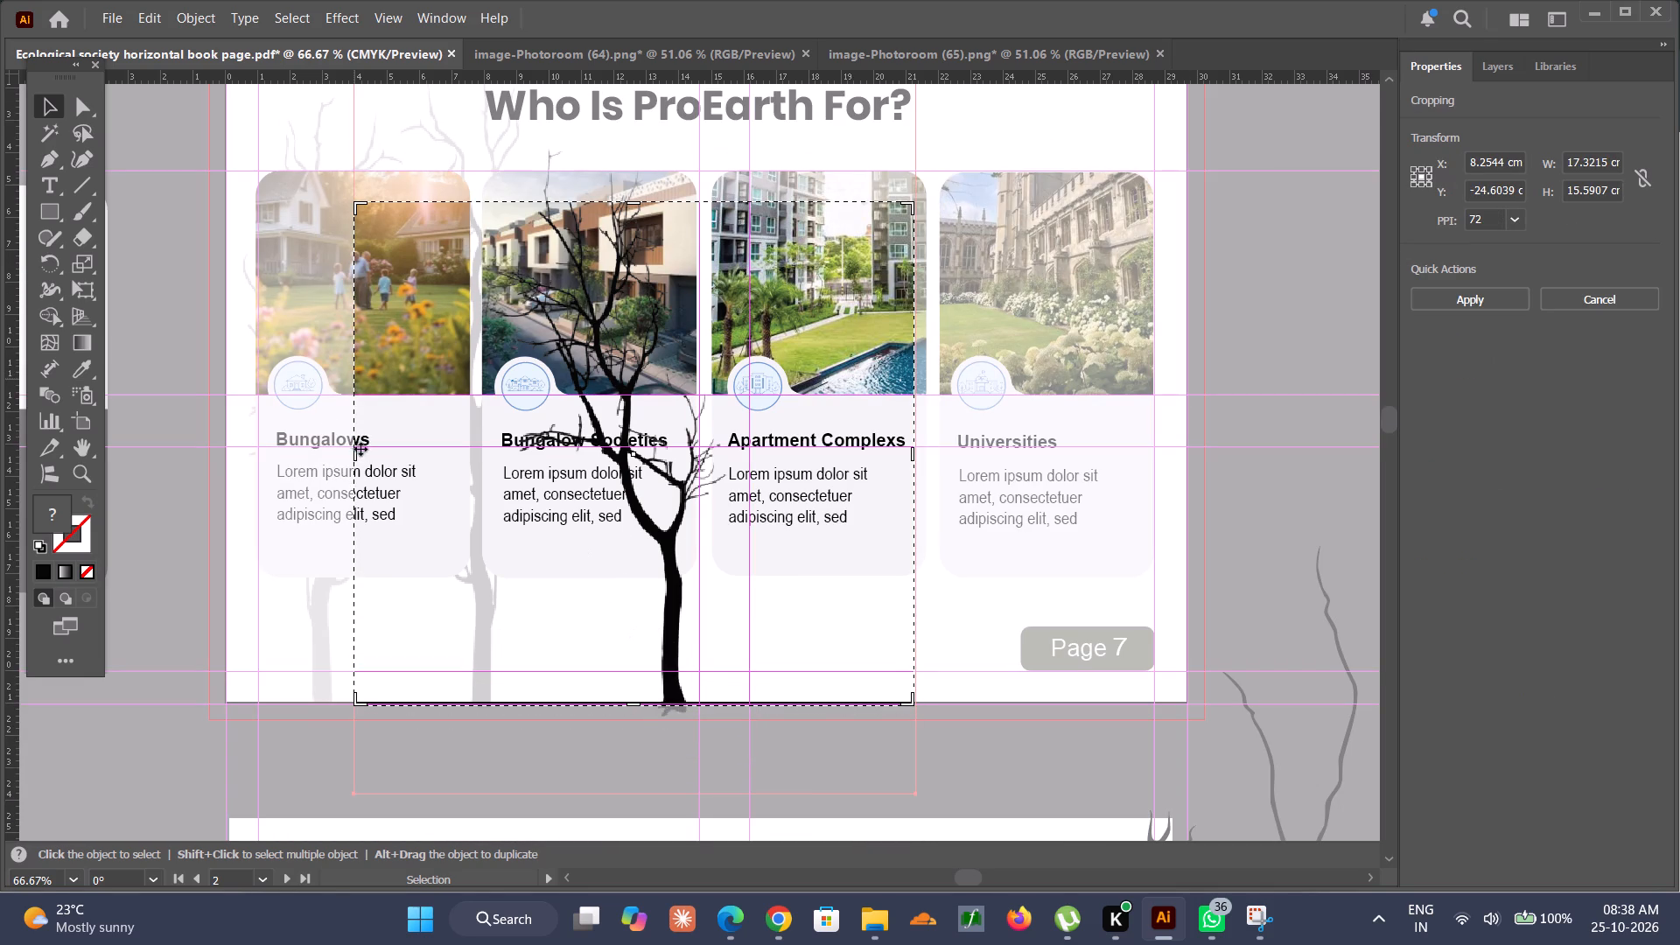
{"action": "left_click_drag", "start_coordinate": [353, 451], "coordinate": [502, 497]}
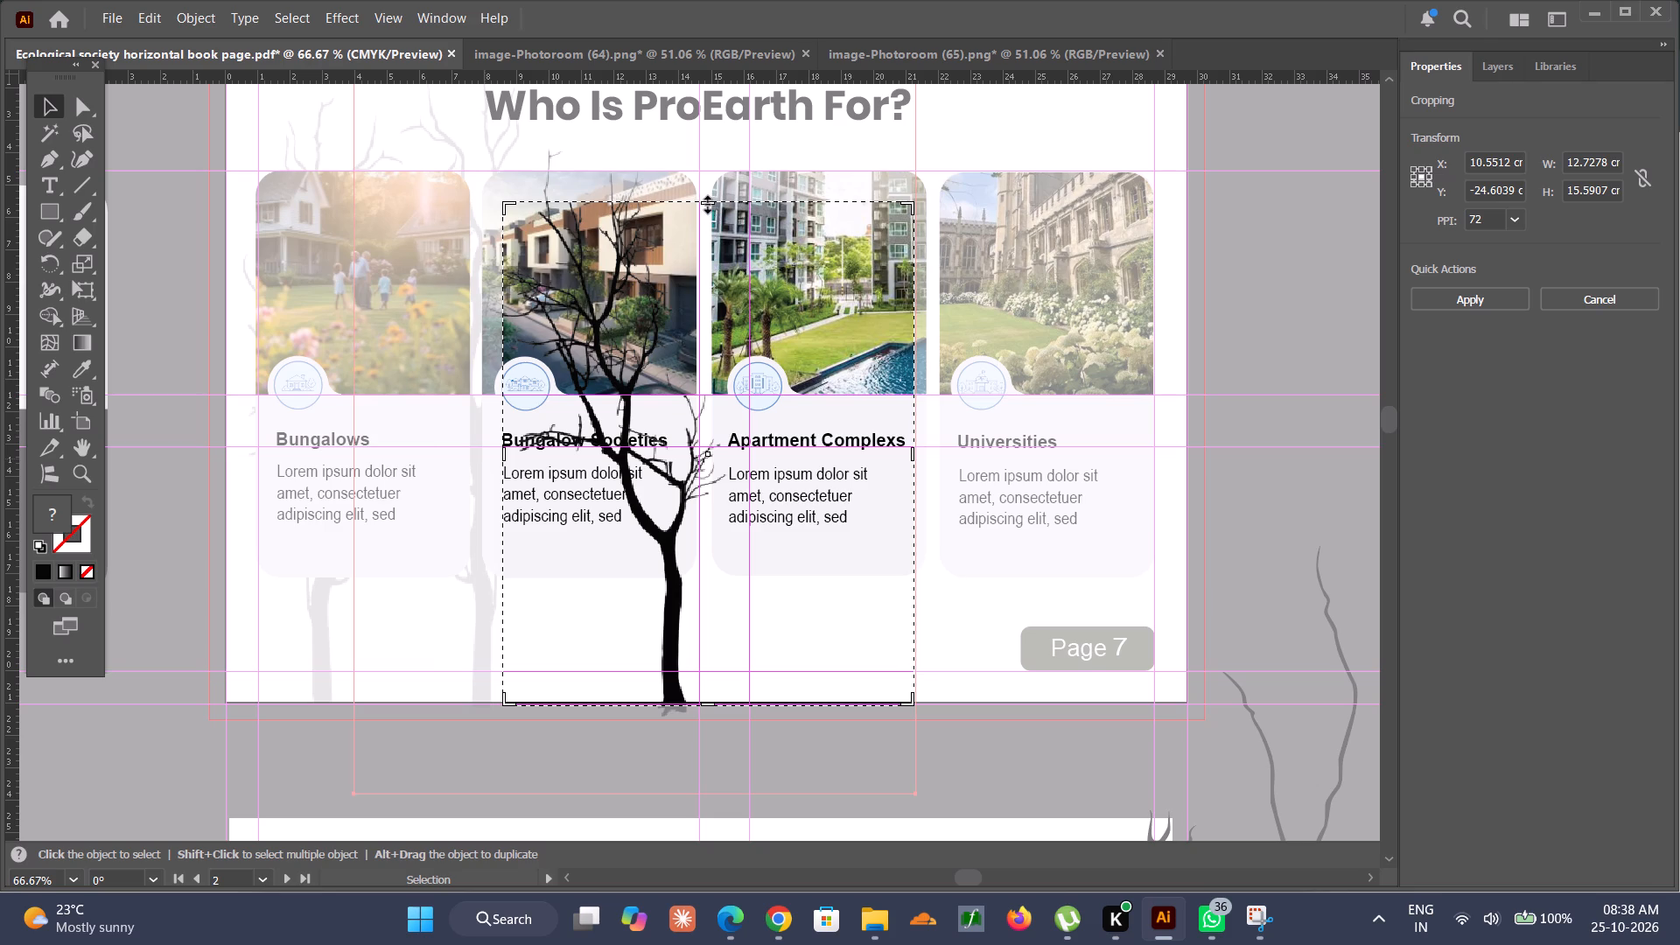
{"action": "left_click_drag", "start_coordinate": [705, 202], "coordinate": [695, 144]}
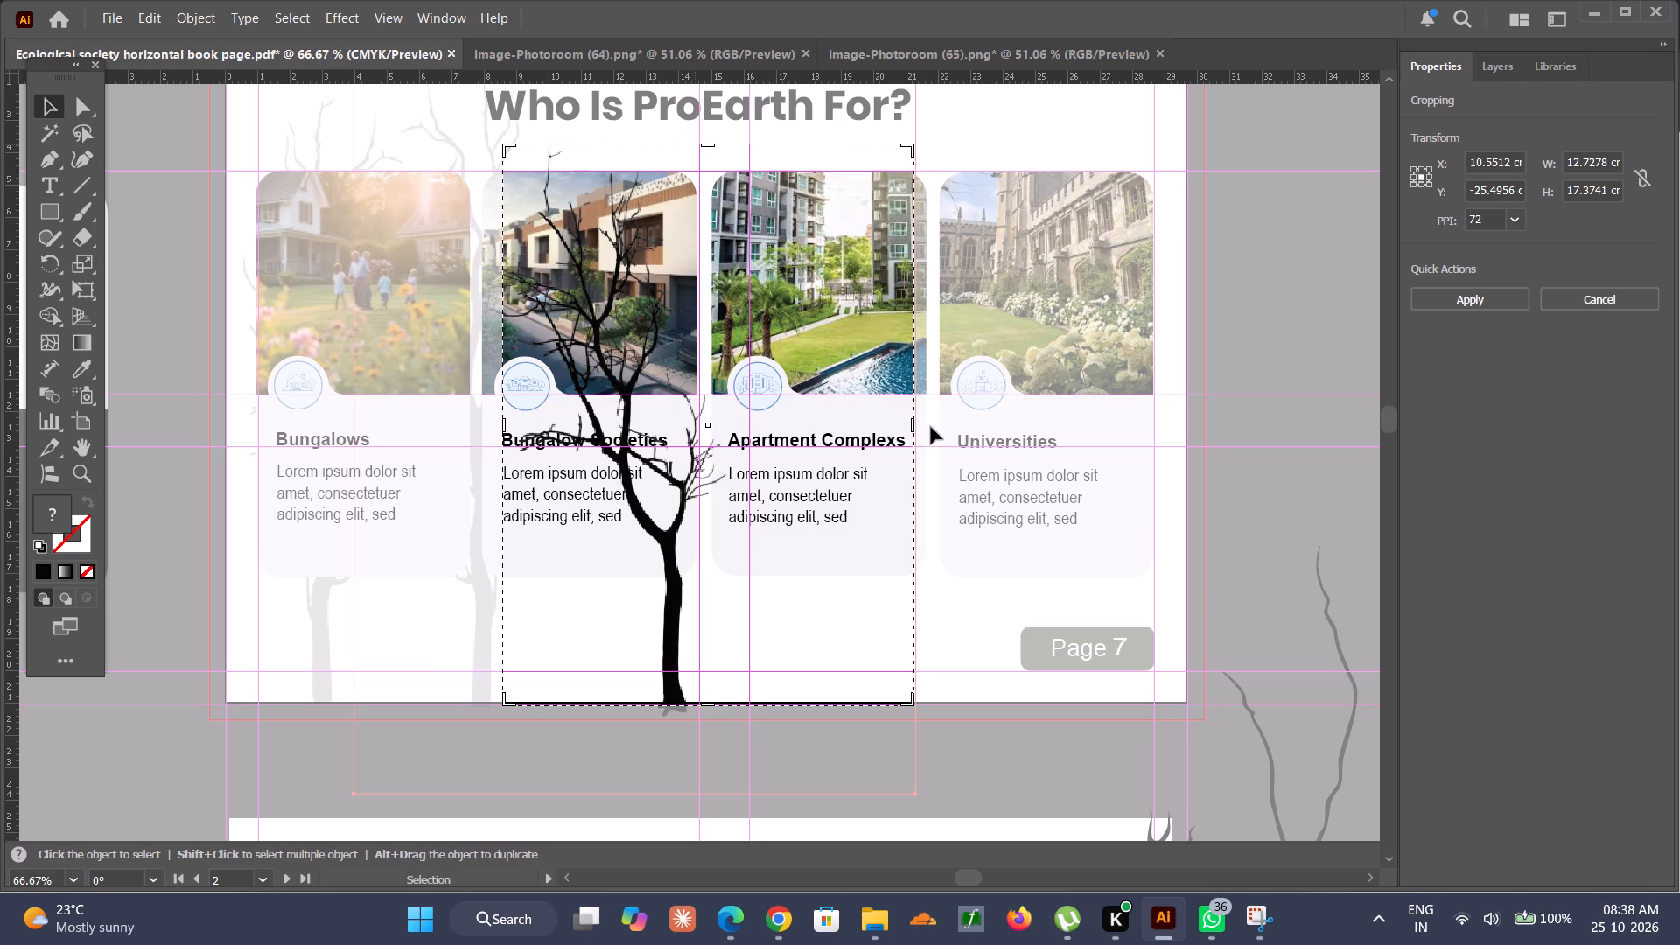
{"action": "left_click_drag", "start_coordinate": [913, 431], "coordinate": [748, 439]}
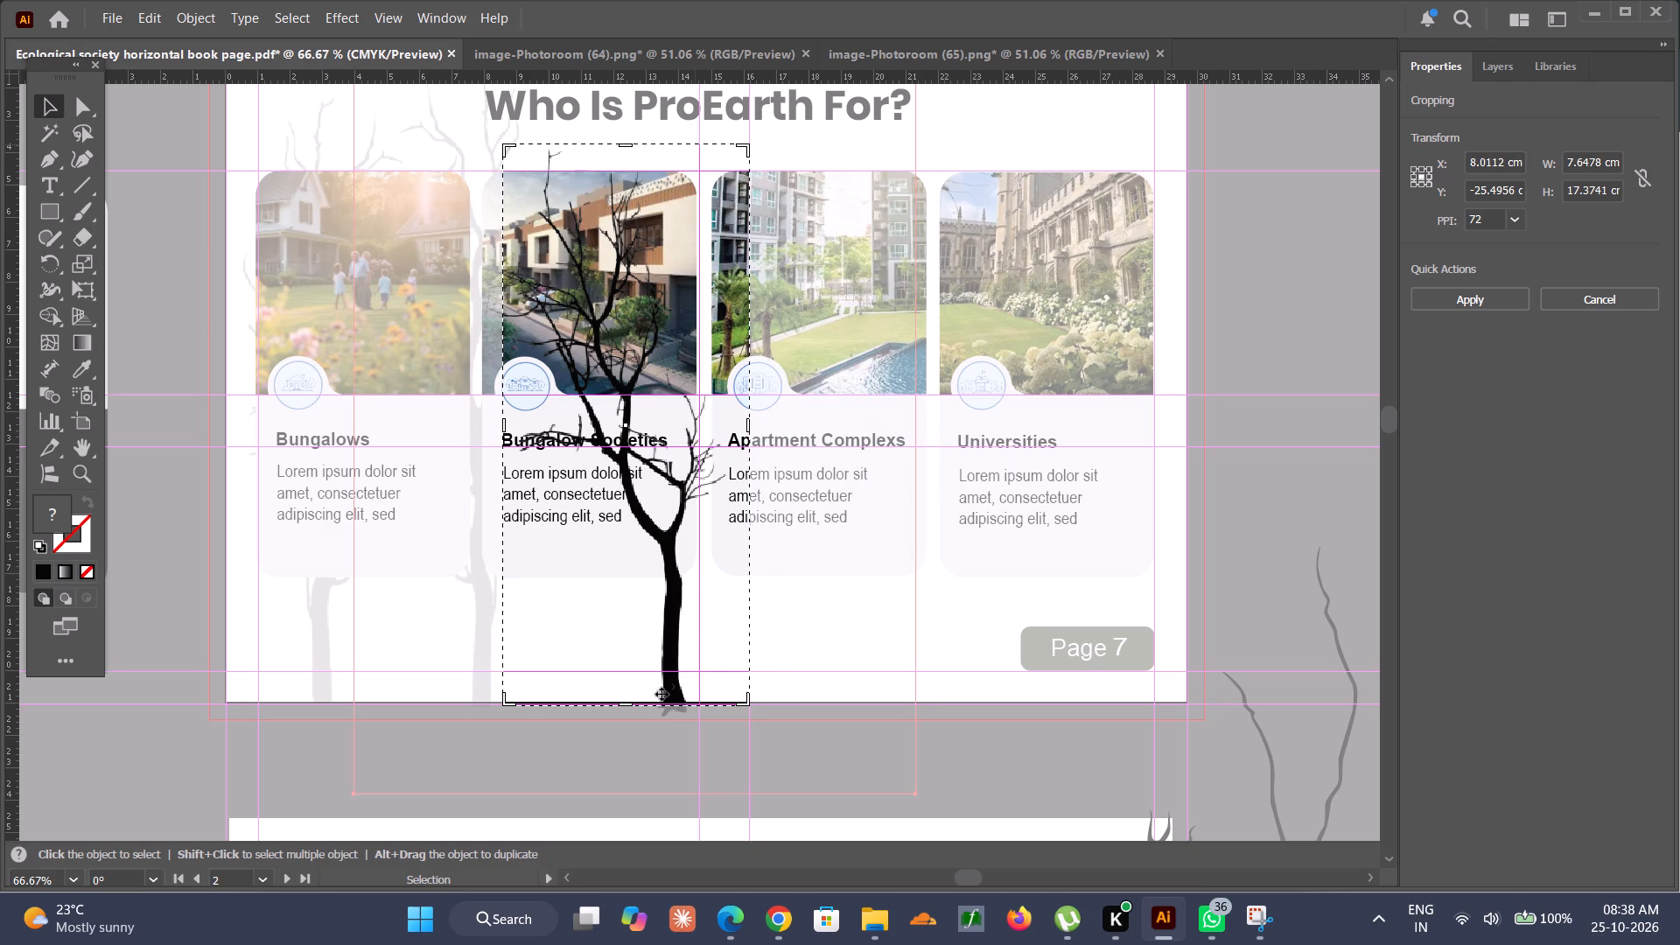
{"action": "left_click_drag", "start_coordinate": [625, 700], "coordinate": [608, 819]}
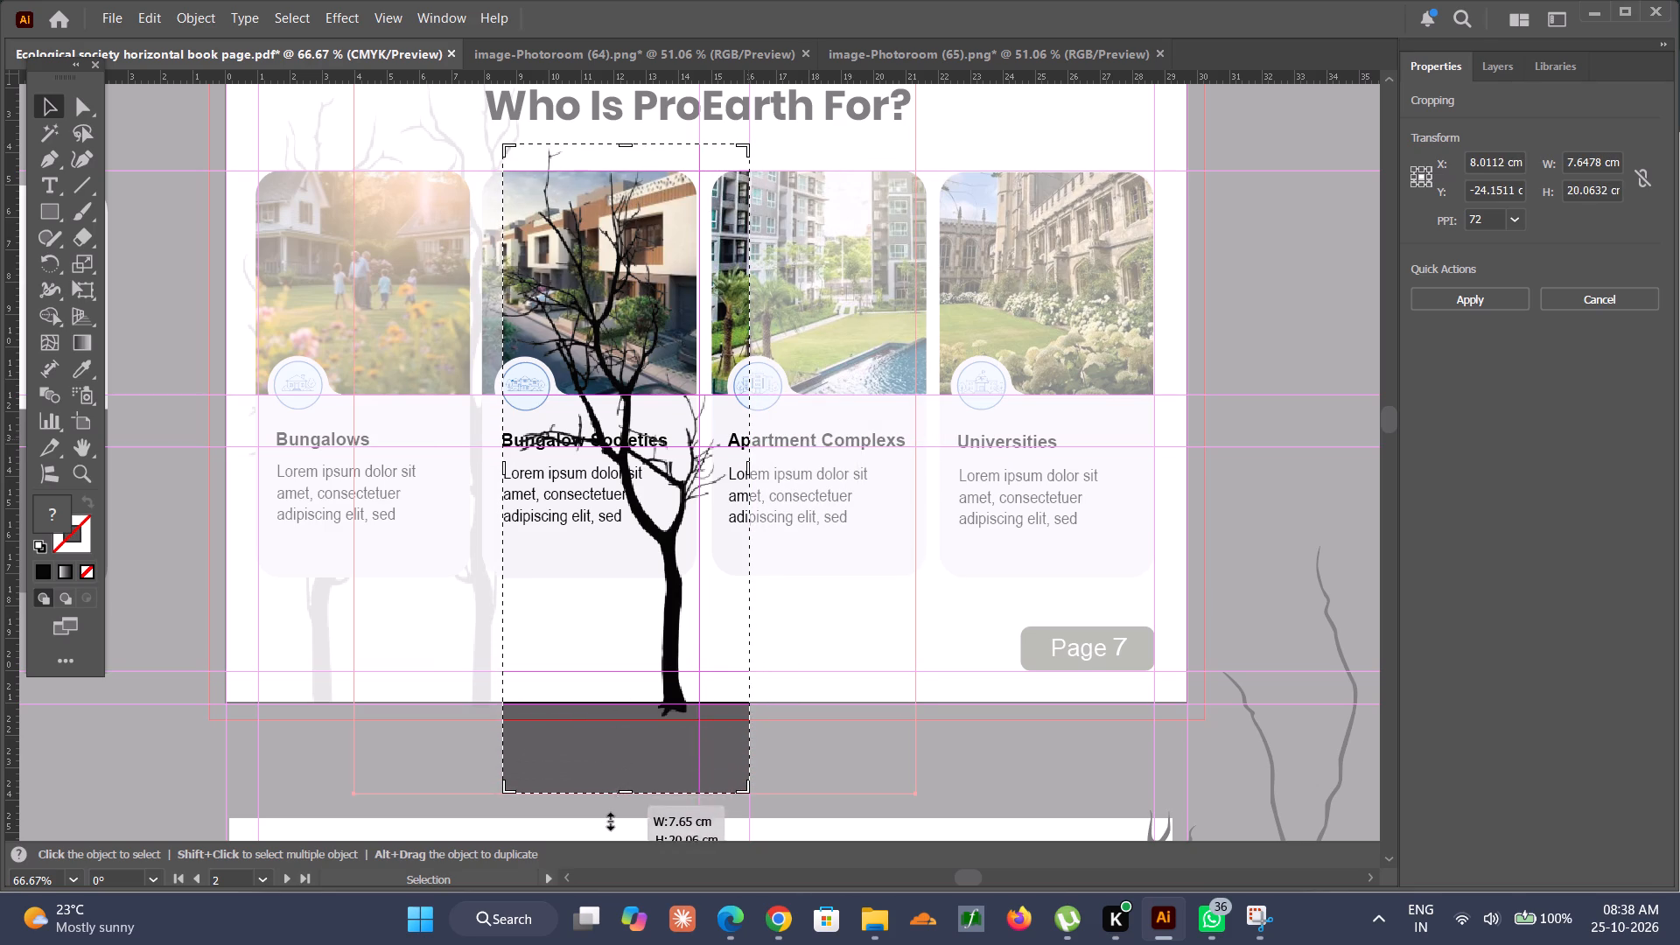
{"action": "left_click_drag", "start_coordinate": [608, 819], "coordinate": [604, 713]}
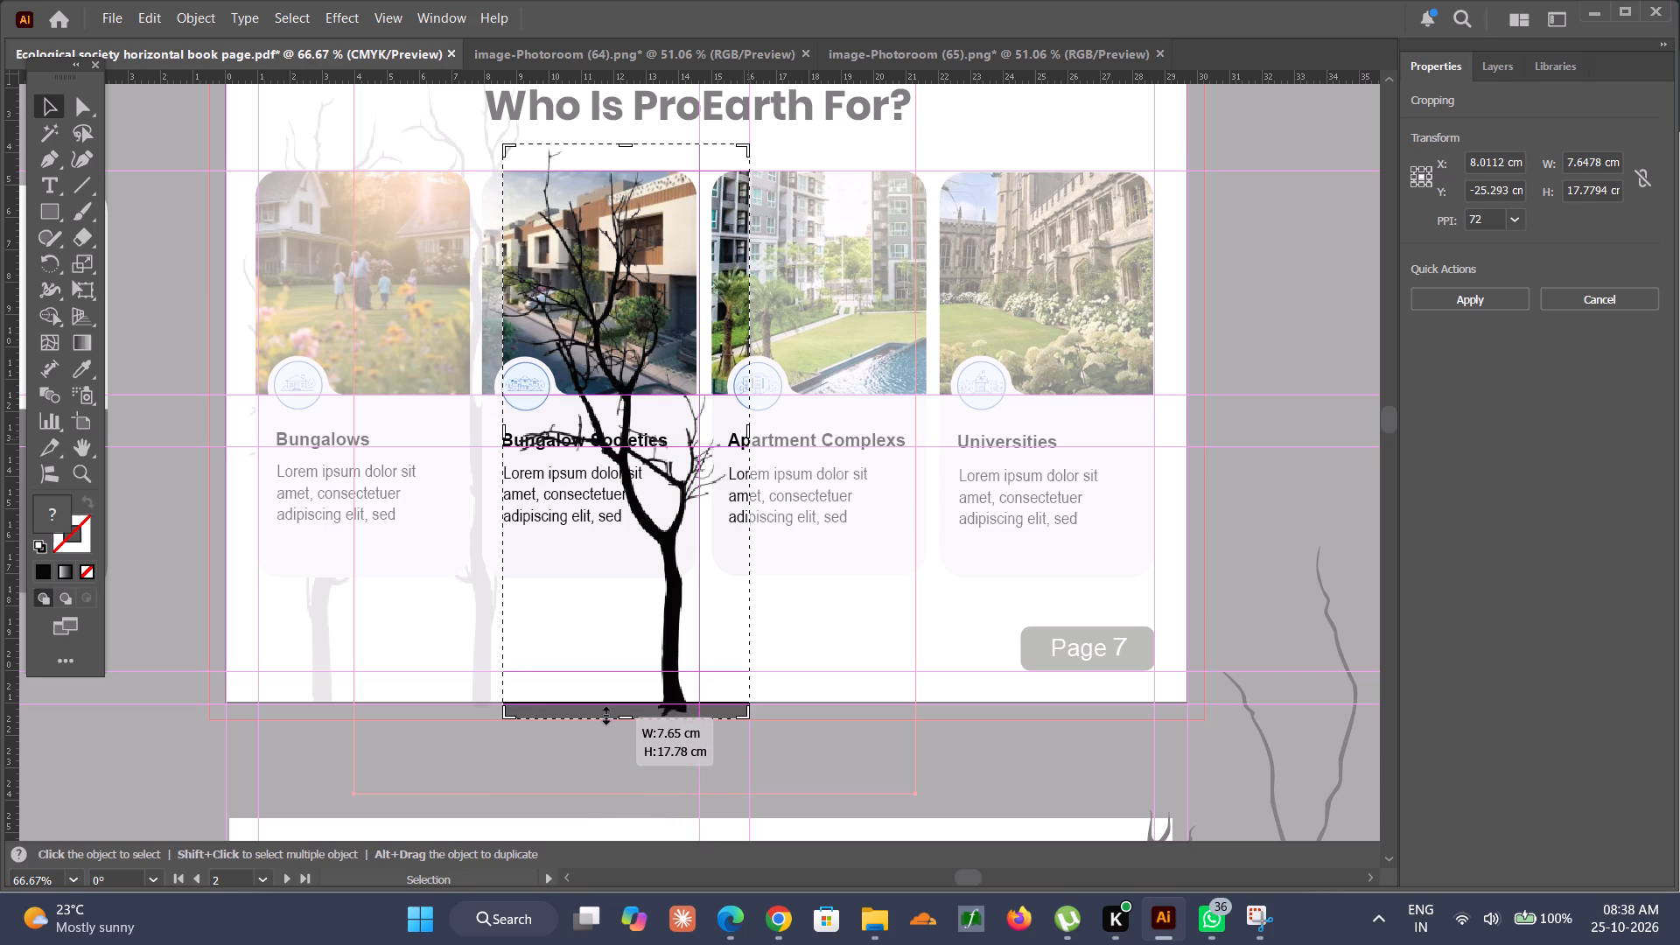
{"action": "left_click_drag", "start_coordinate": [604, 713], "coordinate": [600, 717]}
{"action": "left_click", "coordinate": [1480, 304]}
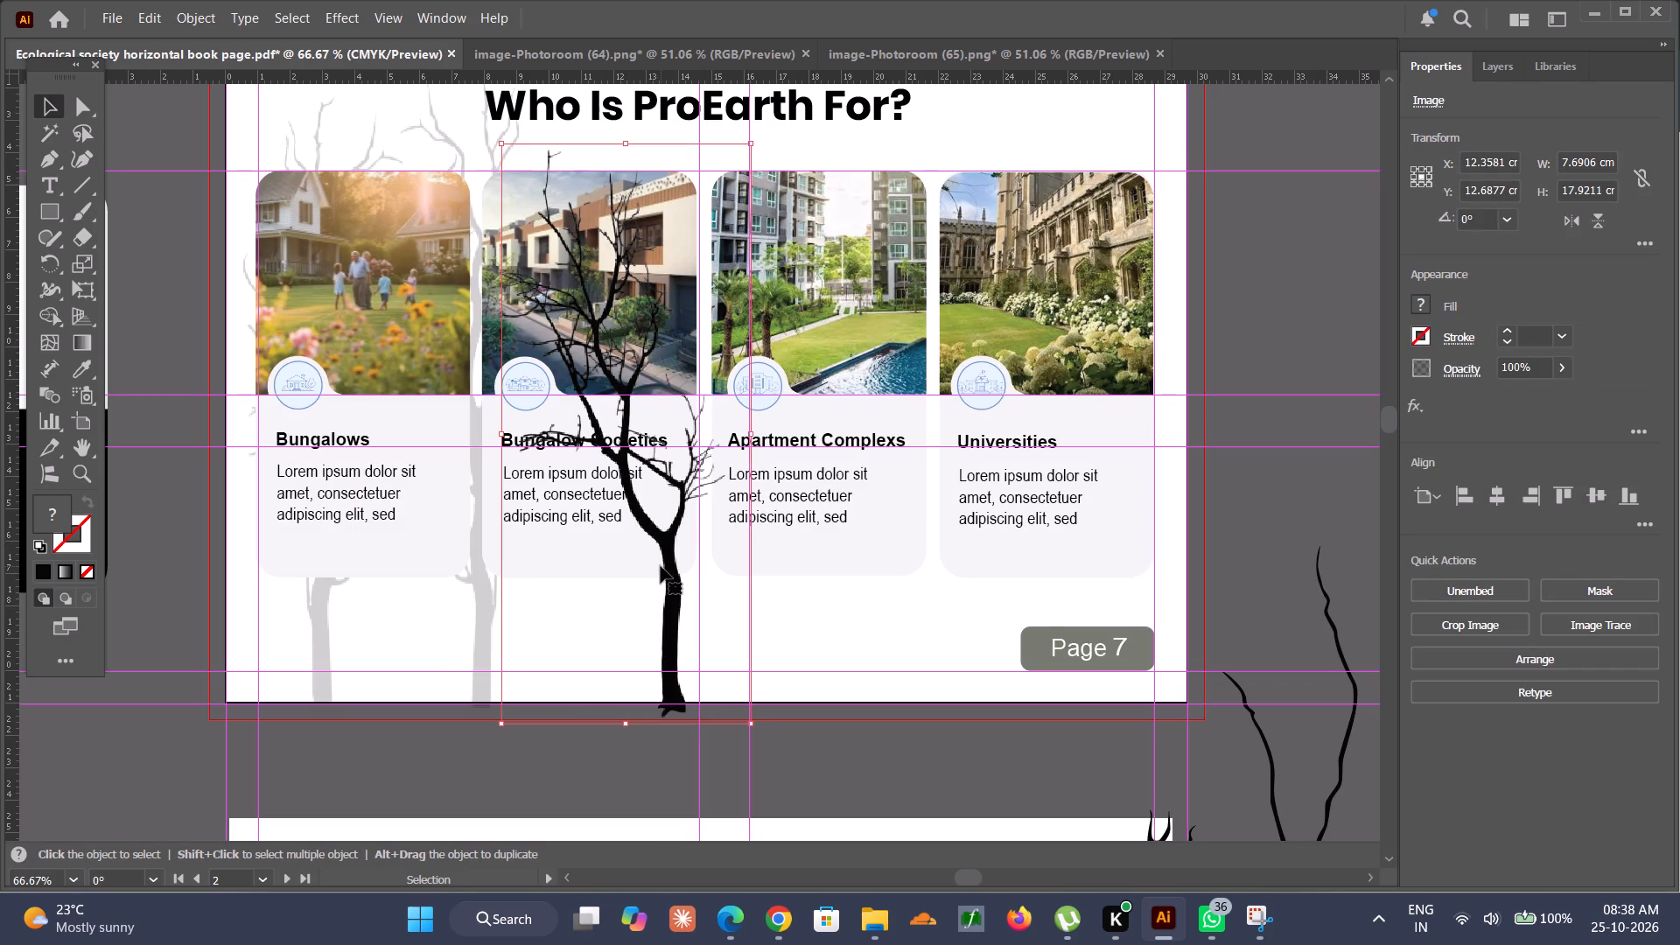
Reflect the cropped black tree across the vertical axis.
{"action": "scroll", "coordinate": [670, 530], "scroll_direction": "up", "scroll_amount": 2}
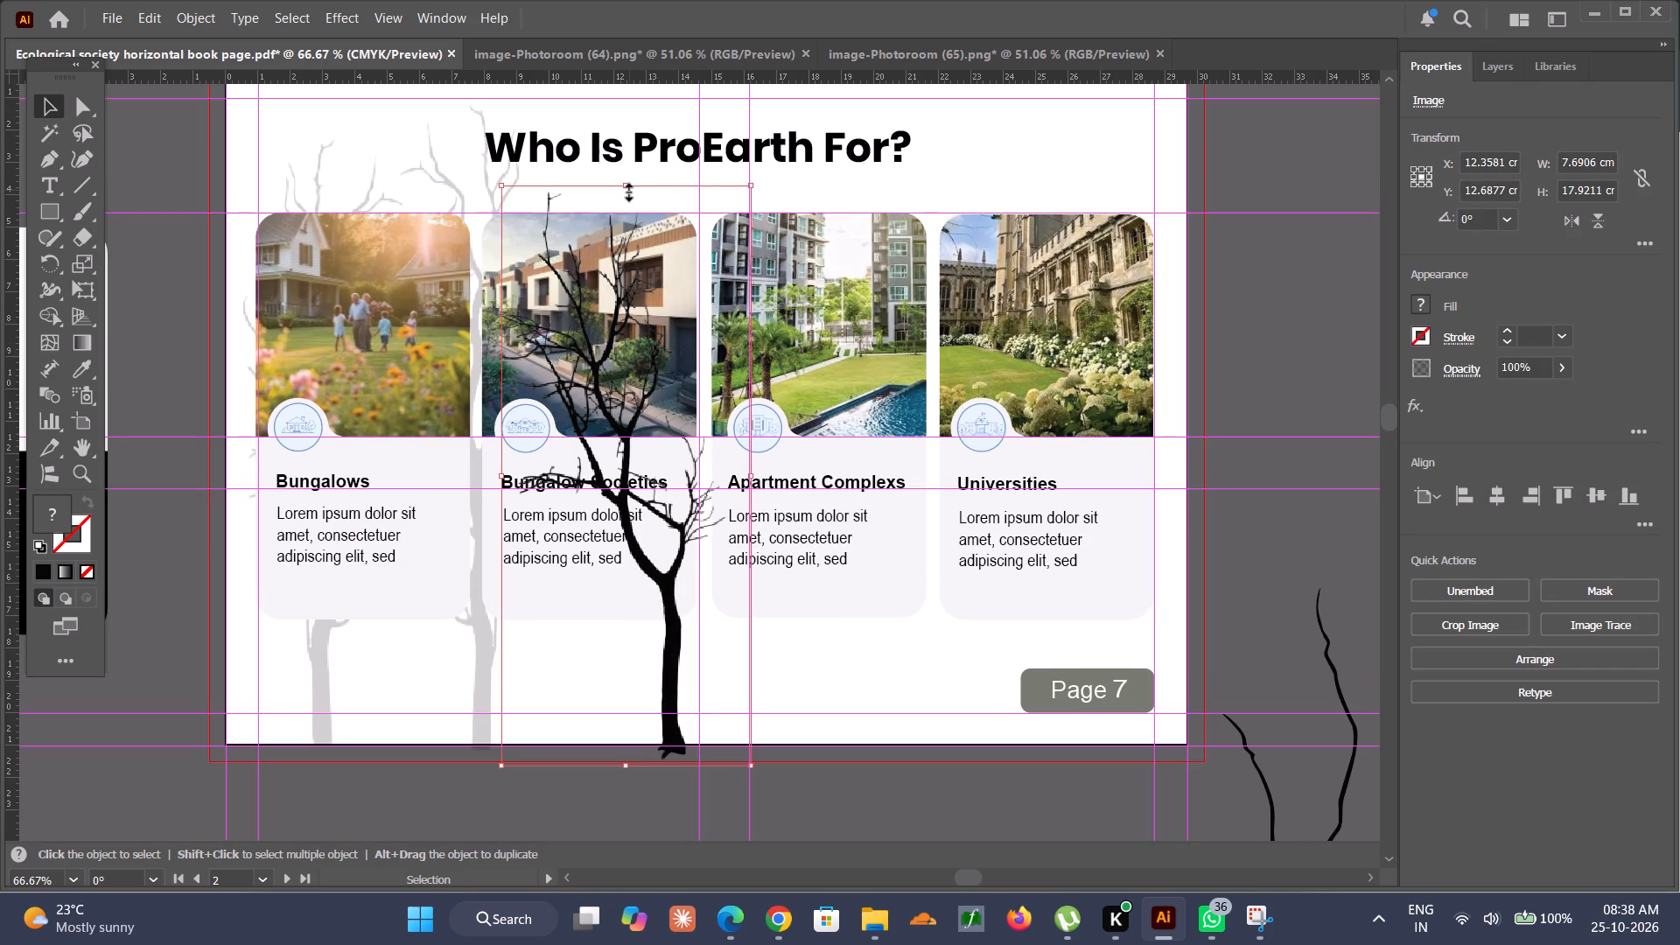
{"action": "right_click", "coordinate": [675, 576]}
{"action": "left_click", "coordinate": [759, 438]}
{"action": "left_click", "coordinate": [983, 529]}
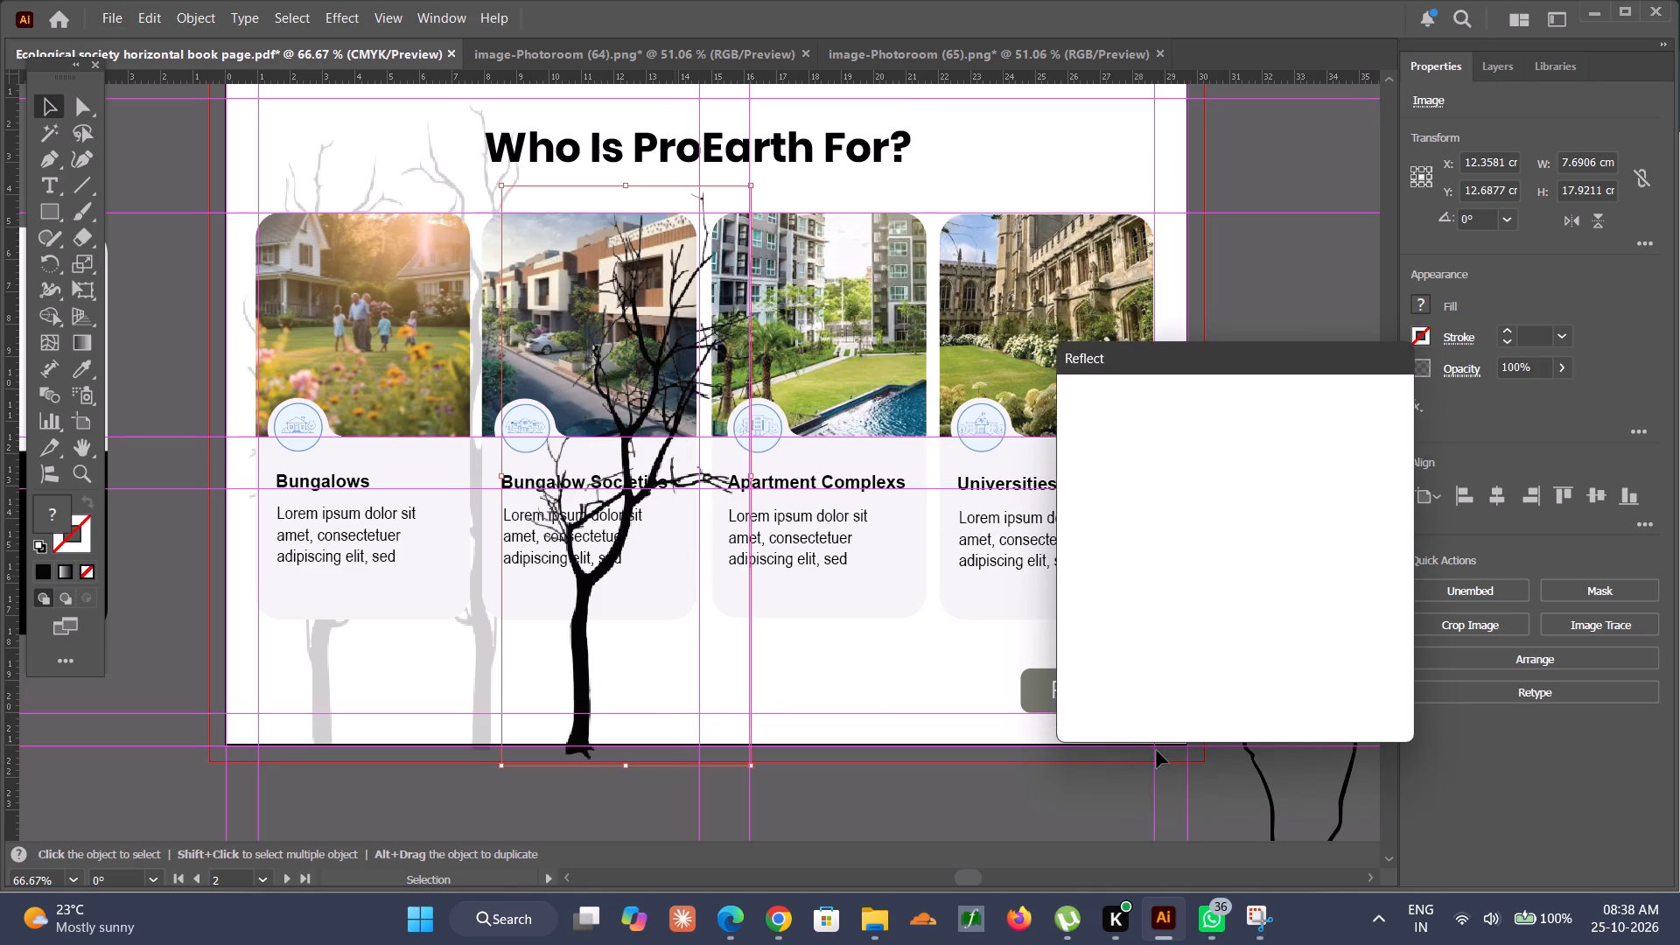
{"action": "left_click", "coordinate": [1241, 675]}
{"action": "left_click", "coordinate": [1248, 690]}
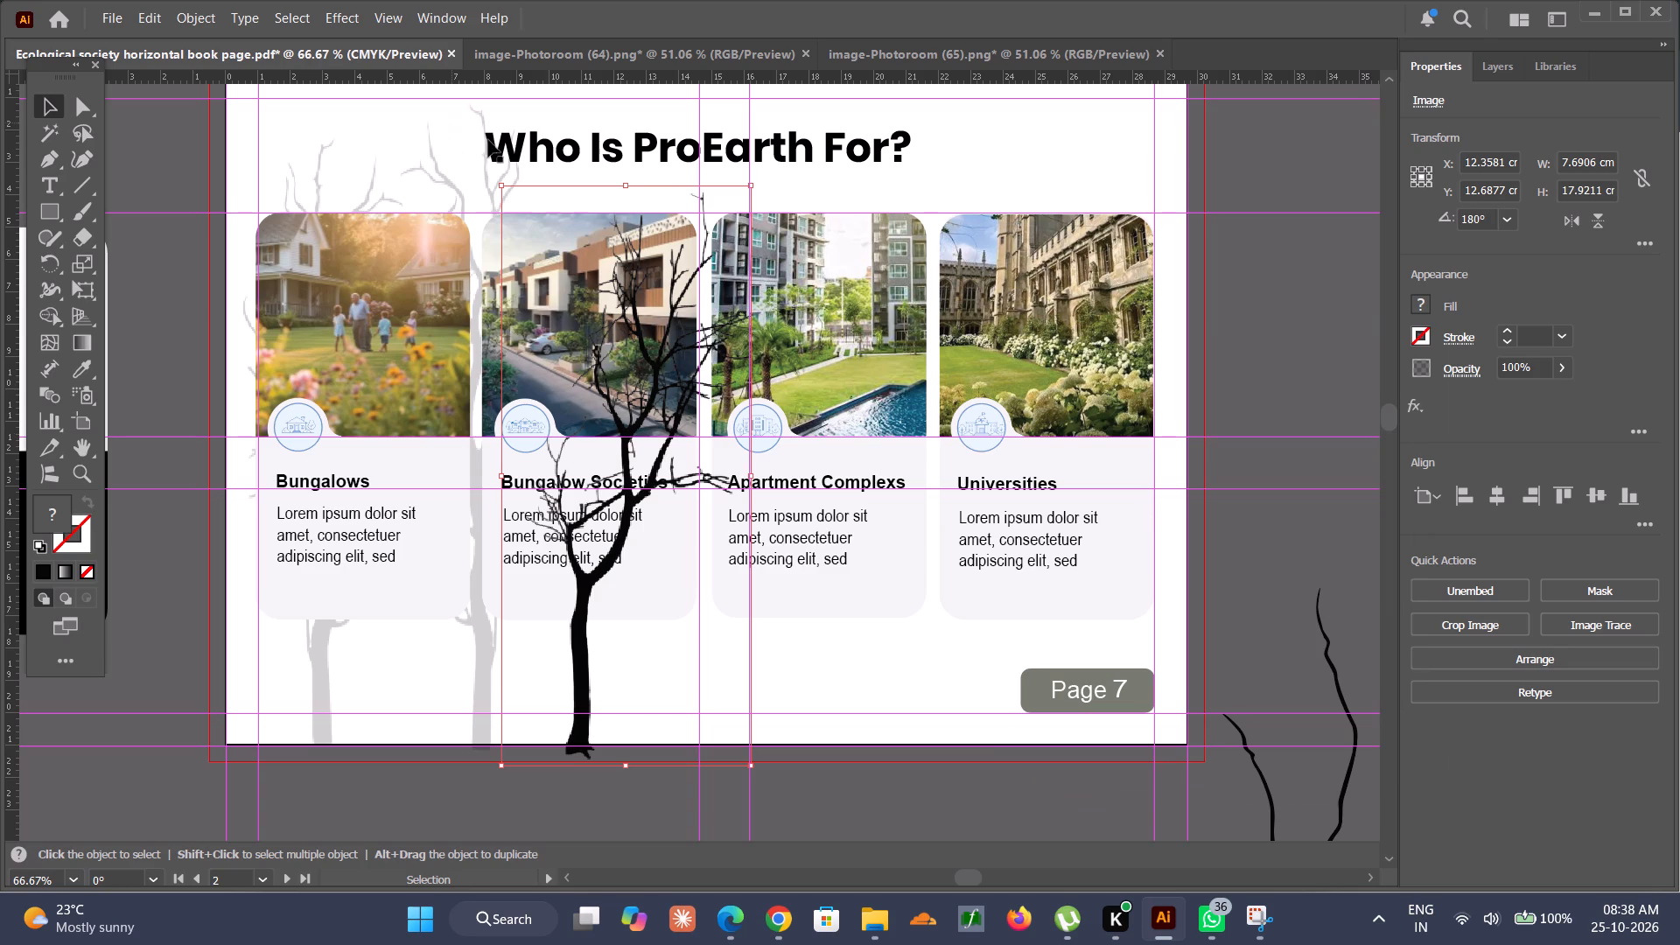
Stretch the black tree to about 18.7 cm high and move it to about X 13.5 cm, Y 12.1 cm.
{"action": "left_click_drag", "start_coordinate": [621, 187], "coordinate": [621, 159]}
{"action": "left_click_drag", "start_coordinate": [579, 608], "coordinate": [613, 609]}
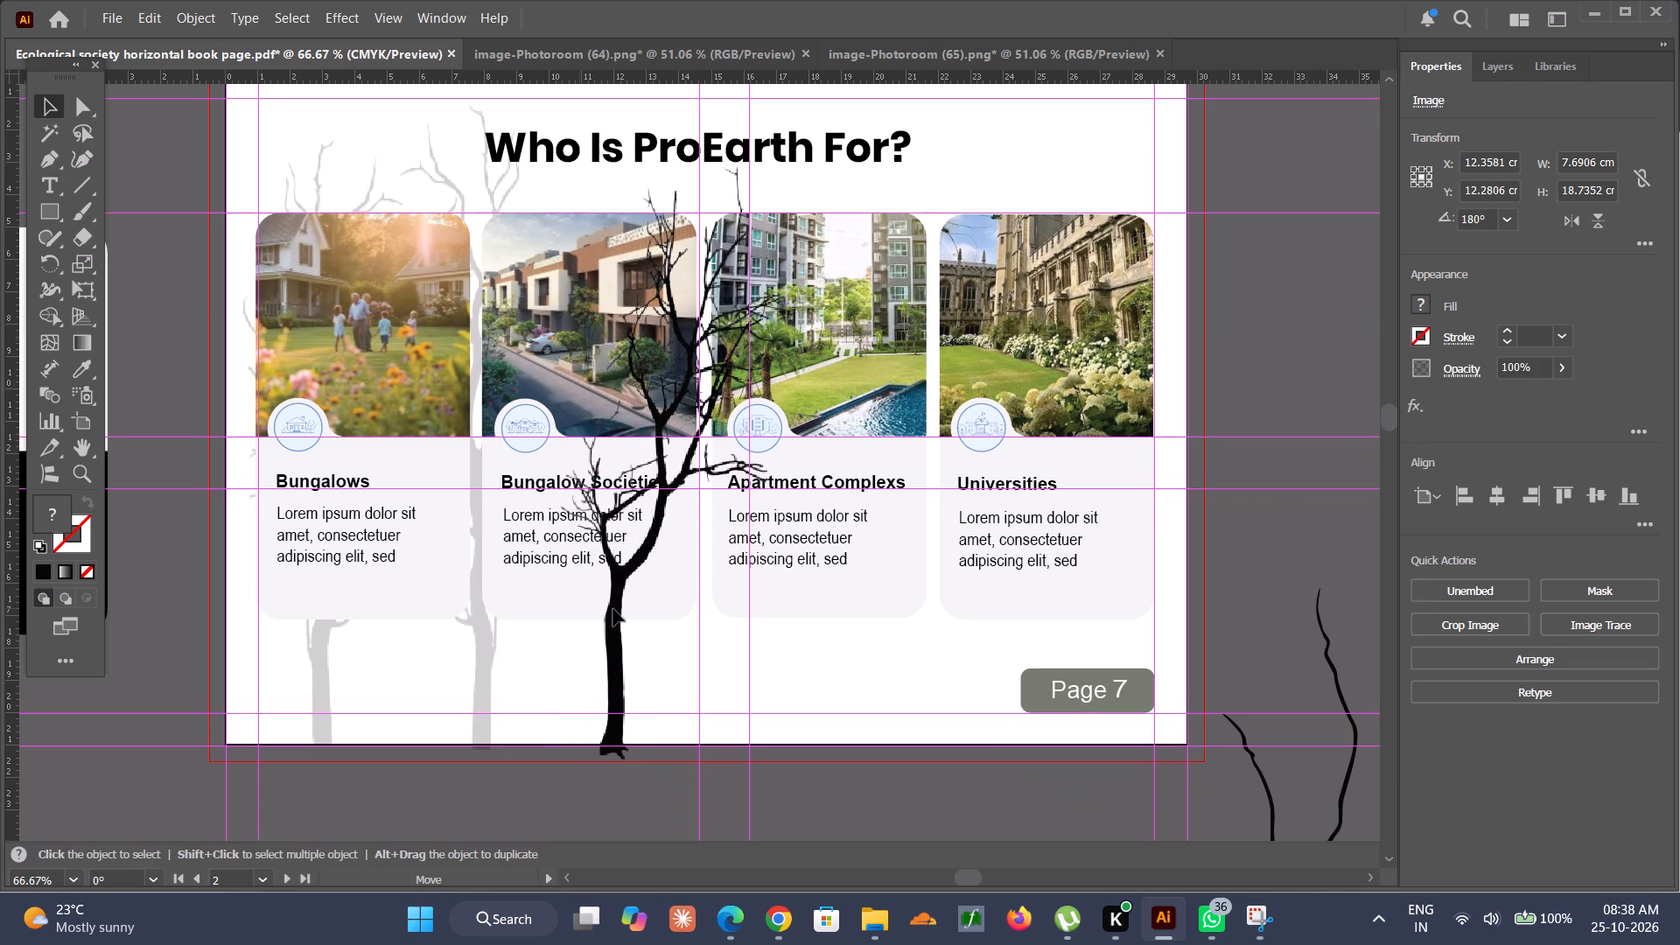
{"action": "left_click_drag", "start_coordinate": [613, 609], "coordinate": [618, 609]}
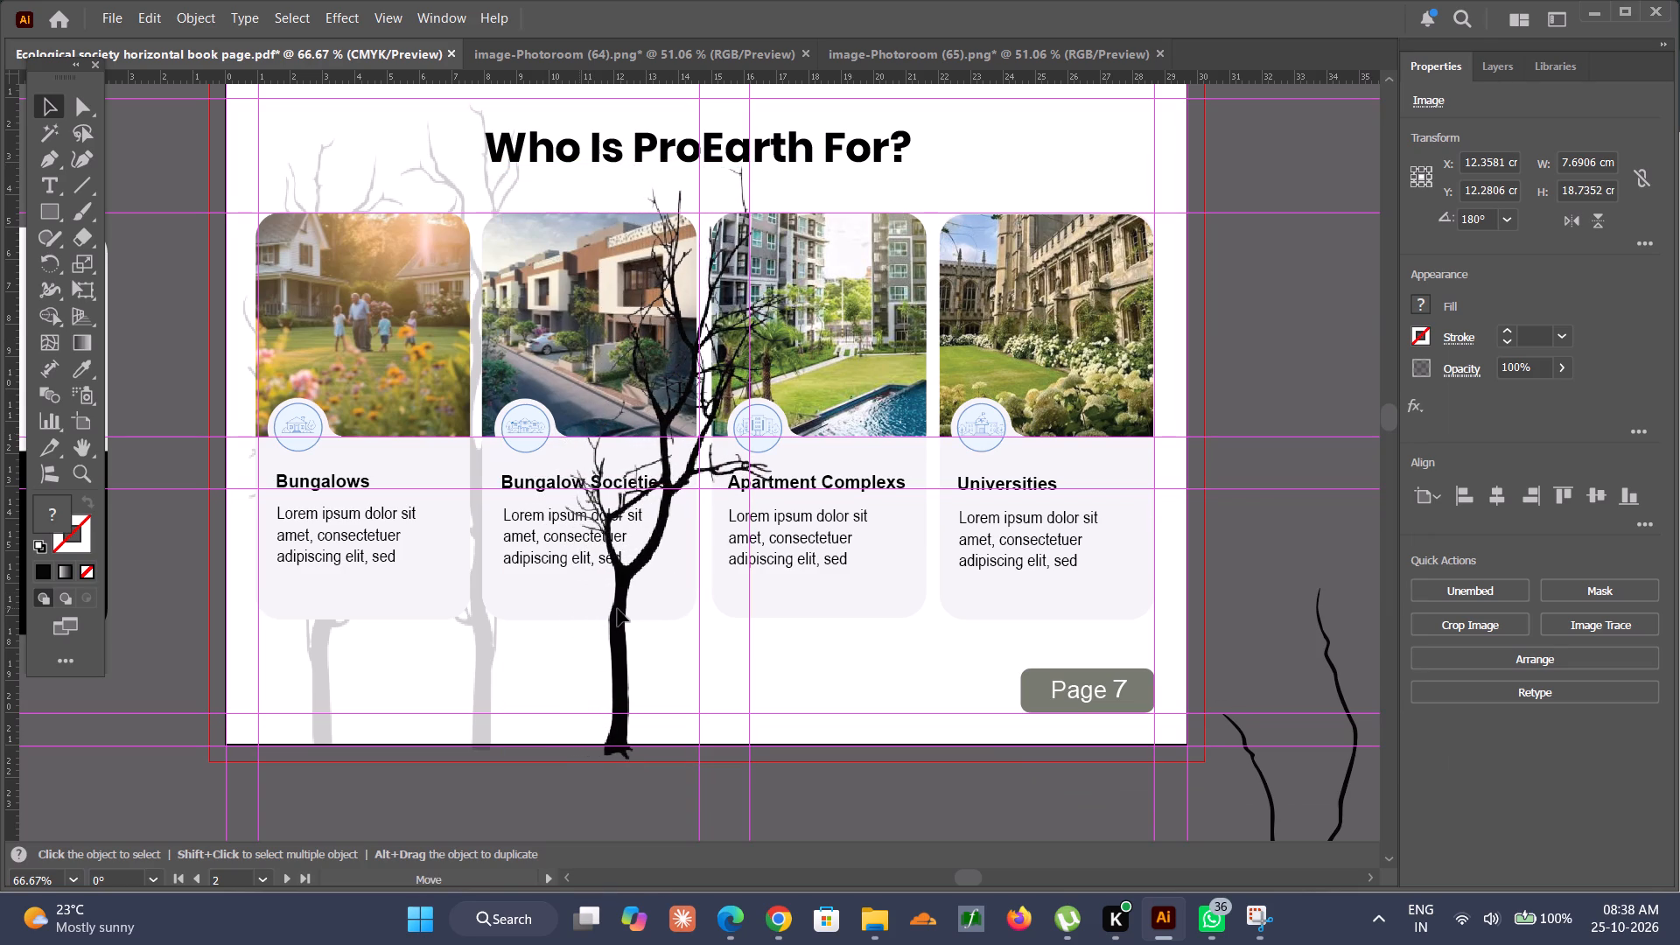
{"action": "left_click_drag", "start_coordinate": [618, 609], "coordinate": [624, 608]}
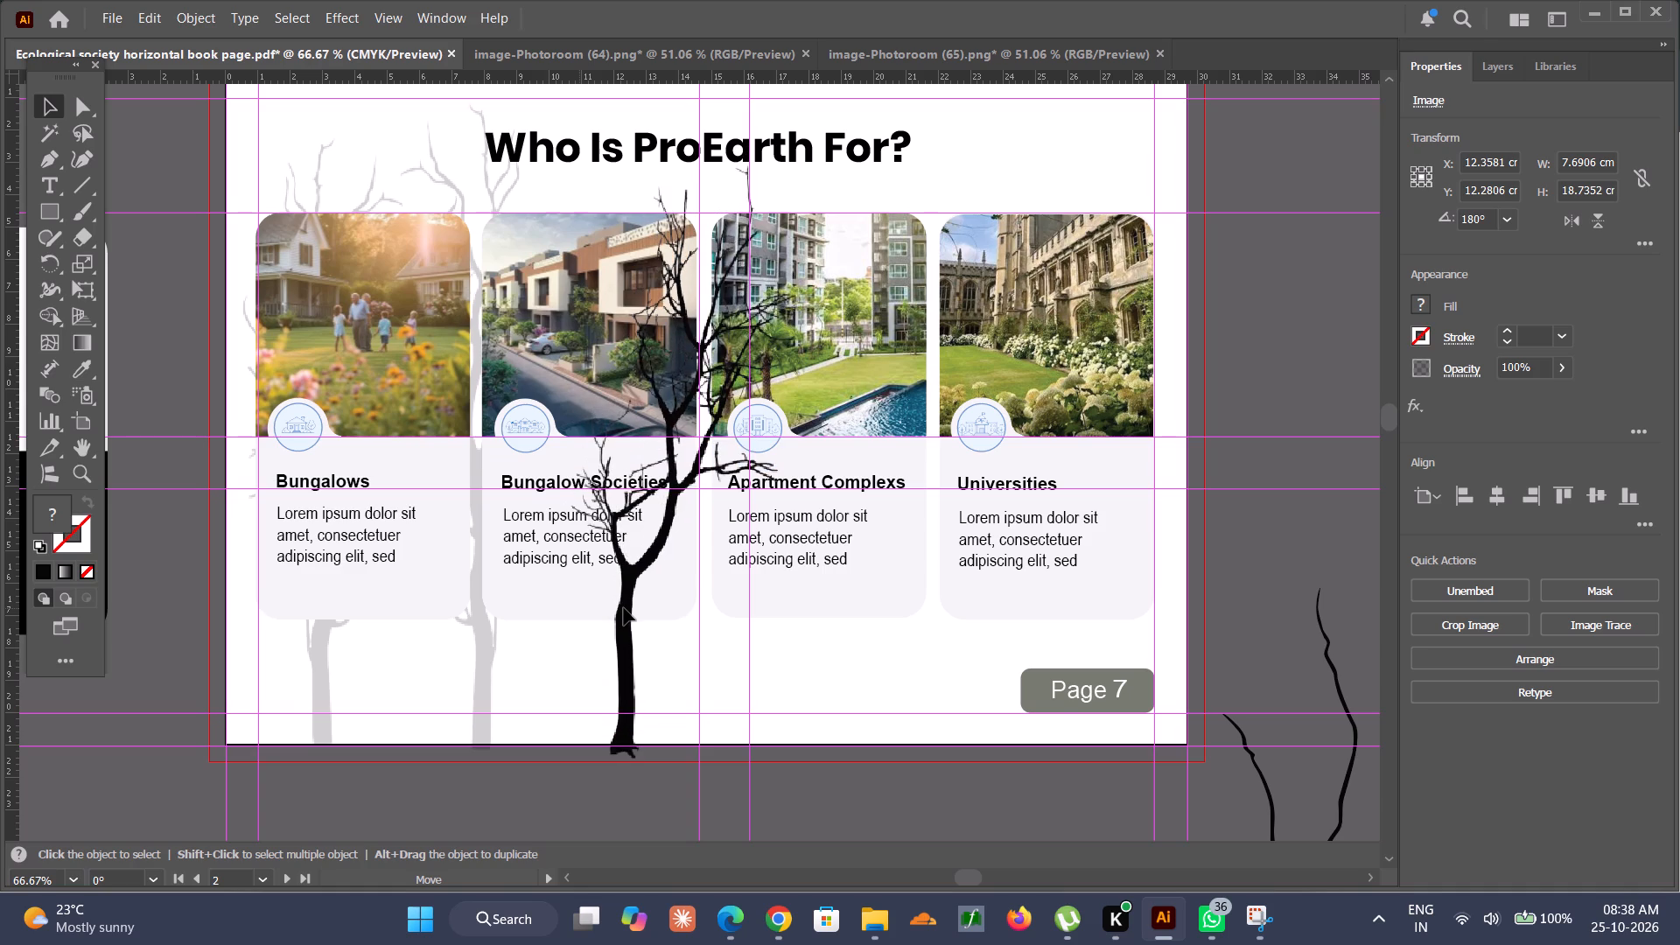
{"action": "left_click_drag", "start_coordinate": [624, 608], "coordinate": [617, 602]}
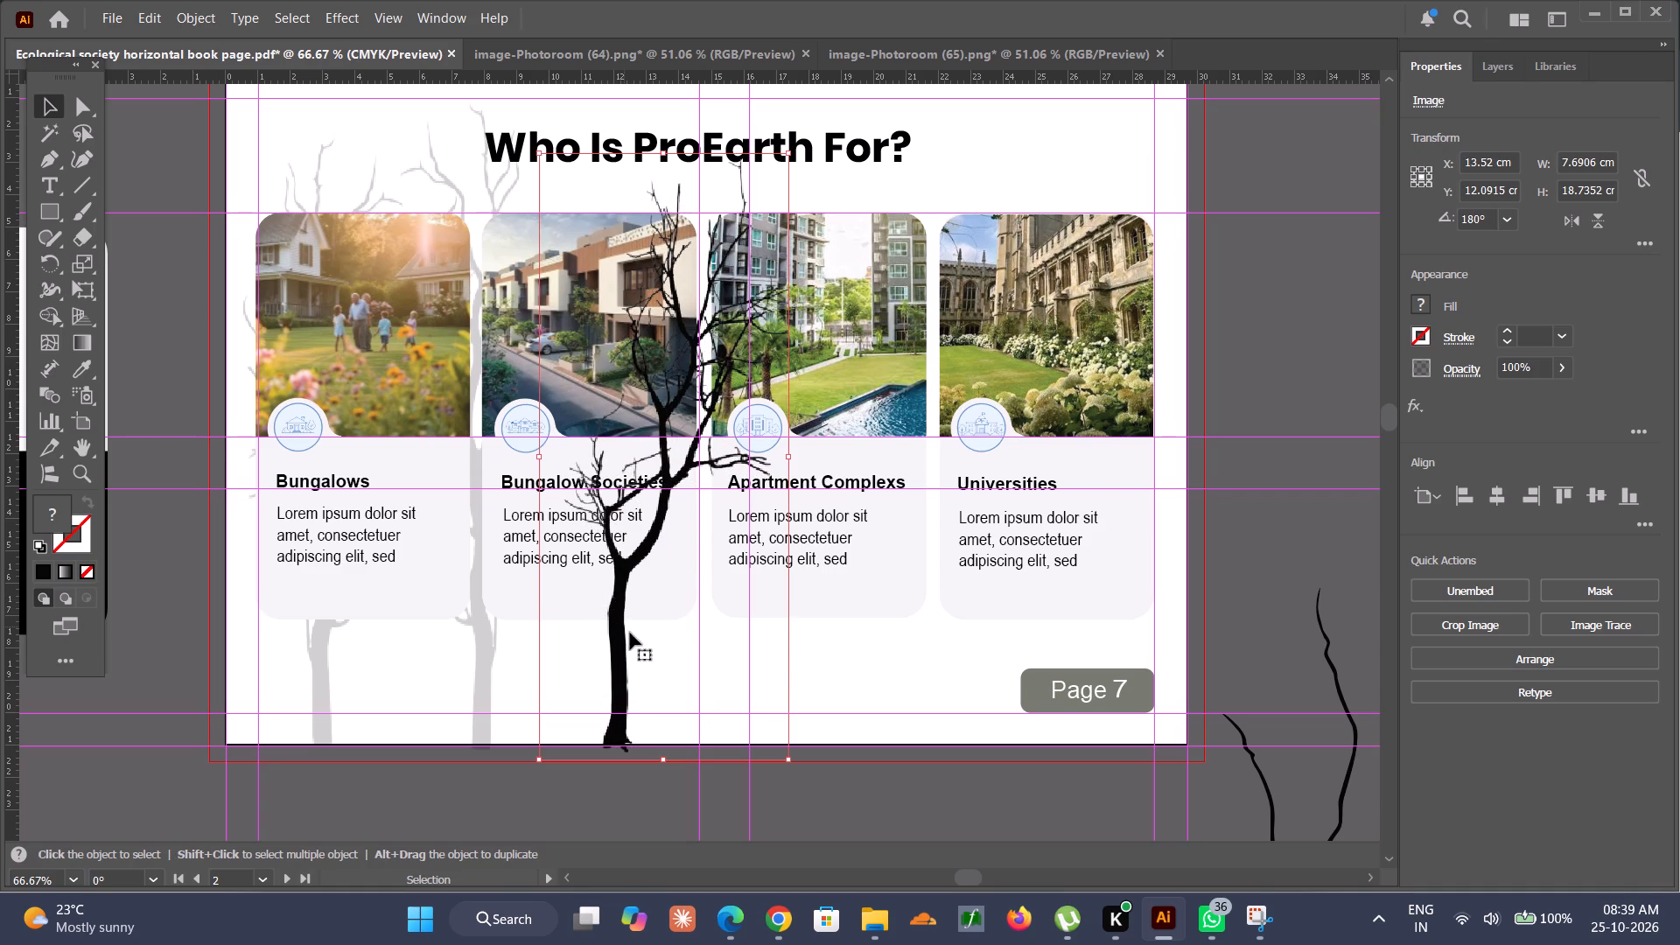
{"action": "right_click", "coordinate": [619, 623]}
{"action": "left_click", "coordinate": [1313, 727]}
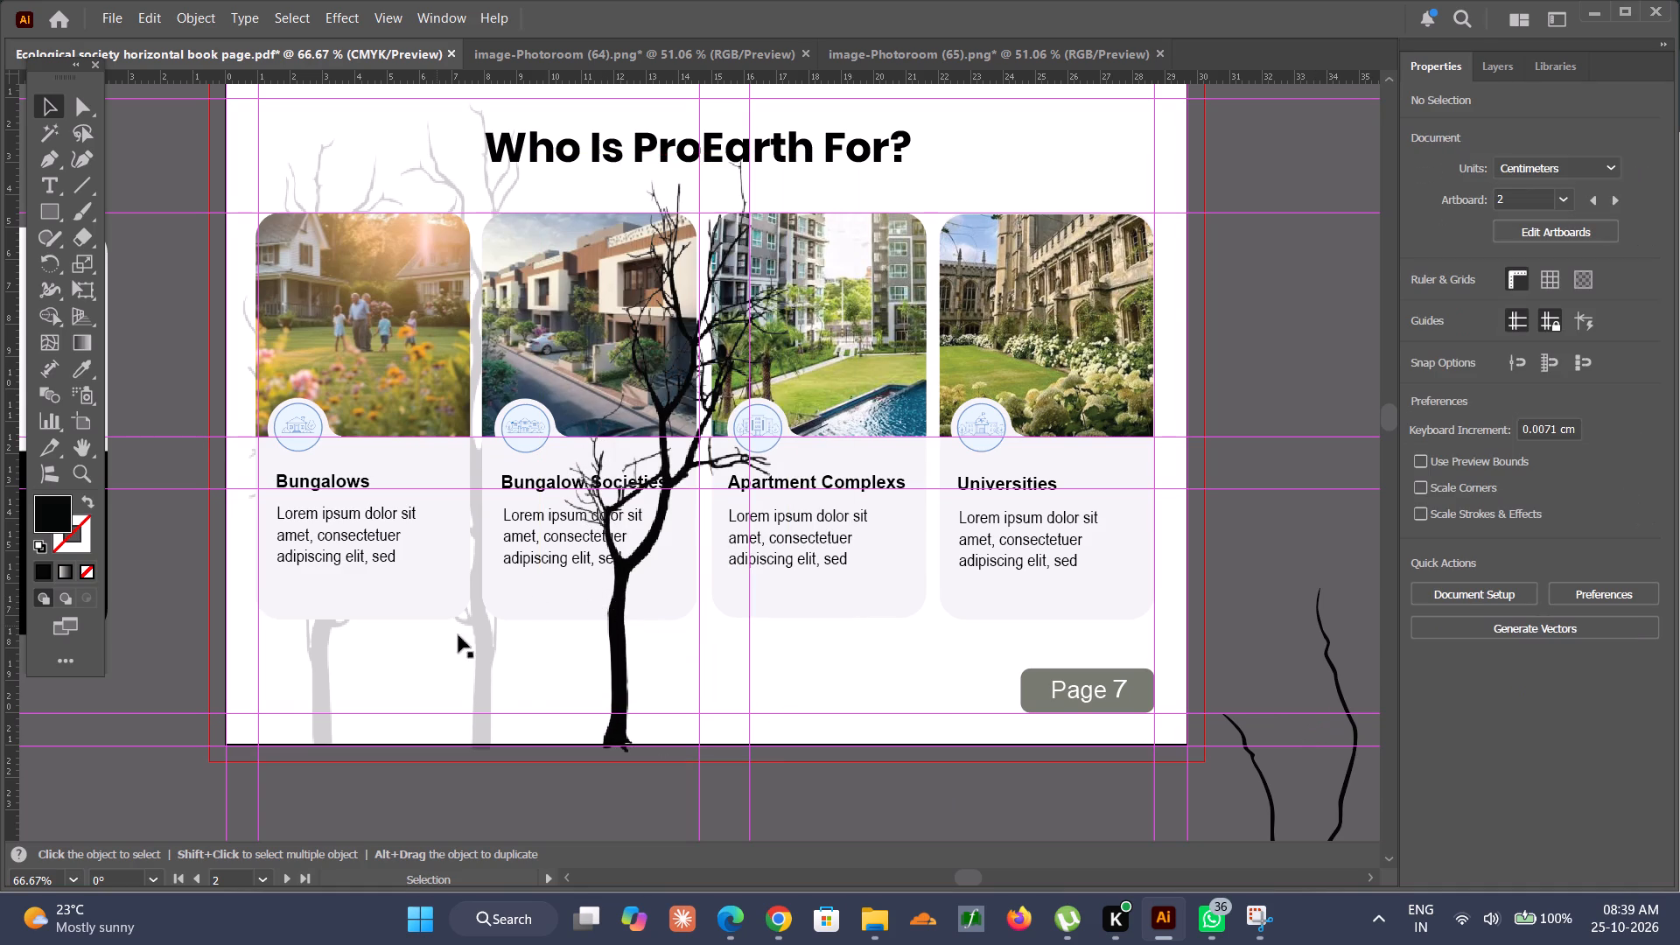
Set the black tree's opacity to 19% to match the faded tree beside it.
{"action": "left_click", "coordinate": [486, 655]}
{"action": "left_click", "coordinate": [480, 661]}
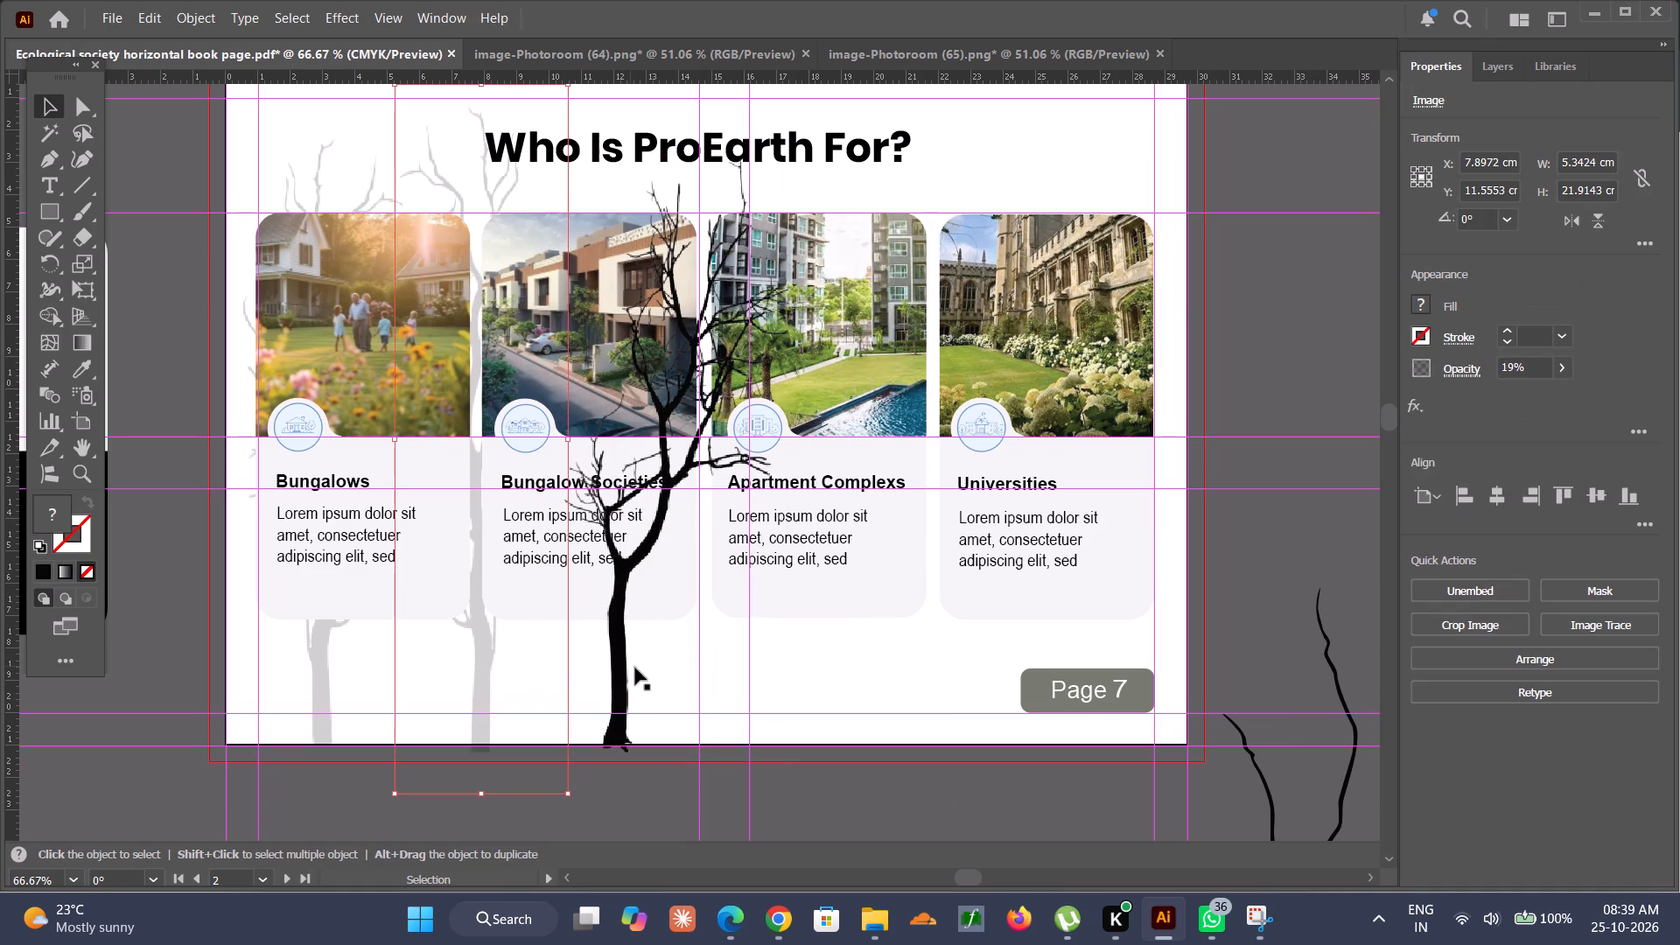
{"action": "left_click", "coordinate": [624, 658]}
{"action": "double_click", "coordinate": [1528, 367]}
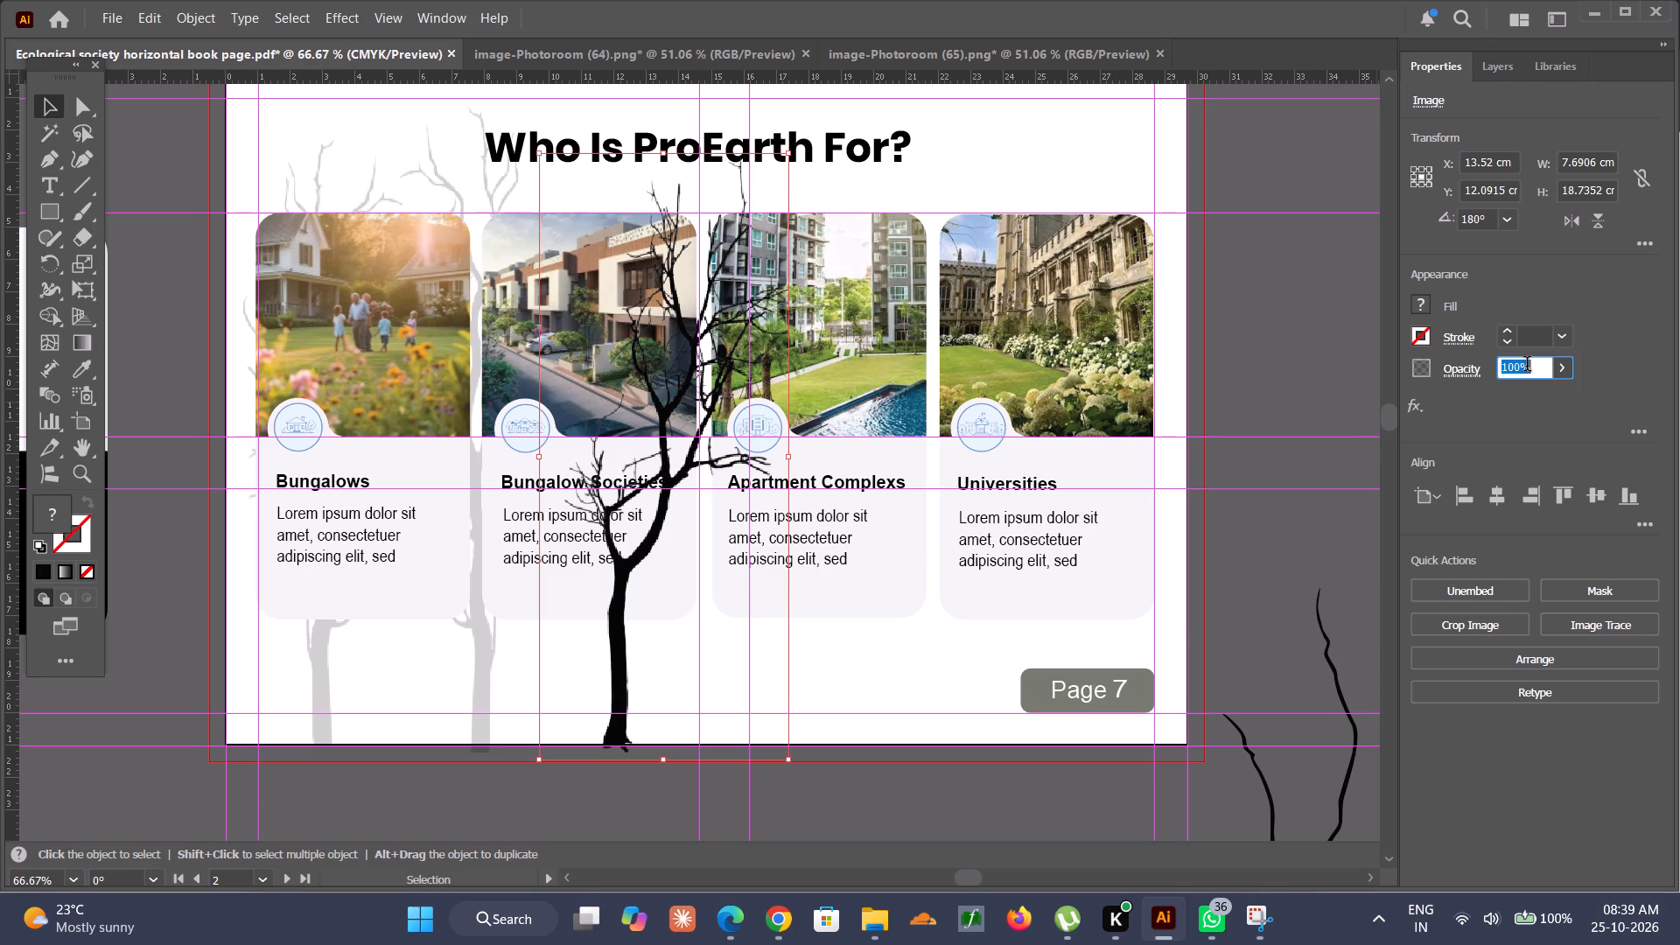
{"action": "type", "text": "19"}
{"action": "key", "text": "Return"}
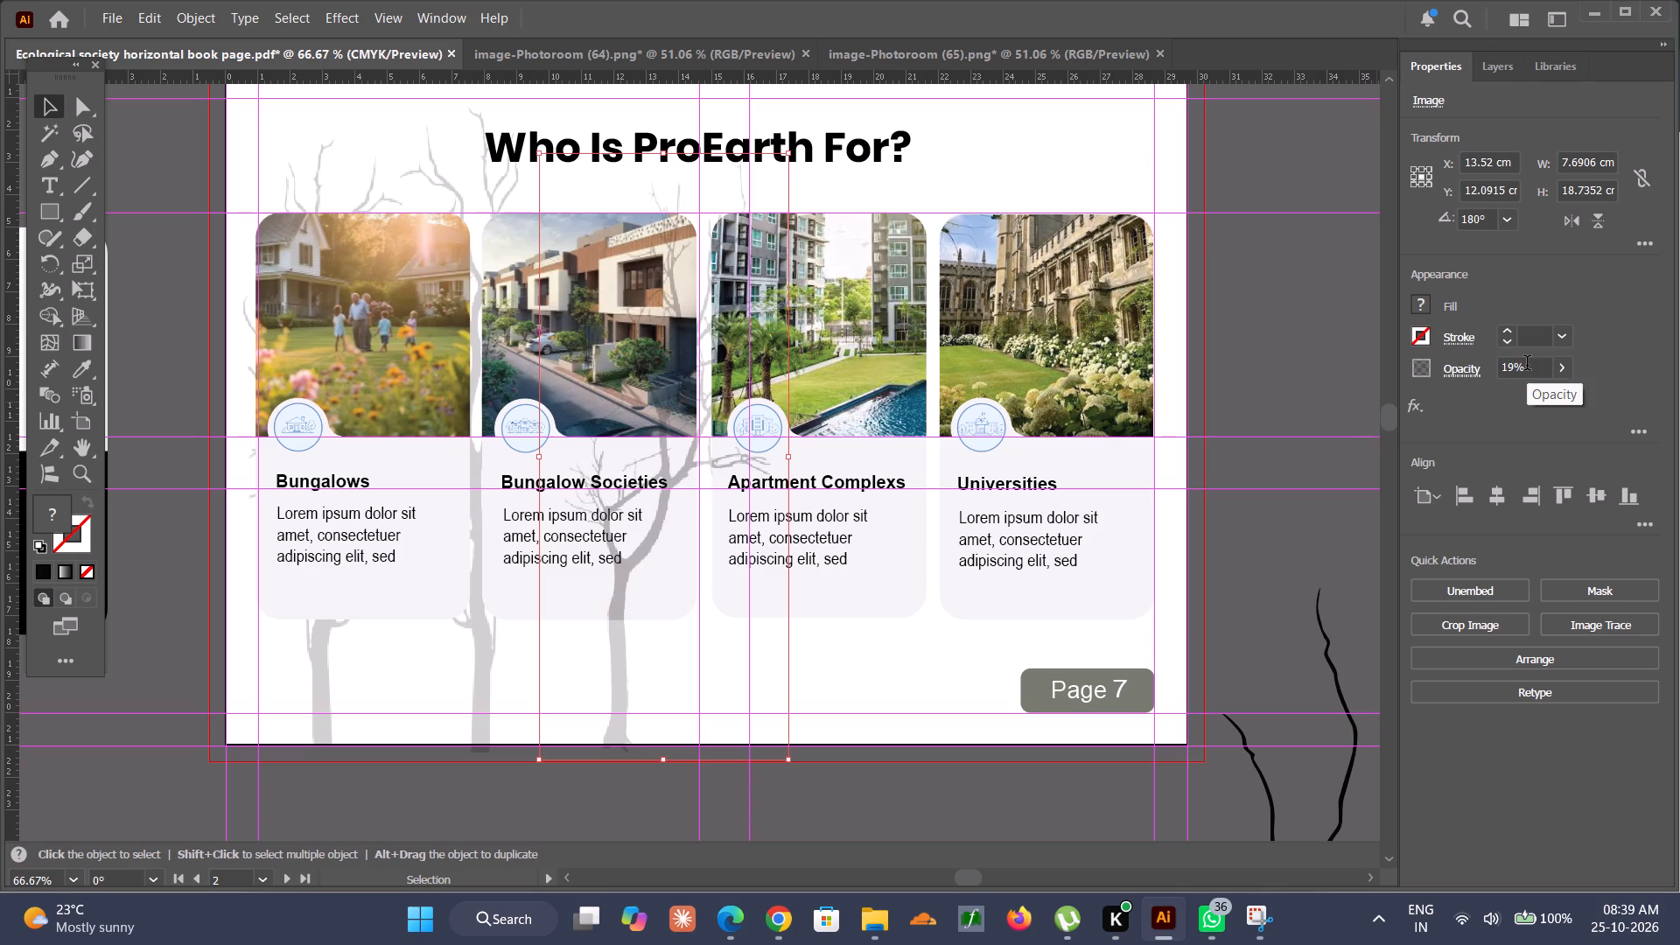
Send the faded tree behind the Bungalow Societies and Apartment Complexs cards.
{"action": "left_click", "coordinate": [1312, 441]}
{"action": "left_click", "coordinate": [614, 660]}
{"action": "right_click", "coordinate": [628, 666]}
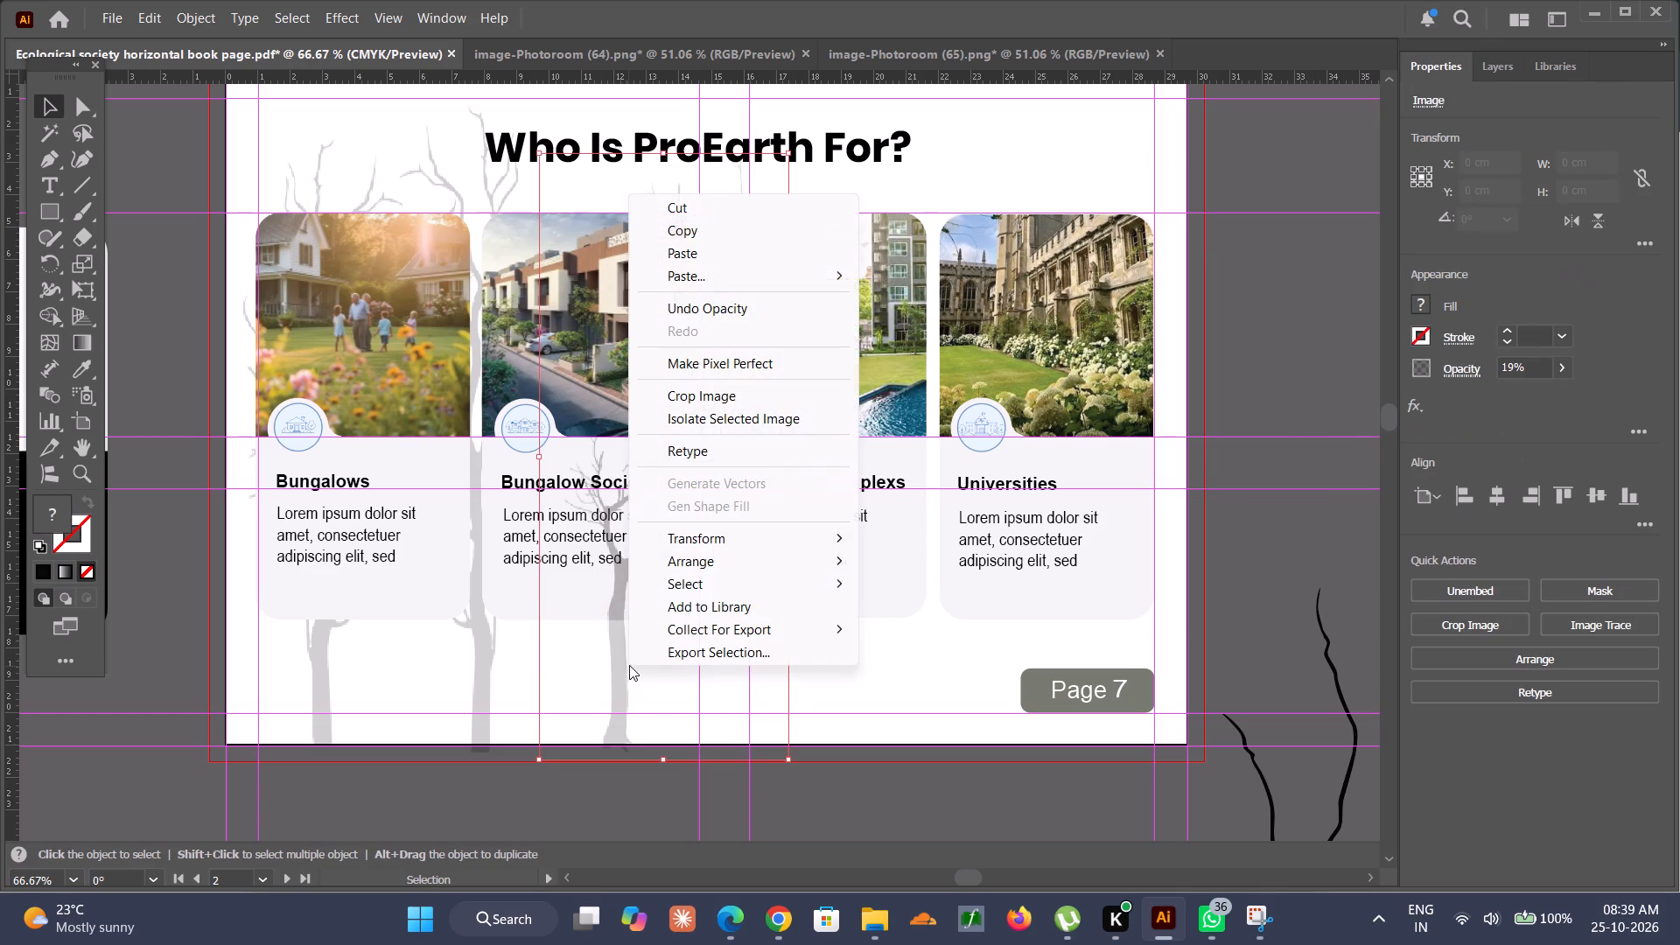
{"action": "left_click", "coordinate": [732, 565]}
{"action": "left_click", "coordinate": [1005, 639]}
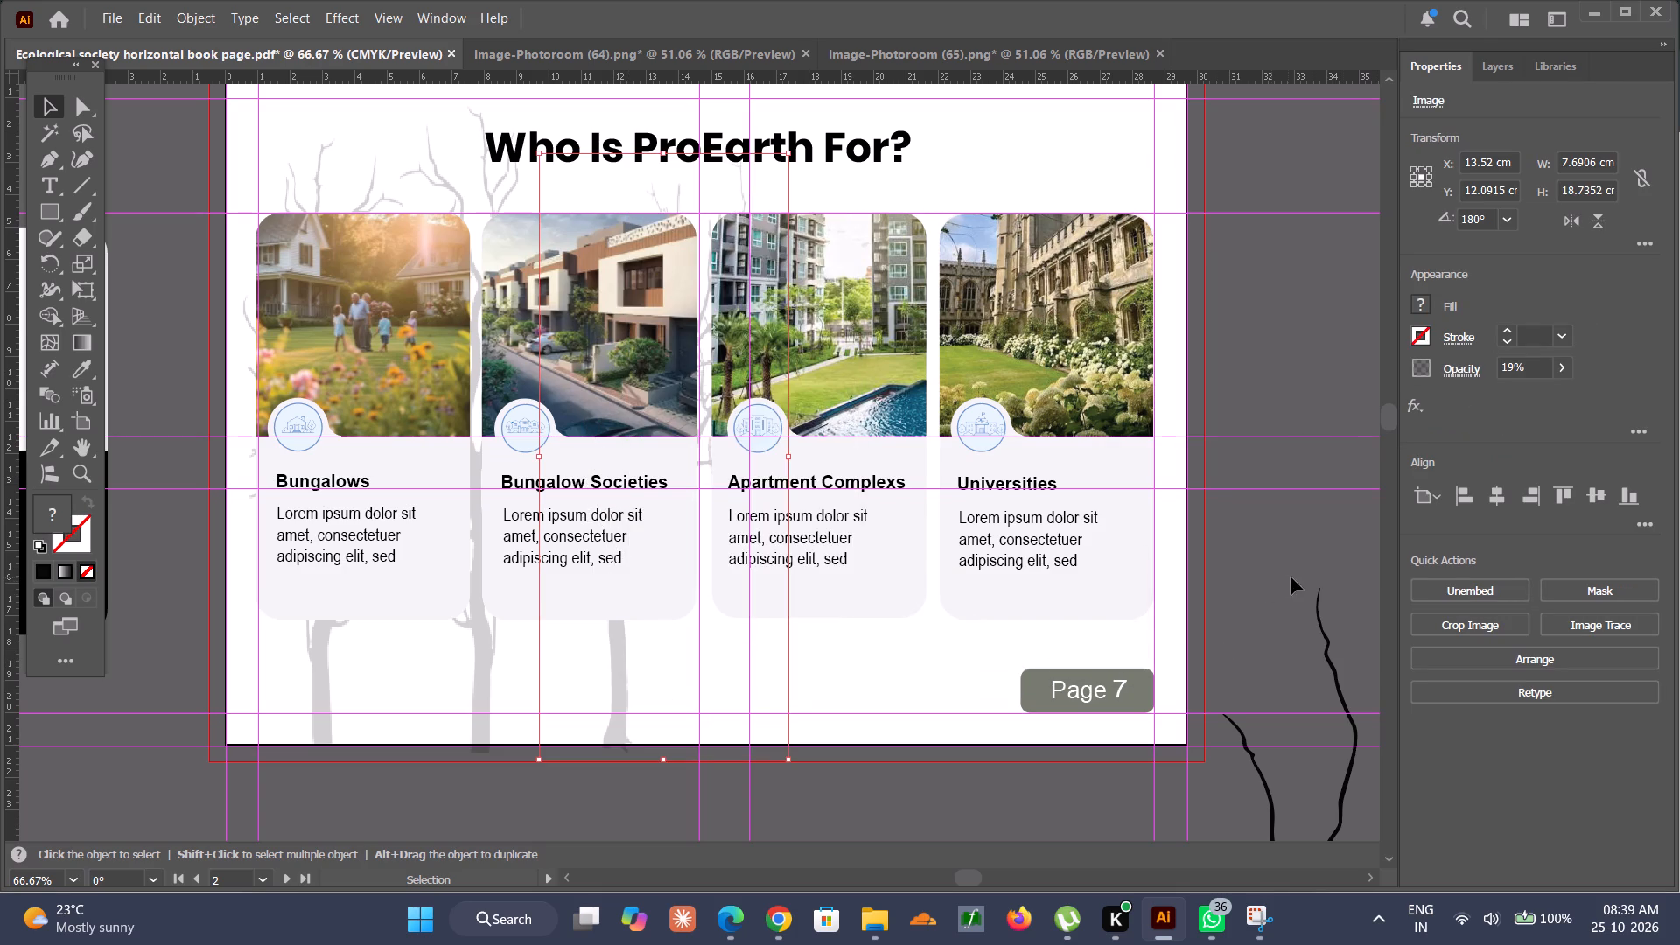
Examine the "Who Is ProEarth For?" page's tree background against the Grow Base reference pages and neighbouring artboards.
{"action": "left_click", "coordinate": [1291, 577]}
{"action": "scroll", "coordinate": [924, 636], "scroll_direction": "down", "scroll_amount": 3, "text": "alt"}
{"action": "scroll", "coordinate": [799, 615], "scroll_direction": "up", "scroll_amount": 4, "text": "alt"}
{"action": "scroll", "coordinate": [806, 615], "scroll_direction": "down", "scroll_amount": 3, "text": "alt"}
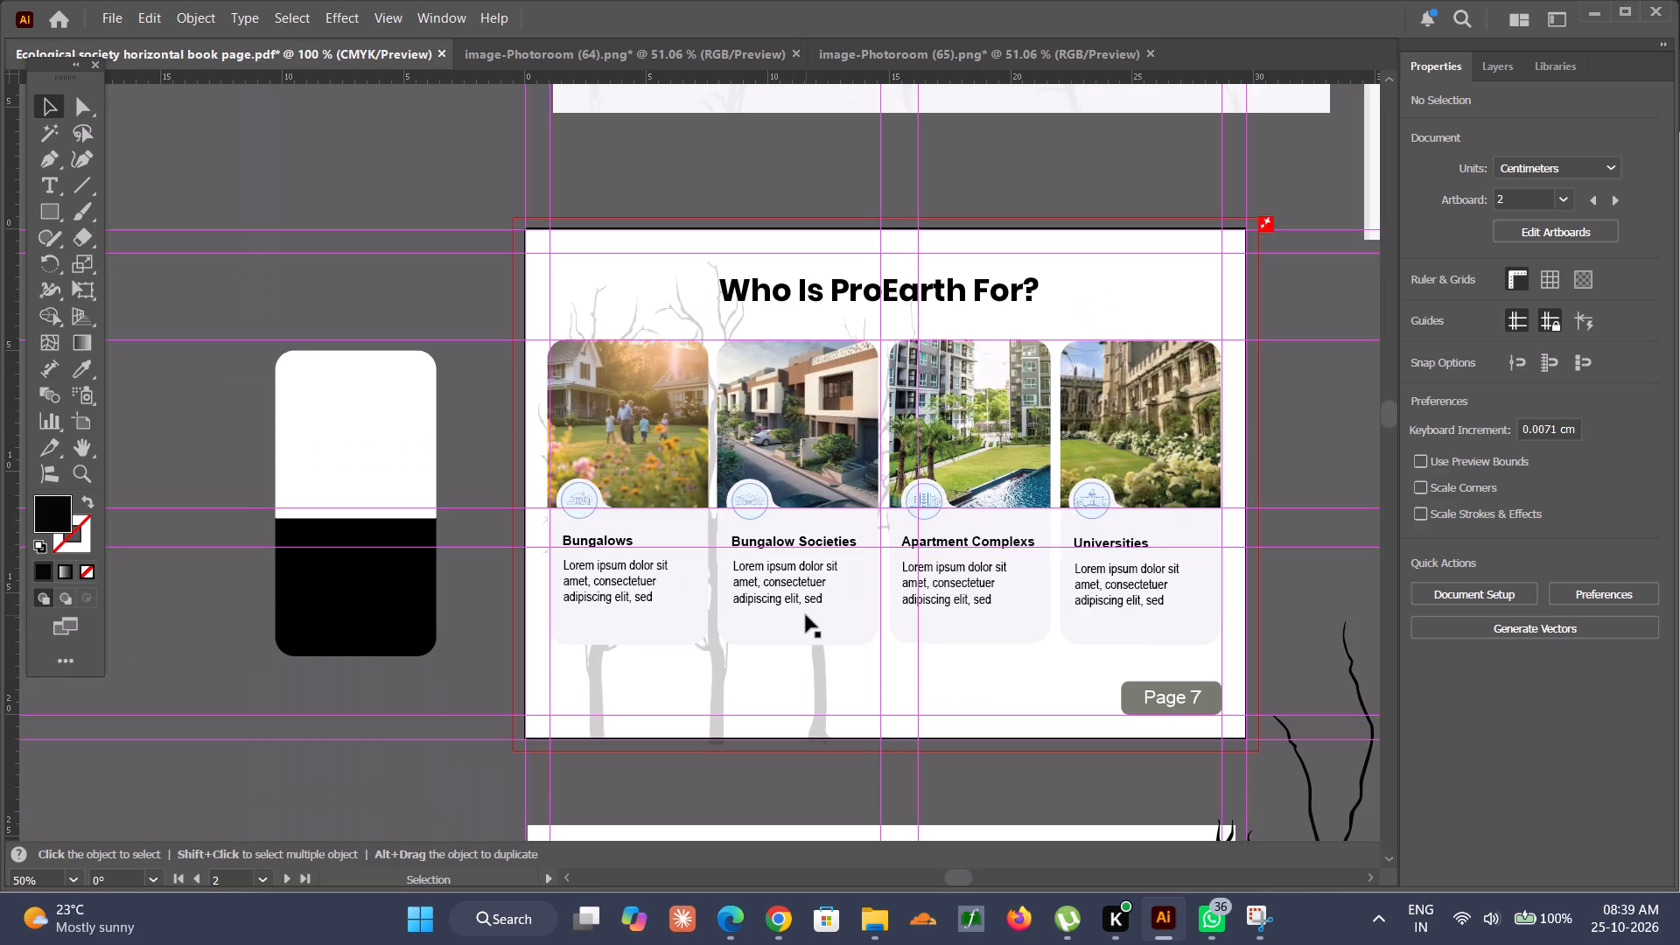
{"action": "scroll", "coordinate": [806, 615], "scroll_direction": "down", "scroll_amount": 1, "text": "alt"}
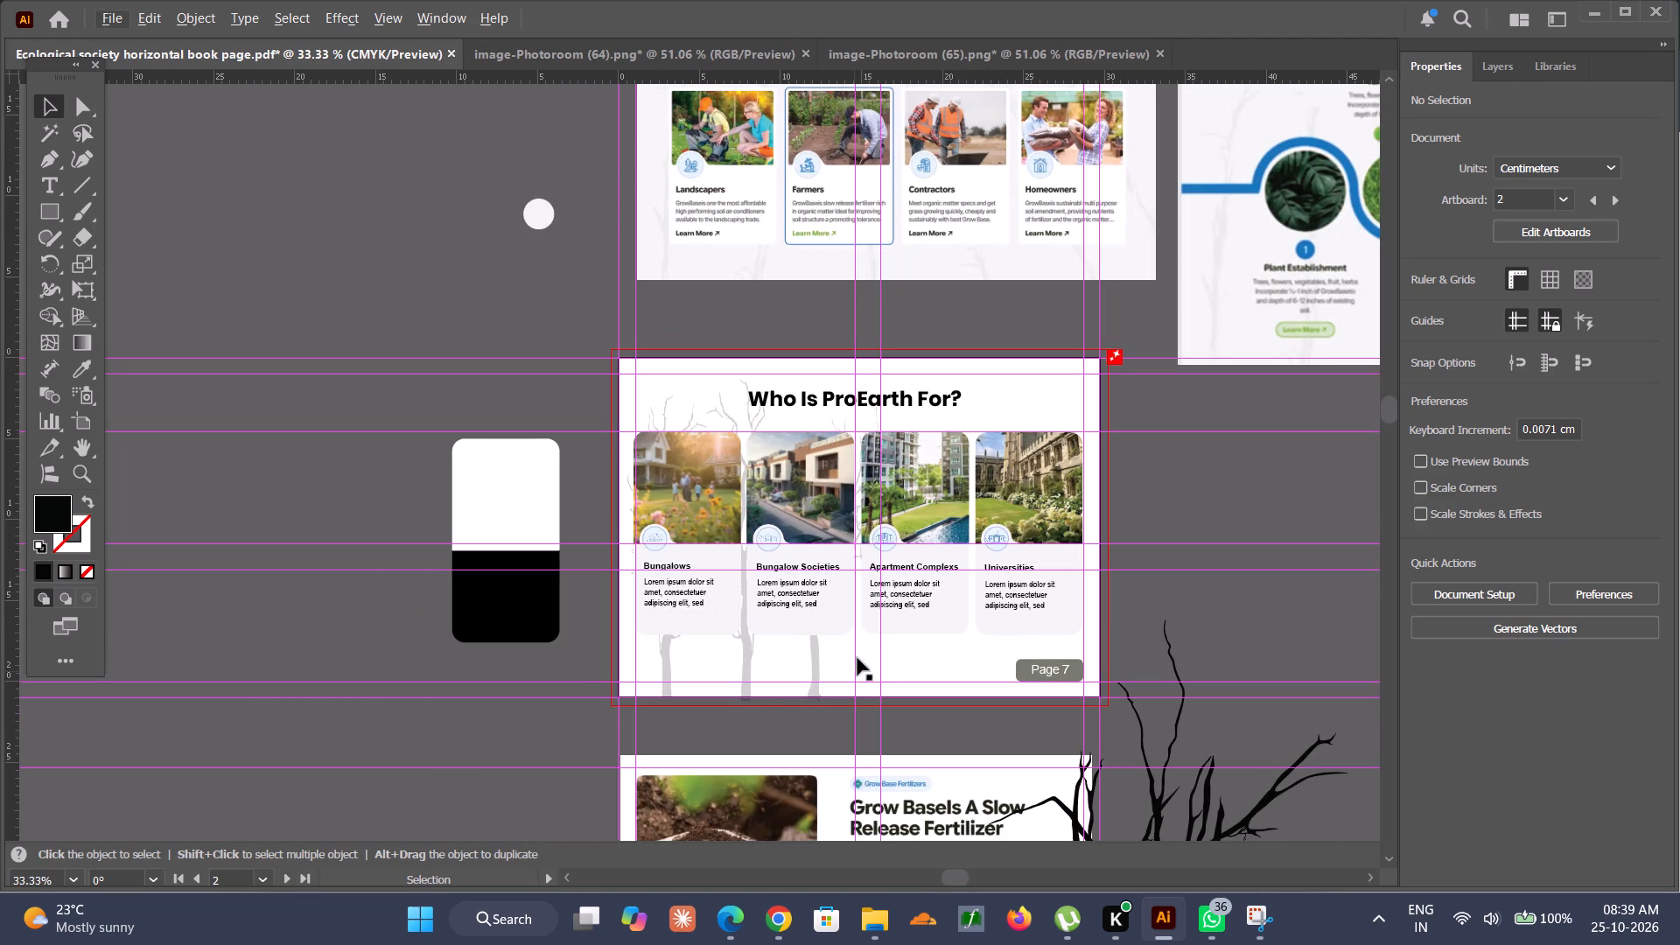
{"action": "scroll", "coordinate": [863, 644], "scroll_direction": "down", "scroll_amount": 3, "text": "alt"}
{"action": "scroll", "coordinate": [856, 644], "scroll_direction": "up", "scroll_amount": 3, "text": "alt"}
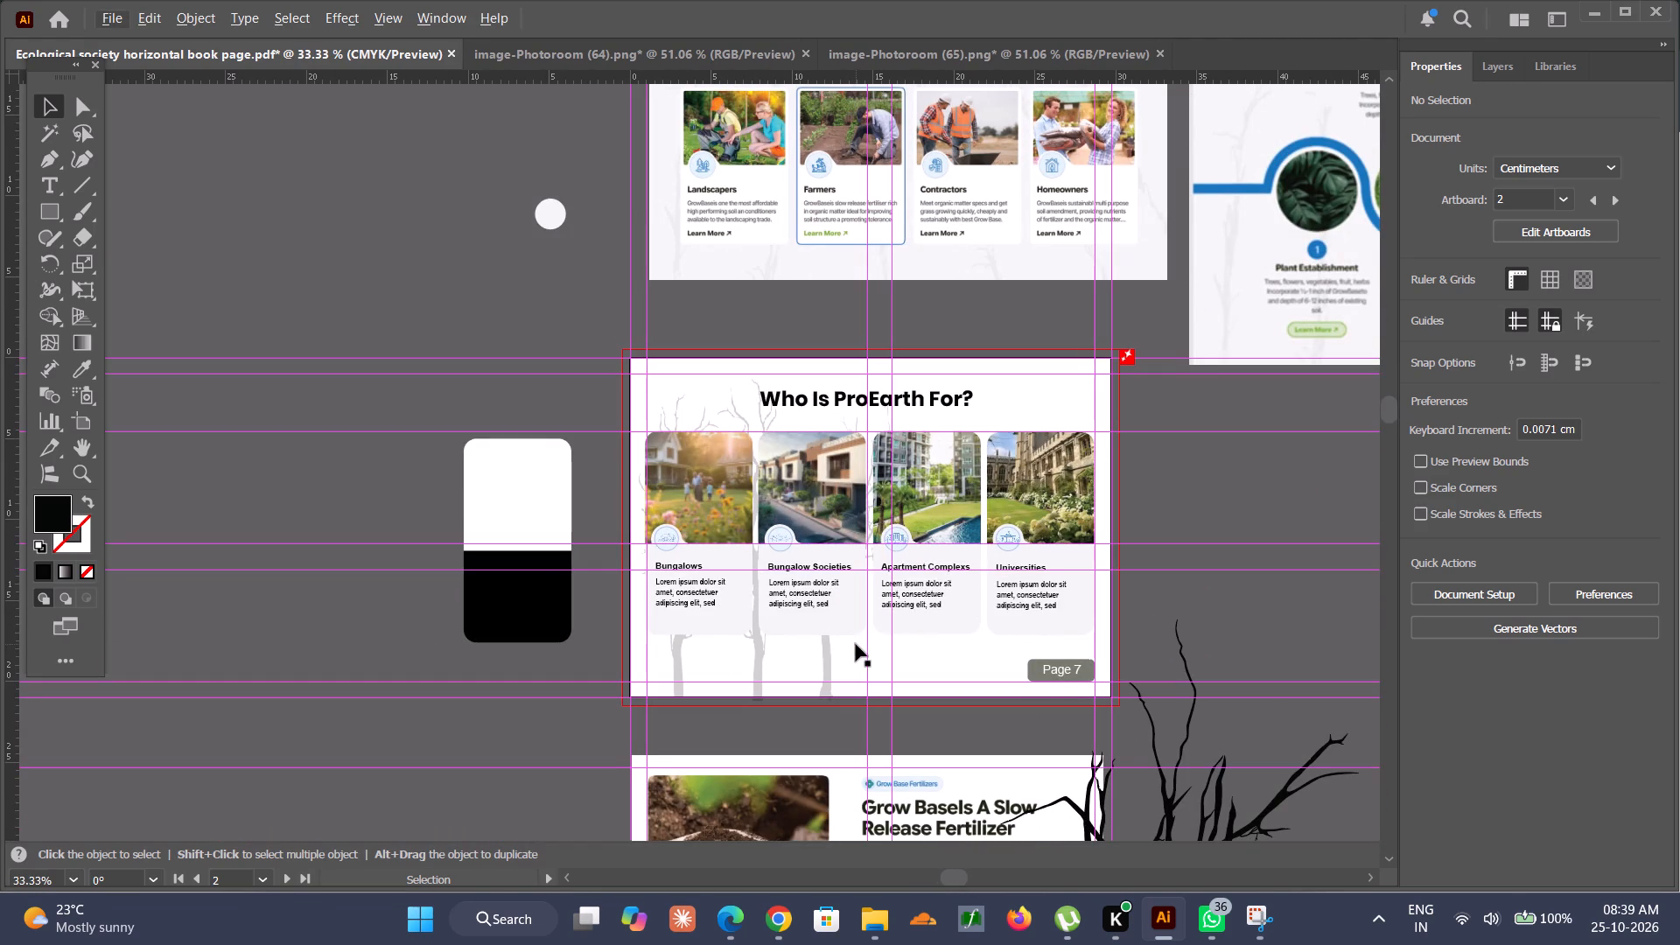
{"action": "scroll", "coordinate": [646, 803], "scroll_direction": "left", "scroll_amount": 2}
{"action": "scroll", "coordinate": [623, 732], "scroll_direction": "up", "scroll_amount": 2}
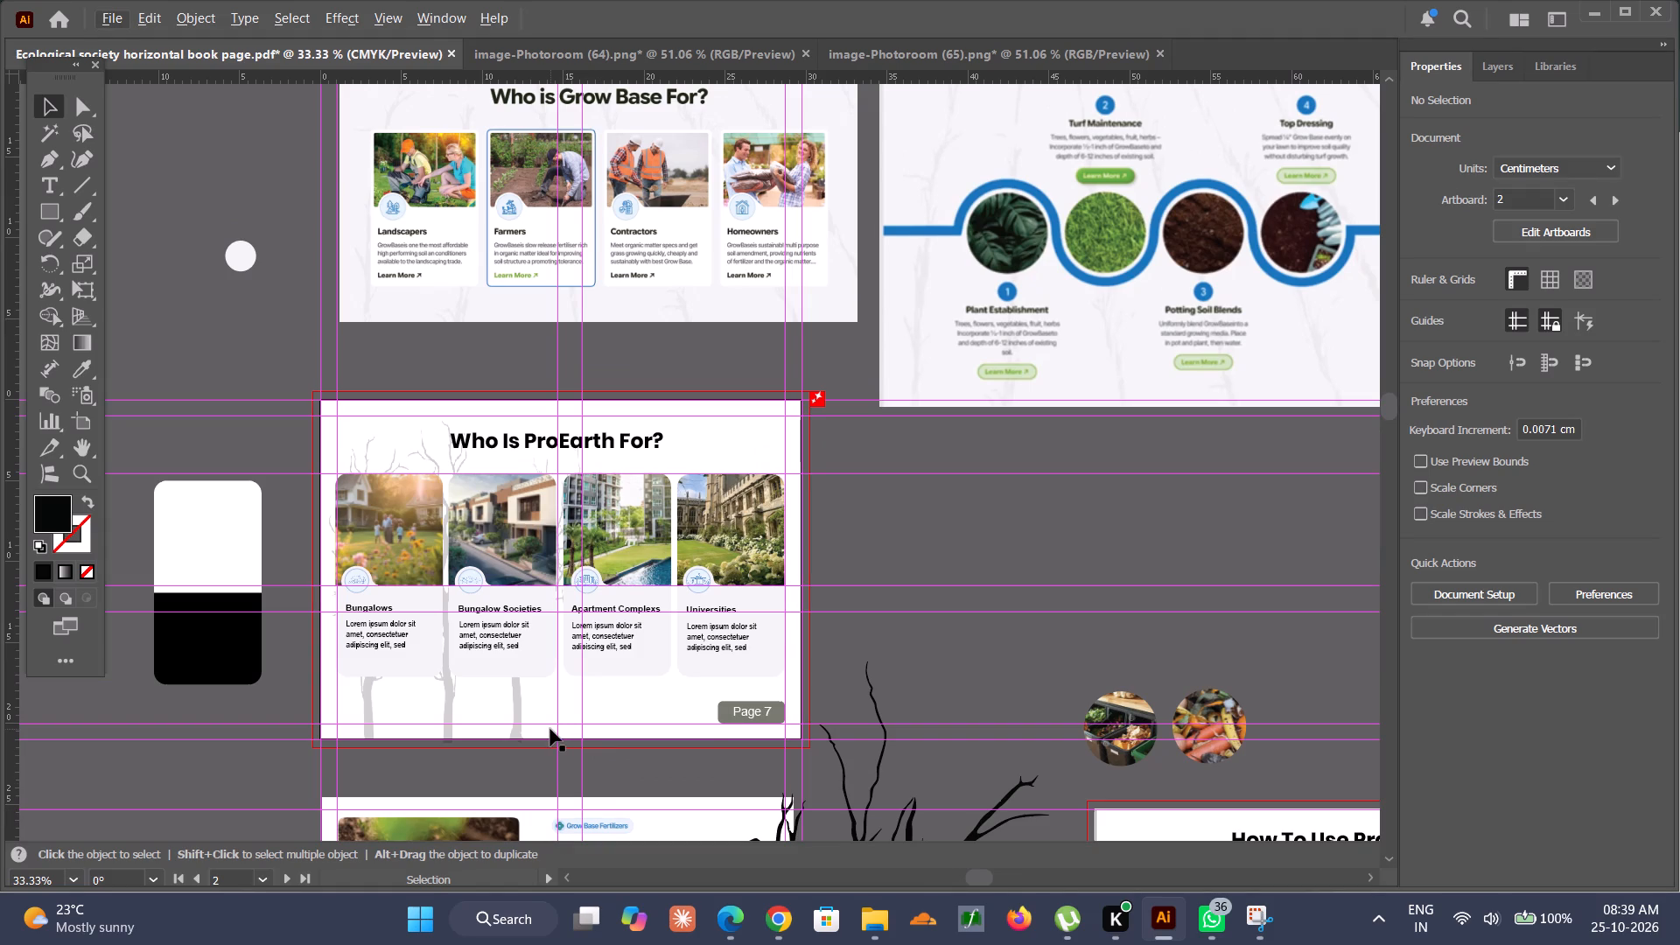
{"action": "scroll", "coordinate": [550, 729], "scroll_direction": "left", "scroll_amount": 9}
{"action": "scroll", "coordinate": [550, 729], "scroll_direction": "down", "scroll_amount": 5}
{"action": "scroll", "coordinate": [550, 729], "scroll_direction": "right", "scroll_amount": 1}
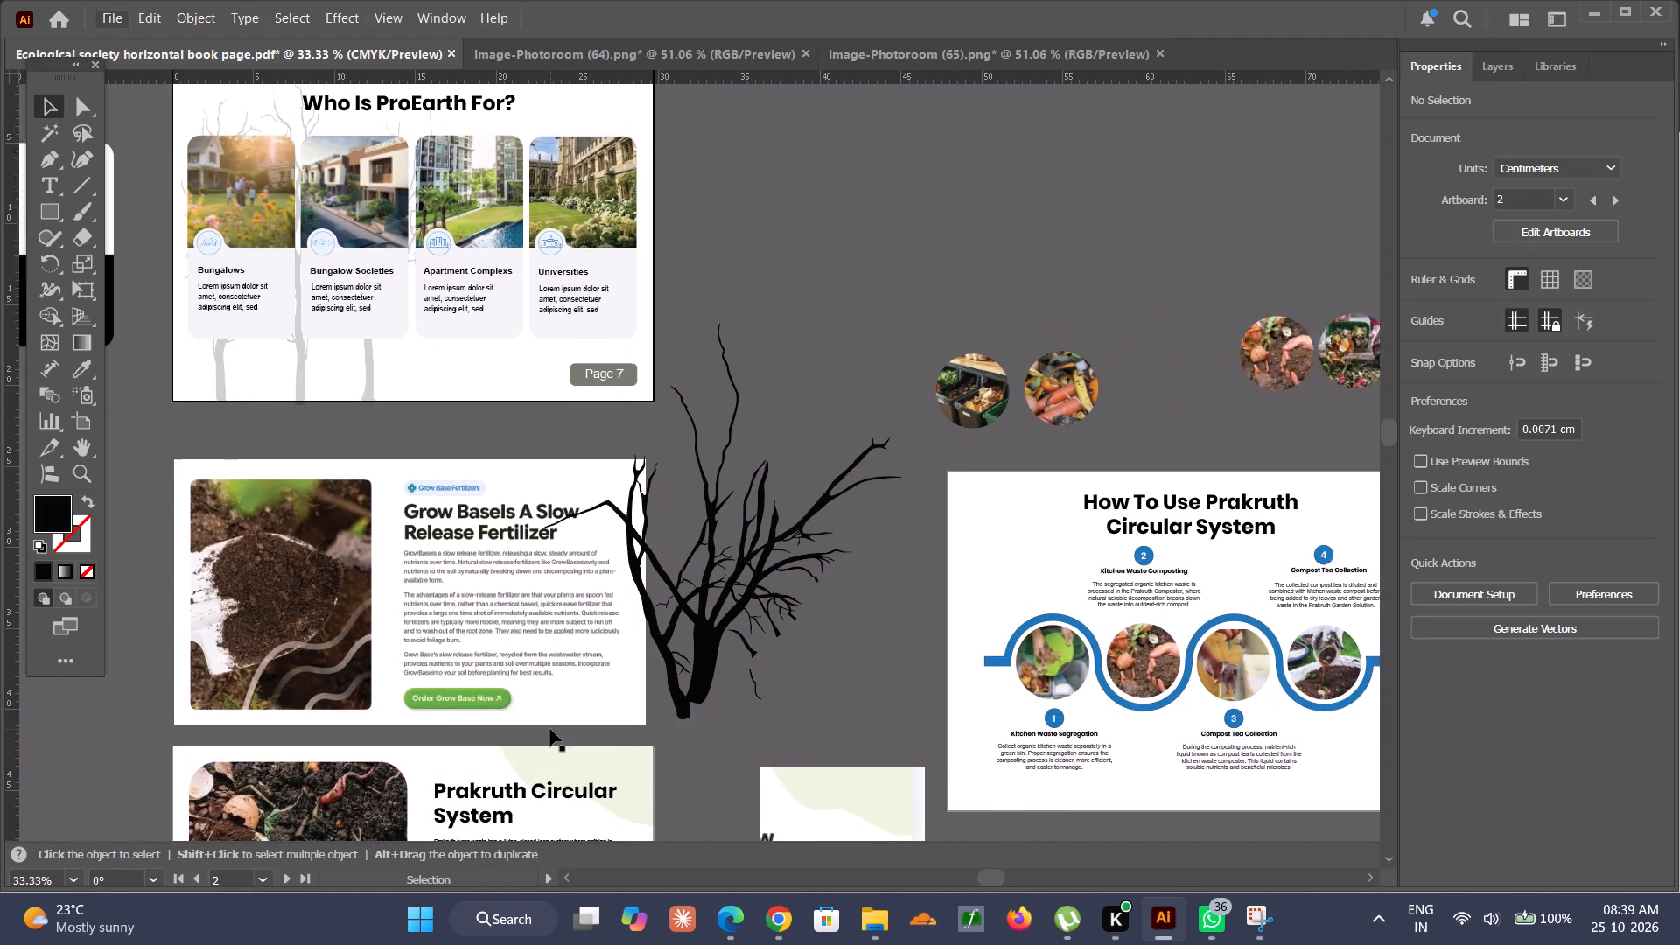
{"action": "scroll", "coordinate": [550, 729], "scroll_direction": "right", "scroll_amount": 1}
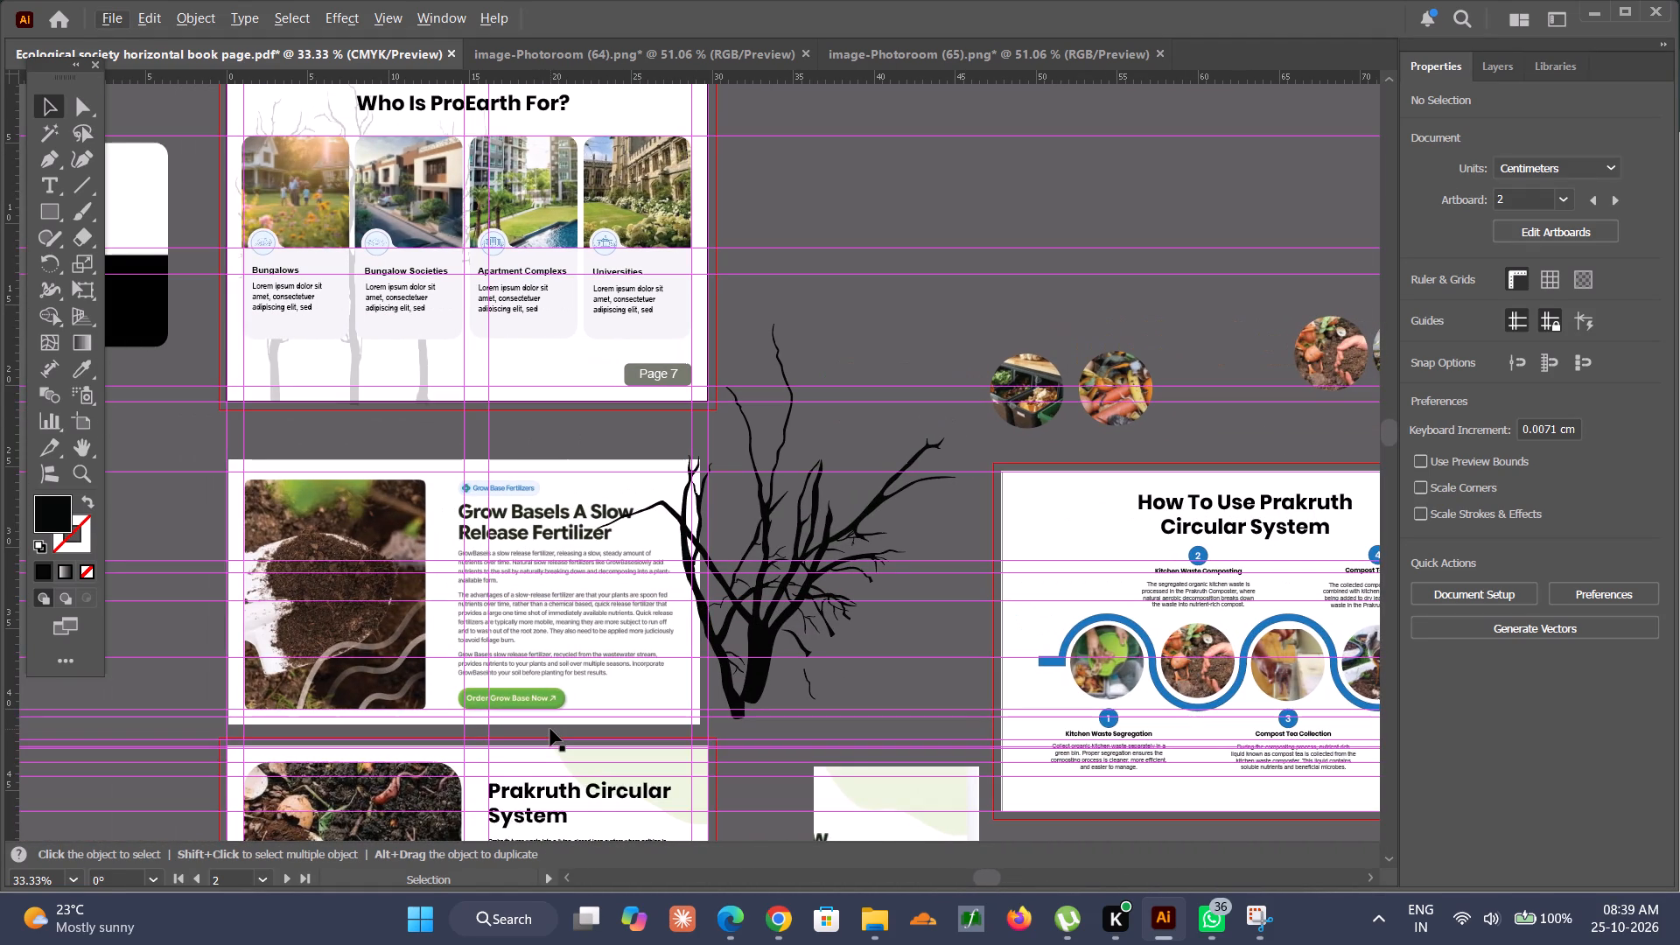
{"action": "scroll", "coordinate": [550, 729], "scroll_direction": "up", "scroll_amount": 1}
{"action": "scroll", "coordinate": [550, 729], "scroll_direction": "right", "scroll_amount": 1}
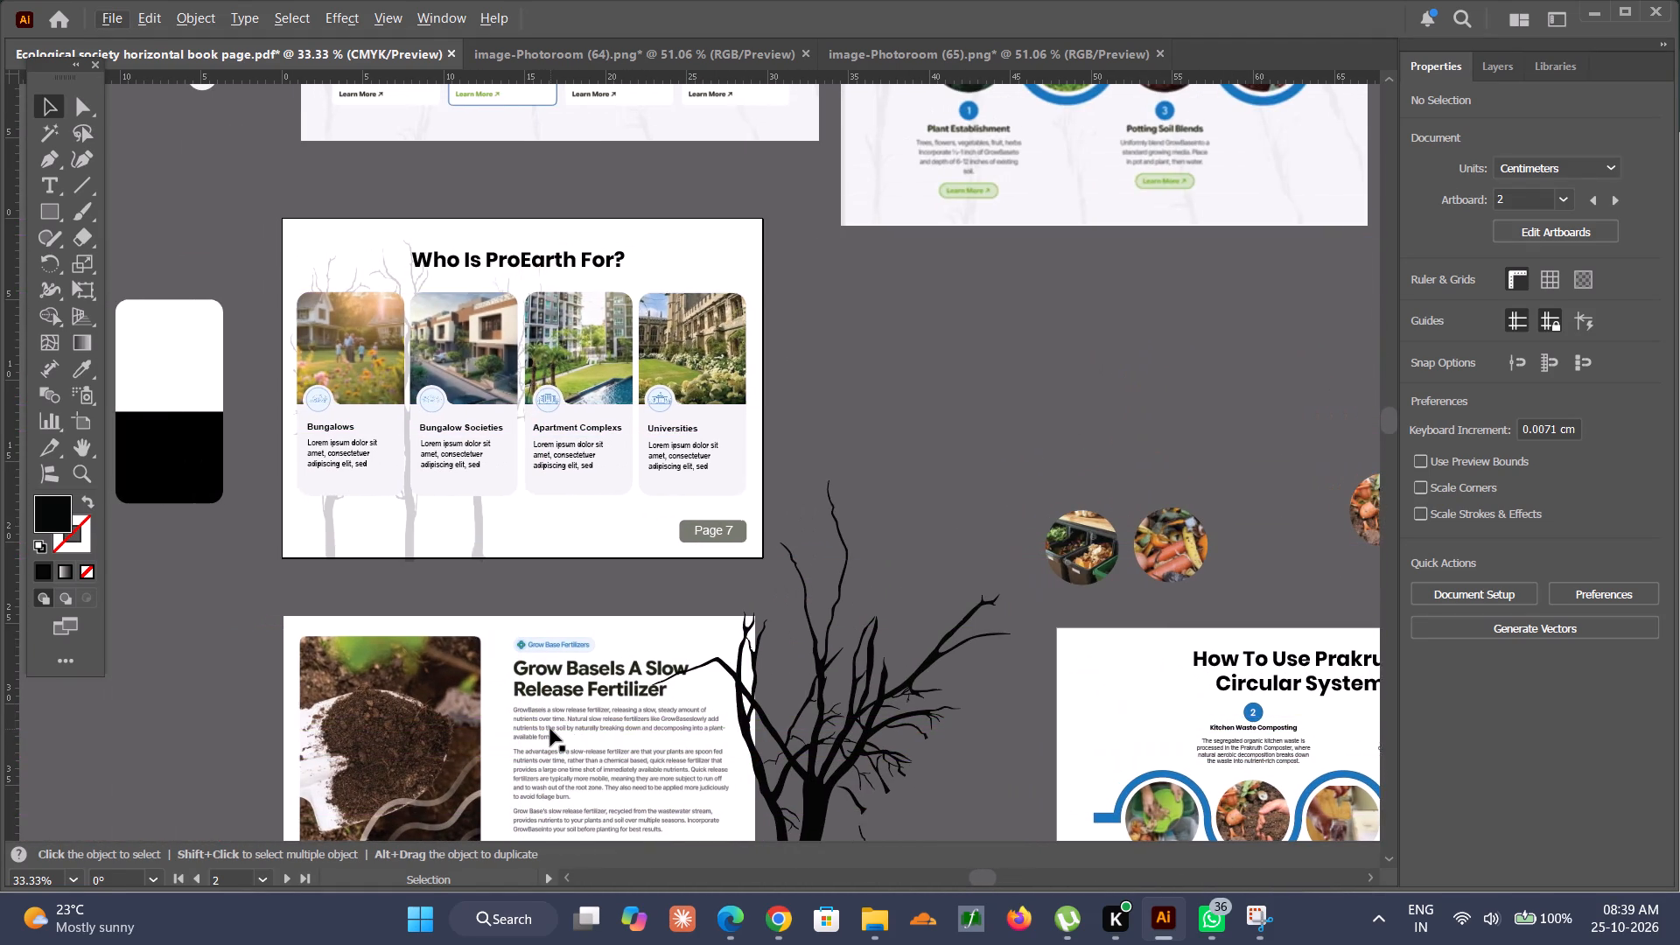
{"action": "scroll", "coordinate": [550, 729], "scroll_direction": "up", "scroll_amount": 1}
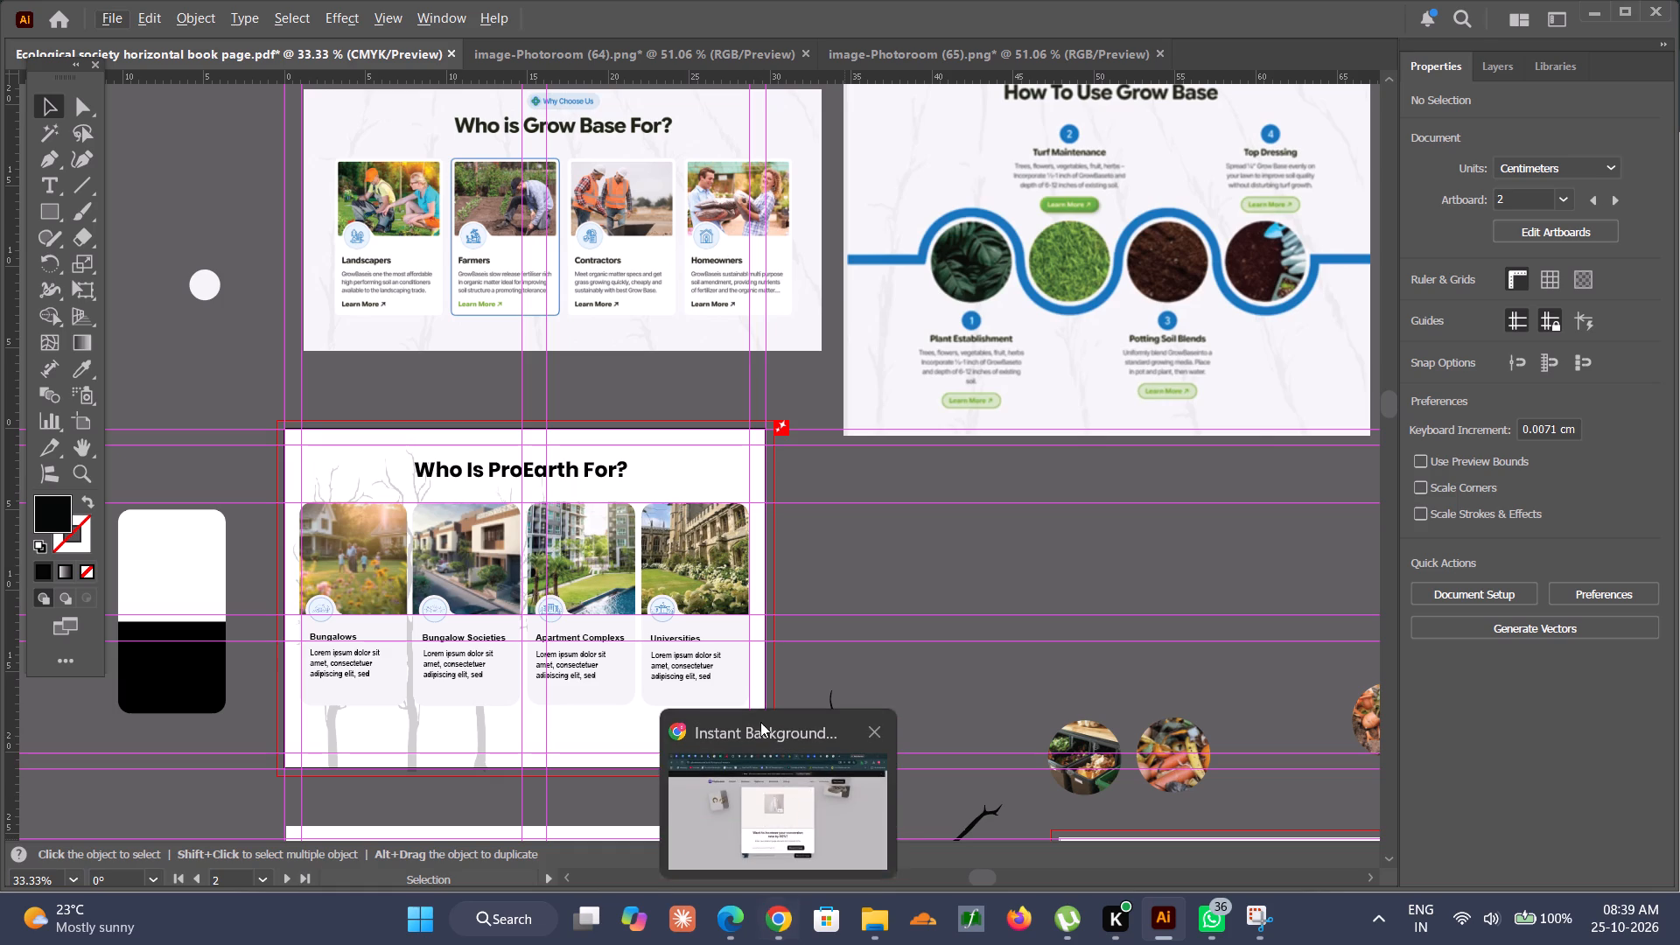
Switch to Chrome and look through the "dried tree silhouette" image results for another bare tree.
{"action": "left_click", "coordinate": [764, 825]}
{"action": "left_click", "coordinate": [1269, 0]}
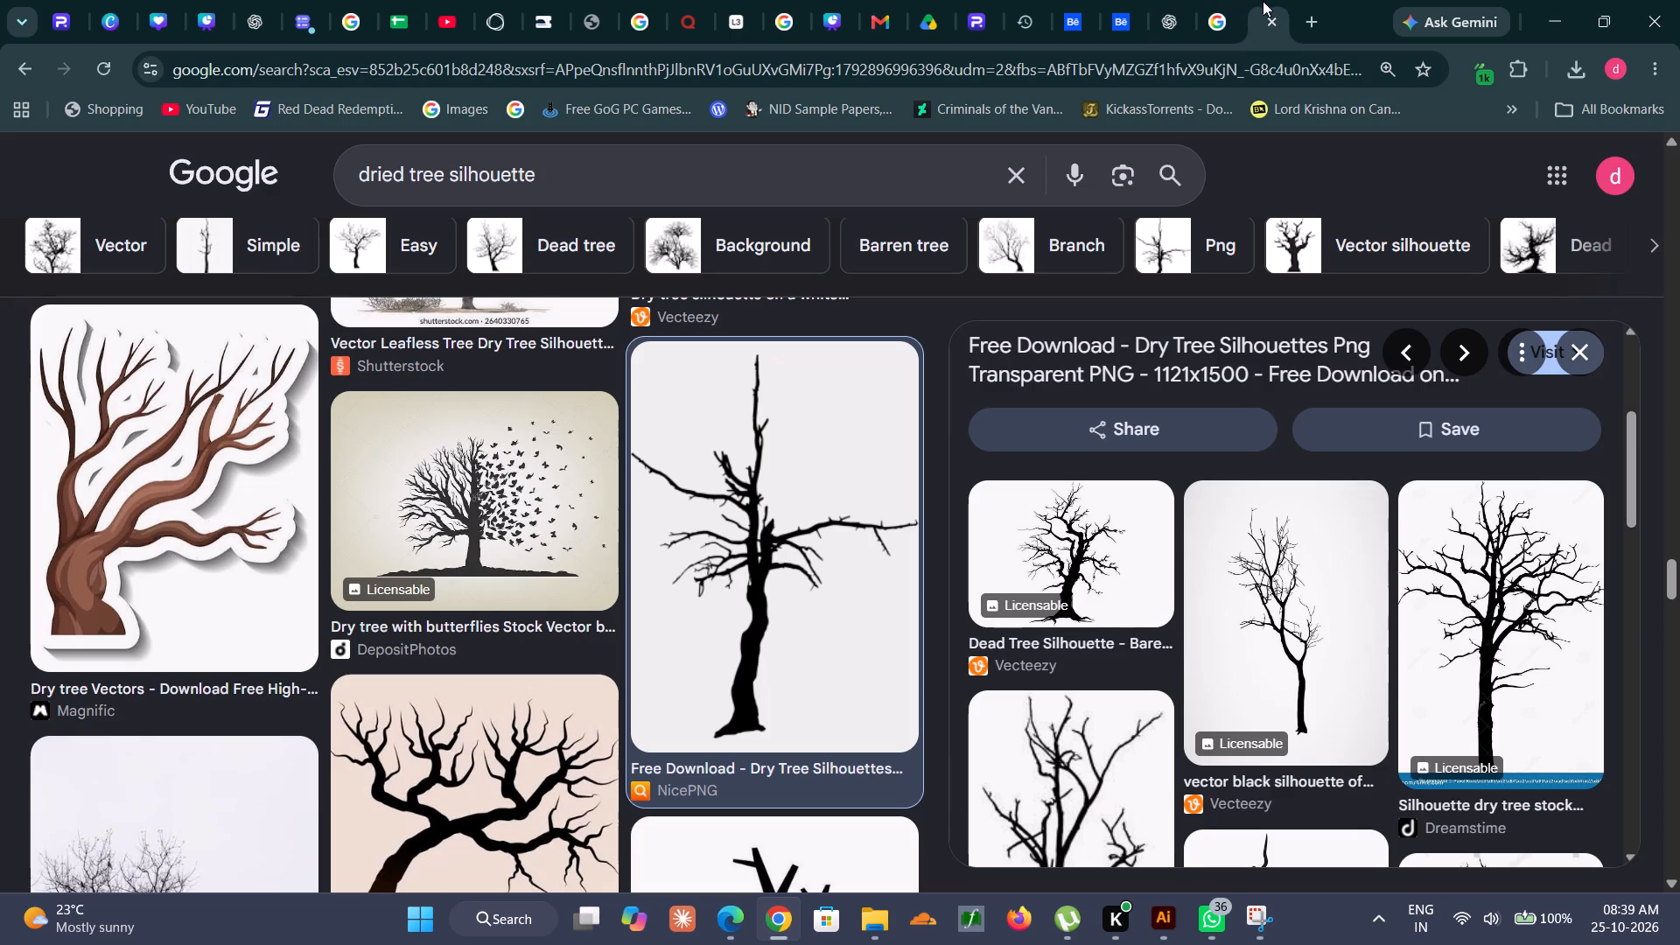
{"action": "scroll", "coordinate": [961, 486], "scroll_direction": "down", "scroll_amount": 2}
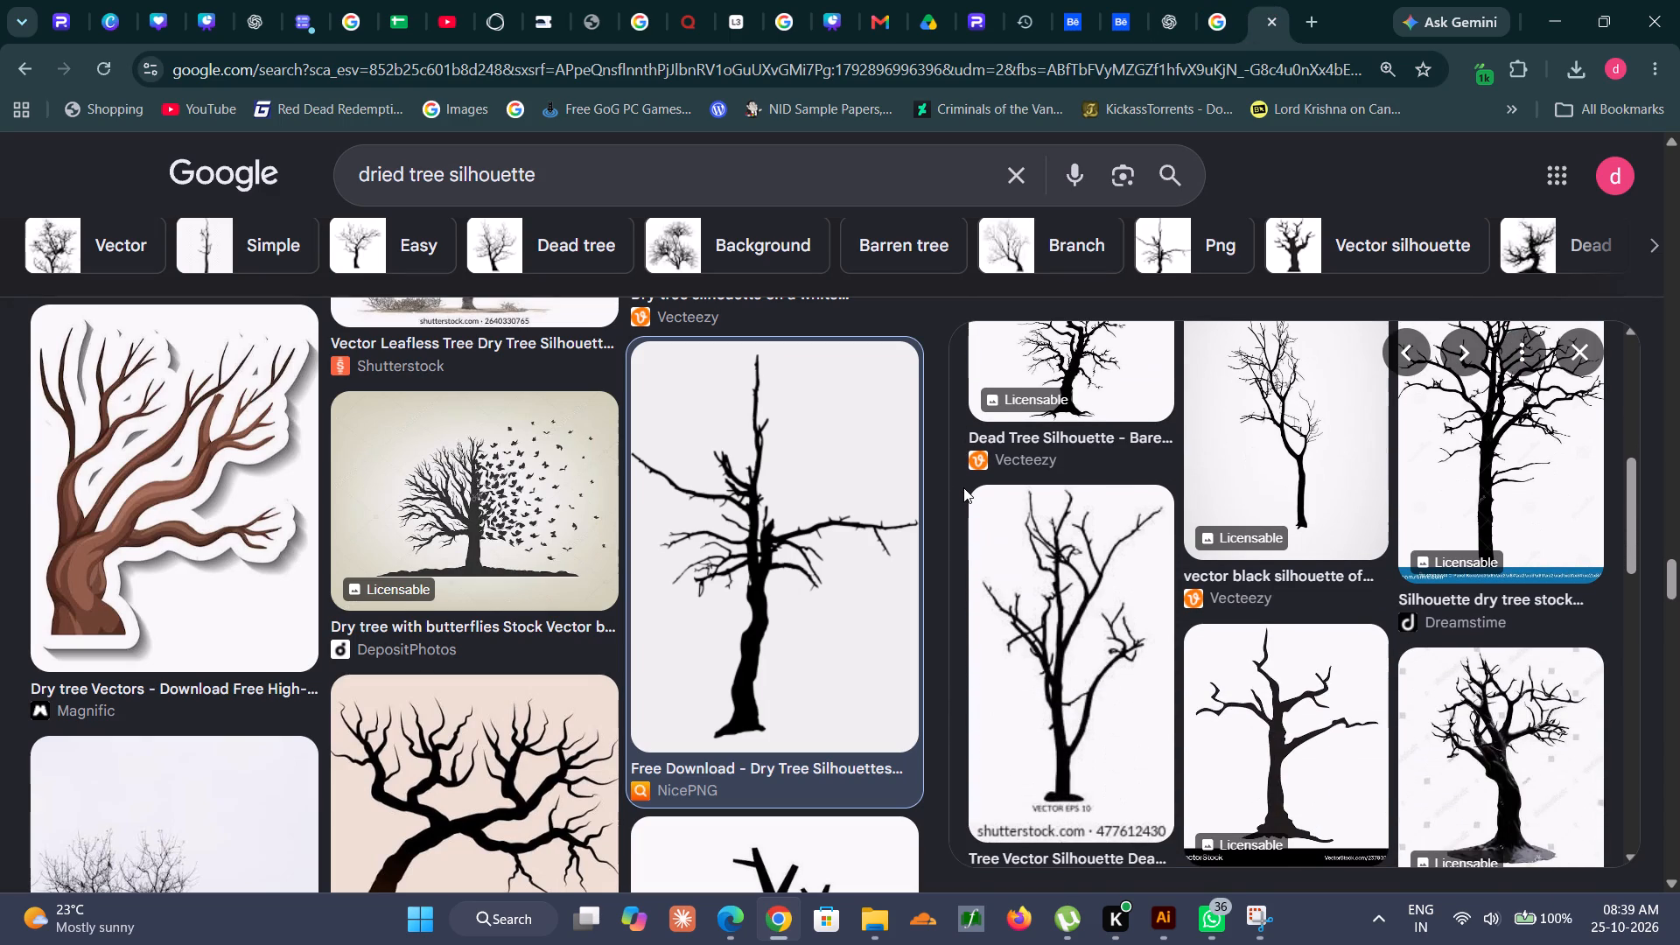
{"action": "scroll", "coordinate": [963, 487], "scroll_direction": "up", "scroll_amount": 1}
{"action": "scroll", "coordinate": [963, 487], "scroll_direction": "down", "scroll_amount": 10}
{"action": "scroll", "coordinate": [941, 486], "scroll_direction": "up", "scroll_amount": 2}
{"action": "scroll", "coordinate": [674, 609], "scroll_direction": "down", "scroll_amount": 5}
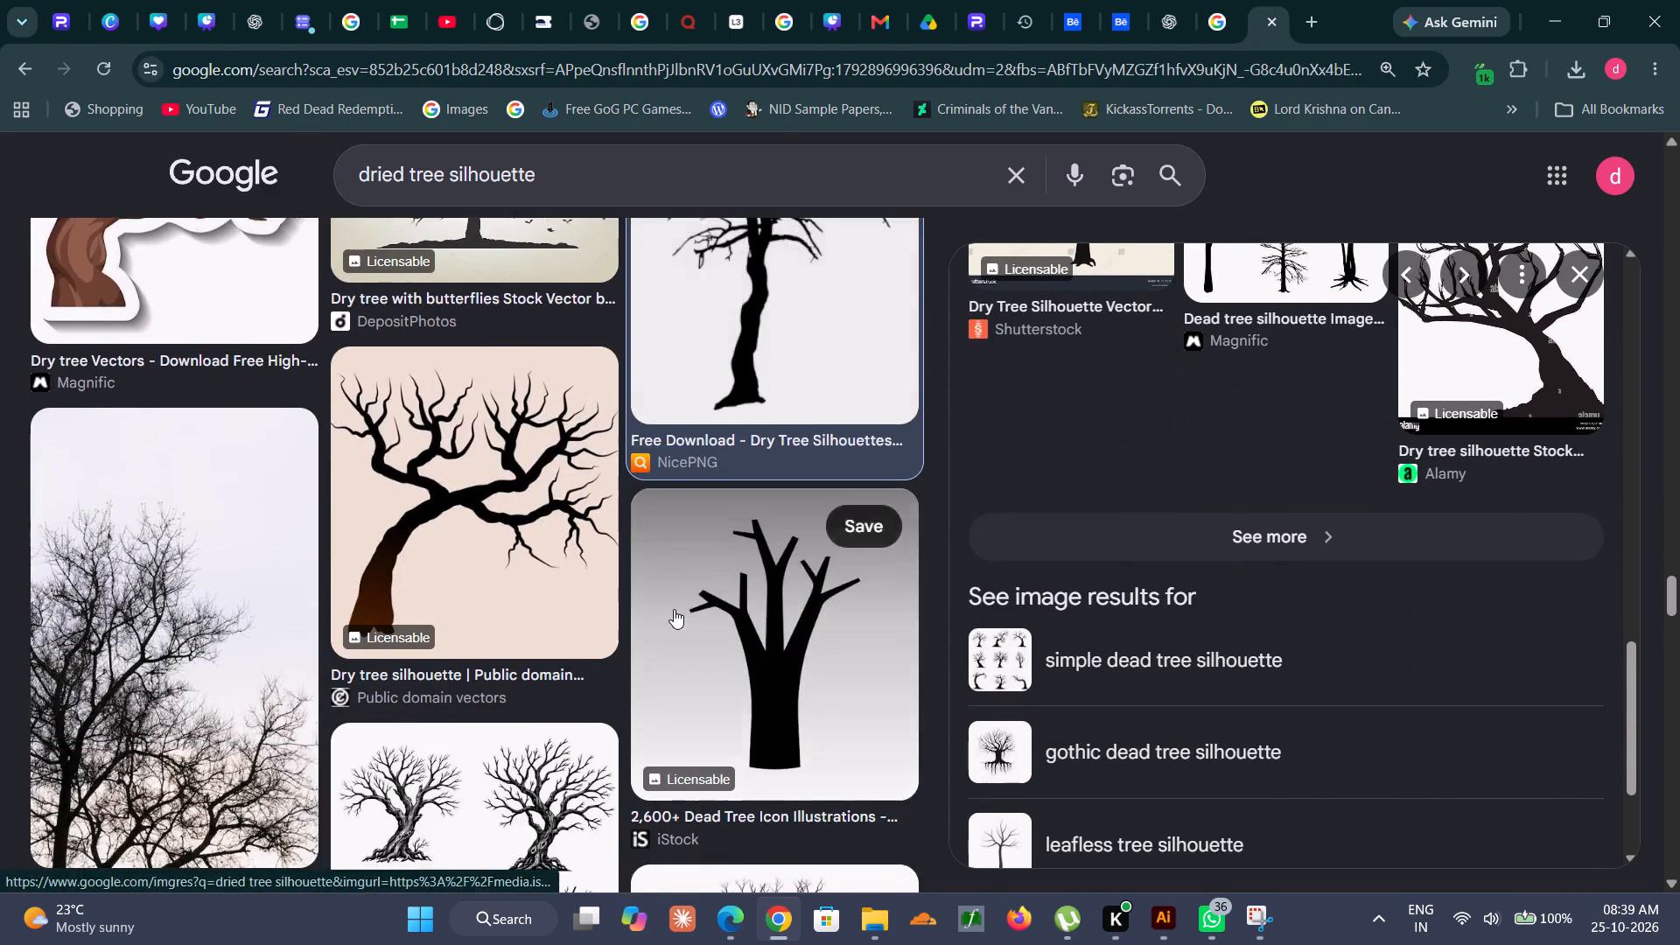
{"action": "scroll", "coordinate": [674, 609], "scroll_direction": "down", "scroll_amount": 8}
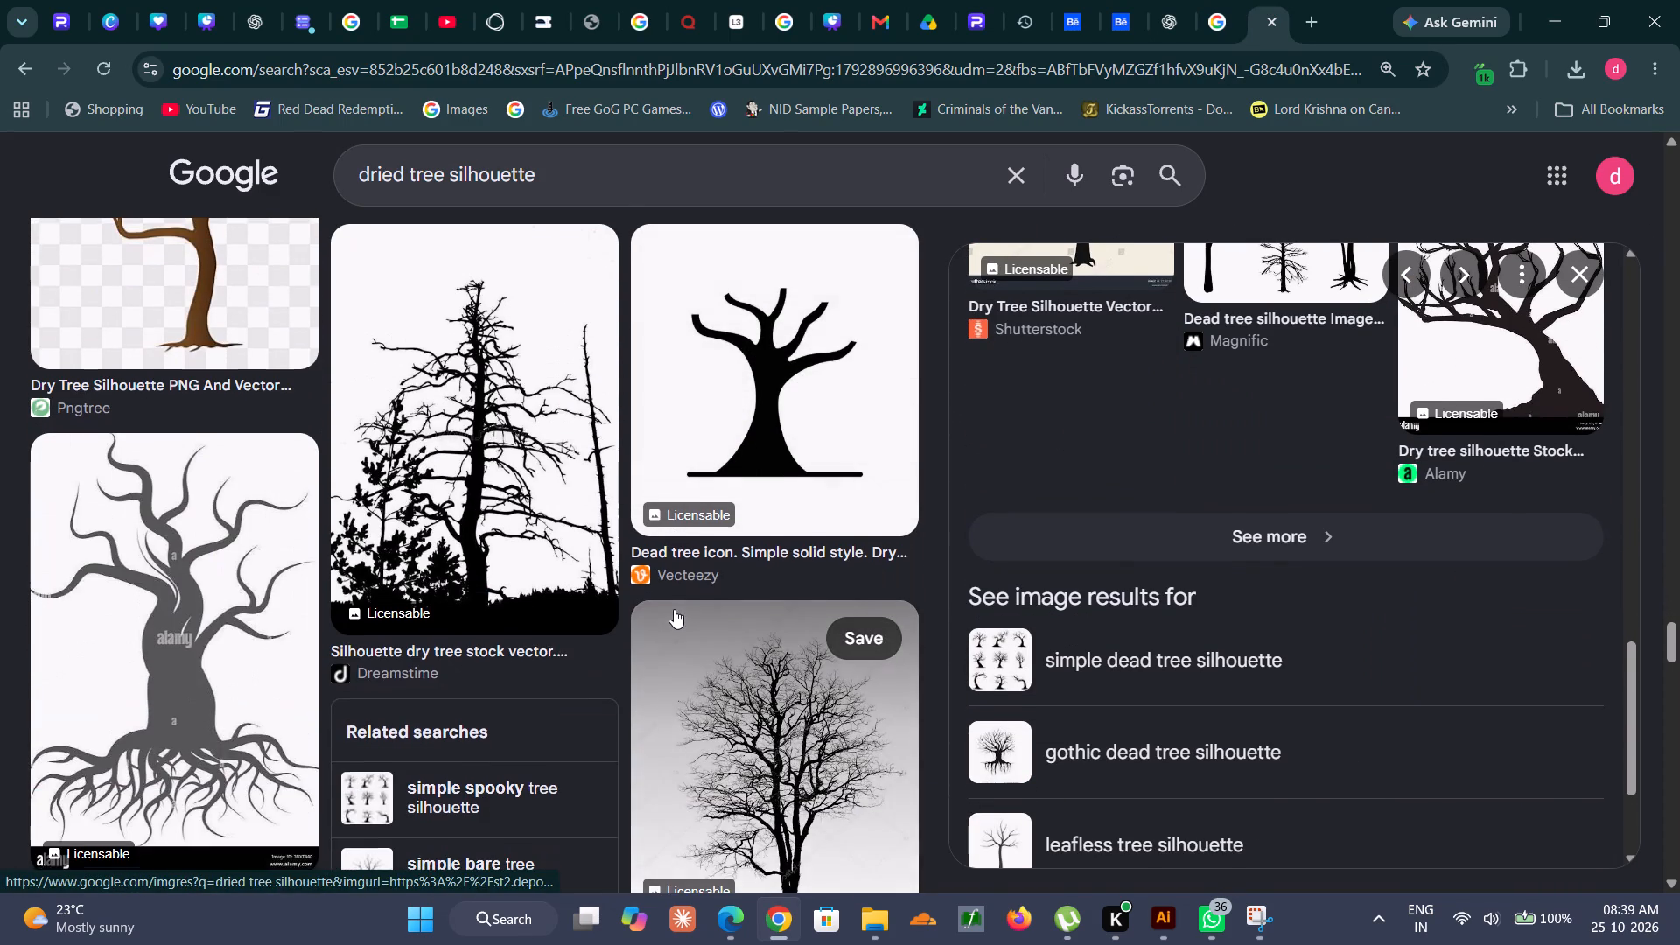
{"action": "scroll", "coordinate": [674, 609], "scroll_direction": "up", "scroll_amount": 1}
{"action": "scroll", "coordinate": [674, 609], "scroll_direction": "down", "scroll_amount": 10}
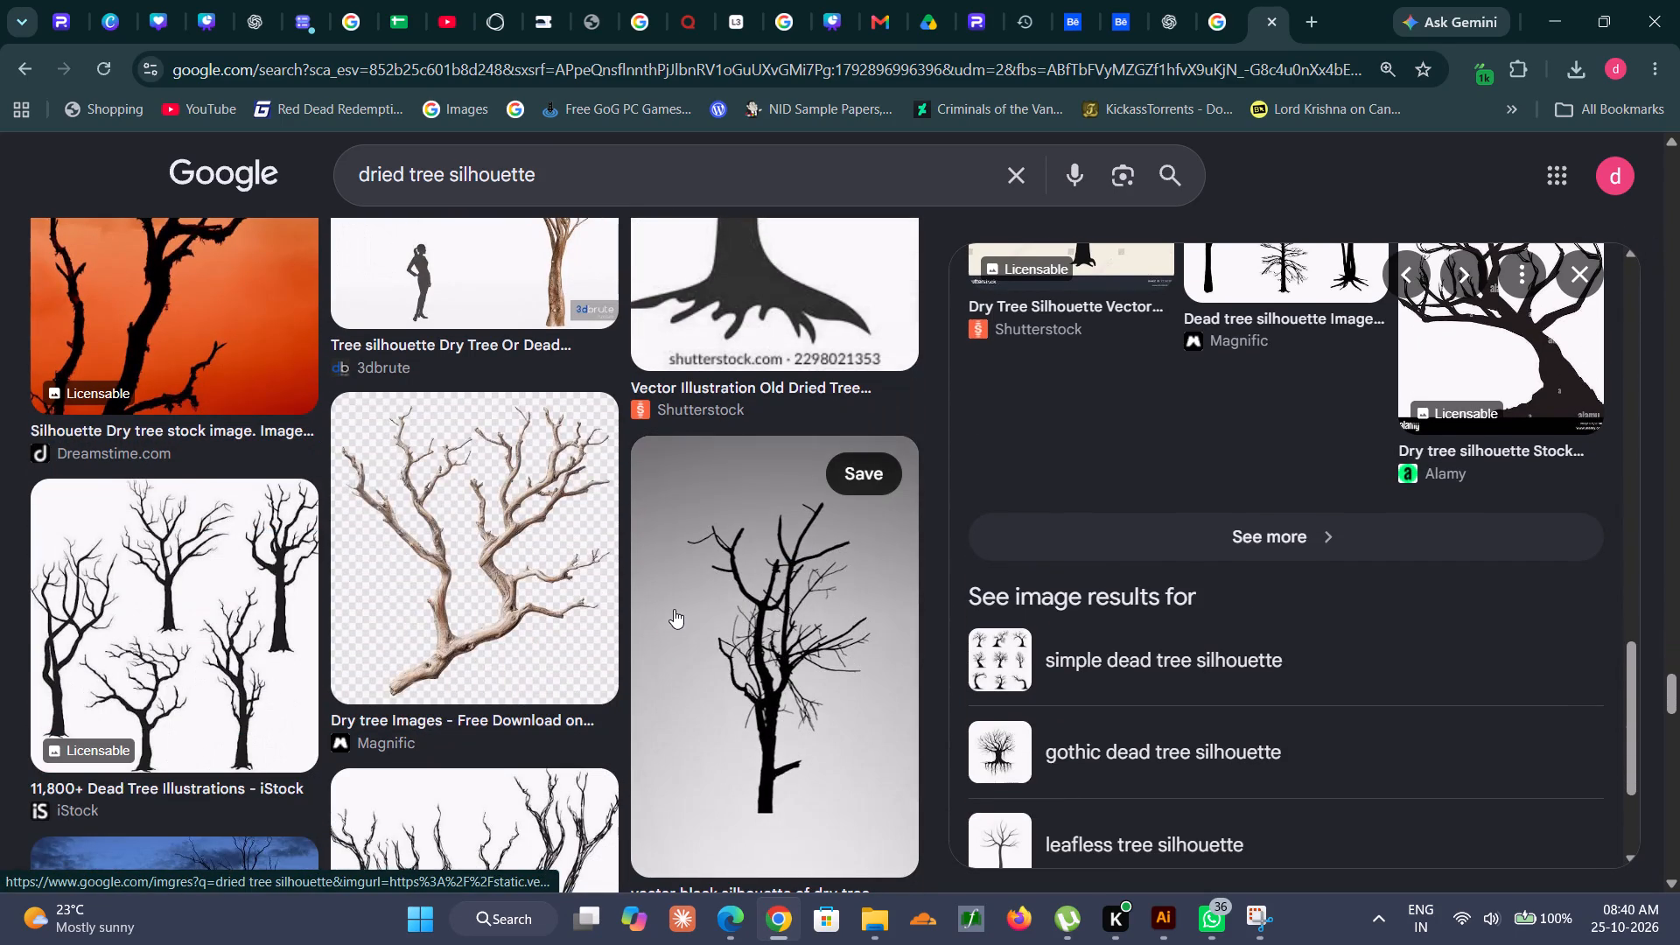
Preview Vecteezy's black dry tree silhouette without leaves and copy its image.
{"action": "left_click", "coordinate": [780, 606]}
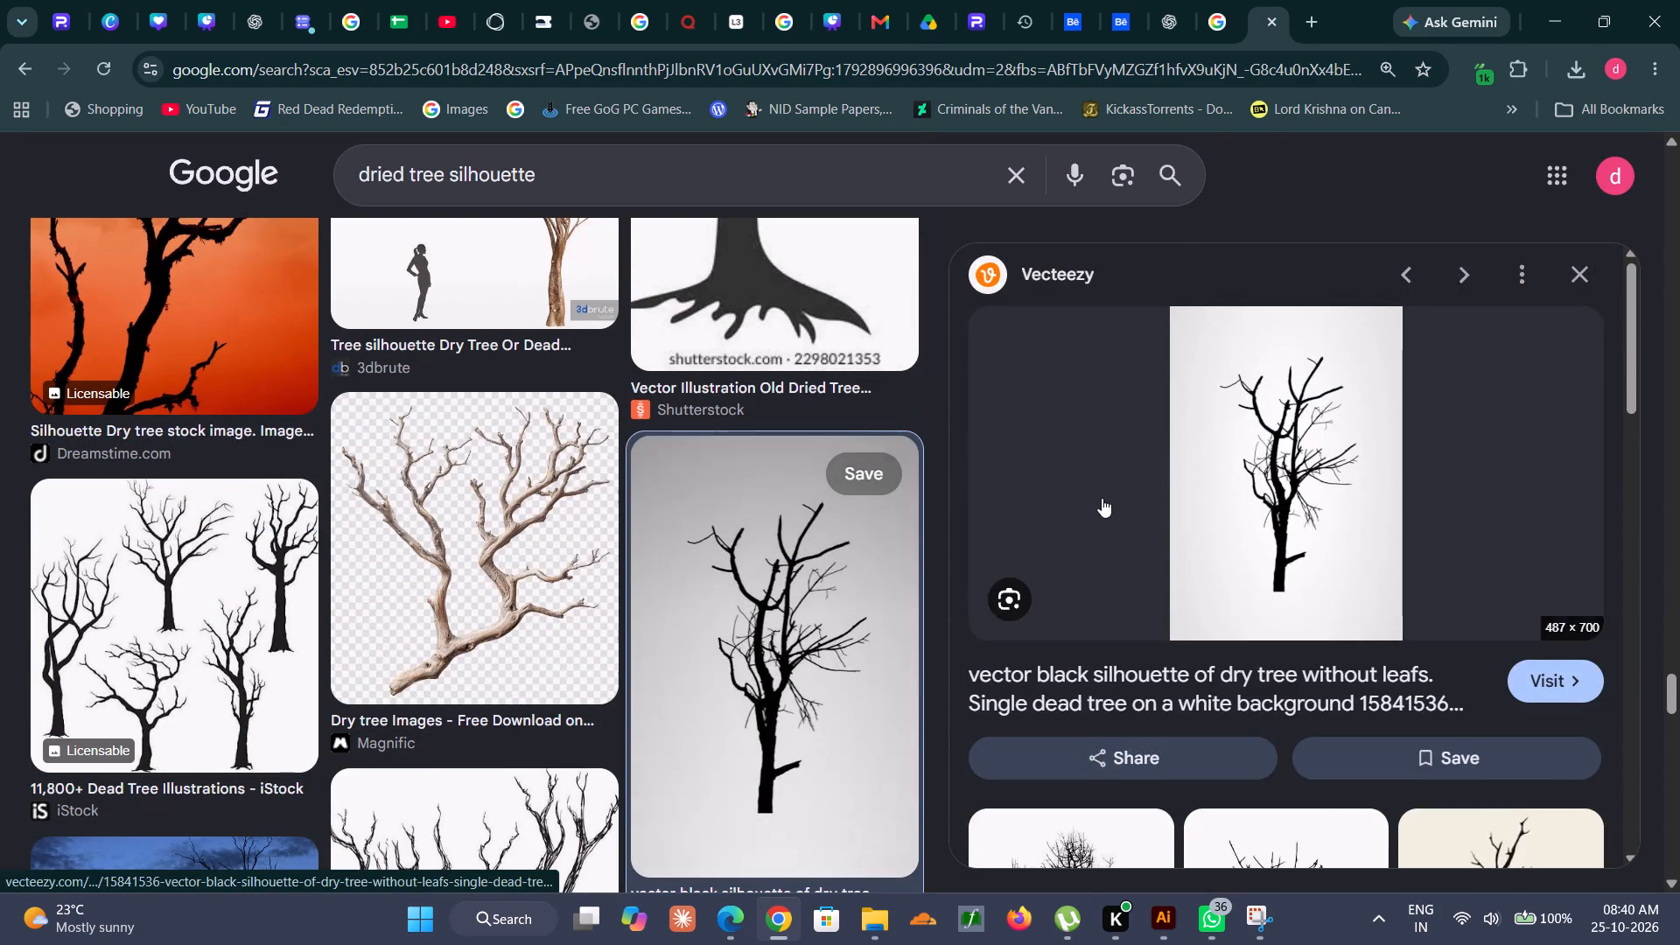
{"action": "scroll", "coordinate": [1102, 498], "scroll_direction": "down", "scroll_amount": 5}
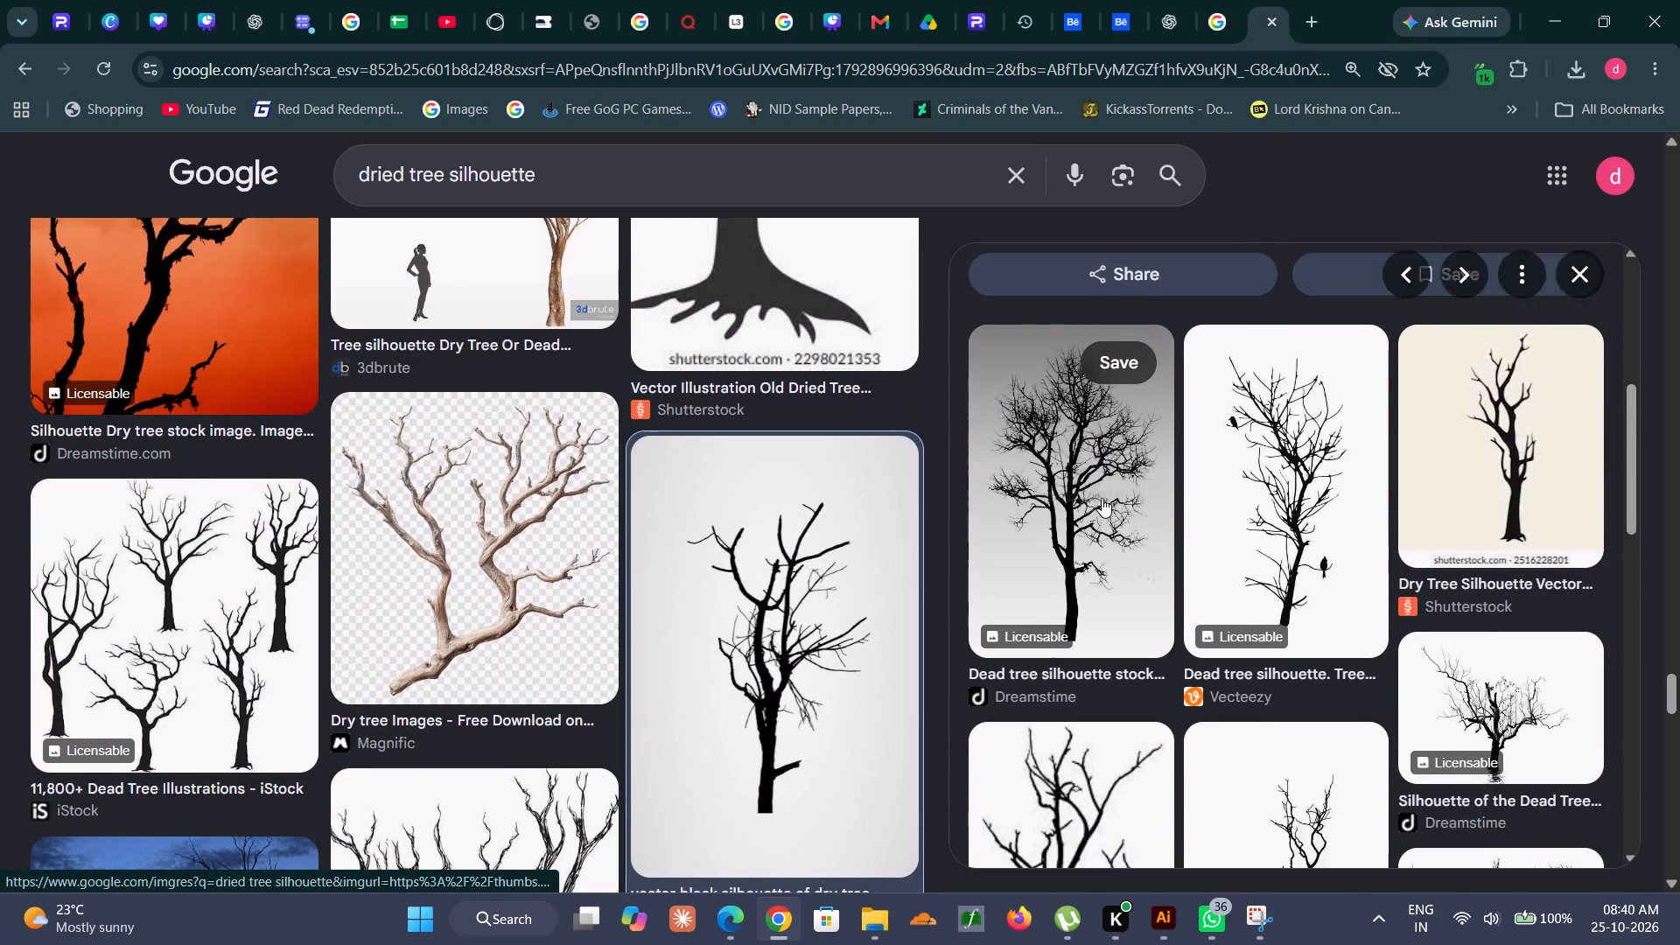
{"action": "scroll", "coordinate": [1103, 497], "scroll_direction": "down", "scroll_amount": 3}
{"action": "scroll", "coordinate": [1103, 497], "scroll_direction": "up", "scroll_amount": 4}
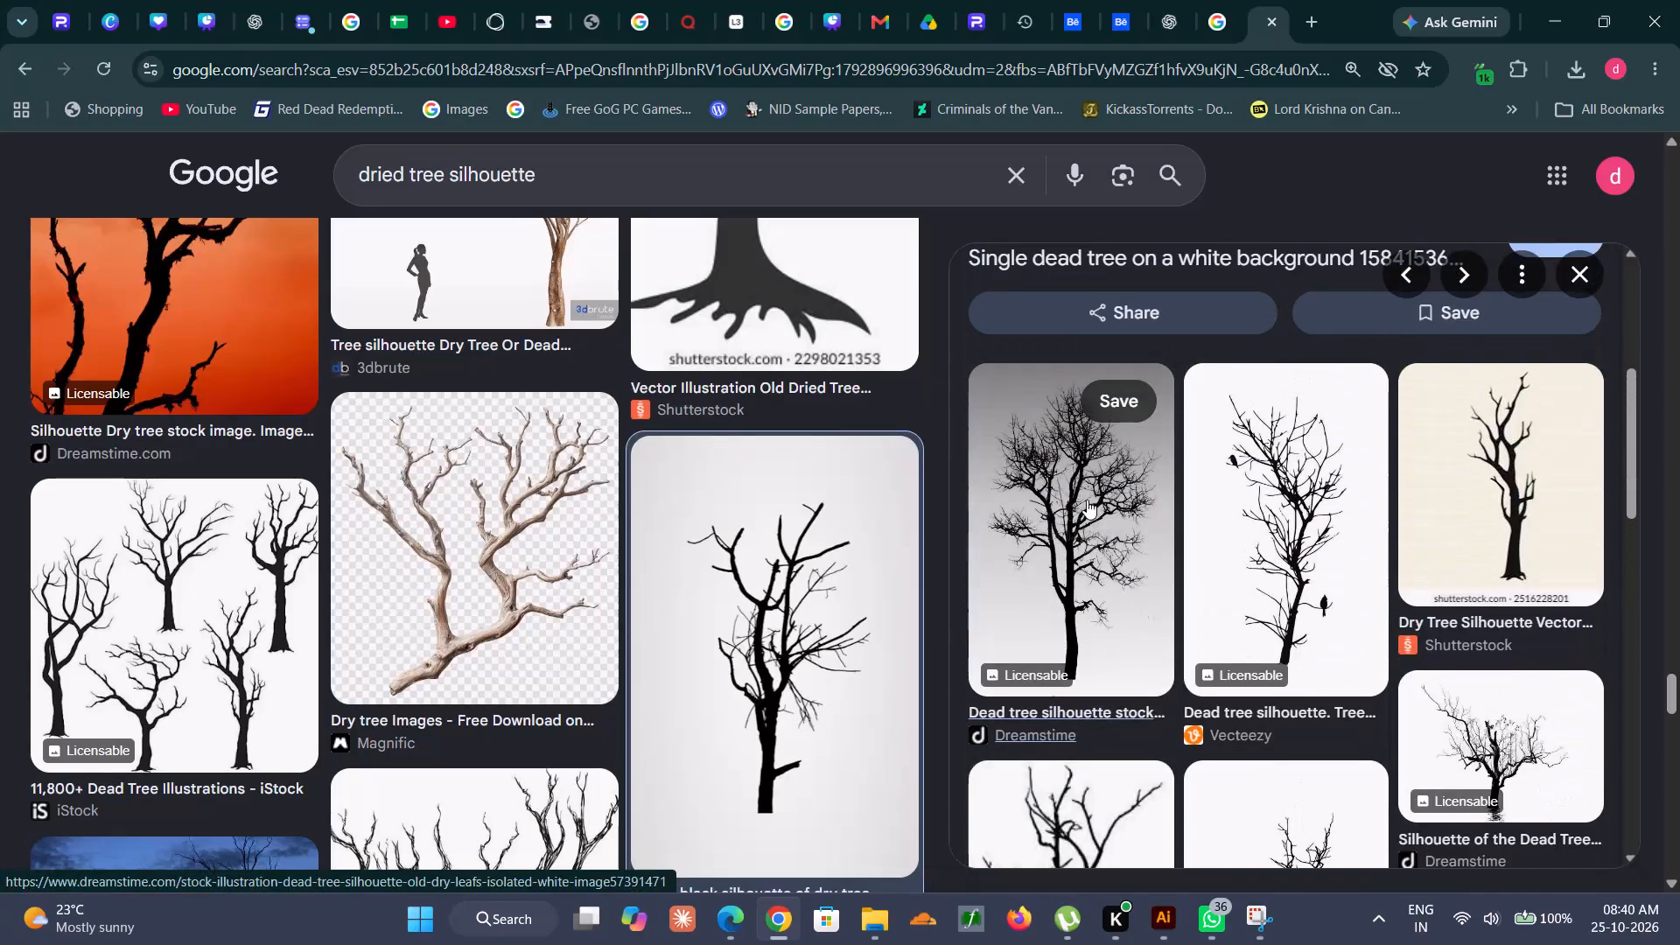
{"action": "scroll", "coordinate": [1087, 500], "scroll_direction": "up", "scroll_amount": 4}
{"action": "right_click", "coordinate": [1206, 472]}
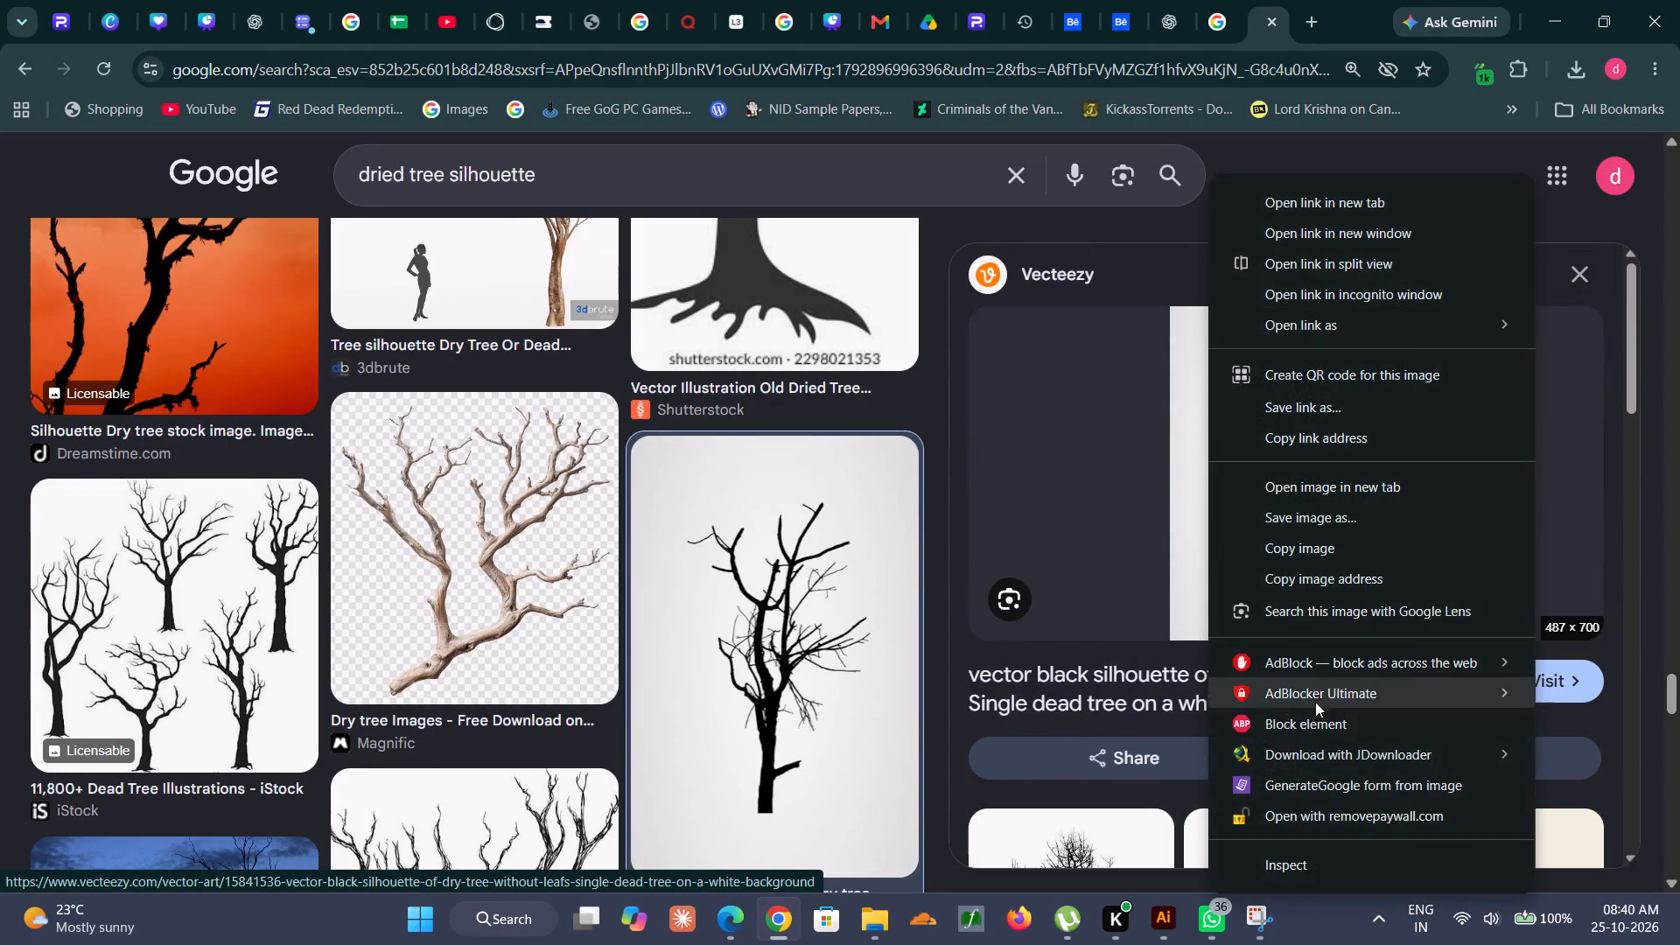
{"action": "left_click", "coordinate": [1320, 546]}
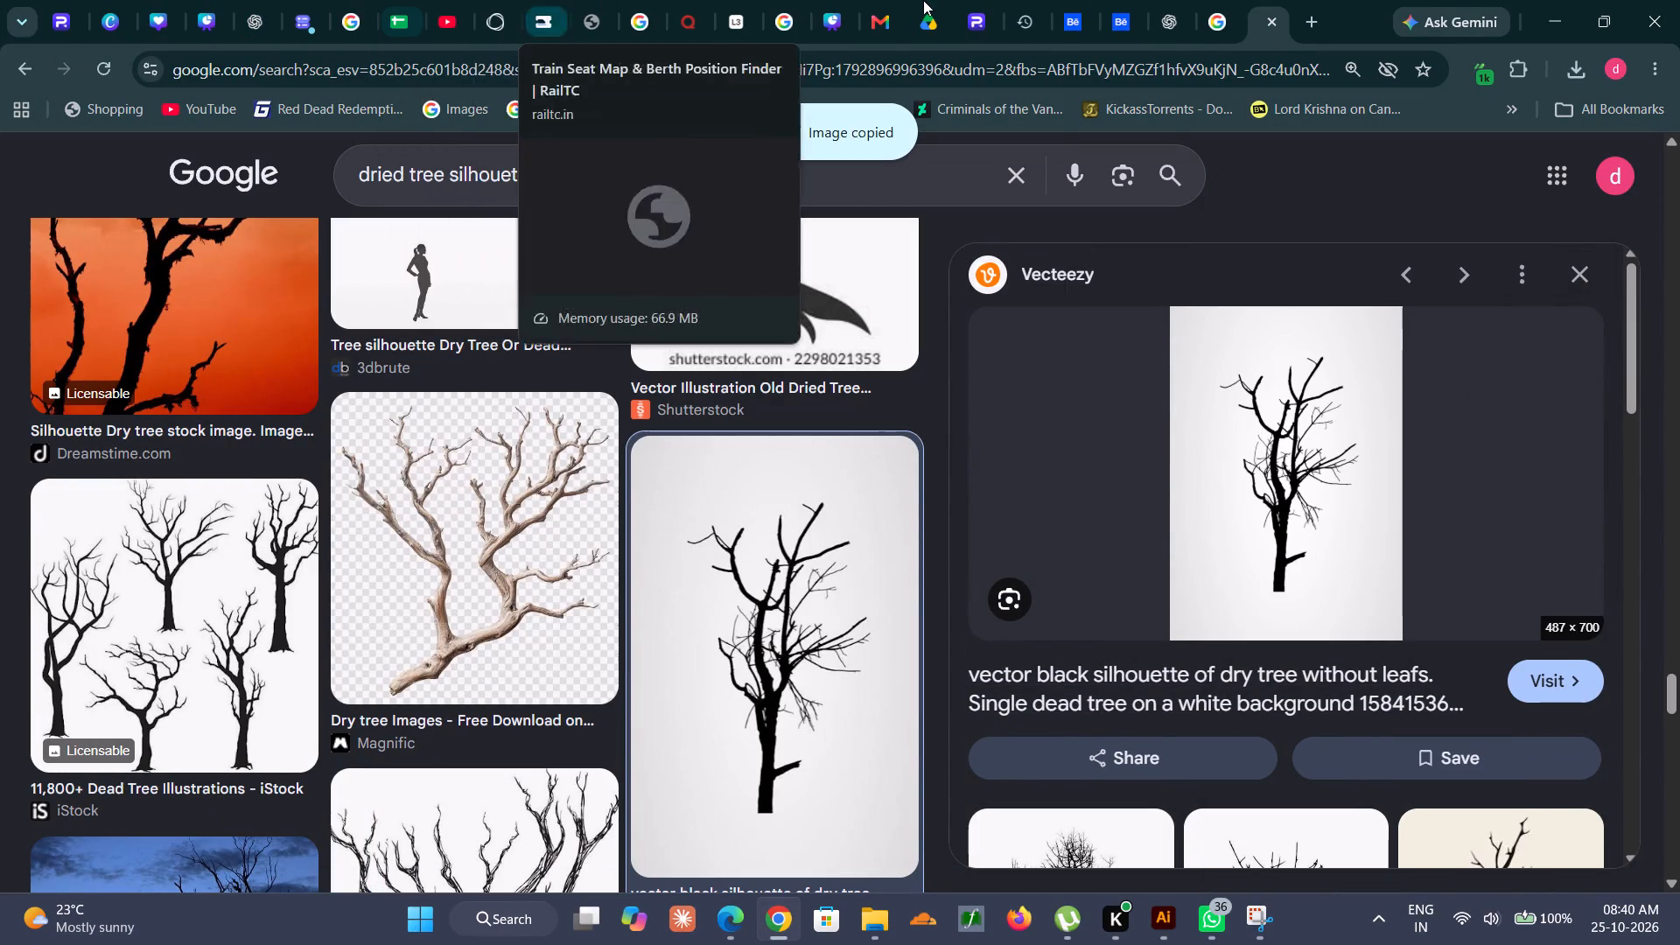
Remove the copied tree image's background in Photoroom's background remover and download the cutout.
{"action": "left_click", "coordinate": [985, 3]}
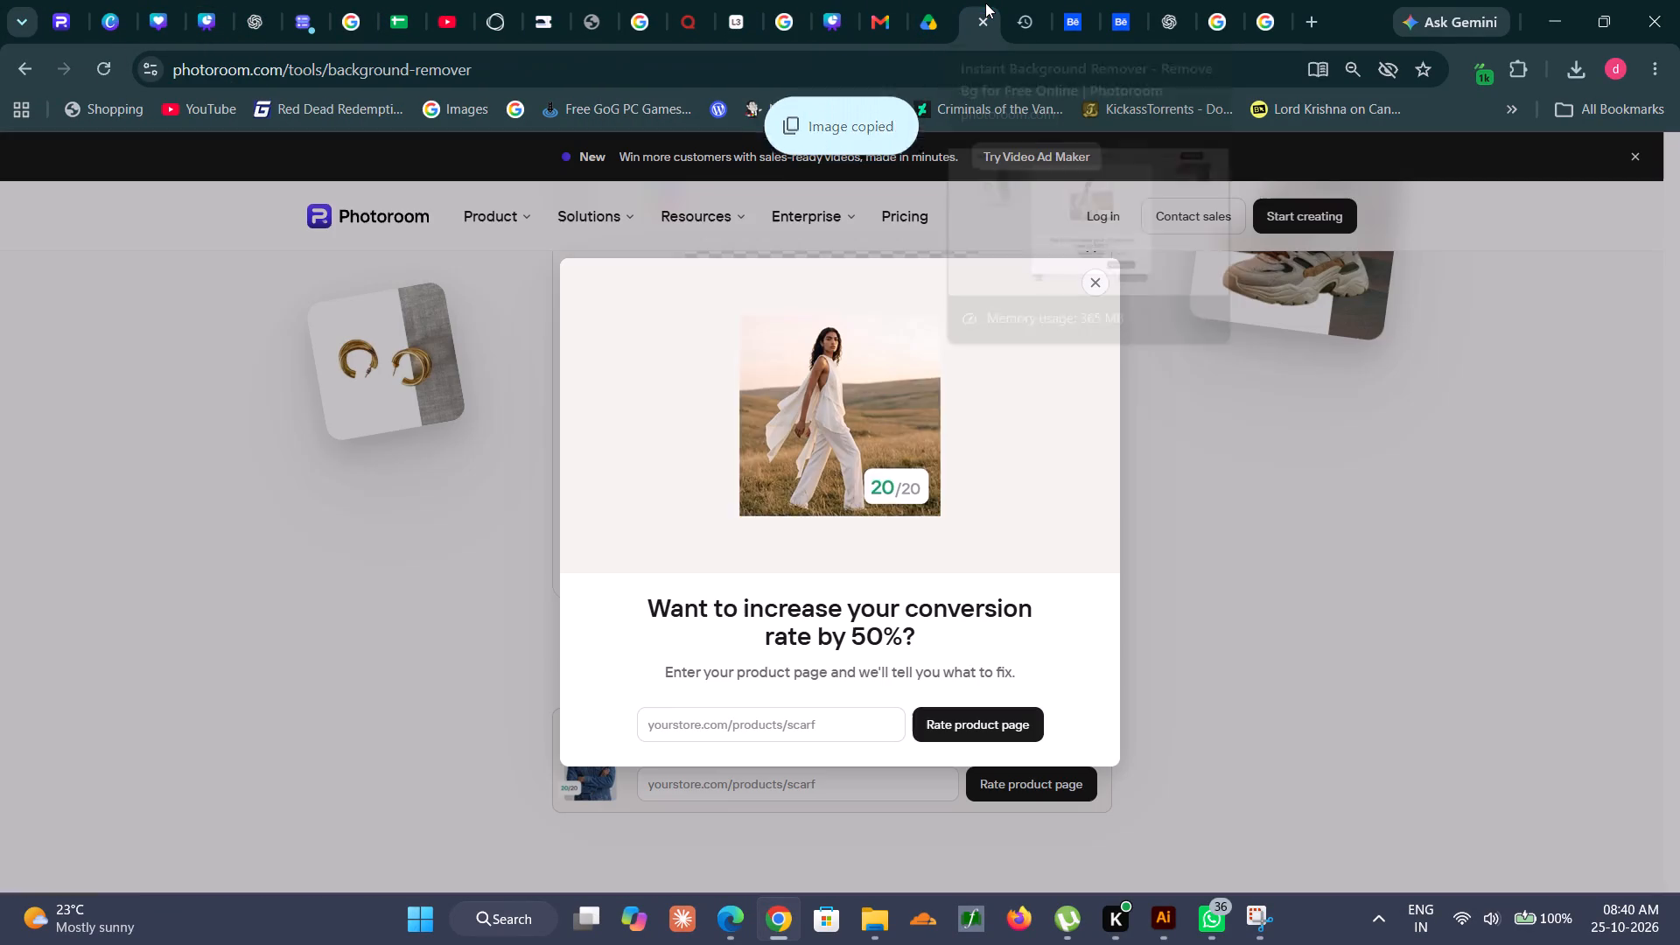
{"action": "left_click", "coordinate": [1087, 290]}
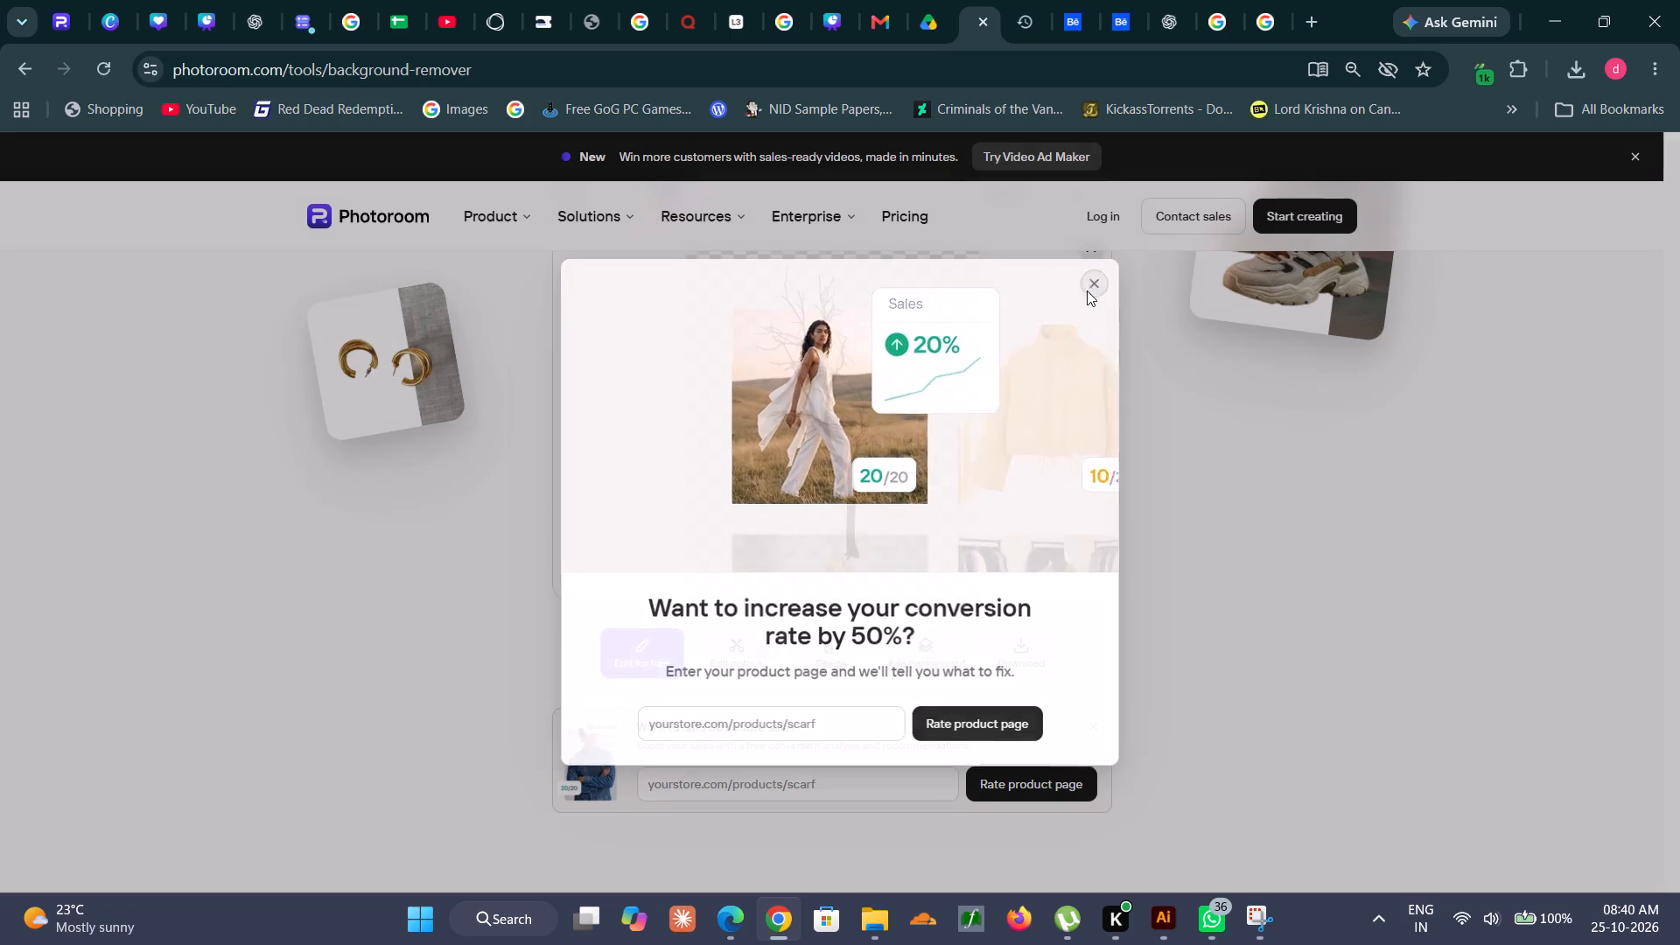
{"action": "key", "text": "shift+v"}
{"action": "key", "text": "ctrl+v"}
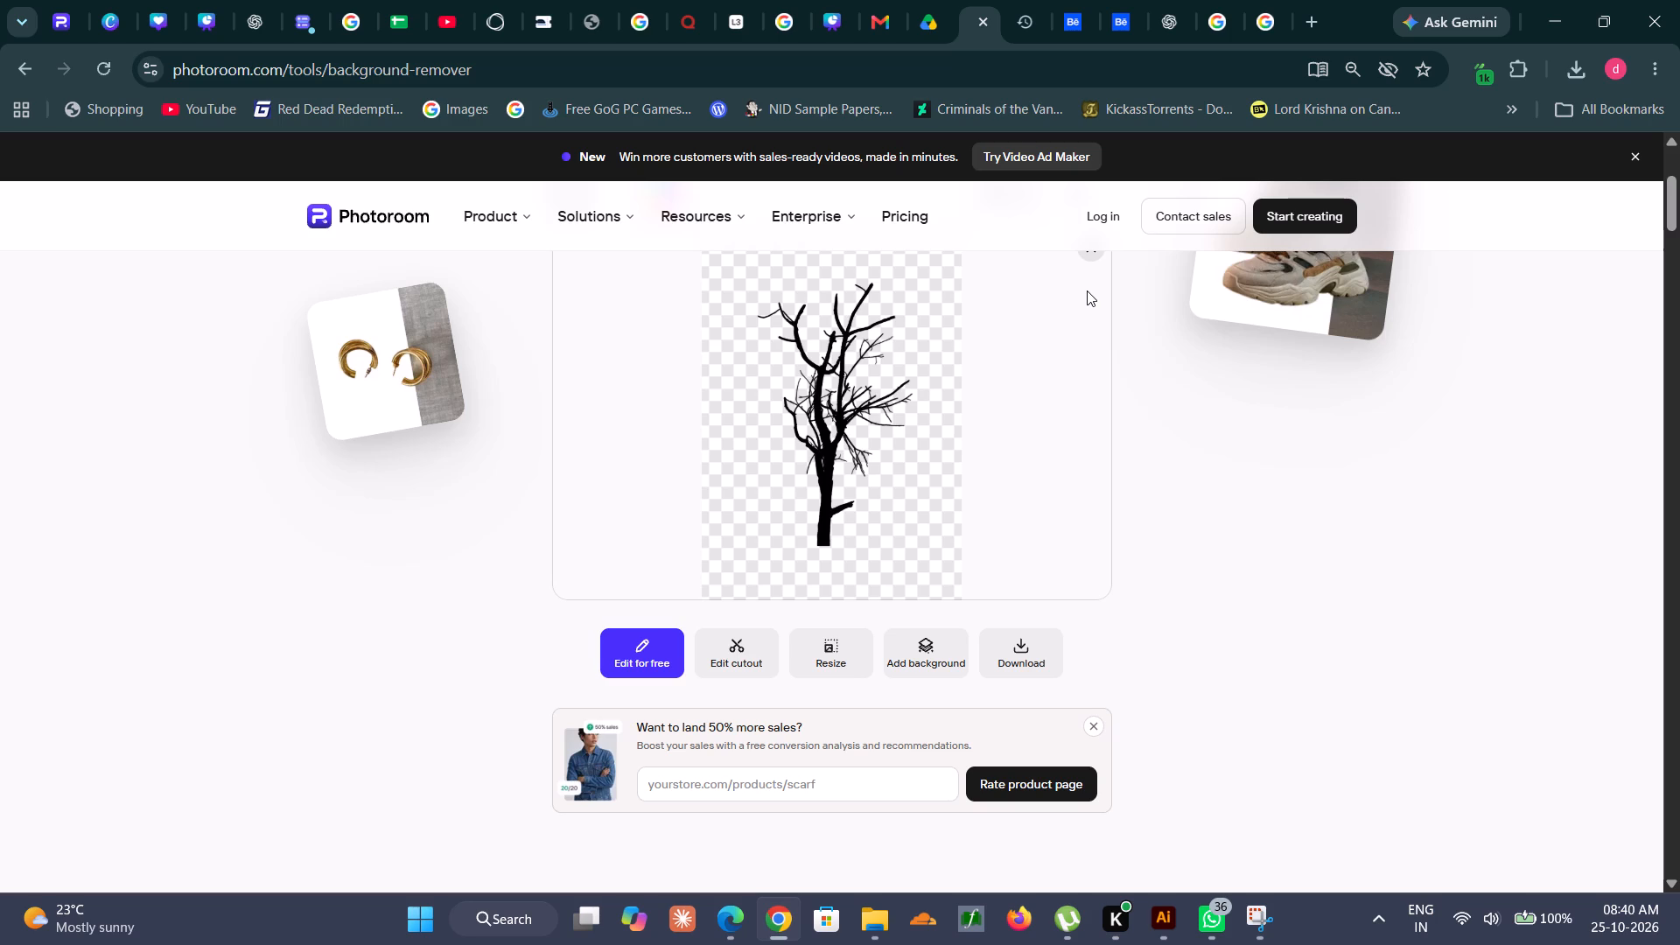
{"action": "left_click", "coordinate": [1011, 646]}
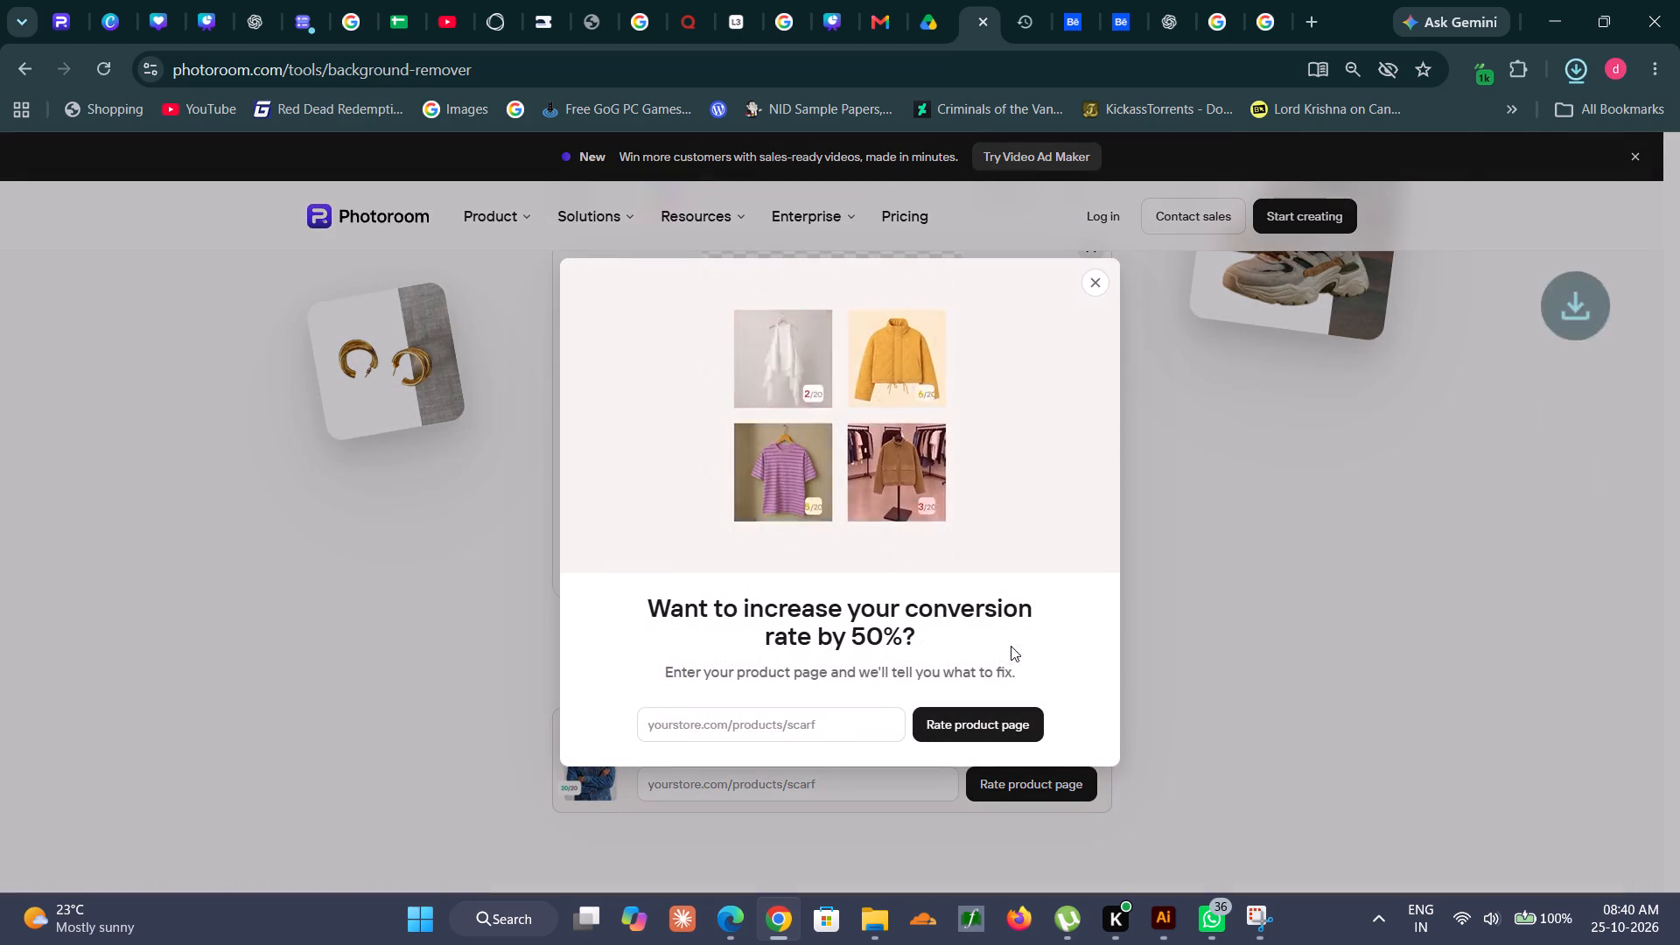
{"action": "left_click", "coordinate": [1098, 287]}
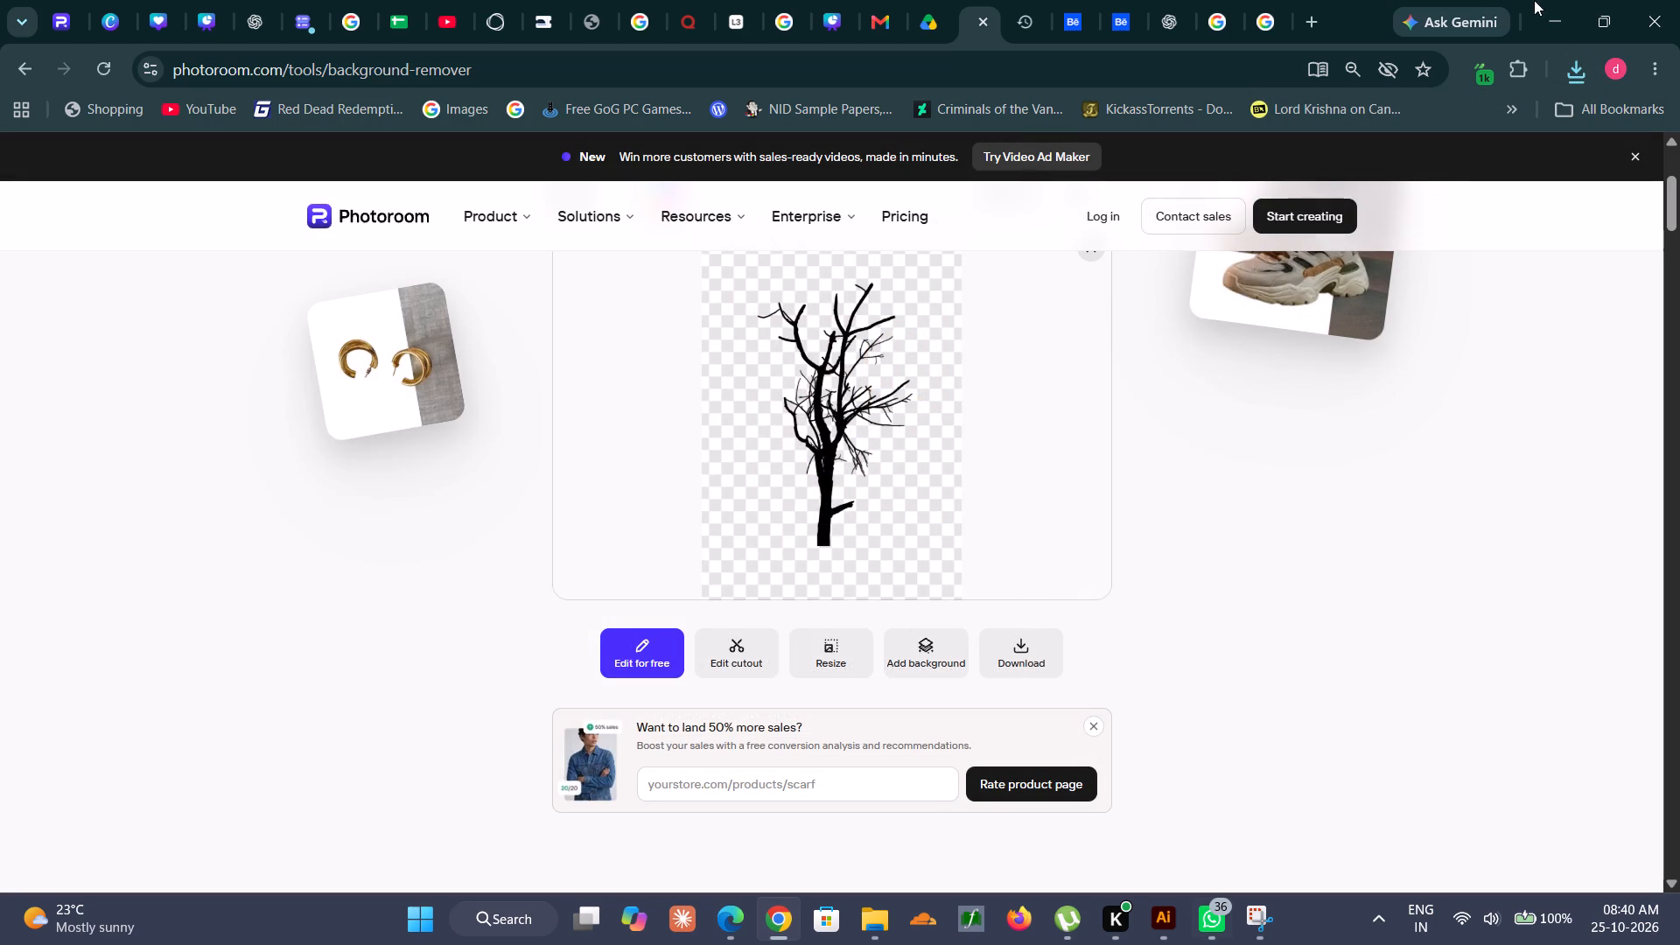
Find the downloaded image-Photoroom (66) in the Downloads folder, sorted by date modified with newest first, and open it in Adobe Illustrator 2025.
{"action": "left_click", "coordinate": [1572, 67]}
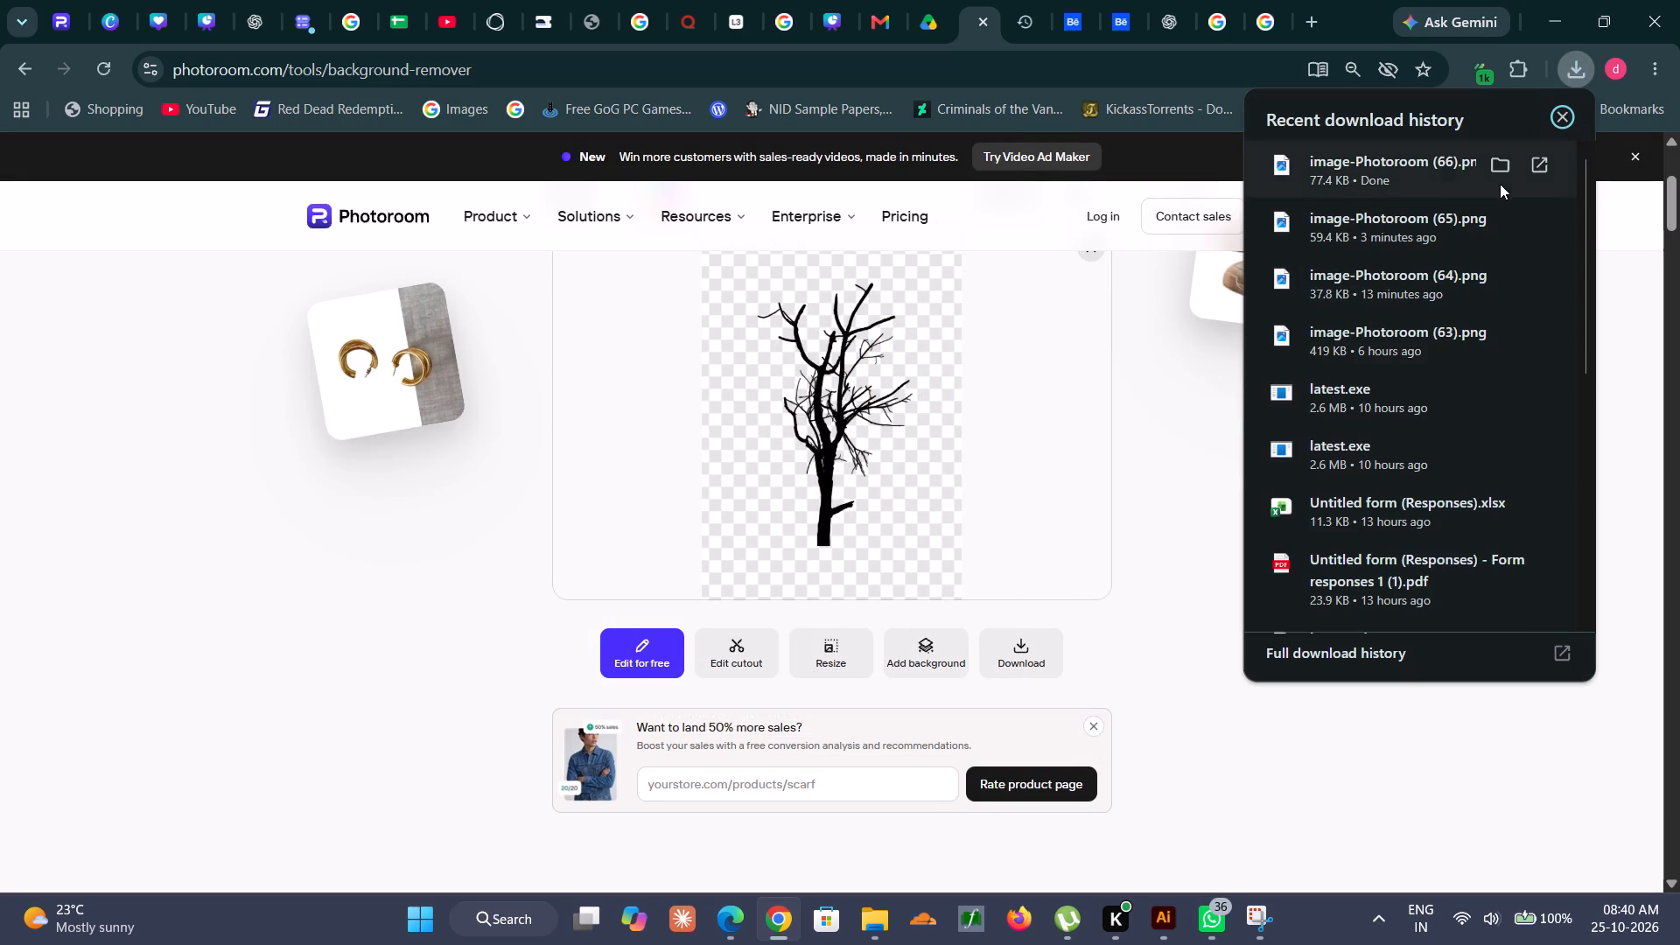
{"action": "left_click", "coordinate": [1499, 172]}
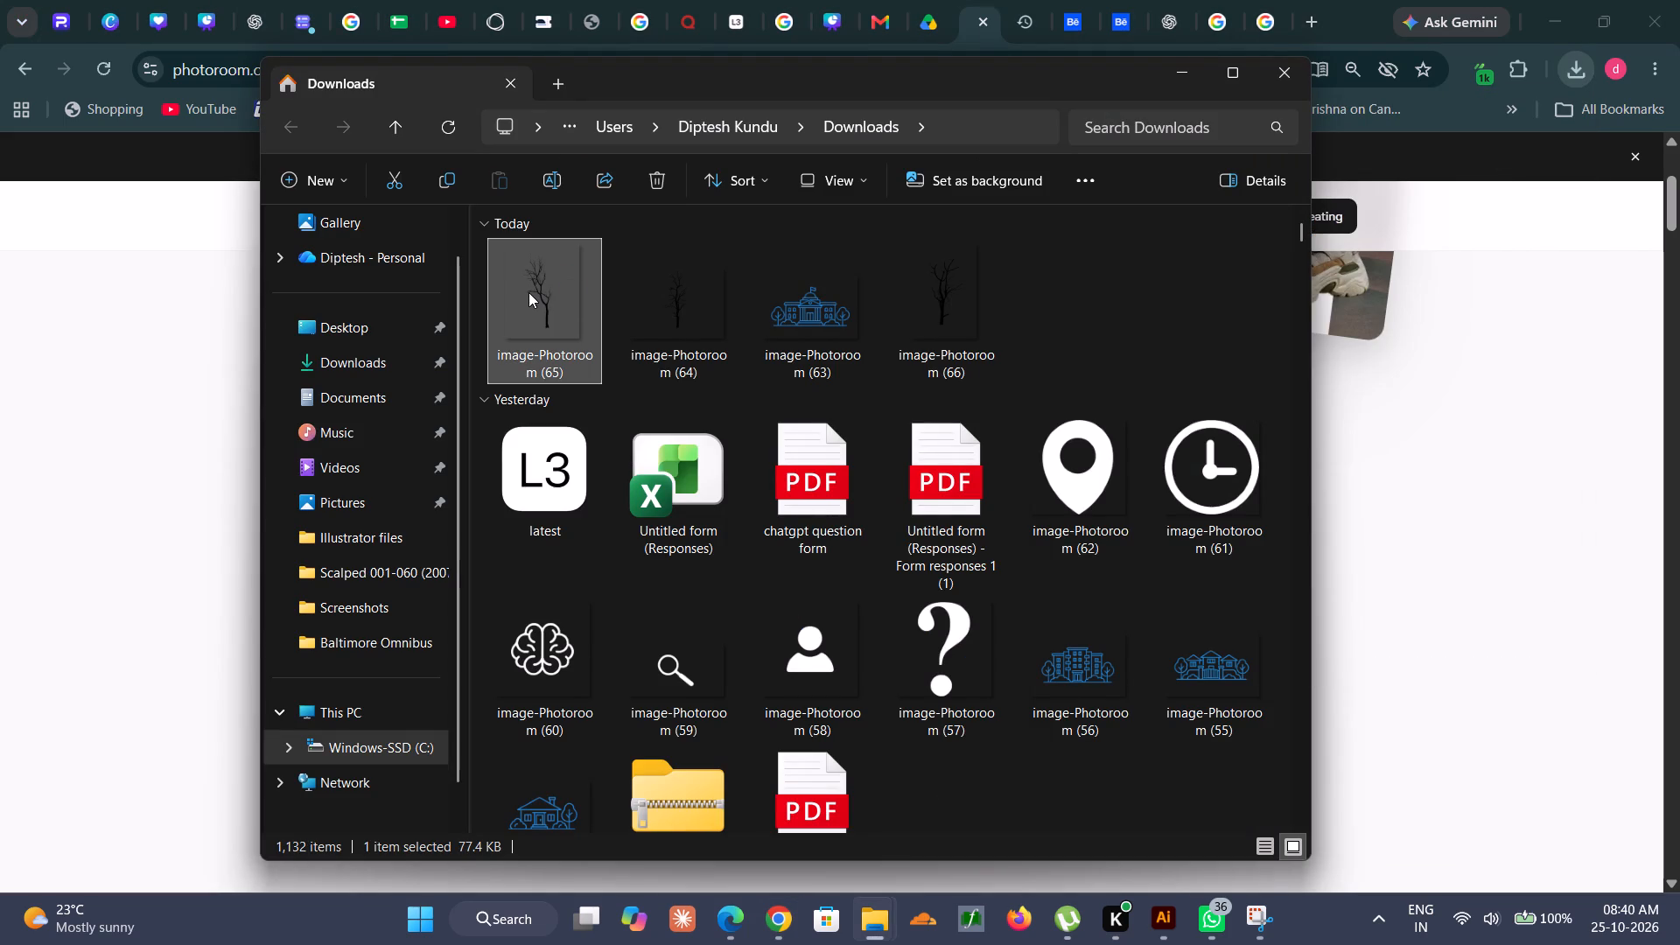
{"action": "left_click", "coordinate": [745, 183]}
{"action": "left_click", "coordinate": [747, 271]}
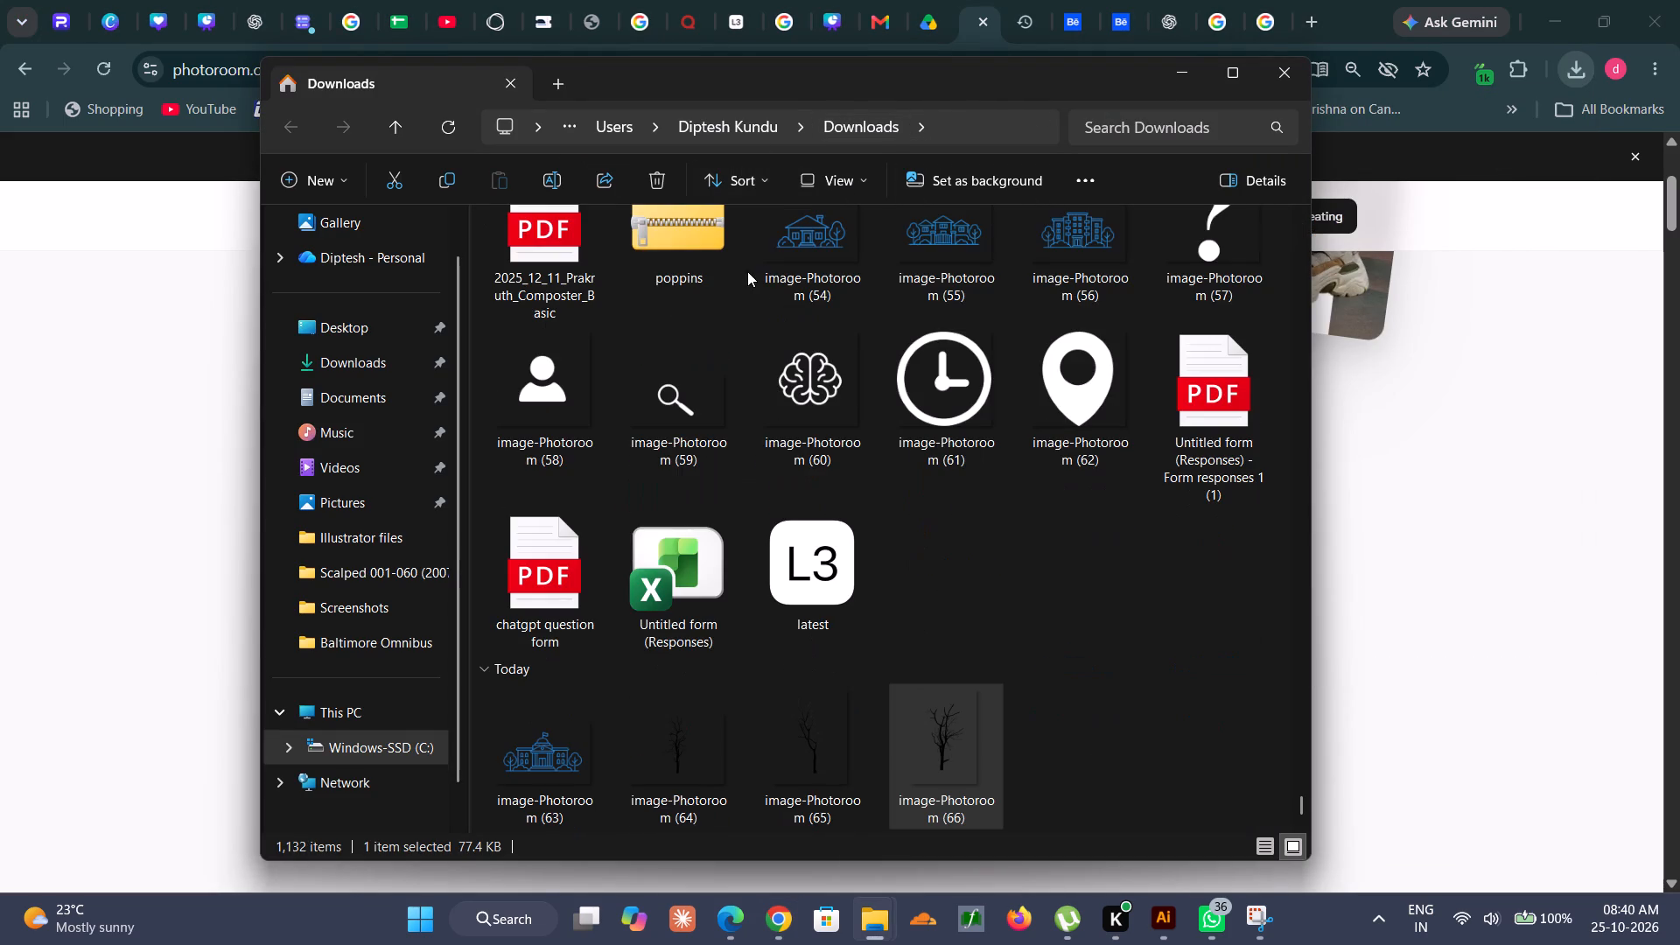
{"action": "scroll", "coordinate": [755, 422], "scroll_direction": "up", "scroll_amount": 2}
{"action": "scroll", "coordinate": [755, 422], "scroll_direction": "down", "scroll_amount": 10}
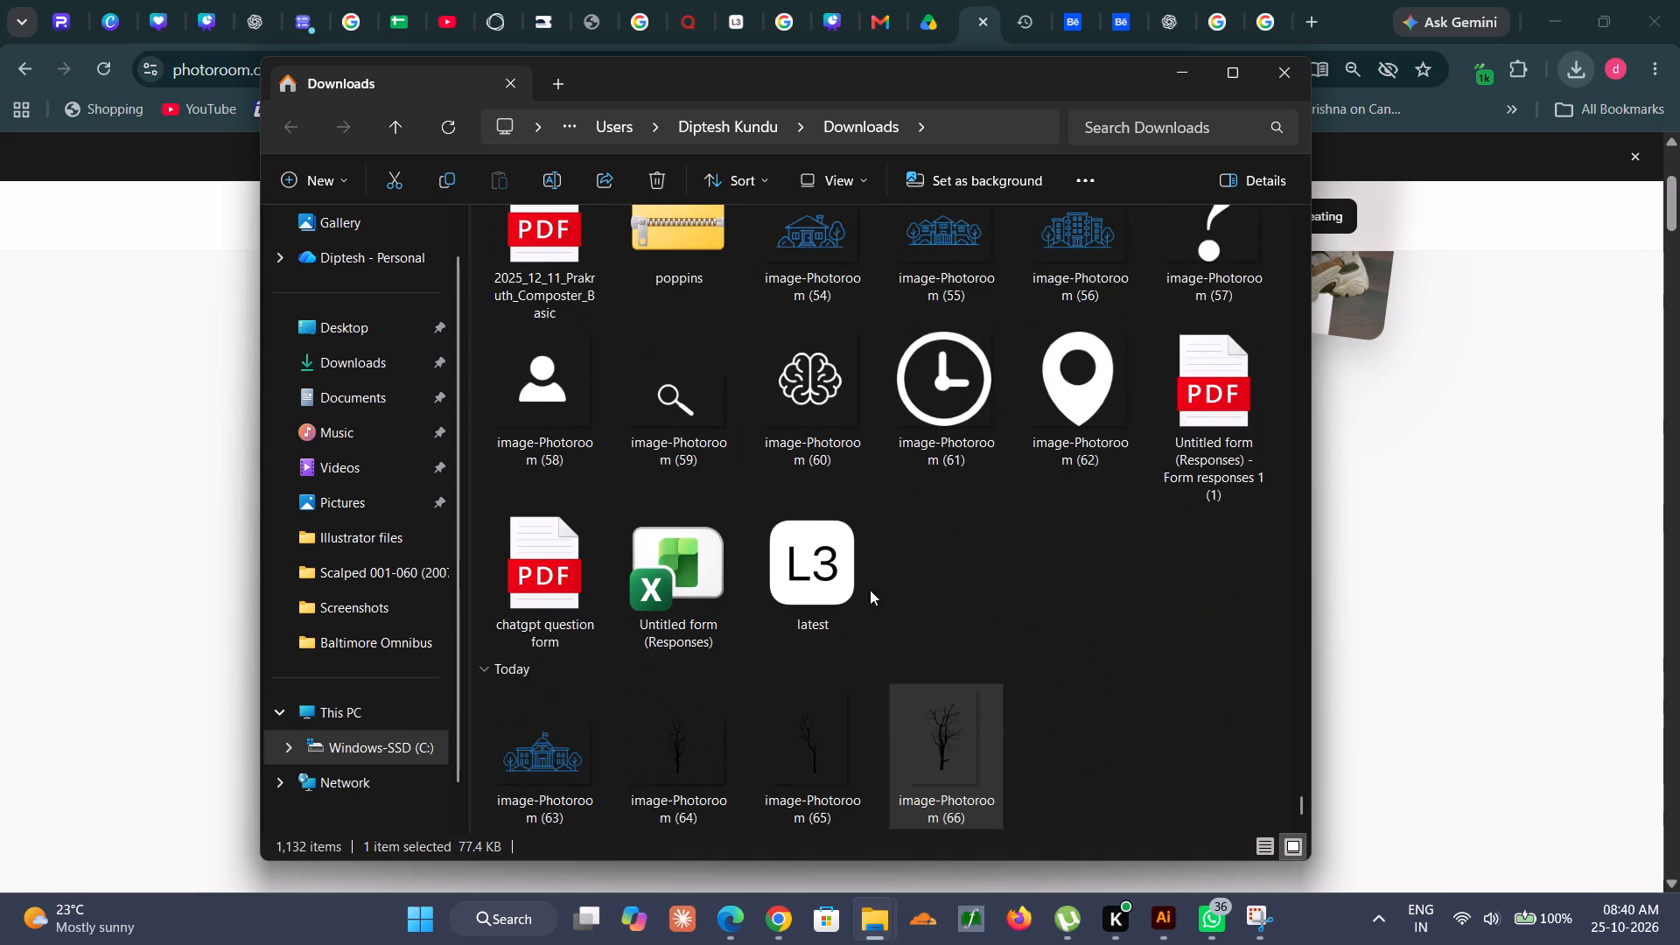
{"action": "left_click", "coordinate": [717, 184]}
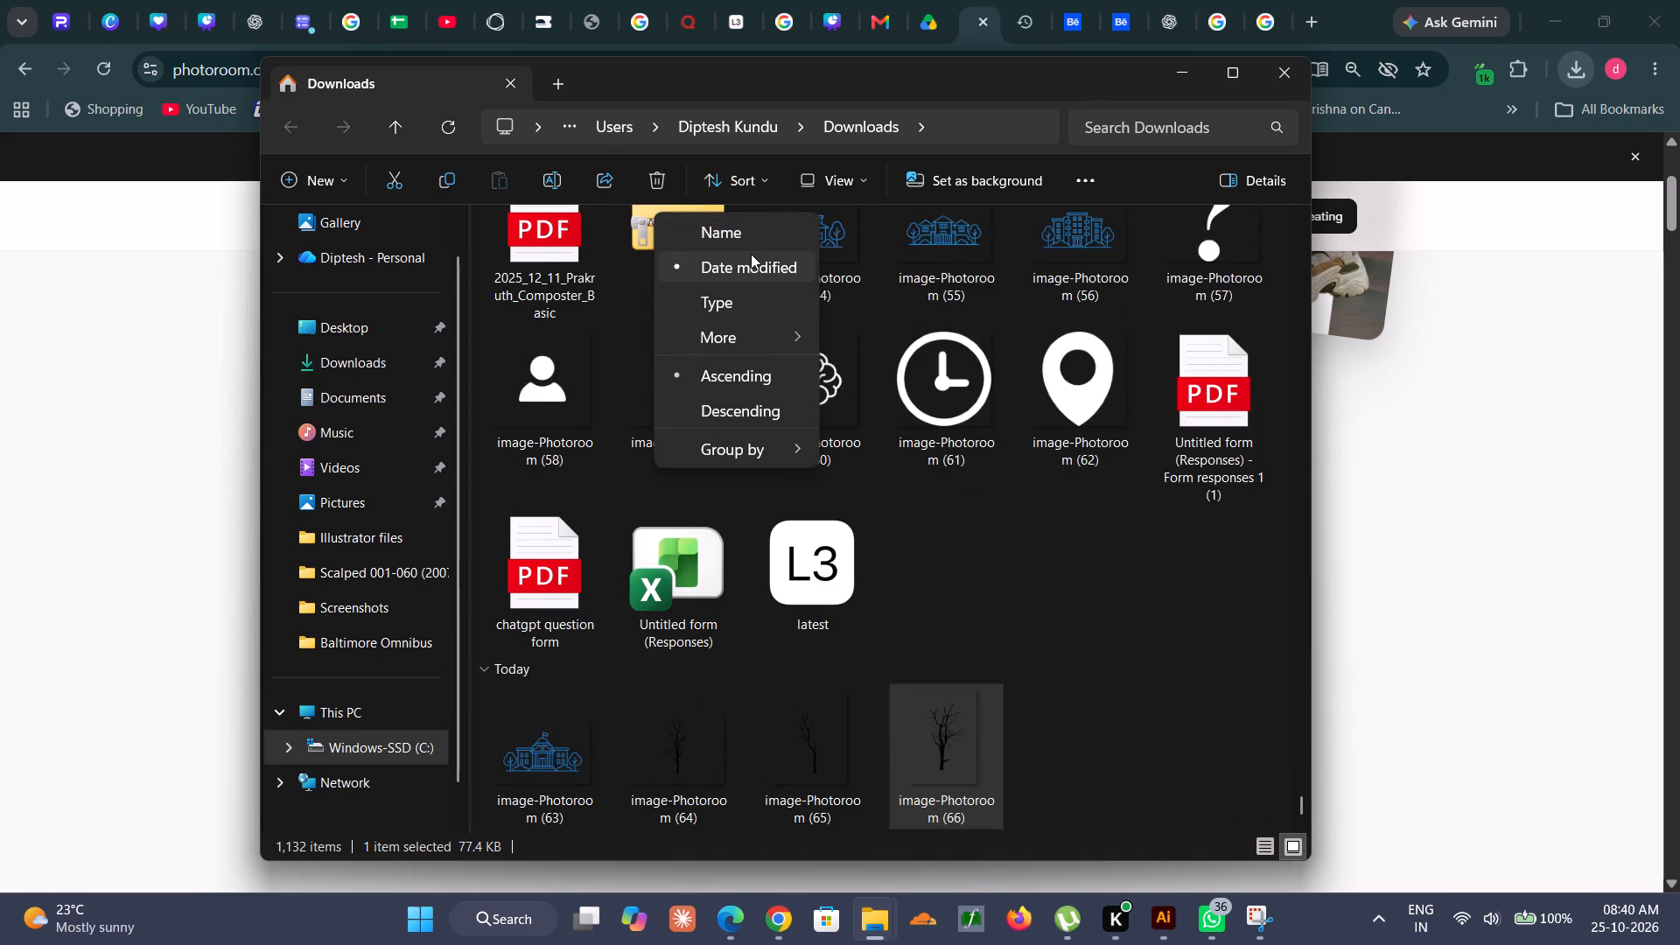
{"action": "left_click", "coordinate": [751, 255]}
{"action": "right_click", "coordinate": [553, 294]}
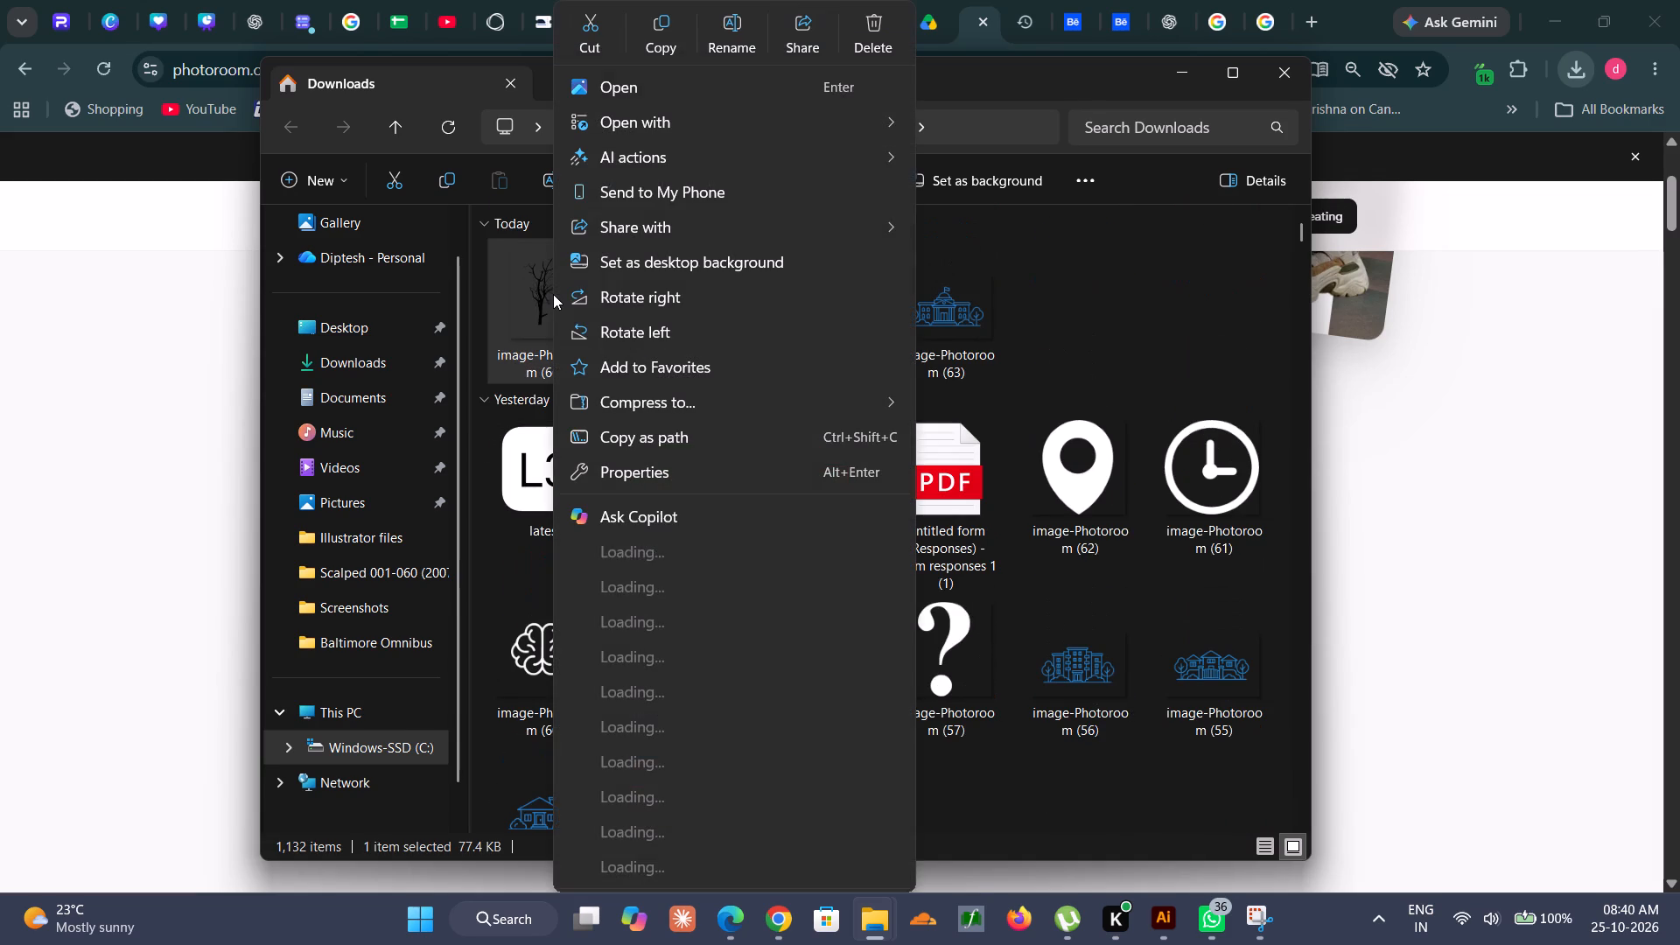
{"action": "left_click", "coordinate": [626, 115]}
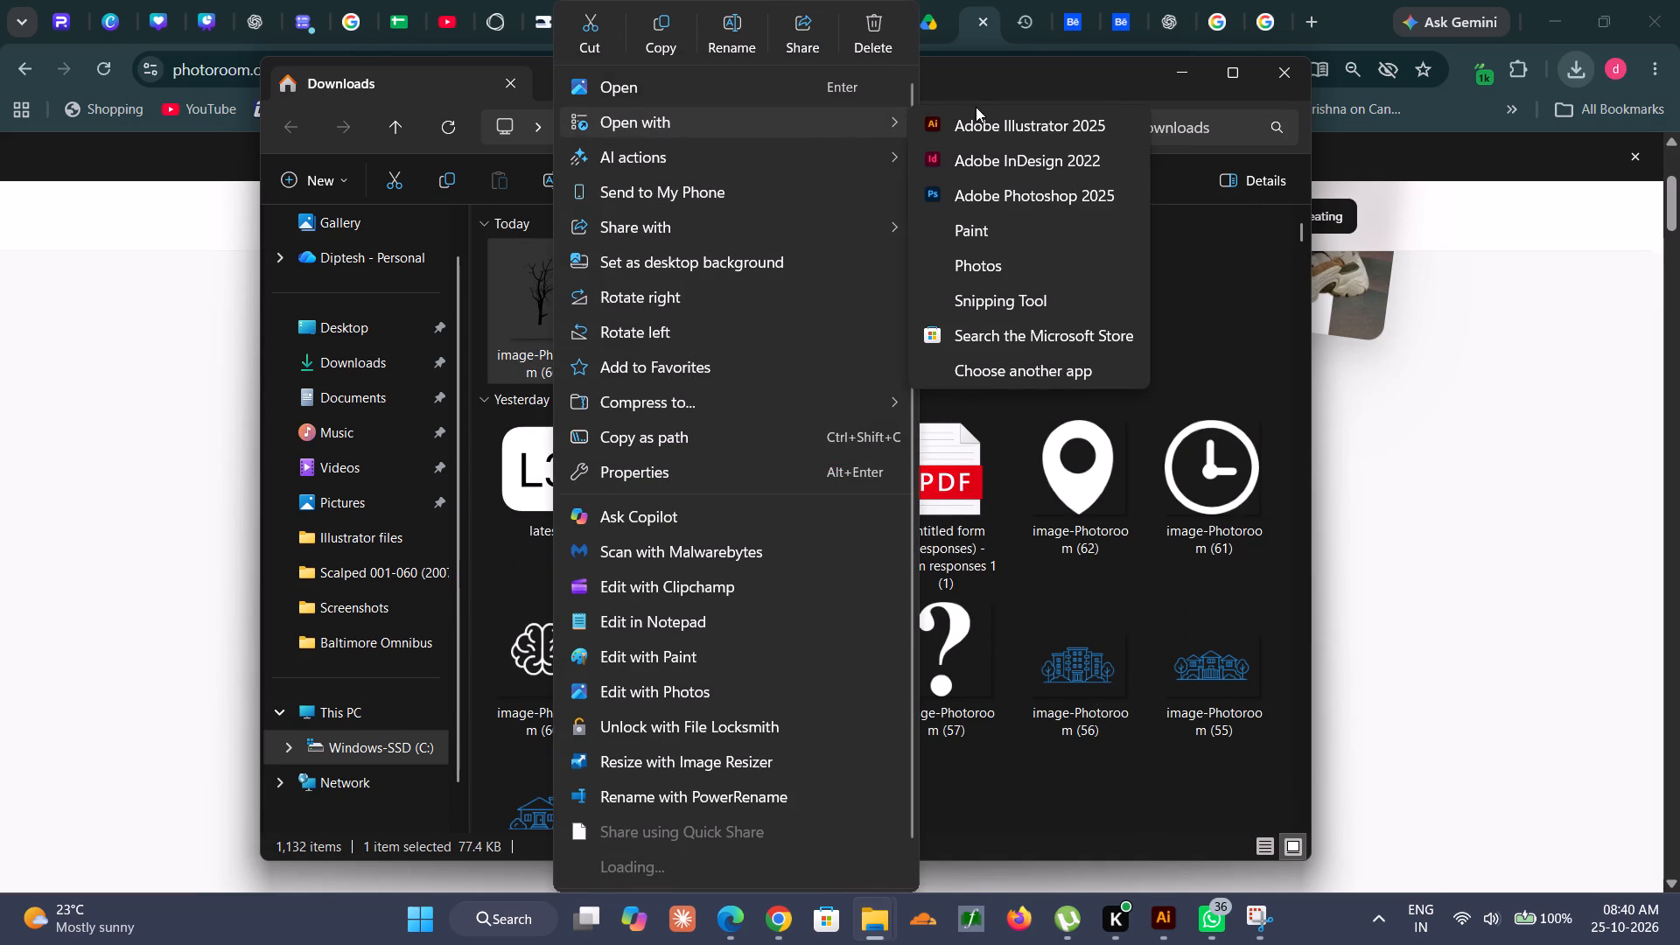
{"action": "left_click_drag", "start_coordinate": [969, 128], "coordinate": [853, 199]}
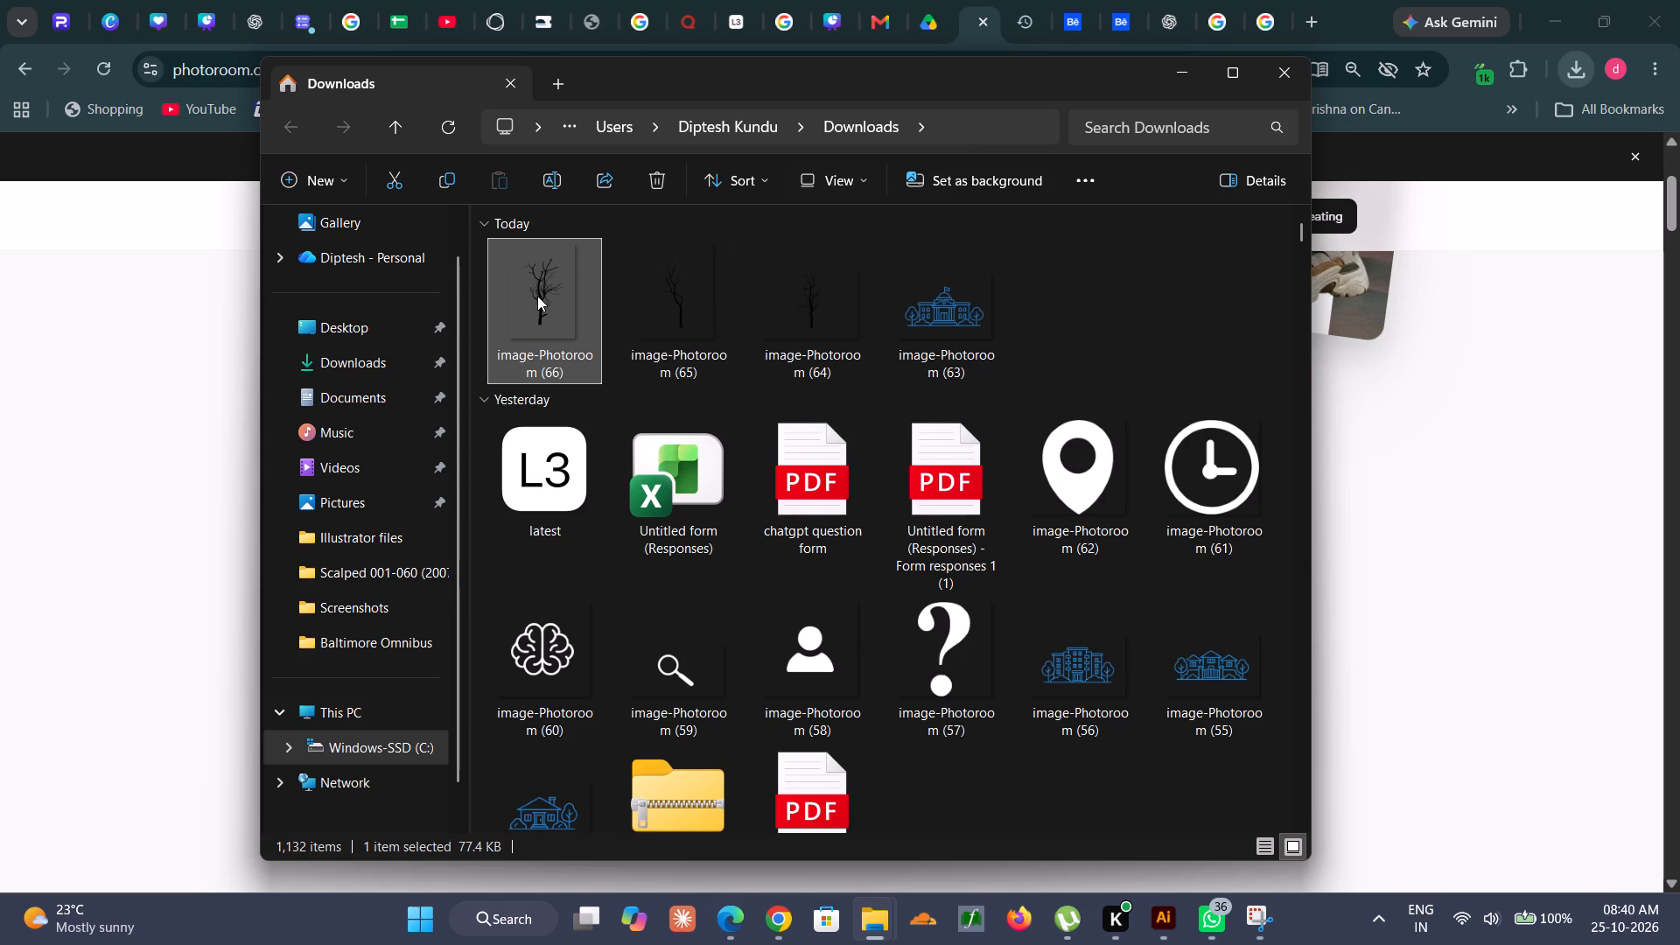
{"action": "right_click", "coordinate": [539, 295]}
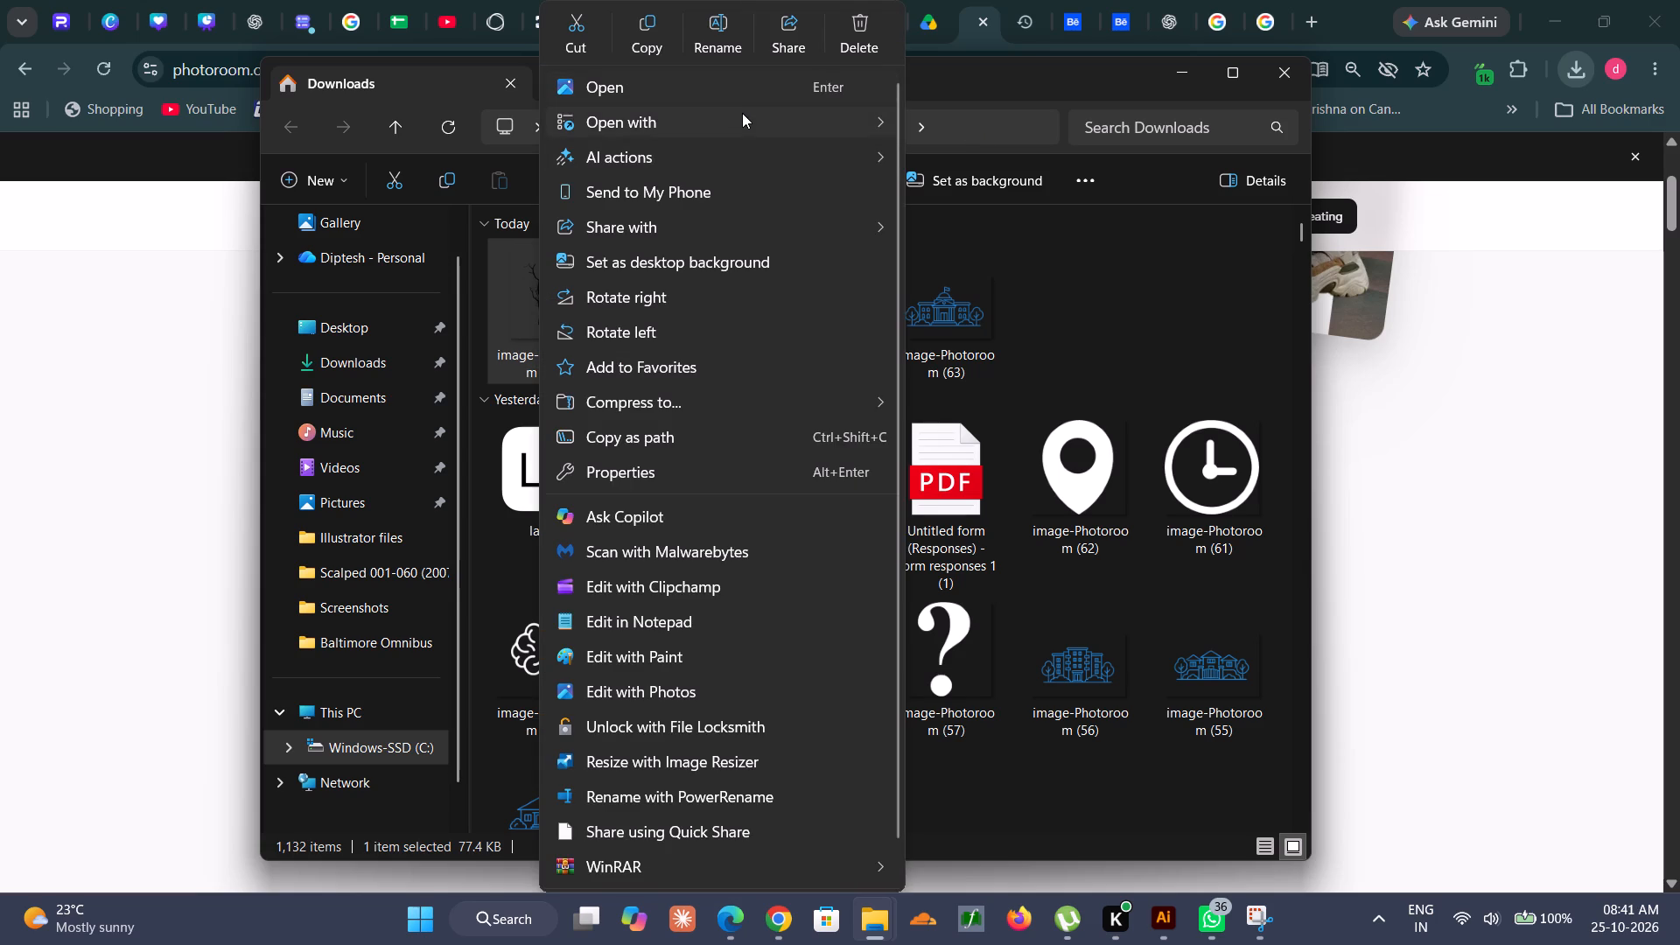
{"action": "left_click", "coordinate": [741, 115]}
{"action": "left_click", "coordinate": [989, 129]}
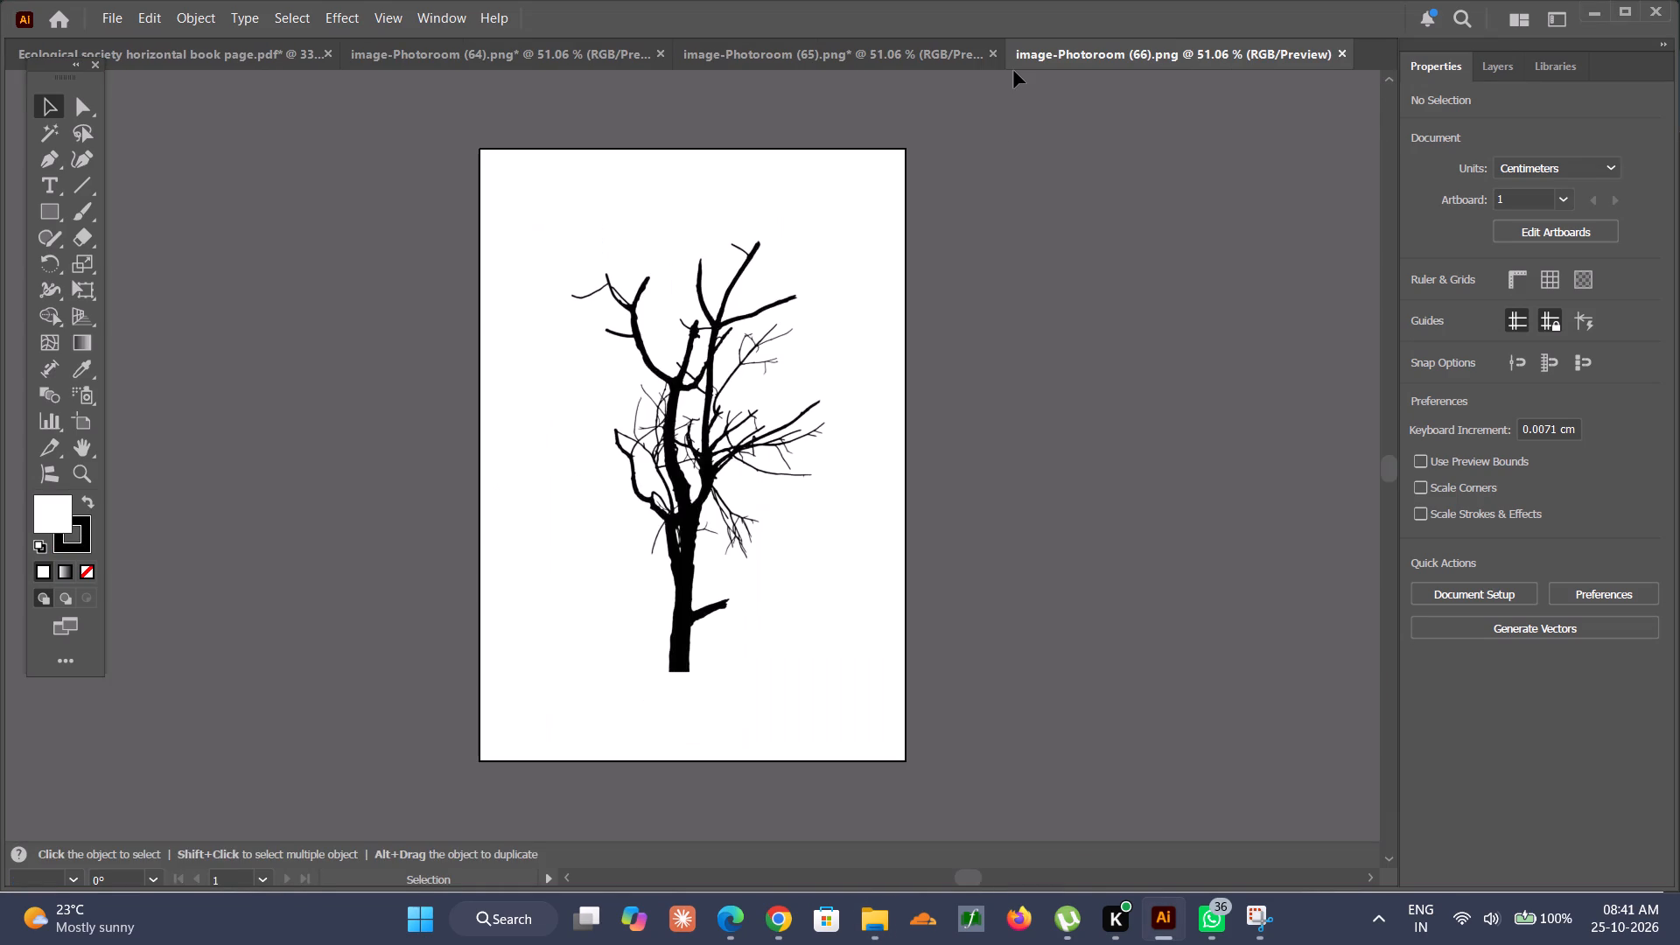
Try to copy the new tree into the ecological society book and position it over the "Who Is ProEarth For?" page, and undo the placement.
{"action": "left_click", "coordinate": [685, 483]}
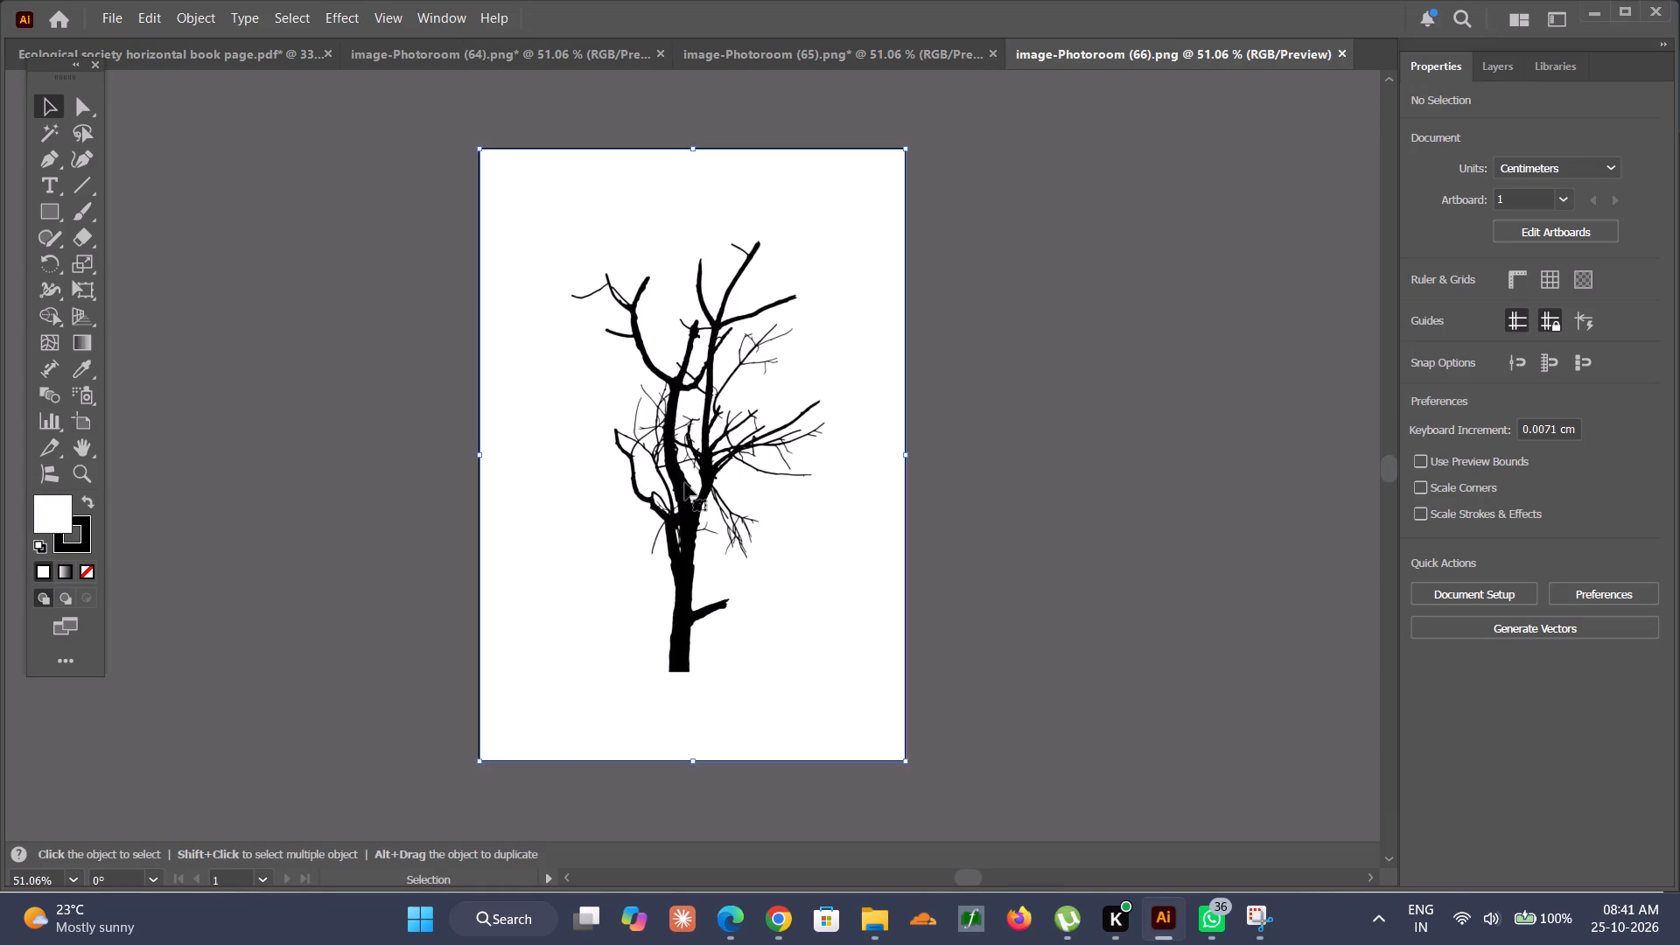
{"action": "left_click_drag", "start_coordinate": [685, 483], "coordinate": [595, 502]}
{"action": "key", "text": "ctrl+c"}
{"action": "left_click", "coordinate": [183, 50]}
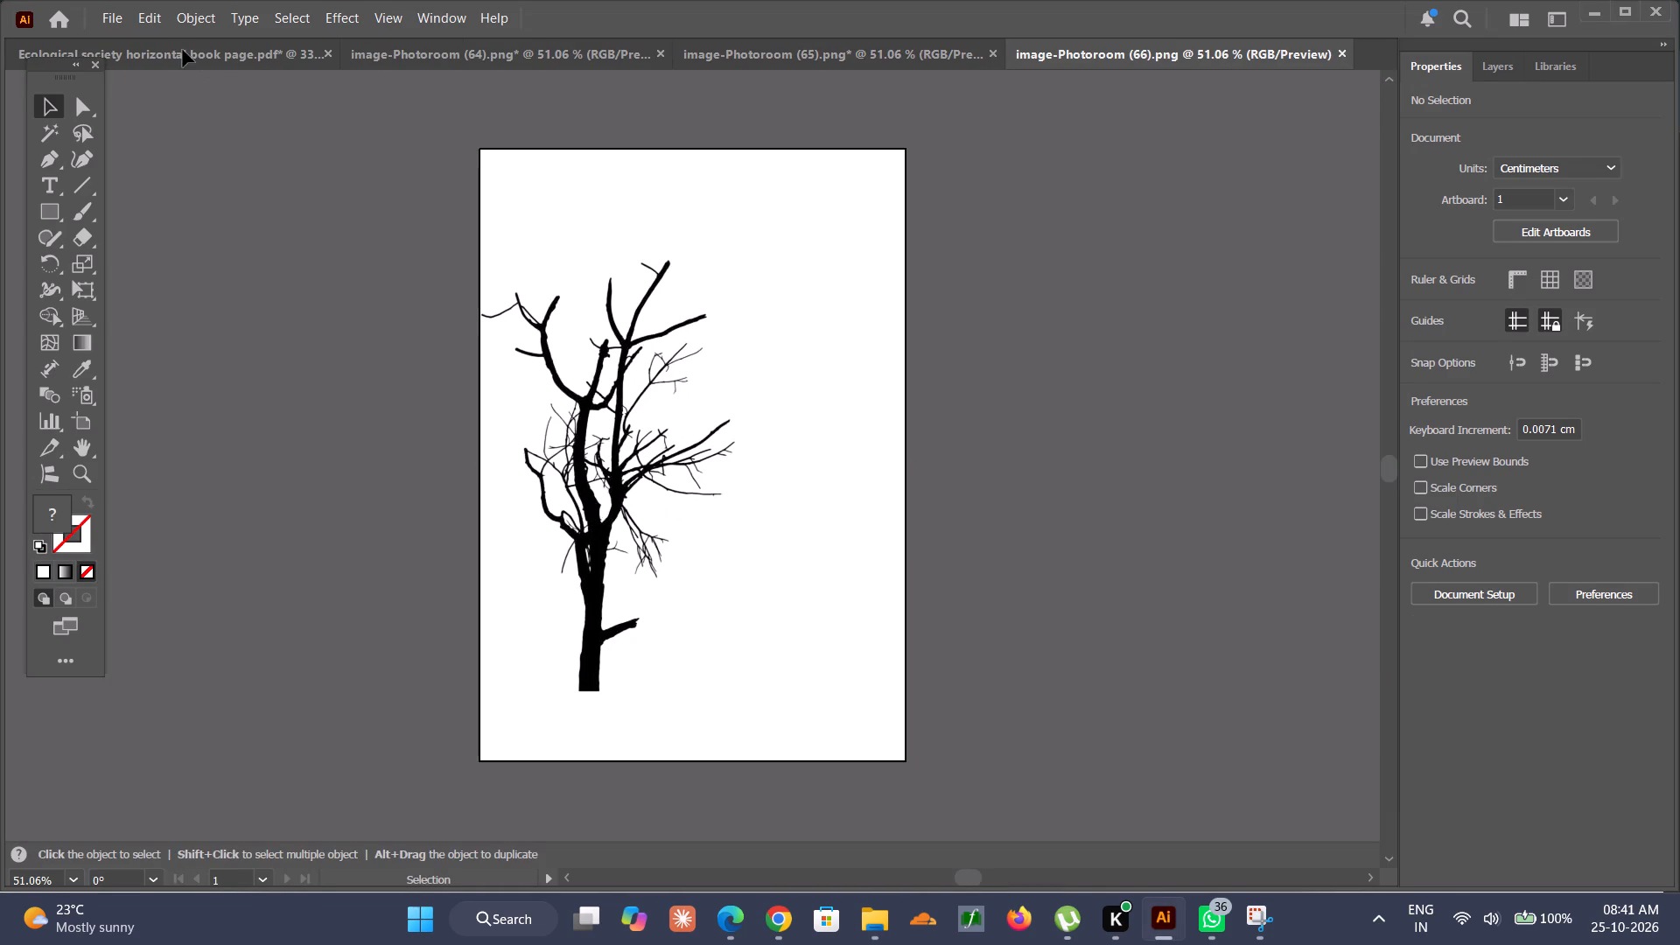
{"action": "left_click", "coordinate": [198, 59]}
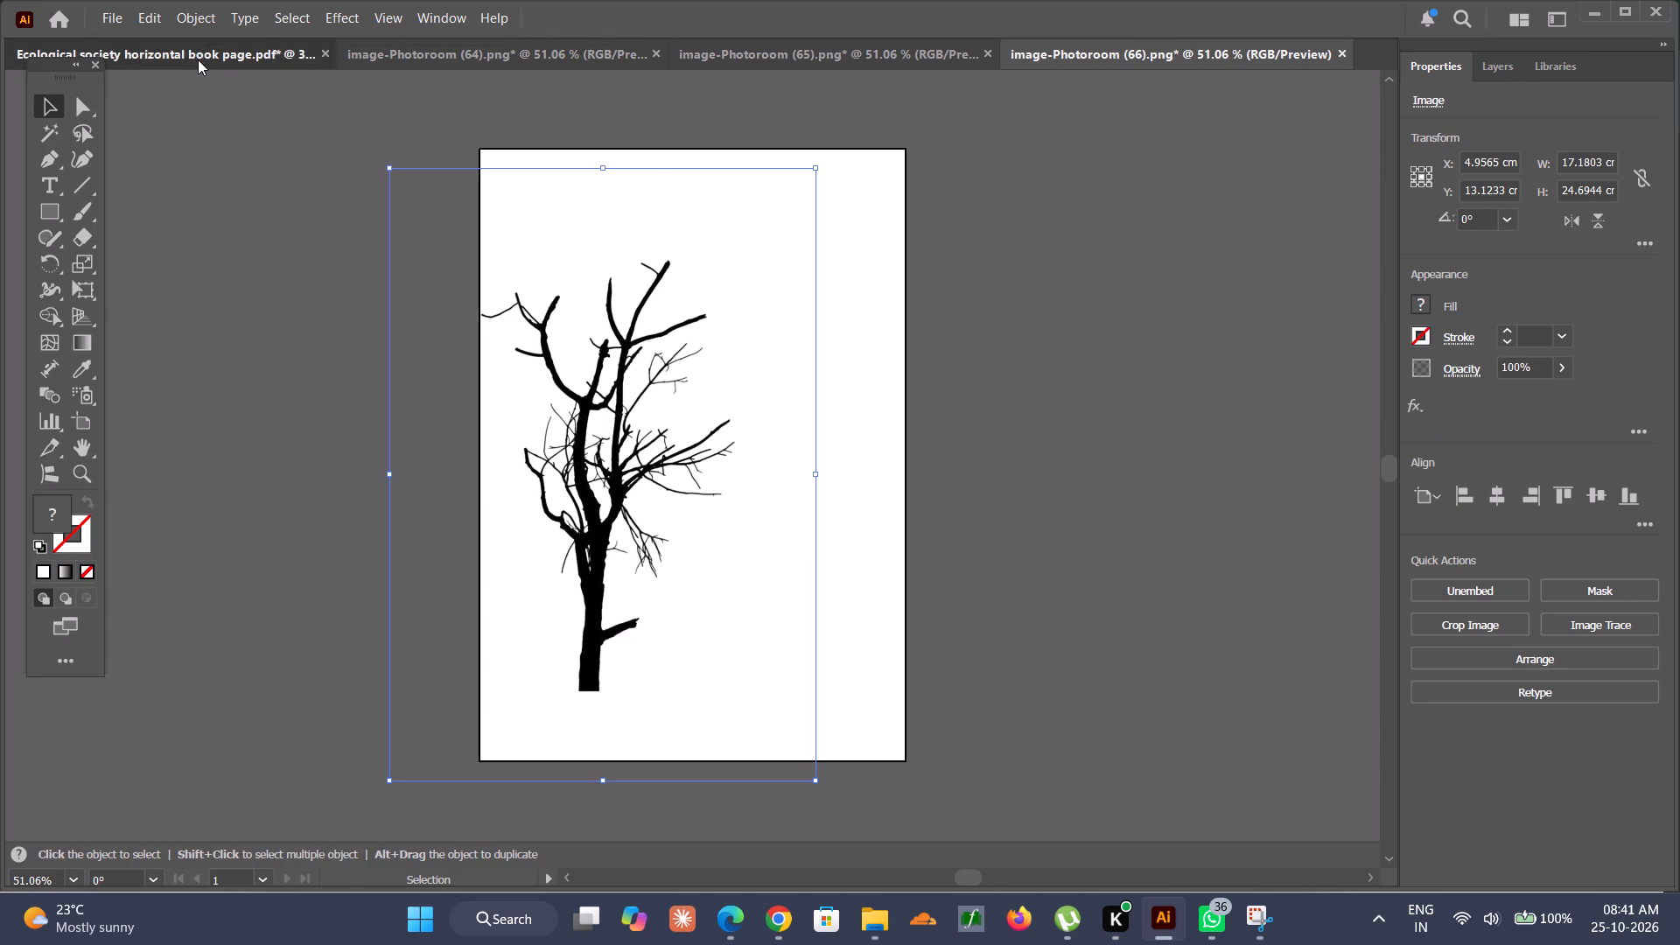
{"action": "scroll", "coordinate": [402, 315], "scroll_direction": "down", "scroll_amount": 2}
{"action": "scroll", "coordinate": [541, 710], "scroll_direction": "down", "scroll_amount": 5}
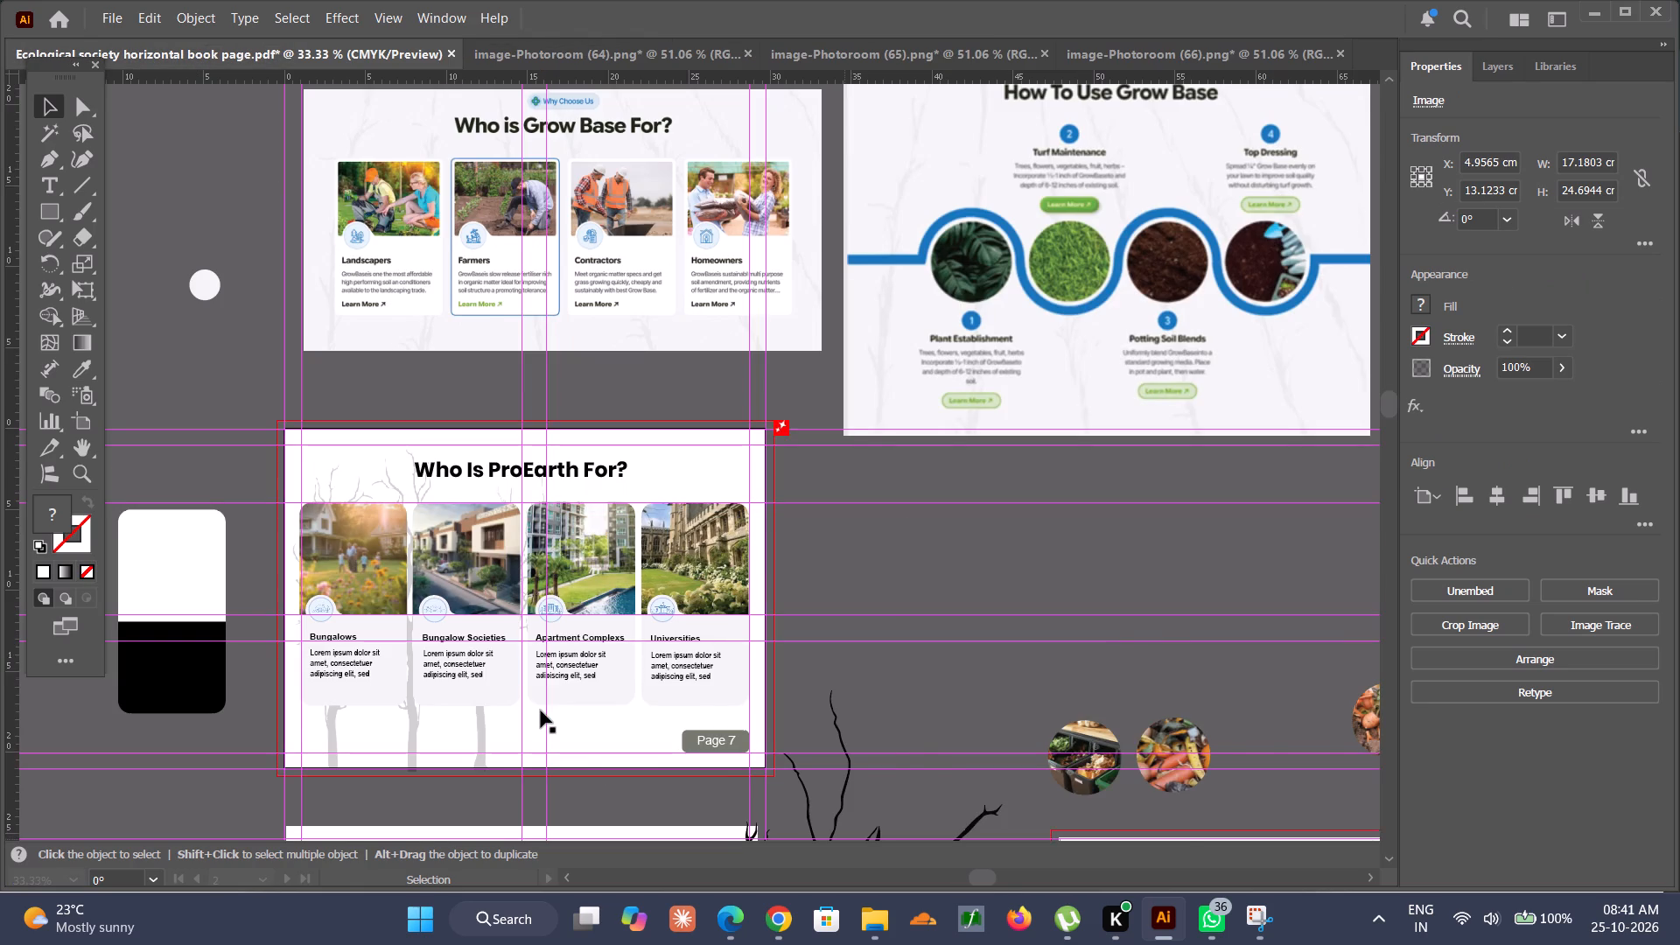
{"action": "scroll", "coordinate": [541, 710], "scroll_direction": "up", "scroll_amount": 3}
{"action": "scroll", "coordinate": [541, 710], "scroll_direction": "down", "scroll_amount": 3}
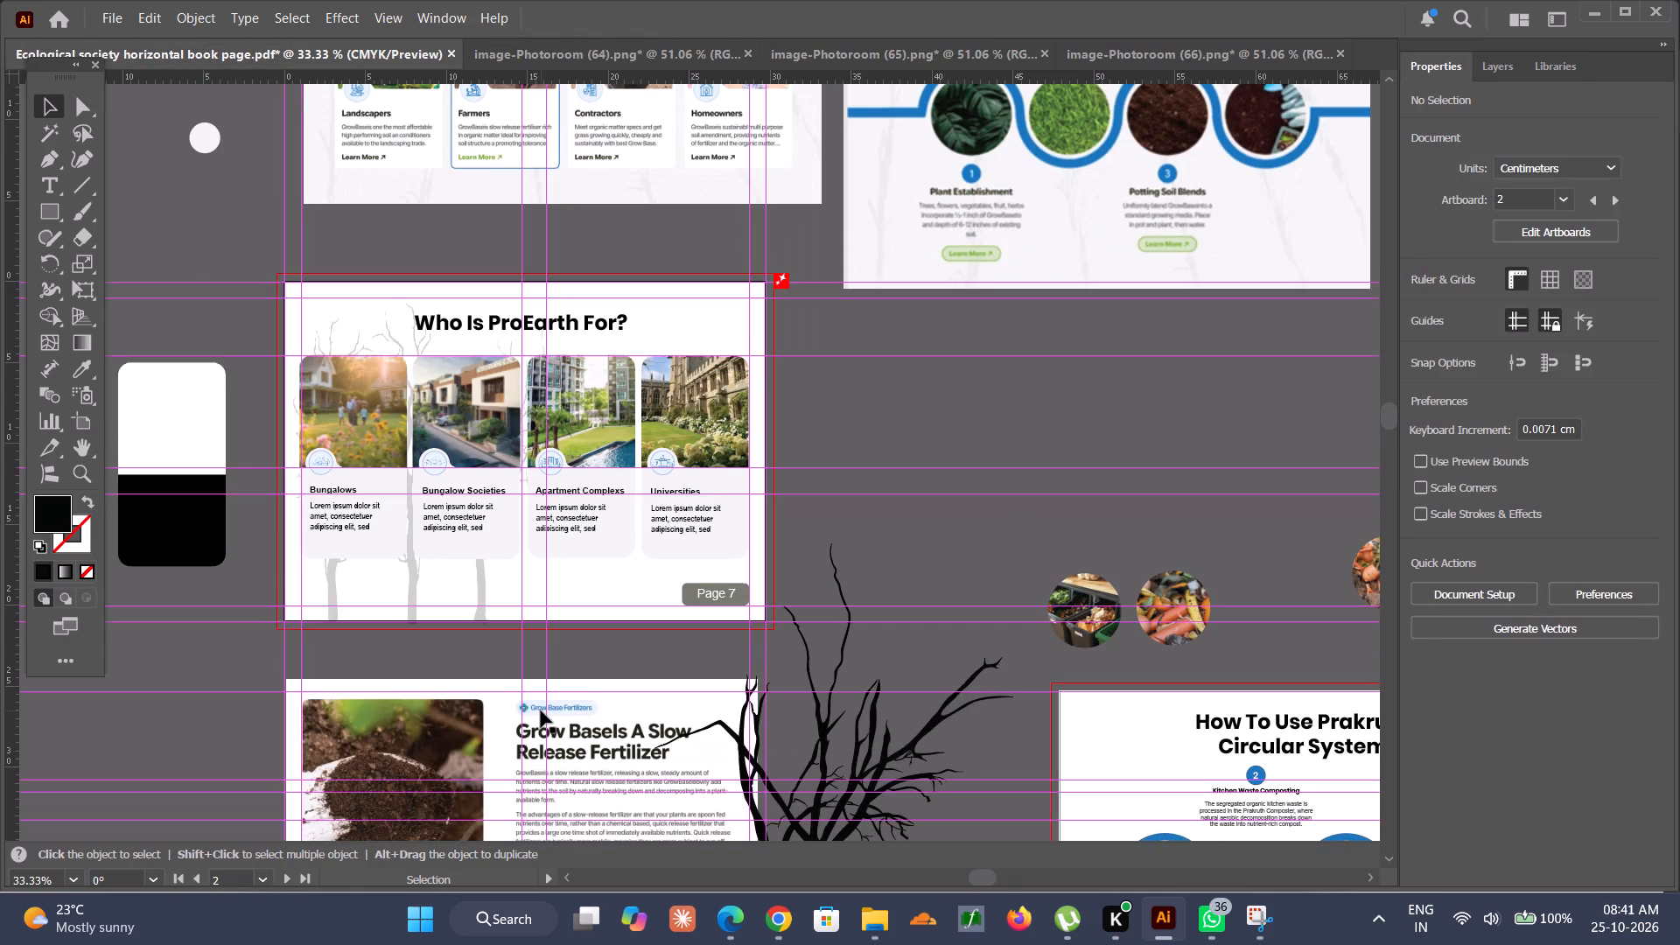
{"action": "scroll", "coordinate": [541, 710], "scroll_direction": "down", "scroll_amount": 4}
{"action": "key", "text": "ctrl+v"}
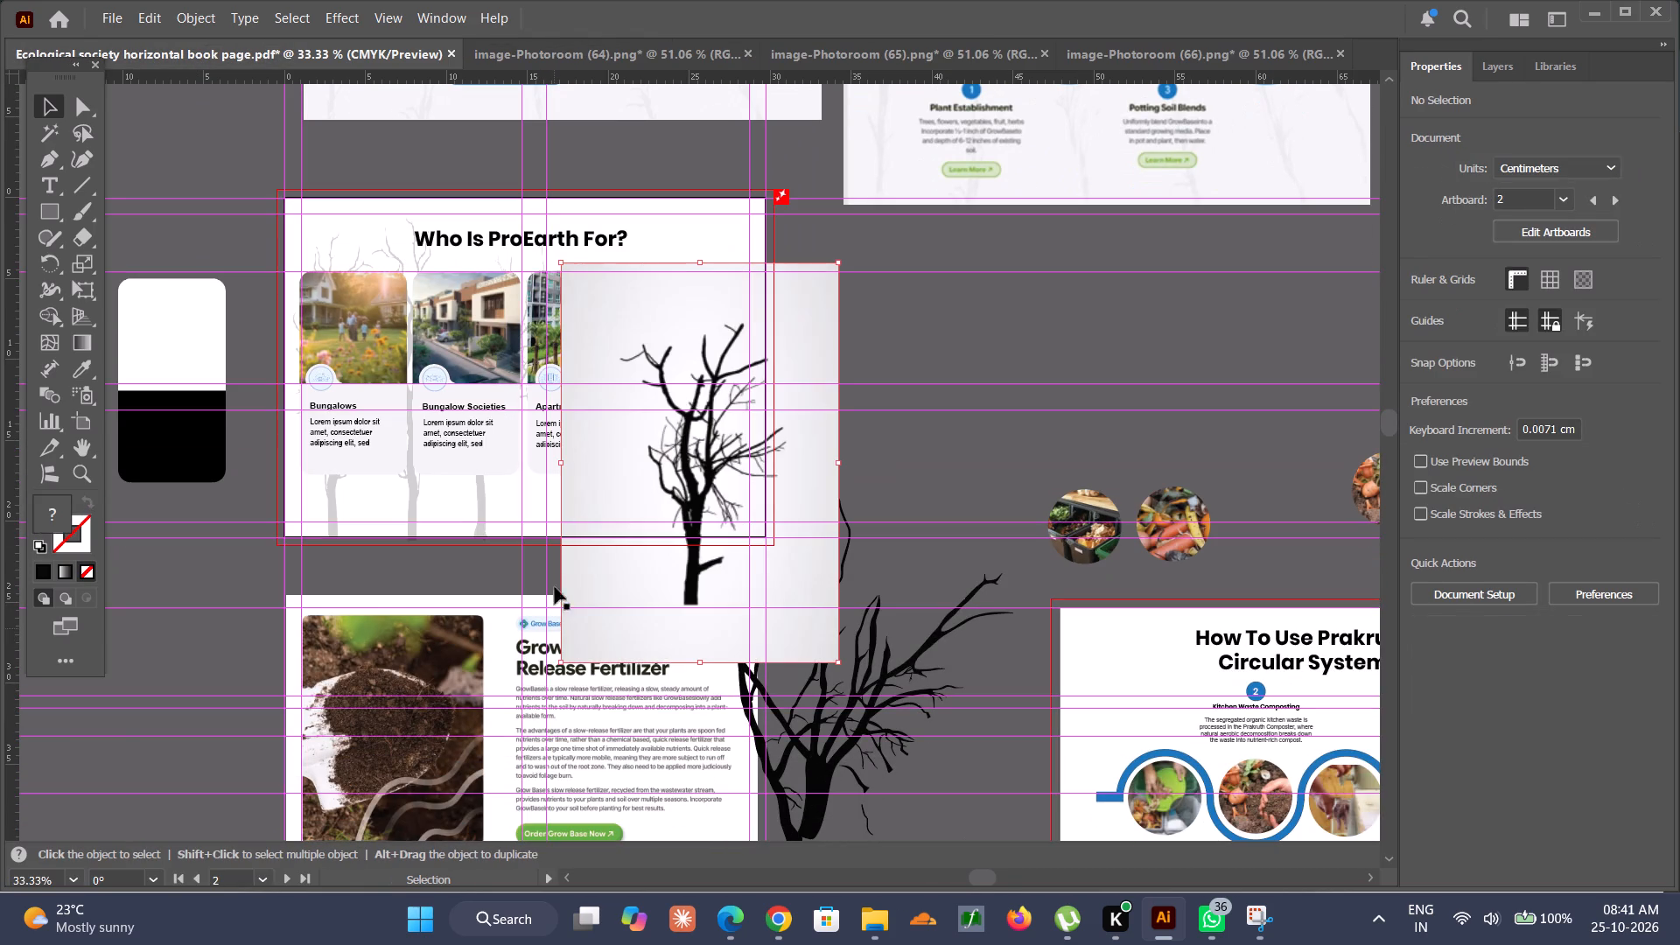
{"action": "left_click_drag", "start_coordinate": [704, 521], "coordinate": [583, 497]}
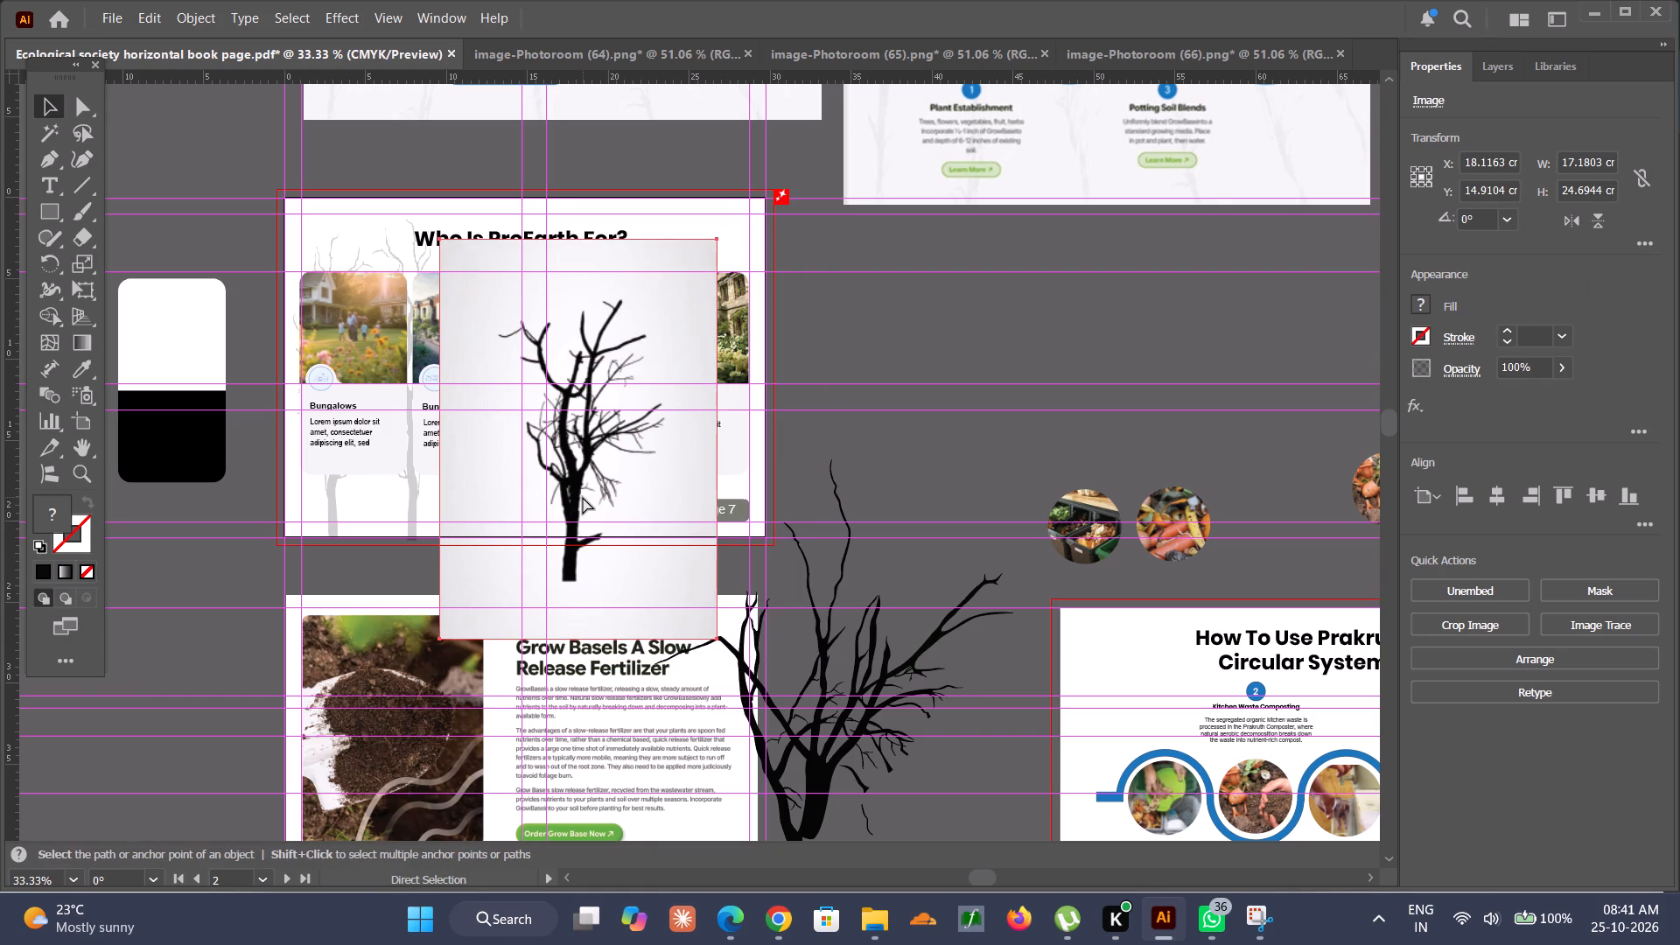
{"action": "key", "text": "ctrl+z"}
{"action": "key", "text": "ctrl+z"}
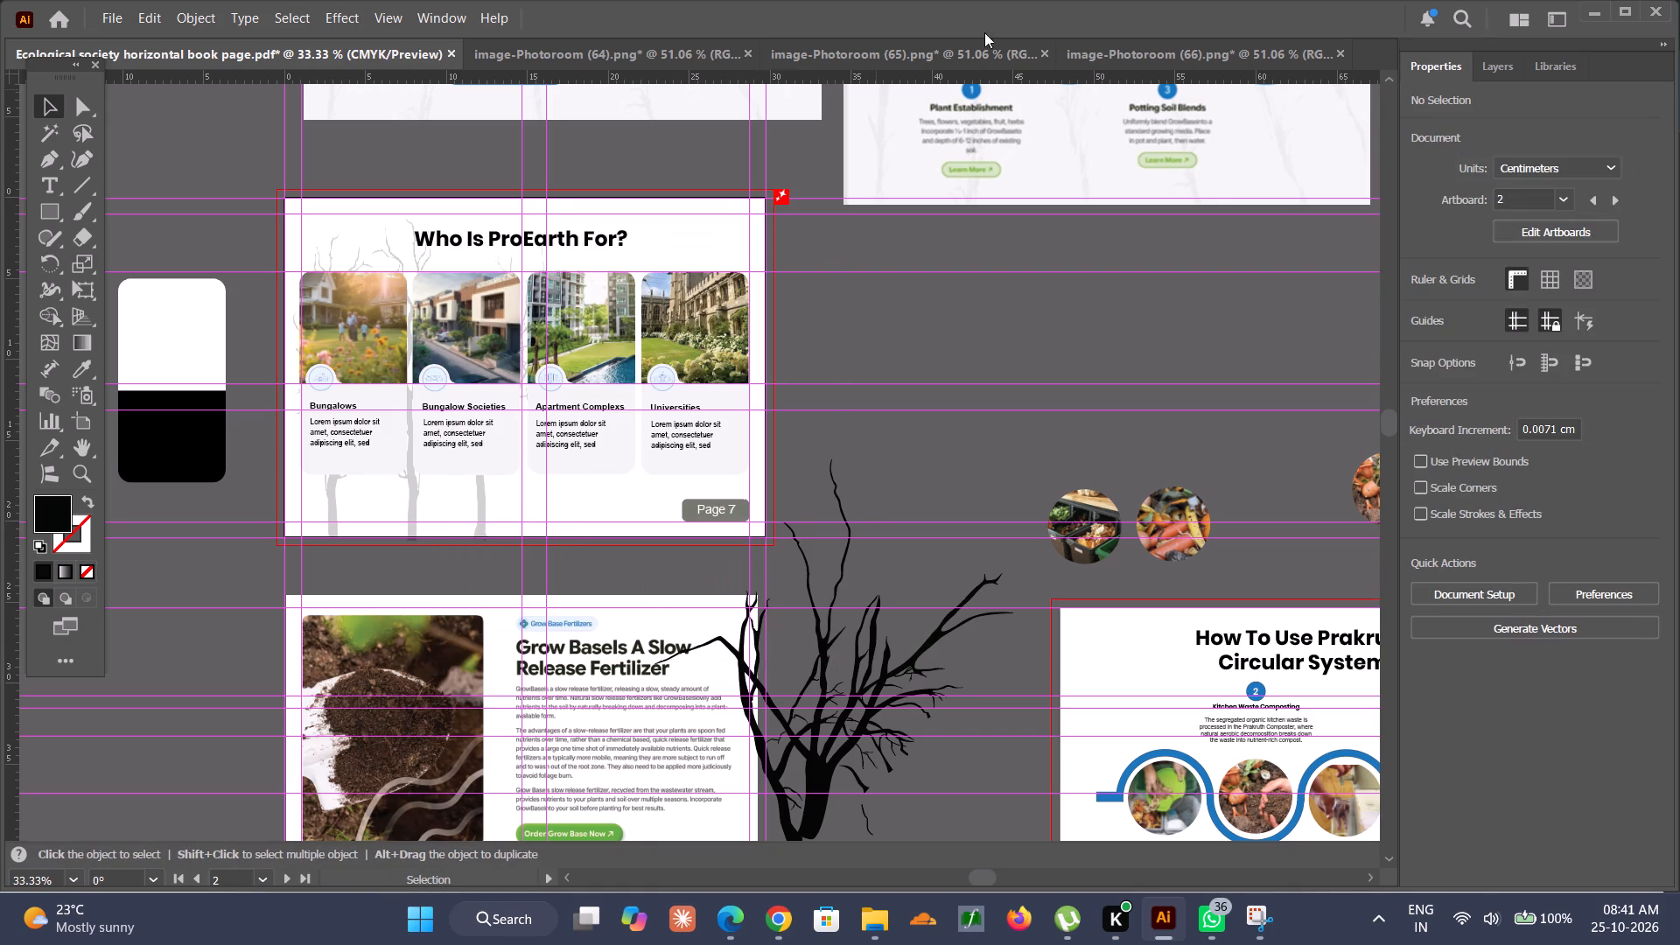
Copy the transparent tree from image-Photoroom (66) and paste it into the ecological society book at about X 25.6 cm, Y 16.4 cm.
{"action": "left_click", "coordinate": [1133, 58]}
{"action": "key", "text": "ctrl+c"}
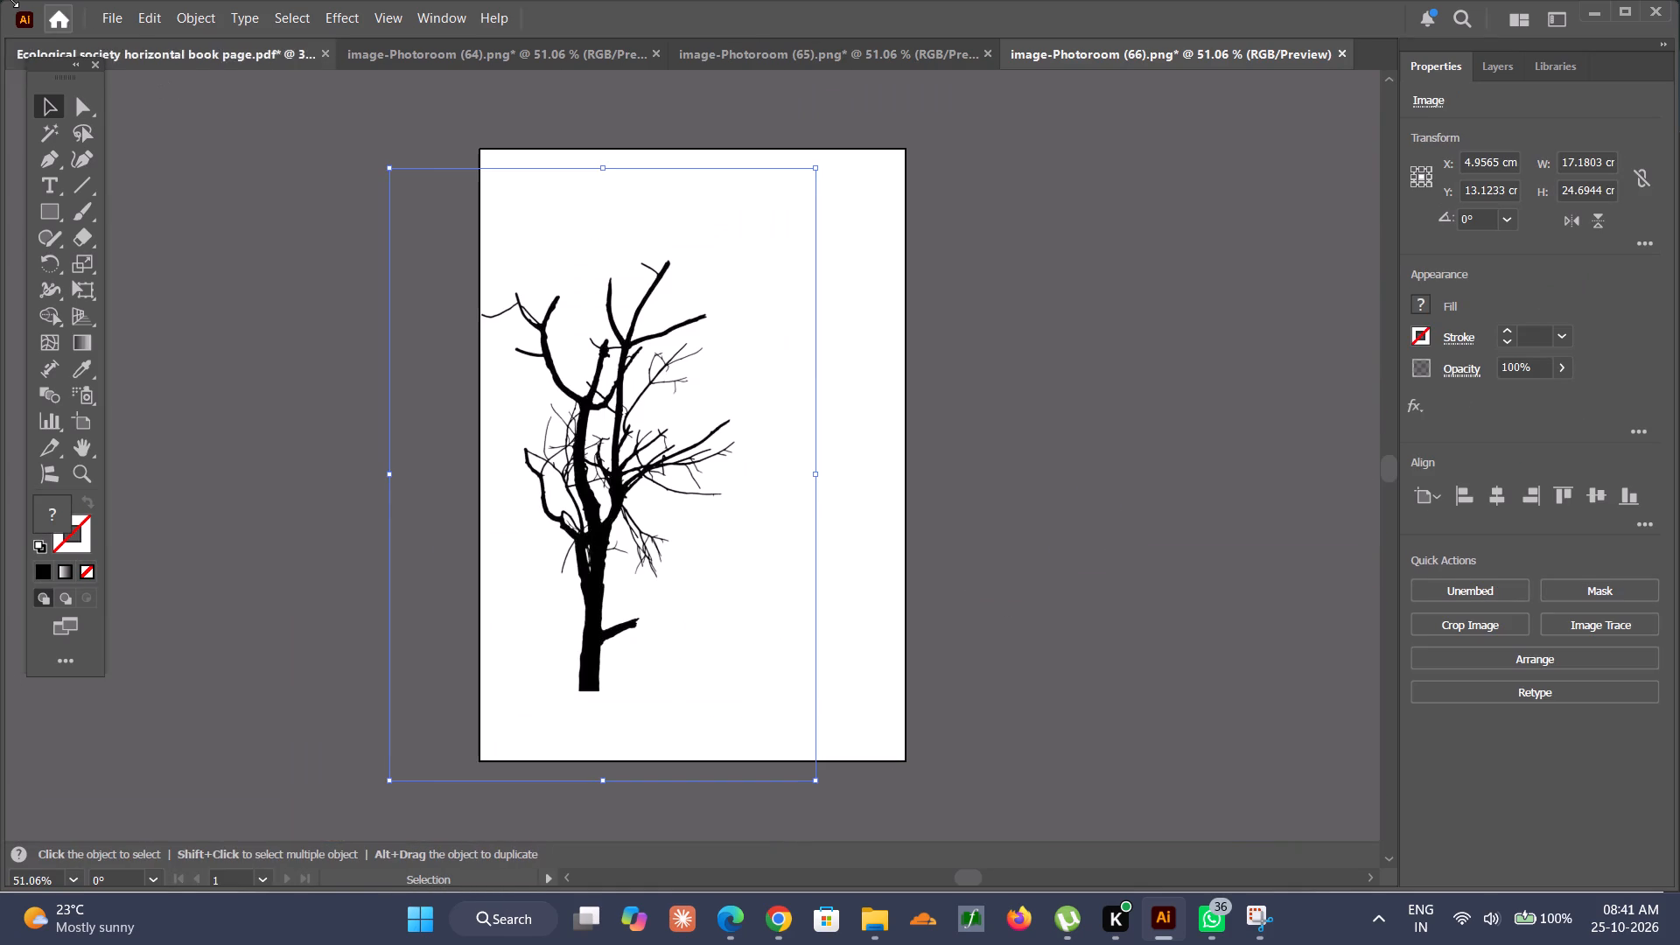
{"action": "left_click", "coordinate": [143, 48]}
{"action": "key", "text": "ctrl+v"}
{"action": "scroll", "coordinate": [642, 496], "scroll_direction": "up", "scroll_amount": 2, "text": "alt"}
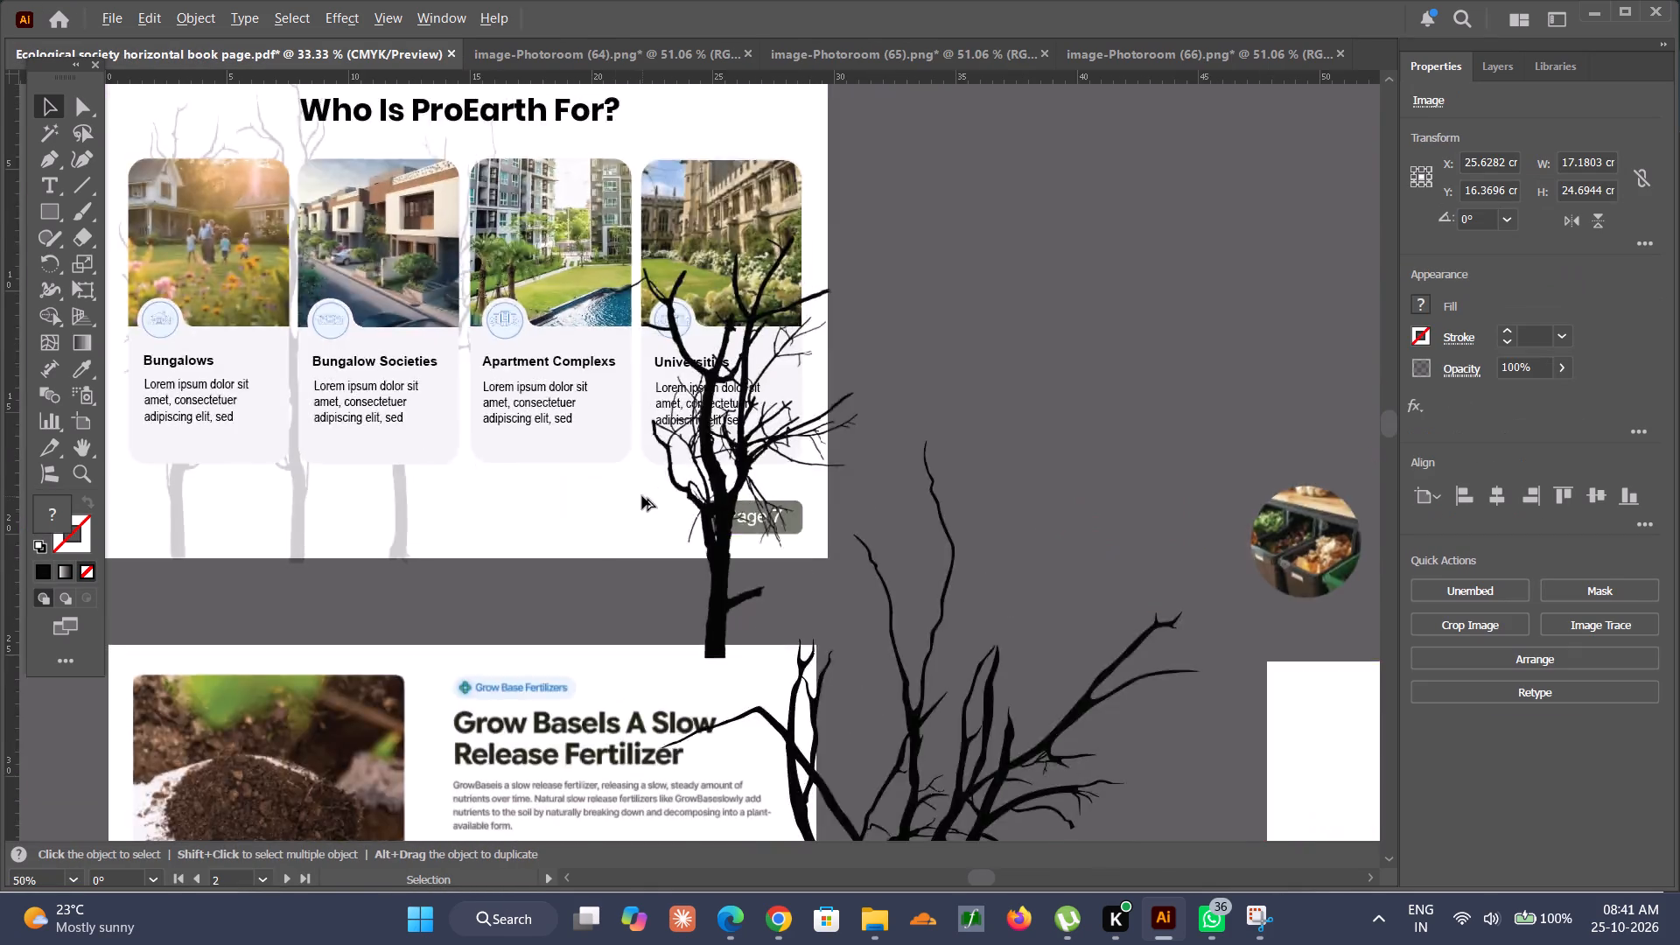
Move the new black tree onto the "Who Is ProEarth For?" page at about X 20.4 cm, Y 12.3 cm, its trunk base at the page's lower edge.
{"action": "scroll", "coordinate": [642, 496], "scroll_direction": "up", "scroll_amount": 1, "text": "alt"}
{"action": "scroll", "coordinate": [744, 513], "scroll_direction": "down", "scroll_amount": 3}
{"action": "scroll", "coordinate": [744, 513], "scroll_direction": "down", "scroll_amount": 4, "text": "alt"}
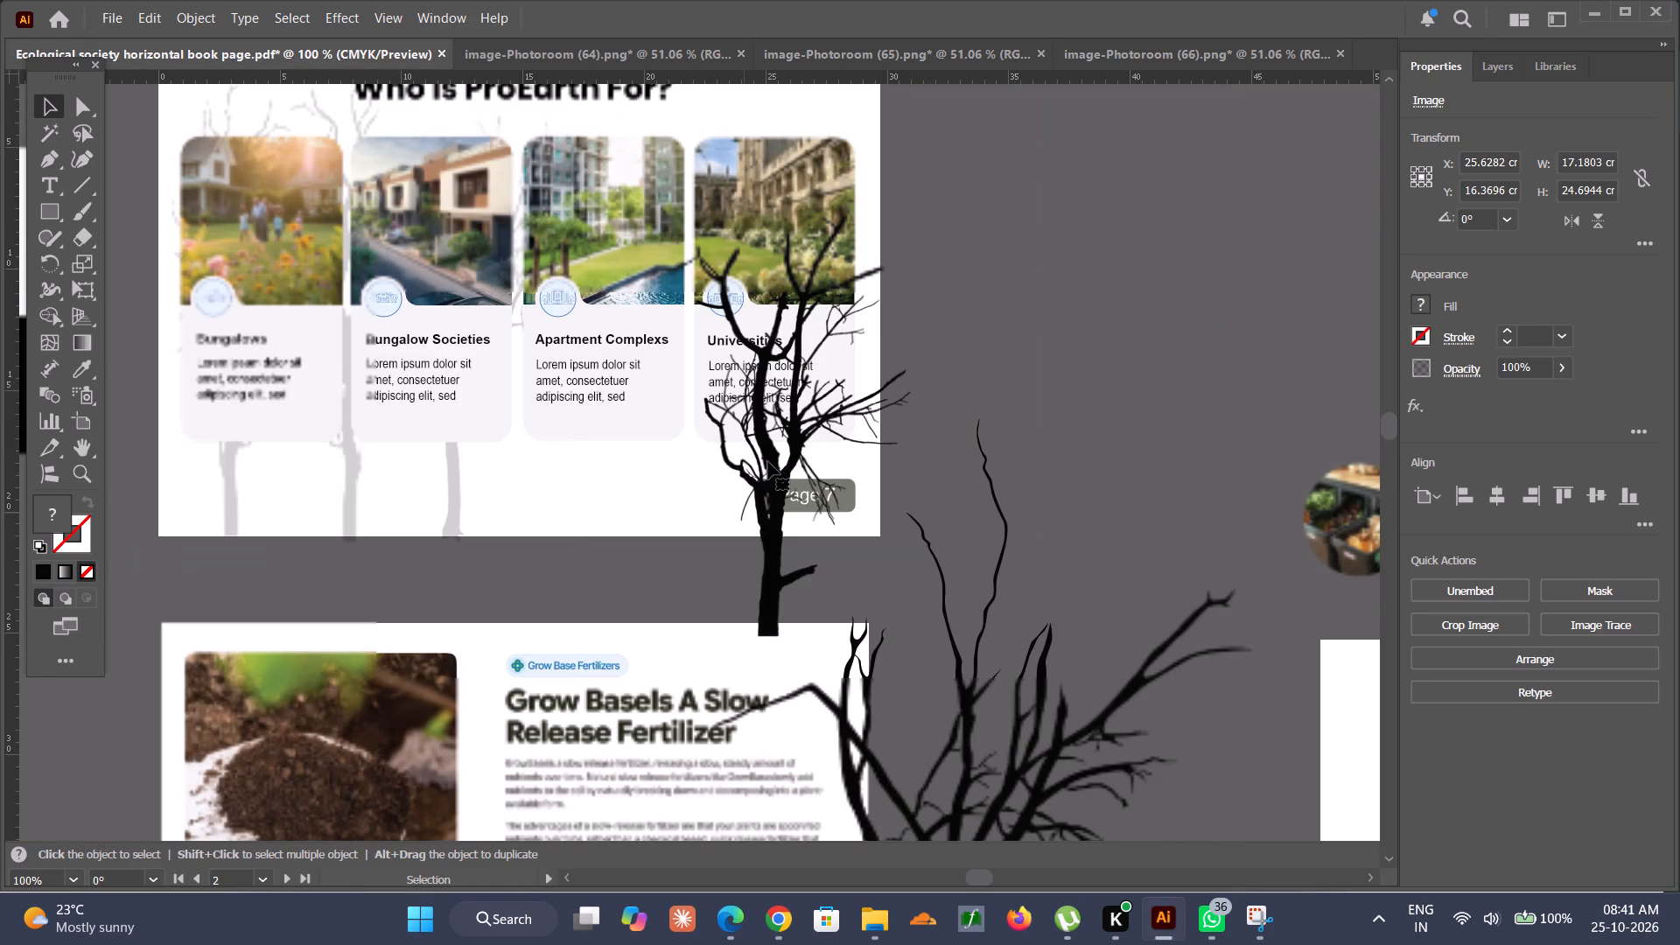
{"action": "left_click_drag", "start_coordinate": [774, 481], "coordinate": [569, 383]}
{"action": "scroll", "coordinate": [575, 385], "scroll_direction": "up", "scroll_amount": 5}
{"action": "left_click_drag", "start_coordinate": [571, 478], "coordinate": [590, 479]}
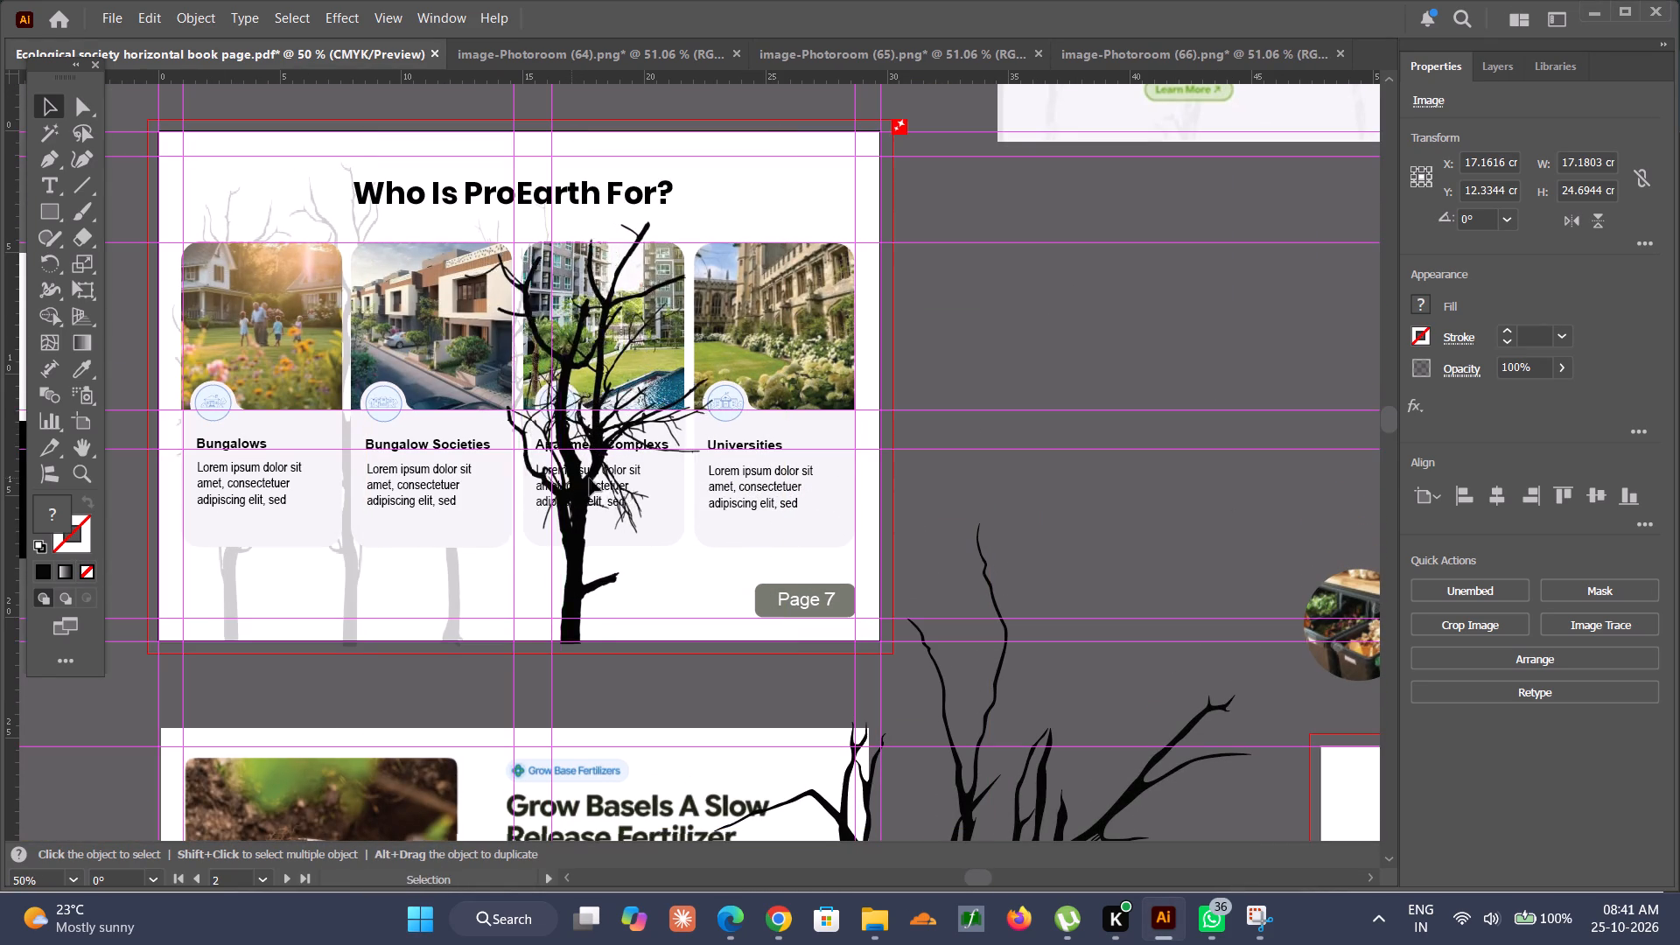
{"action": "left_click_drag", "start_coordinate": [590, 479], "coordinate": [653, 475]}
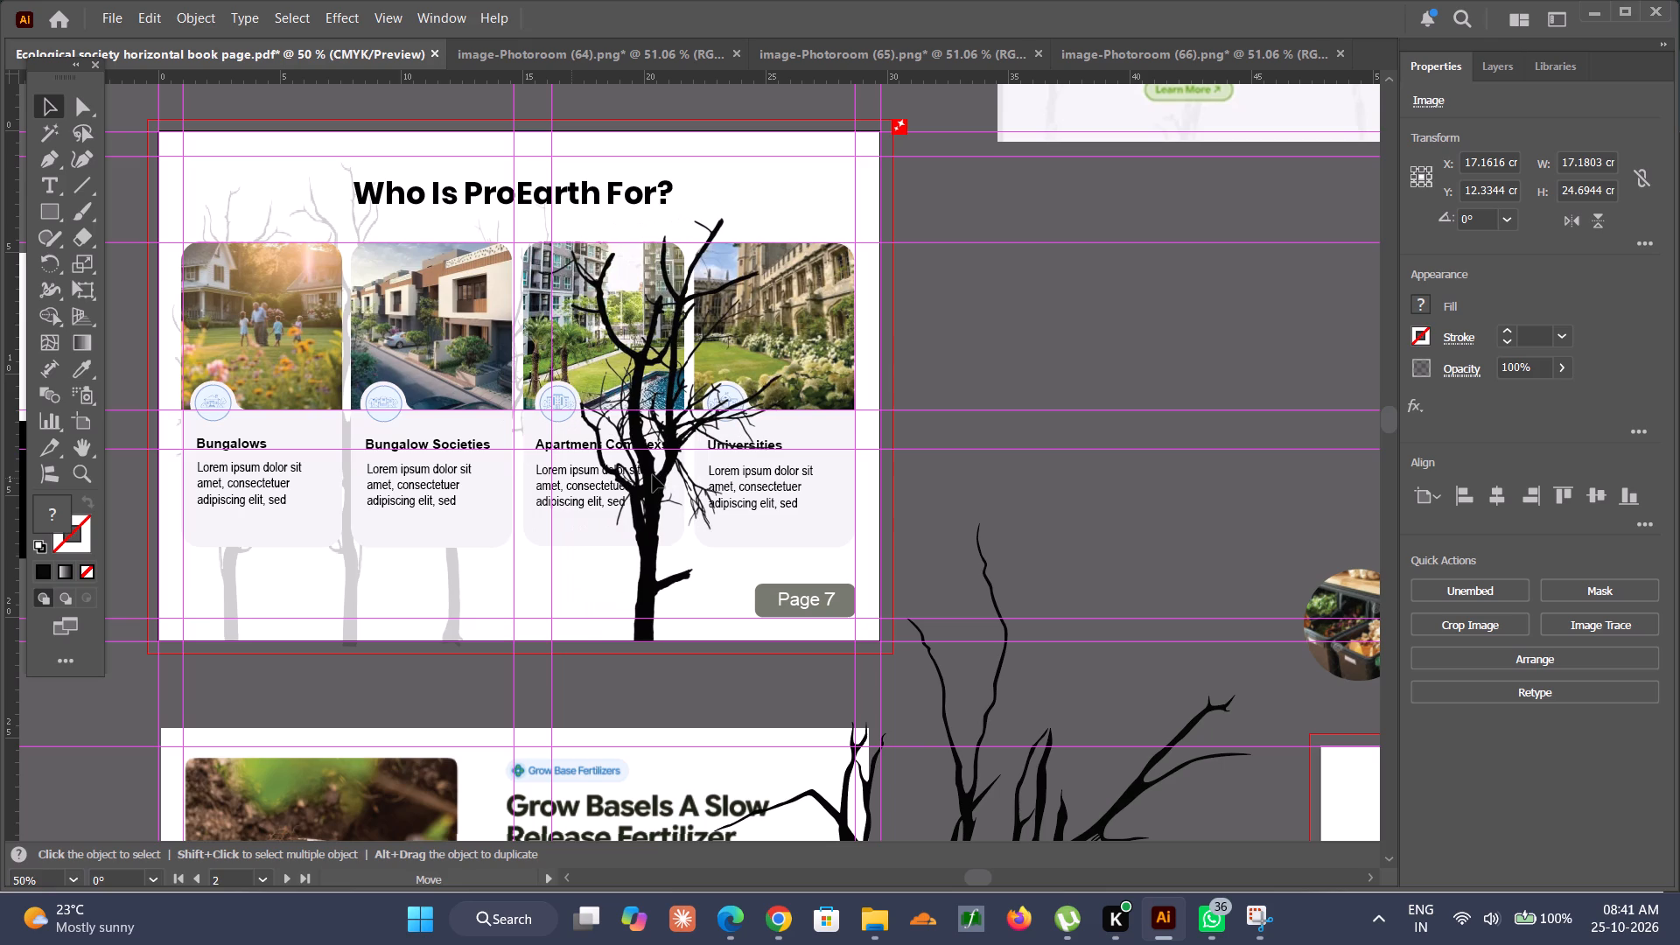
{"action": "left_click_drag", "start_coordinate": [653, 475], "coordinate": [651, 476]}
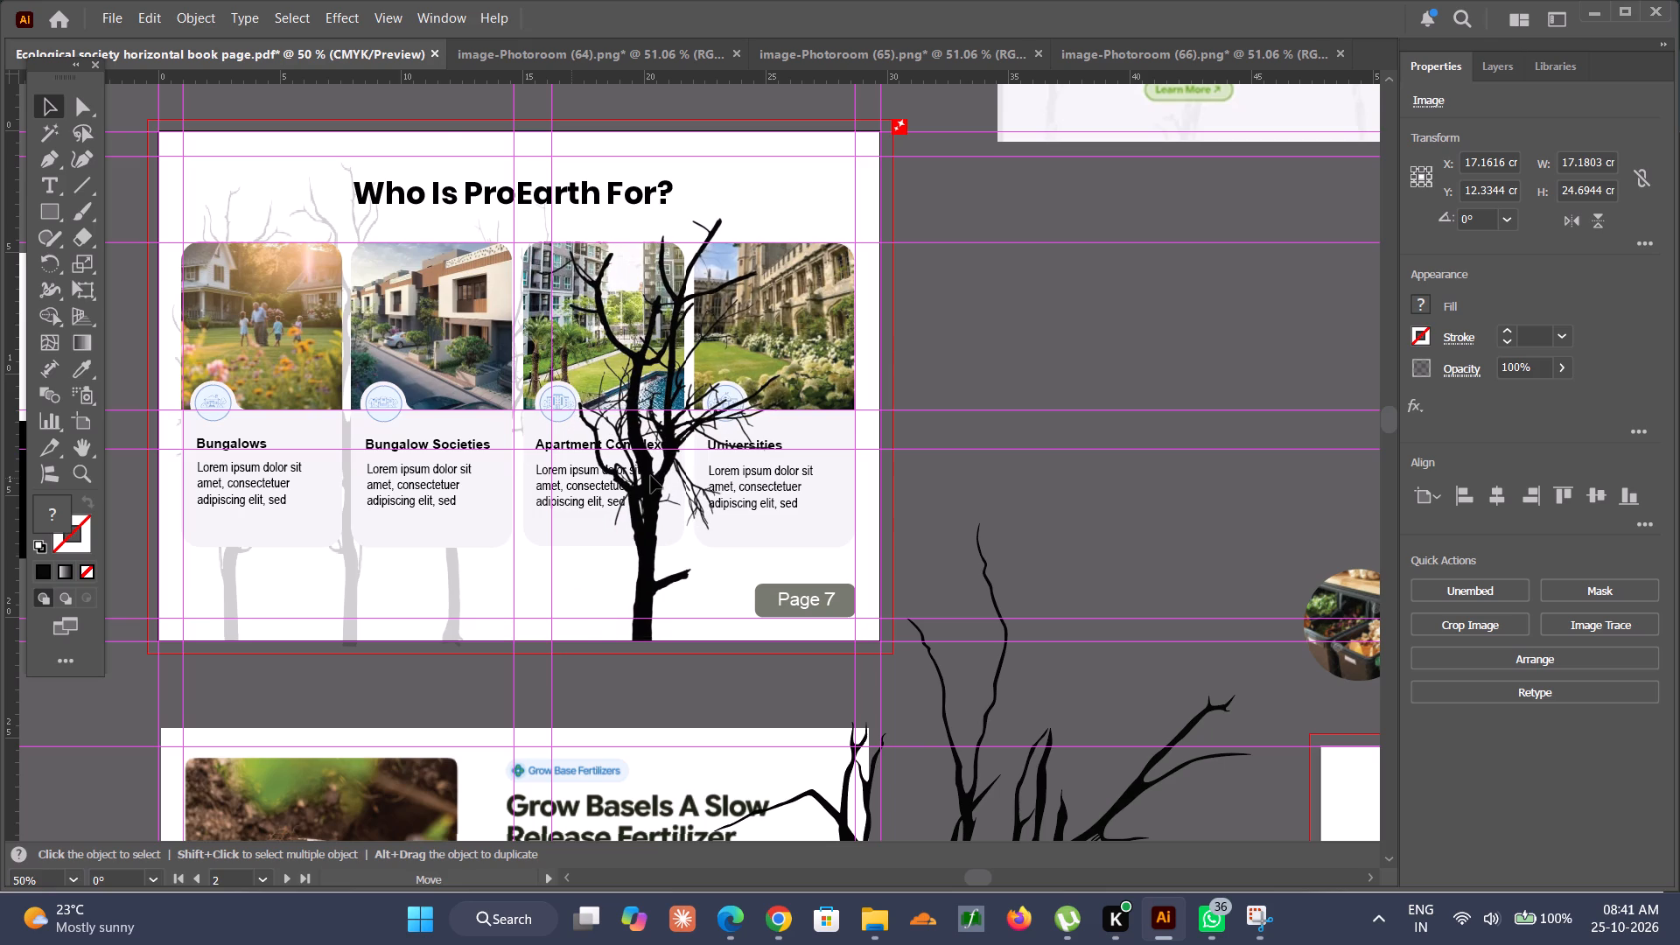
{"action": "left_click_drag", "start_coordinate": [651, 476], "coordinate": [650, 476]}
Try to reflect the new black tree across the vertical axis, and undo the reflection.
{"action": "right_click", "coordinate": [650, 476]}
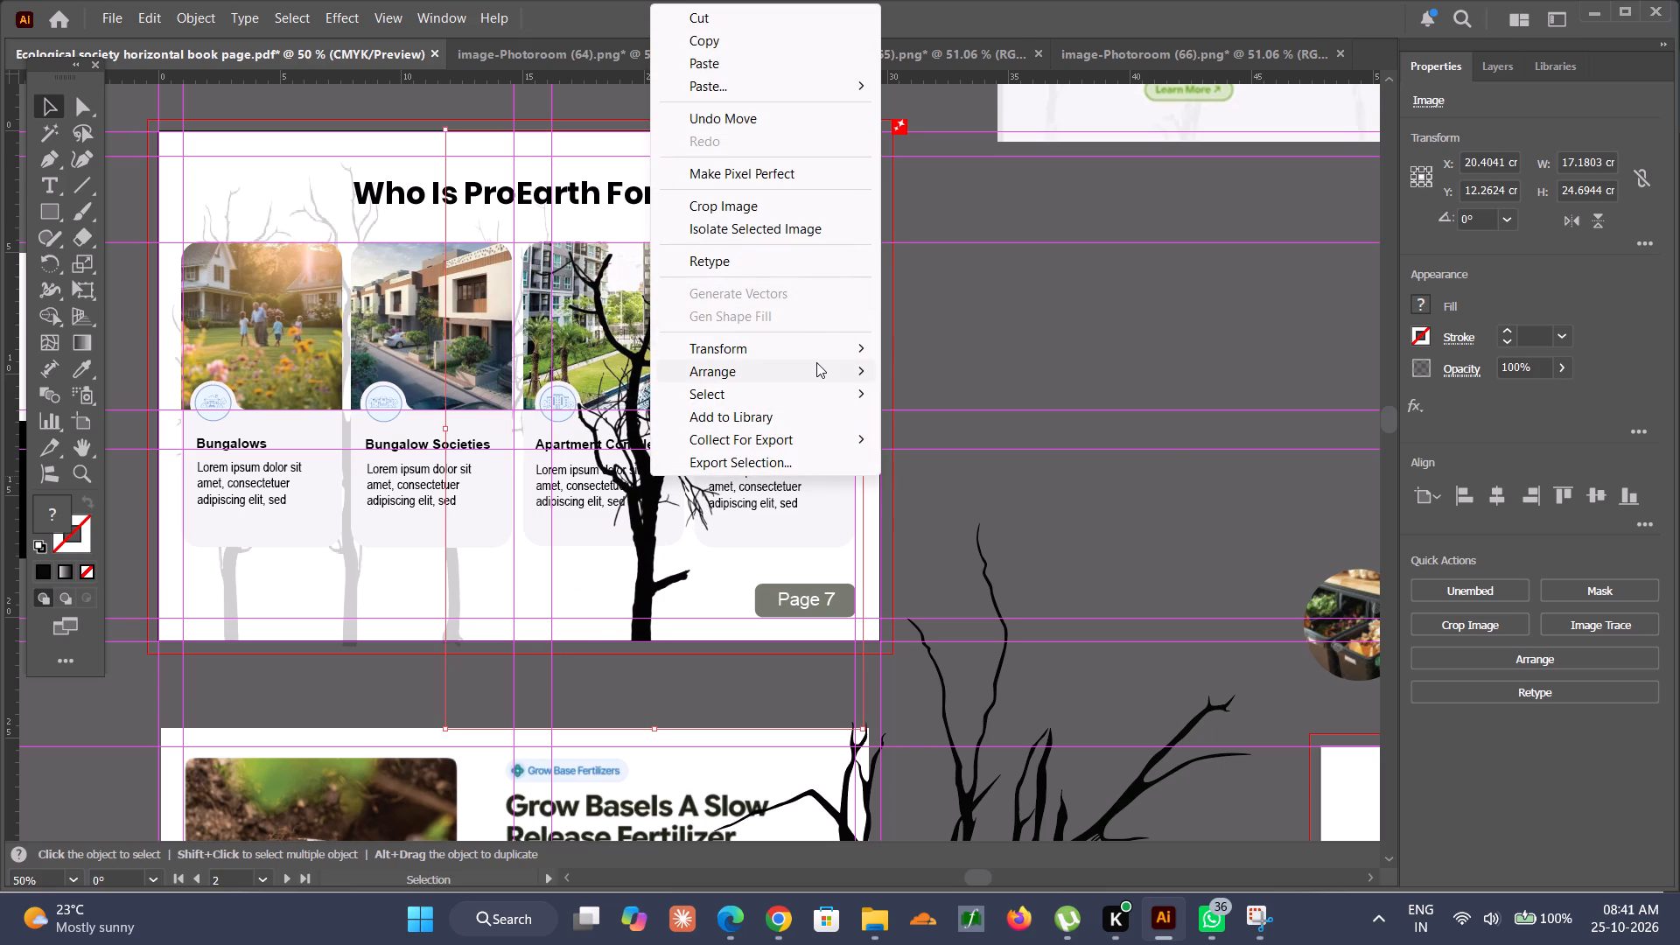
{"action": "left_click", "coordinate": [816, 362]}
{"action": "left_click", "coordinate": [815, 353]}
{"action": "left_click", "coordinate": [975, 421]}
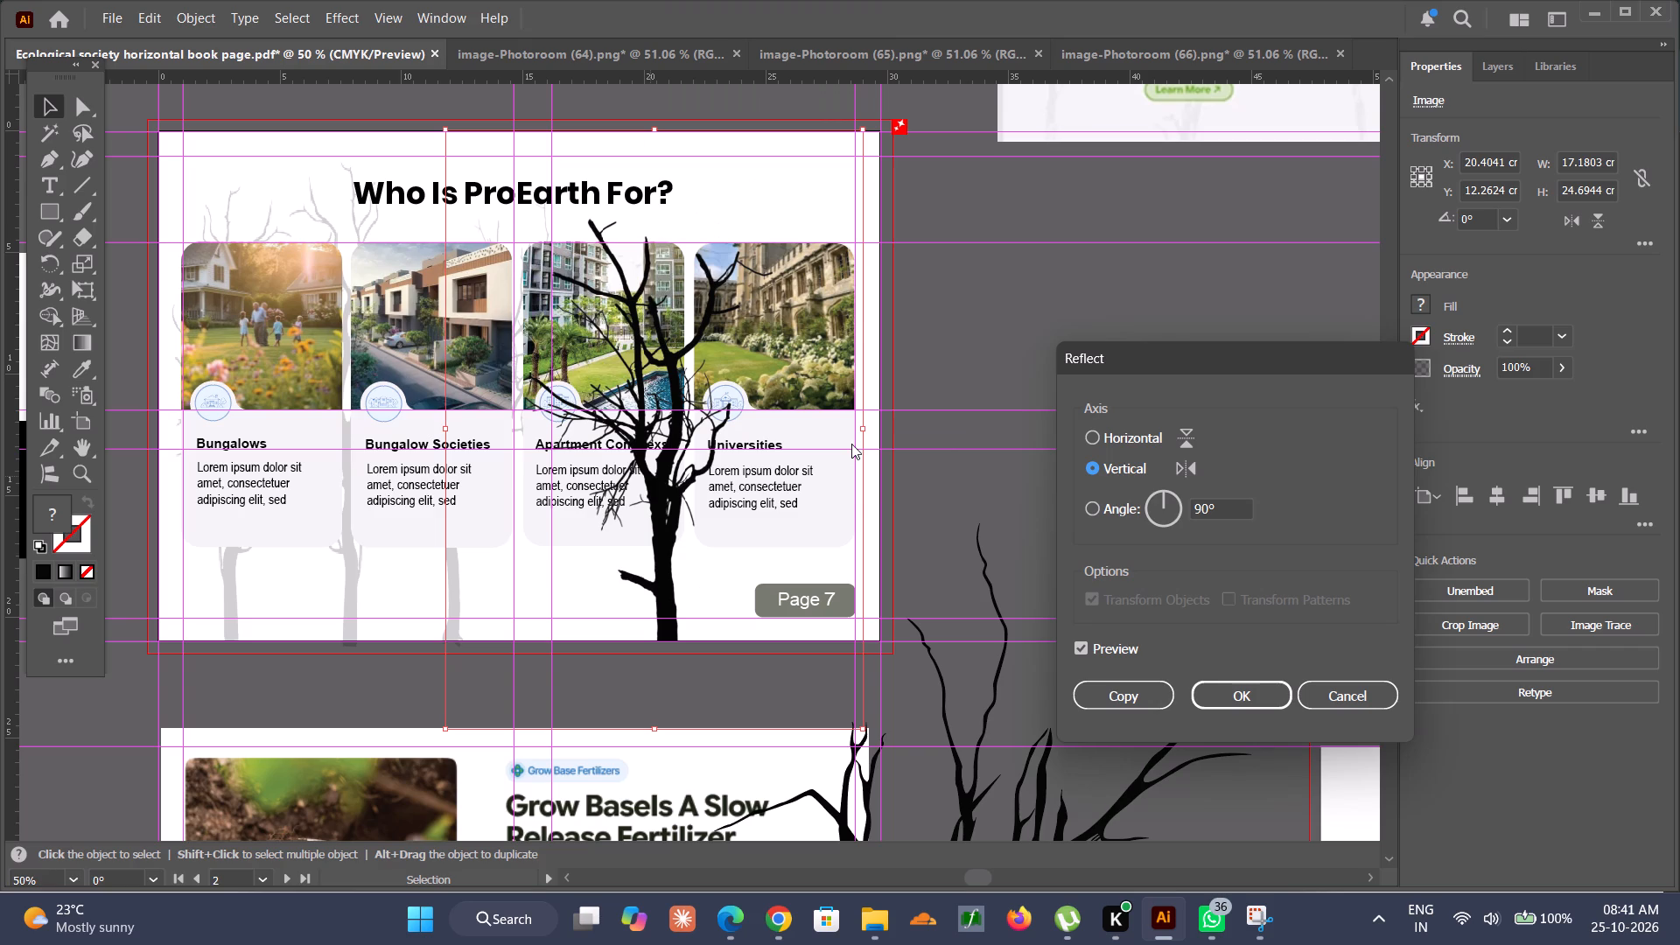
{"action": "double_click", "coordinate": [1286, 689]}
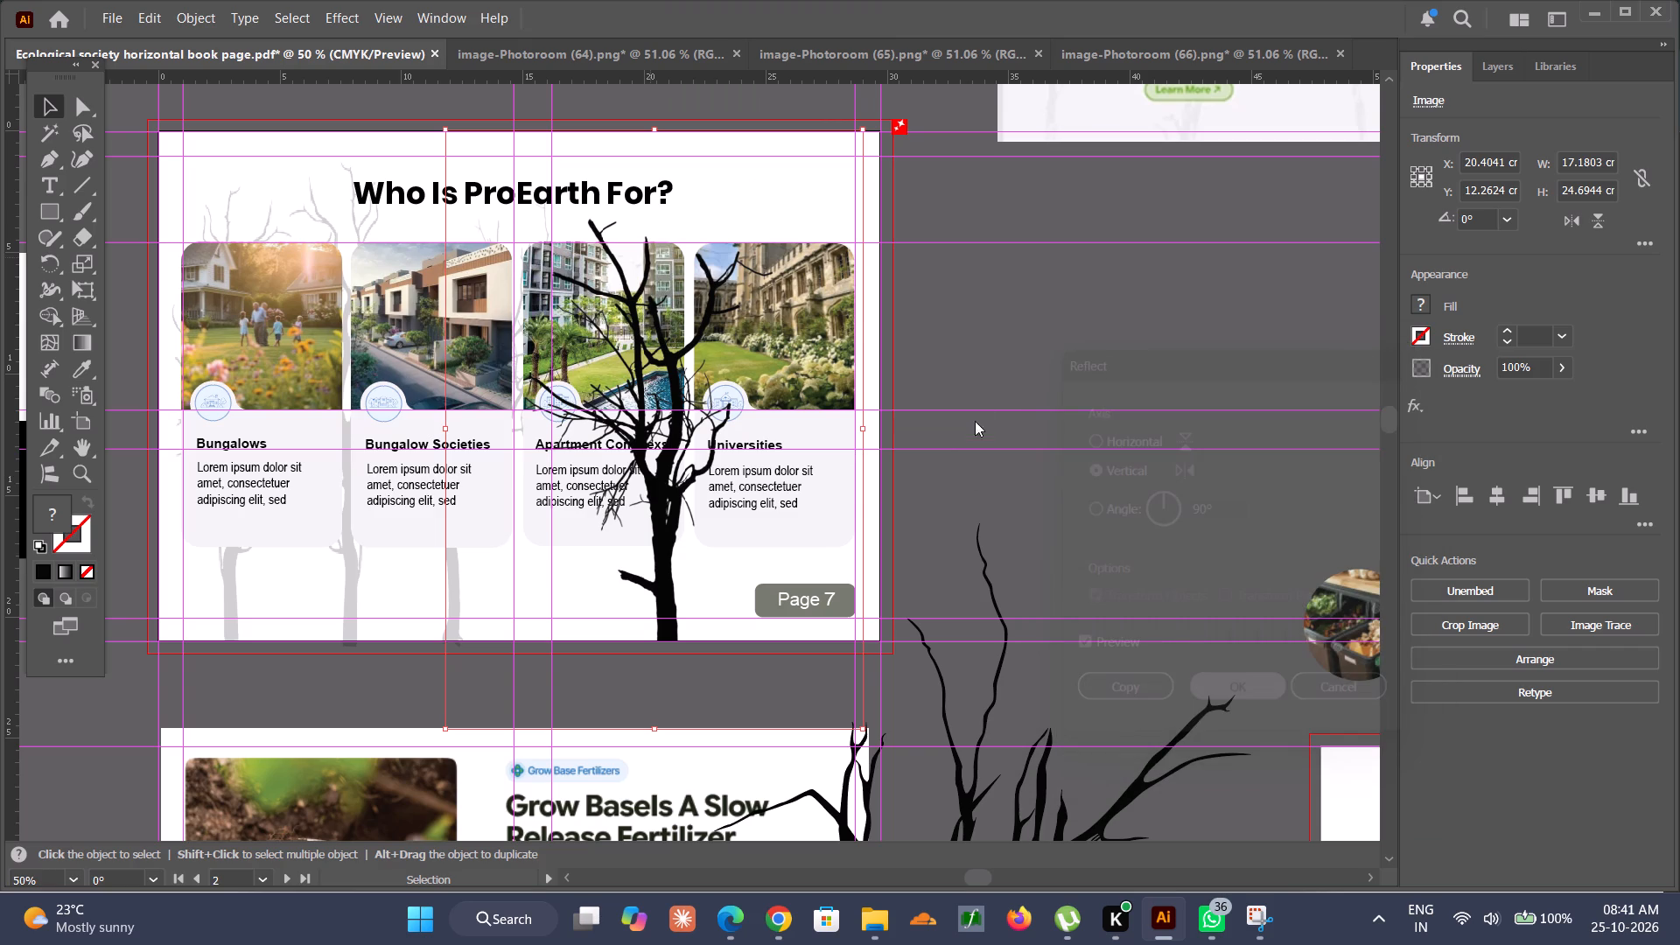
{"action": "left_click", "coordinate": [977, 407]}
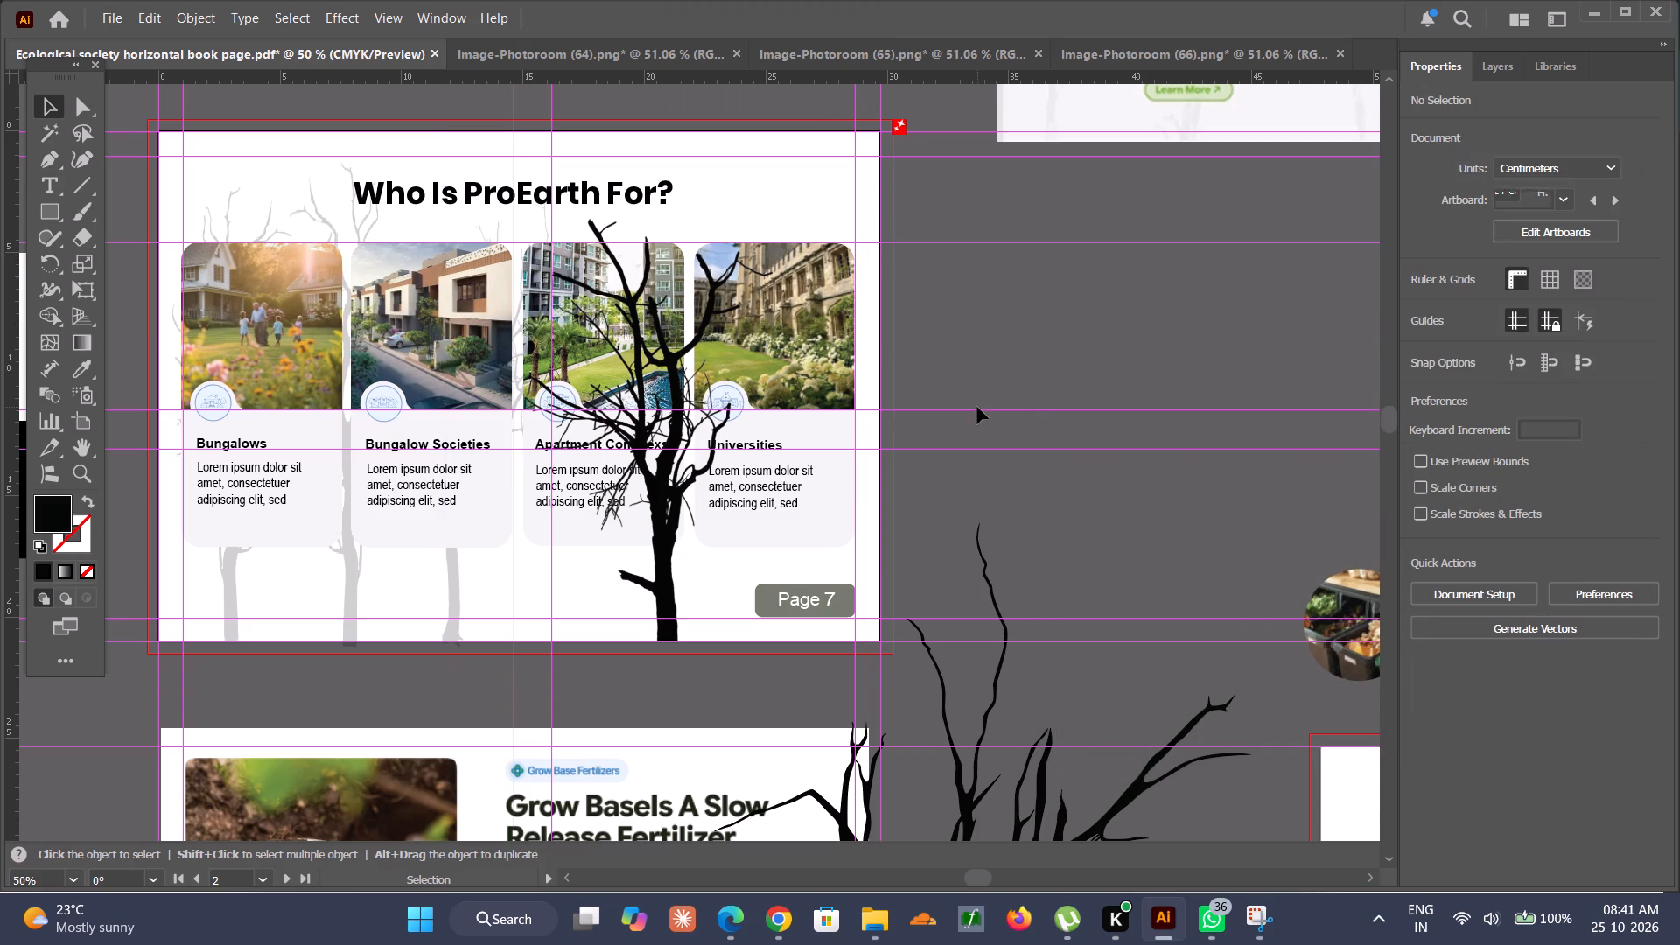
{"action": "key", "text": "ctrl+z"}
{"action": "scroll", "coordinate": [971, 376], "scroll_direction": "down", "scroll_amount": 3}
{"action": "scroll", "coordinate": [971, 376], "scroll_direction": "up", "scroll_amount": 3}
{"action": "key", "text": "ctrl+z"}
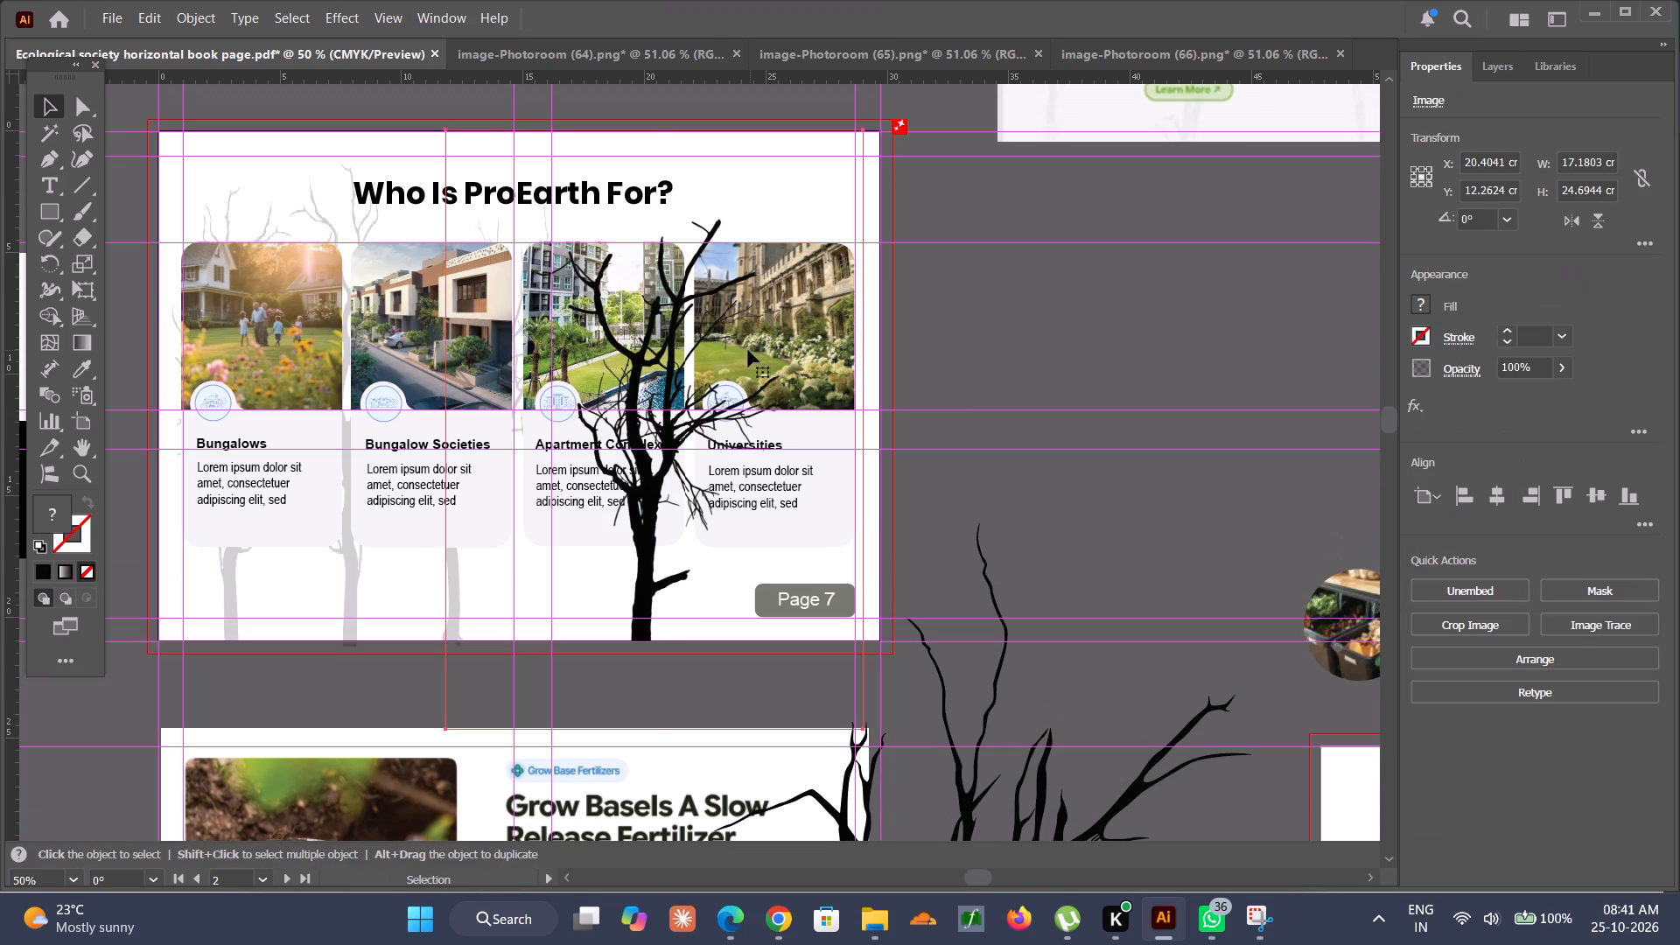
Stretch the black tree to about 27.7 cm high and reposition it at about X 20.3 cm, Y 11.2 cm.
{"action": "left_click", "coordinate": [674, 359]}
{"action": "left_click", "coordinate": [646, 554]}
{"action": "left_click_drag", "start_coordinate": [654, 131], "coordinate": [666, 85]}
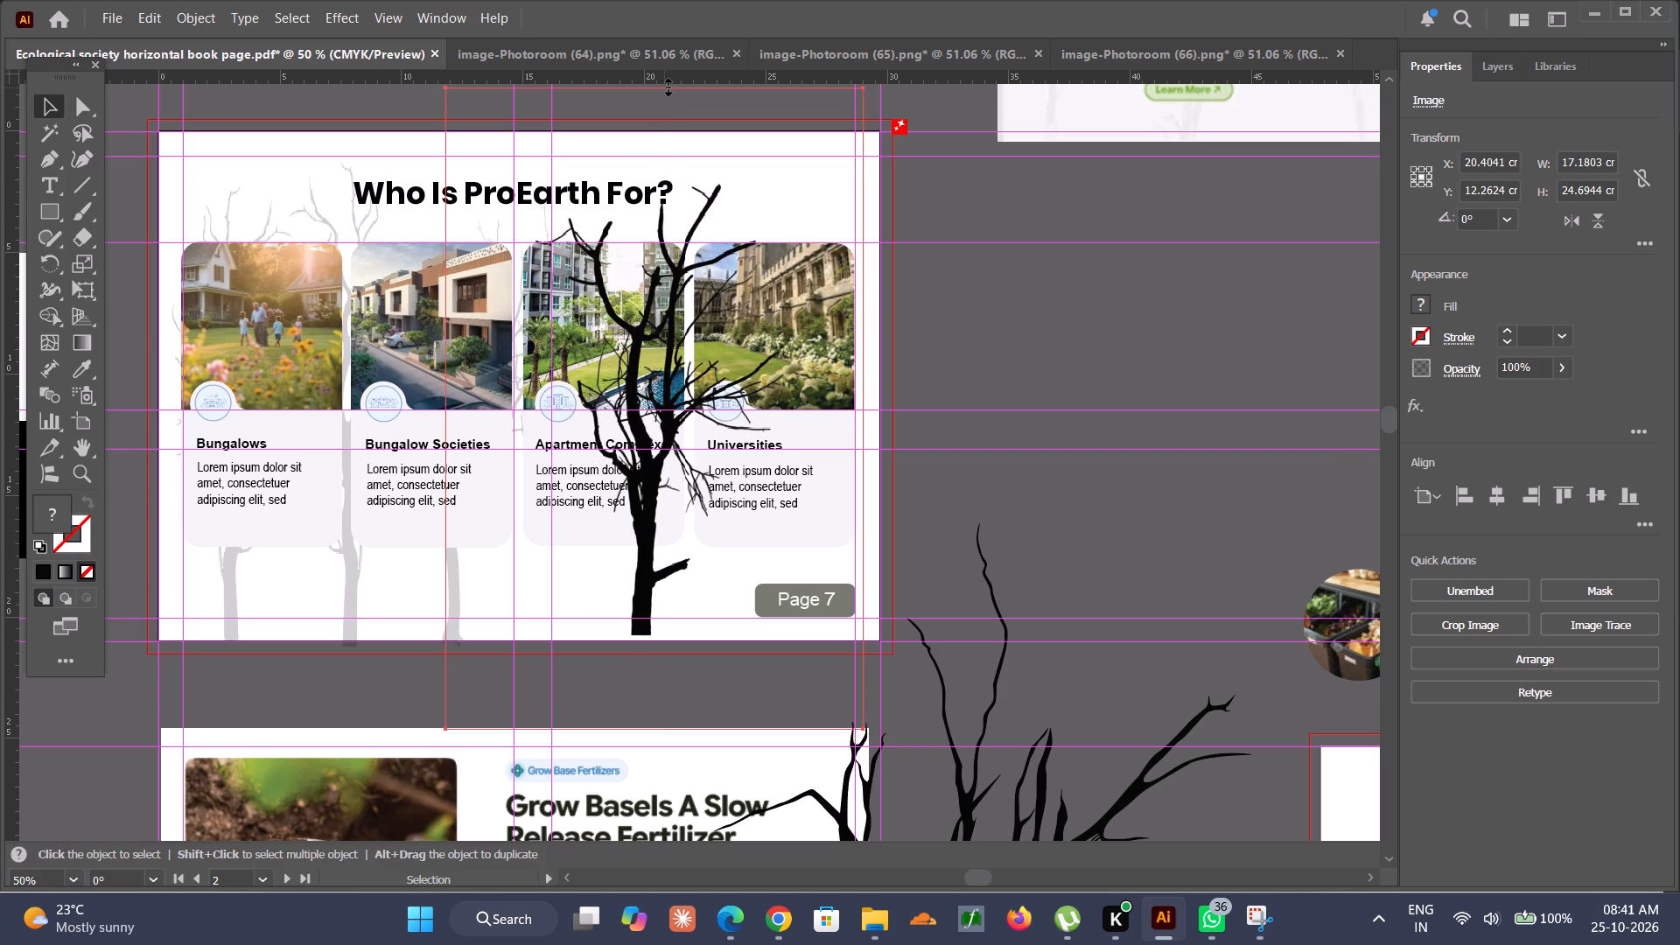
{"action": "left_click_drag", "start_coordinate": [666, 85], "coordinate": [681, 101]}
{"action": "scroll", "coordinate": [650, 606], "scroll_direction": "up", "scroll_amount": 2, "text": "alt"}
{"action": "left_click_drag", "start_coordinate": [649, 607], "coordinate": [643, 629]}
{"action": "scroll", "coordinate": [642, 625], "scroll_direction": "down", "scroll_amount": 1, "text": "alt"}
{"action": "scroll", "coordinate": [614, 274], "scroll_direction": "up", "scroll_amount": 3}
{"action": "scroll", "coordinate": [614, 274], "scroll_direction": "down", "scroll_amount": 2, "text": "alt"}
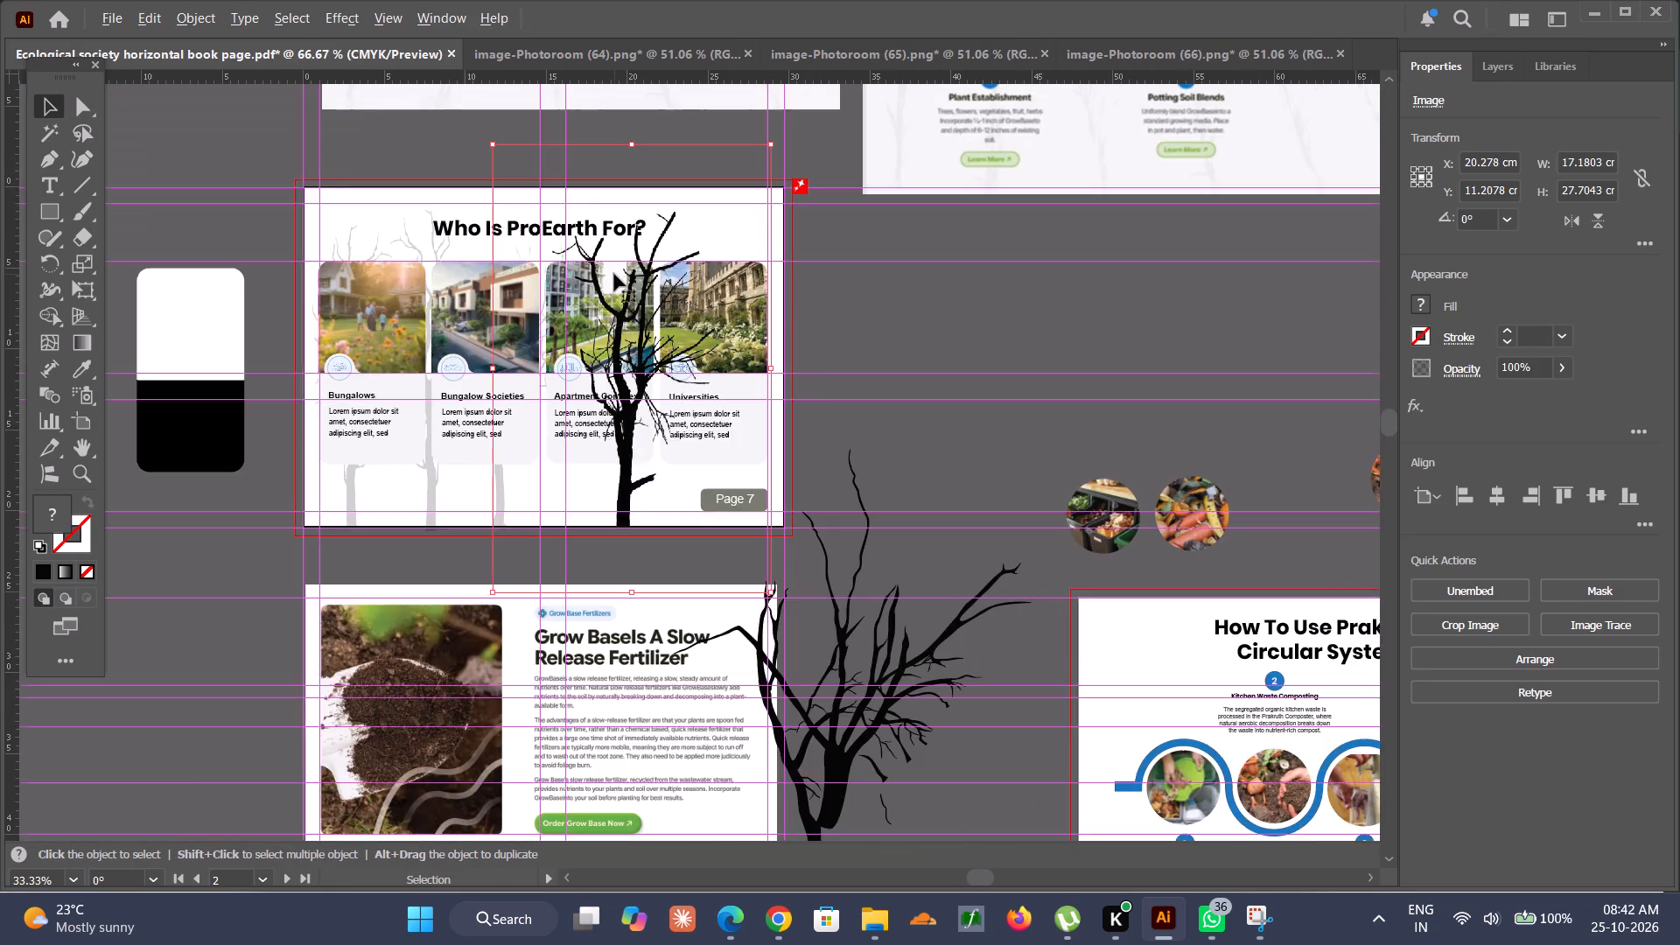
Set the black tree's opacity to 19%.
{"action": "scroll", "coordinate": [614, 274], "scroll_direction": "up", "scroll_amount": 2, "text": "alt"}
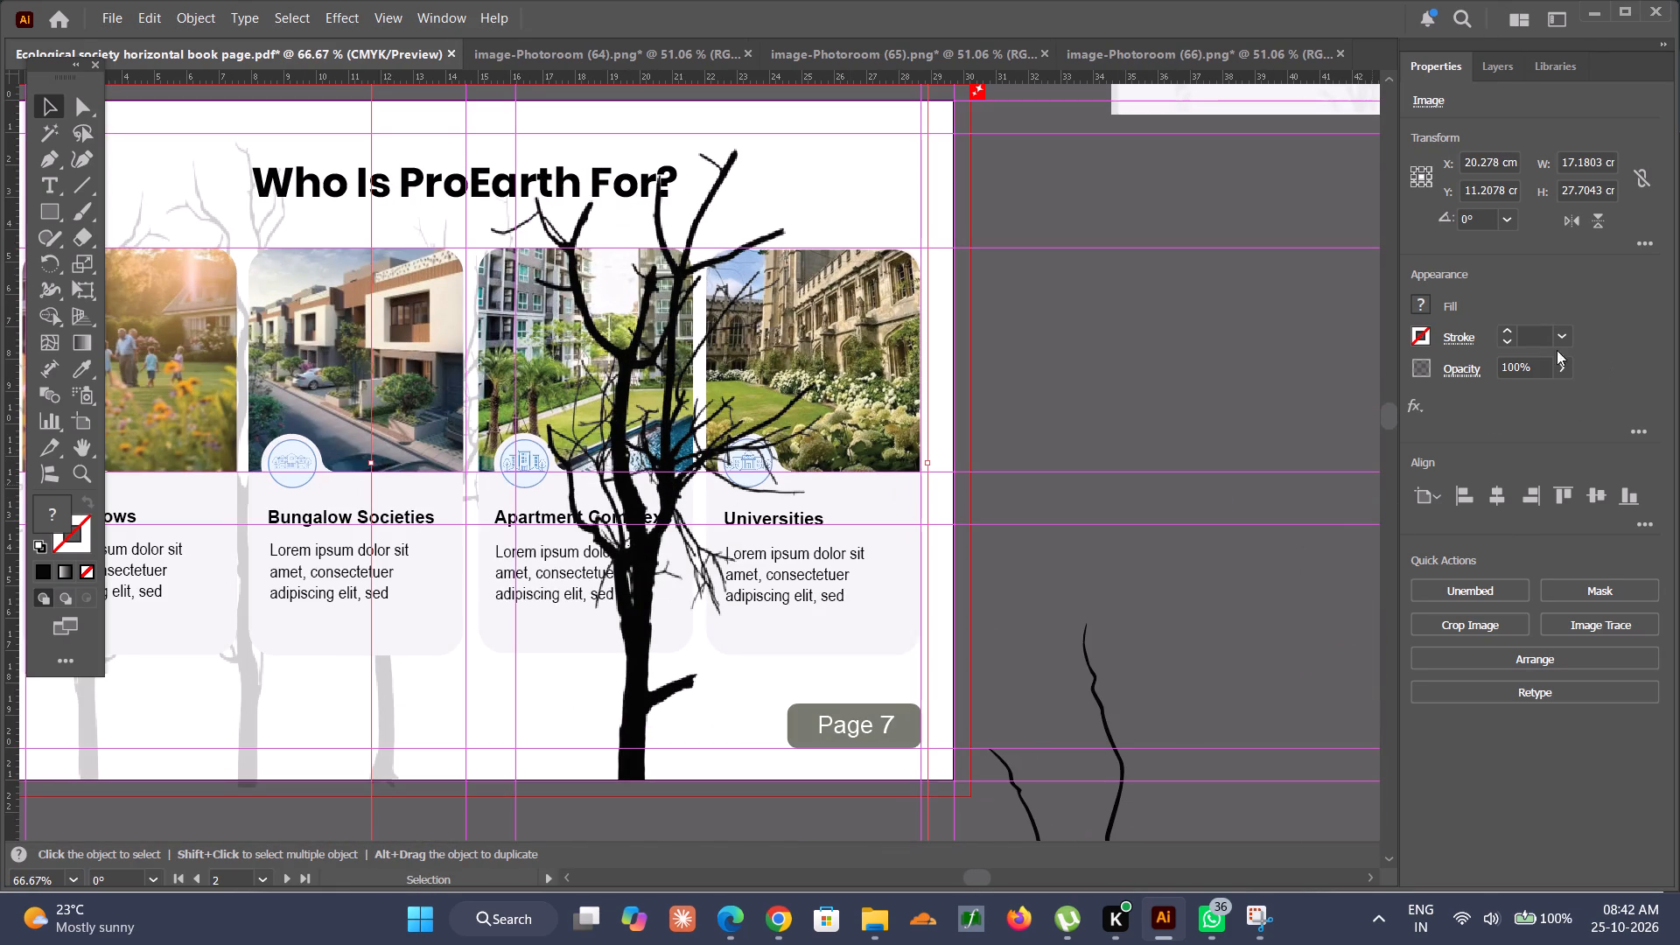
{"action": "double_click", "coordinate": [1522, 367]}
{"action": "type", "text": "19"}
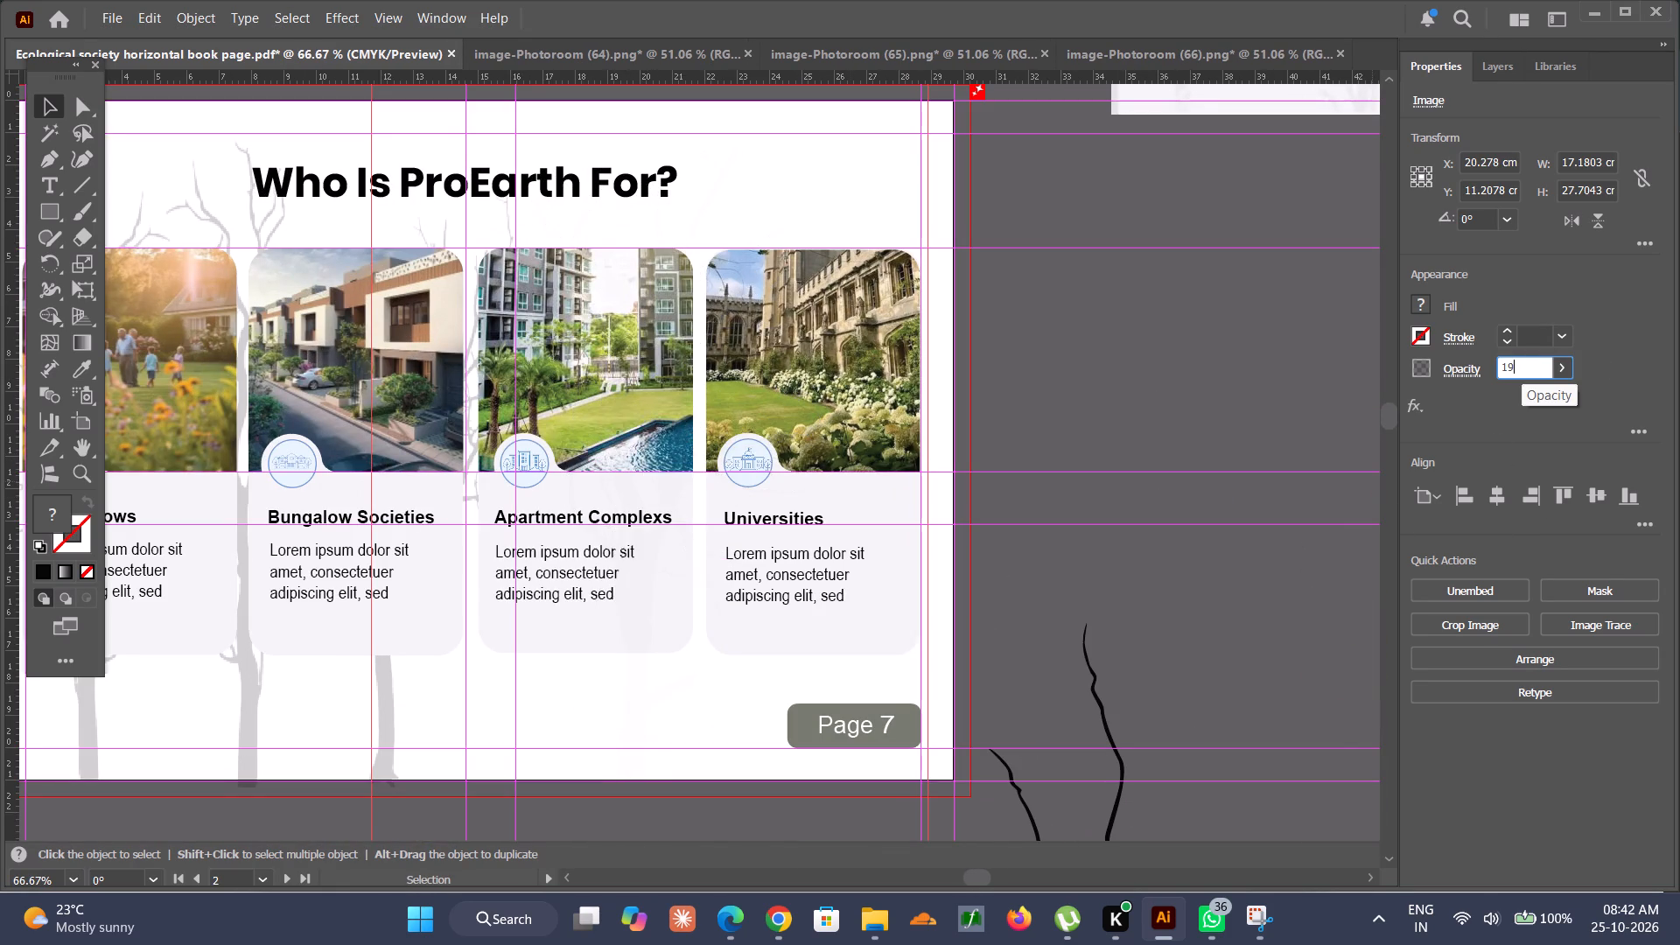
{"action": "key", "text": "Return"}
{"action": "left_click", "coordinate": [1116, 449]}
Send the newly faded tree to the back, behind the cards of the "Who Is ProEarth For?" page.
{"action": "scroll", "coordinate": [666, 461], "scroll_direction": "down", "scroll_amount": 3, "text": "alt"}
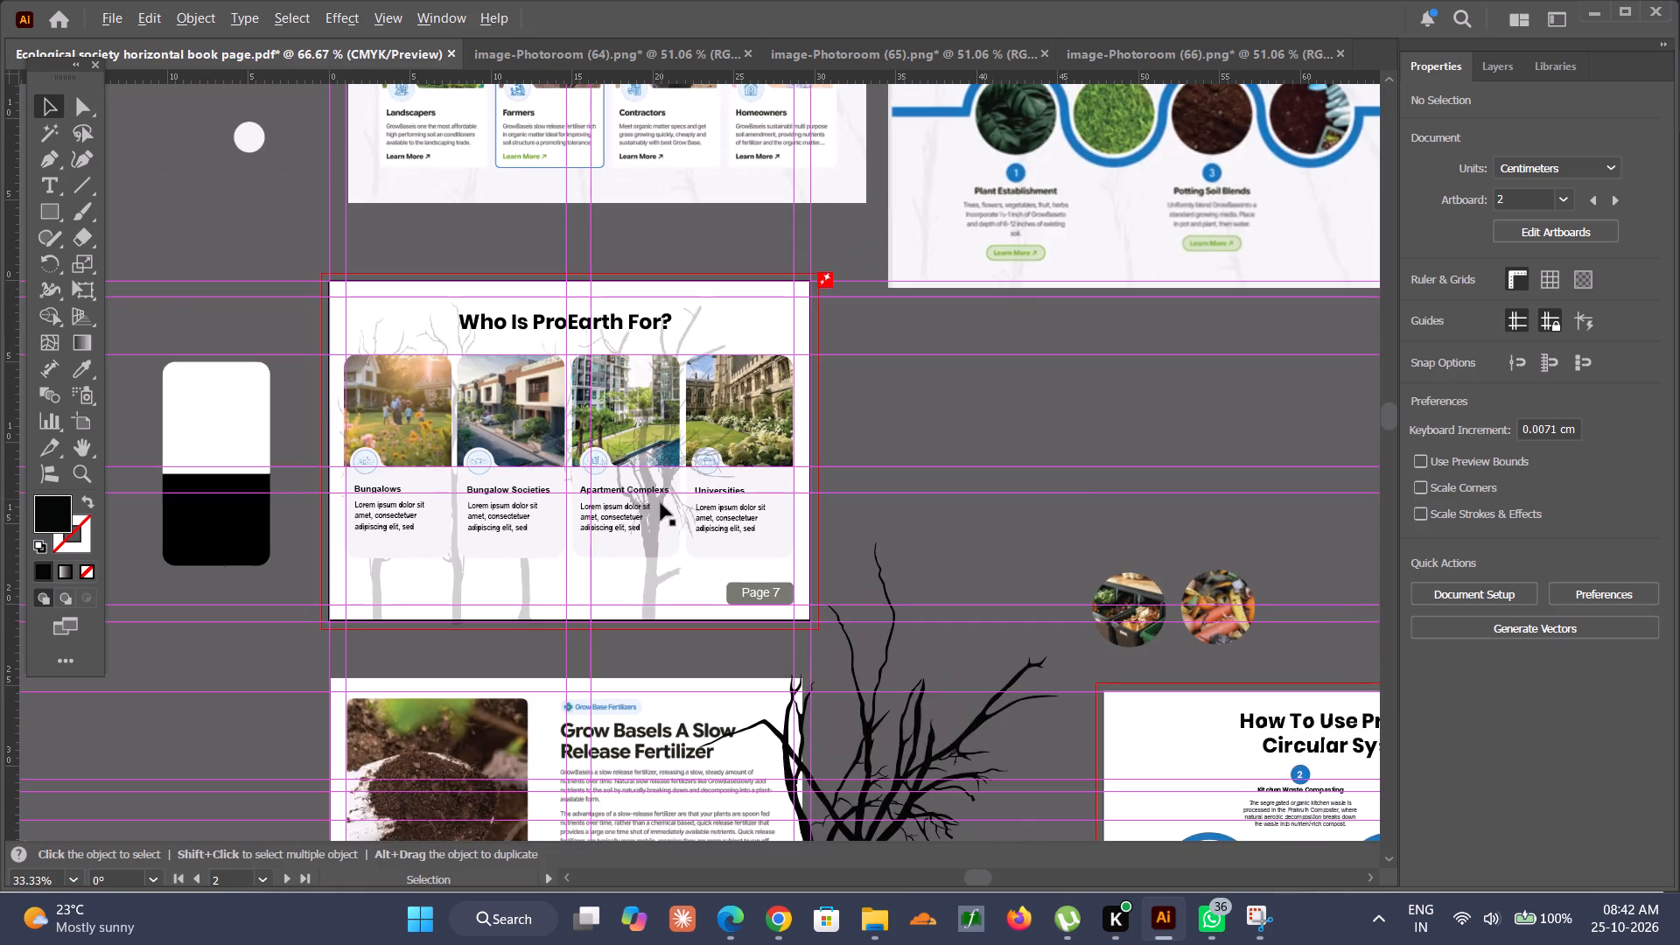
{"action": "scroll", "coordinate": [669, 515], "scroll_direction": "up", "scroll_amount": 3, "text": "alt"}
{"action": "right_click", "coordinate": [634, 659]}
{"action": "left_click", "coordinate": [617, 663]}
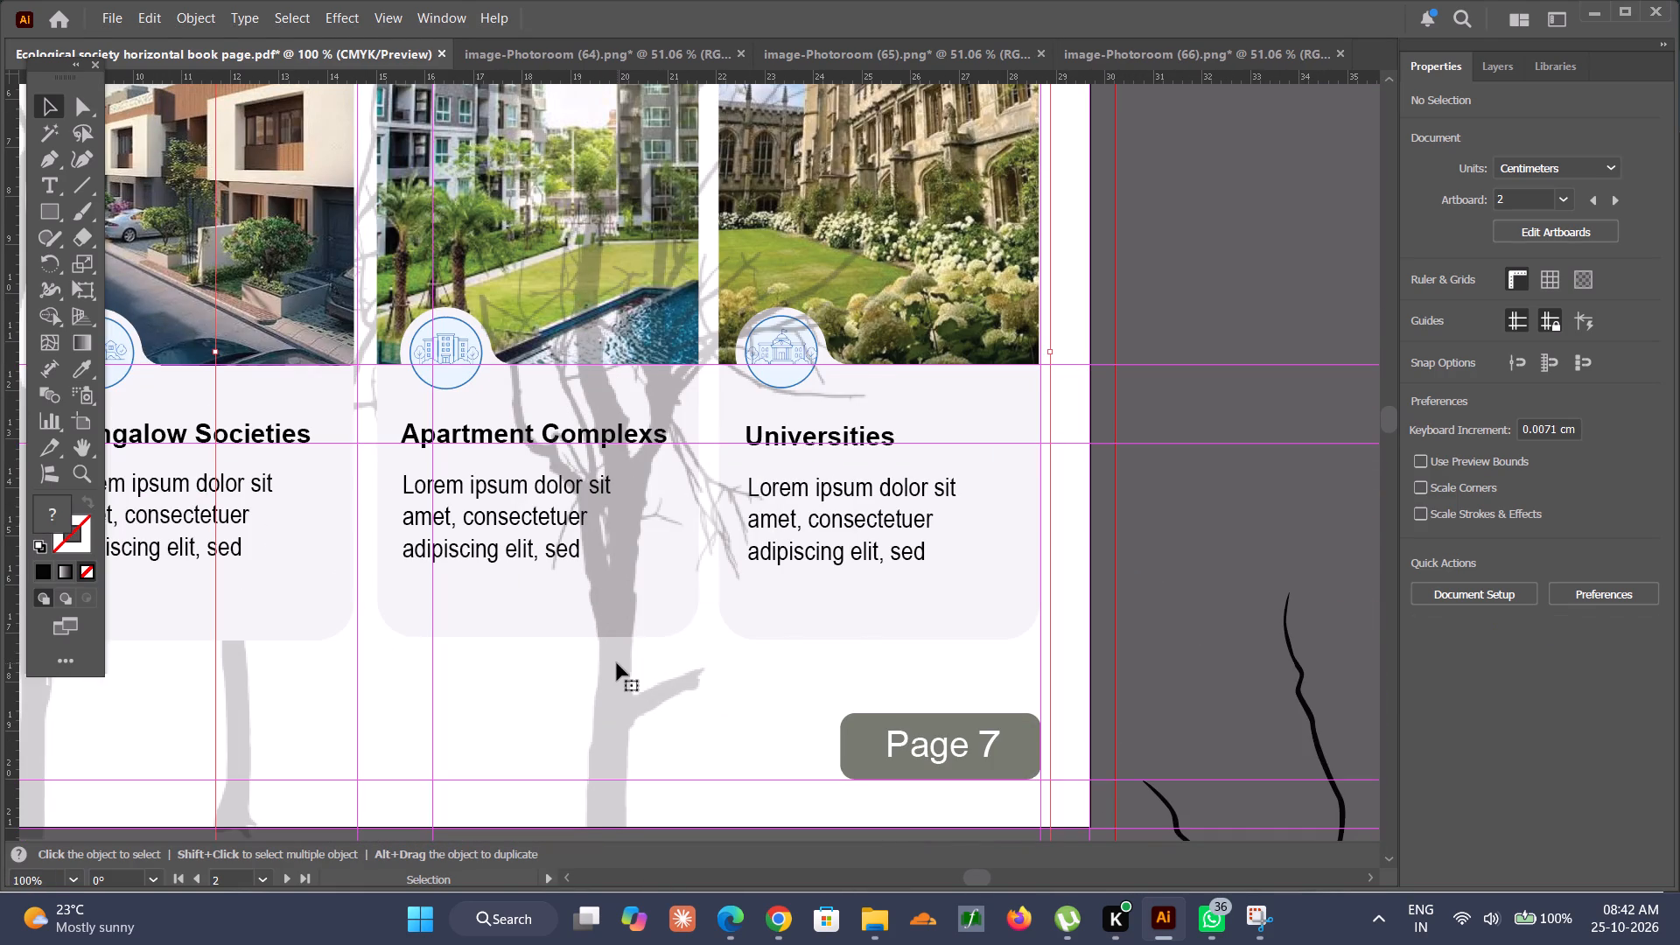
{"action": "left_click", "coordinate": [617, 663]}
{"action": "scroll", "coordinate": [623, 666], "scroll_direction": "down", "scroll_amount": 2, "text": "alt"}
{"action": "right_click", "coordinate": [623, 666]}
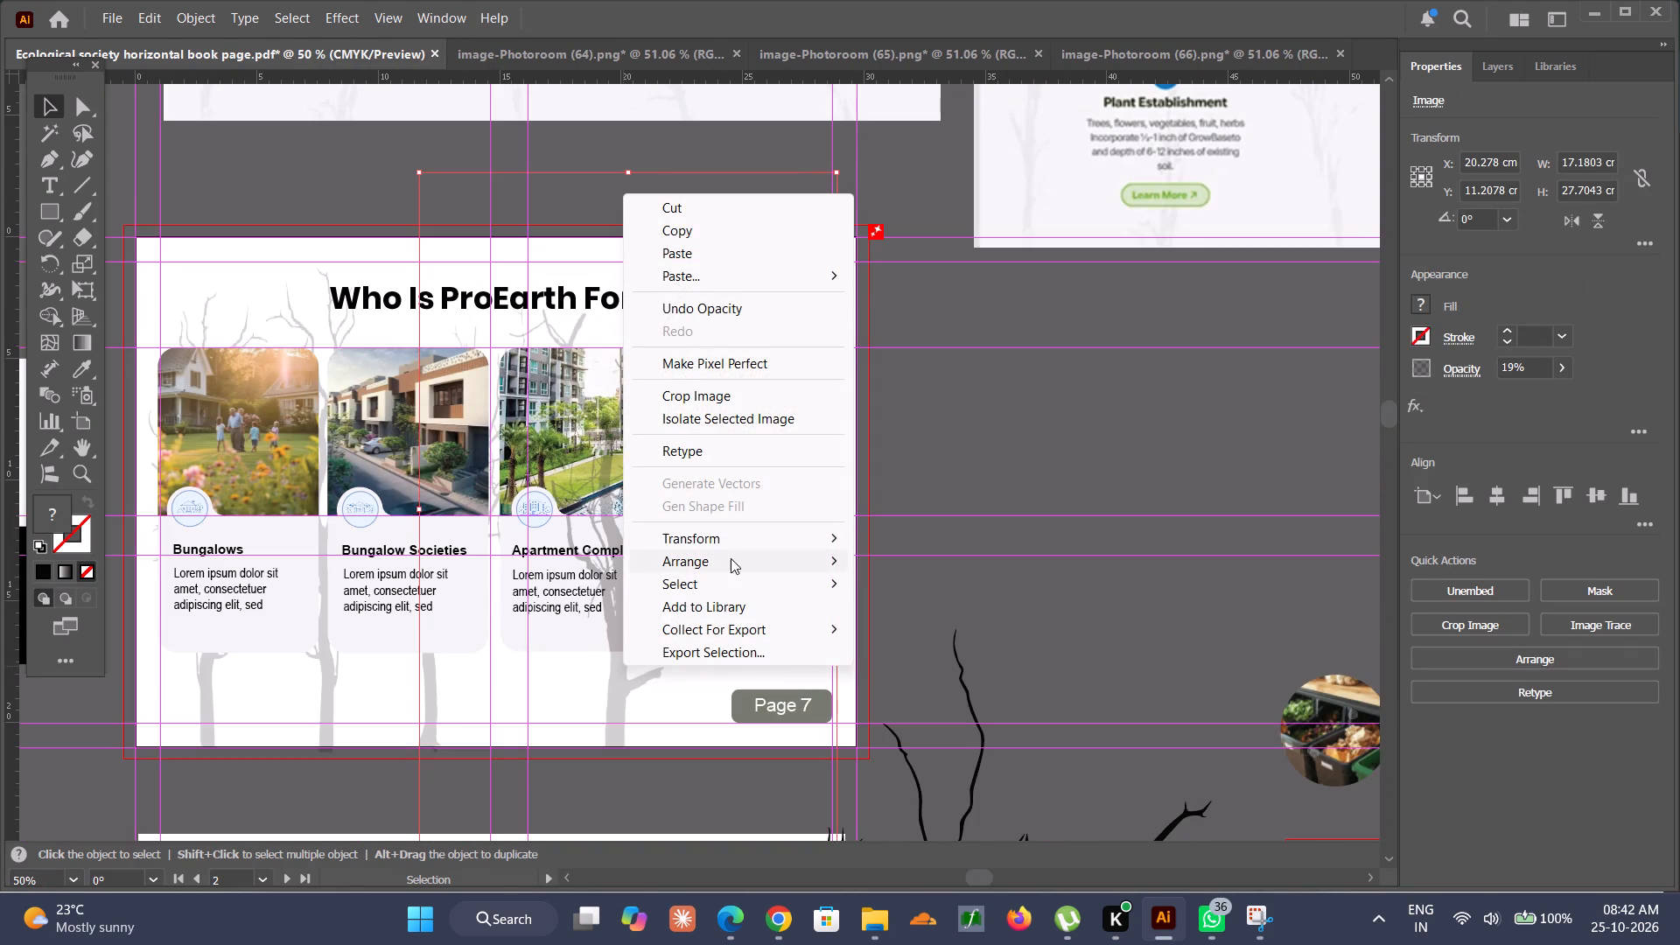
{"action": "left_click", "coordinate": [731, 559]}
{"action": "left_click", "coordinate": [1025, 633]}
{"action": "left_click", "coordinate": [1029, 598], "text": "alt"}
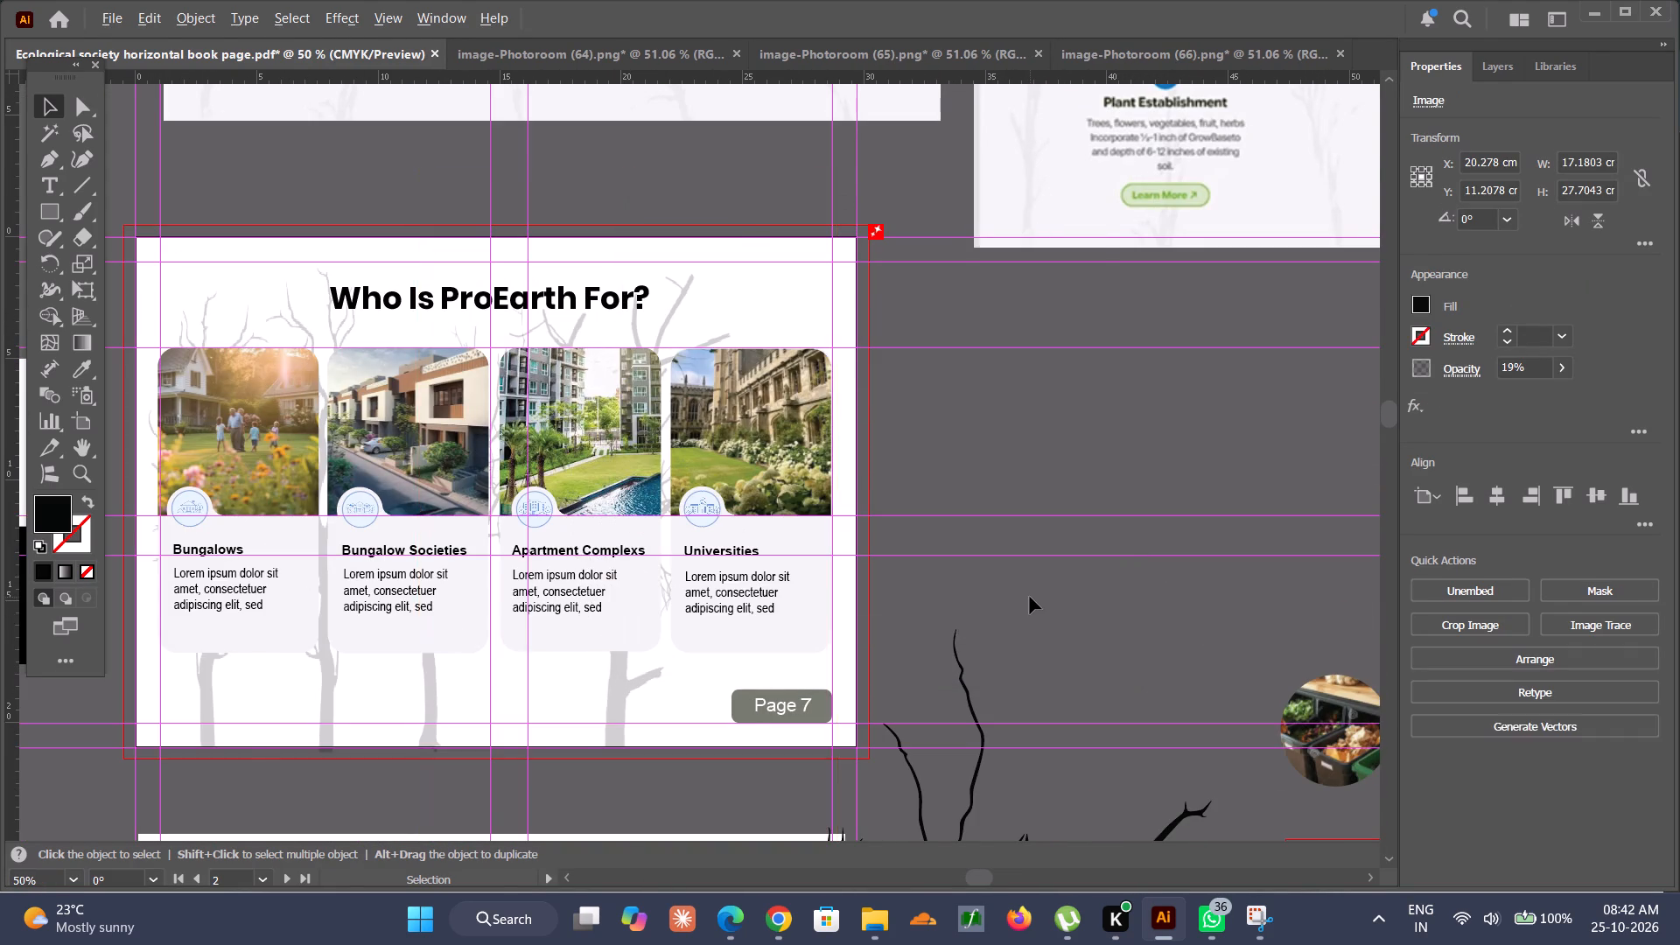
{"action": "scroll", "coordinate": [1030, 597], "scroll_direction": "down", "scroll_amount": 2, "text": "alt"}
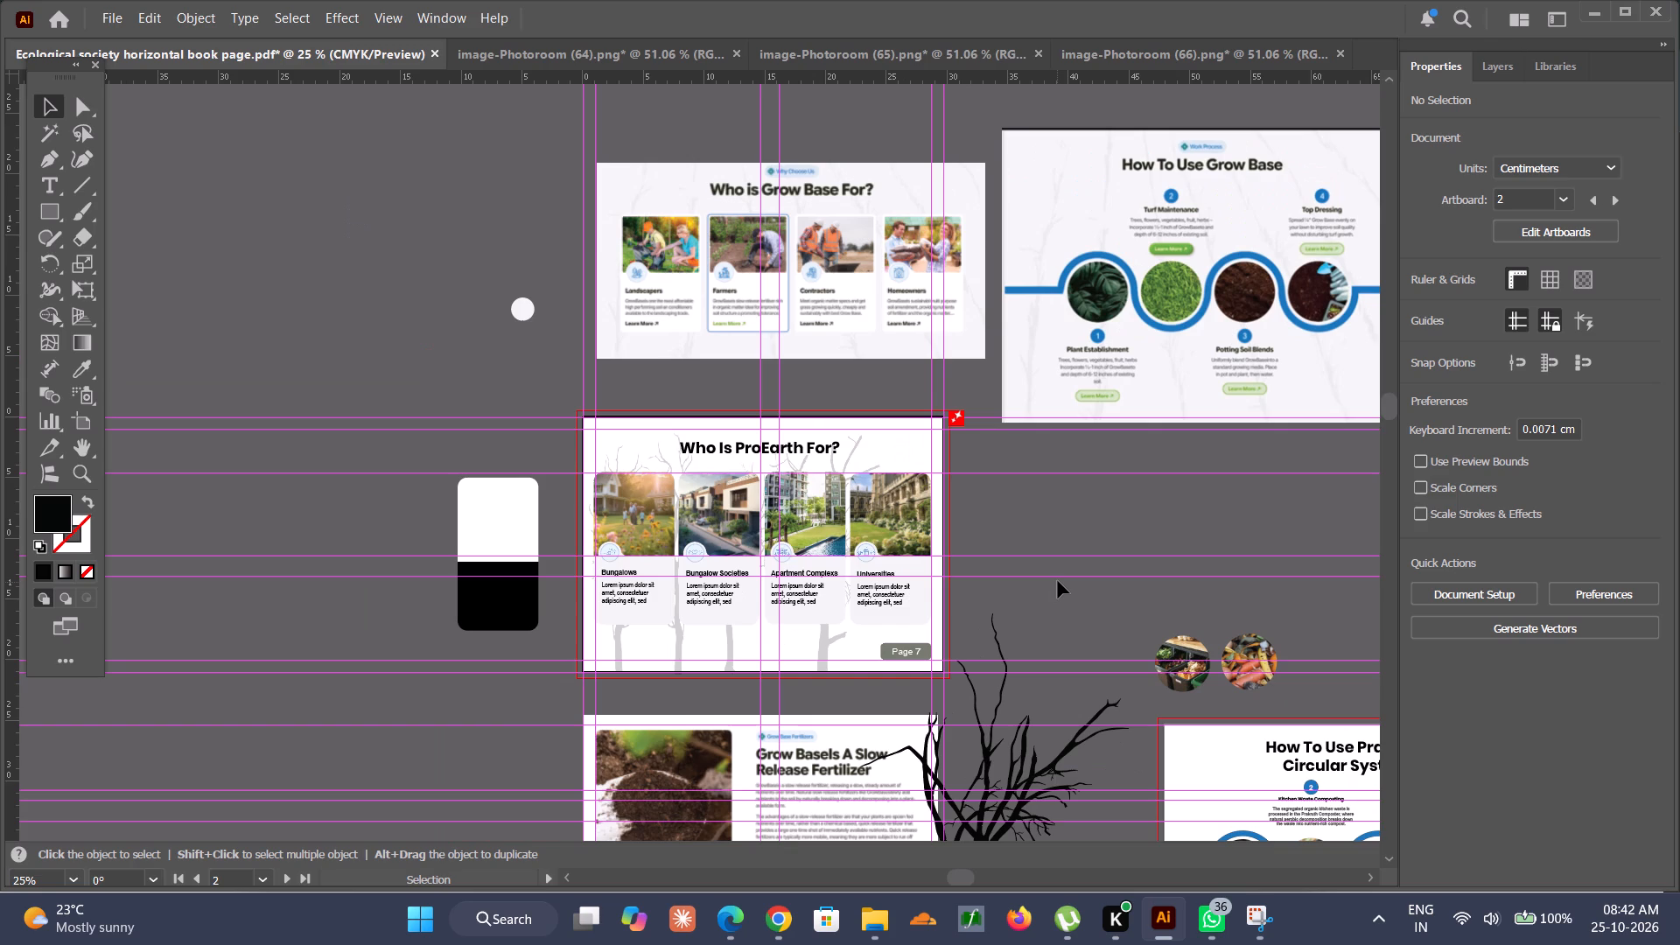
Switch to Chrome and copy the tall "250 Dead Dry Tree Vector" image from the related images in the "dried tree silhouette" search.
{"action": "left_click", "coordinate": [780, 918]}
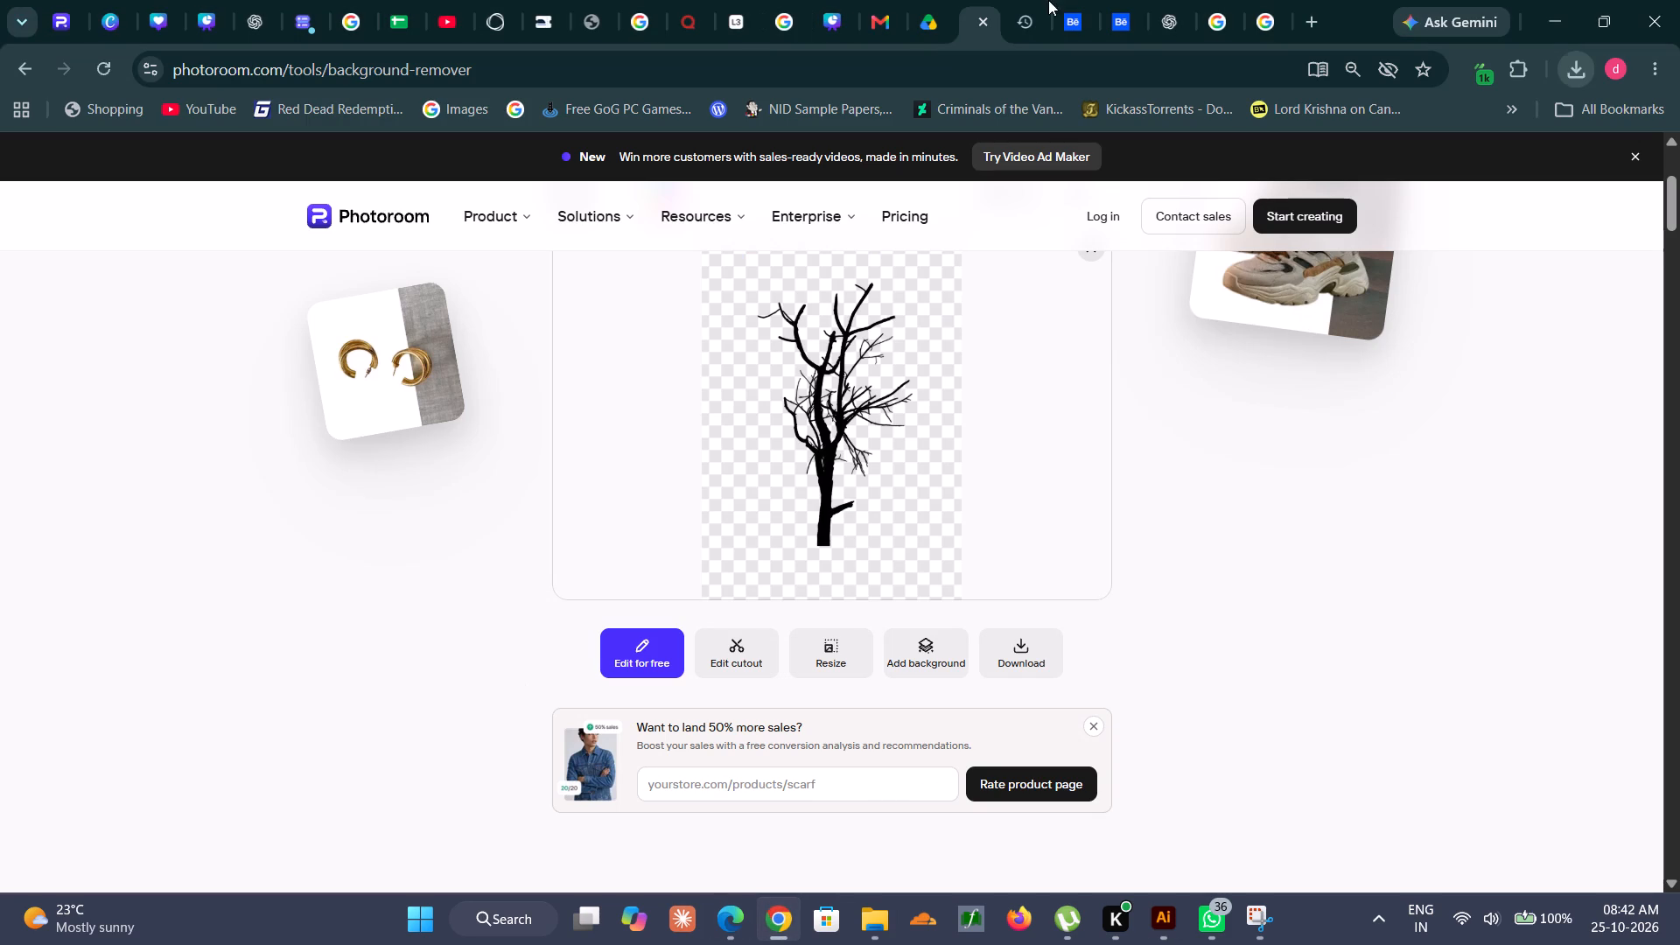
{"action": "left_click", "coordinate": [1241, 0]}
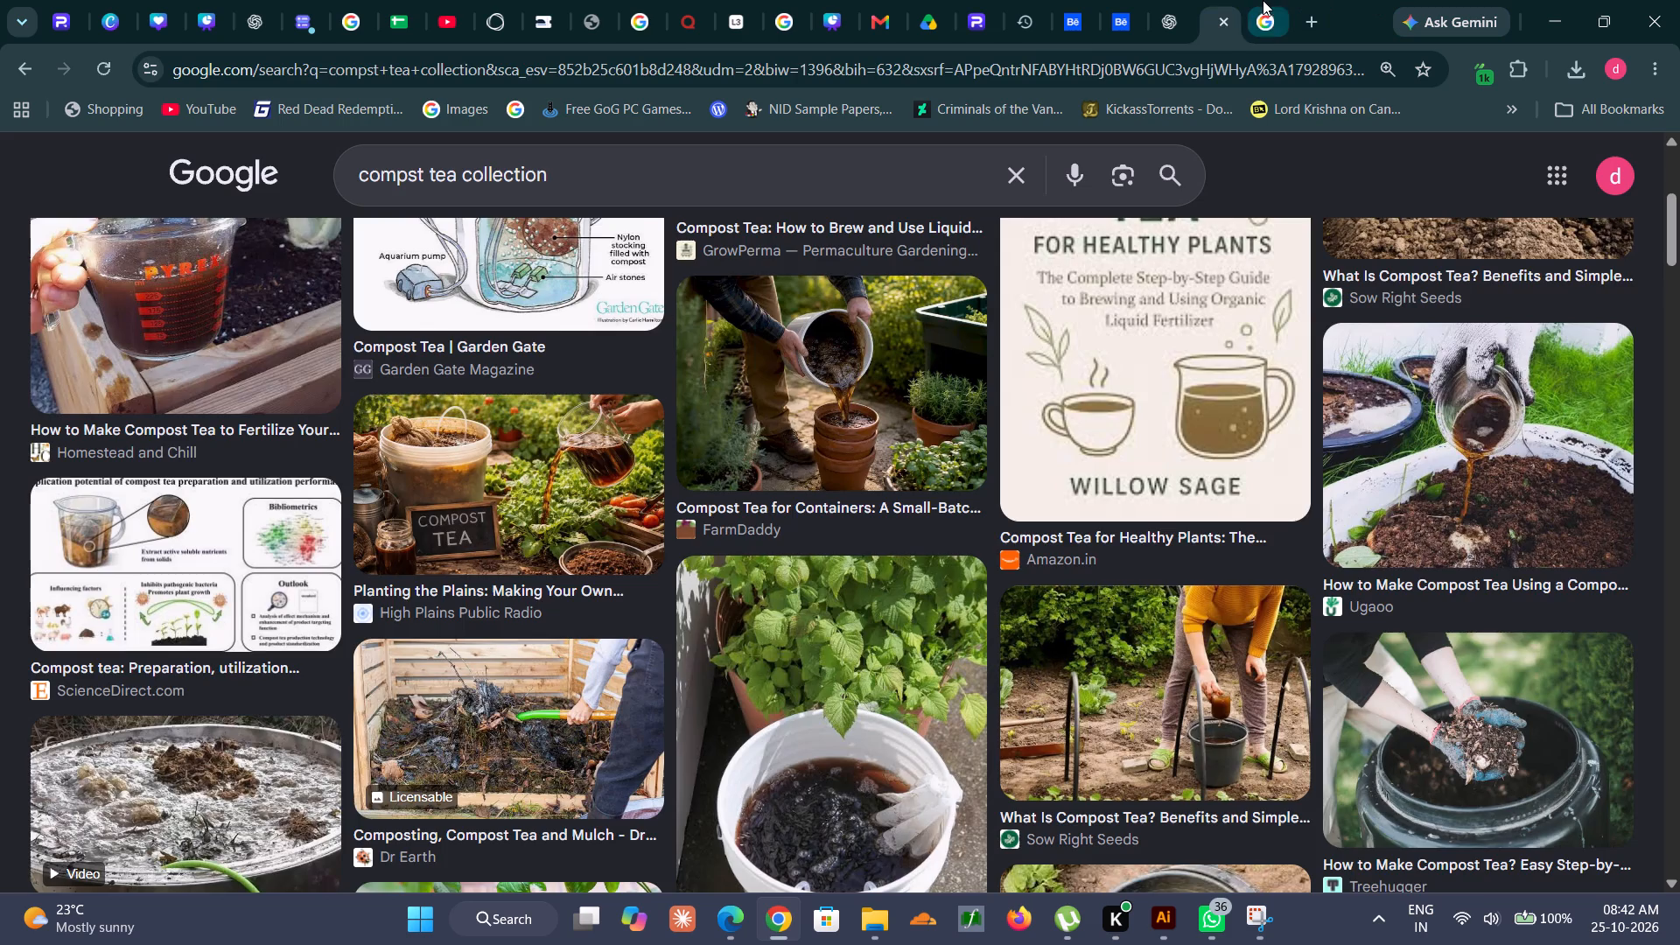
{"action": "left_click", "coordinate": [1272, 0]}
{"action": "scroll", "coordinate": [1296, 514], "scroll_direction": "down", "scroll_amount": 4}
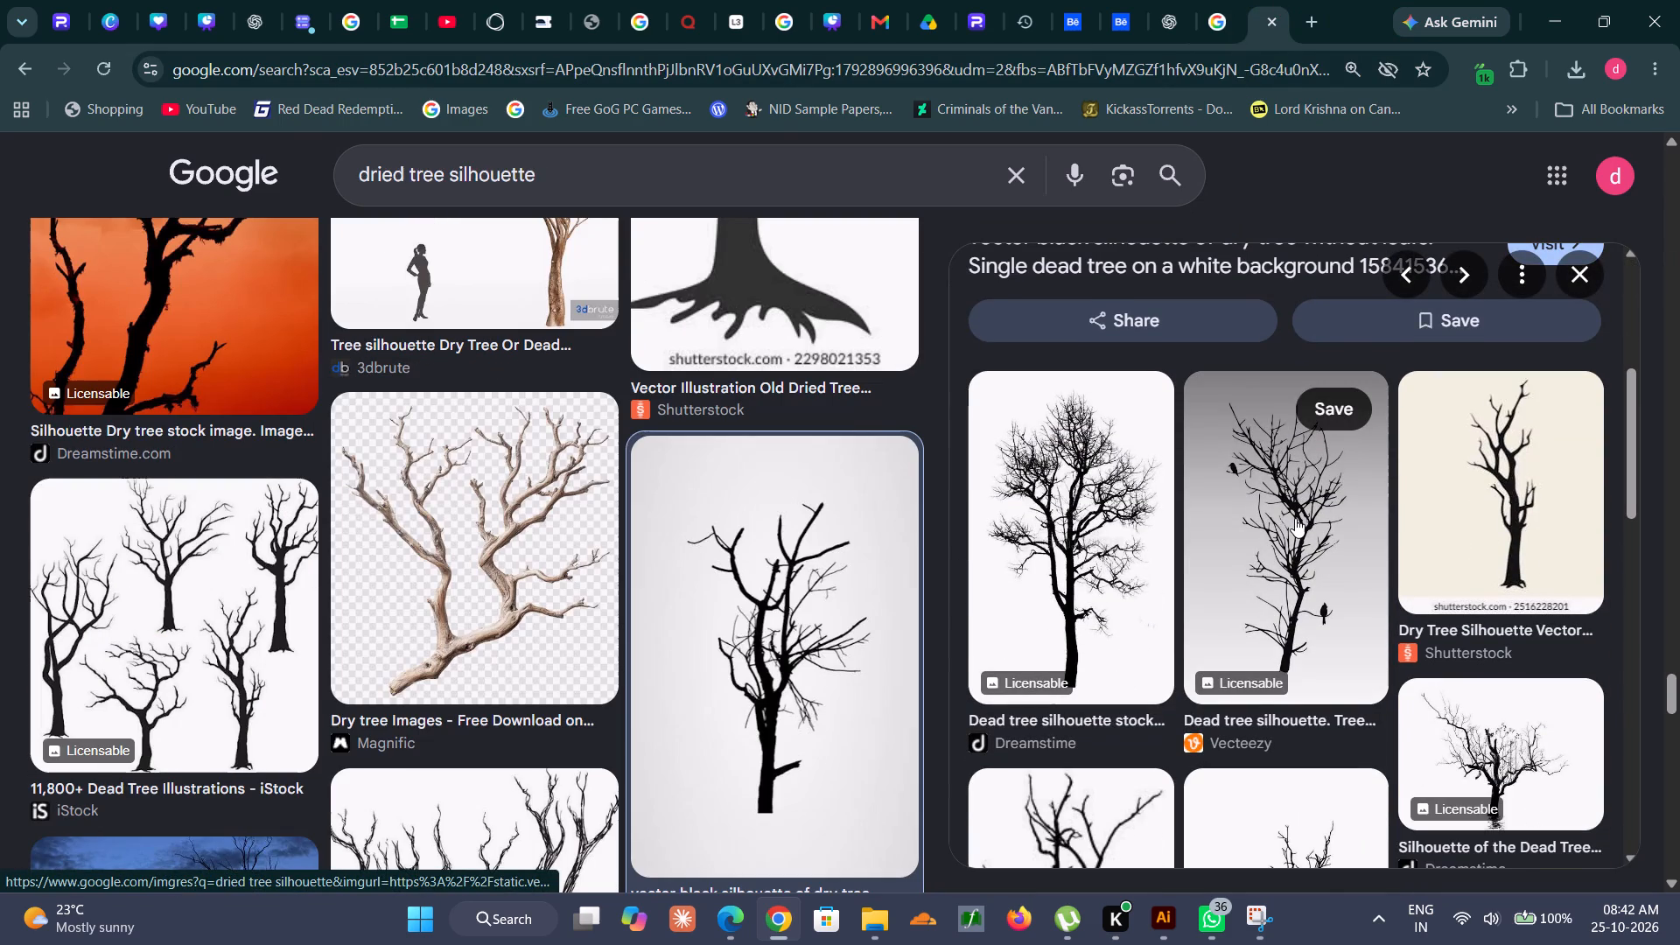
{"action": "left_click", "coordinate": [1295, 518]}
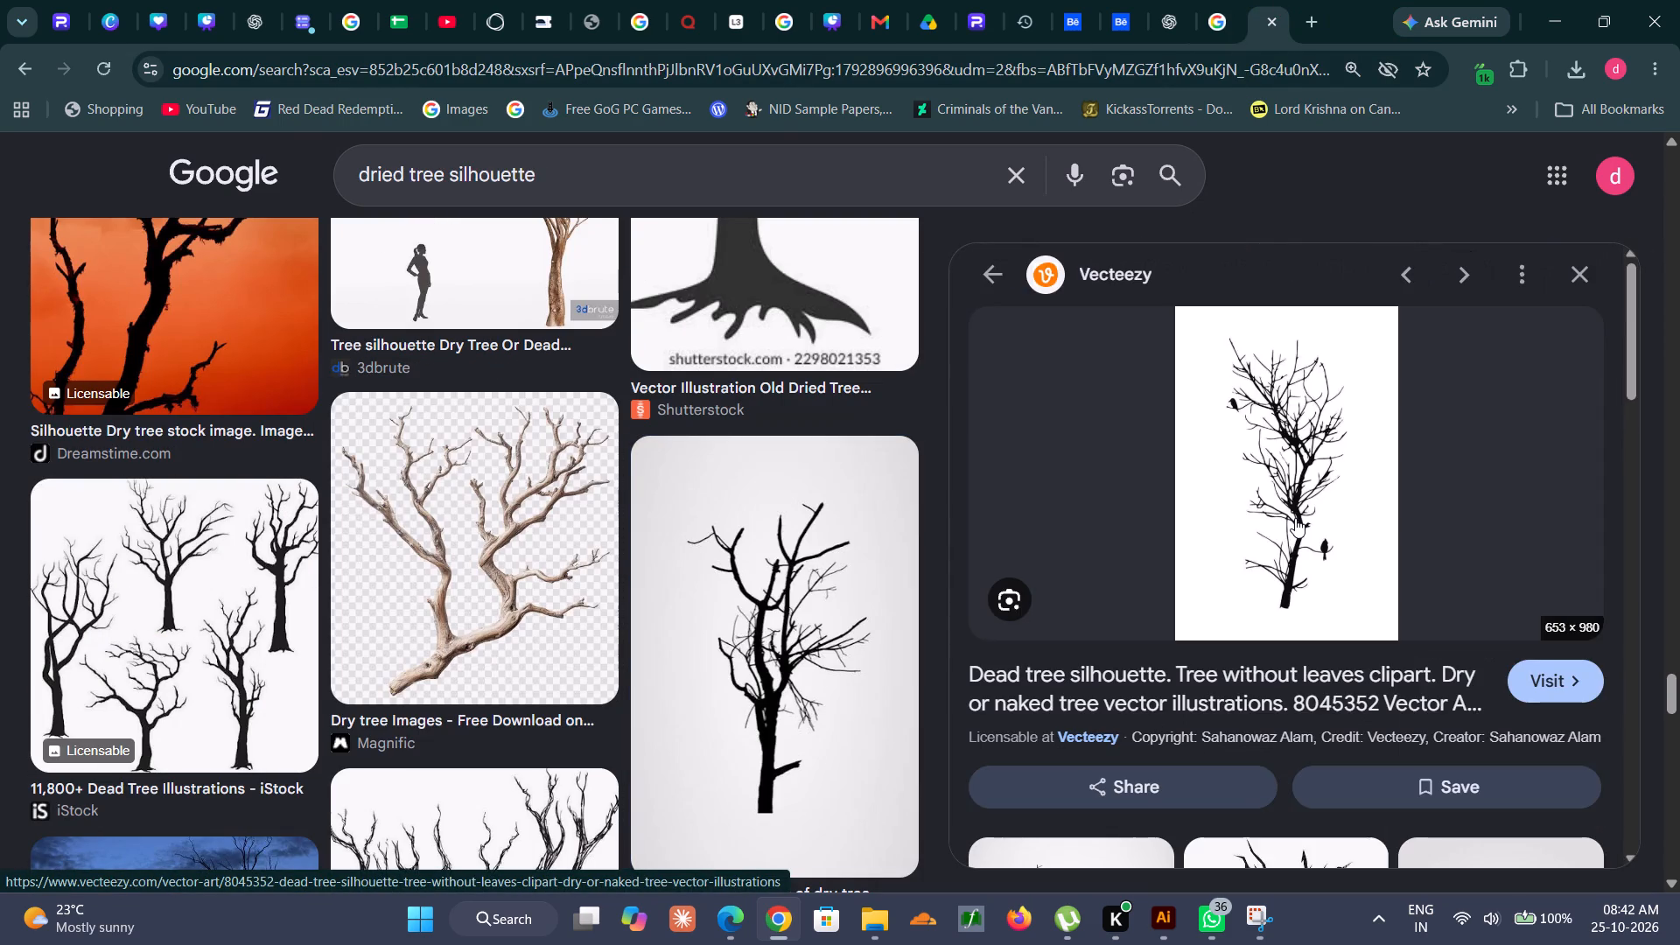
{"action": "scroll", "coordinate": [1295, 518], "scroll_direction": "down", "scroll_amount": 4}
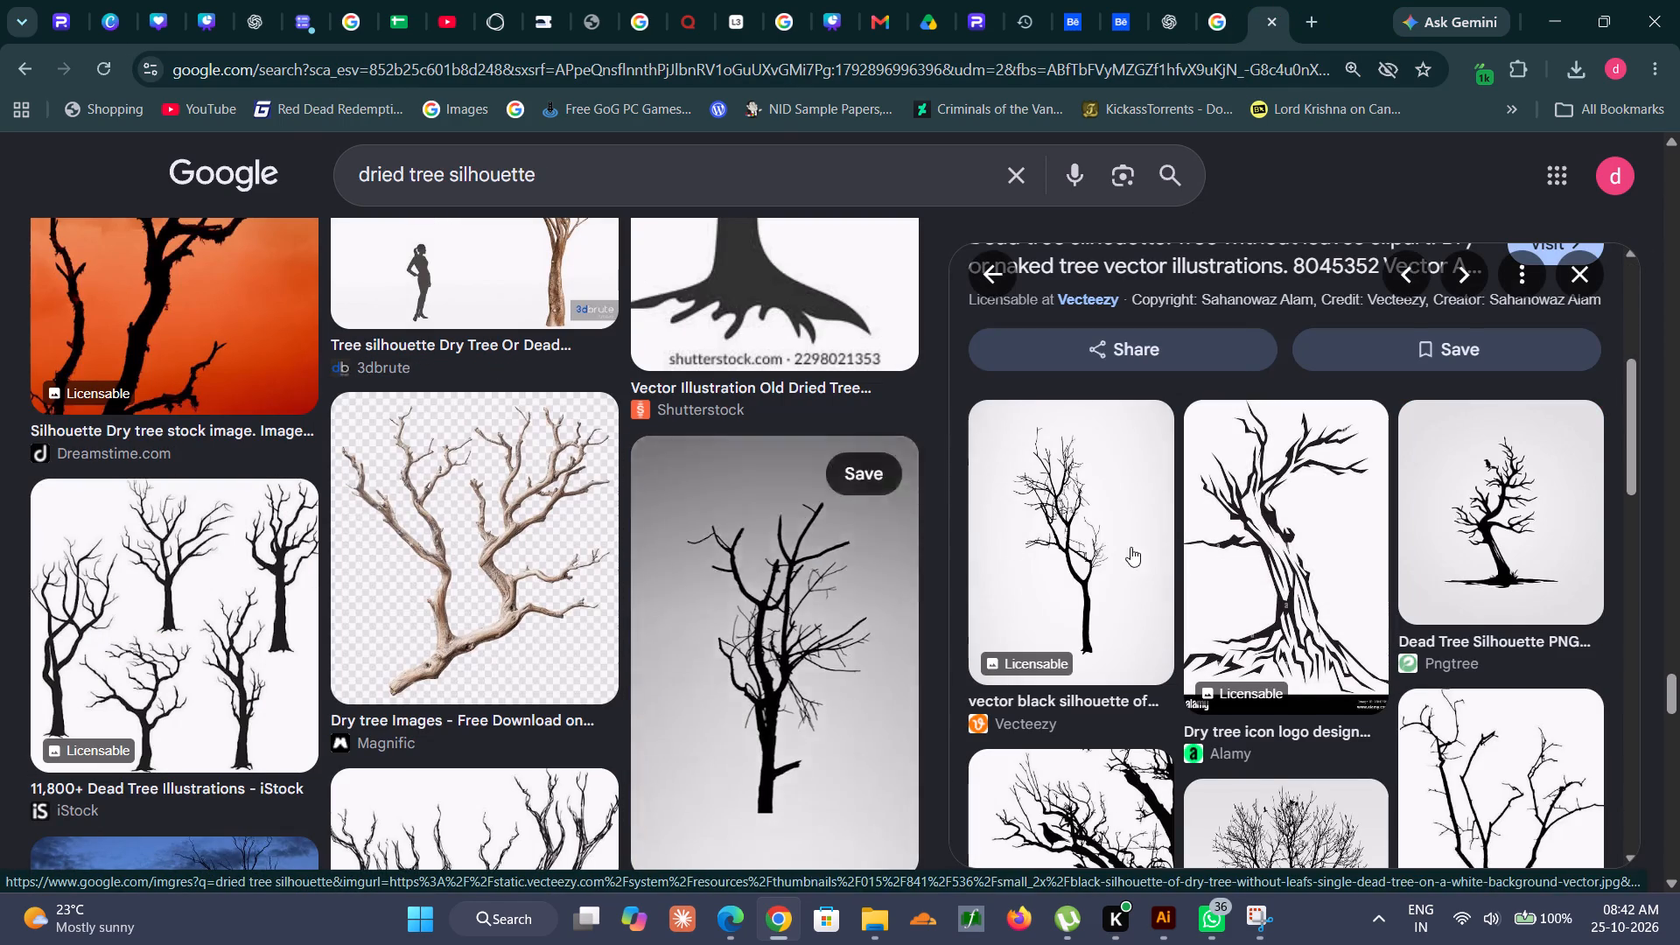
{"action": "scroll", "coordinate": [1165, 546], "scroll_direction": "down", "scroll_amount": 4}
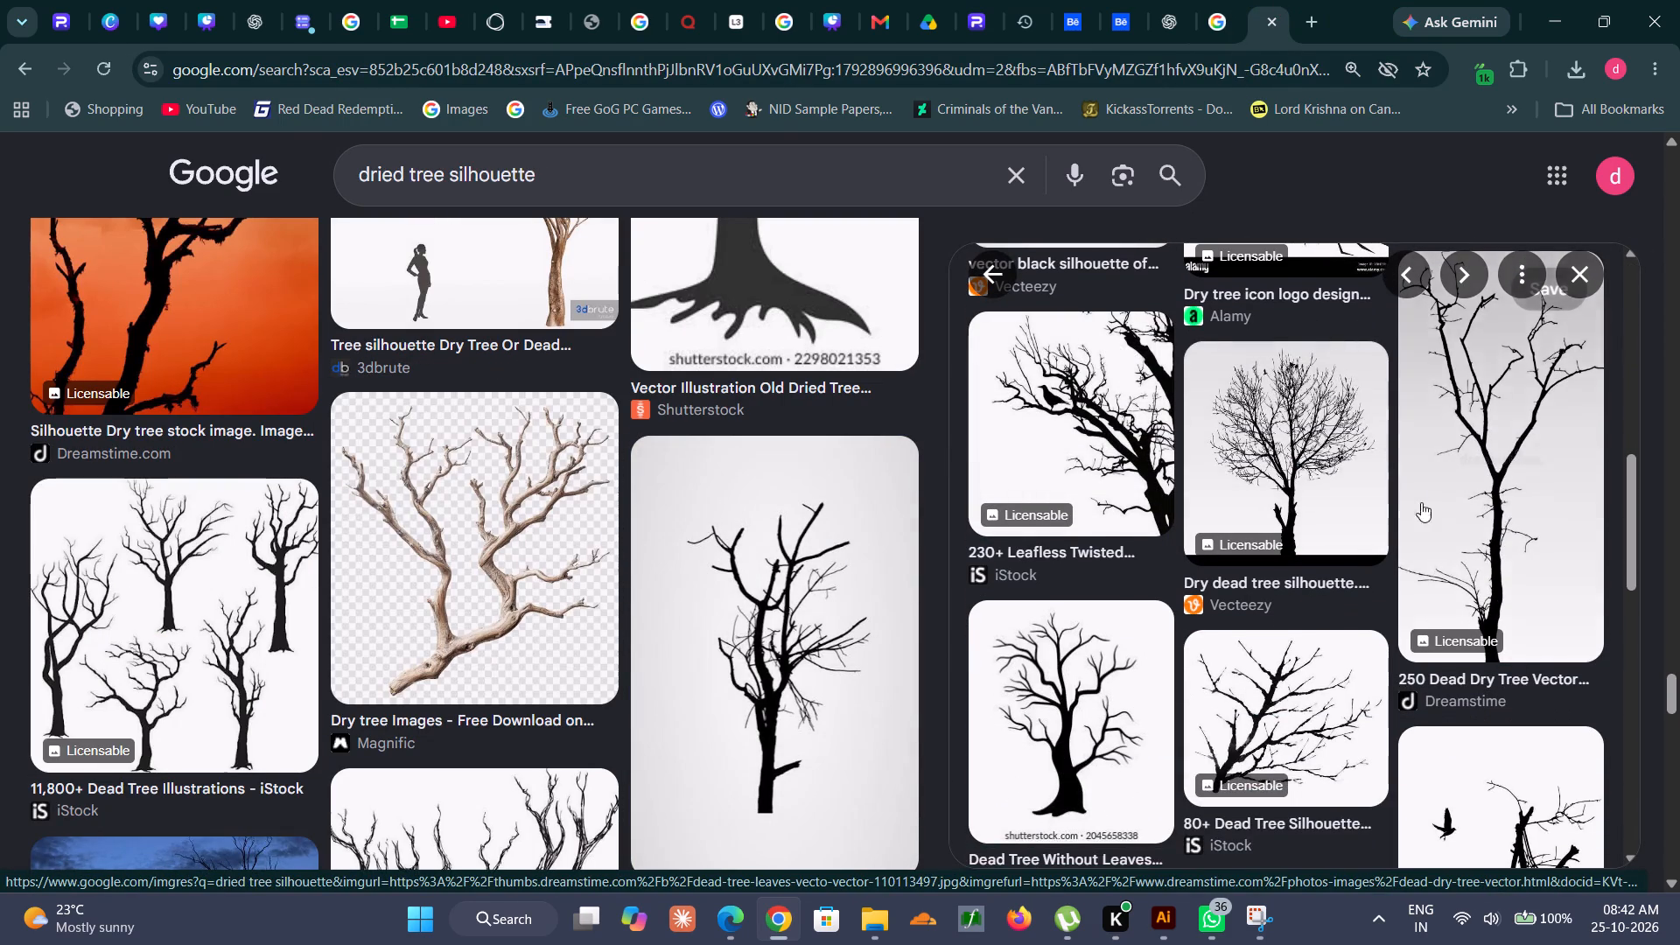
{"action": "right_click", "coordinate": [1447, 486]}
{"action": "left_click", "coordinate": [1272, 542]}
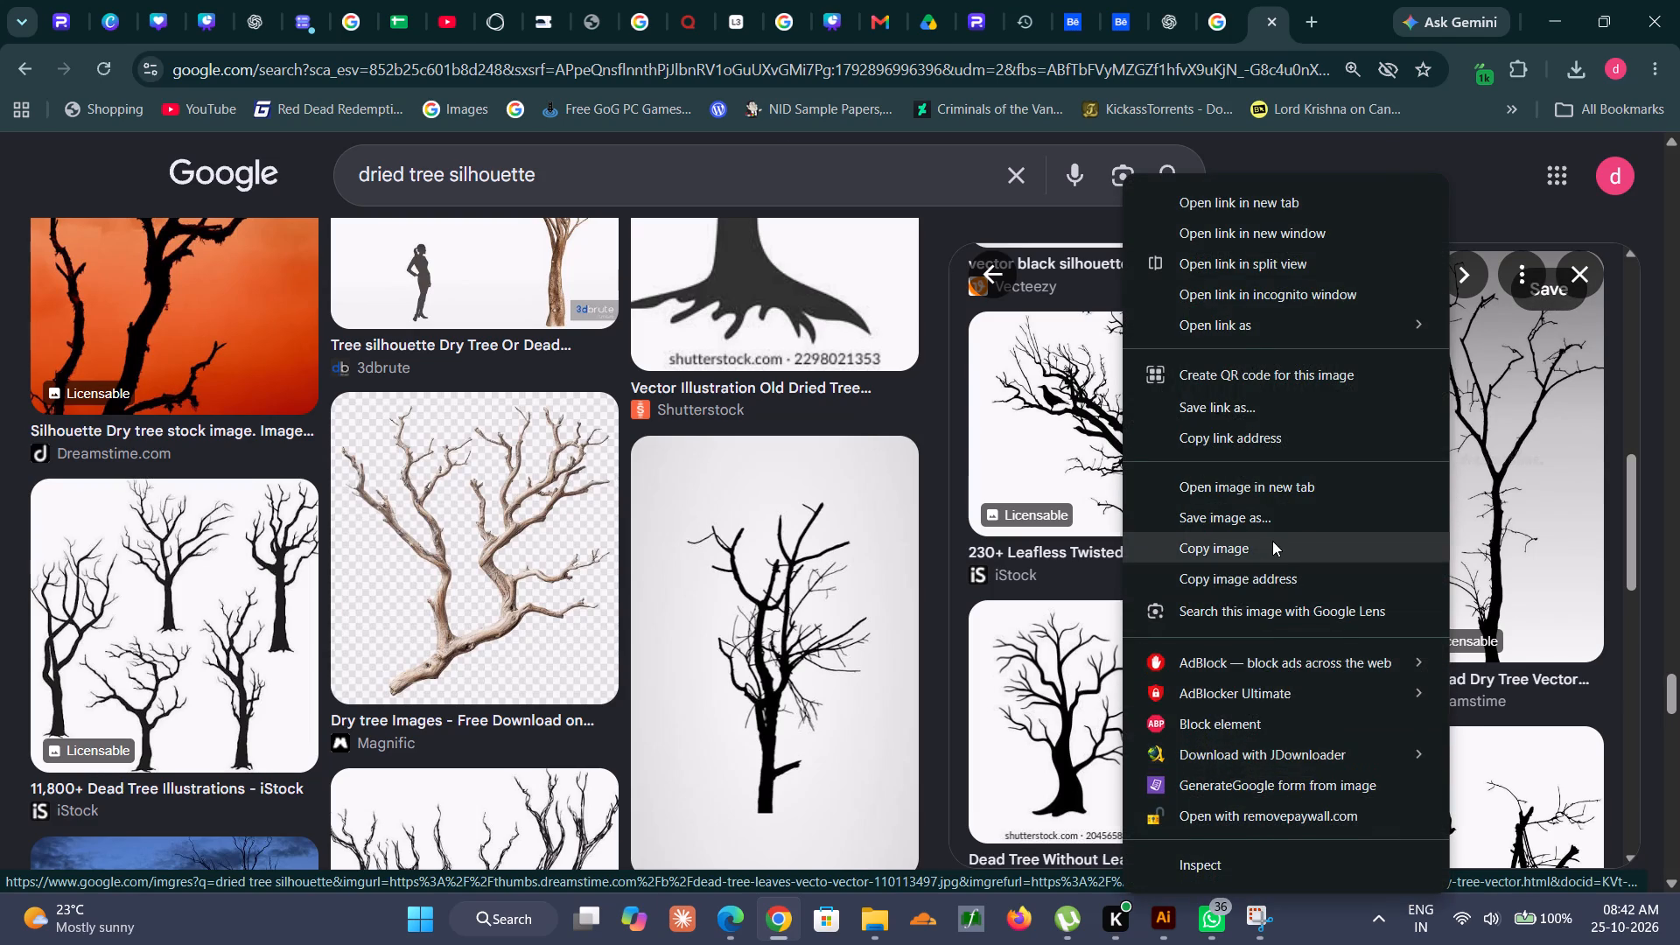
Remove the copied tree image's background in Photoroom's background remover and download the cutout.
{"action": "left_click", "coordinate": [987, 0]}
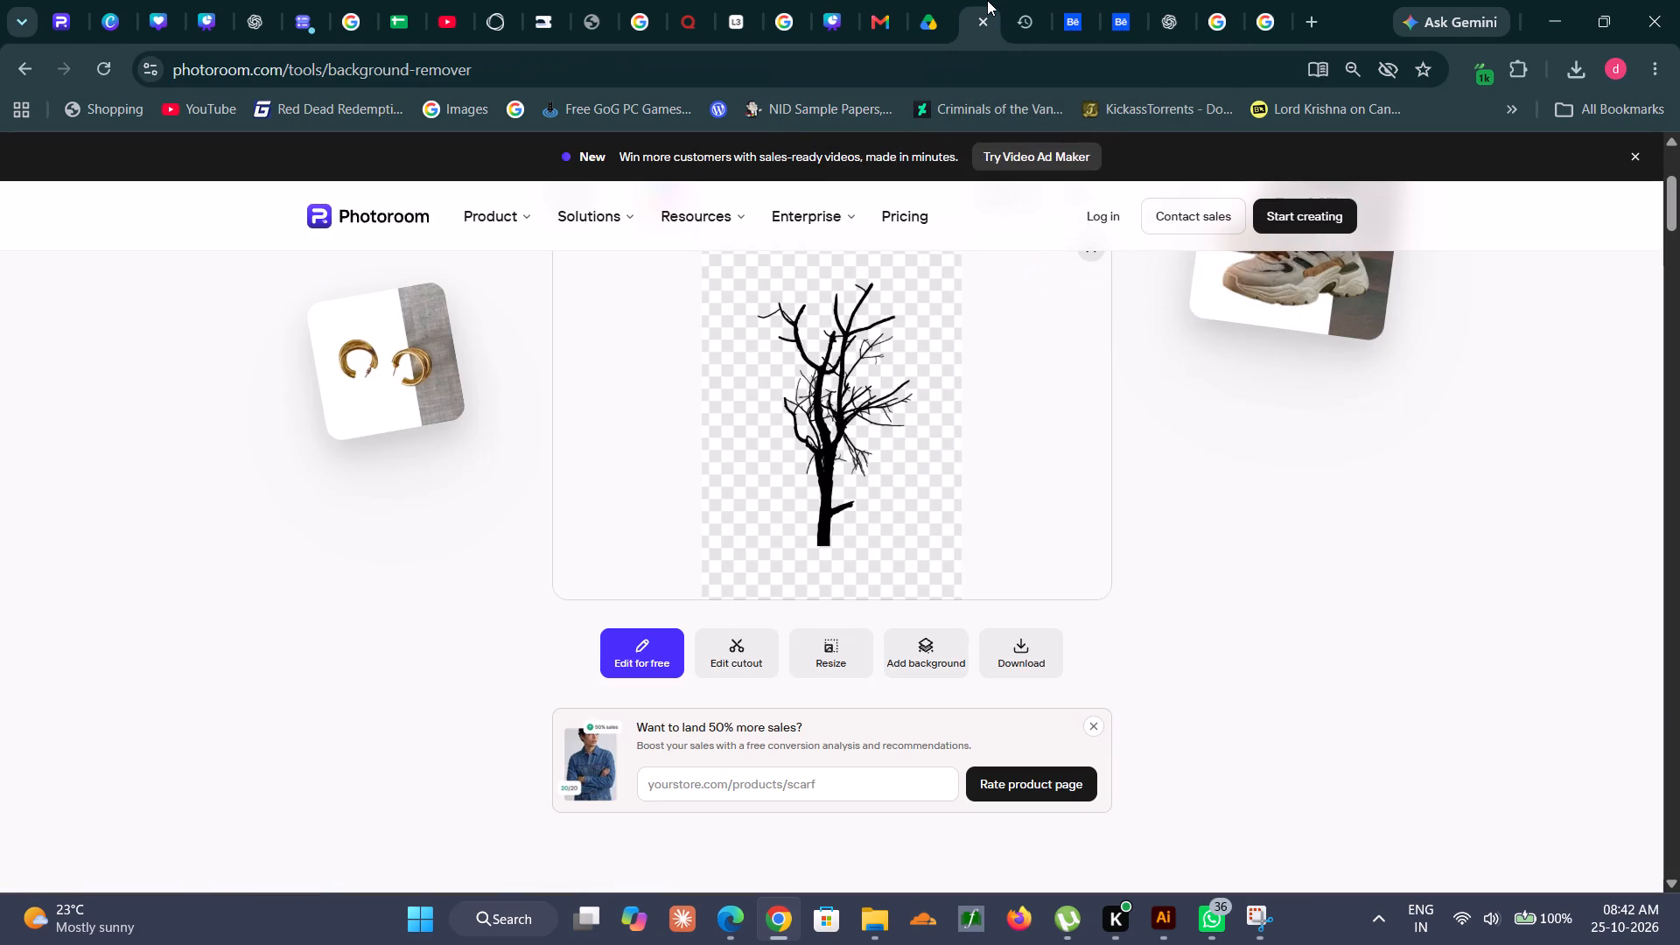
{"action": "key", "text": "ctrl+v"}
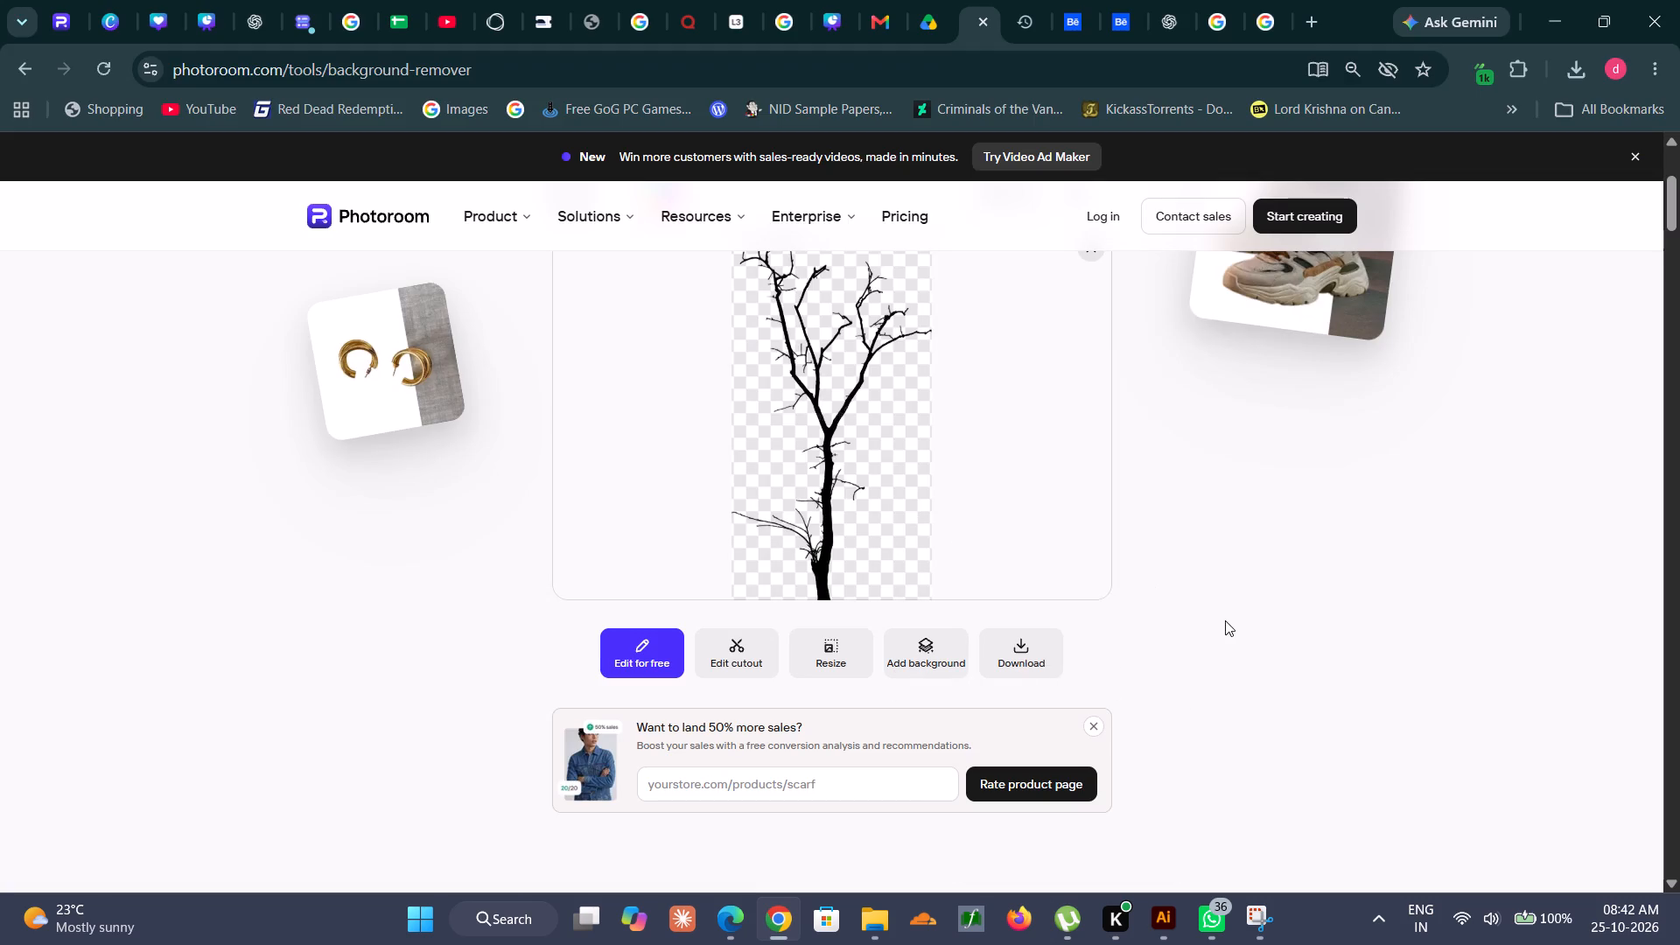
{"action": "left_click", "coordinate": [1051, 658]}
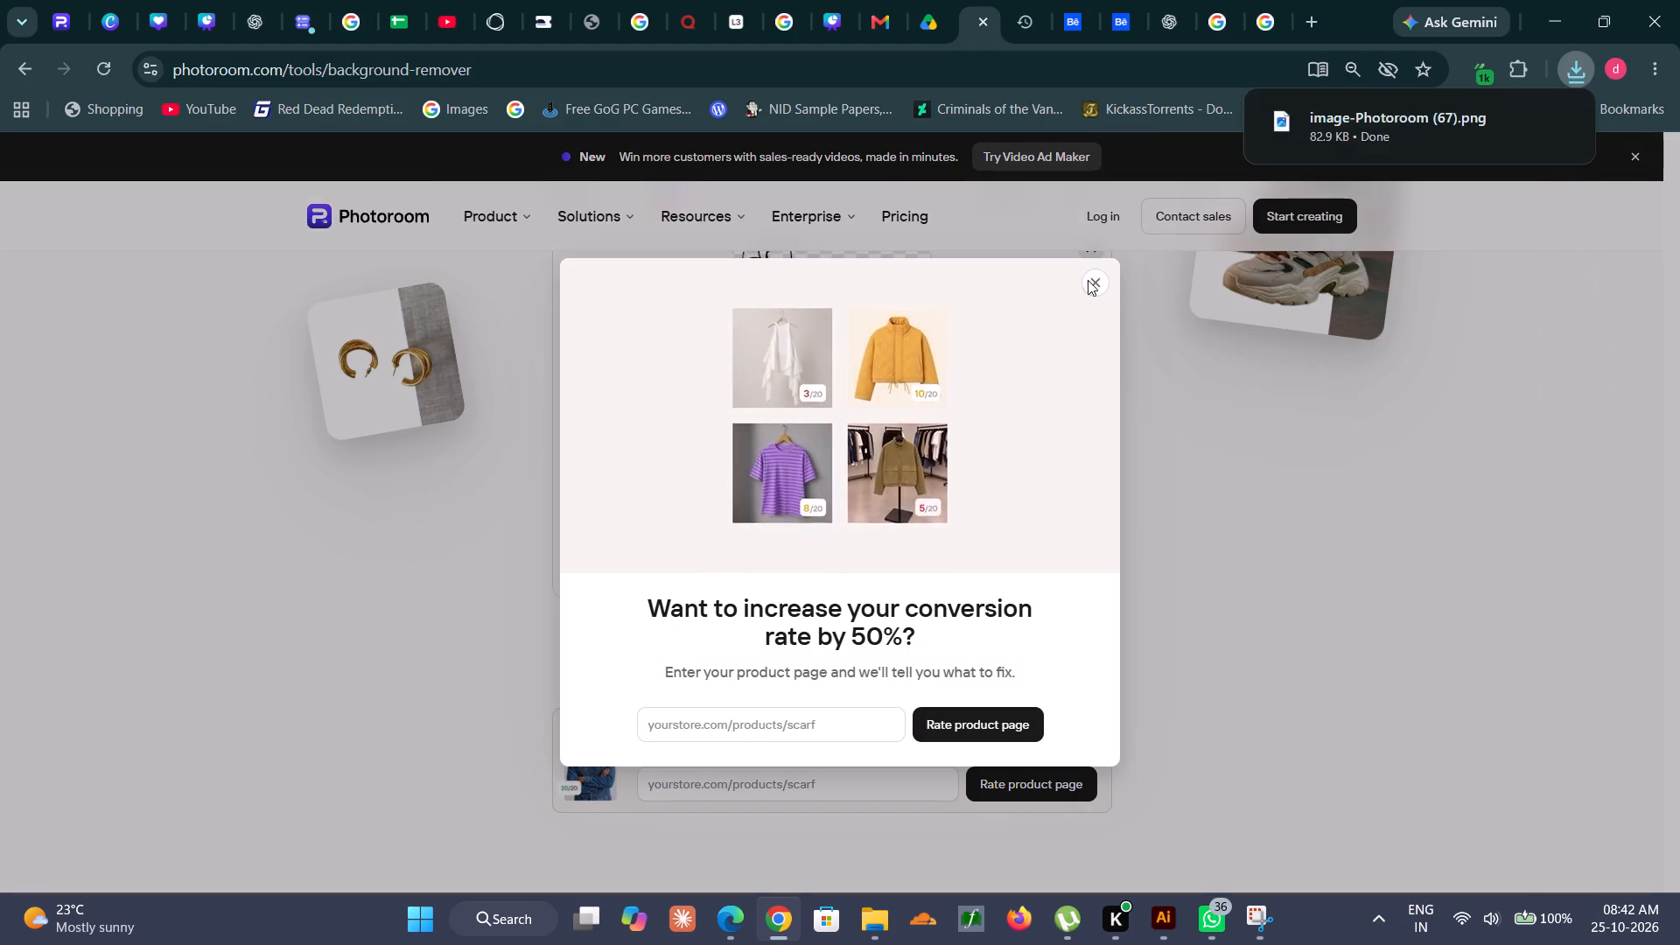
{"action": "left_click", "coordinate": [1088, 280]}
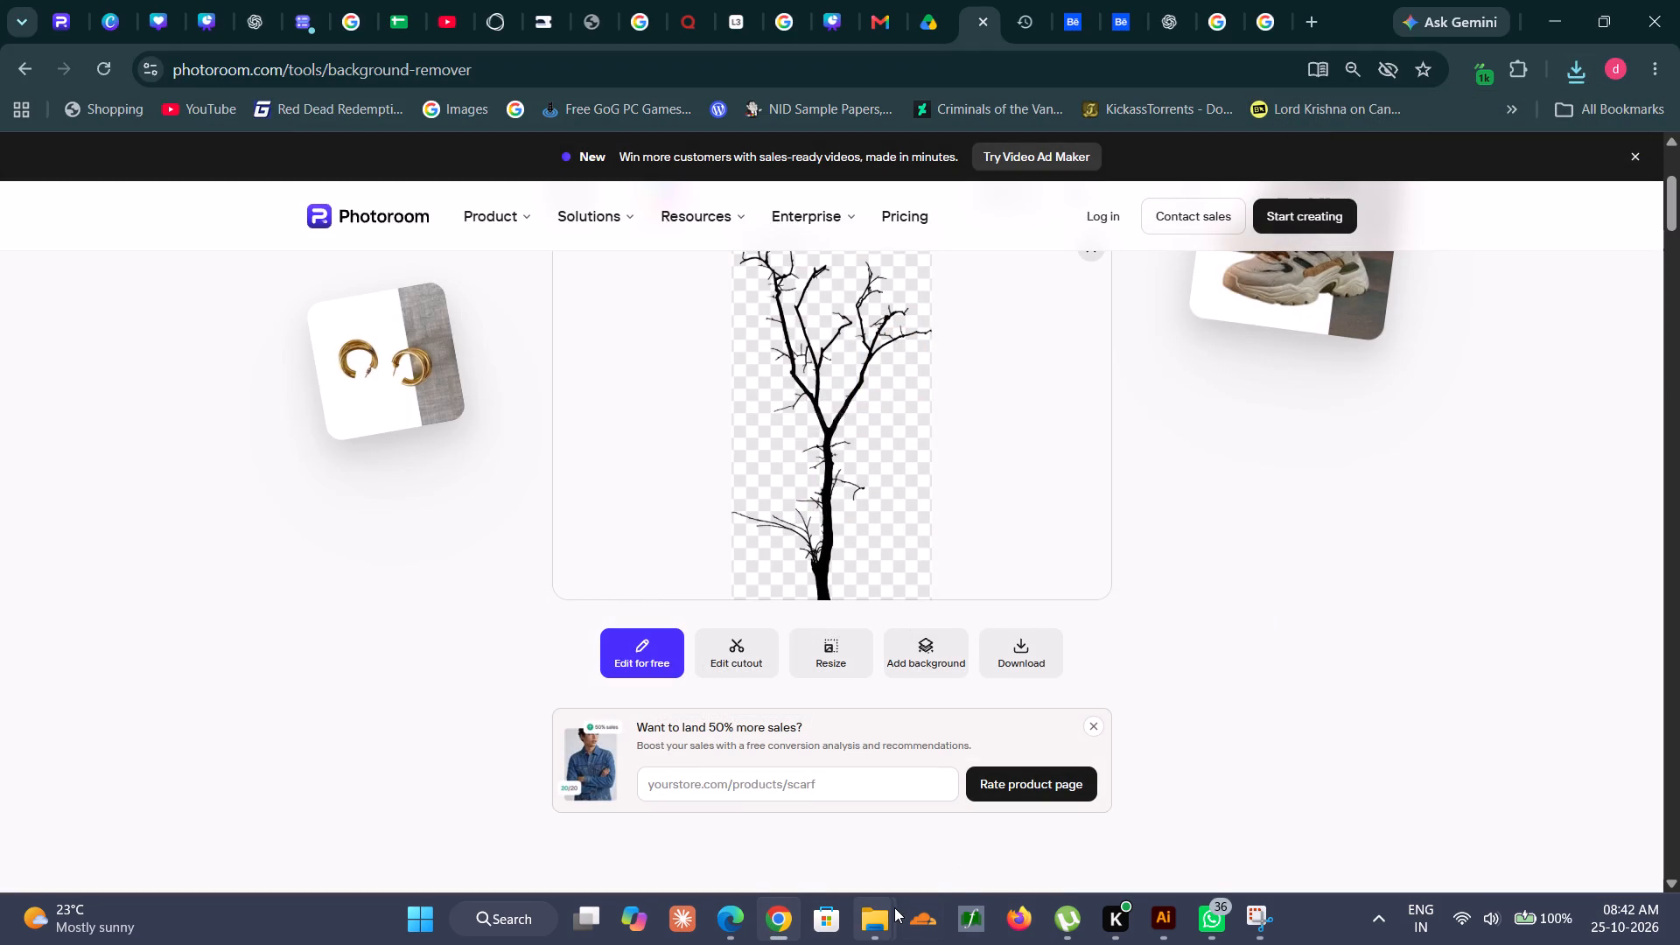
Switch to File Explorer and open the newest Downloads cutout, image-Photoroom (67), in Adobe Illustrator 2025.
{"action": "left_click", "coordinate": [891, 916]}
{"action": "left_click", "coordinate": [981, 822]}
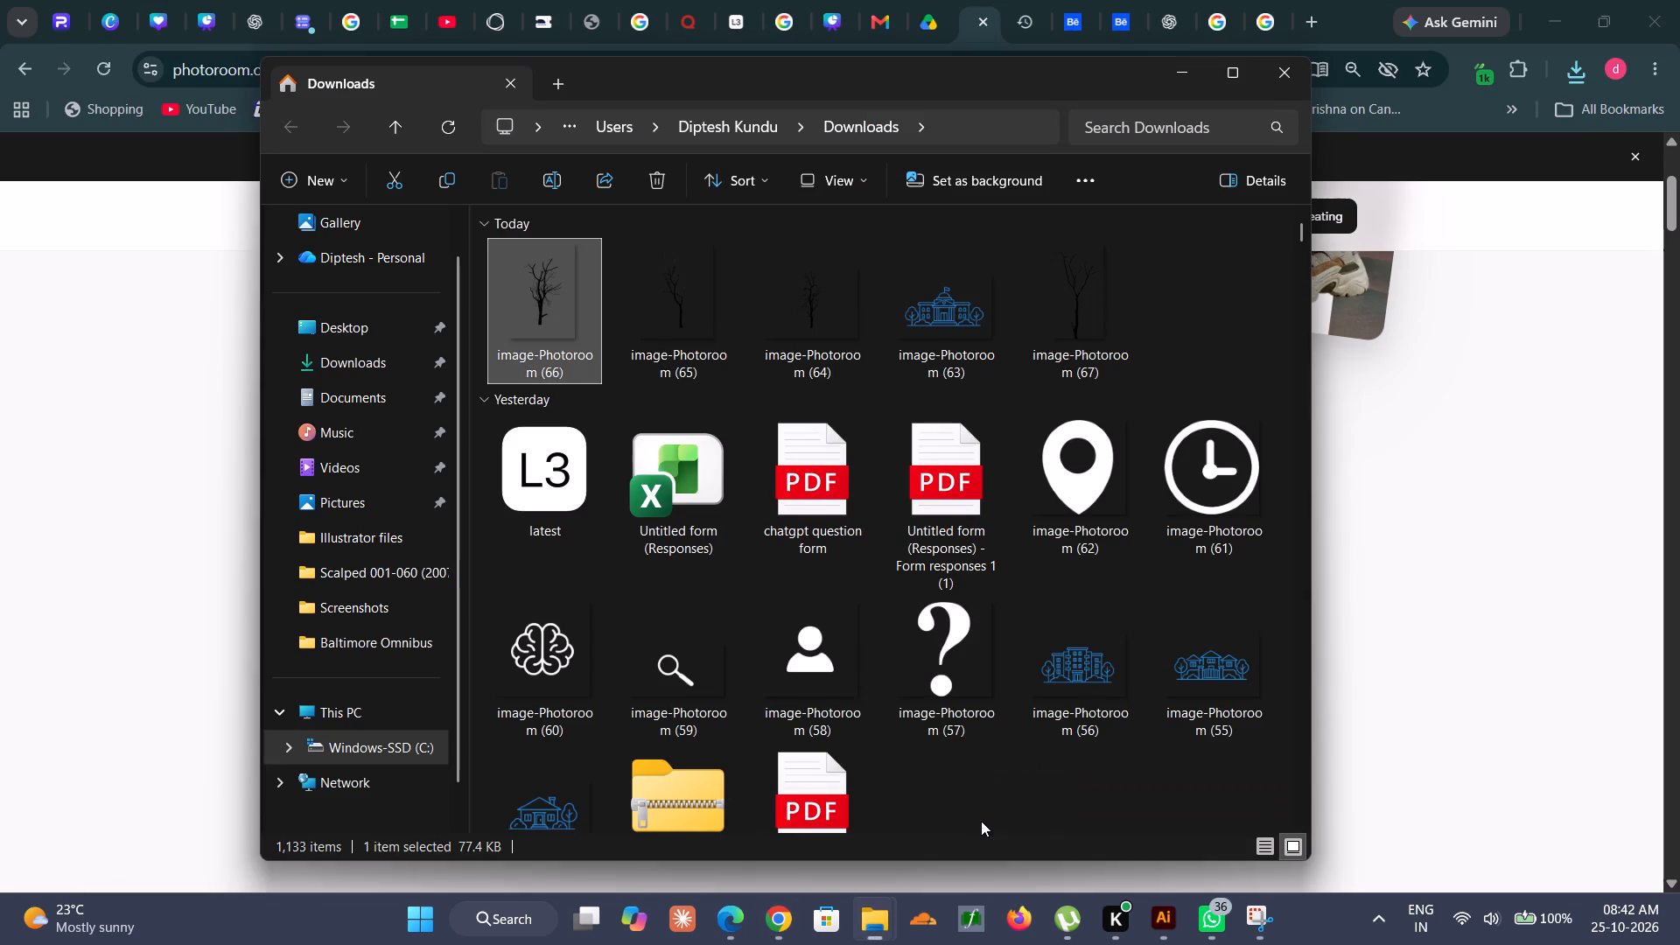
{"action": "left_click", "coordinate": [458, 131]}
{"action": "left_click", "coordinate": [570, 257]}
{"action": "right_click", "coordinate": [573, 258]}
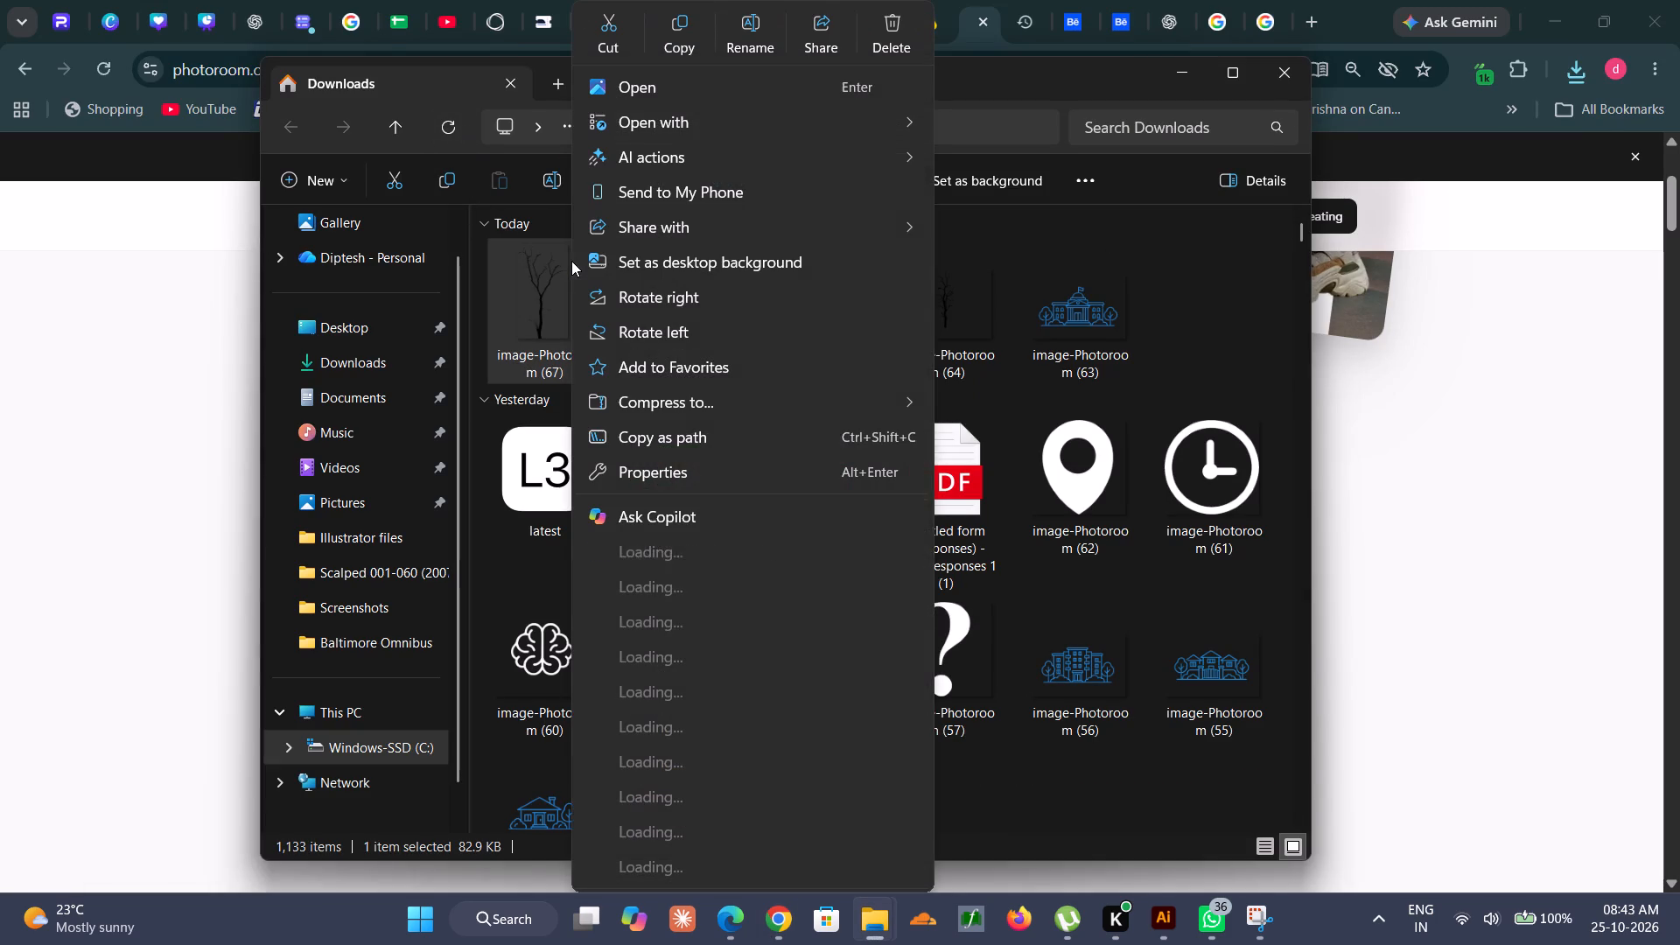
{"action": "left_click", "coordinate": [734, 120]}
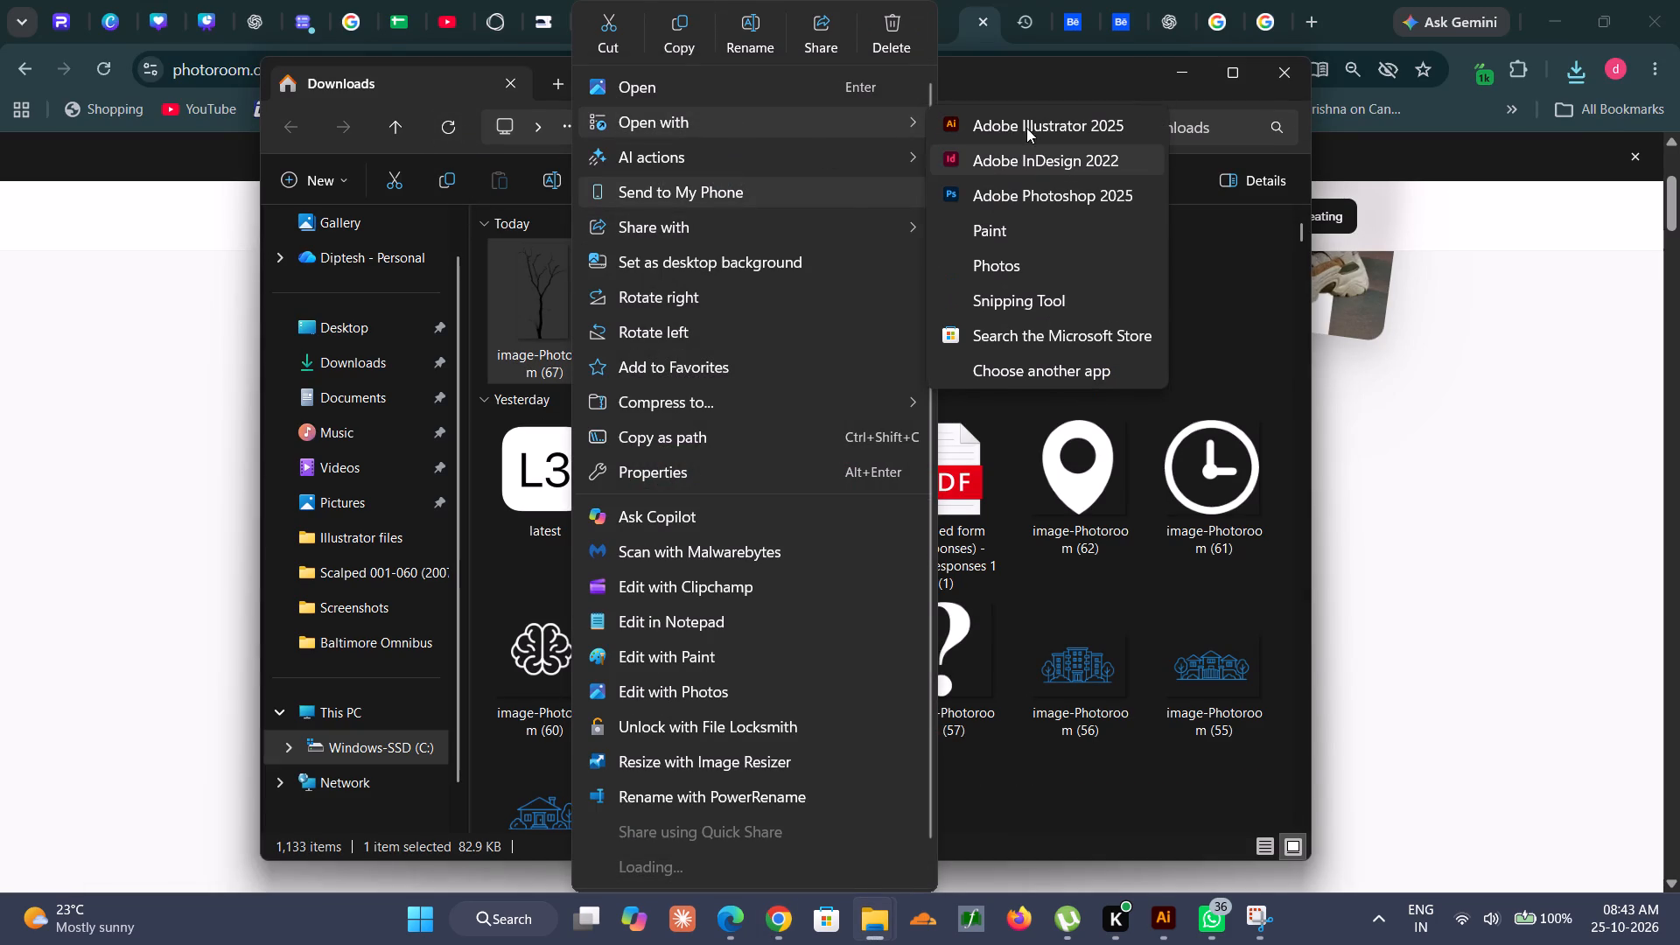
{"action": "left_click", "coordinate": [1031, 122]}
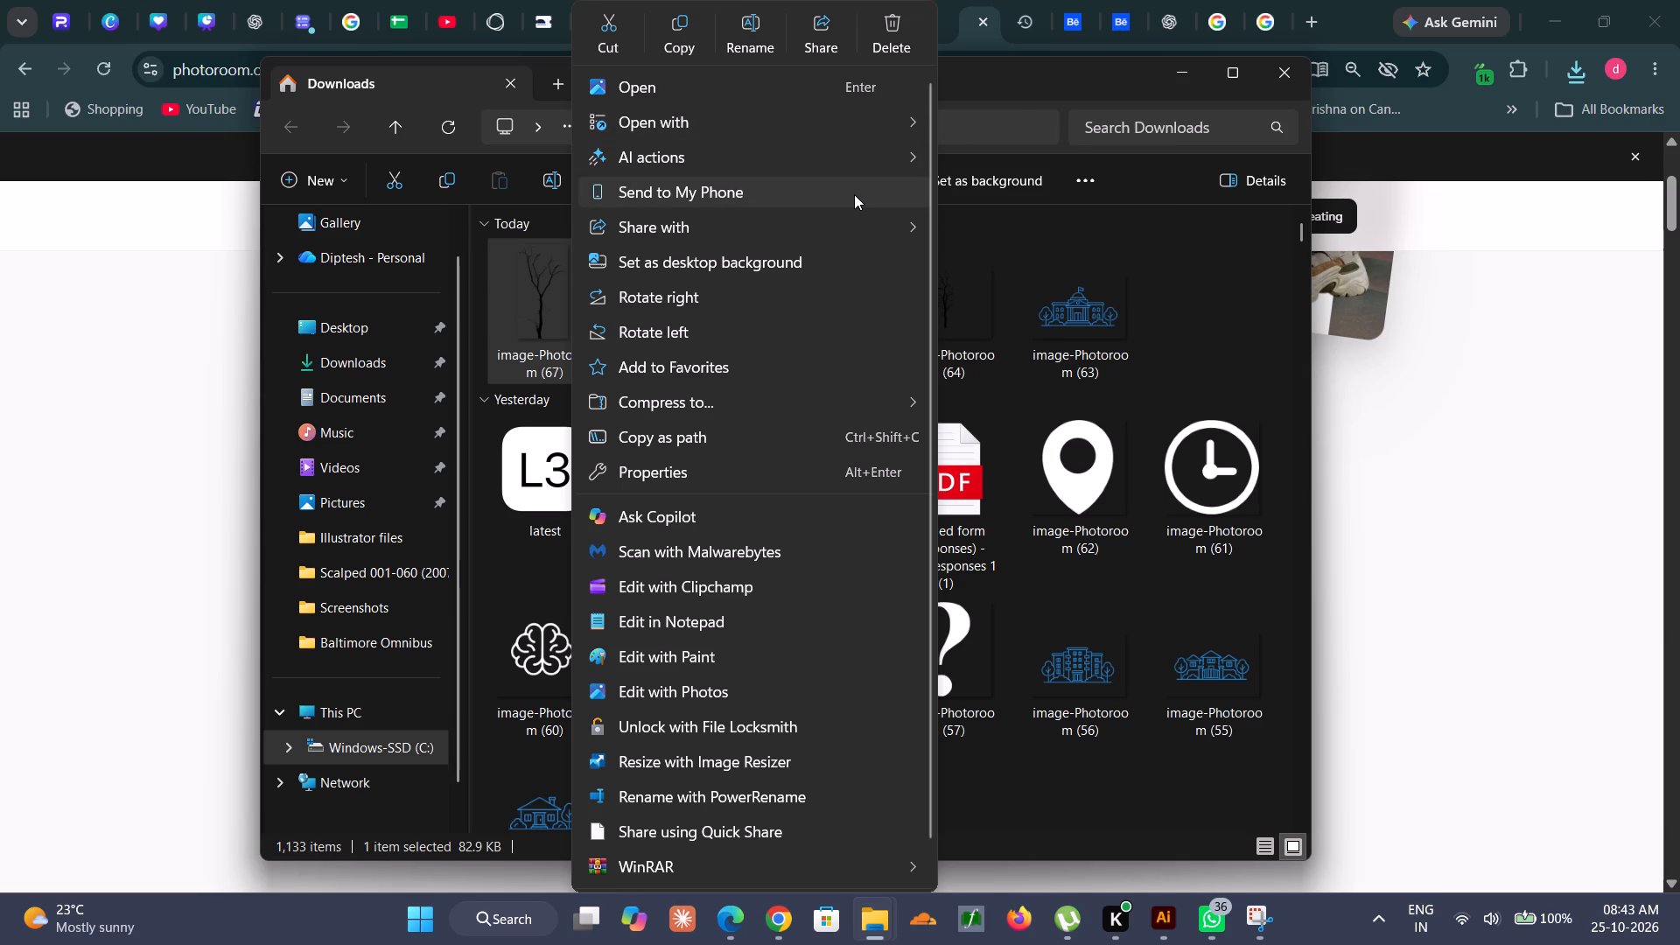
{"action": "left_click", "coordinate": [880, 127]}
{"action": "left_click", "coordinate": [984, 125]}
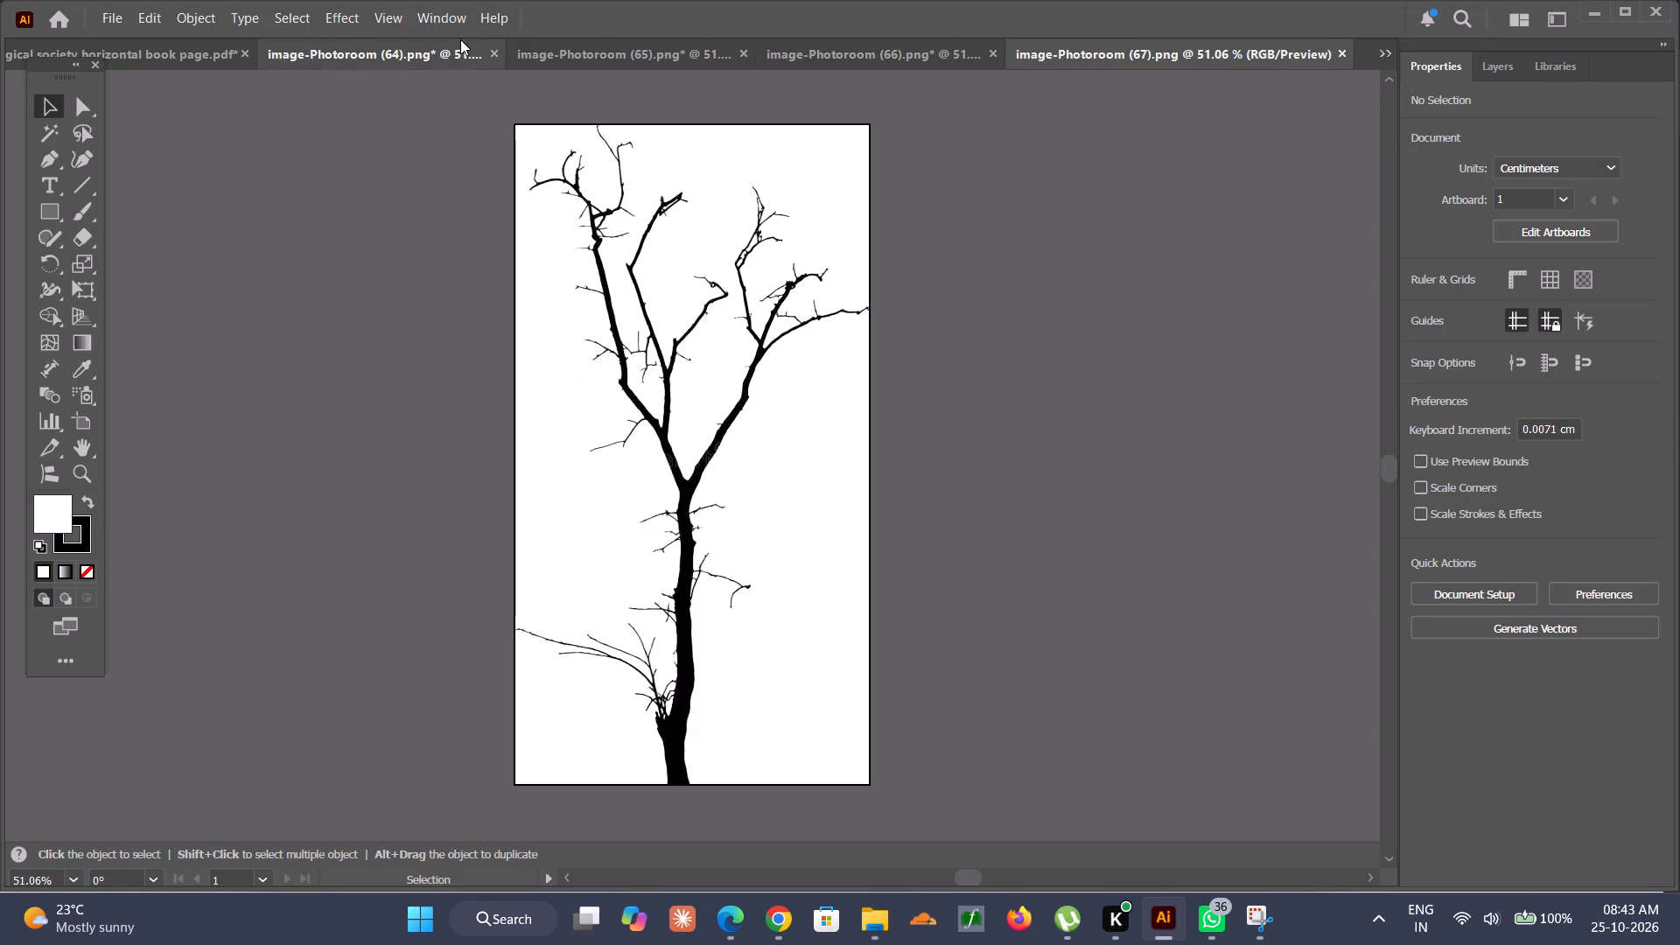
Close the image-Photoroom (64).png document without saving it.
{"action": "left_click", "coordinate": [454, 54]}
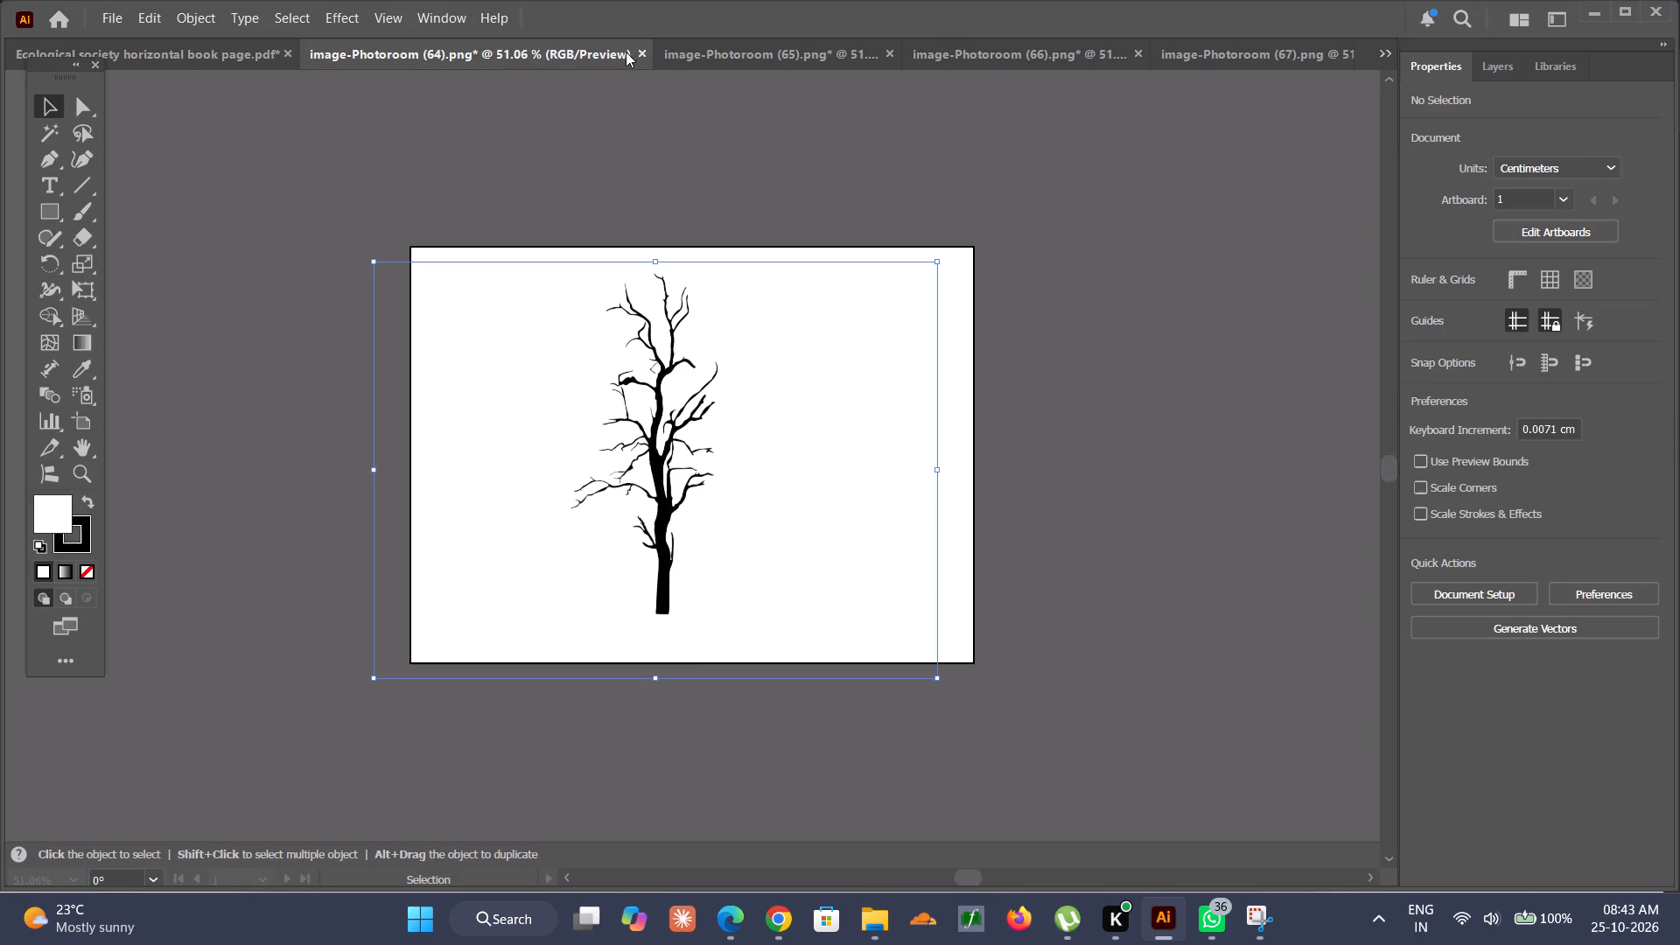
{"action": "left_click", "coordinate": [644, 52]}
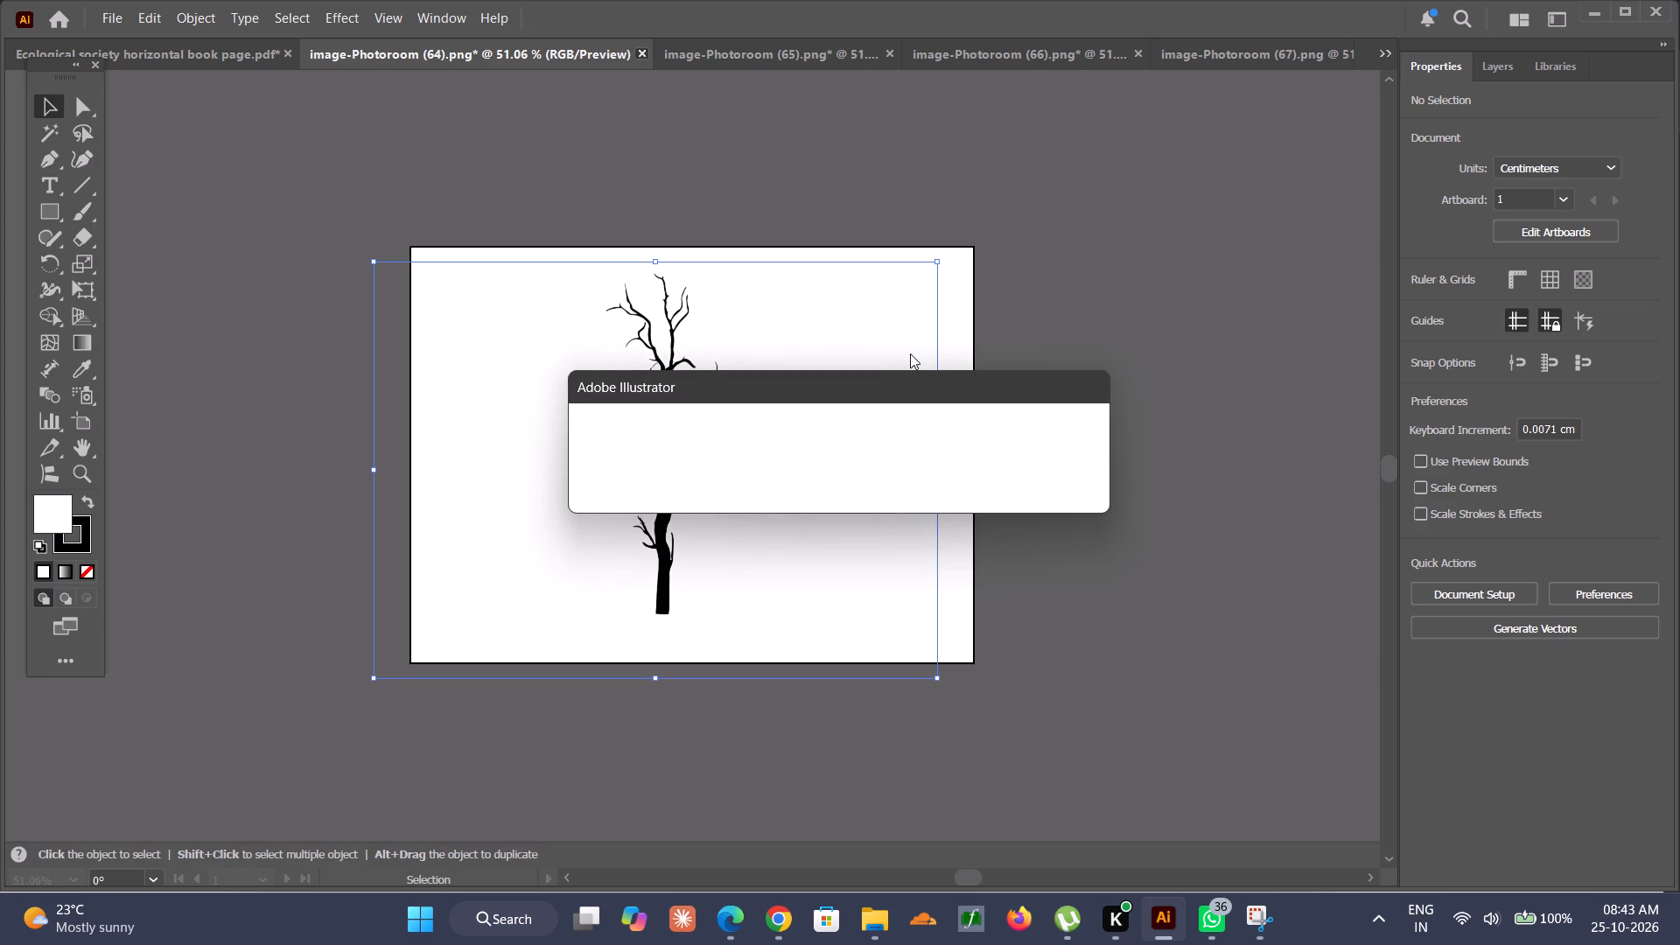
{"action": "left_click", "coordinate": [921, 479]}
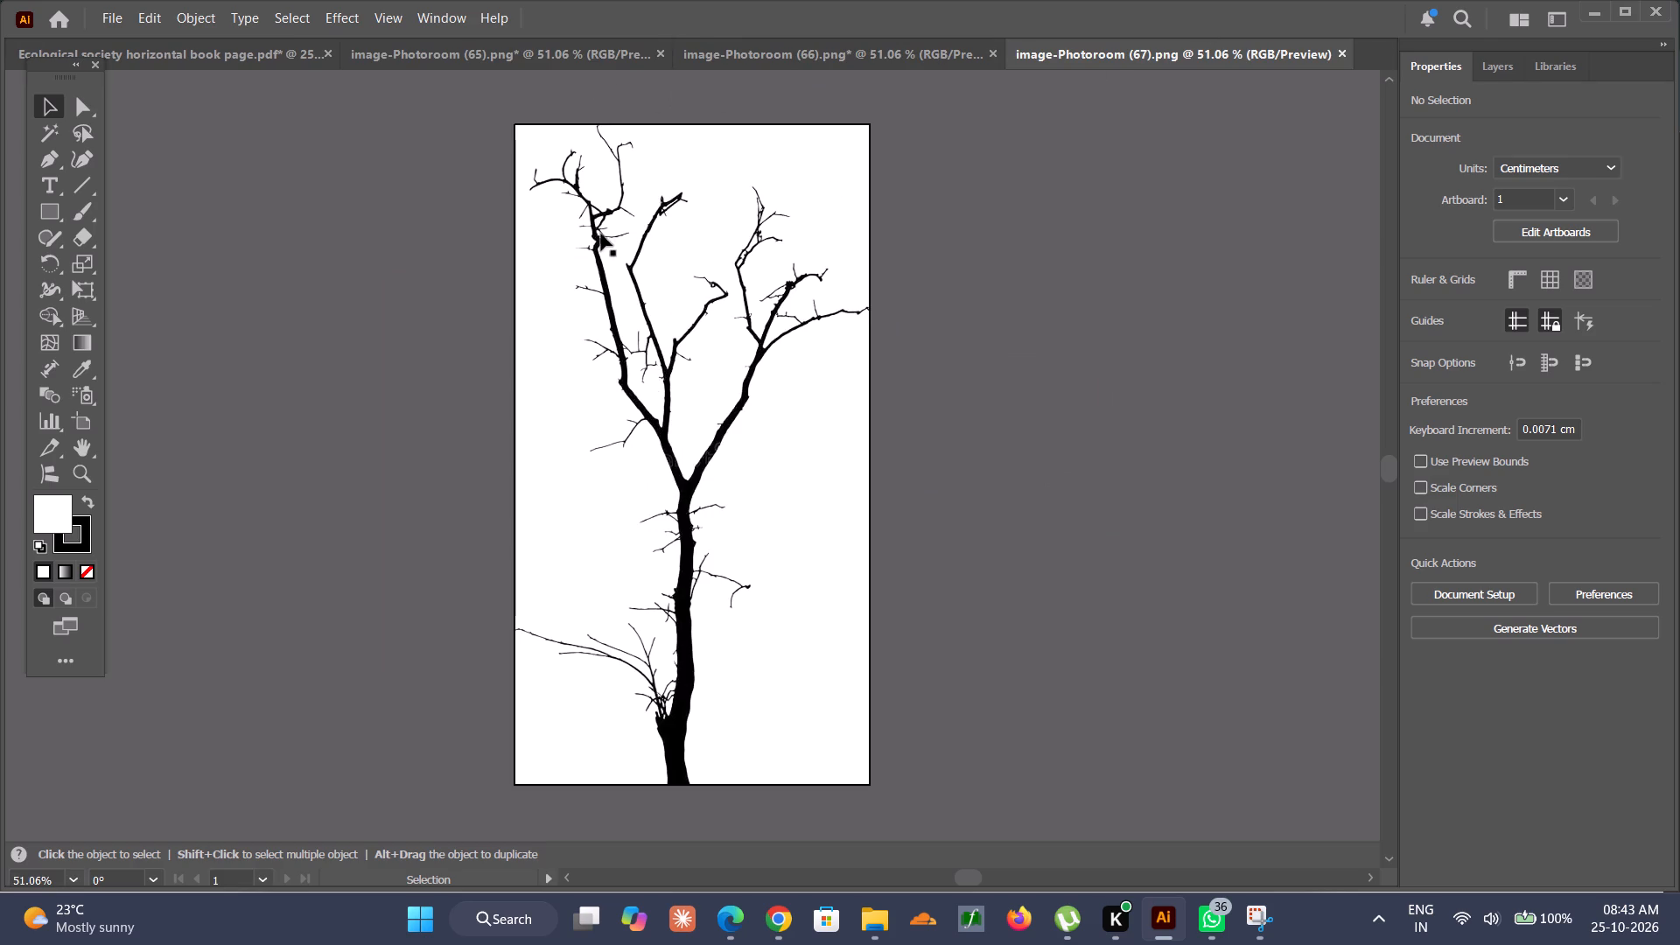
Copy the tall tree from image-Photoroom (67).png and paste it into the Ecological society horizontal book page document.
{"action": "left_click_drag", "start_coordinate": [628, 360], "coordinate": [595, 350]}
{"action": "left_click_drag", "start_coordinate": [599, 350], "coordinate": [666, 380]}
{"action": "left_click_drag", "start_coordinate": [592, 367], "coordinate": [651, 379]}
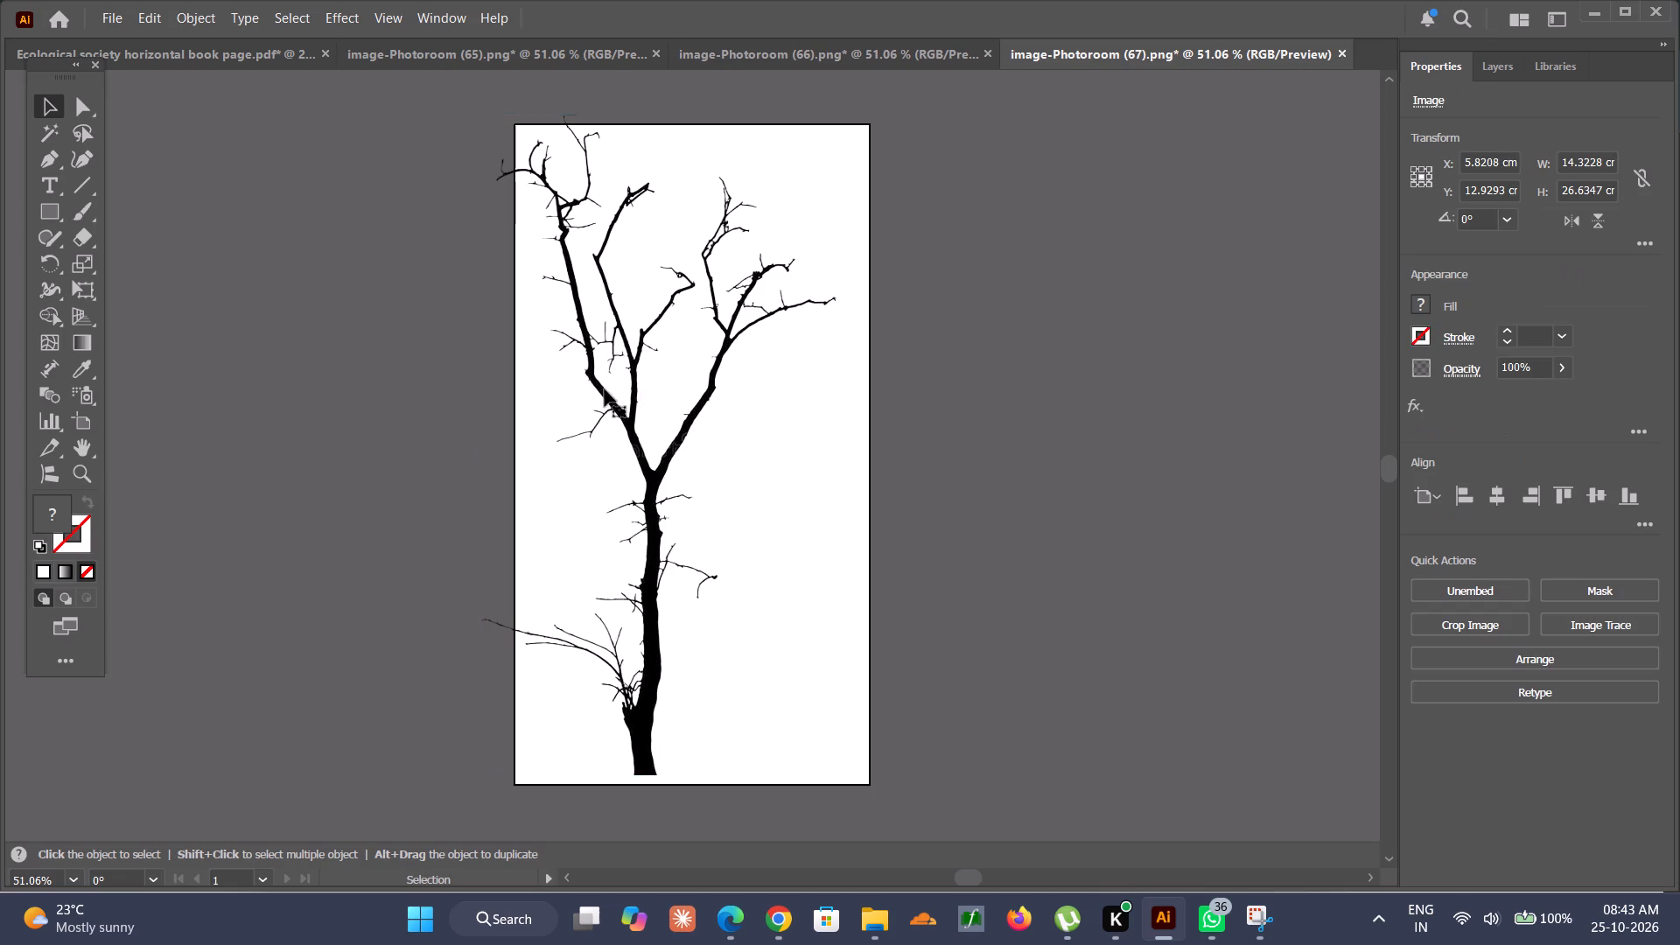
{"action": "left_click_drag", "start_coordinate": [605, 389], "coordinate": [648, 399]}
{"action": "key", "text": "ctrl+c"}
{"action": "left_click", "coordinate": [157, 53]}
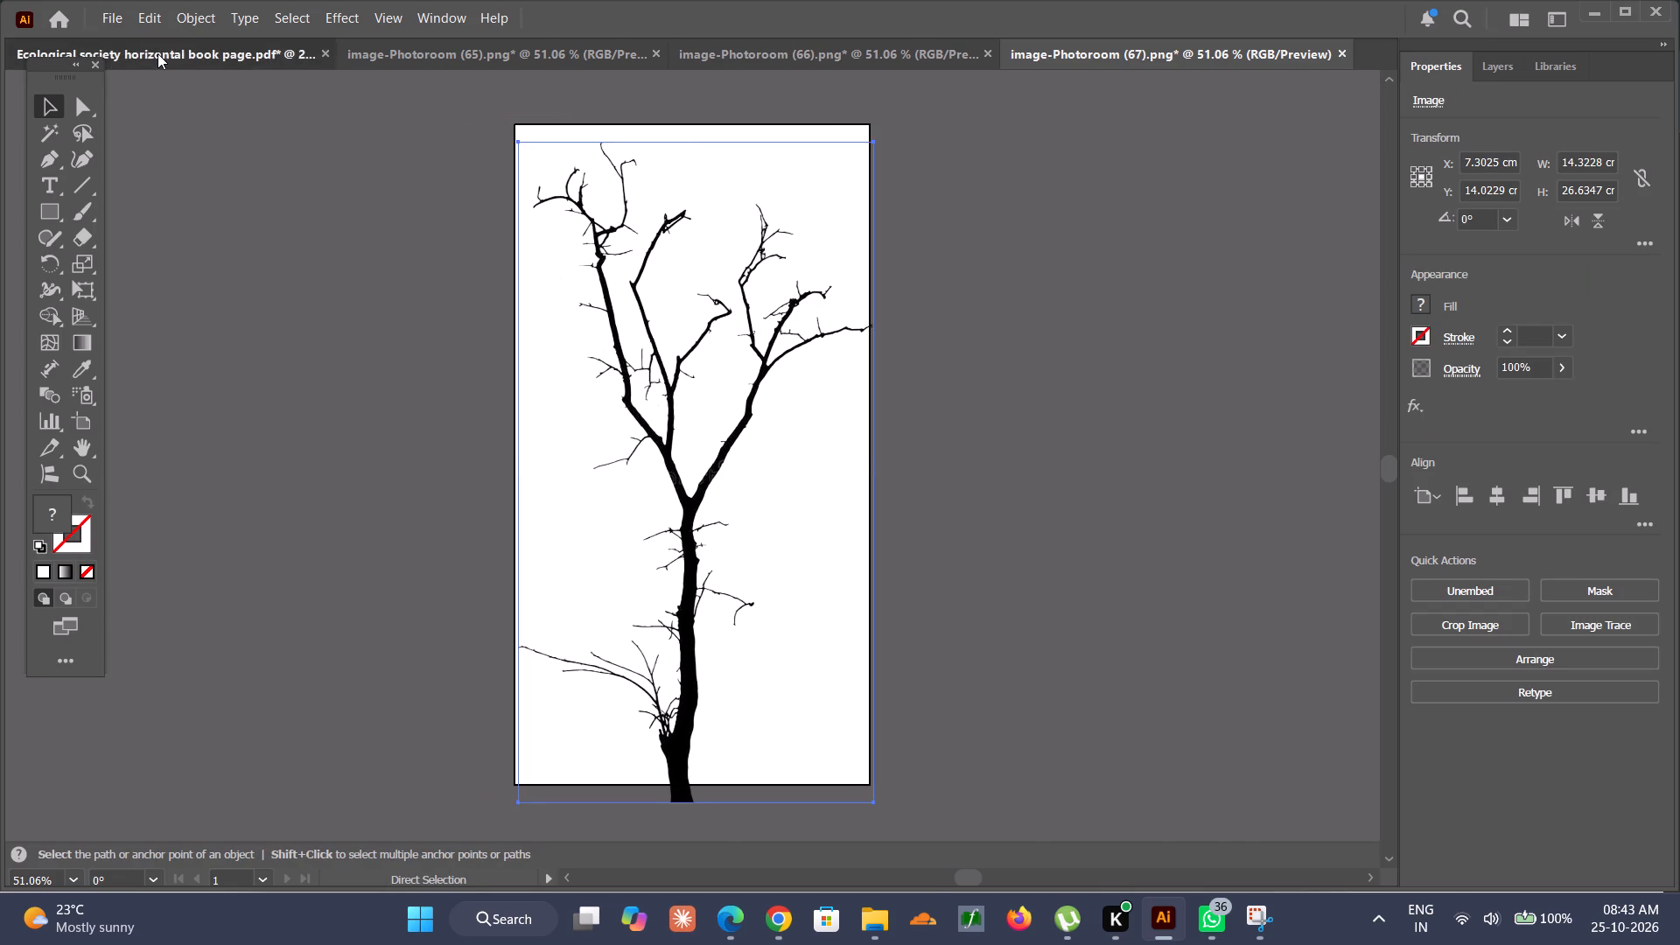
{"action": "scroll", "coordinate": [924, 614], "scroll_direction": "up", "scroll_amount": 2, "text": "alt"}
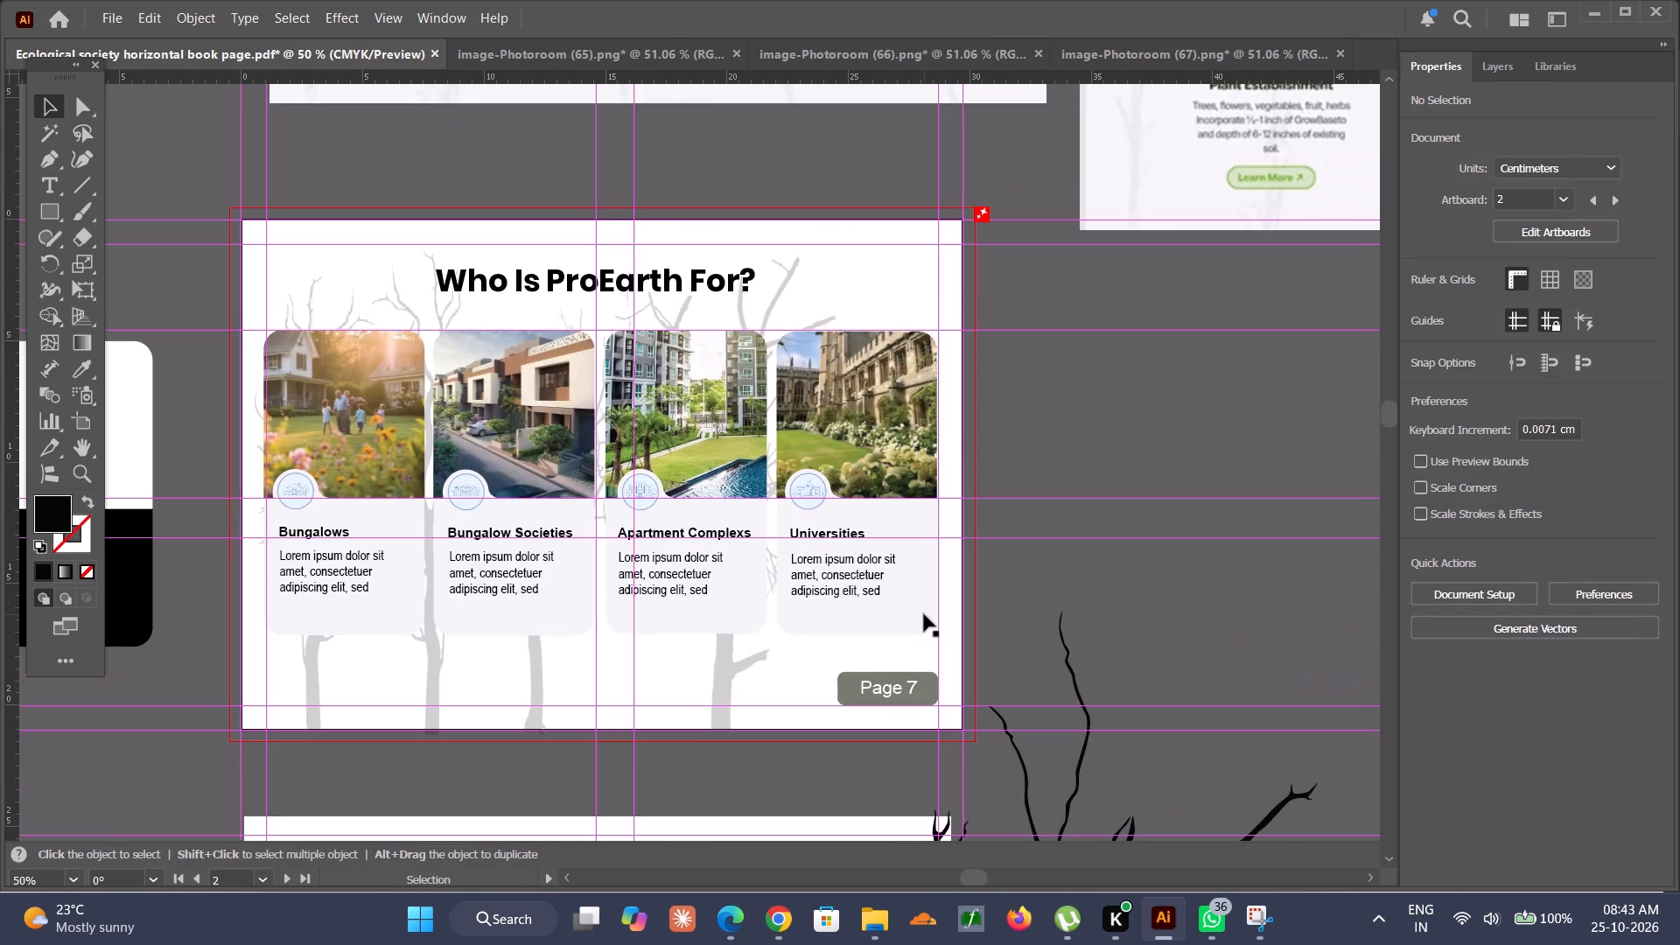
{"action": "key", "text": "ctrl+v"}
Scale the tree to about 10.9 × 20.2 cm and place it over the Universities card, its trunk base on the page's bottom edge.
{"action": "left_click_drag", "start_coordinate": [699, 669], "coordinate": [855, 646]}
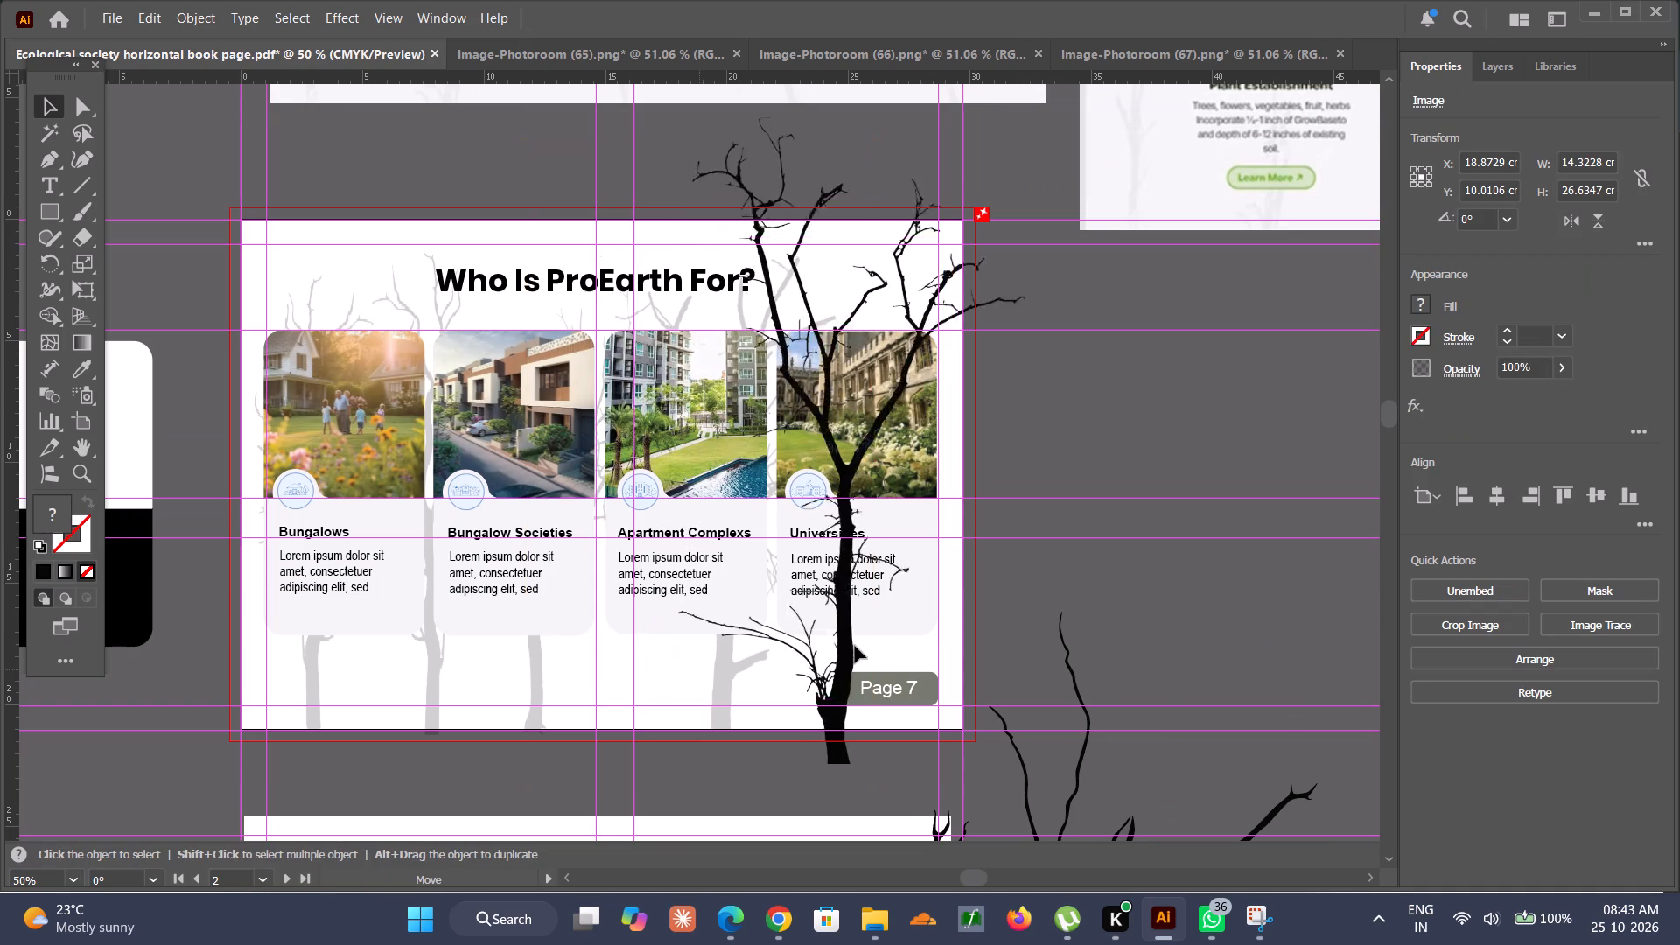
{"action": "left_click_drag", "start_coordinate": [855, 646], "coordinate": [897, 612]}
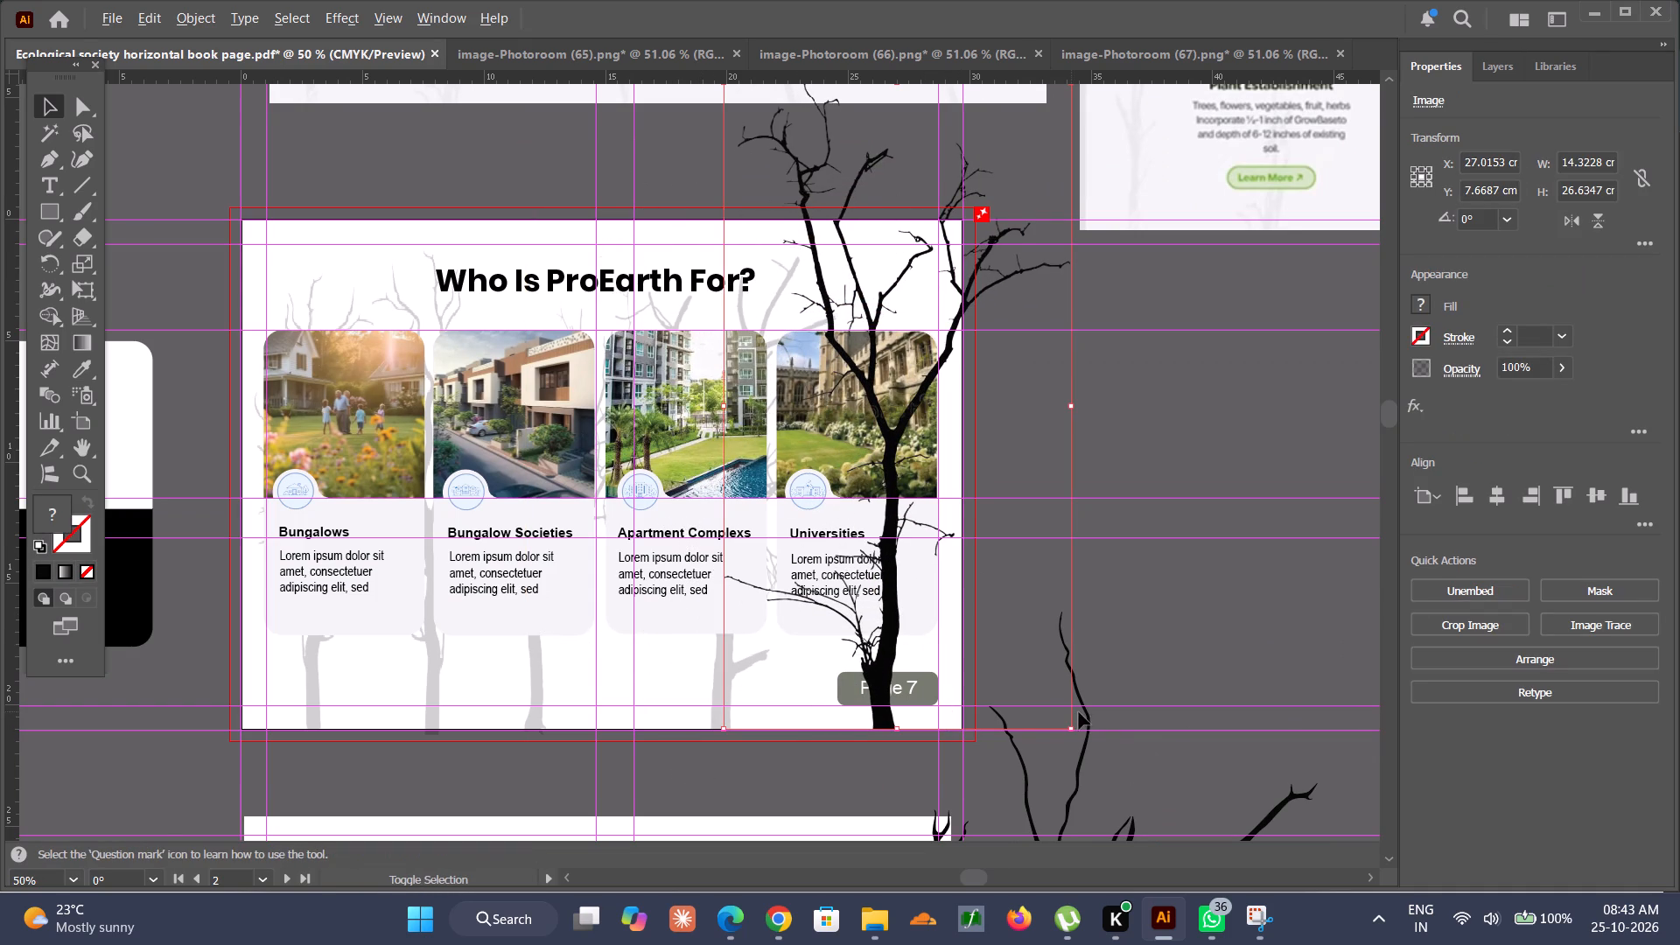
{"action": "left_click_drag", "start_coordinate": [1070, 724], "coordinate": [995, 640], "text": "alt+shift"}
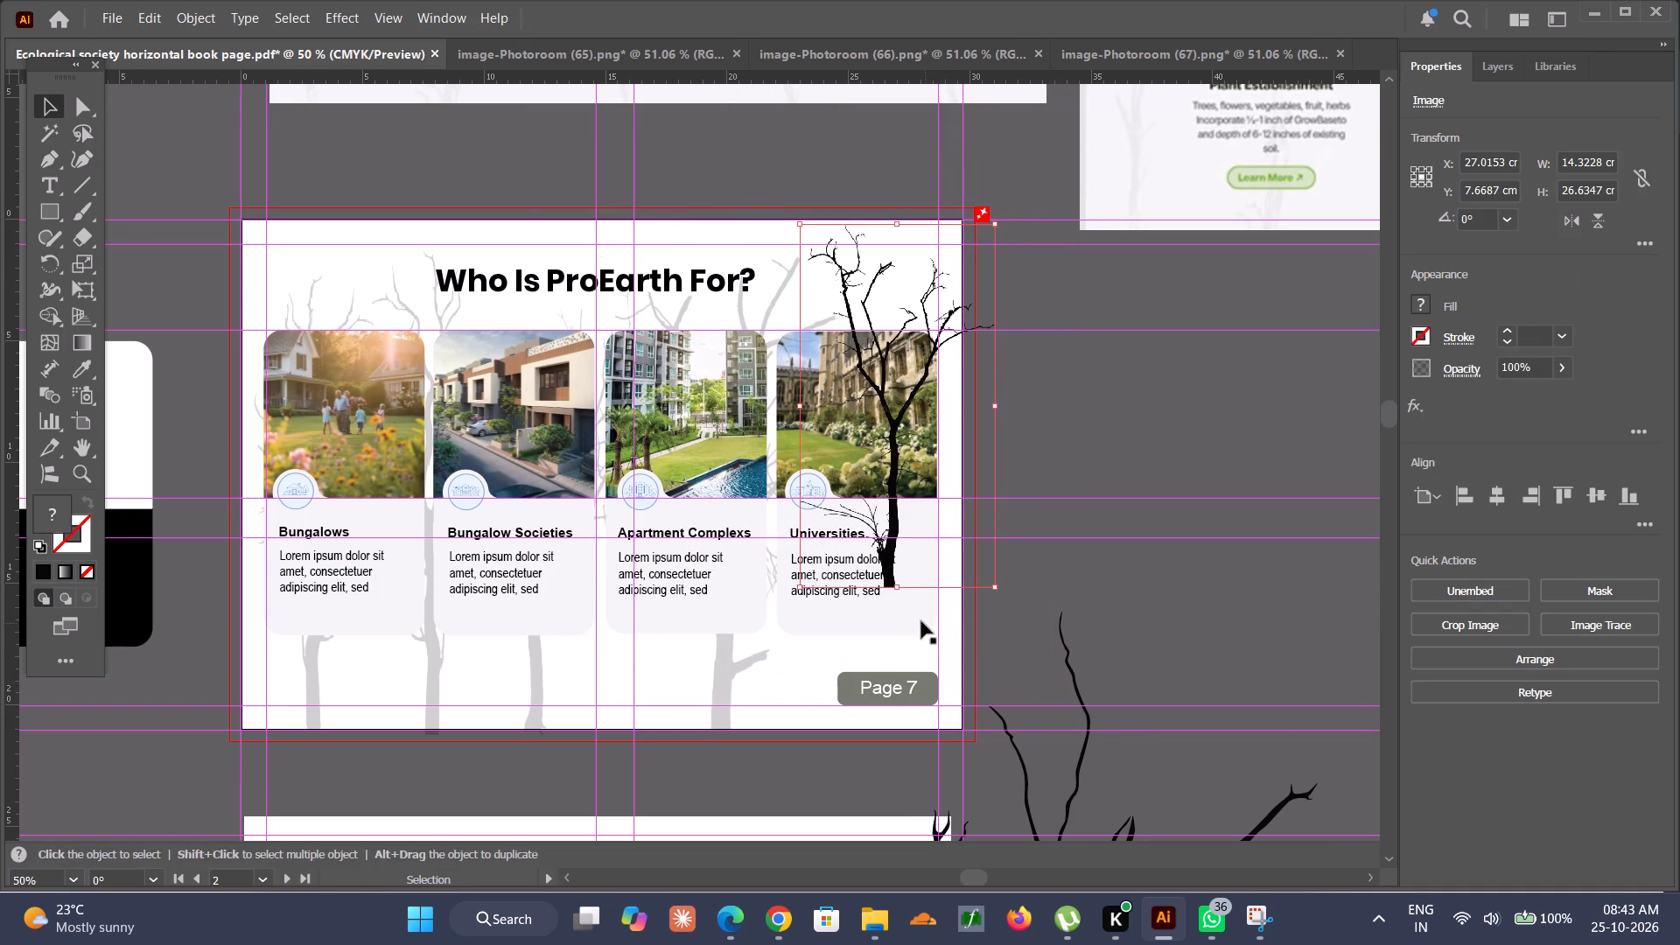
{"action": "left_click", "coordinate": [1001, 588], "text": "alt+shift"}
{"action": "left_click_drag", "start_coordinate": [999, 587], "coordinate": [1035, 640], "text": "alt+shift"}
{"action": "left_click_drag", "start_coordinate": [885, 590], "coordinate": [885, 645]}
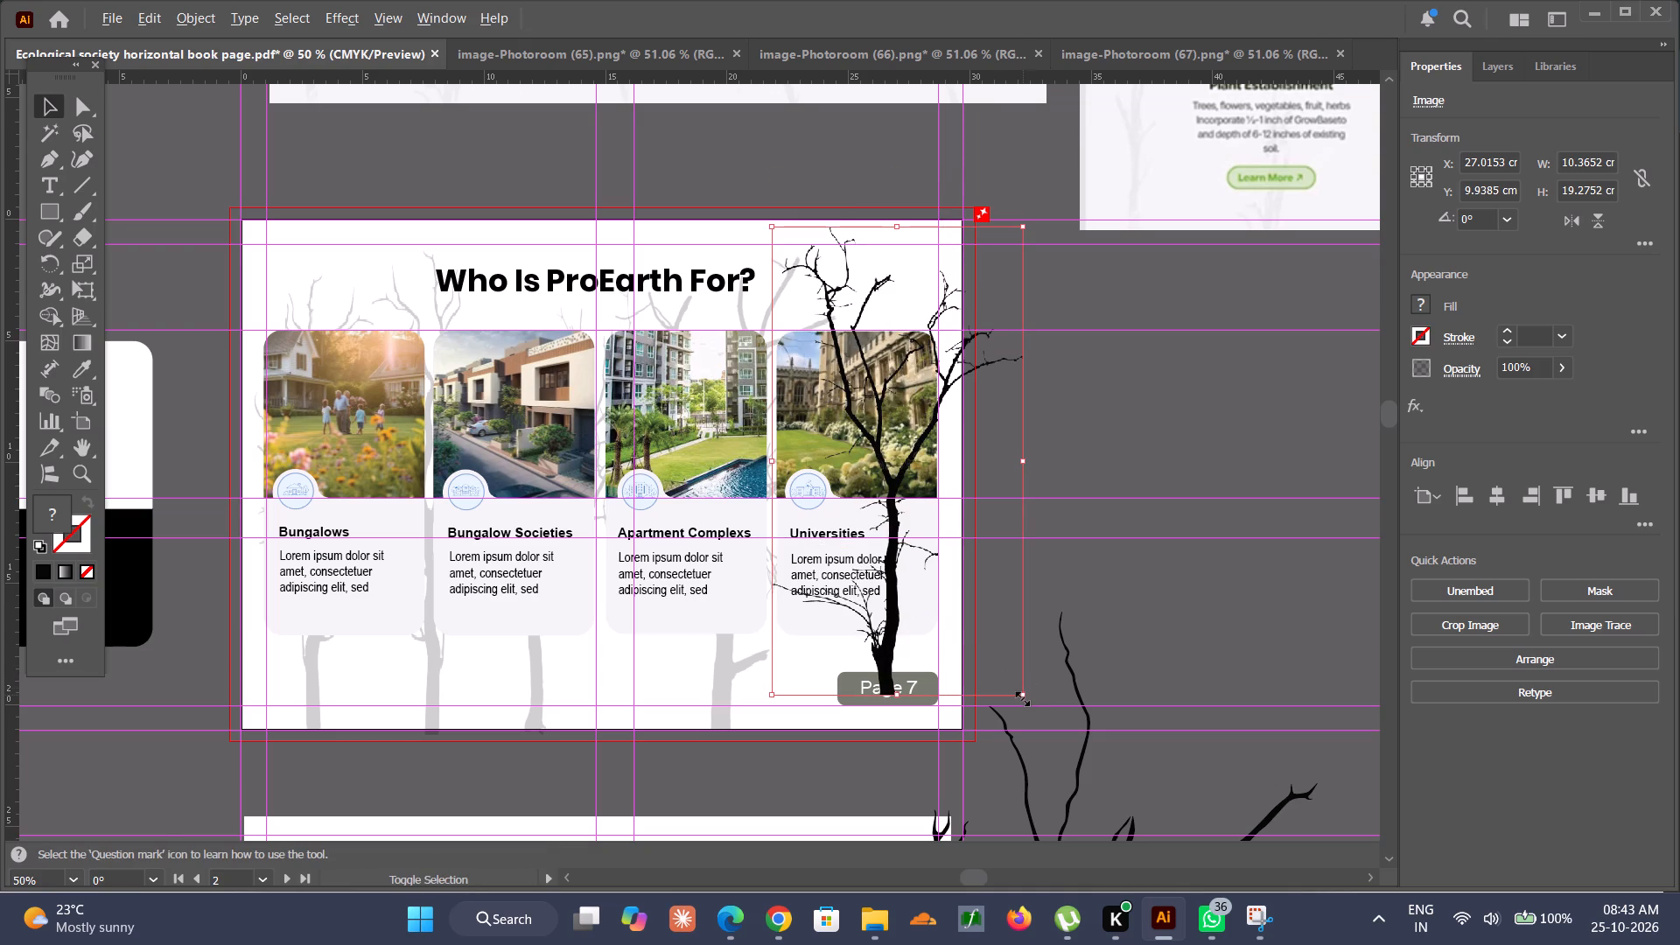
{"action": "left_click_drag", "start_coordinate": [1020, 696], "coordinate": [1032, 706], "text": "alt+shift"}
{"action": "left_click_drag", "start_coordinate": [886, 672], "coordinate": [888, 696]}
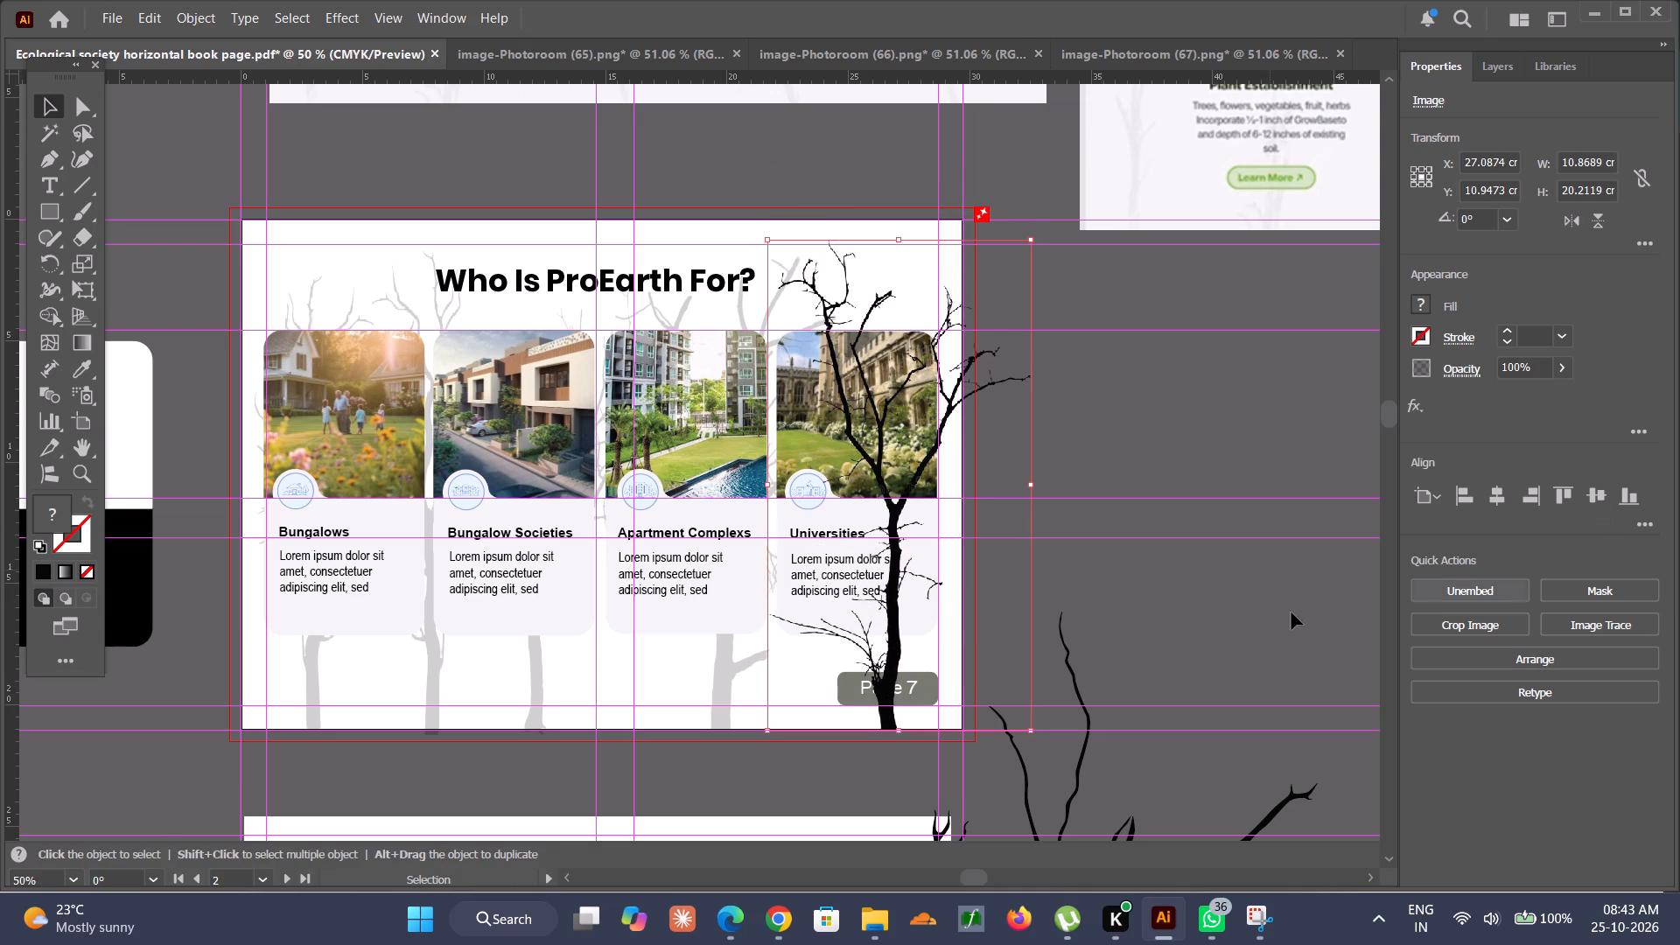
Set the opacity of the black tree over the Universities card to 19%.
{"action": "left_click", "coordinate": [1116, 569]}
{"action": "left_click", "coordinate": [892, 622]}
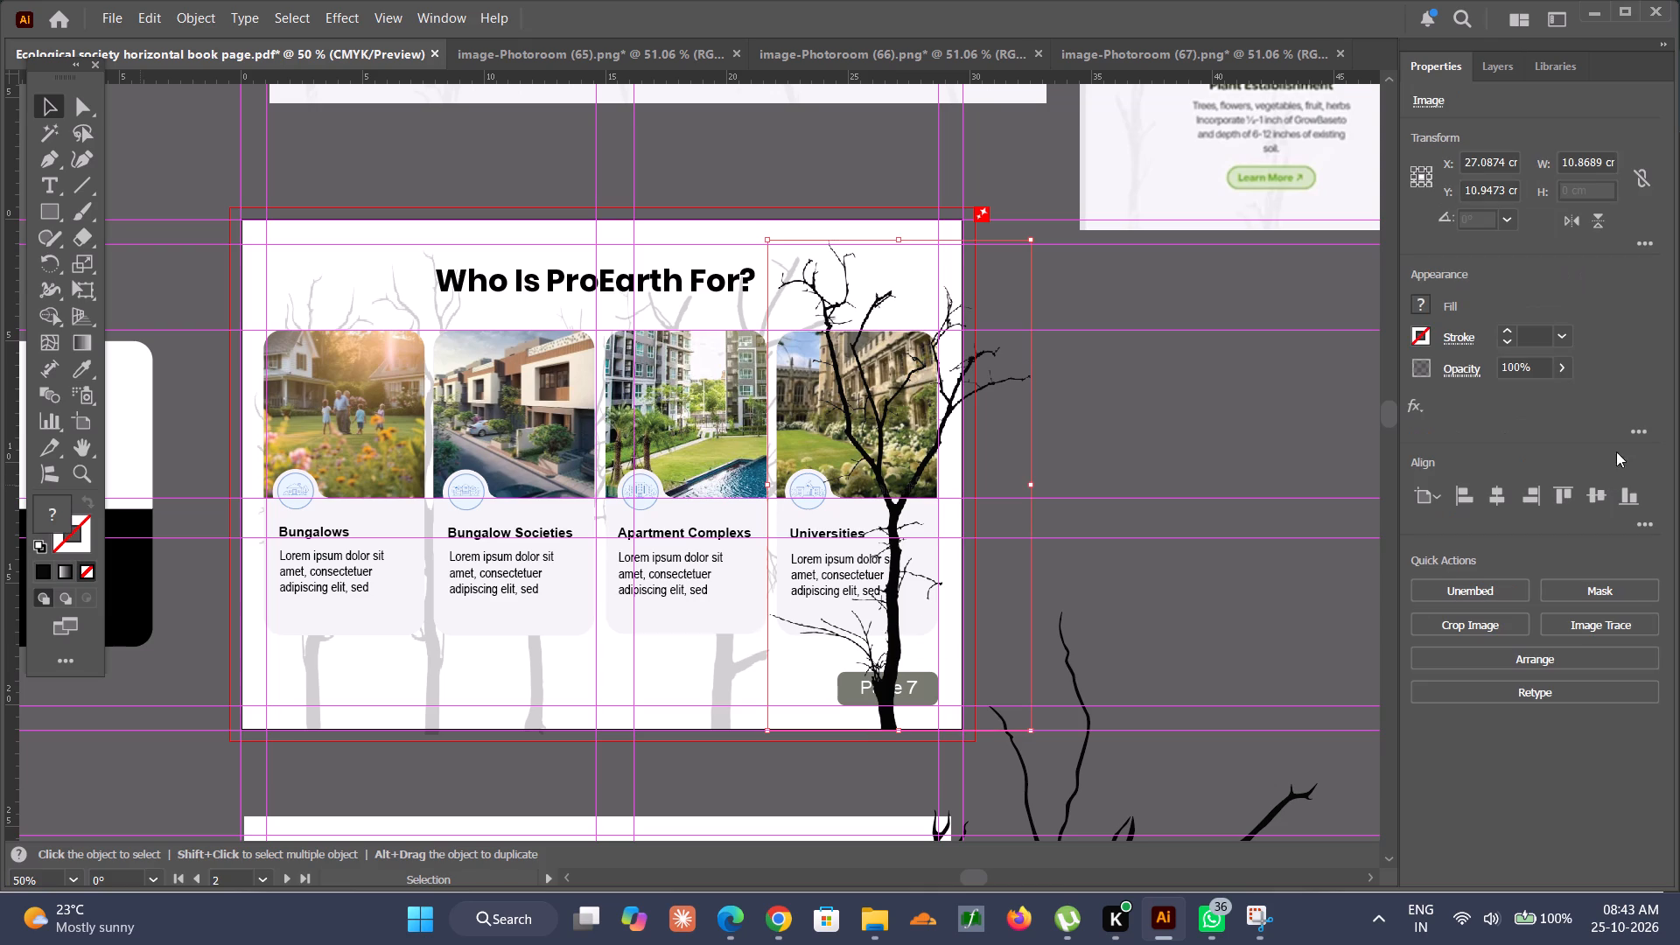
{"action": "left_click", "coordinate": [1519, 362]}
{"action": "triple_click", "coordinate": [1520, 362]}
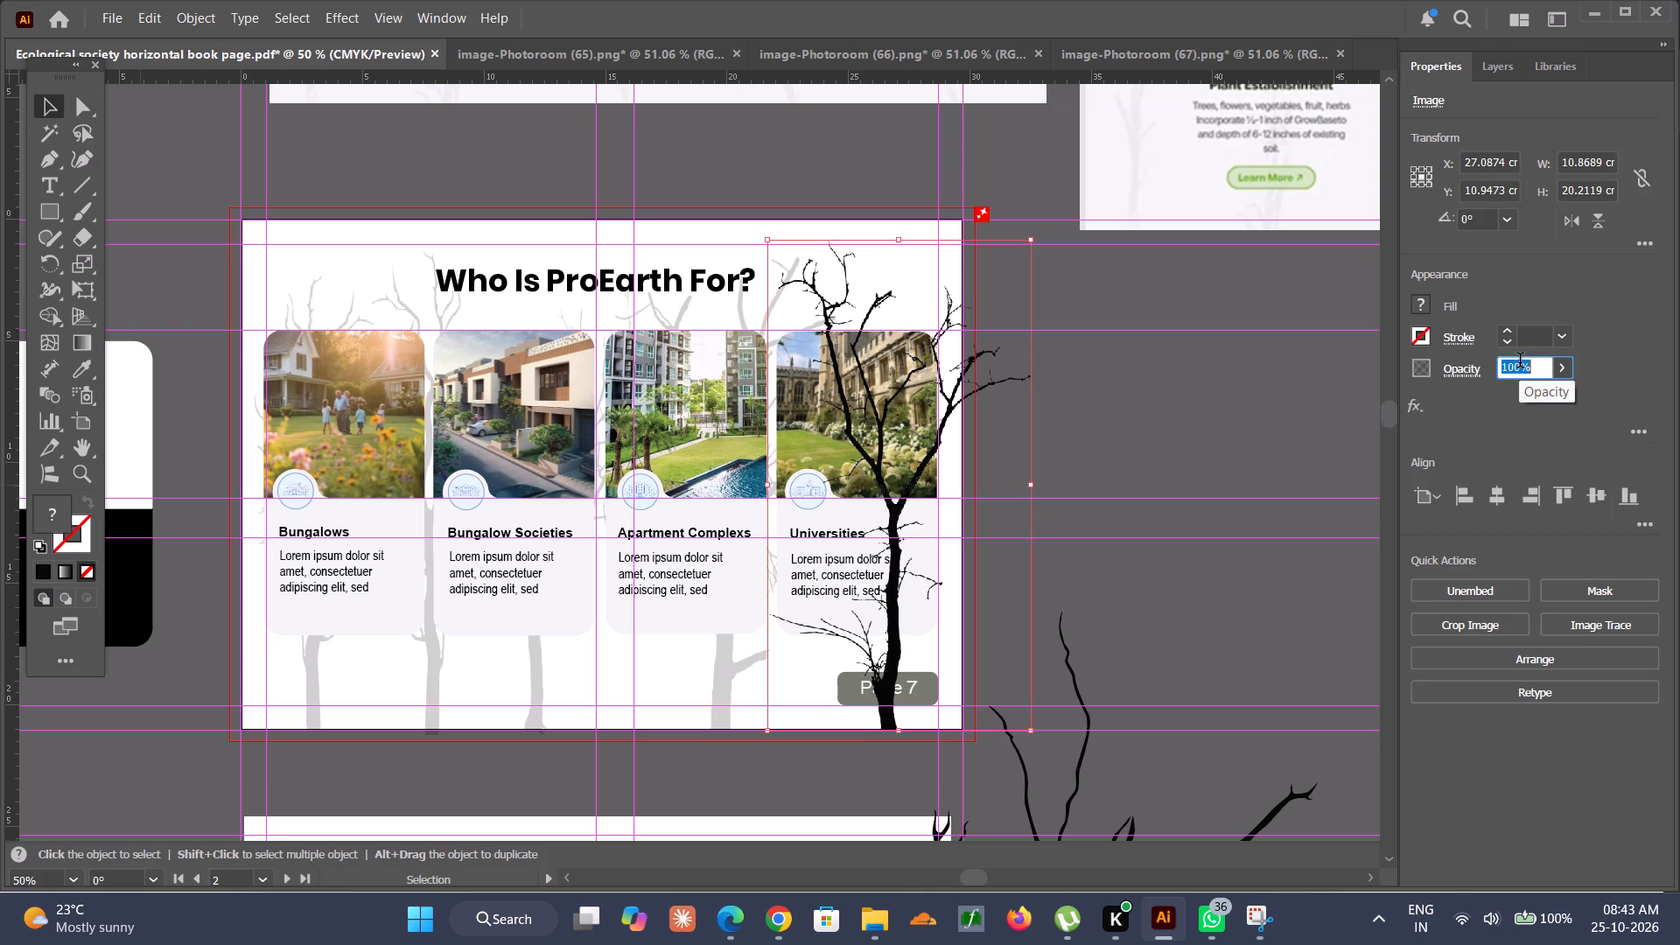
{"action": "type", "text": "19"}
{"action": "key", "text": "Return"}
Send the faded tree over the Universities card to the back, behind the card and page number.
{"action": "left_click", "coordinate": [1382, 479]}
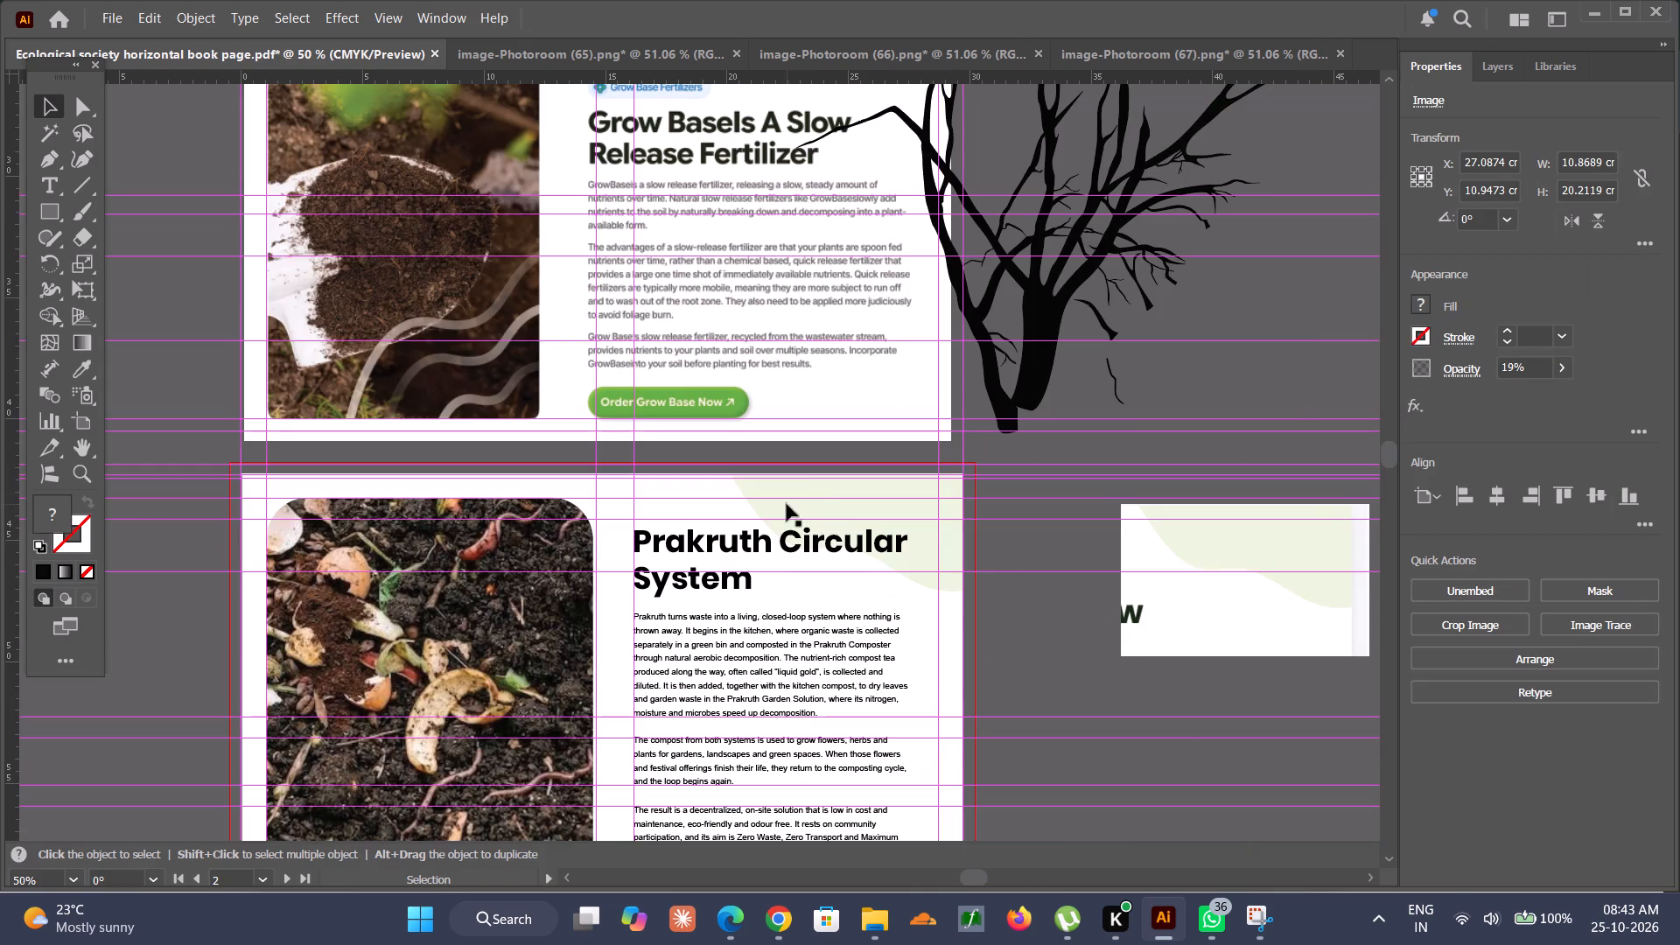
{"action": "scroll", "coordinate": [811, 486], "scroll_direction": "down", "scroll_amount": 5, "text": "alt"}
{"action": "scroll", "coordinate": [853, 308], "scroll_direction": "up", "scroll_amount": 3, "text": "alt"}
{"action": "scroll", "coordinate": [790, 366], "scroll_direction": "up", "scroll_amount": 3, "text": "alt"}
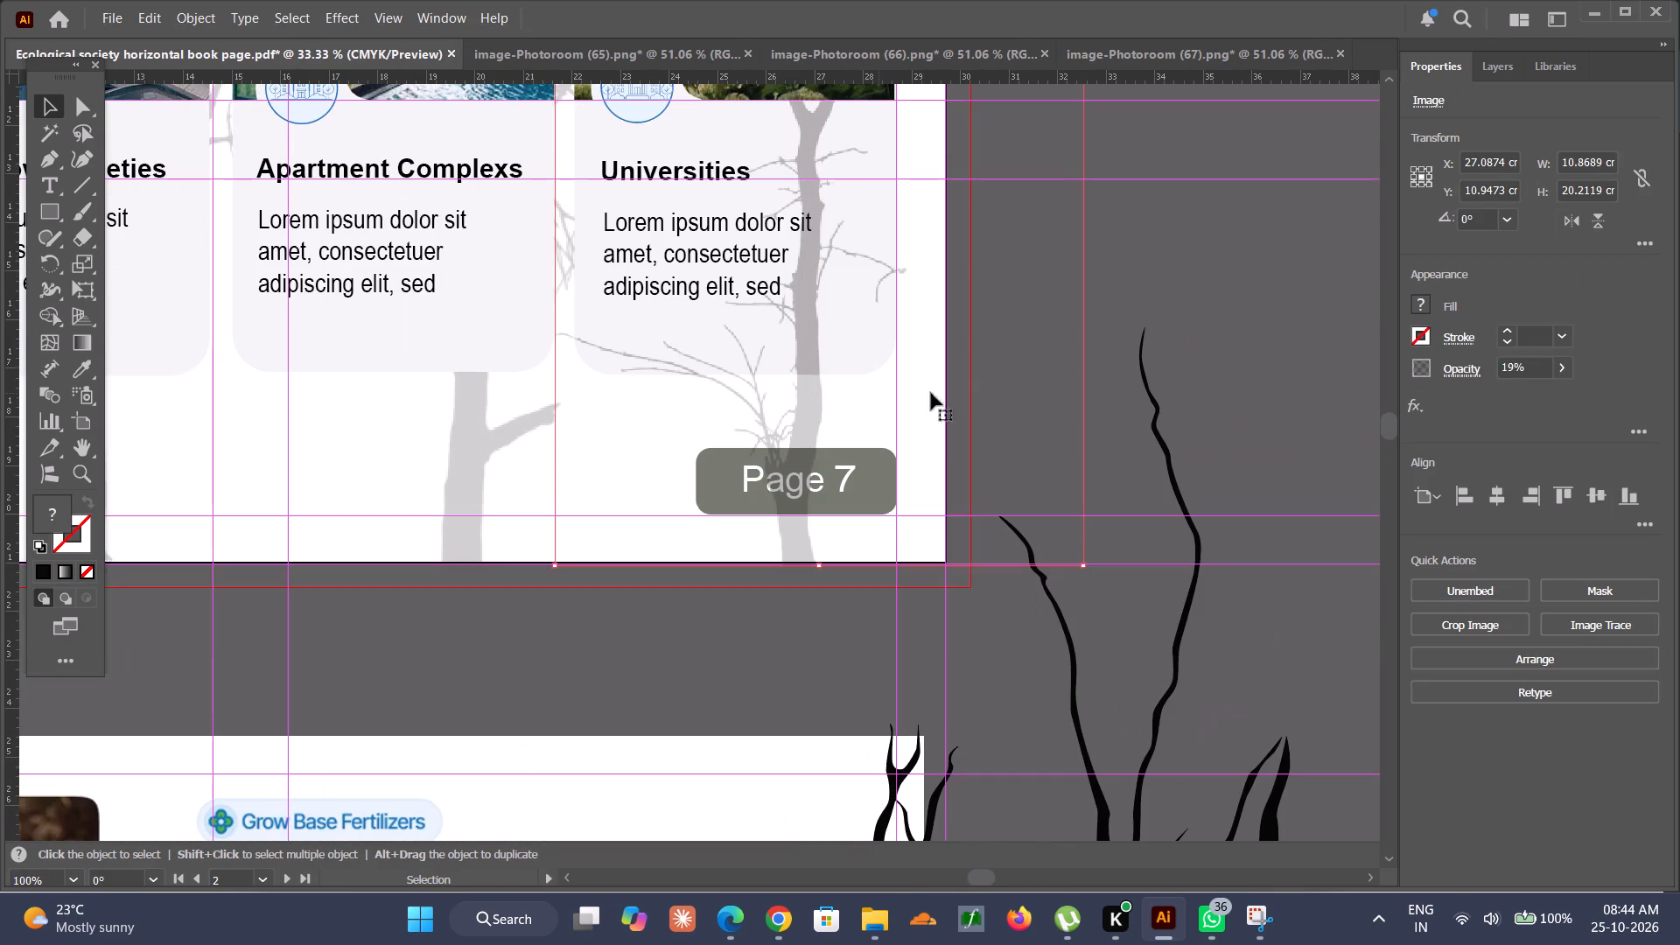
{"action": "left_click", "coordinate": [1082, 334]}
{"action": "left_click", "coordinate": [803, 425]}
{"action": "right_click", "coordinate": [803, 425]}
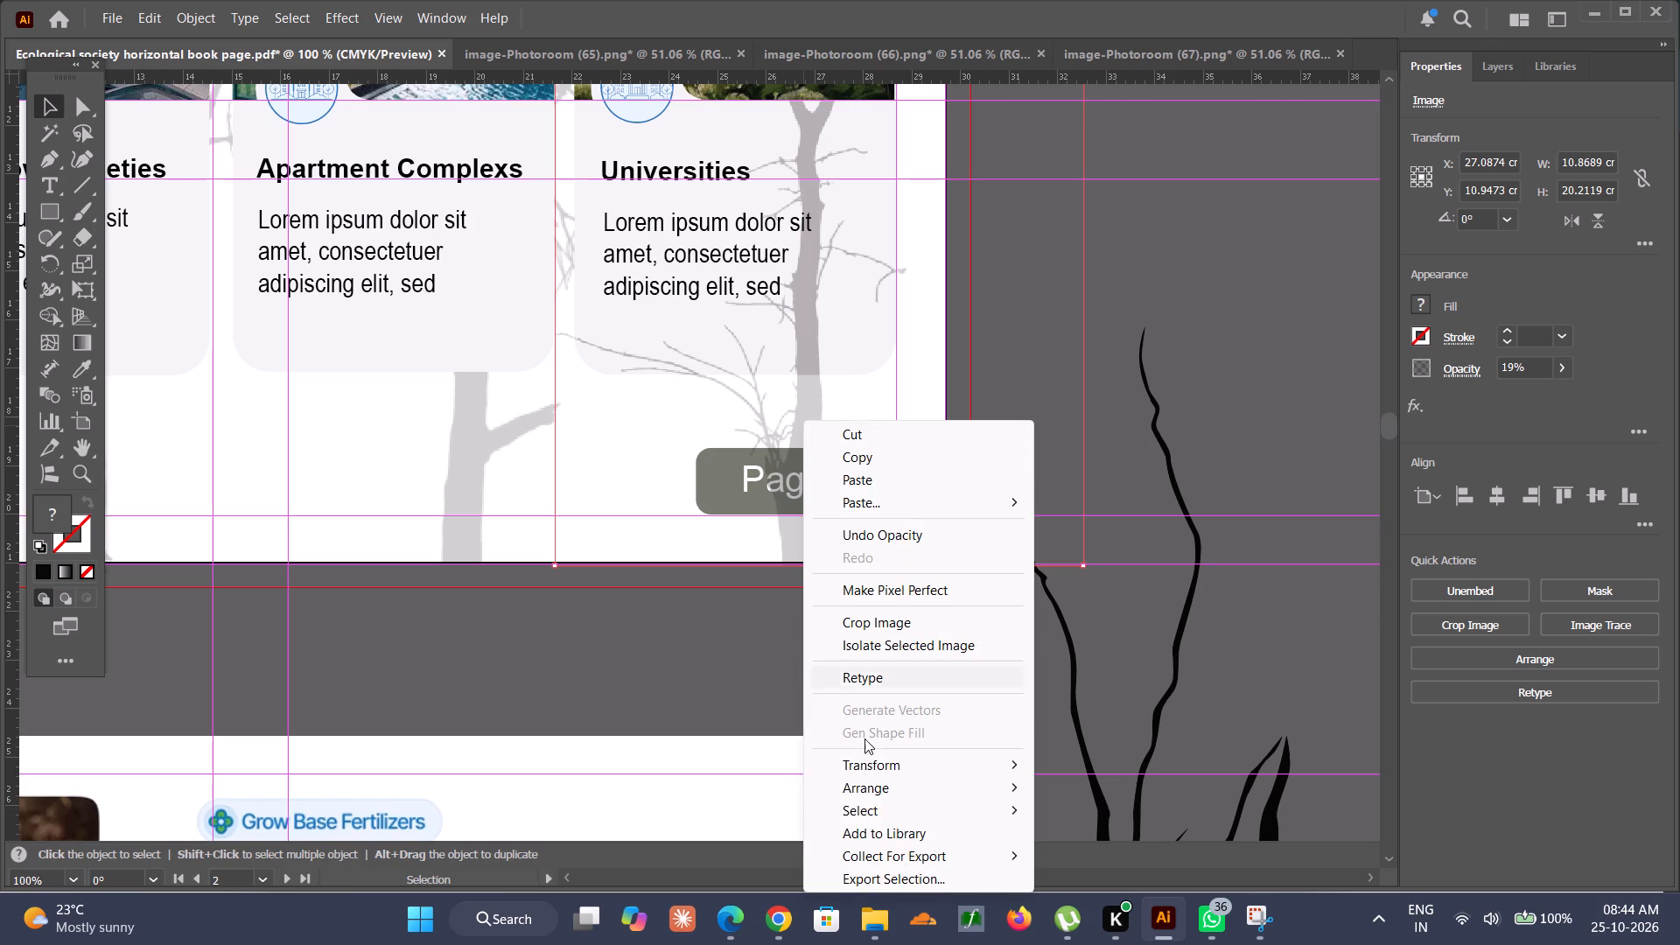
{"action": "left_click", "coordinate": [850, 786]}
{"action": "left_click", "coordinate": [1081, 851]}
Copy all the faded trees on the "Who Is ProEarth For?" page and nudge the originals about 0.4 cm to the right.
{"action": "scroll", "coordinate": [997, 646], "scroll_direction": "down", "scroll_amount": 5, "text": "alt"}
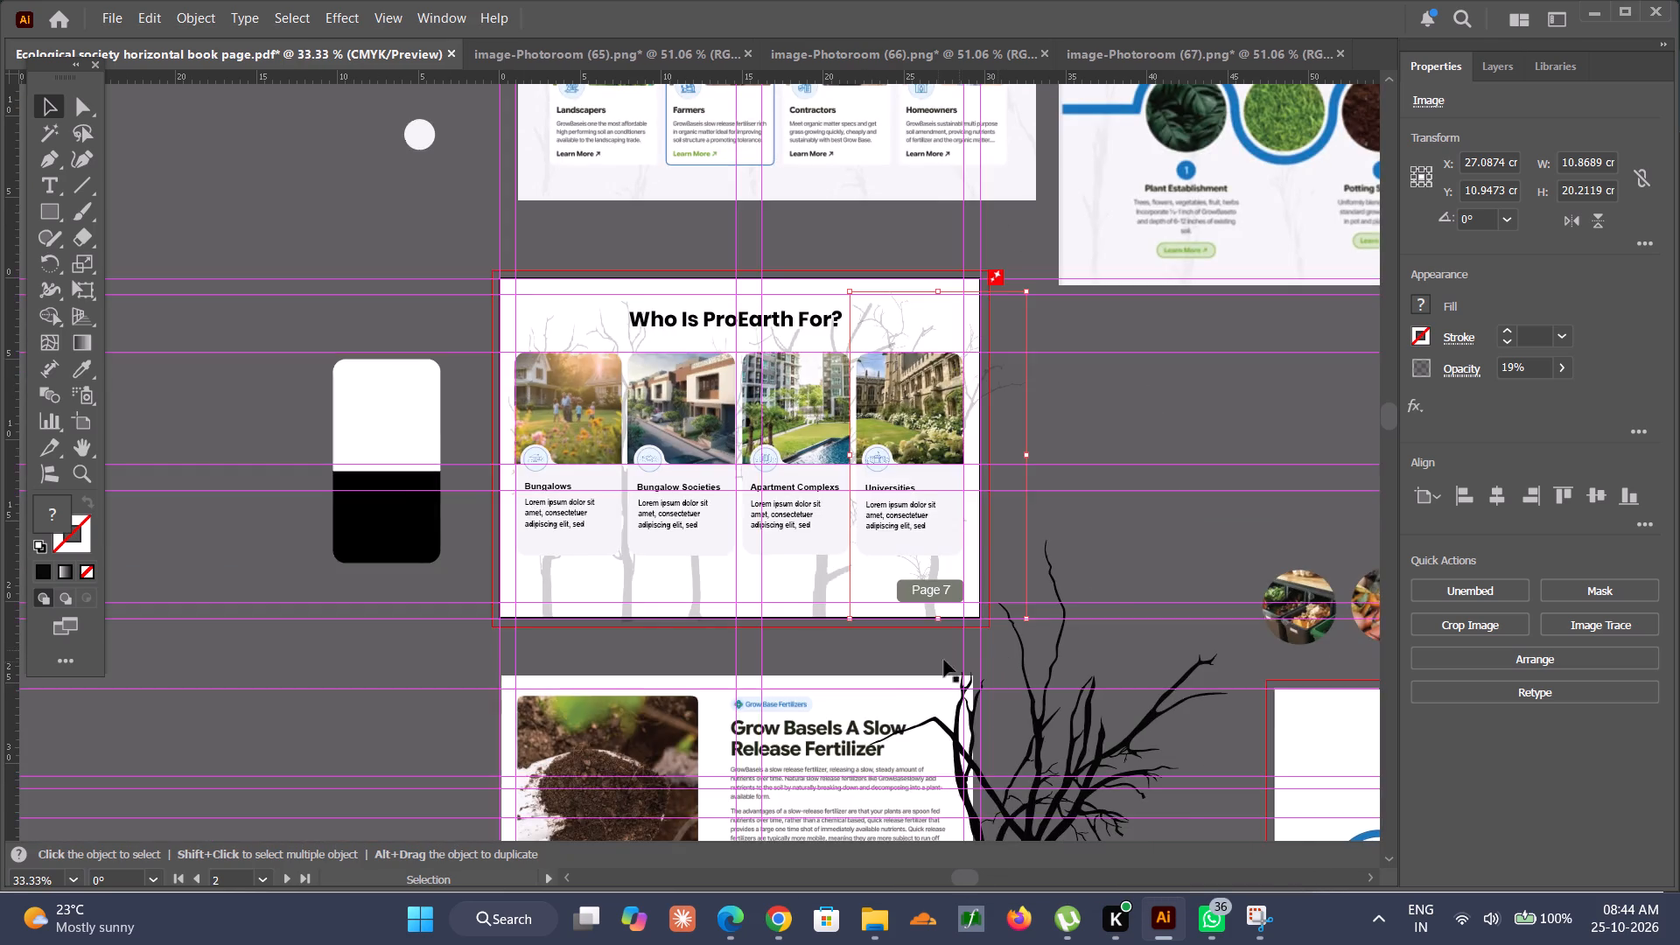
{"action": "scroll", "coordinate": [678, 656], "scroll_direction": "down", "scroll_amount": 3, "text": "alt"}
{"action": "left_click", "coordinate": [997, 525]}
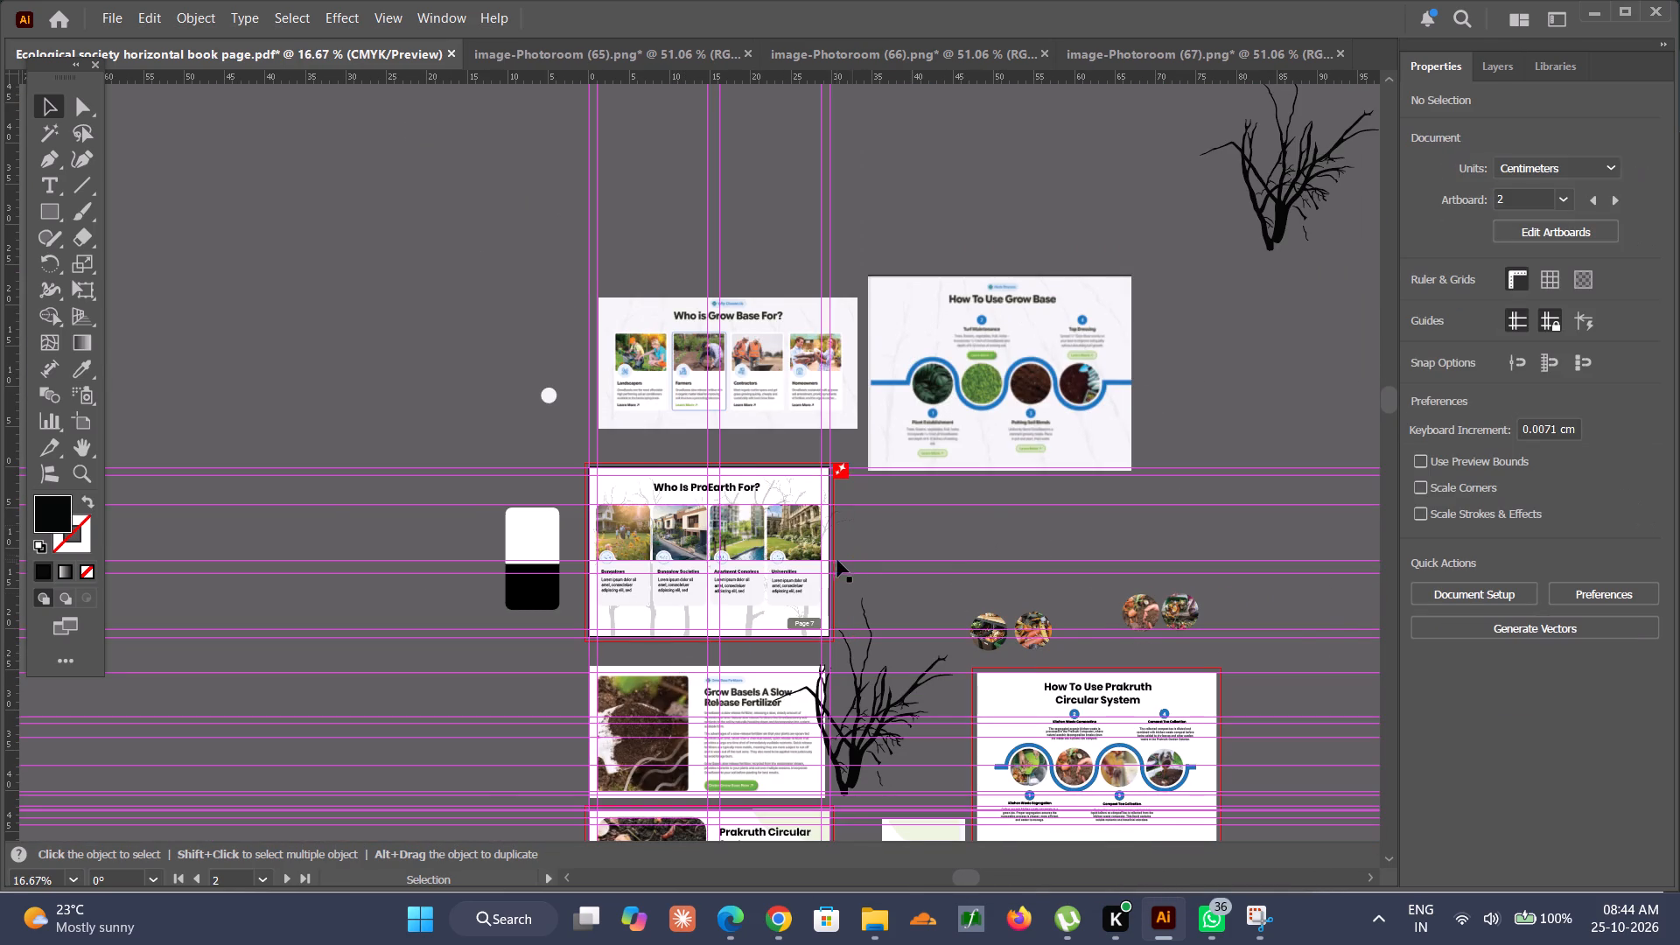
{"action": "scroll", "coordinate": [835, 559], "scroll_direction": "up", "scroll_amount": 1, "text": "alt"}
{"action": "left_click", "coordinate": [499, 646]}
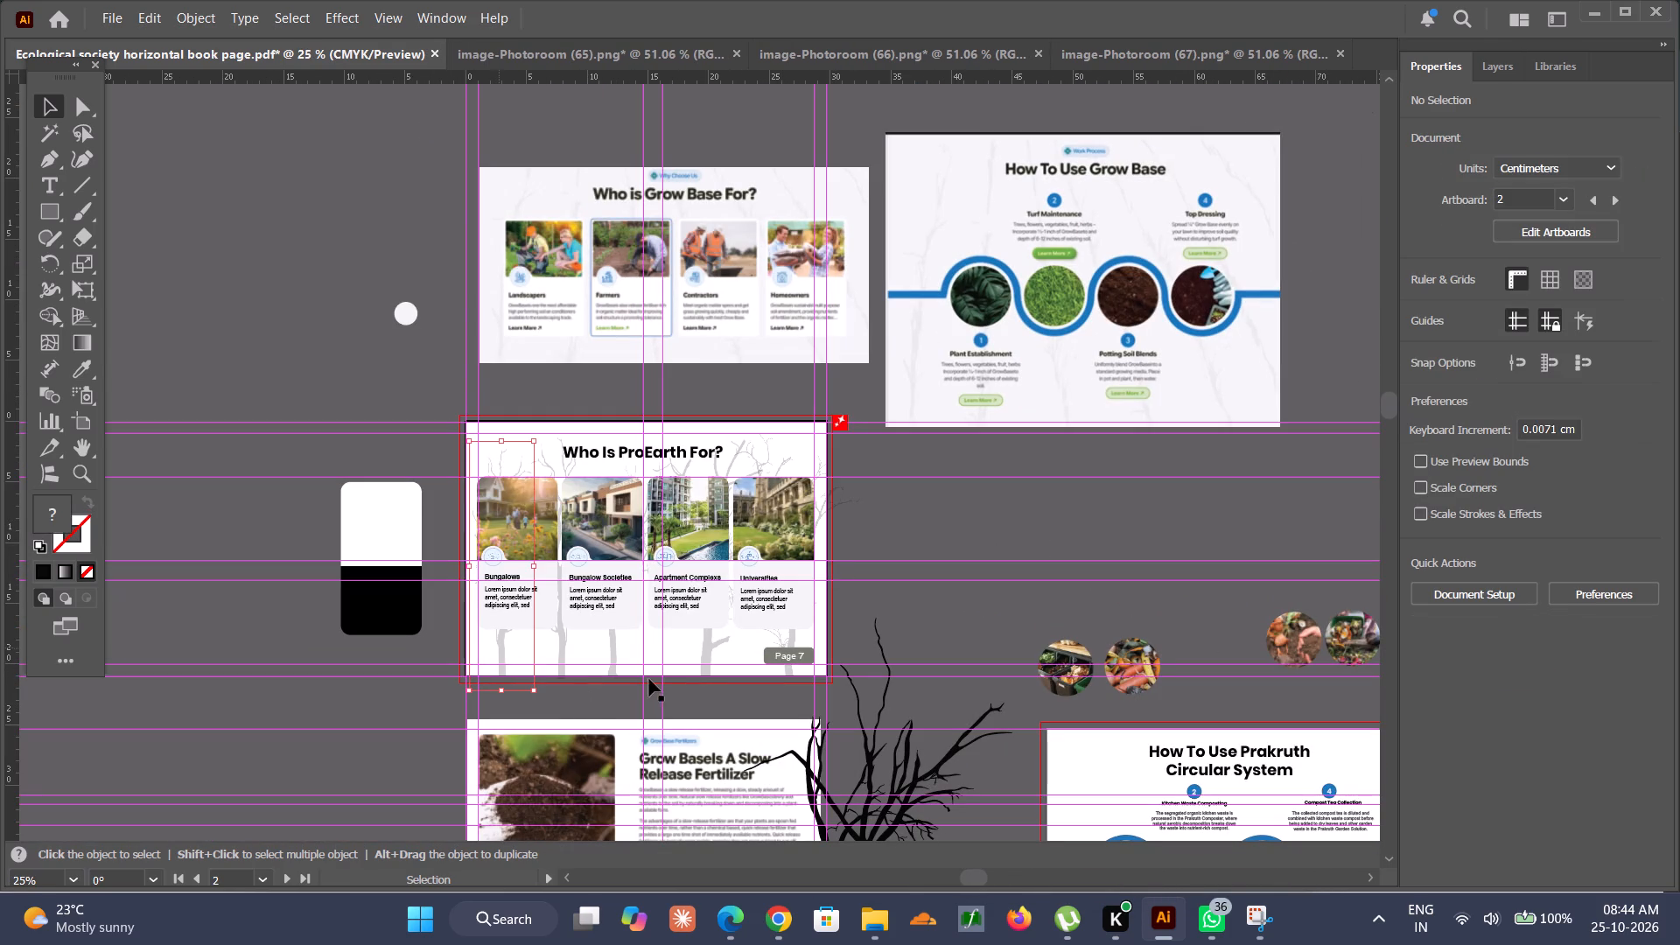
{"action": "left_click", "coordinate": [388, 663]}
{"action": "left_click_drag", "start_coordinate": [427, 665], "coordinate": [839, 674]}
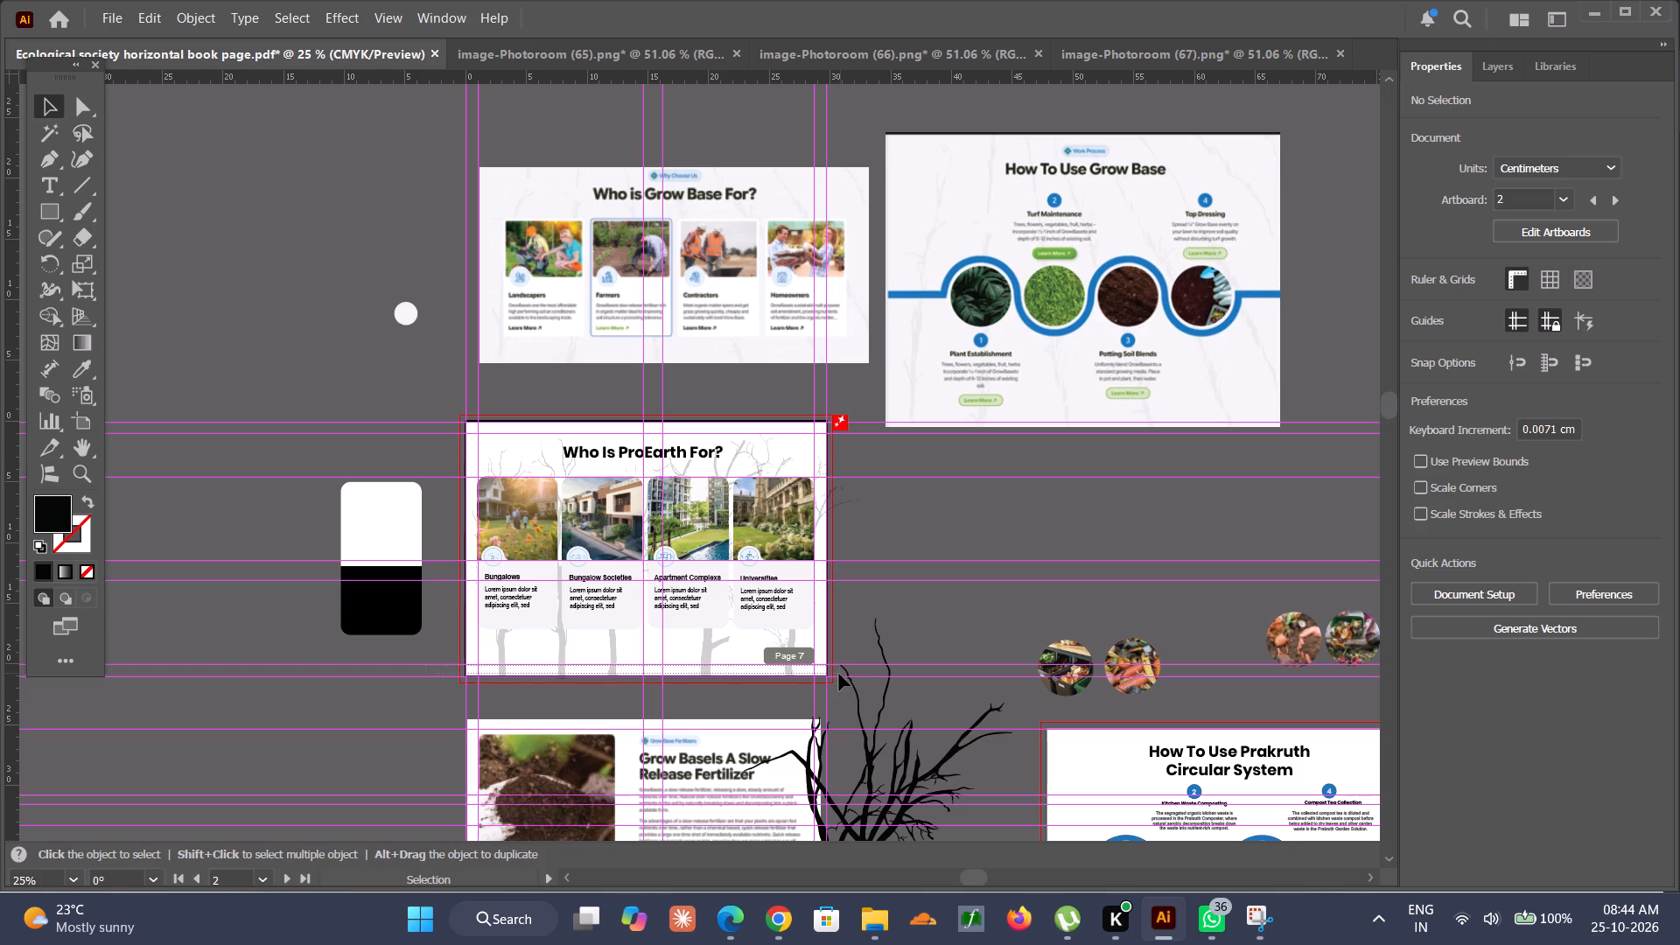
{"action": "left_click_drag", "start_coordinate": [839, 674], "coordinate": [832, 675]}
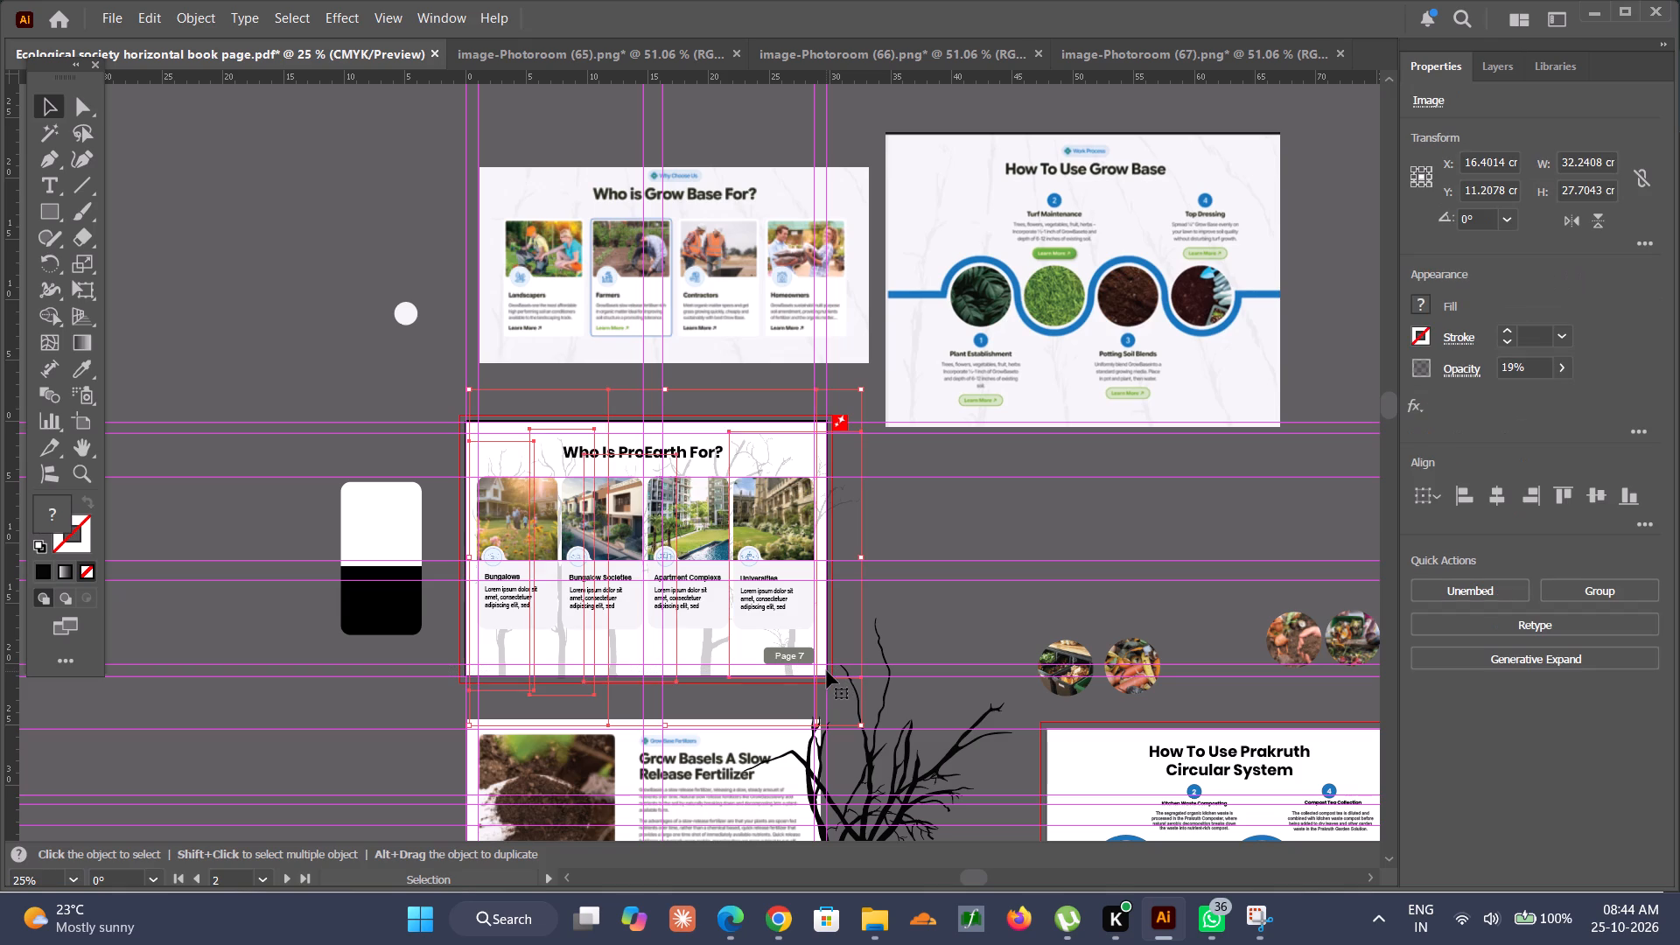
{"action": "key", "text": "ctrl+c"}
{"action": "left_click_drag", "start_coordinate": [829, 671], "coordinate": [836, 670], "text": "ctrl"}
Paste the copied trees onto the "How To Use Prakruth Circular System" page and align their trunks with its bottom edge.
{"action": "scroll", "coordinate": [843, 665], "scroll_direction": "left", "scroll_amount": 3}
{"action": "scroll", "coordinate": [728, 754], "scroll_direction": "down", "scroll_amount": 3}
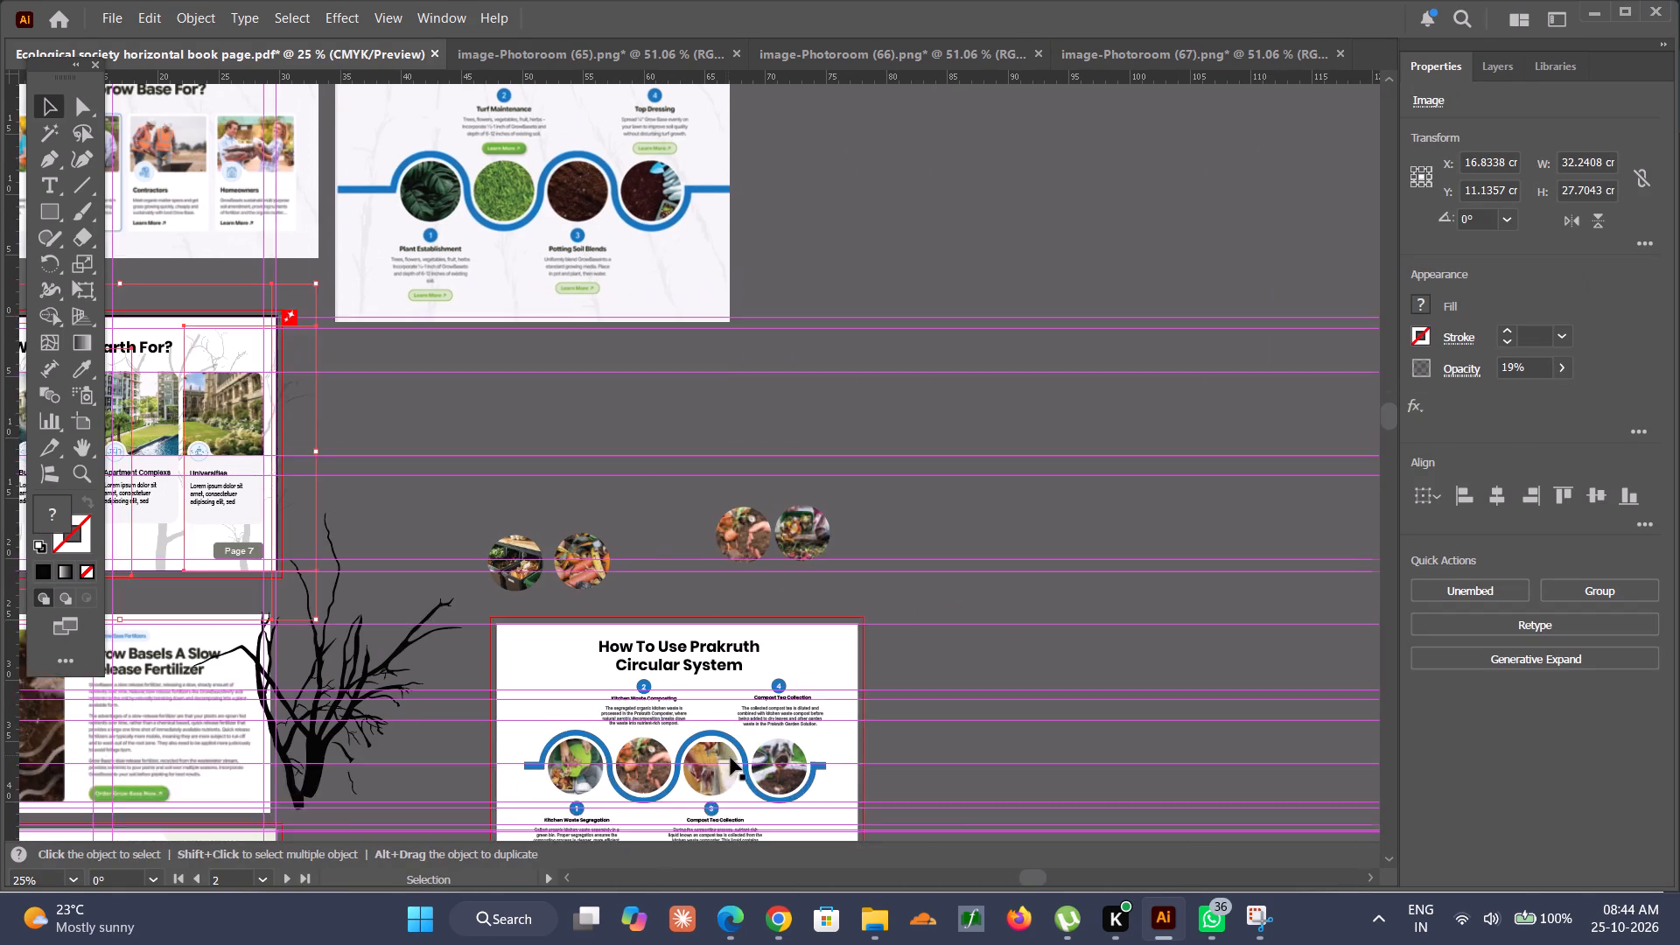
{"action": "scroll", "coordinate": [731, 758], "scroll_direction": "down", "scroll_amount": 10}
{"action": "scroll", "coordinate": [730, 758], "scroll_direction": "up", "scroll_amount": 1, "text": "alt"}
{"action": "key", "text": "ctrl+v"}
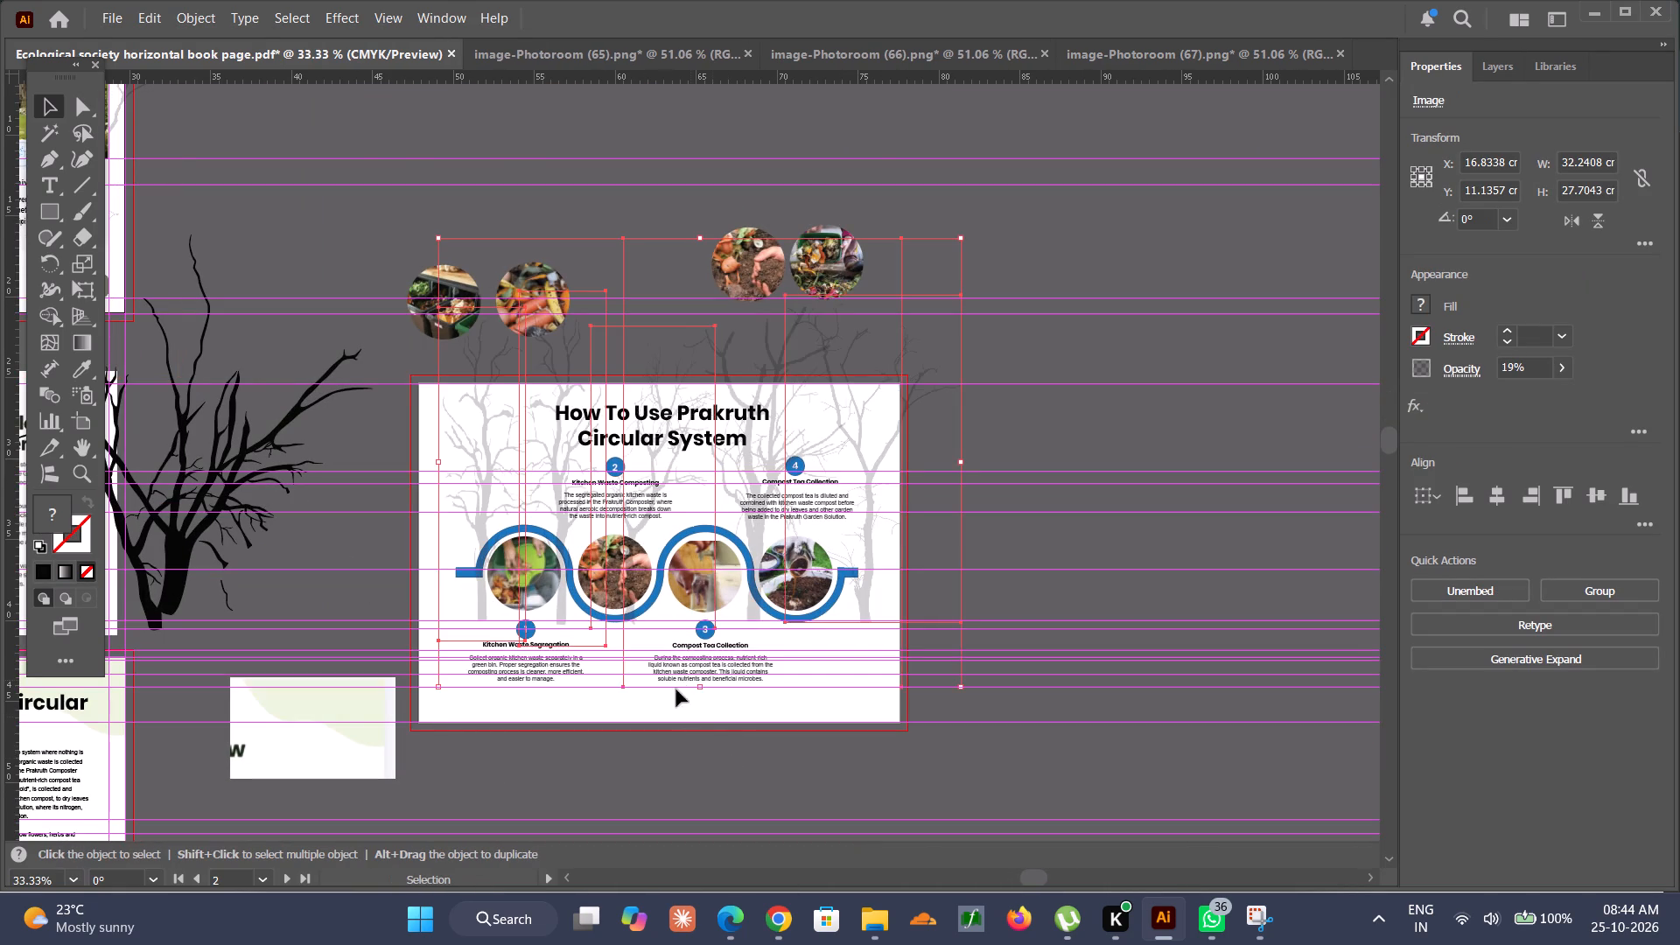
{"action": "scroll", "coordinate": [533, 585], "scroll_direction": "up", "scroll_amount": 2, "text": "alt"}
{"action": "left_click_drag", "start_coordinate": [454, 519], "coordinate": [433, 687]}
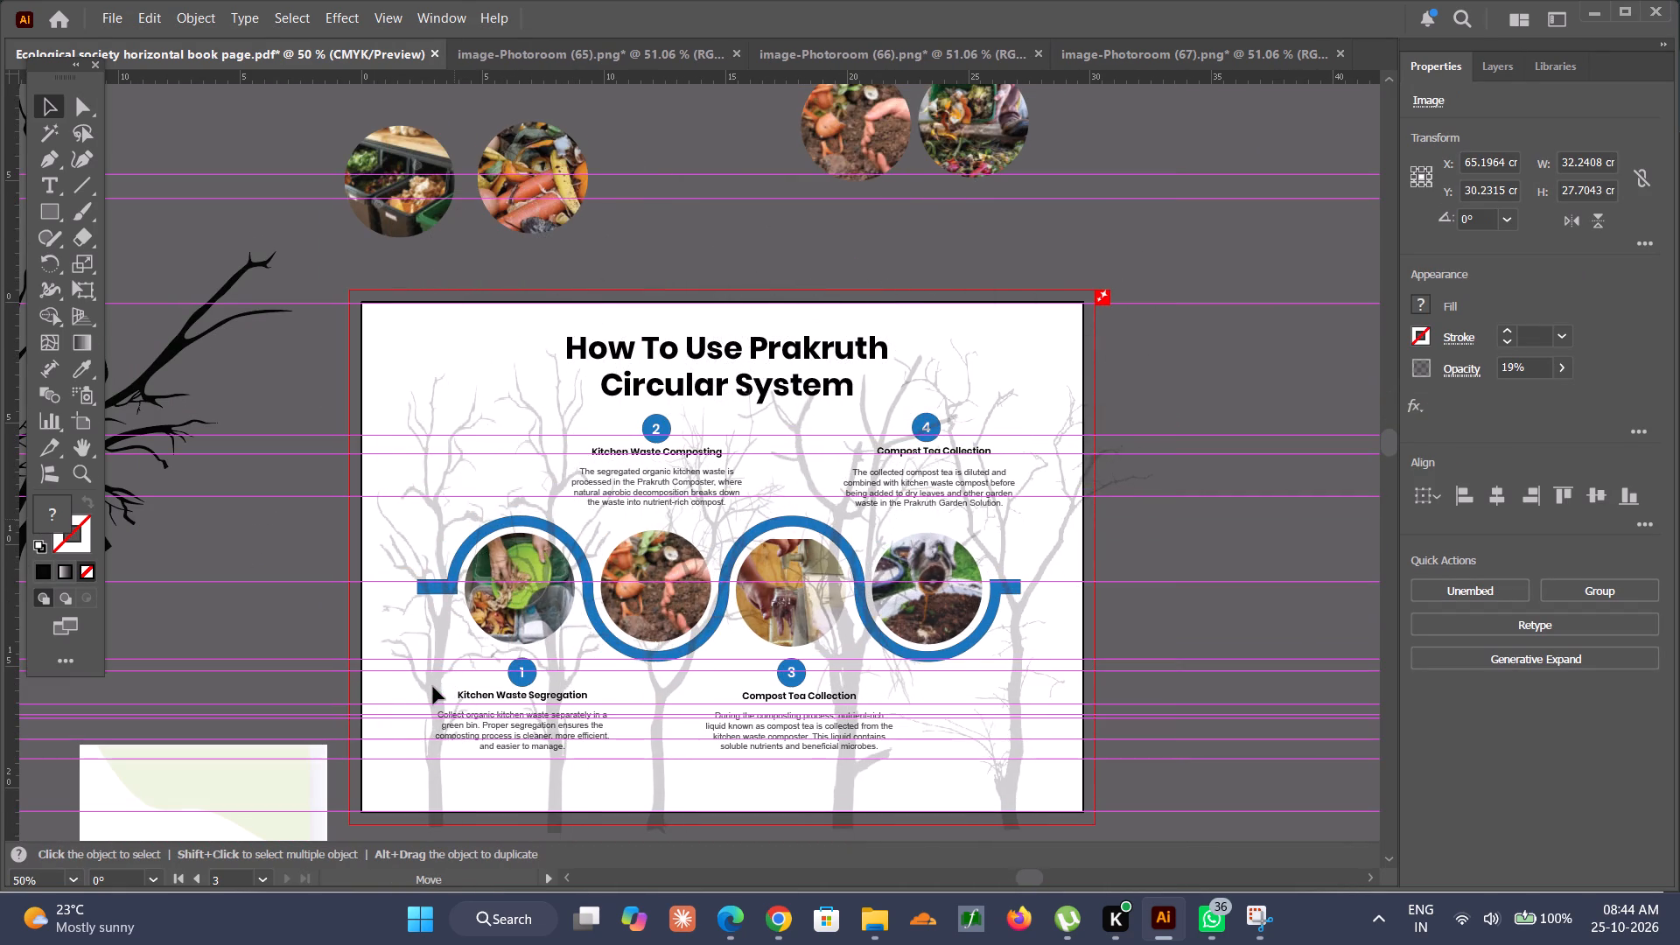
{"action": "left_click_drag", "start_coordinate": [433, 687], "coordinate": [431, 675]}
{"action": "left_click", "coordinate": [1242, 583]}
Check how the faded trees overlap the photos and text on the "How To Use Prakruth Circular System" page.
{"action": "scroll", "coordinate": [1060, 650], "scroll_direction": "down", "scroll_amount": 3, "text": "alt"}
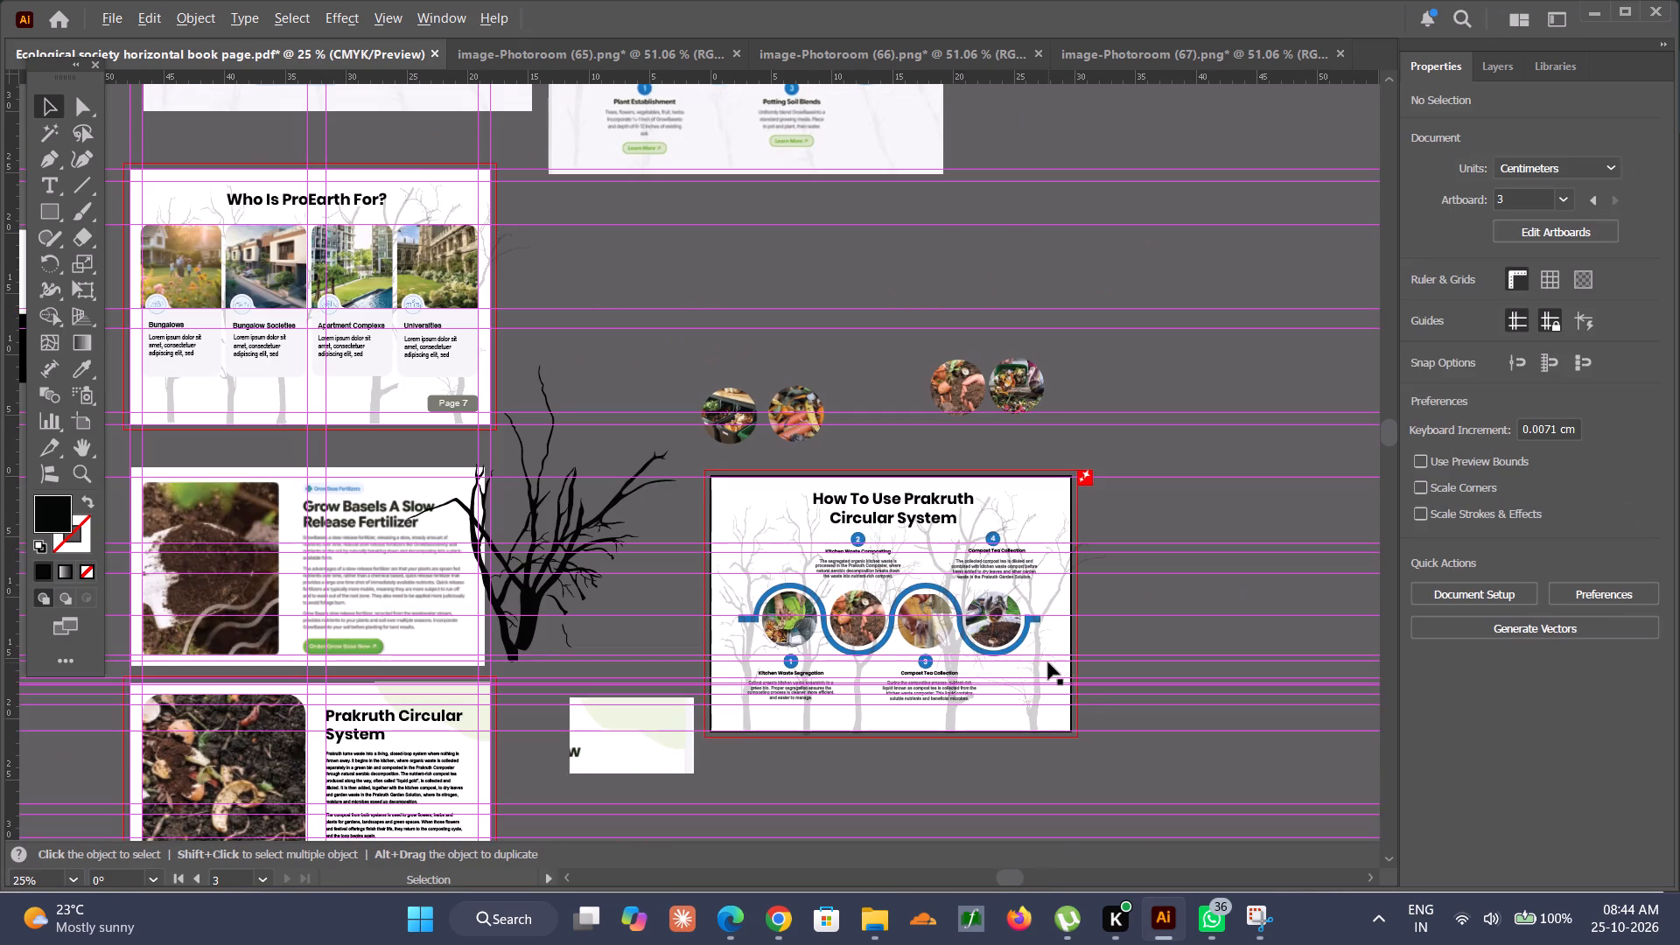
{"action": "scroll", "coordinate": [1015, 733], "scroll_direction": "up", "scroll_amount": 3, "text": "alt"}
{"action": "scroll", "coordinate": [542, 625], "scroll_direction": "down", "scroll_amount": 1, "text": "alt"}
{"action": "scroll", "coordinate": [542, 625], "scroll_direction": "up", "scroll_amount": 1, "text": "alt"}
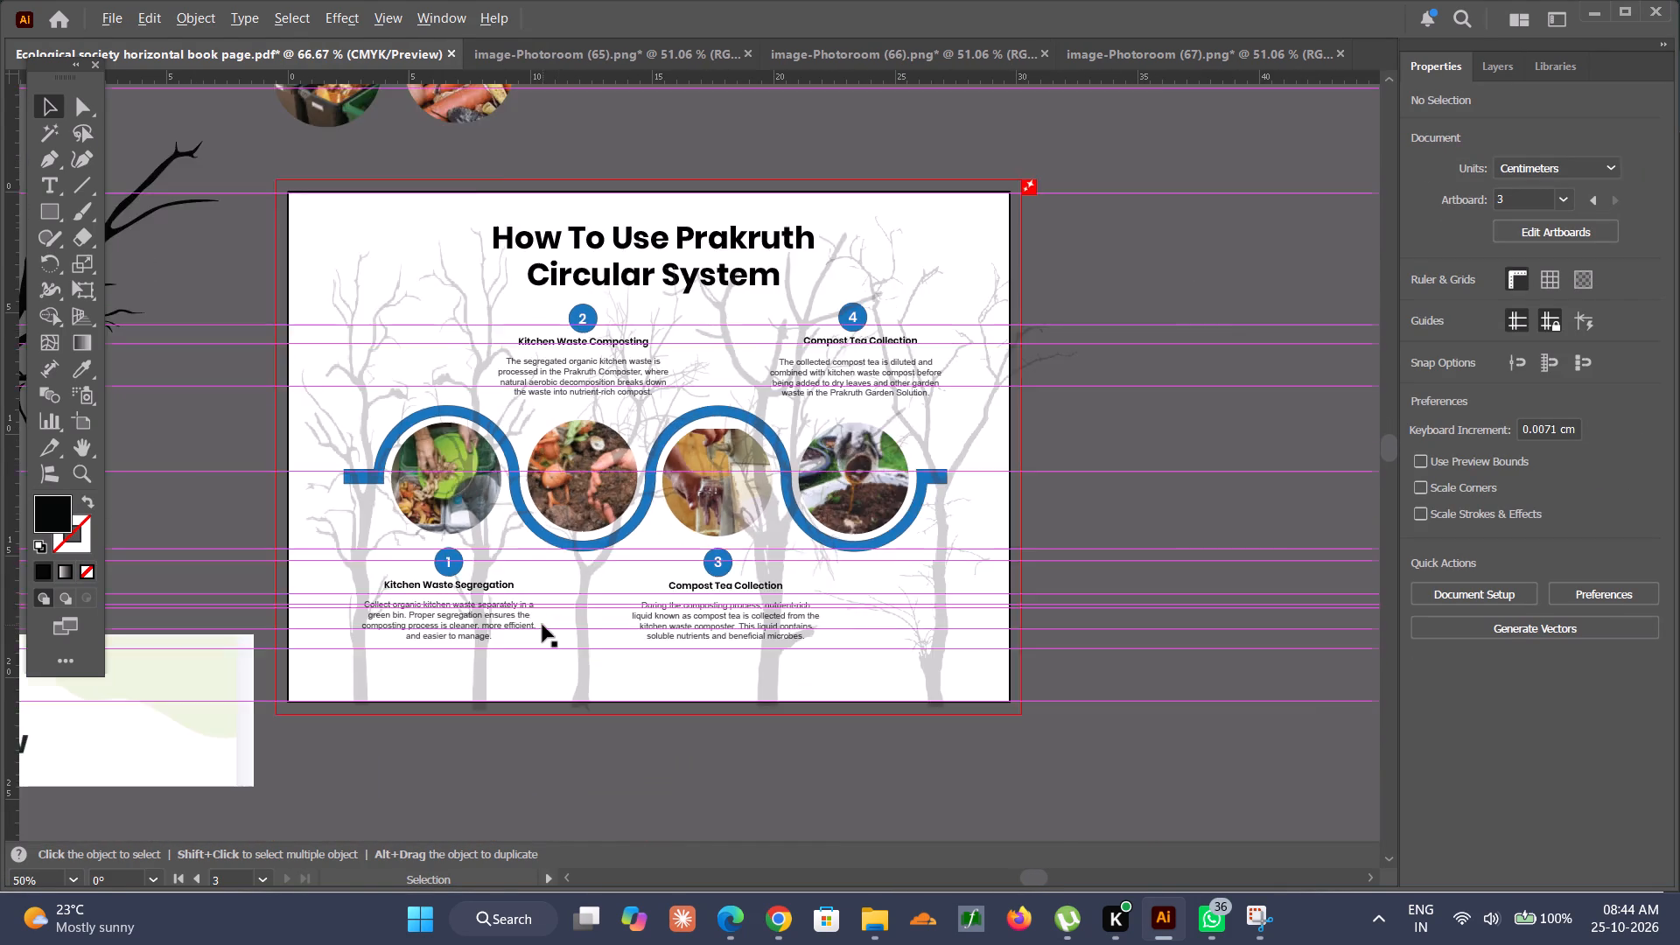
{"action": "scroll", "coordinate": [542, 625], "scroll_direction": "up", "scroll_amount": 2, "text": "alt"}
{"action": "scroll", "coordinate": [542, 625], "scroll_direction": "down", "scroll_amount": 4, "text": "alt"}
{"action": "scroll", "coordinate": [542, 625], "scroll_direction": "up", "scroll_amount": 3, "text": "alt"}
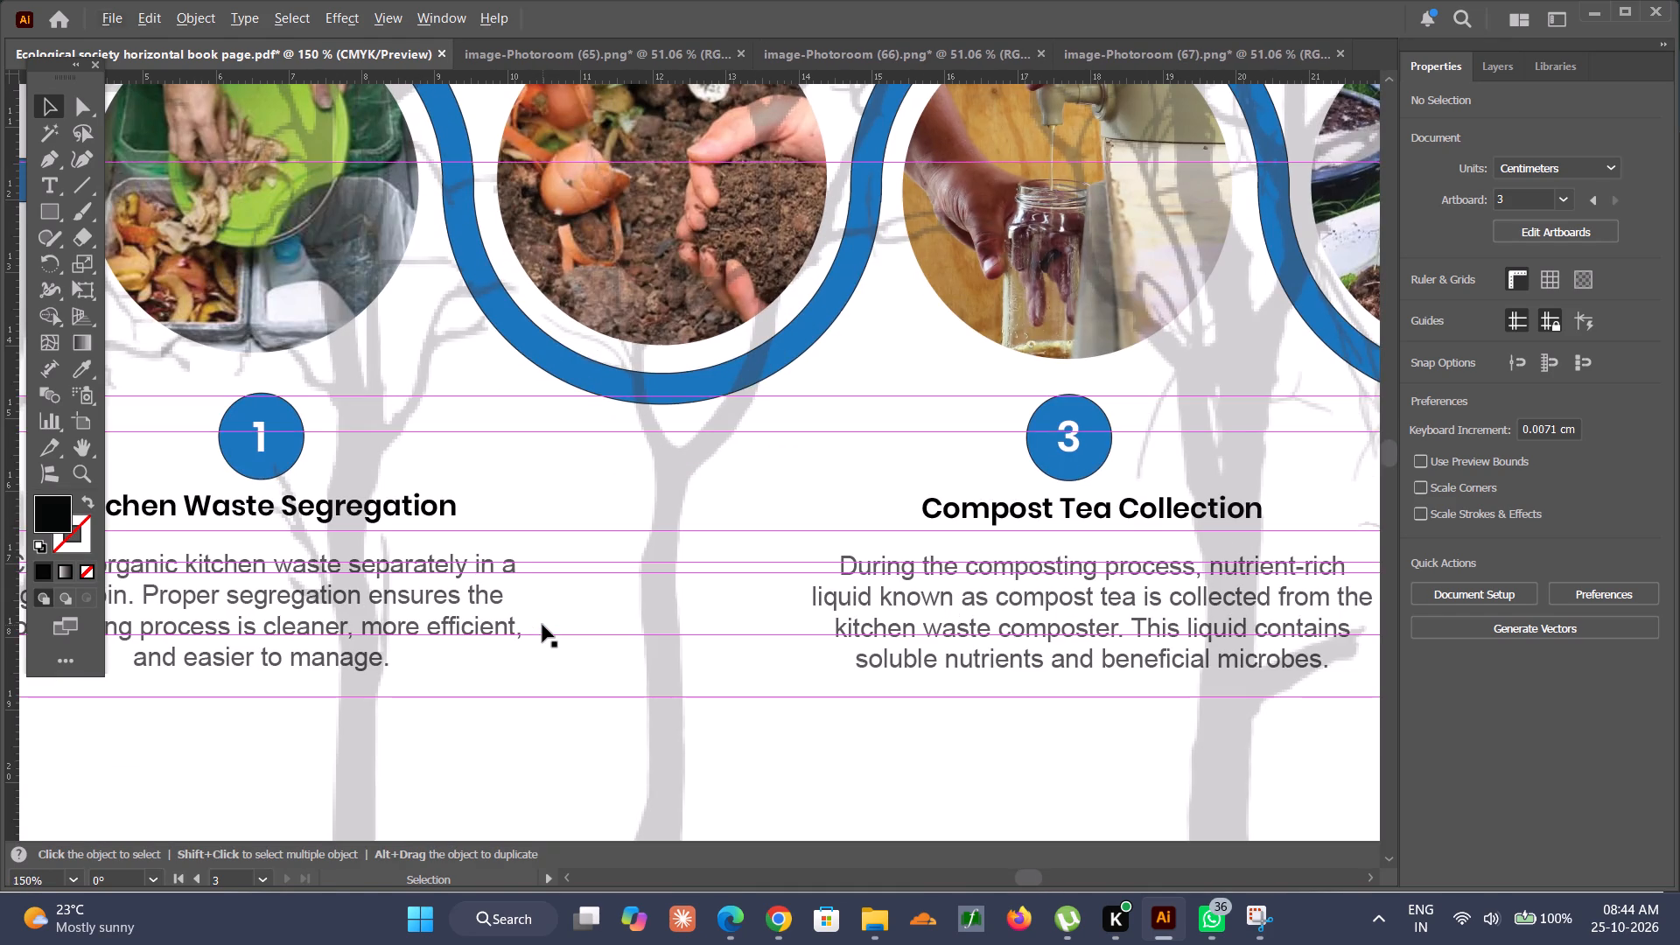
{"action": "scroll", "coordinate": [542, 625], "scroll_direction": "down", "scroll_amount": 2, "text": "alt"}
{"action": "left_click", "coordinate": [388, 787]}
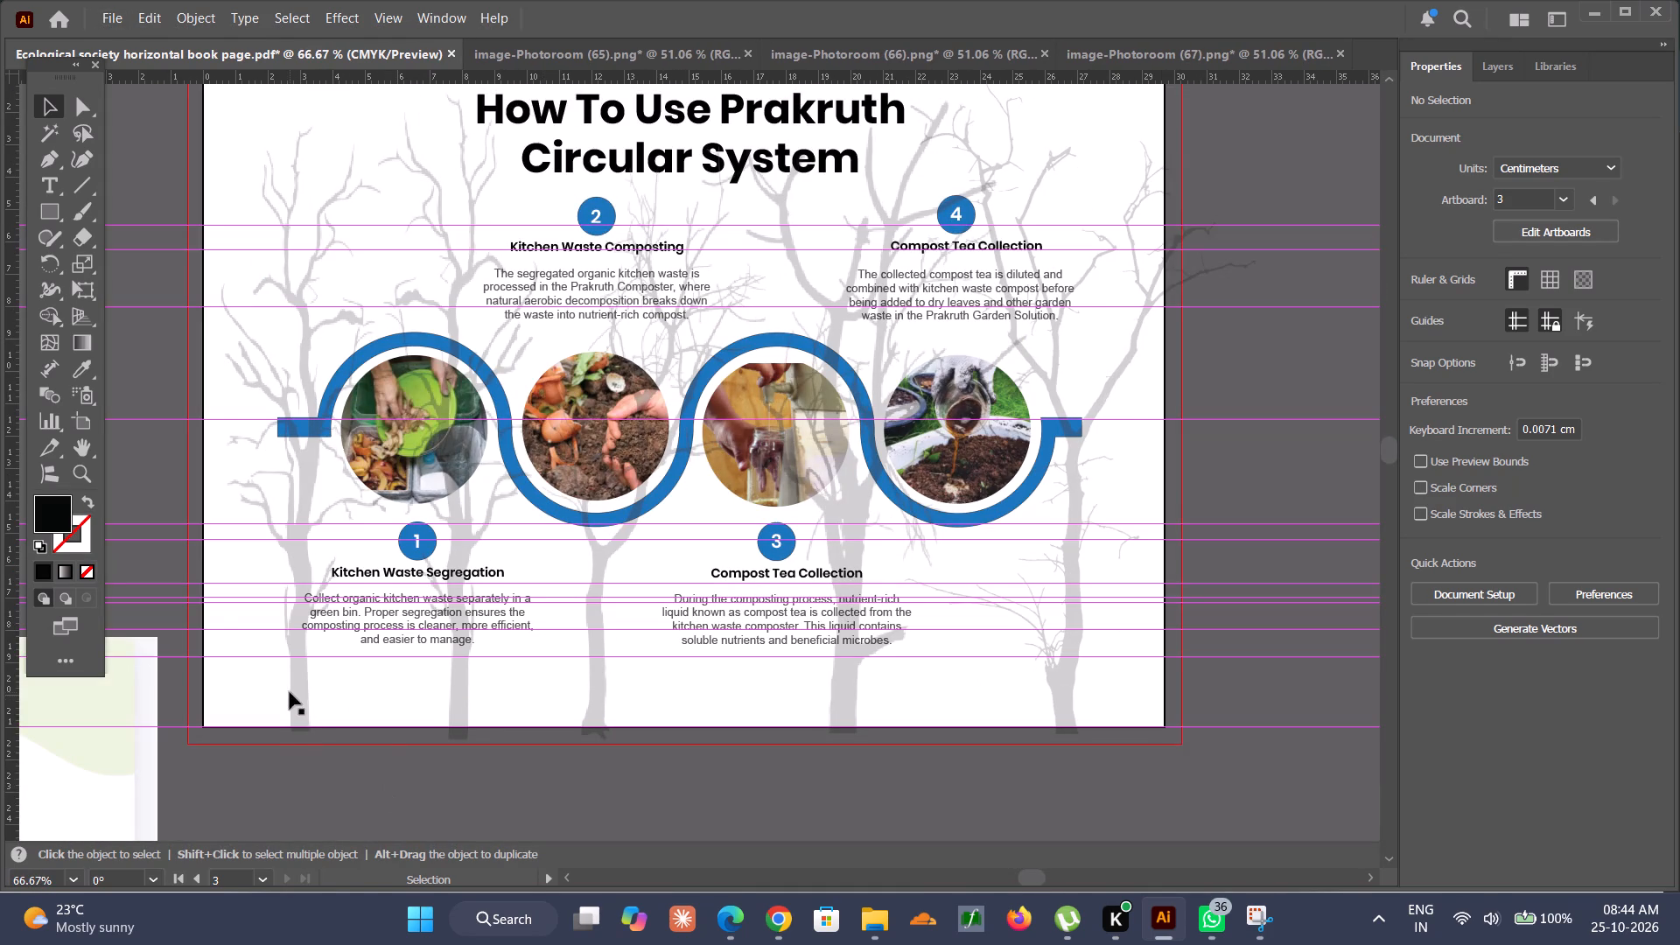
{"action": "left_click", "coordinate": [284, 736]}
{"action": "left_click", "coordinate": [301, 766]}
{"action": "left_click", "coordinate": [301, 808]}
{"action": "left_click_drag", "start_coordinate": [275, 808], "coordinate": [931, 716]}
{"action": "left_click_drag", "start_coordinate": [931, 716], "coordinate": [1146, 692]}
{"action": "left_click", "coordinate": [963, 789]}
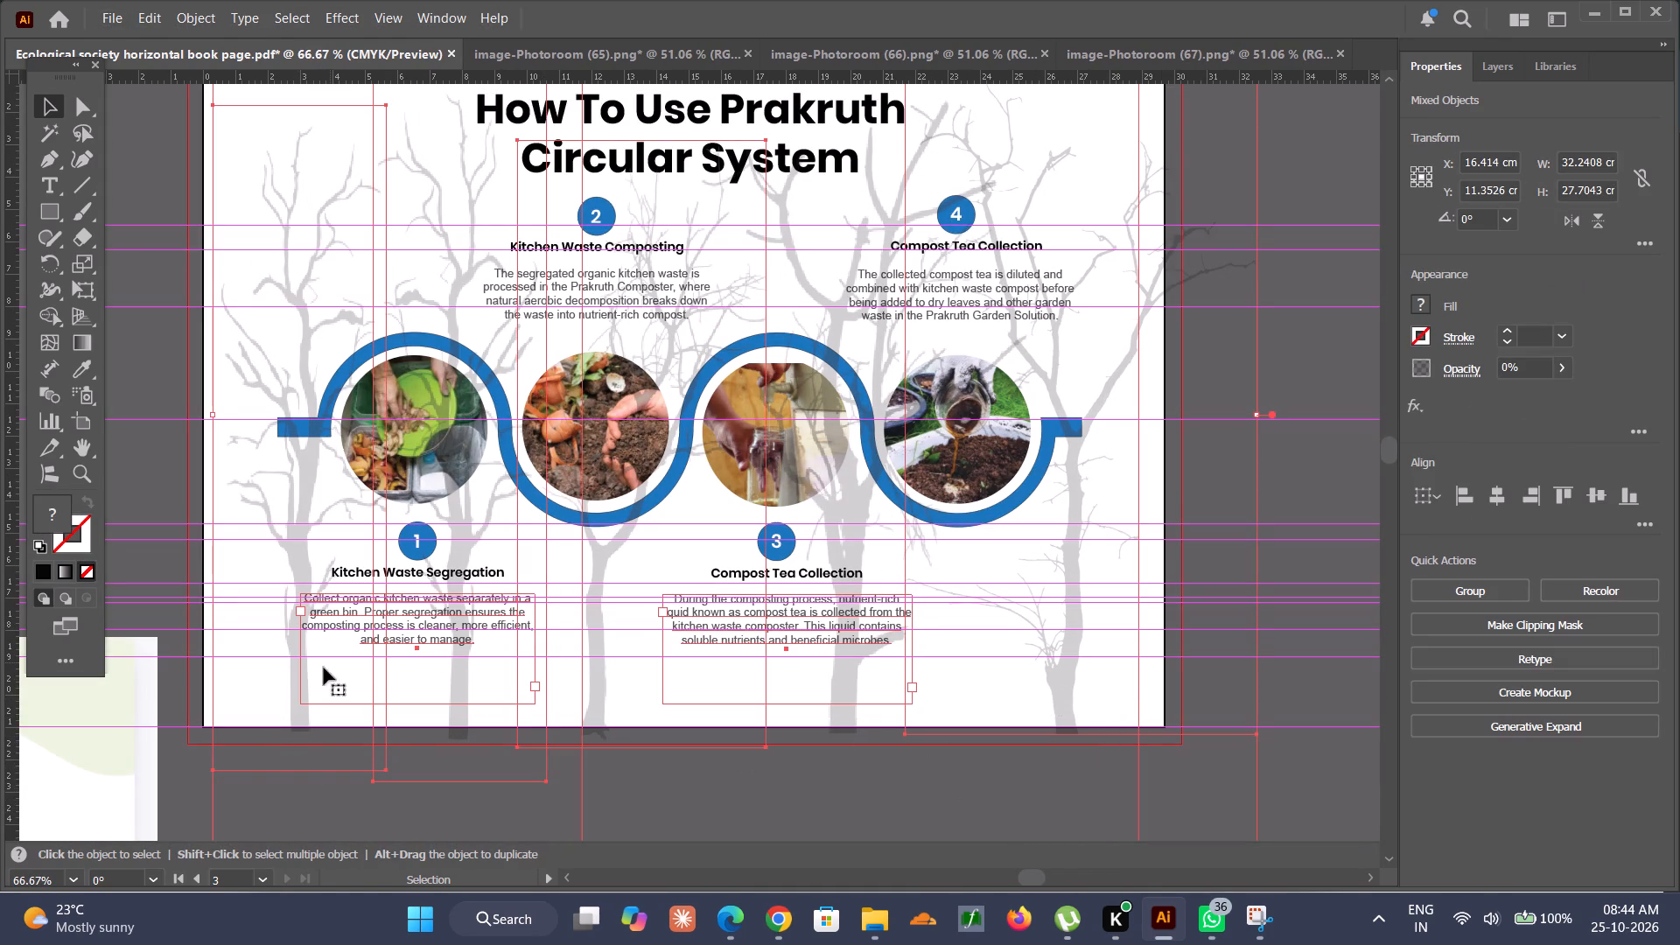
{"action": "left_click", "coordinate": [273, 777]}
Send the faded trees on the "How To Use Prakruth Circular System" page, except the rightmost one, to the back behind the photos and text.
{"action": "left_click", "coordinate": [297, 695]}
{"action": "left_click", "coordinate": [461, 702], "text": "shift"}
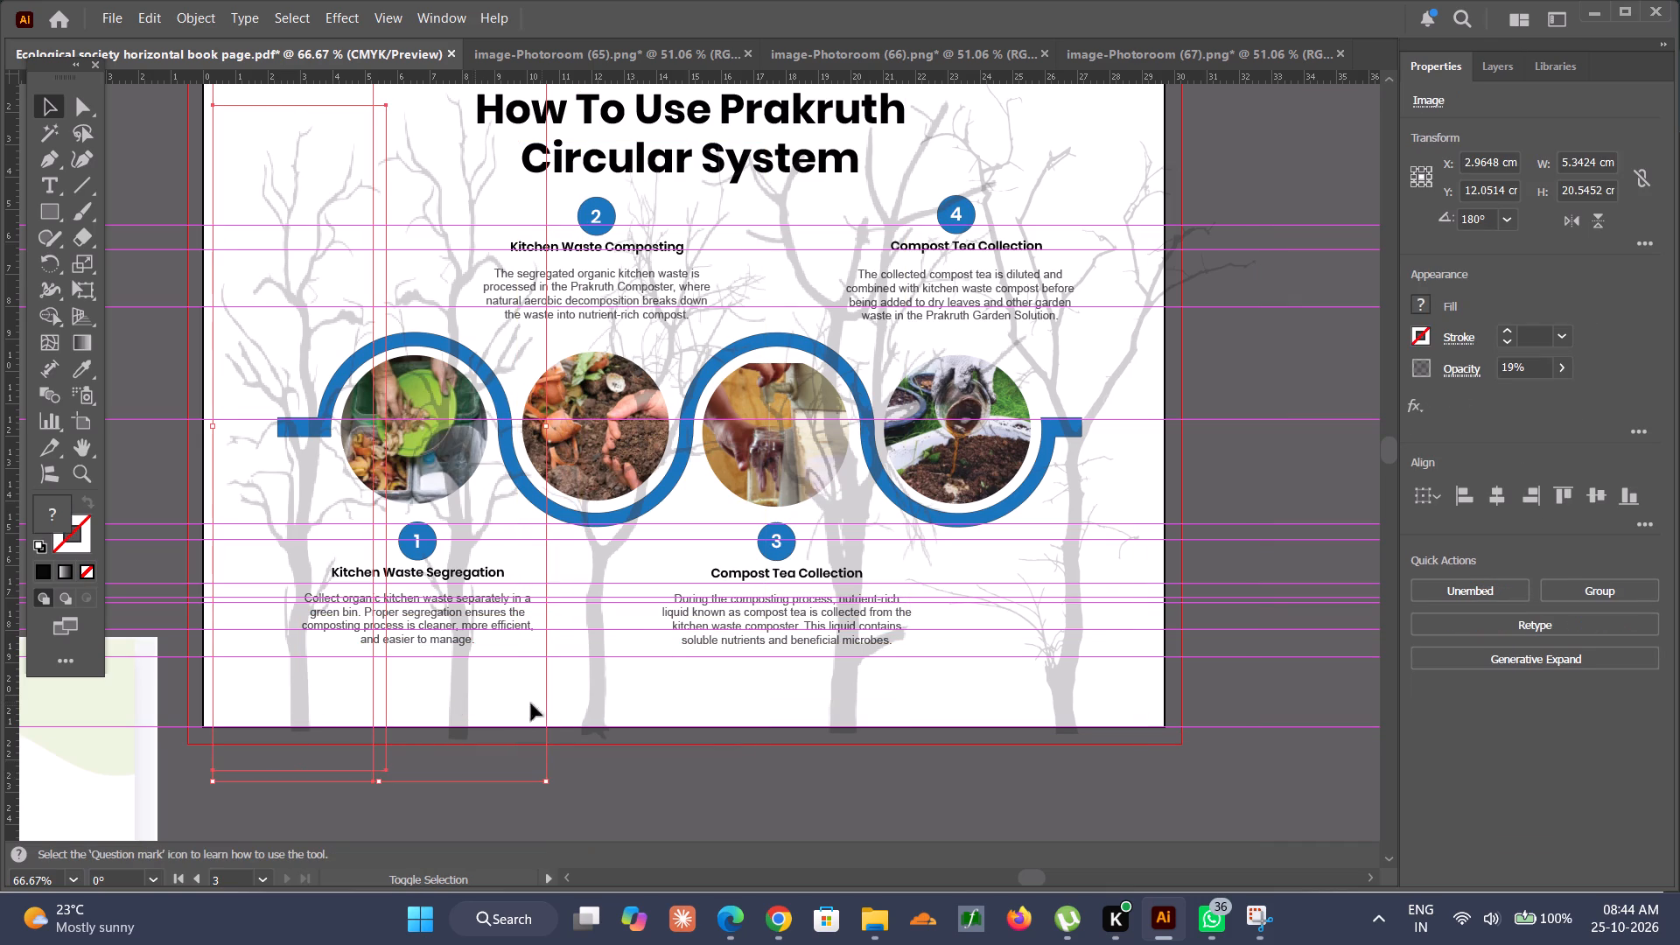
{"action": "left_click", "coordinate": [592, 716], "text": "shift"}
{"action": "key", "text": "ctrl+z"}
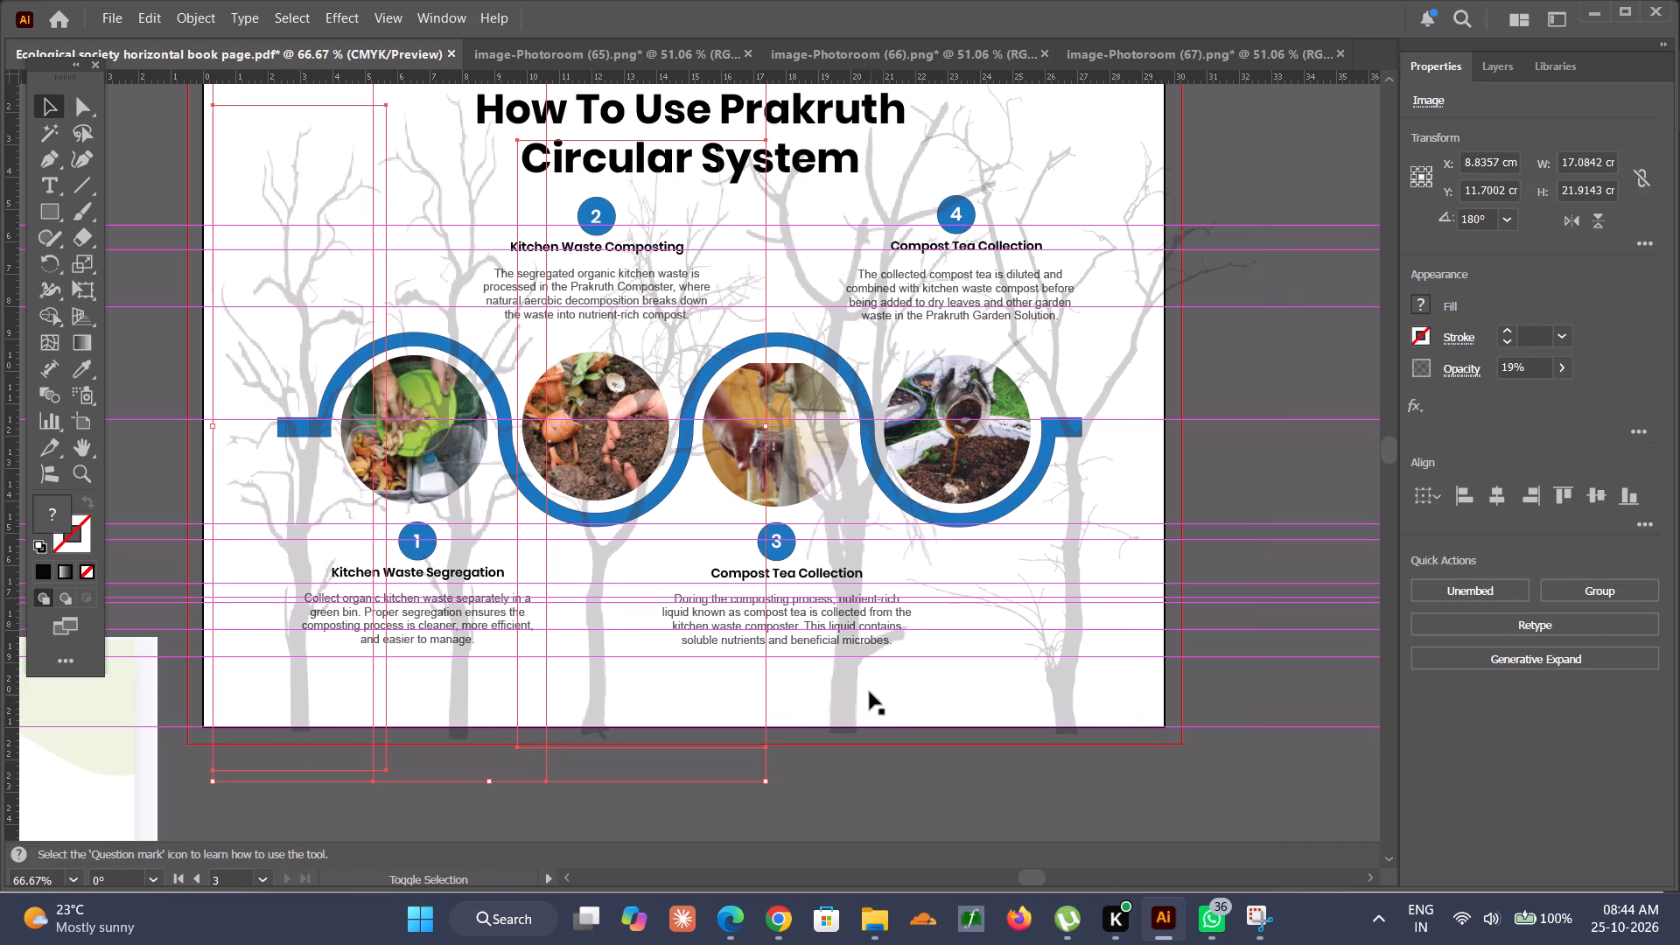
{"action": "left_click", "coordinate": [855, 696], "text": "shift"}
{"action": "left_click", "coordinate": [1057, 694], "text": "shift"}
{"action": "left_click", "coordinate": [844, 705], "text": "shift"}
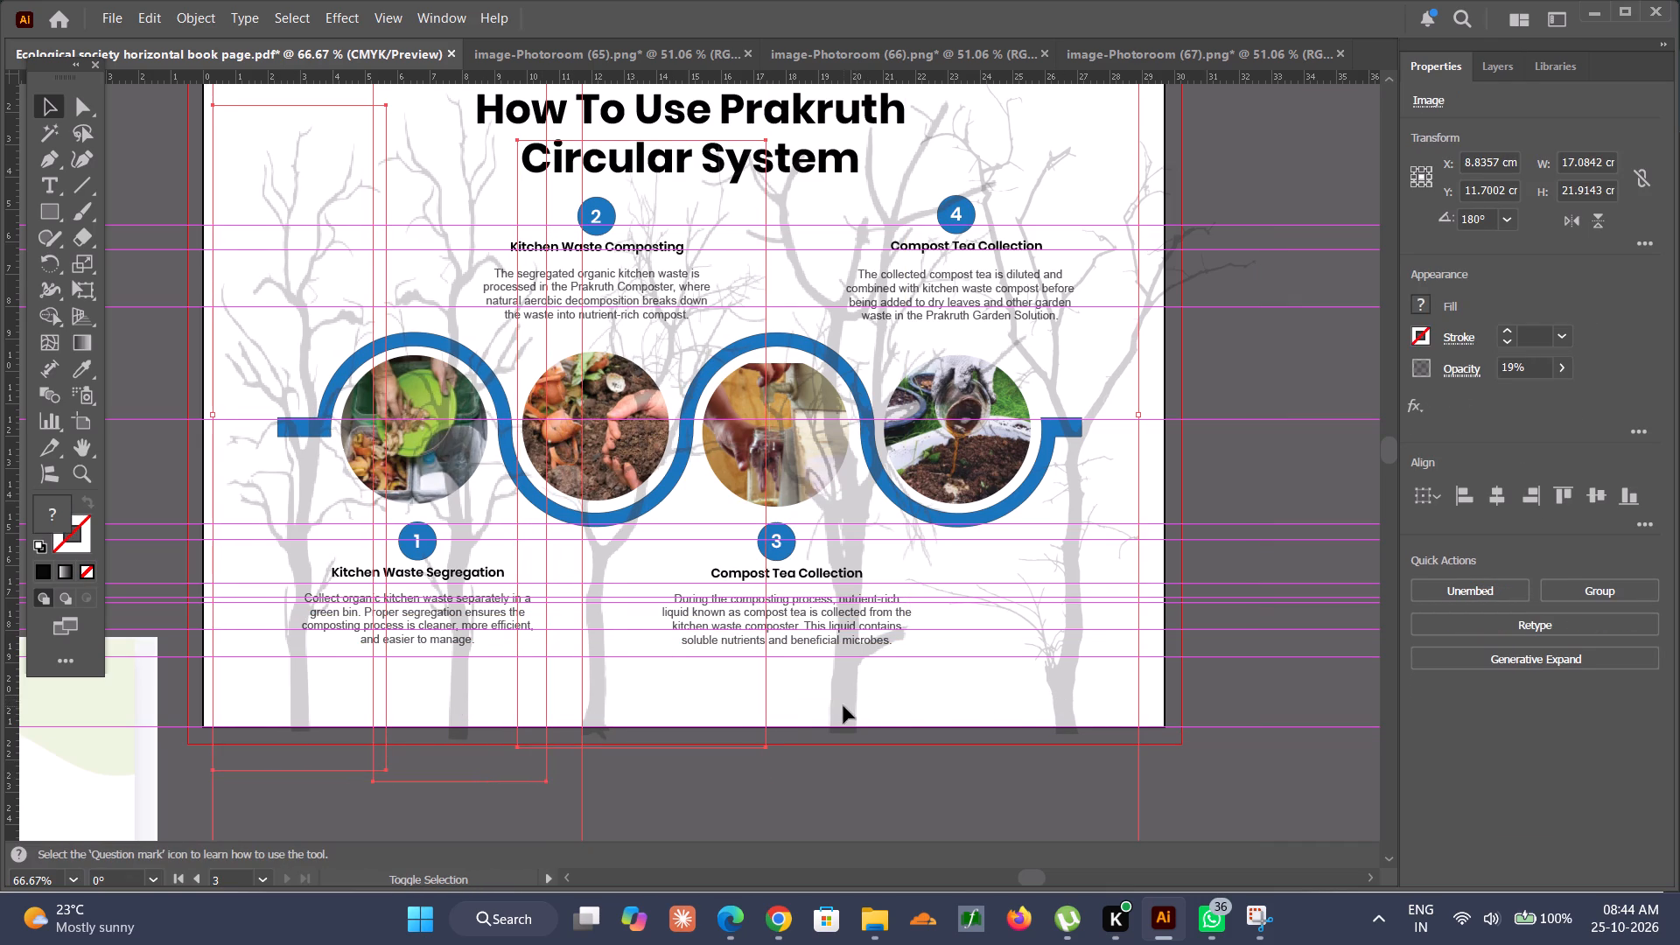
{"action": "left_click", "coordinate": [1067, 694], "text": "shift"}
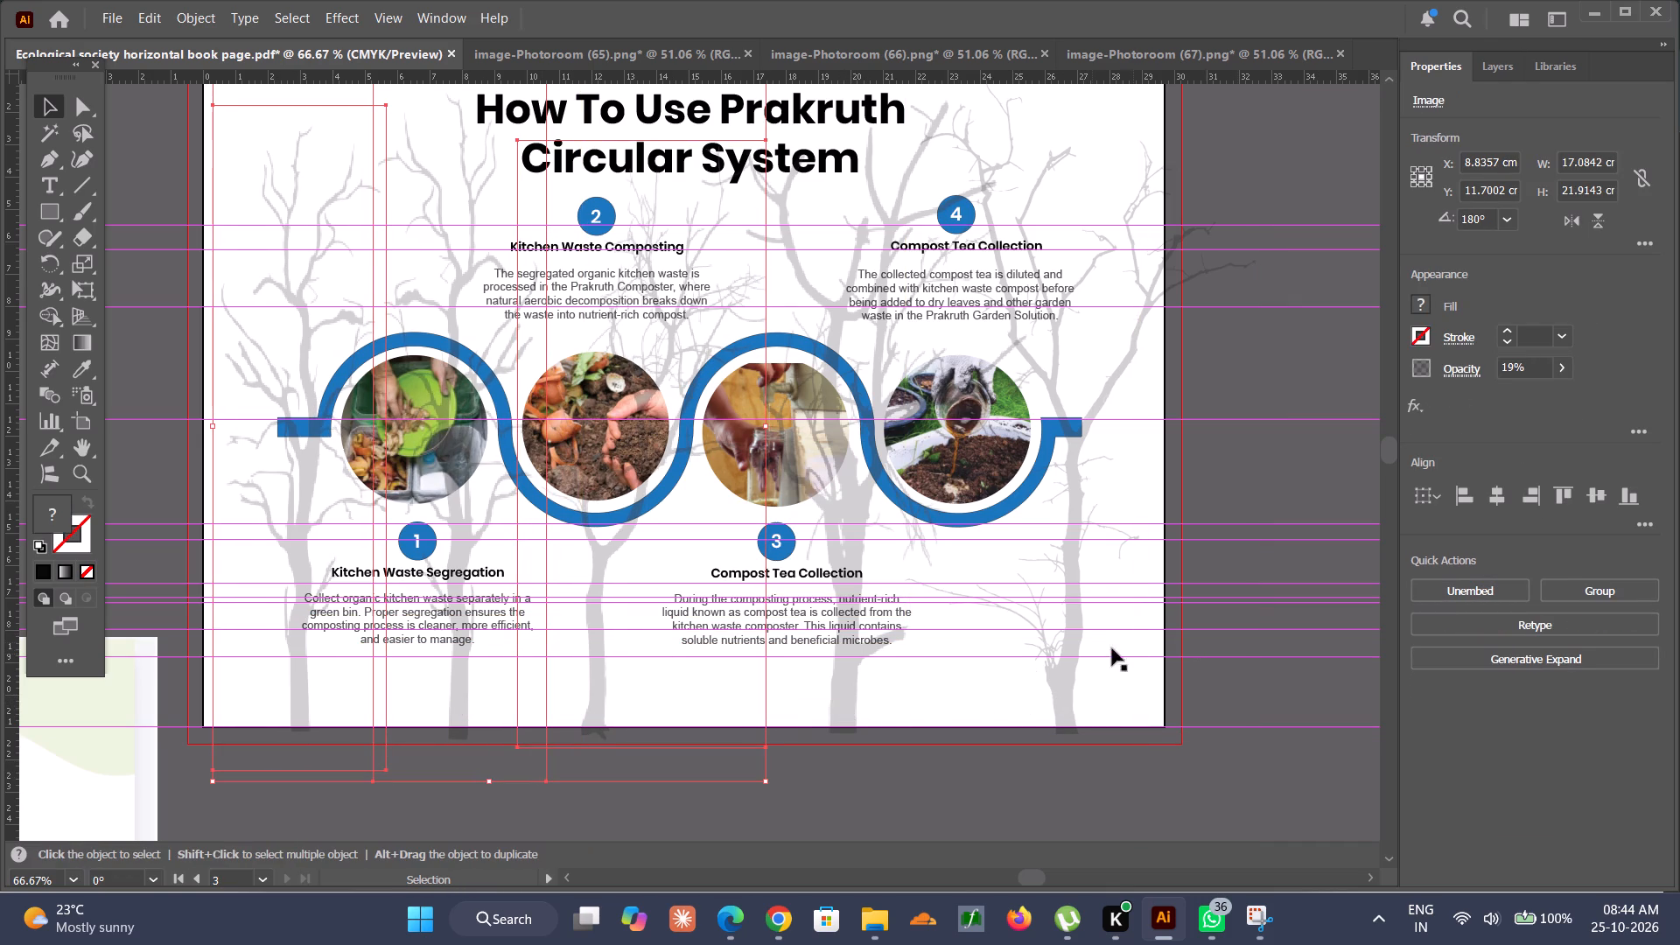
{"action": "left_click", "coordinate": [858, 693], "text": "shift"}
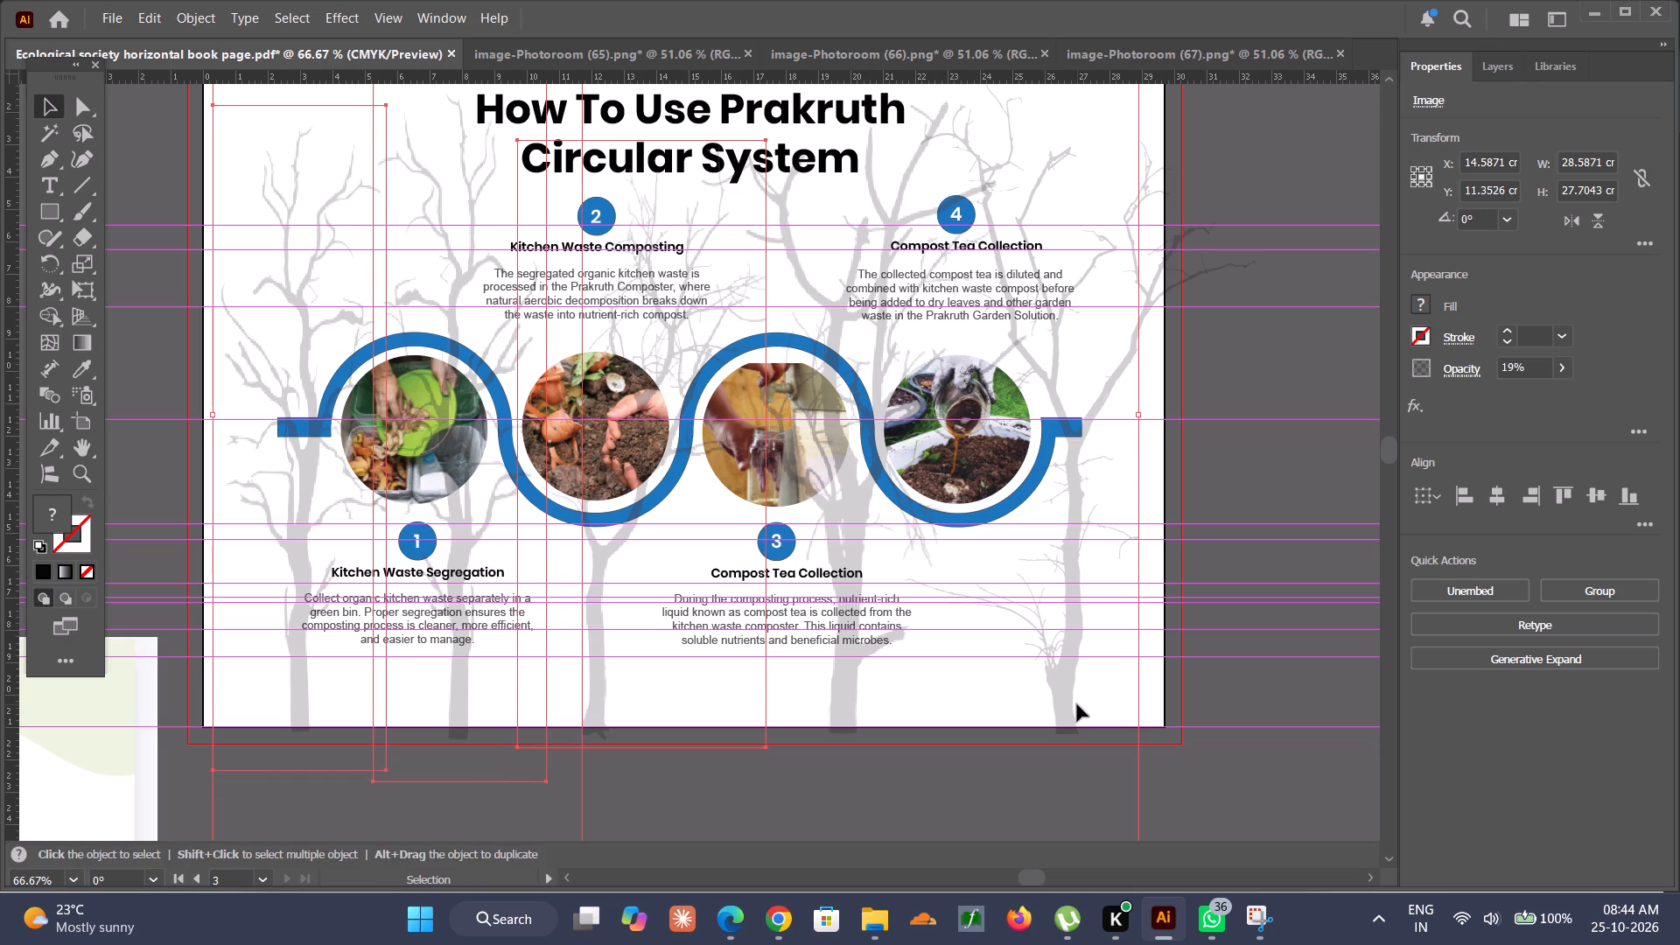
{"action": "right_click", "coordinate": [845, 692]}
{"action": "left_click", "coordinate": [926, 593]}
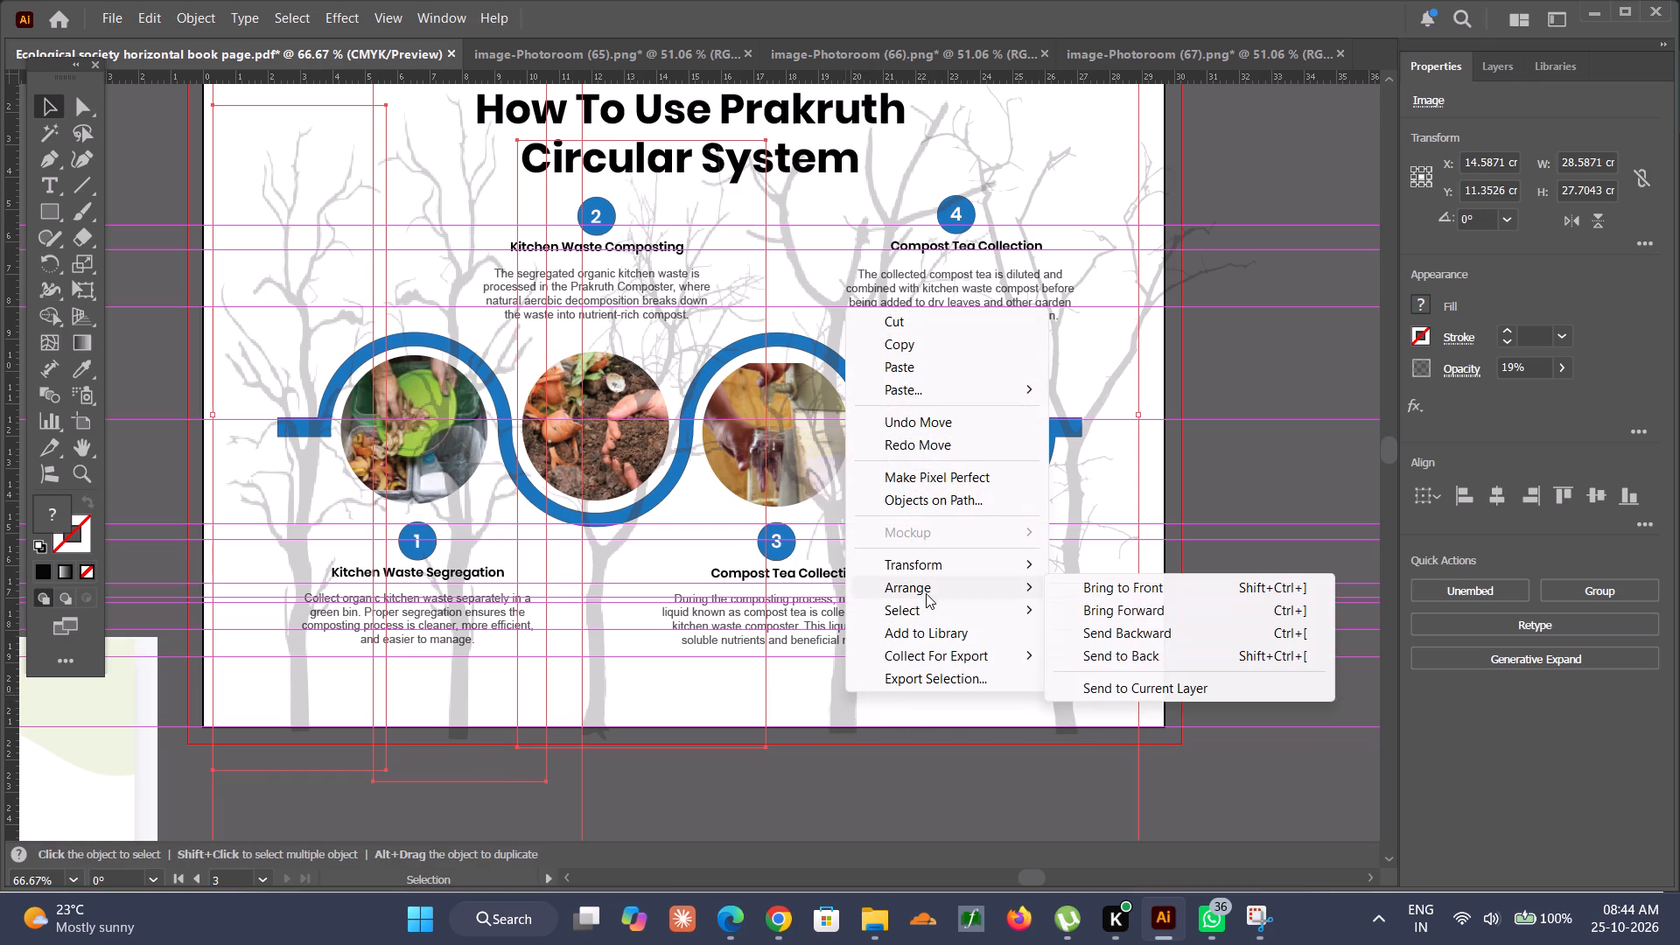
{"action": "left_click", "coordinate": [1128, 658]}
{"action": "key", "text": "ctrl+z"}
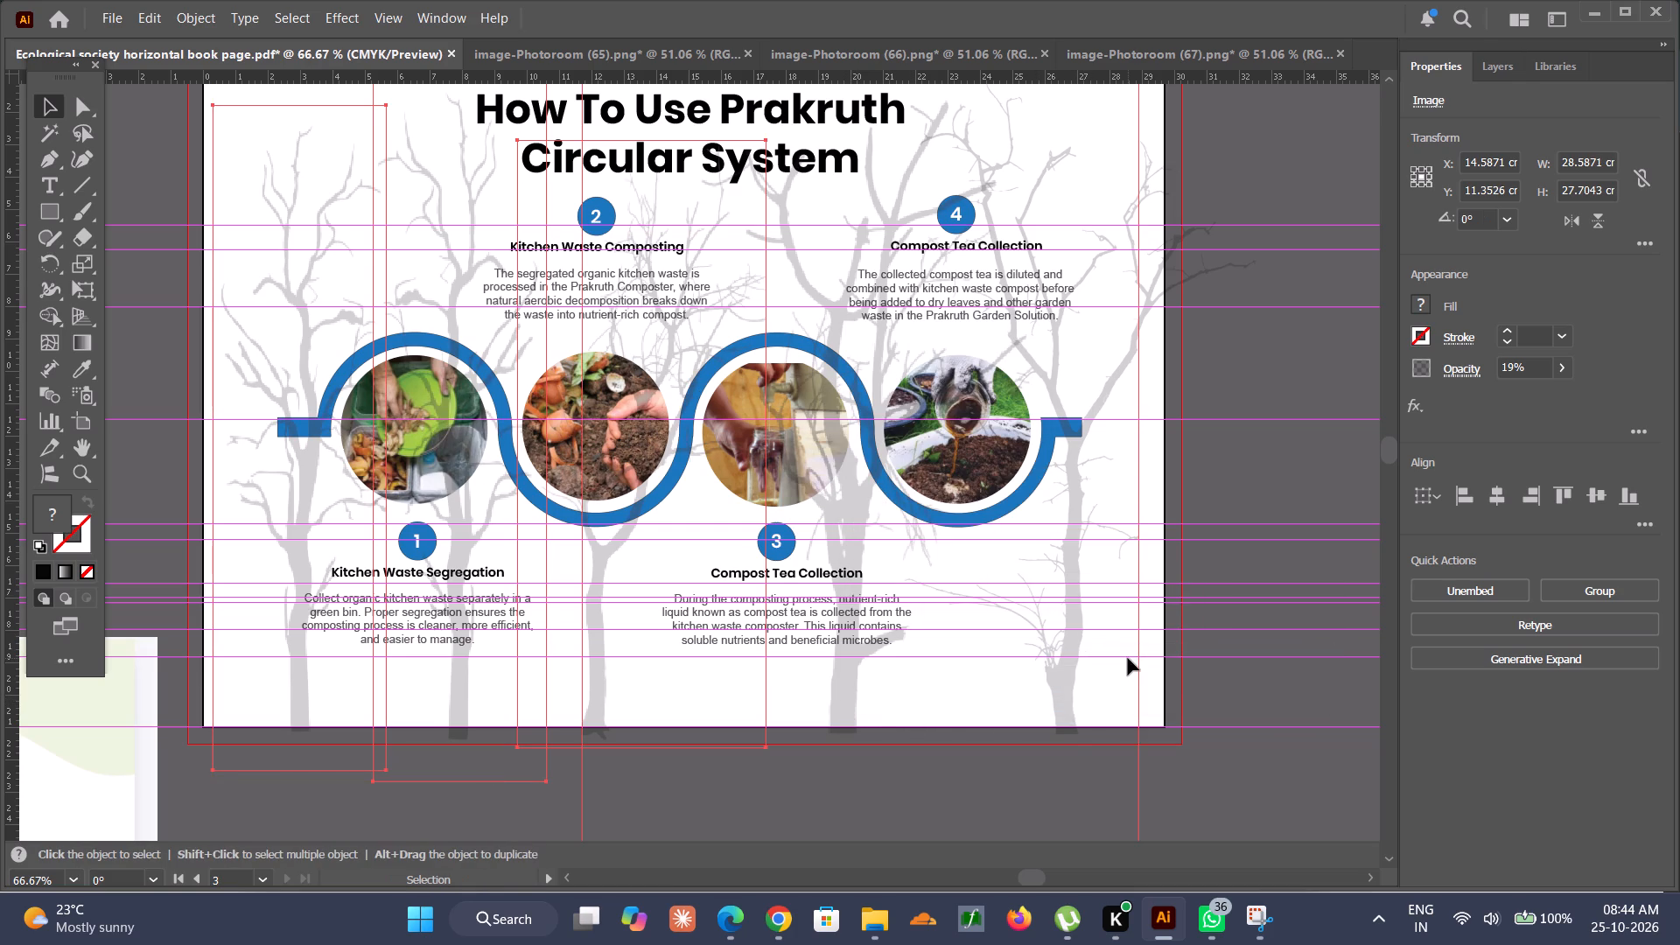
{"action": "key", "text": "ctrl+shift+z"}
Review the tree background on the "How To Use Prakruth Circular System" page against the neighbouring and reference pages.
{"action": "left_click", "coordinate": [1180, 736]}
{"action": "scroll", "coordinate": [1180, 737], "scroll_direction": "down", "scroll_amount": 2, "text": "alt"}
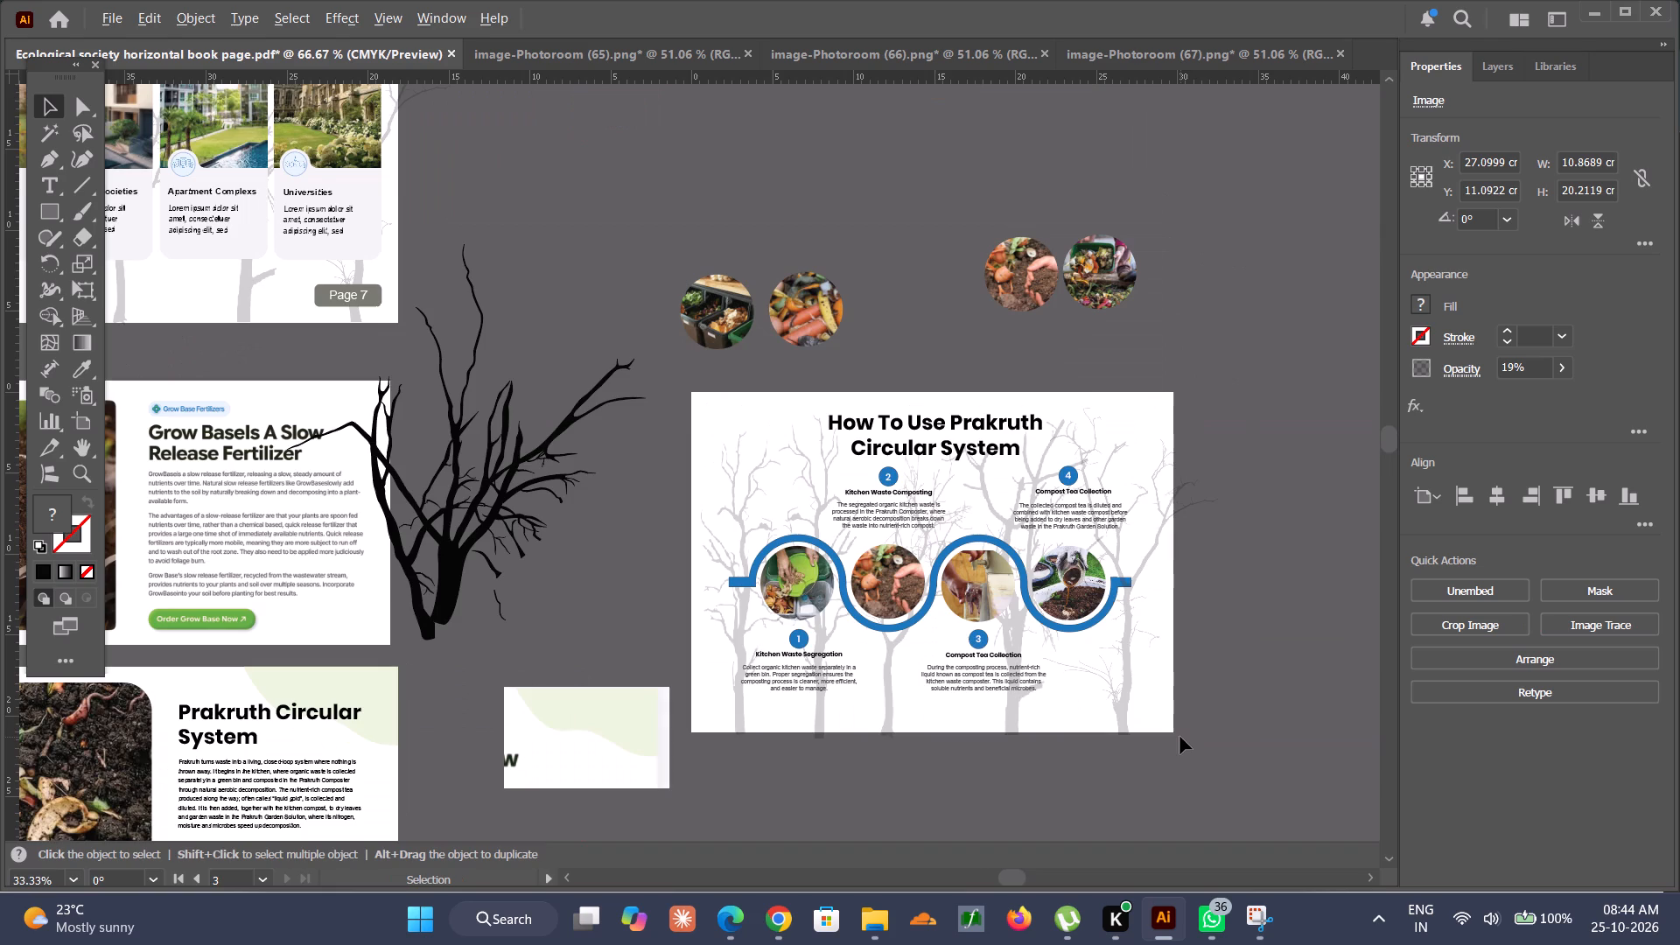
{"action": "scroll", "coordinate": [1180, 737], "scroll_direction": "up", "scroll_amount": 2, "text": "alt"}
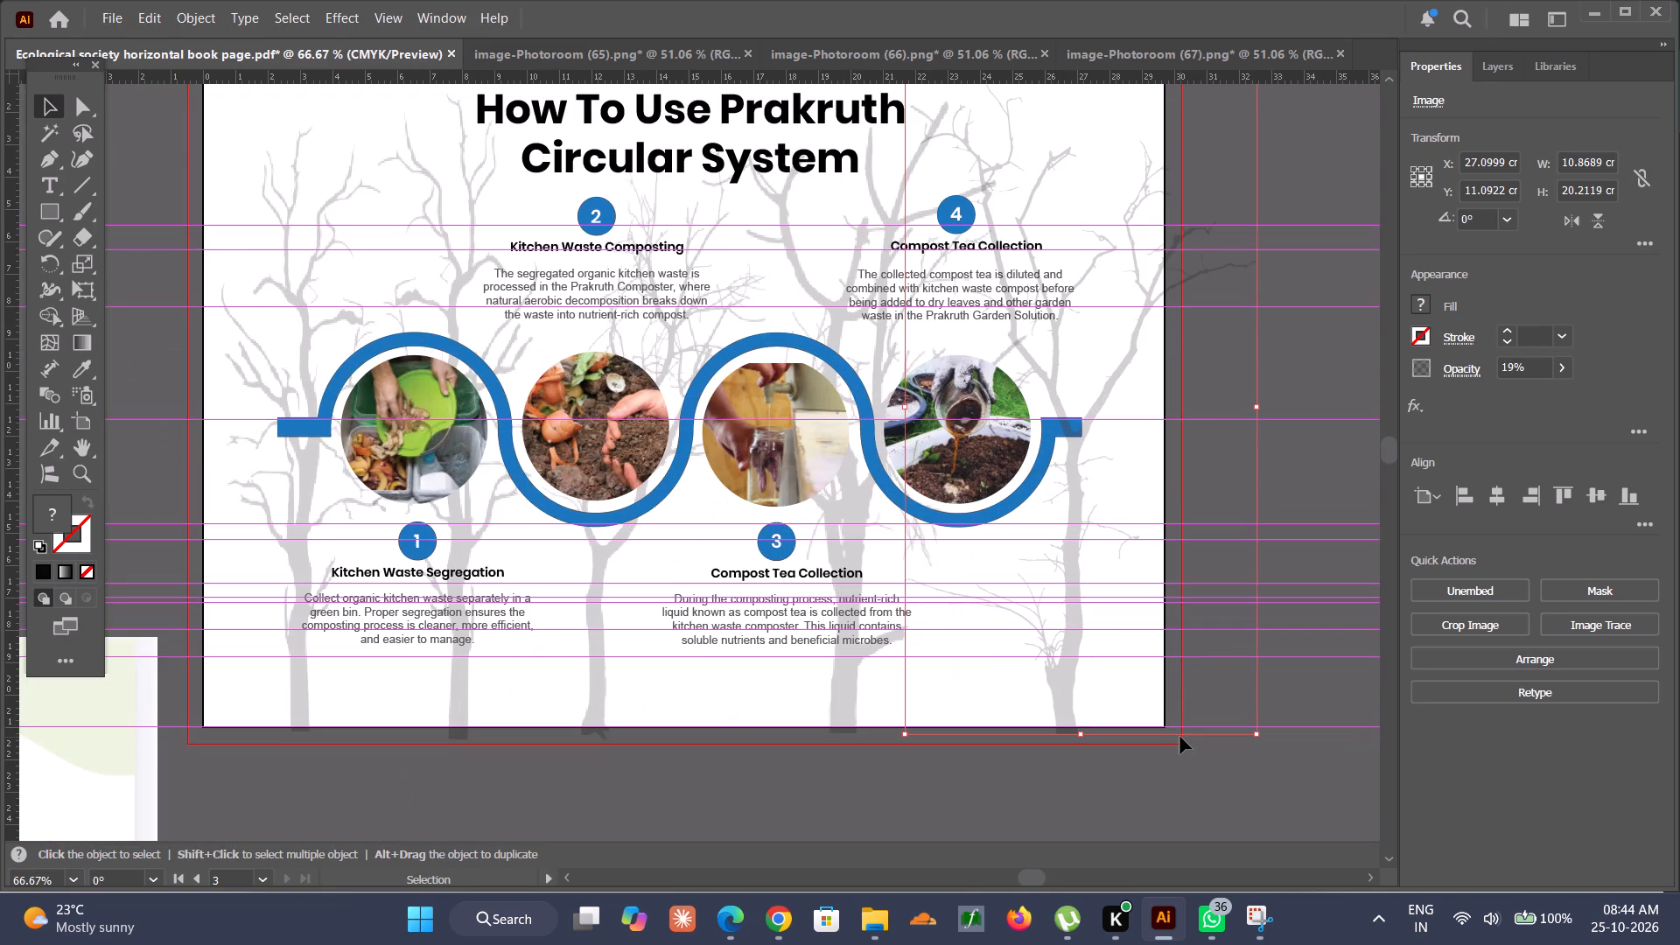
{"action": "left_click", "coordinate": [1319, 573]}
{"action": "scroll", "coordinate": [1240, 529], "scroll_direction": "down", "scroll_amount": 4, "text": "alt"}
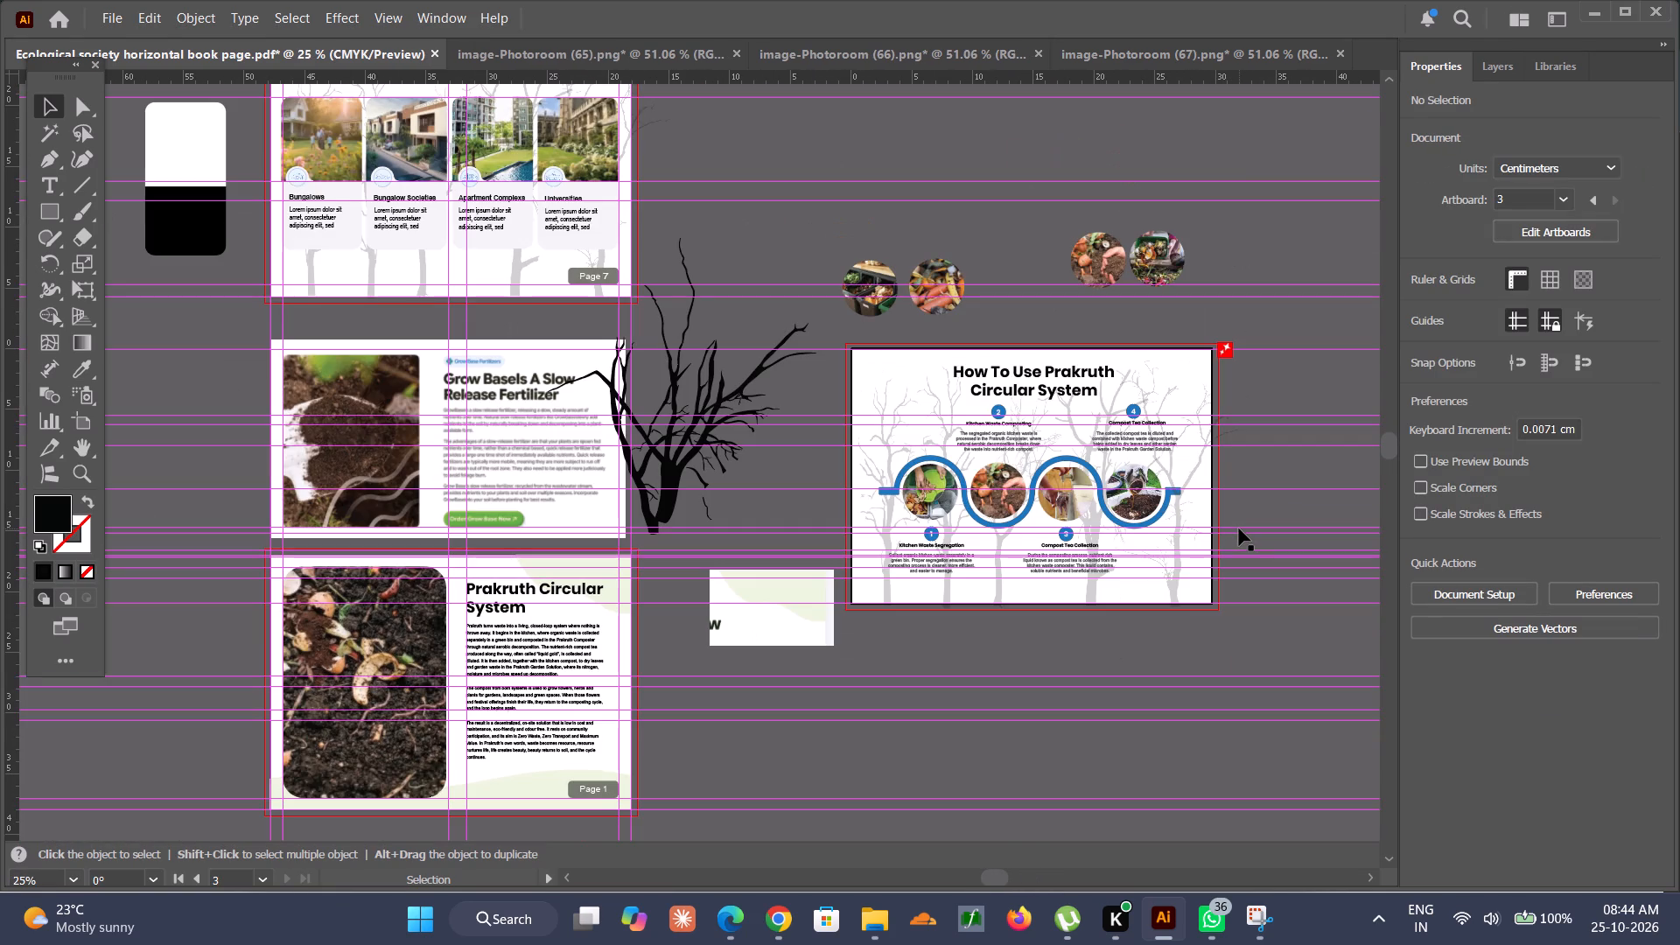
{"action": "scroll", "coordinate": [1239, 528], "scroll_direction": "up", "scroll_amount": 1, "text": "alt"}
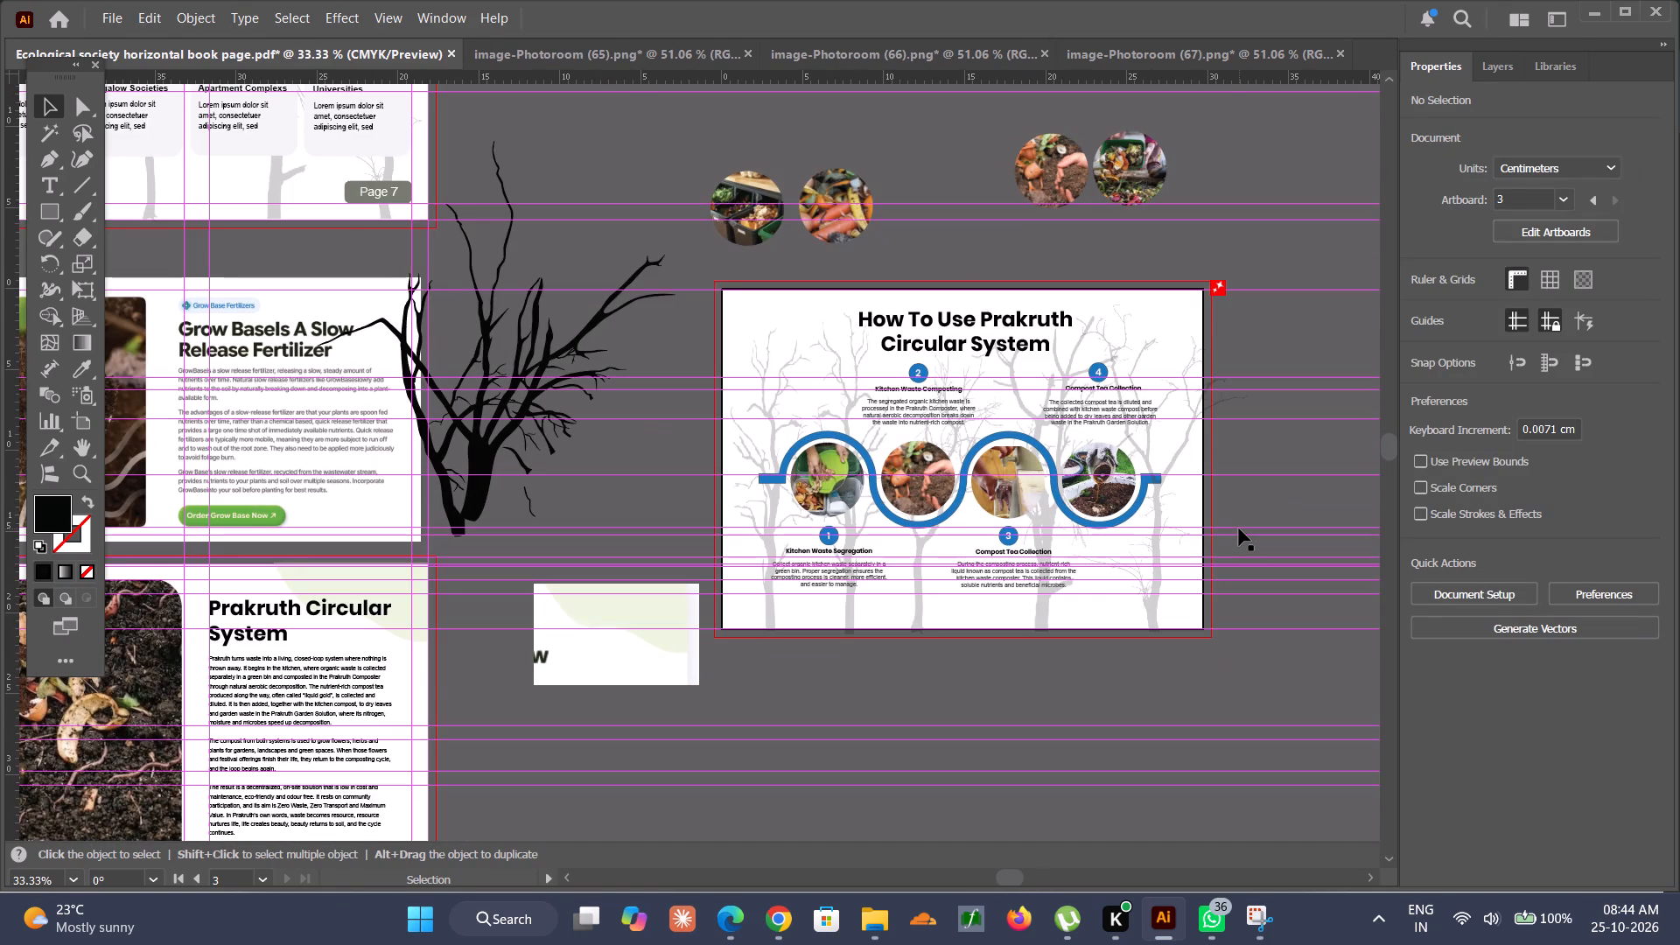
{"action": "scroll", "coordinate": [1239, 528], "scroll_direction": "down", "scroll_amount": 1, "text": "alt"}
{"action": "scroll", "coordinate": [1239, 528], "scroll_direction": "up", "scroll_amount": 9}
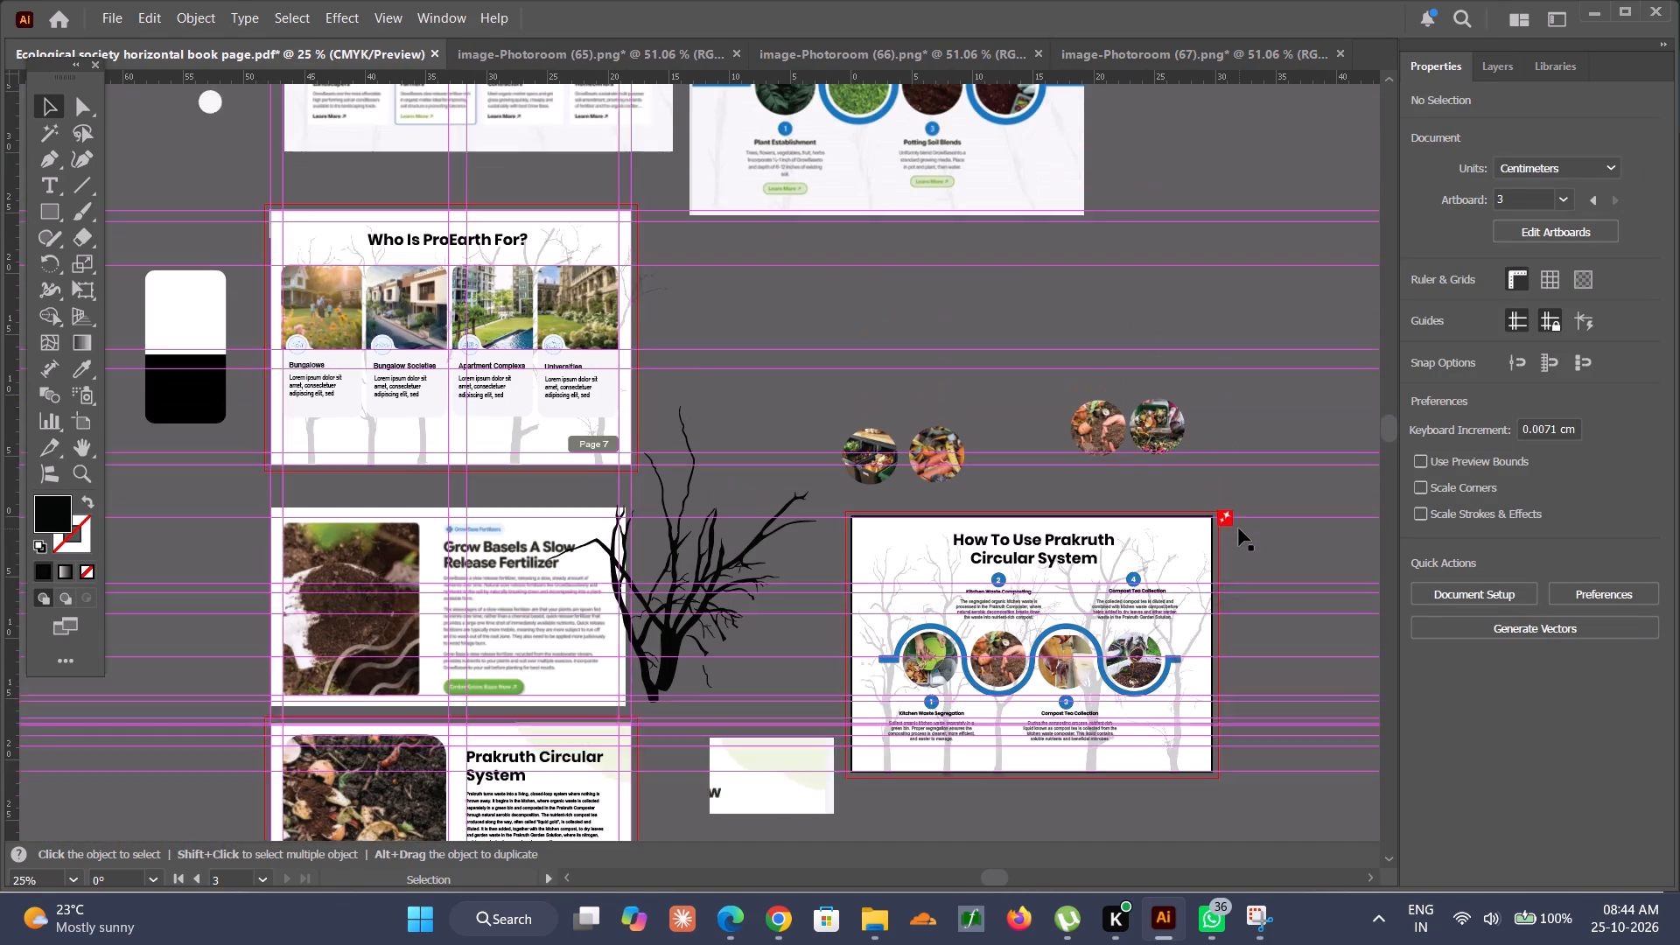
{"action": "scroll", "coordinate": [1239, 528], "scroll_direction": "up", "scroll_amount": 6}
{"action": "scroll", "coordinate": [1239, 528], "scroll_direction": "down", "scroll_amount": 9}
{"action": "scroll", "coordinate": [1235, 551], "scroll_direction": "up", "scroll_amount": 1, "text": "alt"}
{"action": "scroll", "coordinate": [1025, 688], "scroll_direction": "down", "scroll_amount": 3}
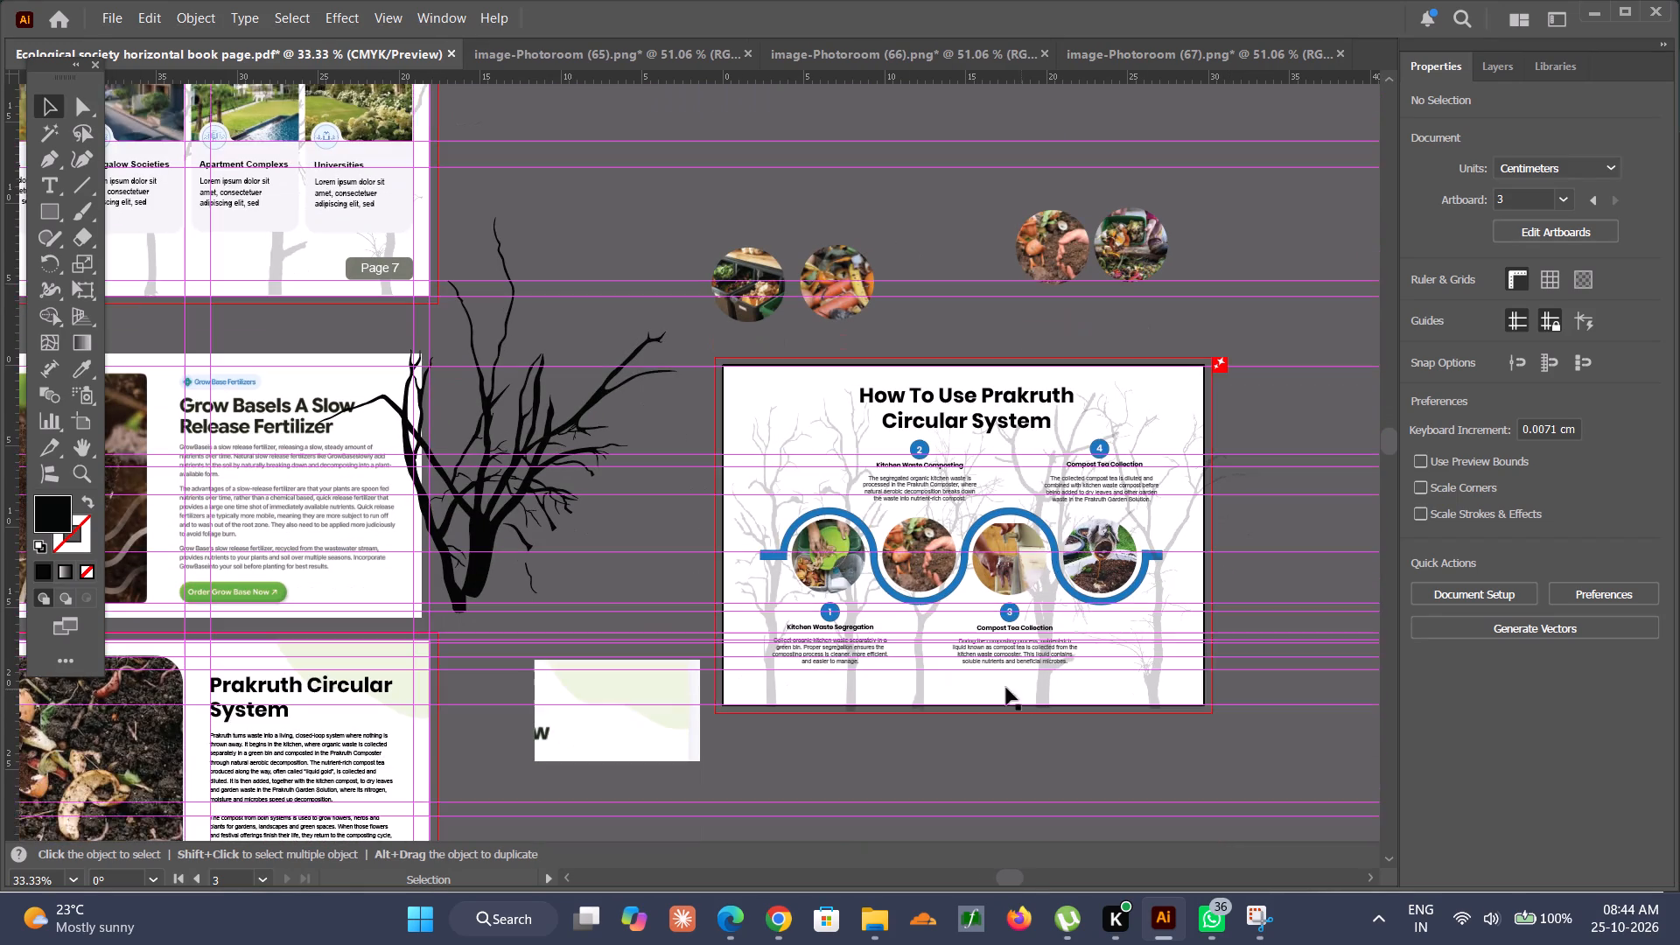
{"action": "scroll", "coordinate": [1006, 688], "scroll_direction": "down", "scroll_amount": 3}
{"action": "scroll", "coordinate": [763, 667], "scroll_direction": "up", "scroll_amount": 3, "text": "alt"}
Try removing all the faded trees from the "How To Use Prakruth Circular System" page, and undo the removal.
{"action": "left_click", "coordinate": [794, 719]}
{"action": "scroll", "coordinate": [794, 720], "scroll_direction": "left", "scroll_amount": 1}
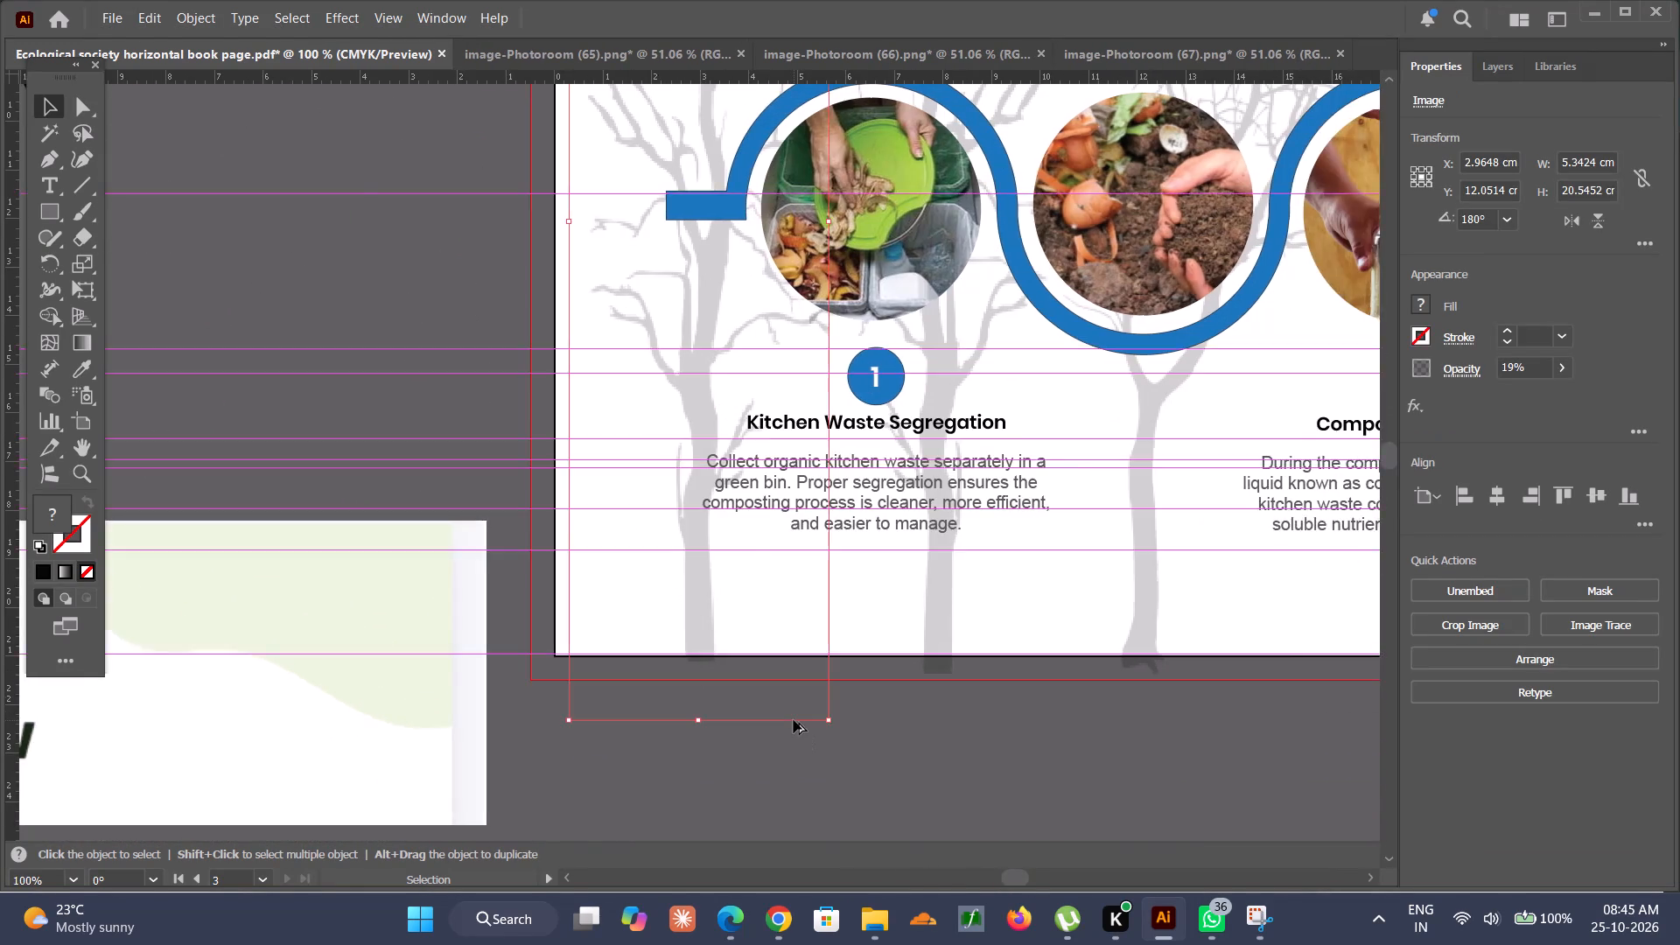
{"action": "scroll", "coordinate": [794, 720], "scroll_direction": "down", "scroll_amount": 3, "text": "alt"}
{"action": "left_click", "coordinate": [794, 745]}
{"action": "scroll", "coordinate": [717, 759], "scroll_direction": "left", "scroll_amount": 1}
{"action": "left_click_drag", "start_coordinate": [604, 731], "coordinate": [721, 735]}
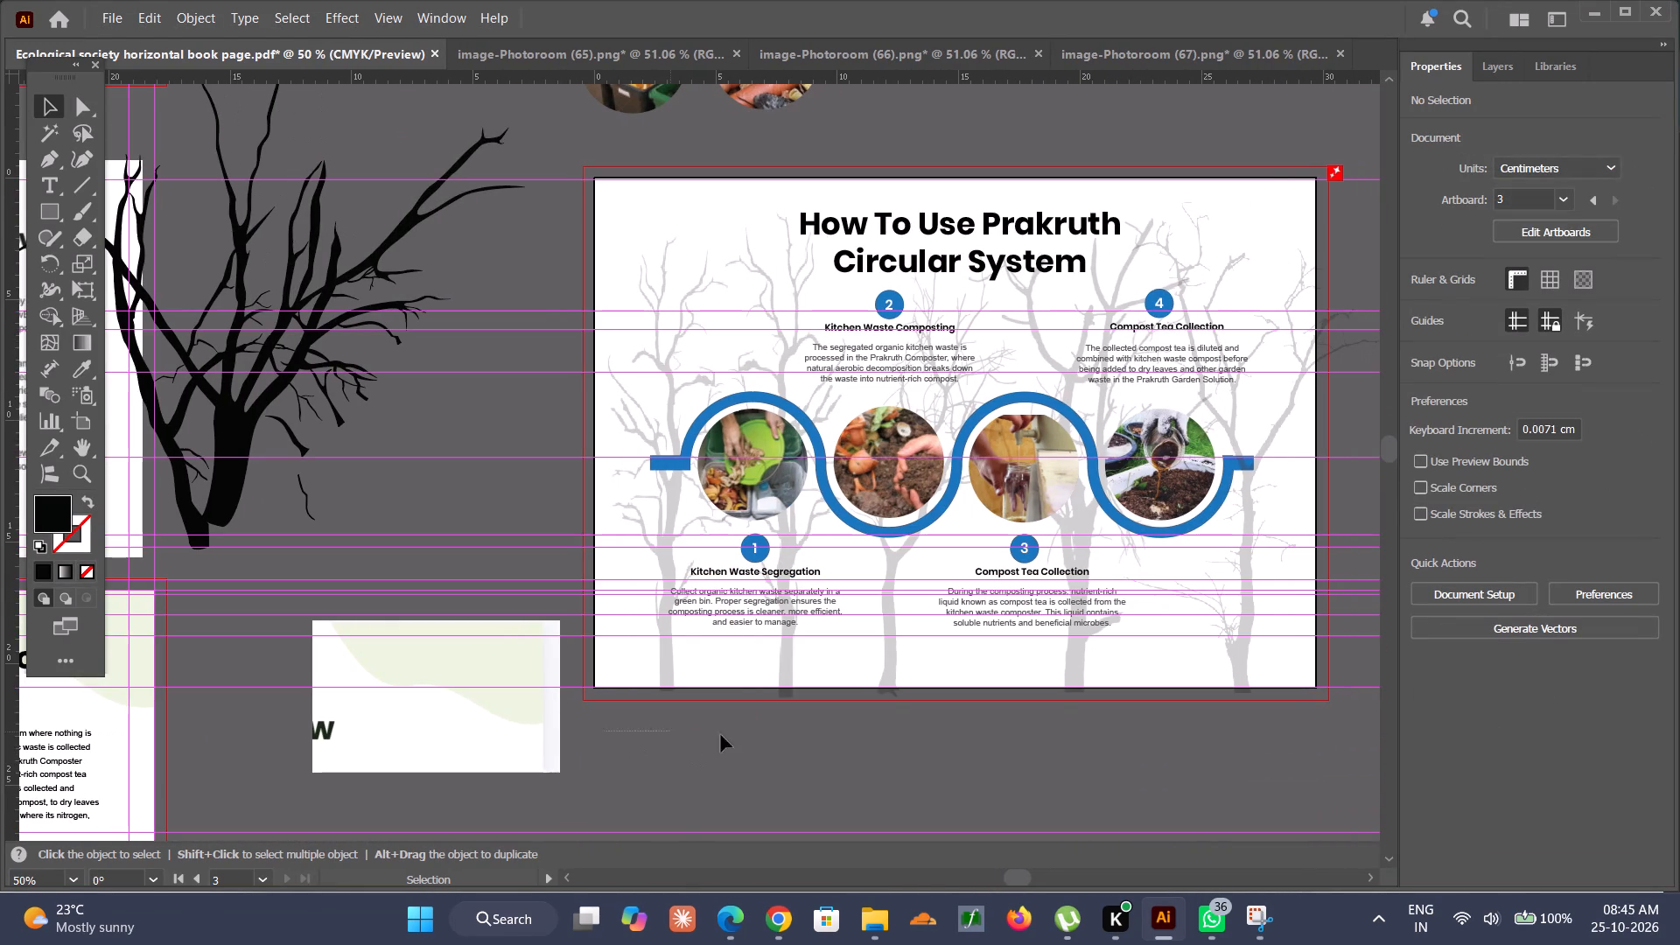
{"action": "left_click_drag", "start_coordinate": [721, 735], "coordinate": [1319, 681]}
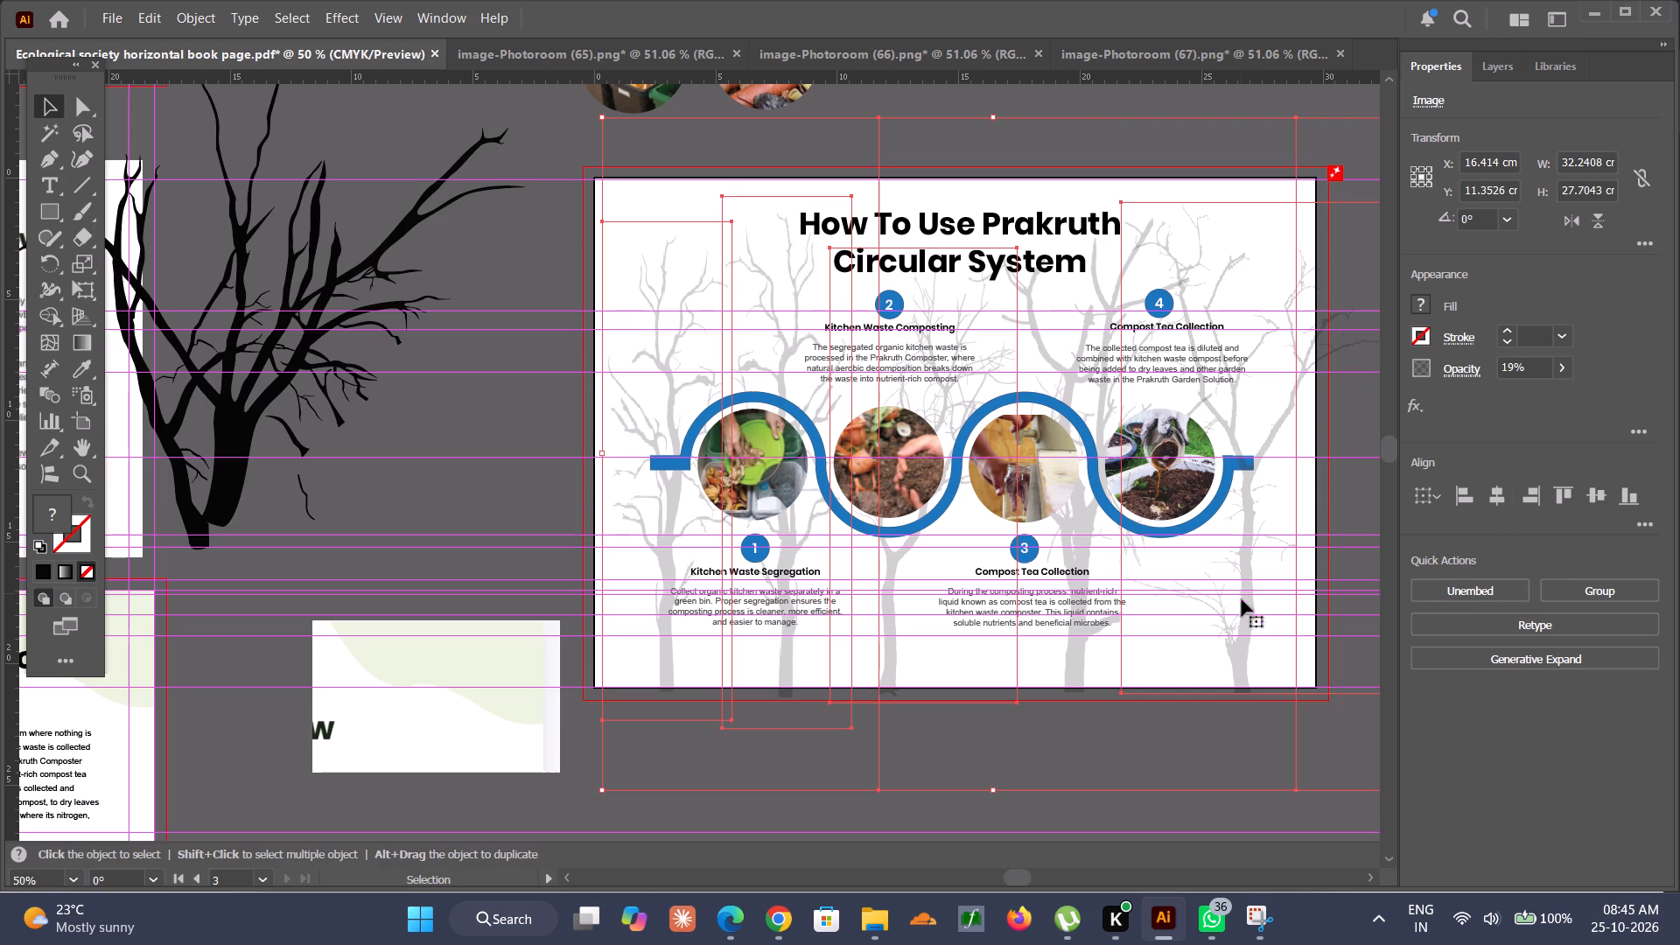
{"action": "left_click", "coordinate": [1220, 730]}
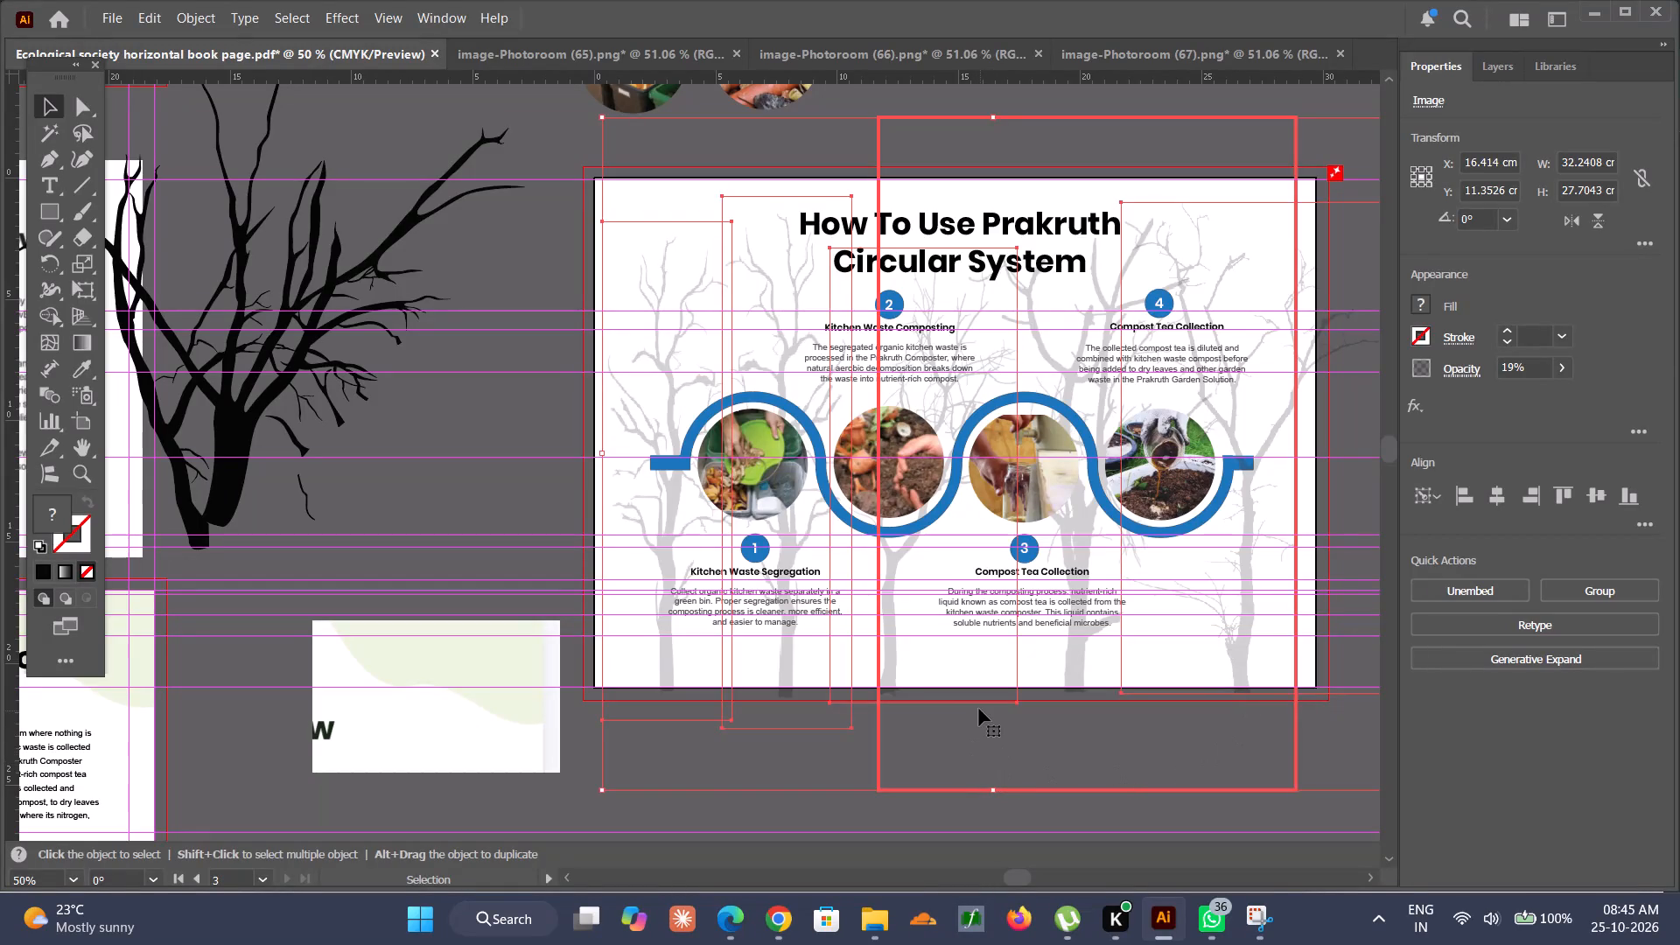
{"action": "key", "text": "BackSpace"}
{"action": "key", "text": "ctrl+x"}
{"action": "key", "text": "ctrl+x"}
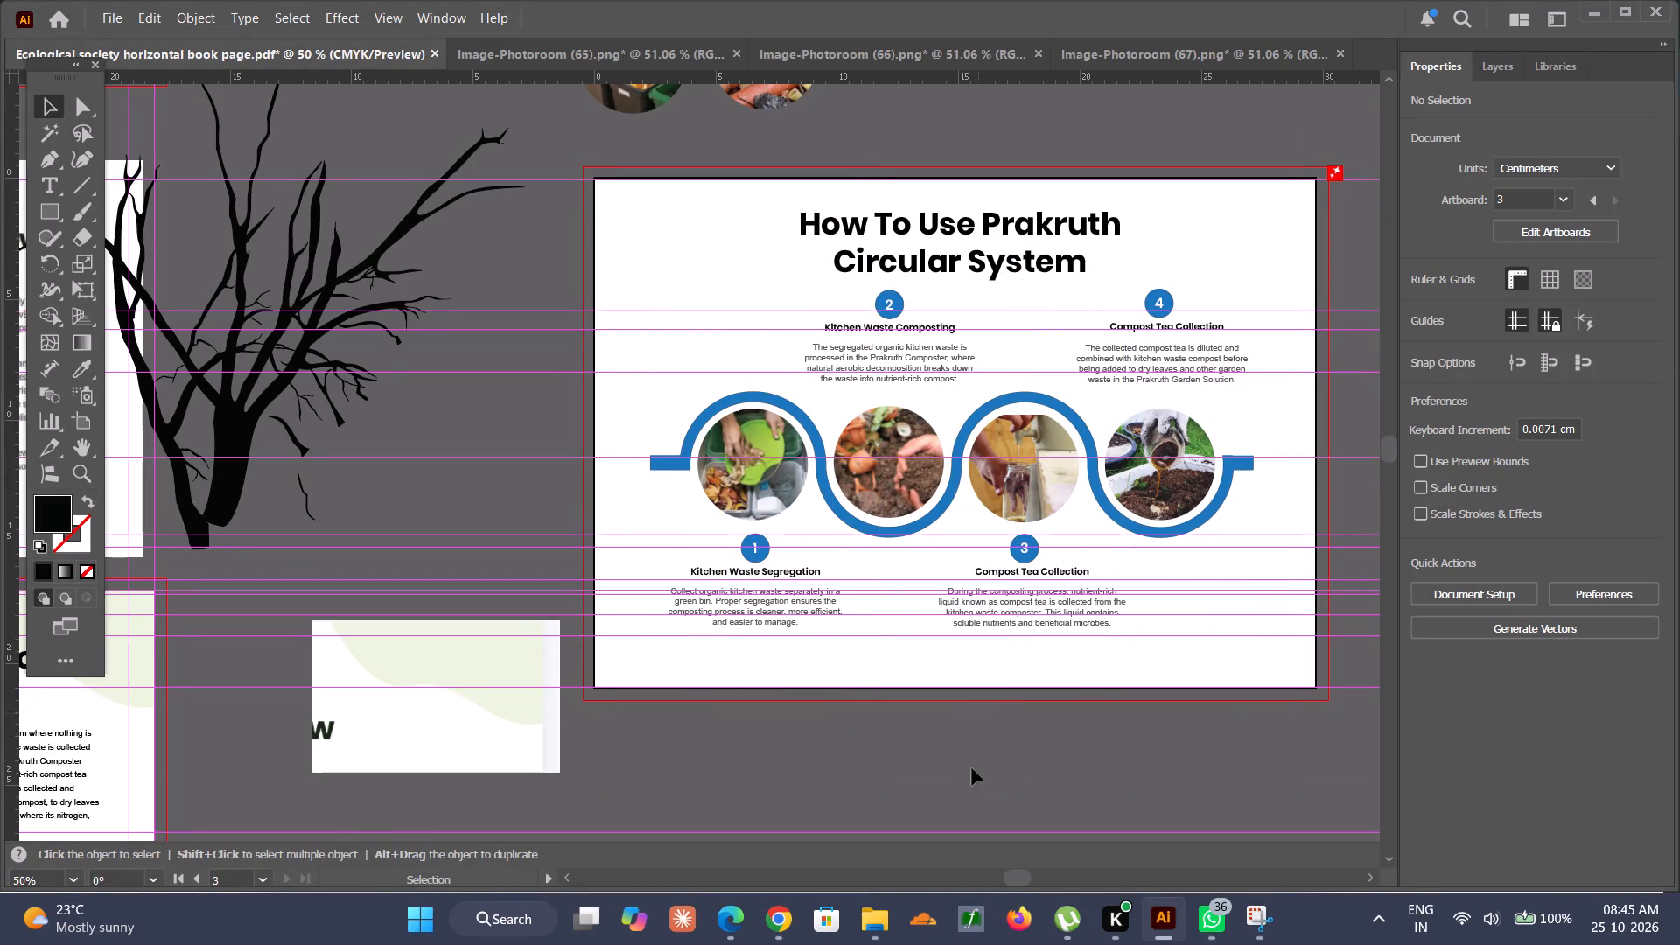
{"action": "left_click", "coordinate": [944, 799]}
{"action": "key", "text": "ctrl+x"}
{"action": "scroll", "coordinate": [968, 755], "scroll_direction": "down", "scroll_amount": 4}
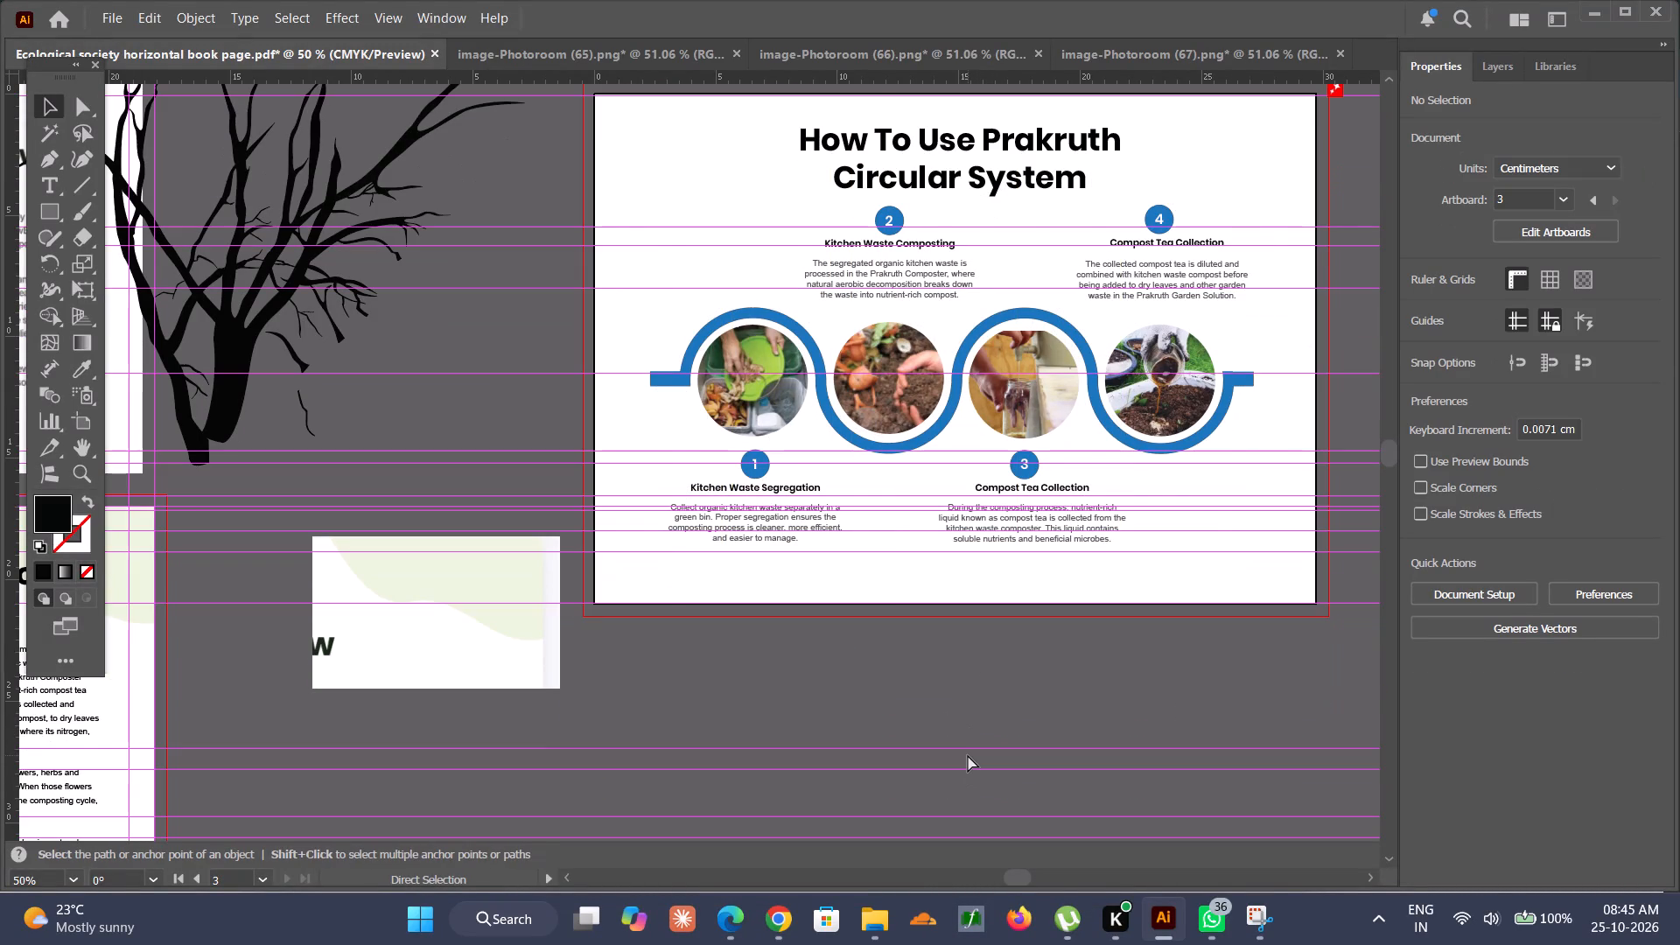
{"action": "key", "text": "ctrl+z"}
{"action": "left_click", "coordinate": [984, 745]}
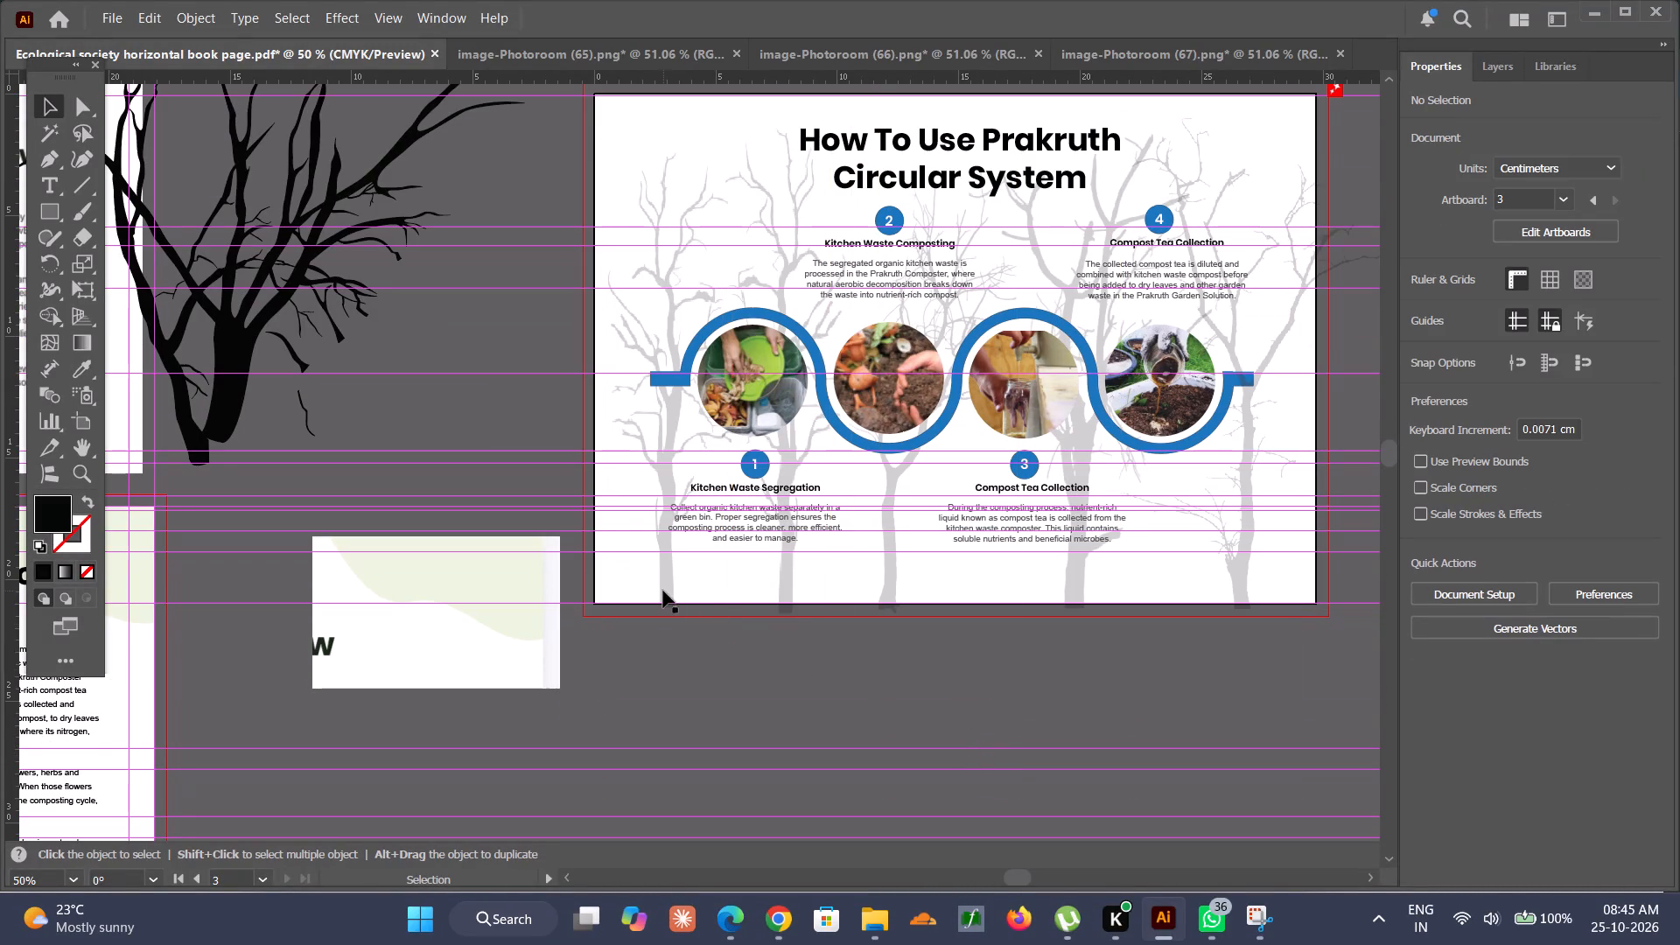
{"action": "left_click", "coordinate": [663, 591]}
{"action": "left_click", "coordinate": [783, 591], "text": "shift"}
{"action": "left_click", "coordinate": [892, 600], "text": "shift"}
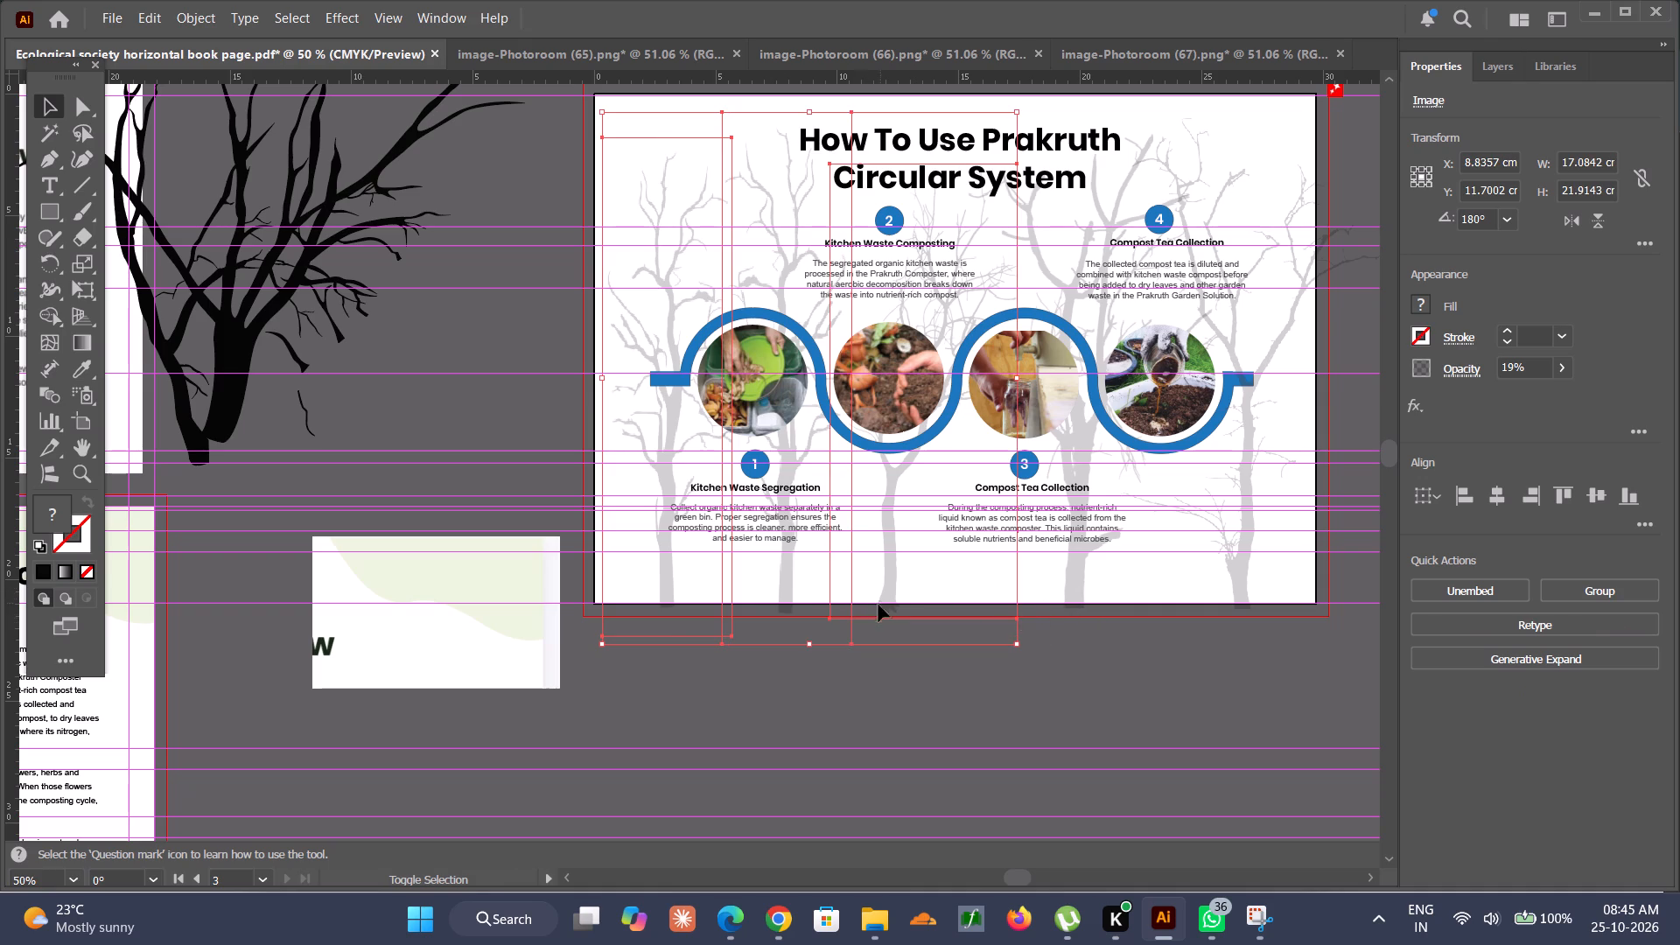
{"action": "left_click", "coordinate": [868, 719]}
Set the opacity of all the faded trees on the "How To Use Prakruth Circular System" page to 7%.
{"action": "left_click", "coordinate": [661, 605]}
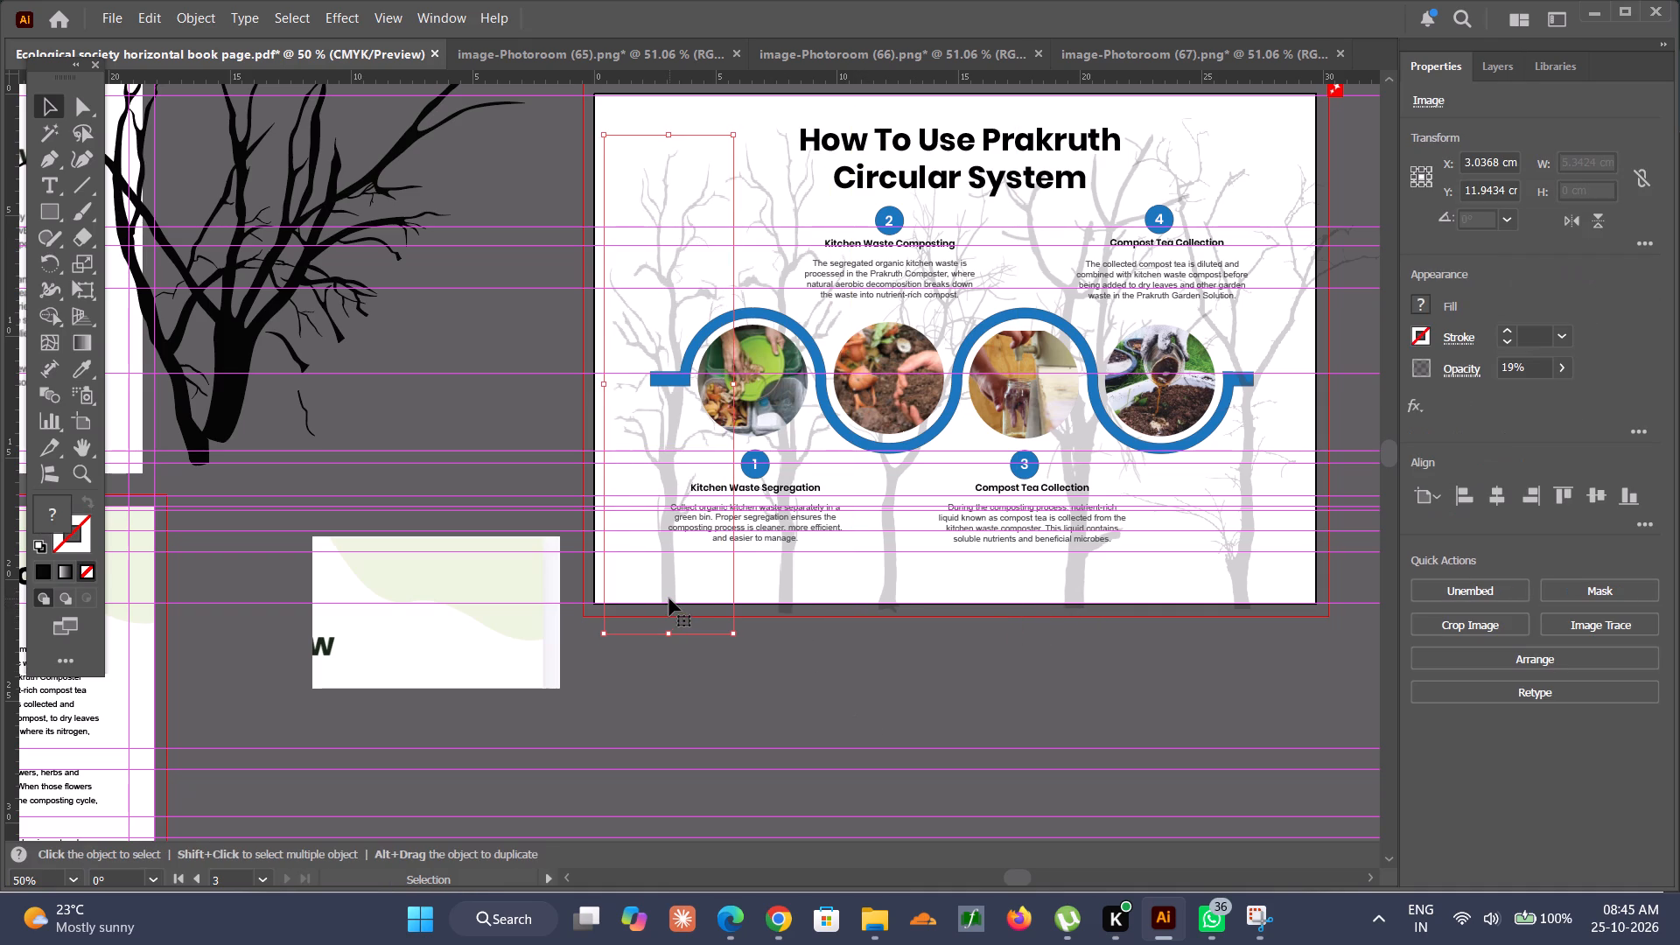
{"action": "key", "text": "ctrl+z"}
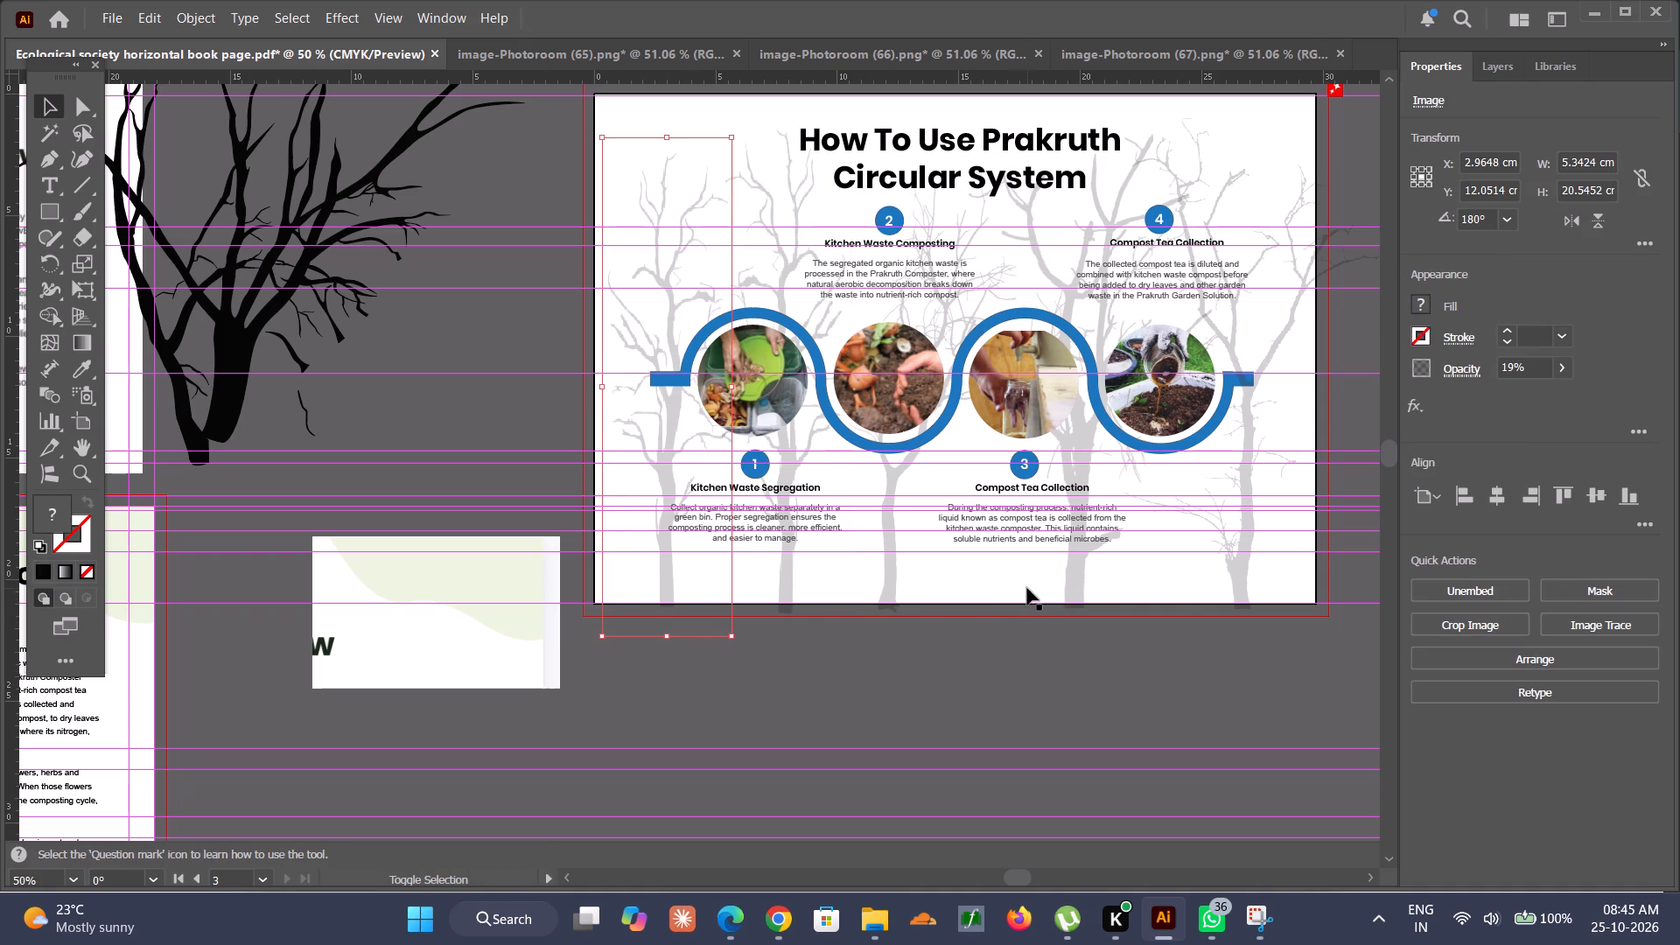
{"action": "left_click", "coordinate": [1246, 588], "text": "shift"}
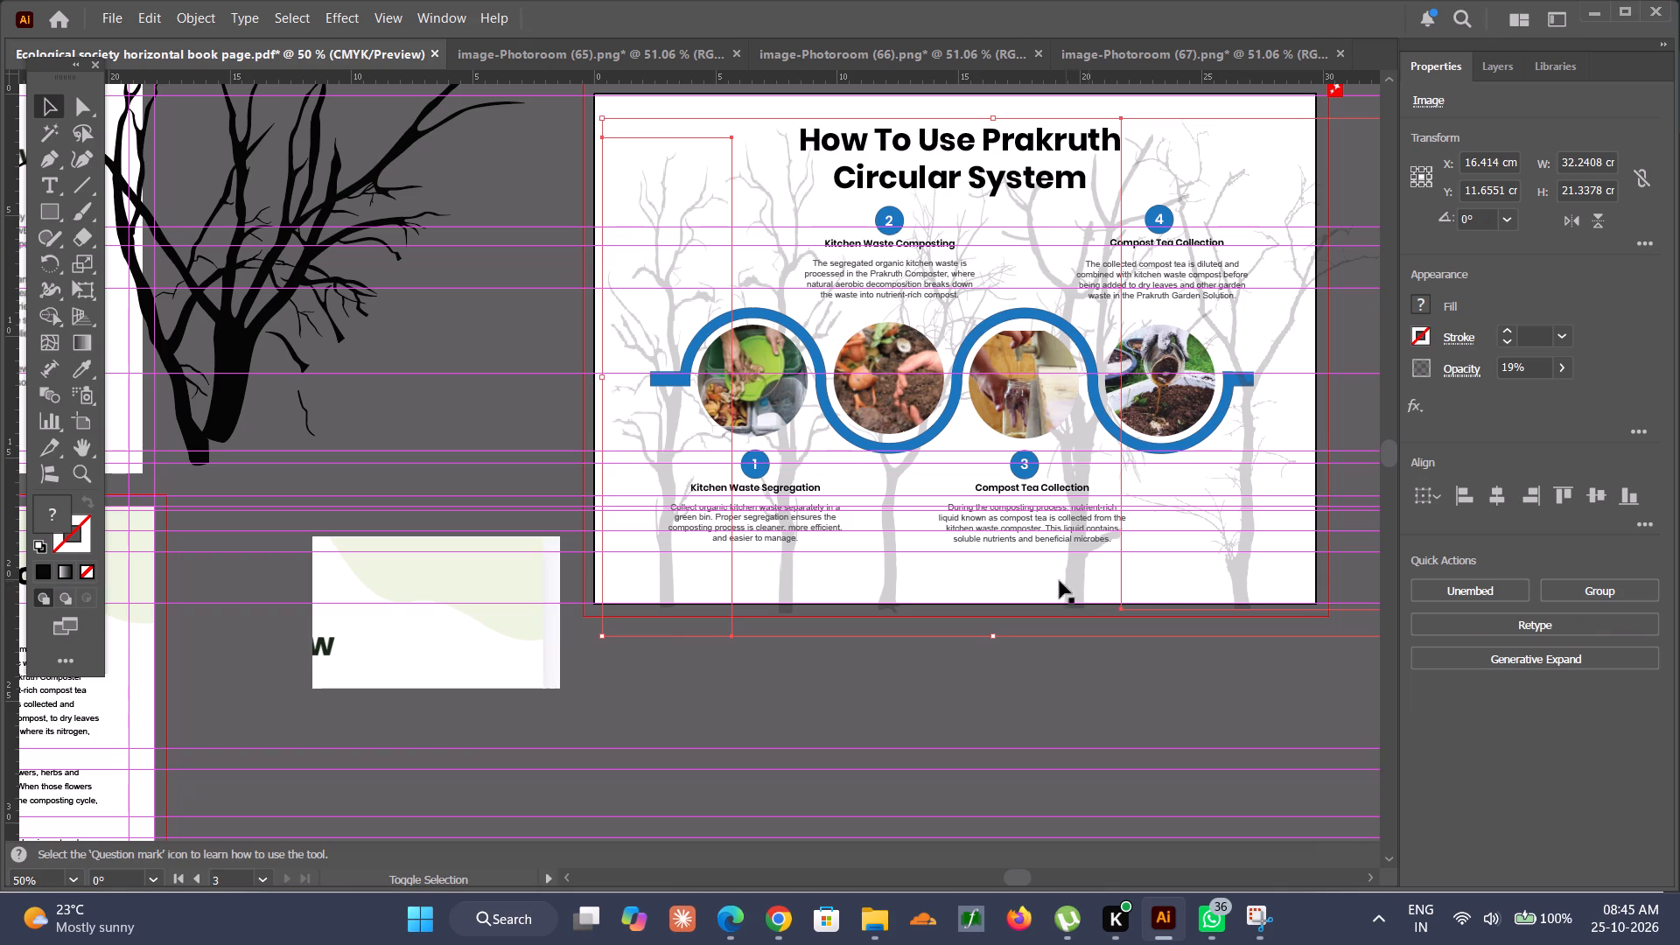
{"action": "left_click", "coordinate": [1079, 588], "text": "shift"}
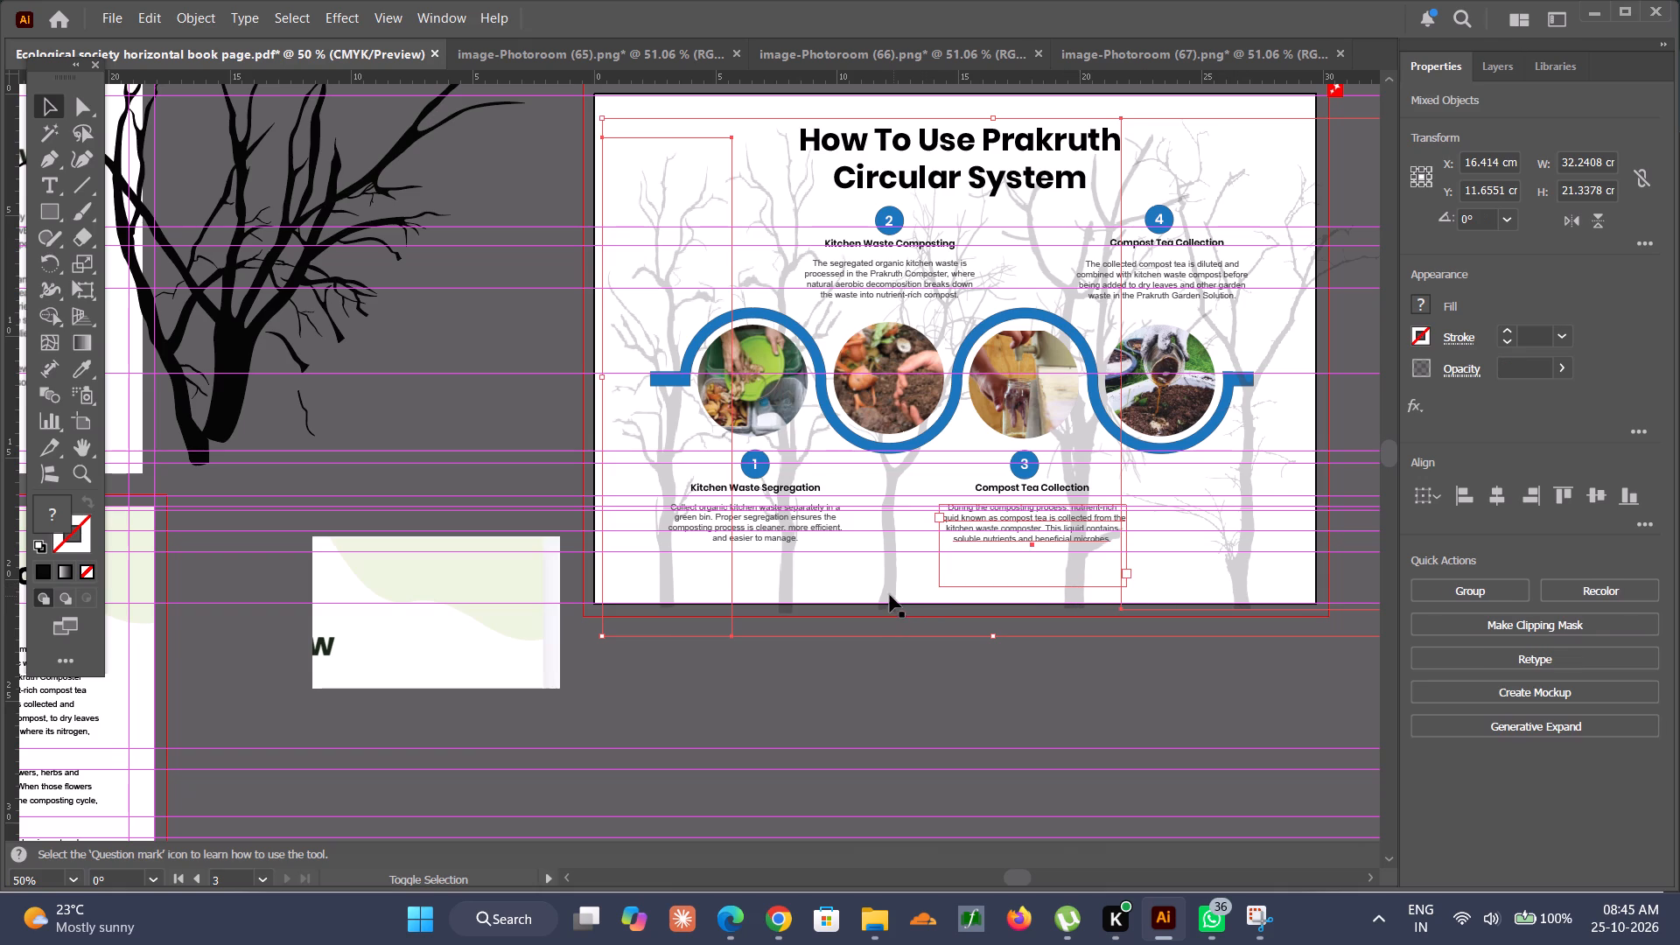
{"action": "left_click", "coordinate": [1036, 536], "text": "shift"}
{"action": "left_click", "coordinate": [1072, 590], "text": "shift"}
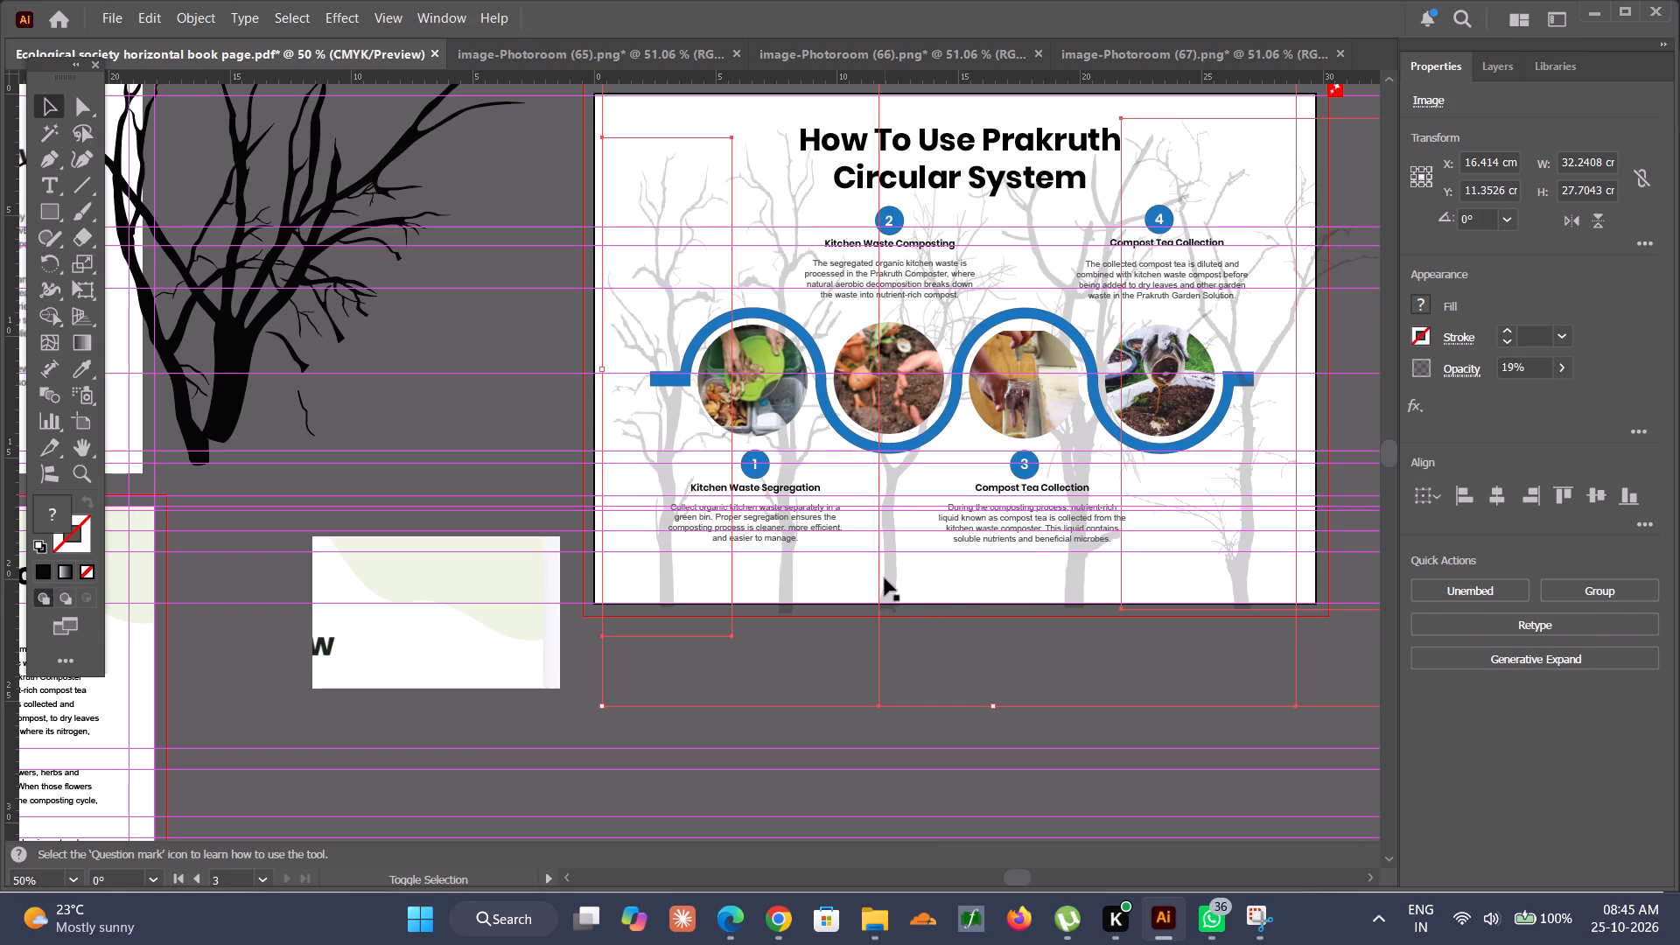
{"action": "left_click", "coordinate": [887, 591], "text": "shift"}
{"action": "left_click", "coordinate": [780, 601], "text": "shift"}
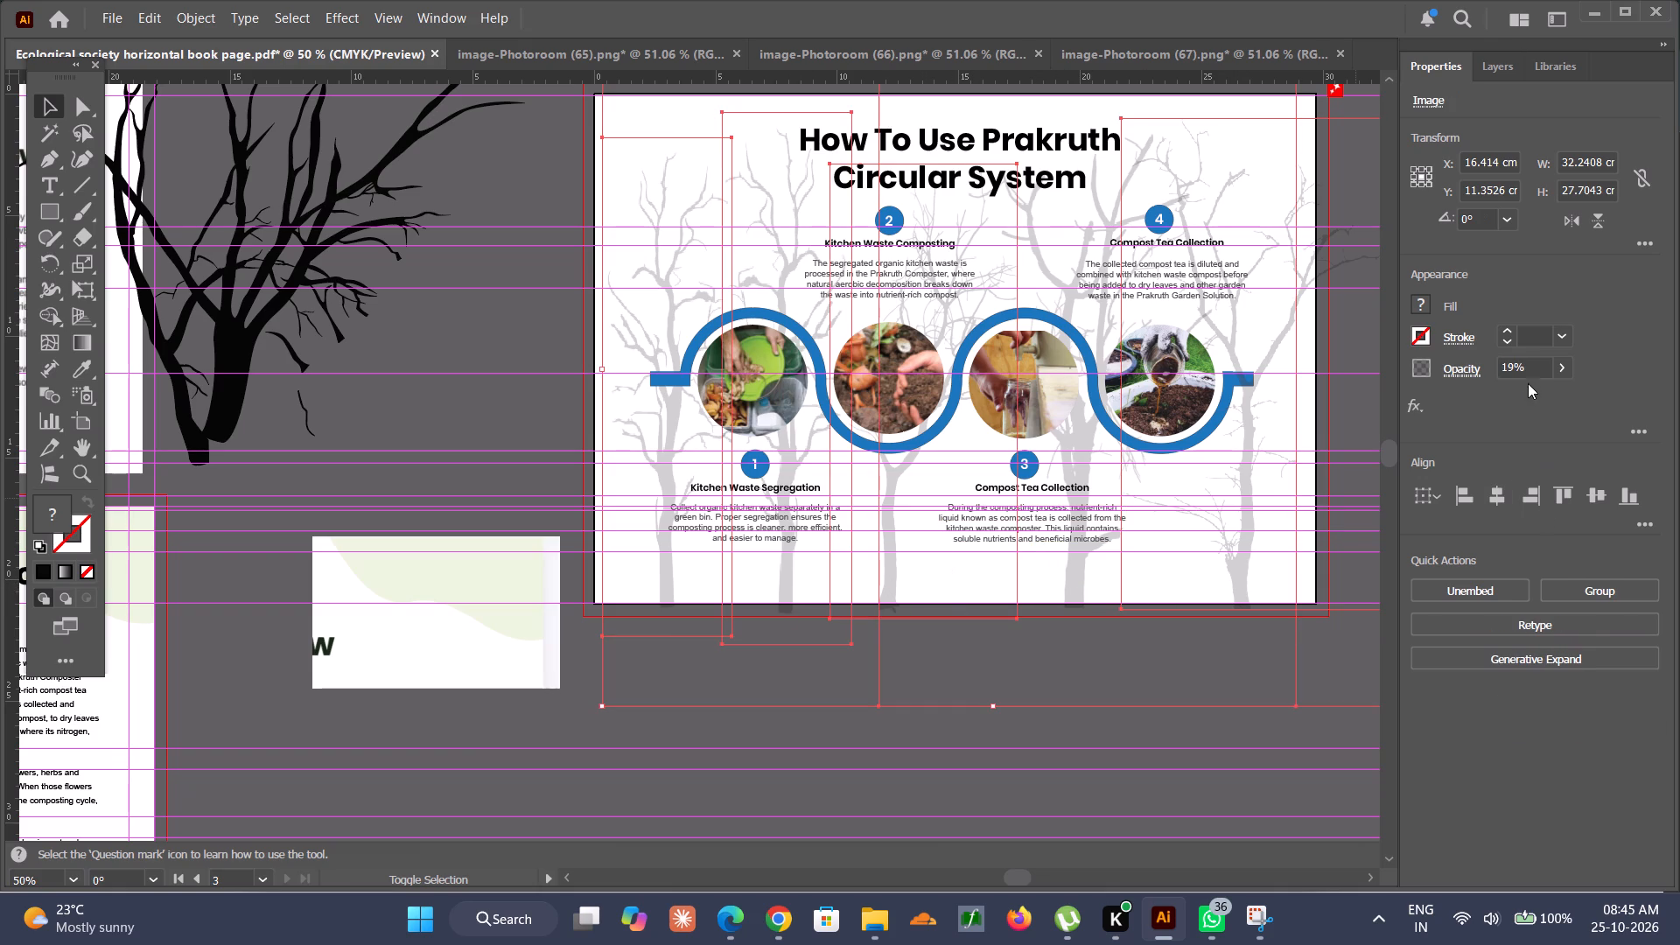
{"action": "left_click", "coordinate": [1528, 371]}
{"action": "key", "text": "BackSpace"}
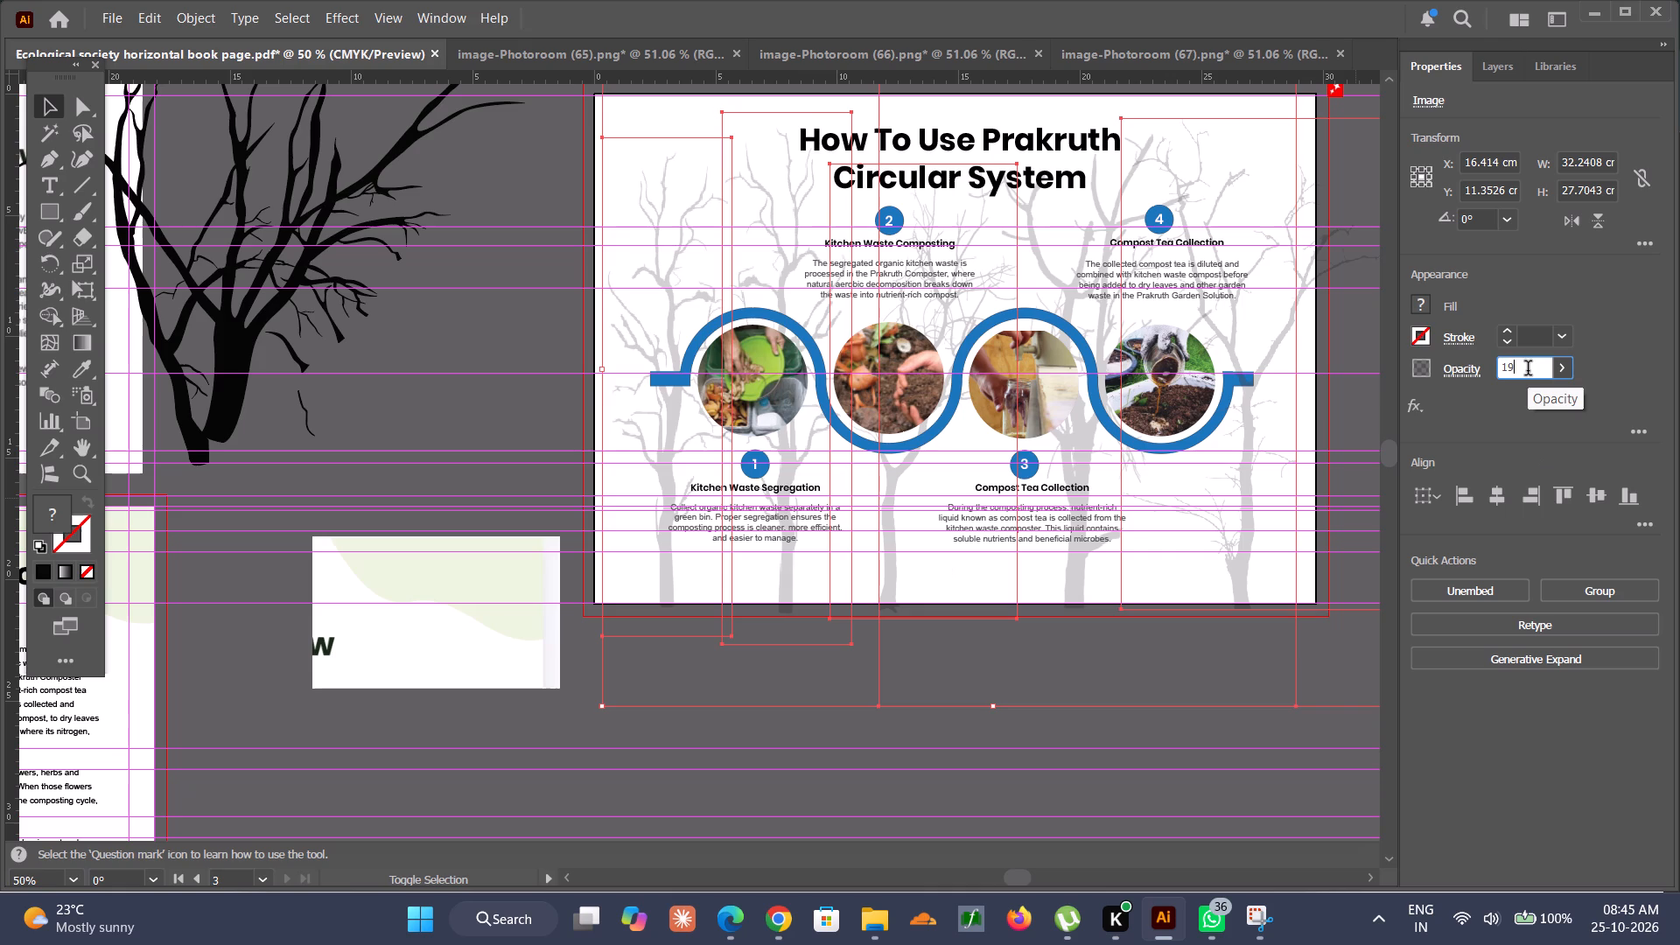
{"action": "key", "text": "BackSpace"}
{"action": "key", "text": "0"}
{"action": "key", "text": "BackSpace"}
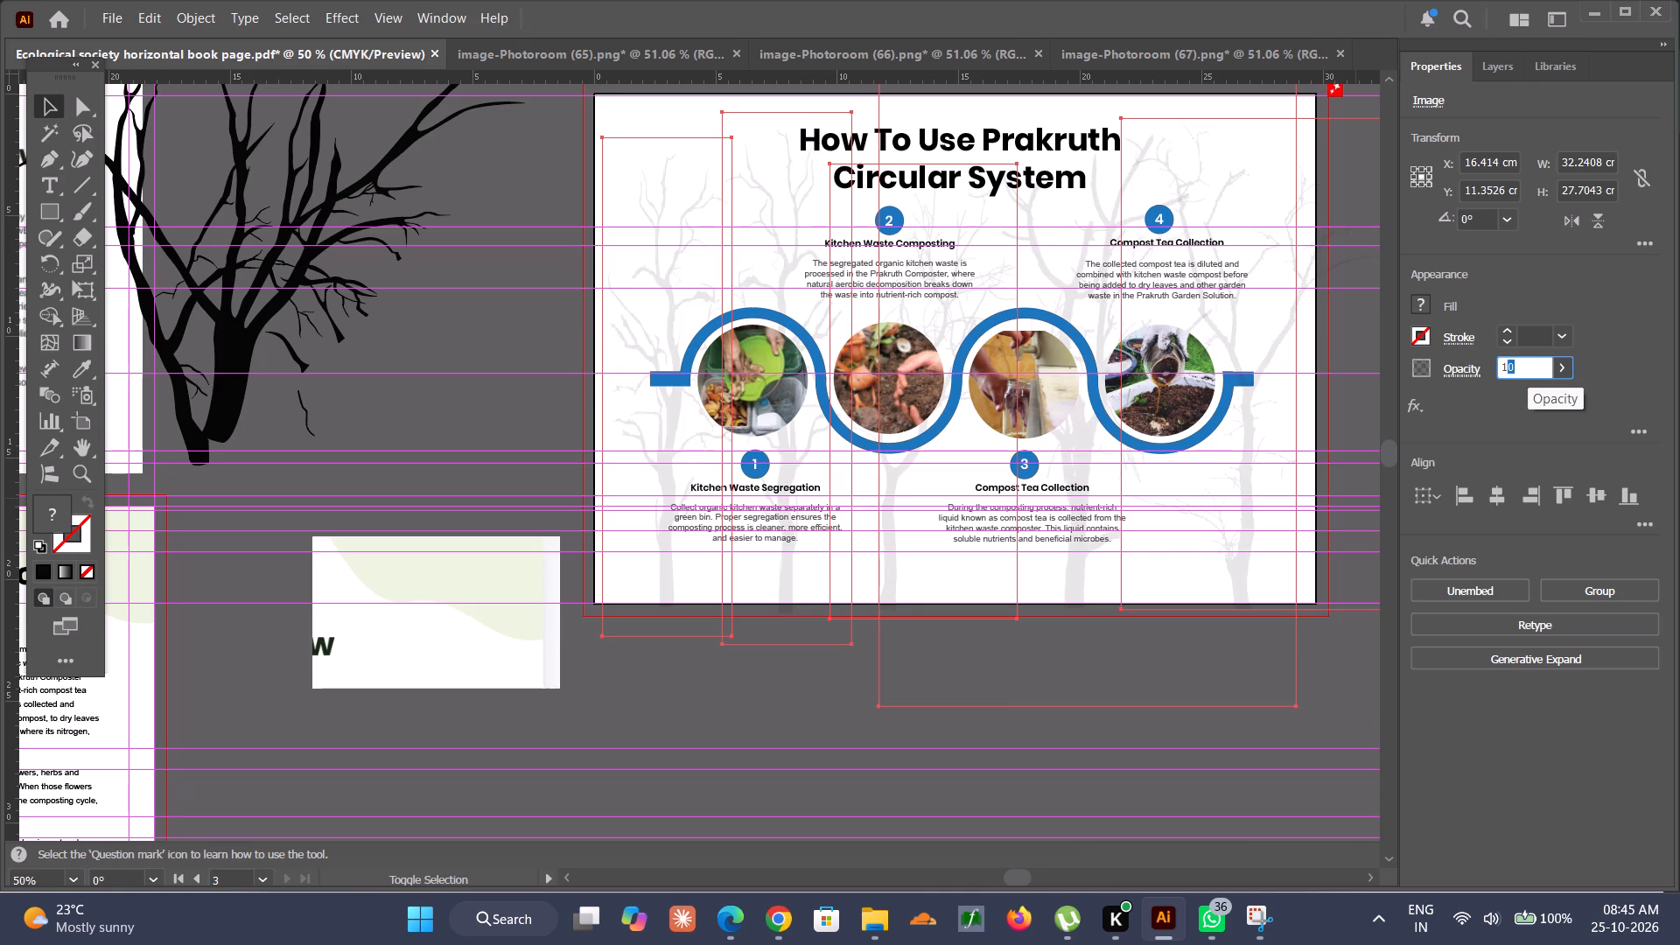
{"action": "key", "text": "BackSpace"}
{"action": "key", "text": "7"}
{"action": "left_click", "coordinate": [855, 706]}
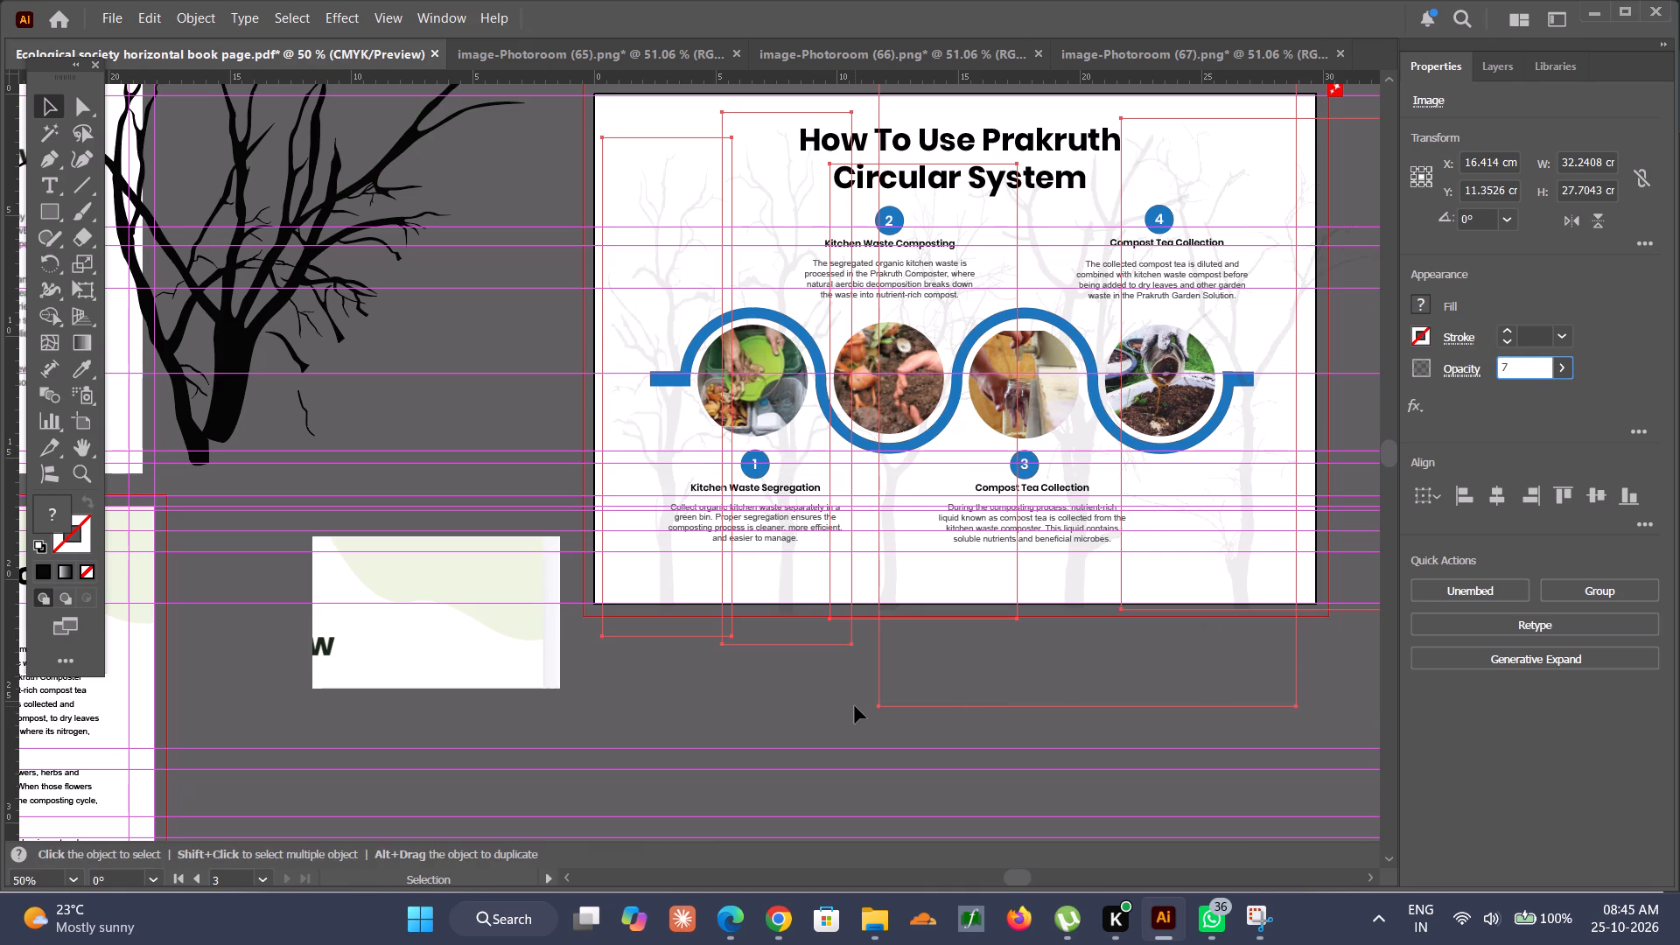
Review the lightened tree background on the "How To Use Prakruth Circular System" page up close and alongside the neighbouring pages.
{"action": "scroll", "coordinate": [853, 706], "scroll_direction": "down", "scroll_amount": 4, "text": "alt"}
{"action": "scroll", "coordinate": [853, 706], "scroll_direction": "up", "scroll_amount": 4, "text": "alt"}
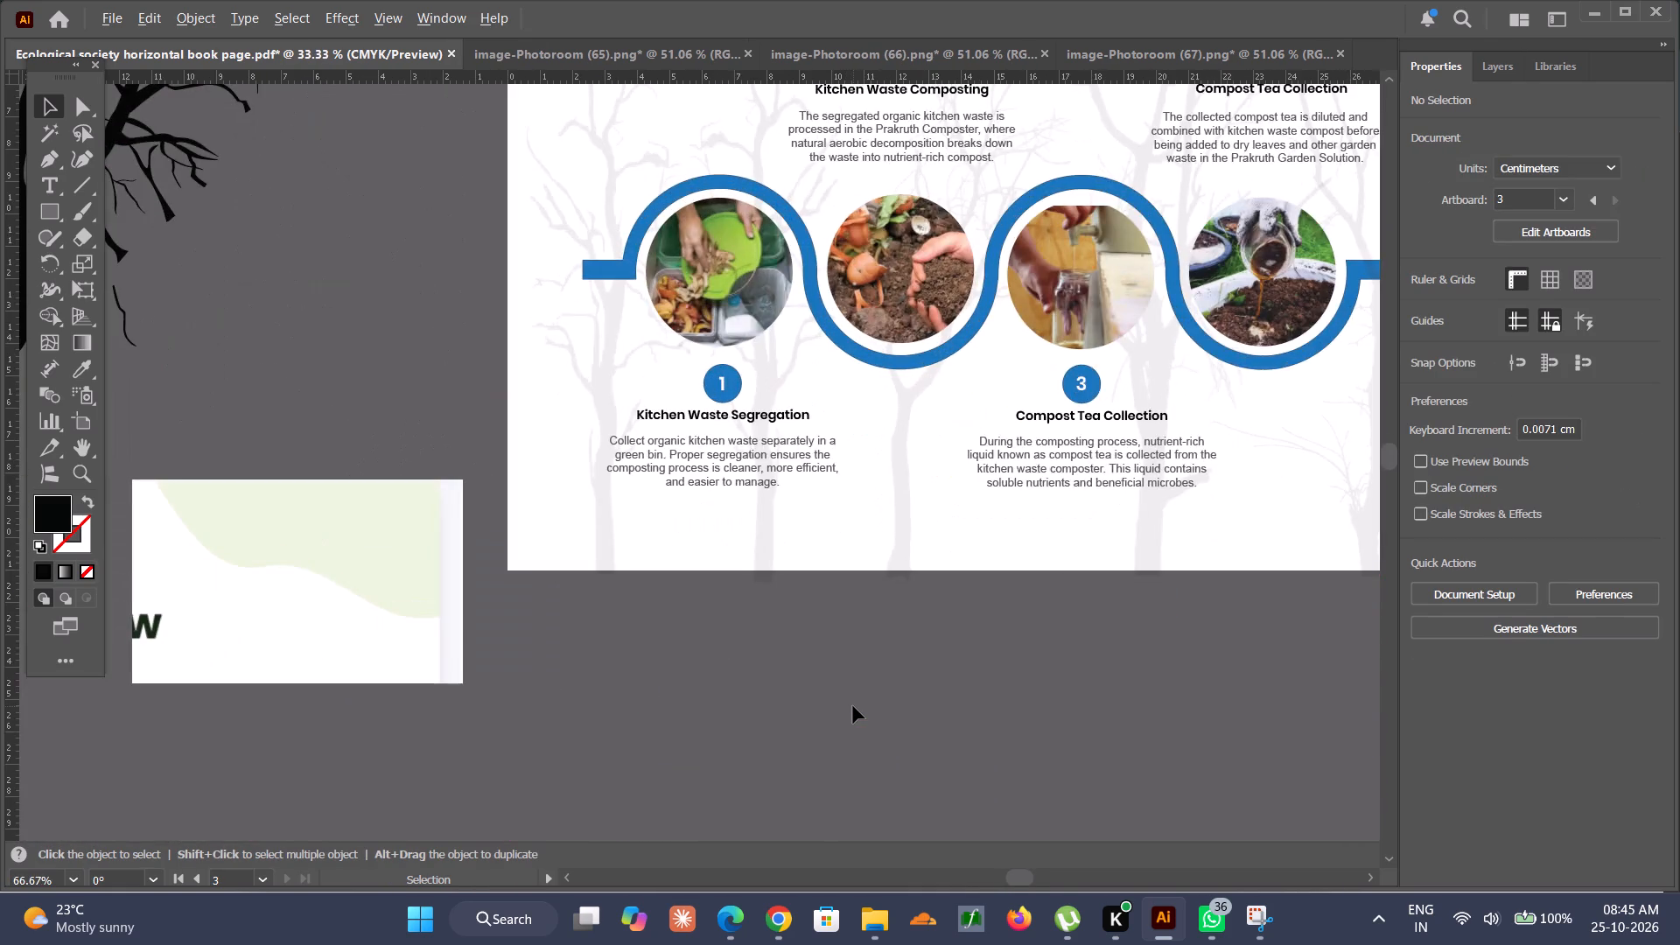
{"action": "scroll", "coordinate": [853, 706], "scroll_direction": "down", "scroll_amount": 2, "text": "alt"}
{"action": "scroll", "coordinate": [853, 706], "scroll_direction": "up", "scroll_amount": 3}
{"action": "scroll", "coordinate": [853, 706], "scroll_direction": "up", "scroll_amount": 2, "text": "alt"}
{"action": "scroll", "coordinate": [853, 706], "scroll_direction": "down", "scroll_amount": 4, "text": "alt"}
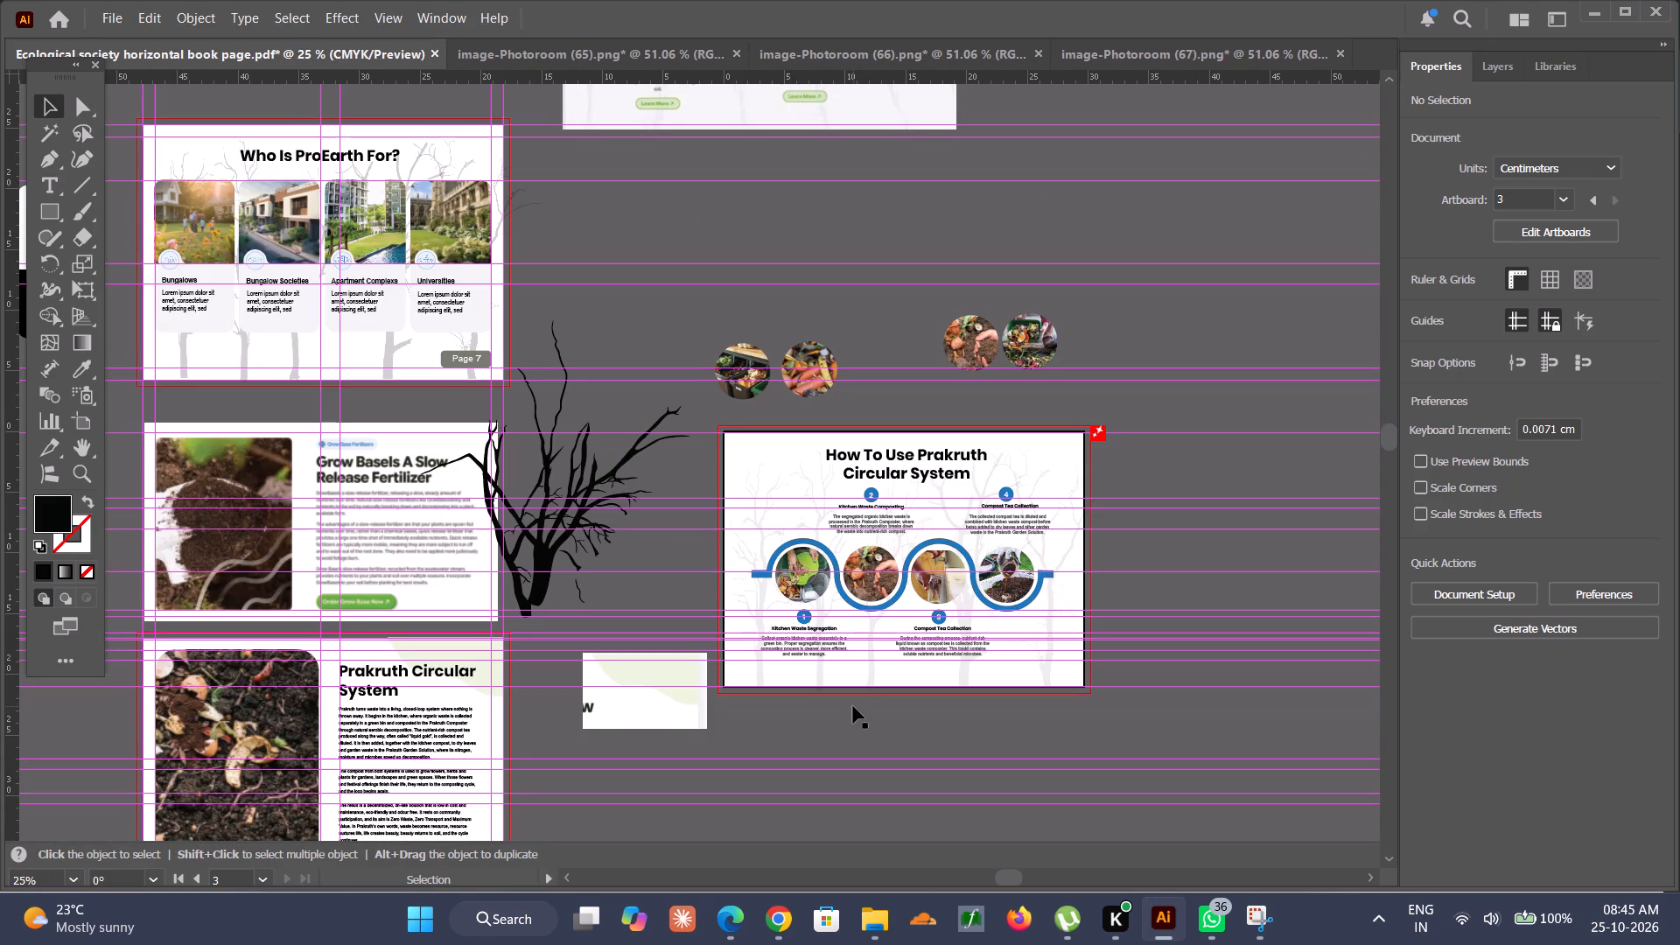
{"action": "scroll", "coordinate": [853, 706], "scroll_direction": "right", "scroll_amount": 2}
Set the opacity of the faded trees on the "Who Is ProEarth For?" page, except the rightmost one, to 7%.
{"action": "scroll", "coordinate": [313, 104], "scroll_direction": "up", "scroll_amount": 2, "text": "alt"}
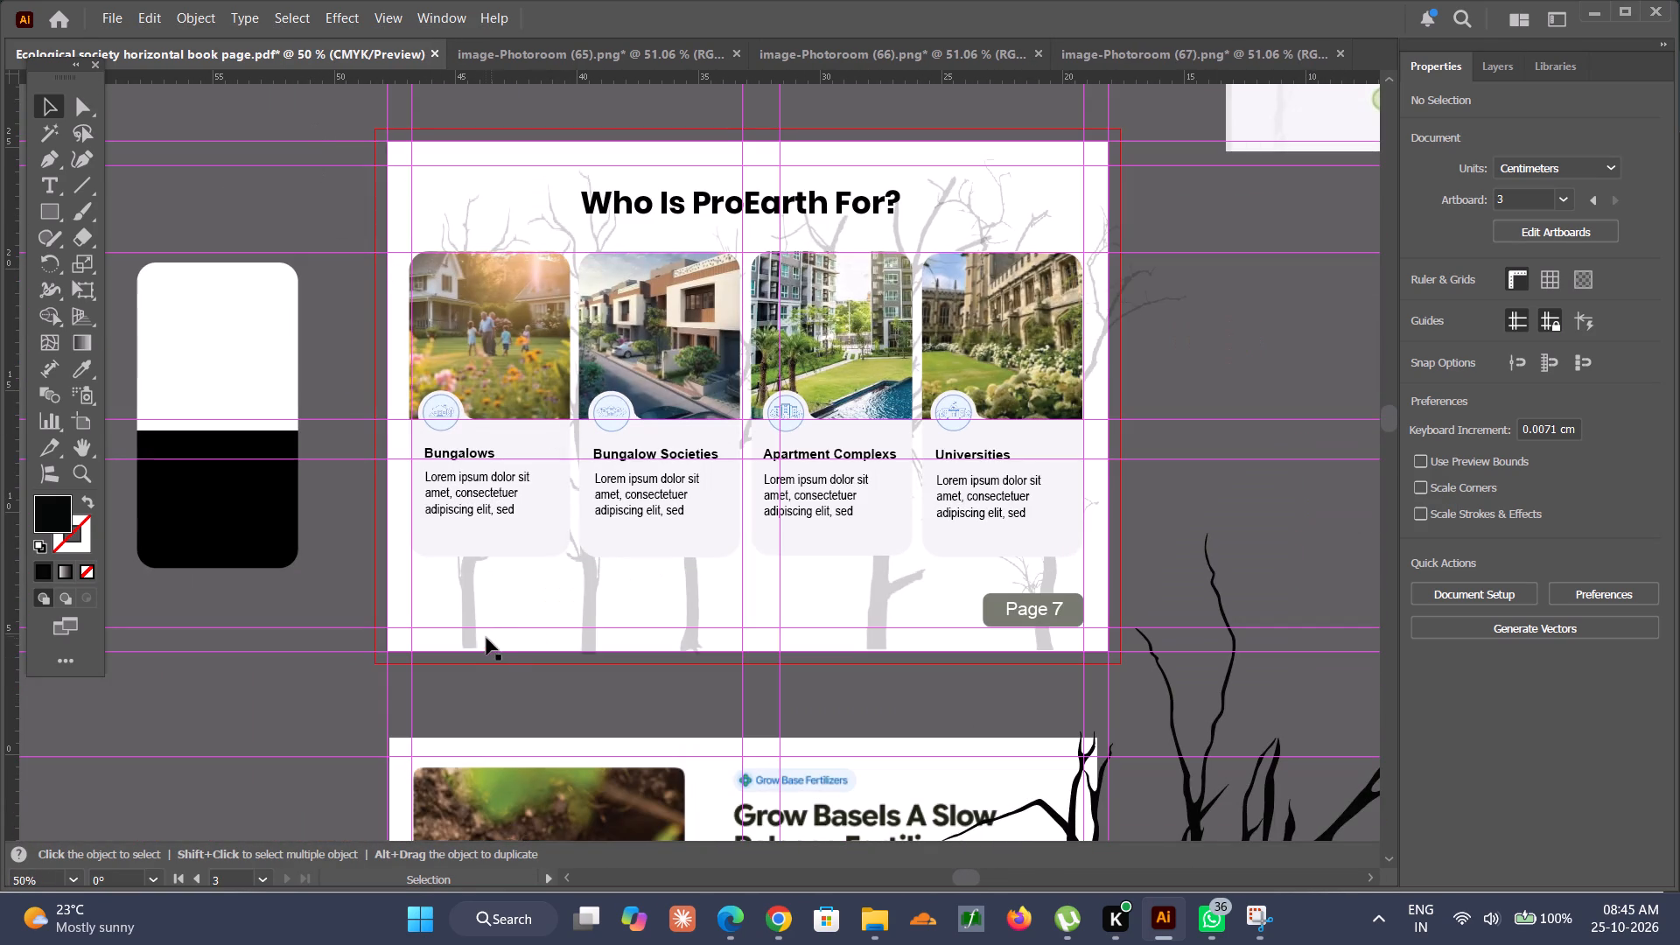
{"action": "scroll", "coordinate": [474, 633], "scroll_direction": "up", "scroll_amount": 2, "text": "alt"}
{"action": "left_click_drag", "start_coordinate": [472, 624], "coordinate": [471, 632]}
{"action": "scroll", "coordinate": [471, 632], "scroll_direction": "down", "scroll_amount": 1, "text": "alt"}
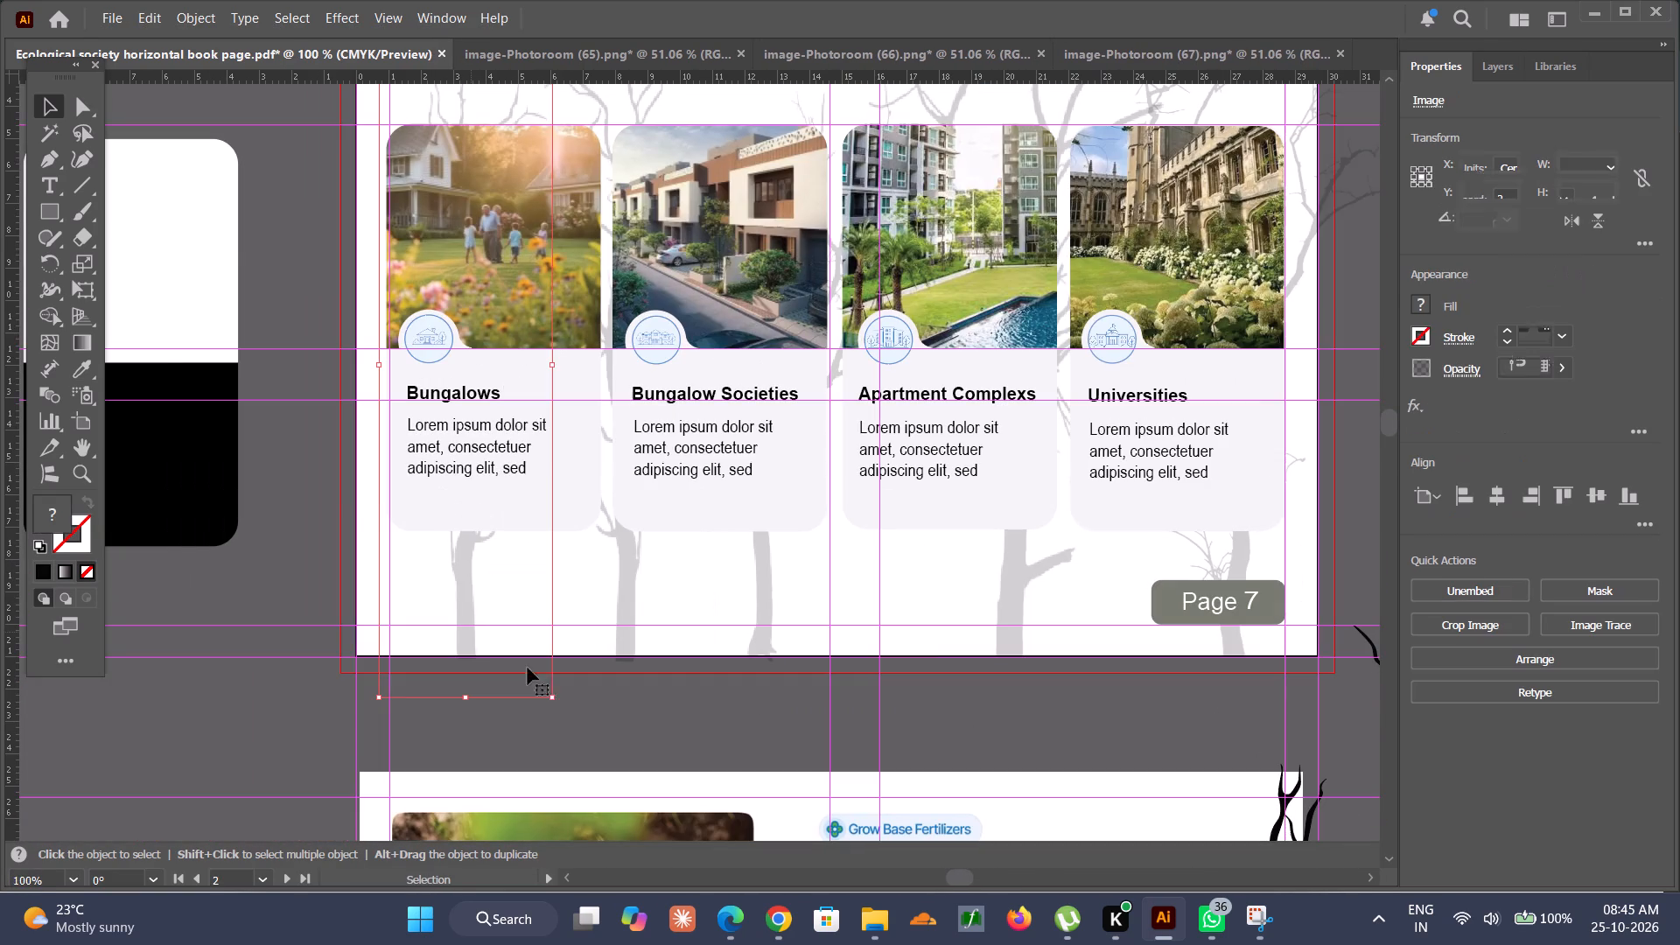
{"action": "left_click", "coordinate": [554, 685]}
{"action": "left_click", "coordinate": [771, 624]}
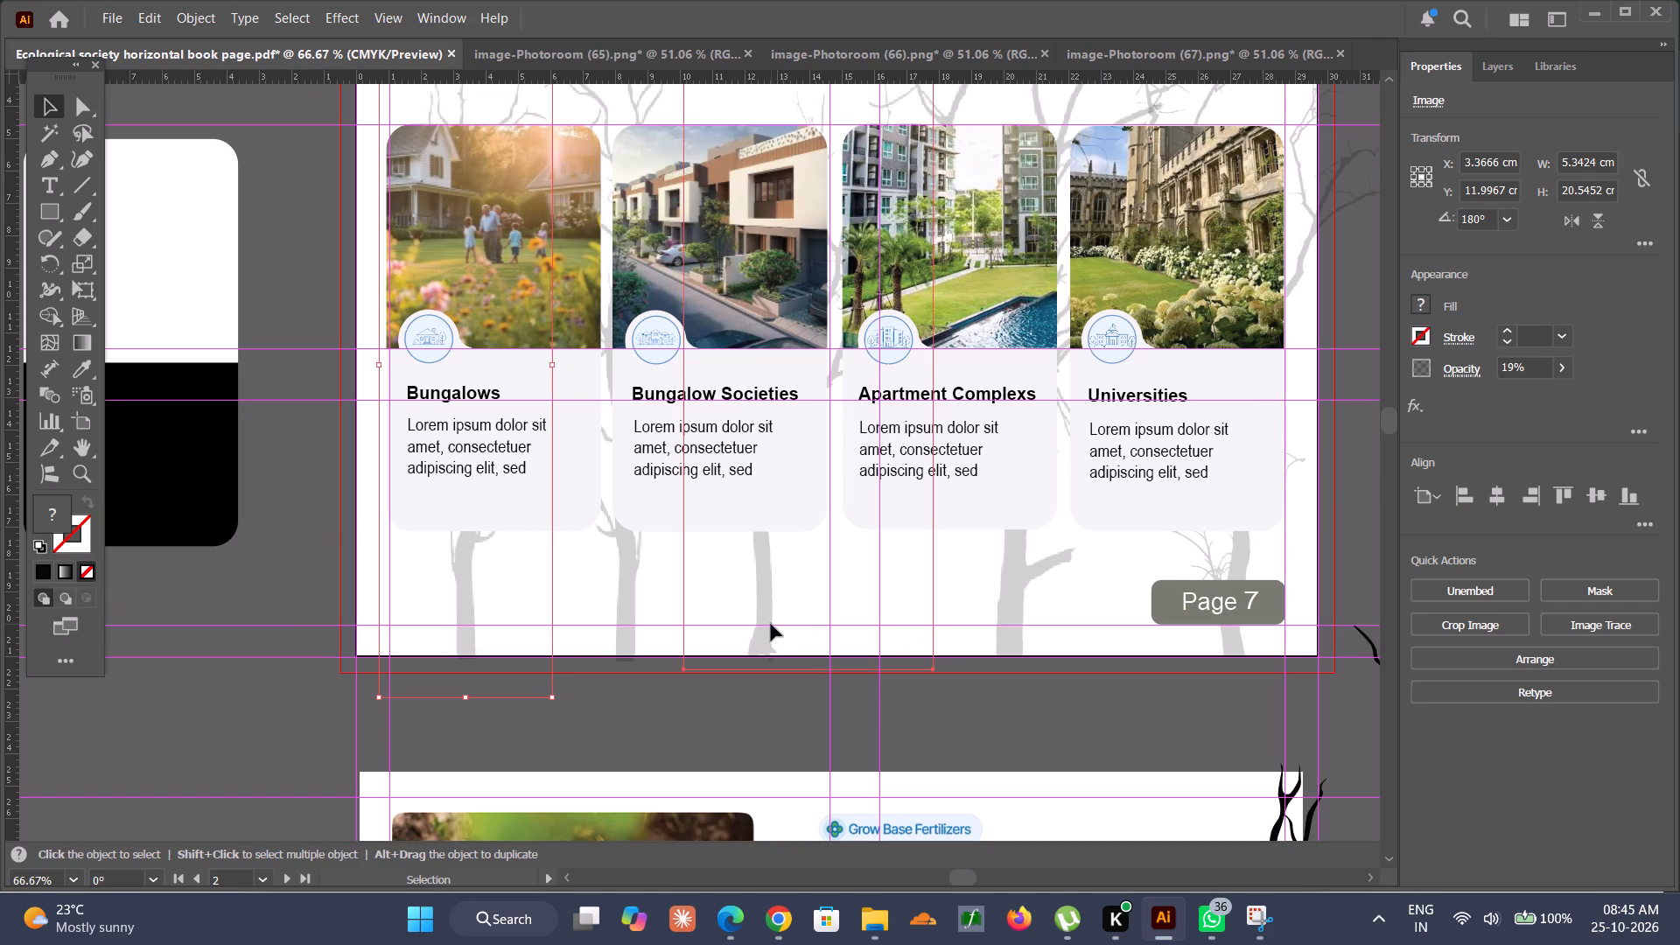
{"action": "left_click", "coordinate": [809, 668]}
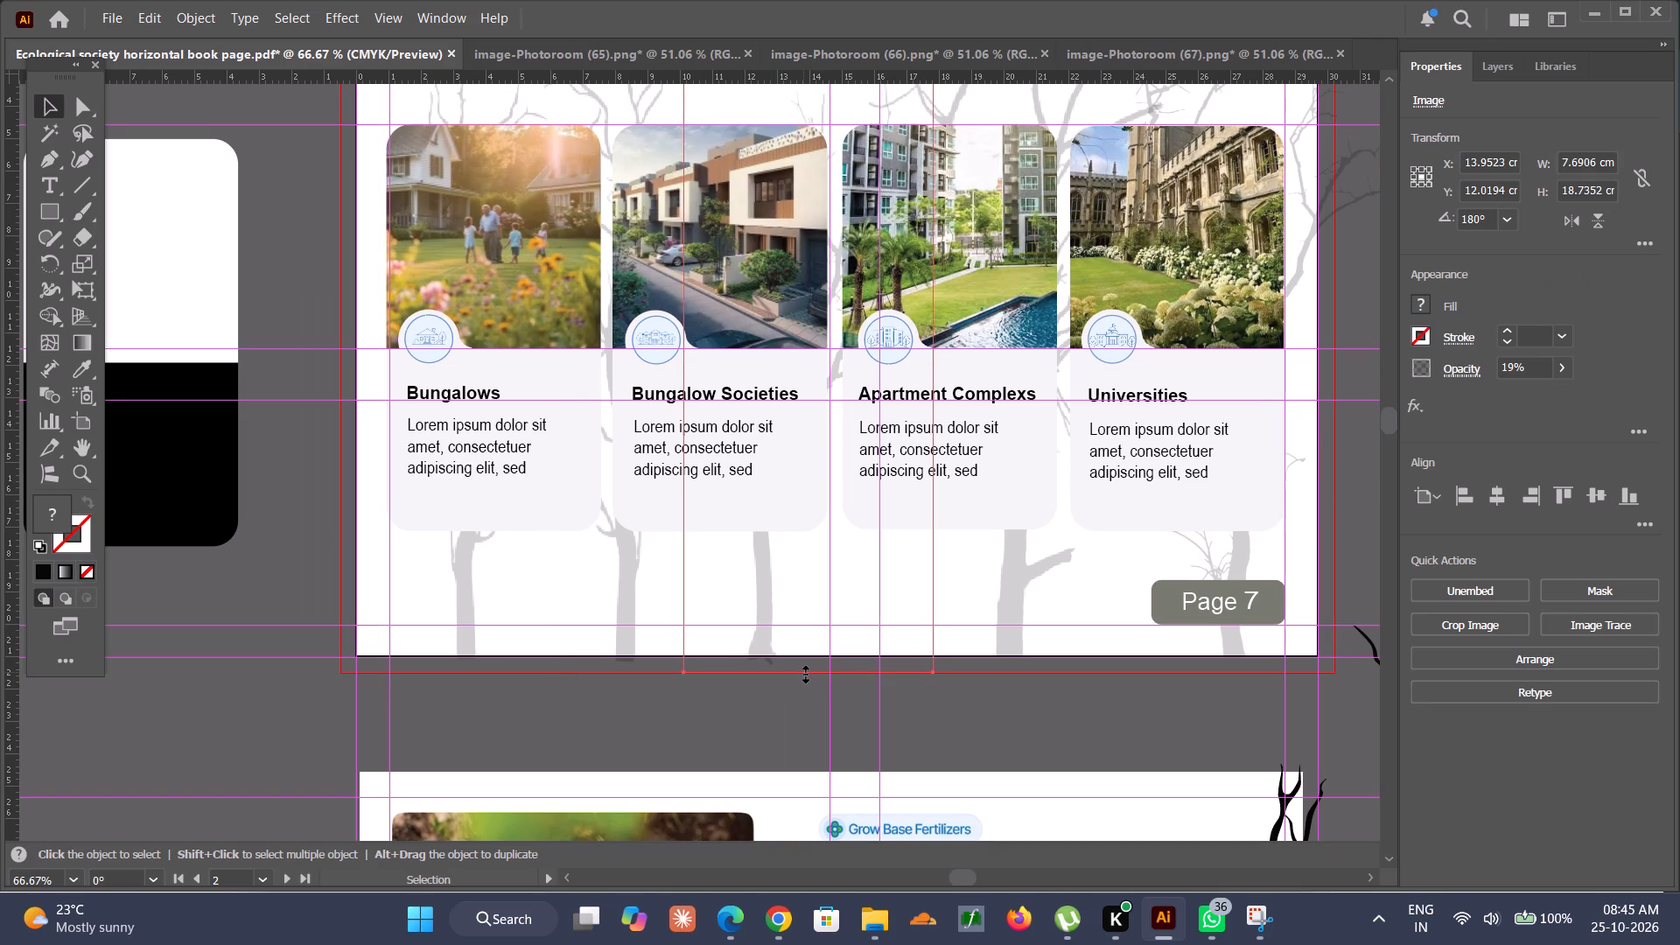
{"action": "left_click", "coordinate": [809, 700]}
{"action": "scroll", "coordinate": [468, 644], "scroll_direction": "down", "scroll_amount": 1, "text": "alt"}
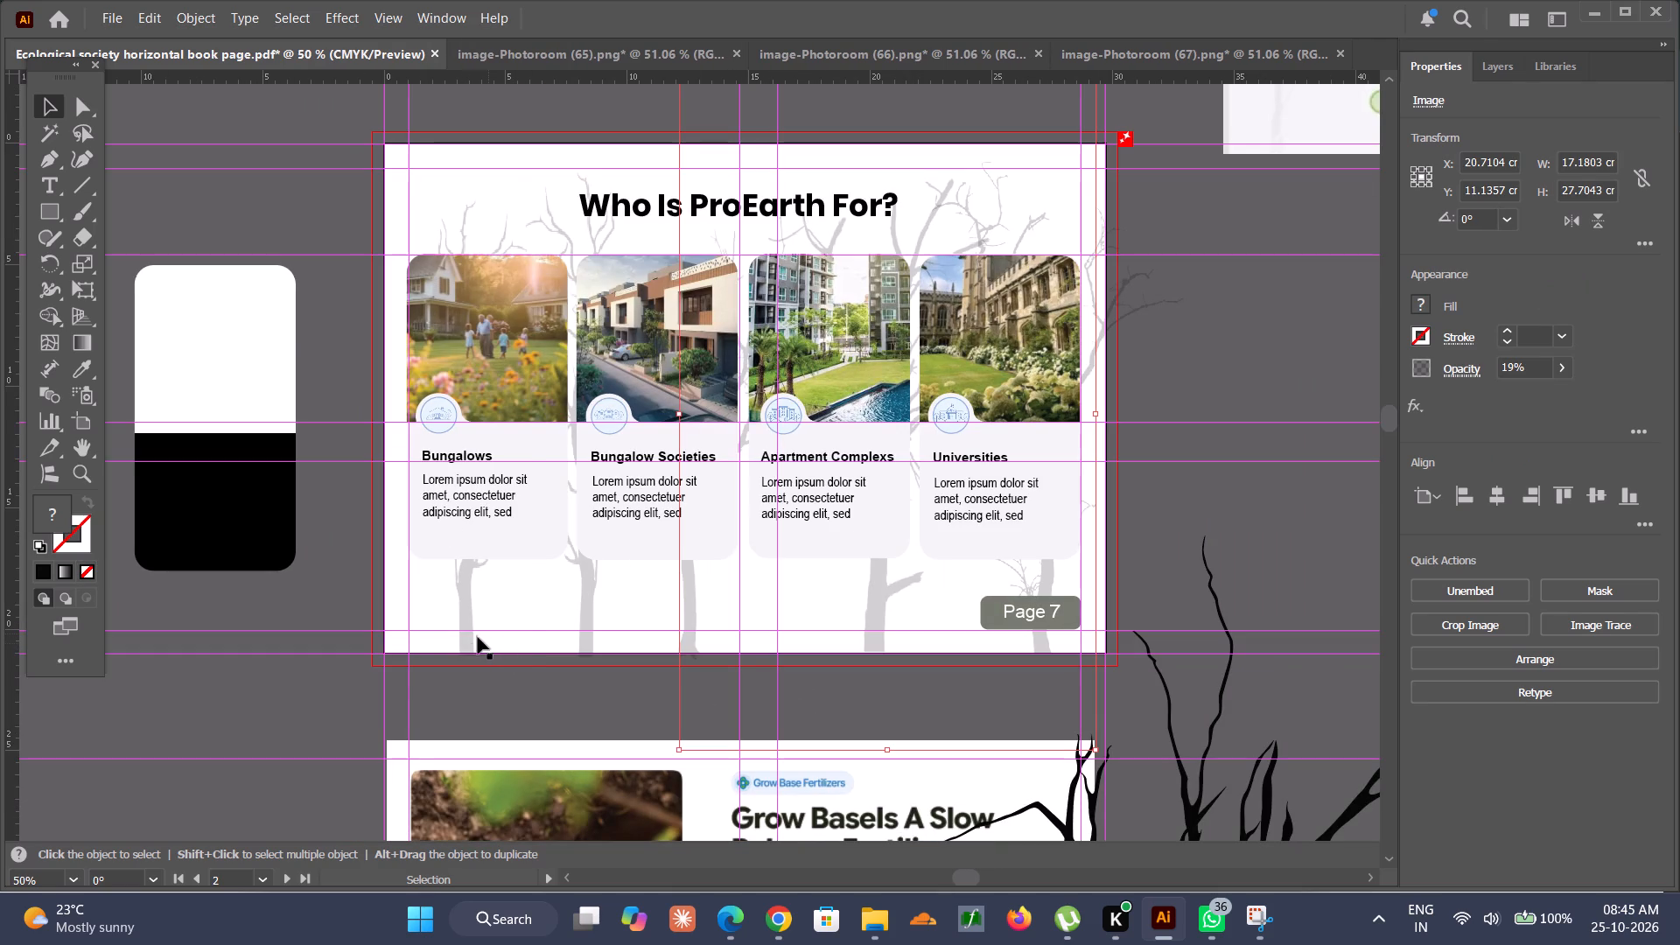
{"action": "left_click", "coordinate": [472, 646]}
{"action": "left_click", "coordinate": [575, 647], "text": "shift"}
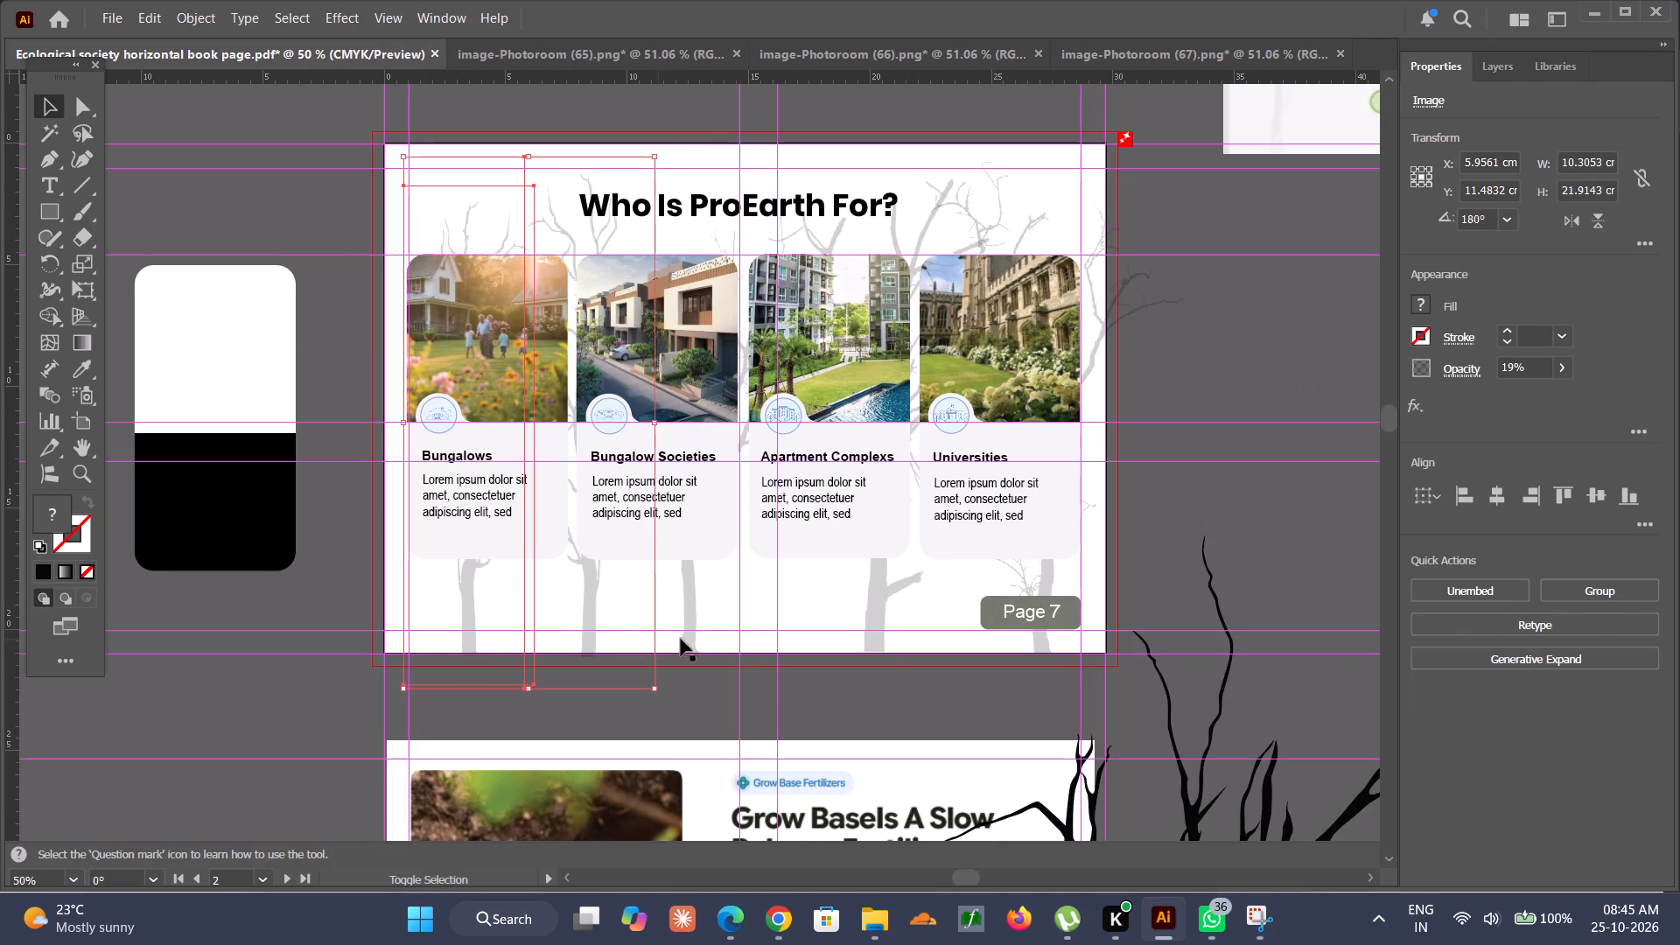
{"action": "left_click", "coordinate": [688, 637], "text": "shift"}
{"action": "left_click", "coordinate": [878, 648], "text": "shift"}
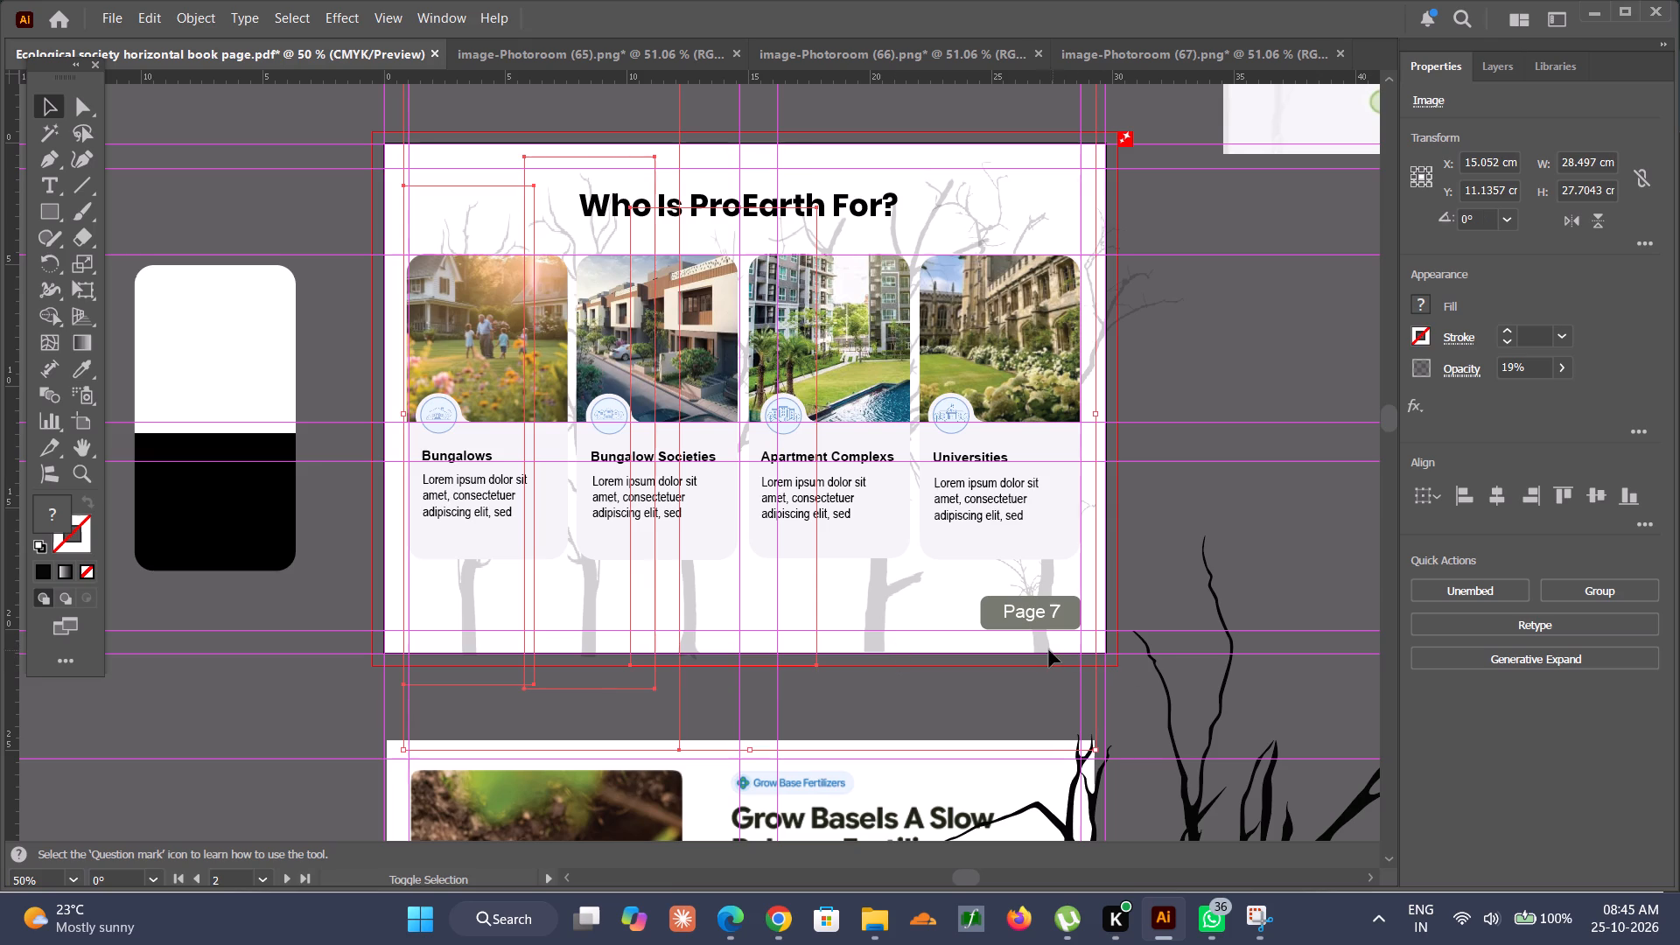
{"action": "left_click", "coordinate": [1047, 650], "text": "shift"}
{"action": "left_click", "coordinate": [1042, 638], "text": "shift"}
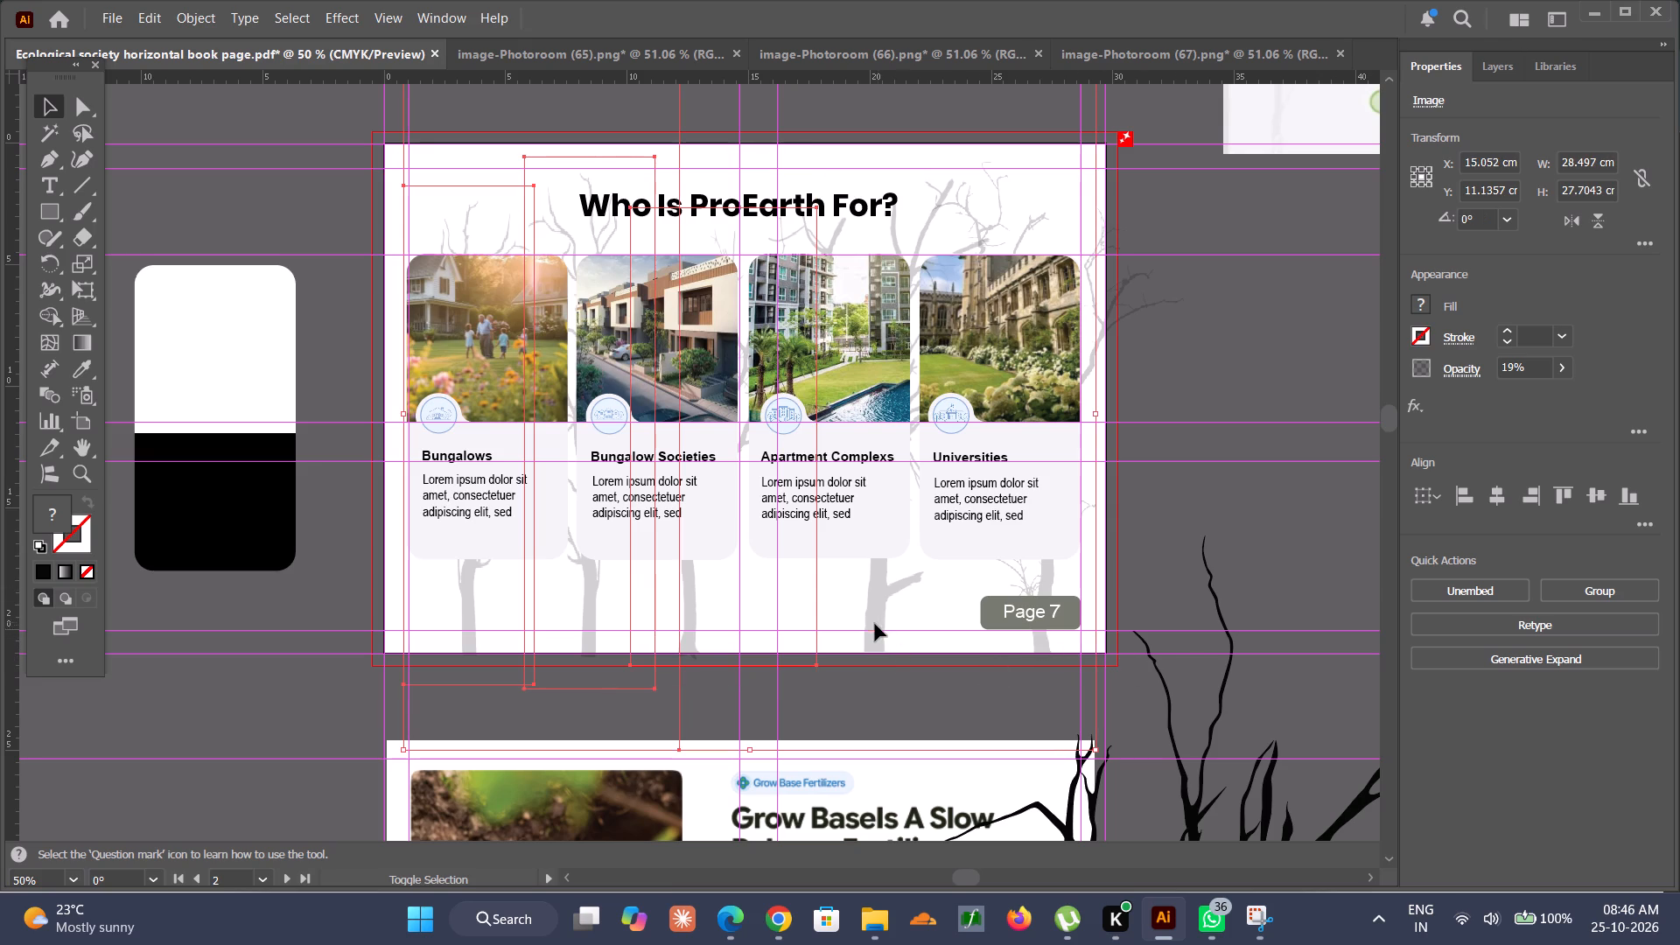
{"action": "left_click", "coordinate": [876, 628], "text": "shift"}
{"action": "left_click", "coordinate": [876, 628], "text": "shift"}
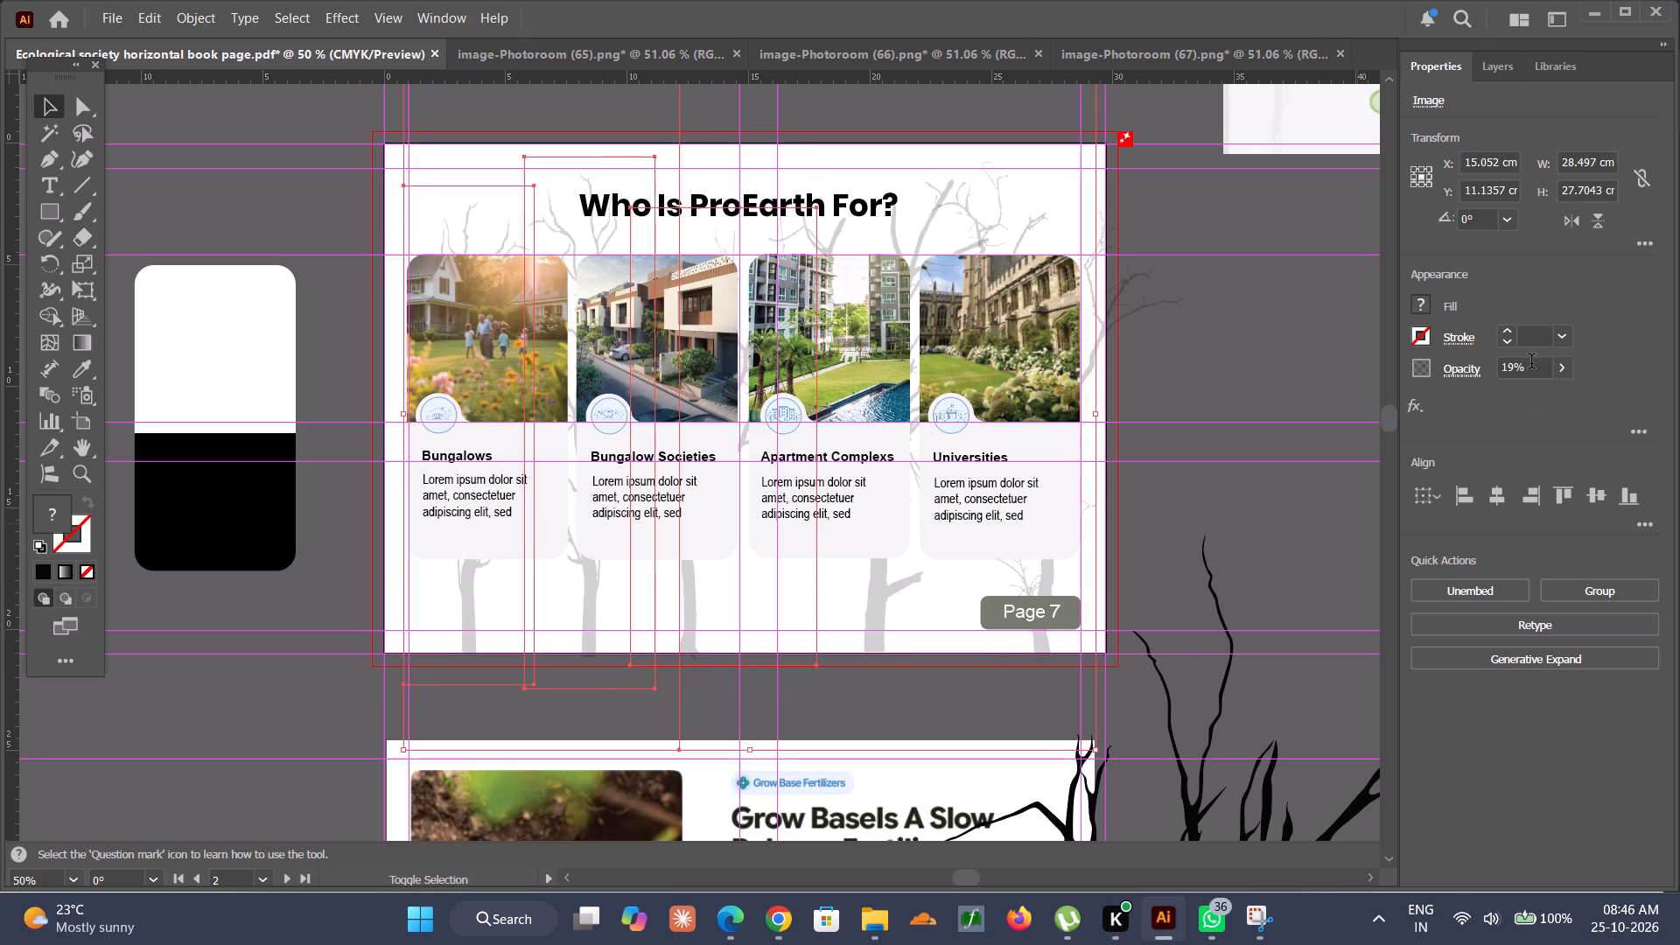
{"action": "double_click", "coordinate": [1525, 367]}
{"action": "key", "text": "7"}
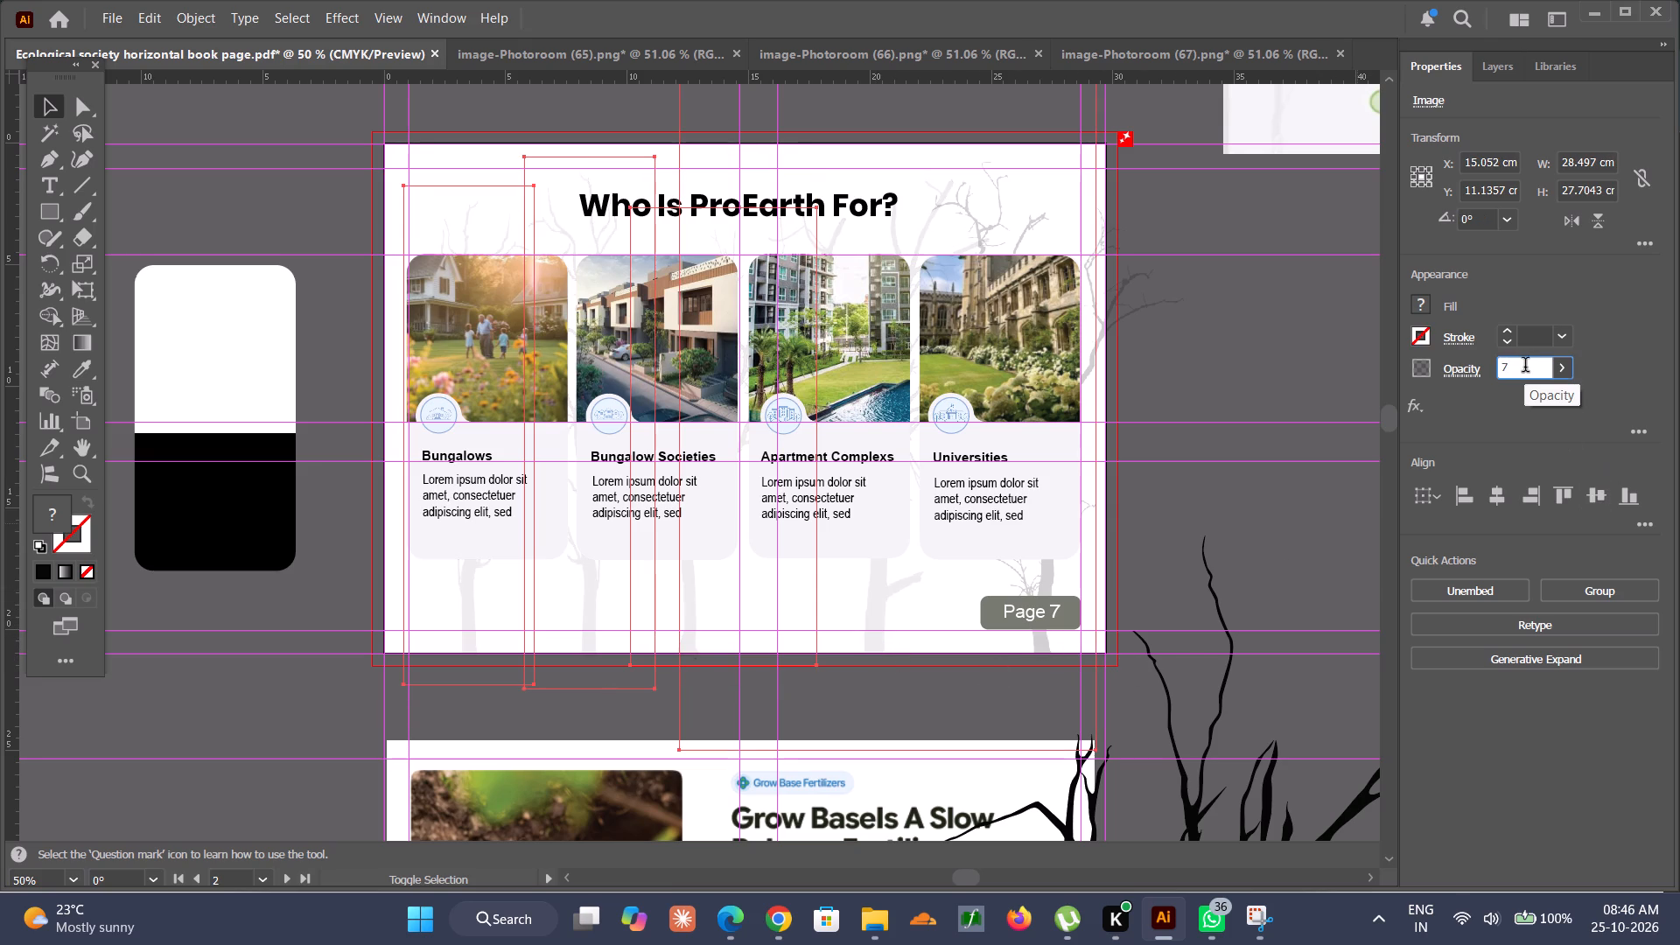
{"action": "key", "text": "Return"}
{"action": "left_click", "coordinate": [1319, 455]}
Crop the oversized tree image behind the Apartment Complexs card on the "Who Is ProEarth For?" page to about 7.6 by 20.8 cm.
{"action": "left_click", "coordinate": [1040, 650]}
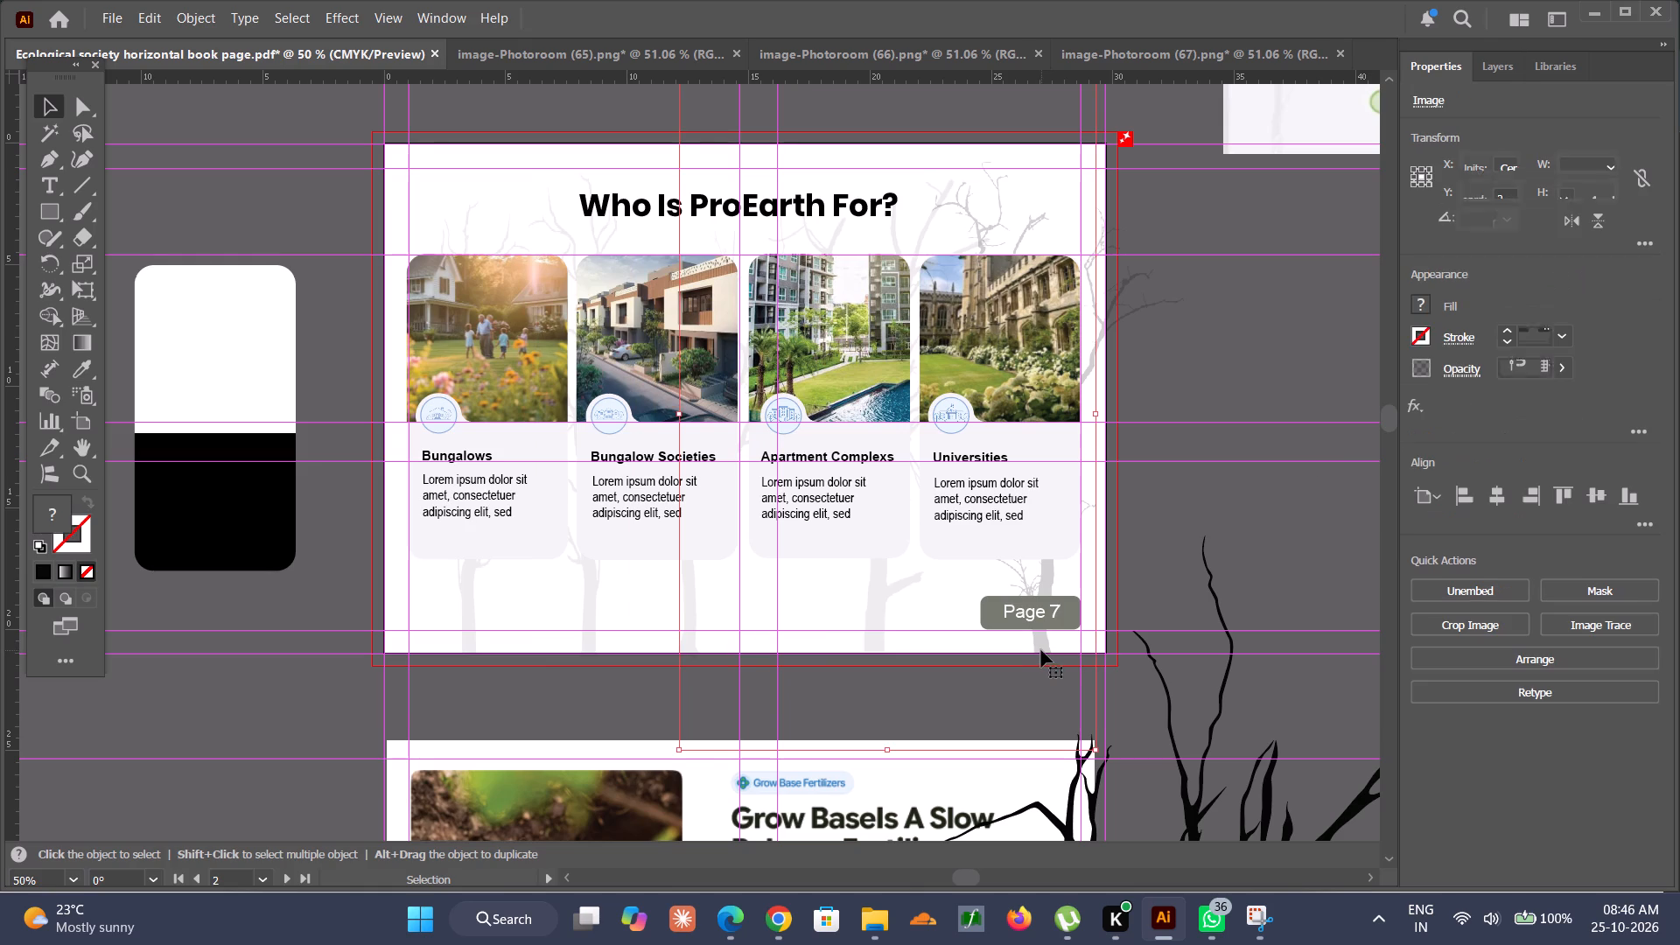
{"action": "triple_click", "coordinate": [1046, 637]}
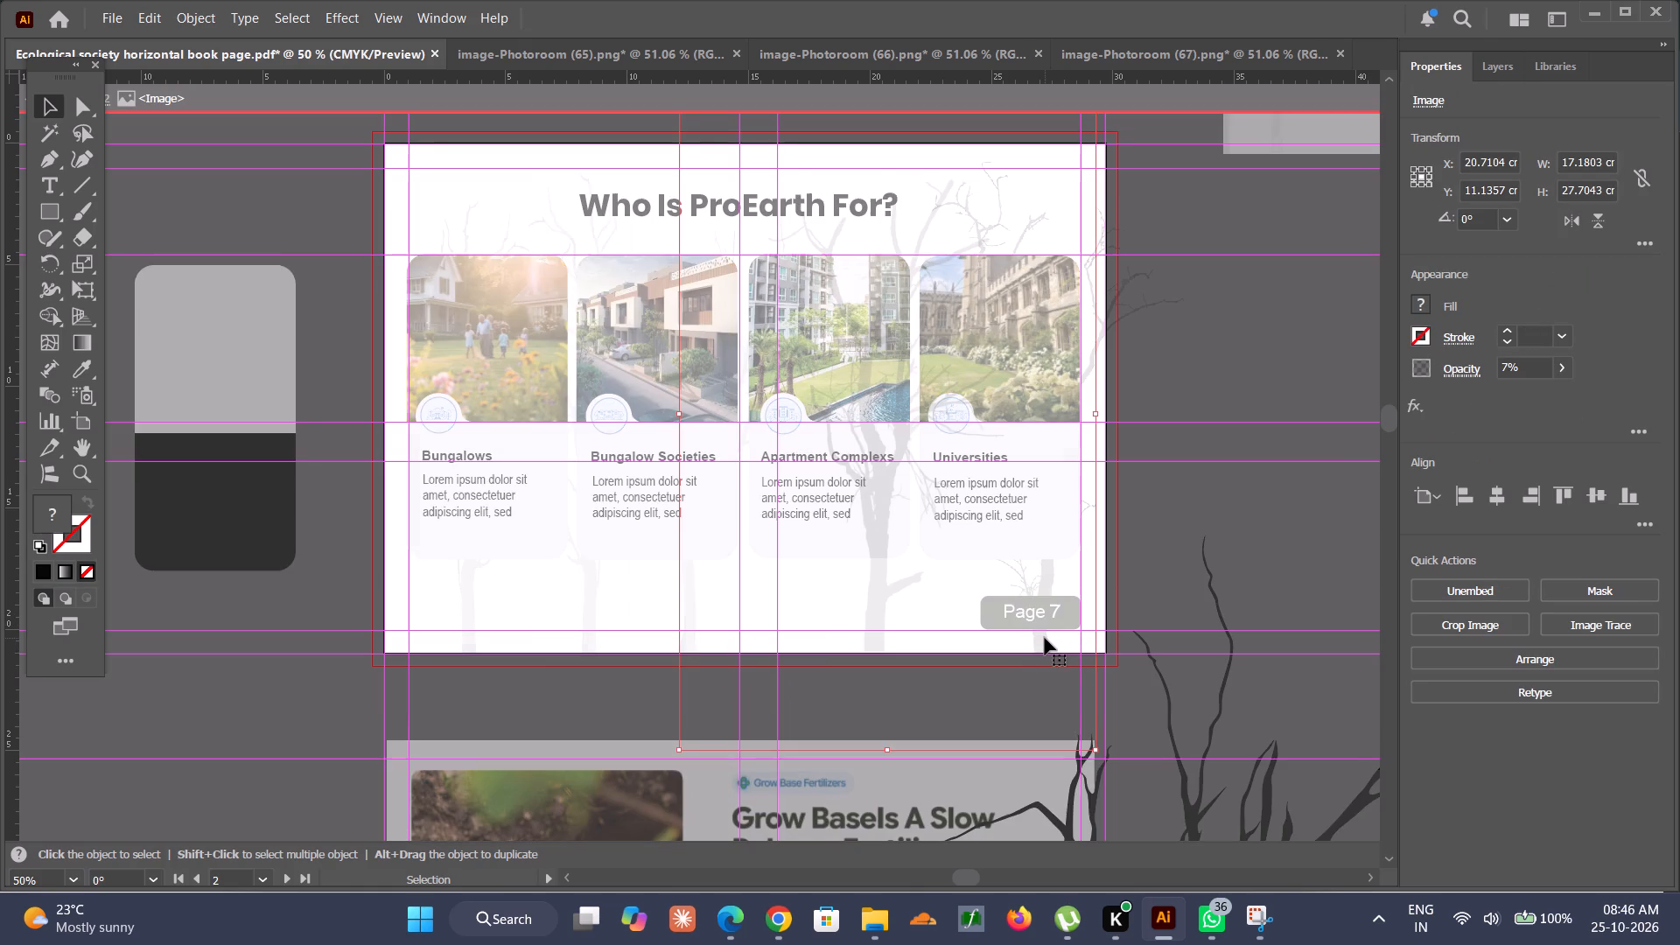
{"action": "left_click_drag", "start_coordinate": [1045, 638], "coordinate": [1012, 640]}
{"action": "key", "text": "ctrl+z"}
{"action": "left_click", "coordinate": [1466, 621]}
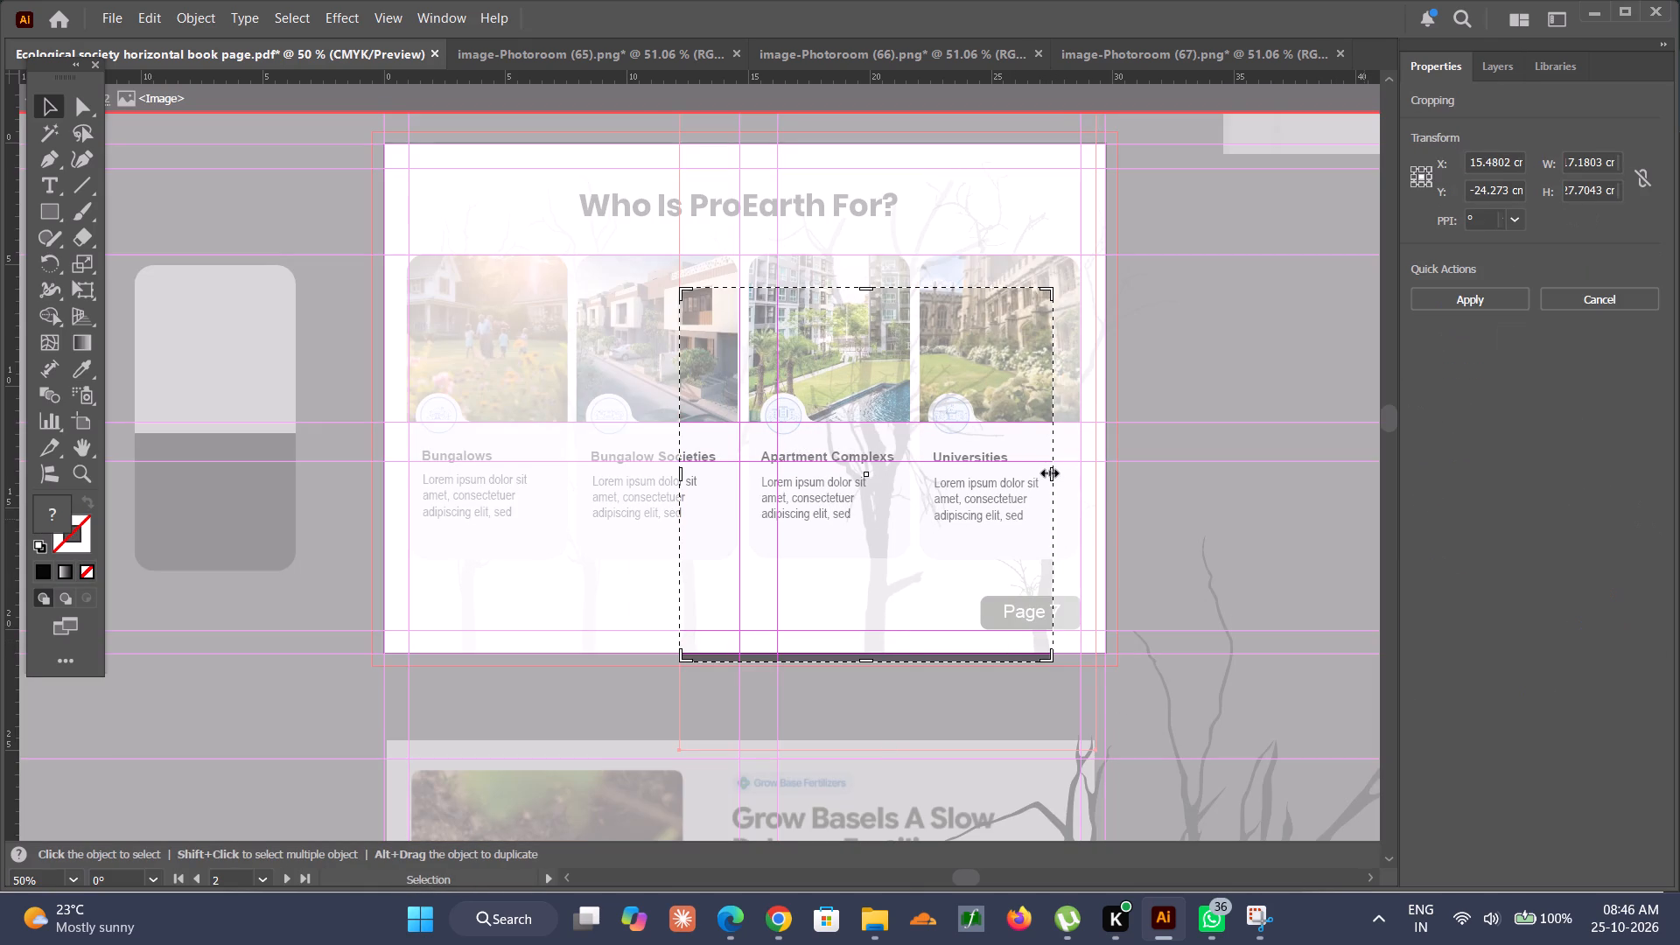
{"action": "left_click_drag", "start_coordinate": [1047, 471], "coordinate": [957, 469]}
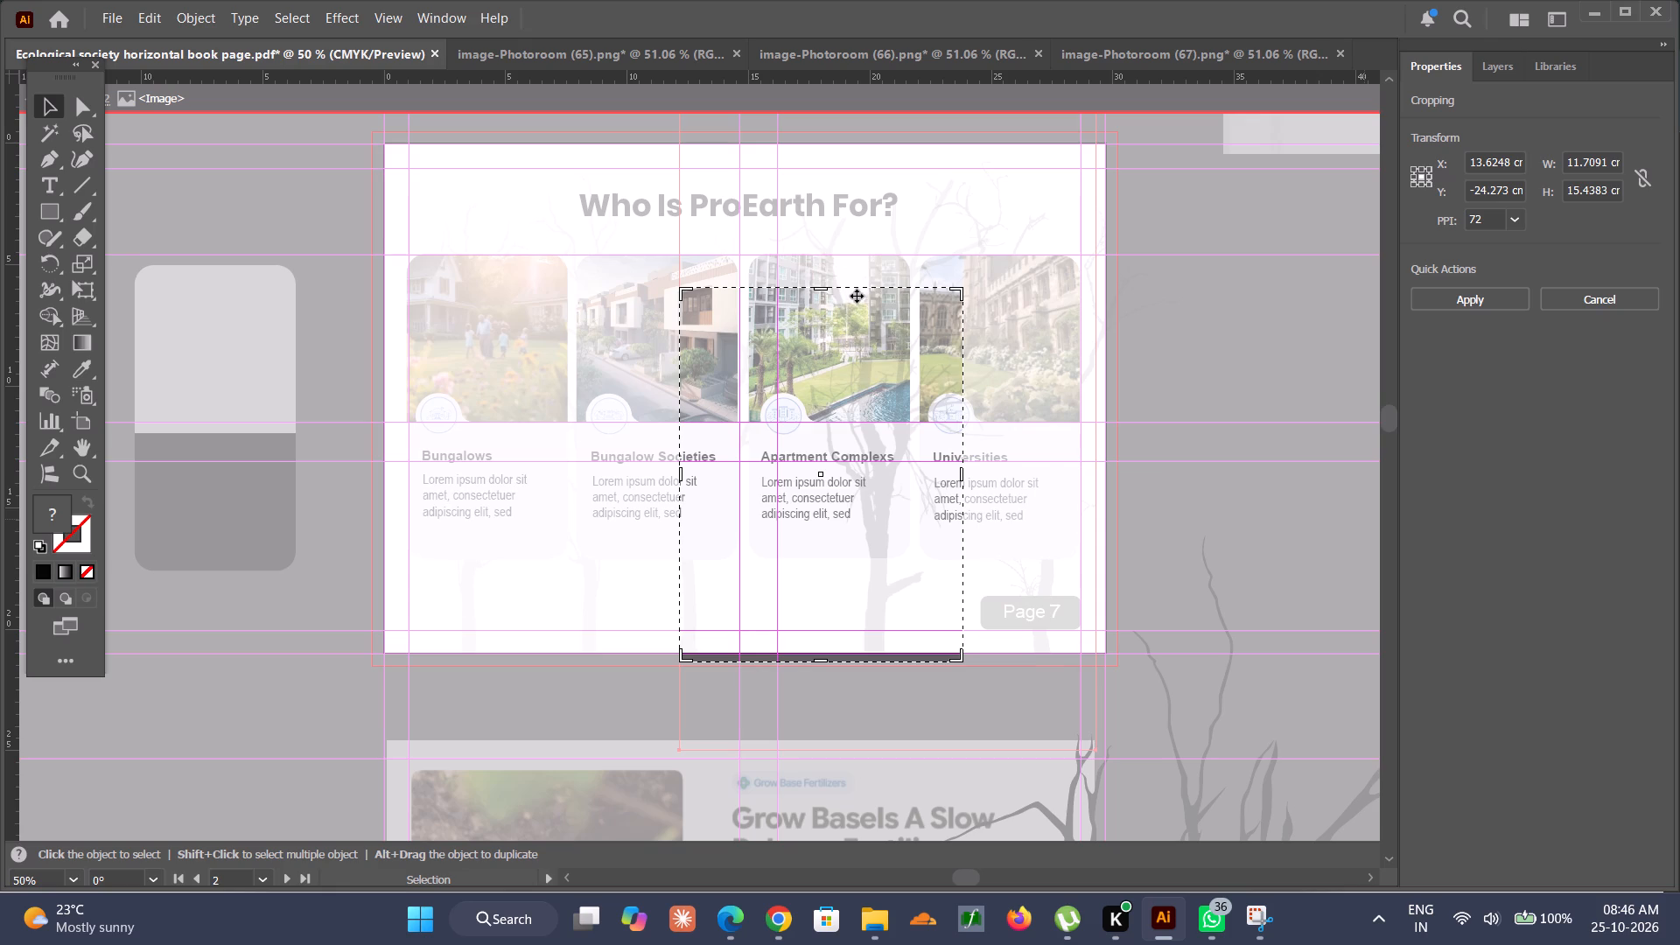
{"action": "left_click_drag", "start_coordinate": [821, 292], "coordinate": [809, 139]}
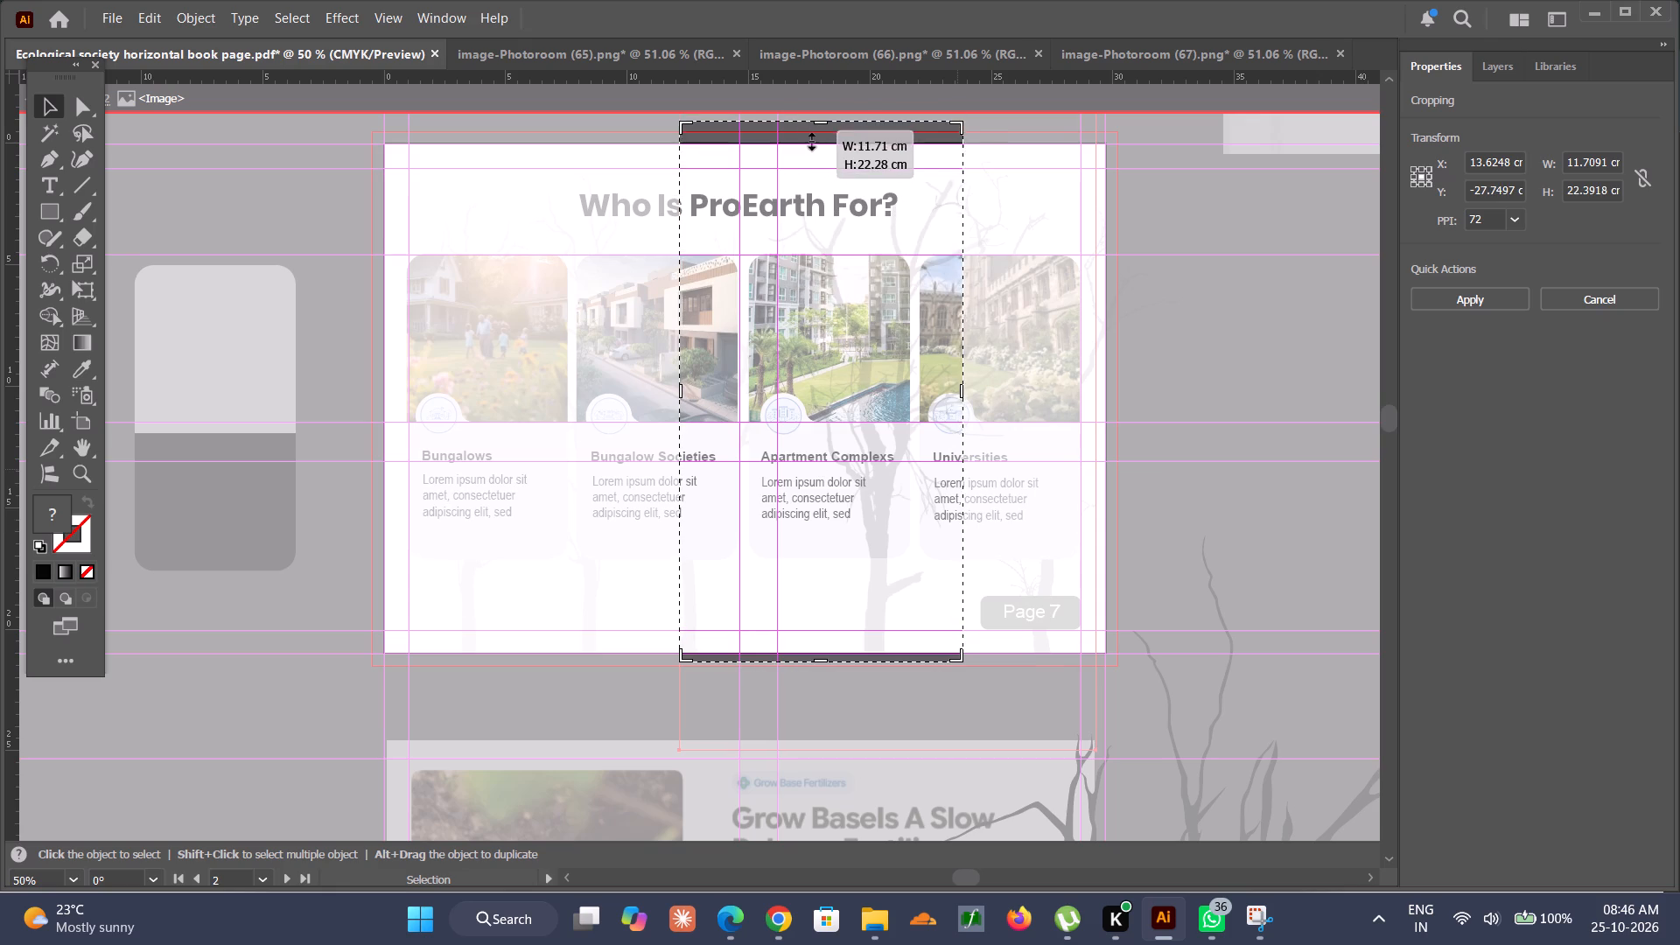
{"action": "left_click_drag", "start_coordinate": [809, 139], "coordinate": [812, 162]}
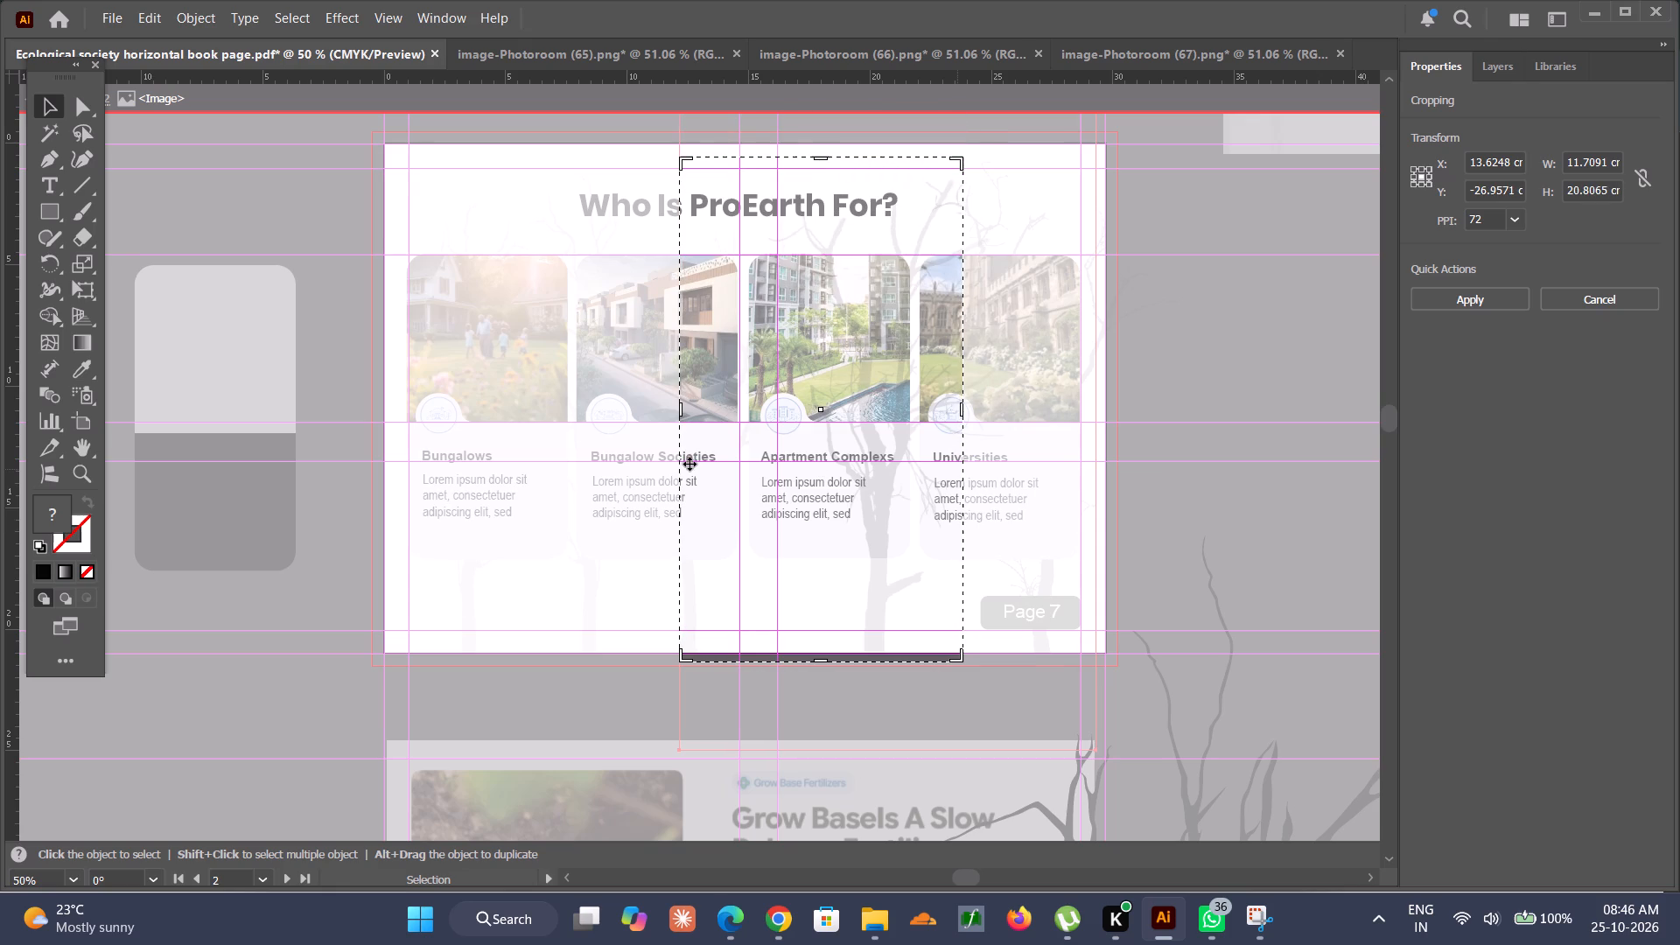
{"action": "left_click_drag", "start_coordinate": [682, 411], "coordinate": [782, 443]}
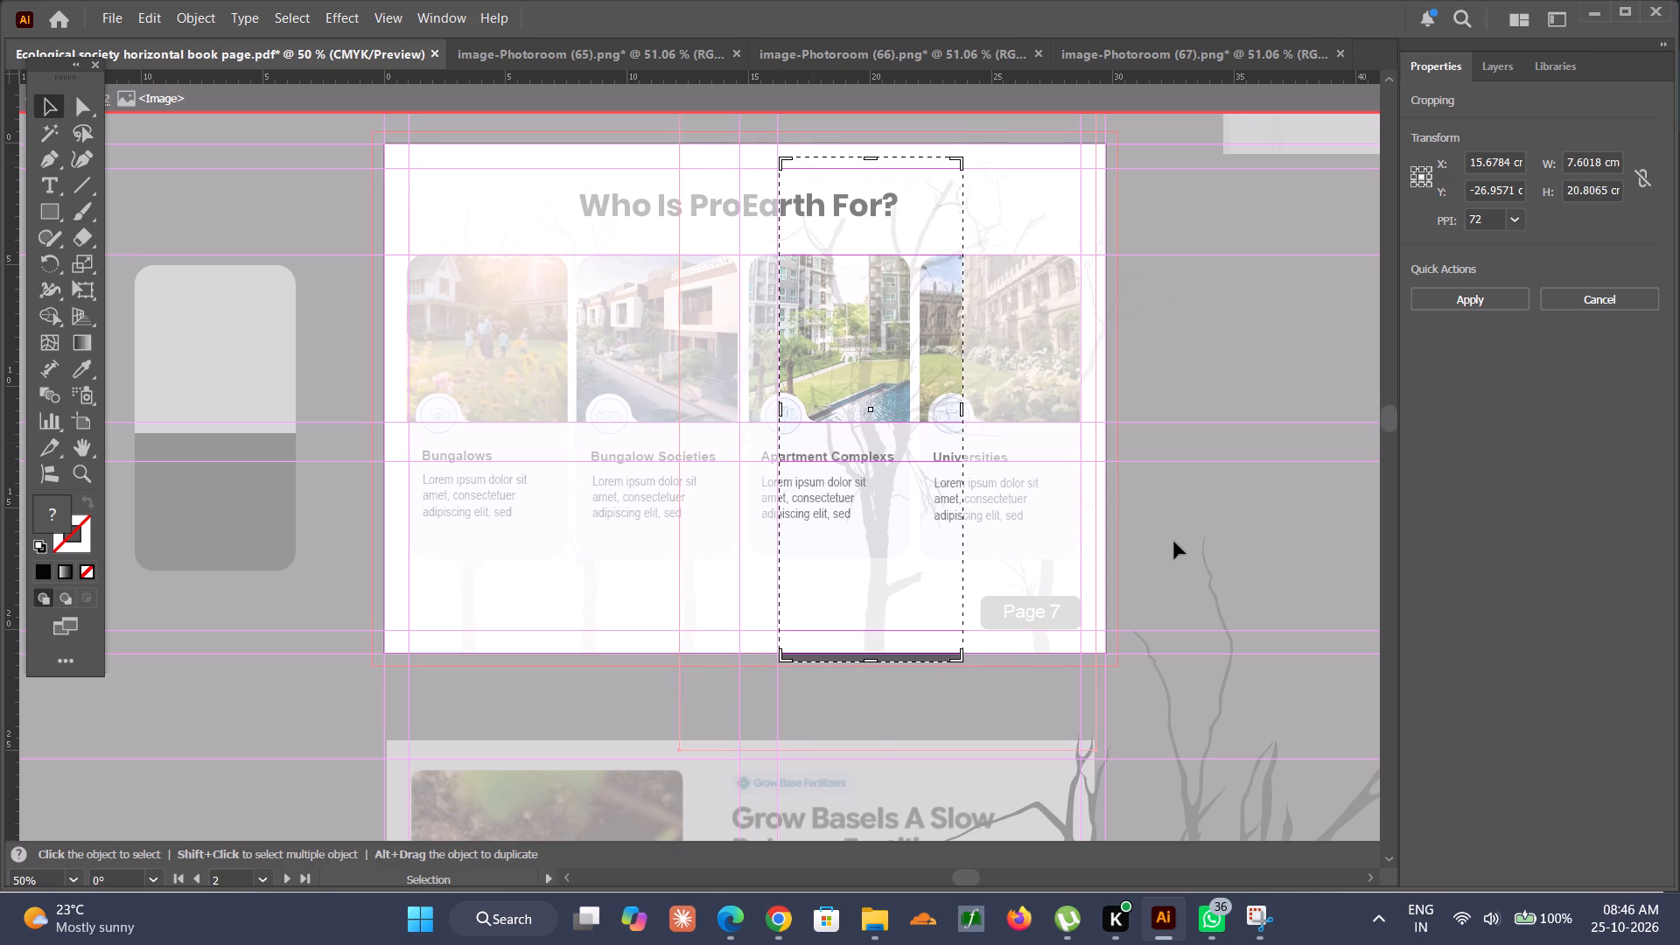
{"action": "left_click", "coordinate": [1459, 295]}
{"action": "left_click", "coordinate": [1209, 464]}
{"action": "left_click", "coordinate": [1044, 588]}
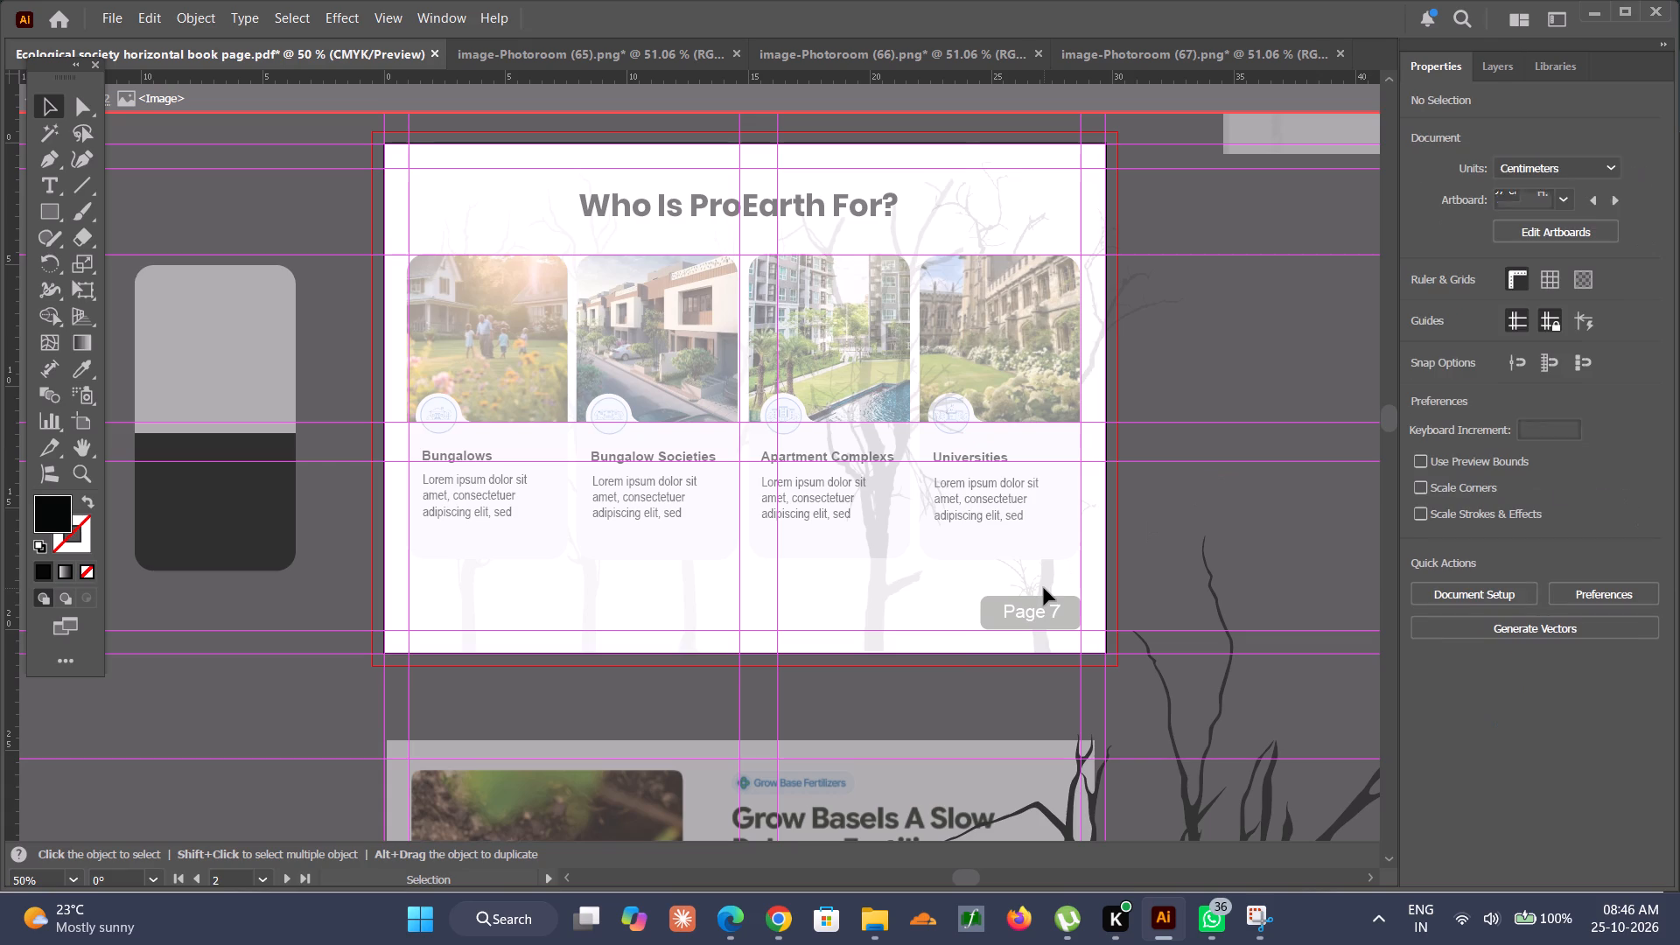
{"action": "left_click", "coordinate": [1043, 645]}
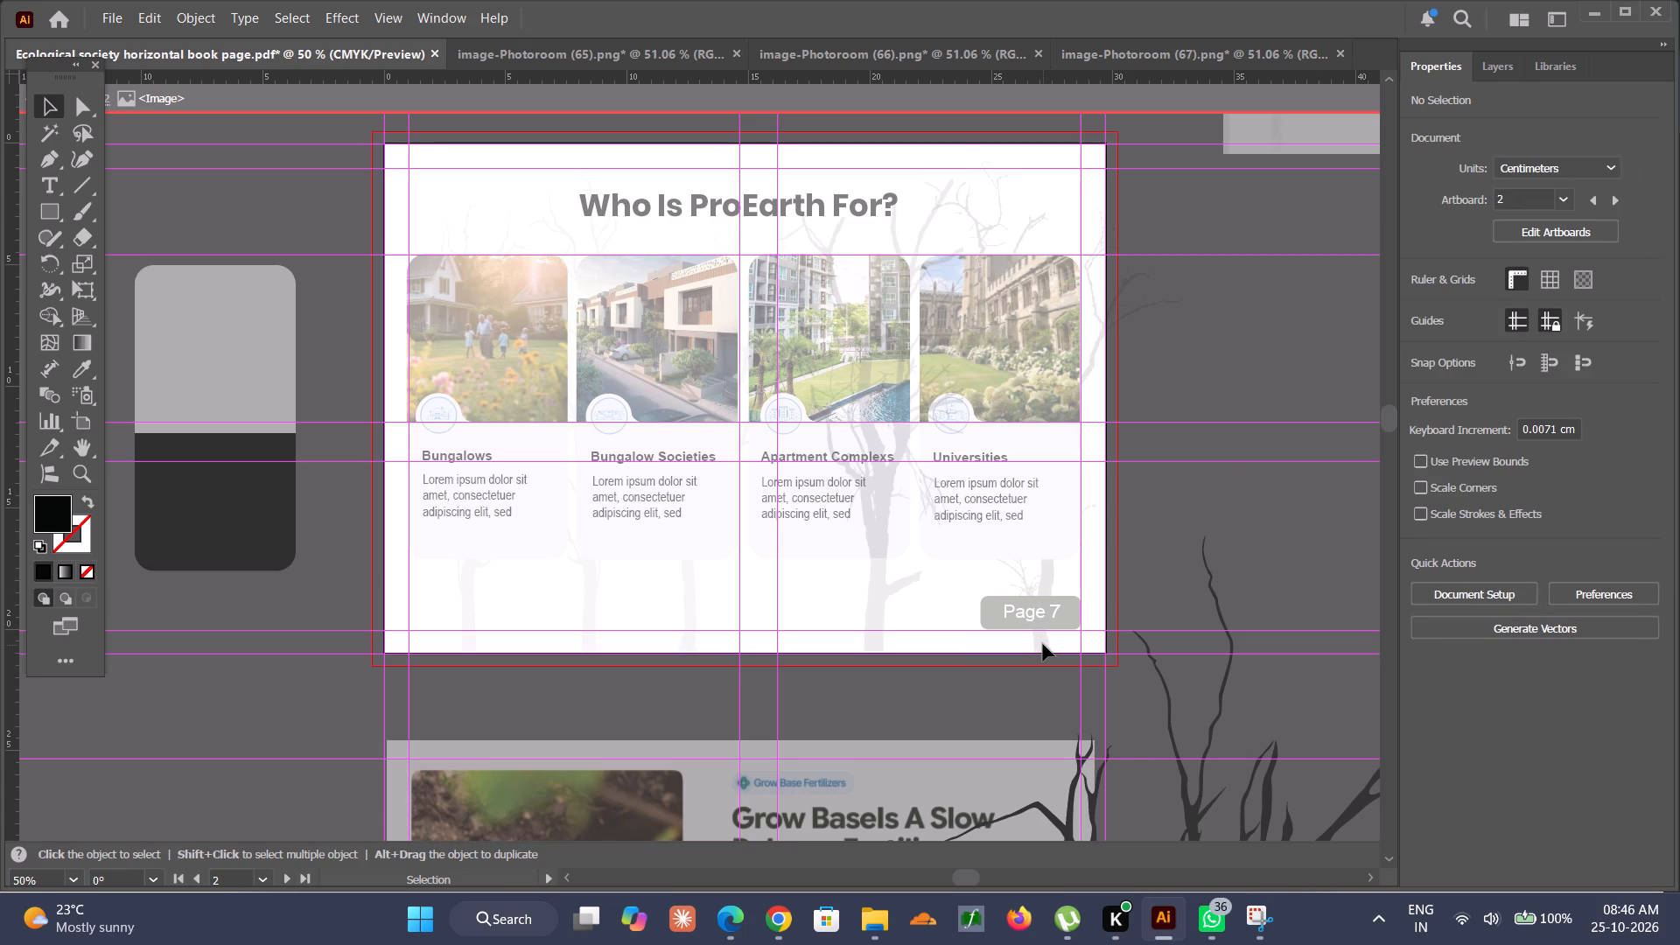
{"action": "key", "text": "Escape"}
Set the opacity of the rightmost faded tree on the "Who Is ProEarth For?" page to 7%.
{"action": "left_click", "coordinate": [1043, 644]}
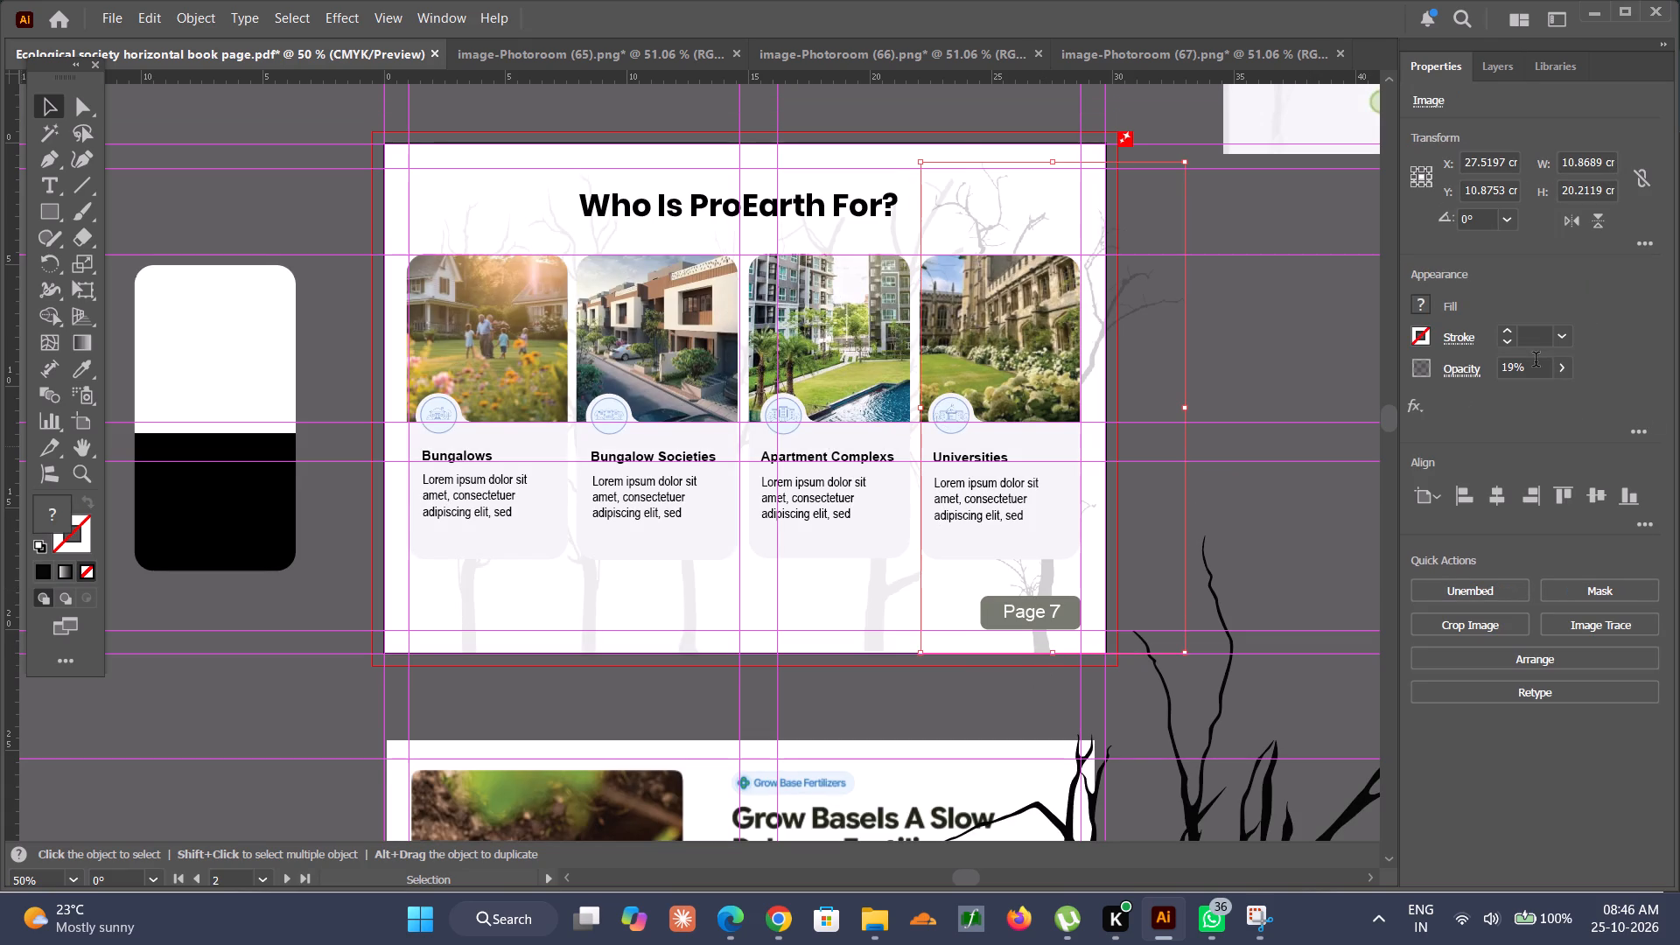
{"action": "left_click", "coordinate": [1536, 361]}
{"action": "double_click", "coordinate": [1536, 361]}
{"action": "key", "text": "7"}
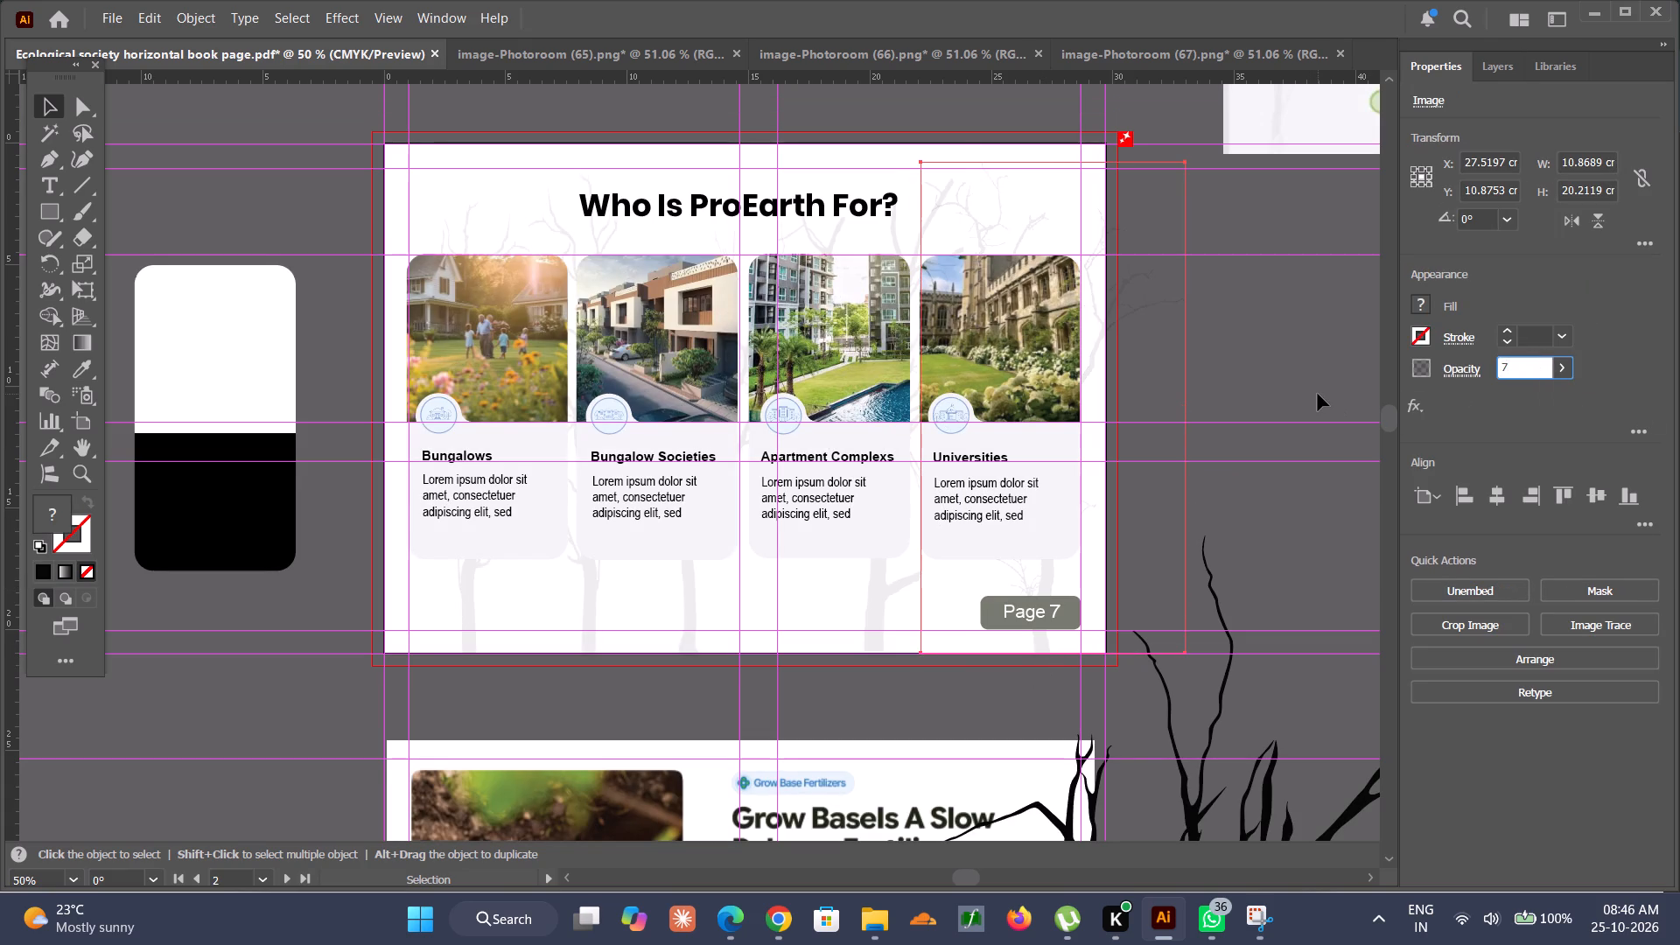
{"action": "key", "text": "Return"}
{"action": "left_click", "coordinate": [1259, 370]}
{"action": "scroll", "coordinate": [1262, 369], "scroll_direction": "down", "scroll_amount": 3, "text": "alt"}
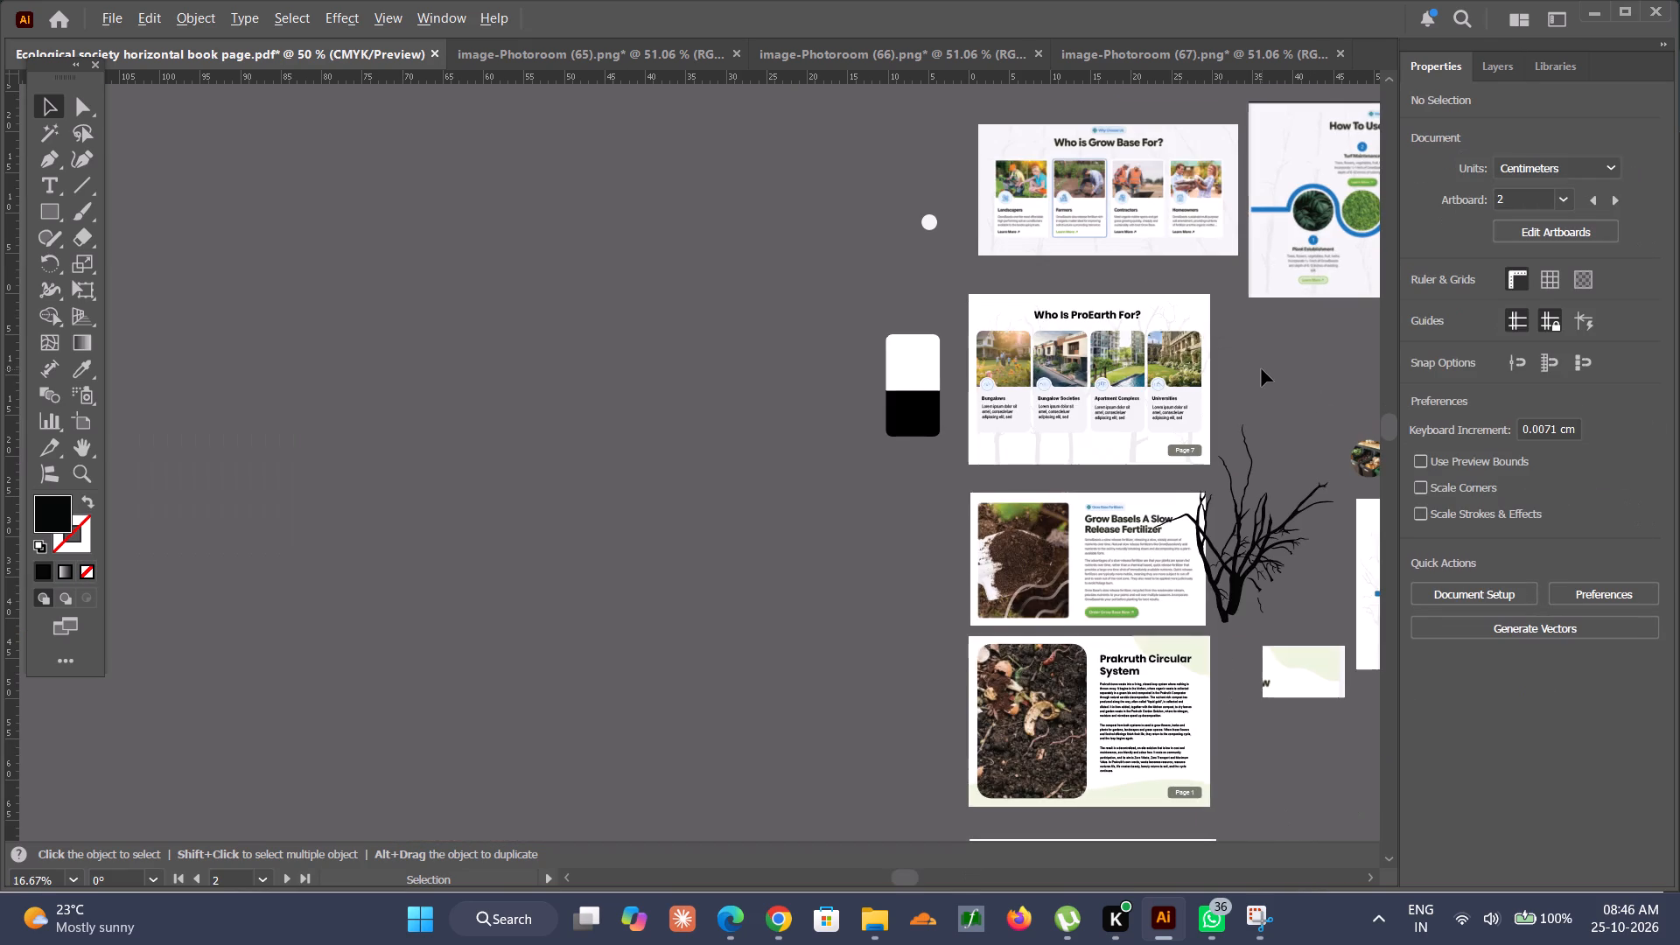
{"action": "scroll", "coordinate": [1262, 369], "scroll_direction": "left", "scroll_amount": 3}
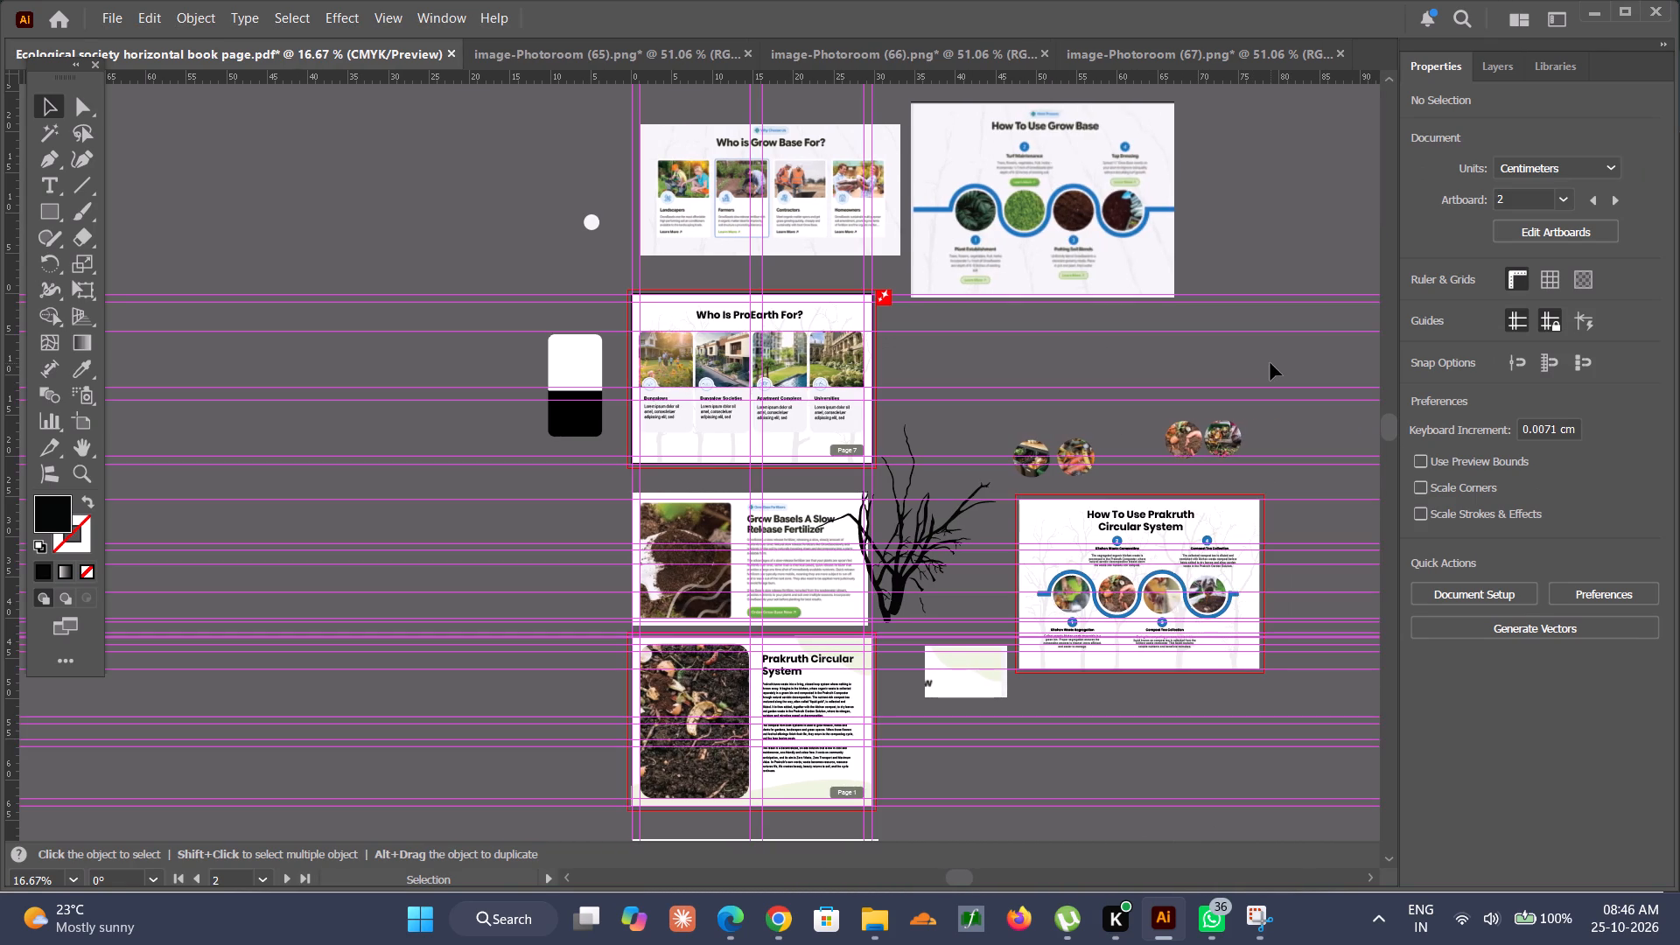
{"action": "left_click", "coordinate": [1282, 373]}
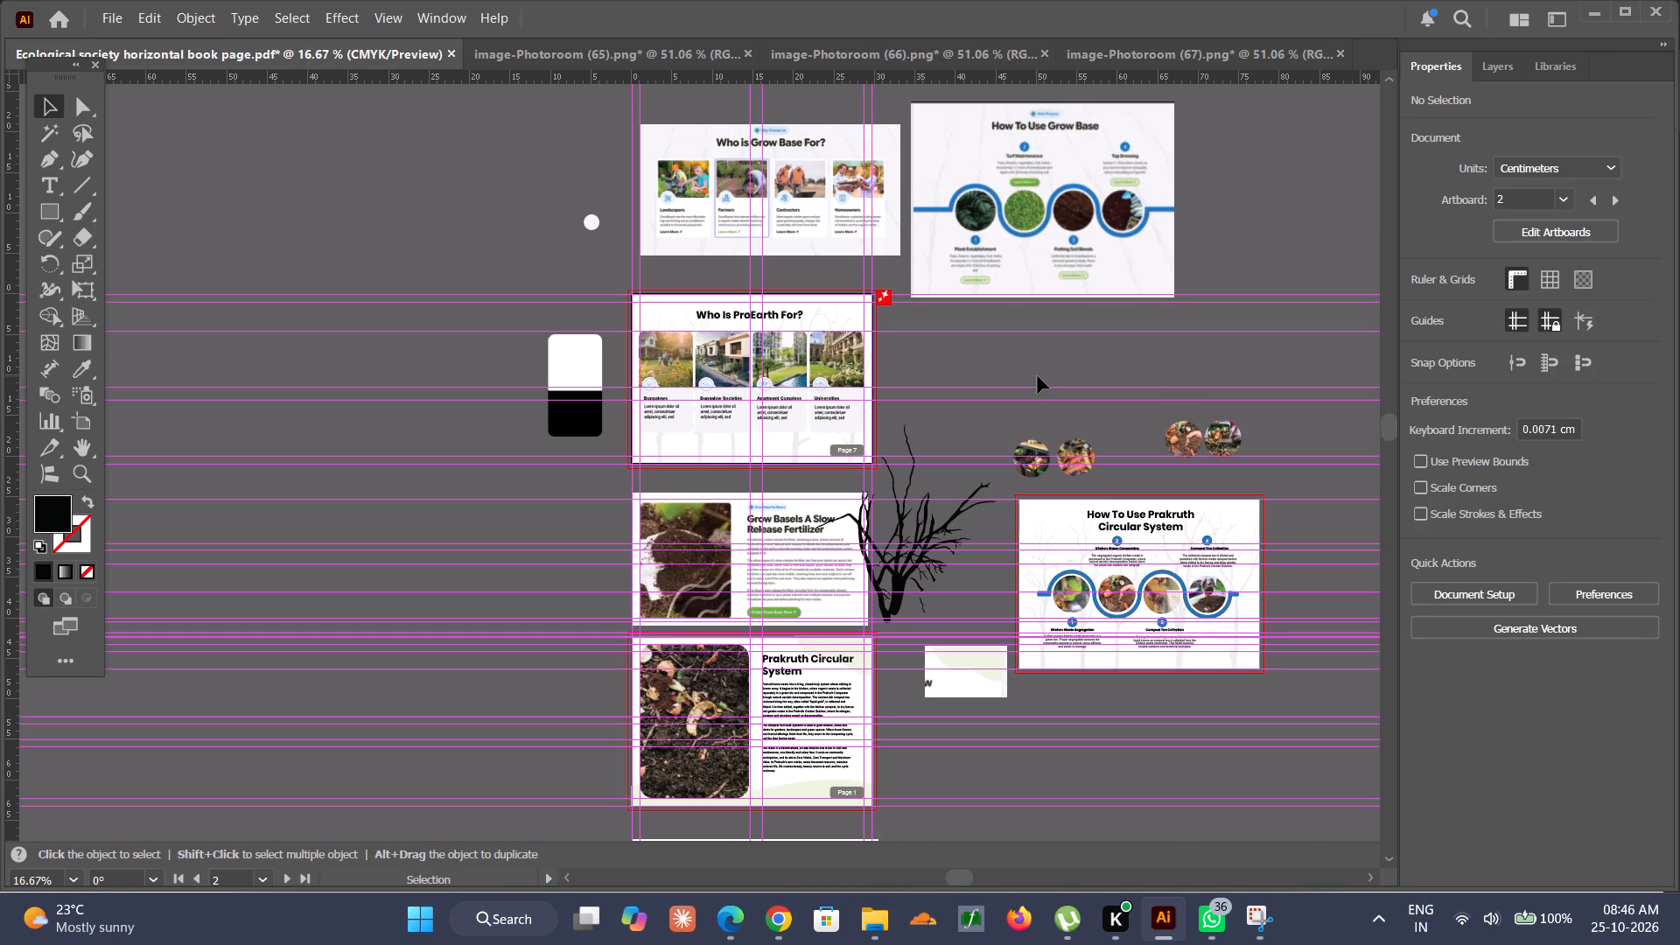
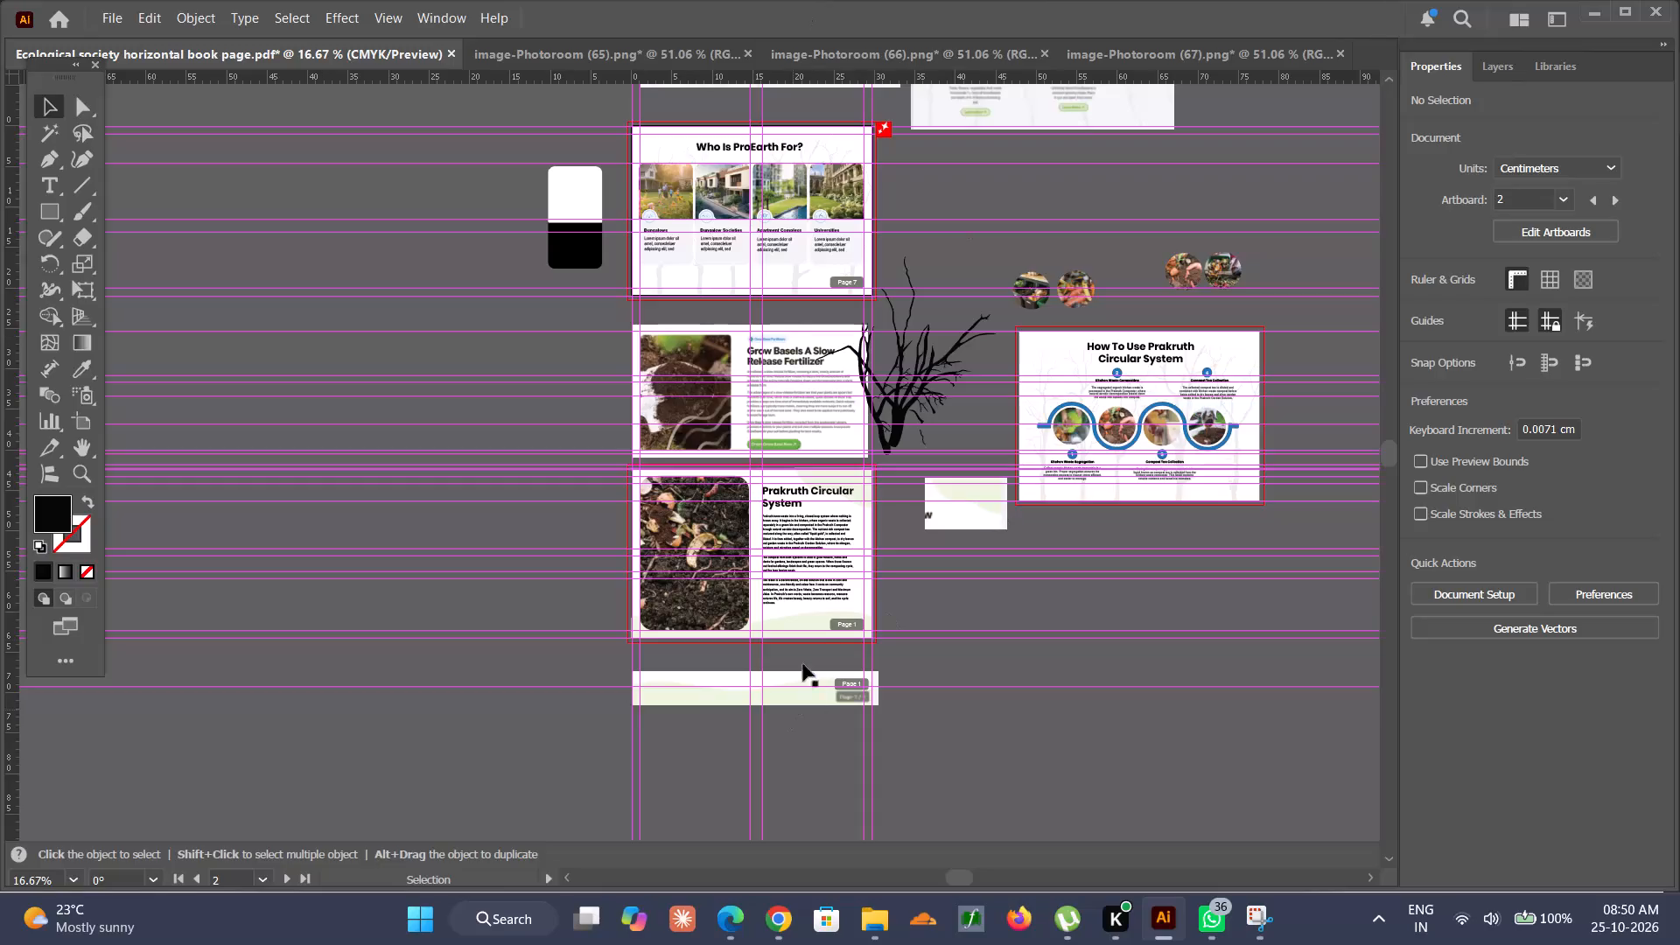
Recolour the wavy timeline band on the "How To Use Prakruth Circular System" page with the green of the "Order Grow Base Now" button.
{"action": "scroll", "coordinate": [815, 632], "scroll_direction": "up", "scroll_amount": 4, "text": "alt"}
{"action": "scroll", "coordinate": [705, 587], "scroll_direction": "down", "scroll_amount": 4, "text": "alt"}
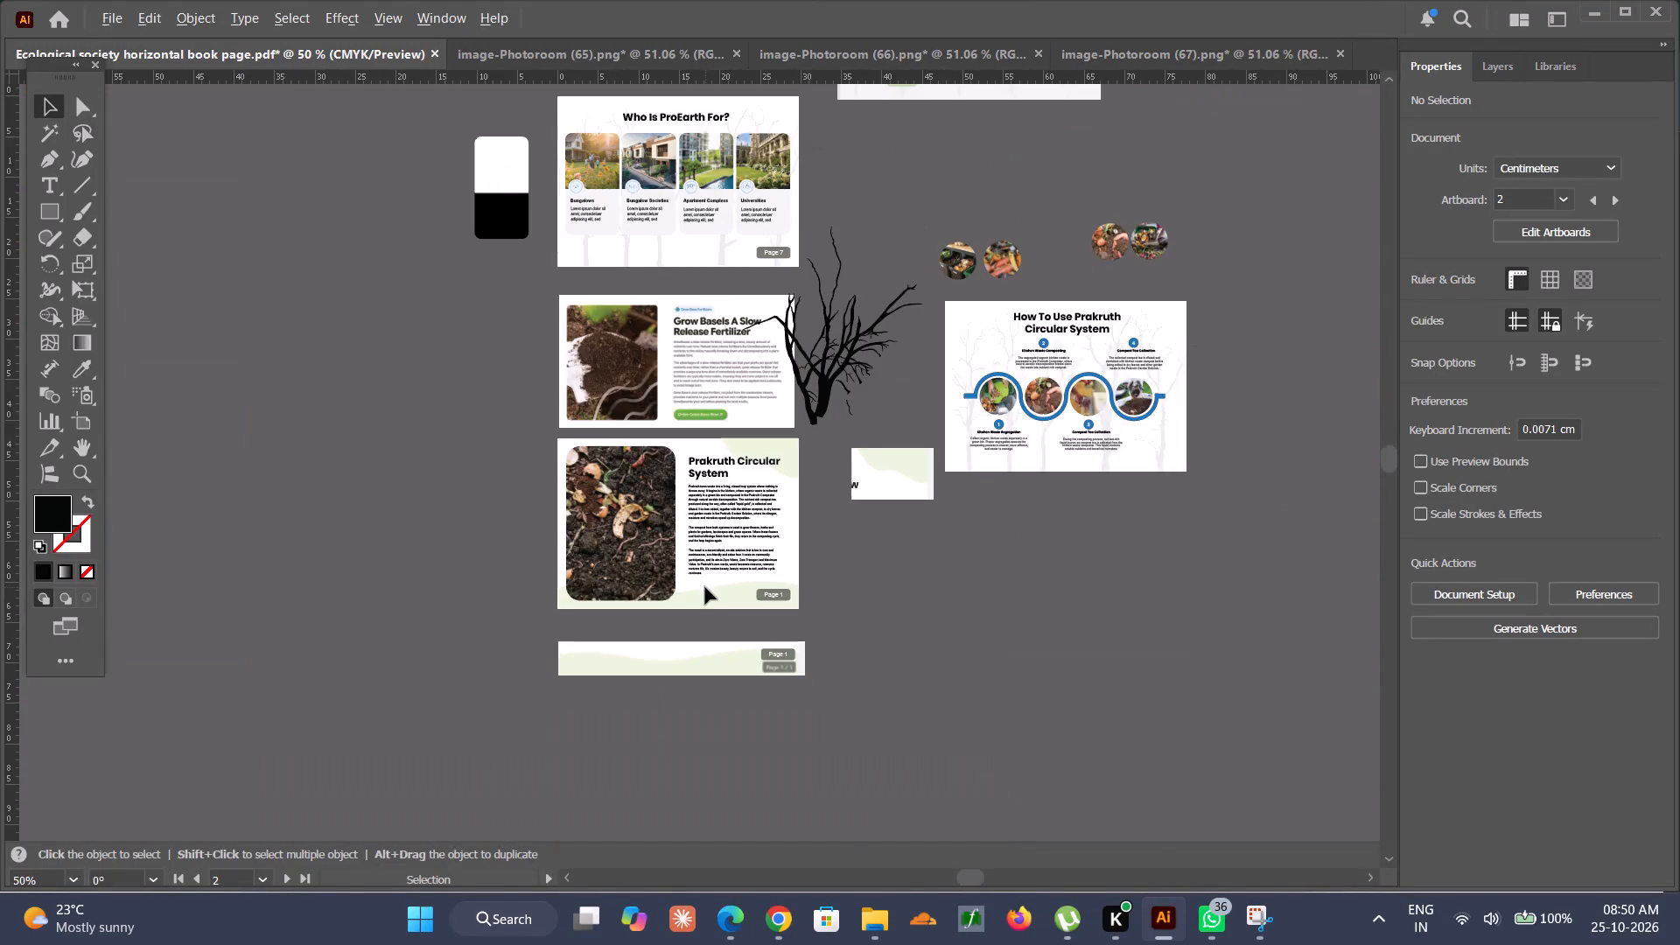
{"action": "scroll", "coordinate": [714, 323], "scroll_direction": "up", "scroll_amount": 9}
{"action": "scroll", "coordinate": [1108, 602], "scroll_direction": "up", "scroll_amount": 4, "text": "alt"}
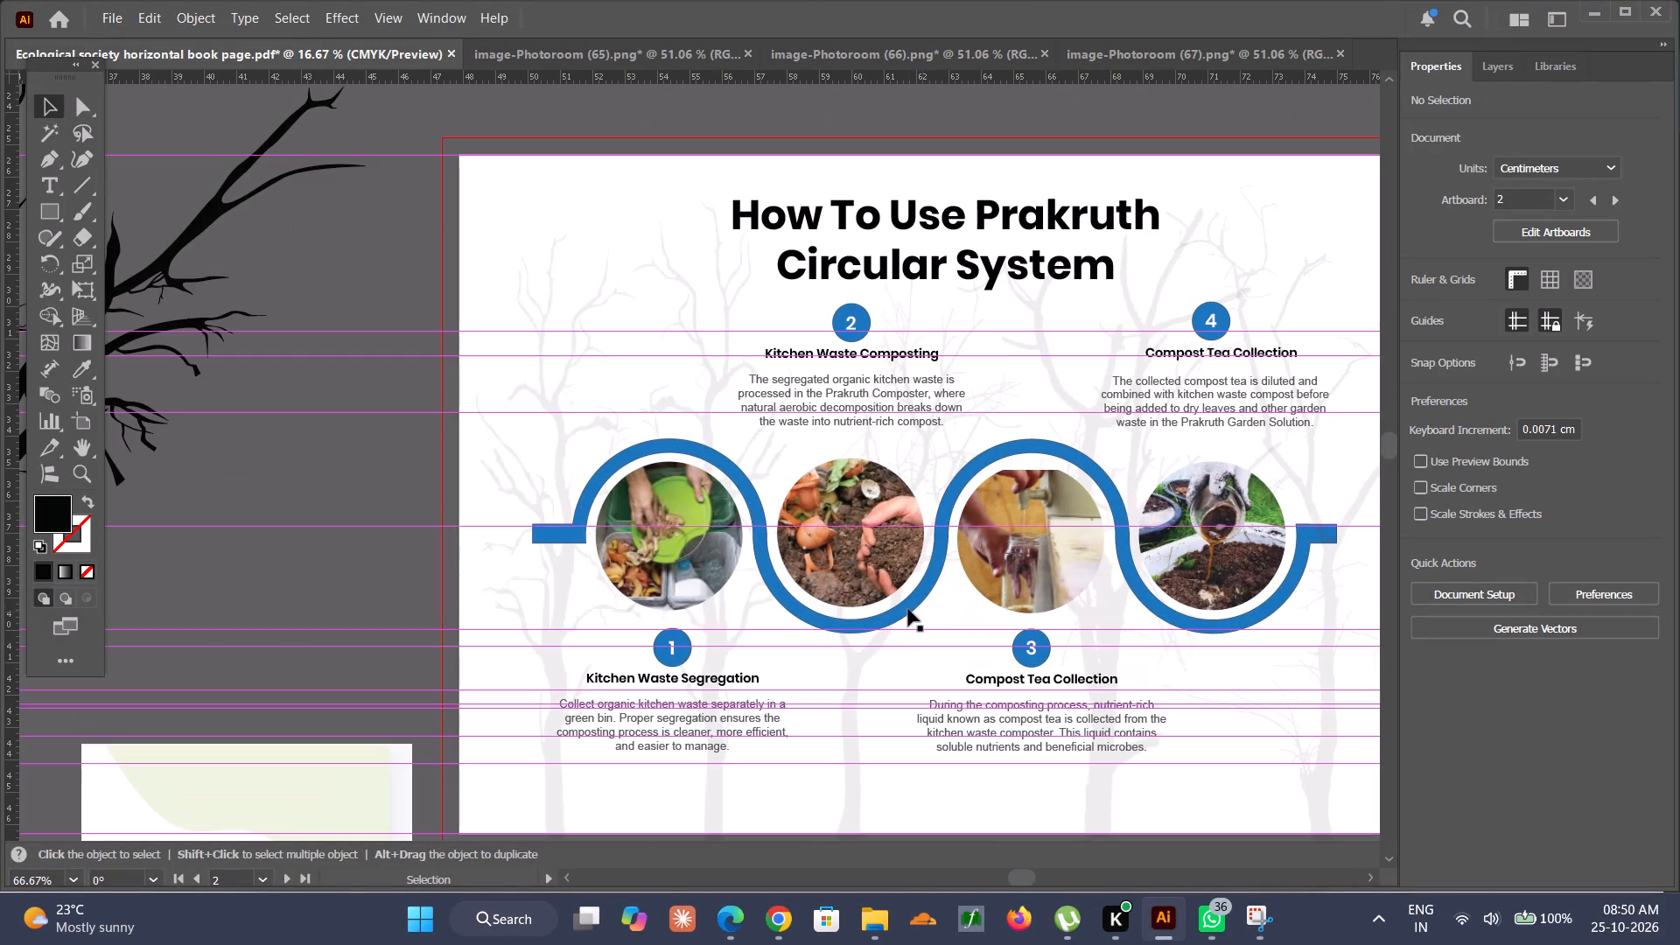
{"action": "left_click", "coordinate": [908, 609]}
{"action": "key", "text": "i"}
{"action": "scroll", "coordinate": [908, 609], "scroll_direction": "down", "scroll_amount": 2, "text": "alt"}
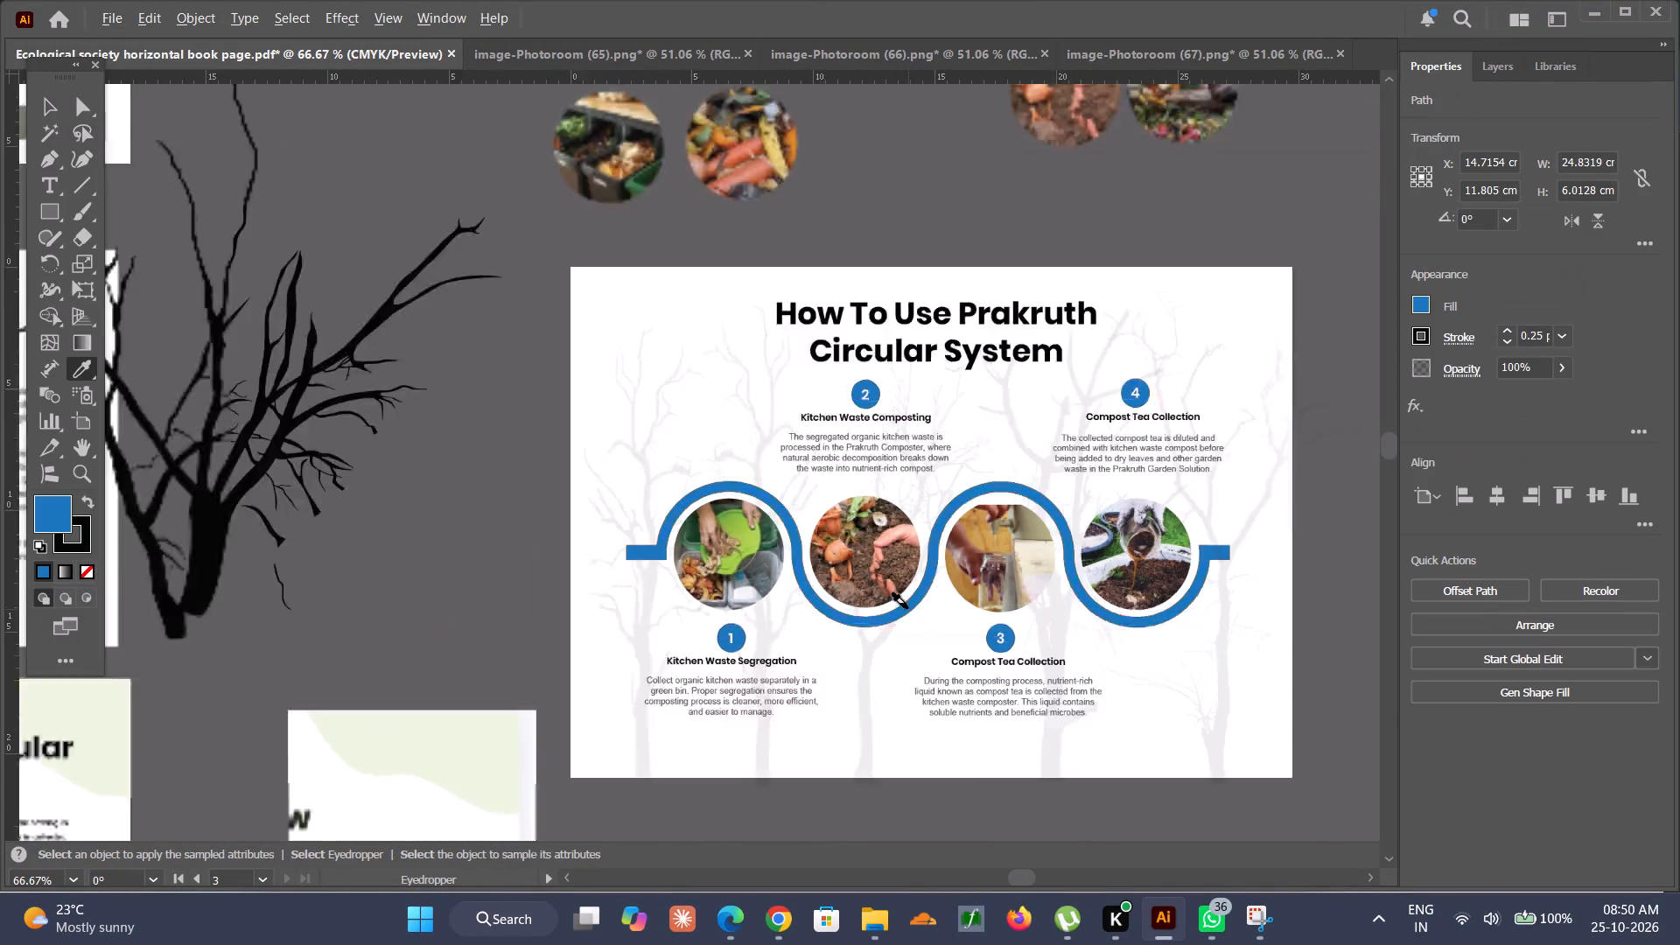
{"action": "scroll", "coordinate": [908, 609], "scroll_direction": "down", "scroll_amount": 2, "text": "alt"}
{"action": "scroll", "coordinate": [565, 586], "scroll_direction": "up", "scroll_amount": 5, "text": "alt"}
{"action": "left_click", "coordinate": [534, 657]}
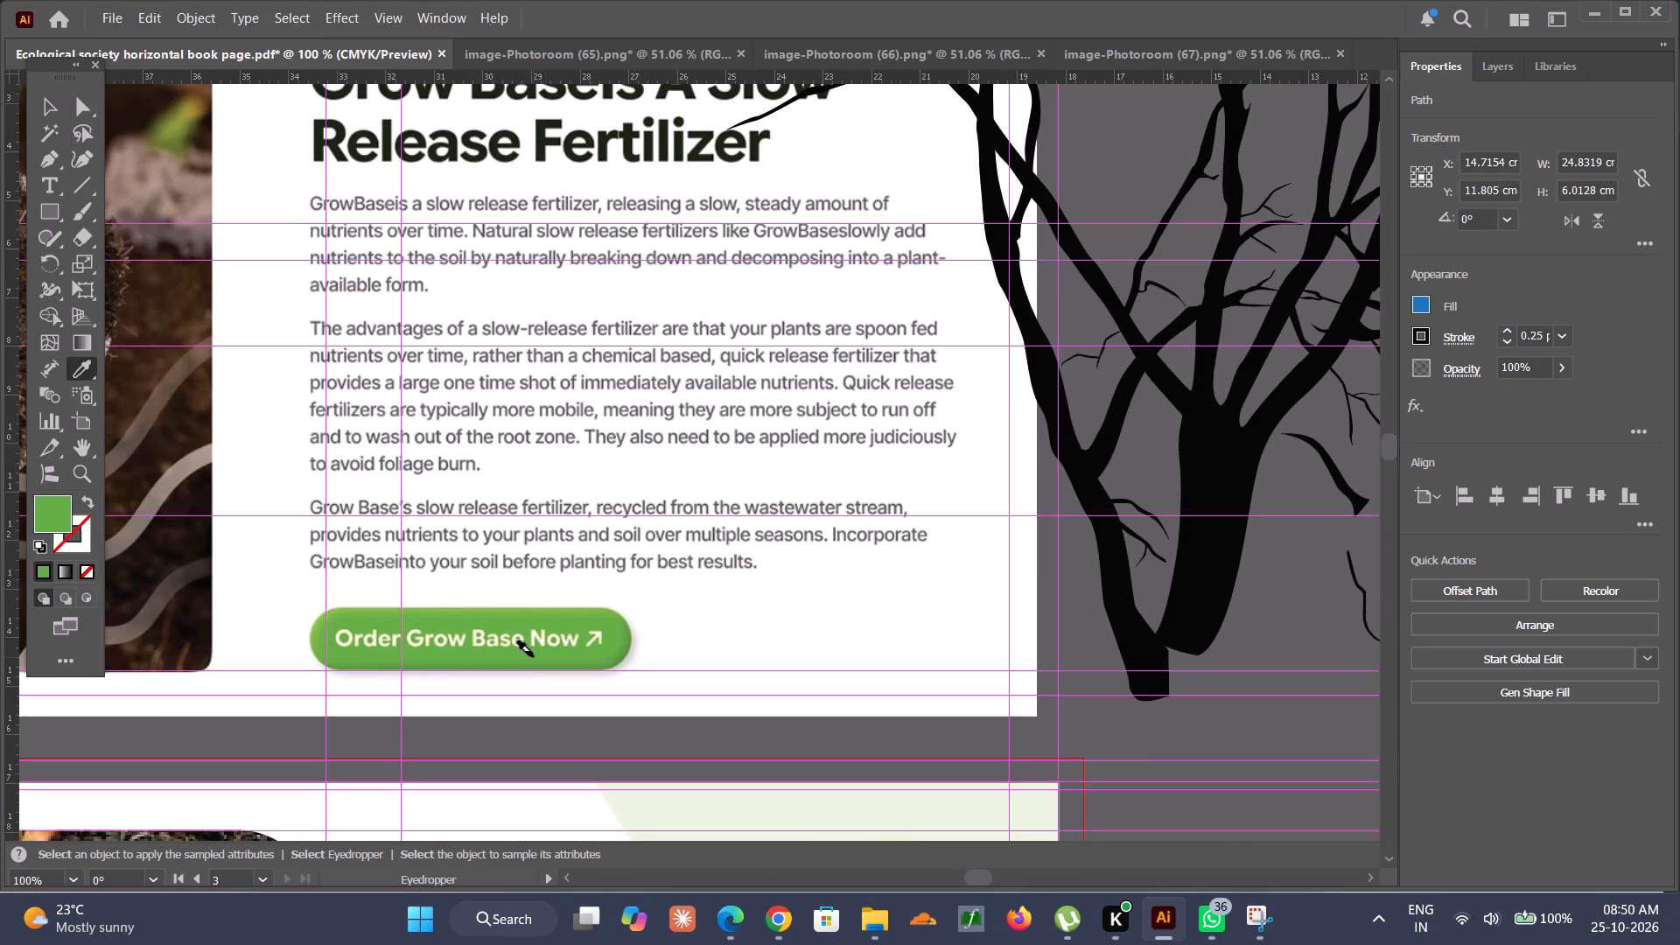
{"action": "scroll", "coordinate": [534, 657], "scroll_direction": "down", "scroll_amount": 3, "text": "alt"}
{"action": "scroll", "coordinate": [1153, 594], "scroll_direction": "left", "scroll_amount": 4}
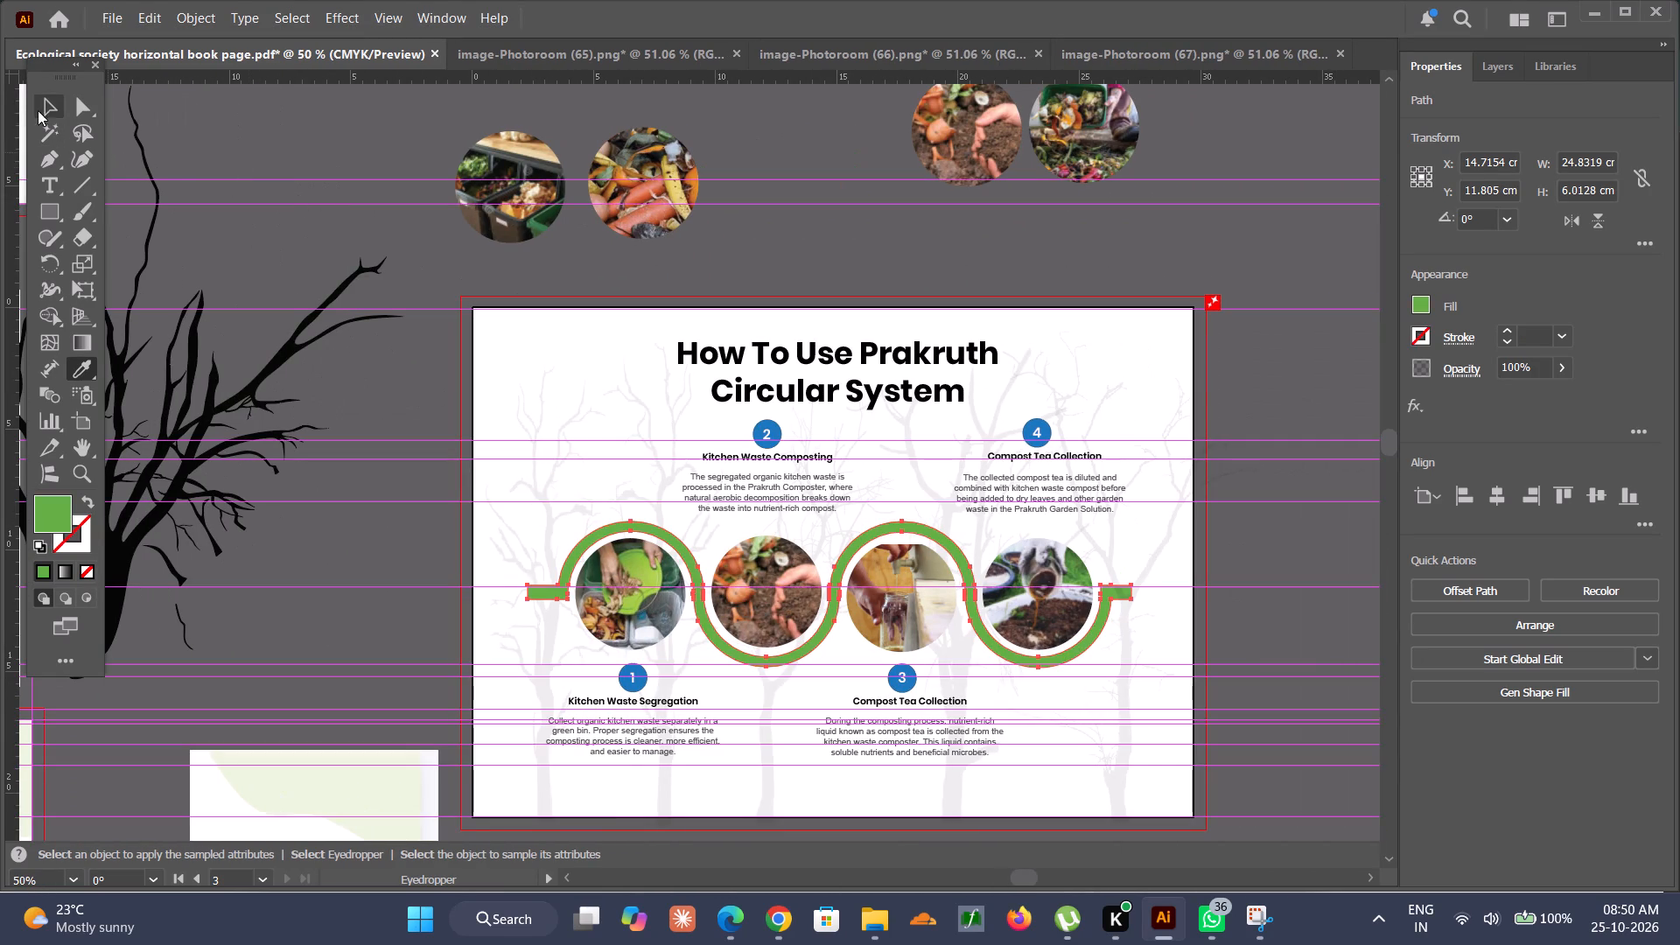
{"action": "left_click", "coordinate": [38, 110]}
{"action": "left_click", "coordinate": [248, 169]}
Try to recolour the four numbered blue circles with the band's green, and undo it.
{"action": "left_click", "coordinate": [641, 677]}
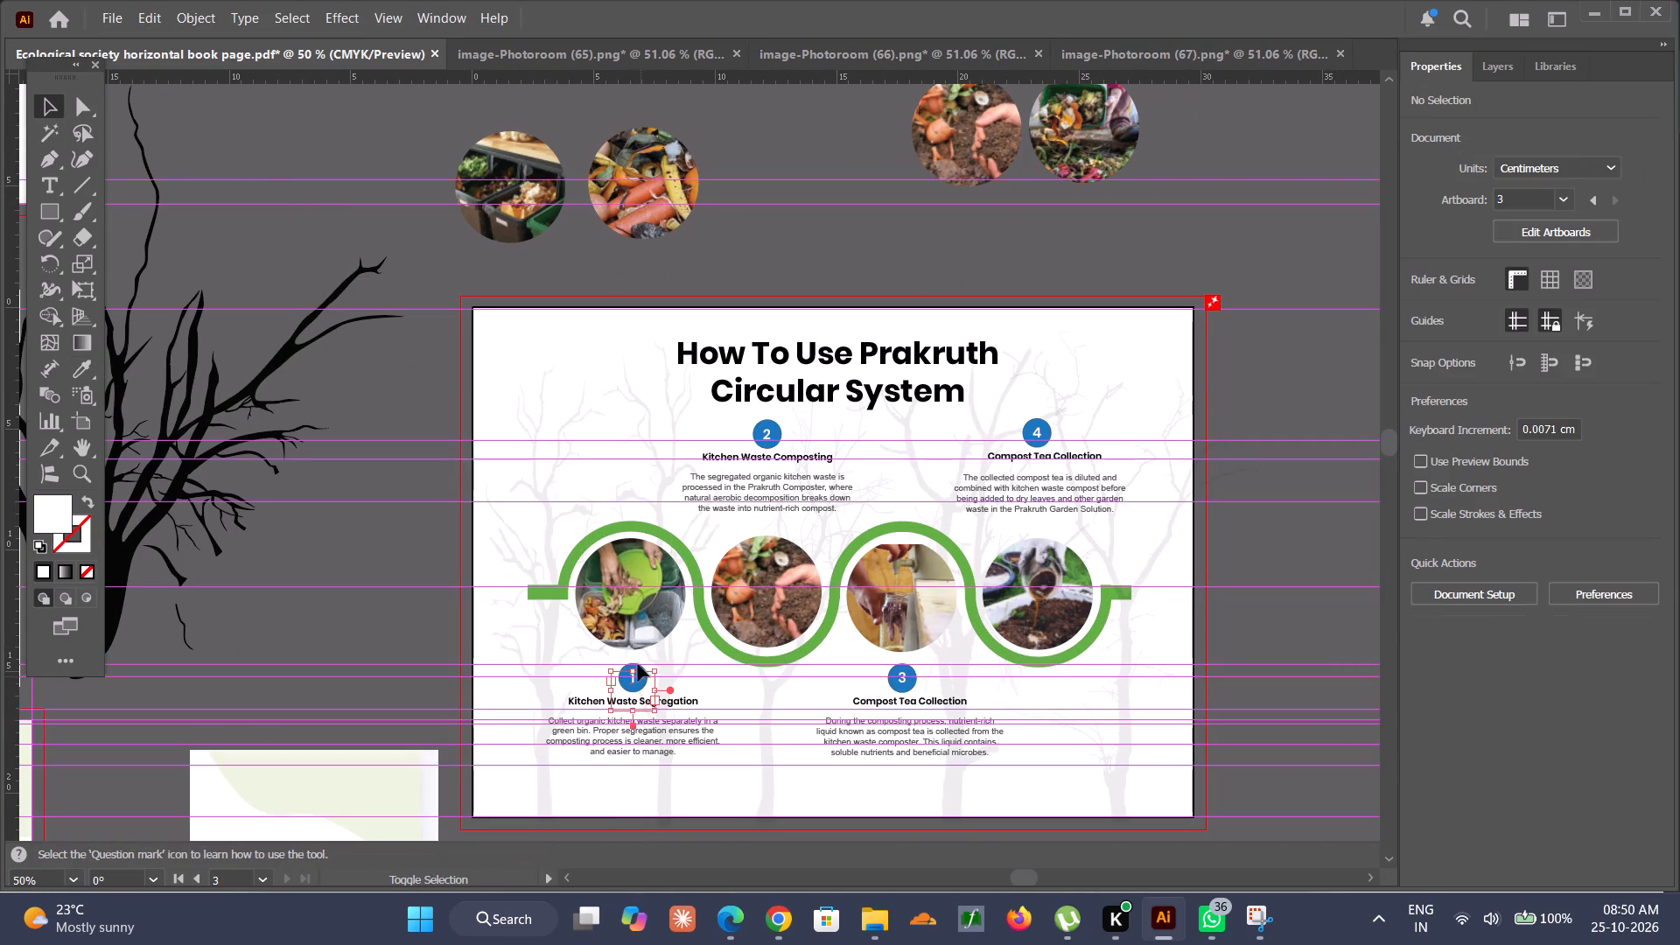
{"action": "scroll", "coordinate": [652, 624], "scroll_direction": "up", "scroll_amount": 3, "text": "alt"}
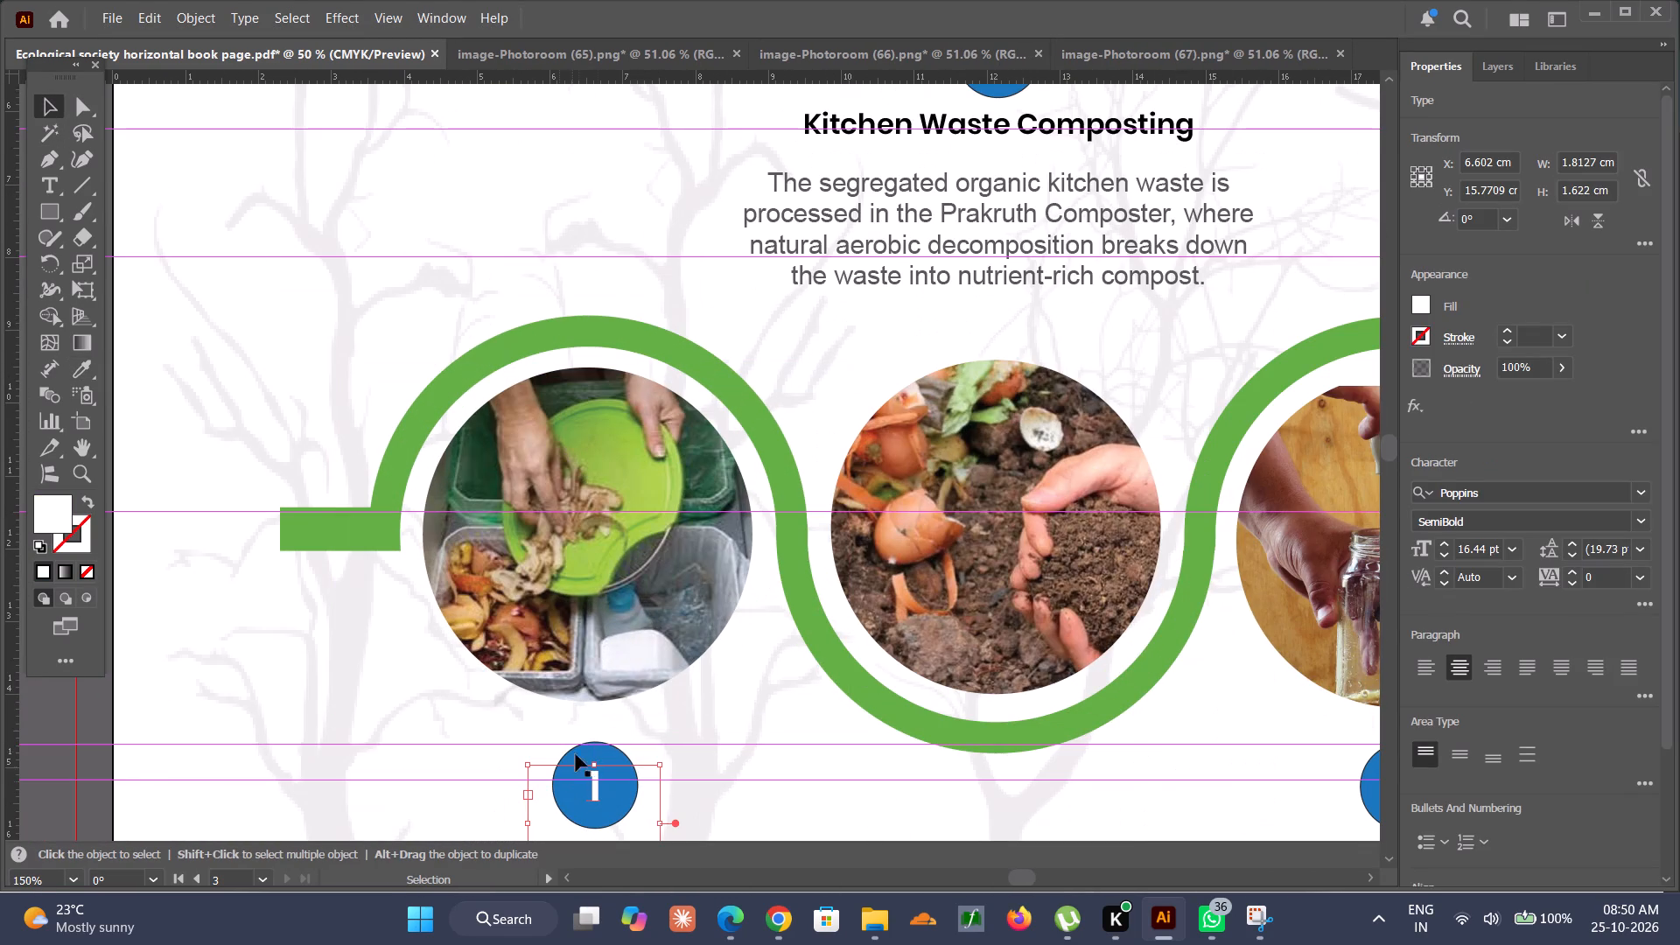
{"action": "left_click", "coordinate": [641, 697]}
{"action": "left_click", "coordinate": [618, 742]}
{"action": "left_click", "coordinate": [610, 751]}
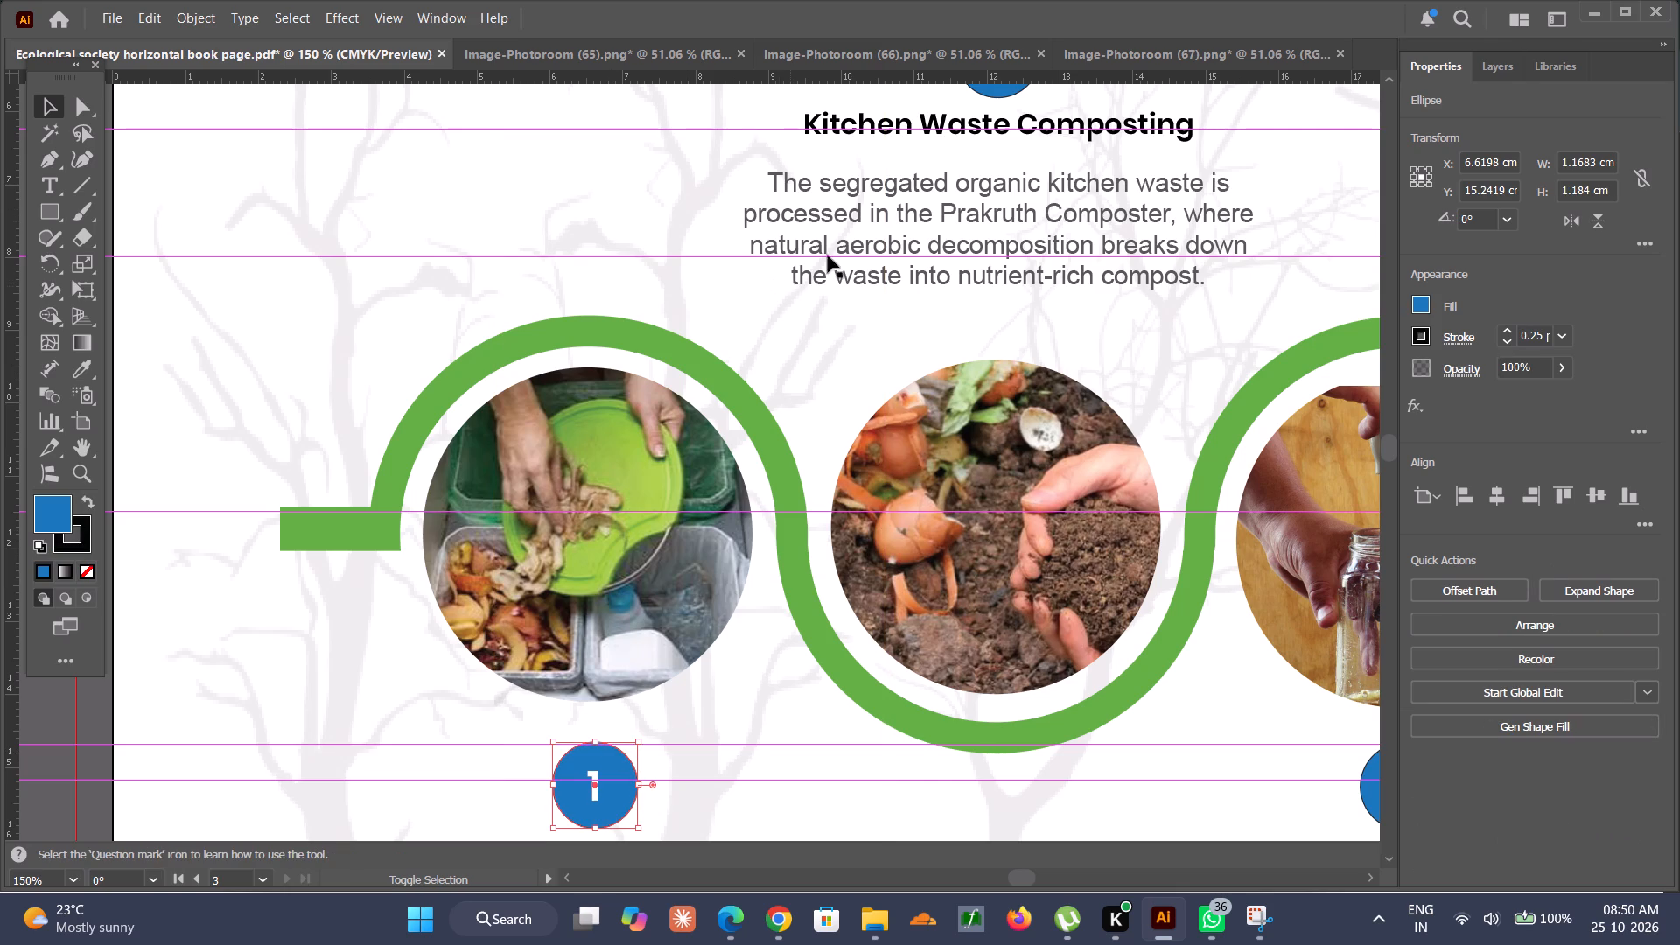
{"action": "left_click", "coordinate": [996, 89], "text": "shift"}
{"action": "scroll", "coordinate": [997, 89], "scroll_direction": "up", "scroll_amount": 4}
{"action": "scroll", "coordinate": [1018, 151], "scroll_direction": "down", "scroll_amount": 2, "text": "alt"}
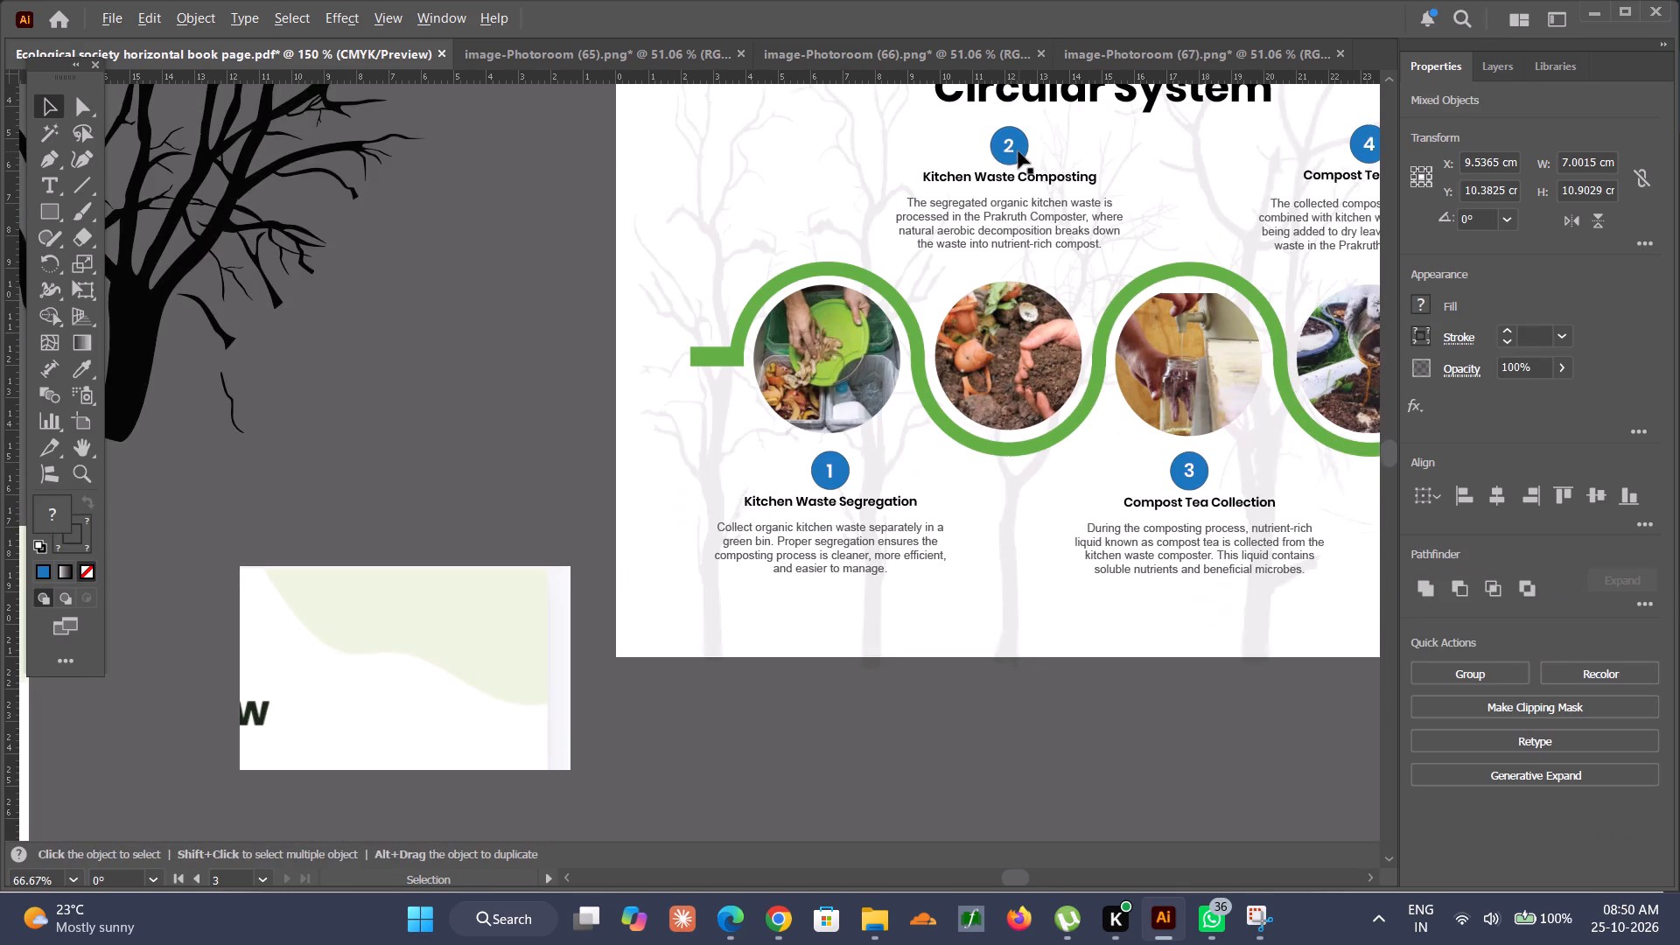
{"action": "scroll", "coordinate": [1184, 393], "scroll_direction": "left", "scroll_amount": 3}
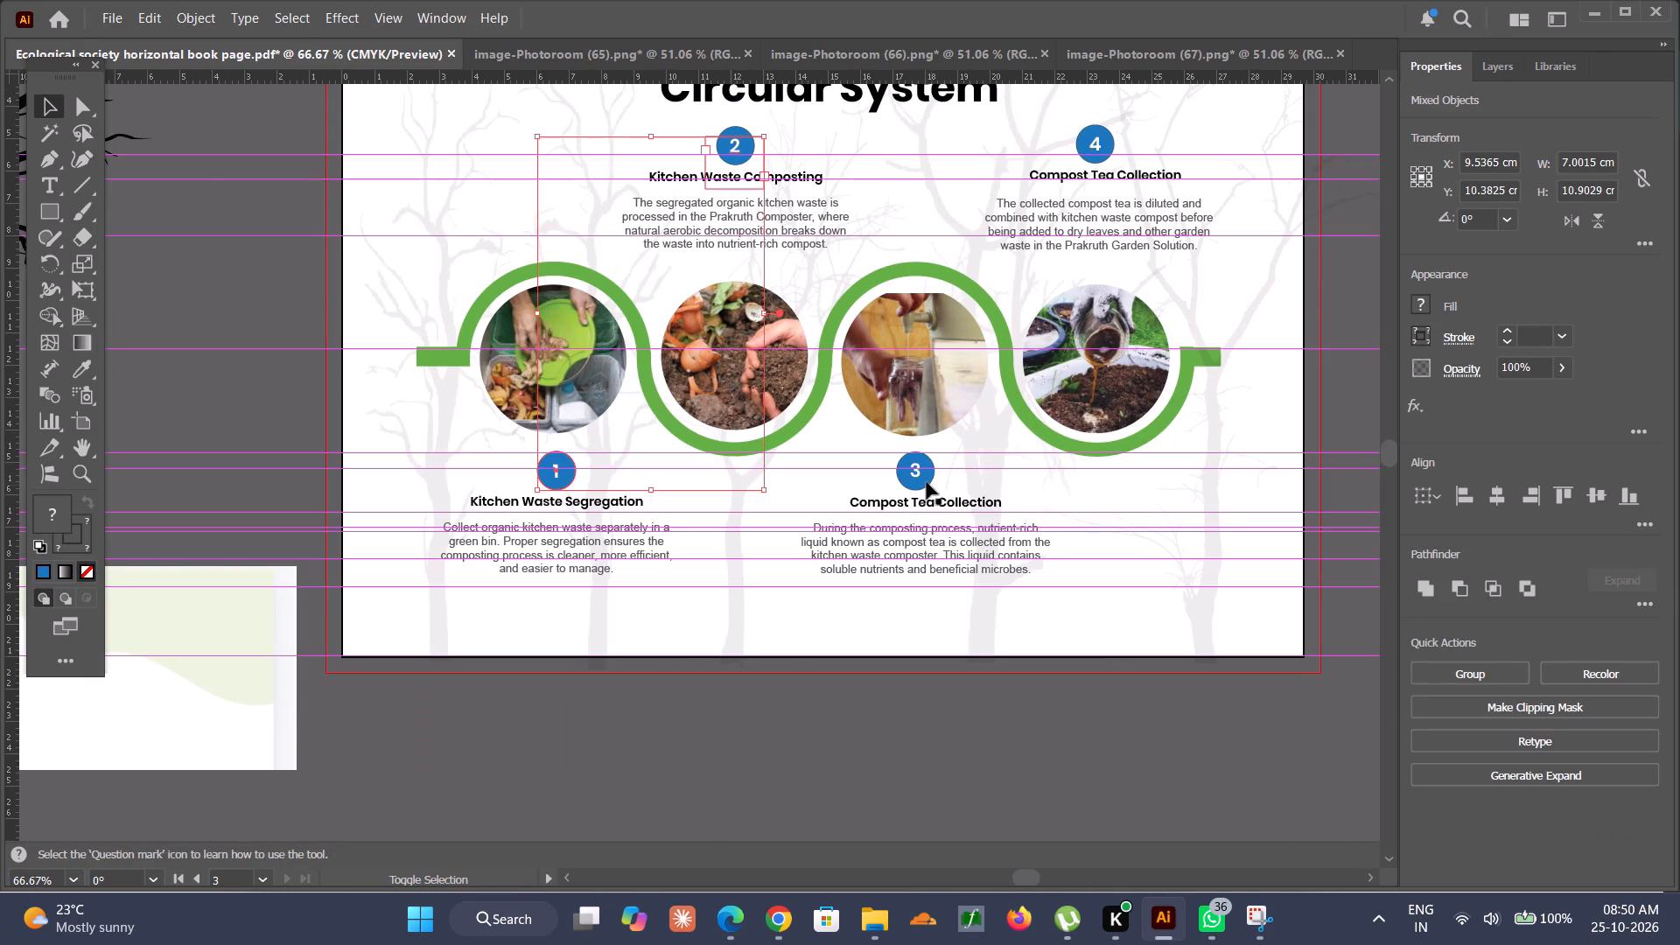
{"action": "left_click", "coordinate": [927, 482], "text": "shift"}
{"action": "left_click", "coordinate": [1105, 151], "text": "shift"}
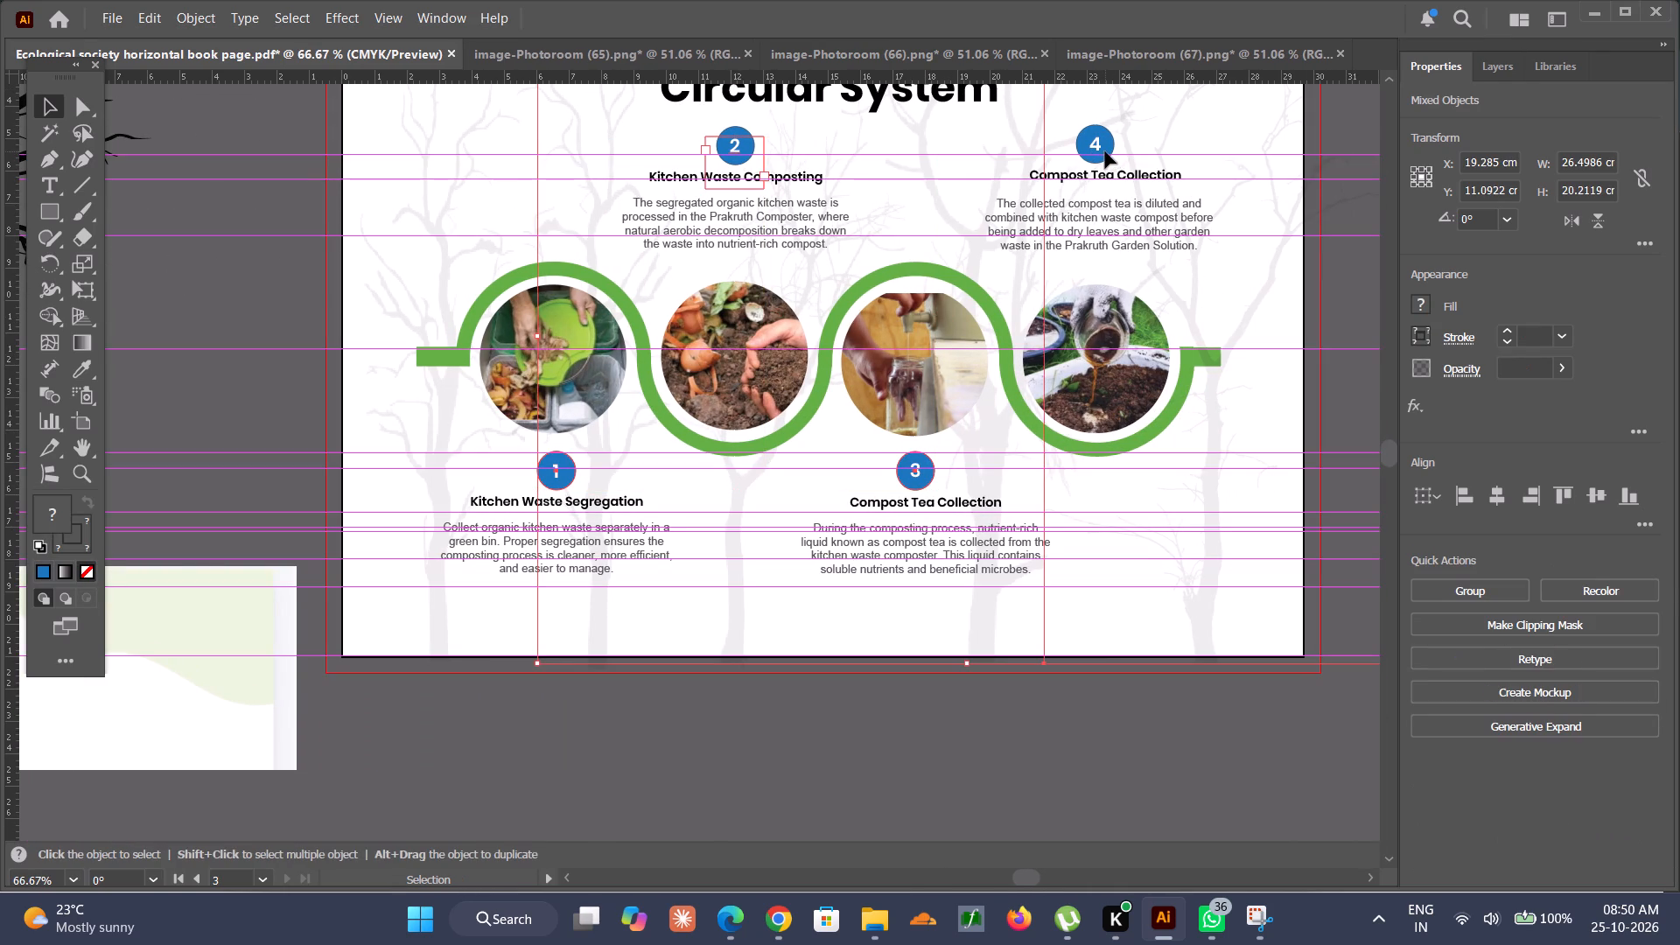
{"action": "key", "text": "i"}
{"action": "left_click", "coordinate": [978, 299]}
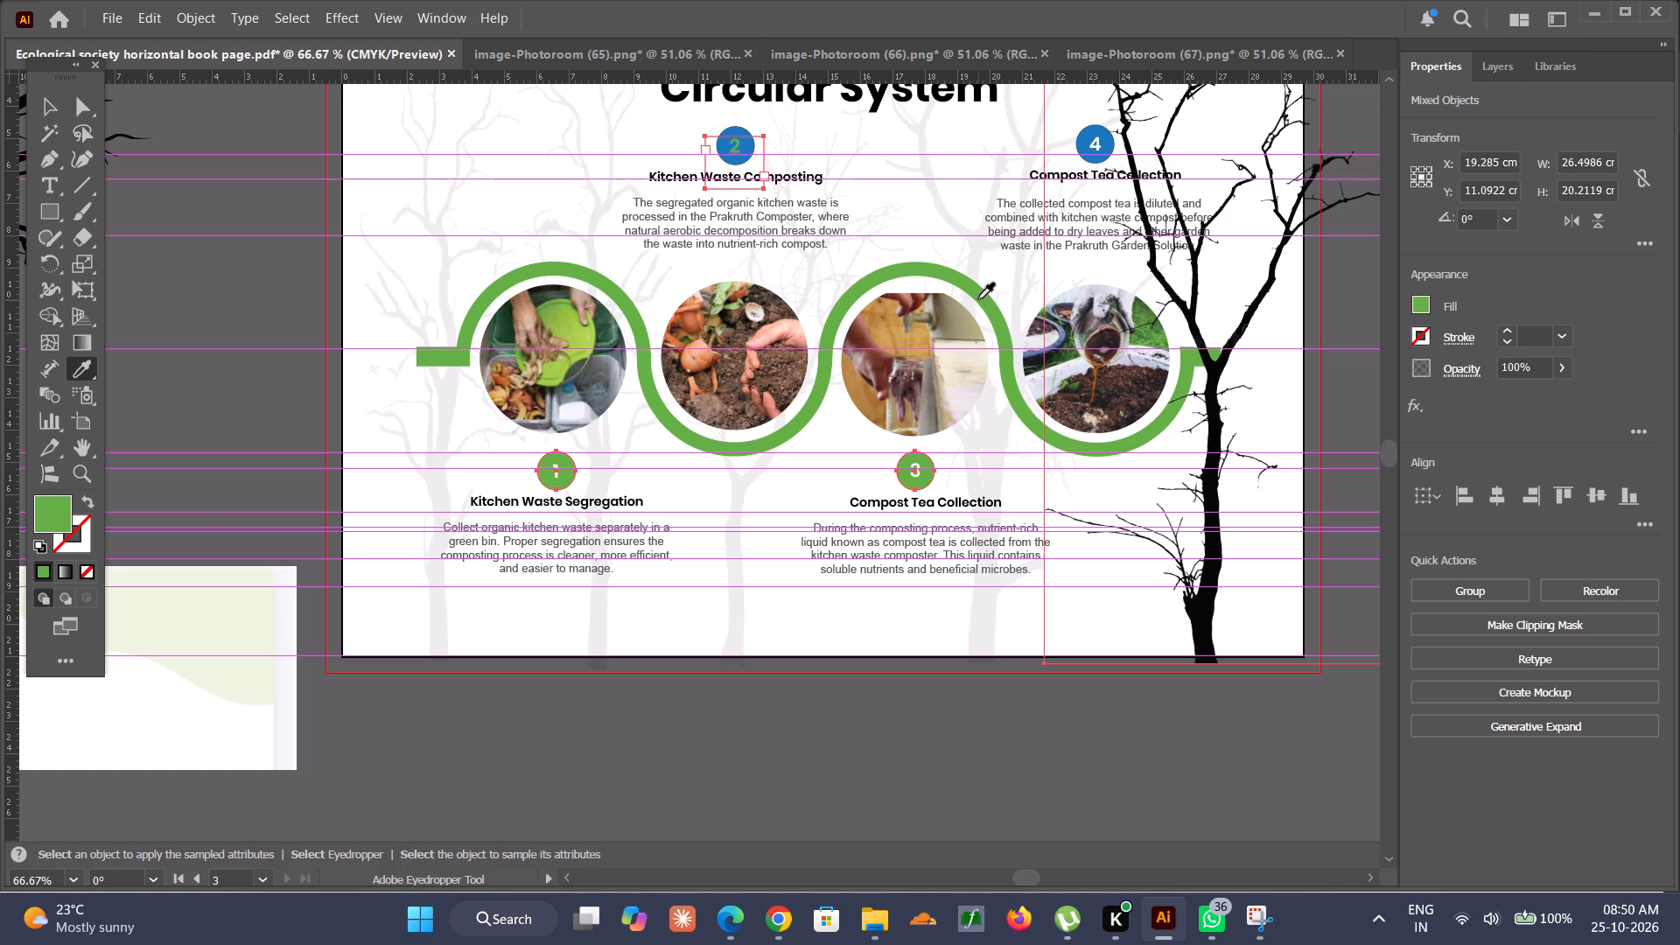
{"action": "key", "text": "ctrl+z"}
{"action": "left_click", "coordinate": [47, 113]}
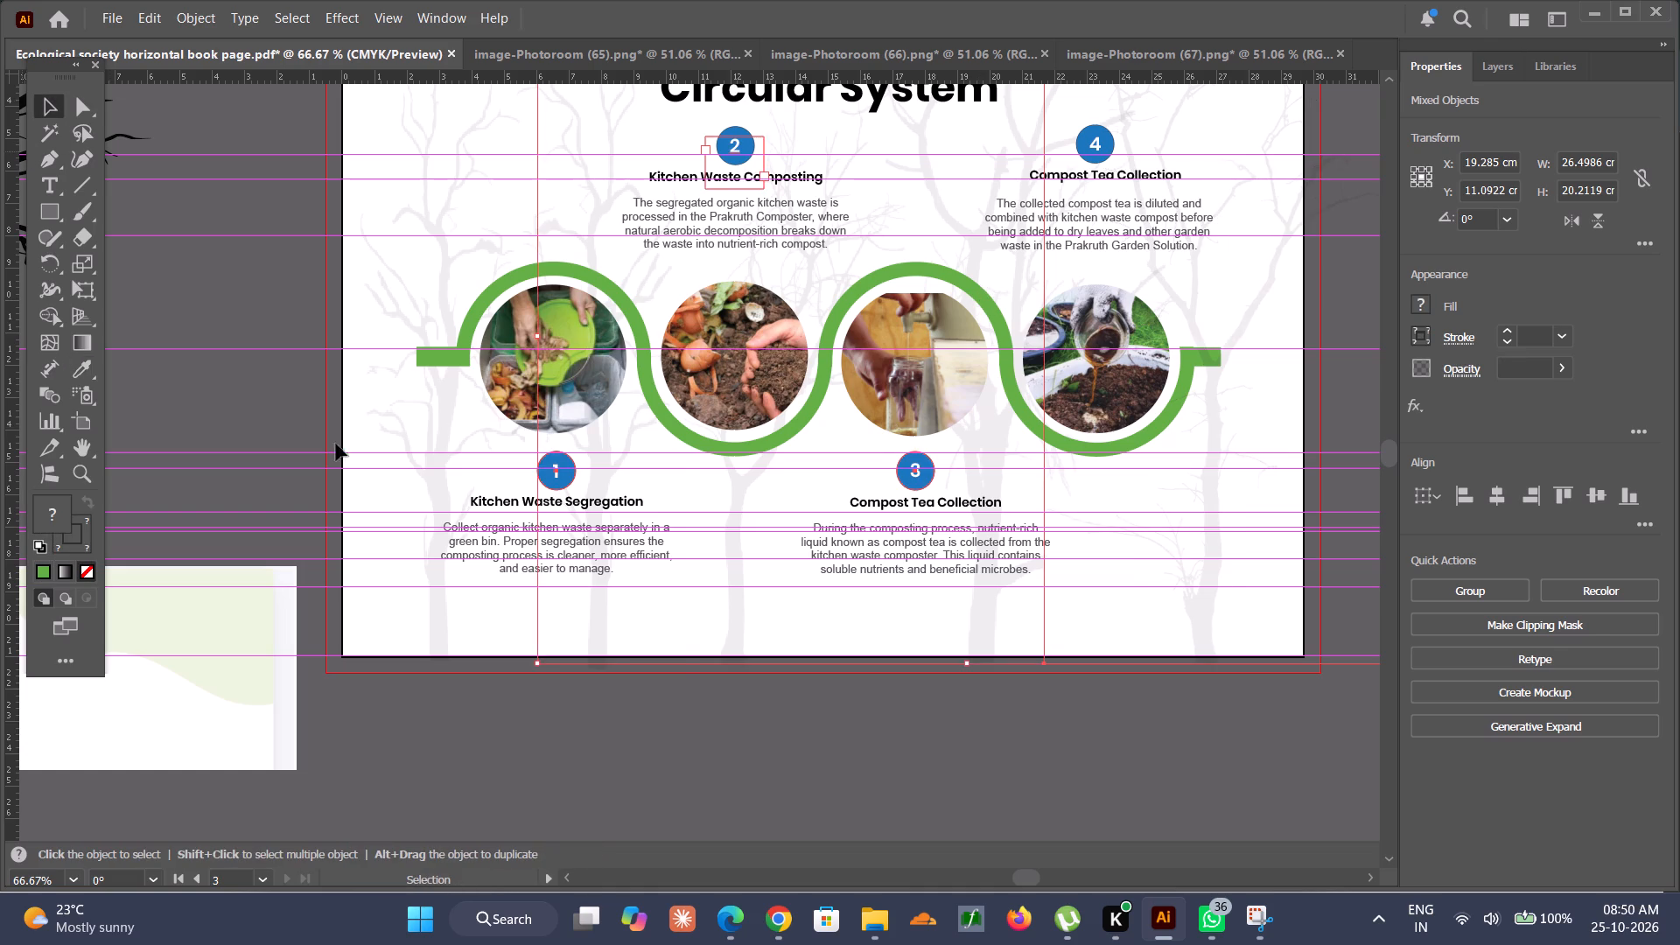
Shrink the text frame of number 1 to fit inside its blue circle, about 0.51 cm high.
{"action": "left_click", "coordinate": [606, 658]}
{"action": "left_click", "coordinate": [556, 488]}
{"action": "left_click", "coordinate": [702, 528]}
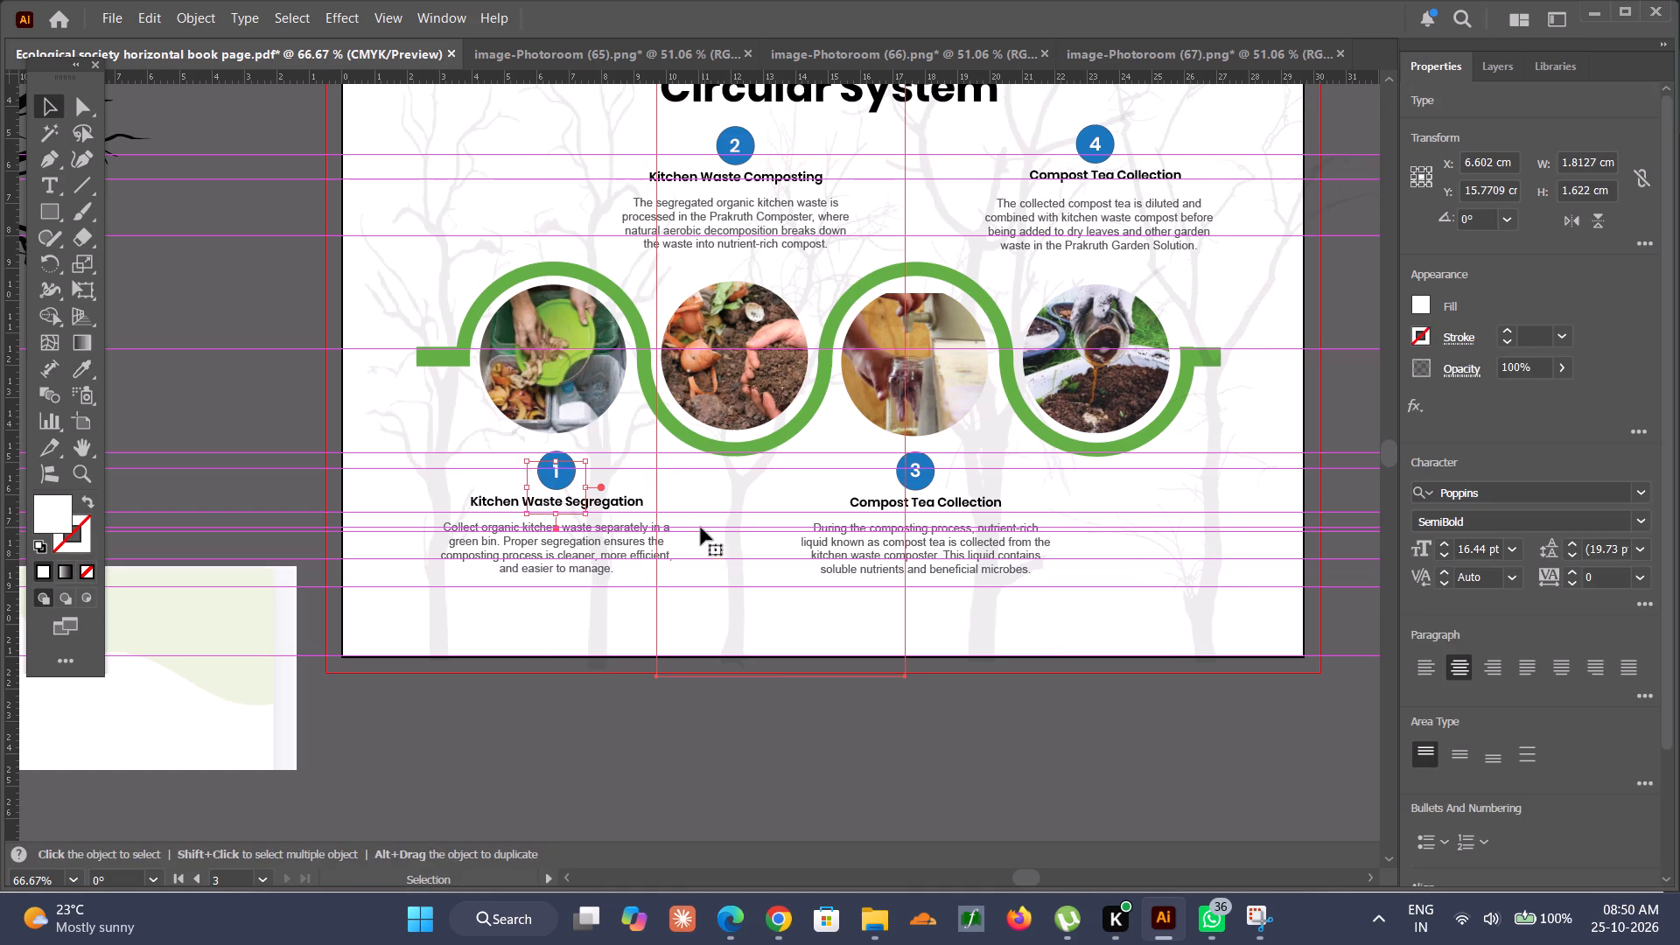
{"action": "scroll", "coordinate": [578, 479], "scroll_direction": "up", "scroll_amount": 3, "text": "alt"}
{"action": "left_click", "coordinate": [517, 462]}
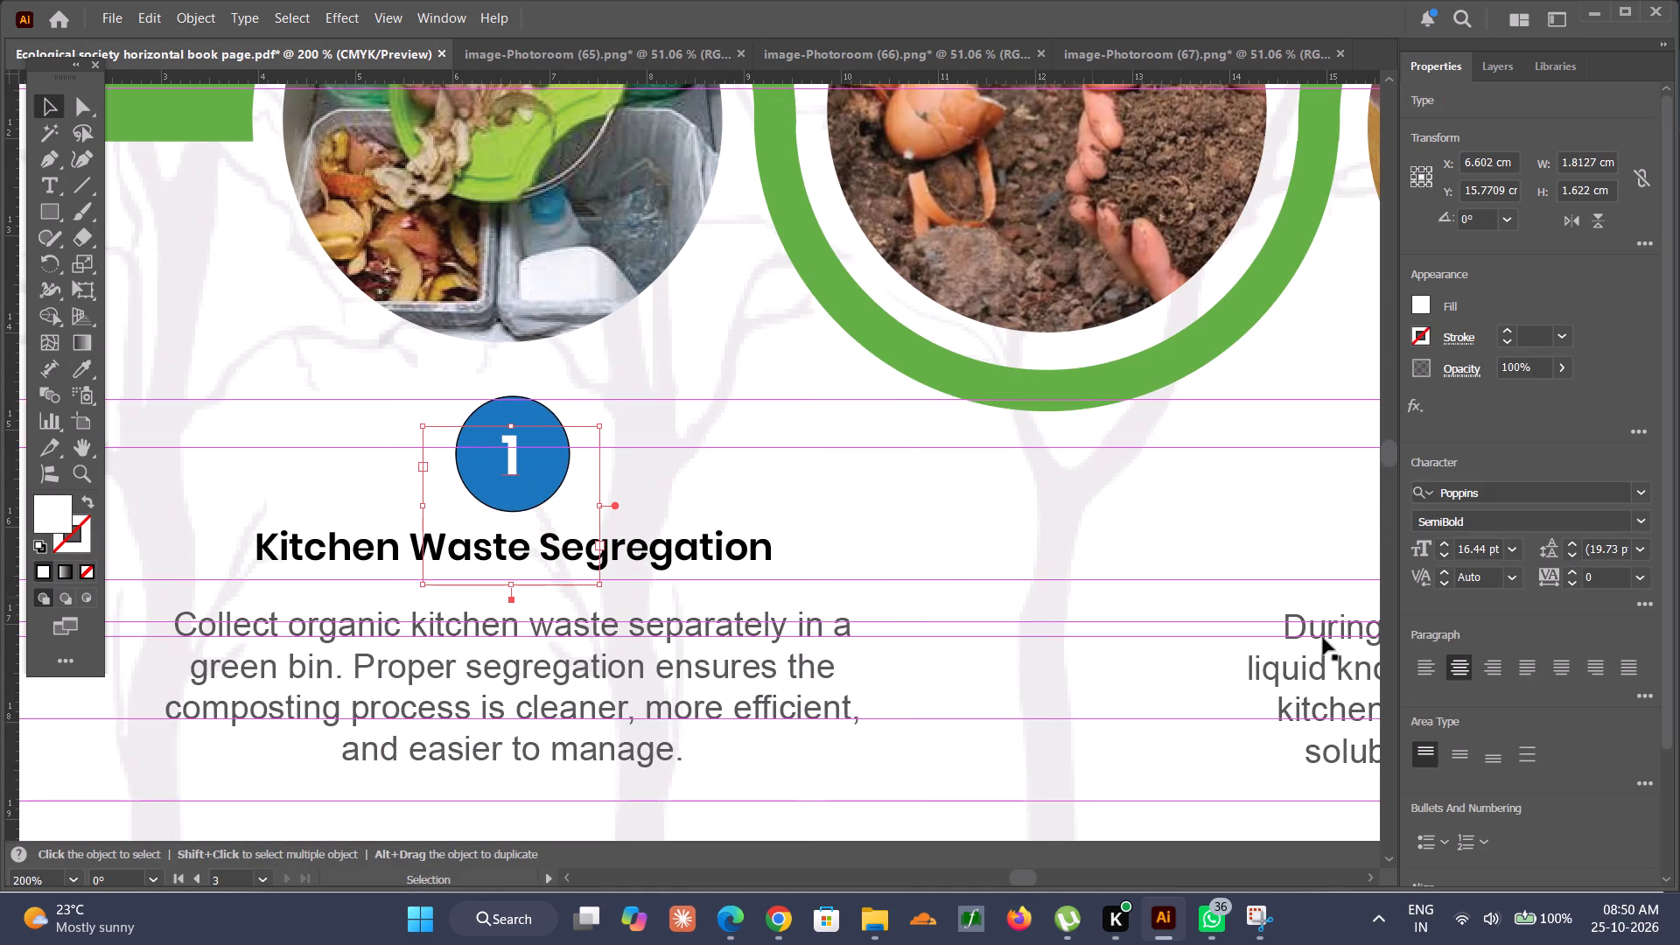
{"action": "double_click", "coordinate": [546, 542]}
{"action": "left_click", "coordinate": [510, 474]}
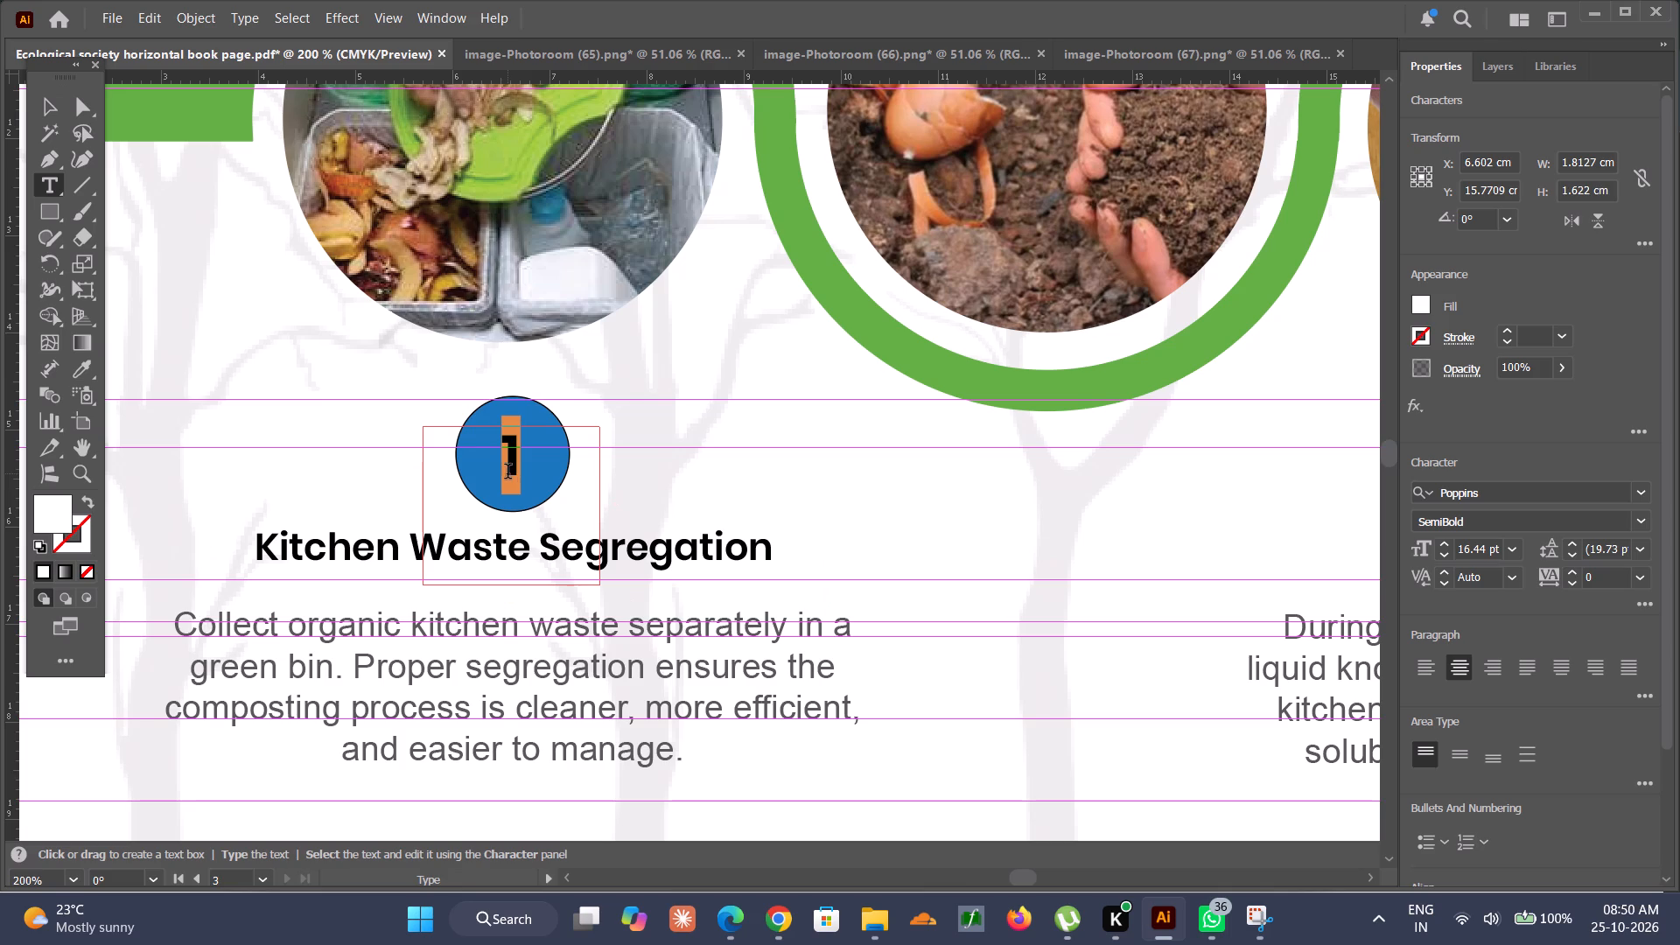
{"action": "left_click", "coordinate": [62, 104]}
{"action": "scroll", "coordinate": [528, 472], "scroll_direction": "up", "scroll_amount": 2, "text": "alt"}
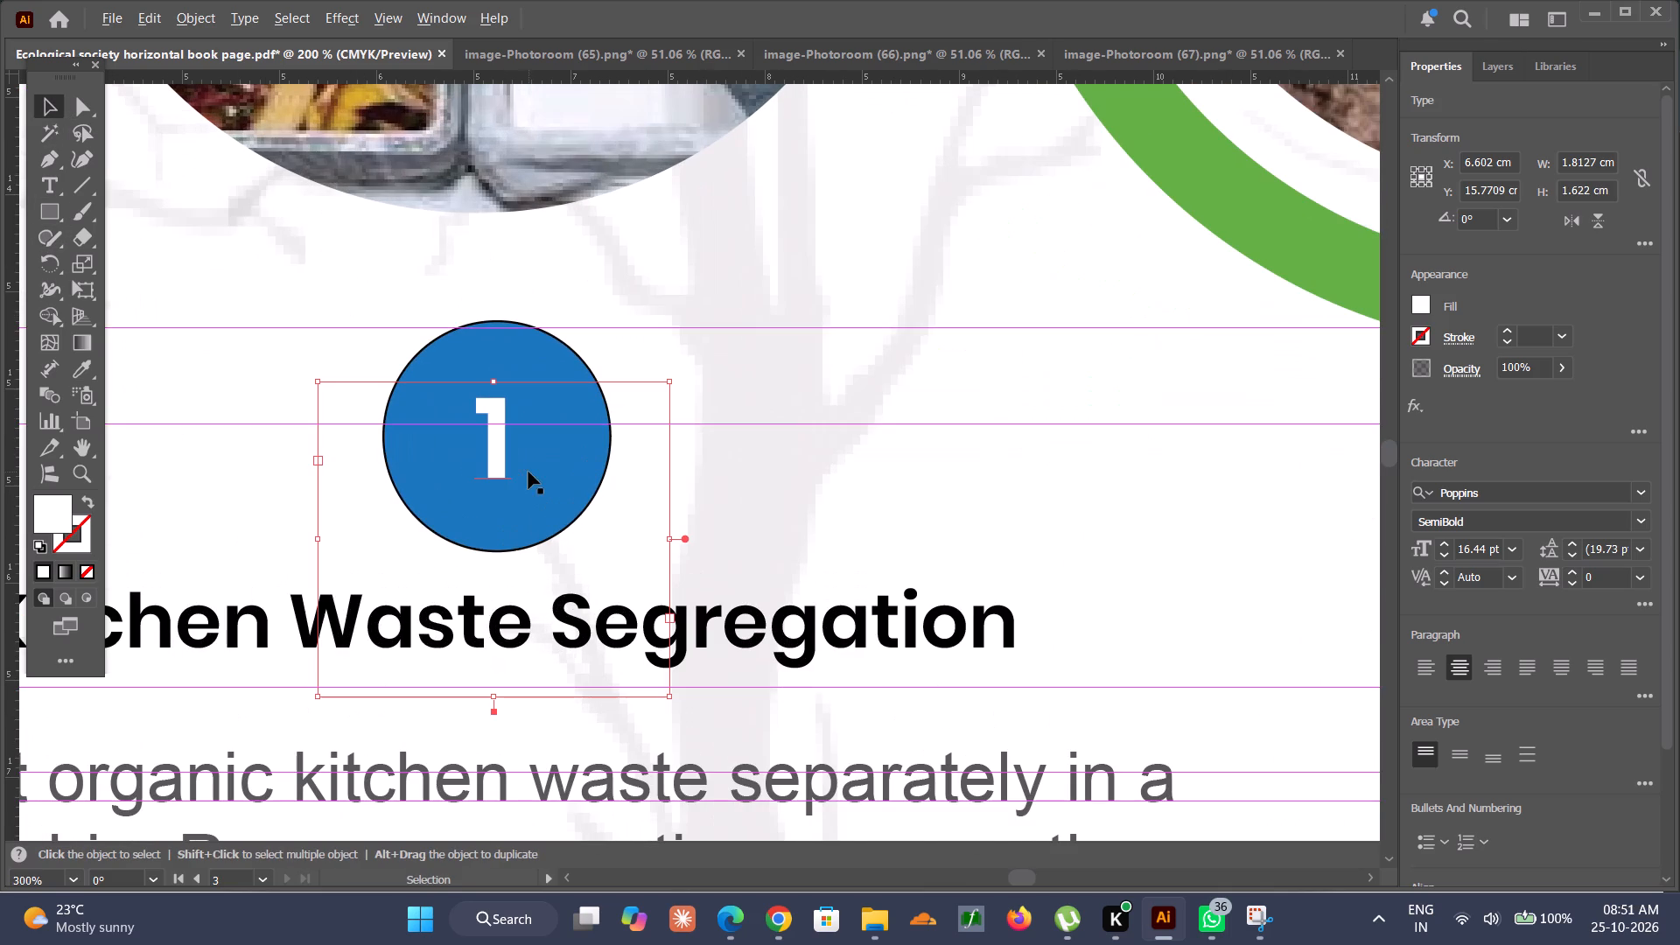
{"action": "left_click_drag", "start_coordinate": [494, 702], "coordinate": [512, 481]}
{"action": "left_click_drag", "start_coordinate": [667, 429], "coordinate": [590, 425], "text": "alt"}
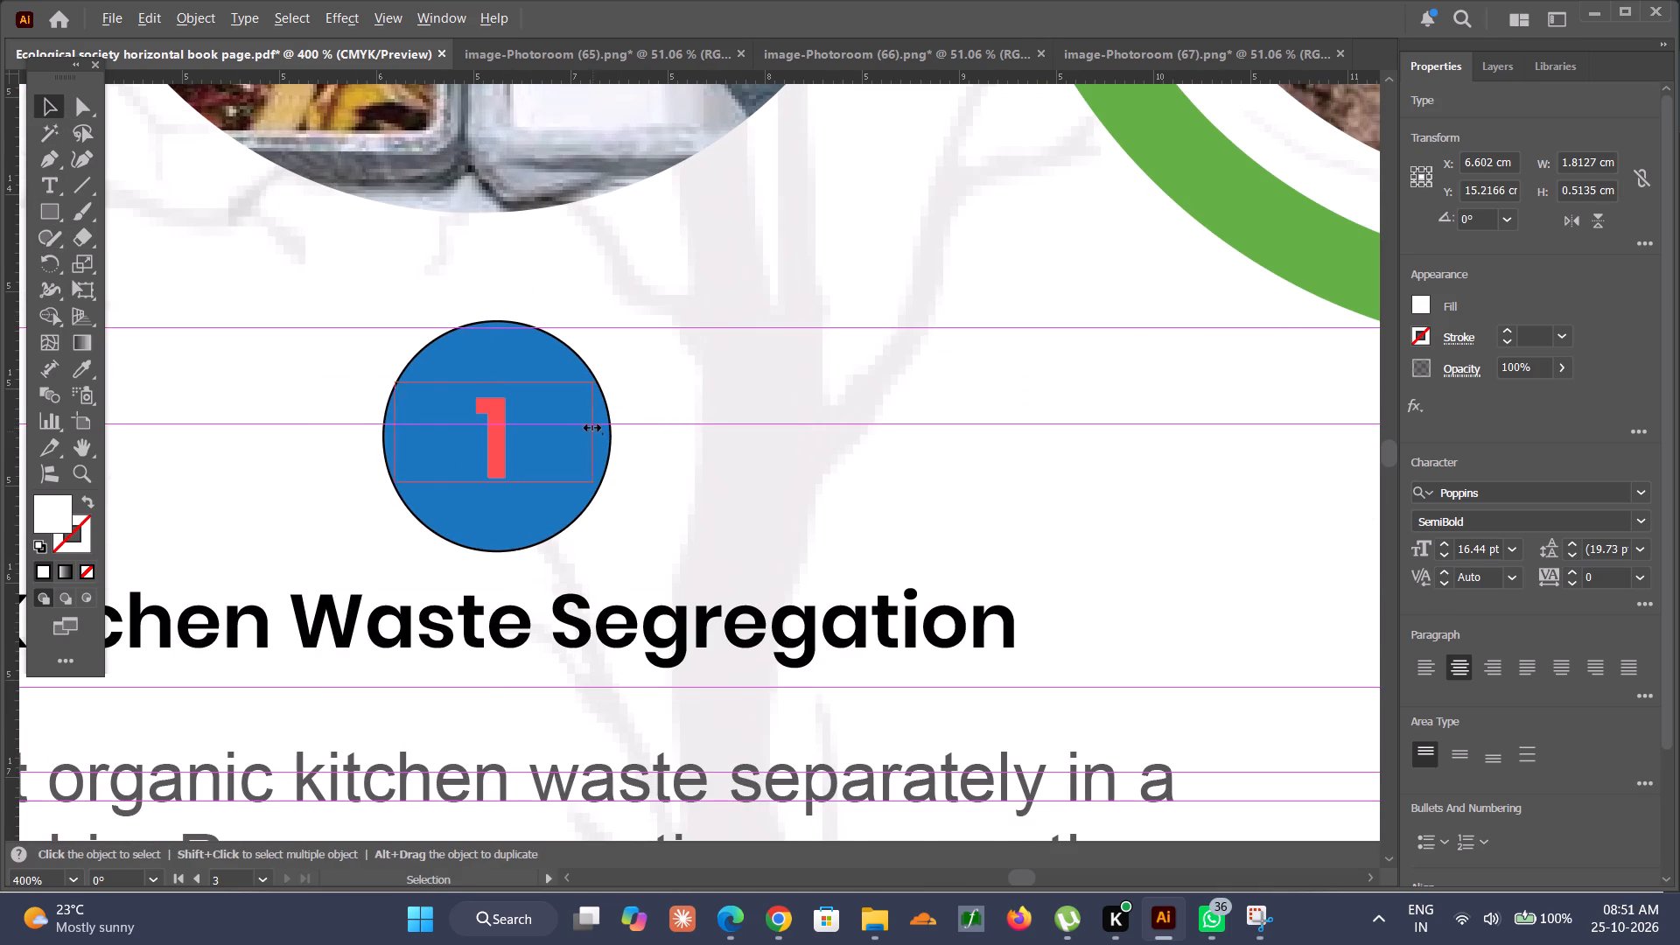
{"action": "left_click_drag", "start_coordinate": [590, 425], "coordinate": [528, 416], "text": "alt"}
{"action": "left_click", "coordinate": [691, 448]}
{"action": "scroll", "coordinate": [688, 451], "scroll_direction": "down", "scroll_amount": 4, "text": "alt"}
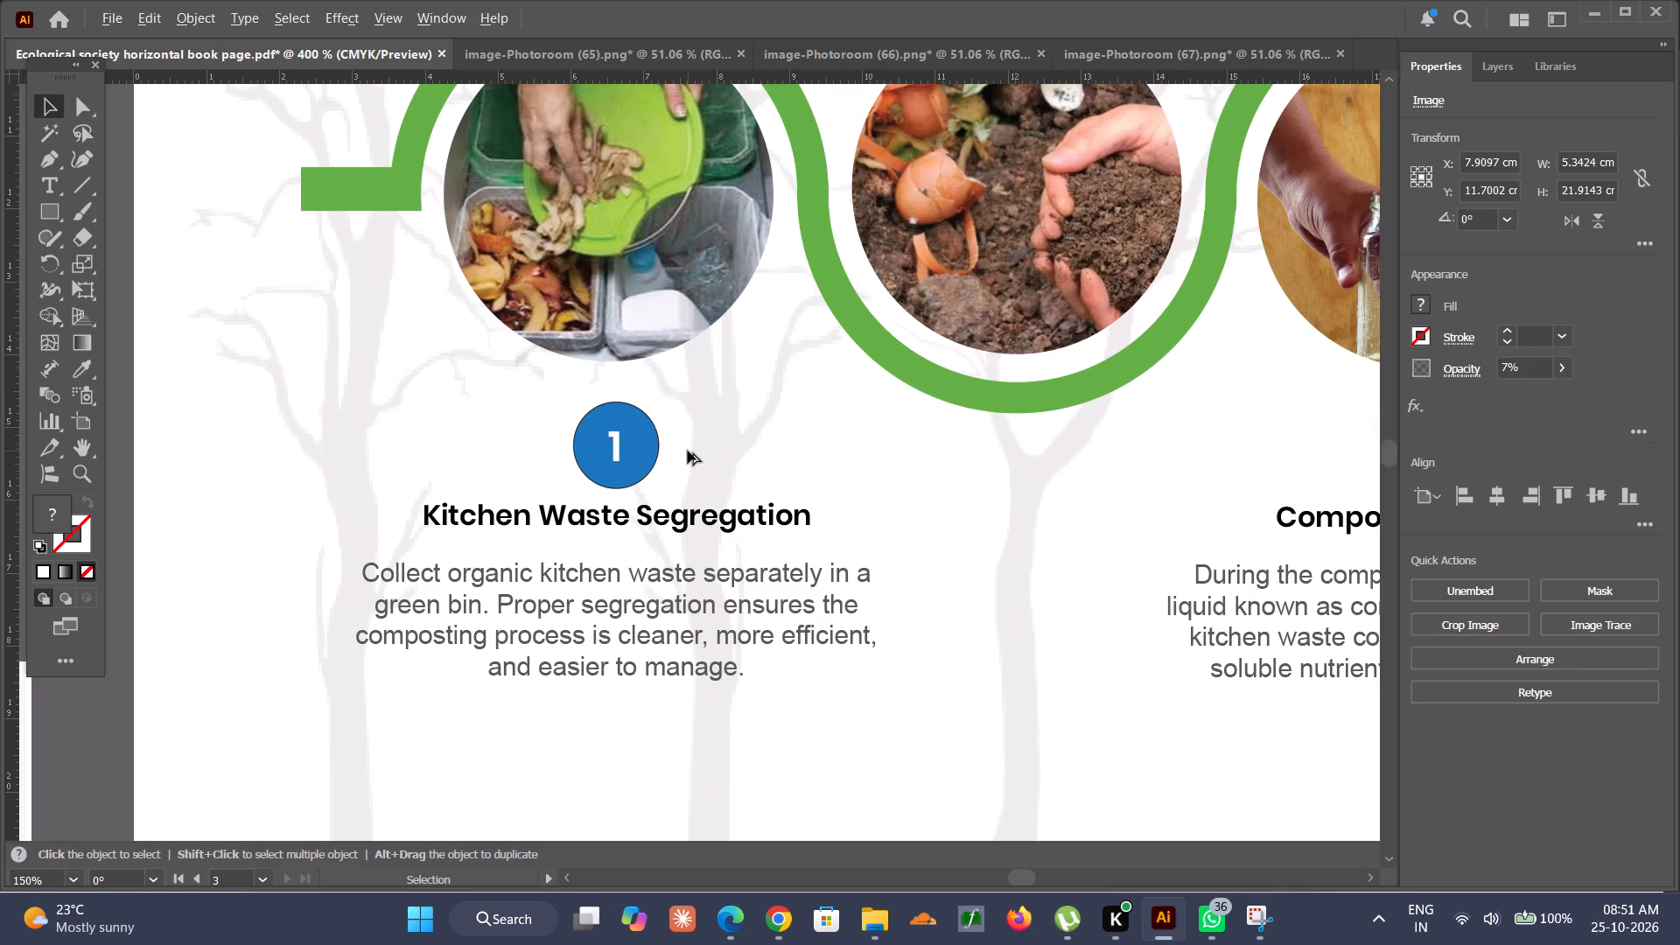
Shrink the text frame of number 2 to fit inside its blue circle, about 0.58 cm high.
{"action": "scroll", "coordinate": [688, 451], "scroll_direction": "down", "scroll_amount": 1, "text": "alt"}
{"action": "scroll", "coordinate": [844, 150], "scroll_direction": "up", "scroll_amount": 7}
{"action": "left_click", "coordinate": [863, 230]}
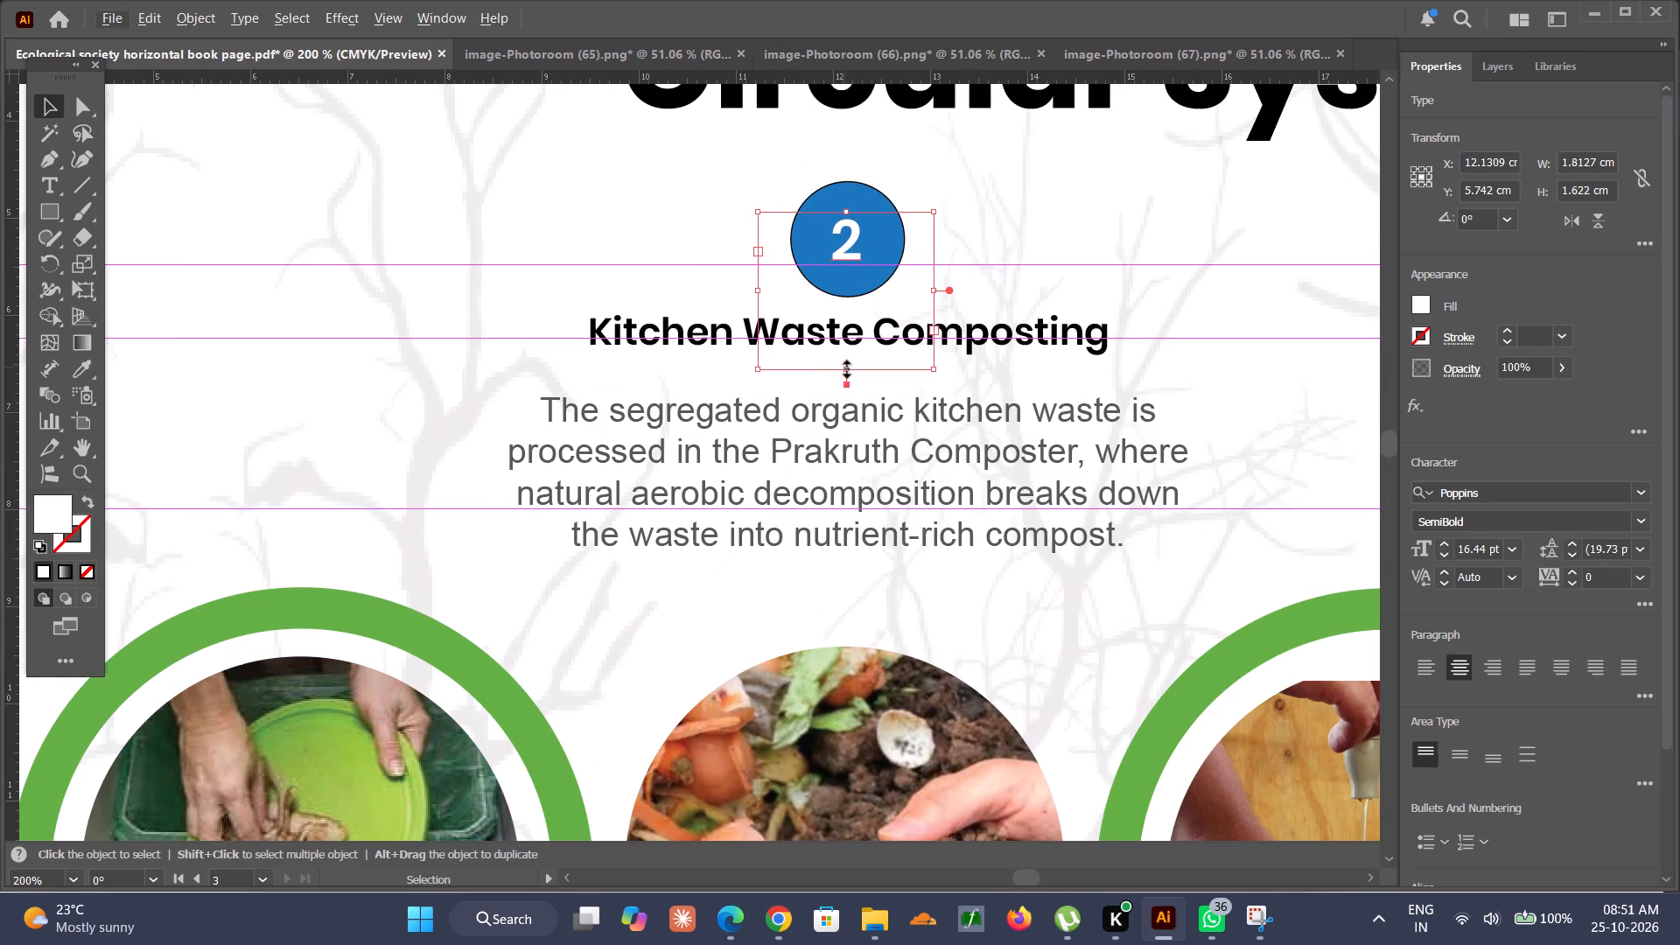
{"action": "left_click_drag", "start_coordinate": [844, 367], "coordinate": [845, 314], "text": "alt"}
{"action": "key", "text": "ctrl+z"}
{"action": "left_click_drag", "start_coordinate": [845, 371], "coordinate": [847, 267]}
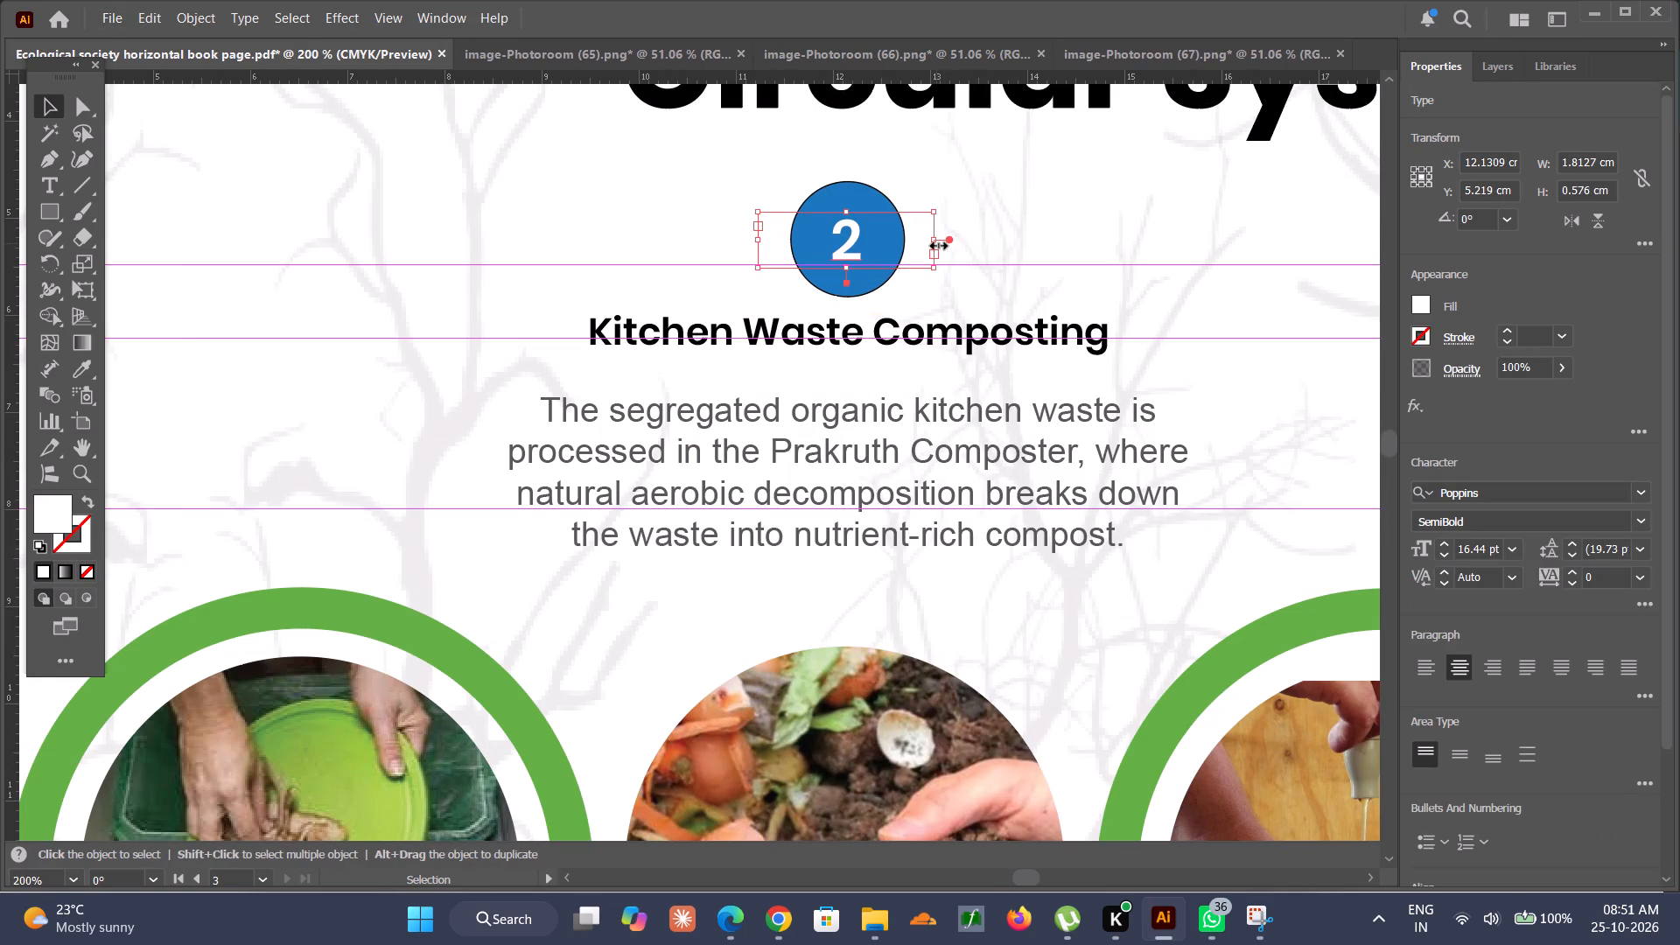
{"action": "left_click_drag", "start_coordinate": [934, 243], "coordinate": [875, 256], "text": "alt"}
{"action": "left_click", "coordinate": [984, 213], "text": "alt"}
{"action": "scroll", "coordinate": [989, 219], "scroll_direction": "down", "scroll_amount": 3, "text": "alt"}
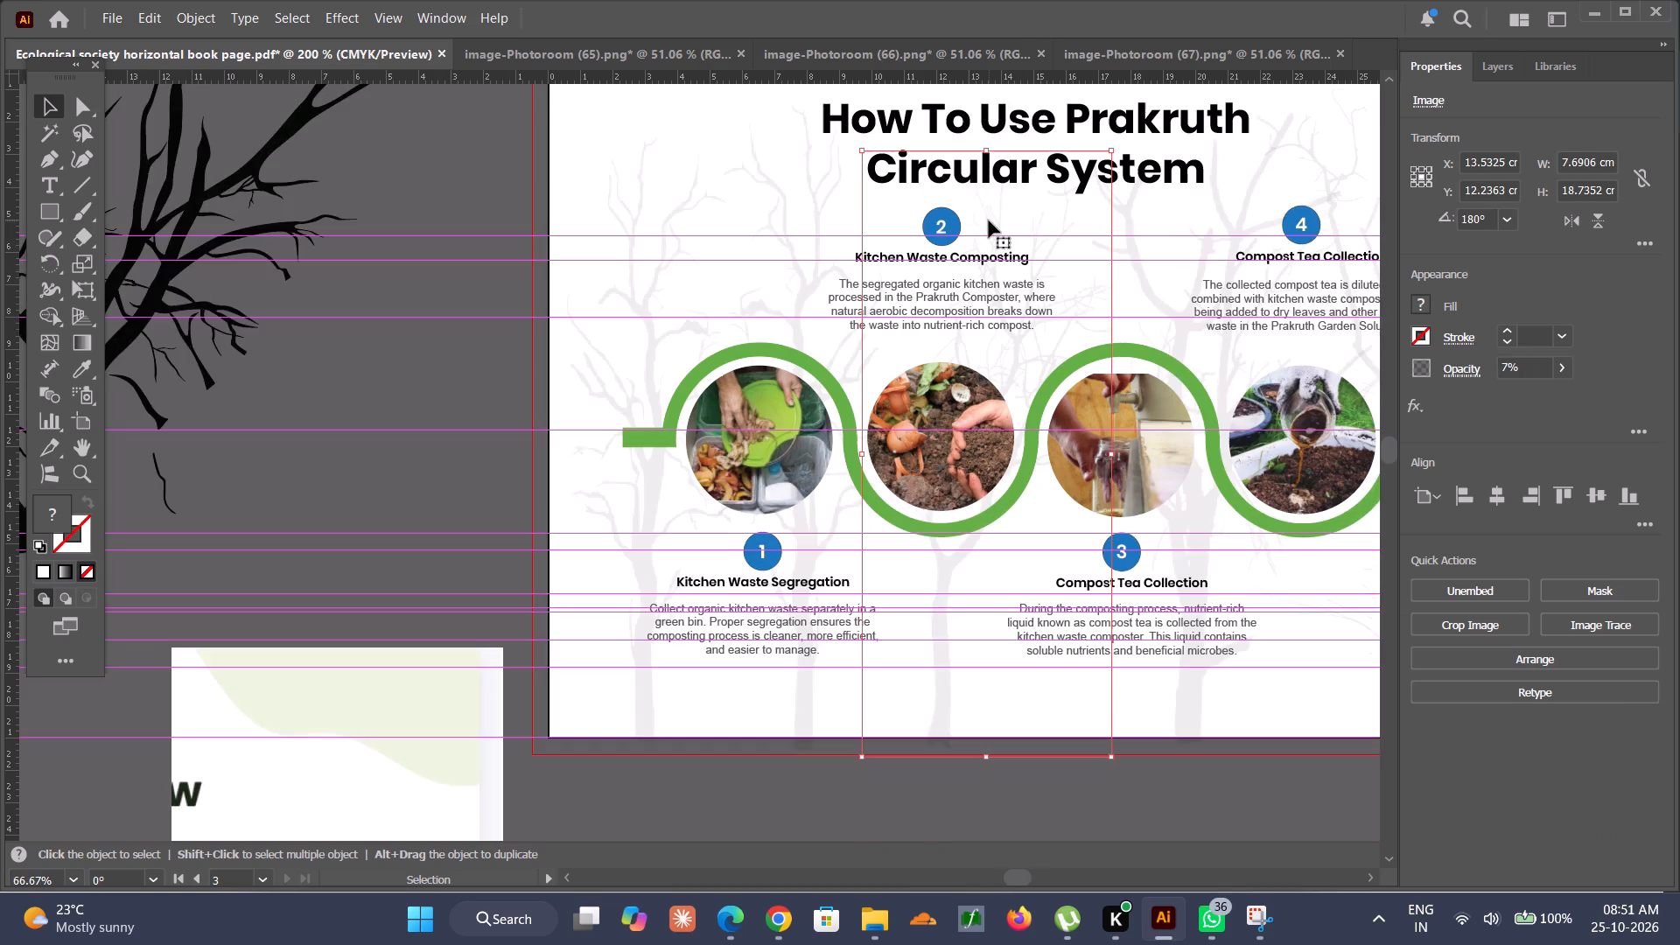
Shrink the text frame of number 3 to about 0.59 by 0.55 cm, inside its blue circle.
{"action": "scroll", "coordinate": [989, 220], "scroll_direction": "left", "scroll_amount": 2}
{"action": "scroll", "coordinate": [952, 545], "scroll_direction": "up", "scroll_amount": 3, "text": "alt"}
{"action": "left_click", "coordinate": [971, 562]}
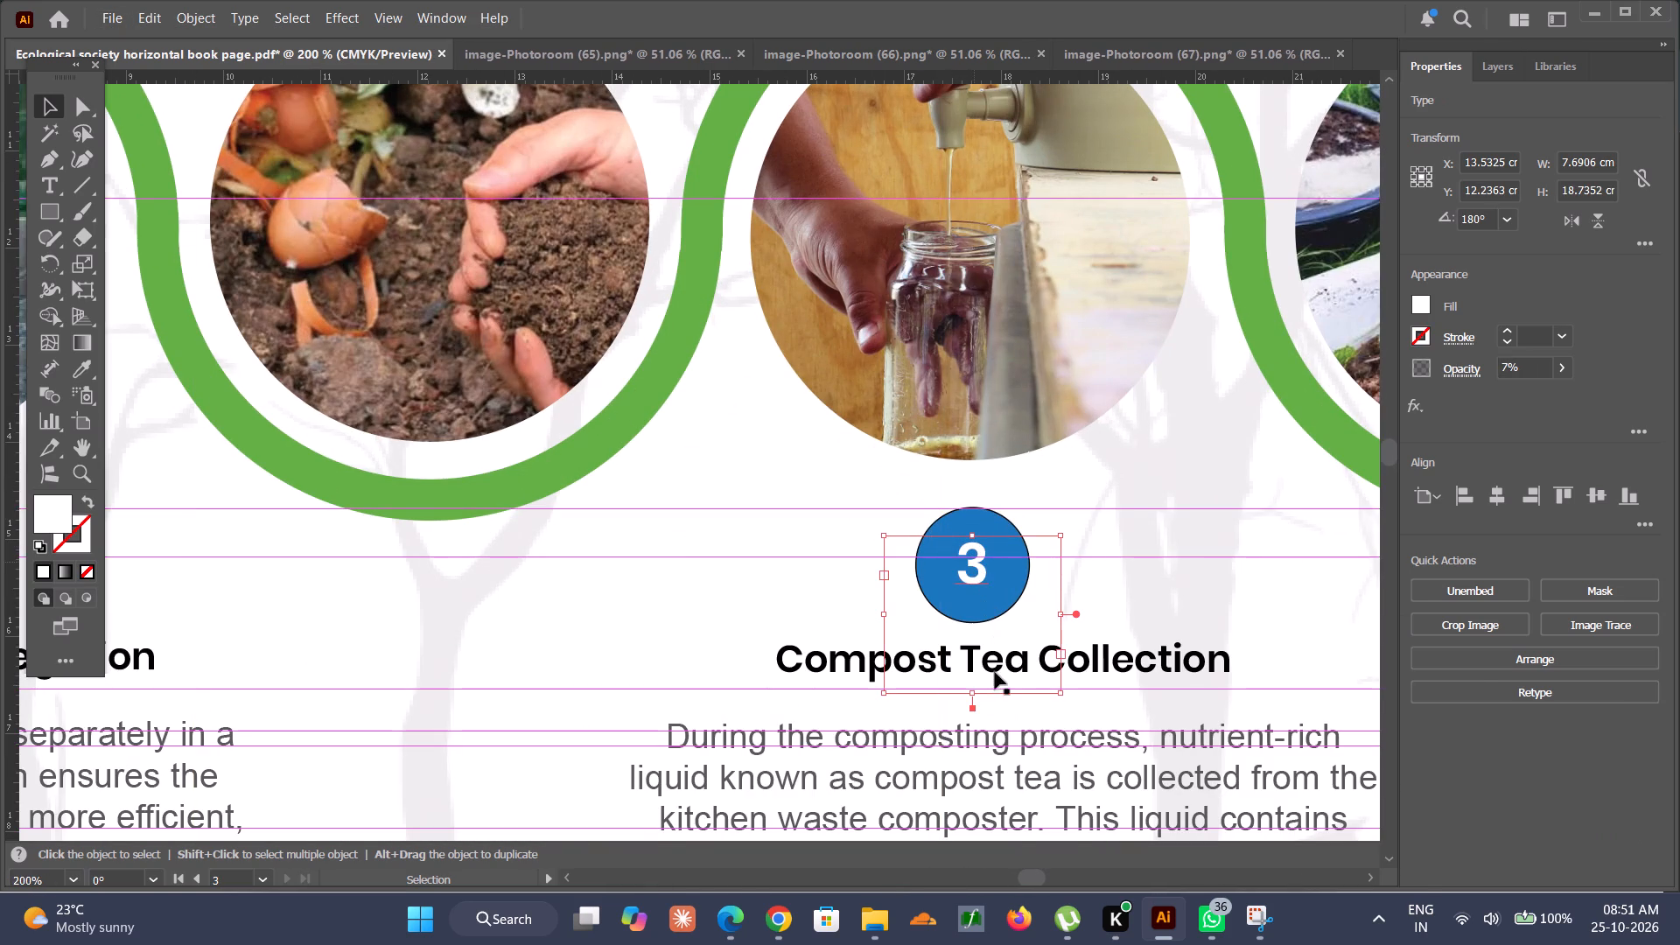
{"action": "left_click_drag", "start_coordinate": [971, 692], "coordinate": [974, 589]}
{"action": "left_click_drag", "start_coordinate": [1059, 563], "coordinate": [1001, 552], "text": "alt"}
{"action": "scroll", "coordinate": [1039, 549], "scroll_direction": "down", "scroll_amount": 4, "text": "alt"}
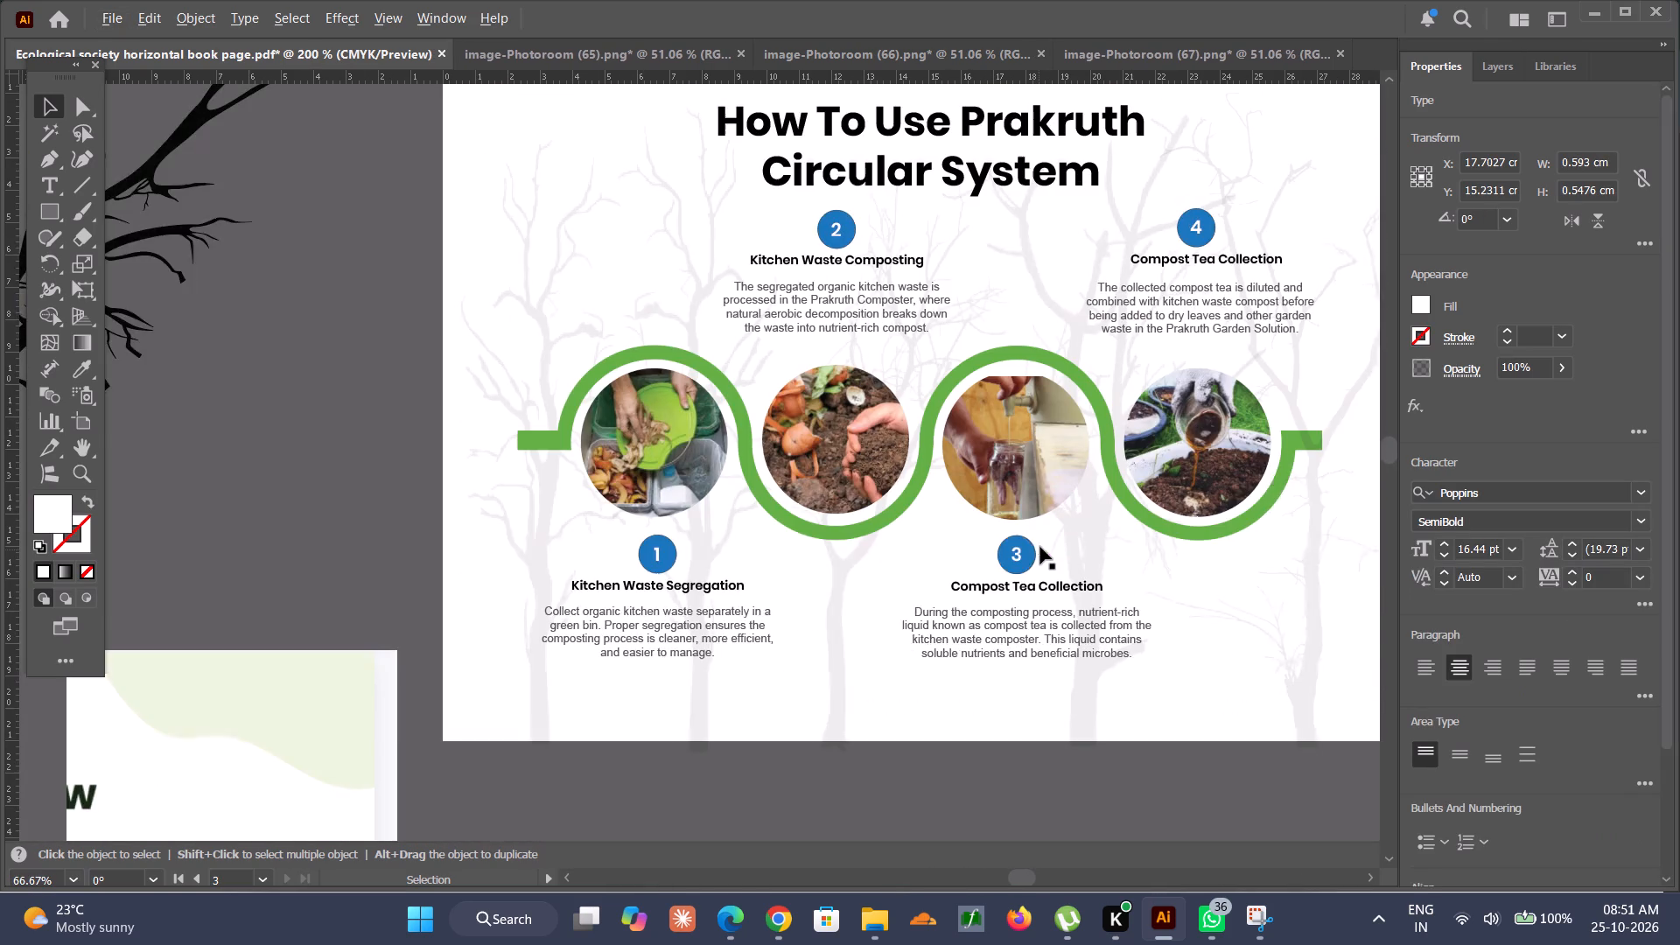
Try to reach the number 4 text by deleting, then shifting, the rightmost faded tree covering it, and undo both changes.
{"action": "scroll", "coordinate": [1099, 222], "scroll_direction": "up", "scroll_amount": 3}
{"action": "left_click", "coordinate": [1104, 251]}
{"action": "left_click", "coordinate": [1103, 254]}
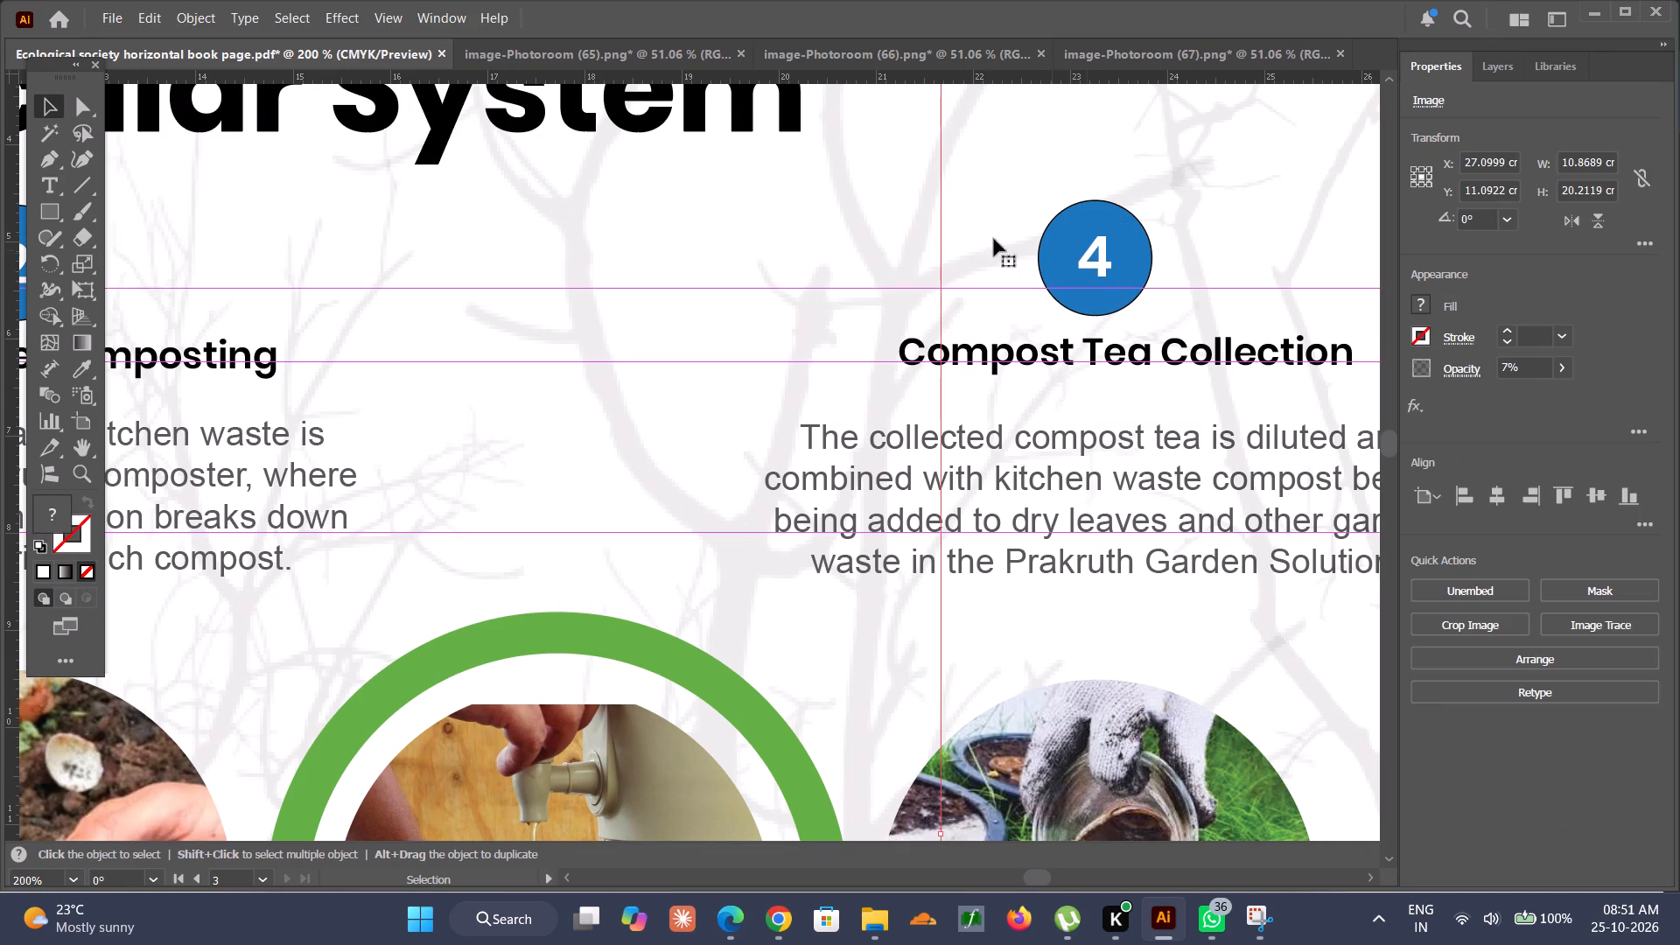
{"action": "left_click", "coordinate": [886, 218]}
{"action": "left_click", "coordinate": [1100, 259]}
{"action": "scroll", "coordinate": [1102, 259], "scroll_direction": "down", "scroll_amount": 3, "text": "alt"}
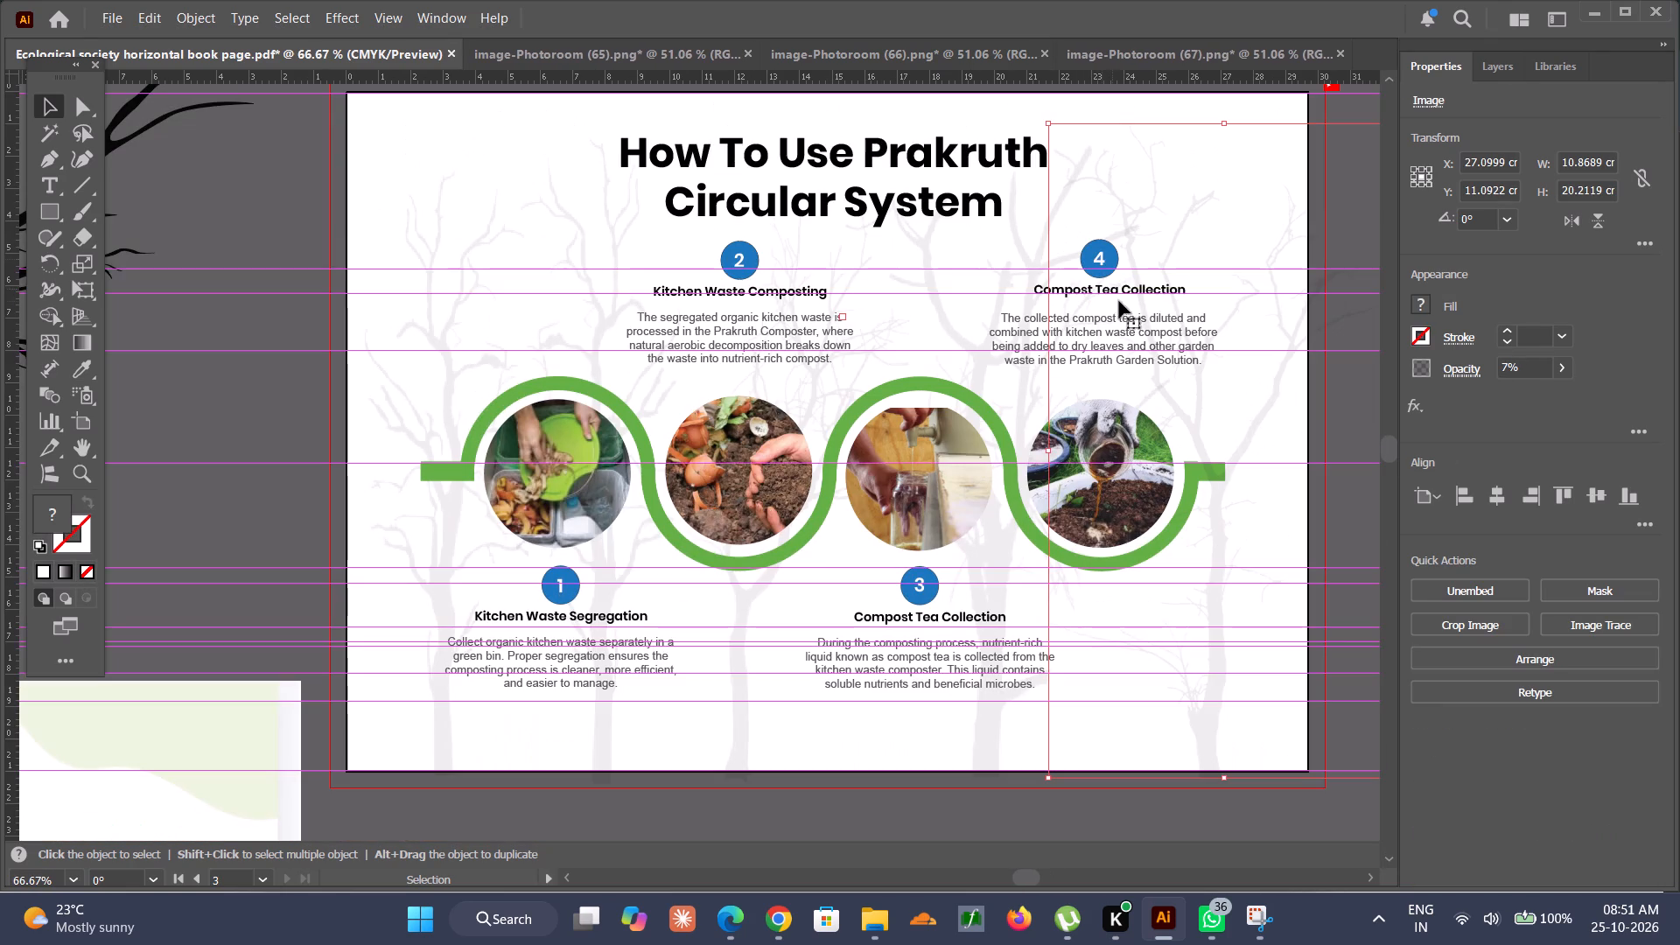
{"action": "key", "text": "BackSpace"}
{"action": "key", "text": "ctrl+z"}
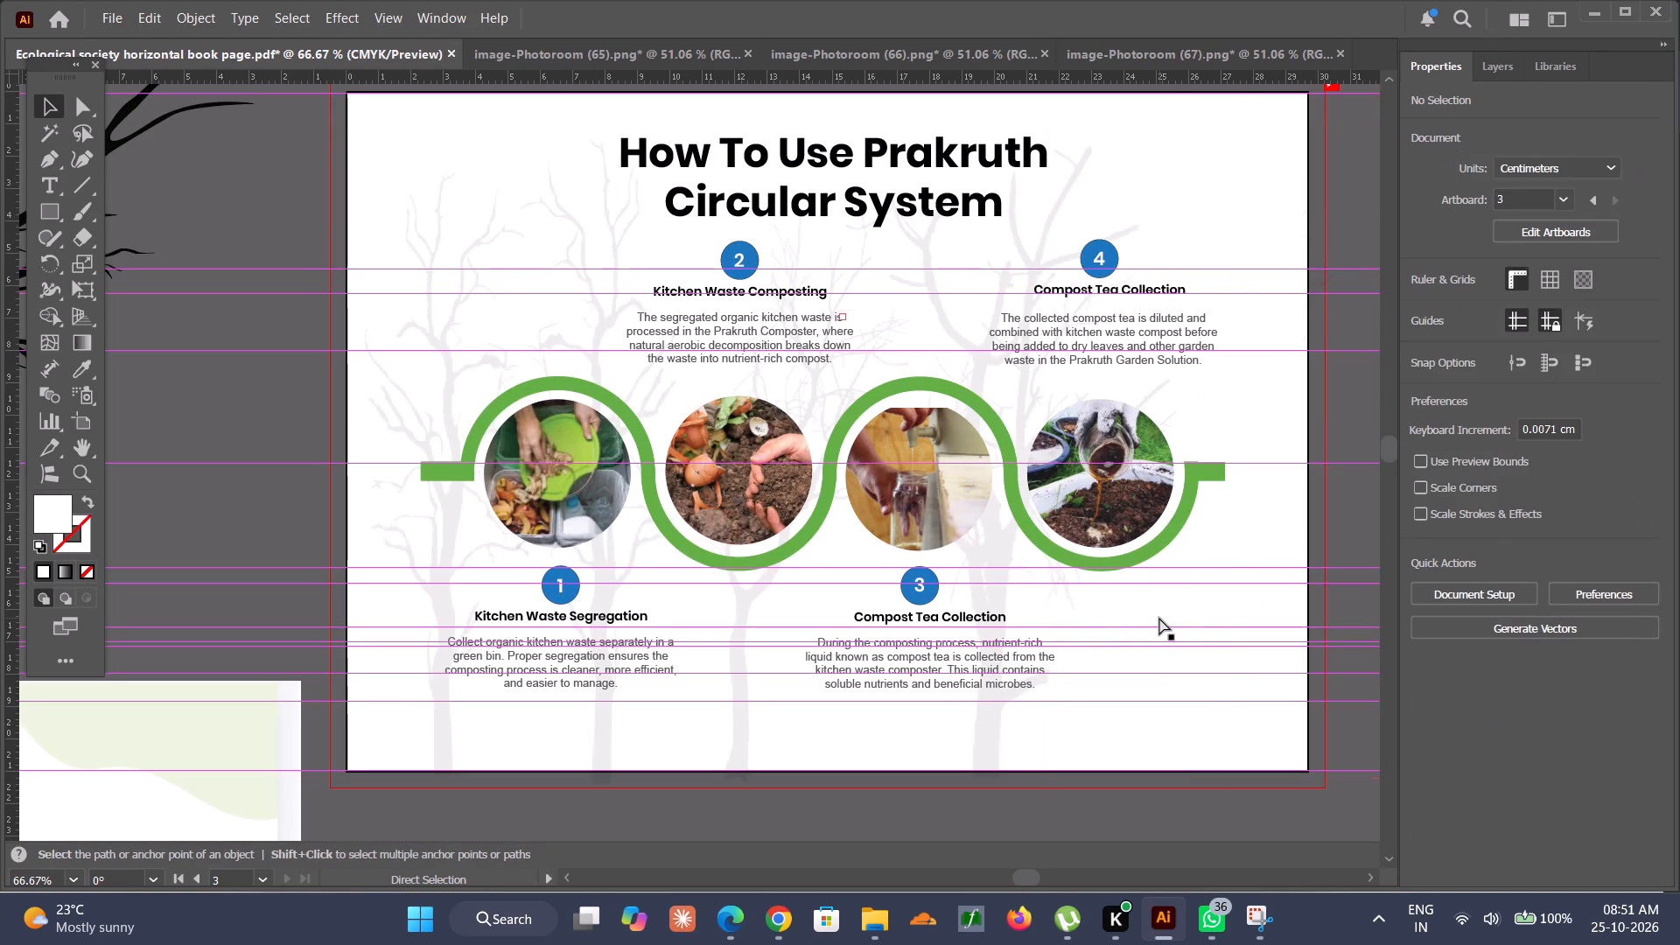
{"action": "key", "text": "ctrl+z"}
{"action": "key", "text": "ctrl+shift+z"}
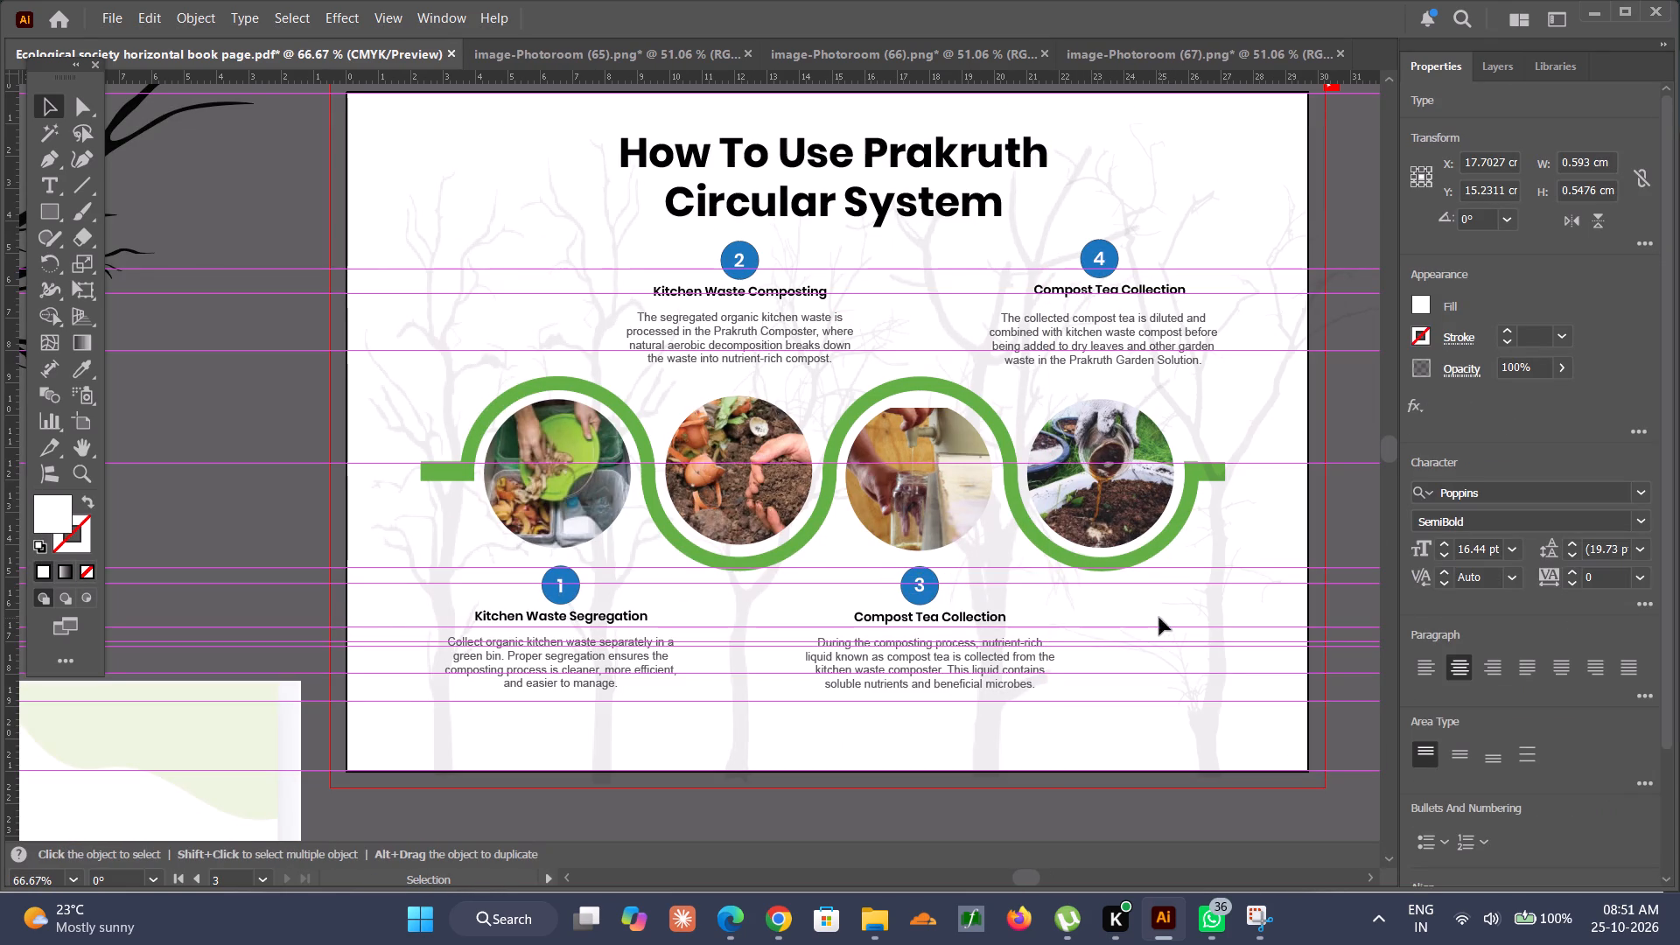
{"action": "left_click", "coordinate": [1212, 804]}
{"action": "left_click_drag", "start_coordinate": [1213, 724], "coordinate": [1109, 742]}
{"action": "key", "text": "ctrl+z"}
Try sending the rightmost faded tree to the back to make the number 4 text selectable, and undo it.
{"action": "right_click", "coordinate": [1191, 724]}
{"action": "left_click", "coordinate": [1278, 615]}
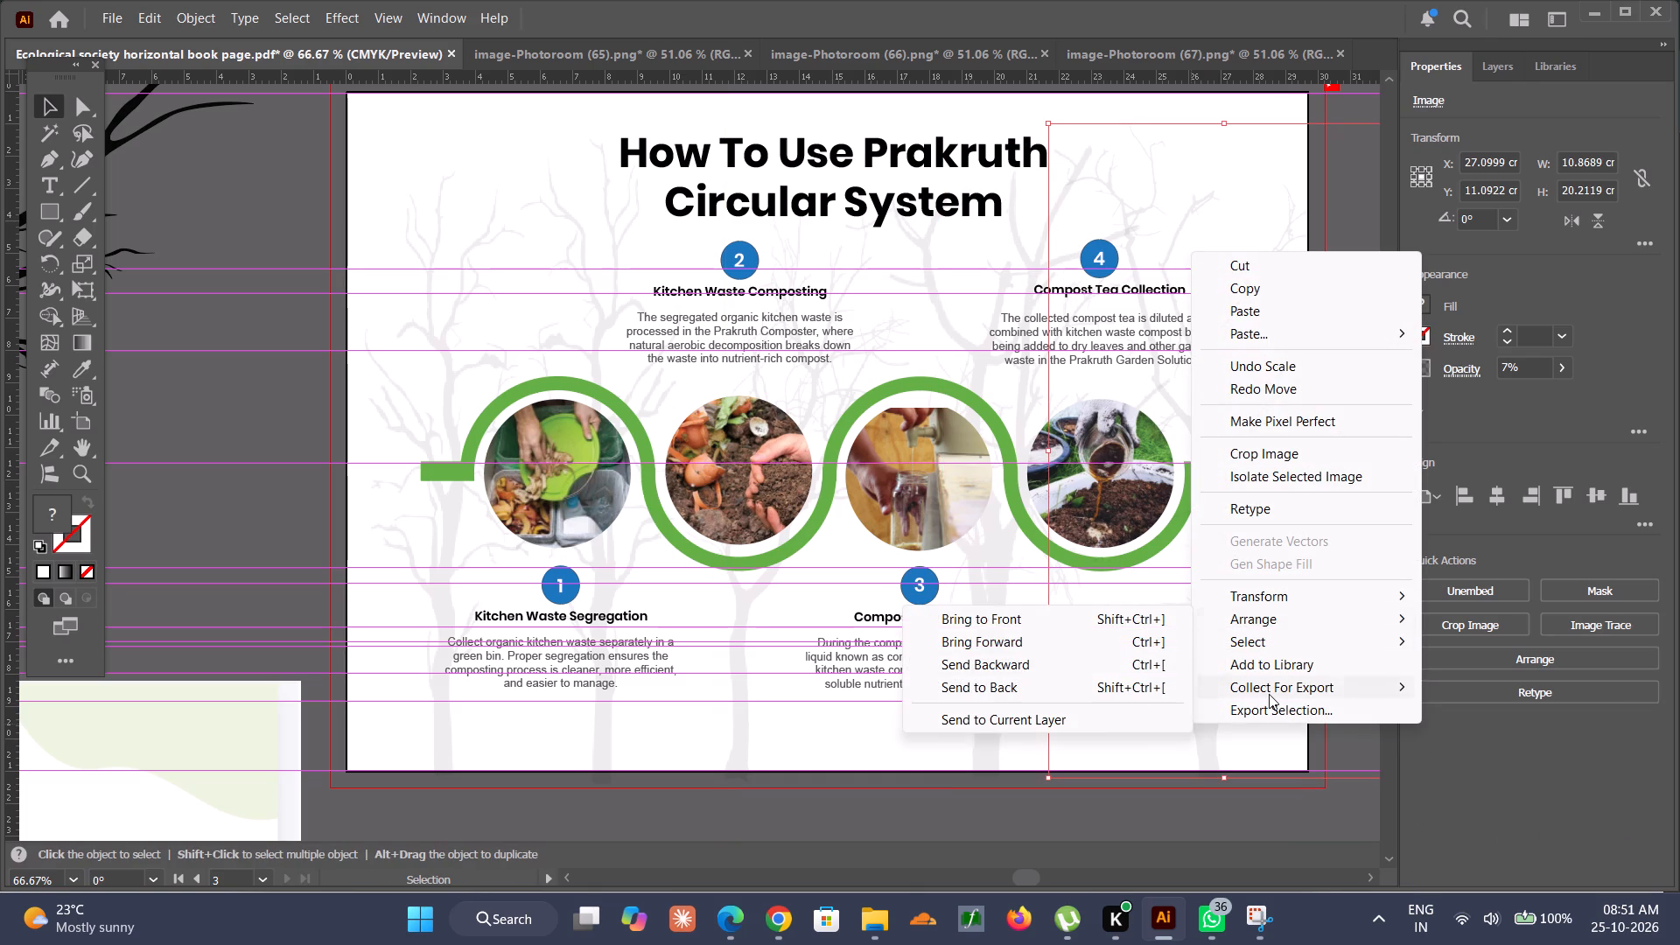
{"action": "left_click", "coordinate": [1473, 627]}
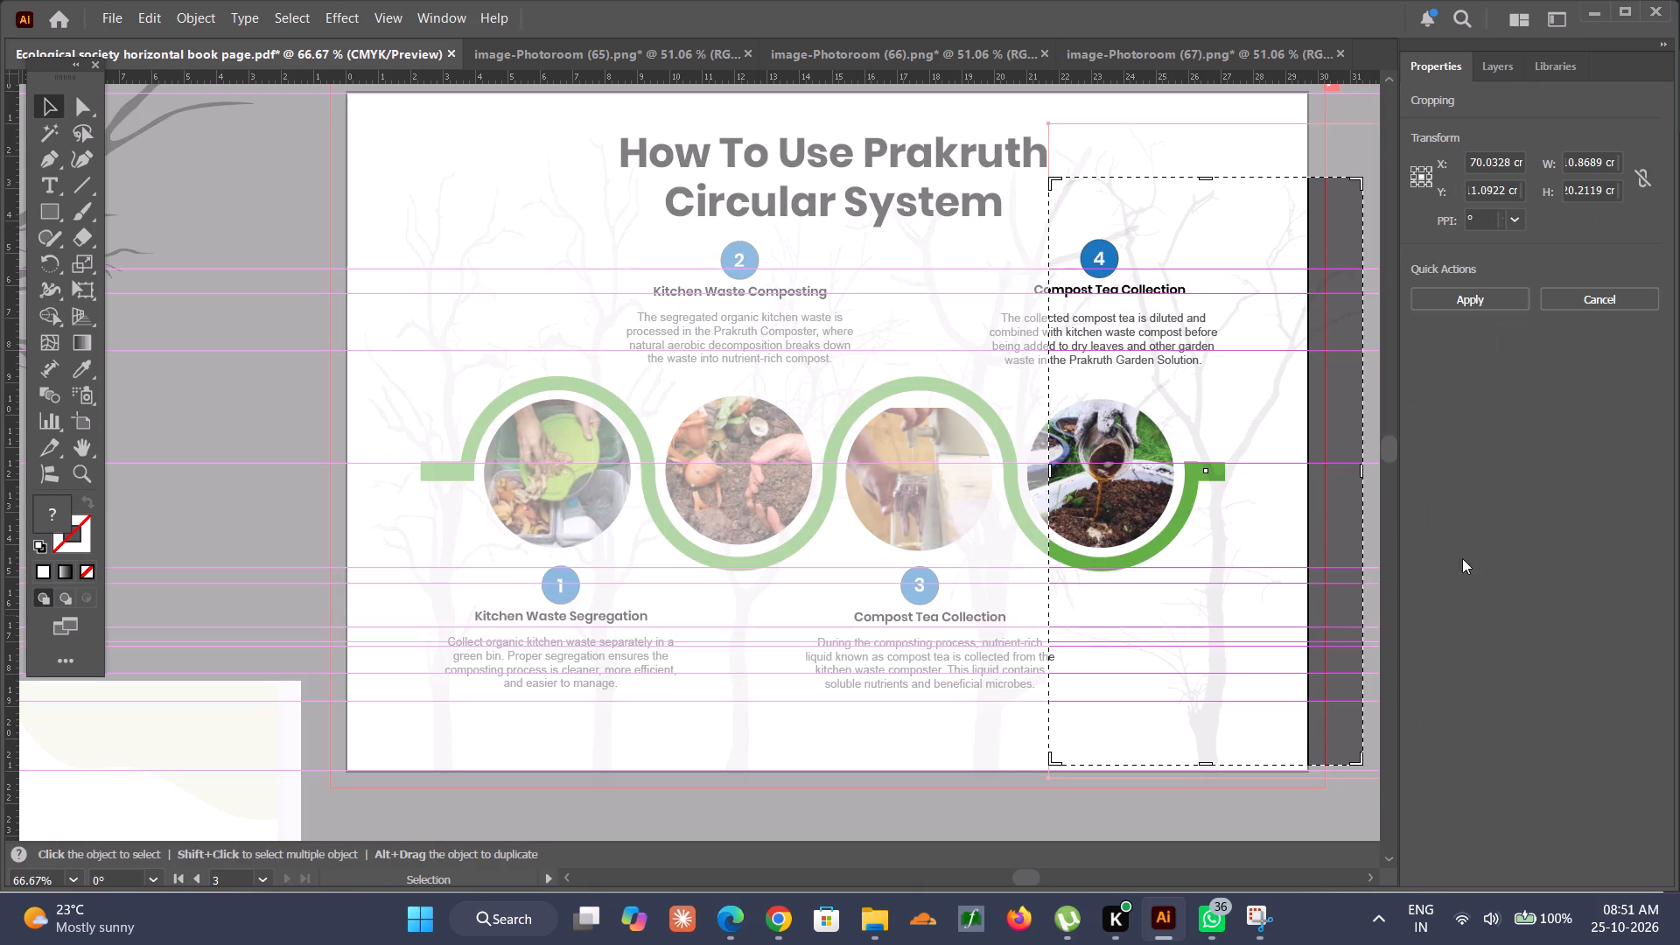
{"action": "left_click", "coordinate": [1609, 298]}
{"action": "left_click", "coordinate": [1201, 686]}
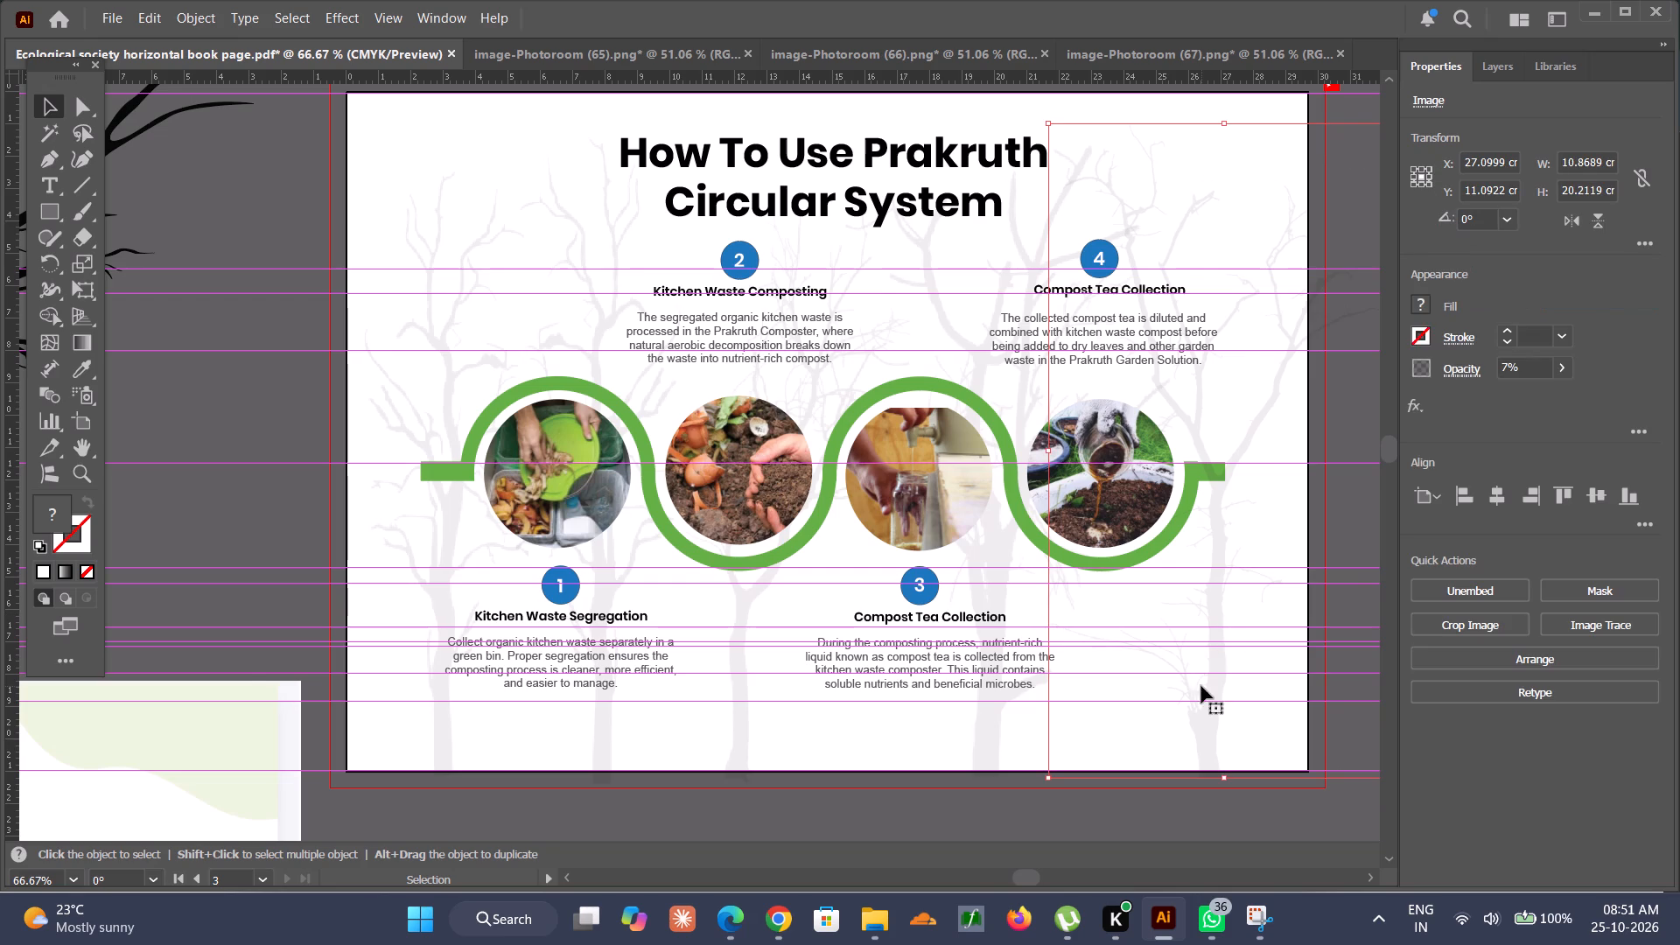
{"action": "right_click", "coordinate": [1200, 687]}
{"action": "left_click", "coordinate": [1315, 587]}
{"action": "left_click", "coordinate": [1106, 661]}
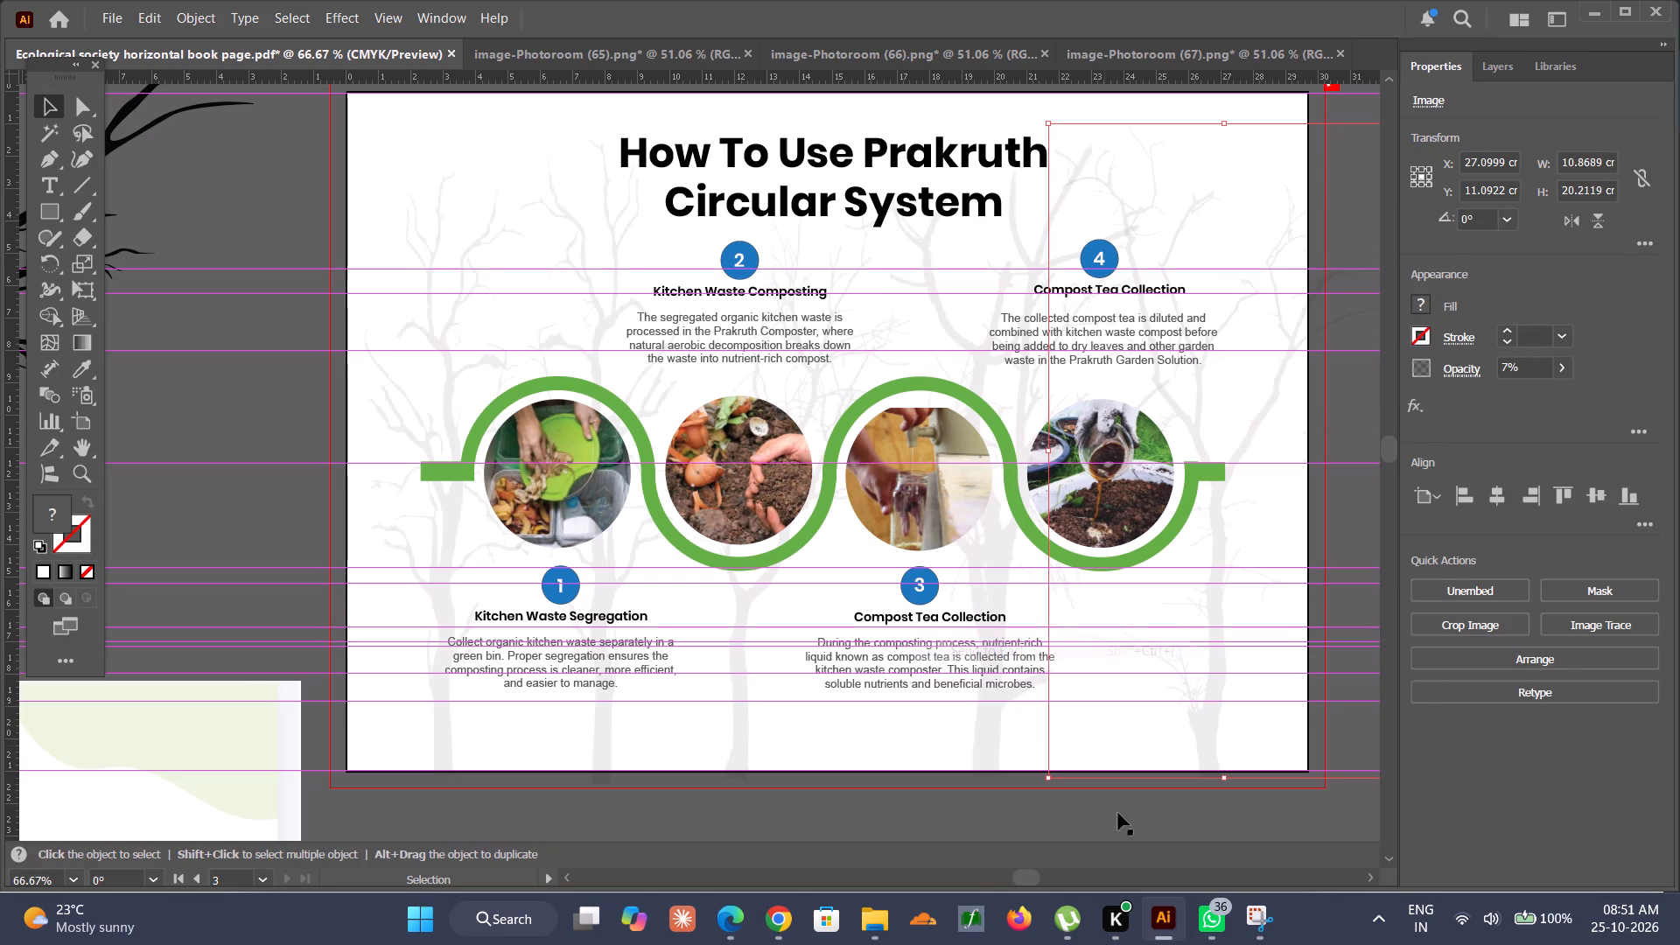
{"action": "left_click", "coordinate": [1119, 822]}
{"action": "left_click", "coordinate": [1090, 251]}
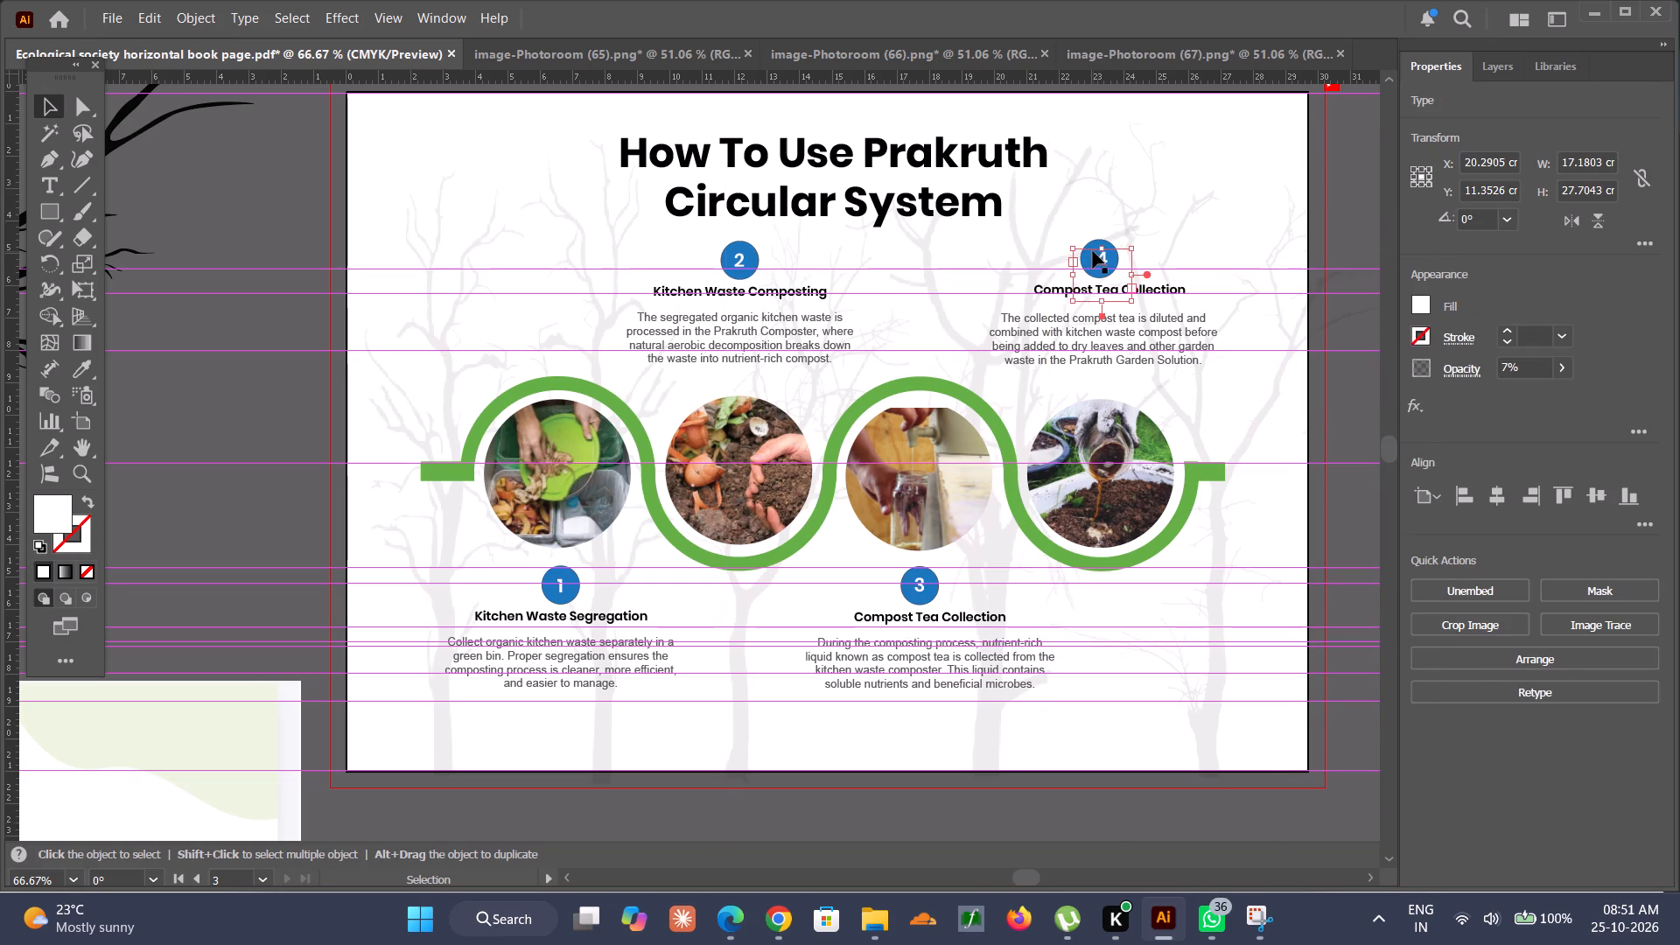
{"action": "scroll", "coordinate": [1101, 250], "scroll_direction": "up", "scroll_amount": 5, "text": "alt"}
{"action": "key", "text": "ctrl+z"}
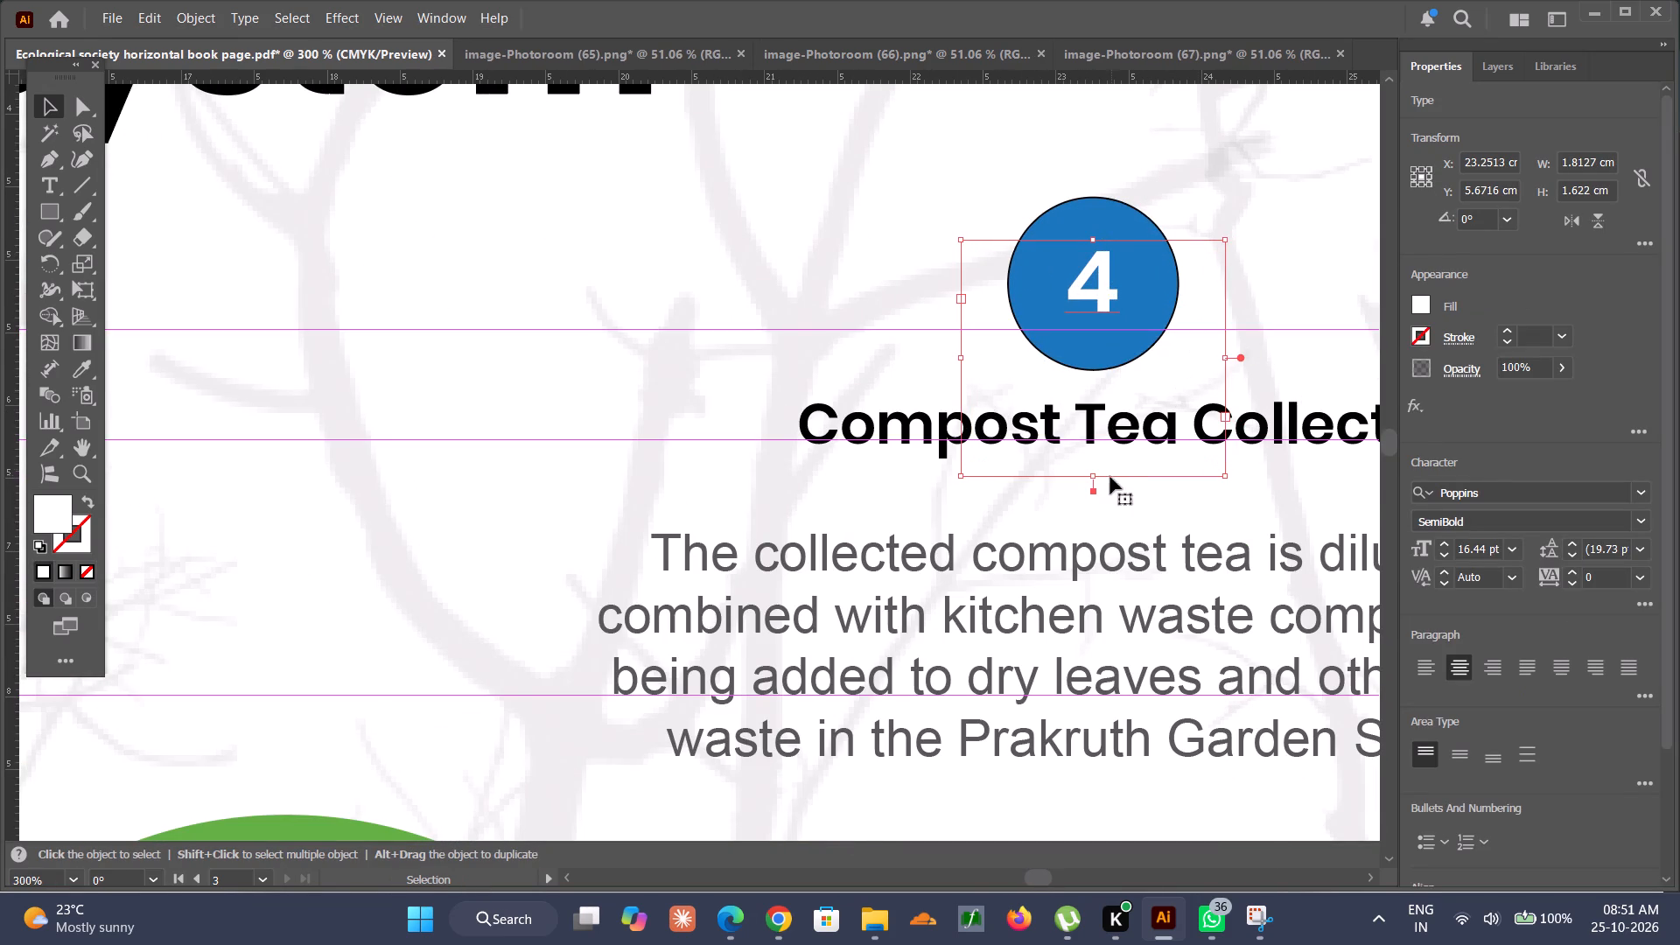
Shrink the text frame of number 4 to about 0.65 by 0.57 cm, inside its blue circle.
{"action": "left_click_drag", "start_coordinate": [1089, 478], "coordinate": [1097, 321]}
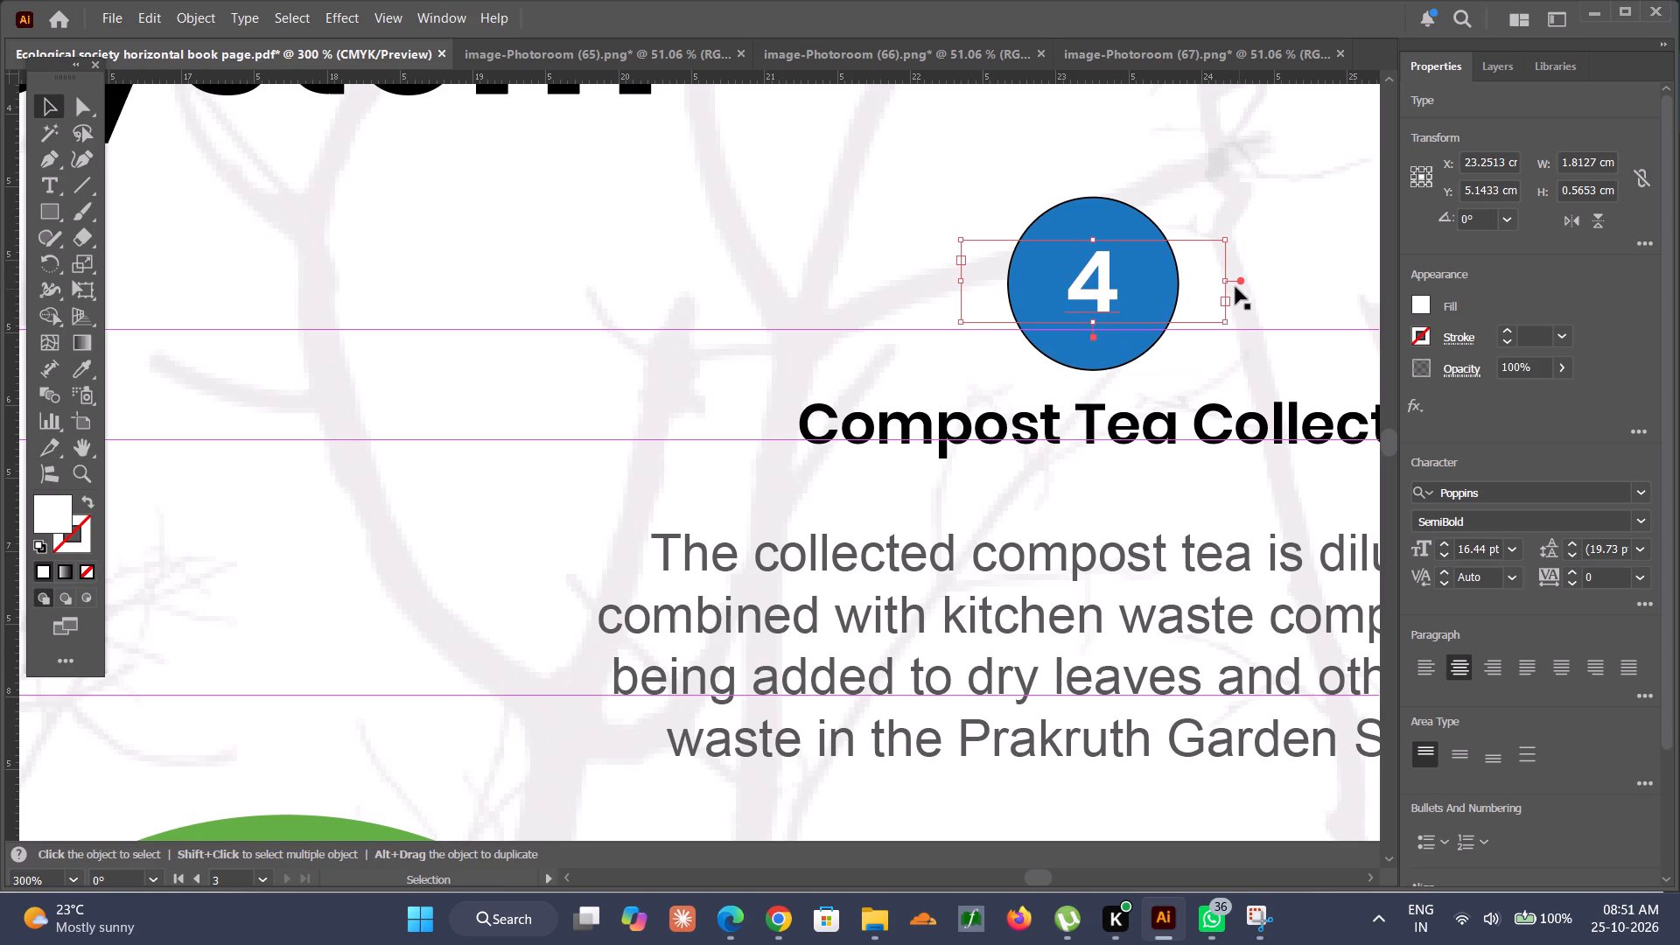
{"action": "left_click_drag", "start_coordinate": [1228, 279], "coordinate": [1140, 293], "text": "alt"}
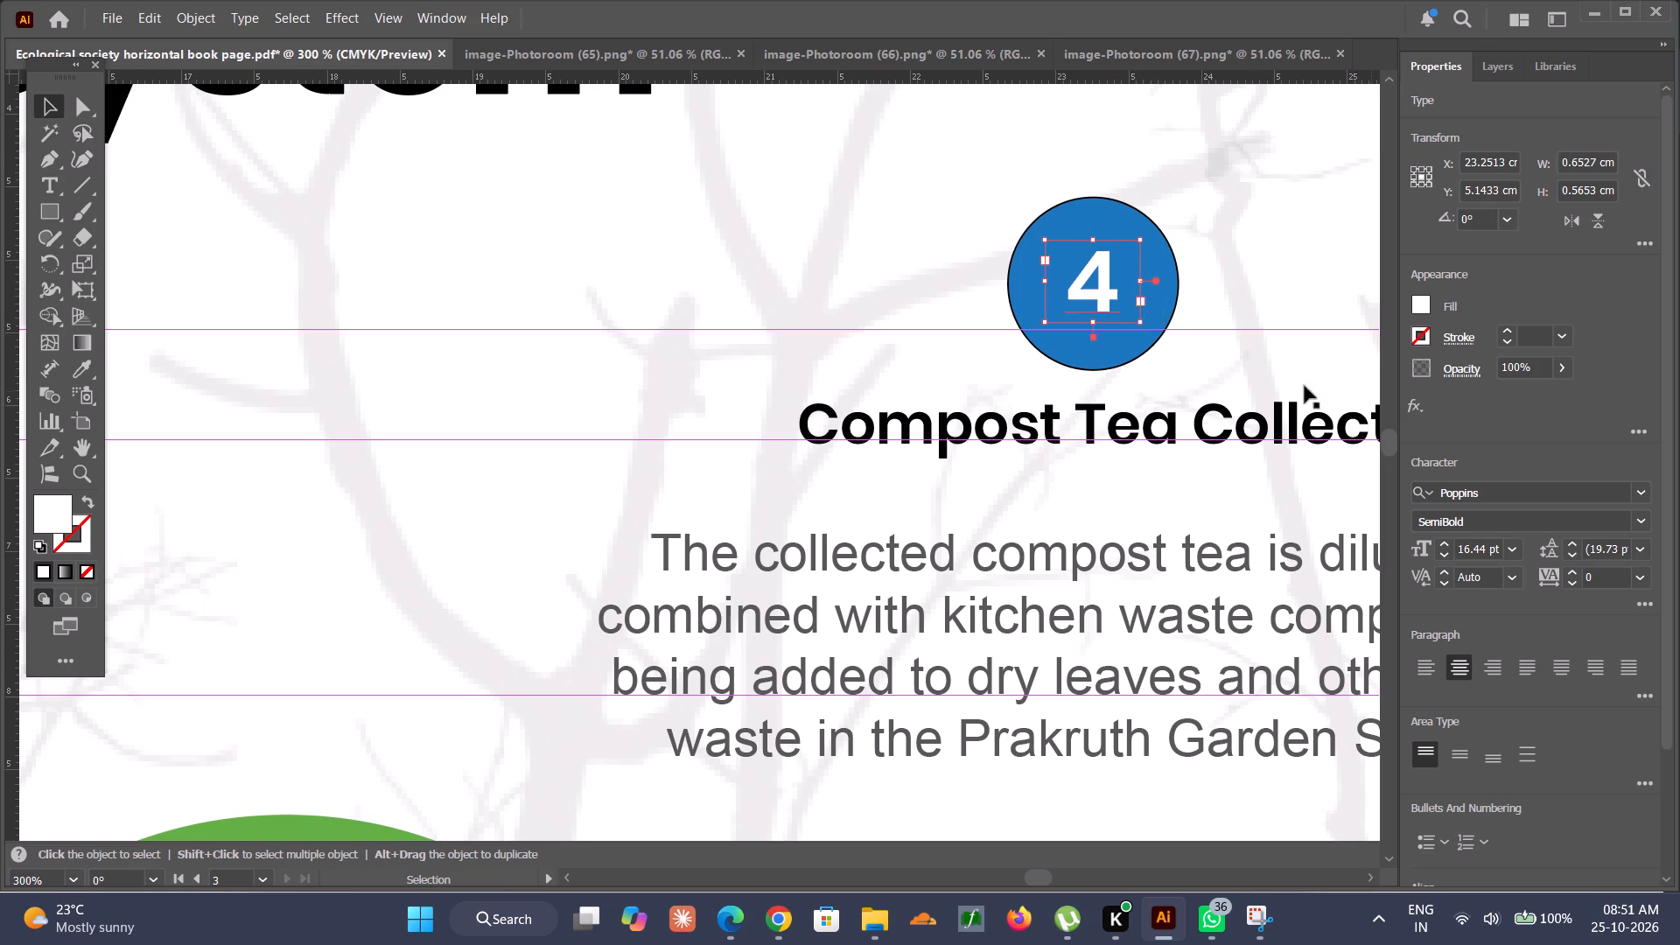
Recolour the four blue numbered circles together by sampling the green of the timeline band with the Eyedropper, which also removes their outlines.
{"action": "scroll", "coordinate": [1158, 345], "scroll_direction": "down", "scroll_amount": 5, "text": "alt"}
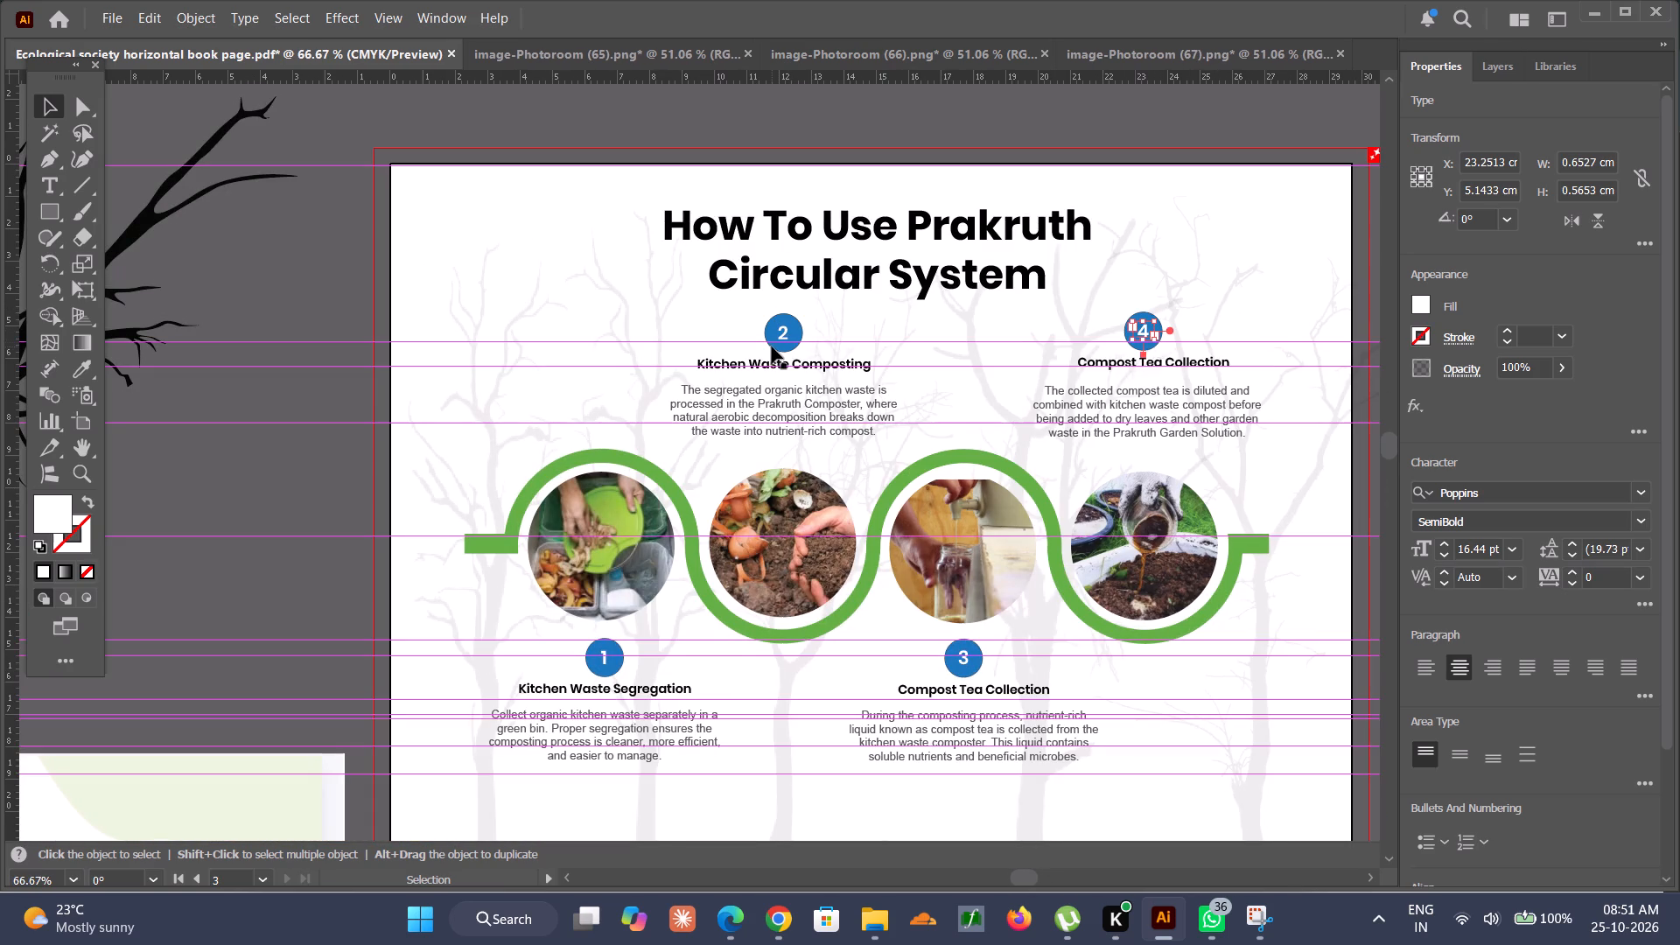
{"action": "left_click", "coordinate": [612, 670]}
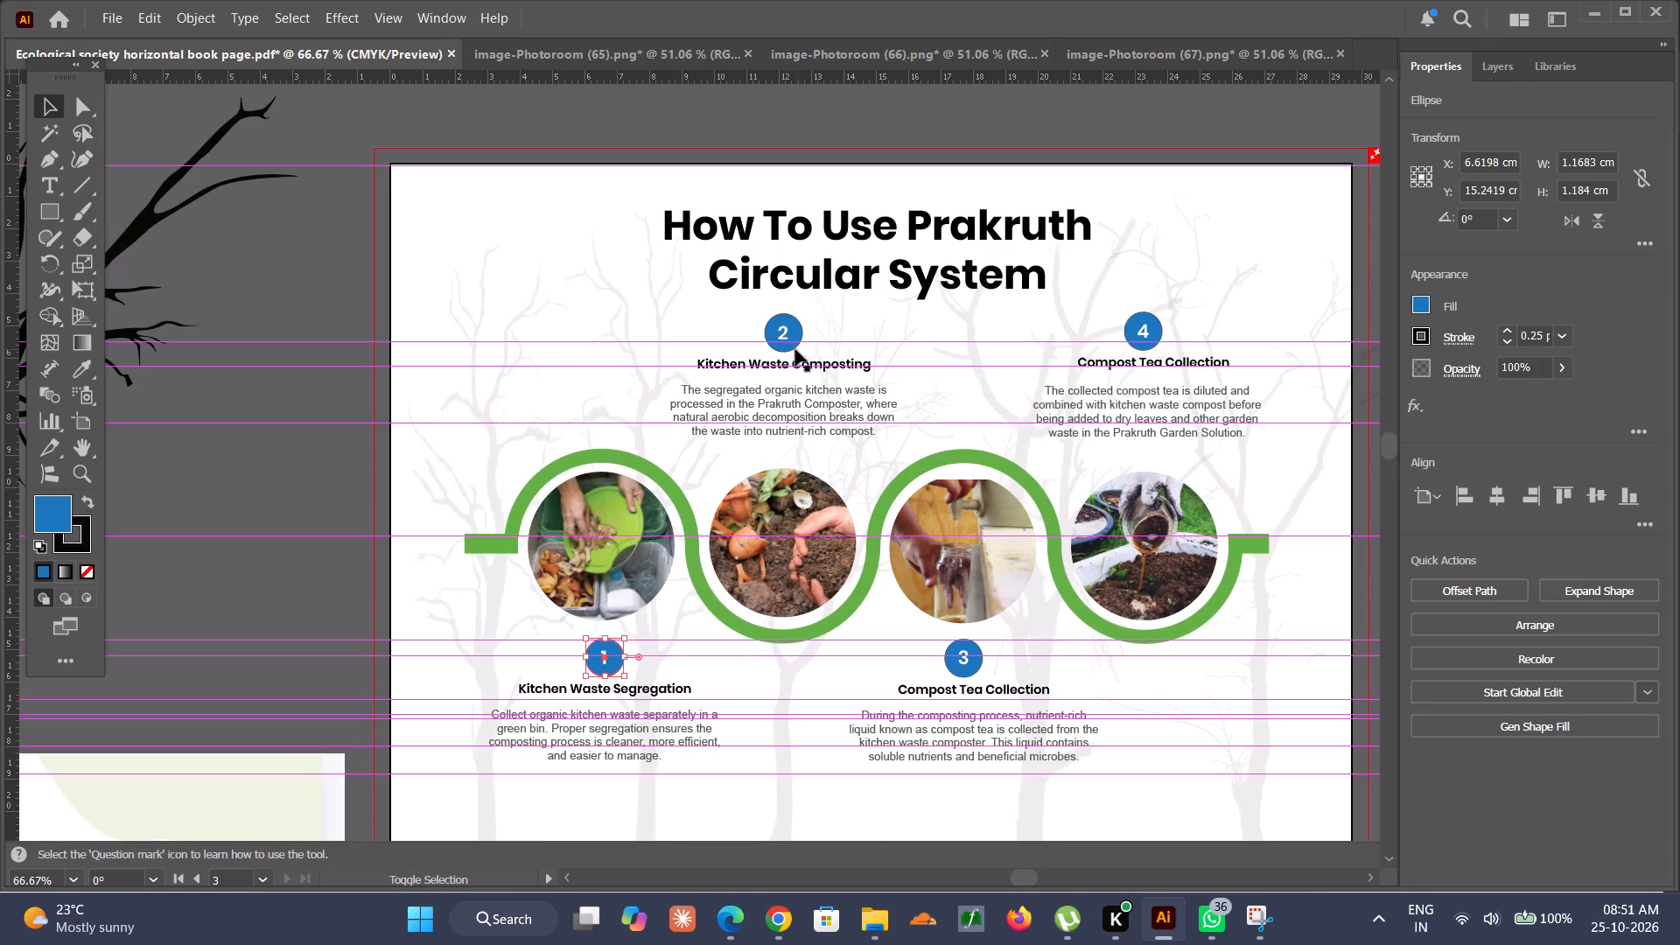
{"action": "left_click", "coordinate": [790, 347], "text": "shift"}
{"action": "left_click", "coordinate": [952, 675], "text": "shift"}
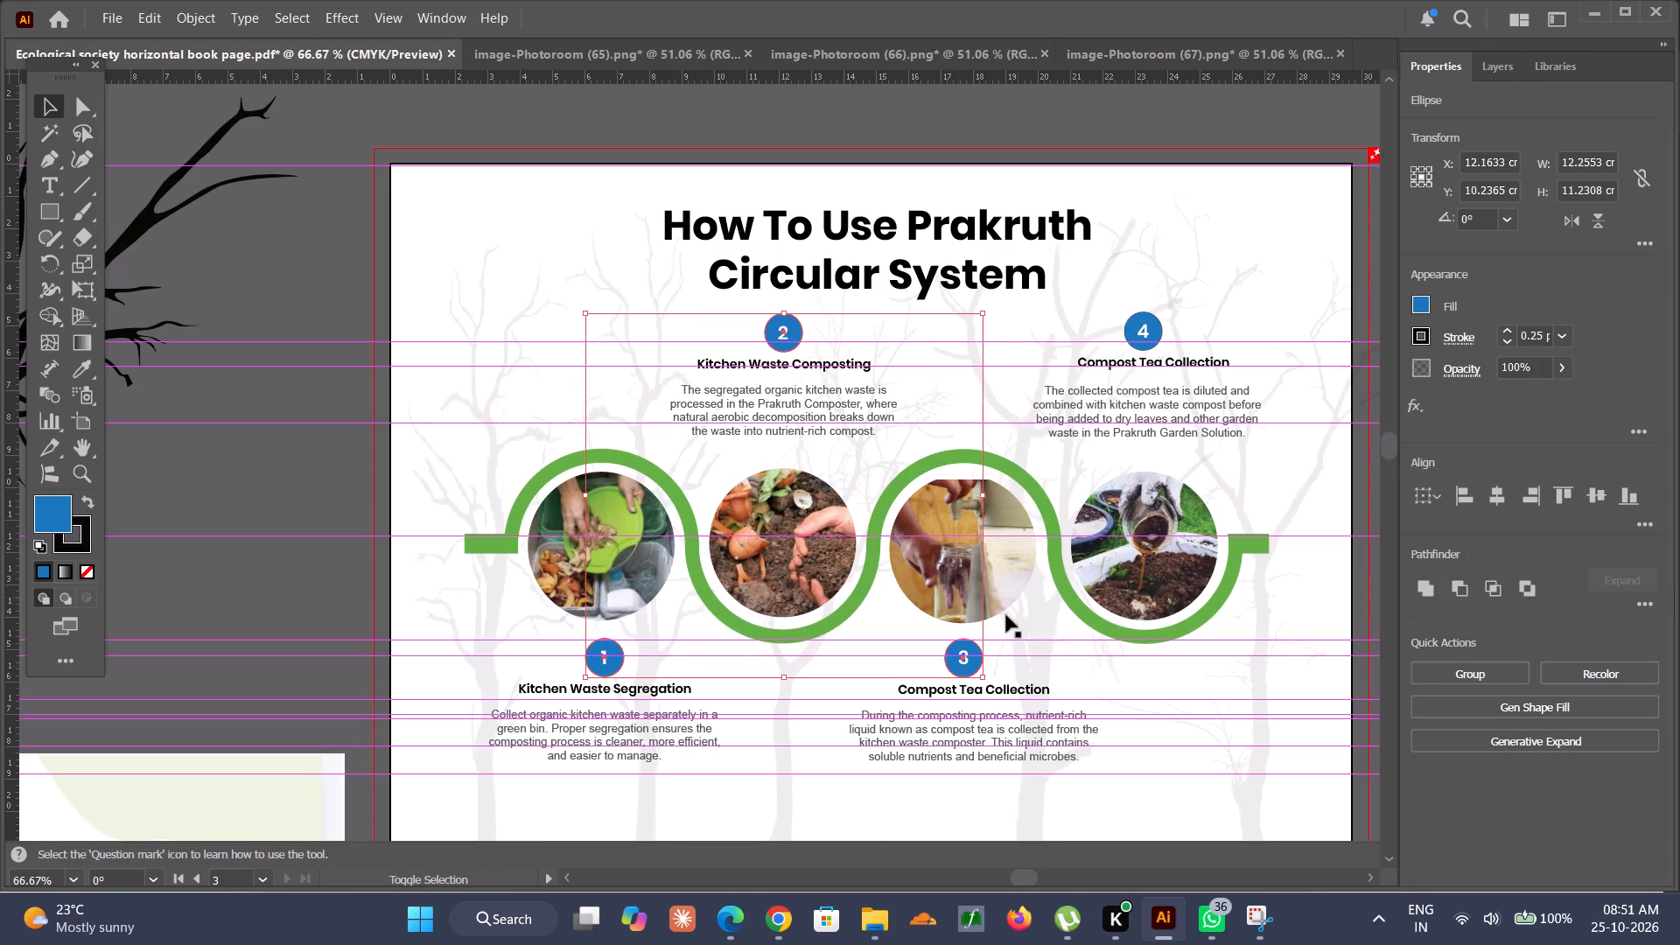
{"action": "left_click", "coordinate": [1134, 343], "text": "shift"}
{"action": "key", "text": "i"}
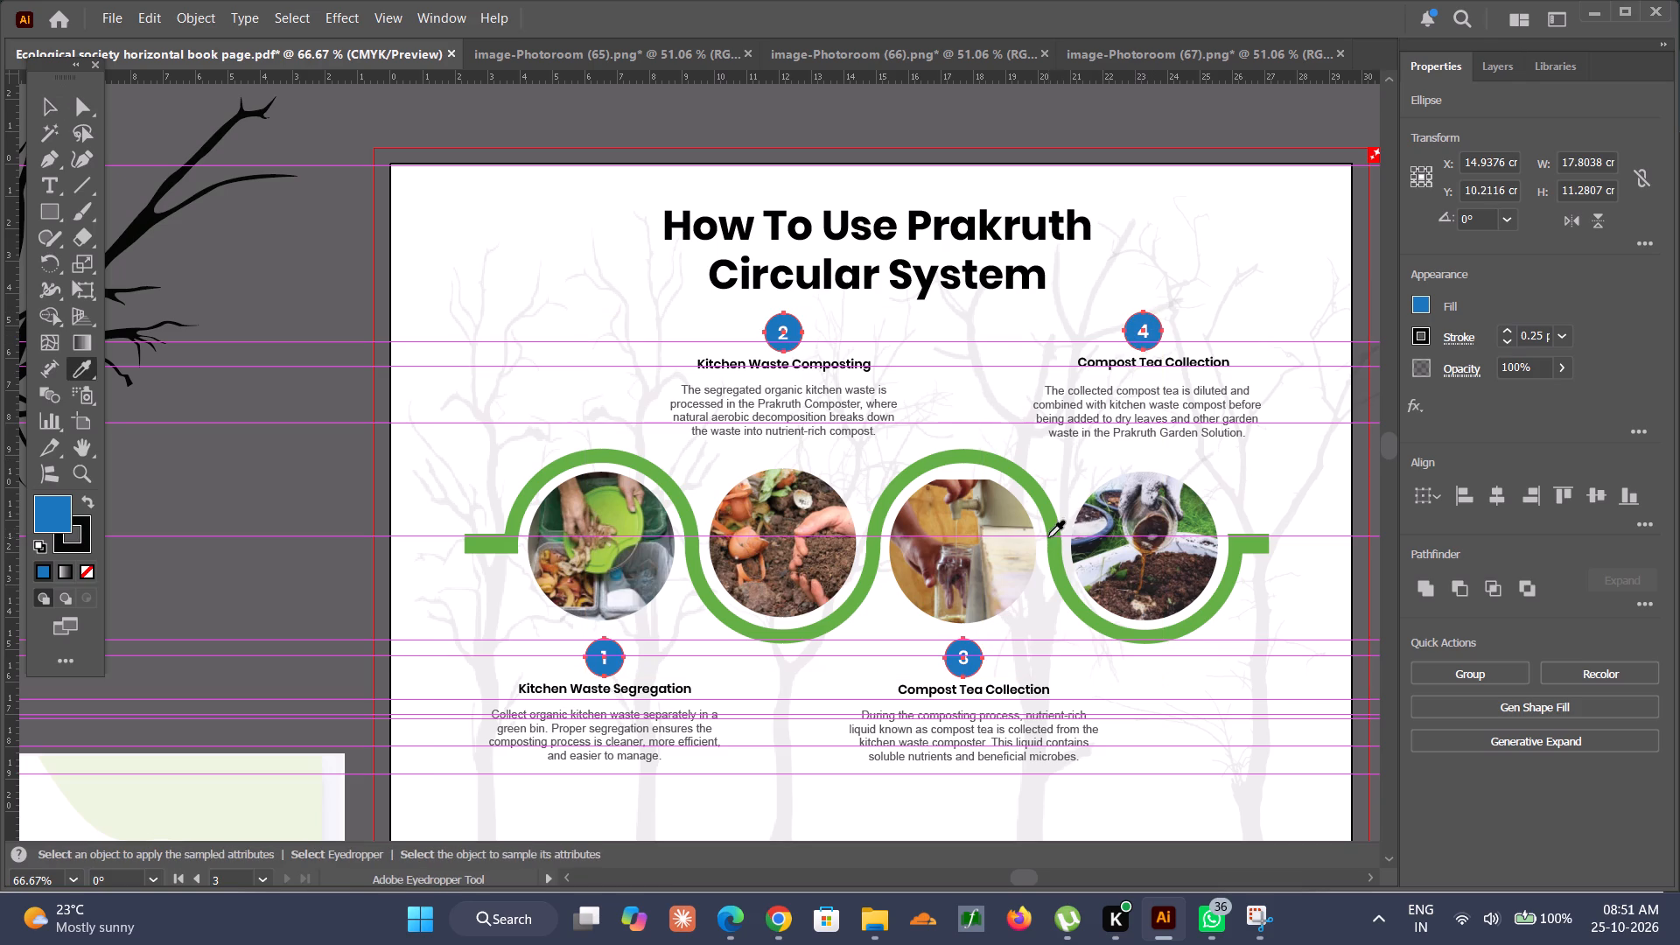
{"action": "left_click", "coordinate": [1048, 537]}
{"action": "left_click", "coordinate": [60, 106]}
{"action": "left_click", "coordinate": [210, 104]}
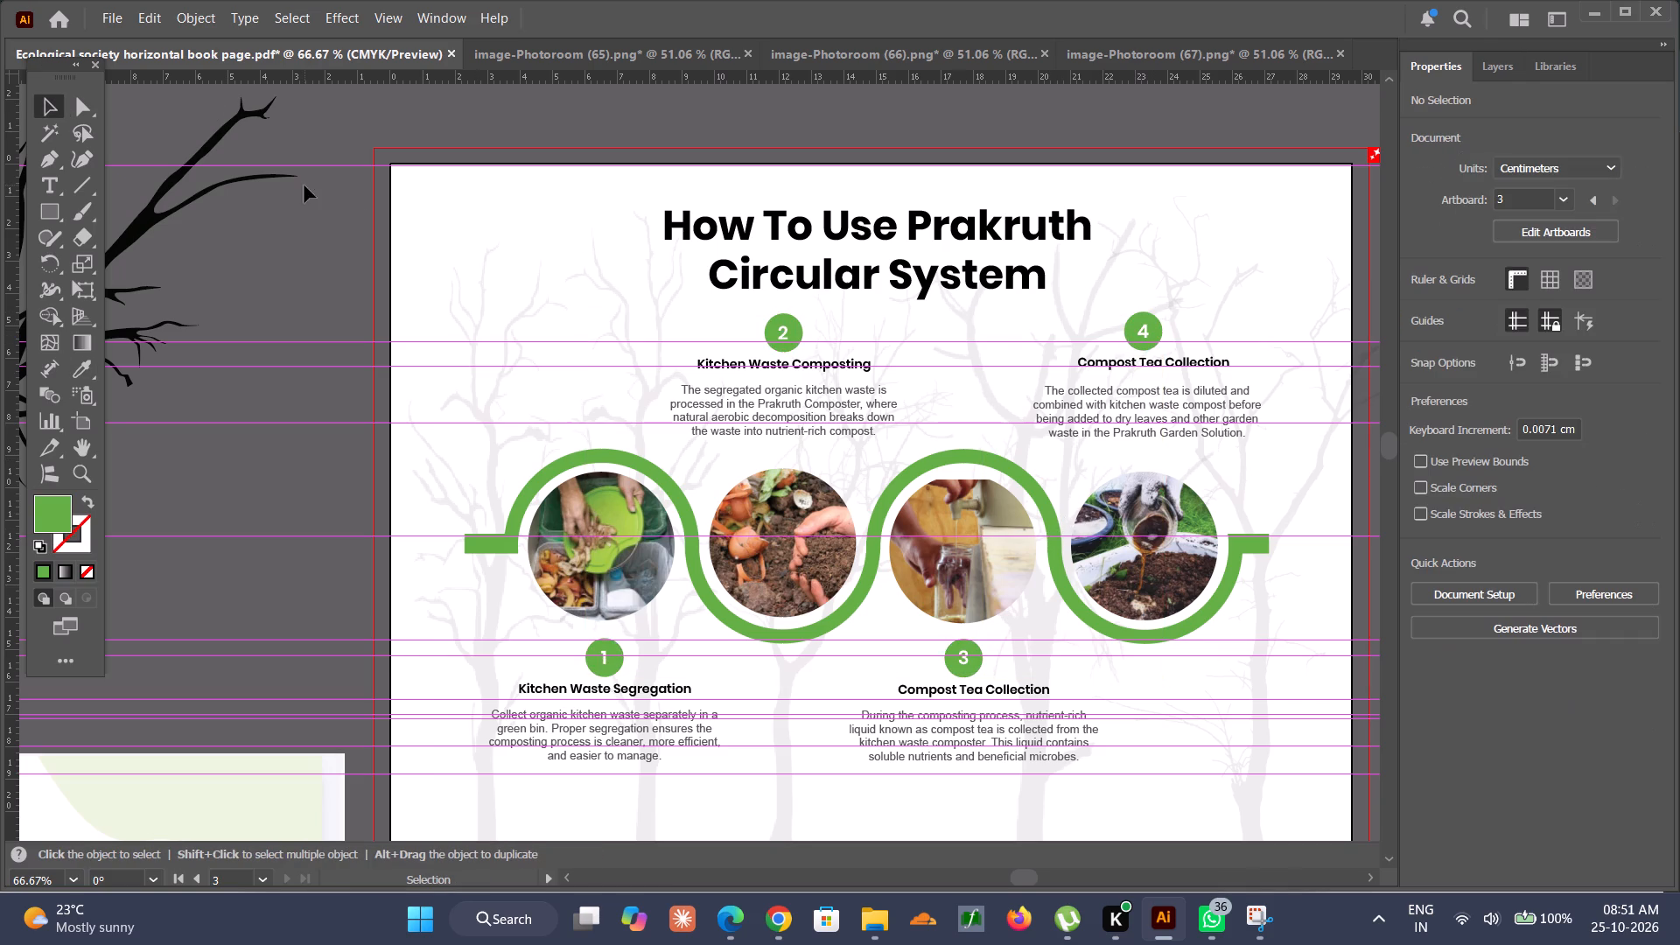
Examine the recoloured timeline and numbered circles on the "How To Use Prakruth Circular System" page, close up and as a whole.
{"action": "scroll", "coordinate": [493, 252], "scroll_direction": "down", "scroll_amount": 3, "text": "alt"}
{"action": "scroll", "coordinate": [631, 347], "scroll_direction": "up", "scroll_amount": 2, "text": "alt"}
{"action": "scroll", "coordinate": [974, 392], "scroll_direction": "up", "scroll_amount": 3, "text": "alt"}
{"action": "scroll", "coordinate": [812, 354], "scroll_direction": "down", "scroll_amount": 5, "text": "alt"}
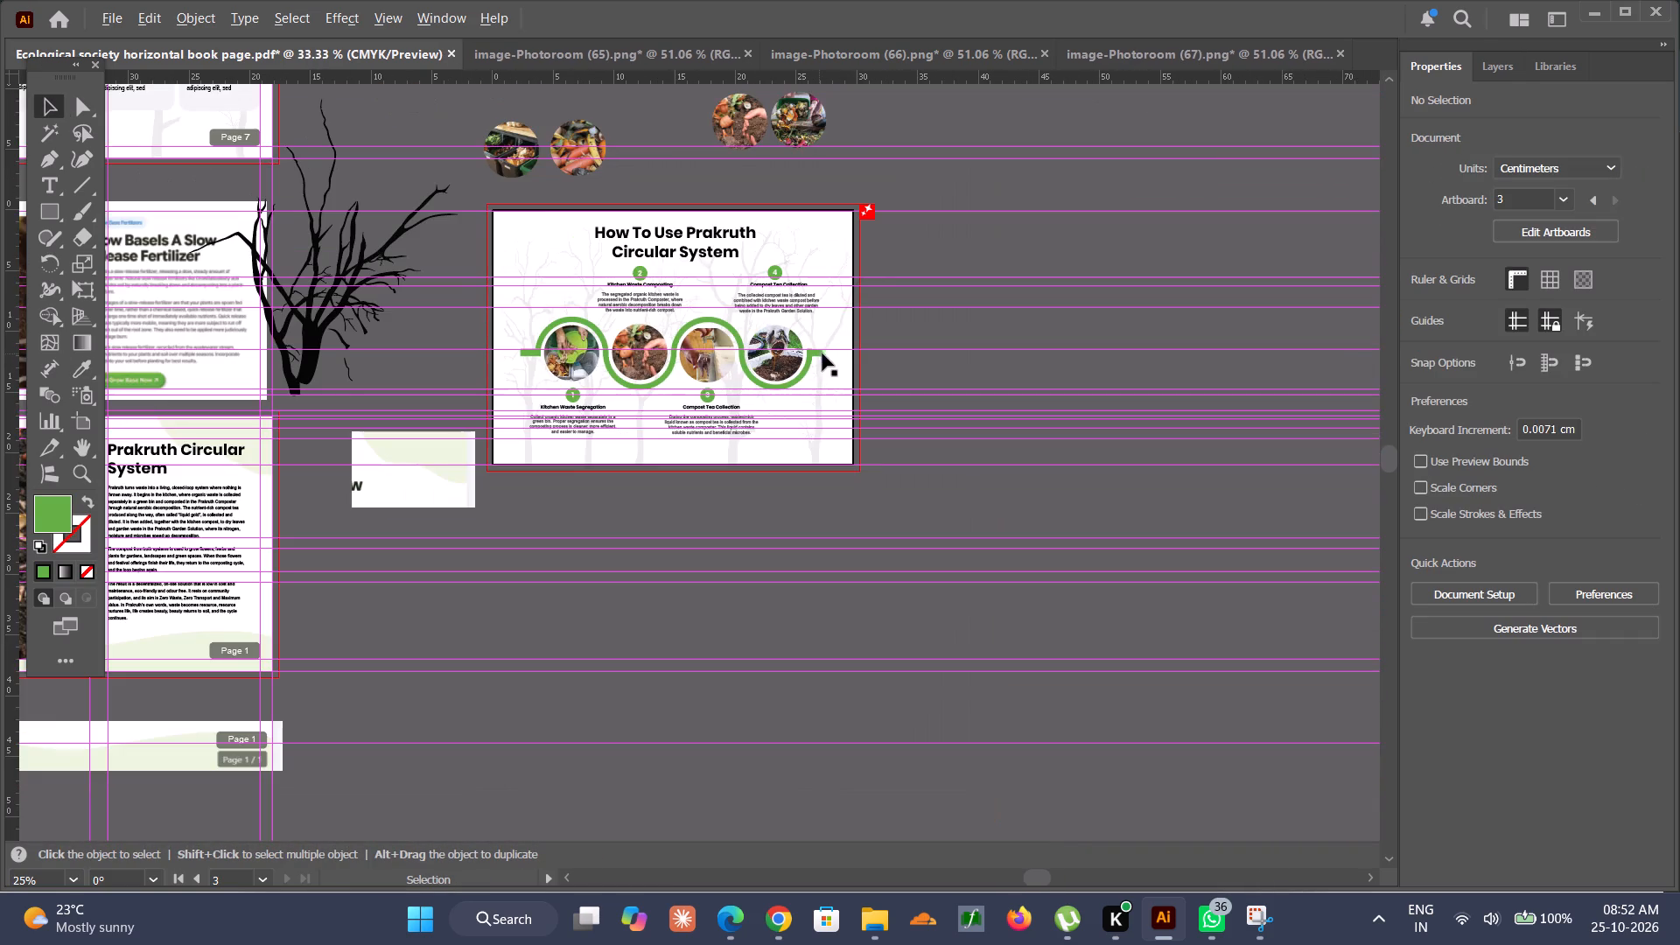
{"action": "scroll", "coordinate": [829, 354], "scroll_direction": "right", "scroll_amount": 3}
{"action": "scroll", "coordinate": [821, 356], "scroll_direction": "up", "scroll_amount": 6, "text": "alt"}
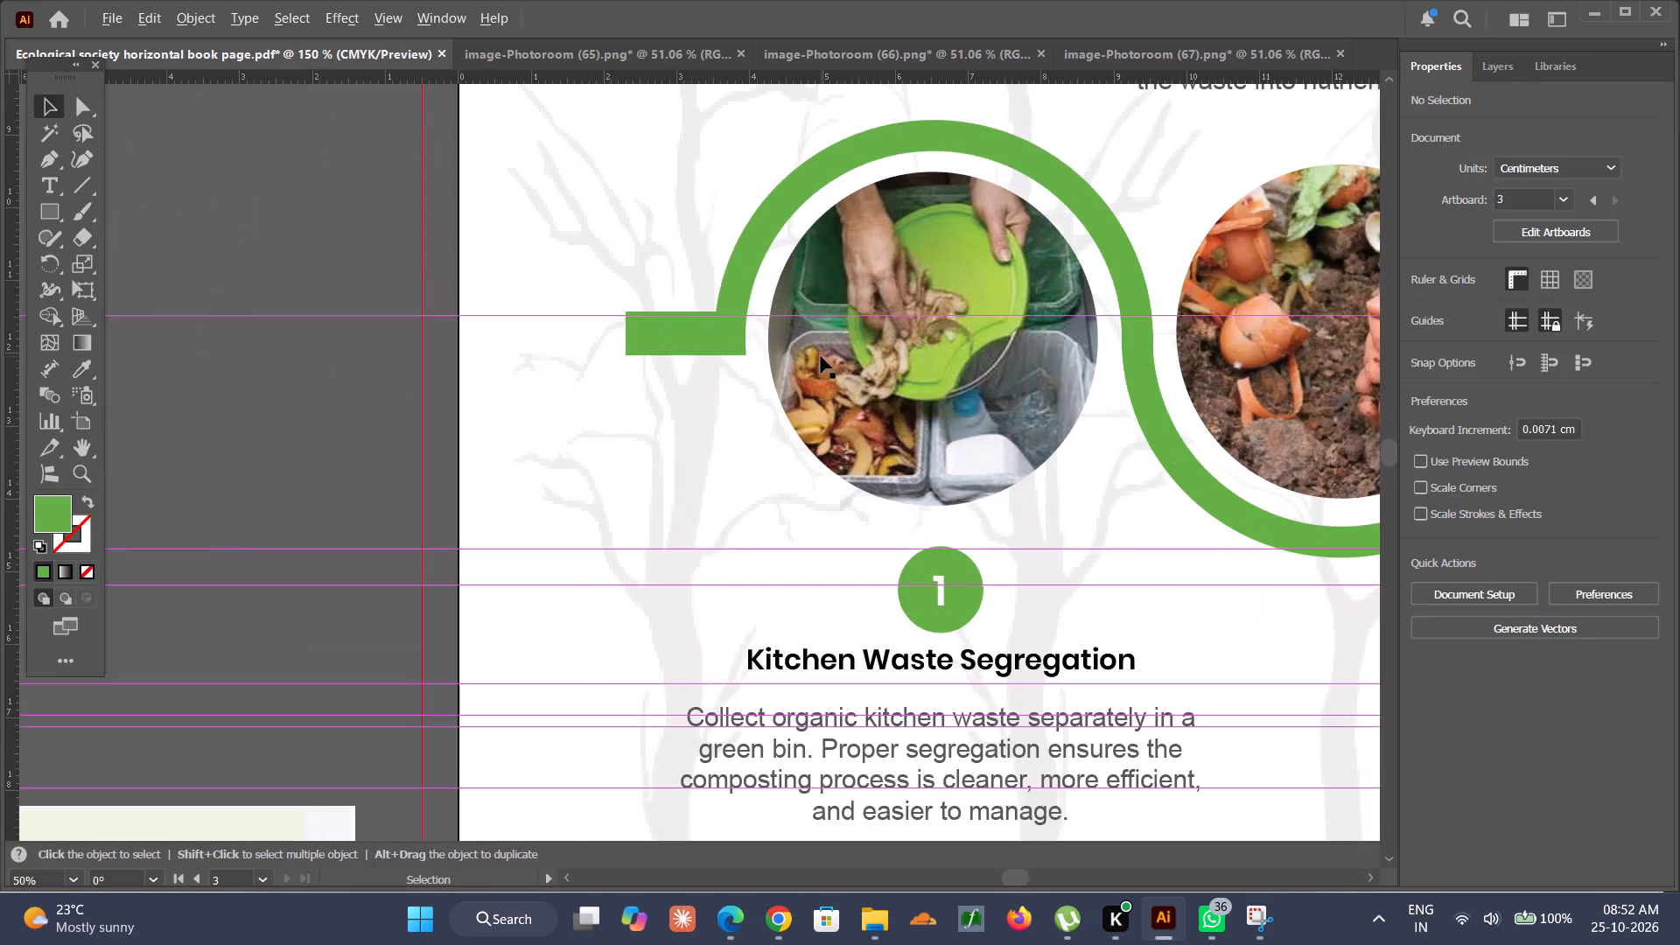
{"action": "scroll", "coordinate": [821, 348], "scroll_direction": "down", "scroll_amount": 6, "text": "alt"}
{"action": "scroll", "coordinate": [821, 348], "scroll_direction": "up", "scroll_amount": 5, "text": "alt"}
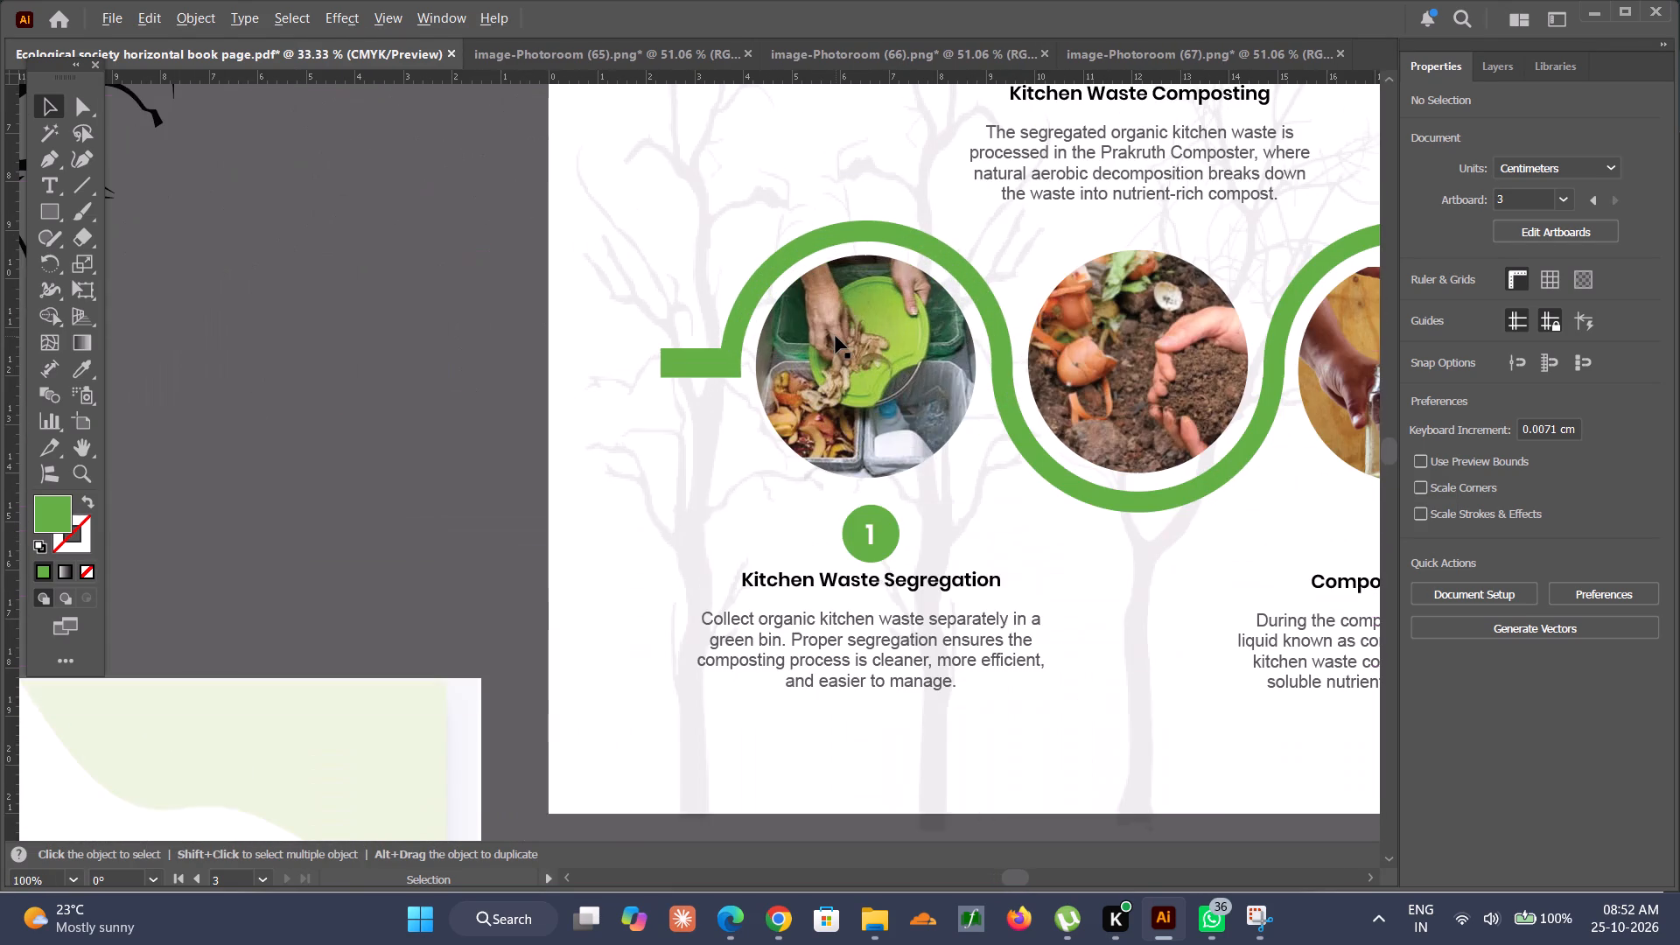
{"action": "scroll", "coordinate": [836, 336], "scroll_direction": "down", "scroll_amount": 5, "text": "alt"}
Examine the "Who Is ProEarth For?" page's cards and icon circles, along with the neighbouring book pages.
{"action": "scroll", "coordinate": [318, 381], "scroll_direction": "up", "scroll_amount": 2}
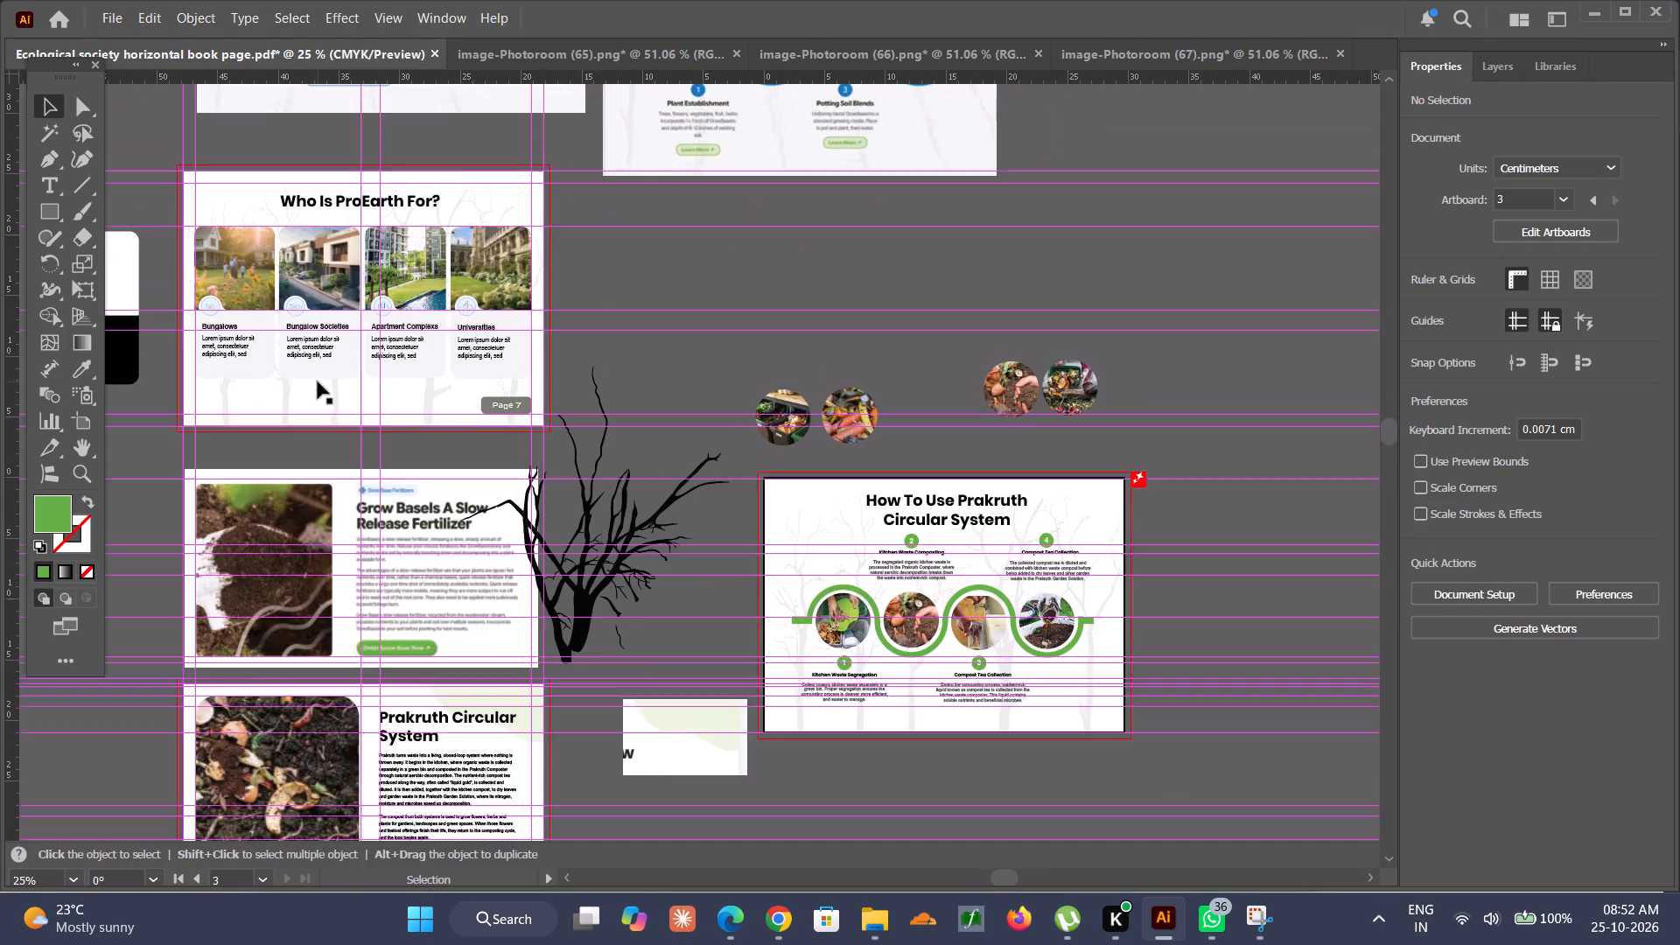
{"action": "scroll", "coordinate": [318, 381], "scroll_direction": "up", "scroll_amount": 2}
{"action": "scroll", "coordinate": [320, 271], "scroll_direction": "up", "scroll_amount": 5, "text": "alt"}
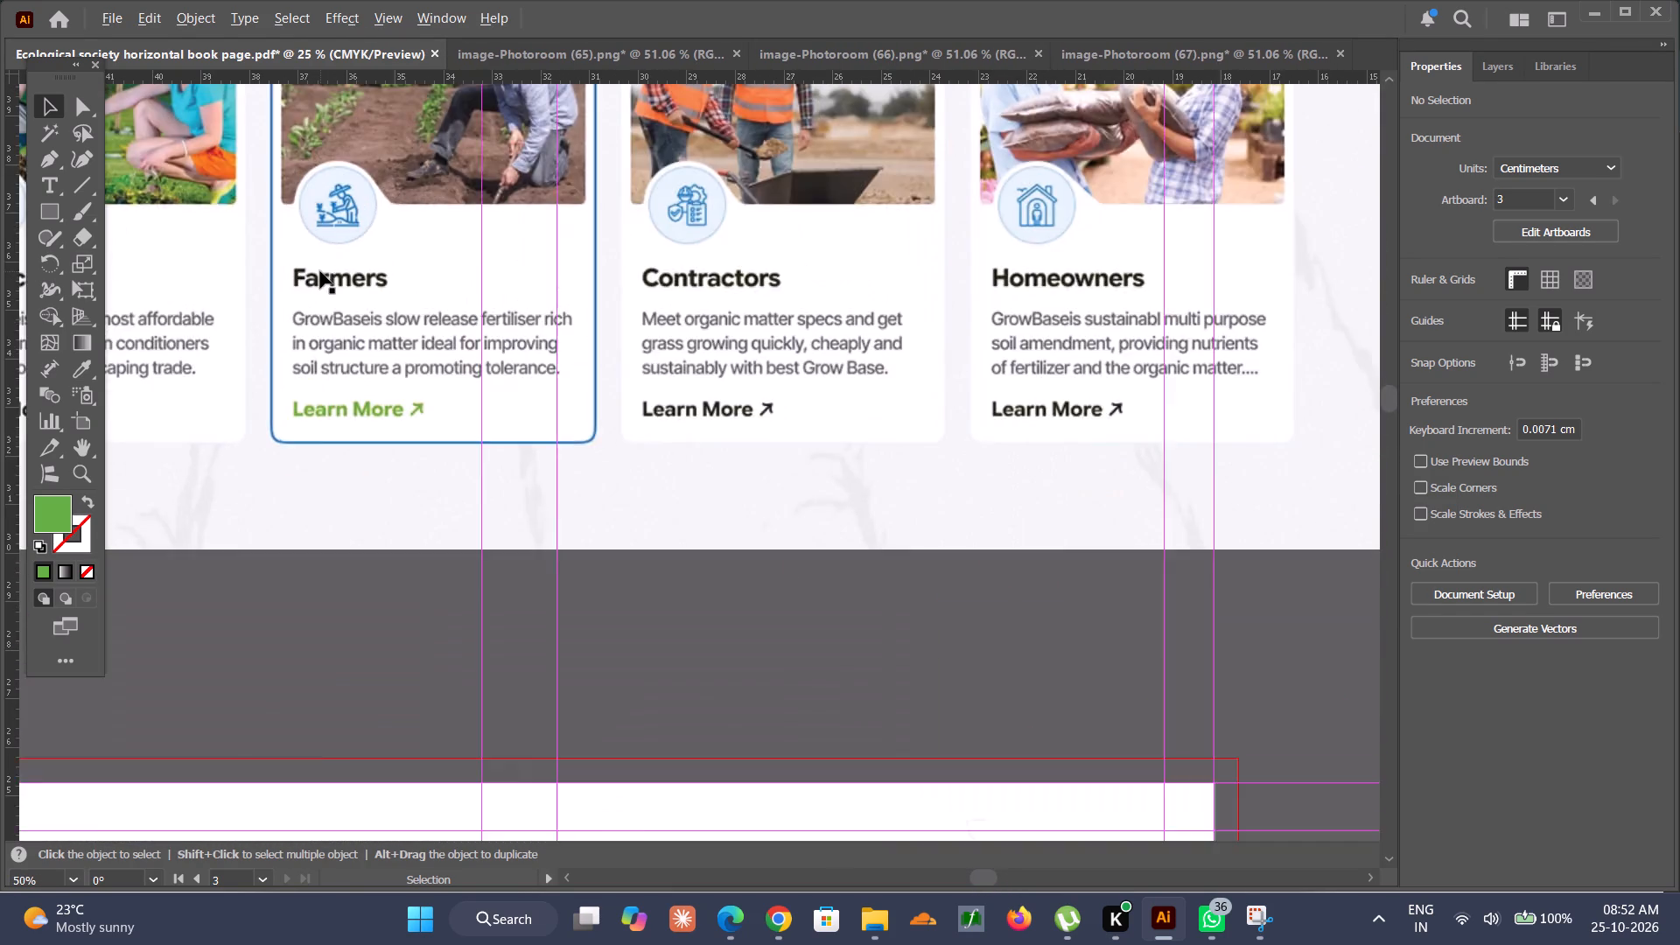
{"action": "scroll", "coordinate": [320, 271], "scroll_direction": "down", "scroll_amount": 3, "text": "alt"}
{"action": "scroll", "coordinate": [287, 605], "scroll_direction": "down", "scroll_amount": 3}
{"action": "scroll", "coordinate": [255, 617], "scroll_direction": "up", "scroll_amount": 4, "text": "alt"}
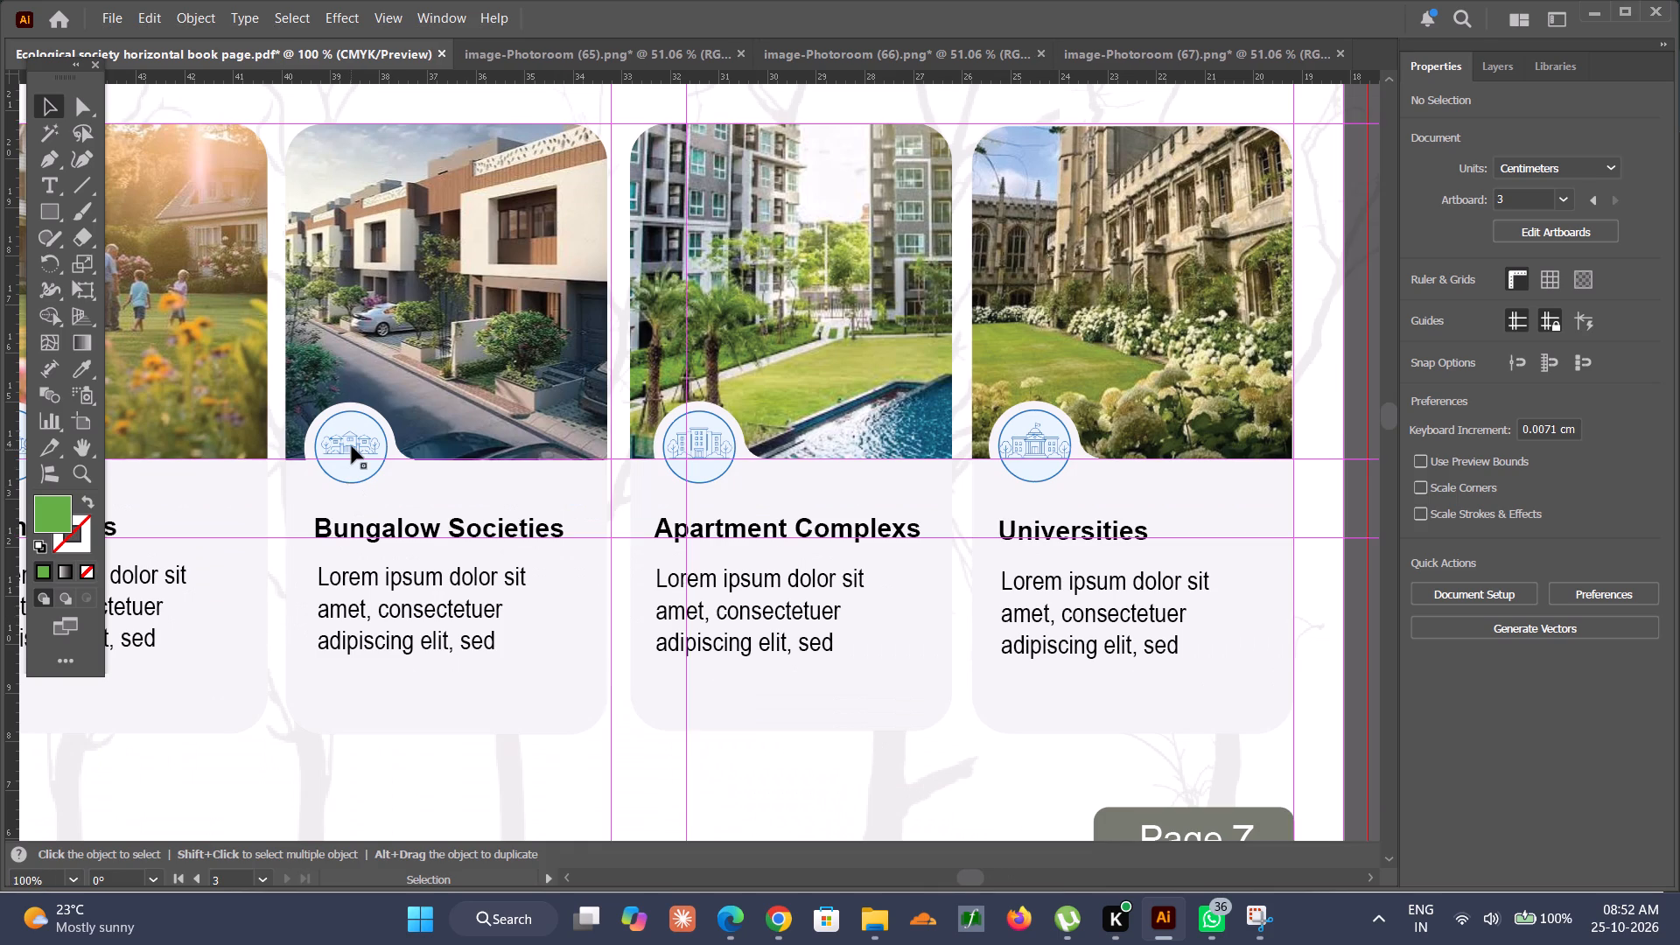
{"action": "scroll", "coordinate": [352, 444], "scroll_direction": "down", "scroll_amount": 2, "text": "alt"}
{"action": "scroll", "coordinate": [352, 444], "scroll_direction": "up", "scroll_amount": 2, "text": "alt"}
{"action": "scroll", "coordinate": [352, 444], "scroll_direction": "right", "scroll_amount": 2}
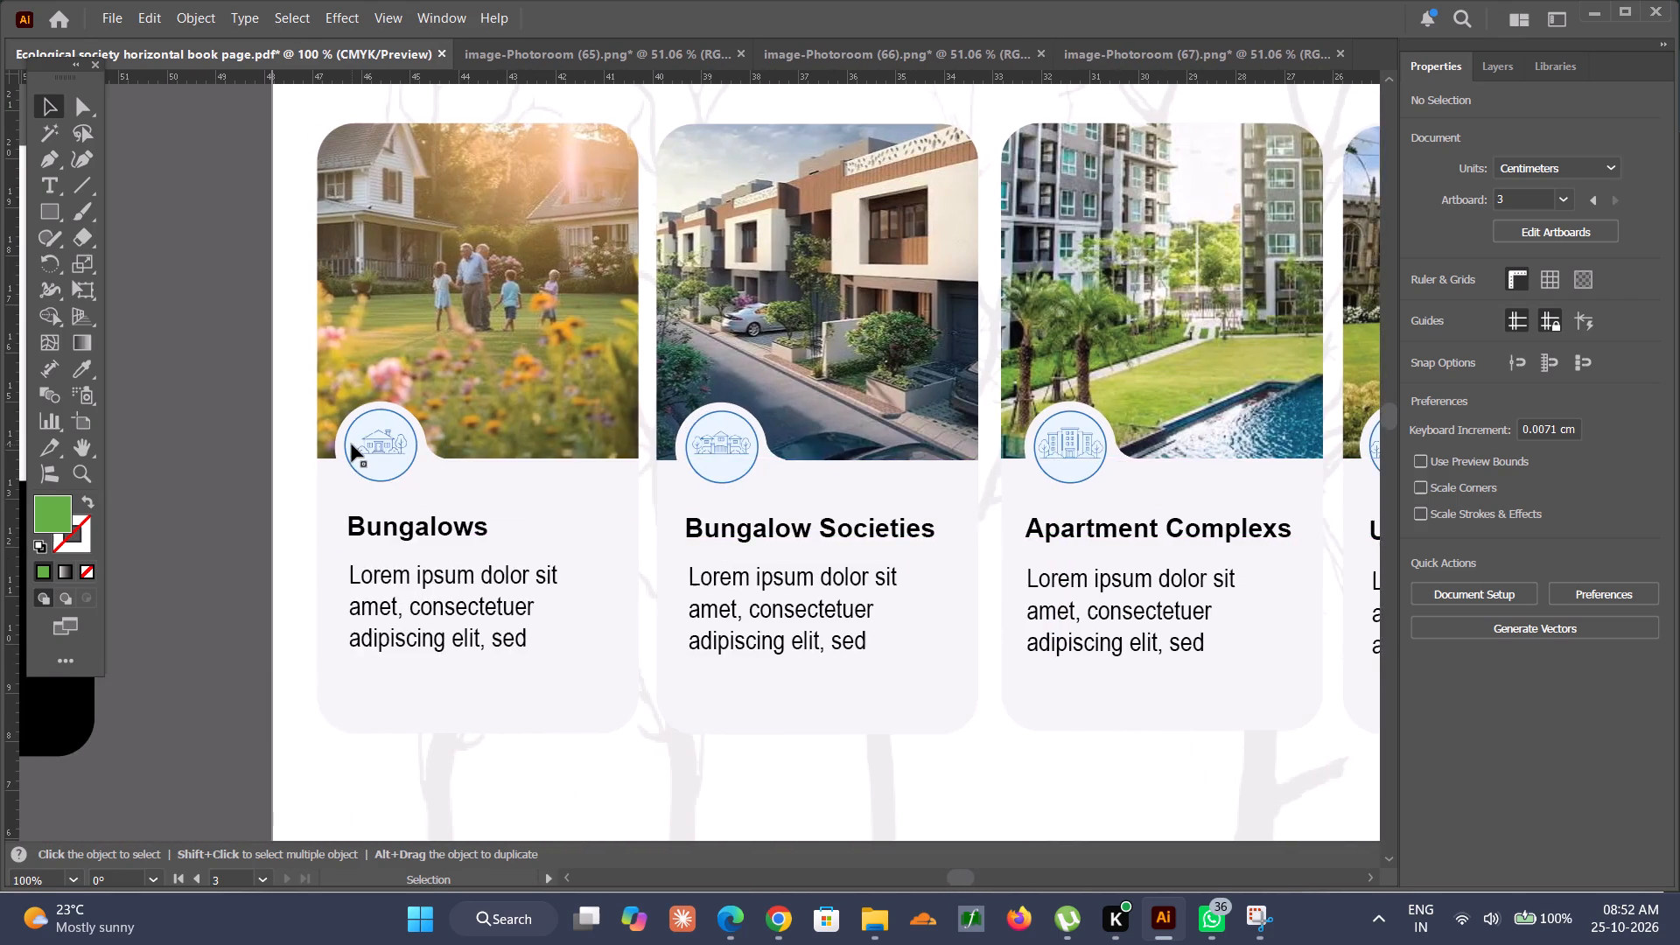
{"action": "scroll", "coordinate": [352, 444], "scroll_direction": "down", "scroll_amount": 3, "text": "alt"}
{"action": "scroll", "coordinate": [352, 444], "scroll_direction": "up", "scroll_amount": 5, "text": "alt"}
{"action": "scroll", "coordinate": [352, 444], "scroll_direction": "down", "scroll_amount": 4, "text": "alt"}
{"action": "scroll", "coordinate": [352, 444], "scroll_direction": "down", "scroll_amount": 2}
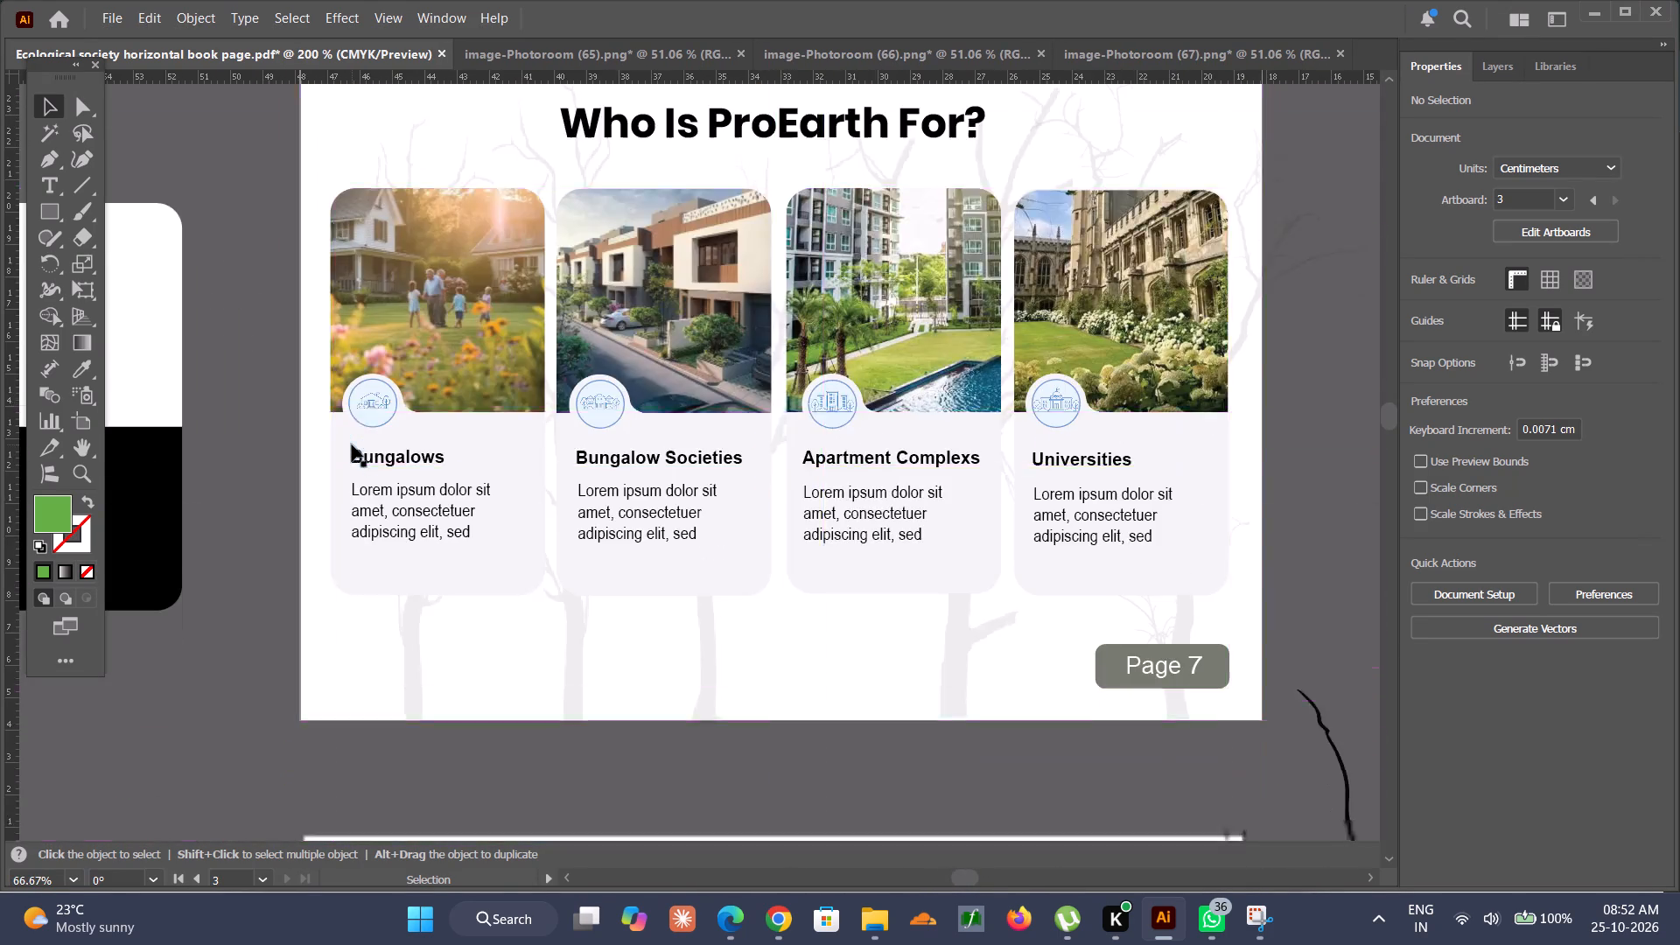
{"action": "scroll", "coordinate": [352, 444], "scroll_direction": "down", "scroll_amount": 9}
{"action": "scroll", "coordinate": [353, 444], "scroll_direction": "up", "scroll_amount": 2, "text": "alt"}
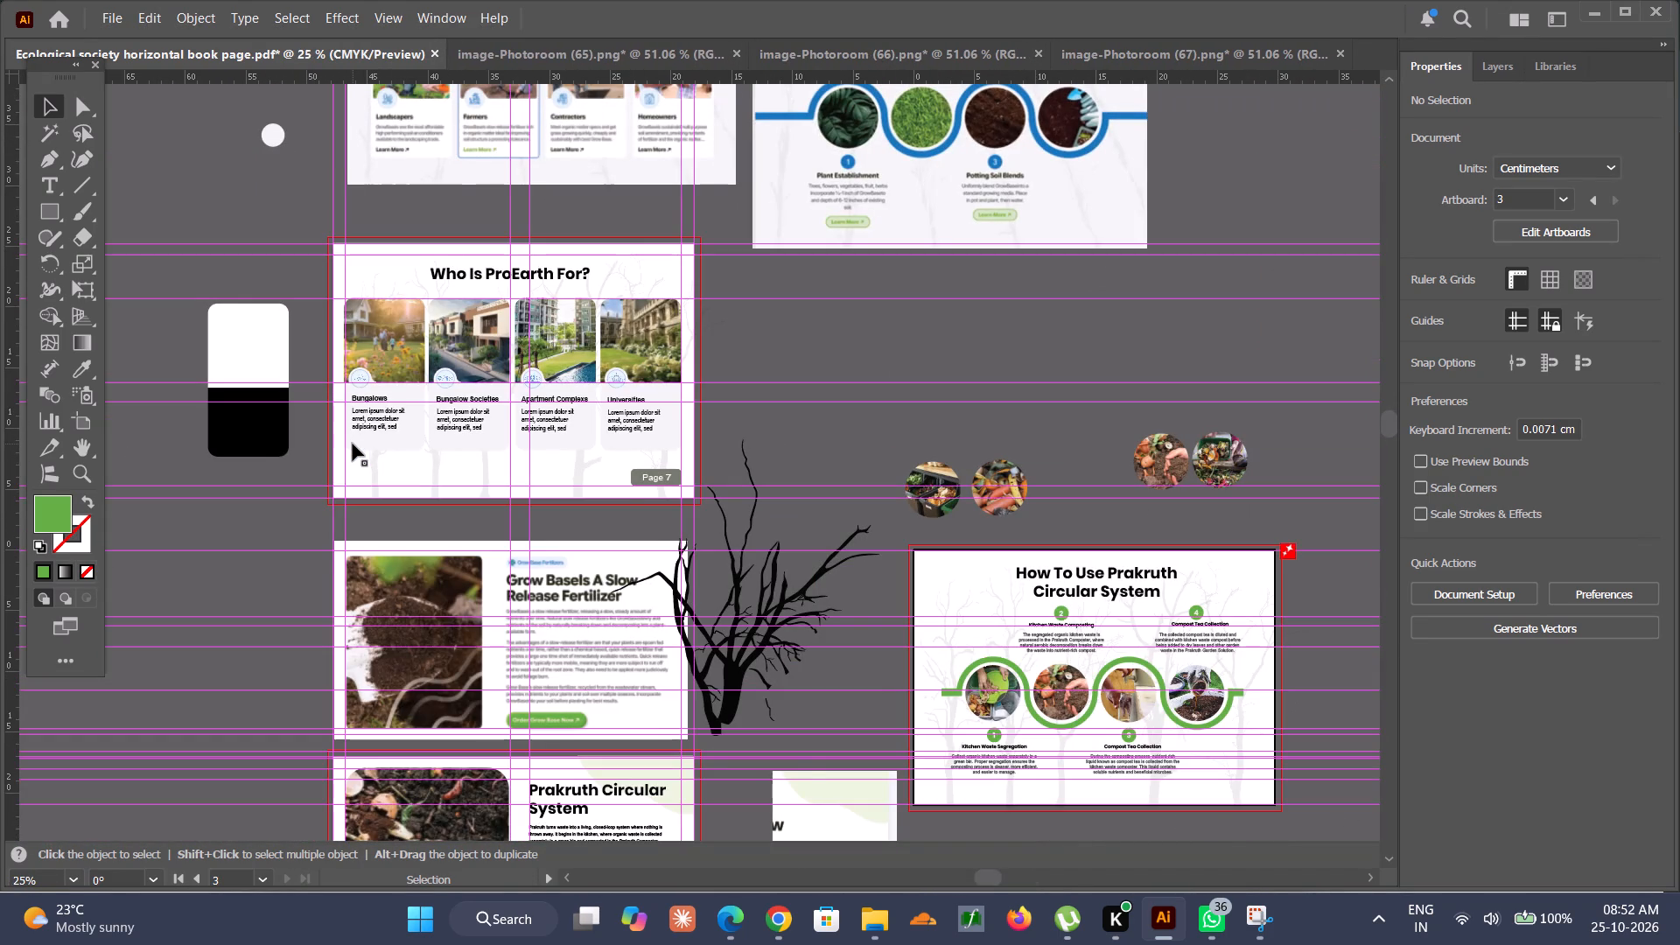
{"action": "scroll", "coordinate": [353, 444], "scroll_direction": "up", "scroll_amount": 3}
{"action": "scroll", "coordinate": [353, 444], "scroll_direction": "down", "scroll_amount": 4}
{"action": "scroll", "coordinate": [353, 444], "scroll_direction": "up", "scroll_amount": 2}
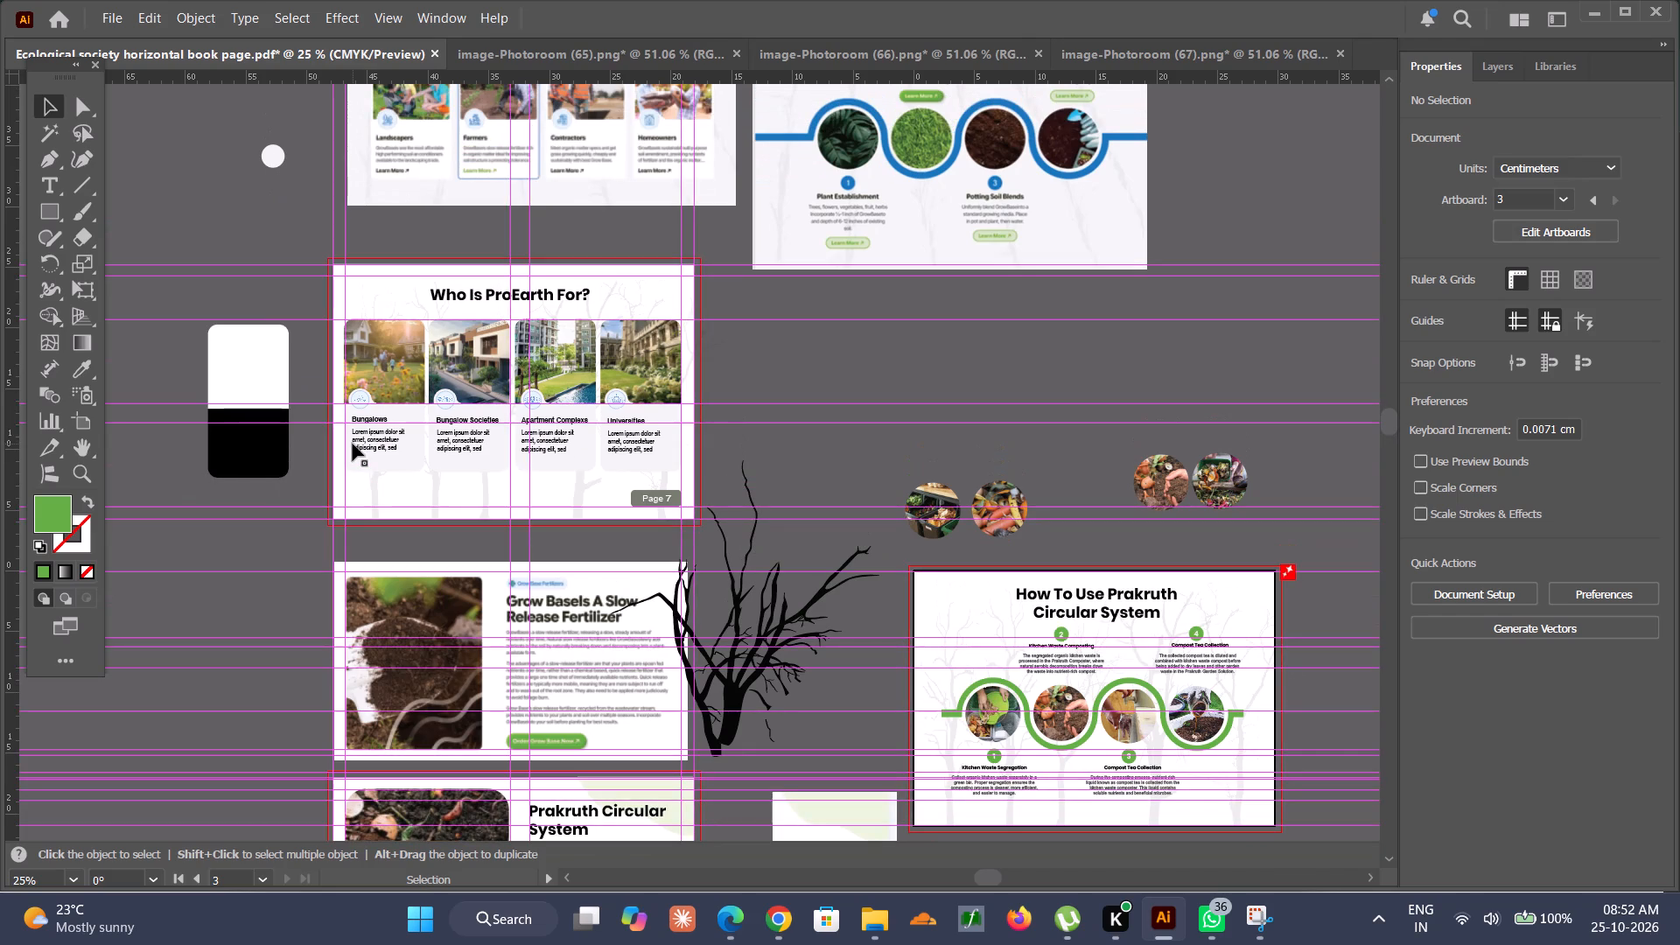
Fill the icon circle of the Bungalows card on the "Who Is ProEarth For?" page with the recently used green #65af45.
{"action": "scroll", "coordinate": [353, 444], "scroll_direction": "up", "scroll_amount": 3, "text": "alt"}
{"action": "scroll", "coordinate": [353, 444], "scroll_direction": "up", "scroll_amount": 1}
{"action": "scroll", "coordinate": [353, 444], "scroll_direction": "right", "scroll_amount": 1}
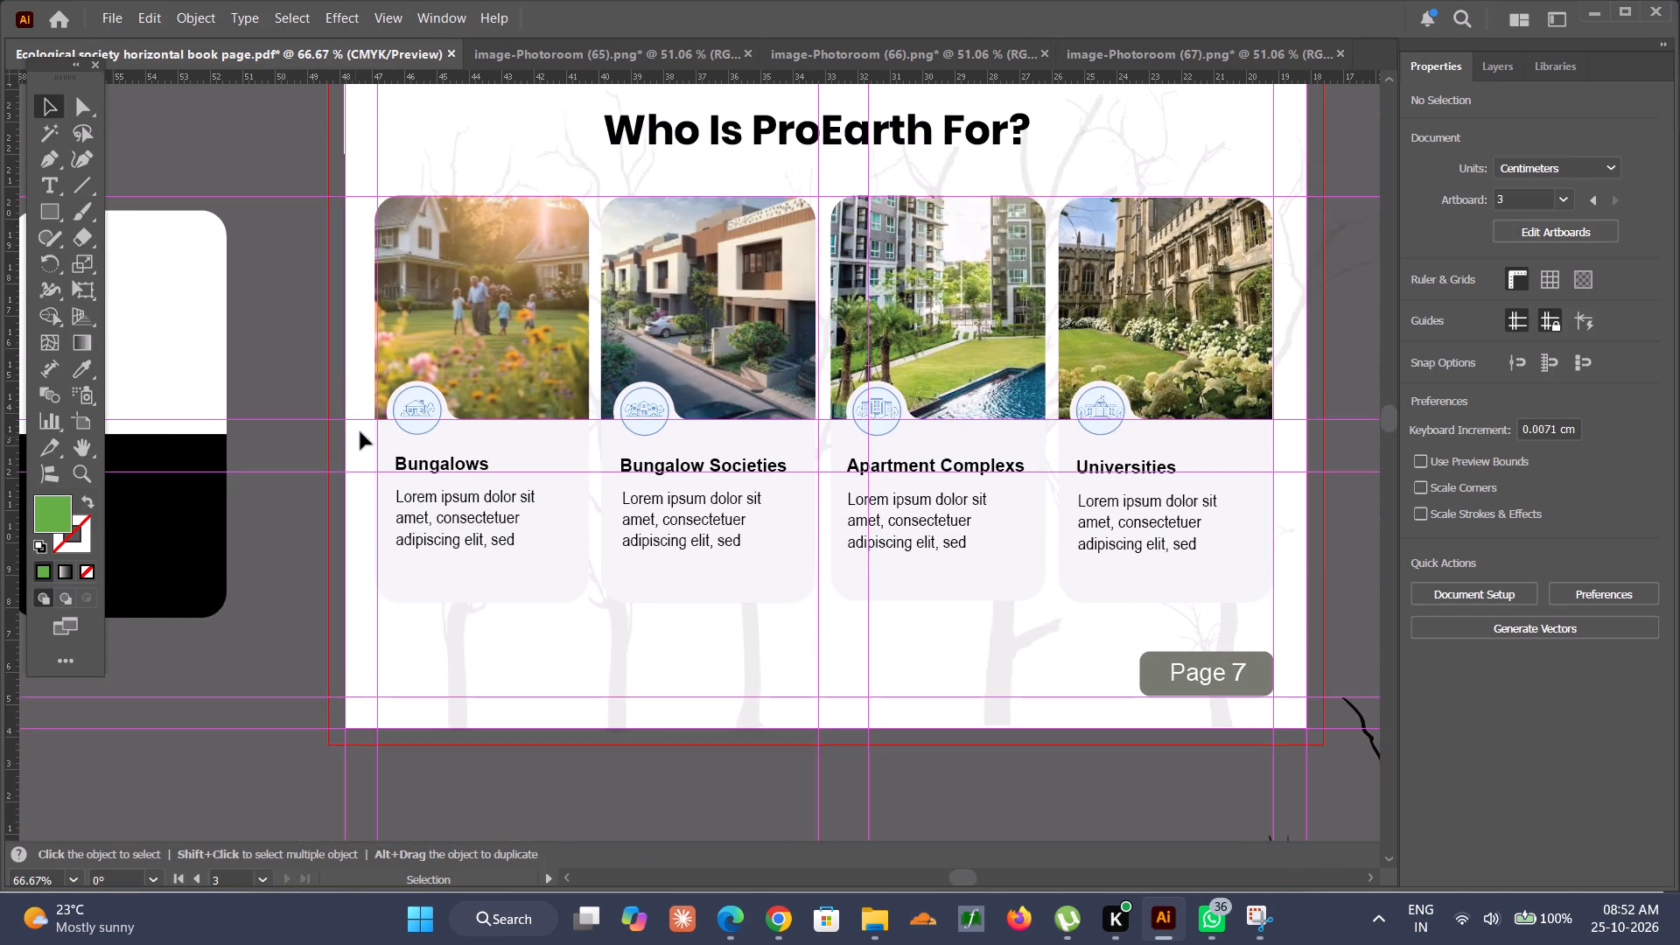
{"action": "scroll", "coordinate": [388, 417], "scroll_direction": "up", "scroll_amount": 4, "text": "alt"}
{"action": "left_click", "coordinate": [440, 431]}
{"action": "left_click", "coordinate": [447, 467]}
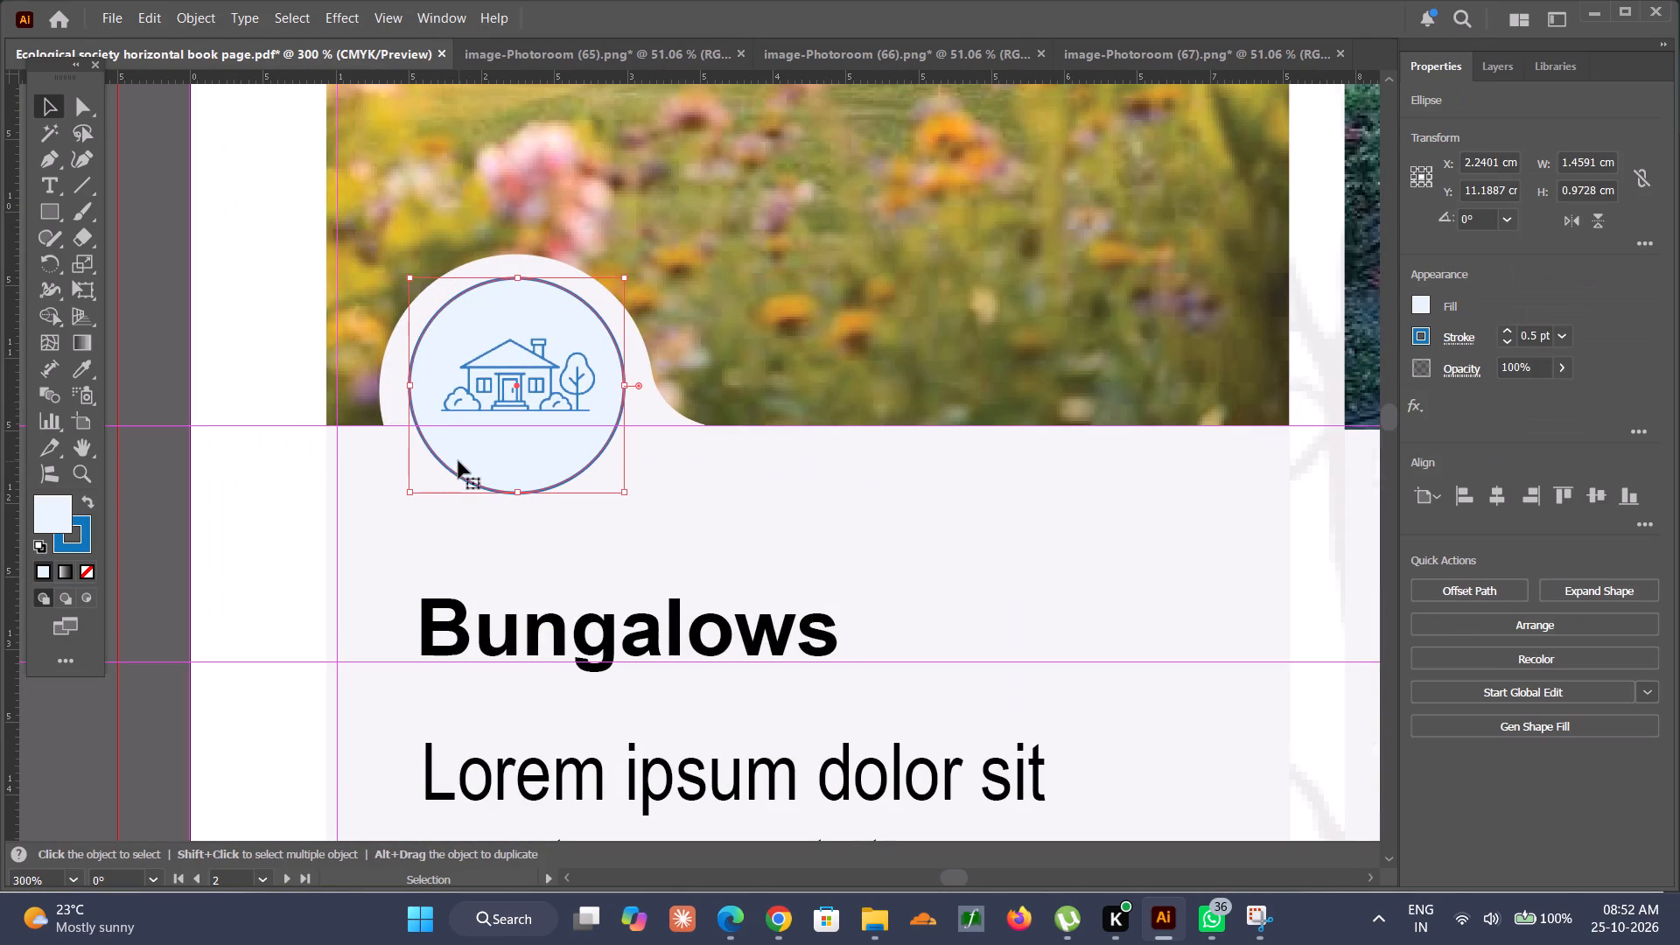
{"action": "left_click", "coordinate": [1425, 295]}
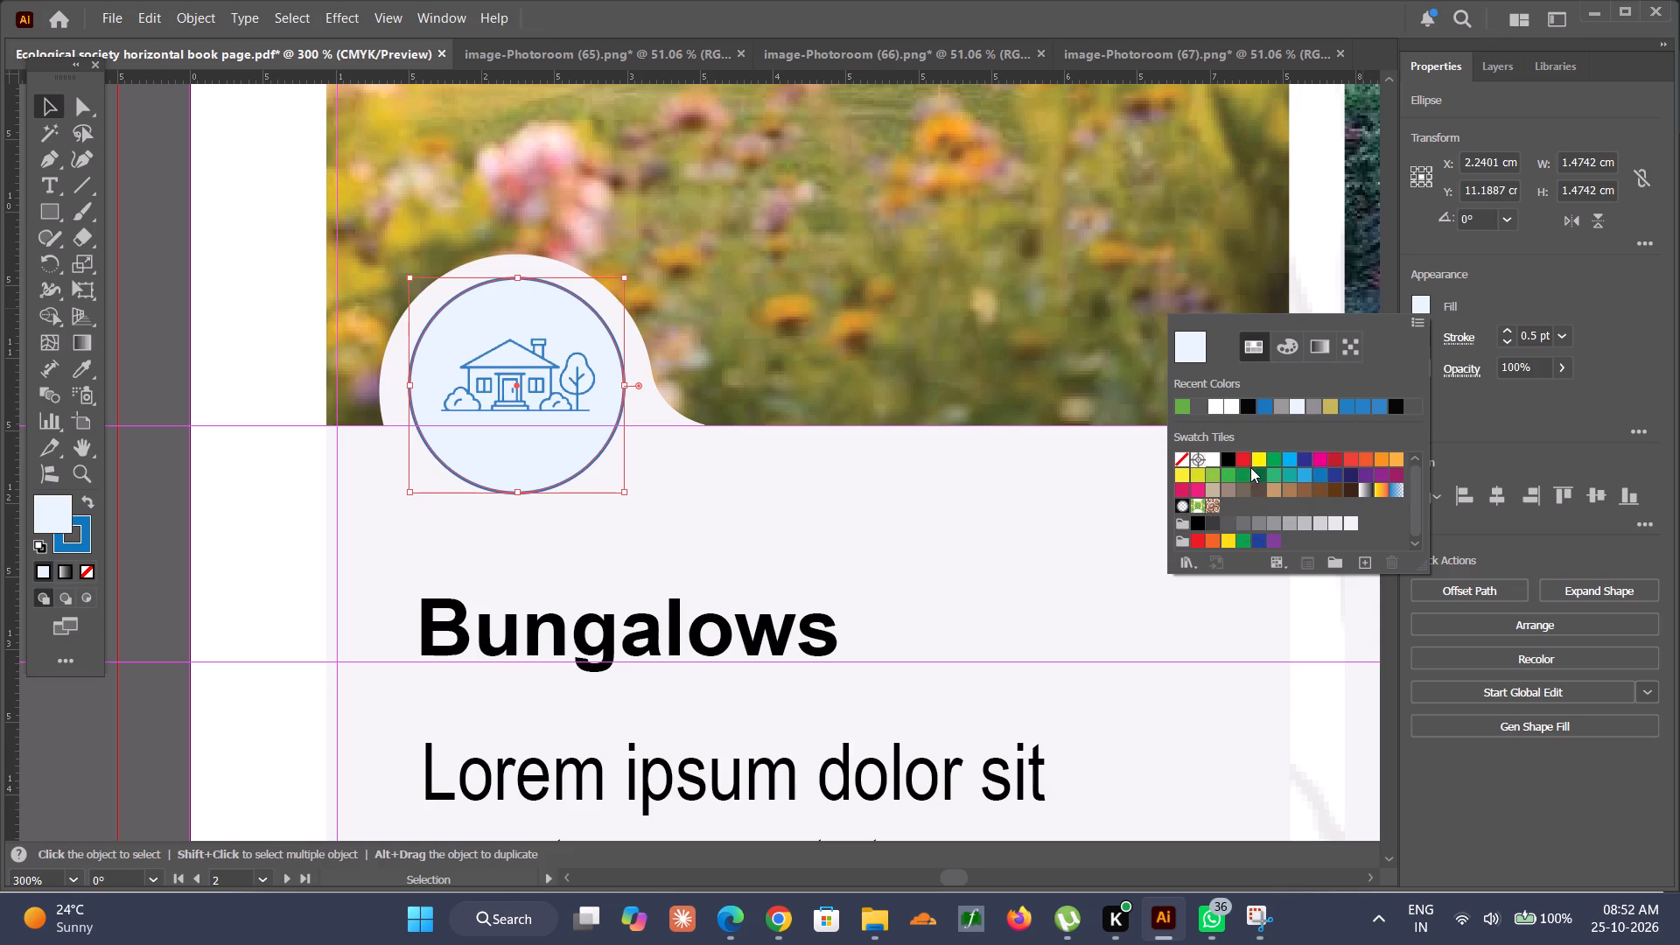
{"action": "left_click", "coordinate": [1179, 409]}
{"action": "left_click", "coordinate": [1282, 353]}
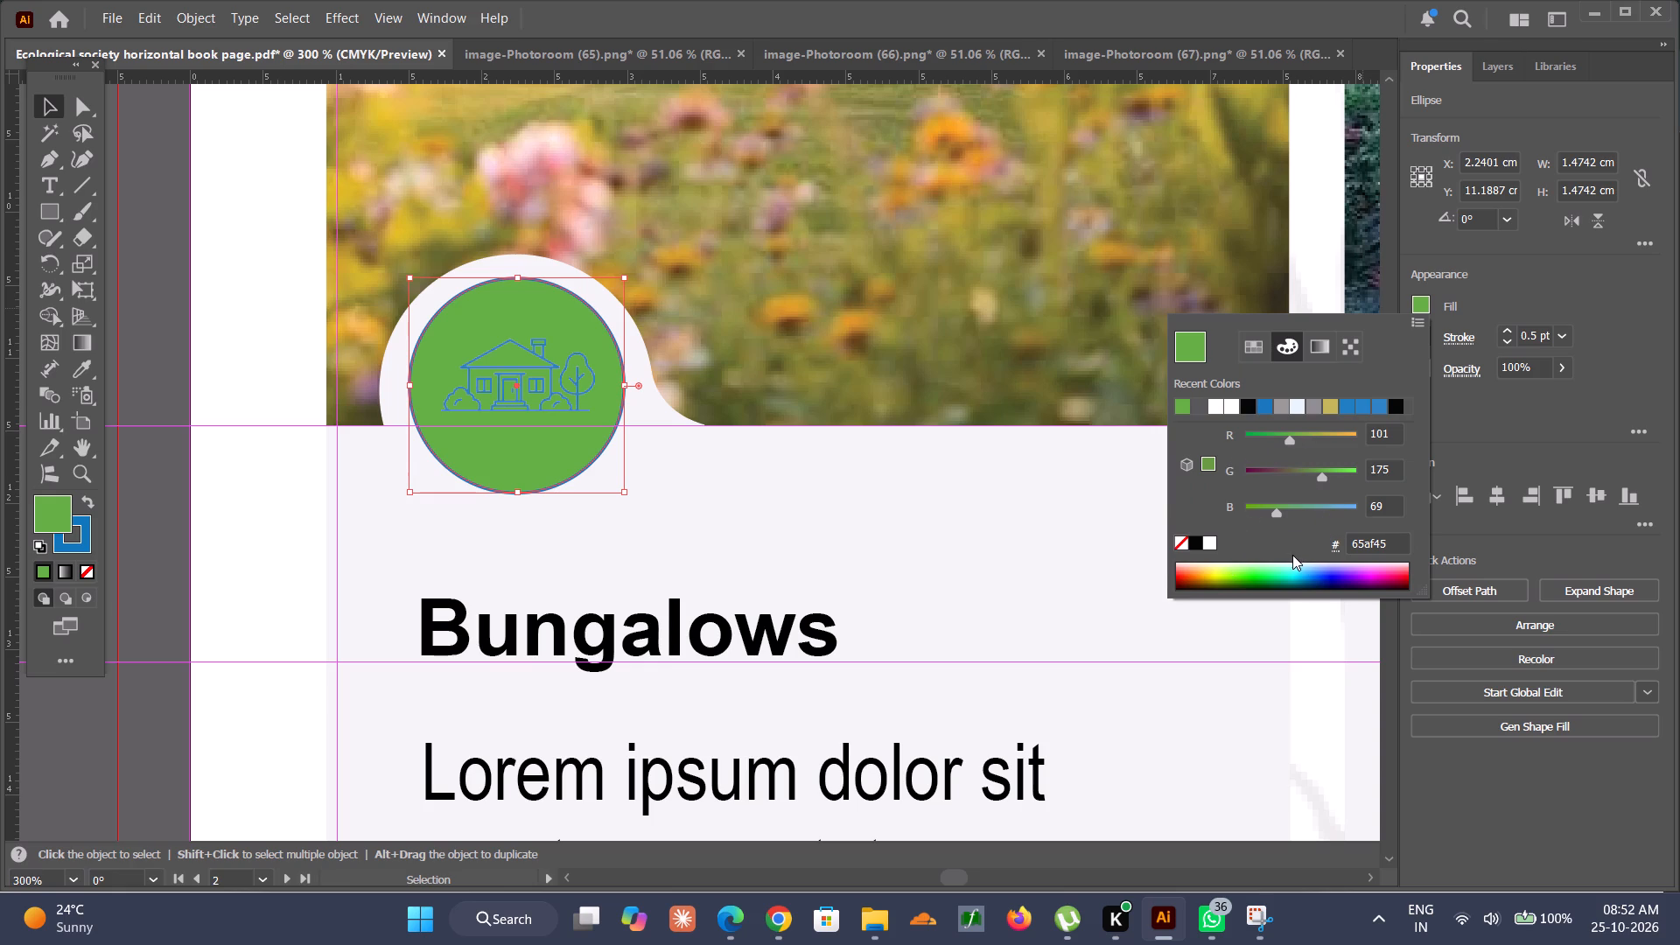
{"action": "left_click", "coordinate": [1301, 353]}
{"action": "left_click", "coordinate": [1323, 341]}
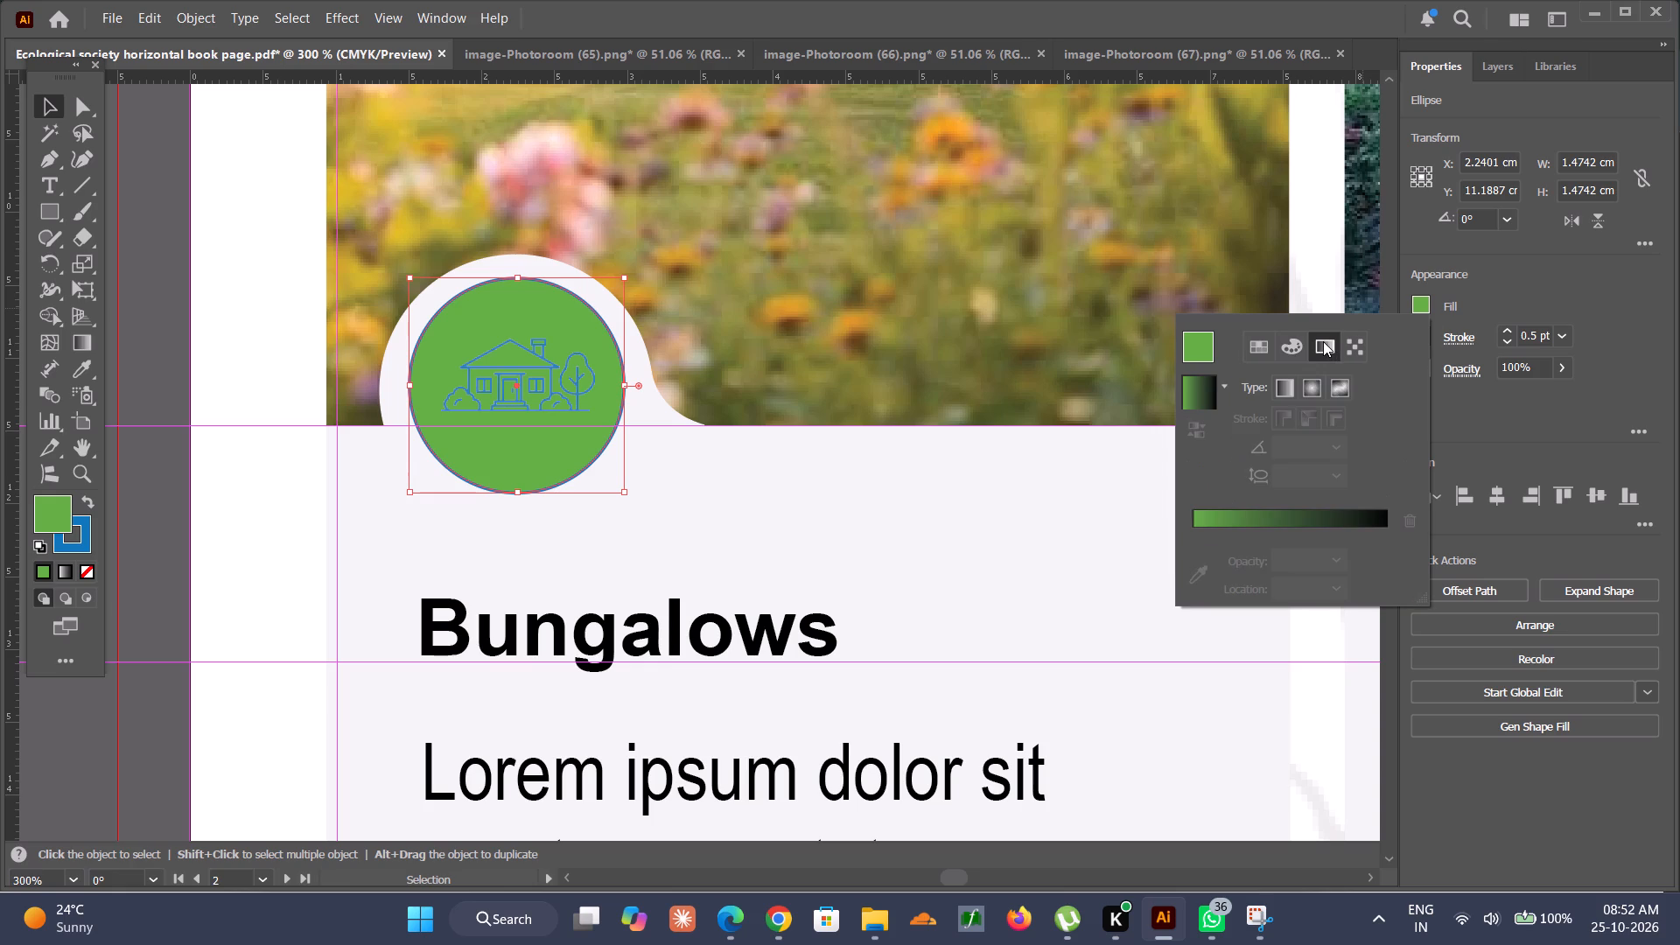
{"action": "left_click", "coordinate": [1259, 352]}
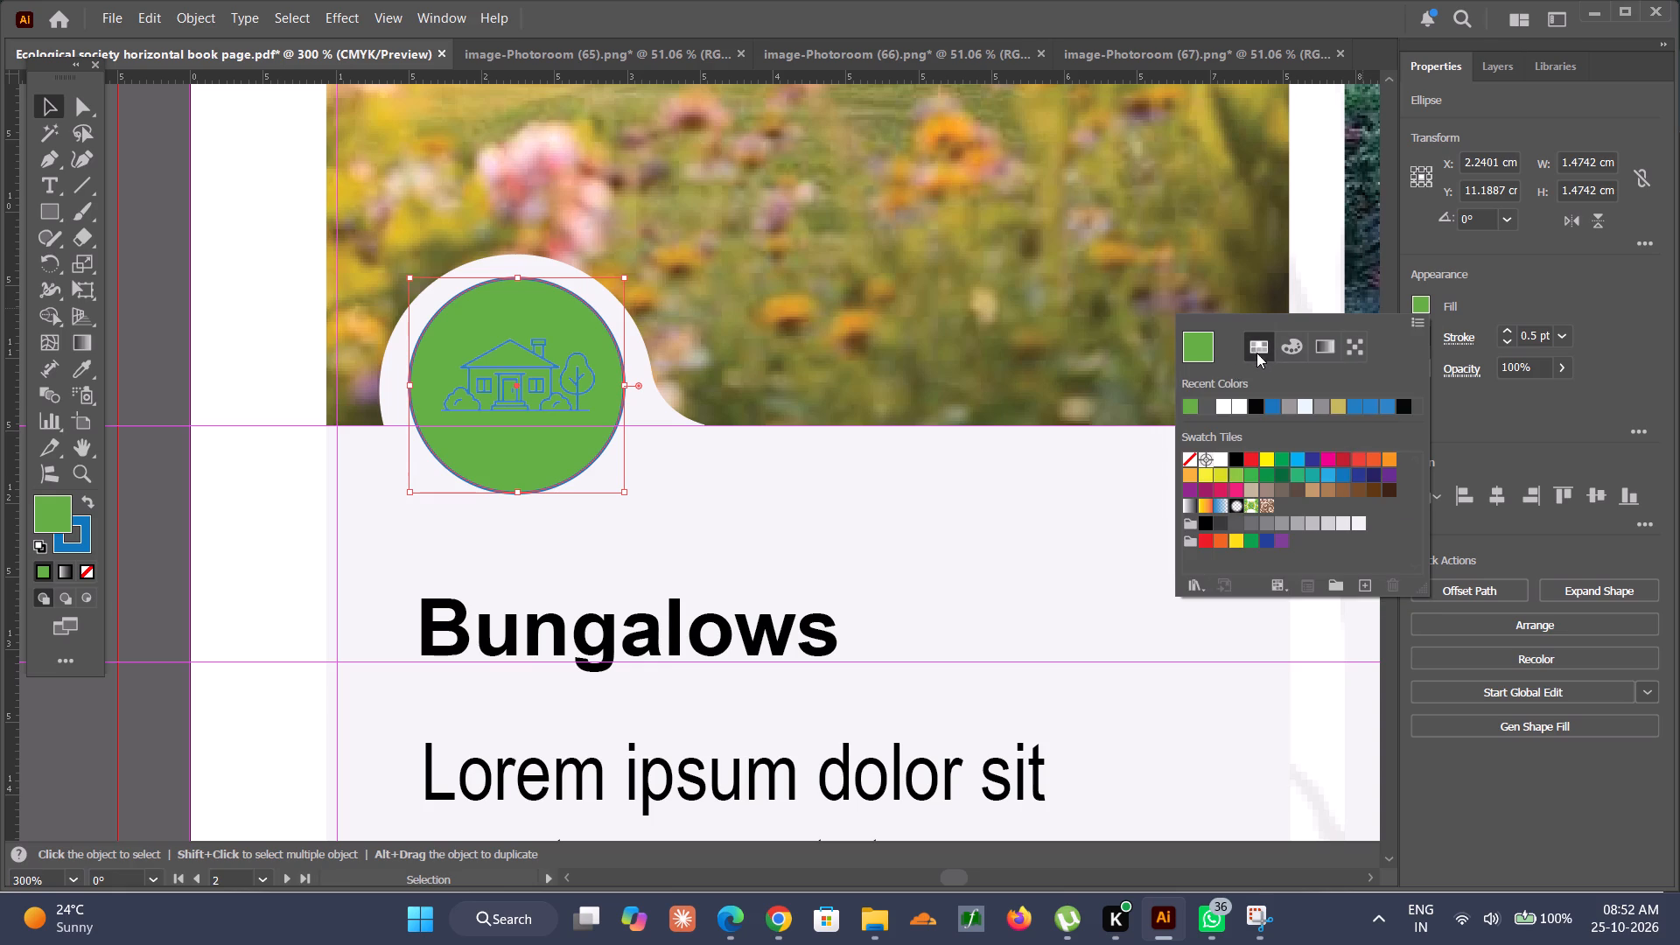
{"action": "left_click", "coordinate": [907, 549]}
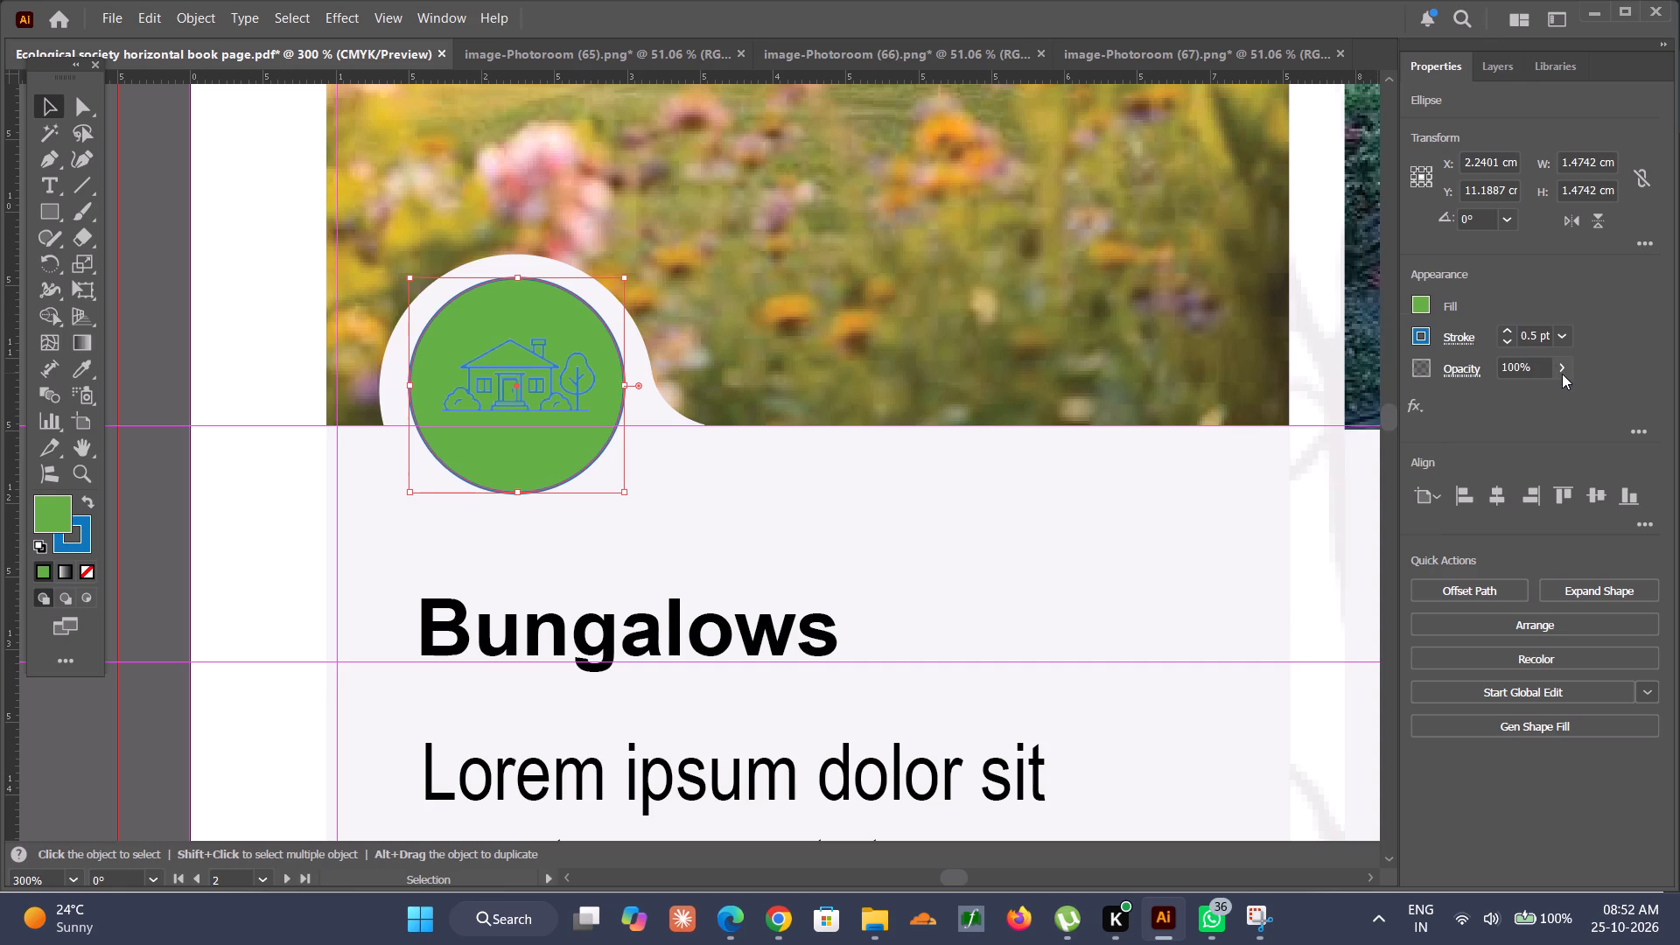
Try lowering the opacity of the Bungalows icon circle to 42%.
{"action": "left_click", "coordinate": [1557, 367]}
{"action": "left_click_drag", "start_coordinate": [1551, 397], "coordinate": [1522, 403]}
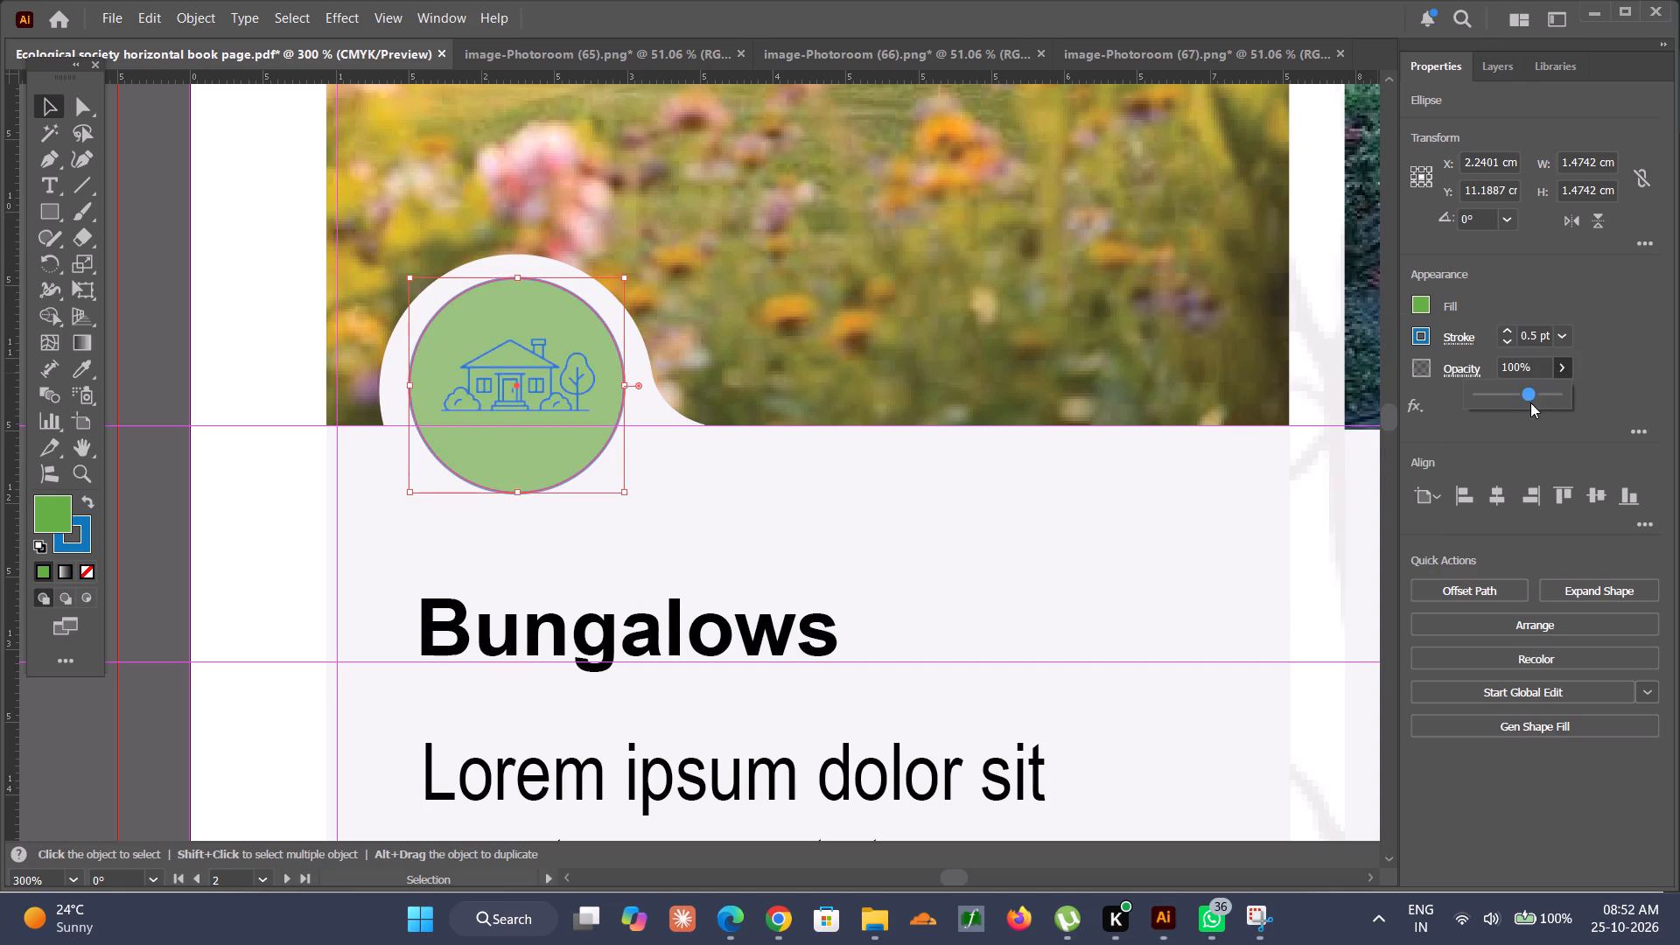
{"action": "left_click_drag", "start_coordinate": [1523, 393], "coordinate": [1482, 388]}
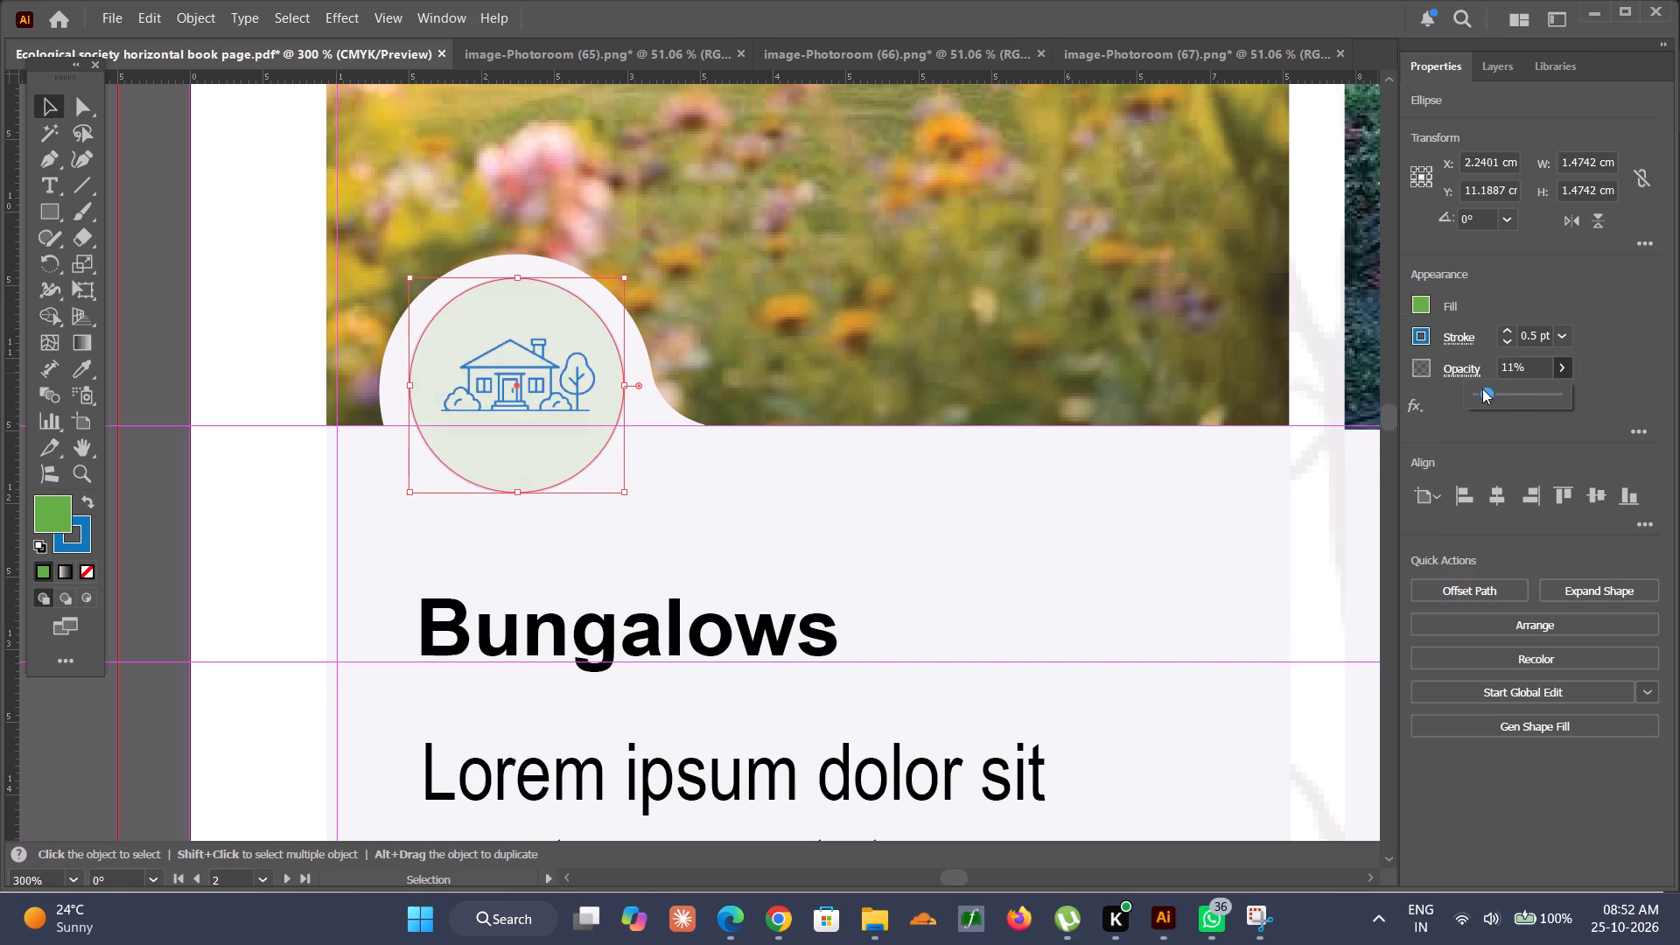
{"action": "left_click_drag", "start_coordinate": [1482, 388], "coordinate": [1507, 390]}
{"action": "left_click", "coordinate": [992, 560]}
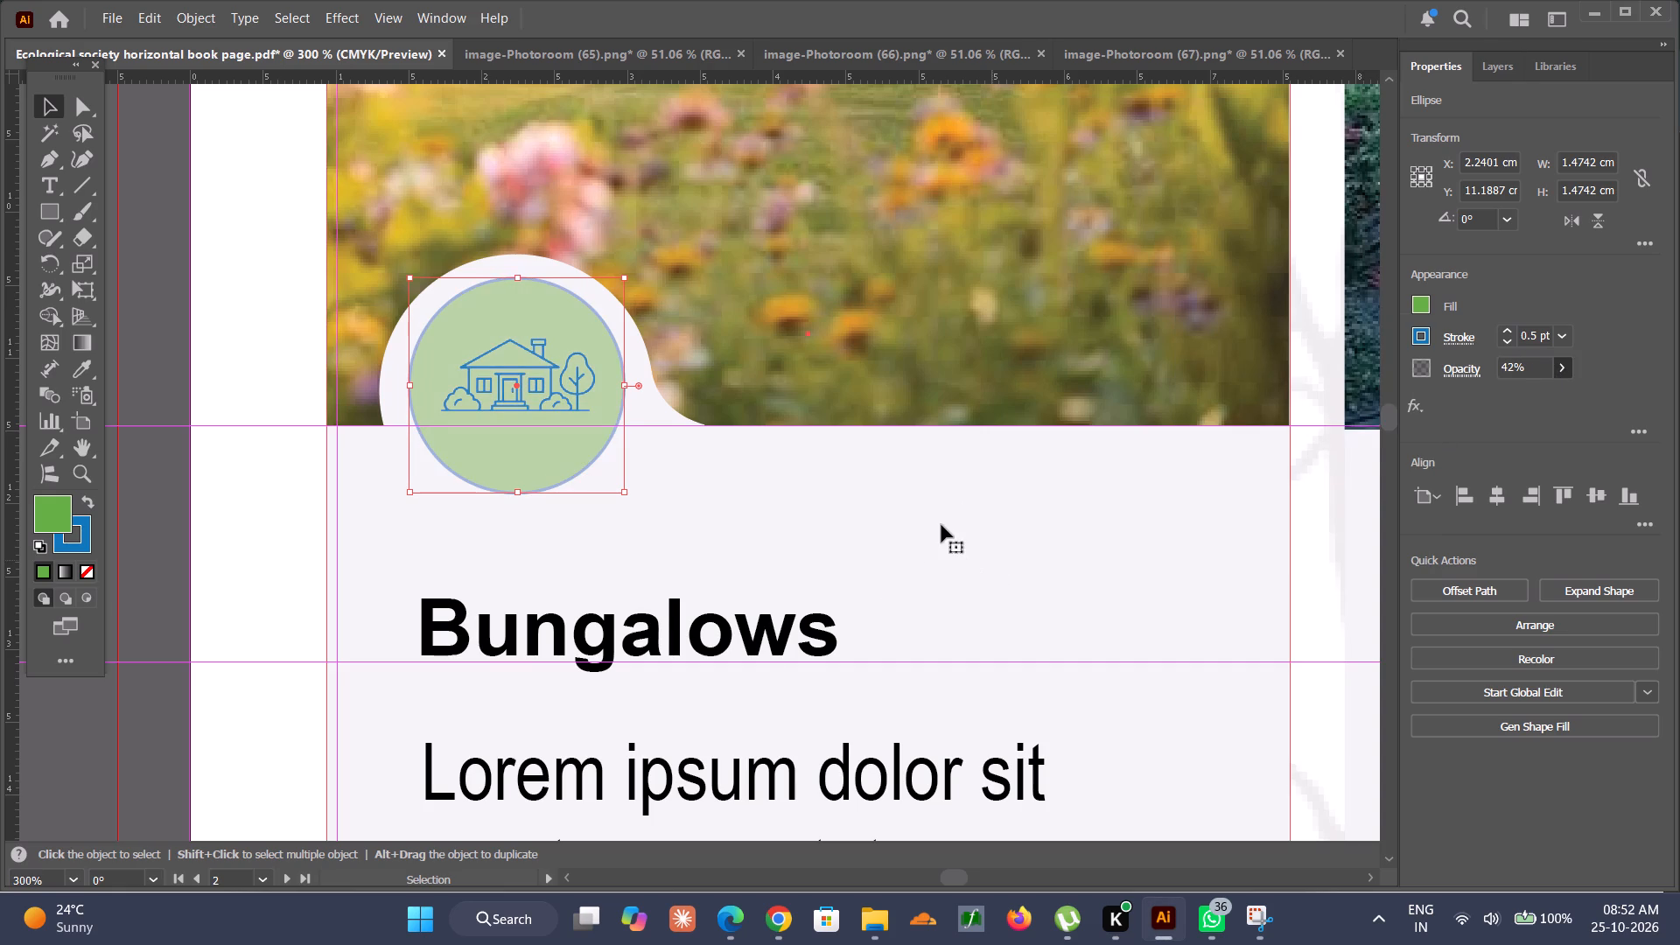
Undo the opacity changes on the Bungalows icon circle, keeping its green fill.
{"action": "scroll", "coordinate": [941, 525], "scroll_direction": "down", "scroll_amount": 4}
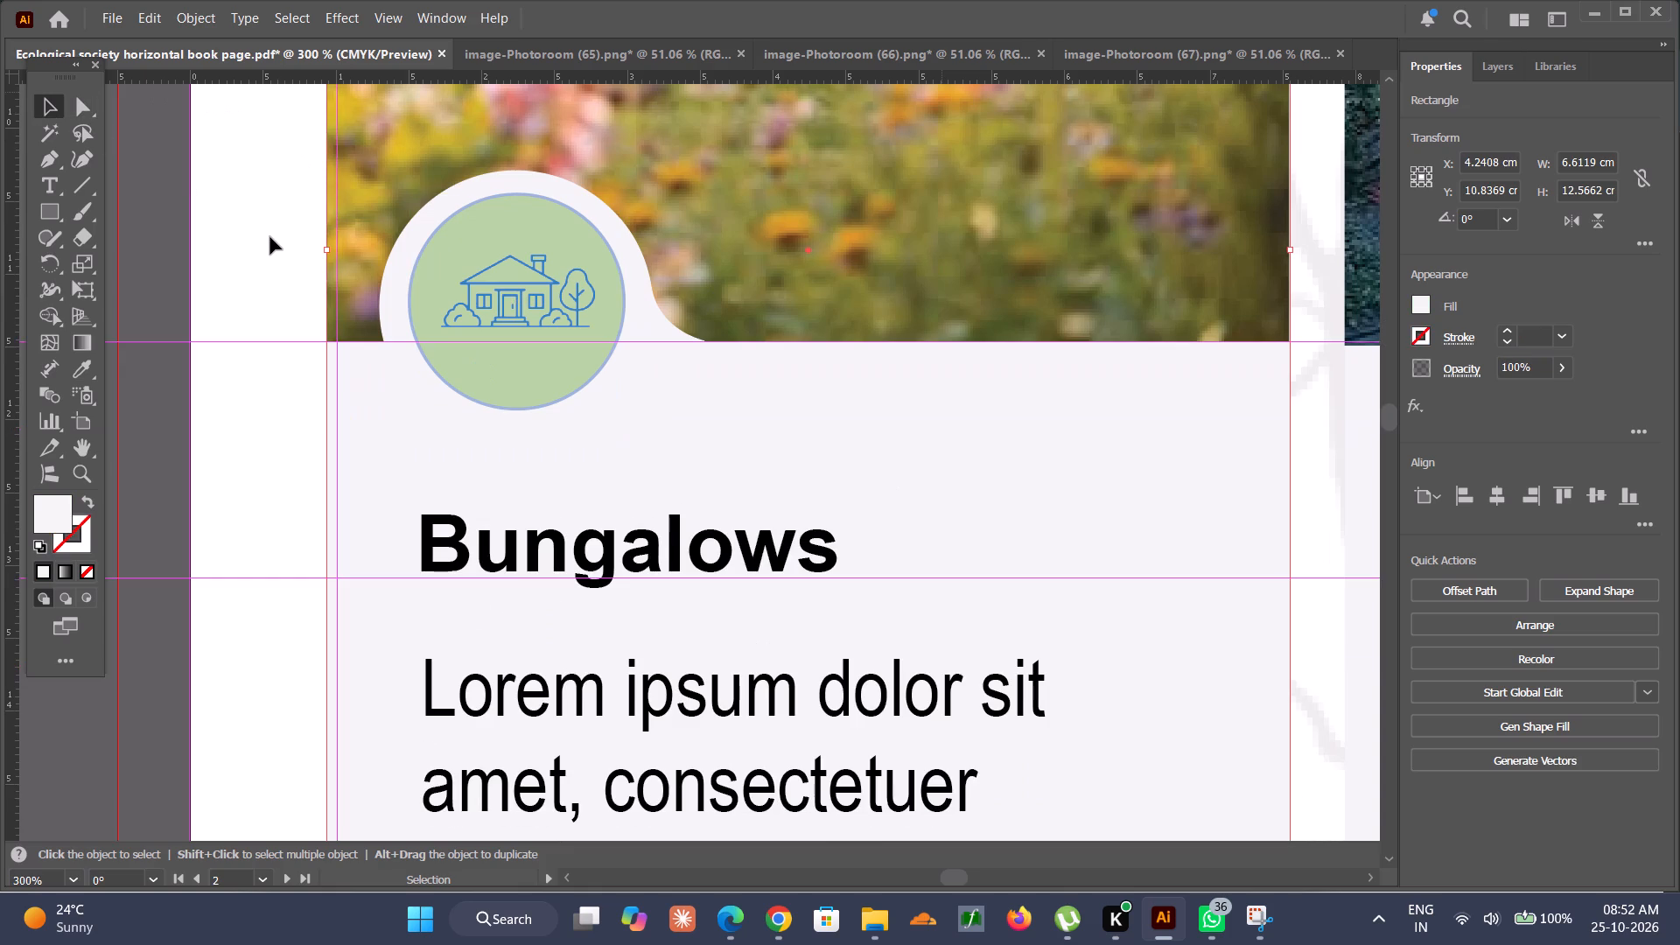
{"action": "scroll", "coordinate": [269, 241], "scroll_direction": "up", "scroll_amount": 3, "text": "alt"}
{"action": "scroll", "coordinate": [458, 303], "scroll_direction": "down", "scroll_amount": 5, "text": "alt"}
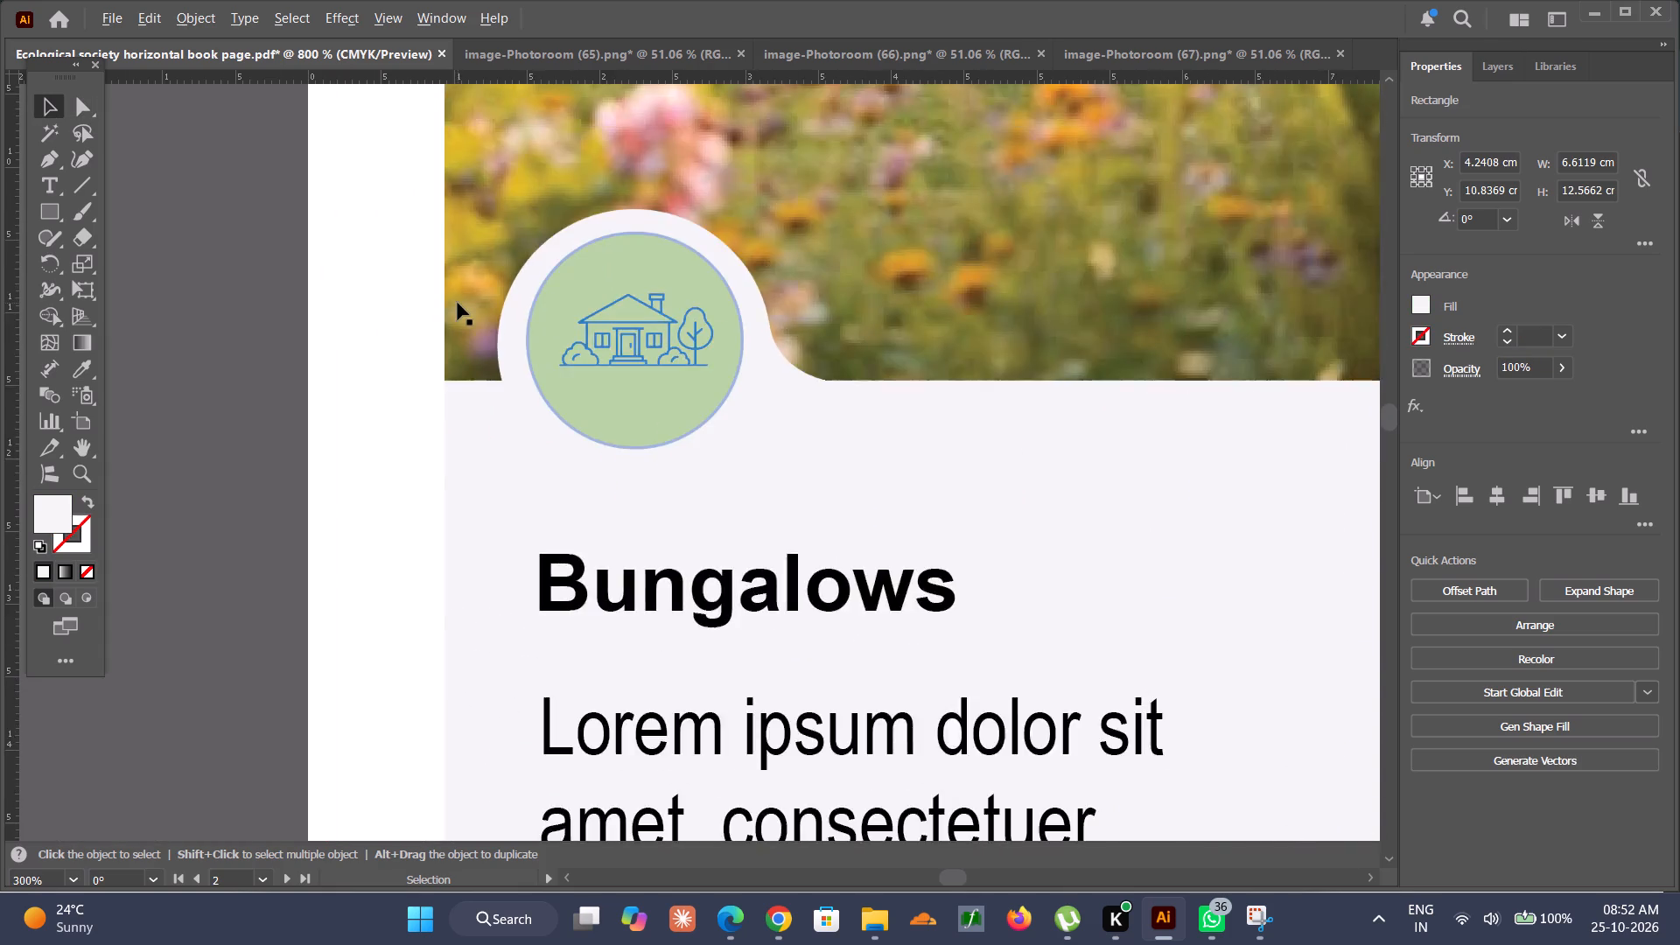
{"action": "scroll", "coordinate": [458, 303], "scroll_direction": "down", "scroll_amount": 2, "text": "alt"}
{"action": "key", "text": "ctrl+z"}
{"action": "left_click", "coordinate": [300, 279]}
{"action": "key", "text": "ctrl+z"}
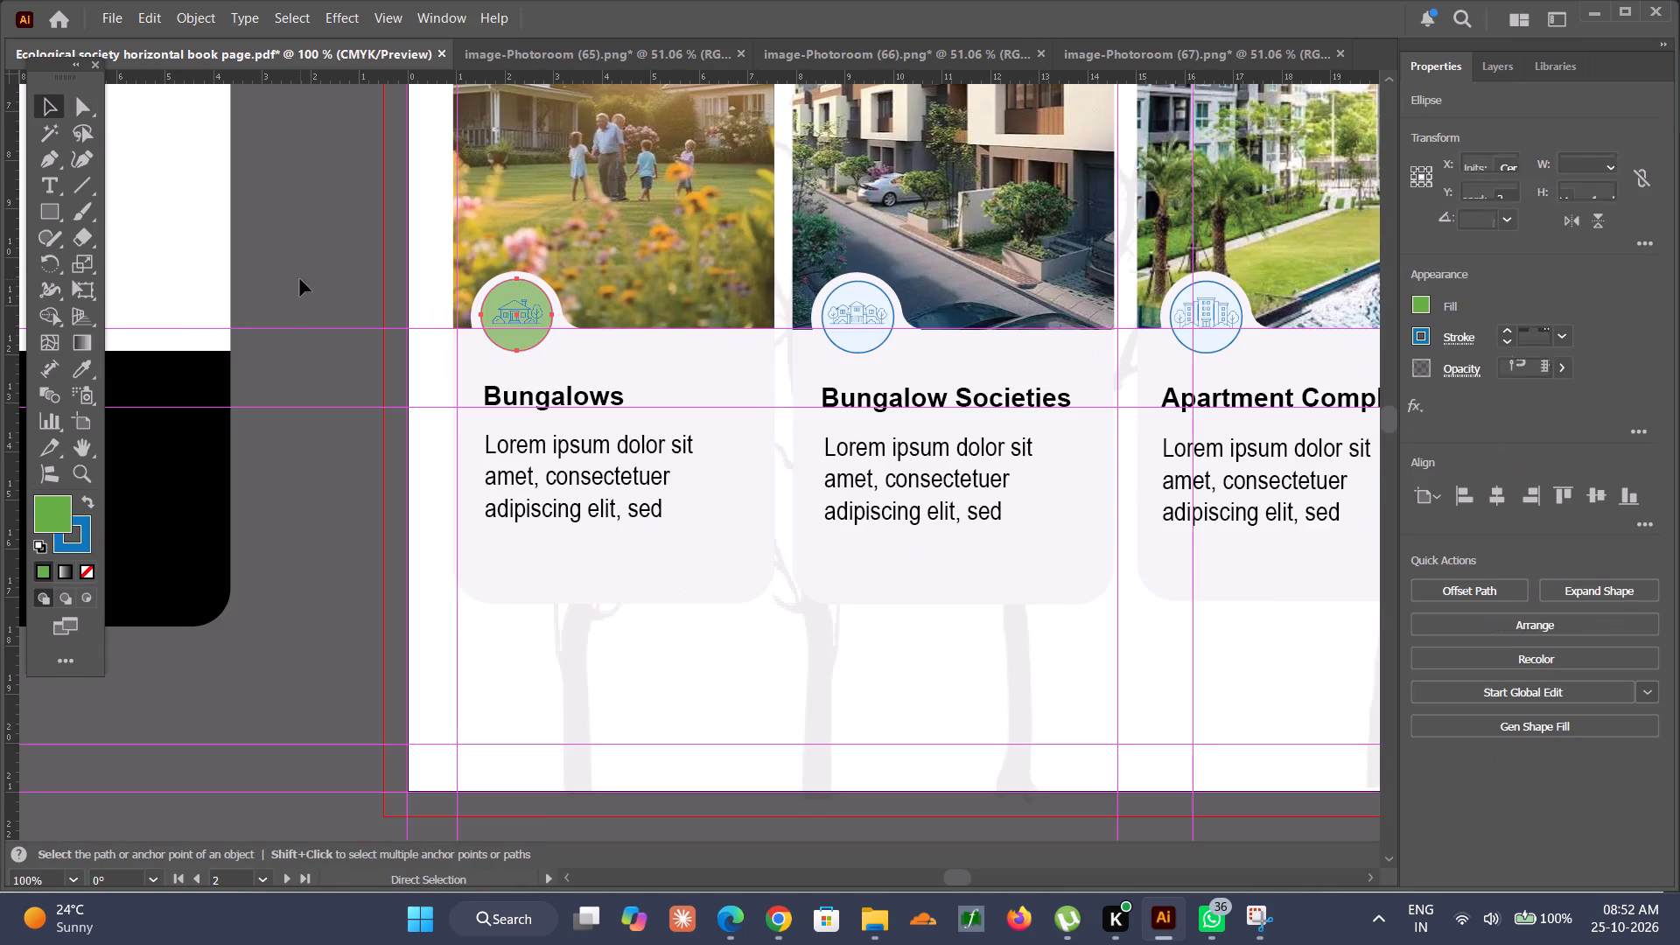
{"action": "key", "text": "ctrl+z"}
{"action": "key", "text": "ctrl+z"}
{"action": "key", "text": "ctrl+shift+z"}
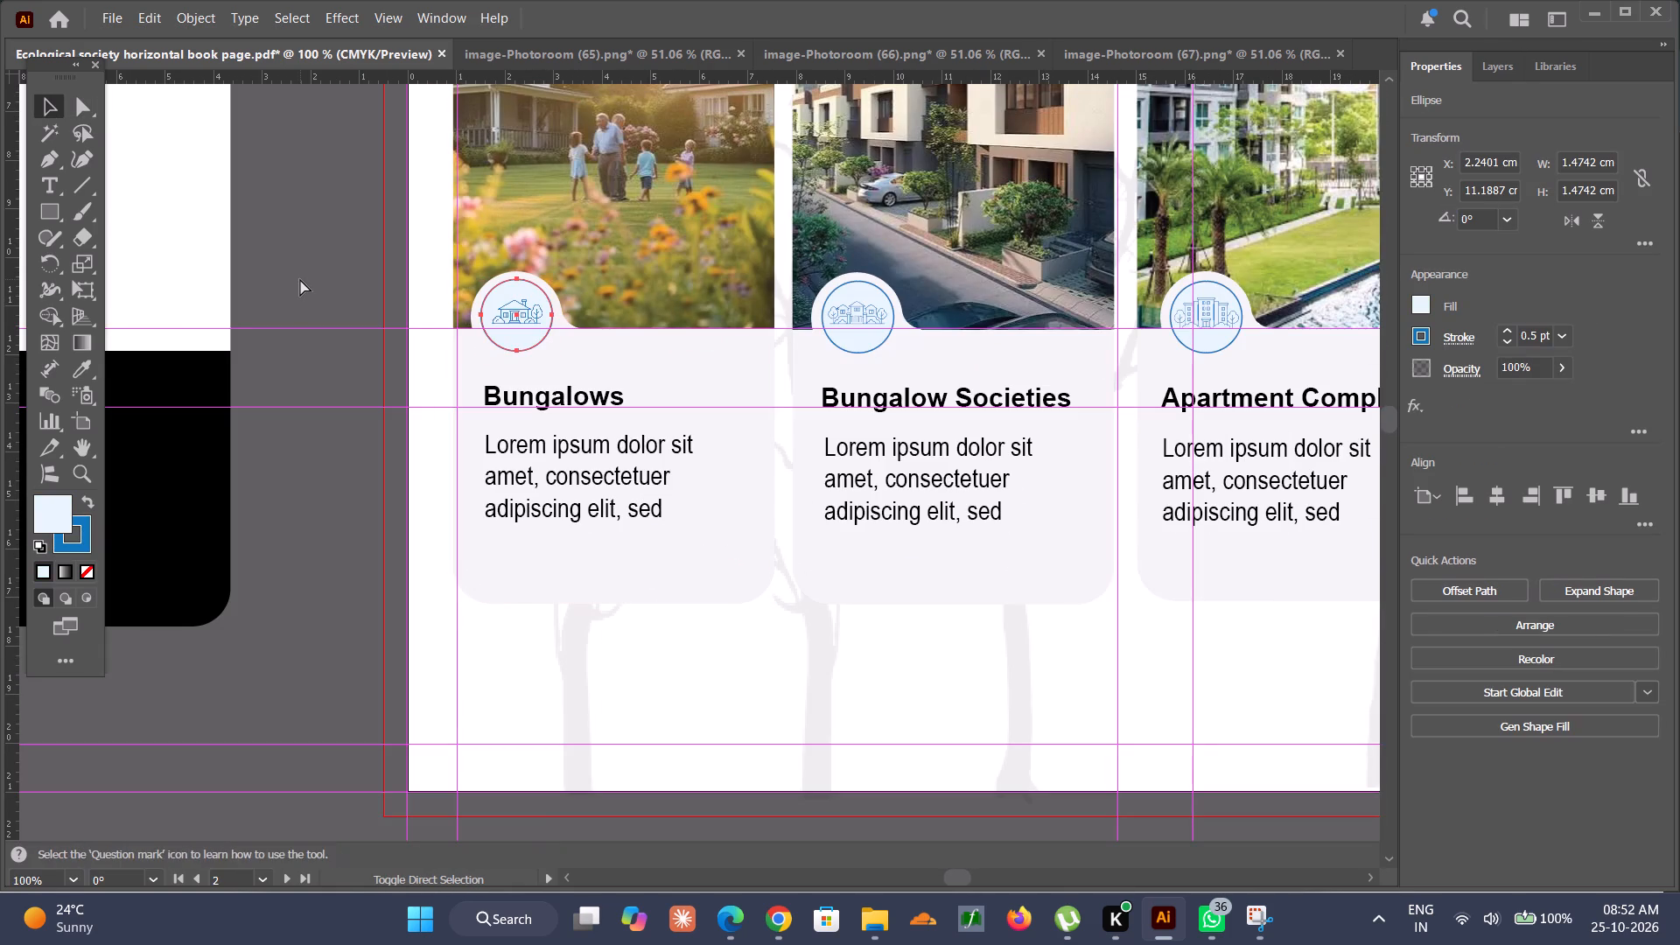
Capture a screen snip of a solid green area at the starting end of the timeline band on the "How To Use" page.
{"action": "scroll", "coordinate": [661, 303], "scroll_direction": "up", "scroll_amount": 3, "text": "alt"}
{"action": "scroll", "coordinate": [661, 303], "scroll_direction": "down", "scroll_amount": 9, "text": "alt"}
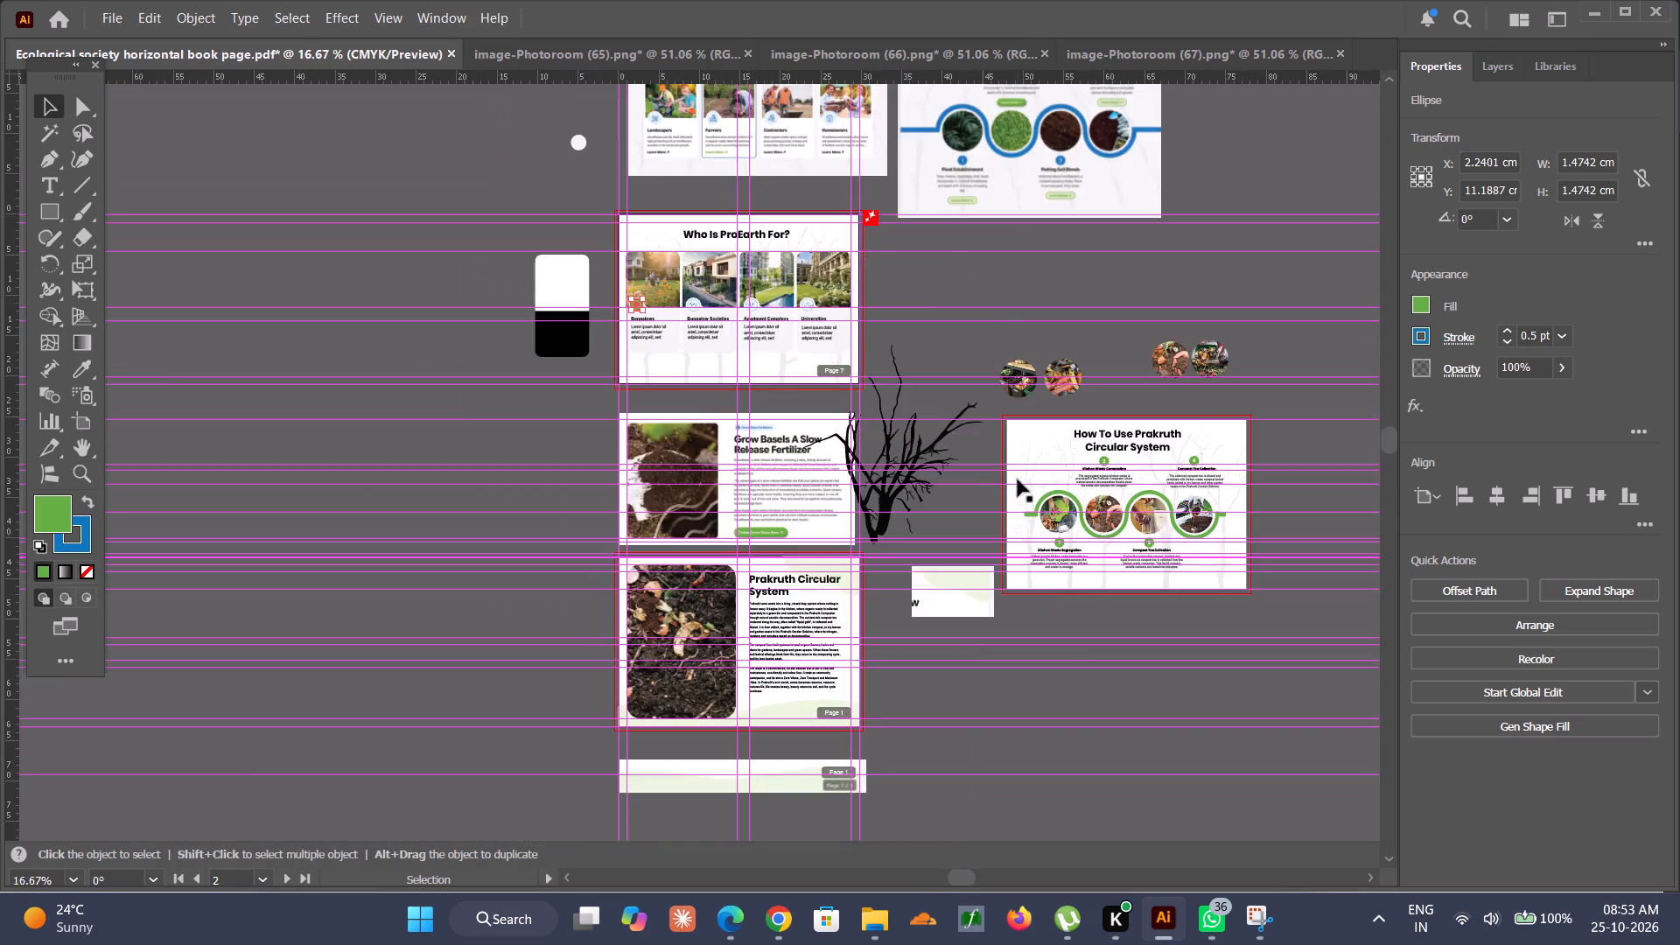
{"action": "scroll", "coordinate": [1018, 480], "scroll_direction": "up", "scroll_amount": 4, "text": "alt"}
{"action": "scroll", "coordinate": [1047, 500], "scroll_direction": "down", "scroll_amount": 8}
{"action": "scroll", "coordinate": [1079, 464], "scroll_direction": "up", "scroll_amount": 3, "text": "alt"}
{"action": "scroll", "coordinate": [1081, 432], "scroll_direction": "up", "scroll_amount": 2}
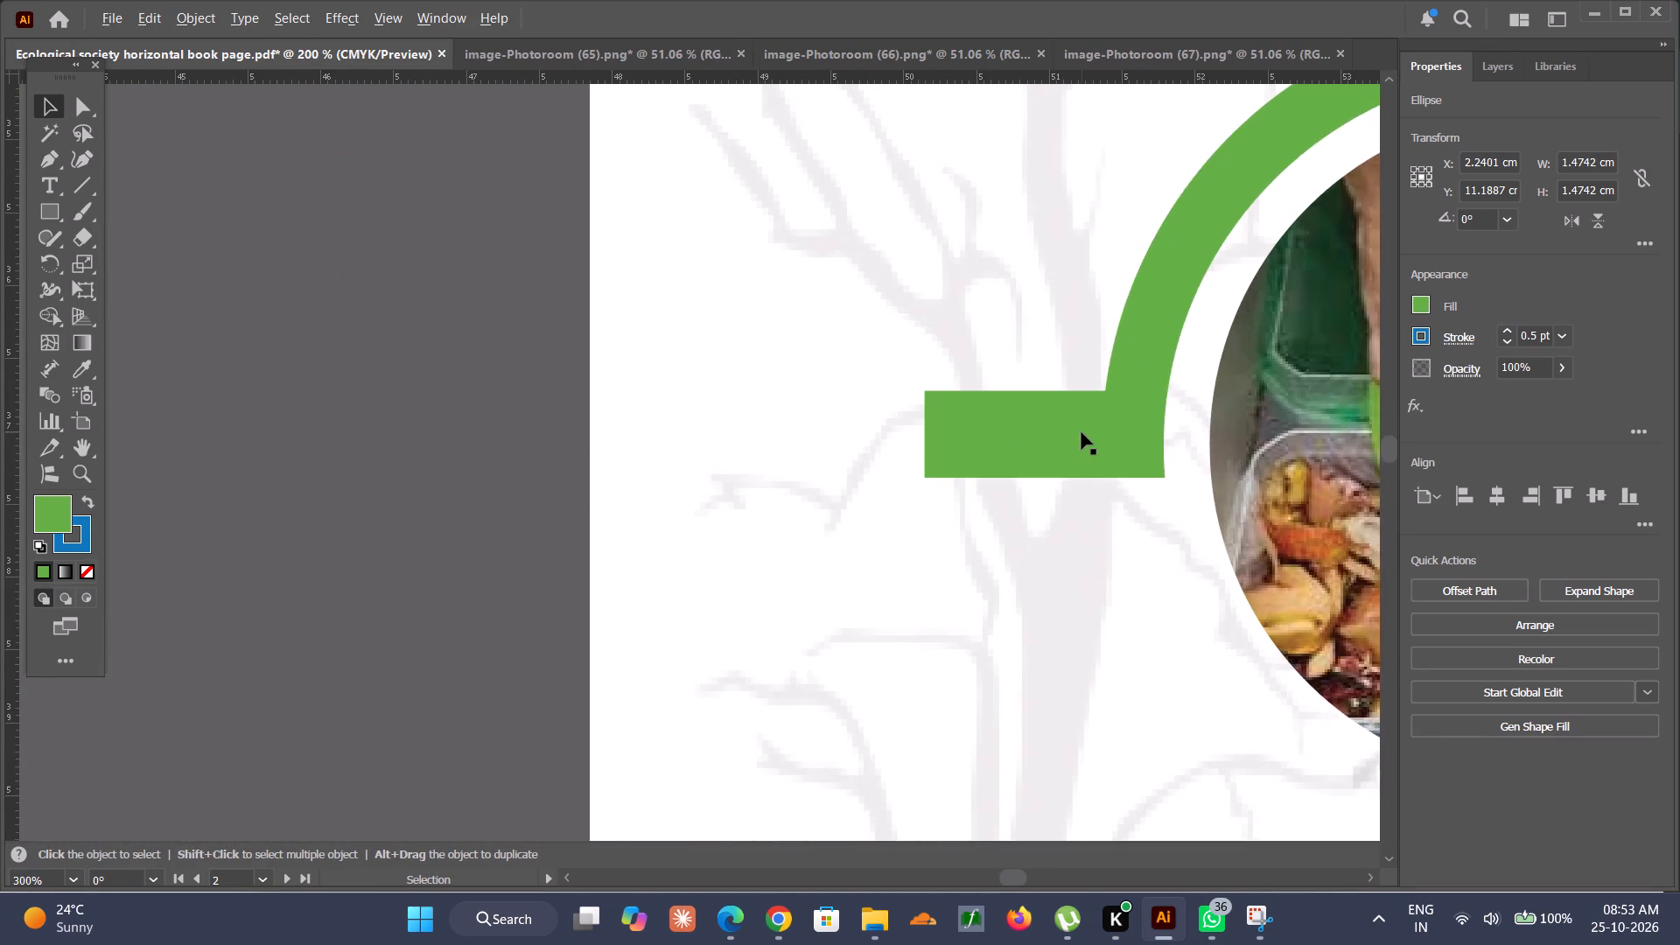
{"action": "scroll", "coordinate": [1081, 432], "scroll_direction": "up", "scroll_amount": 3, "text": "alt"}
{"action": "key", "text": "shift+super+s"}
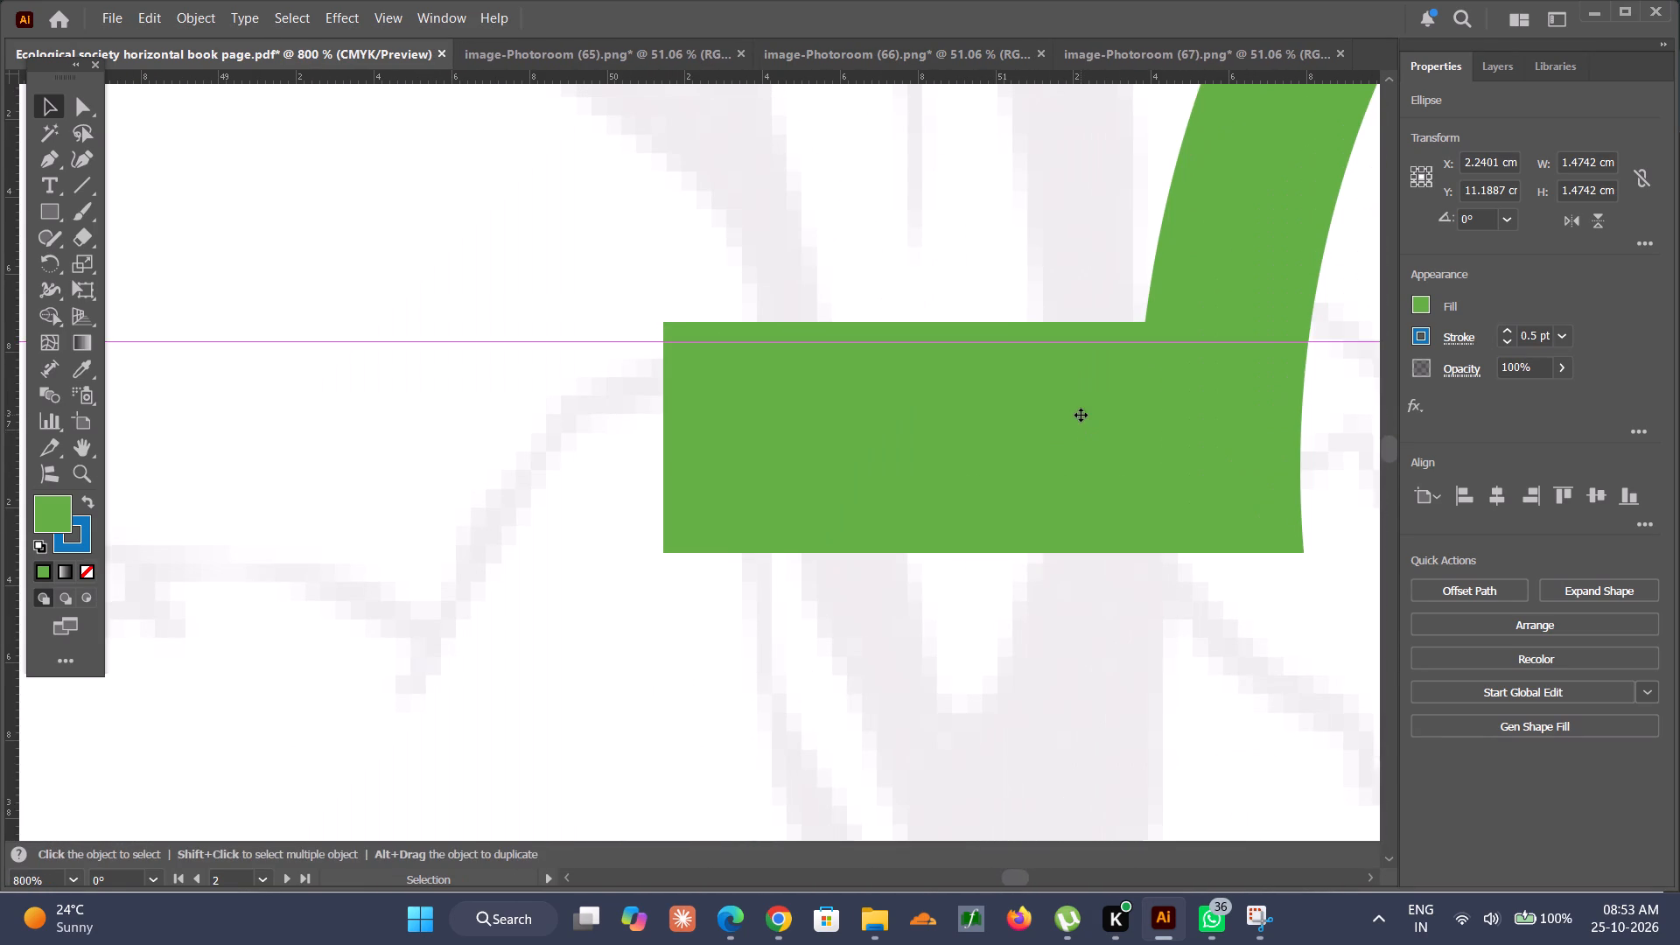
{"action": "left_click_drag", "start_coordinate": [820, 391], "coordinate": [956, 480]}
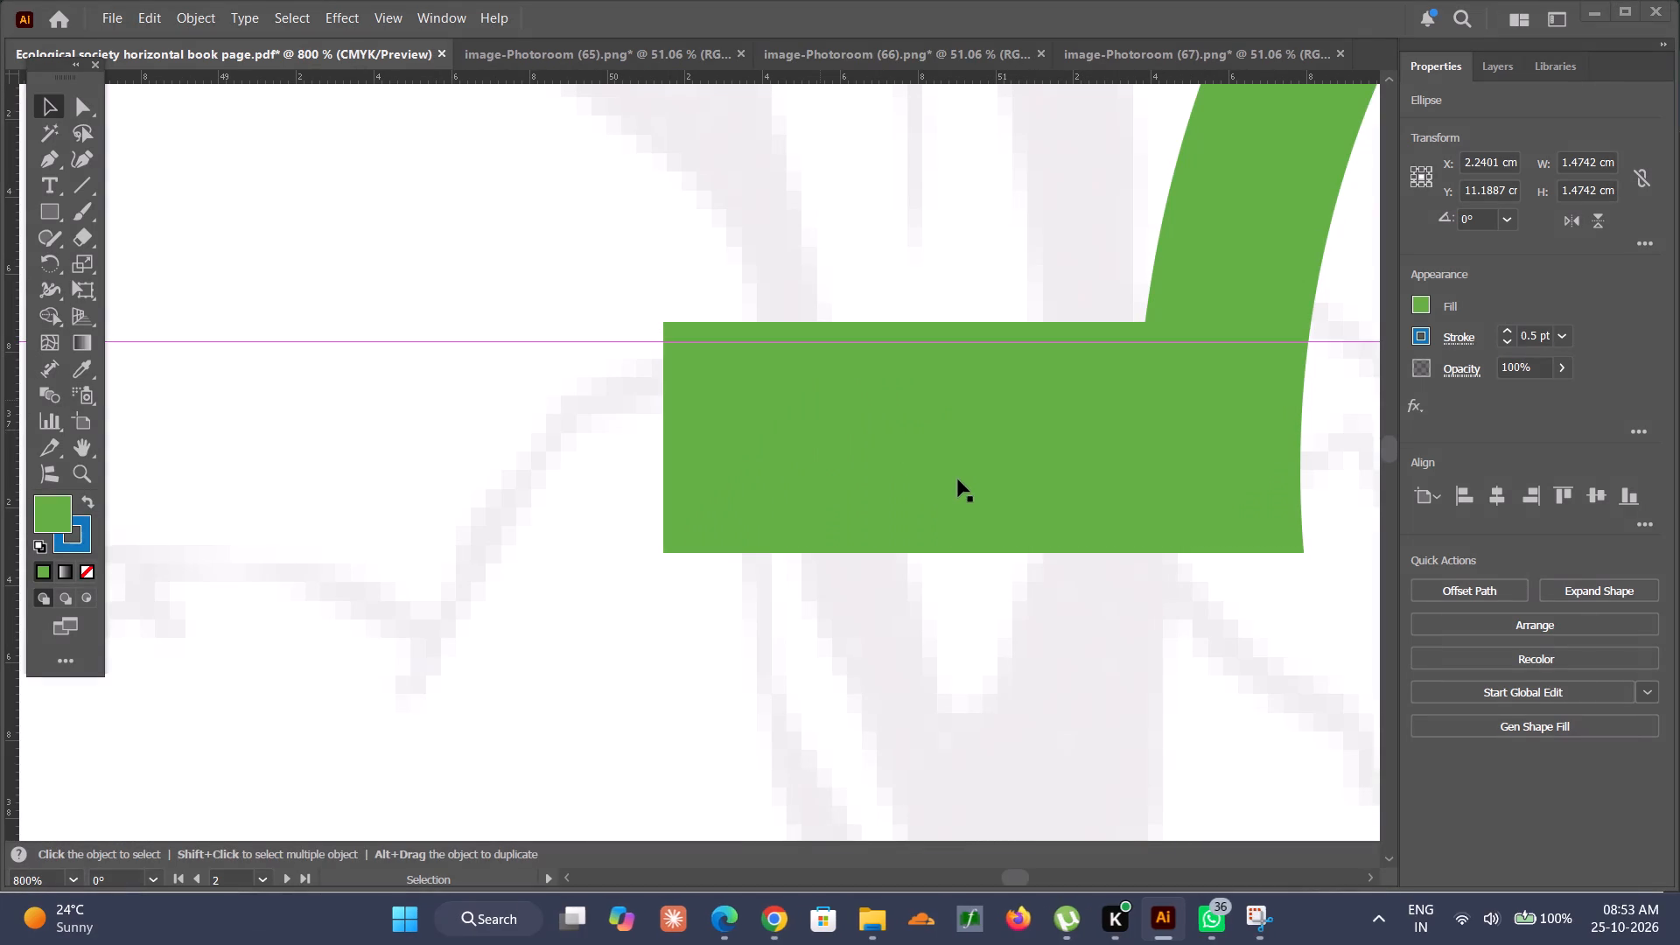
Open the captured green snip in Snipping Tool and copy the image.
{"action": "left_click", "coordinate": [1349, 684]}
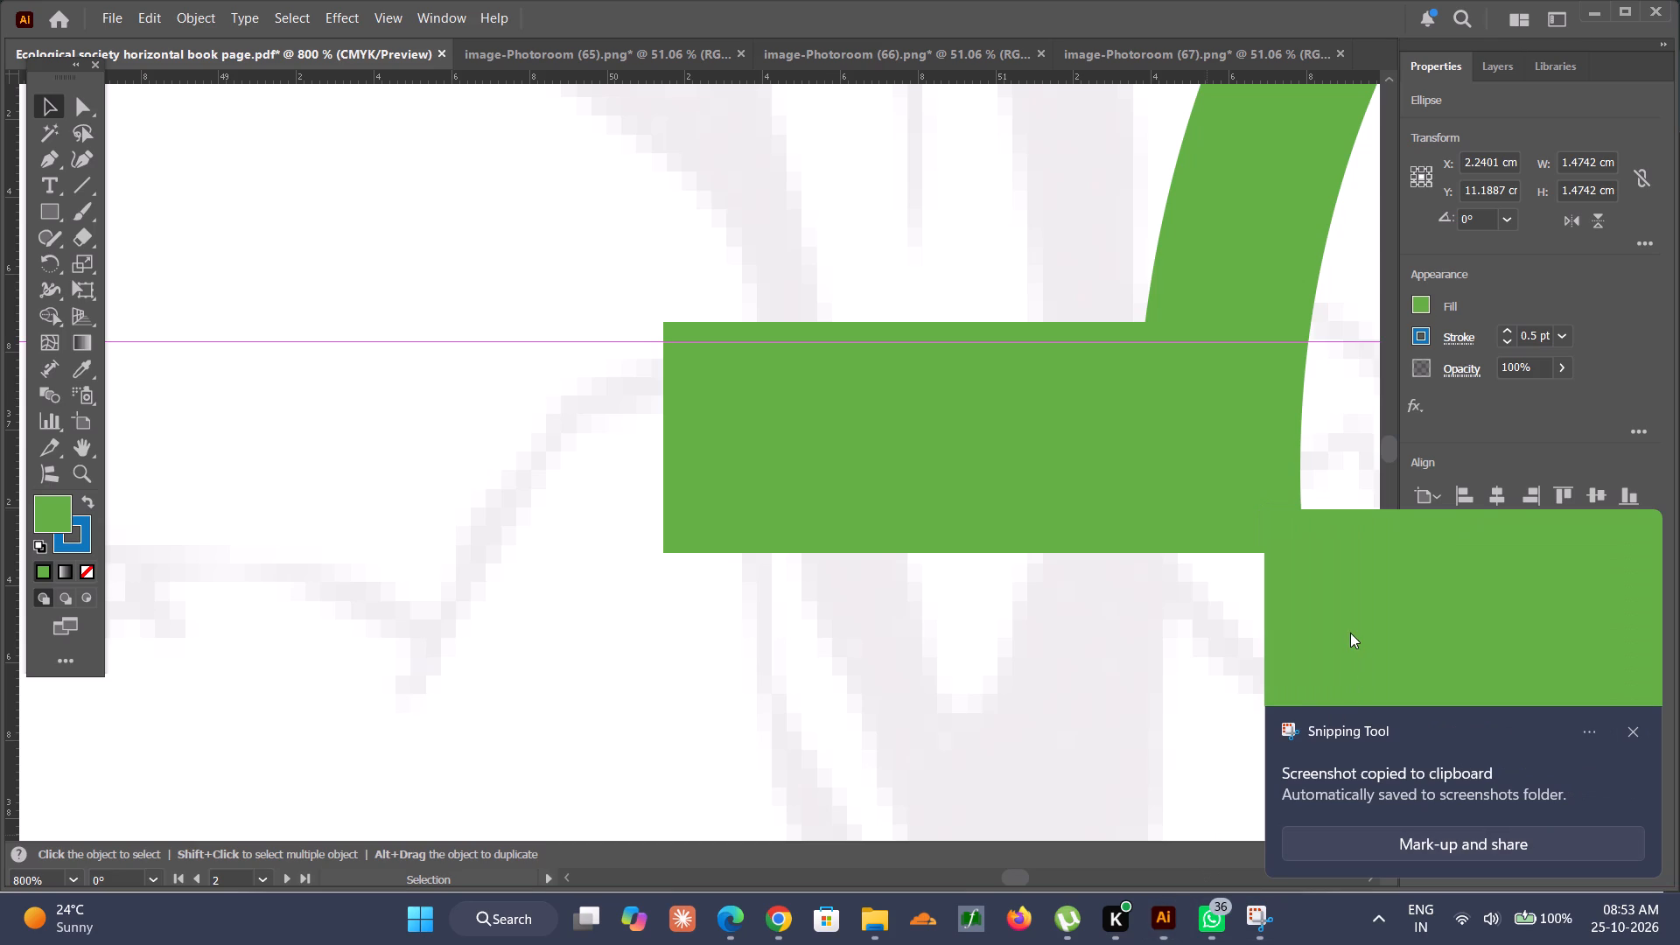
{"action": "left_click", "coordinate": [1350, 633]}
{"action": "double_click", "coordinate": [1372, 634]}
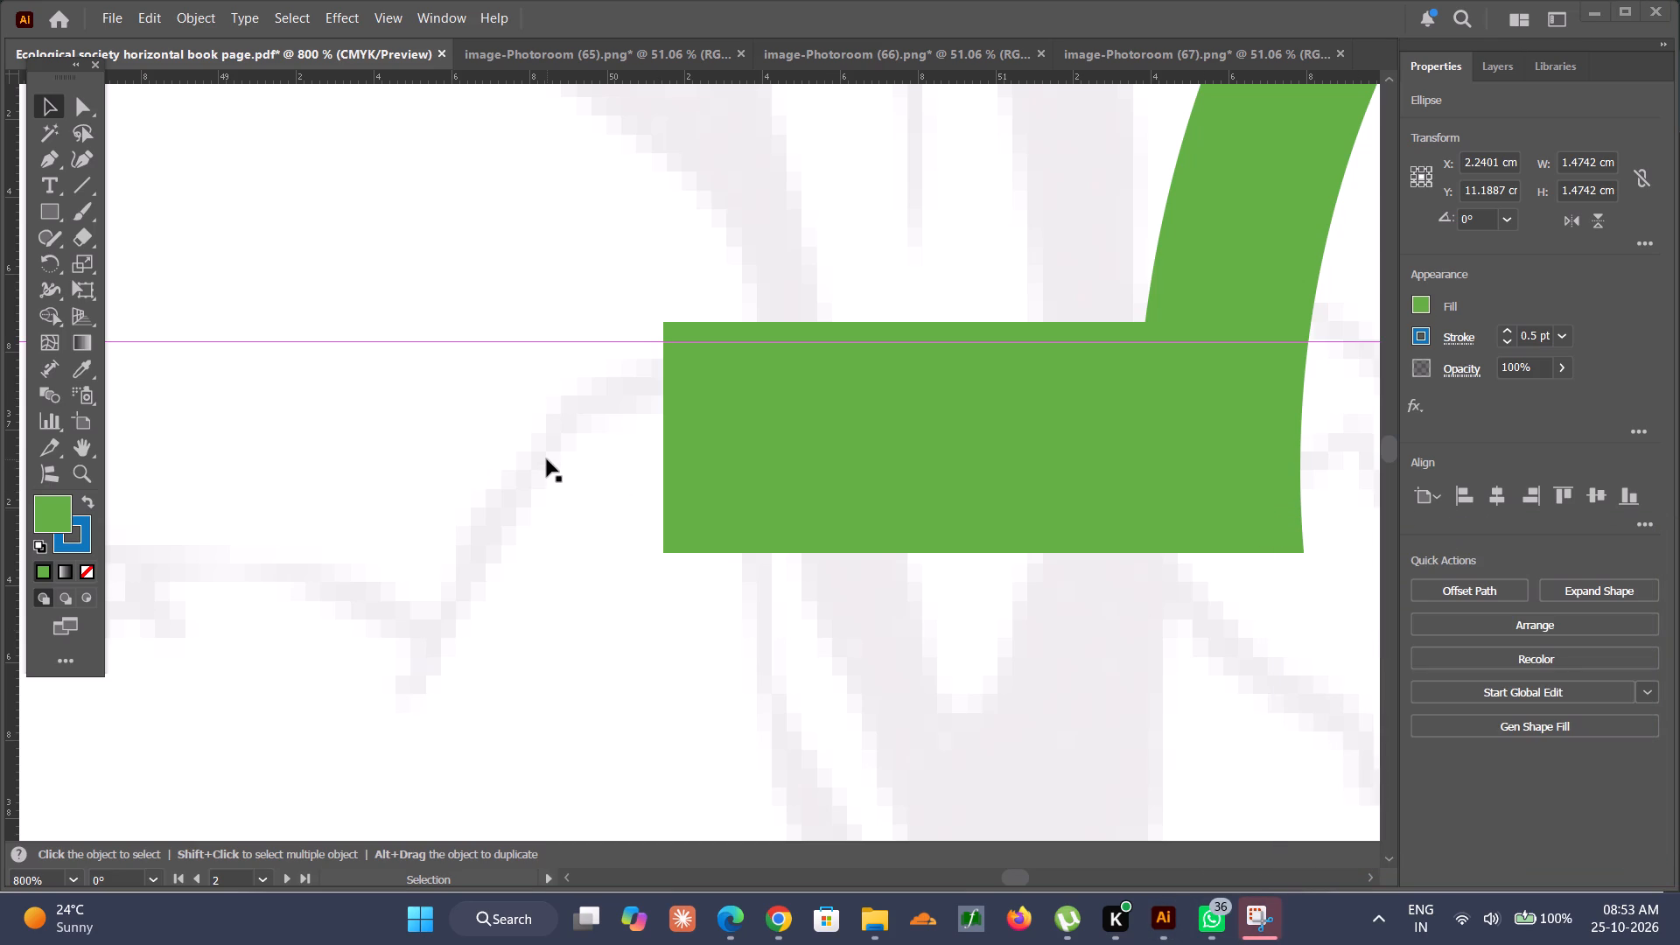
{"action": "scroll", "coordinate": [547, 458], "scroll_direction": "down", "scroll_amount": 5}
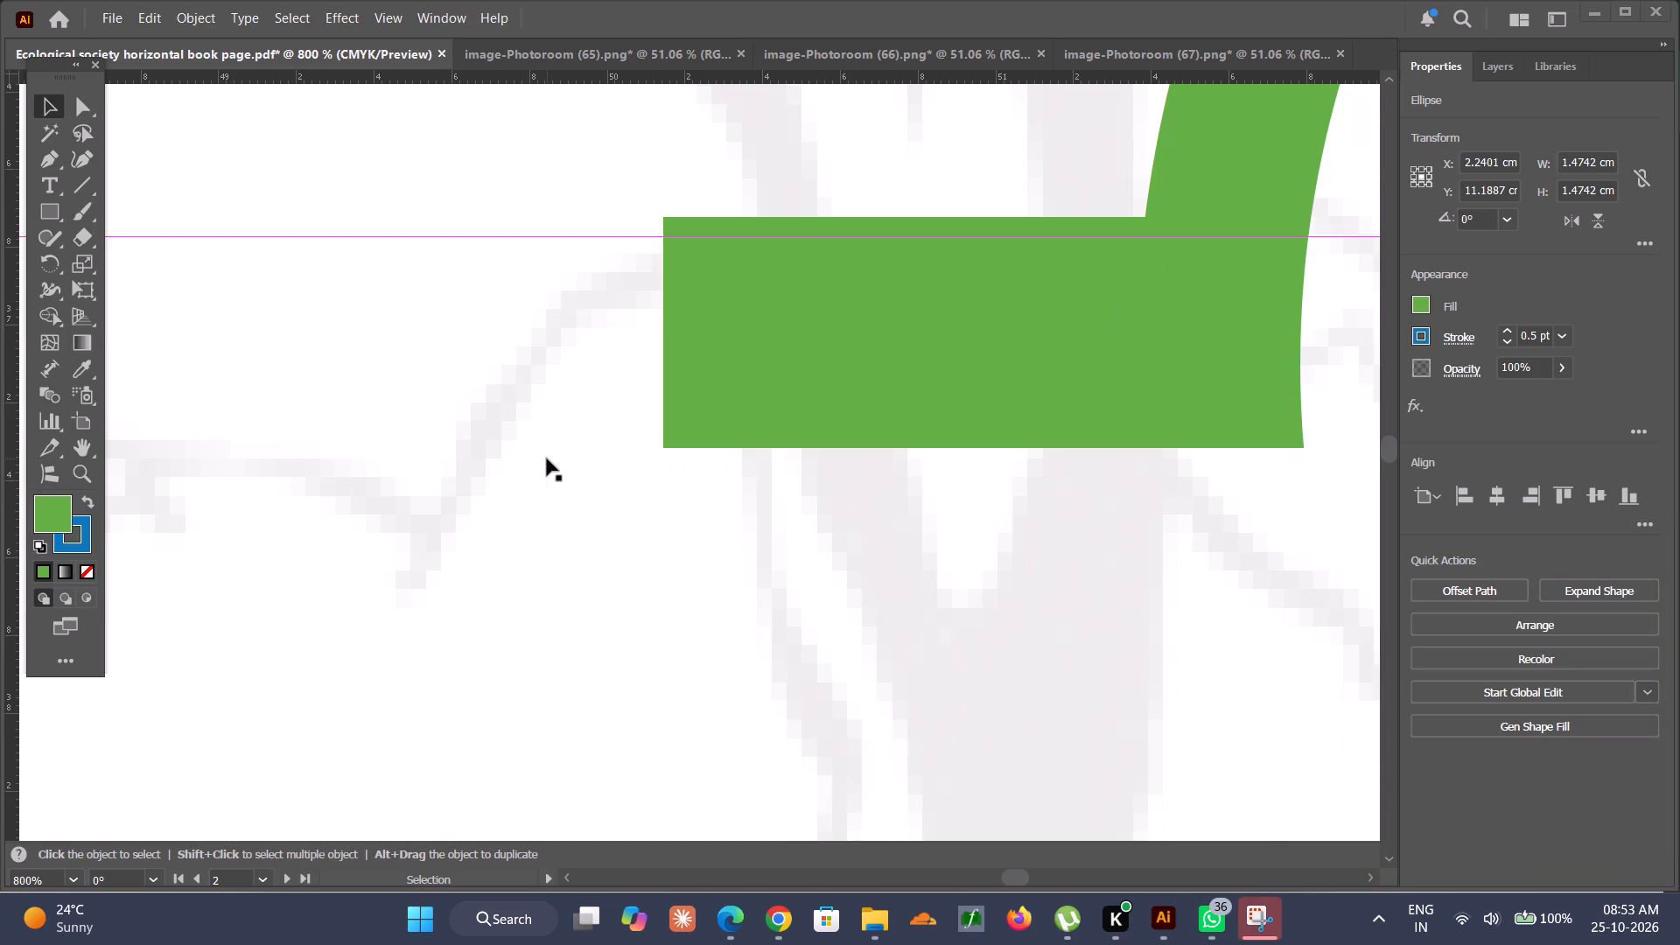
{"action": "left_click", "coordinate": [1249, 905]}
{"action": "left_click", "coordinate": [1253, 910]}
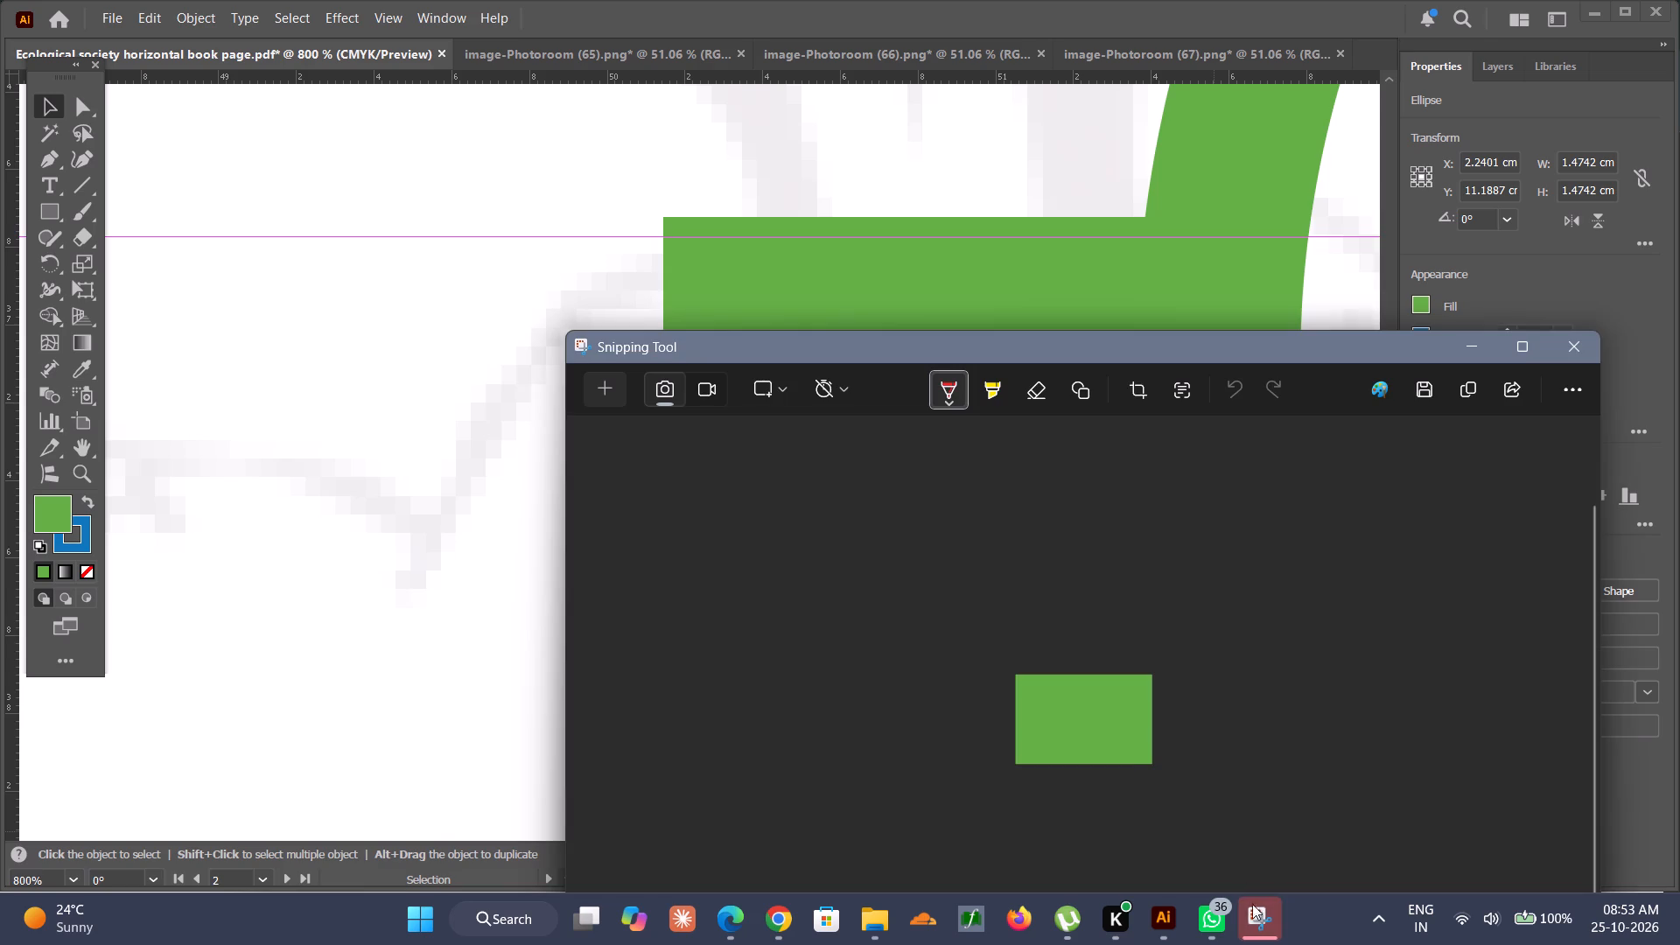
{"action": "right_click", "coordinate": [1117, 722]}
{"action": "left_click", "coordinate": [1182, 783]}
{"action": "left_click", "coordinate": [1362, 915]}
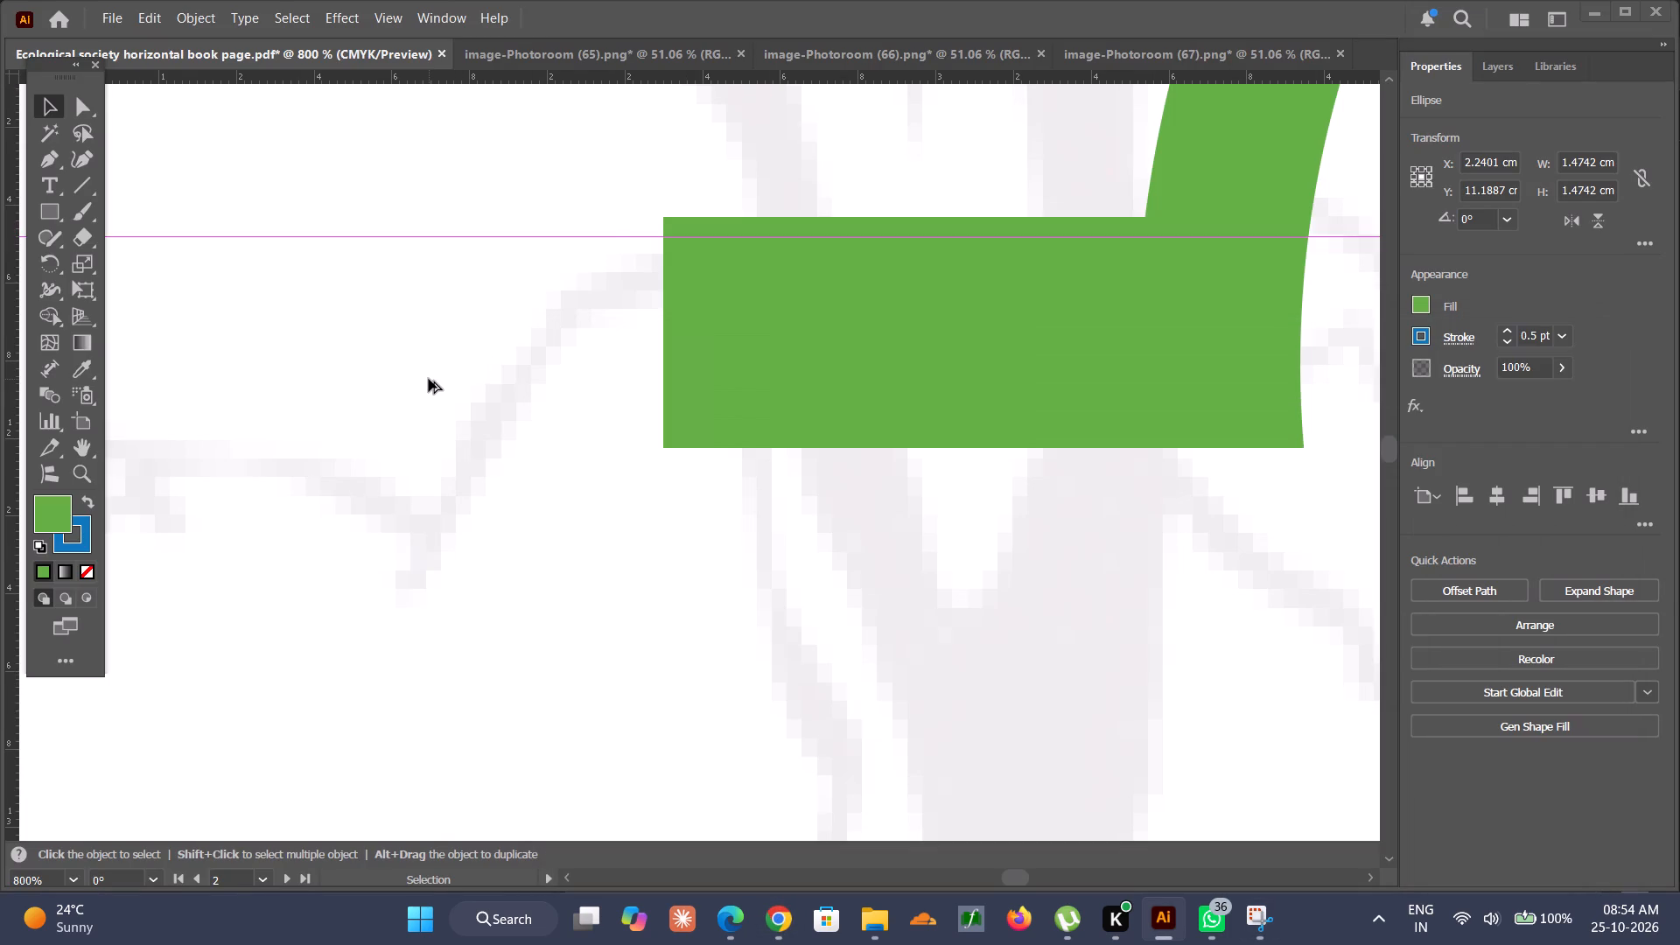
{"action": "scroll", "coordinate": [486, 369], "scroll_direction": "down", "scroll_amount": 7, "text": "alt"}
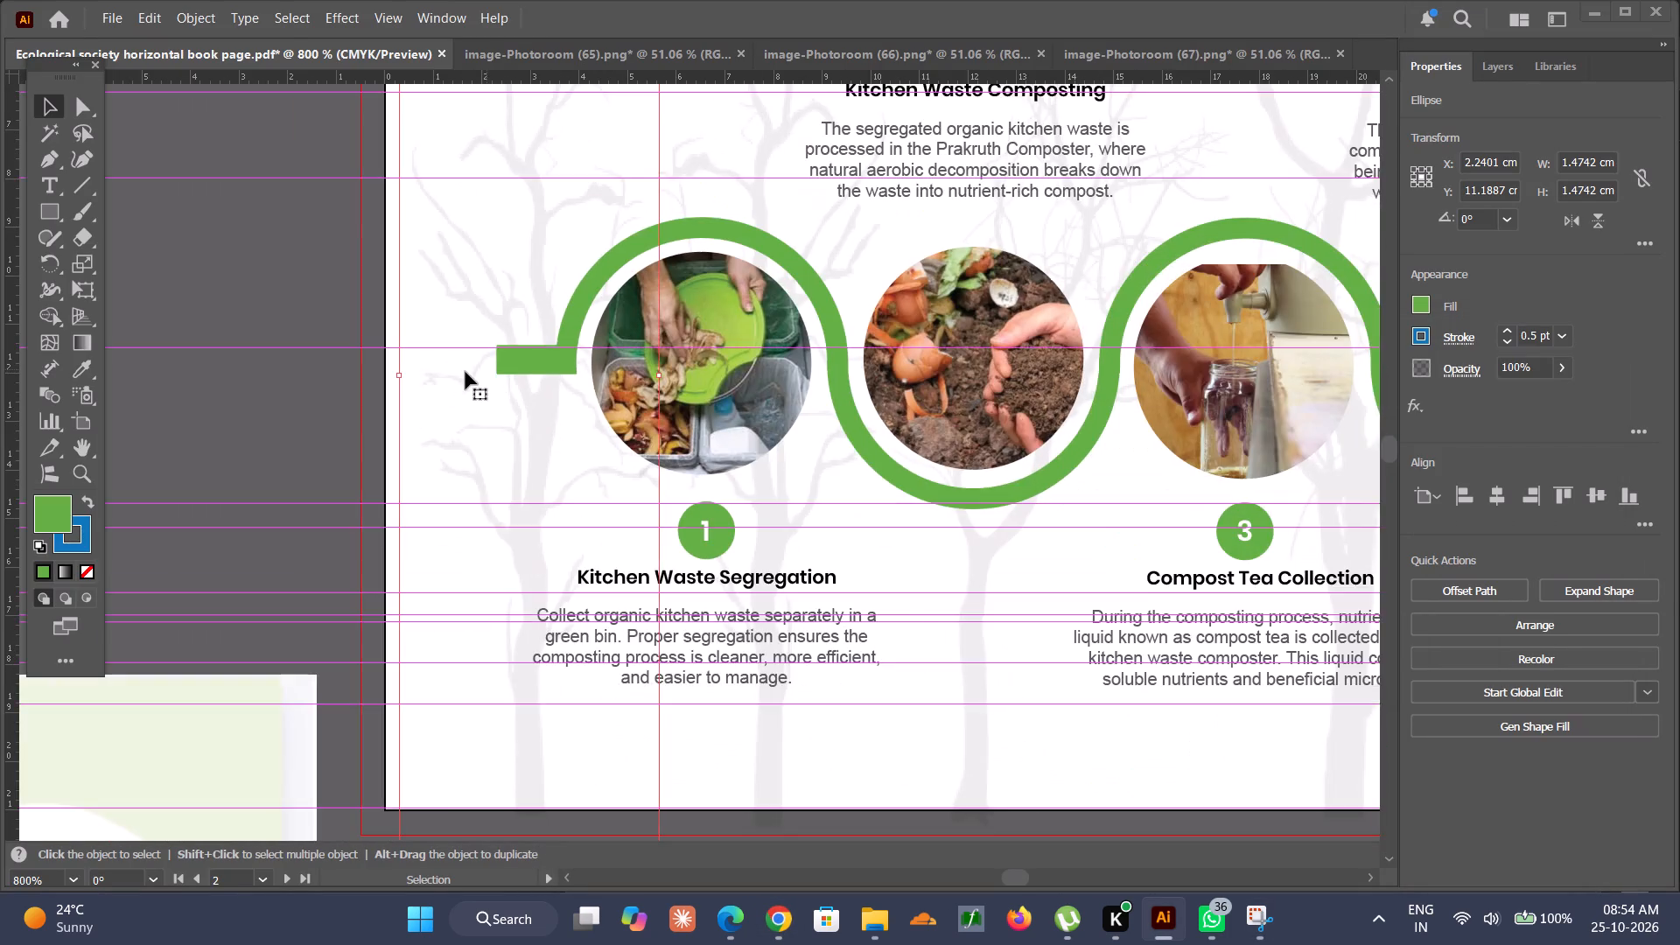
{"action": "scroll", "coordinate": [465, 370], "scroll_direction": "right", "scroll_amount": 8}
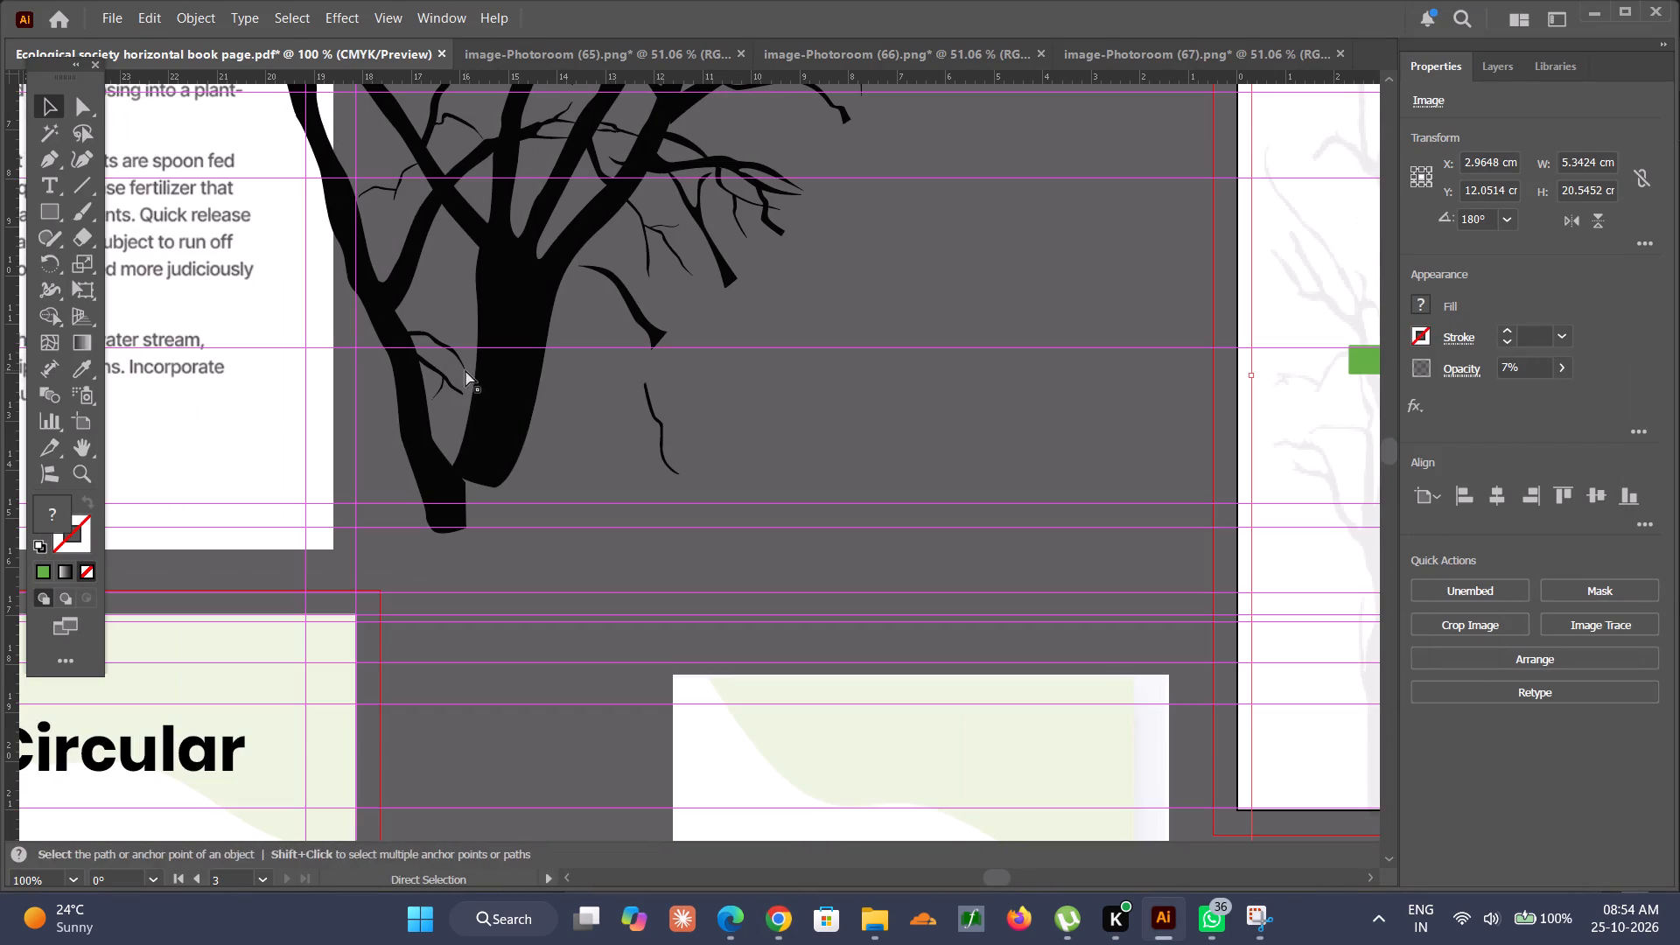
{"action": "scroll", "coordinate": [465, 370], "scroll_direction": "down", "scroll_amount": 3, "text": "alt"}
{"action": "scroll", "coordinate": [465, 370], "scroll_direction": "right", "scroll_amount": 2}
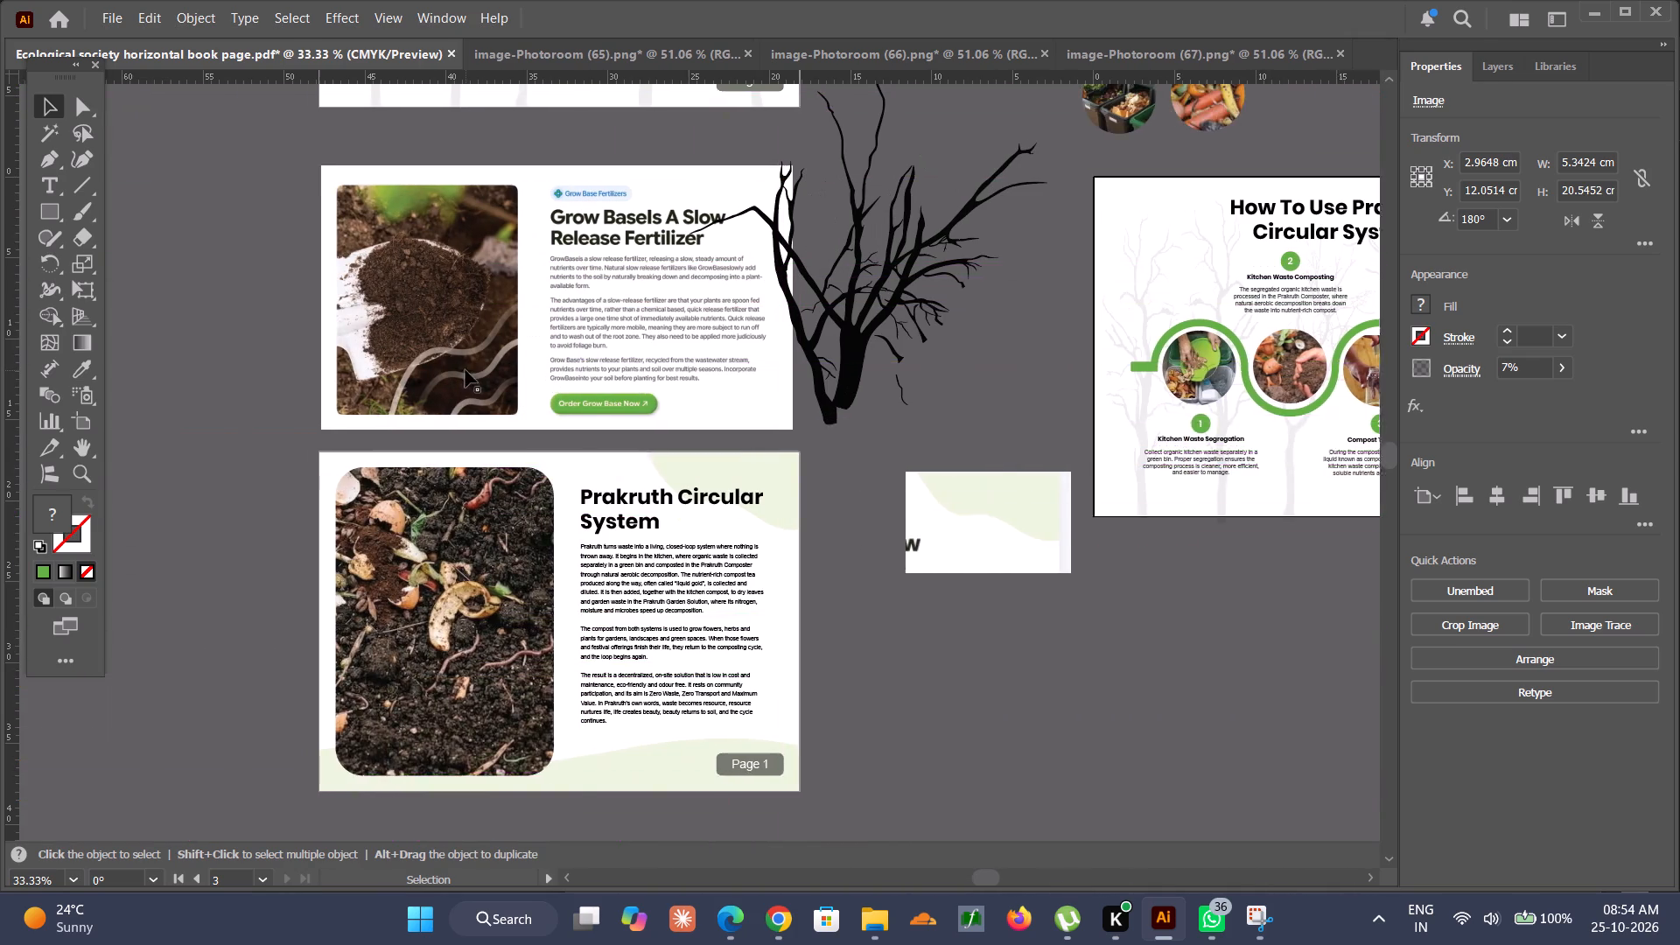
{"action": "scroll", "coordinate": [465, 370], "scroll_direction": "right", "scroll_amount": 1}
{"action": "scroll", "coordinate": [465, 370], "scroll_direction": "up", "scroll_amount": 2}
{"action": "scroll", "coordinate": [467, 264], "scroll_direction": "up", "scroll_amount": 7, "text": "alt"}
{"action": "left_click", "coordinate": [456, 272]}
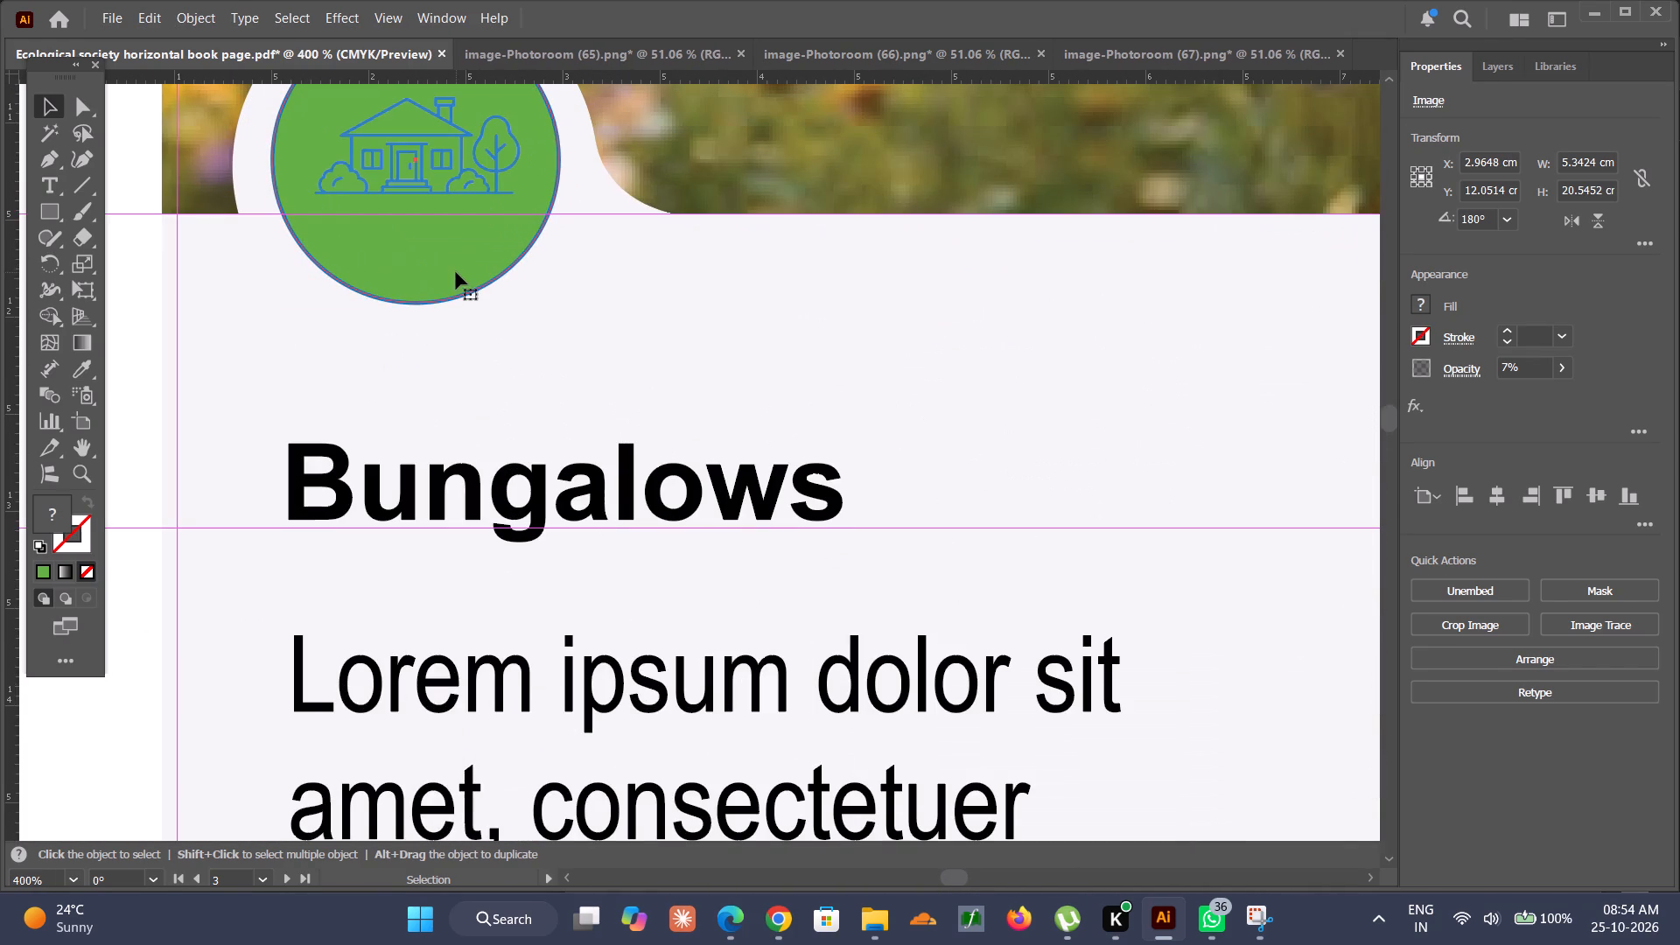
{"action": "left_click", "coordinate": [1423, 304]}
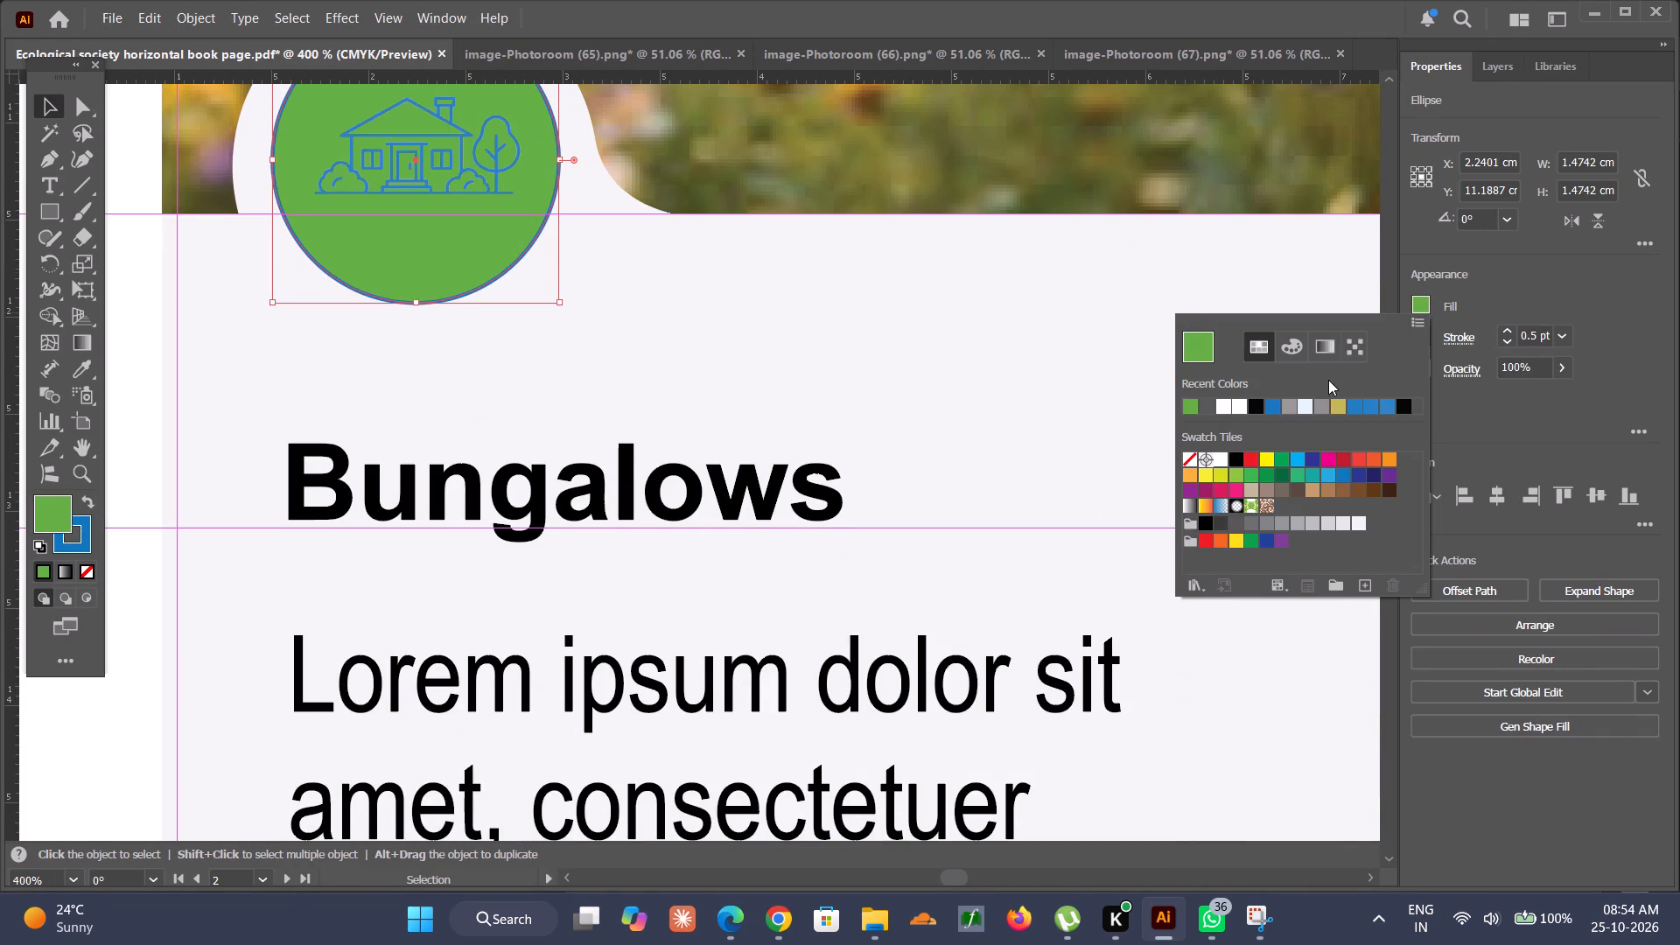
{"action": "left_click", "coordinate": [1319, 342]}
{"action": "left_click", "coordinate": [1297, 347]}
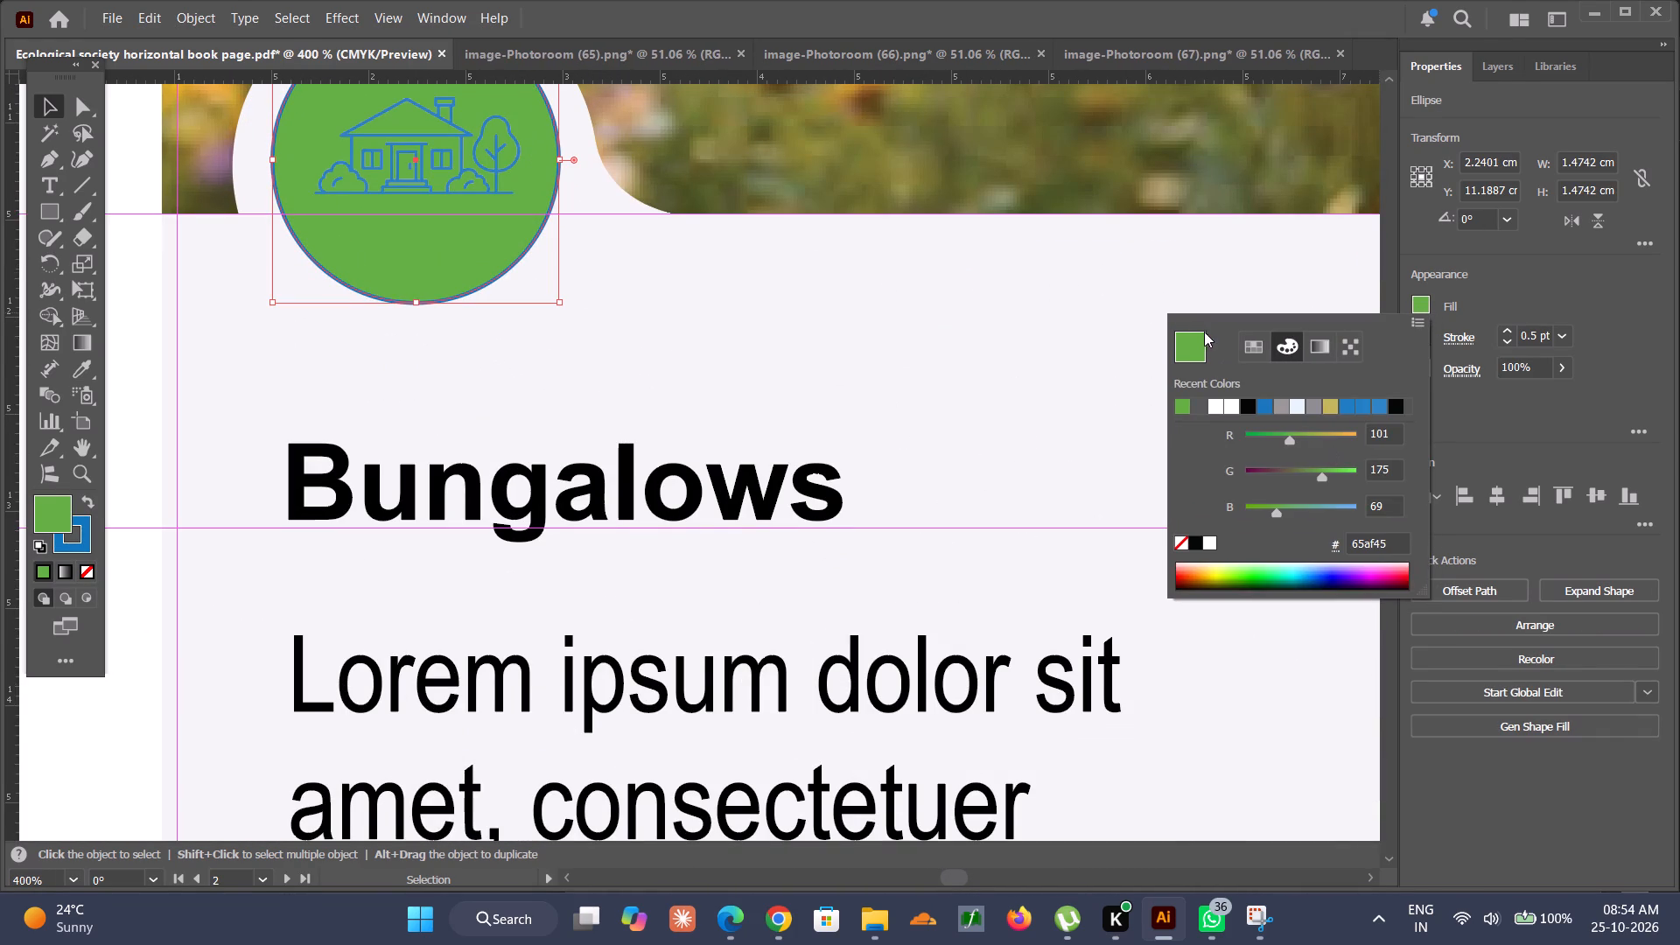
{"action": "triple_click", "coordinate": [1372, 544]}
{"action": "key", "text": "ctrl+v"}
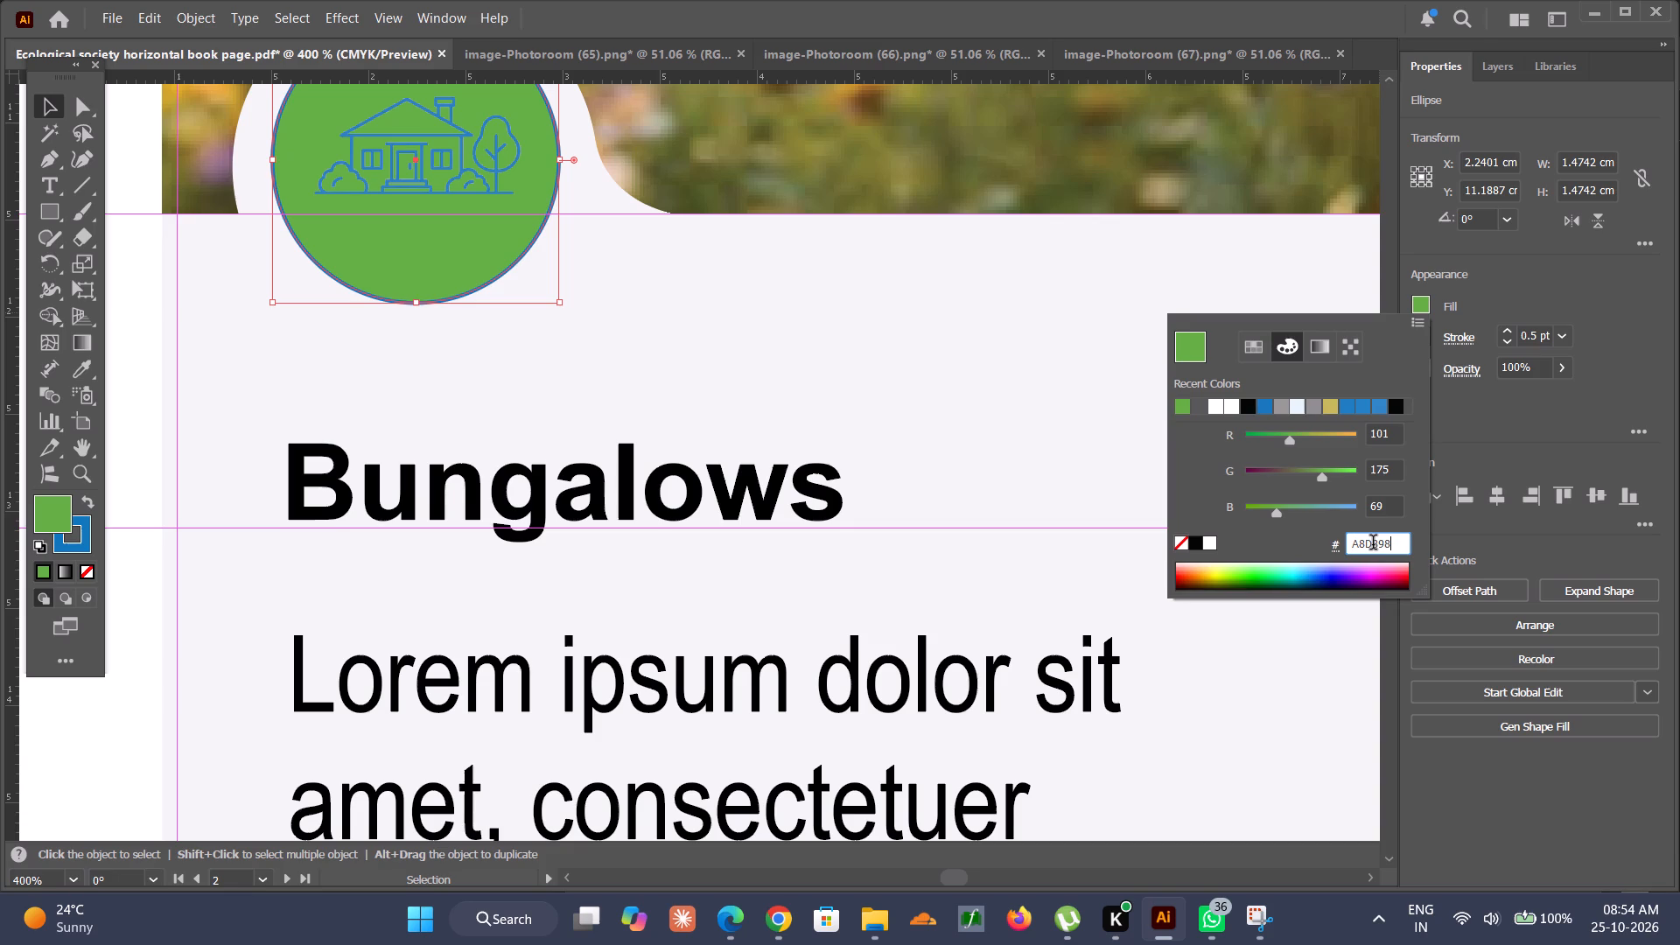
{"action": "key", "text": "Return"}
{"action": "scroll", "coordinate": [869, 334], "scroll_direction": "up", "scroll_amount": 5}
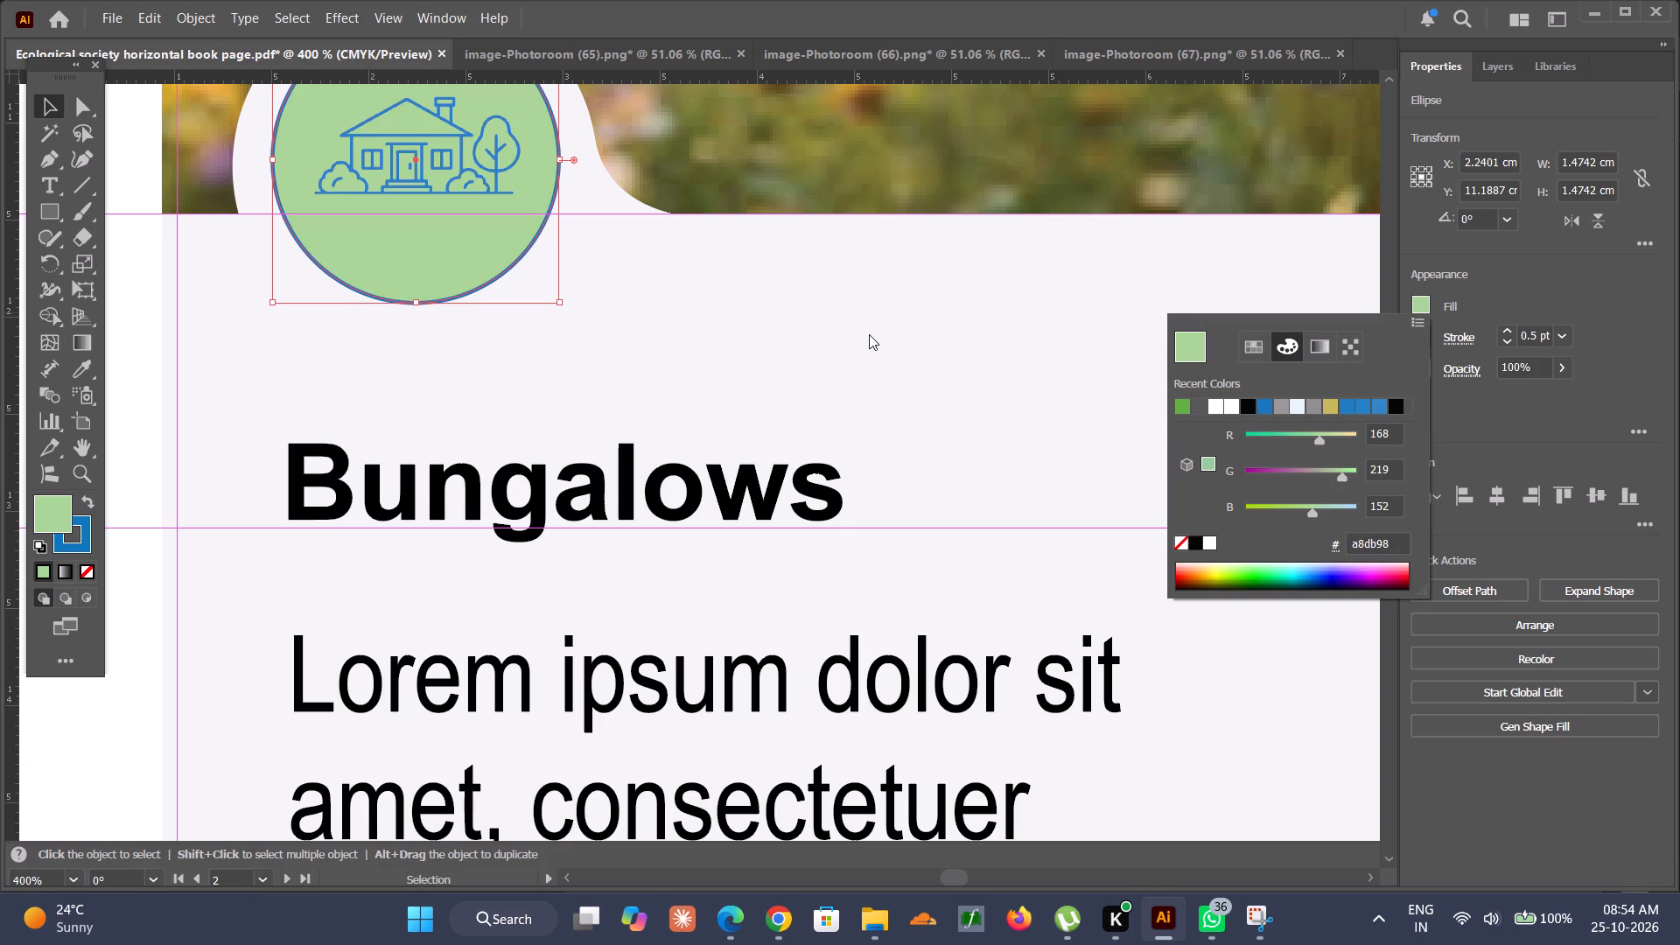
{"action": "scroll", "coordinate": [869, 334], "scroll_direction": "up", "scroll_amount": 2}
{"action": "left_click", "coordinate": [895, 290]}
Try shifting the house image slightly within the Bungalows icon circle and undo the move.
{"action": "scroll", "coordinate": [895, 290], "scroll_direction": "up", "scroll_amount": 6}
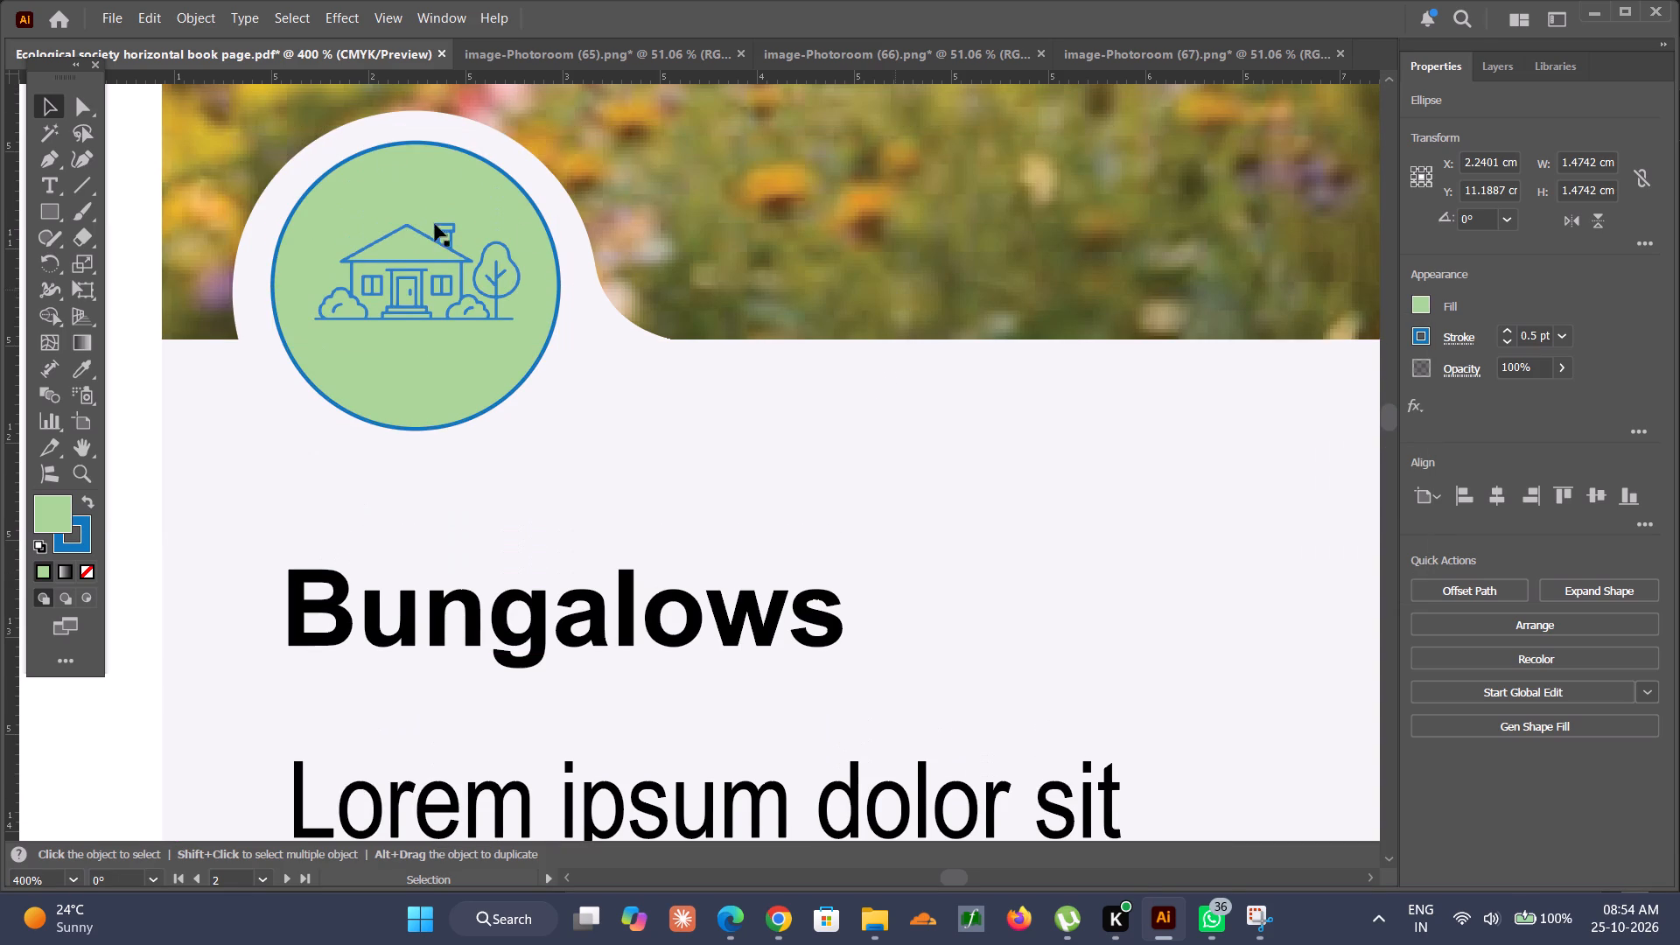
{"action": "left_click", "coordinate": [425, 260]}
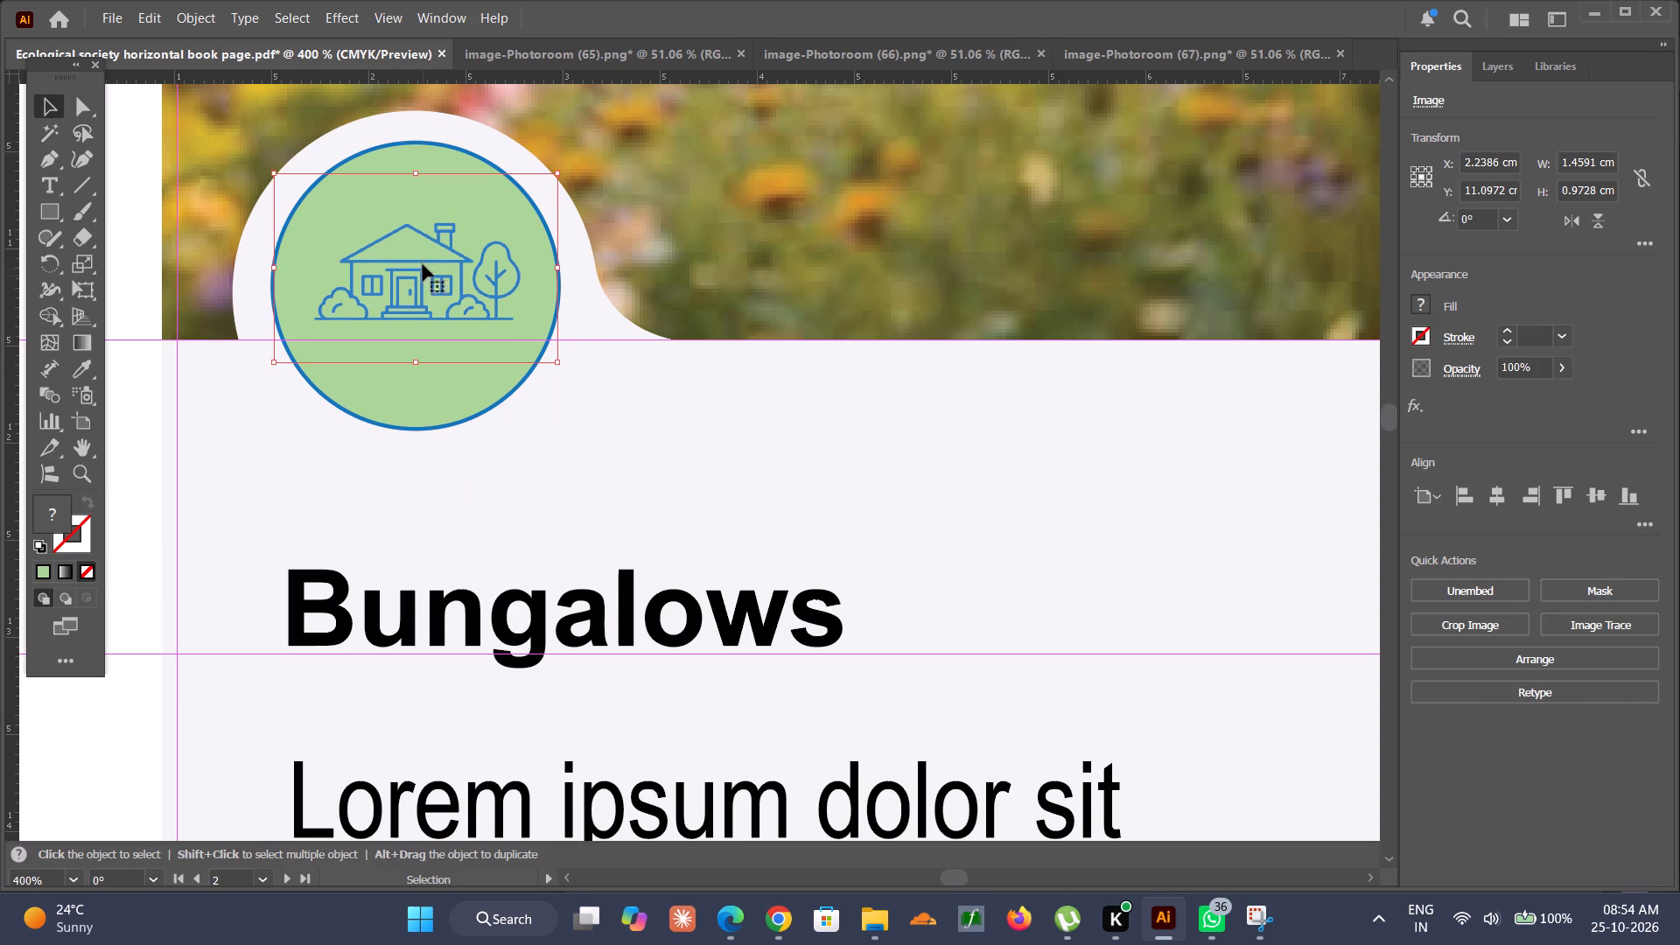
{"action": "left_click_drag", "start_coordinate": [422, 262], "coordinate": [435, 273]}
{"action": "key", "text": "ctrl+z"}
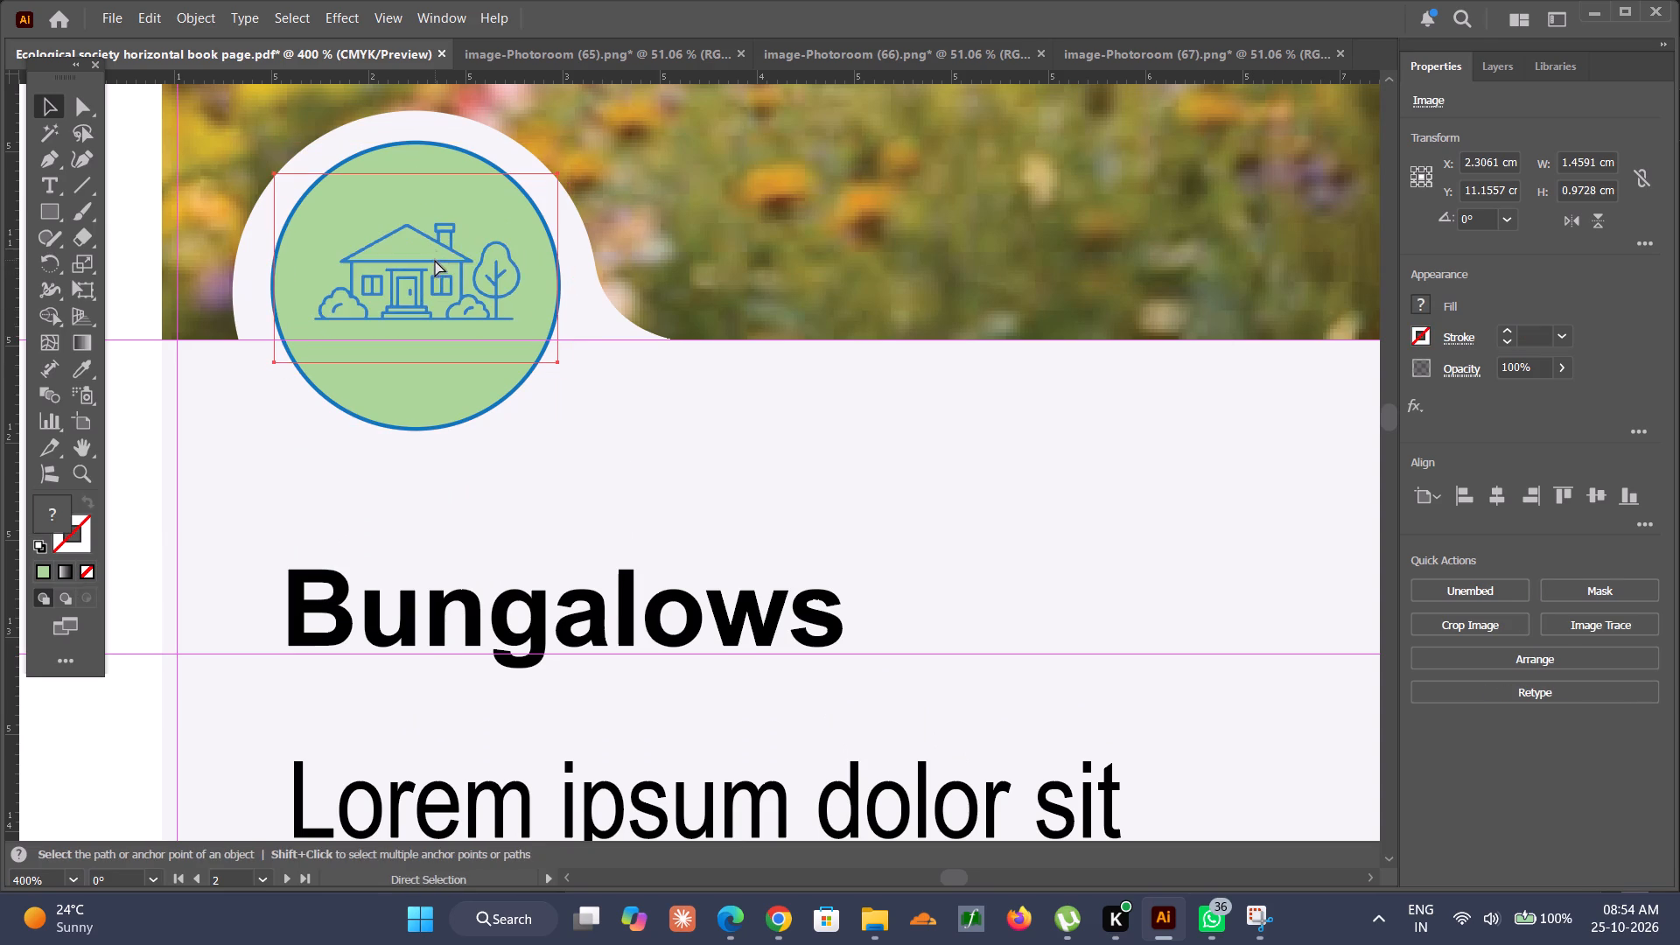
Examine the recolored Bungalows icon circle up close and against the other cards and book pages.
{"action": "scroll", "coordinate": [406, 281], "scroll_direction": "up", "scroll_amount": 6, "text": "alt"}
{"action": "scroll", "coordinate": [407, 274], "scroll_direction": "down", "scroll_amount": 8, "text": "alt"}
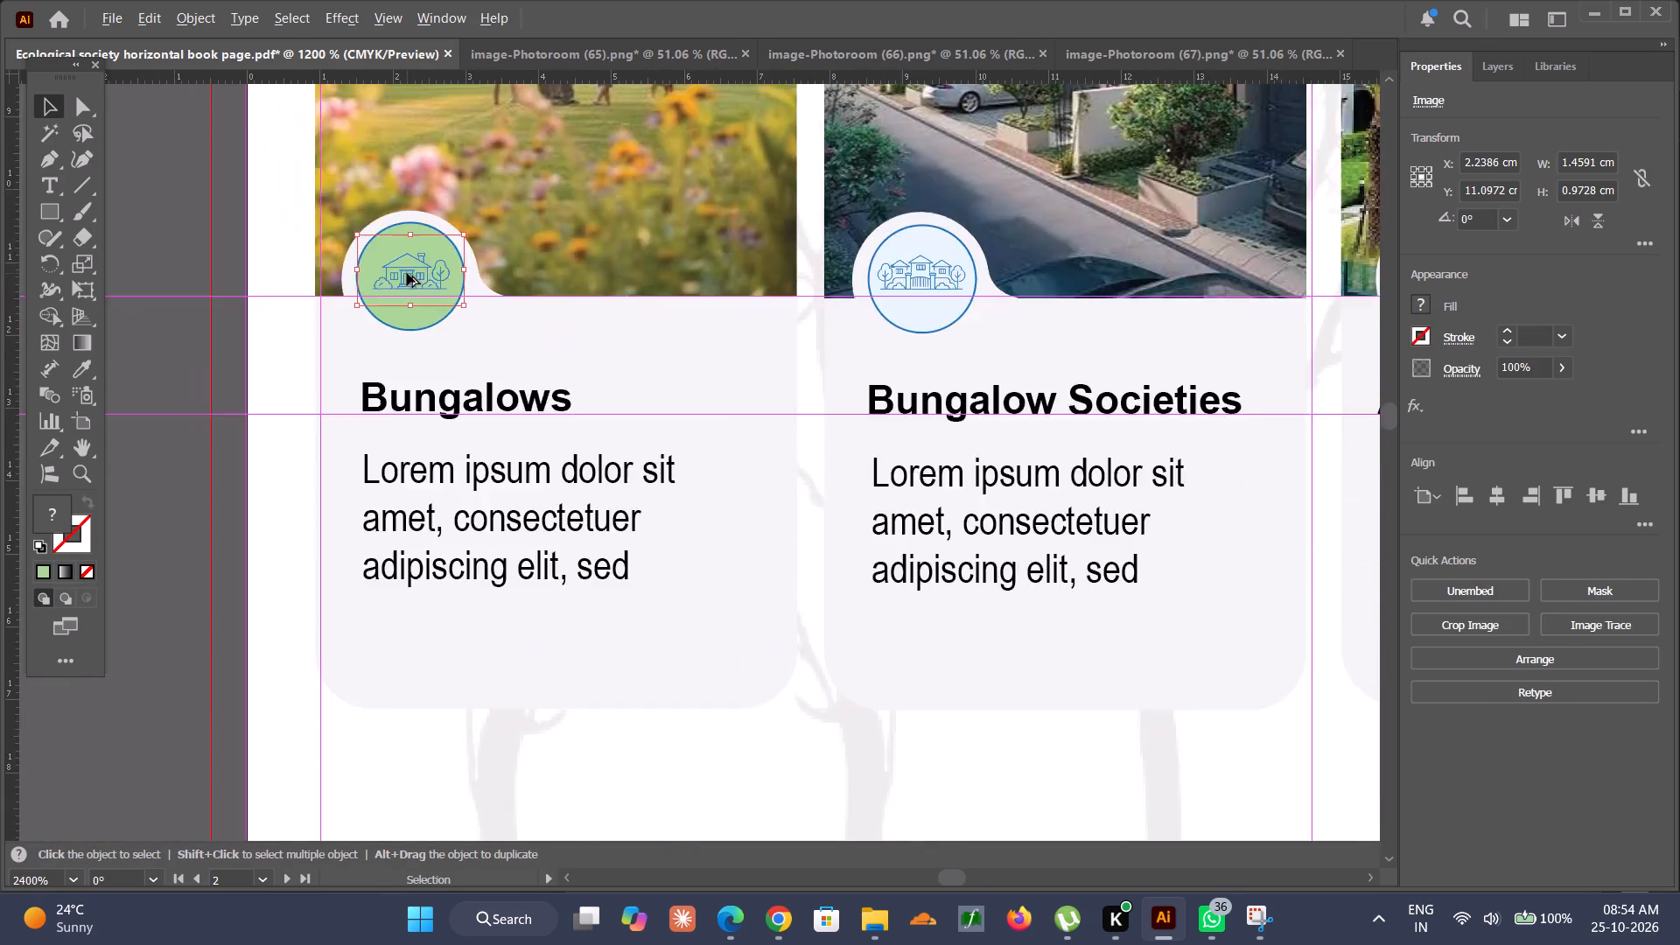
{"action": "scroll", "coordinate": [407, 273], "scroll_direction": "down", "scroll_amount": 2, "text": "alt"}
{"action": "scroll", "coordinate": [281, 200], "scroll_direction": "up", "scroll_amount": 3, "text": "alt"}
{"action": "scroll", "coordinate": [764, 349], "scroll_direction": "up", "scroll_amount": 3, "text": "alt"}
{"action": "scroll", "coordinate": [728, 402], "scroll_direction": "down", "scroll_amount": 6, "text": "alt"}
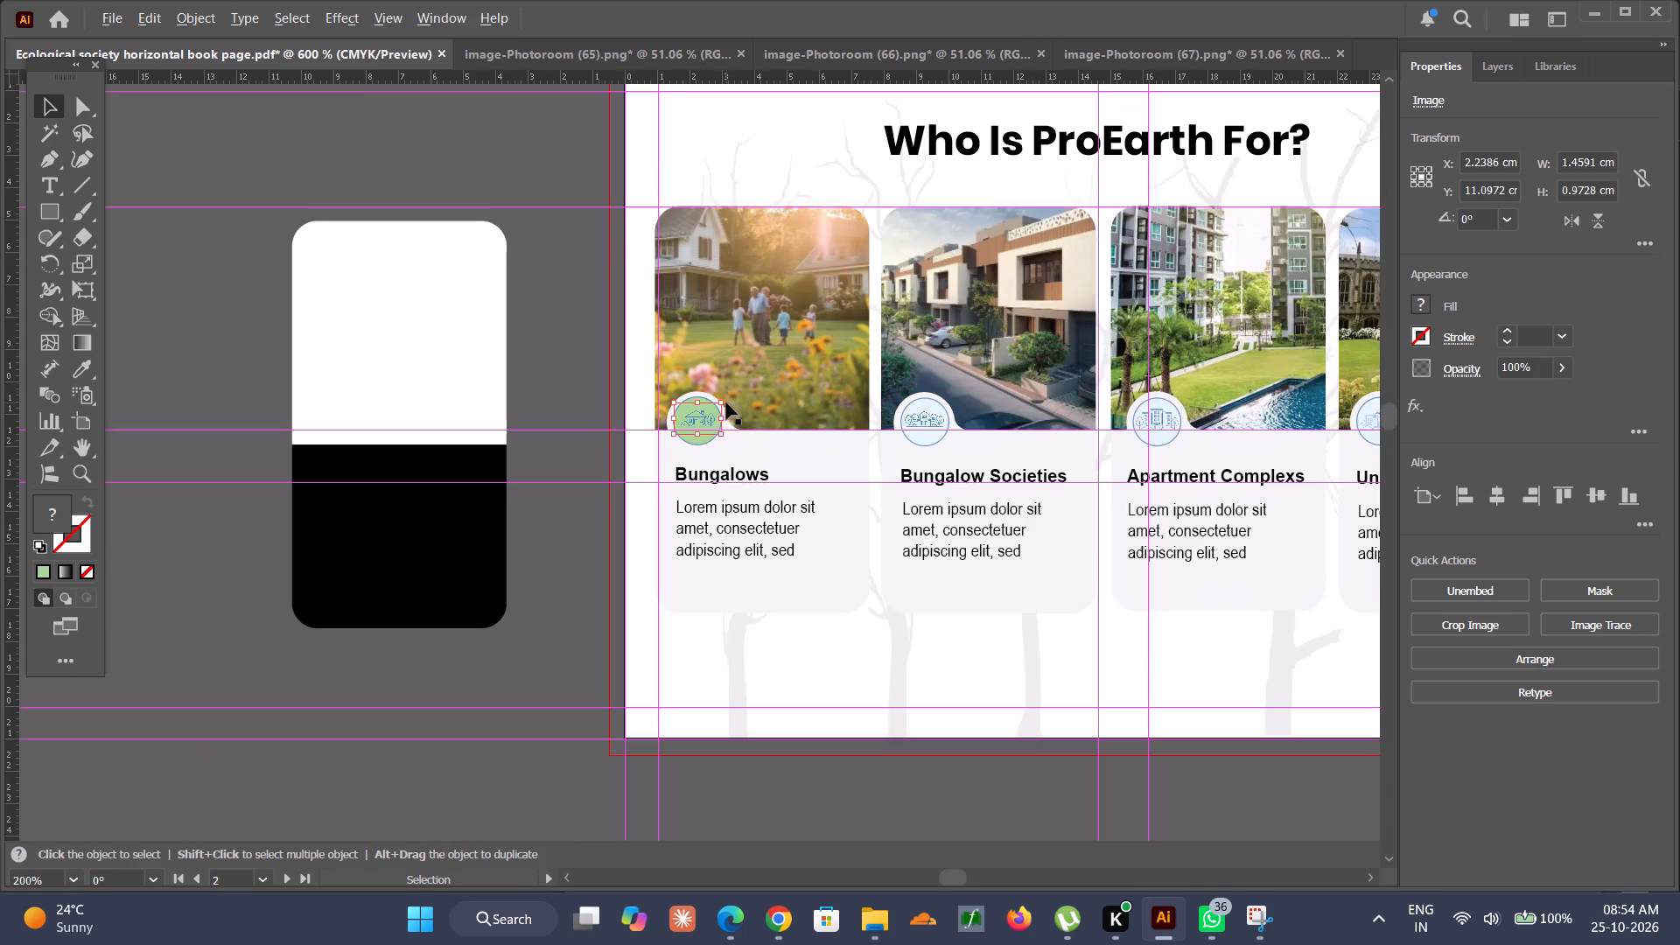
{"action": "scroll", "coordinate": [828, 427], "scroll_direction": "up", "scroll_amount": 3, "text": "alt"}
{"action": "left_click", "coordinate": [262, 227]}
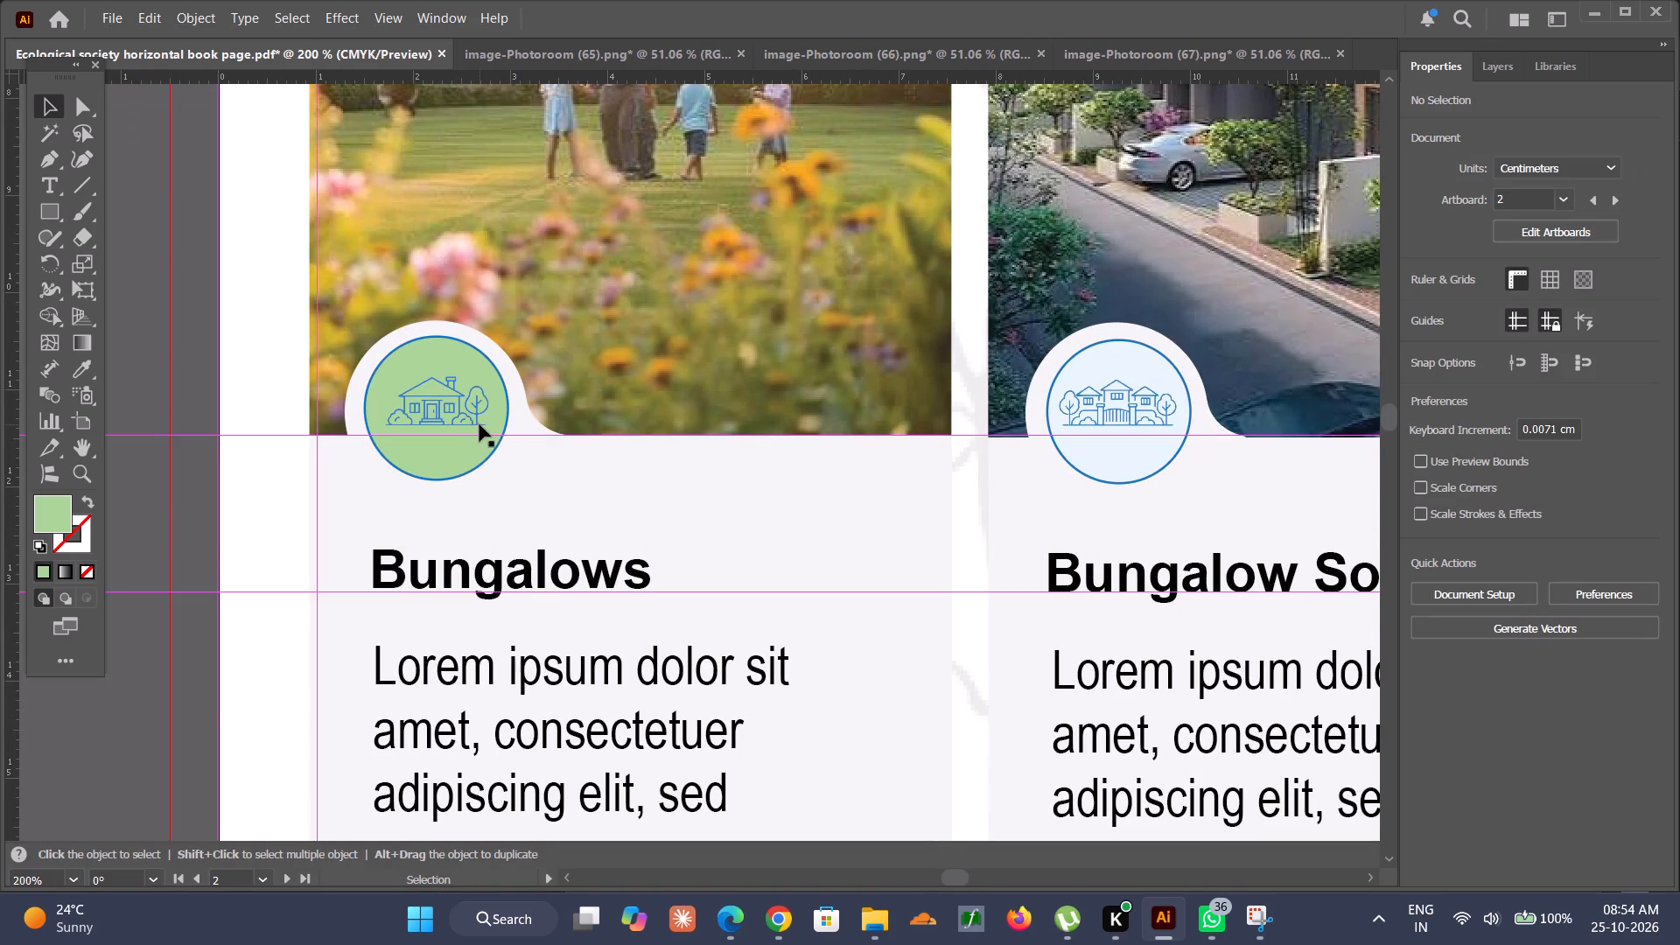
{"action": "scroll", "coordinate": [473, 411], "scroll_direction": "down", "scroll_amount": 8, "text": "alt"}
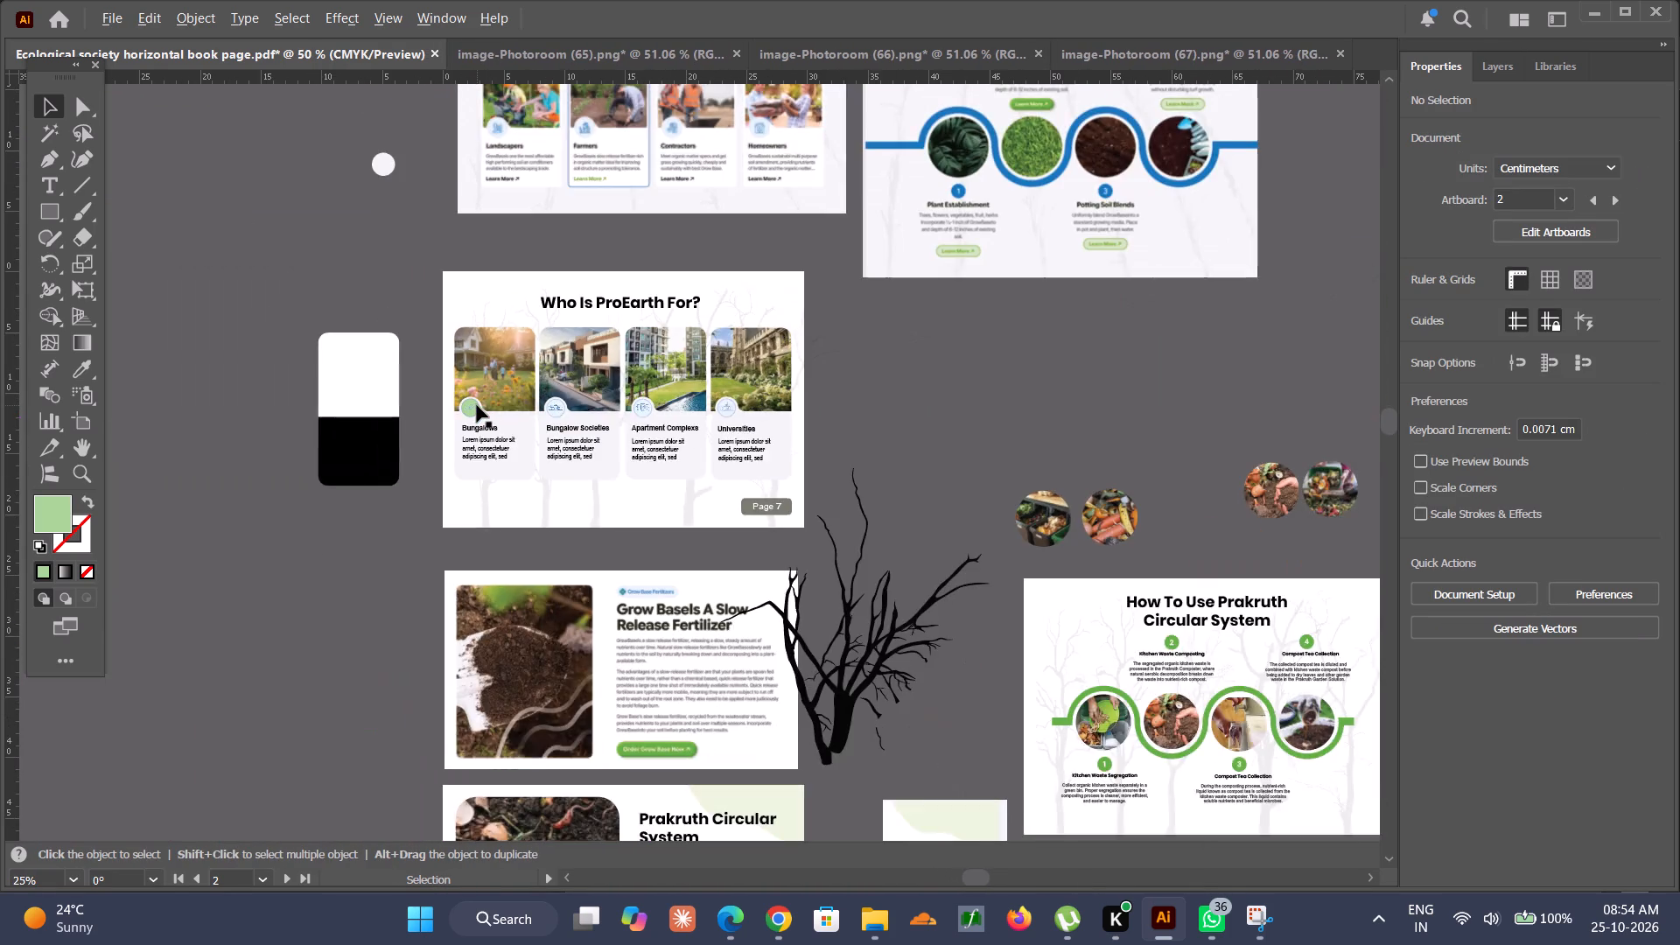
{"action": "scroll", "coordinate": [477, 405], "scroll_direction": "up", "scroll_amount": 1, "text": "alt"}
{"action": "scroll", "coordinate": [477, 405], "scroll_direction": "down", "scroll_amount": 1, "text": "alt"}
{"action": "scroll", "coordinate": [1076, 332], "scroll_direction": "up", "scroll_amount": 3}
{"action": "scroll", "coordinate": [1076, 332], "scroll_direction": "down", "scroll_amount": 7}
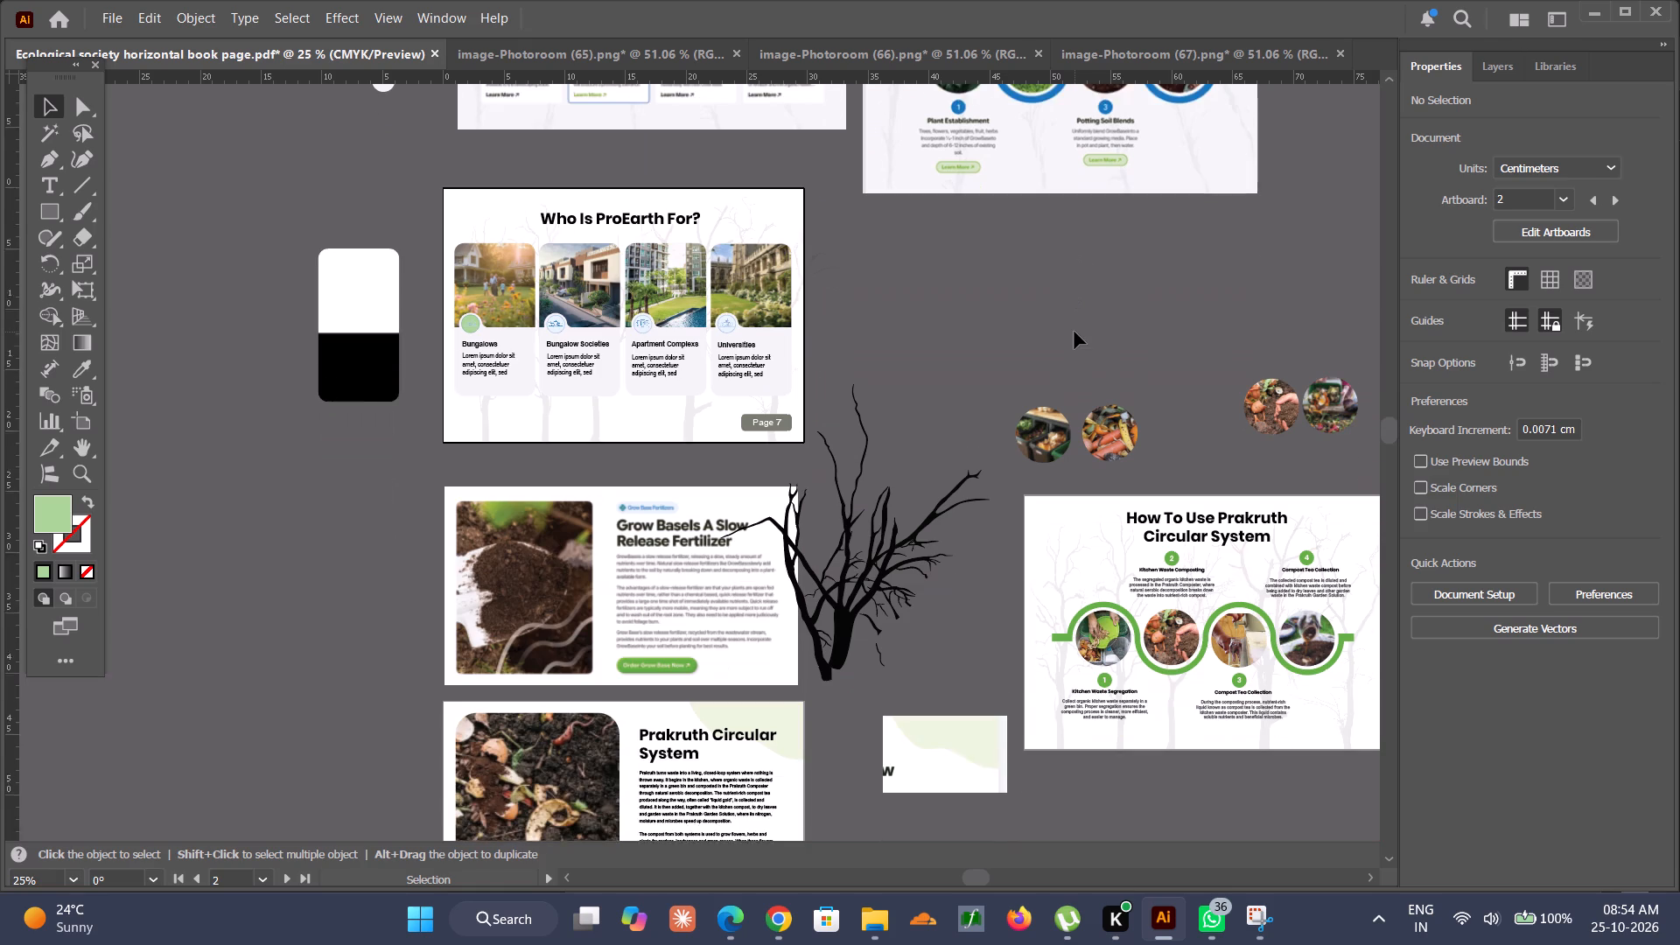
Examine the green timeline and numbered circles on the "How To Use Prakruth Circular System" page against the blue "How To Use Grow Base" reference.
{"action": "scroll", "coordinate": [1074, 332], "scroll_direction": "down", "scroll_amount": 1}
{"action": "scroll", "coordinate": [1313, 559], "scroll_direction": "left", "scroll_amount": 7}
{"action": "scroll", "coordinate": [751, 582], "scroll_direction": "up", "scroll_amount": 4, "text": "alt"}
{"action": "scroll", "coordinate": [750, 583], "scroll_direction": "down", "scroll_amount": 2, "text": "alt"}
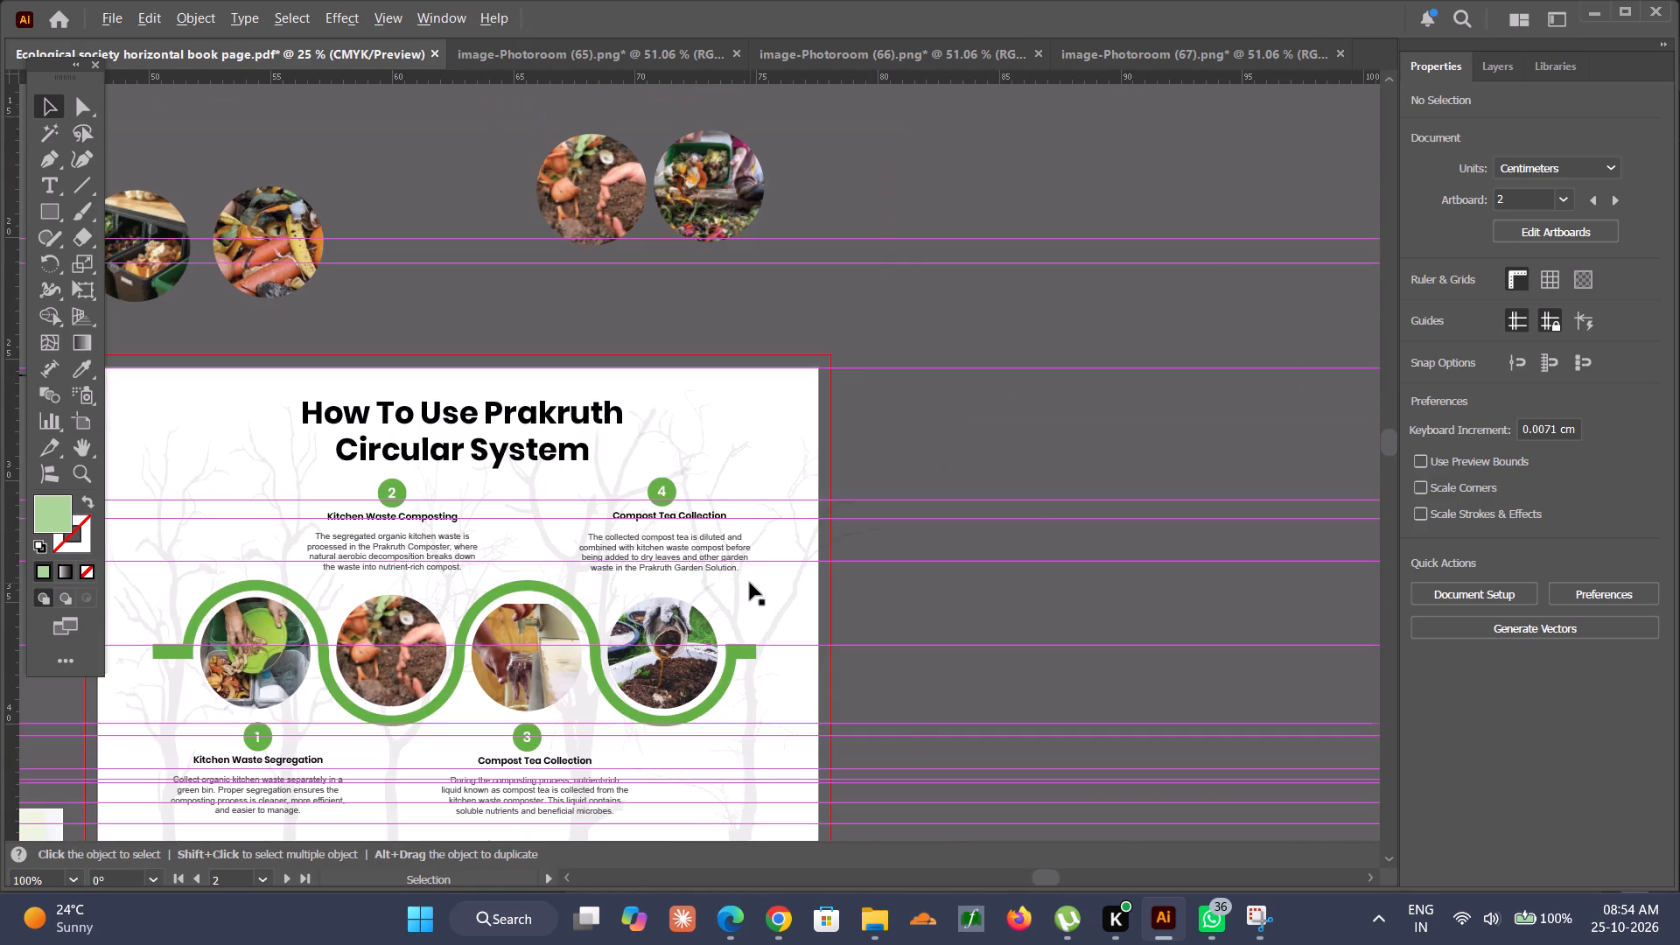
{"action": "scroll", "coordinate": [727, 685], "scroll_direction": "right", "scroll_amount": 2}
{"action": "scroll", "coordinate": [748, 644], "scroll_direction": "down", "scroll_amount": 3, "text": "alt"}
{"action": "scroll", "coordinate": [749, 644], "scroll_direction": "up", "scroll_amount": 6, "text": "alt"}
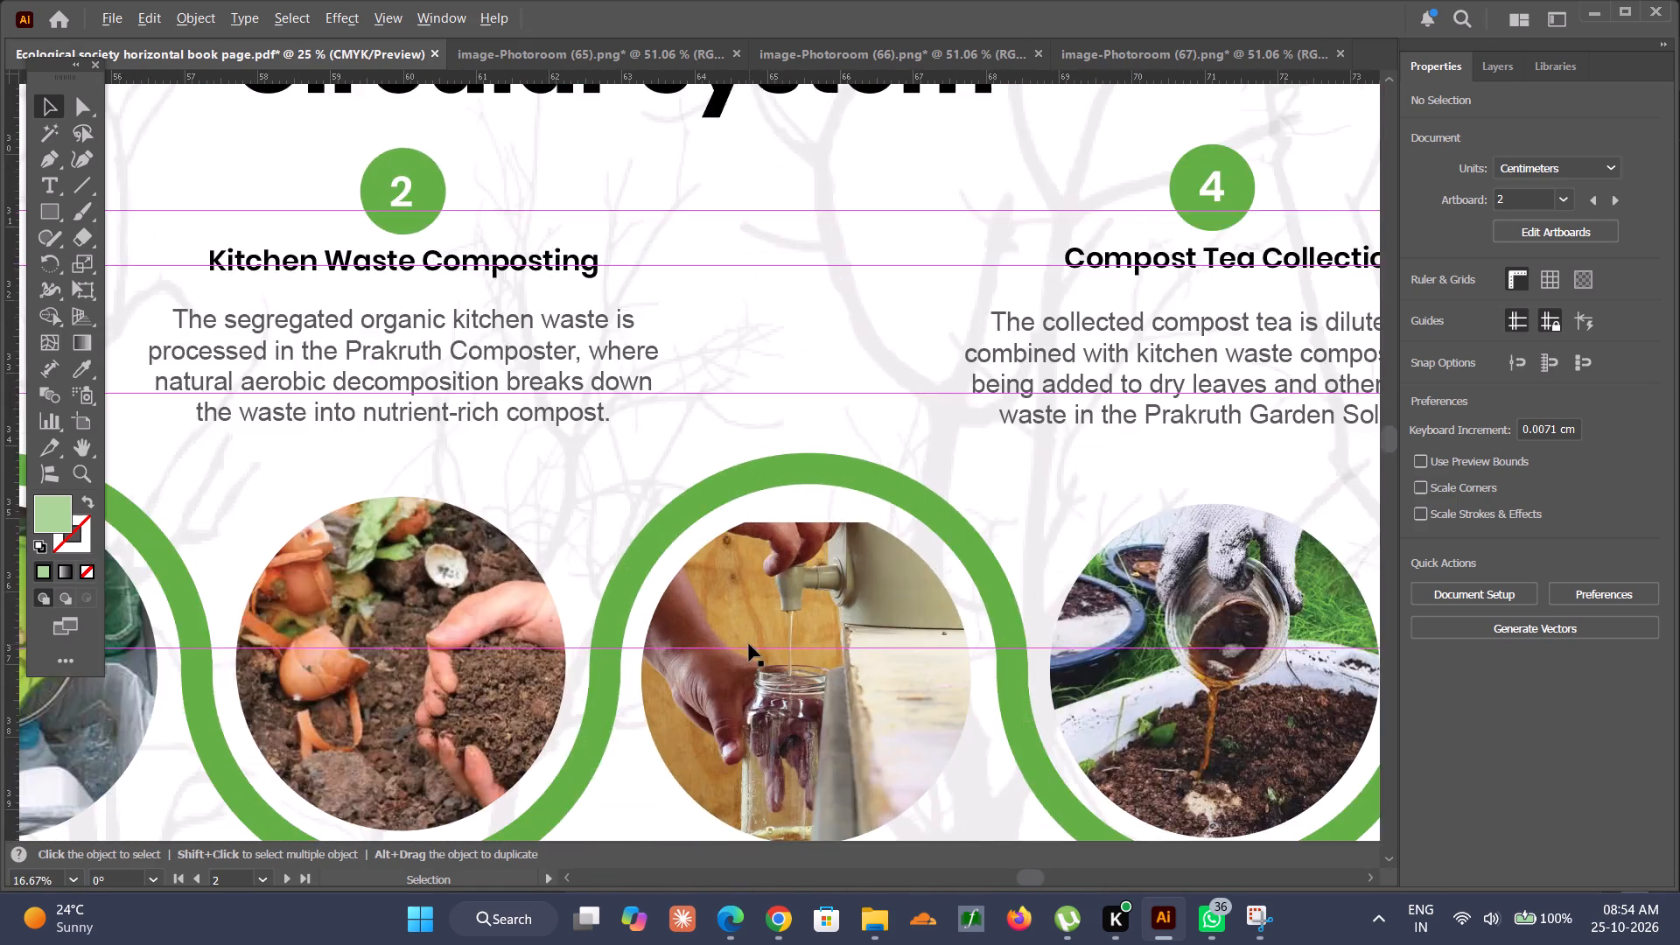
{"action": "scroll", "coordinate": [749, 644], "scroll_direction": "down", "scroll_amount": 5, "text": "alt"}
{"action": "scroll", "coordinate": [623, 645], "scroll_direction": "up", "scroll_amount": 2, "text": "alt"}
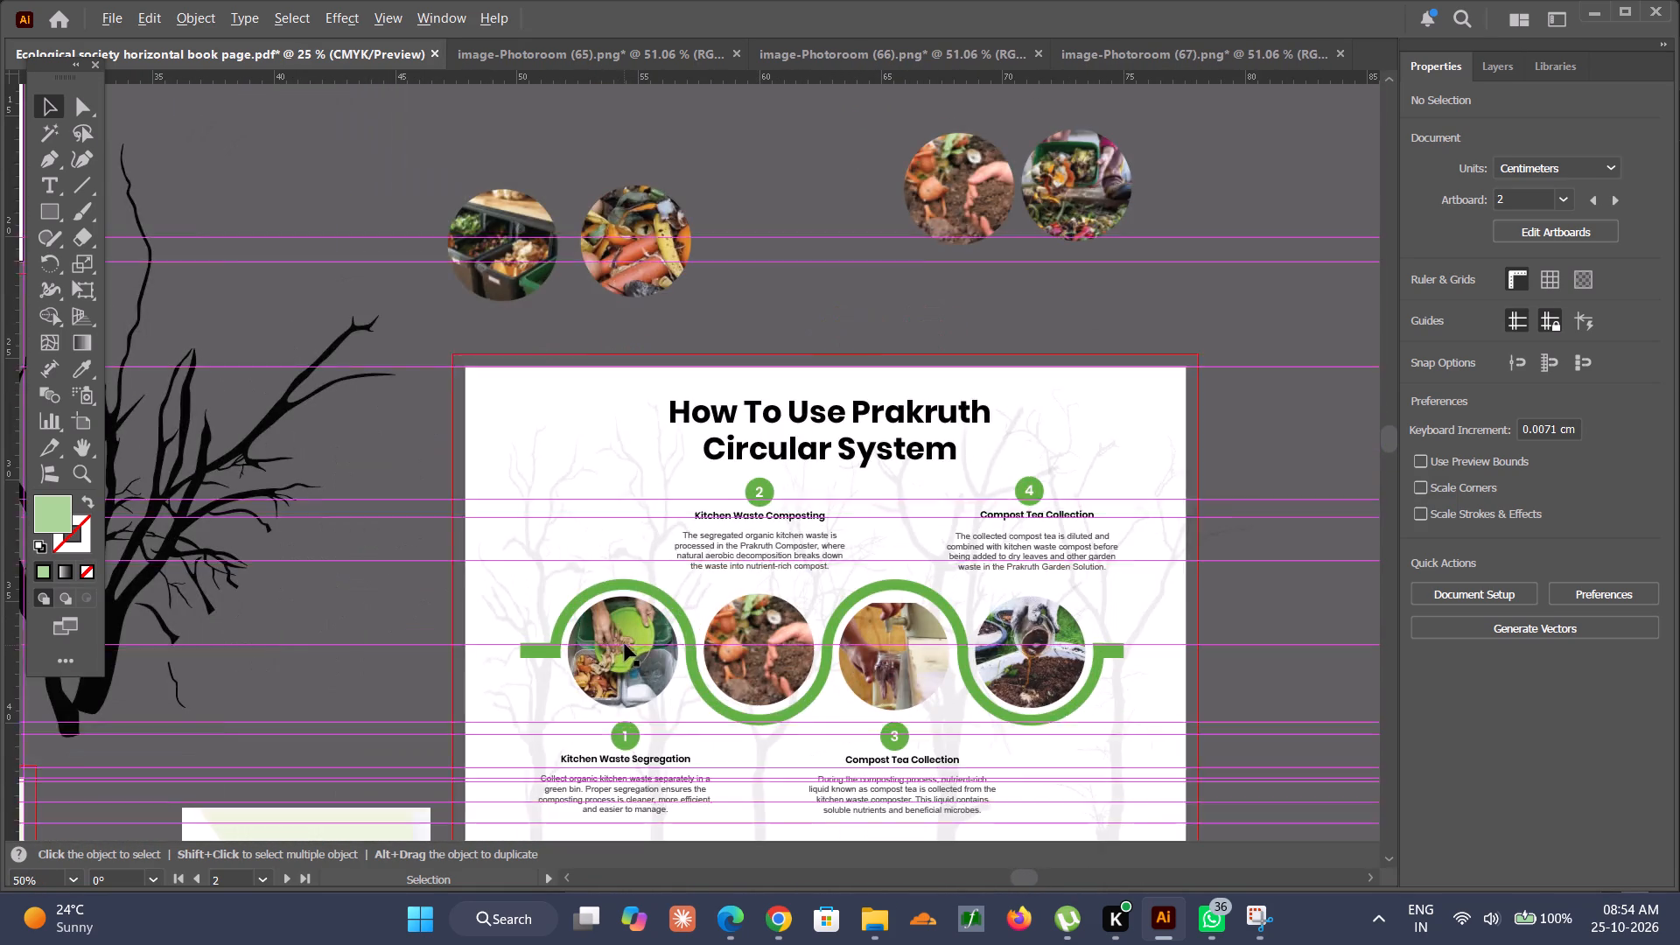
{"action": "scroll", "coordinate": [625, 644], "scroll_direction": "down", "scroll_amount": 1, "text": "alt"}
{"action": "scroll", "coordinate": [682, 605], "scroll_direction": "up", "scroll_amount": 13}
{"action": "scroll", "coordinate": [688, 602], "scroll_direction": "down", "scroll_amount": 1}
{"action": "scroll", "coordinate": [688, 602], "scroll_direction": "up", "scroll_amount": 8}
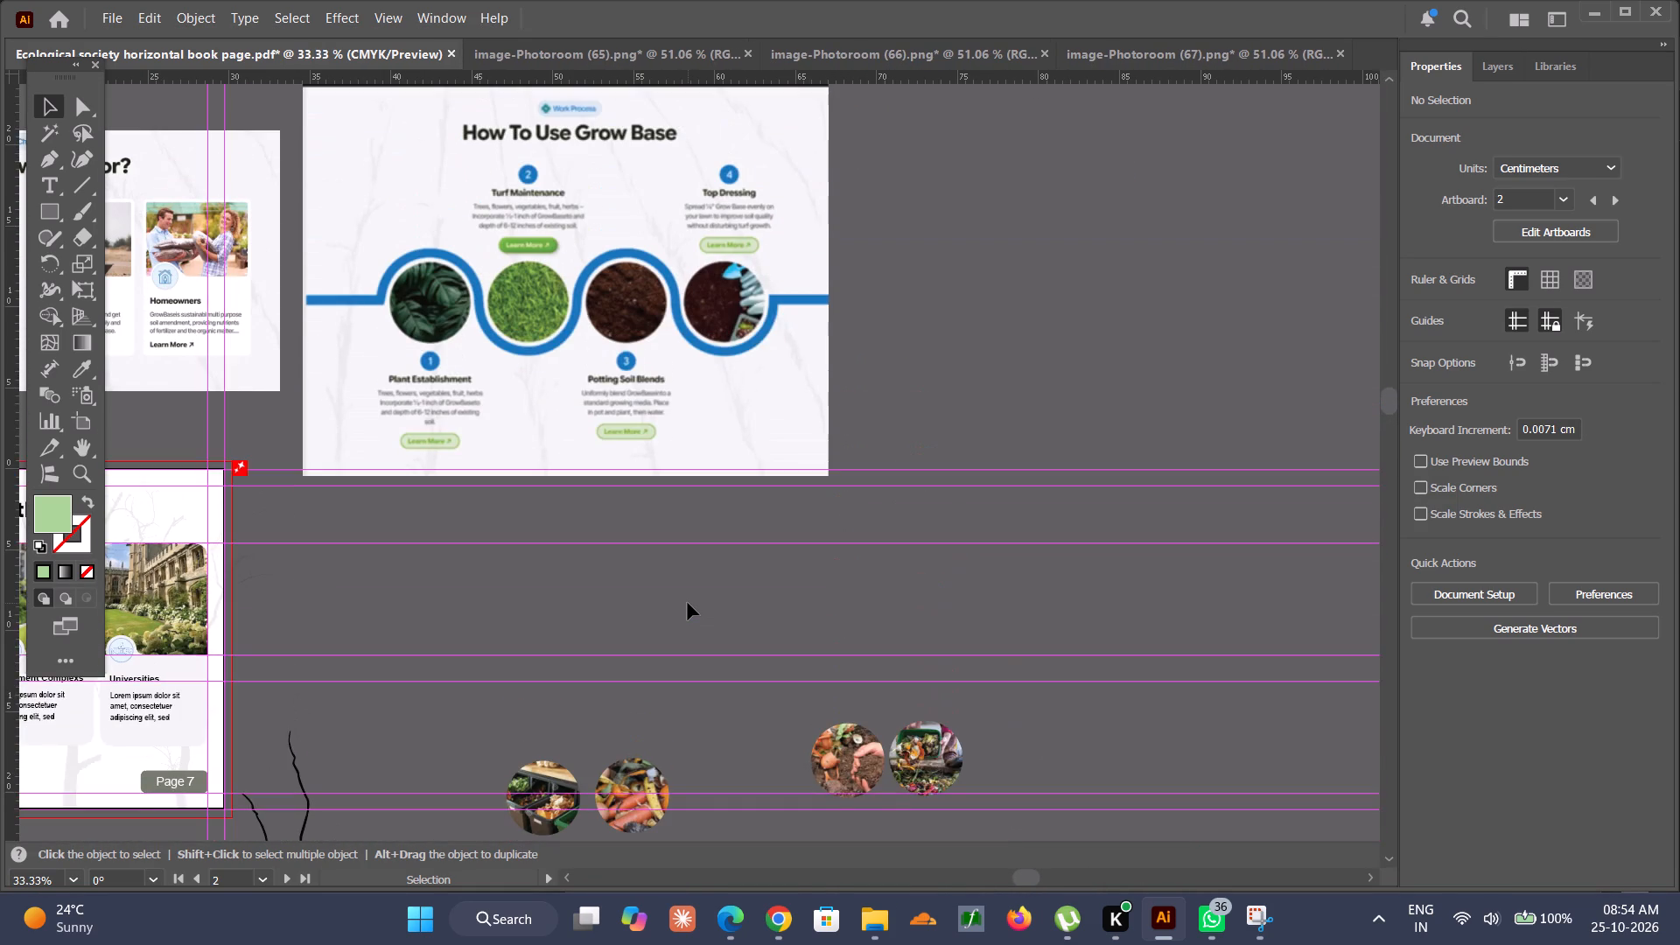
{"action": "scroll", "coordinate": [688, 603], "scroll_direction": "down", "scroll_amount": 20}
{"action": "scroll", "coordinate": [689, 602], "scroll_direction": "up", "scroll_amount": 4, "text": "alt"}
{"action": "scroll", "coordinate": [689, 601], "scroll_direction": "down", "scroll_amount": 8}
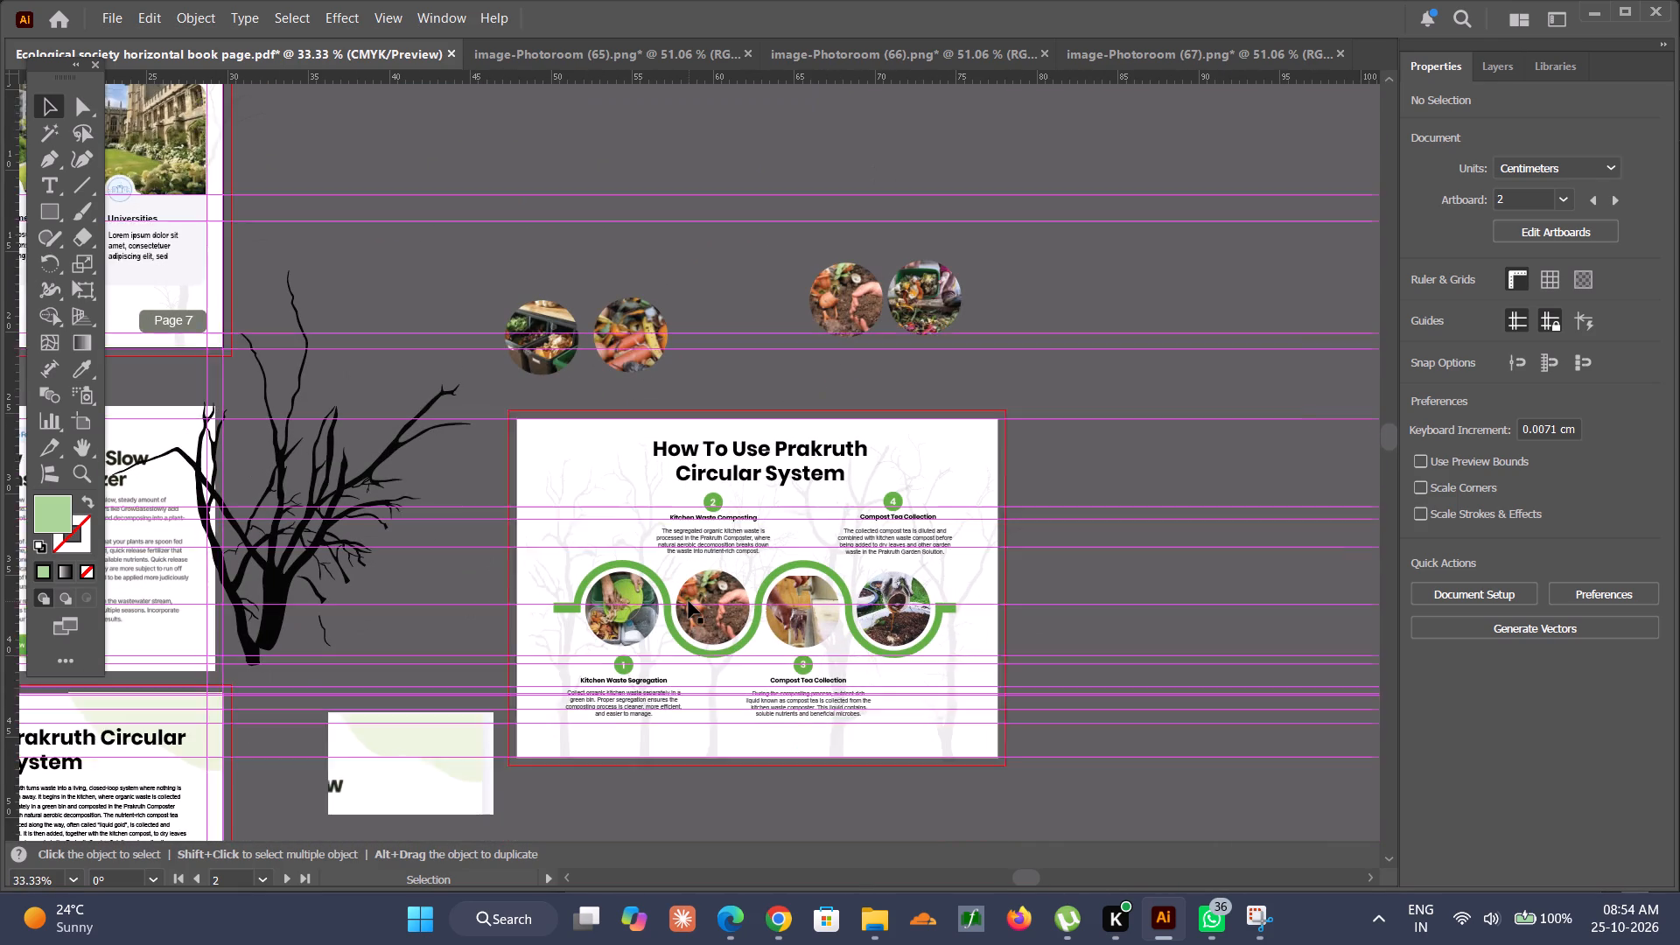
{"action": "scroll", "coordinate": [689, 601], "scroll_direction": "down", "scroll_amount": 6}
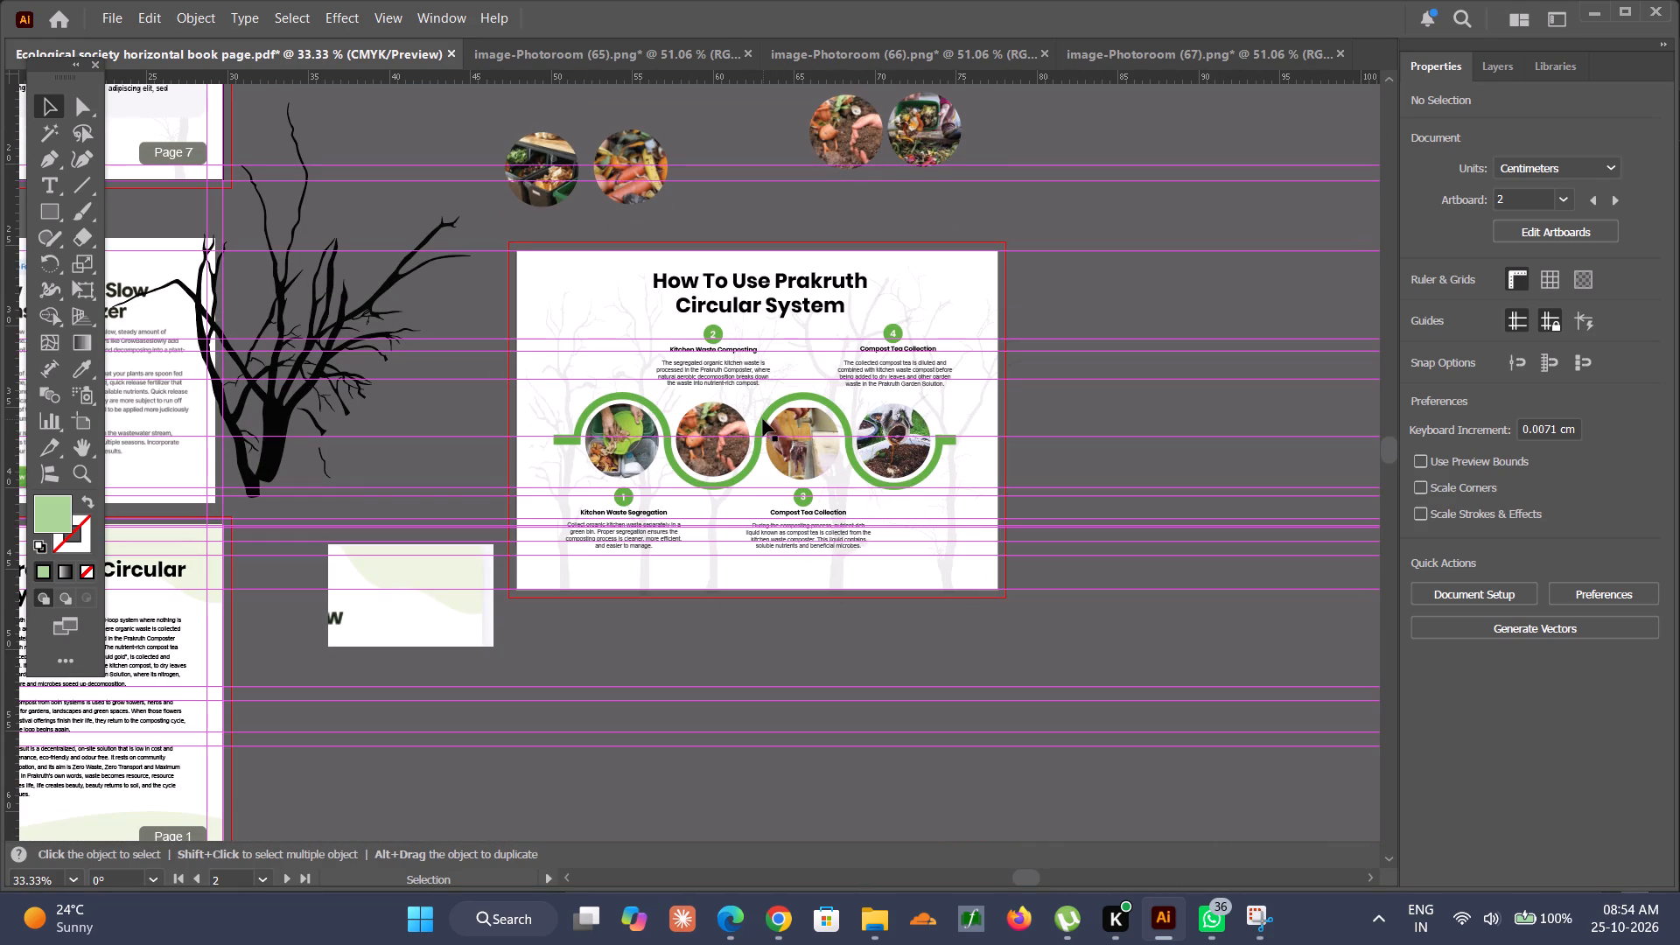
{"action": "scroll", "coordinate": [763, 419], "scroll_direction": "right", "scroll_amount": 4}
{"action": "scroll", "coordinate": [763, 419], "scroll_direction": "down", "scroll_amount": 3, "text": "ctrl+alt"}
{"action": "scroll", "coordinate": [763, 419], "scroll_direction": "up", "scroll_amount": 1, "text": "ctrl+alt"}
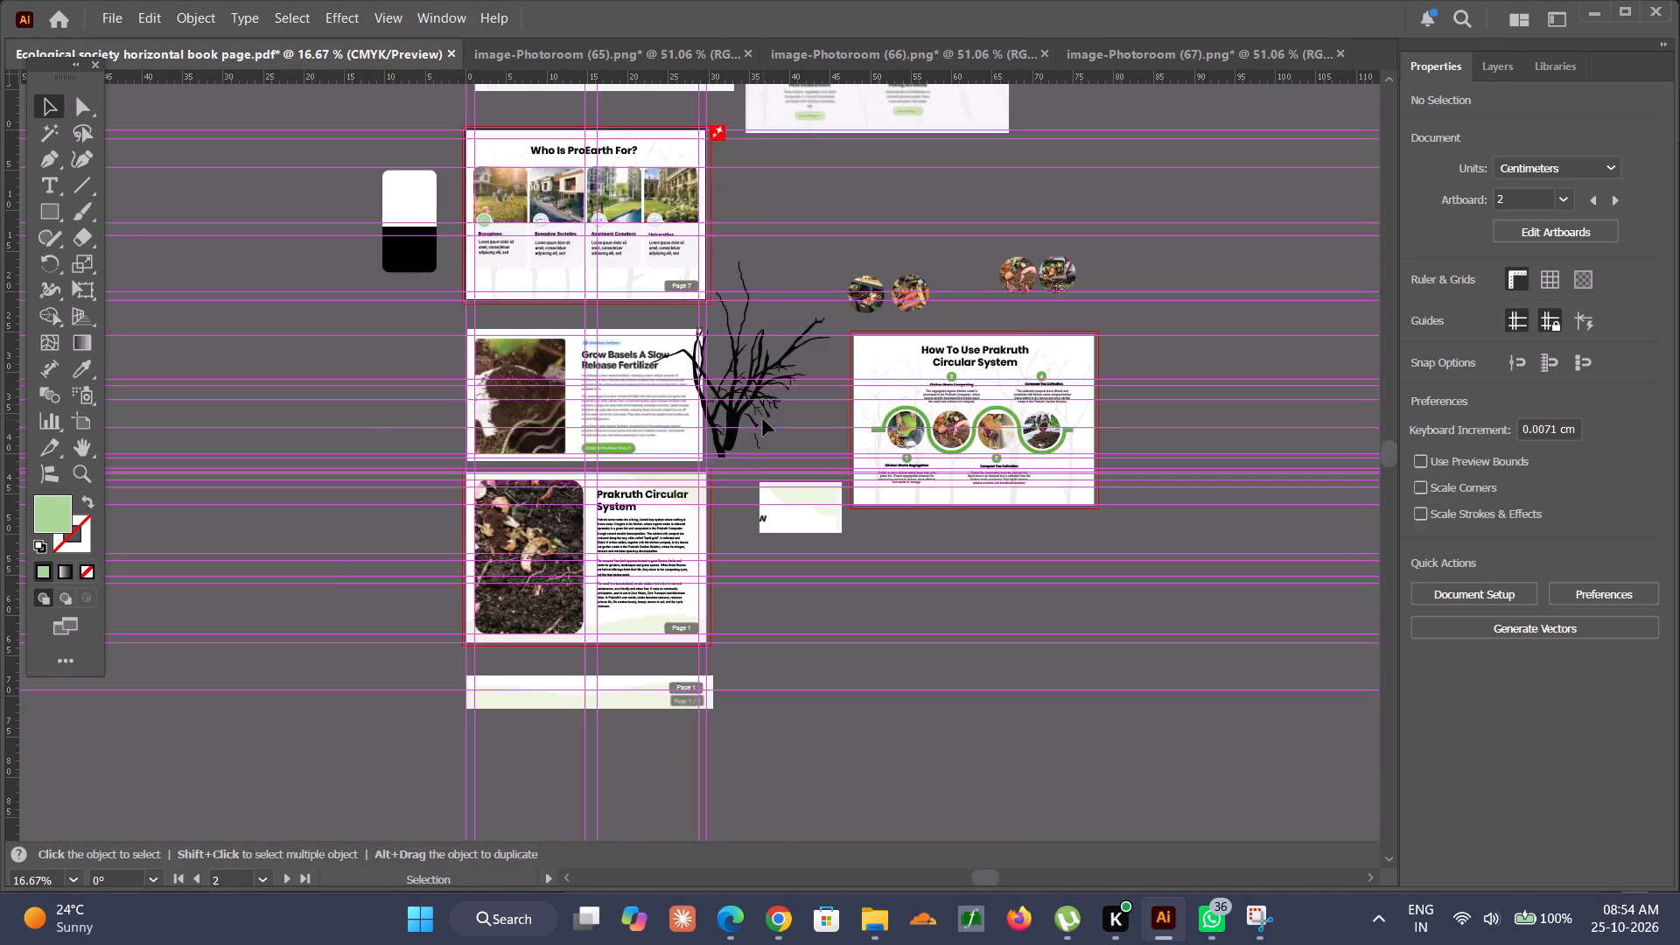
{"action": "scroll", "coordinate": [763, 419], "scroll_direction": "up", "scroll_amount": 2, "text": "ctrl+alt"}
{"action": "scroll", "coordinate": [763, 419], "scroll_direction": "left", "scroll_amount": 2}
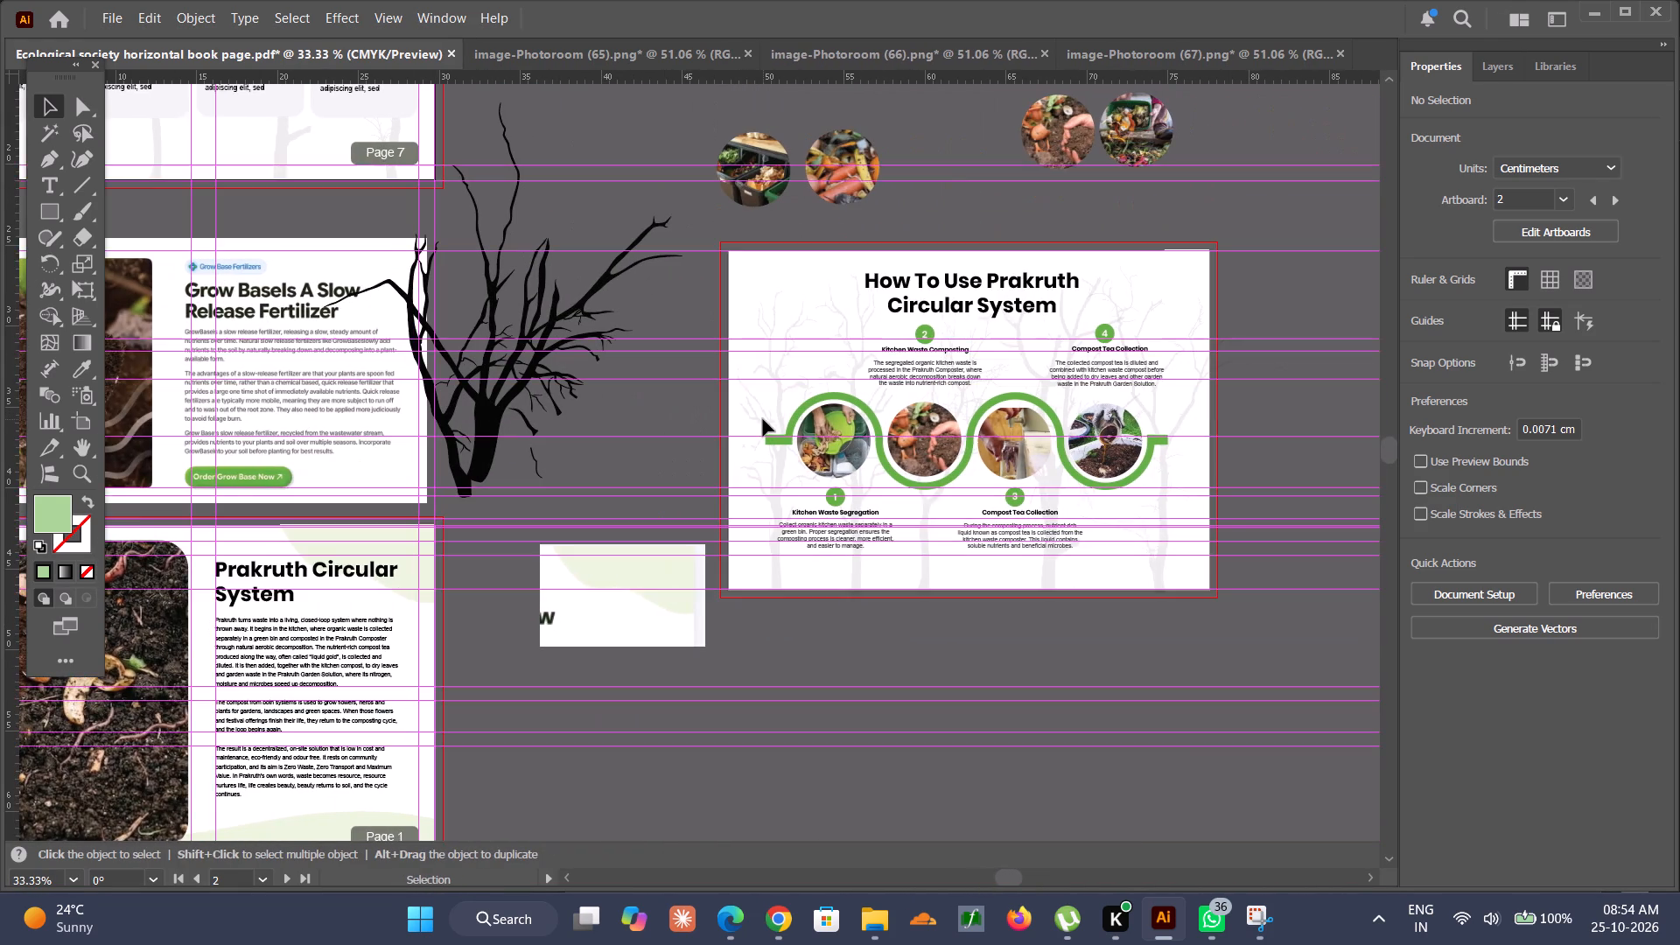
Compare the card icon circles on the "Who Is ProEarth For?" page with those on the "Who is Grow Base For?" reference.
{"action": "scroll", "coordinate": [763, 419], "scroll_direction": "down", "scroll_amount": 2, "text": "ctrl+alt"}
{"action": "scroll", "coordinate": [763, 419], "scroll_direction": "up", "scroll_amount": 6}
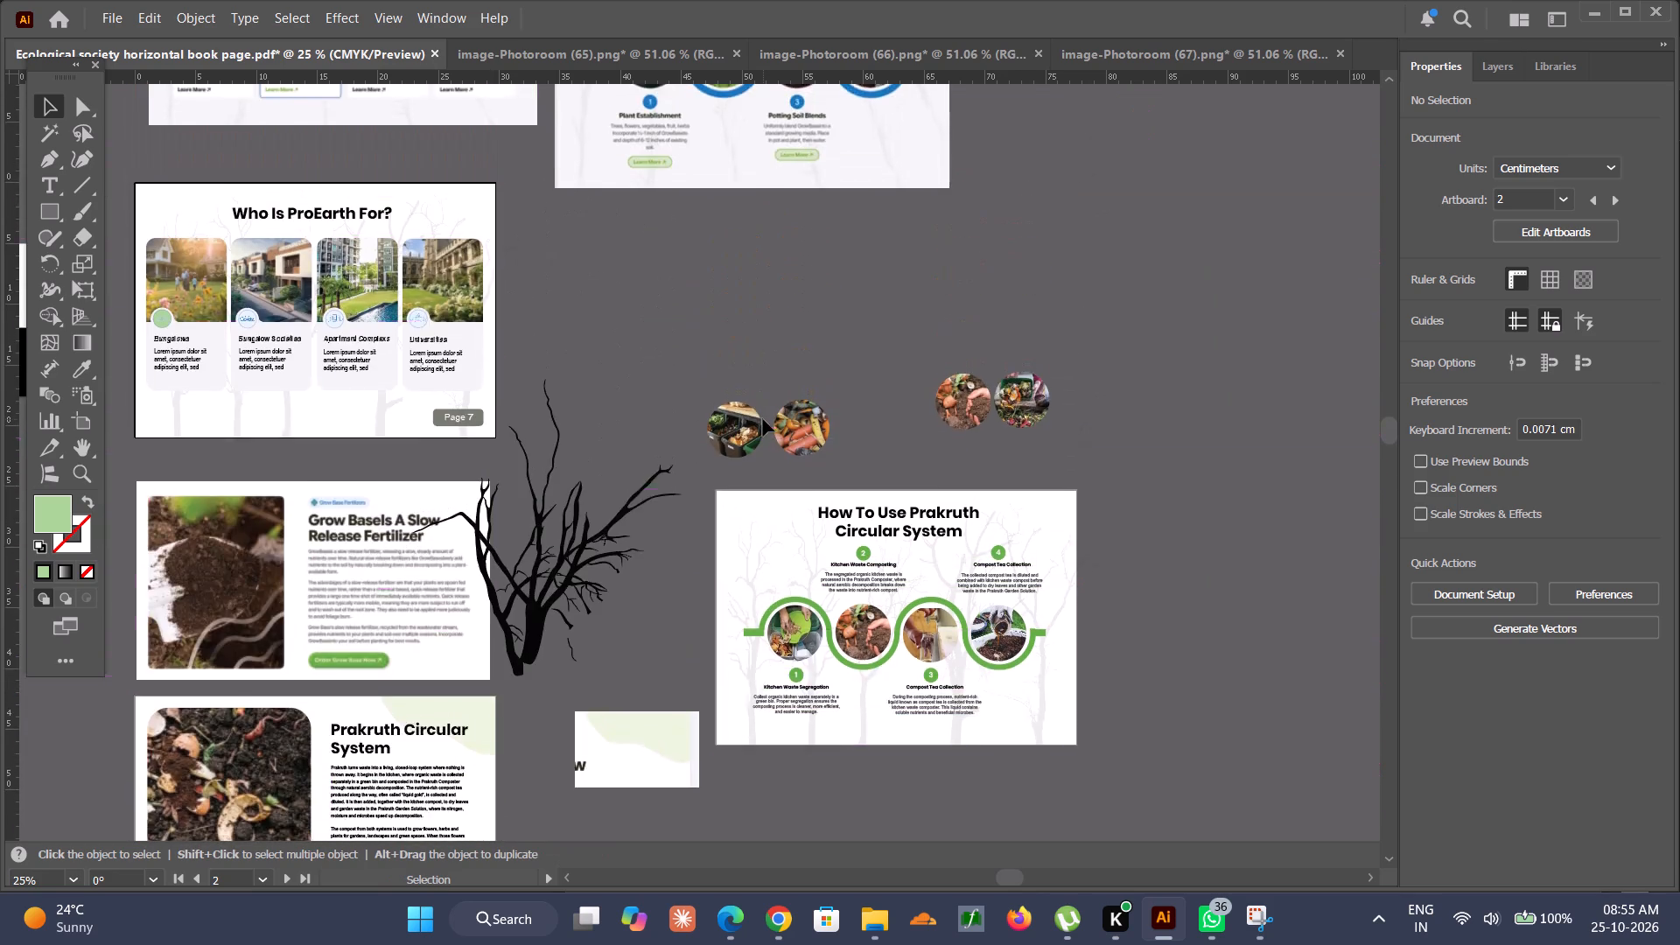
{"action": "scroll", "coordinate": [763, 419], "scroll_direction": "up", "scroll_amount": 1}
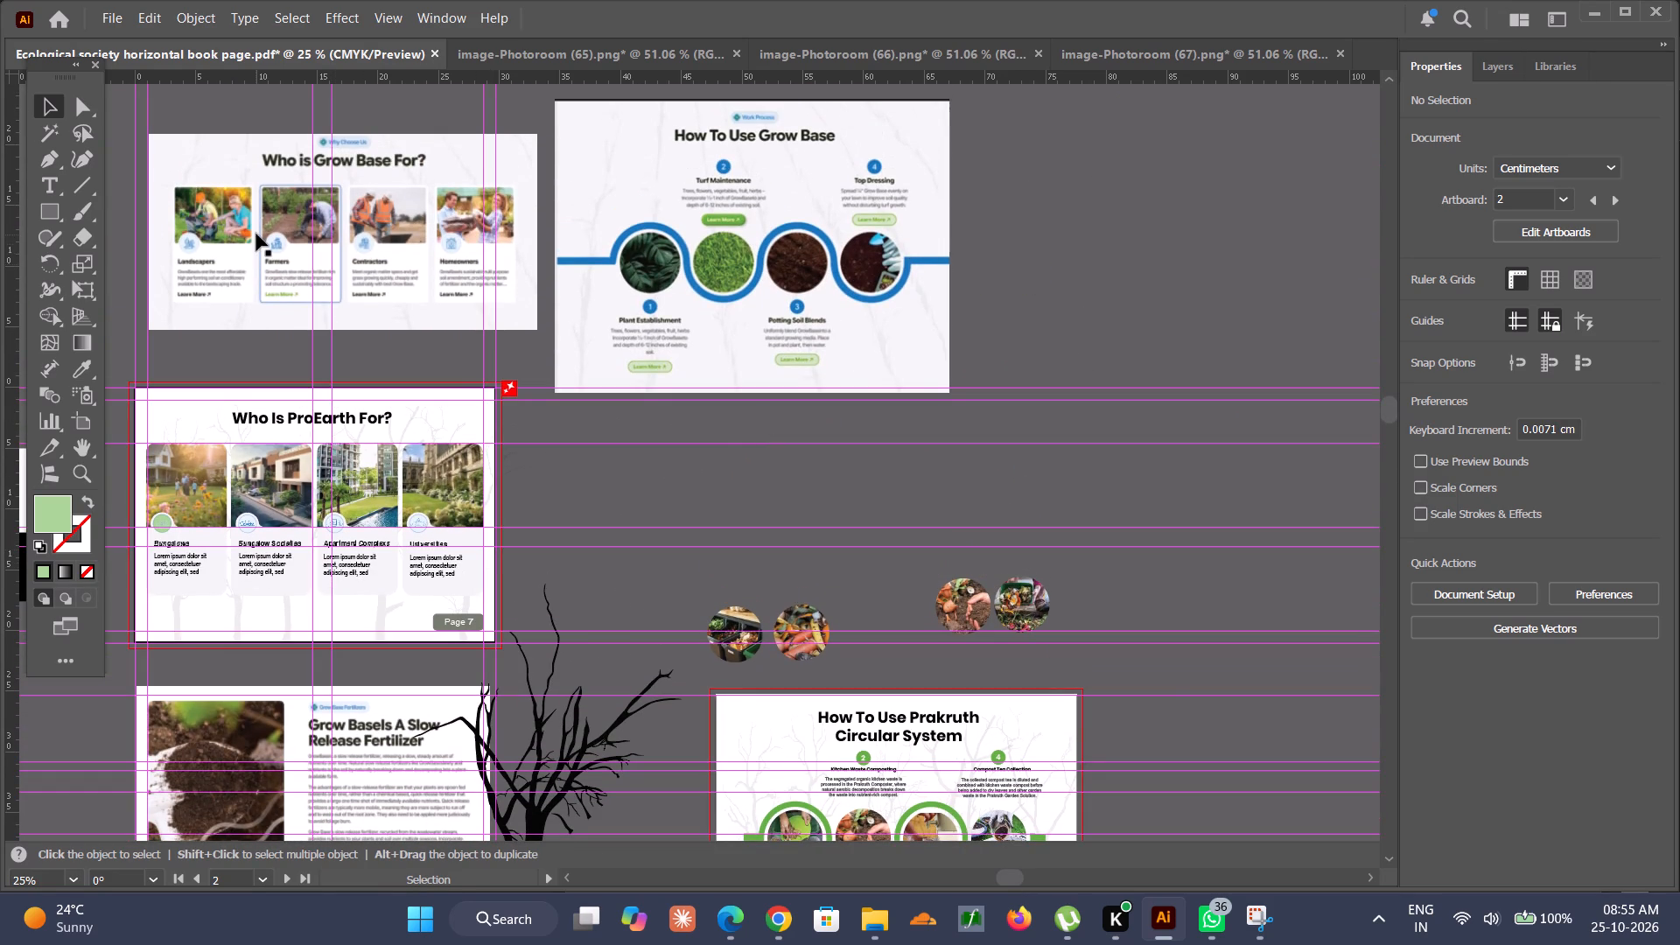
{"action": "scroll", "coordinate": [256, 234], "scroll_direction": "up", "scroll_amount": 4, "text": "ctrl+alt"}
{"action": "scroll", "coordinate": [256, 234], "scroll_direction": "down", "scroll_amount": 1, "text": "alt"}
{"action": "scroll", "coordinate": [370, 494], "scroll_direction": "down", "scroll_amount": 3}
{"action": "scroll", "coordinate": [395, 607], "scroll_direction": "right", "scroll_amount": 2}
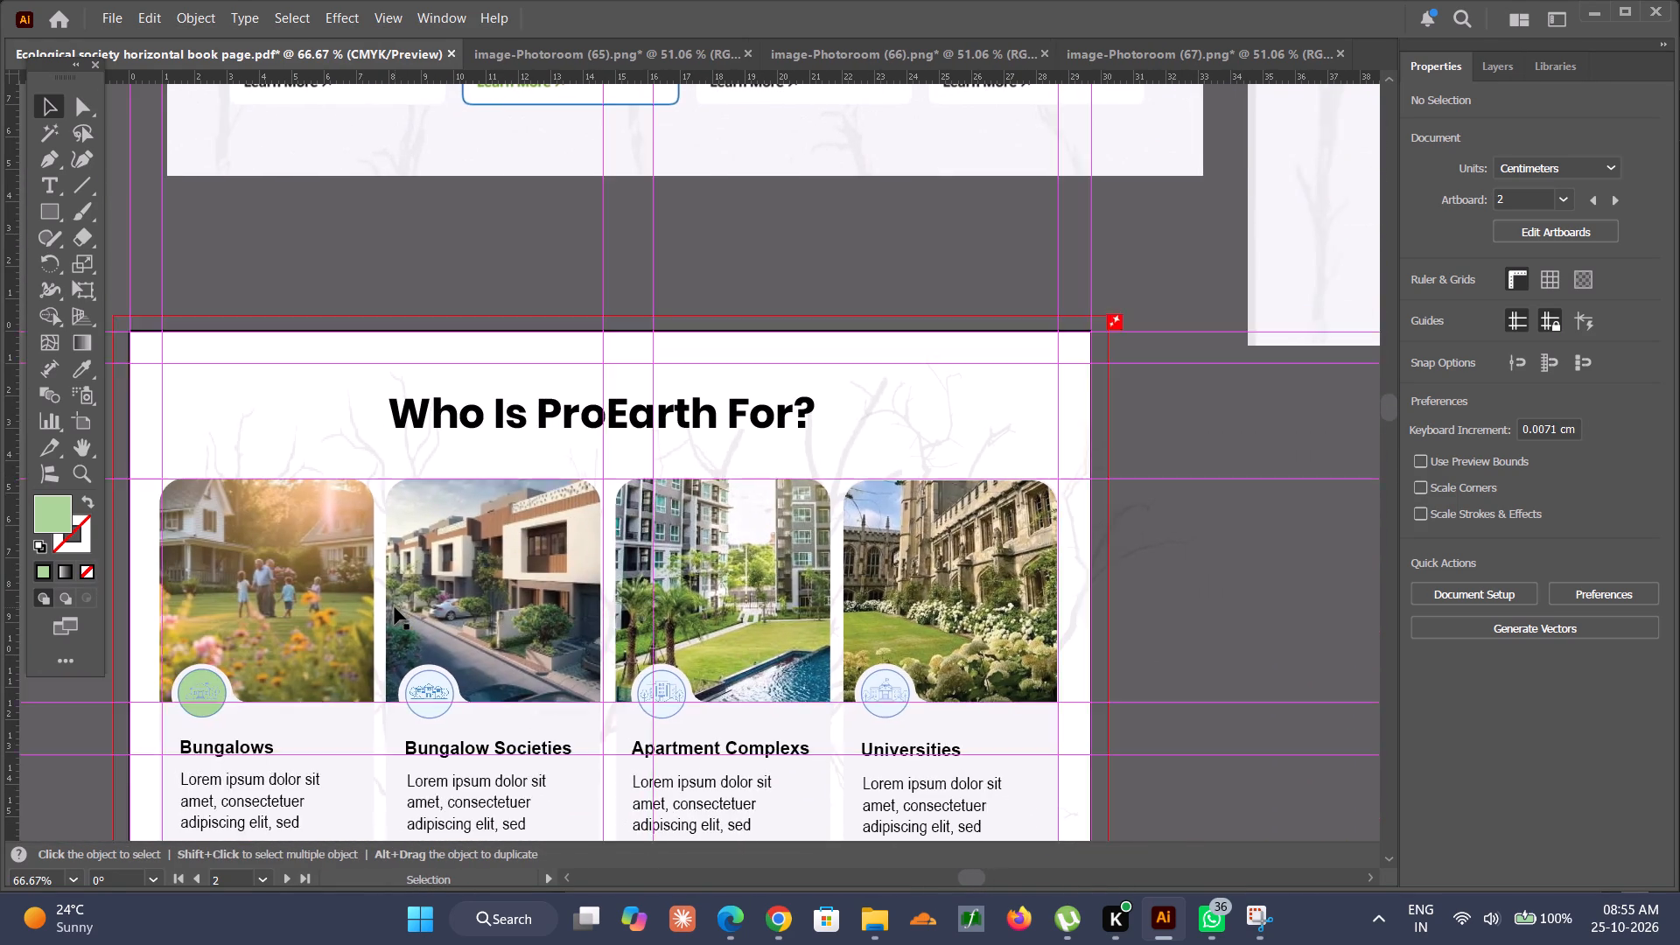
{"action": "scroll", "coordinate": [395, 607], "scroll_direction": "up", "scroll_amount": 4}
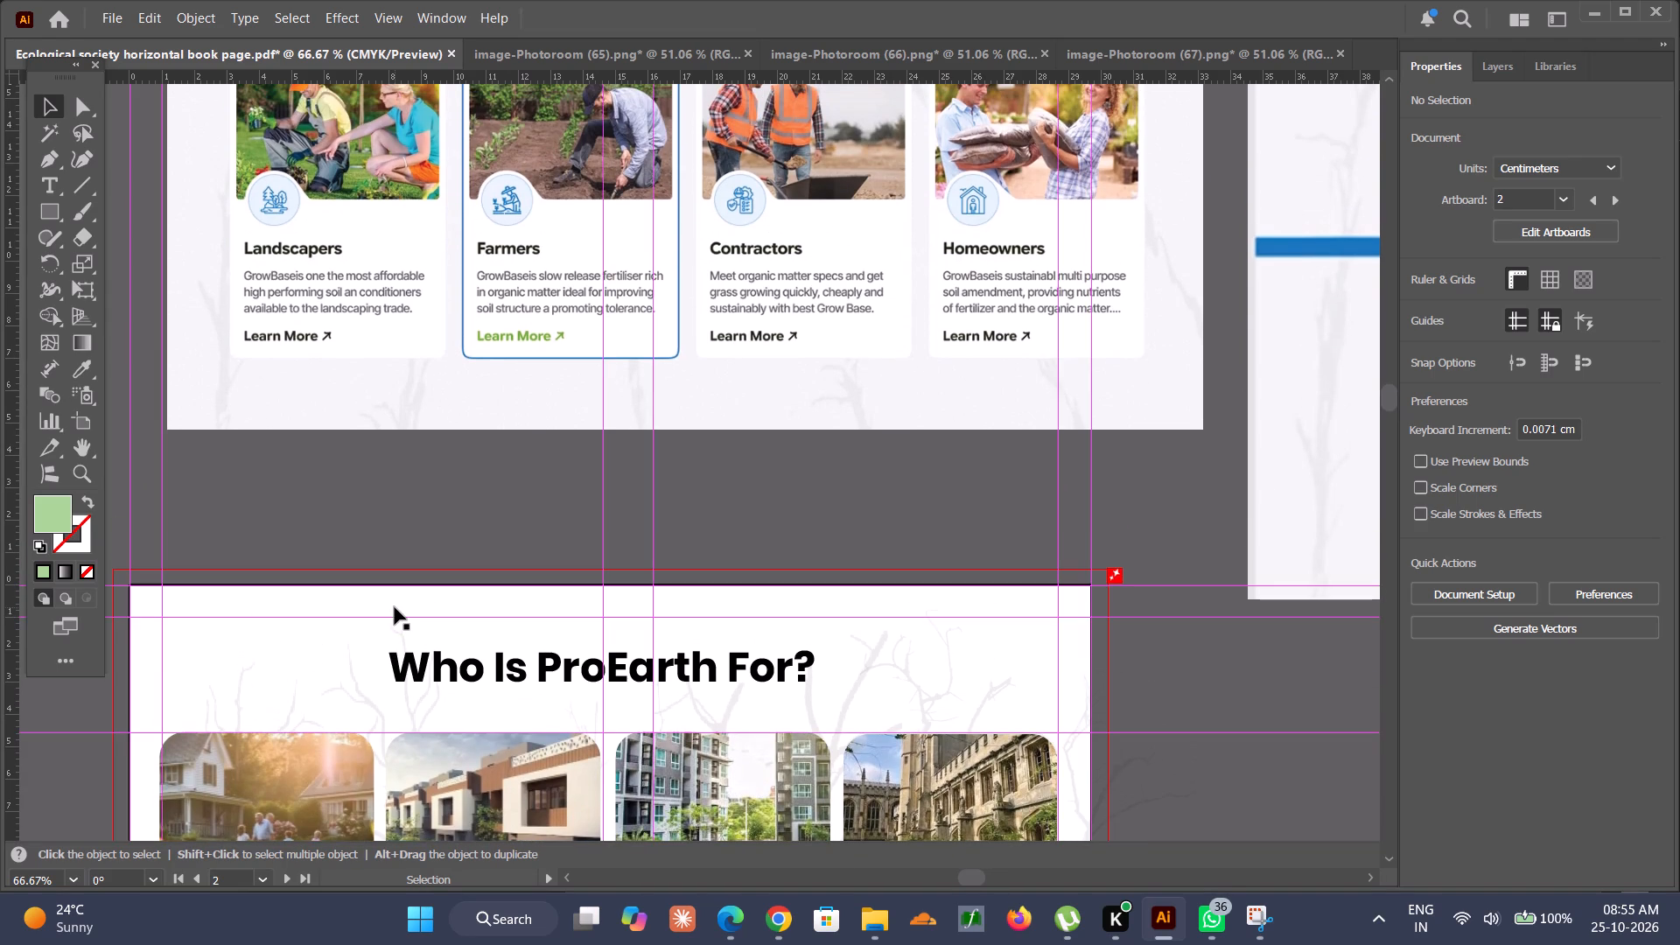
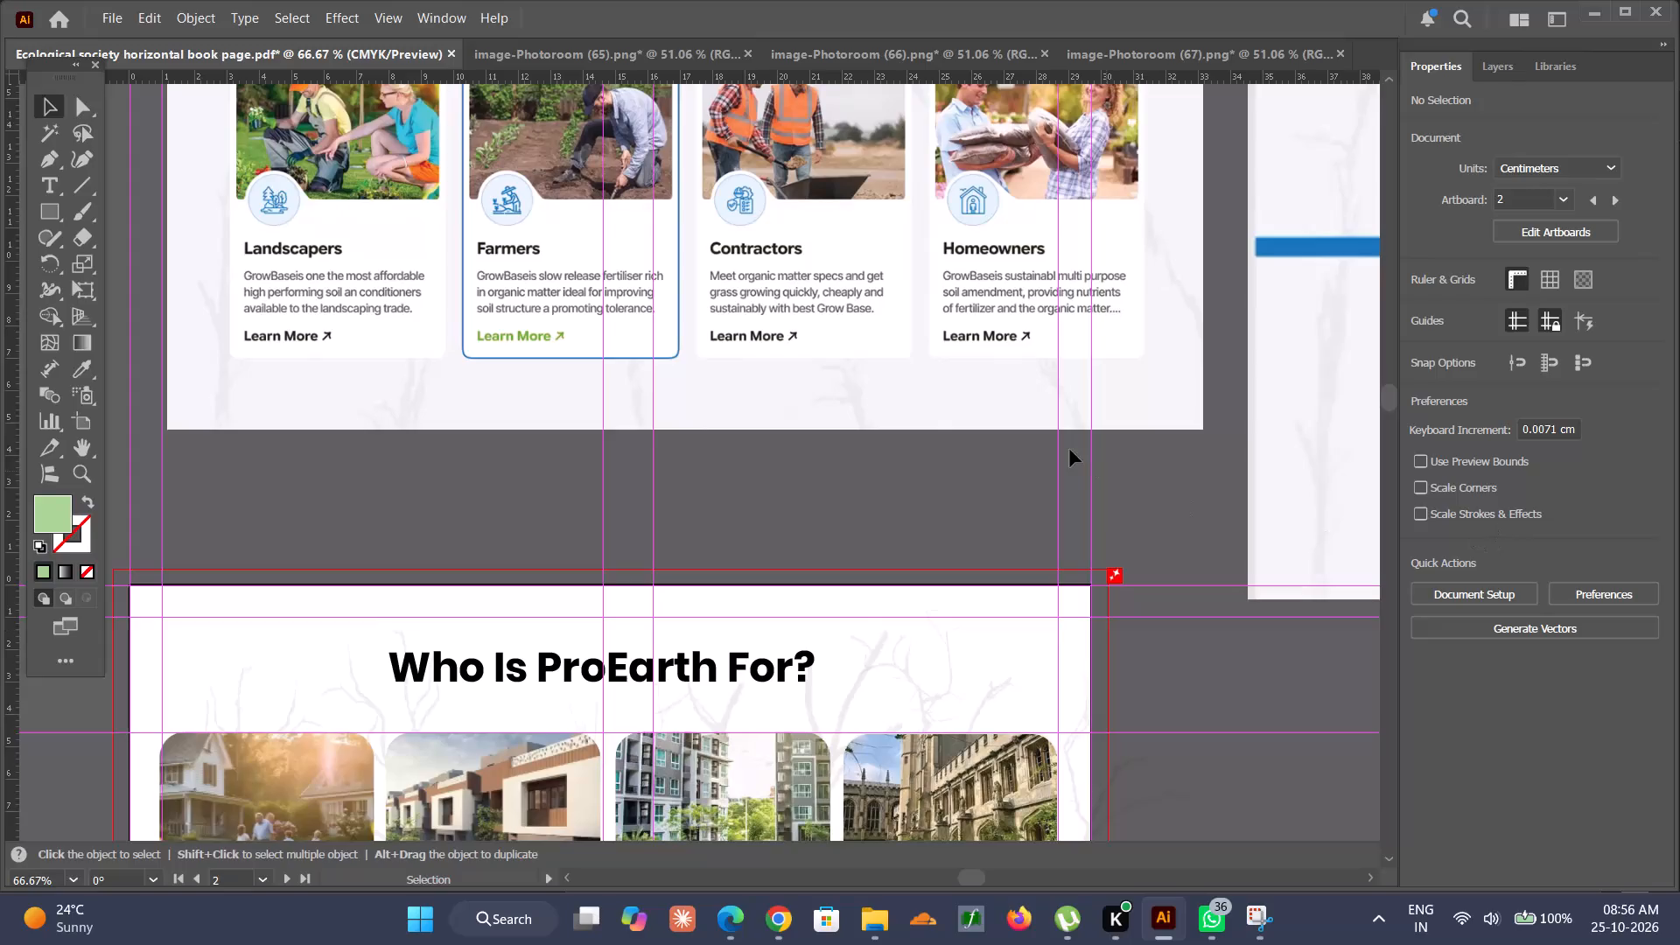
{"action": "scroll", "coordinate": [136, 373], "scroll_direction": "down", "scroll_amount": 4}
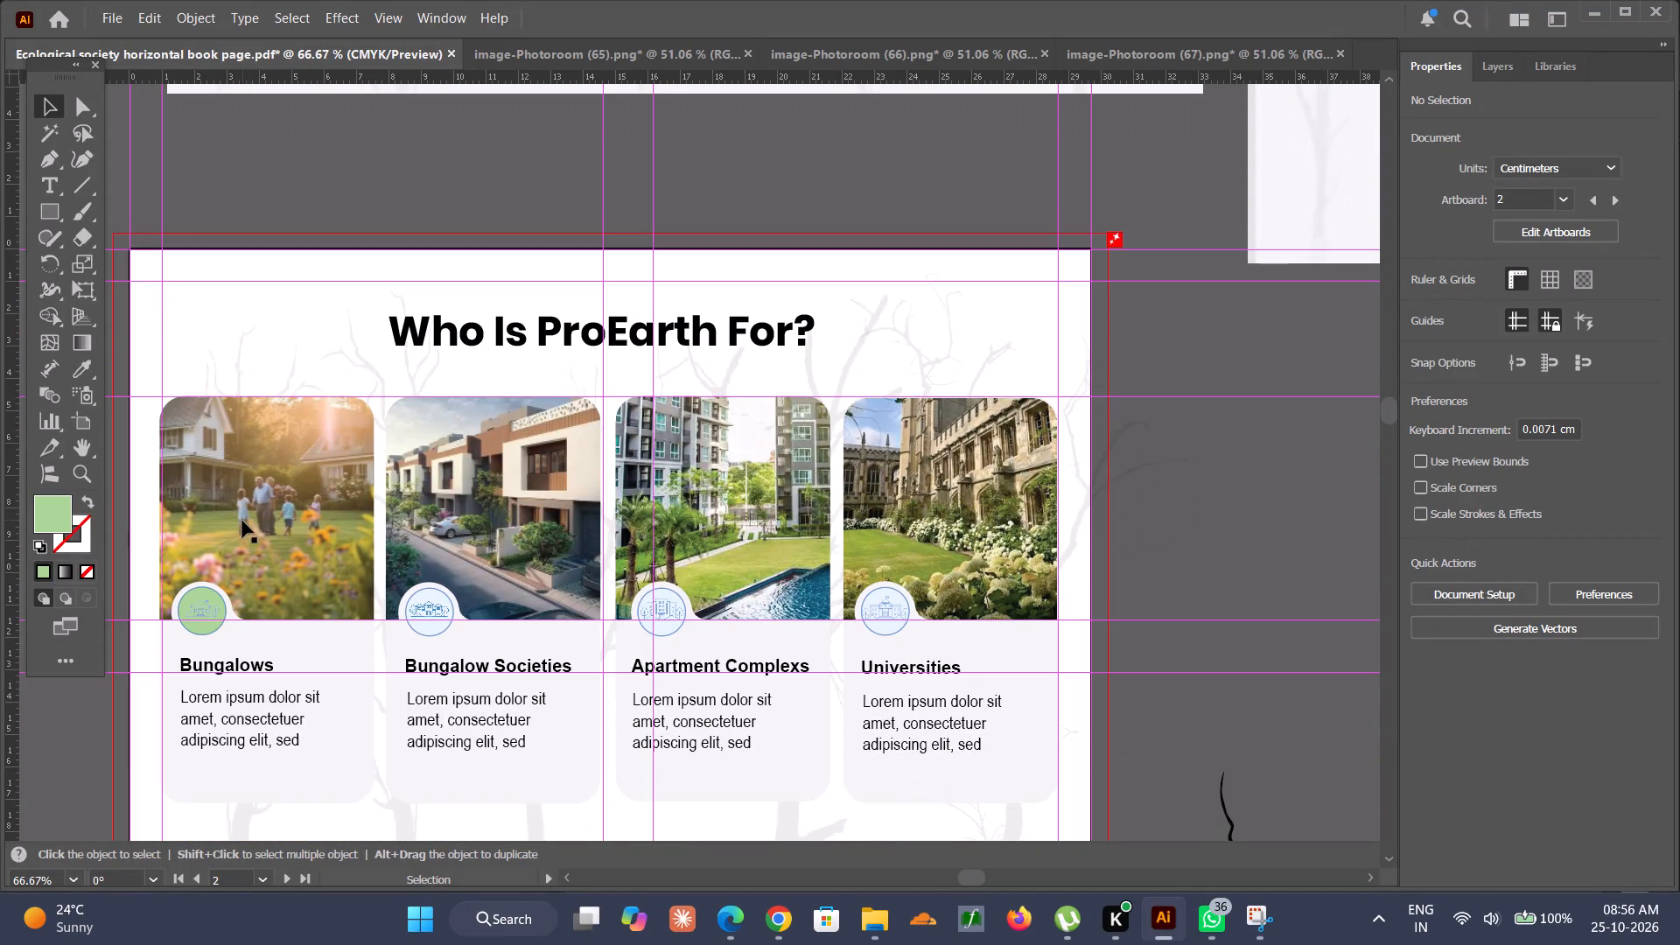
{"action": "scroll", "coordinate": [242, 521], "scroll_direction": "up", "scroll_amount": 8}
{"action": "scroll", "coordinate": [242, 521], "scroll_direction": "down", "scroll_amount": 3}
{"action": "scroll", "coordinate": [242, 521], "scroll_direction": "up", "scroll_amount": 9}
{"action": "scroll", "coordinate": [241, 517], "scroll_direction": "down", "scroll_amount": 5}
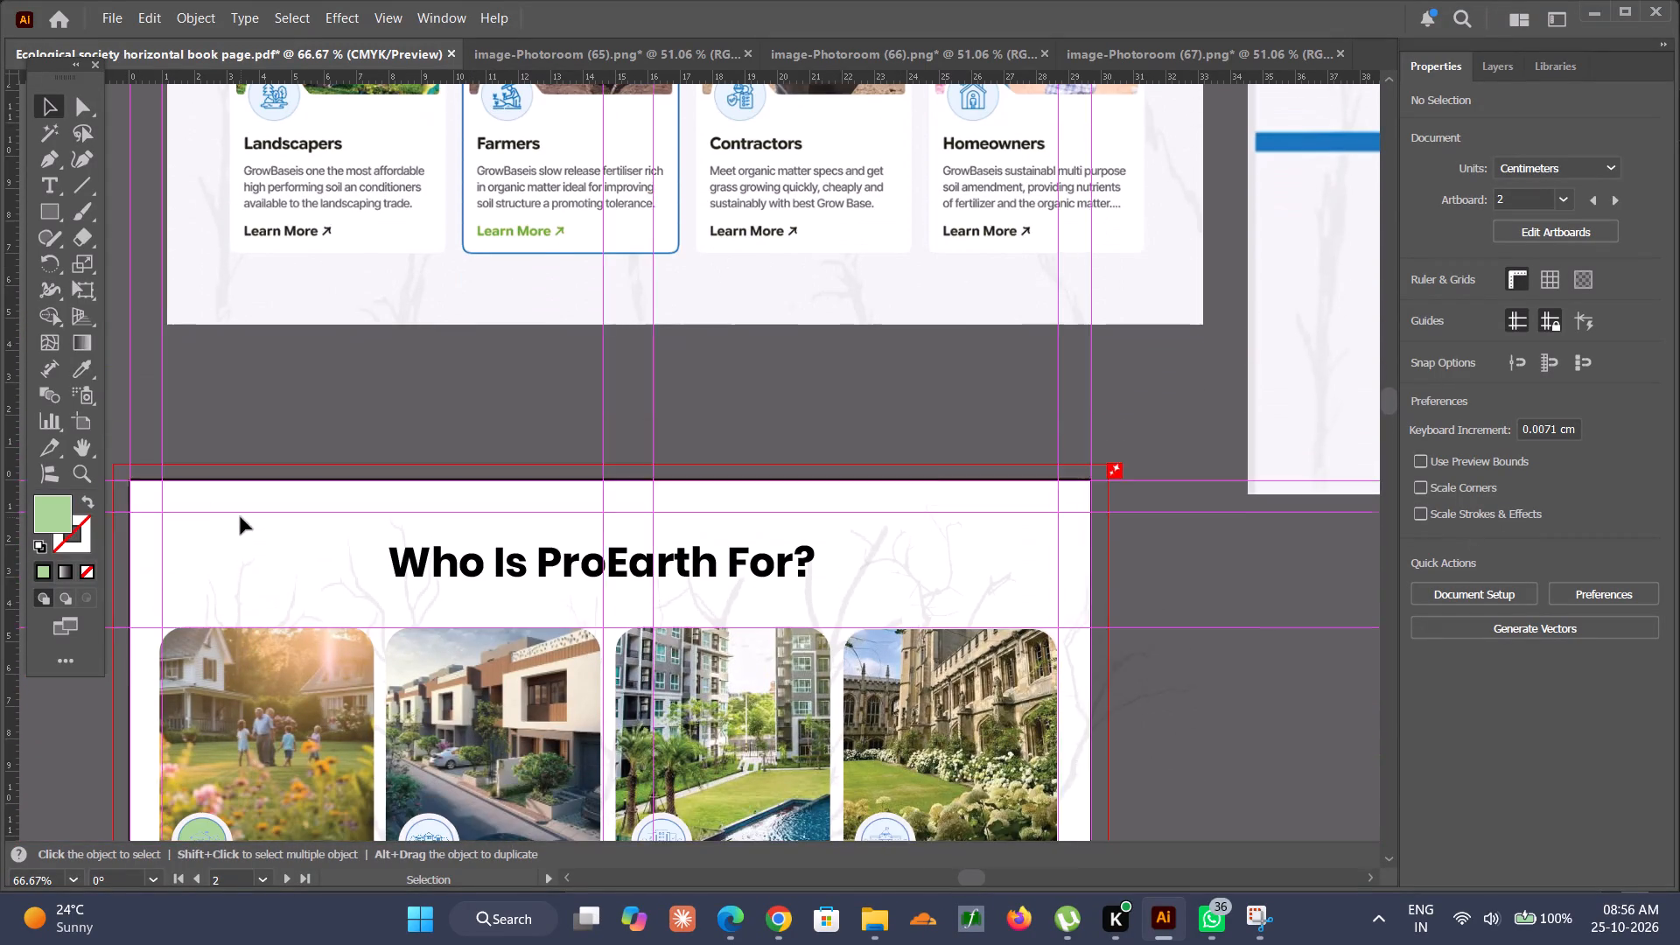
{"action": "scroll", "coordinate": [241, 517], "scroll_direction": "down", "scroll_amount": 7}
{"action": "scroll", "coordinate": [241, 517], "scroll_direction": "up", "scroll_amount": 12}
{"action": "scroll", "coordinate": [304, 271], "scroll_direction": "up", "scroll_amount": 8}
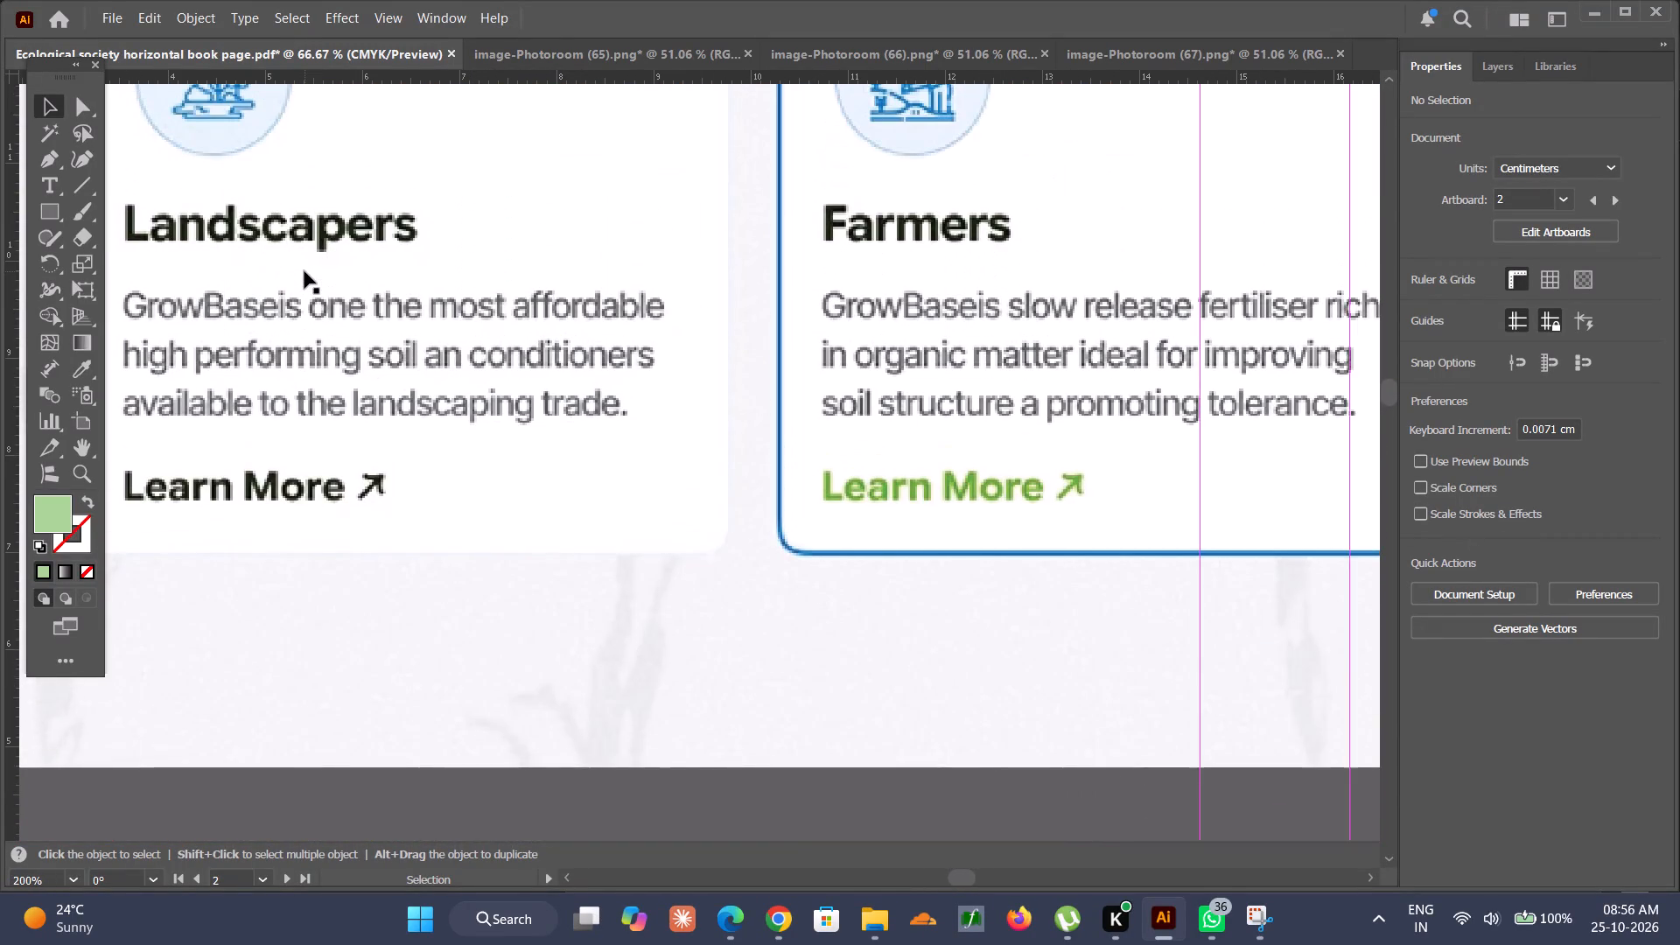
{"action": "scroll", "coordinate": [304, 271], "scroll_direction": "right", "scroll_amount": 1}
{"action": "key", "text": "shift+super+s"}
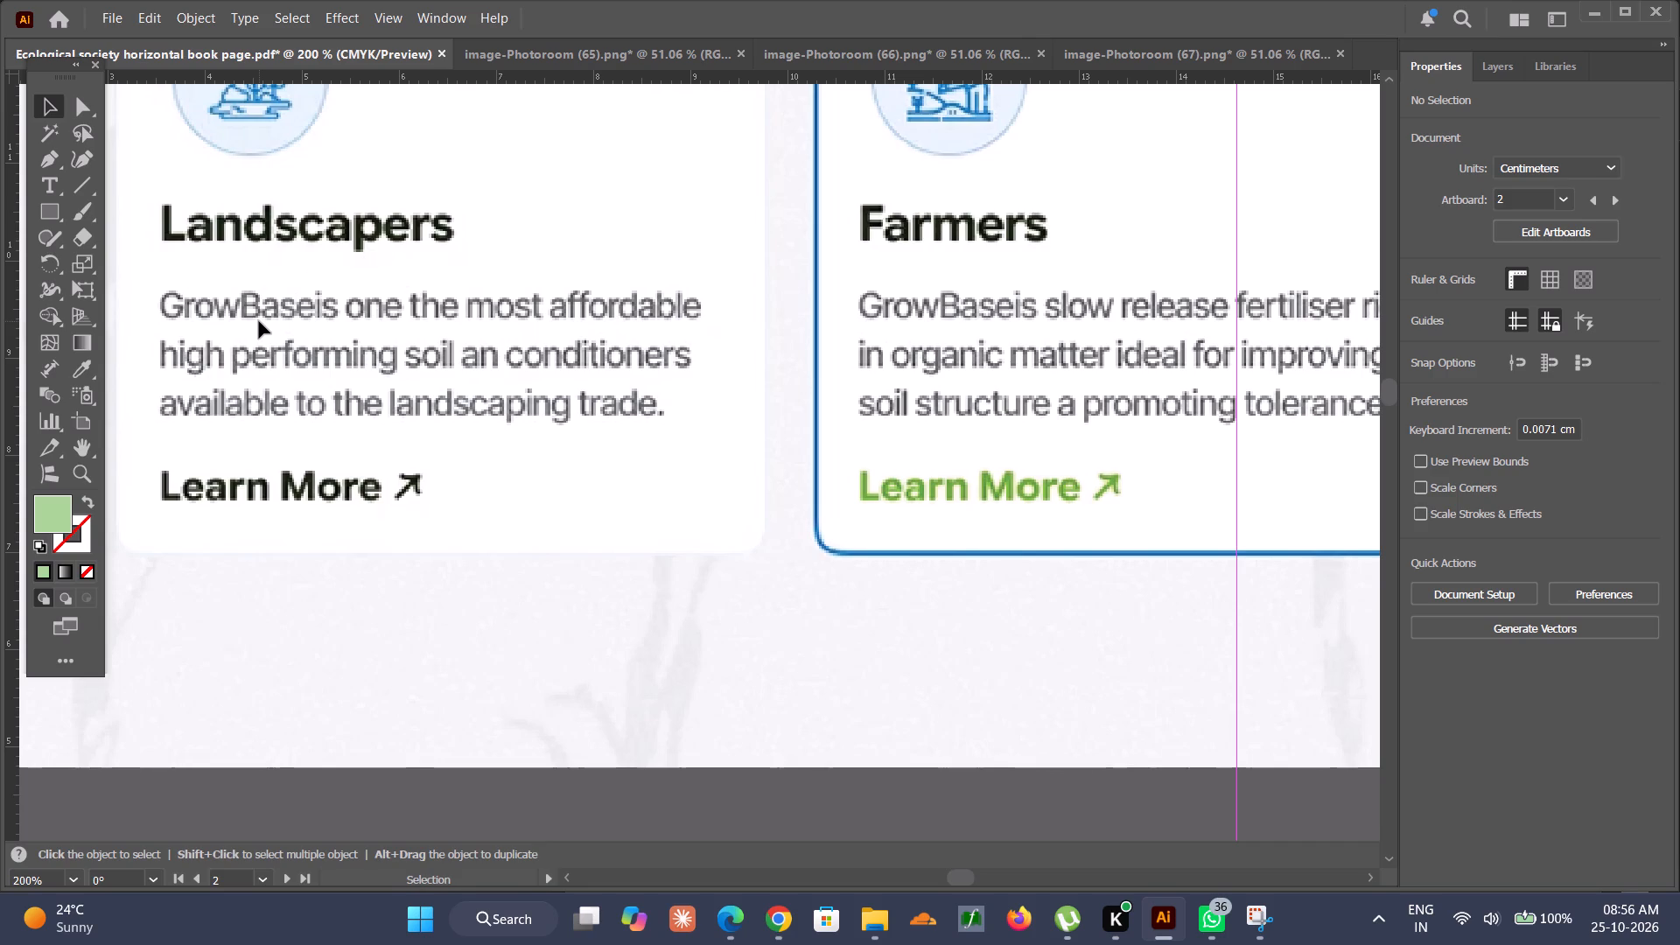
{"action": "left_click_drag", "start_coordinate": [146, 289], "coordinate": [716, 442]}
{"action": "left_click", "coordinate": [1464, 617]}
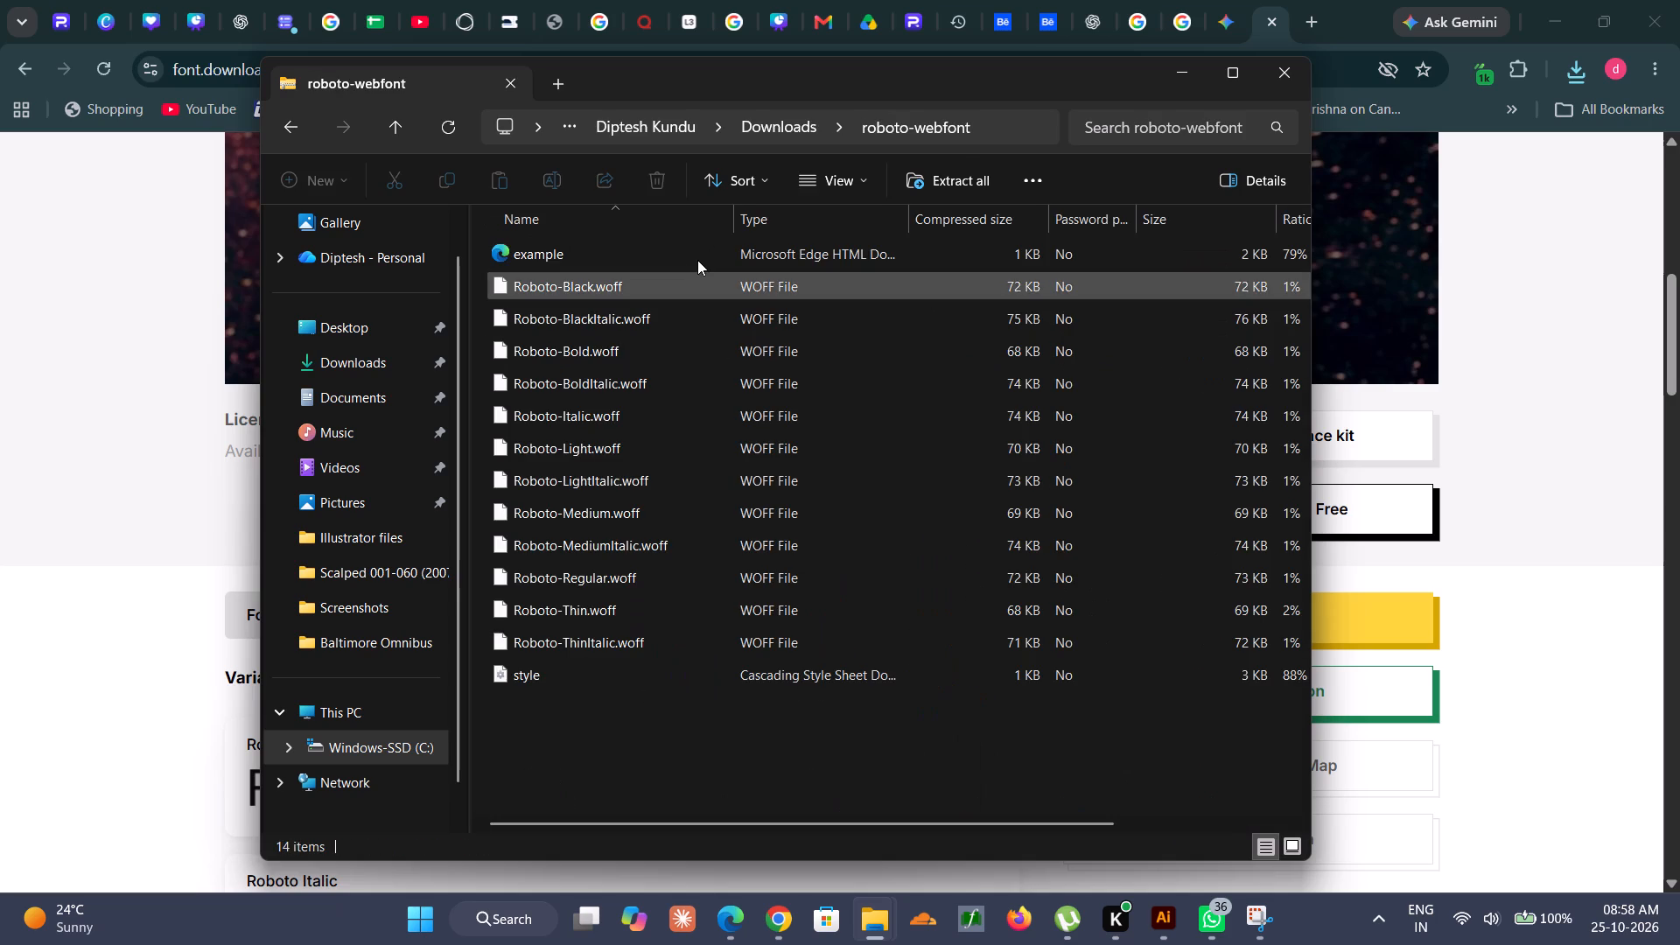
Inspect Roboto-Black.woff, opening it just once in Notepad, and the style file from the webfont archive, closing each.
{"action": "double_click", "coordinate": [681, 281]}
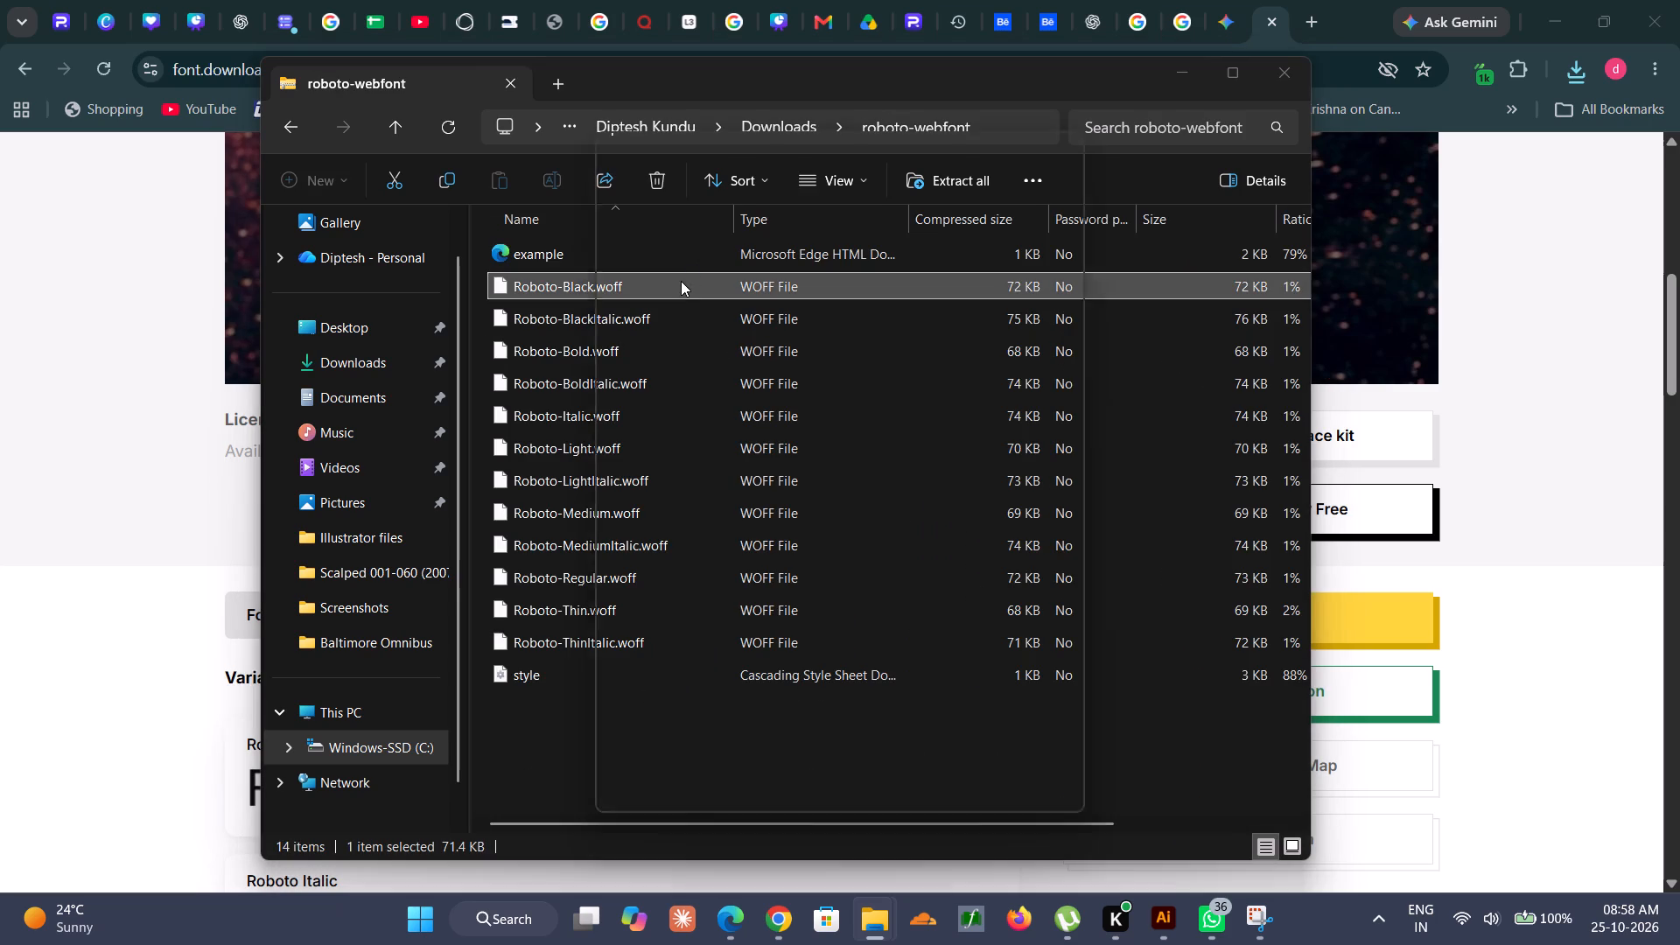
{"action": "left_click", "coordinate": [699, 471]}
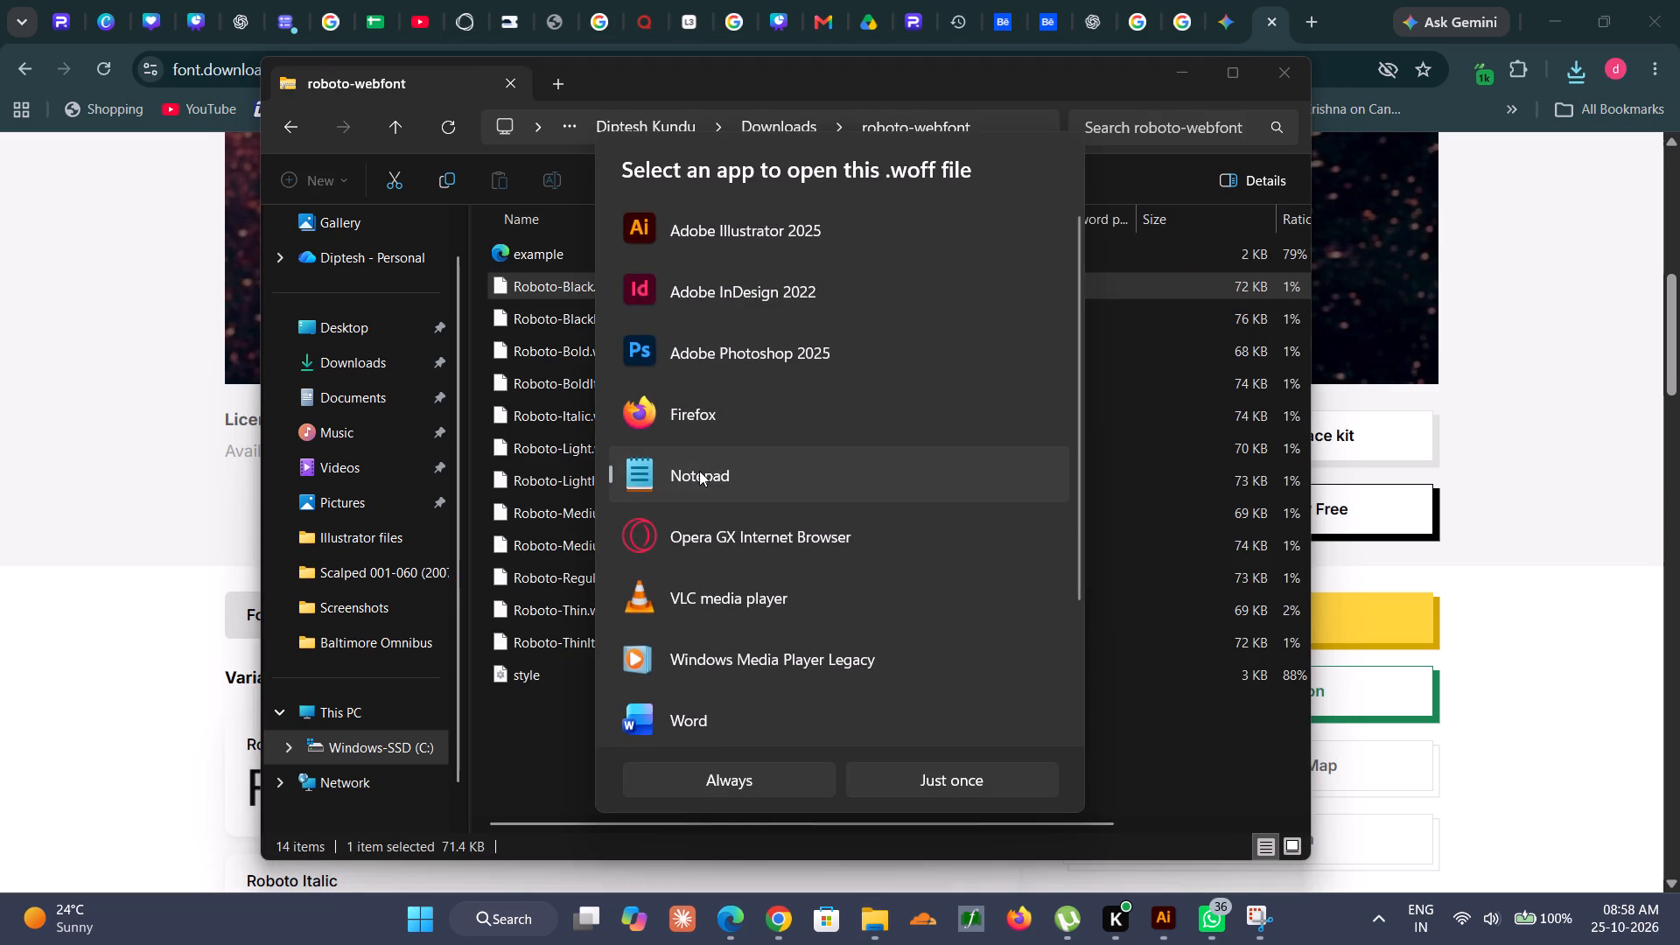
{"action": "left_click", "coordinate": [916, 783]}
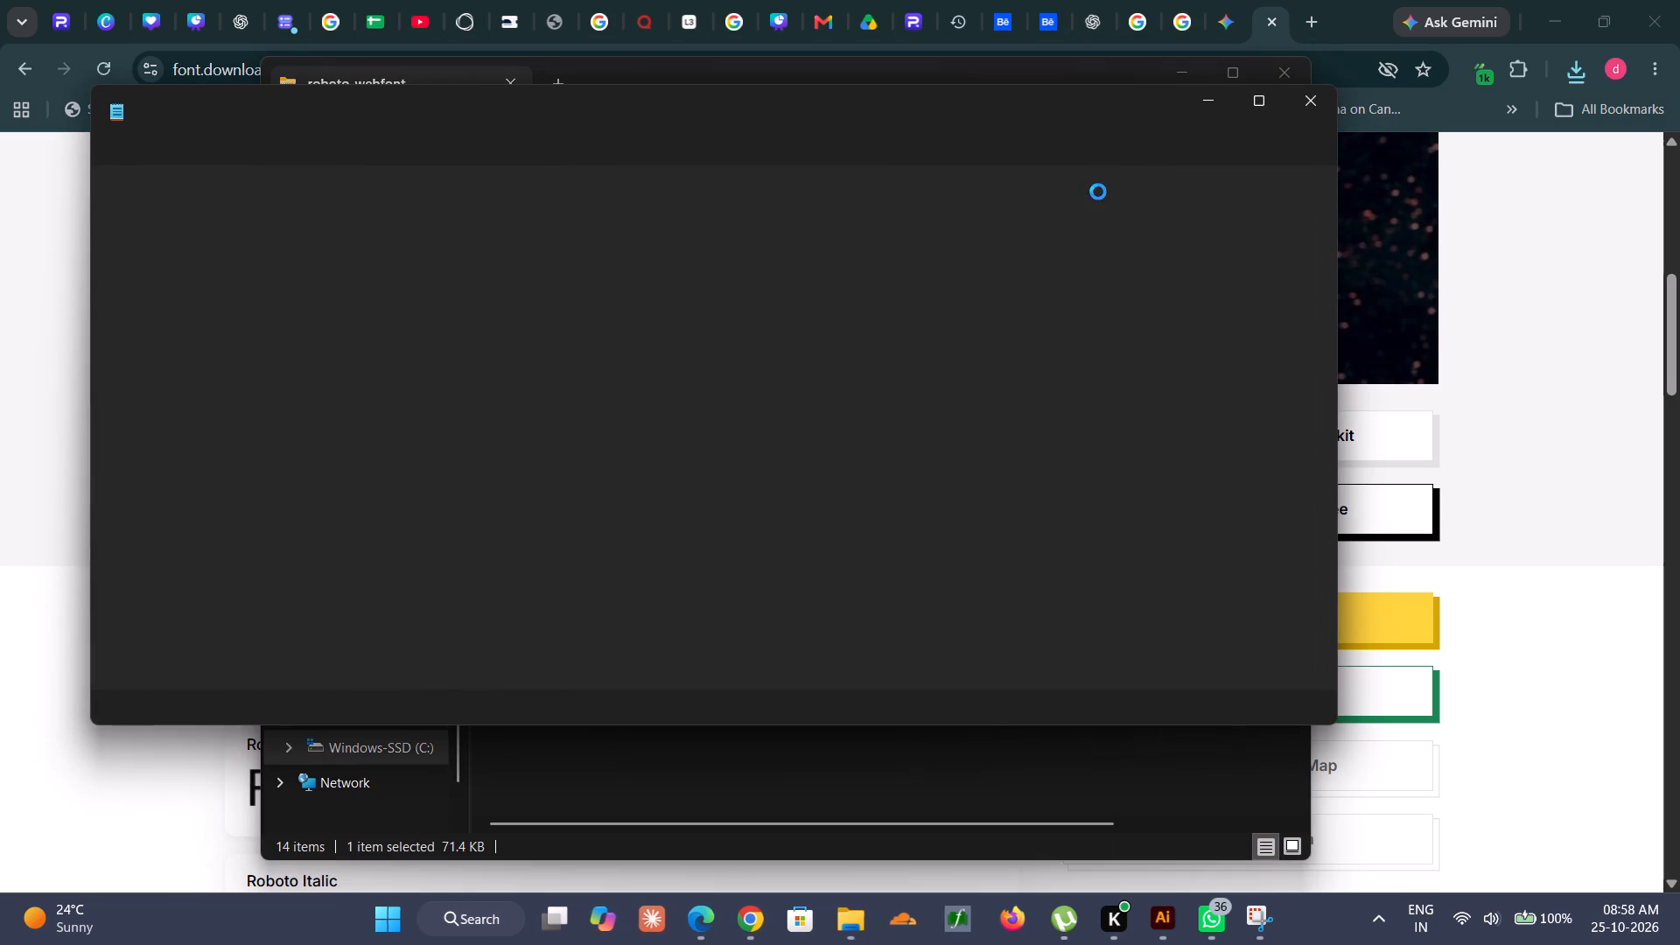
{"action": "left_click", "coordinate": [1315, 104]}
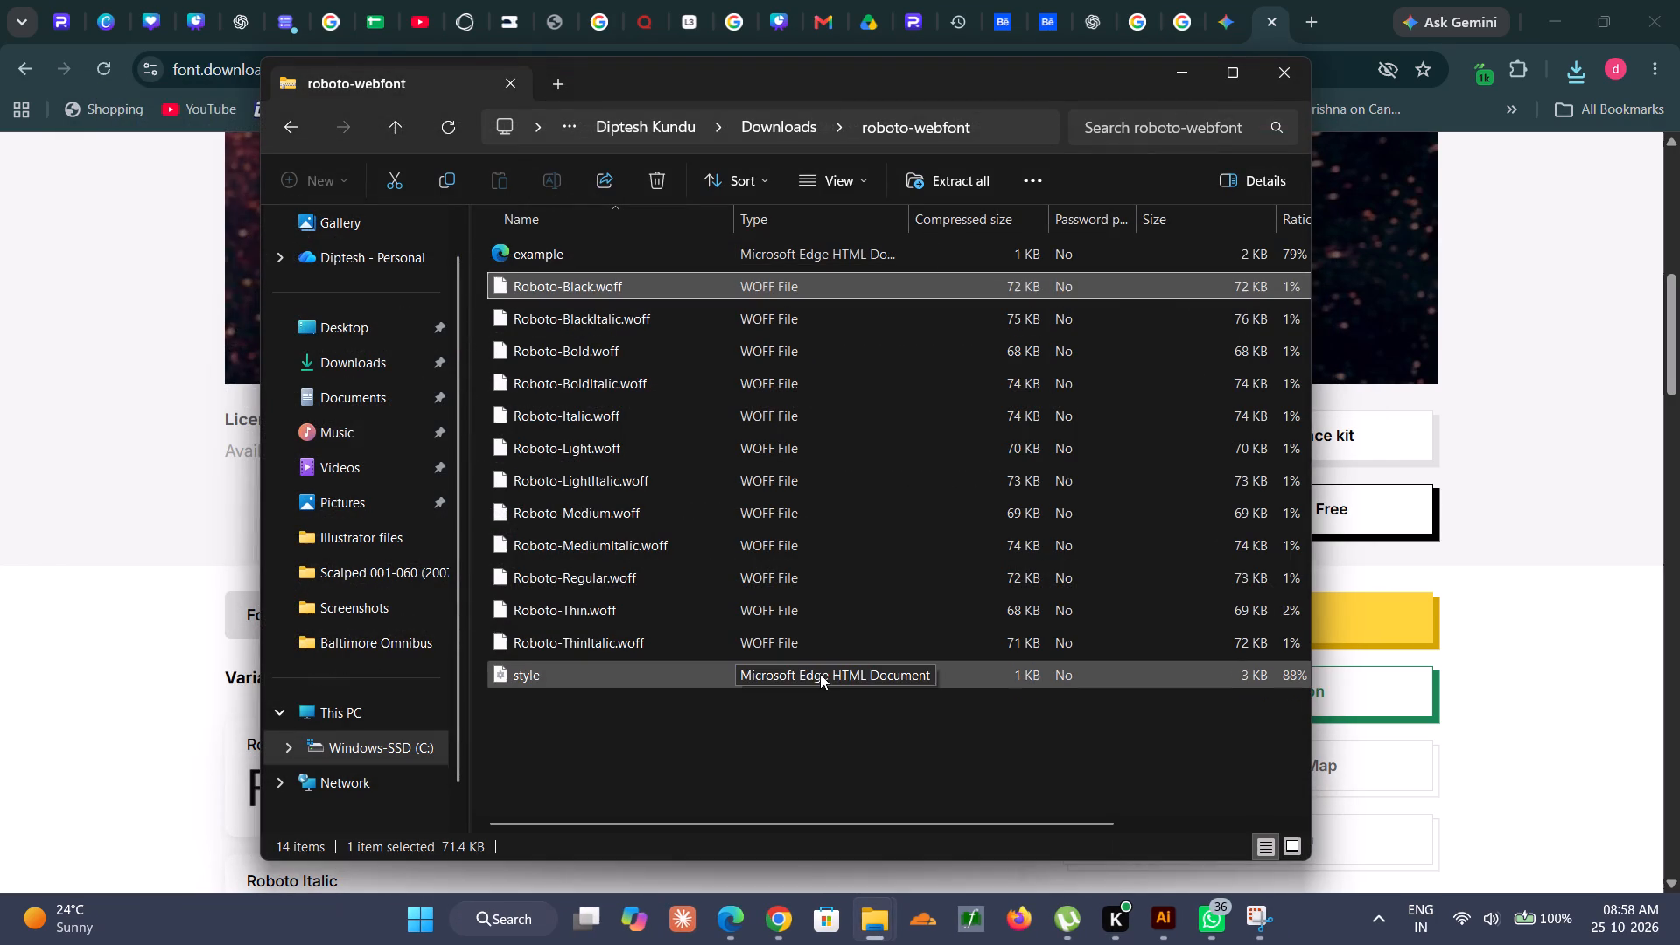
{"action": "double_click", "coordinate": [819, 675]}
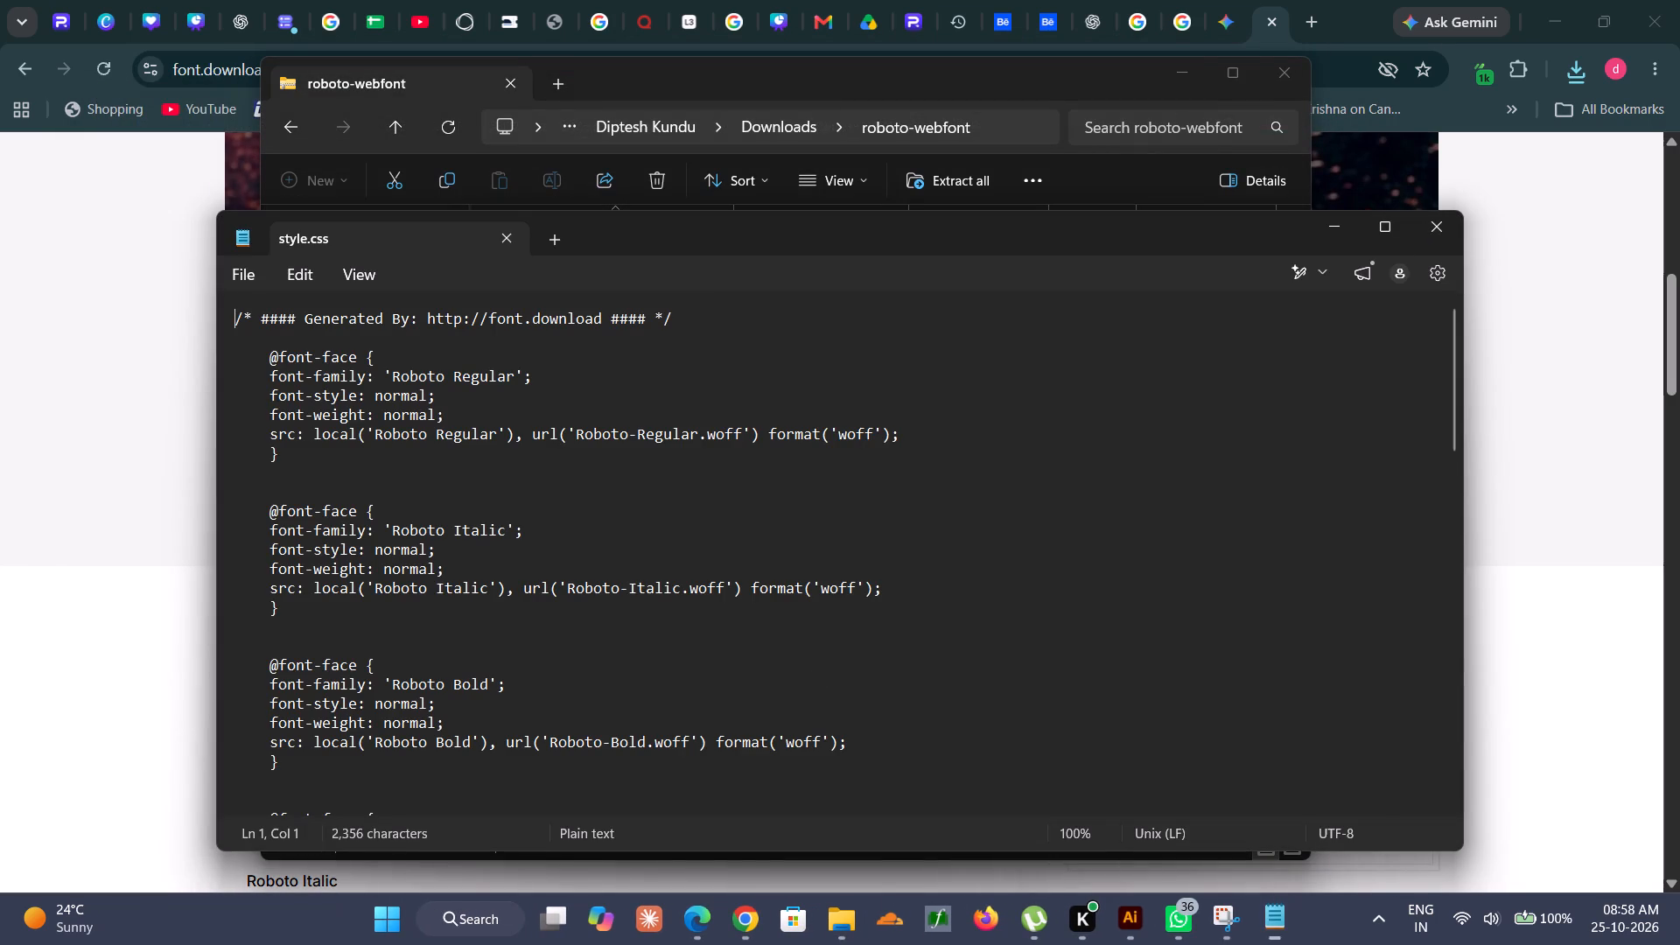
{"action": "left_click", "coordinate": [1431, 233]}
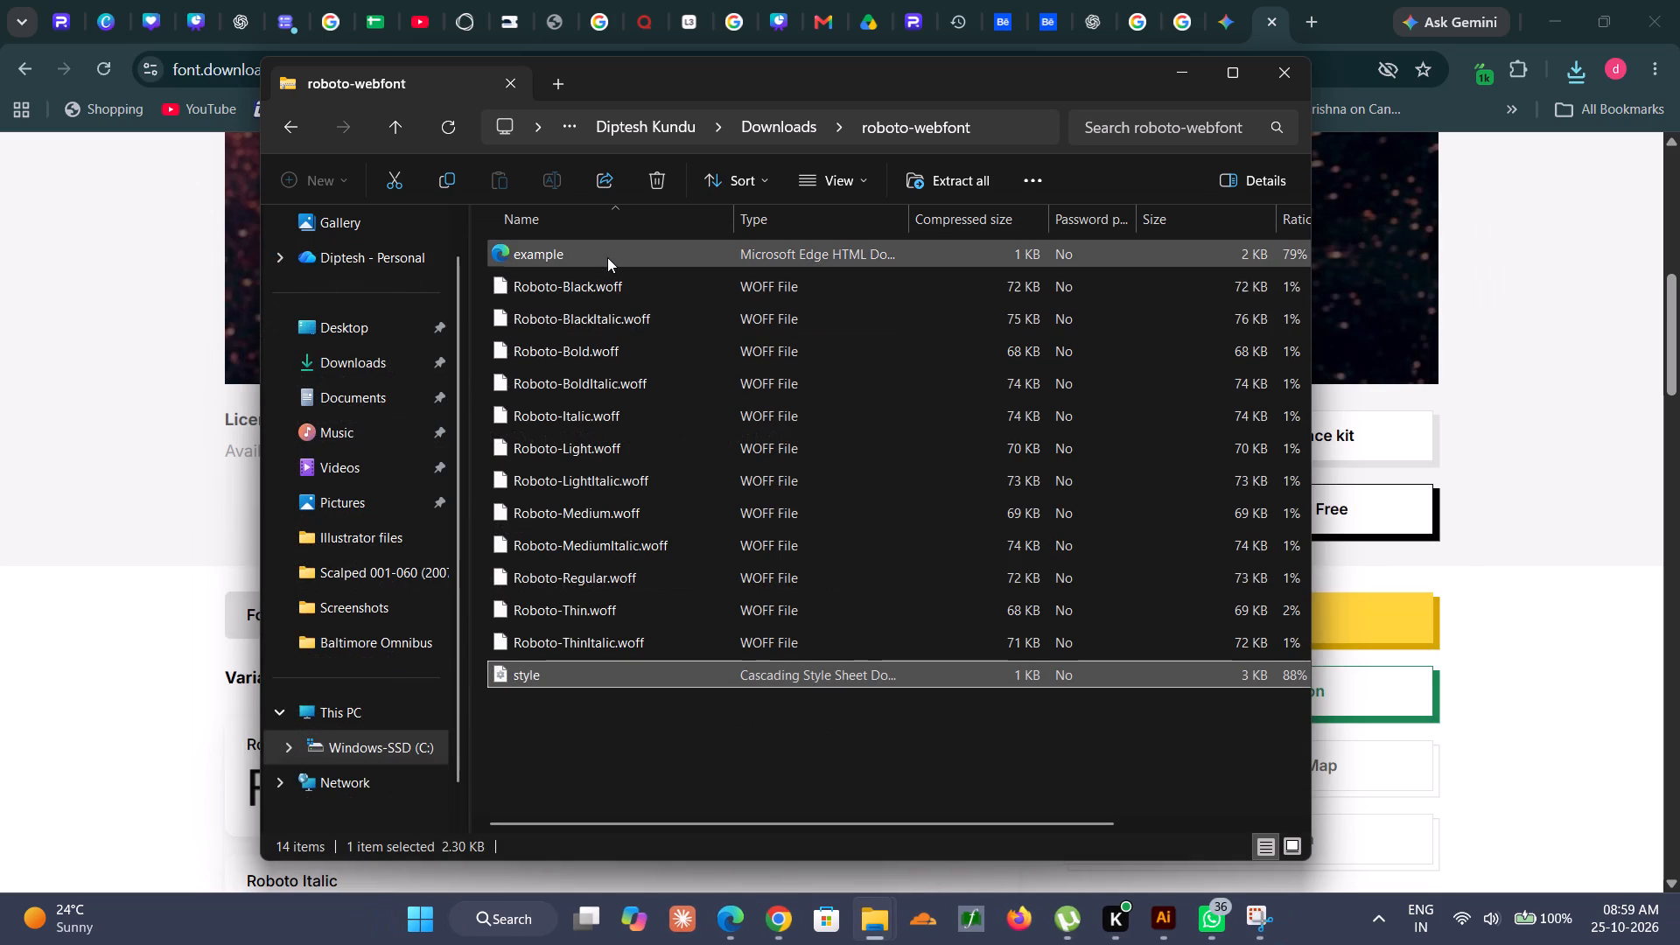
Open Roboto-Black.woff in Notepad once more, for this time only, and look through its contents.
{"action": "double_click", "coordinate": [618, 280]}
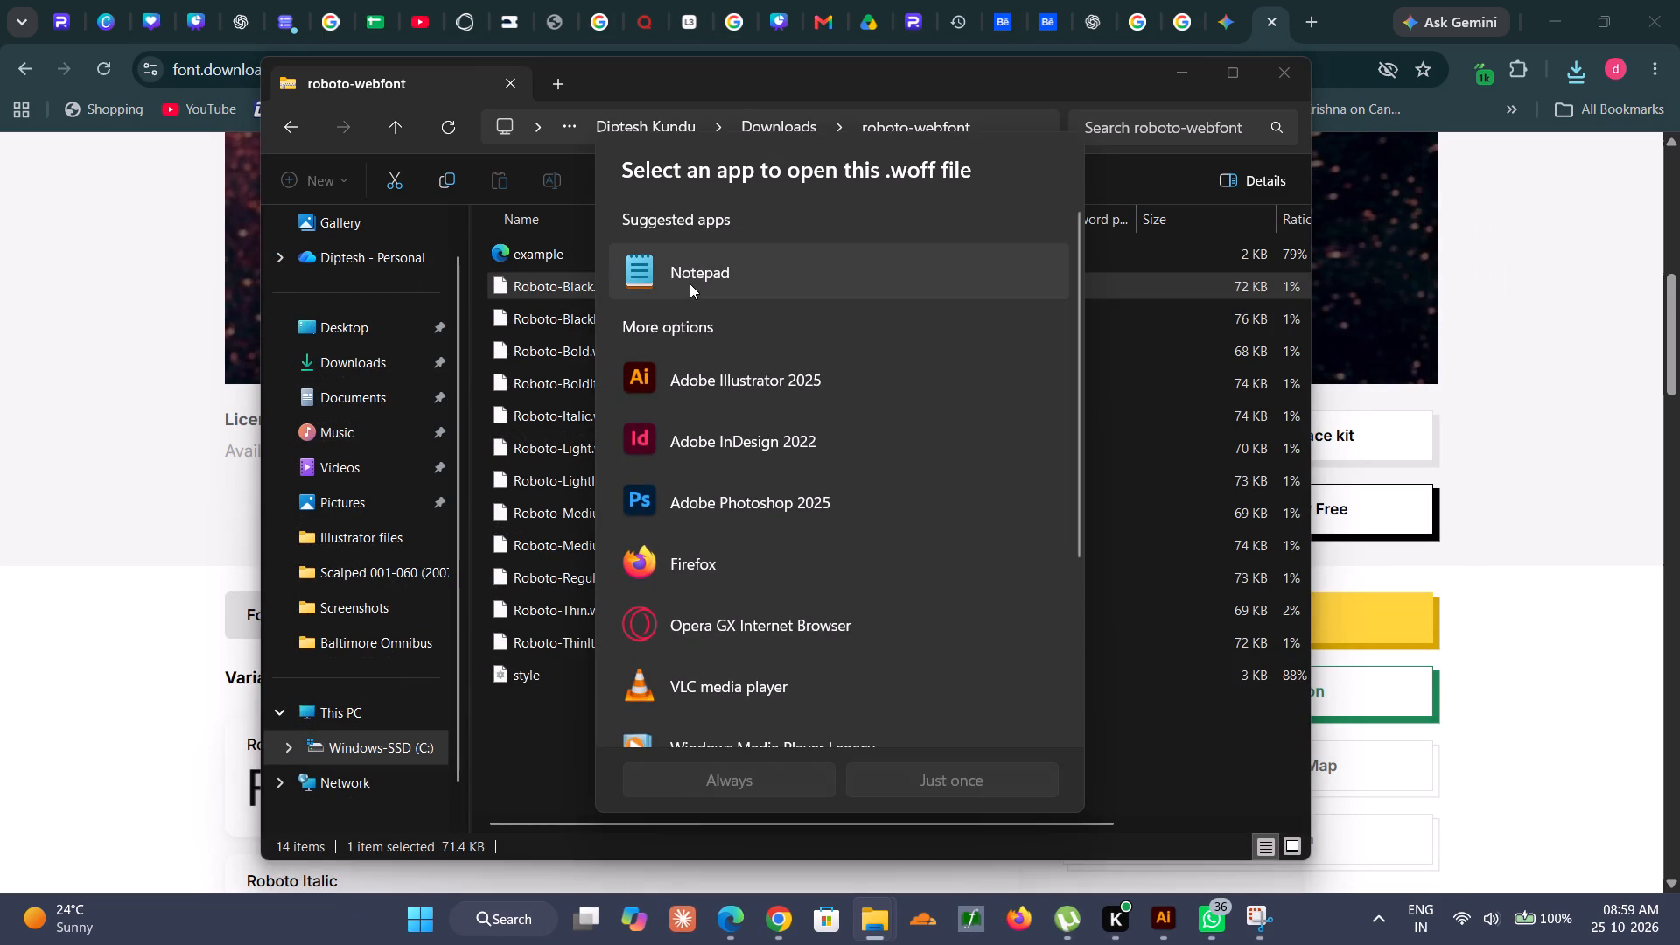
{"action": "left_click", "coordinate": [689, 283]}
{"action": "left_click", "coordinate": [926, 782]}
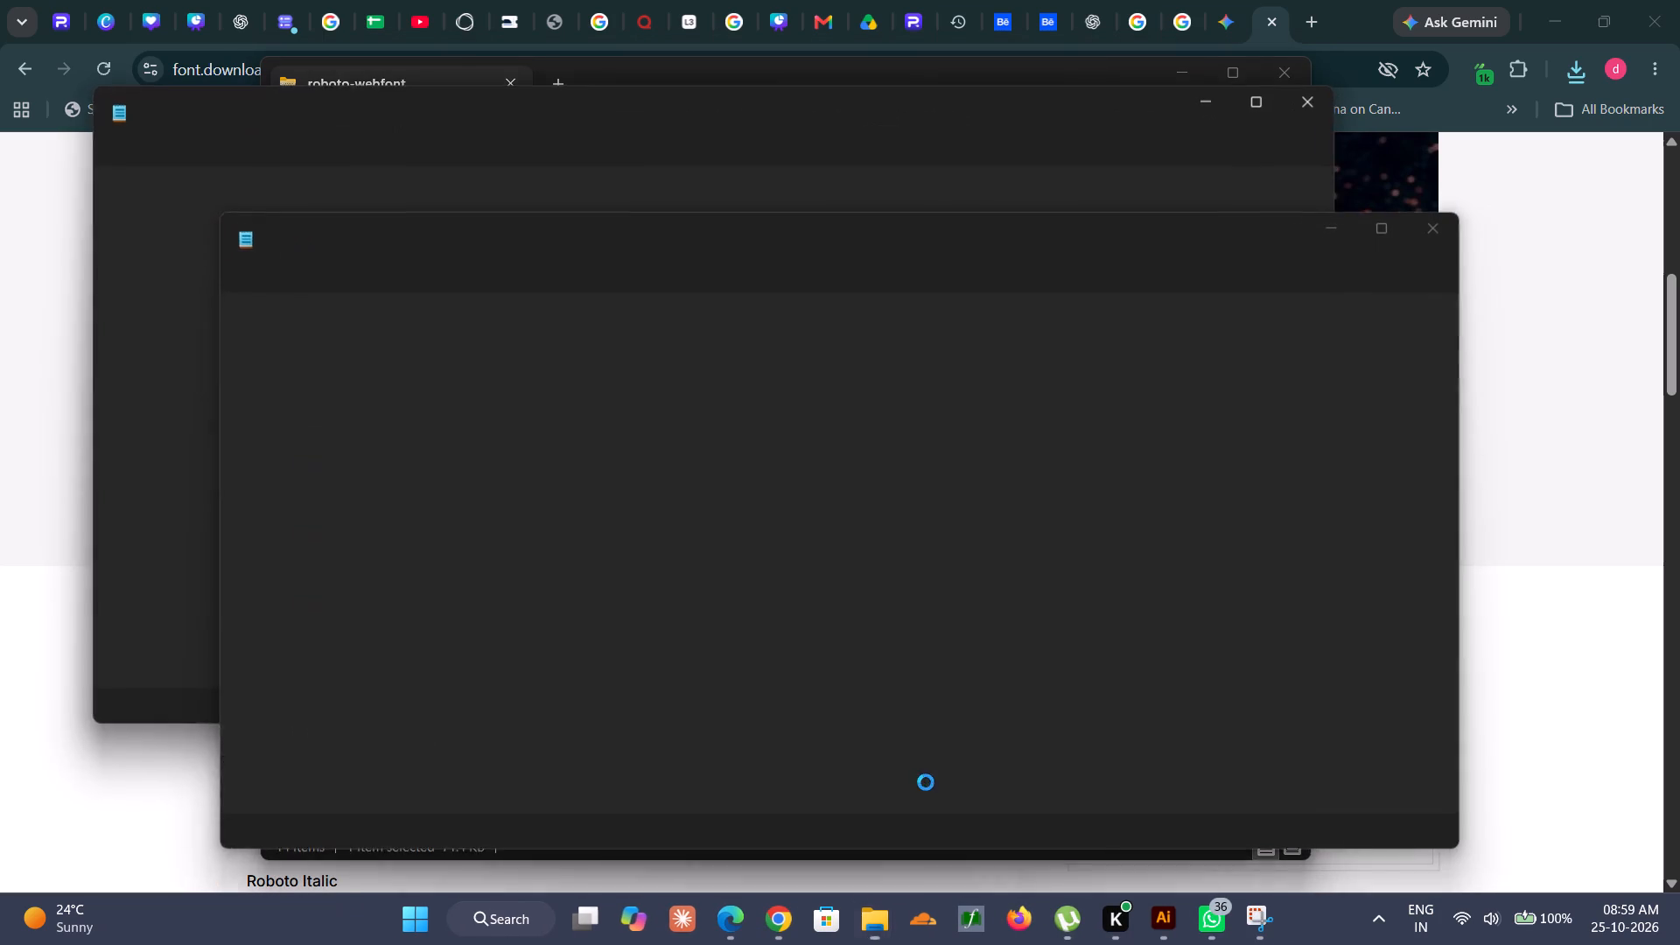
{"action": "scroll", "coordinate": [831, 481], "scroll_direction": "down", "scroll_amount": 5}
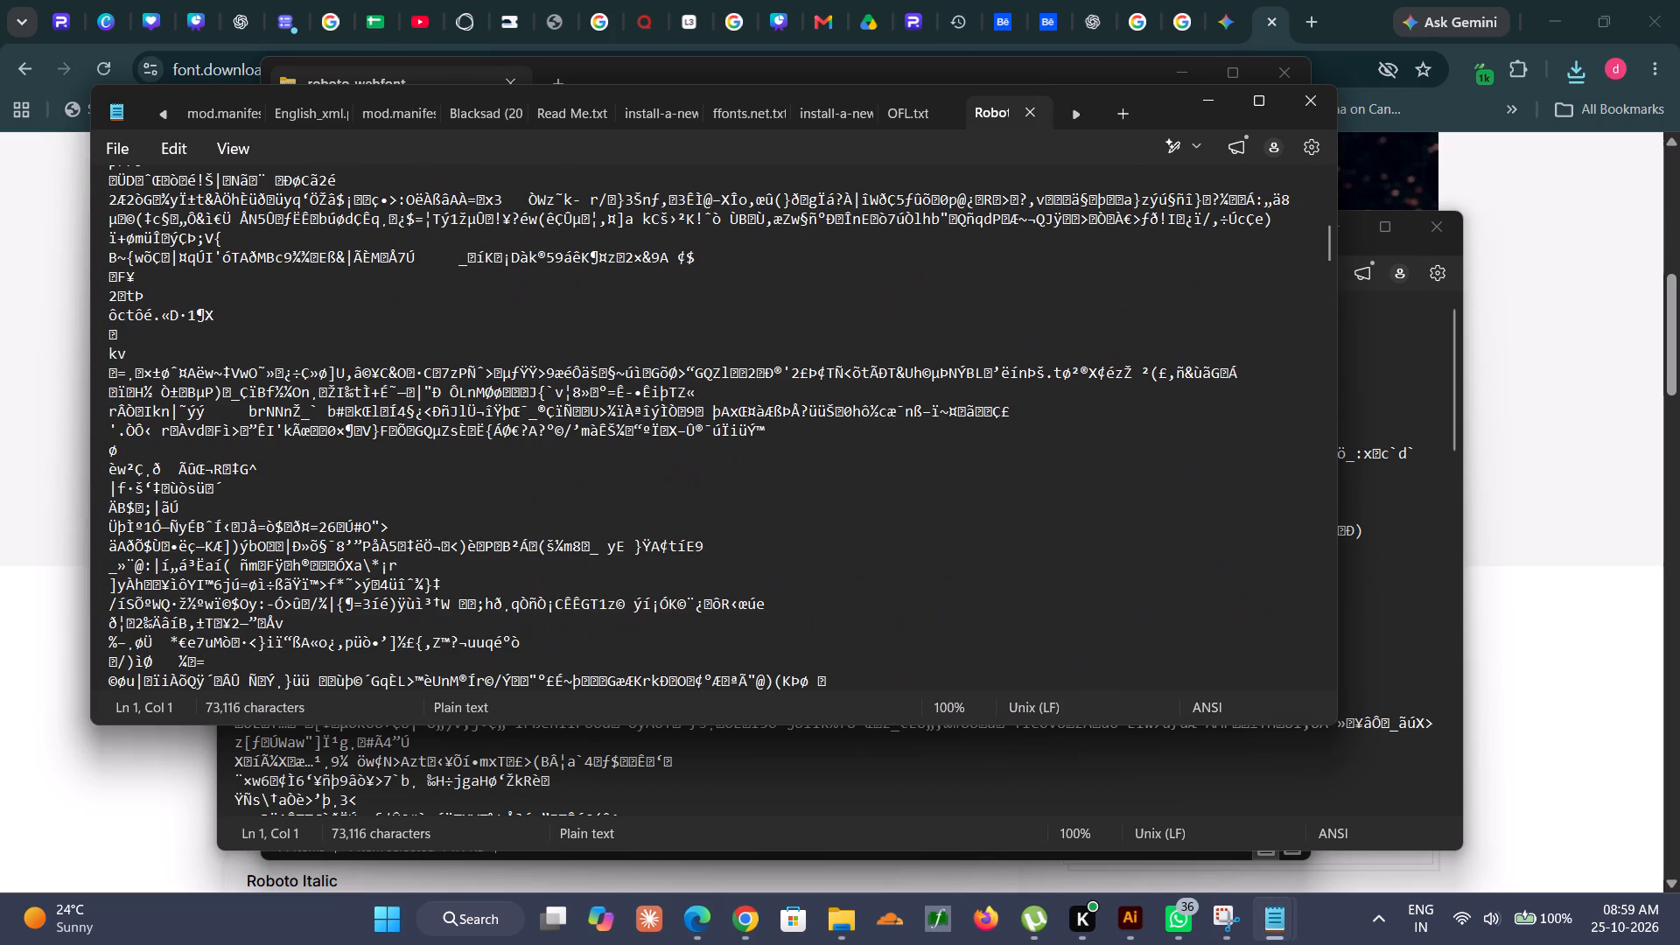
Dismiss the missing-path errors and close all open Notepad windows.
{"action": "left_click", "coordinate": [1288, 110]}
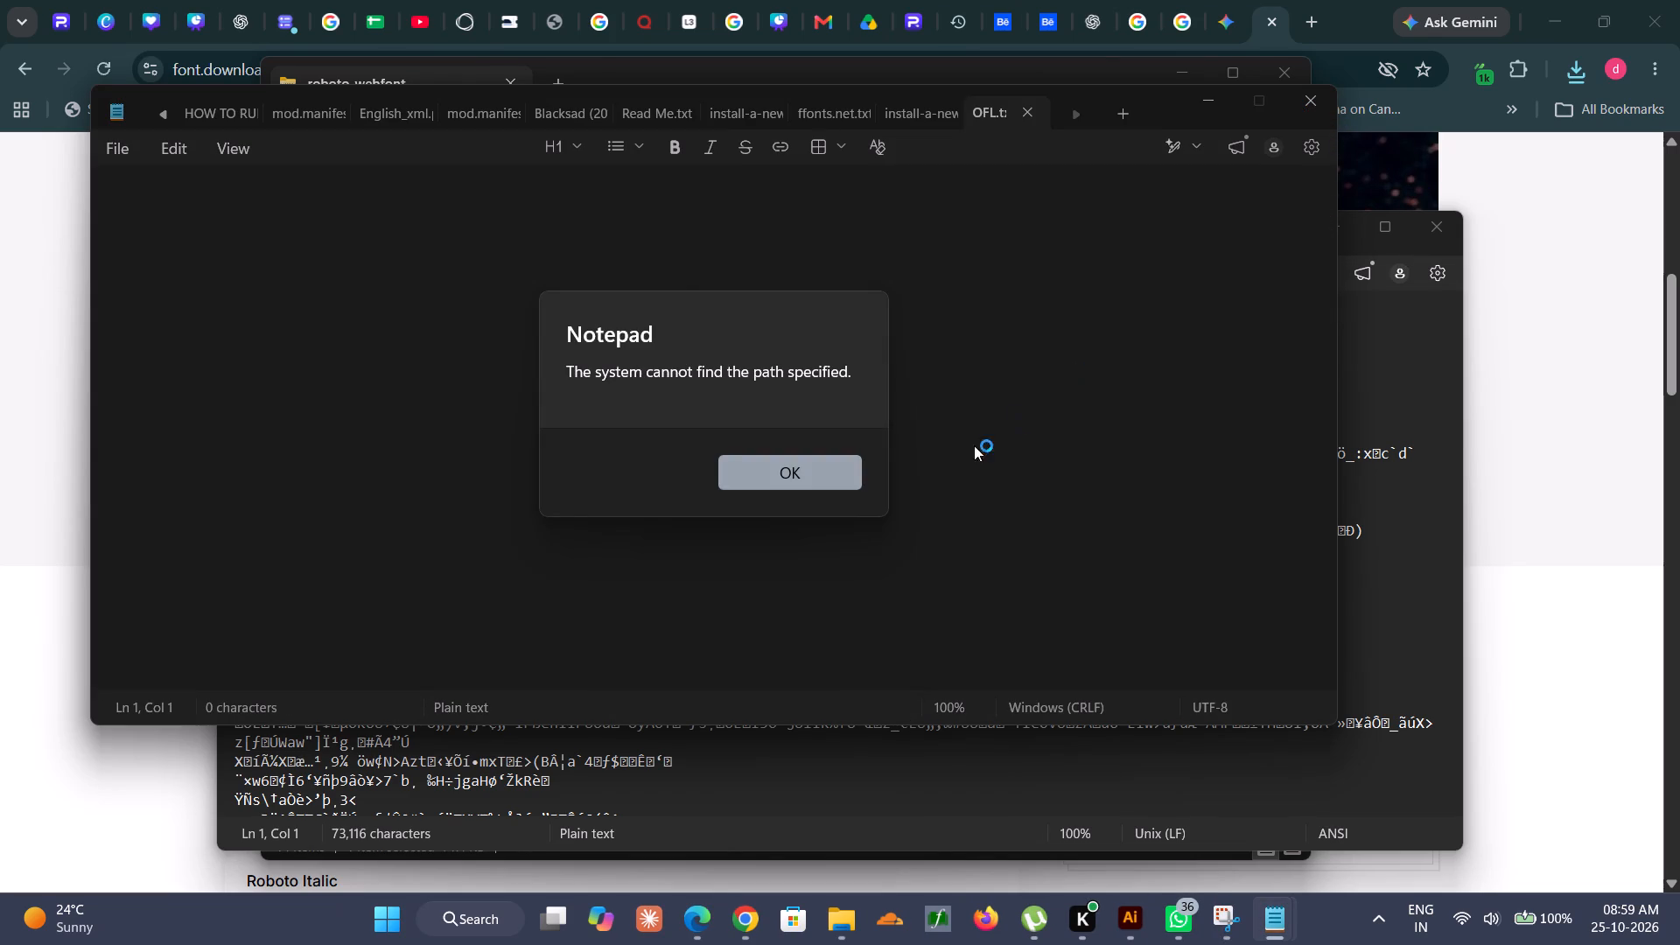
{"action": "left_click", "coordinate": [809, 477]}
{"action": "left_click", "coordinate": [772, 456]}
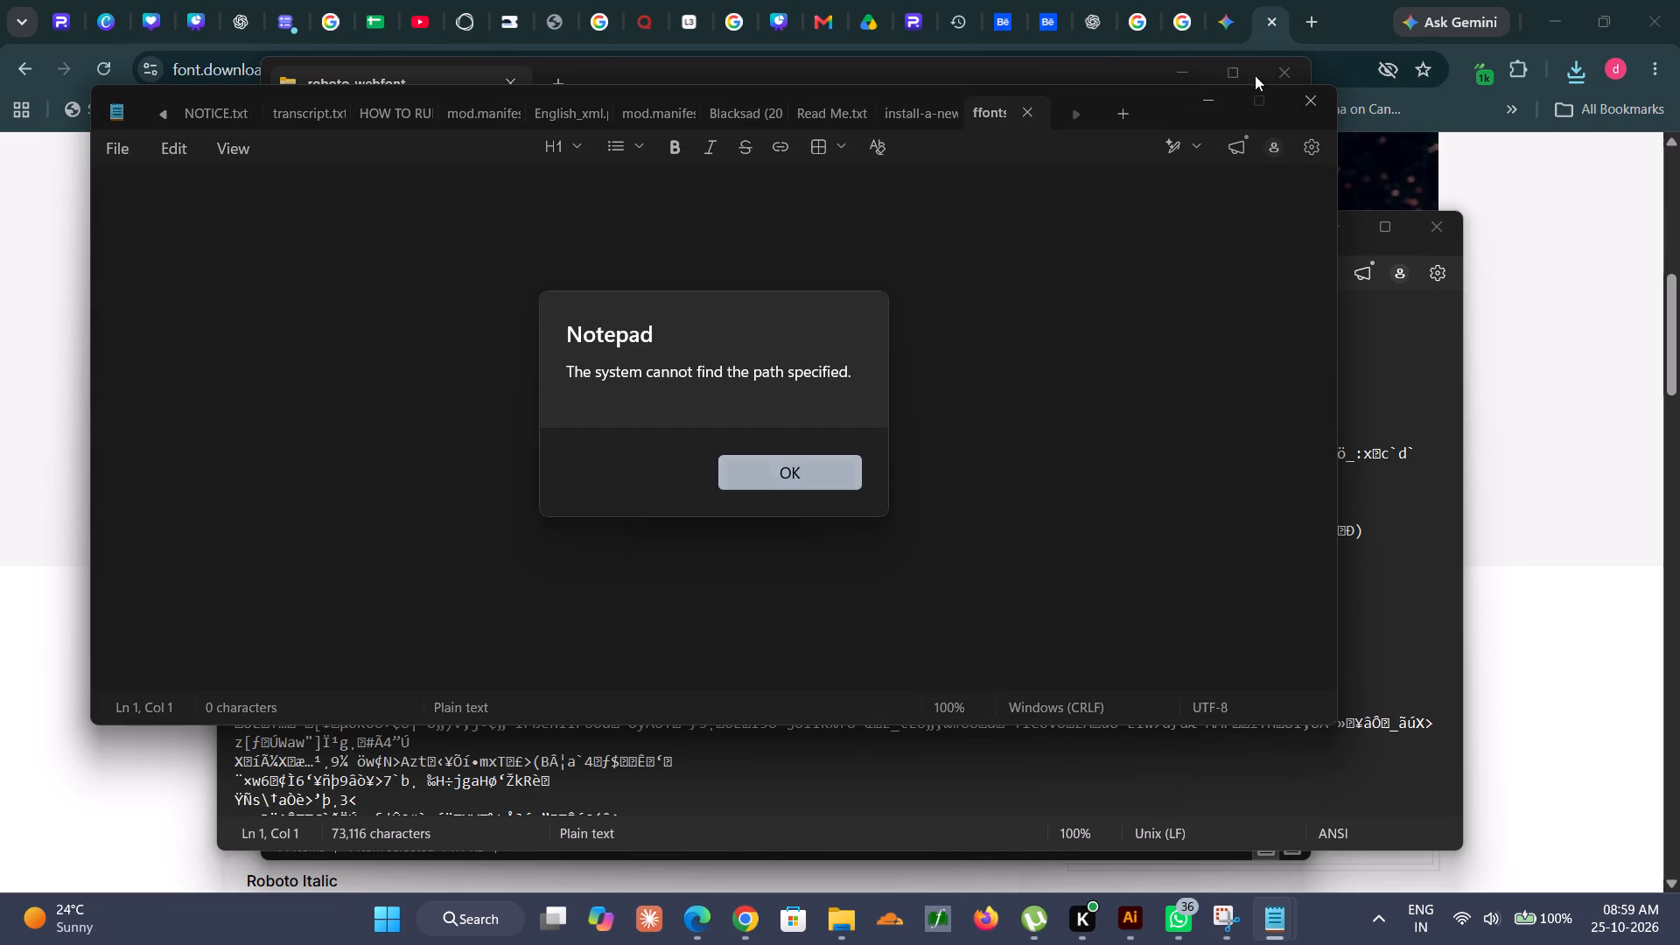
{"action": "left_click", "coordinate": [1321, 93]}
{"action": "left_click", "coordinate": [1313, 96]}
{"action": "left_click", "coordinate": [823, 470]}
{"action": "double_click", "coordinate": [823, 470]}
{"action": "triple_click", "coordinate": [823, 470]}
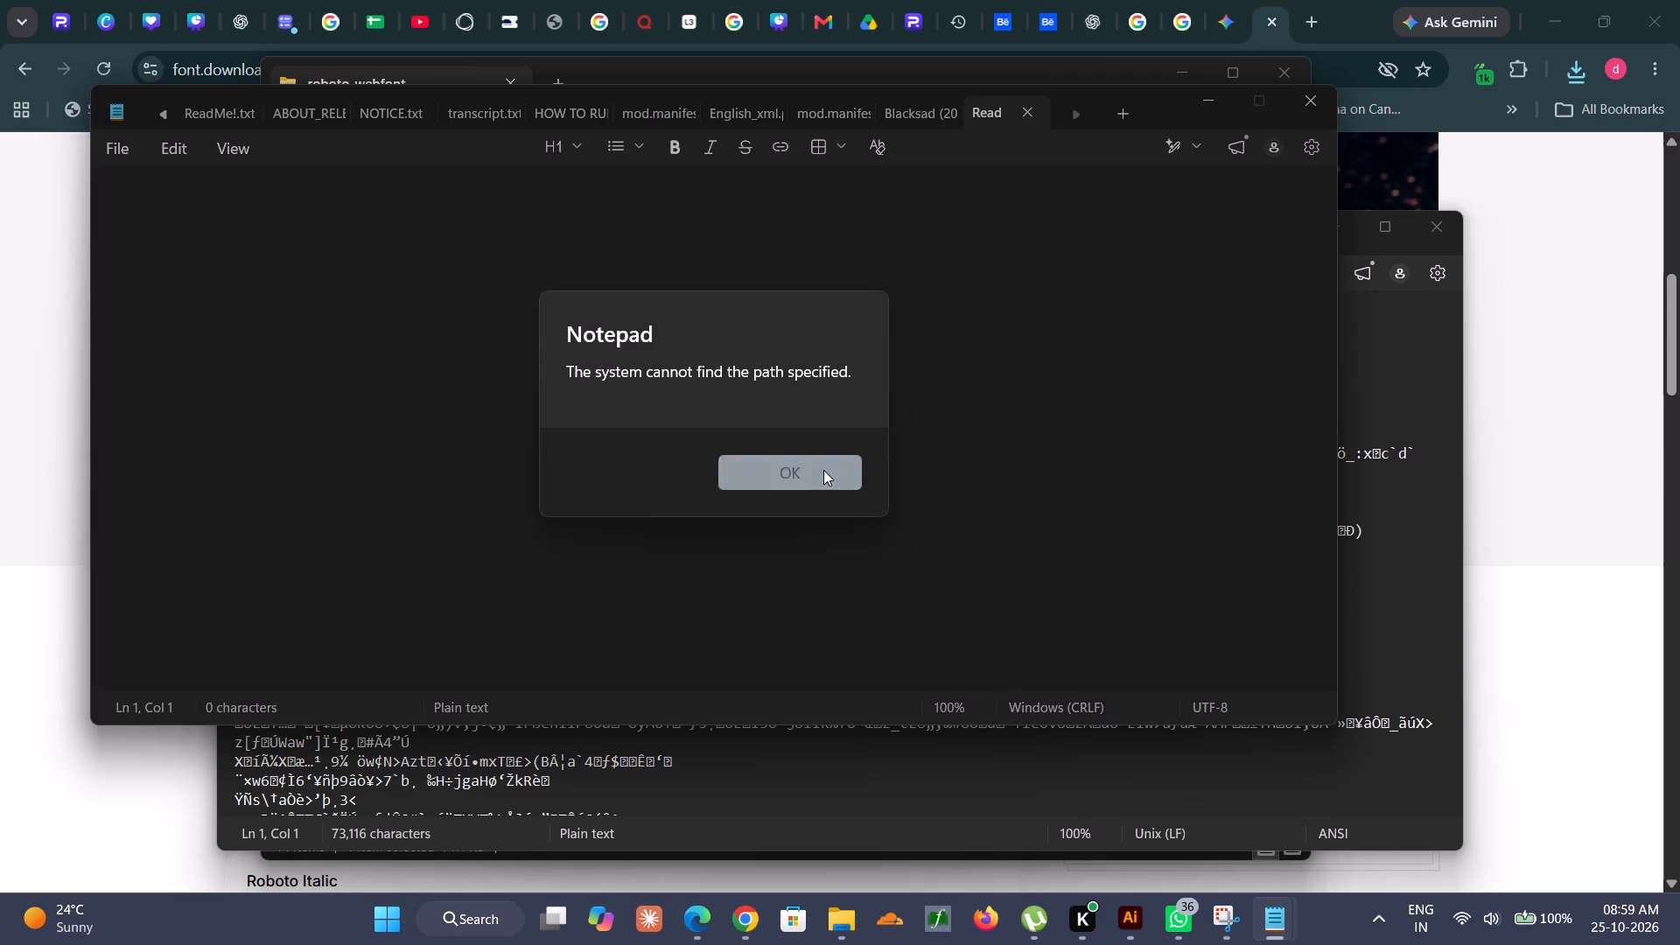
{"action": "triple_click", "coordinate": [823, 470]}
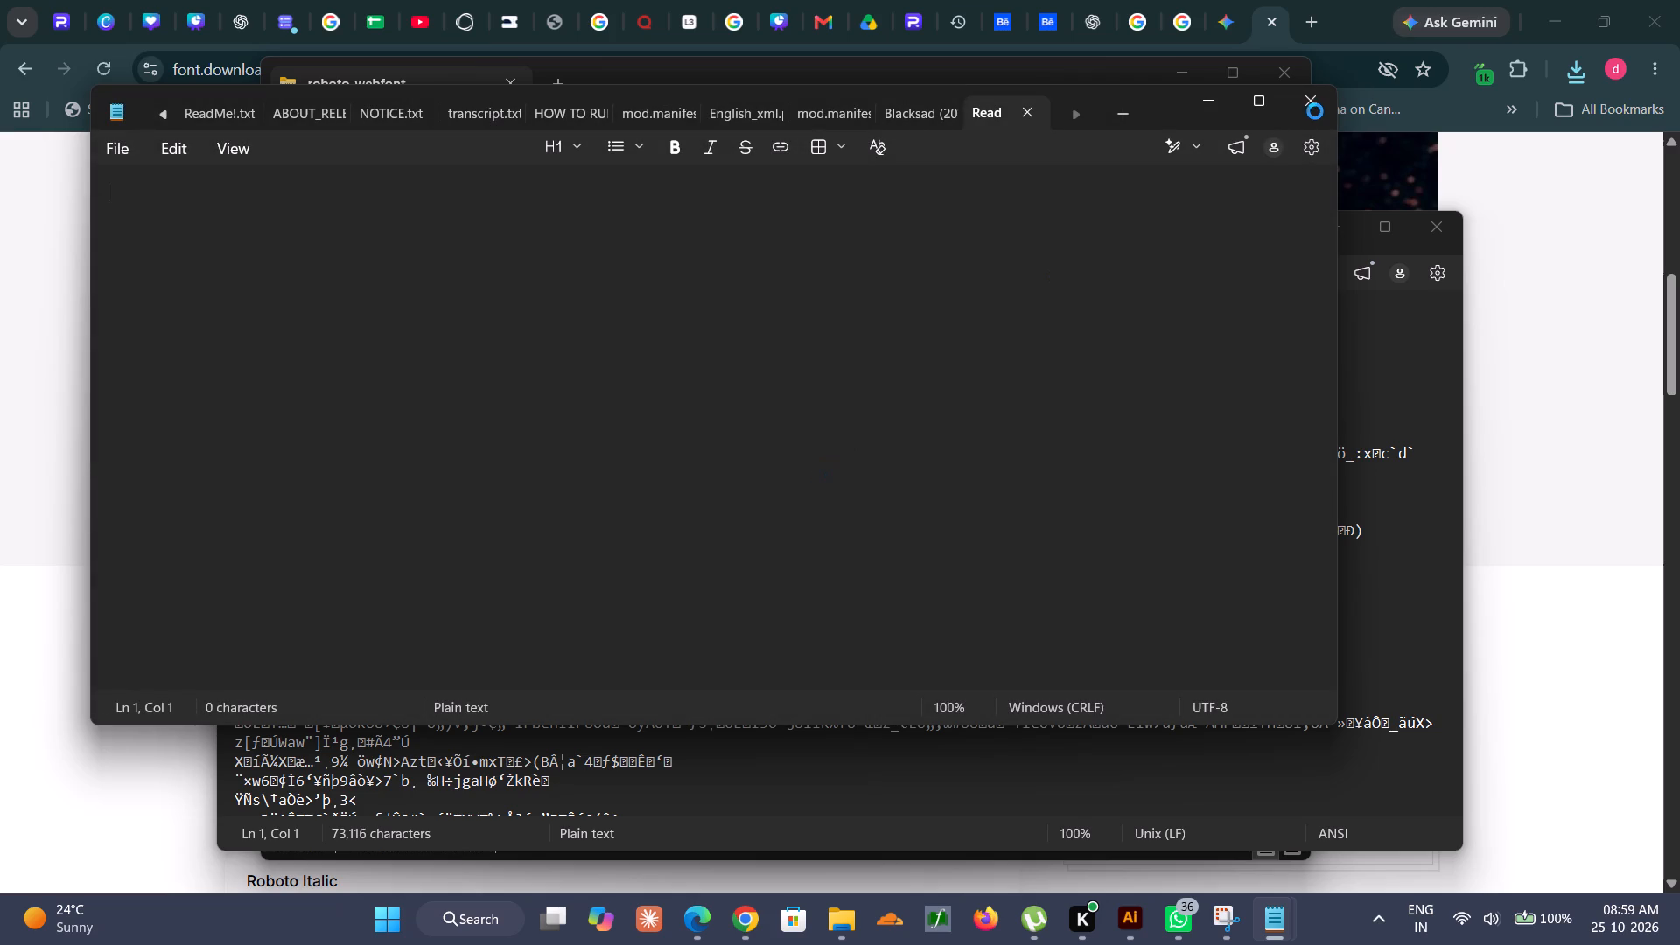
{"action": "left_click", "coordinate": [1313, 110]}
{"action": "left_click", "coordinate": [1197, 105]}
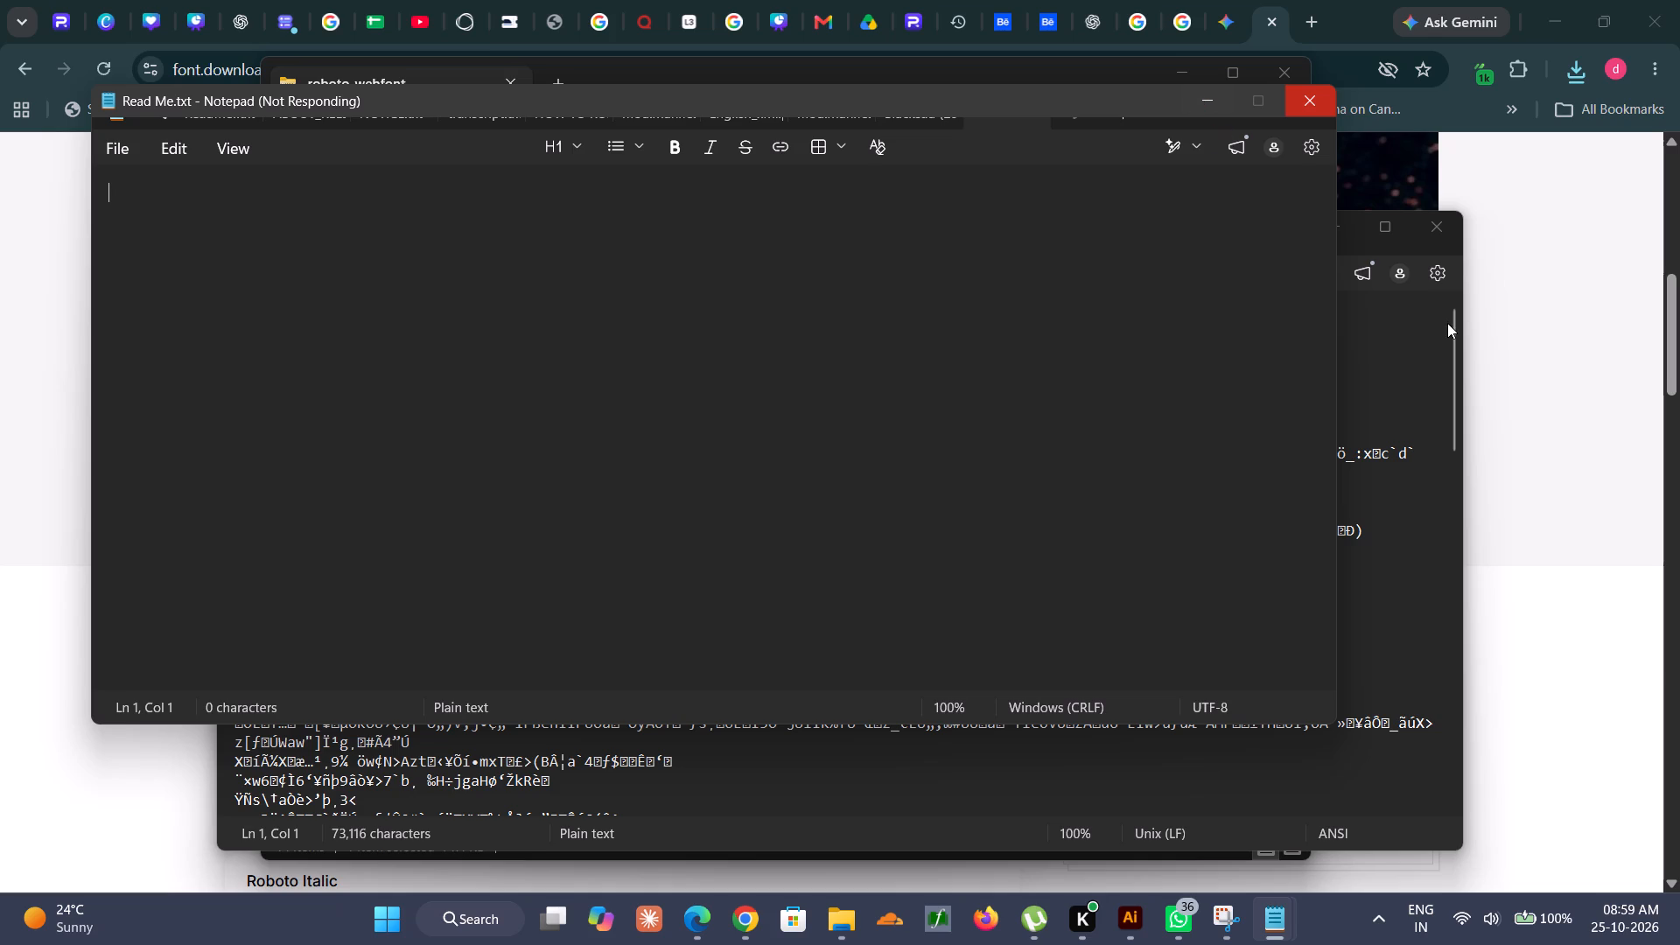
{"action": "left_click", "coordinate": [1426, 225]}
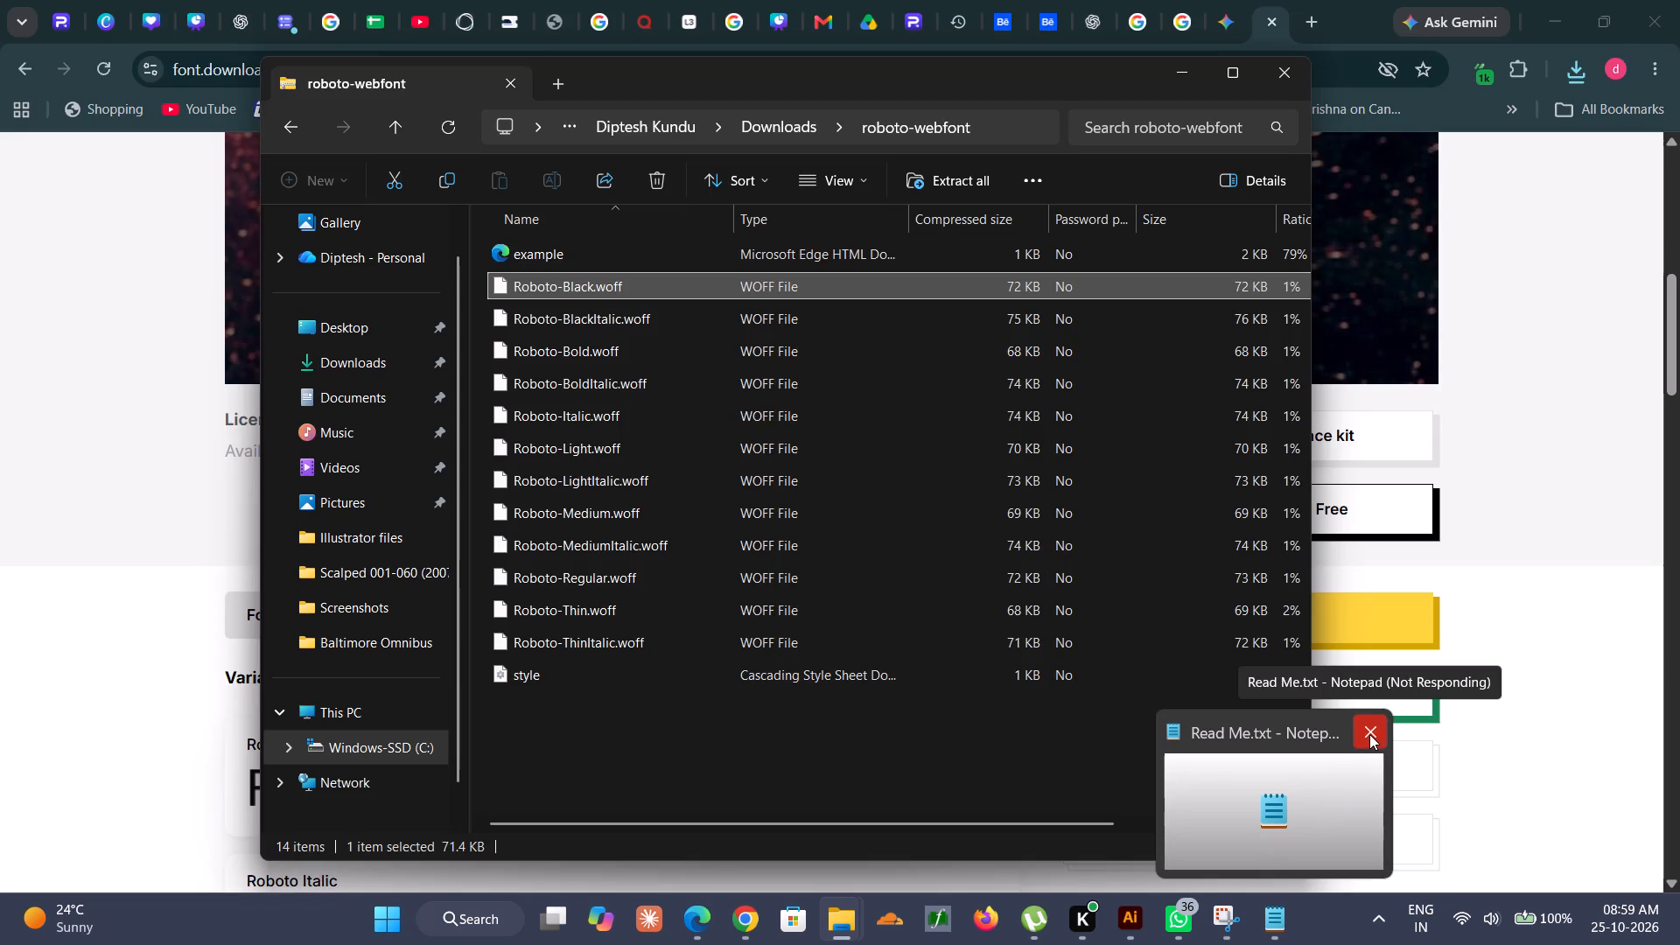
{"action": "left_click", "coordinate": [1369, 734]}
Open Task Manager to check the Notepad process, and return to the Roboto page in Chrome.
{"action": "left_click", "coordinate": [1546, 686]}
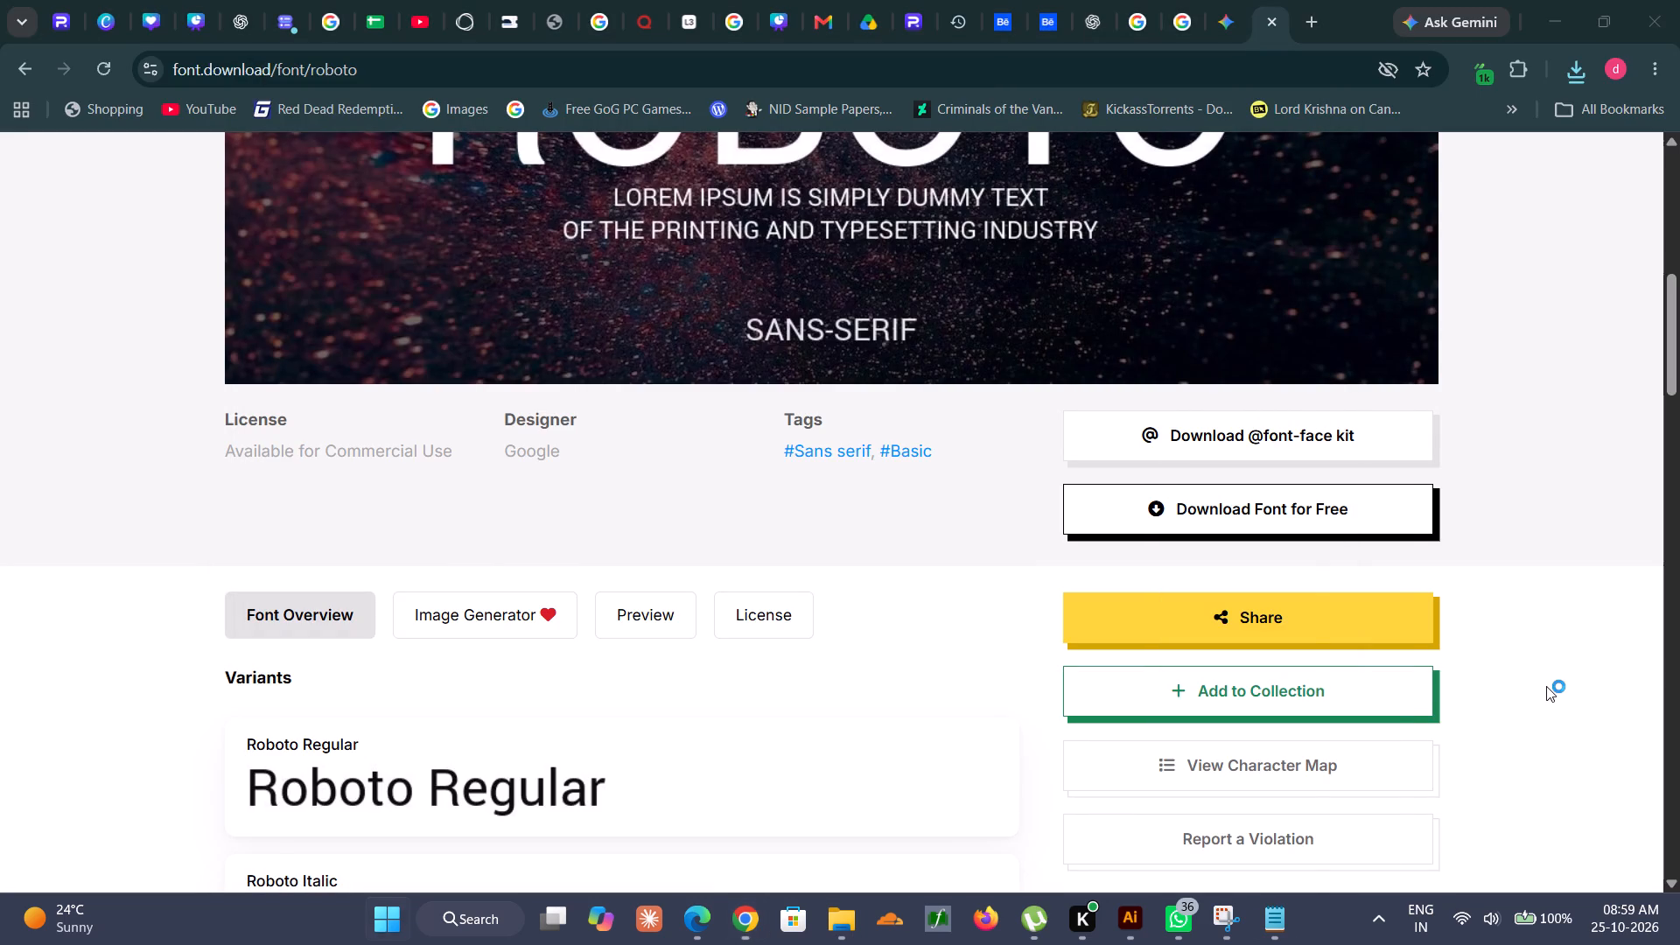
{"action": "left_click", "coordinate": [1546, 686]}
{"action": "type", "text": "tas"}
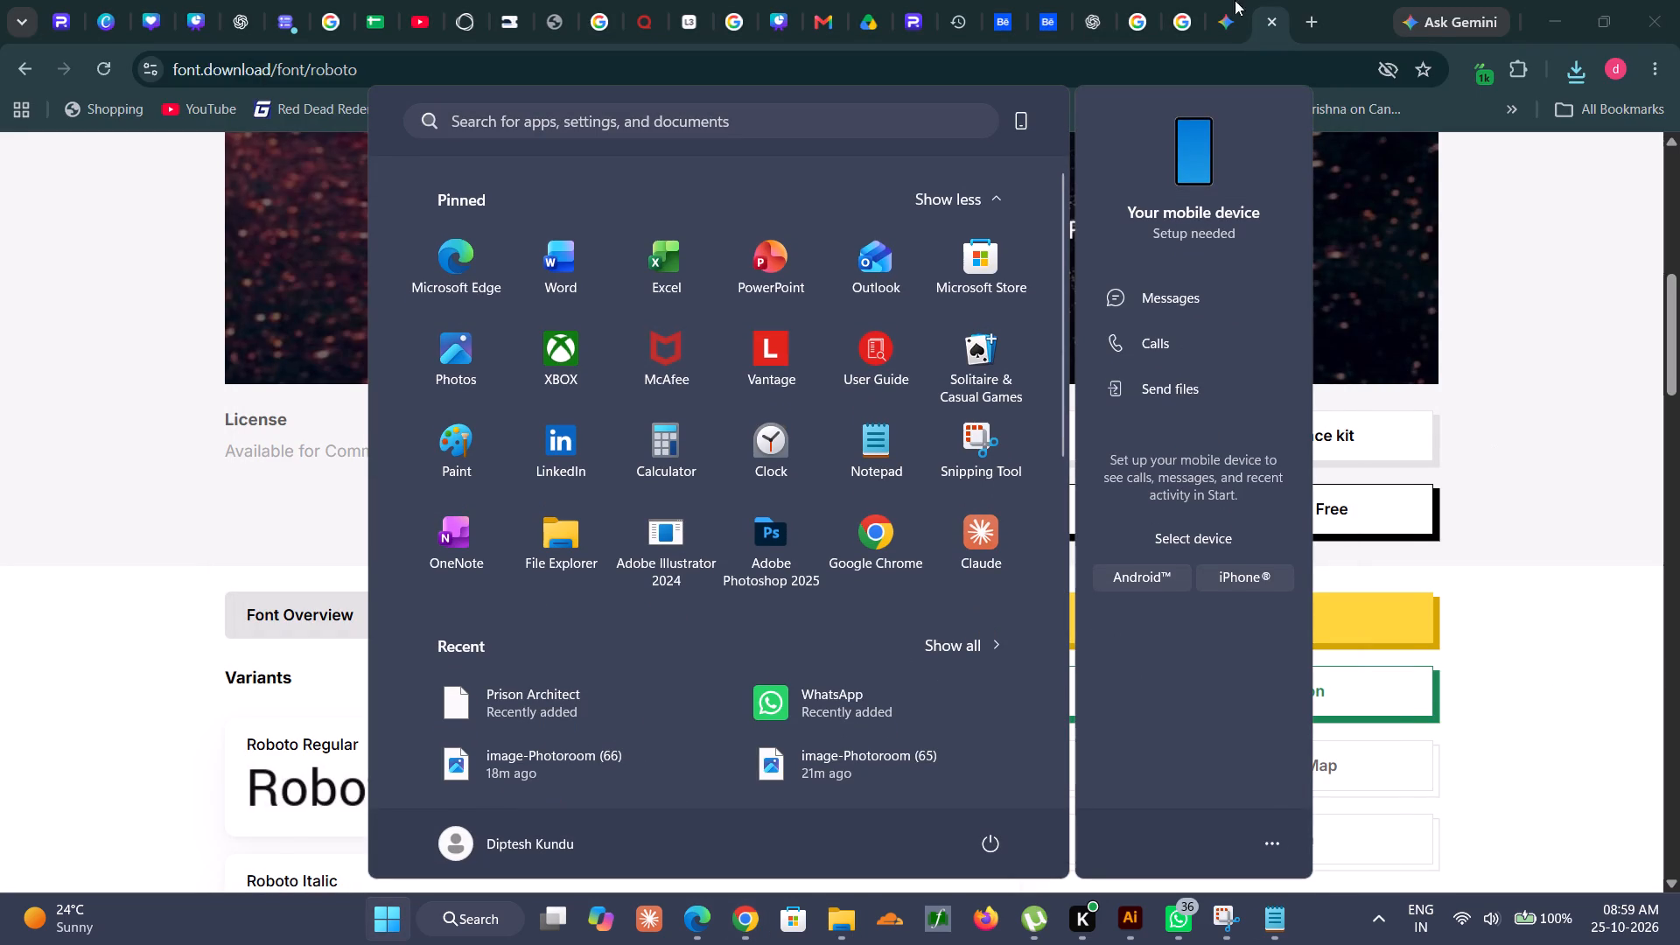
{"action": "left_click", "coordinate": [857, 123]}
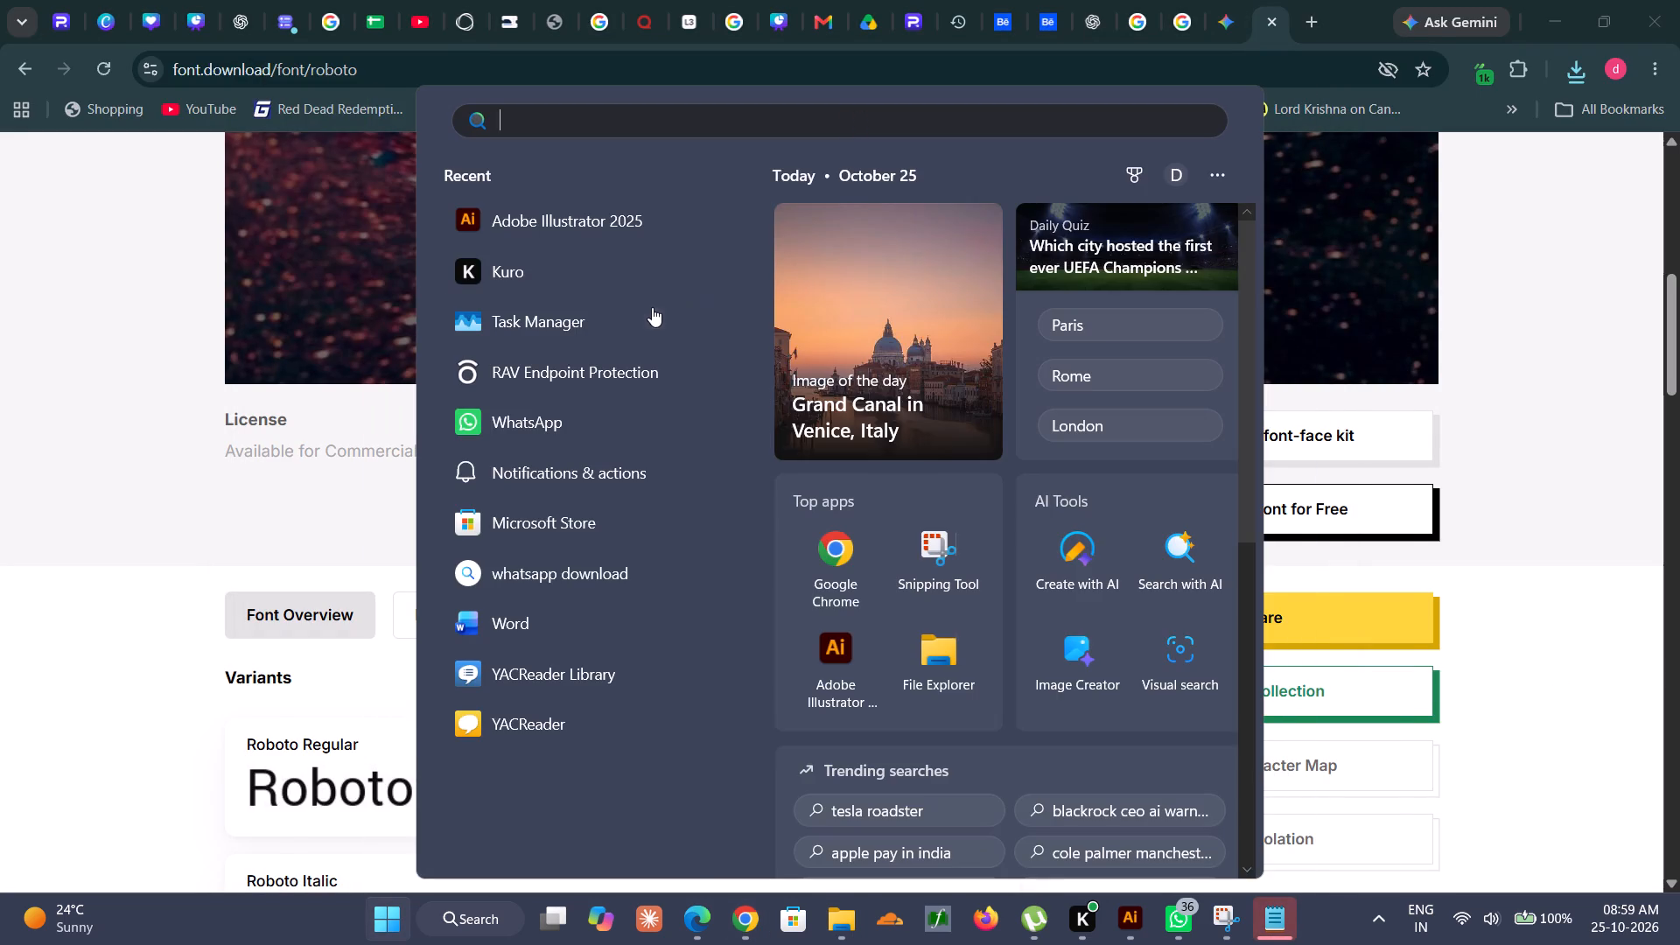
{"action": "left_click", "coordinate": [648, 311]}
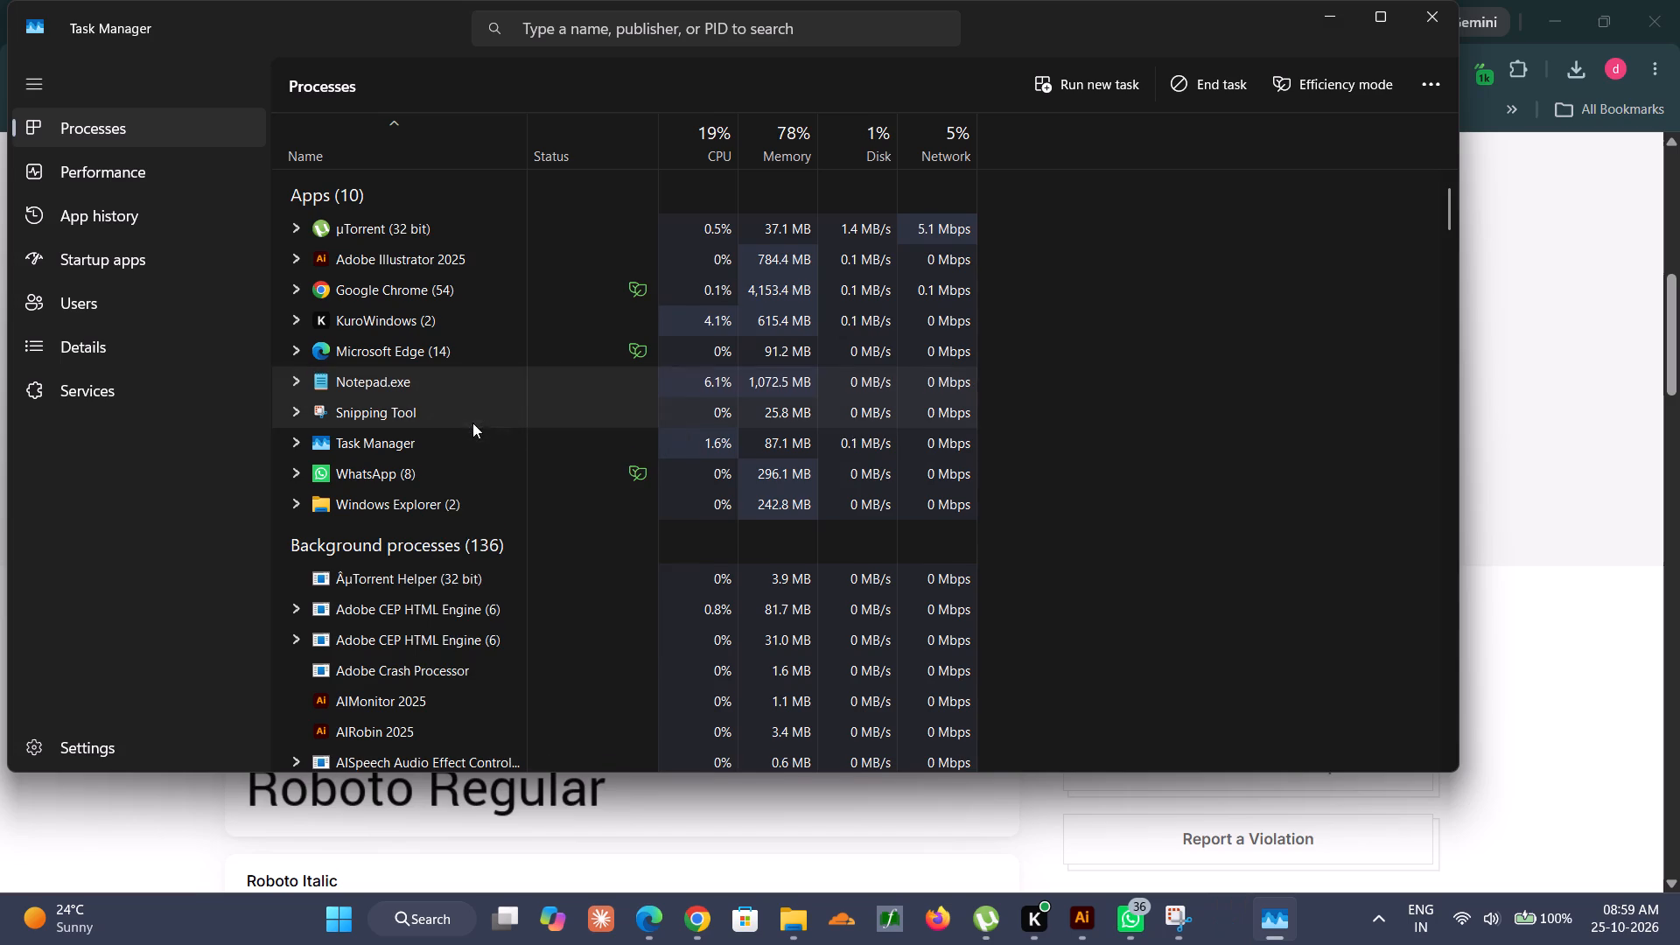
{"action": "left_click", "coordinate": [1539, 381]}
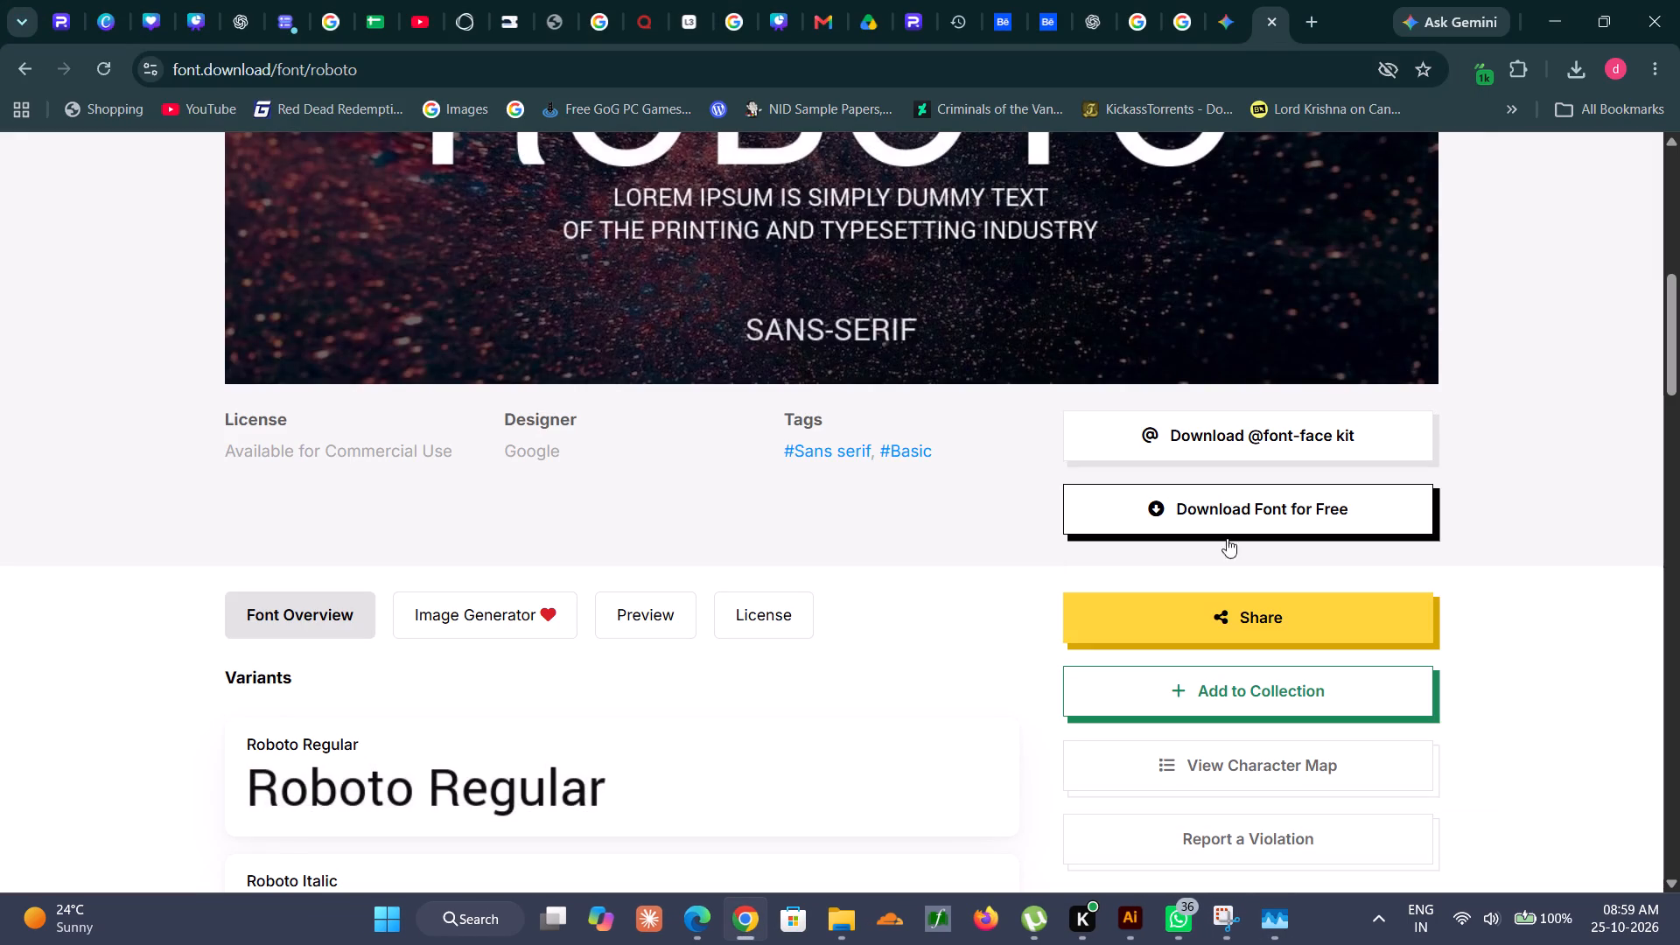
Download the free Roboto font from font.download and open the roboto archive in the Downloads folder.
{"action": "left_click", "coordinate": [1243, 514]}
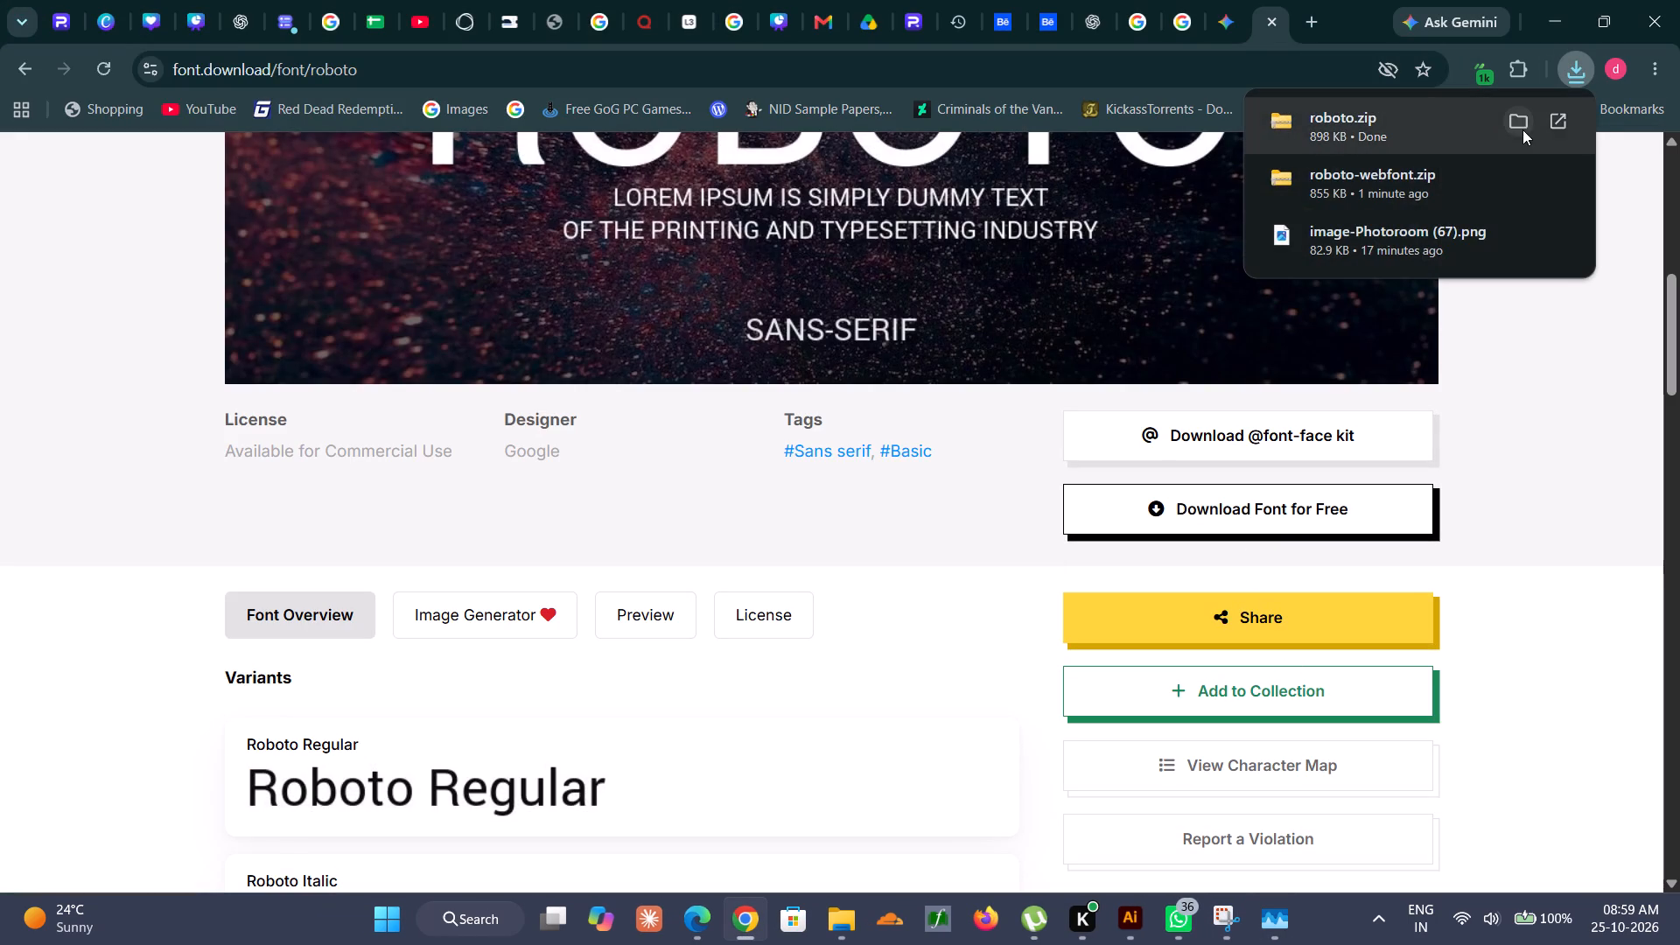
{"action": "left_click", "coordinate": [1517, 123]}
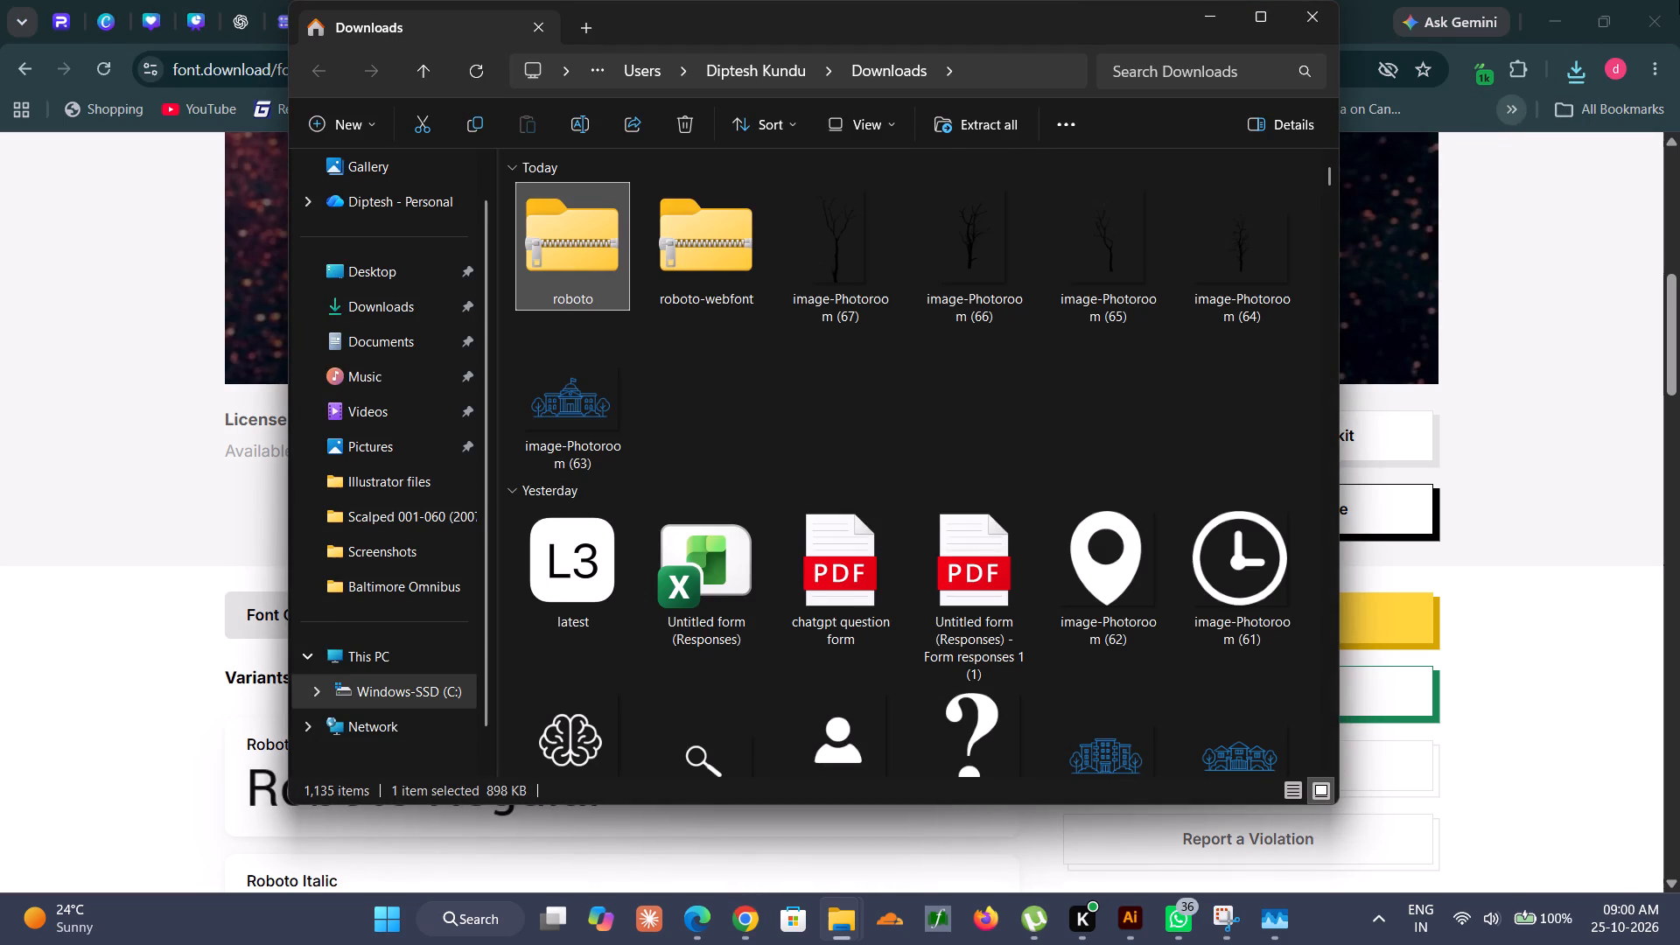
{"action": "double_click", "coordinate": [580, 234]}
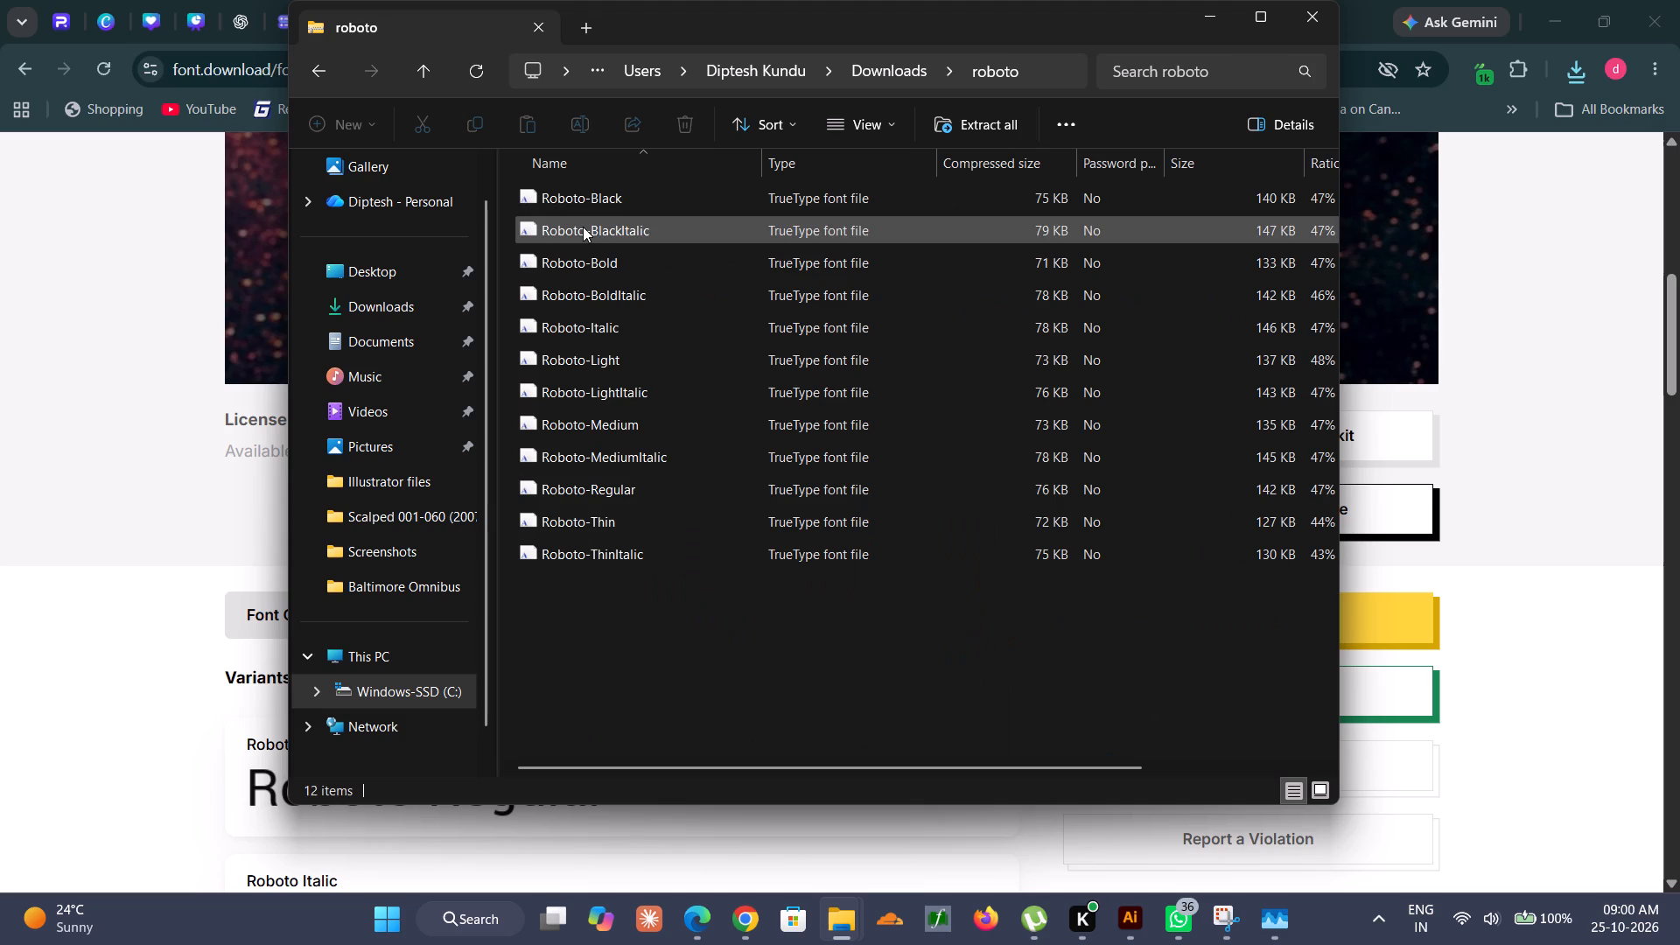
Install the Roboto Black and Roboto Black Italic fonts from the roboto archive, closing each font preview.
{"action": "double_click", "coordinate": [626, 203]}
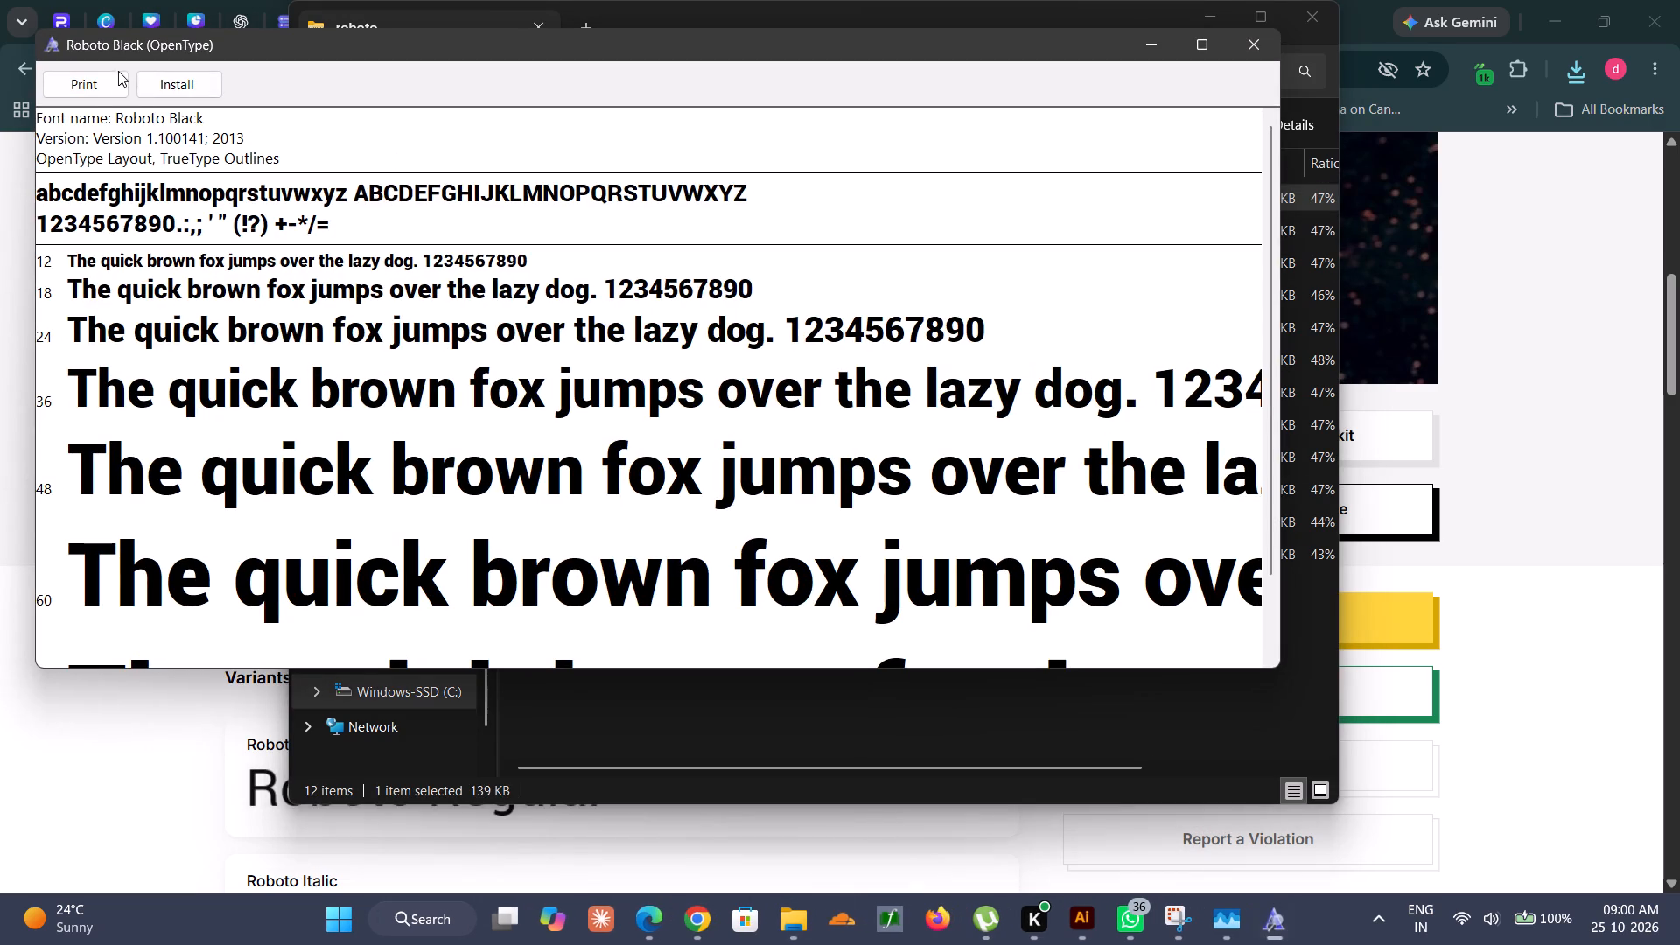
{"action": "left_click", "coordinate": [158, 90]}
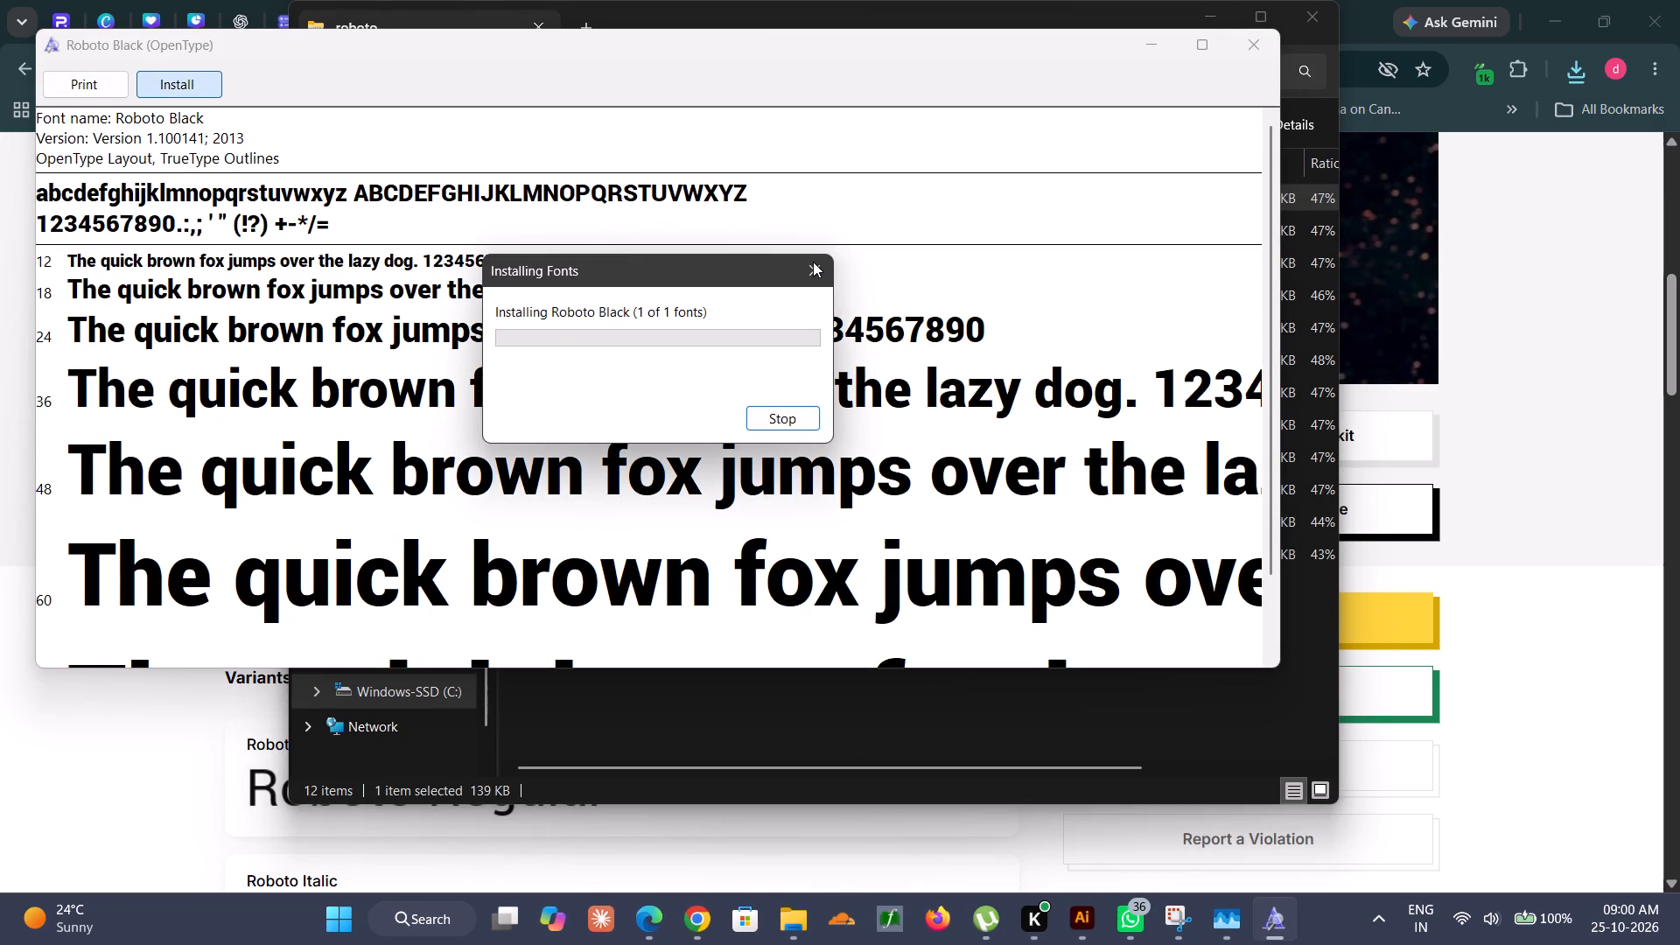
{"action": "left_click", "coordinate": [1248, 44]}
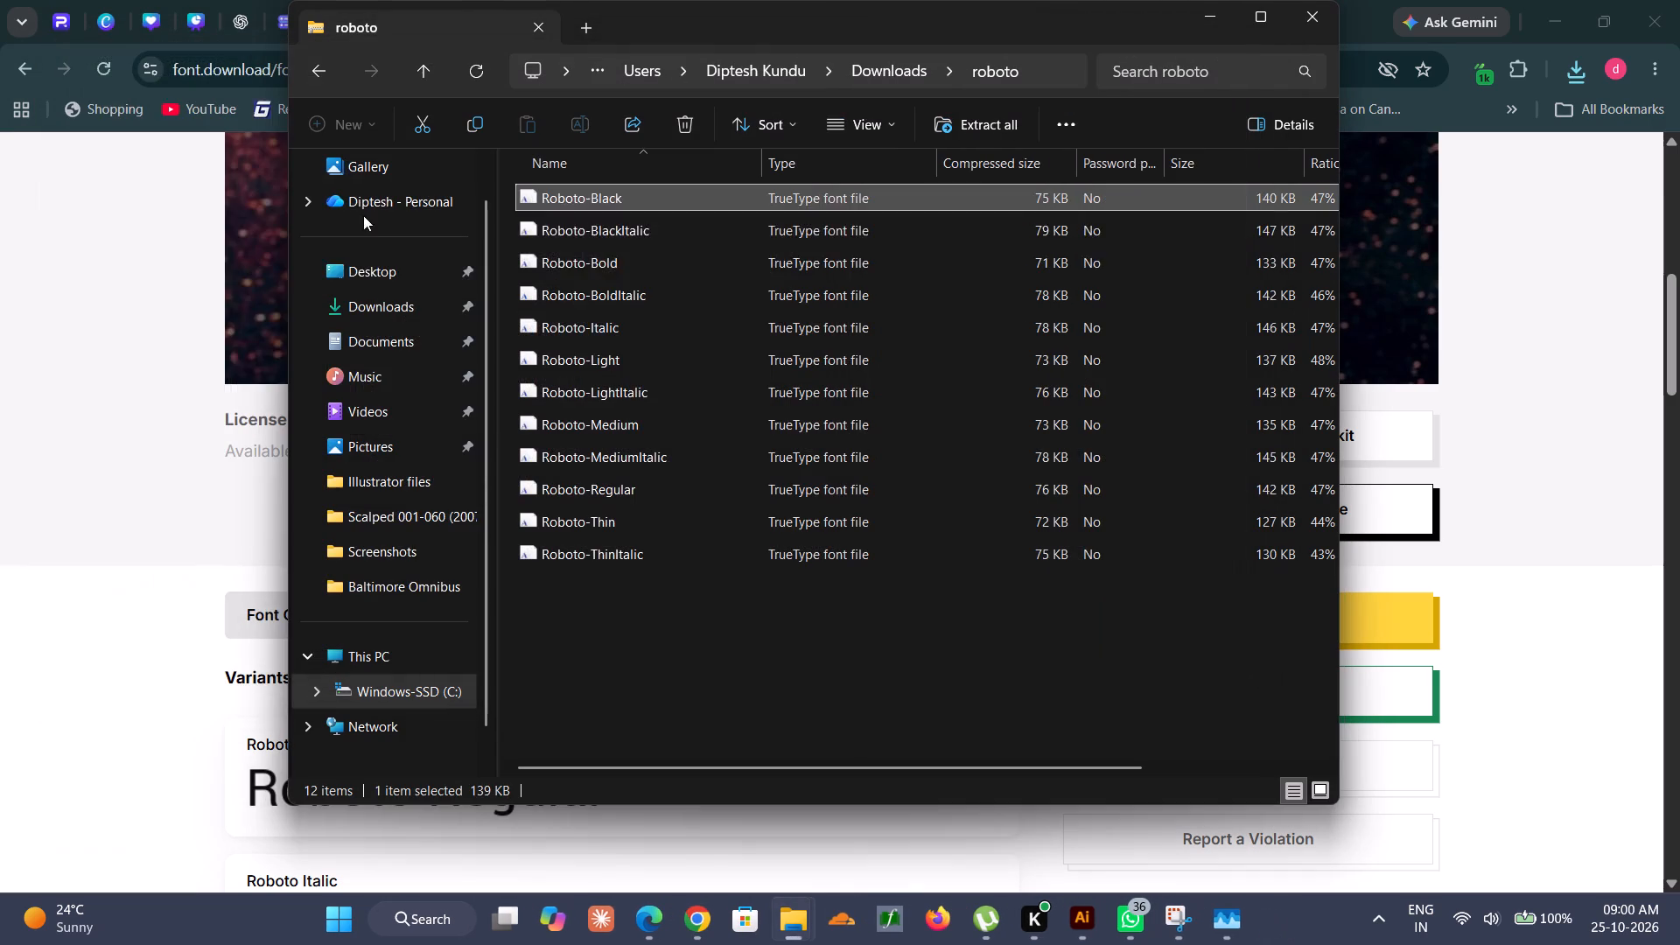
{"action": "double_click", "coordinate": [587, 227]}
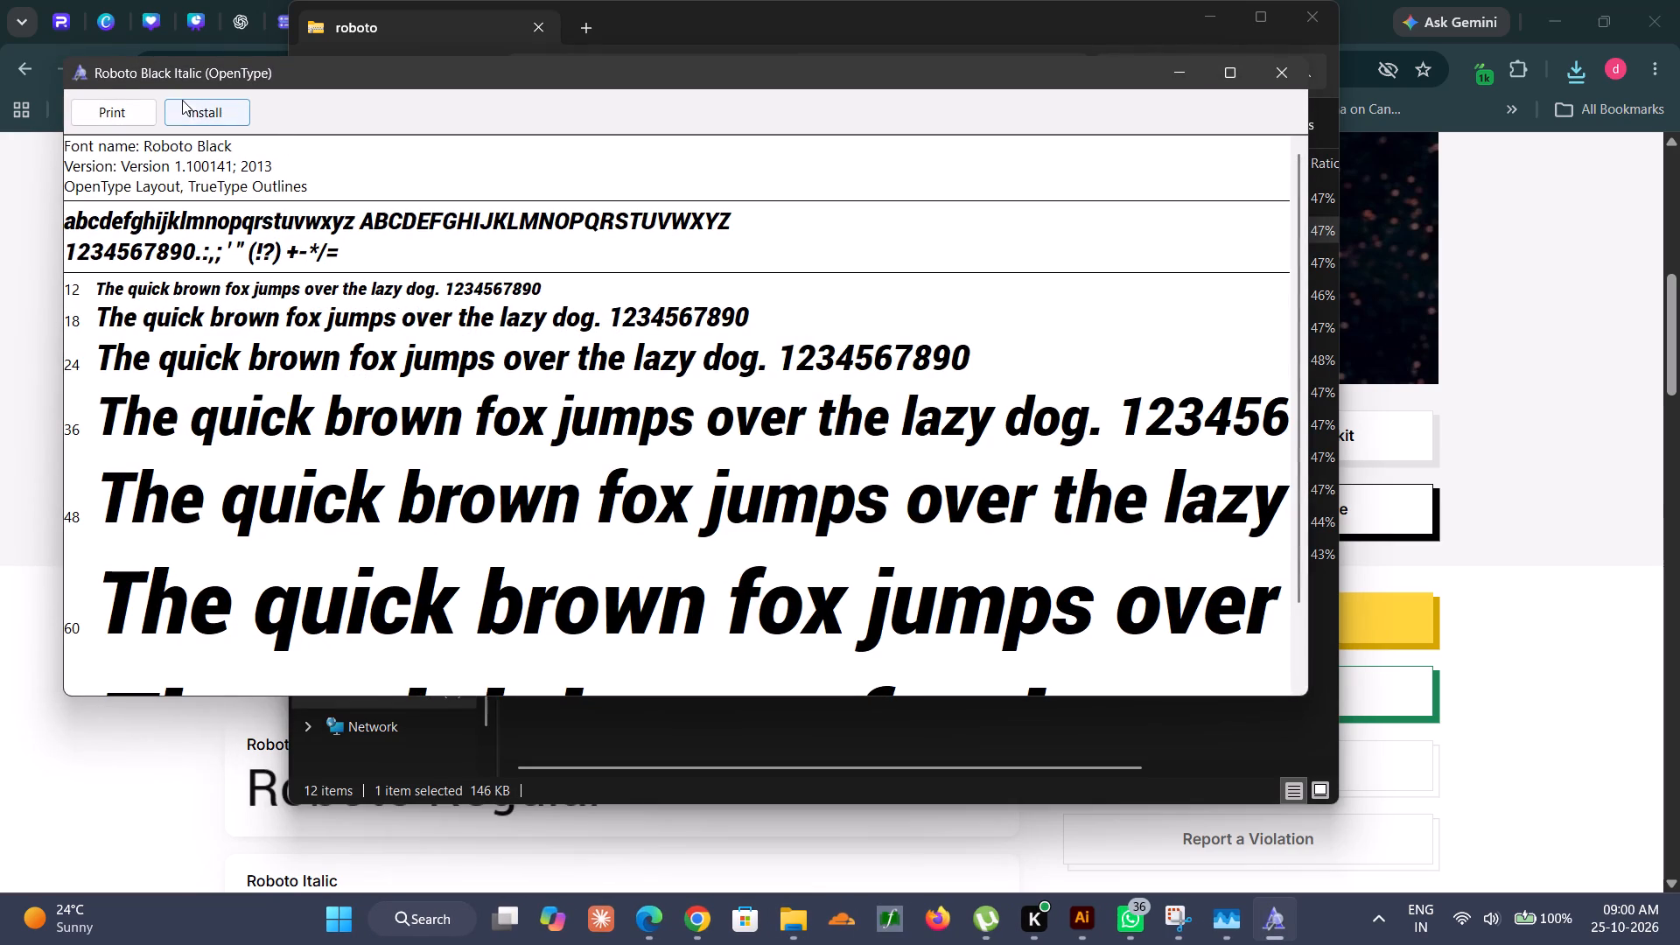
{"action": "left_click", "coordinate": [182, 100]}
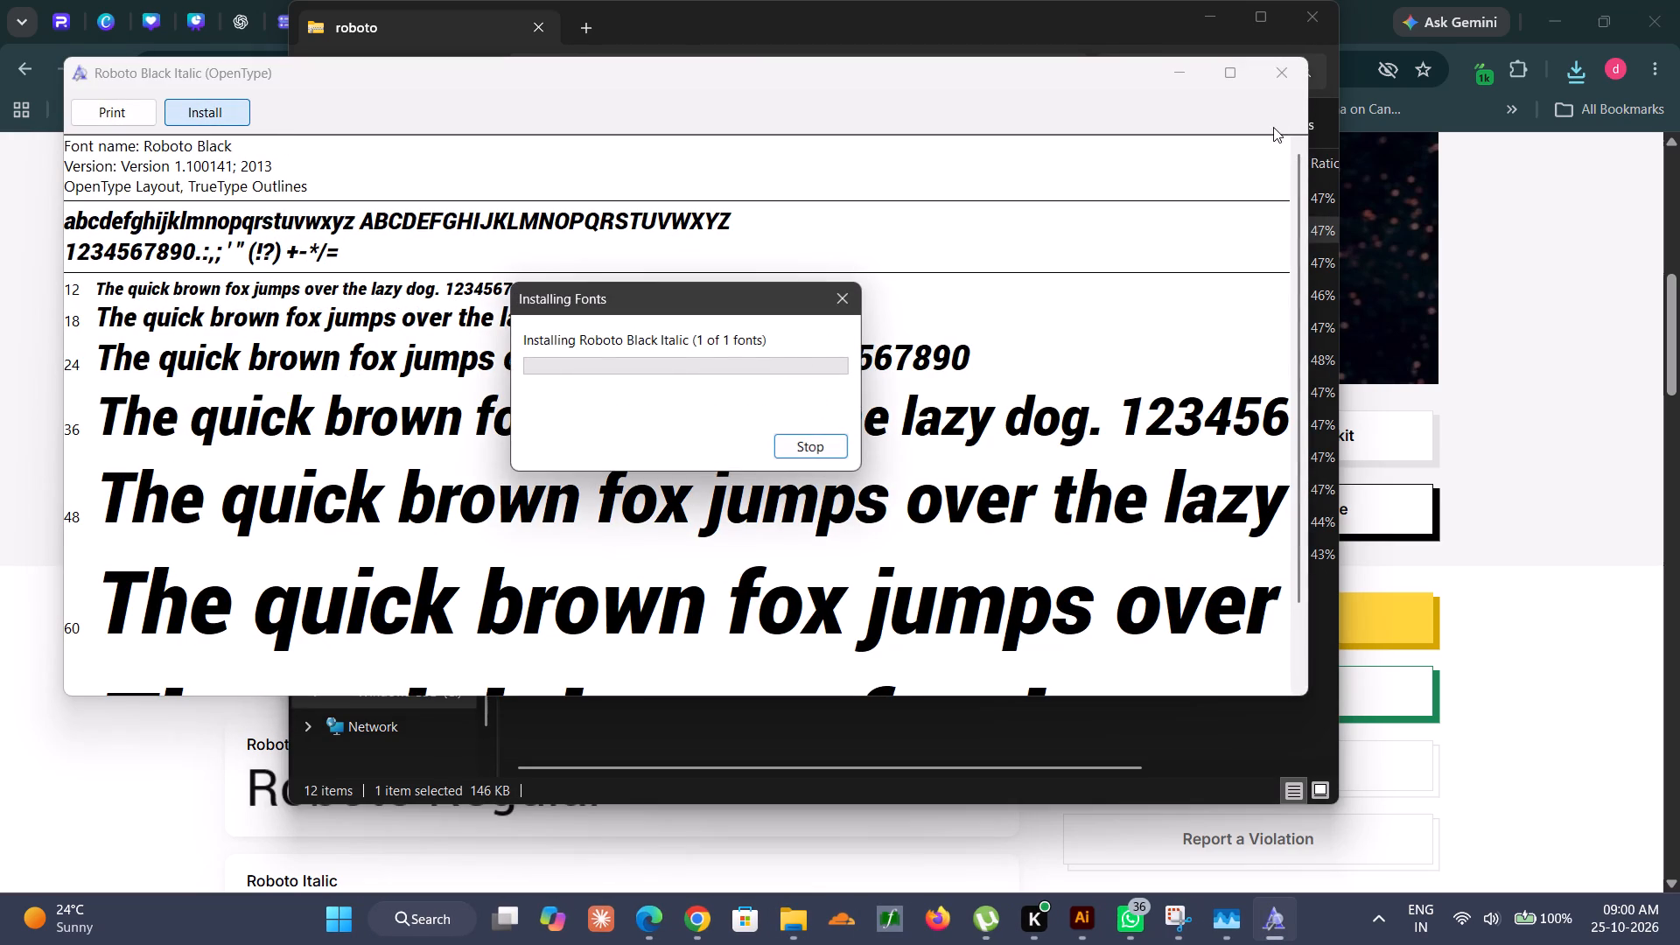
{"action": "left_click", "coordinate": [1301, 71]}
Install the Roboto Bold and Roboto Bold Italic fonts from the archive and close their previews.
{"action": "double_click", "coordinate": [623, 269]}
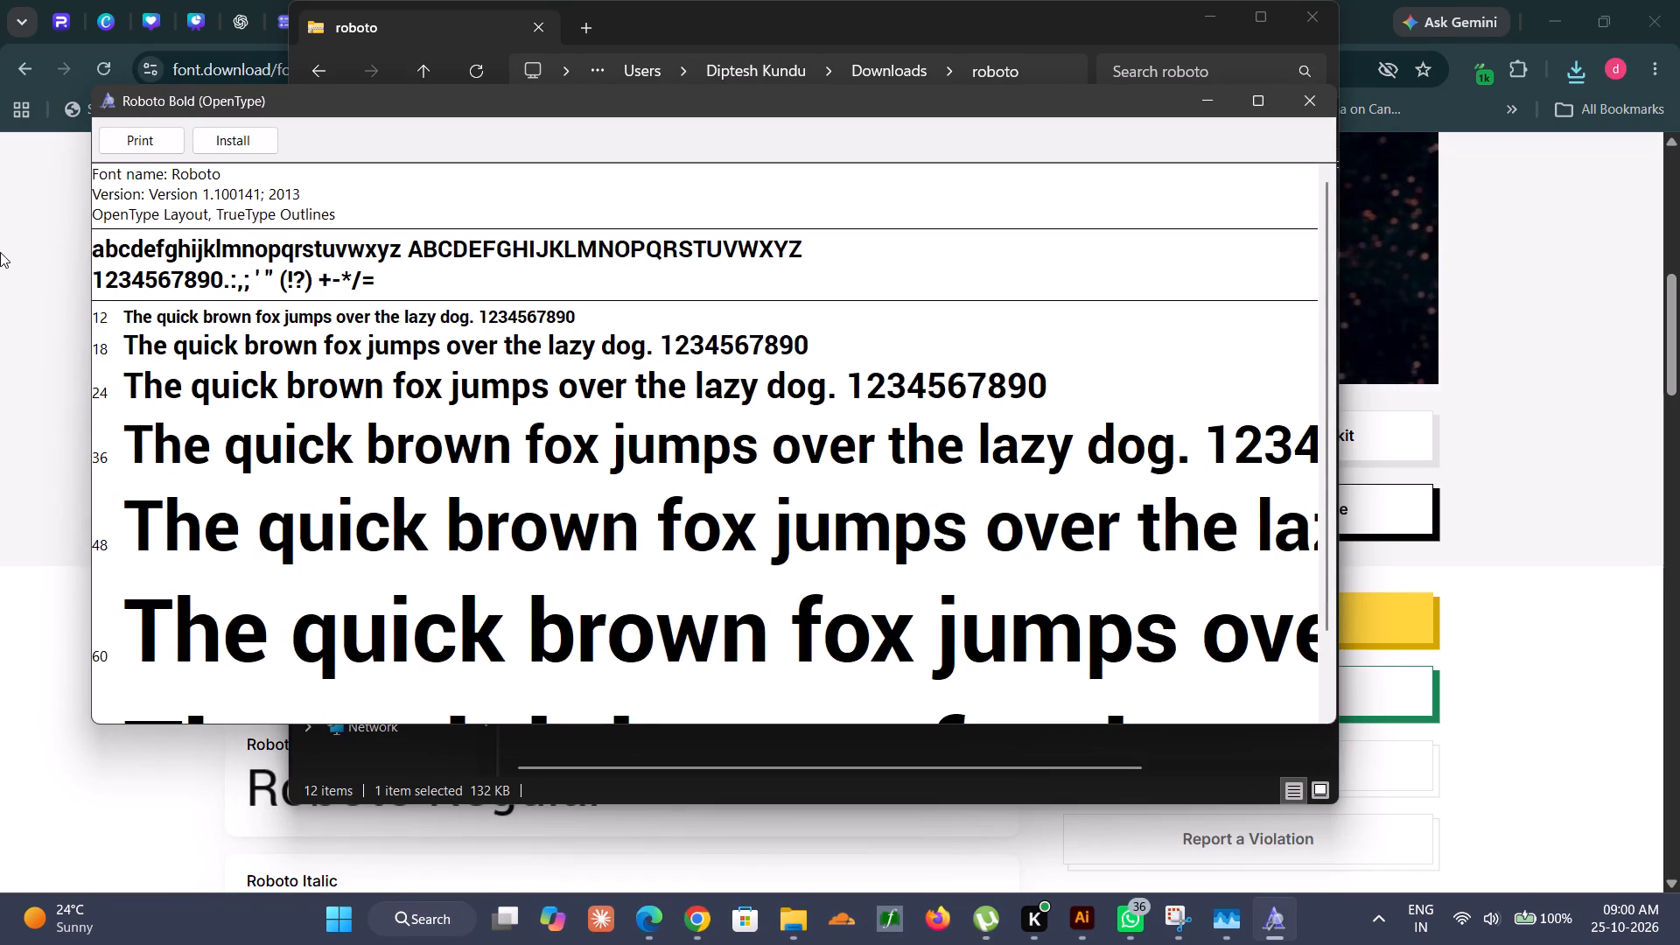
{"action": "left_click", "coordinate": [254, 134]}
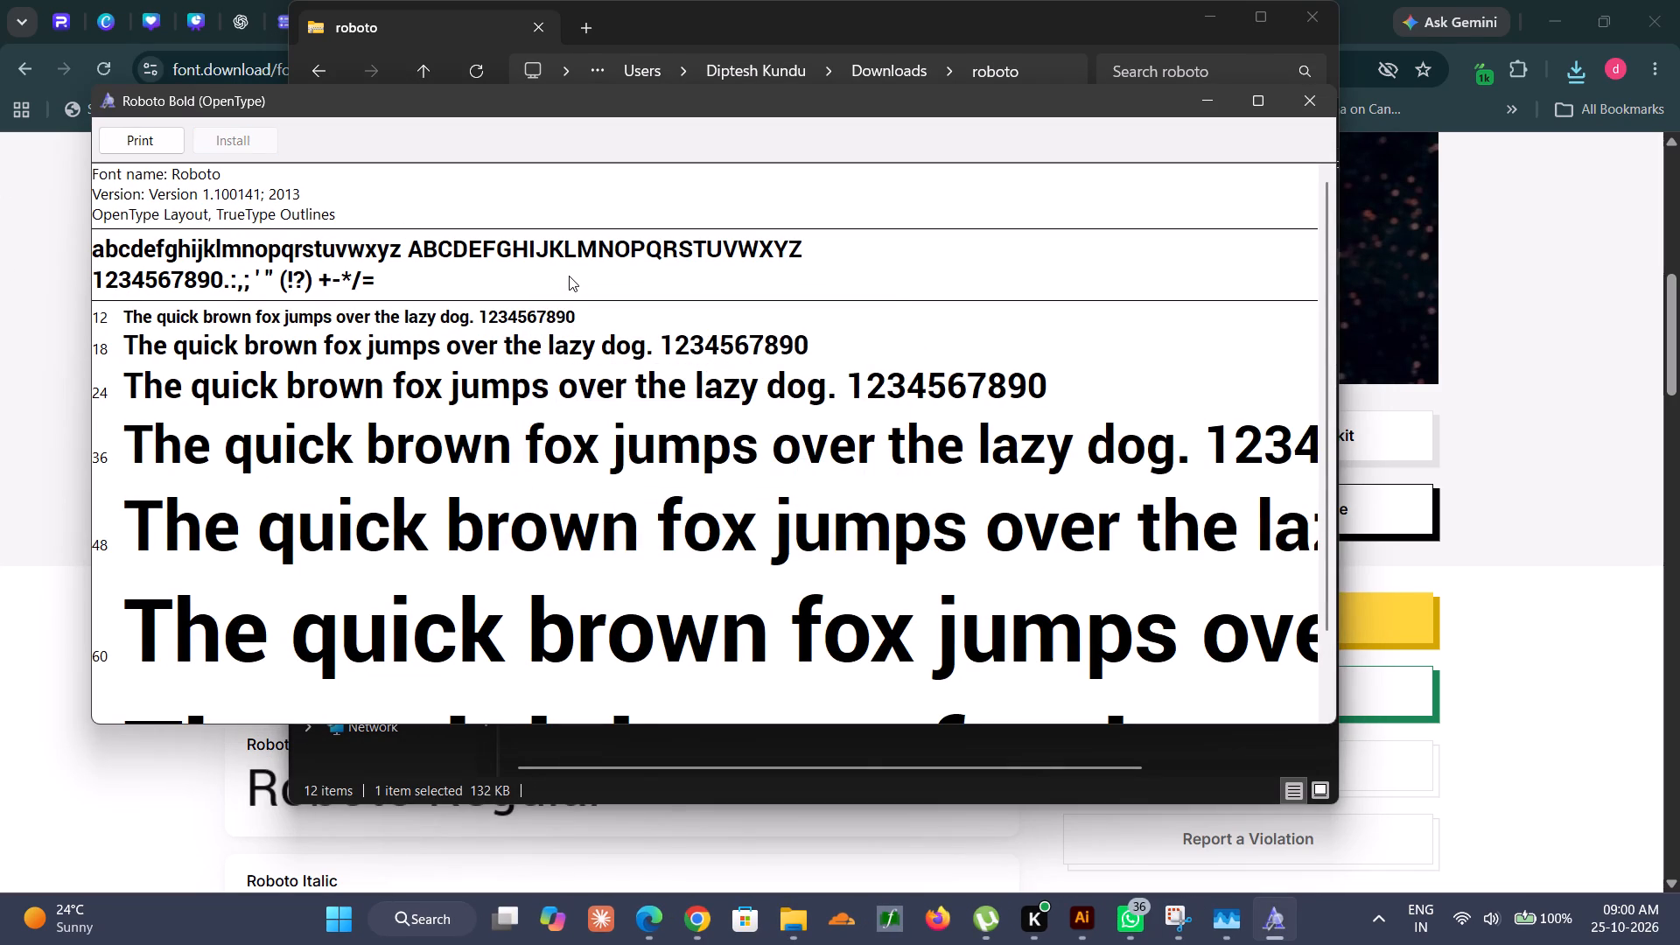
{"action": "left_click", "coordinate": [1302, 100]}
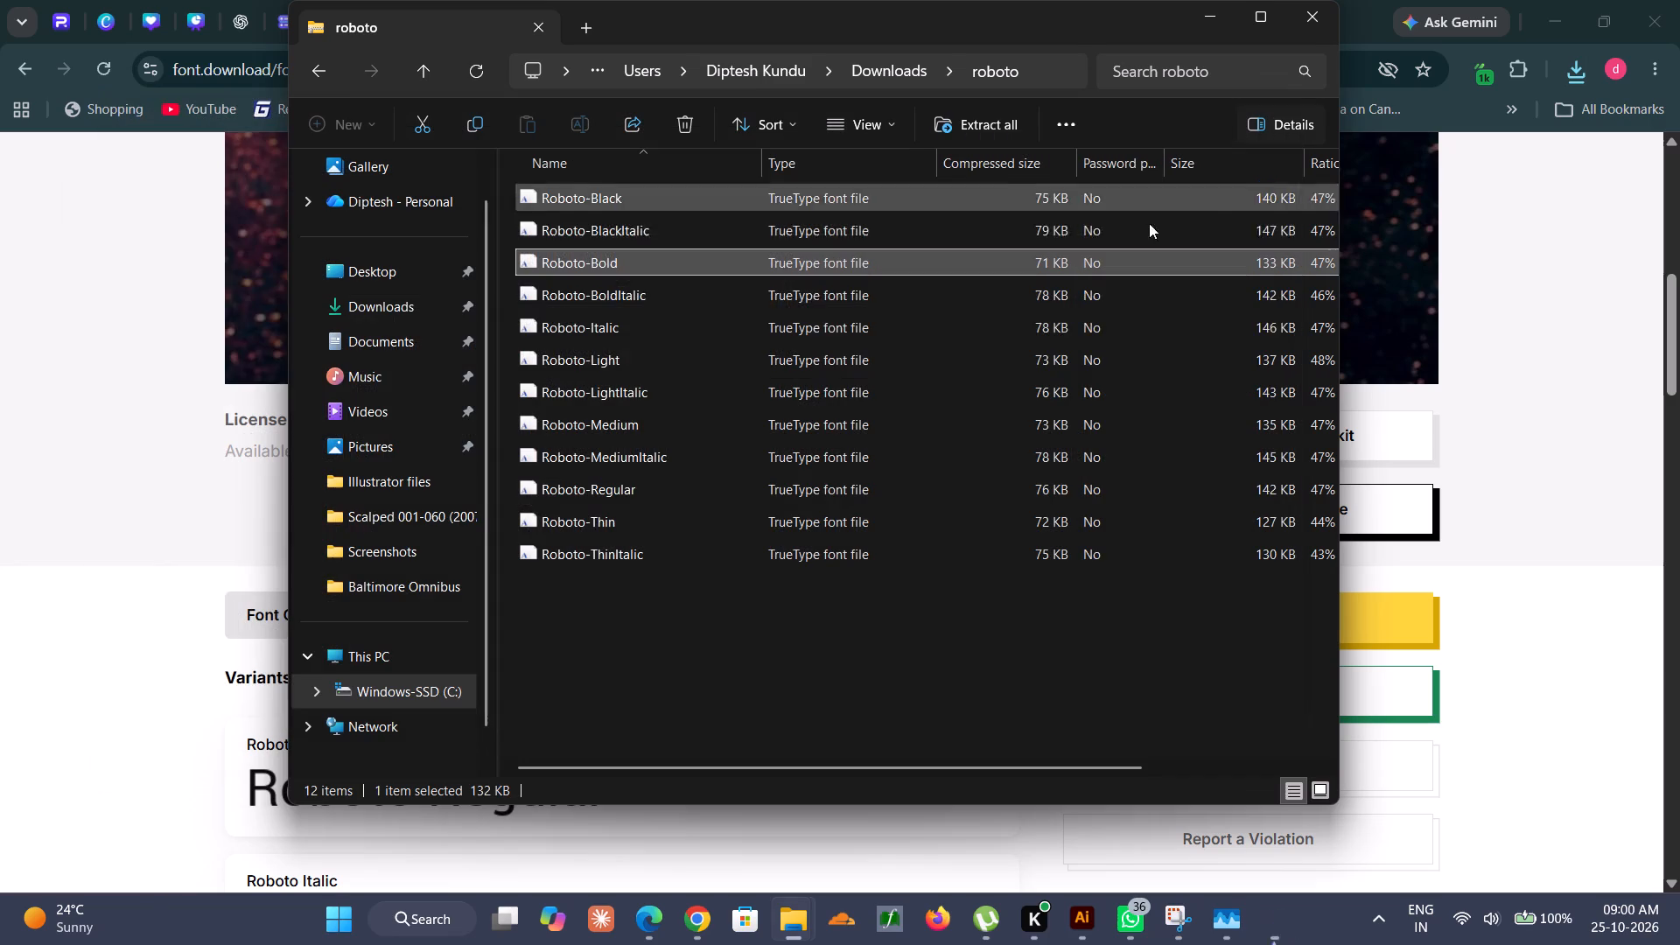
{"action": "double_click", "coordinate": [698, 293]}
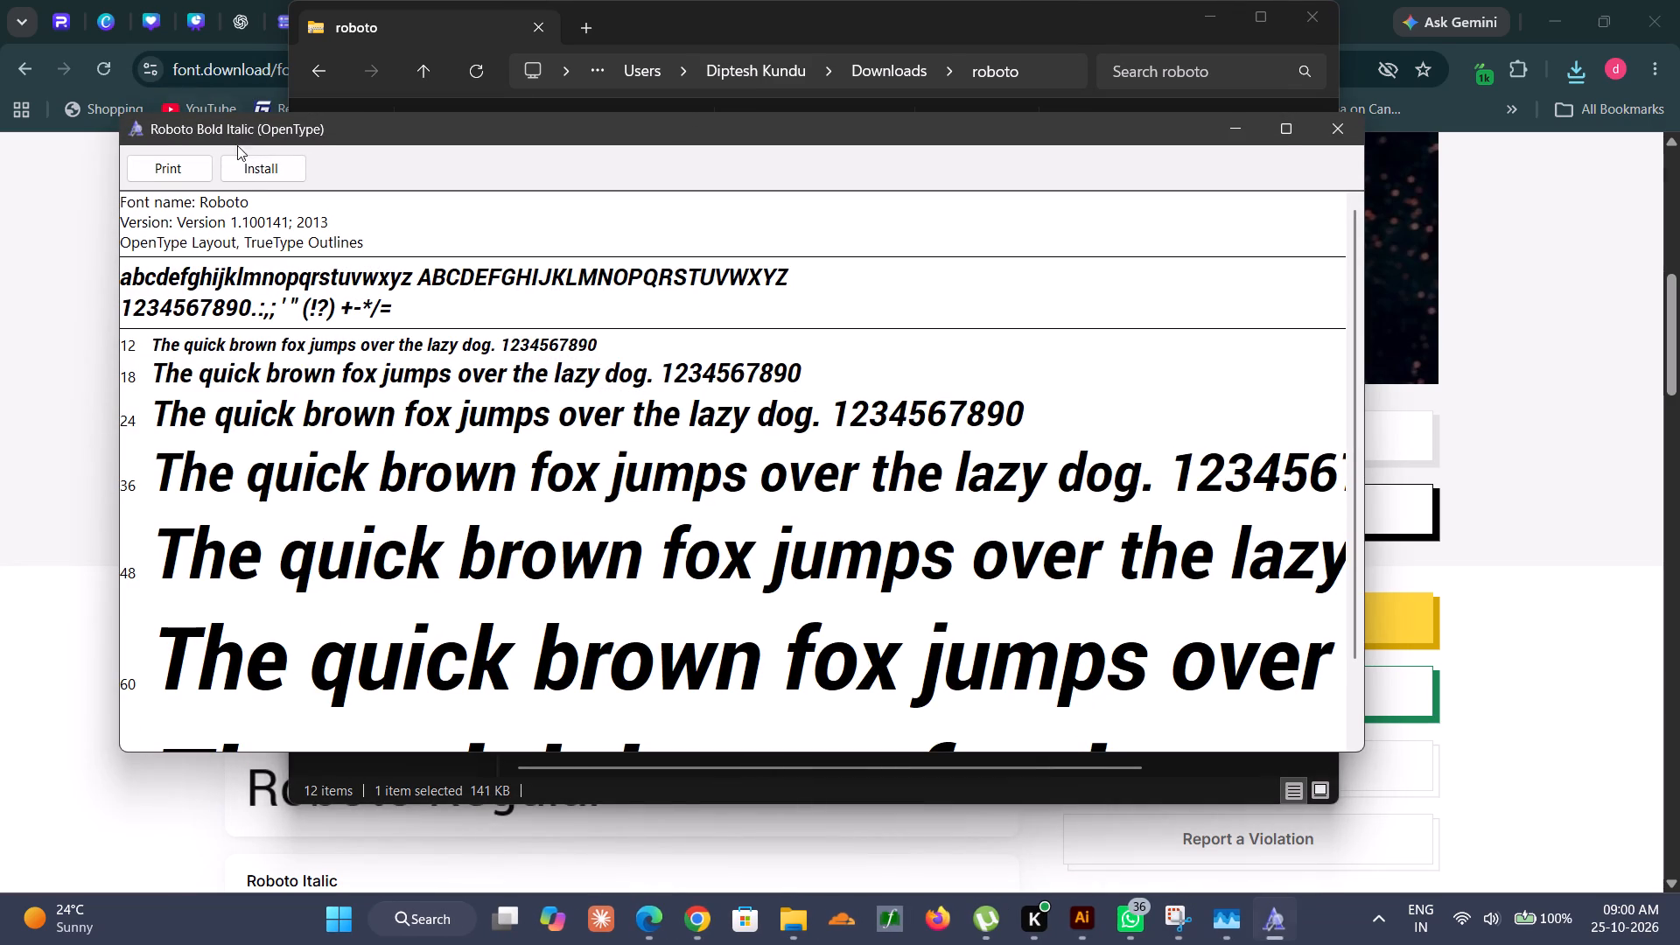
{"action": "left_click", "coordinate": [249, 168]}
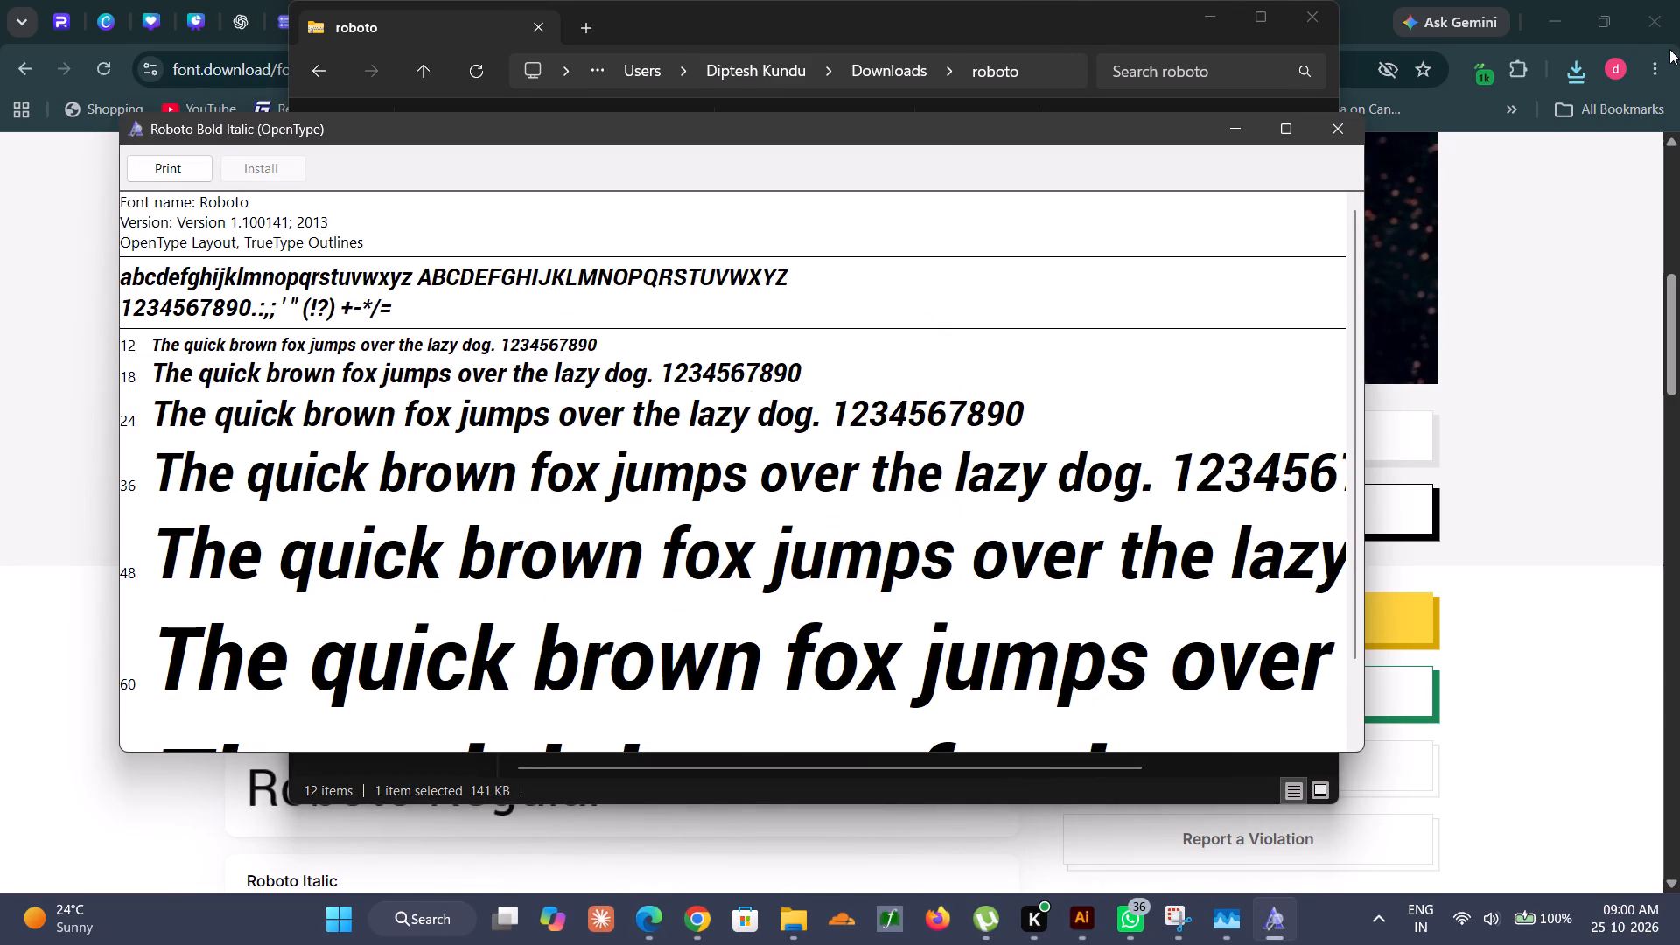
{"action": "left_click", "coordinate": [1327, 122]}
Install the Roboto Italic font from the archive and close its preview.
{"action": "double_click", "coordinate": [771, 338]}
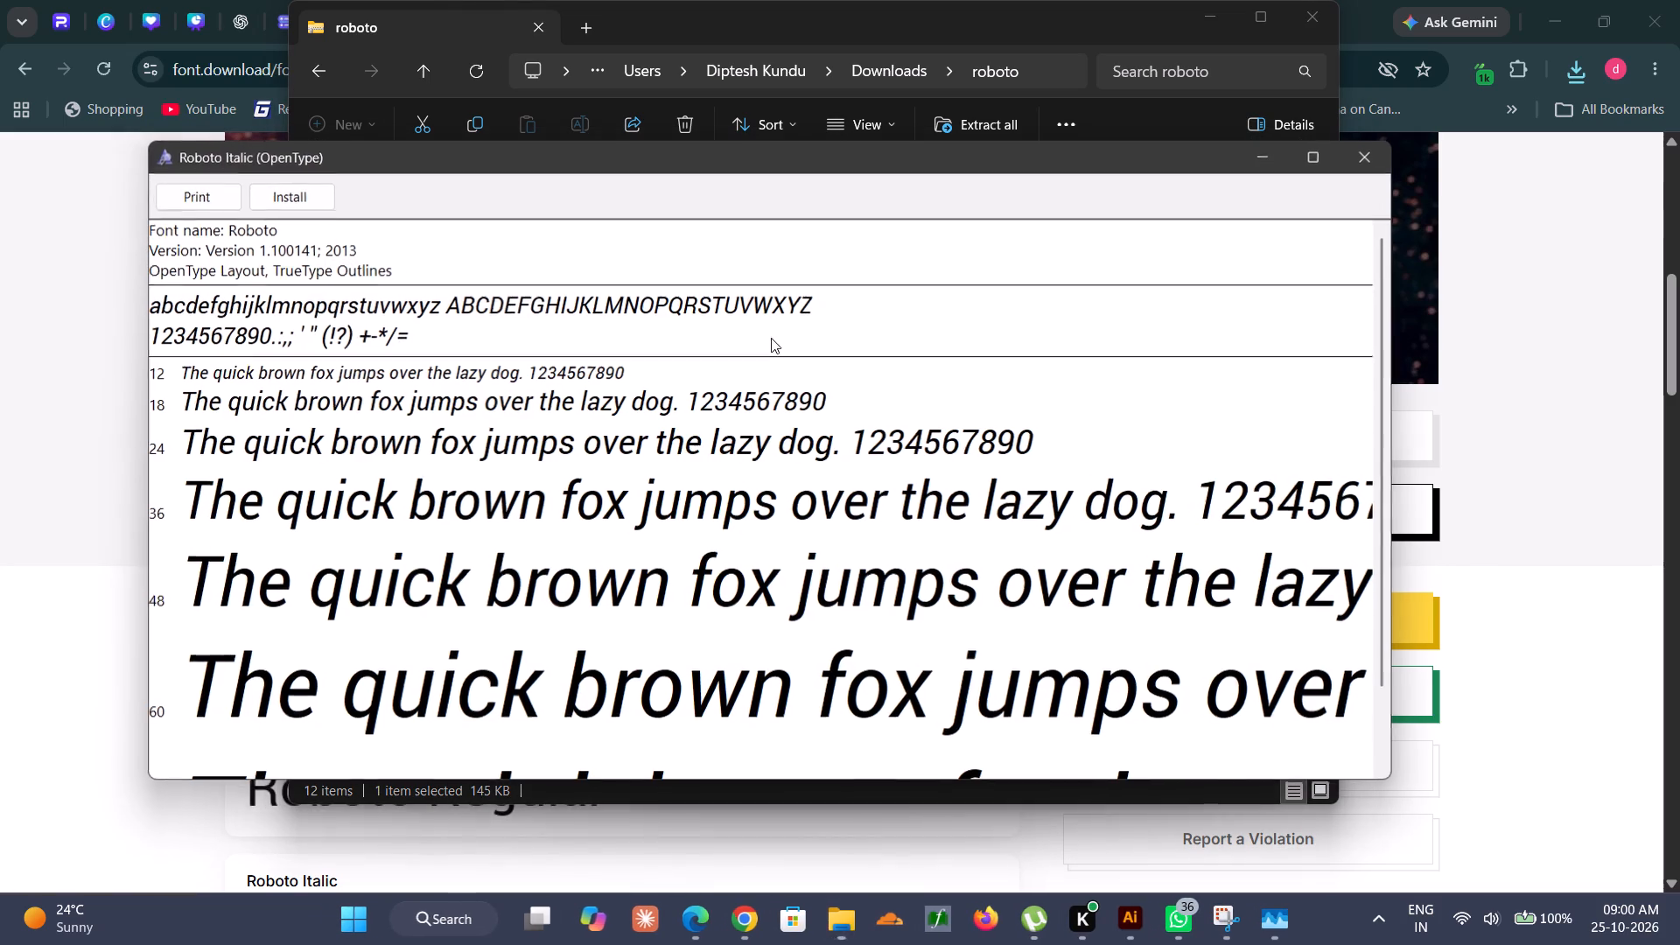
{"action": "left_click", "coordinate": [269, 200]}
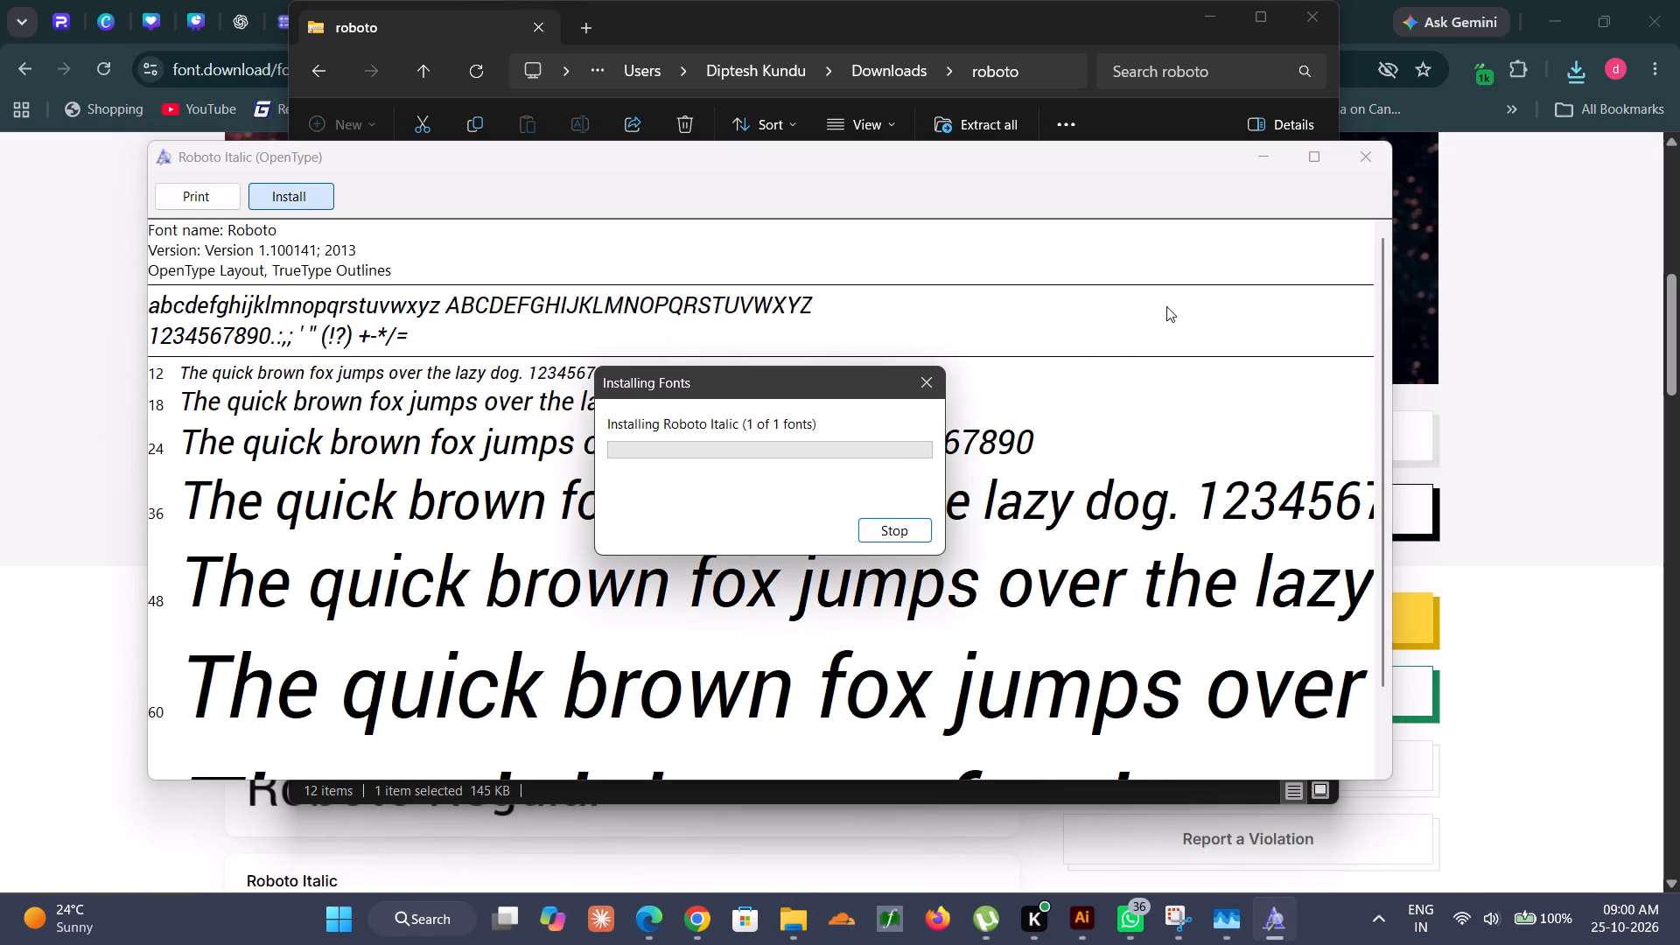
{"action": "left_click", "coordinate": [1356, 150]}
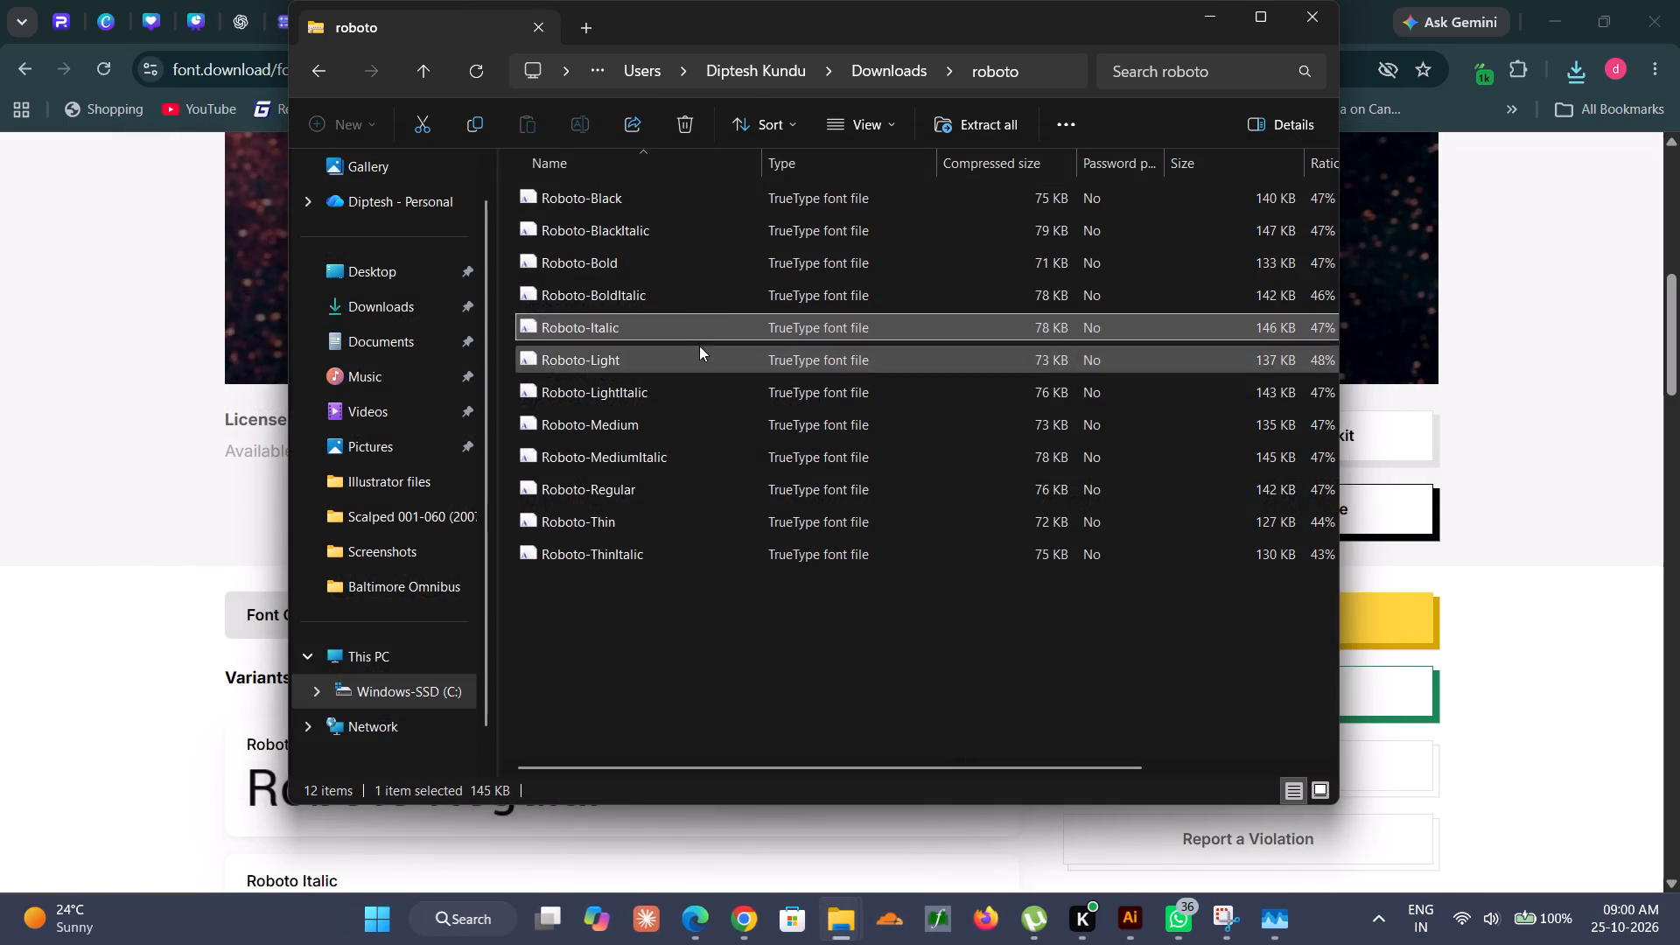
Install the Roboto Light and Roboto Light Italic fonts from the archive and close their previews.
{"action": "double_click", "coordinate": [699, 346]}
{"action": "left_click", "coordinate": [312, 239]}
{"action": "left_click", "coordinate": [312, 233]}
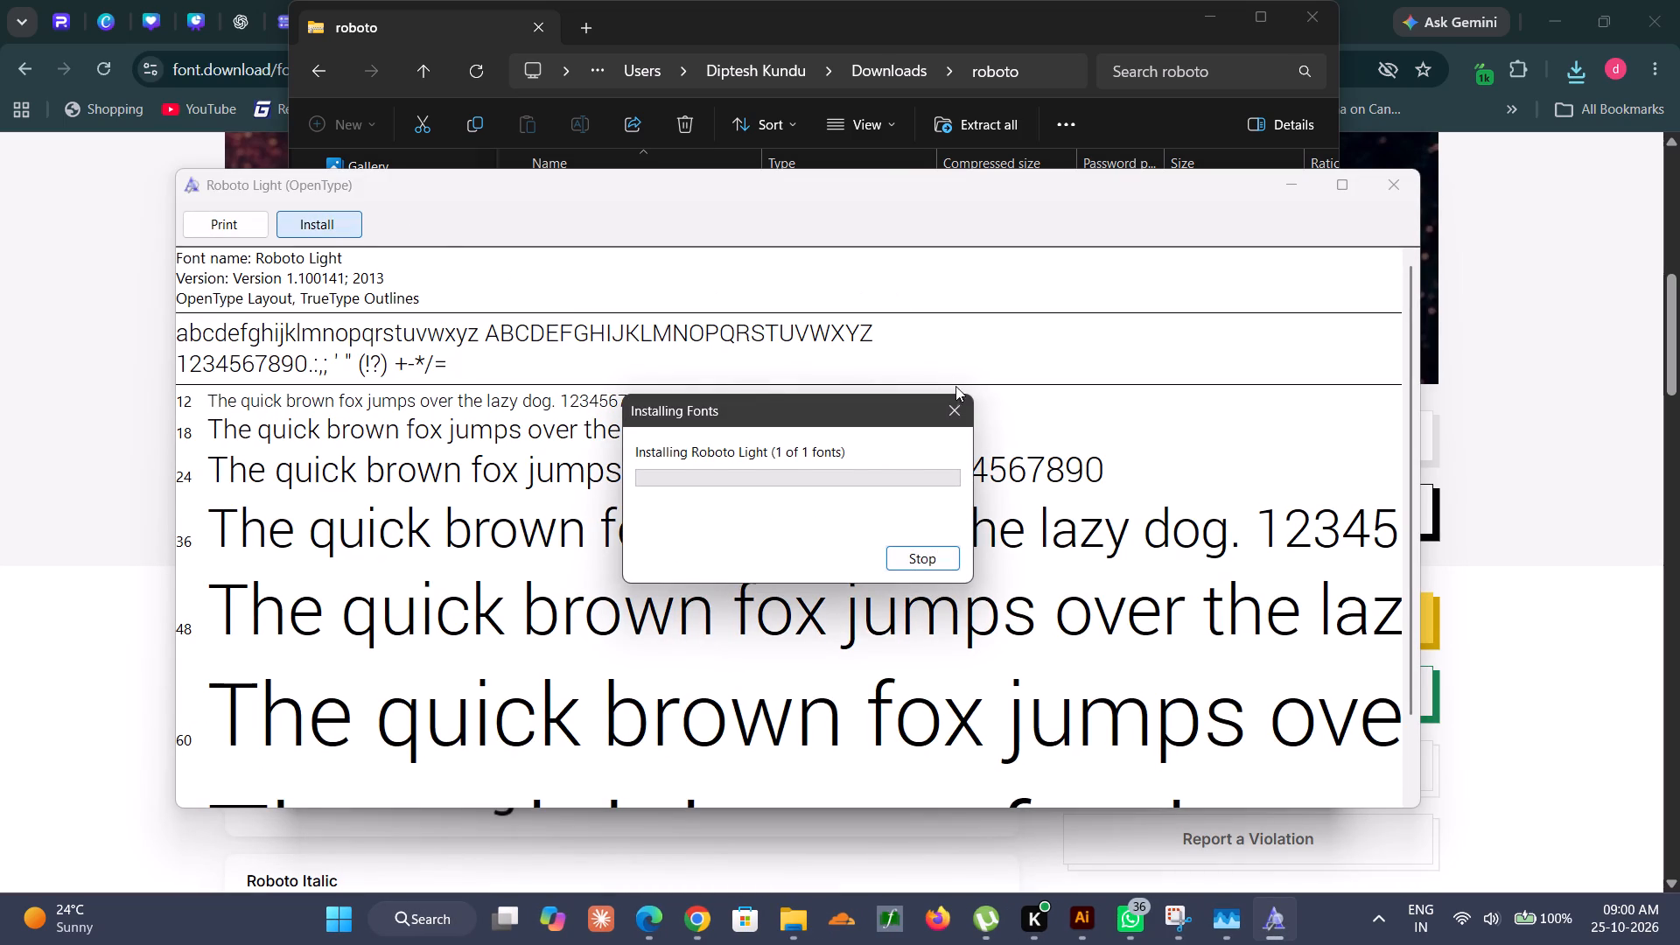
{"action": "left_click", "coordinate": [1389, 194]}
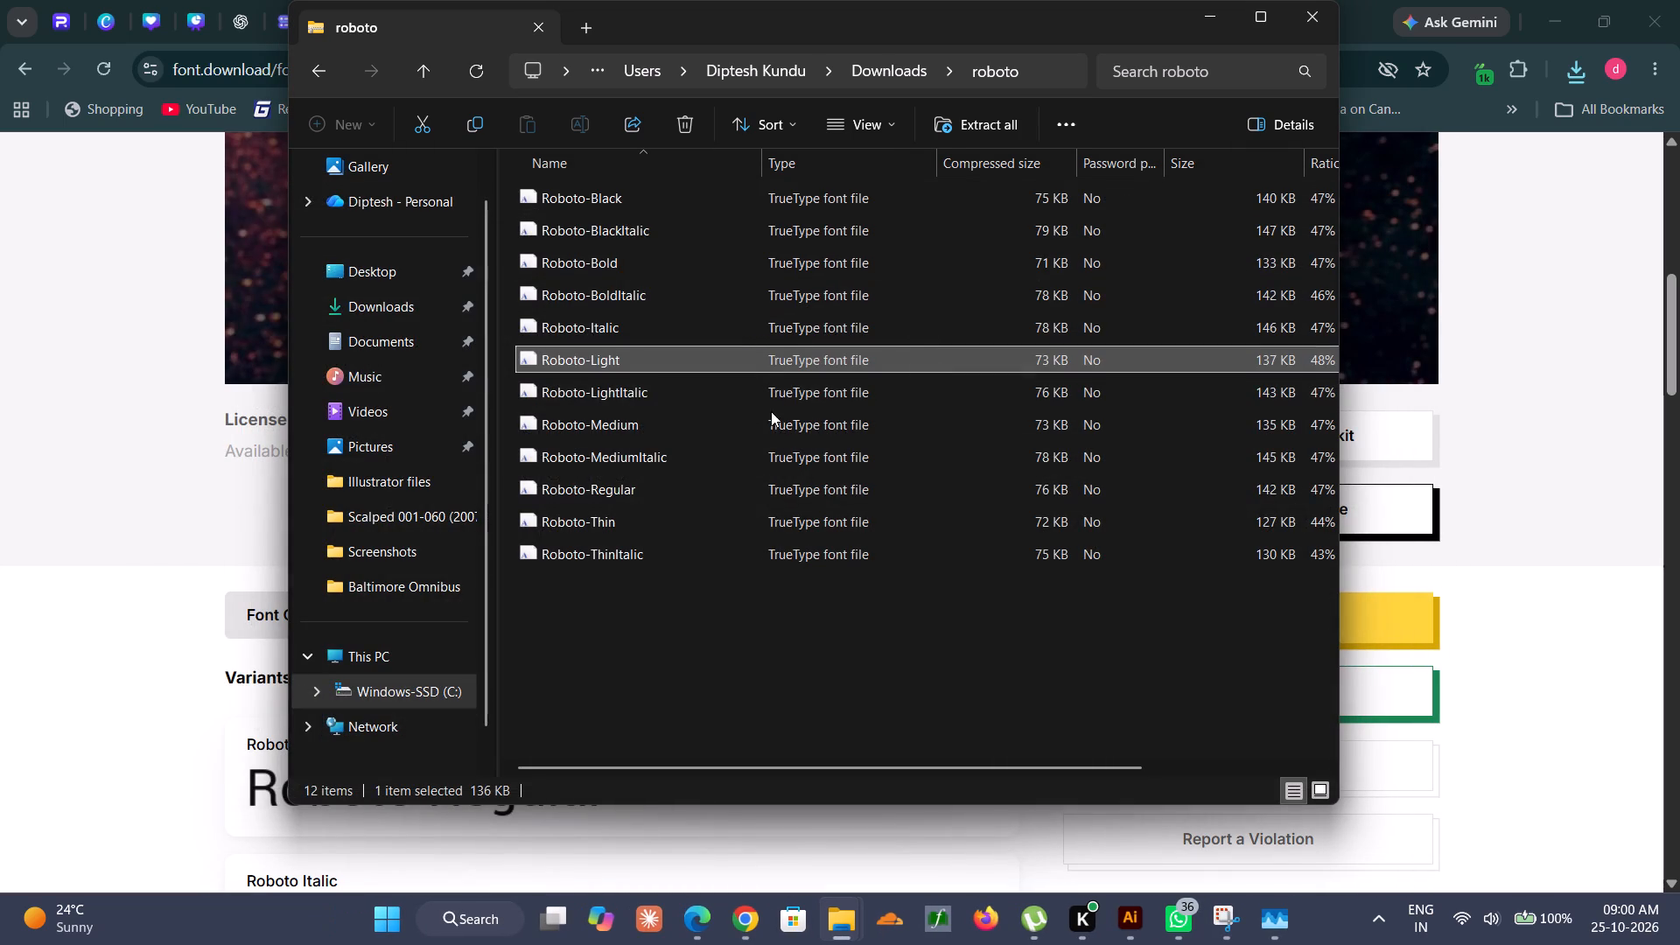
{"action": "double_click", "coordinate": [766, 387]}
{"action": "left_click", "coordinate": [330, 268]}
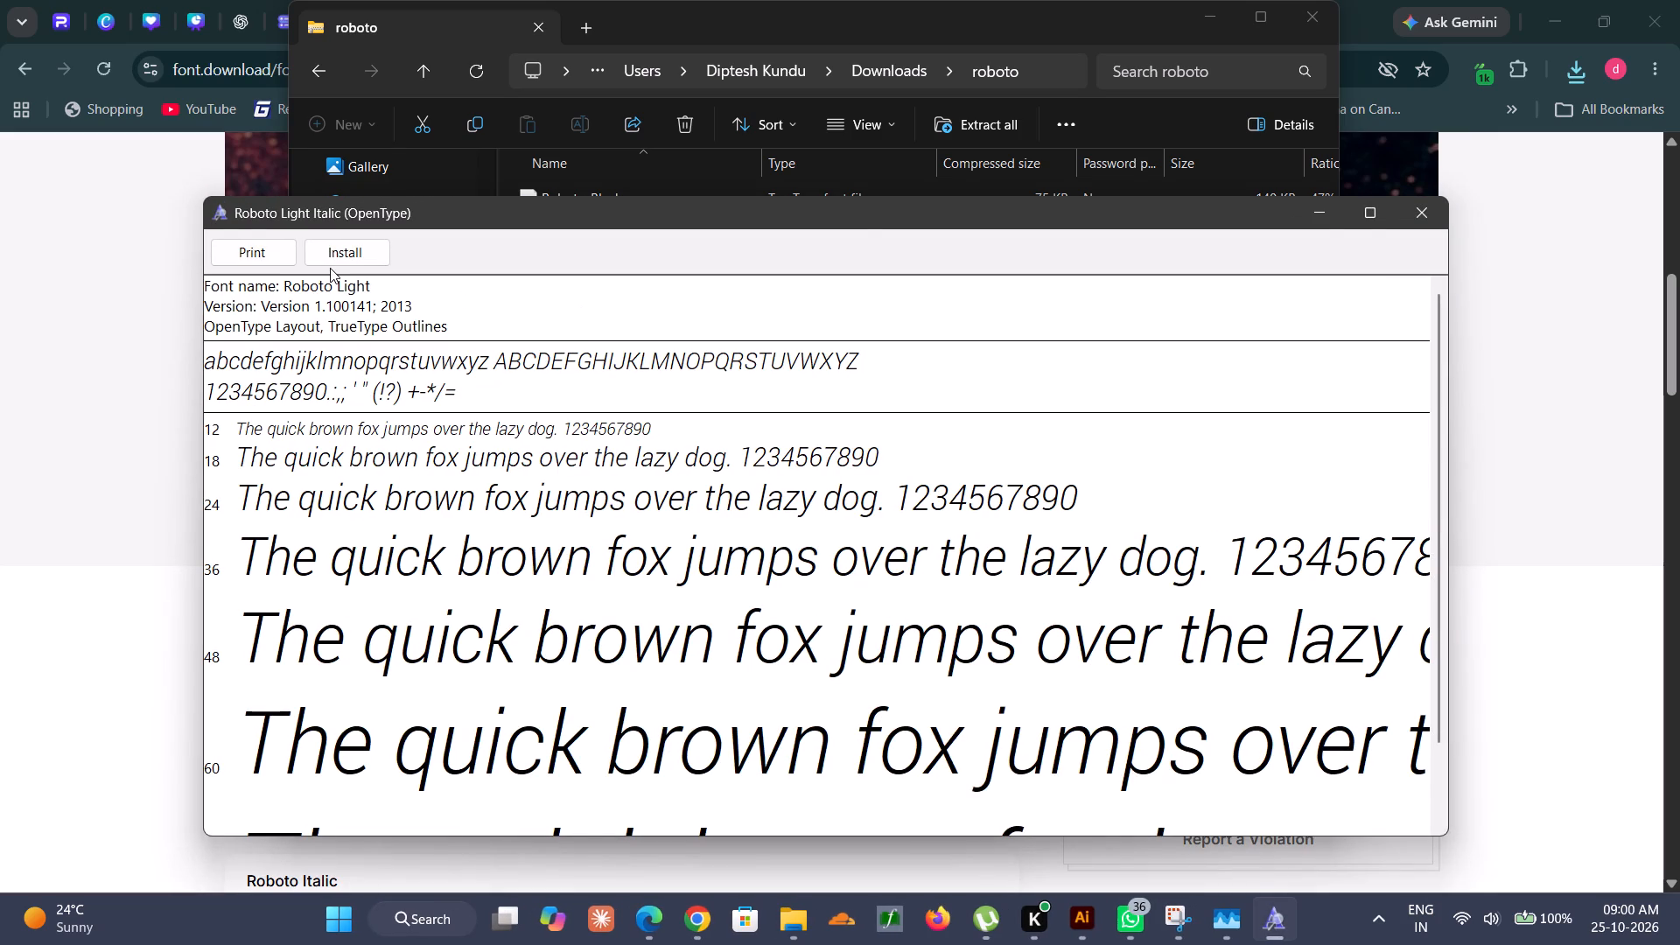
{"action": "left_click", "coordinate": [332, 248]}
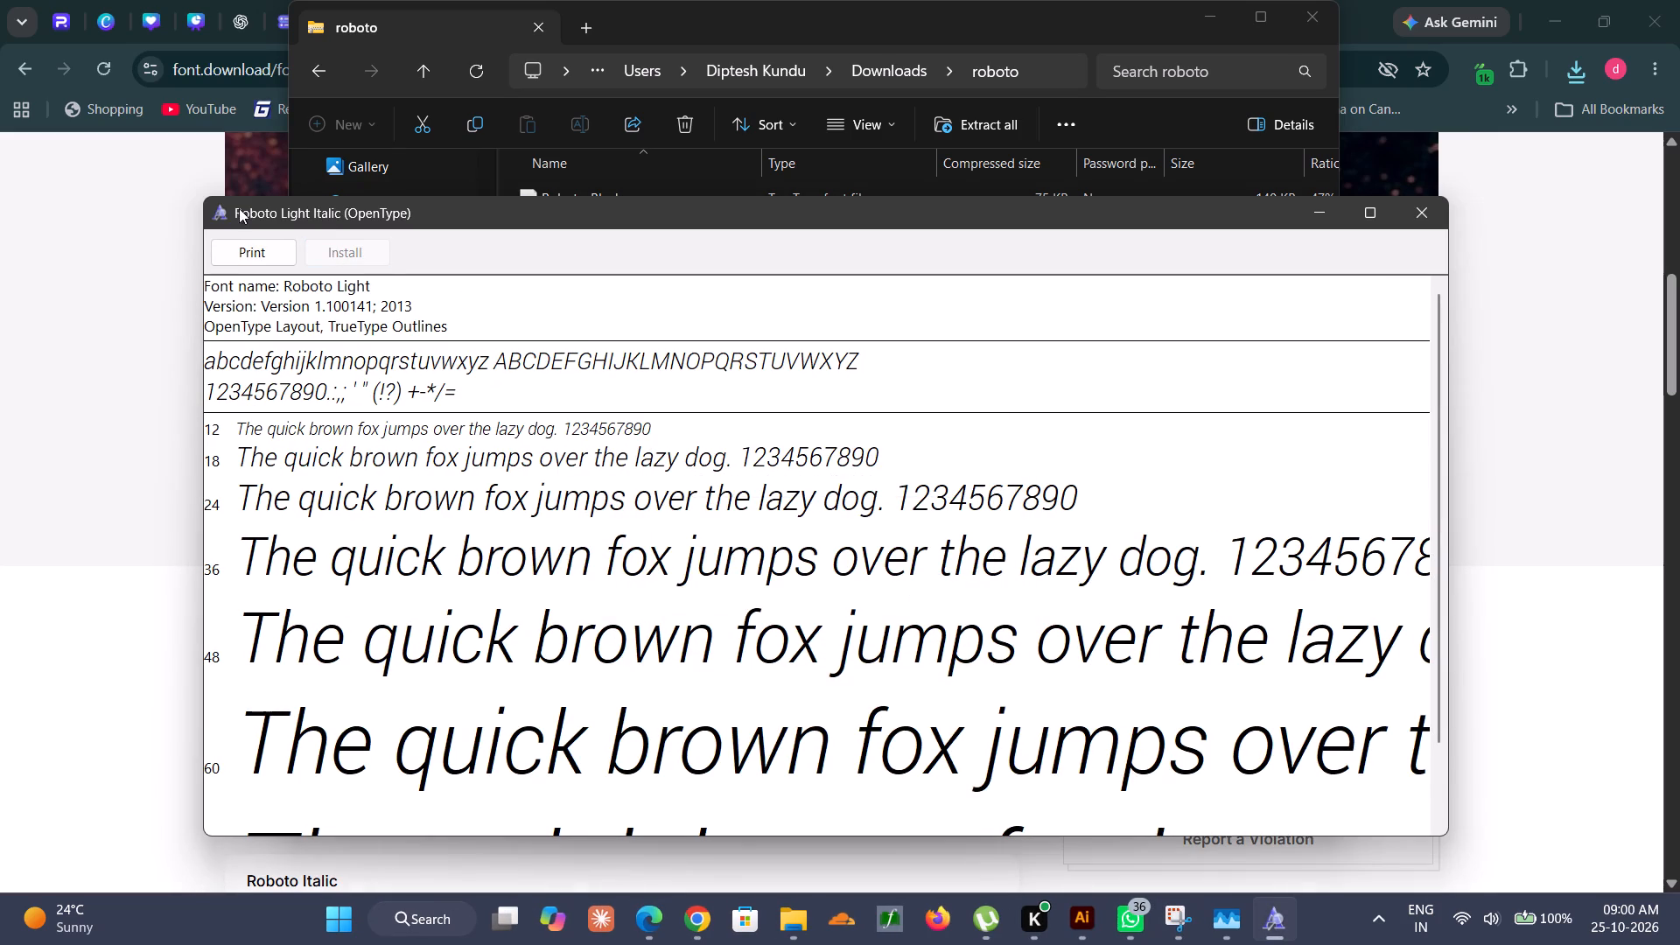
{"action": "left_click", "coordinate": [1427, 210]}
Install the Roboto Medium and Roboto Medium Italic fonts from the archive and close their previews.
{"action": "double_click", "coordinate": [749, 421]}
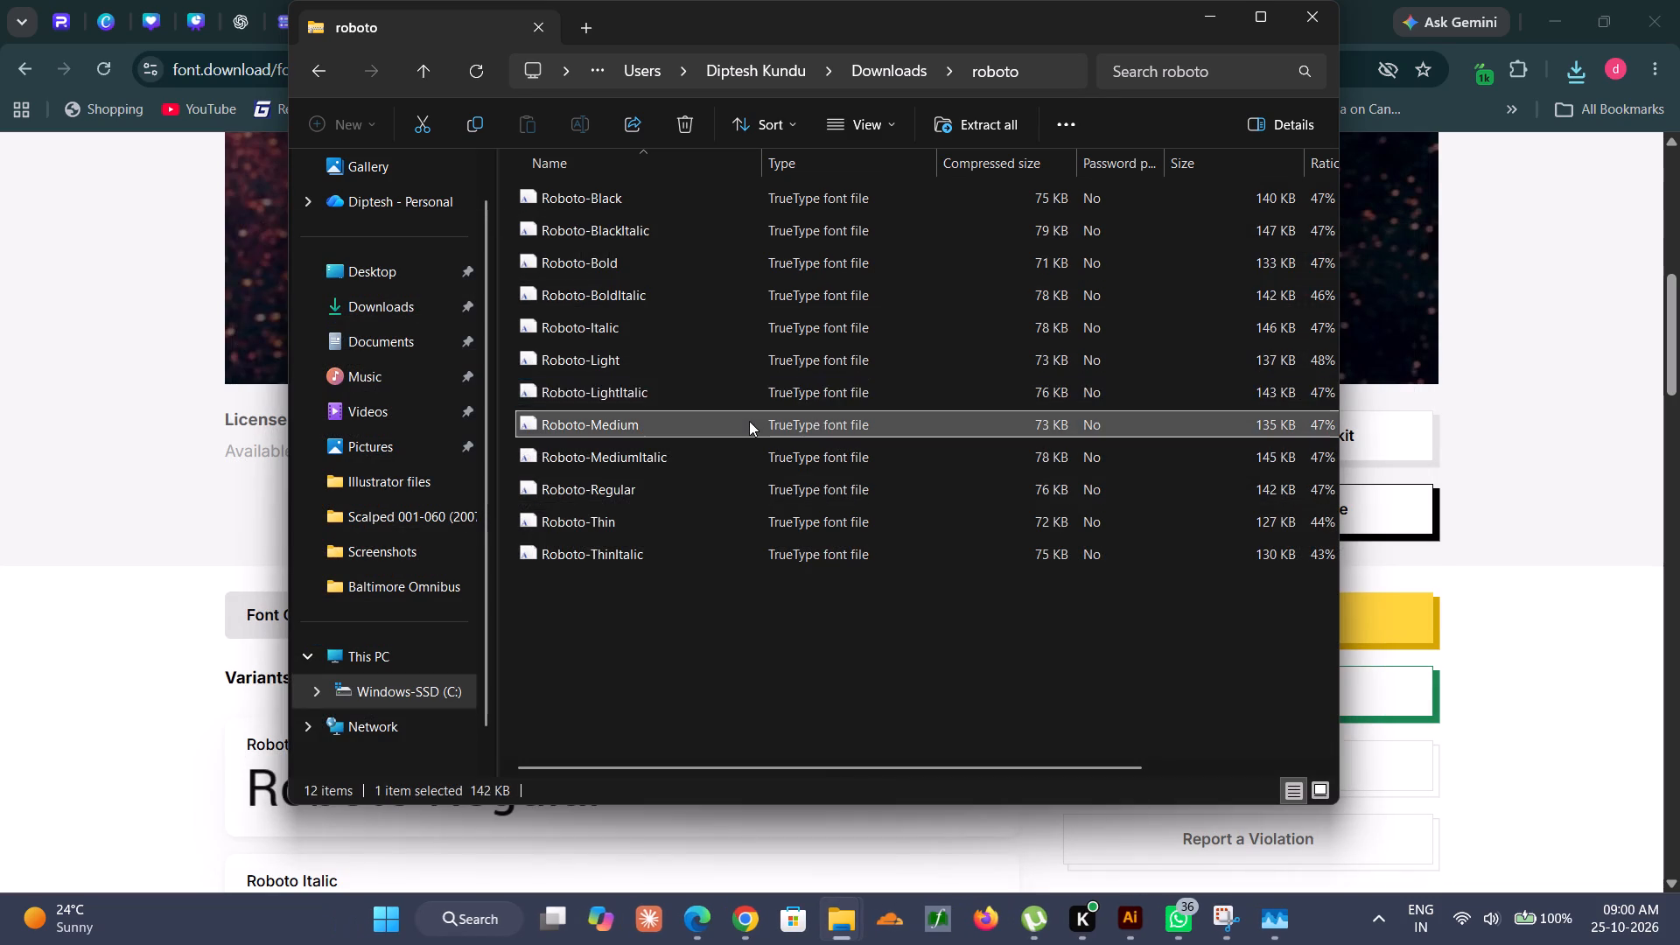
{"action": "left_click", "coordinate": [202, 74]}
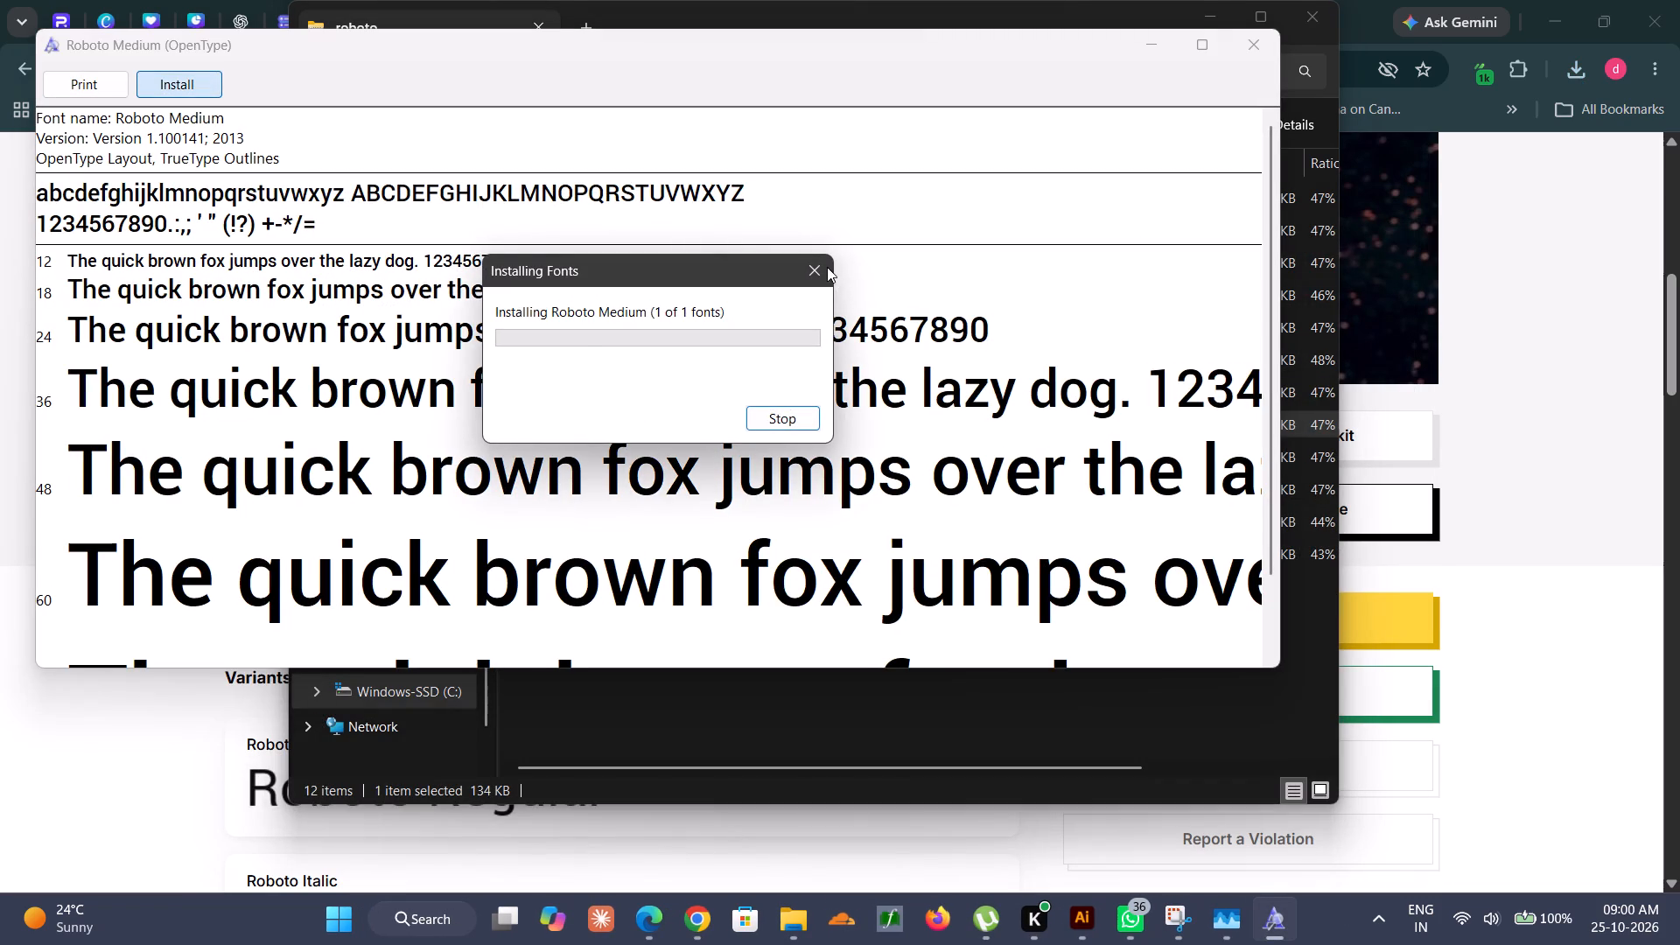
{"action": "left_click", "coordinate": [1252, 39]}
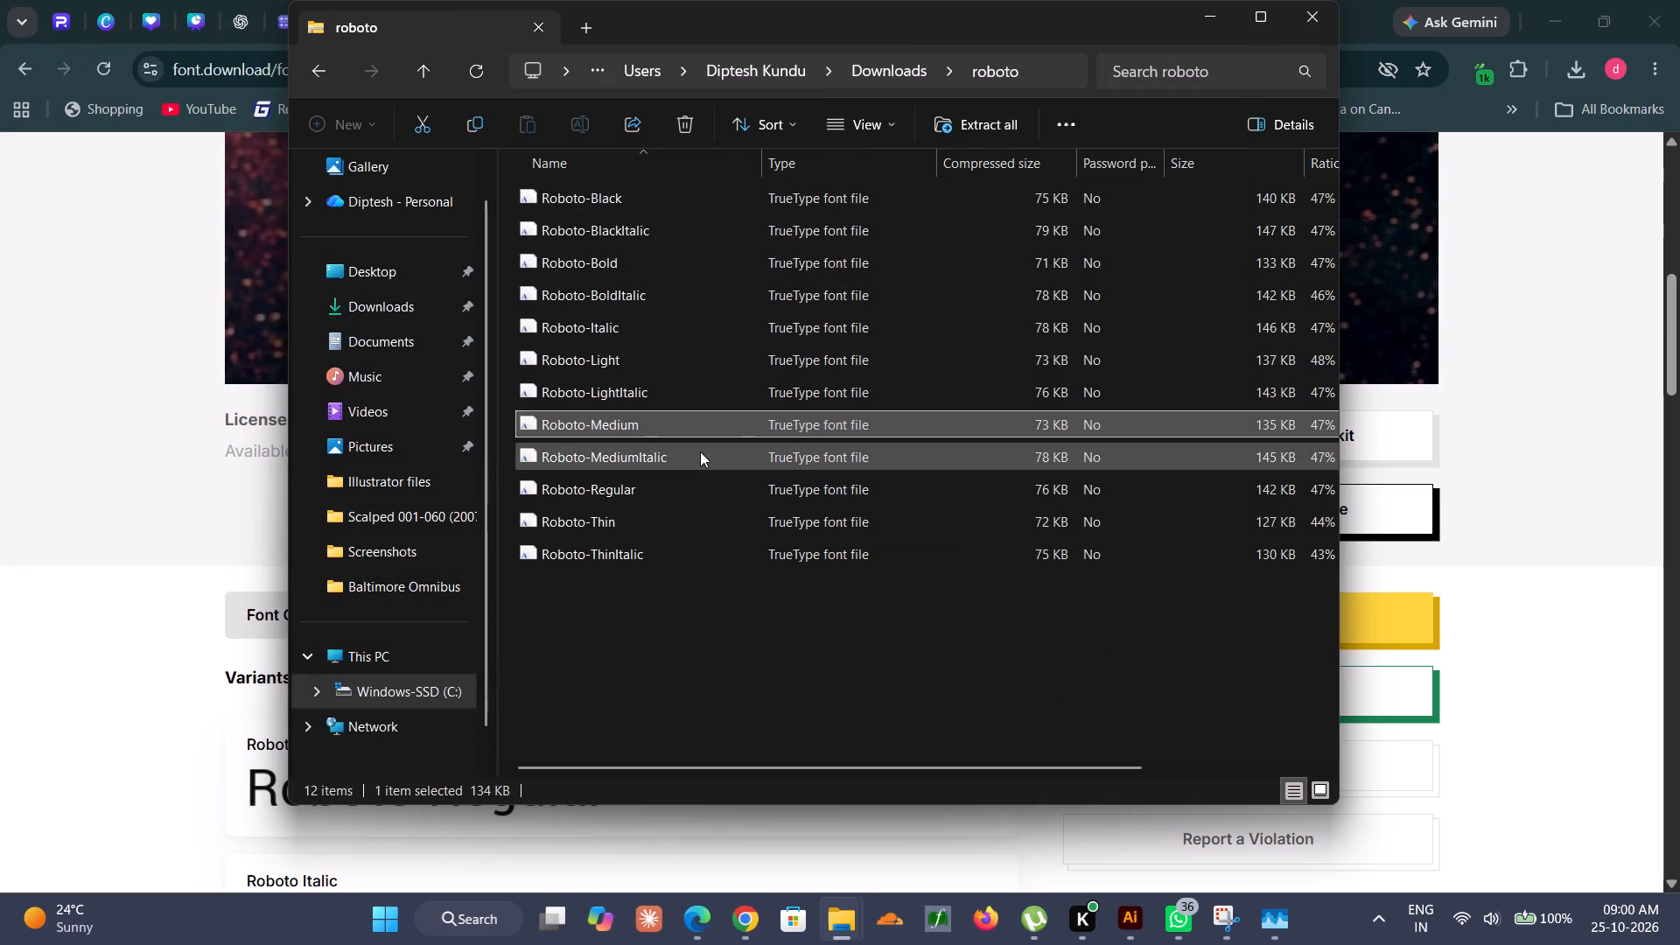
{"action": "triple_click", "coordinate": [700, 451]}
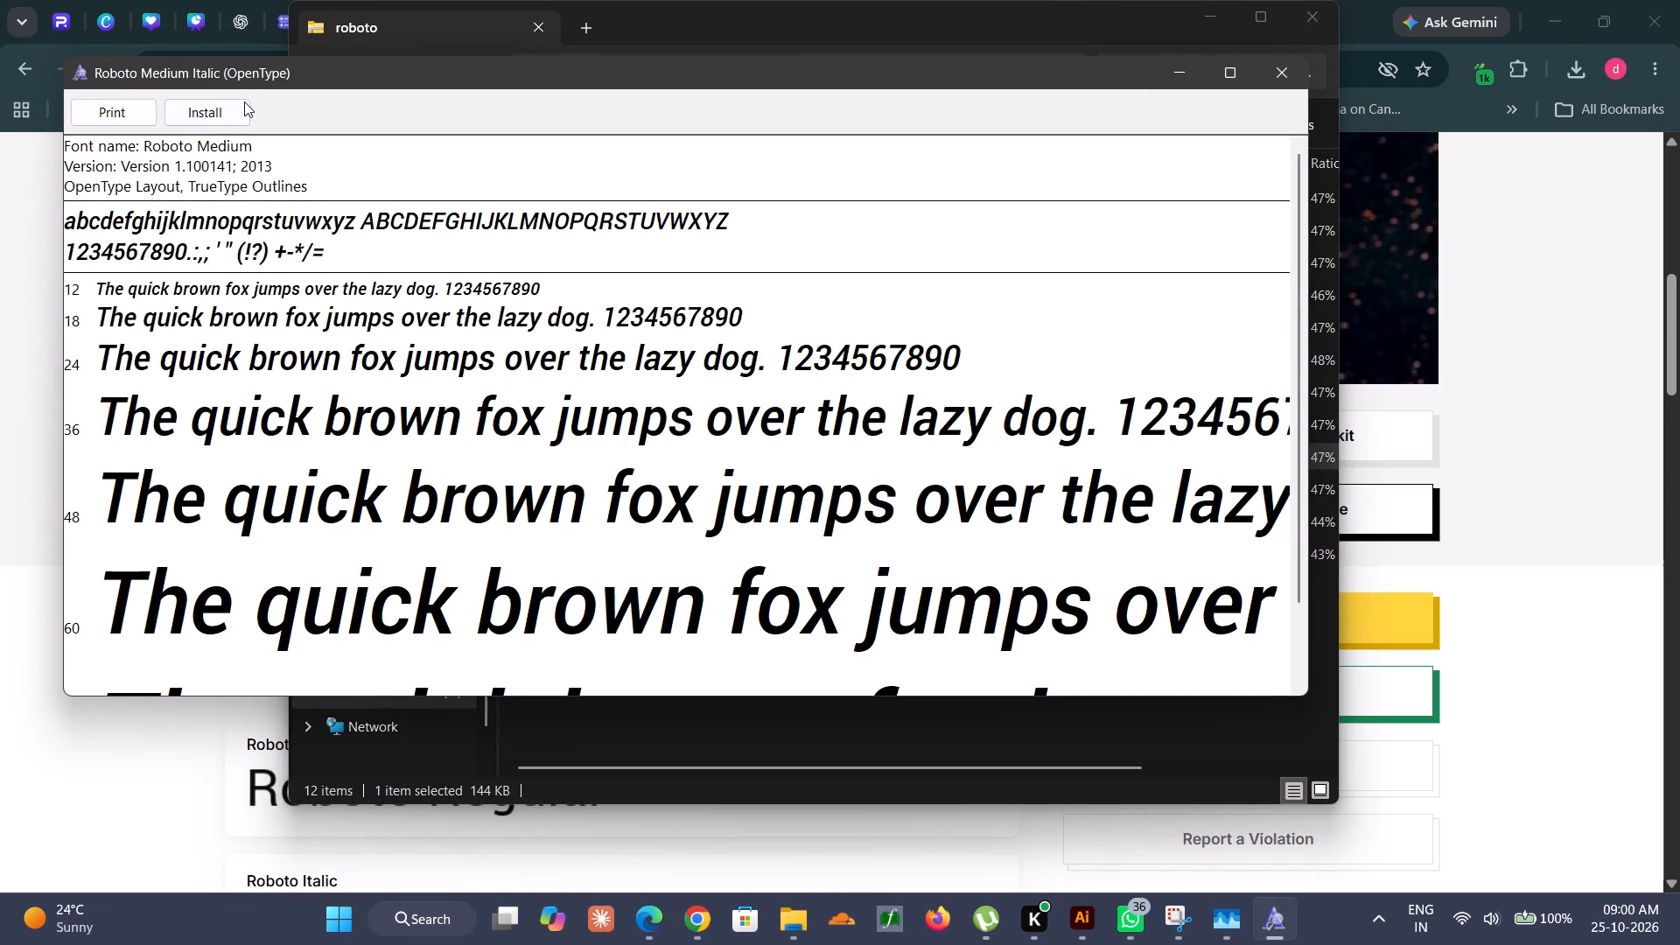
{"action": "left_click", "coordinate": [240, 104]}
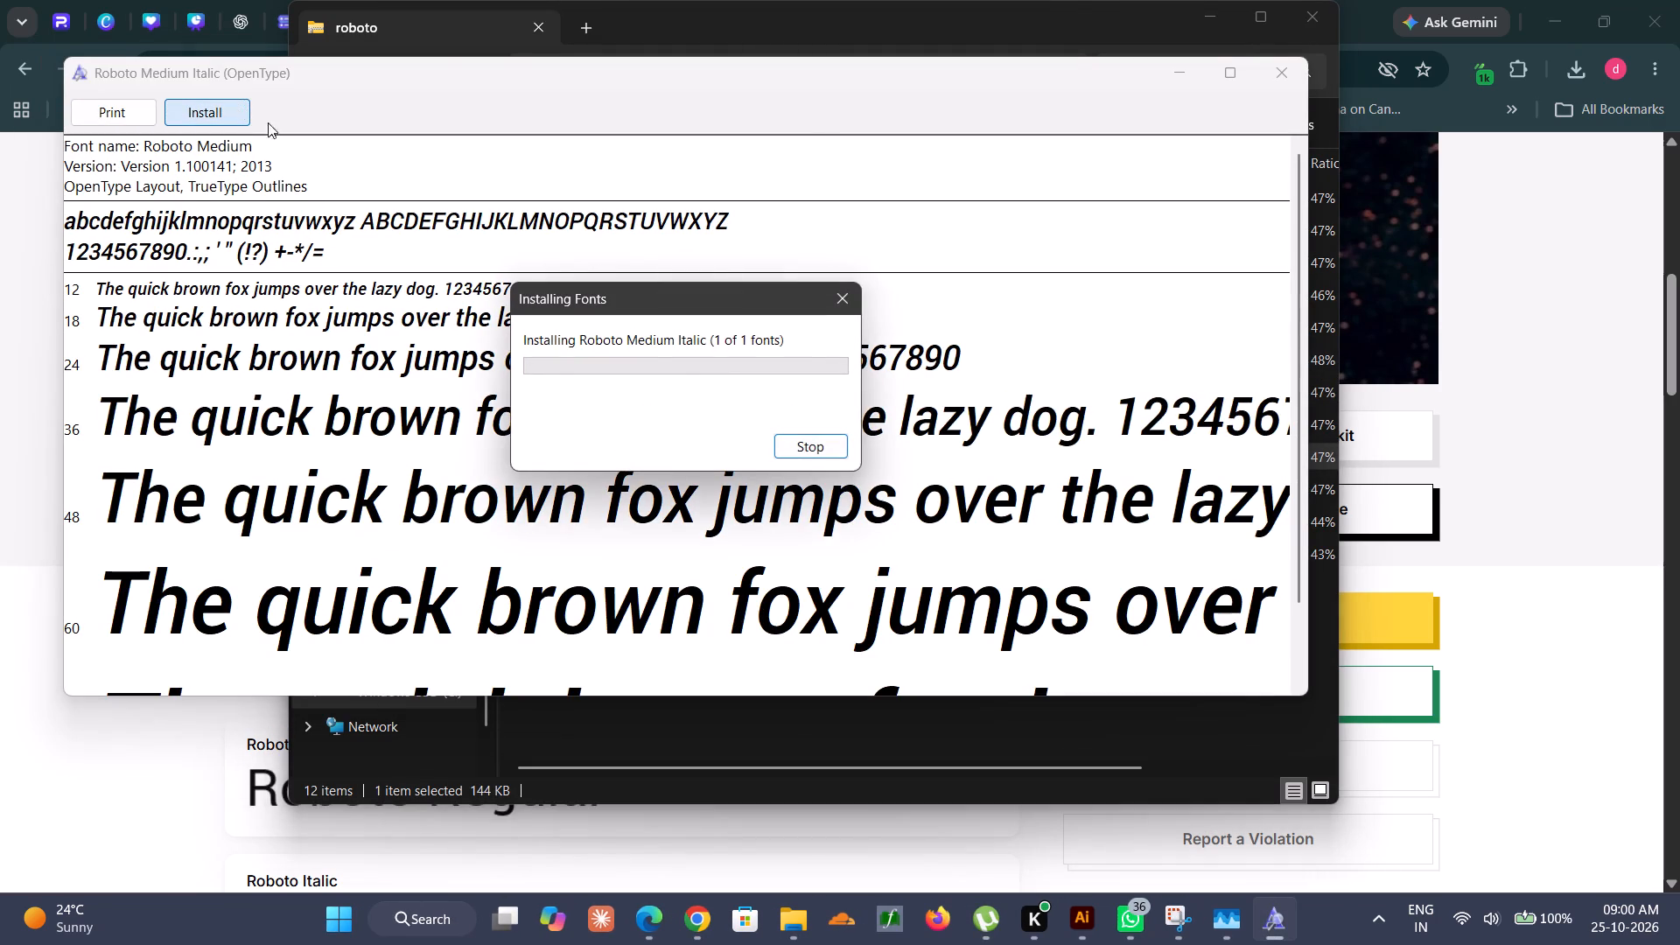
{"action": "left_click", "coordinate": [1264, 67]}
Install the Roboto Regular font from the archive and close its preview.
{"action": "double_click", "coordinate": [797, 474]}
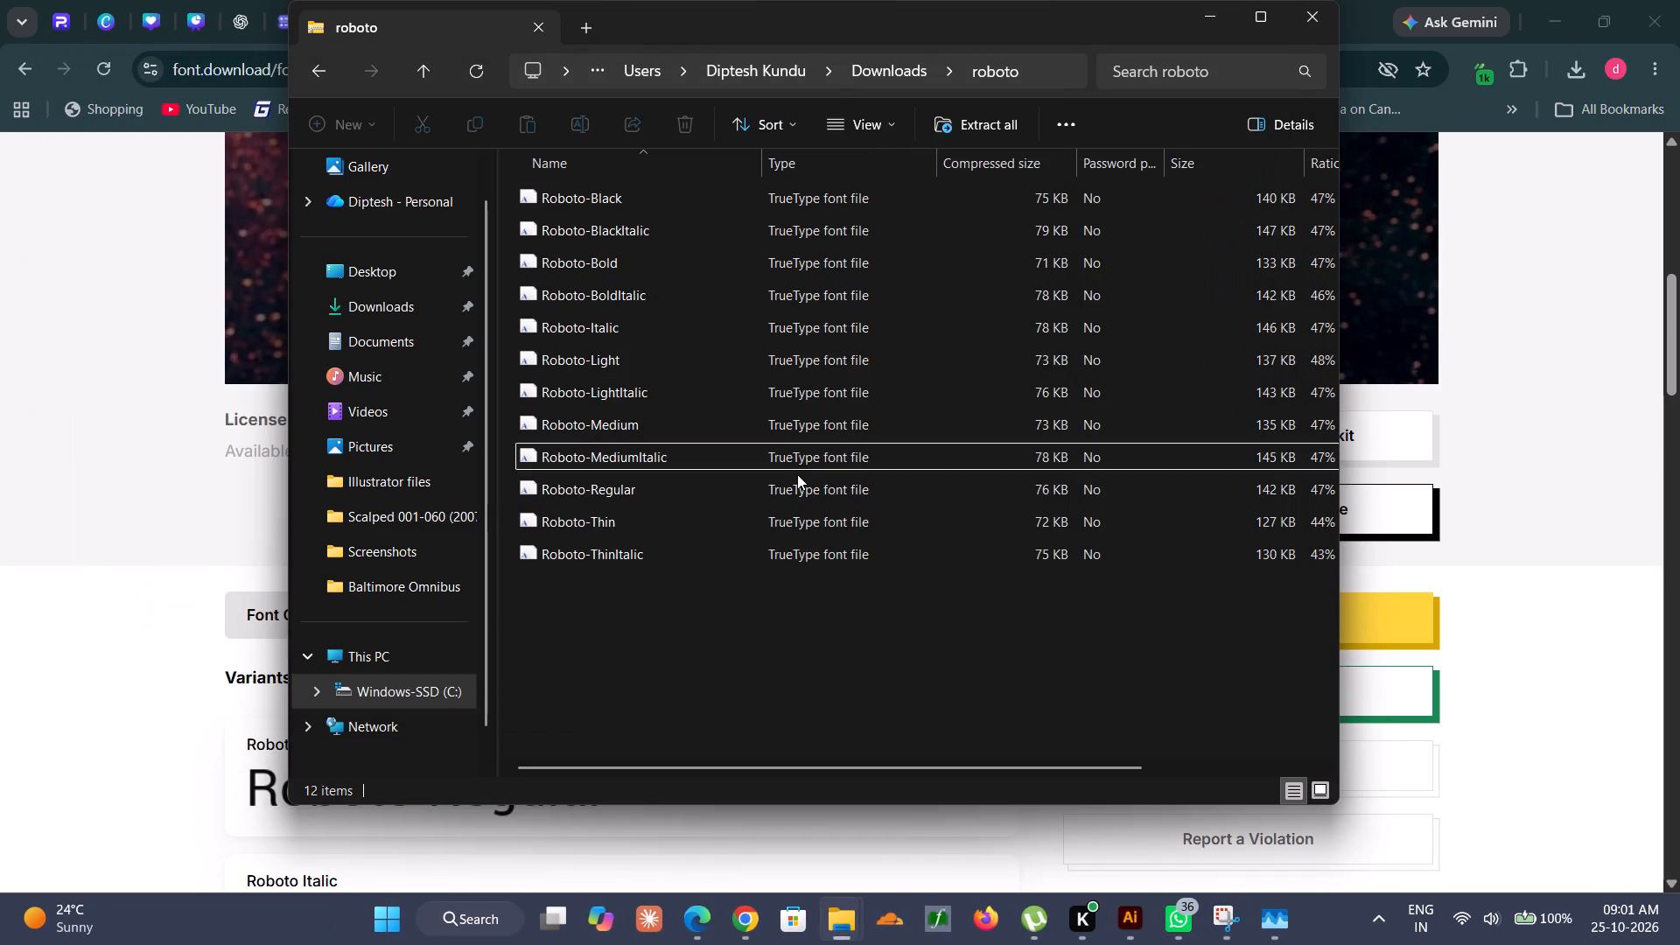
{"action": "double_click", "coordinate": [754, 501]}
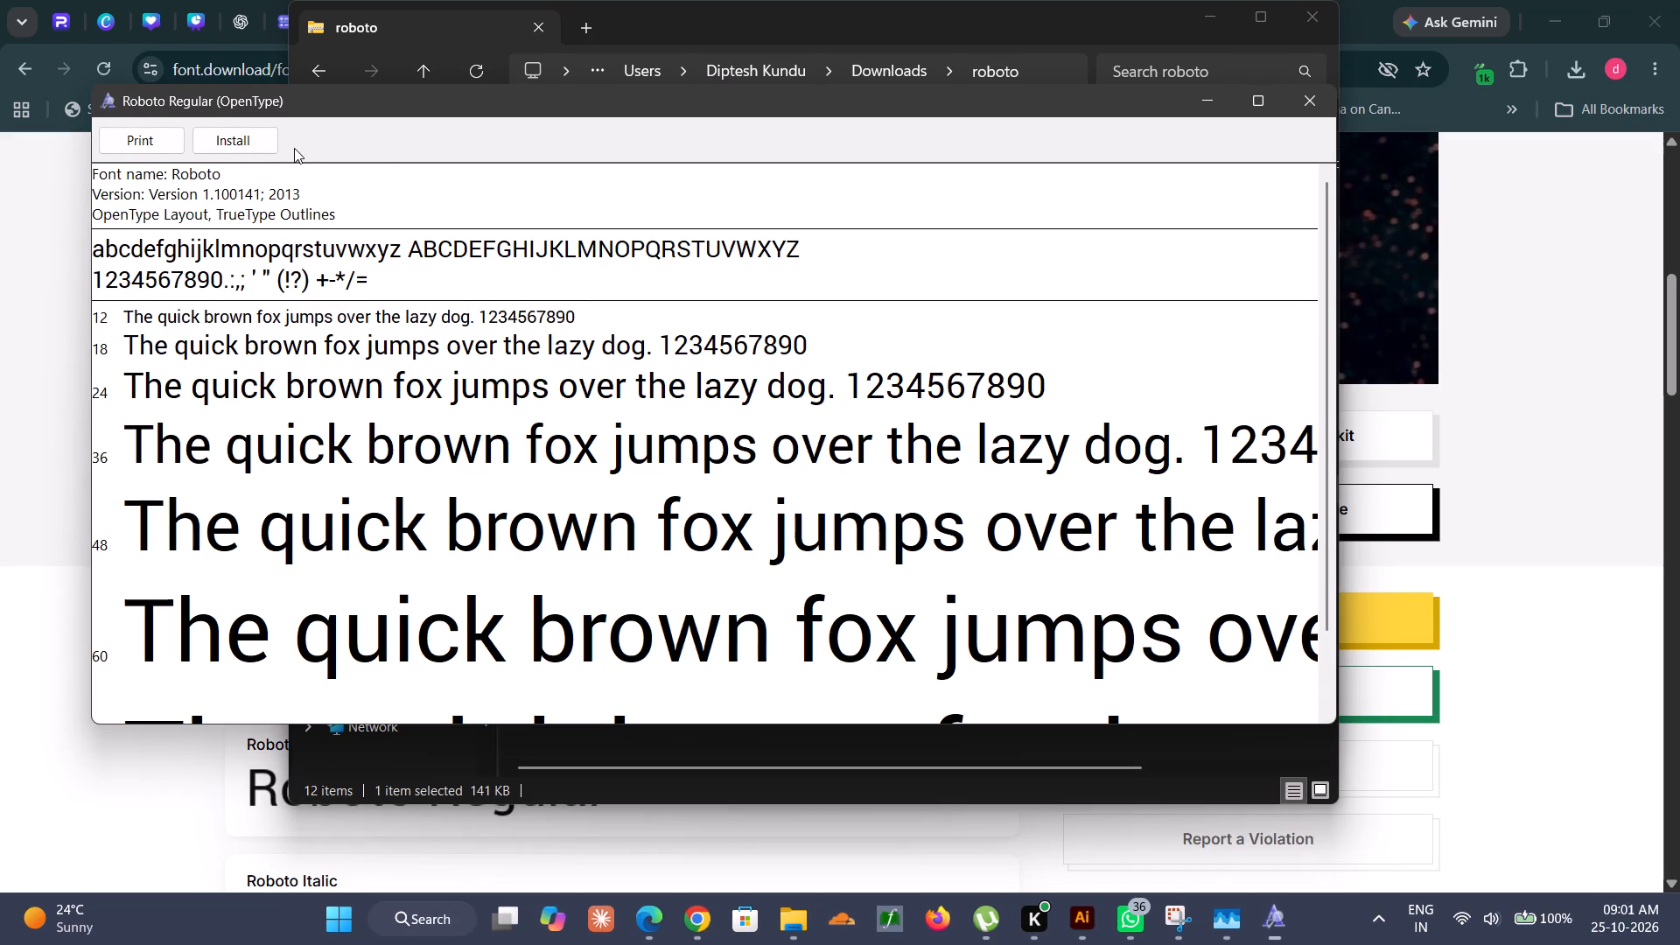
{"action": "left_click", "coordinate": [282, 150]}
{"action": "left_click", "coordinate": [267, 149]}
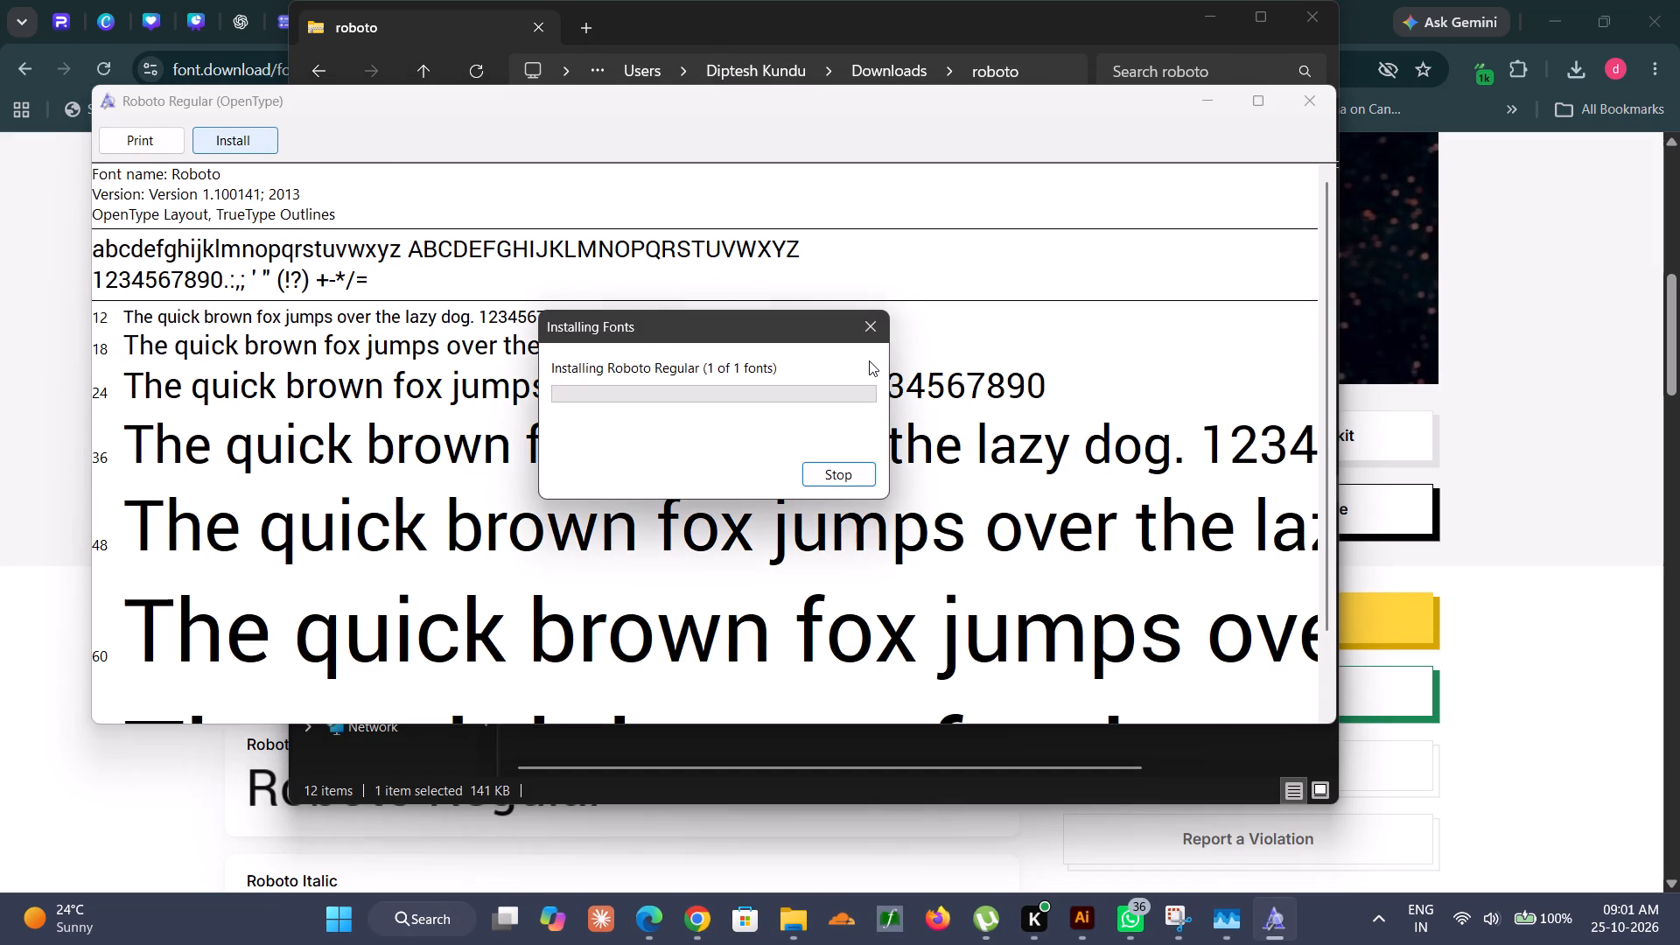
{"action": "left_click", "coordinate": [1308, 104]}
Install the Roboto Thin and Roboto Thin Italic fonts from the archive and close their previews.
{"action": "double_click", "coordinate": [723, 510]}
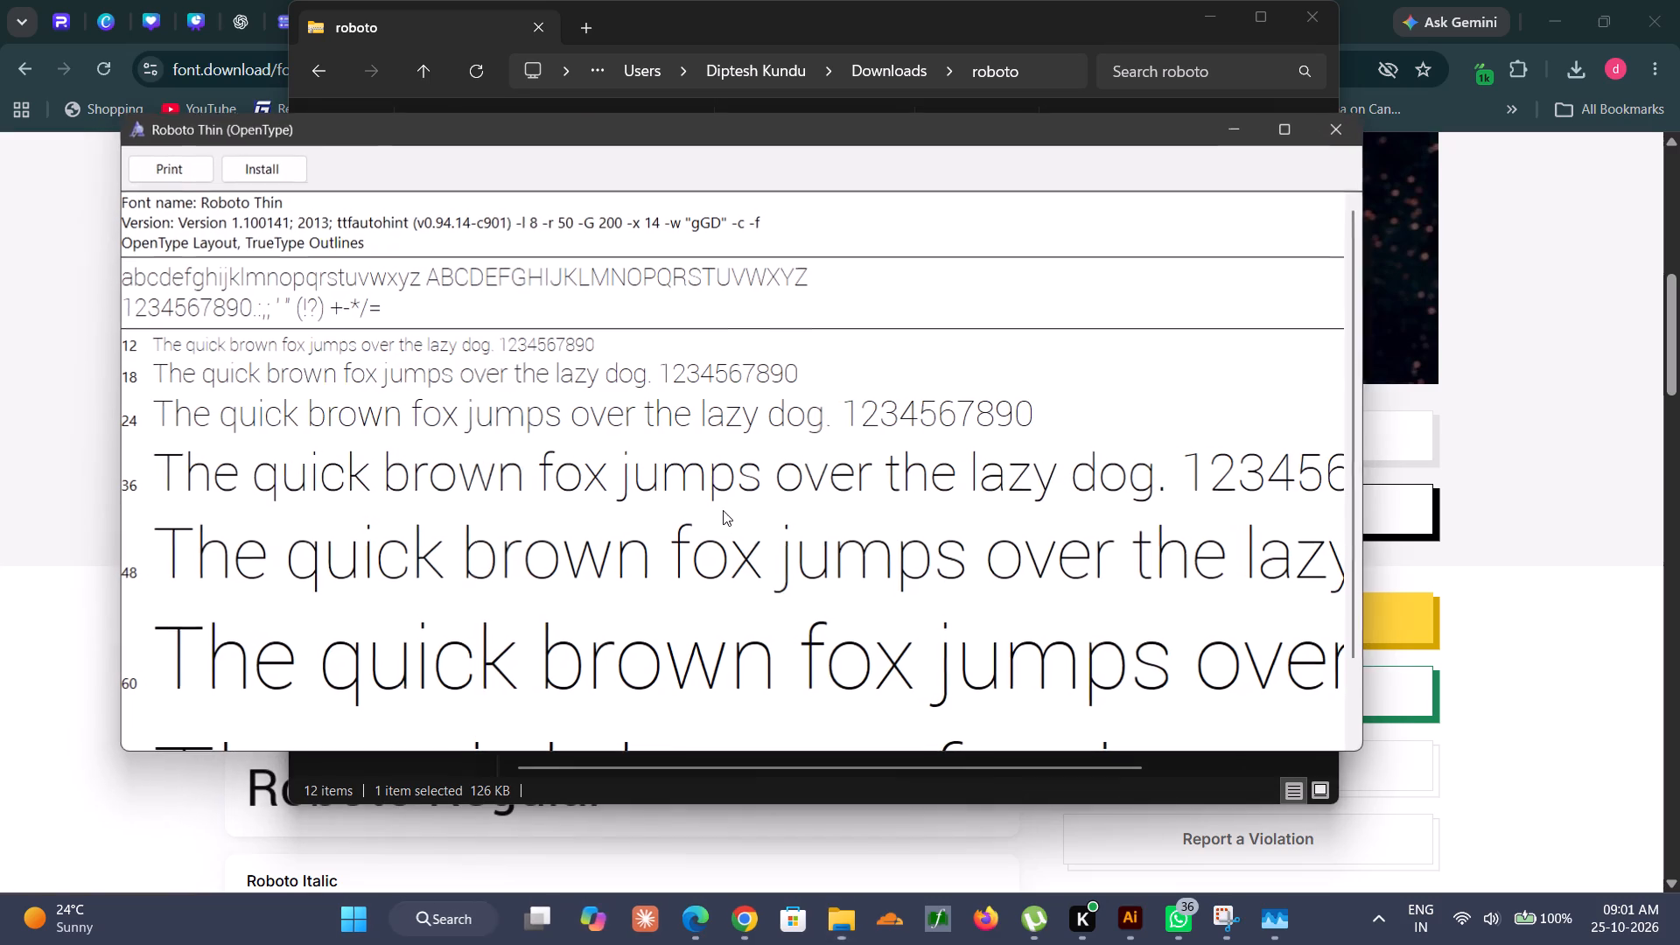
{"action": "left_click", "coordinate": [288, 184]}
{"action": "left_click", "coordinate": [276, 178]}
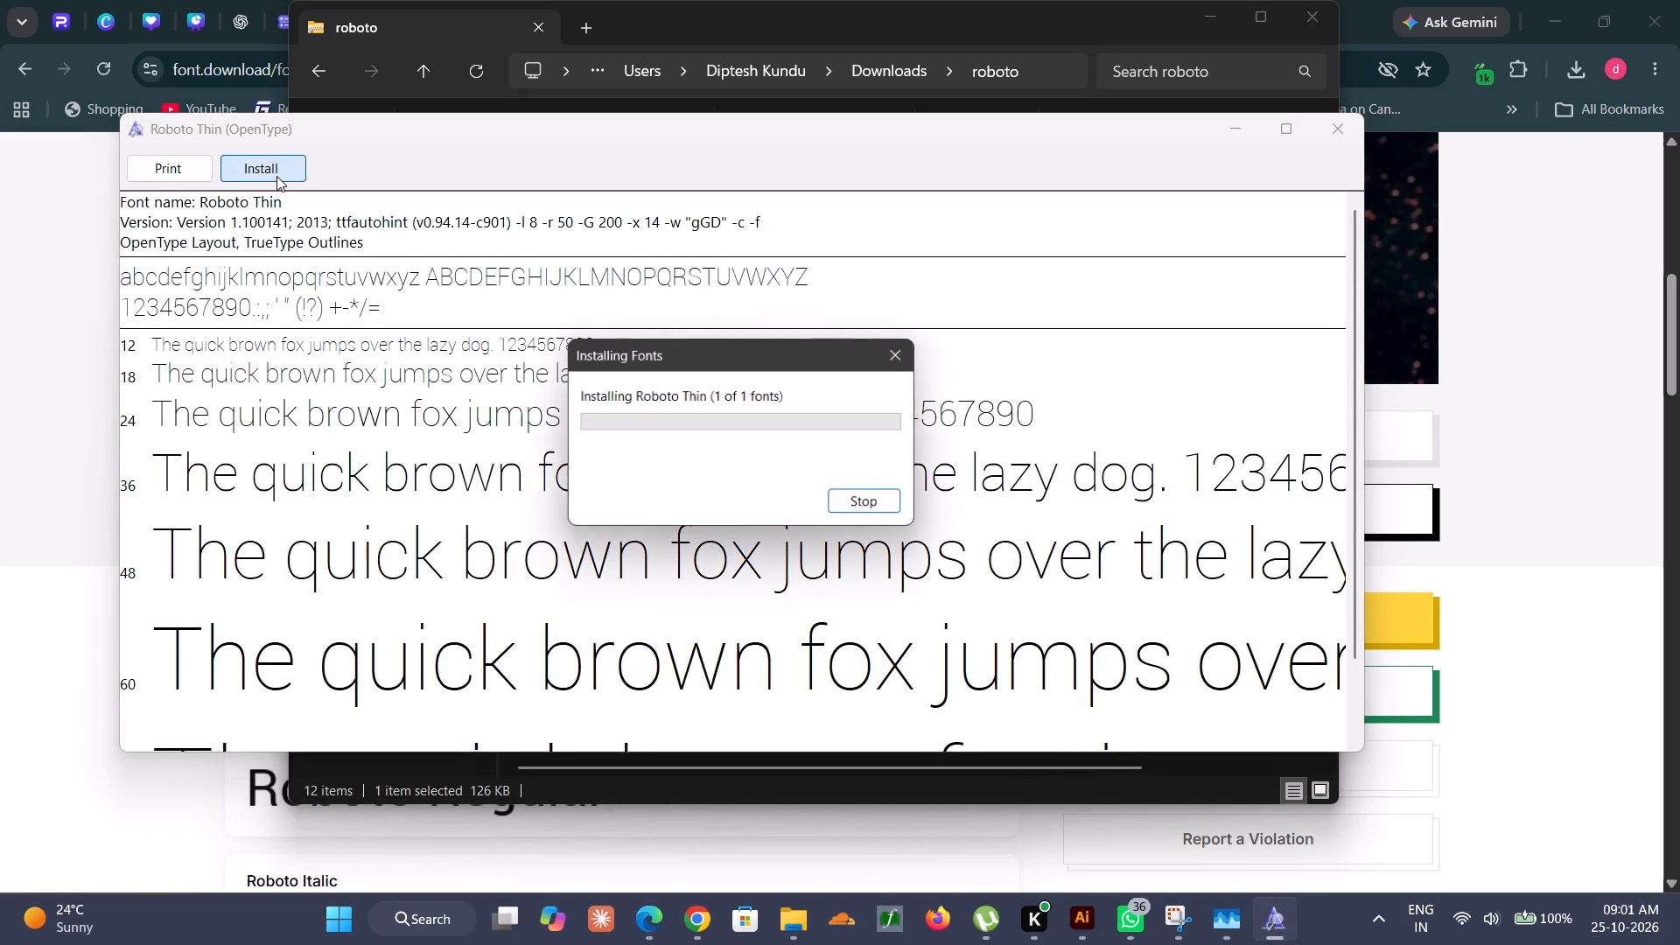
{"action": "left_click", "coordinate": [1338, 147]}
{"action": "left_click", "coordinate": [1347, 123]}
{"action": "double_click", "coordinate": [722, 536]}
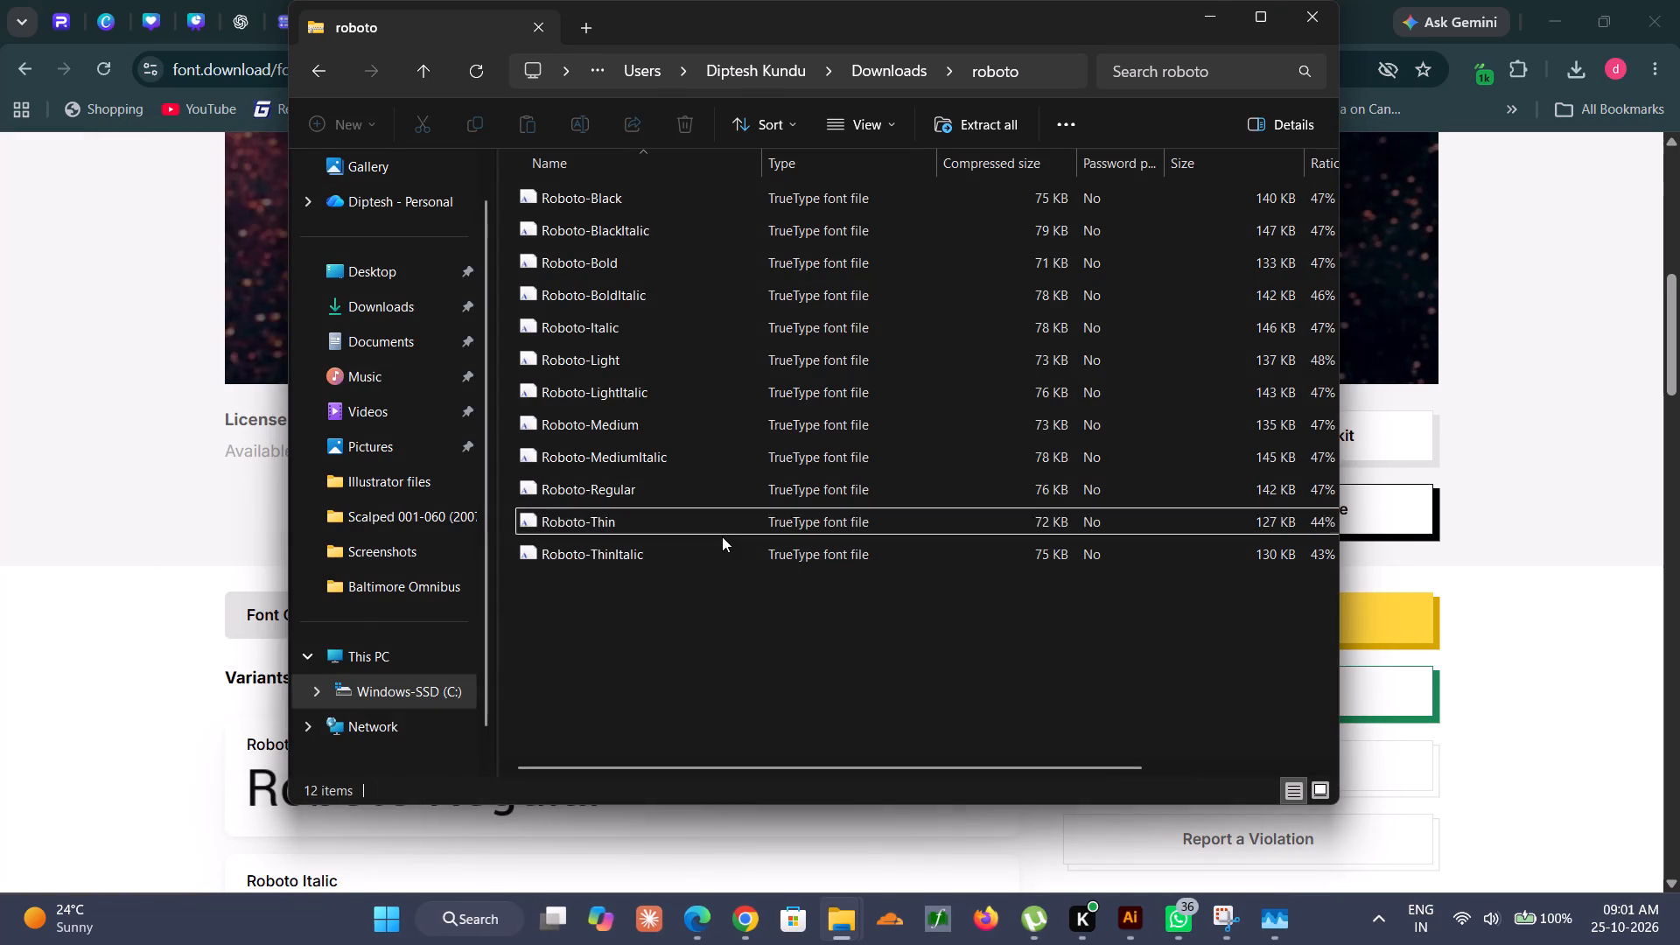
{"action": "triple_click", "coordinate": [703, 545]}
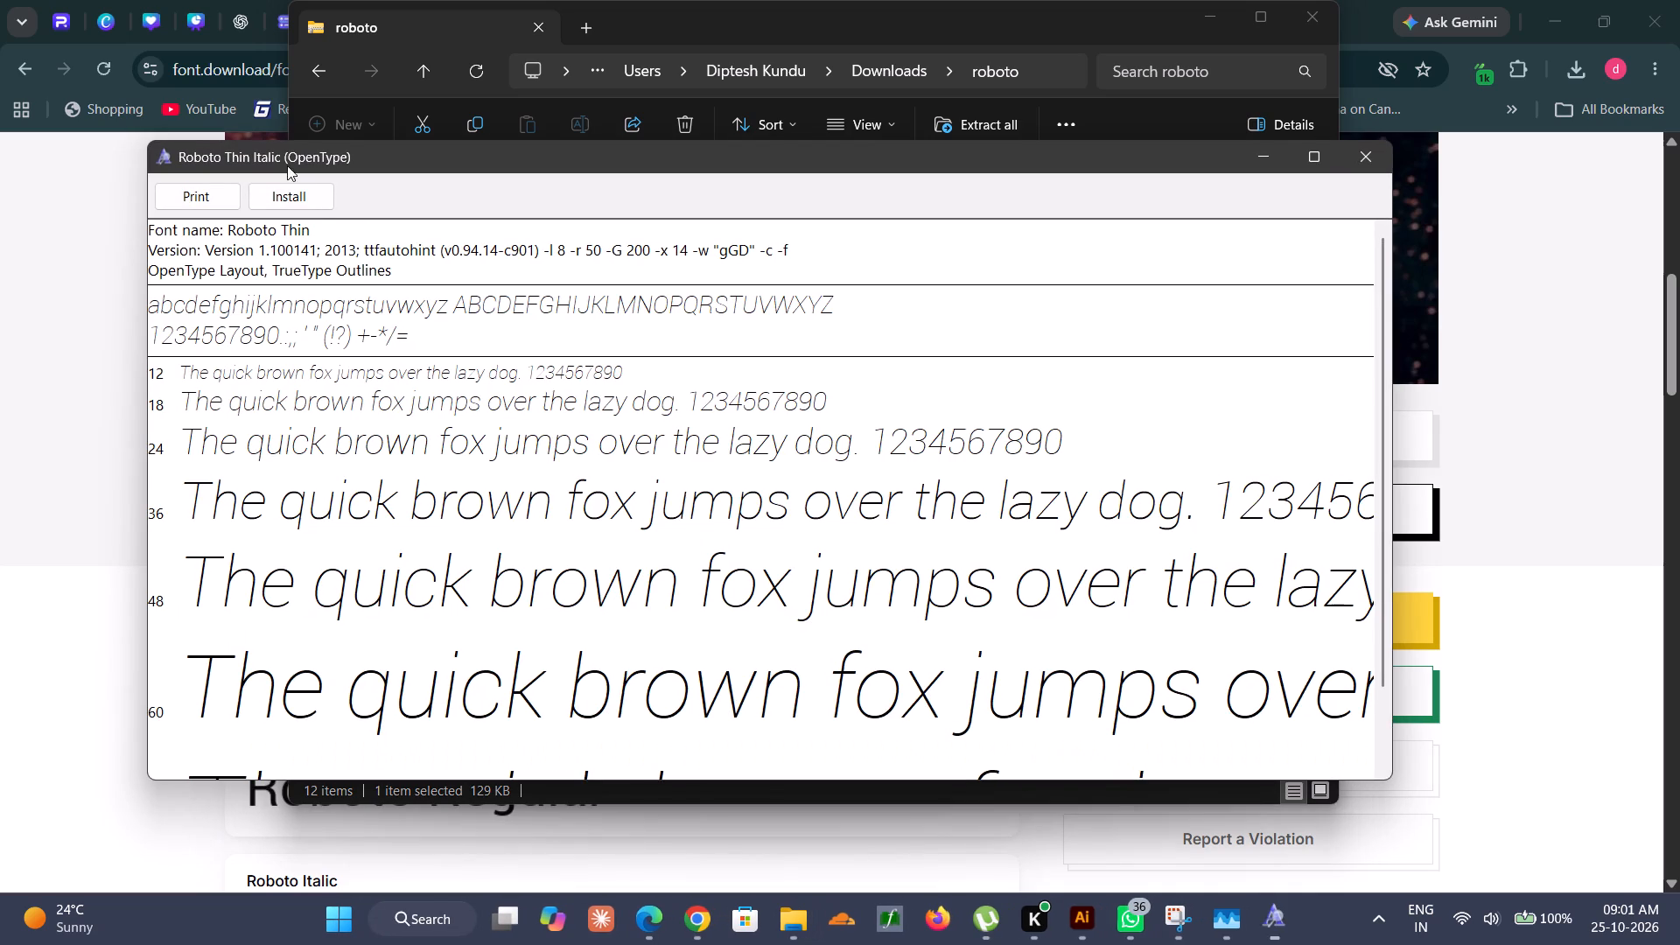
{"action": "left_click", "coordinate": [311, 199]}
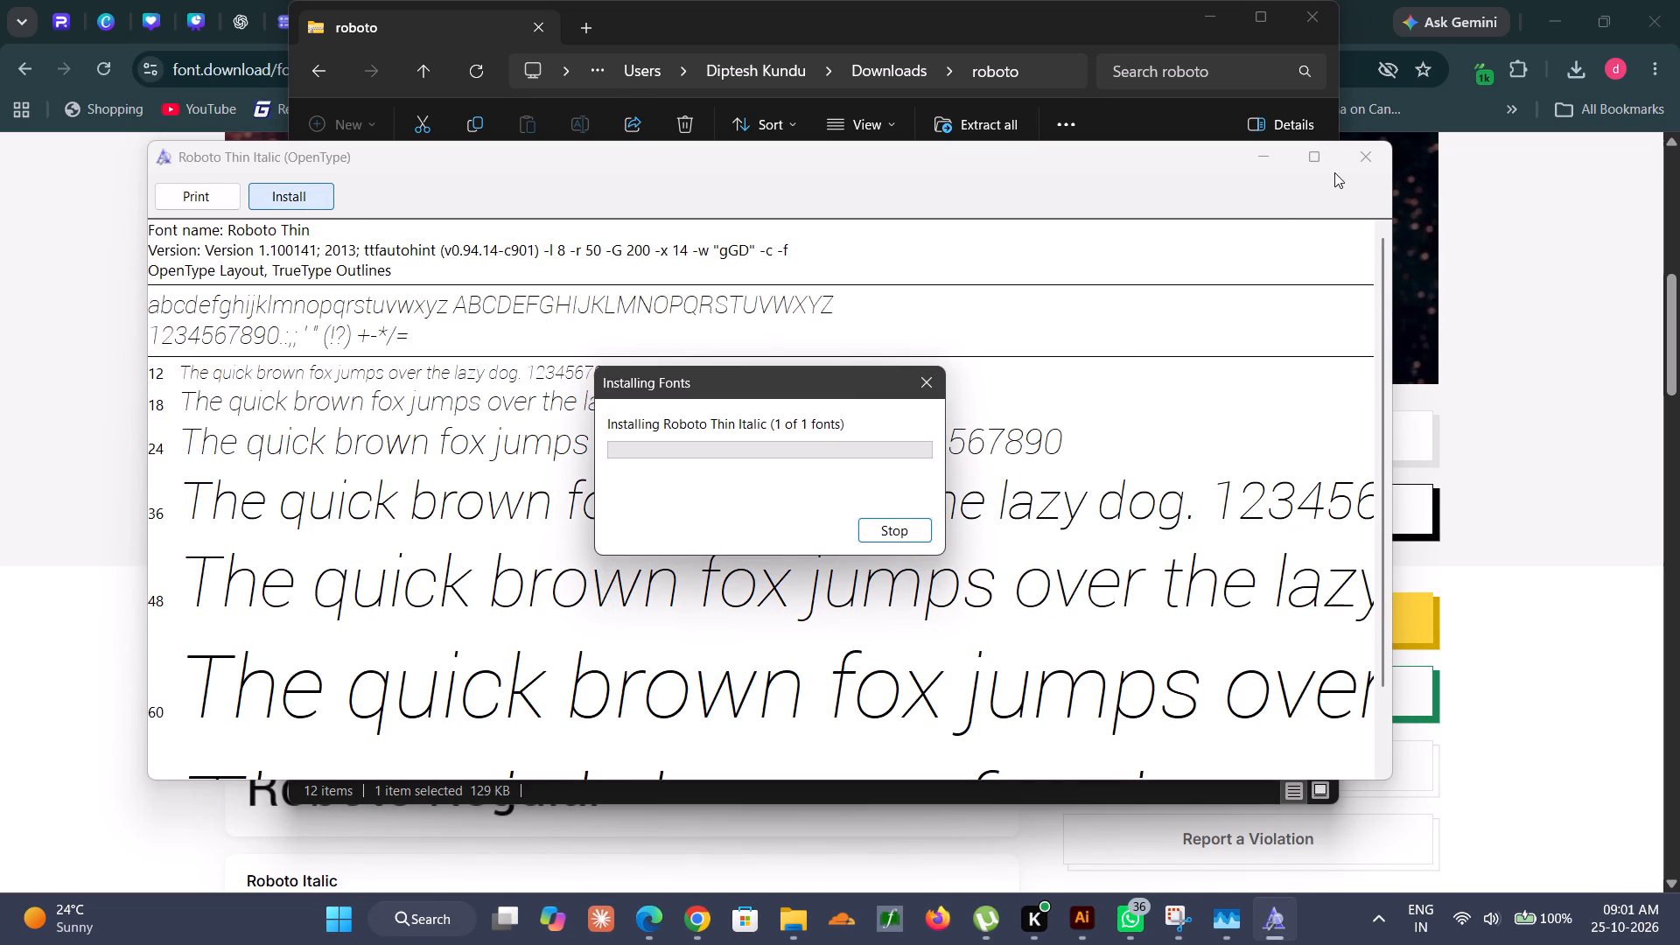
{"action": "left_click", "coordinate": [1367, 149]}
Return to Illustrator and set the Bungalows card's description text to the Roboto Light font.
{"action": "left_click", "coordinate": [1550, 642]}
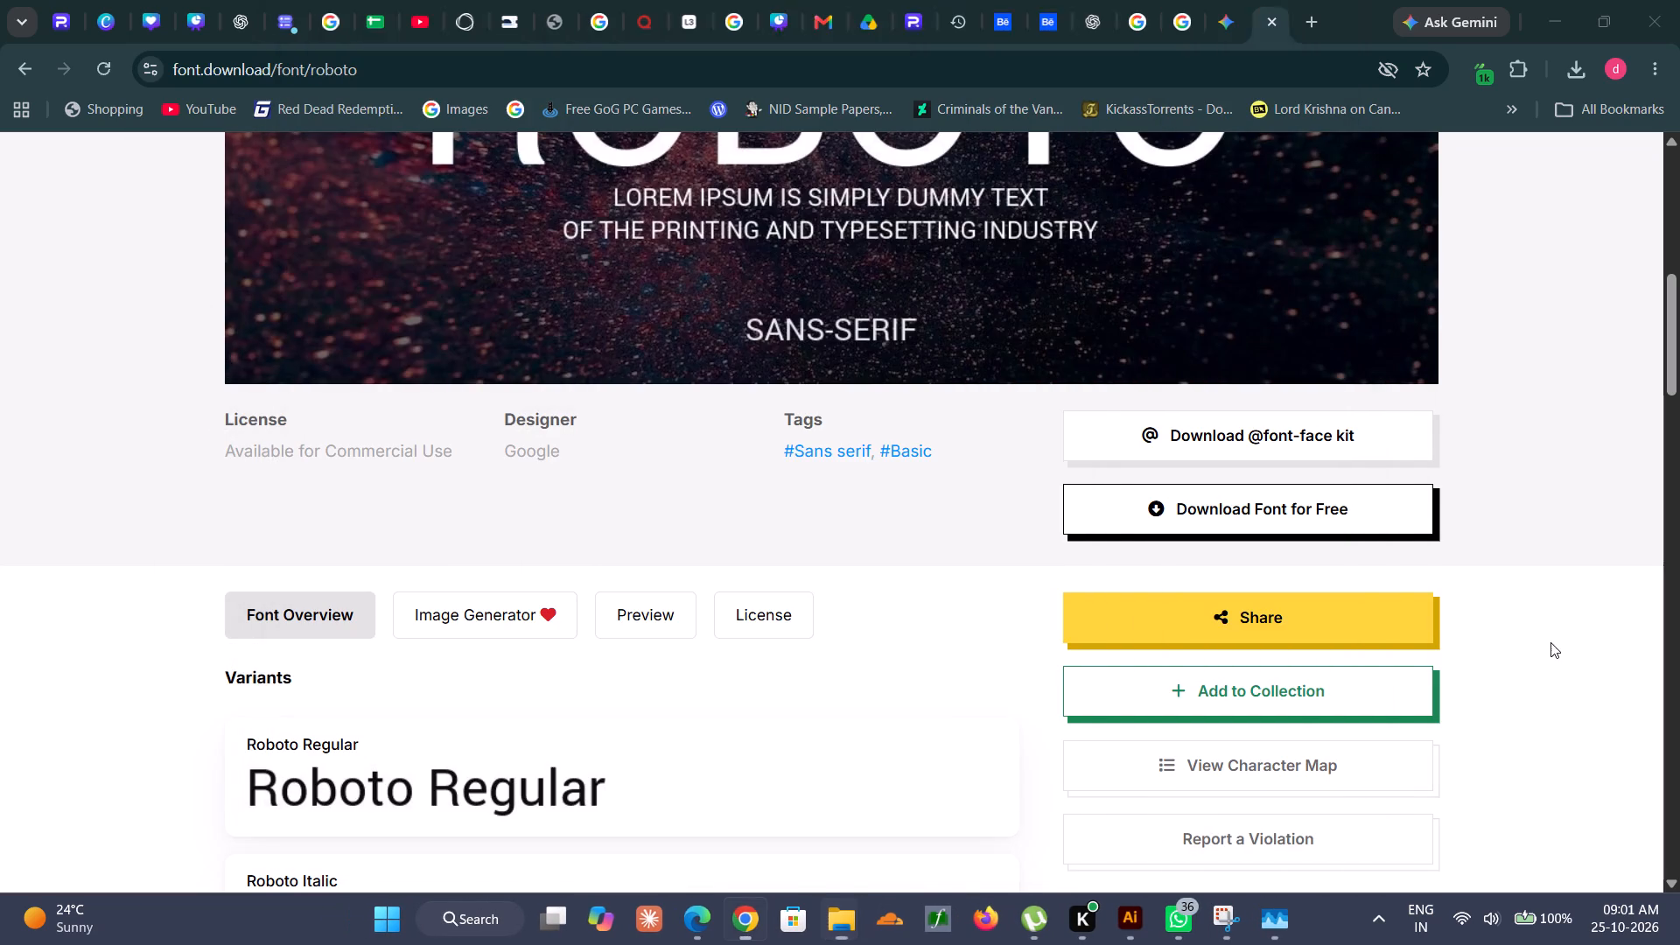
{"action": "left_click", "coordinate": [1115, 919]}
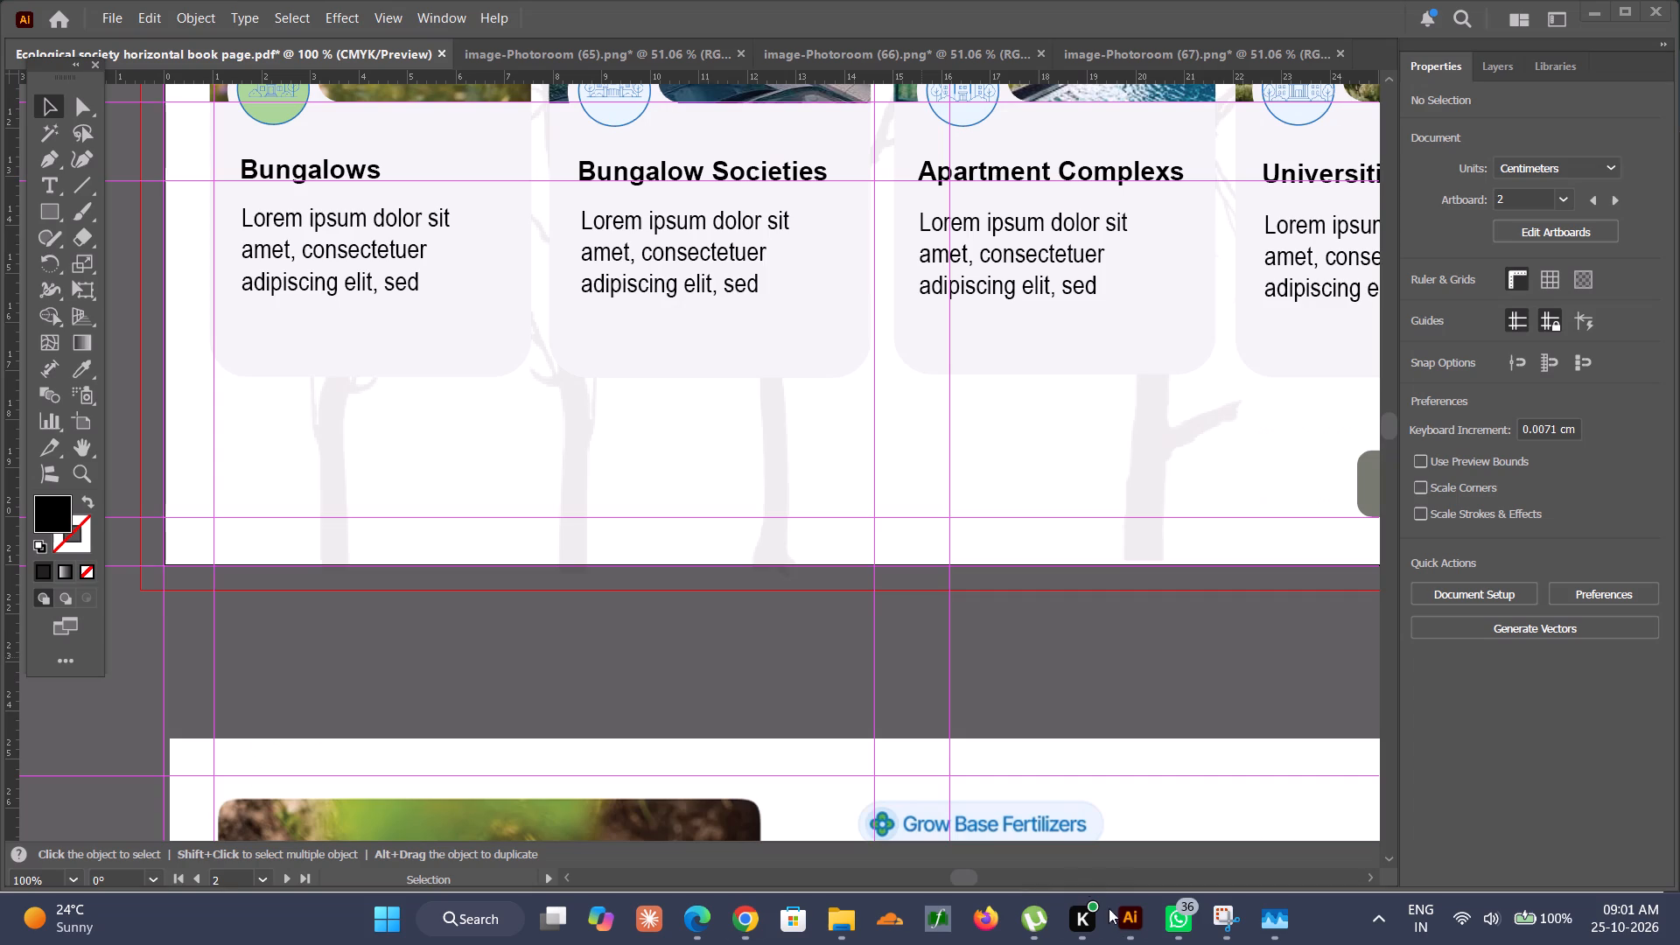
{"action": "triple_click", "coordinate": [381, 214]}
{"action": "triple_click", "coordinate": [381, 214]}
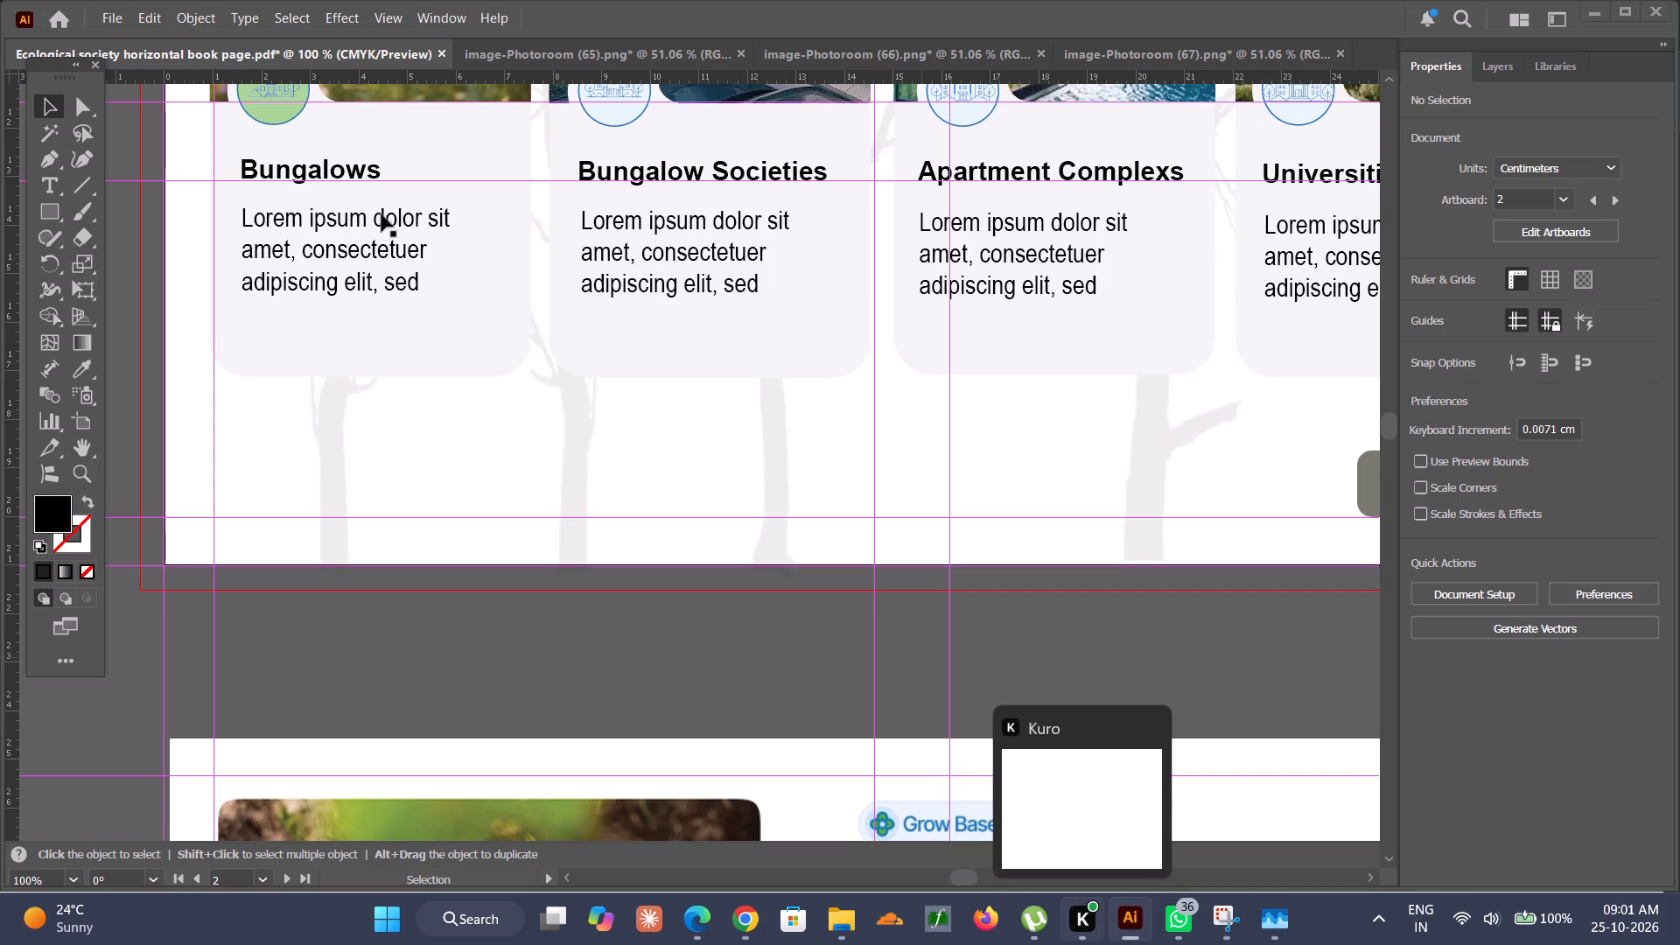
{"action": "scroll", "coordinate": [398, 230], "scroll_direction": "up", "scroll_amount": 3}
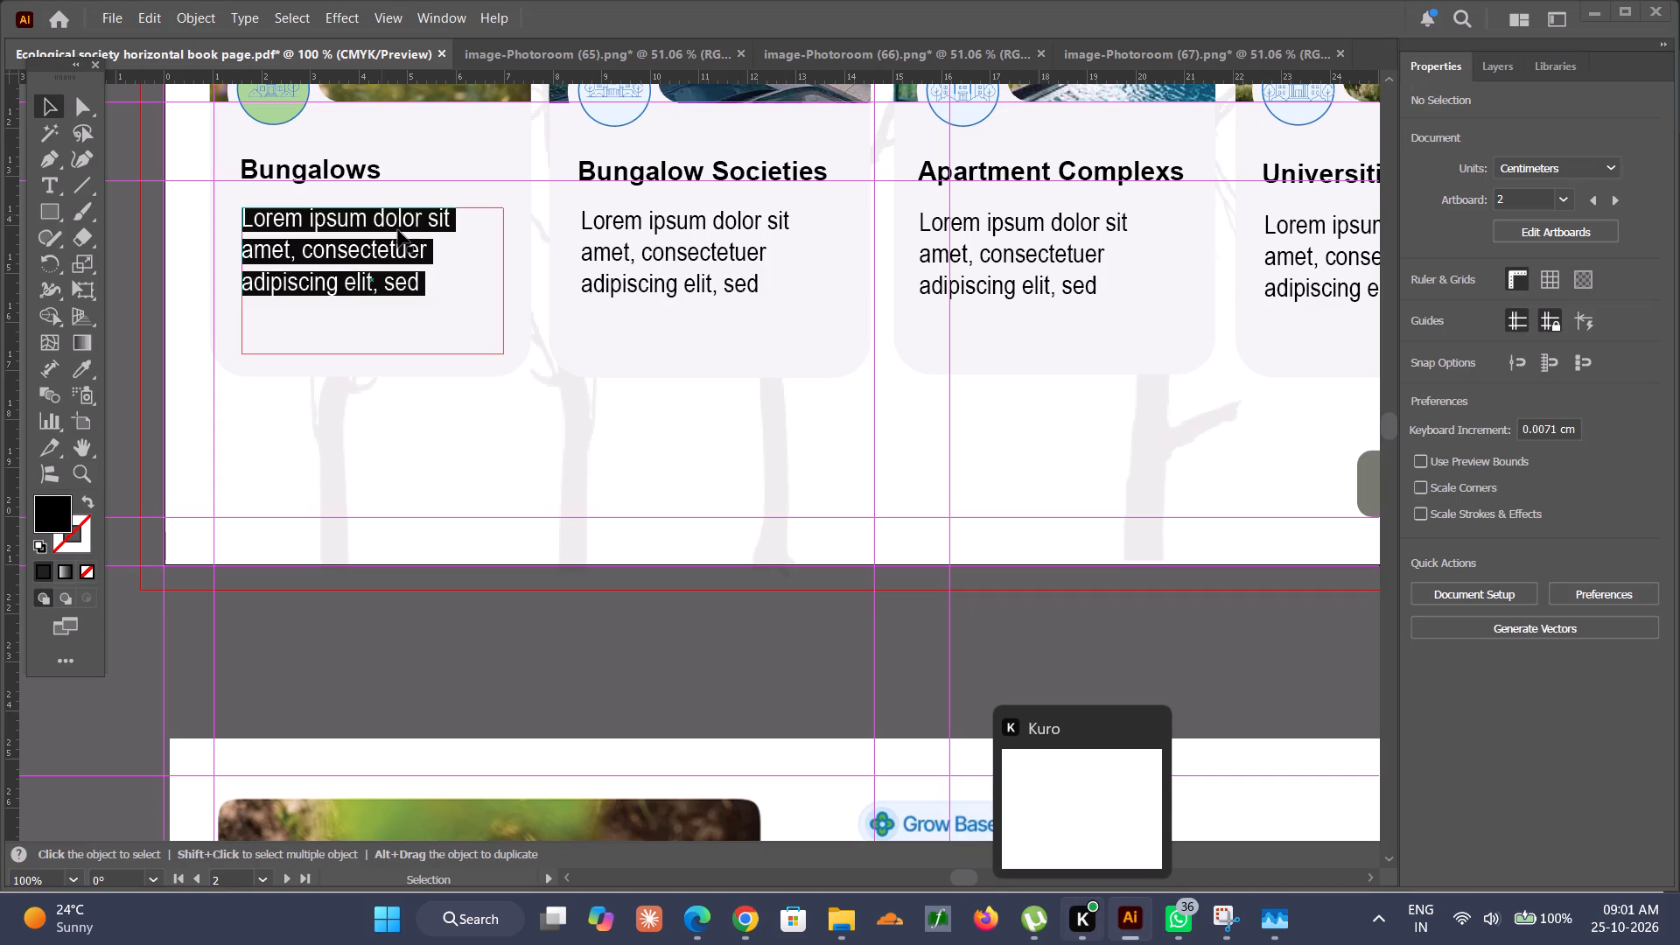
{"action": "scroll", "coordinate": [398, 230], "scroll_direction": "down", "scroll_amount": 3}
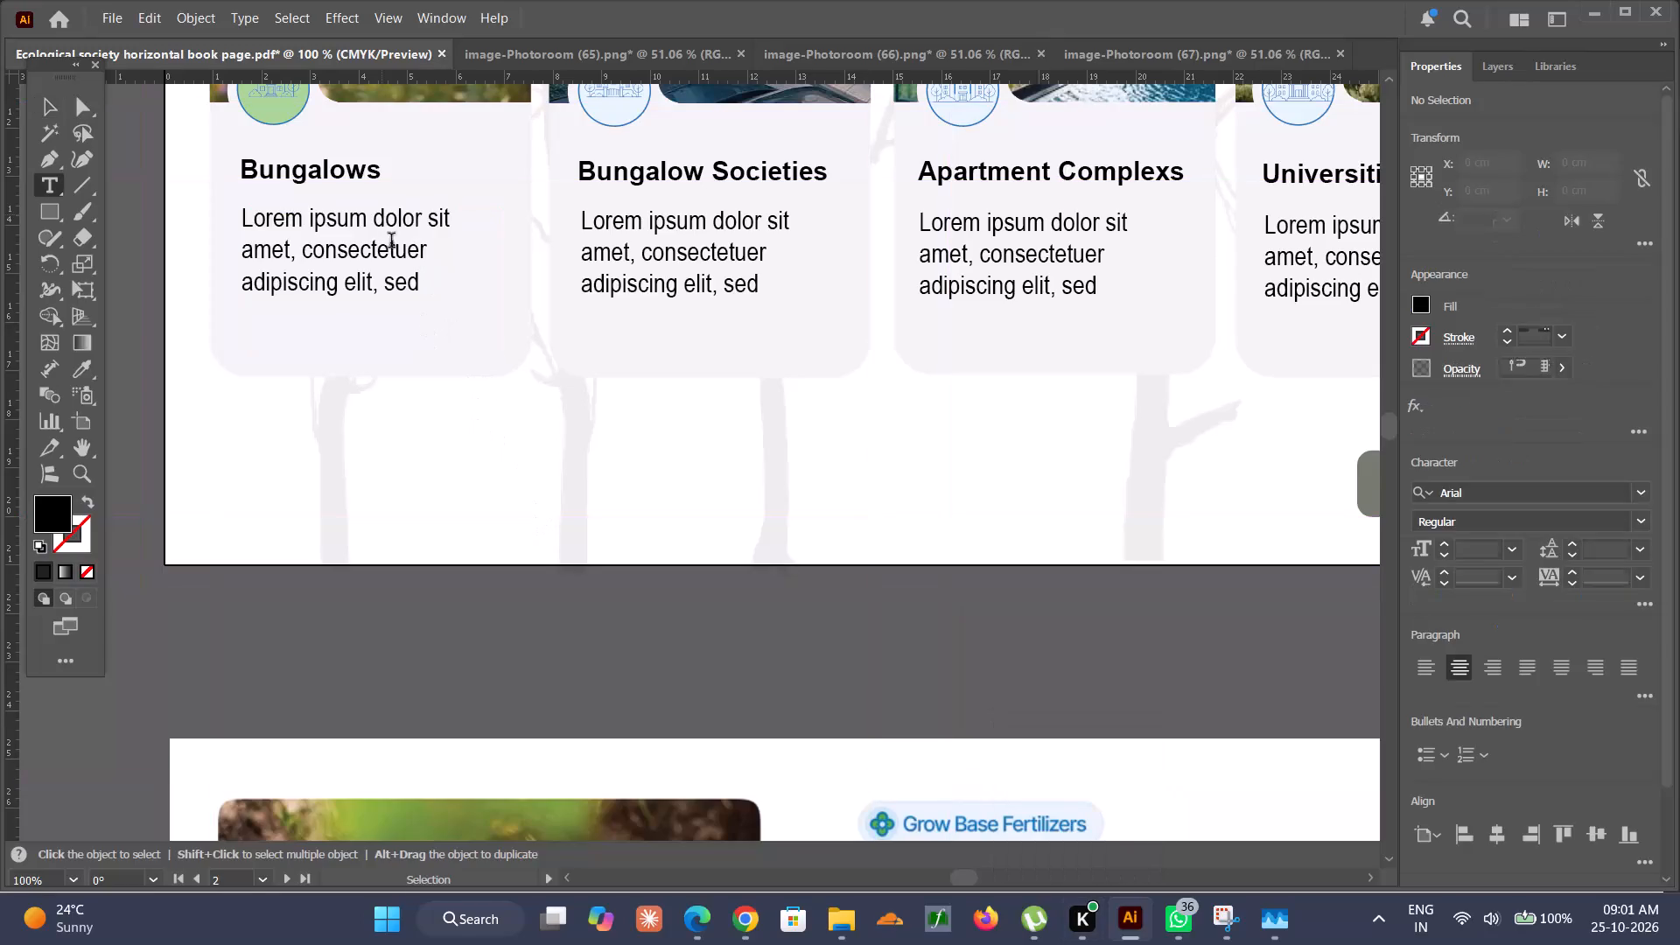
{"action": "left_click", "coordinate": [1474, 494]}
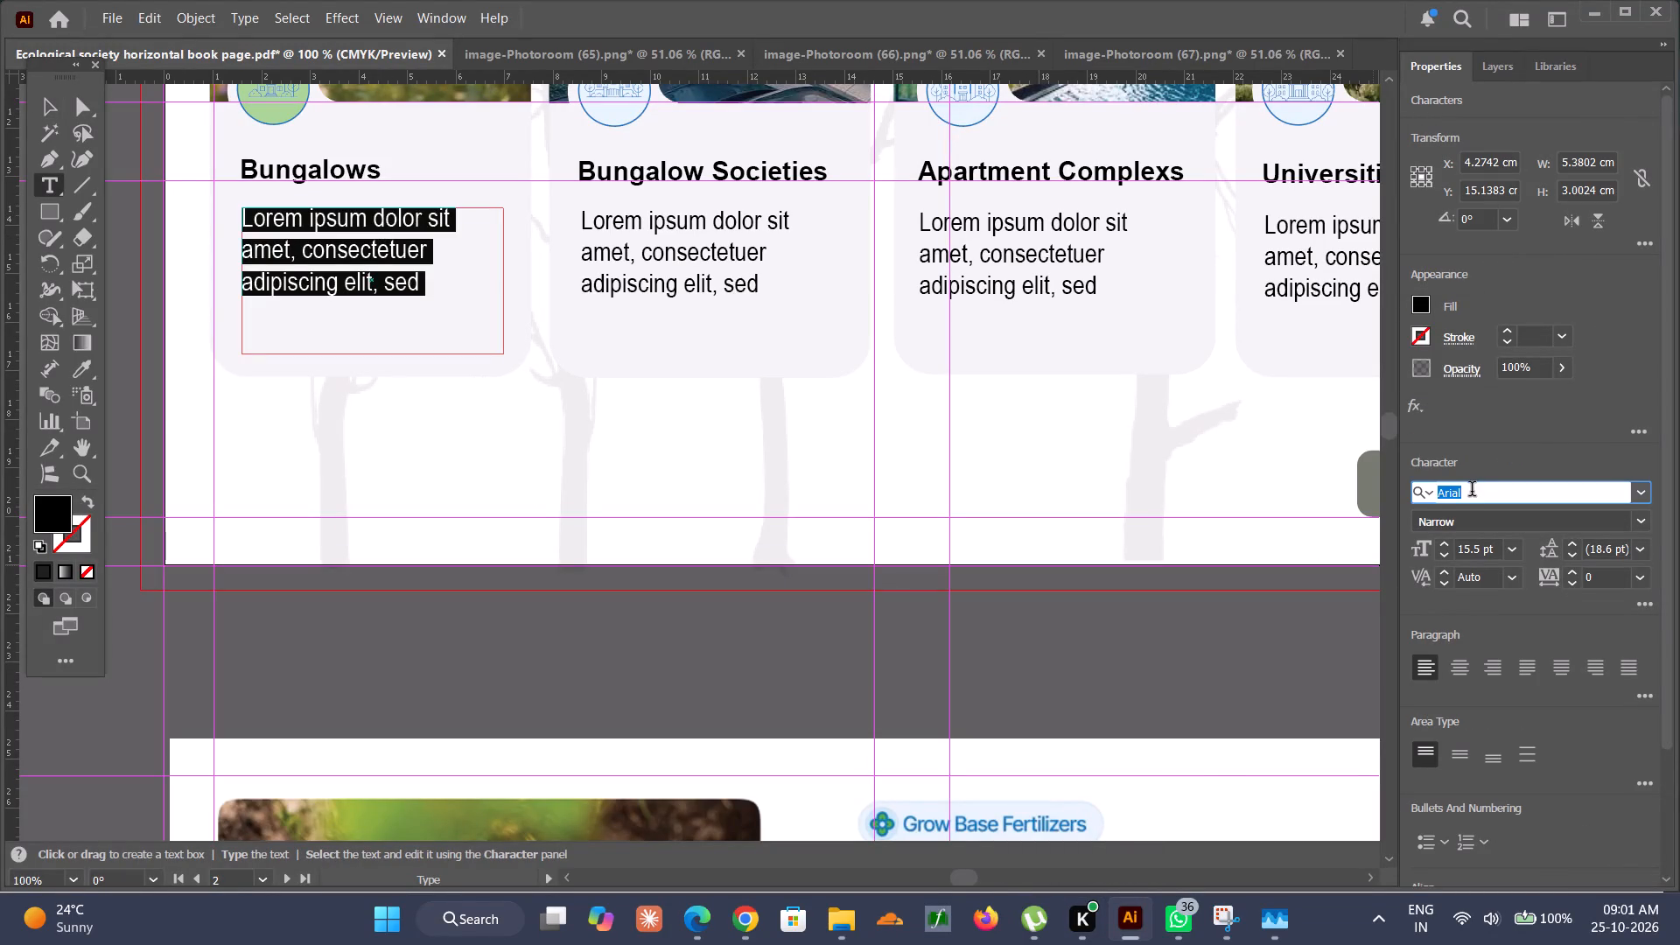
{"action": "type", "text": "rb"}
{"action": "key", "text": "BackSpace"}
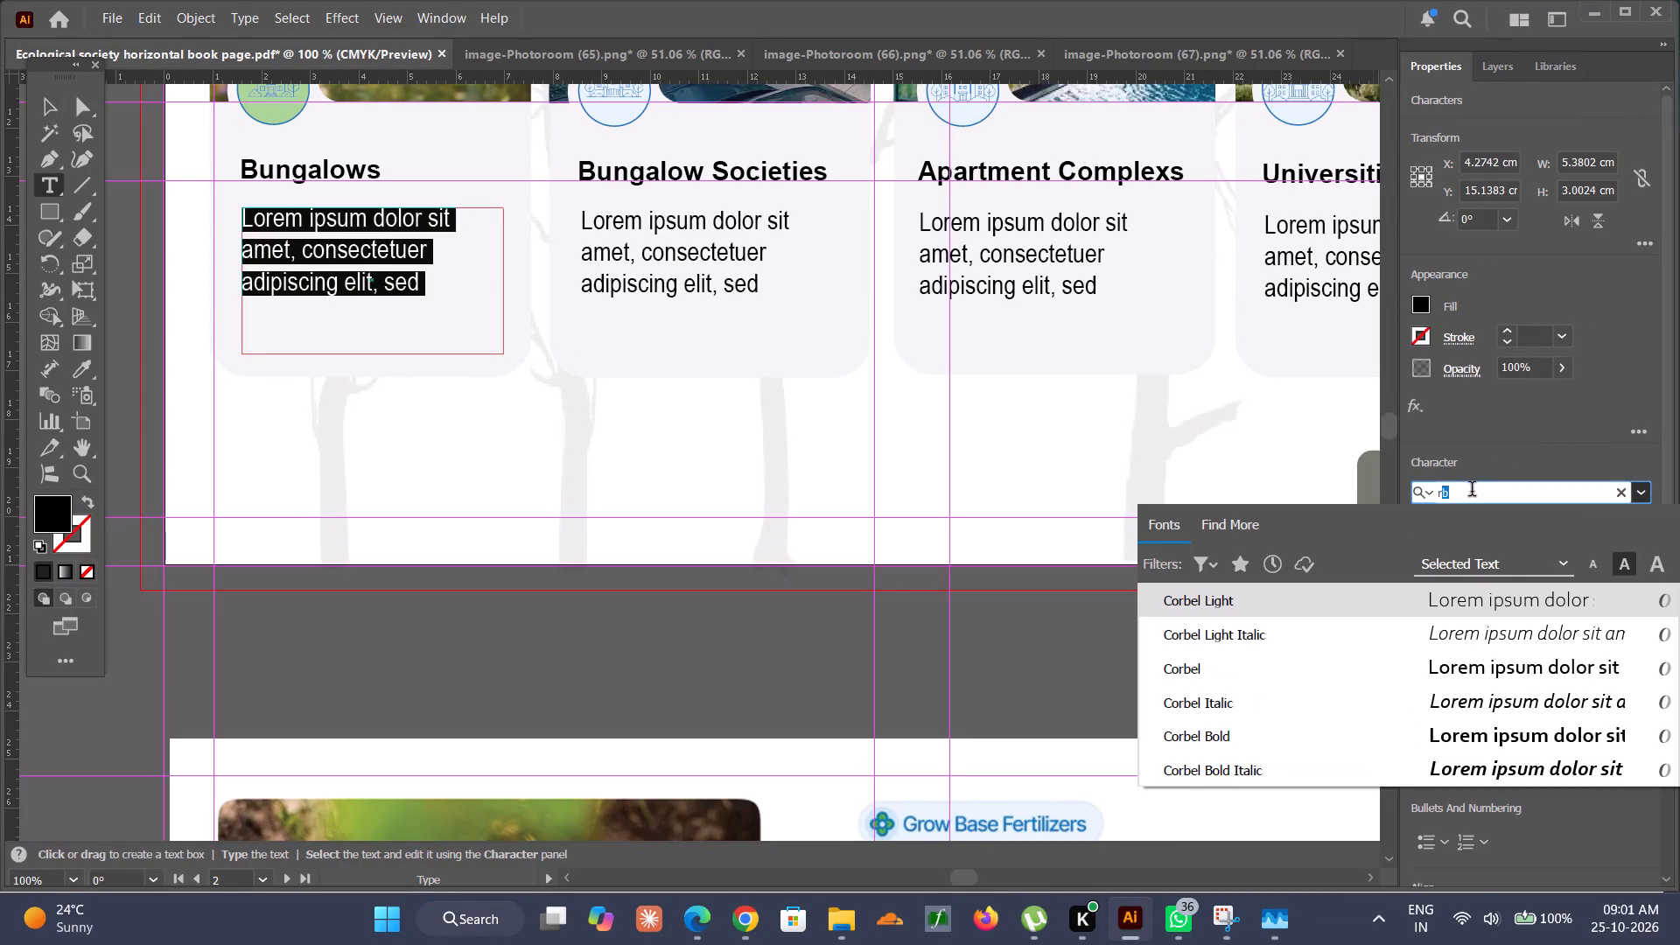
{"action": "type", "text": "ob"}
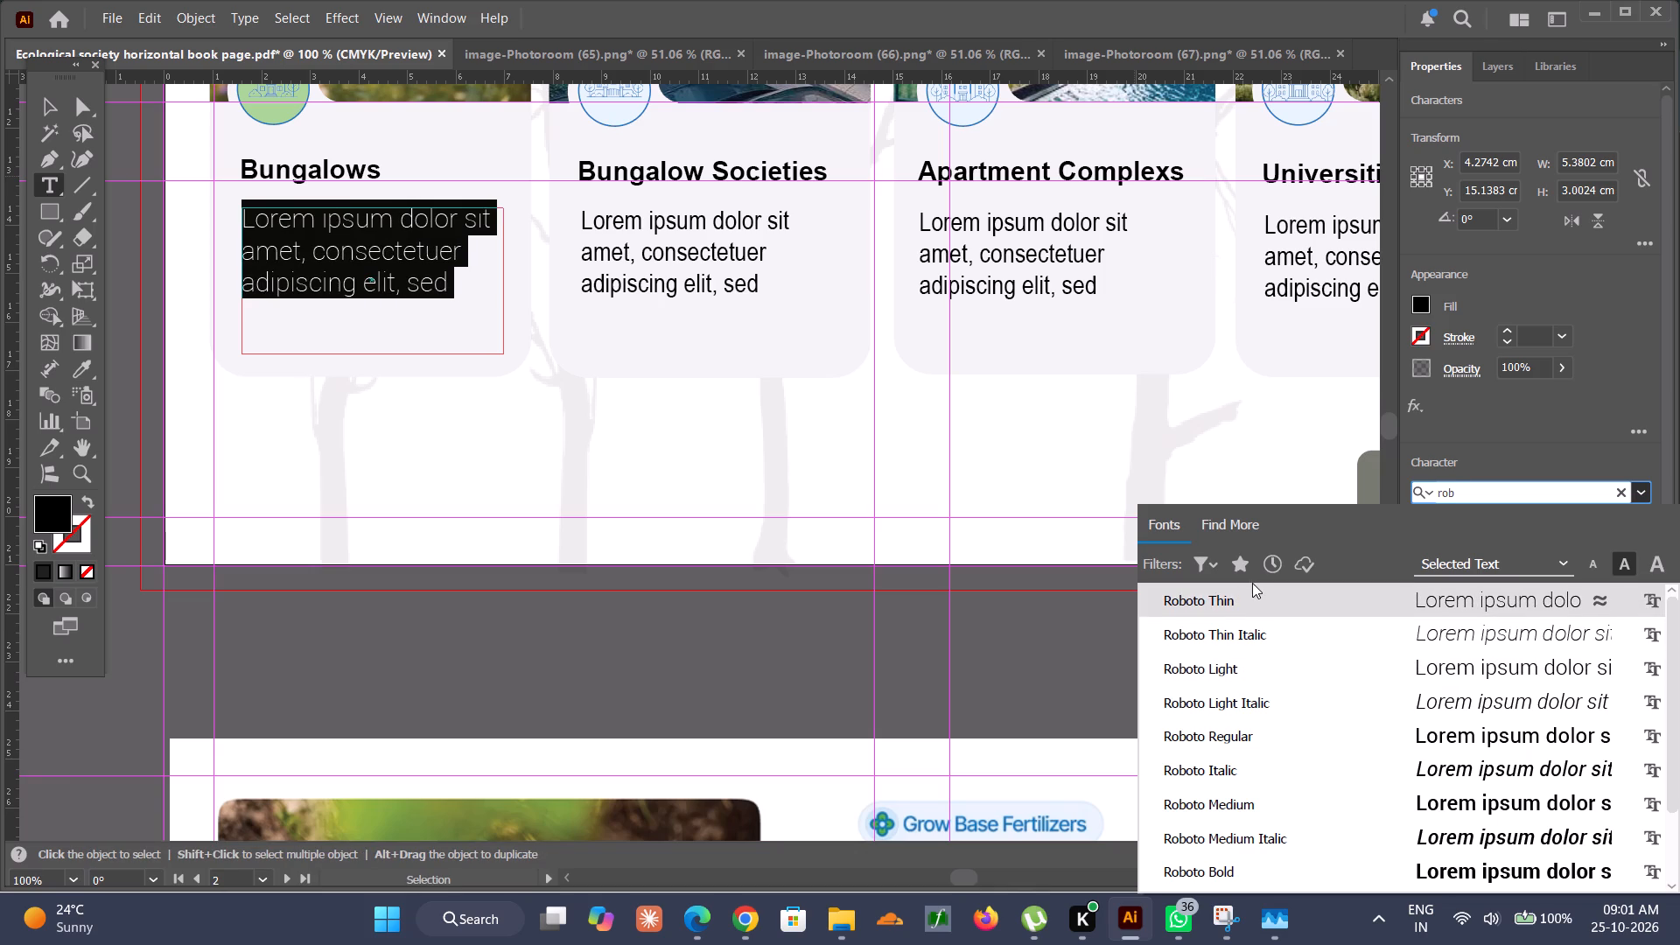
{"action": "left_click", "coordinate": [1219, 675]}
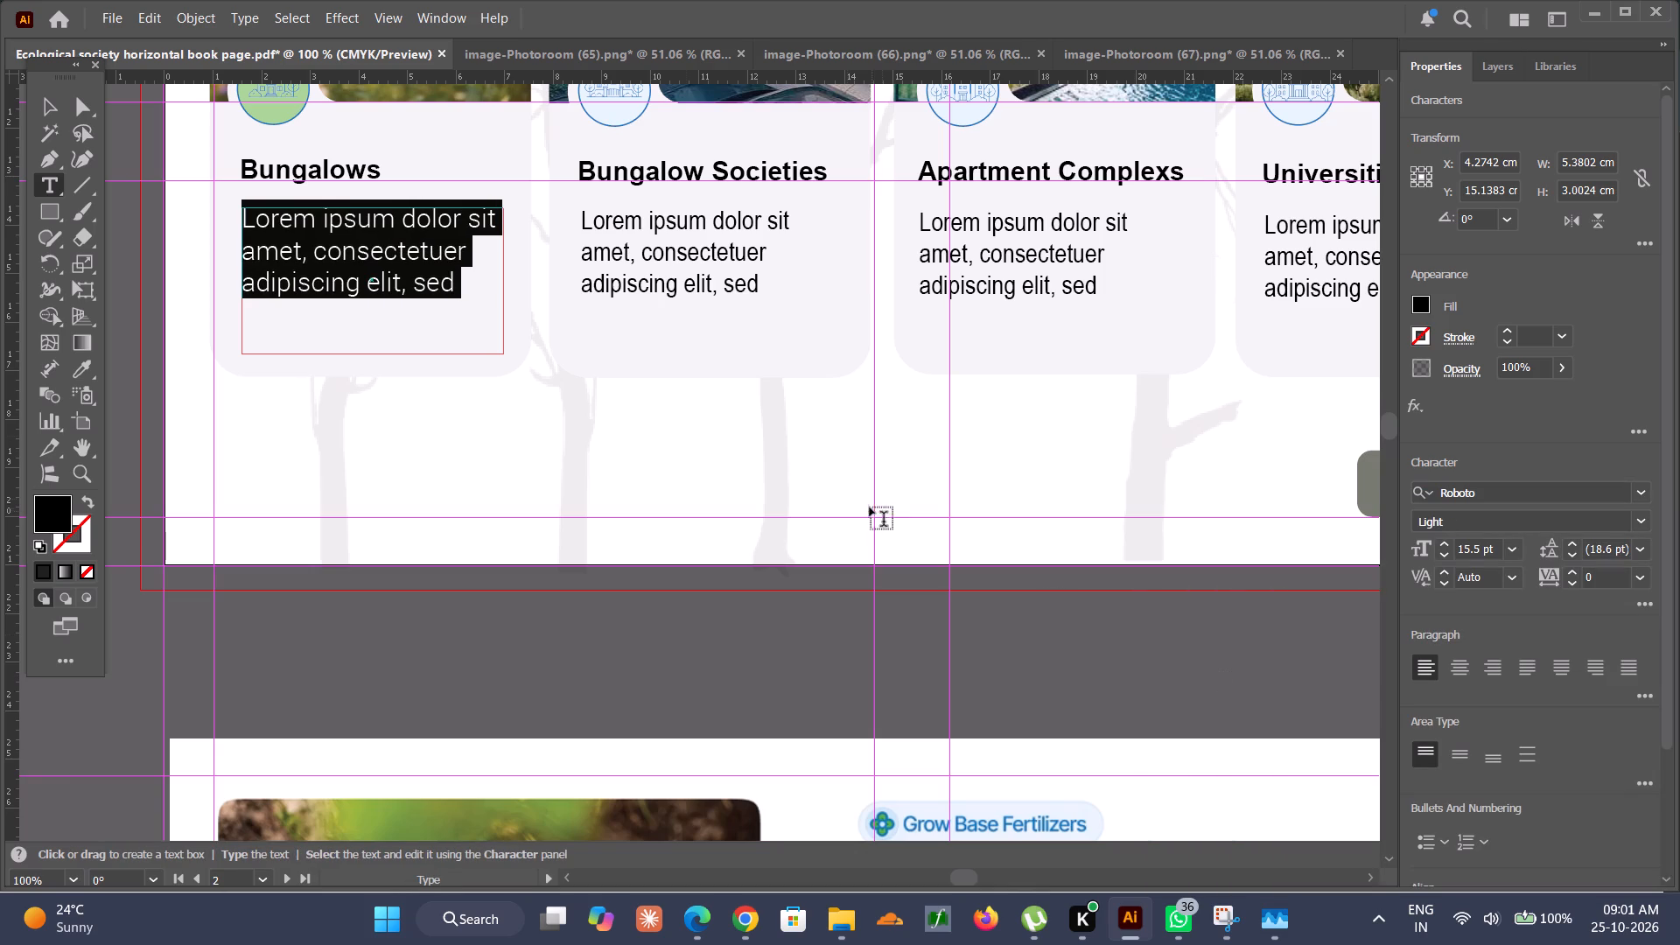
{"action": "left_click", "coordinate": [49, 108]}
{"action": "left_click", "coordinate": [434, 452]}
Compare the restyled Bungalows description with the text on the Grow Base reference cards above the page.
{"action": "scroll", "coordinate": [434, 454], "scroll_direction": "up", "scroll_amount": 5}
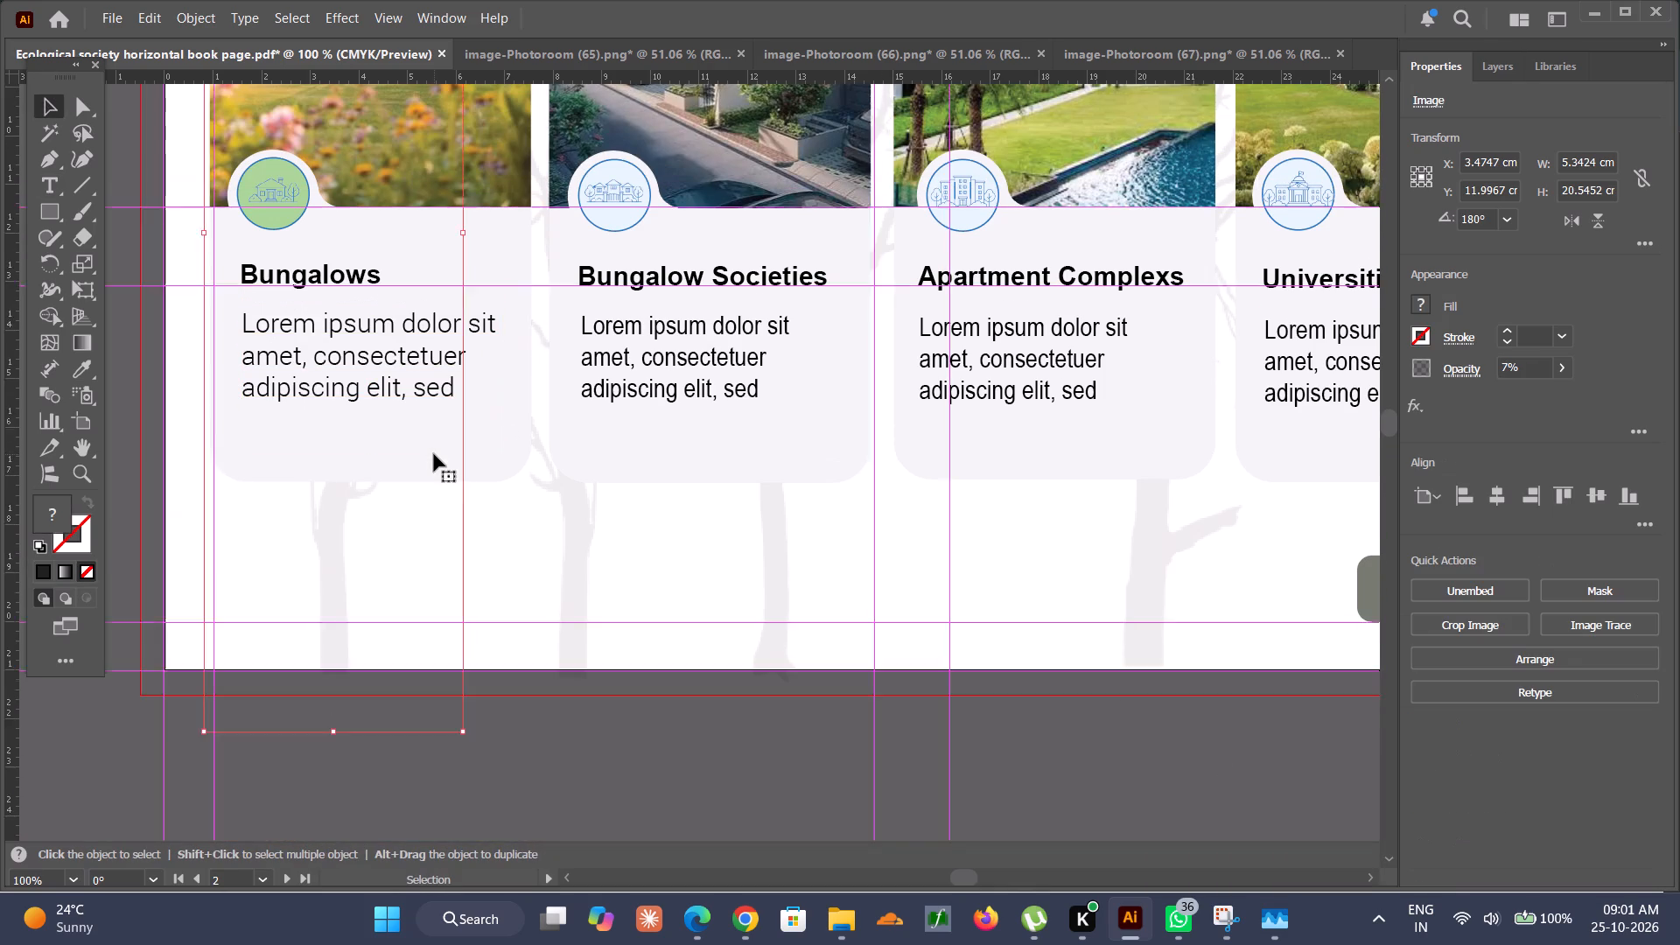
{"action": "scroll", "coordinate": [434, 454], "scroll_direction": "up", "scroll_amount": 2}
{"action": "key", "text": "x"}
{"action": "scroll", "coordinate": [434, 454], "scroll_direction": "down", "scroll_amount": 2}
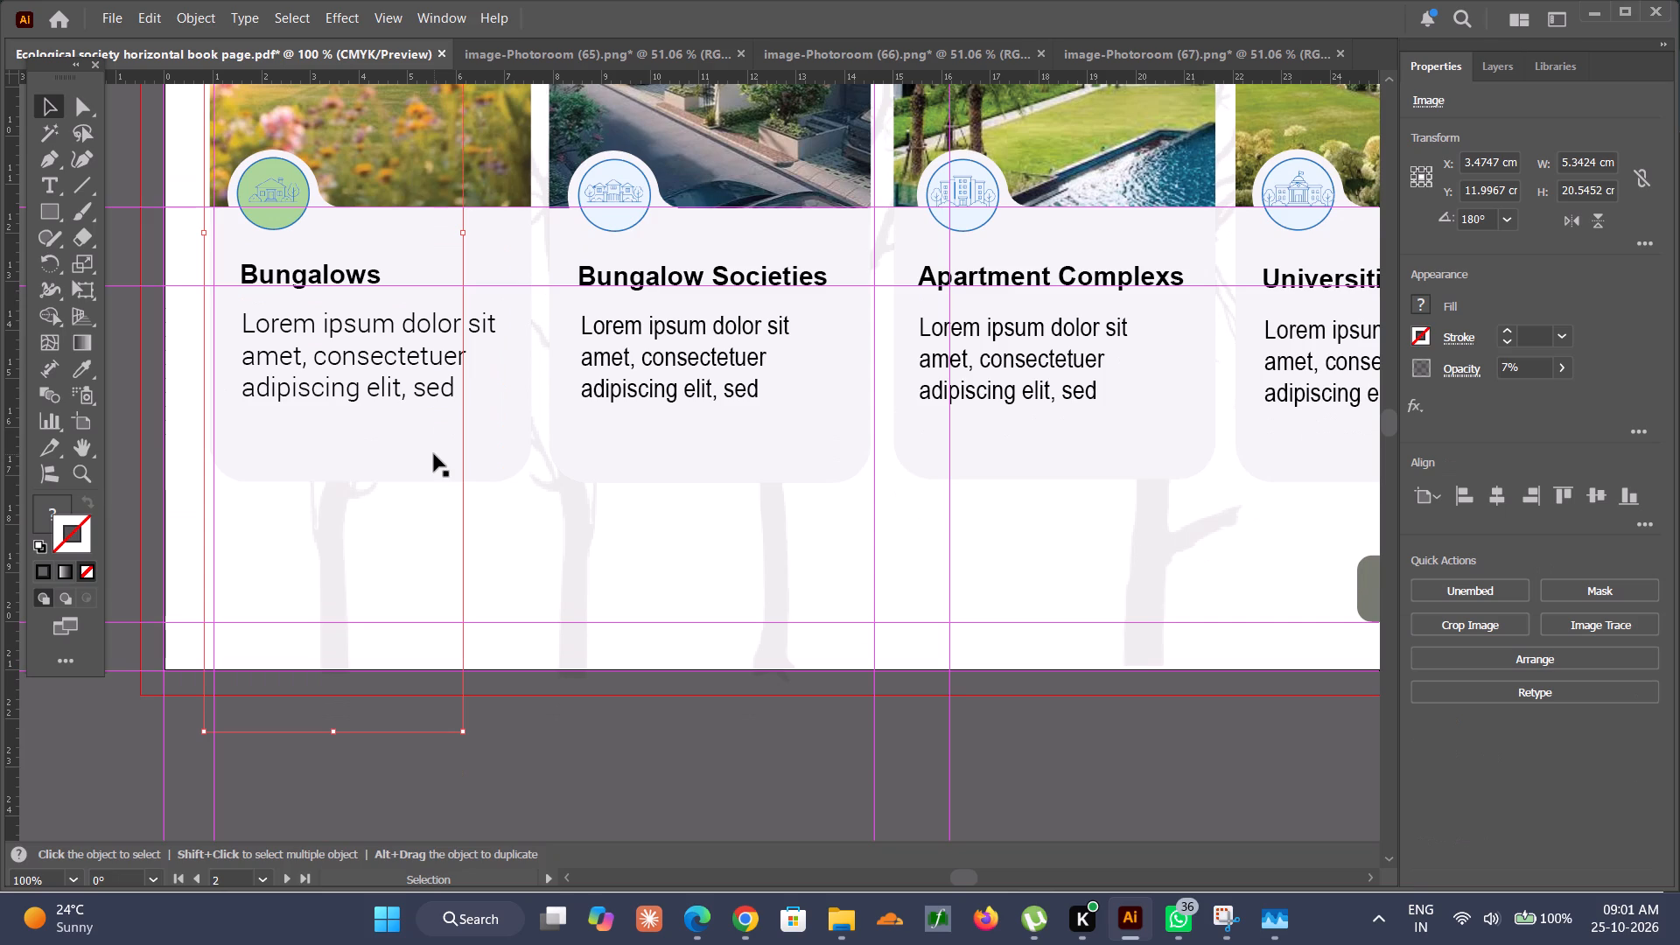
{"action": "scroll", "coordinate": [434, 454], "scroll_direction": "down", "scroll_amount": 4, "text": "alt"}
{"action": "scroll", "coordinate": [434, 454], "scroll_direction": "up", "scroll_amount": 11}
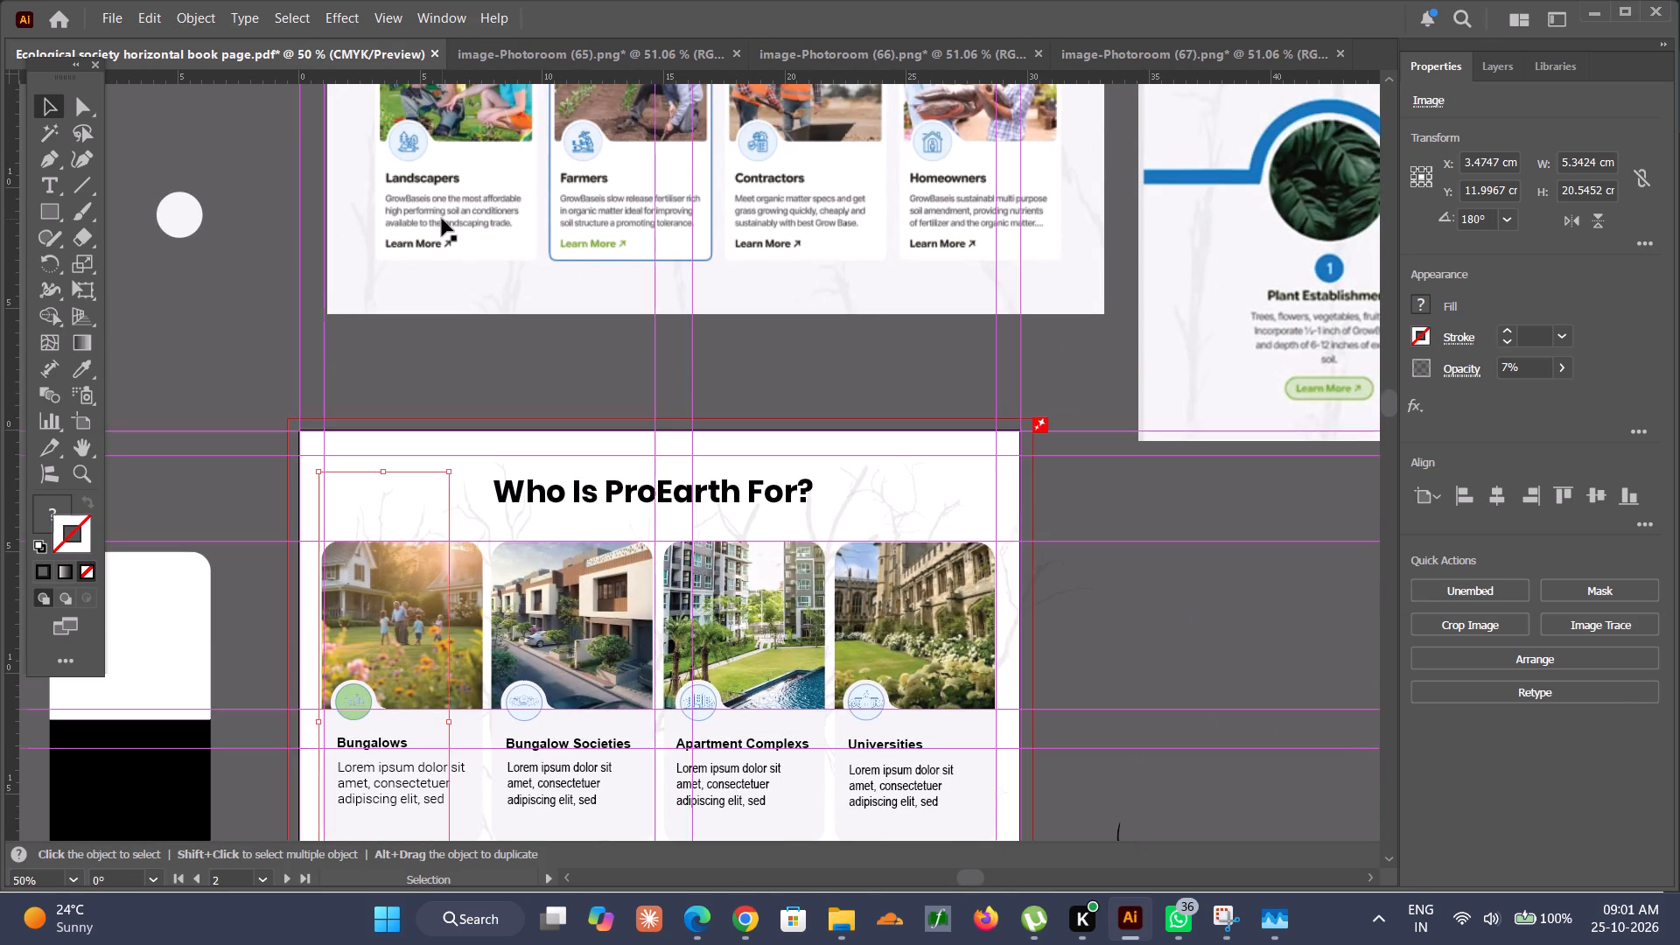
{"action": "scroll", "coordinate": [442, 219], "scroll_direction": "down", "scroll_amount": 2}
{"action": "scroll", "coordinate": [314, 653], "scroll_direction": "up", "scroll_amount": 4, "text": "alt"}
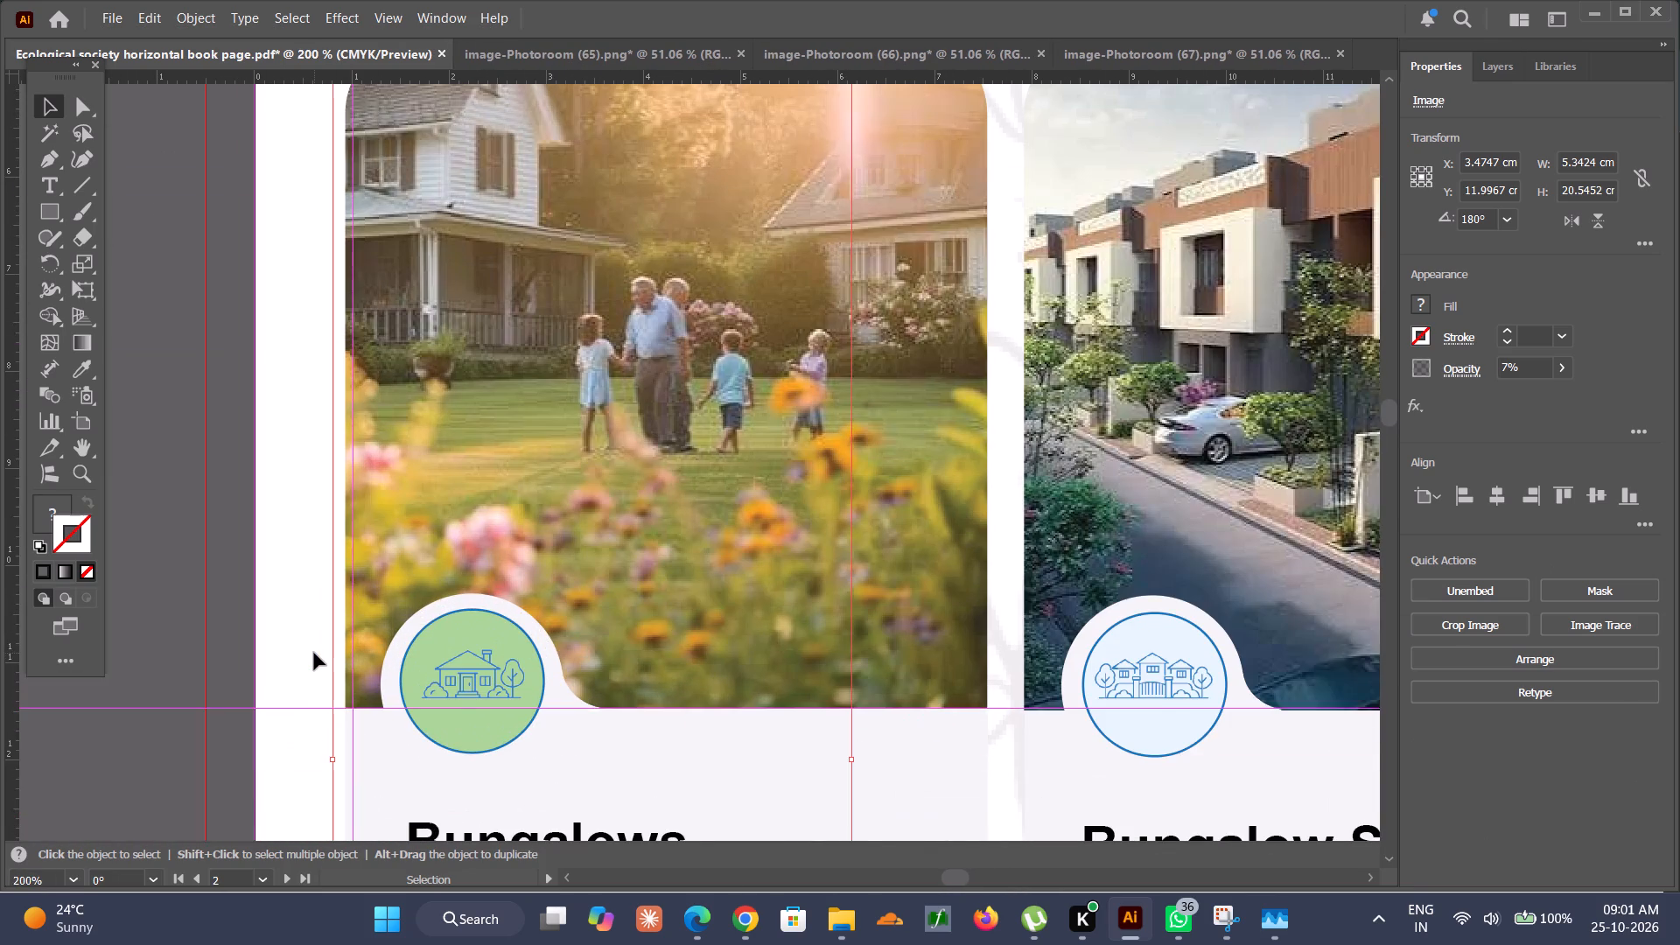
{"action": "scroll", "coordinate": [314, 653], "scroll_direction": "down", "scroll_amount": 5}
{"action": "scroll", "coordinate": [325, 633], "scroll_direction": "down", "scroll_amount": 3, "text": "alt"}
{"action": "scroll", "coordinate": [340, 610], "scroll_direction": "down", "scroll_amount": 8}
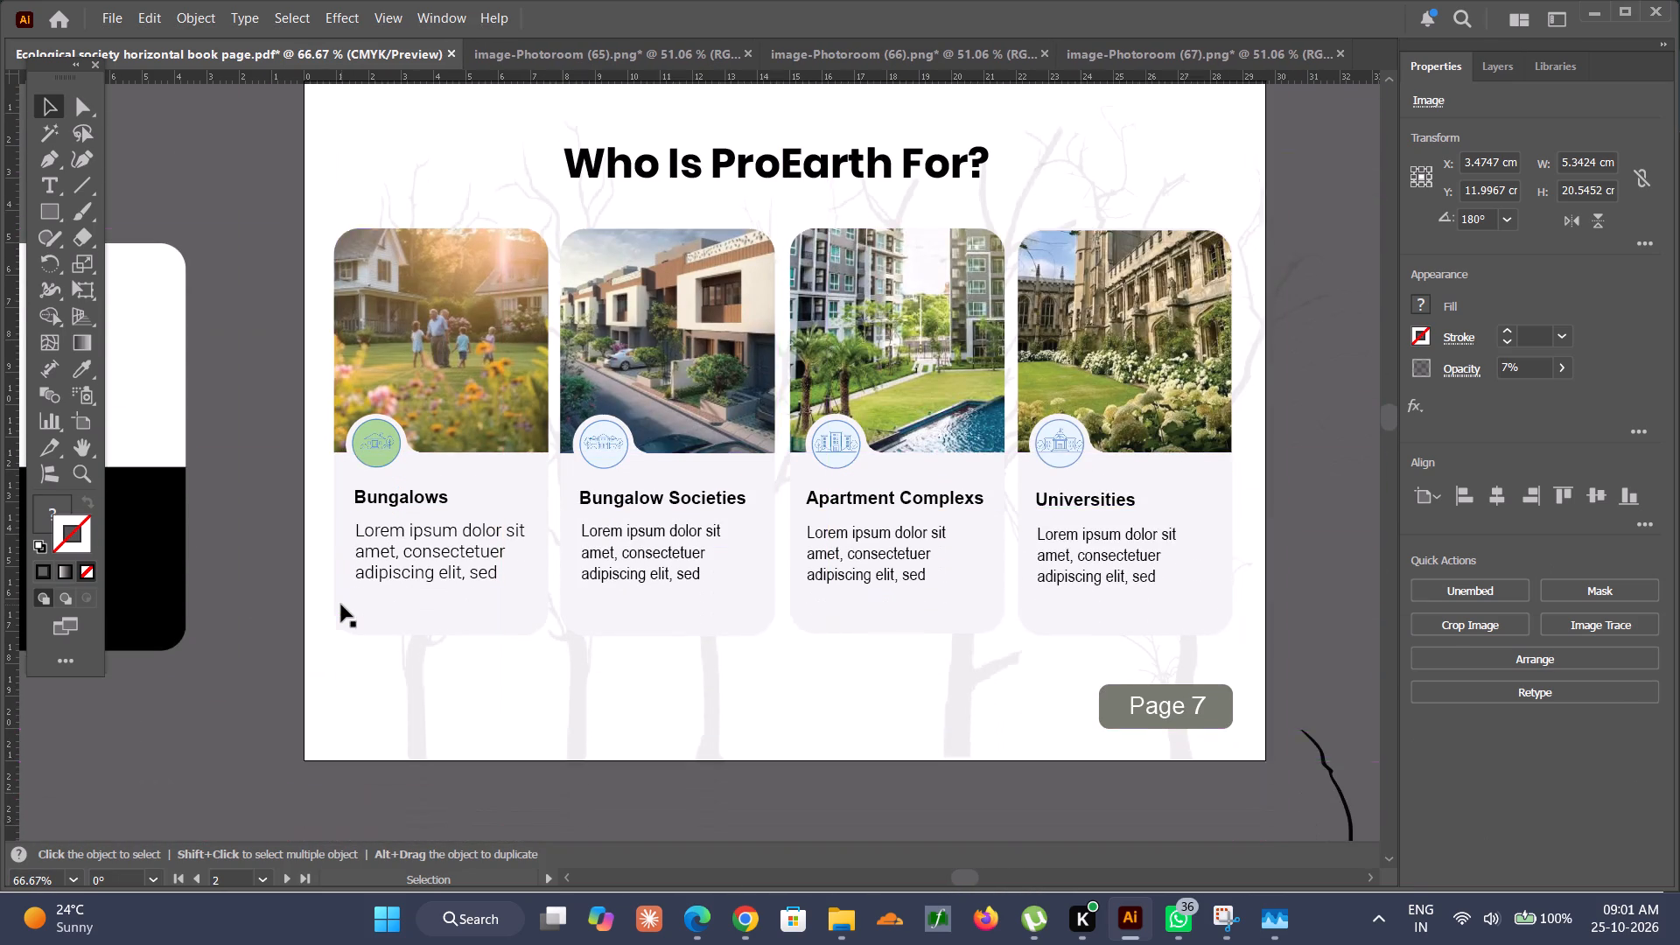
Examine the body text on the Grow Base fertilizer and Prakruth Circular System pages against the Bungalows card description.
{"action": "scroll", "coordinate": [341, 605], "scroll_direction": "down", "scroll_amount": 2, "text": "alt"}
{"action": "scroll", "coordinate": [339, 604], "scroll_direction": "down", "scroll_amount": 15}
{"action": "scroll", "coordinate": [342, 598], "scroll_direction": "up", "scroll_amount": 1, "text": "alt"}
{"action": "scroll", "coordinate": [319, 447], "scroll_direction": "up", "scroll_amount": 2, "text": "alt"}
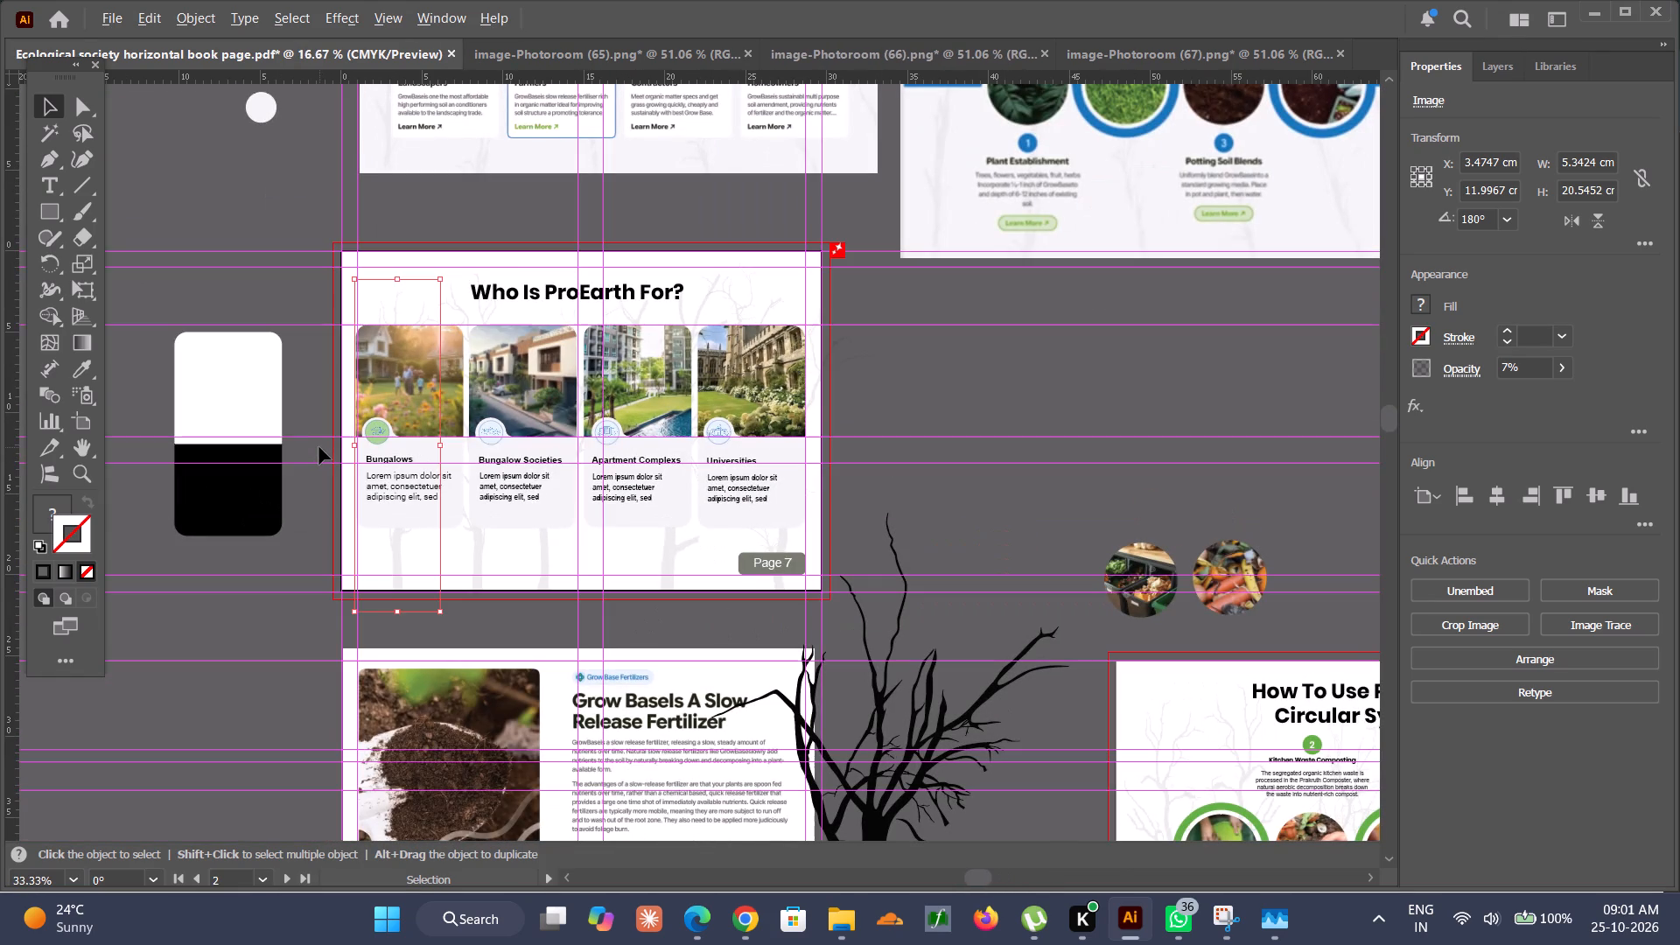
{"action": "scroll", "coordinate": [319, 447], "scroll_direction": "down", "scroll_amount": 11}
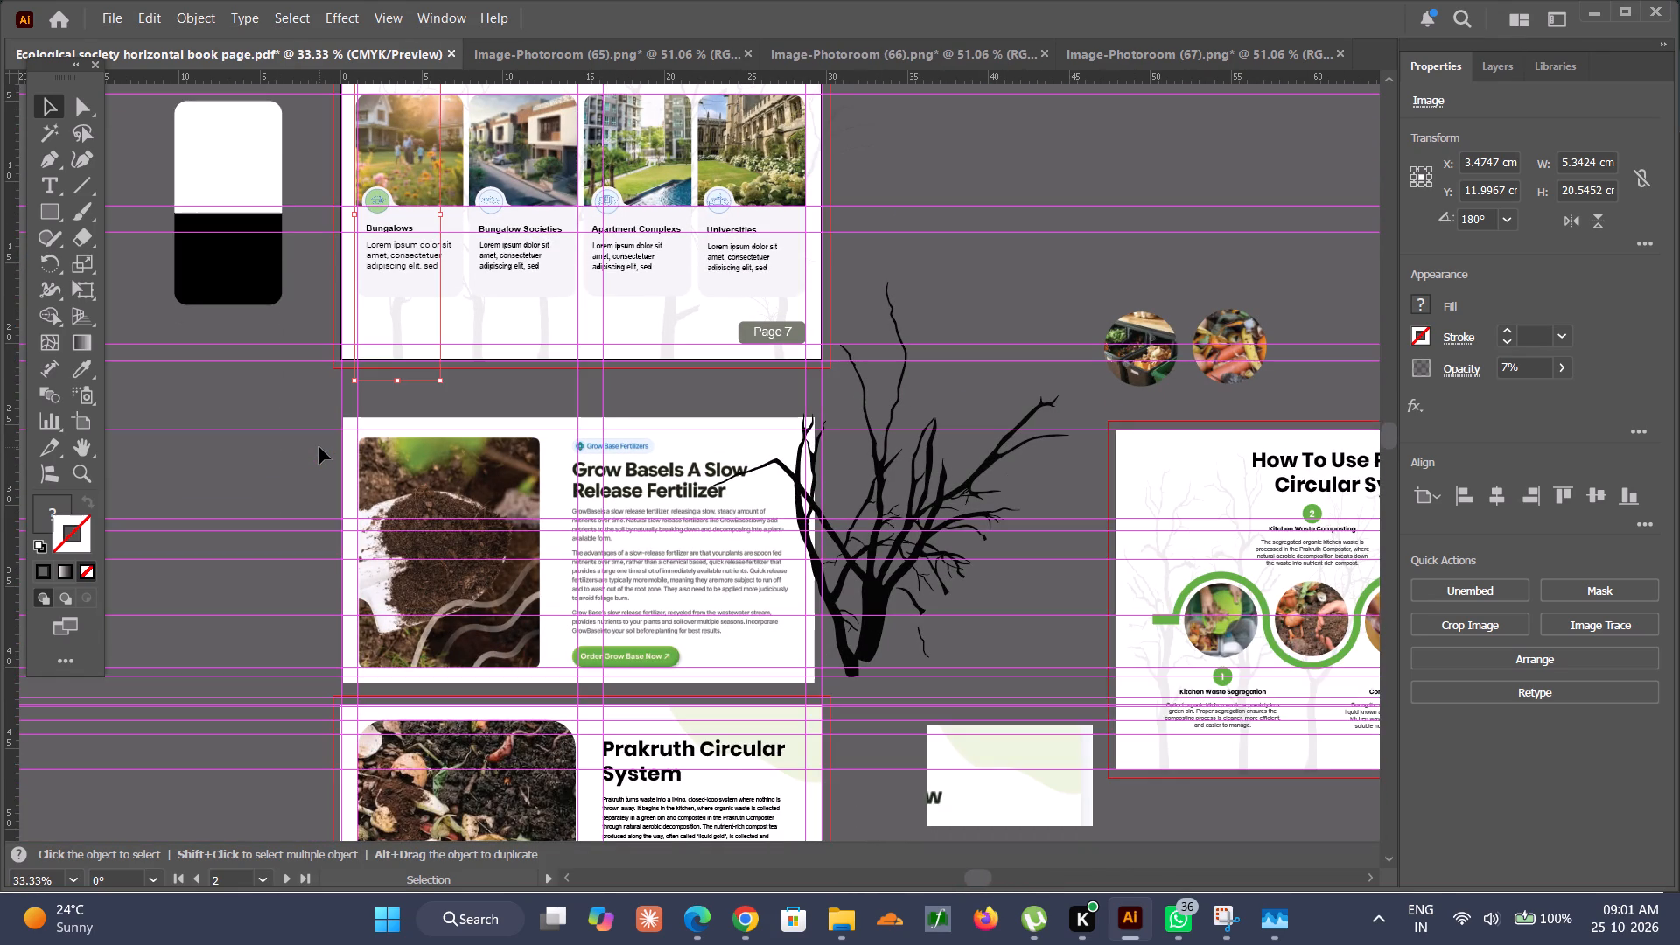
{"action": "scroll", "coordinate": [477, 430], "scroll_direction": "up", "scroll_amount": 7}
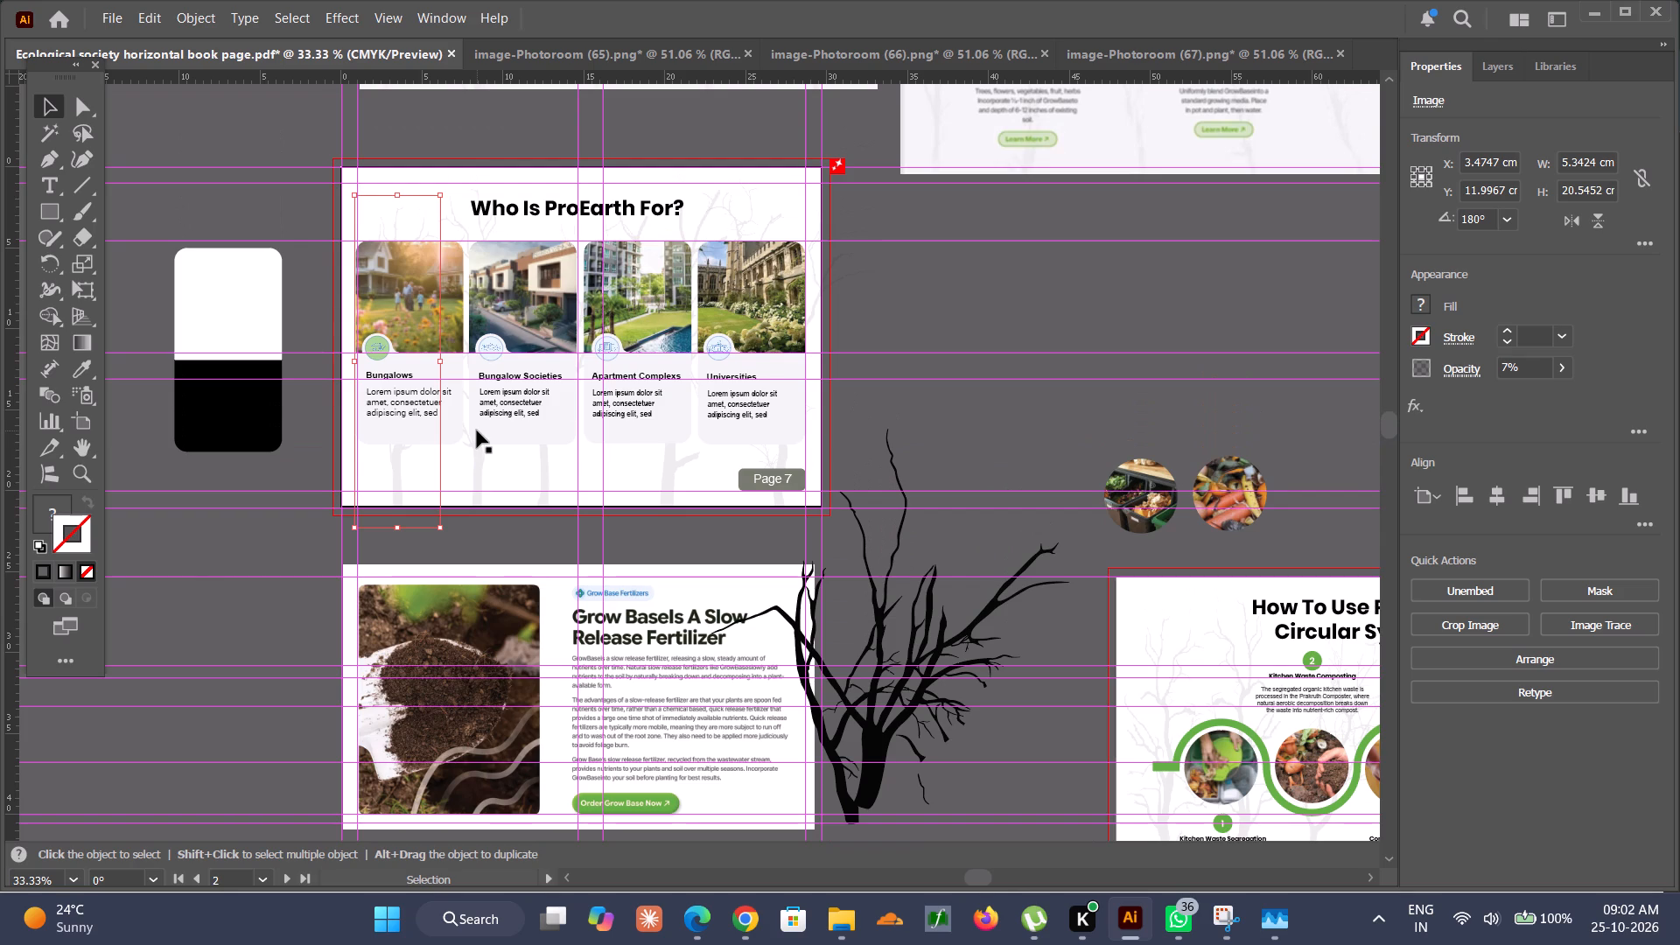
{"action": "scroll", "coordinate": [477, 430], "scroll_direction": "up", "scroll_amount": 3}
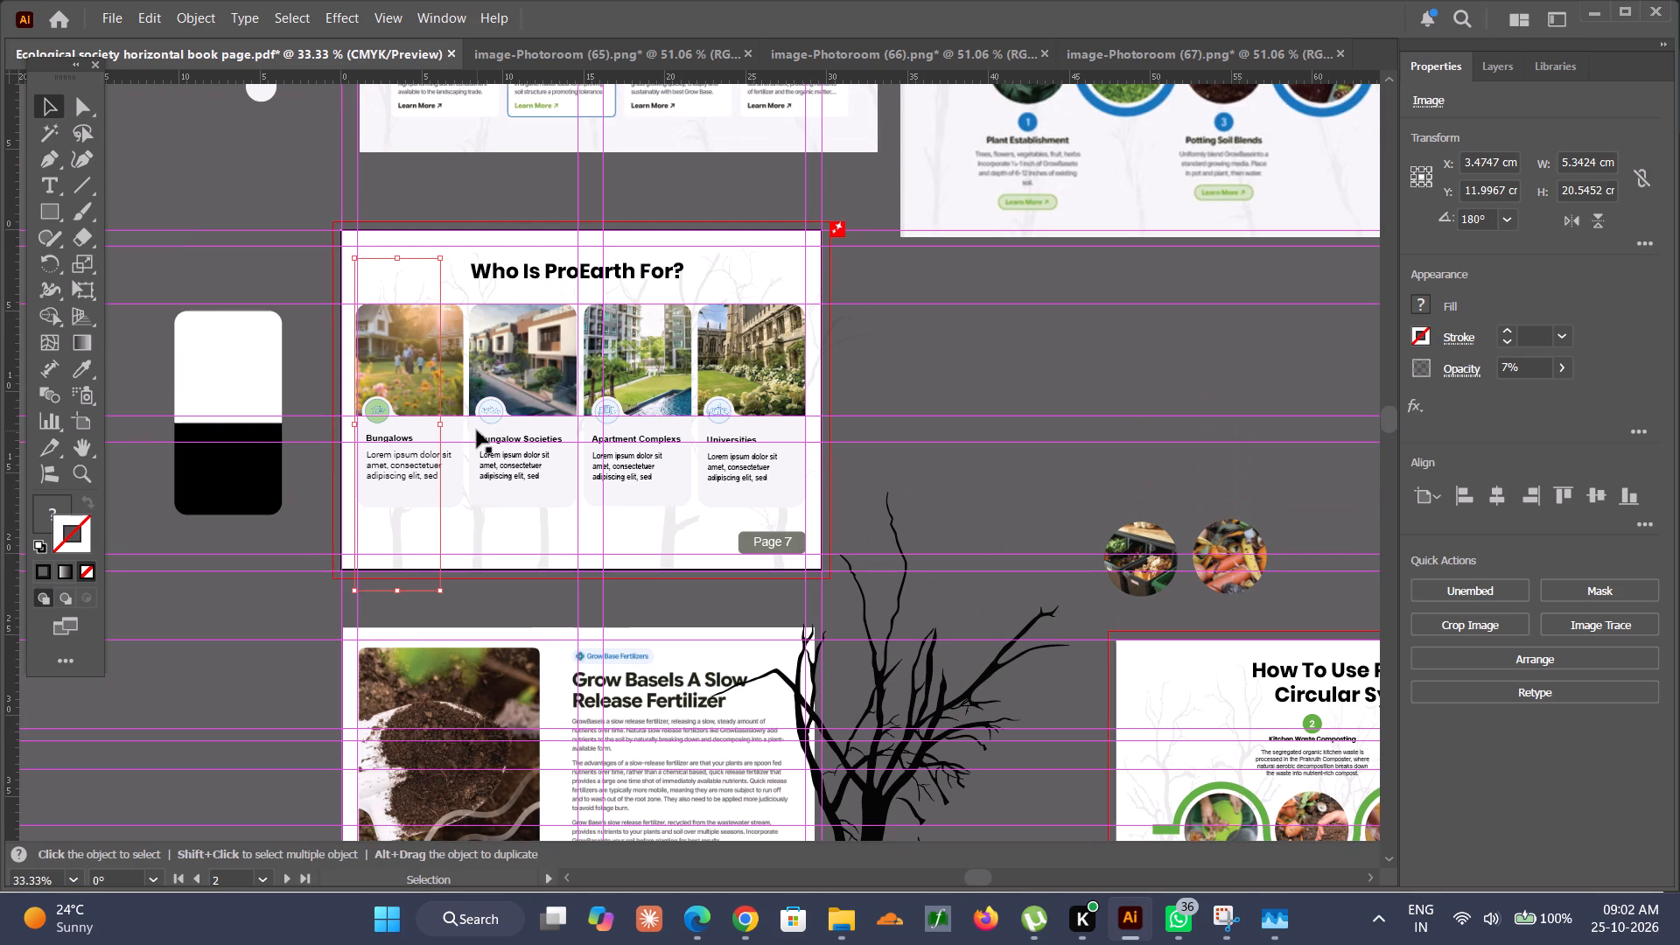
{"action": "scroll", "coordinate": [477, 430], "scroll_direction": "down", "scroll_amount": 4, "text": "alt"}
{"action": "scroll", "coordinate": [477, 430], "scroll_direction": "up", "scroll_amount": 3, "text": "alt"}
{"action": "scroll", "coordinate": [477, 430], "scroll_direction": "down", "scroll_amount": 2, "text": "alt"}
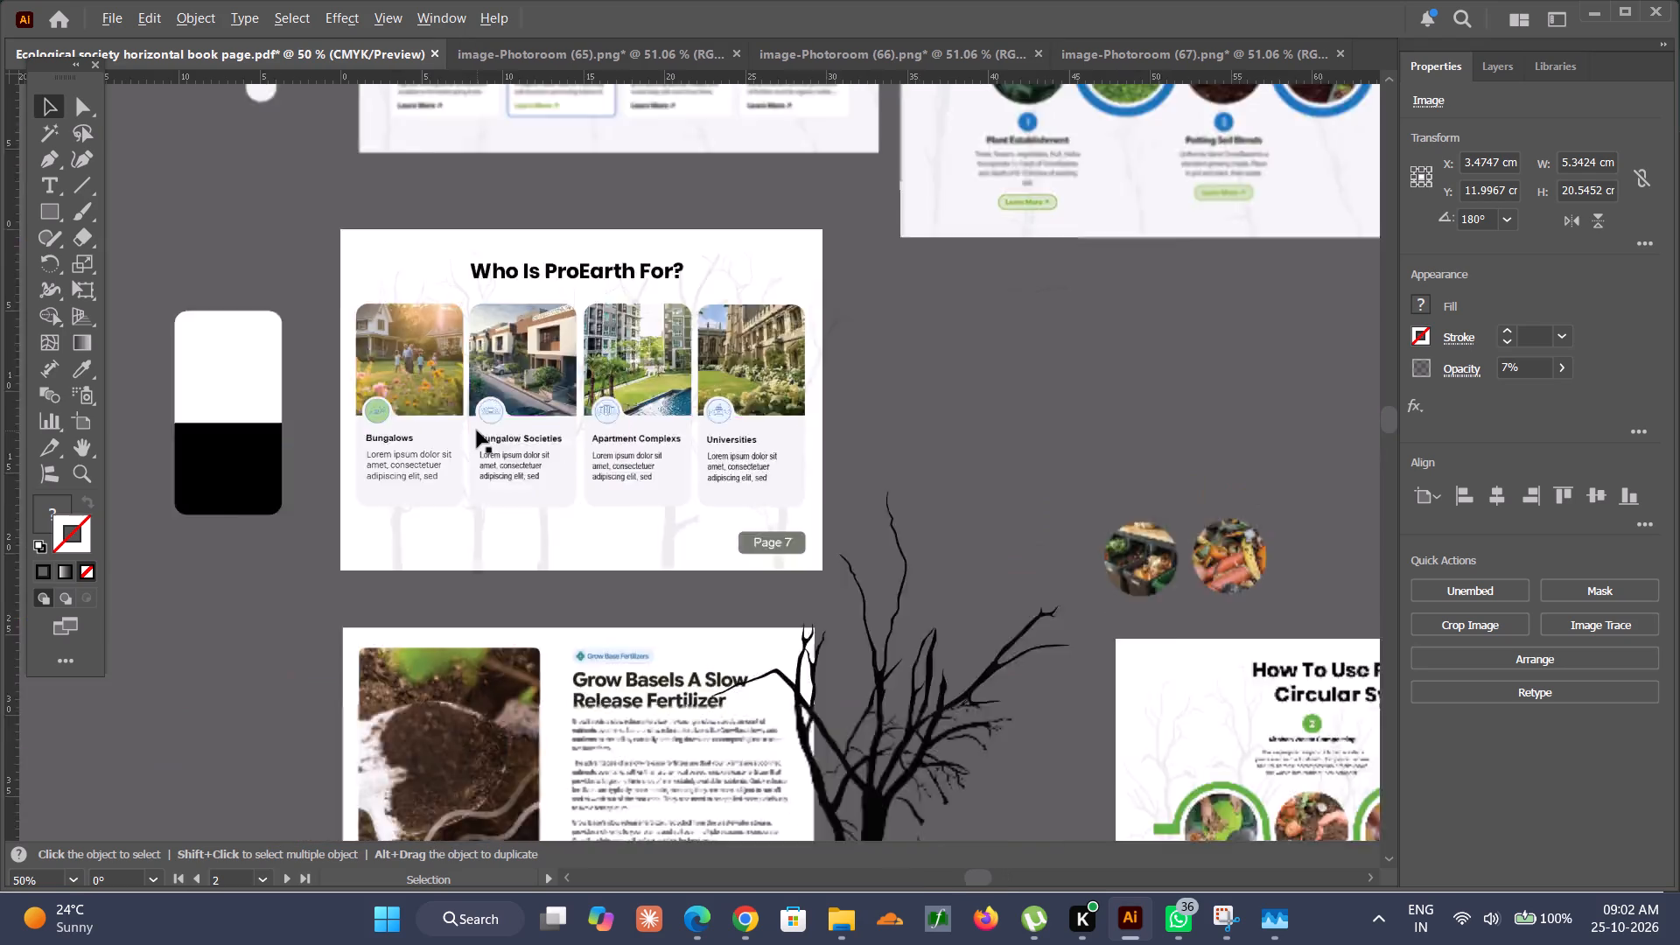
{"action": "scroll", "coordinate": [477, 430], "scroll_direction": "down", "scroll_amount": 1, "text": "alt"}
{"action": "scroll", "coordinate": [477, 430], "scroll_direction": "down", "scroll_amount": 10}
{"action": "scroll", "coordinate": [477, 430], "scroll_direction": "up", "scroll_amount": 2, "text": "alt"}
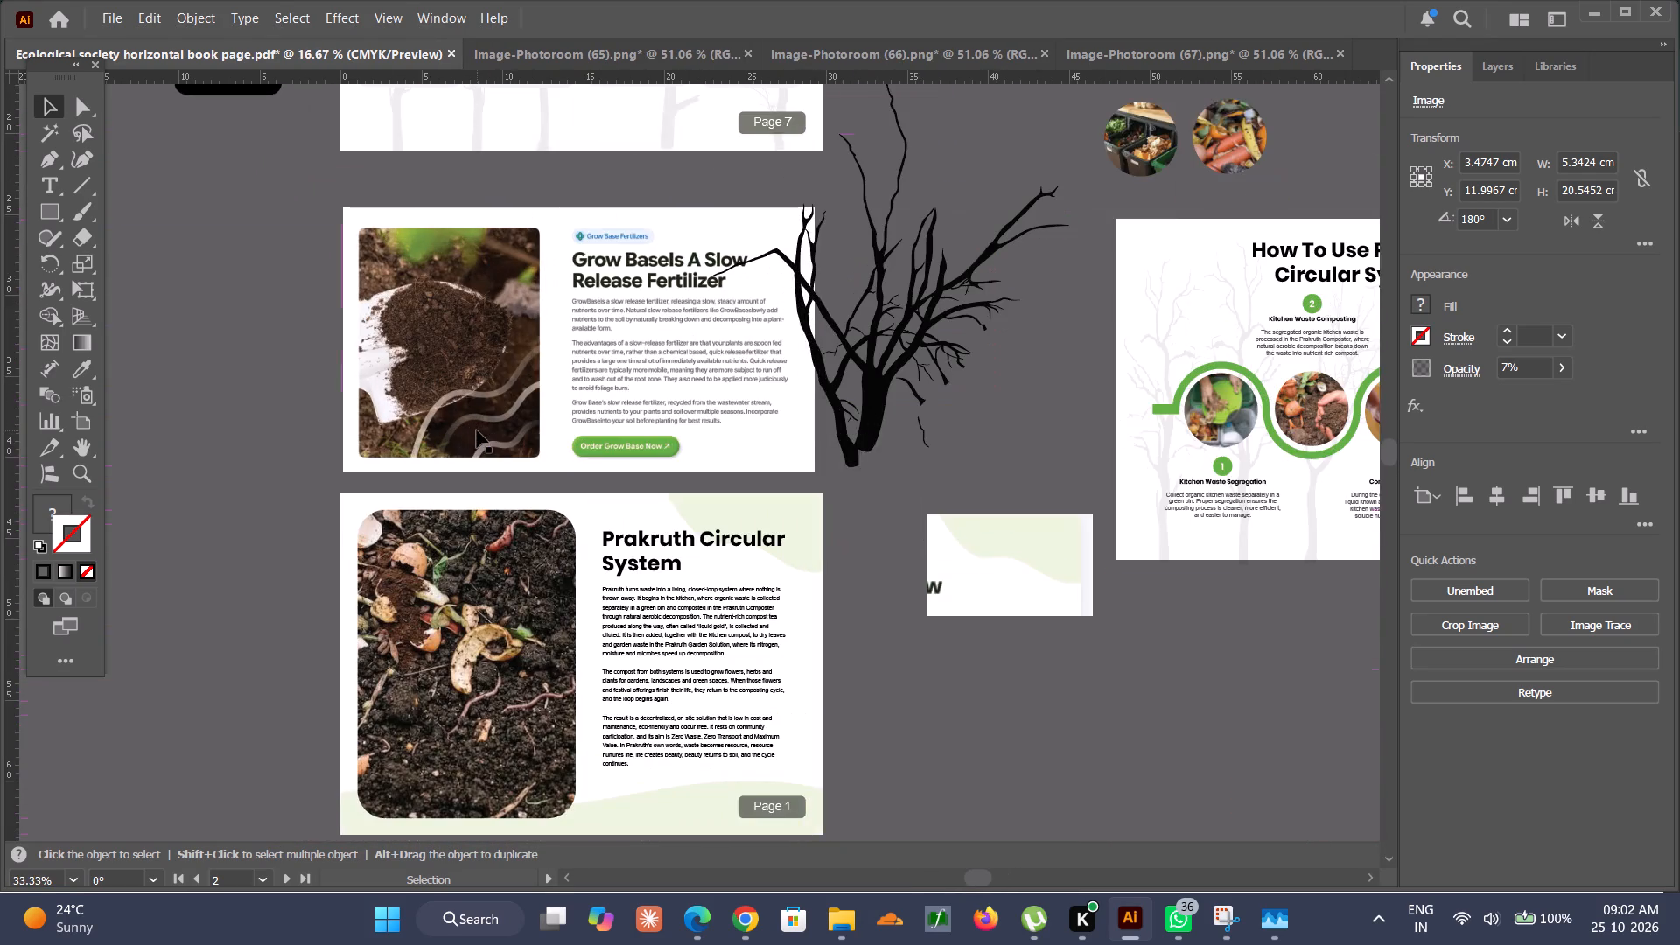
{"action": "scroll", "coordinate": [477, 430], "scroll_direction": "down", "scroll_amount": 3}
{"action": "scroll", "coordinate": [477, 430], "scroll_direction": "down", "scroll_amount": 1, "text": "alt"}
{"action": "scroll", "coordinate": [477, 430], "scroll_direction": "up", "scroll_amount": 9}
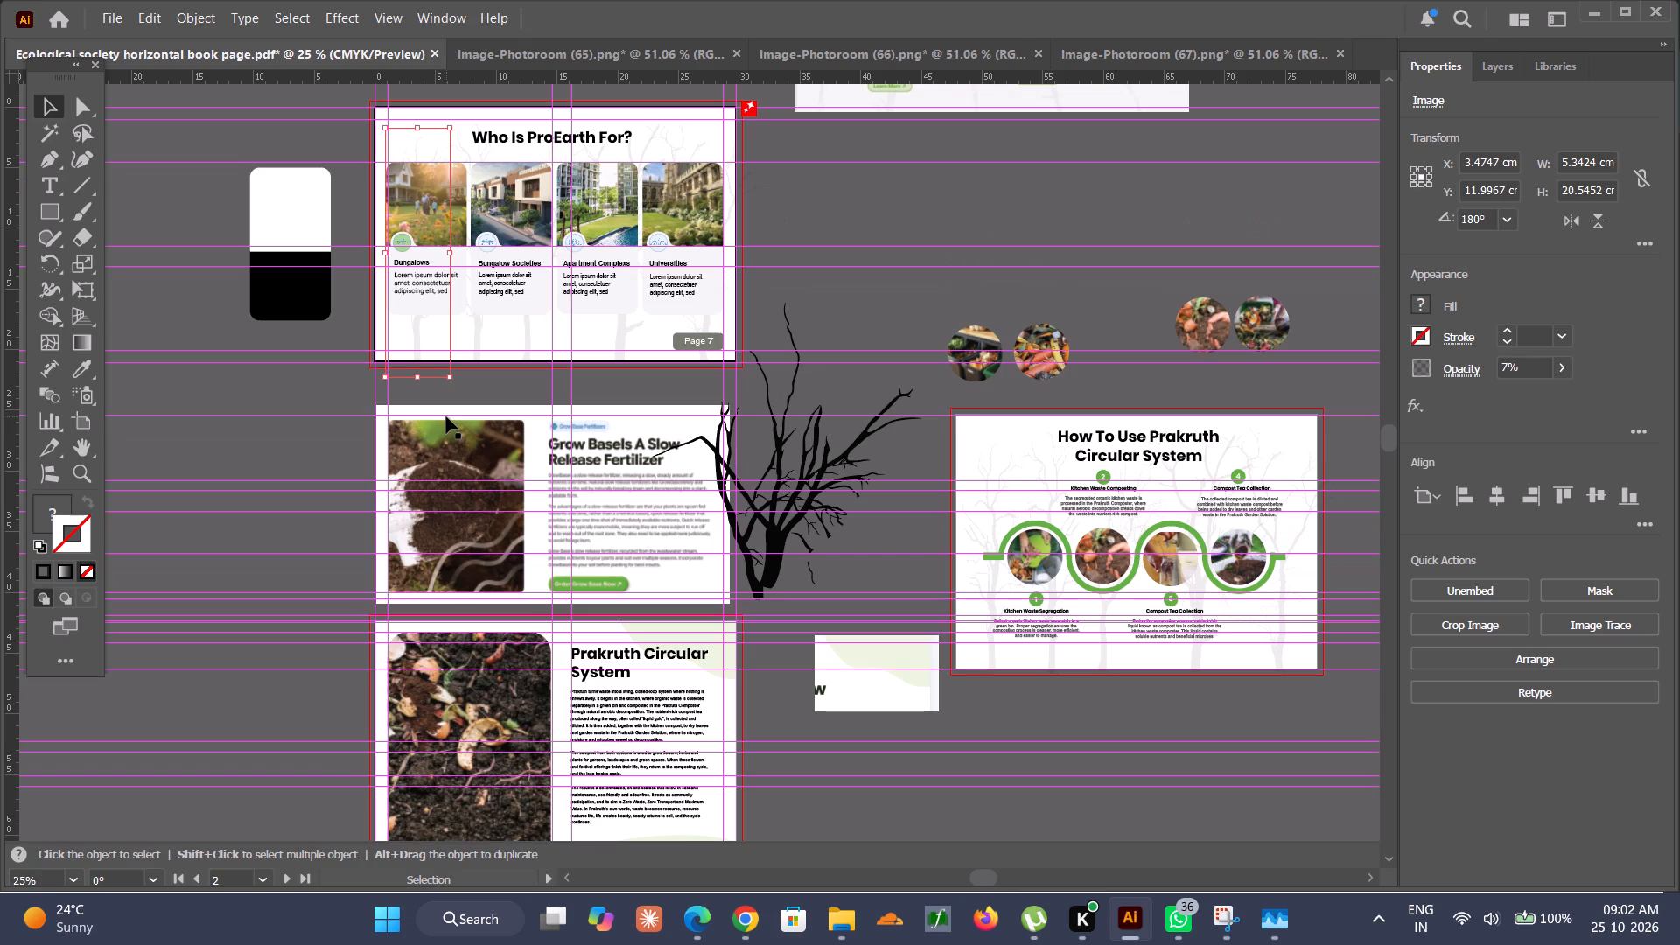
{"action": "scroll", "coordinate": [342, 262], "scroll_direction": "up", "scroll_amount": 4, "text": "alt"}
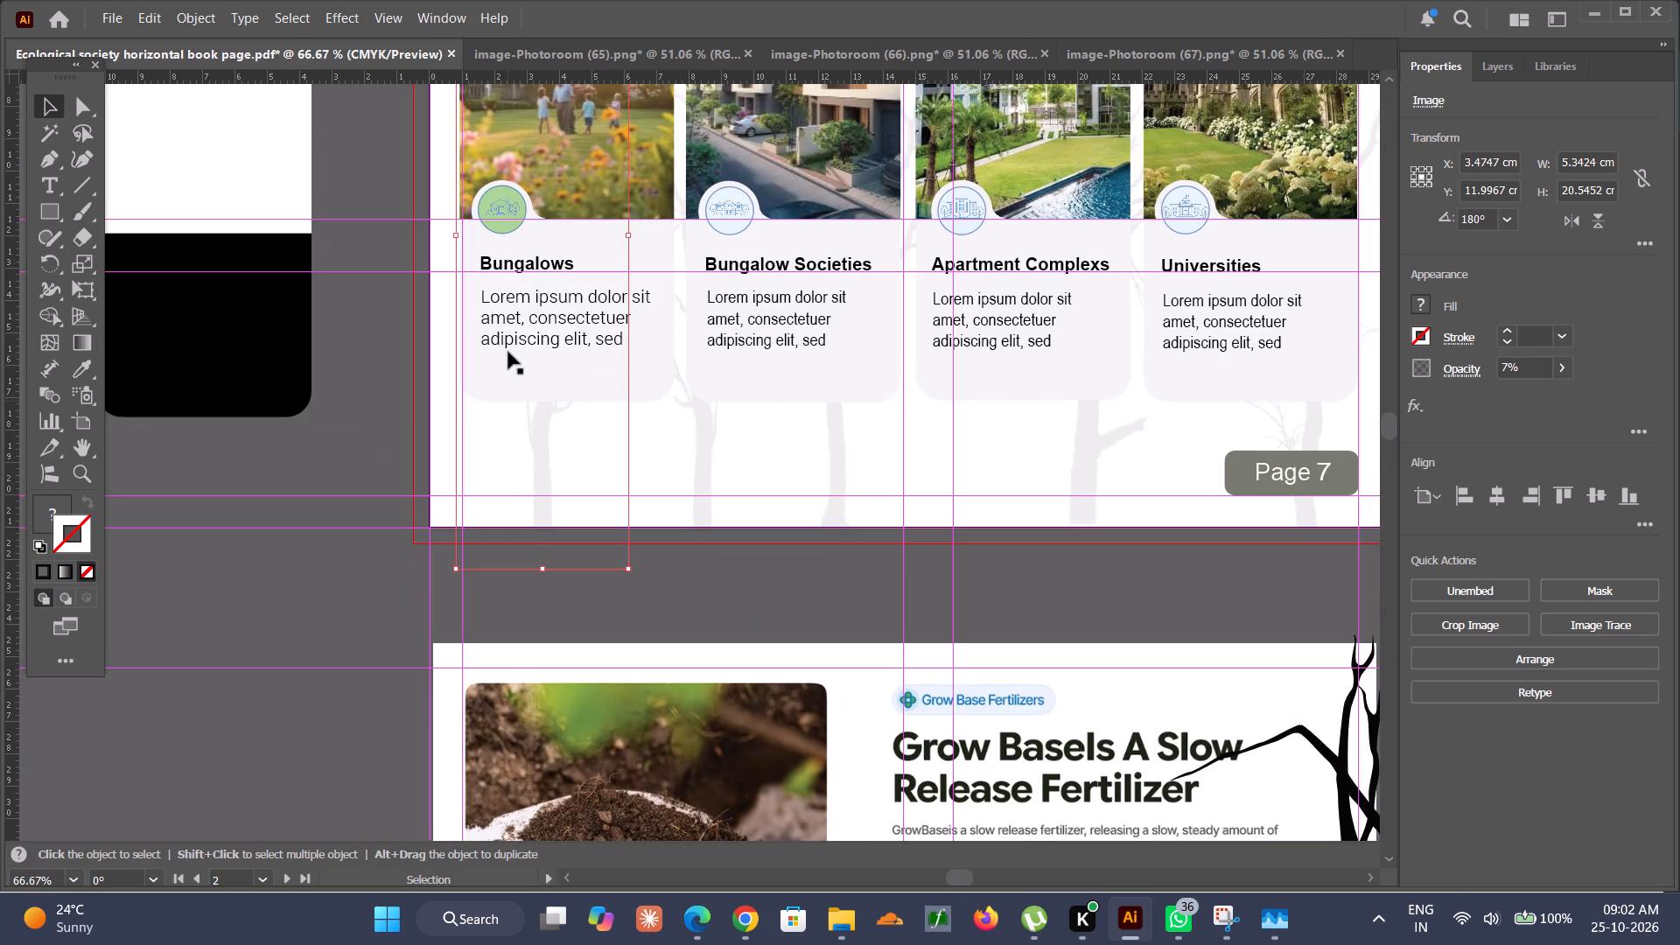
{"action": "scroll", "coordinate": [524, 528], "scroll_direction": "up", "scroll_amount": 3, "text": "alt"}
{"action": "scroll", "coordinate": [531, 514], "scroll_direction": "down", "scroll_amount": 3, "text": "alt"}
{"action": "scroll", "coordinate": [531, 514], "scroll_direction": "down", "scroll_amount": 3}
{"action": "scroll", "coordinate": [533, 511], "scroll_direction": "down", "scroll_amount": 3, "text": "alt"}
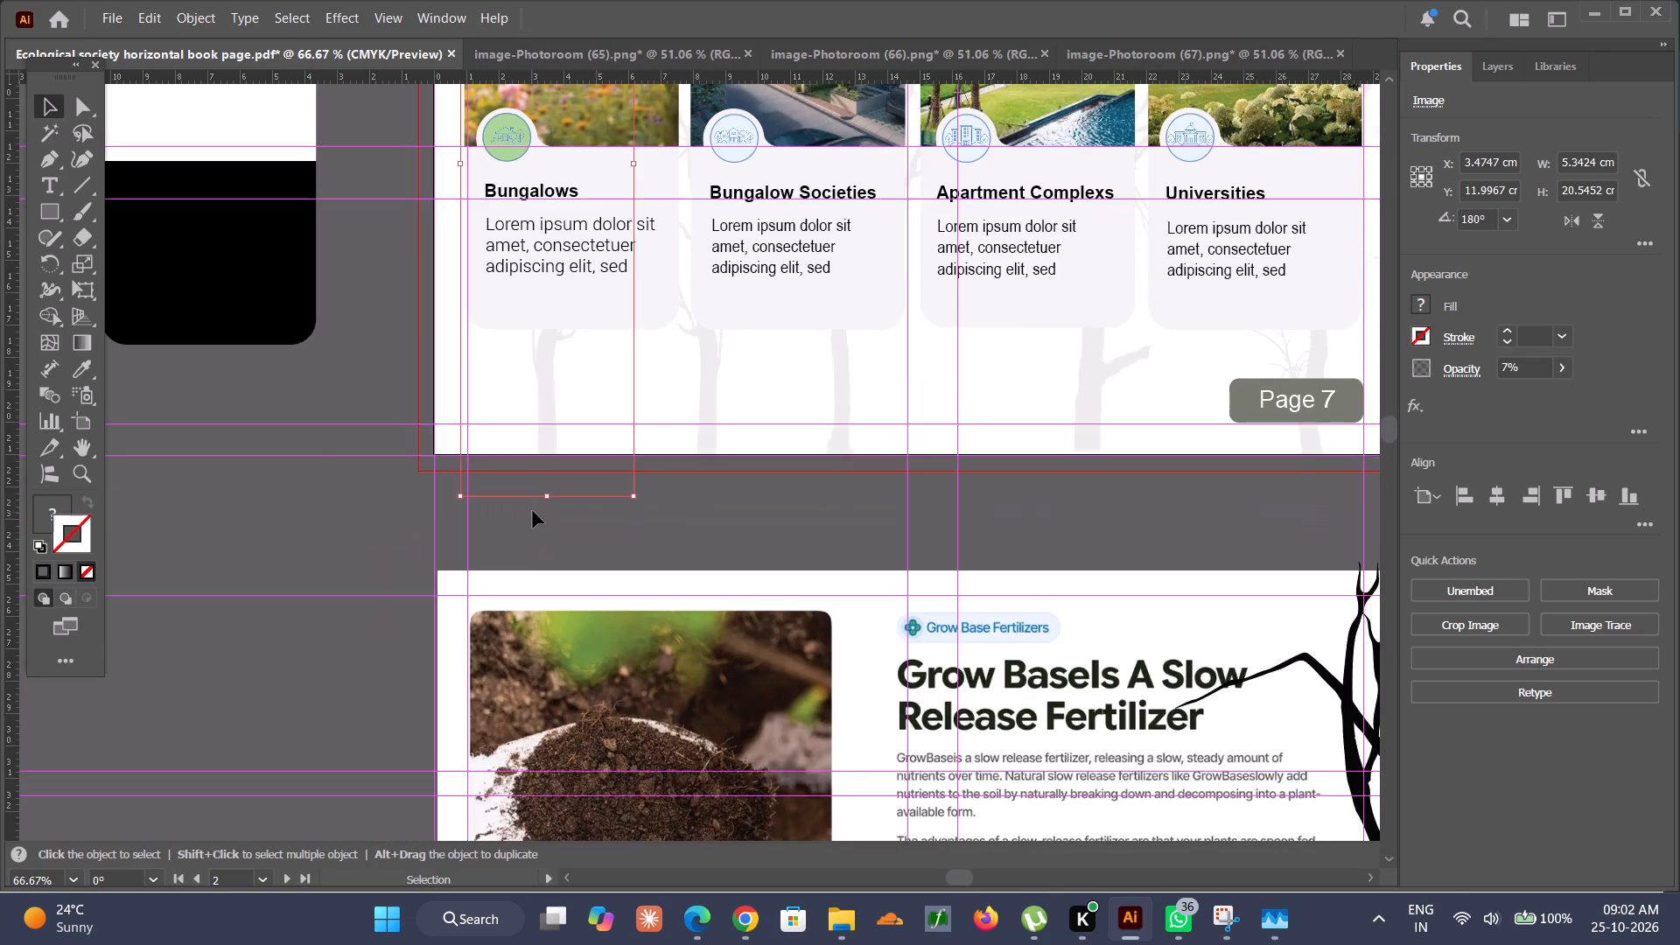
{"action": "scroll", "coordinate": [563, 383], "scroll_direction": "up", "scroll_amount": 4, "text": "alt"}
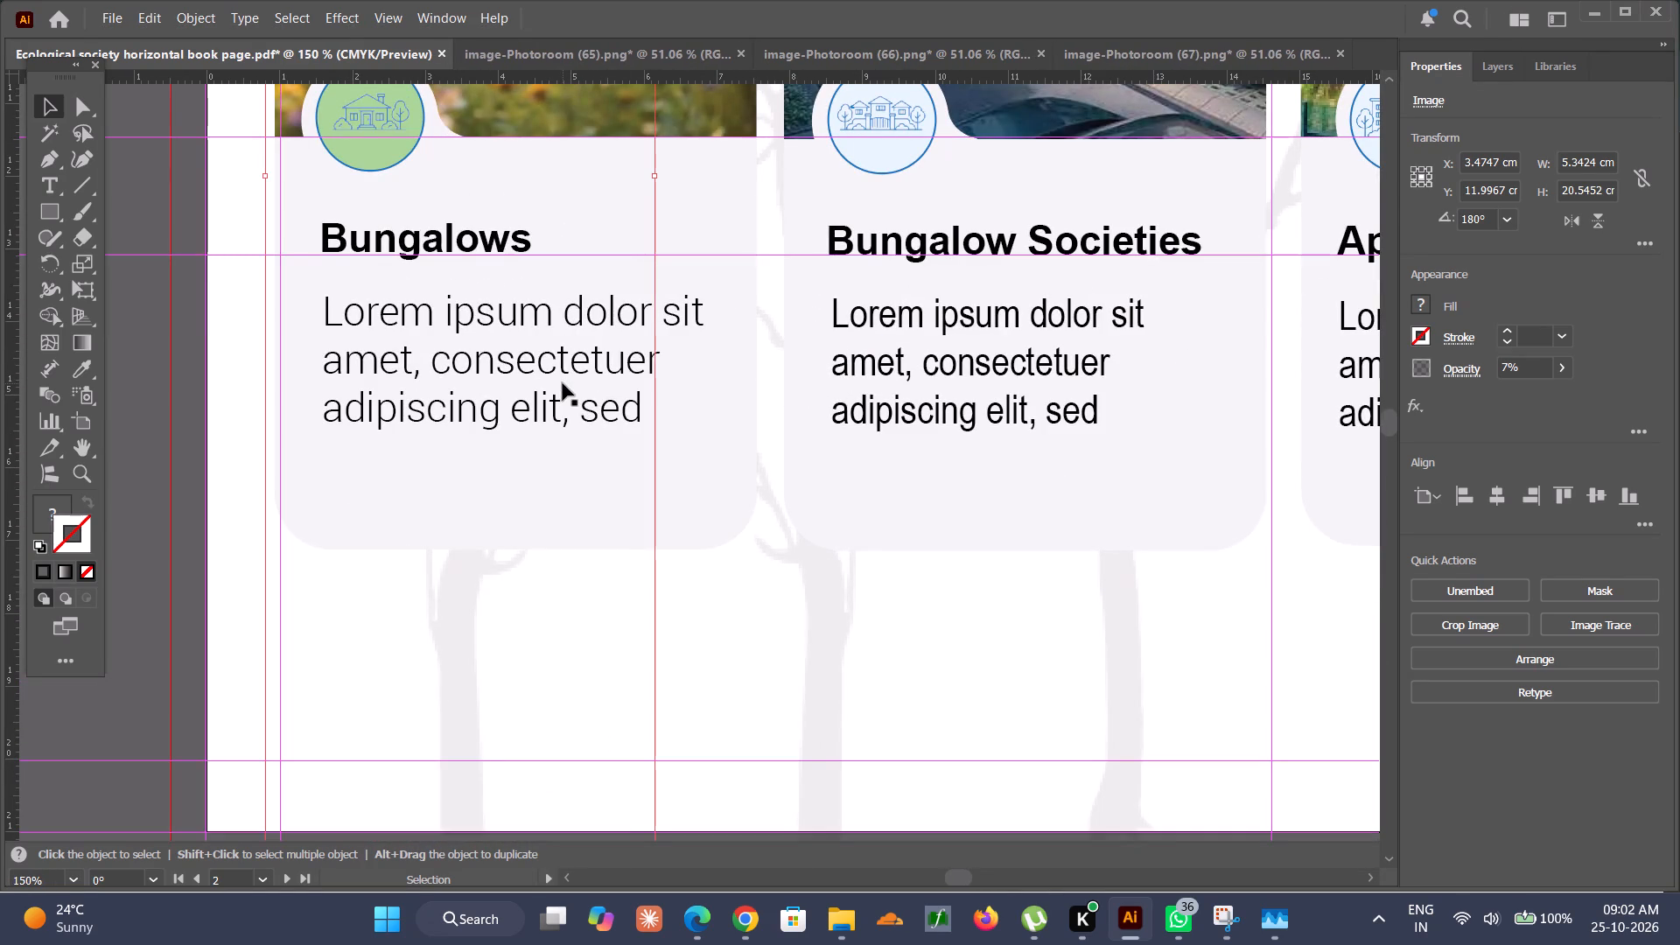
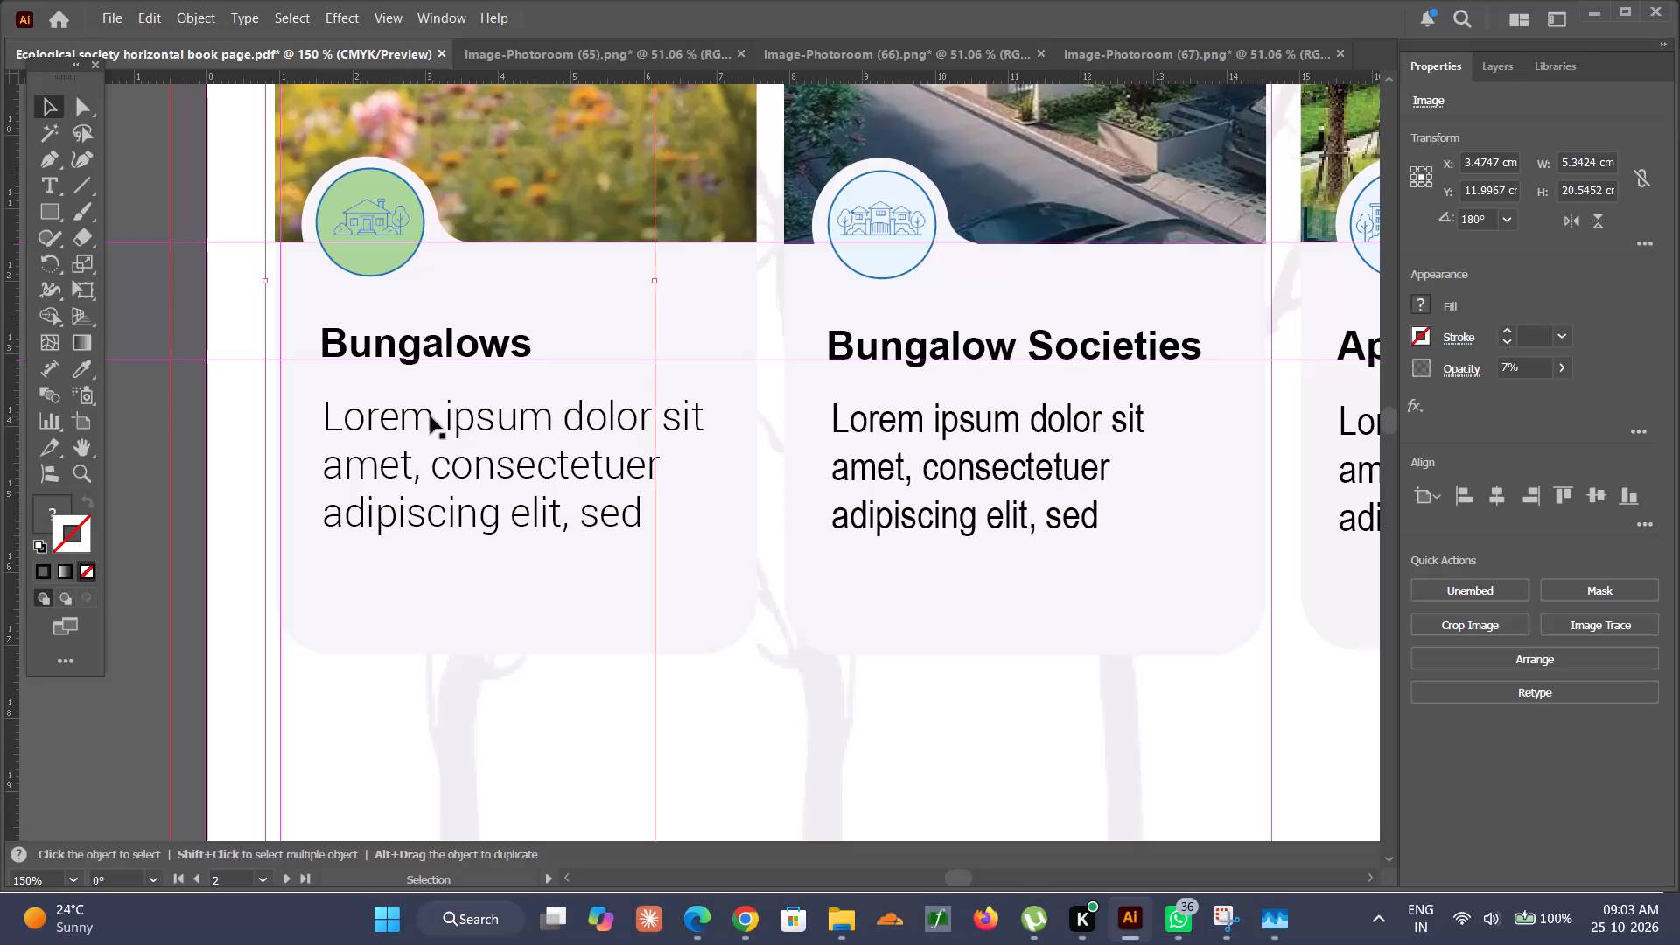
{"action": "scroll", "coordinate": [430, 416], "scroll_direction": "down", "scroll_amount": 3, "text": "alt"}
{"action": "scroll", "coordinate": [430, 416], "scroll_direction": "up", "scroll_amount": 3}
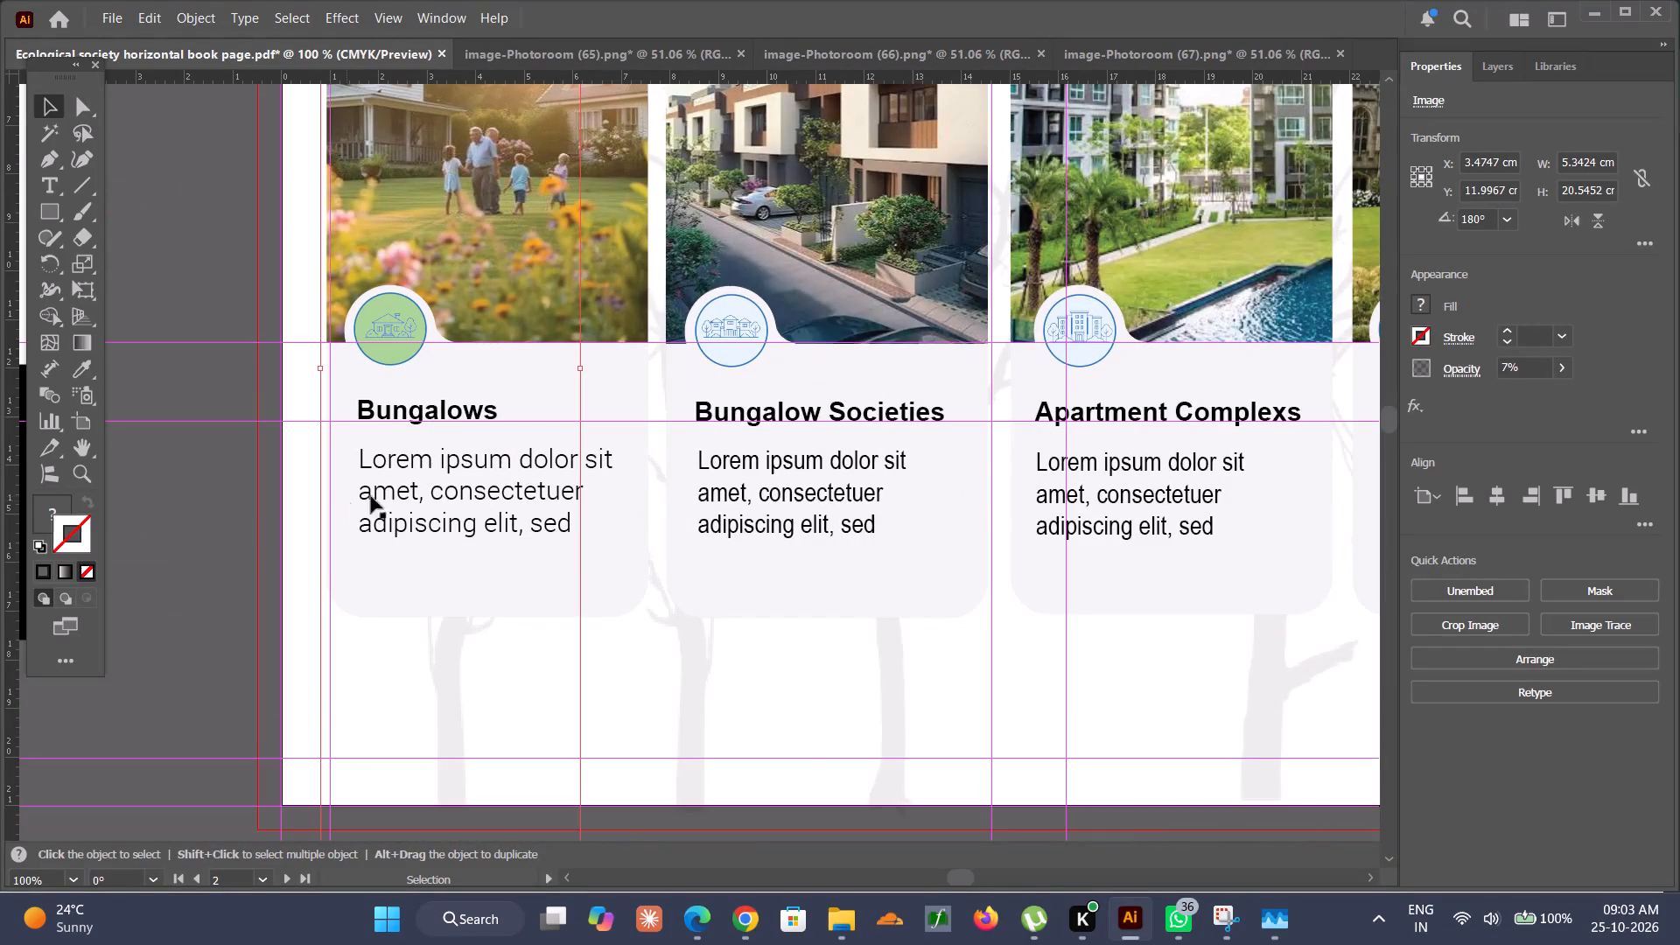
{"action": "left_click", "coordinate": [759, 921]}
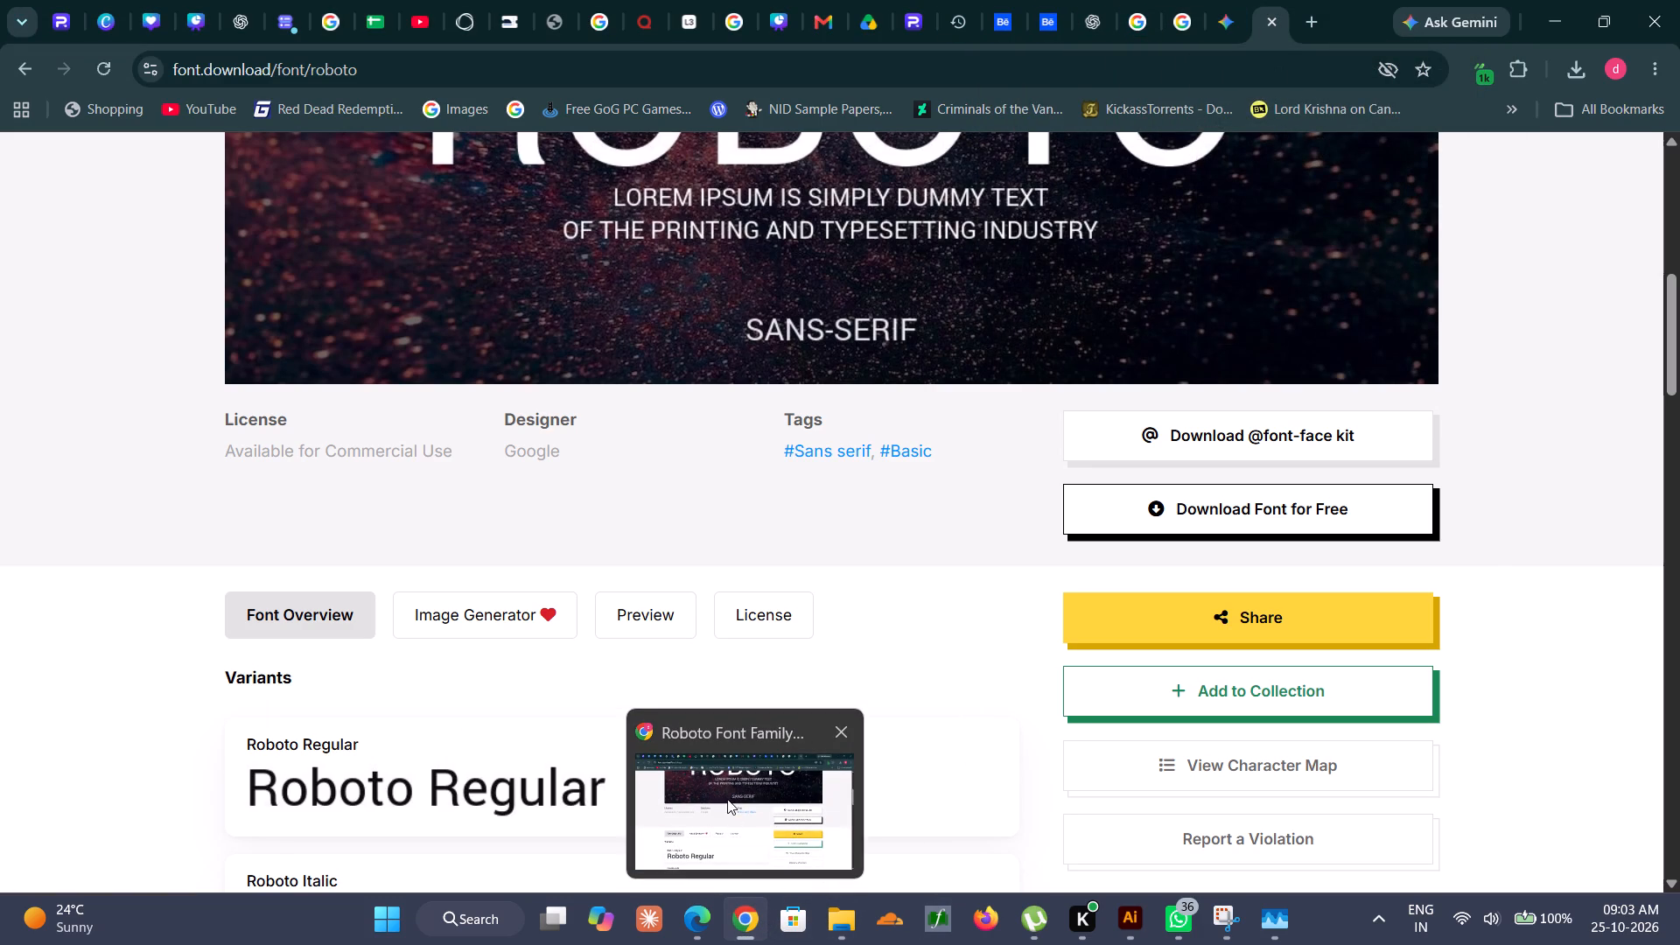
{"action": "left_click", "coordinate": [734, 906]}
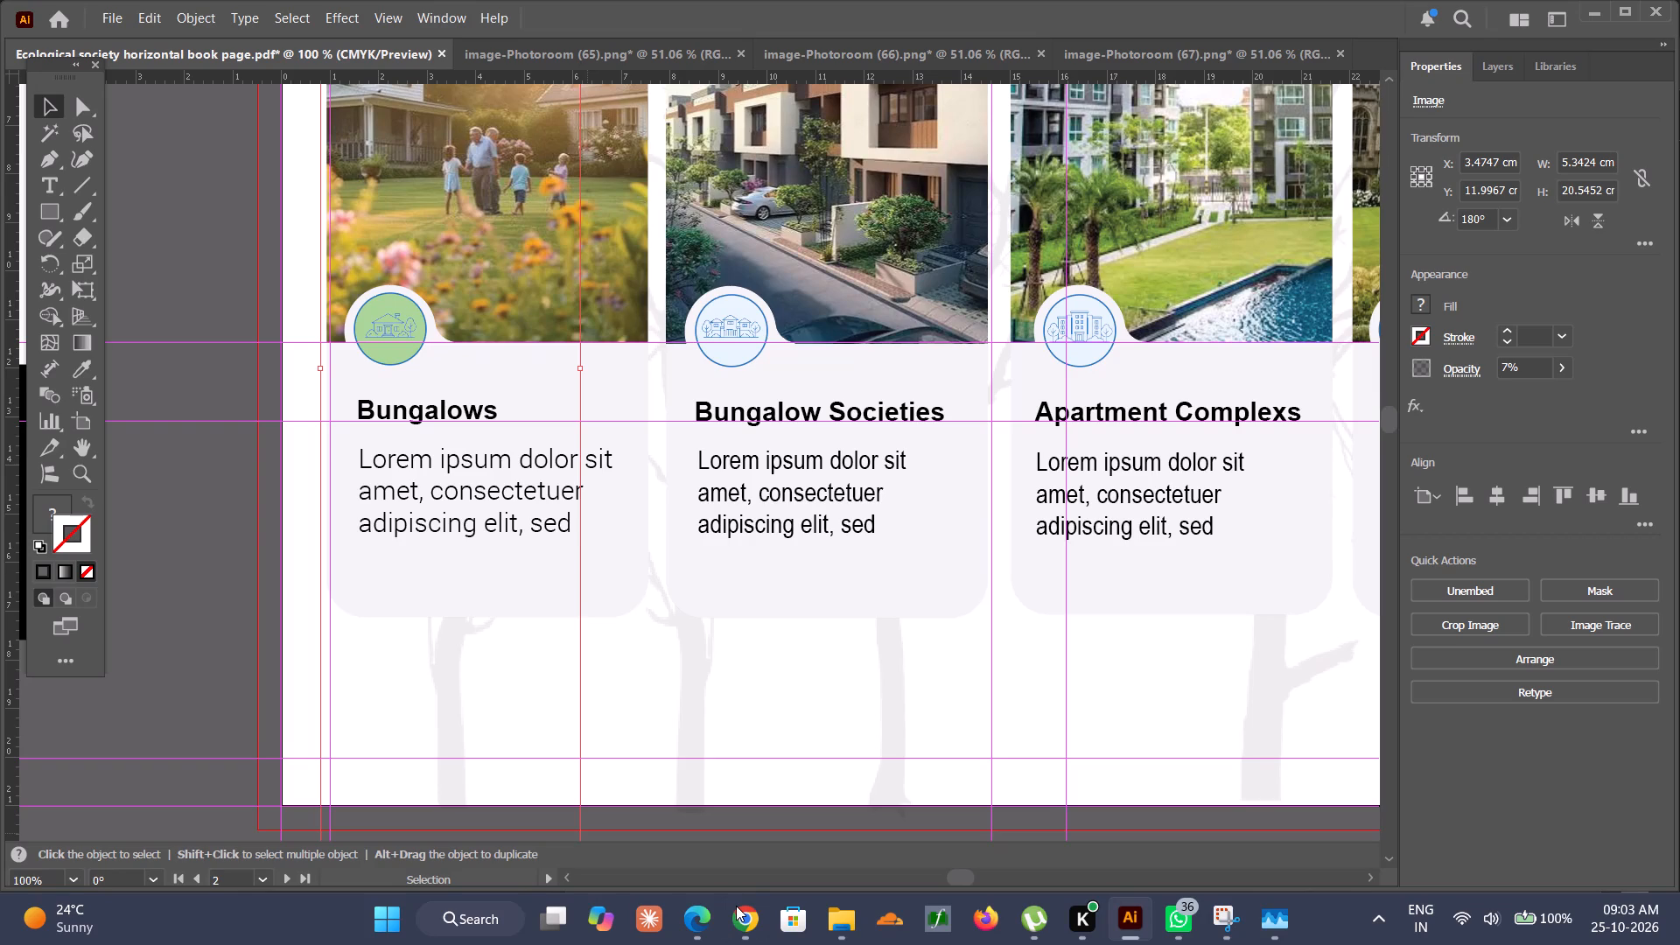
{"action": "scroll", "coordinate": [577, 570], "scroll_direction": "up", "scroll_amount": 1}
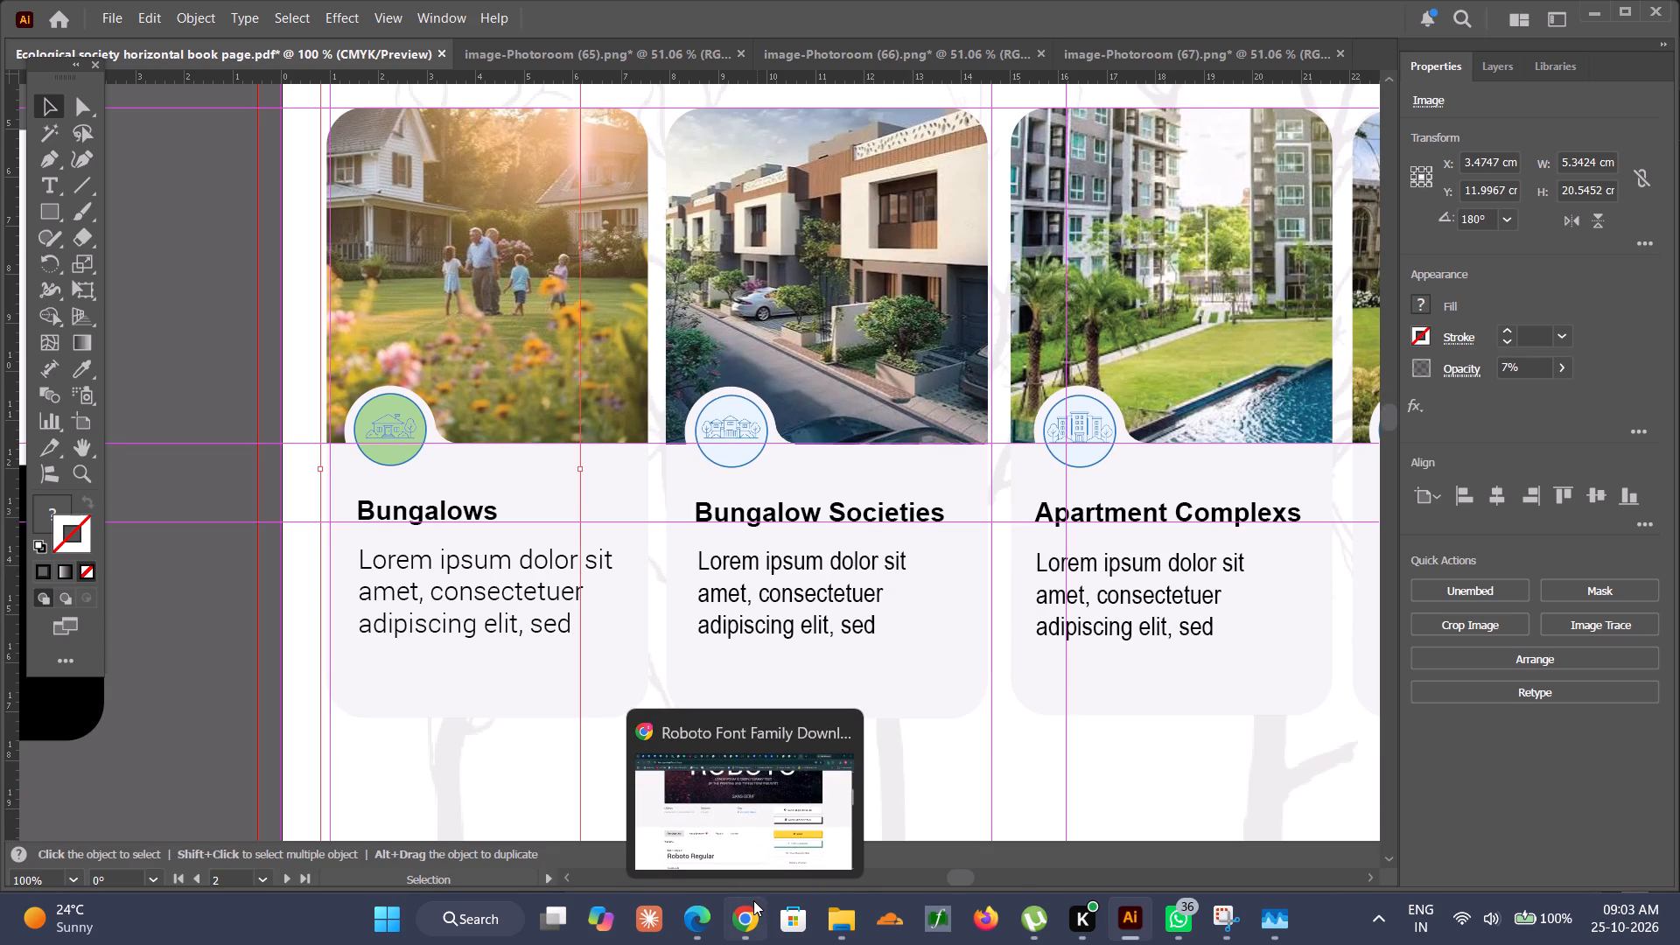
{"action": "left_click", "coordinate": [674, 923]}
{"action": "scroll", "coordinate": [1048, 698], "scroll_direction": "down", "scroll_amount": 20}
{"action": "scroll", "coordinate": [1048, 698], "scroll_direction": "down", "scroll_amount": 3}
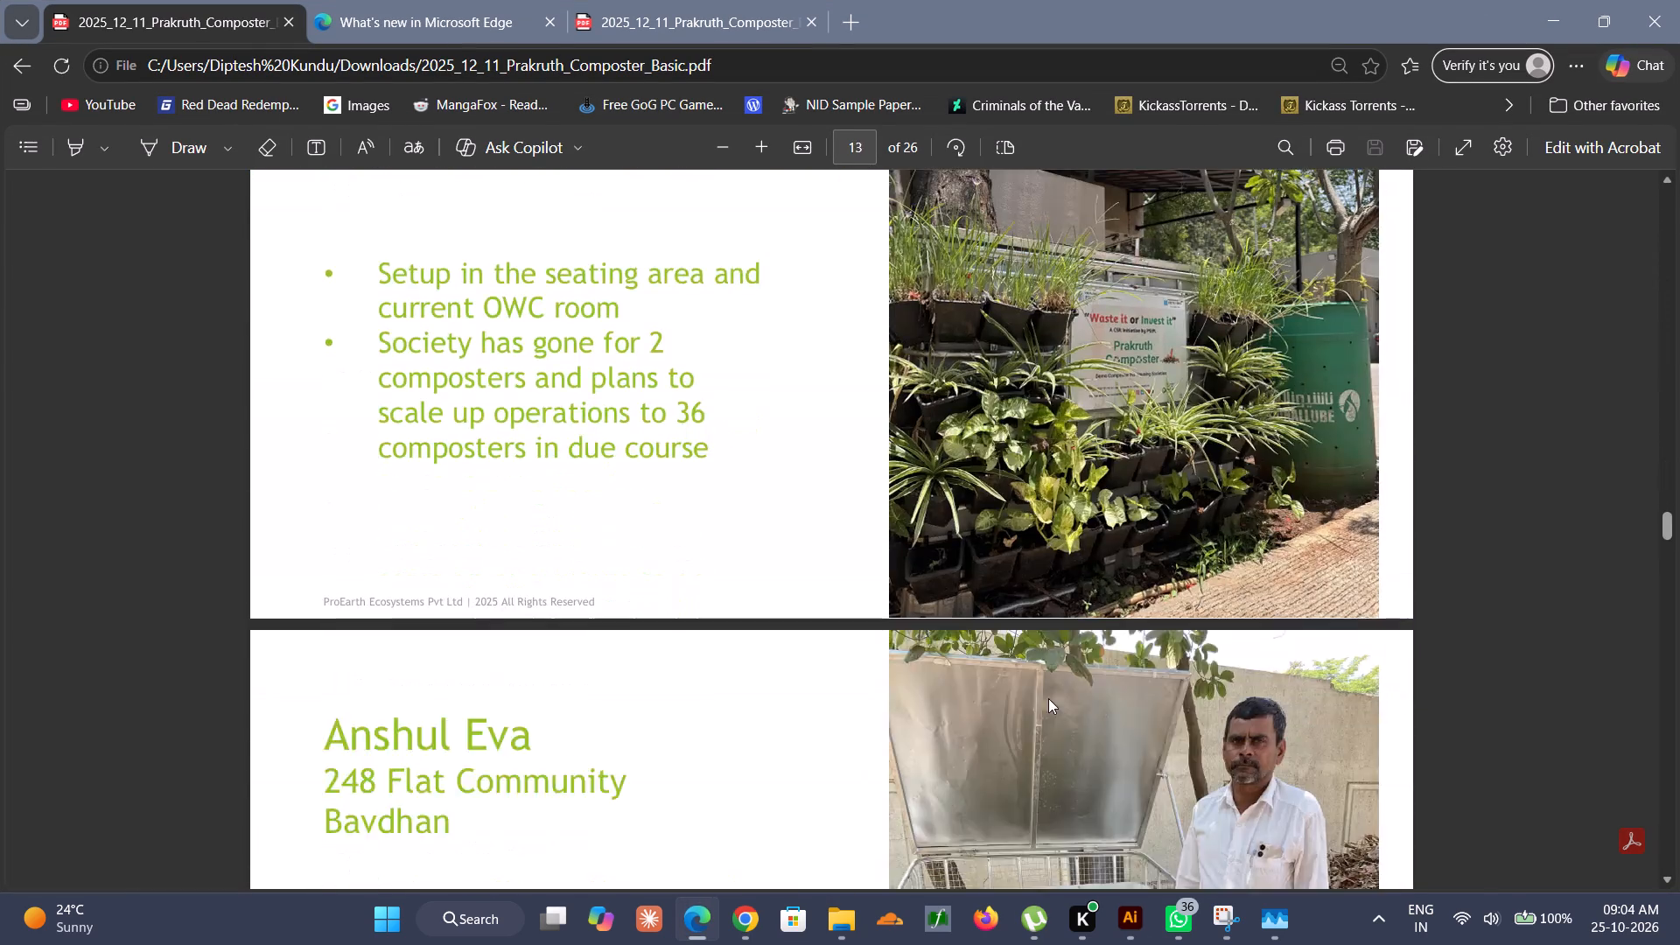
{"action": "scroll", "coordinate": [1048, 698], "scroll_direction": "down", "scroll_amount": 10}
{"action": "scroll", "coordinate": [1048, 698], "scroll_direction": "down", "scroll_amount": 14}
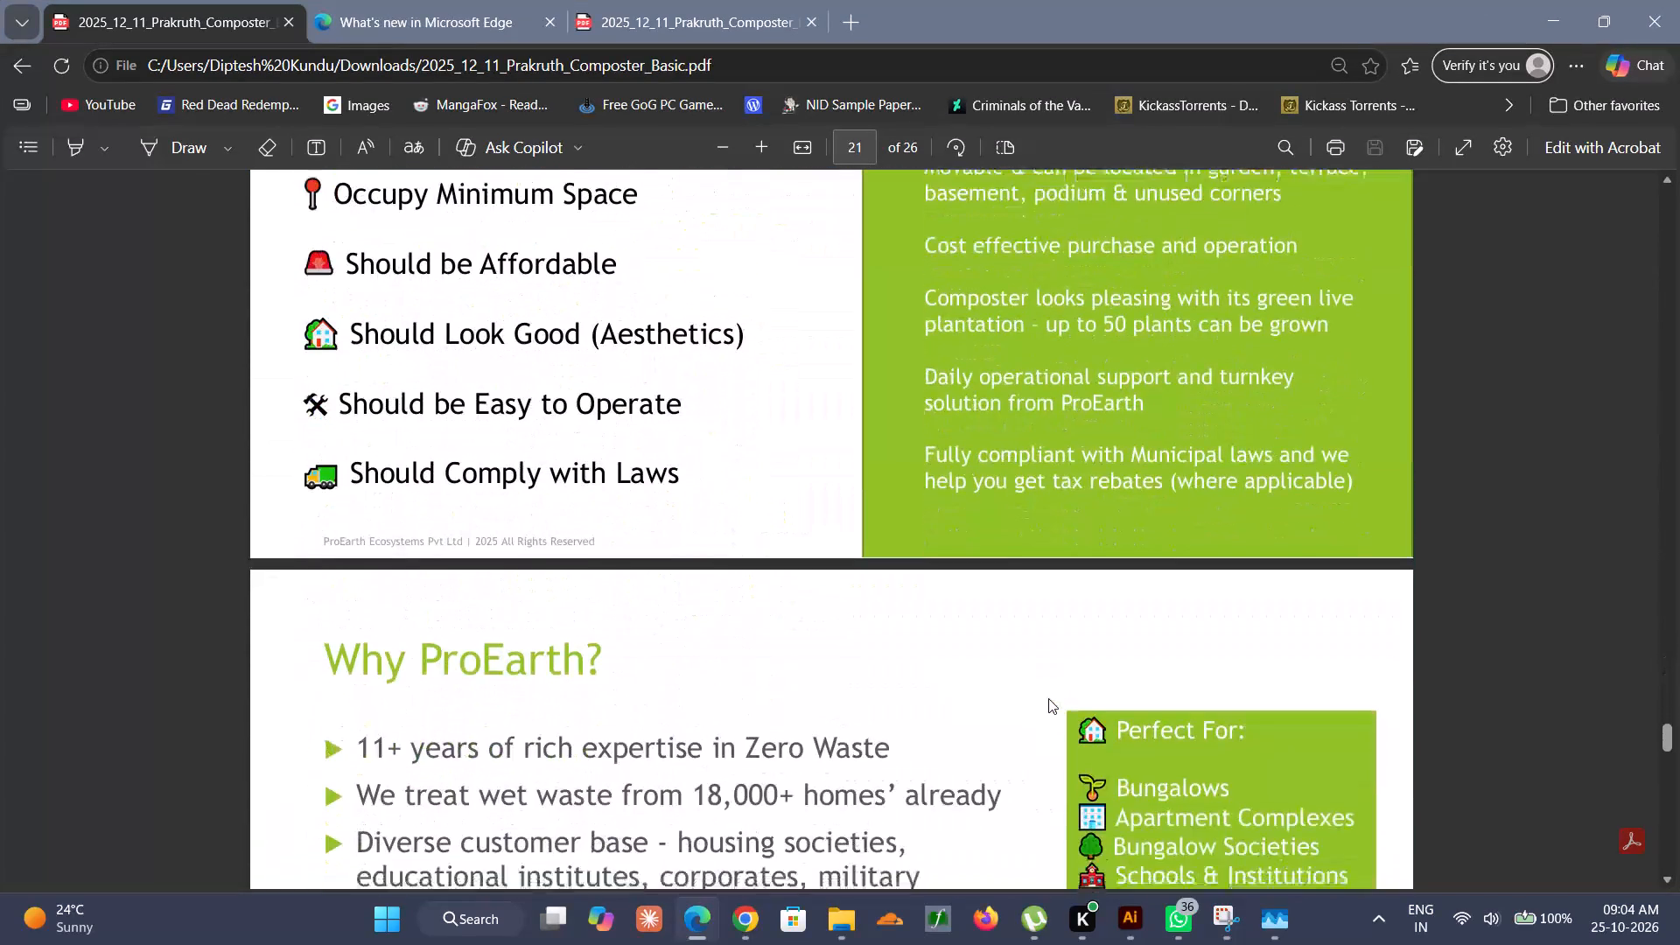
{"action": "scroll", "coordinate": [1048, 698], "scroll_direction": "down", "scroll_amount": 3}
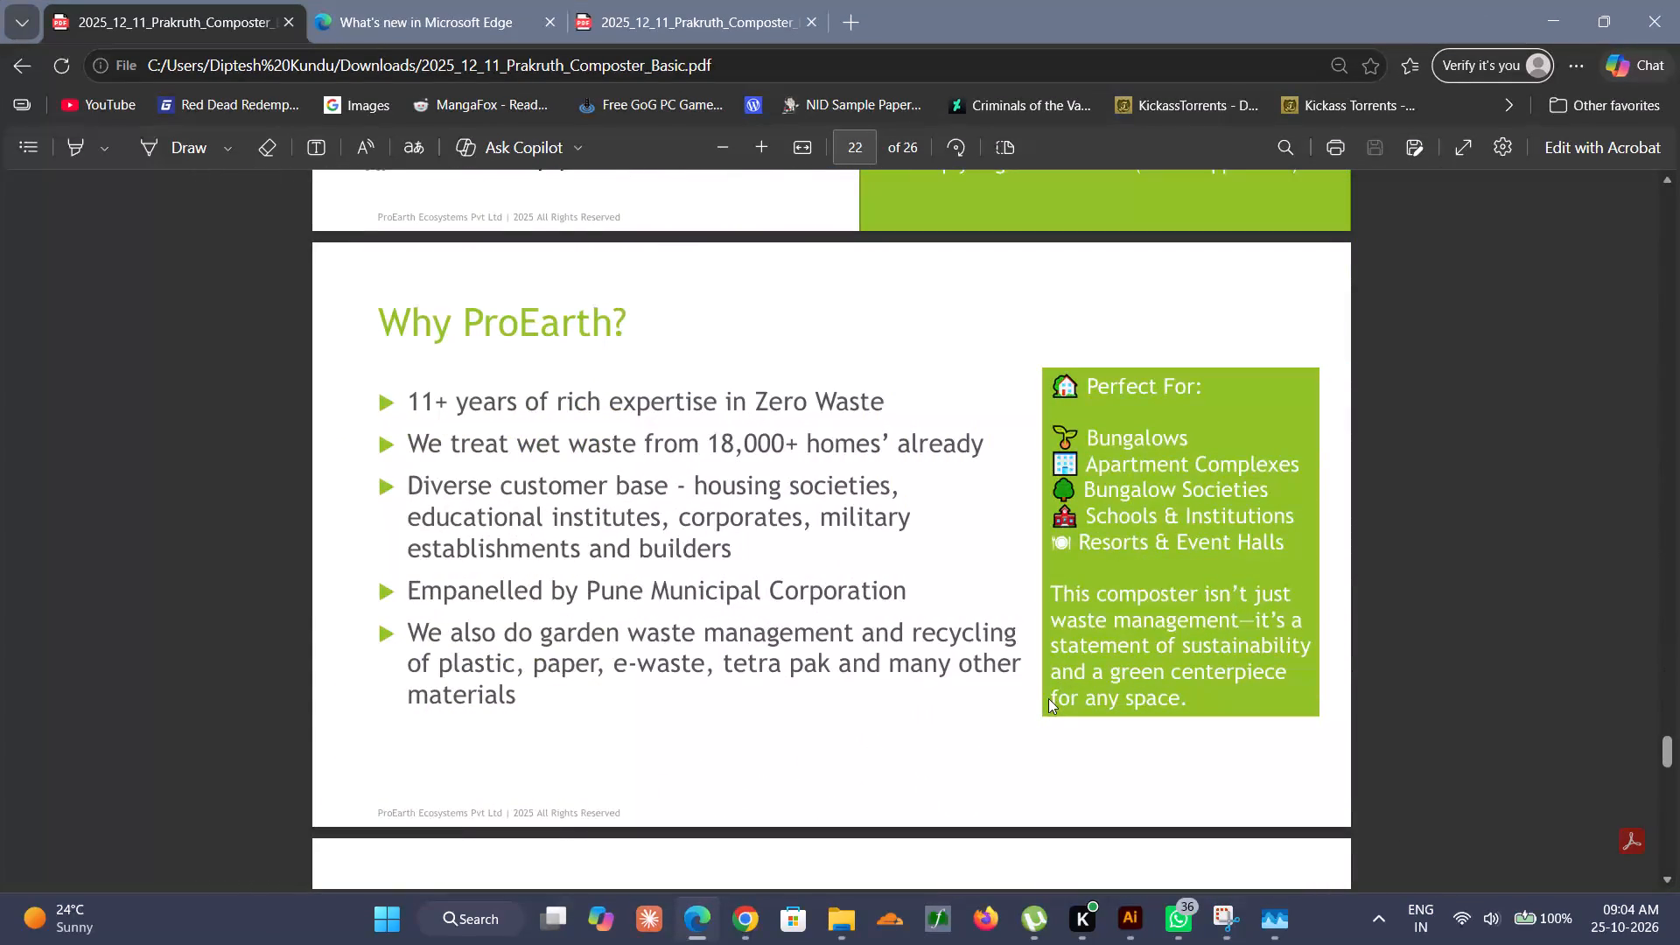
{"action": "key", "text": "shift+super+s"}
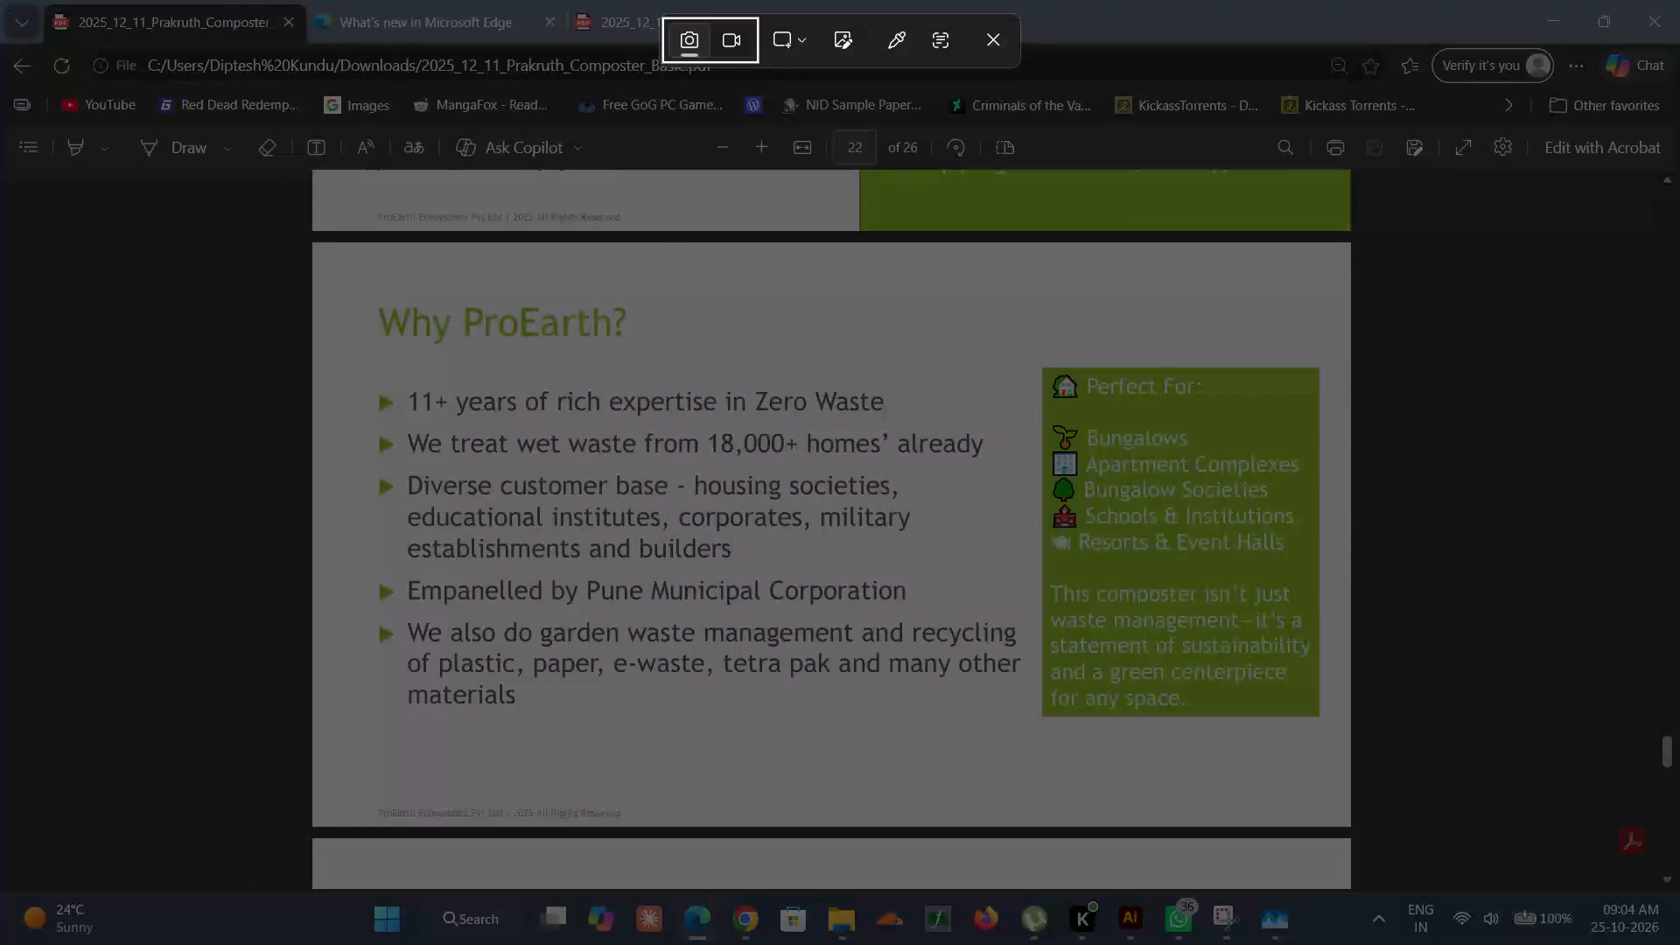
{"action": "left_click_drag", "start_coordinate": [1041, 363], "coordinate": [1319, 715]}
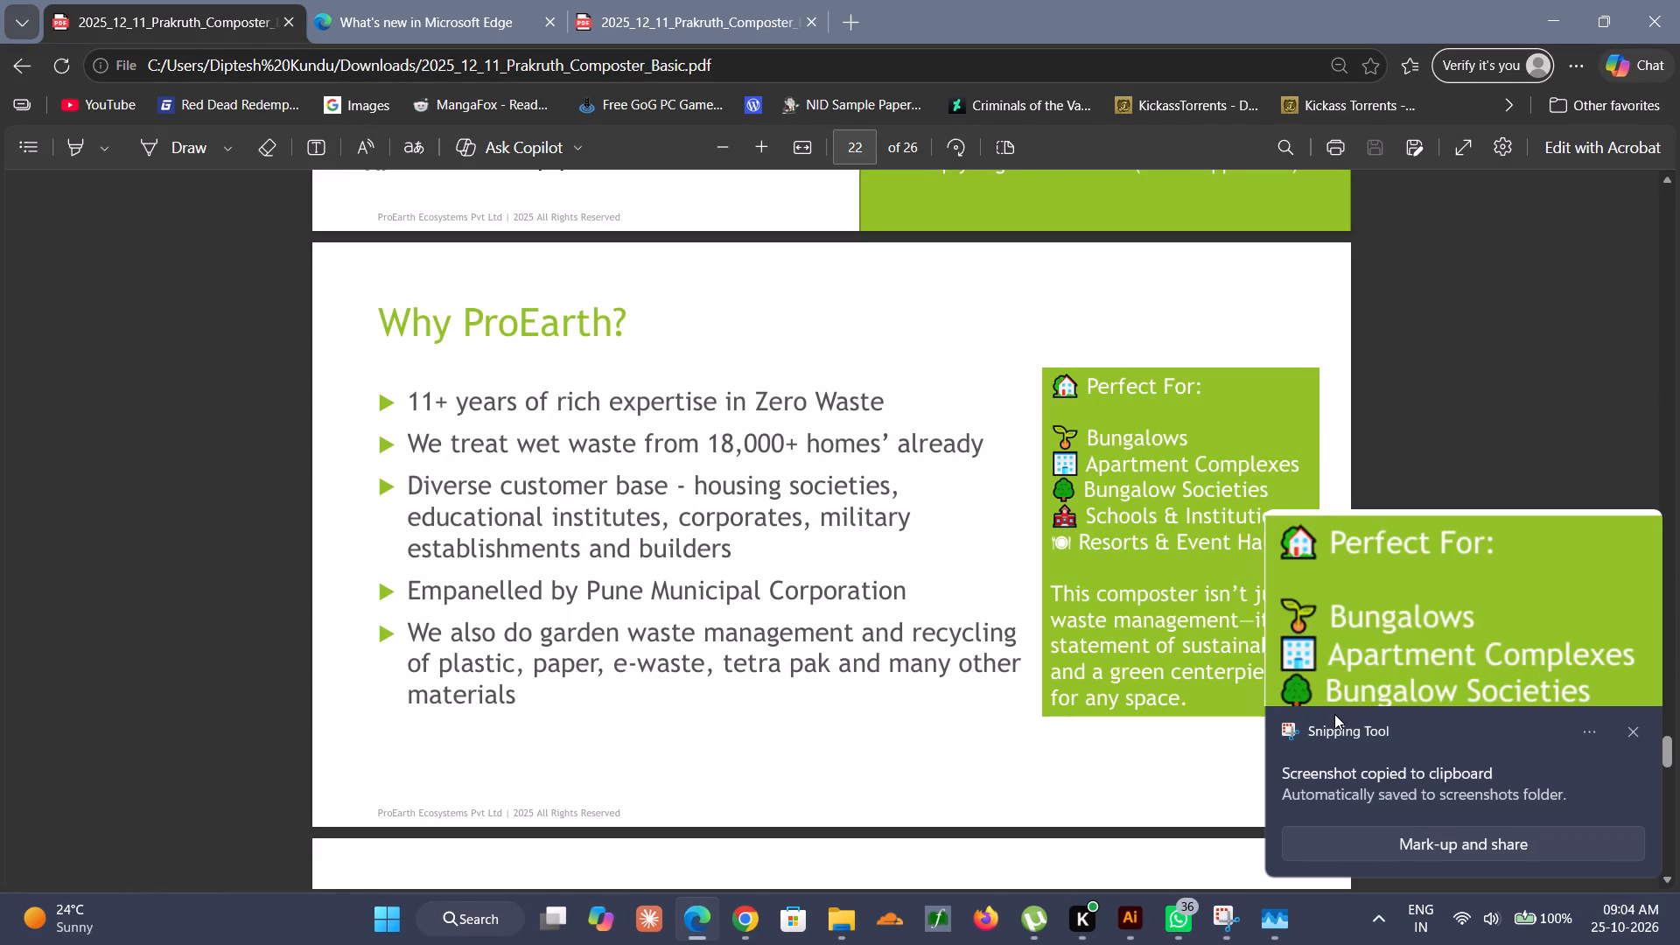
{"action": "left_click", "coordinate": [1406, 649]}
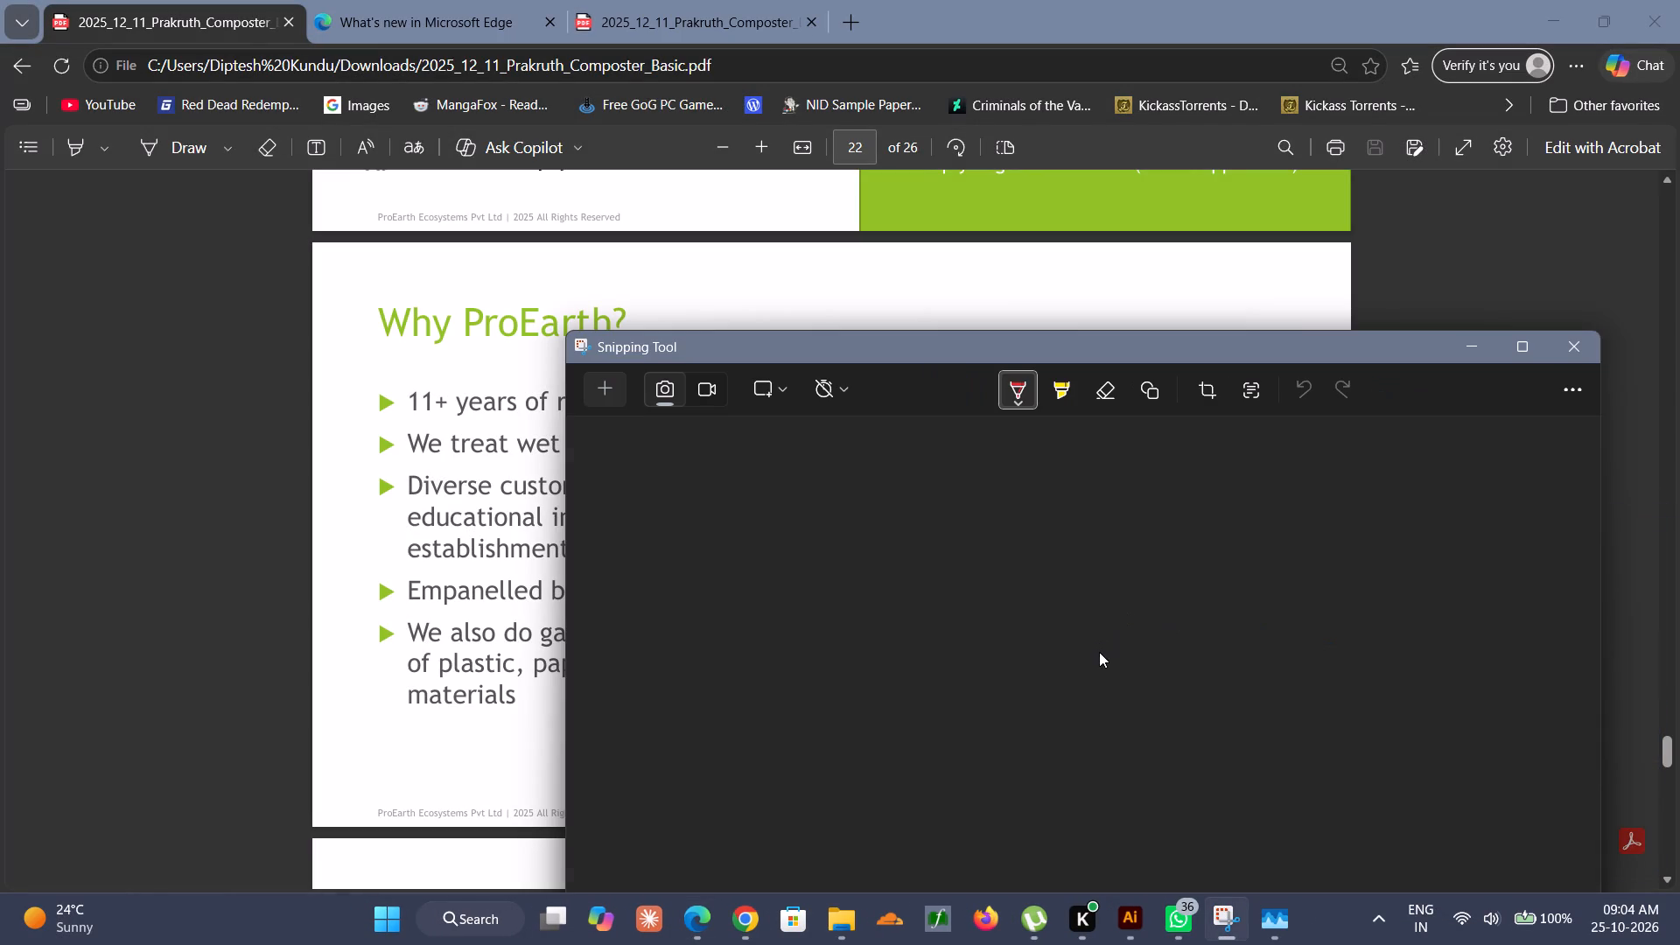
{"action": "right_click", "coordinate": [1109, 672]}
{"action": "left_click", "coordinate": [1153, 719]}
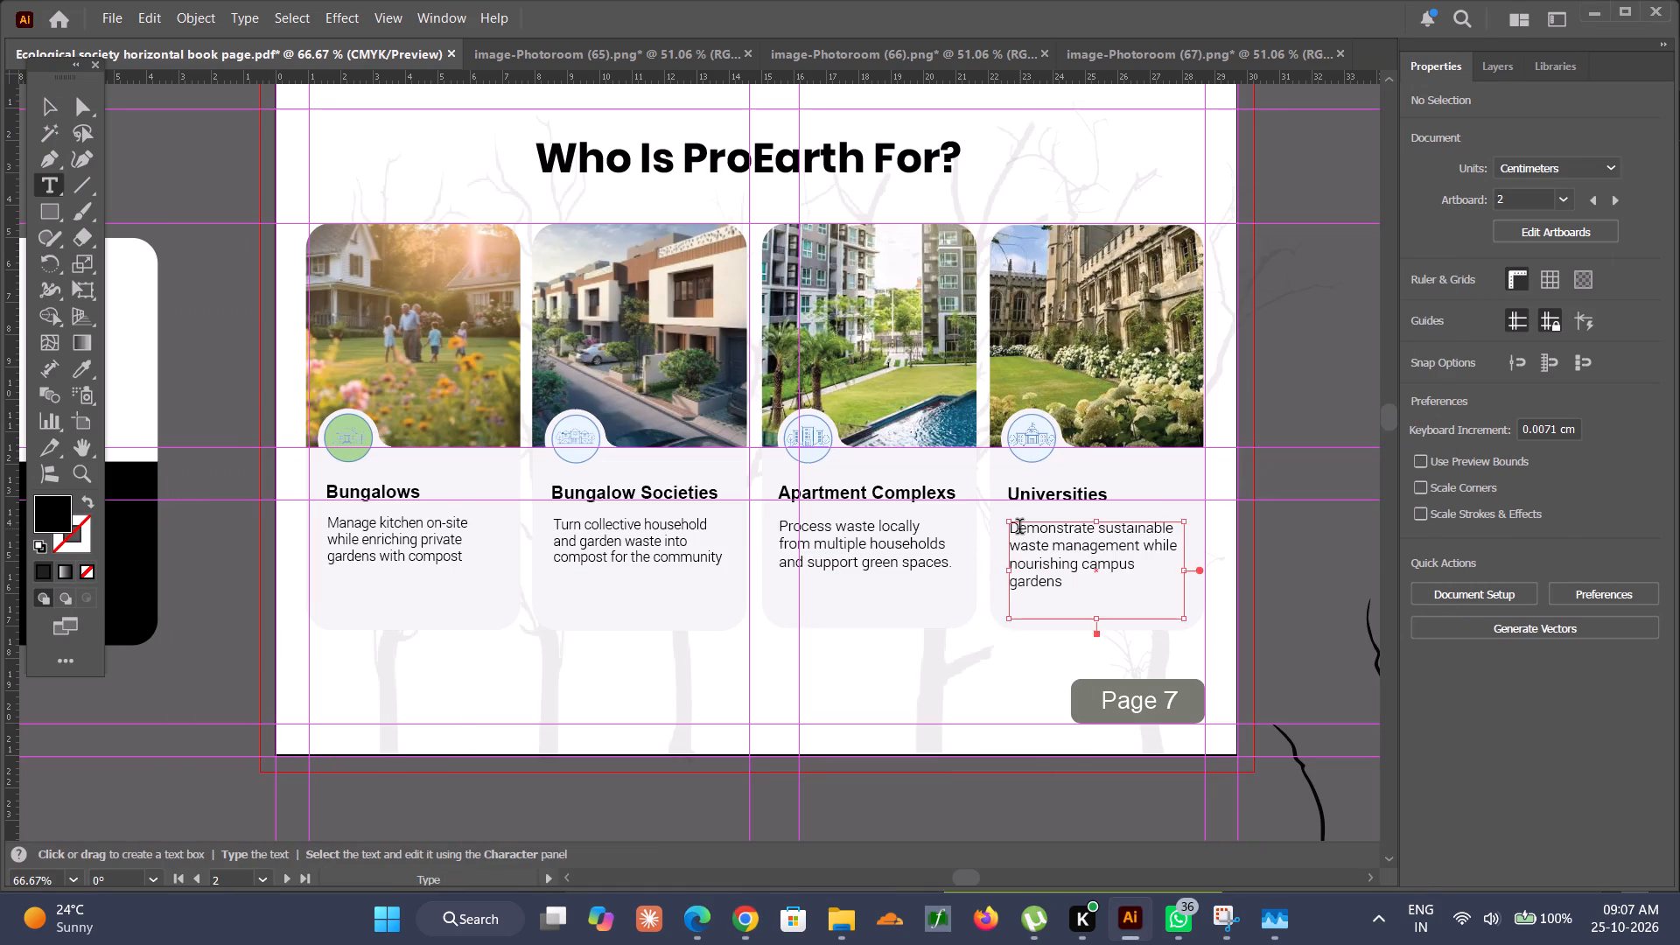
{"action": "left_click", "coordinate": [62, 109]}
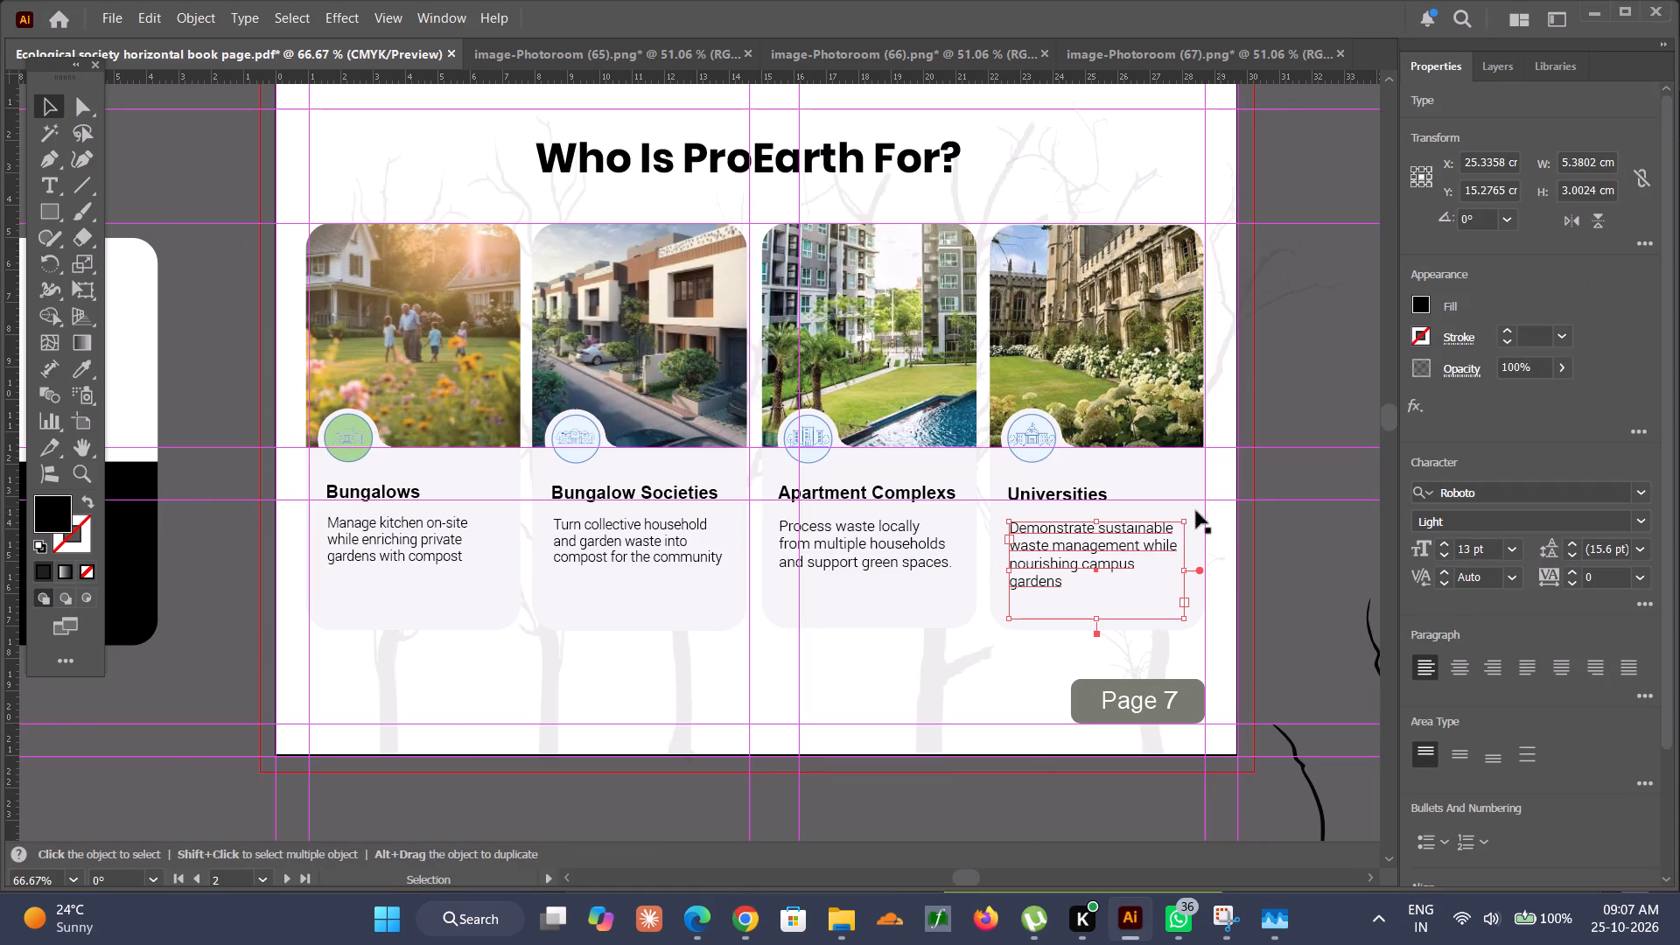
Remove the word "sustainable" from the Universities description.
{"action": "scroll", "coordinate": [1067, 512], "scroll_direction": "up", "scroll_amount": 2, "text": "ctrl+alt"}
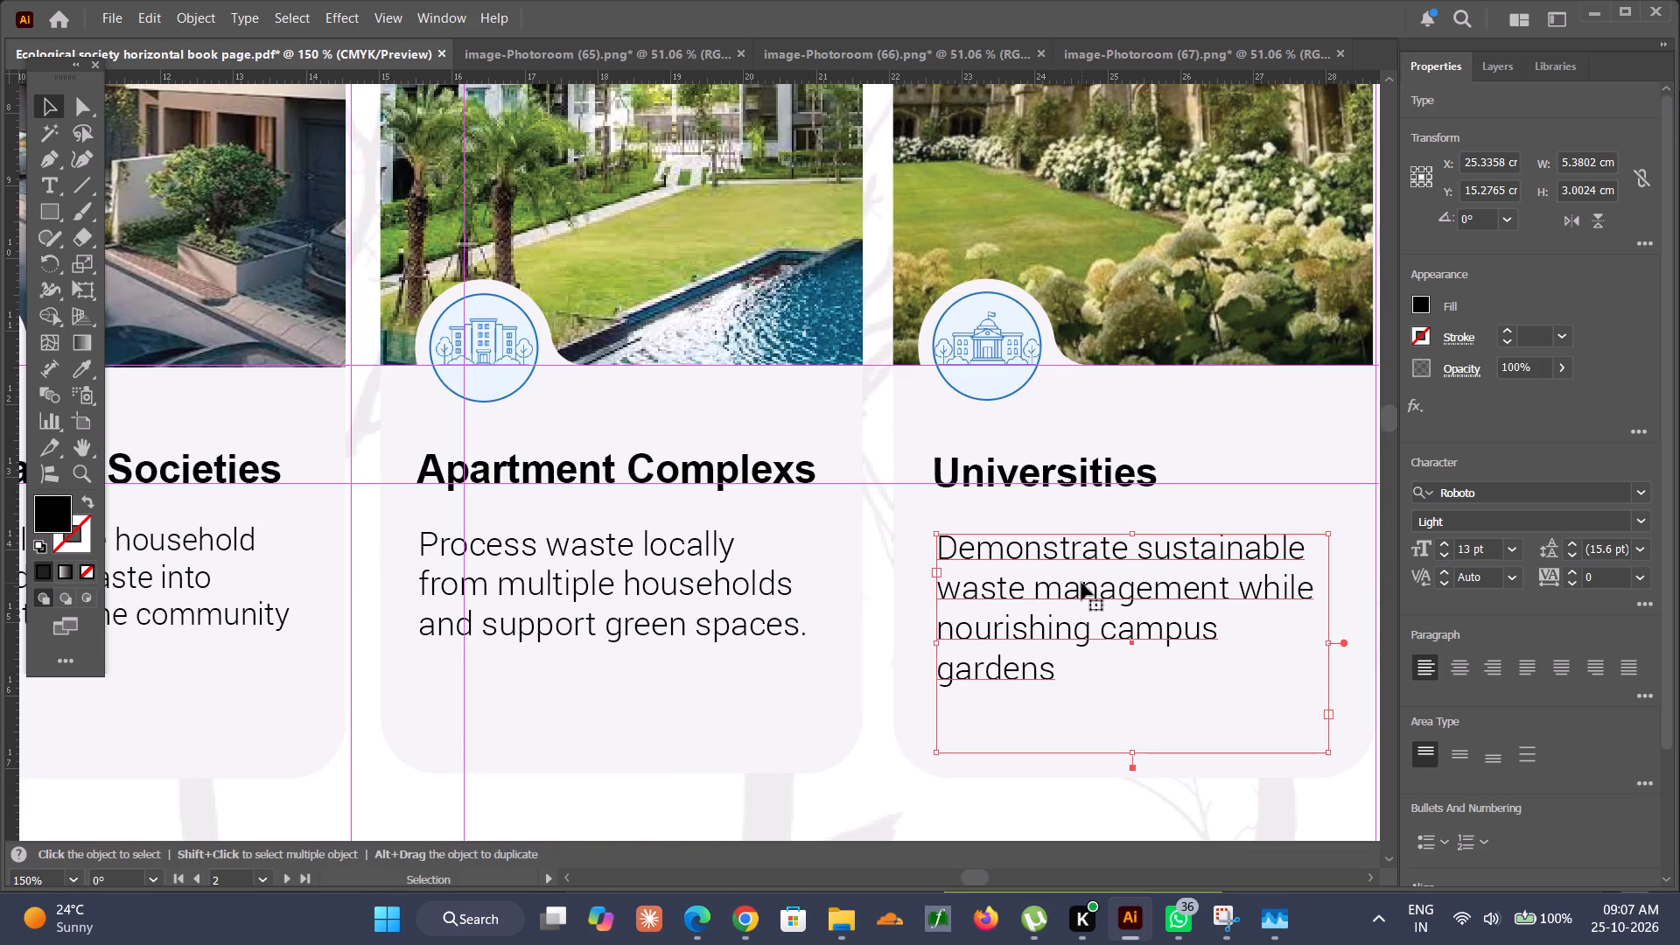
{"action": "double_click", "coordinate": [1156, 544]}
{"action": "double_click", "coordinate": [1164, 537]}
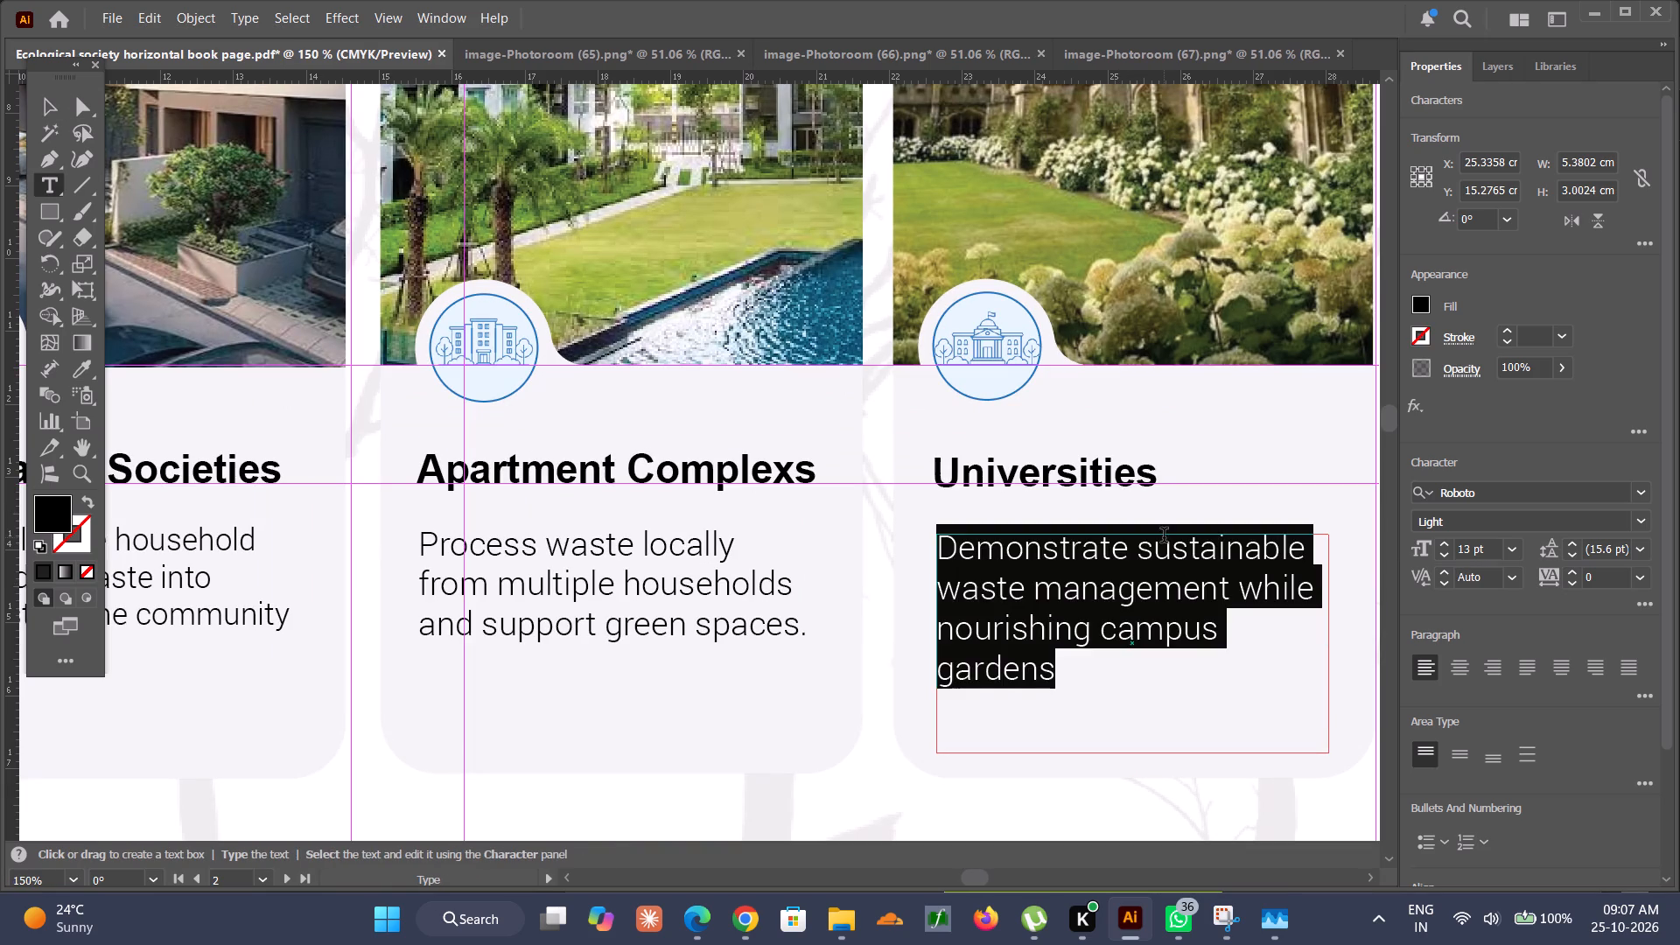
{"action": "double_click", "coordinate": [1176, 546]}
{"action": "double_click", "coordinate": [1172, 548]}
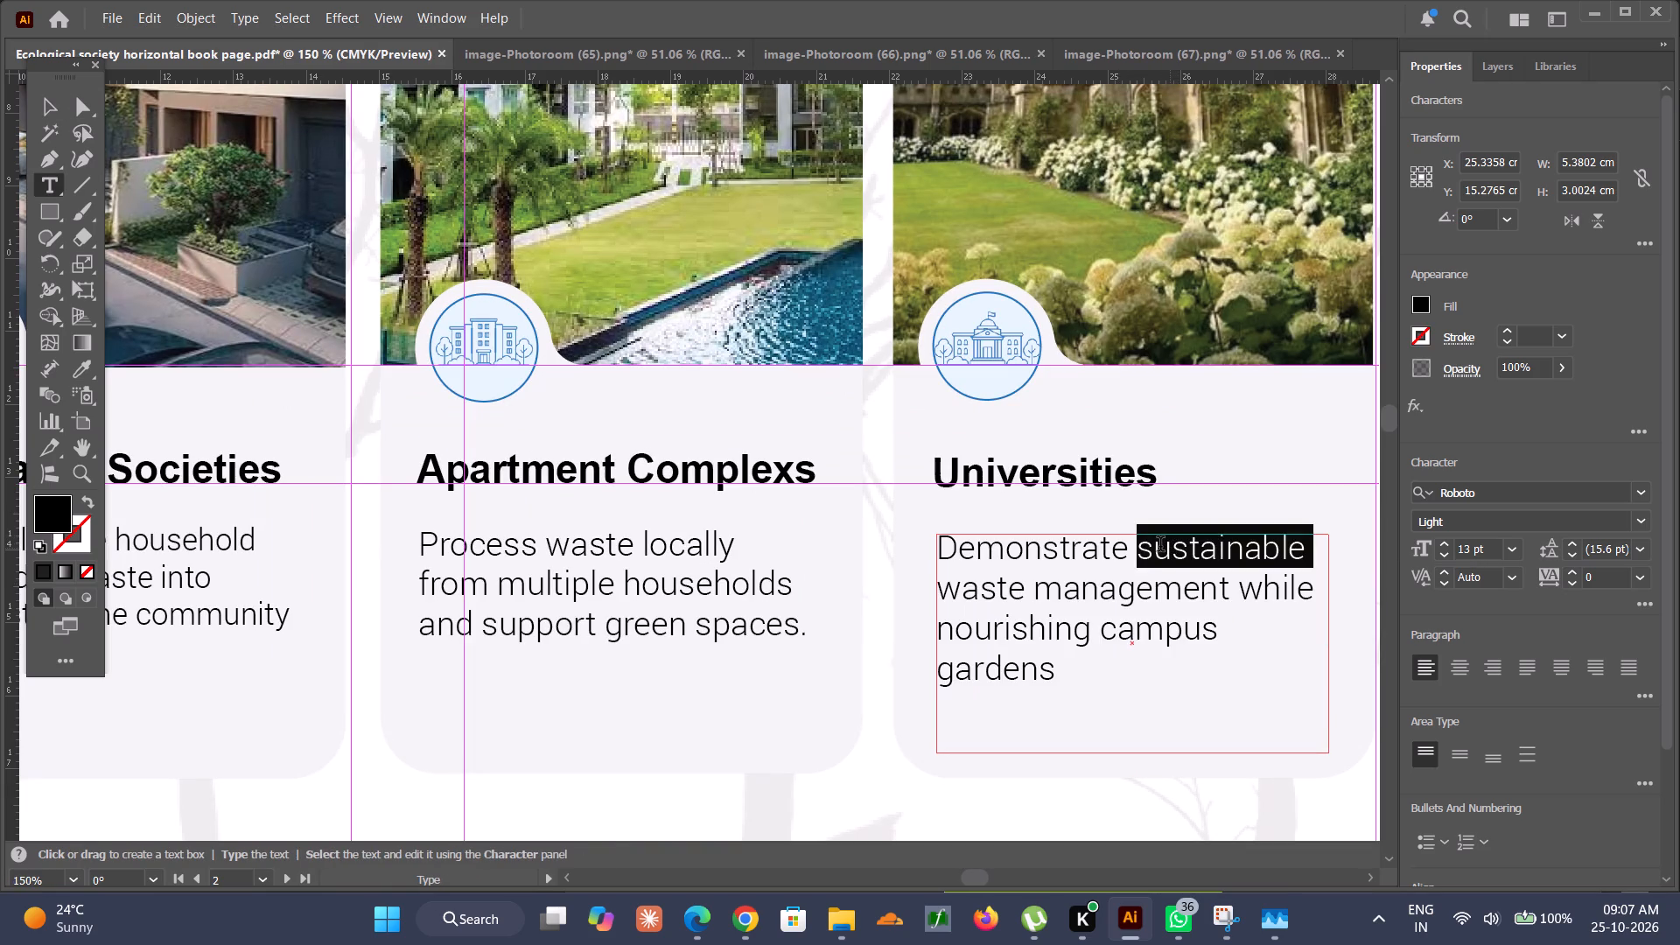
{"action": "key", "text": "BackSpace"}
{"action": "left_click", "coordinate": [63, 108]}
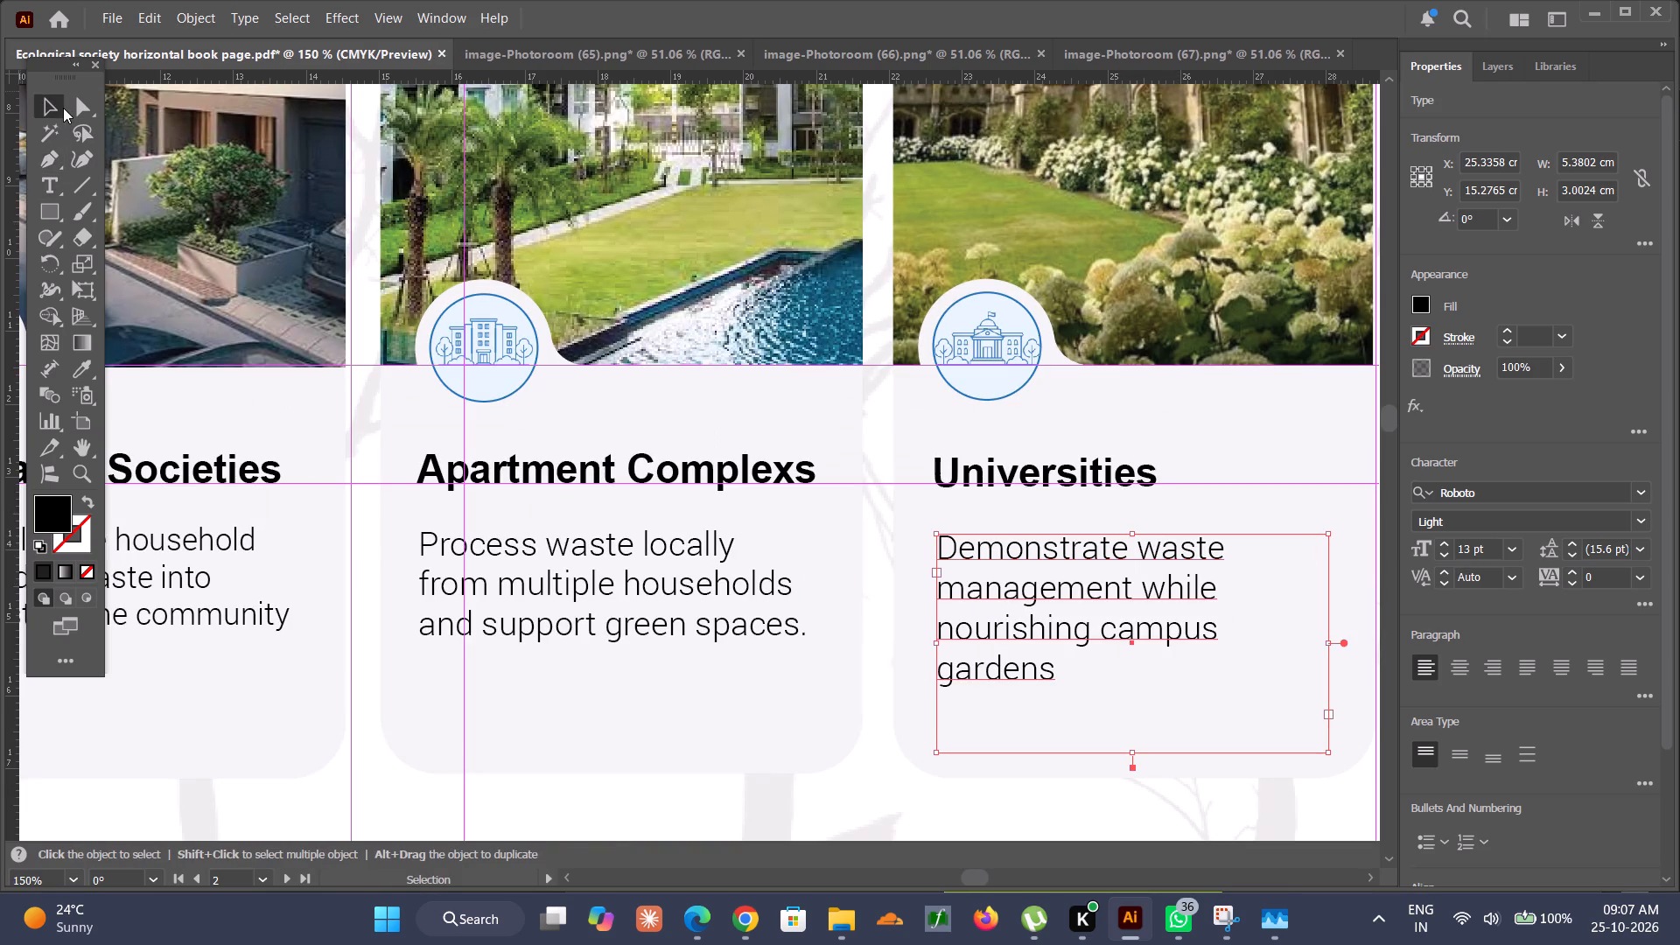
Widen the Universities description's text frame slightly so "nourishing campus gardens" fits on one line.
{"action": "left_click_drag", "start_coordinate": [1326, 641], "coordinate": [1329, 641]}
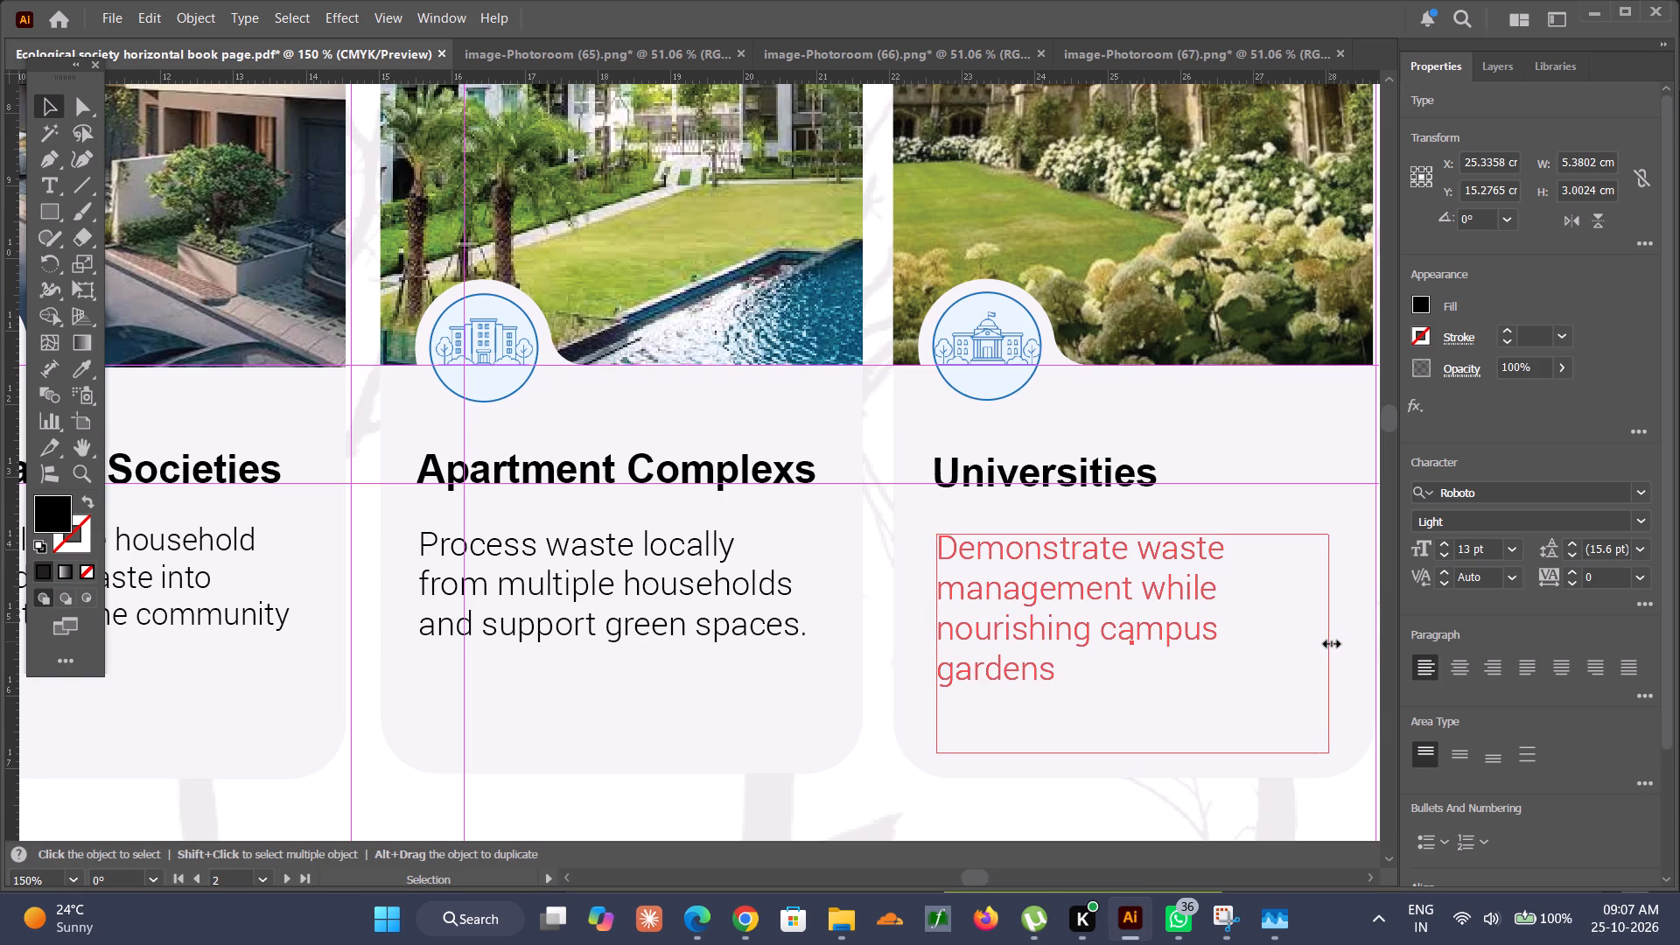
{"action": "left_click_drag", "start_coordinate": [1329, 641], "coordinate": [1344, 640]}
{"action": "left_click_drag", "start_coordinate": [1344, 640], "coordinate": [1347, 640]}
{"action": "scroll", "coordinate": [1132, 643], "scroll_direction": "down", "scroll_amount": 2}
{"action": "left_click", "coordinate": [906, 722]}
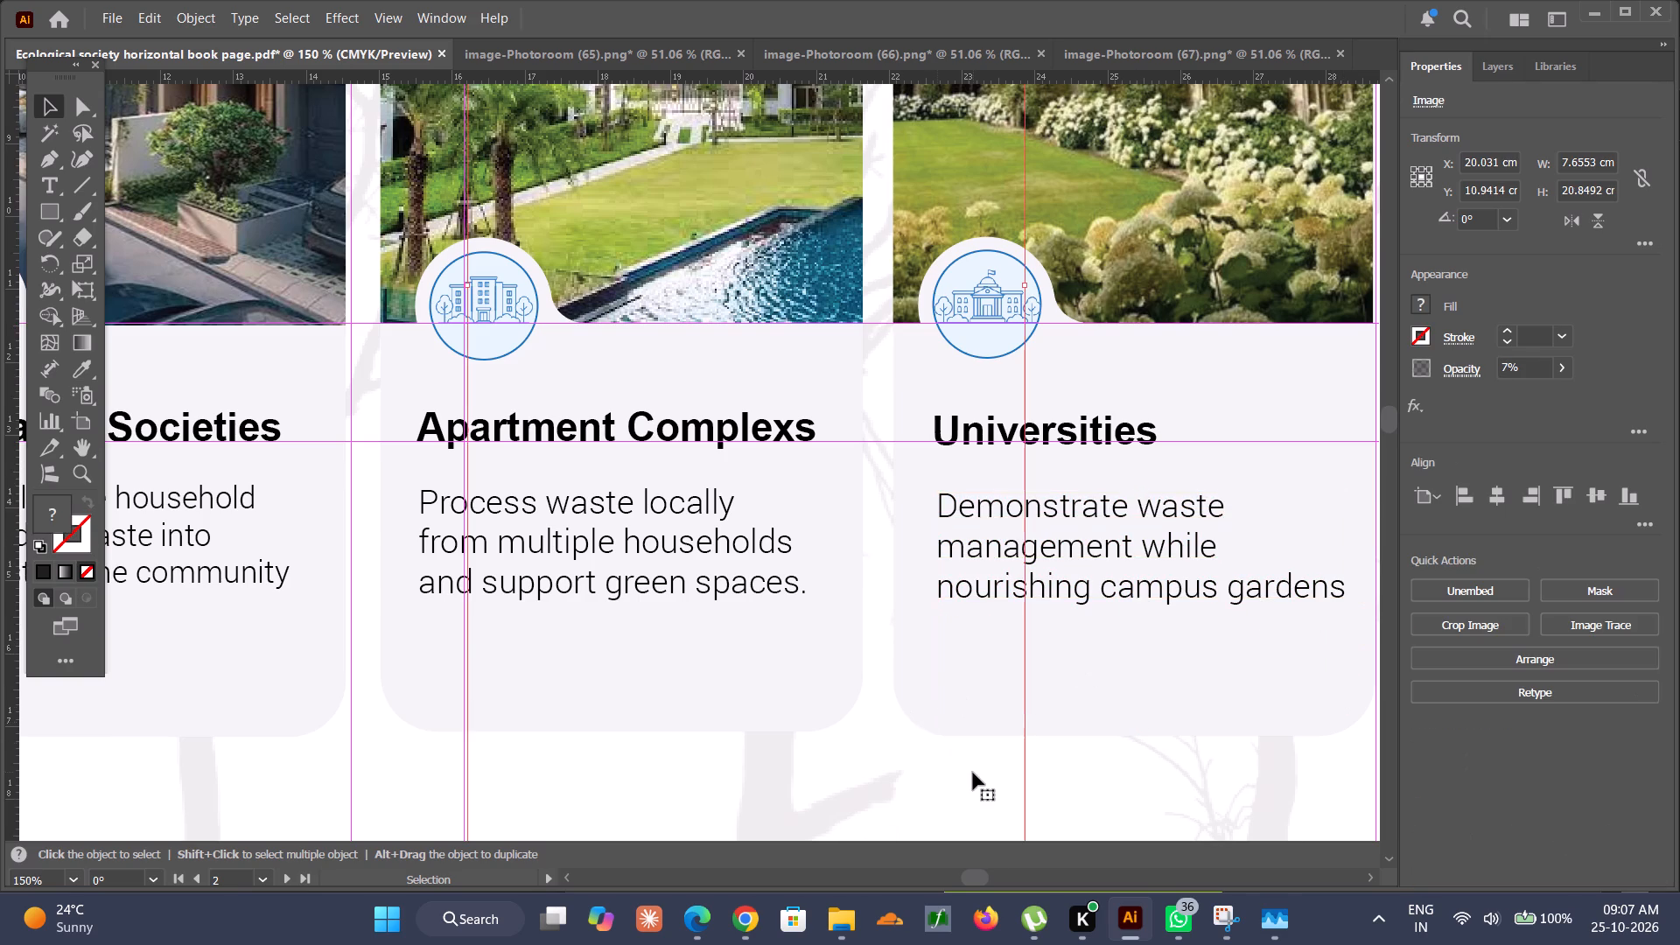
Correct the third card's heading spelling to "Apartment Complexes" and deselect it.
{"action": "scroll", "coordinate": [995, 732], "scroll_direction": "down", "scroll_amount": 3, "text": "alt"}
{"action": "scroll", "coordinate": [995, 732], "scroll_direction": "up", "scroll_amount": 2, "text": "alt"}
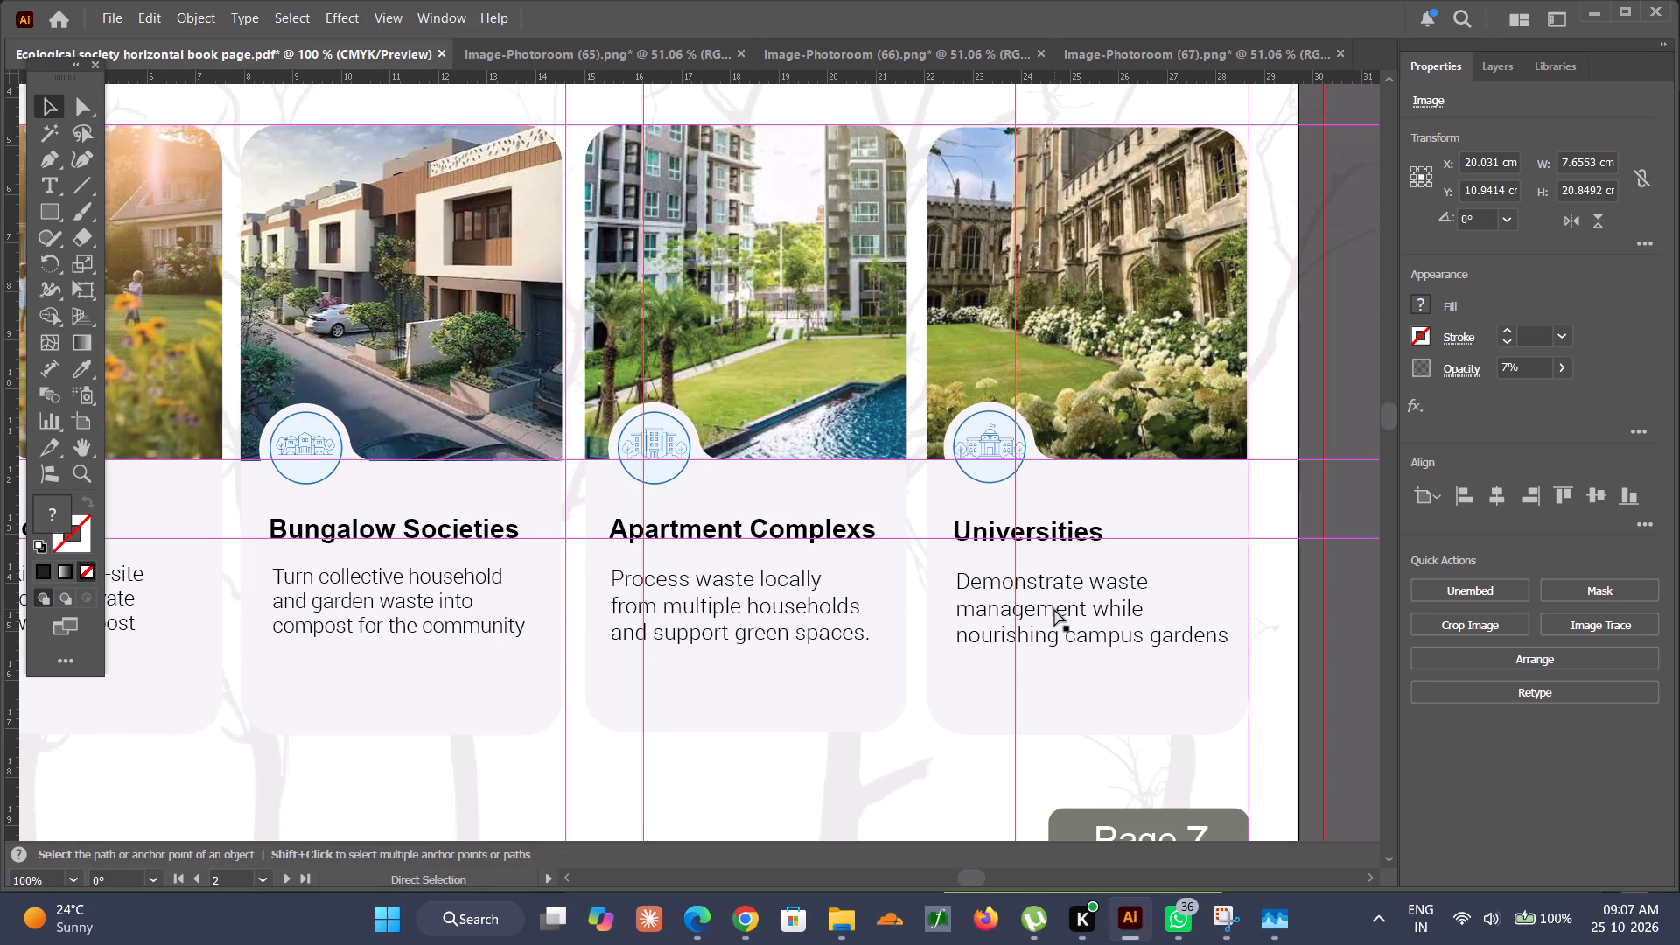
{"action": "scroll", "coordinate": [1054, 609], "scroll_direction": "up", "scroll_amount": 2, "text": "alt"}
{"action": "scroll", "coordinate": [1054, 609], "scroll_direction": "down", "scroll_amount": 3, "text": "alt"}
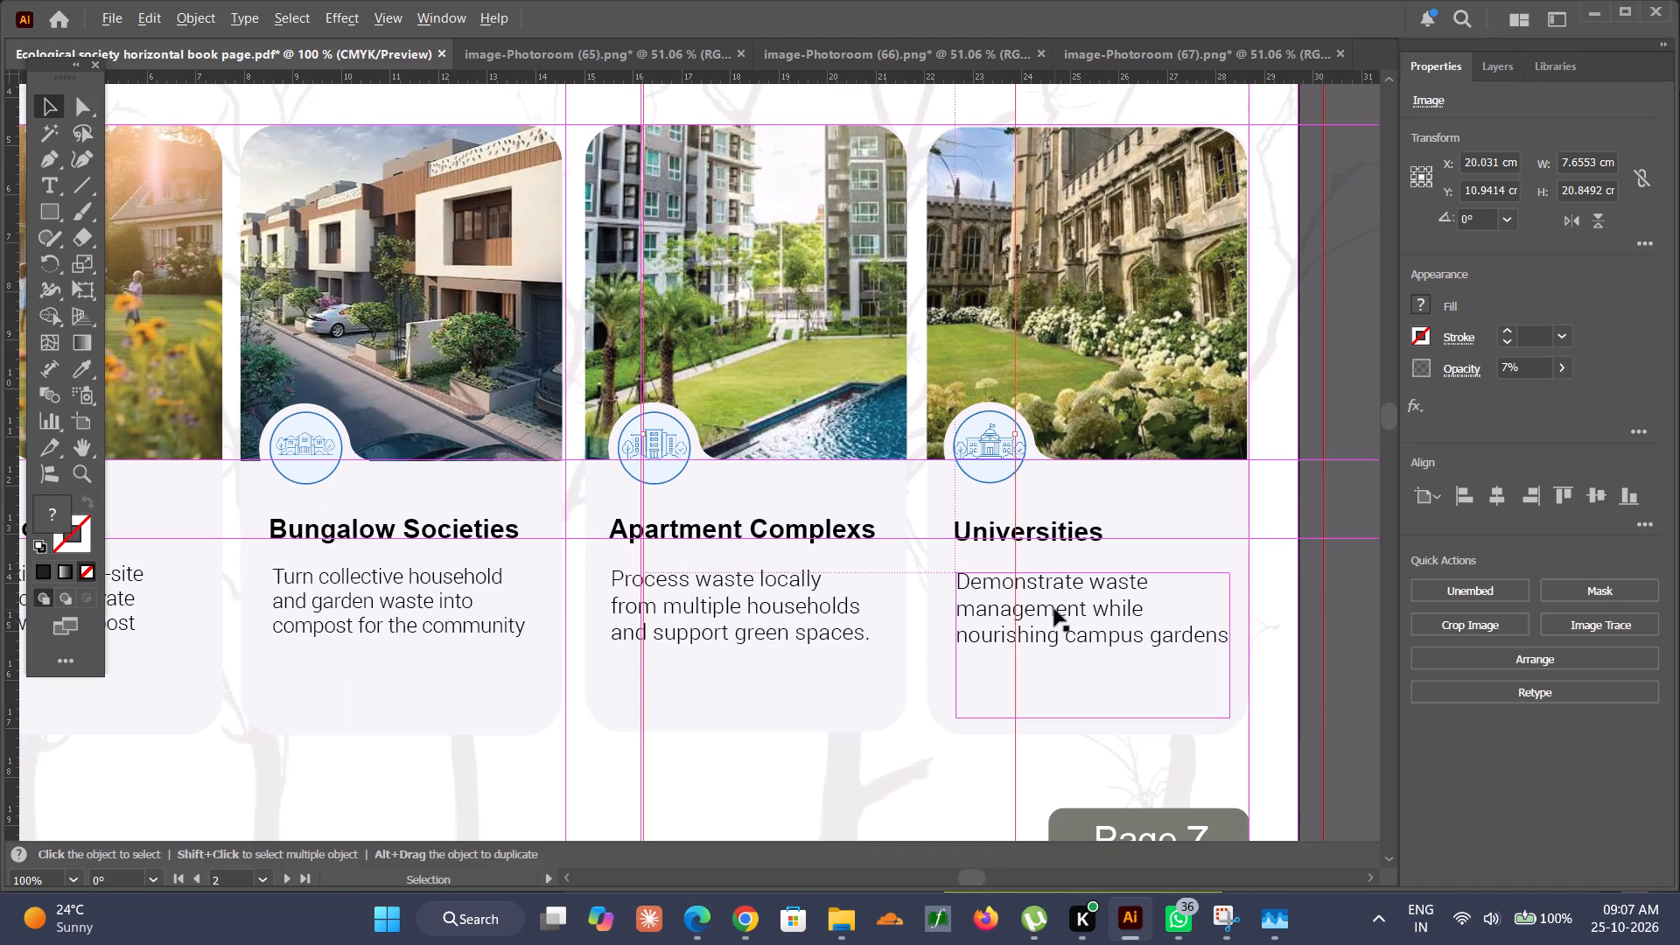
{"action": "scroll", "coordinate": [1048, 585], "scroll_direction": "down", "scroll_amount": 2, "text": "alt"}
{"action": "scroll", "coordinate": [1048, 585], "scroll_direction": "up", "scroll_amount": 3, "text": "alt"}
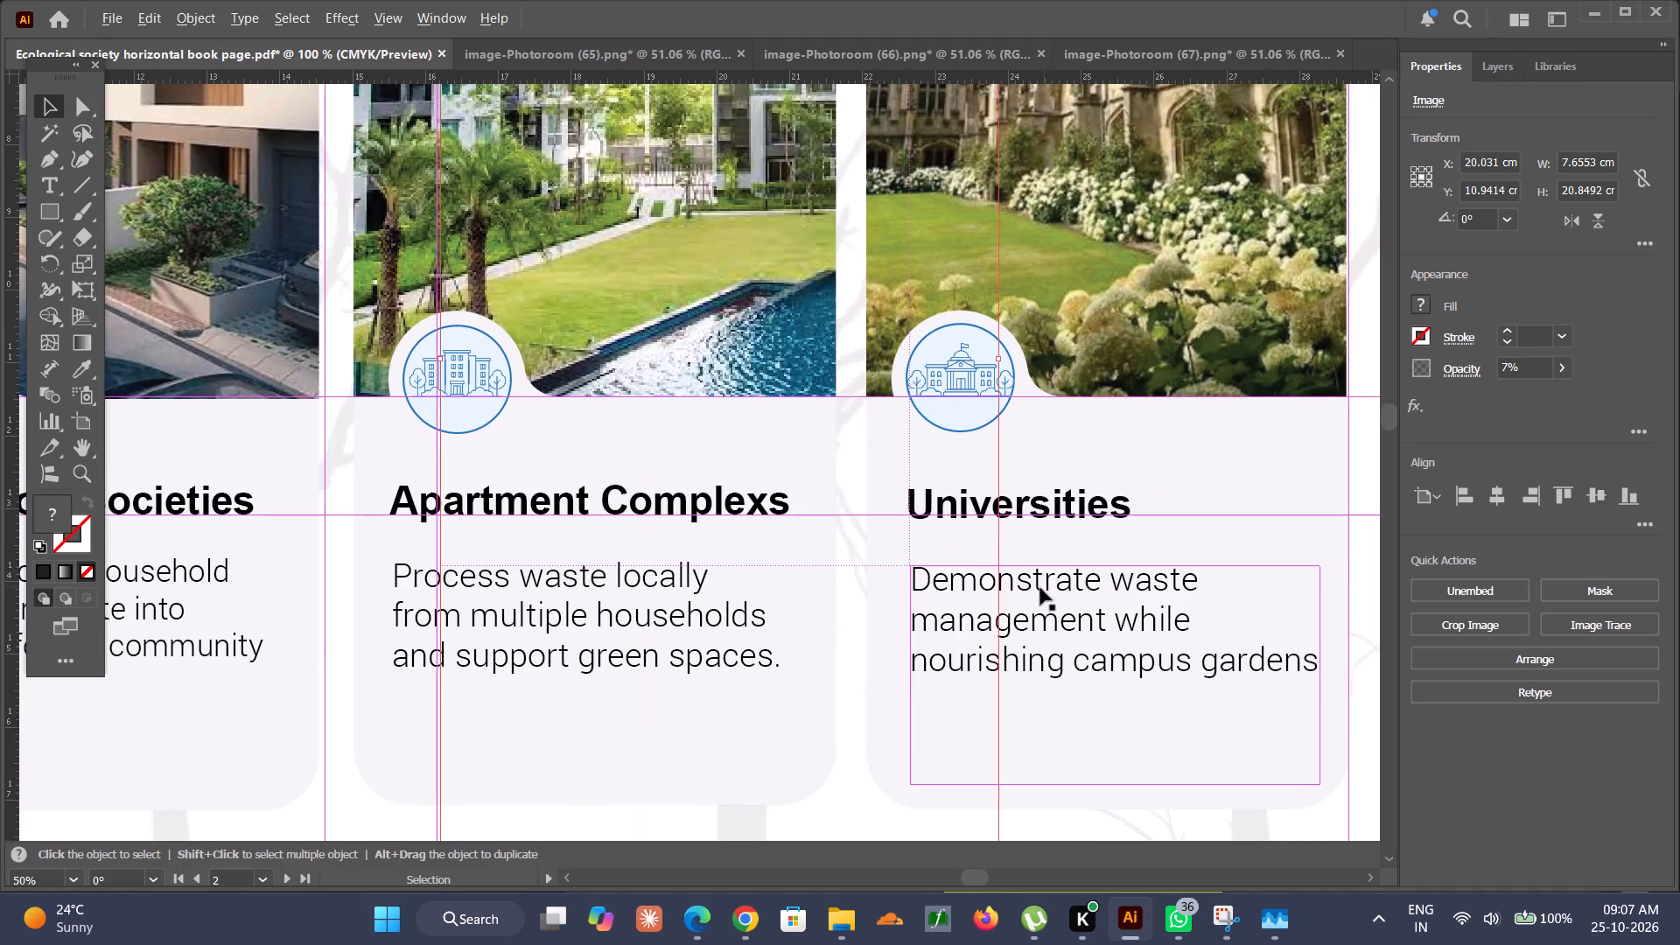
{"action": "double_click", "coordinate": [773, 507]}
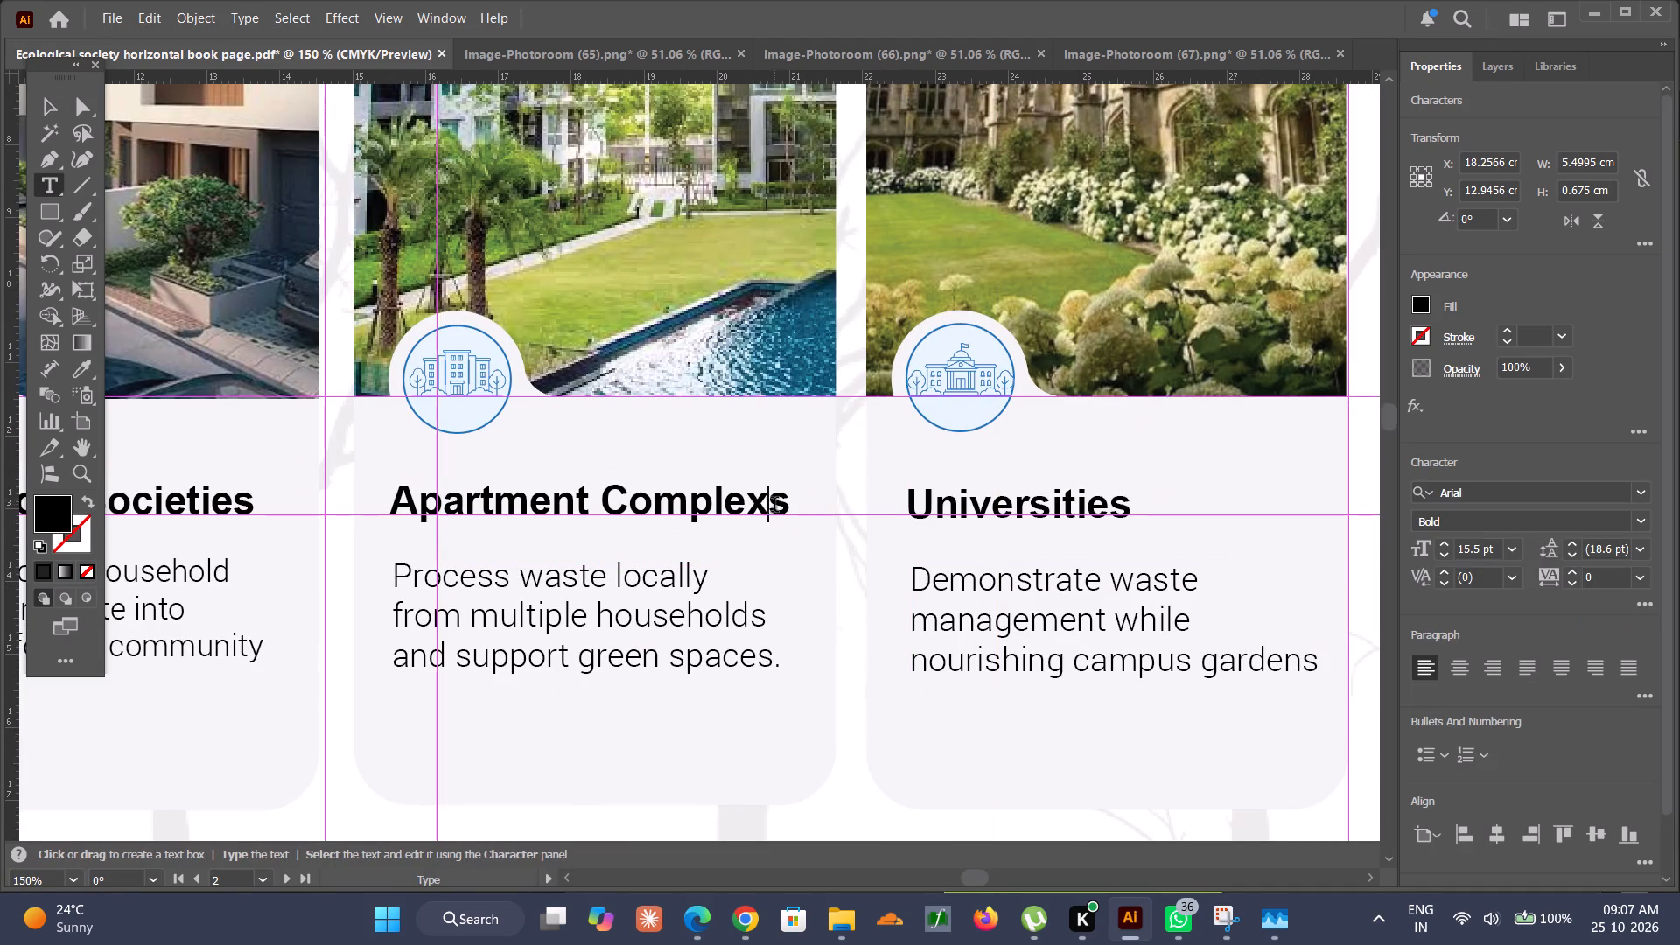
{"action": "key", "text": "e"}
{"action": "left_click", "coordinate": [34, 107]}
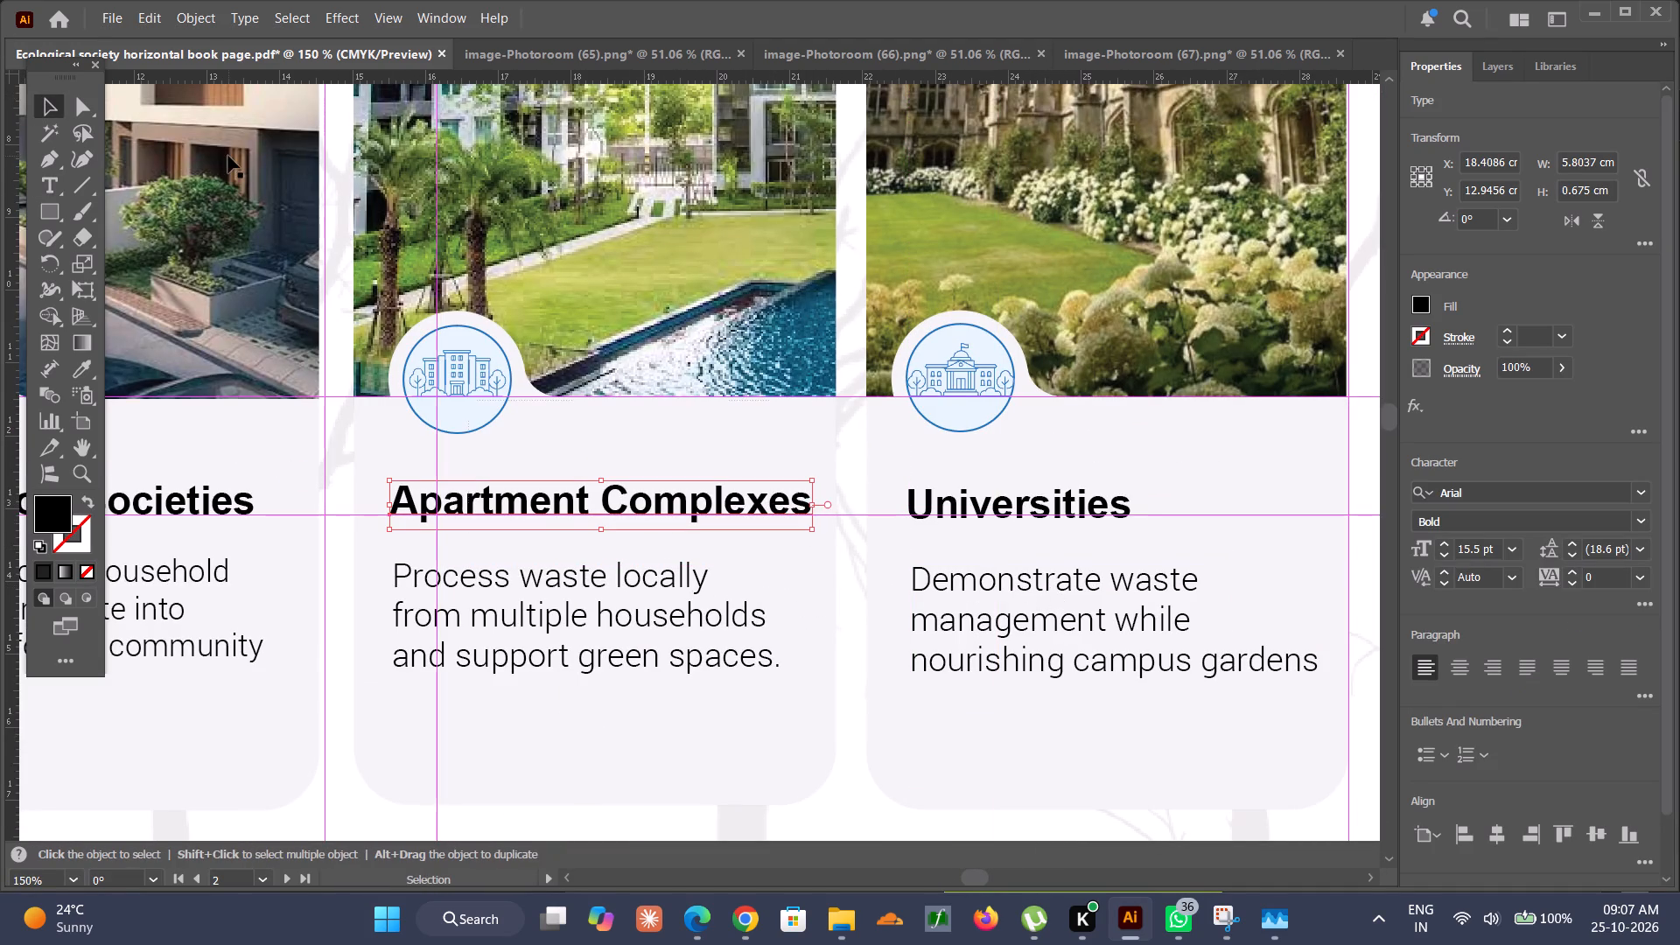
{"action": "scroll", "coordinate": [228, 156], "scroll_direction": "down", "scroll_amount": 4, "text": "alt"}
{"action": "left_click", "coordinate": [823, 310]}
Place a horizontal ruler guide along the baseline of the Apartment Complexes description's last line.
{"action": "scroll", "coordinate": [329, 252], "scroll_direction": "up", "scroll_amount": 2, "text": "alt"}
{"action": "scroll", "coordinate": [329, 252], "scroll_direction": "right", "scroll_amount": 2}
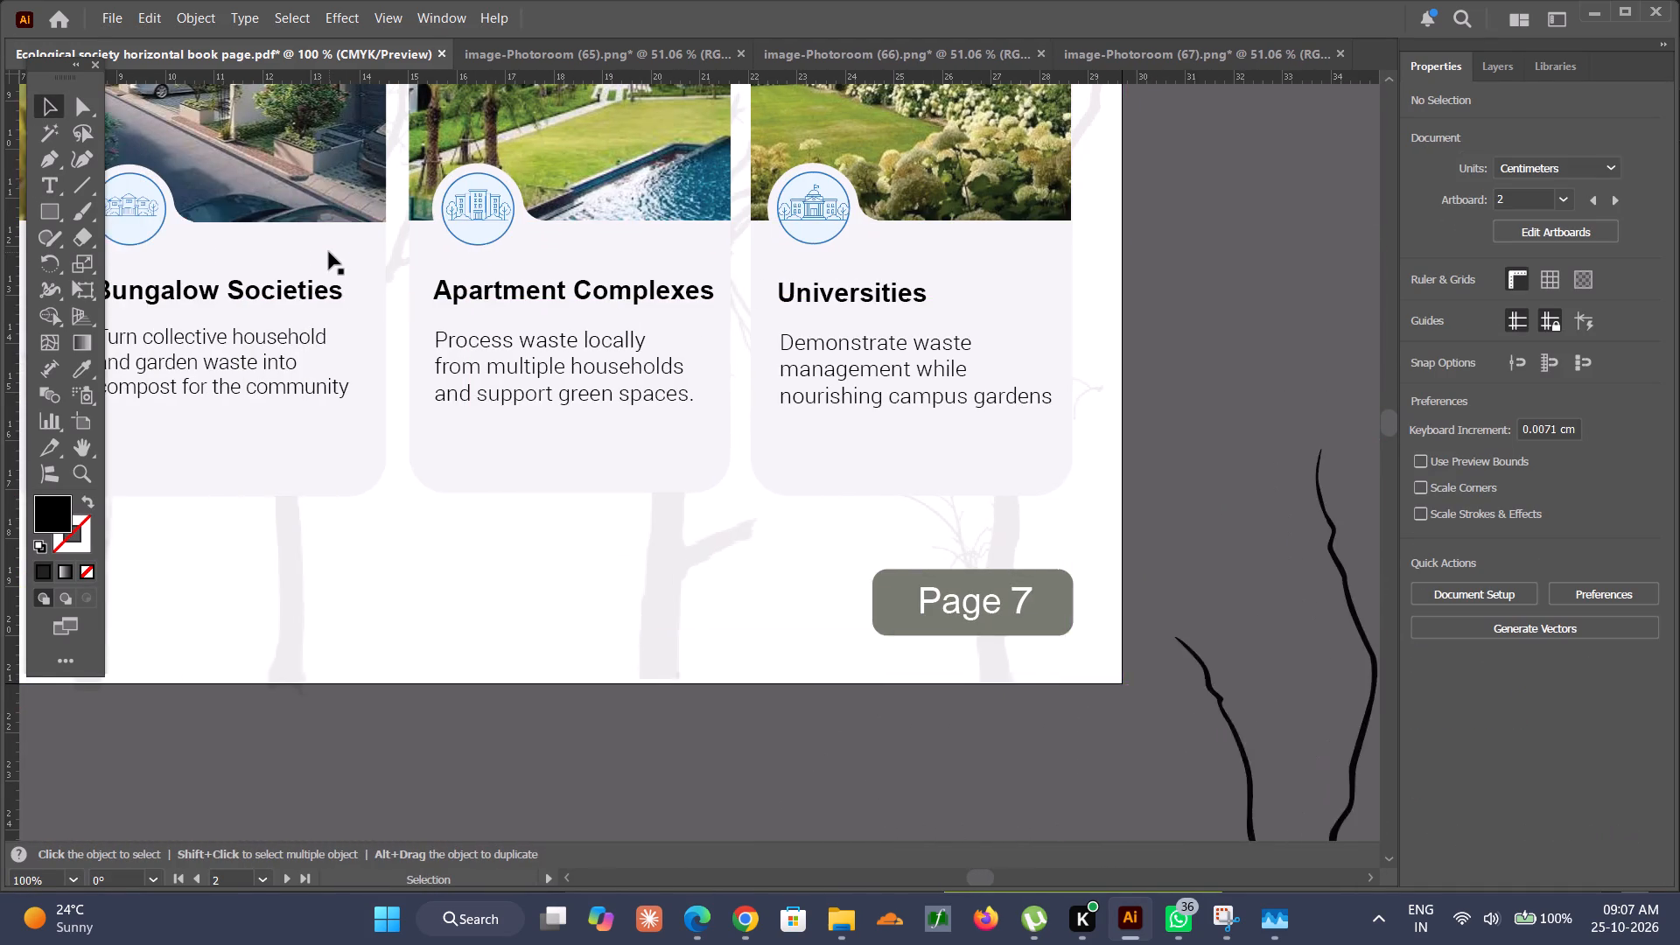
{"action": "scroll", "coordinate": [472, 283], "scroll_direction": "down", "scroll_amount": 1, "text": "alt"}
{"action": "scroll", "coordinate": [472, 283], "scroll_direction": "right", "scroll_amount": 2}
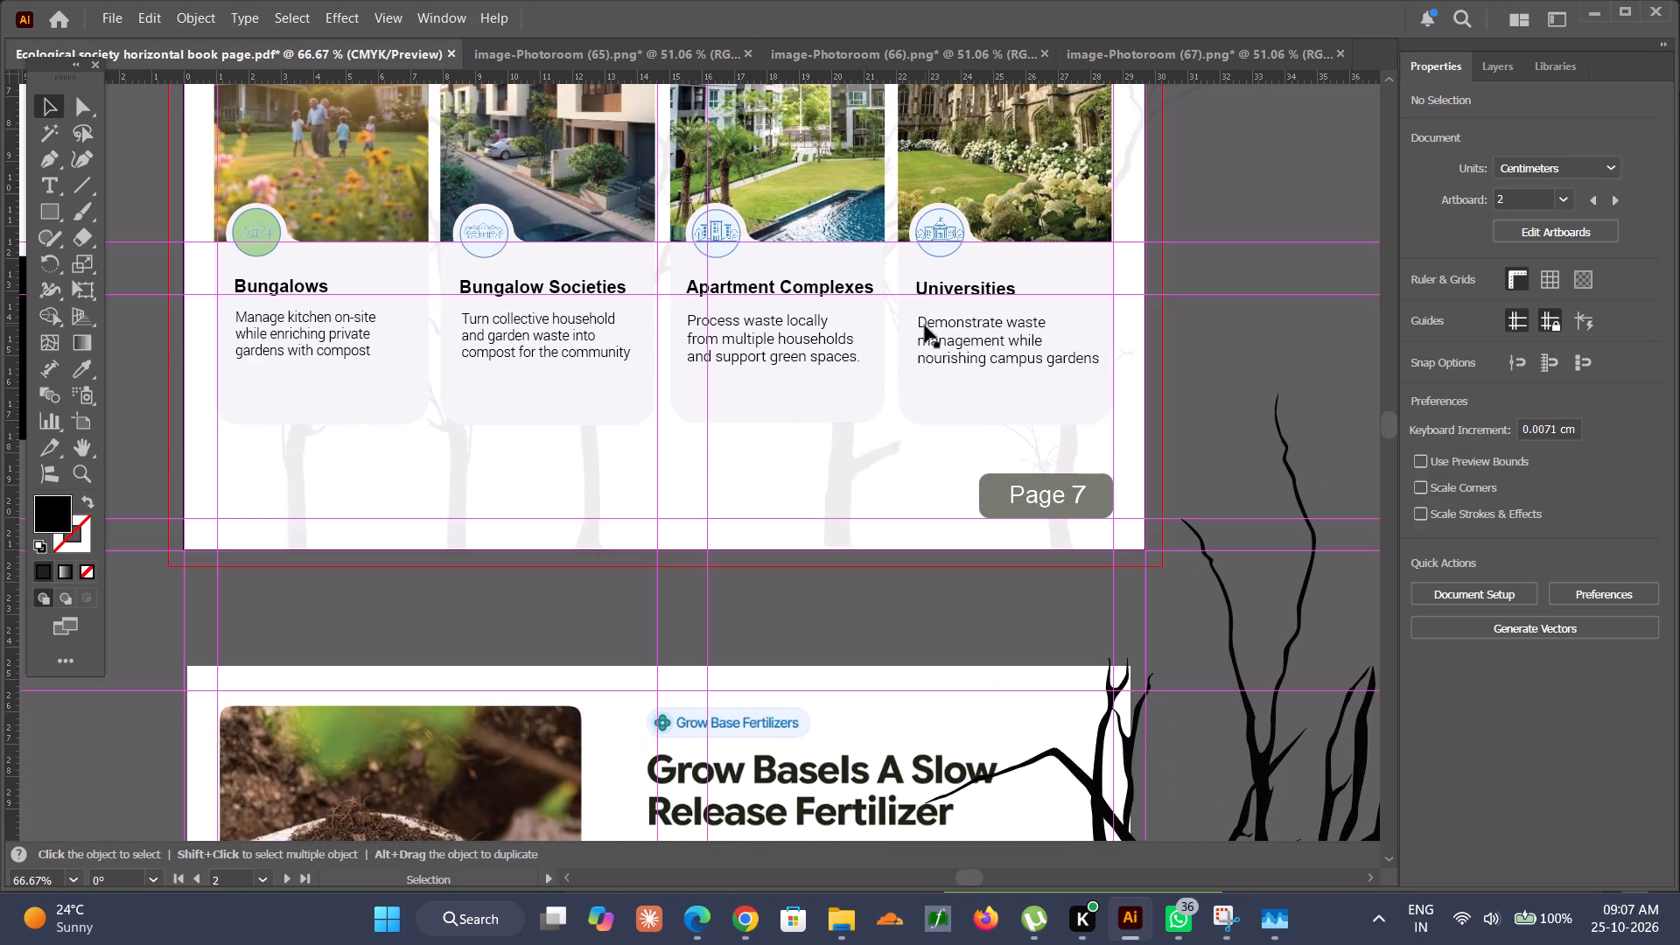
{"action": "scroll", "coordinate": [920, 333], "scroll_direction": "up", "scroll_amount": 3, "text": "alt"}
{"action": "left_click_drag", "start_coordinate": [848, 80], "coordinate": [832, 430]}
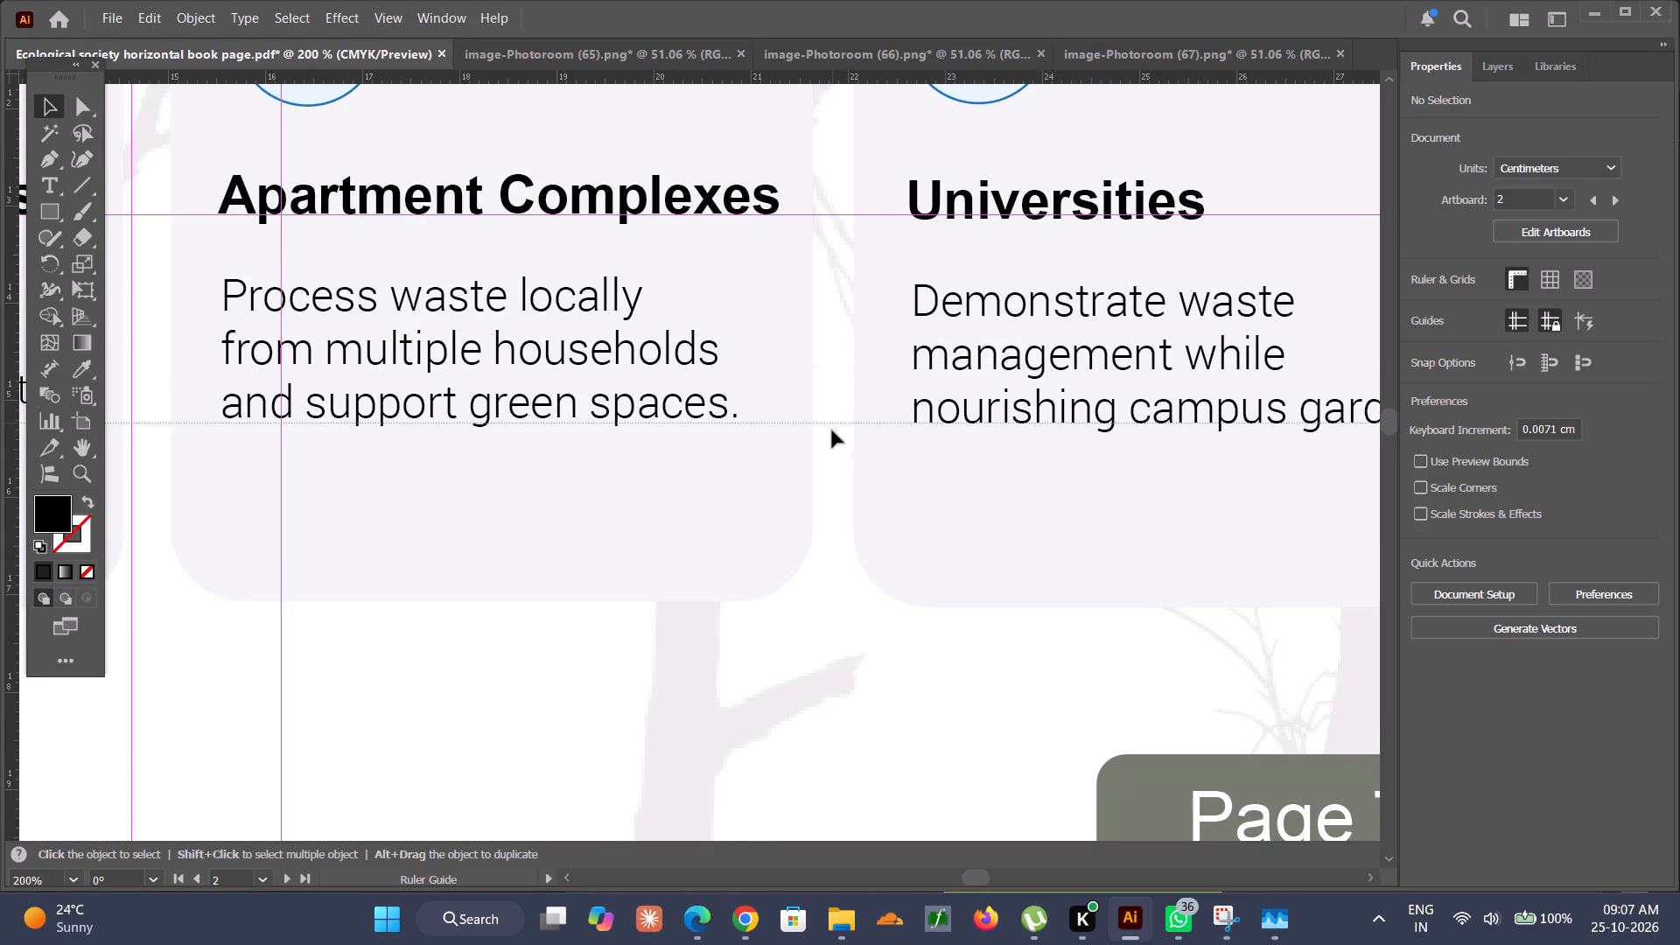
{"action": "left_click_drag", "start_coordinate": [832, 430], "coordinate": [818, 418]}
Move the Universities description up so its last line sits on the baseline guide, and deselect it.
{"action": "left_click", "coordinate": [1059, 323]}
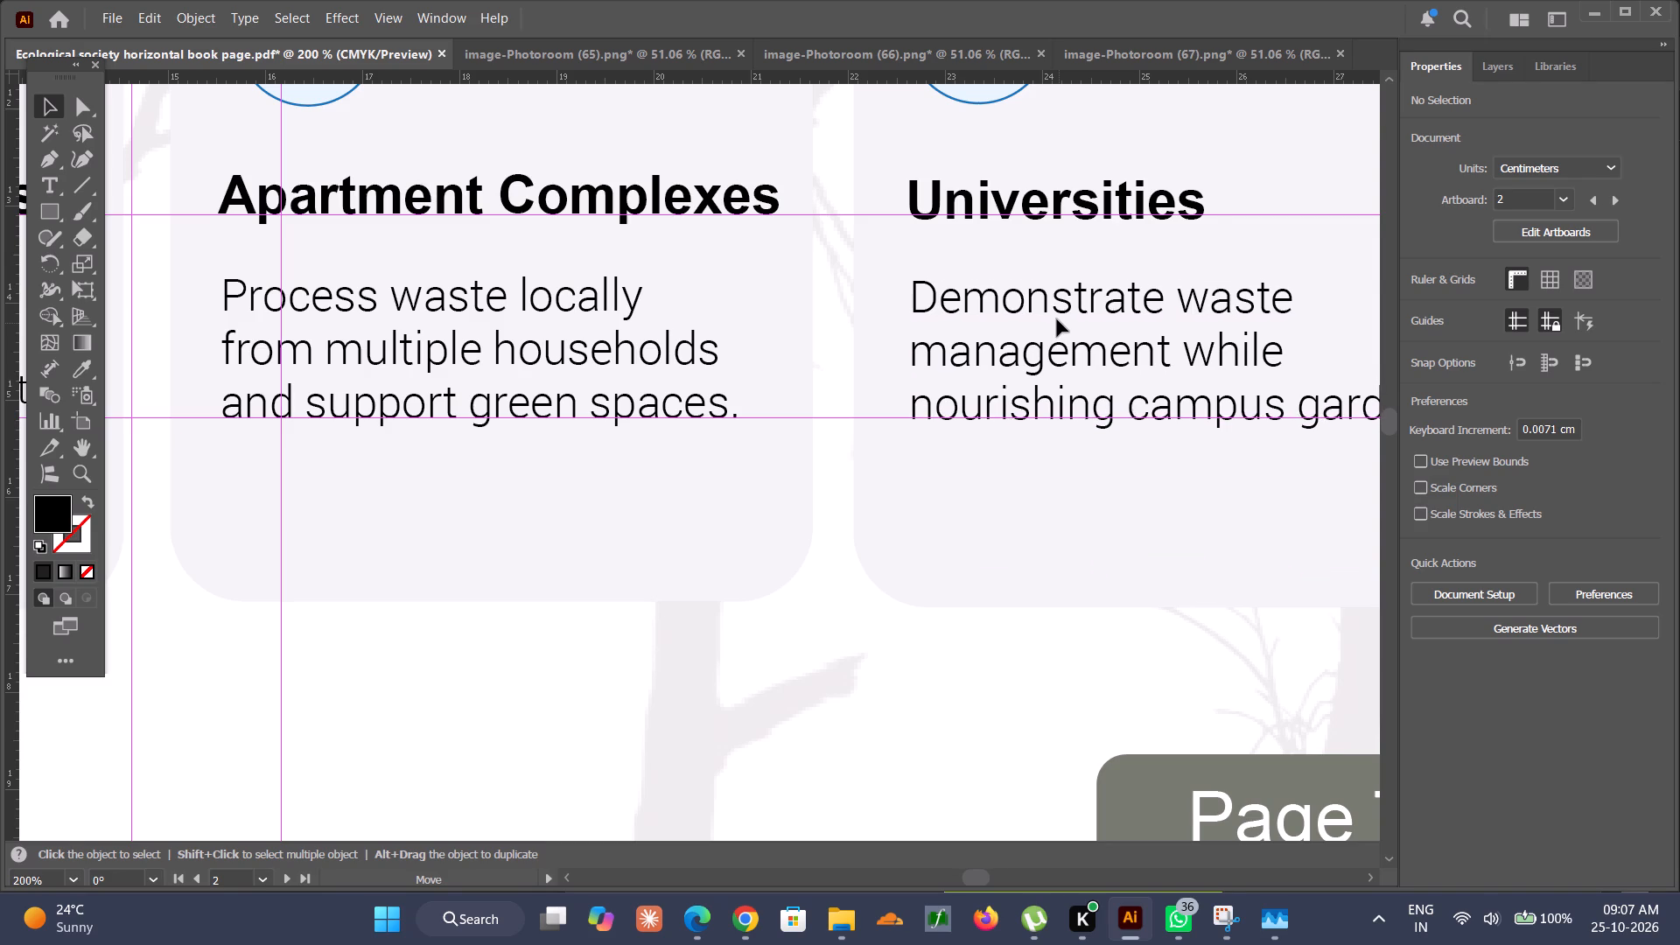
{"action": "scroll", "coordinate": [1057, 319], "scroll_direction": "down", "scroll_amount": 3, "text": "alt"}
{"action": "scroll", "coordinate": [1170, 371], "scroll_direction": "down", "scroll_amount": 1, "text": "alt"}
{"action": "left_click", "coordinate": [1256, 389]}
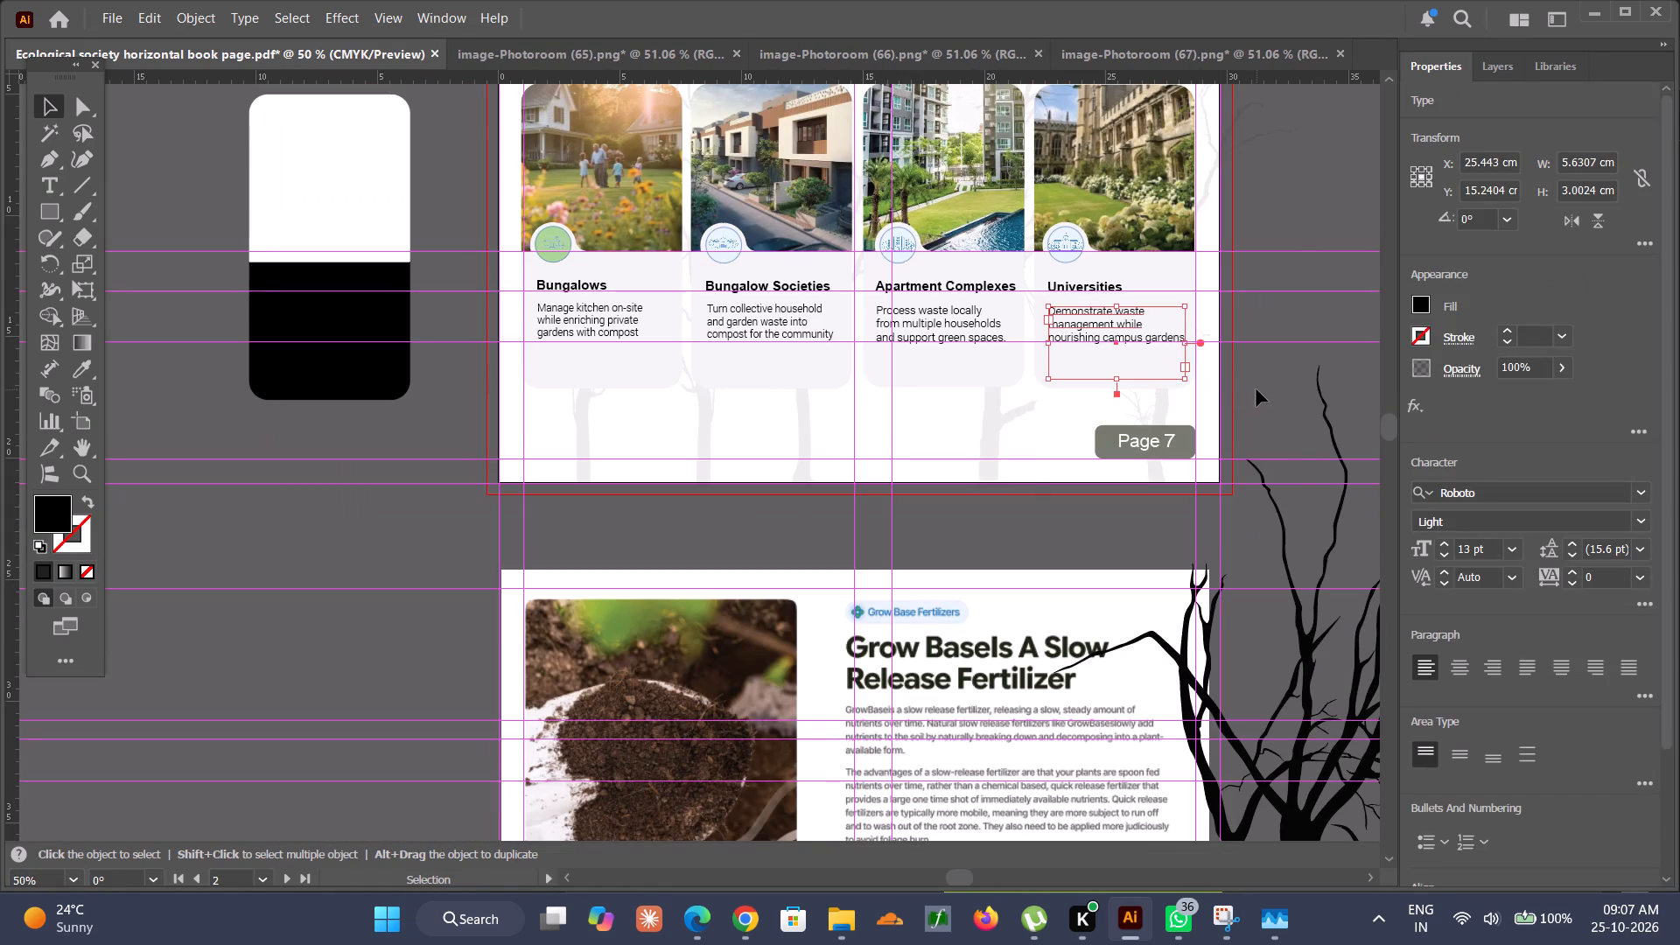
{"action": "left_click", "coordinate": [416, 297]}
Unlock the guides and delete the horizontal guide under the card descriptions' last line.
{"action": "left_click_drag", "start_coordinate": [433, 316], "coordinate": [455, 396]}
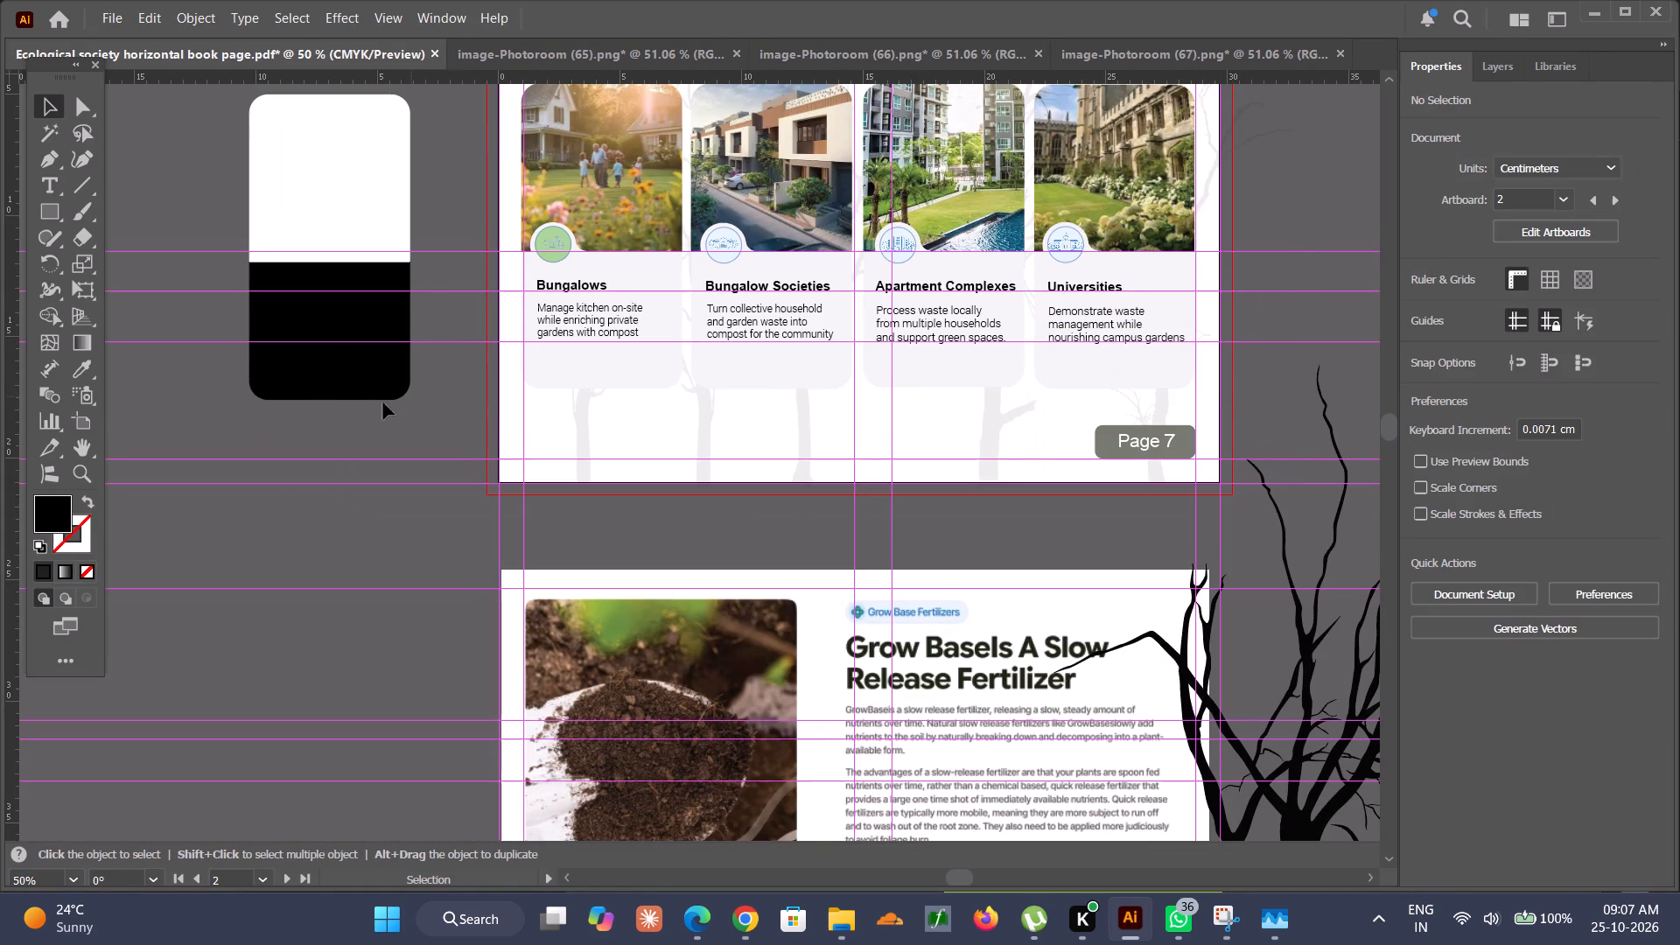
{"action": "right_click", "coordinate": [158, 383]}
{"action": "left_click", "coordinate": [244, 686]}
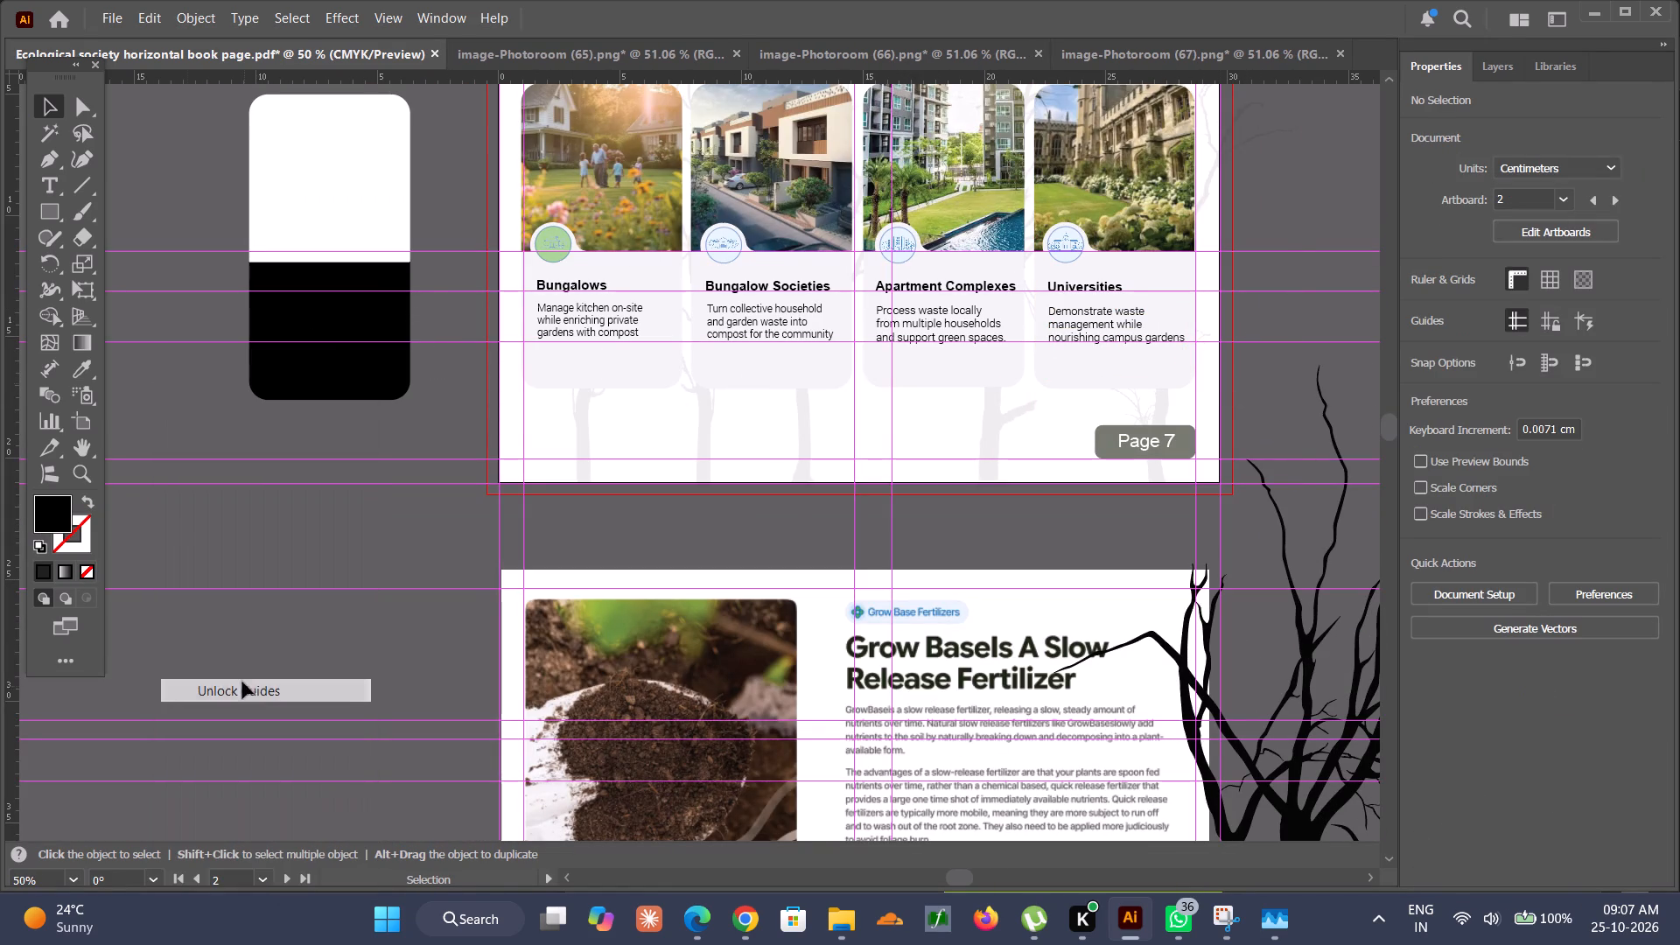
{"action": "left_click_drag", "start_coordinate": [133, 283], "coordinate": [151, 321]}
{"action": "left_click_drag", "start_coordinate": [151, 321], "coordinate": [185, 384]}
{"action": "key", "text": "BackSpace"}
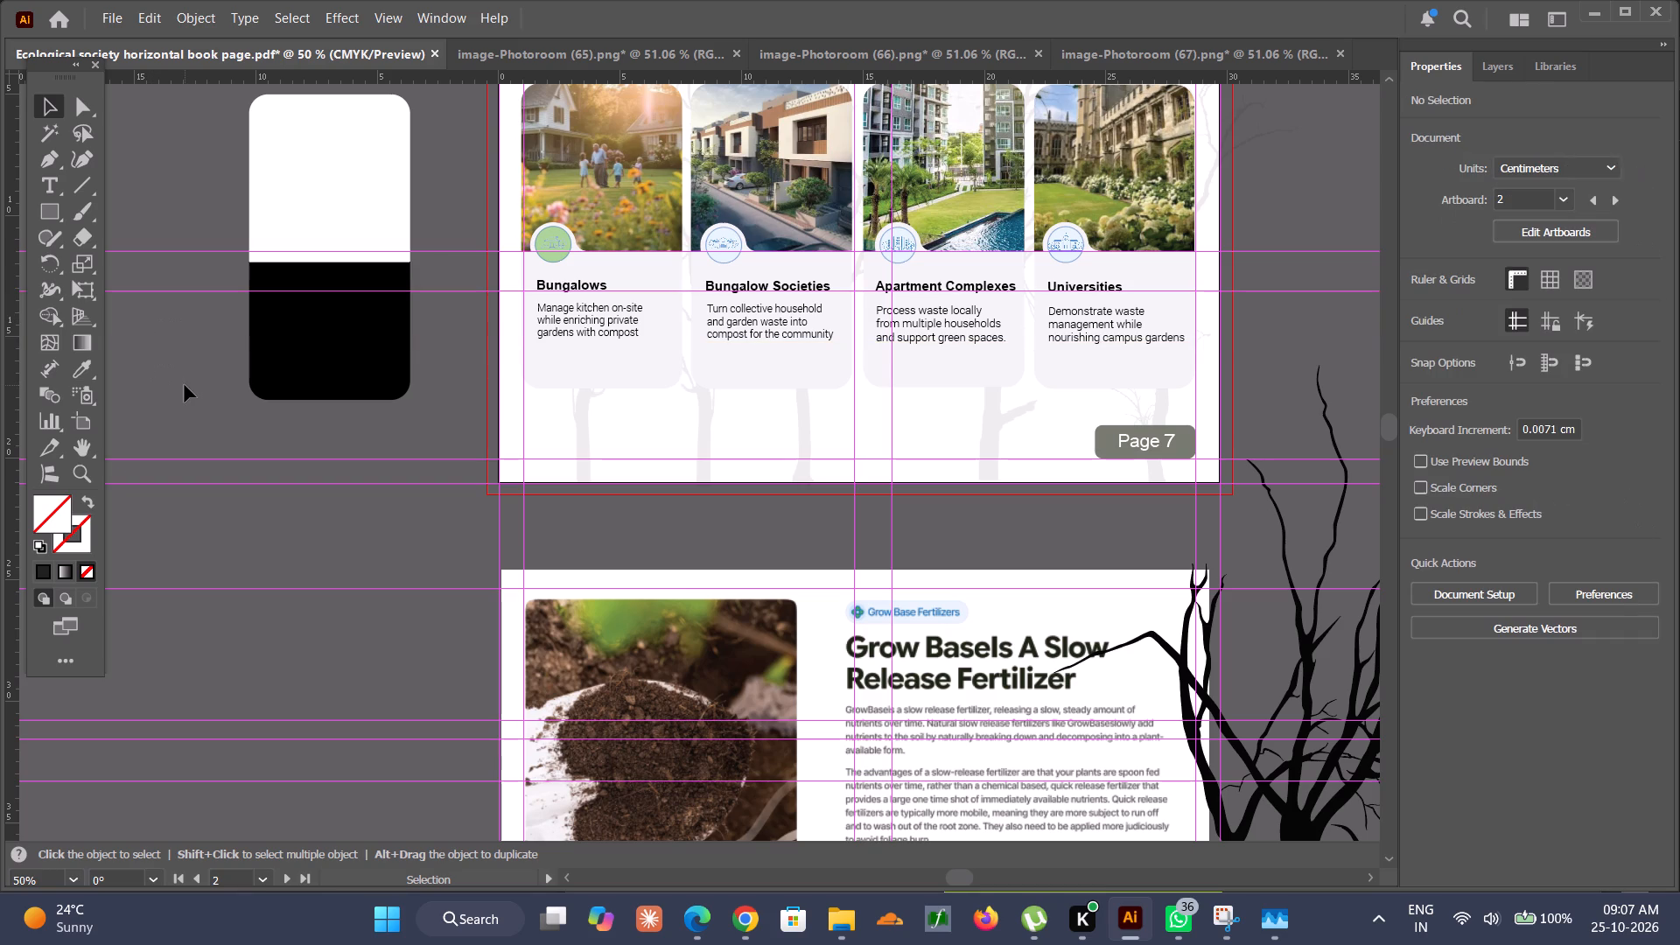
Lock the guides again.
{"action": "scroll", "coordinate": [182, 388], "scroll_direction": "down", "scroll_amount": 5, "text": "alt"}
{"action": "scroll", "coordinate": [183, 385], "scroll_direction": "up", "scroll_amount": 3, "text": "alt"}
{"action": "scroll", "coordinate": [183, 385], "scroll_direction": "up", "scroll_amount": 4}
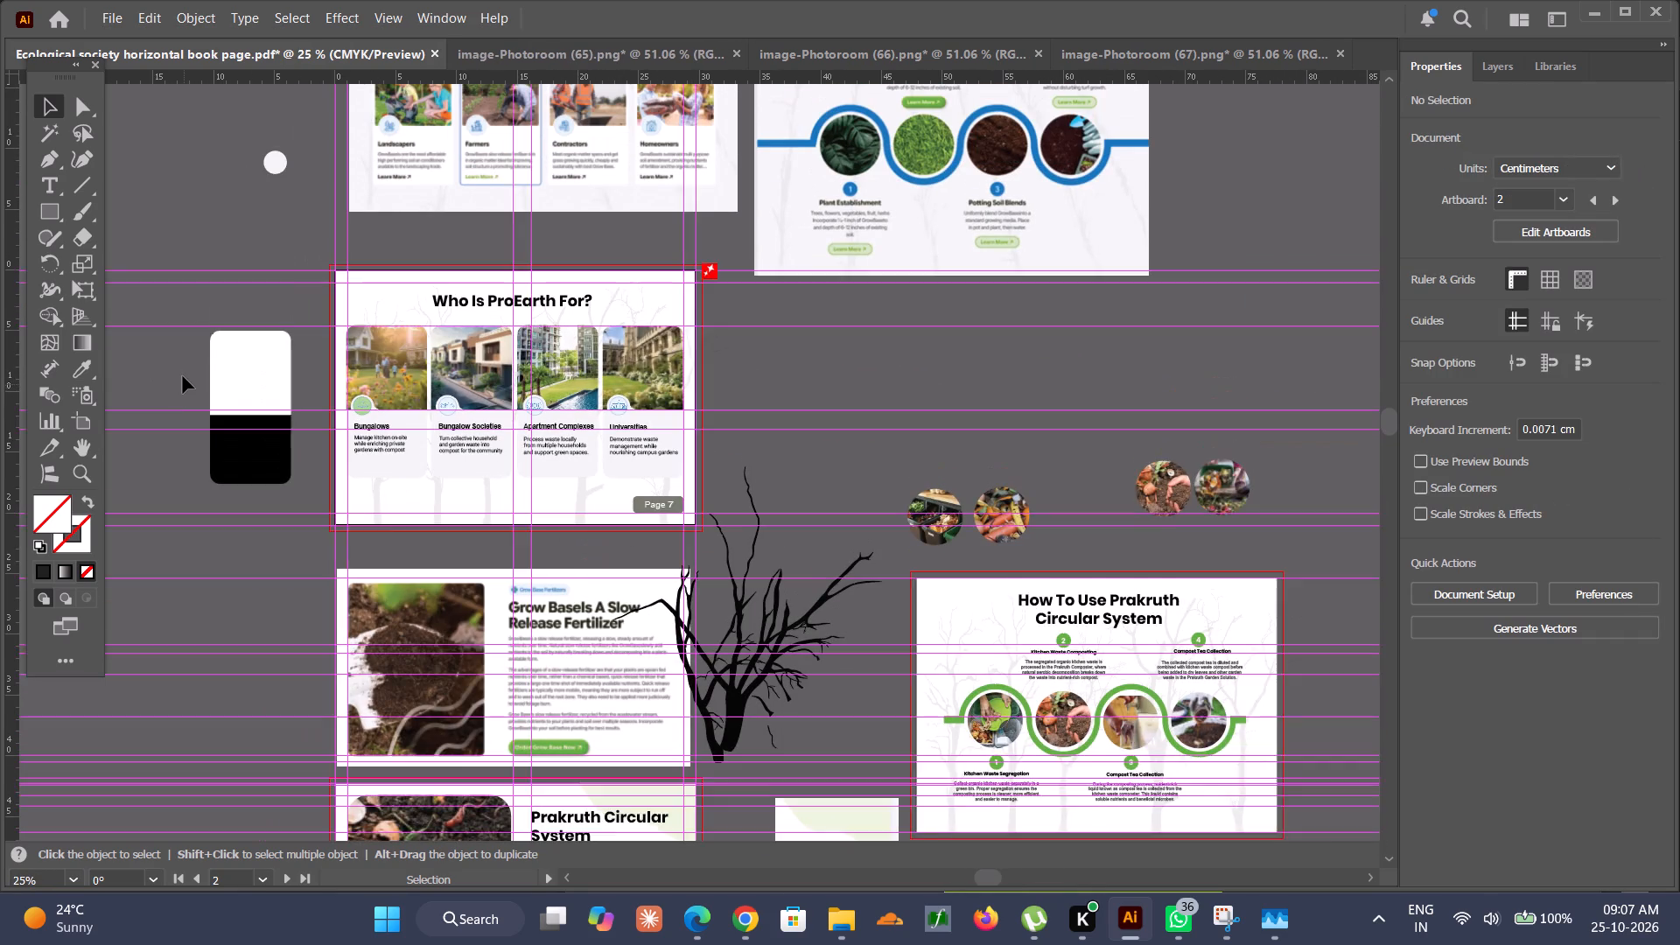
{"action": "scroll", "coordinate": [183, 376], "scroll_direction": "up", "scroll_amount": 2}
{"action": "scroll", "coordinate": [572, 322], "scroll_direction": "down", "scroll_amount": 3}
{"action": "scroll", "coordinate": [572, 322], "scroll_direction": "up", "scroll_amount": 6}
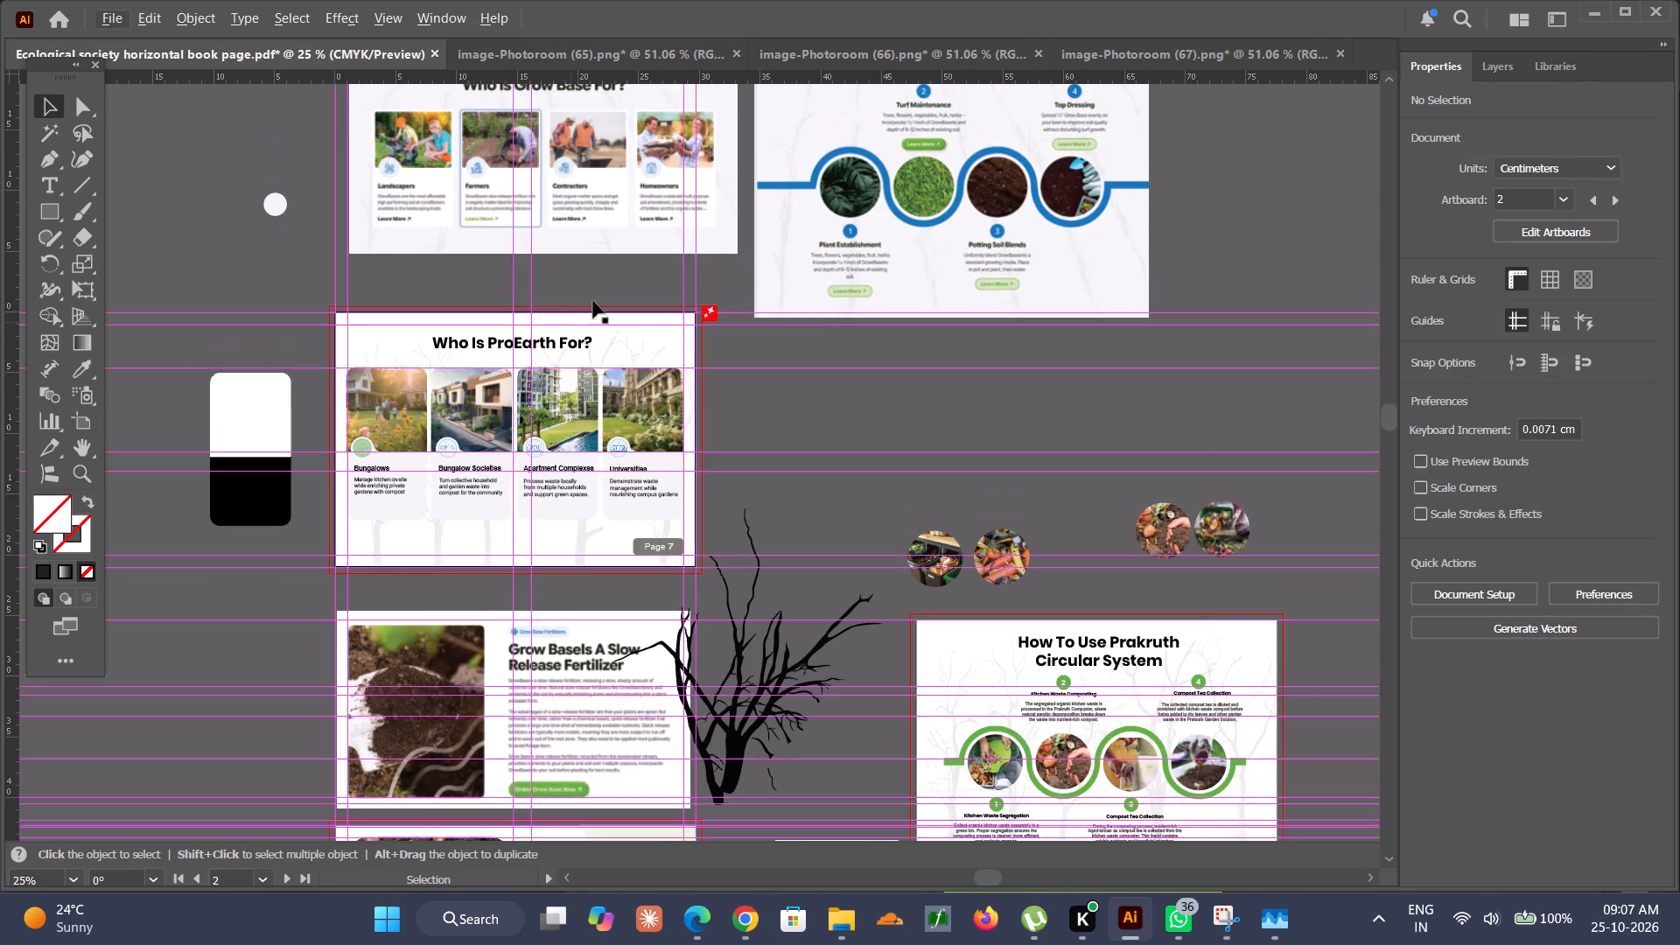
{"action": "scroll", "coordinate": [593, 301], "scroll_direction": "up", "scroll_amount": 8}
{"action": "scroll", "coordinate": [564, 224], "scroll_direction": "down", "scroll_amount": 10}
{"action": "scroll", "coordinate": [969, 579], "scroll_direction": "down", "scroll_amount": 3}
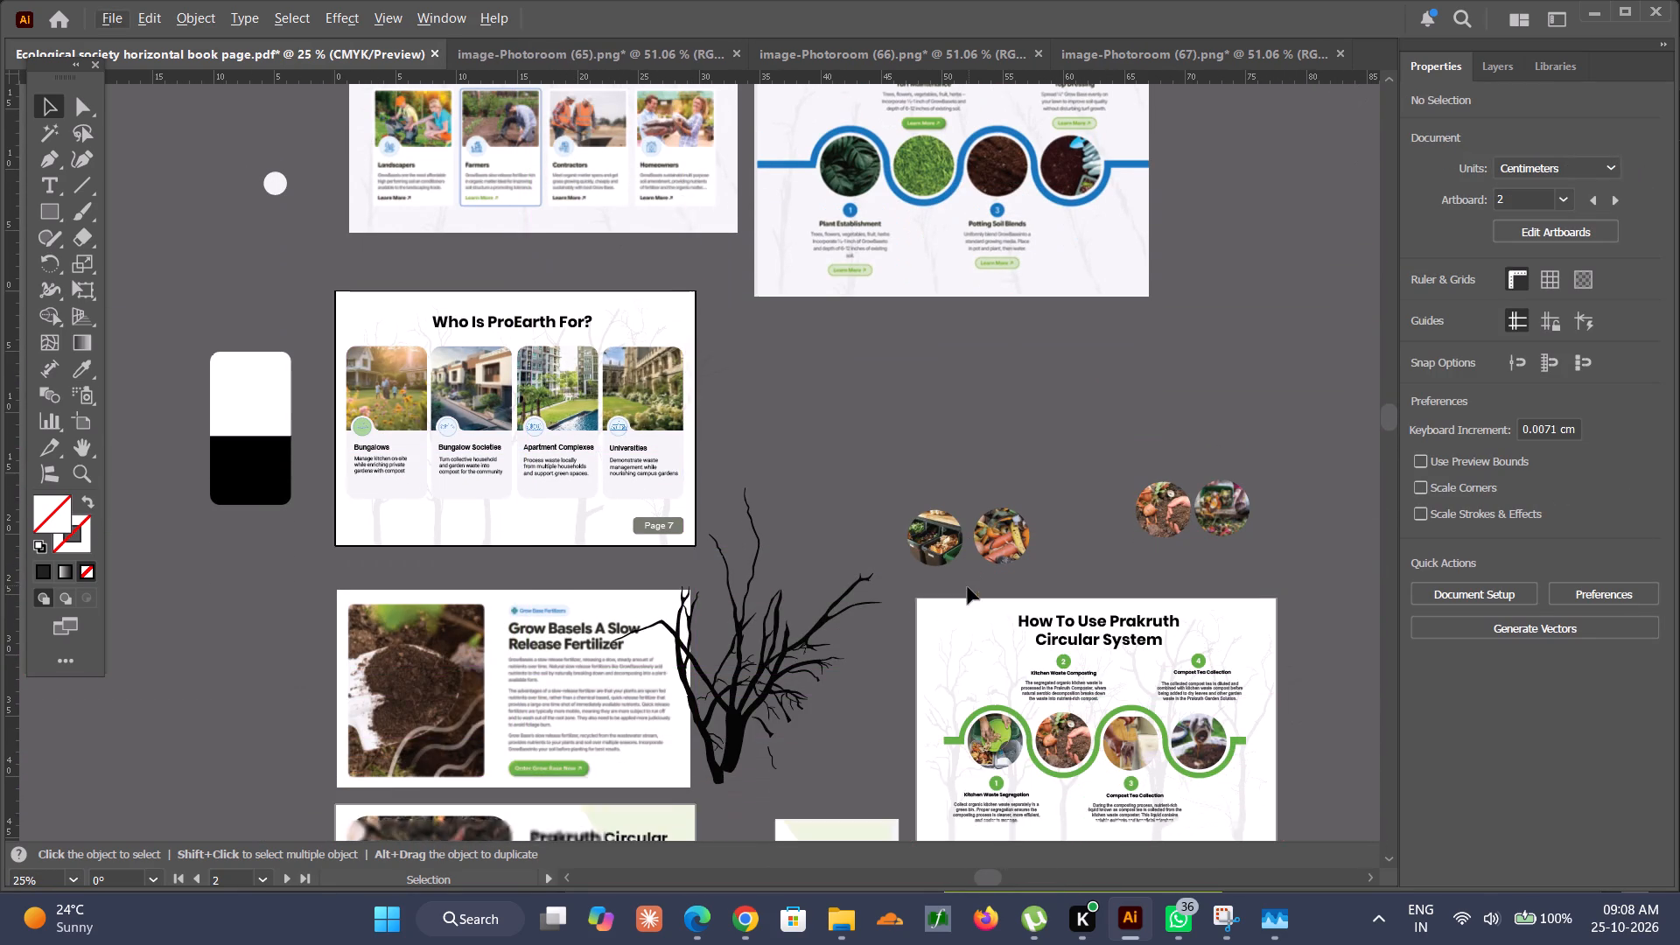
{"action": "scroll", "coordinate": [968, 587], "scroll_direction": "down", "scroll_amount": 1}
{"action": "right_click", "coordinate": [886, 470]}
{"action": "left_click", "coordinate": [1020, 684]}
Move the two pairs of loose circular waste photos up beside the How To Use Grow Base reference.
{"action": "left_click_drag", "start_coordinate": [901, 483], "coordinate": [1391, 553]}
{"action": "left_click", "coordinate": [1231, 554]}
{"action": "scroll", "coordinate": [1237, 545], "scroll_direction": "down", "scroll_amount": 6}
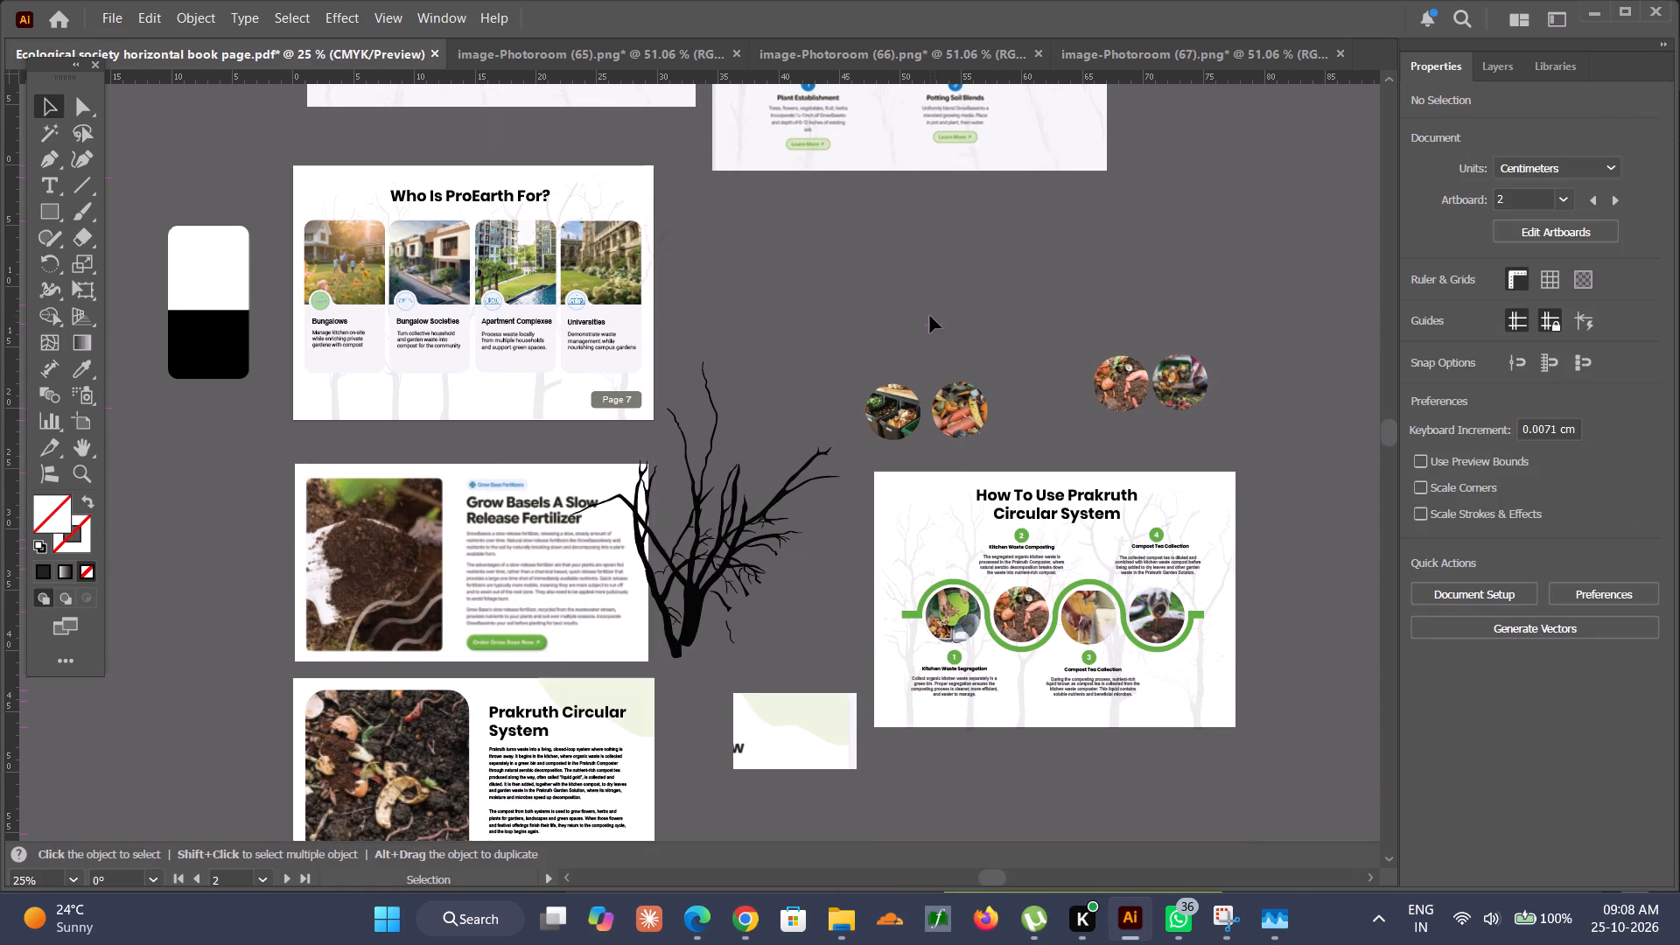
{"action": "left_click_drag", "start_coordinate": [857, 364], "coordinate": [1240, 452]}
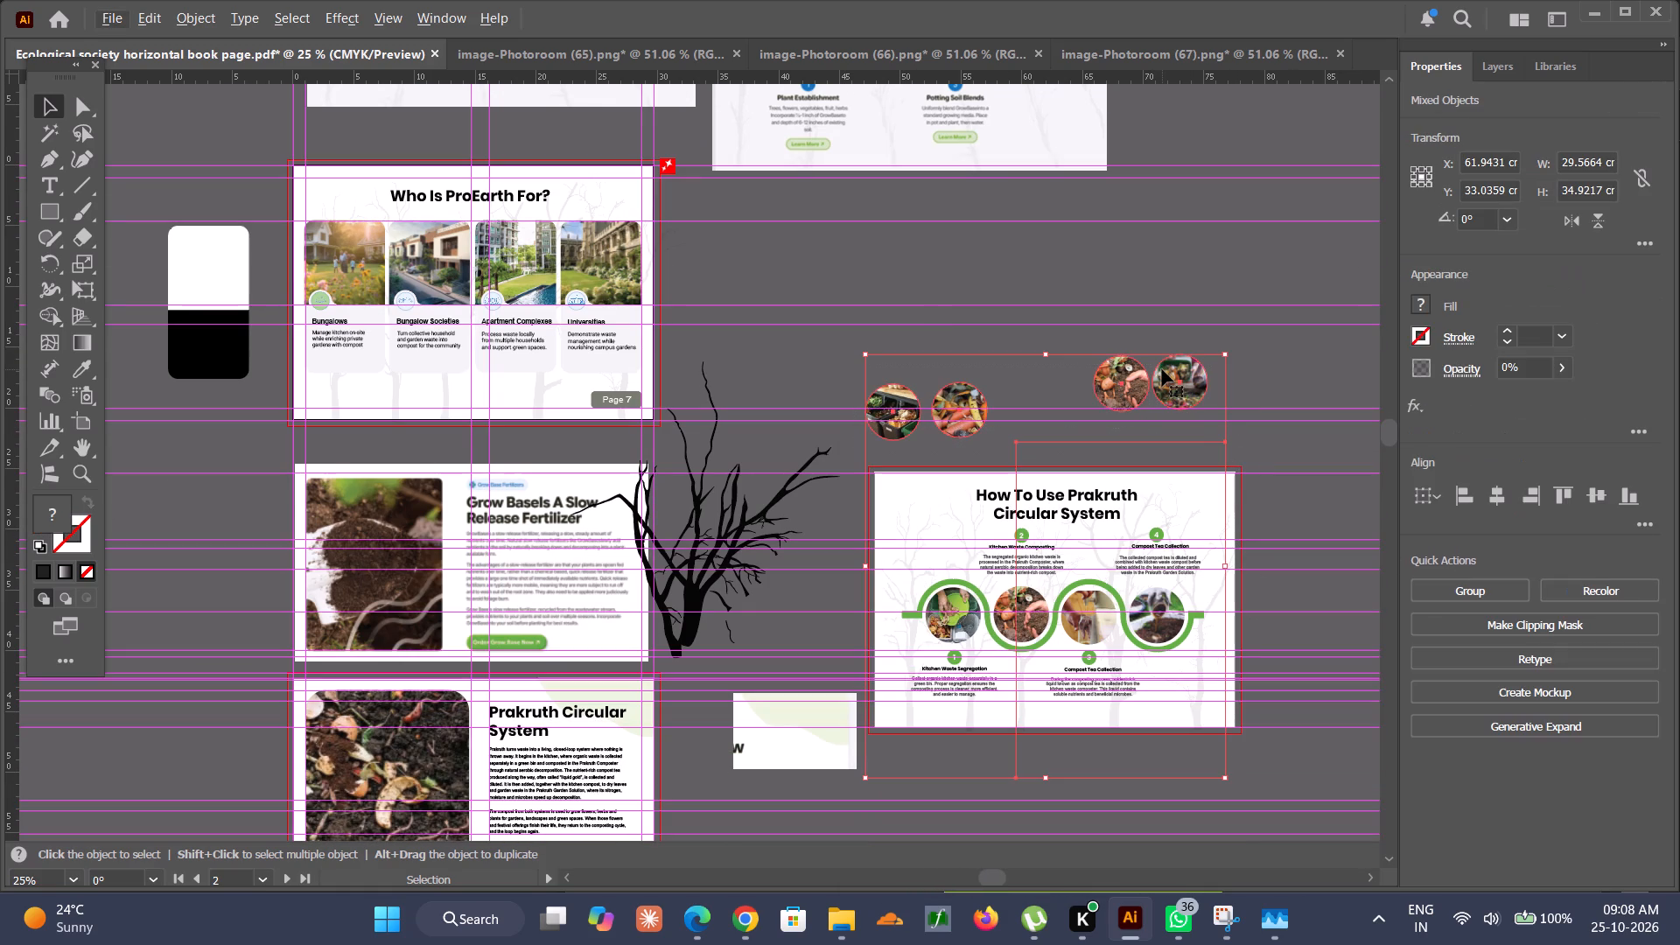
{"action": "scroll", "coordinate": [1162, 369], "scroll_direction": "down", "scroll_amount": 1, "text": "alt"}
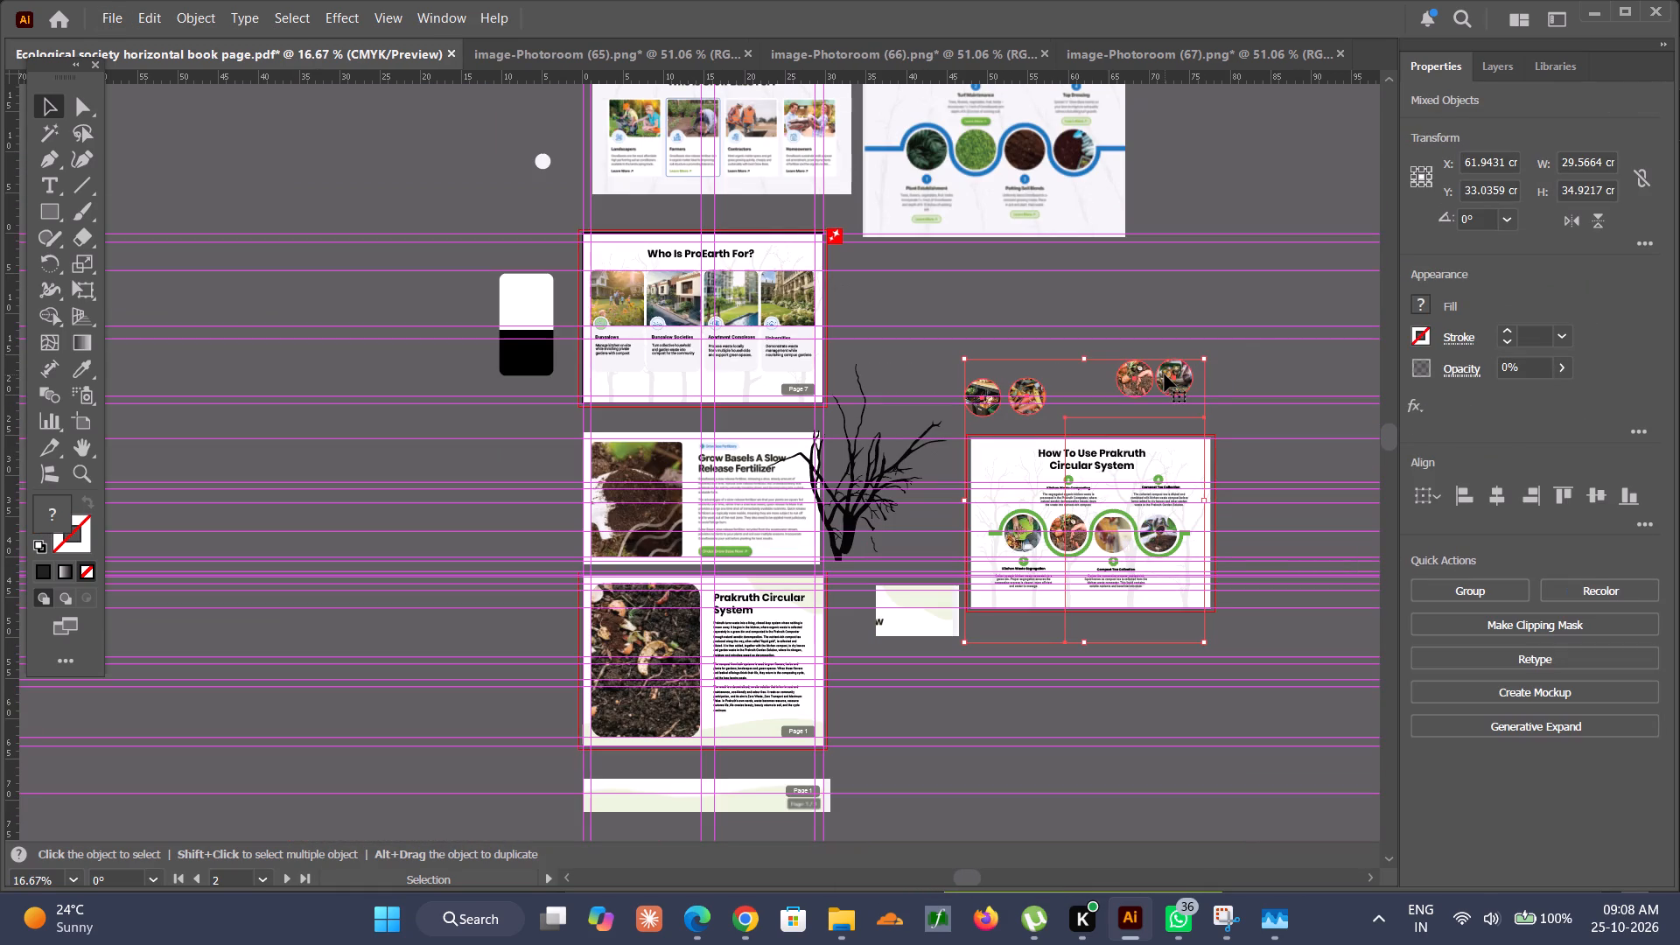
{"action": "left_click", "coordinate": [1249, 323]}
{"action": "left_click", "coordinate": [1185, 372]}
{"action": "left_click", "coordinate": [1127, 374], "text": "shift"}
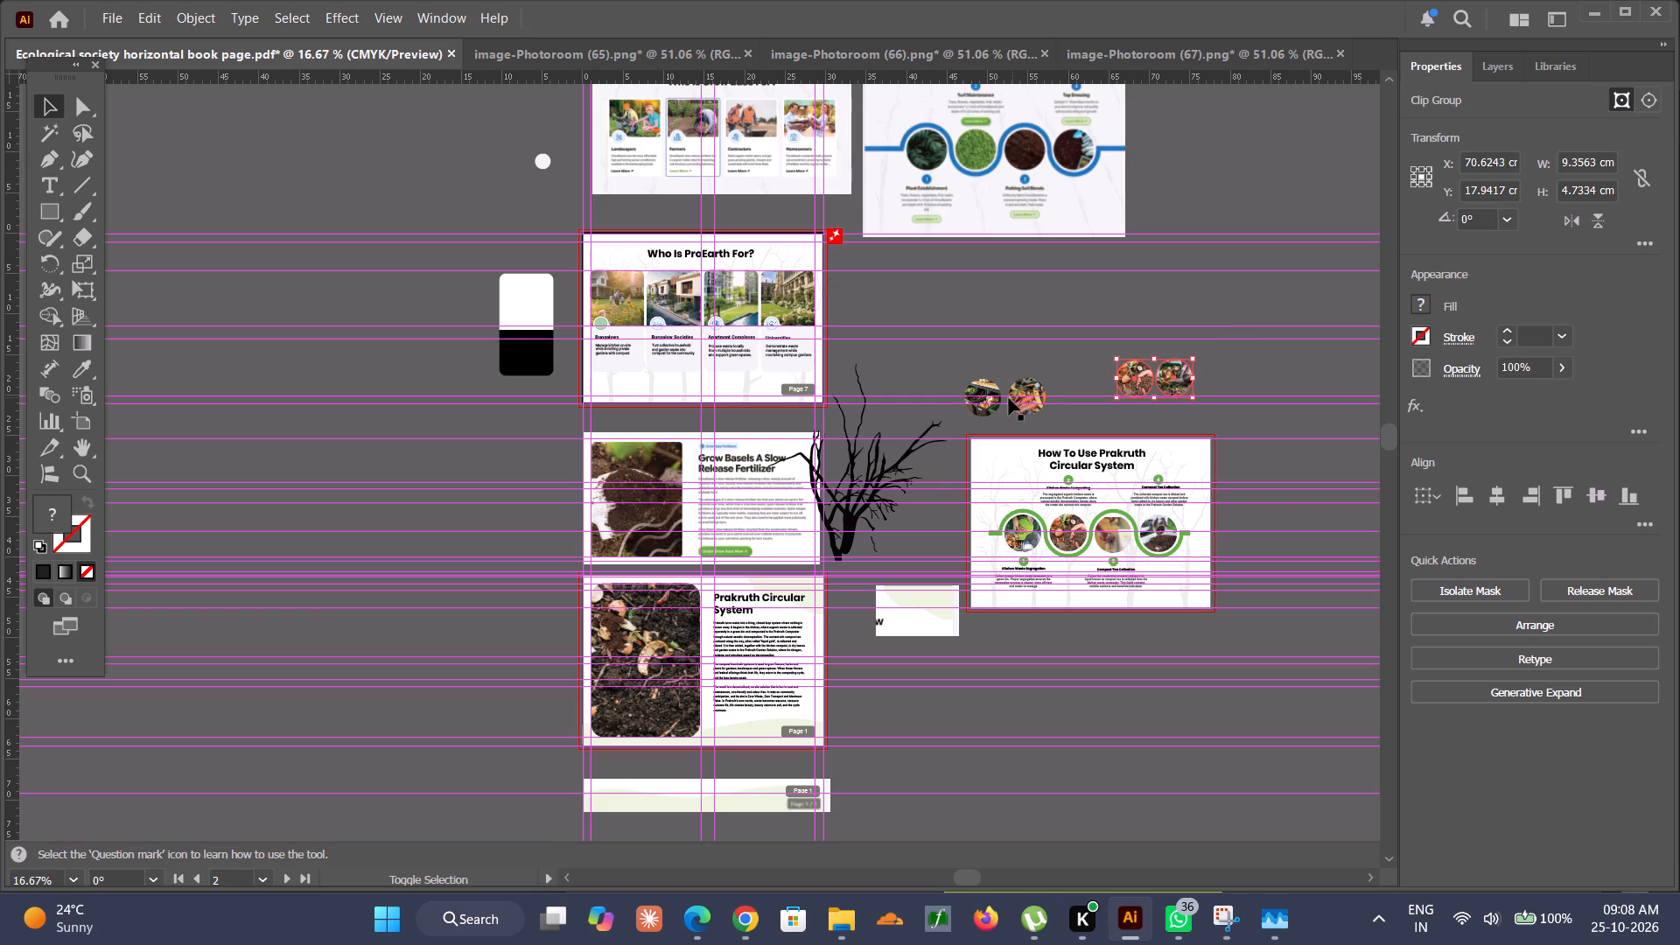
{"action": "left_click", "coordinate": [1002, 401], "text": "shift"}
{"action": "left_click", "coordinate": [1022, 396], "text": "shift"}
{"action": "scroll", "coordinate": [1024, 395], "scroll_direction": "down", "scroll_amount": 3, "text": "alt"}
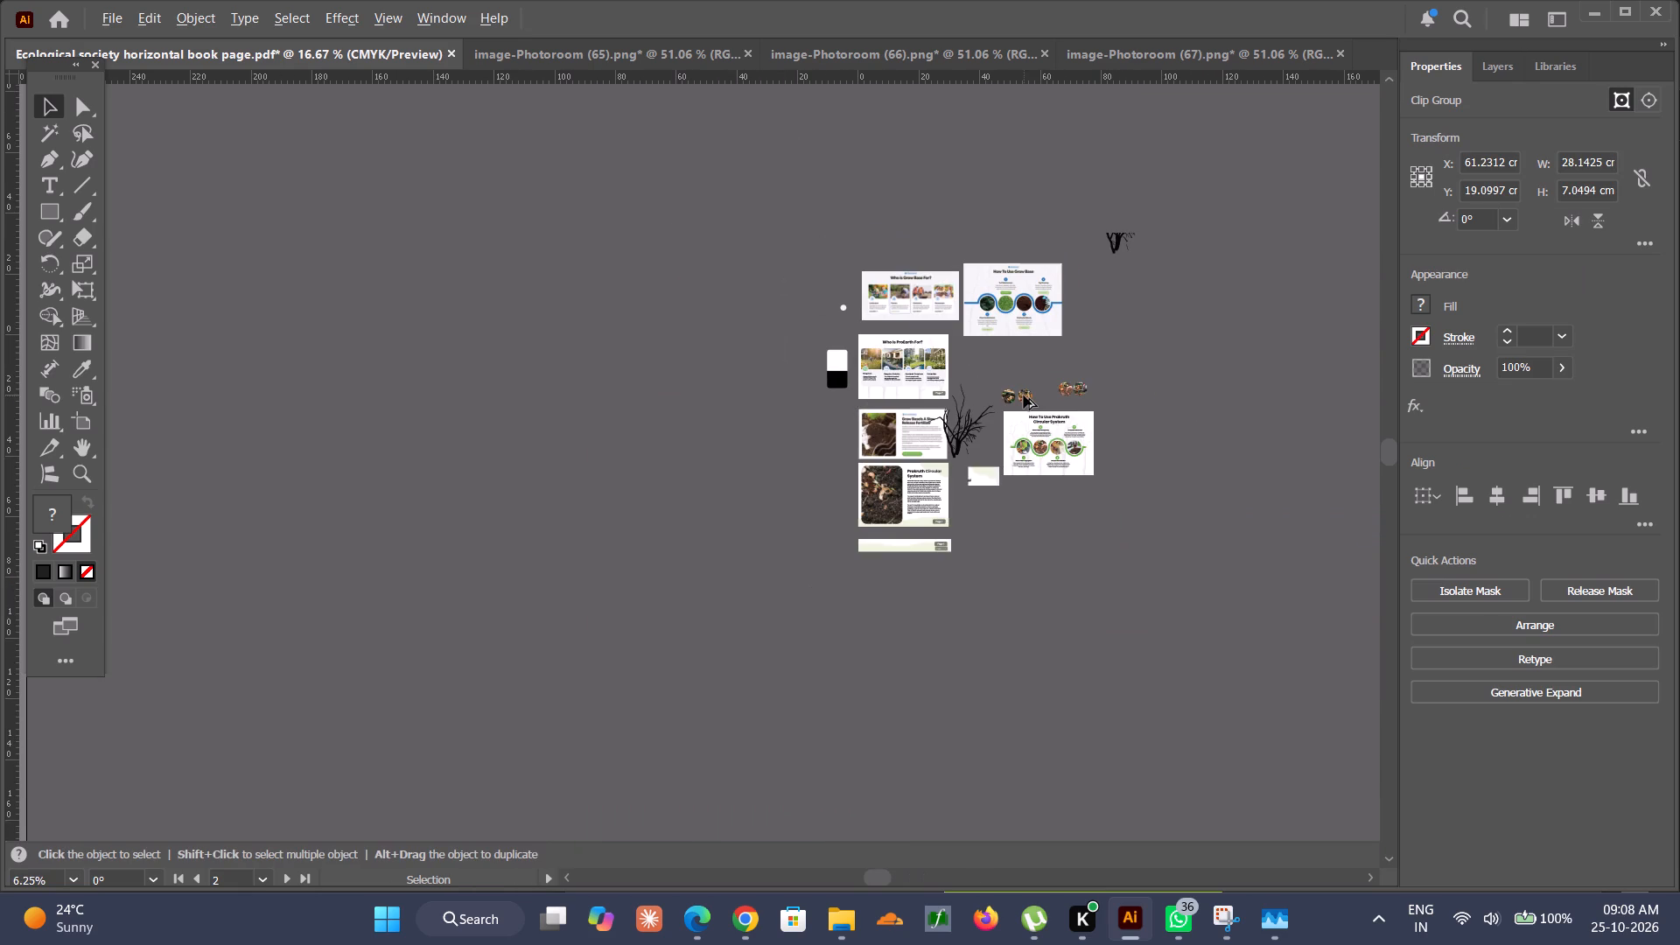
{"action": "scroll", "coordinate": [1024, 395], "scroll_direction": "up", "scroll_amount": 2, "text": "alt"}
{"action": "left_click_drag", "start_coordinate": [1024, 395], "coordinate": [1163, 261]}
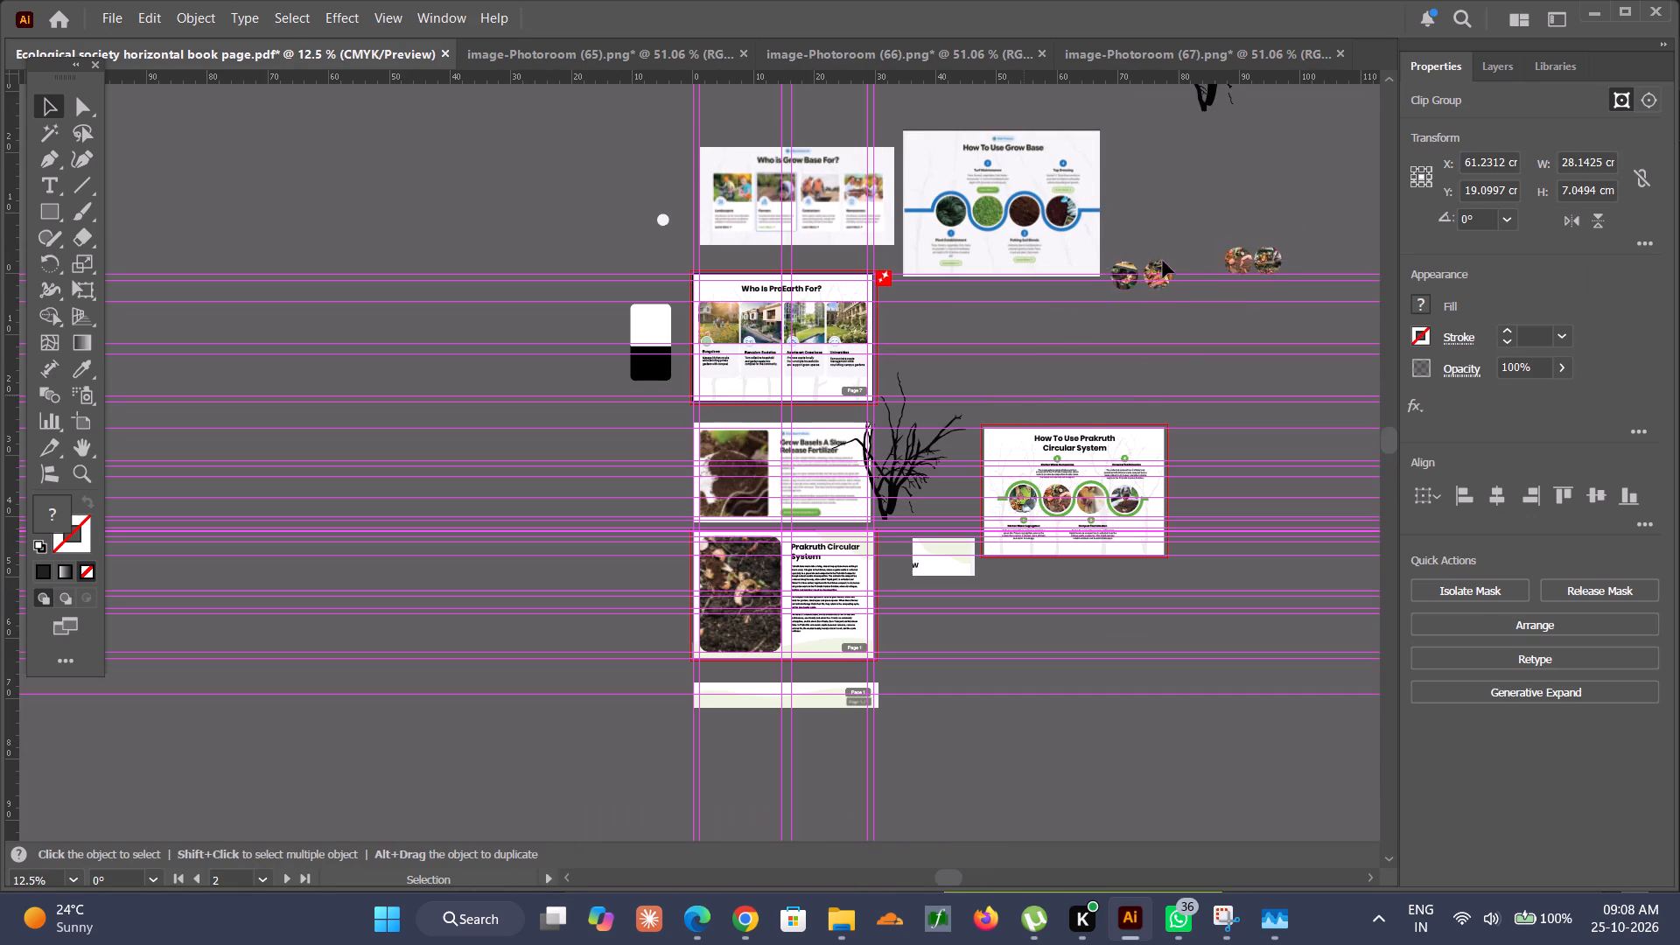
{"action": "left_click_drag", "start_coordinate": [1163, 261], "coordinate": [1177, 232]}
{"action": "left_click", "coordinate": [1170, 311]}
Shift the How To Use Grow Base reference image slightly upward to clear the space beneath it.
{"action": "scroll", "coordinate": [1039, 445], "scroll_direction": "up", "scroll_amount": 2, "text": "alt"}
{"action": "scroll", "coordinate": [877, 310], "scroll_direction": "up", "scroll_amount": 6}
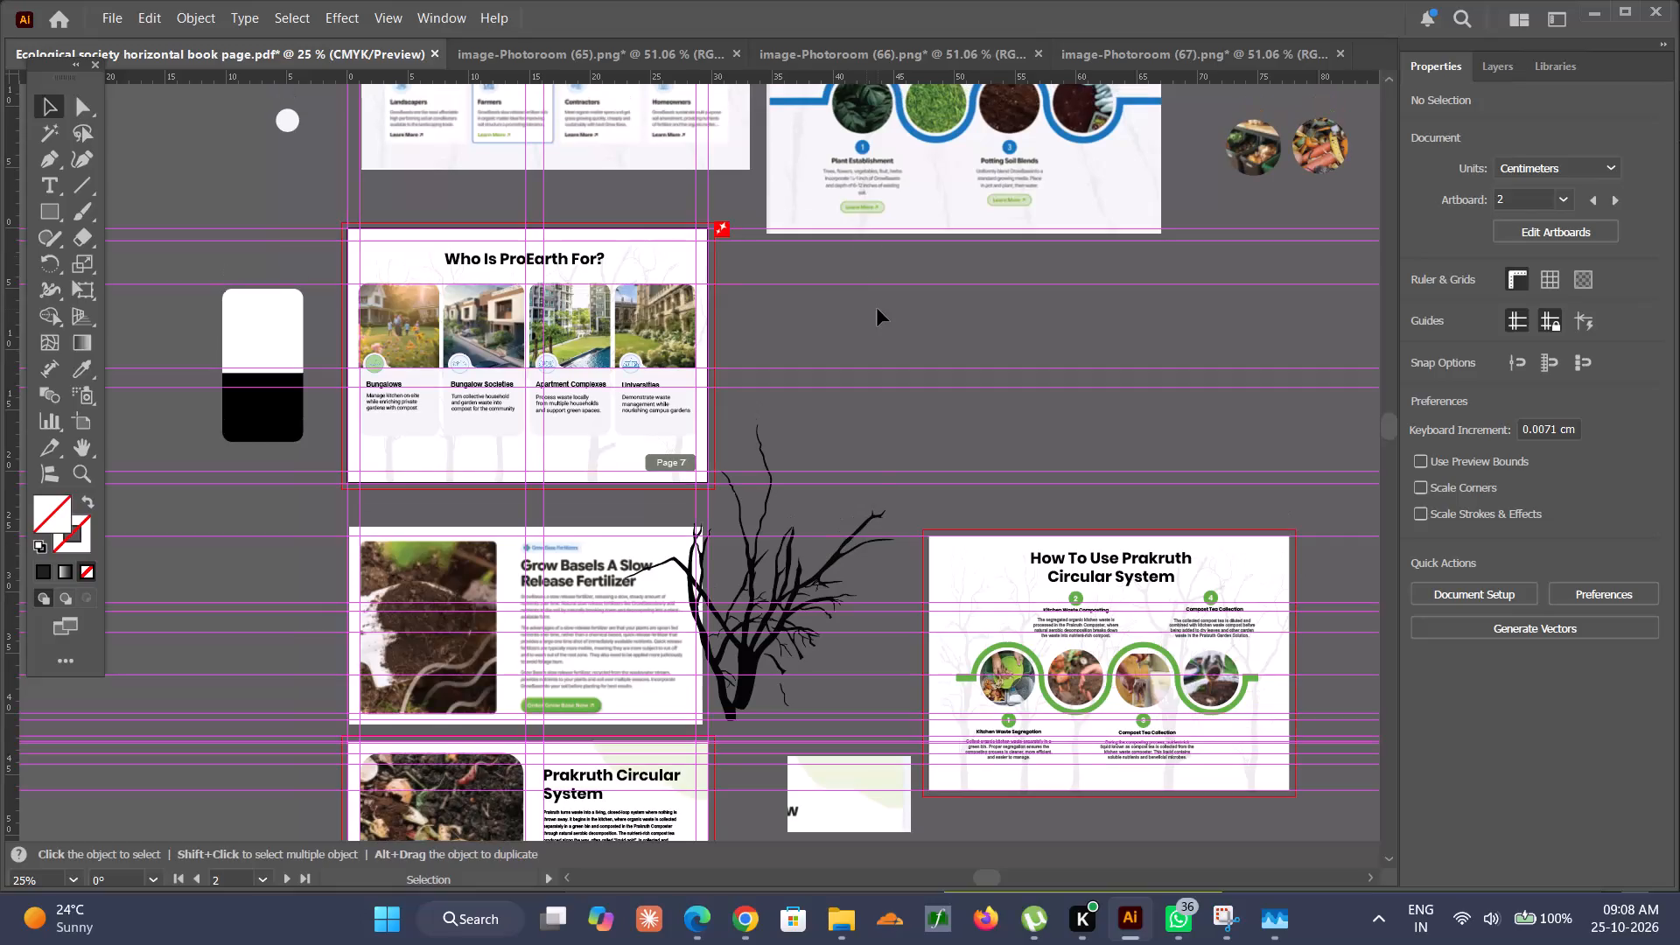
{"action": "left_click_drag", "start_coordinate": [848, 199], "coordinate": [846, 184]}
{"action": "left_click", "coordinate": [891, 262]}
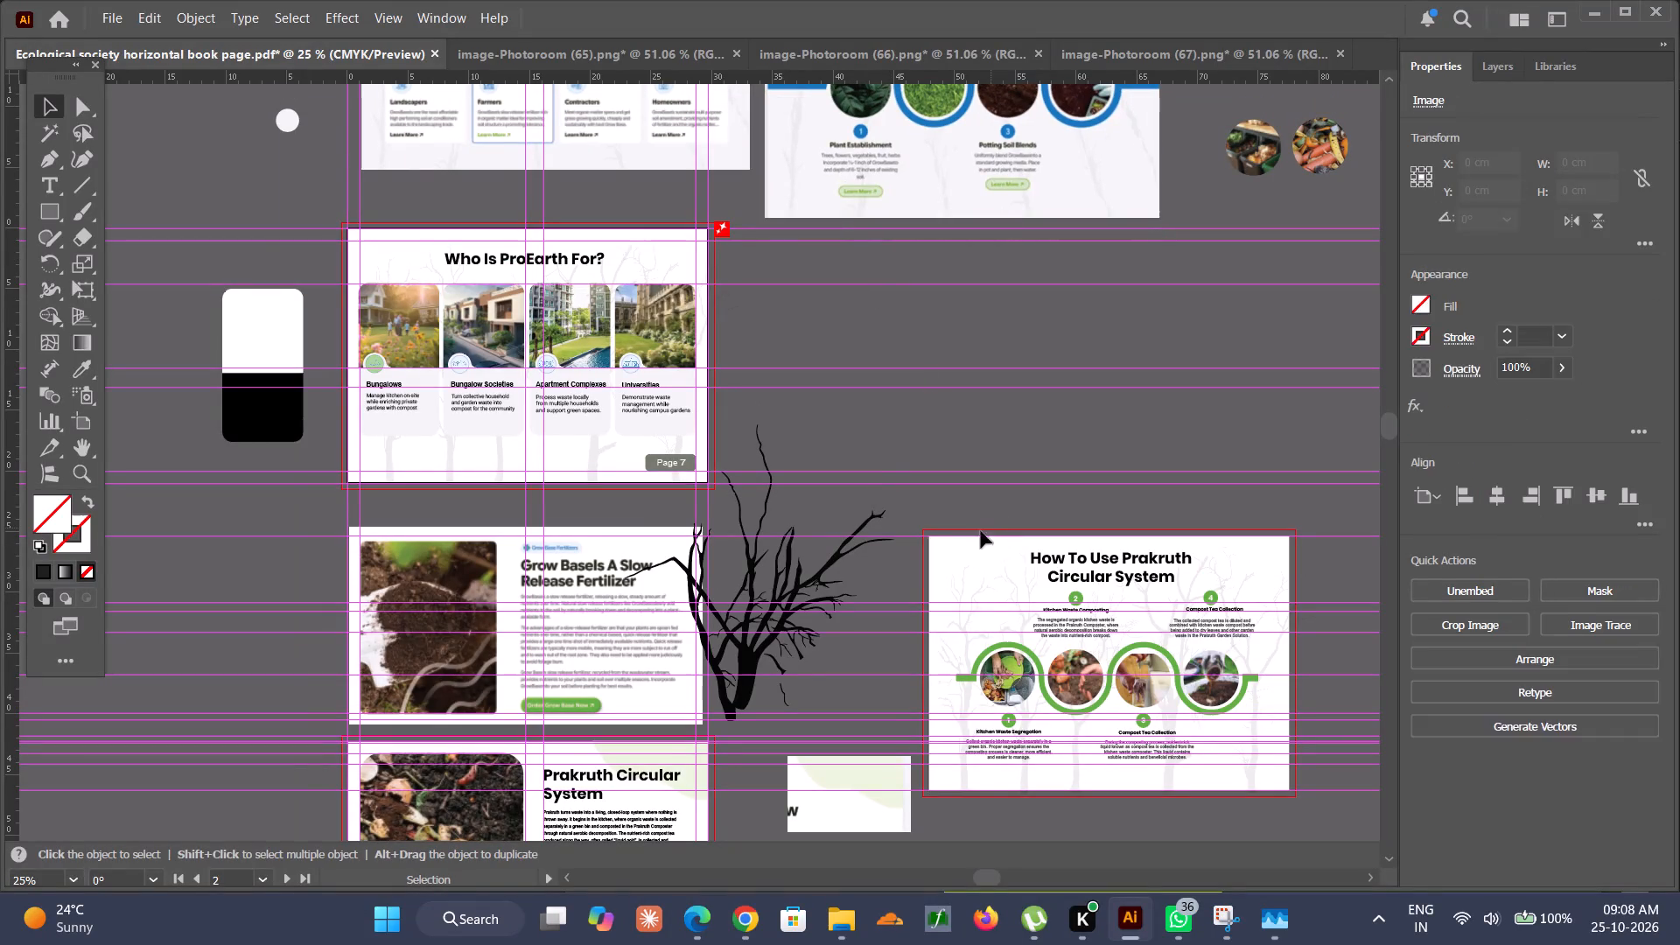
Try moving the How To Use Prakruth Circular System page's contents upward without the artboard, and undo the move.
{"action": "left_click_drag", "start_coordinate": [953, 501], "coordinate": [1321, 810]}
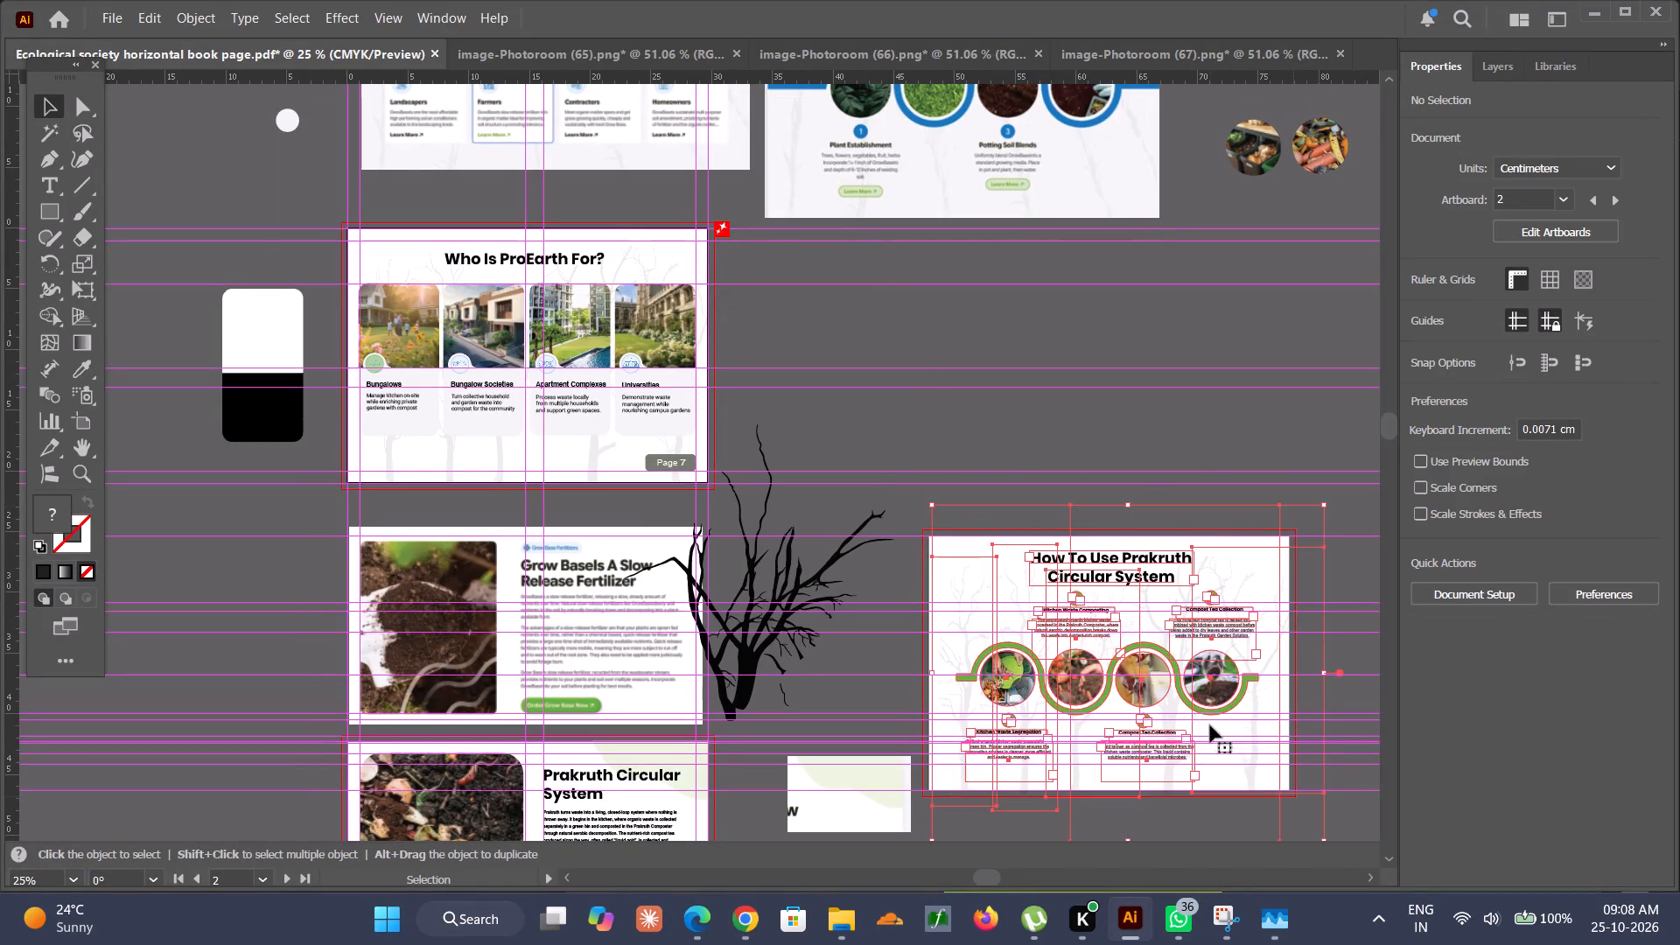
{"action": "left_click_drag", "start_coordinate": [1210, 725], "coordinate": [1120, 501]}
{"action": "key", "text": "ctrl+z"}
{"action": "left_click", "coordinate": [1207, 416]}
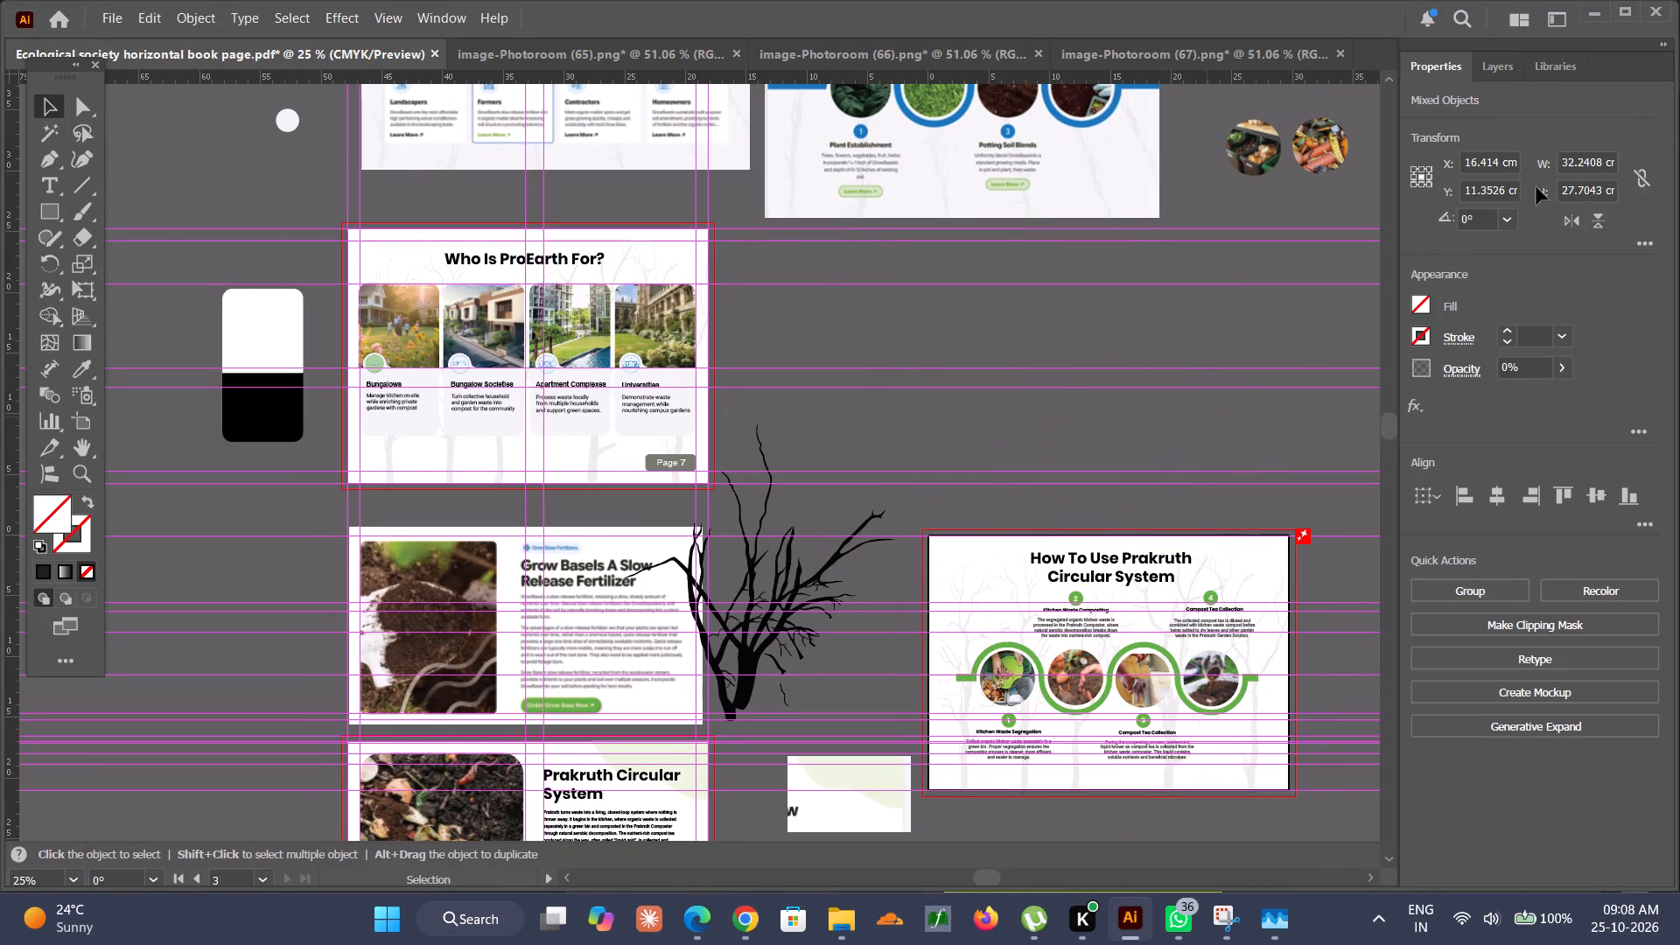
Move the How To Use Prakruth Circular System artboard with its artwork up, level with the Who Is ProEarth For artboard.
{"action": "left_click", "coordinate": [1492, 72]}
{"action": "left_click", "coordinate": [1431, 70]}
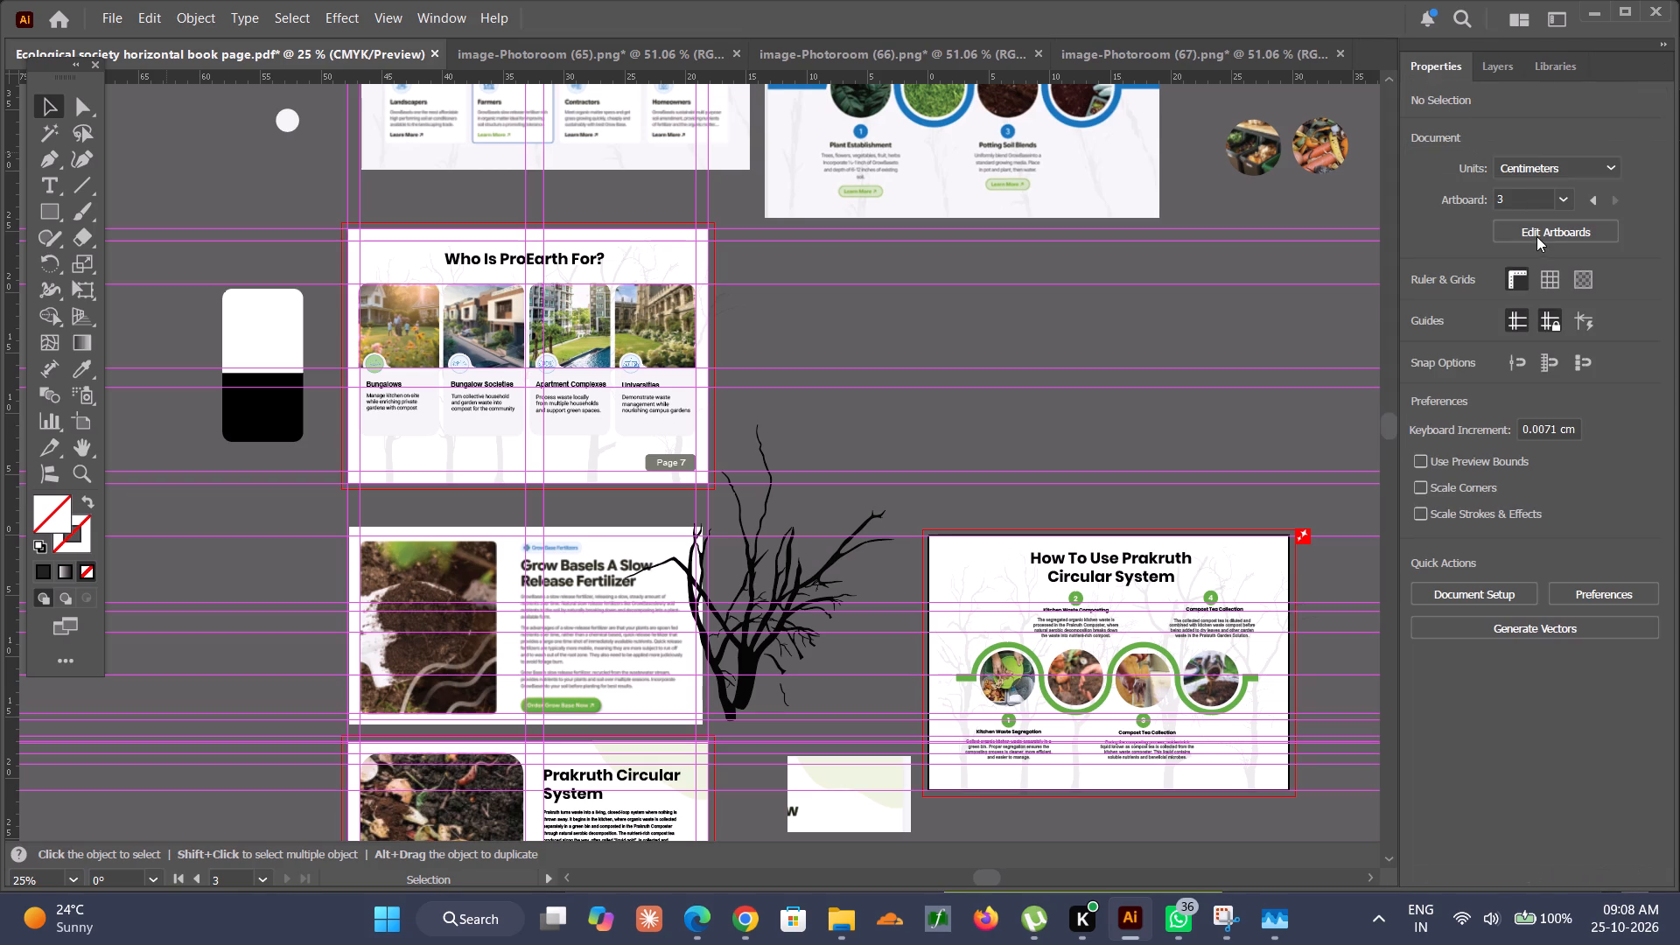
{"action": "left_click", "coordinate": [1536, 234]}
{"action": "left_click_drag", "start_coordinate": [1212, 552], "coordinate": [1158, 244]}
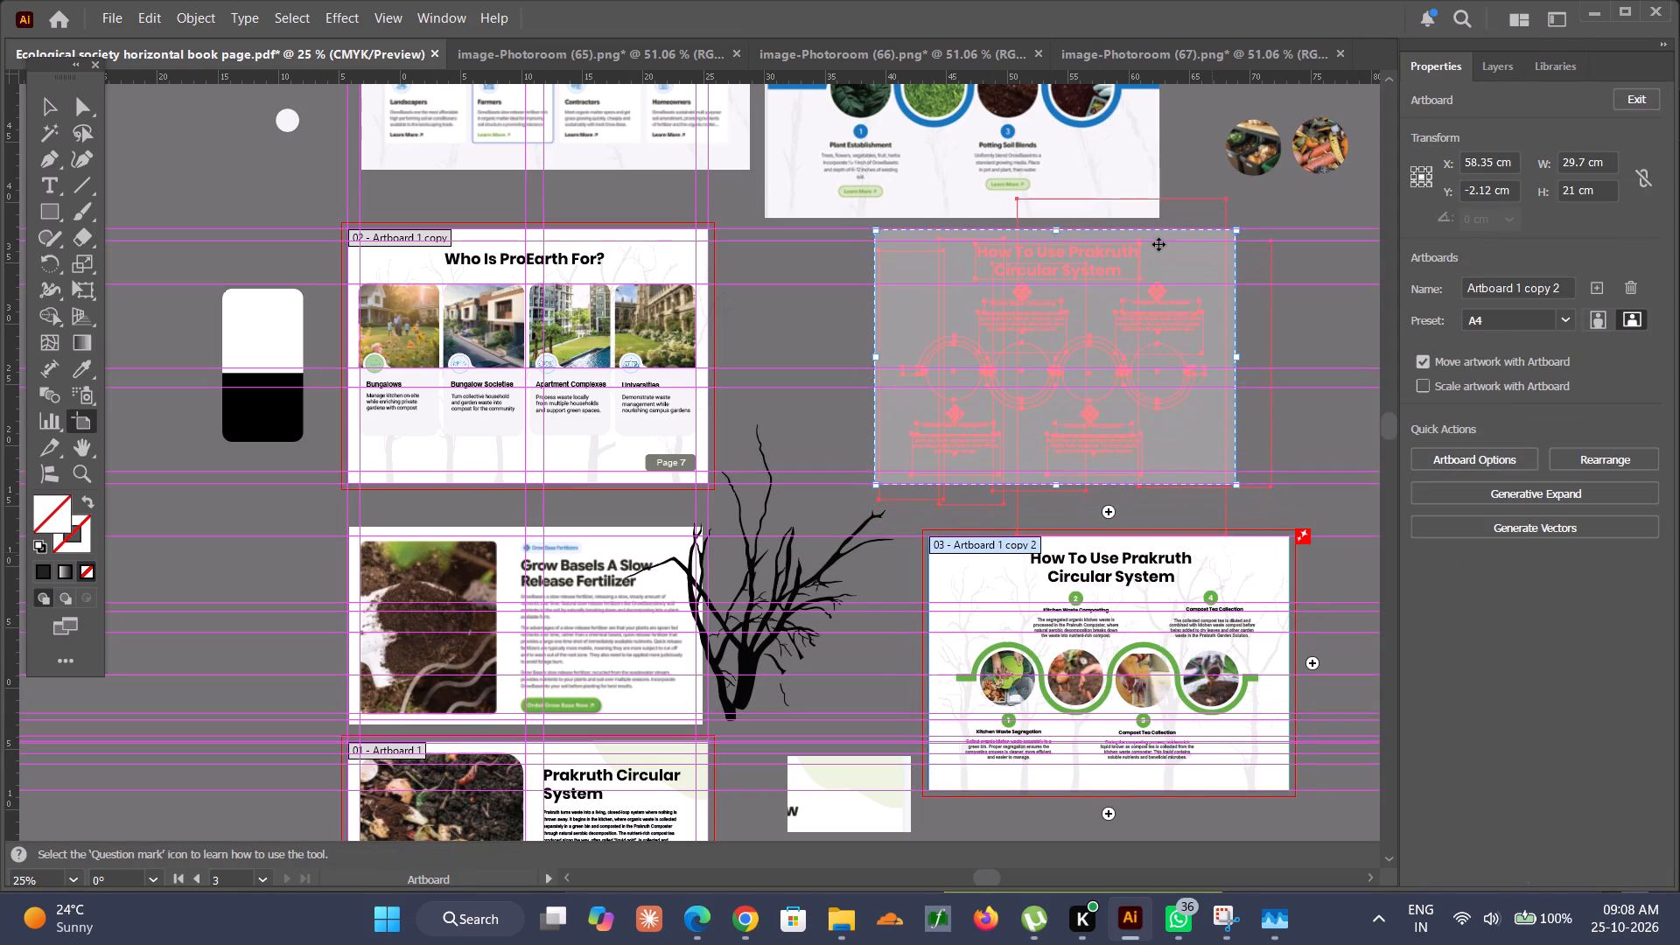
{"action": "left_click_drag", "start_coordinate": [1158, 244], "coordinate": [1158, 243]}
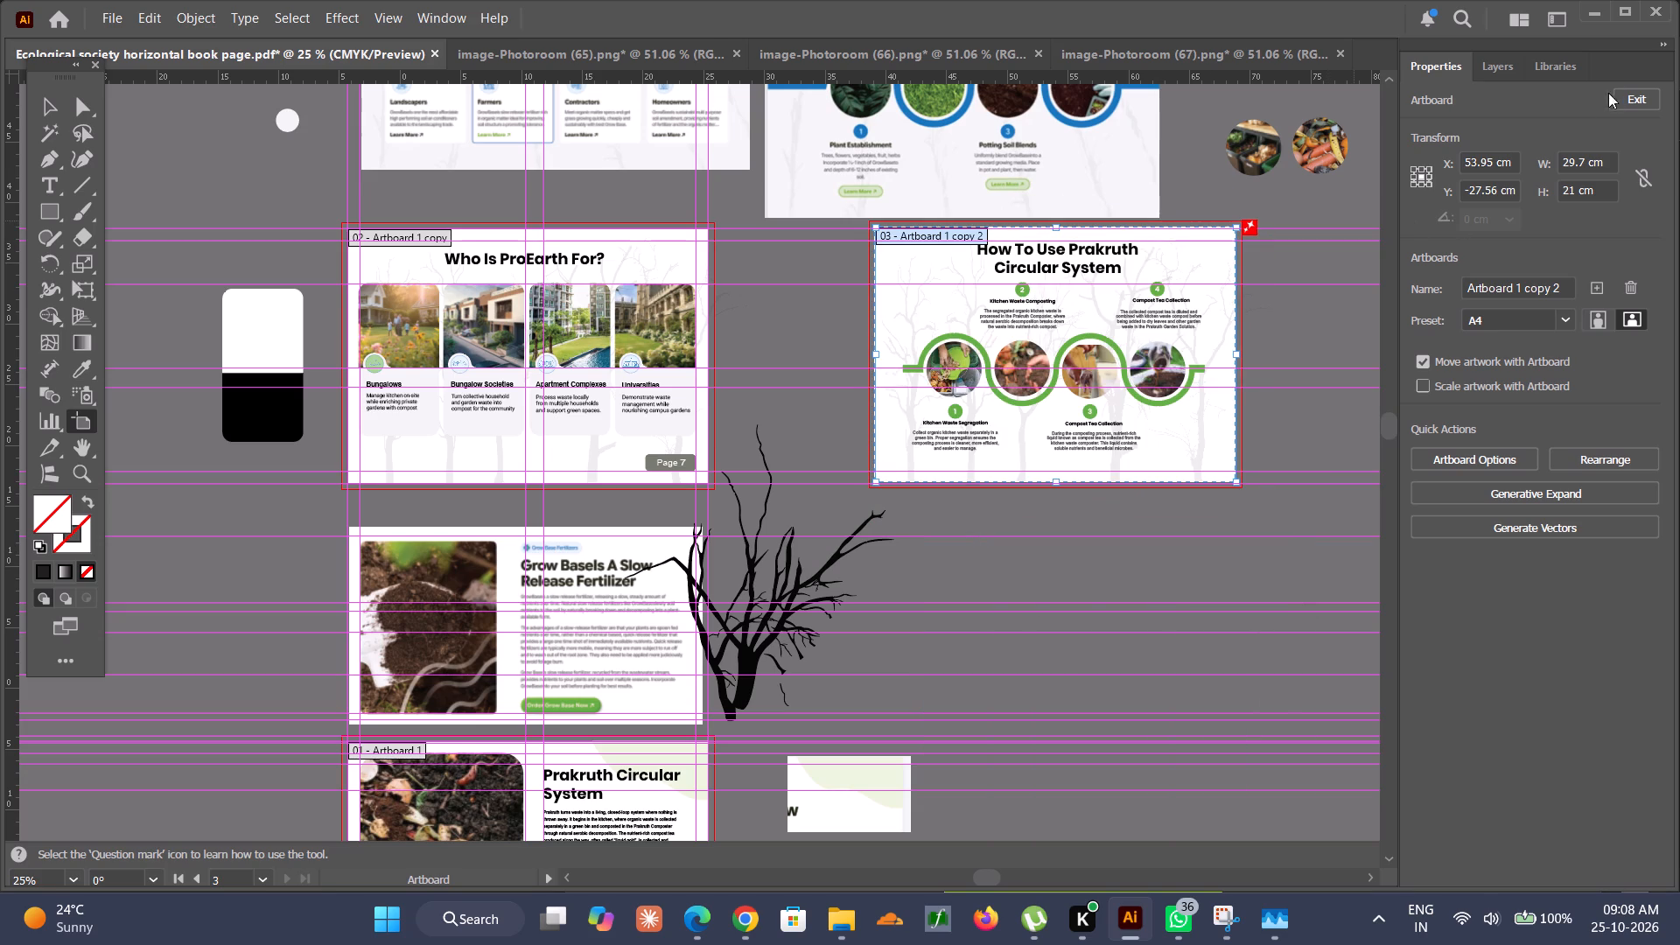
{"action": "left_click", "coordinate": [1648, 98]}
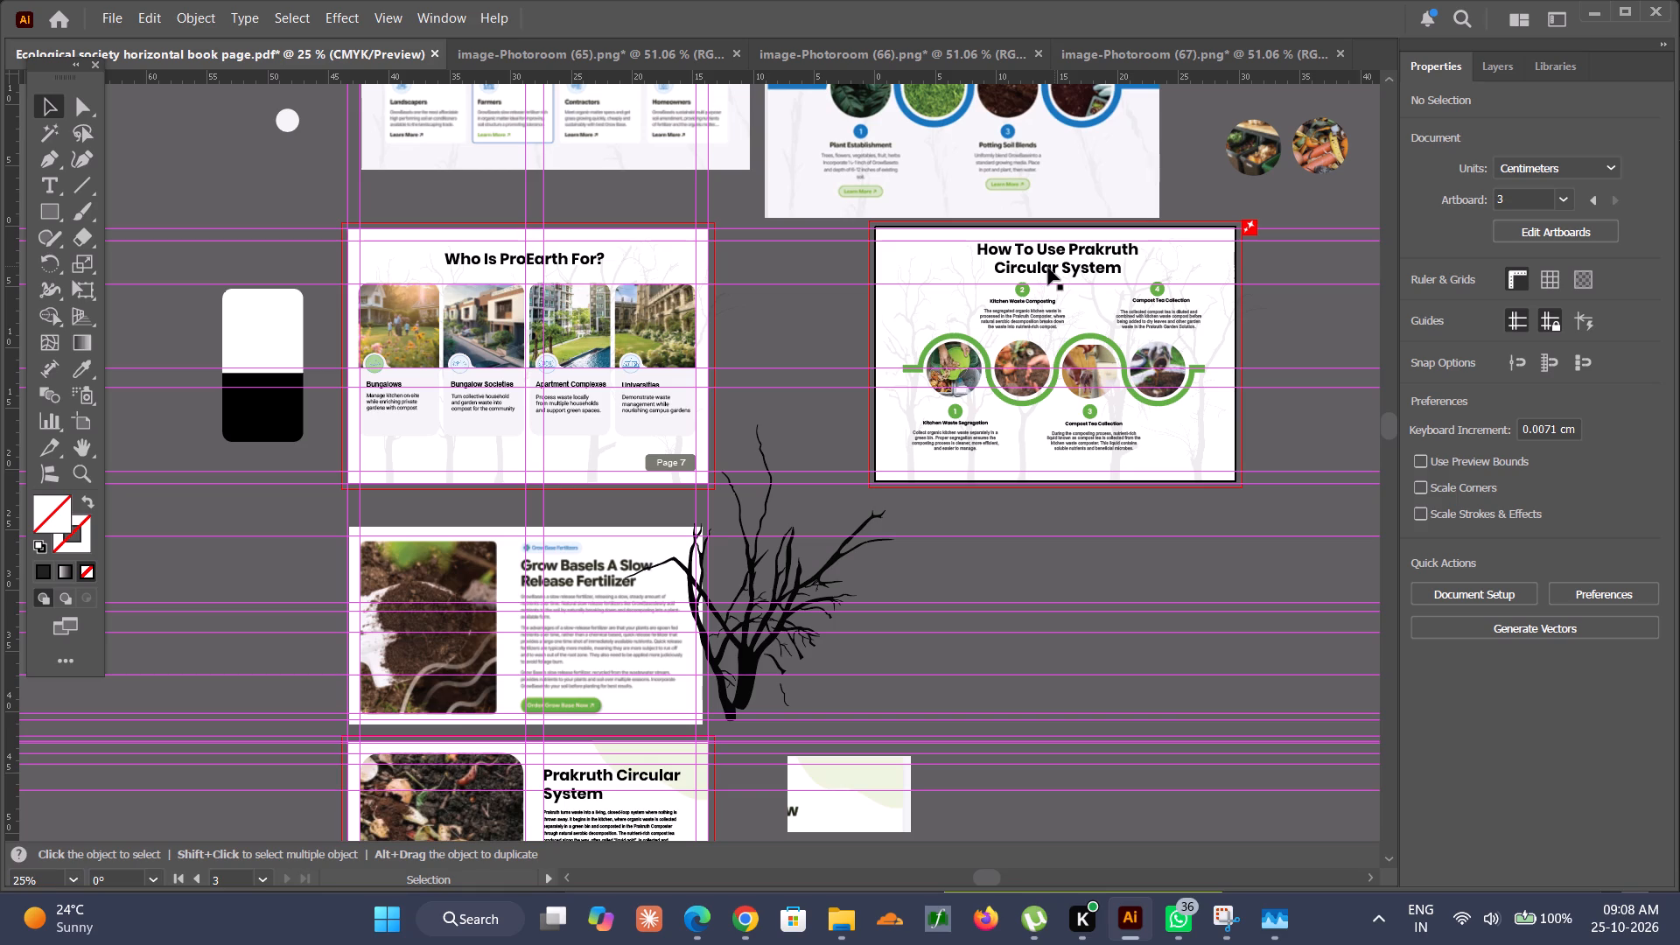
Copy the Page 7 label from the Who Is ProEarth For page into the bottom-right corner of the How To Use Prakruth page.
{"action": "scroll", "coordinate": [647, 455], "scroll_direction": "up", "scroll_amount": 7, "text": "alt"}
{"action": "left_click", "coordinate": [700, 492]}
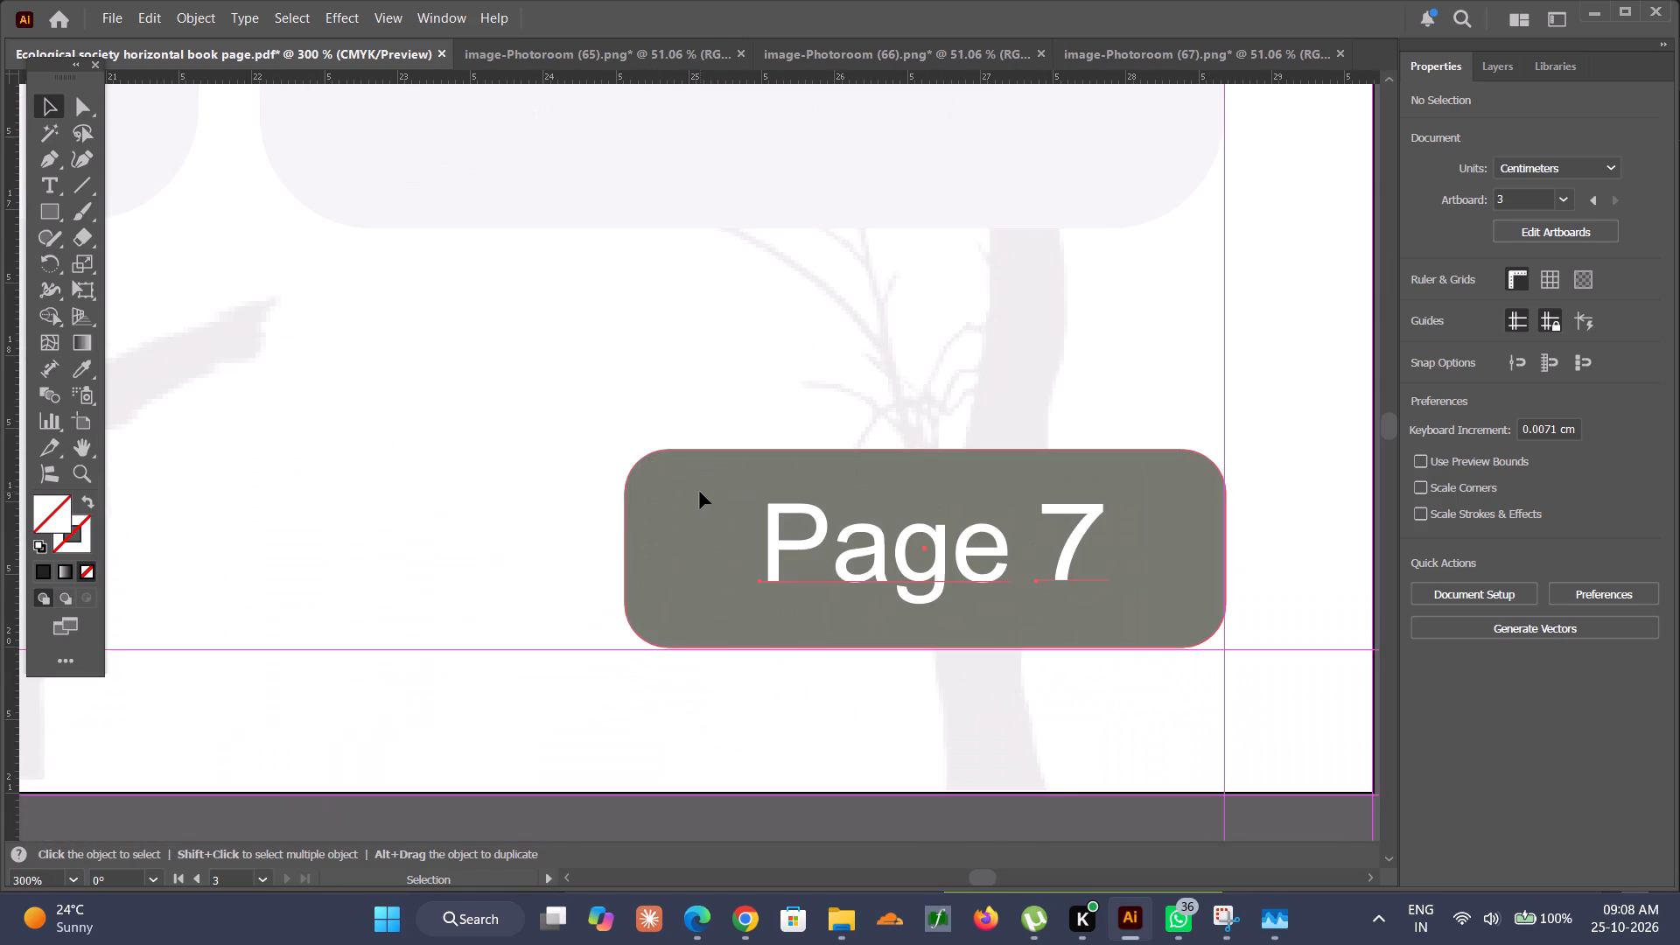
{"action": "scroll", "coordinate": [846, 532], "scroll_direction": "down", "scroll_amount": 9, "text": "alt"}
{"action": "key", "text": "ctrl+c"}
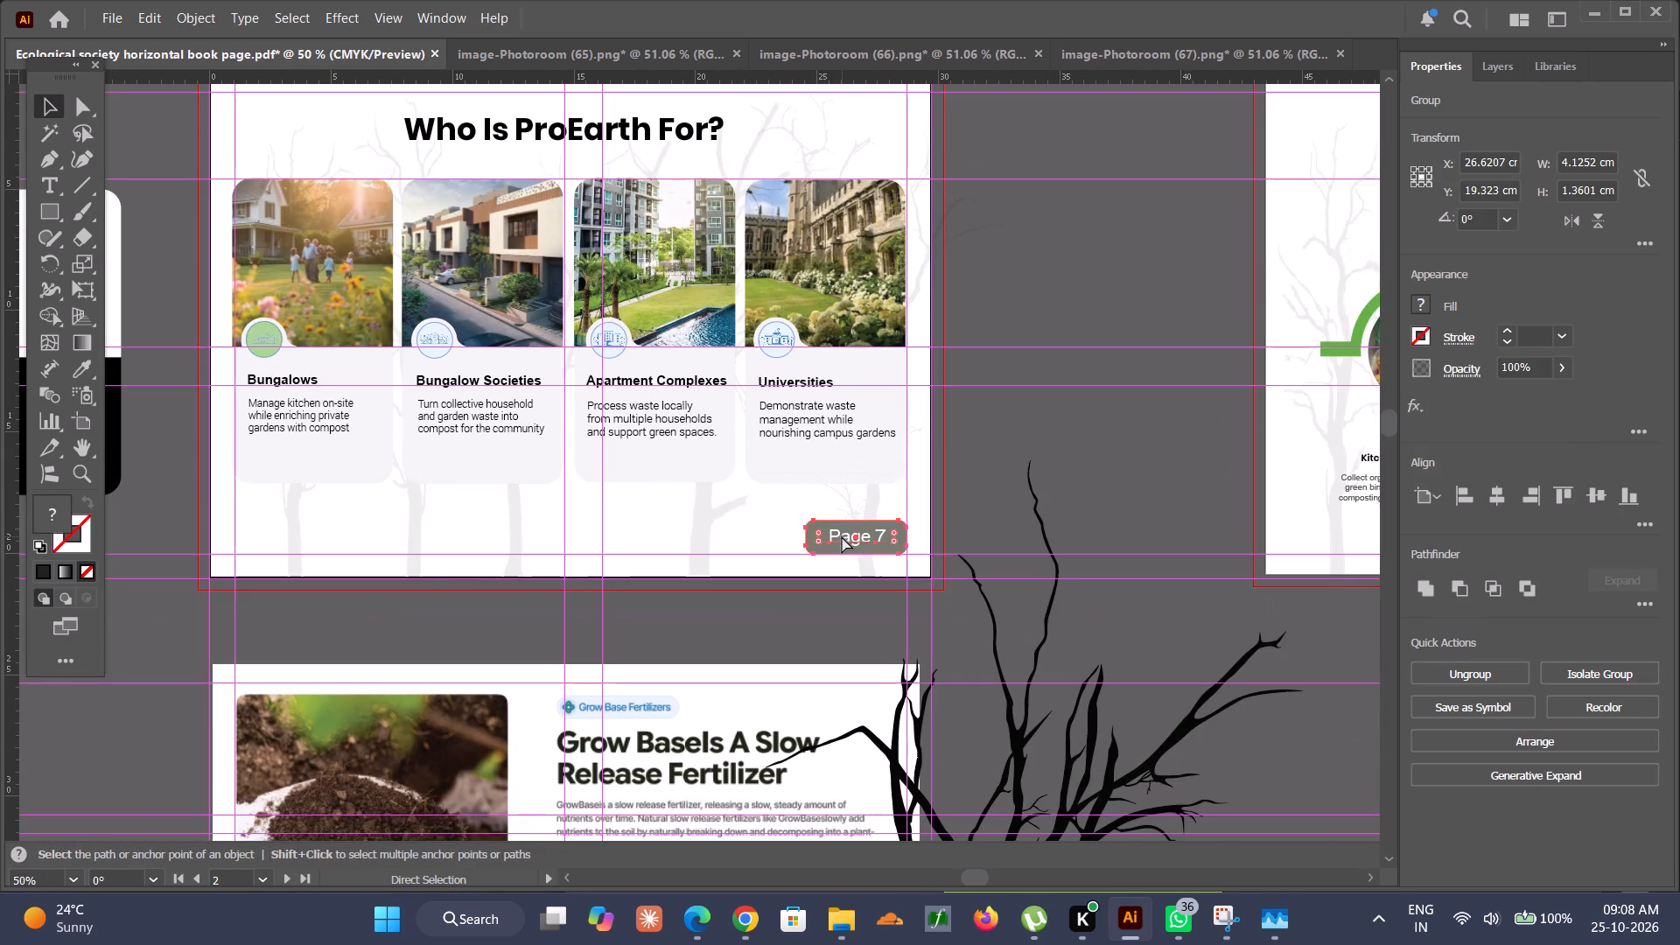
{"action": "scroll", "coordinate": [842, 536], "scroll_direction": "left", "scroll_amount": 6}
{"action": "scroll", "coordinate": [920, 492], "scroll_direction": "left", "scroll_amount": 6}
{"action": "scroll", "coordinate": [815, 535], "scroll_direction": "up", "scroll_amount": 3, "text": "alt"}
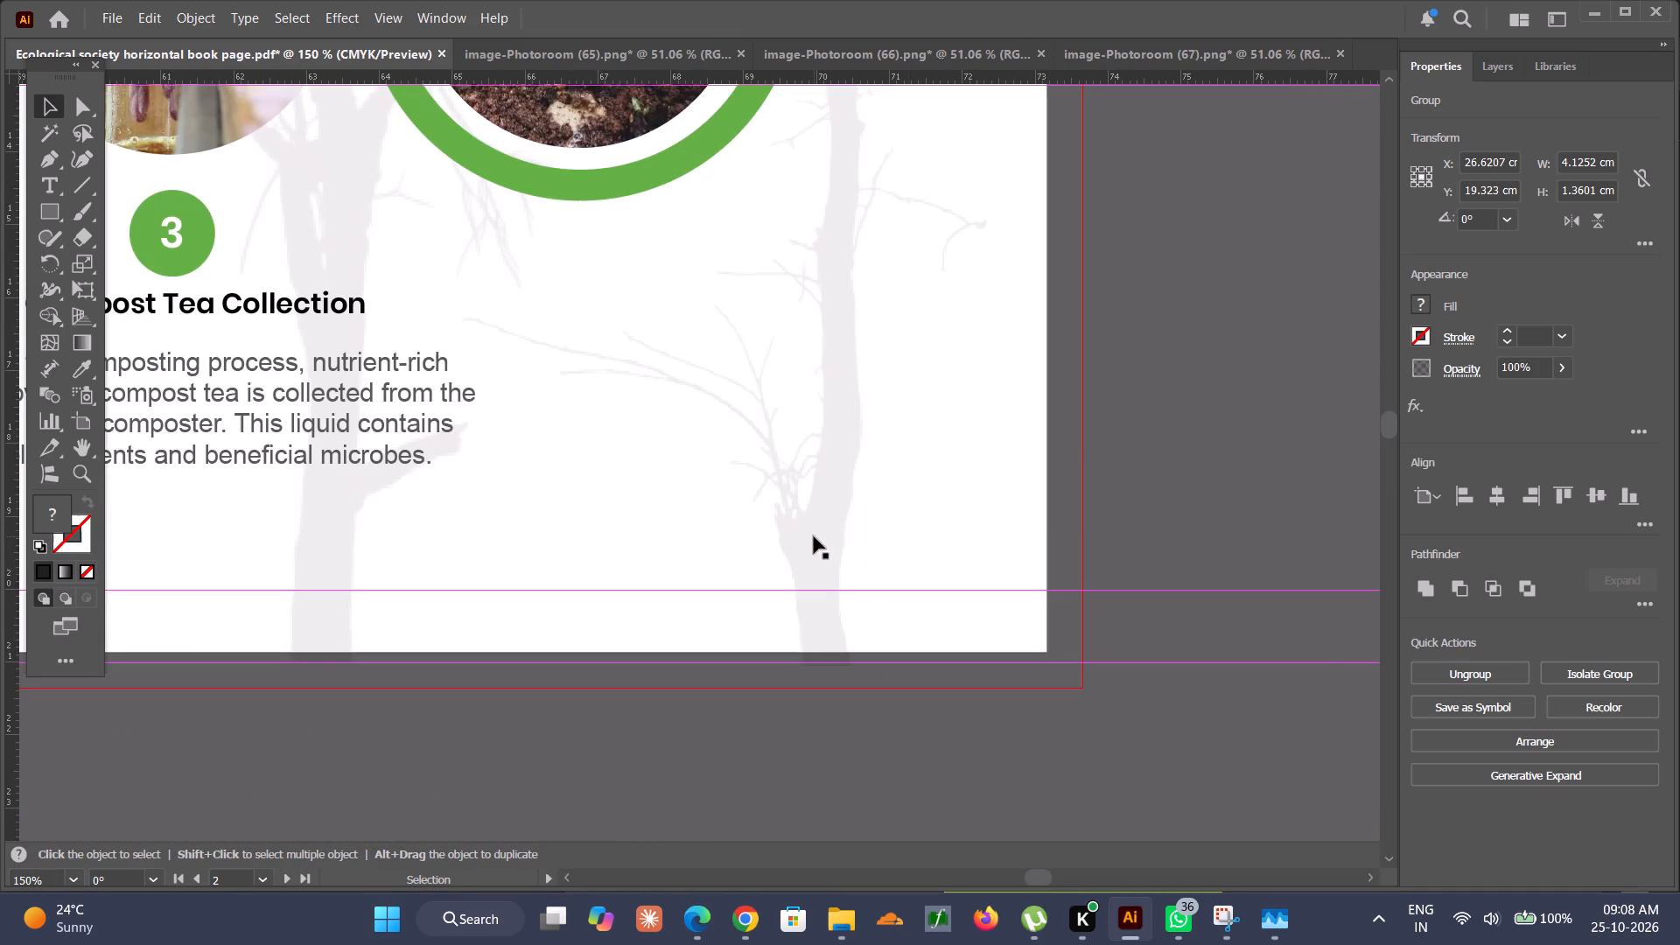
{"action": "key", "text": "ctrl+v"}
{"action": "left_click_drag", "start_coordinate": [793, 478], "coordinate": [938, 555]}
{"action": "scroll", "coordinate": [938, 556], "scroll_direction": "down", "scroll_amount": 7, "text": "alt"}
{"action": "scroll", "coordinate": [757, 535], "scroll_direction": "up", "scroll_amount": 2, "text": "alt"}
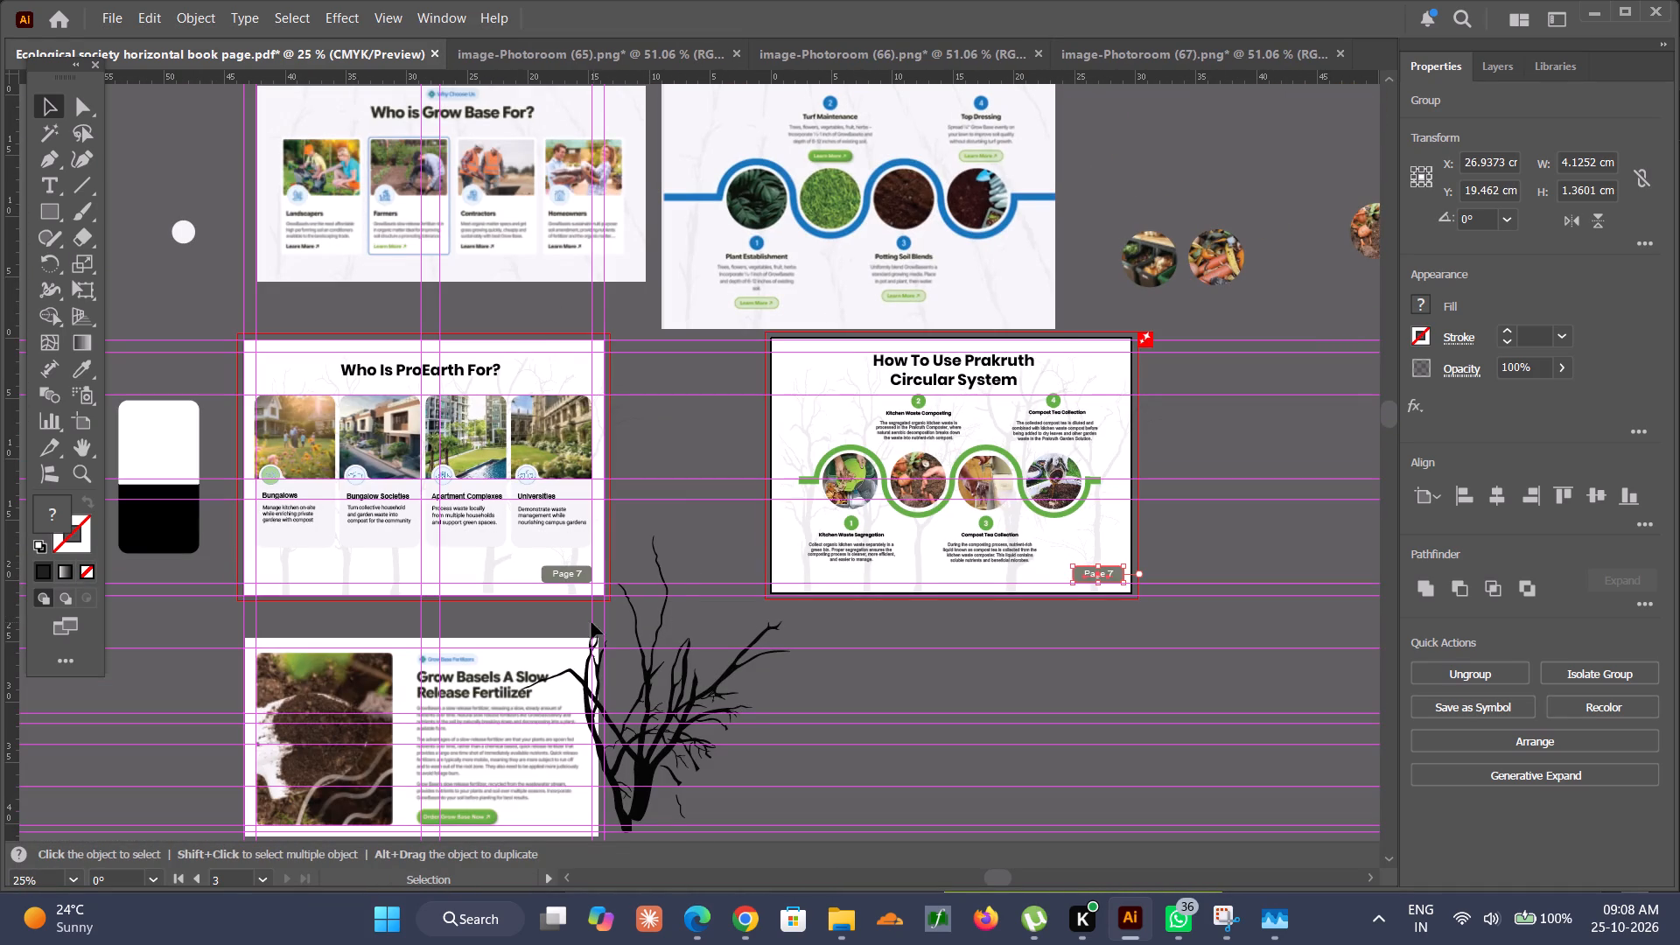
Unlock the guides and copy the Who Is ProEarth For page's two right-hand vertical guides across to the How To Use Prakruth page.
{"action": "left_click", "coordinate": [562, 622]}
{"action": "left_click_drag", "start_coordinate": [561, 621], "coordinate": [620, 618]}
{"action": "right_click", "coordinate": [620, 618]}
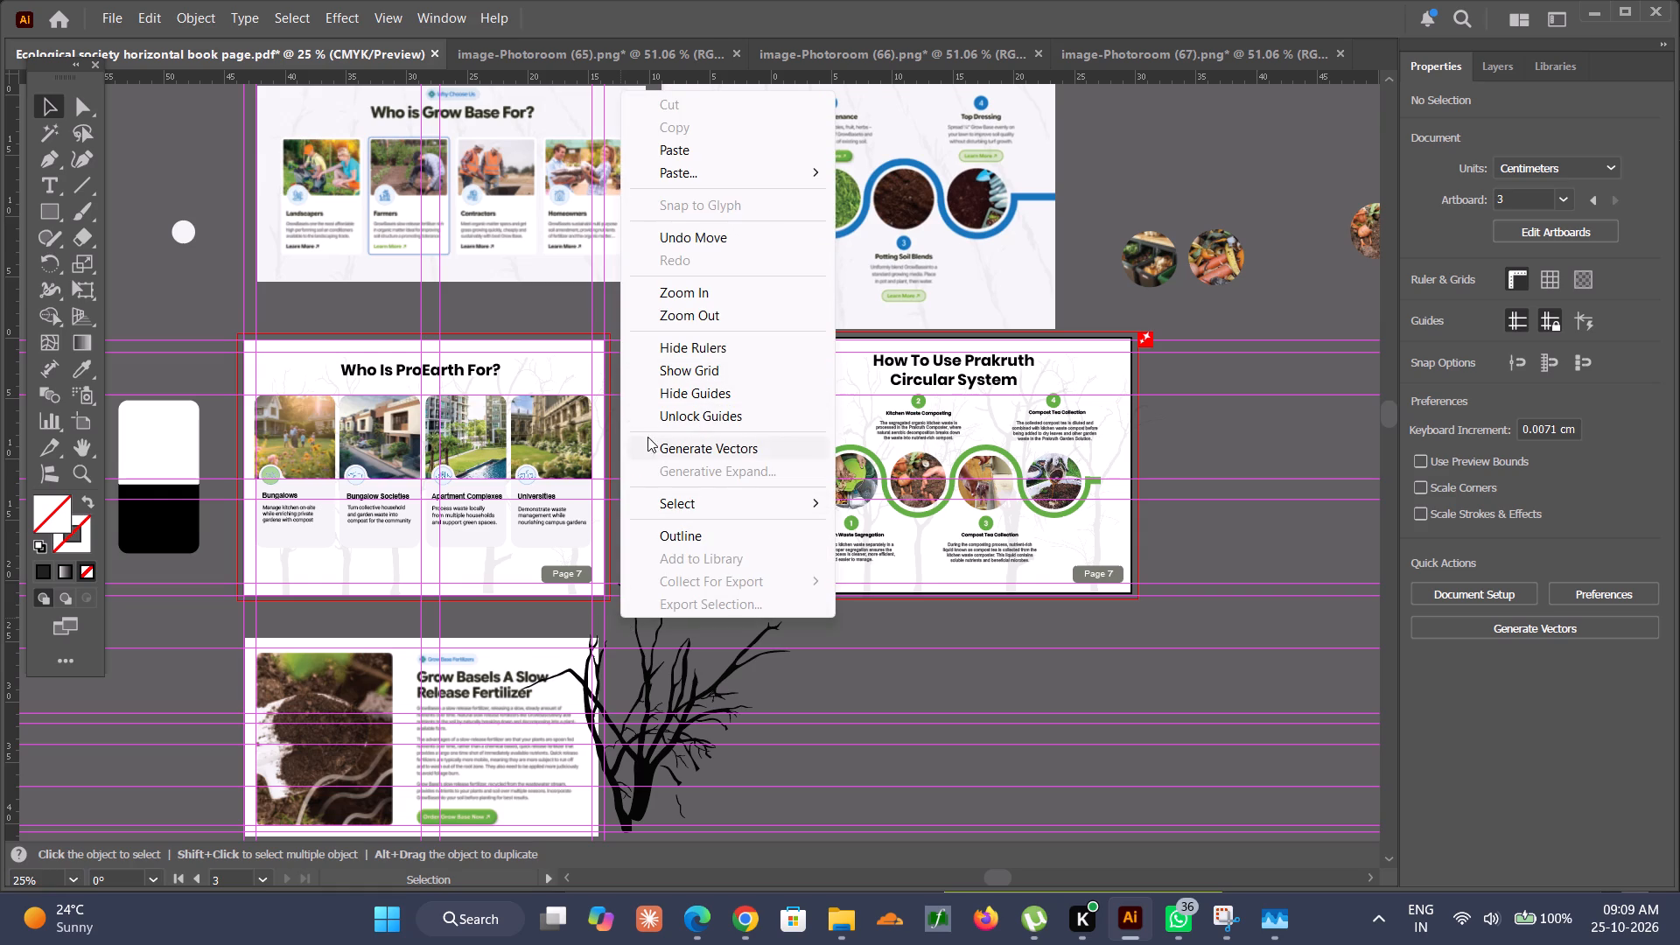
{"action": "scroll", "coordinate": [655, 427], "scroll_direction": "up", "scroll_amount": 2, "text": "alt"}
{"action": "left_click", "coordinate": [703, 412]}
{"action": "scroll", "coordinate": [622, 537], "scroll_direction": "up", "scroll_amount": 3, "text": "alt"}
{"action": "left_click_drag", "start_coordinate": [520, 718], "coordinate": [615, 757]}
{"action": "scroll", "coordinate": [591, 747], "scroll_direction": "down", "scroll_amount": 2, "text": "alt"}
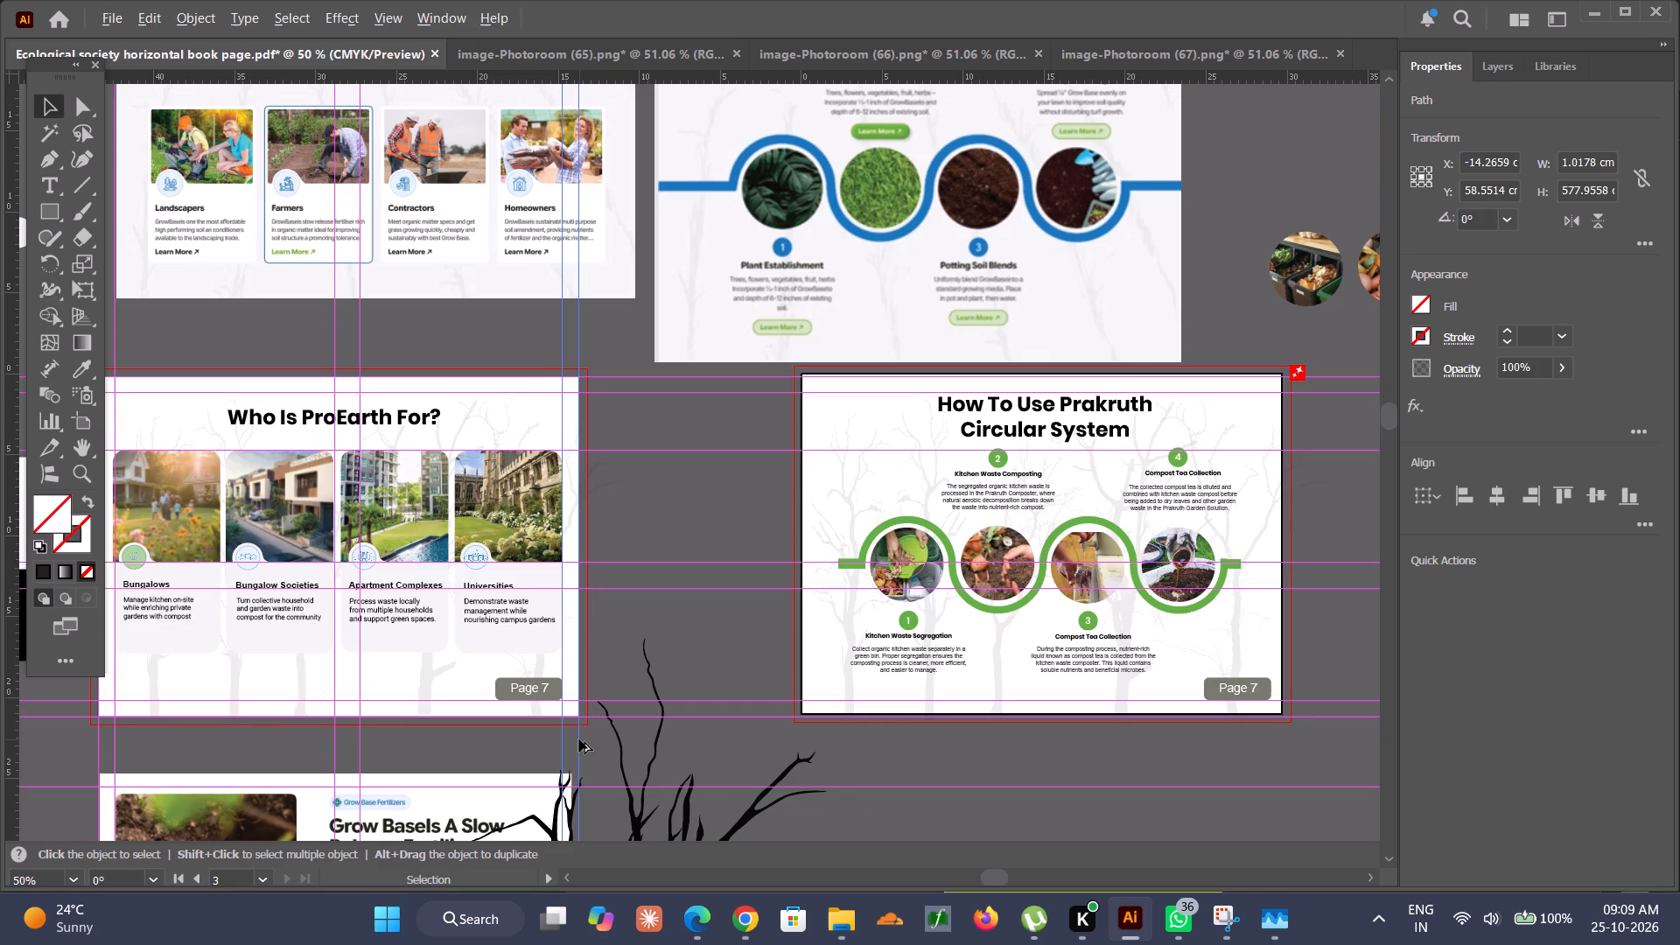
{"action": "left_click_drag", "start_coordinate": [580, 739], "coordinate": [1261, 755], "text": "alt"}
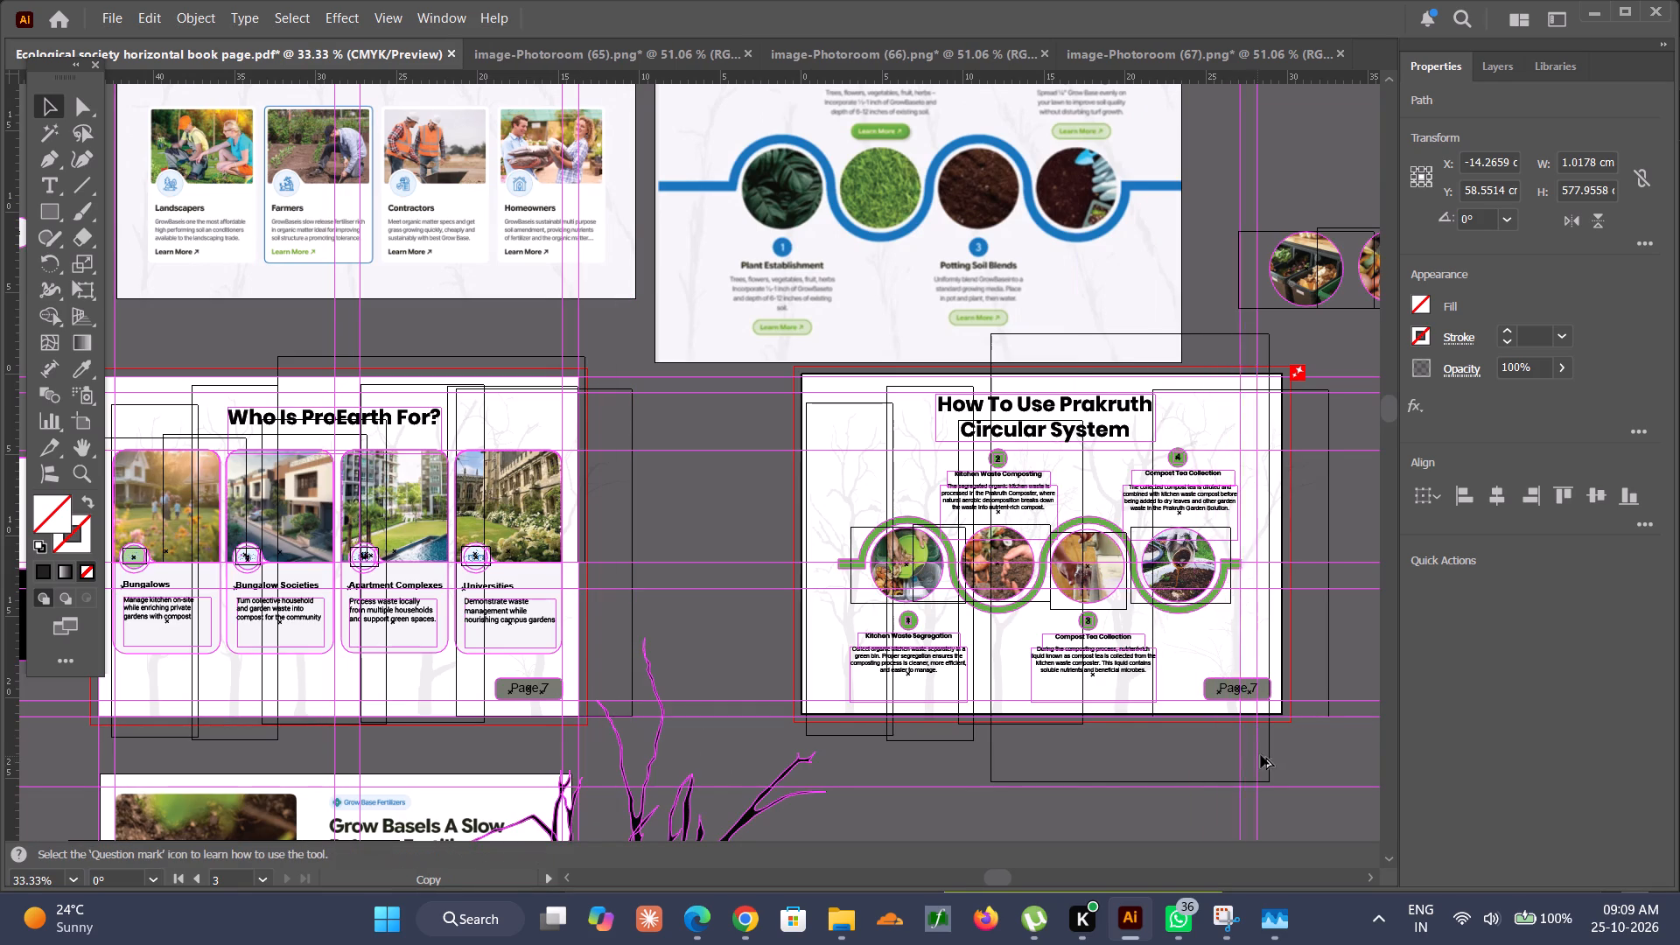
{"action": "left_click_drag", "start_coordinate": [1261, 755], "coordinate": [1282, 750], "text": "alt"}
Align the copied outer vertical guide with the How To Use Prakruth artboard's right edge, keeping the margin guide's spacing.
{"action": "scroll", "coordinate": [1282, 750], "scroll_direction": "up", "scroll_amount": 4, "text": "alt"}
{"action": "scroll", "coordinate": [1253, 574], "scroll_direction": "up", "scroll_amount": 2, "text": "alt"}
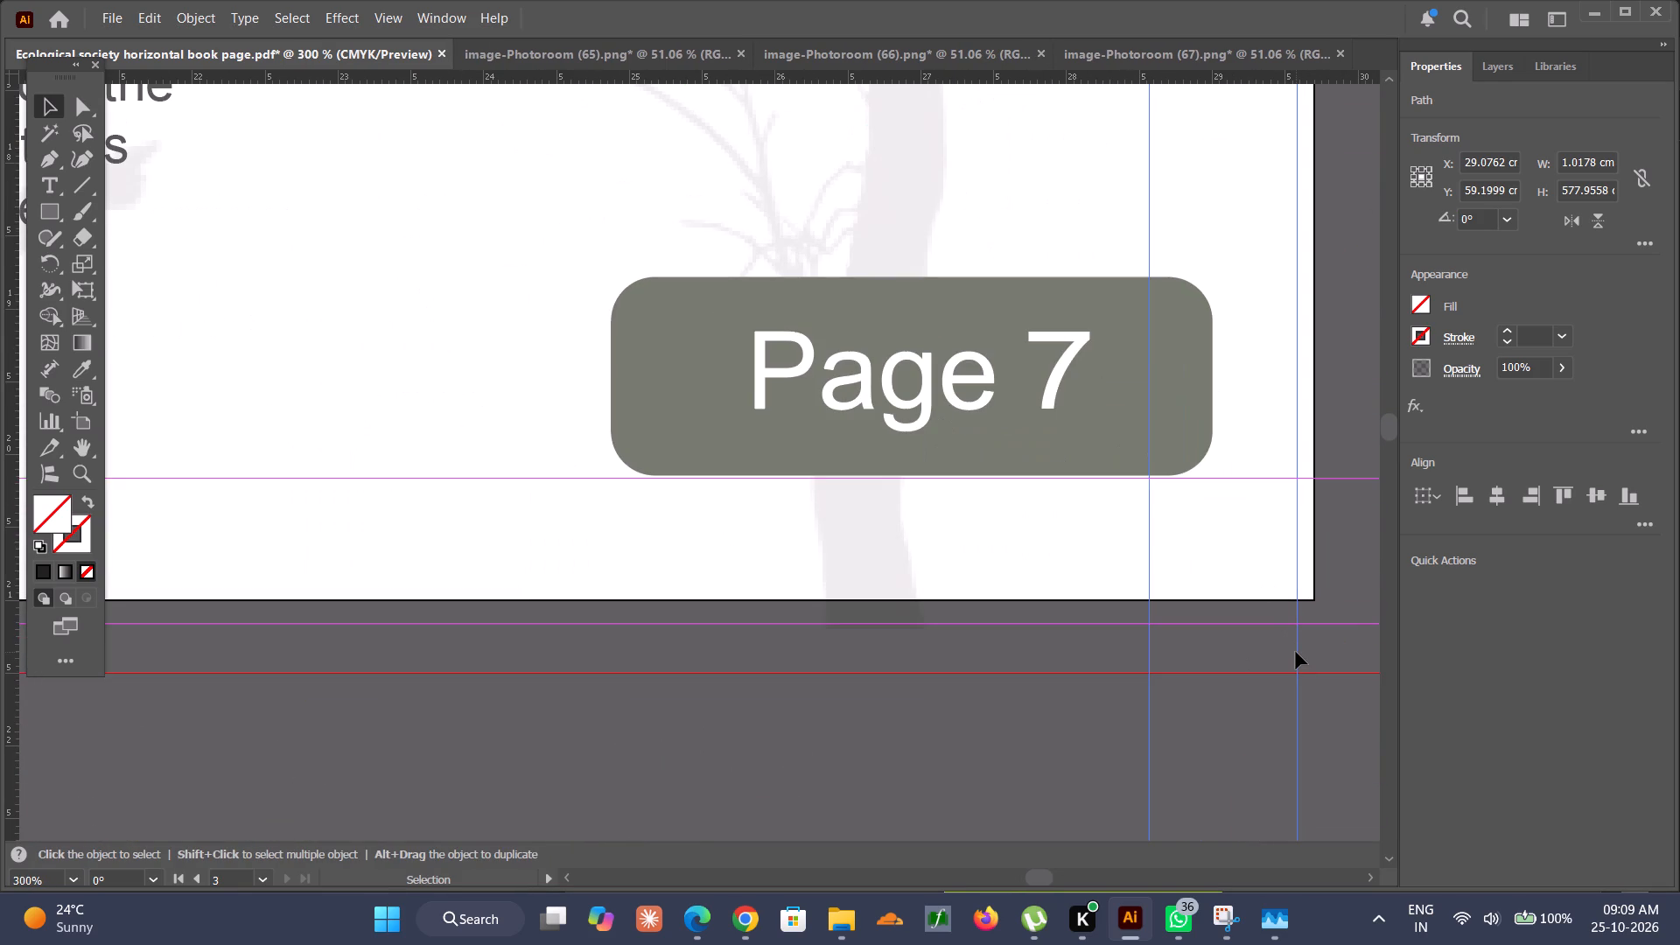
{"action": "left_click_drag", "start_coordinate": [1298, 639], "coordinate": [1314, 635]}
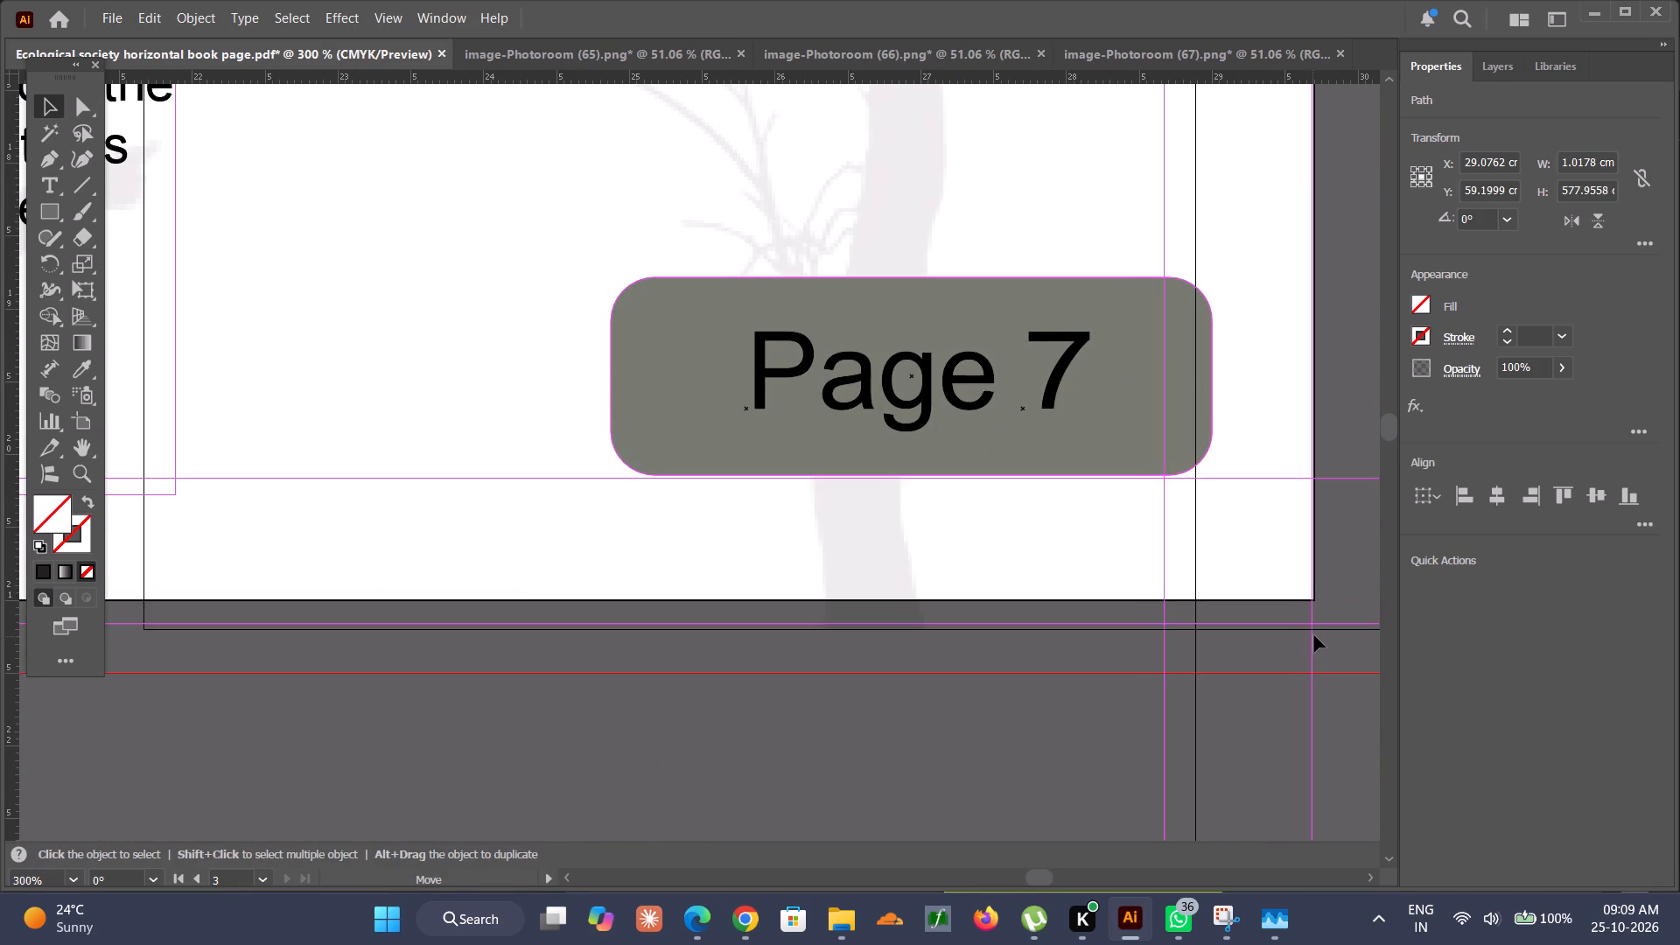
{"action": "left_click_drag", "start_coordinate": [1314, 635], "coordinate": [1315, 635]}
{"action": "left_click", "coordinate": [839, 714]}
Fit the How To Use Prakruth page's Page 7 label into the corner formed by the right and bottom margin guides.
{"action": "left_click_drag", "start_coordinate": [956, 419], "coordinate": [936, 423]}
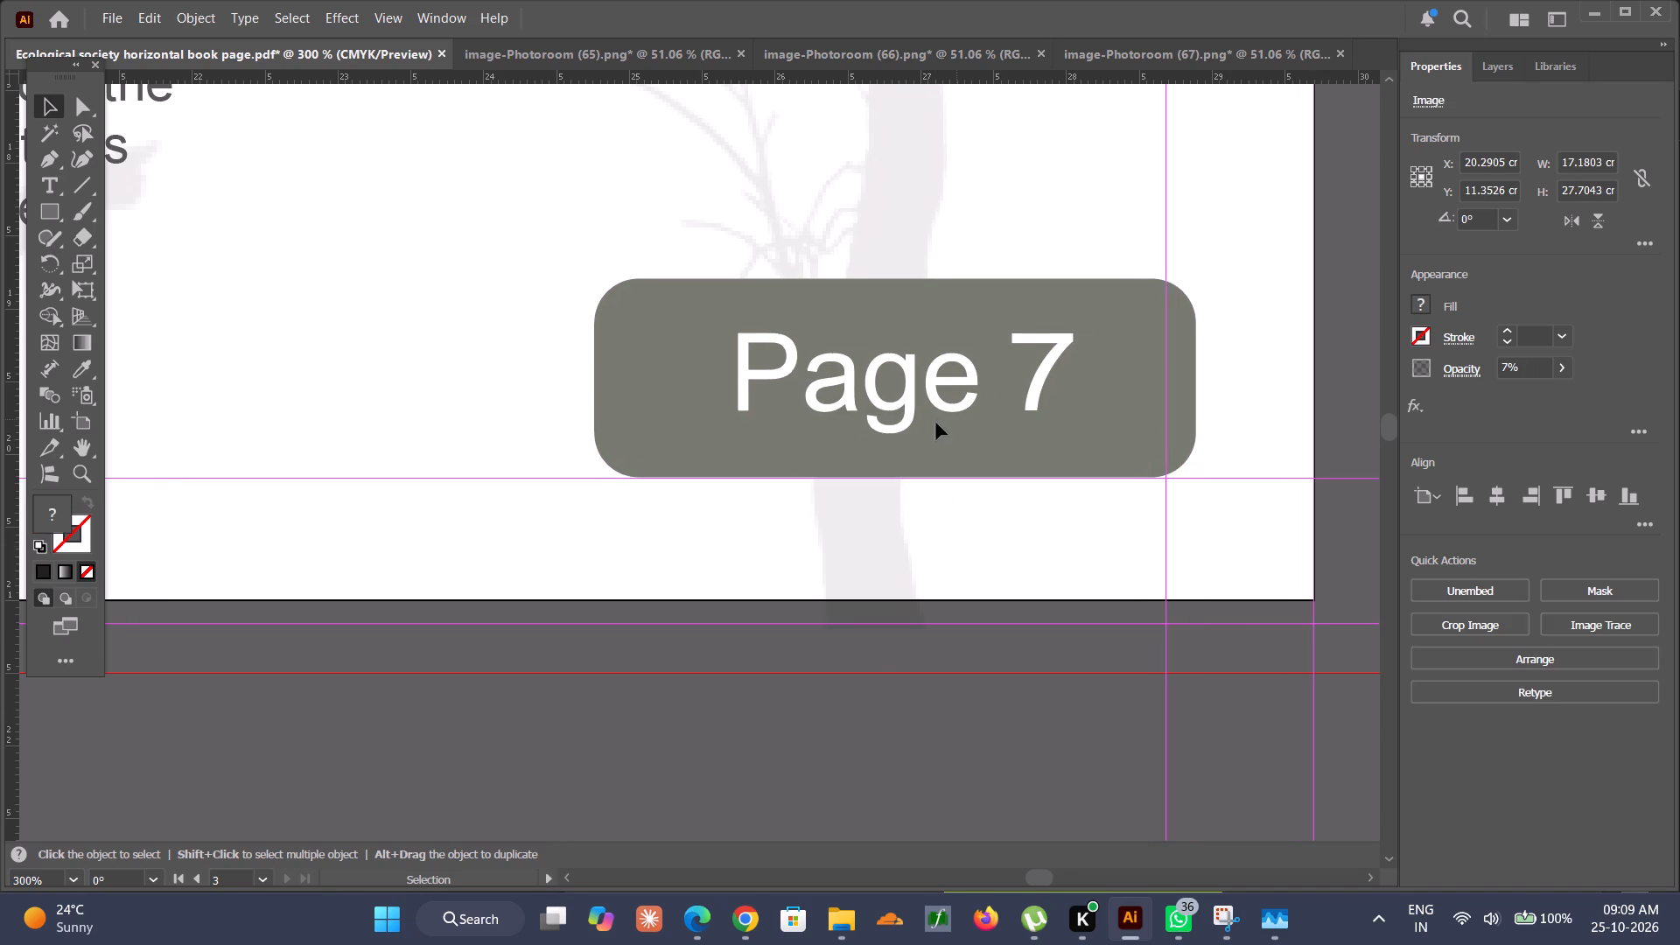
{"action": "left_click_drag", "start_coordinate": [936, 423], "coordinate": [903, 417]}
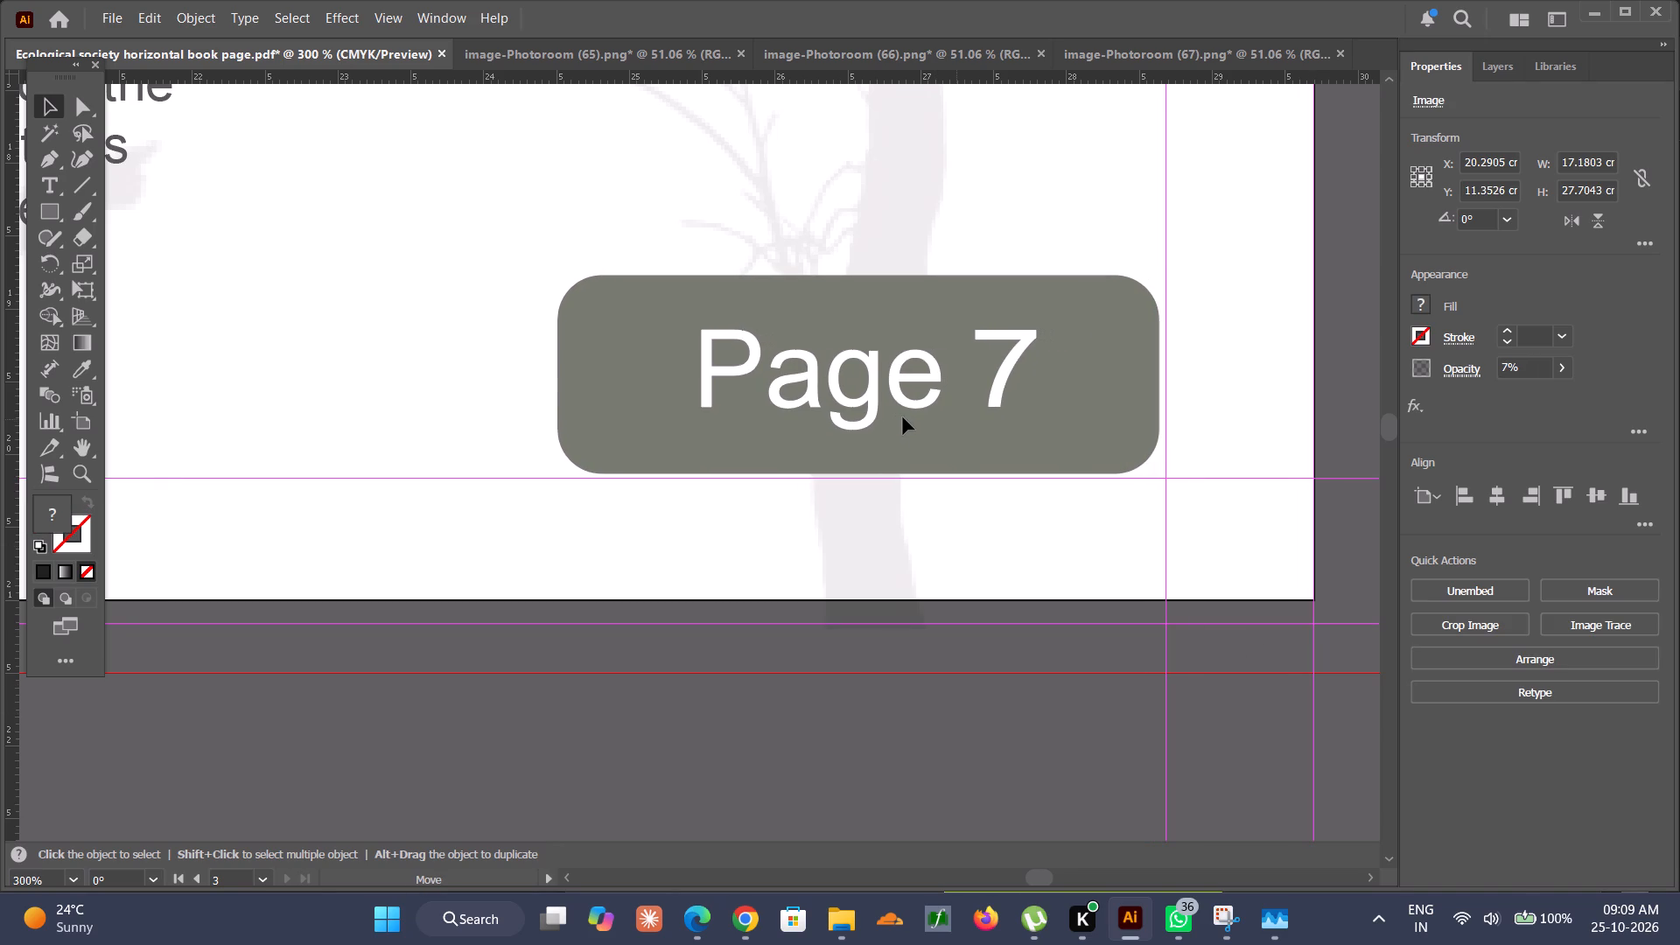
{"action": "left_click_drag", "start_coordinate": [903, 417], "coordinate": [910, 421]}
{"action": "scroll", "coordinate": [910, 421], "scroll_direction": "down", "scroll_amount": 1, "text": "alt"}
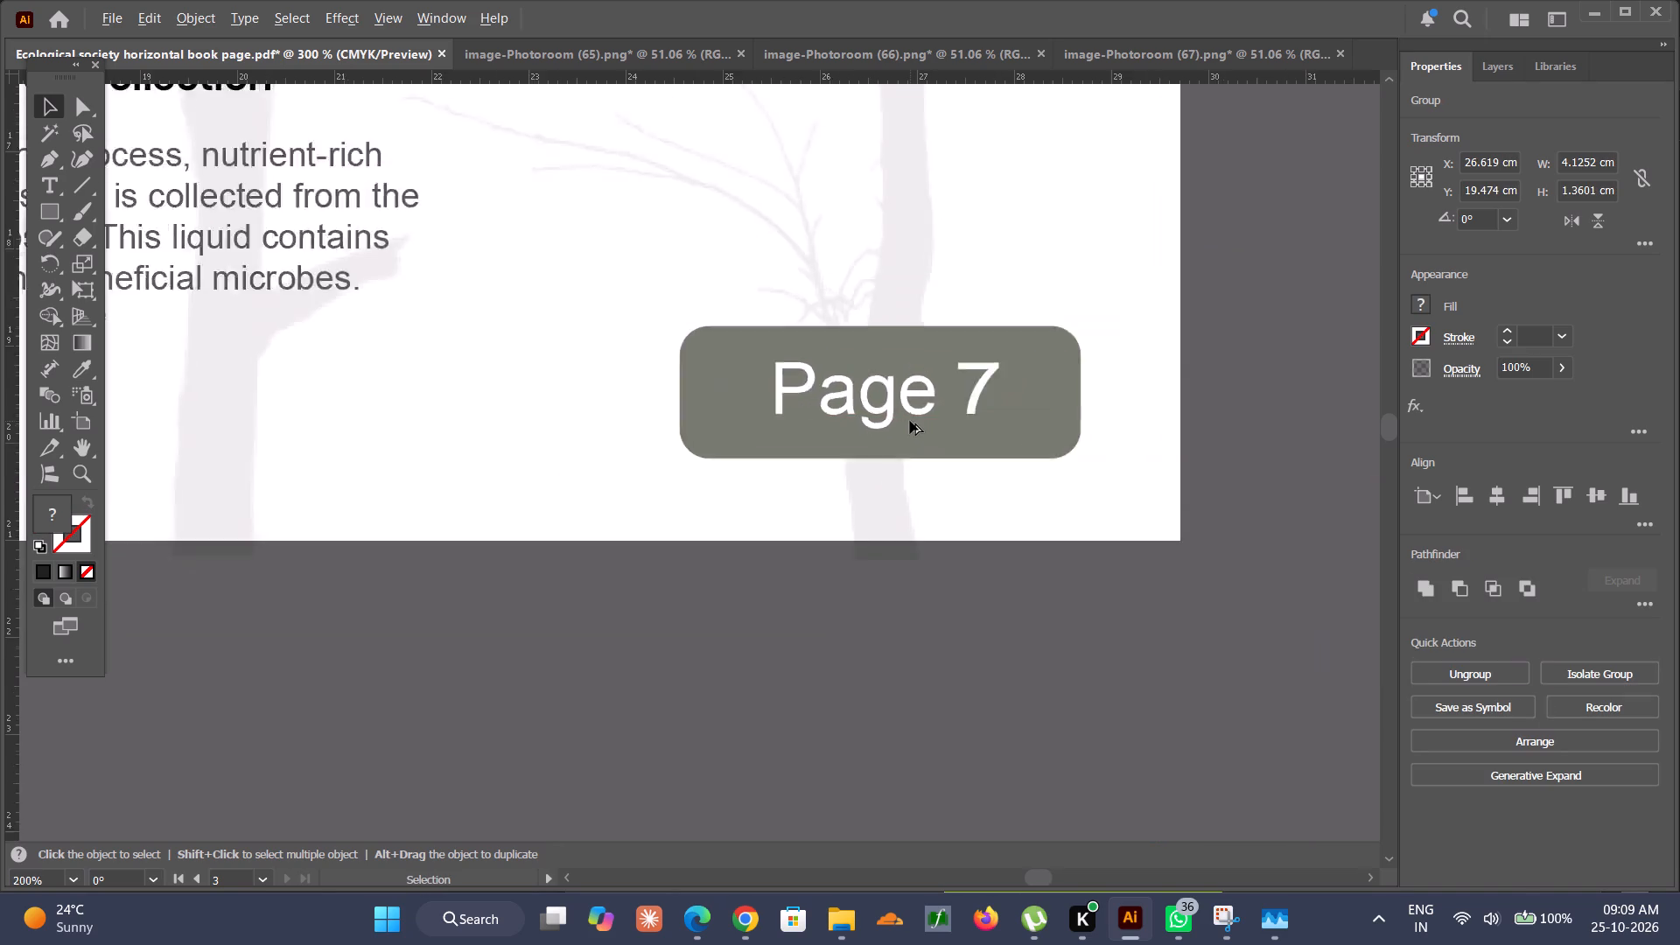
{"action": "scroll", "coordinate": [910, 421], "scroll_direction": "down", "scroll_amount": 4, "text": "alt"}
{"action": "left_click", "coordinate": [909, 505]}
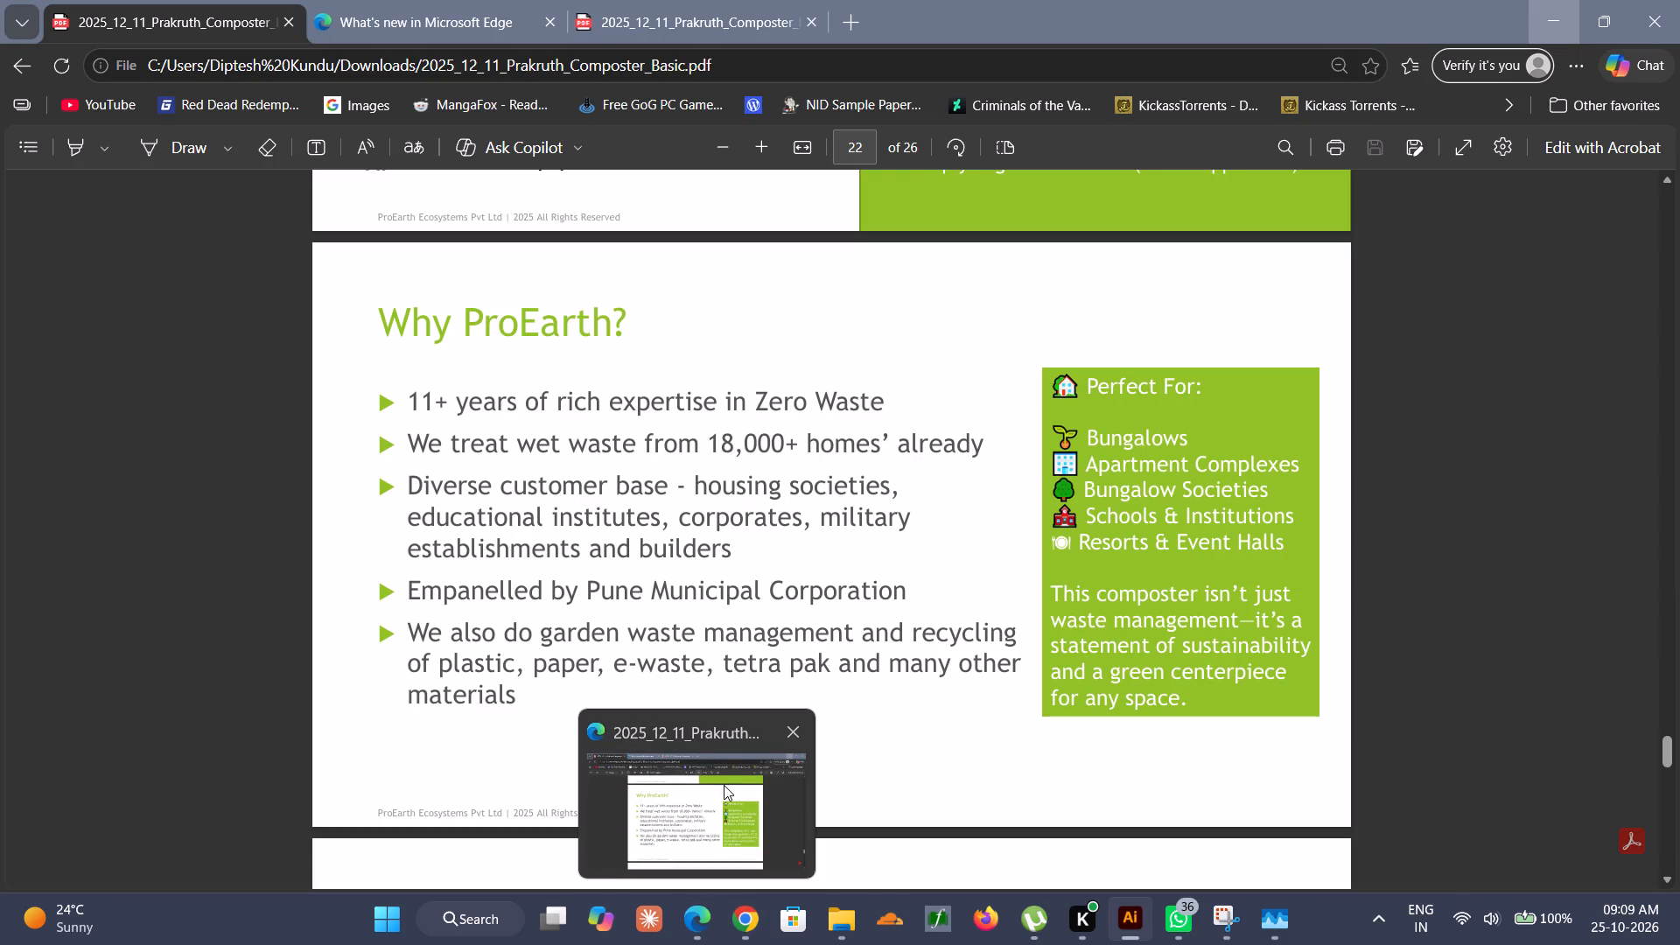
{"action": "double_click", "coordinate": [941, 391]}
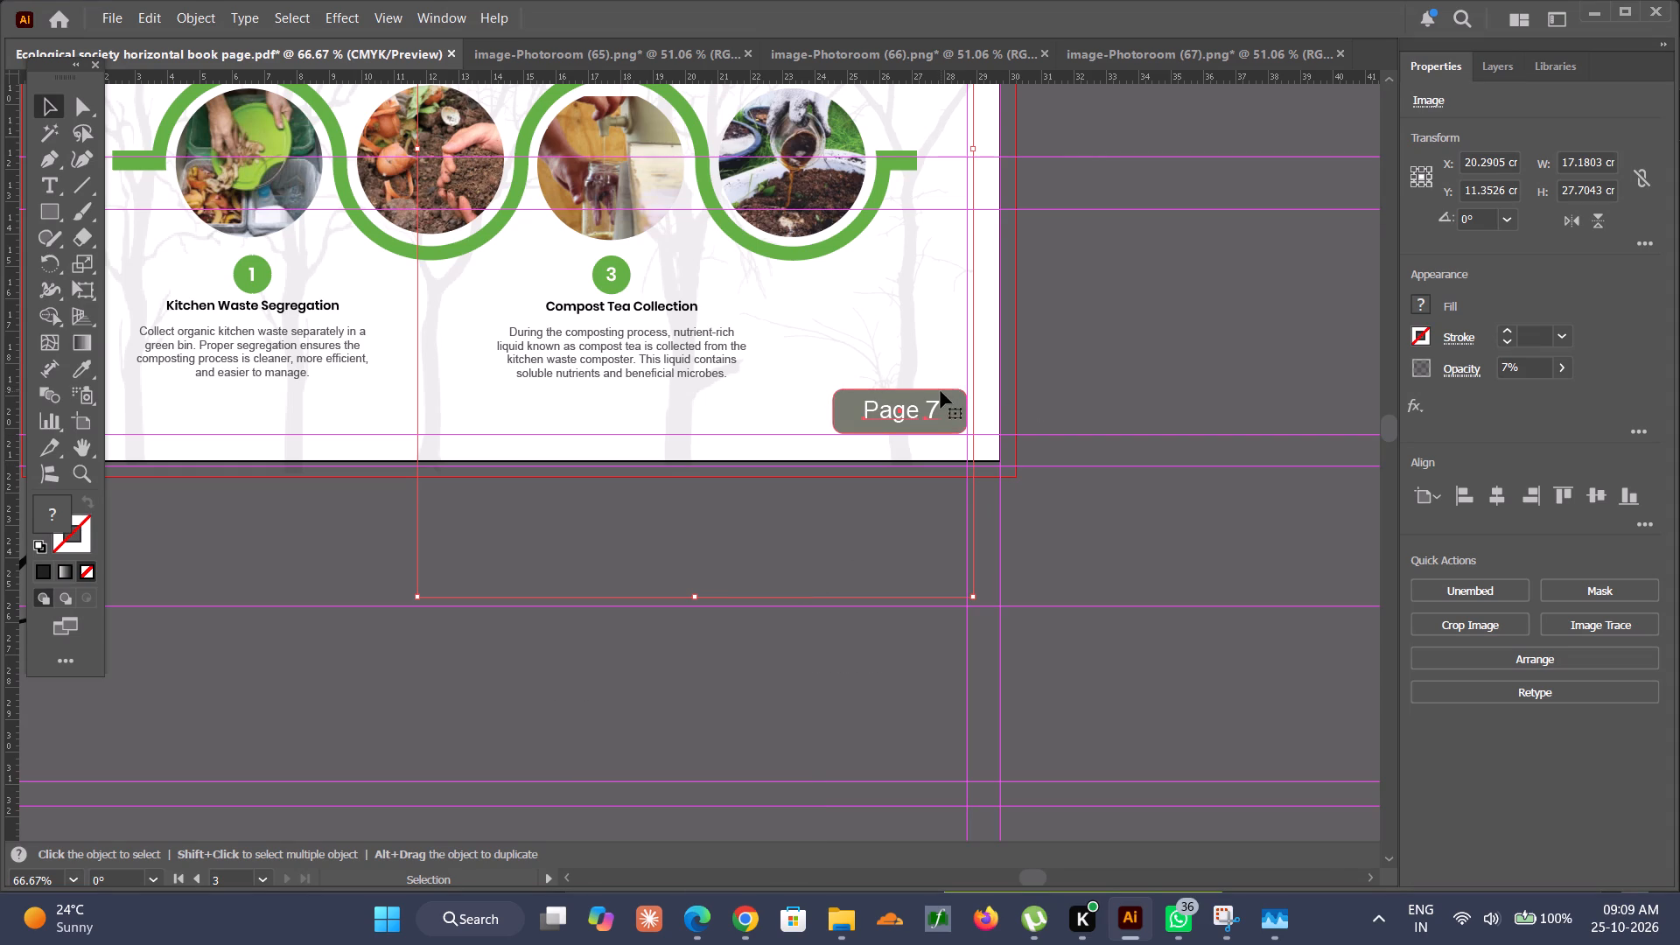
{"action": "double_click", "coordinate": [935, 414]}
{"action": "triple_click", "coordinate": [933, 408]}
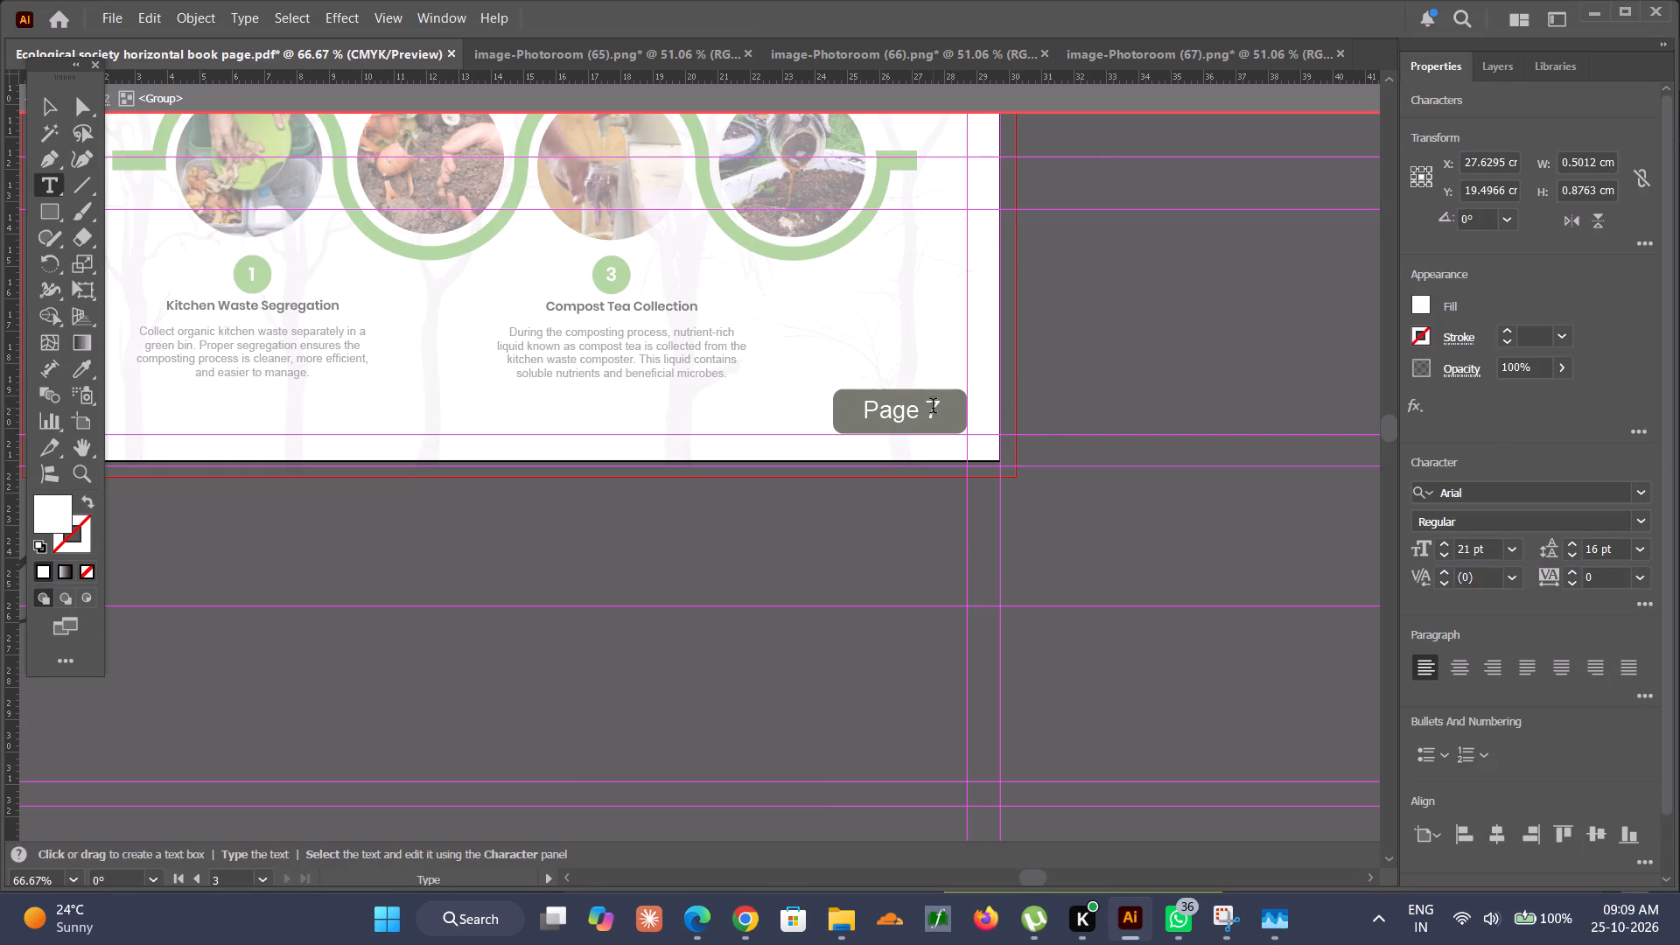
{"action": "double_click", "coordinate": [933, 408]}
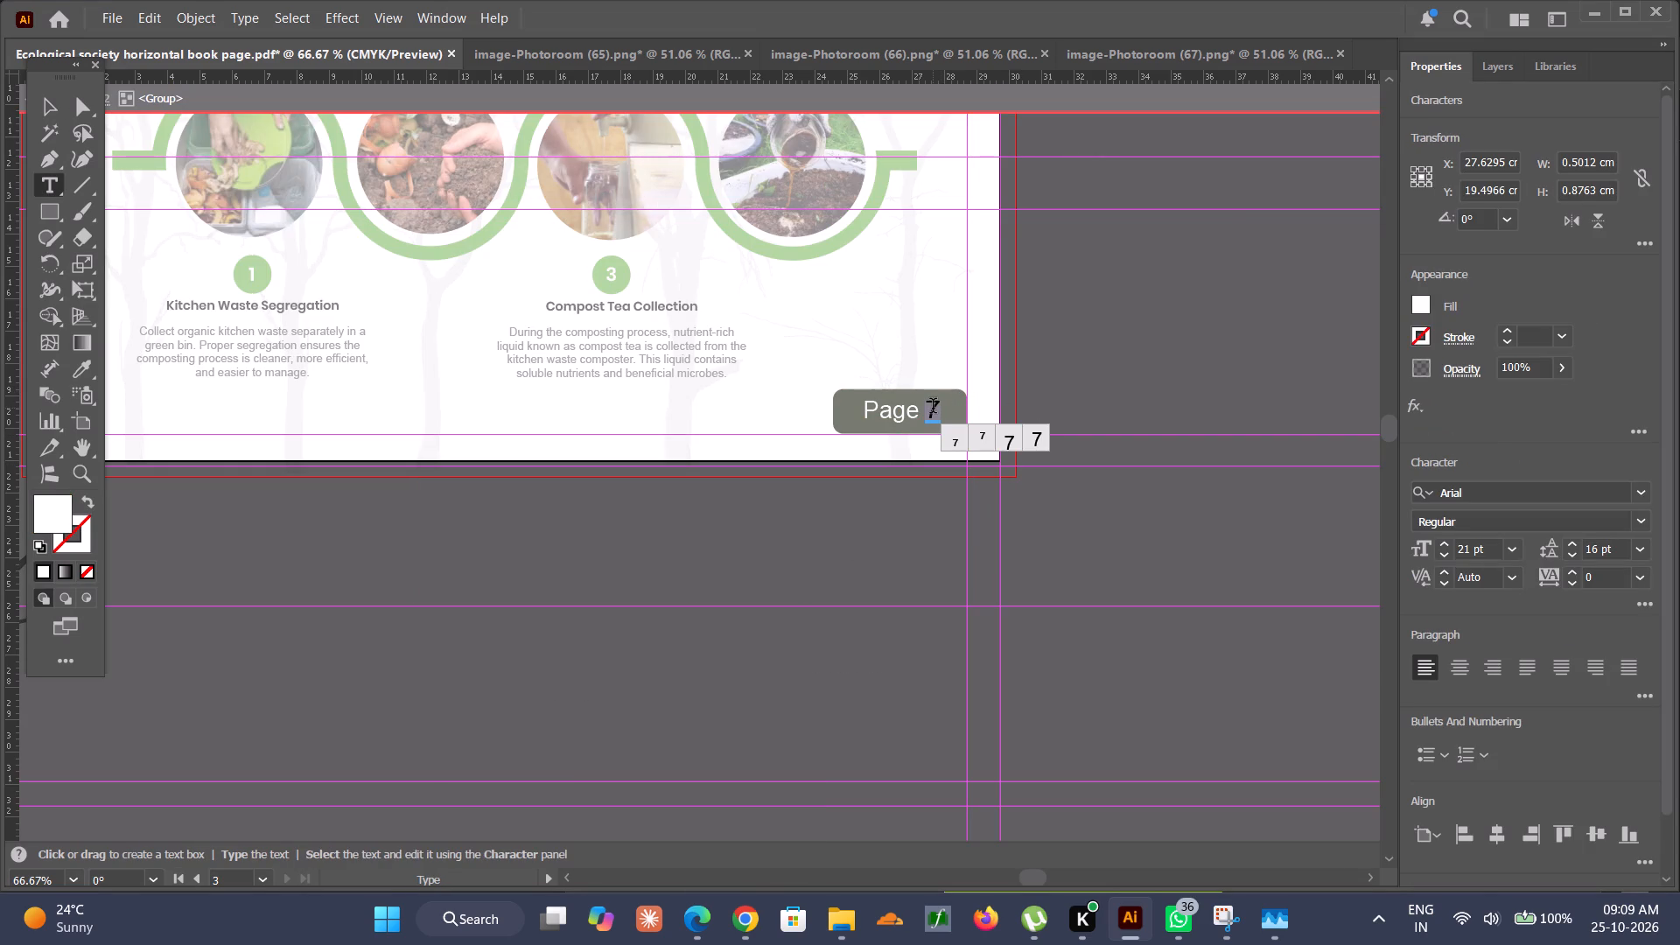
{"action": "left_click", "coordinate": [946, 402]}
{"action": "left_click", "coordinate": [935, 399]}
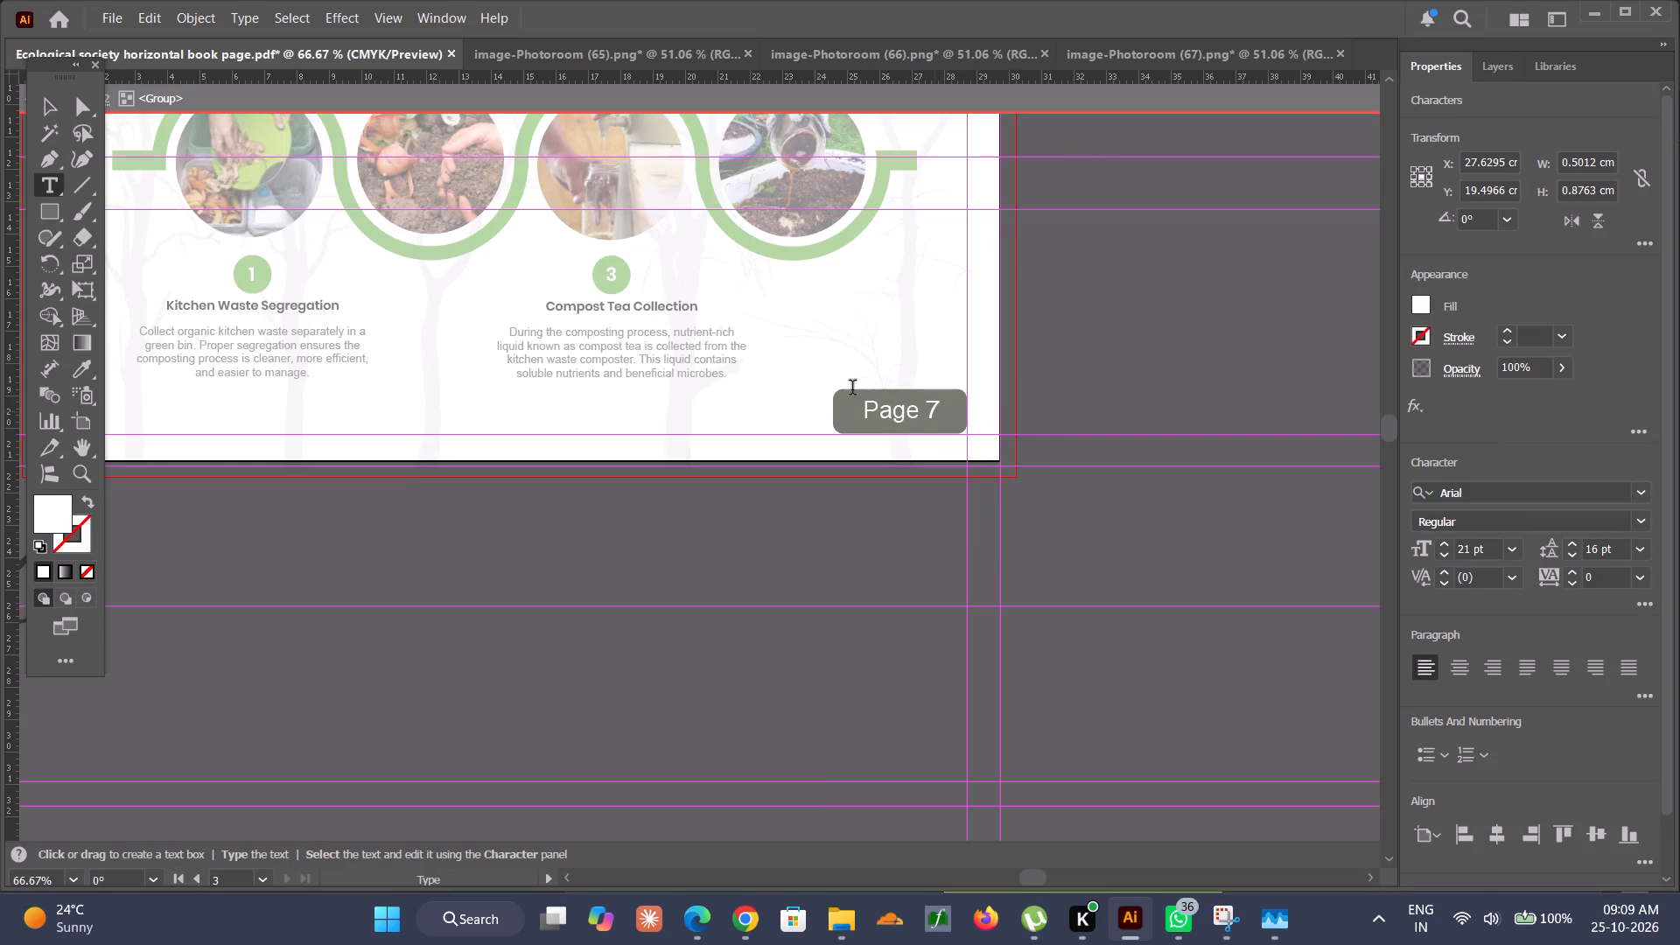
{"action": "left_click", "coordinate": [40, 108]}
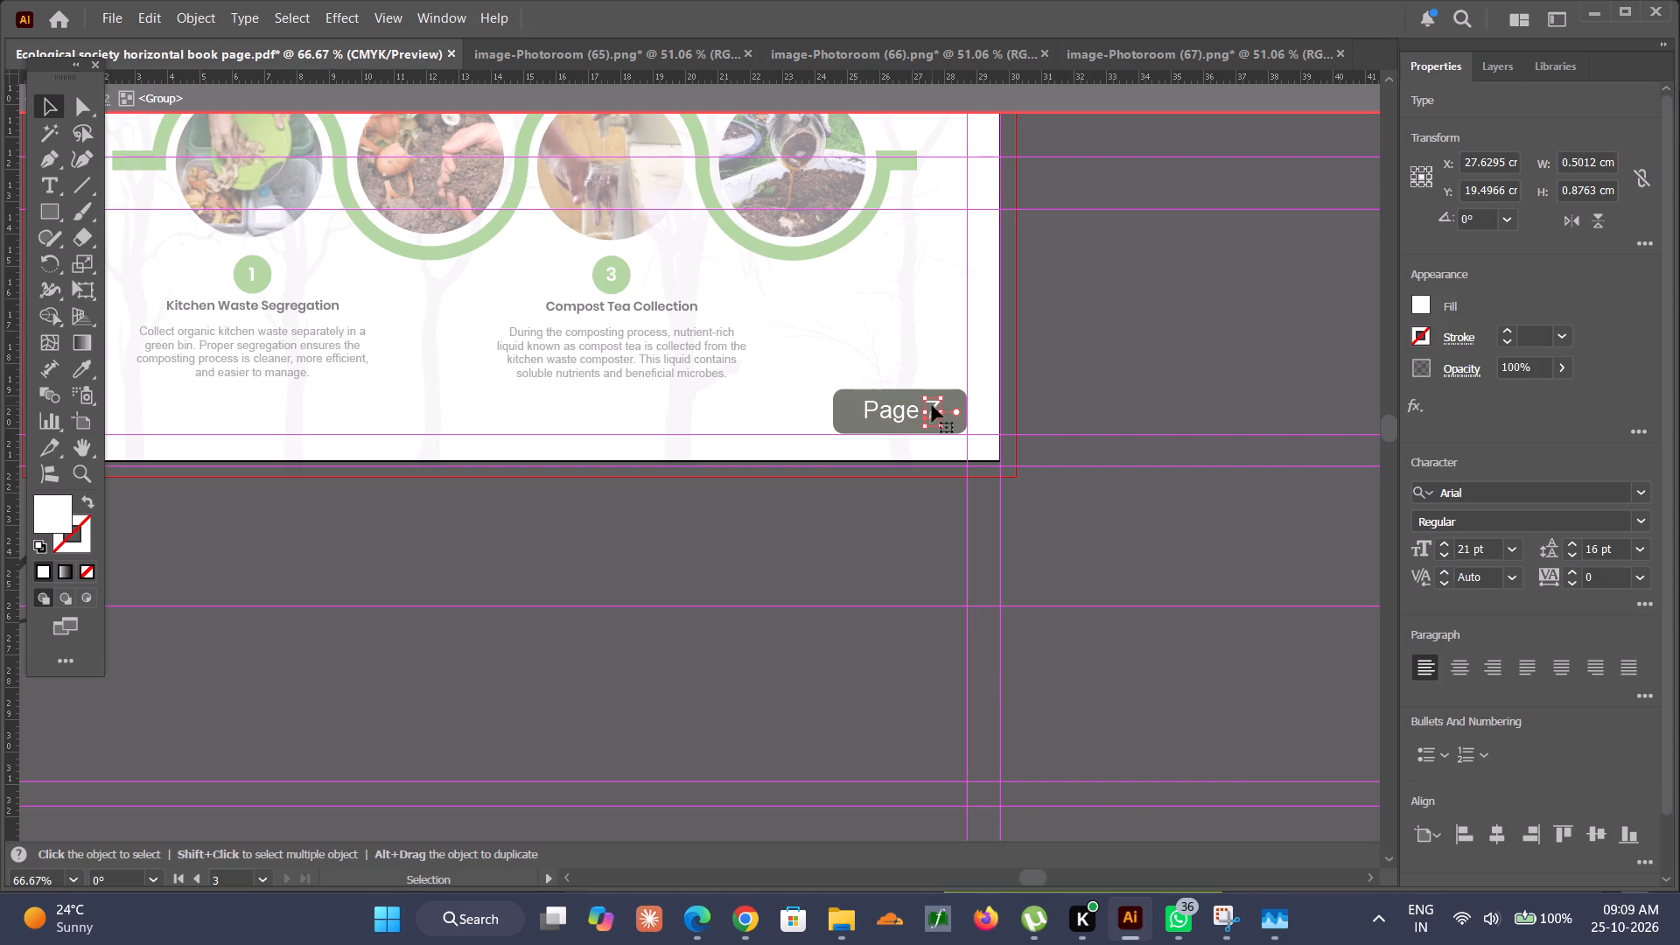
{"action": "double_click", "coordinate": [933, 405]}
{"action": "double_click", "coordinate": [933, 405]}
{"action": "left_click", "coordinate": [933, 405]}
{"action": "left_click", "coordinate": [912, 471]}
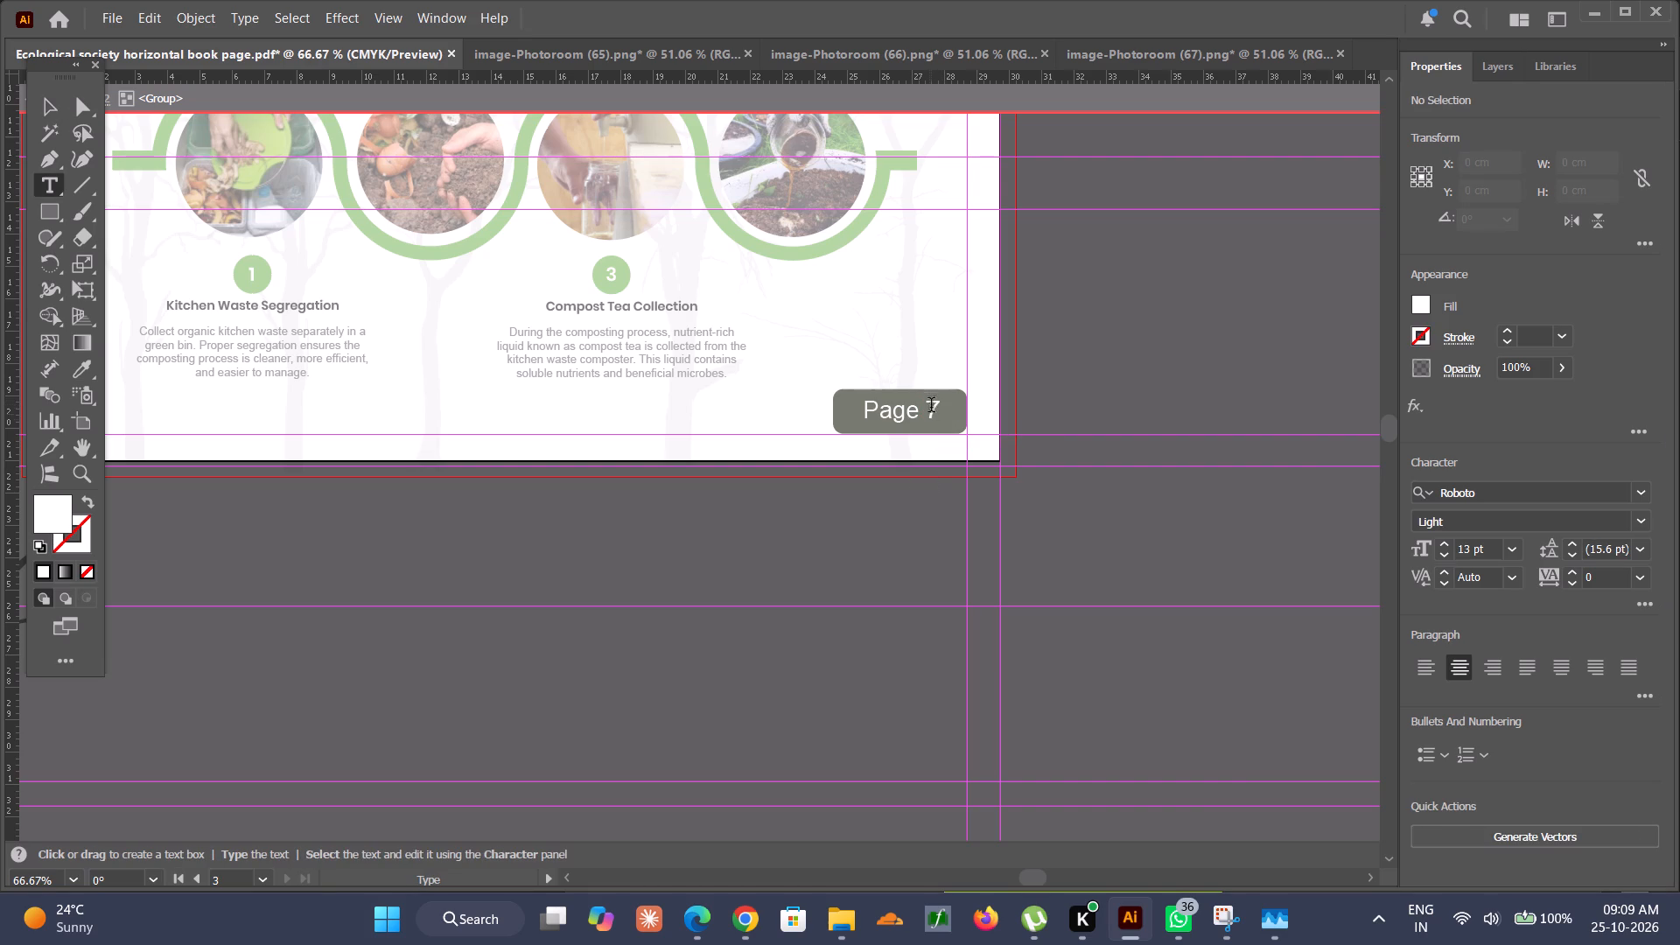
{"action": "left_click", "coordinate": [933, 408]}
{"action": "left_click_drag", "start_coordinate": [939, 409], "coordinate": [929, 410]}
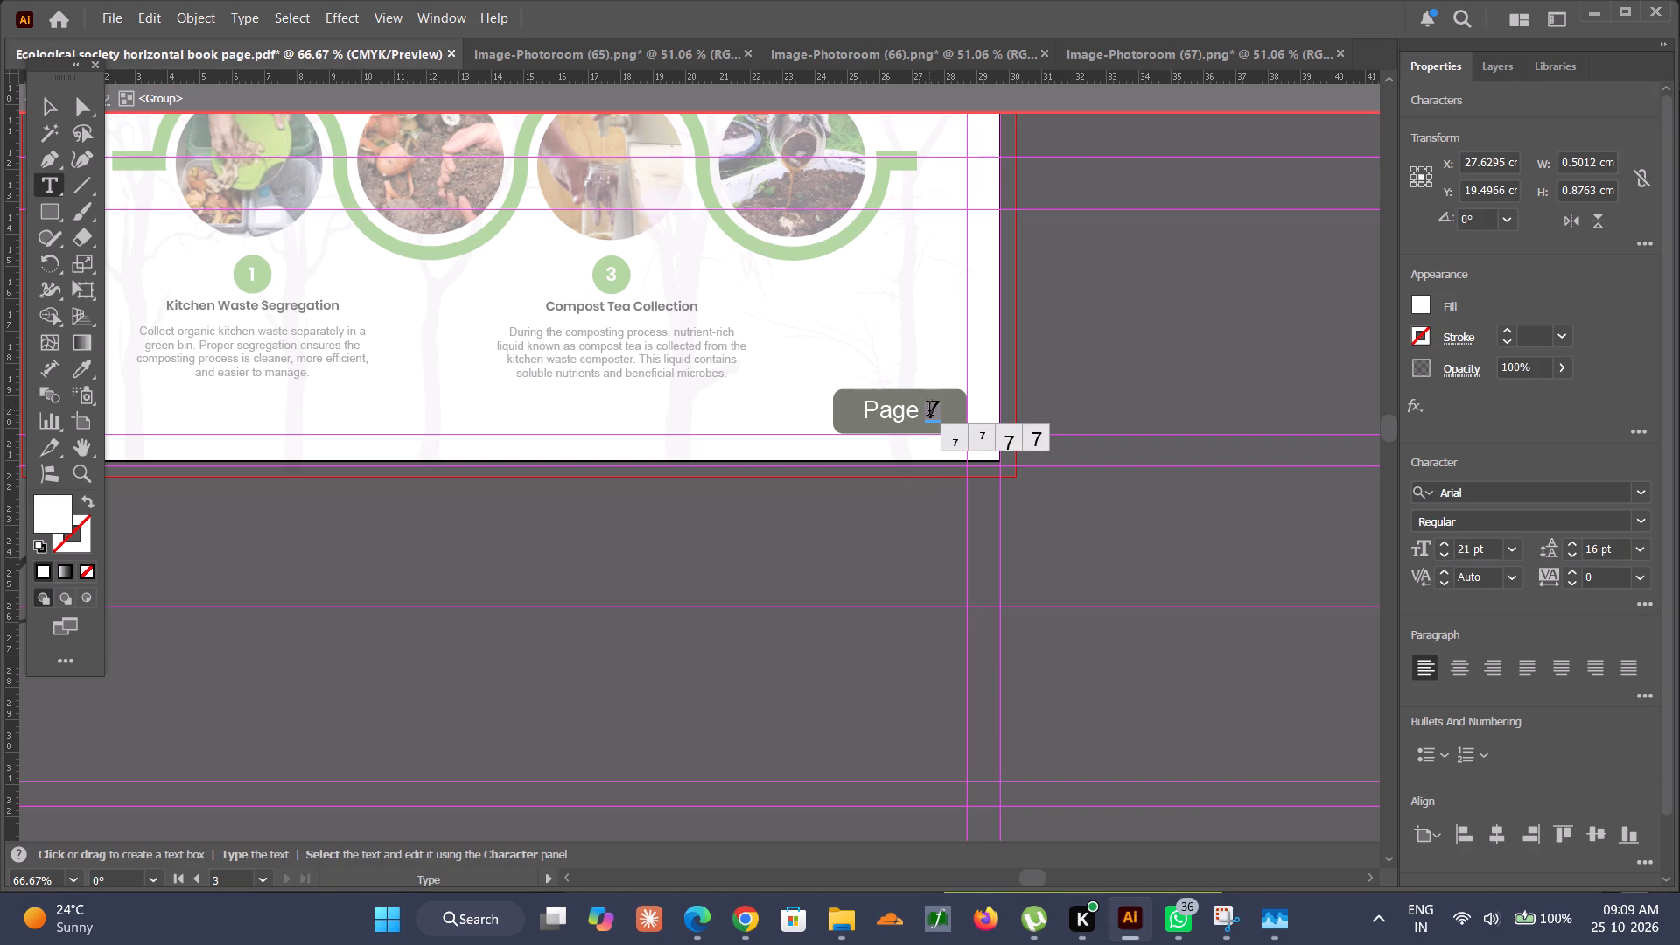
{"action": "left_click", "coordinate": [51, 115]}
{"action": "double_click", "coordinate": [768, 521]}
Change the page number in the How To Use Prakruth page's corner label to 22.
{"action": "scroll", "coordinate": [941, 395], "scroll_direction": "up", "scroll_amount": 2, "text": "alt"}
{"action": "left_click", "coordinate": [937, 415]}
{"action": "scroll", "coordinate": [936, 415], "scroll_direction": "up", "scroll_amount": 3, "text": "alt"}
{"action": "triple_click", "coordinate": [921, 417]}
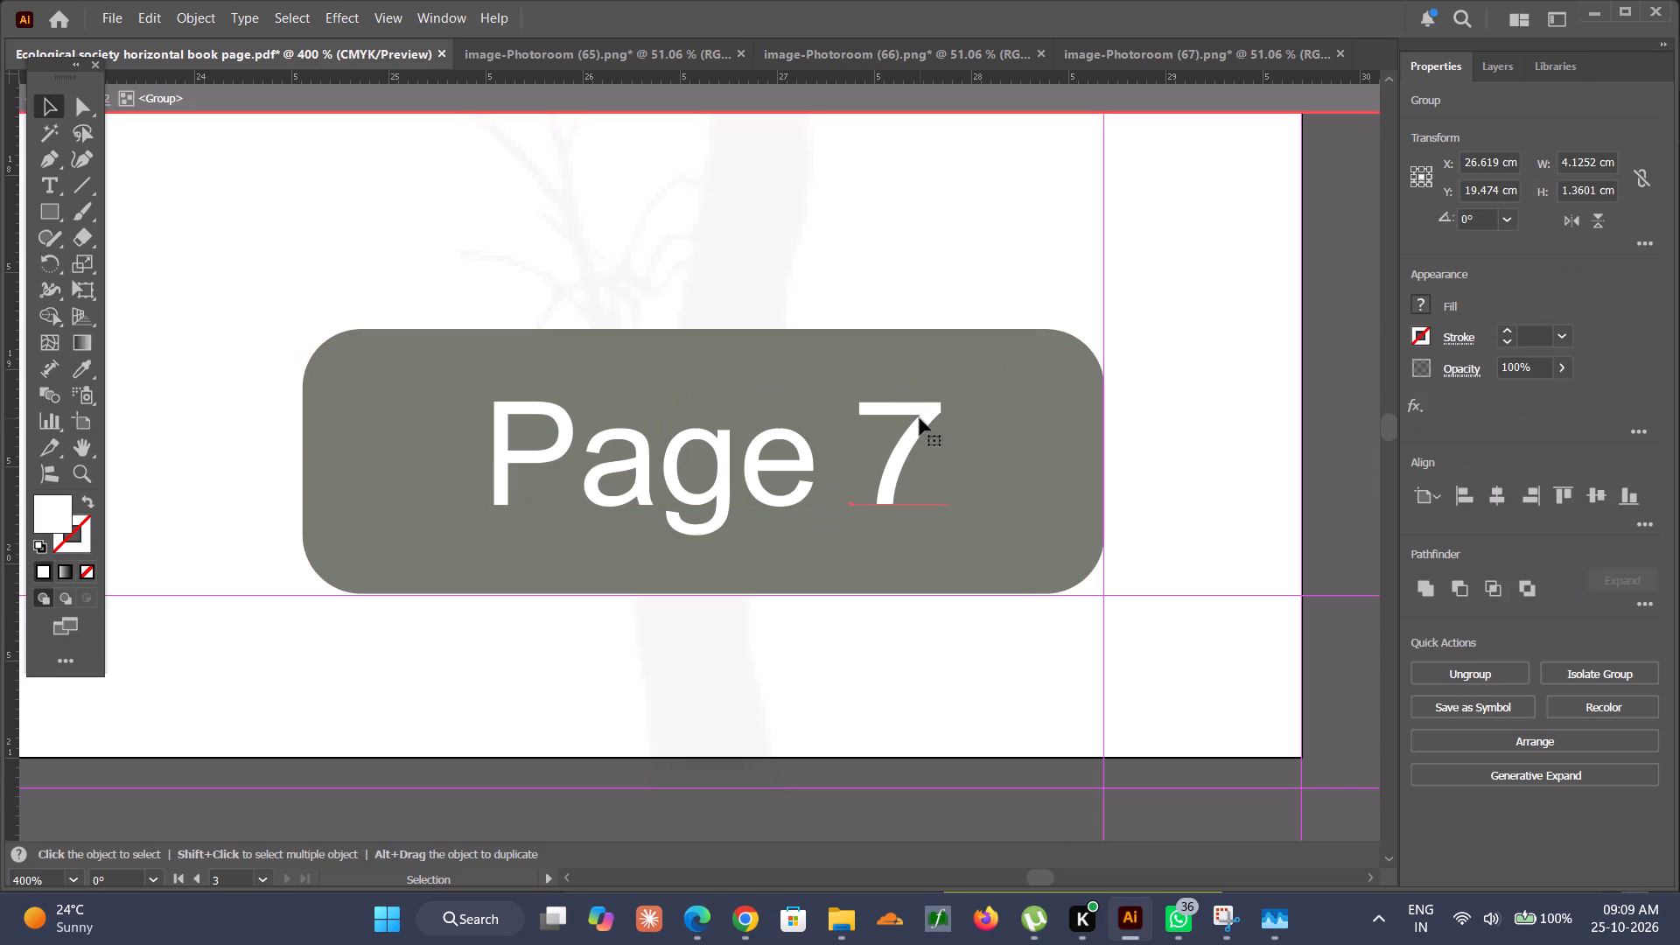
{"action": "triple_click", "coordinate": [920, 418]}
{"action": "type", "text": "ww"}
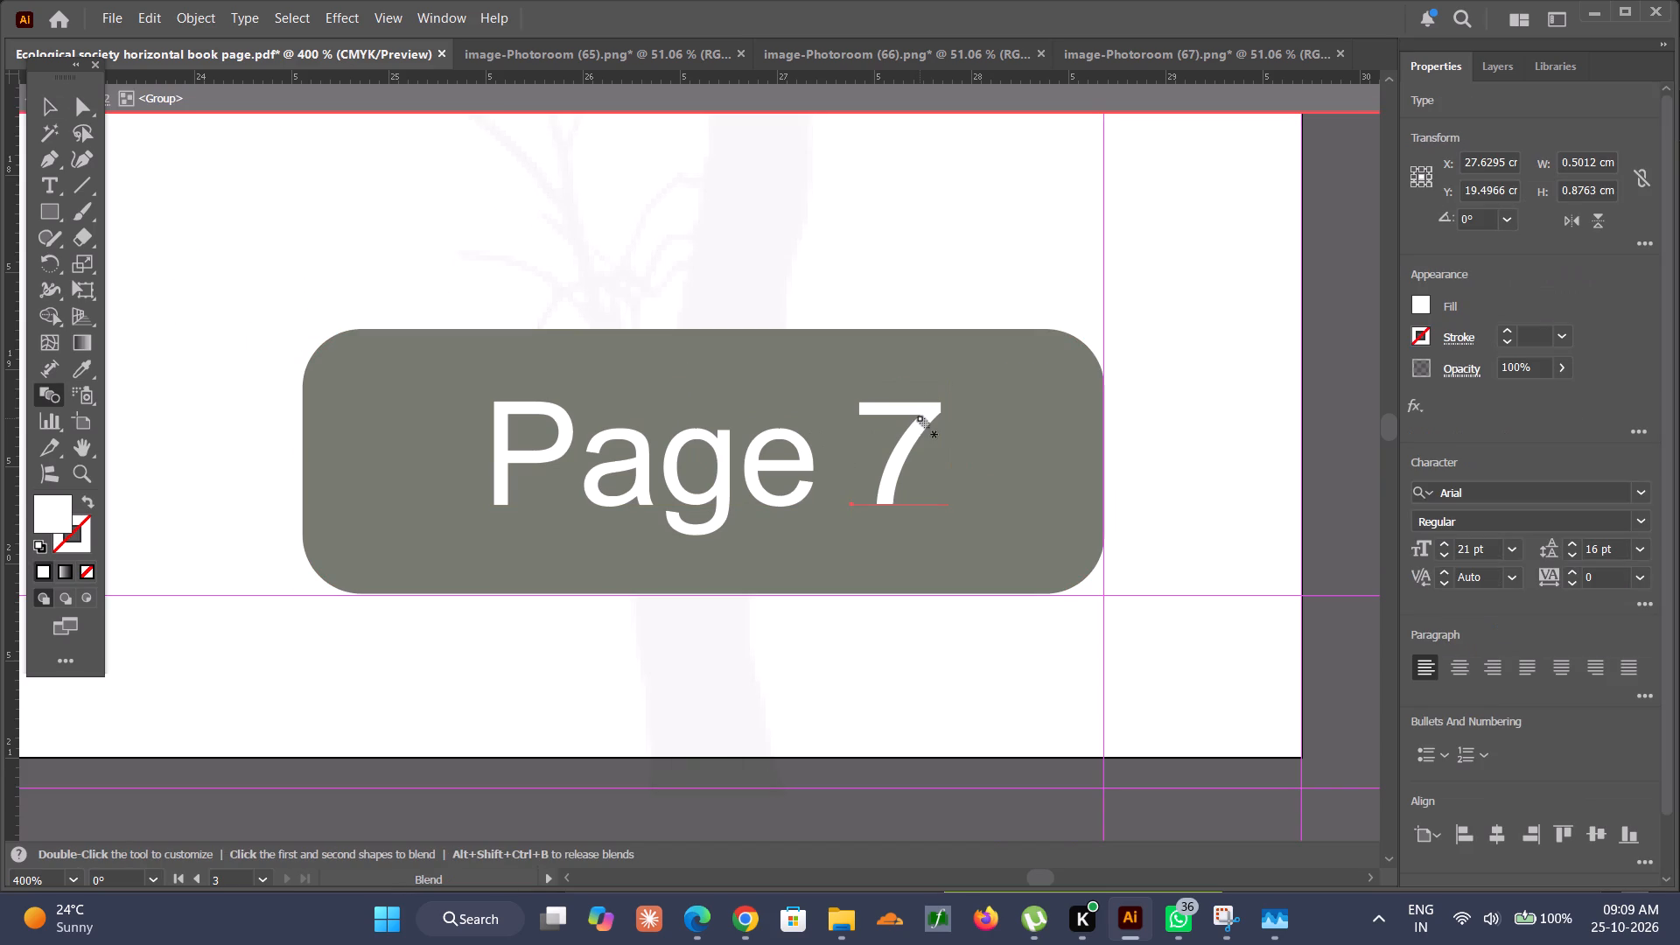
{"action": "triple_click", "coordinate": [920, 418]}
{"action": "left_click", "coordinate": [65, 111]}
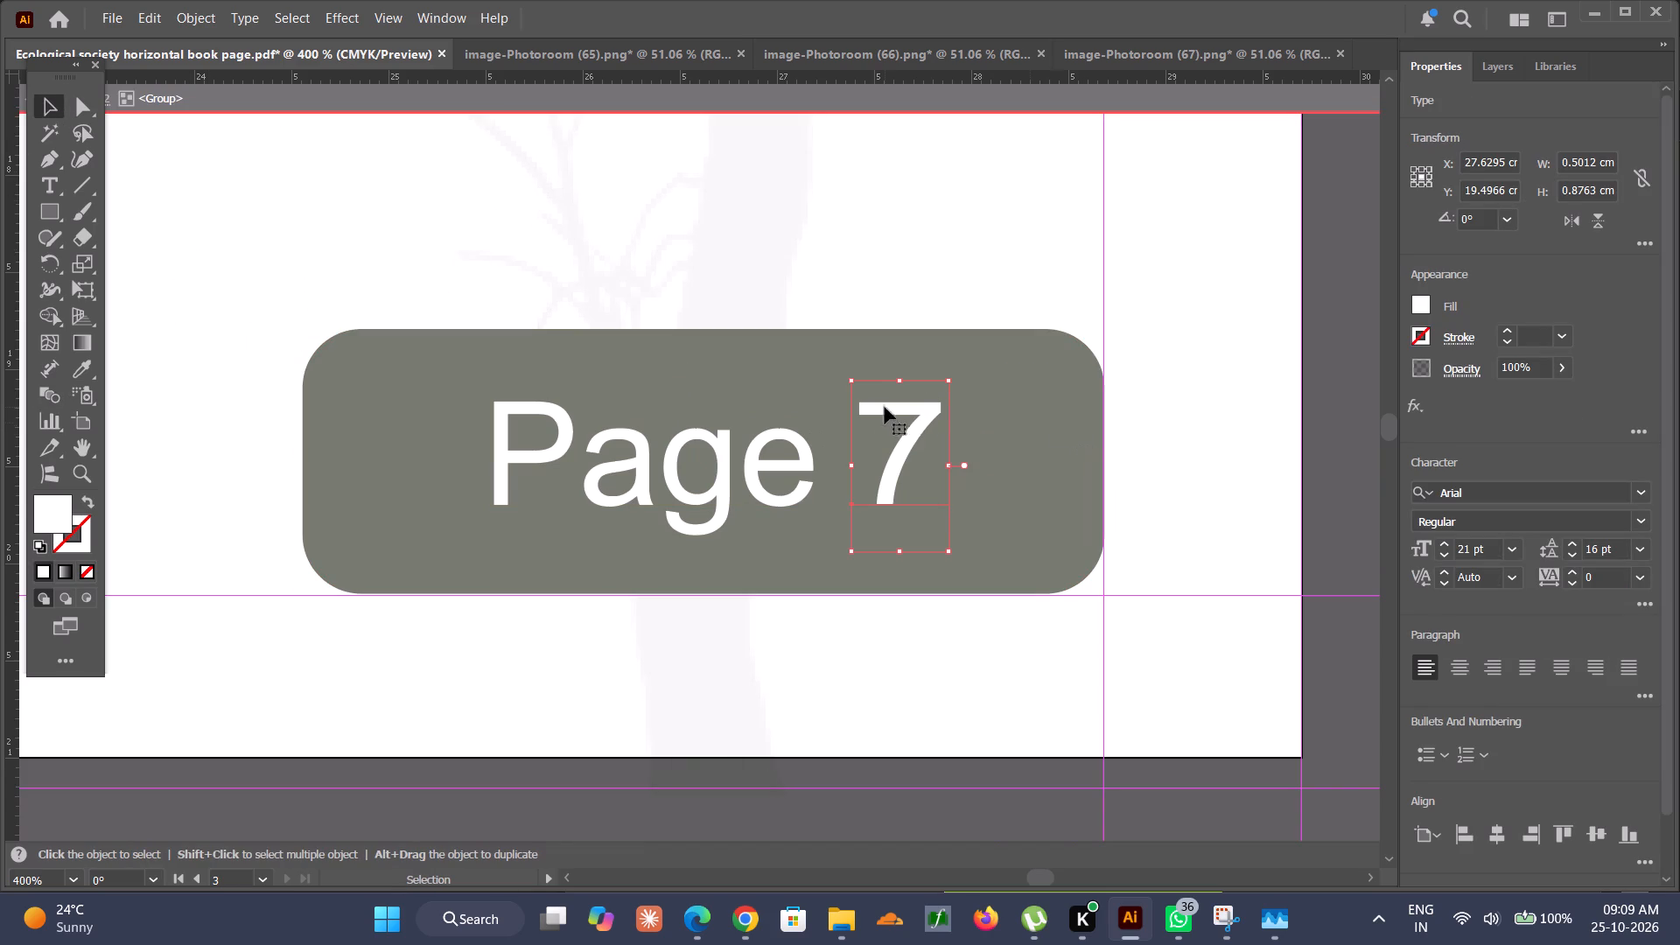
{"action": "triple_click", "coordinate": [885, 406]}
{"action": "left_click", "coordinate": [885, 406]}
{"action": "type", "text": "22"}
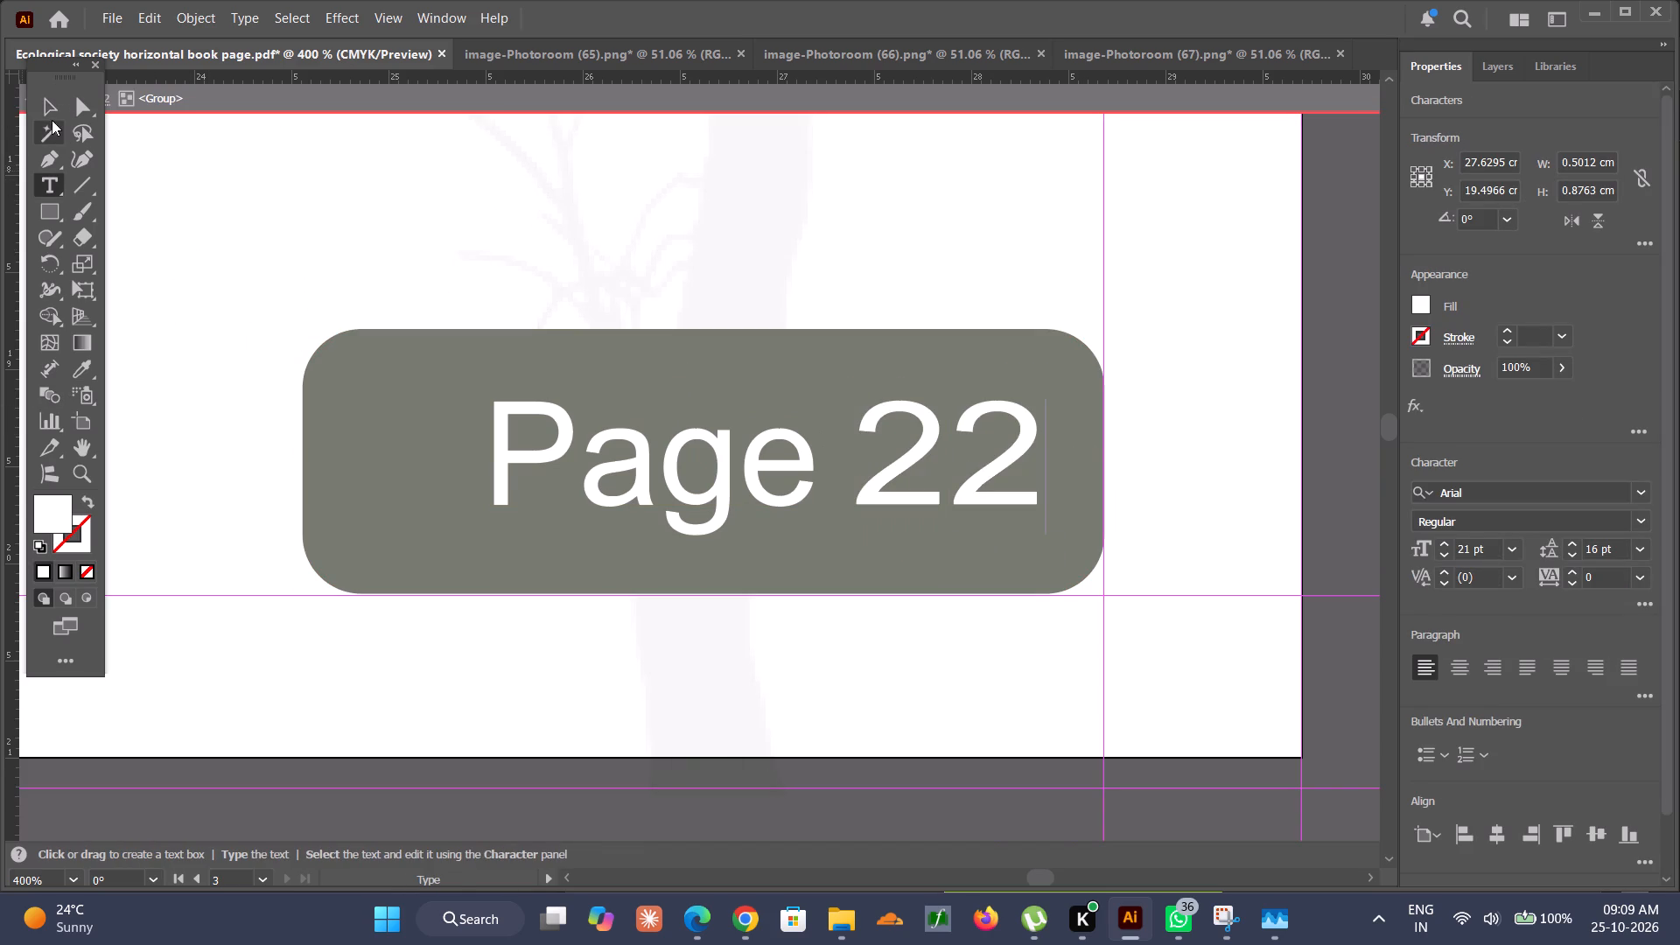
{"action": "left_click", "coordinate": [52, 120]}
{"action": "left_click", "coordinate": [51, 104]}
{"action": "key", "text": "x"}
{"action": "scroll", "coordinate": [624, 395], "scroll_direction": "down", "scroll_amount": 4}
{"action": "scroll", "coordinate": [656, 423], "scroll_direction": "down", "scroll_amount": 4, "text": "alt"}
{"action": "left_click", "coordinate": [666, 556]}
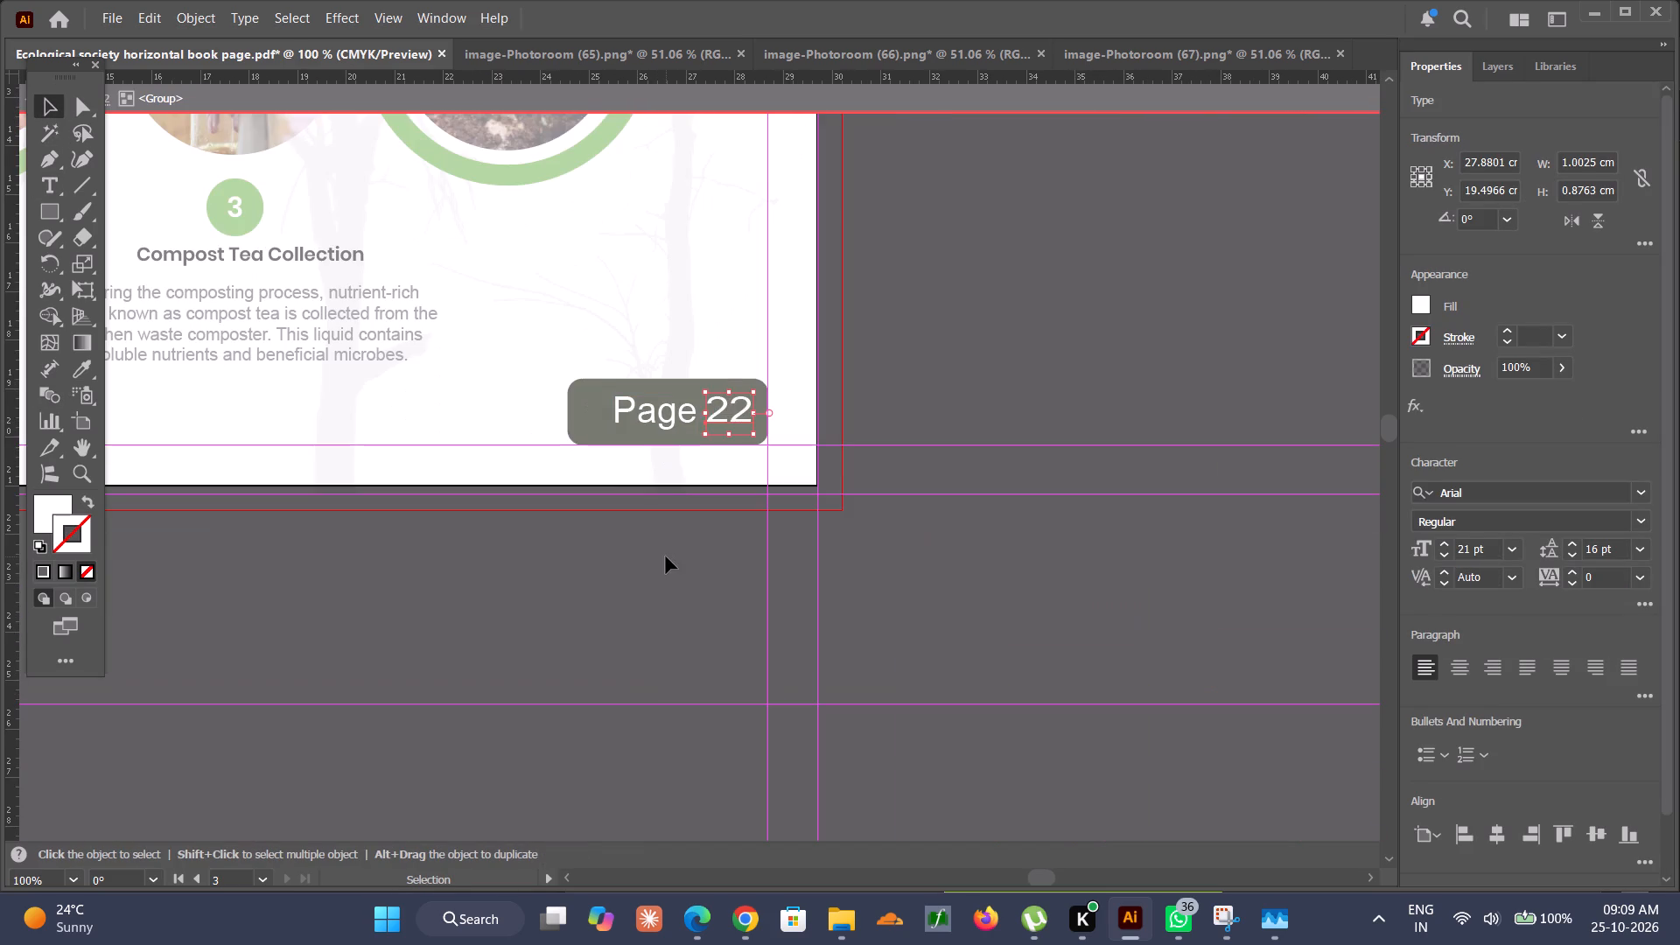
Shift the words "Page 22" together slightly left so they sit centred within the grey rounded label.
{"action": "scroll", "coordinate": [614, 465], "scroll_direction": "up", "scroll_amount": 3, "text": "alt"}
{"action": "left_click", "coordinate": [688, 335]}
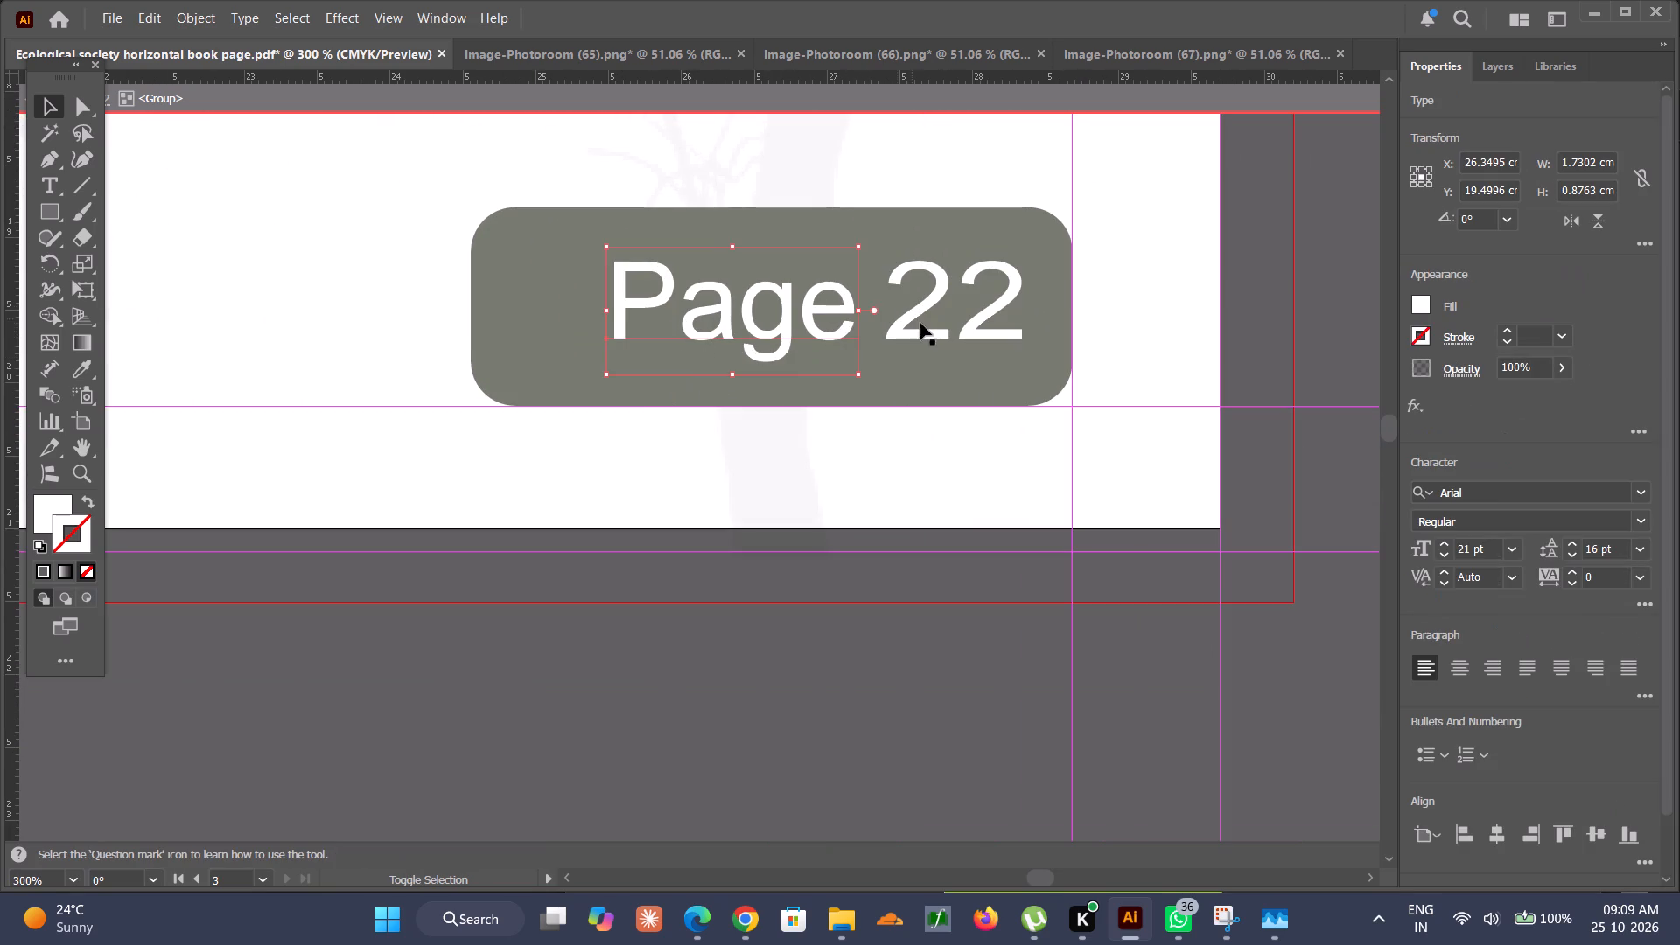
{"action": "left_click", "coordinate": [924, 323], "text": "shift"}
{"action": "left_click_drag", "start_coordinate": [913, 325], "coordinate": [889, 329]}
{"action": "scroll", "coordinate": [906, 428], "scroll_direction": "down", "scroll_amount": 4}
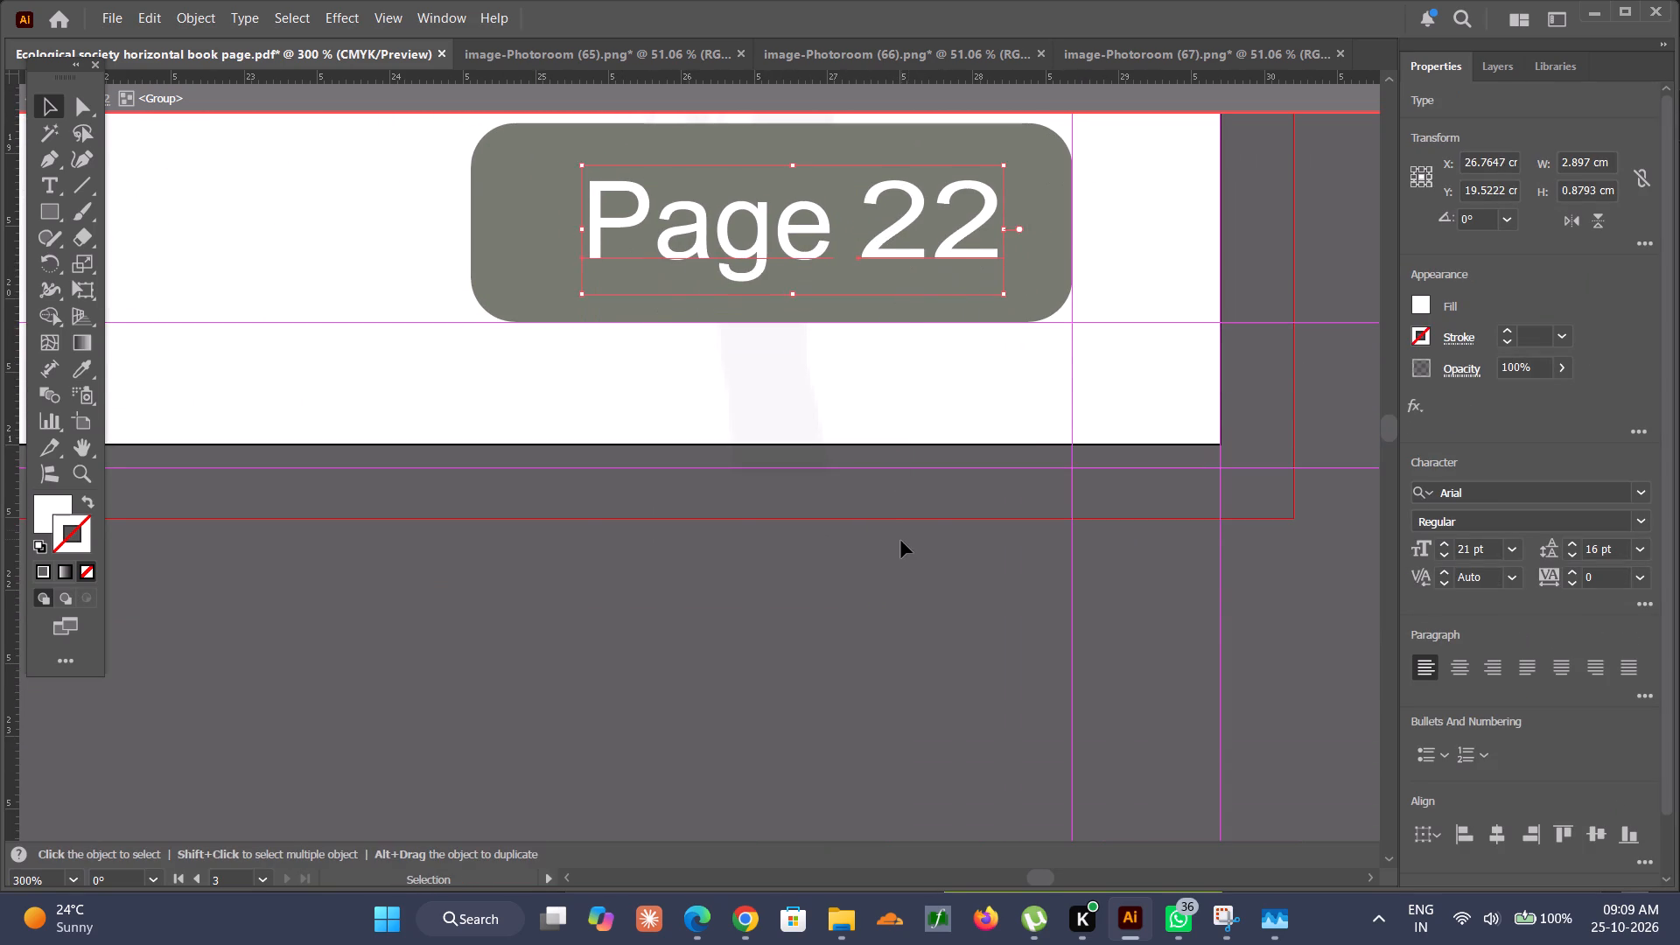
{"action": "triple_click", "coordinate": [901, 541]}
{"action": "left_click", "coordinate": [900, 542]}
{"action": "scroll", "coordinate": [898, 538], "scroll_direction": "down", "scroll_amount": 4, "text": "alt"}
{"action": "left_click", "coordinate": [882, 476]}
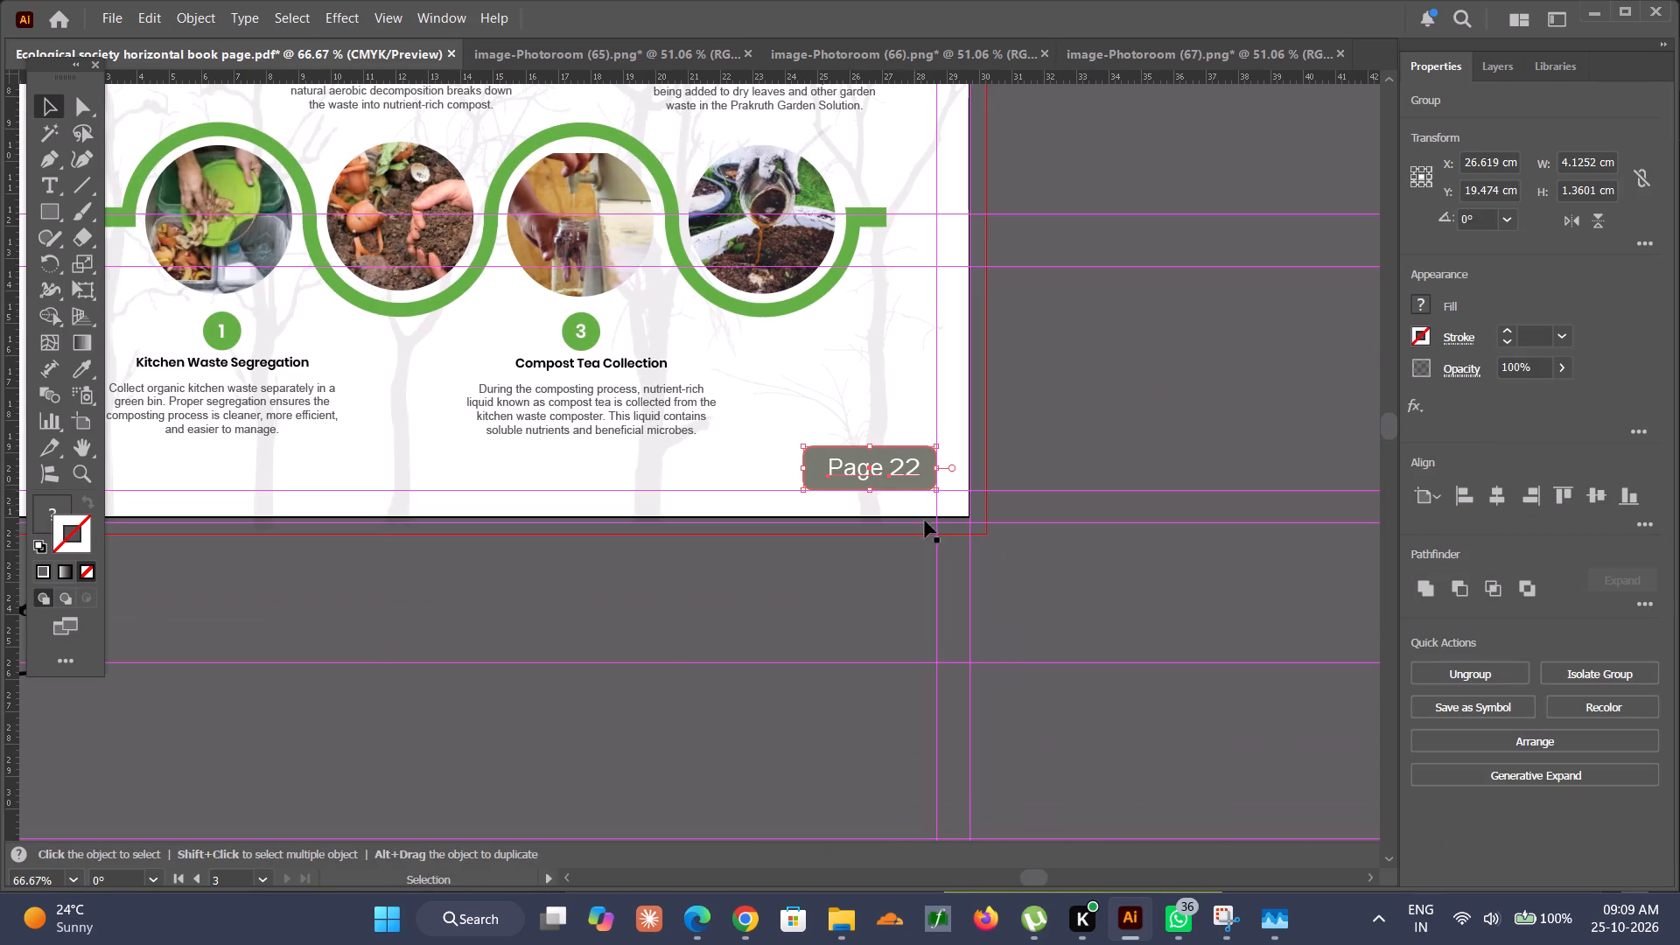
{"action": "left_click", "coordinate": [1081, 570]}
Save the Ecological society horizontal book page document.
{"action": "scroll", "coordinate": [1083, 571], "scroll_direction": "down", "scroll_amount": 3, "text": "alt"}
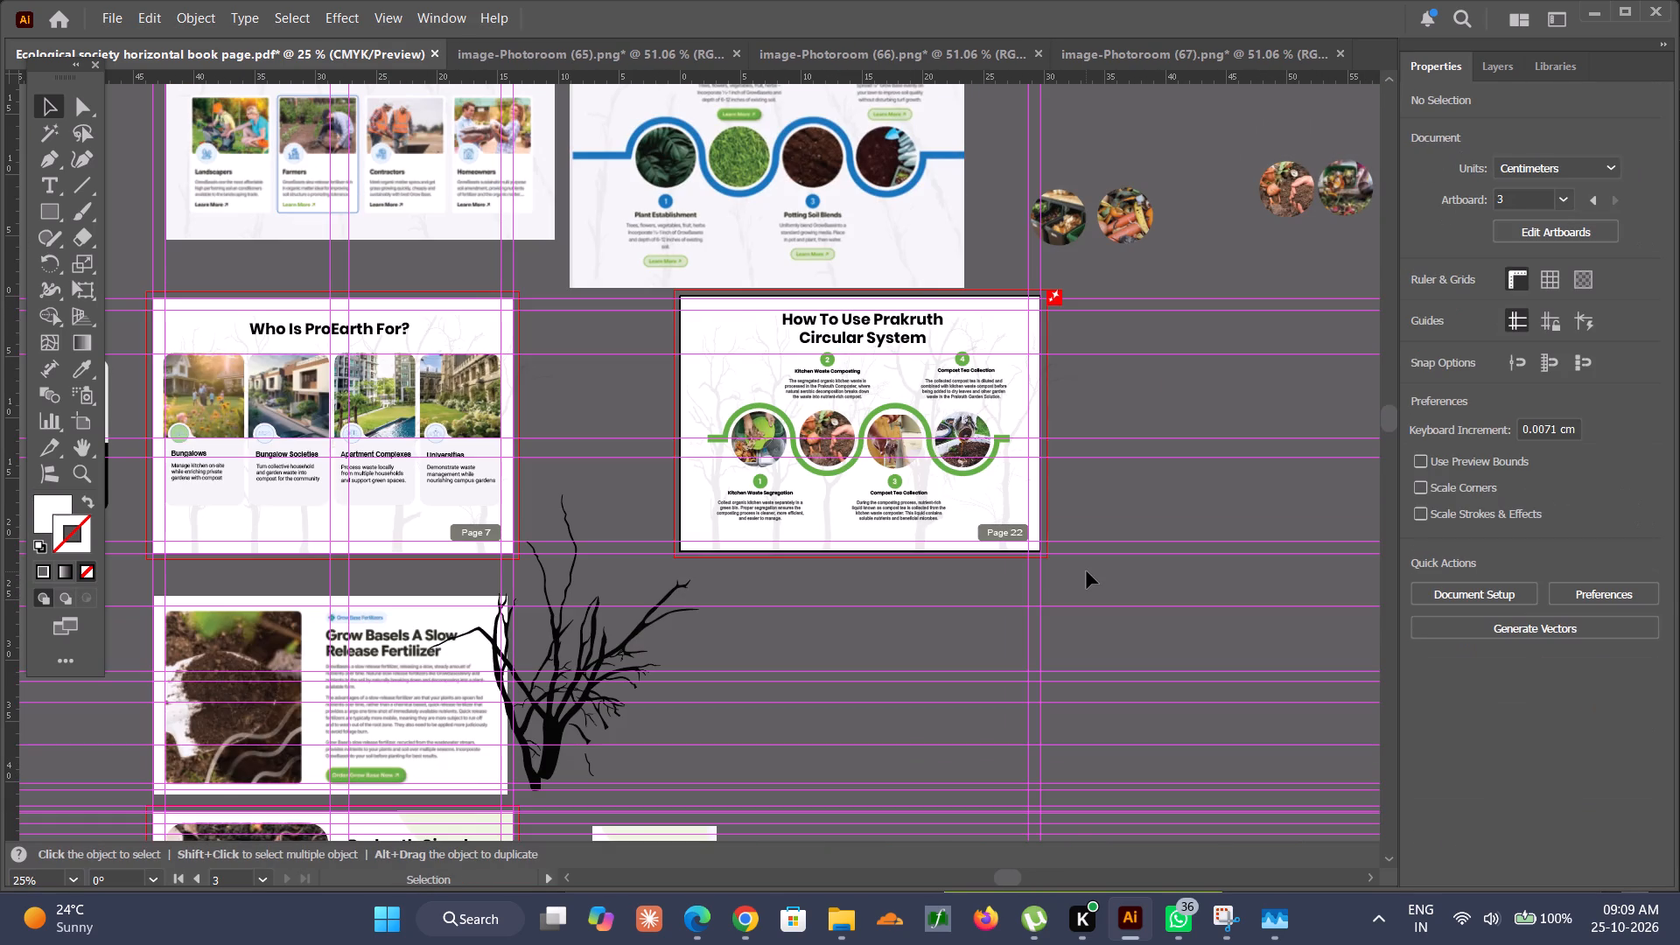
{"action": "scroll", "coordinate": [1087, 571], "scroll_direction": "down", "scroll_amount": 1, "text": "alt"}
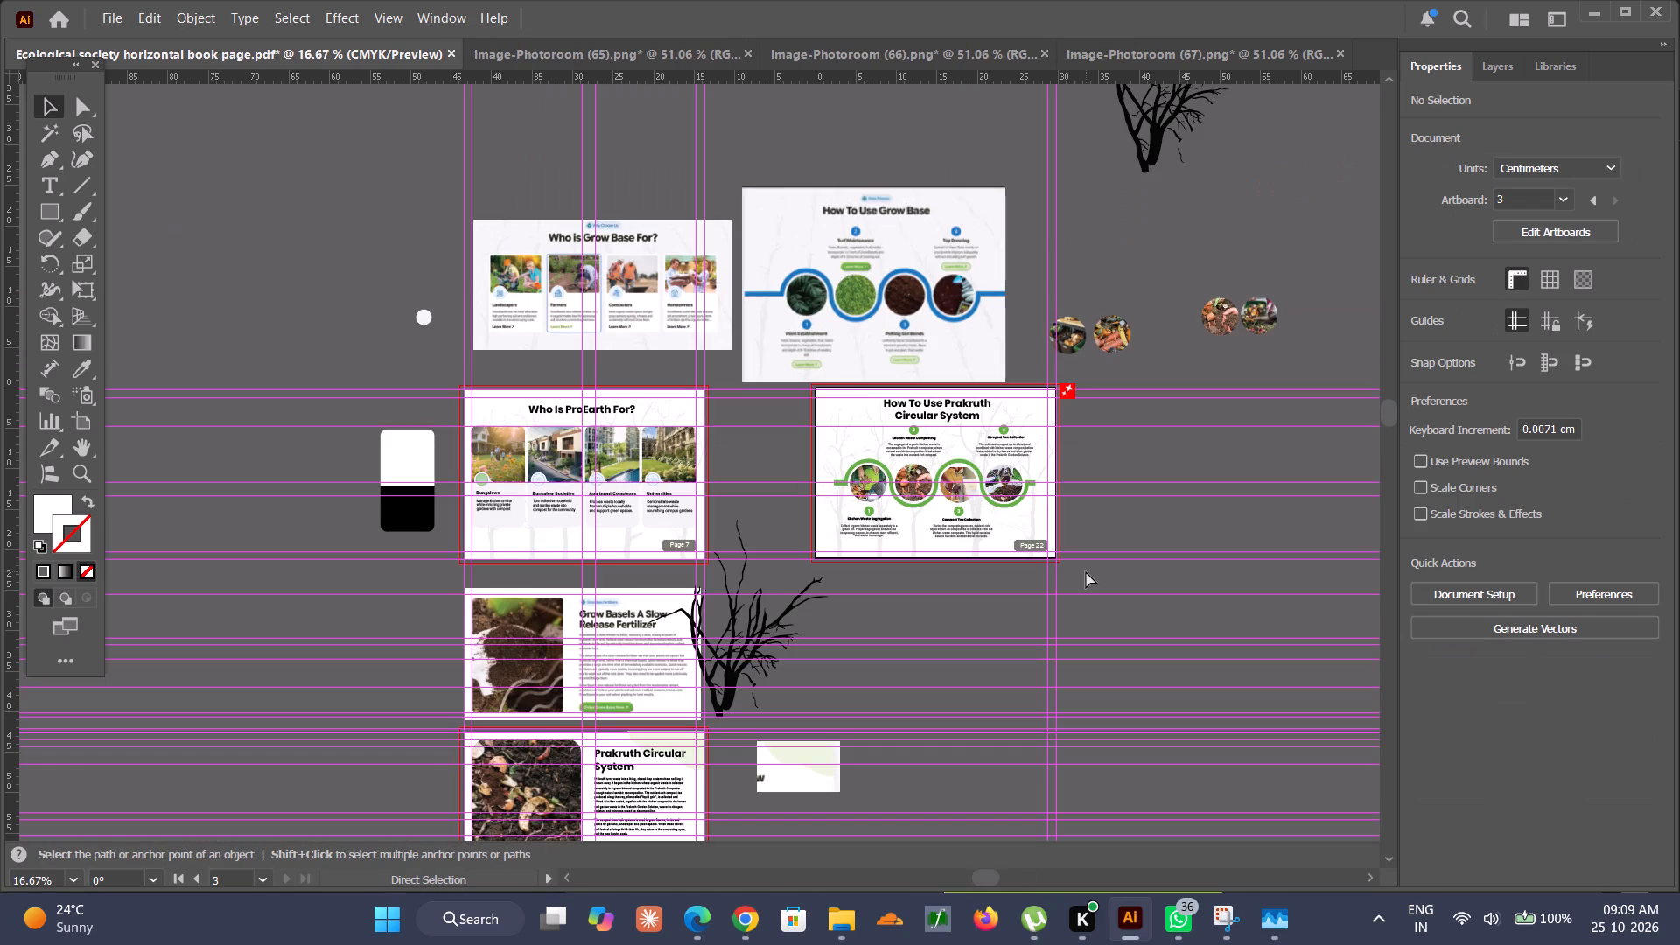
{"action": "key", "text": "ctrl+s"}
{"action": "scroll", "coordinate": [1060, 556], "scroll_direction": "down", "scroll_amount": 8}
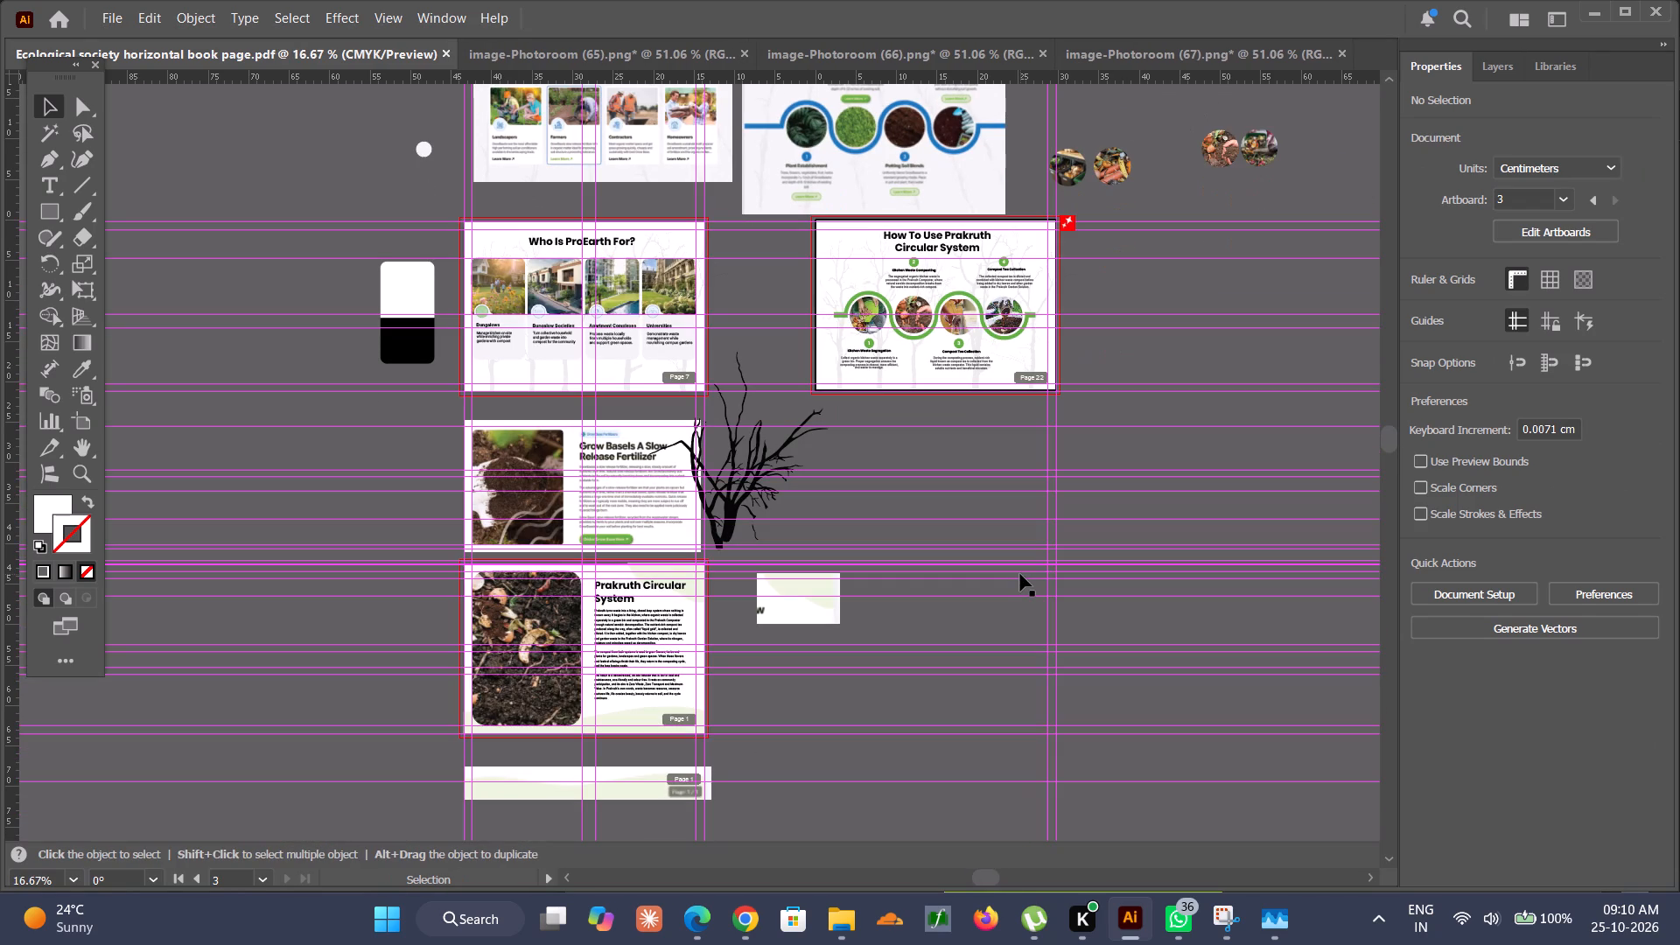
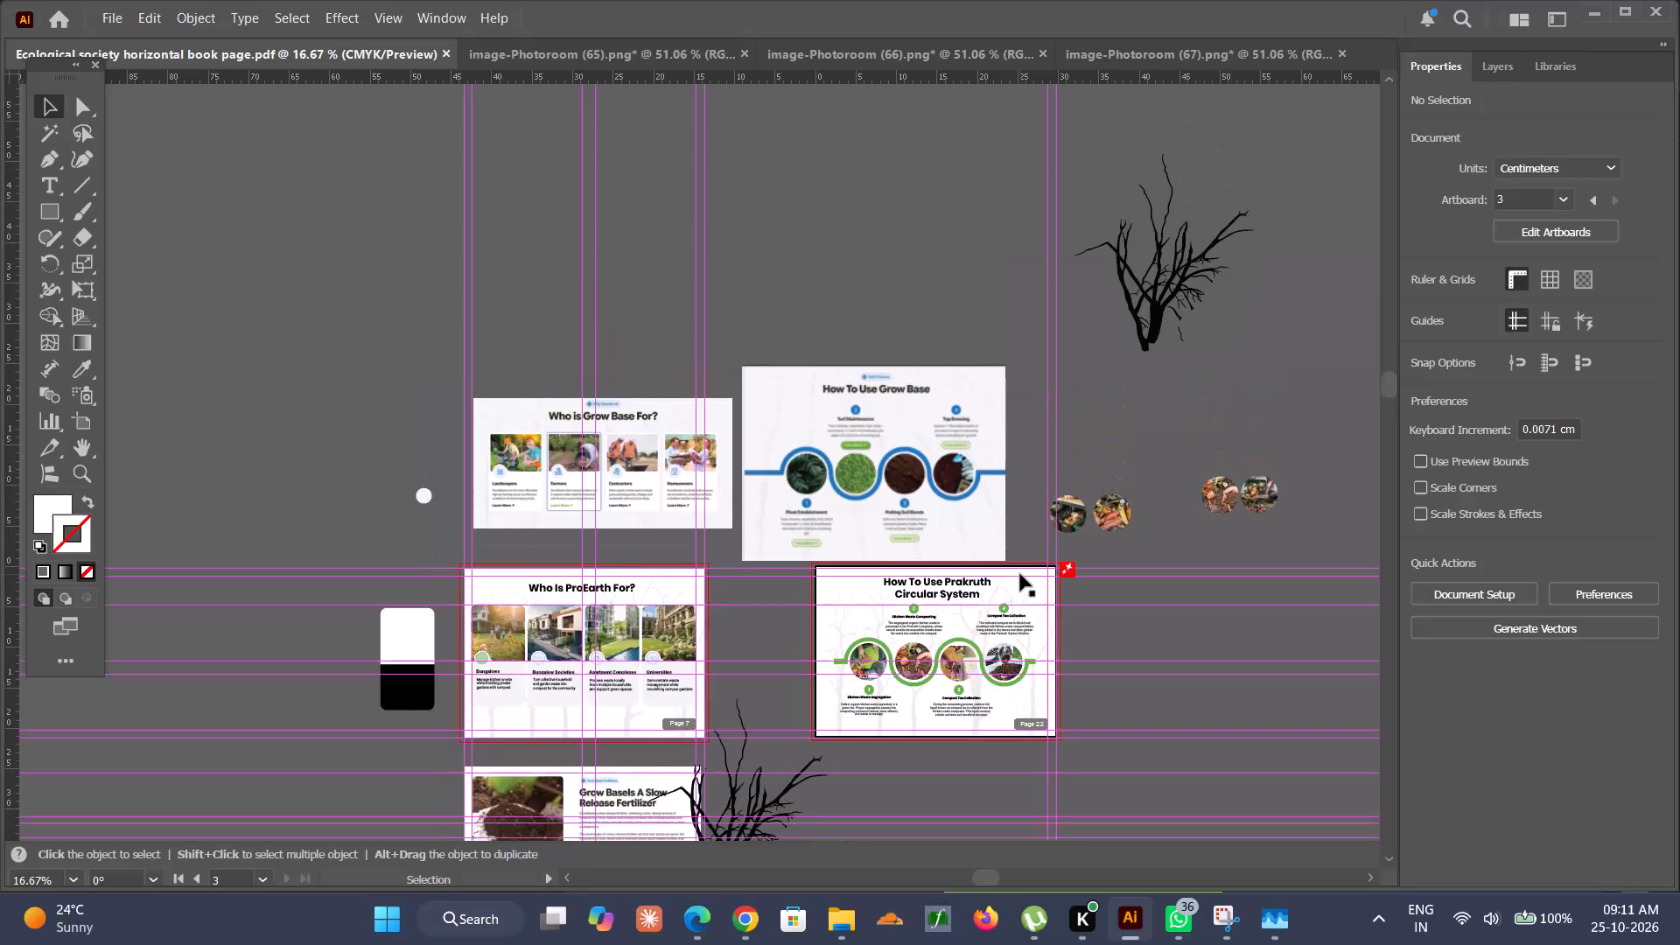
Examine the Prakruth Circular System, Who Is ProEarth For and How To Use Prakruth pages in the print preview, without printing.
{"action": "scroll", "coordinate": [1020, 574], "scroll_direction": "down", "scroll_amount": 1}
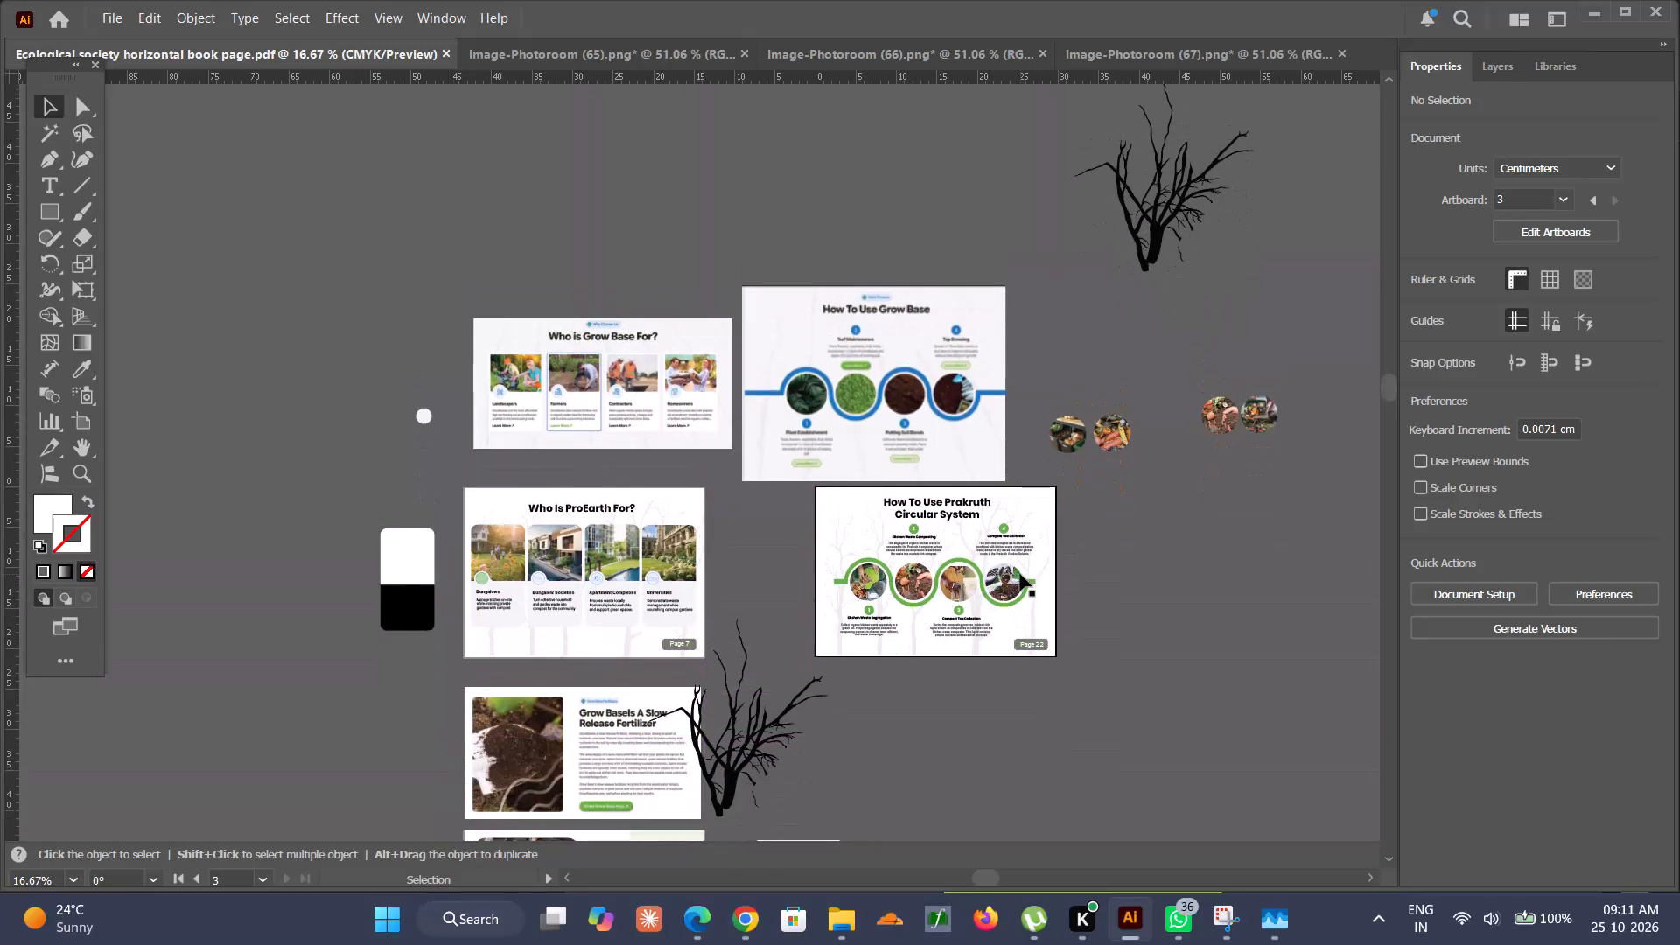
{"action": "scroll", "coordinate": [1020, 574], "scroll_direction": "down", "scroll_amount": 2}
{"action": "left_click", "coordinate": [1179, 525]}
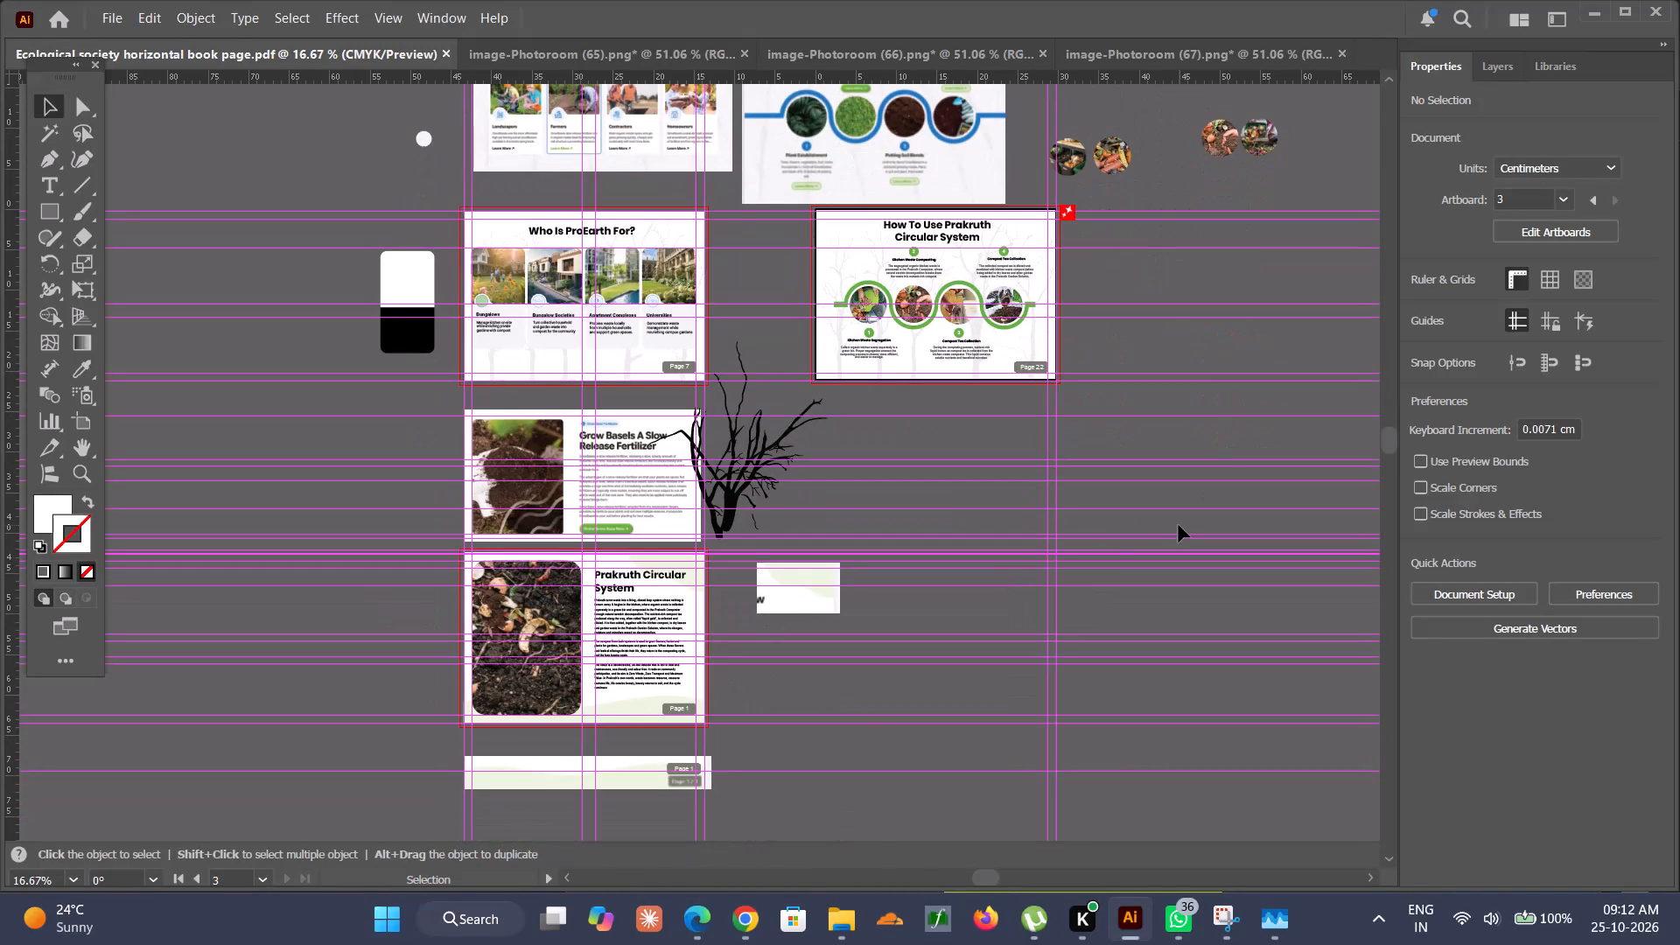
{"action": "scroll", "coordinate": [1179, 525], "scroll_direction": "up", "scroll_amount": 1}
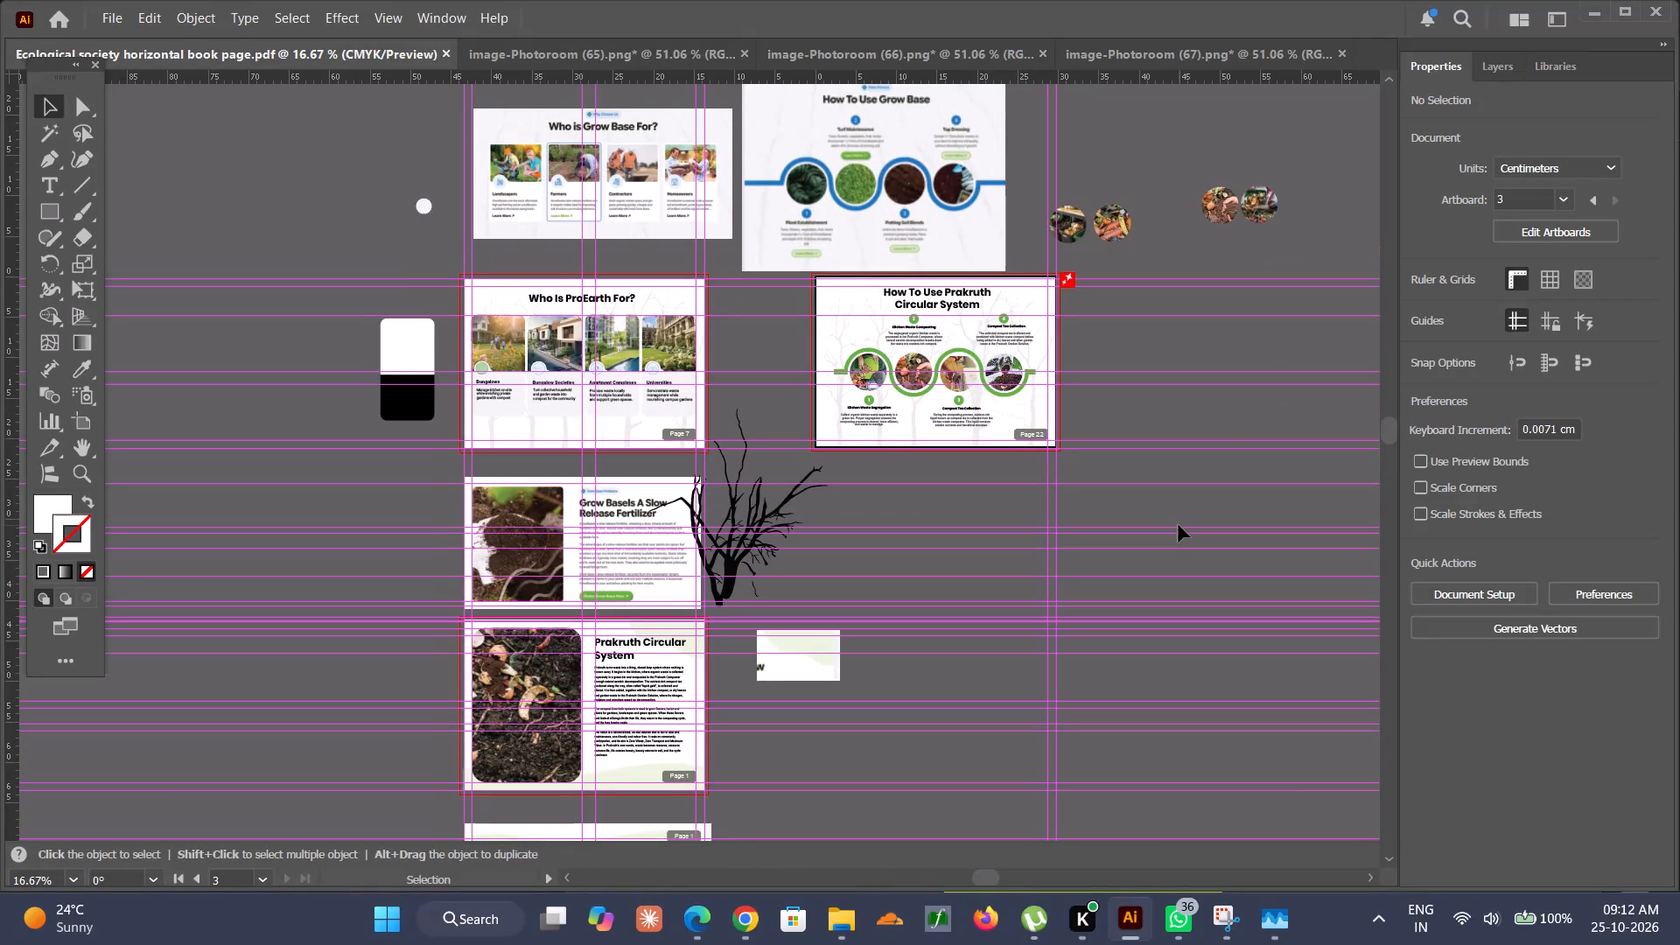
{"action": "key", "text": "ctrl+p"}
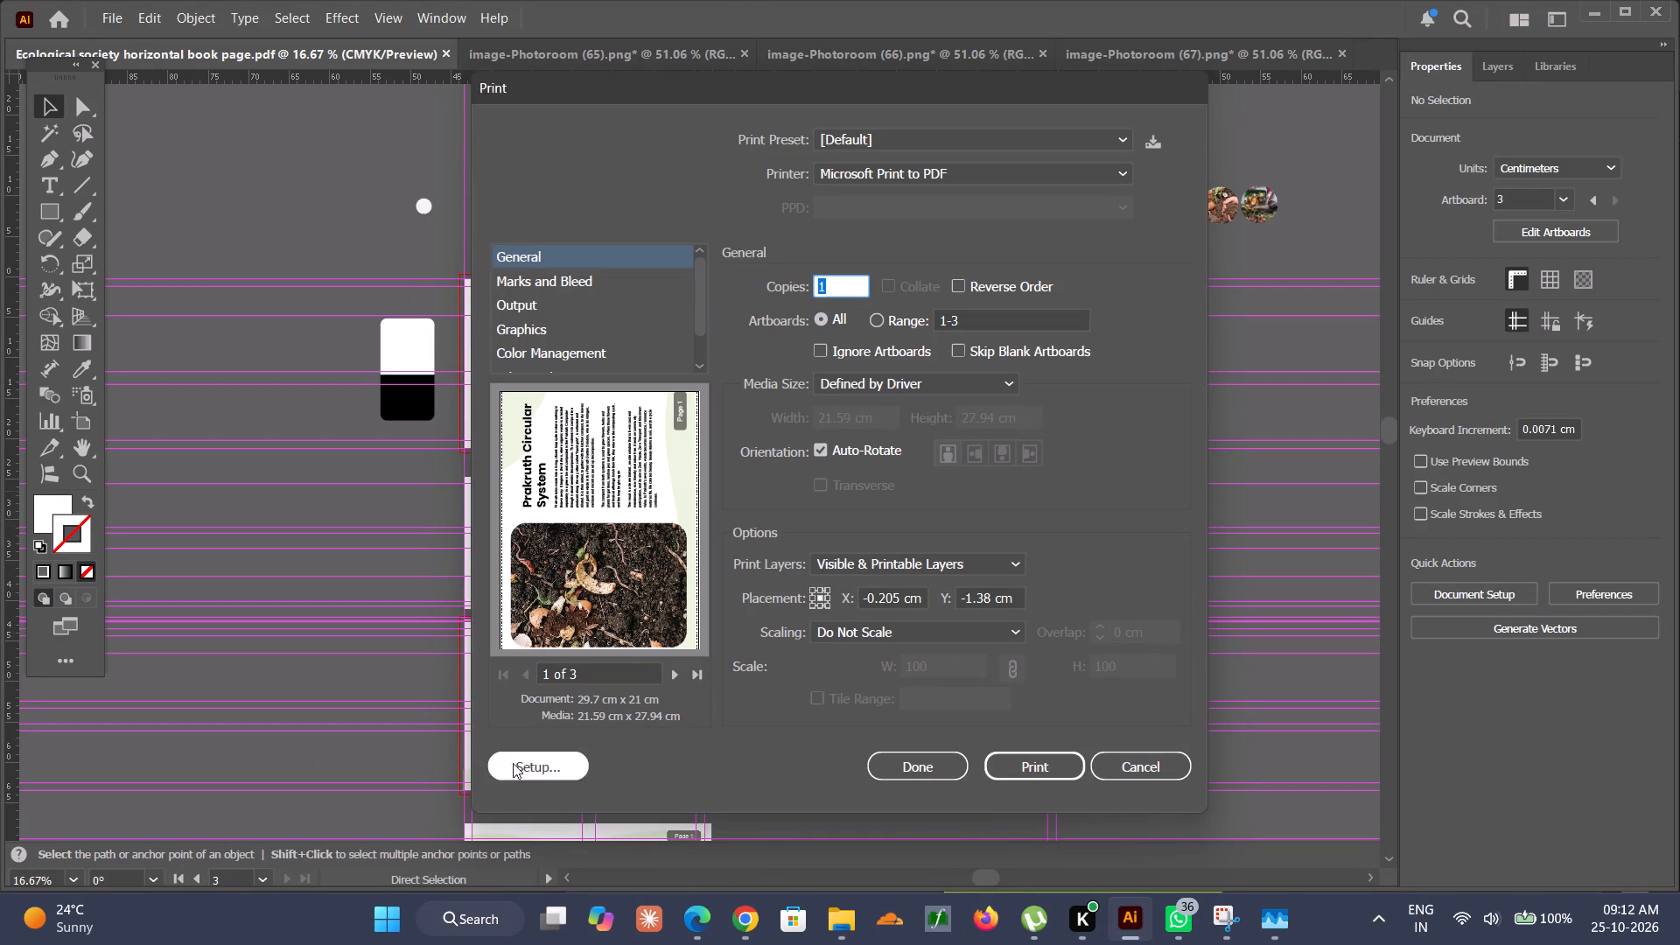
{"action": "left_click", "coordinate": [675, 677]}
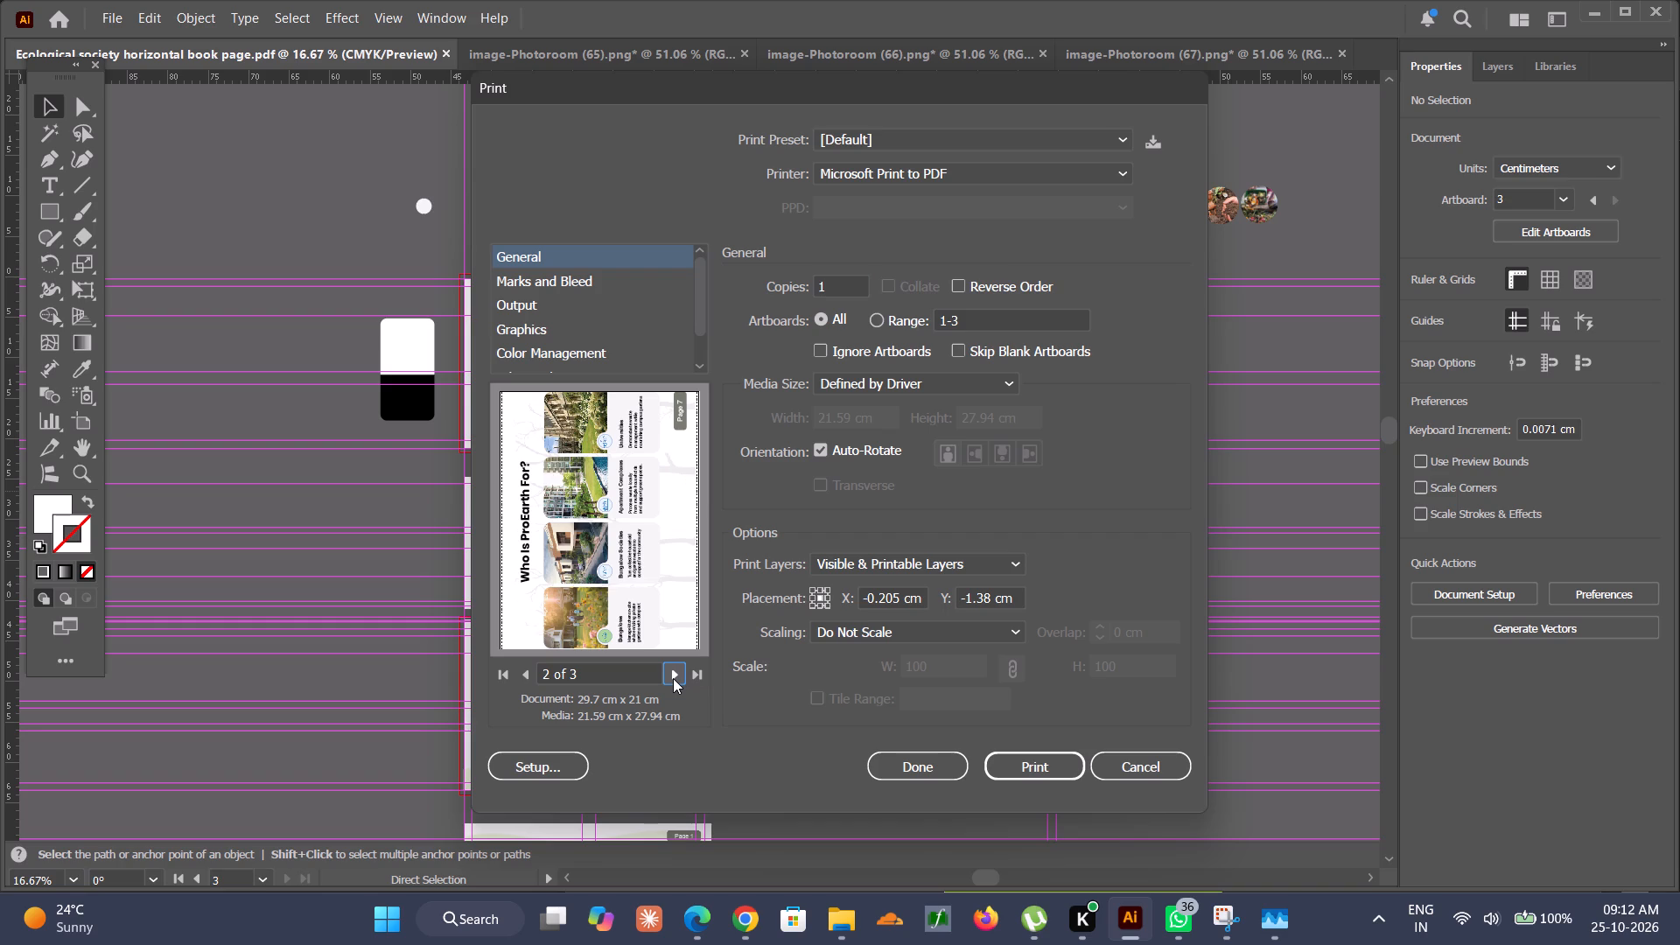
{"action": "left_click", "coordinate": [673, 678]}
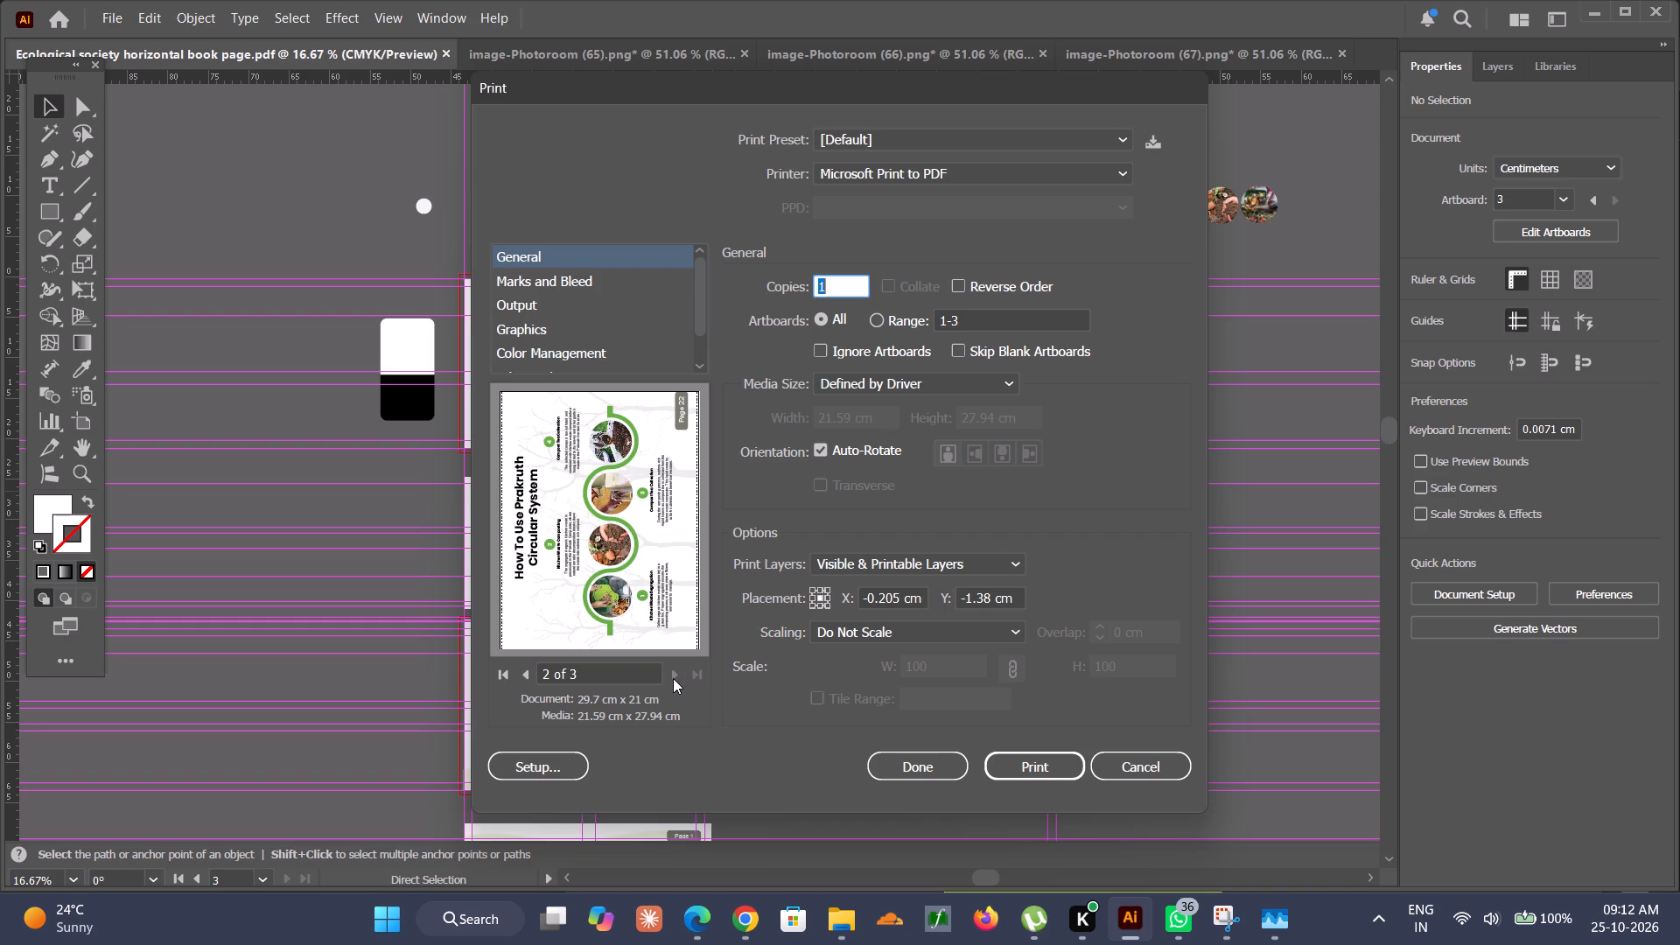
{"action": "double_click", "coordinate": [525, 677]}
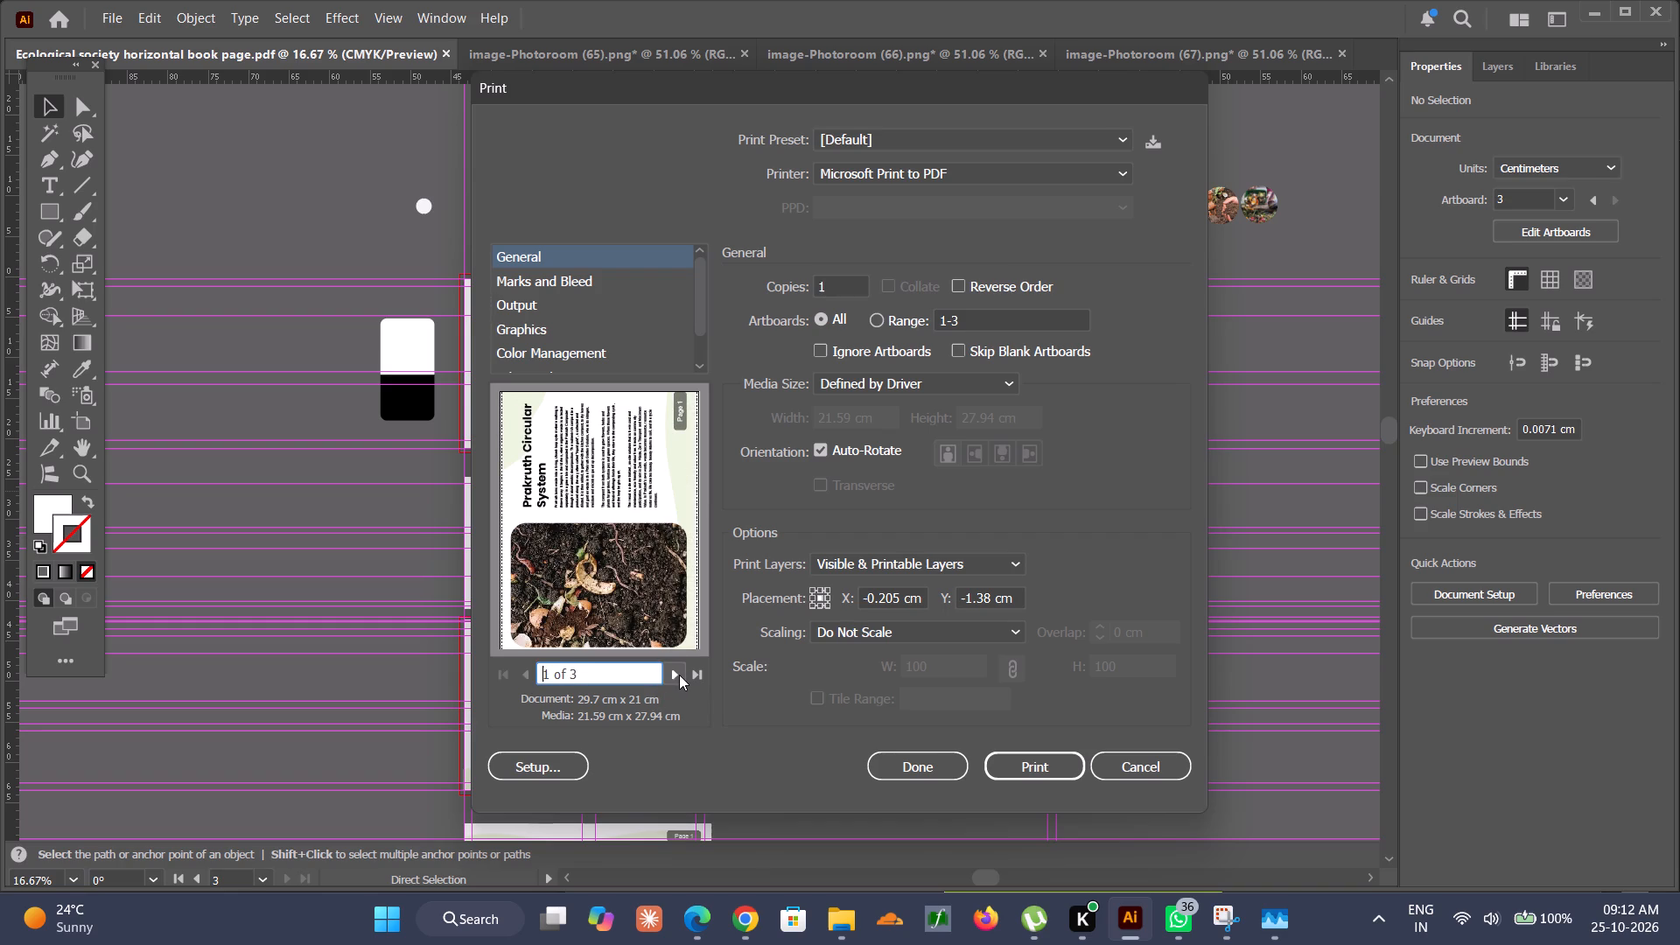
{"action": "left_click", "coordinate": [679, 675]}
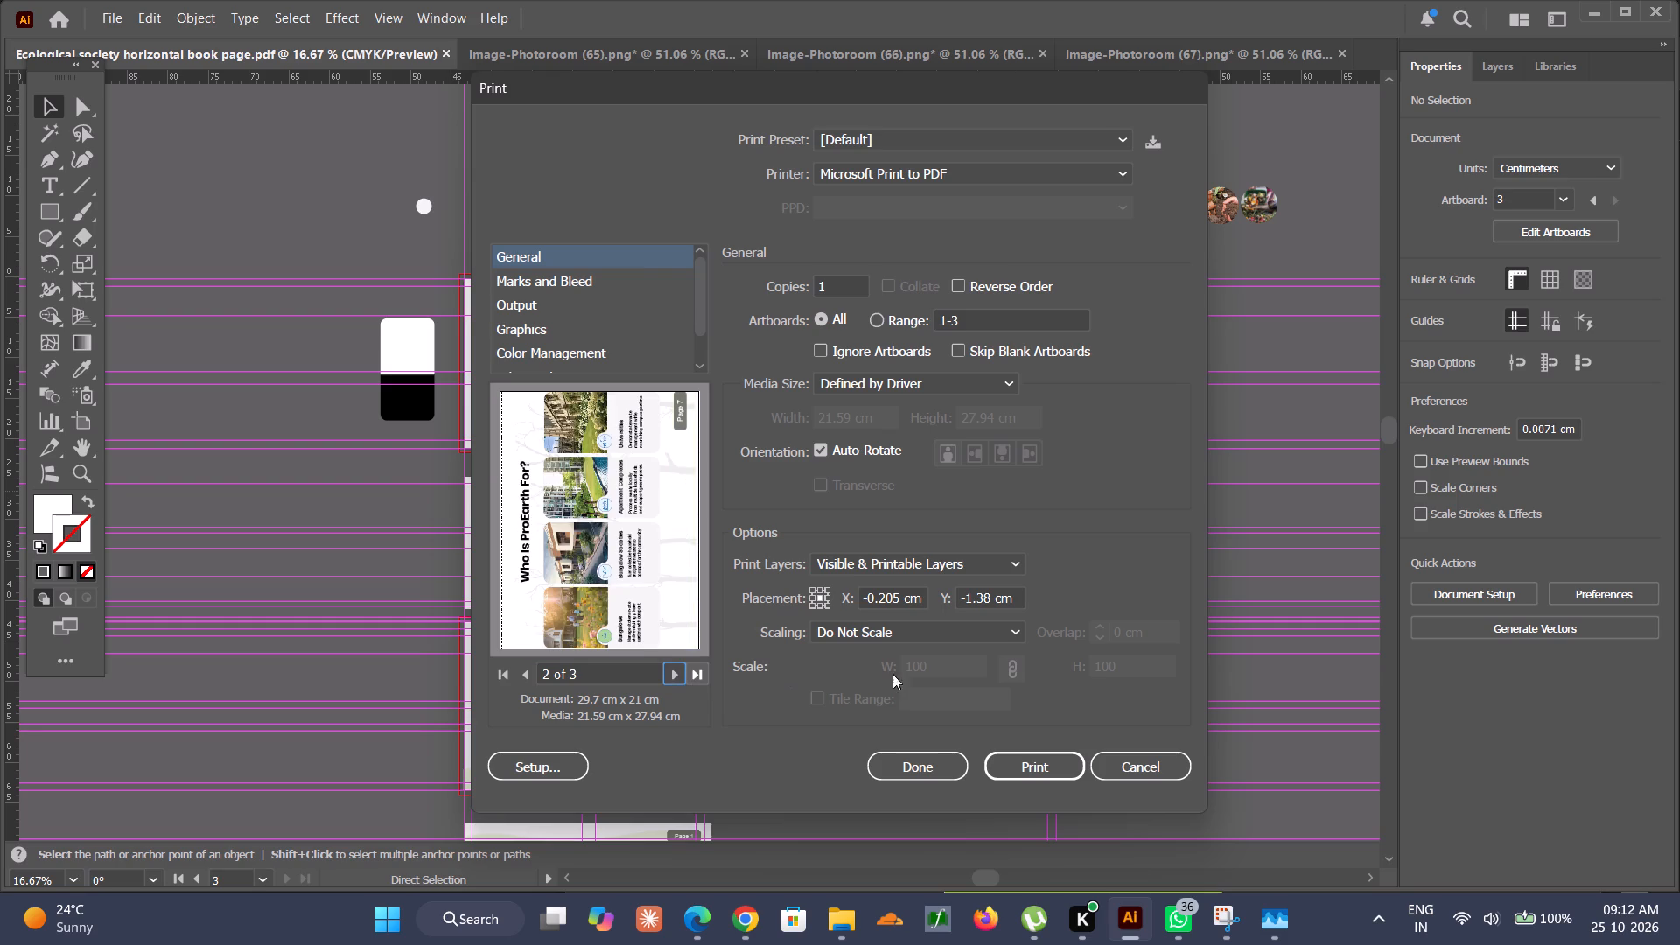
{"action": "left_click", "coordinate": [1109, 764]}
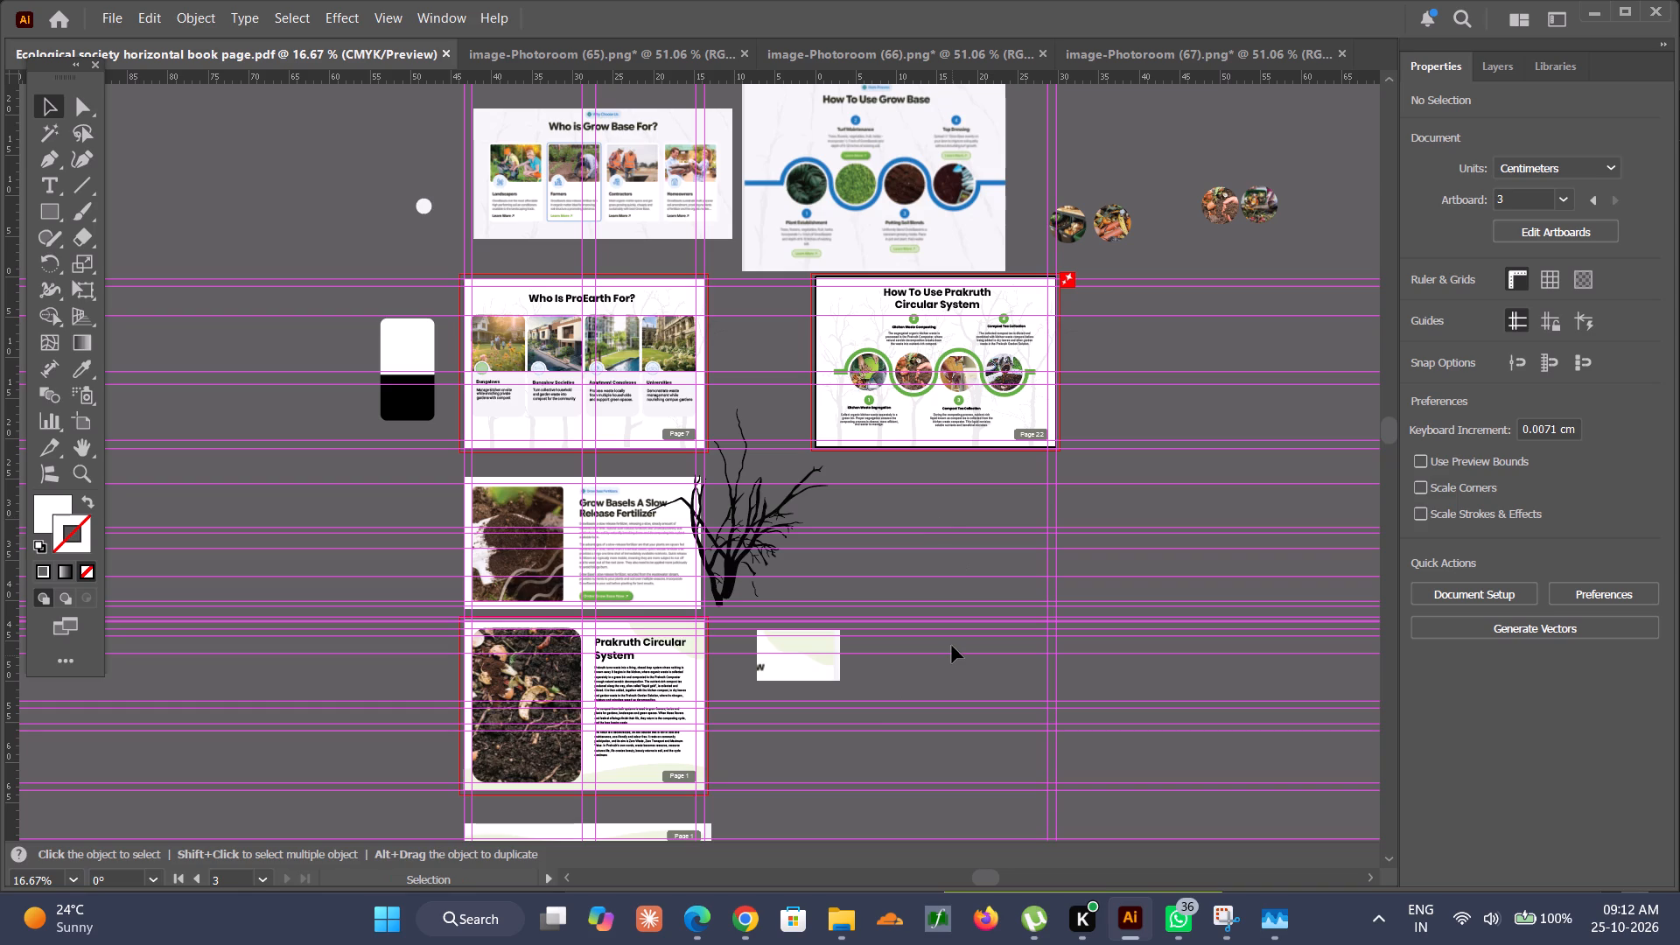
Switch to Microsoft Edge and look through the 2025_12_11_Prakruth_Composter_Basic PDF's slides for book page content.
{"action": "left_click", "coordinate": [717, 910]}
{"action": "scroll", "coordinate": [941, 377], "scroll_direction": "down", "scroll_amount": 1}
{"action": "scroll", "coordinate": [941, 377], "scroll_direction": "up", "scroll_amount": 10}
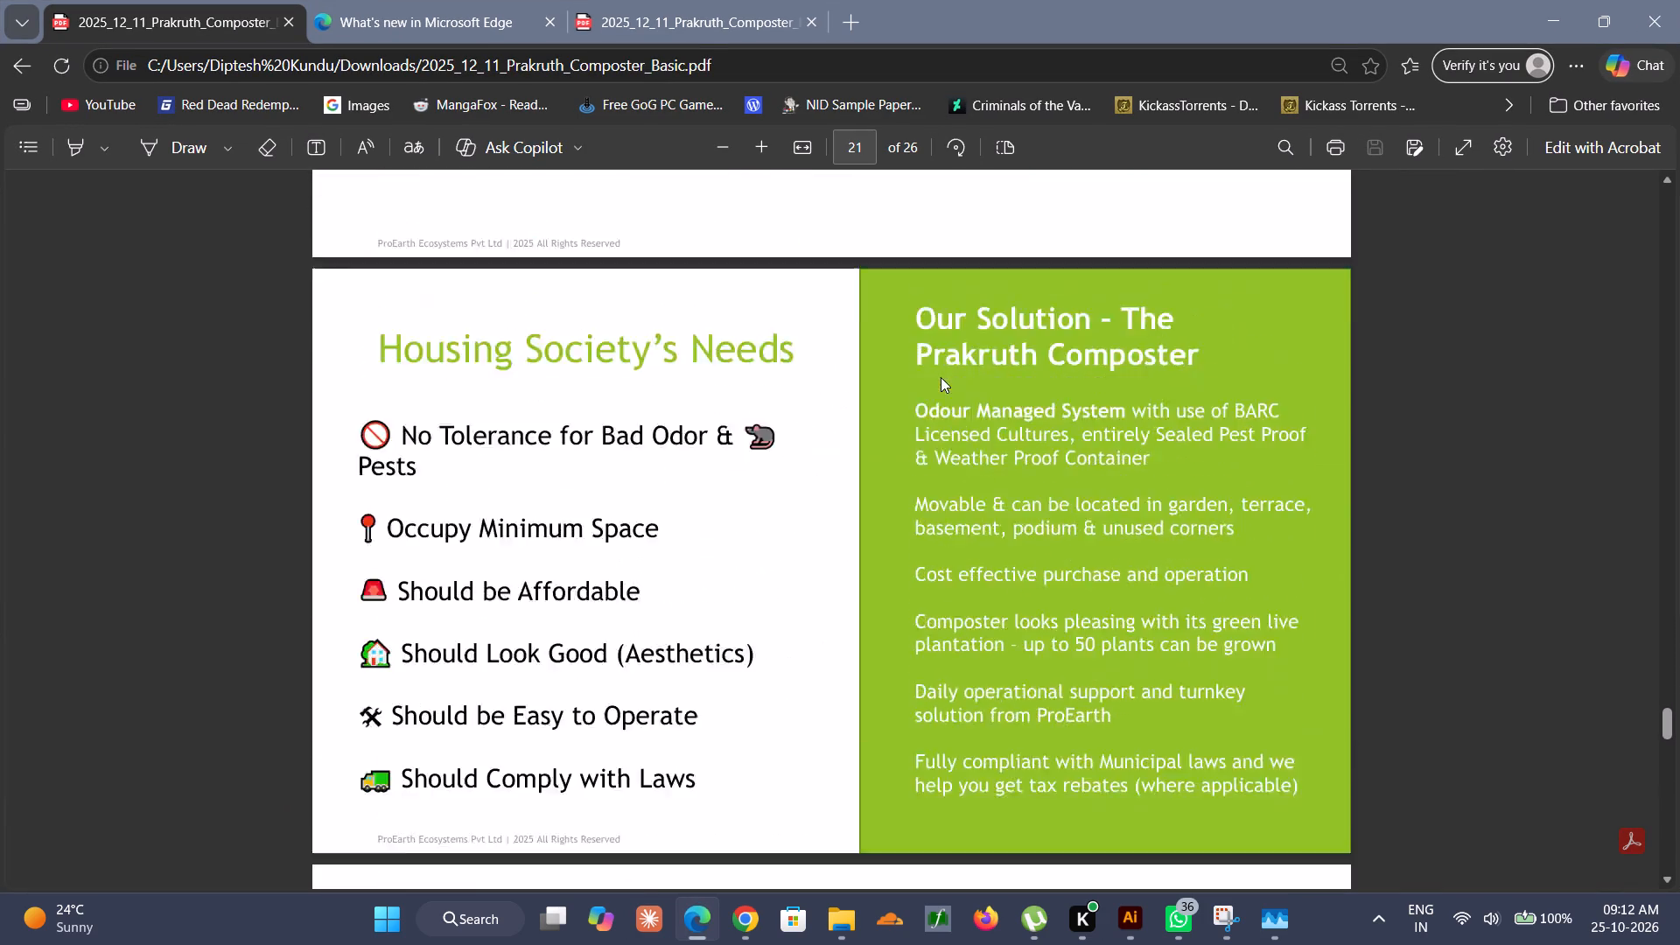
{"action": "scroll", "coordinate": [941, 377], "scroll_direction": "up", "scroll_amount": 20}
{"action": "scroll", "coordinate": [941, 377], "scroll_direction": "up", "scroll_amount": 14}
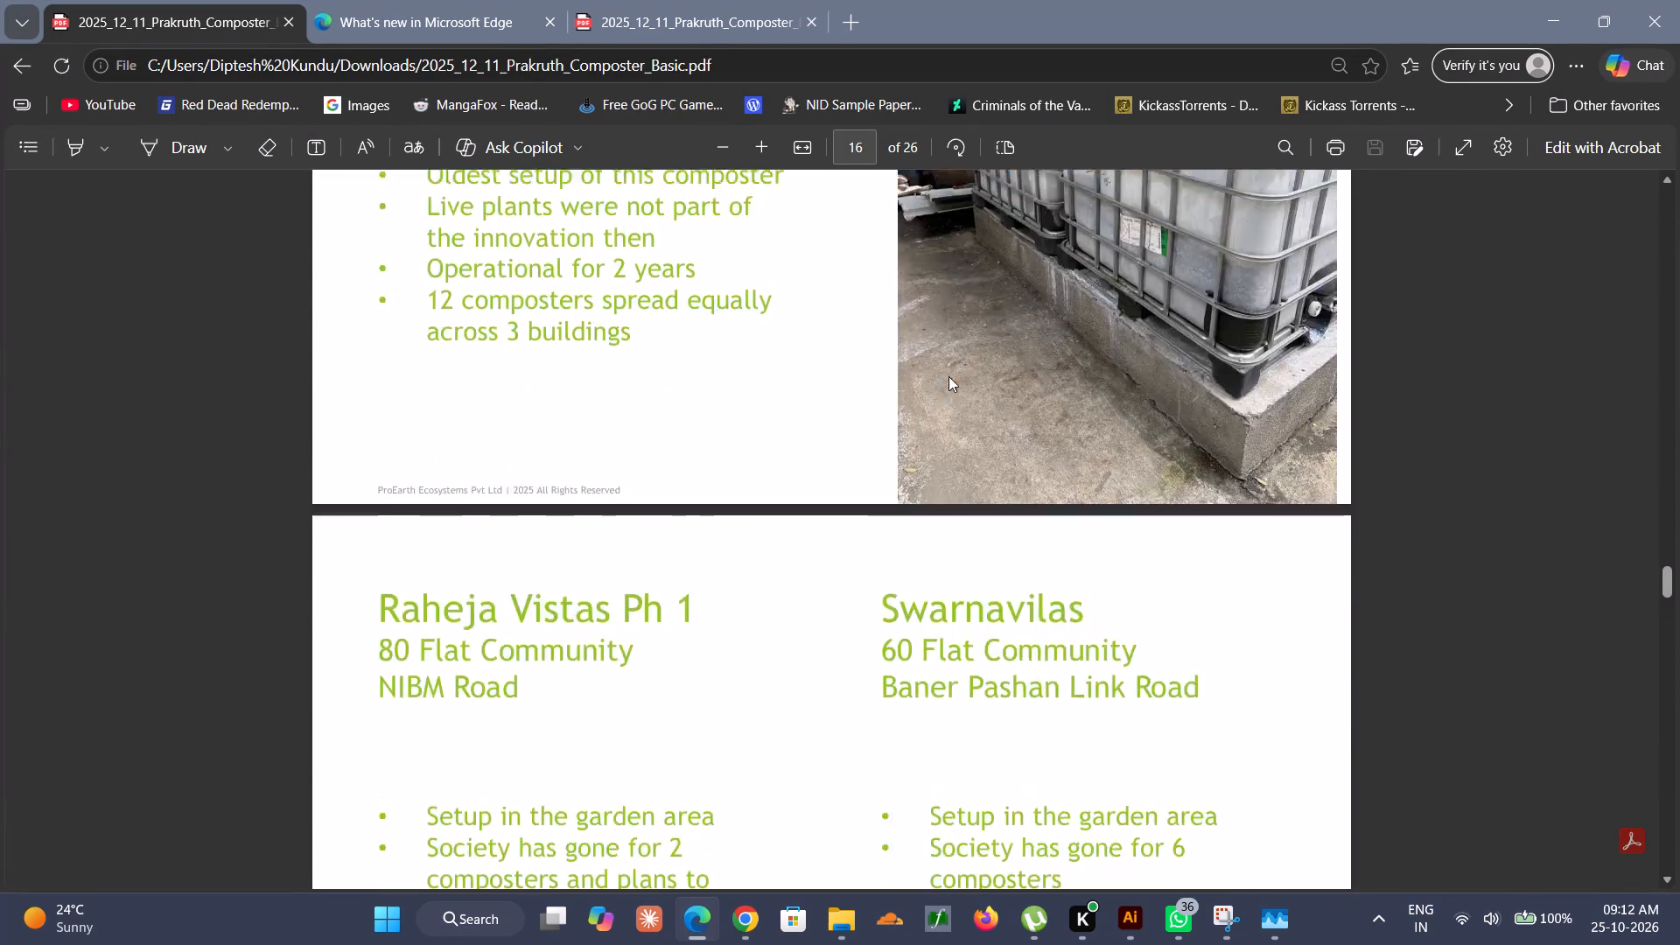
{"action": "scroll", "coordinate": [948, 376], "scroll_direction": "up", "scroll_amount": 20}
{"action": "scroll", "coordinate": [948, 376], "scroll_direction": "up", "scroll_amount": 14}
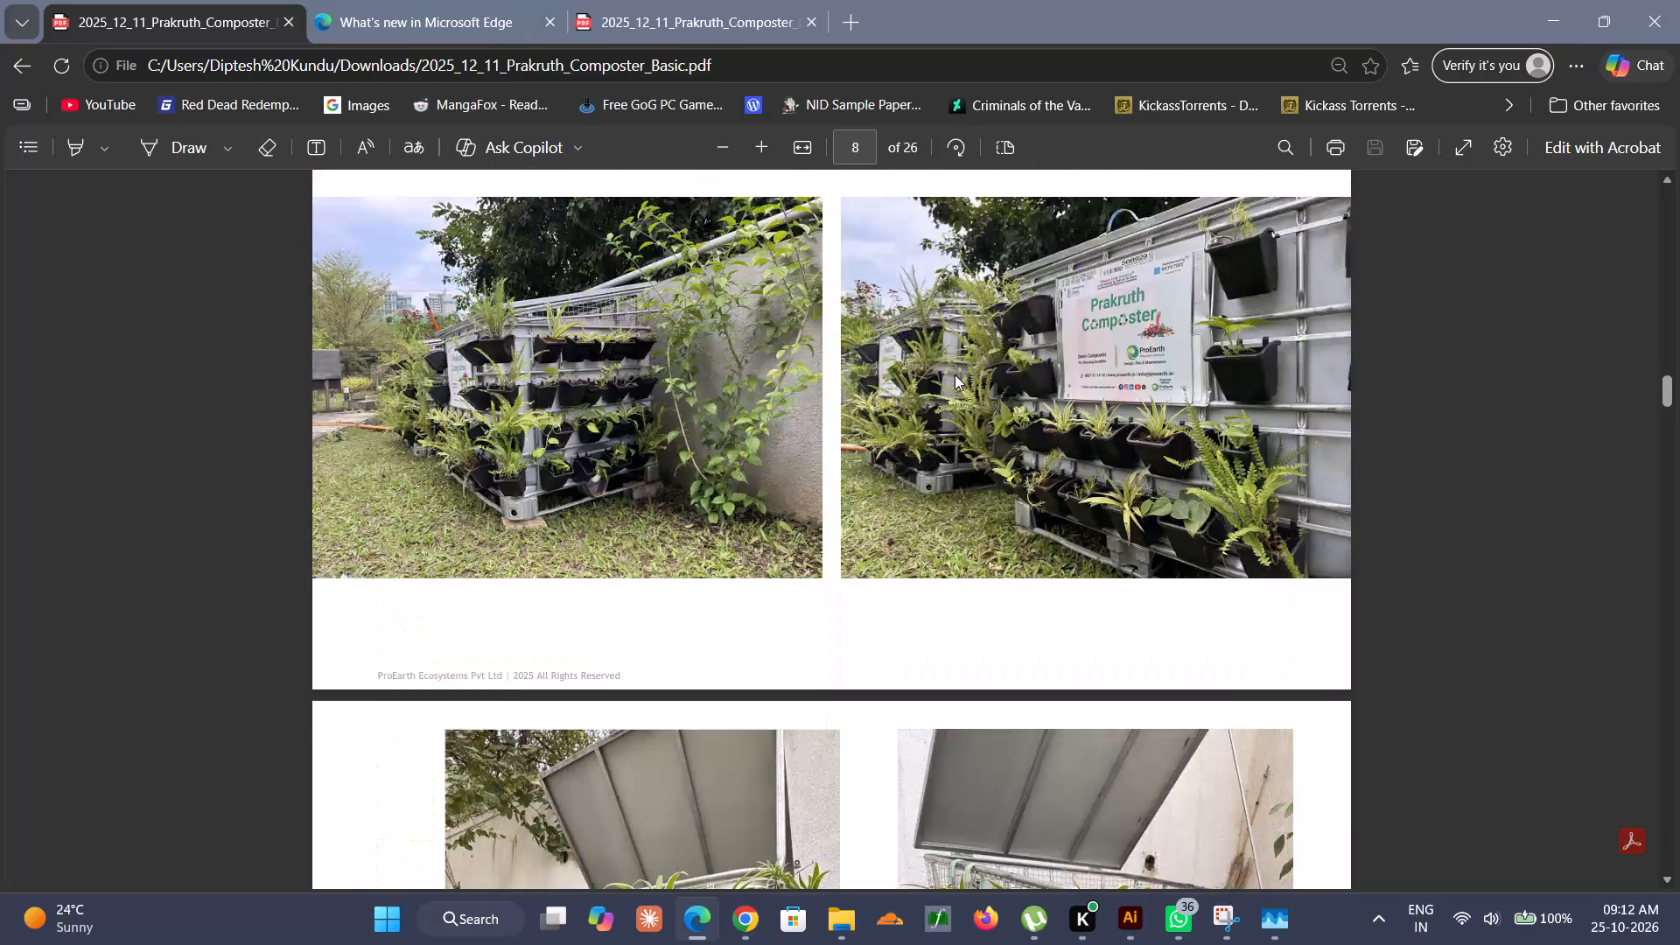
{"action": "scroll", "coordinate": [955, 374], "scroll_direction": "up", "scroll_amount": 20}
{"action": "scroll", "coordinate": [955, 374], "scroll_direction": "up", "scroll_amount": 6}
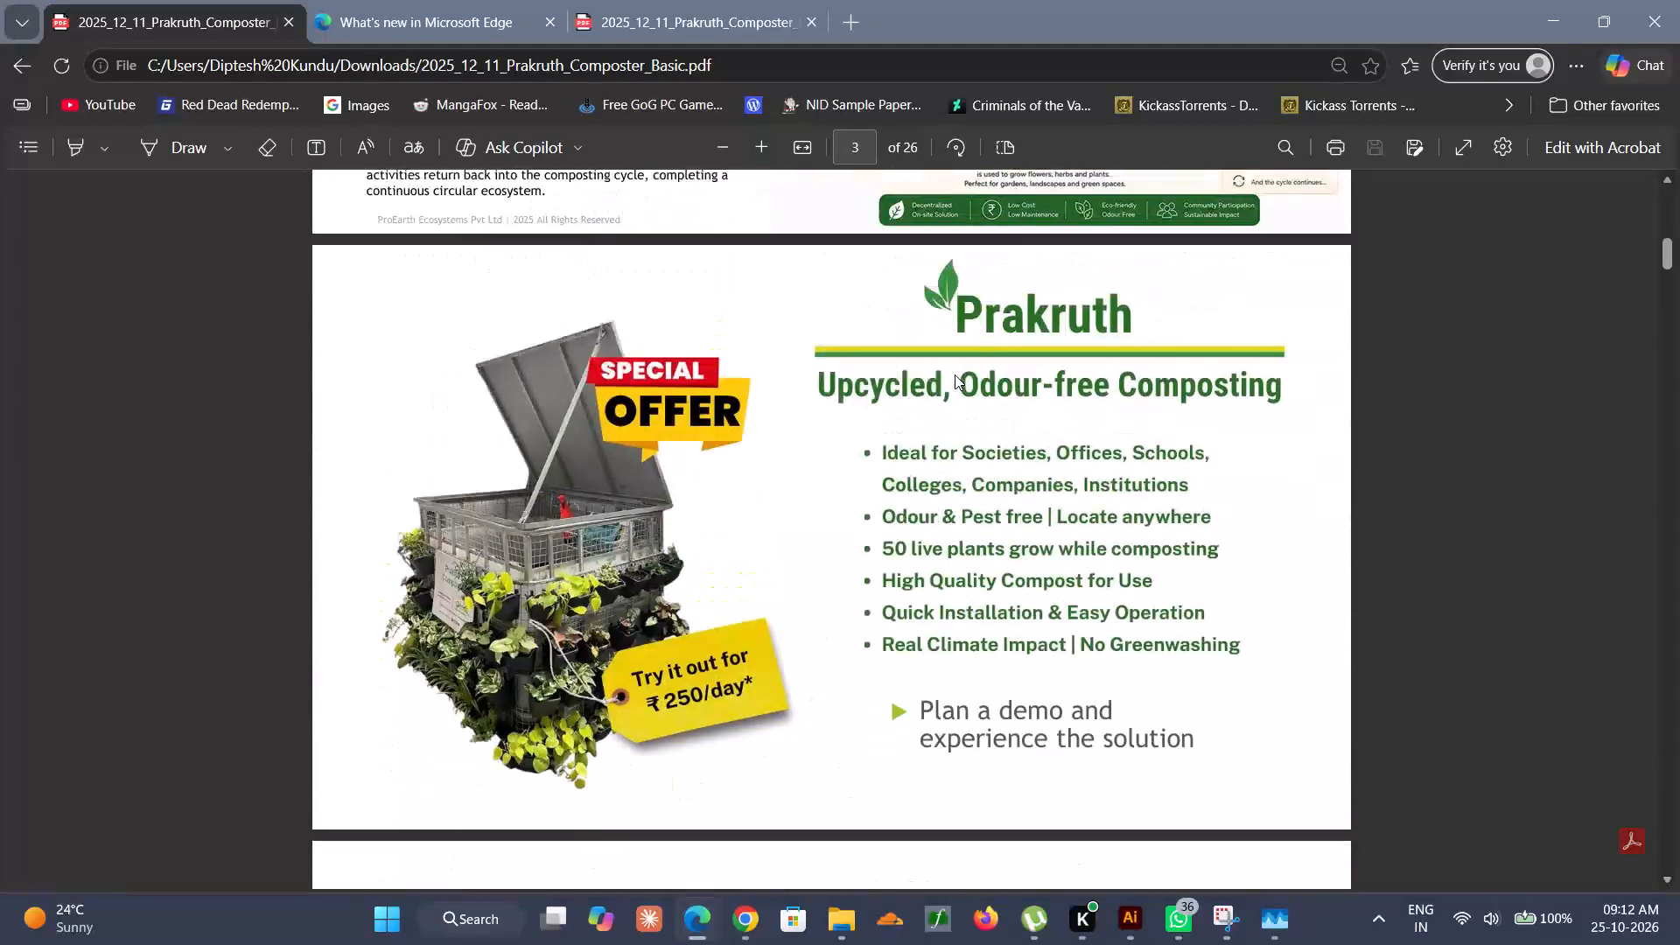
{"action": "scroll", "coordinate": [955, 374], "scroll_direction": "up", "scroll_amount": 5}
{"action": "scroll", "coordinate": [955, 374], "scroll_direction": "down", "scroll_amount": 16}
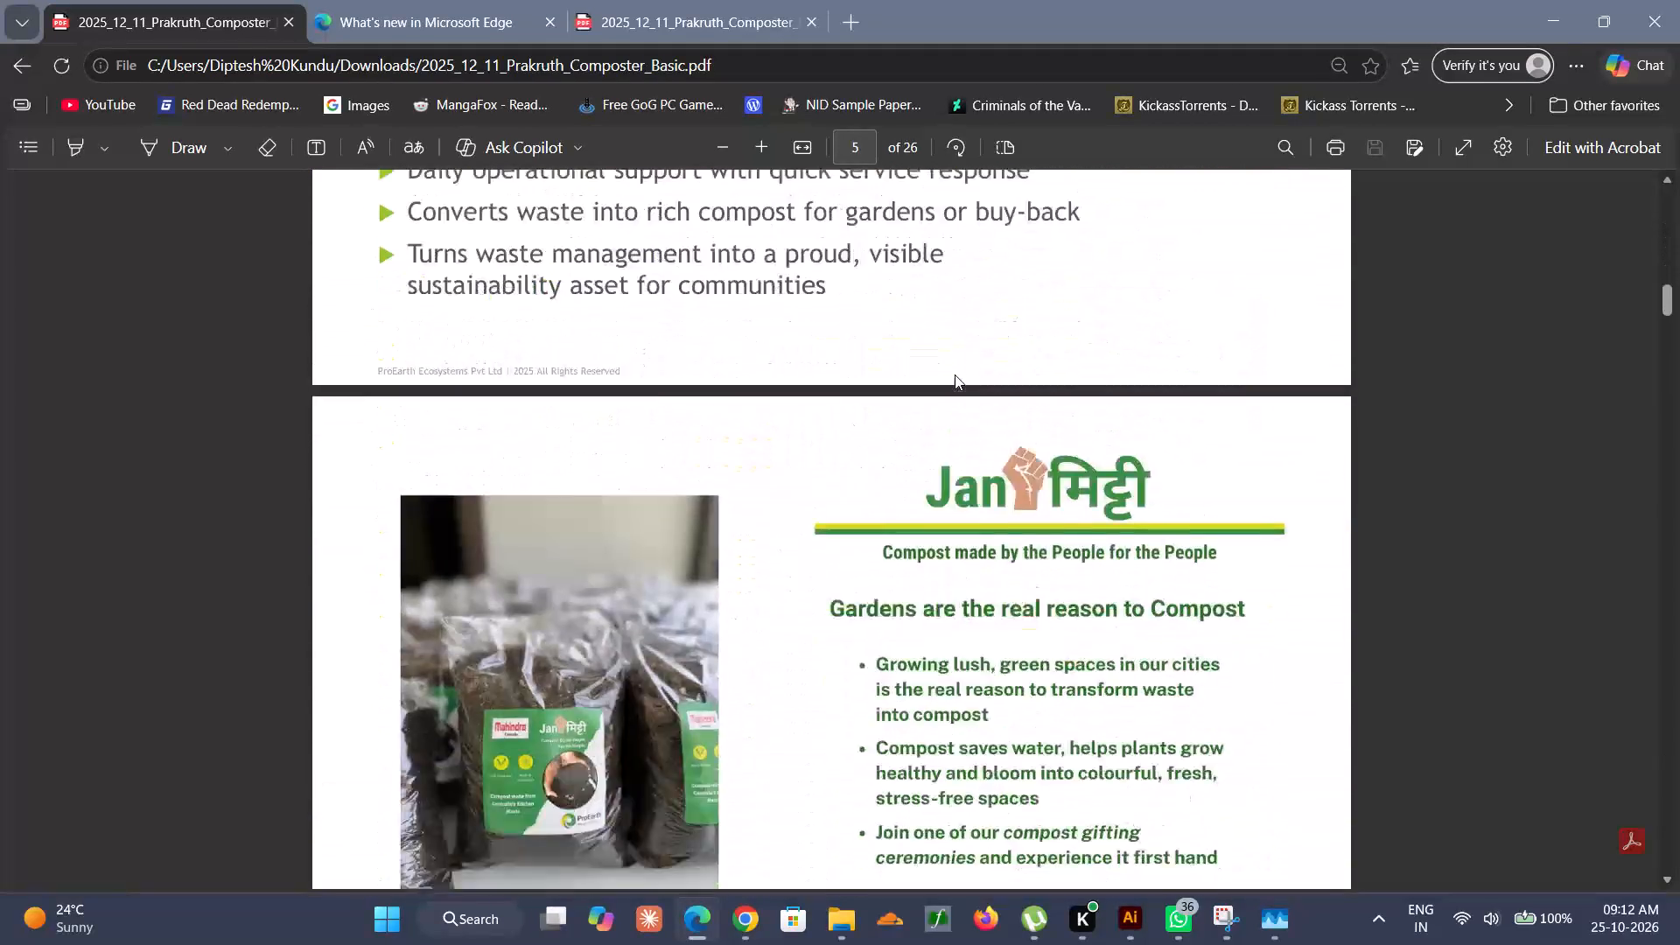
{"action": "scroll", "coordinate": [955, 374], "scroll_direction": "down", "scroll_amount": 18}
{"action": "scroll", "coordinate": [956, 381], "scroll_direction": "up", "scroll_amount": 1}
{"action": "scroll", "coordinate": [957, 381], "scroll_direction": "down", "scroll_amount": 15}
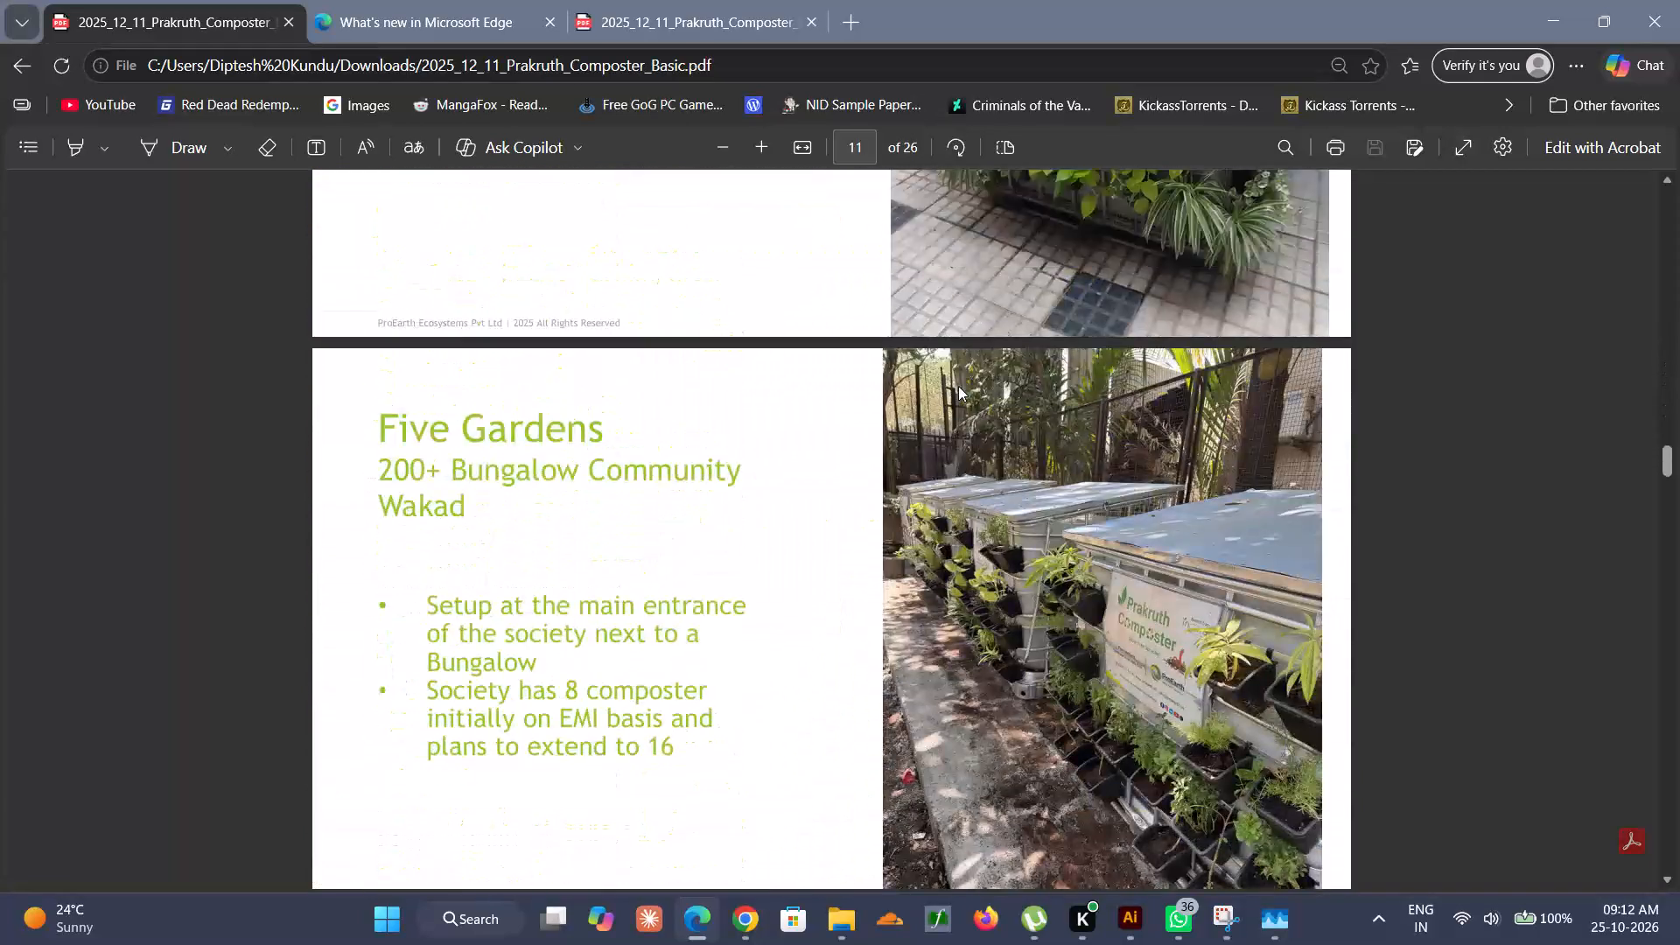
{"action": "scroll", "coordinate": [958, 386], "scroll_direction": "down", "scroll_amount": 13}
{"action": "scroll", "coordinate": [958, 386], "scroll_direction": "down", "scroll_amount": 10}
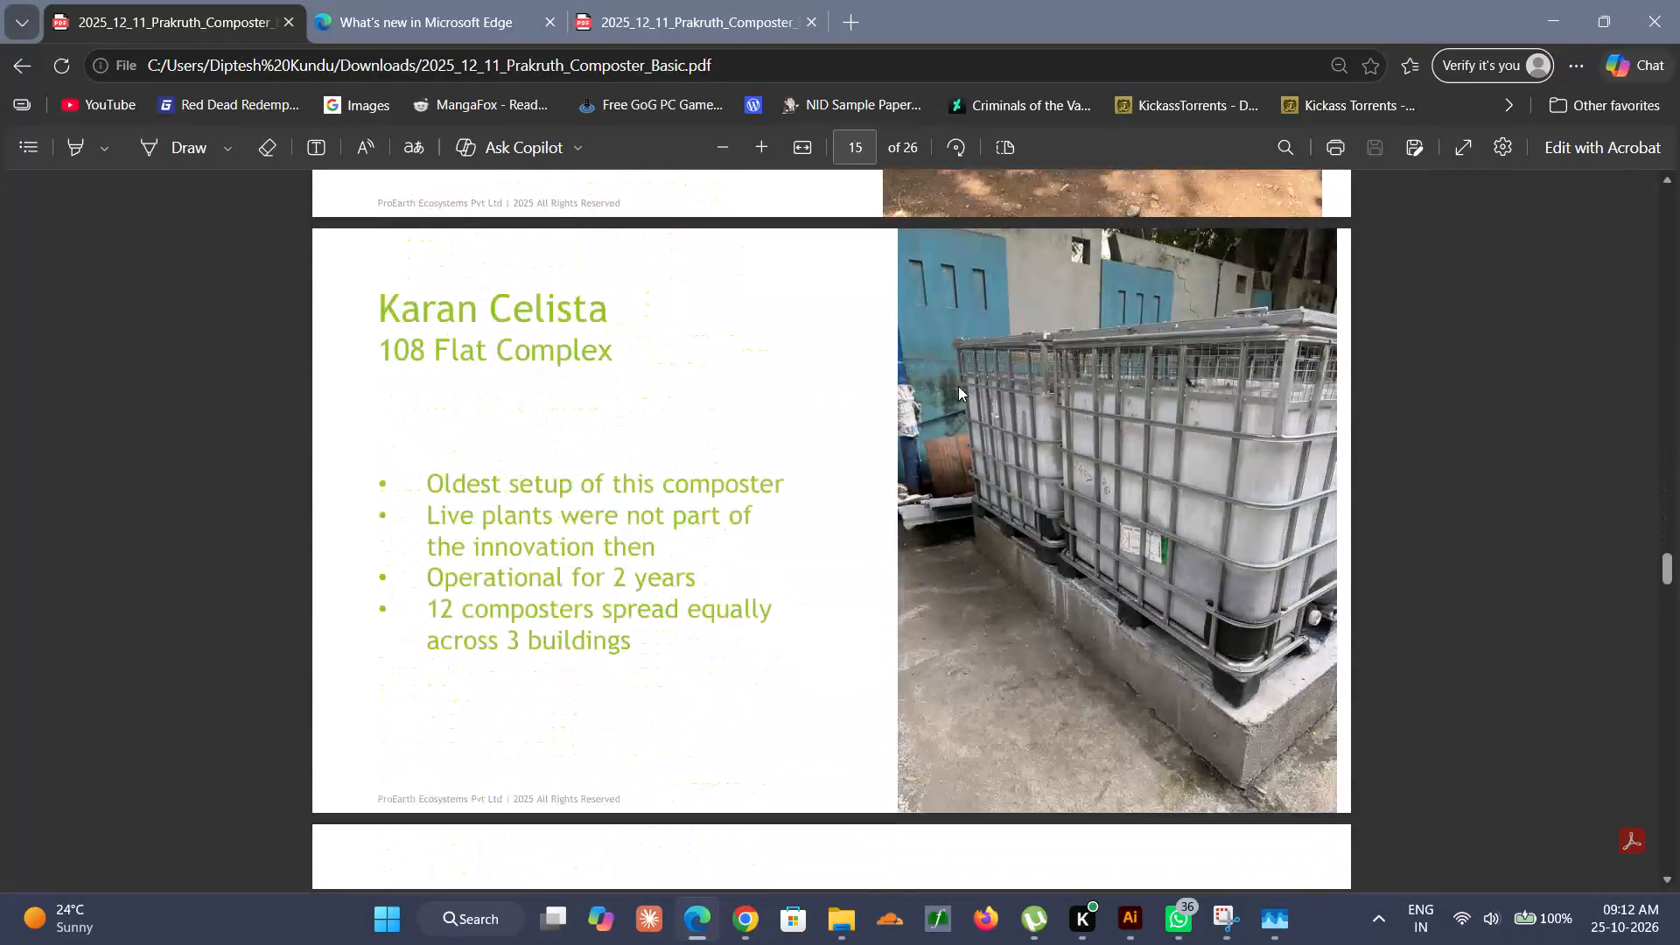
{"action": "scroll", "coordinate": [958, 386], "scroll_direction": "down", "scroll_amount": 8}
{"action": "scroll", "coordinate": [972, 374], "scroll_direction": "down", "scroll_amount": 18}
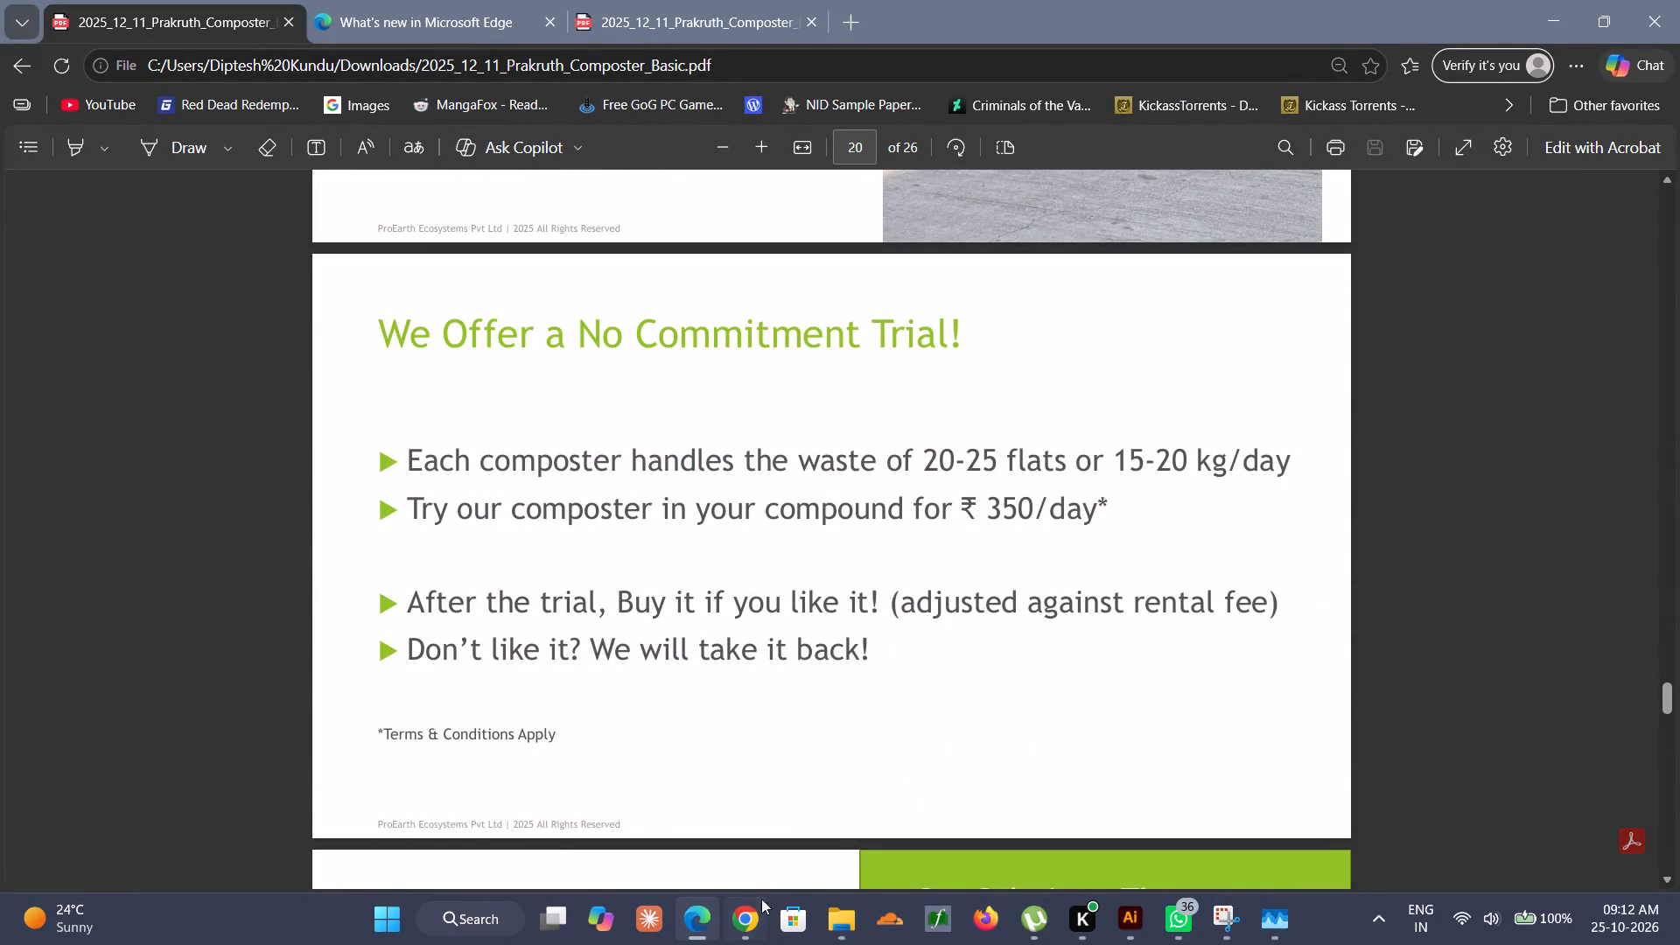
{"action": "scroll", "coordinate": [1286, 484], "scroll_direction": "down", "scroll_amount": 4}
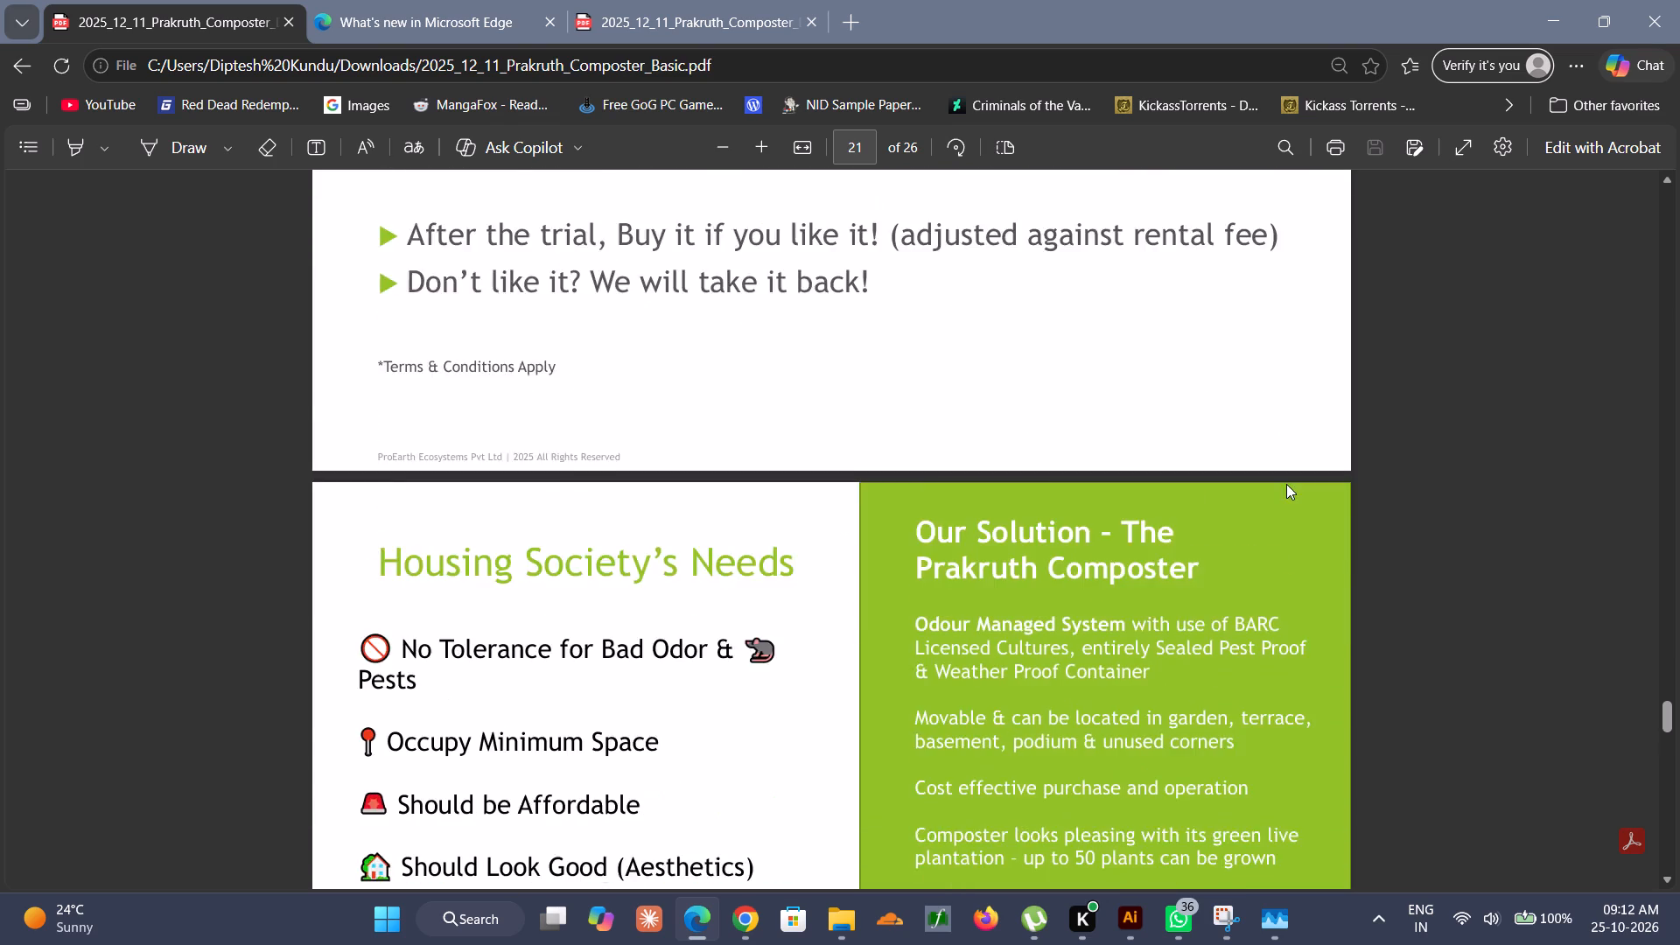
{"action": "scroll", "coordinate": [1286, 484], "scroll_direction": "down", "scroll_amount": 7}
{"action": "scroll", "coordinate": [1045, 696], "scroll_direction": "down", "scroll_amount": 5}
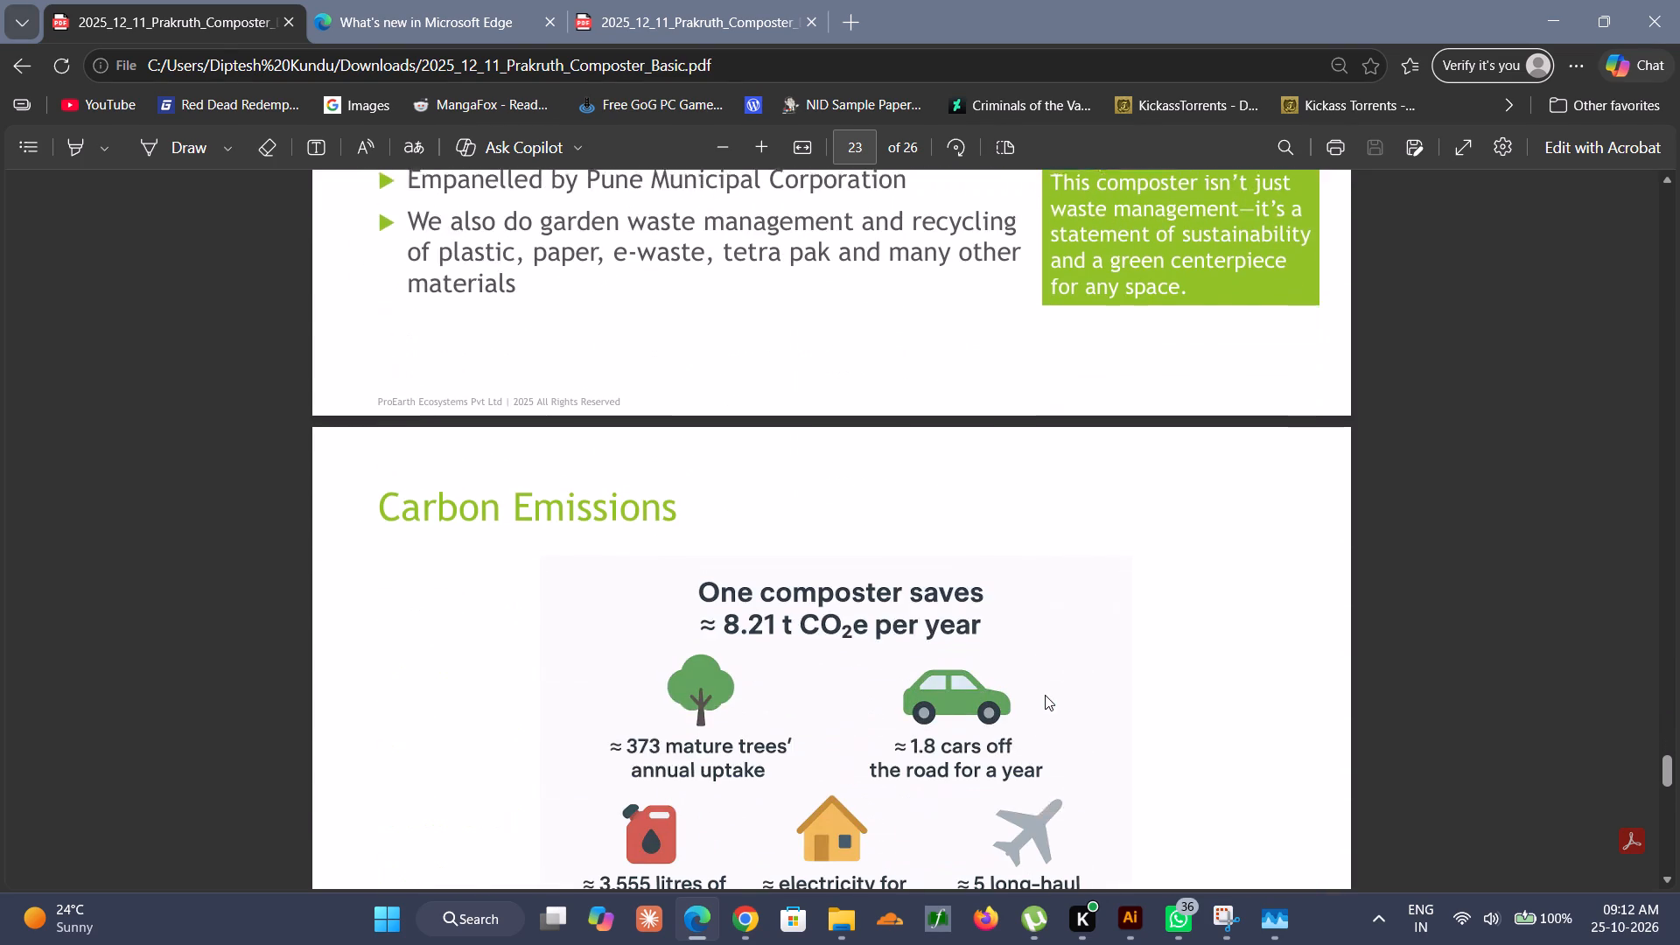
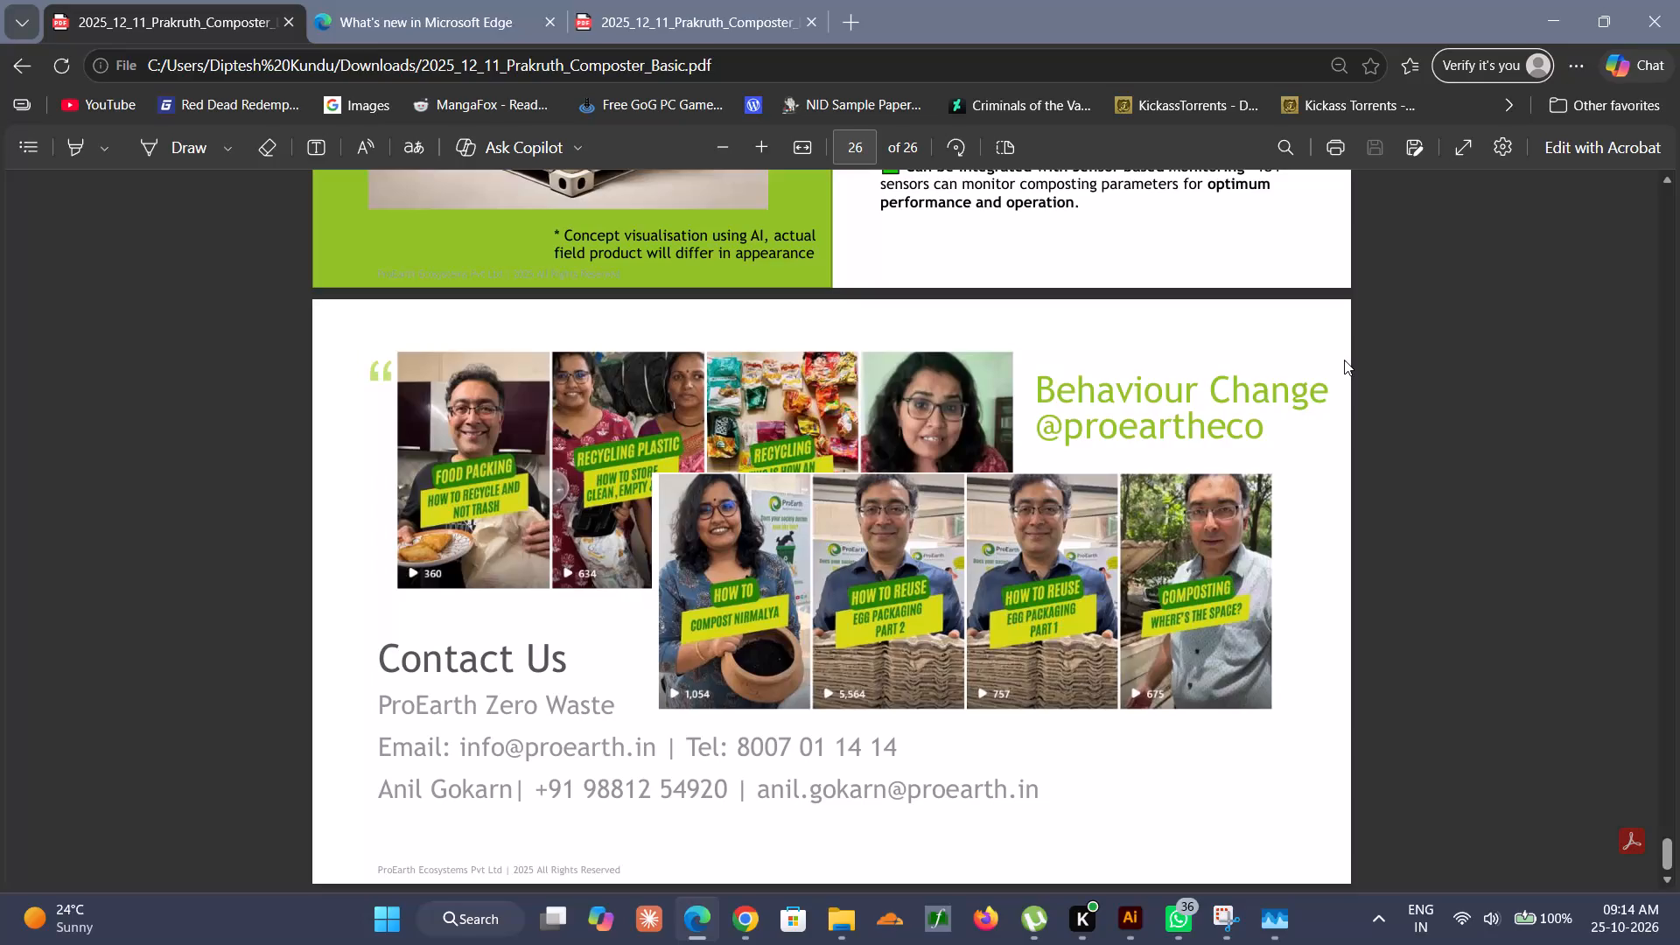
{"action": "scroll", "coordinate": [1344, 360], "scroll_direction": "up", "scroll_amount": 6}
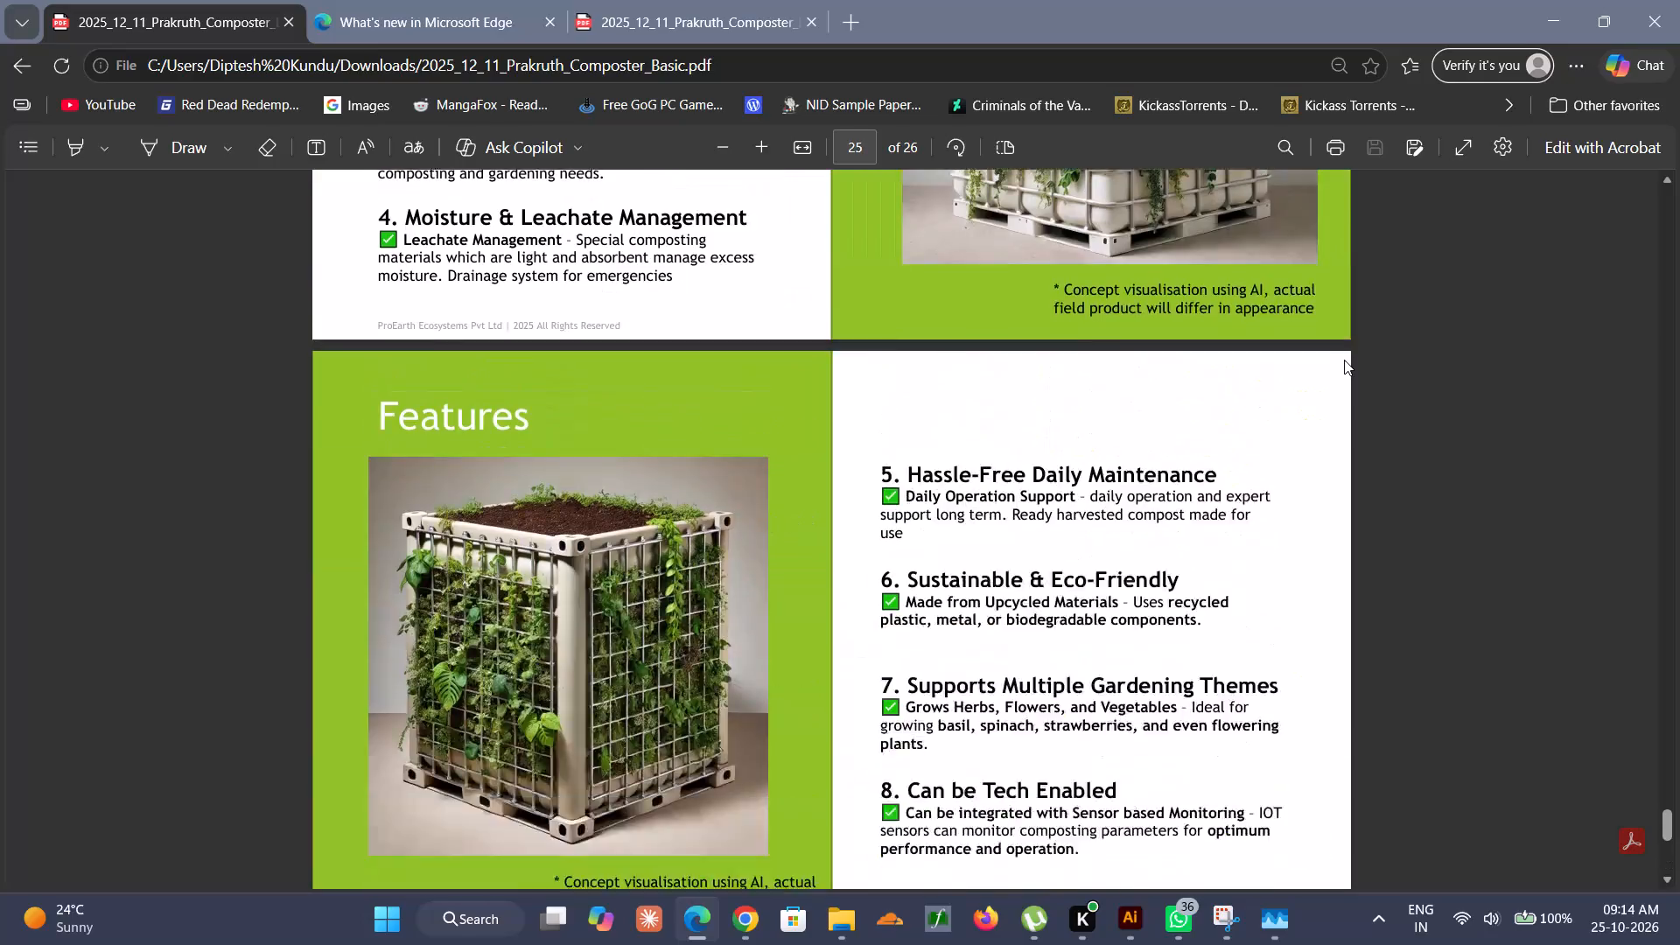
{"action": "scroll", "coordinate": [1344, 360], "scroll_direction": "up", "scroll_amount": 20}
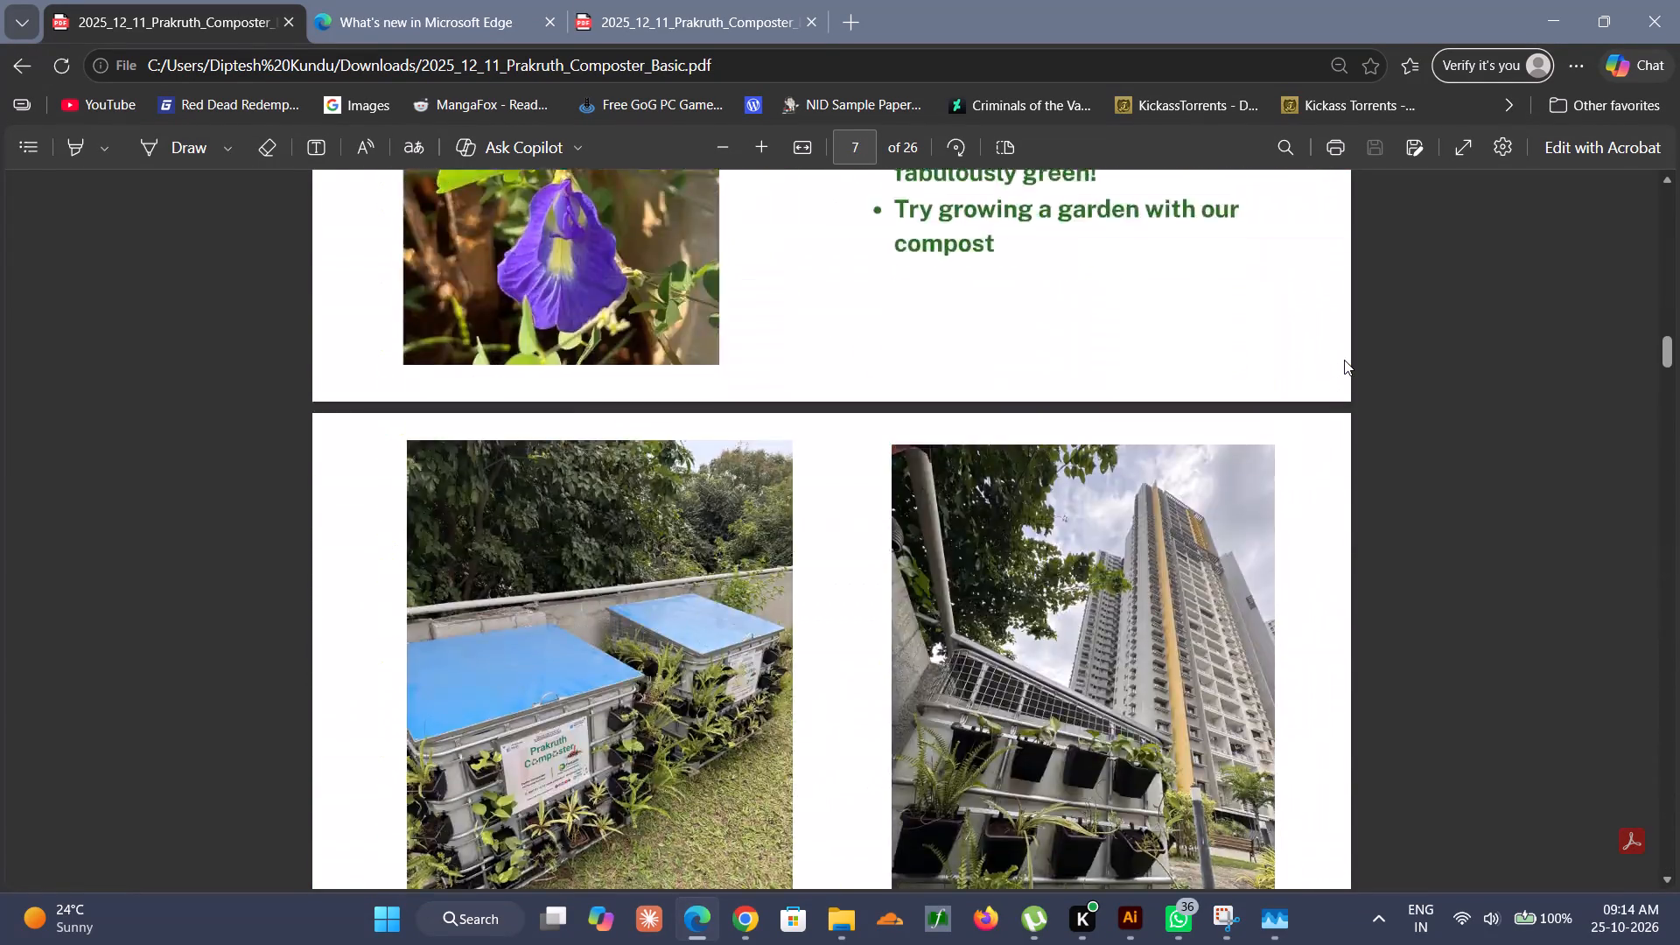
Switch to Adobe Illustrator and check all three book page artboards in the print preview, without printing.
{"action": "left_click", "coordinate": [1135, 916]}
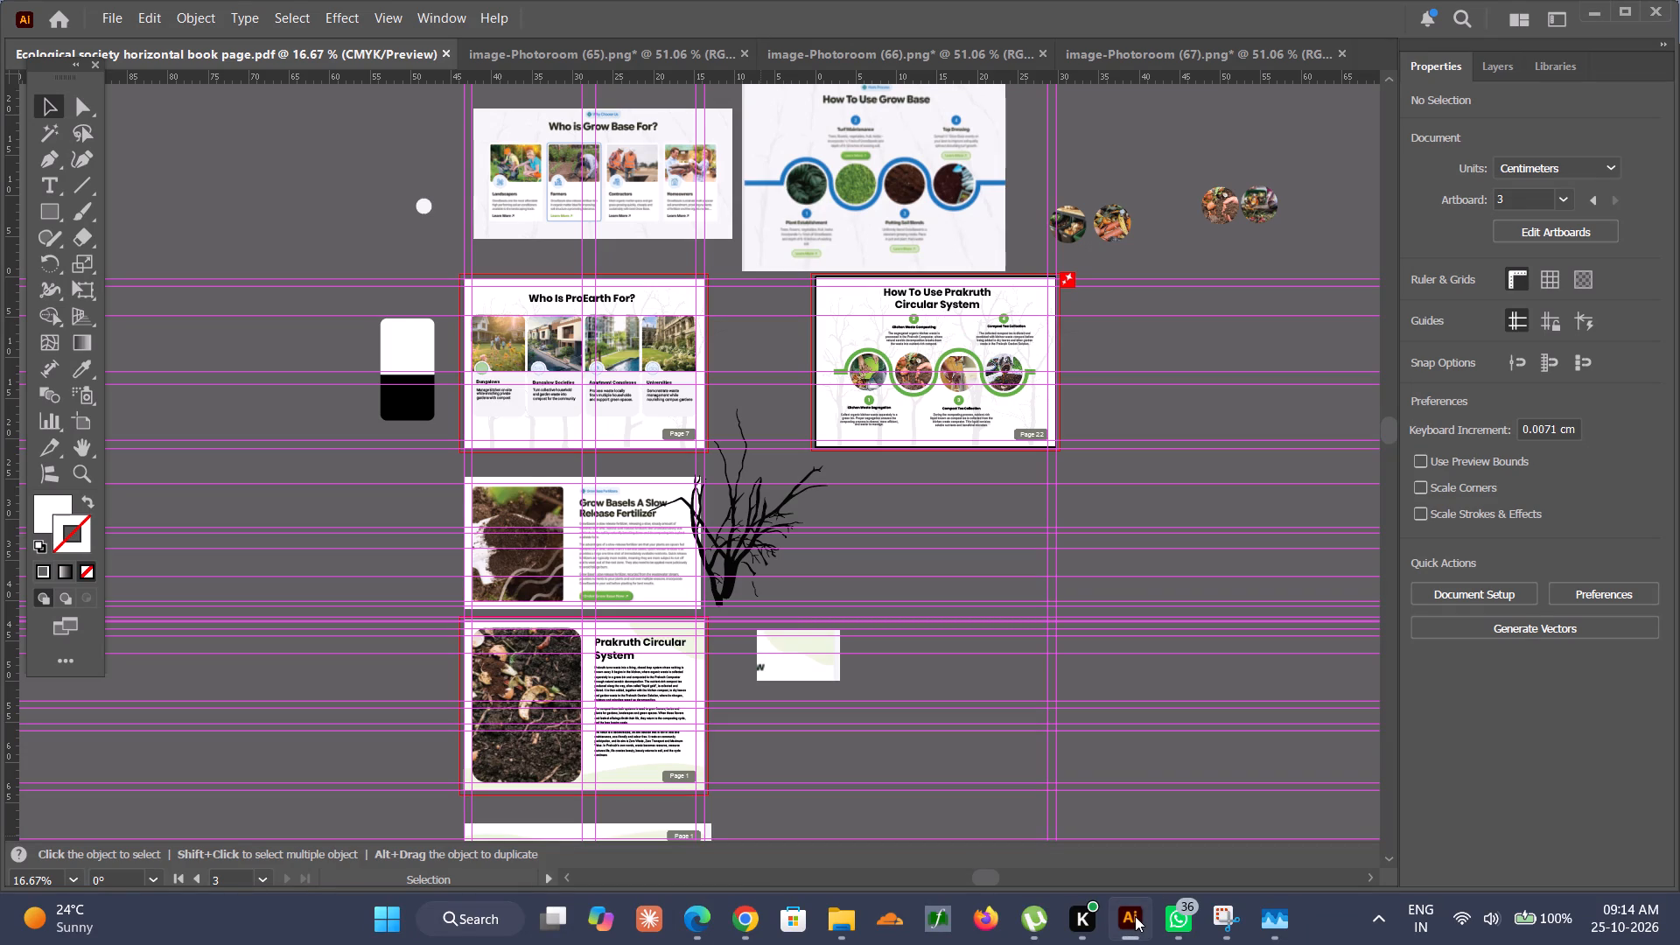
{"action": "key", "text": "ctrl+p"}
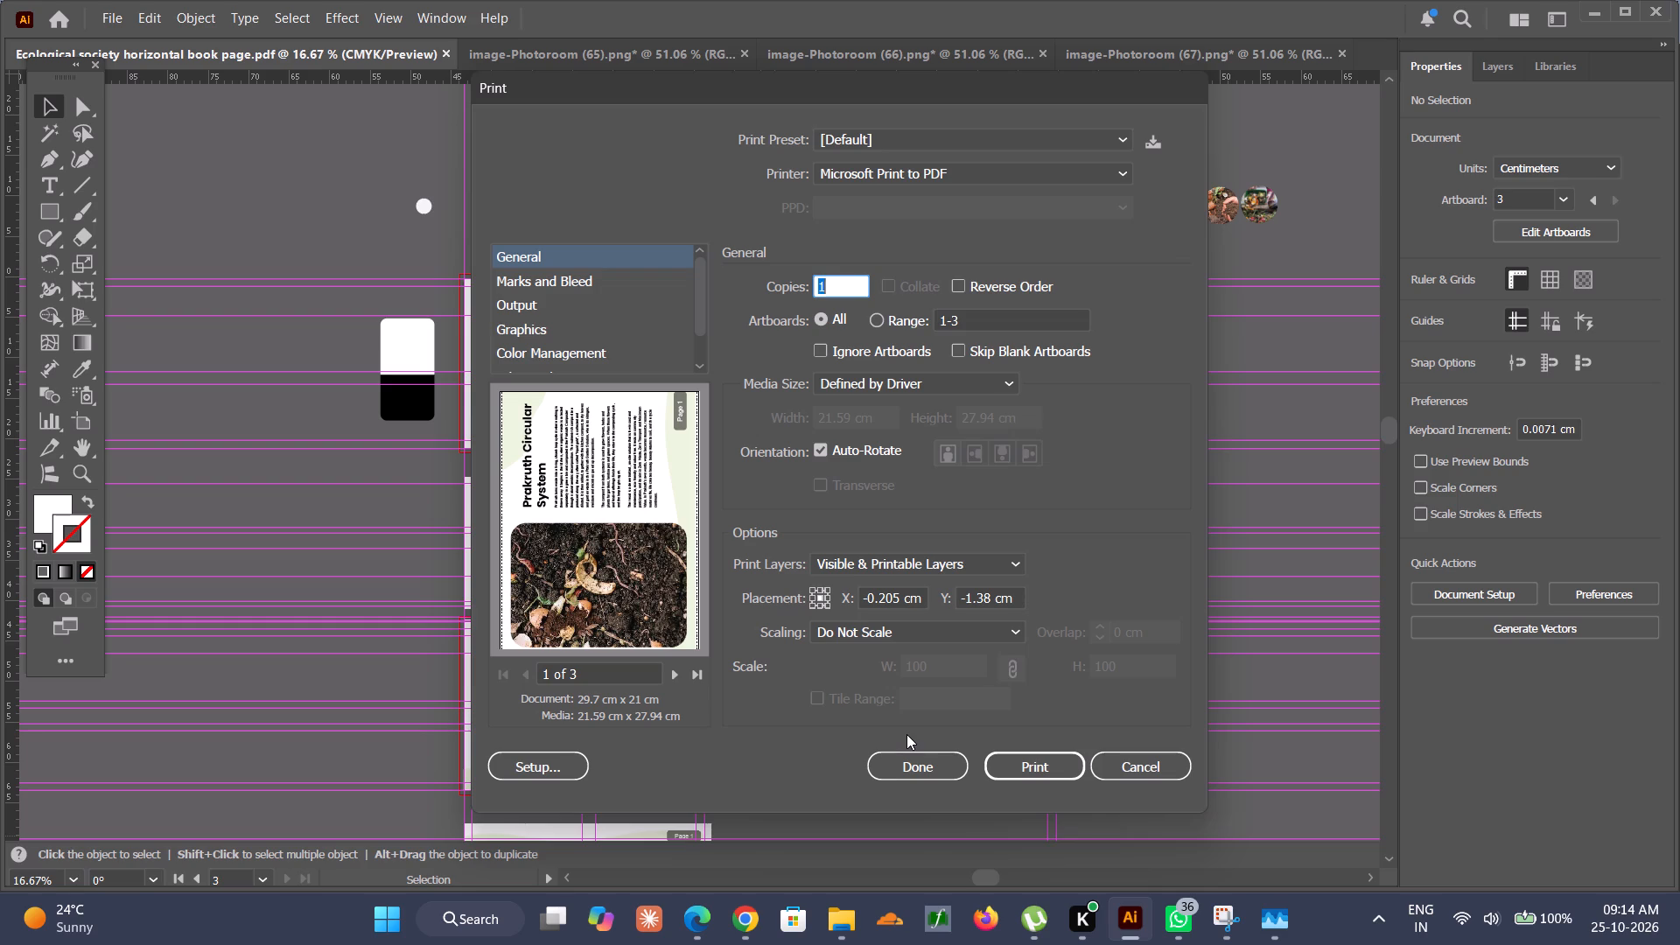
{"action": "double_click", "coordinate": [677, 670]}
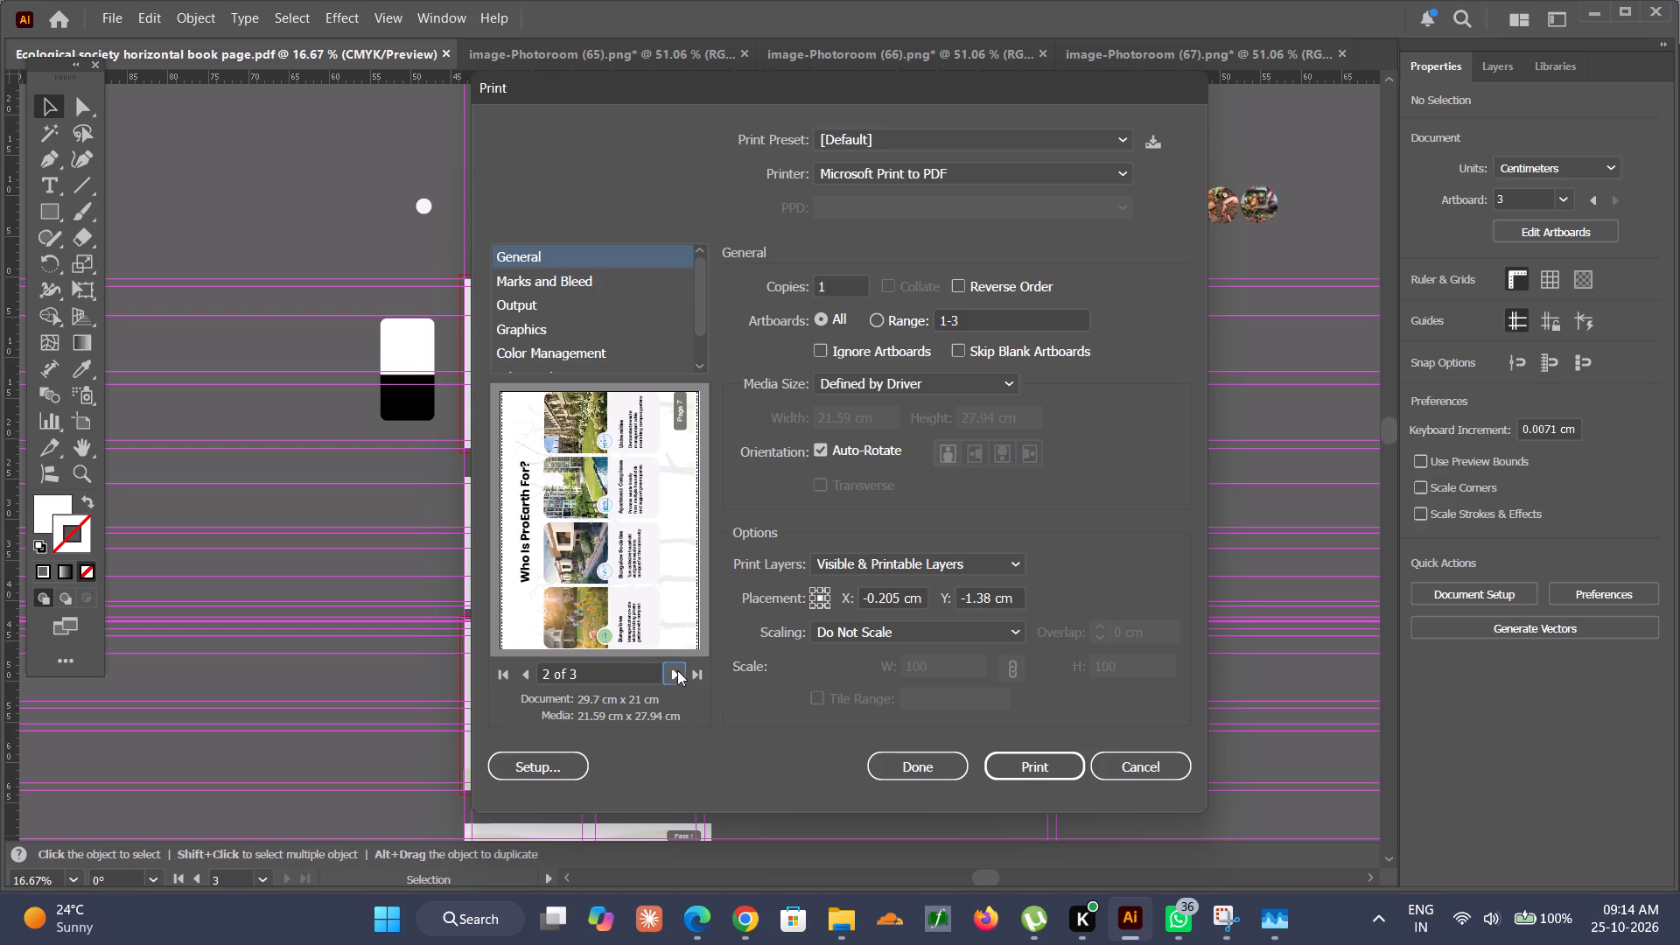
{"action": "left_click", "coordinate": [677, 670]}
{"action": "triple_click", "coordinate": [525, 679]}
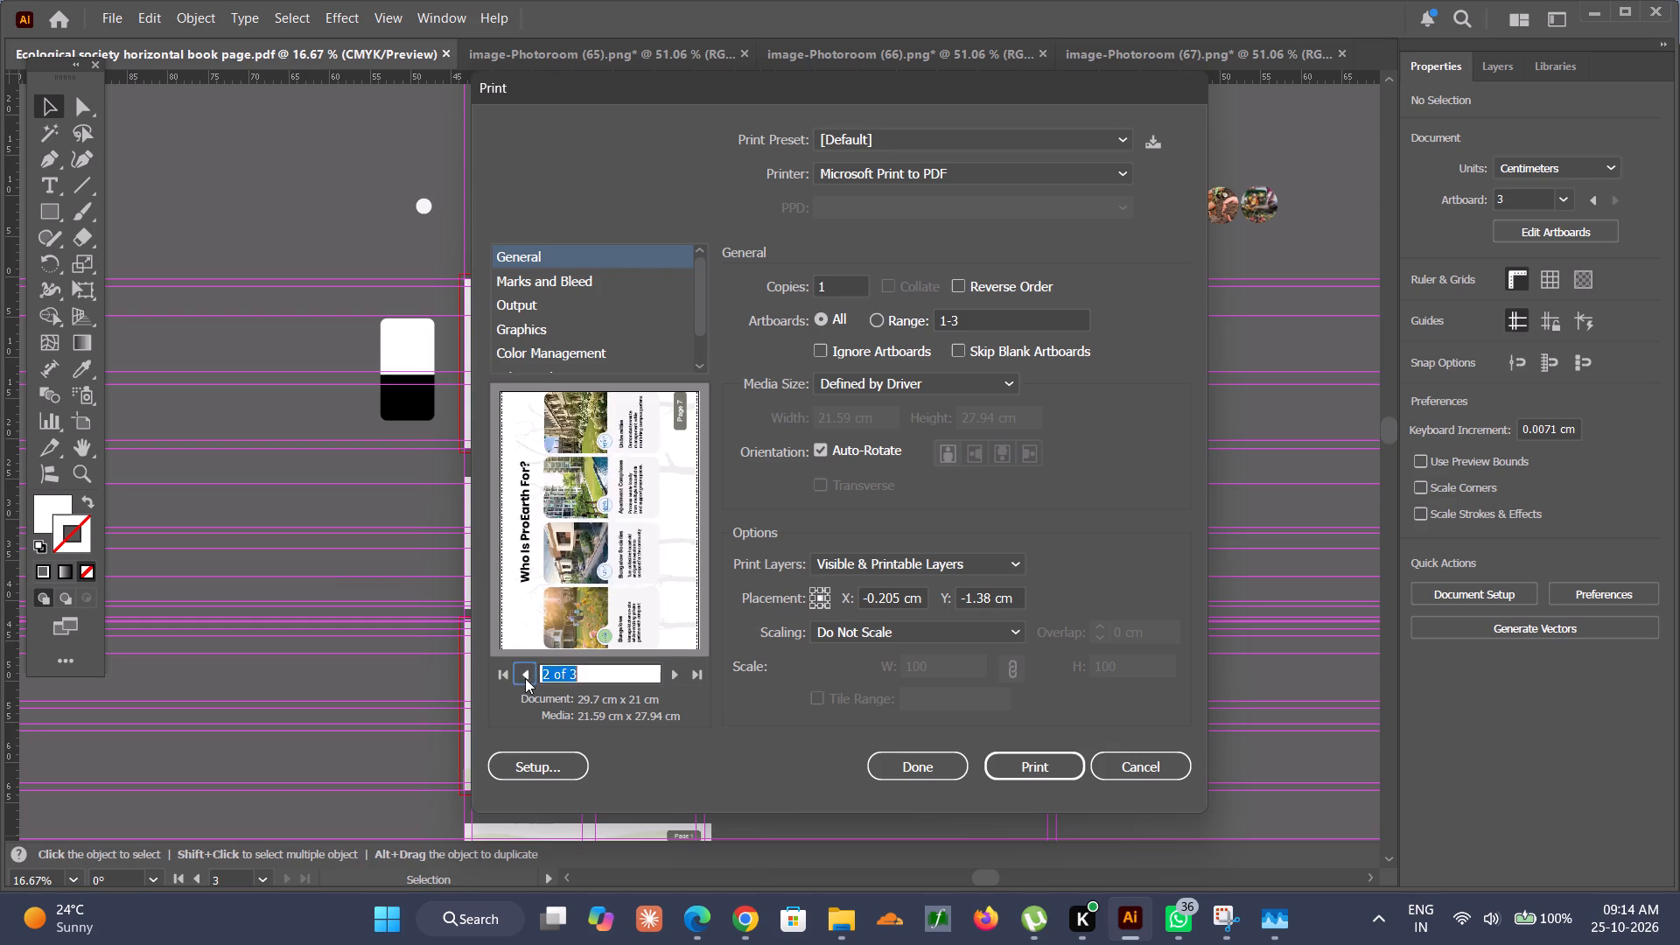
{"action": "triple_click", "coordinate": [672, 676]}
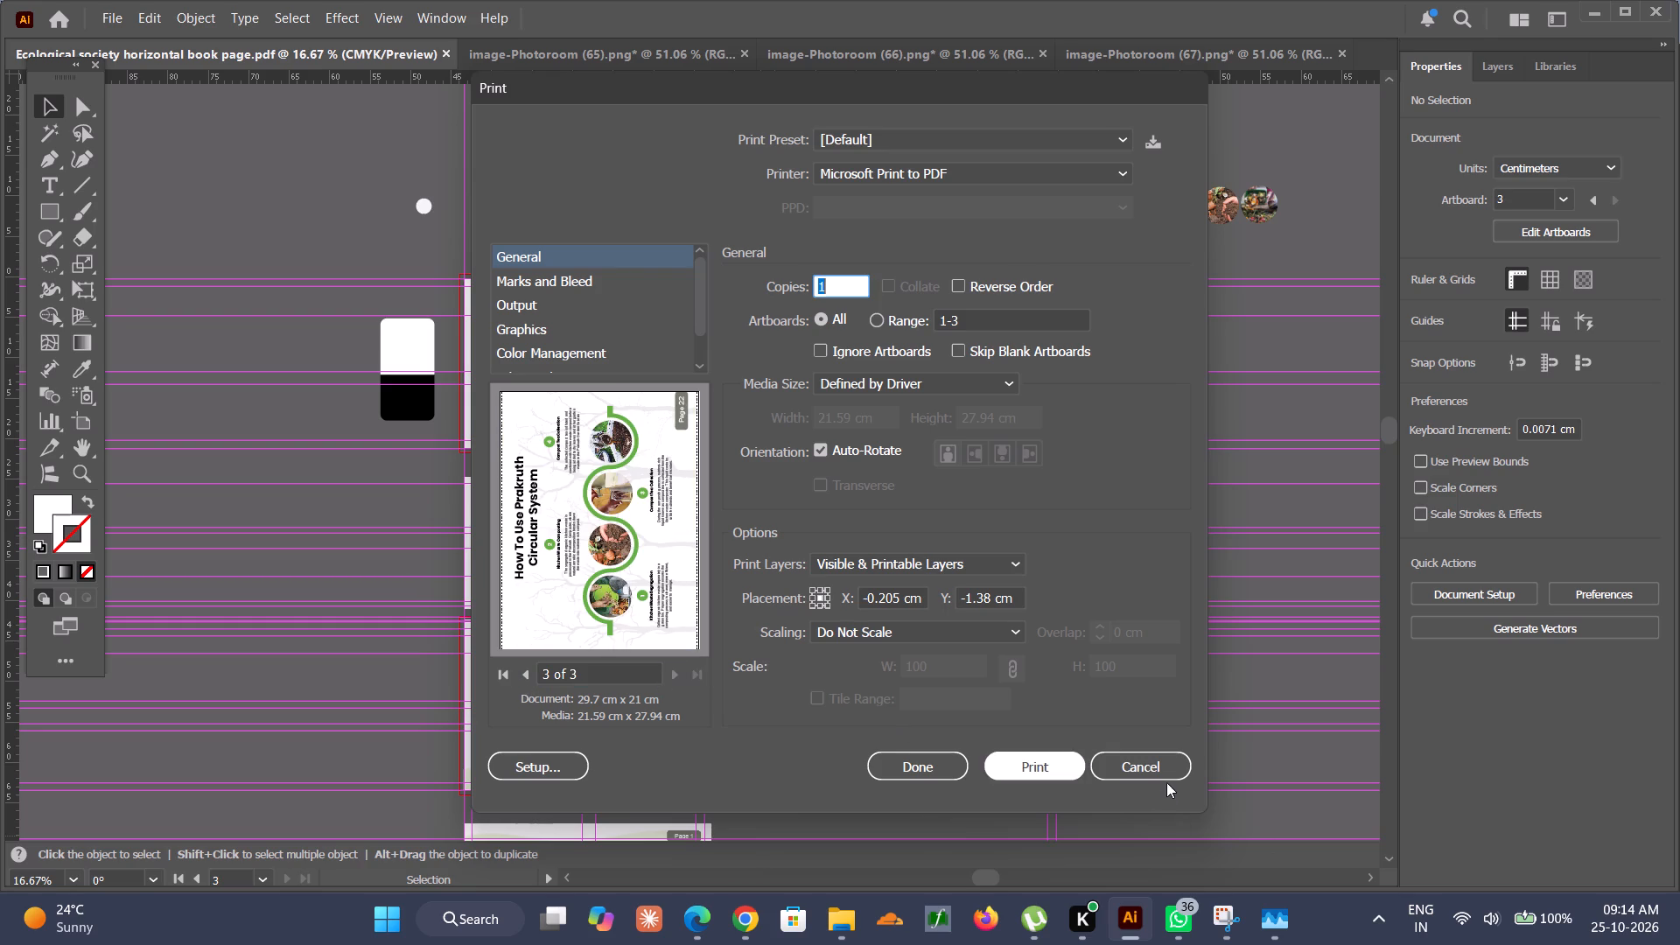
{"action": "left_click", "coordinate": [1166, 782]}
{"action": "left_click", "coordinate": [1165, 777]}
Save the book pages in Adobe Illustrator (AI) format as Ecological society horizontal book page, Illustrator 2020 version, replacing the existing file.
{"action": "key", "text": "ctrl+s"}
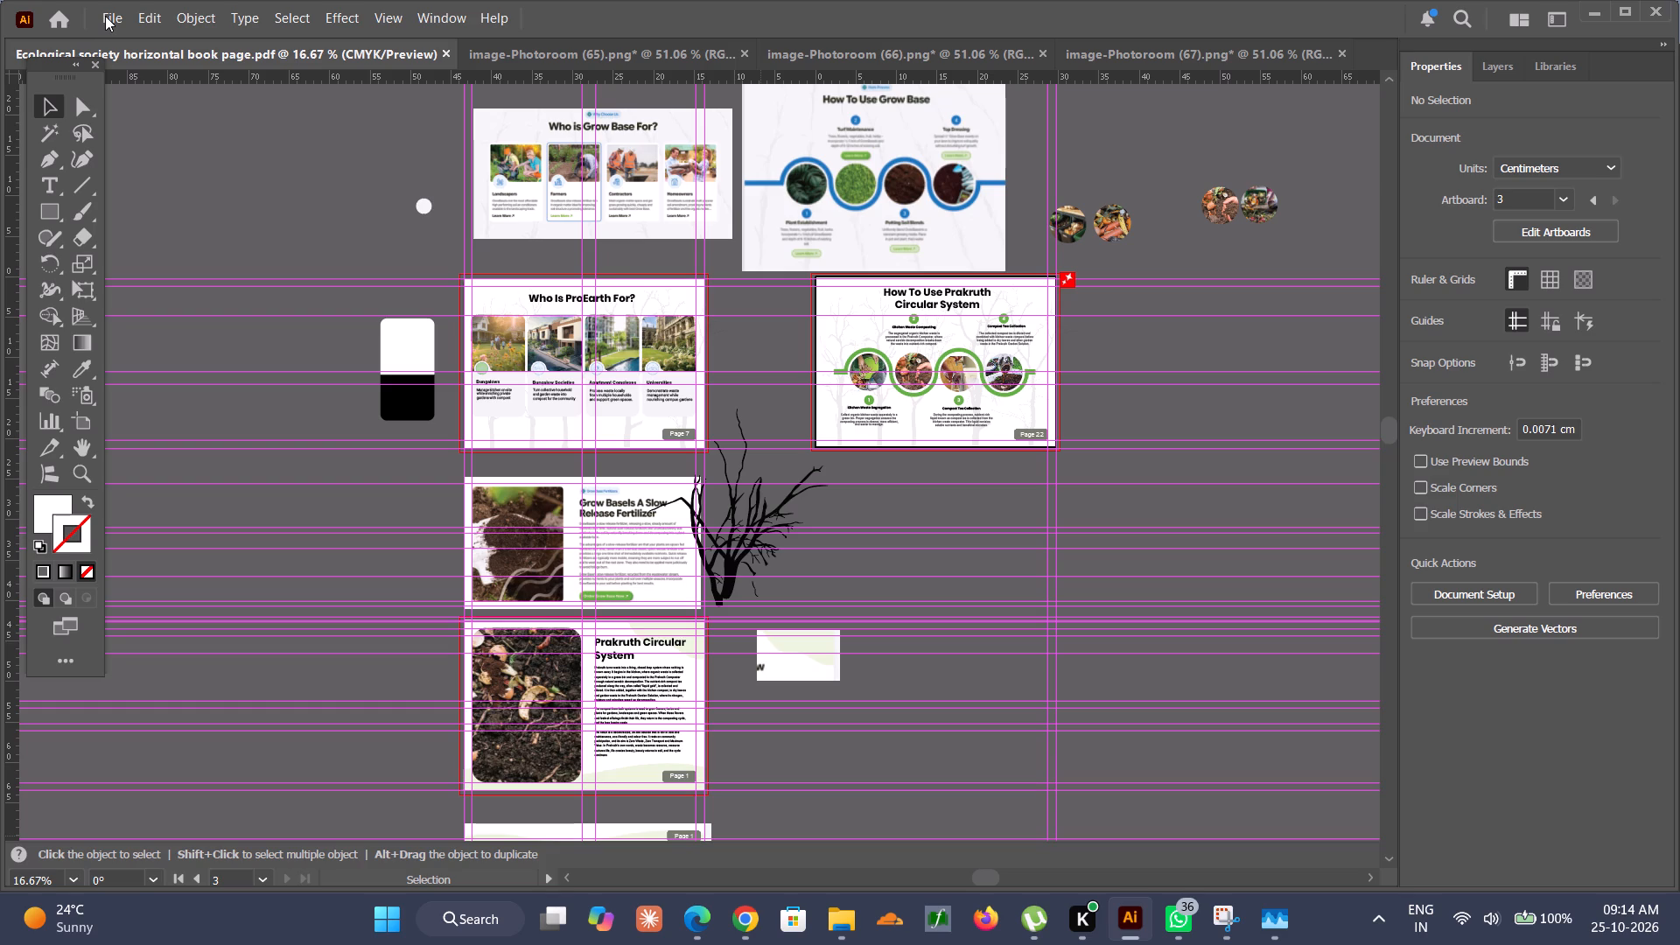
{"action": "scroll", "coordinate": [297, 289], "scroll_direction": "down", "scroll_amount": 2}
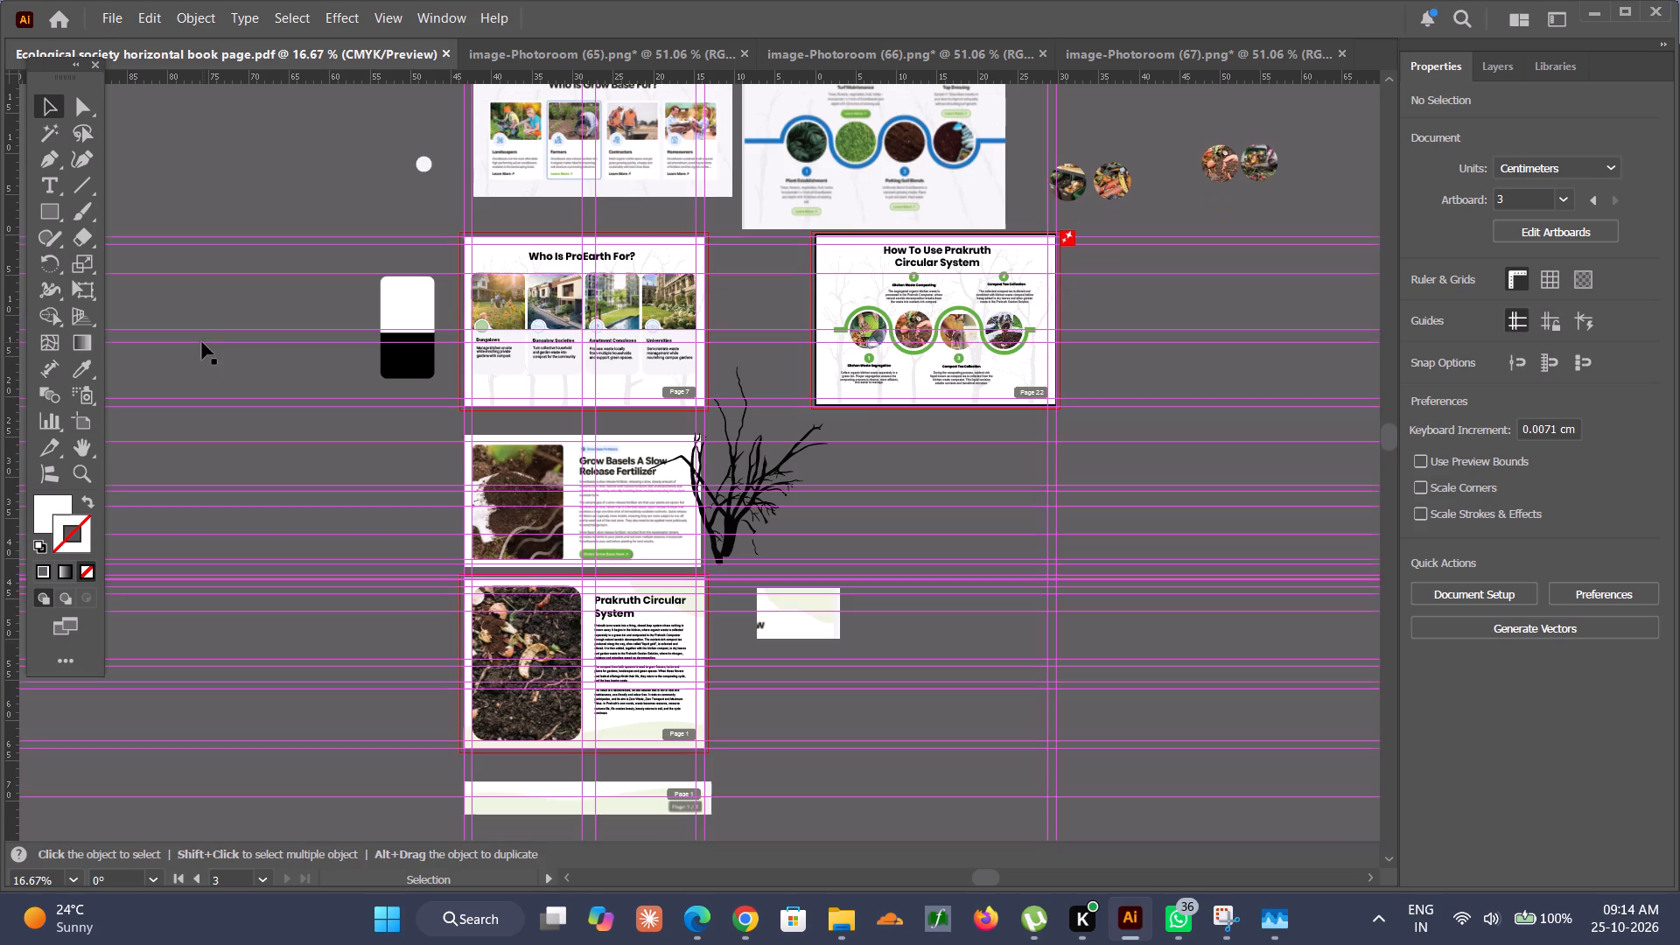
{"action": "left_click", "coordinate": [112, 17]}
{"action": "left_click", "coordinate": [195, 239]}
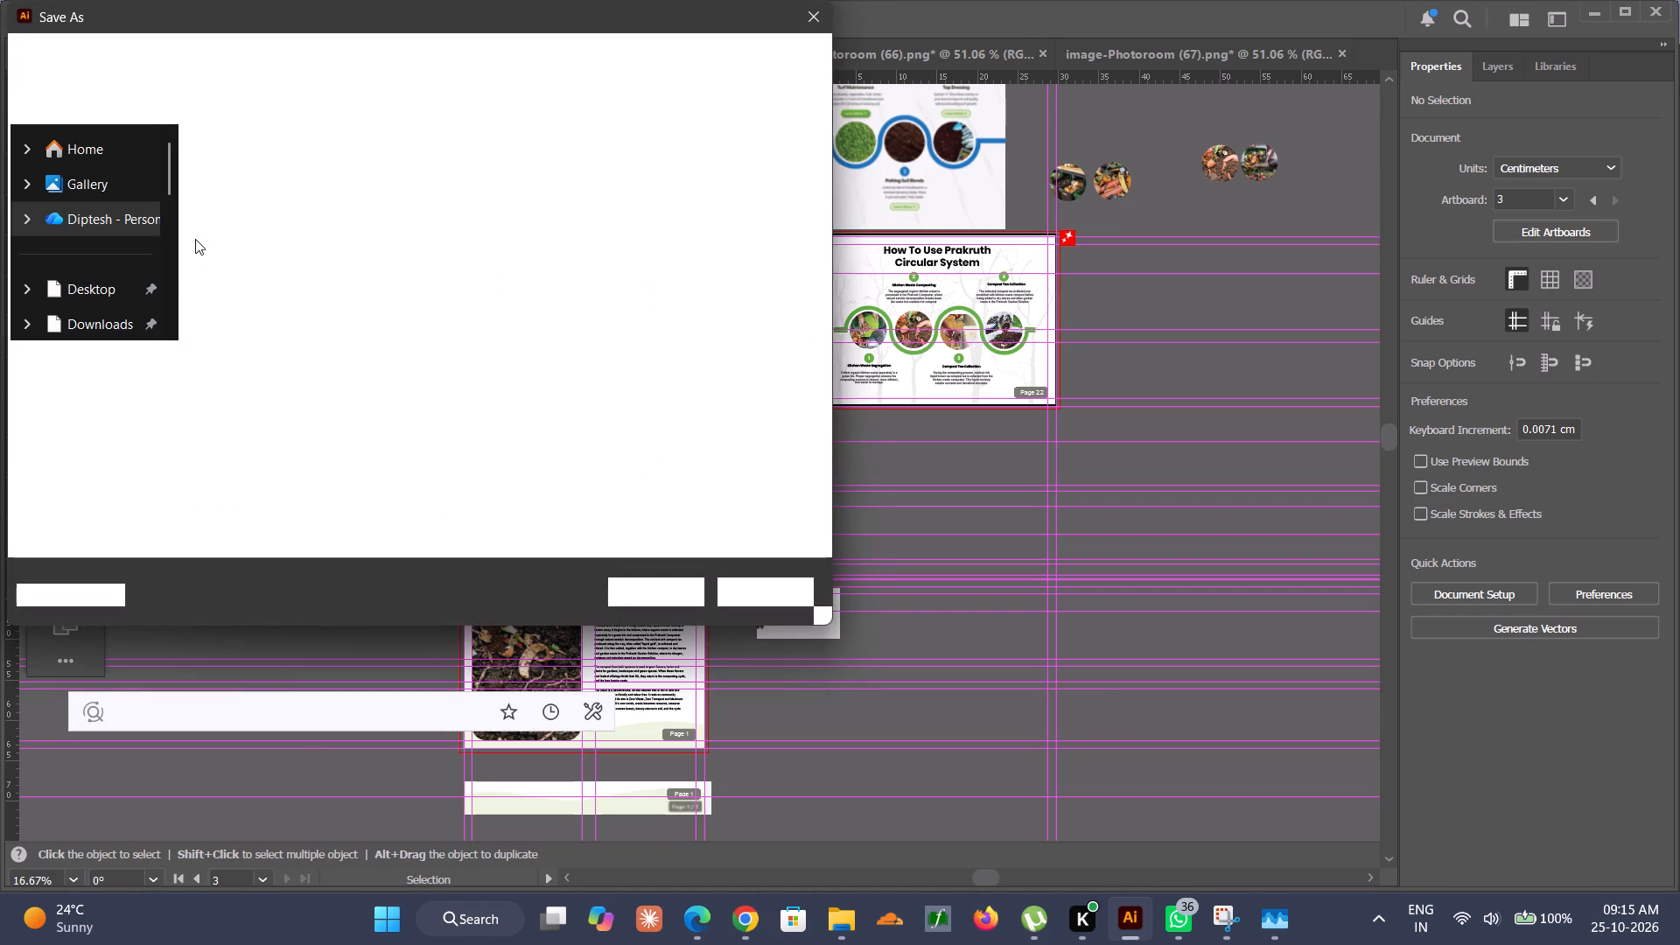
{"action": "left_click", "coordinate": [302, 411]}
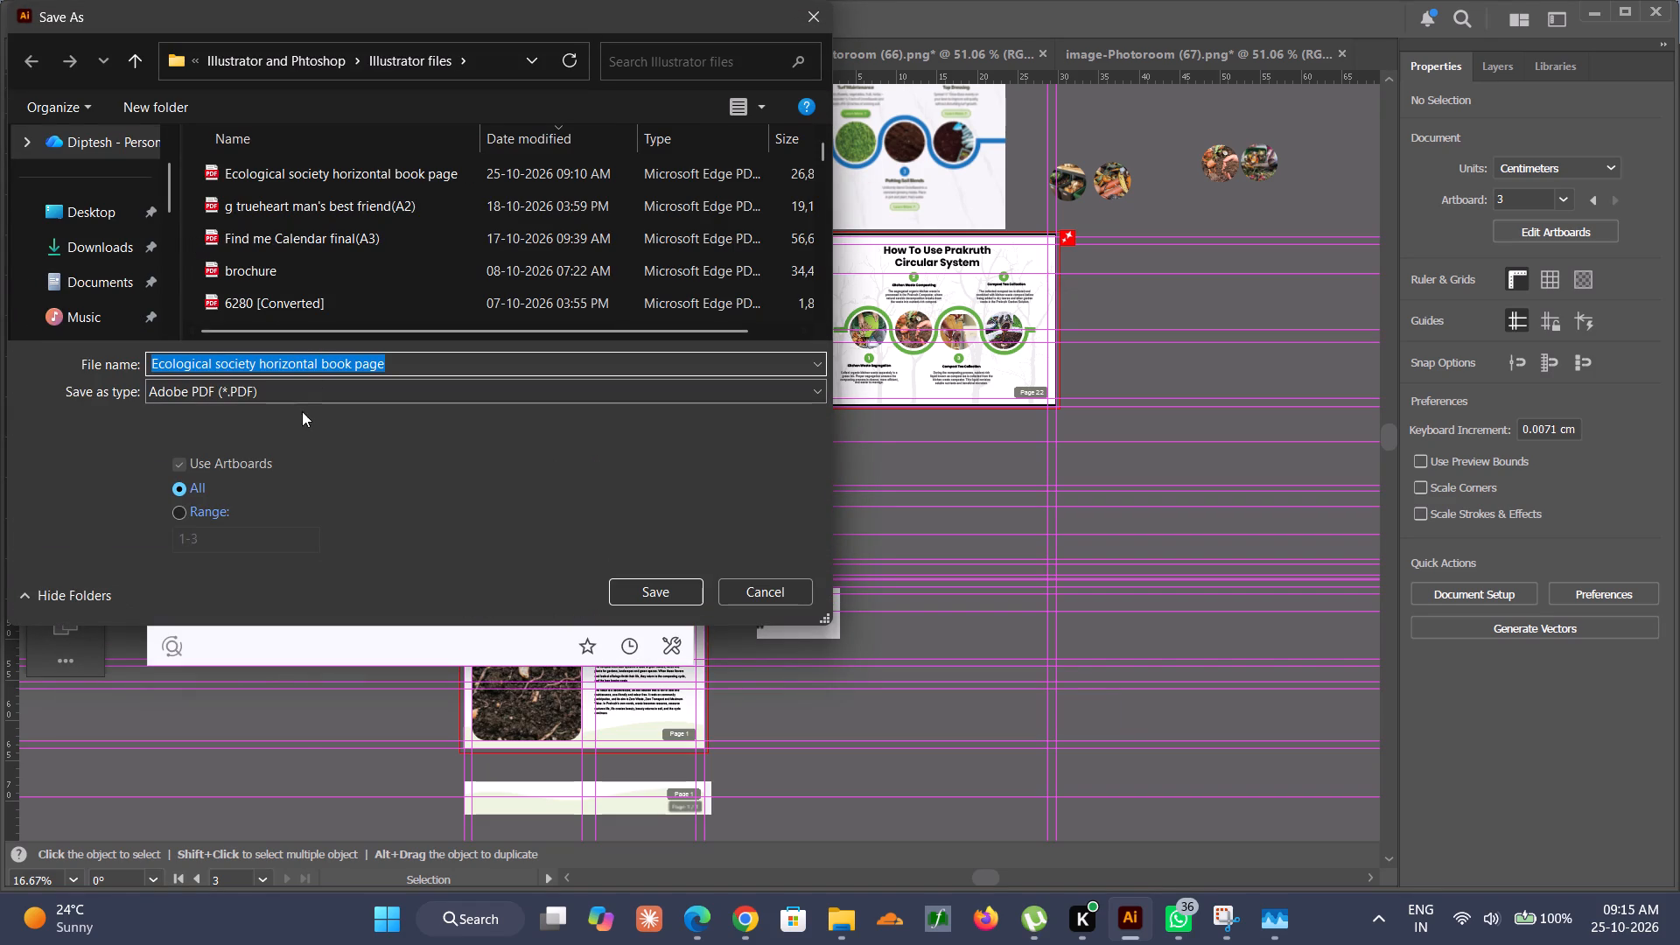
{"action": "left_click", "coordinate": [298, 391]}
{"action": "left_click", "coordinate": [298, 418]}
{"action": "left_click", "coordinate": [660, 584]}
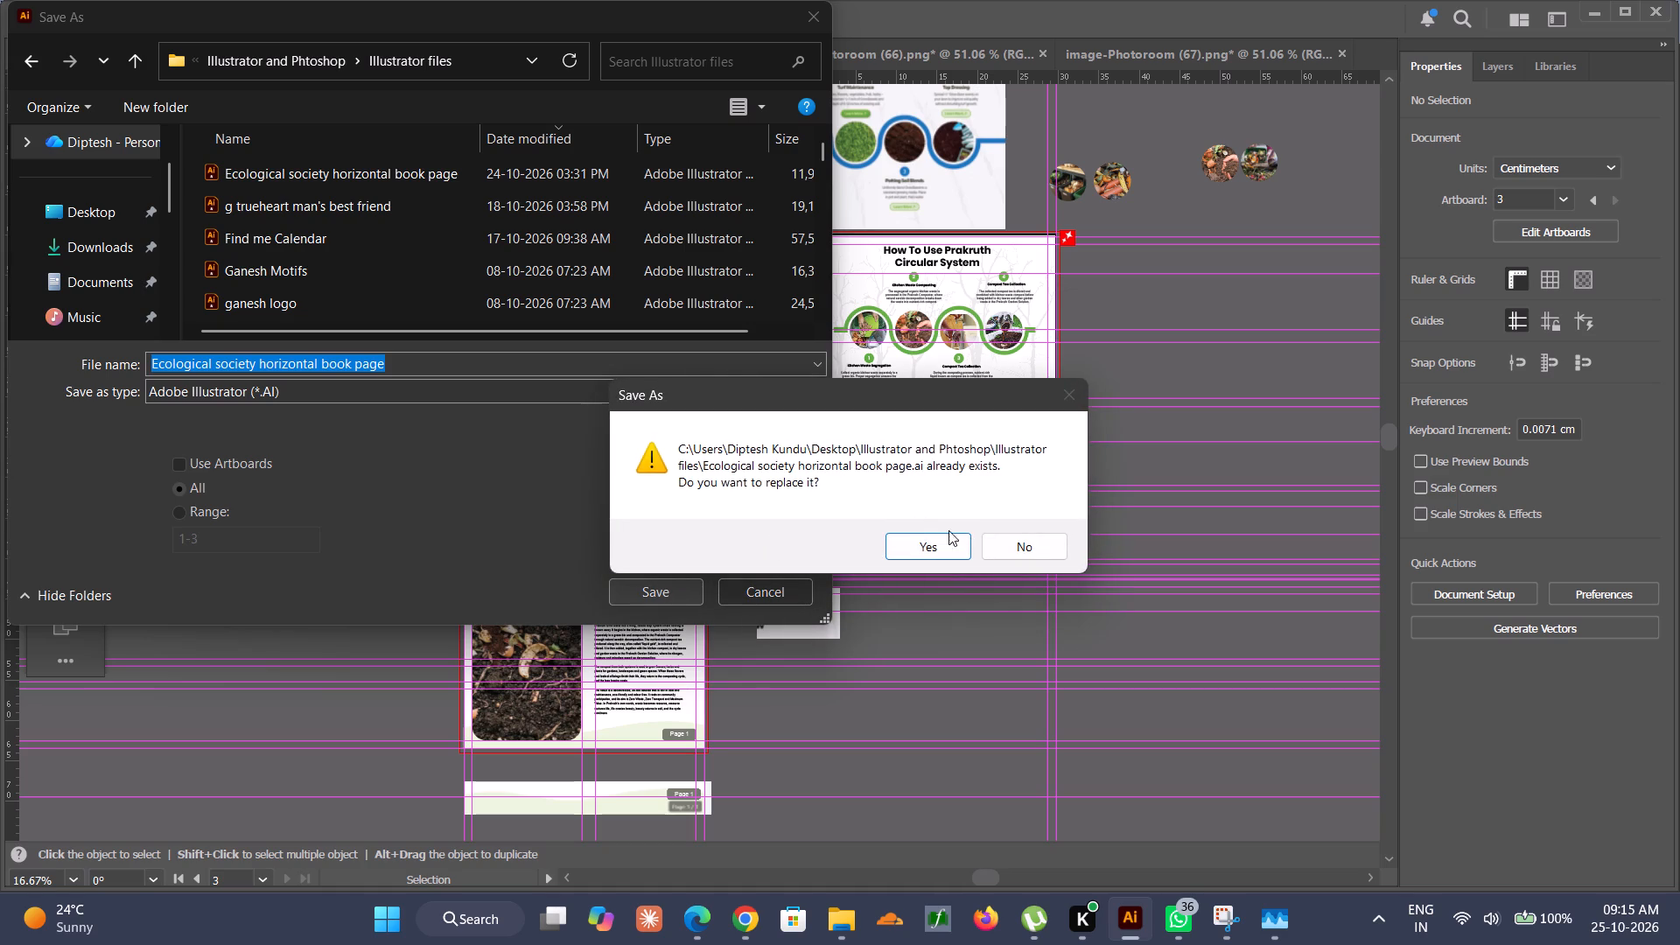
{"action": "left_click", "coordinate": [950, 545]}
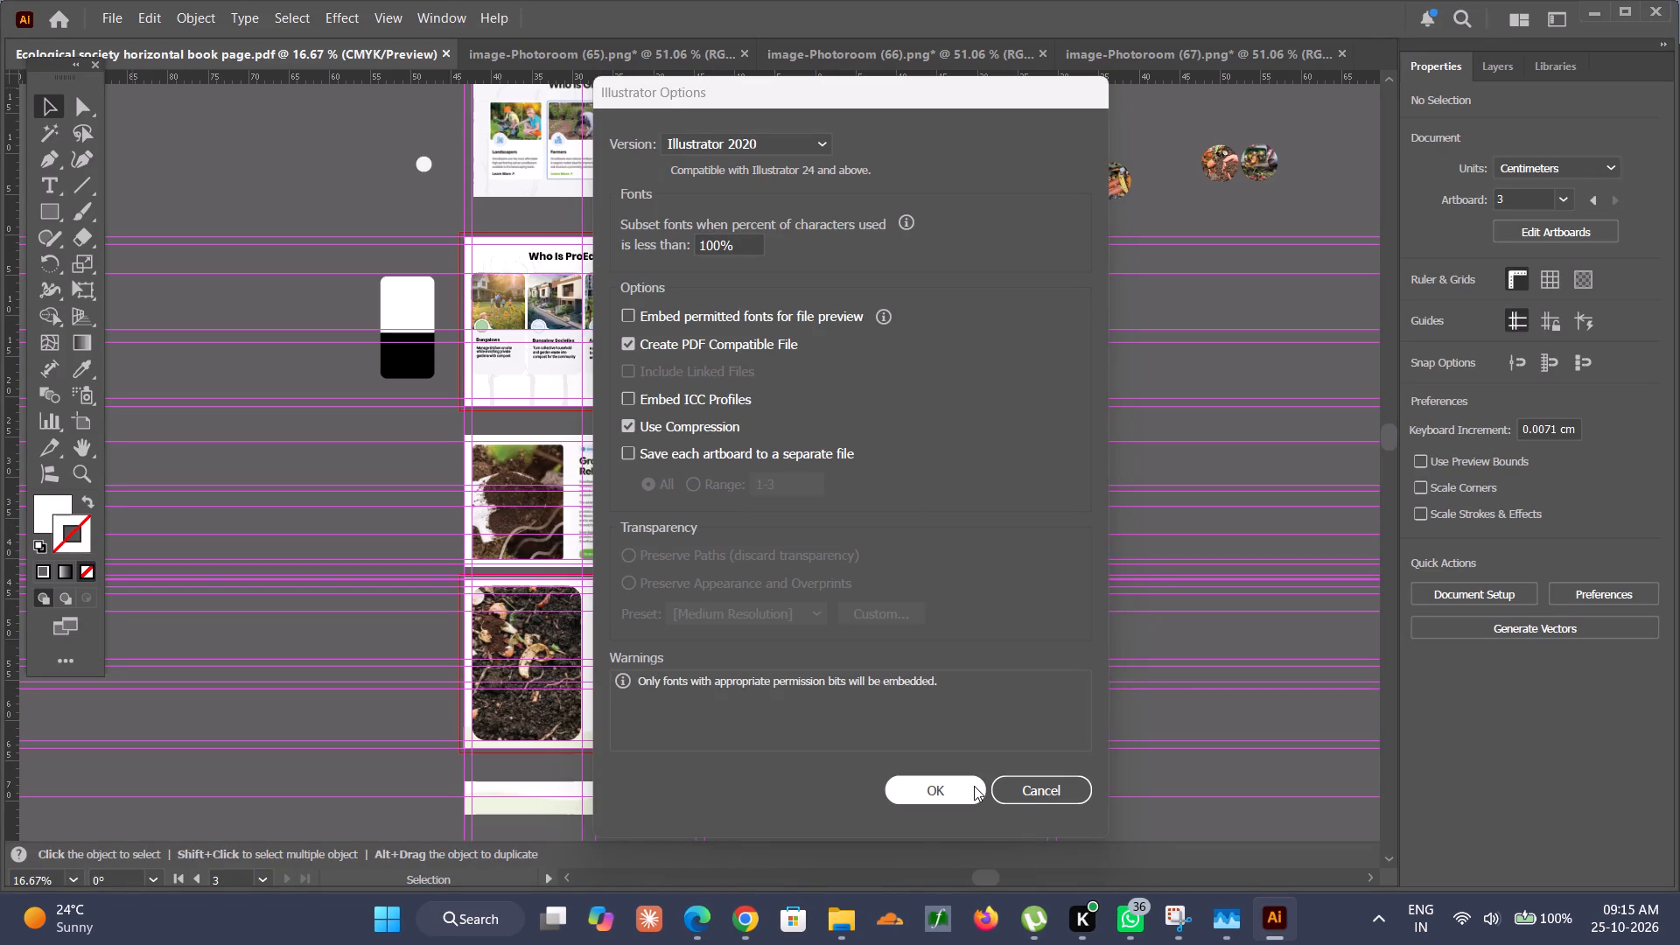
{"action": "left_click", "coordinate": [970, 787]}
{"action": "left_click", "coordinate": [968, 787]}
{"action": "left_click", "coordinate": [927, 801]}
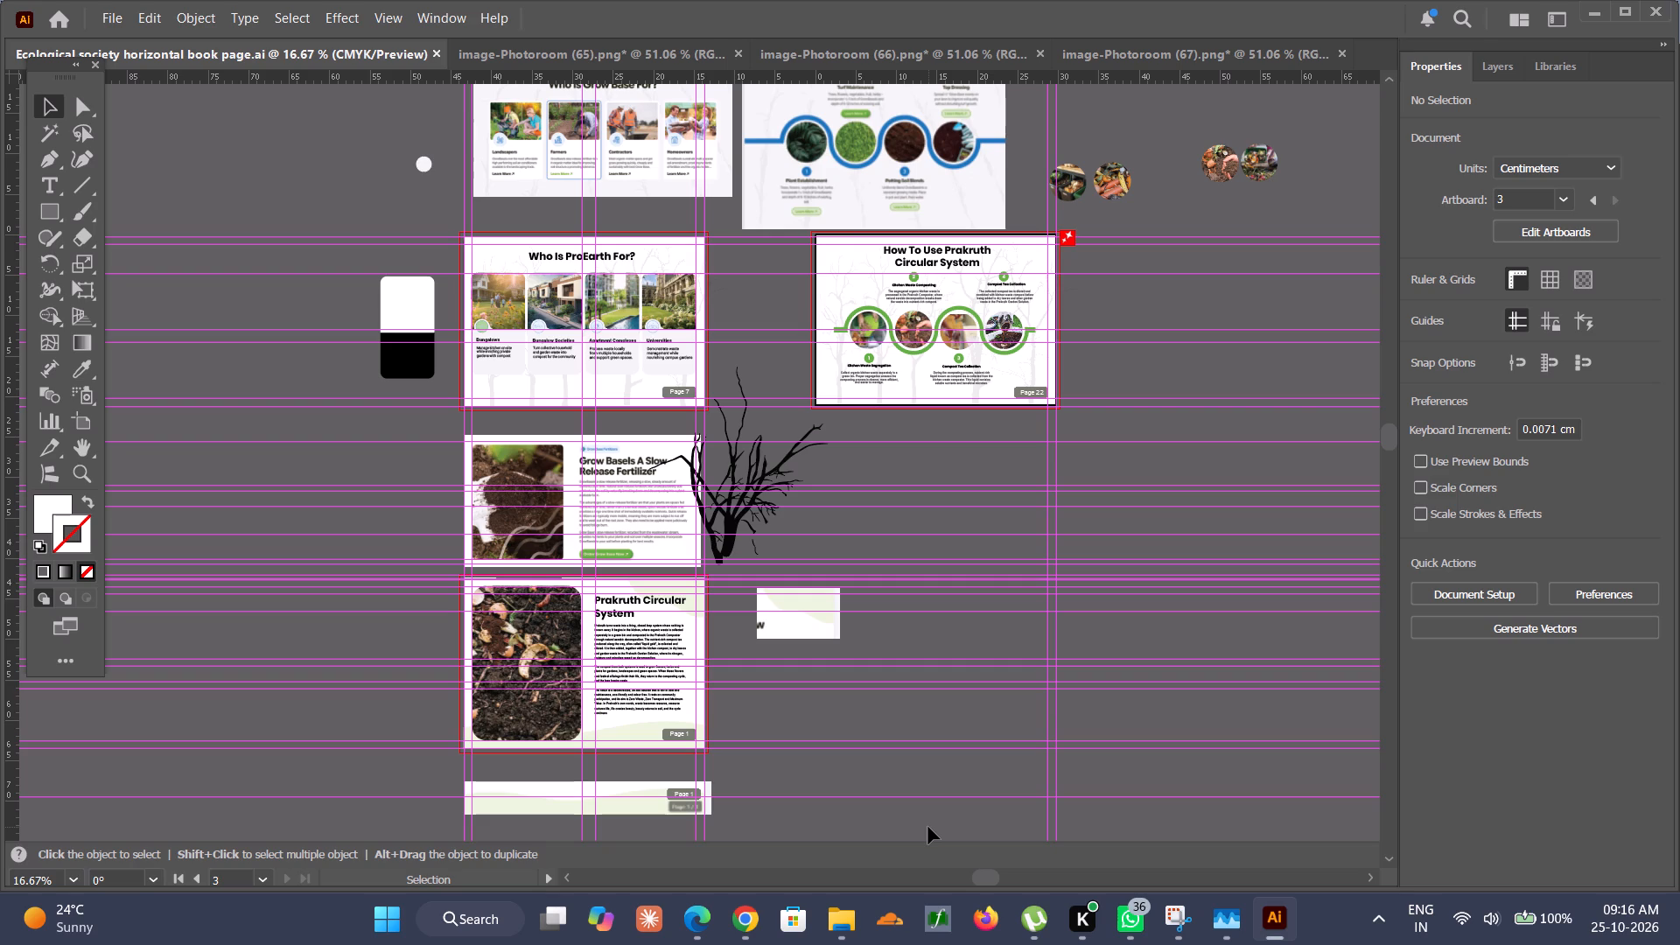
Open the Ecological society horizontal book page PDF from the Illustrator files folder in Microsoft Edge and review its three pages.
{"action": "scroll", "coordinate": [928, 827], "scroll_direction": "down", "scroll_amount": 4}
{"action": "scroll", "coordinate": [928, 827], "scroll_direction": "up", "scroll_amount": 2}
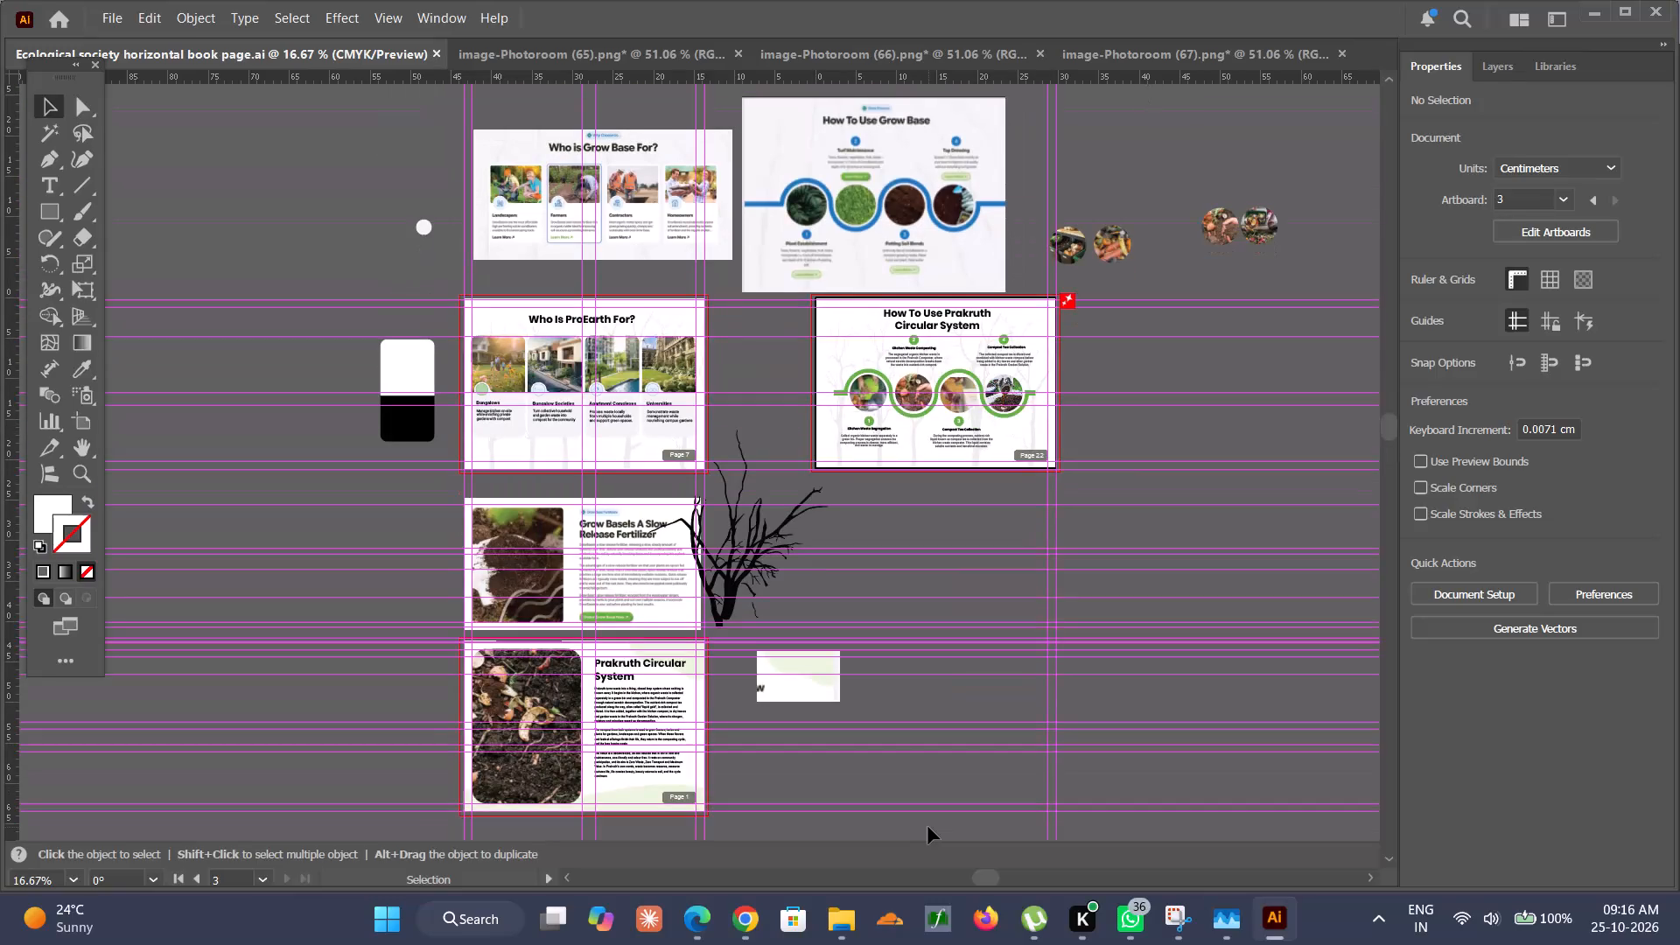
{"action": "scroll", "coordinate": [928, 827], "scroll_direction": "up", "scroll_amount": 1}
{"action": "left_click", "coordinate": [835, 908]}
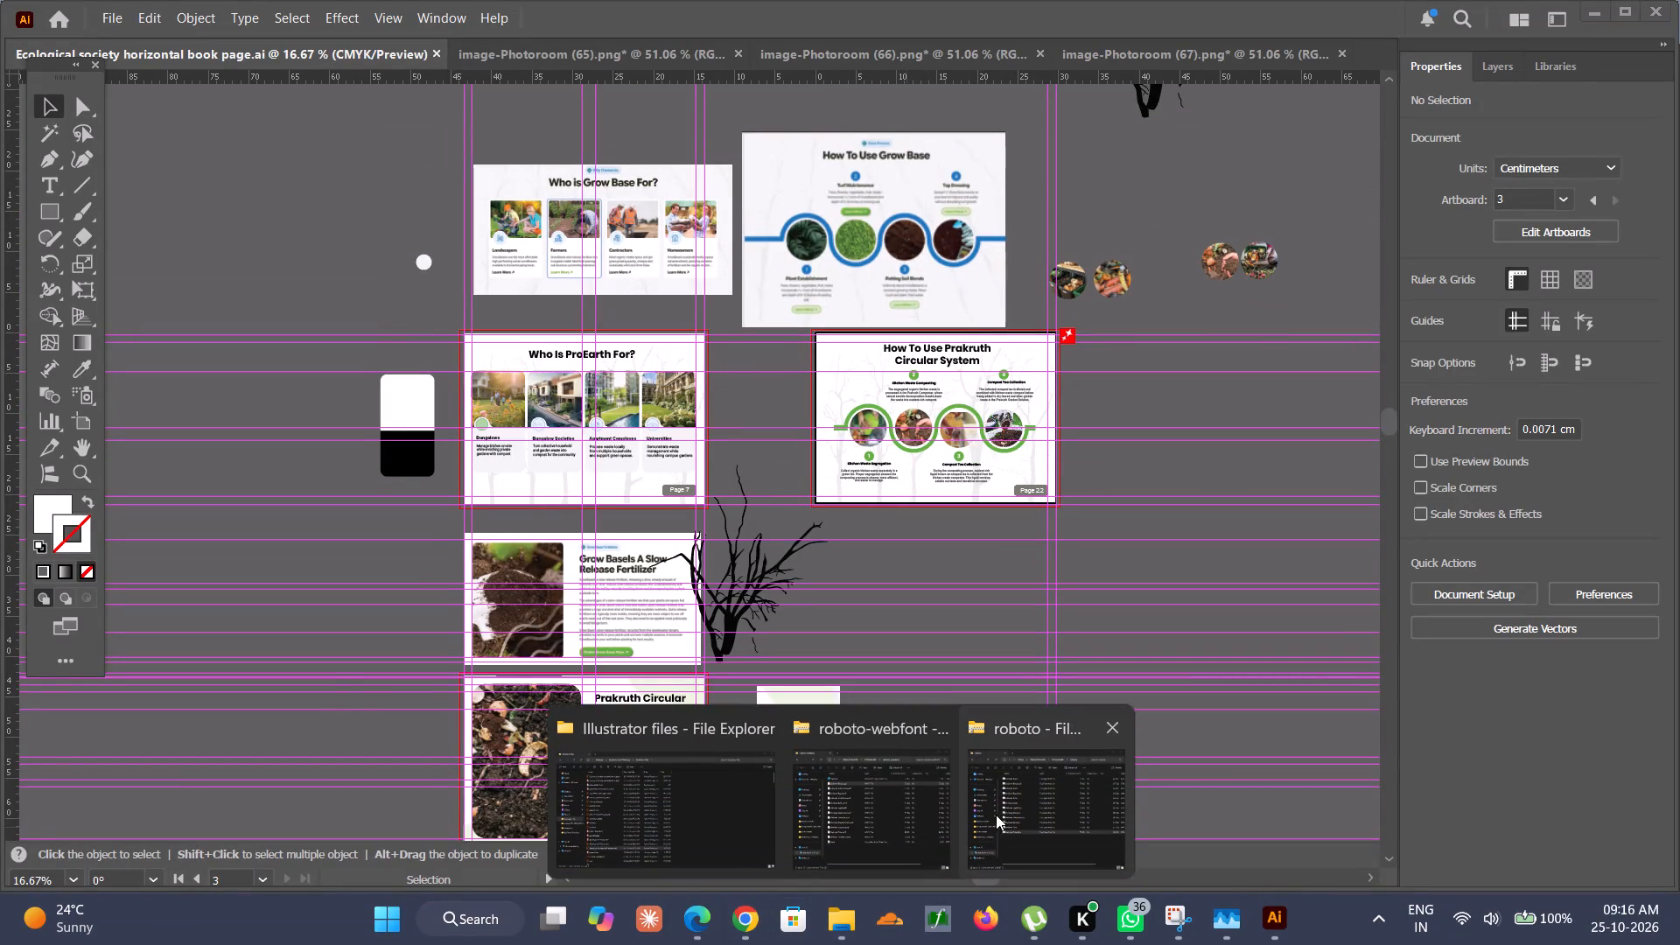
{"action": "left_click", "coordinate": [596, 796]}
{"action": "scroll", "coordinate": [374, 649], "scroll_direction": "up", "scroll_amount": 9}
{"action": "double_click", "coordinate": [331, 208]}
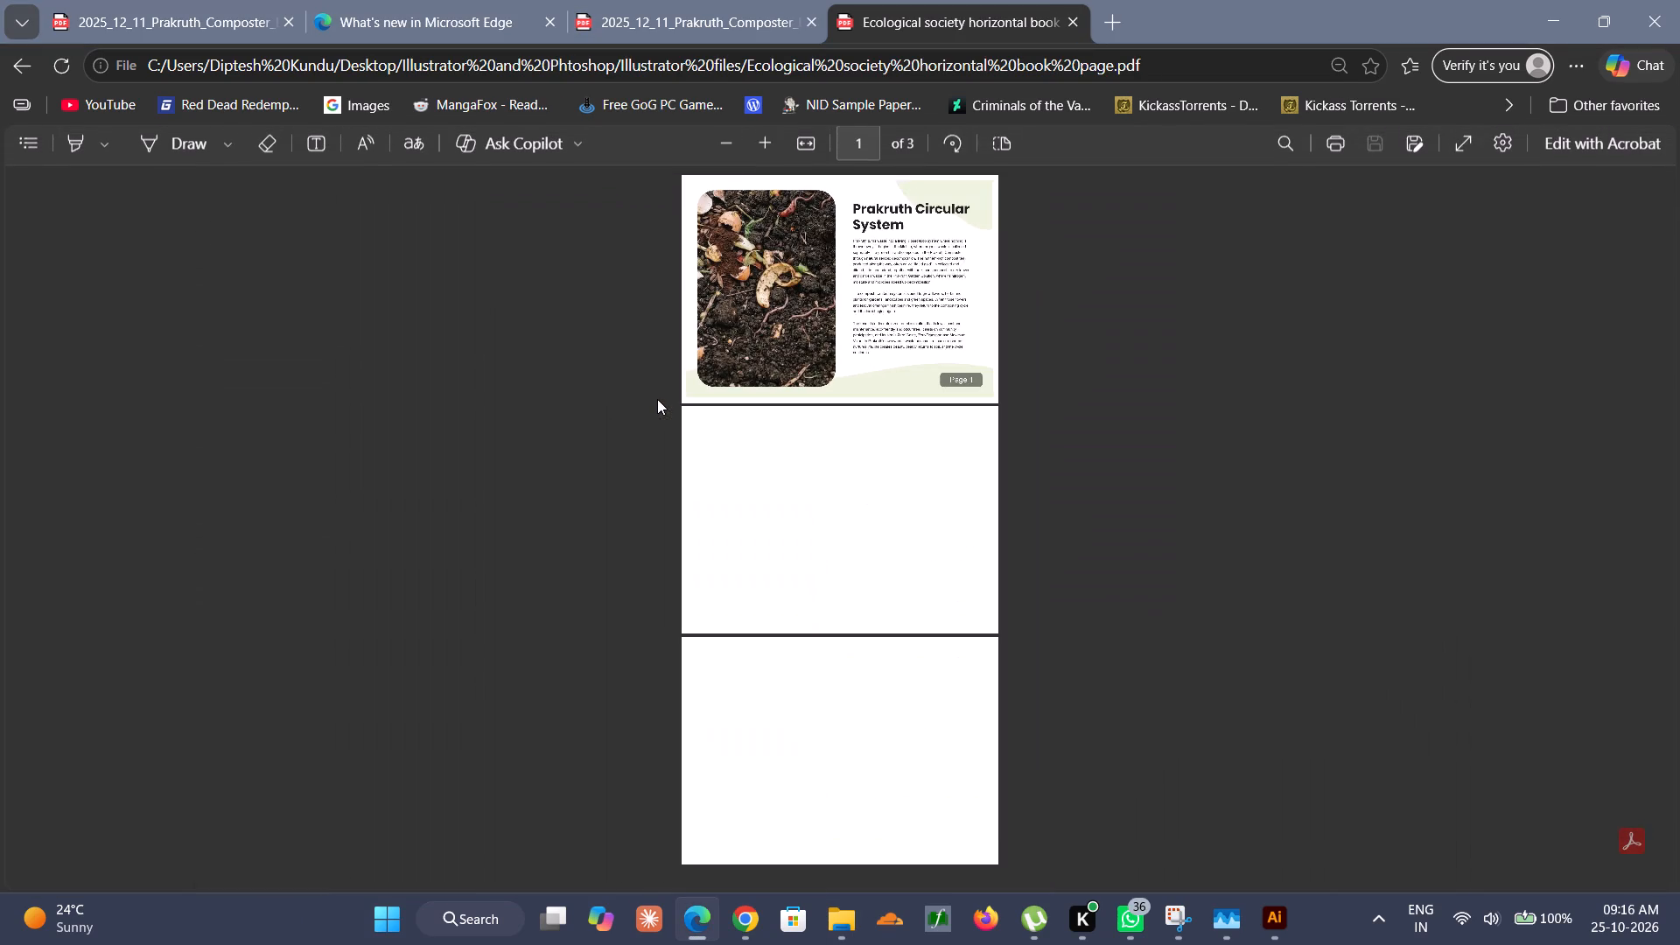
{"action": "scroll", "coordinate": [657, 399], "scroll_direction": "down", "scroll_amount": 1}
{"action": "scroll", "coordinate": [850, 565], "scroll_direction": "down", "scroll_amount": 2}
{"action": "scroll", "coordinate": [821, 727], "scroll_direction": "down", "scroll_amount": 1}
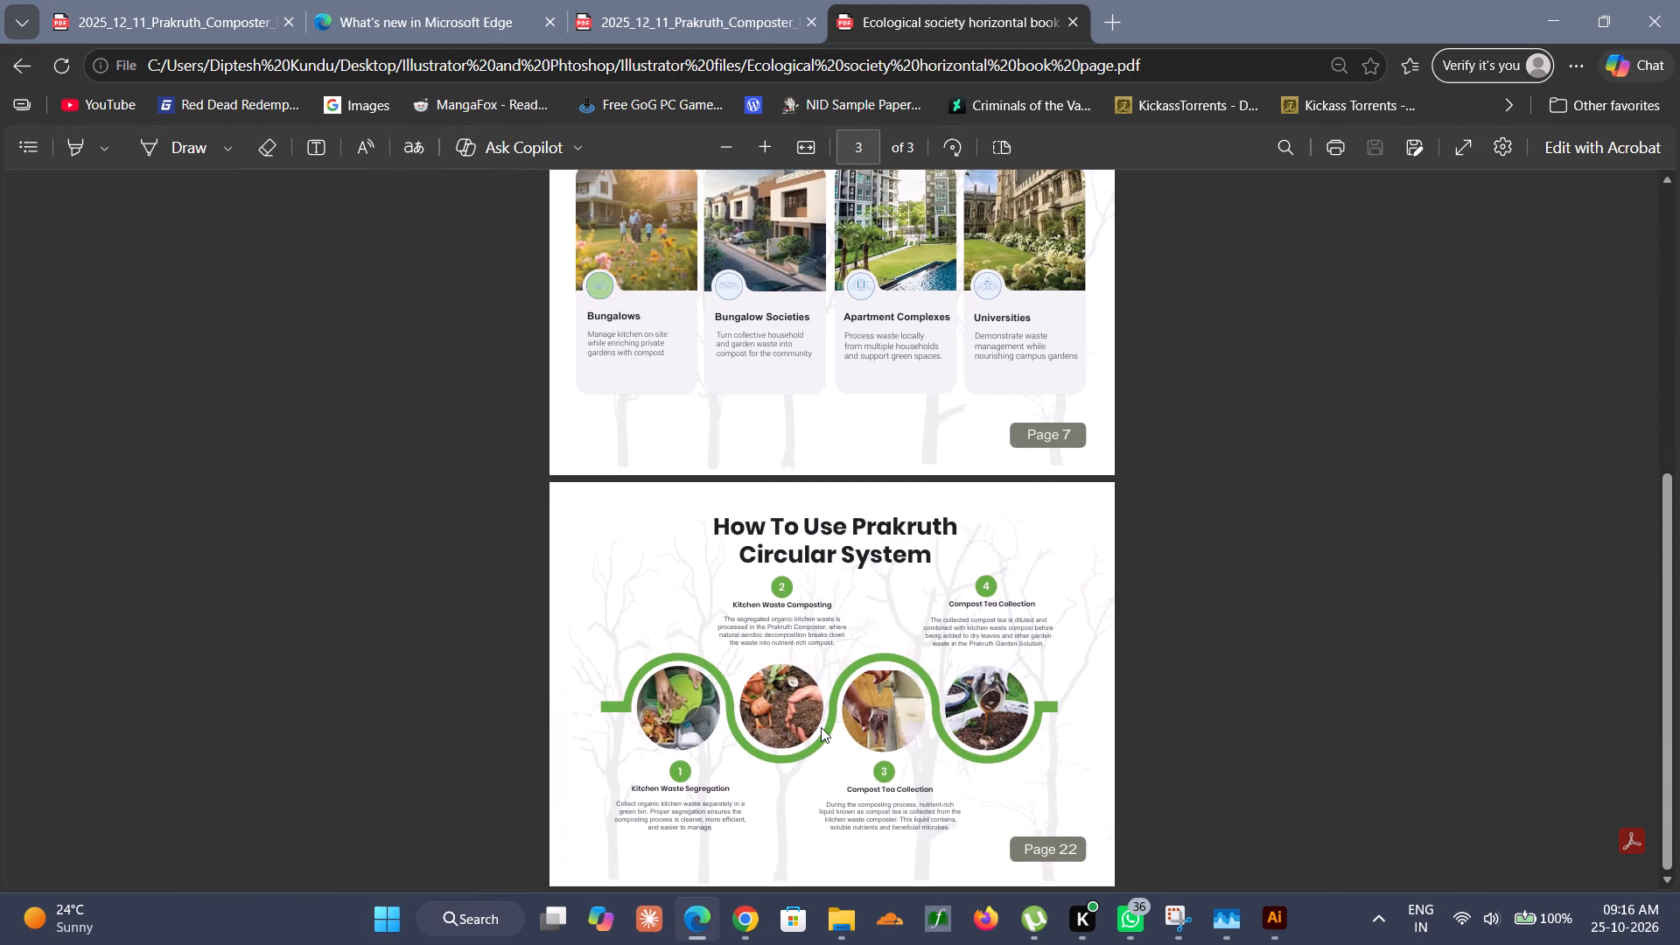
{"action": "scroll", "coordinate": [821, 727], "scroll_direction": "down", "scroll_amount": 1}
{"action": "scroll", "coordinate": [821, 727], "scroll_direction": "up", "scroll_amount": 5}
{"action": "scroll", "coordinate": [987, 402], "scroll_direction": "down", "scroll_amount": 1}
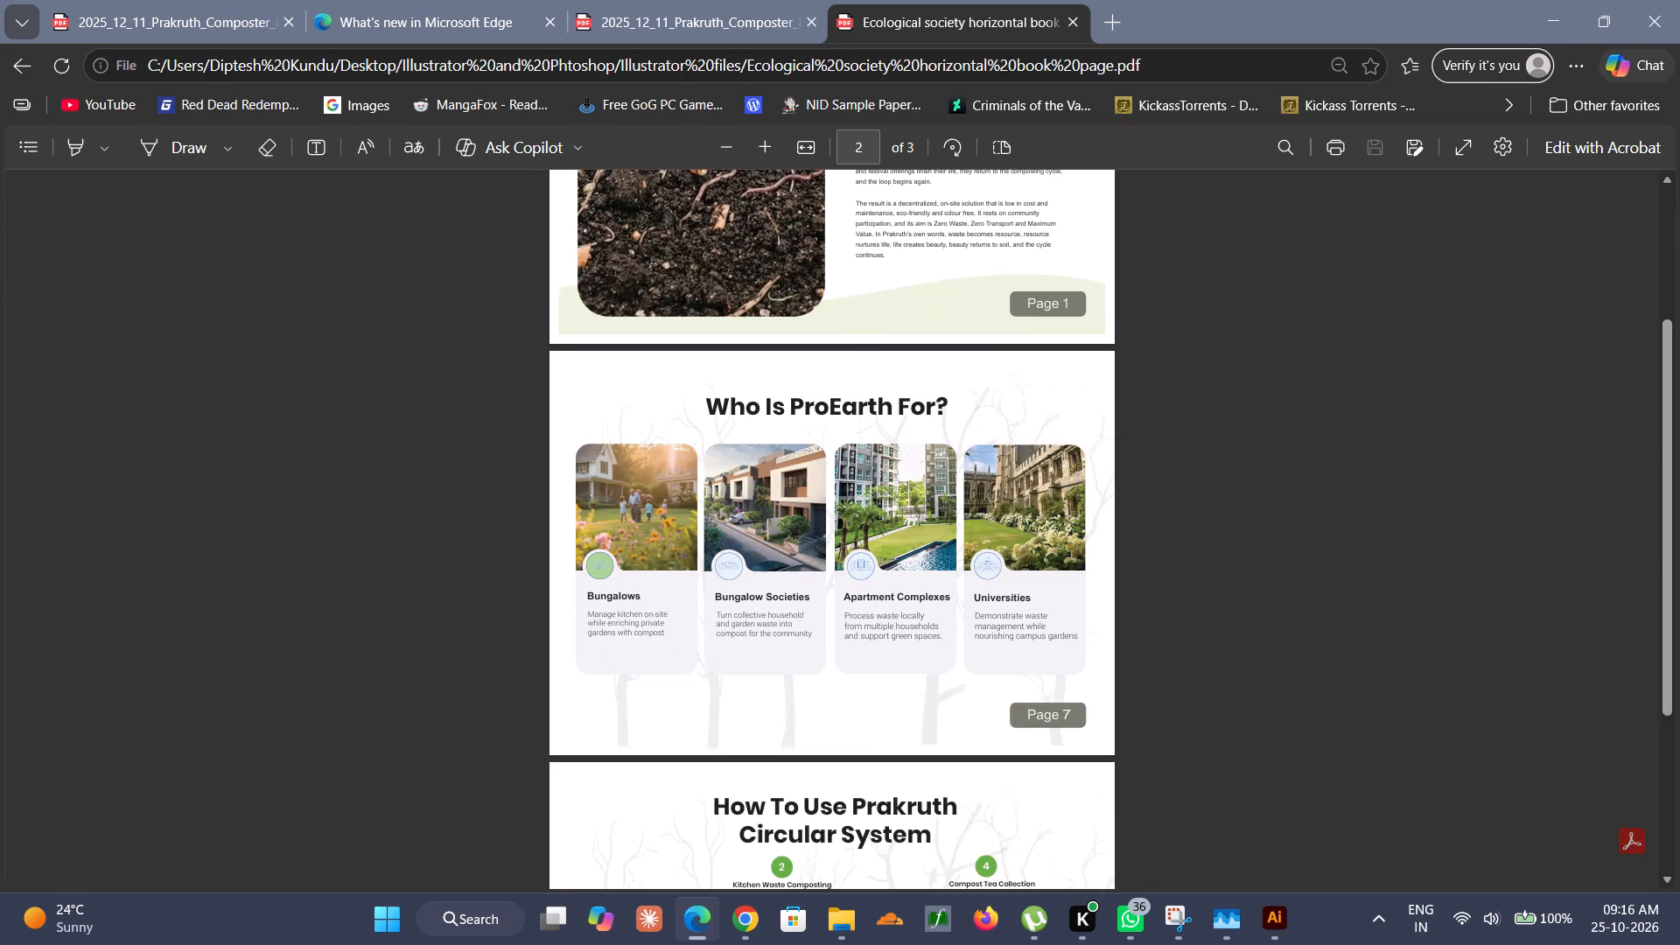
{"action": "scroll", "coordinate": [873, 433], "scroll_direction": "up", "scroll_amount": 2}
{"action": "scroll", "coordinate": [873, 433], "scroll_direction": "down", "scroll_amount": 1}
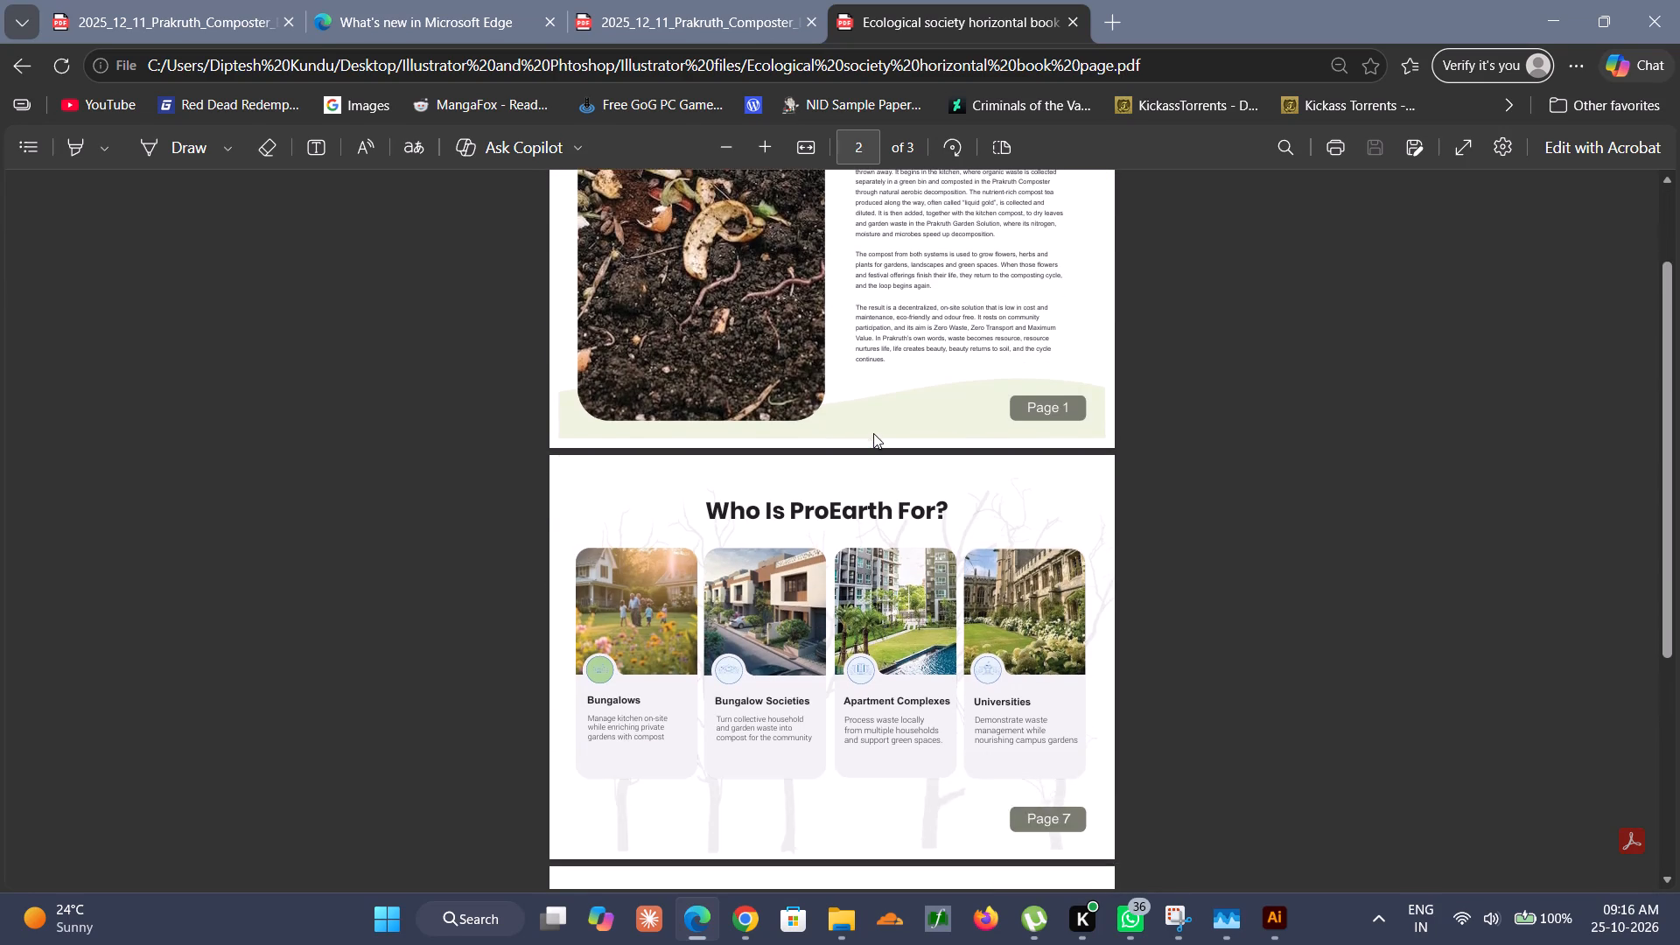
{"action": "scroll", "coordinate": [896, 516], "scroll_direction": "down", "scroll_amount": 3}
{"action": "scroll", "coordinate": [896, 516], "scroll_direction": "up", "scroll_amount": 3}
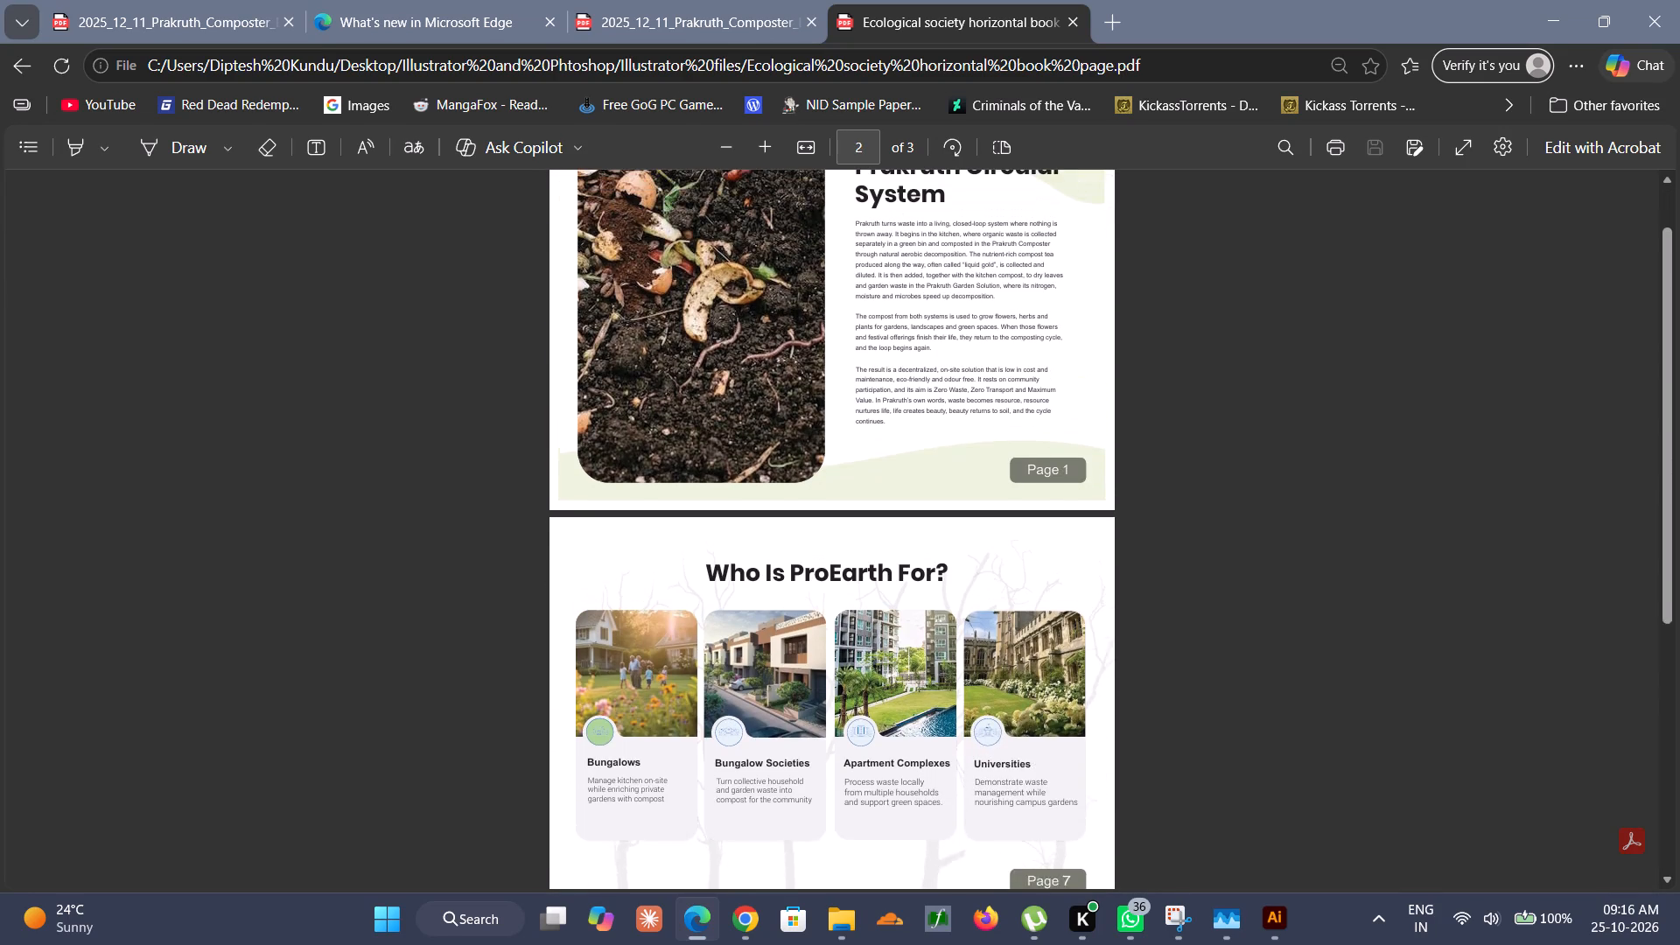
{"action": "scroll", "coordinate": [897, 384], "scroll_direction": "up", "scroll_amount": 1}
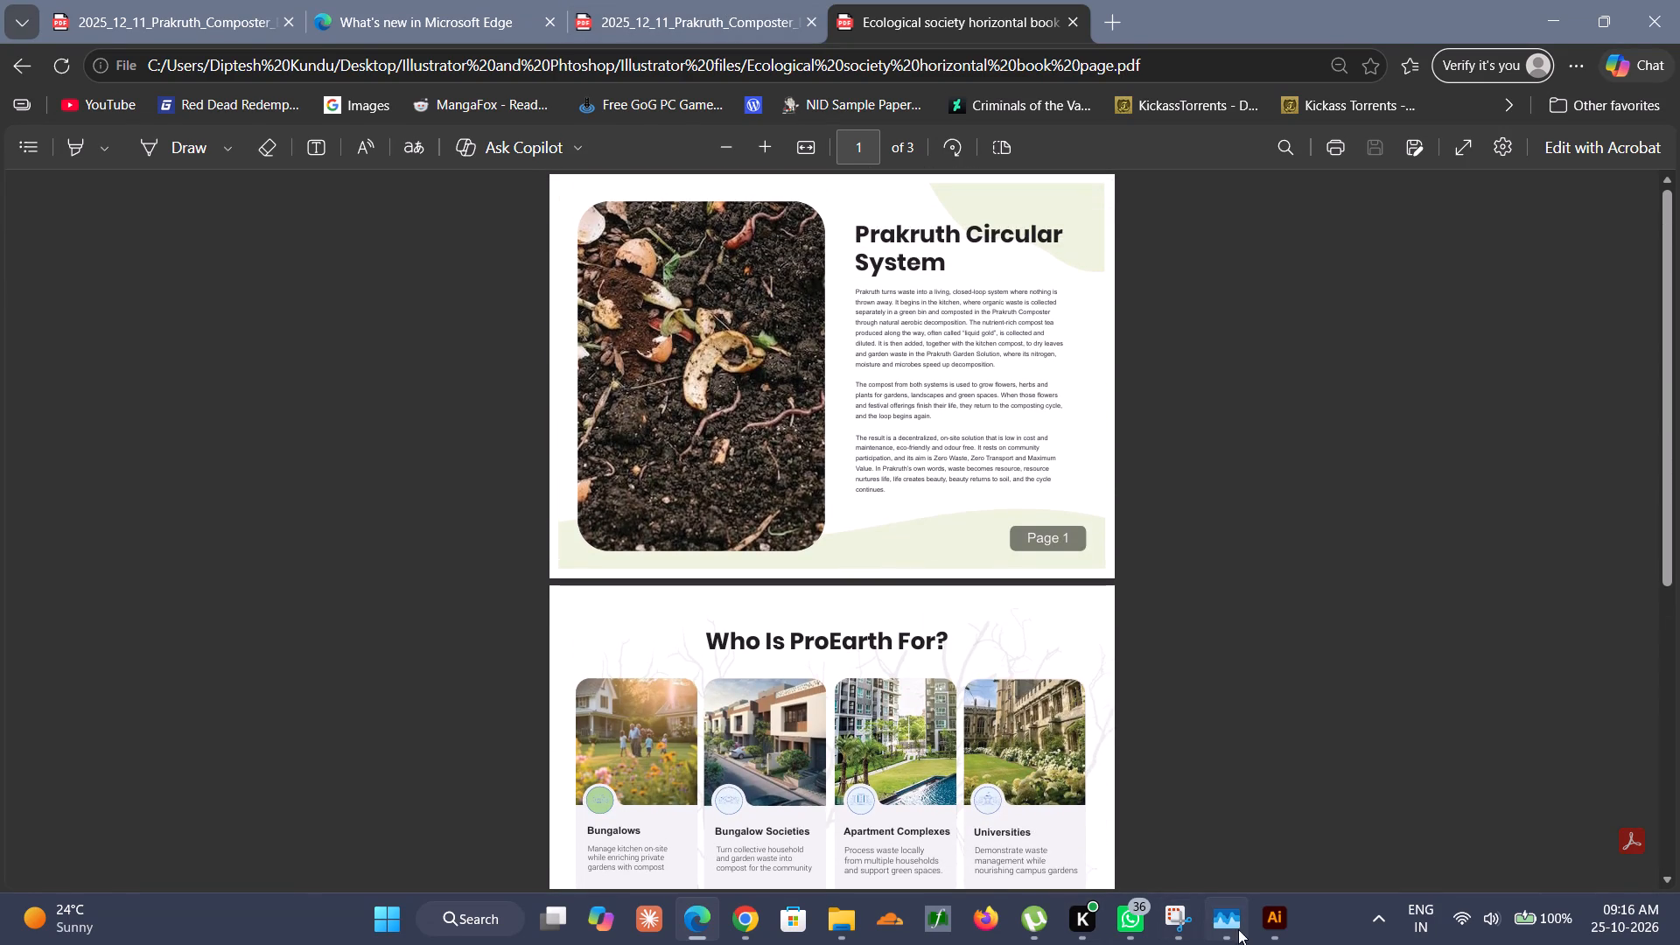
Switch back to Adobe Illustrator and examine the ProEarth and Prakruth pages alongside the Grow Base references.
{"action": "left_click", "coordinate": [1264, 914]}
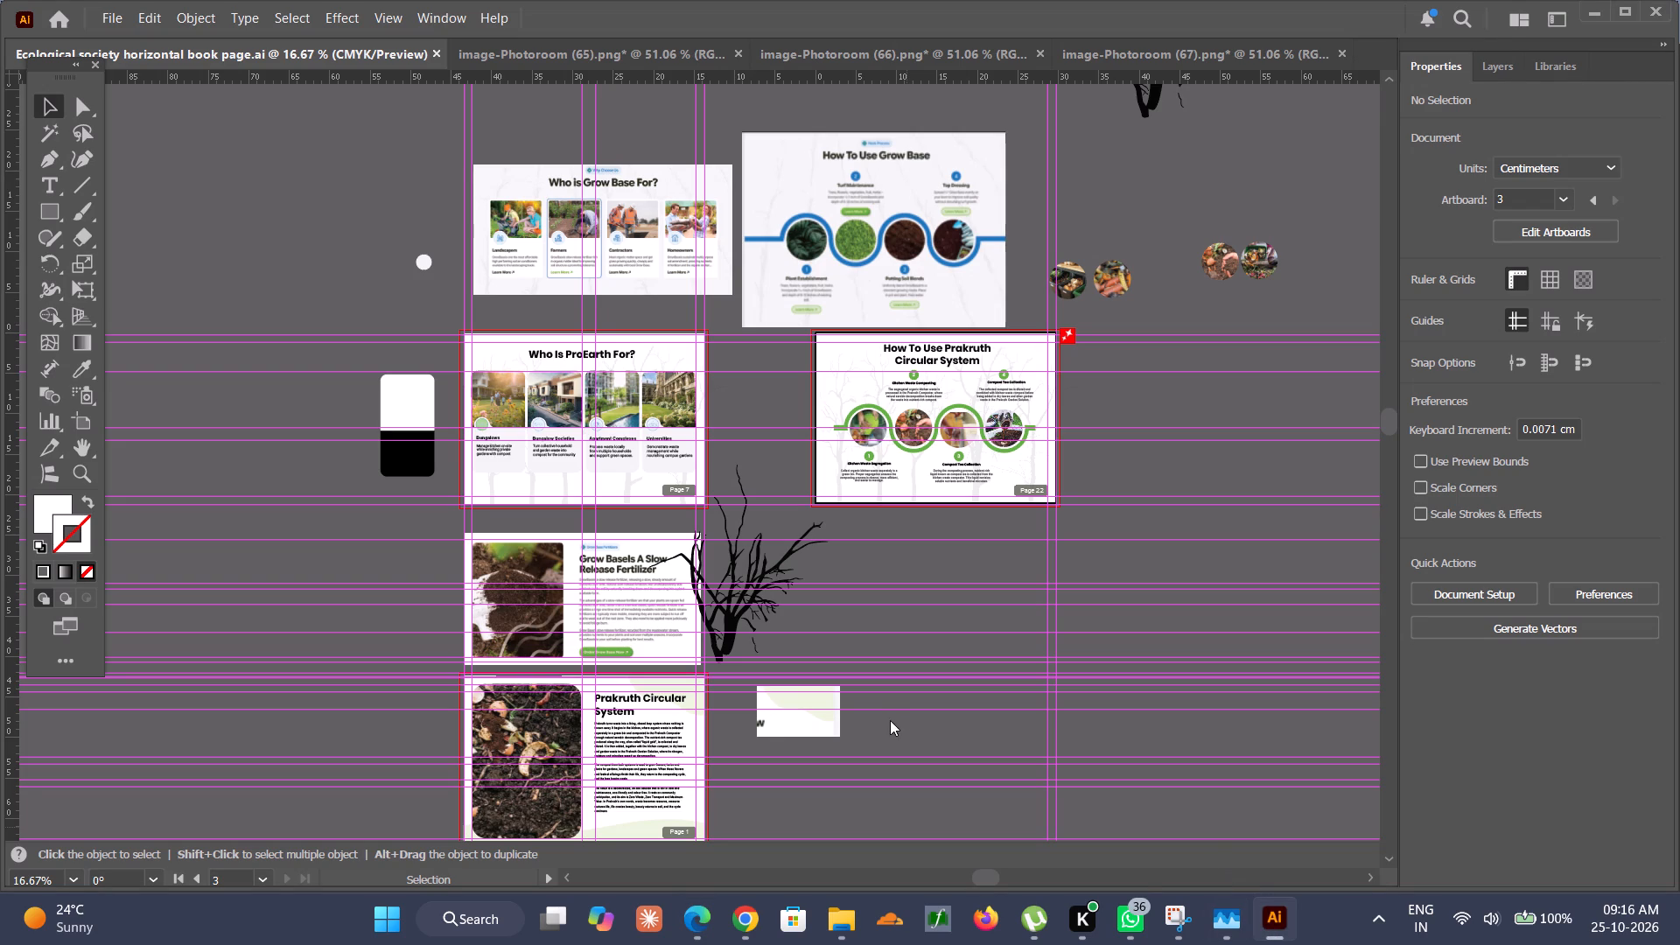
{"action": "scroll", "coordinate": [532, 732], "scroll_direction": "down", "scroll_amount": 1}
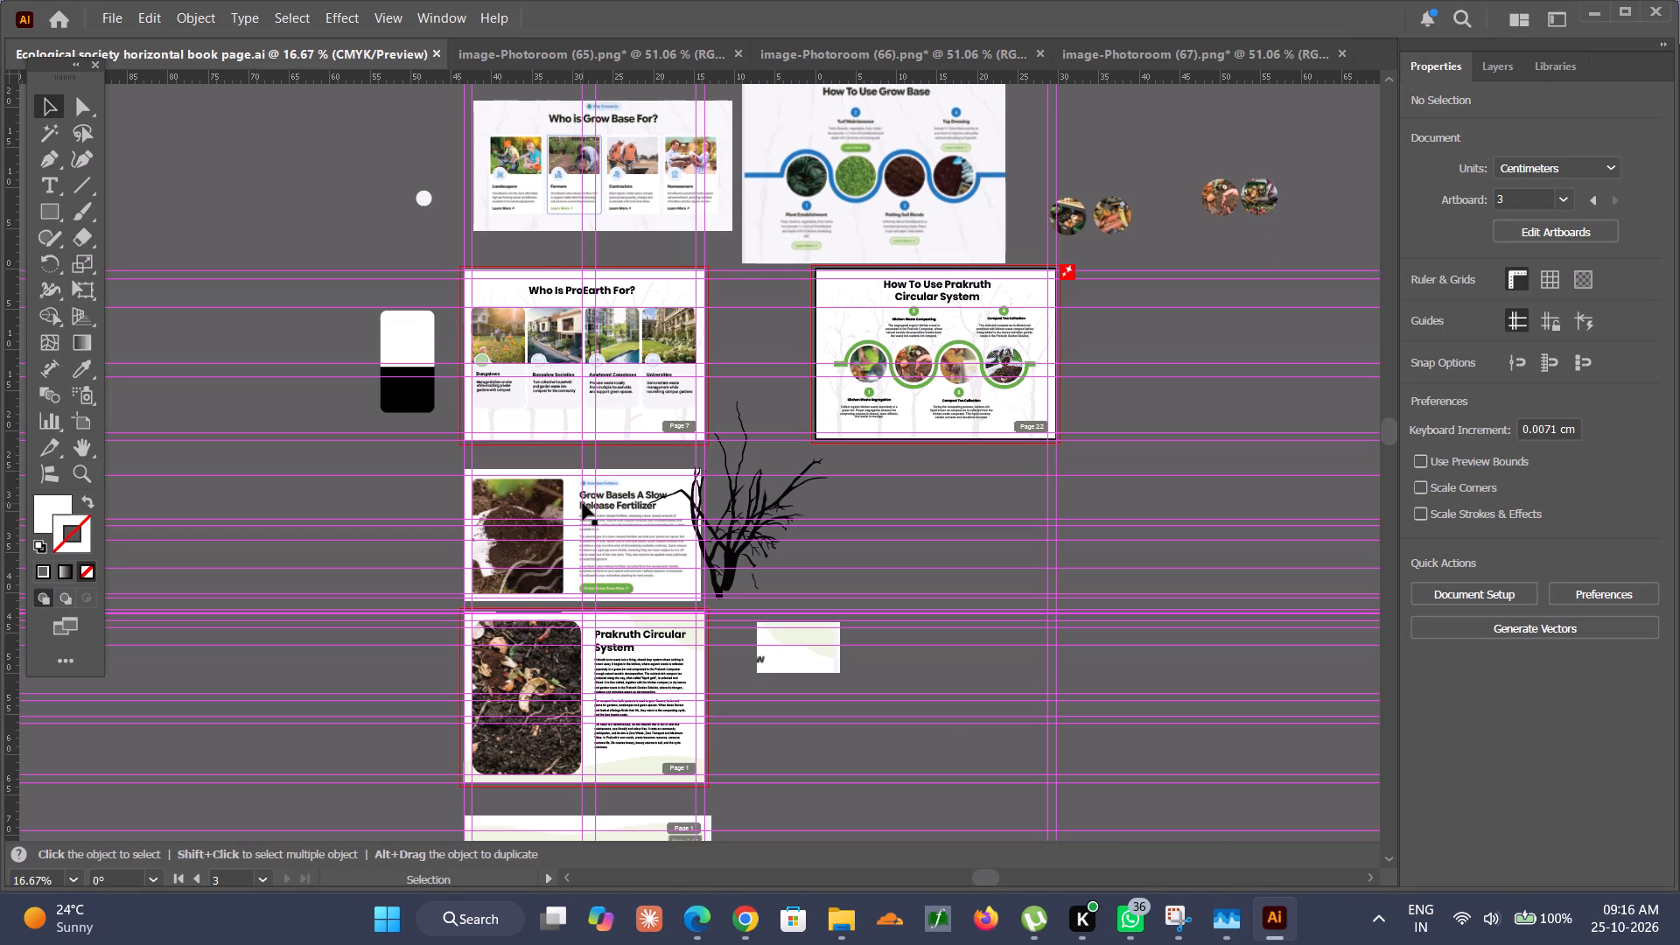
{"action": "scroll", "coordinate": [602, 630], "scroll_direction": "down", "scroll_amount": 1}
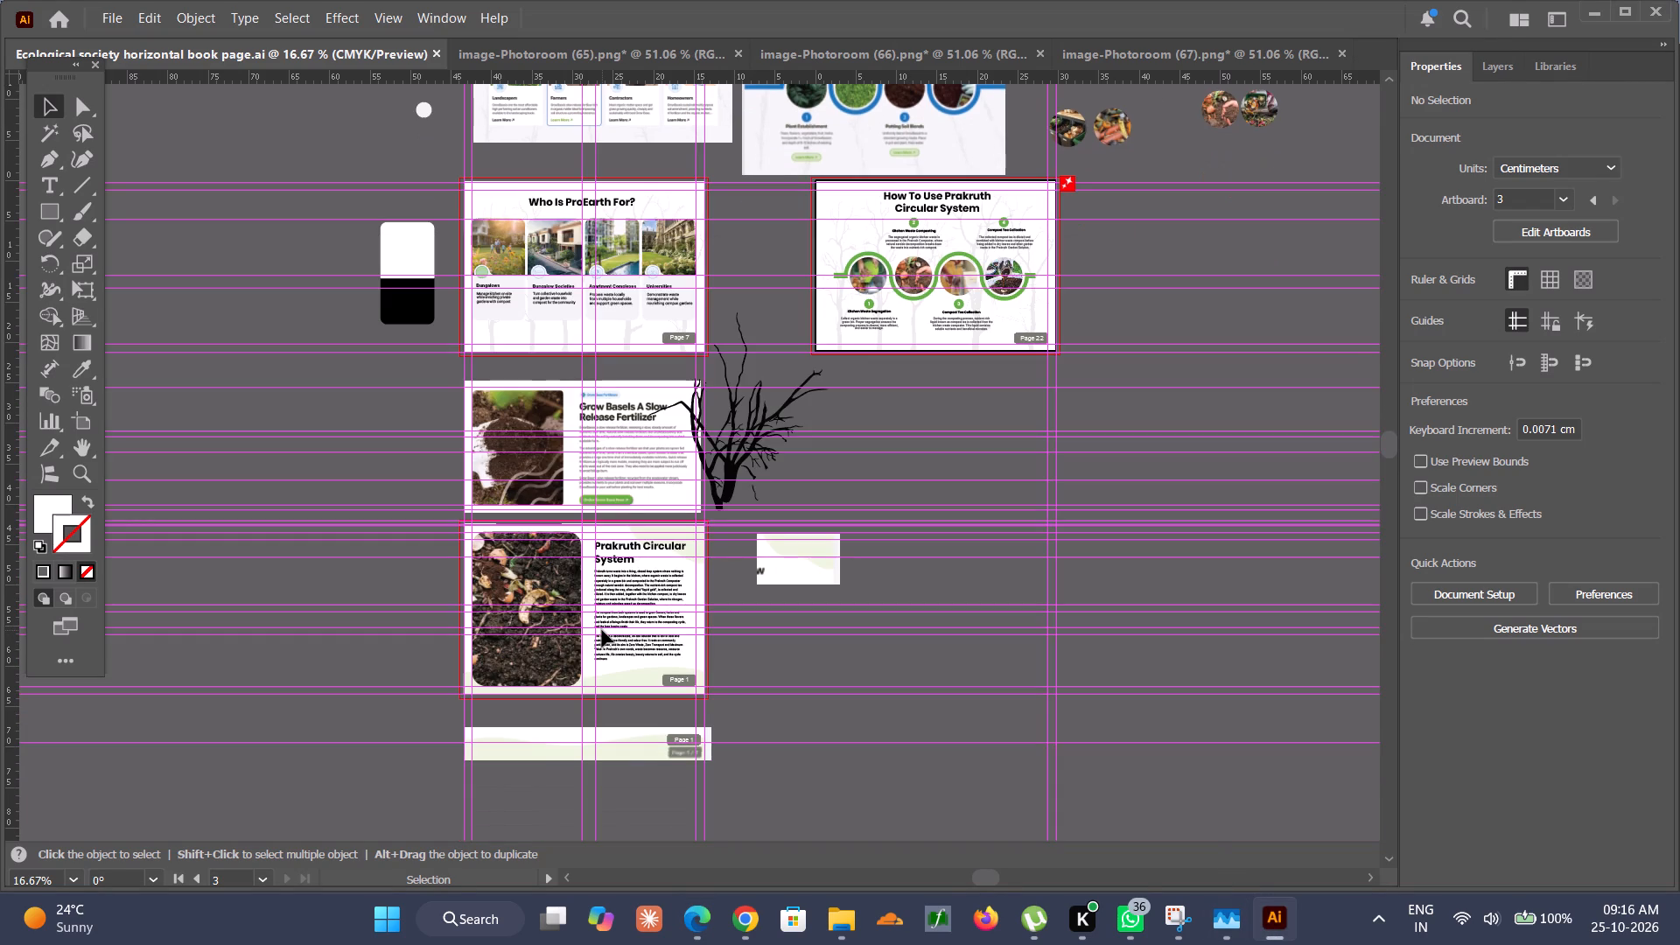
{"action": "scroll", "coordinate": [602, 630], "scroll_direction": "up", "scroll_amount": 3, "text": "ctrl+alt"}
{"action": "scroll", "coordinate": [602, 630], "scroll_direction": "down", "scroll_amount": 1}
{"action": "scroll", "coordinate": [602, 630], "scroll_direction": "up", "scroll_amount": 1, "text": "ctrl+alt"}
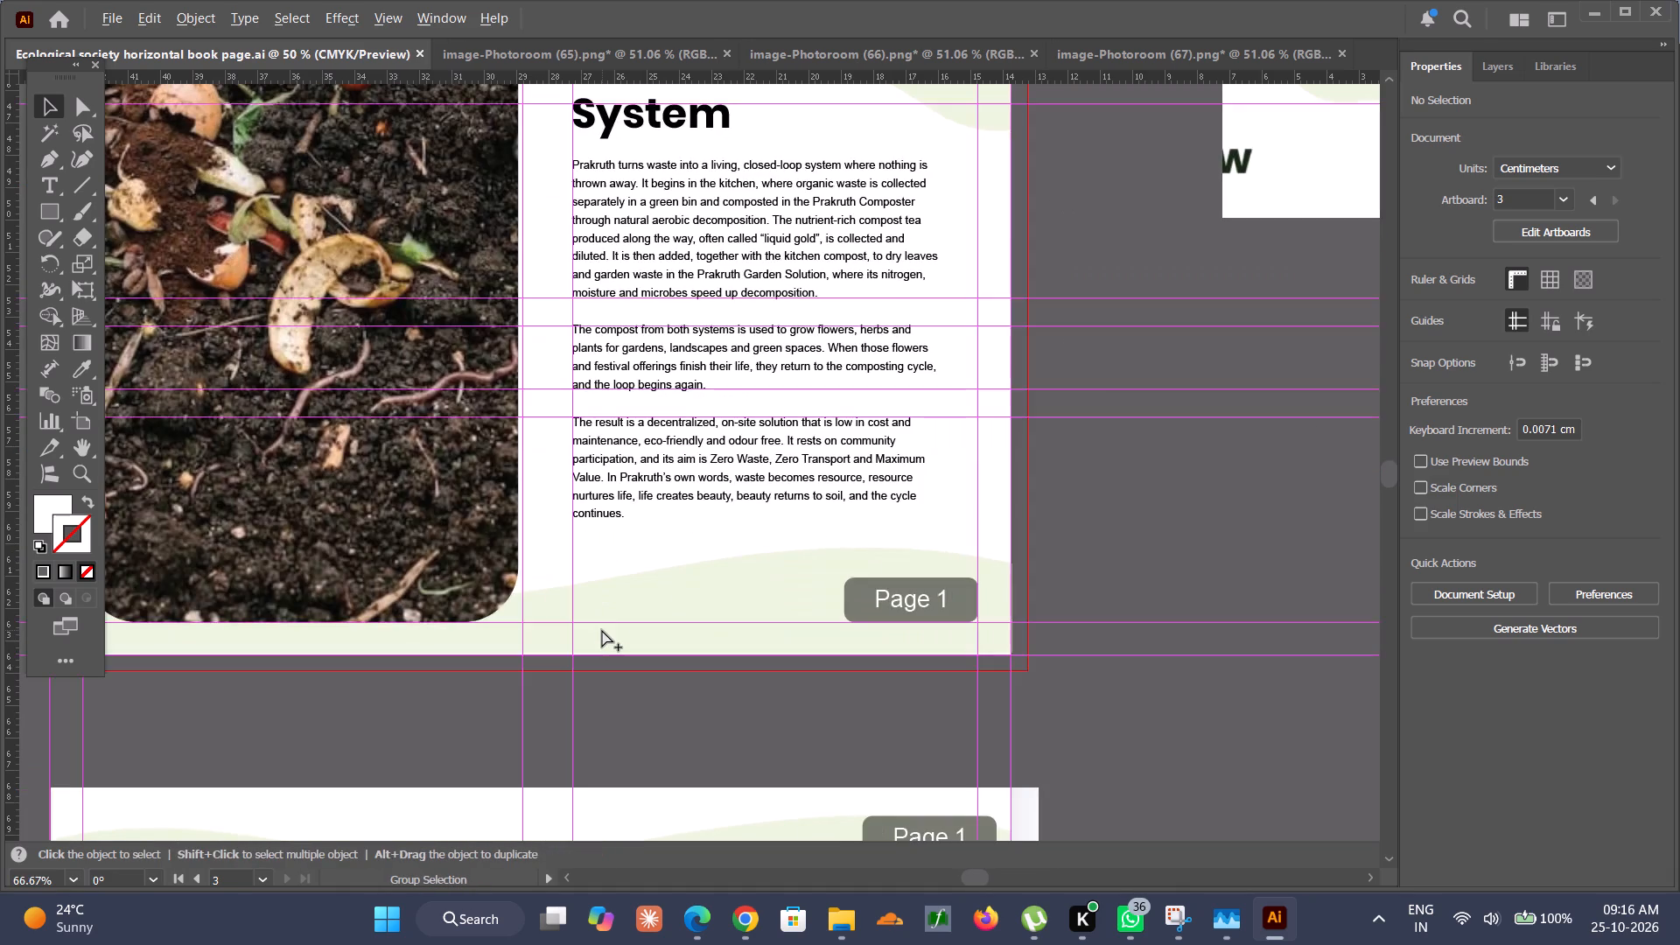
{"action": "scroll", "coordinate": [602, 630], "scroll_direction": "down", "scroll_amount": 2, "text": "ctrl+alt"}
{"action": "scroll", "coordinate": [602, 630], "scroll_direction": "up", "scroll_amount": 2}
{"action": "scroll", "coordinate": [602, 630], "scroll_direction": "down", "scroll_amount": 1, "text": "ctrl+alt"}
{"action": "scroll", "coordinate": [602, 630], "scroll_direction": "up", "scroll_amount": 1}
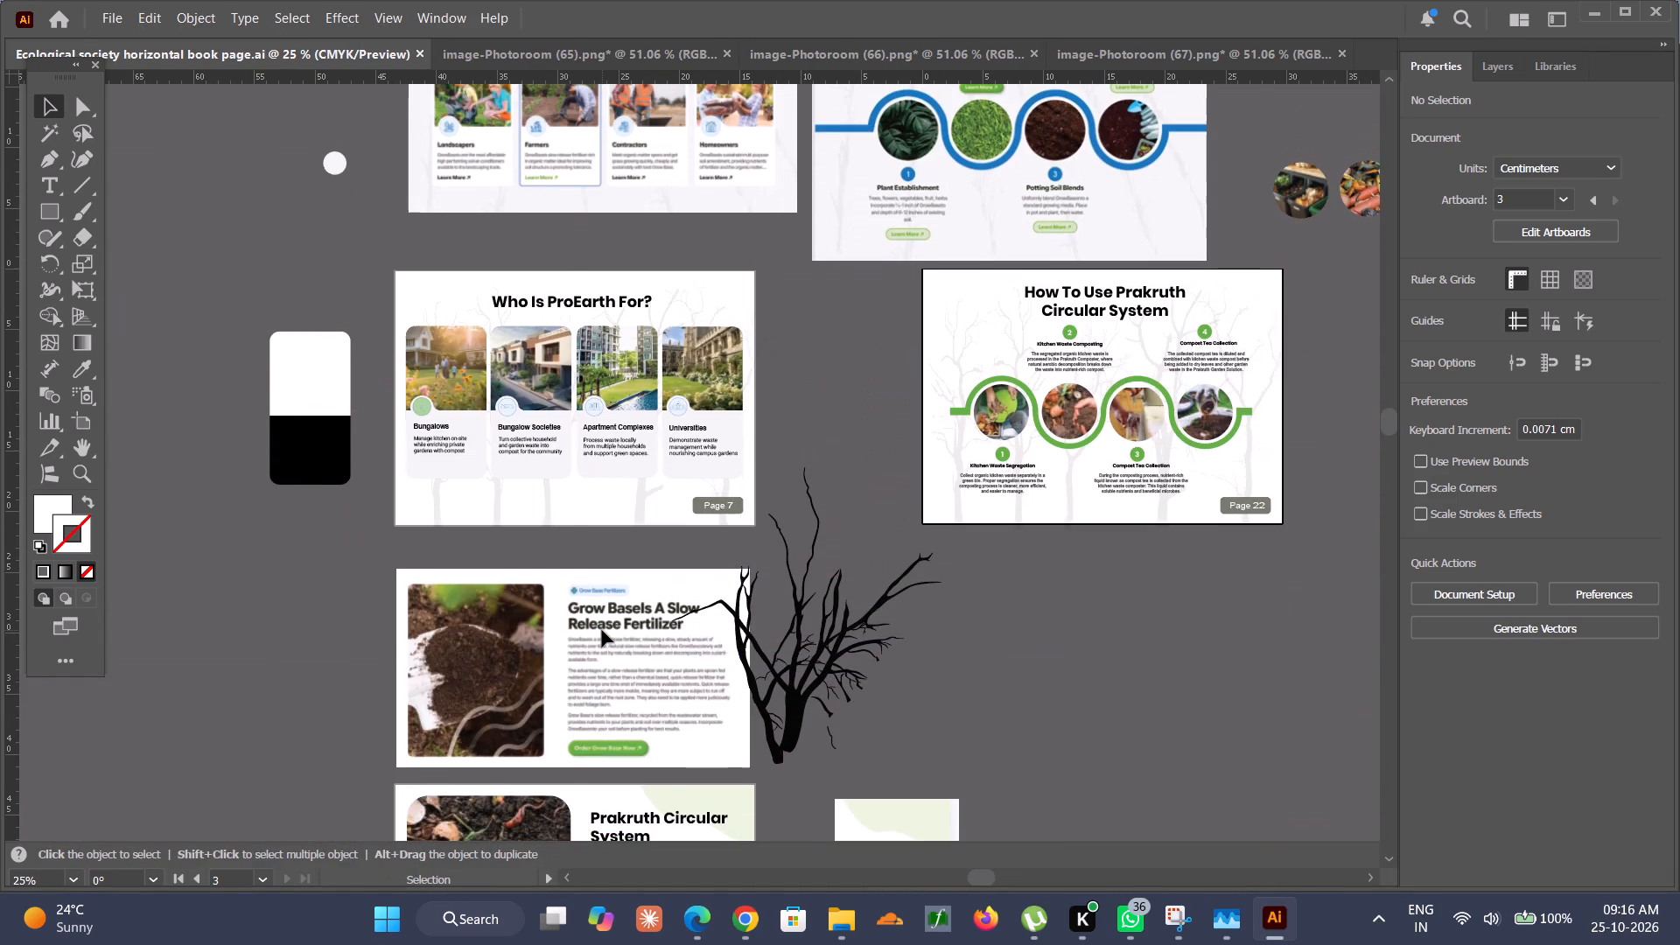
{"action": "scroll", "coordinate": [602, 630], "scroll_direction": "down", "scroll_amount": 1}
{"action": "scroll", "coordinate": [602, 630], "scroll_direction": "up", "scroll_amount": 1}
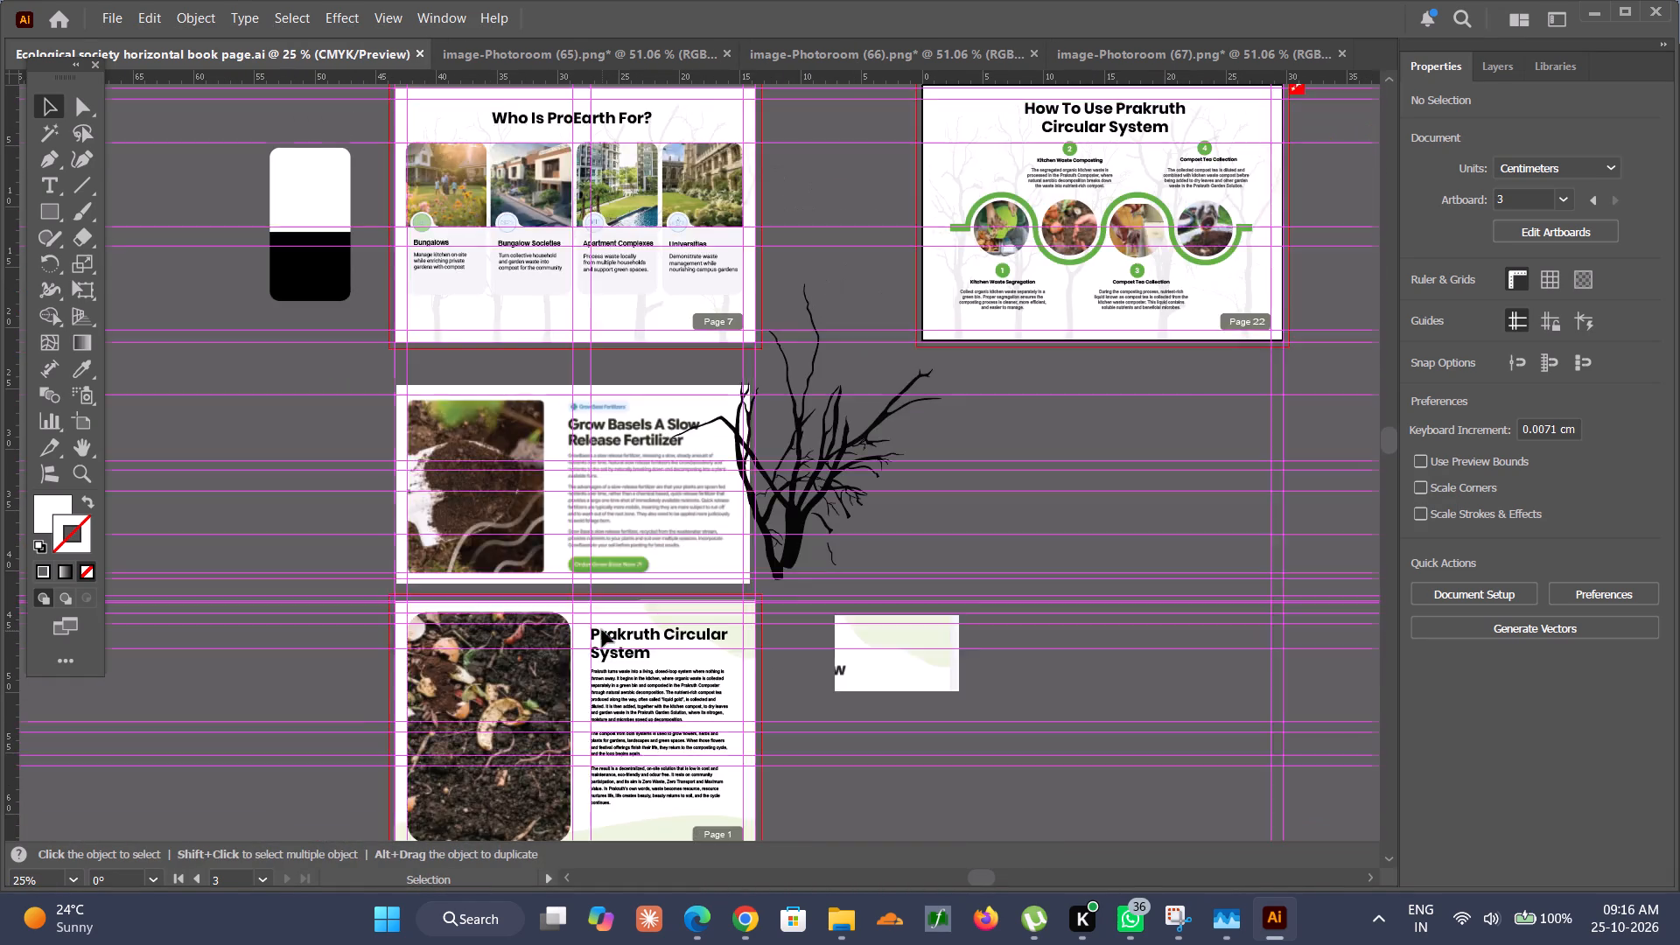
{"action": "scroll", "coordinate": [602, 630], "scroll_direction": "up", "scroll_amount": 1}
{"action": "scroll", "coordinate": [885, 476], "scroll_direction": "up", "scroll_amount": 2}
{"action": "scroll", "coordinate": [885, 476], "scroll_direction": "down", "scroll_amount": 1, "text": "ctrl"}
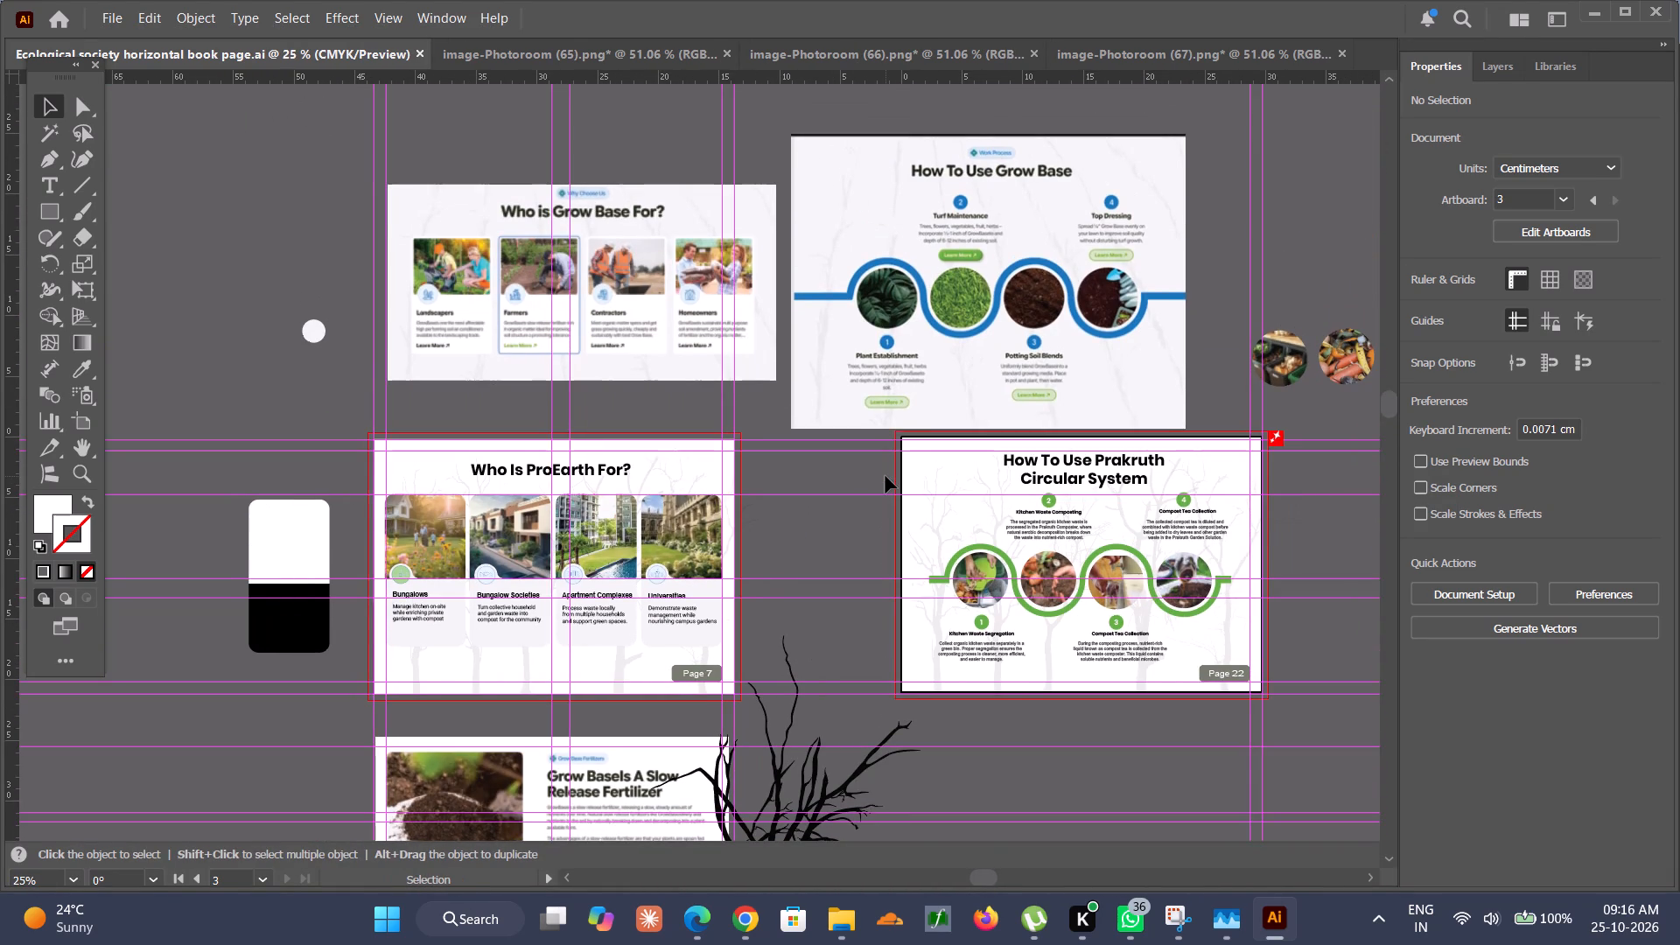
{"action": "scroll", "coordinate": [885, 476], "scroll_direction": "down", "scroll_amount": 2, "text": "ctrl+alt"}
{"action": "scroll", "coordinate": [885, 476], "scroll_direction": "down", "scroll_amount": 1}
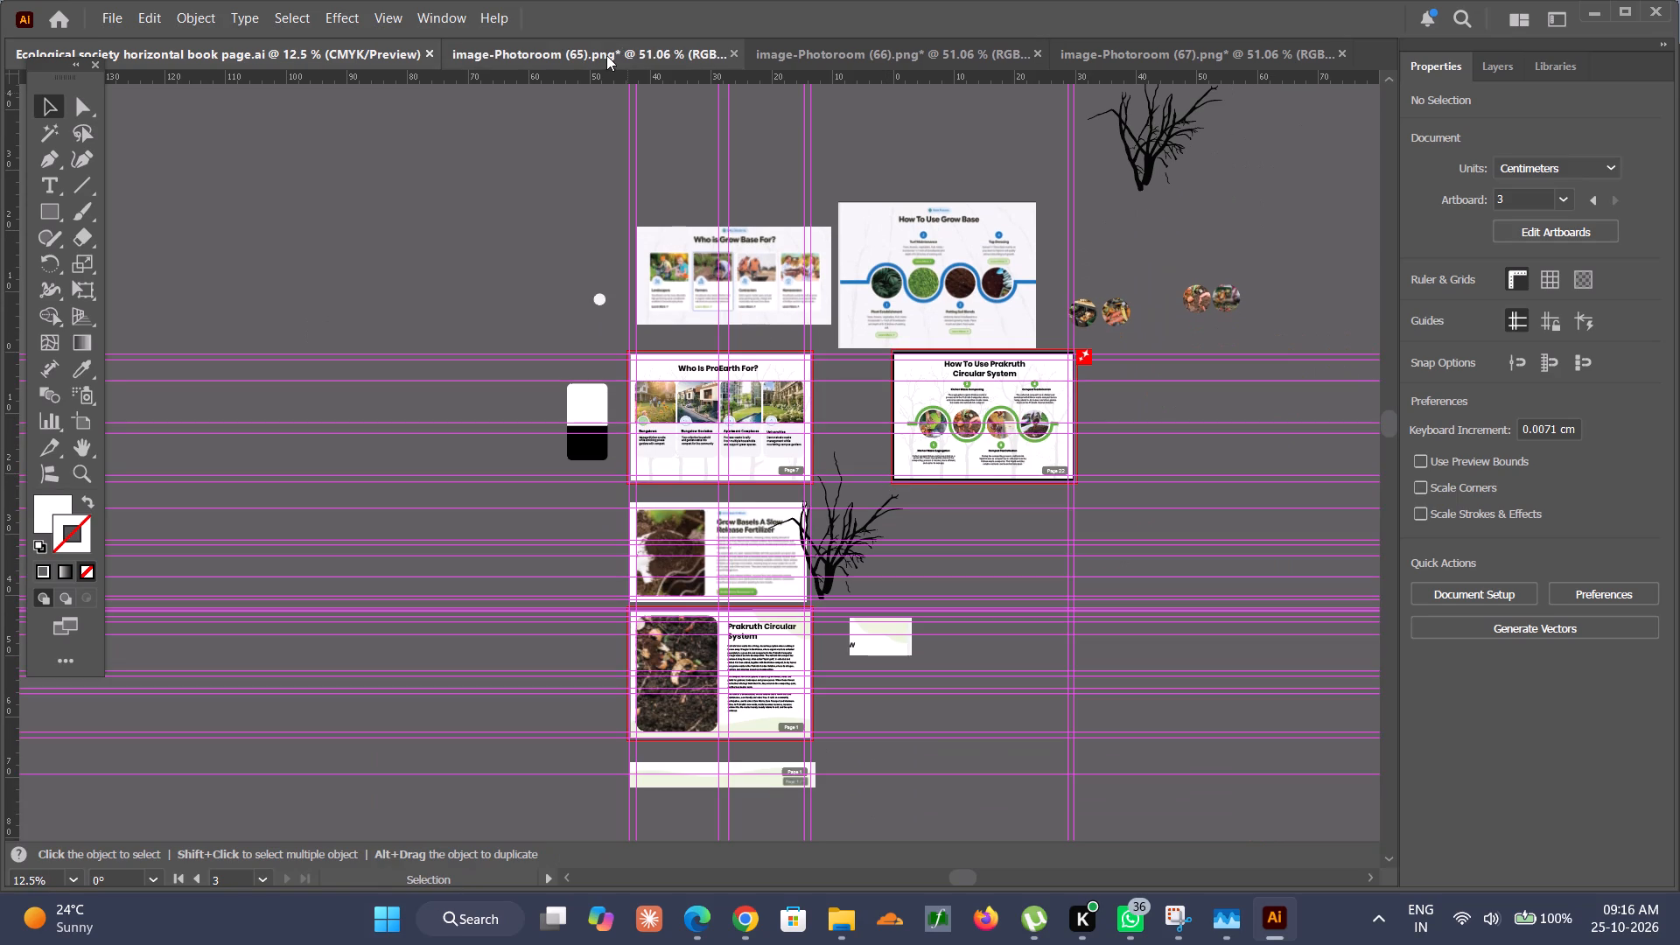
Close the image-Photoroom (65), (66) and (67) PNG documents without saving their changes.
{"action": "left_click", "coordinate": [730, 55]}
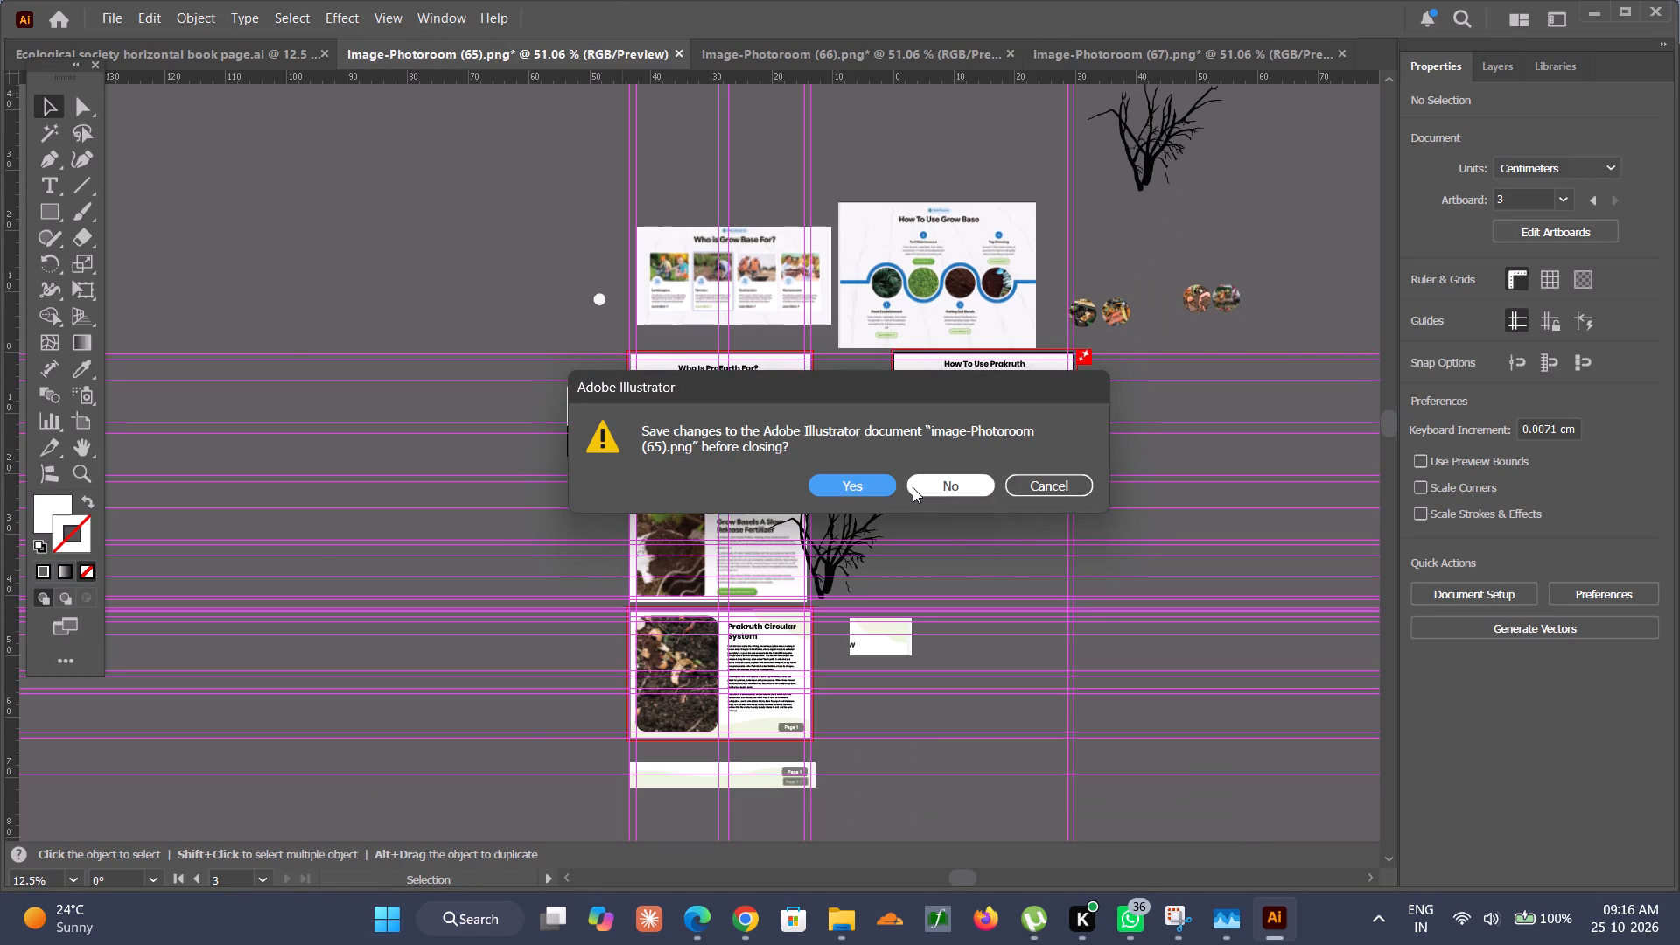
{"action": "left_click", "coordinate": [942, 487]}
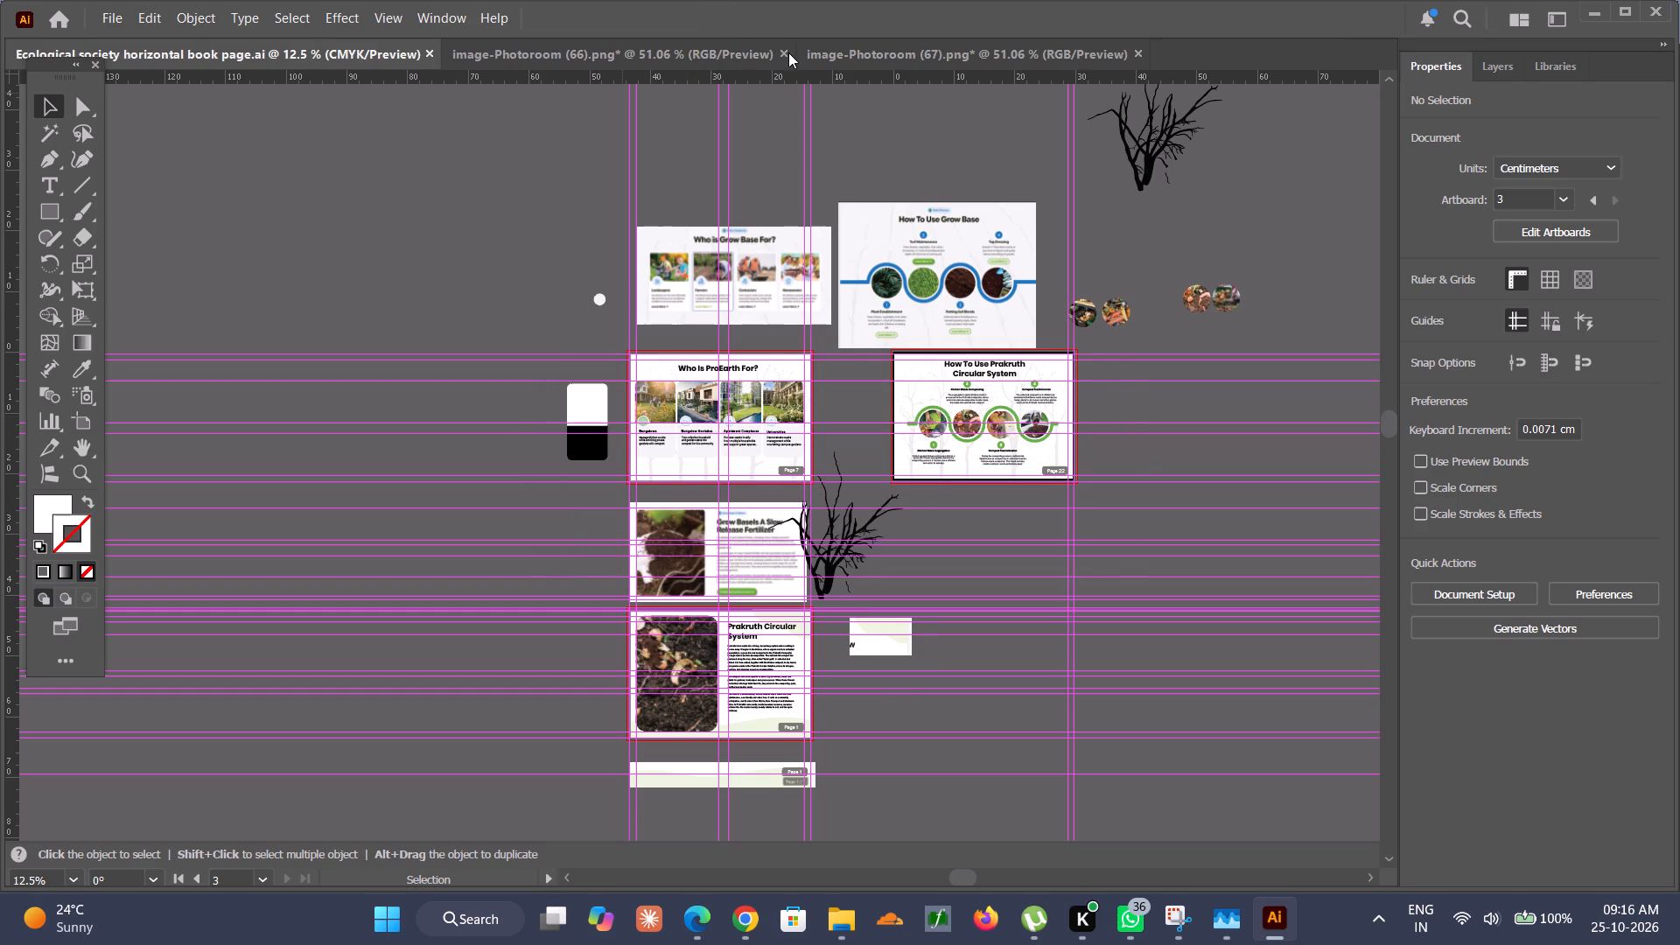
{"action": "left_click", "coordinate": [787, 52]}
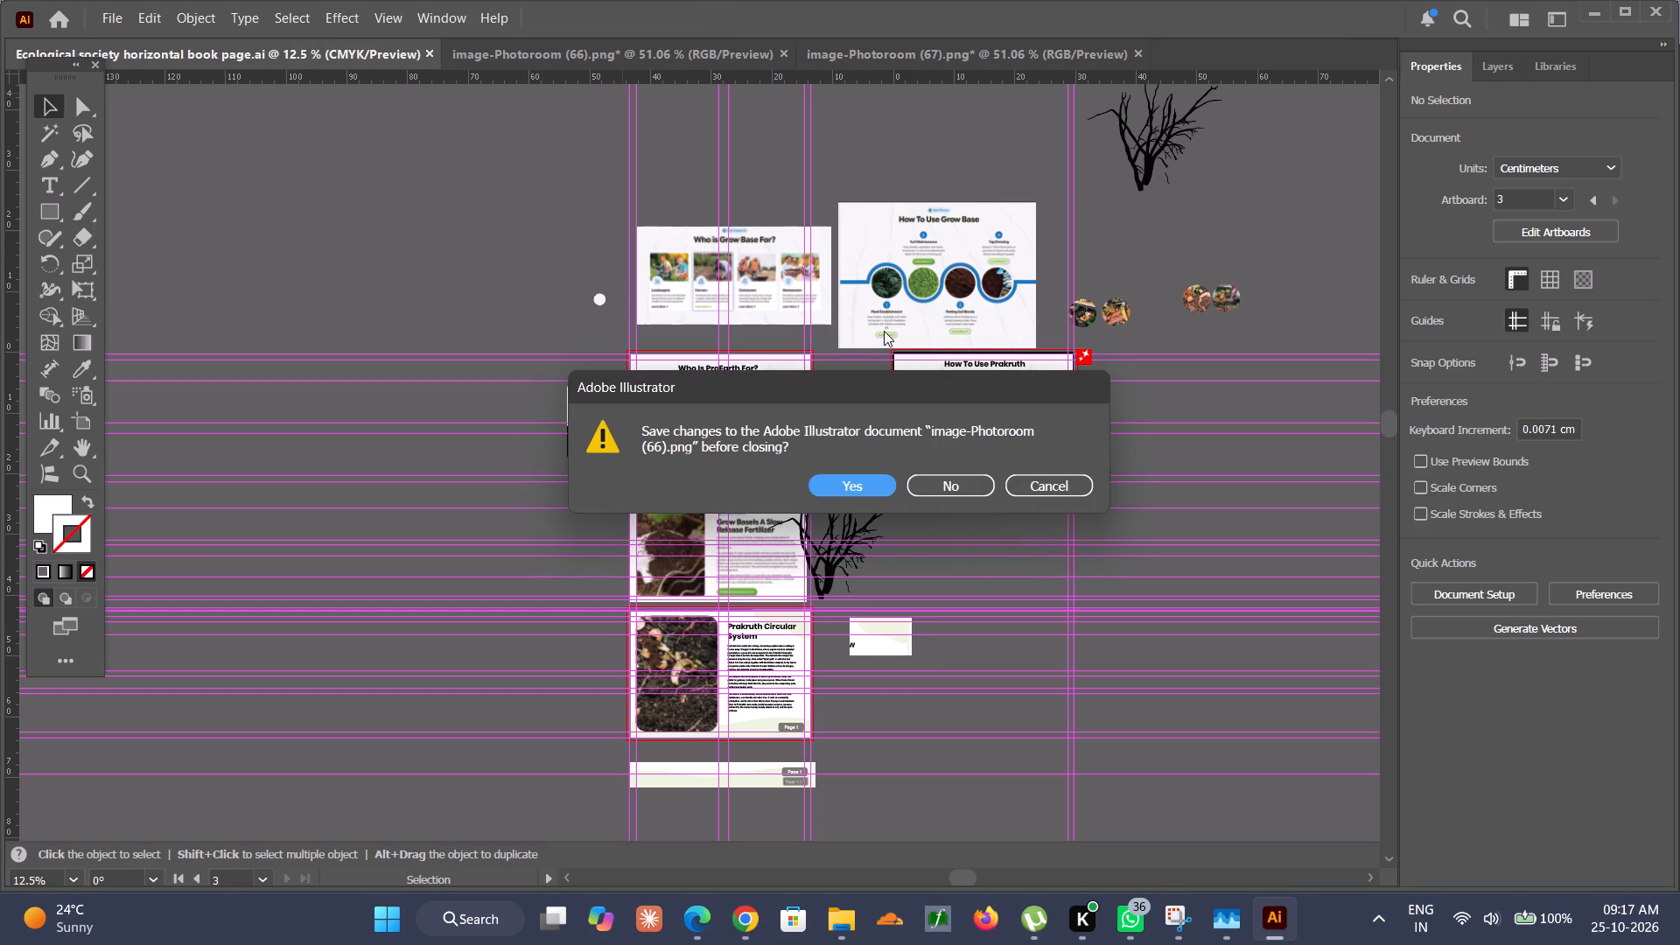
{"action": "left_click", "coordinate": [955, 483]}
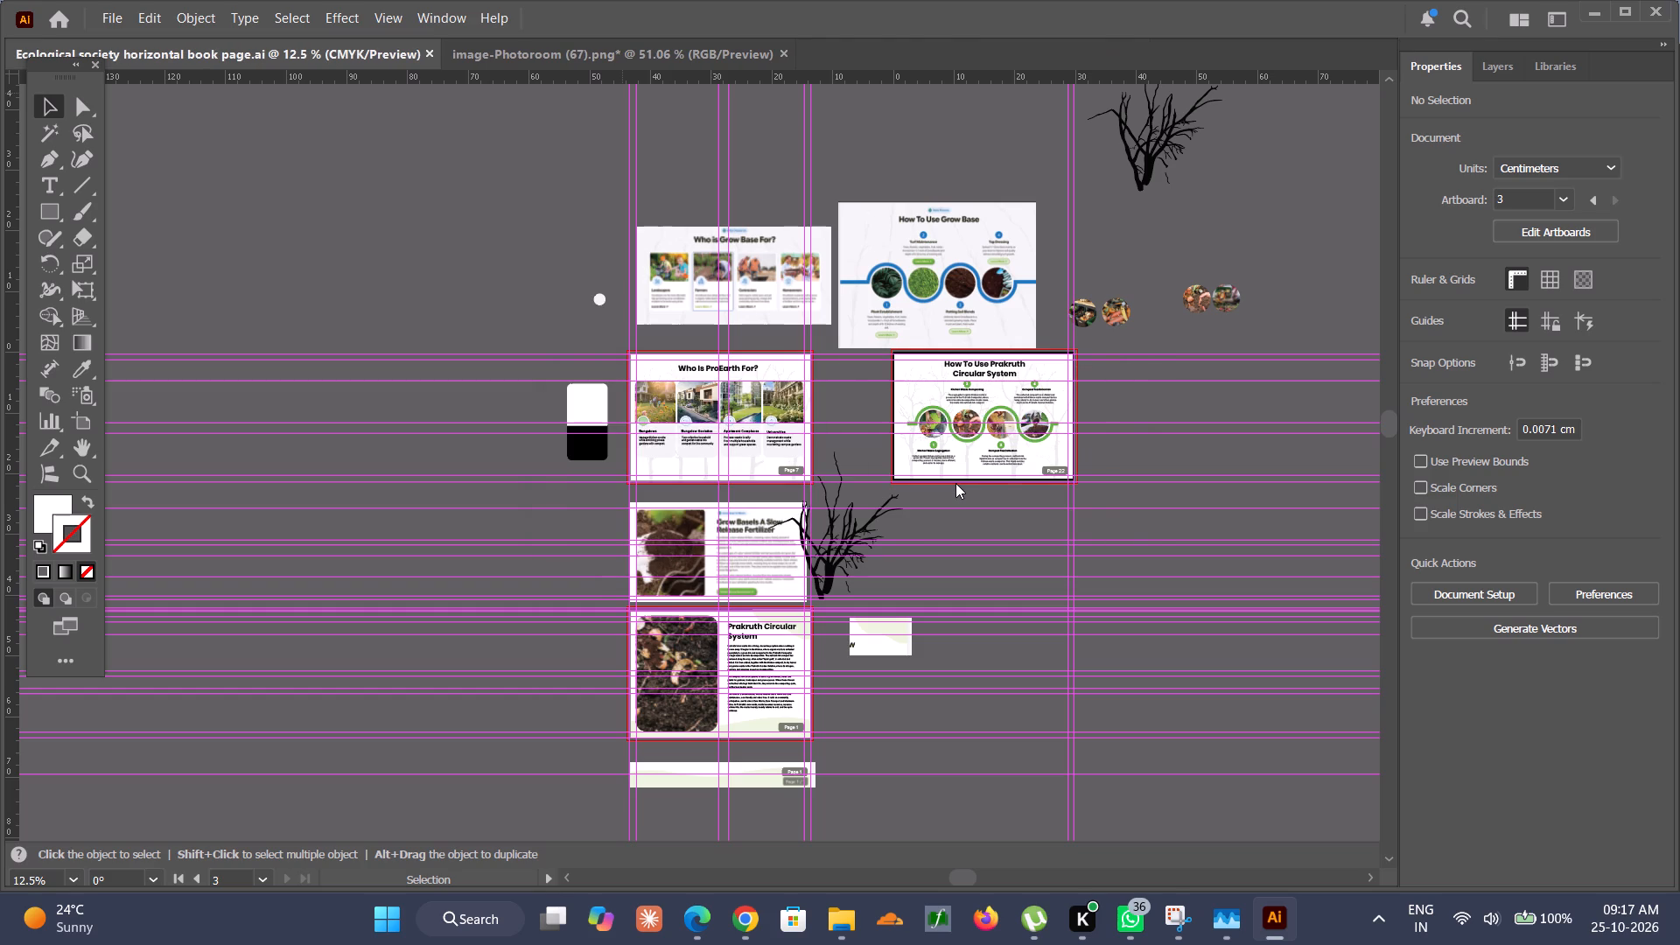
{"action": "left_click", "coordinate": [788, 65]}
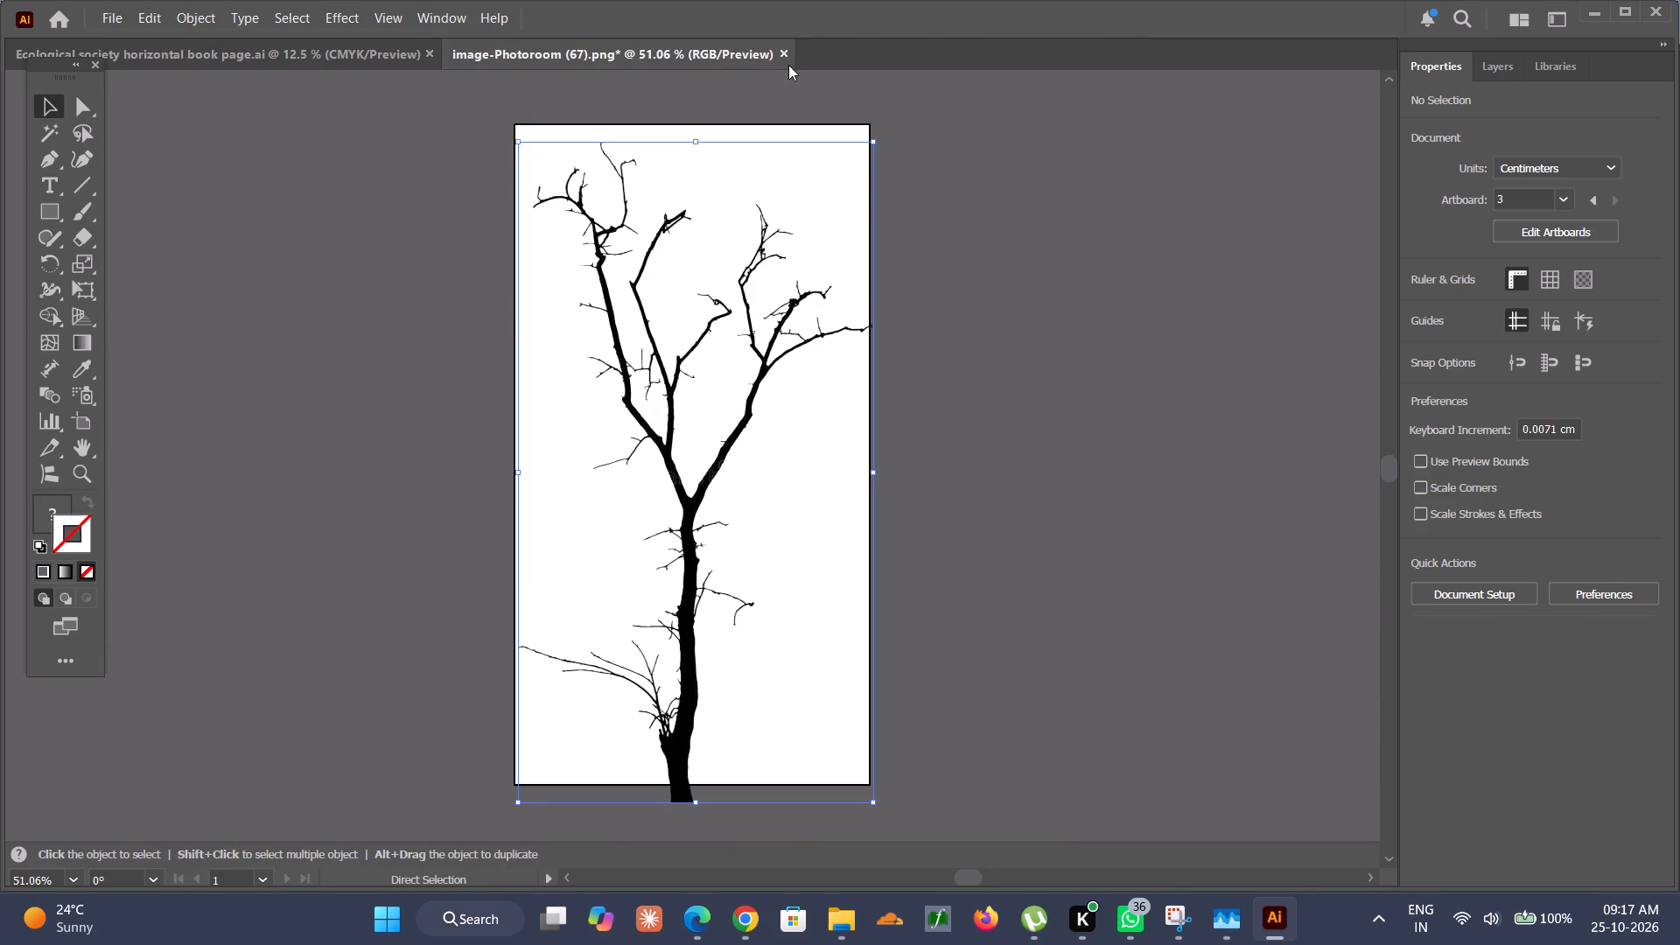
{"action": "left_click", "coordinate": [789, 60]}
{"action": "right_click", "coordinate": [789, 57]}
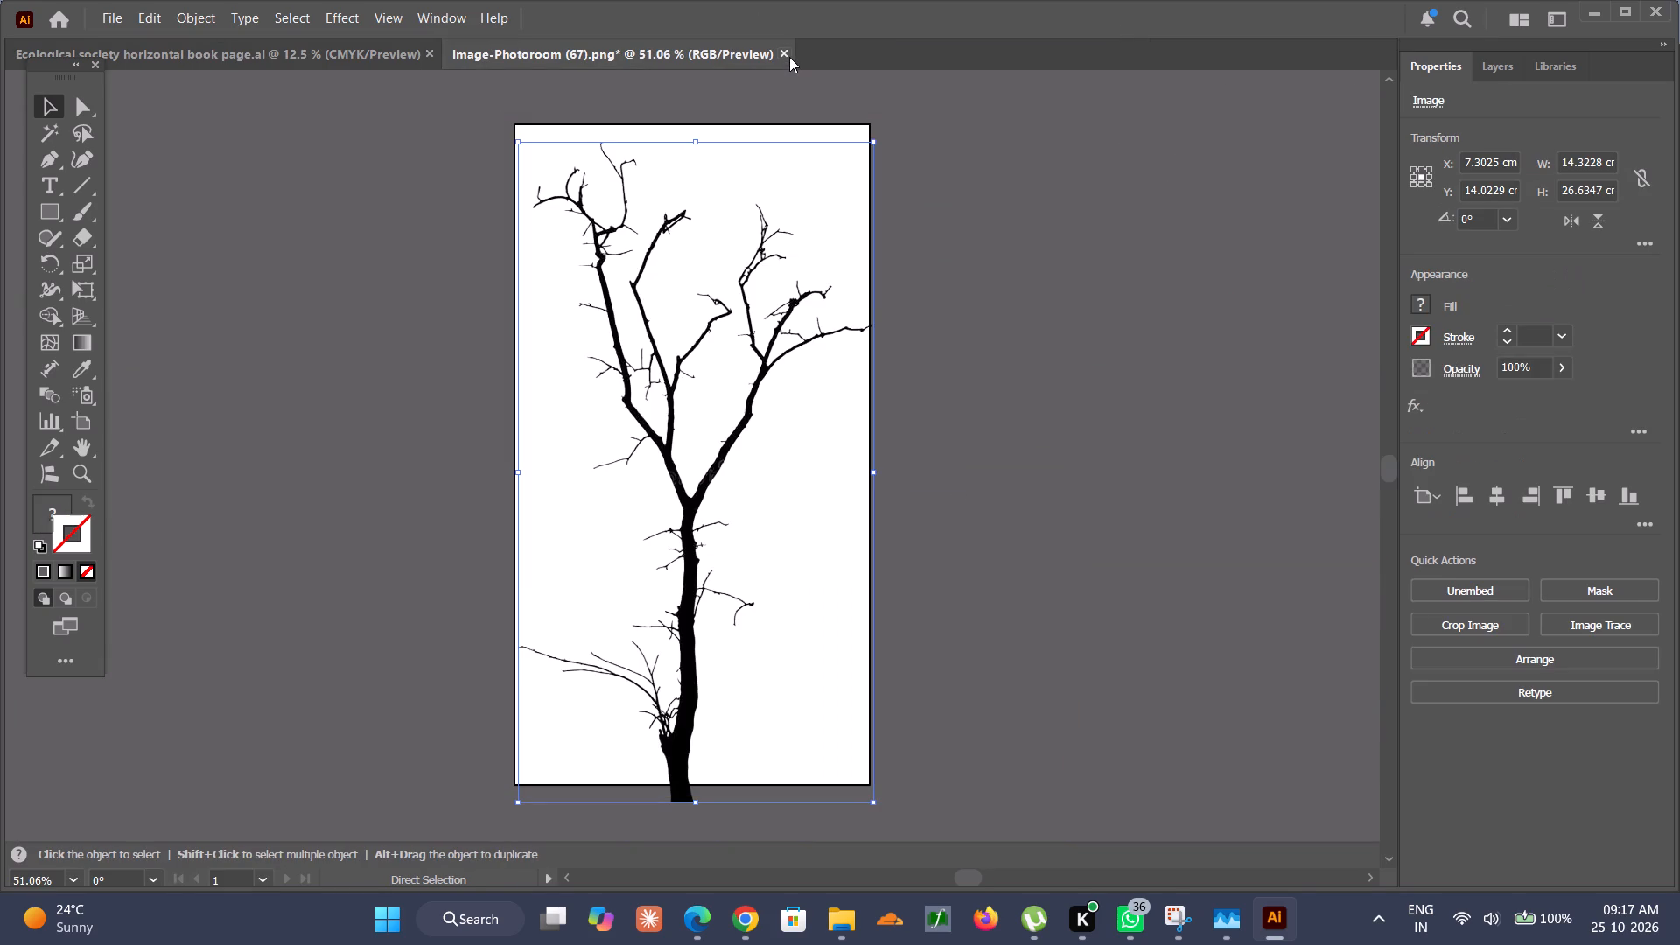
{"action": "left_click", "coordinate": [788, 55]}
{"action": "left_click", "coordinate": [788, 55]}
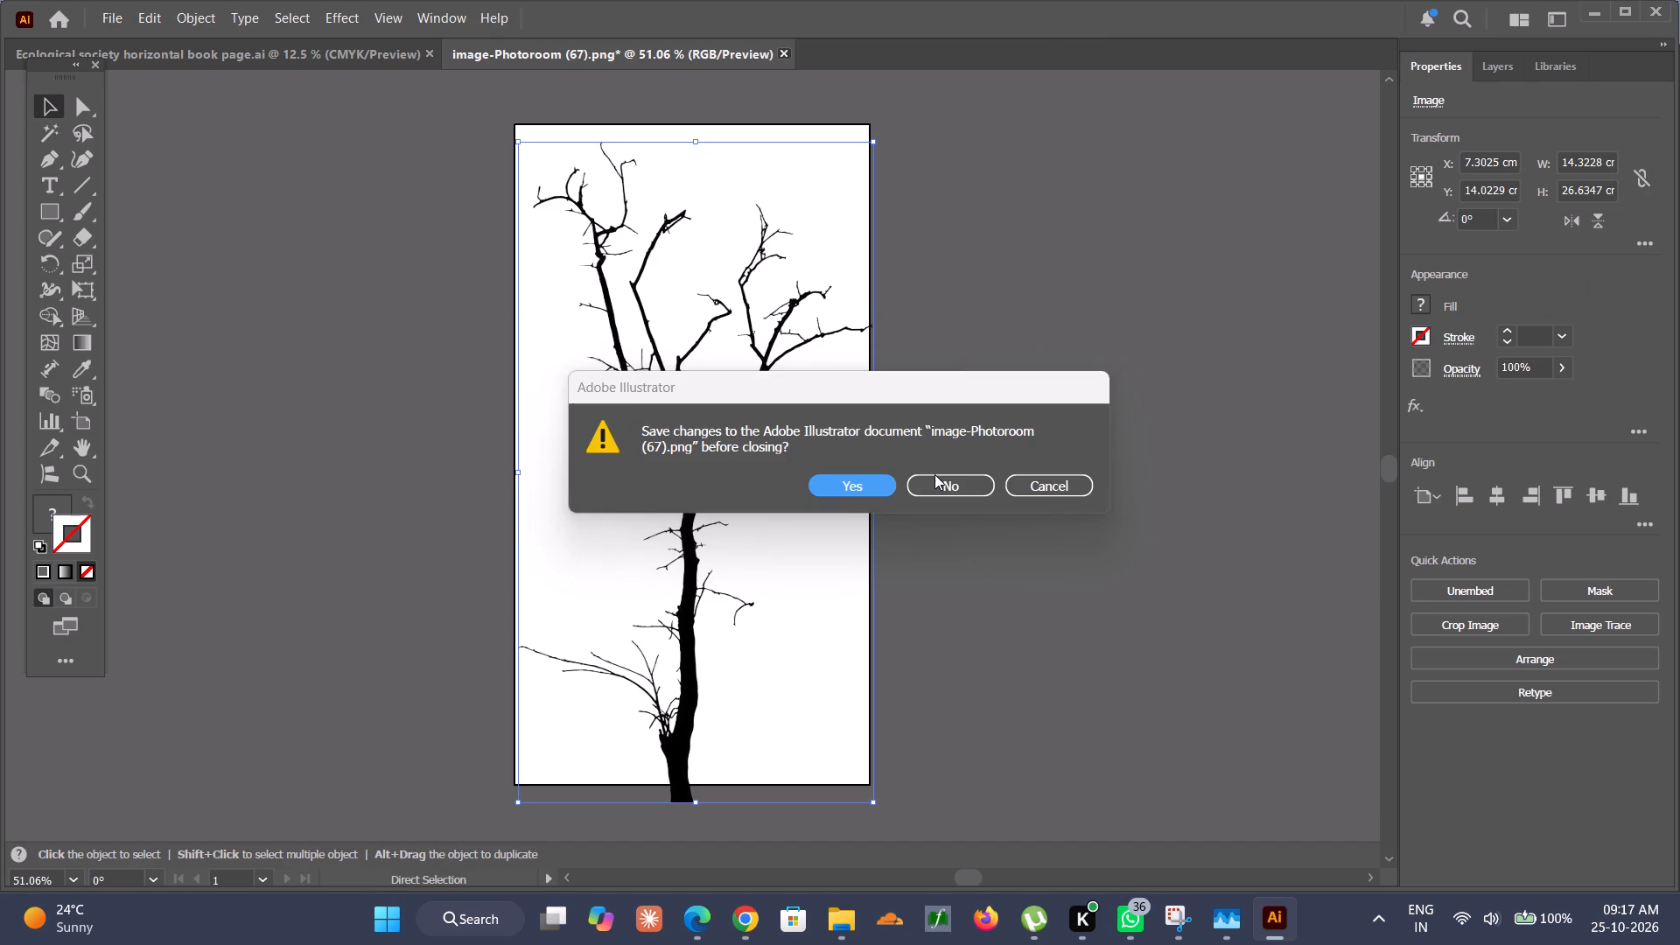
{"action": "left_click", "coordinate": [941, 482]}
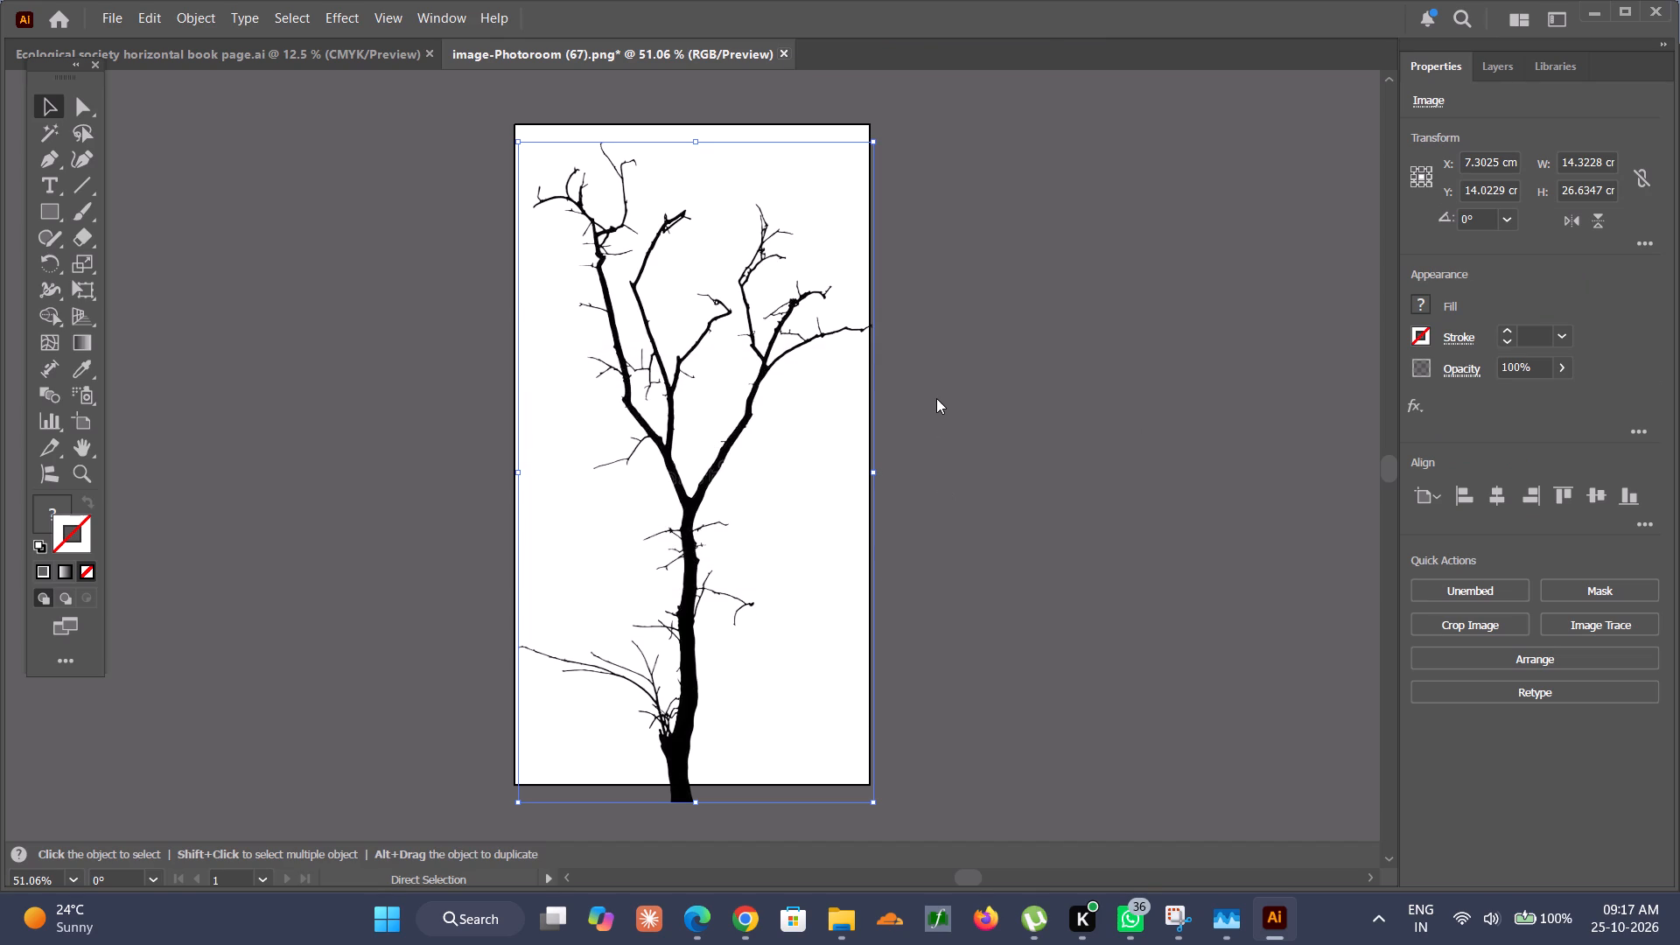
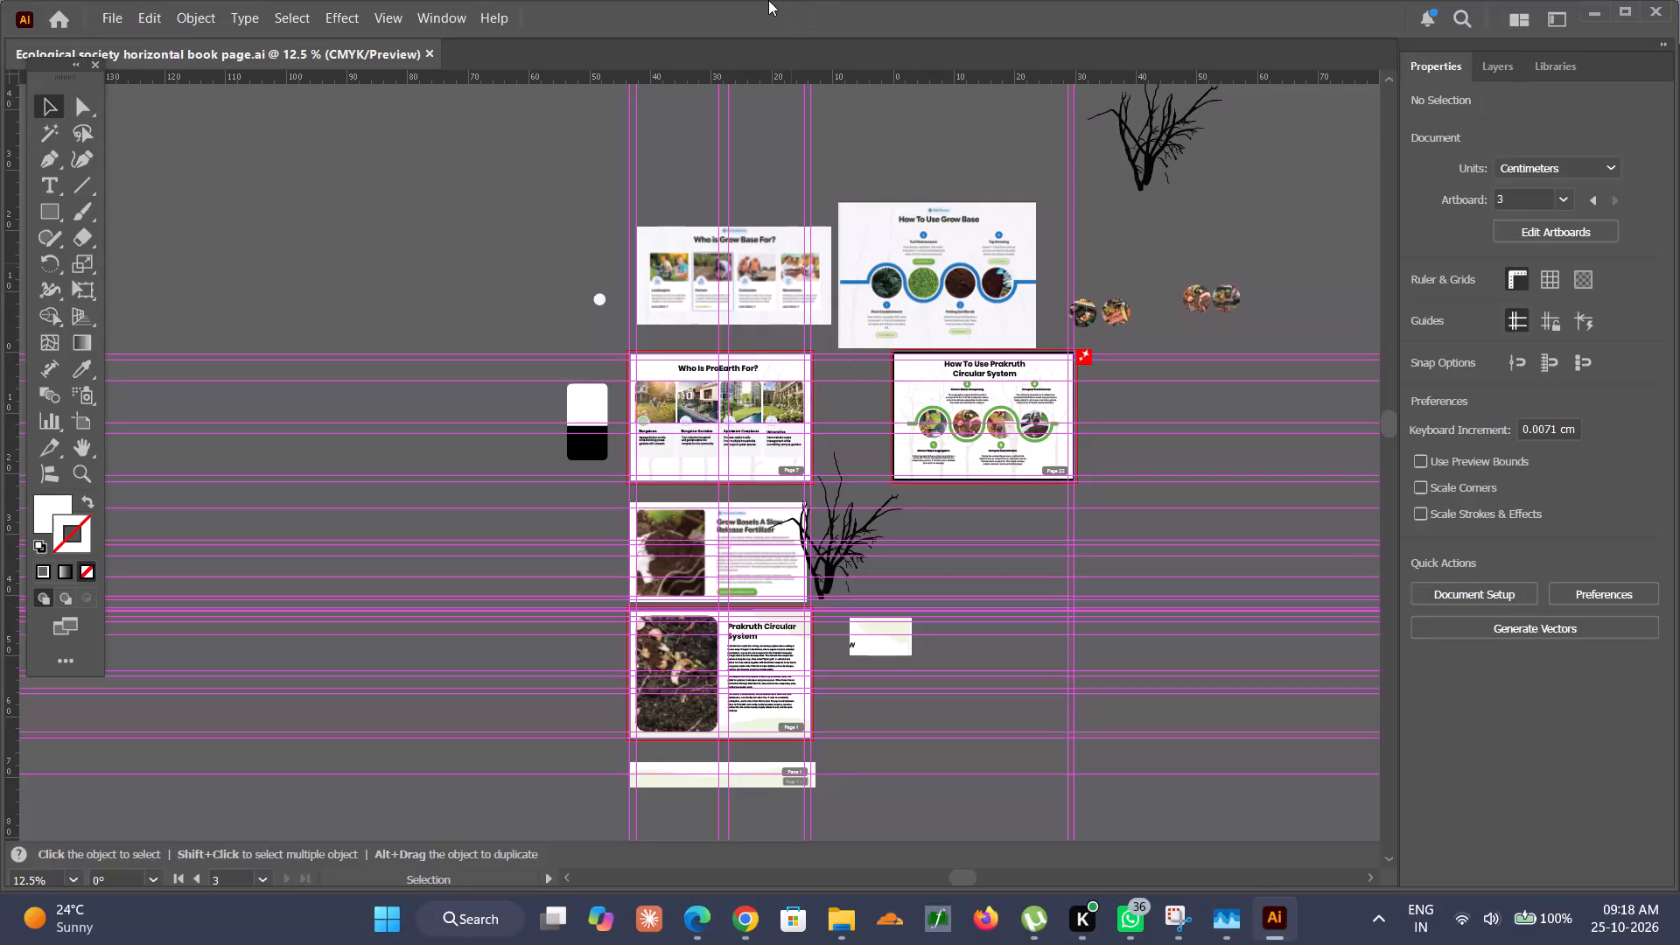
Create a new A4 portrait CMYK document in centimetres with the bleed set to 0 cm on all sides.
{"action": "key", "text": "ctrl+n"}
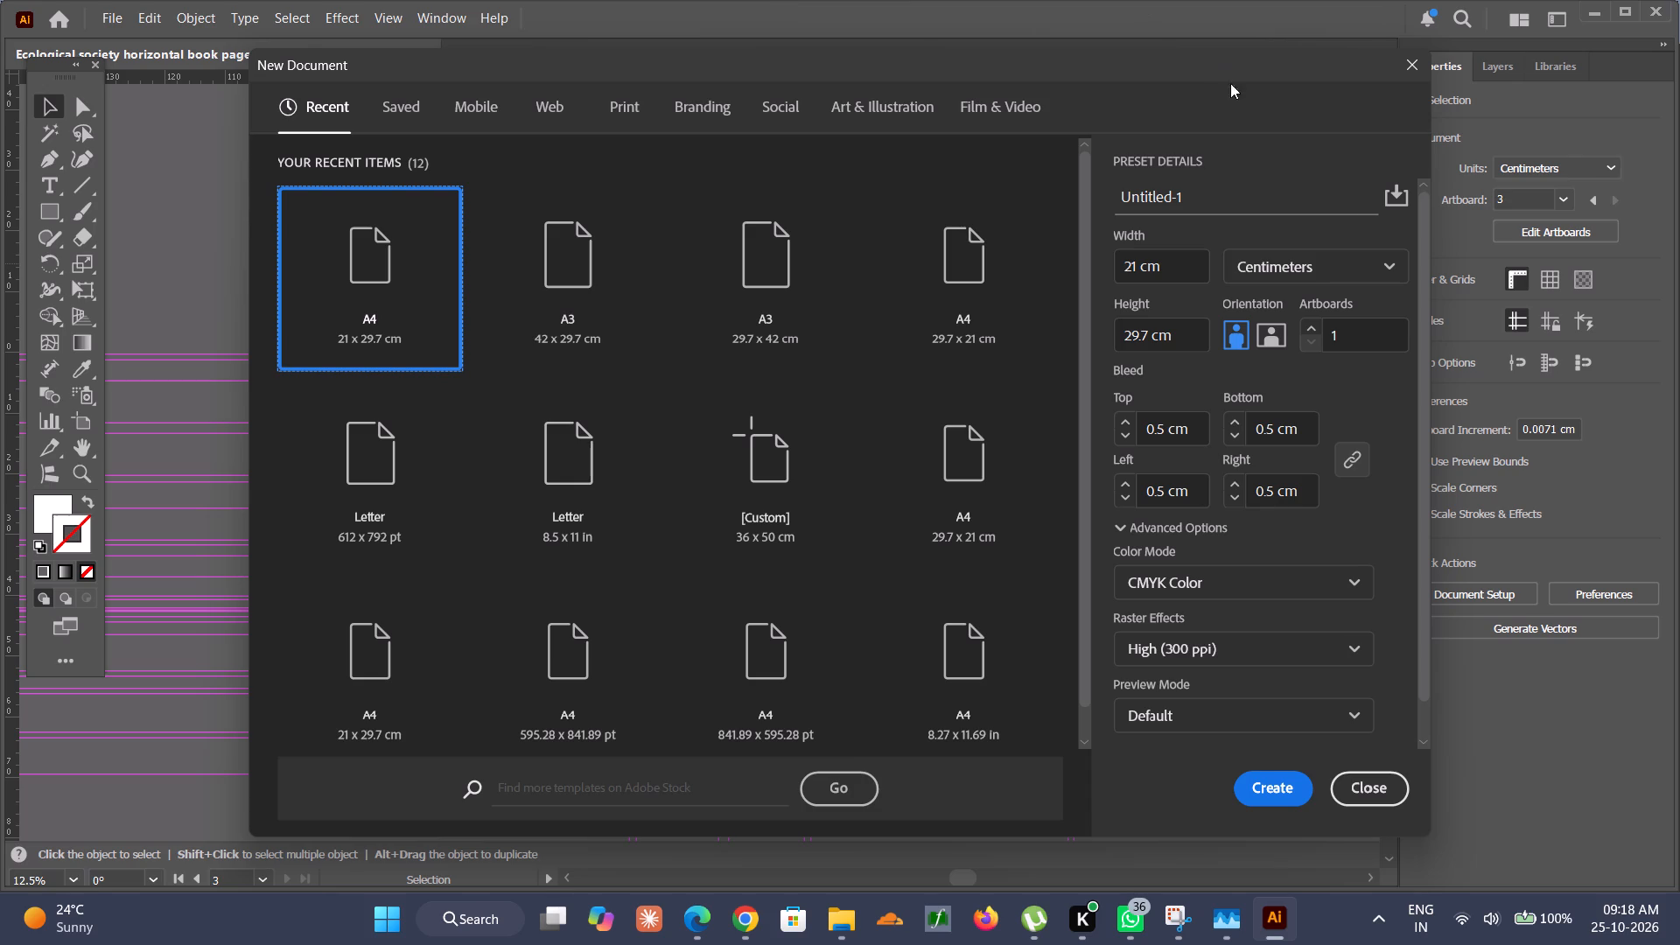
{"action": "triple_click", "coordinate": [1121, 437]}
{"action": "triple_click", "coordinate": [1121, 436]}
{"action": "left_click", "coordinate": [1121, 436]}
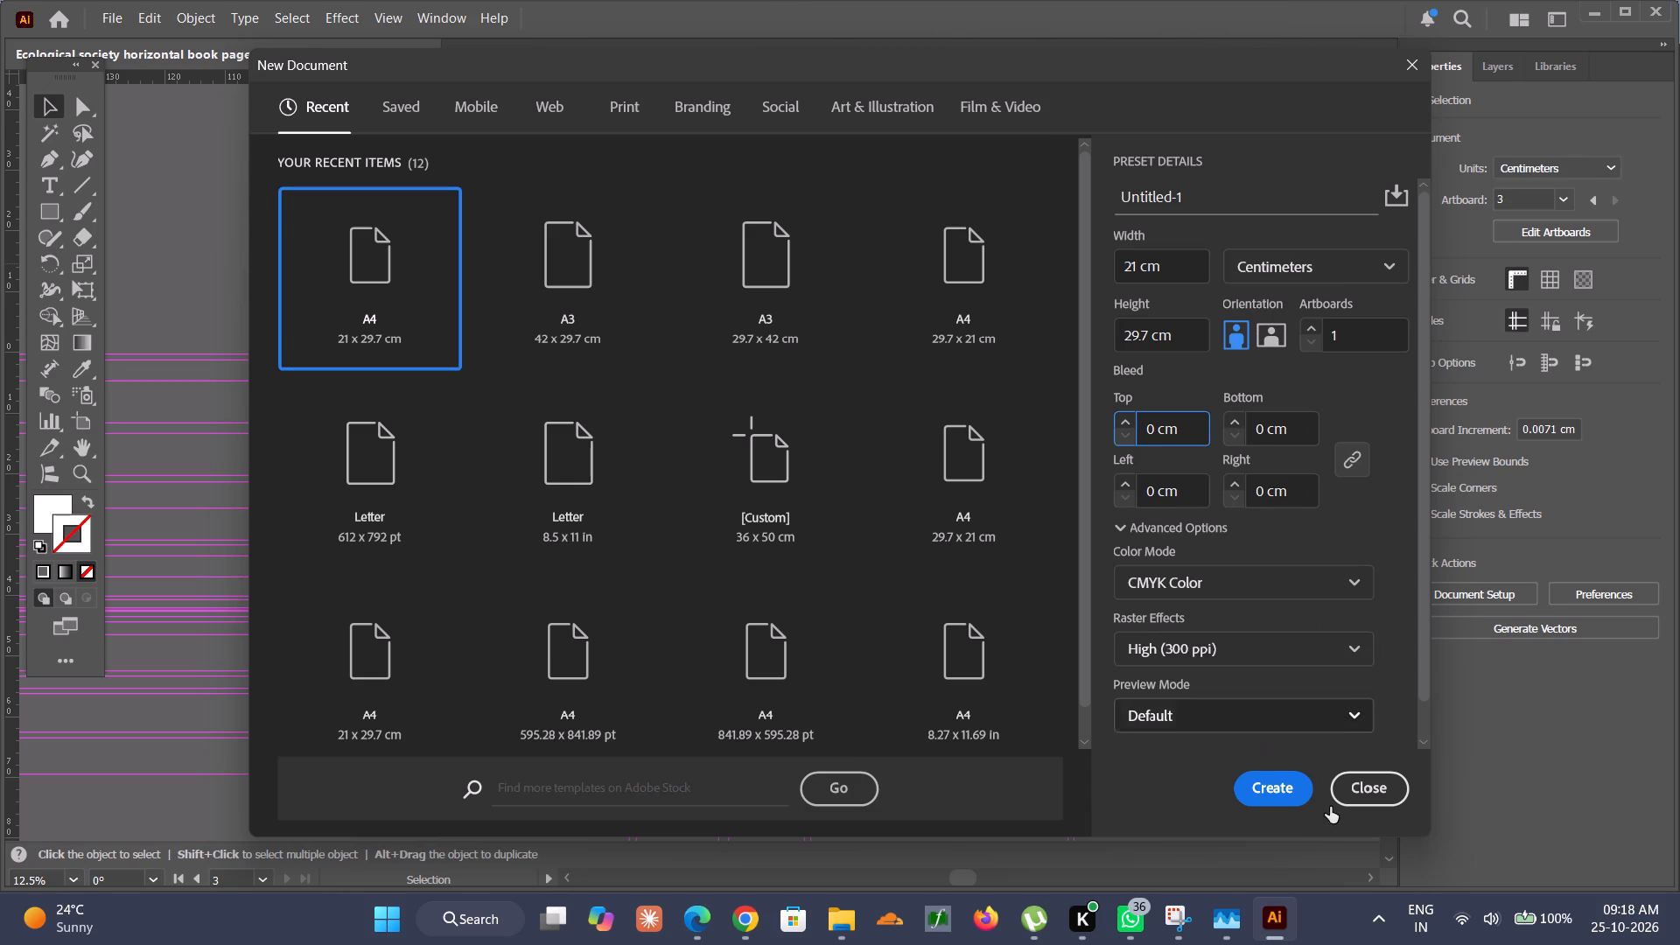
{"action": "left_click", "coordinate": [1270, 782]}
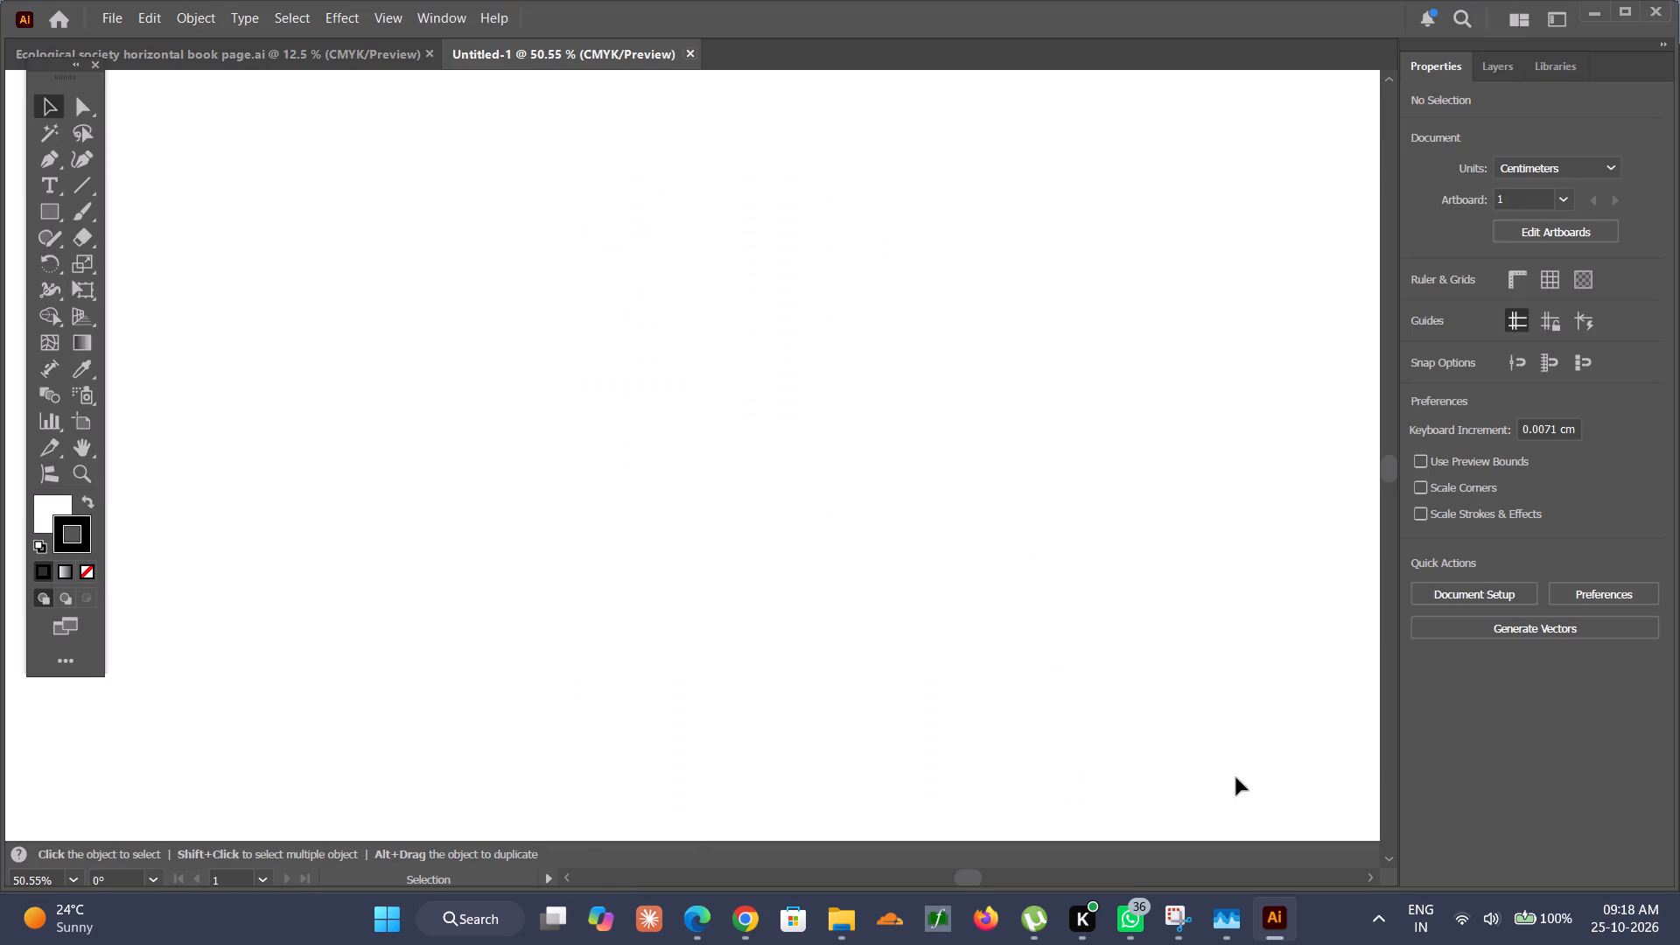
Copy all three artboards from the Ecological society horizontal book page document and paste them into the new document.
{"action": "scroll", "coordinate": [1242, 580], "scroll_direction": "down", "scroll_amount": 5}
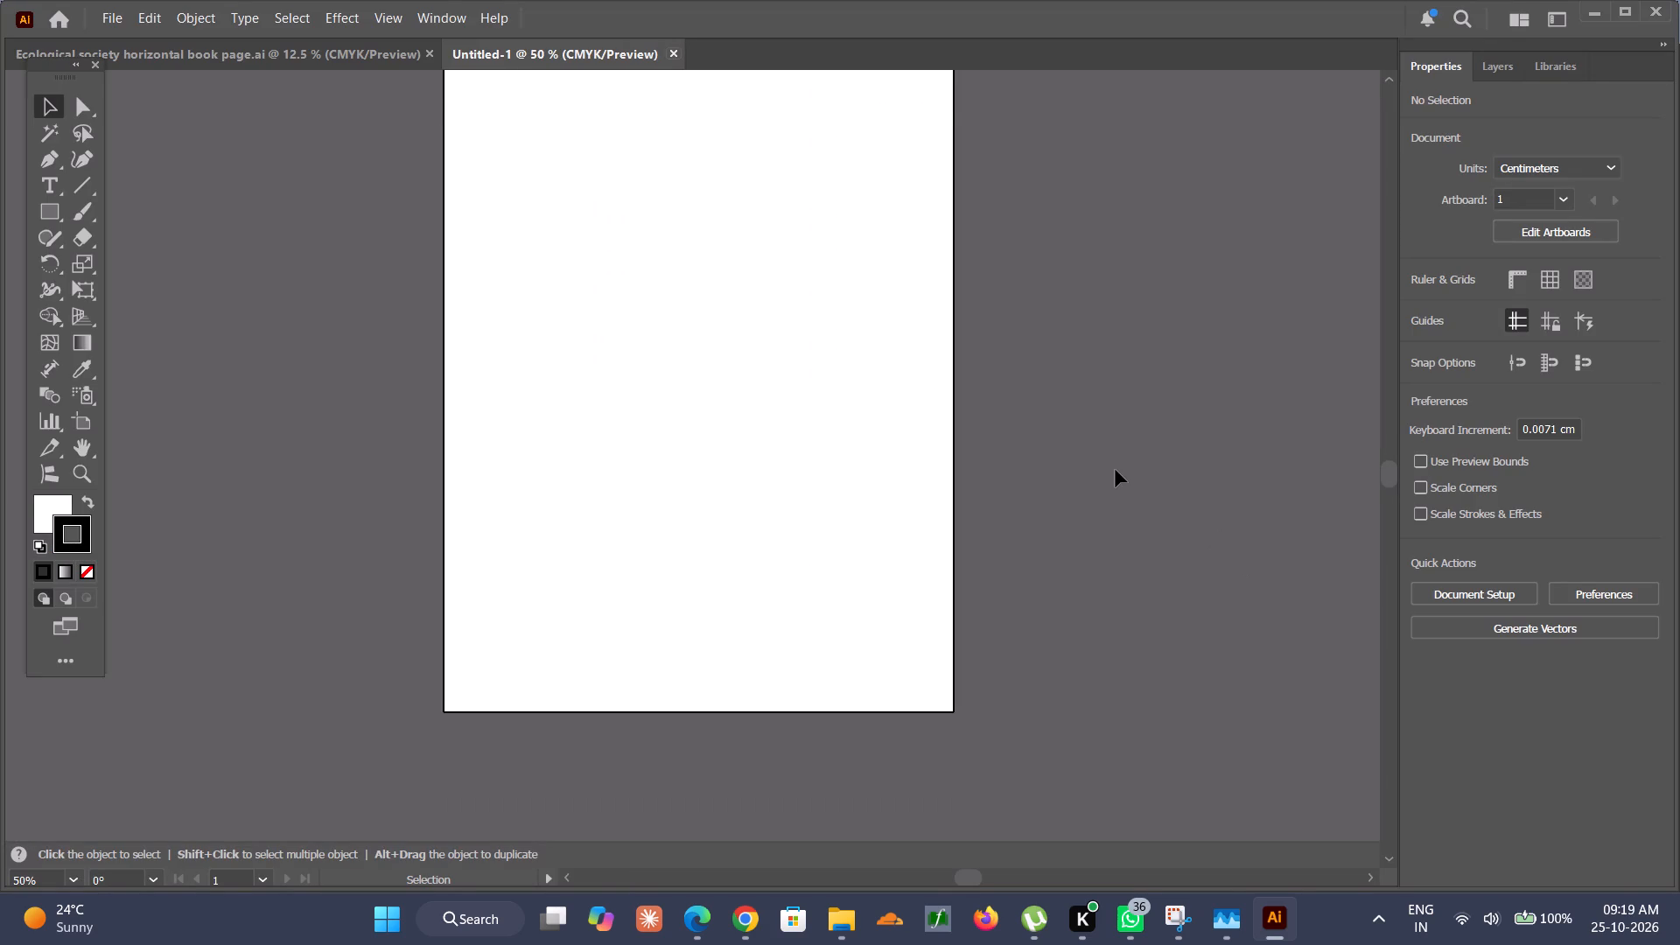
{"action": "scroll", "coordinate": [1116, 470], "scroll_direction": "down", "scroll_amount": 2}
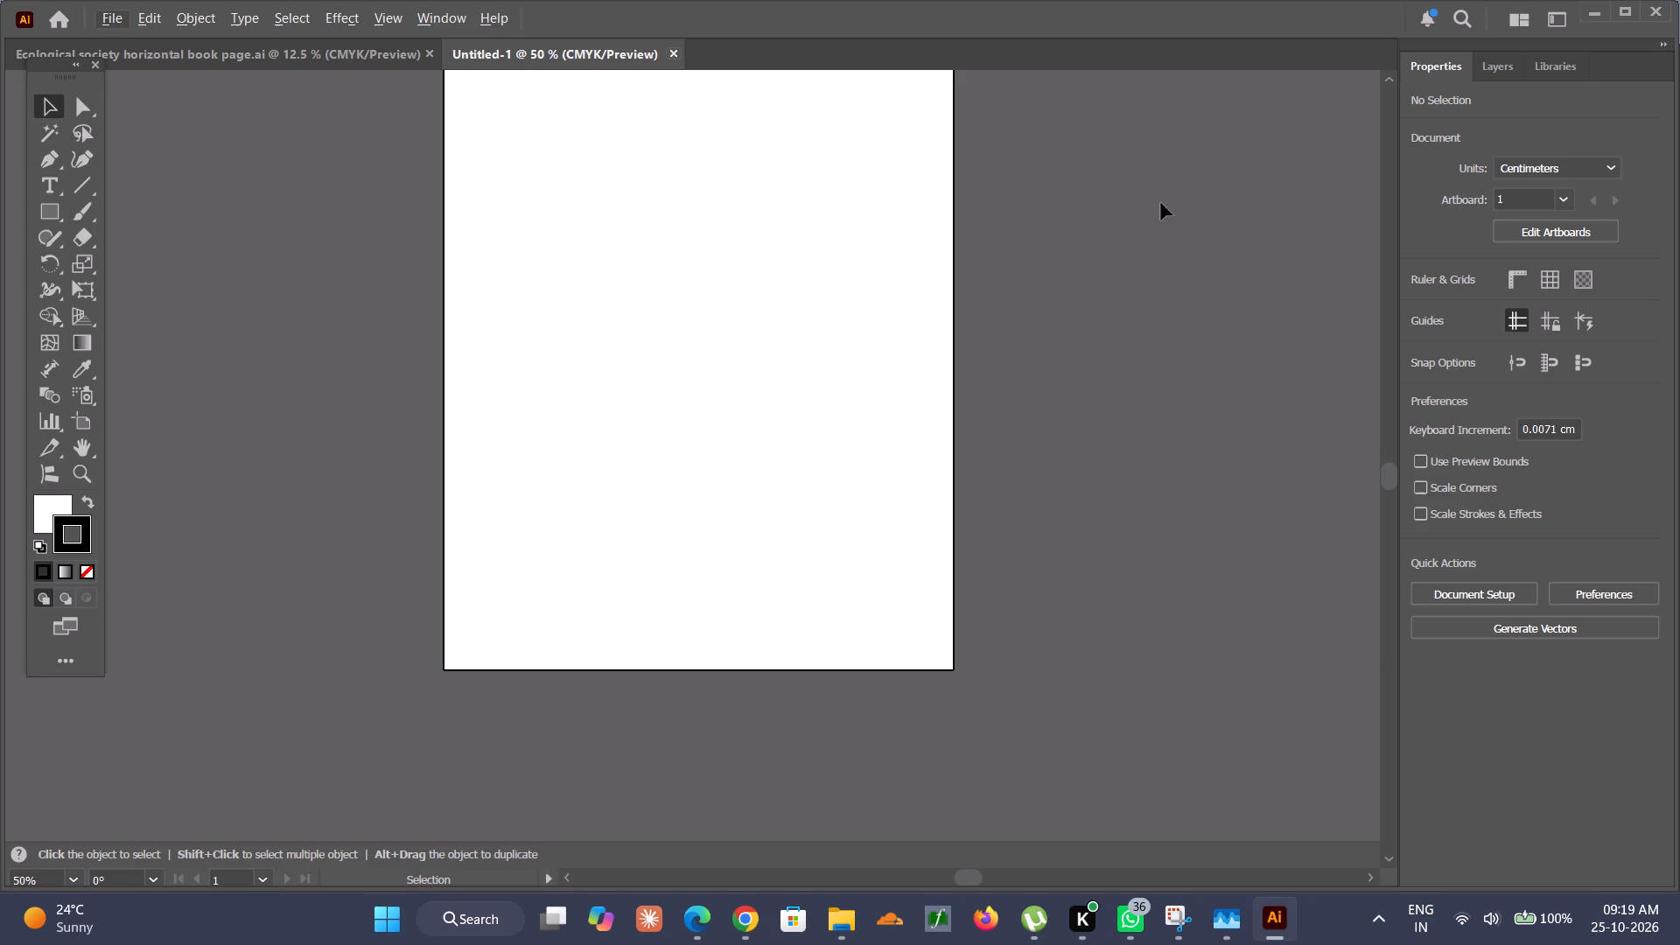
{"action": "scroll", "coordinate": [1161, 203], "scroll_direction": "up", "scroll_amount": 7}
{"action": "scroll", "coordinate": [1029, 320], "scroll_direction": "down", "scroll_amount": 3, "text": "alt"}
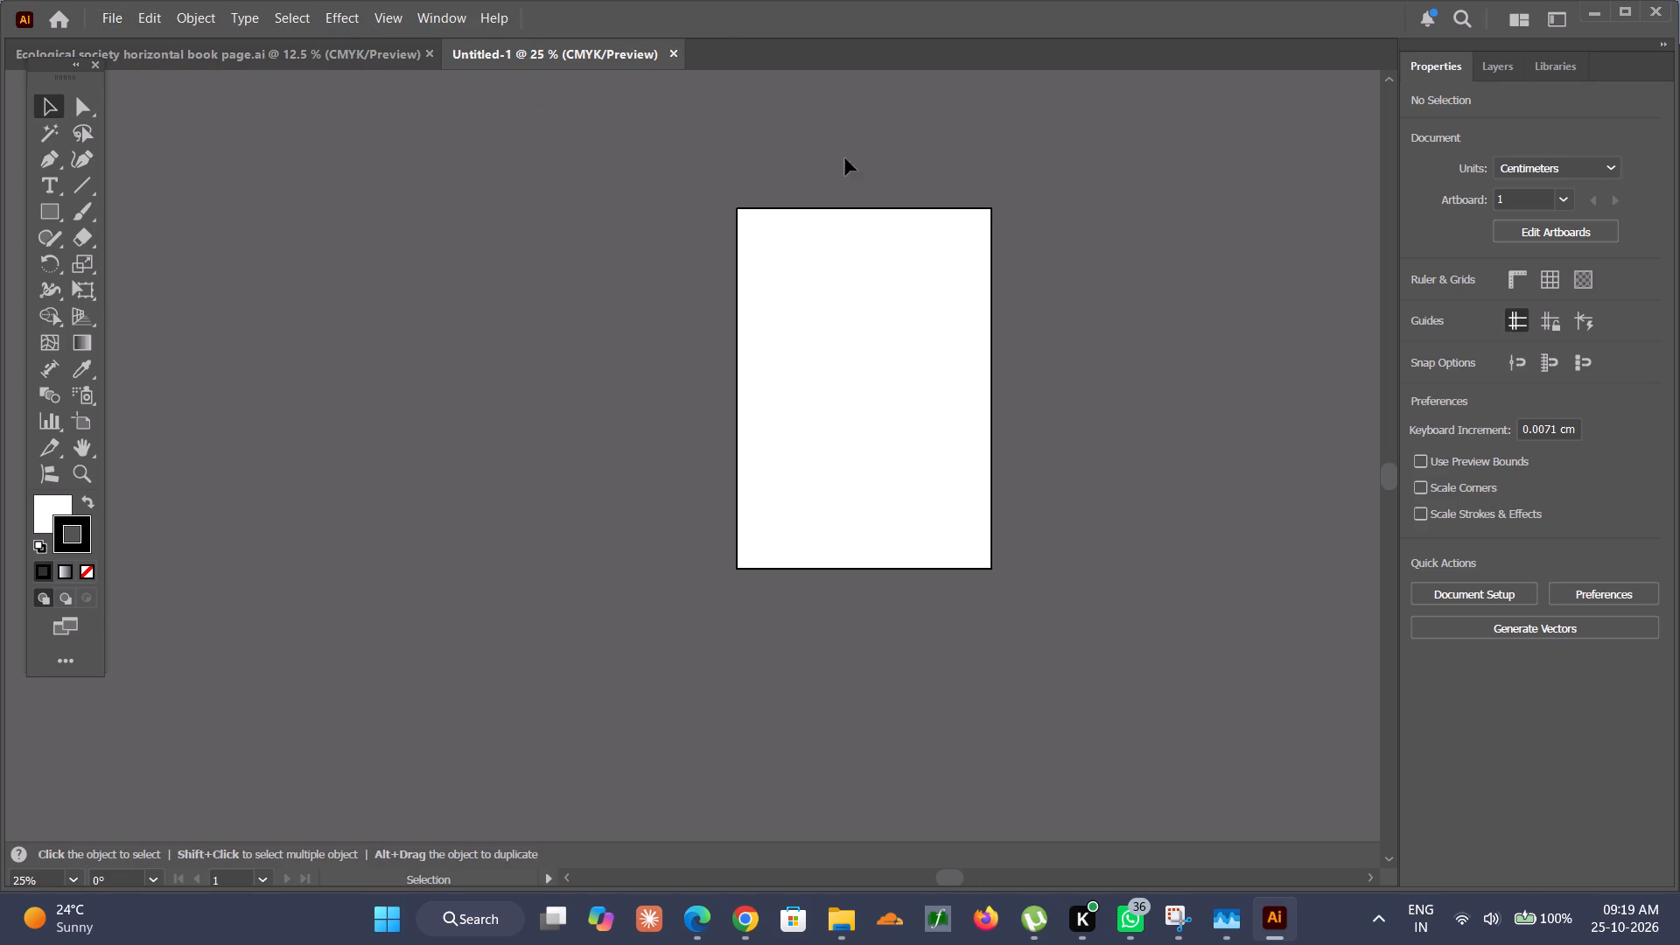
{"action": "left_click", "coordinate": [353, 63]}
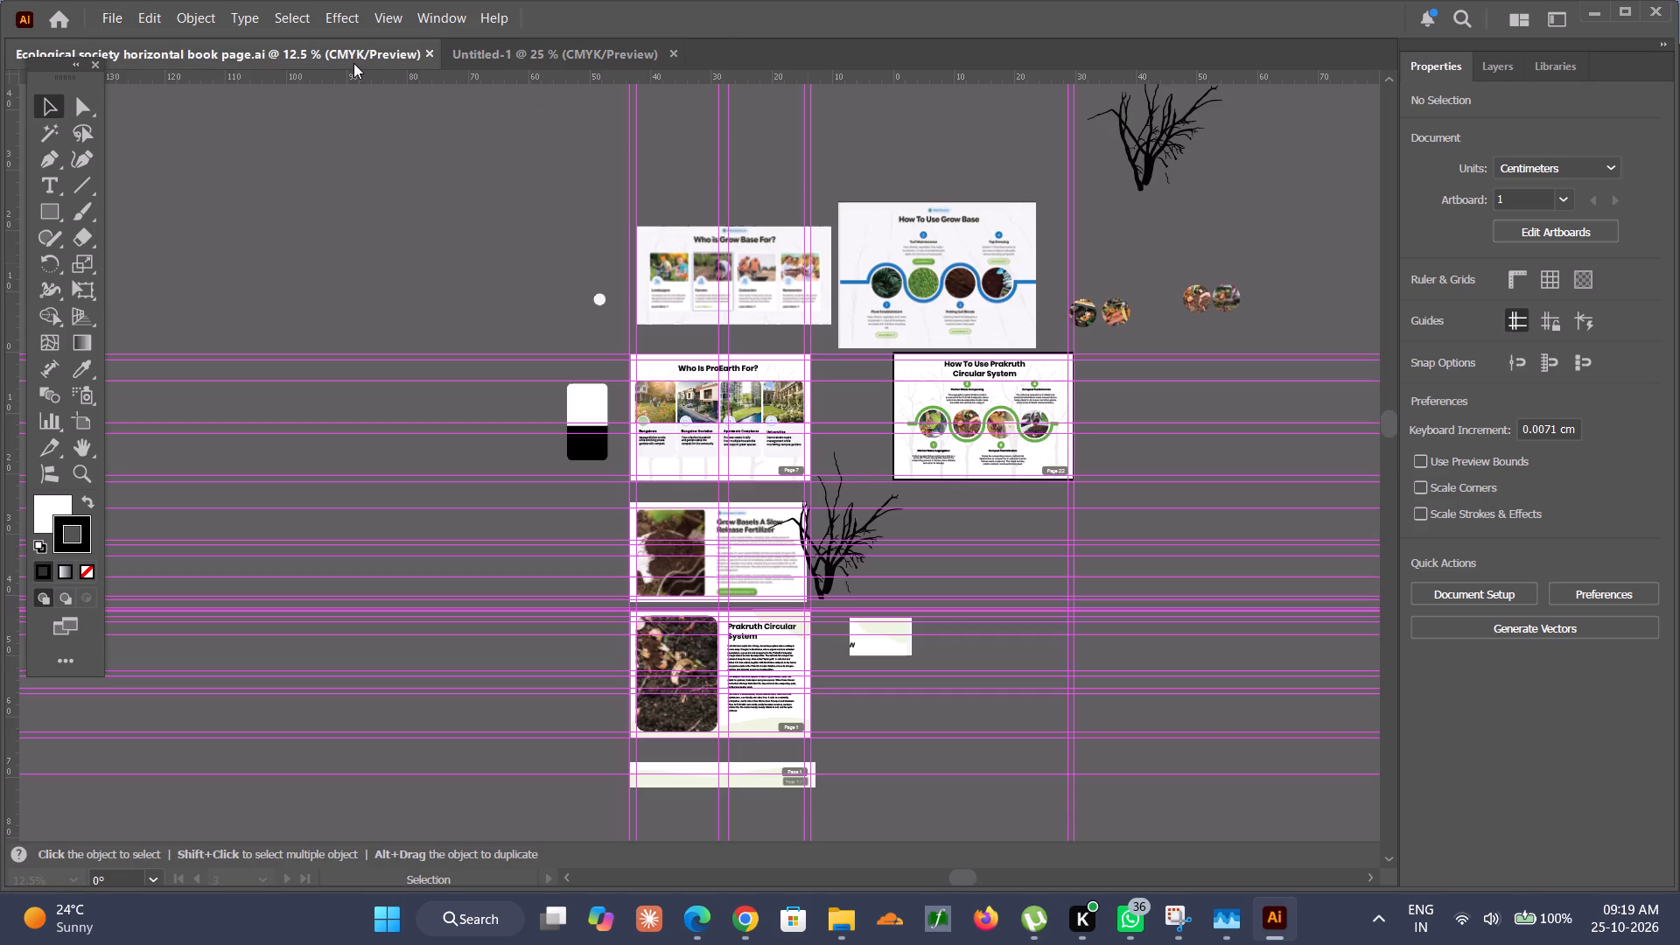
{"action": "left_click", "coordinate": [1543, 234]}
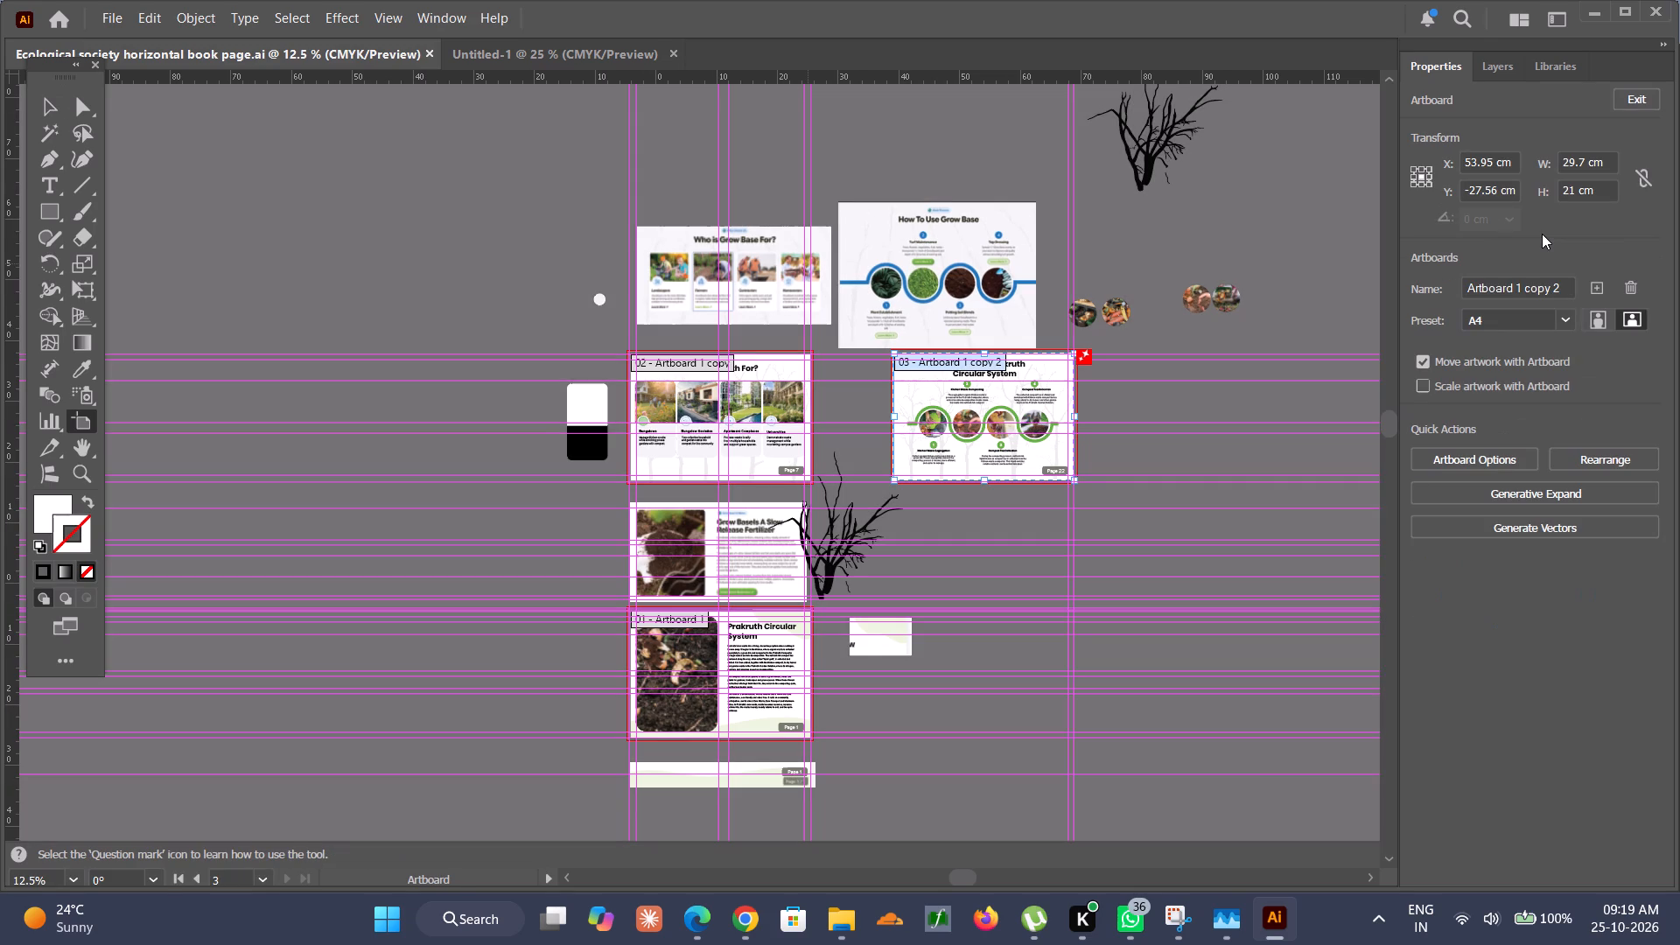
{"action": "scroll", "coordinate": [1542, 234], "scroll_direction": "down", "scroll_amount": 3}
{"action": "left_click", "coordinate": [740, 634], "text": "shift"}
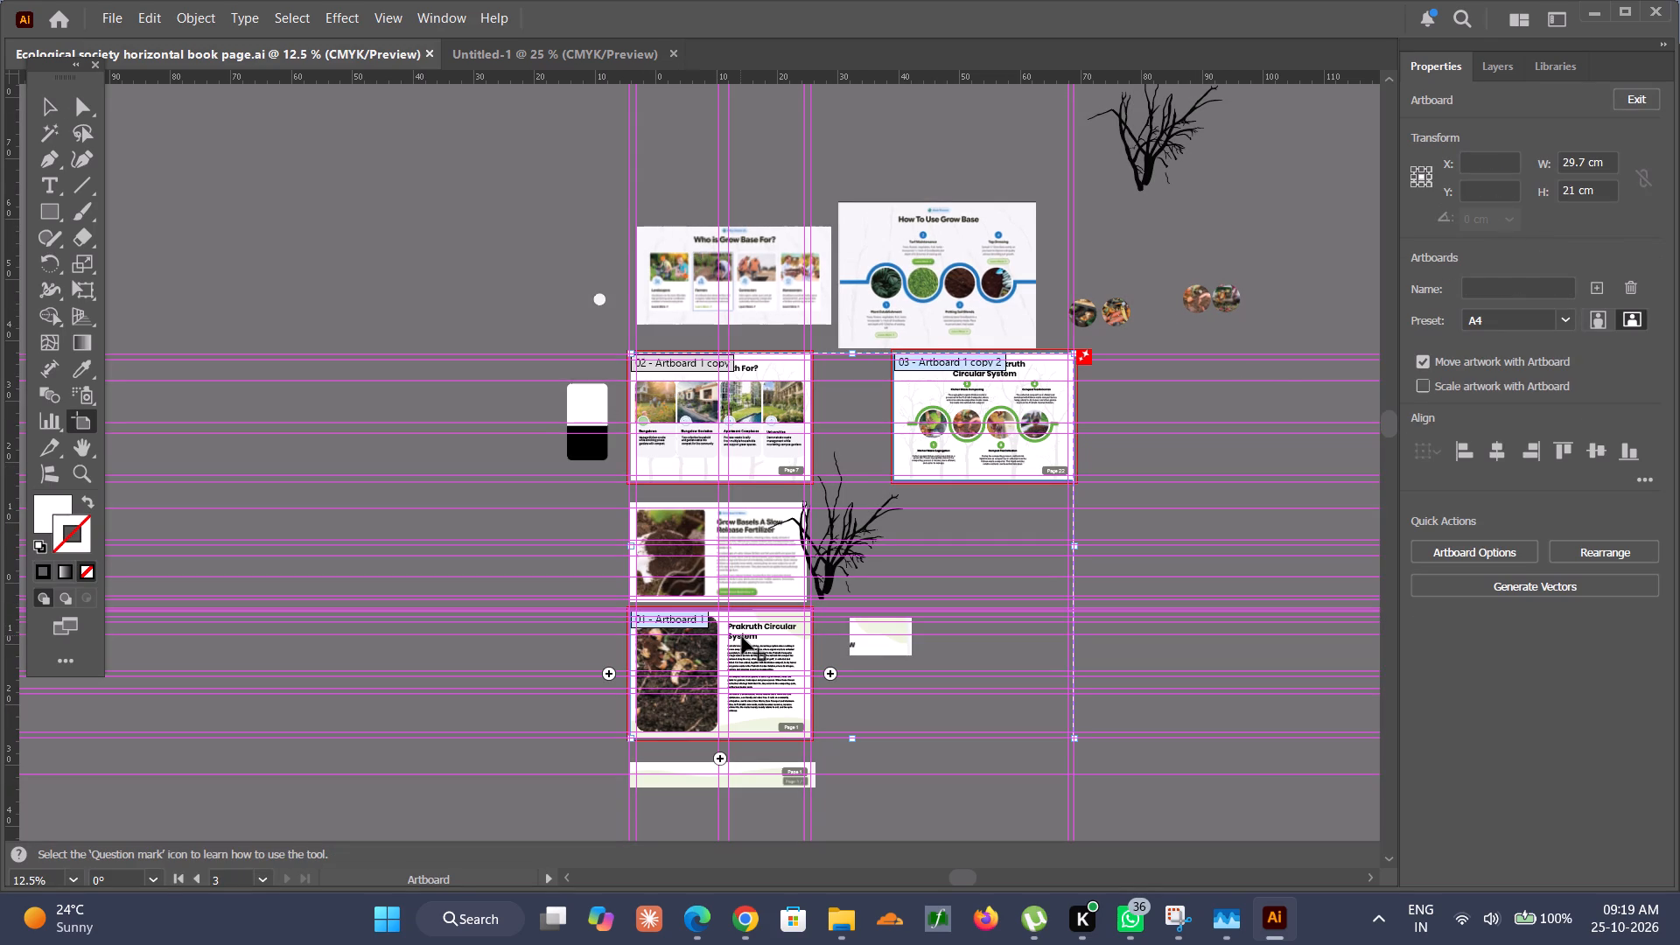
{"action": "left_click", "coordinate": [714, 421], "text": "shift"}
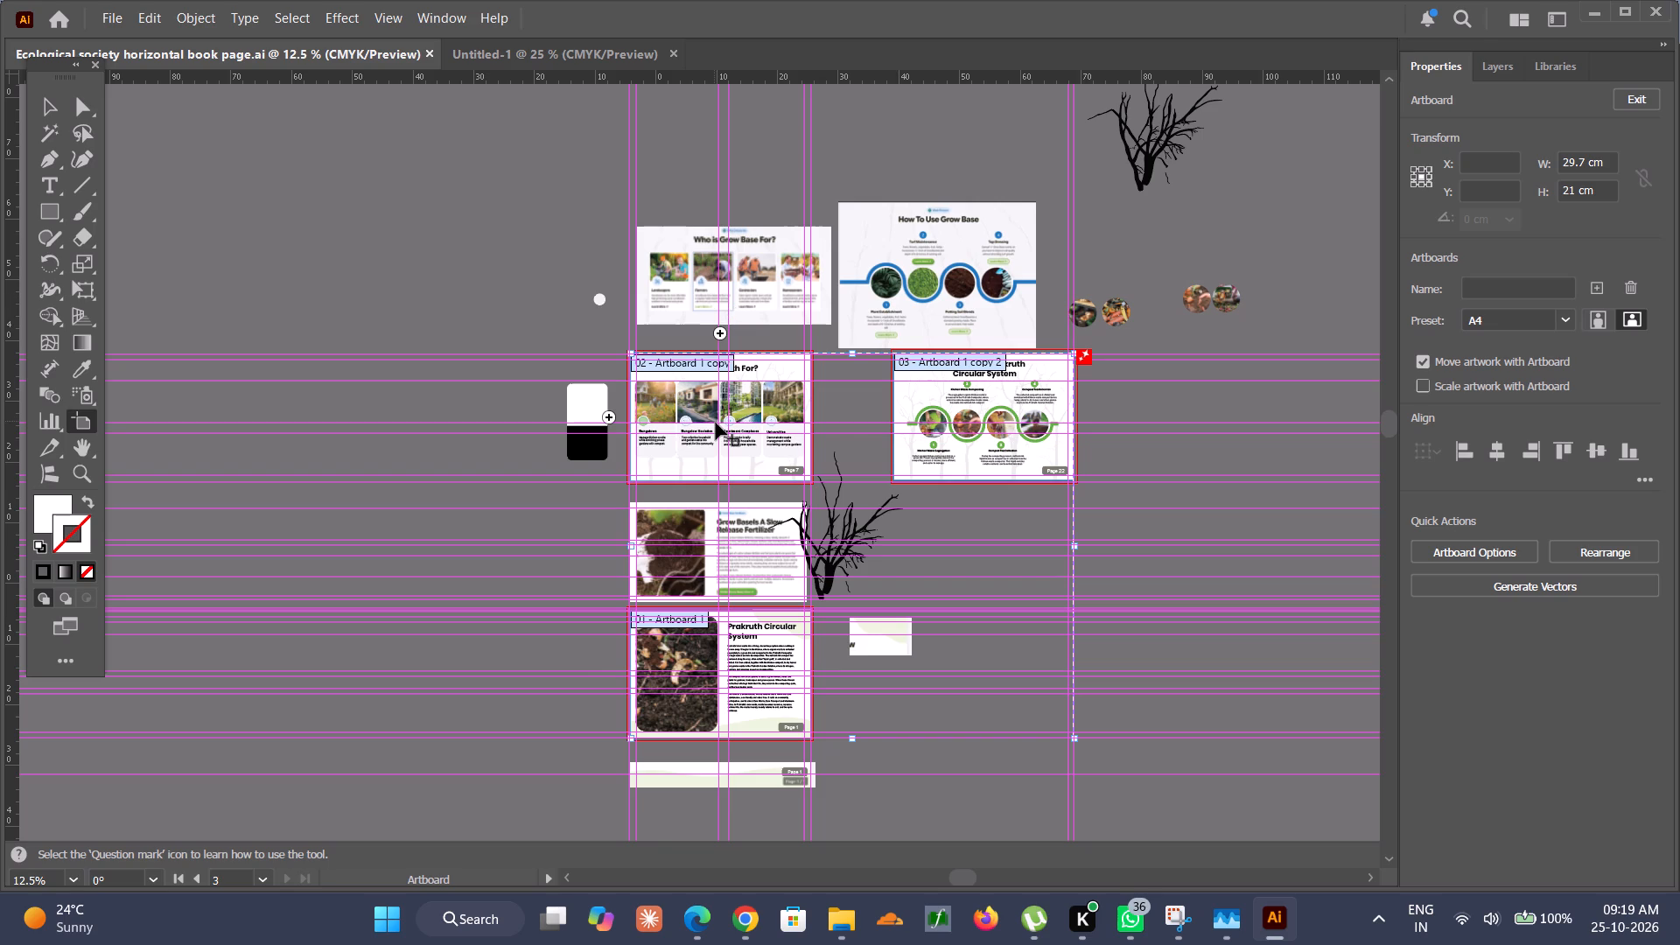
{"action": "key", "text": "ctrl+c"}
{"action": "left_click", "coordinate": [571, 58]}
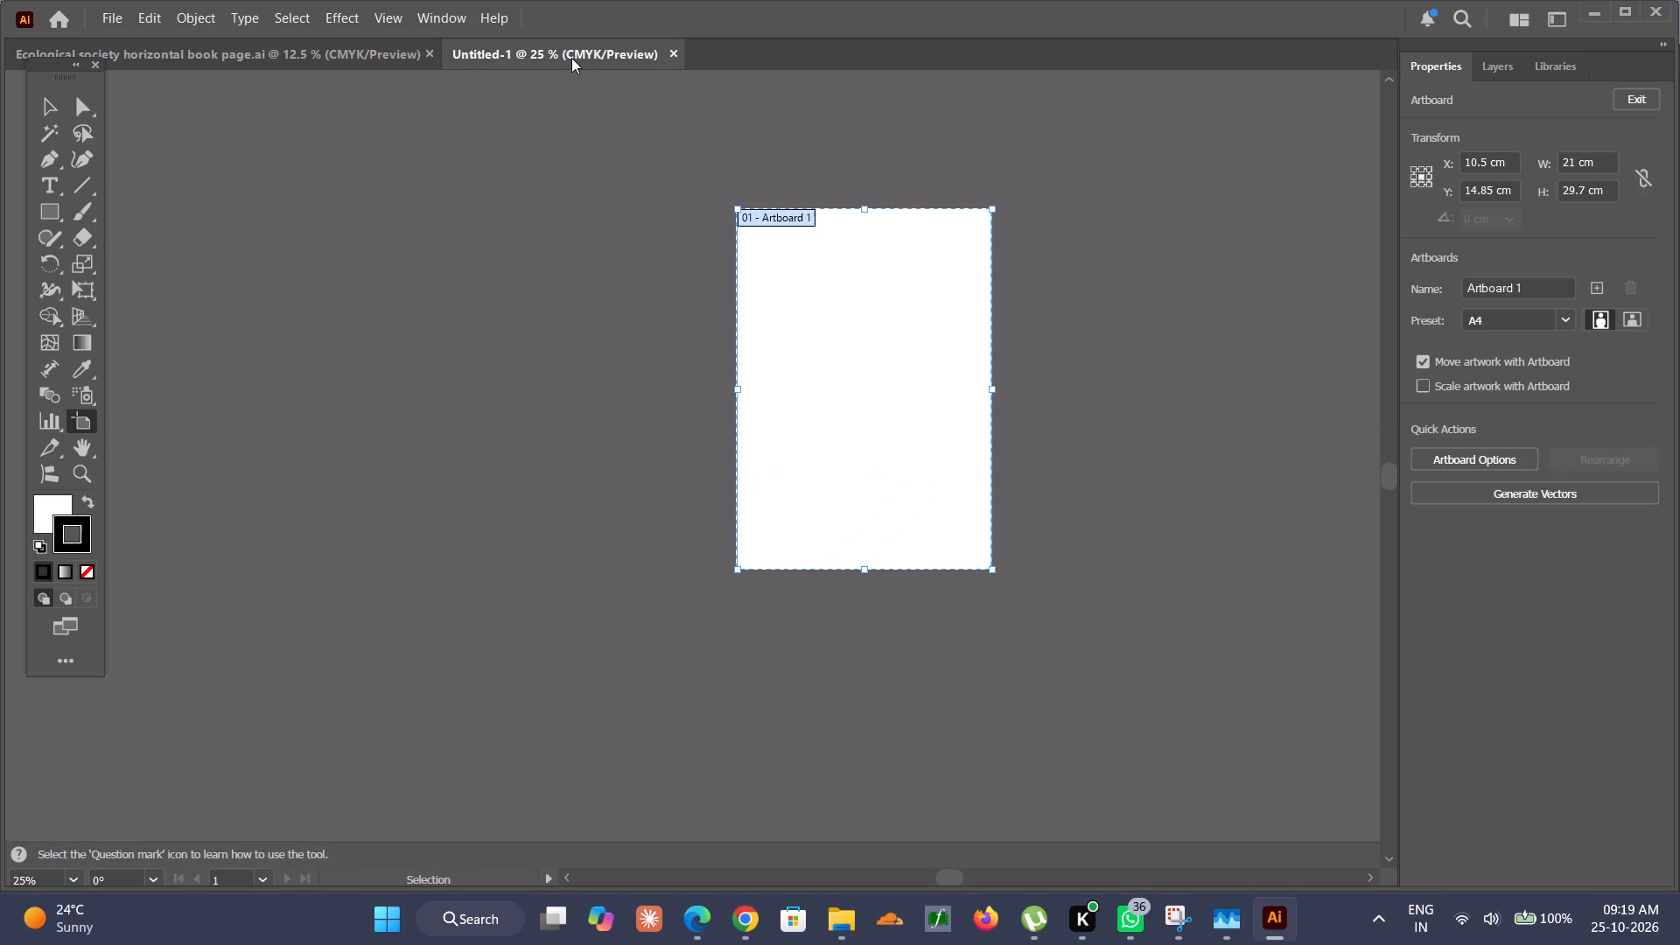
{"action": "scroll", "coordinate": [700, 193], "scroll_direction": "down", "scroll_amount": 3, "text": "alt"}
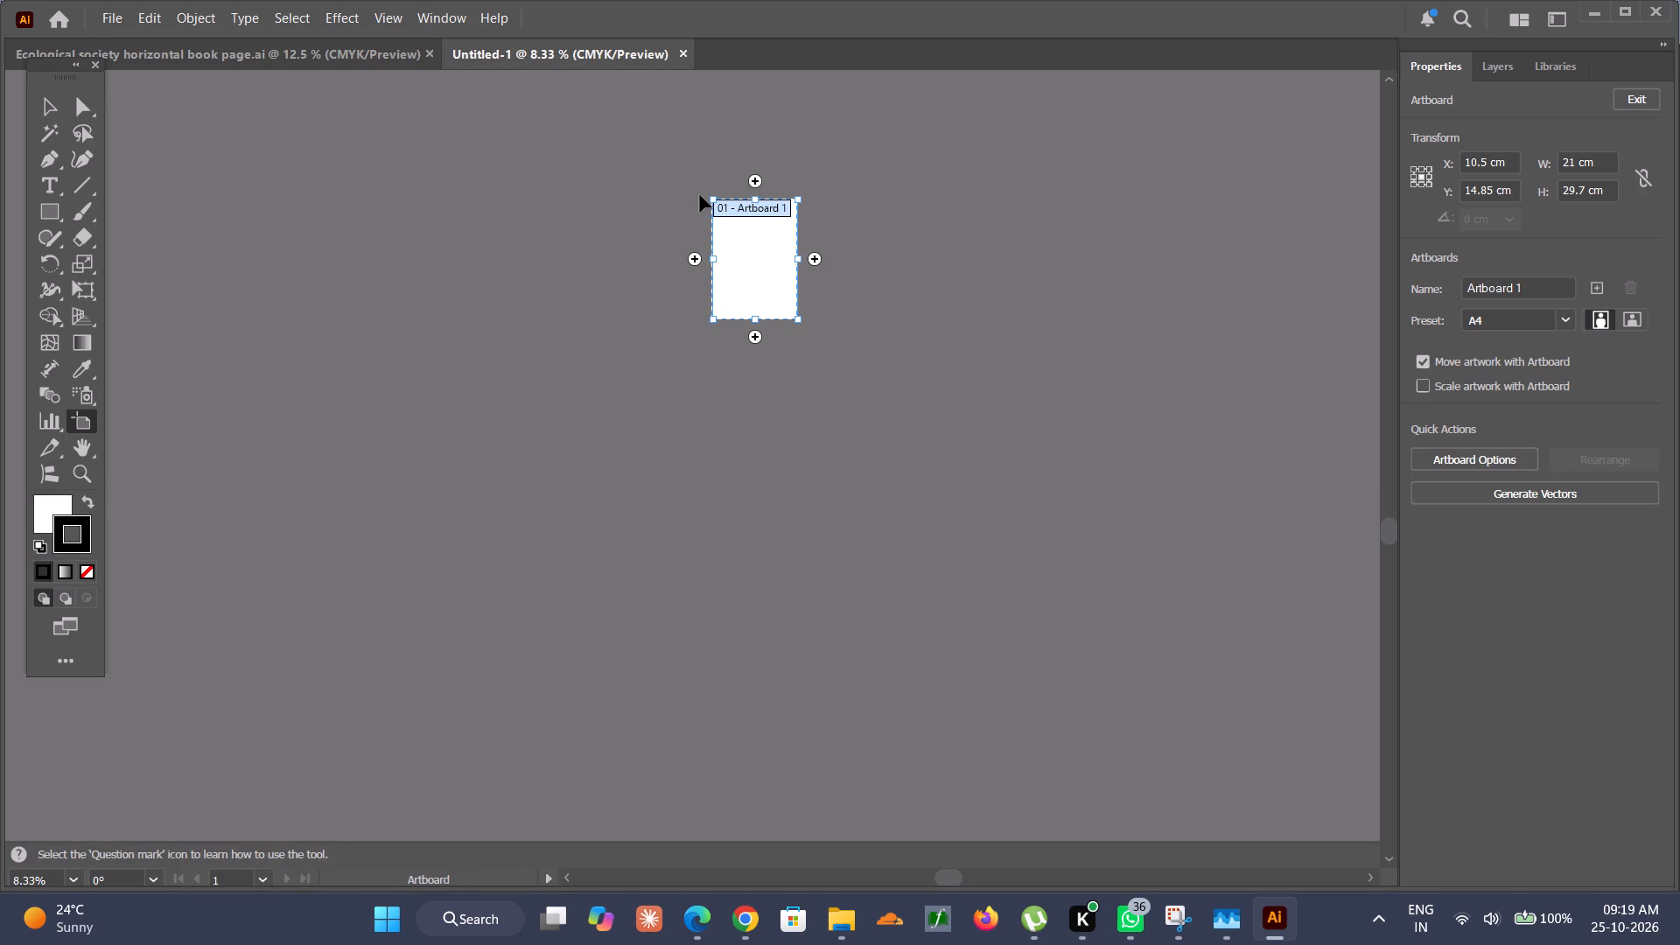
{"action": "key", "text": "ctrl+v"}
{"action": "left_click", "coordinate": [700, 195], "text": "ctrl"}
{"action": "scroll", "coordinate": [900, 293], "scroll_direction": "up", "scroll_amount": 3, "text": "alt"}
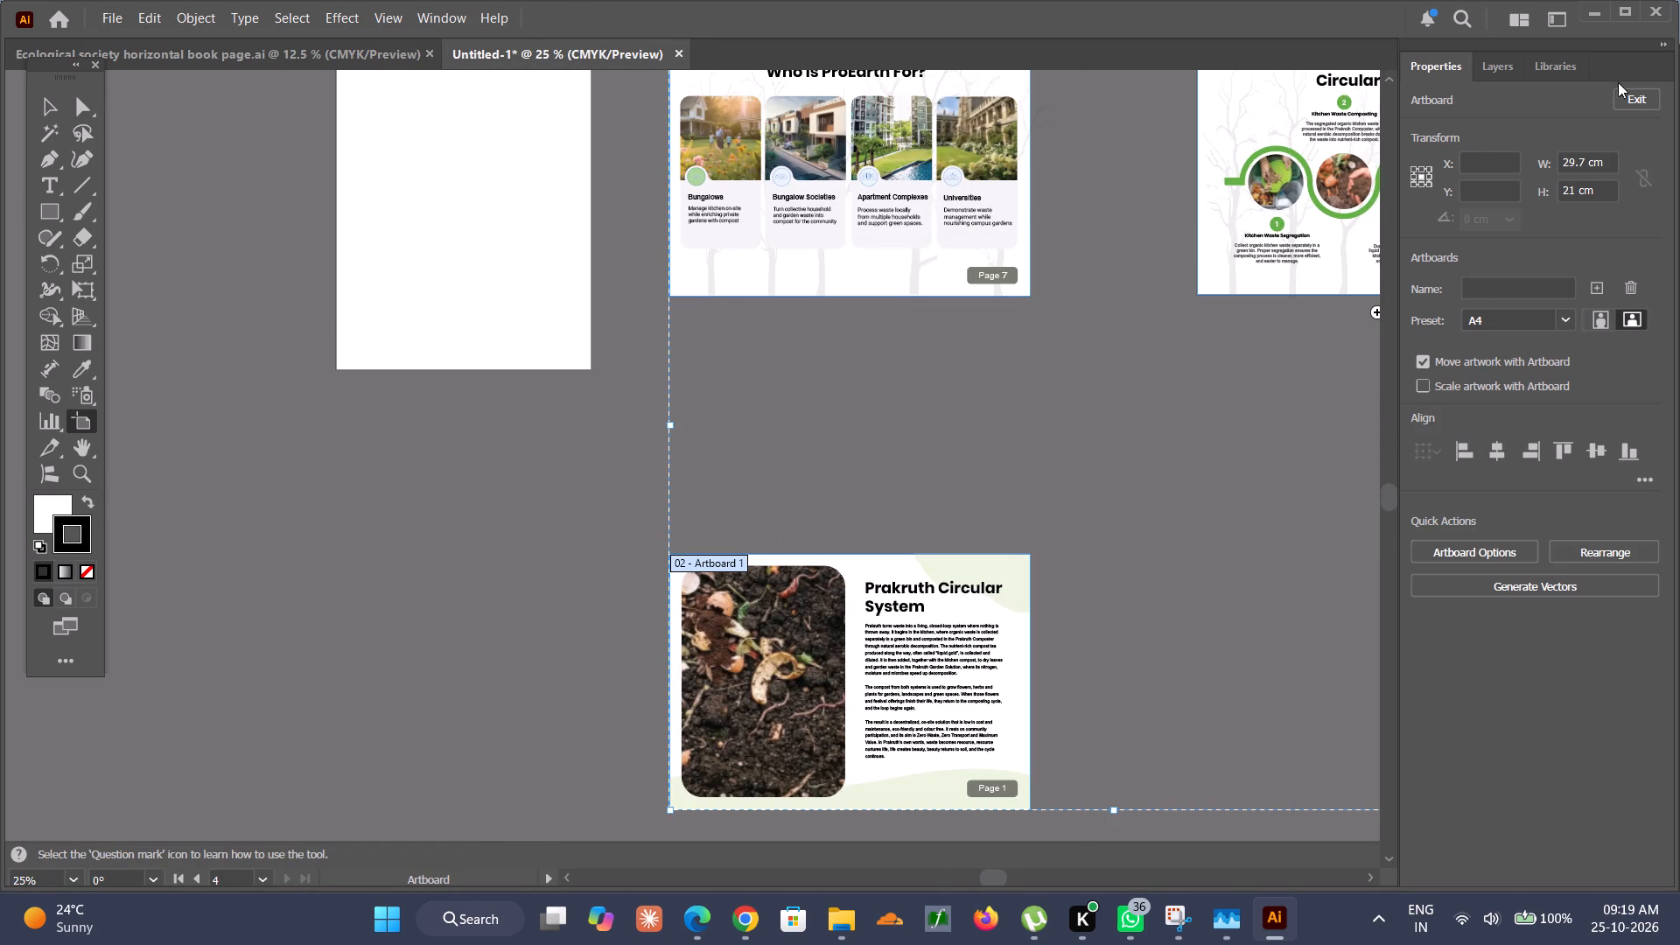
{"action": "left_click", "coordinate": [1641, 102]}
Delete the blank portrait A4 artboard from the new document.
{"action": "scroll", "coordinate": [755, 234], "scroll_direction": "up", "scroll_amount": 7}
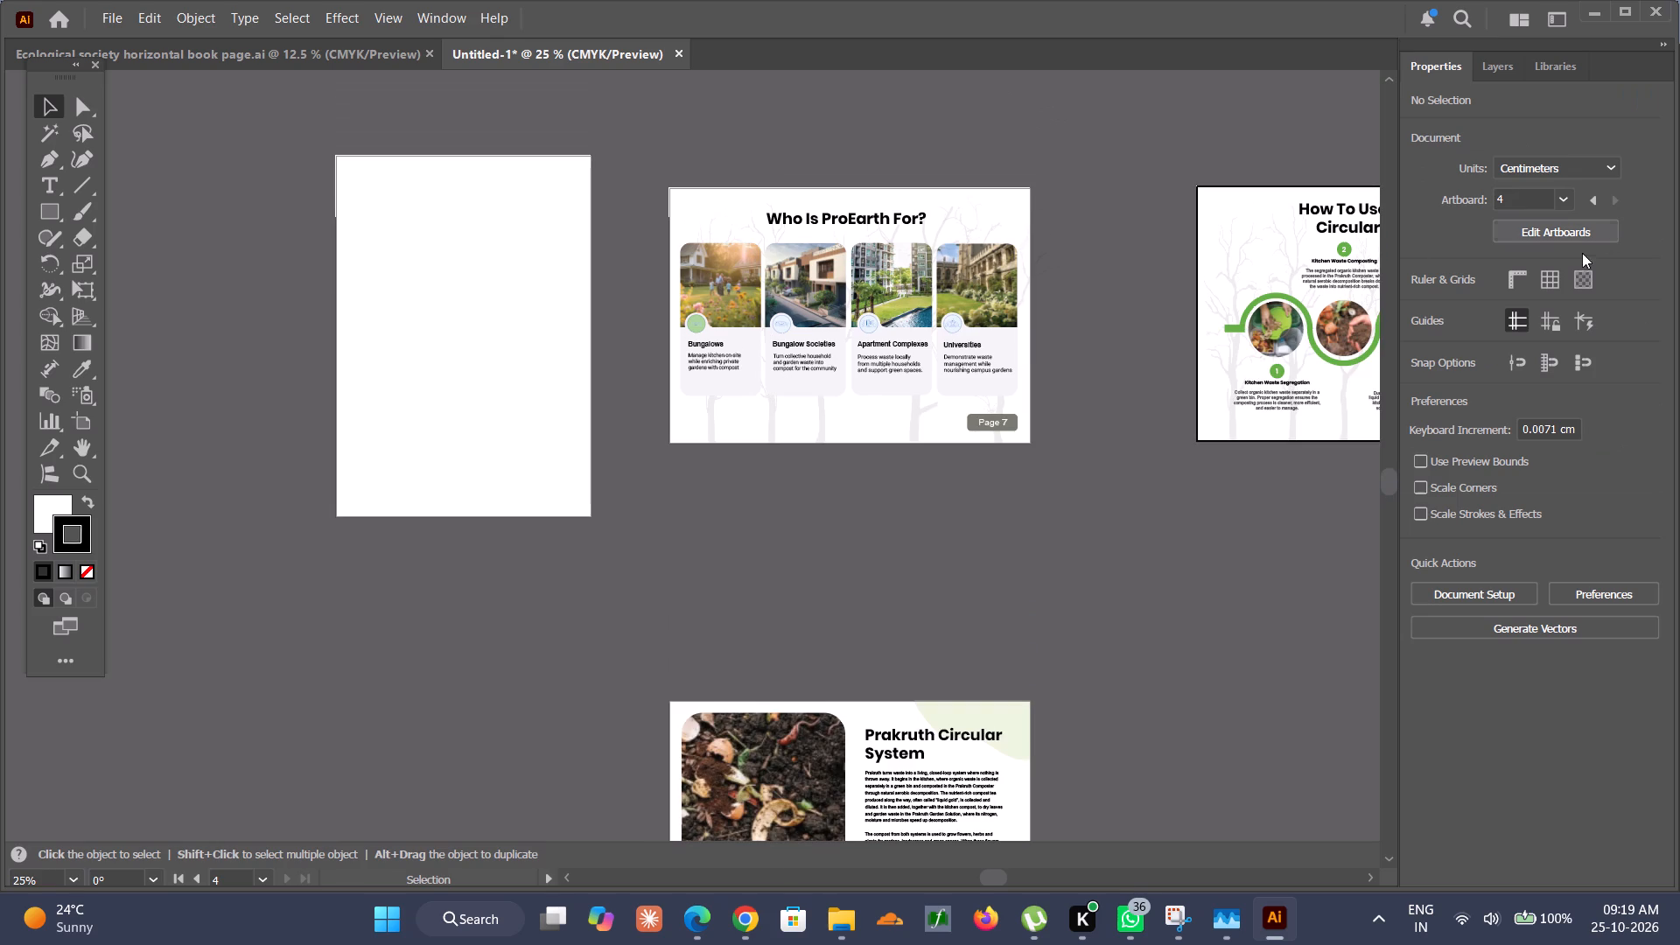
{"action": "left_click", "coordinate": [1564, 235]}
{"action": "left_click", "coordinate": [501, 323]}
{"action": "key", "text": "BackSpace"}
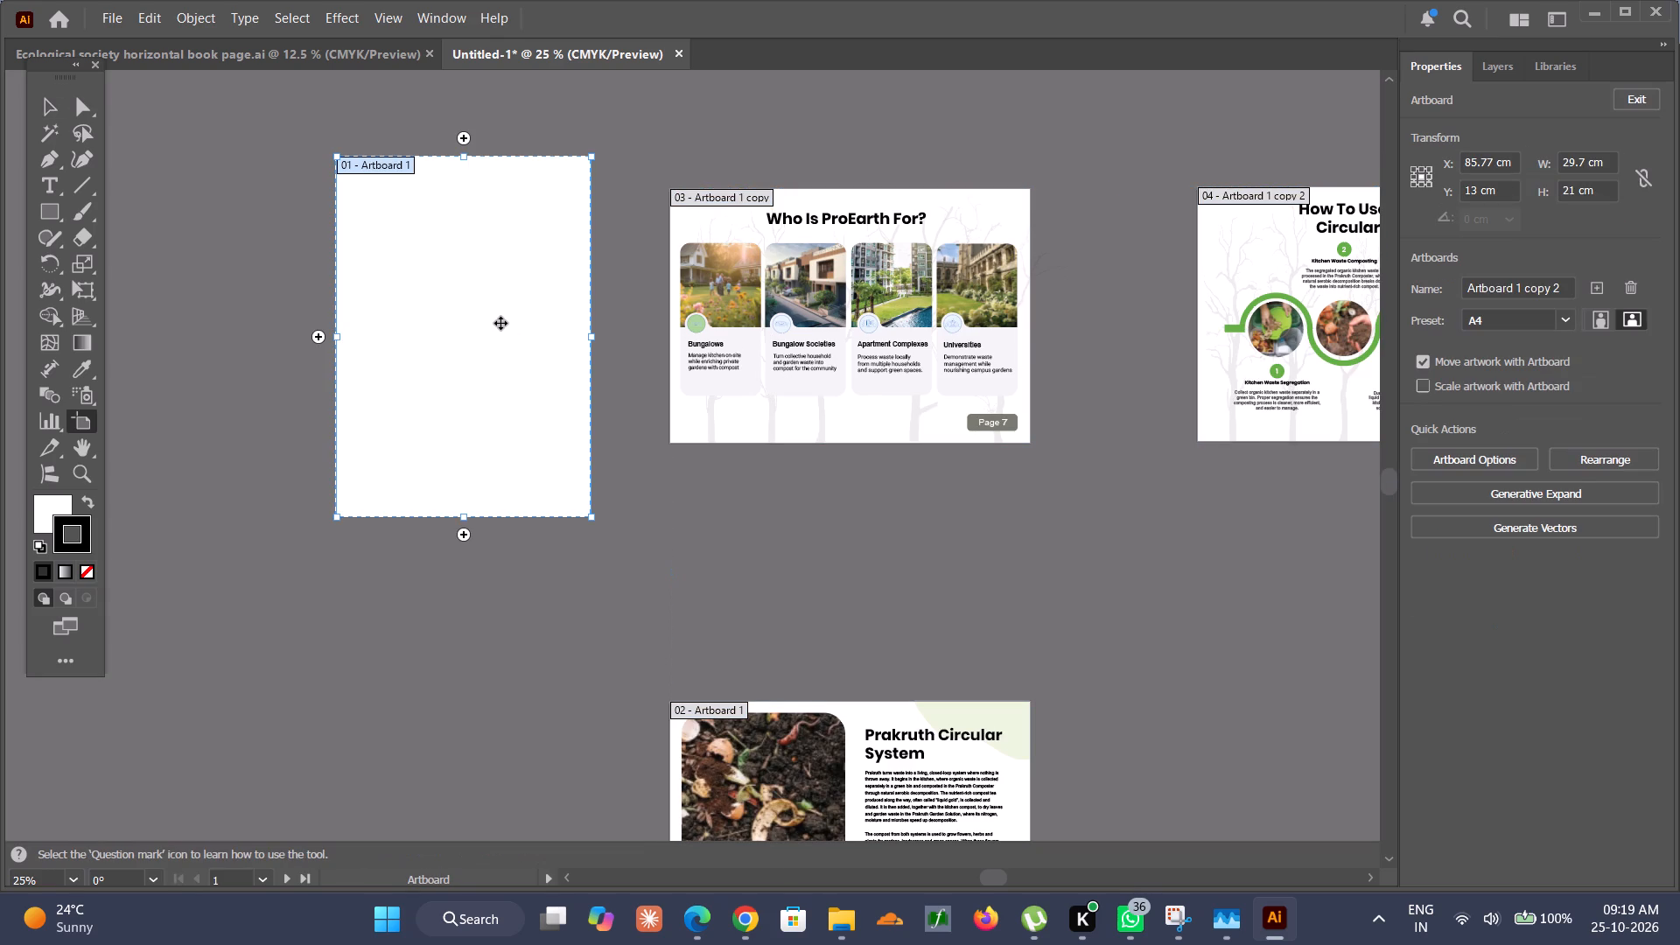
Examine the three pasted book pages in the new document and leave artboard editing.
{"action": "scroll", "coordinate": [500, 323], "scroll_direction": "down", "scroll_amount": 4, "text": "alt"}
{"action": "scroll", "coordinate": [500, 323], "scroll_direction": "up", "scroll_amount": 4}
{"action": "scroll", "coordinate": [500, 323], "scroll_direction": "up", "scroll_amount": 1, "text": "alt"}
{"action": "scroll", "coordinate": [500, 323], "scroll_direction": "down", "scroll_amount": 6}
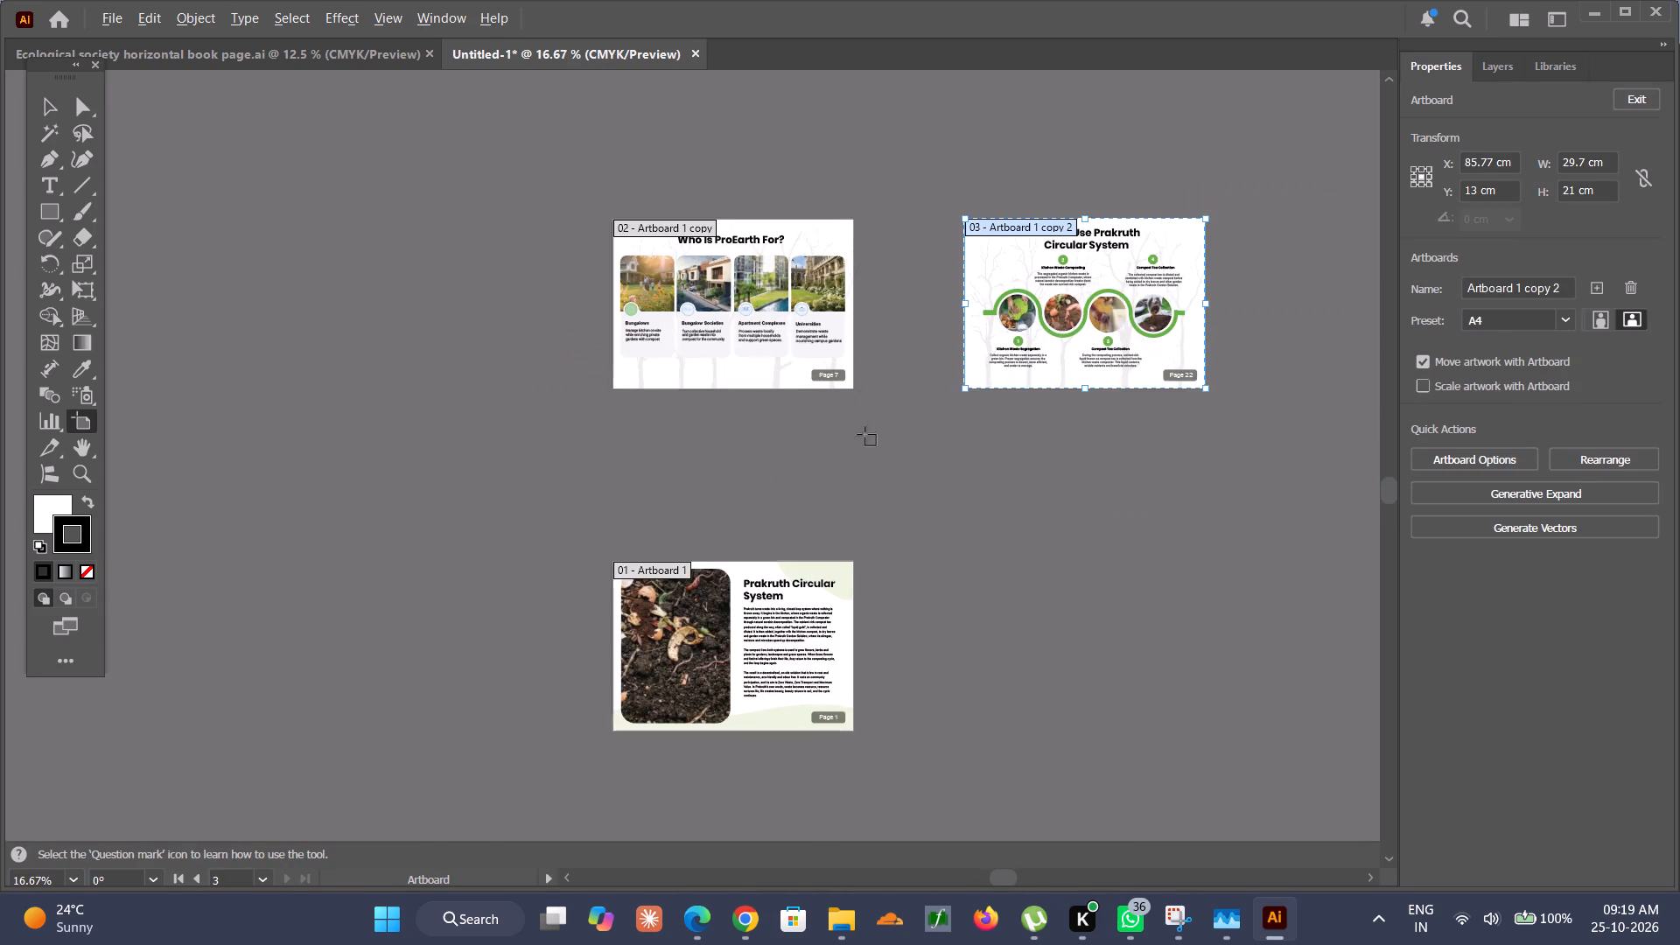
{"action": "scroll", "coordinate": [877, 439], "scroll_direction": "up", "scroll_amount": 3, "text": "alt"}
{"action": "scroll", "coordinate": [726, 318], "scroll_direction": "up", "scroll_amount": 4}
{"action": "scroll", "coordinate": [720, 293], "scroll_direction": "down", "scroll_amount": 3}
{"action": "scroll", "coordinate": [719, 291], "scroll_direction": "up", "scroll_amount": 4}
{"action": "scroll", "coordinate": [719, 291], "scroll_direction": "down", "scroll_amount": 5, "text": "alt"}
{"action": "scroll", "coordinate": [913, 284], "scroll_direction": "up", "scroll_amount": 2, "text": "alt"}
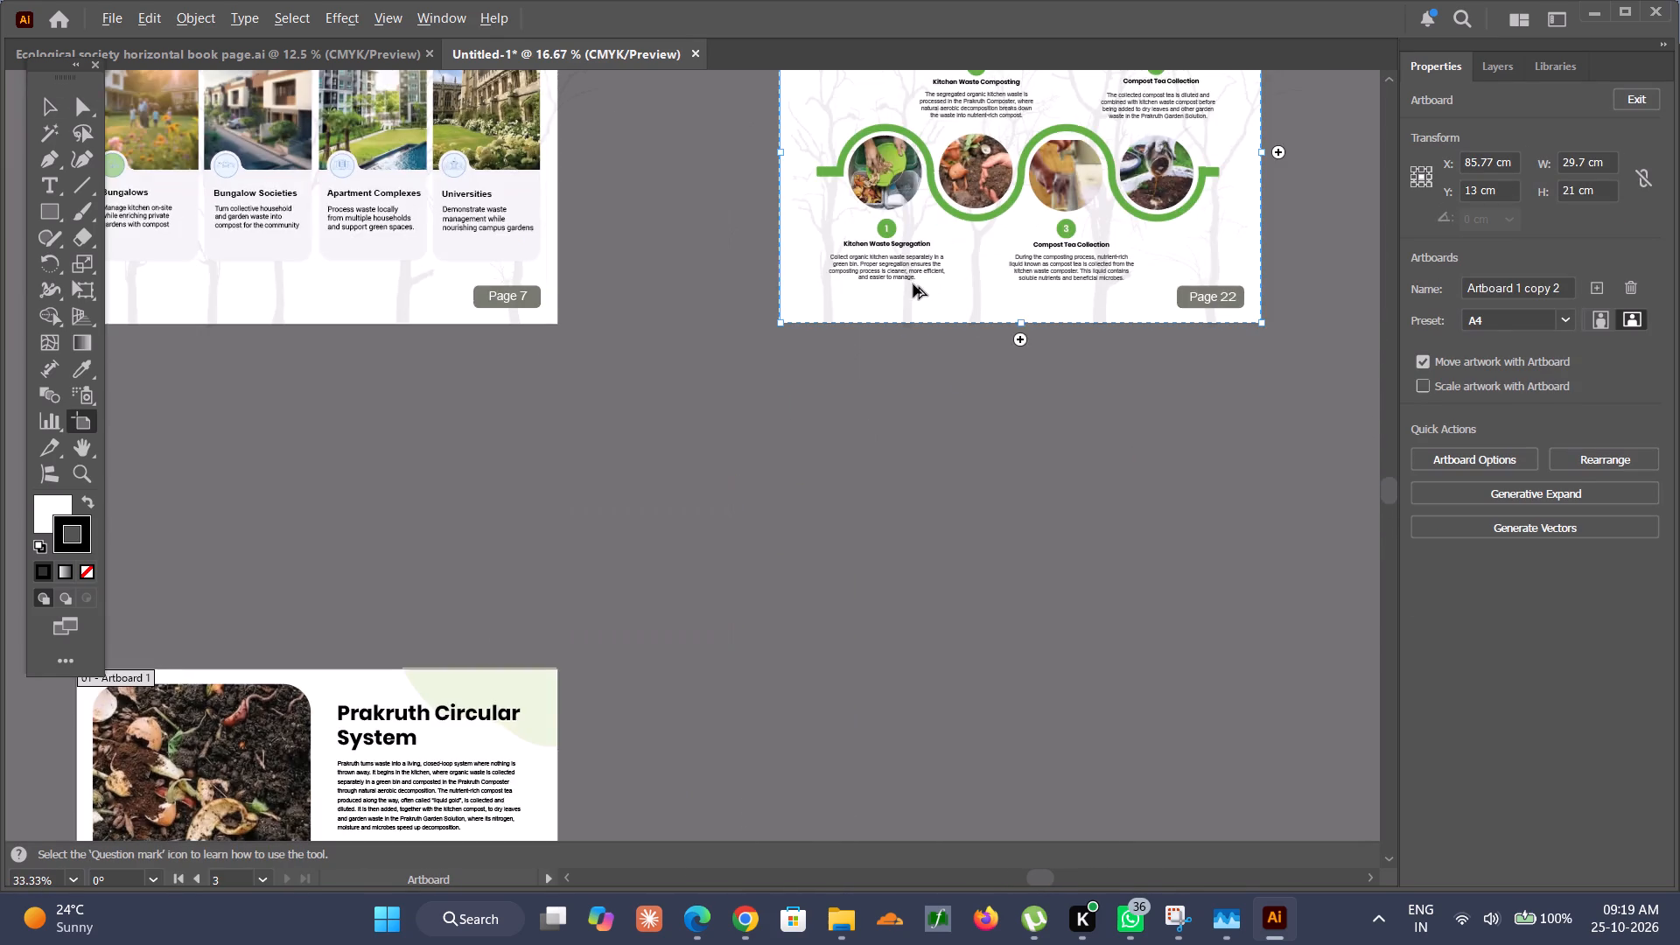
{"action": "scroll", "coordinate": [913, 283], "scroll_direction": "down", "scroll_amount": 2, "text": "alt"}
{"action": "left_click", "coordinate": [50, 99]}
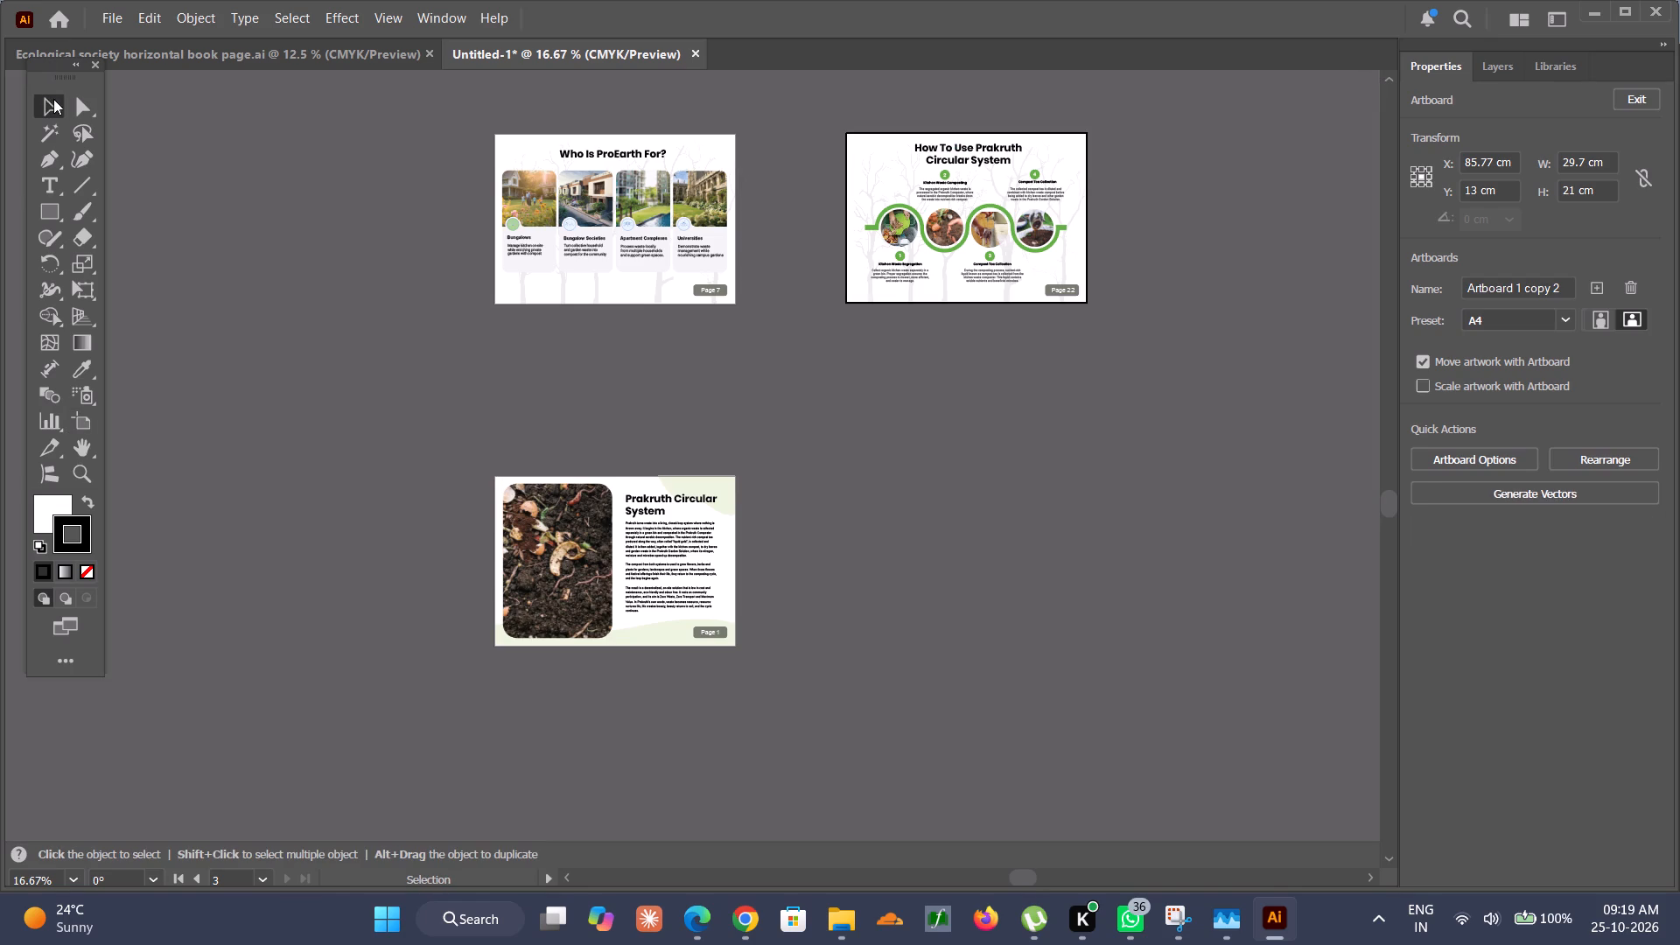
{"action": "left_click", "coordinate": [200, 101]}
Start a Save As in the Illustrator files folder, naming the file Ecological society horizontal book page For print.
{"action": "left_click", "coordinate": [112, 25]}
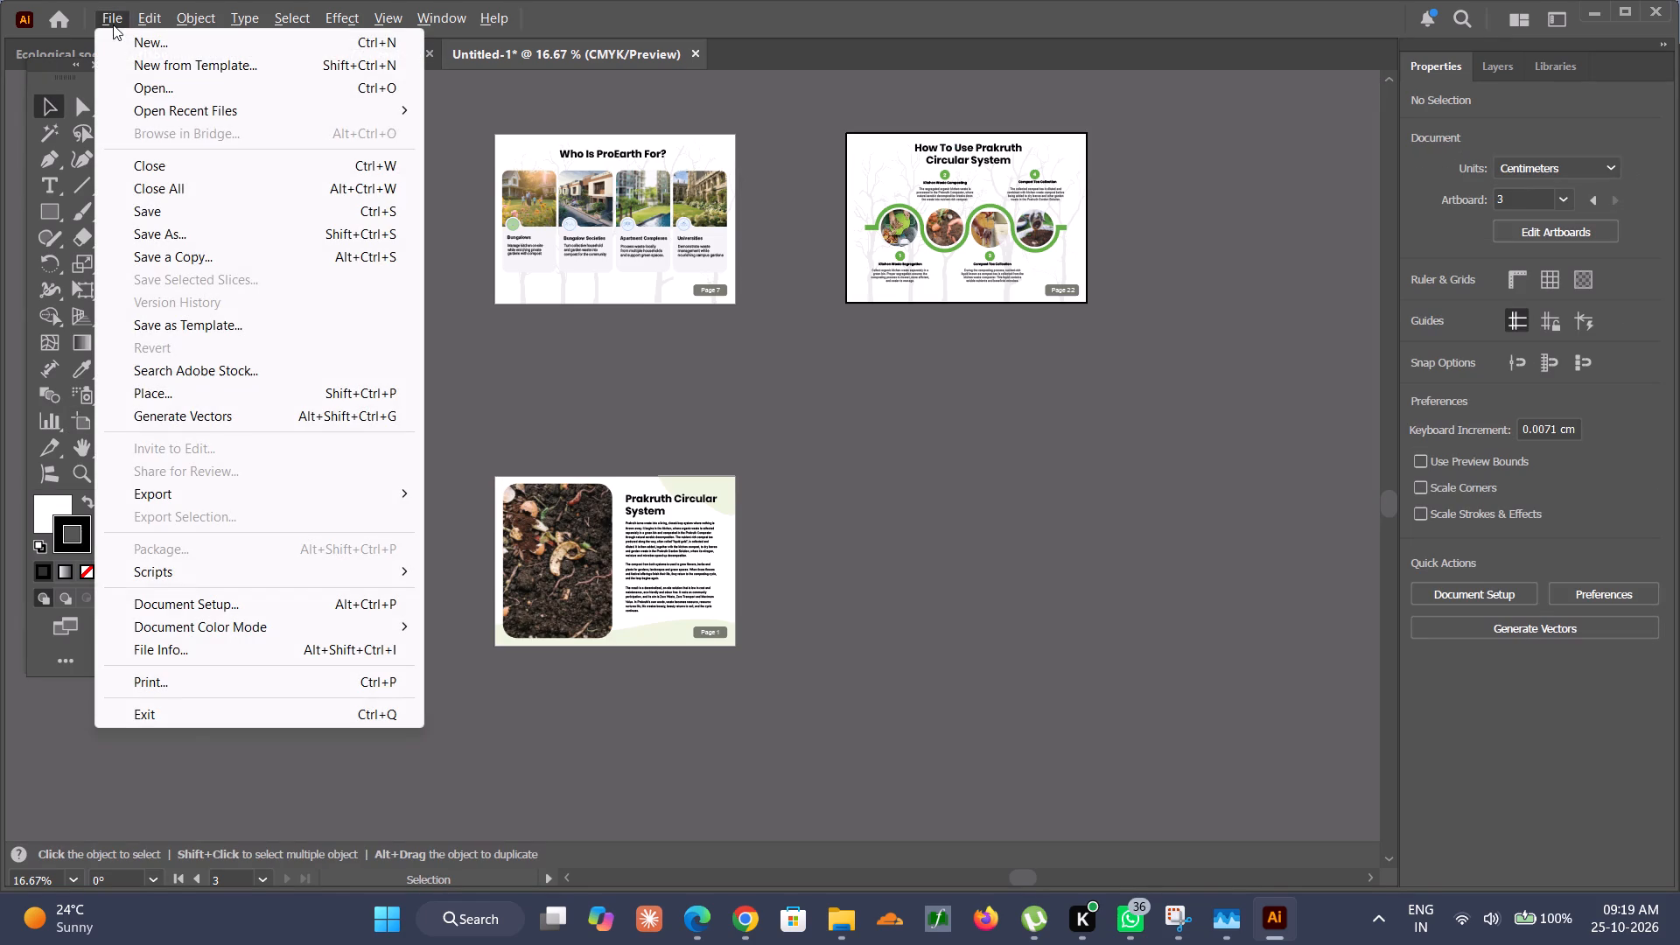
{"action": "left_click", "coordinate": [255, 231]}
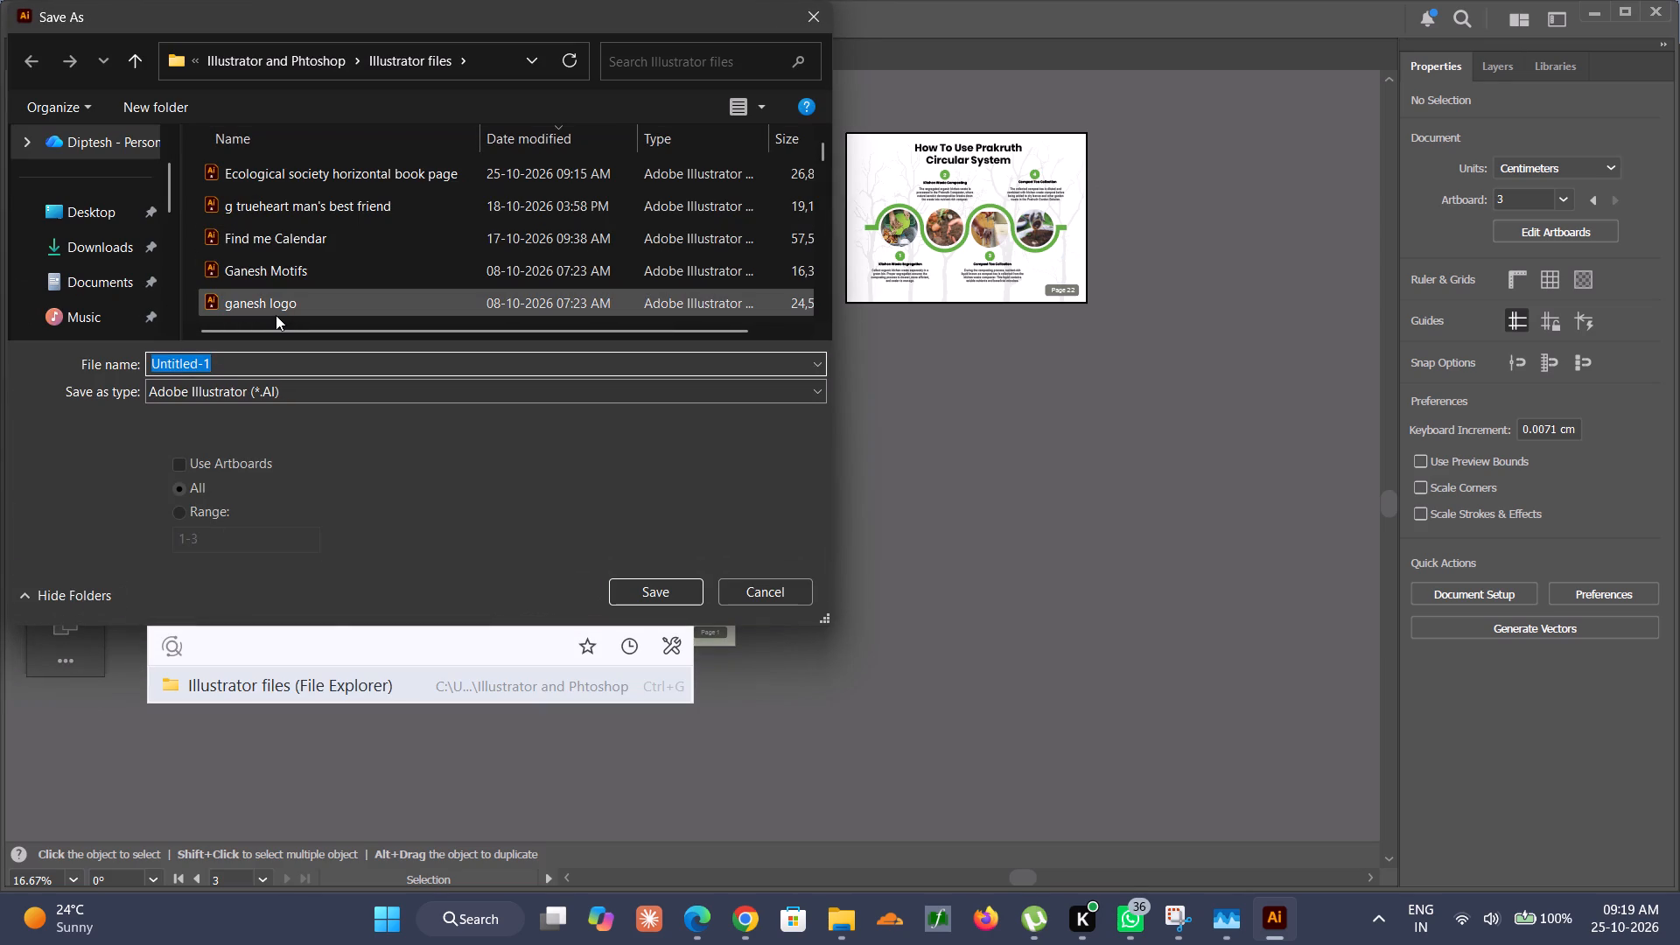
{"action": "key", "text": "e"}
{"action": "key", "text": "Down"}
{"action": "key", "text": "space"}
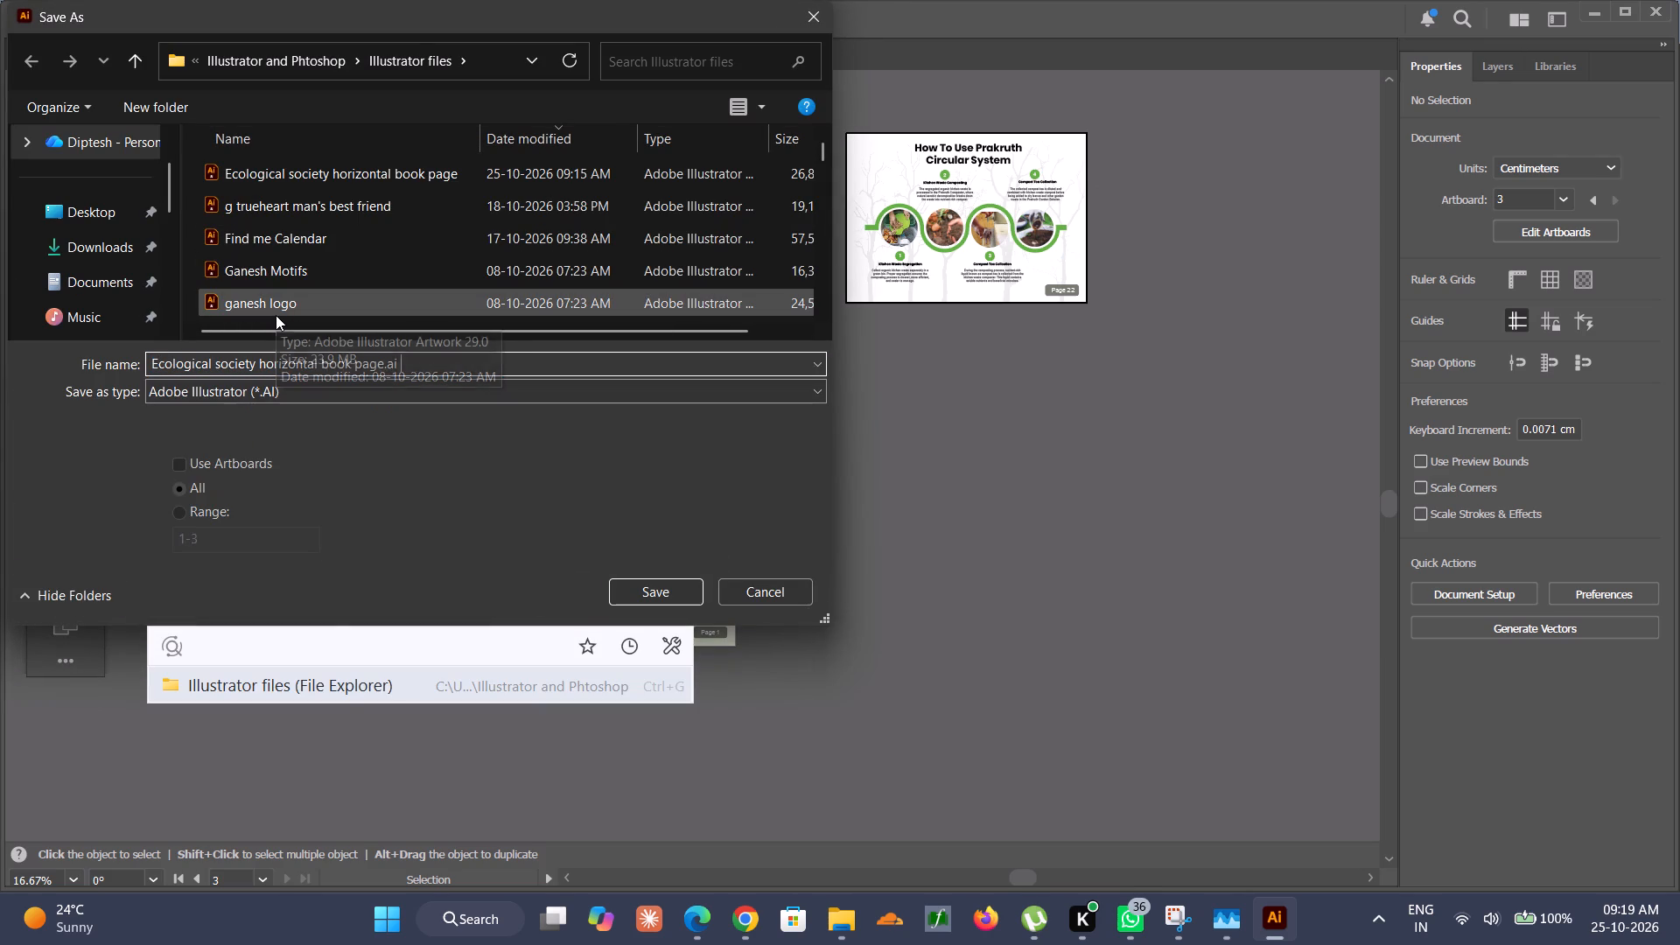
{"action": "left_click", "coordinate": [384, 367]}
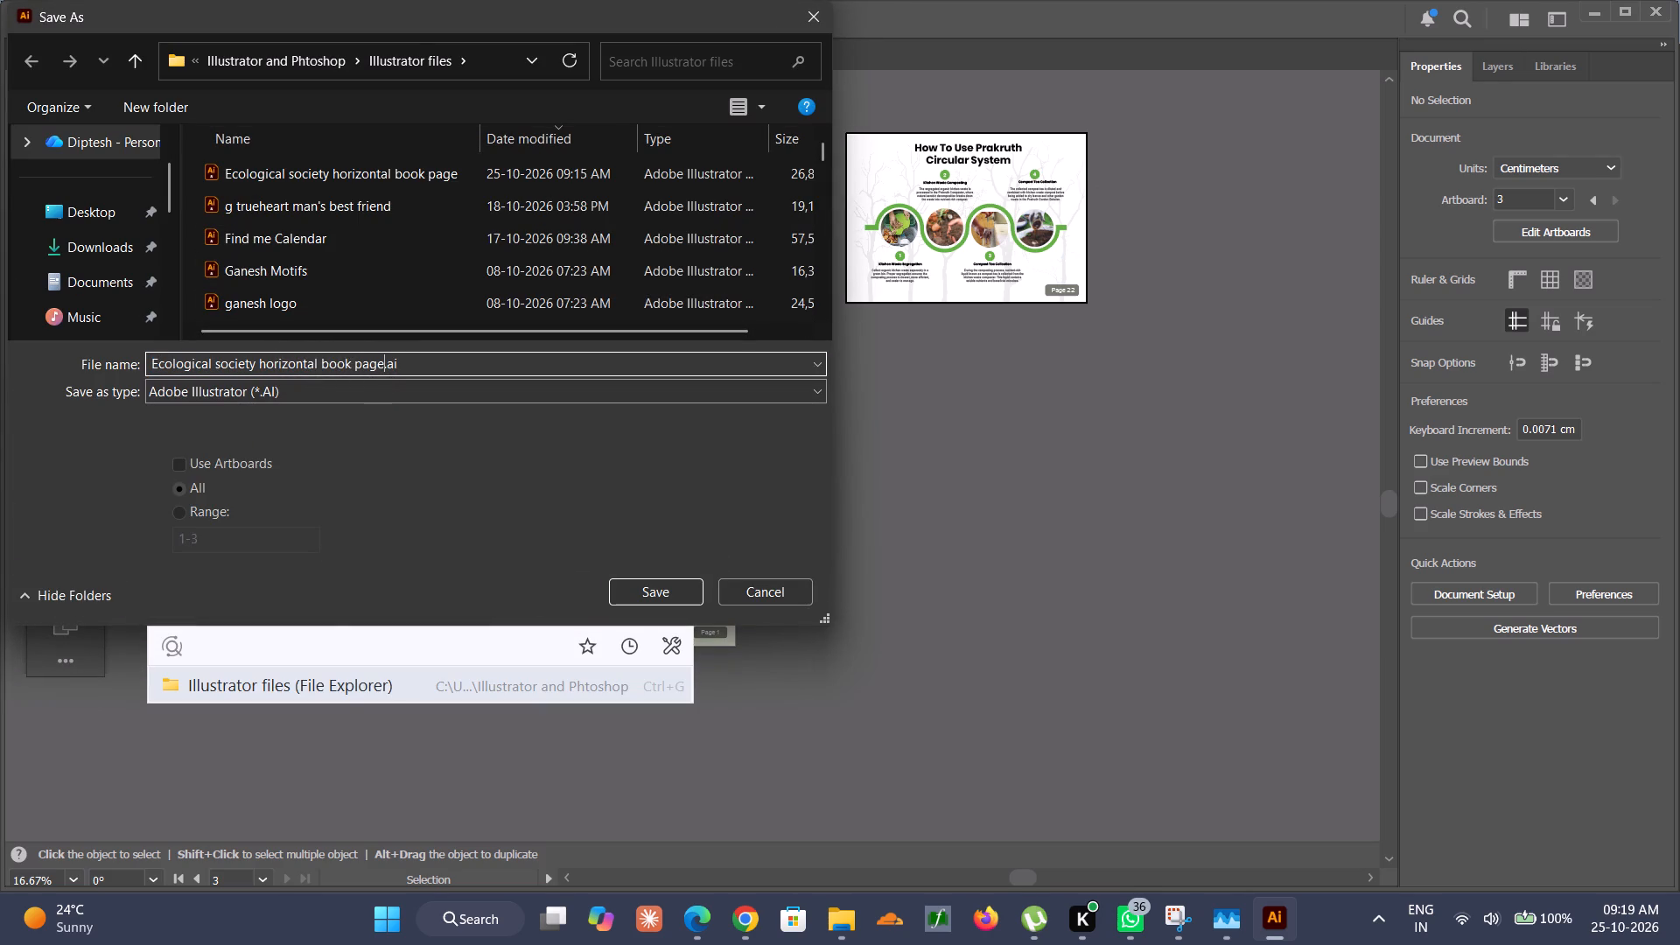
{"action": "key", "text": "space"}
{"action": "type", "text": "F"}
{"action": "type", "text": "or prin"}
{"action": "key", "text": "t"}
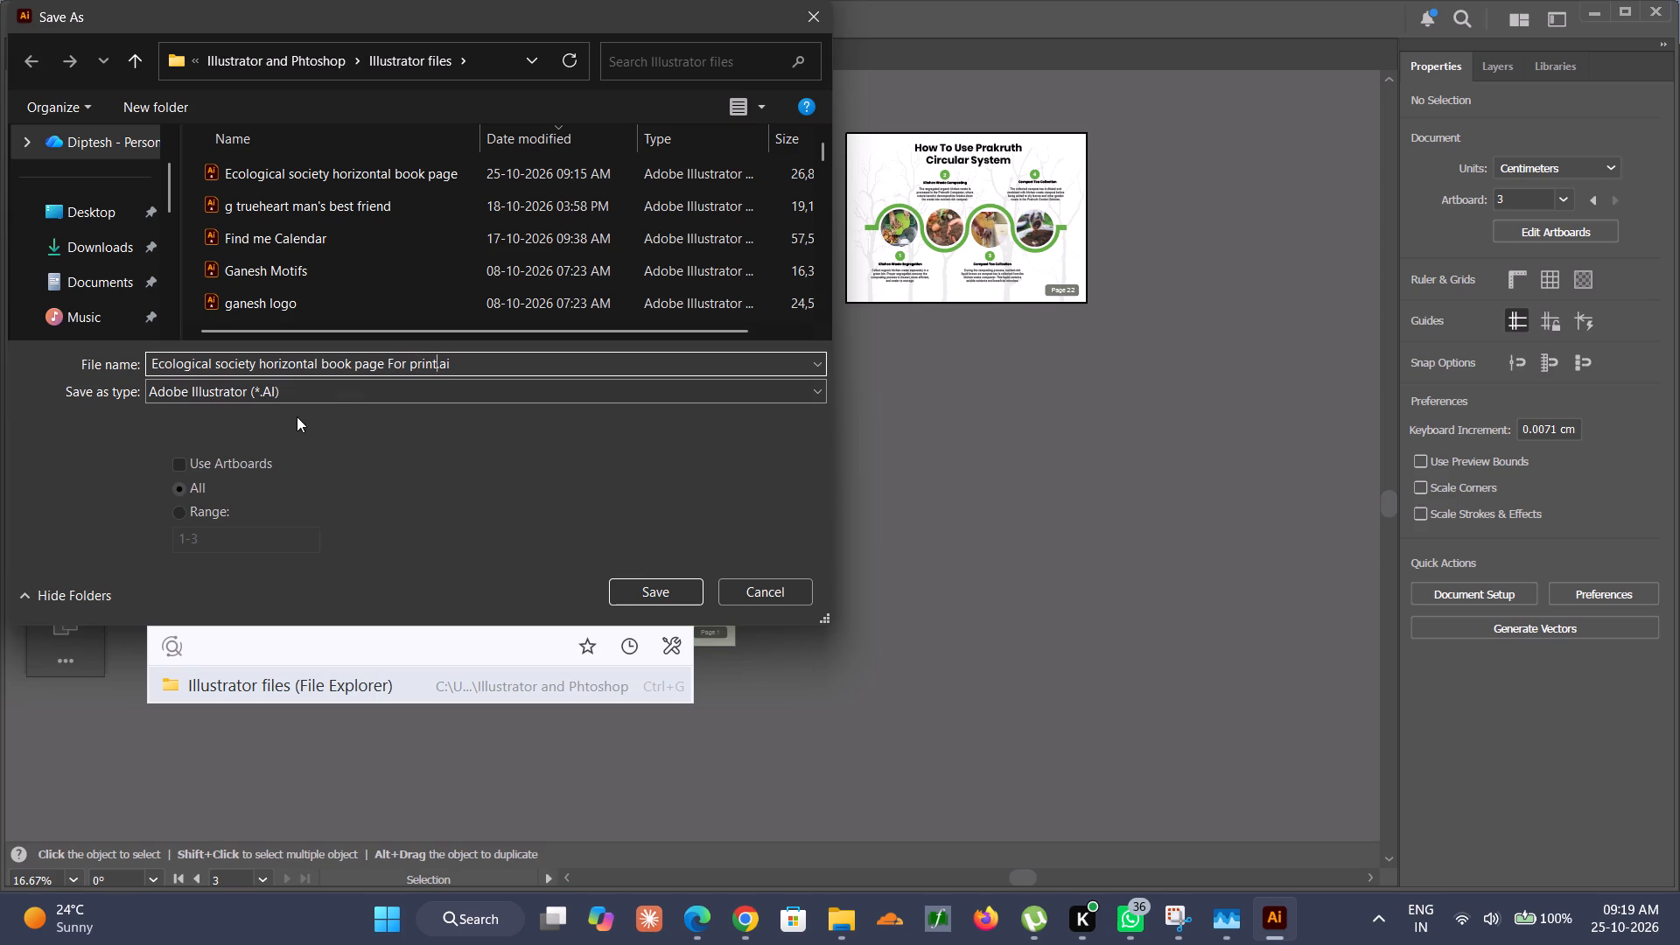
Choose Adobe PDF format, remove the .ai extension from the file name, and save all artboards with the [Illustrator Default] preset.
{"action": "left_click", "coordinate": [302, 403]}
{"action": "left_click", "coordinate": [321, 396]}
{"action": "left_click", "coordinate": [308, 433]}
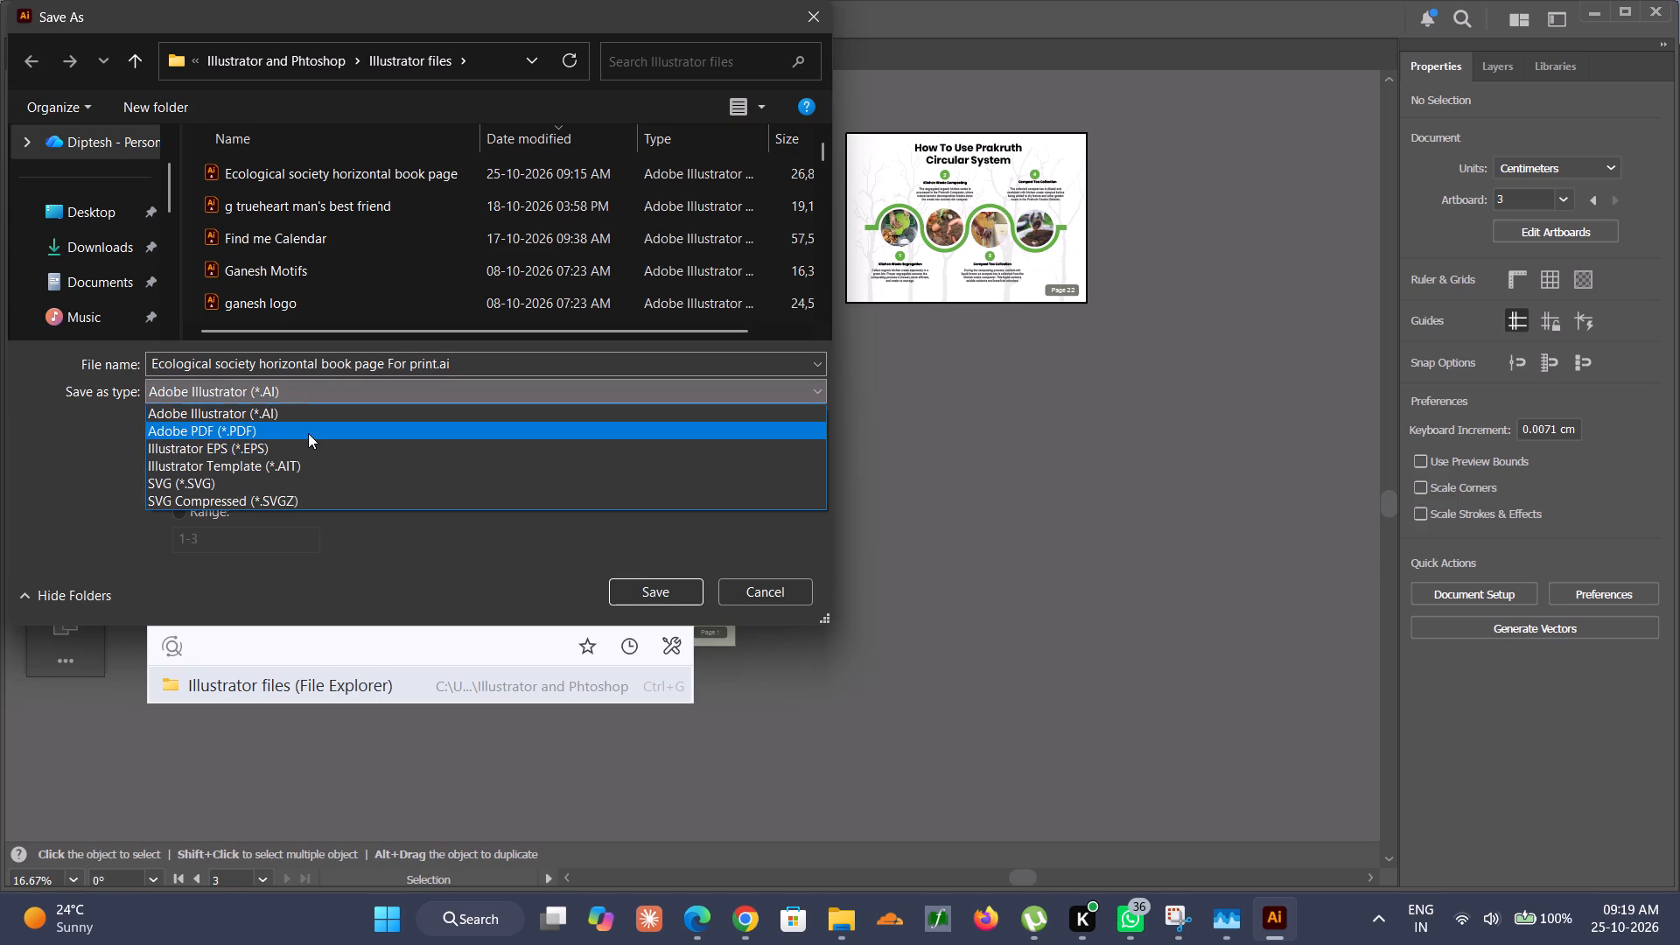
{"action": "left_click", "coordinate": [465, 360]}
{"action": "left_click", "coordinate": [457, 360]}
{"action": "key", "text": "BackSpace"}
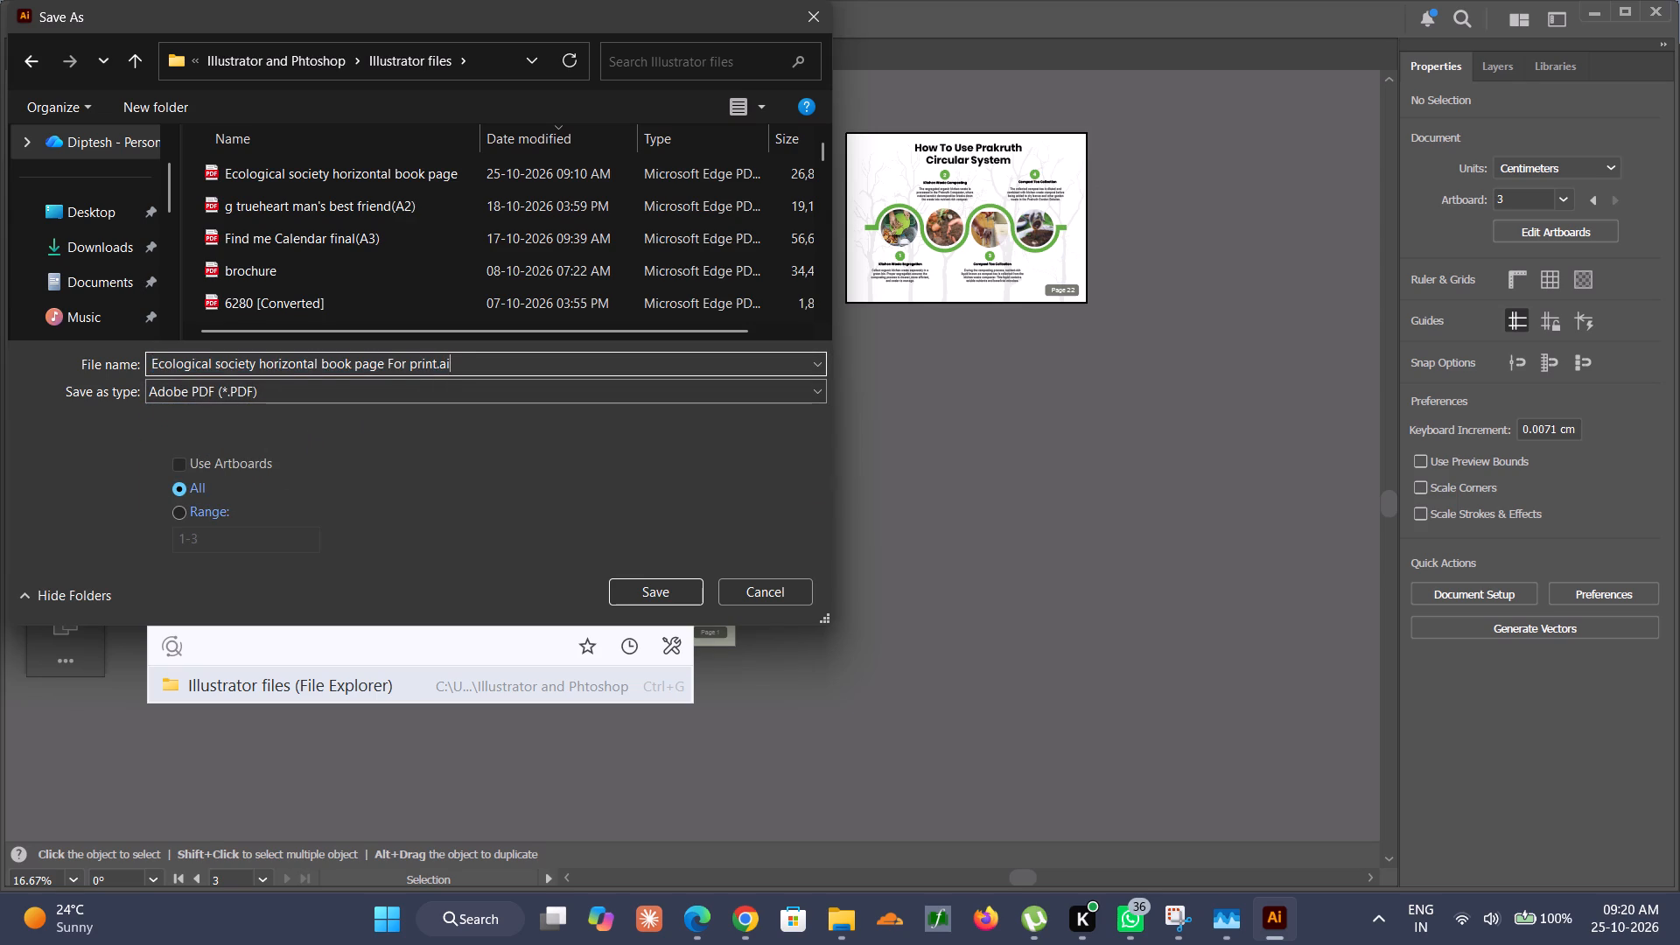
{"action": "key", "text": "BackSpace"}
{"action": "key", "text": "BackSpace"}
{"action": "key", "text": "BackSpace"}
{"action": "left_click", "coordinate": [643, 586]}
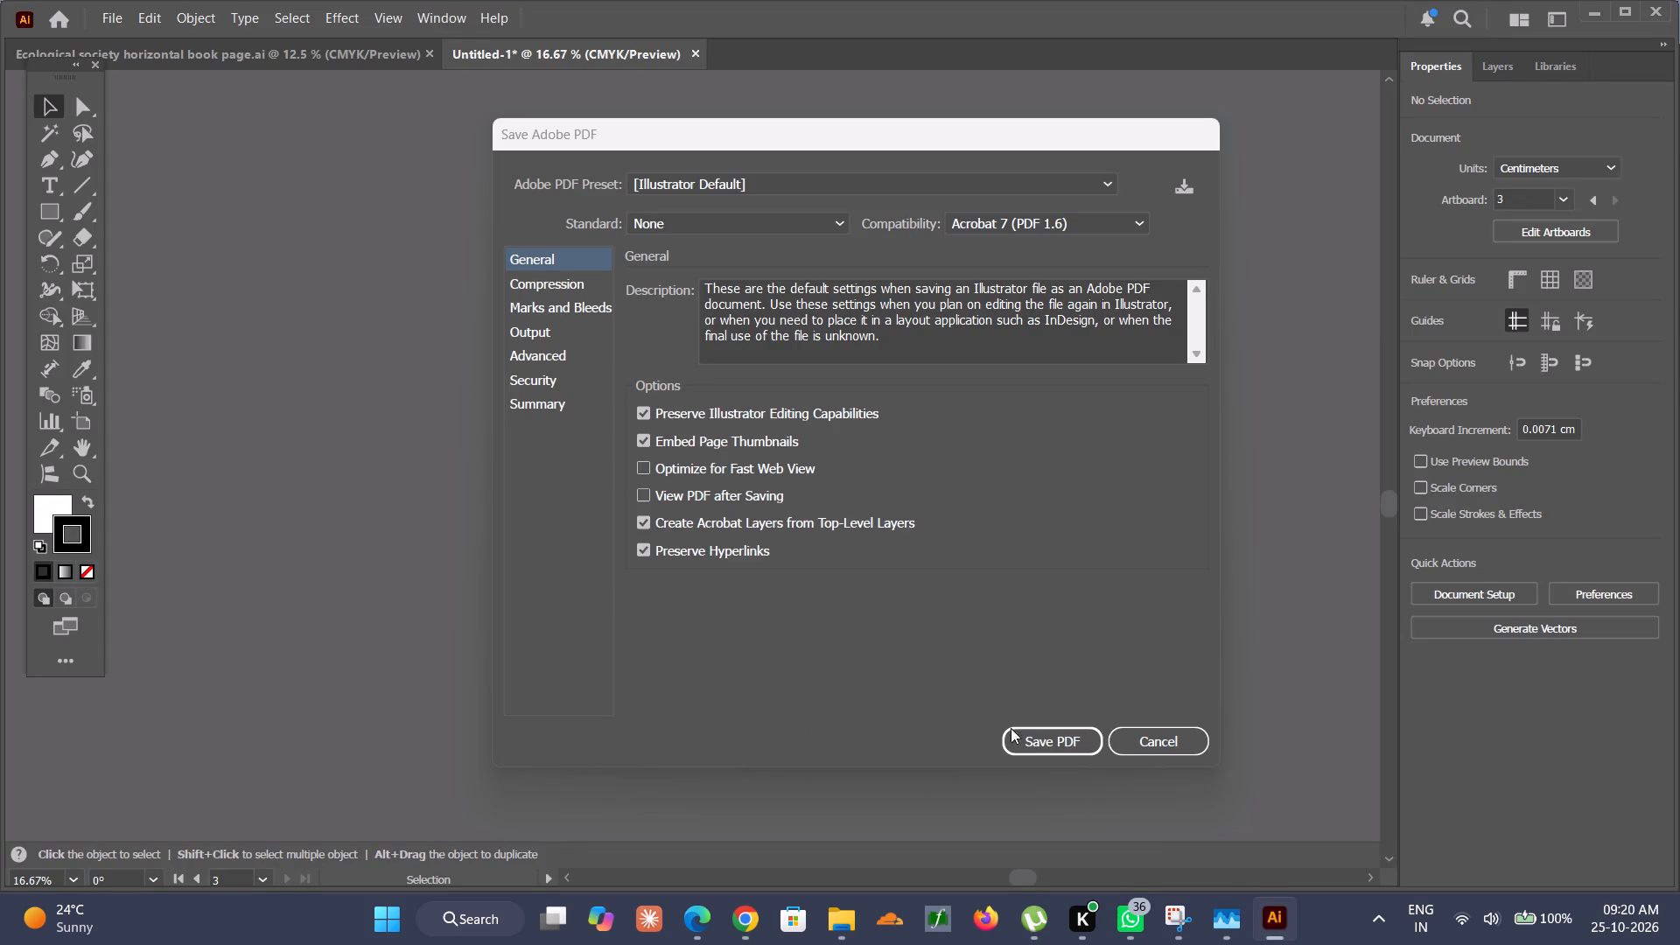
{"action": "left_click", "coordinate": [1018, 730]}
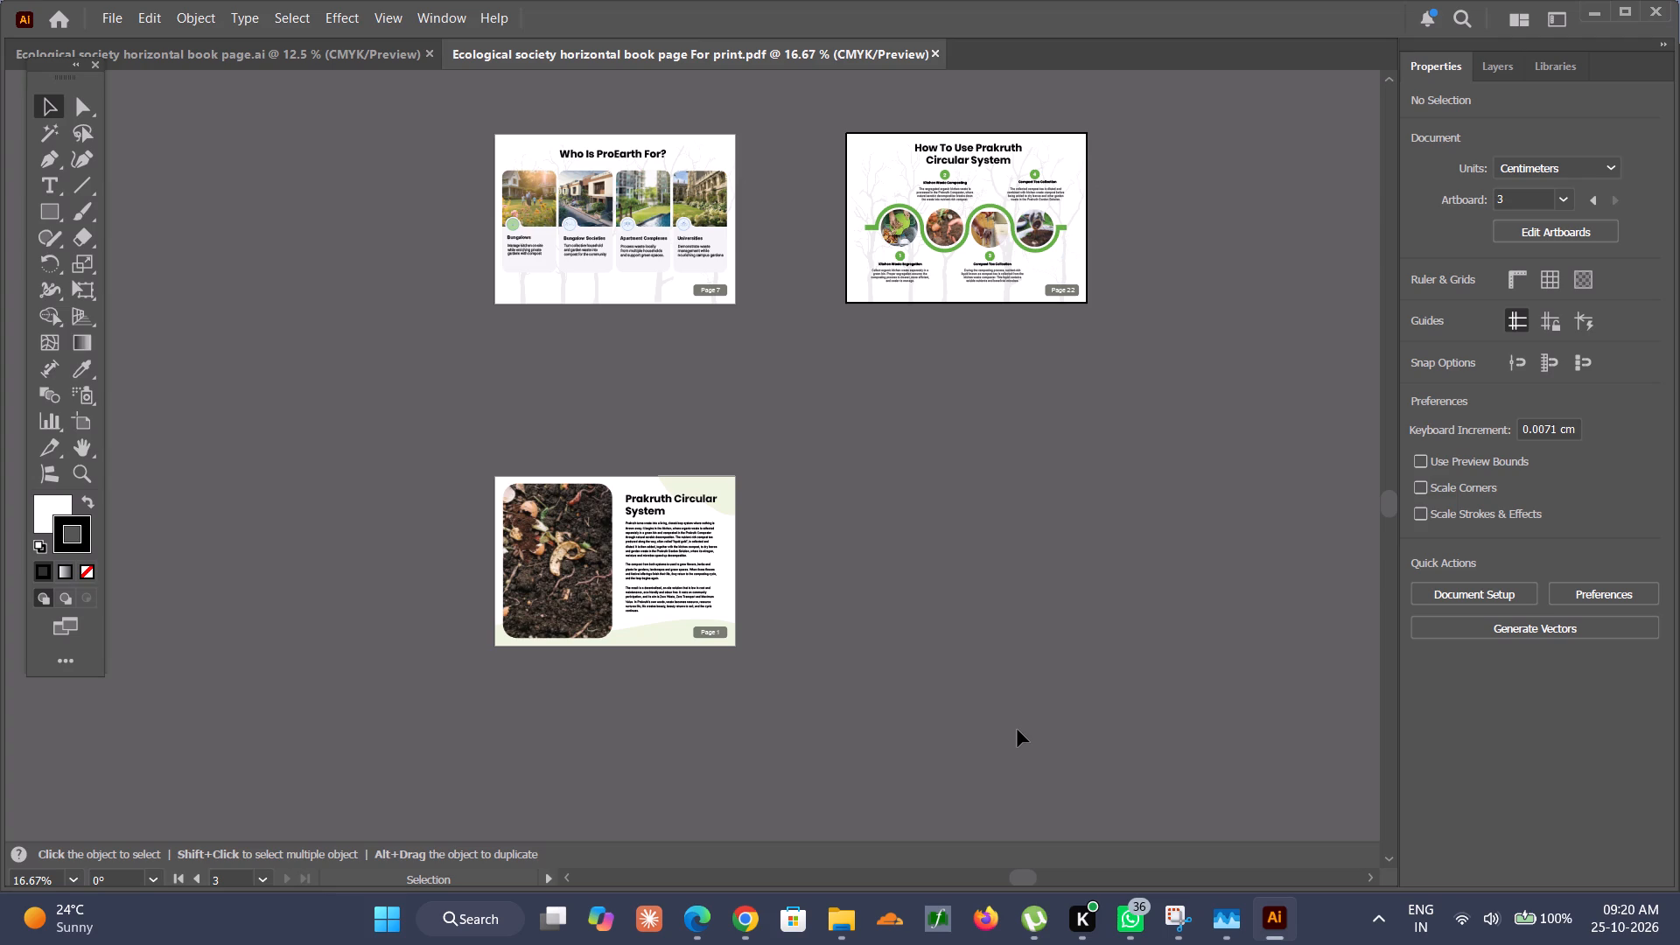
Open the Ecological society horizontal book page For print PDF from the Illustrator files folder in Edge.
{"action": "left_click", "coordinate": [835, 942]}
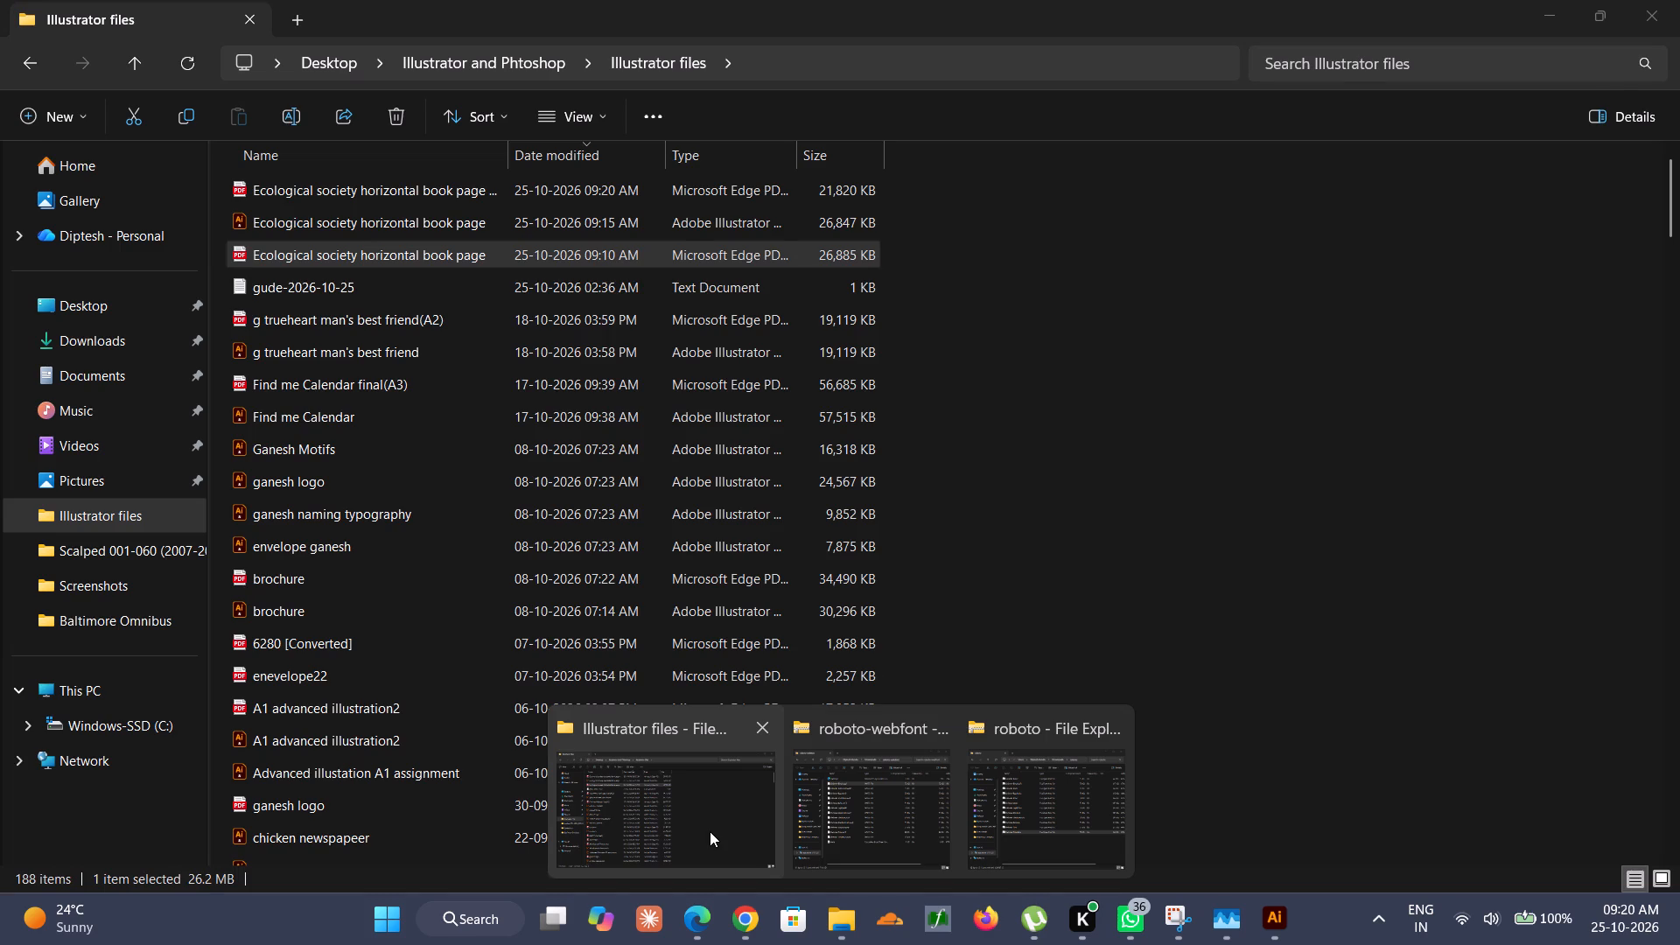
{"action": "left_click", "coordinate": [705, 822]}
{"action": "double_click", "coordinate": [465, 179]}
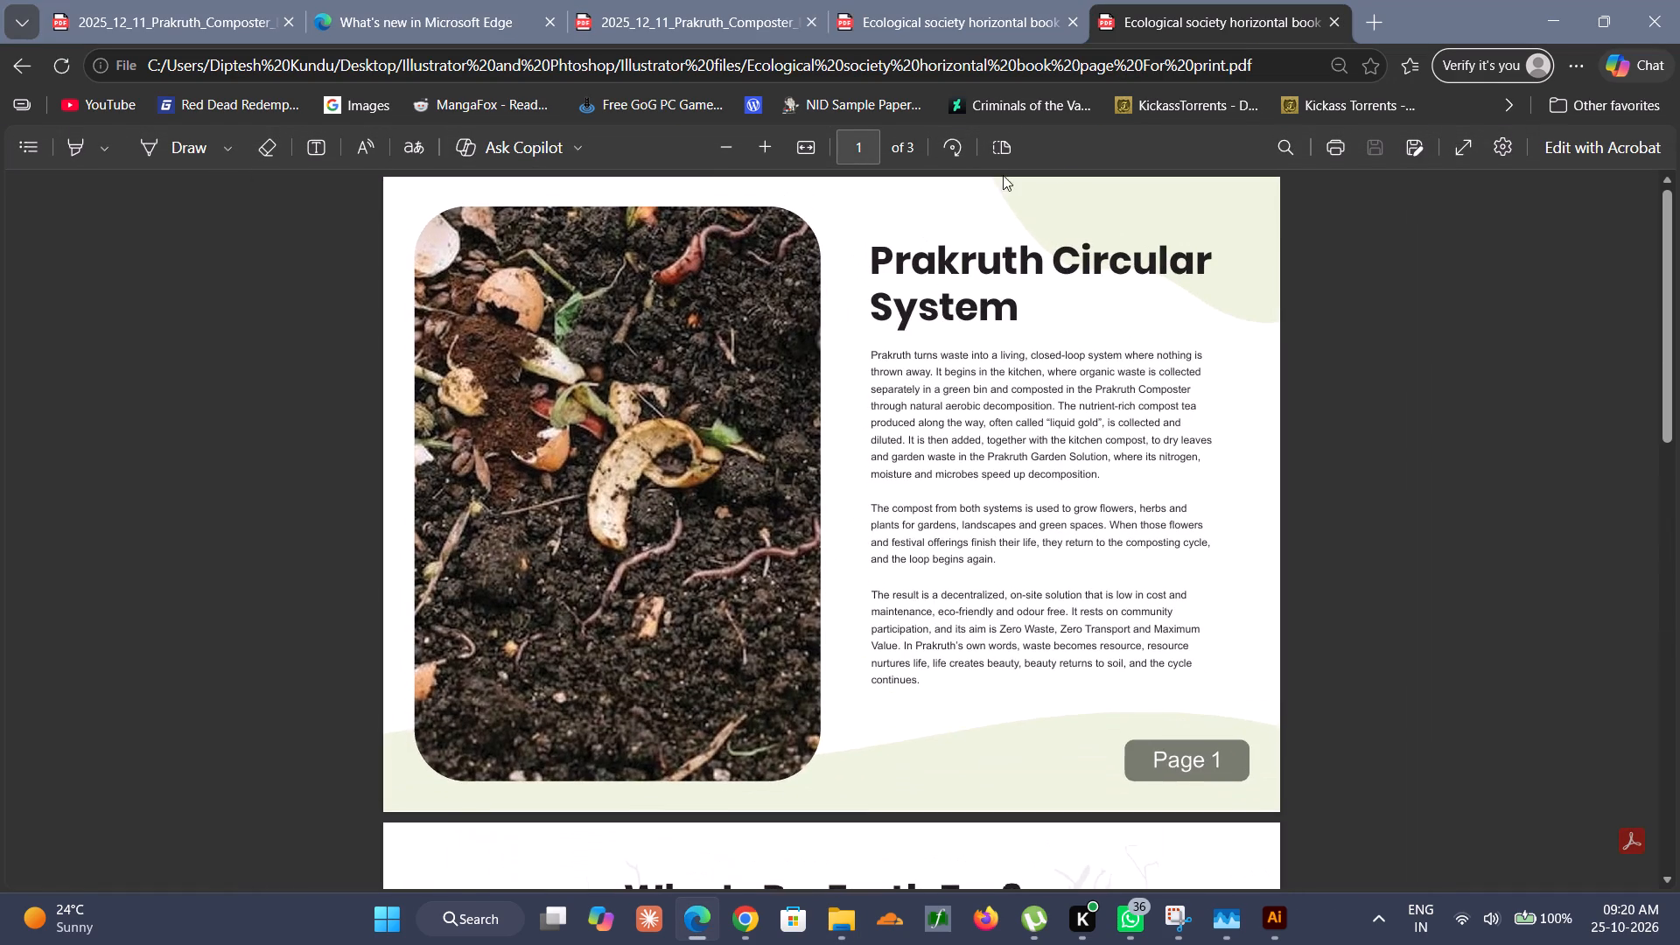
Examine the exported PDF's pages, zooming in on the Who Is ProEarth For cards and the How To Use Prakruth diagram.
{"action": "scroll", "coordinate": [1047, 164], "scroll_direction": "up", "scroll_amount": 1}
{"action": "scroll", "coordinate": [1131, 185], "scroll_direction": "down", "scroll_amount": 1}
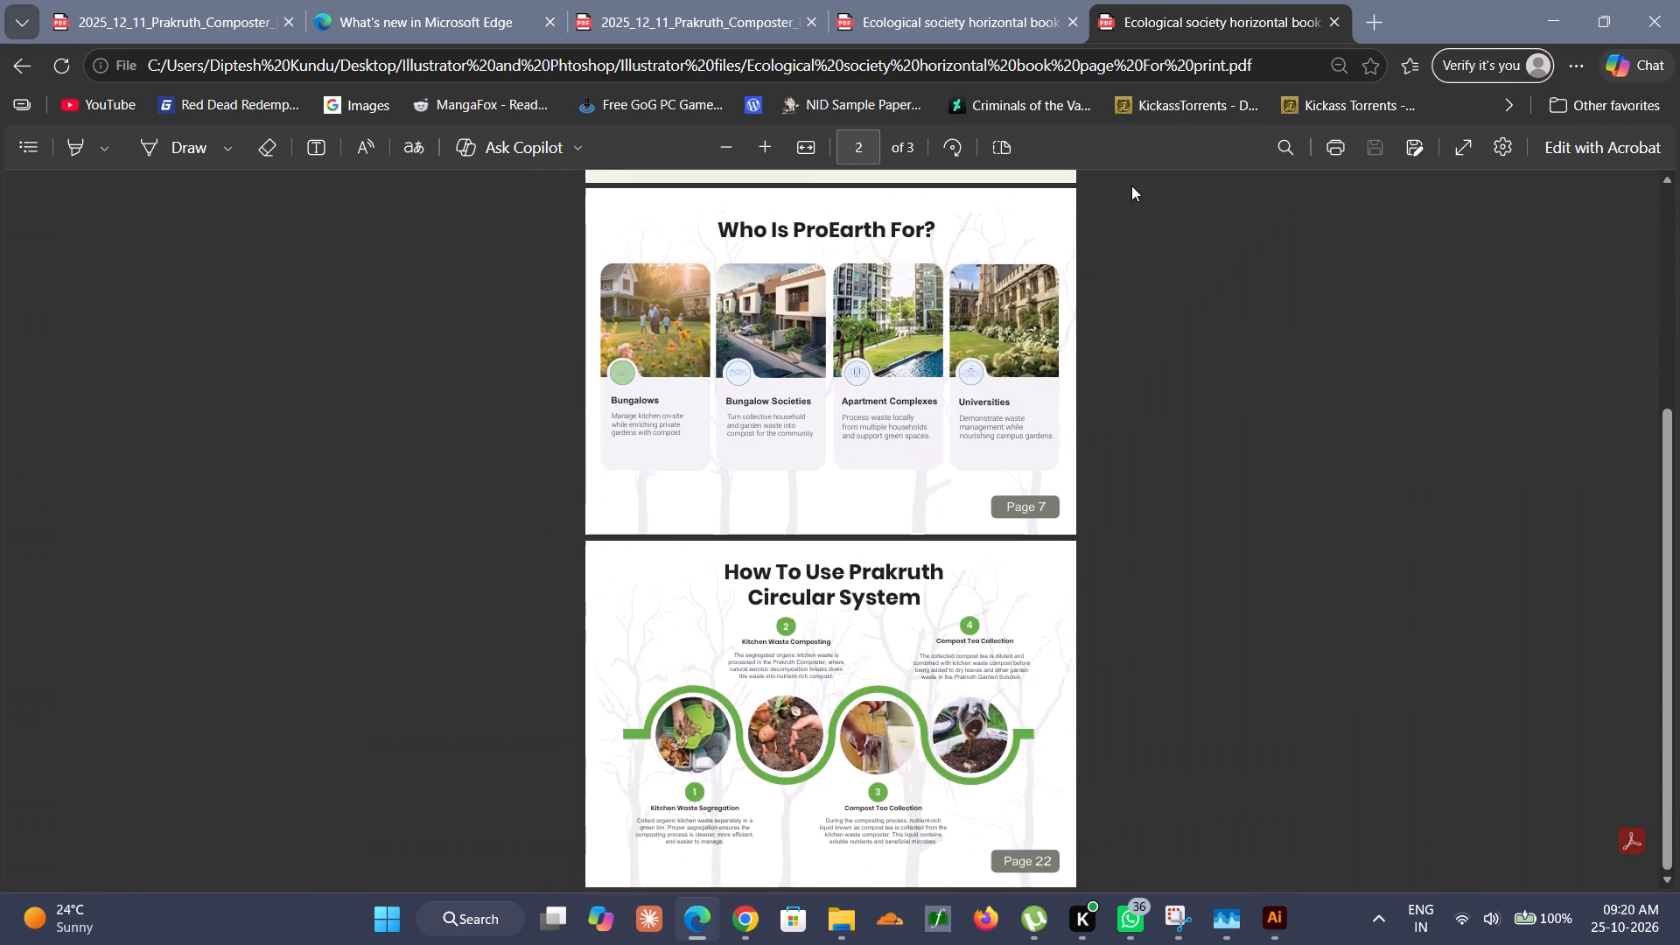
{"action": "scroll", "coordinate": [1131, 185], "scroll_direction": "down", "scroll_amount": 1}
{"action": "scroll", "coordinate": [989, 358], "scroll_direction": "up", "scroll_amount": 1}
{"action": "scroll", "coordinate": [989, 358], "scroll_direction": "down", "scroll_amount": 2}
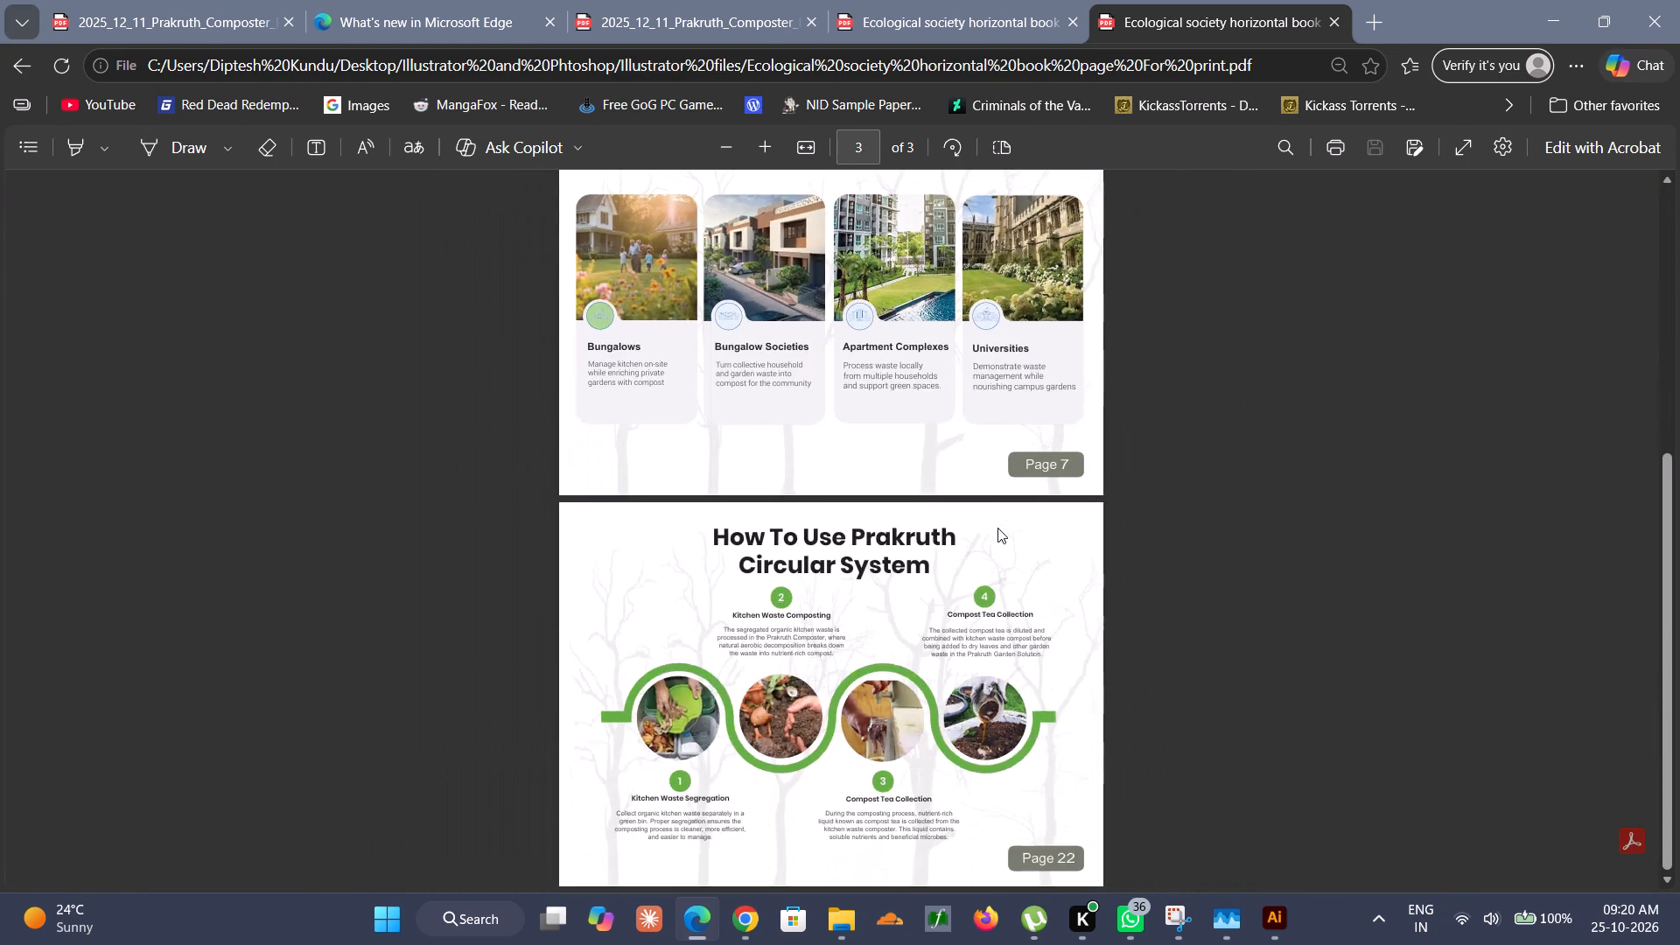
{"action": "scroll", "coordinate": [997, 528], "scroll_direction": "up", "scroll_amount": 1}
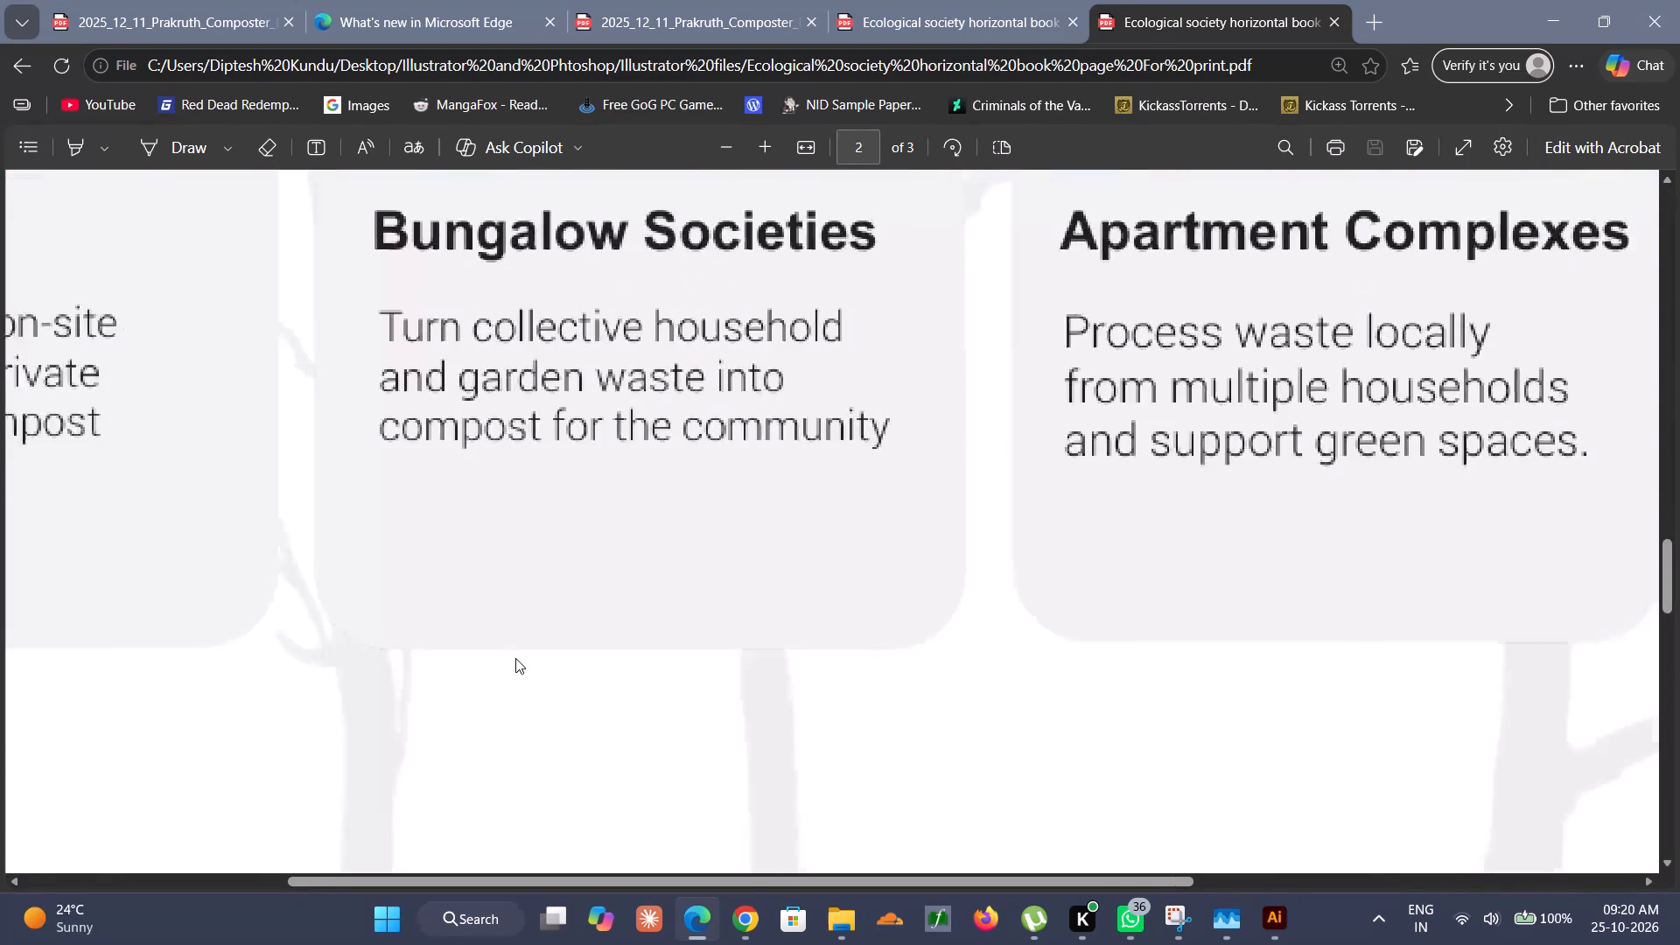
{"action": "scroll", "coordinate": [675, 653], "scroll_direction": "up", "scroll_amount": 2}
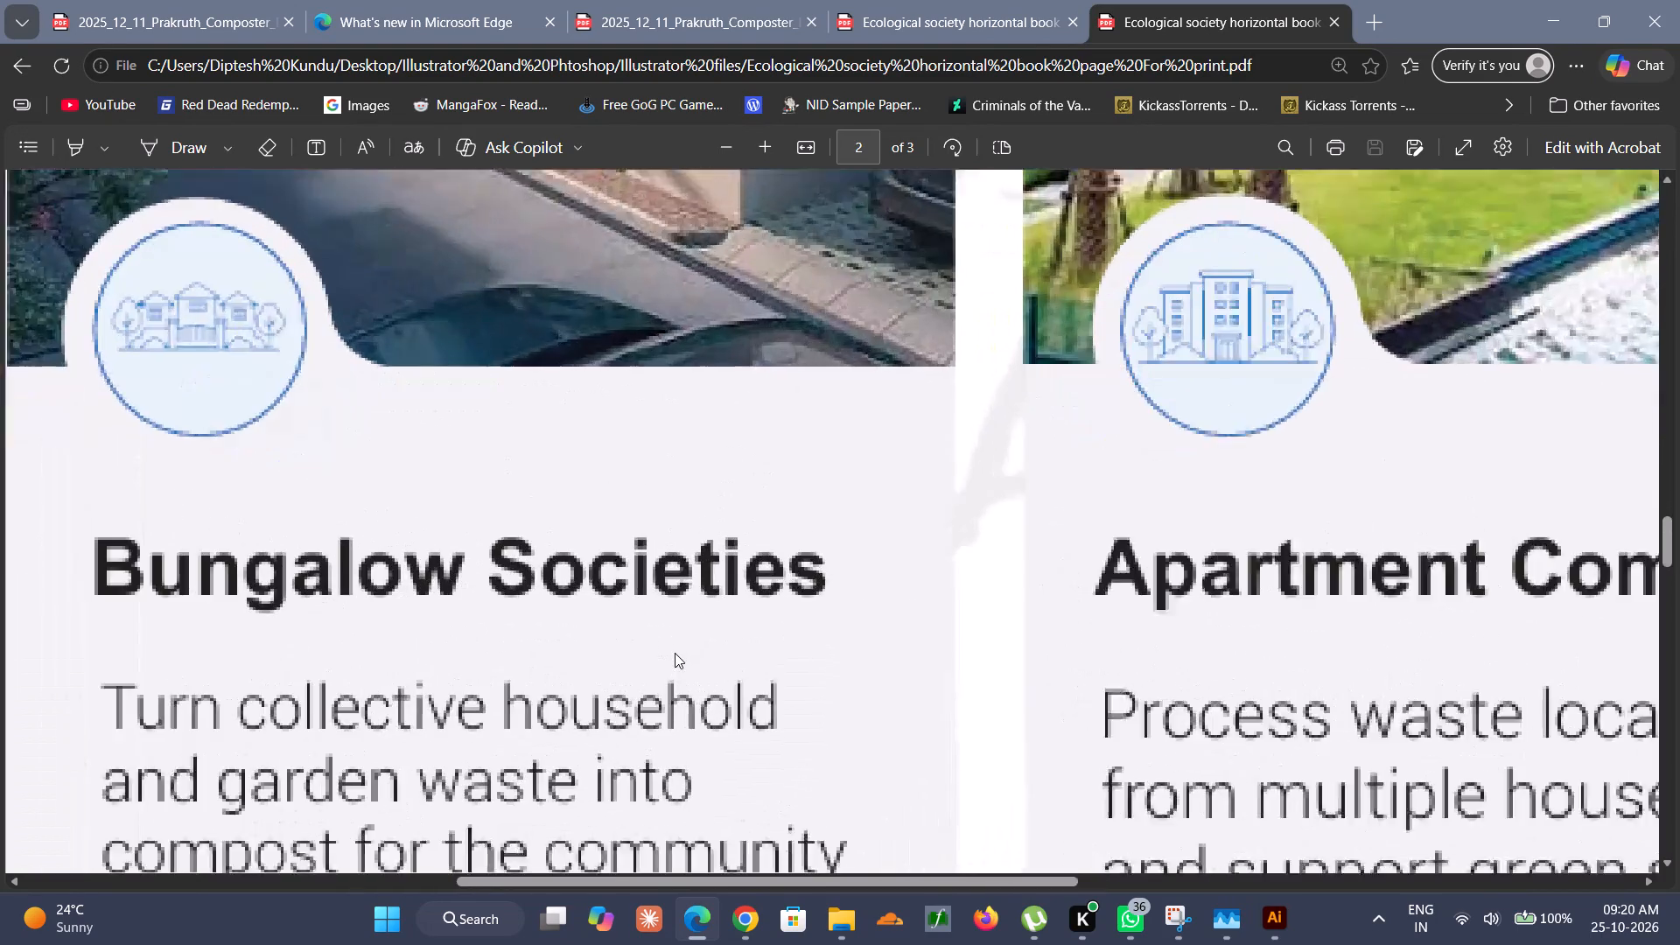
{"action": "scroll", "coordinate": [675, 653], "scroll_direction": "left", "scroll_amount": 2}
{"action": "scroll", "coordinate": [675, 653], "scroll_direction": "right", "scroll_amount": 7}
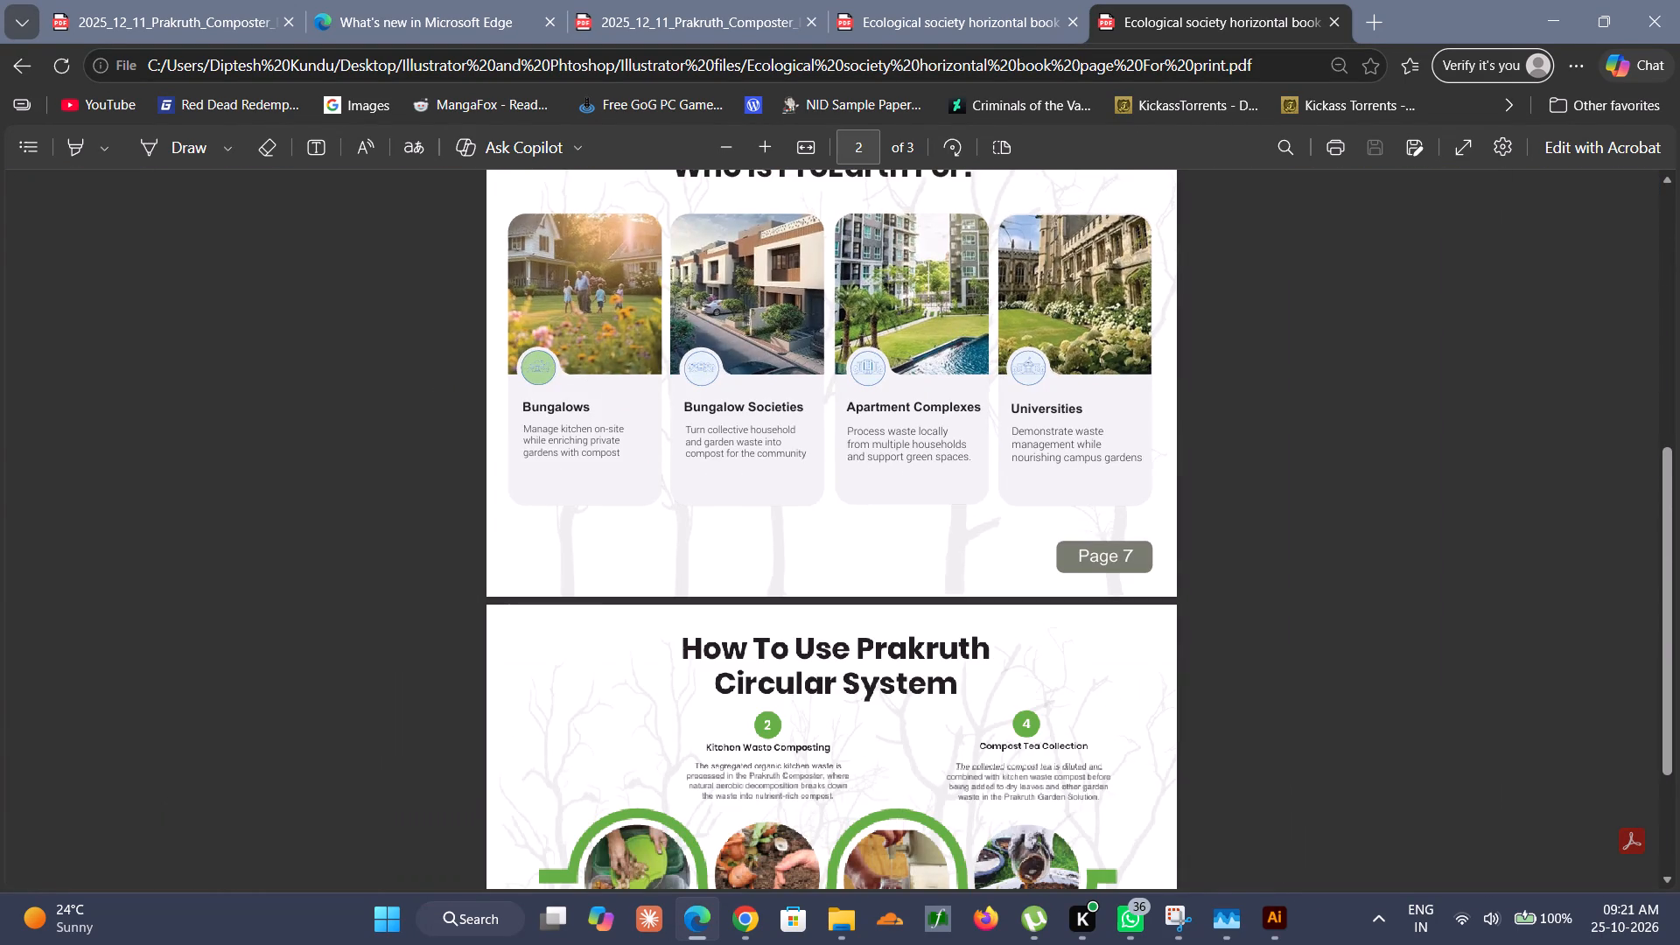
{"action": "scroll", "coordinate": [597, 567], "scroll_direction": "down", "scroll_amount": 3}
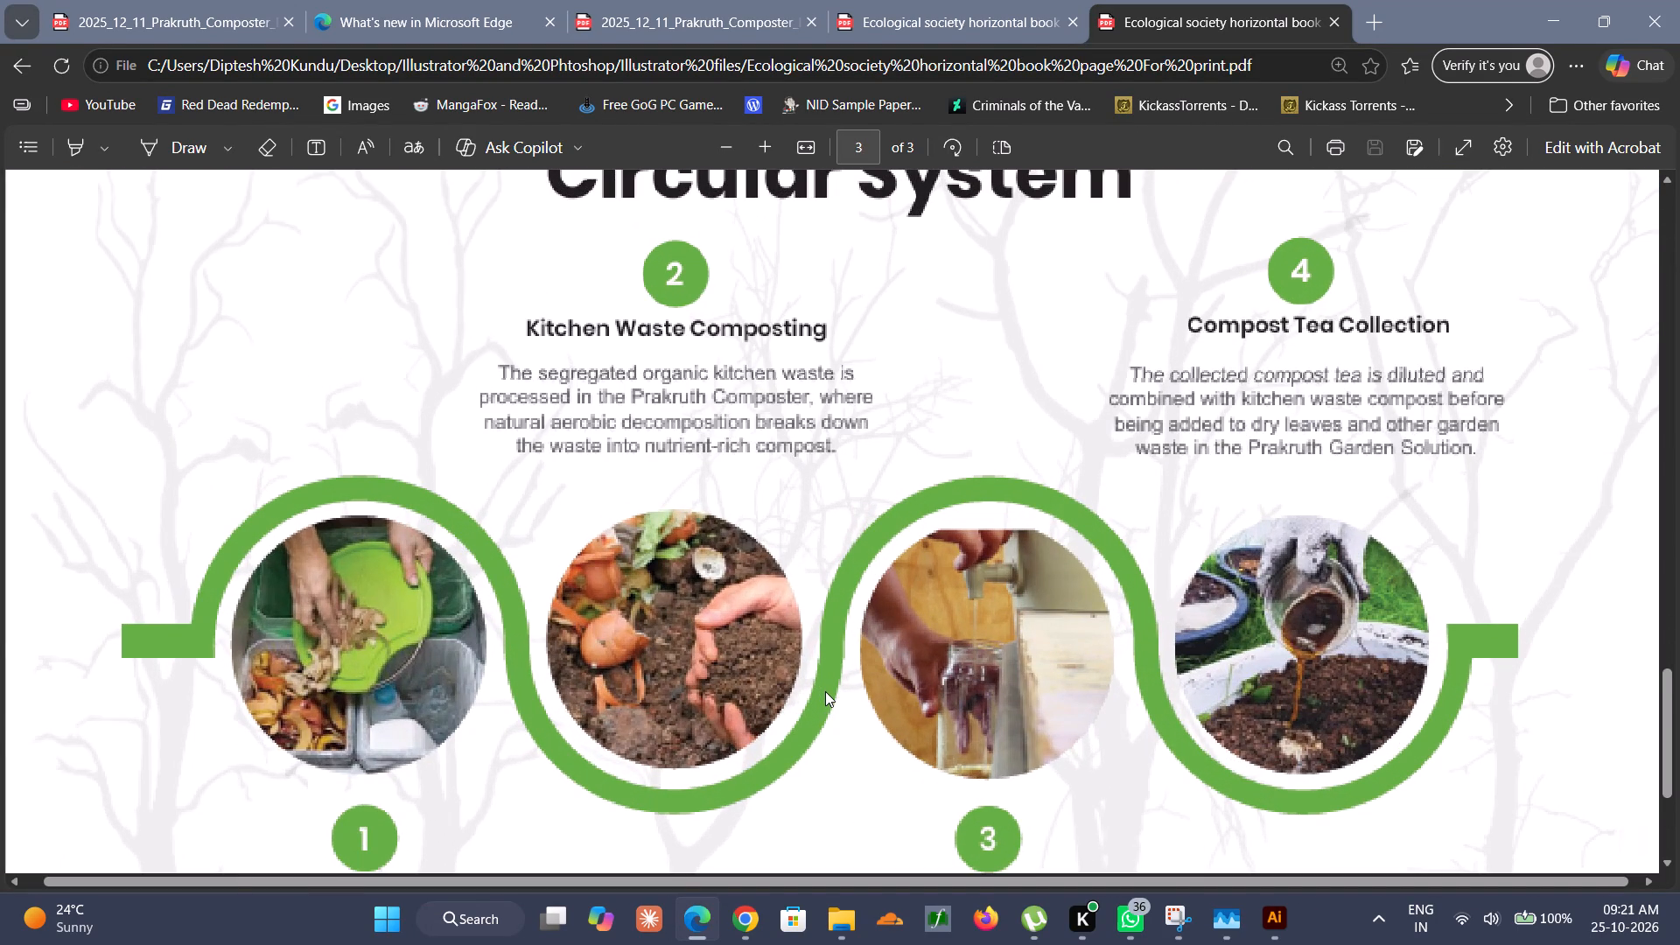
{"action": "scroll", "coordinate": [755, 339], "scroll_direction": "up", "scroll_amount": 1}
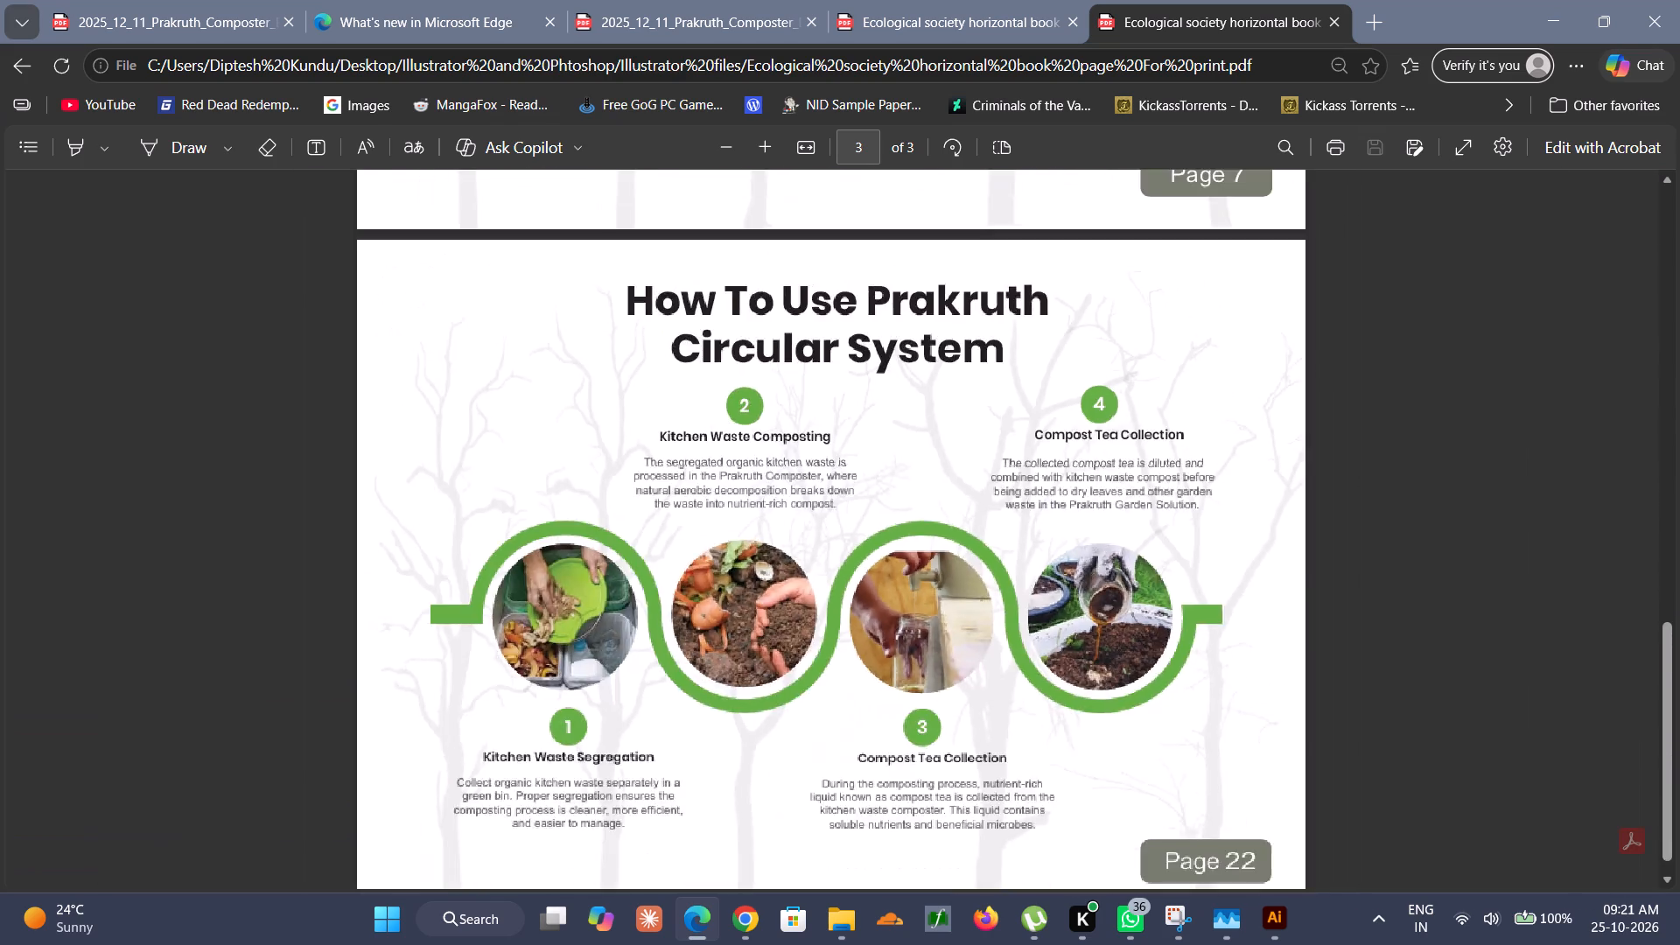
Check the Prakruth Circular System page's body text up close by selecting part of its first paragraph.
{"action": "scroll", "coordinate": [749, 462], "scroll_direction": "up", "scroll_amount": 5}
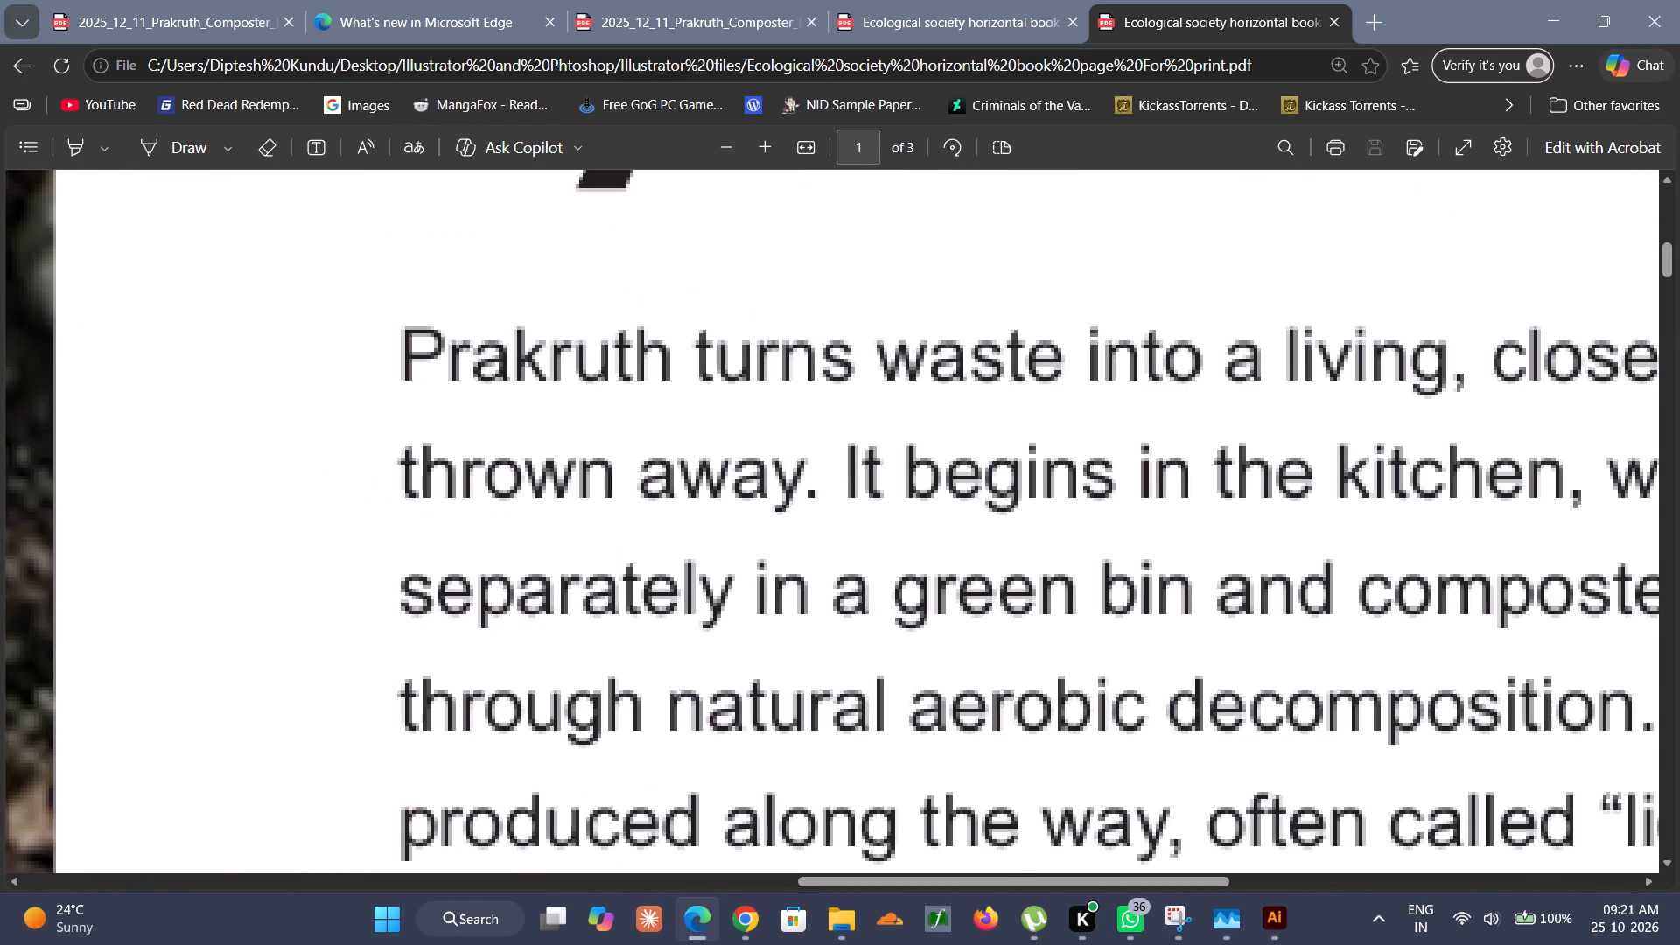
{"action": "left_click_drag", "start_coordinate": [1031, 331], "coordinate": [1070, 422]}
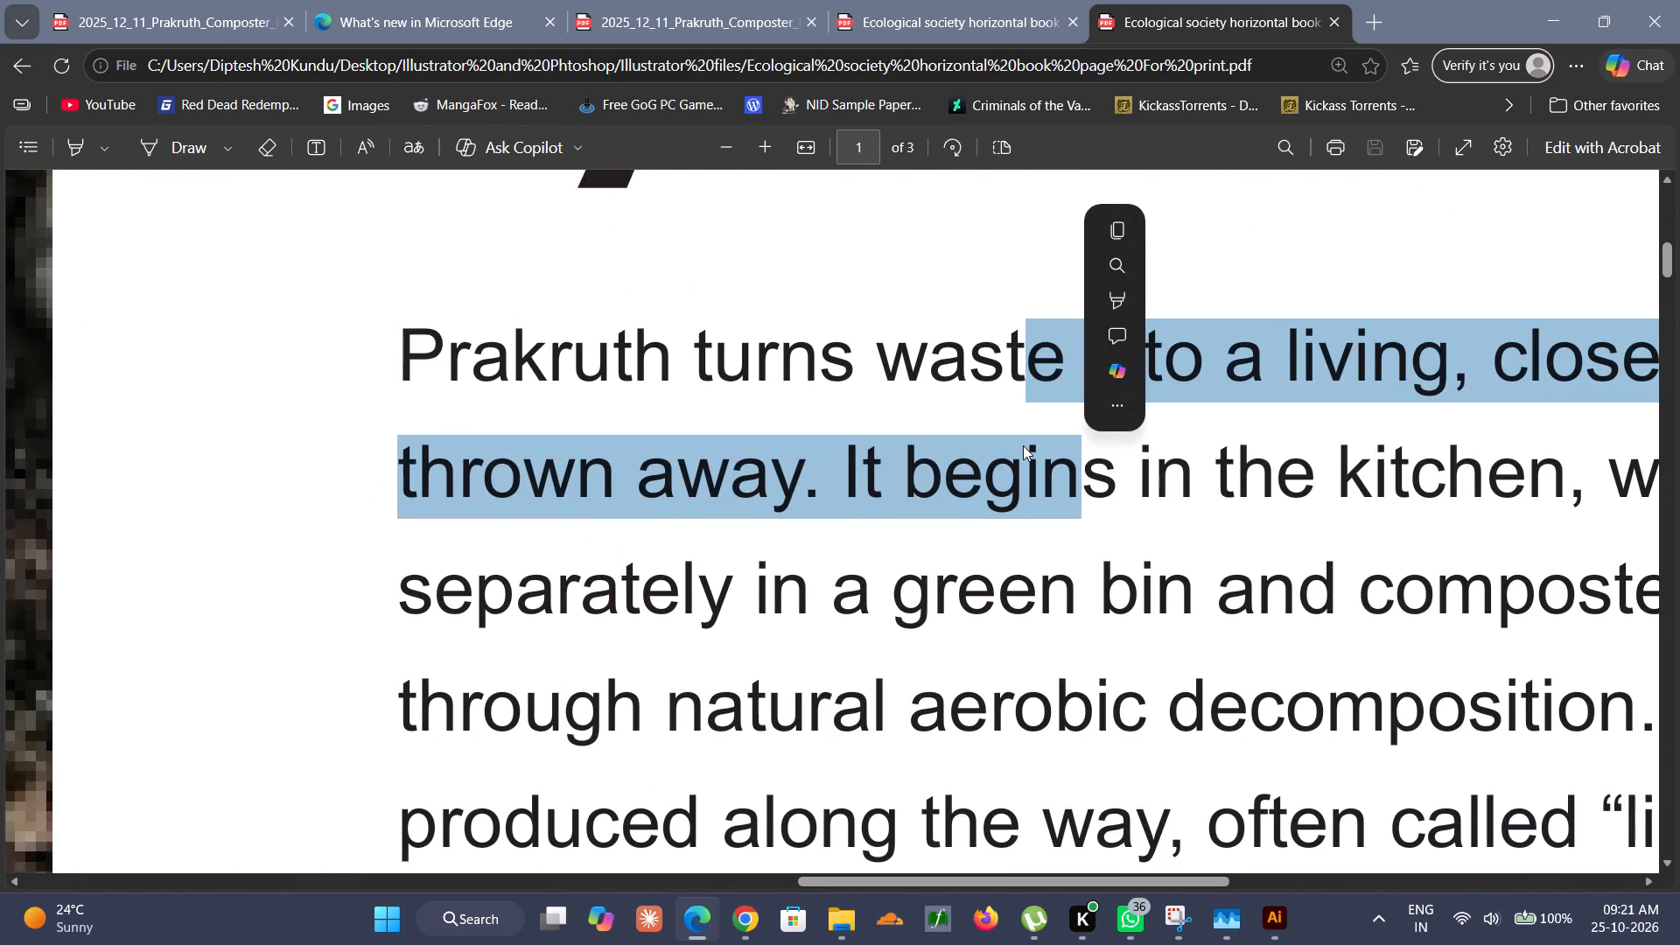
{"action": "scroll", "coordinate": [994, 290], "scroll_direction": "down", "scroll_amount": 3}
{"action": "scroll", "coordinate": [920, 545], "scroll_direction": "down", "scroll_amount": 2}
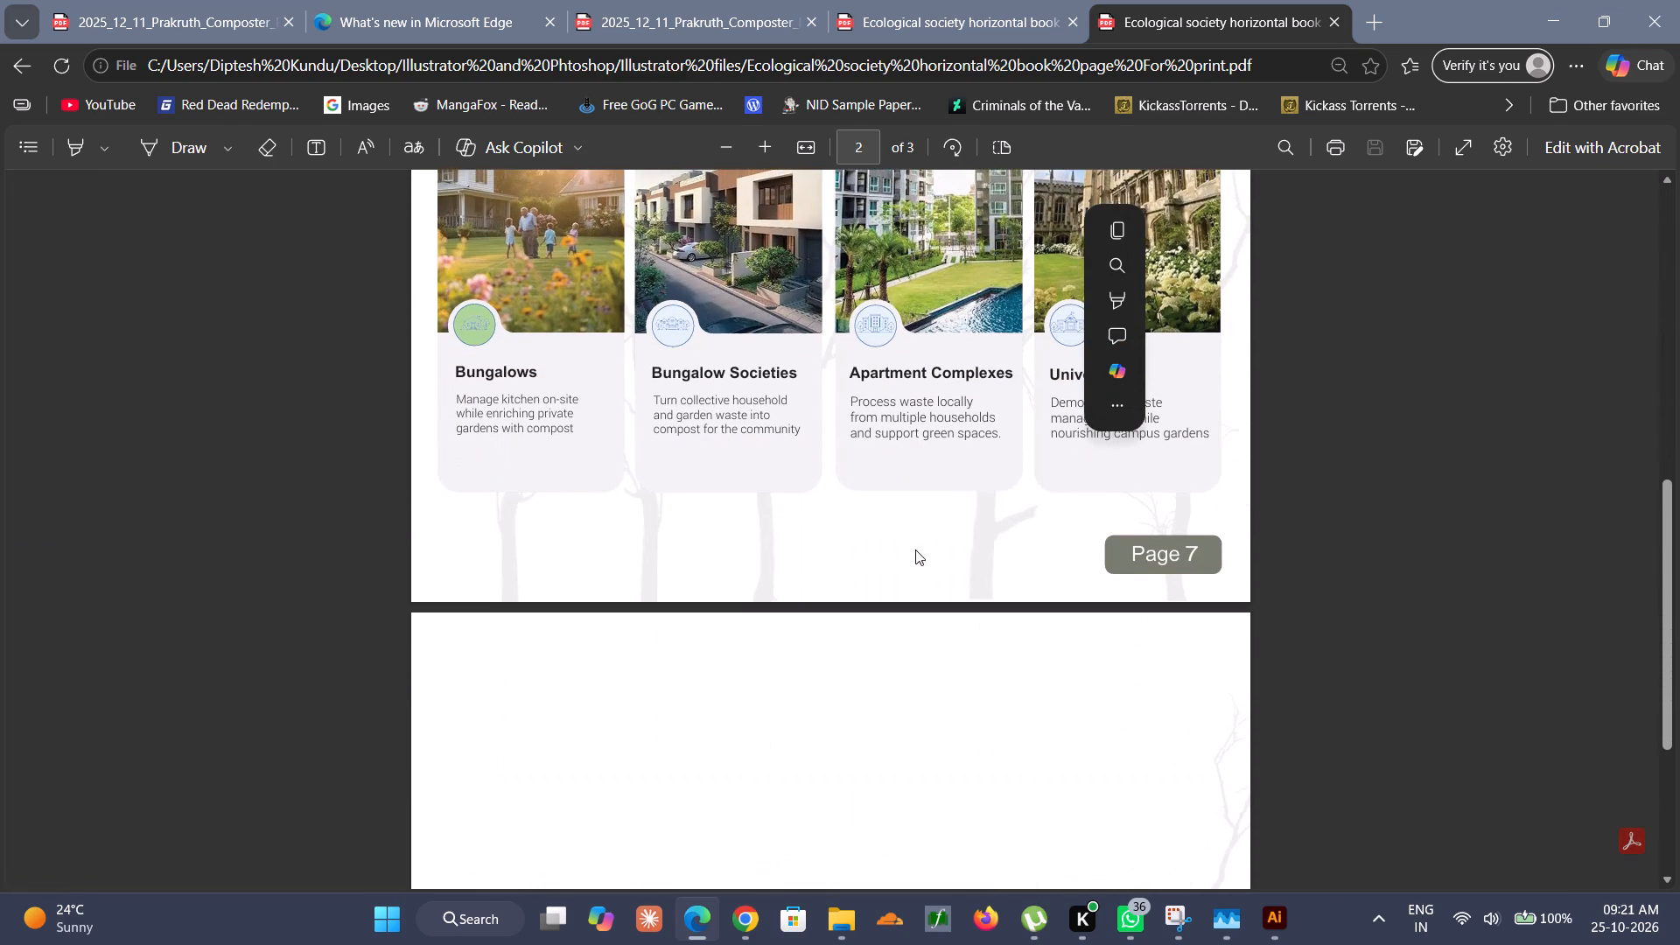
Inspect page 22's circular photos, green wave and captions up close, and select text in the step 3 Compost Tea Collection heading.
{"action": "scroll", "coordinate": [898, 455], "scroll_direction": "down", "scroll_amount": 3}
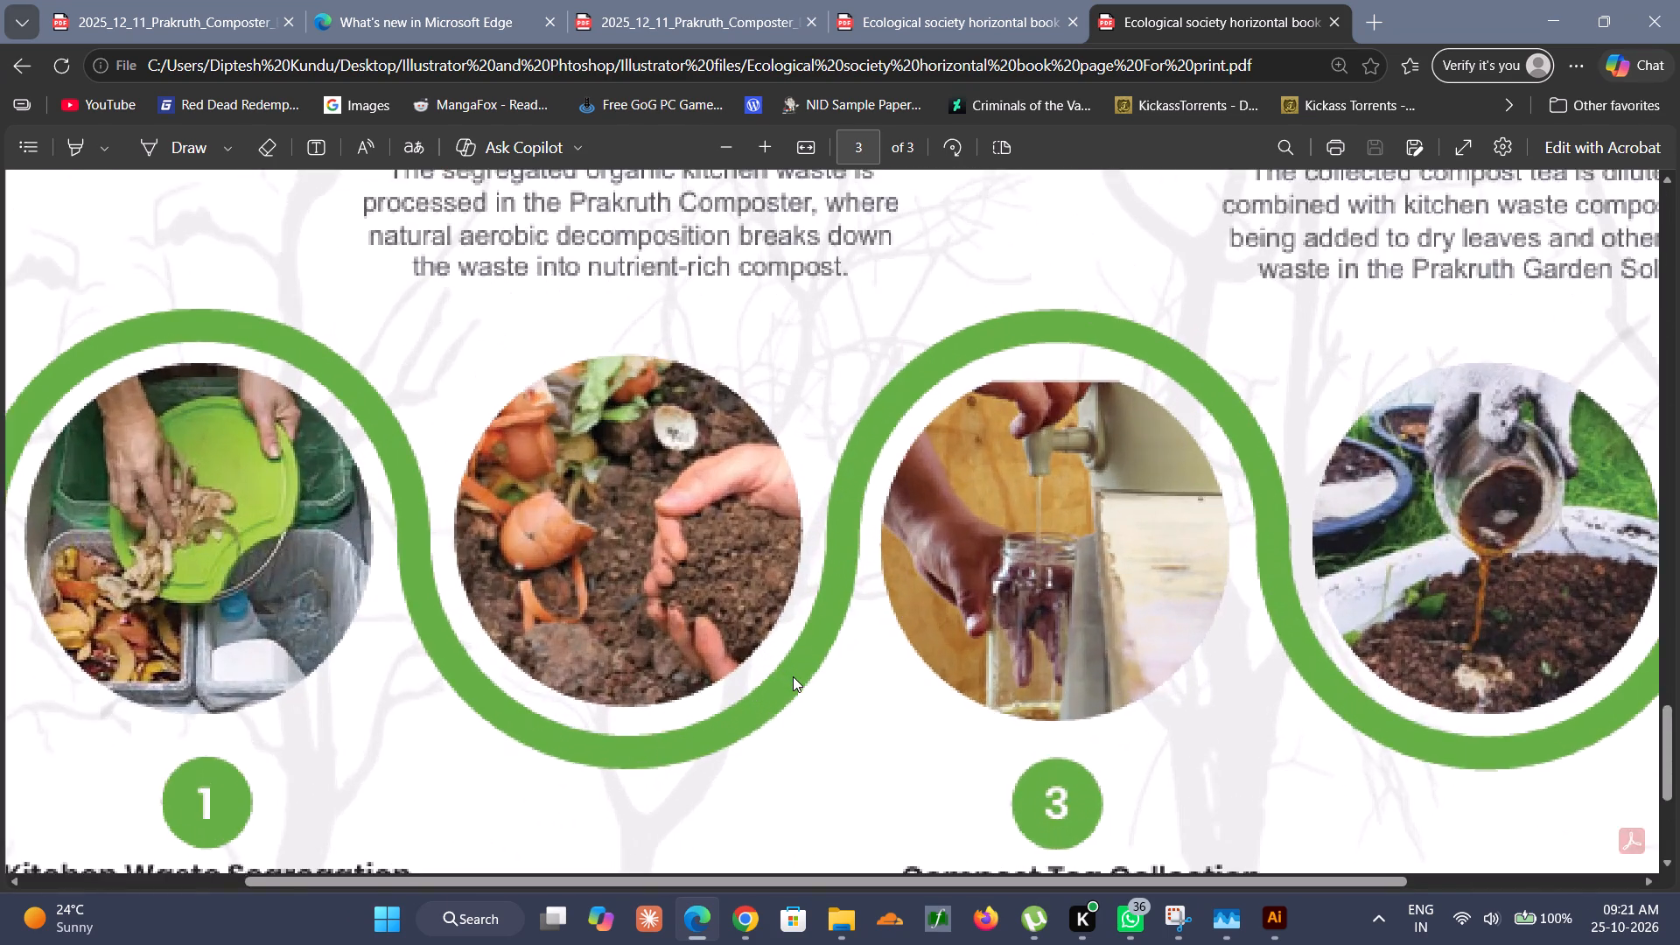
{"action": "scroll", "coordinate": [793, 676], "scroll_direction": "right", "scroll_amount": 1}
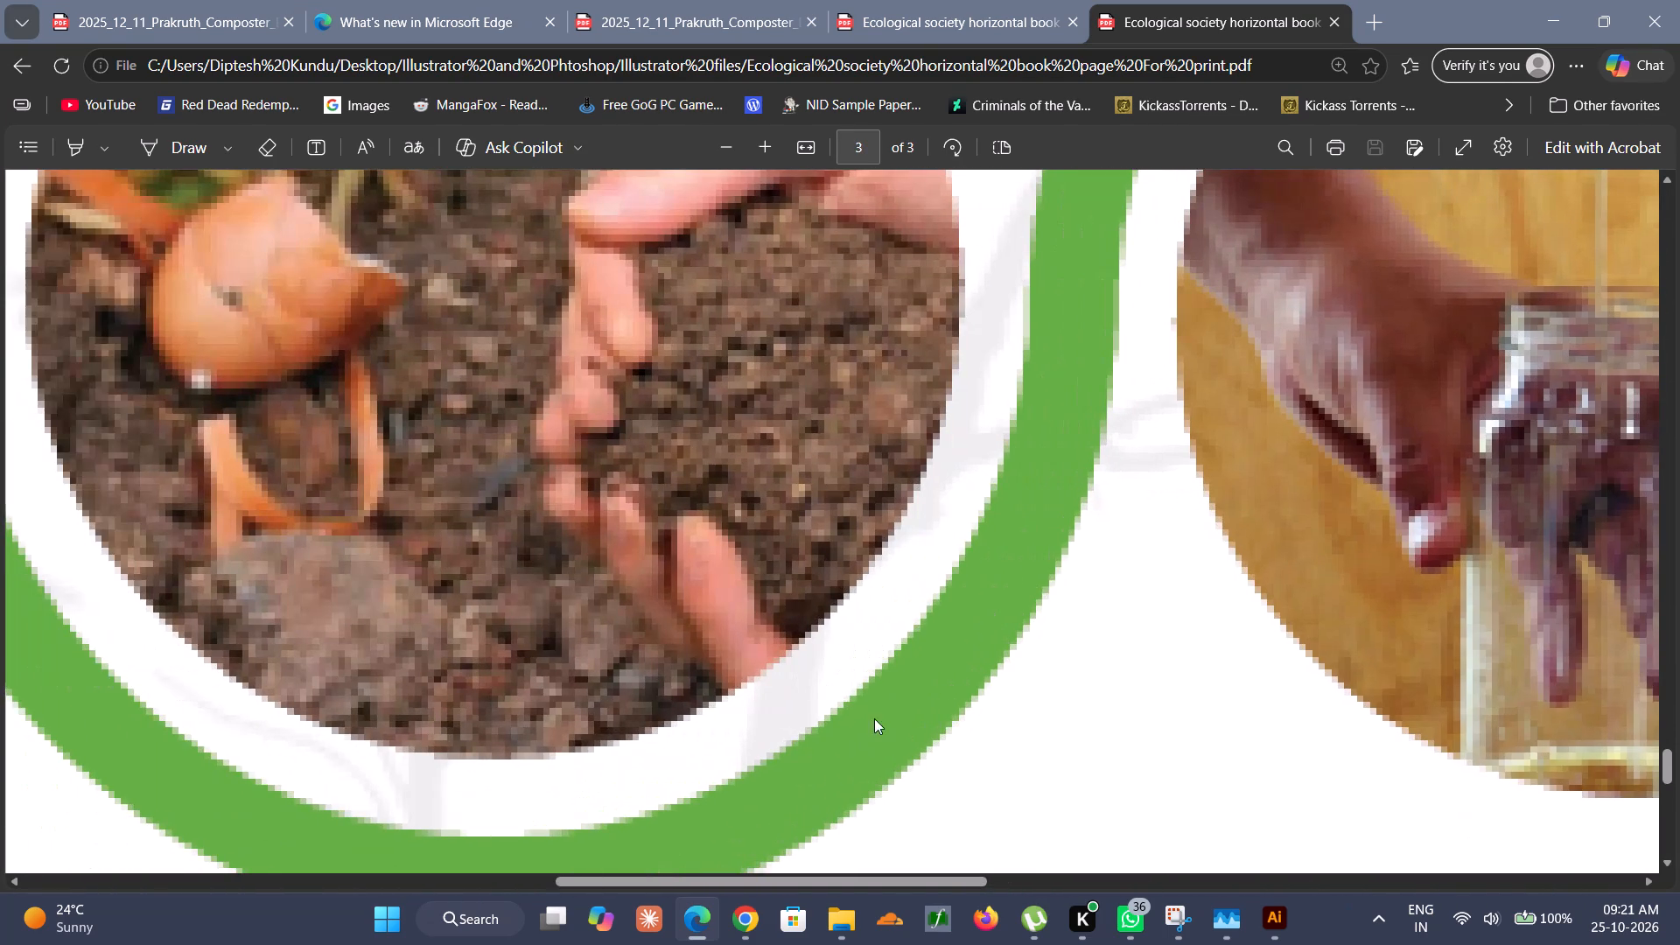
{"action": "left_click", "coordinate": [864, 712]}
{"action": "scroll", "coordinate": [687, 589], "scroll_direction": "up", "scroll_amount": 2}
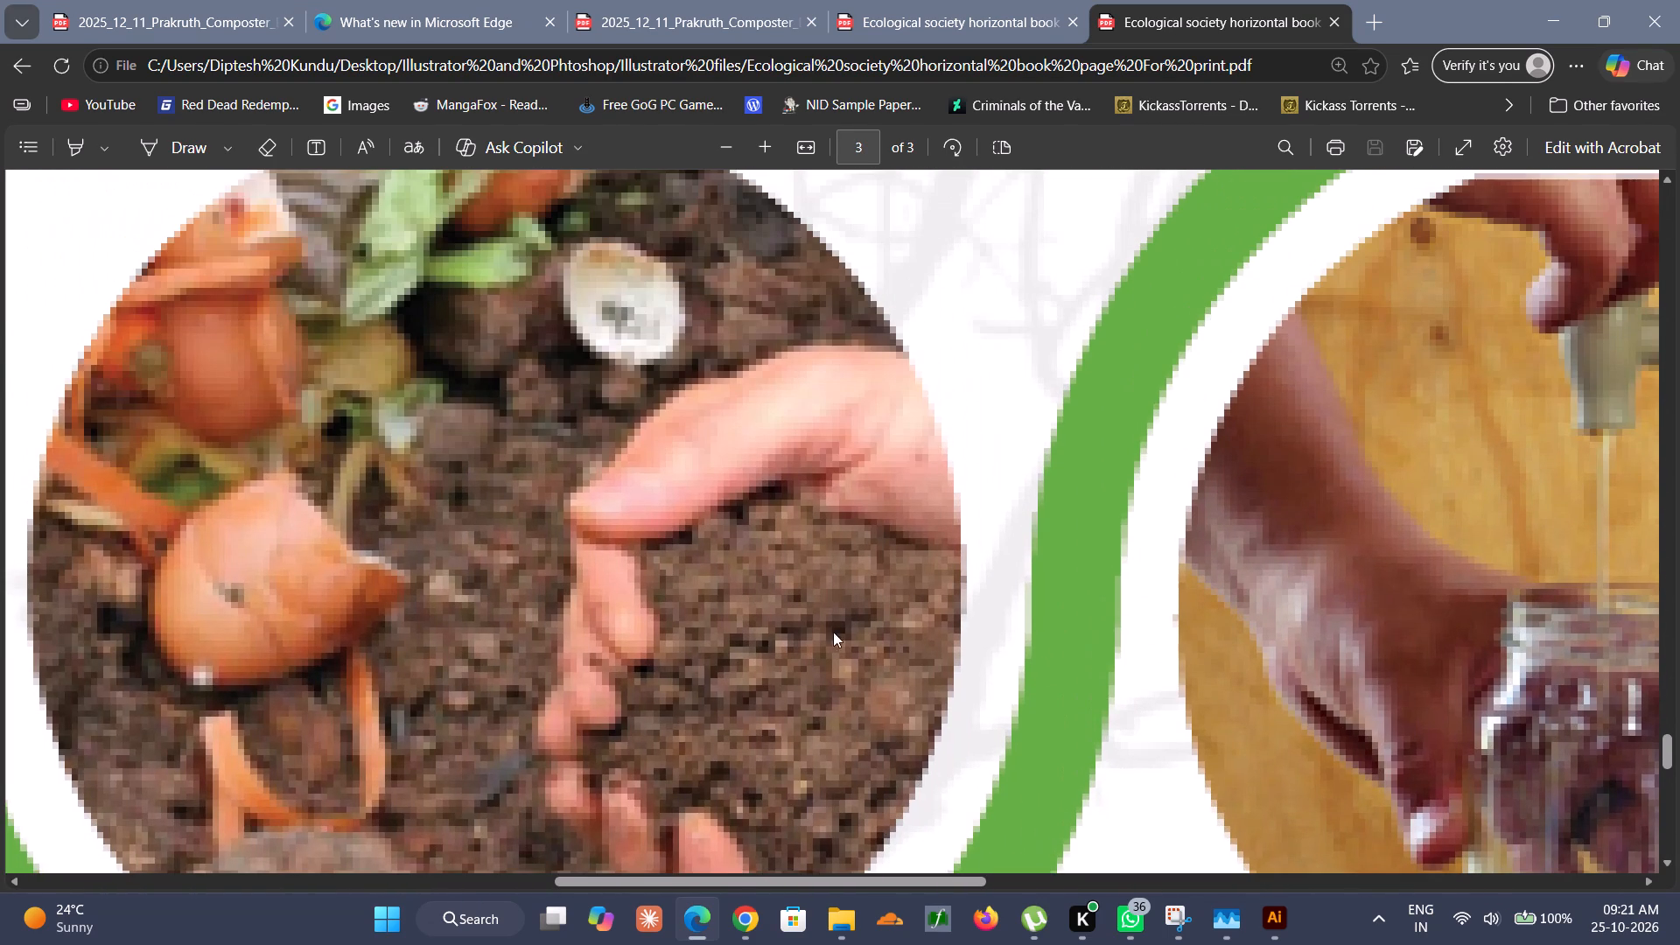
{"action": "scroll", "coordinate": [1028, 602], "scroll_direction": "down", "scroll_amount": 3}
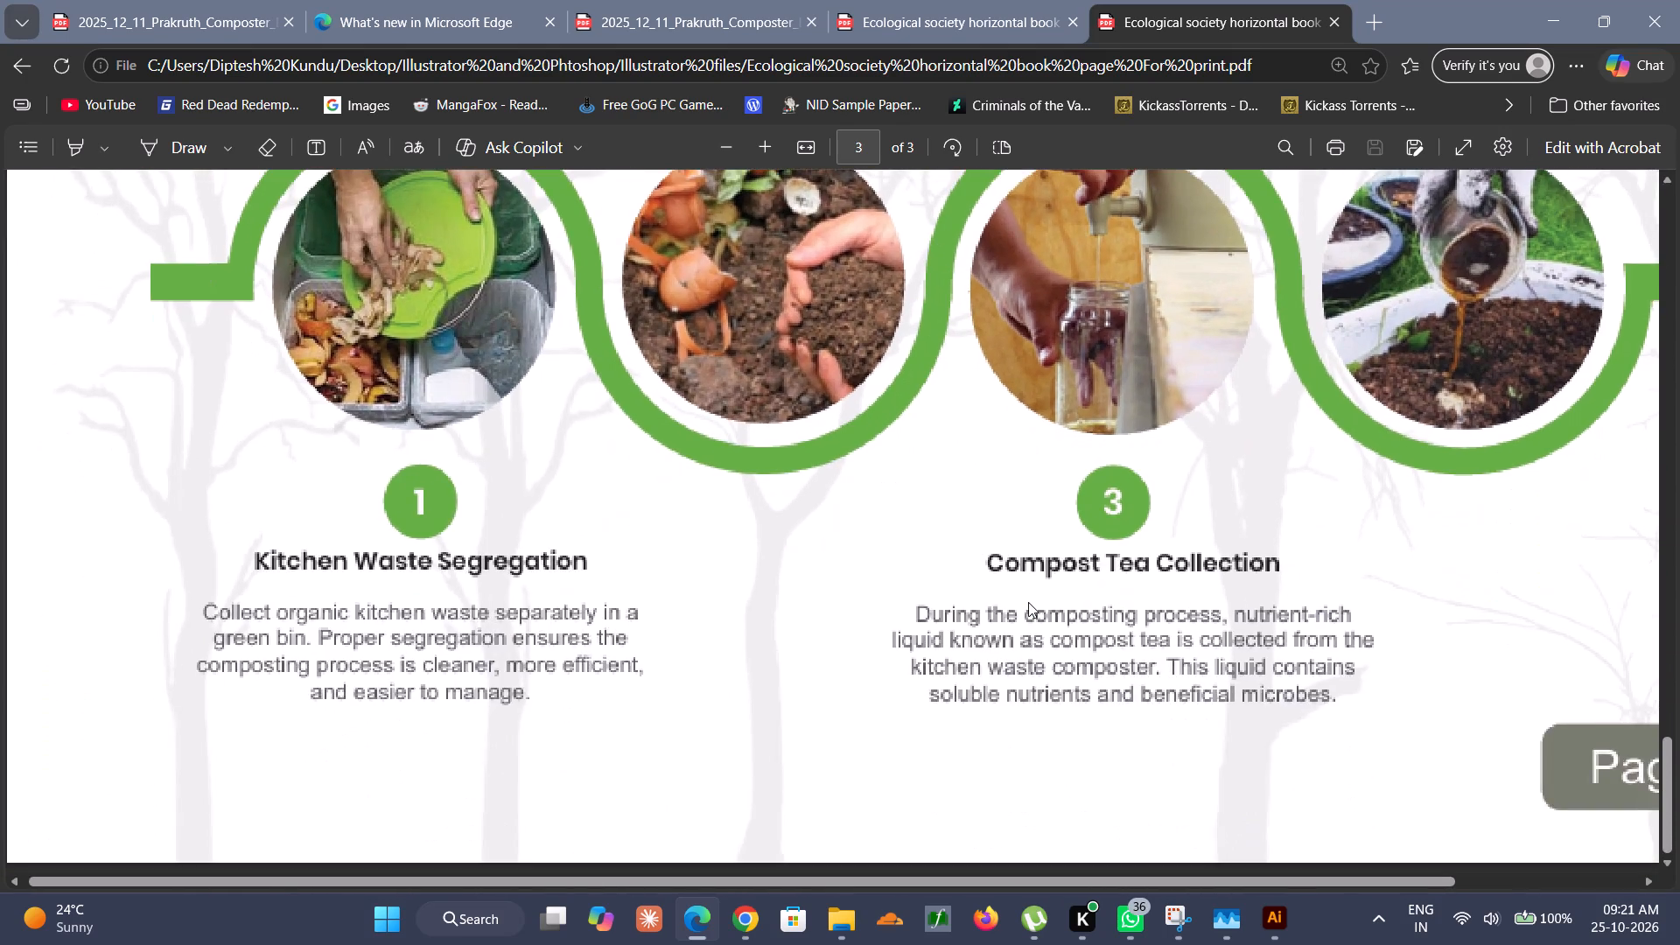
{"action": "scroll", "coordinate": [1137, 880], "scroll_direction": "down", "scroll_amount": 2}
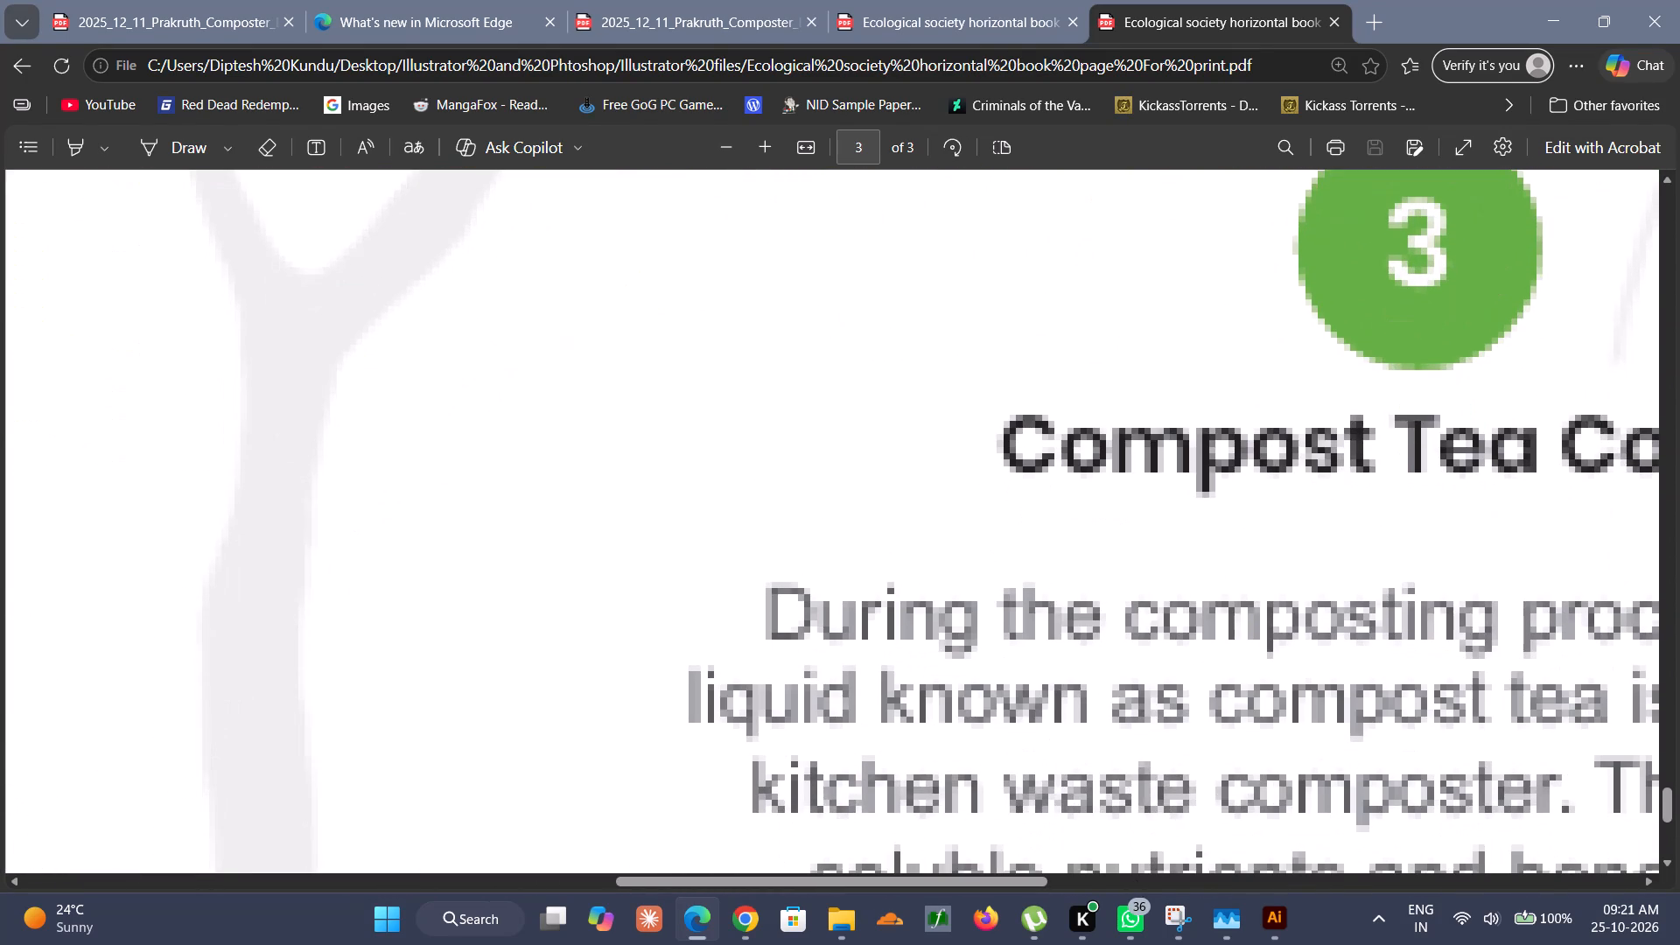
{"action": "triple_click", "coordinate": [1070, 437]}
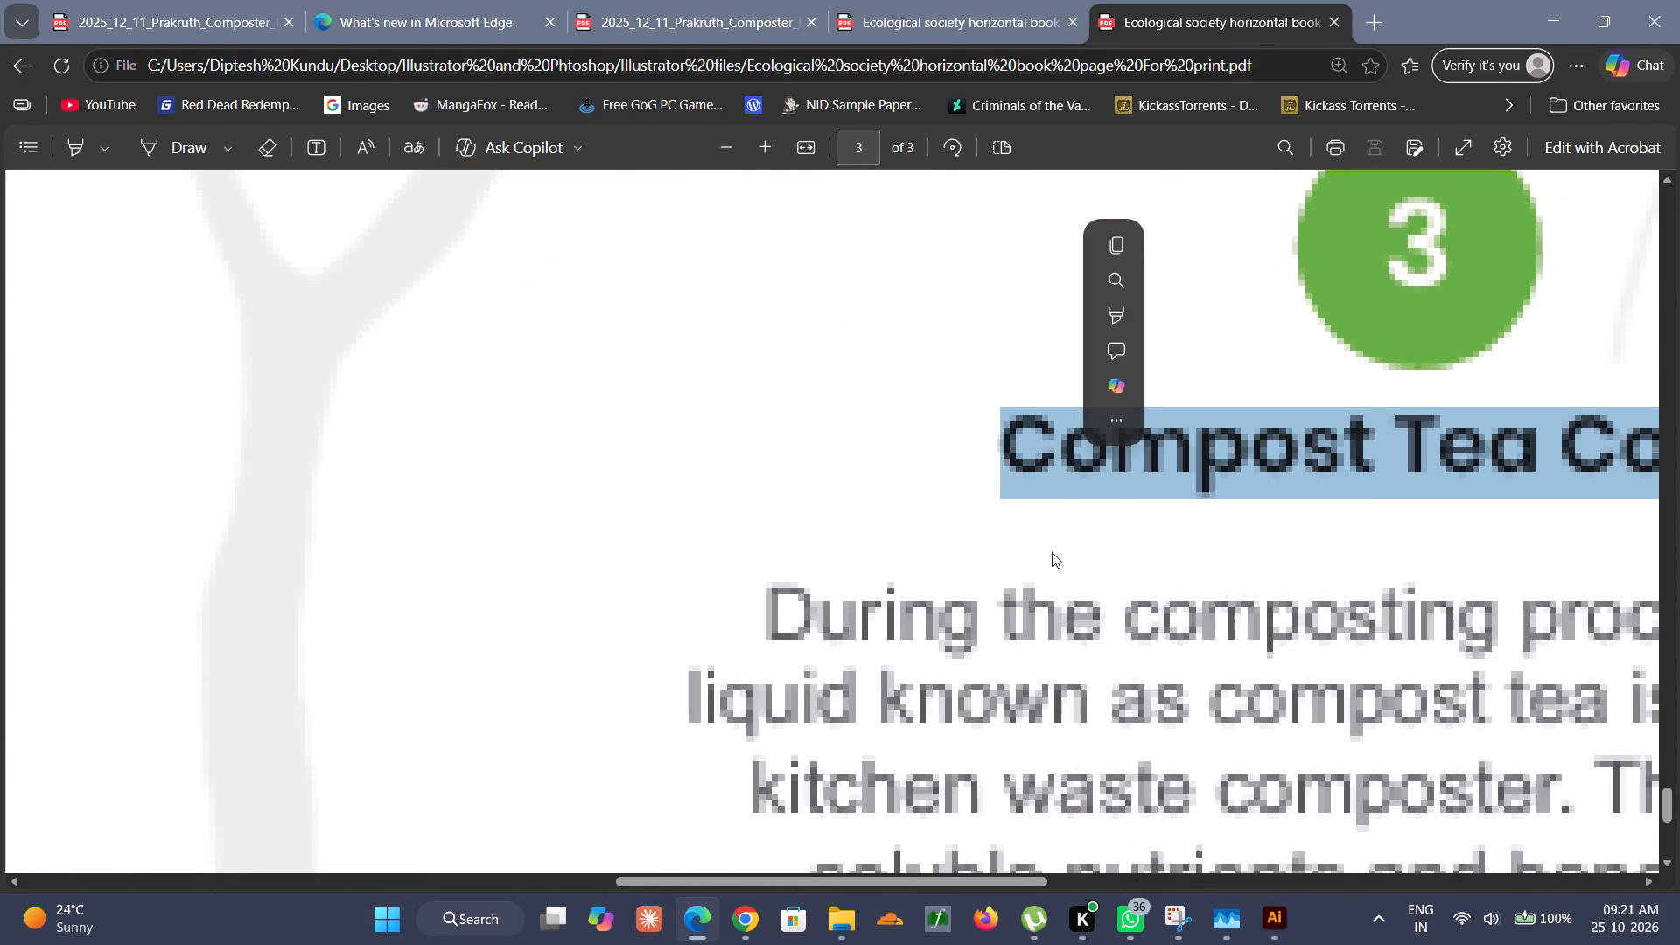
{"action": "double_click", "coordinate": [1052, 552]}
{"action": "left_click_drag", "start_coordinate": [1052, 552], "coordinate": [1048, 487]}
{"action": "double_click", "coordinate": [1014, 441]}
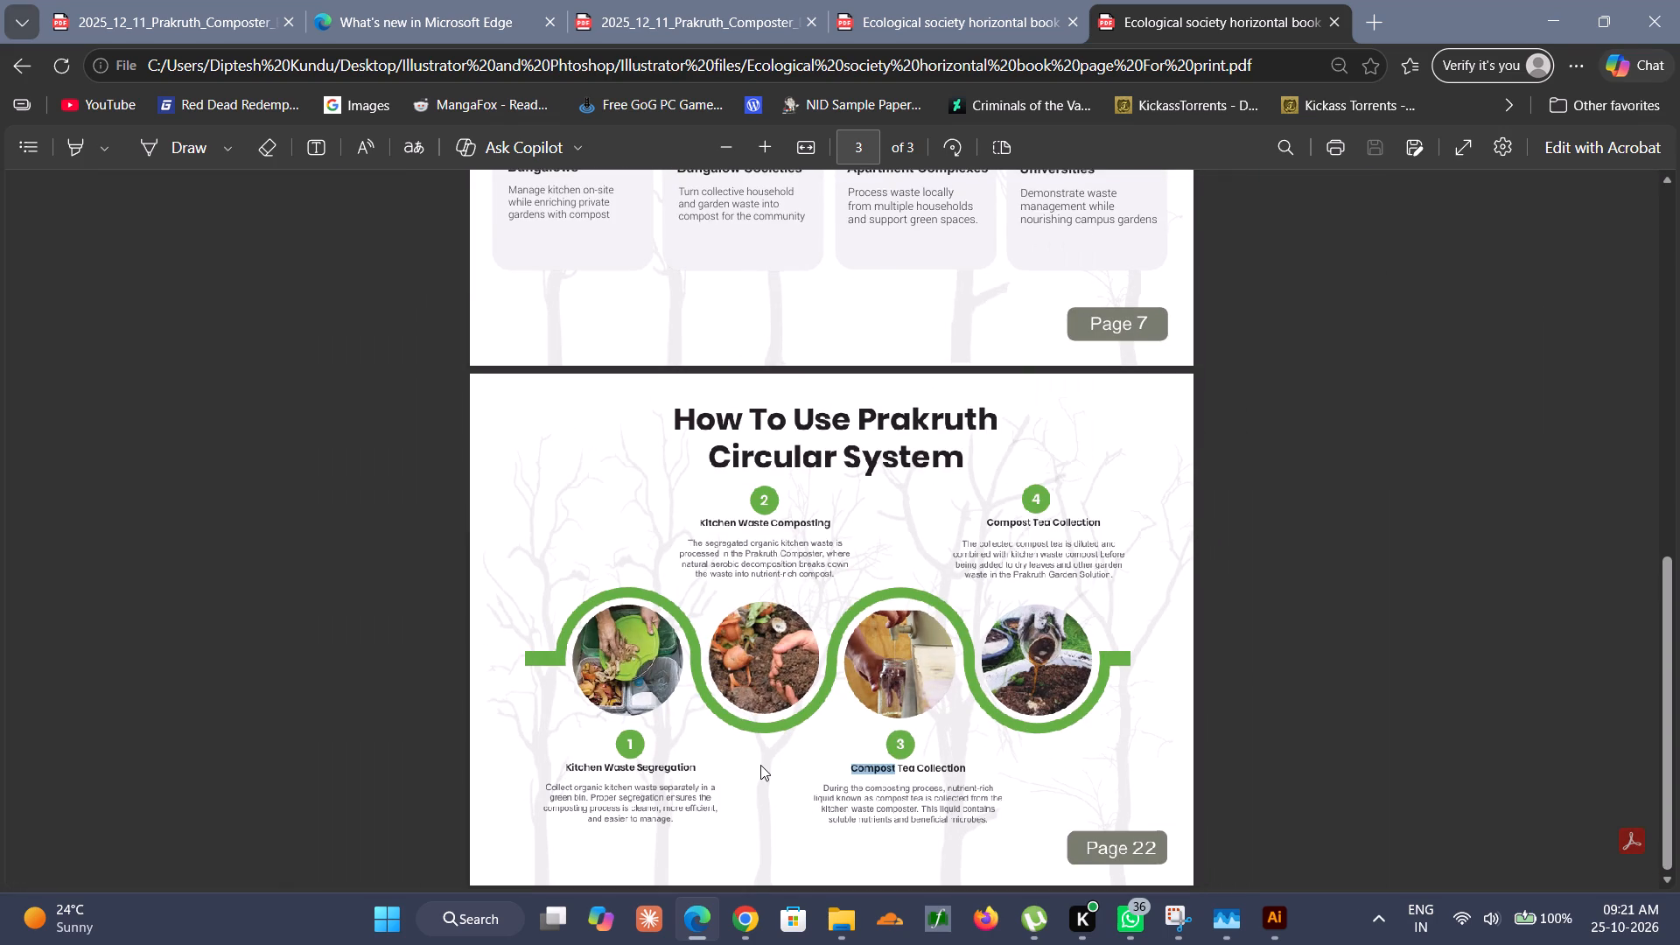
Clear the text selection, recheck the page 22 diagram, and review all three PDF pages together.
{"action": "left_click", "coordinate": [760, 765]}
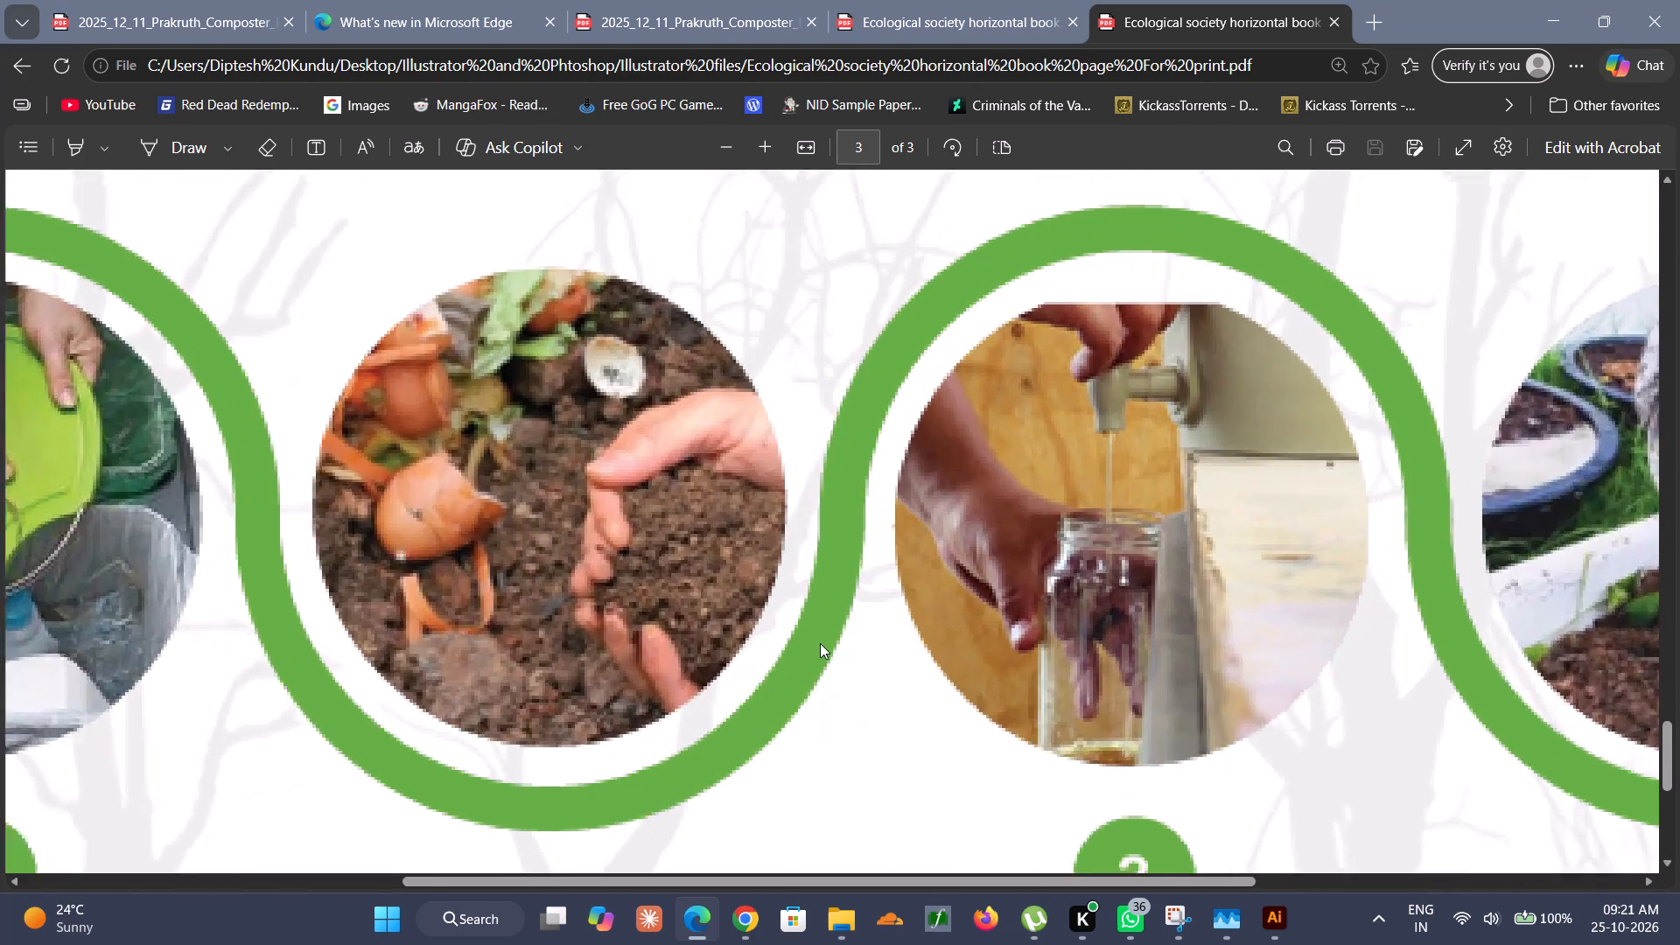
{"action": "scroll", "coordinate": [820, 643], "scroll_direction": "down", "scroll_amount": 4}
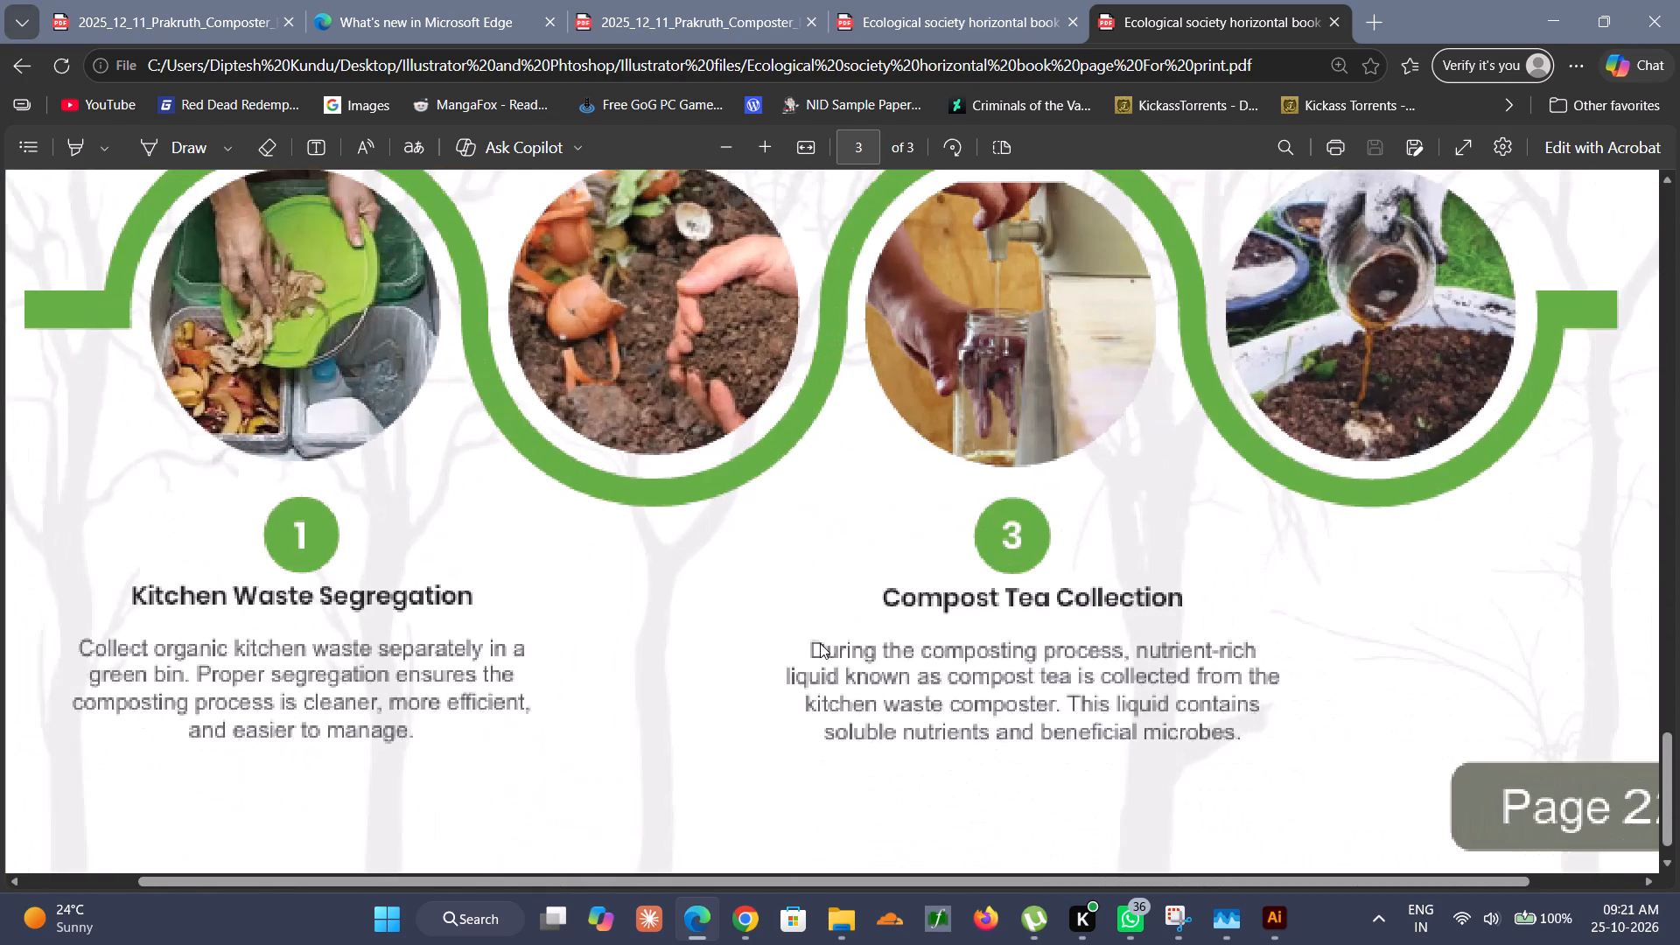
{"action": "scroll", "coordinate": [1151, 756], "scroll_direction": "up", "scroll_amount": 4}
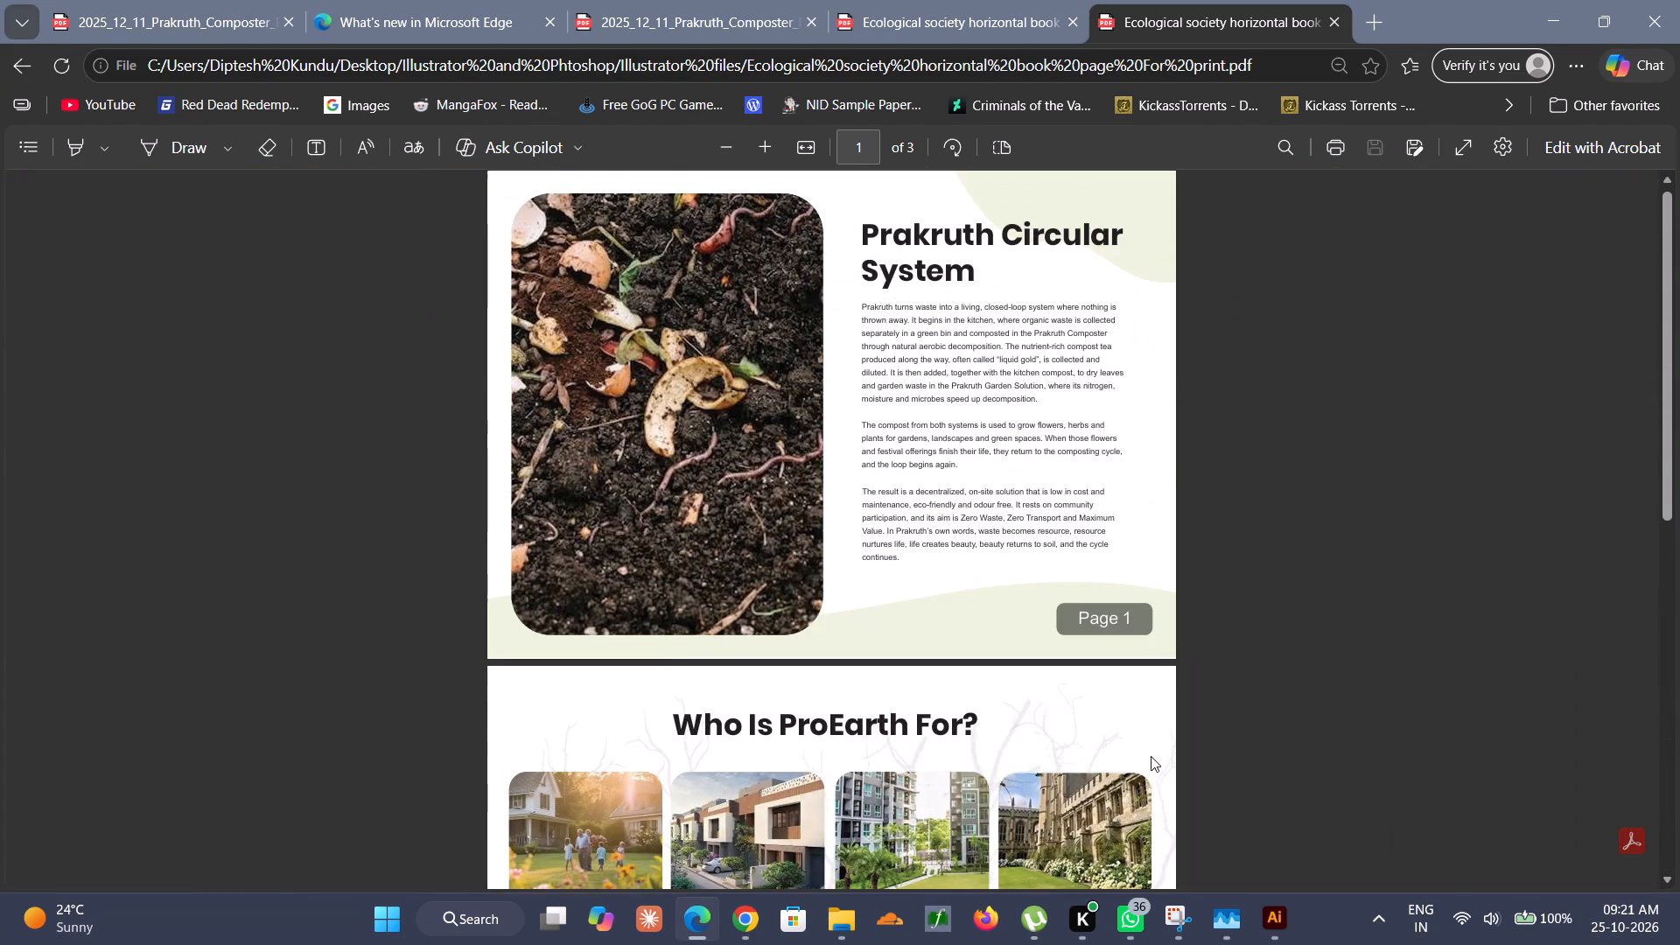